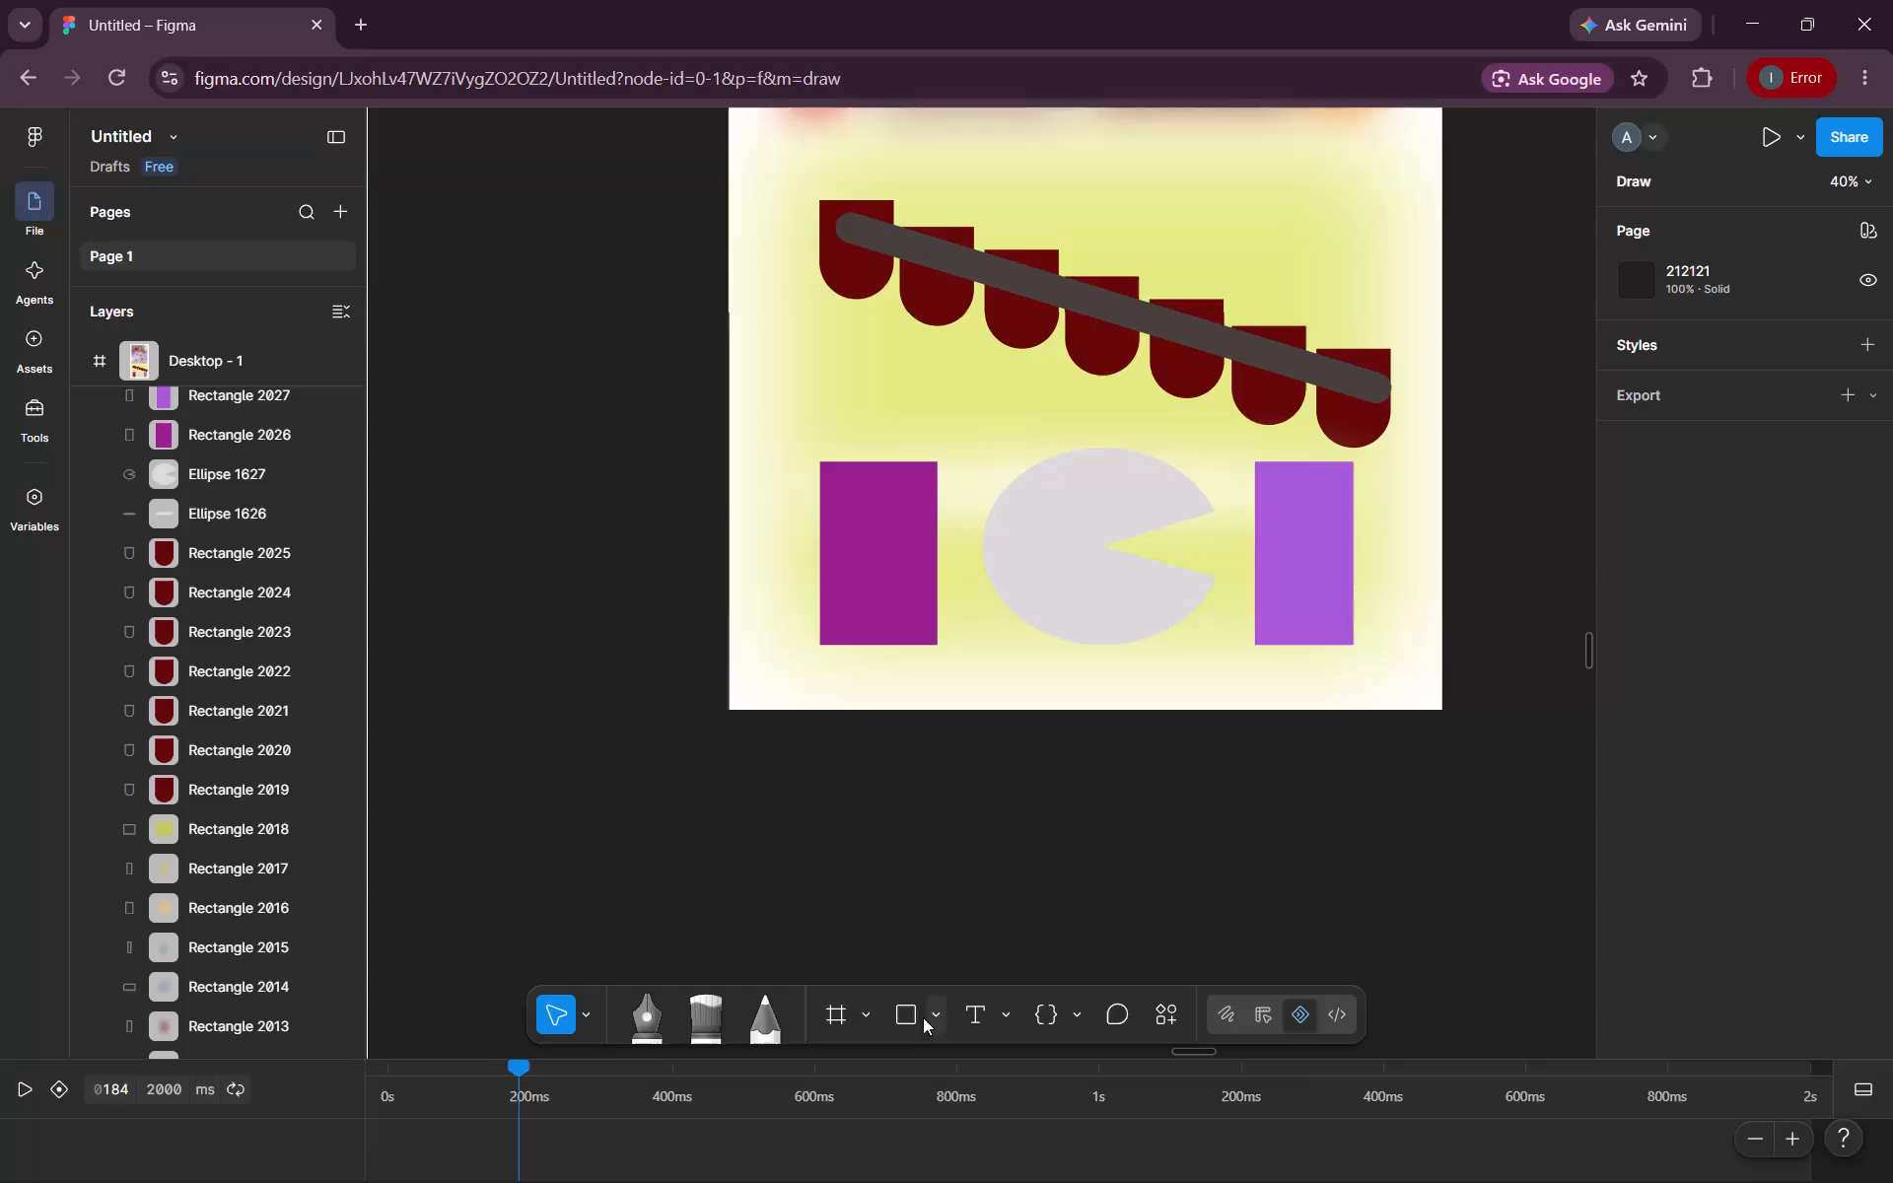
# Draw a rectangle about 105 × 184 inside the wide part of the grey pac-man ellipse and centre it vertically there.
pyautogui.click(903, 1013)
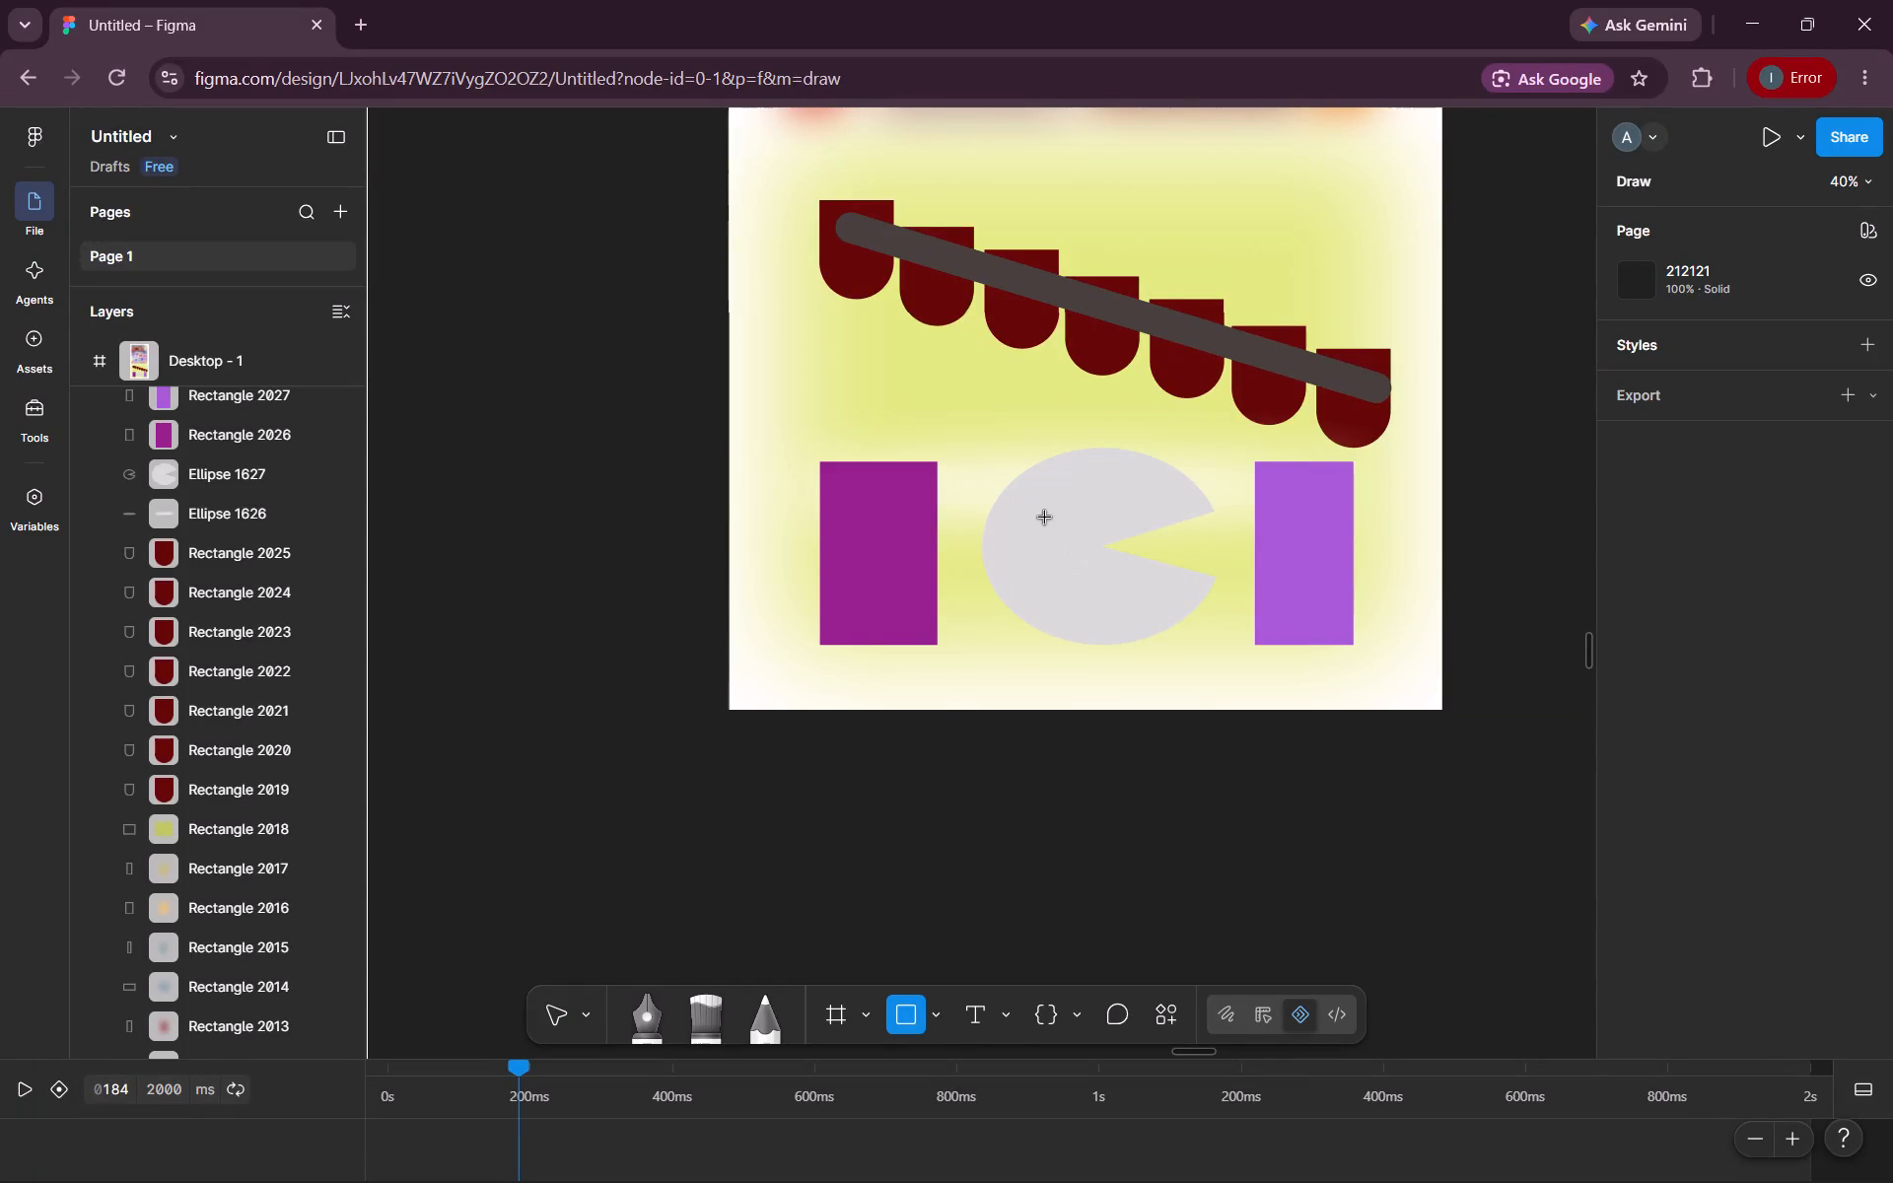
pyautogui.moveTo(1041, 514); pyautogui.dragTo(1093, 605)
pyautogui.moveTo(1062, 558); pyautogui.dragTo(1043, 545)
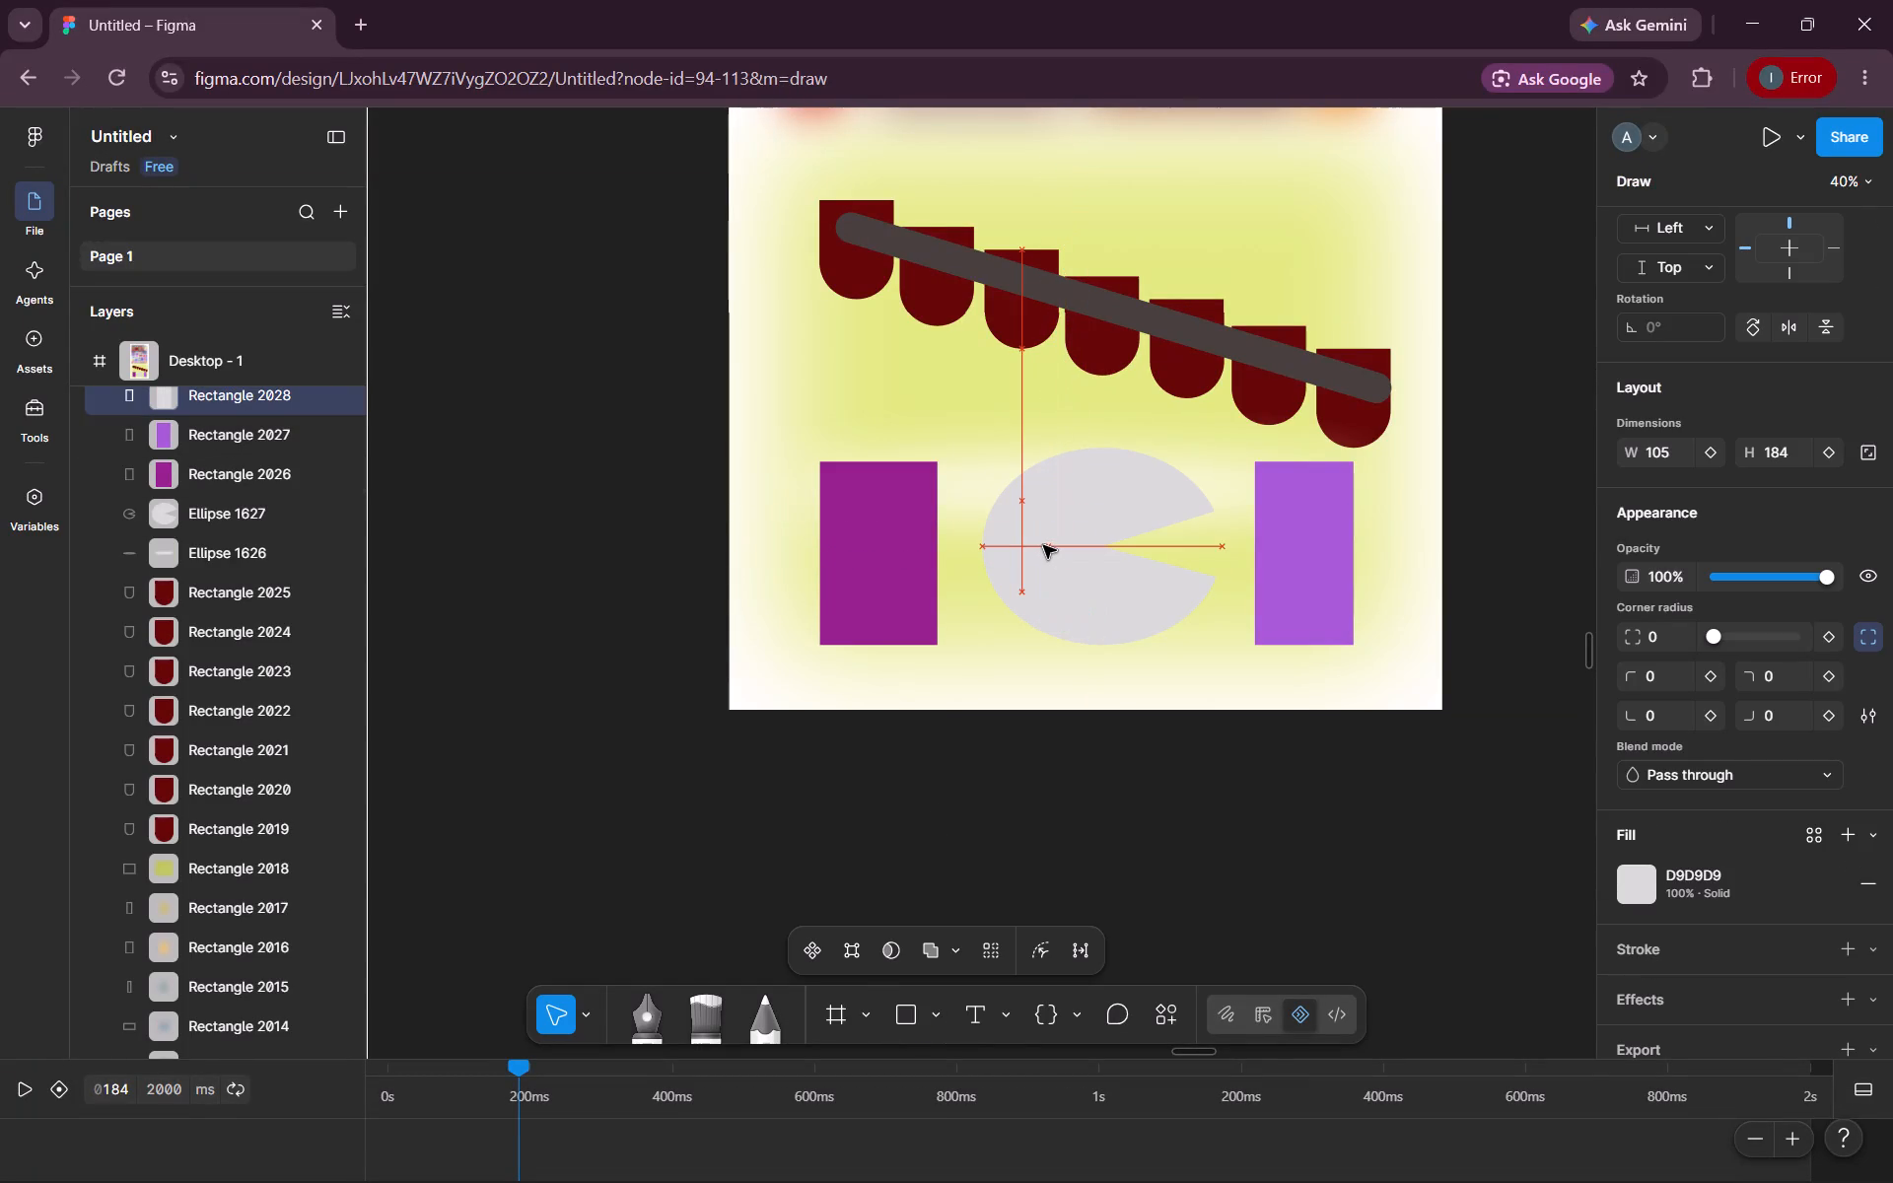
pyautogui.moveTo(1043, 545); pyautogui.dragTo(1047, 545)
# Change the pac-man ellipse's fill to olive green 90953C.
pyautogui.click(1144, 494)
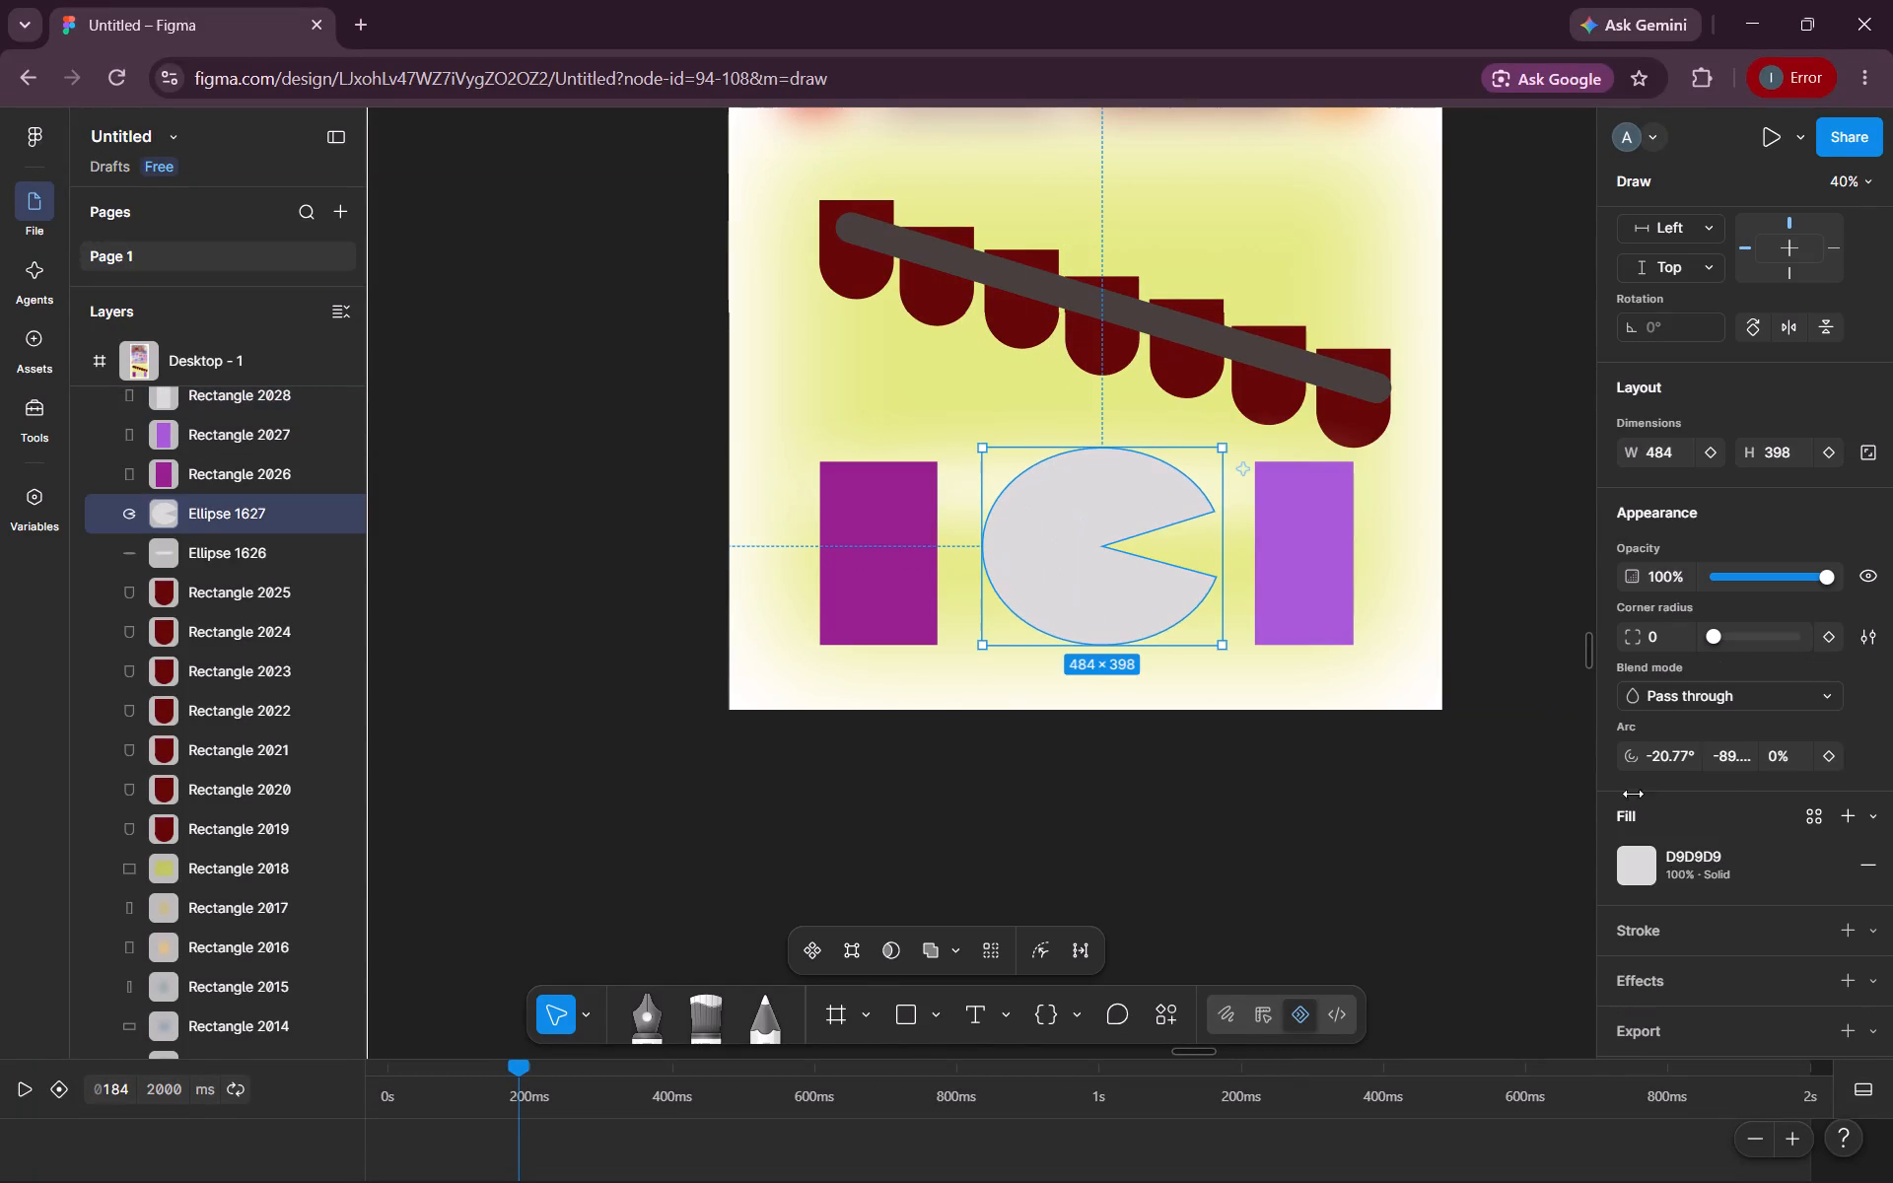
pyautogui.click(1632, 860)
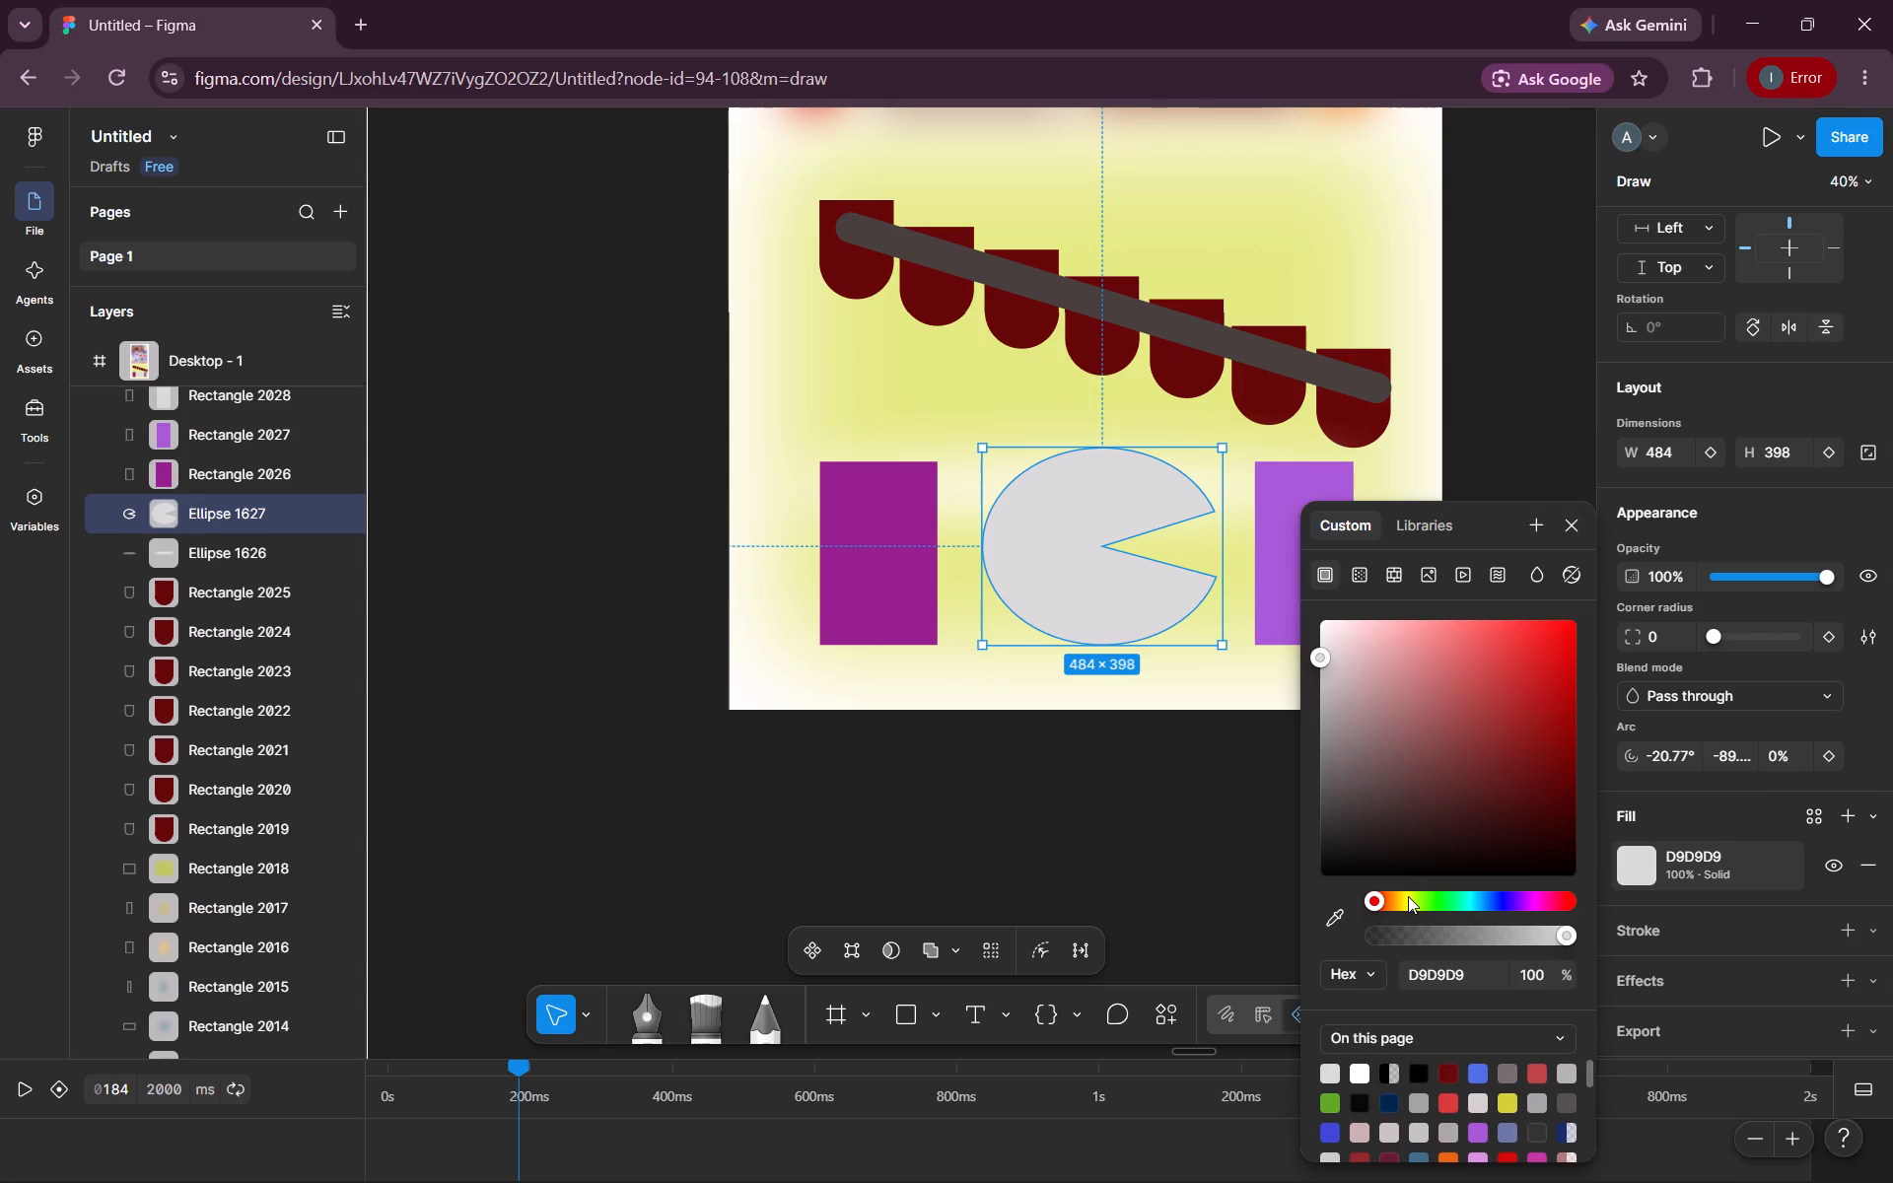
pyautogui.click(1408, 898)
pyautogui.moveTo(1493, 670); pyautogui.dragTo(1571, 621)
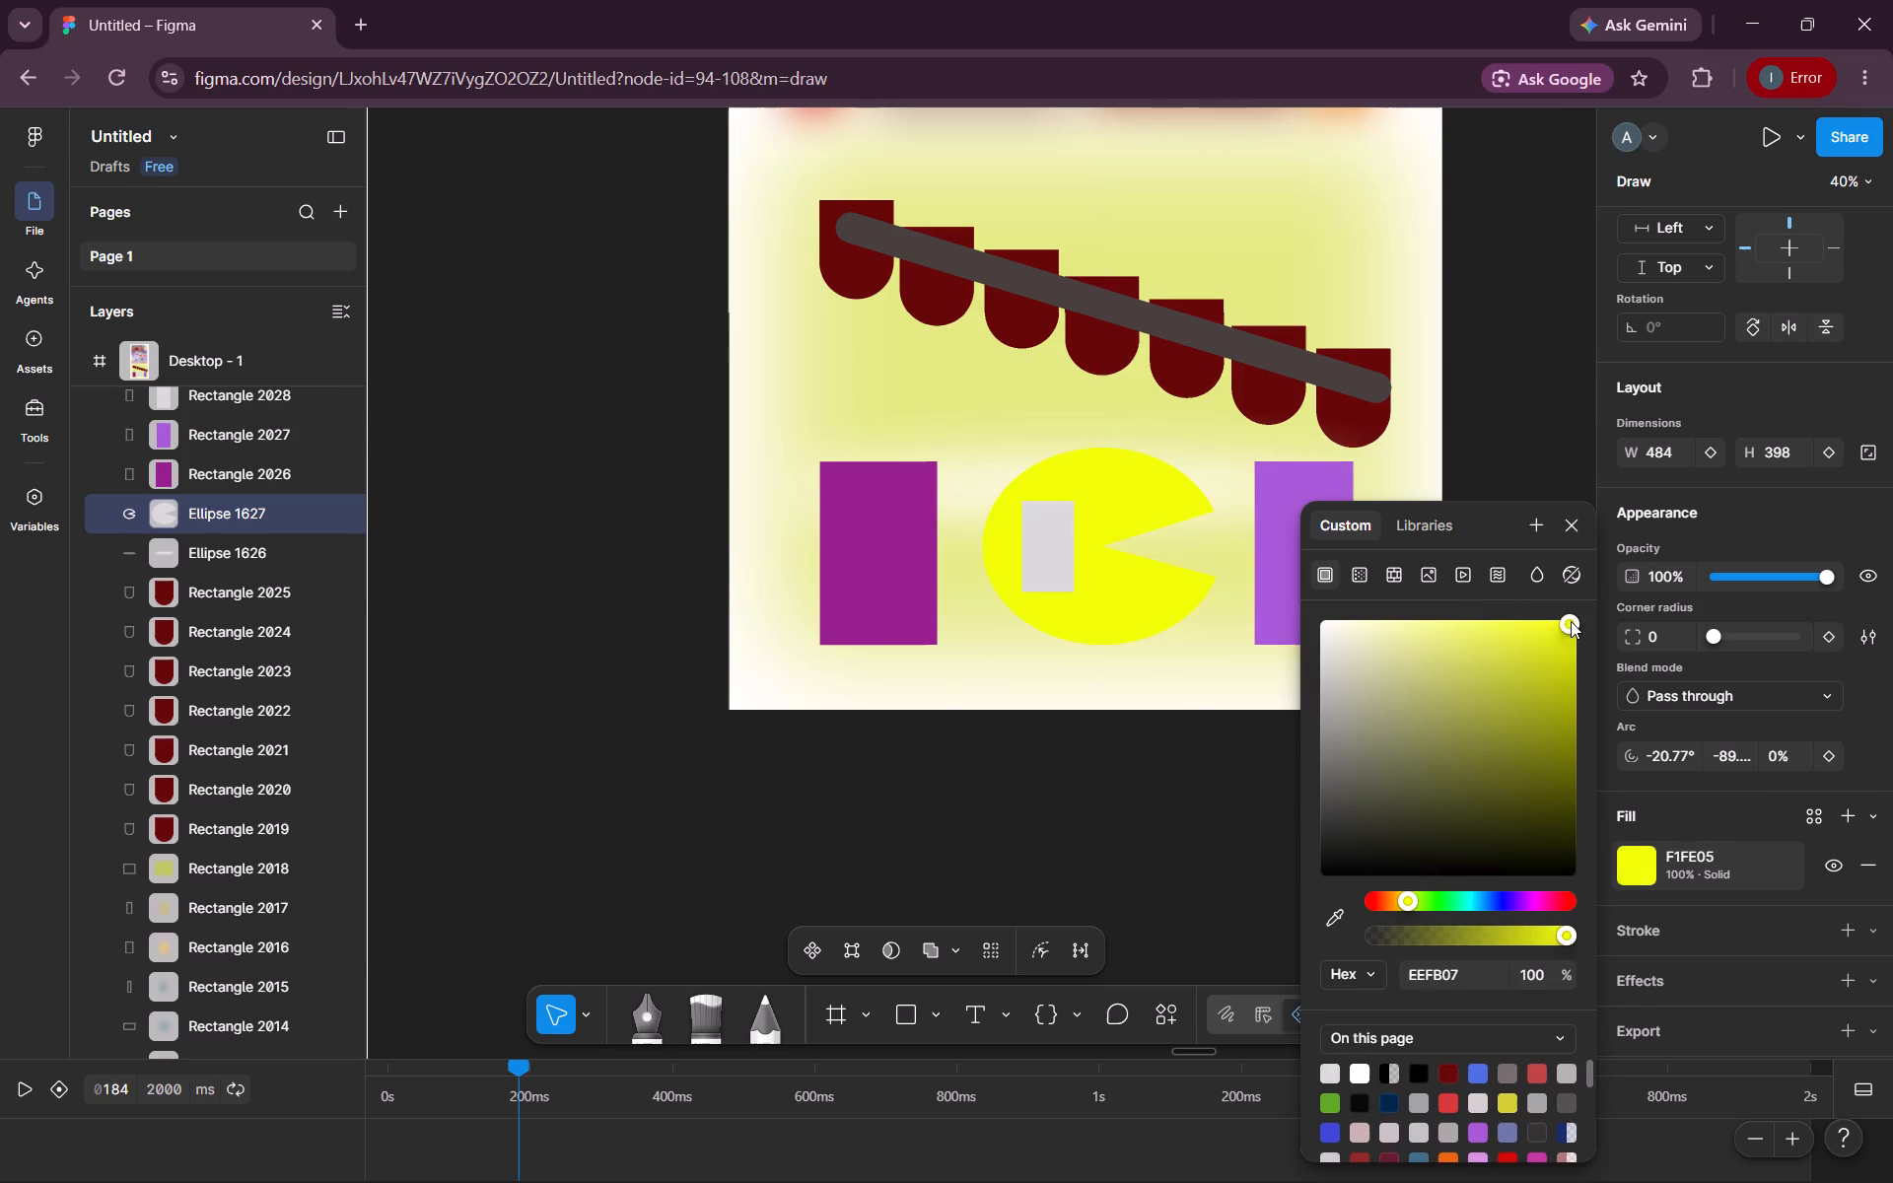
pyautogui.moveTo(1571, 621); pyautogui.dragTo(1566, 768)
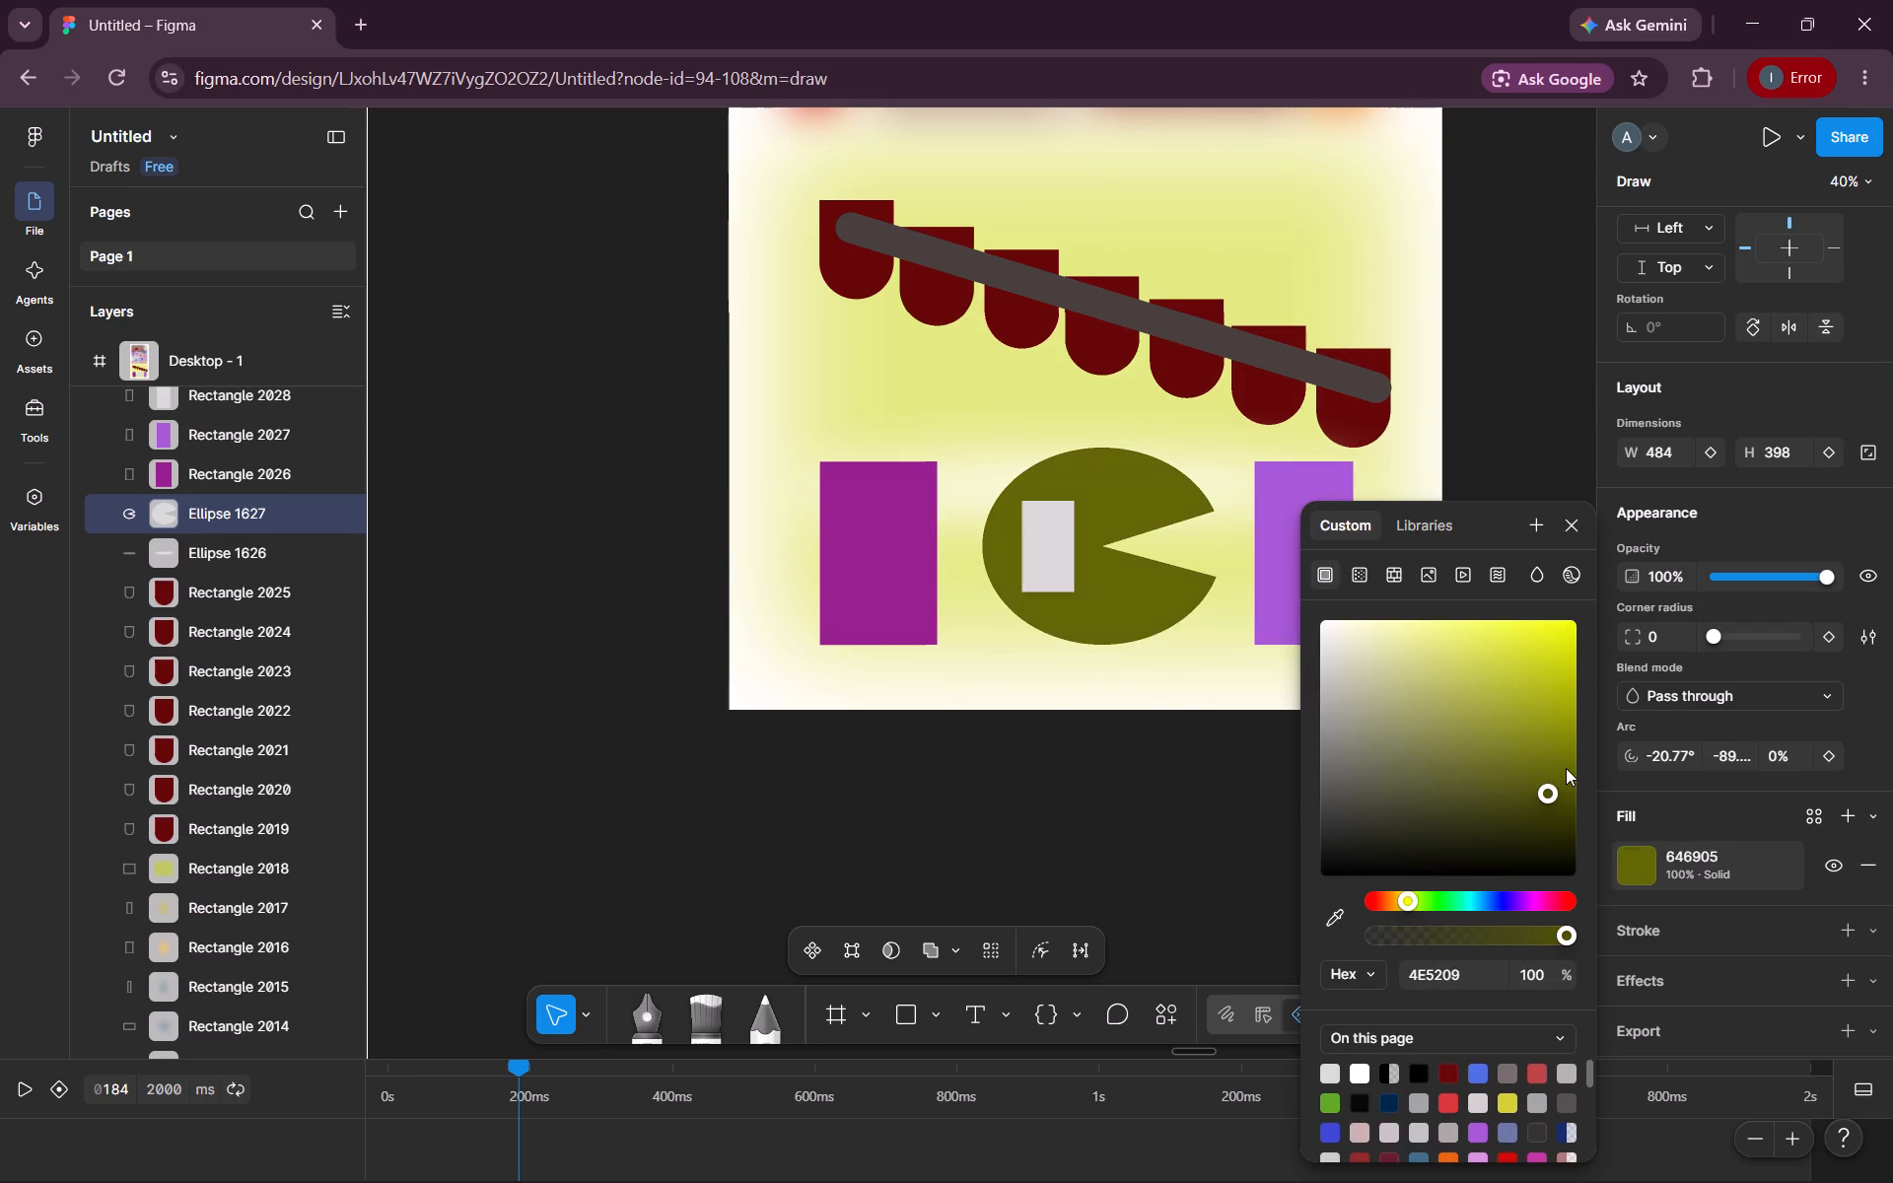
pyautogui.moveTo(1566, 768); pyautogui.dragTo(1473, 727)
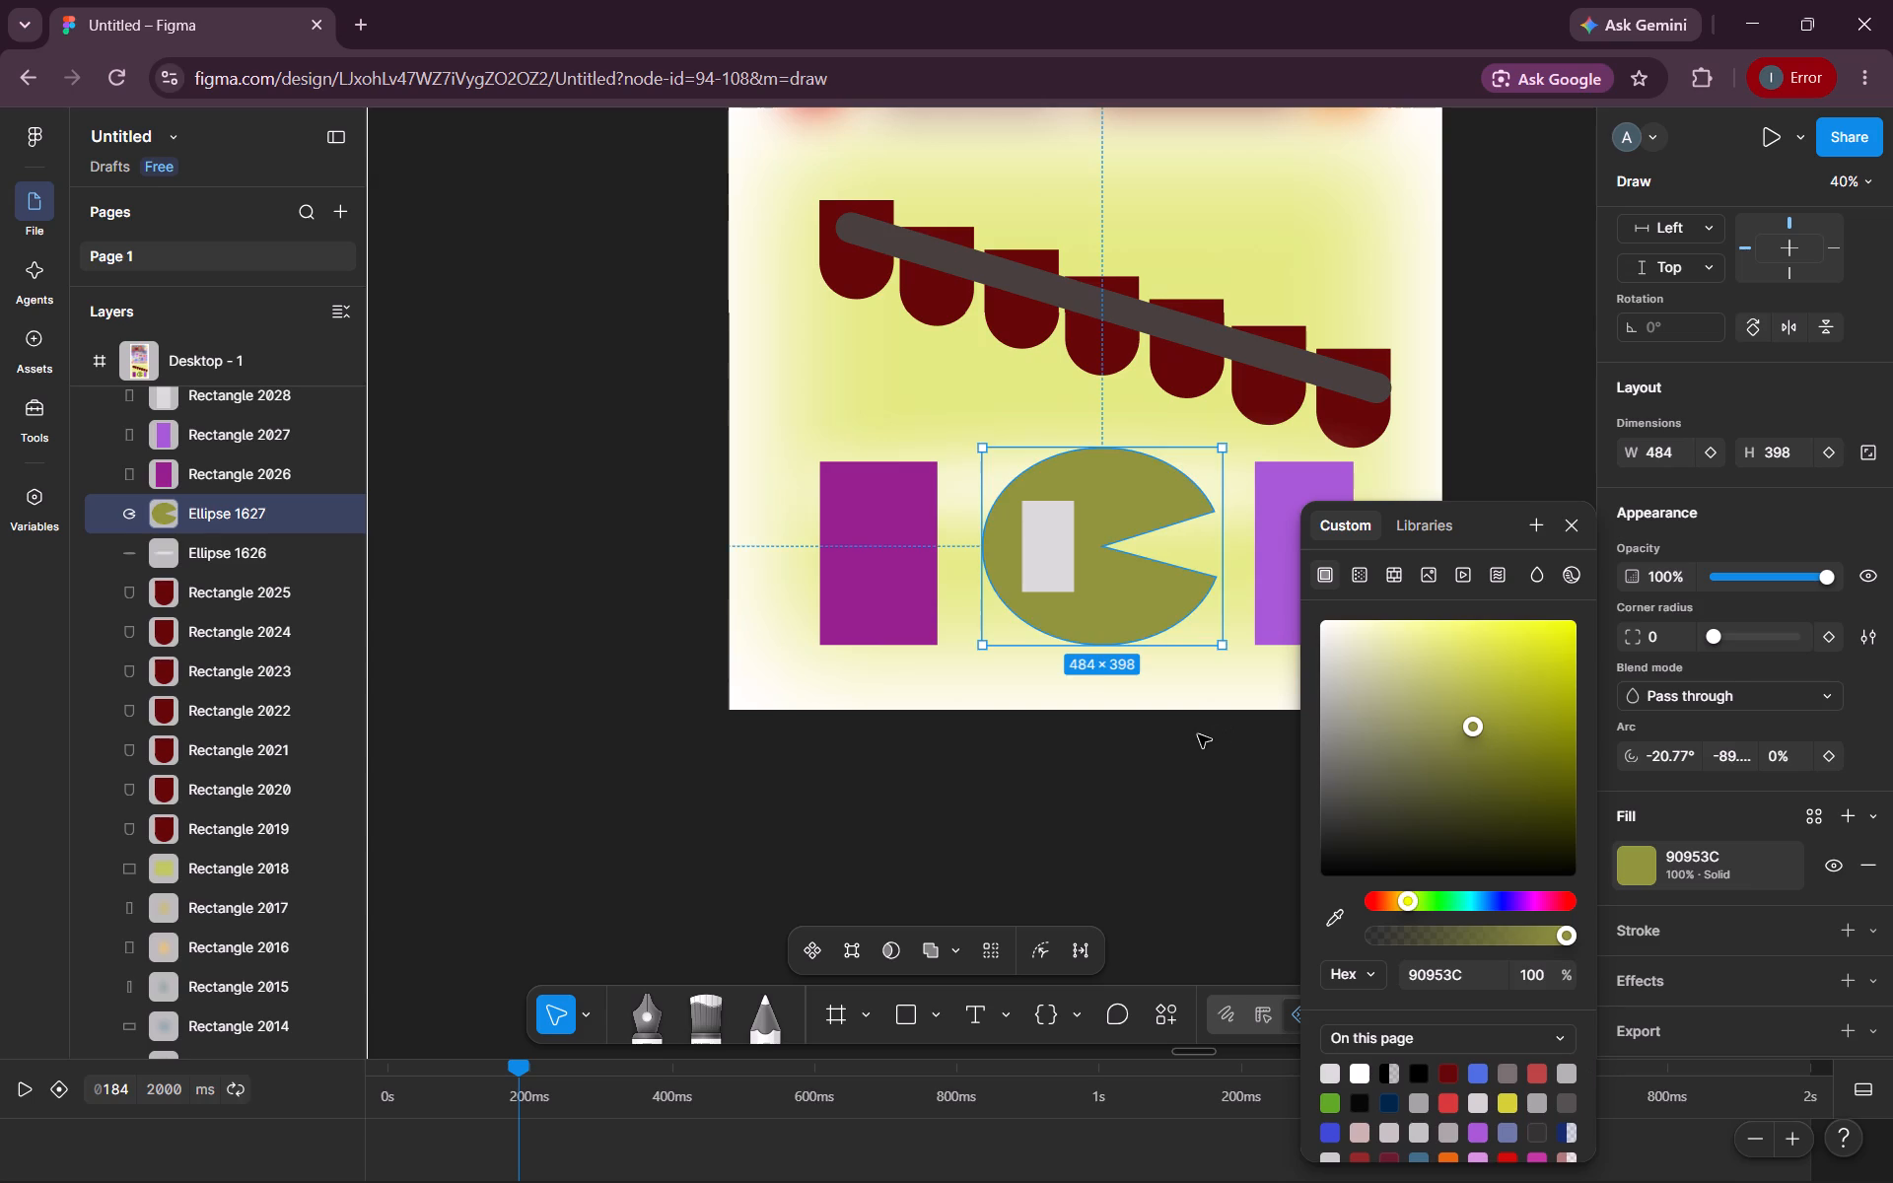
pyautogui.click(1189, 765)
# Set the fill of the small rectangle on the ellipse to white FFFFFF.
pyautogui.click(1047, 548)
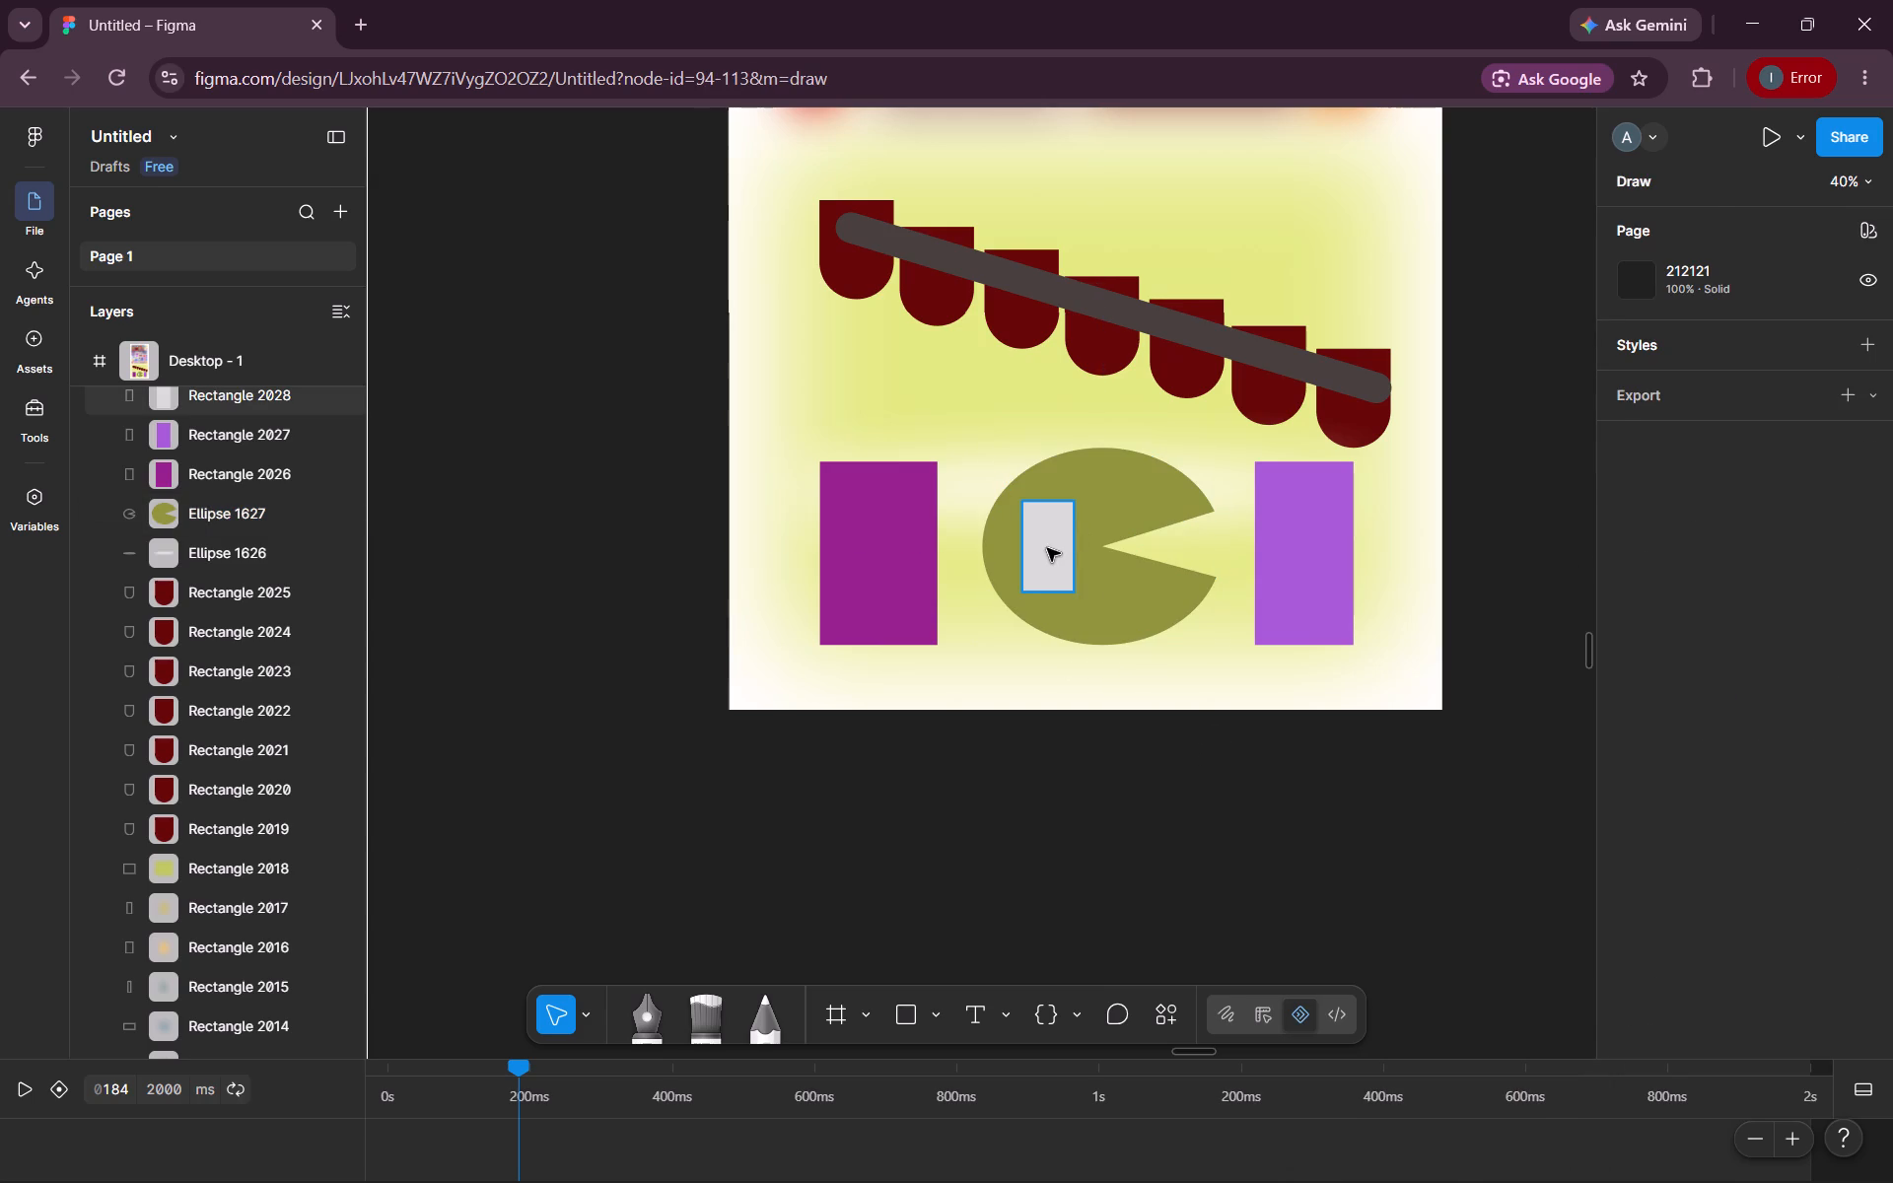
pyautogui.click(1640, 891)
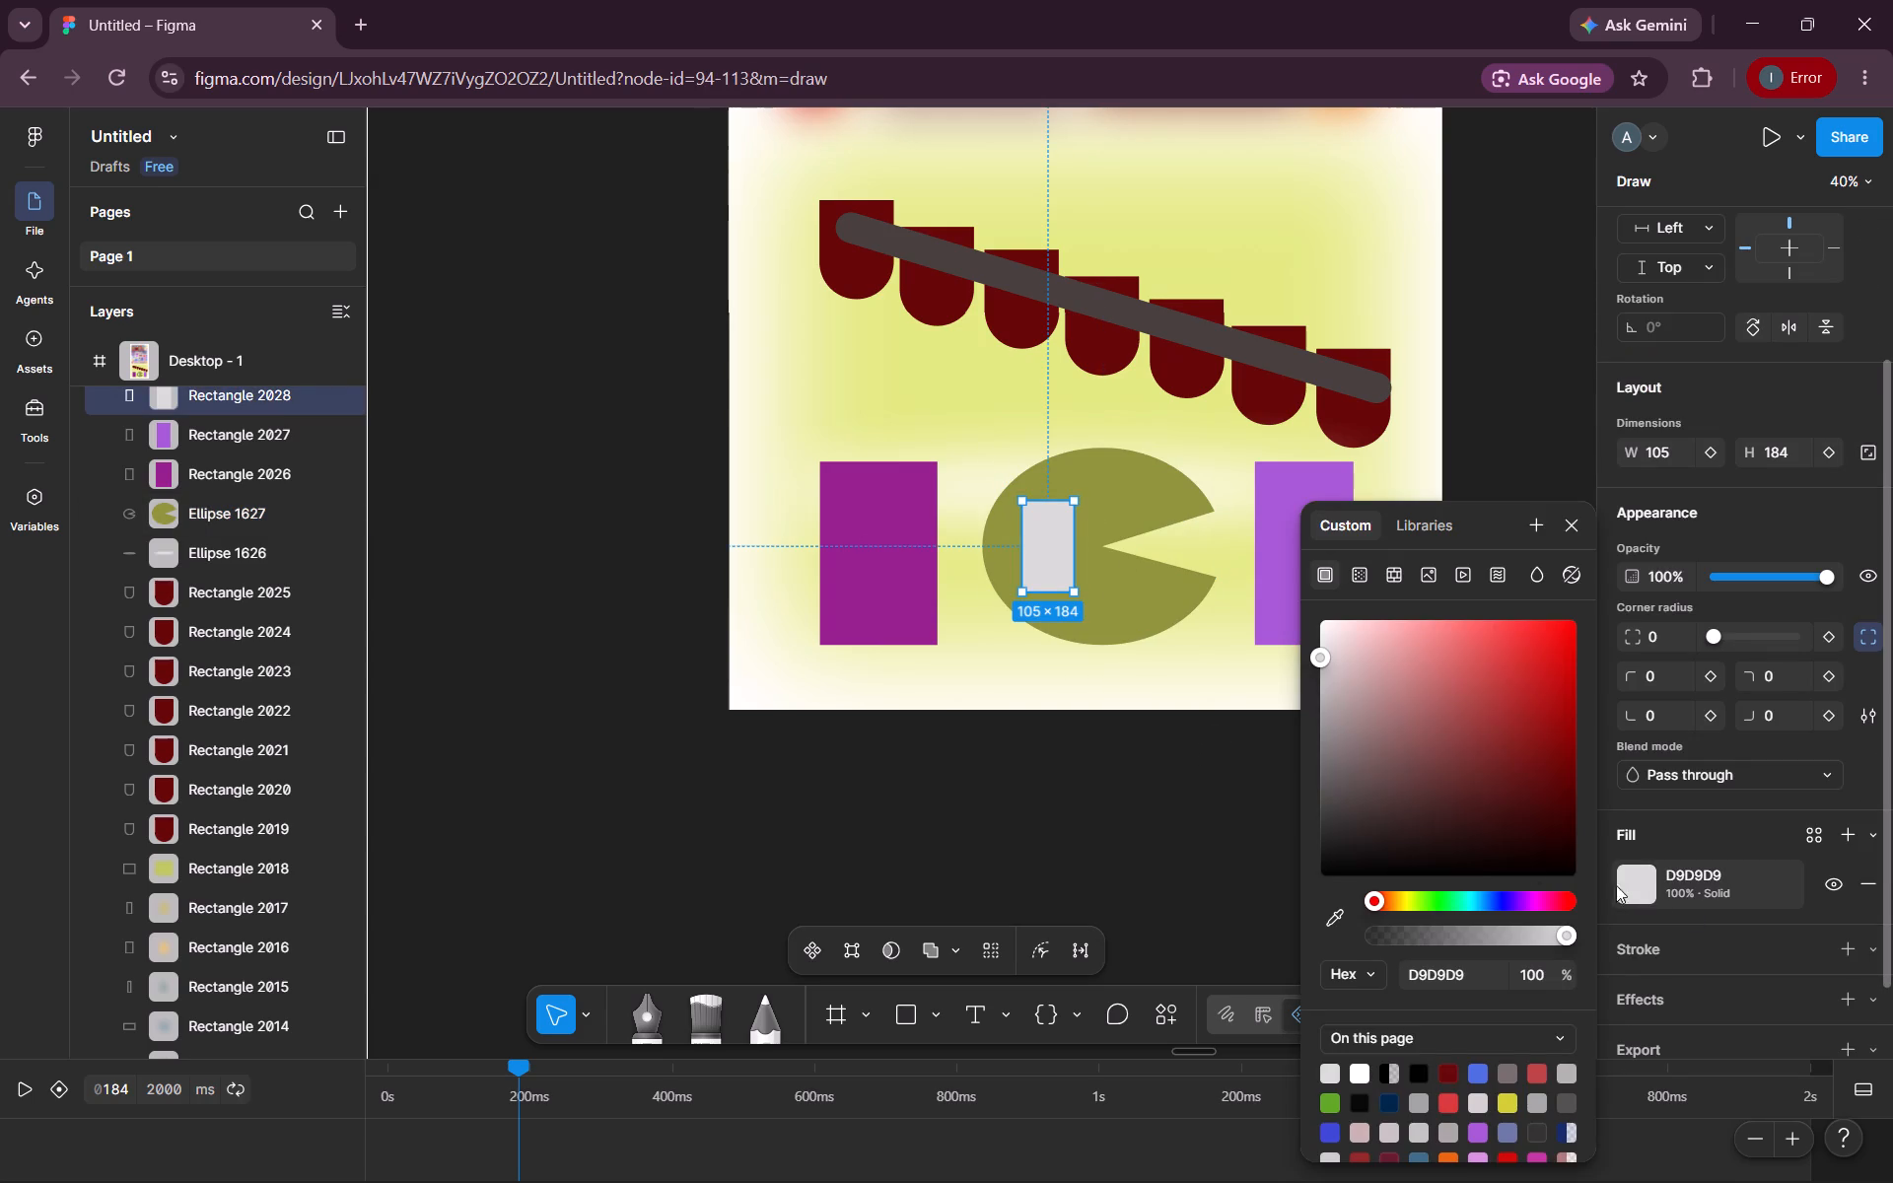
pyautogui.click(1357, 1073)
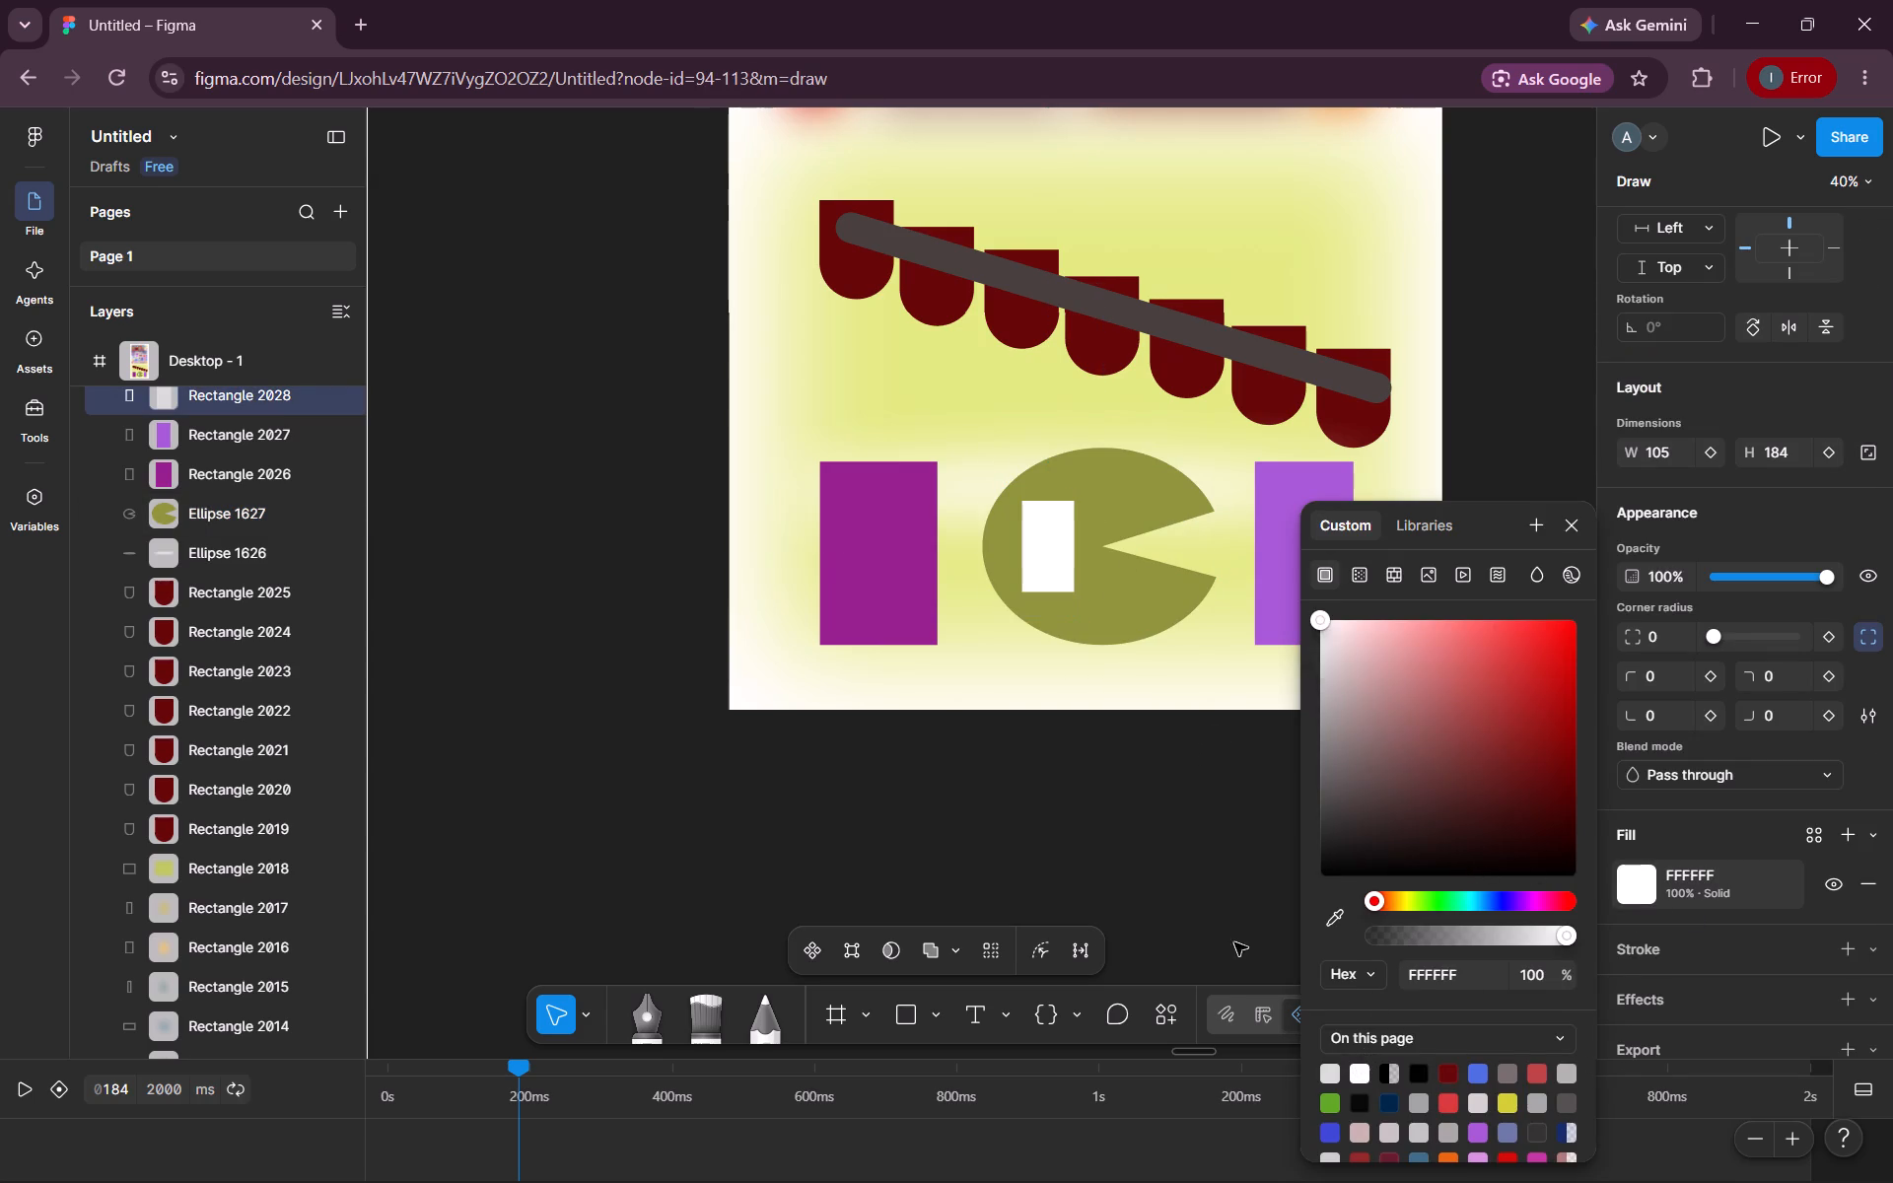
pyautogui.click(1226, 930)
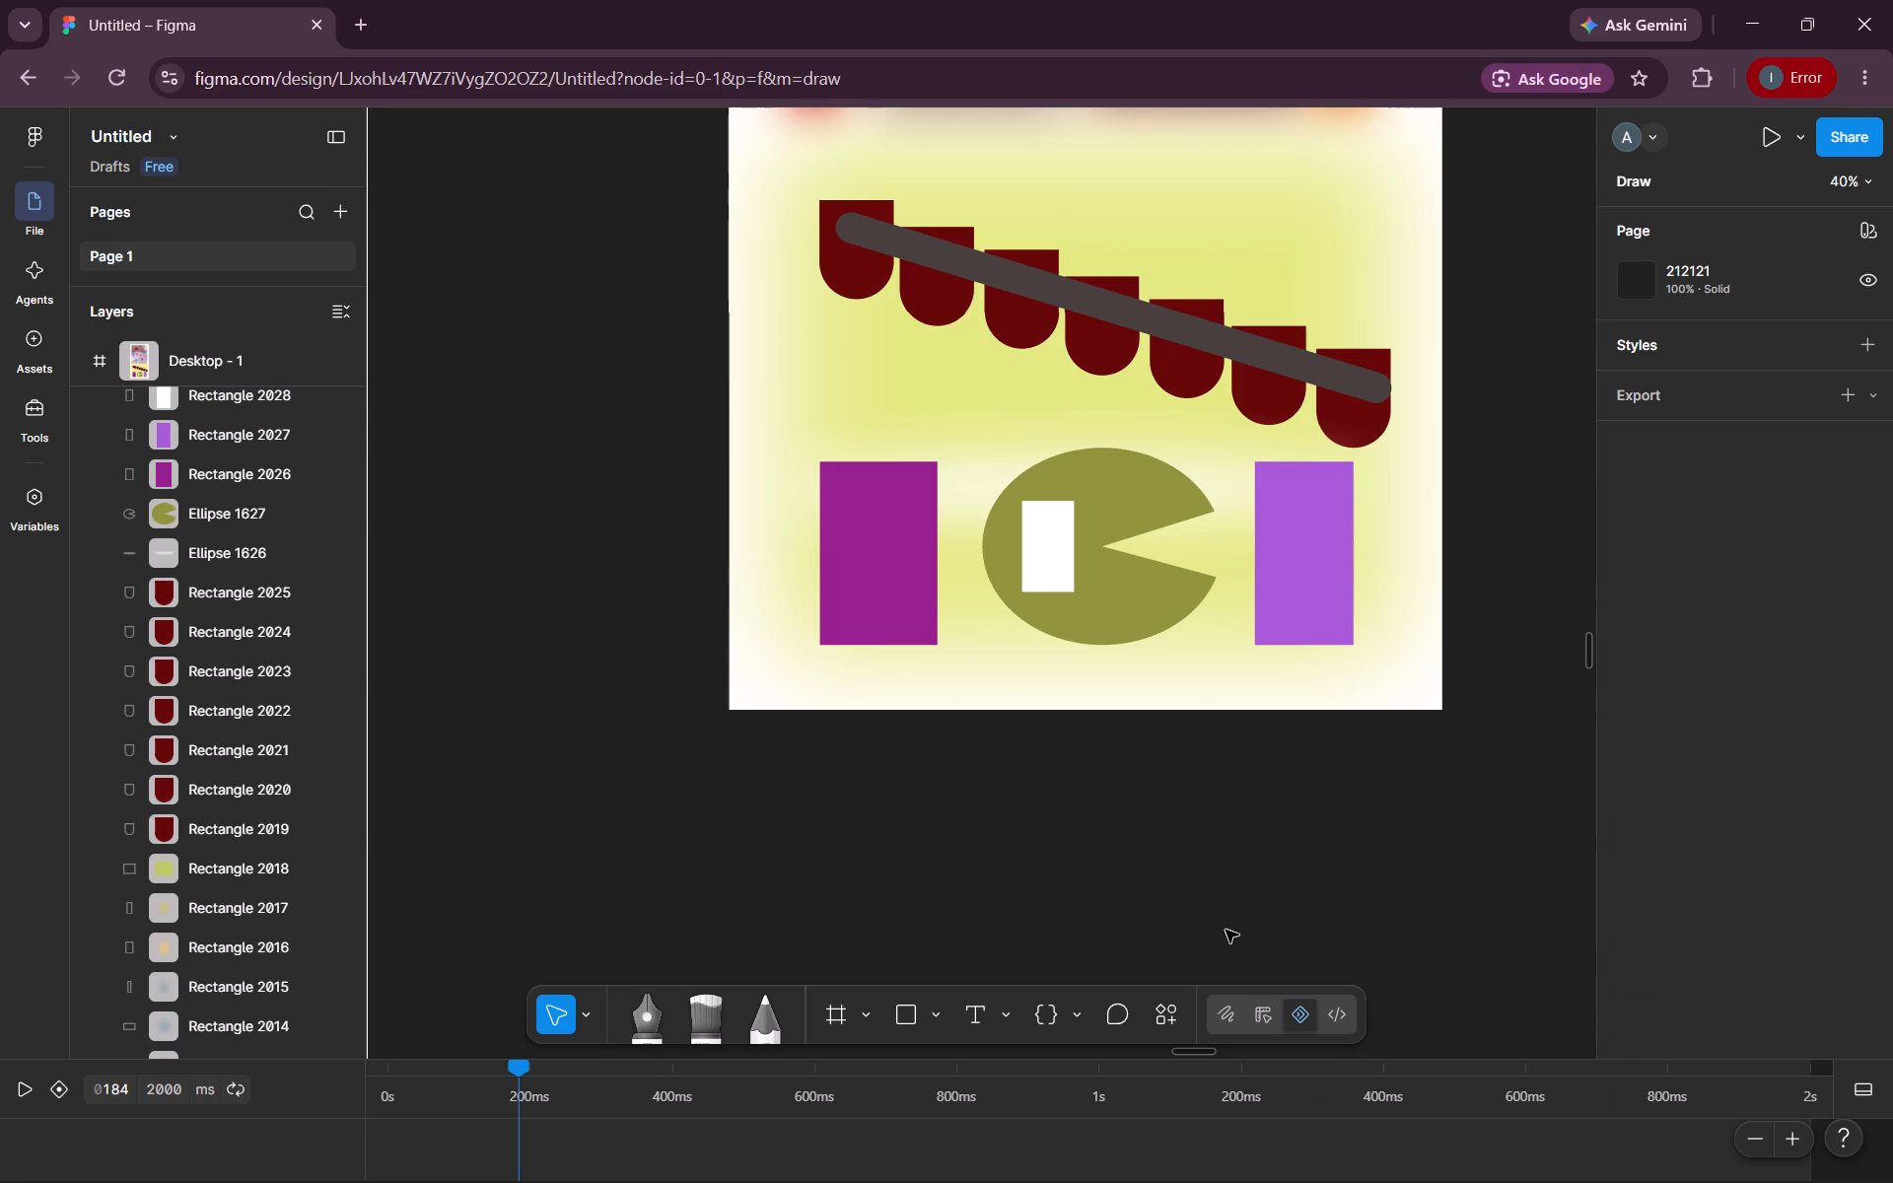
# Add an effect to the white rectangle, make it a uniform Layer blur and set its blur to 0.
pyautogui.click(1039, 557)
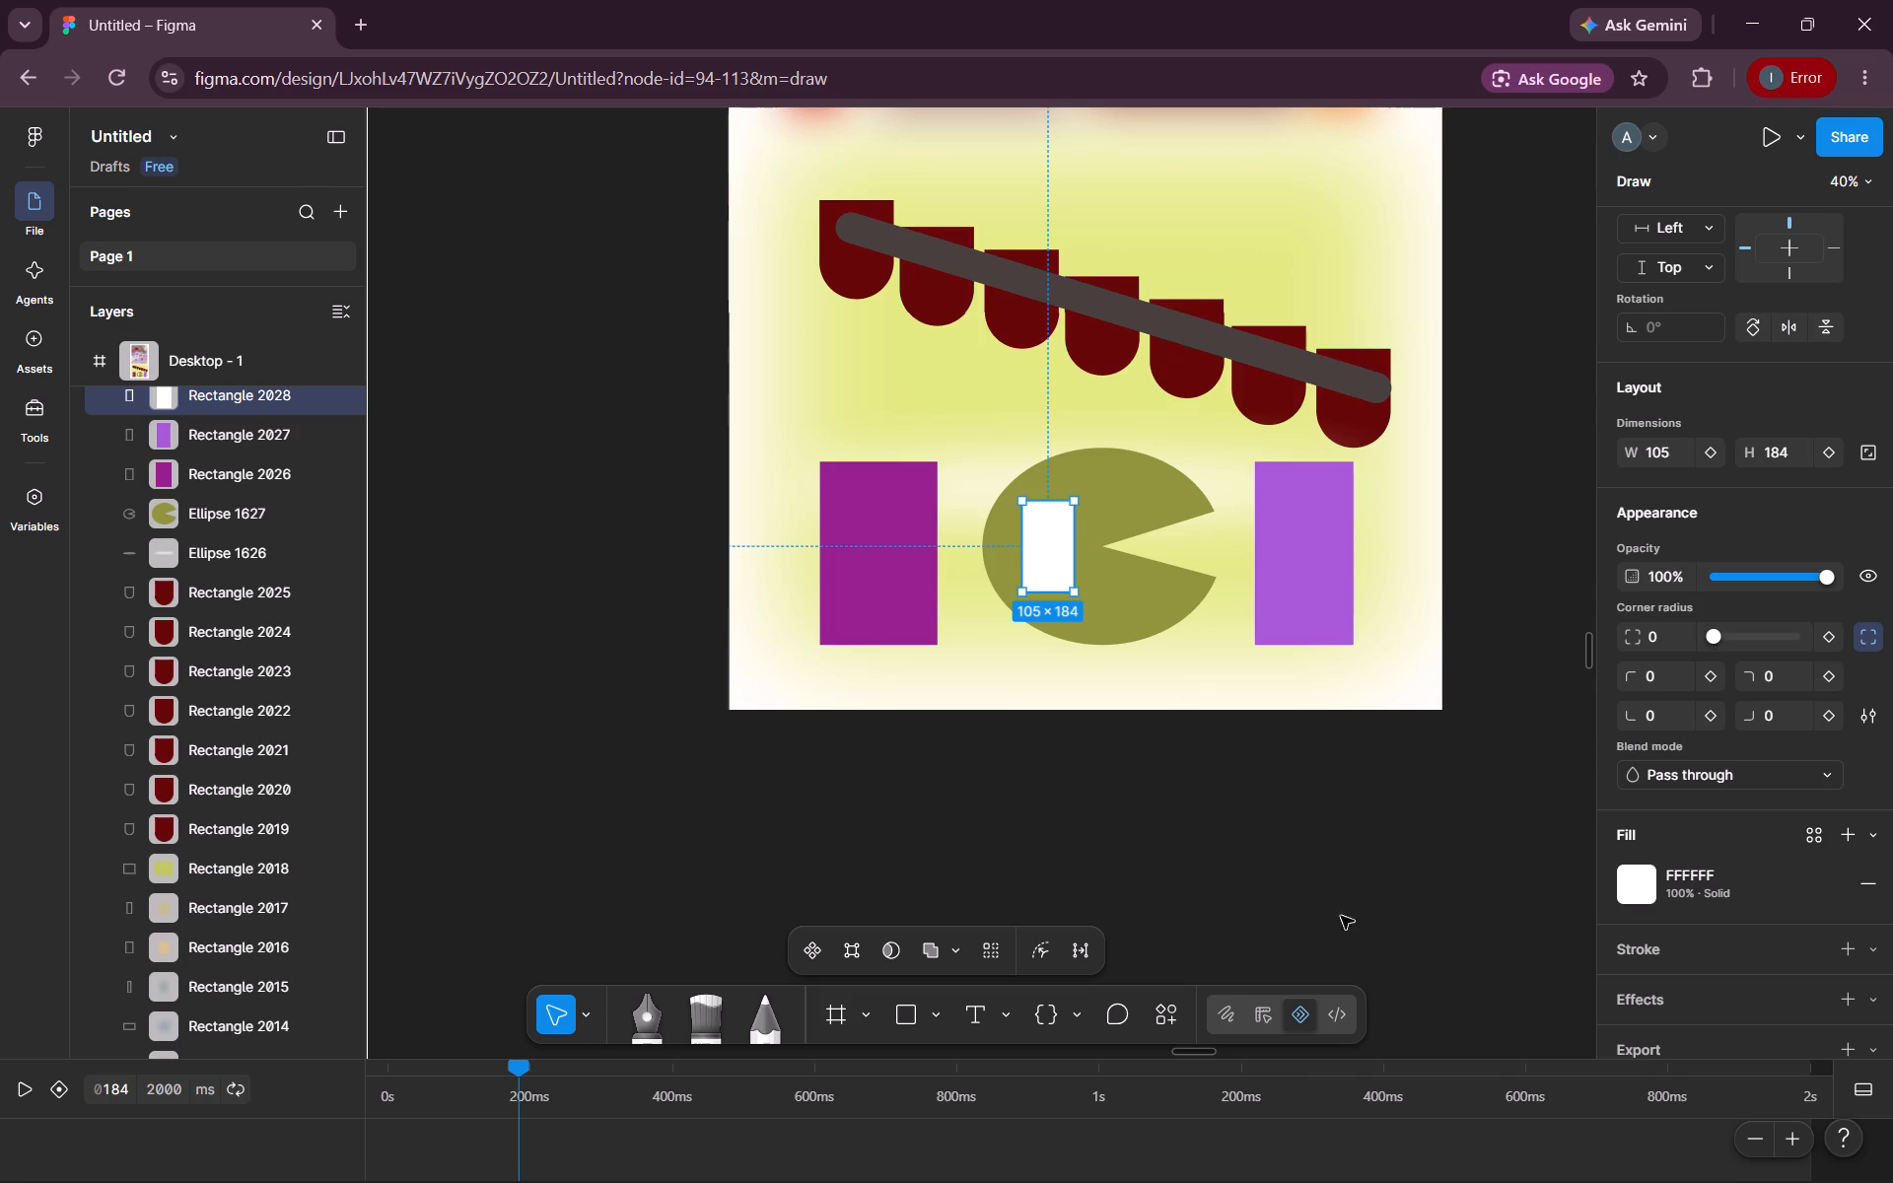
pyautogui.click(1663, 994)
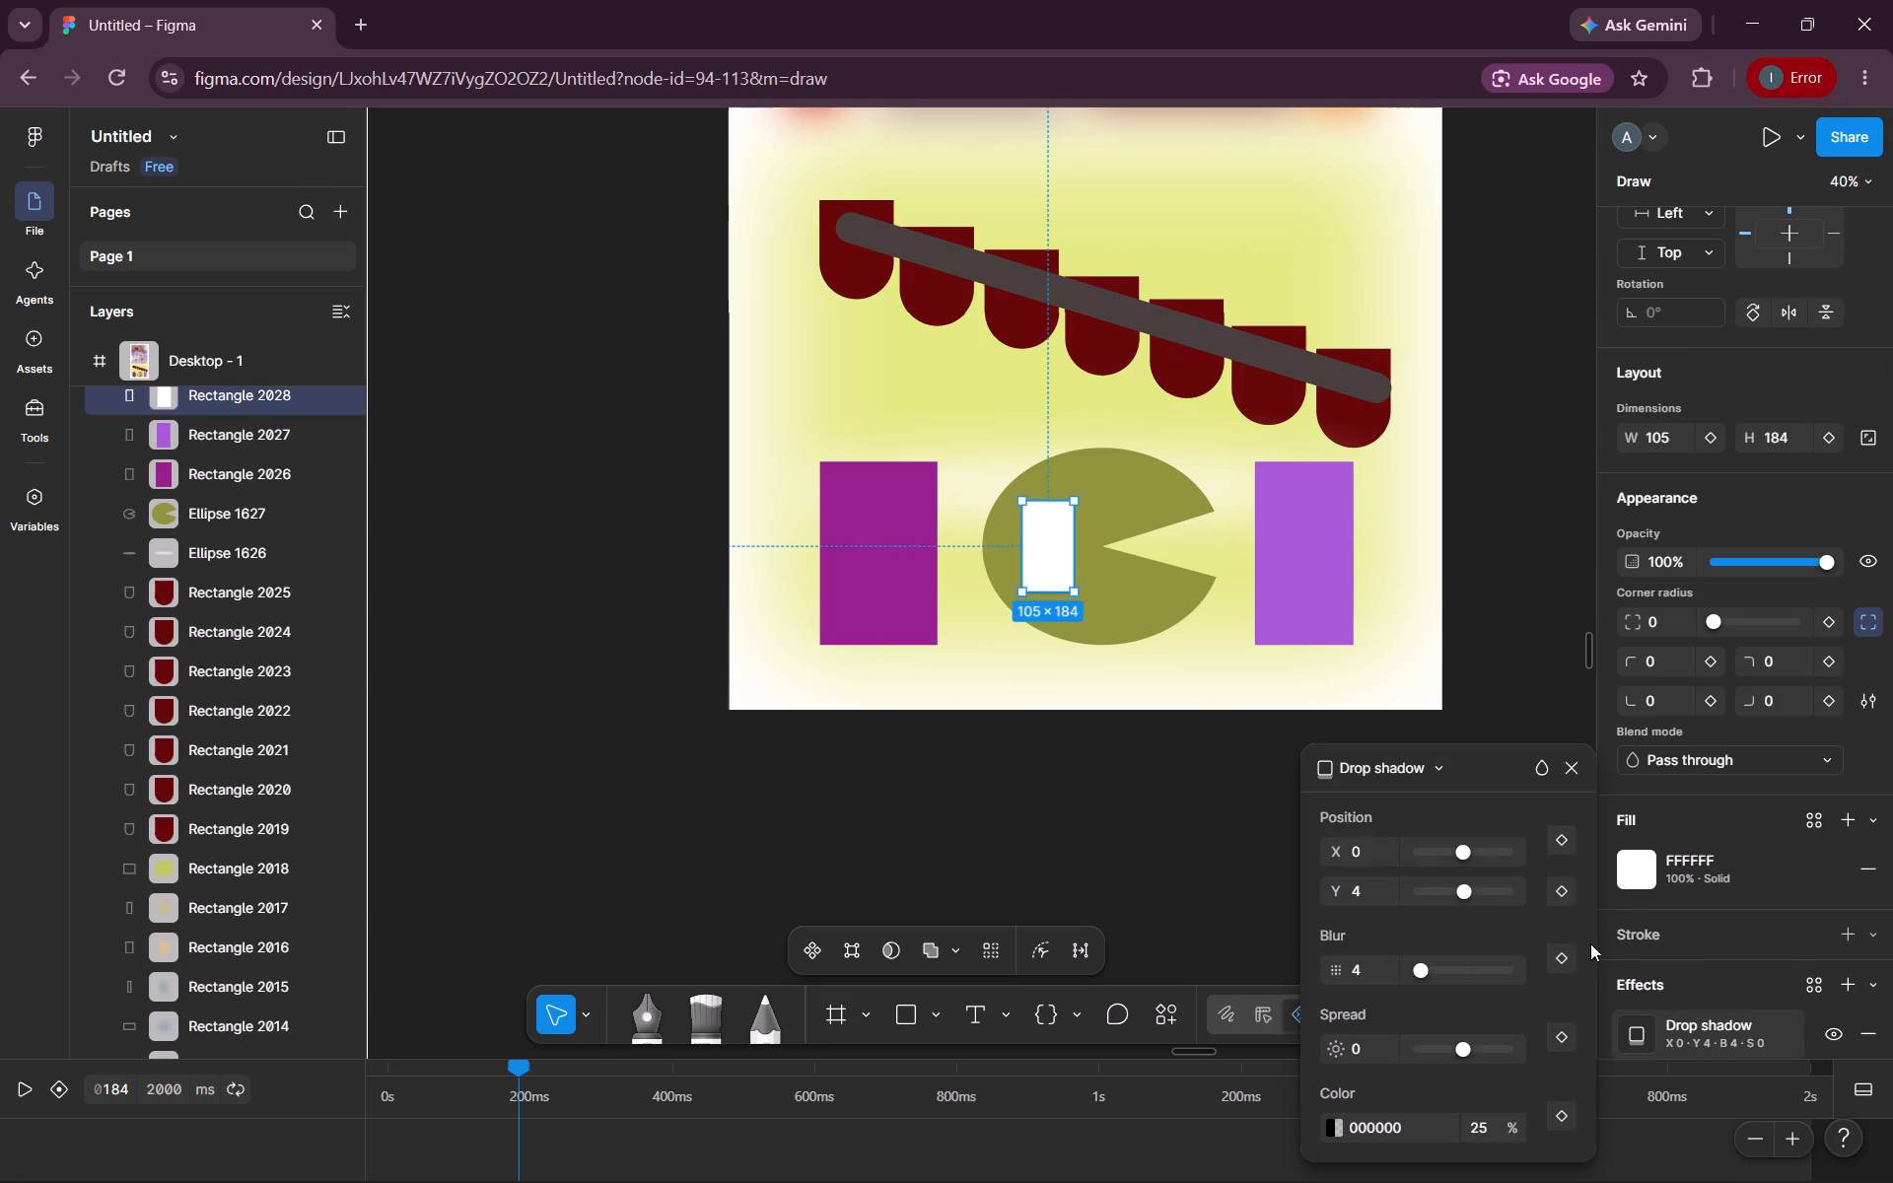
pyautogui.click(1408, 768)
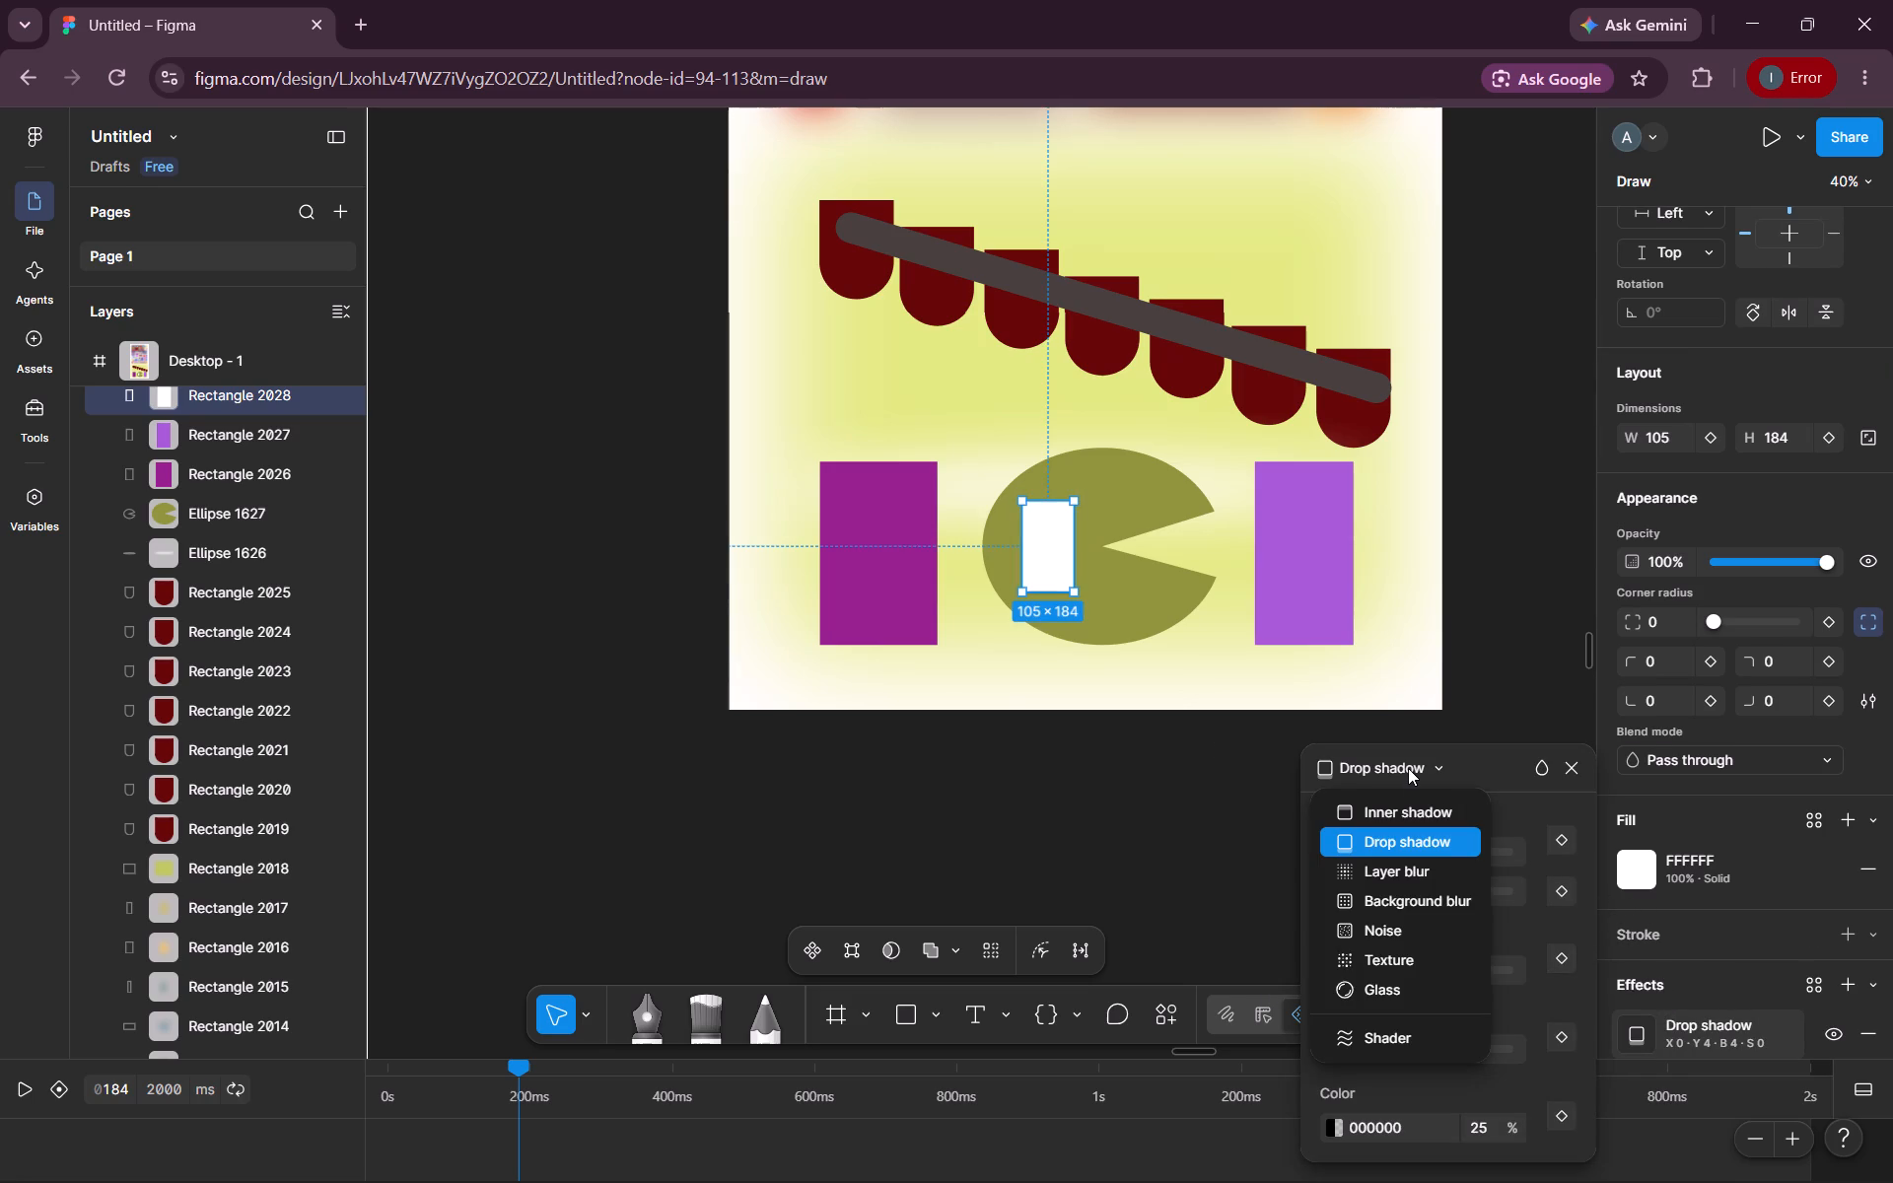
pyautogui.click(1394, 866)
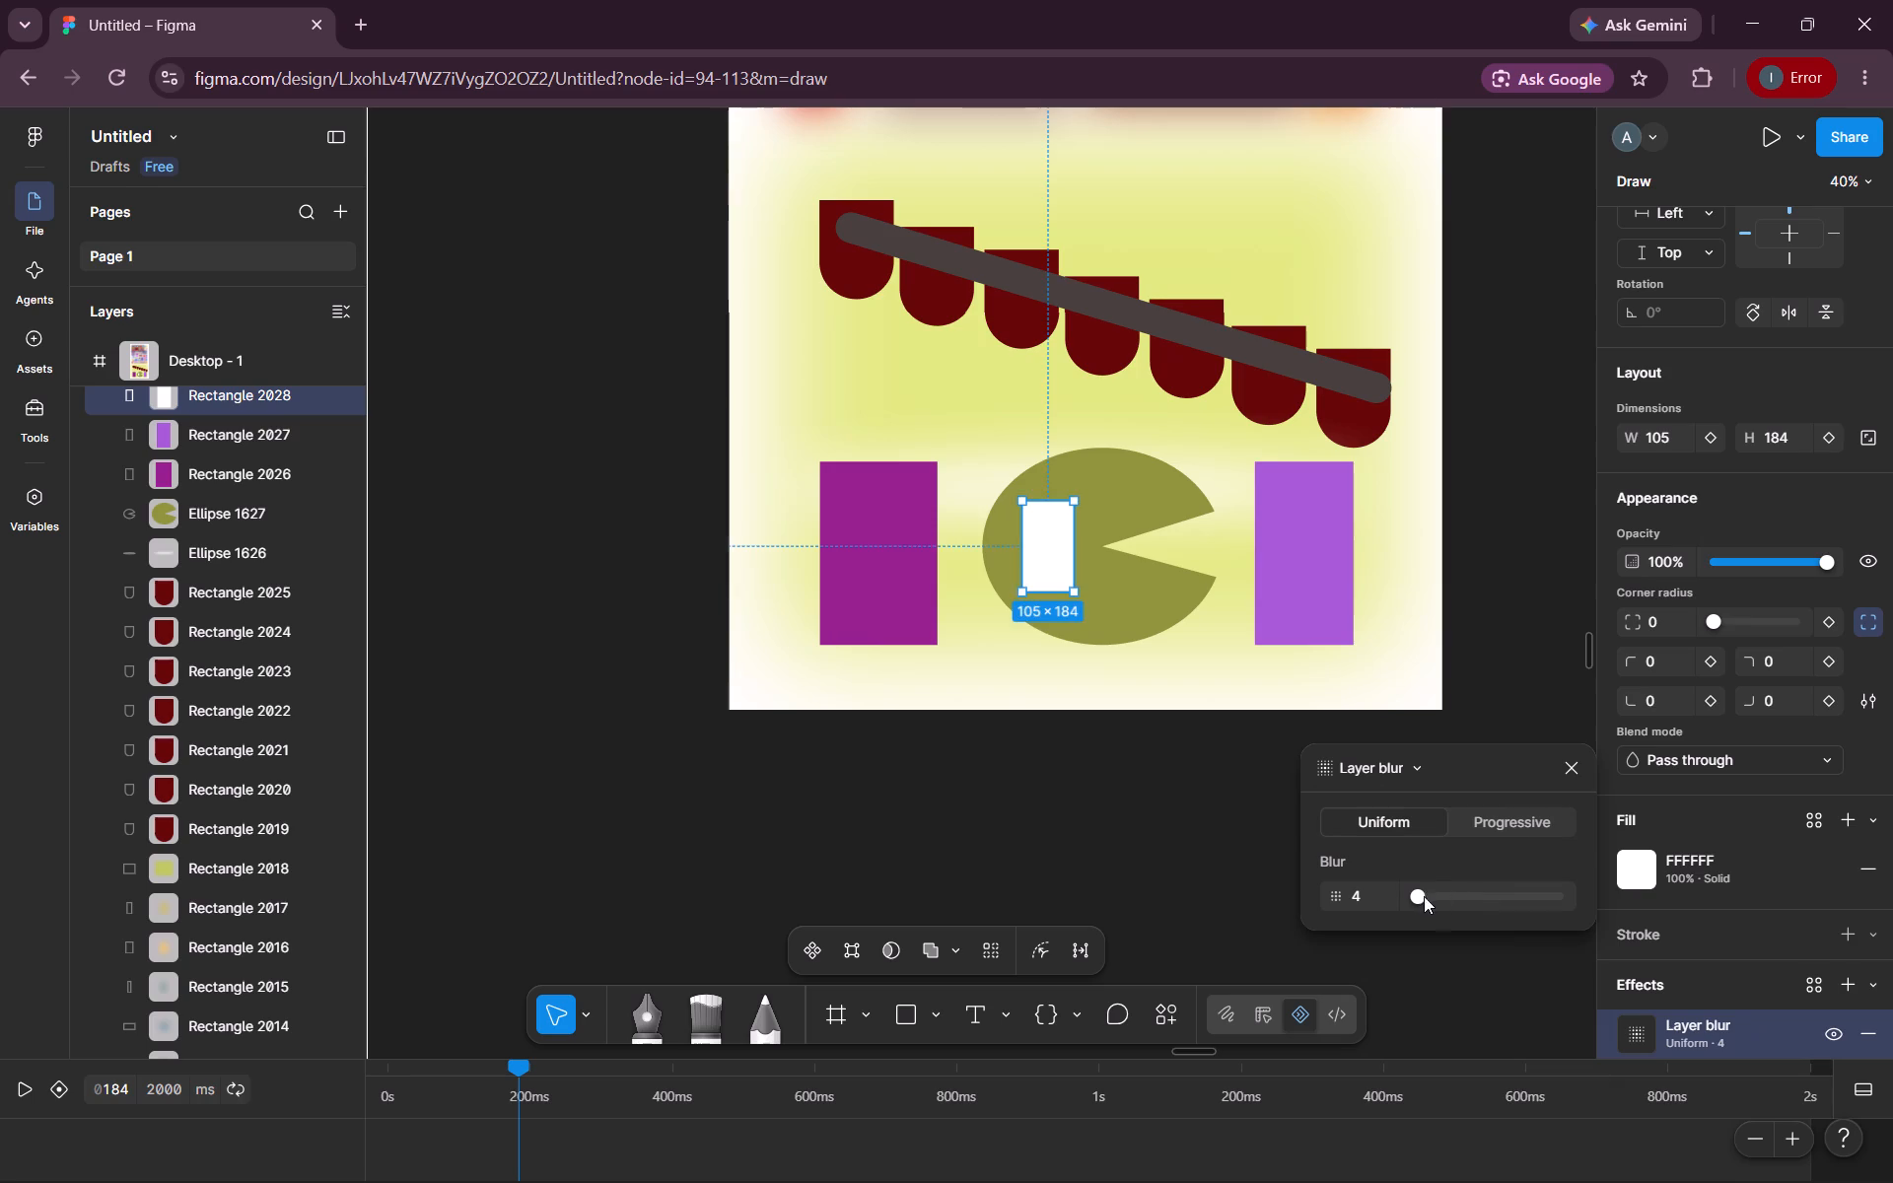
pyautogui.moveTo(1419, 896); pyautogui.dragTo(1361, 897)
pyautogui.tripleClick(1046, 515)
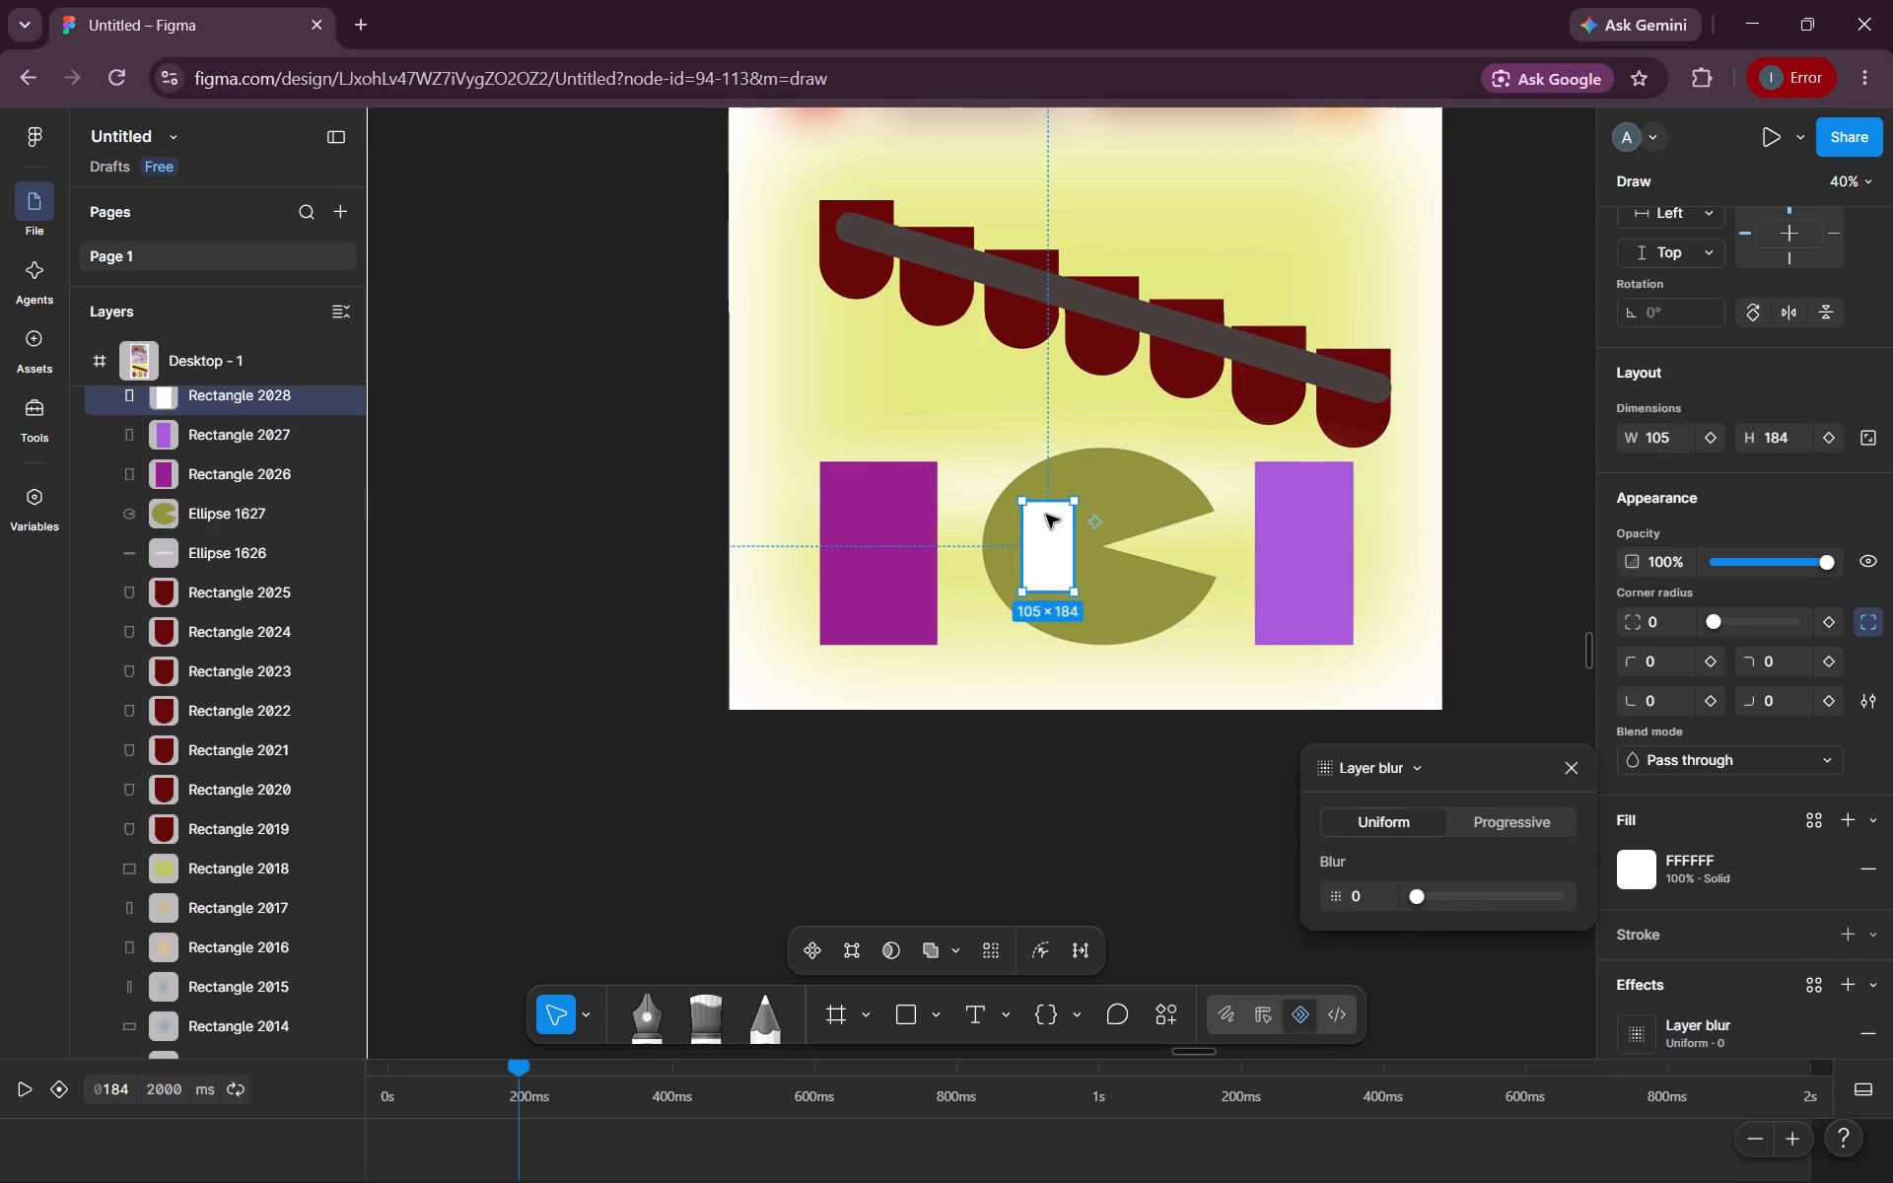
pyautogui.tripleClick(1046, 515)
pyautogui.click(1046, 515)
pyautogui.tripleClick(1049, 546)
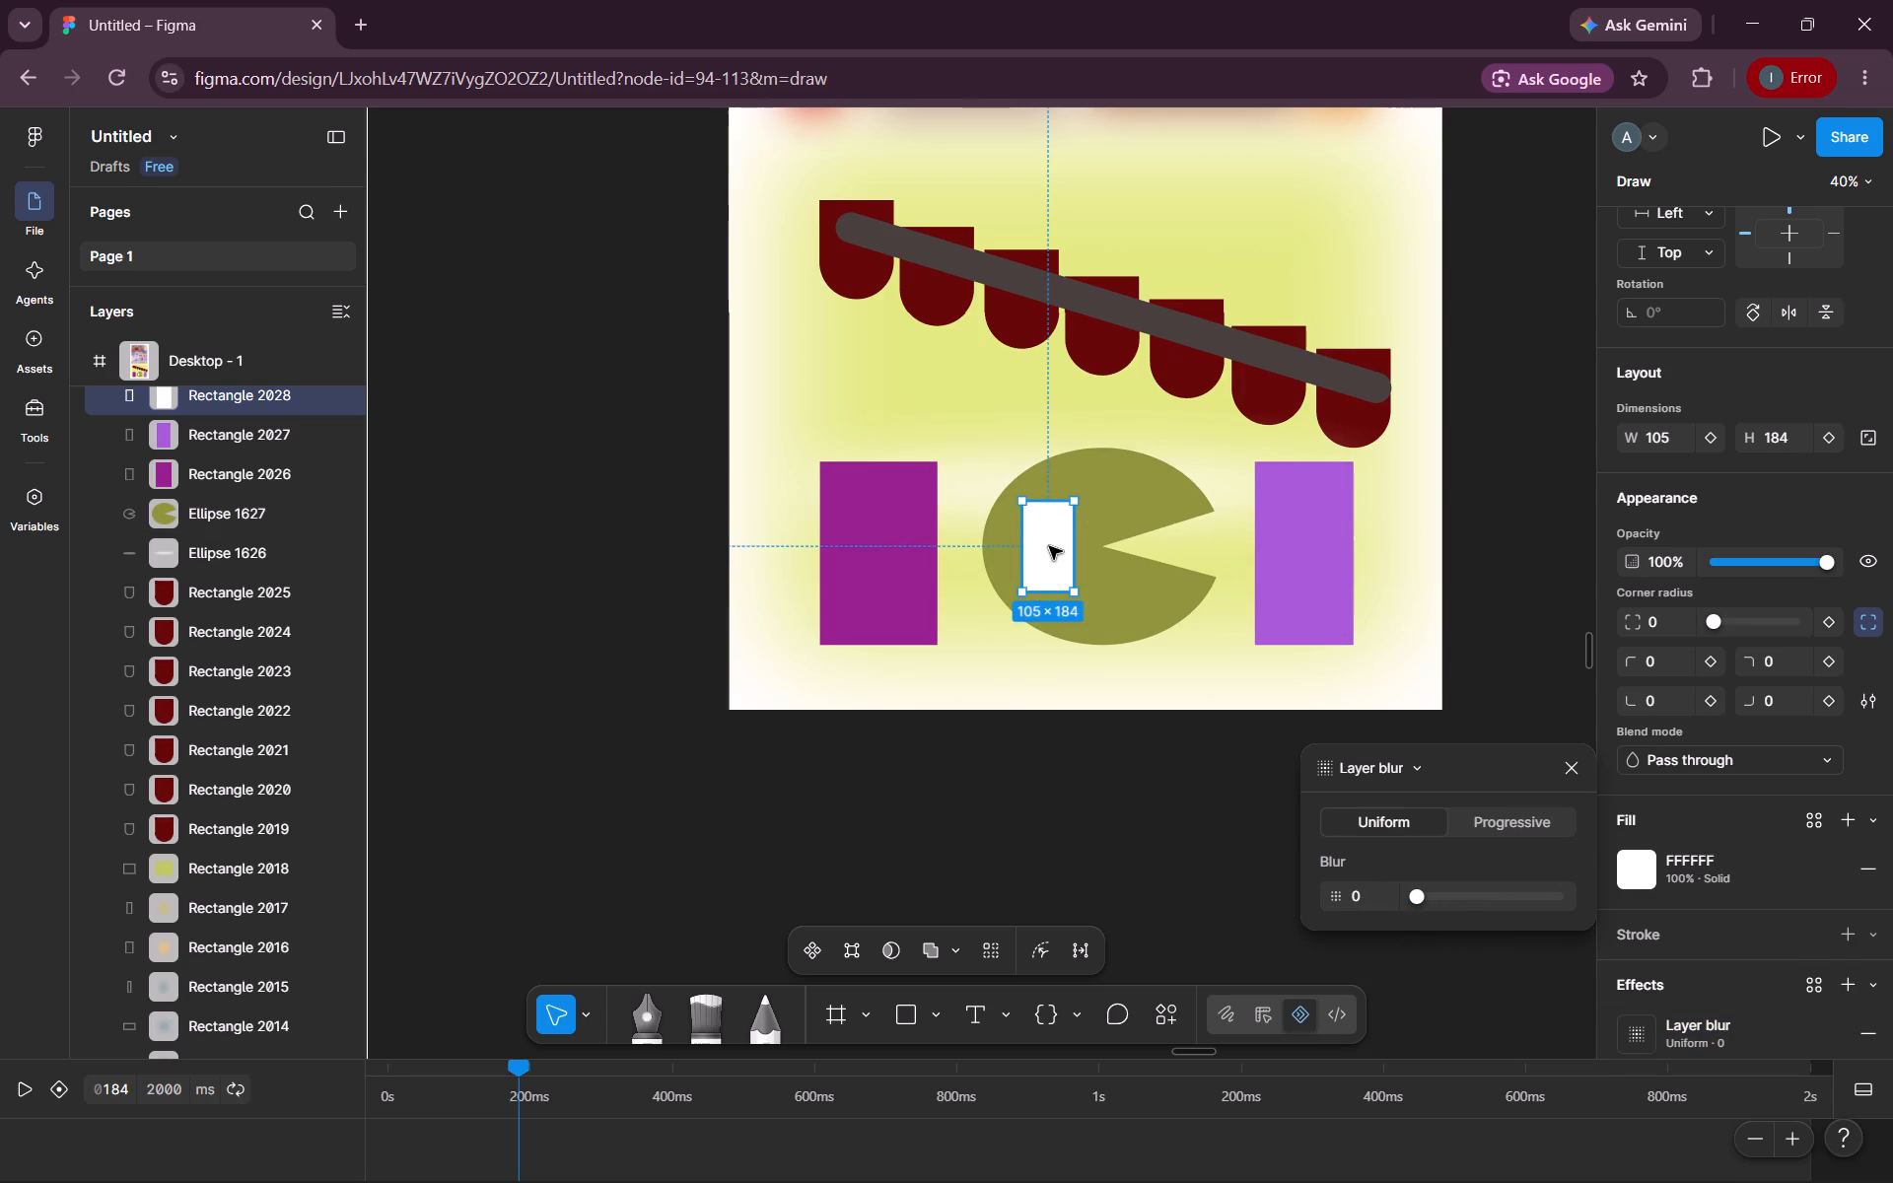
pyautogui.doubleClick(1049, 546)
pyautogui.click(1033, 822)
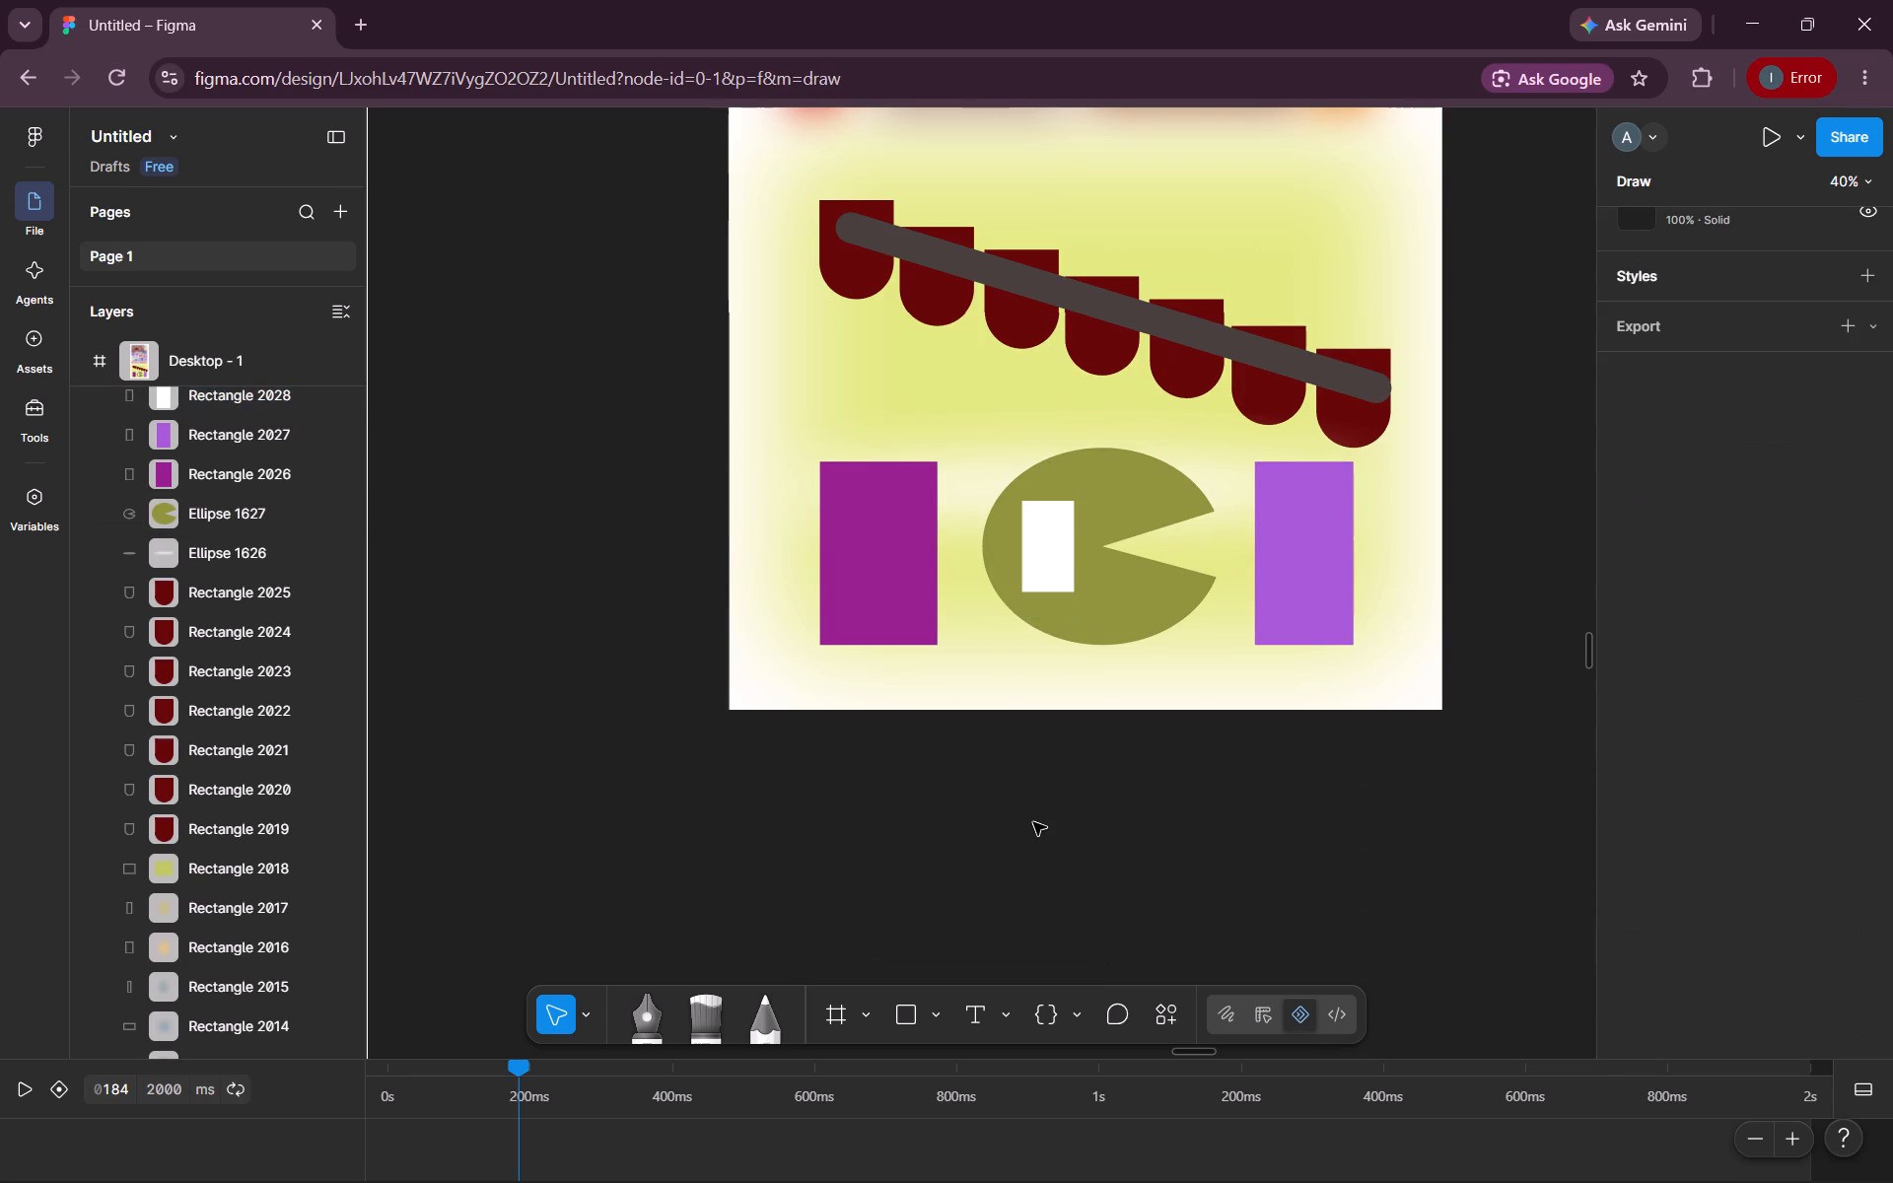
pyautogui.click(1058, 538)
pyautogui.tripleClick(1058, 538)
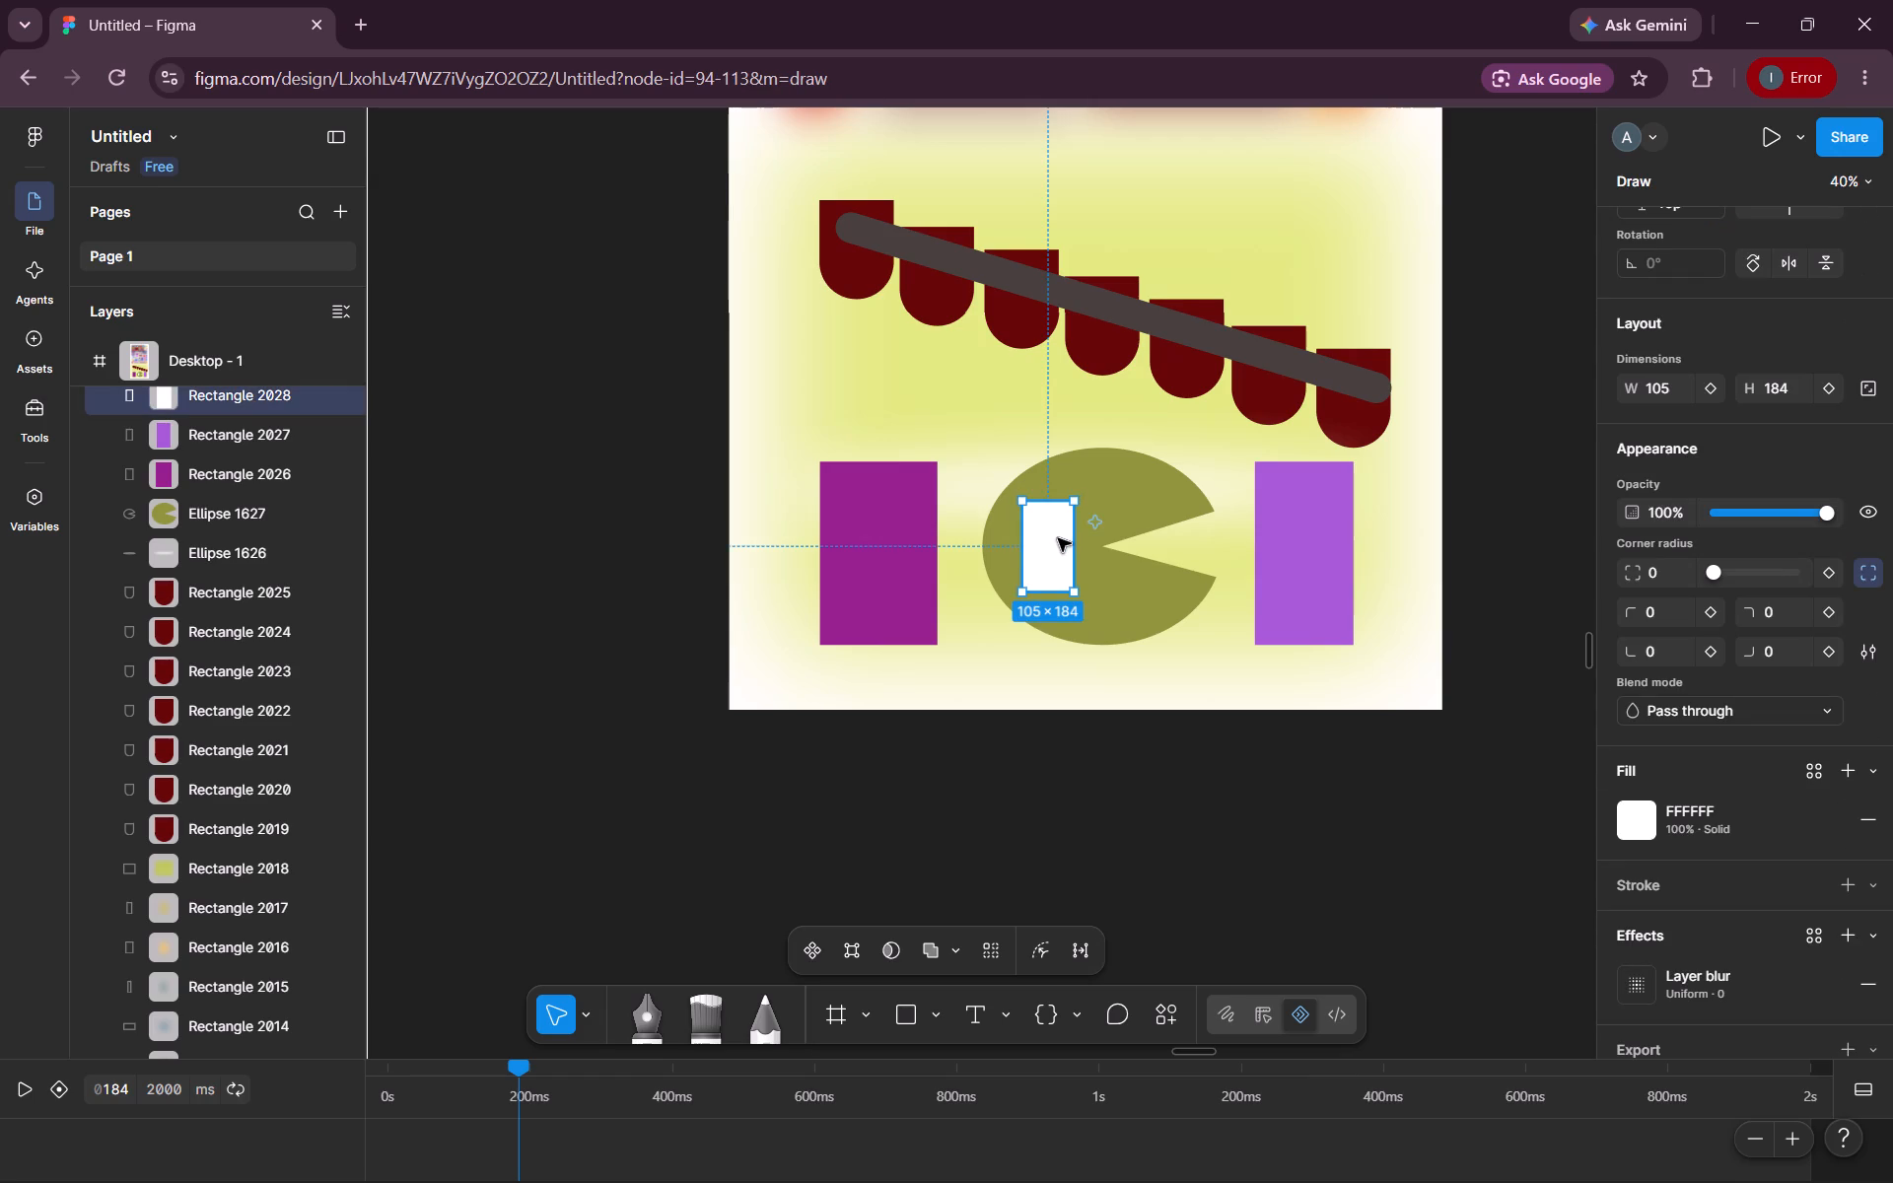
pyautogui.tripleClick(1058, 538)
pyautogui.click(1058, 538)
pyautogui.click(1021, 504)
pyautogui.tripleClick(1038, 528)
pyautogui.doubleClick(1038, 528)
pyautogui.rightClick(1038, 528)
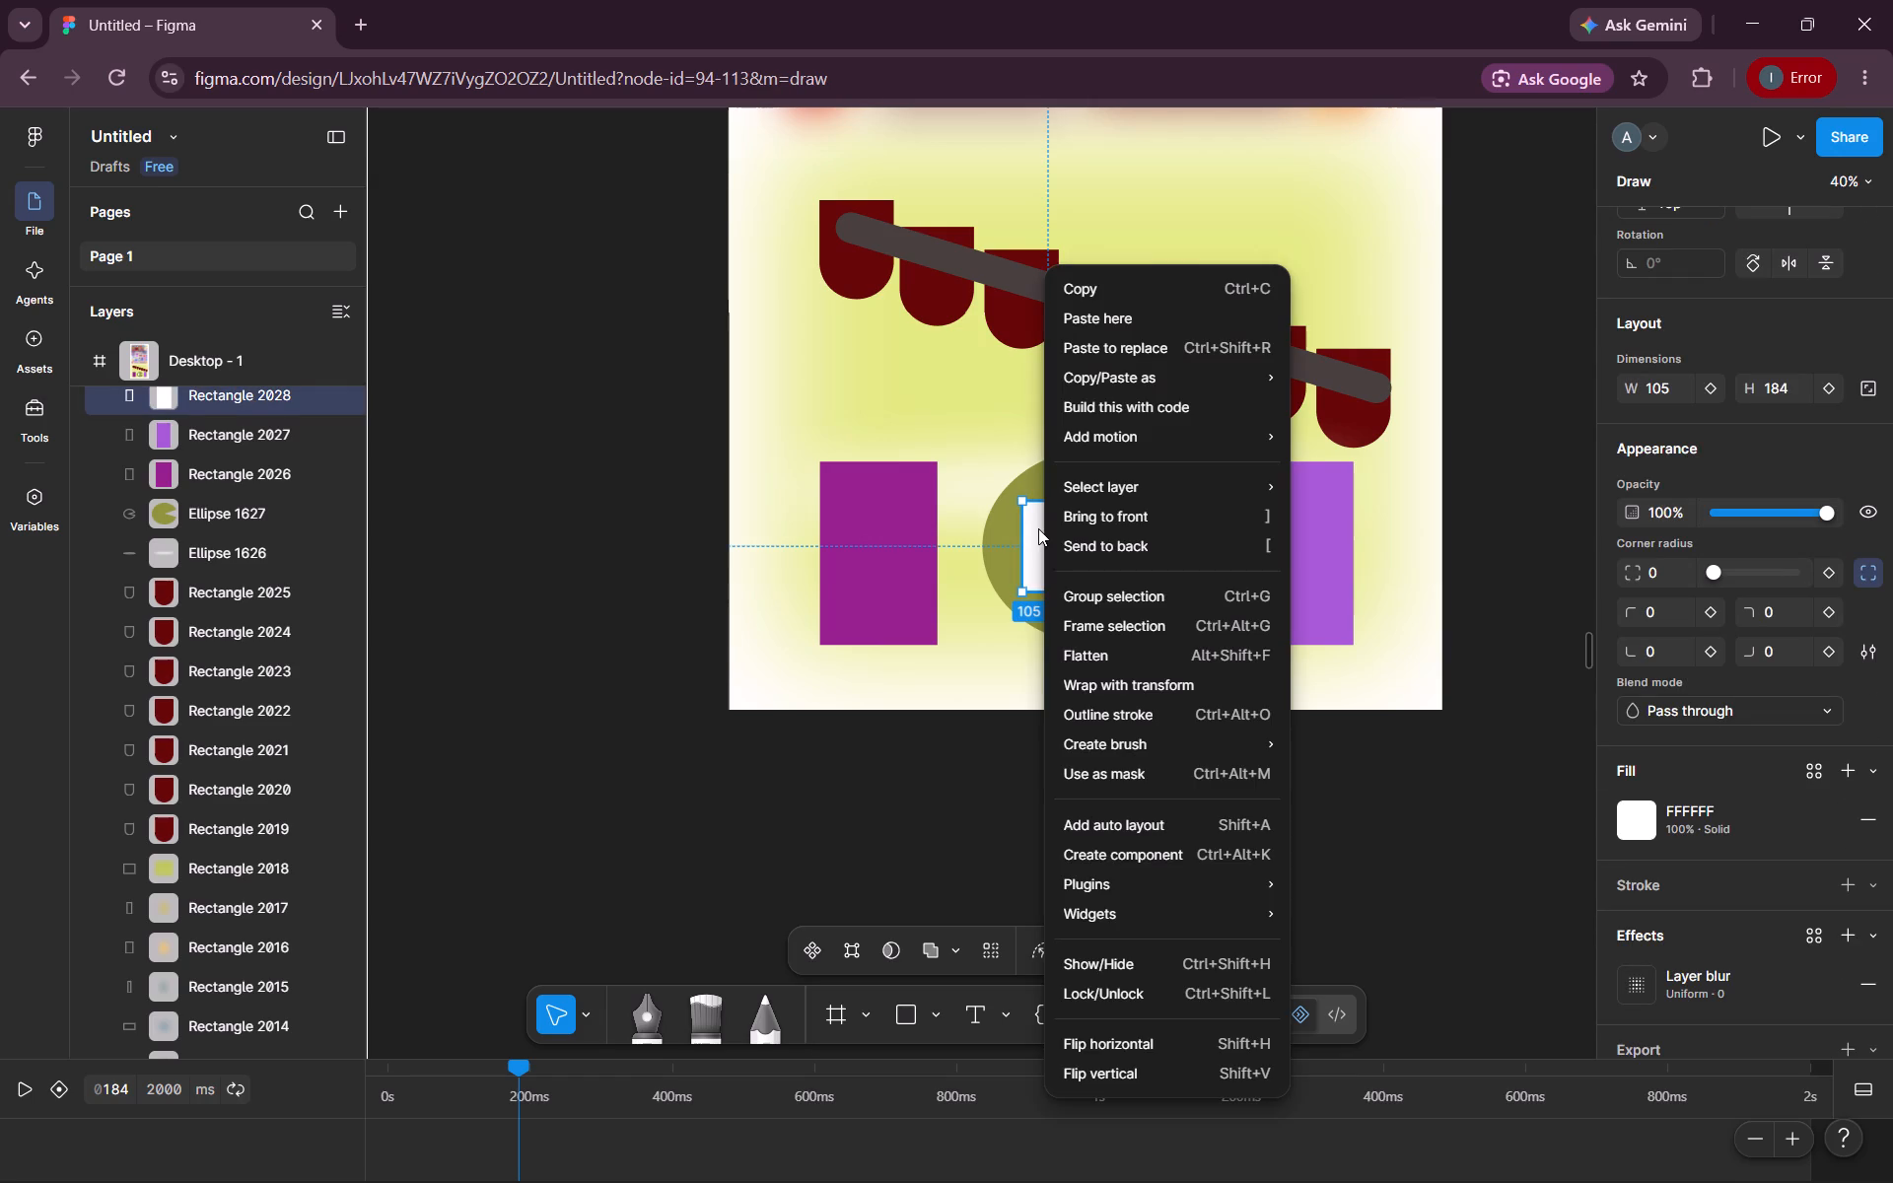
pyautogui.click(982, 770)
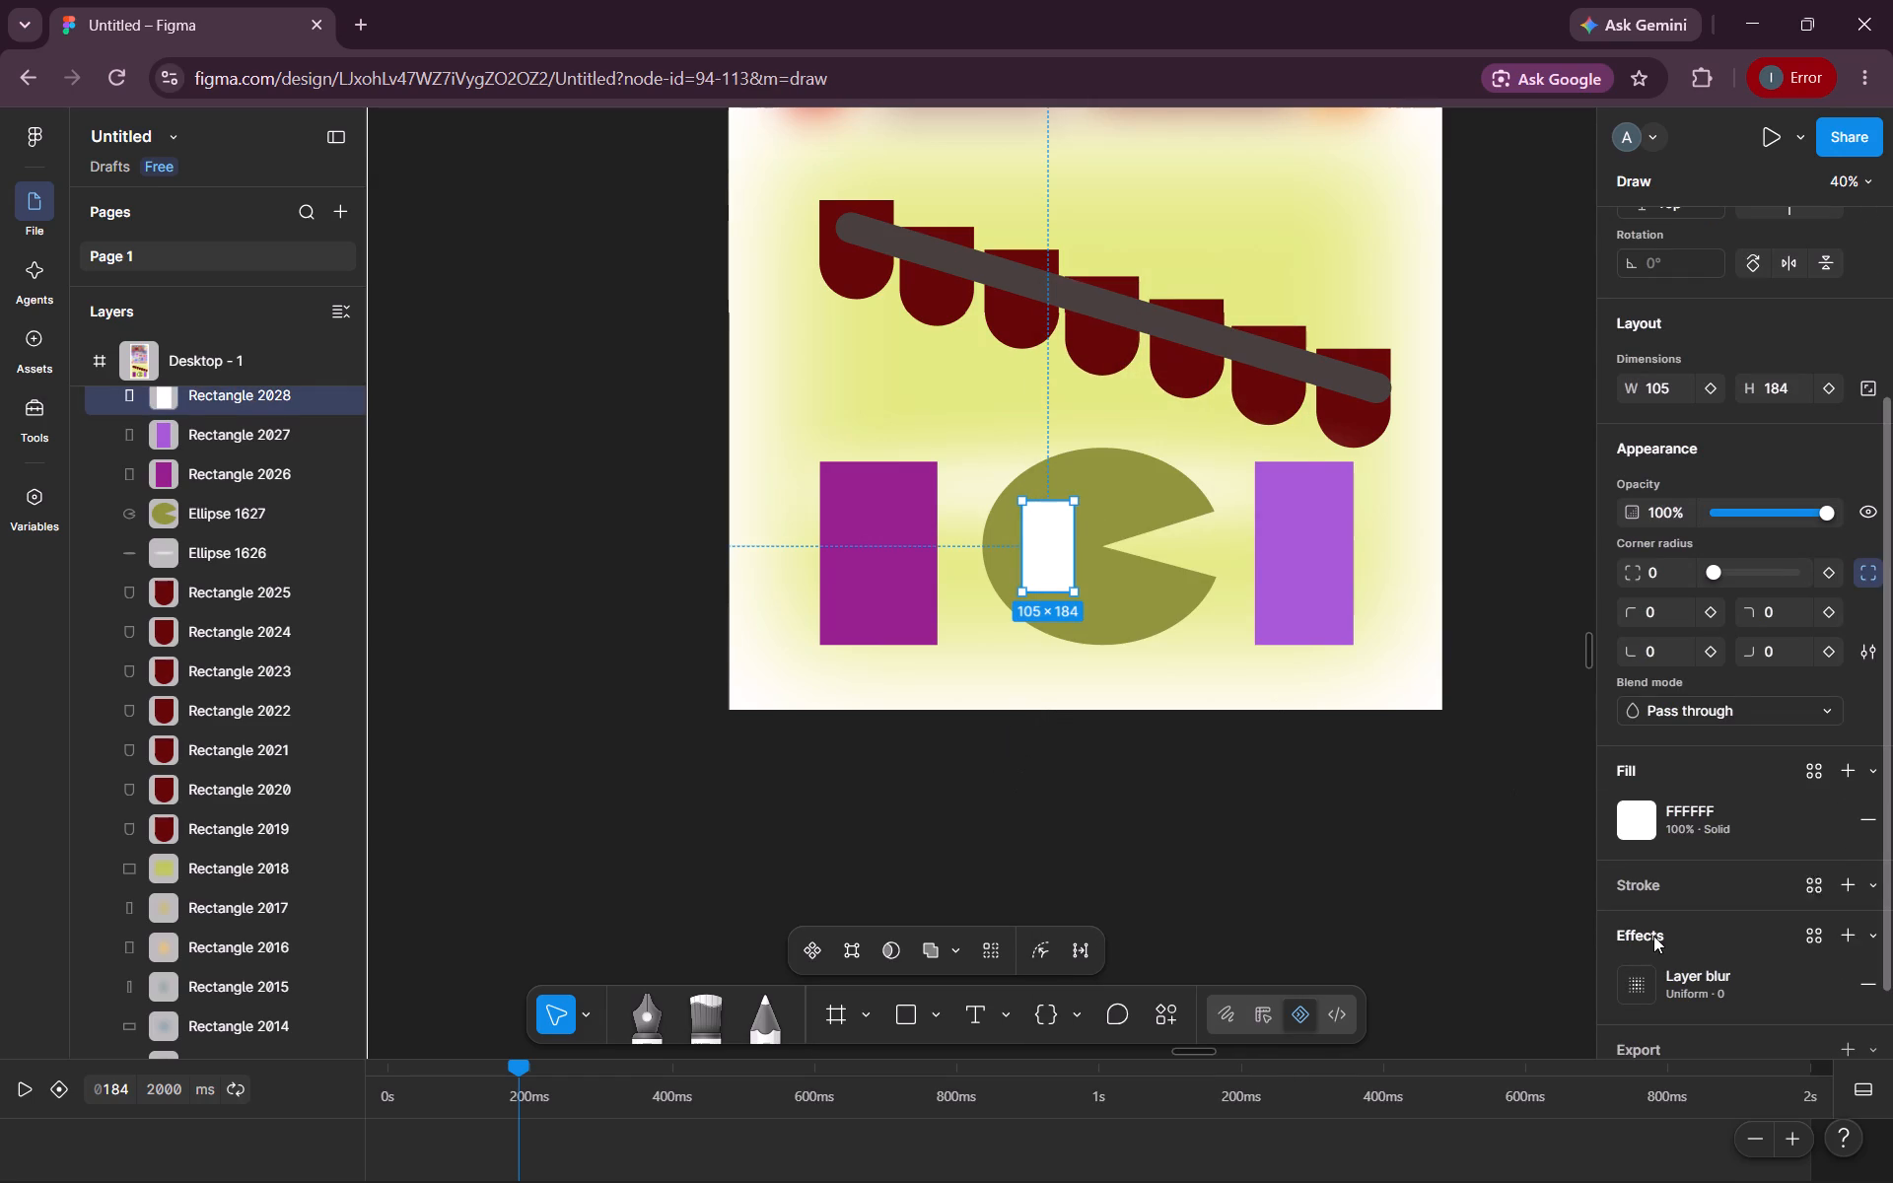
# Increase the white rectangle's layer blur until it becomes a soft highlight on the ellipse.
pyautogui.click(1659, 961)
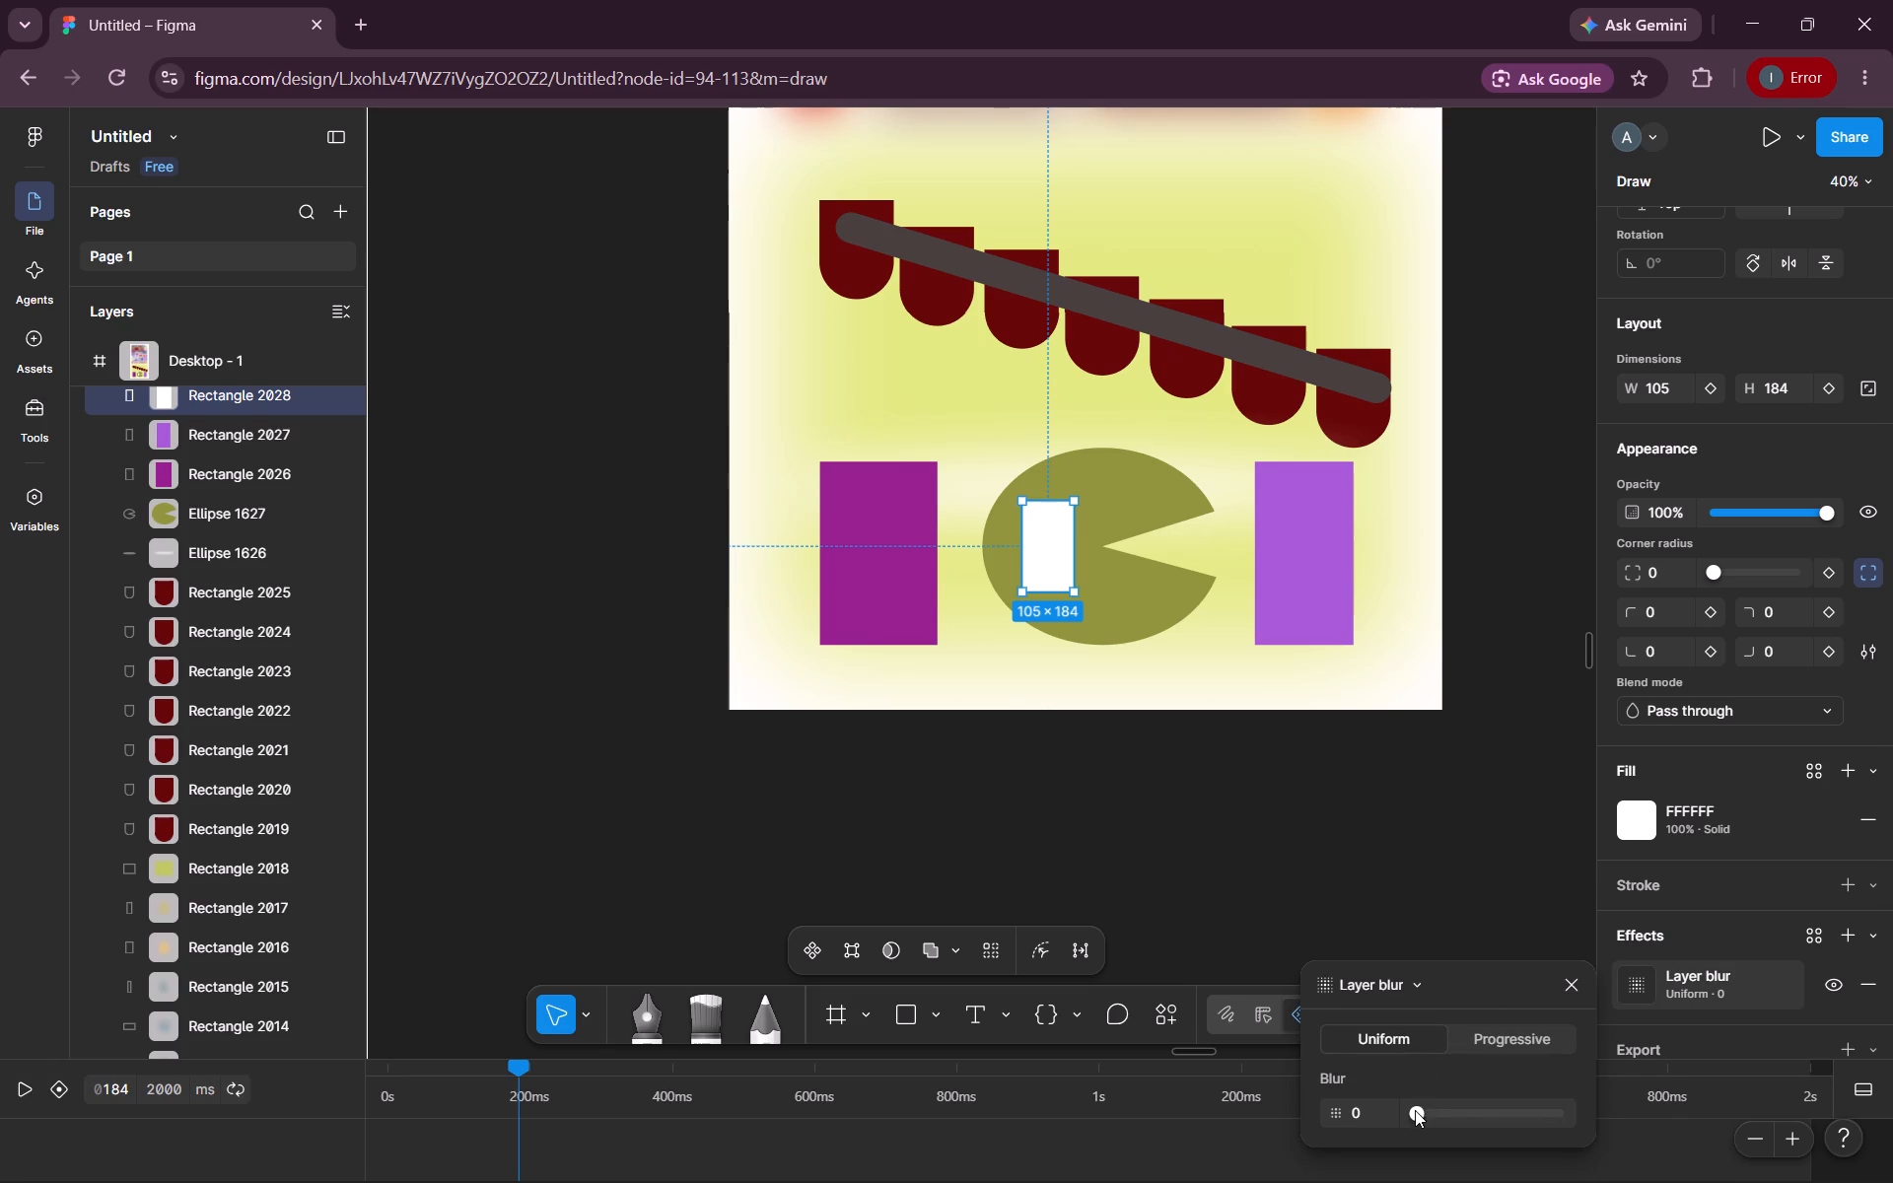
pyautogui.moveTo(1415, 1110); pyautogui.dragTo(1452, 1109)
pyautogui.click(1216, 838)
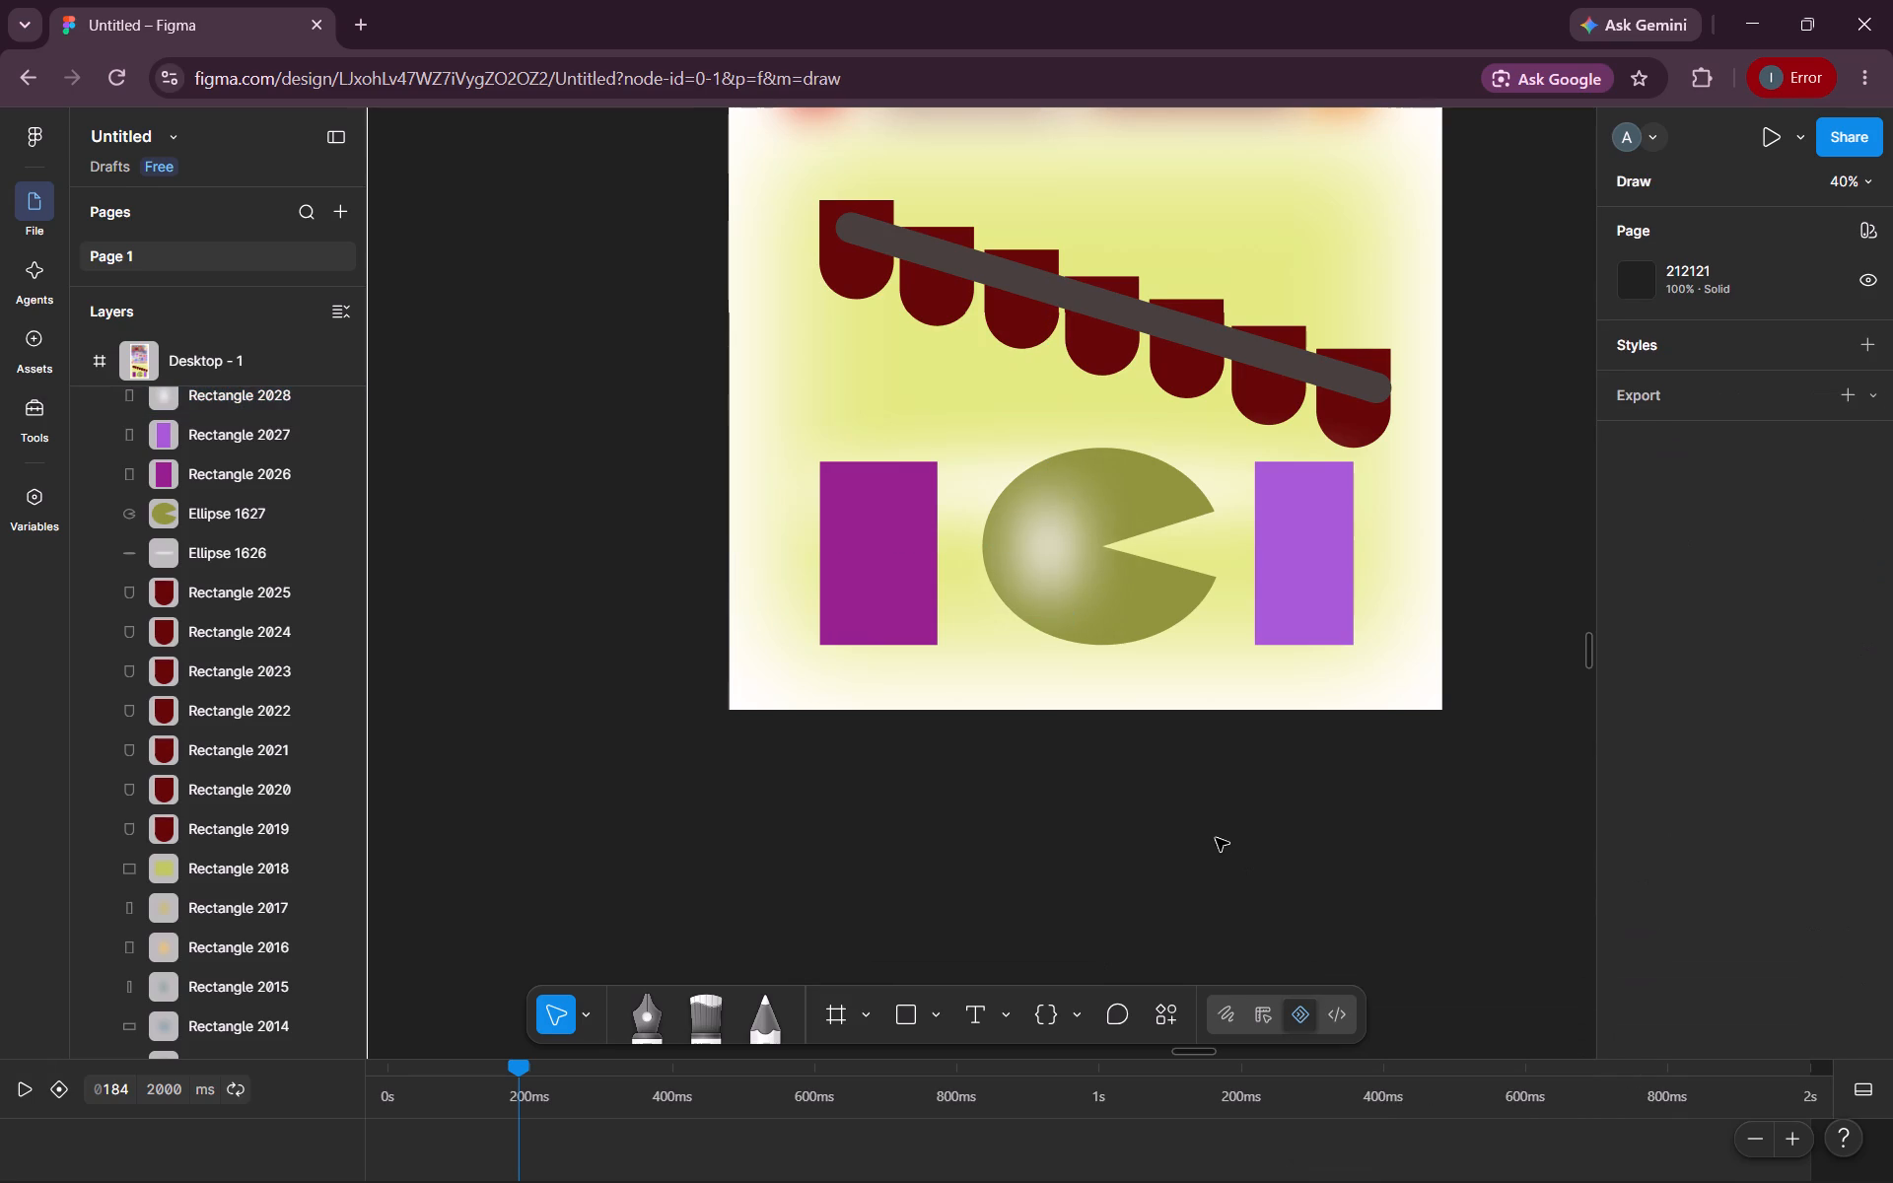
# Thin the diagonal grey bar across the dark red shapes to a height of about 31 at 0 ms.
pyautogui.scroll(-1, 1216, 838)
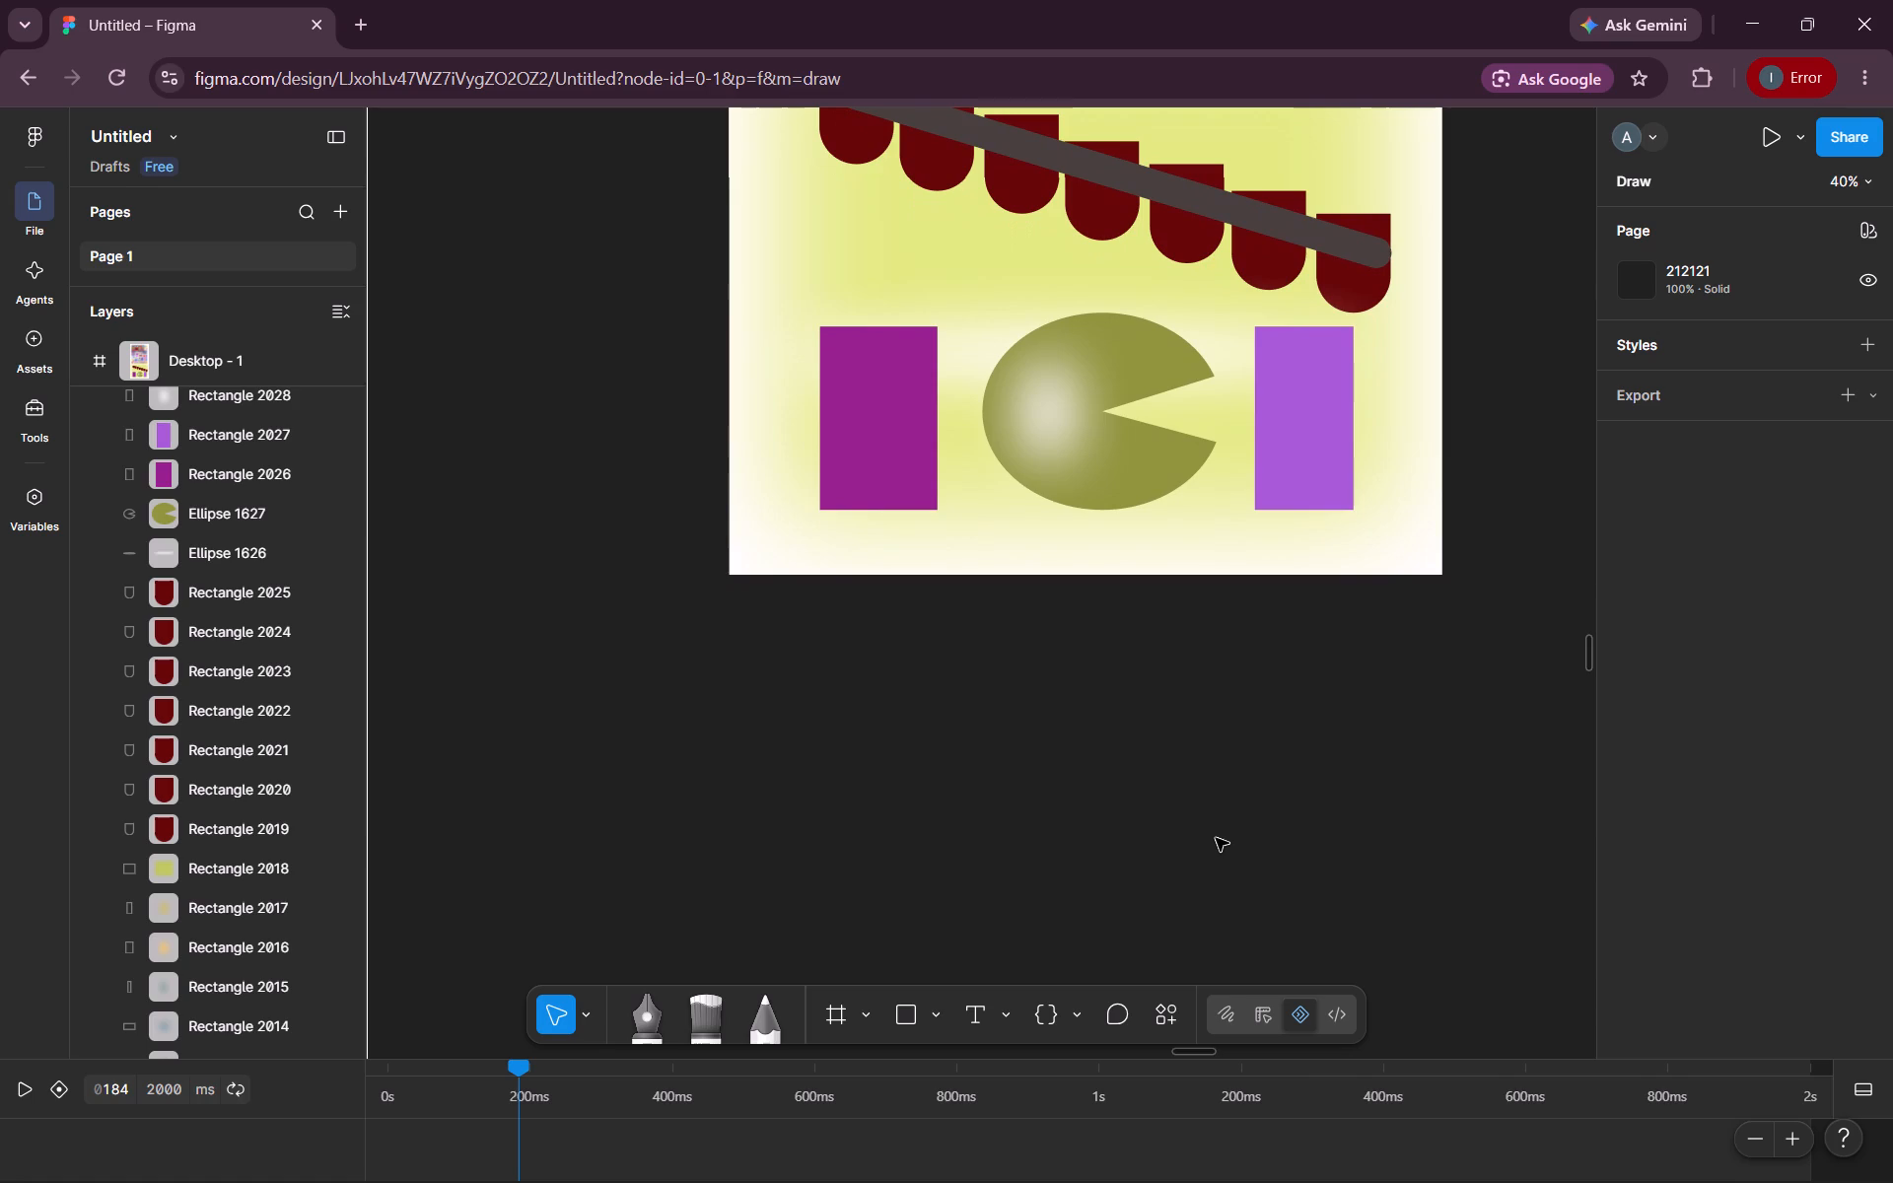
pyautogui.scroll(1, 1216, 838)
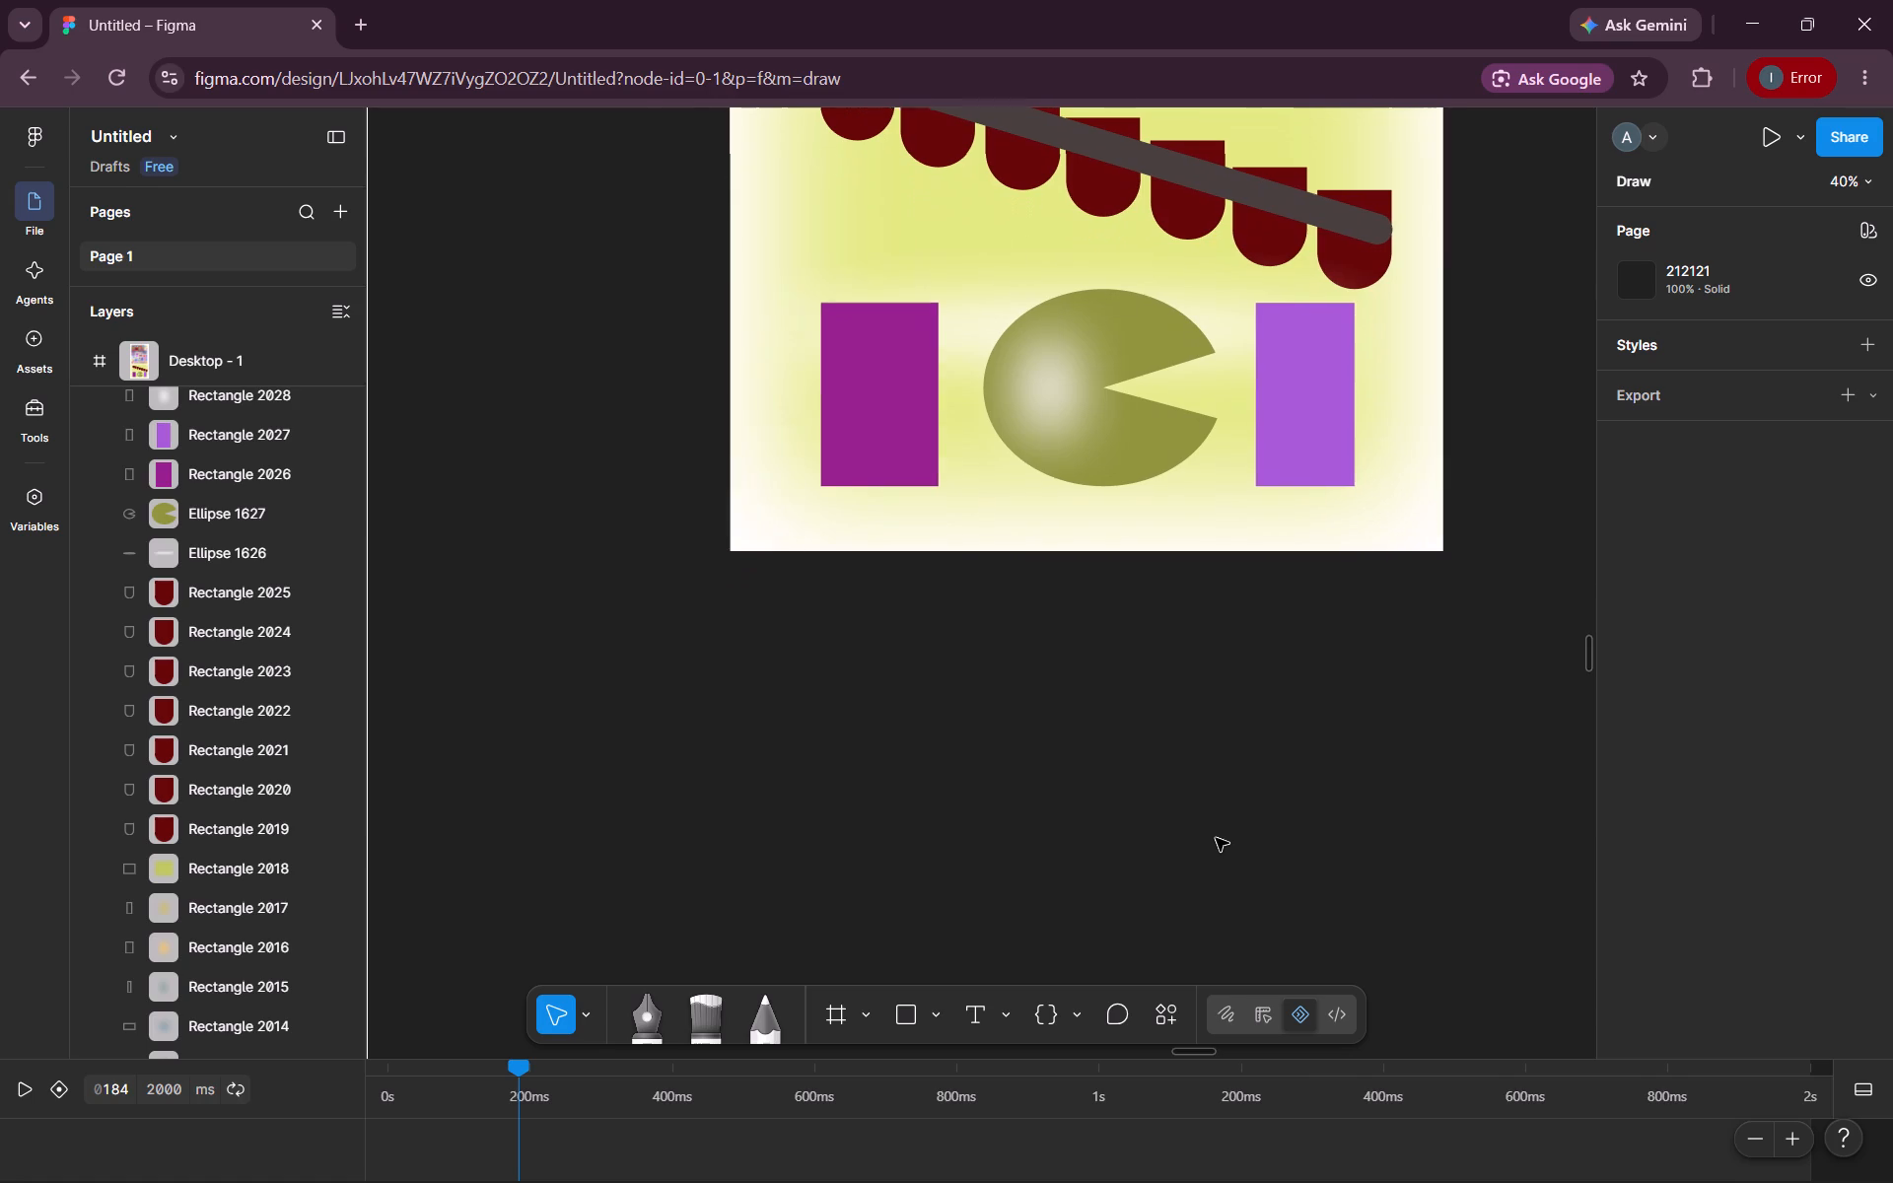
pyautogui.scroll(1, 1216, 838)
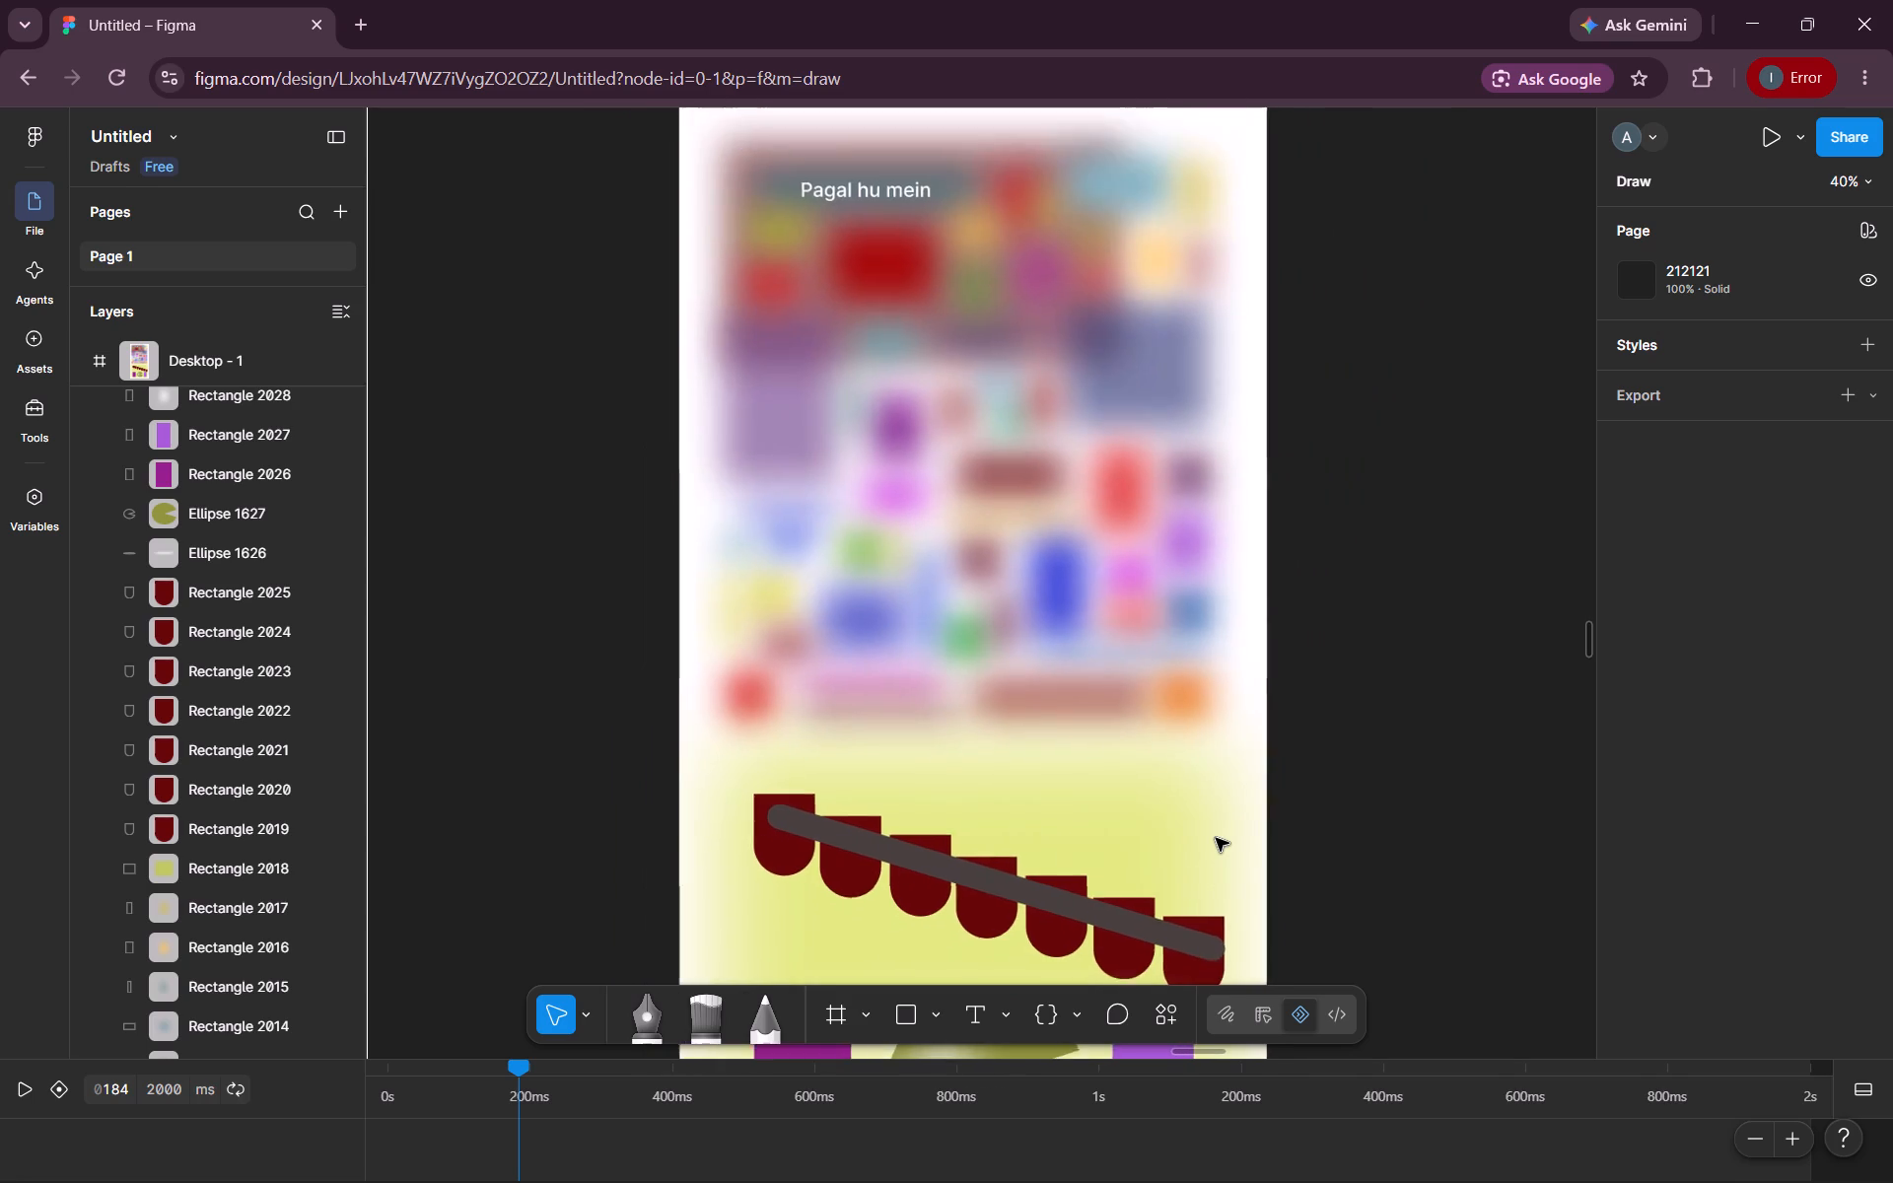
pyautogui.scroll(-1, 1216, 838)
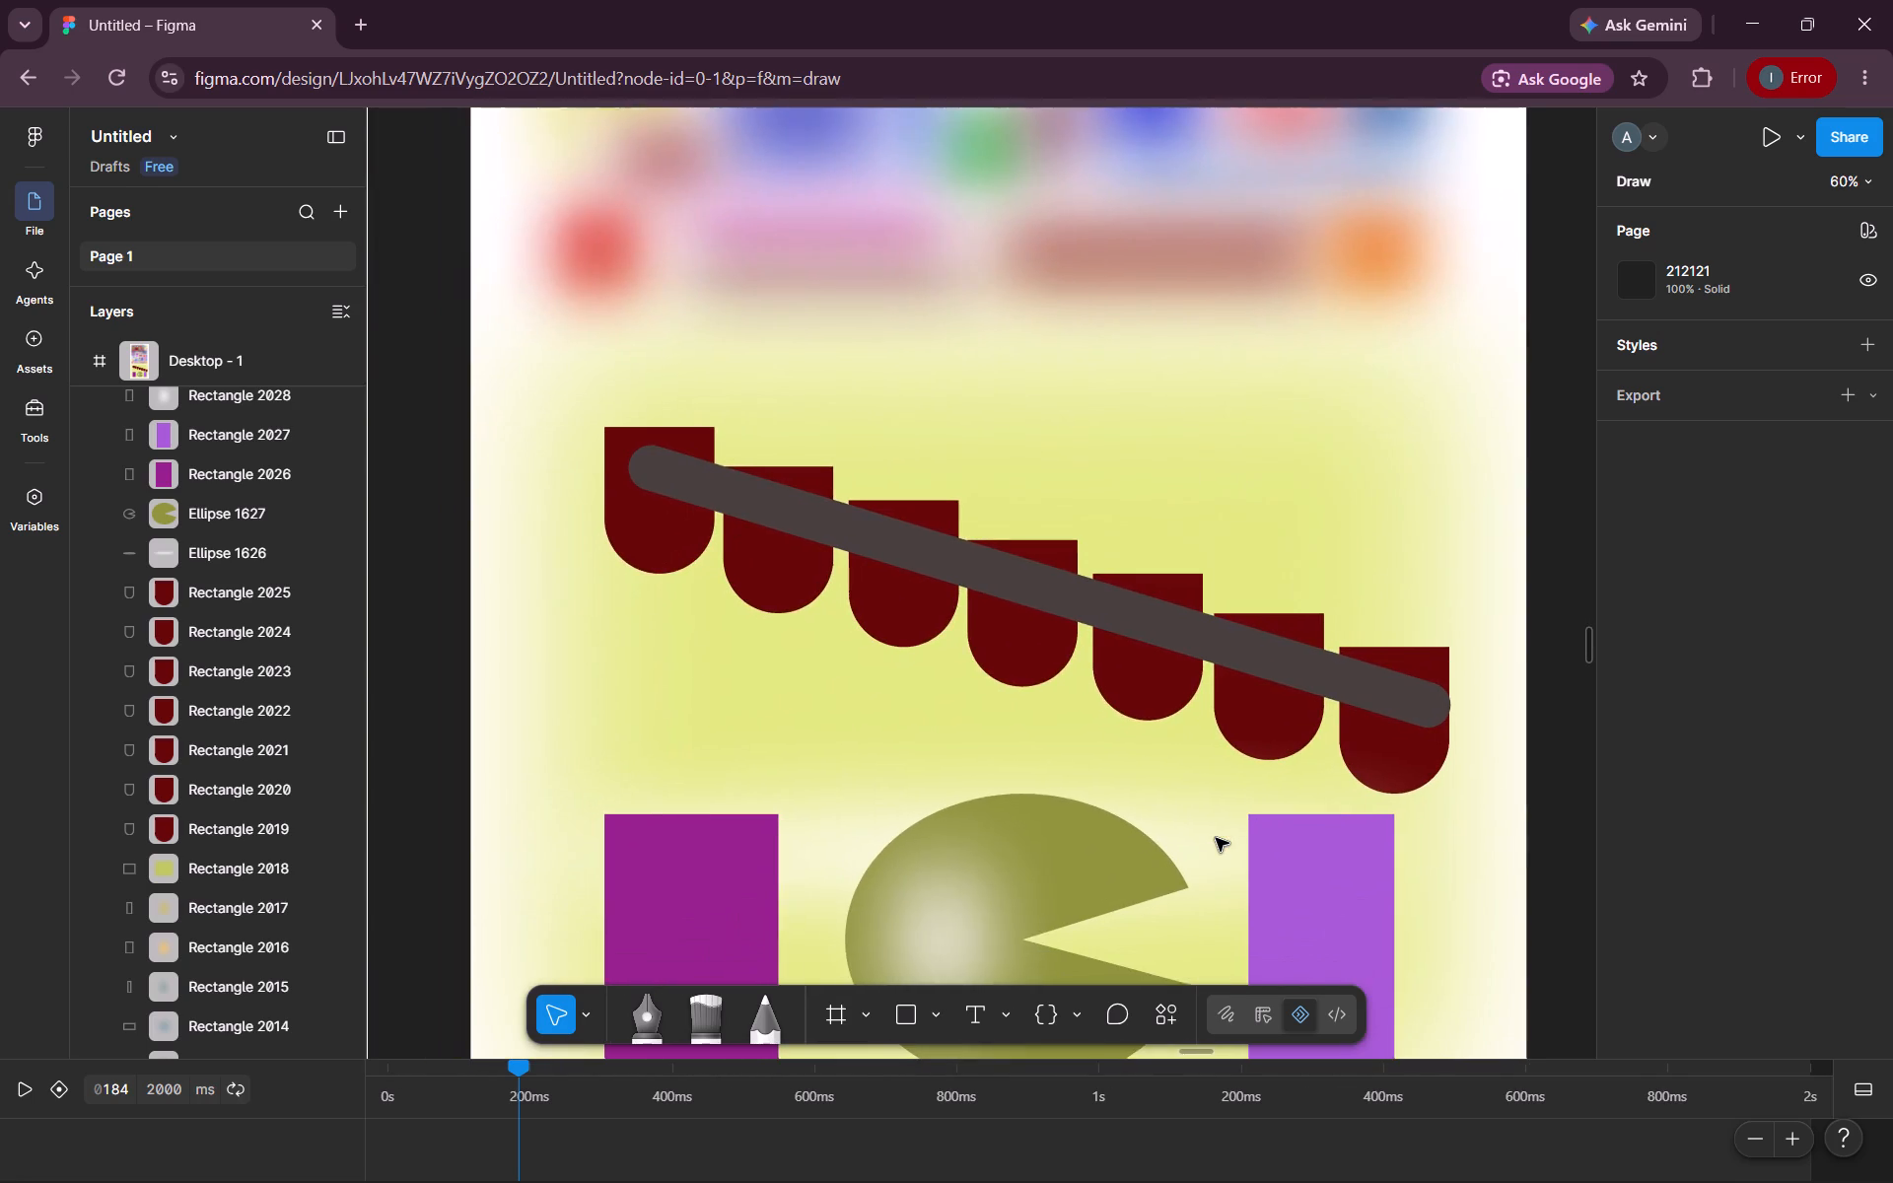
pyautogui.scroll(-1, 1216, 838)
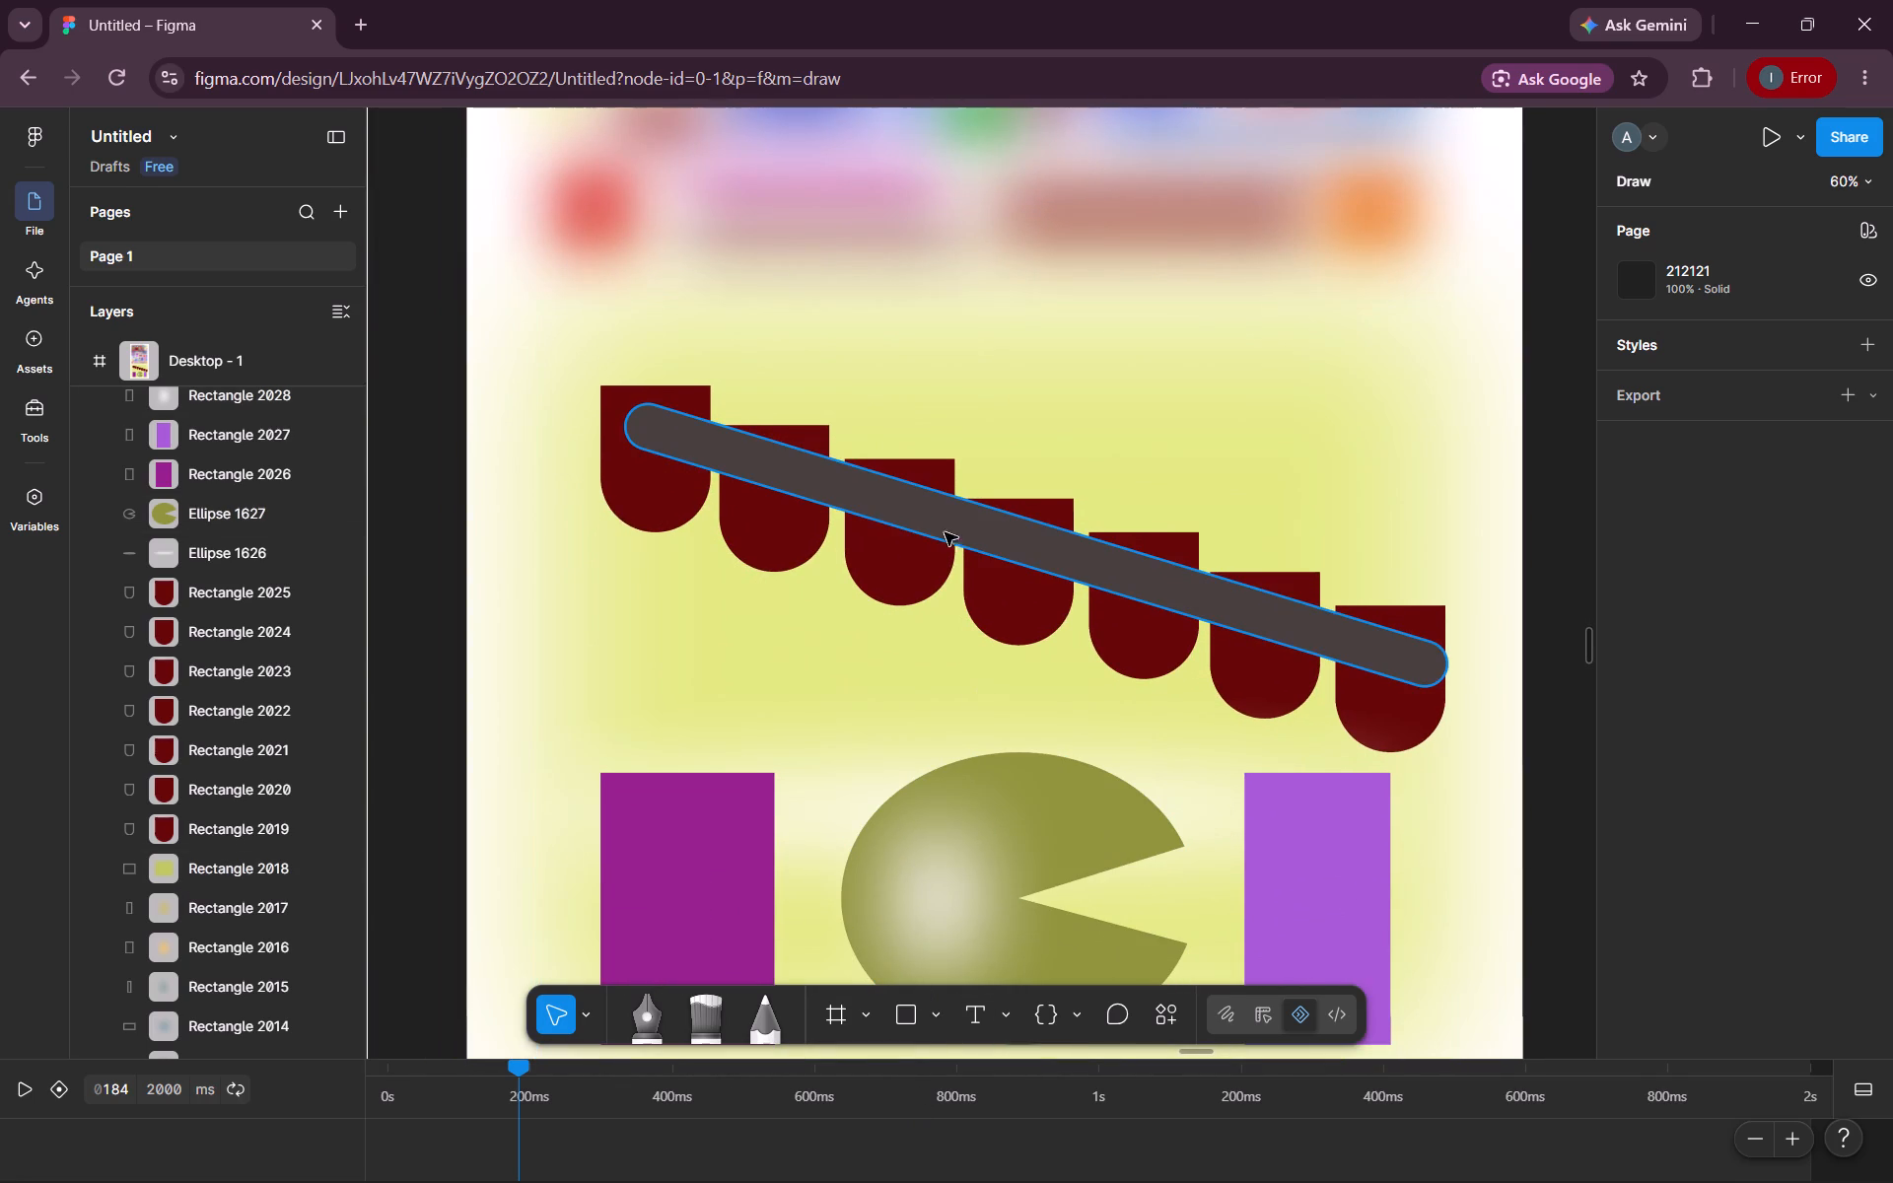
pyautogui.click(966, 527)
pyautogui.moveTo(966, 549); pyautogui.dragTo(979, 527)
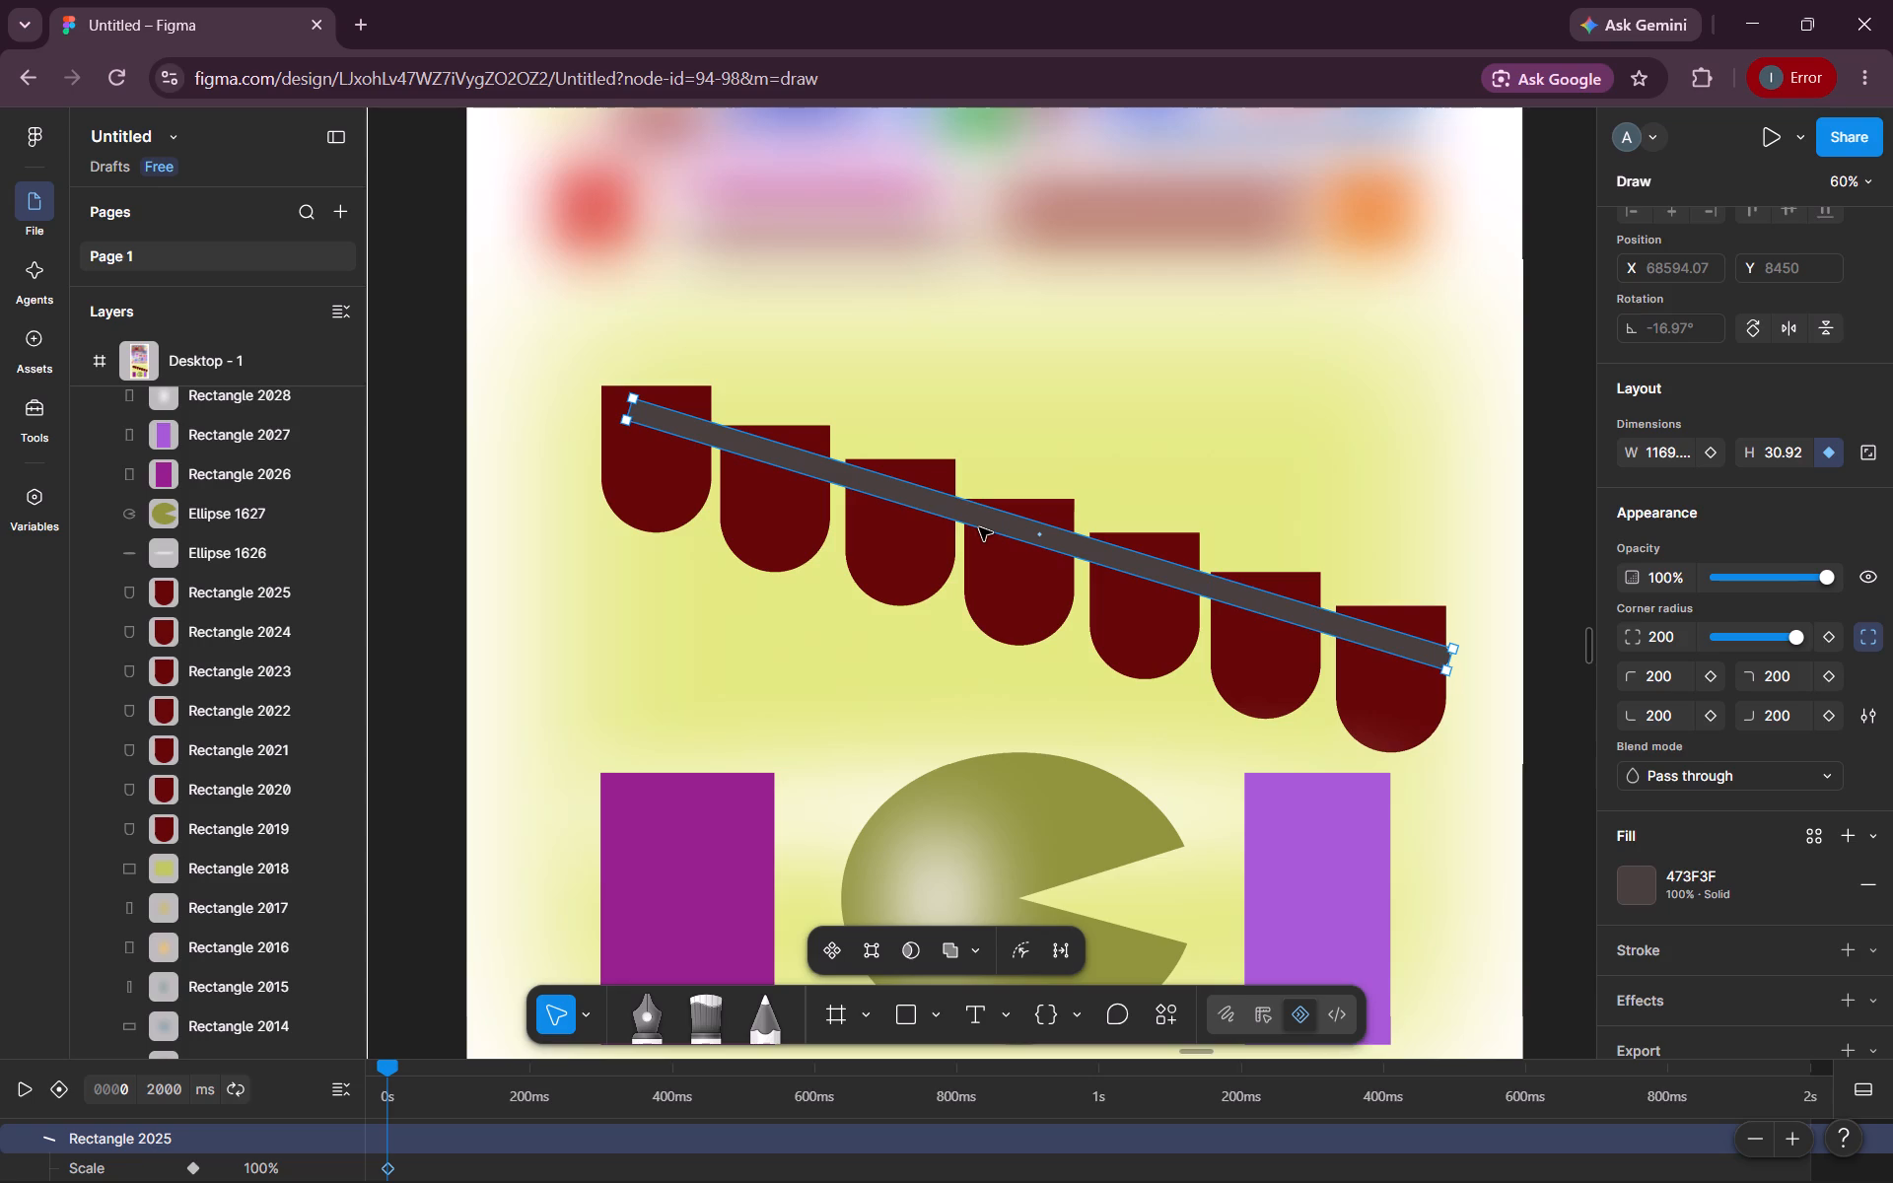
pyautogui.moveTo(979, 527); pyautogui.dragTo(979, 526)
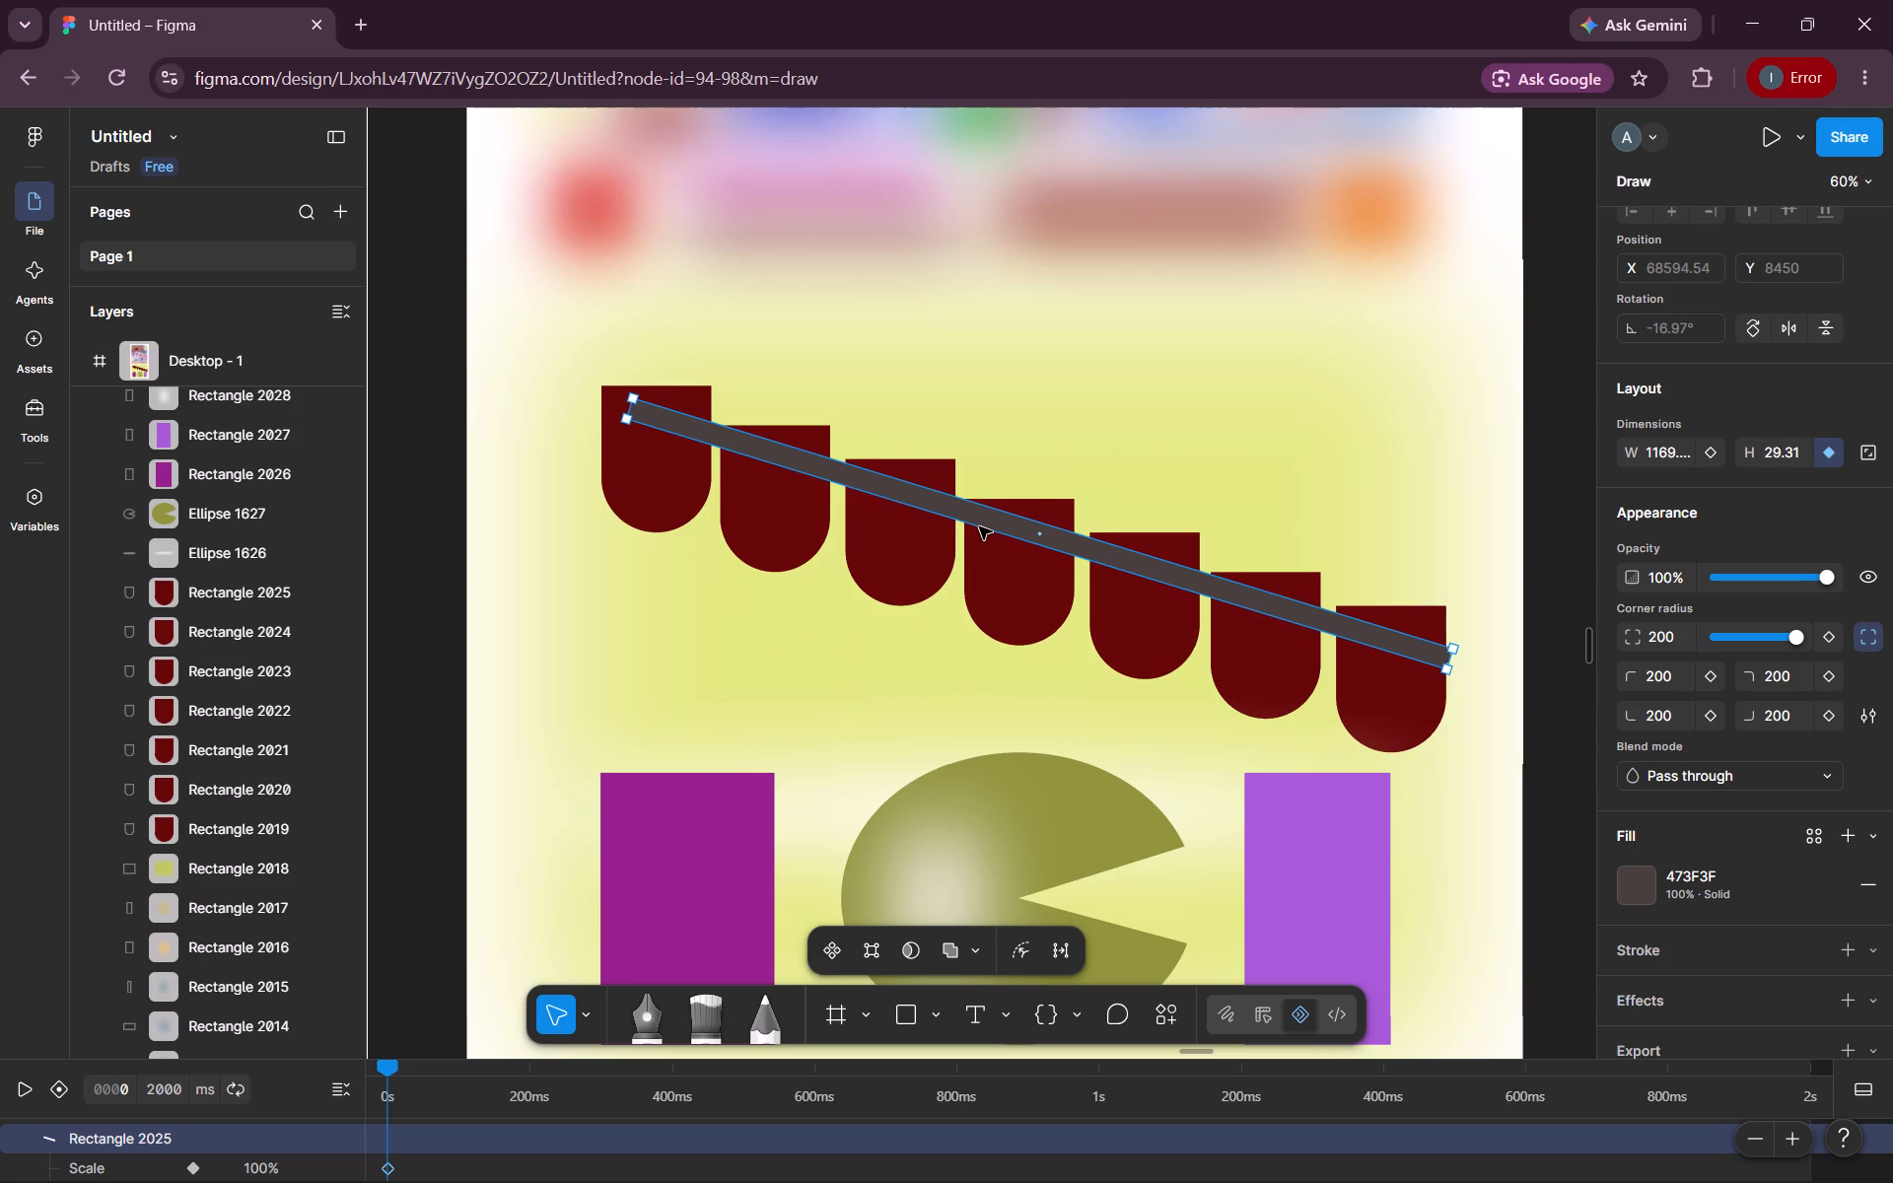
pyautogui.moveTo(979, 526); pyautogui.dragTo(979, 527)
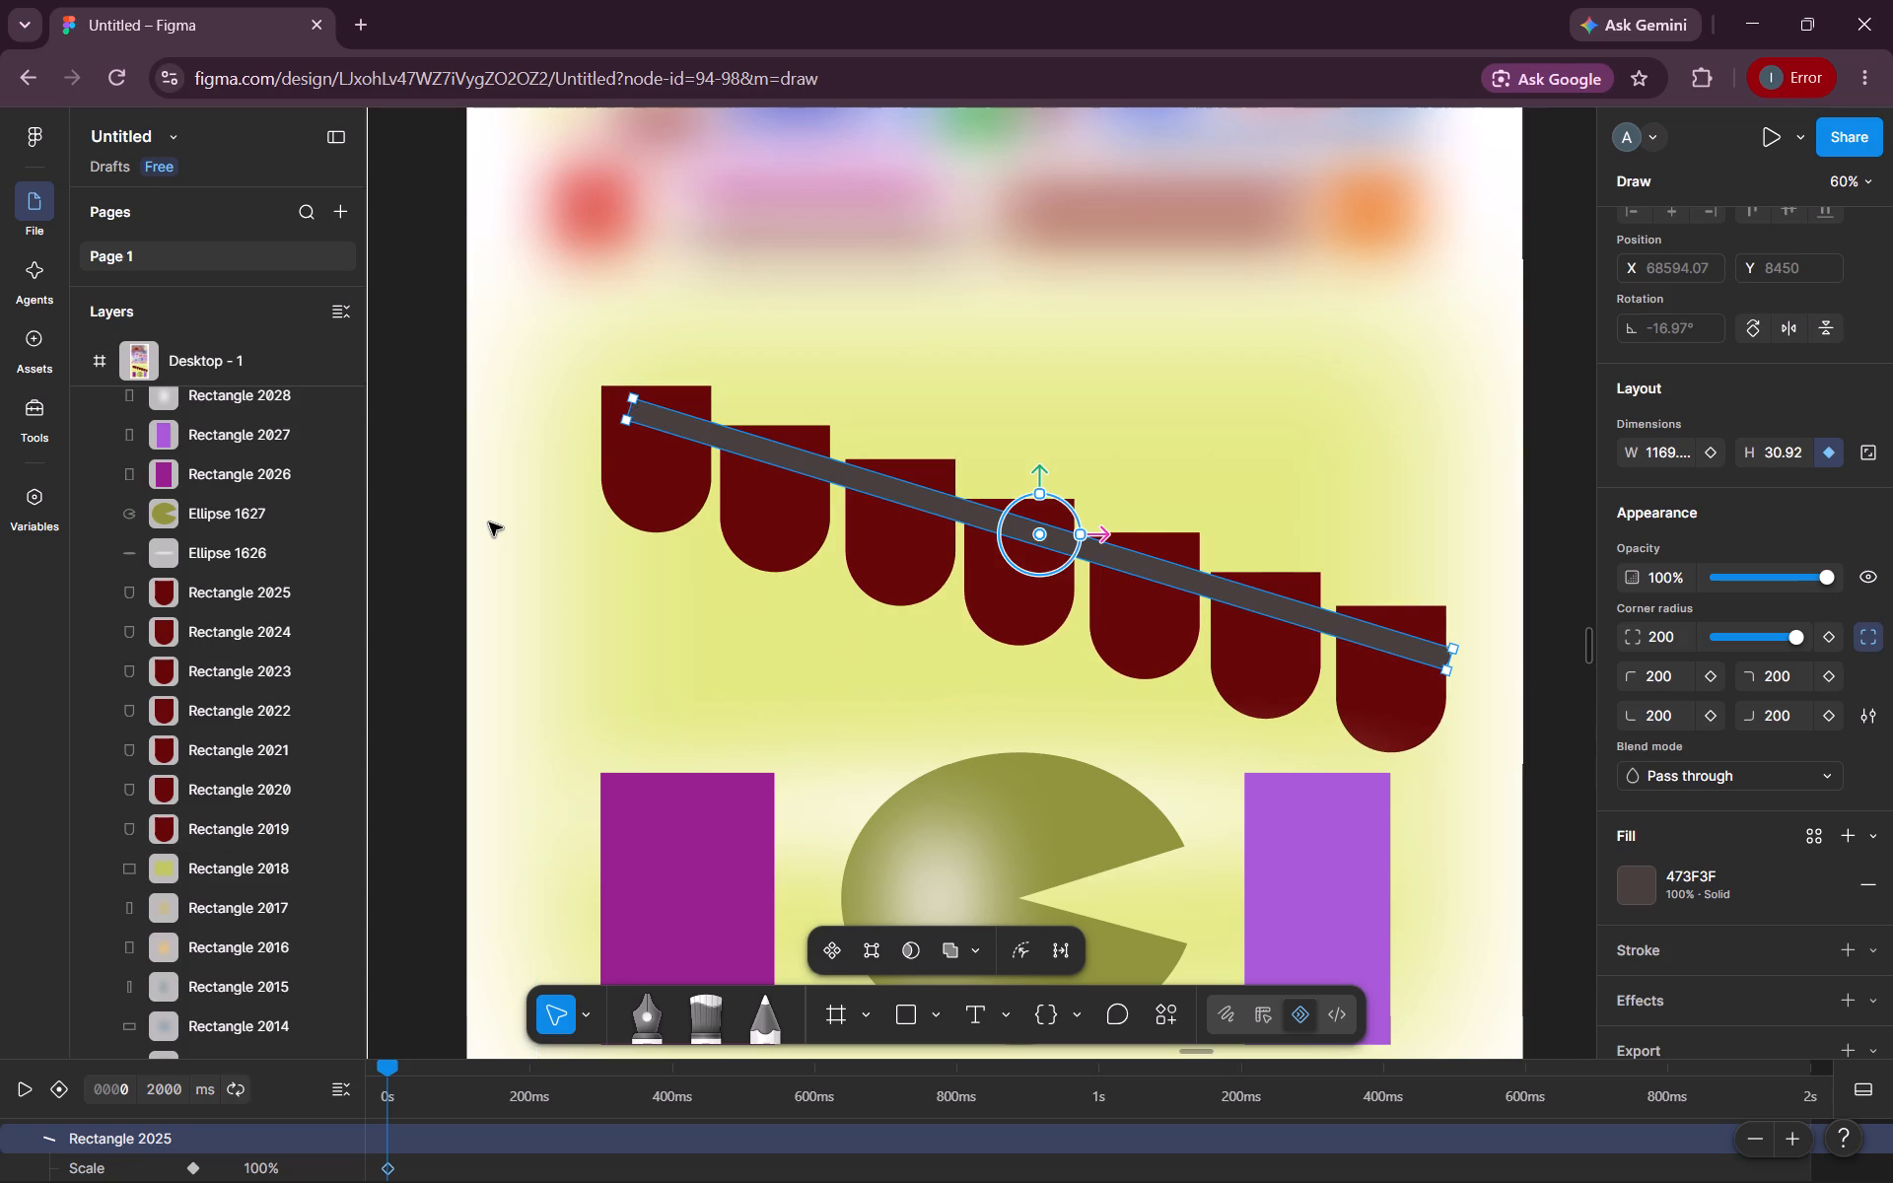
pyautogui.click(489, 522)
# Lengthen the diagonal grey bar from its upper end to a width of about 1192 at 0 ms.
pyautogui.click(650, 411)
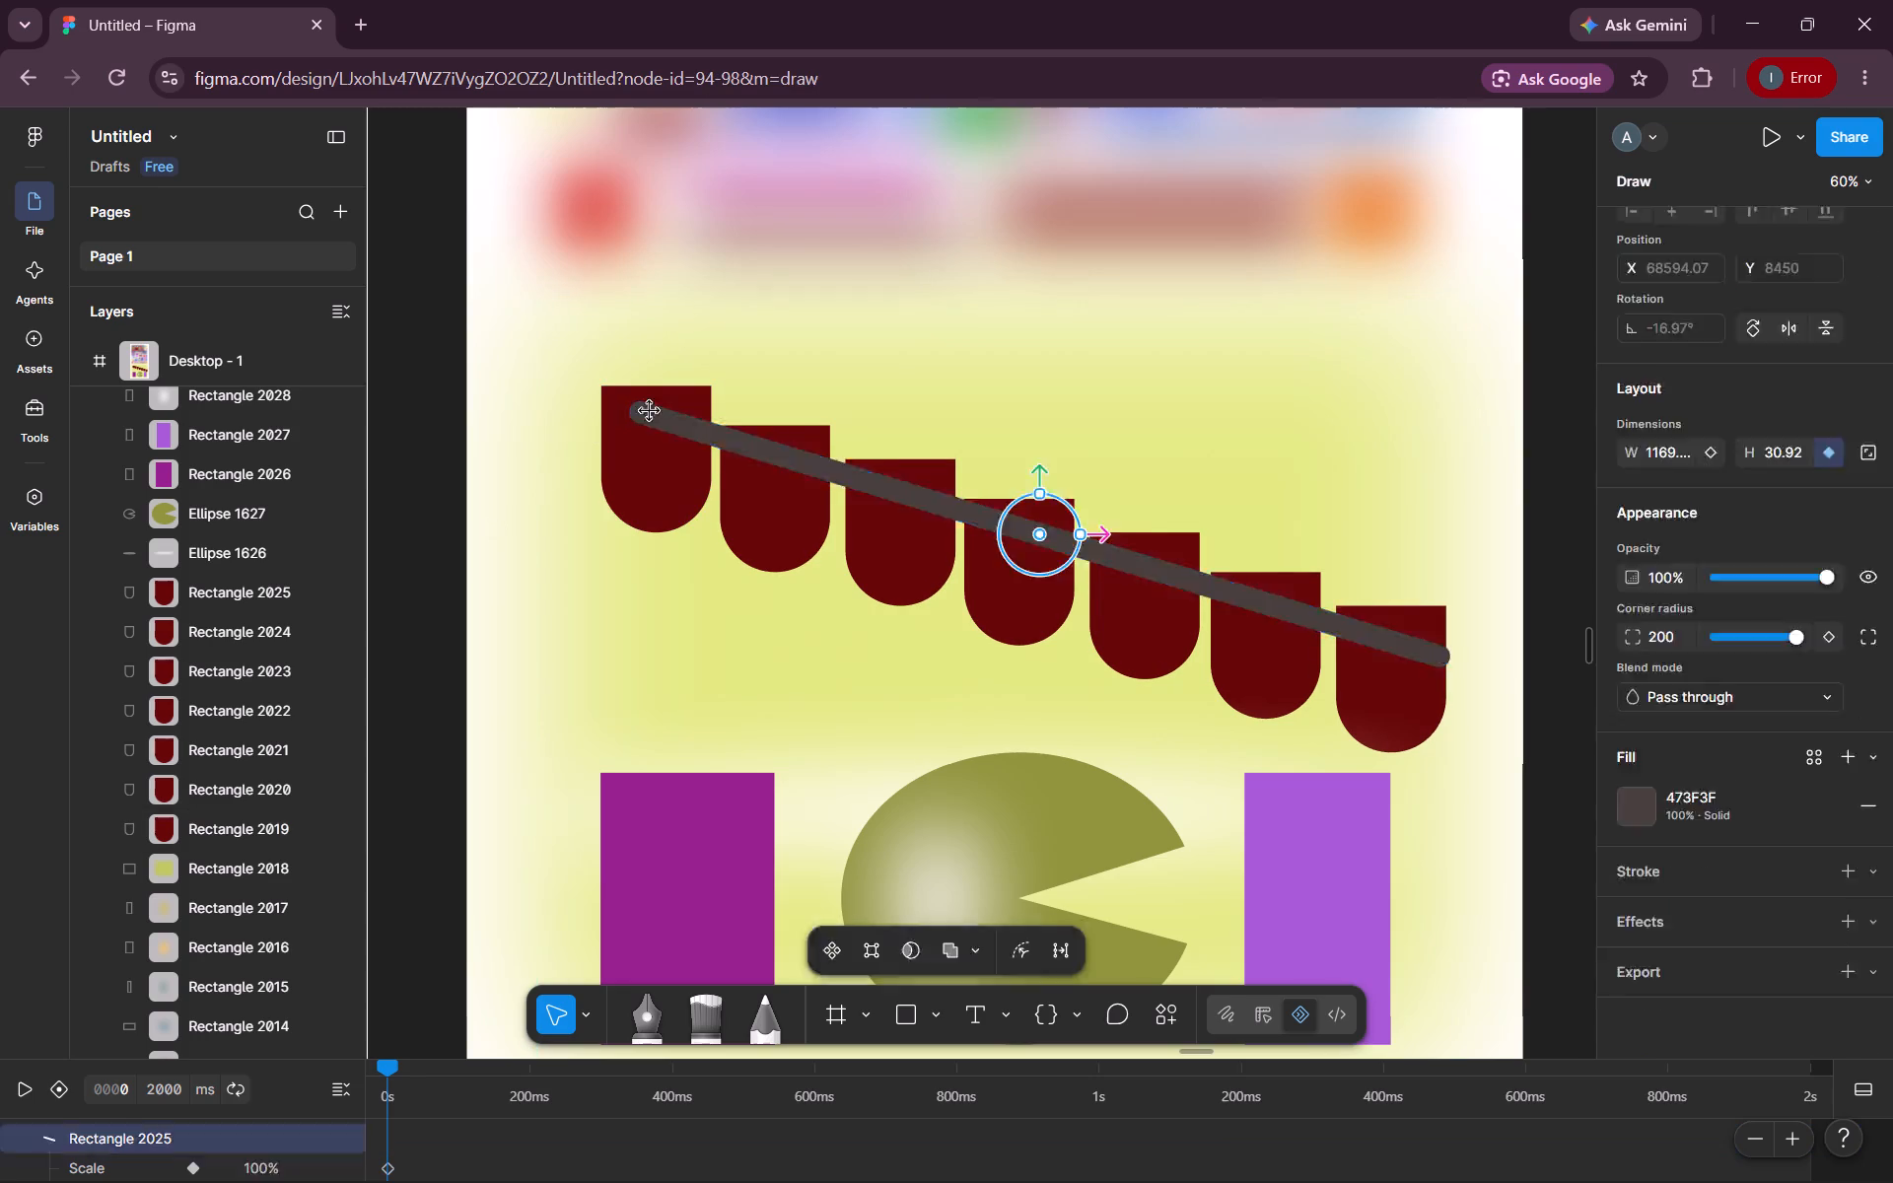
pyautogui.moveTo(629, 407); pyautogui.dragTo(612, 401)
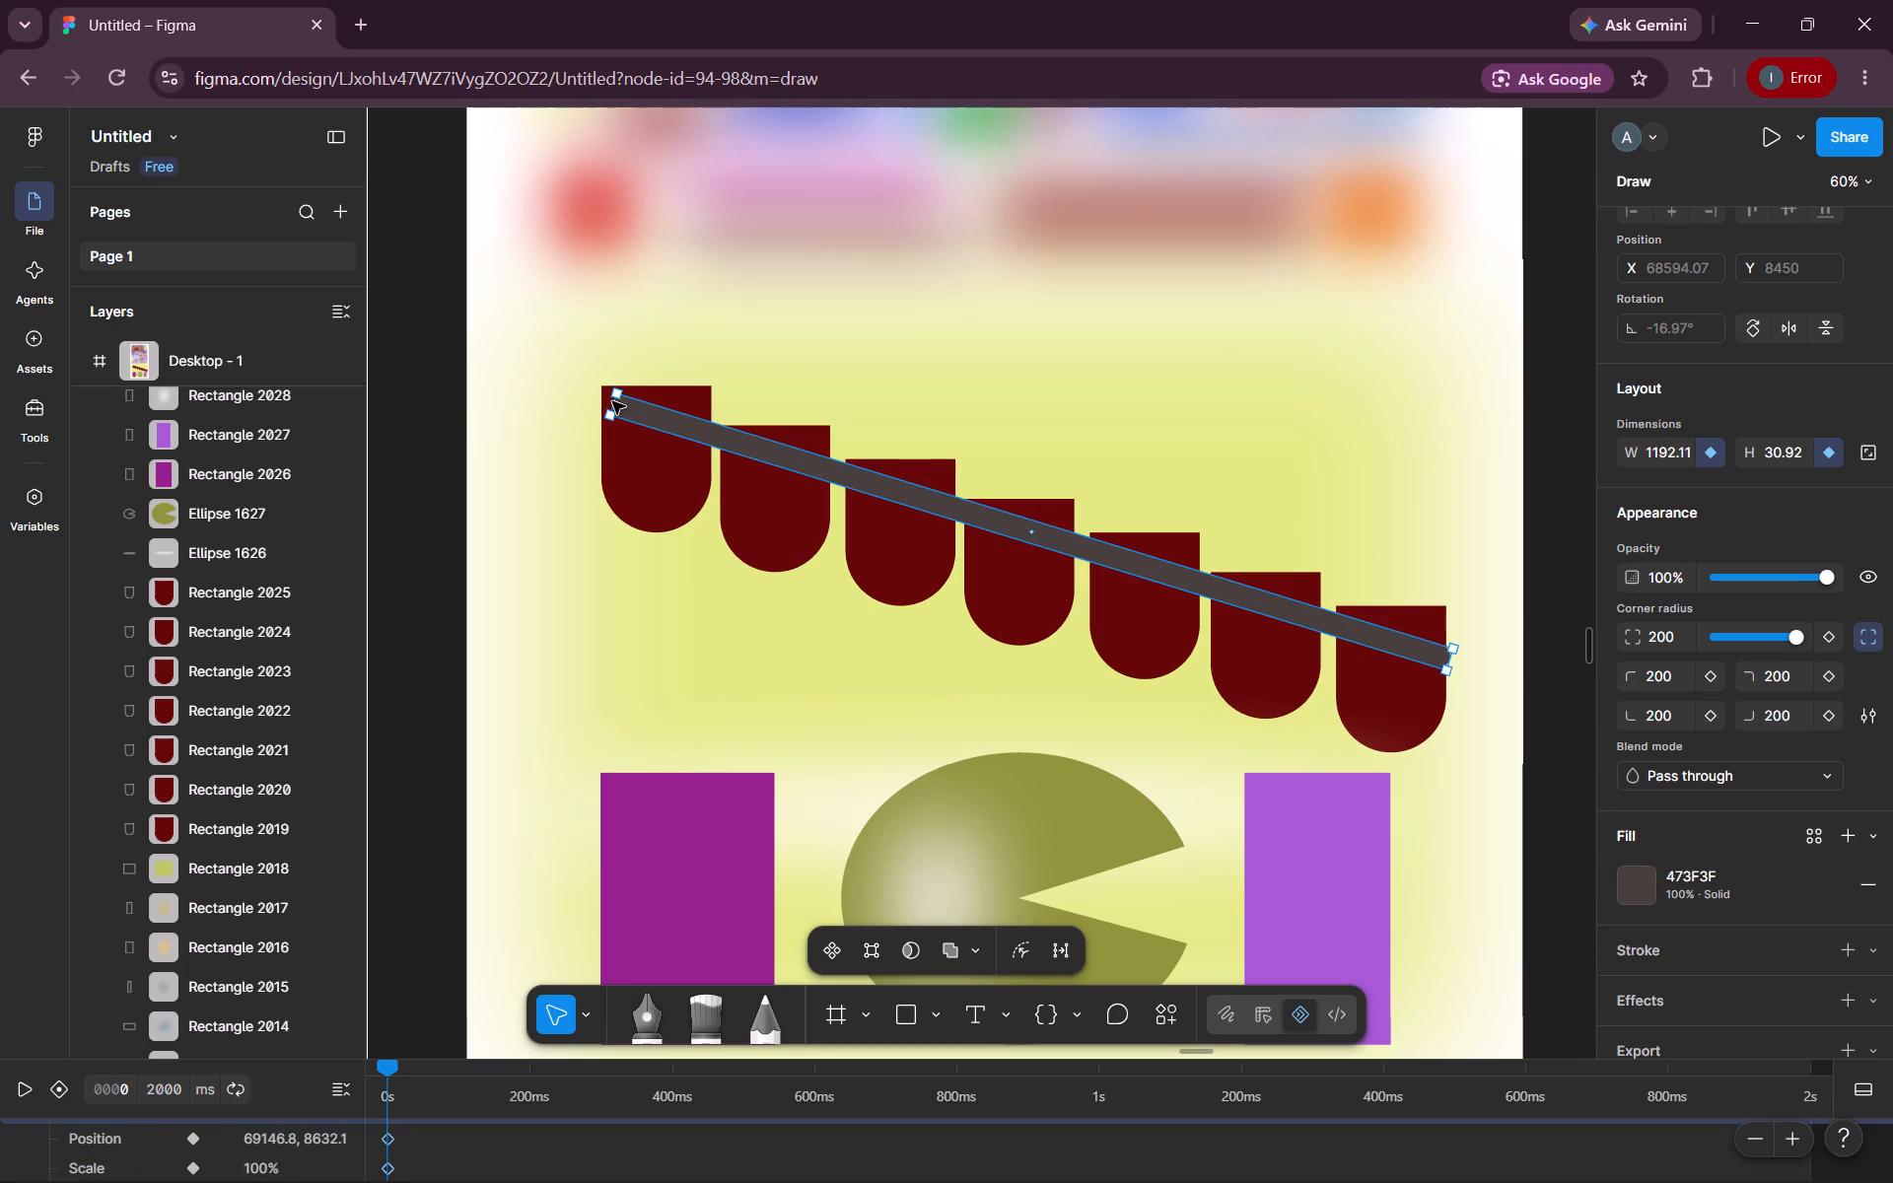
pyautogui.moveTo(612, 401); pyautogui.dragTo(611, 399)
pyautogui.click(540, 434)
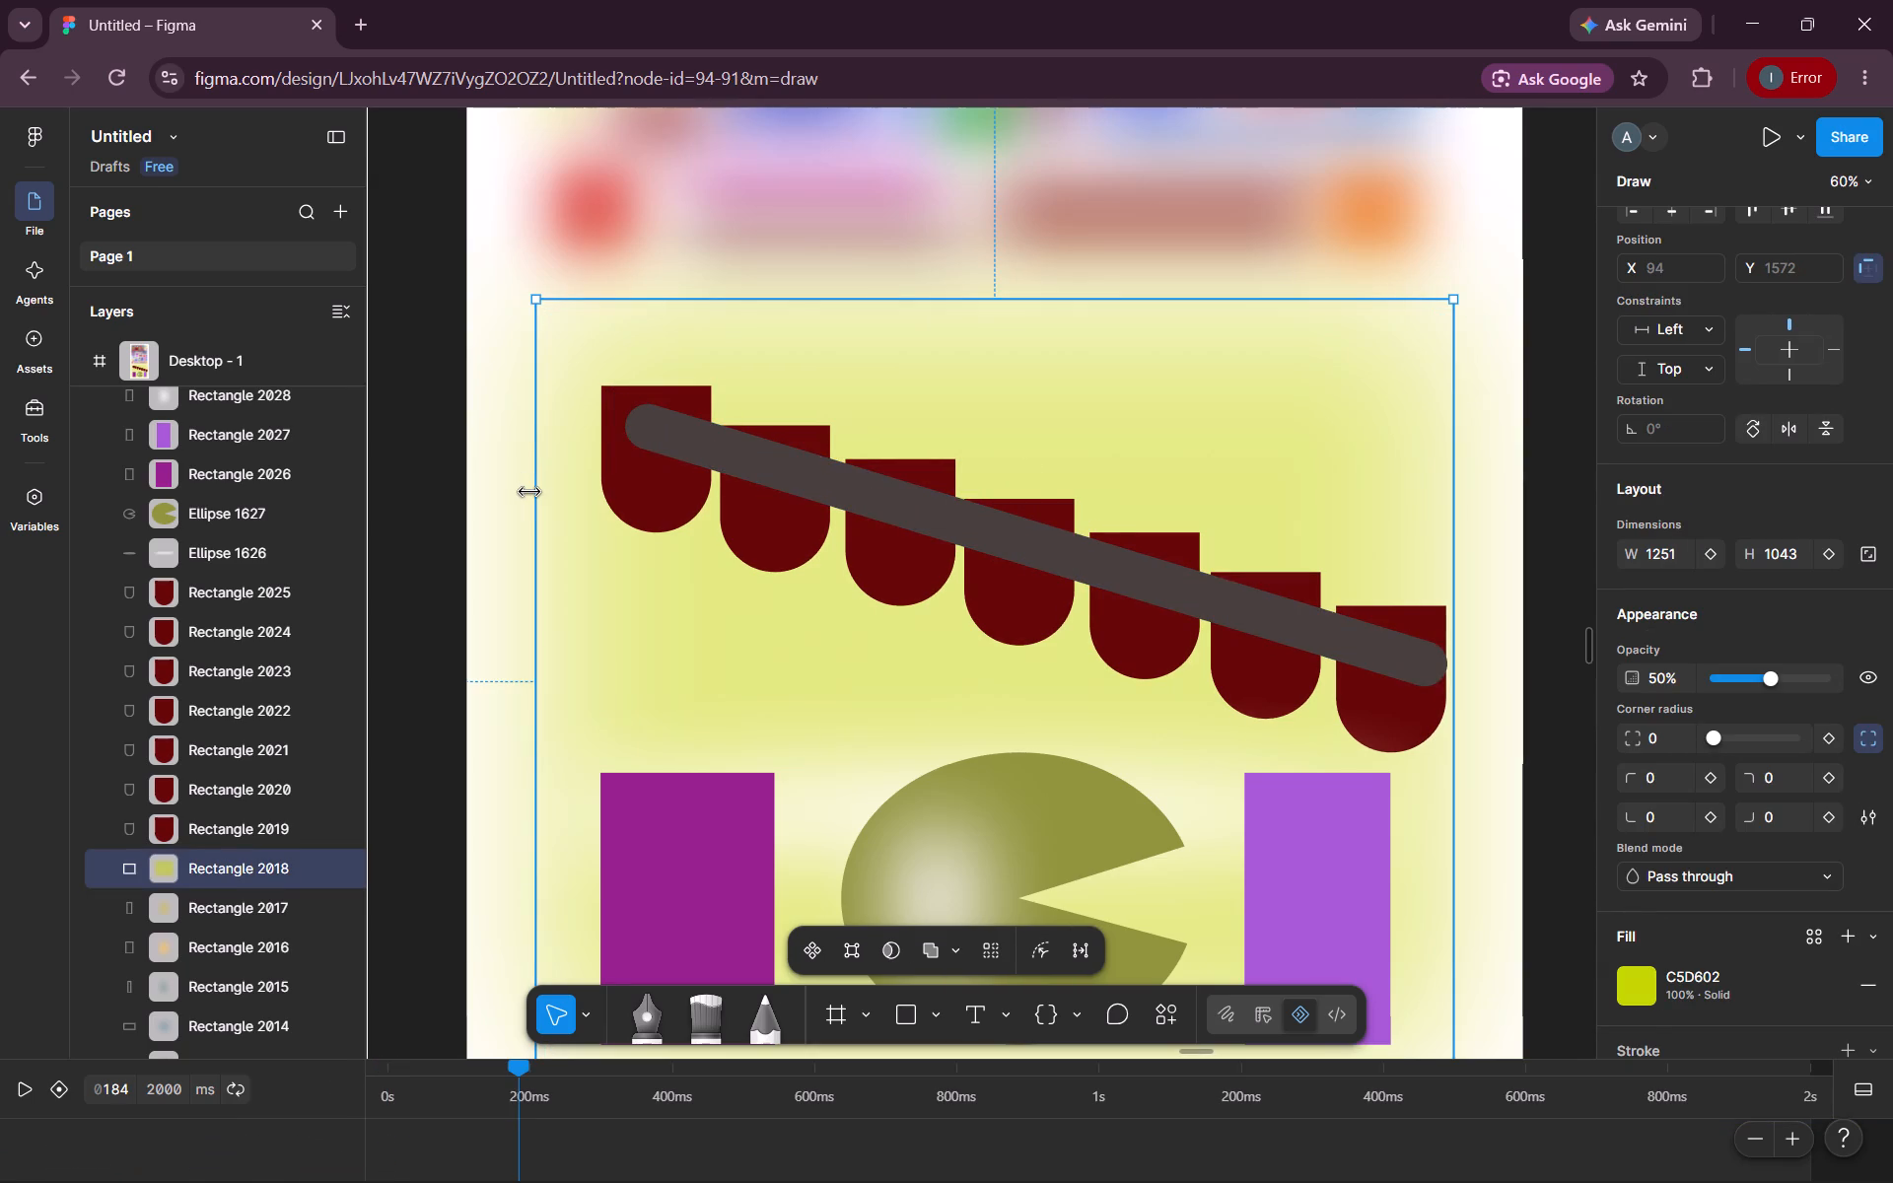
# Undo the last action and shorten the diagonal grey bar from its lower end to a width of about 1184 at 0 ms.
pyautogui.hotkey('ctrl', 'z')
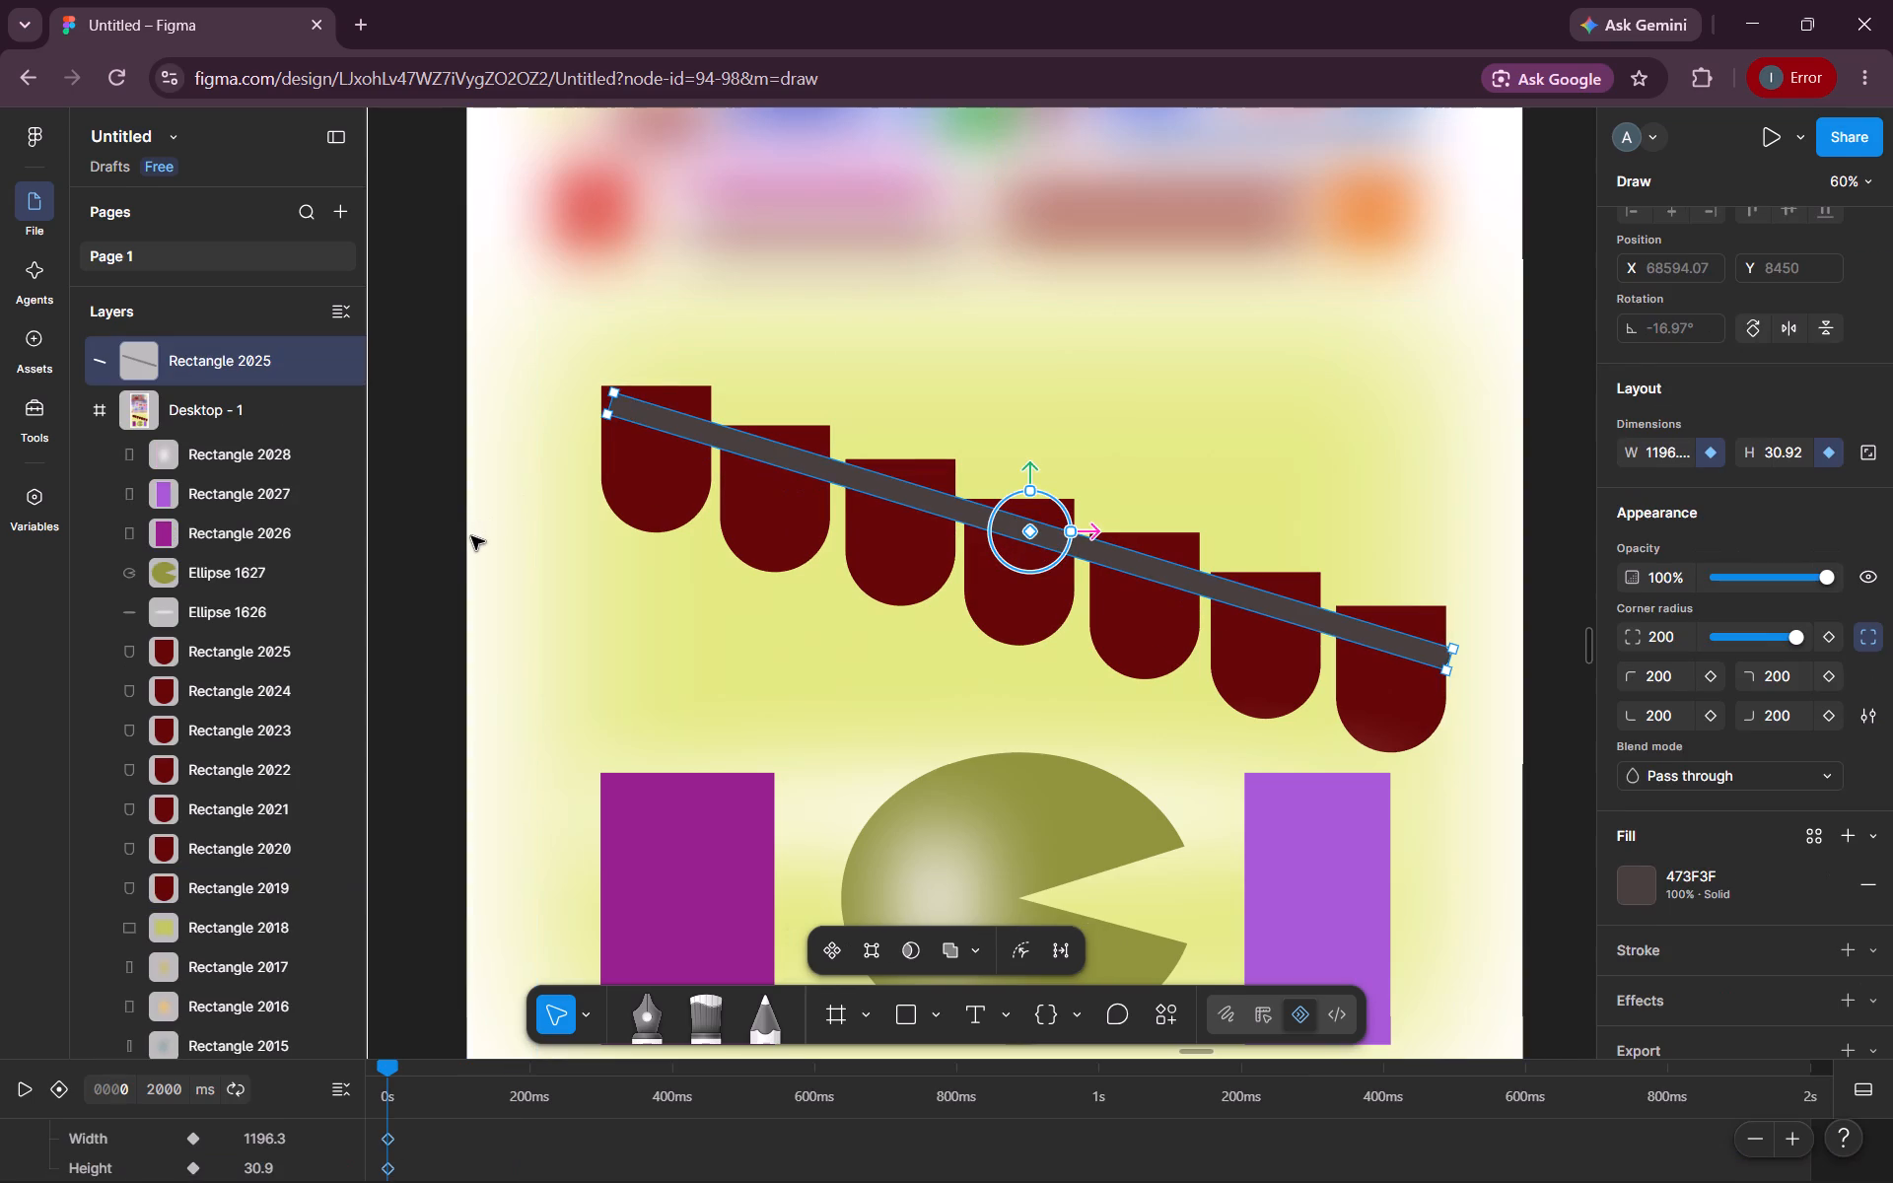
pyautogui.click(471, 536)
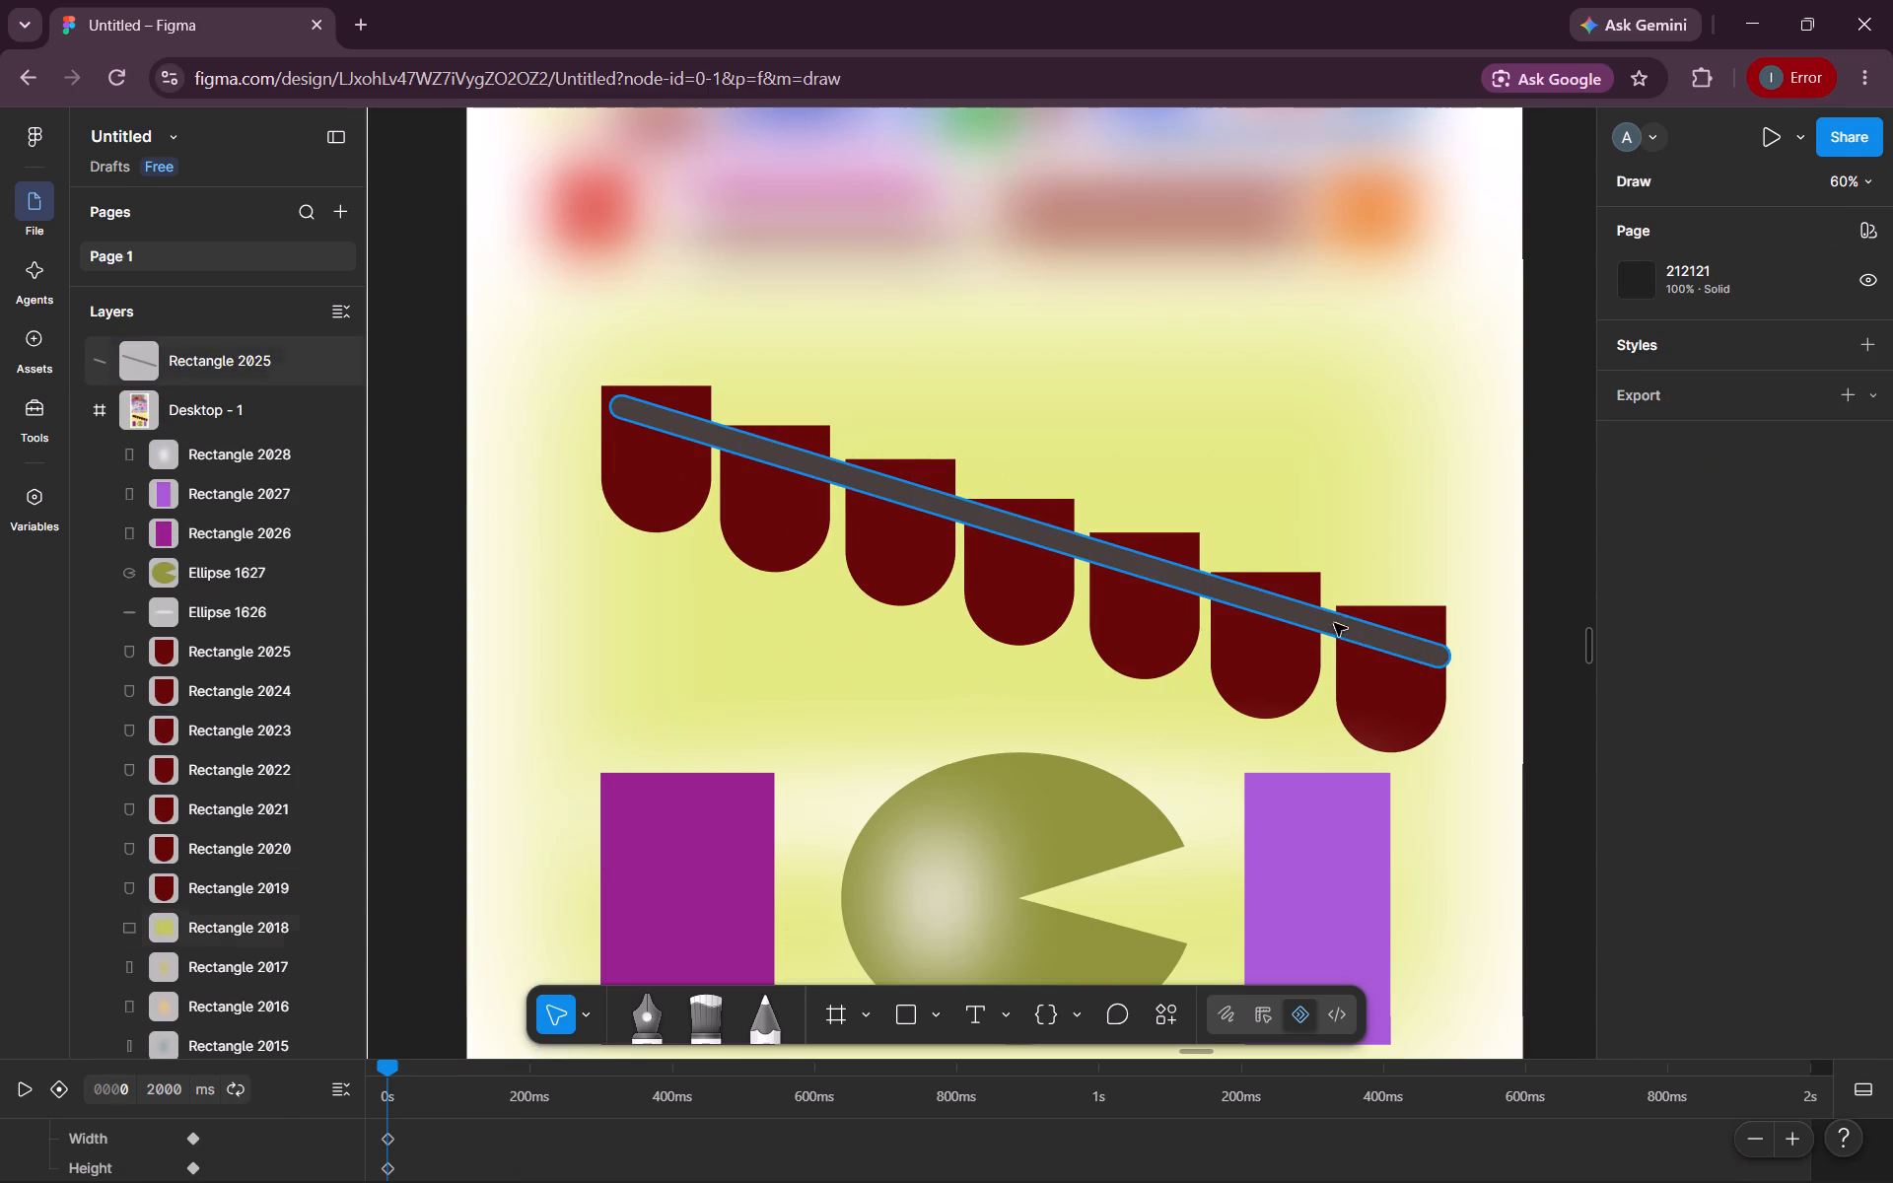
pyautogui.click(1431, 656)
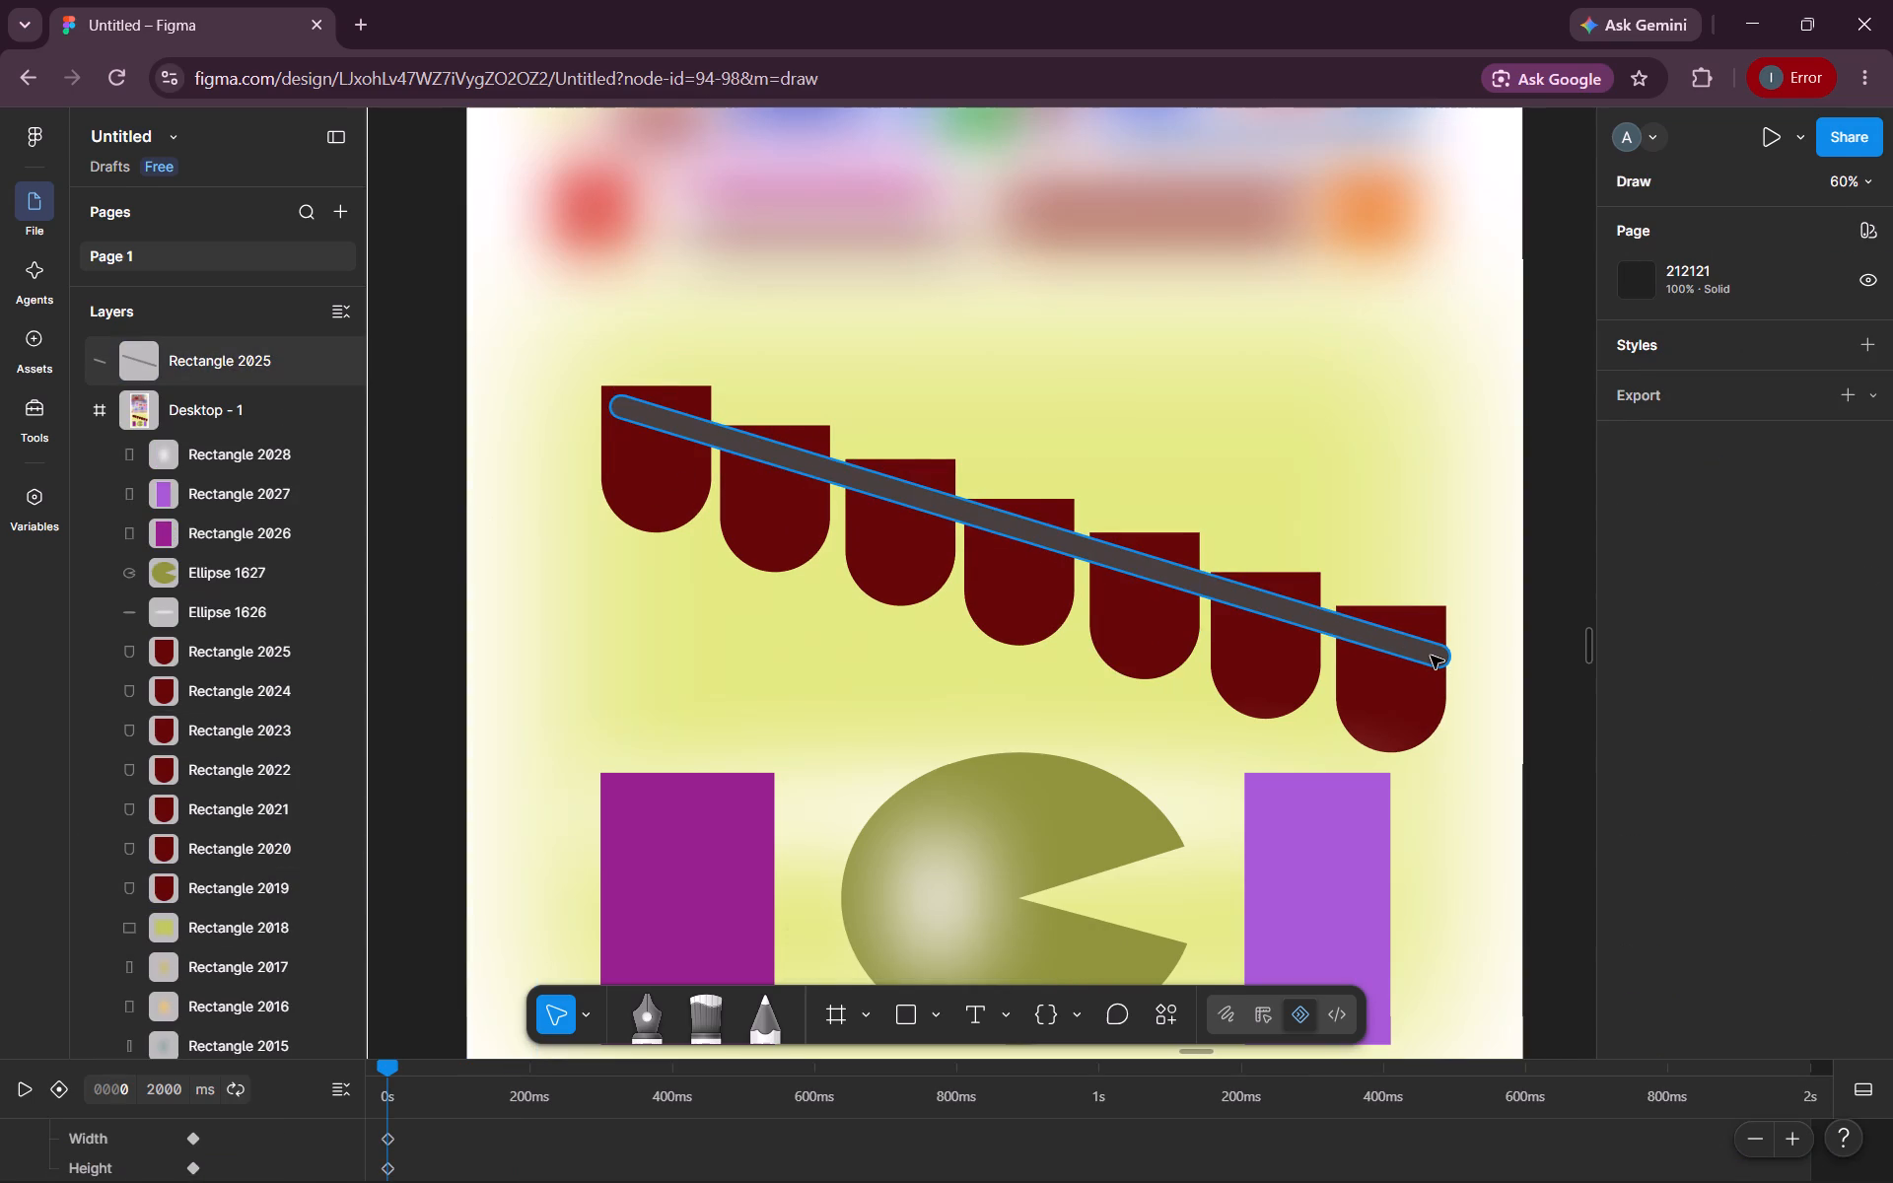
pyautogui.moveTo(1454, 663); pyautogui.dragTo(1451, 663)
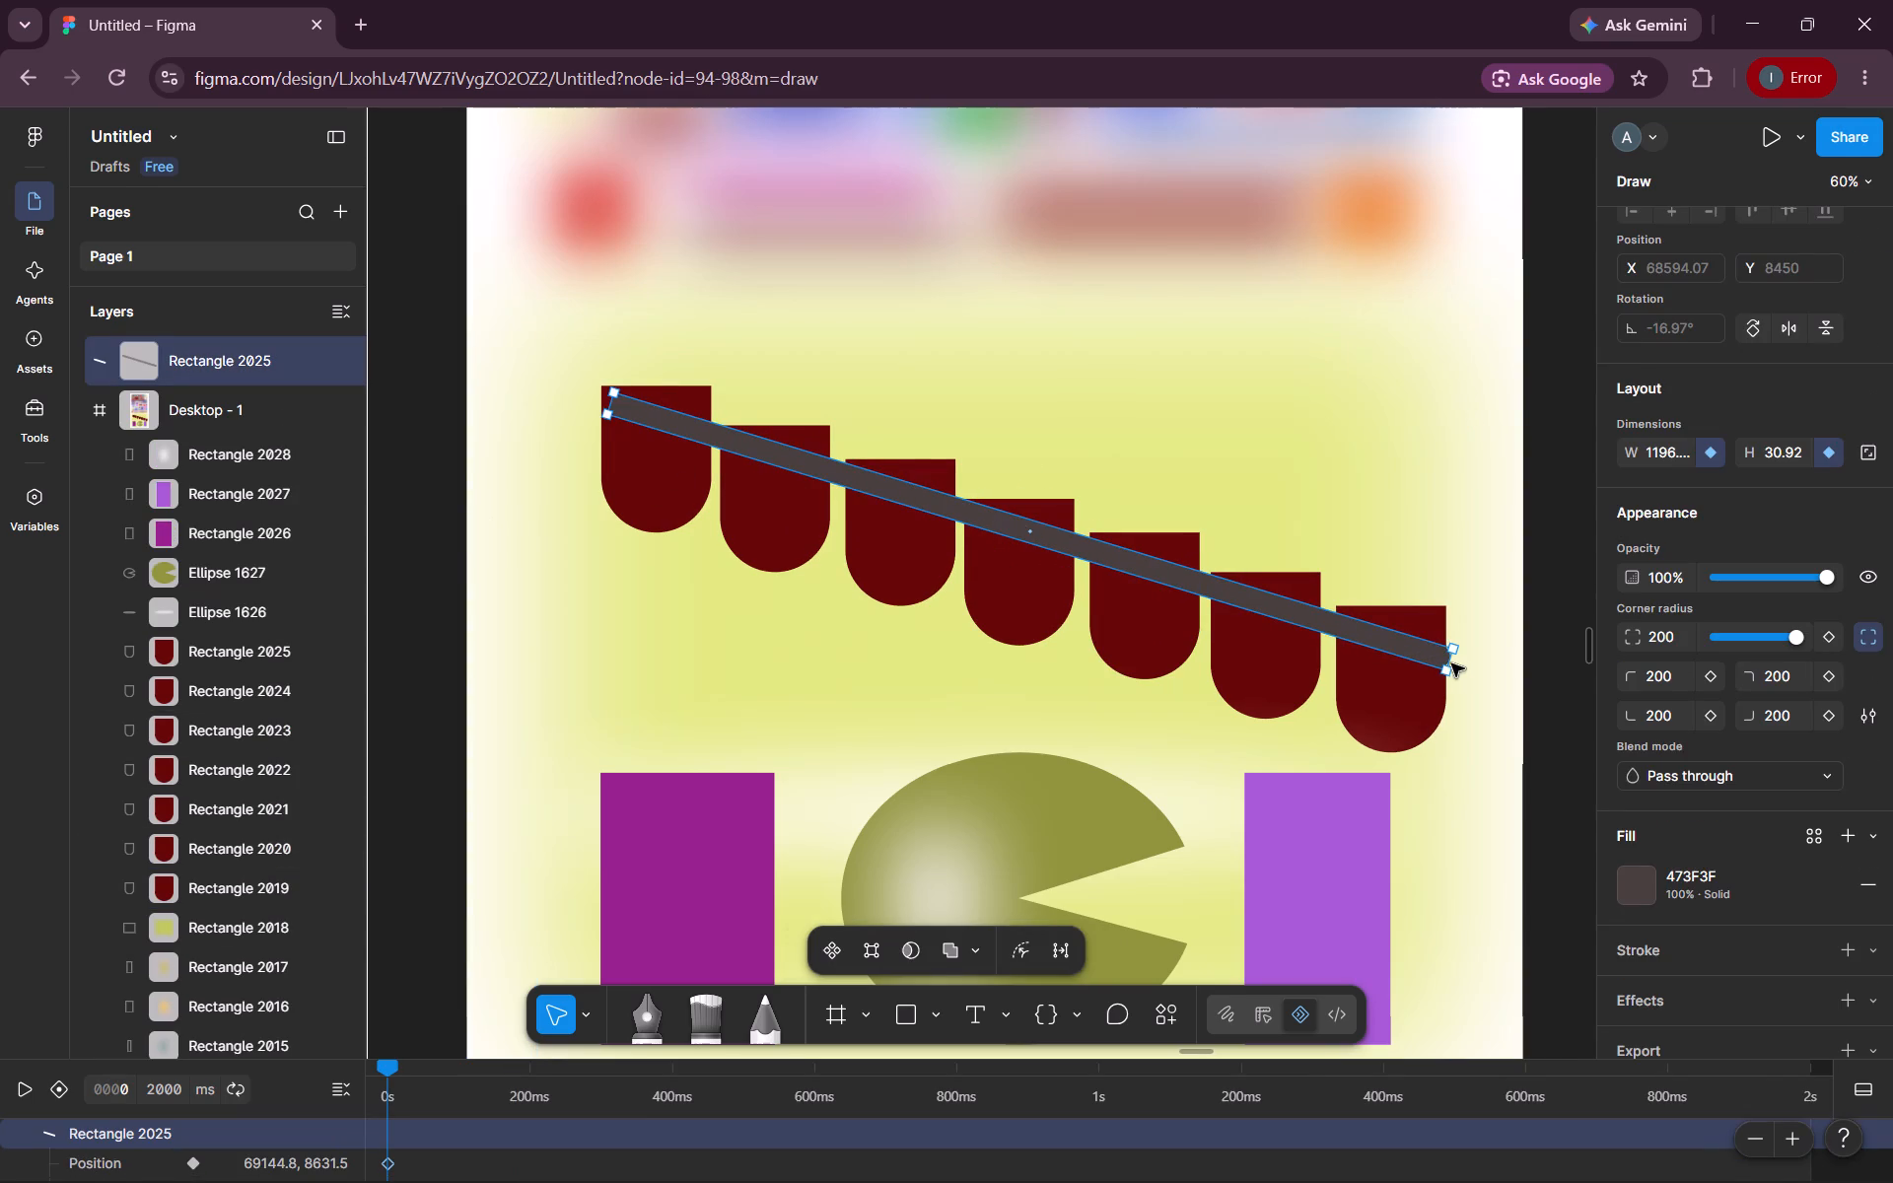
pyautogui.moveTo(1451, 663); pyautogui.dragTo(1439, 660)
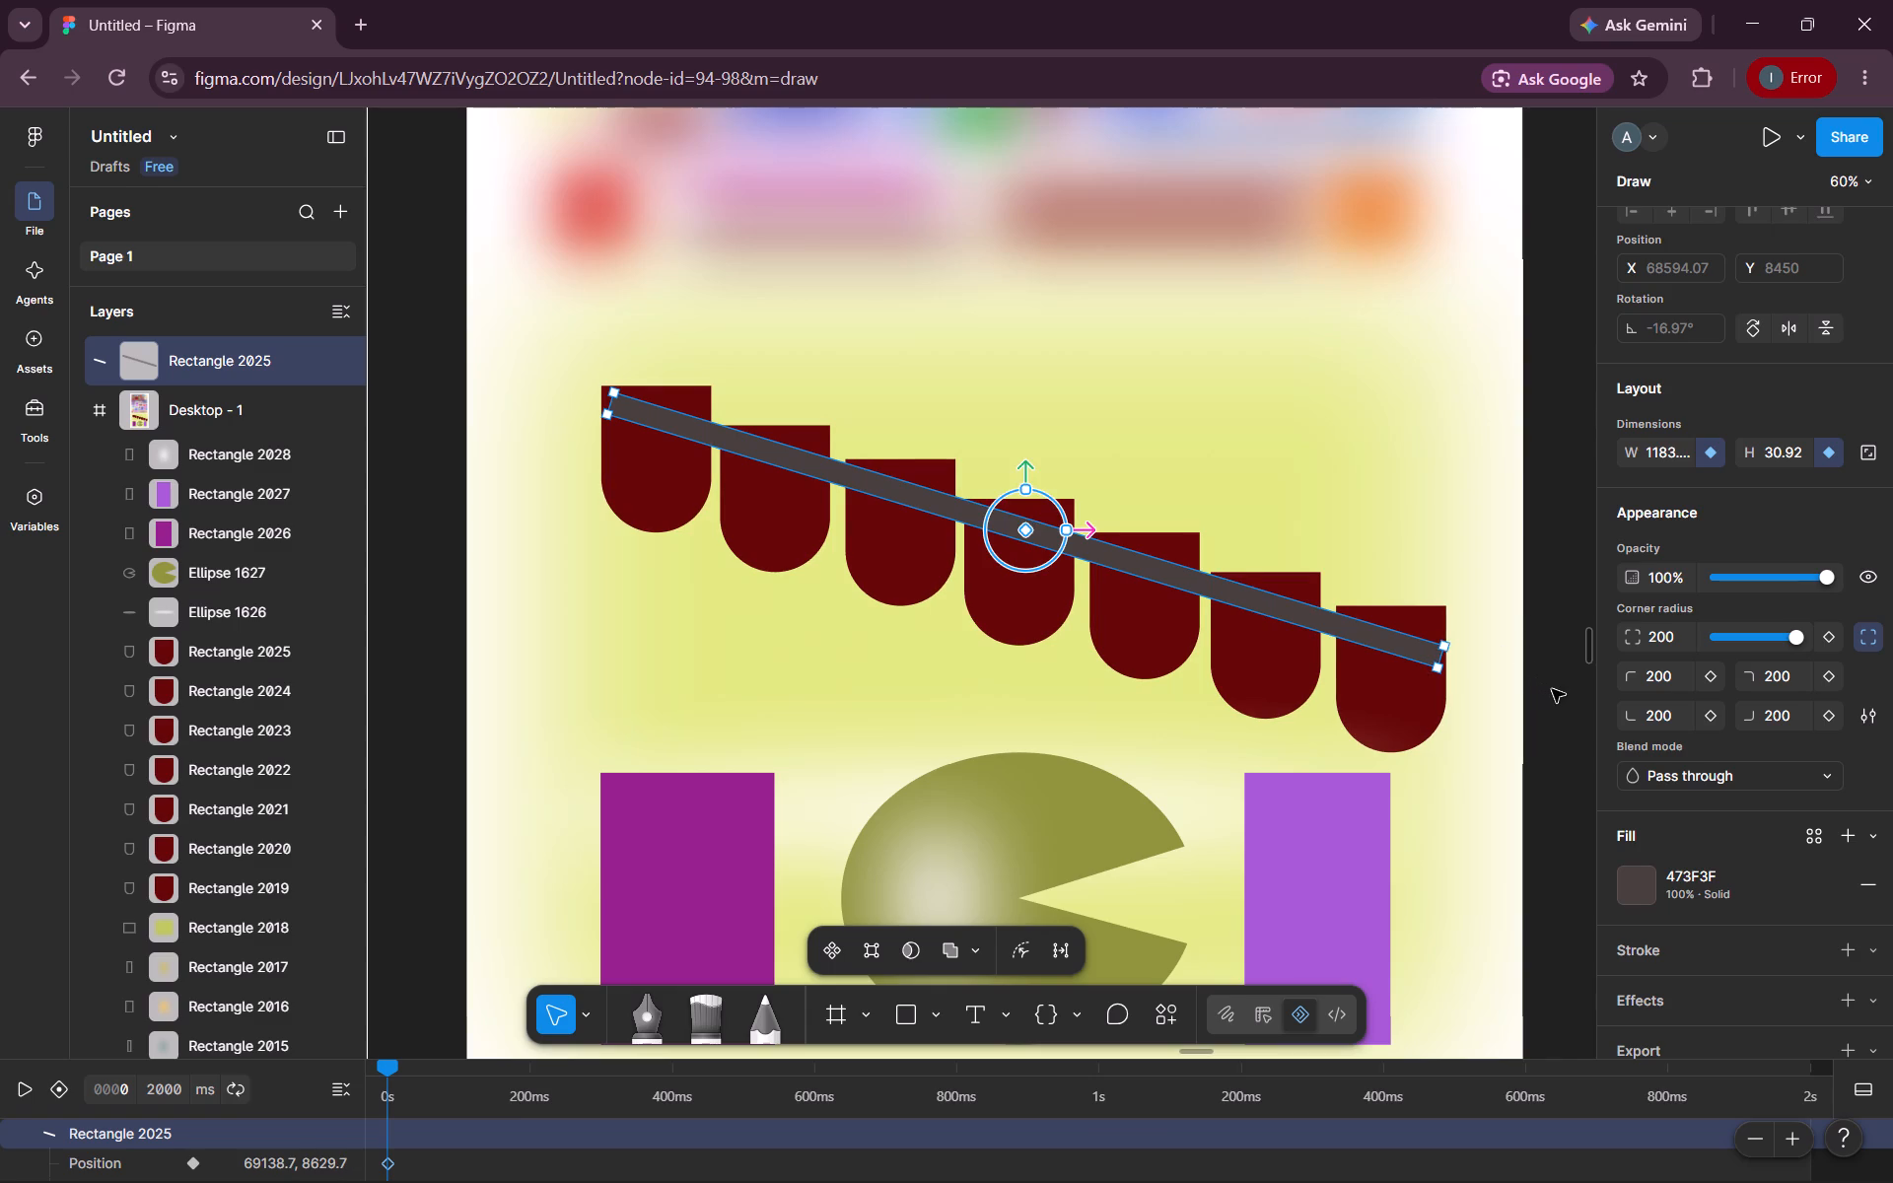
pyautogui.click(1552, 689)
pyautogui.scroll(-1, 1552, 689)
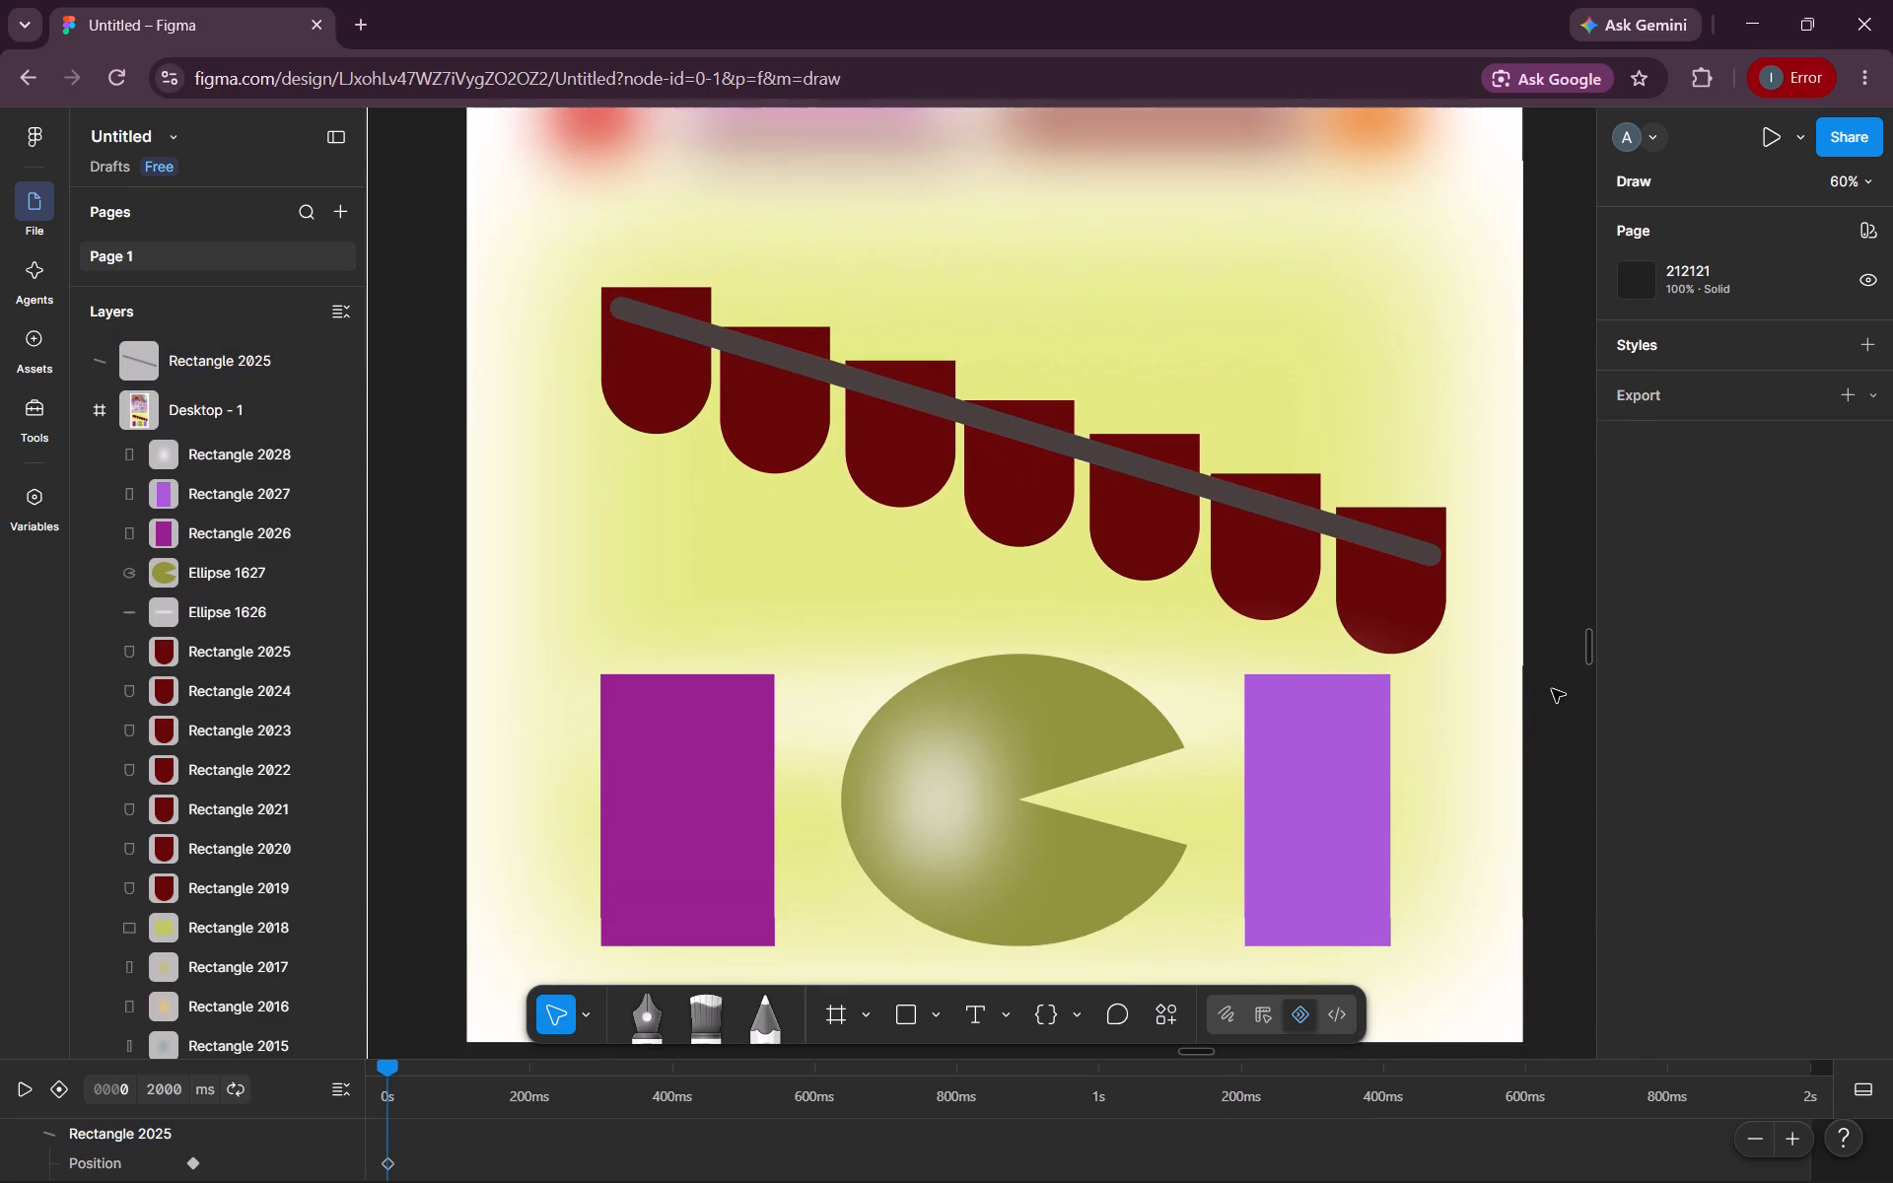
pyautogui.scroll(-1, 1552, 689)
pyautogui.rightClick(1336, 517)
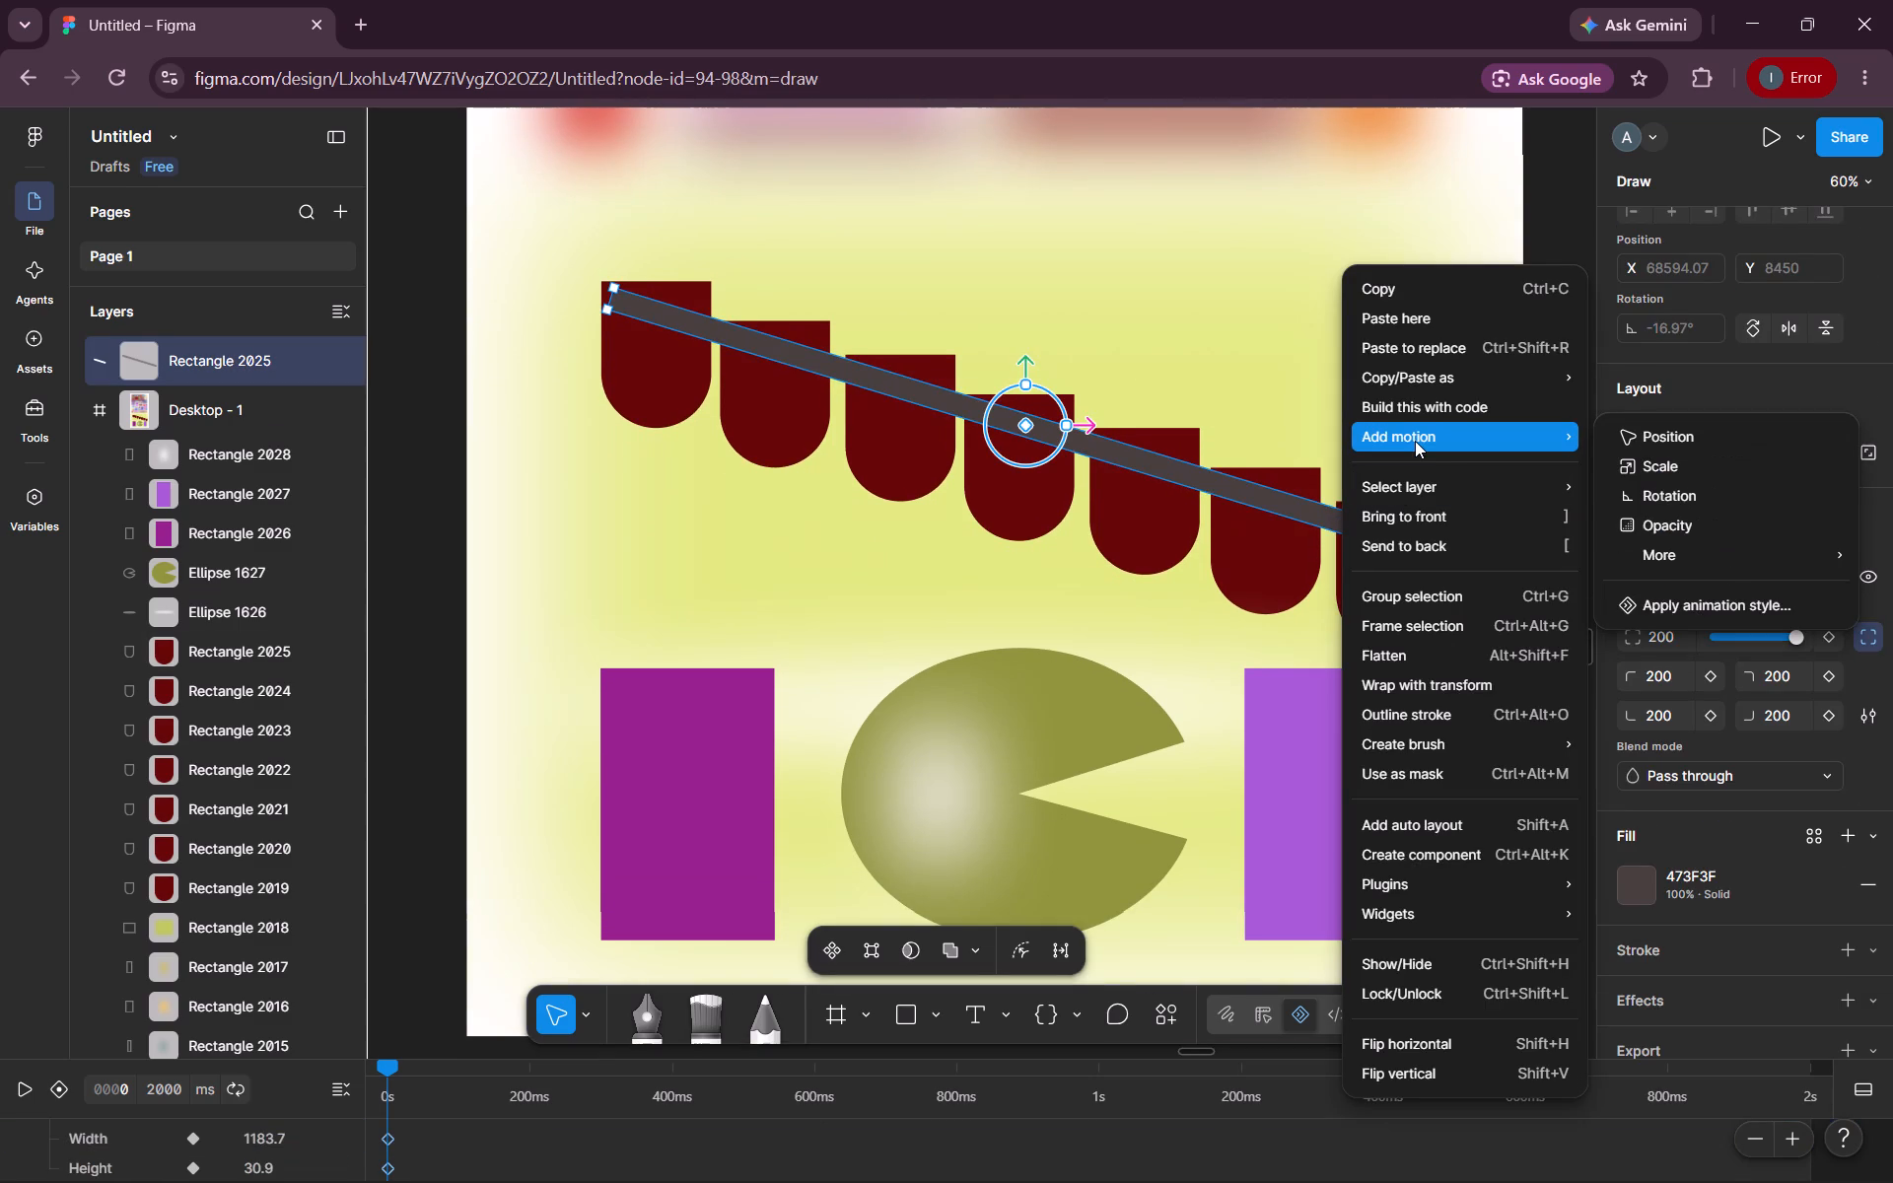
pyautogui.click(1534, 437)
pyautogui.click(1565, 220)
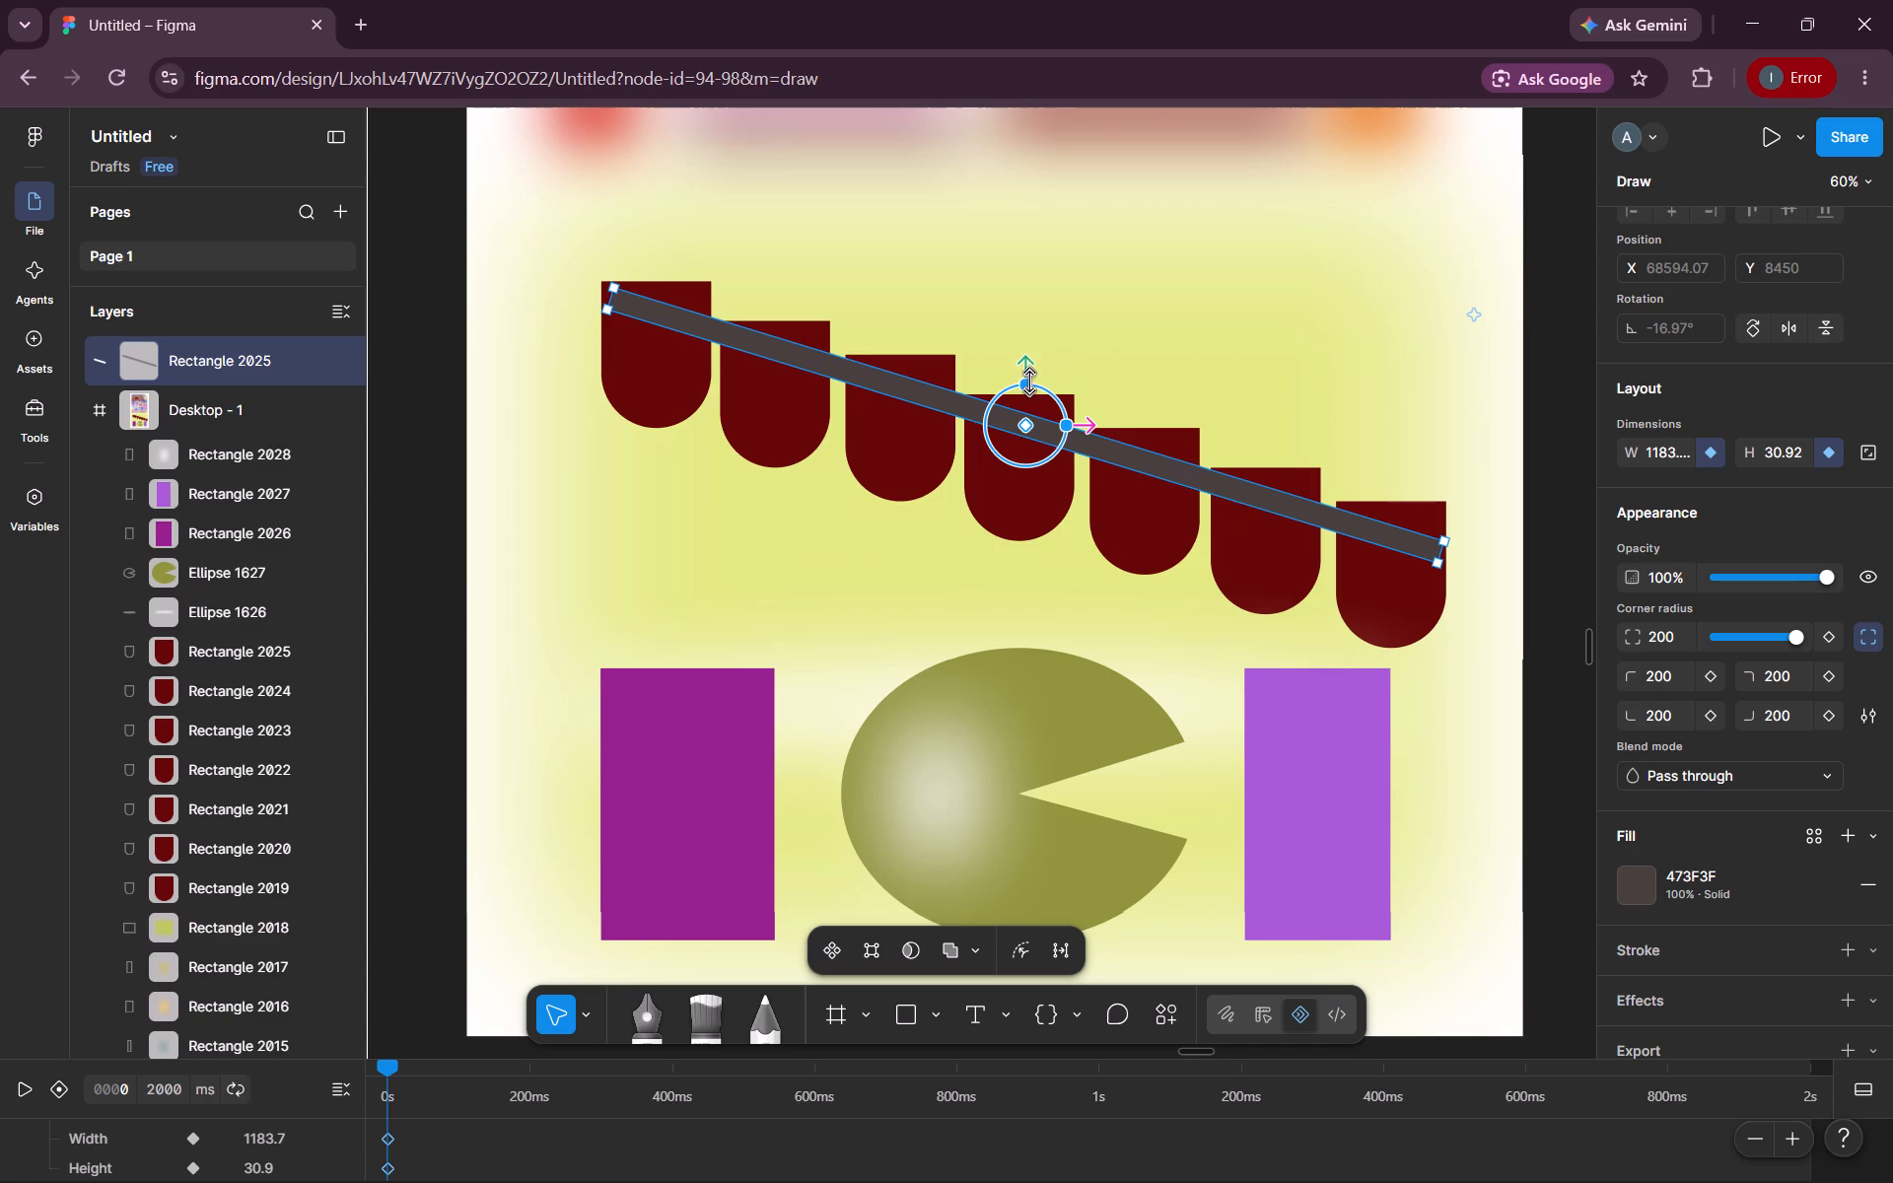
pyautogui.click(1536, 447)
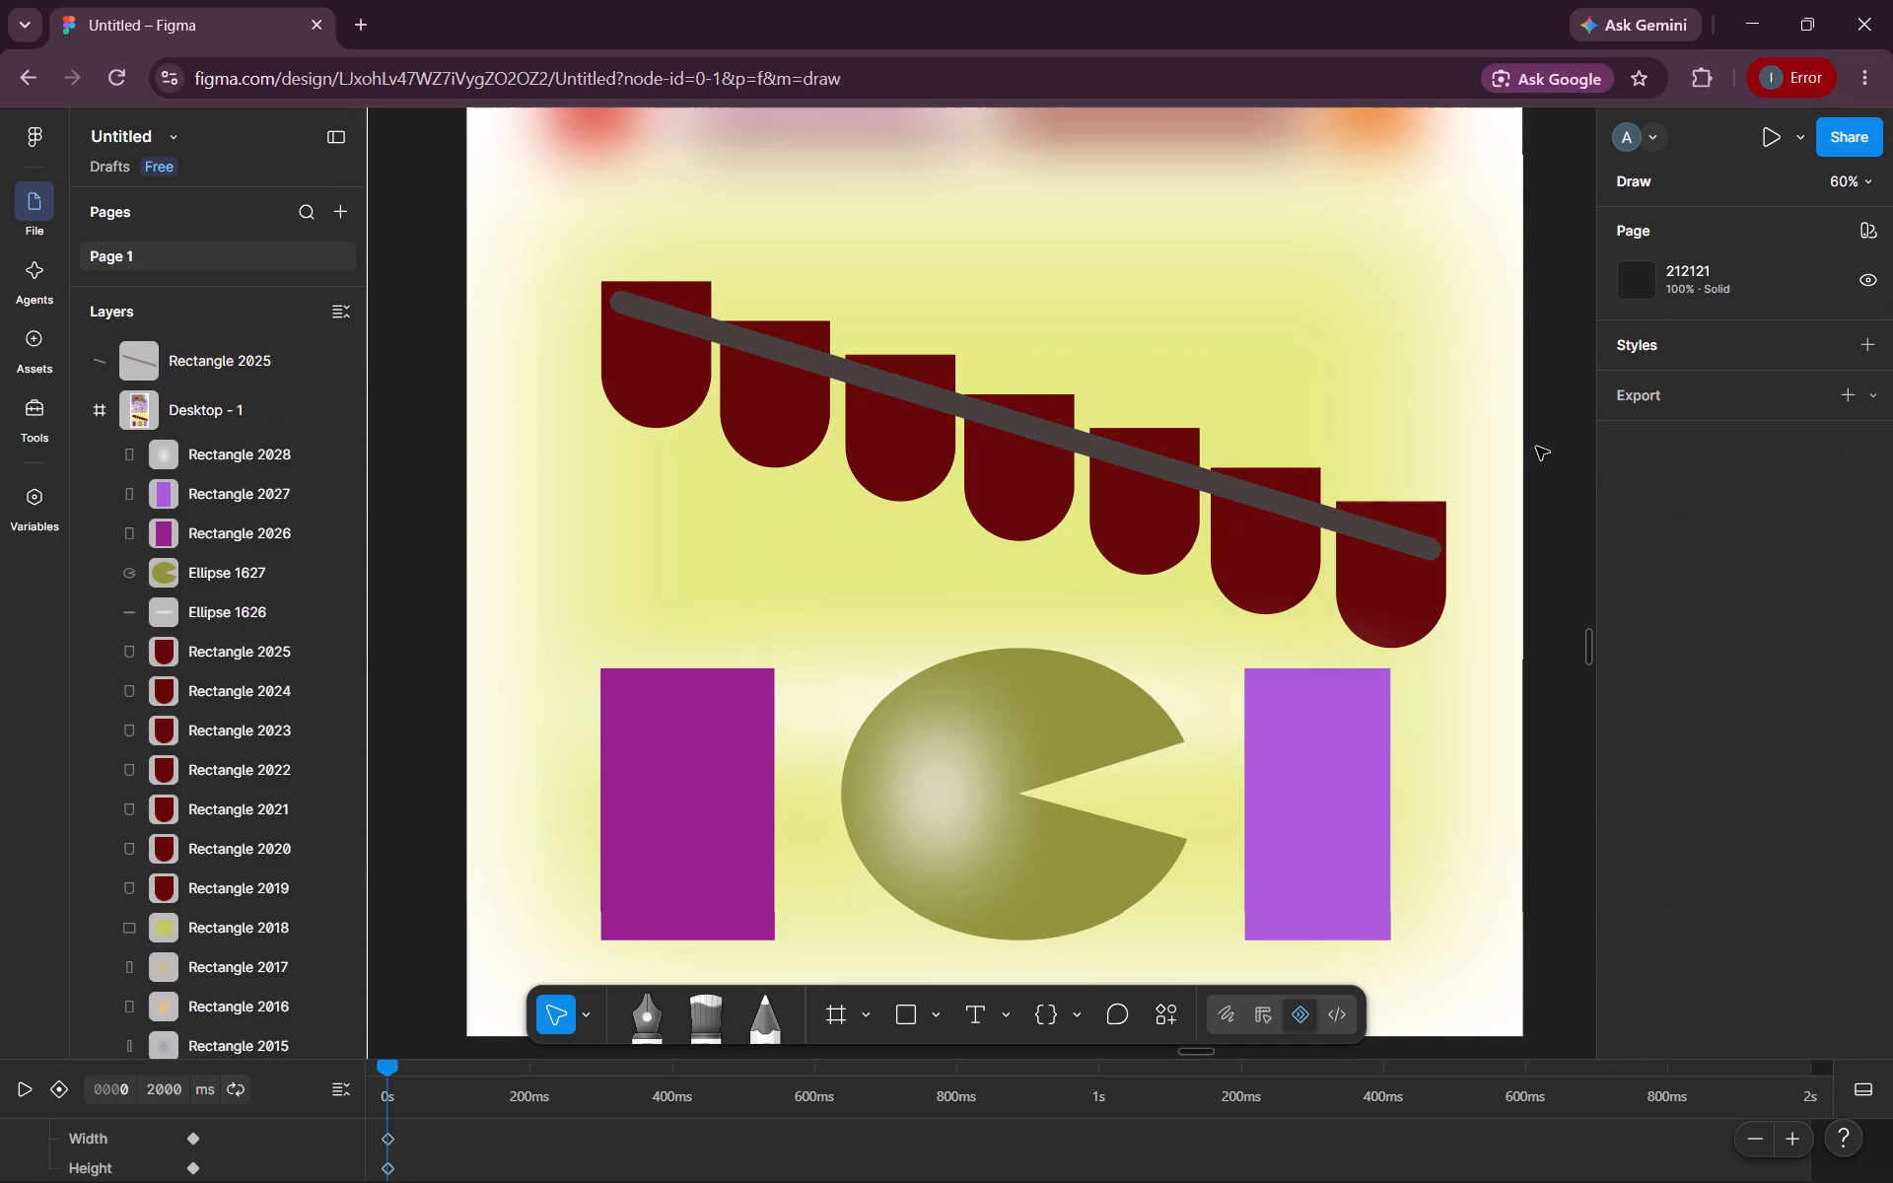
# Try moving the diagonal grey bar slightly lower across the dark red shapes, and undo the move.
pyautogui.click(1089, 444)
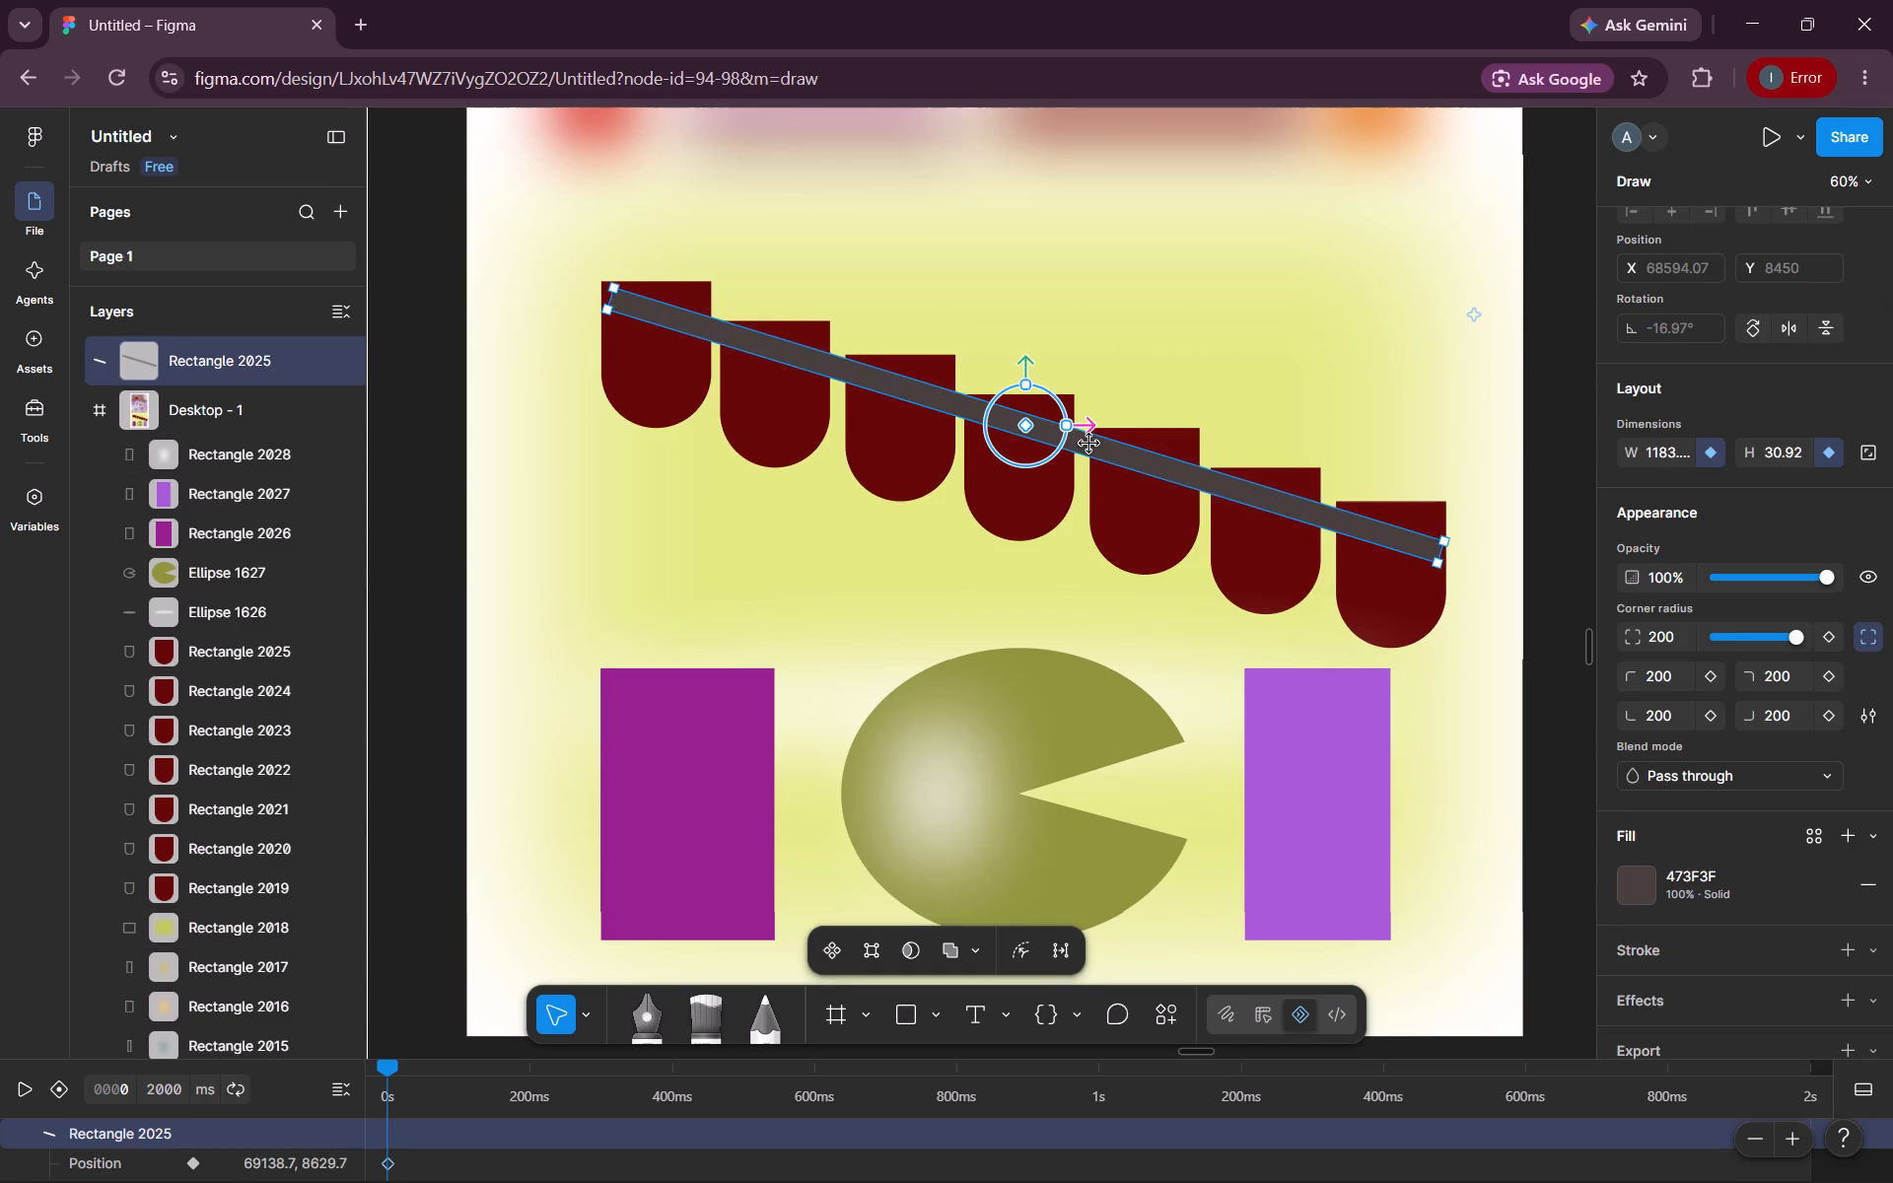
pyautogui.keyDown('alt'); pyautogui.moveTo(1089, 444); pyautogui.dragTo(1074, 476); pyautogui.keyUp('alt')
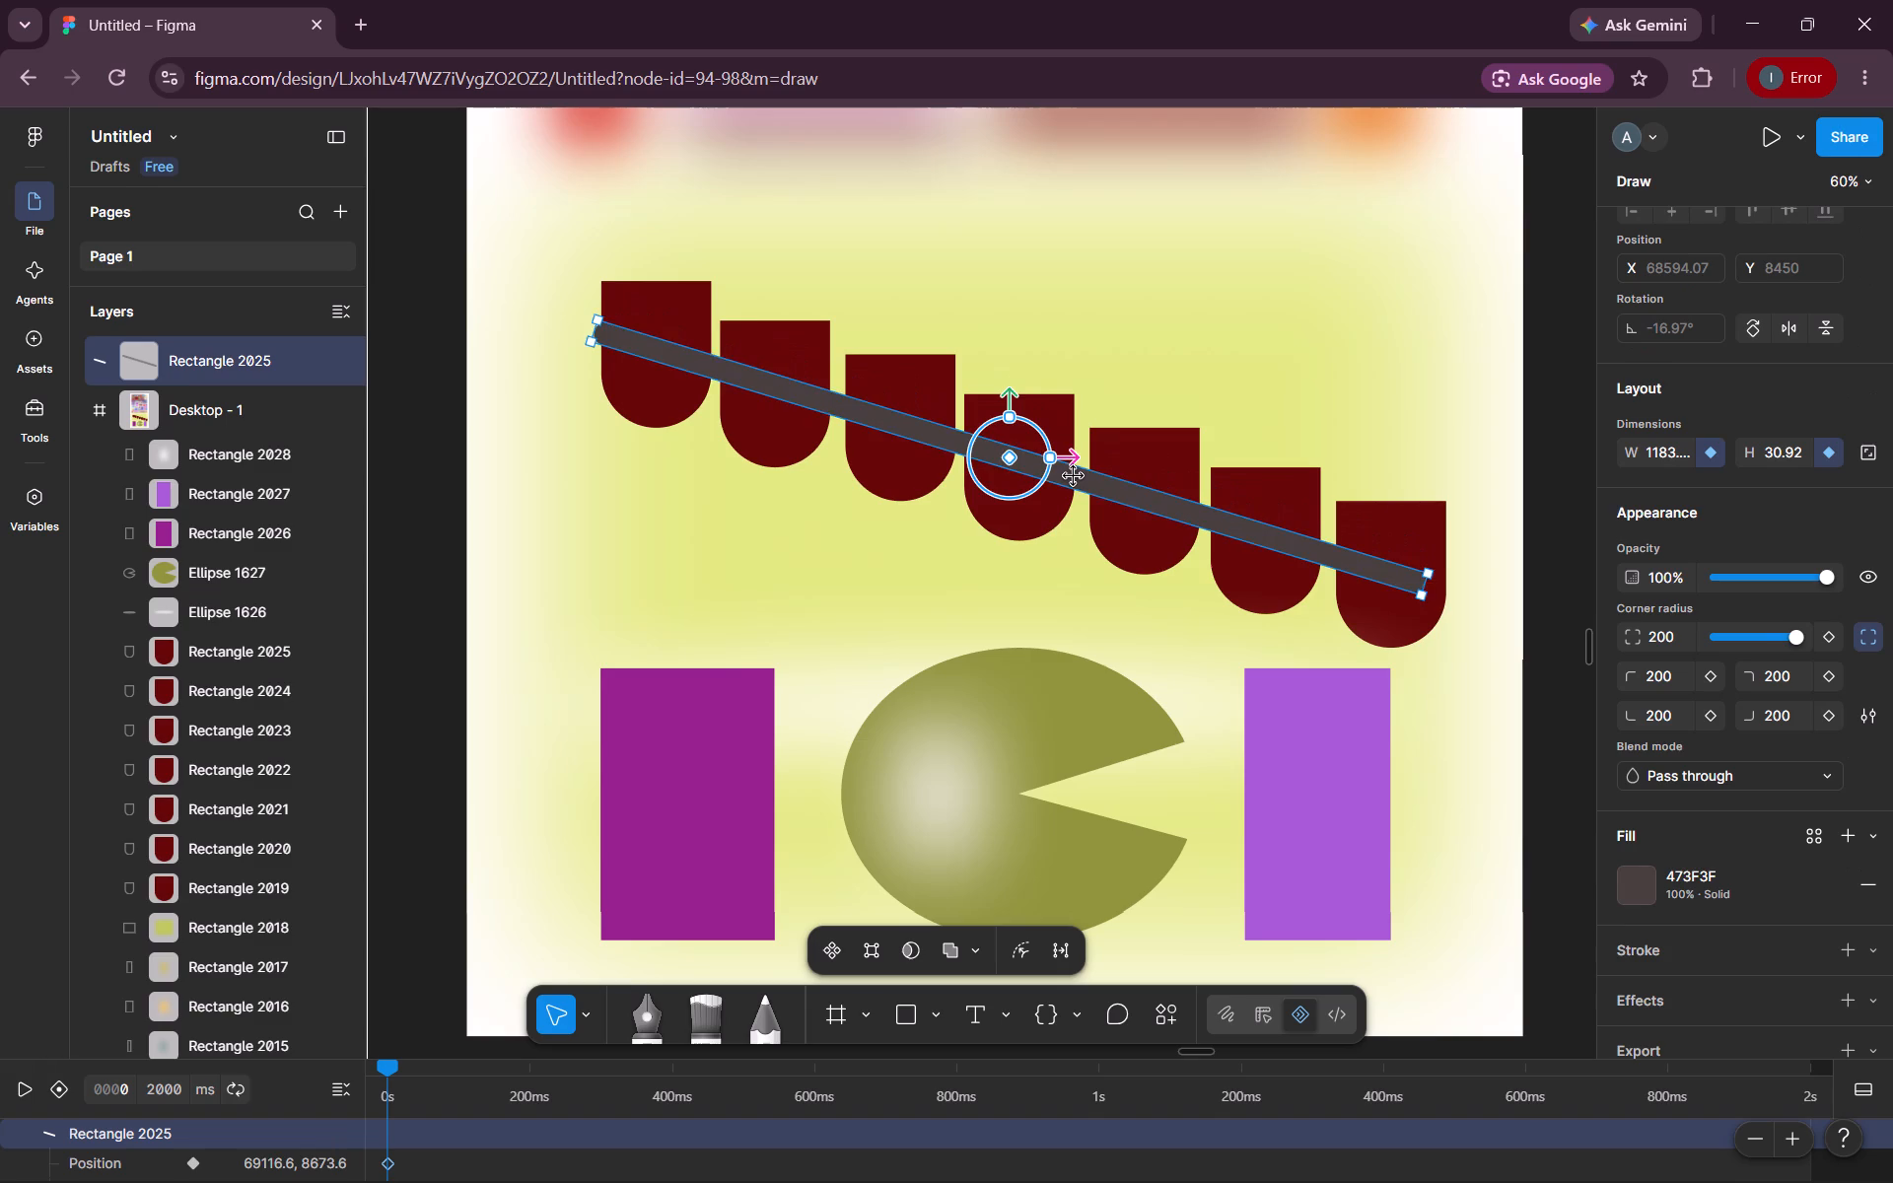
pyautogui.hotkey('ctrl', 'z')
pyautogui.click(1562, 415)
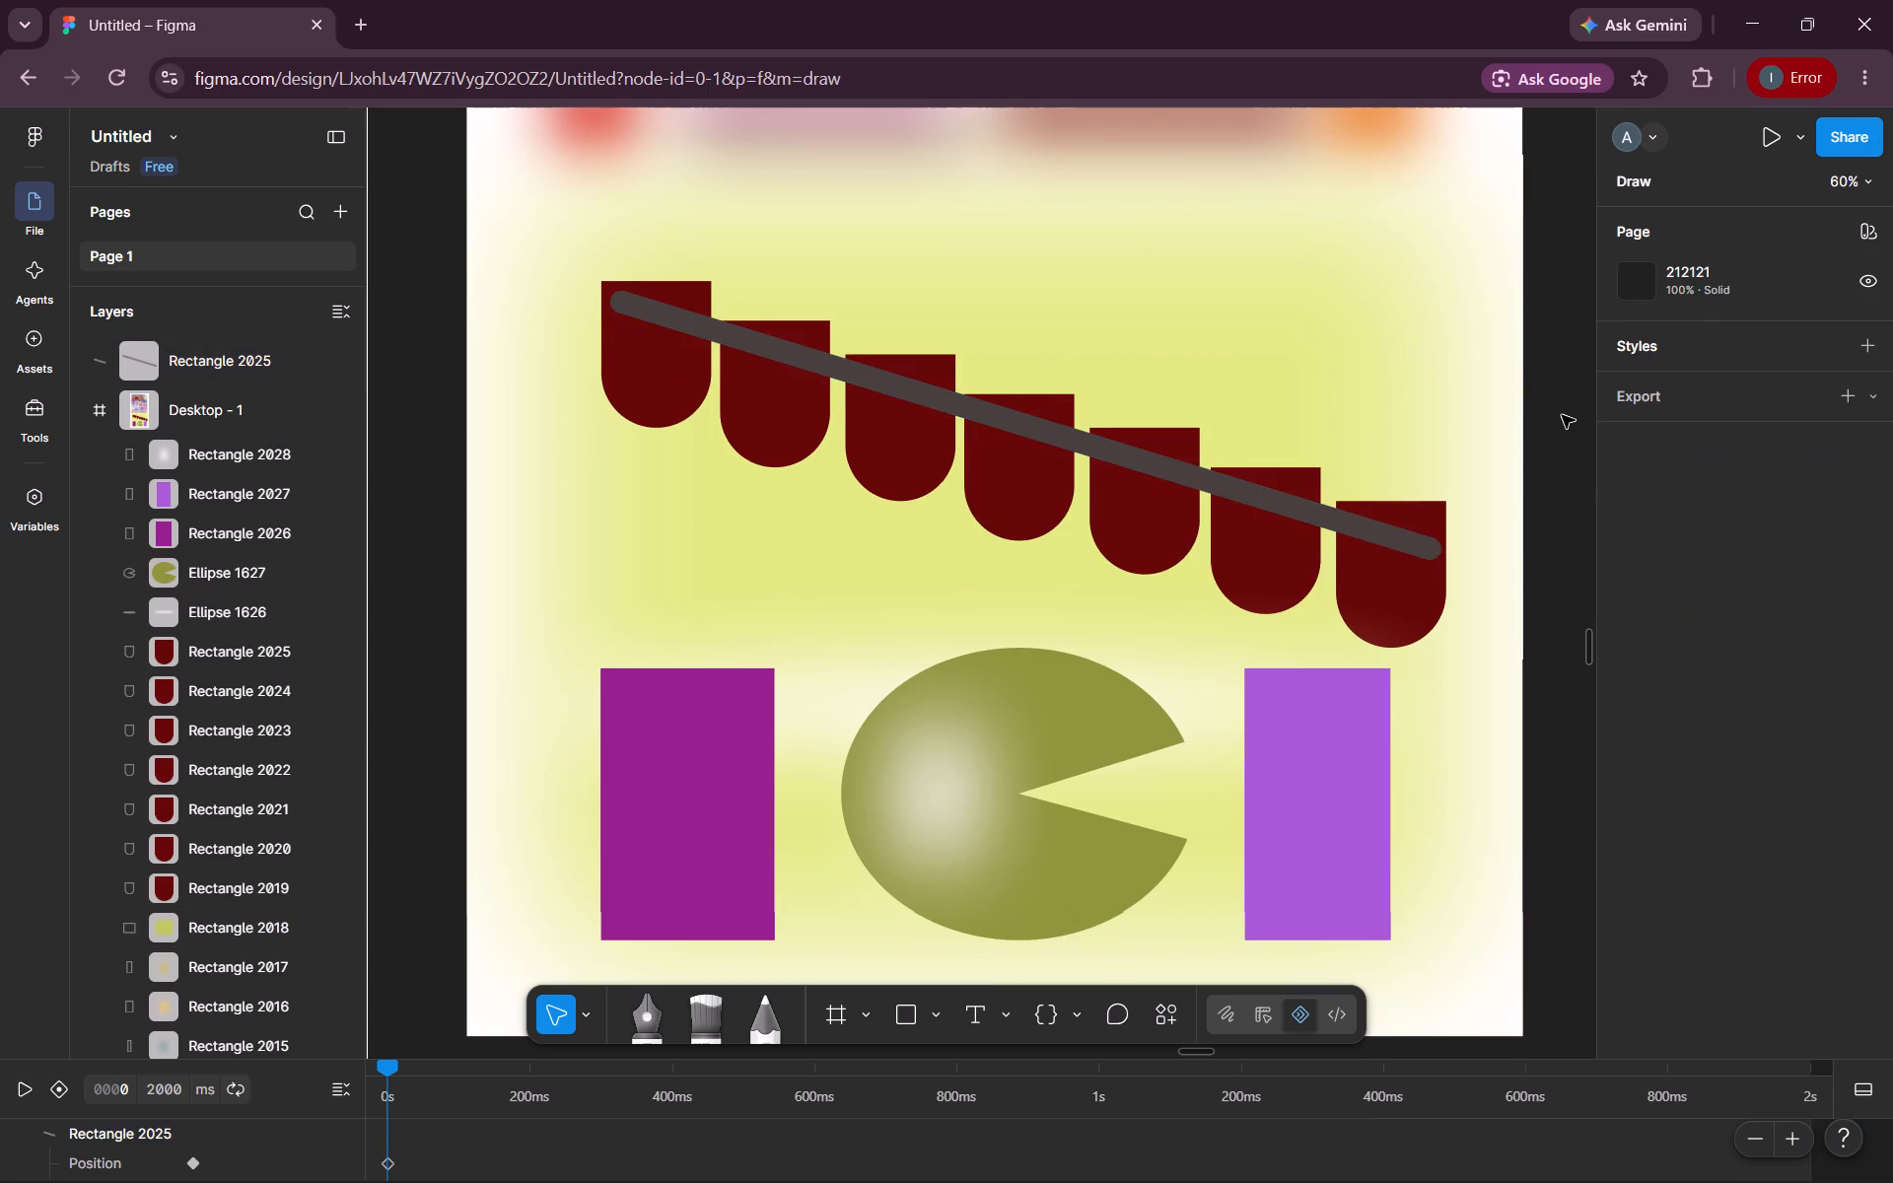
# Add a new frame with the MacBook Pro 16" preset (1728×1117) beside the Desktop - 1 frame.
pyautogui.scroll(-1, 1562, 415)
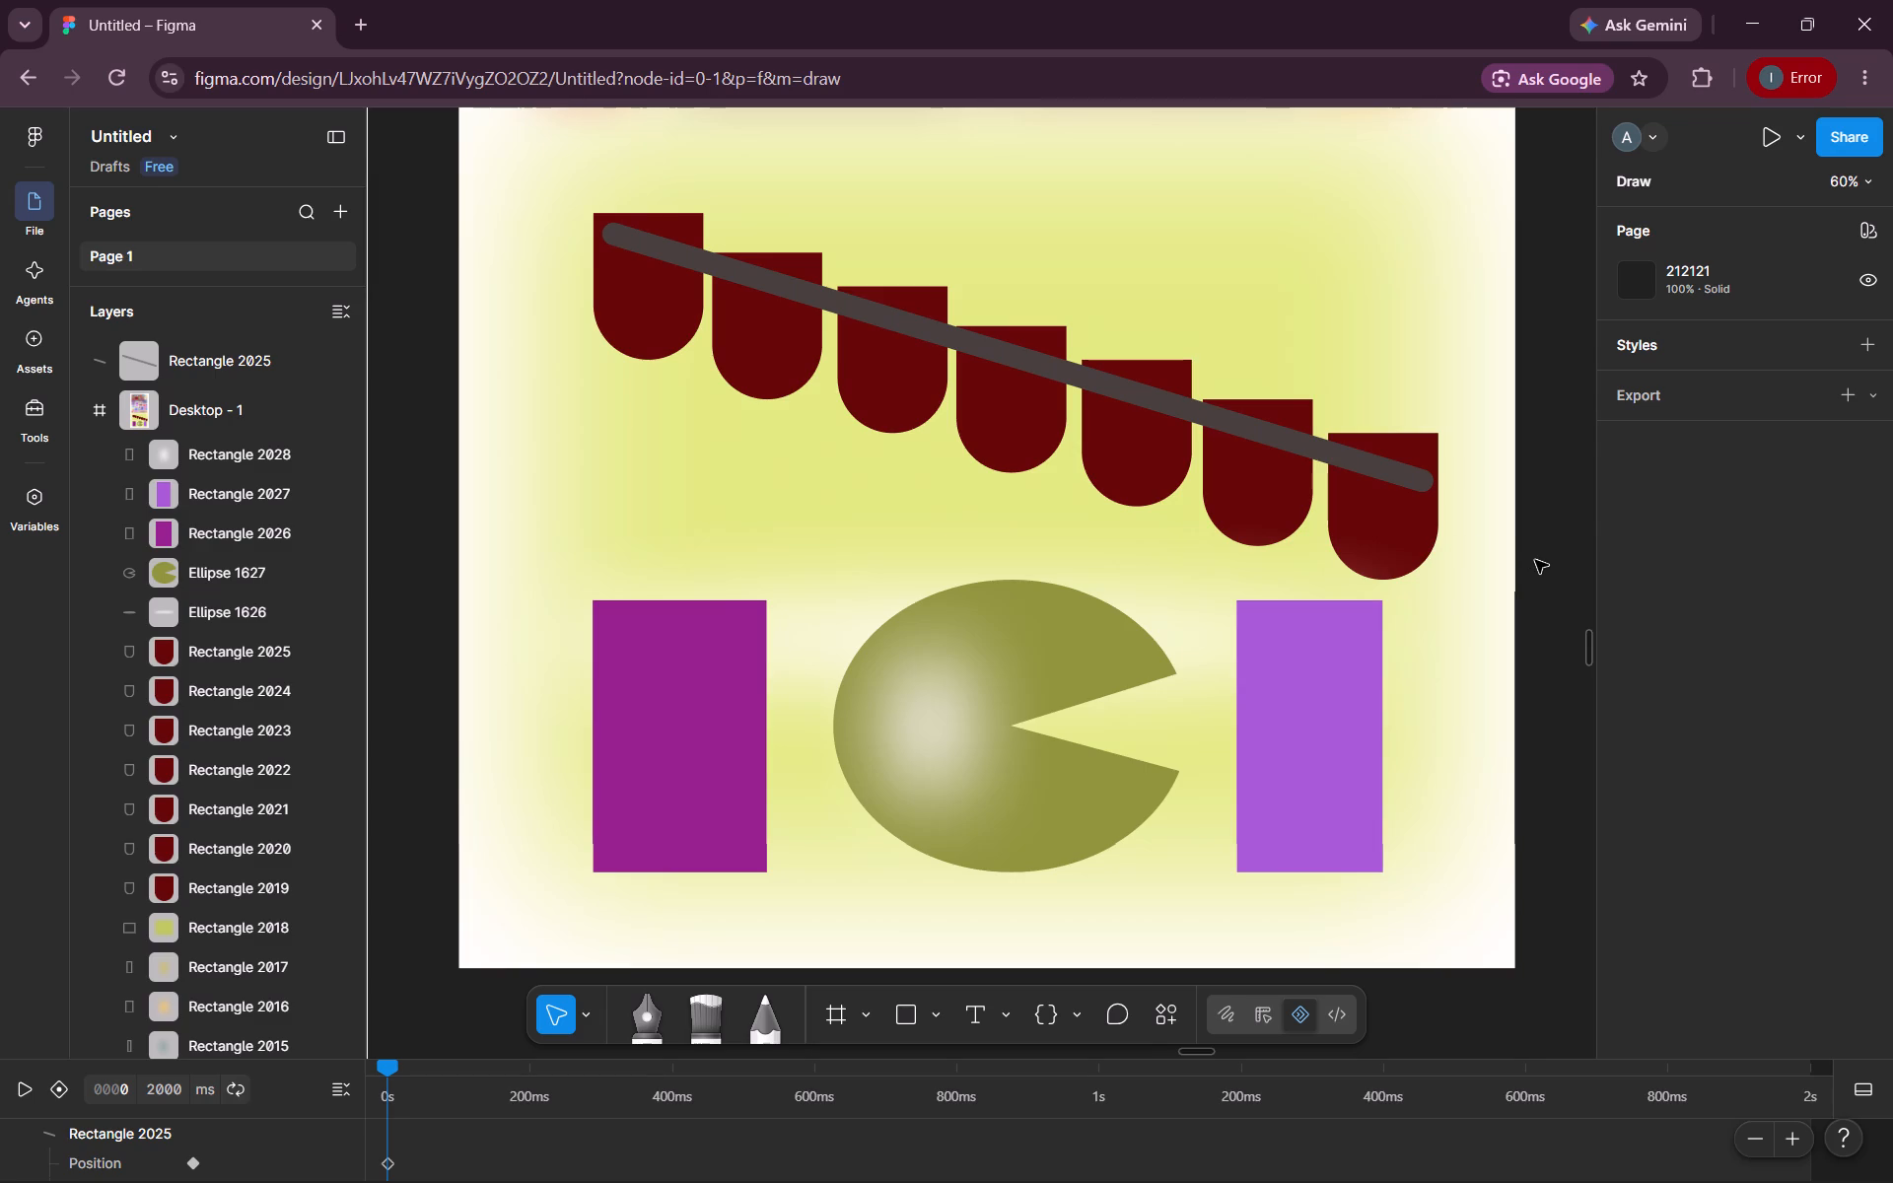
pyautogui.hscroll(-2, 1535, 560)
pyautogui.scroll(1, 1535, 560)
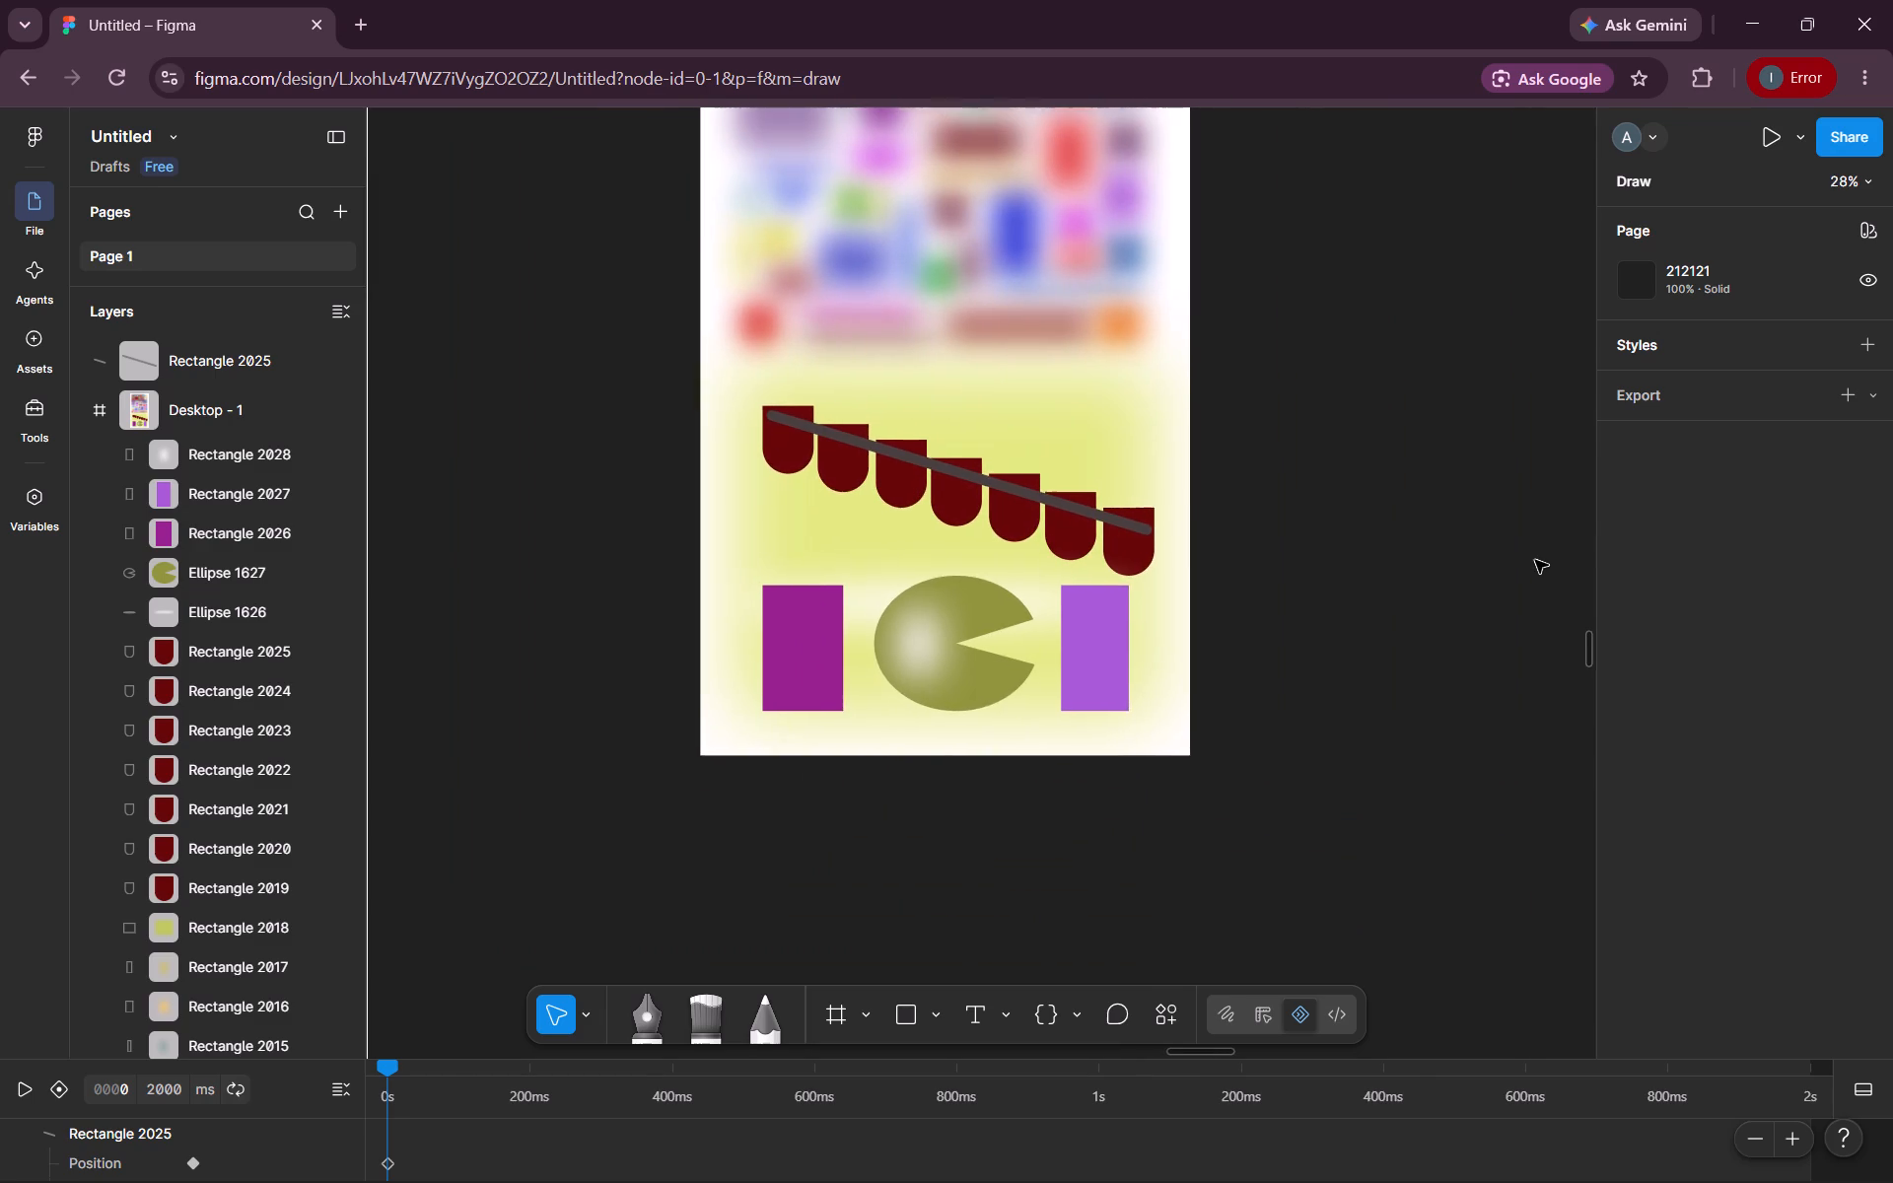
pyautogui.scroll(1, 1535, 560)
pyautogui.hscroll(-3, 1535, 560)
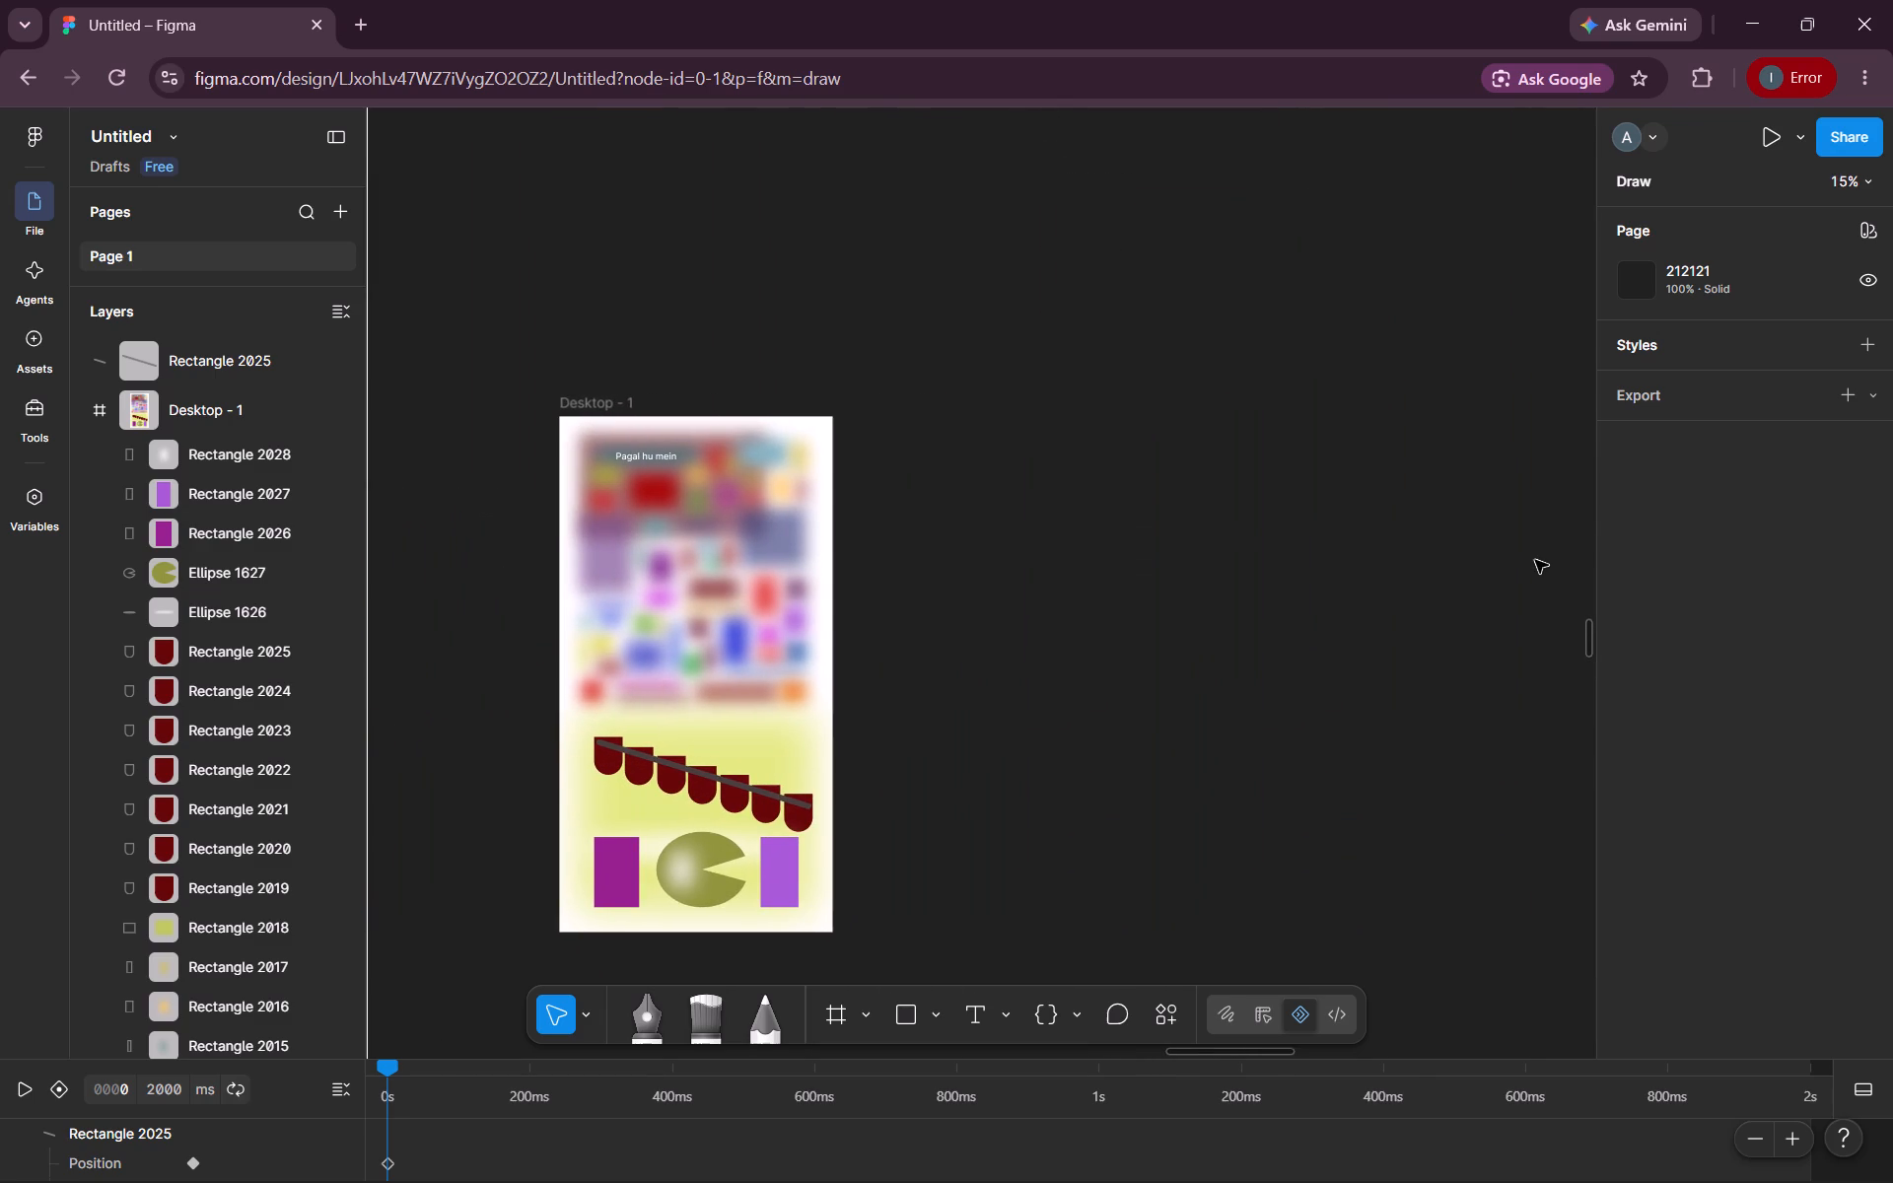
pyautogui.scroll(-1, 1535, 560)
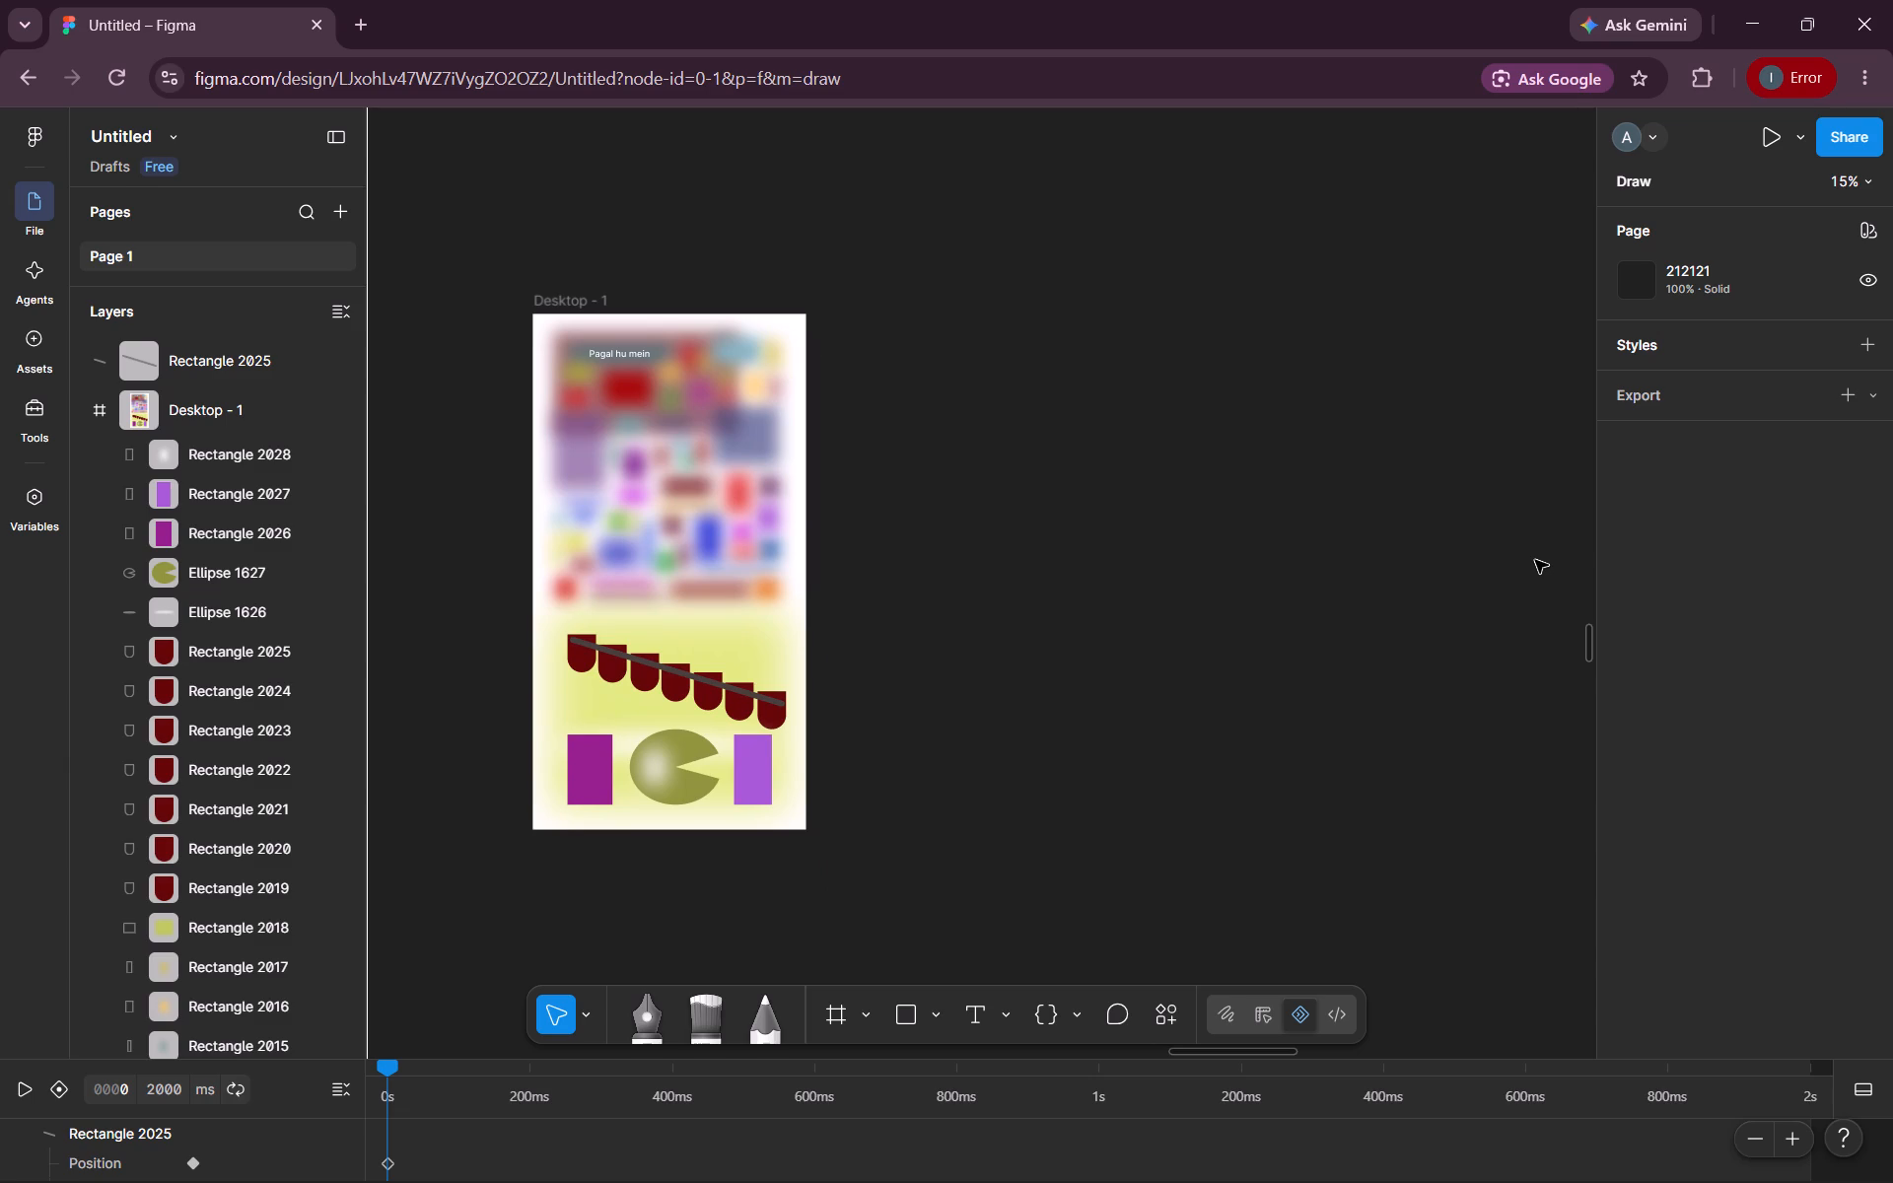
pyautogui.click(907, 1018)
pyautogui.click(830, 1014)
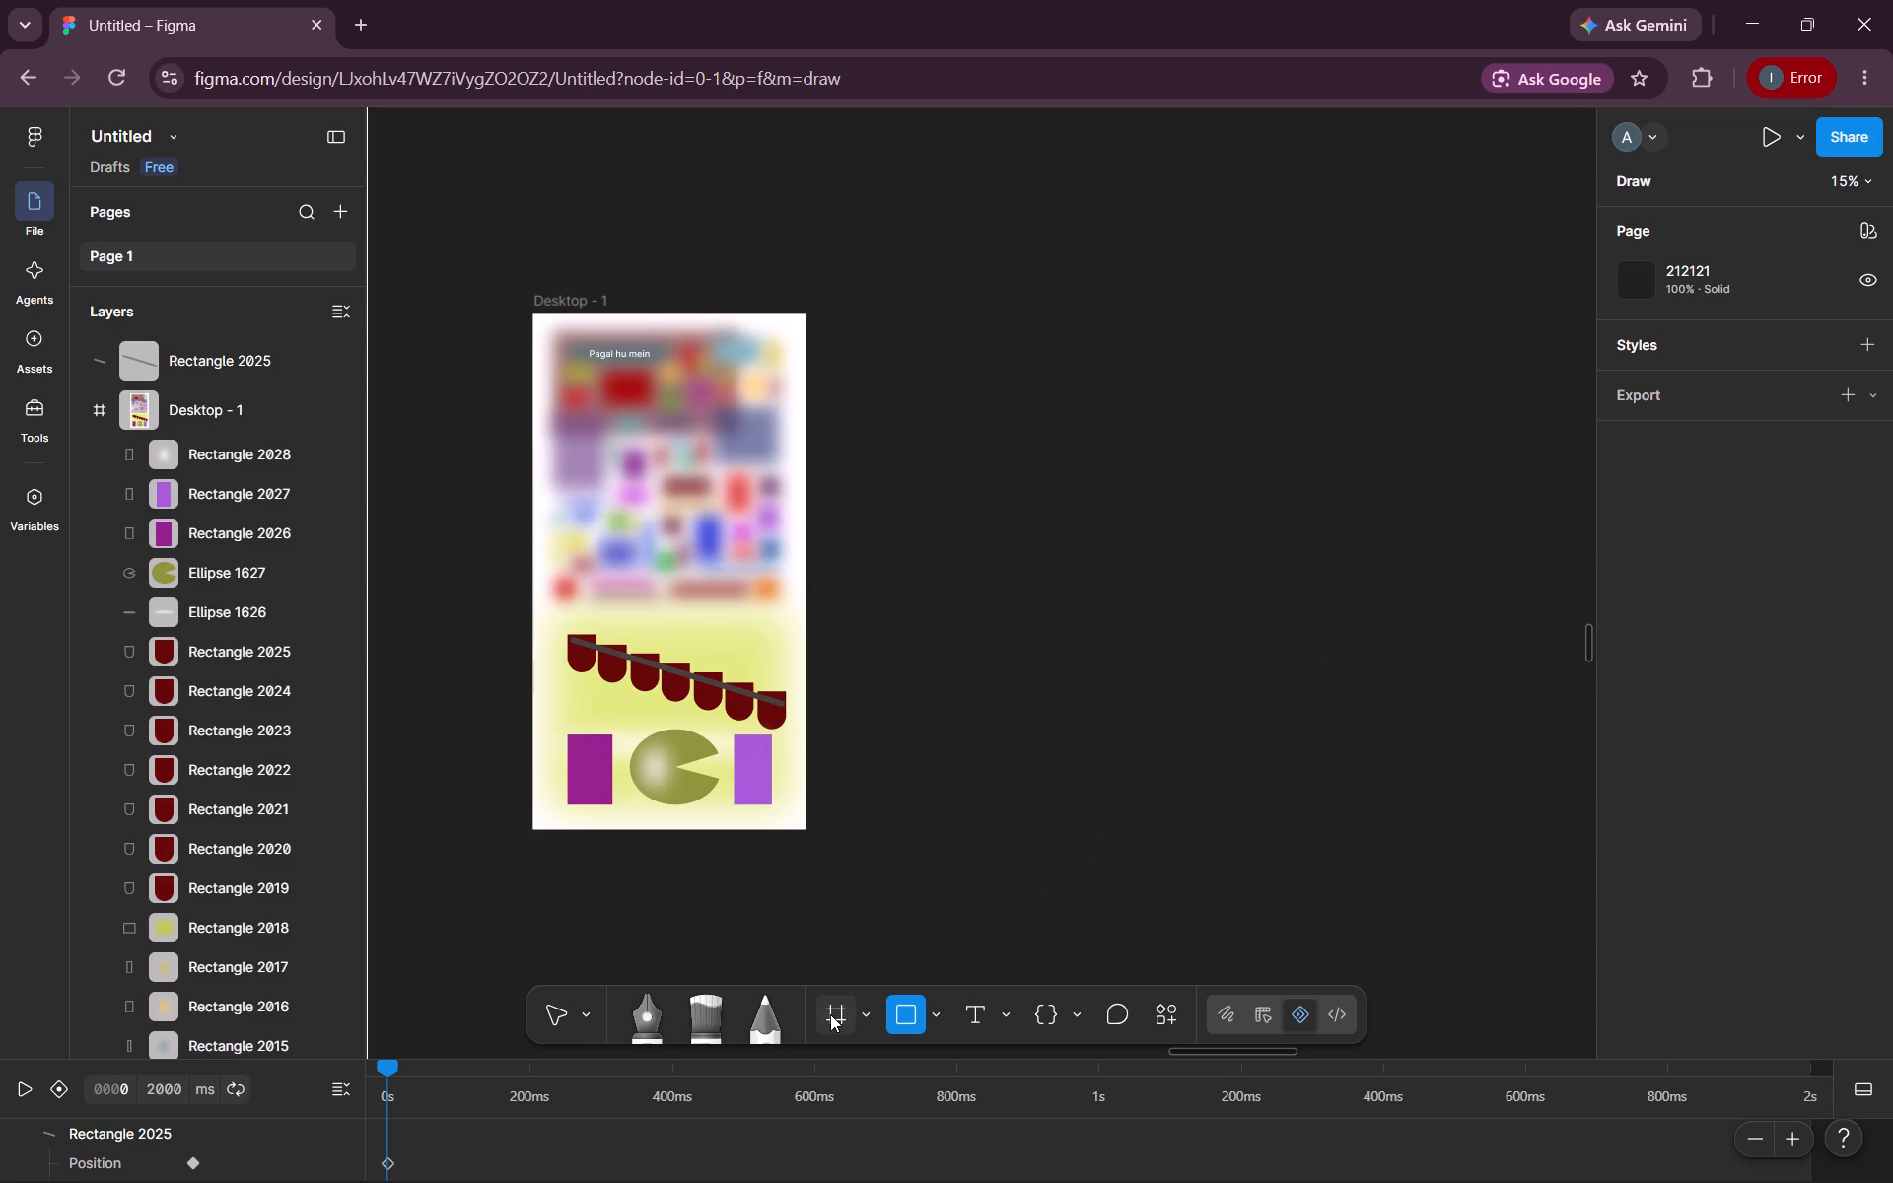
pyautogui.click(1765, 482)
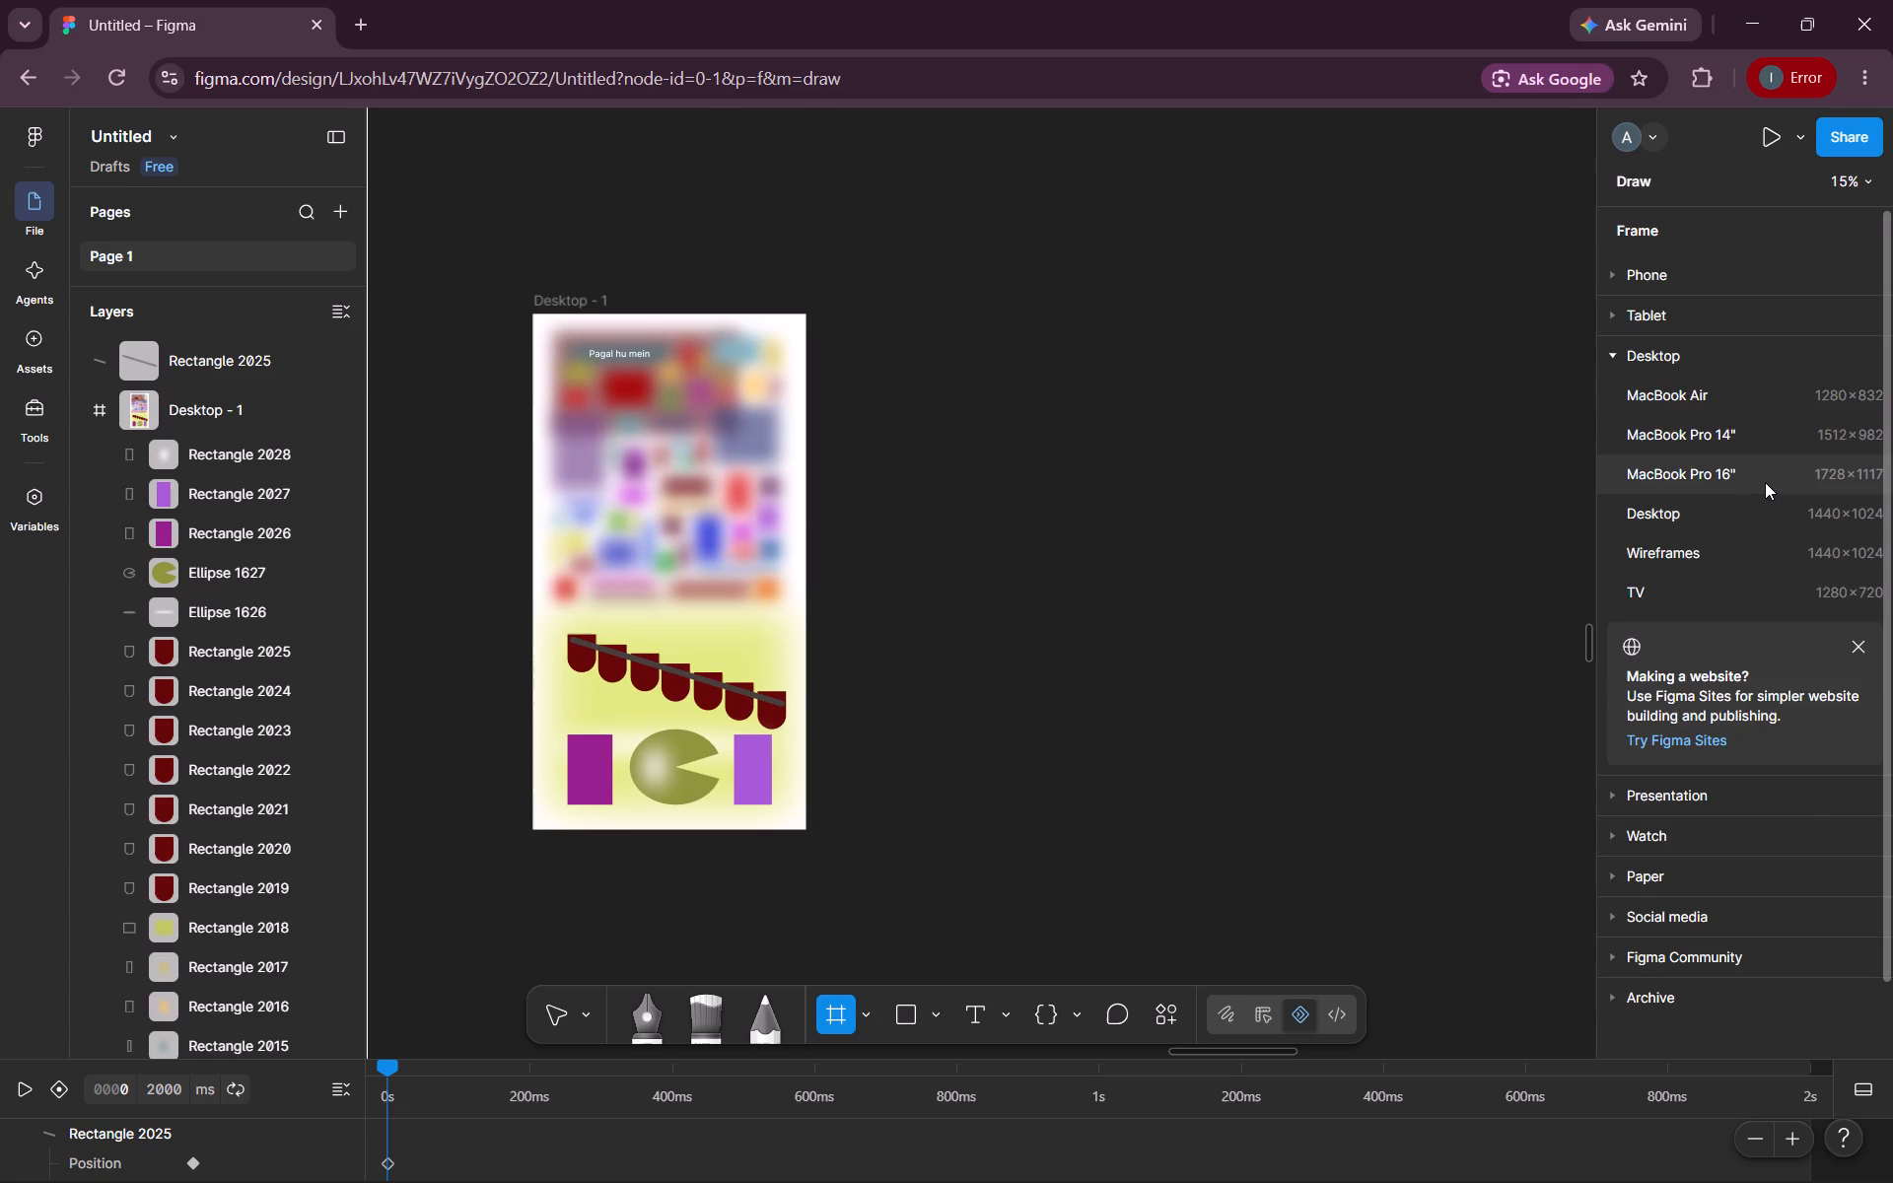
# Move the new MacBook Pro 16" frame farther away from Desktop - 1, to about X 71912, Y 7544.
pyautogui.moveTo(986, 591); pyautogui.dragTo(1116, 573)
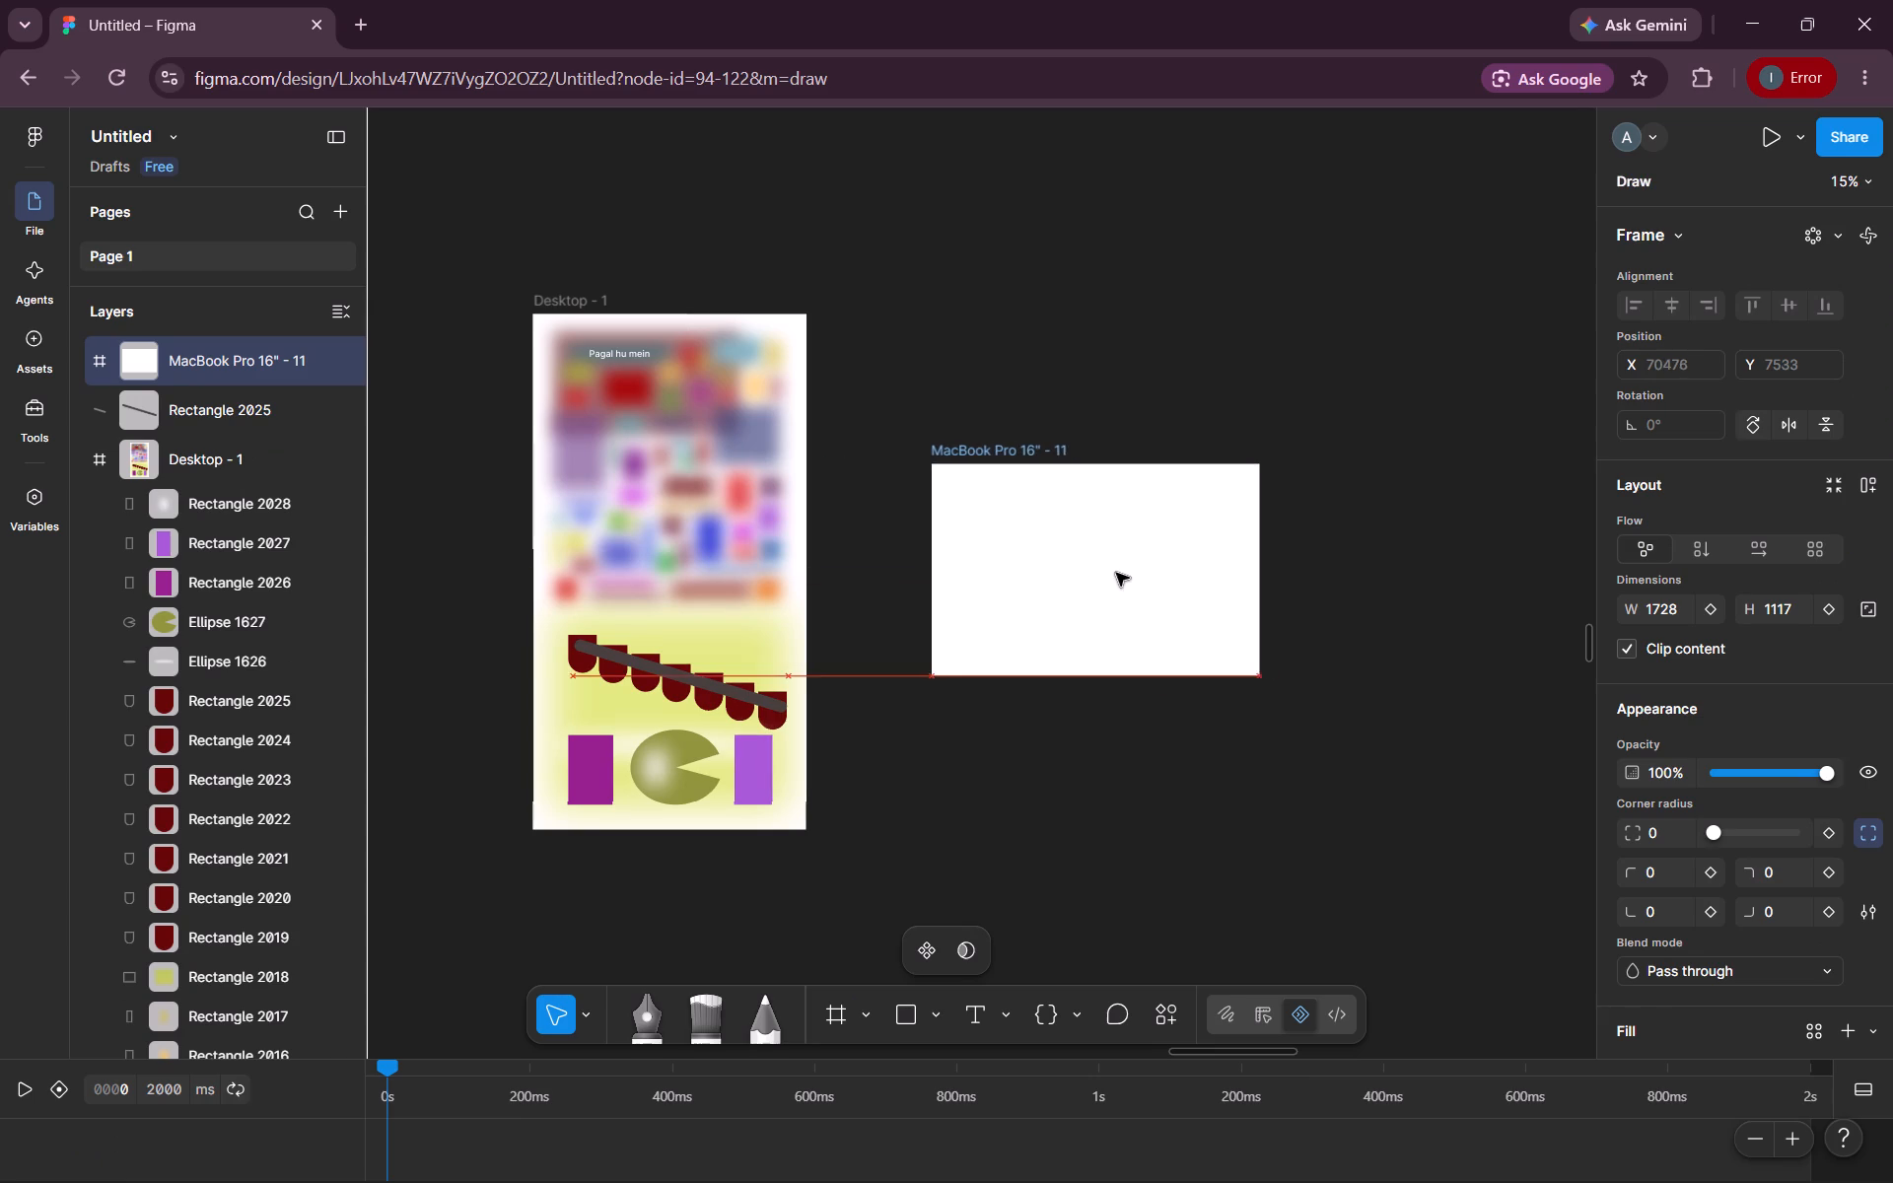
pyautogui.moveTo(1116, 573); pyautogui.dragTo(1151, 572)
pyautogui.hscroll(-3, 1151, 572)
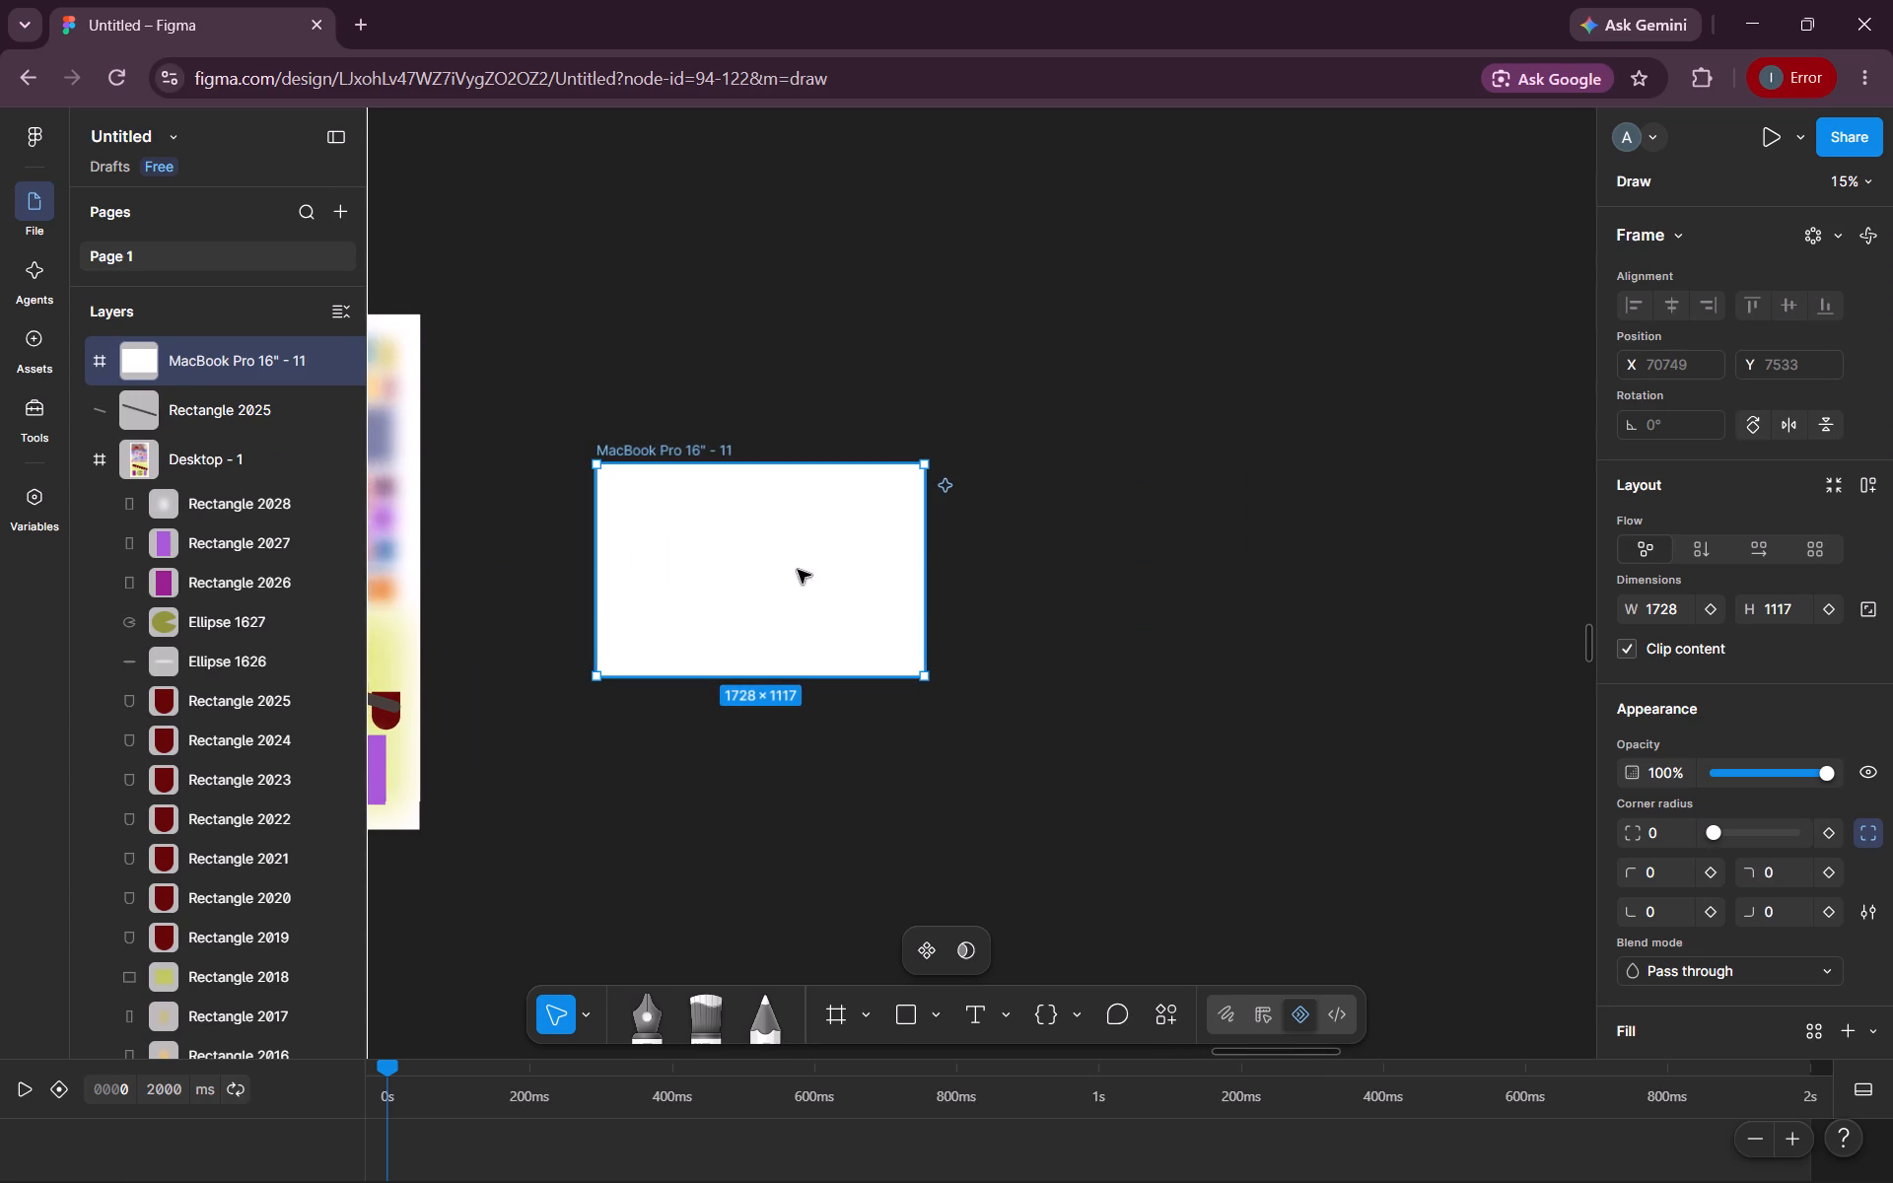
pyautogui.moveTo(798, 570); pyautogui.dragTo(1018, 573)
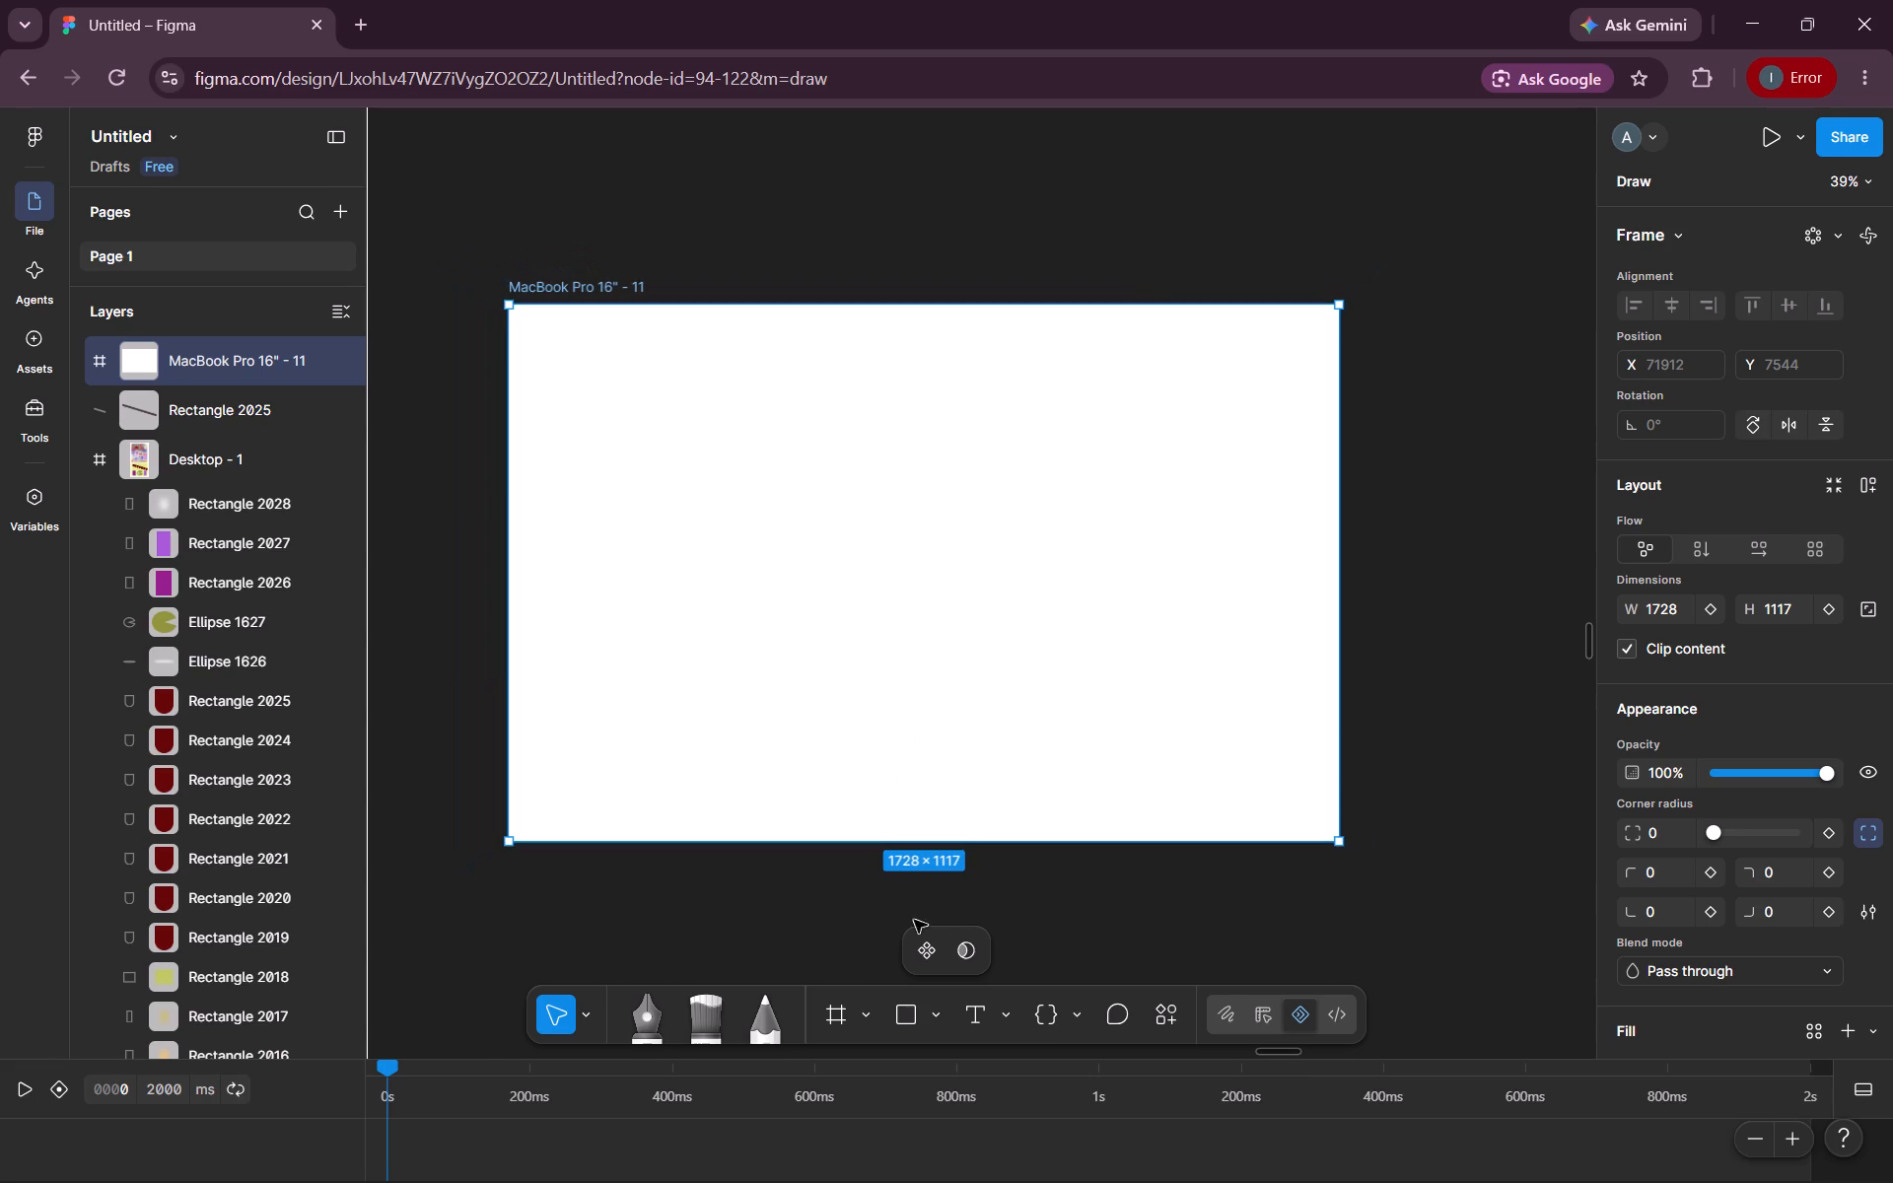
# Draw a full-width rectangle about 1728×164 along the top edge of the MacBook Pro 16" frame.
pyautogui.click(905, 1022)
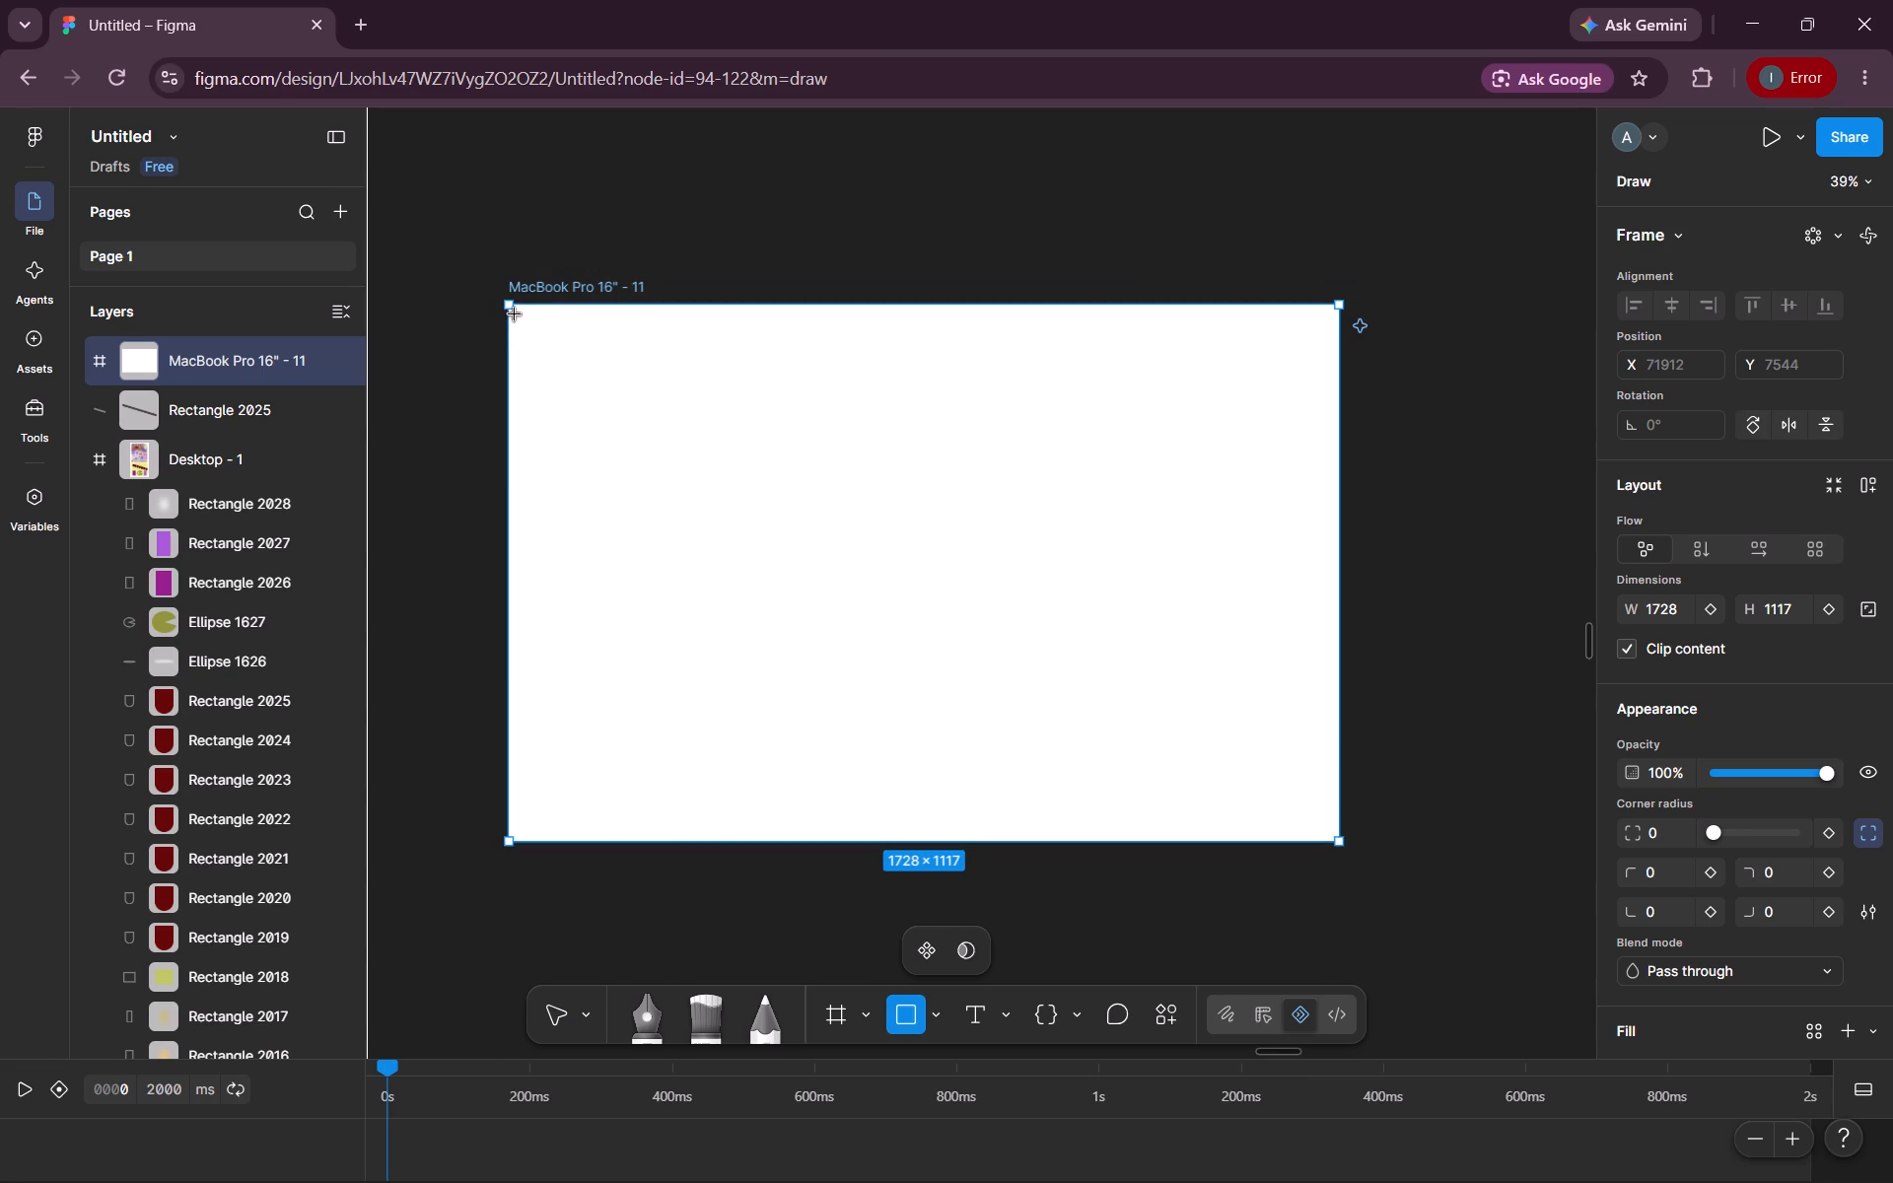
pyautogui.moveTo(511, 309); pyautogui.dragTo(758, 374)
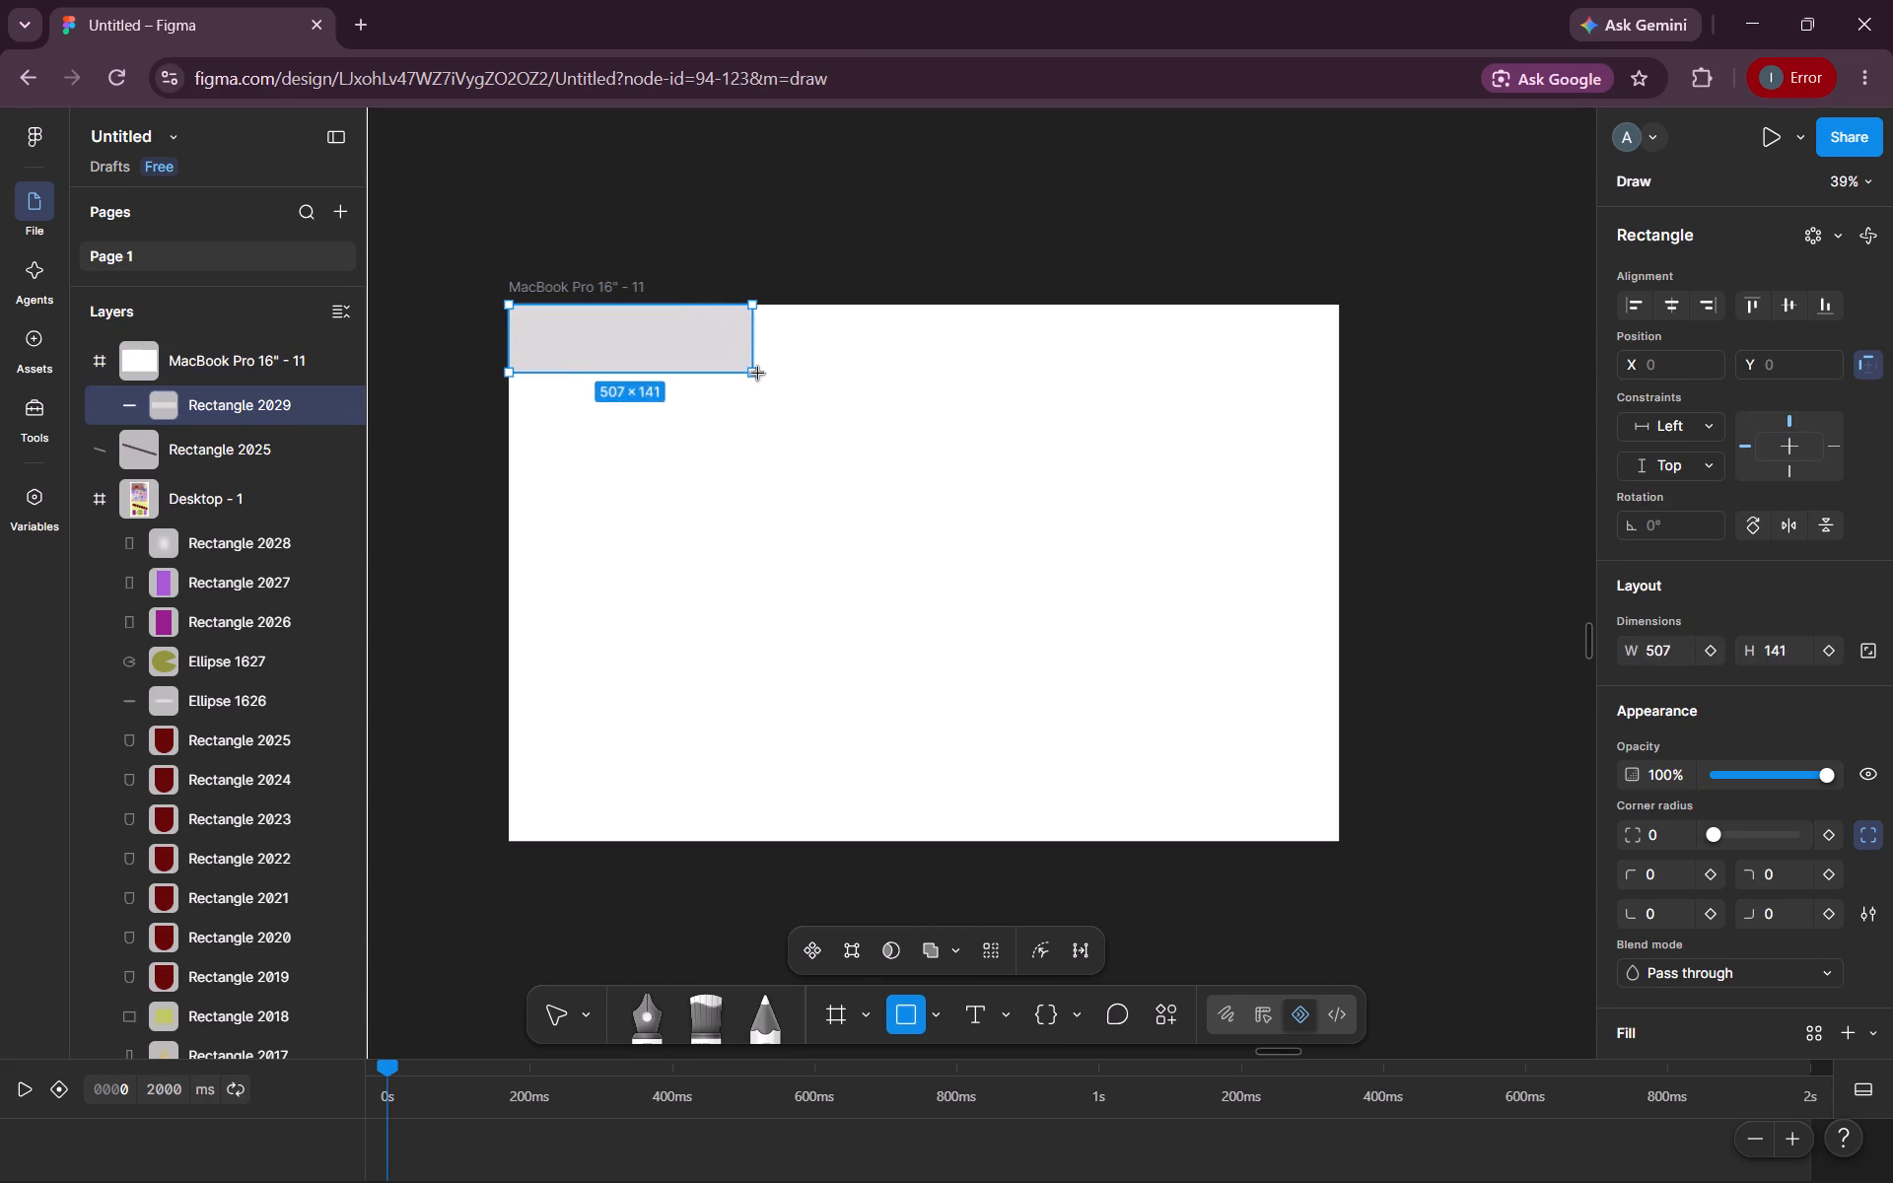
pyautogui.moveTo(758, 374); pyautogui.dragTo(1306, 387)
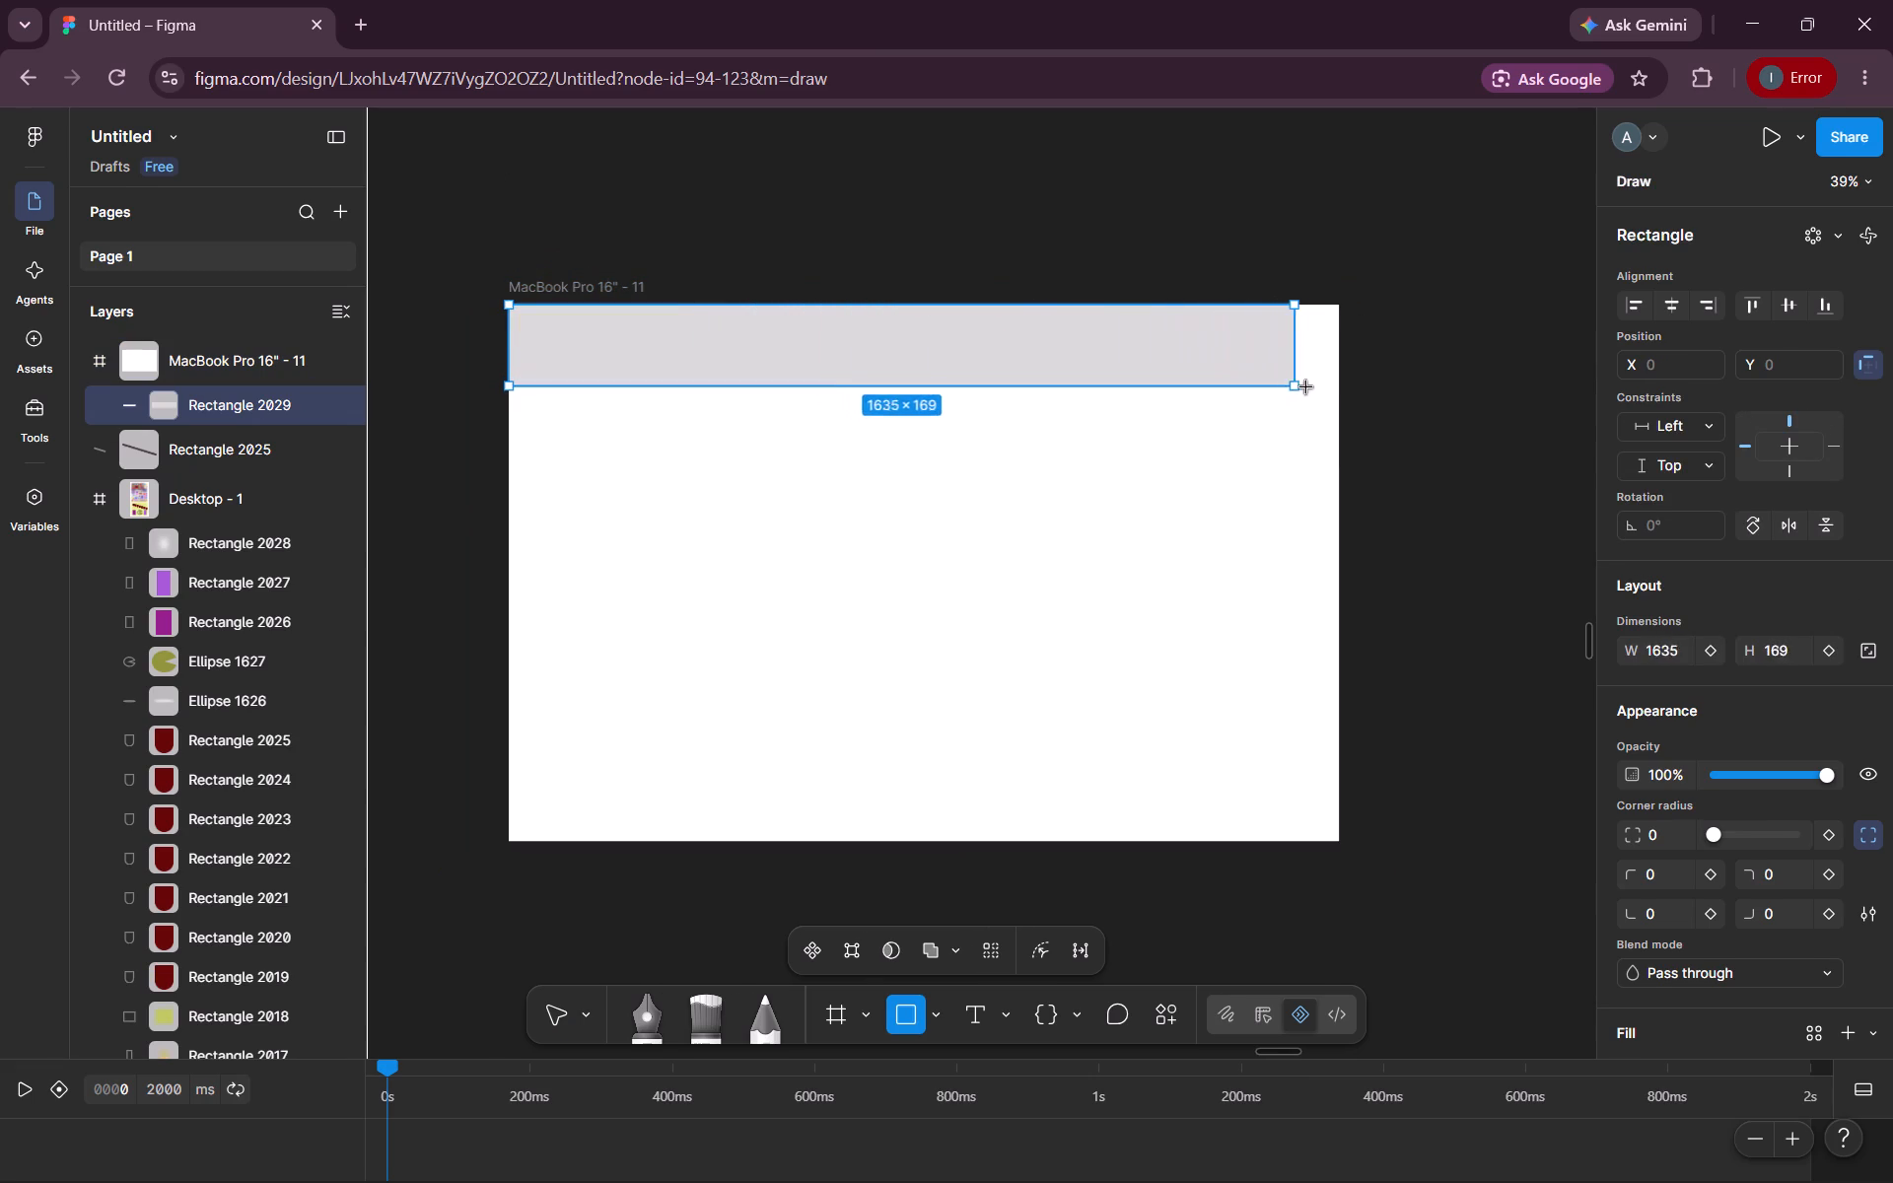
pyautogui.moveTo(1306, 387); pyautogui.dragTo(1336, 395)
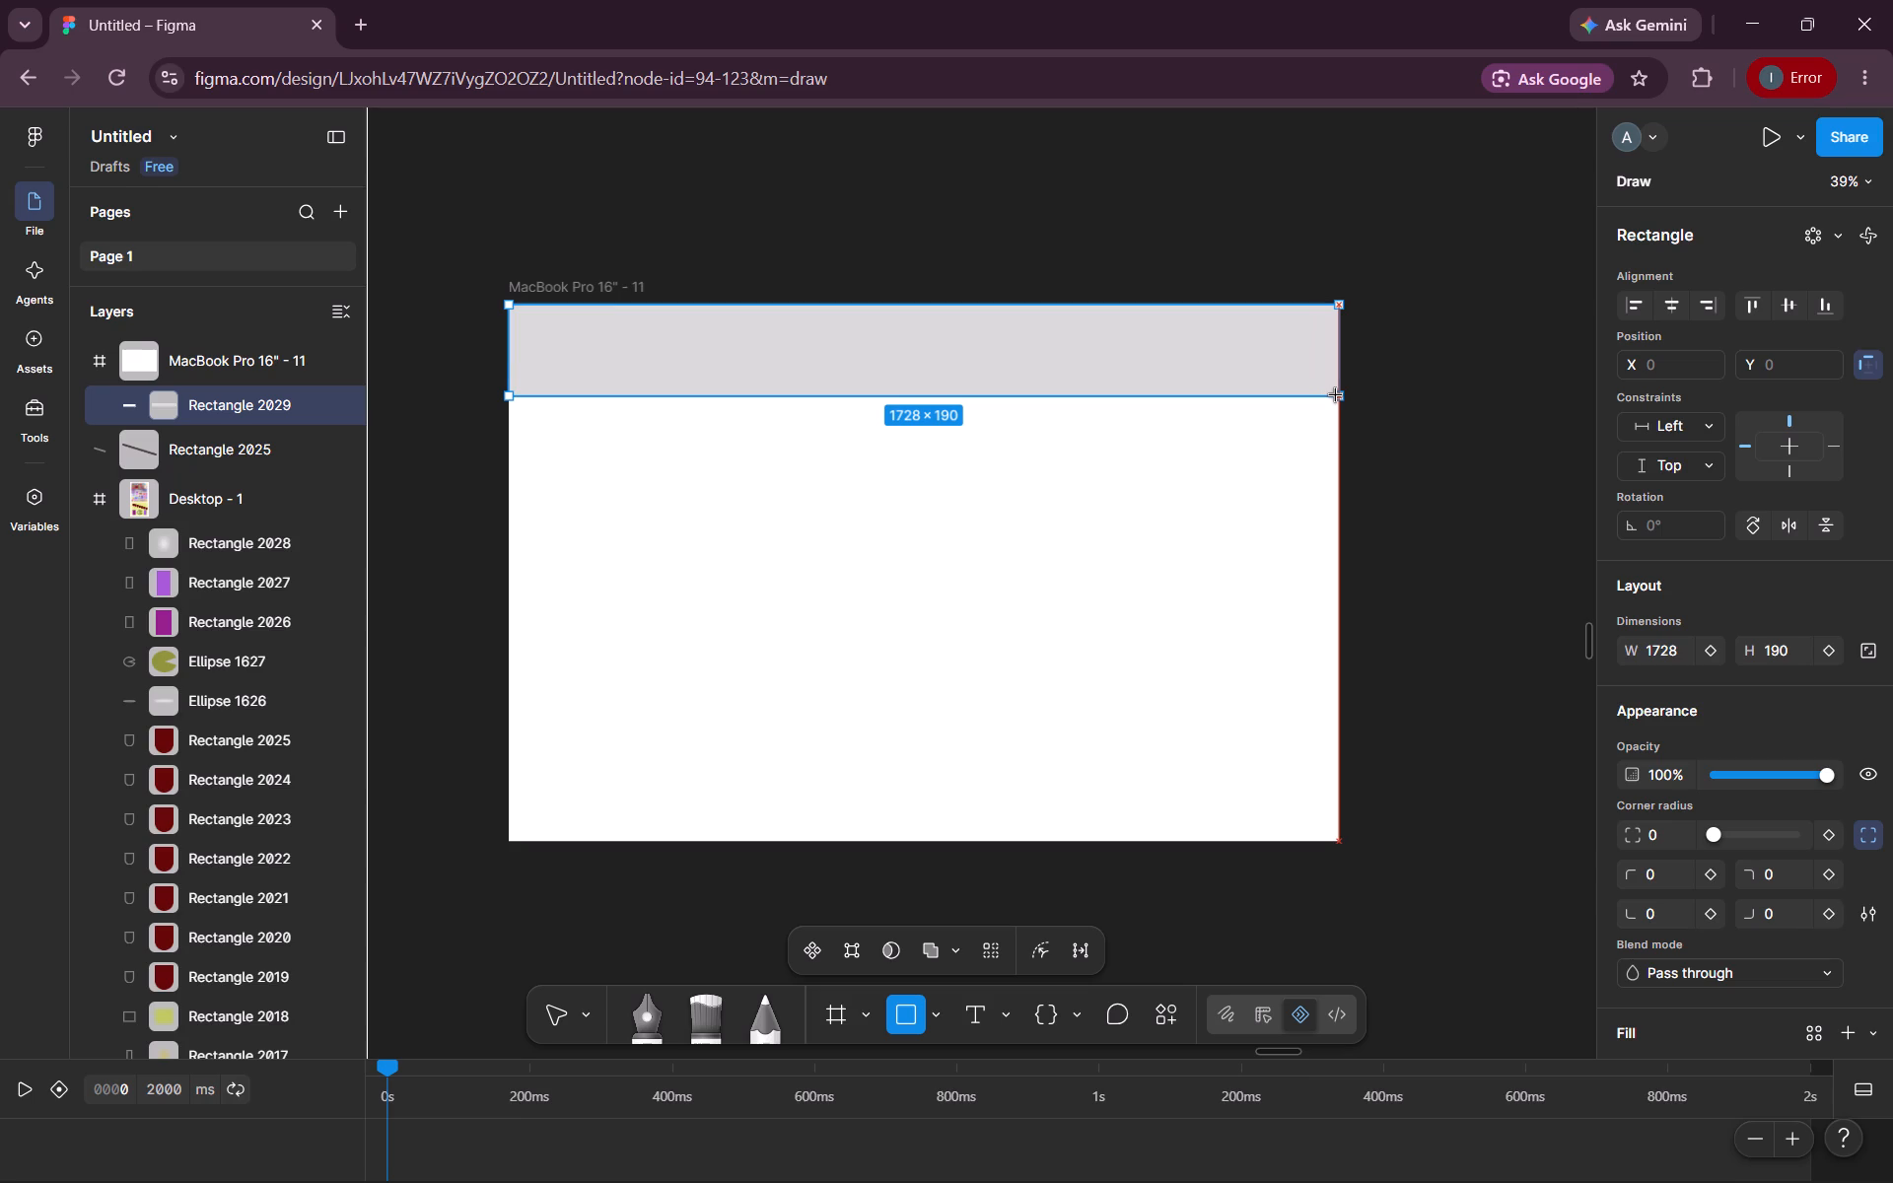
pyautogui.moveTo(1336, 395); pyautogui.dragTo(1336, 383)
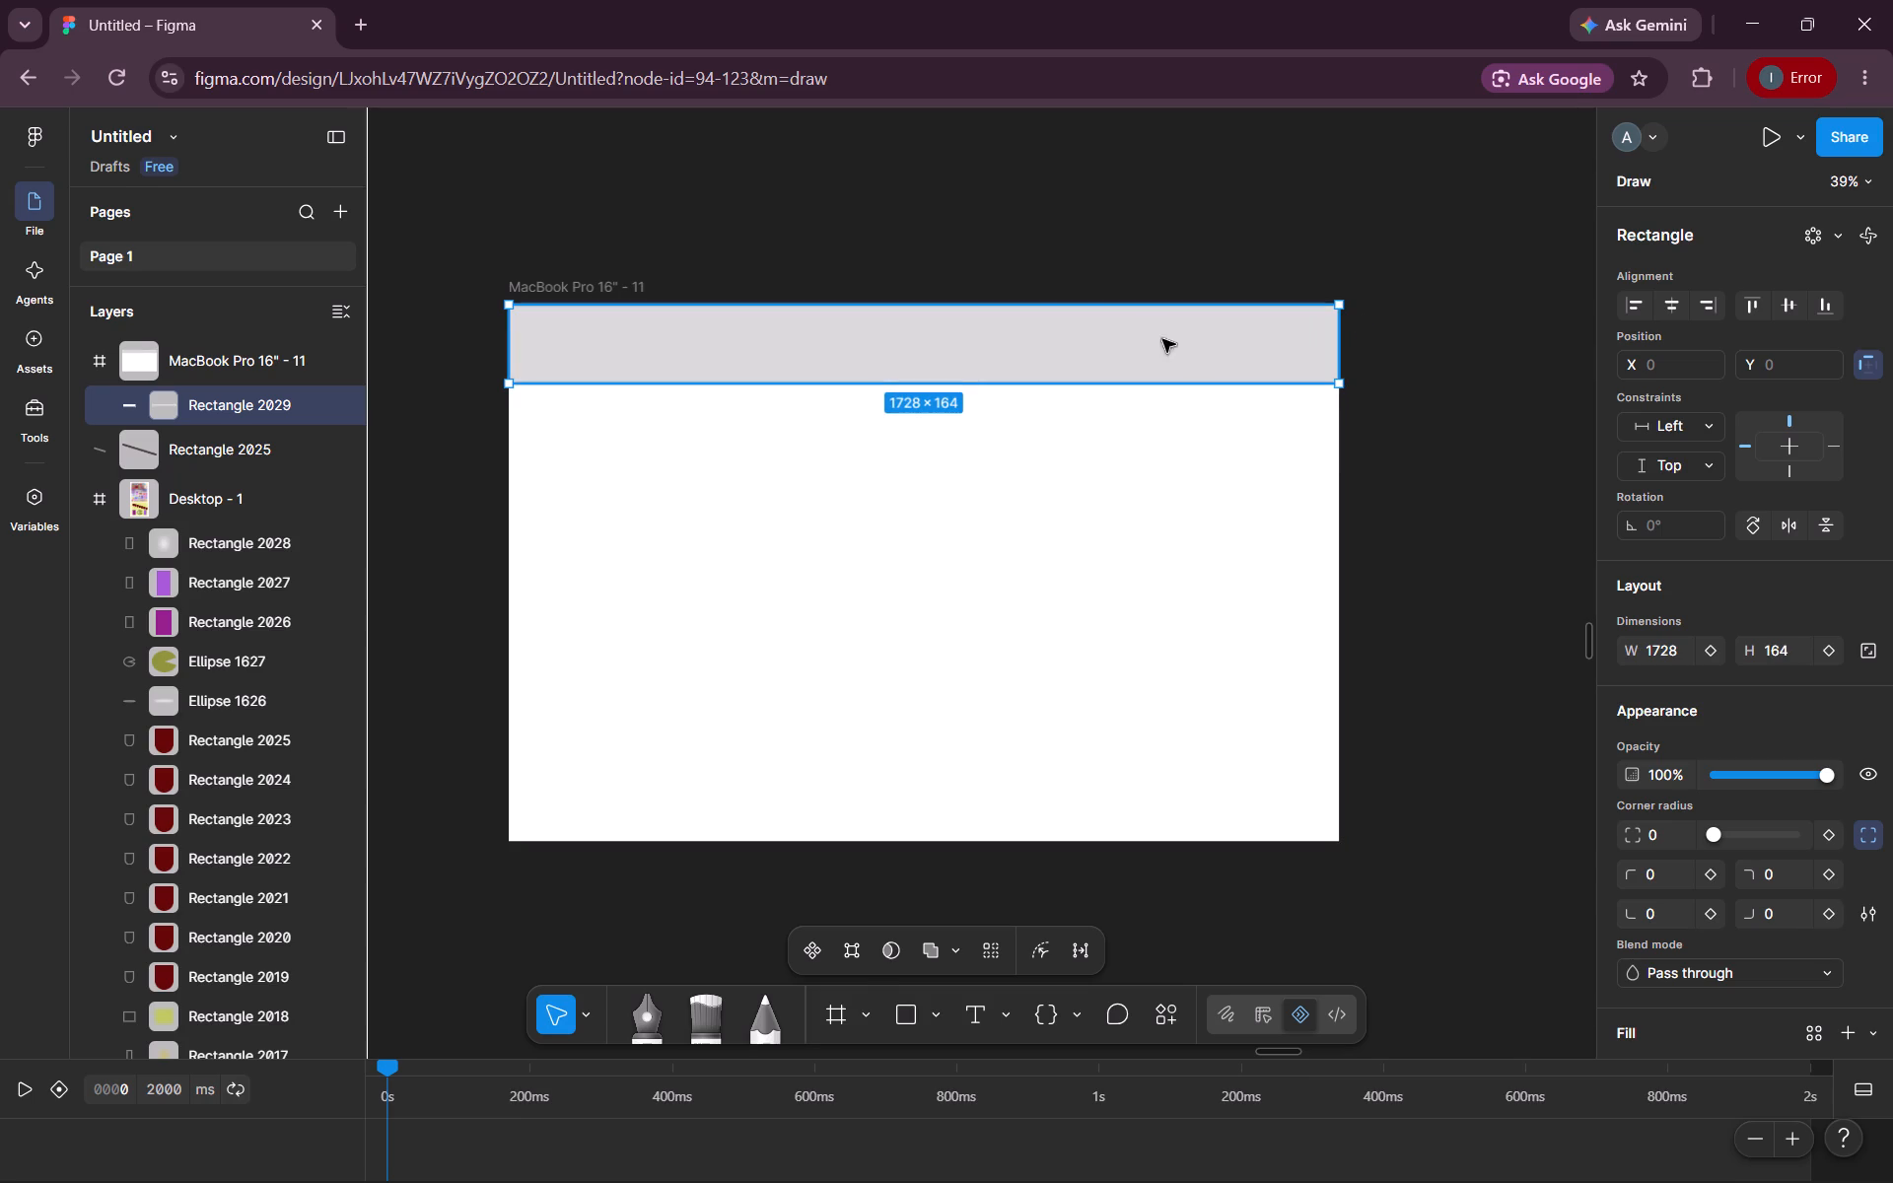
pyautogui.click(1050, 306)
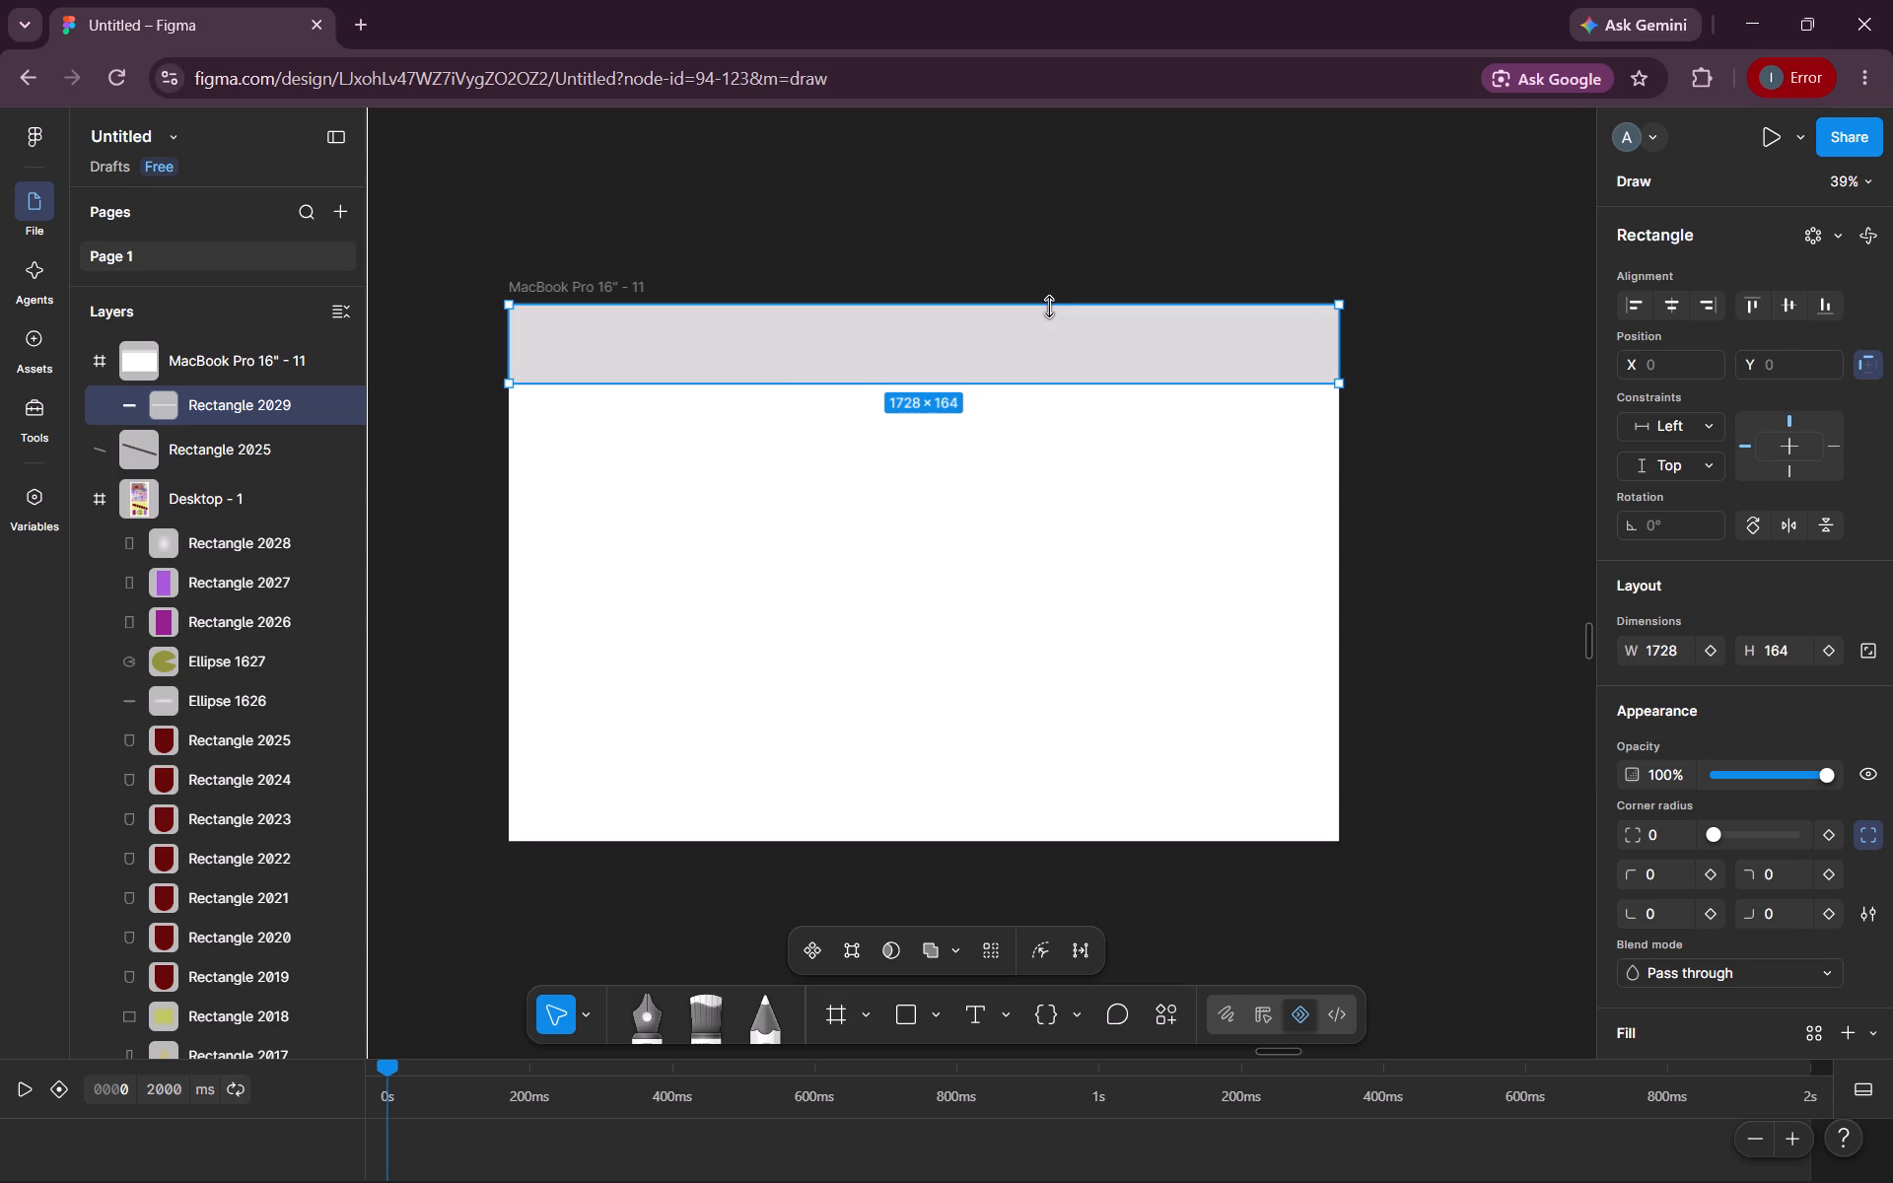
# Change the fill of the rectangle across the top of the frame to red CC1A1A and deselect it.
pyautogui.click(514, 348)
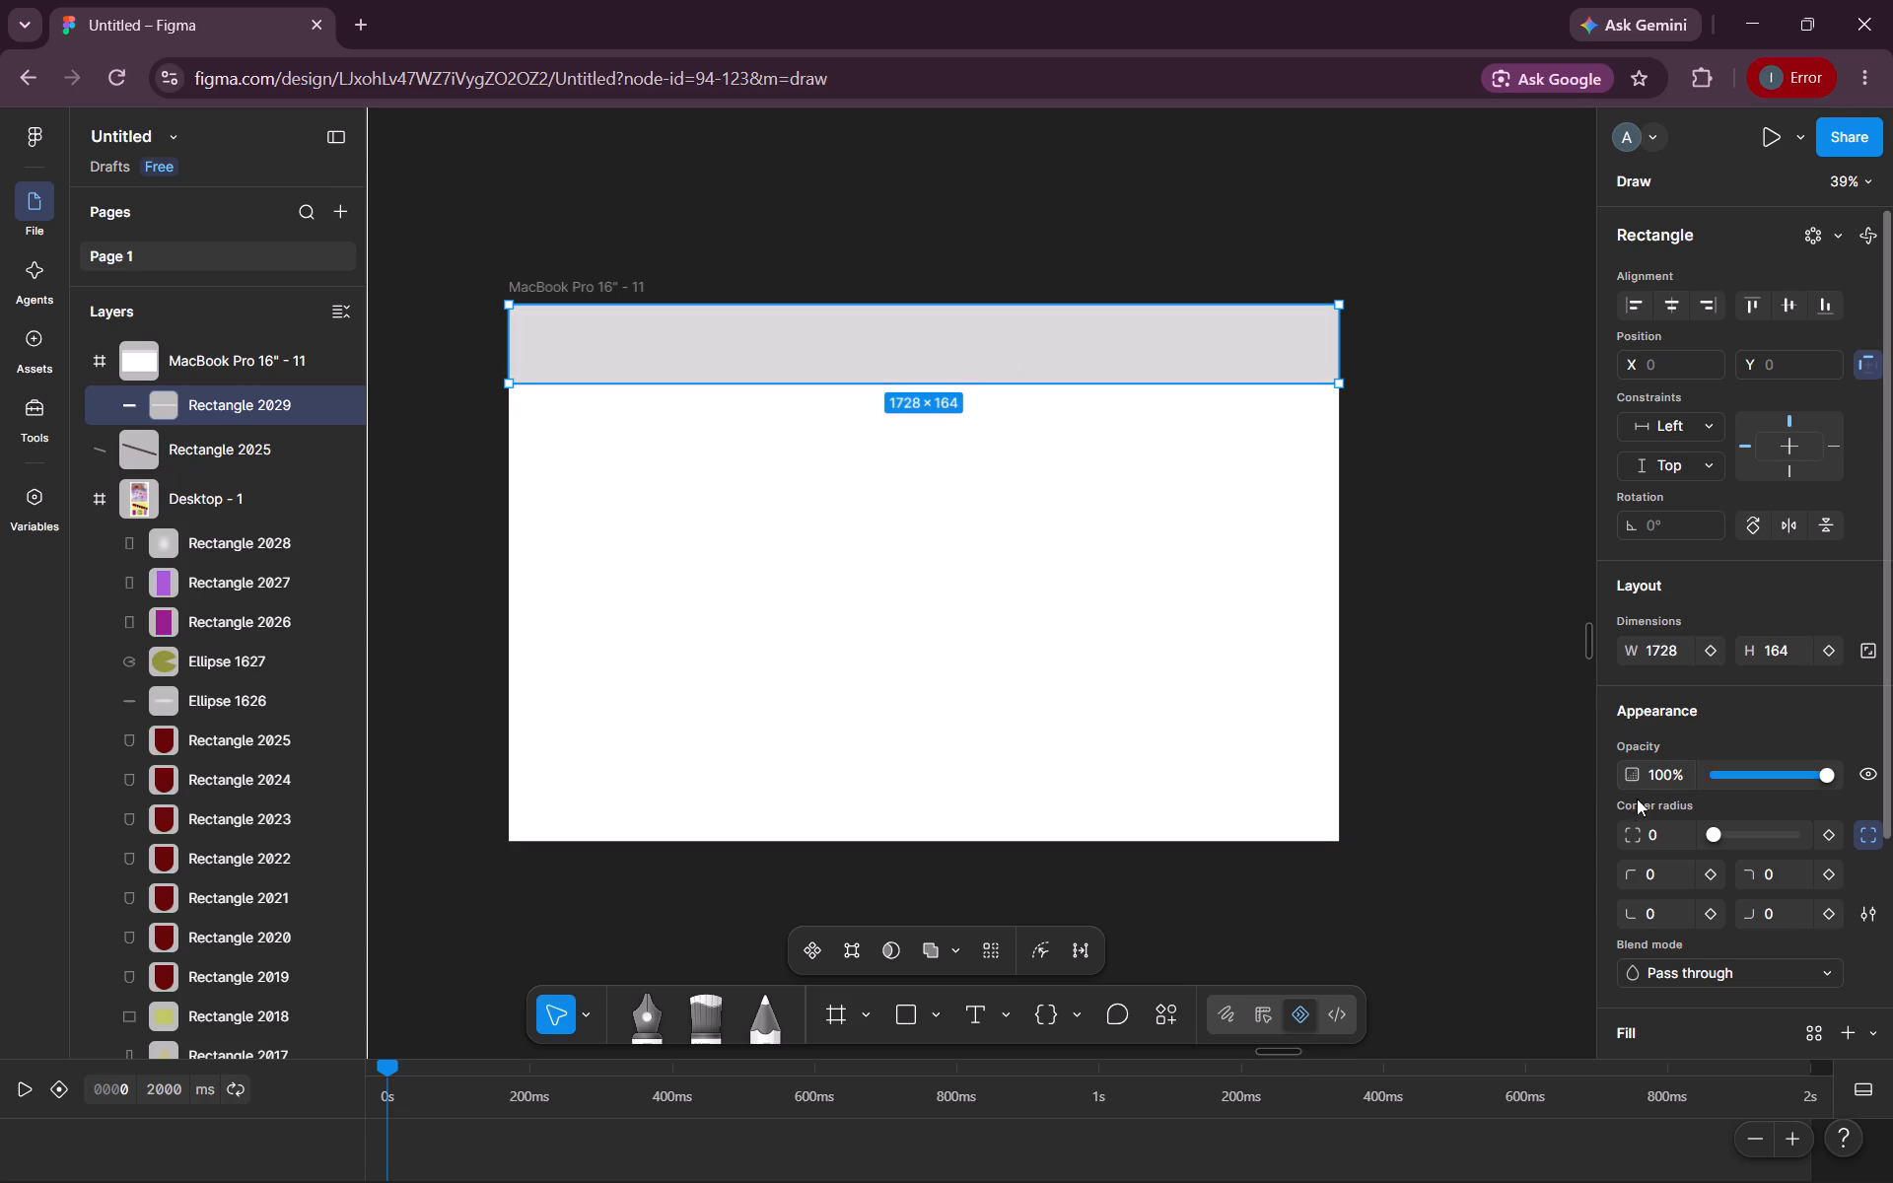
pyautogui.scroll(-1, 1624, 807)
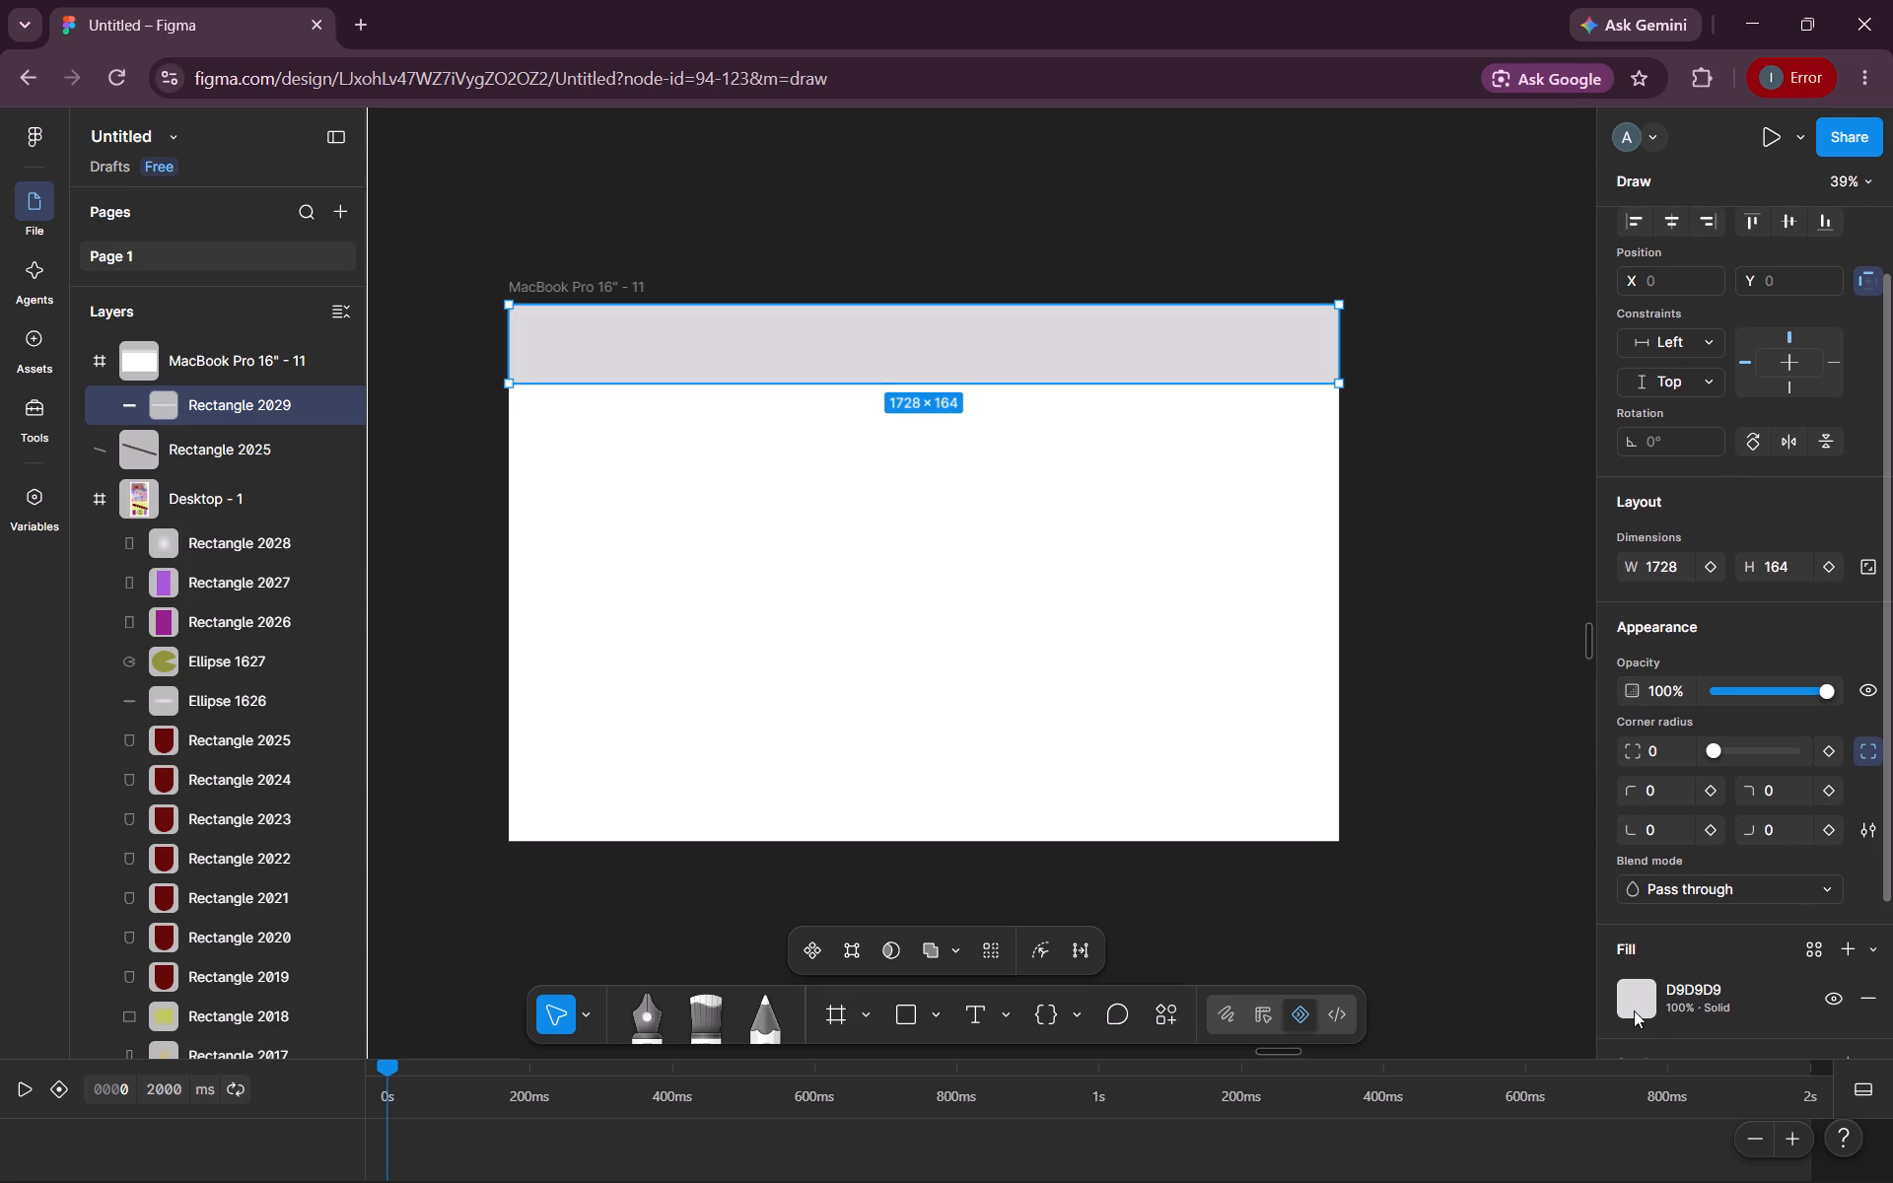
pyautogui.click(1634, 1010)
pyautogui.moveTo(1488, 731); pyautogui.dragTo(1526, 664)
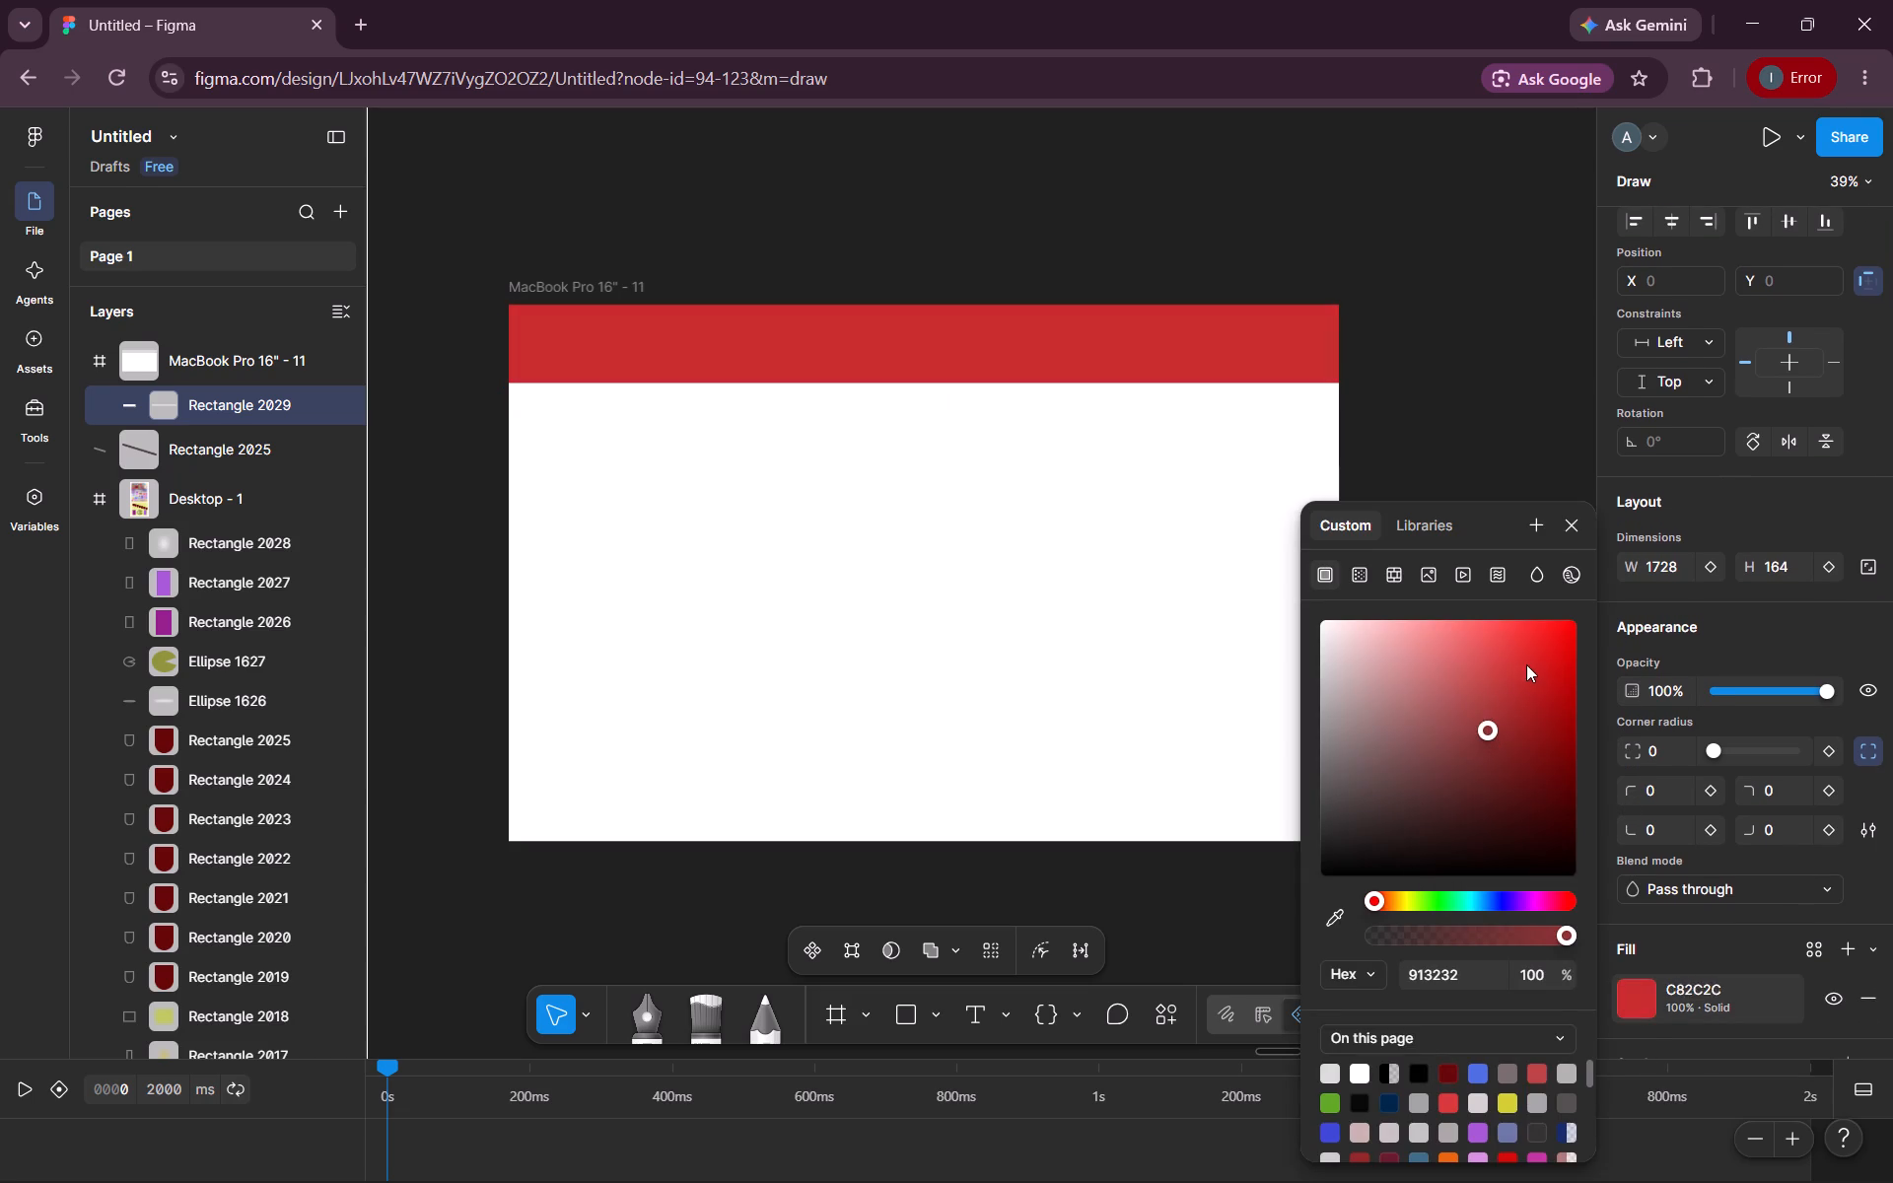
pyautogui.moveTo(1526, 664); pyautogui.dragTo(1504, 686)
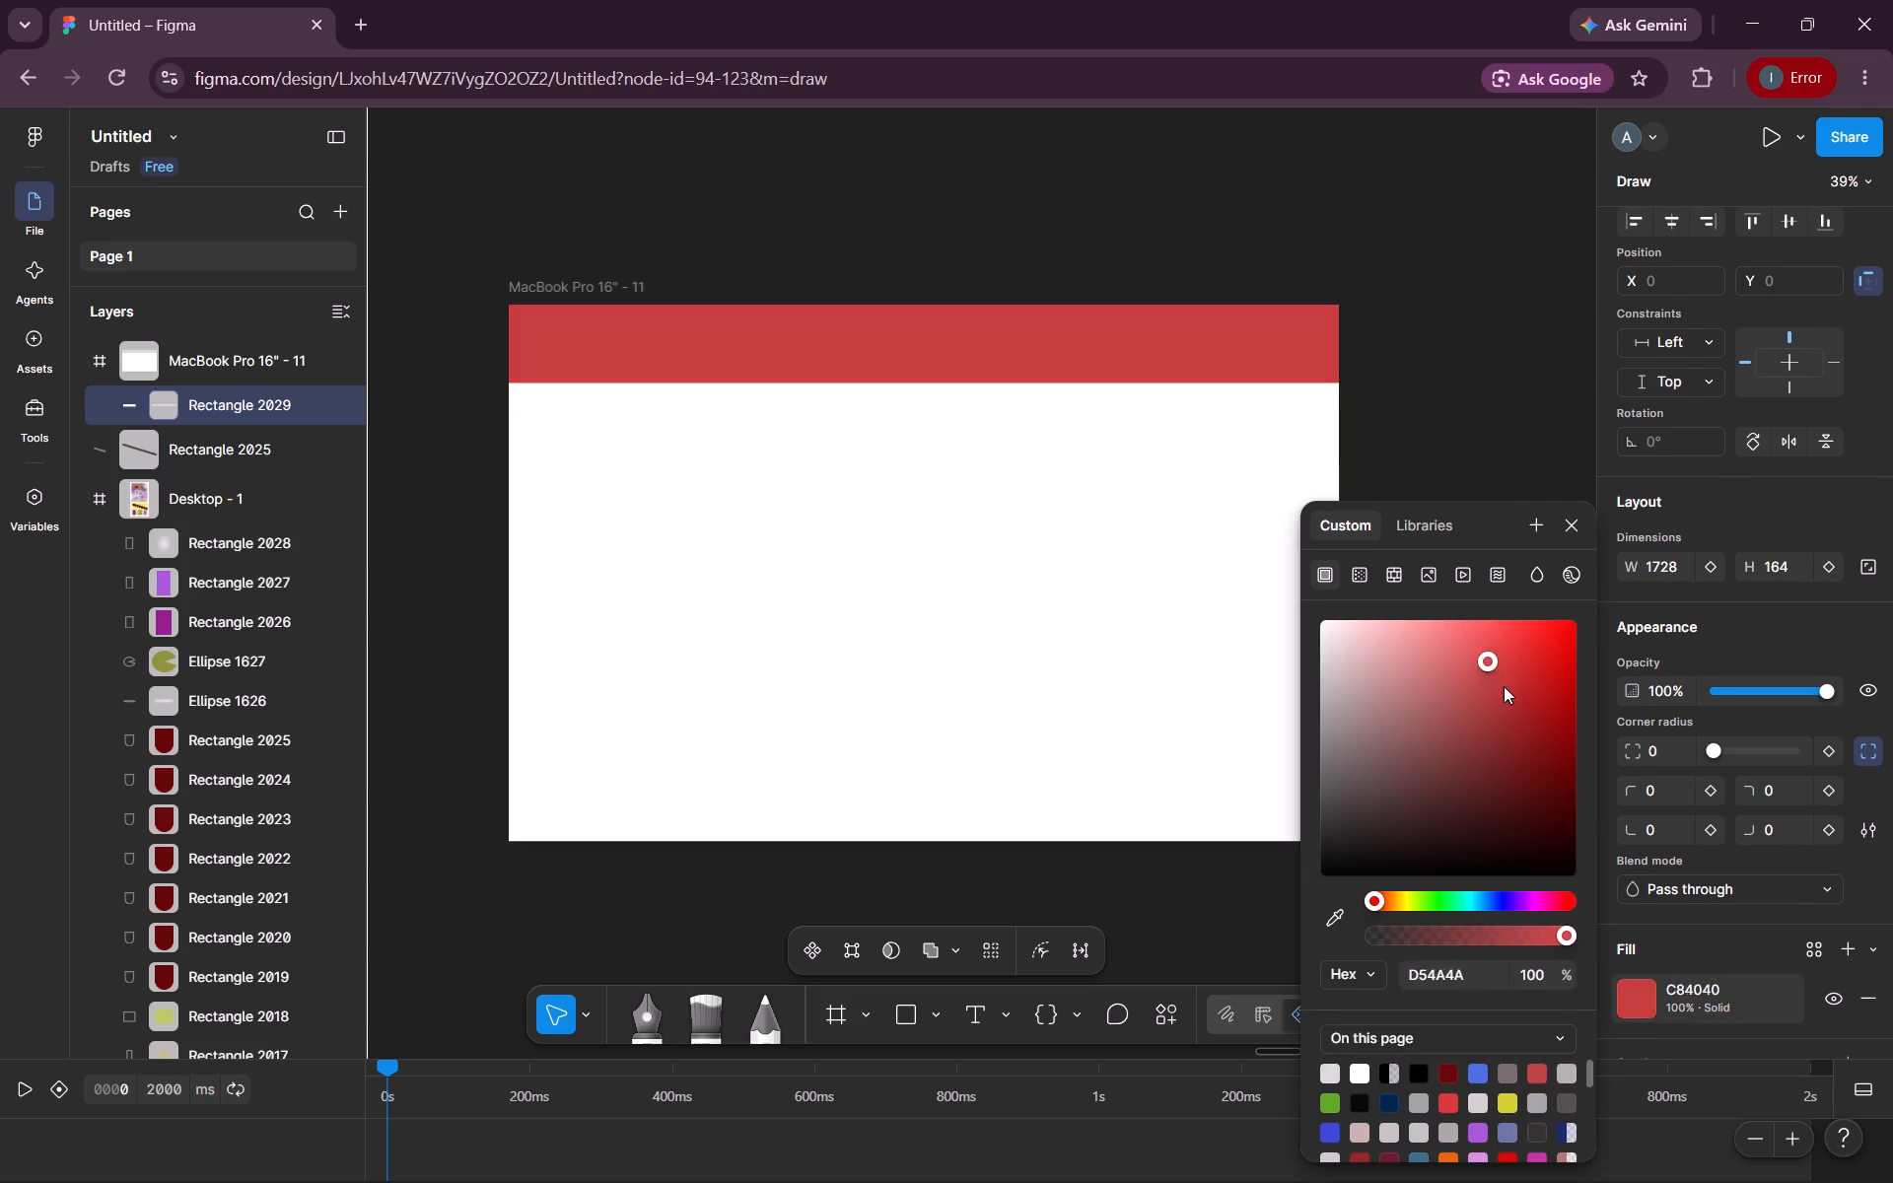
pyautogui.moveTo(1504, 686); pyautogui.dragTo(1544, 670)
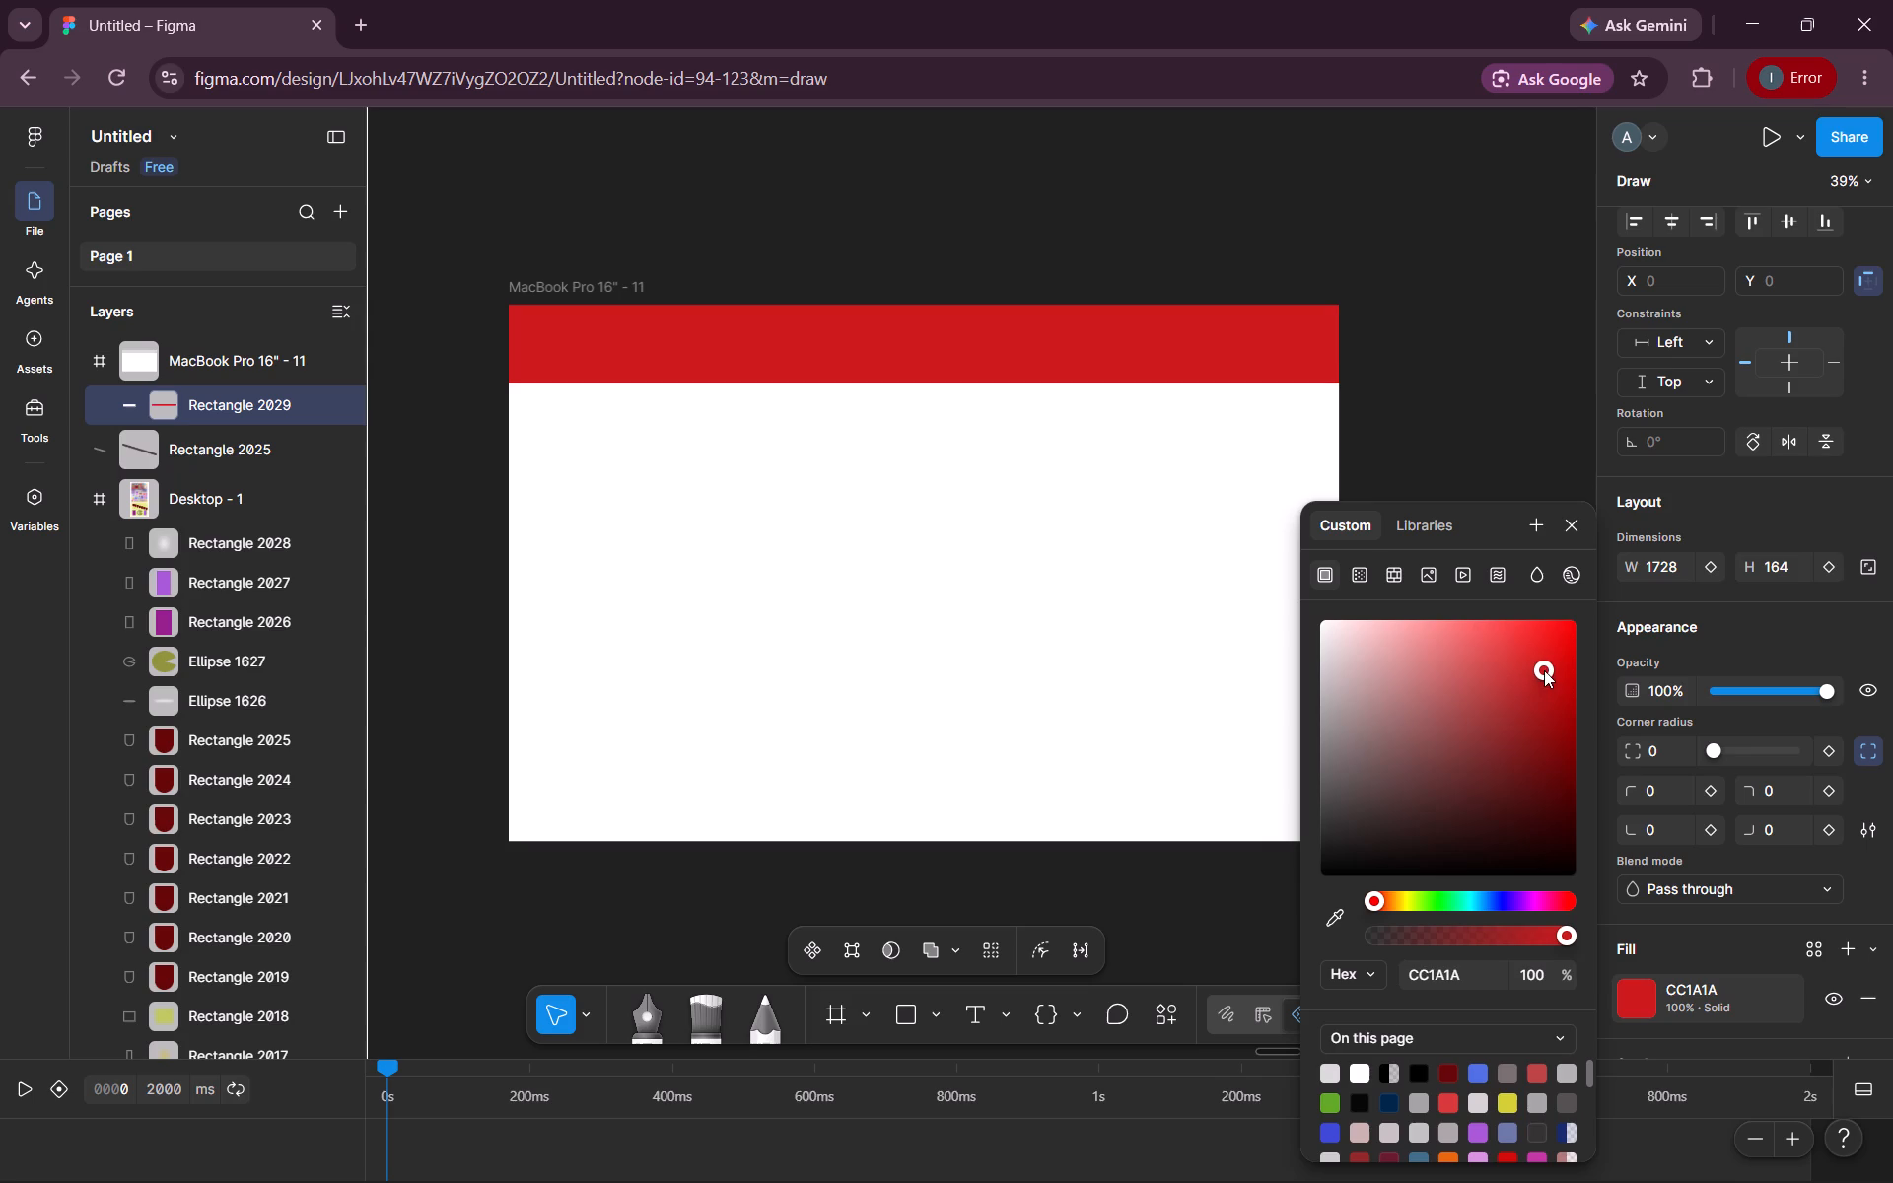
pyautogui.click(1528, 460)
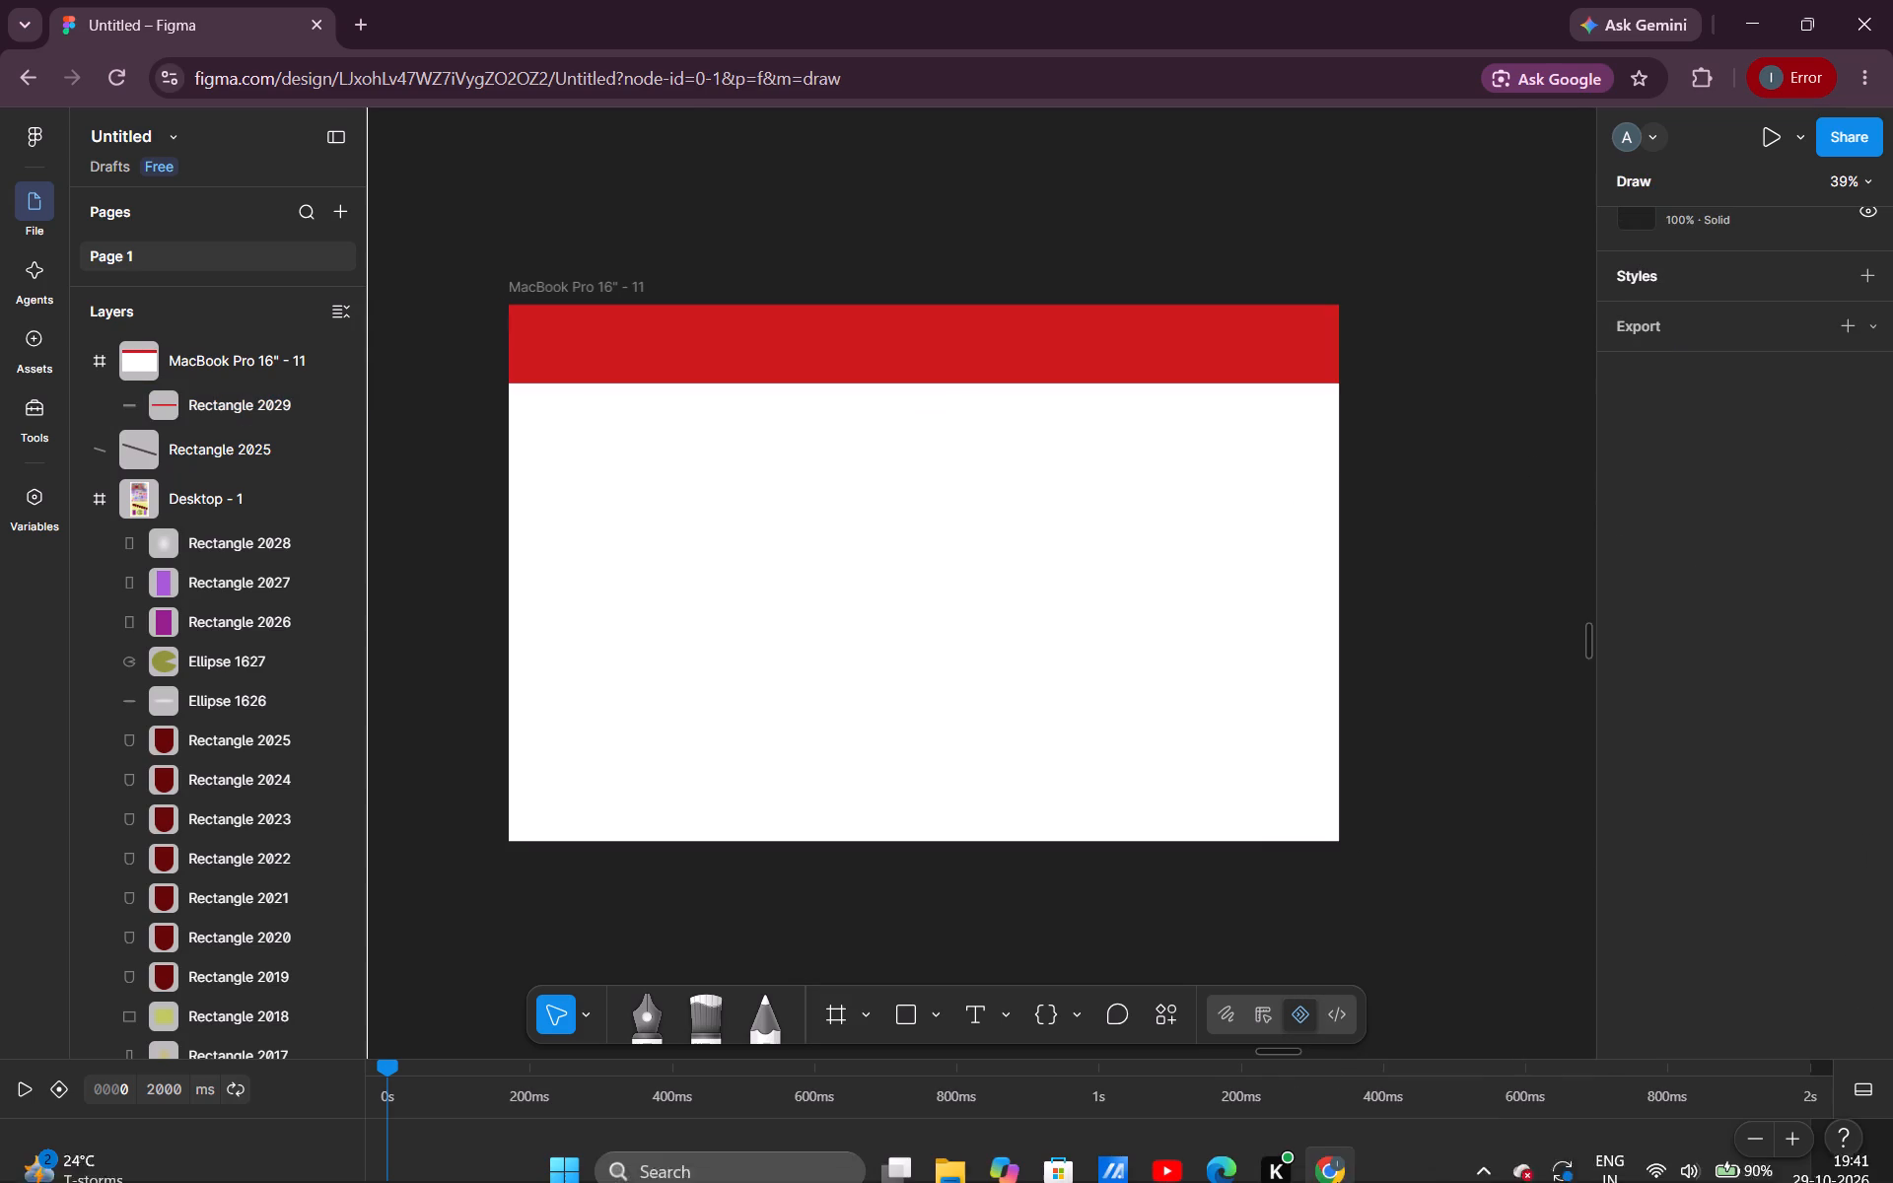
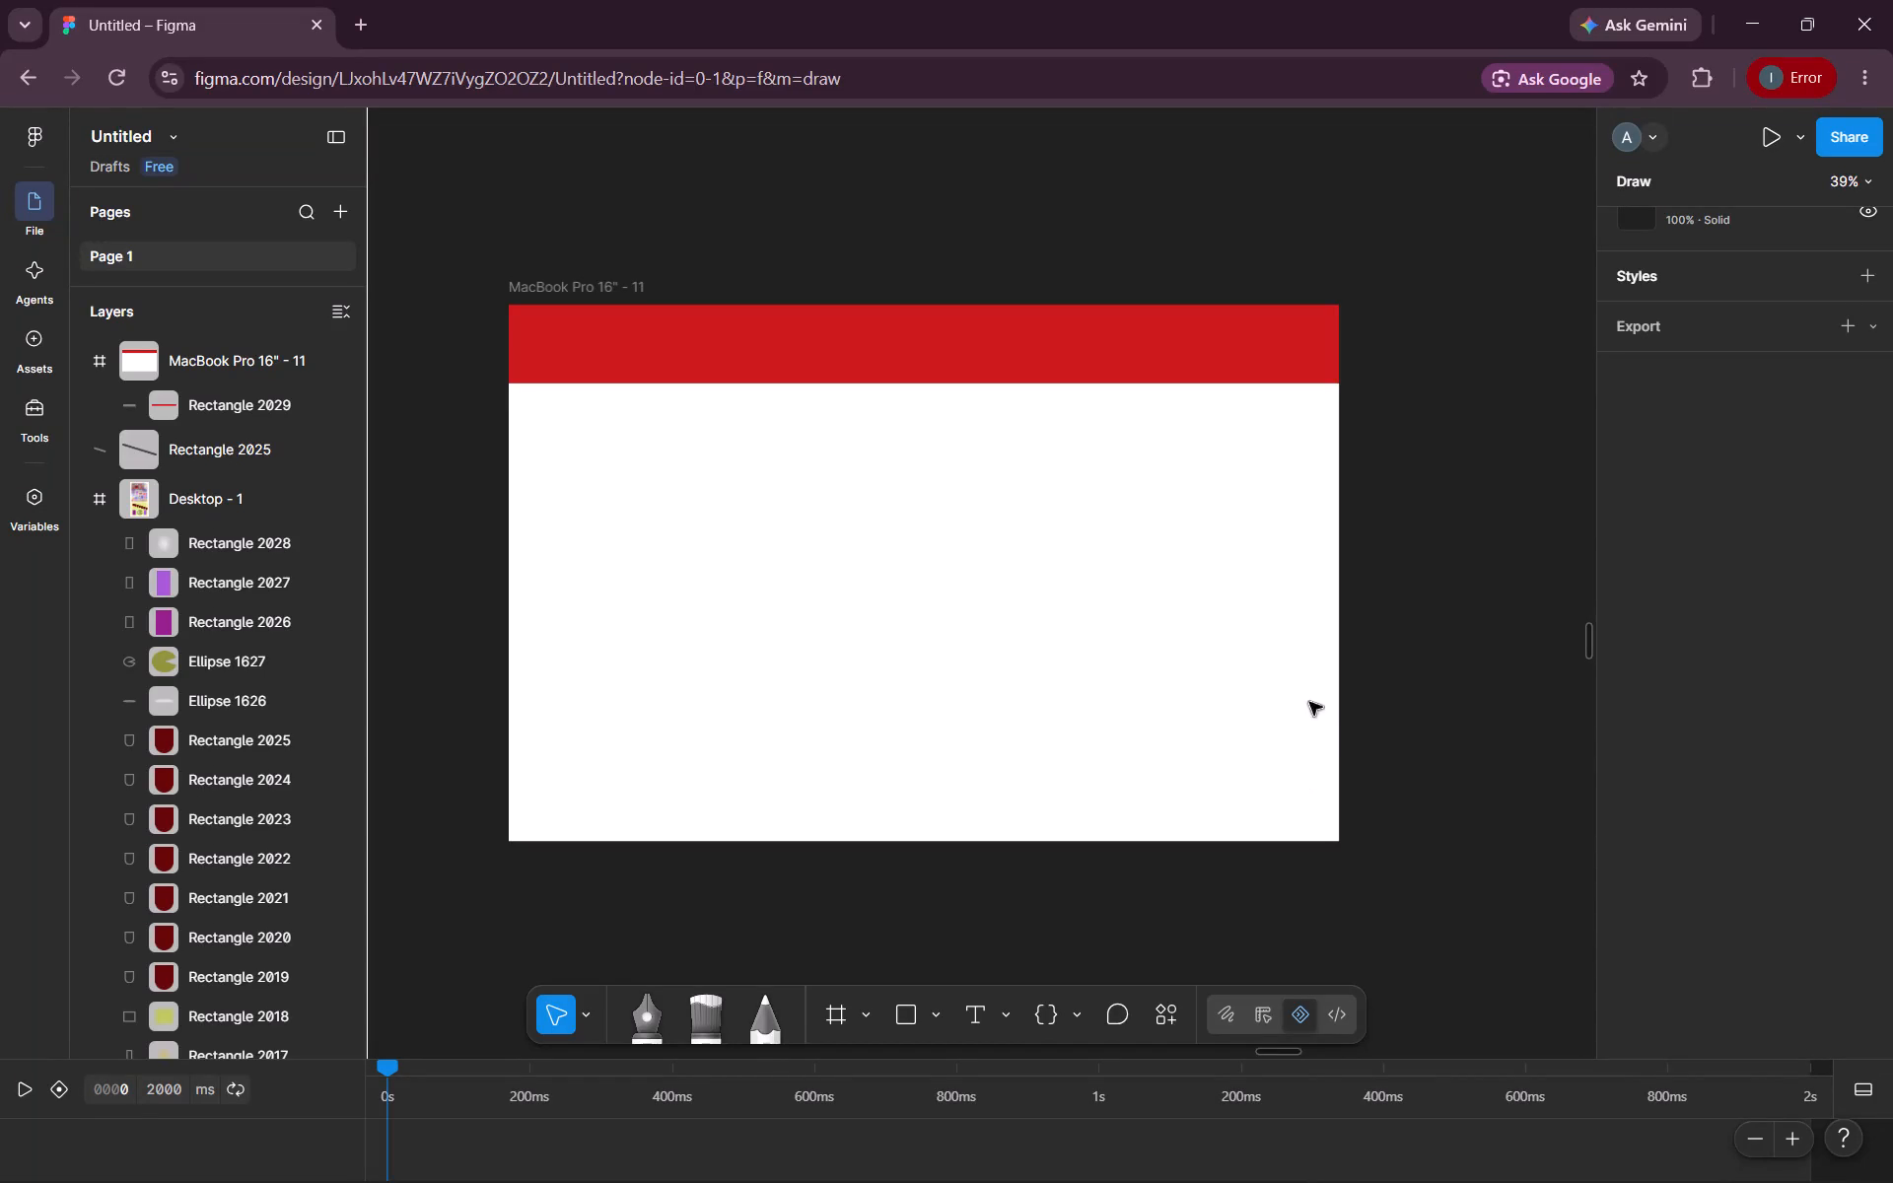
# Draw a portrait rectangle about 249×323 below the red banner, in the left part of the MacBook Pro 16" frame.
pyautogui.click(886, 1018)
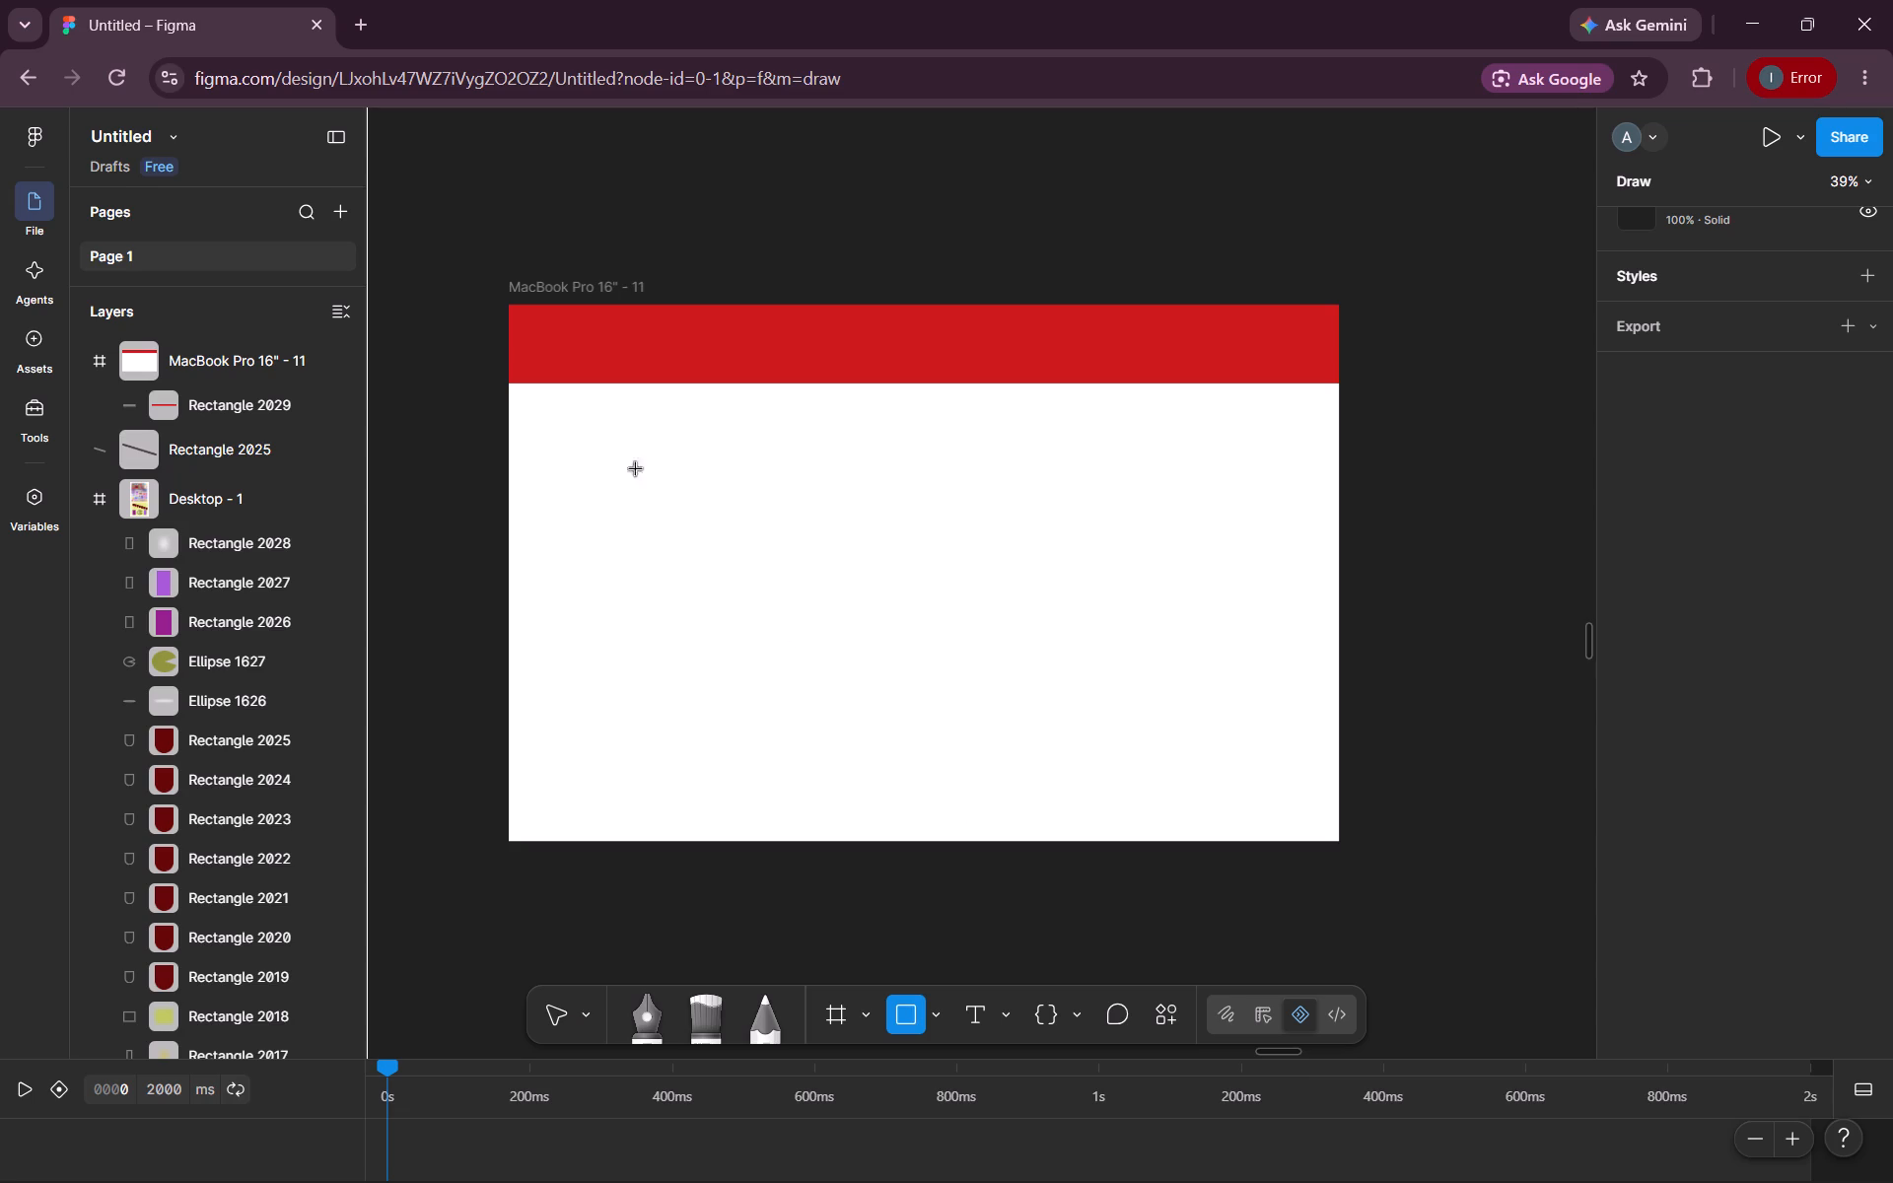
pyautogui.moveTo(592, 441); pyautogui.dragTo(674, 561)
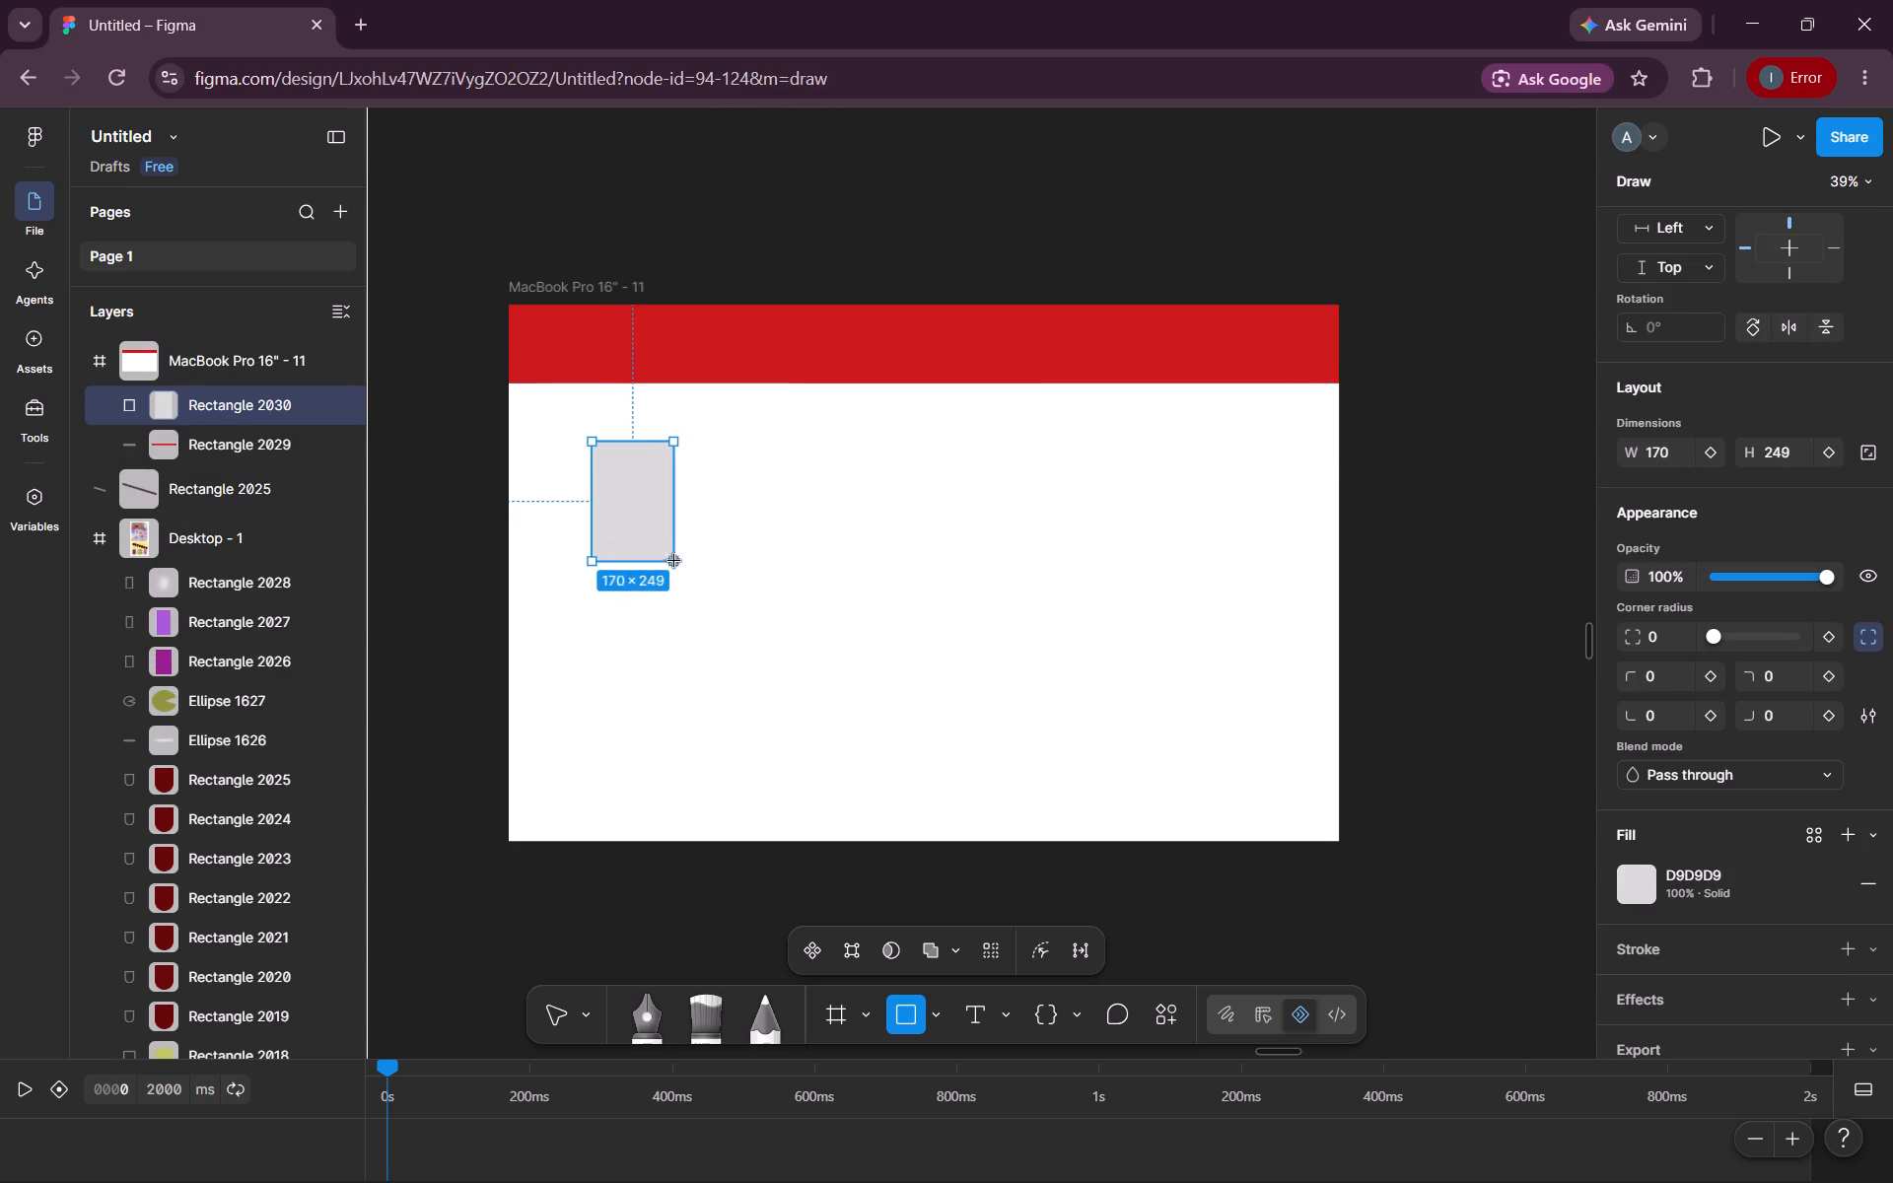
pyautogui.moveTo(674, 561); pyautogui.dragTo(699, 590)
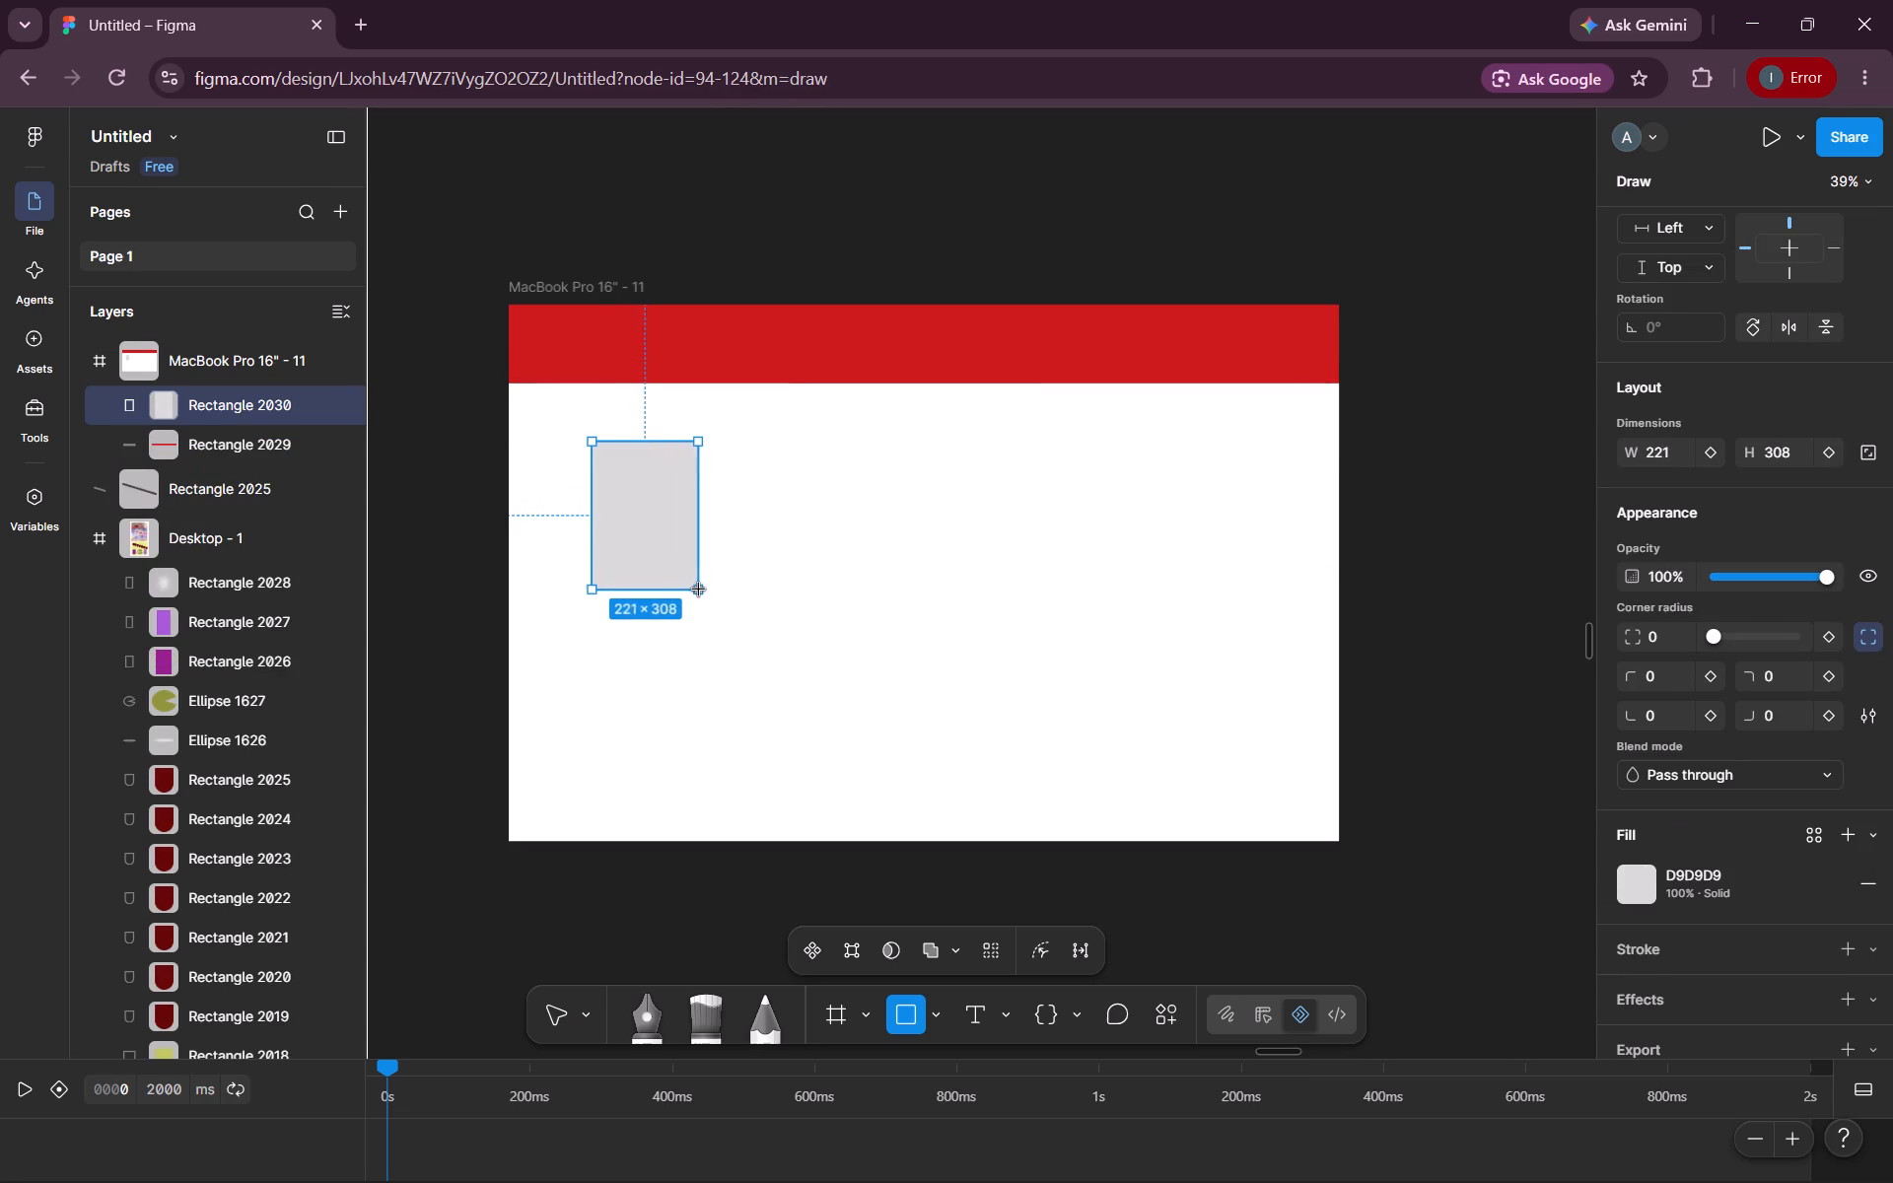
pyautogui.moveTo(699, 590); pyautogui.dragTo(703, 592)
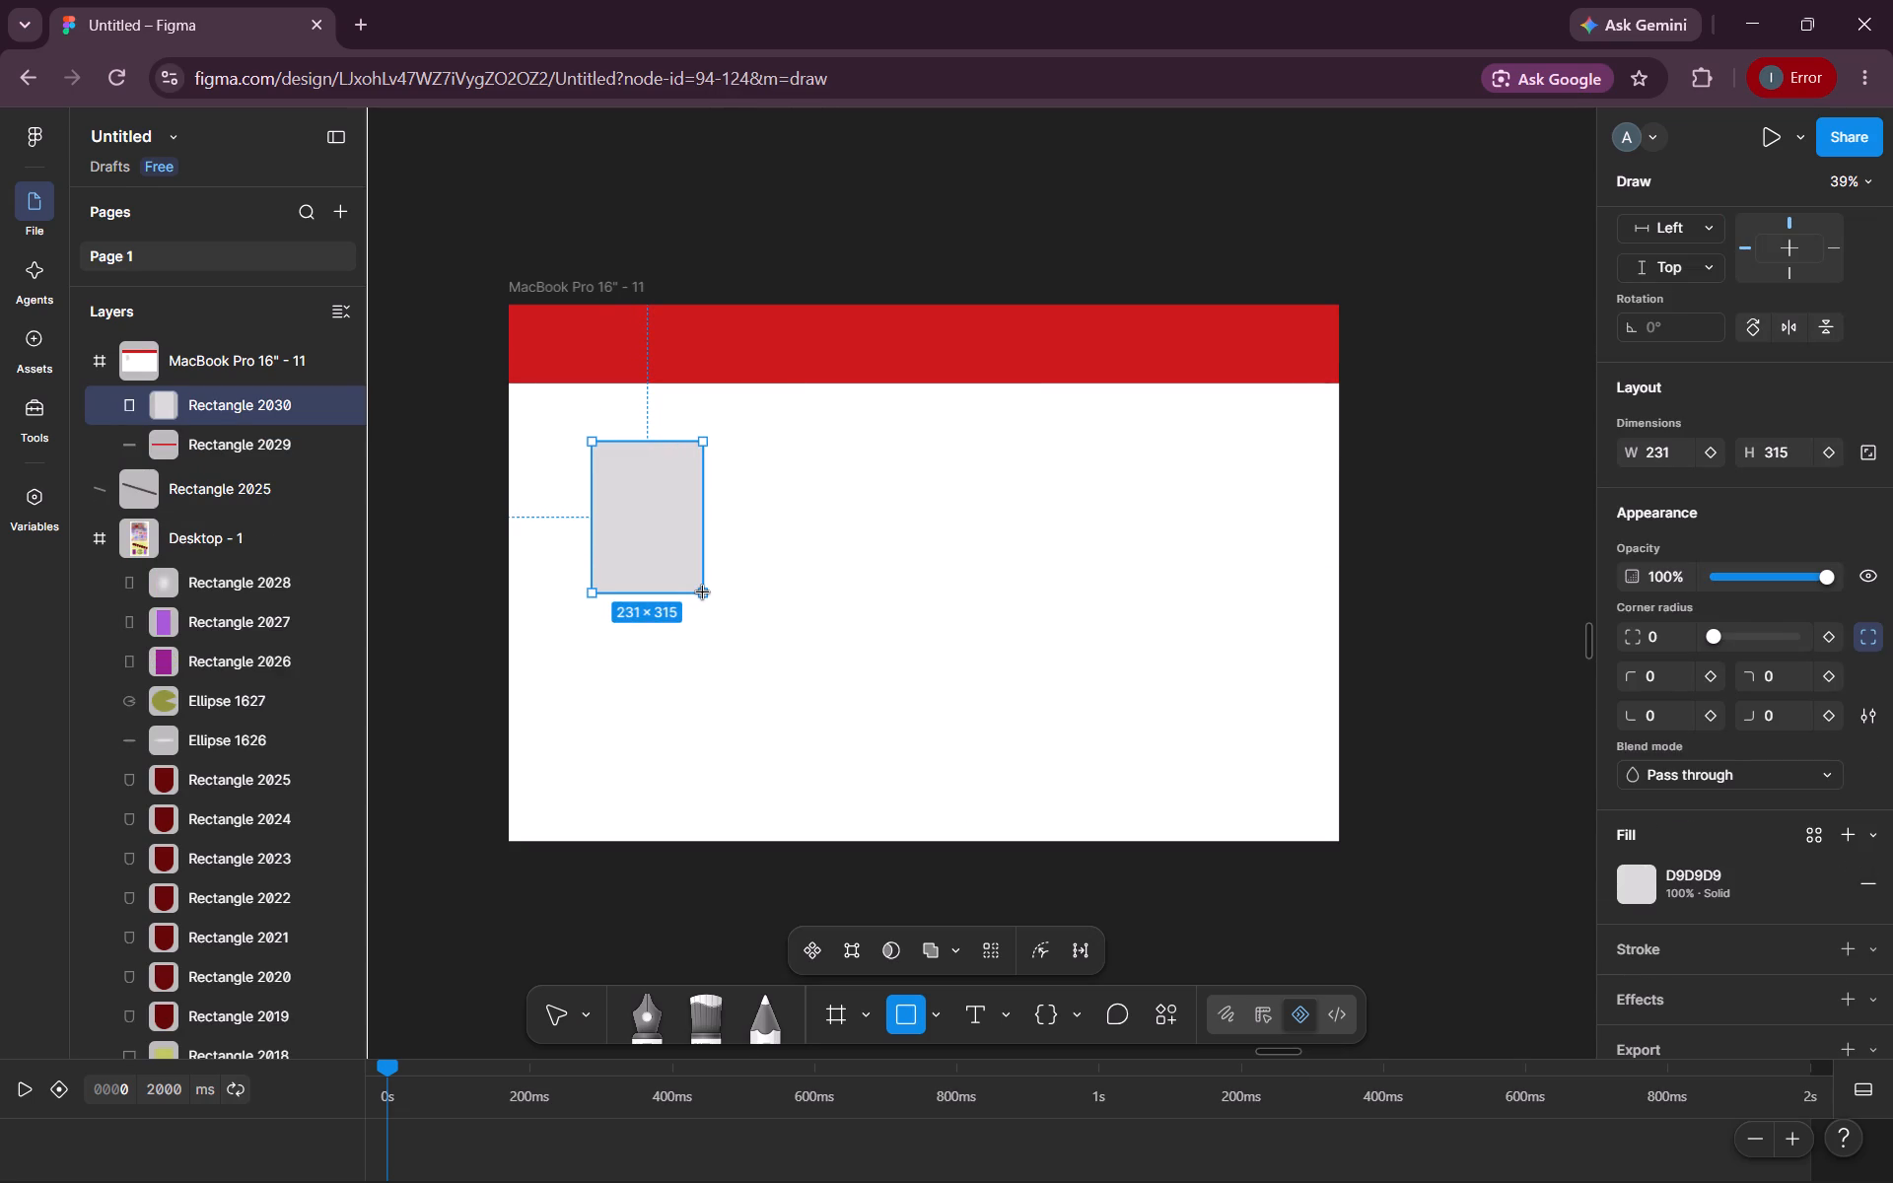
pyautogui.moveTo(703, 592); pyautogui.dragTo(711, 596)
# Move the grey rectangle closer to the frame's left edge and slightly lower, leaving a gap below the red banner.
pyautogui.moveTo(650, 544); pyautogui.dragTo(615, 527)
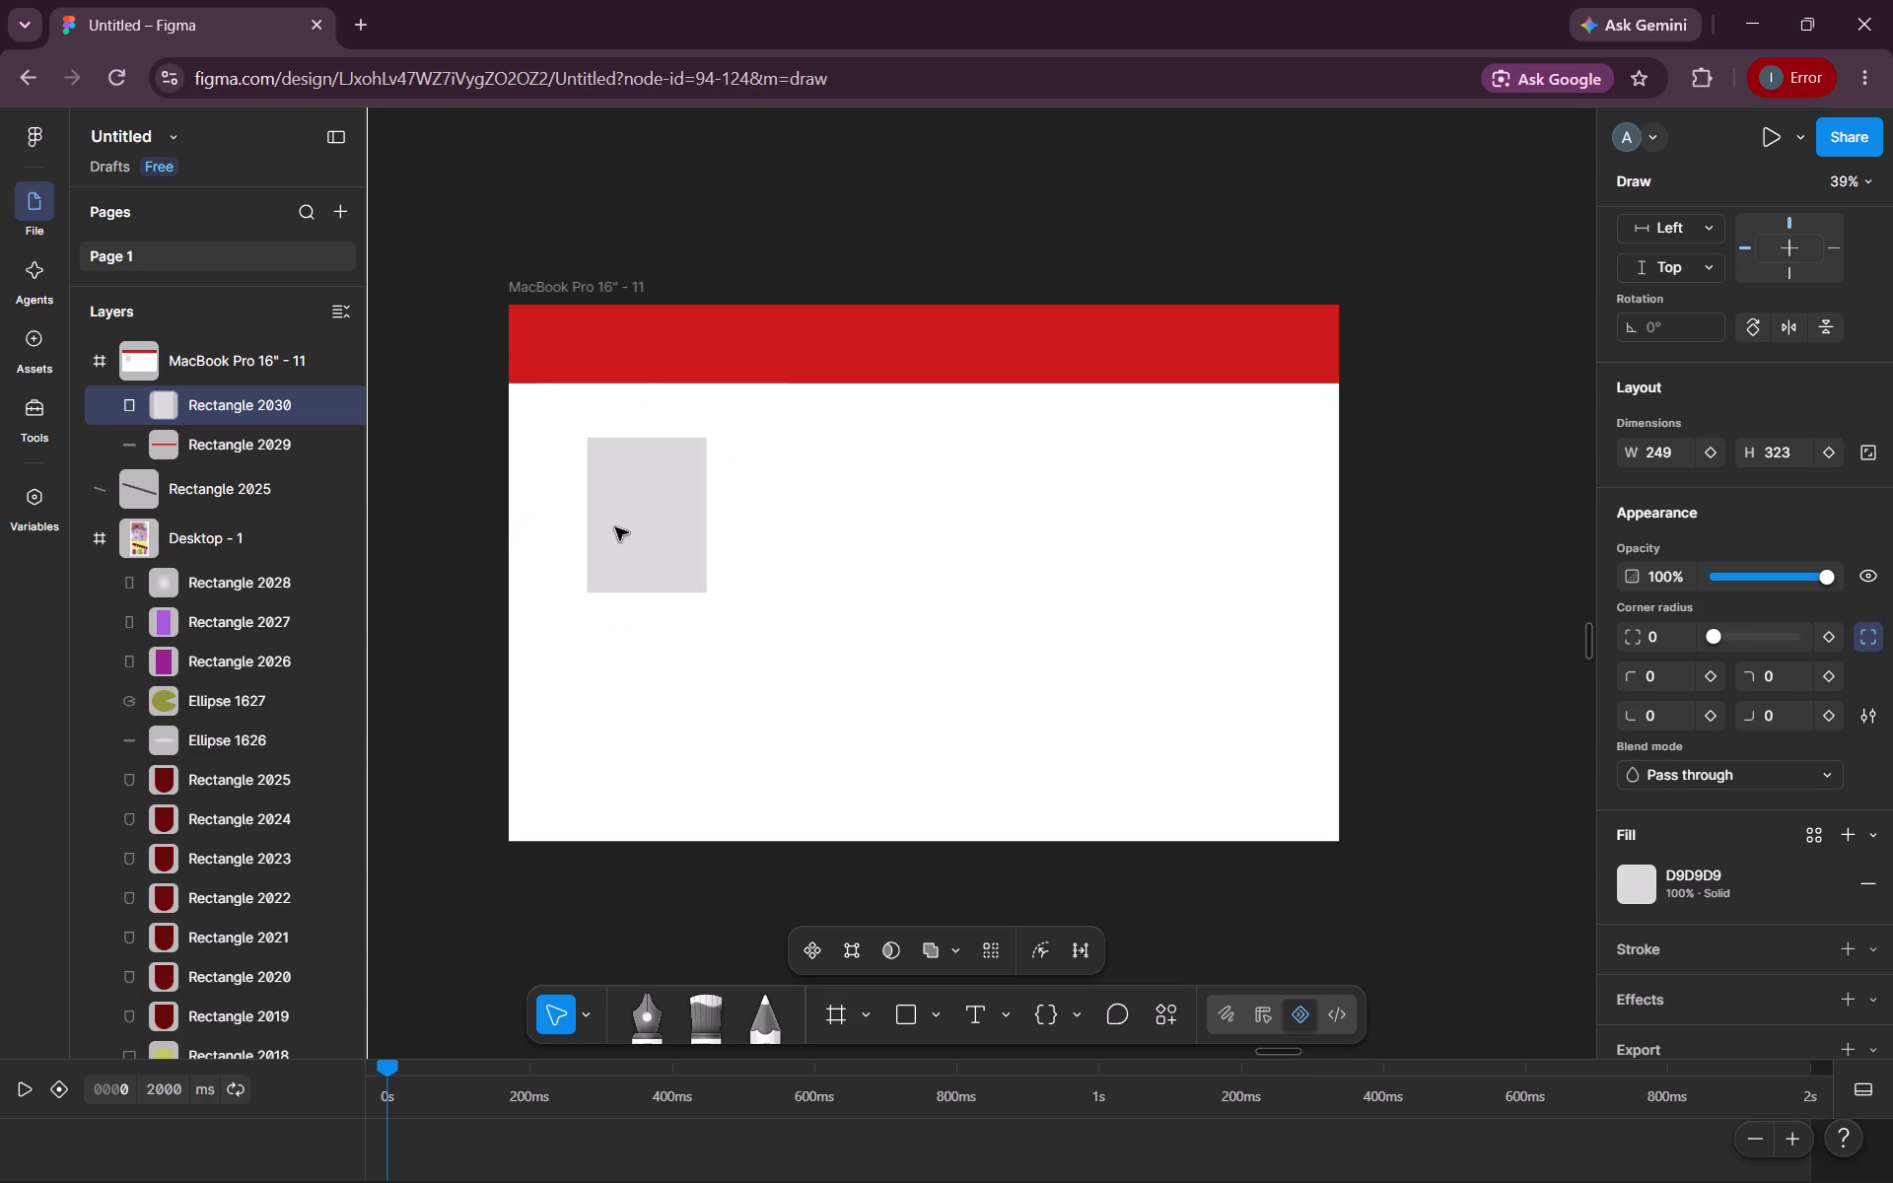
pyautogui.moveTo(615, 527); pyautogui.dragTo(639, 575)
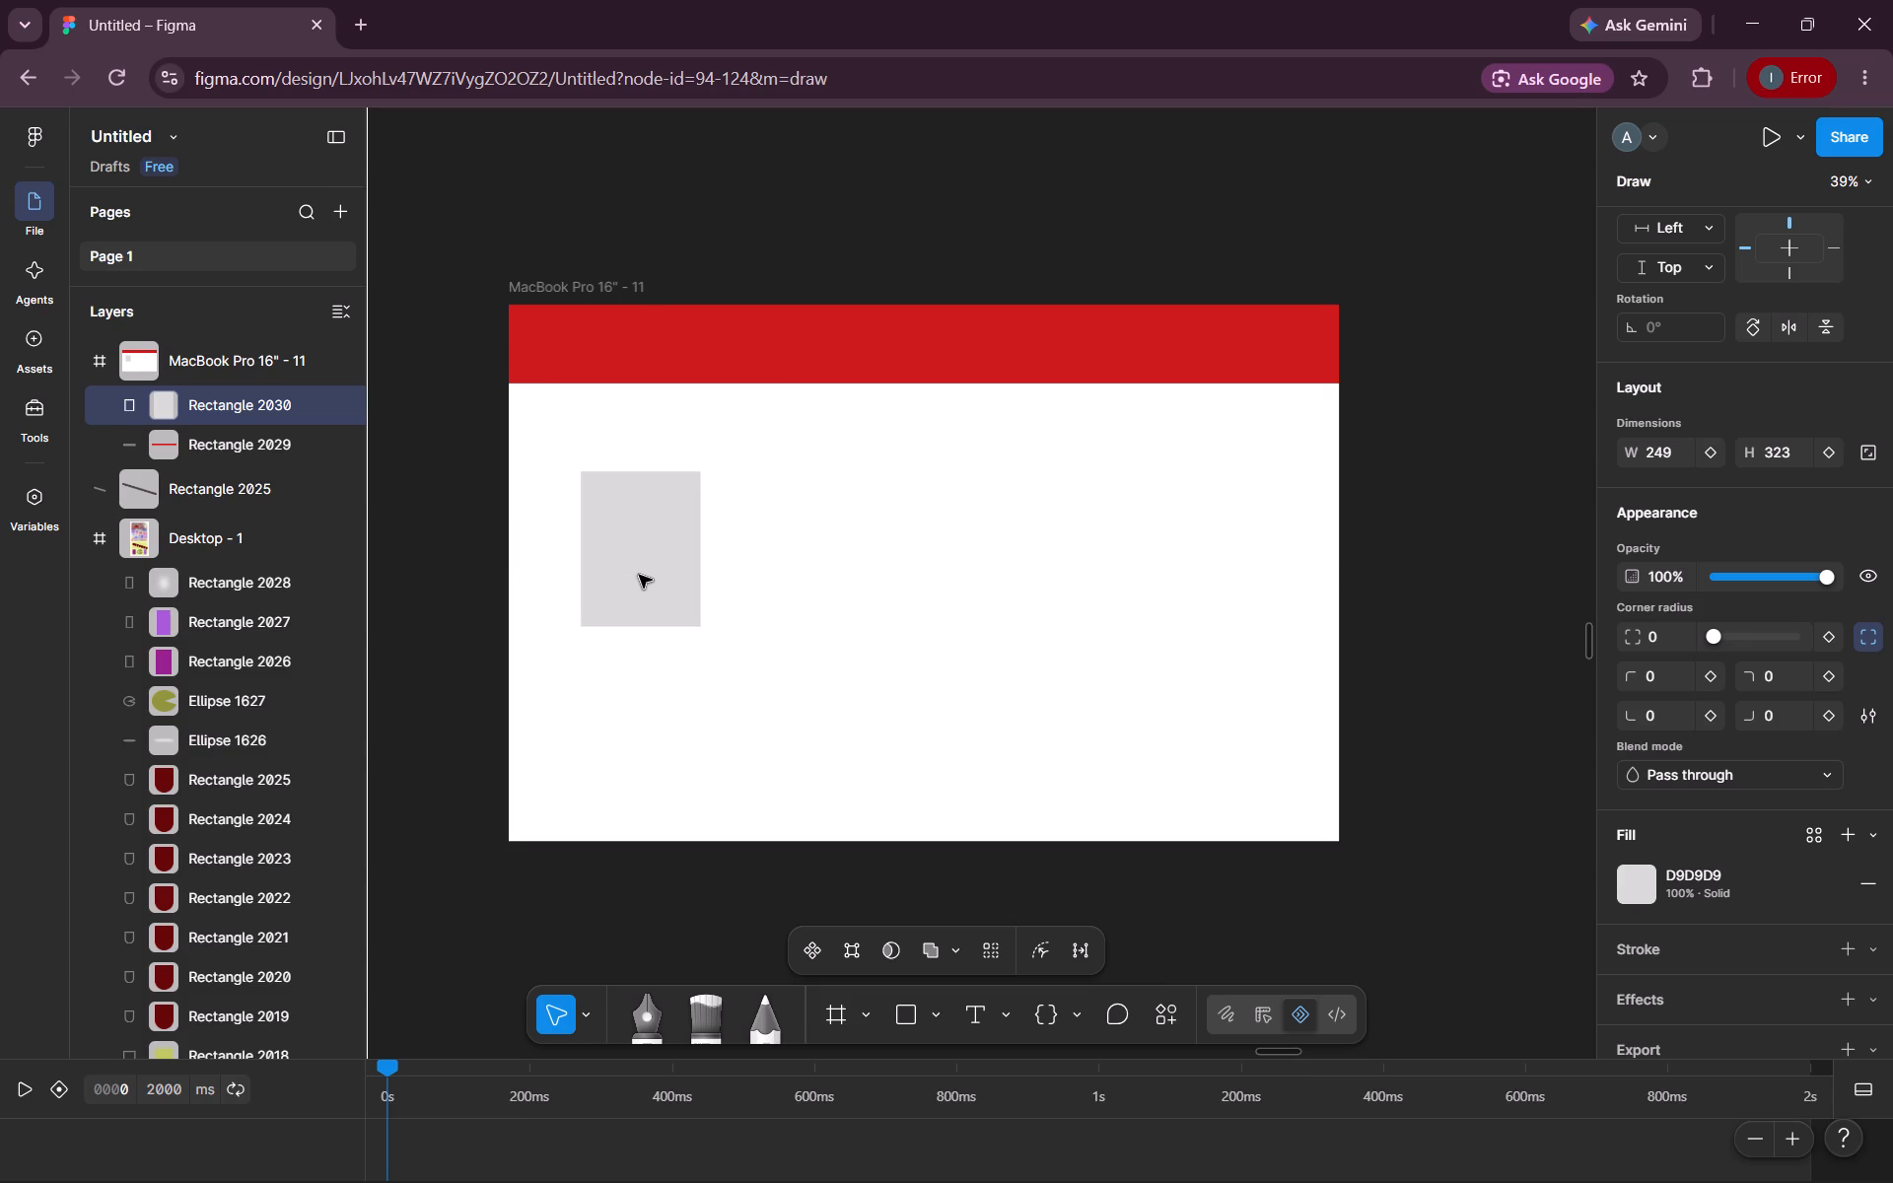
pyautogui.moveTo(639, 575); pyautogui.dragTo(609, 569)
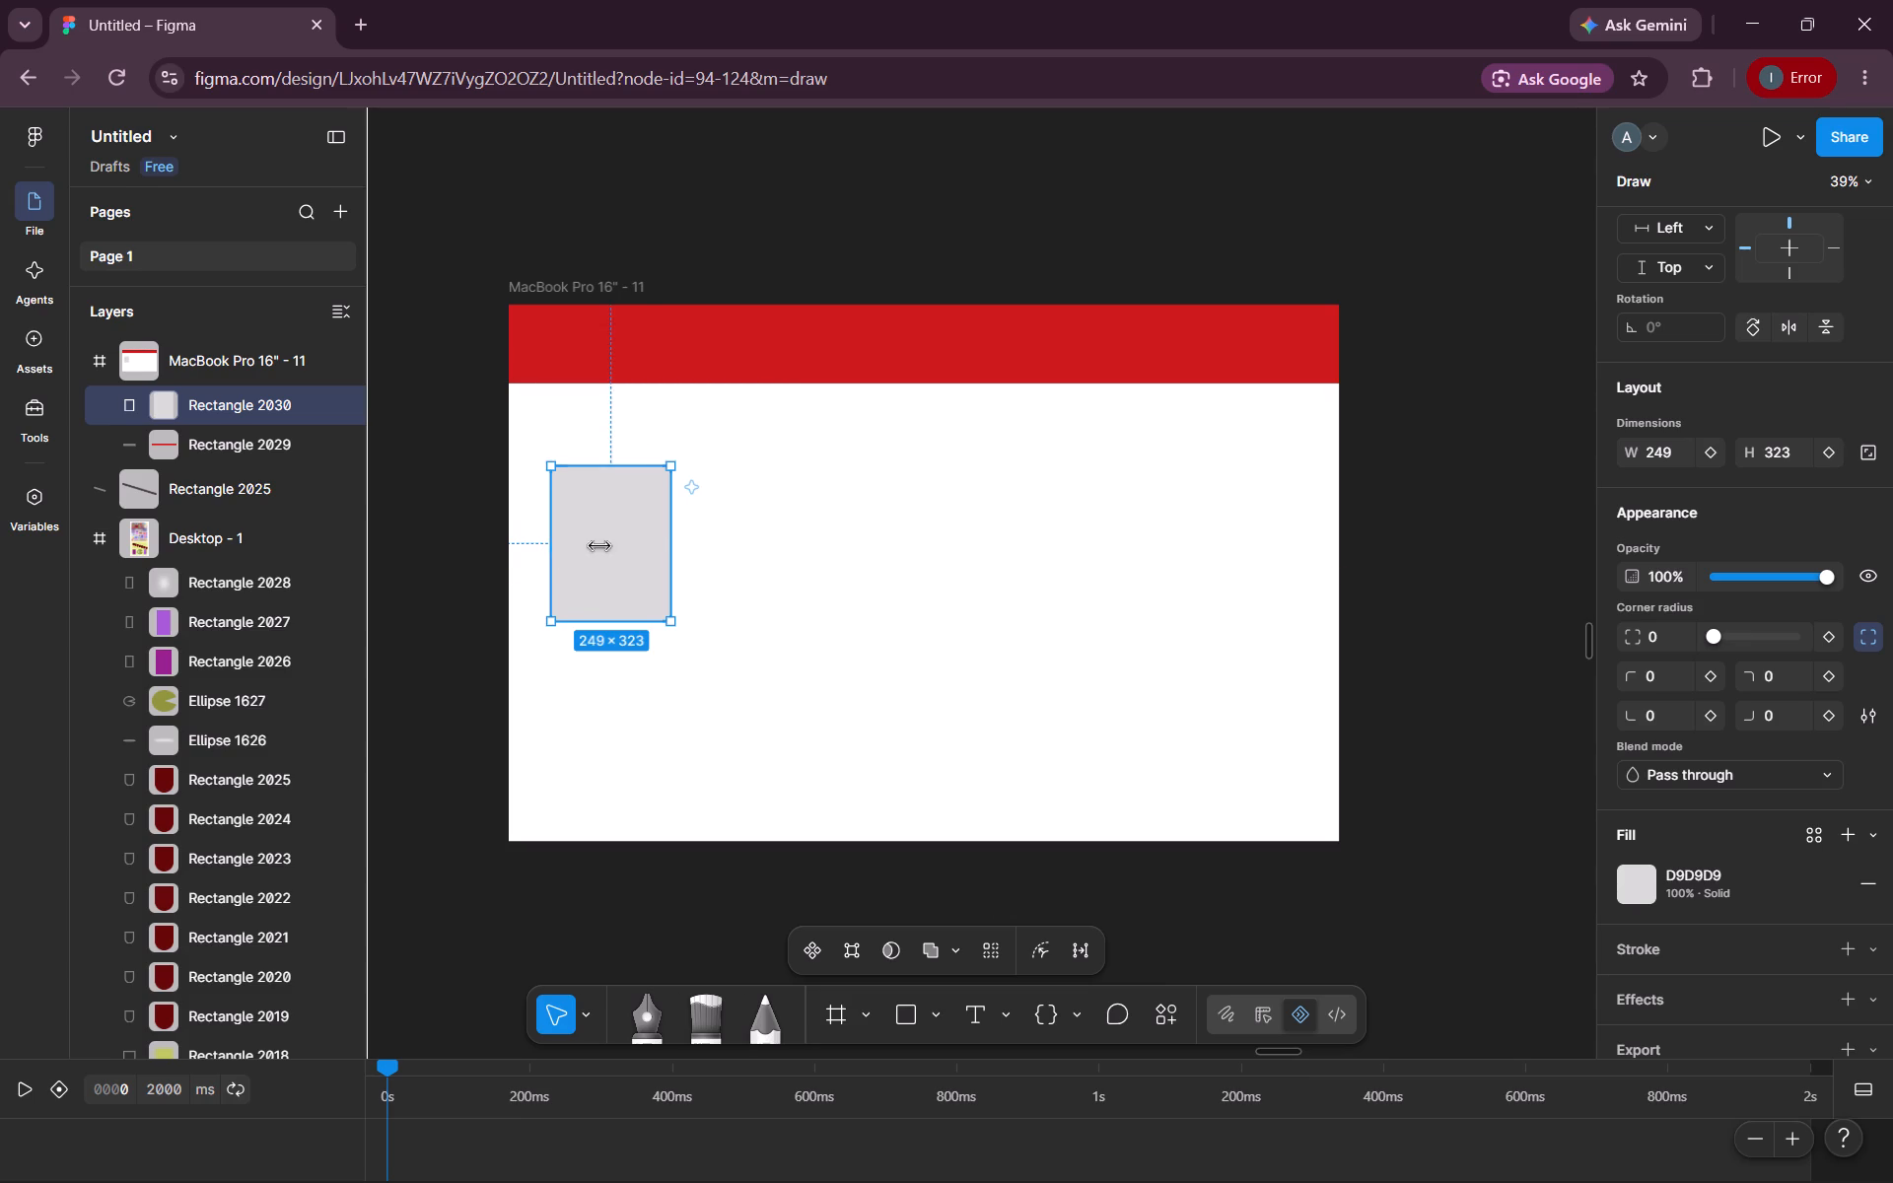
pyautogui.click(616, 538)
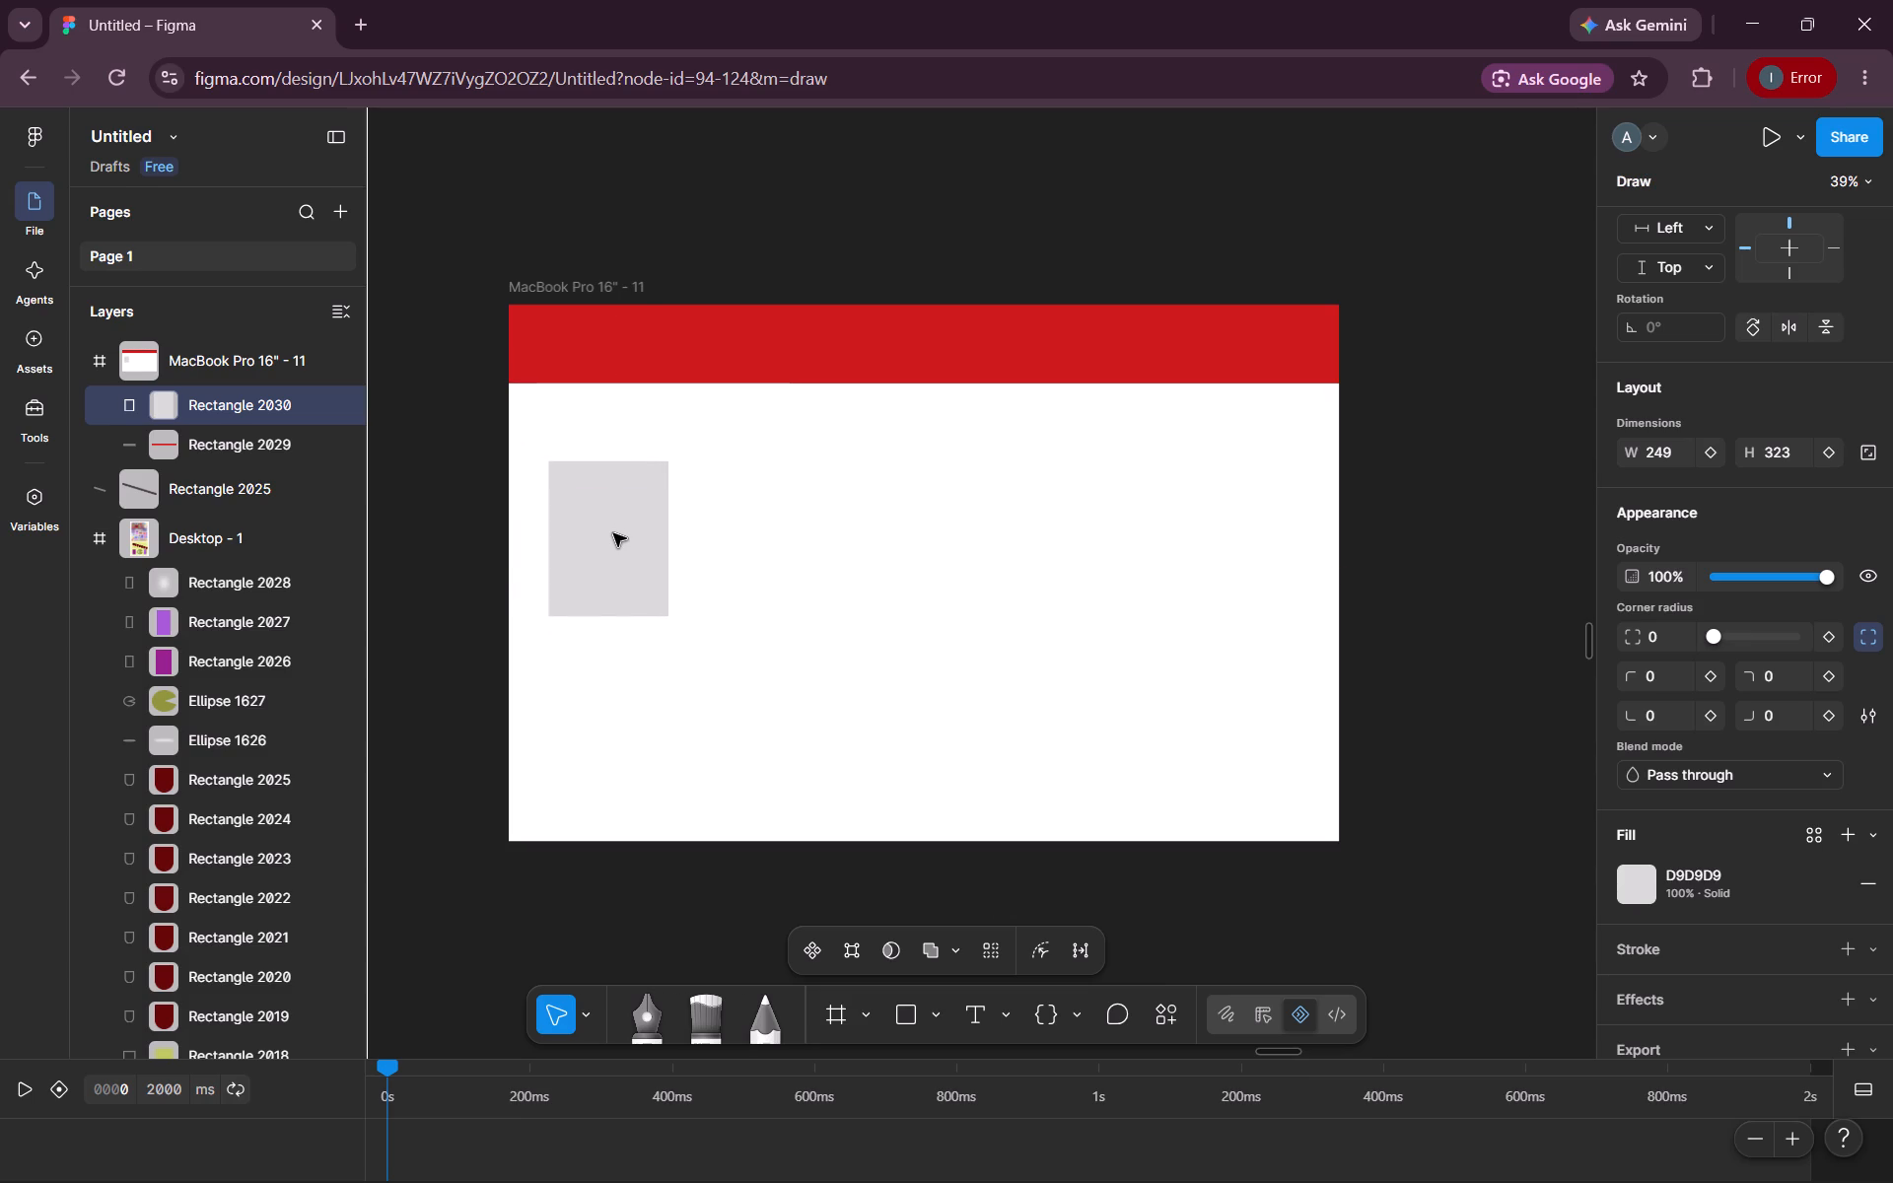
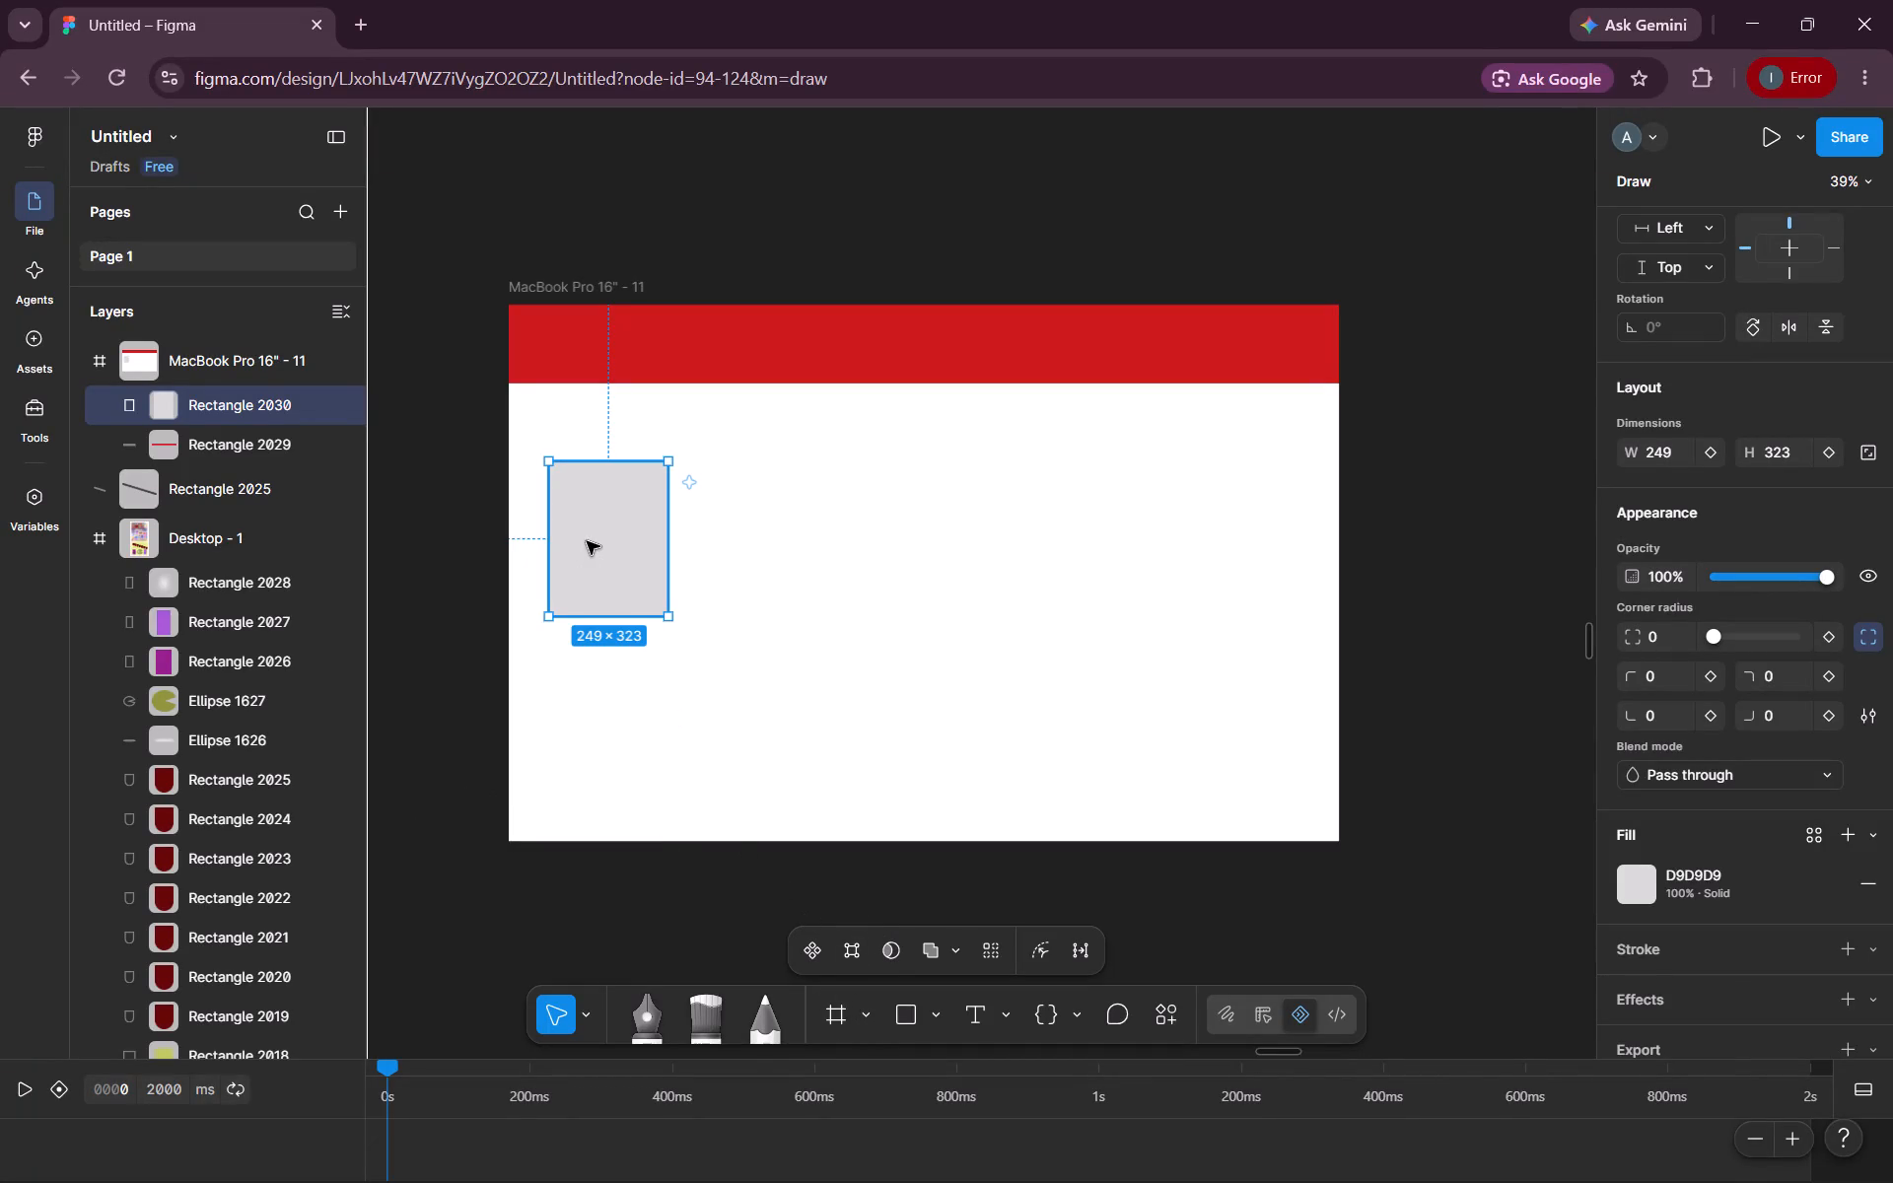
# Duplicate the grey rectangle five times across the frame to form an aligned row of six with 33 px gaps.
pyautogui.keyDown('alt'); pyautogui.moveTo(587, 541); pyautogui.dragTo(661, 542); pyautogui.keyUp('alt')
pyautogui.keyDown('alt'); pyautogui.moveTo(661, 542); pyautogui.dragTo(723, 537); pyautogui.keyUp('alt')
pyautogui.keyDown('alt'); pyautogui.moveTo(723, 537); pyautogui.dragTo(859, 539); pyautogui.keyUp('alt')
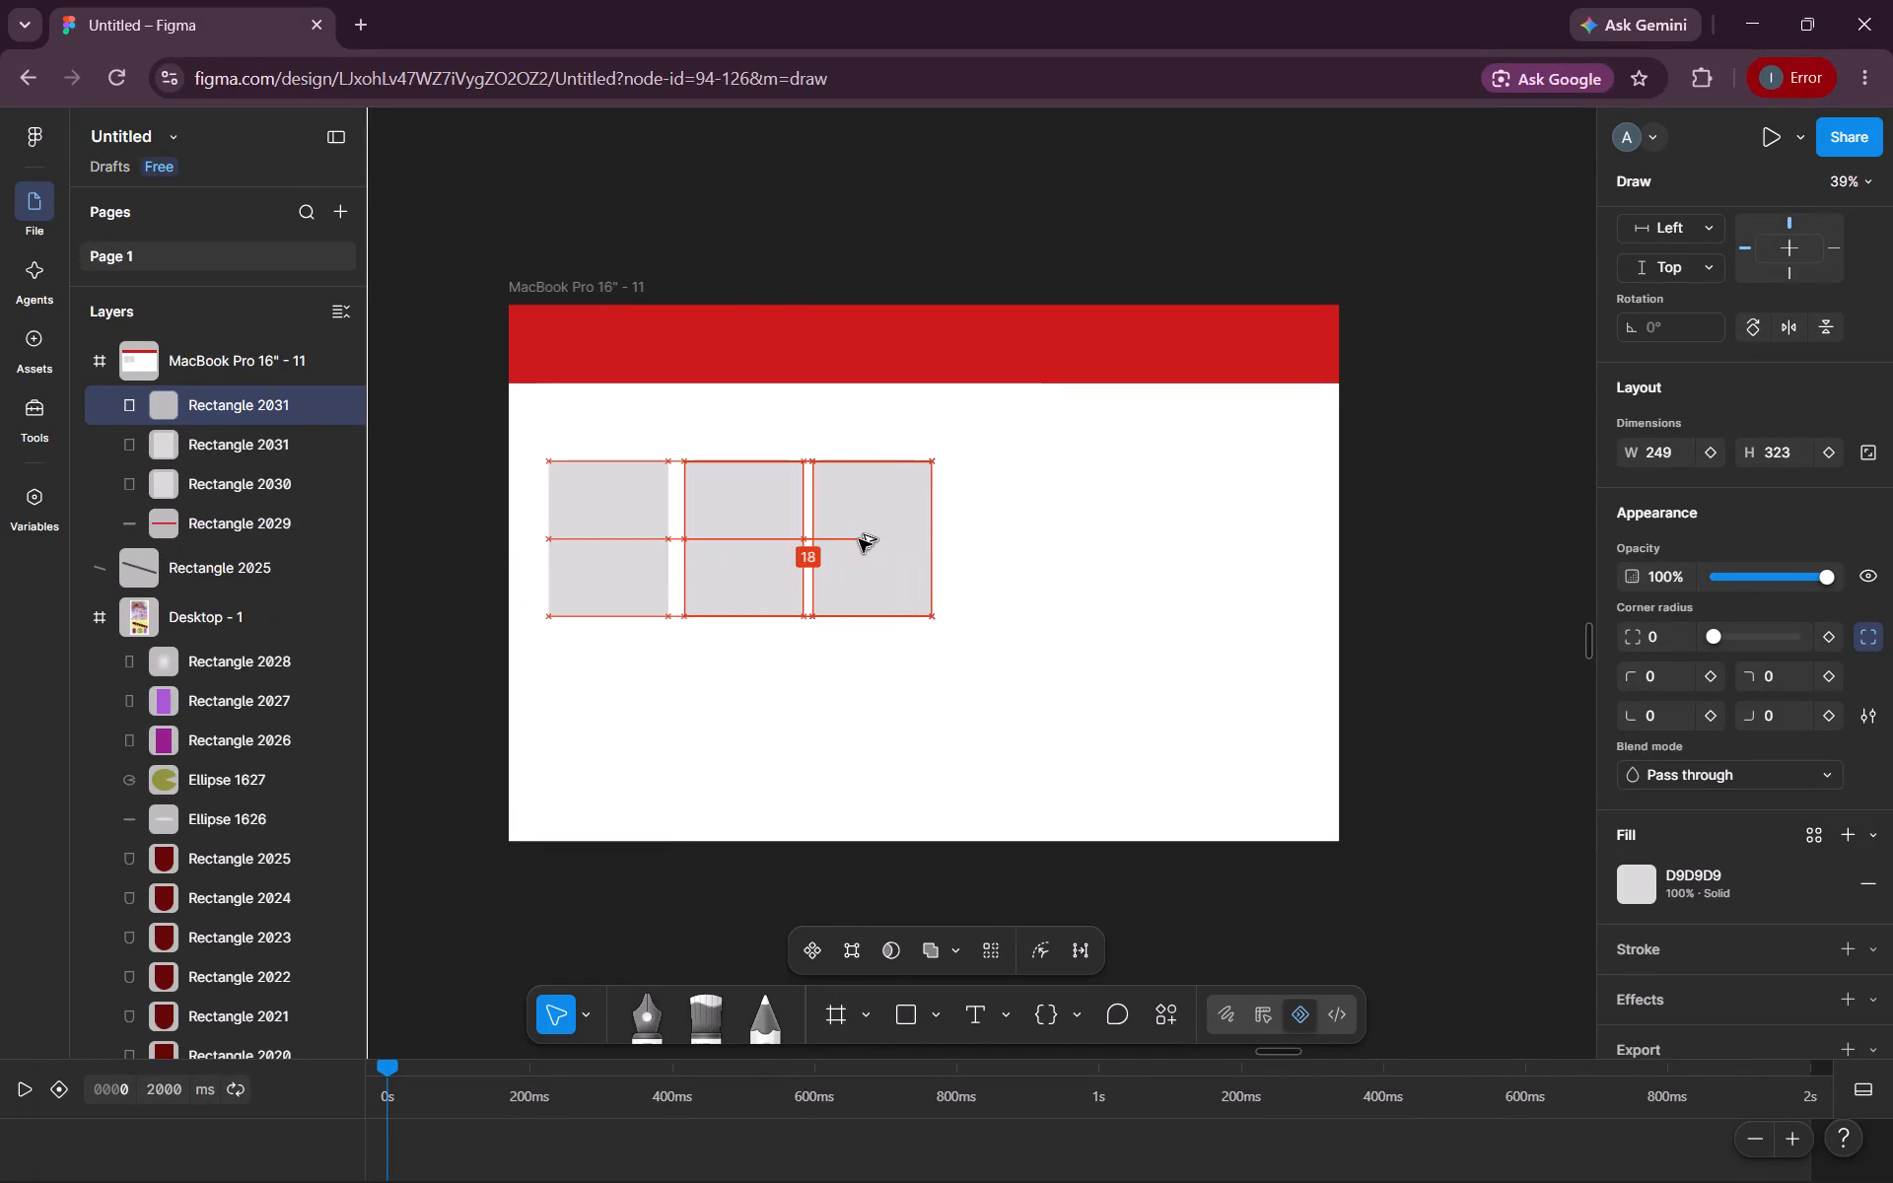
pyautogui.keyDown('alt'); pyautogui.moveTo(859, 539); pyautogui.dragTo(859, 540); pyautogui.keyUp('alt')
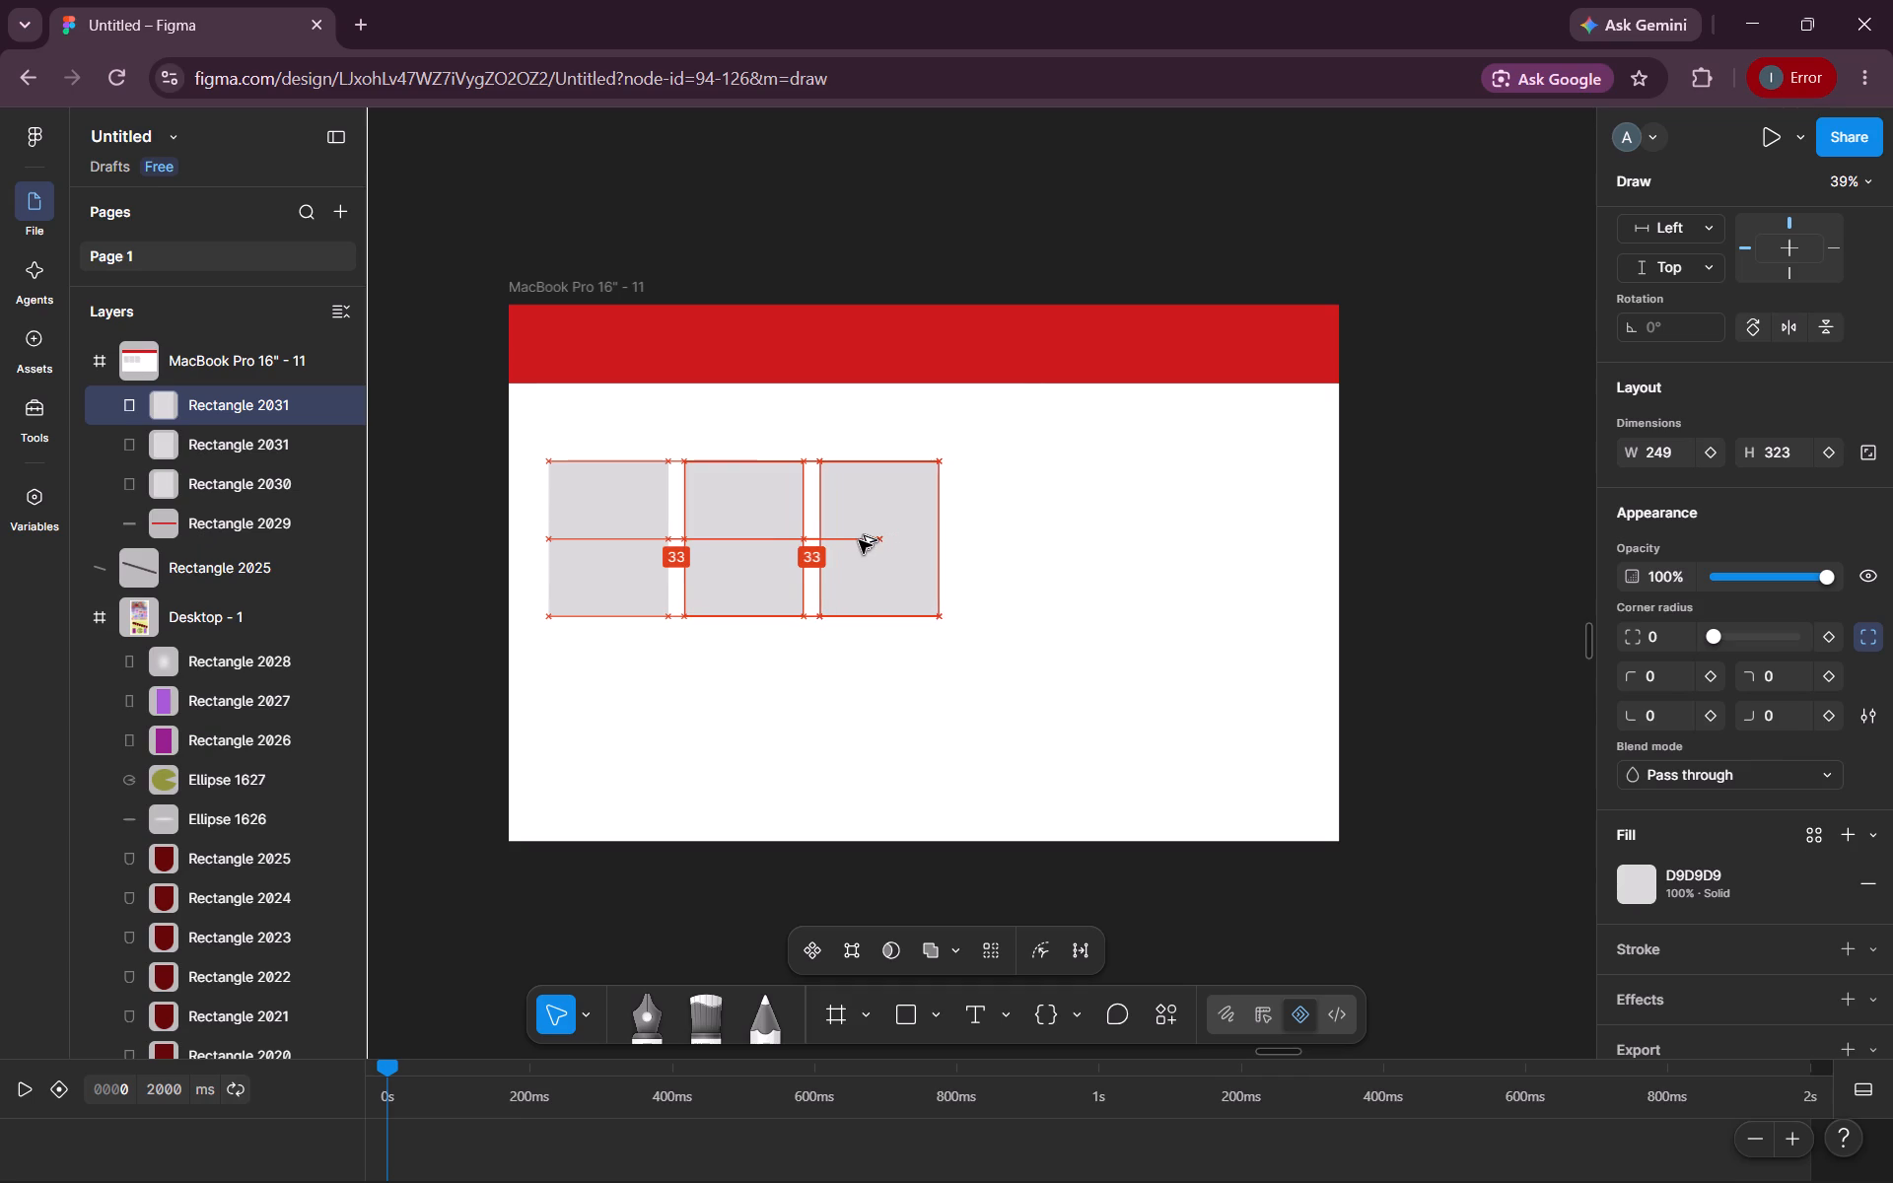
pyautogui.keyDown('alt'); pyautogui.moveTo(859, 540); pyautogui.dragTo(858, 540); pyautogui.keyUp('alt')
pyautogui.keyDown('alt'); pyautogui.moveTo(858, 540); pyautogui.dragTo(948, 539); pyautogui.keyUp('alt')
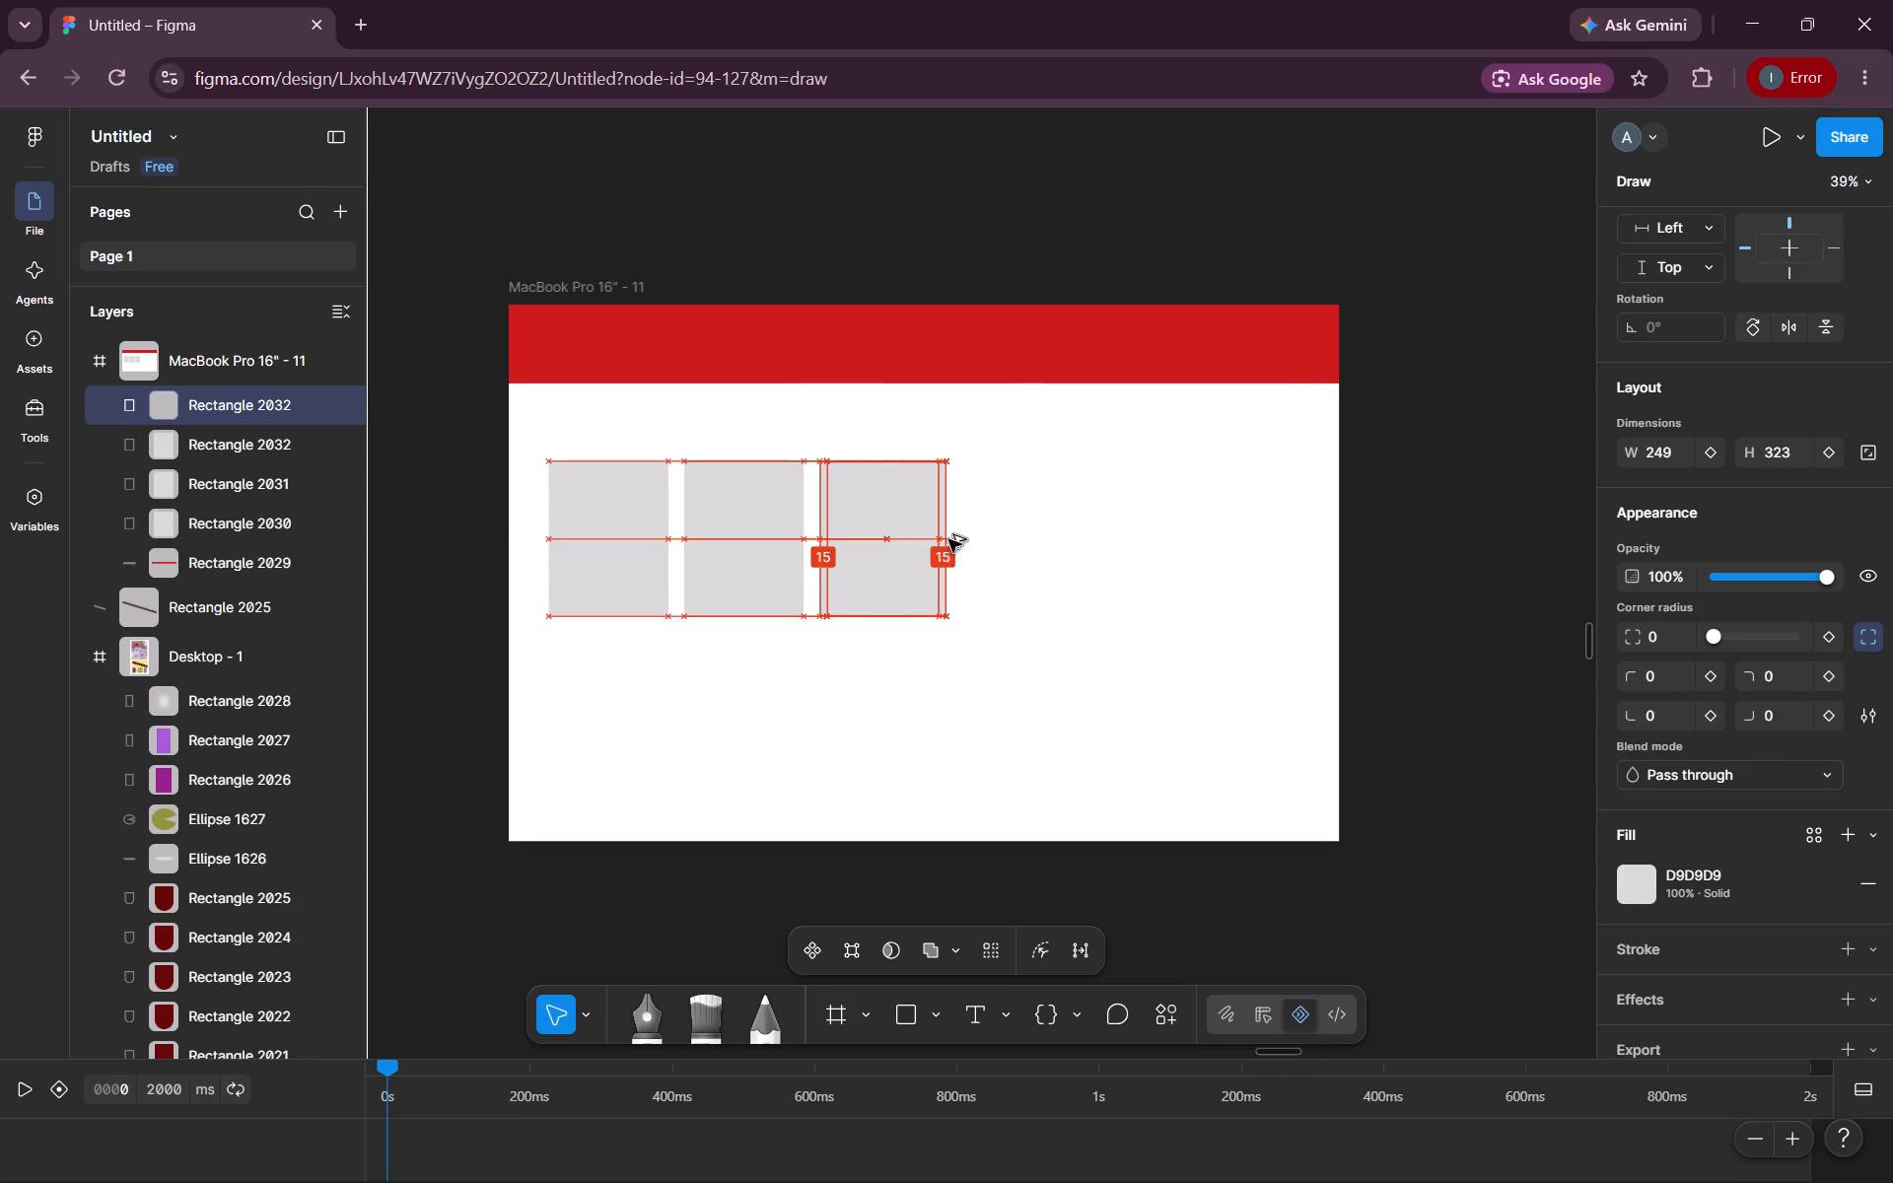
pyautogui.keyDown('alt'); pyautogui.moveTo(948, 539); pyautogui.dragTo(1001, 539); pyautogui.keyUp('alt')
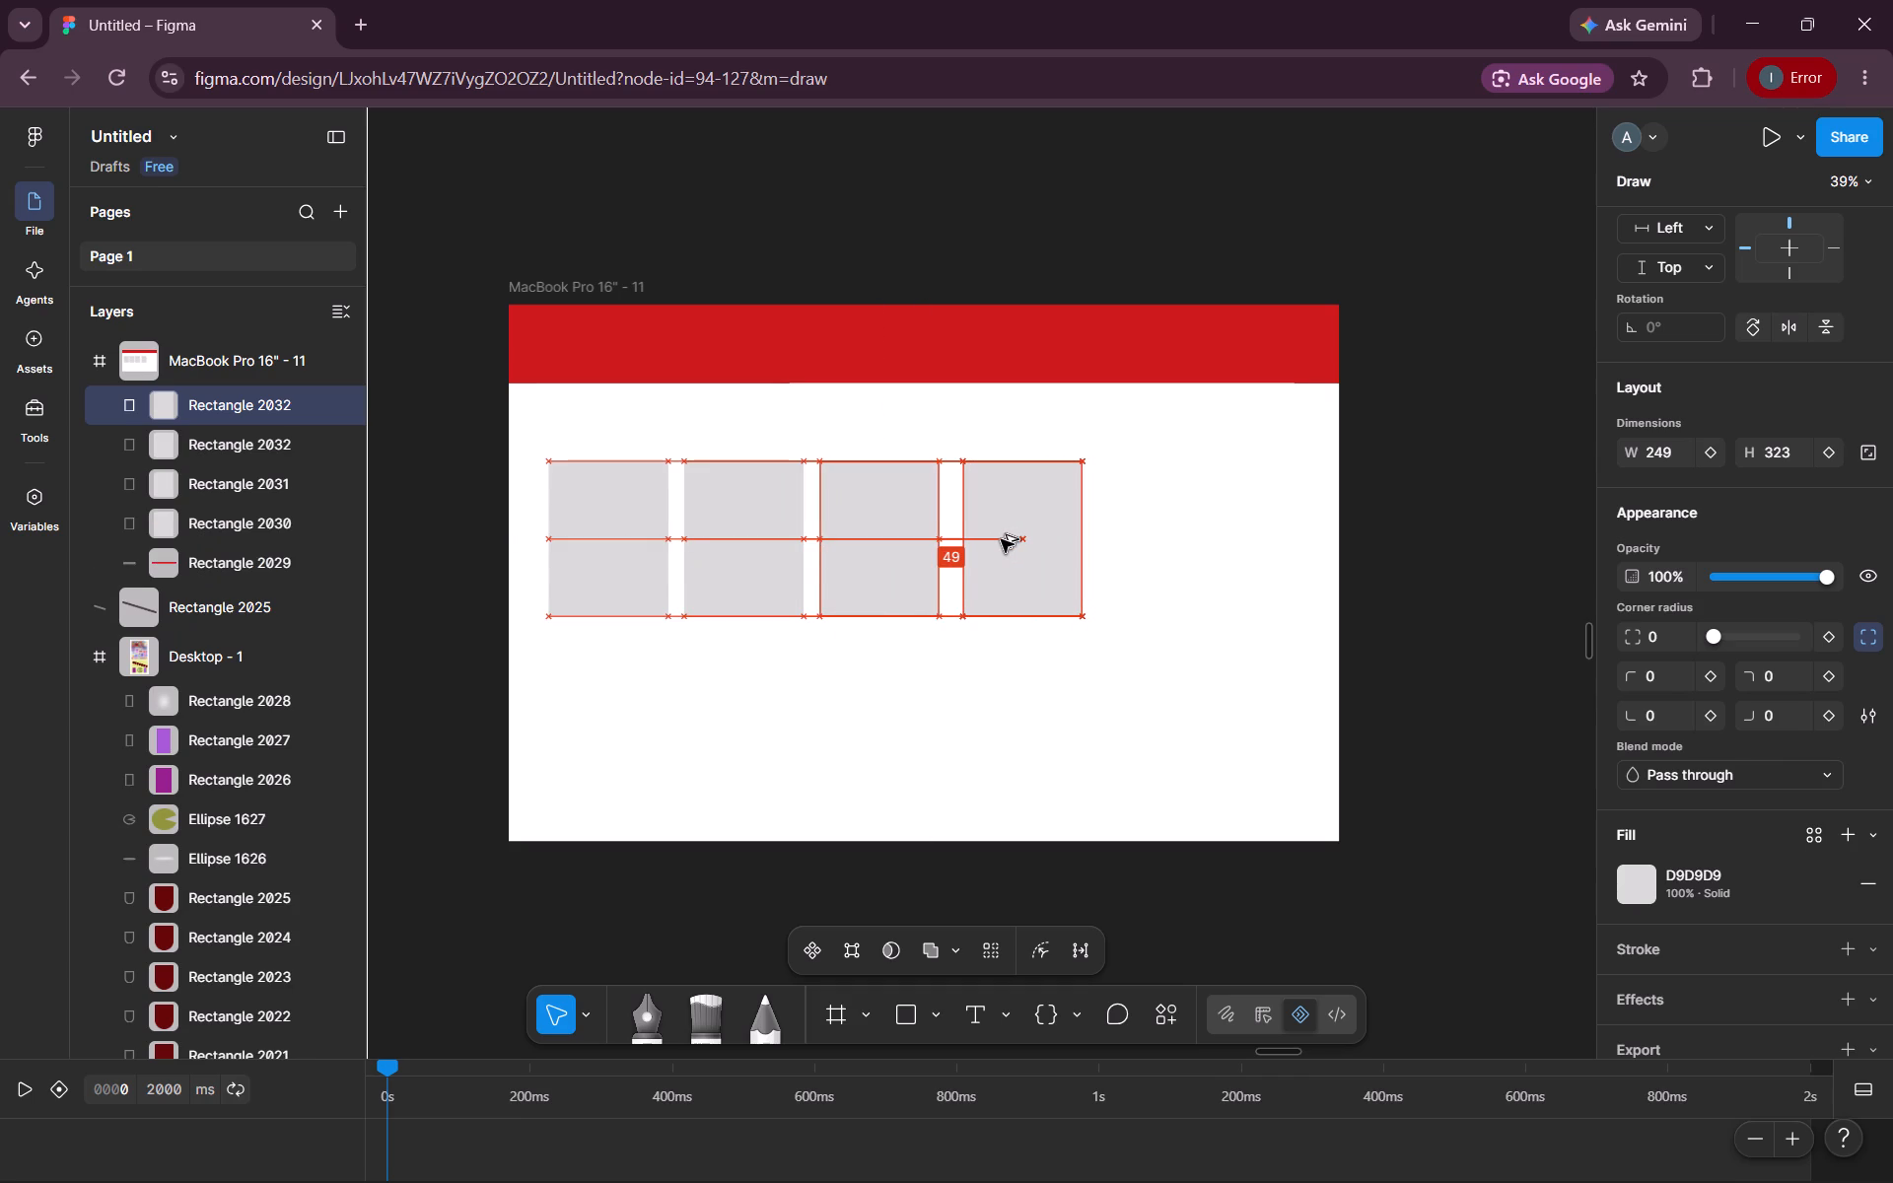
pyautogui.keyDown('alt'); pyautogui.moveTo(1001, 539); pyautogui.dragTo(996, 538); pyautogui.keyUp('alt')
pyautogui.keyDown('alt'); pyautogui.moveTo(996, 538); pyautogui.dragTo(1139, 538); pyautogui.keyUp('alt')
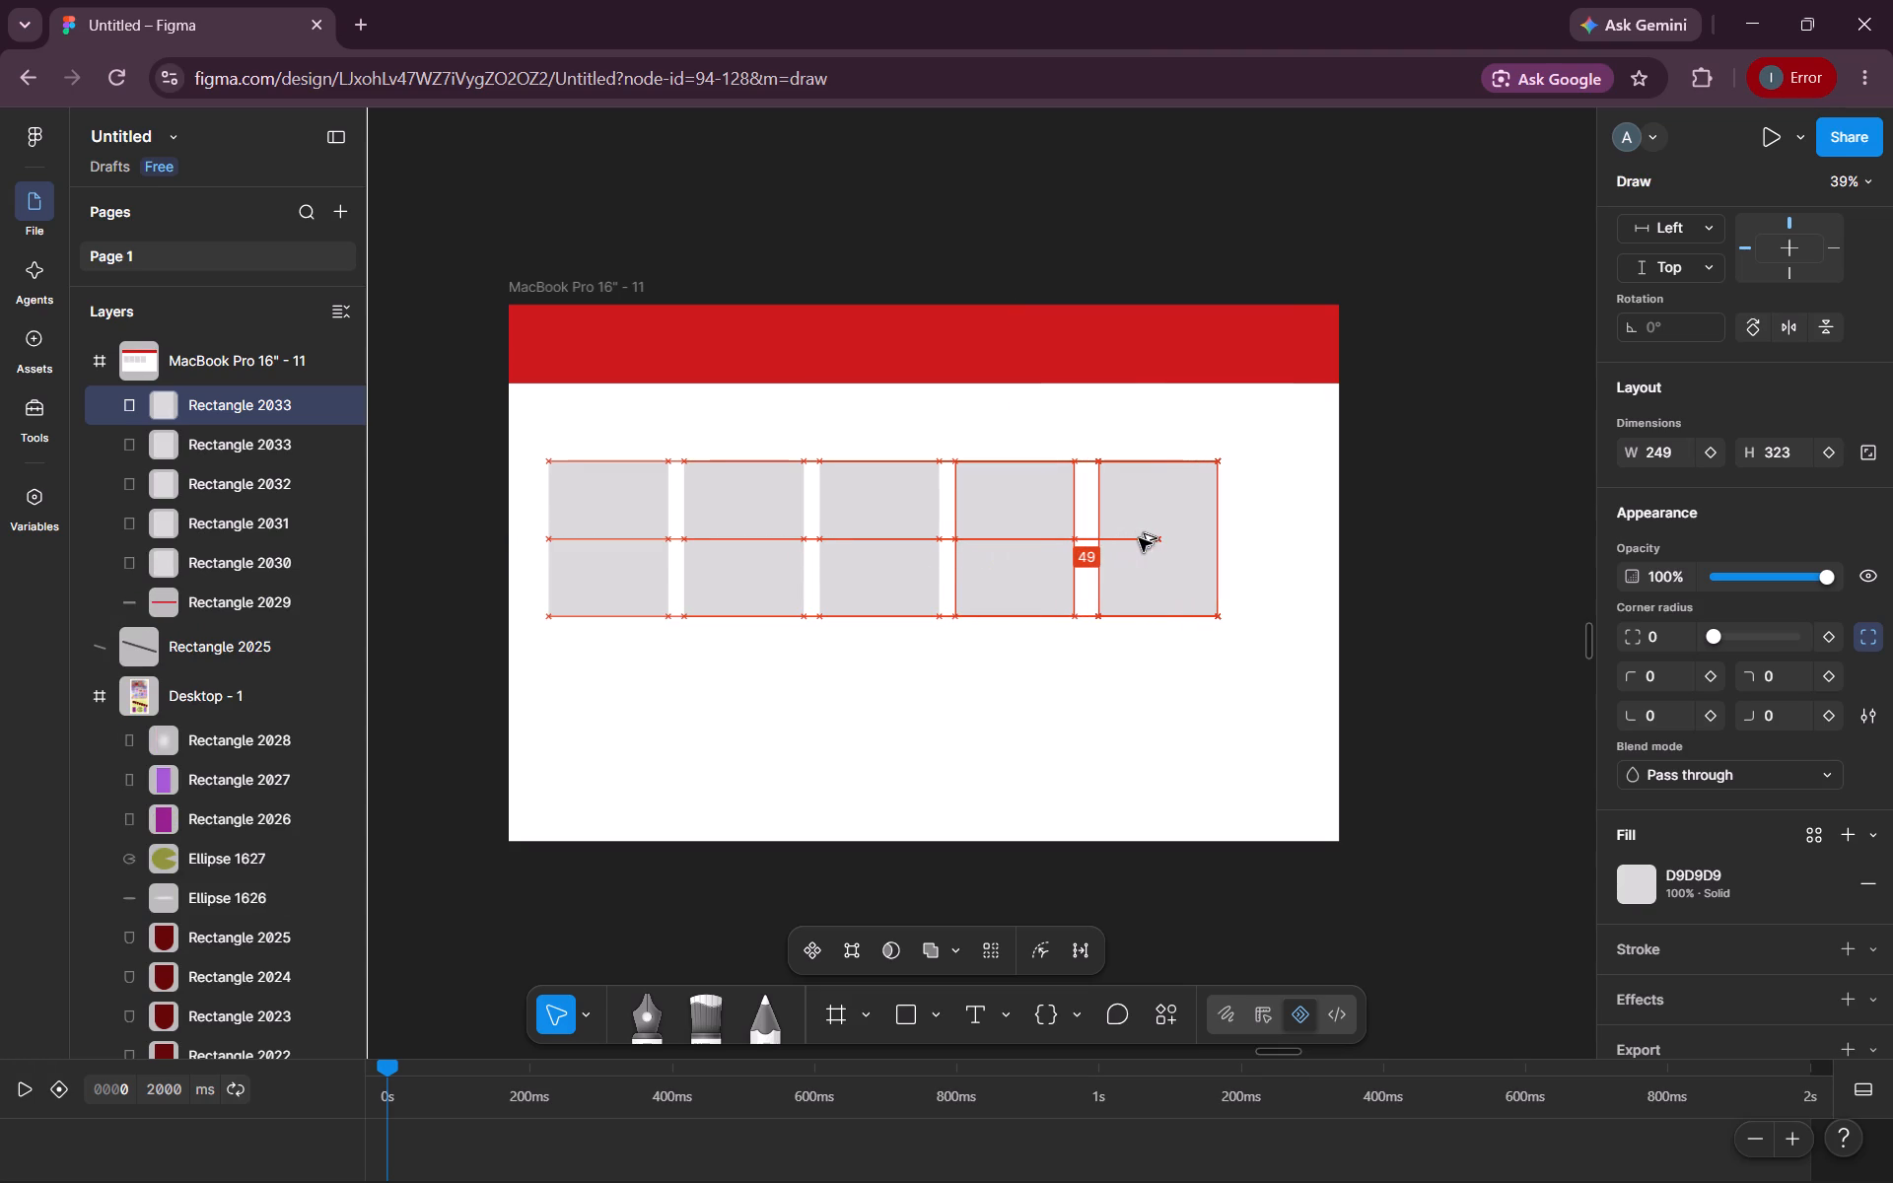
pyautogui.keyDown('alt'); pyautogui.moveTo(1139, 538); pyautogui.dragTo(1137, 538); pyautogui.keyUp('alt')
pyautogui.keyDown('alt'); pyautogui.moveTo(1137, 538); pyautogui.dragTo(1276, 539); pyautogui.keyUp('alt')
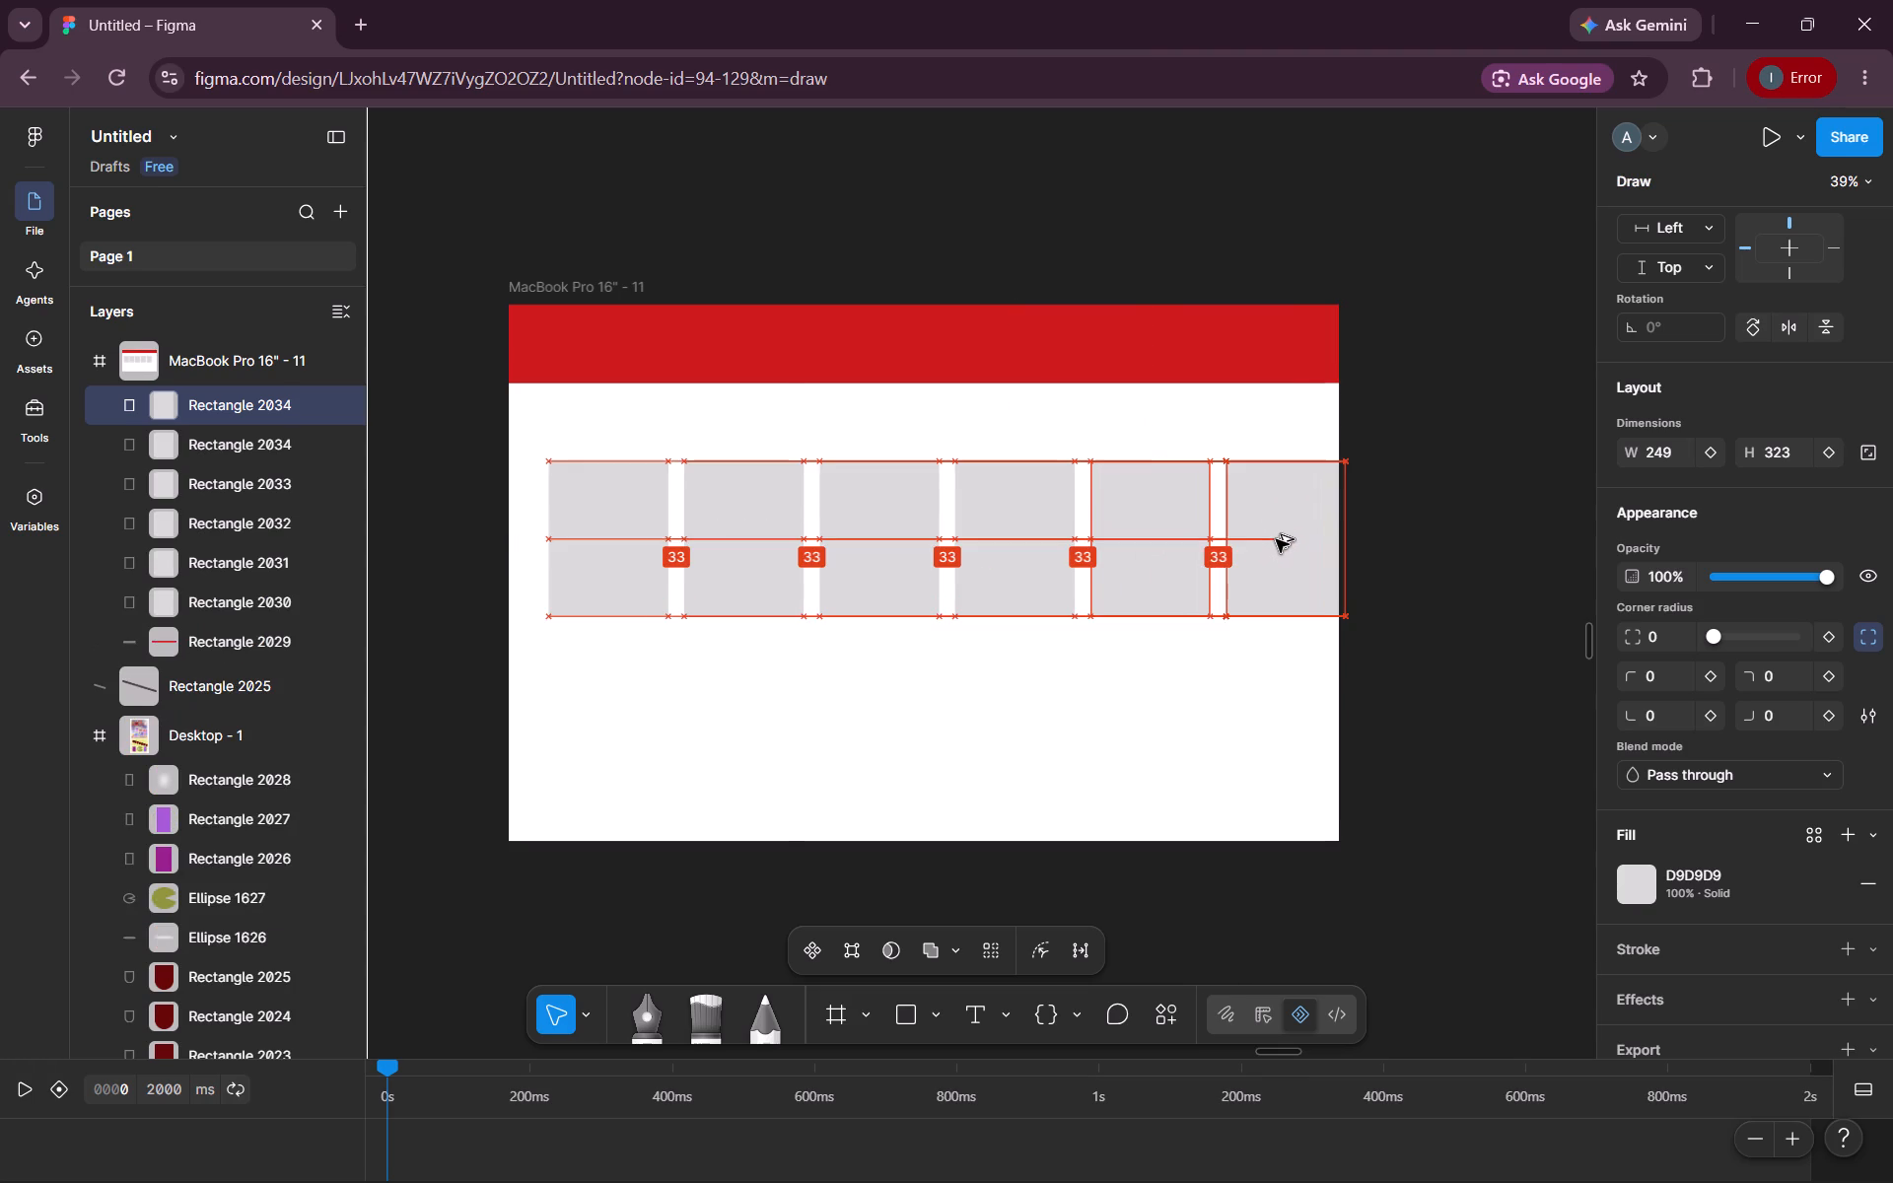
pyautogui.keyDown('alt'); pyautogui.moveTo(1276, 539); pyautogui.dragTo(1277, 539); pyautogui.keyUp('alt')
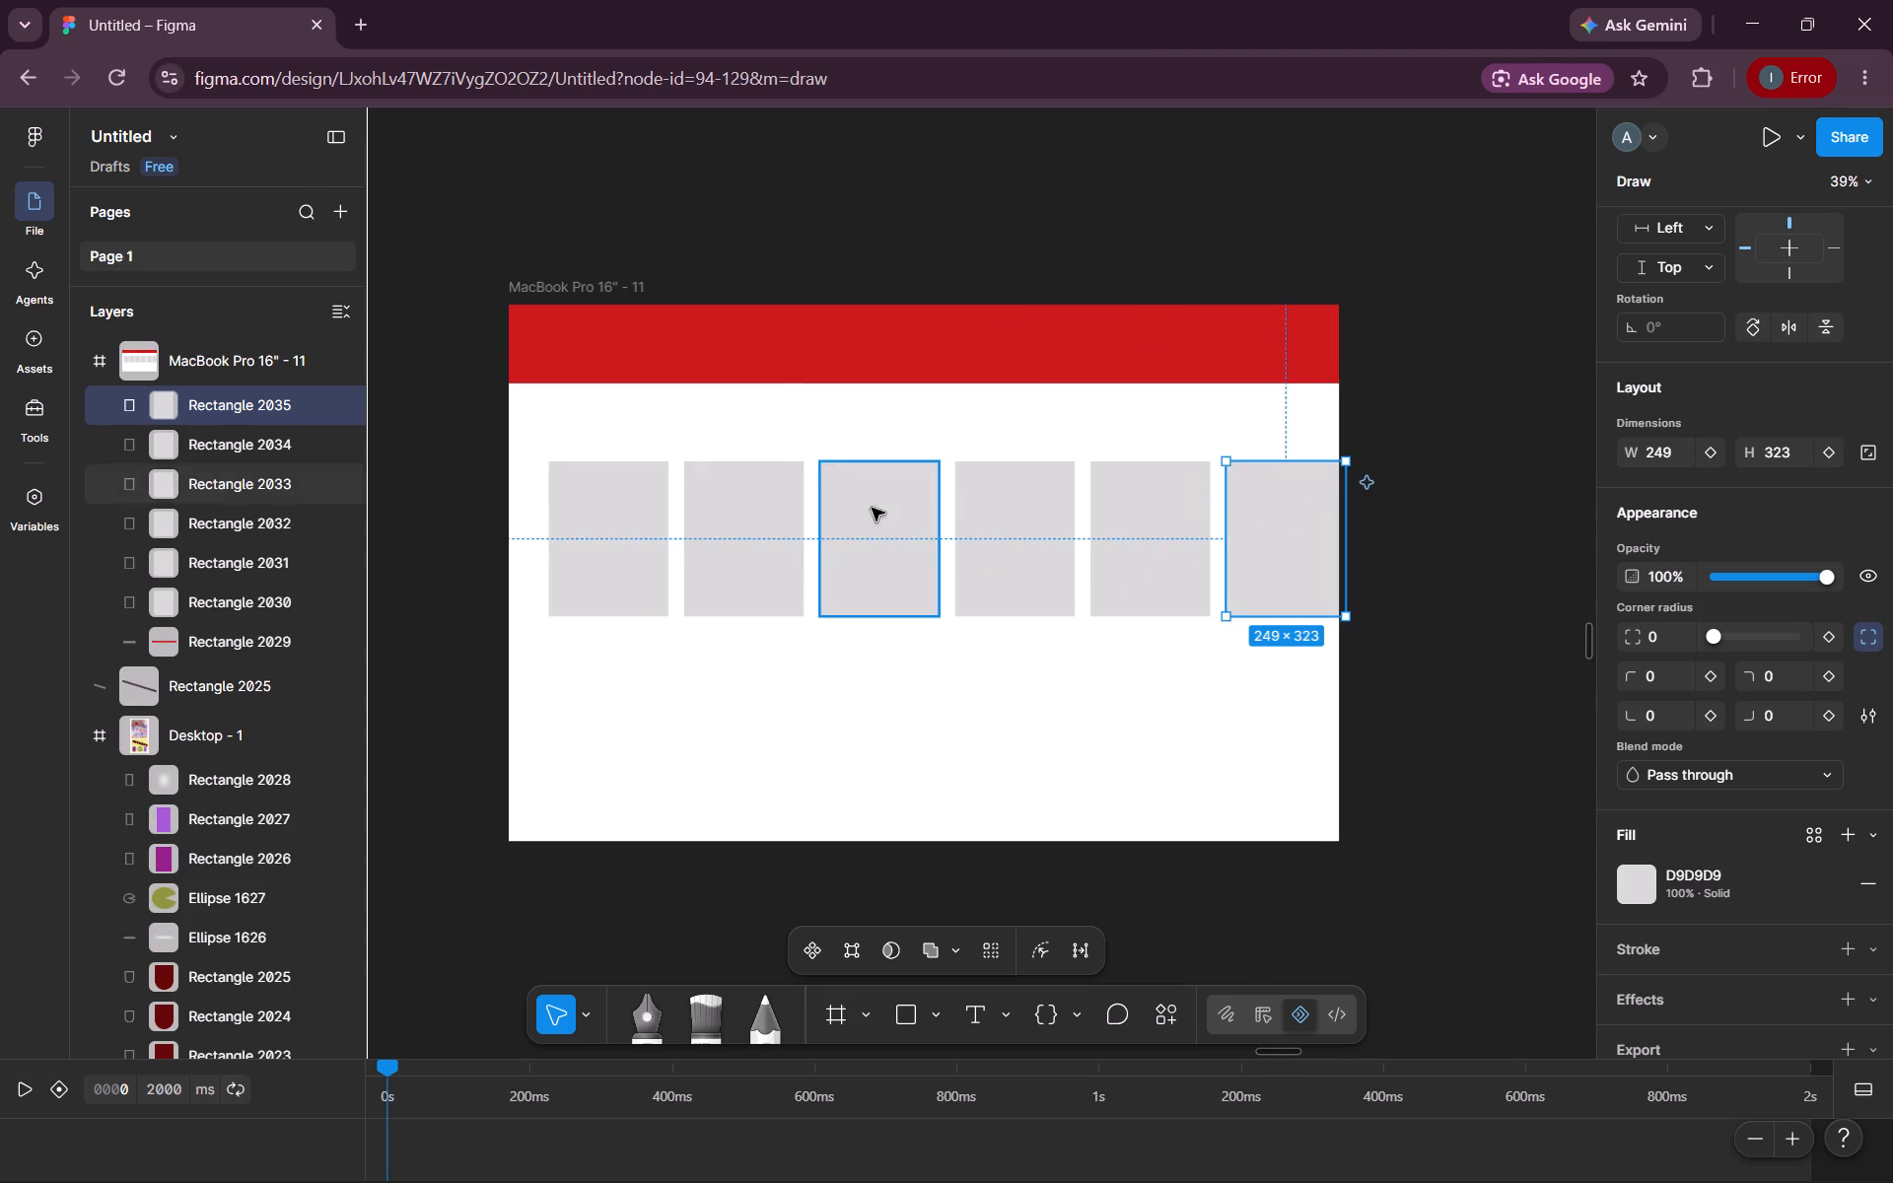
# Select all six grey rectangles and shift the row to Y 318, centred horizontally within the frame.
pyautogui.moveTo(1430, 470); pyautogui.dragTo(746, 591)
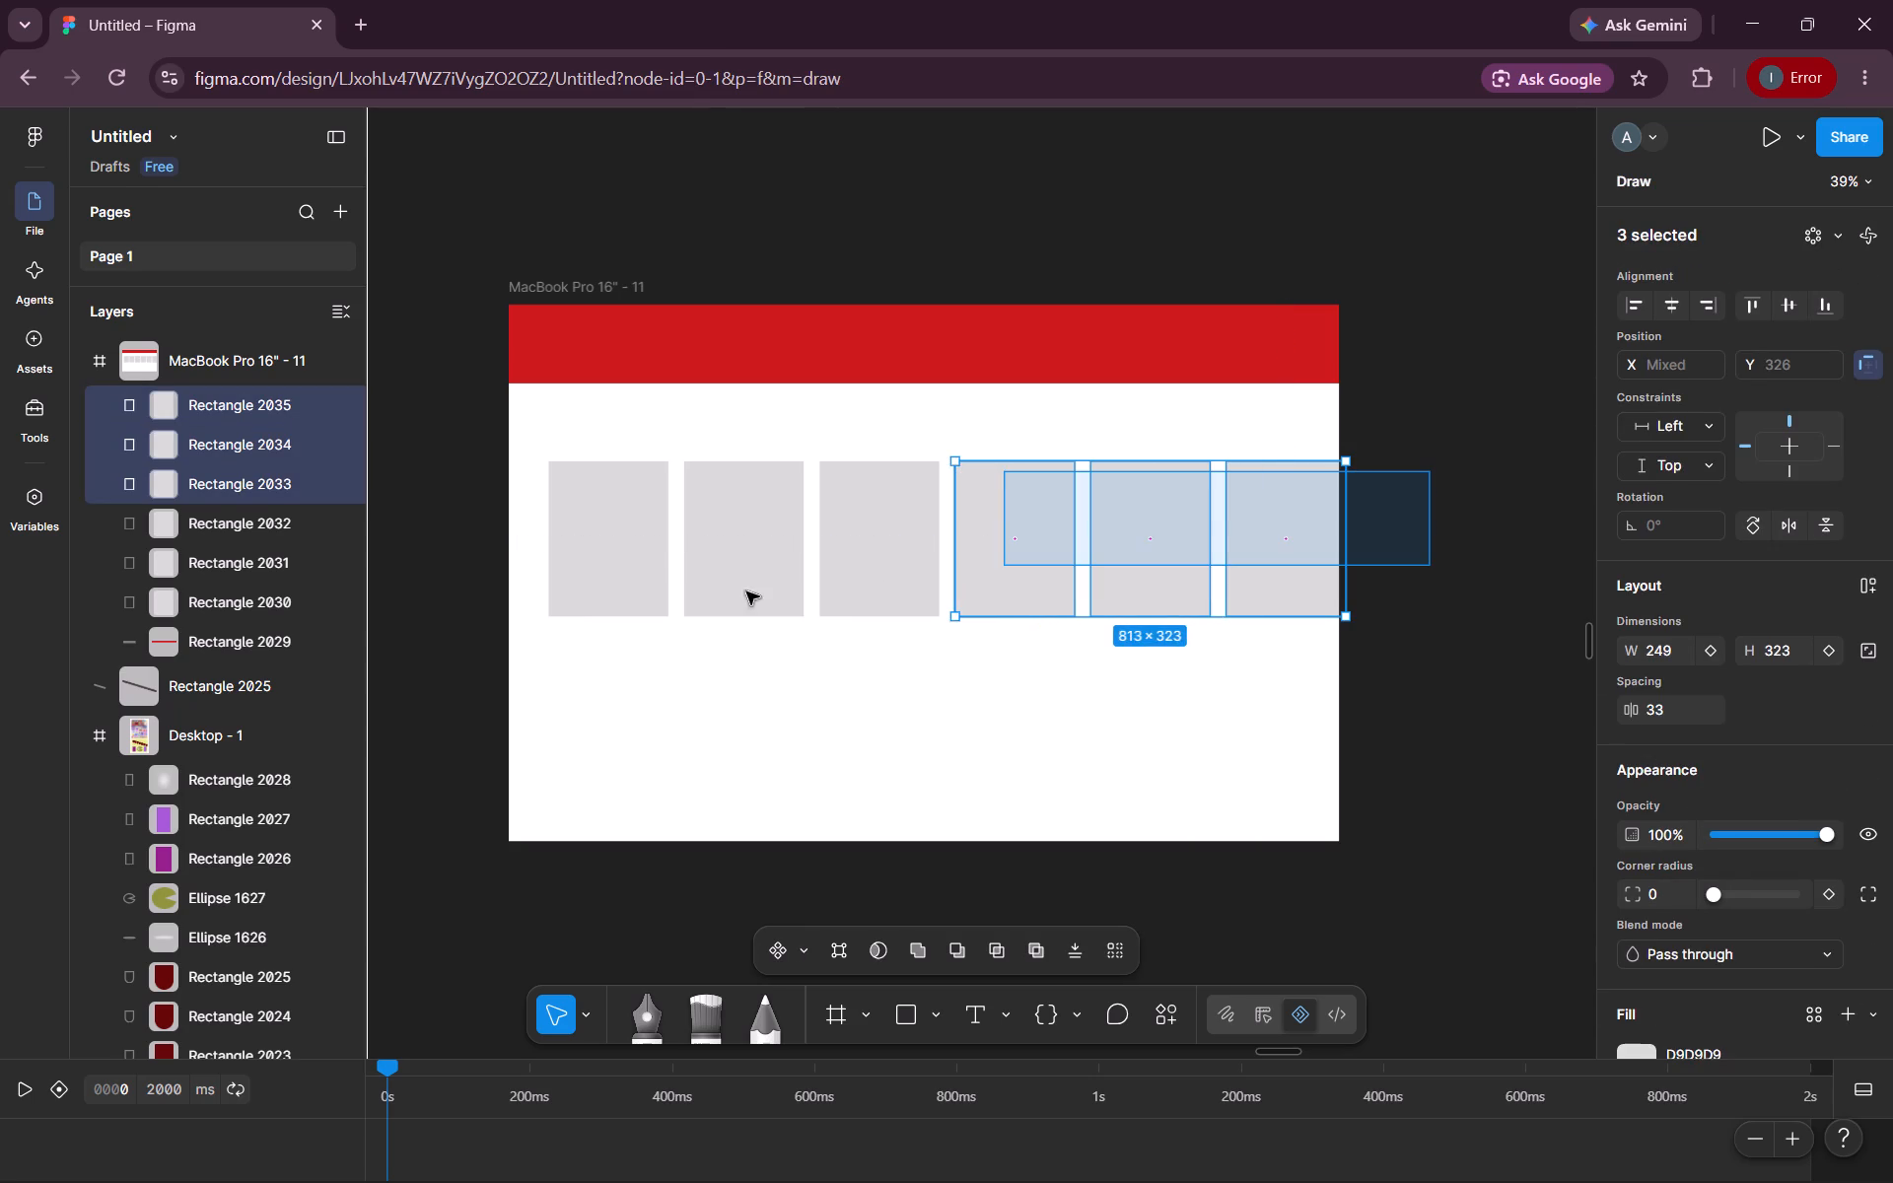
pyautogui.moveTo(746, 591); pyautogui.dragTo(558, 597)
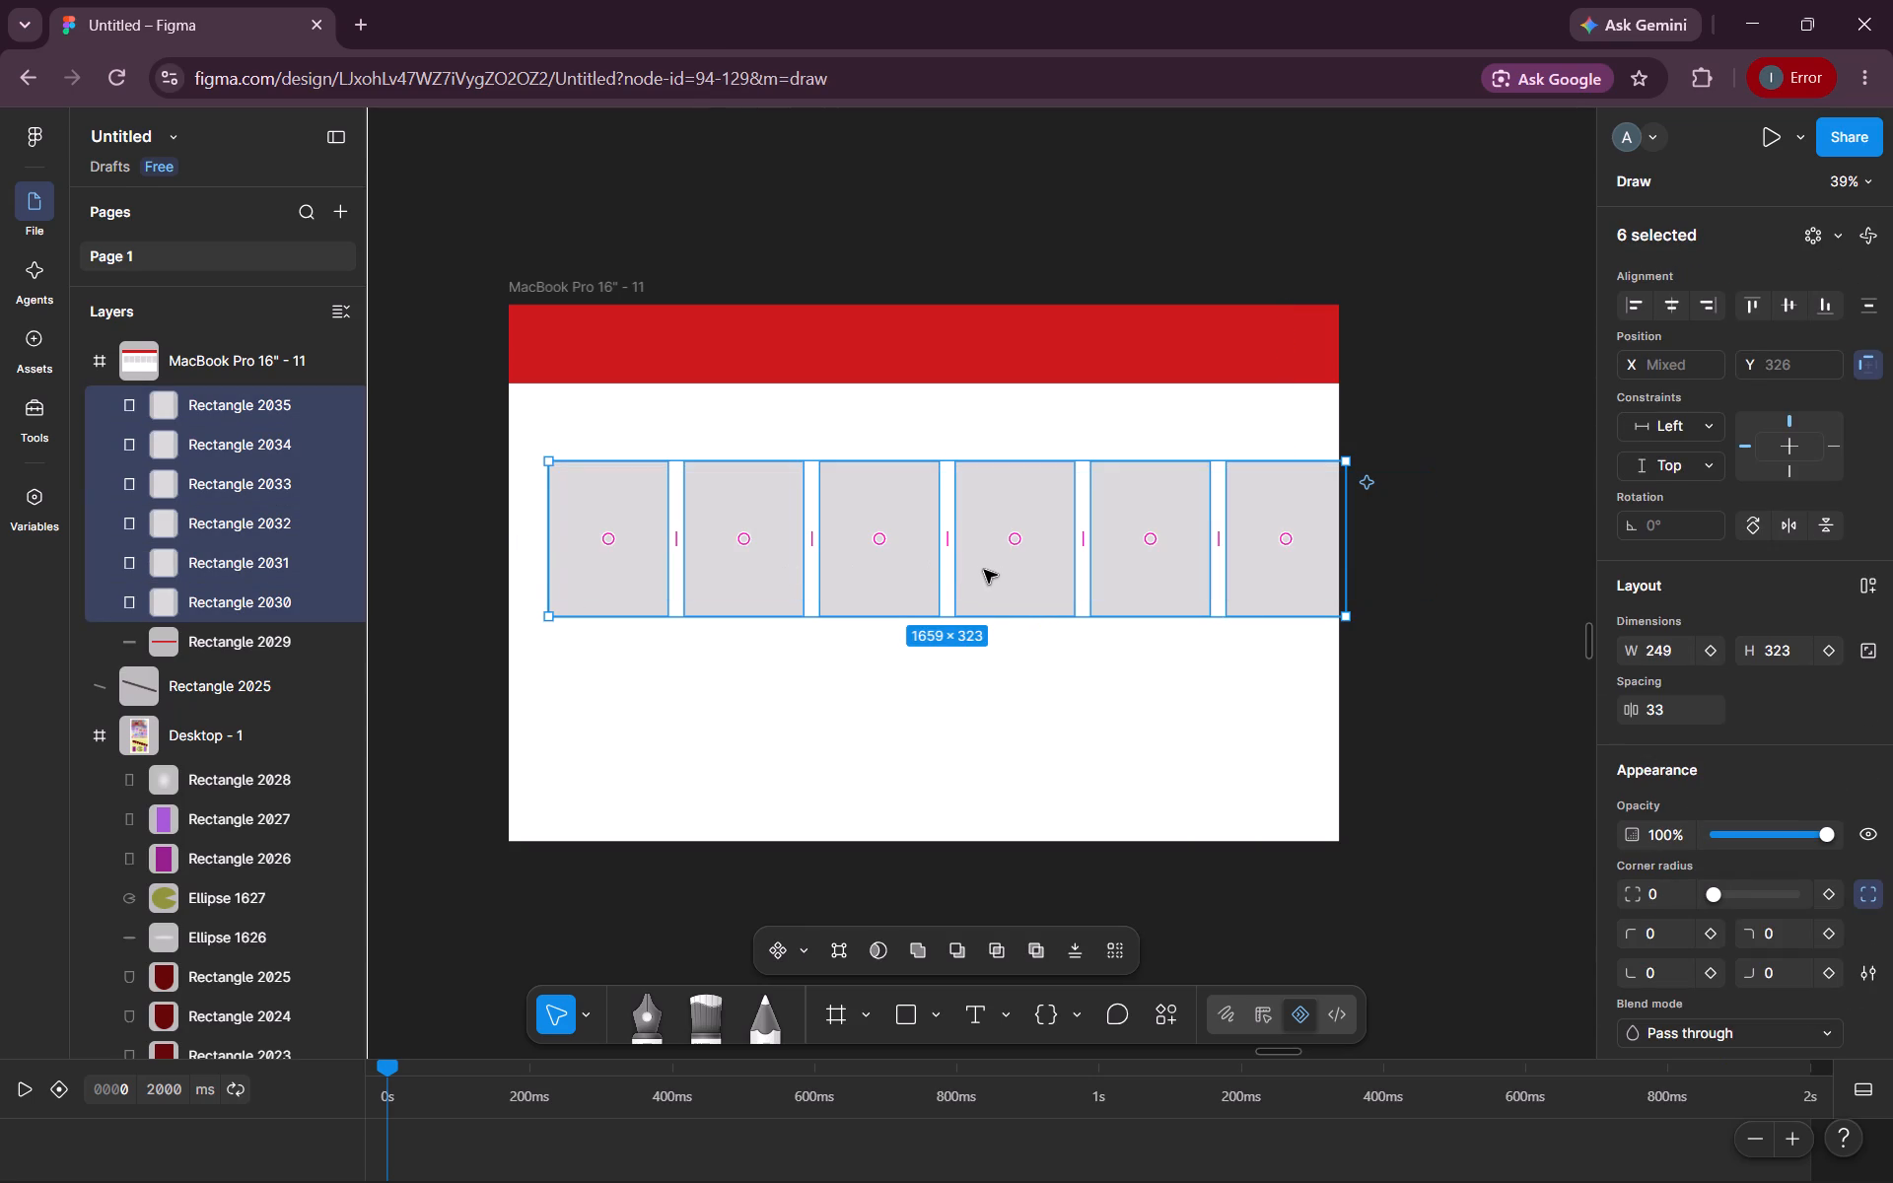
pyautogui.moveTo(1015, 570); pyautogui.dragTo(996, 566)
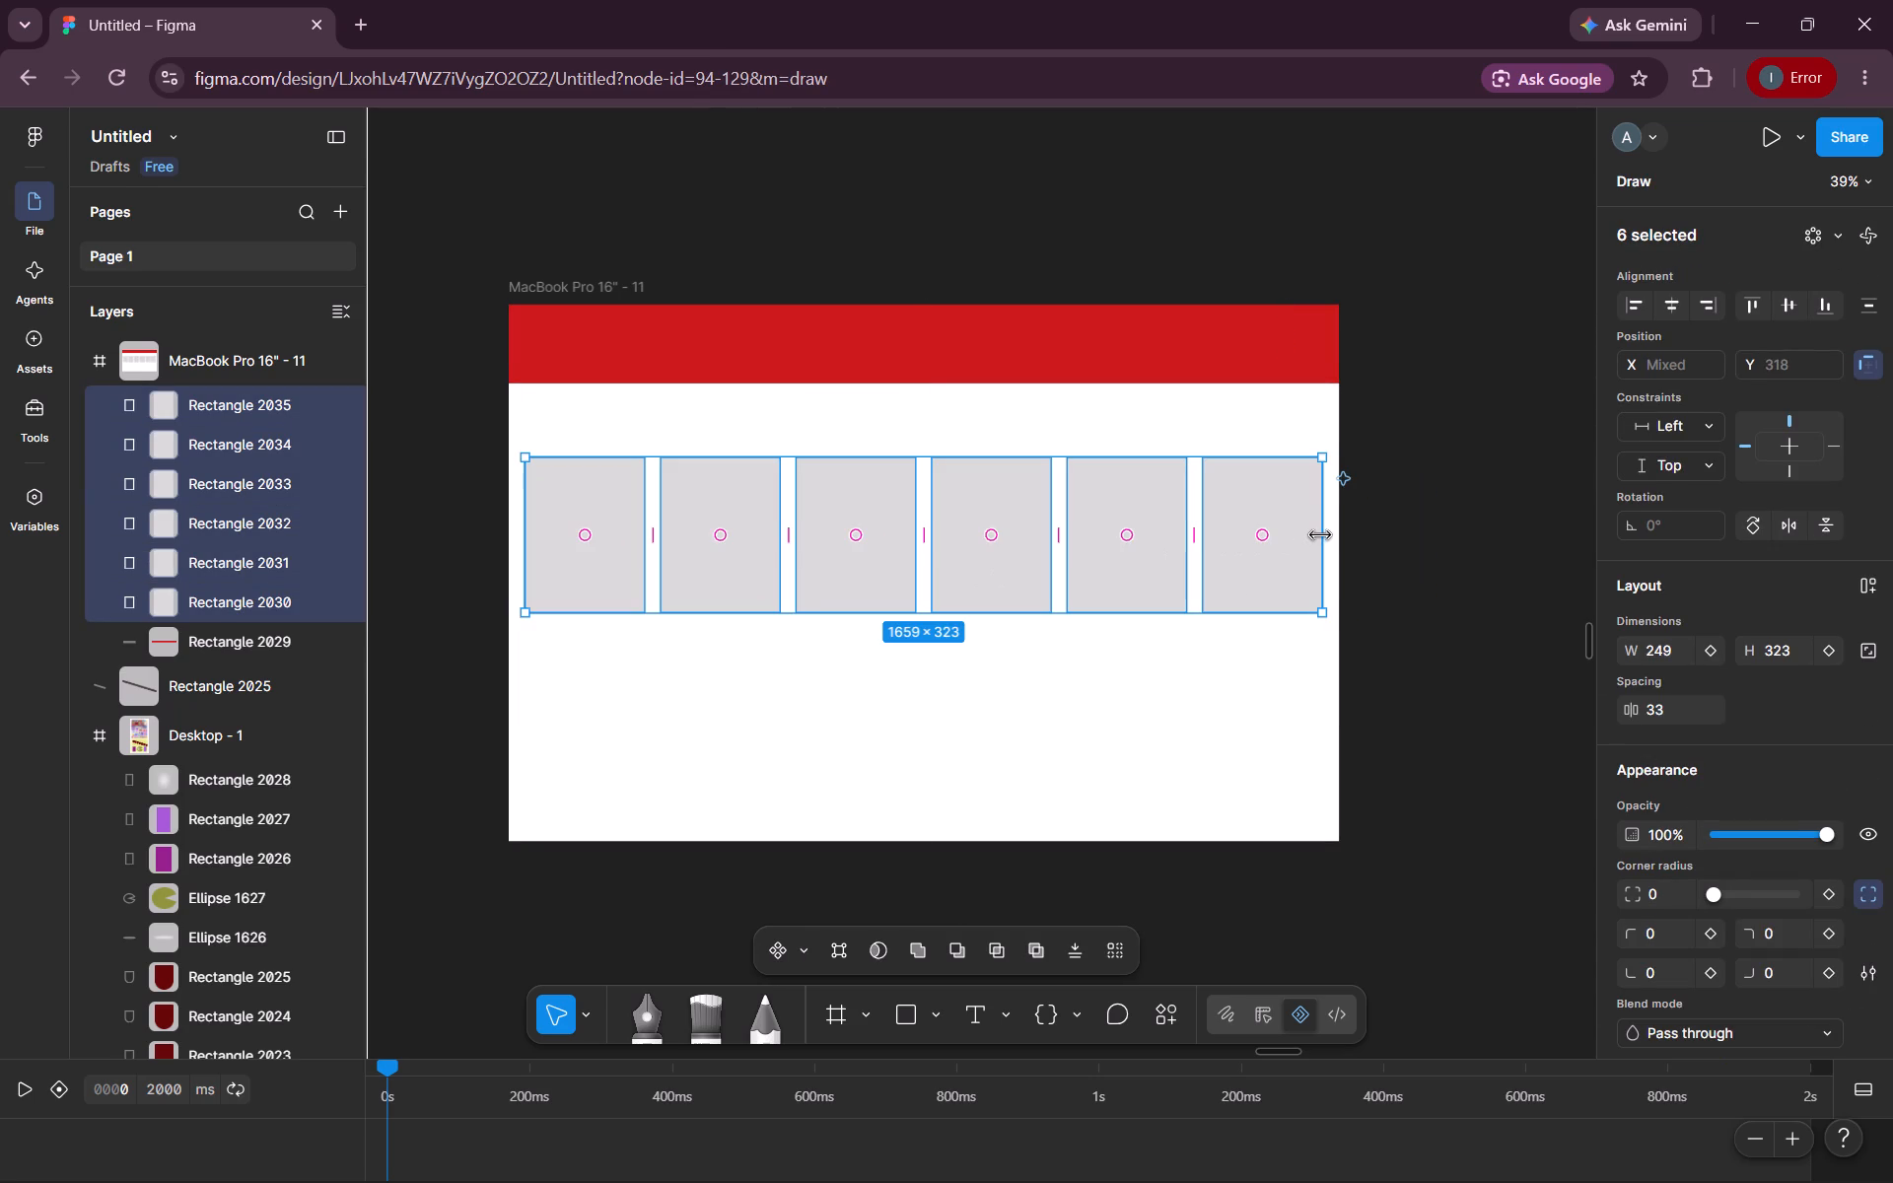
pyautogui.click(1435, 541)
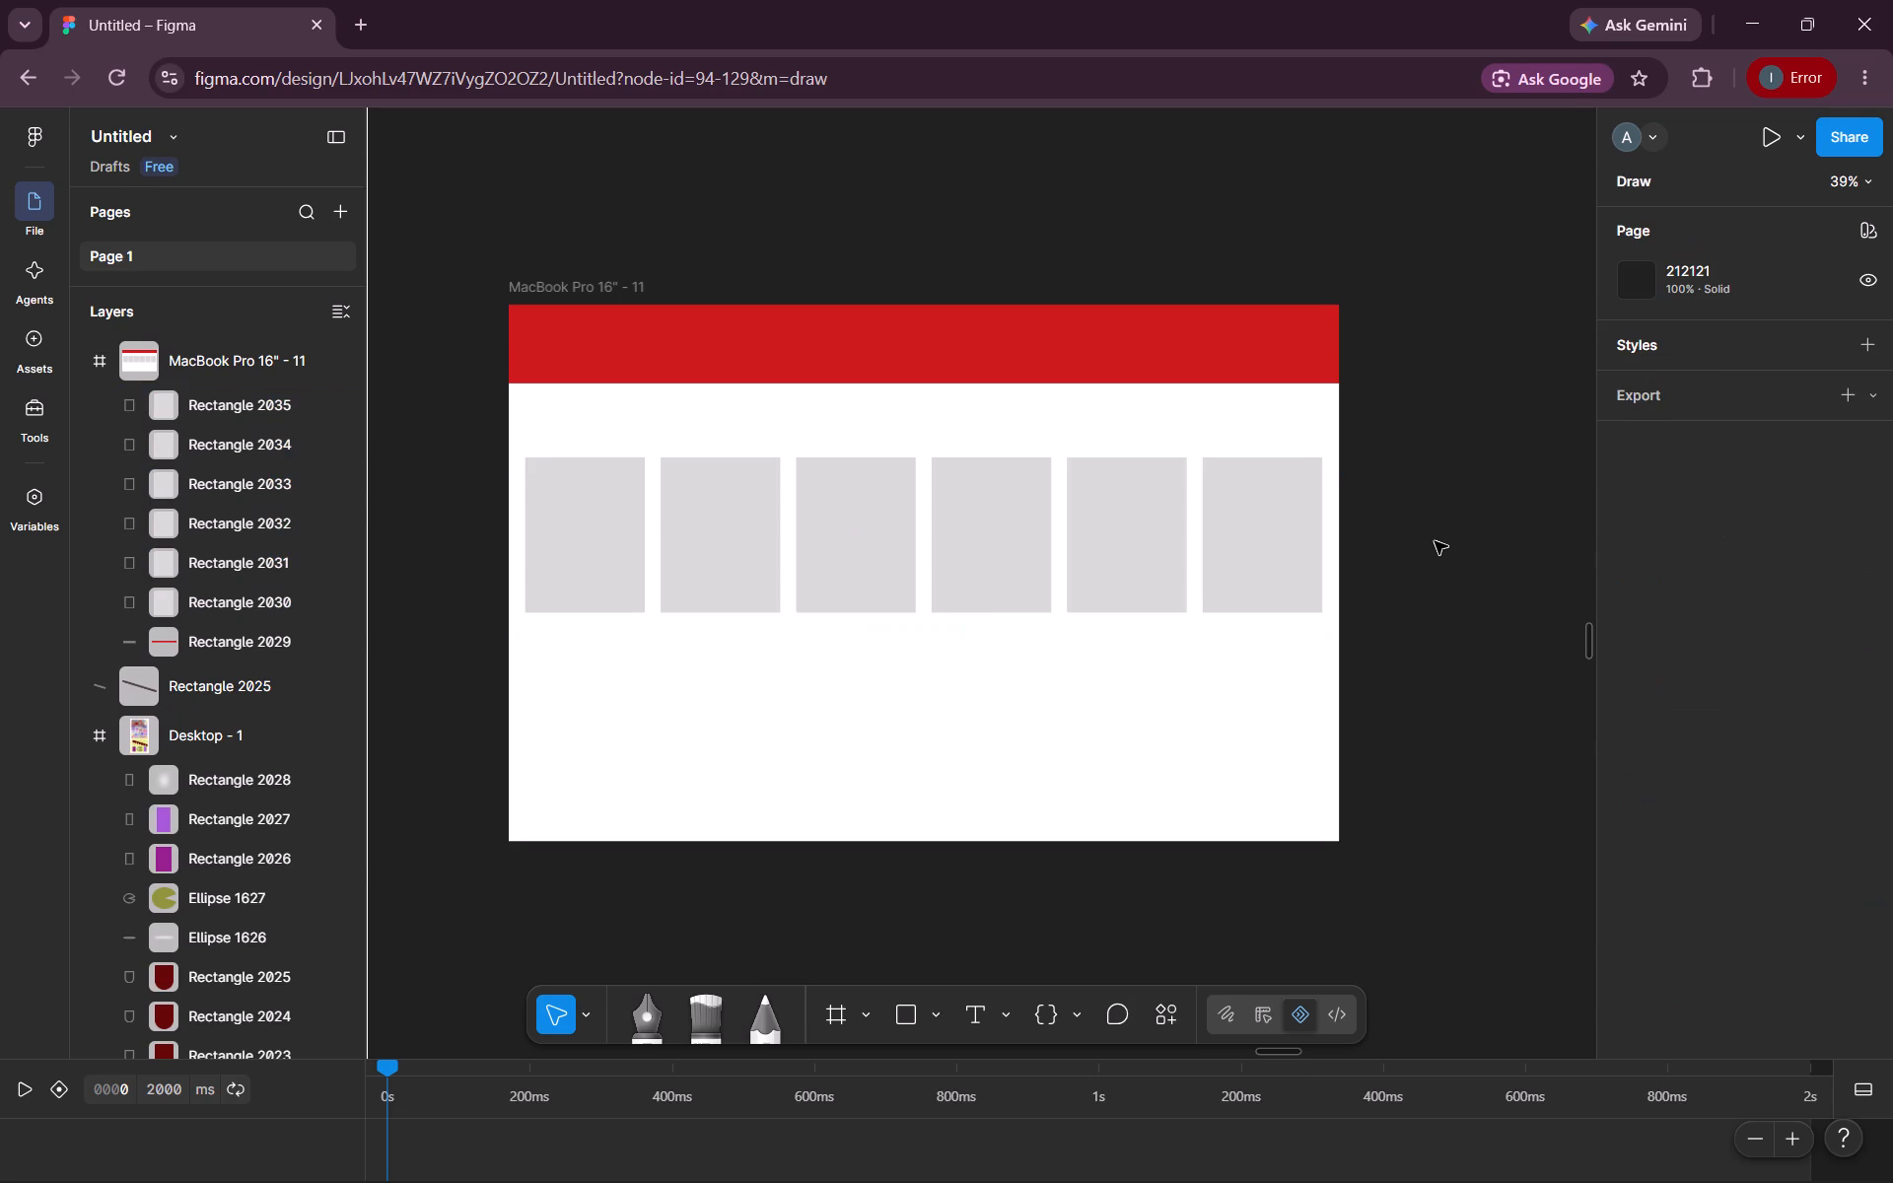
# Select the six grey rectangles in the row and set their corner radius to 40.
pyautogui.scroll(-1, 1435, 541)
pyautogui.click(1218, 473)
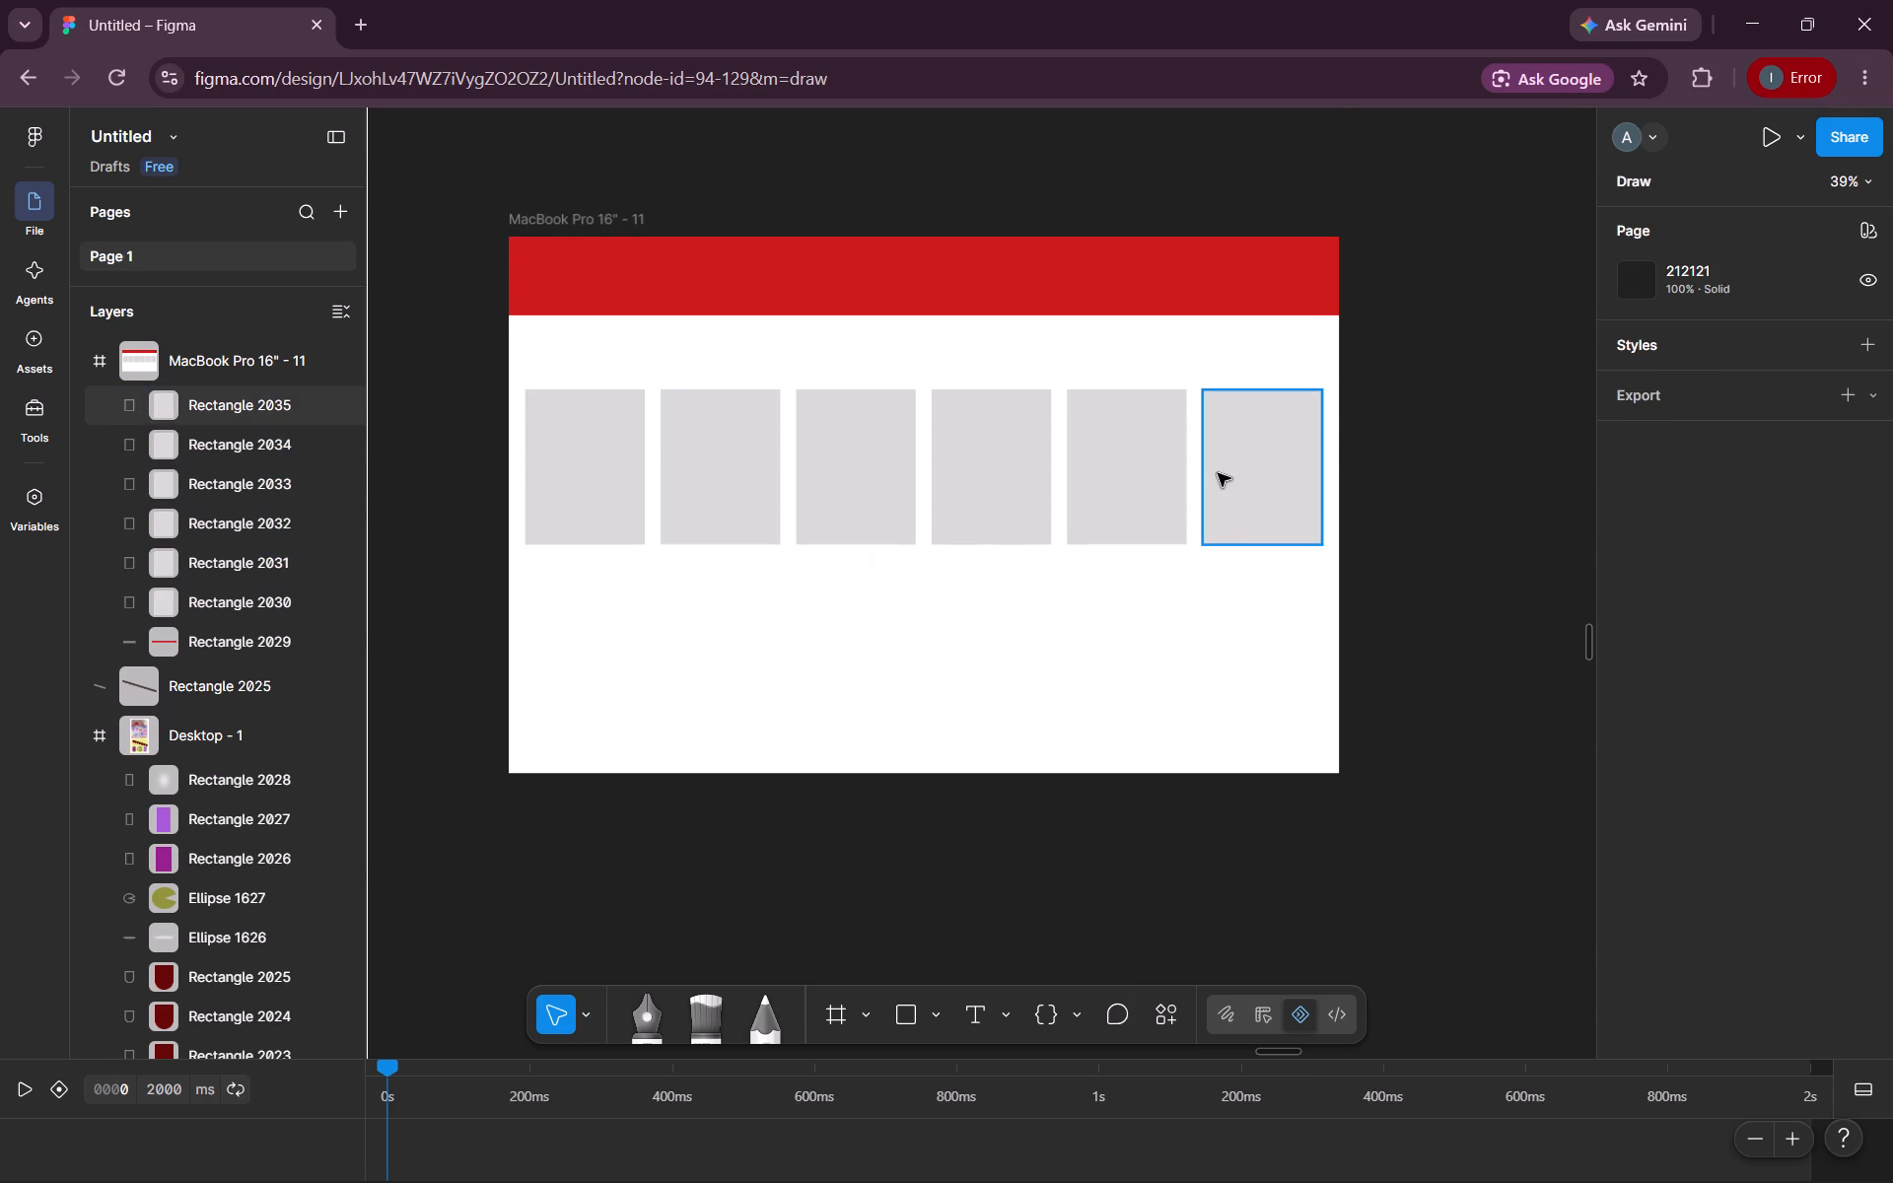
pyautogui.click(1398, 493)
pyautogui.scroll(-1, 1398, 493)
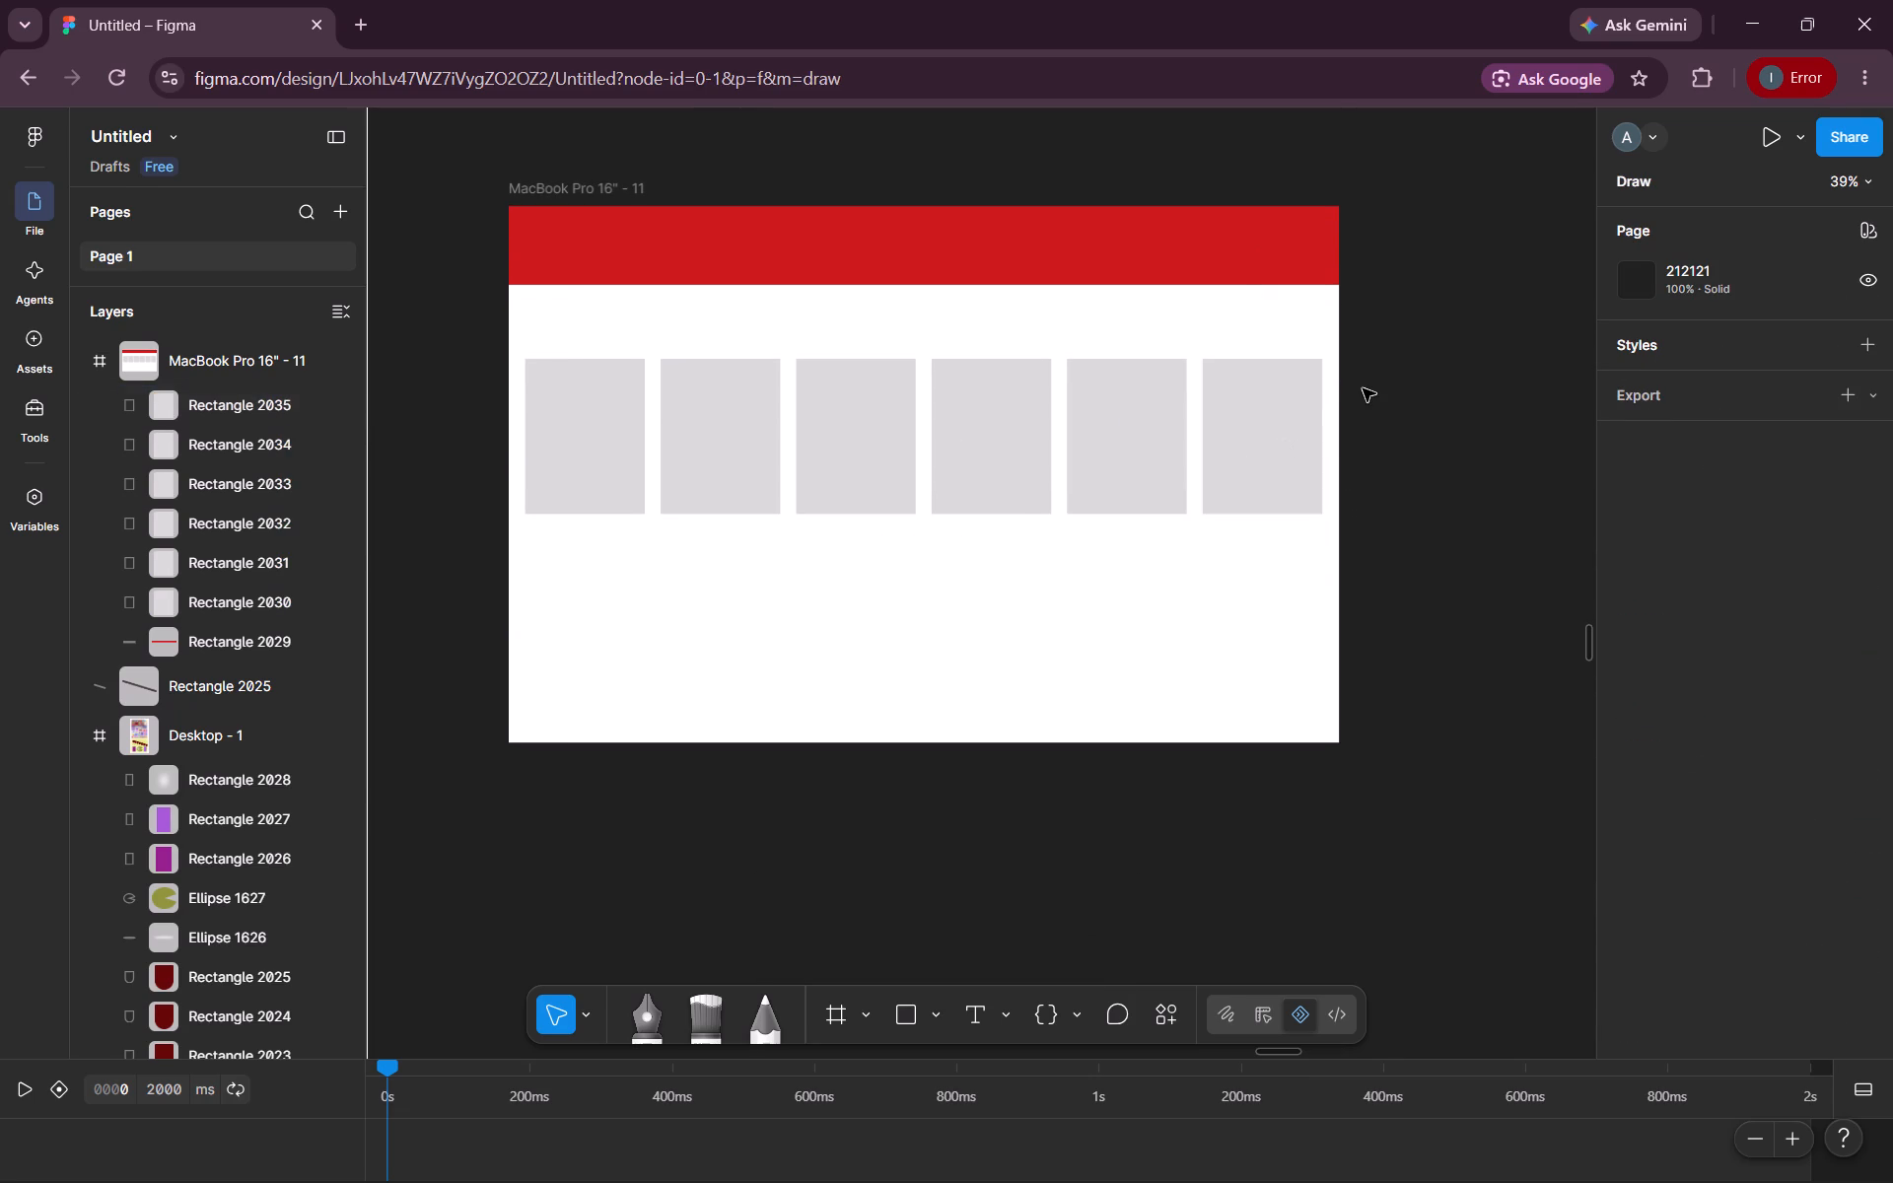
pyautogui.moveTo(1366, 382); pyautogui.dragTo(487, 477)
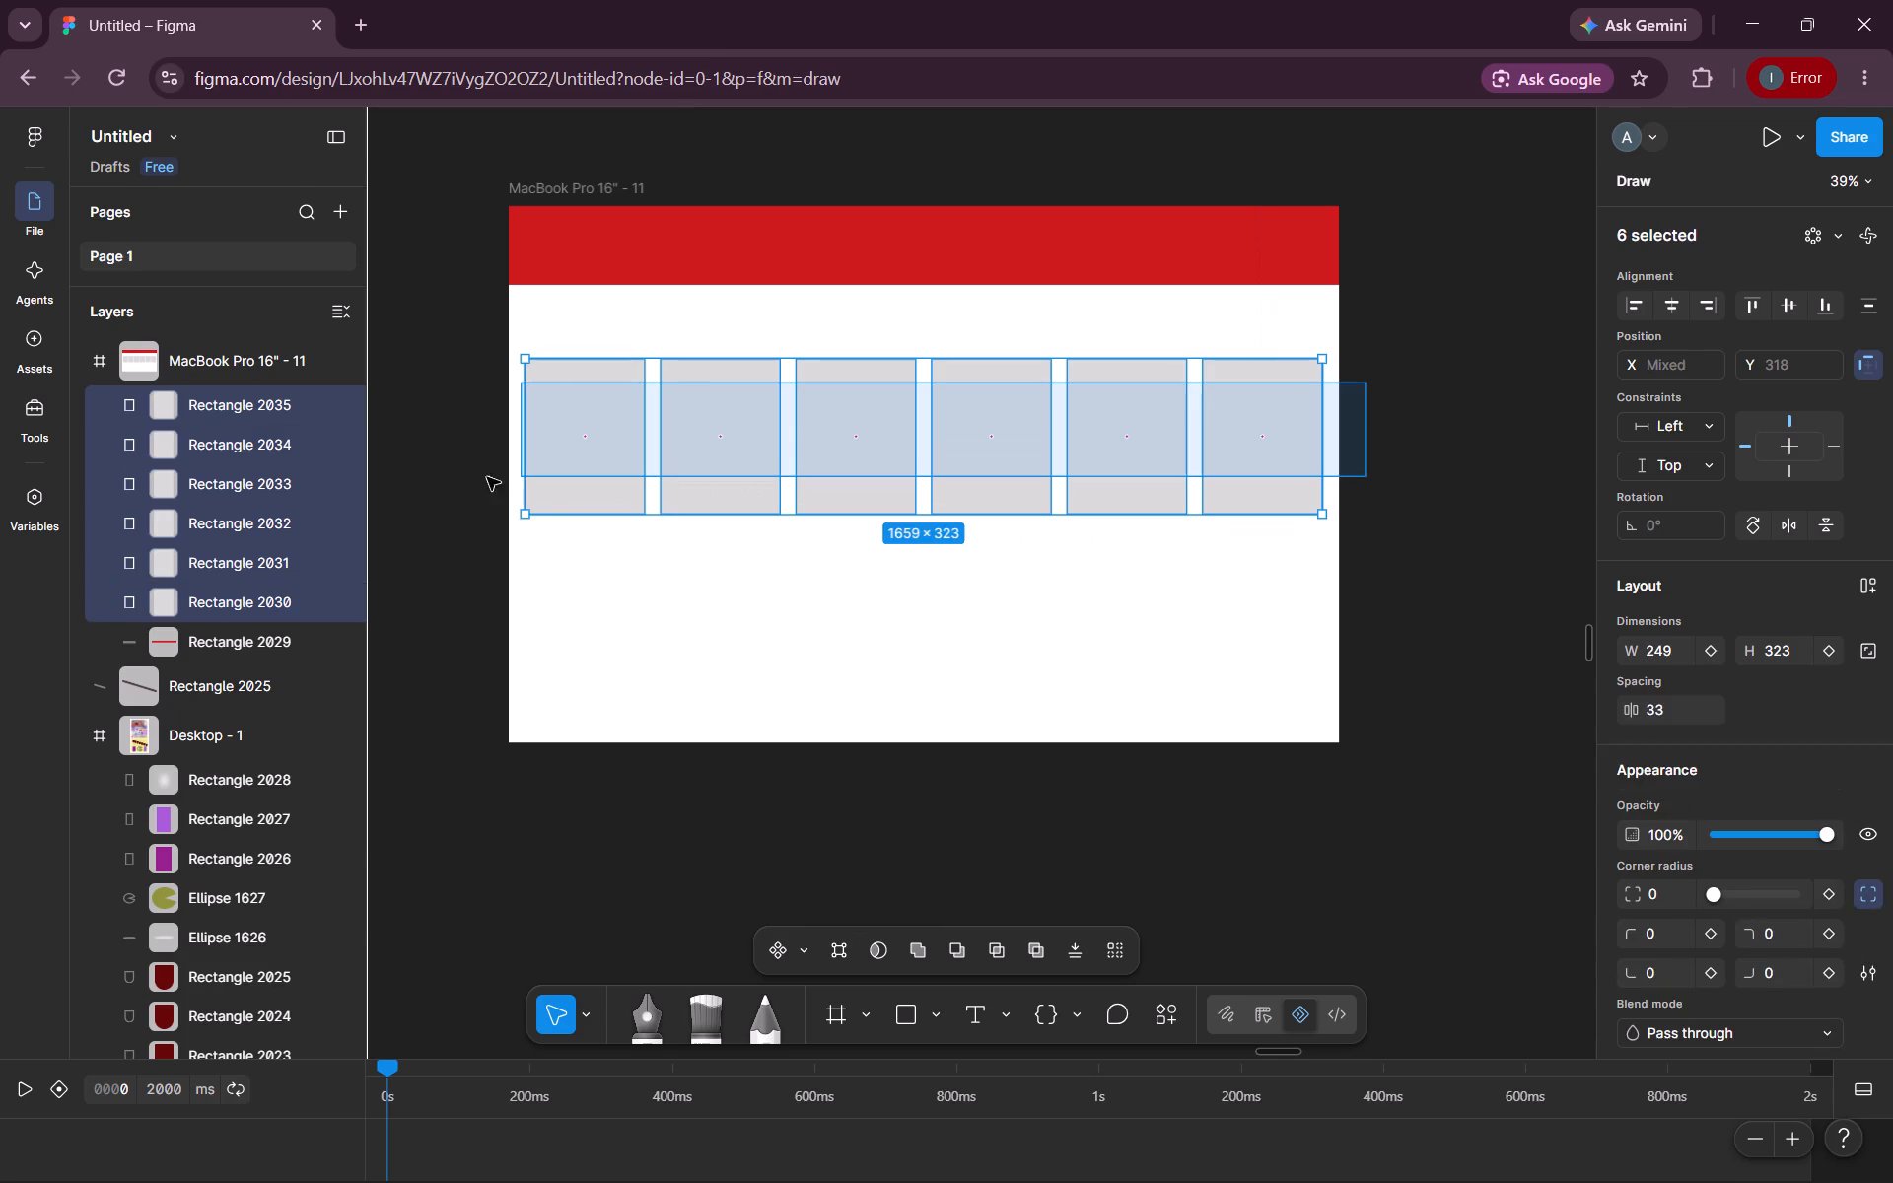
pyautogui.moveTo(487, 477); pyautogui.dragTo(577, 487)
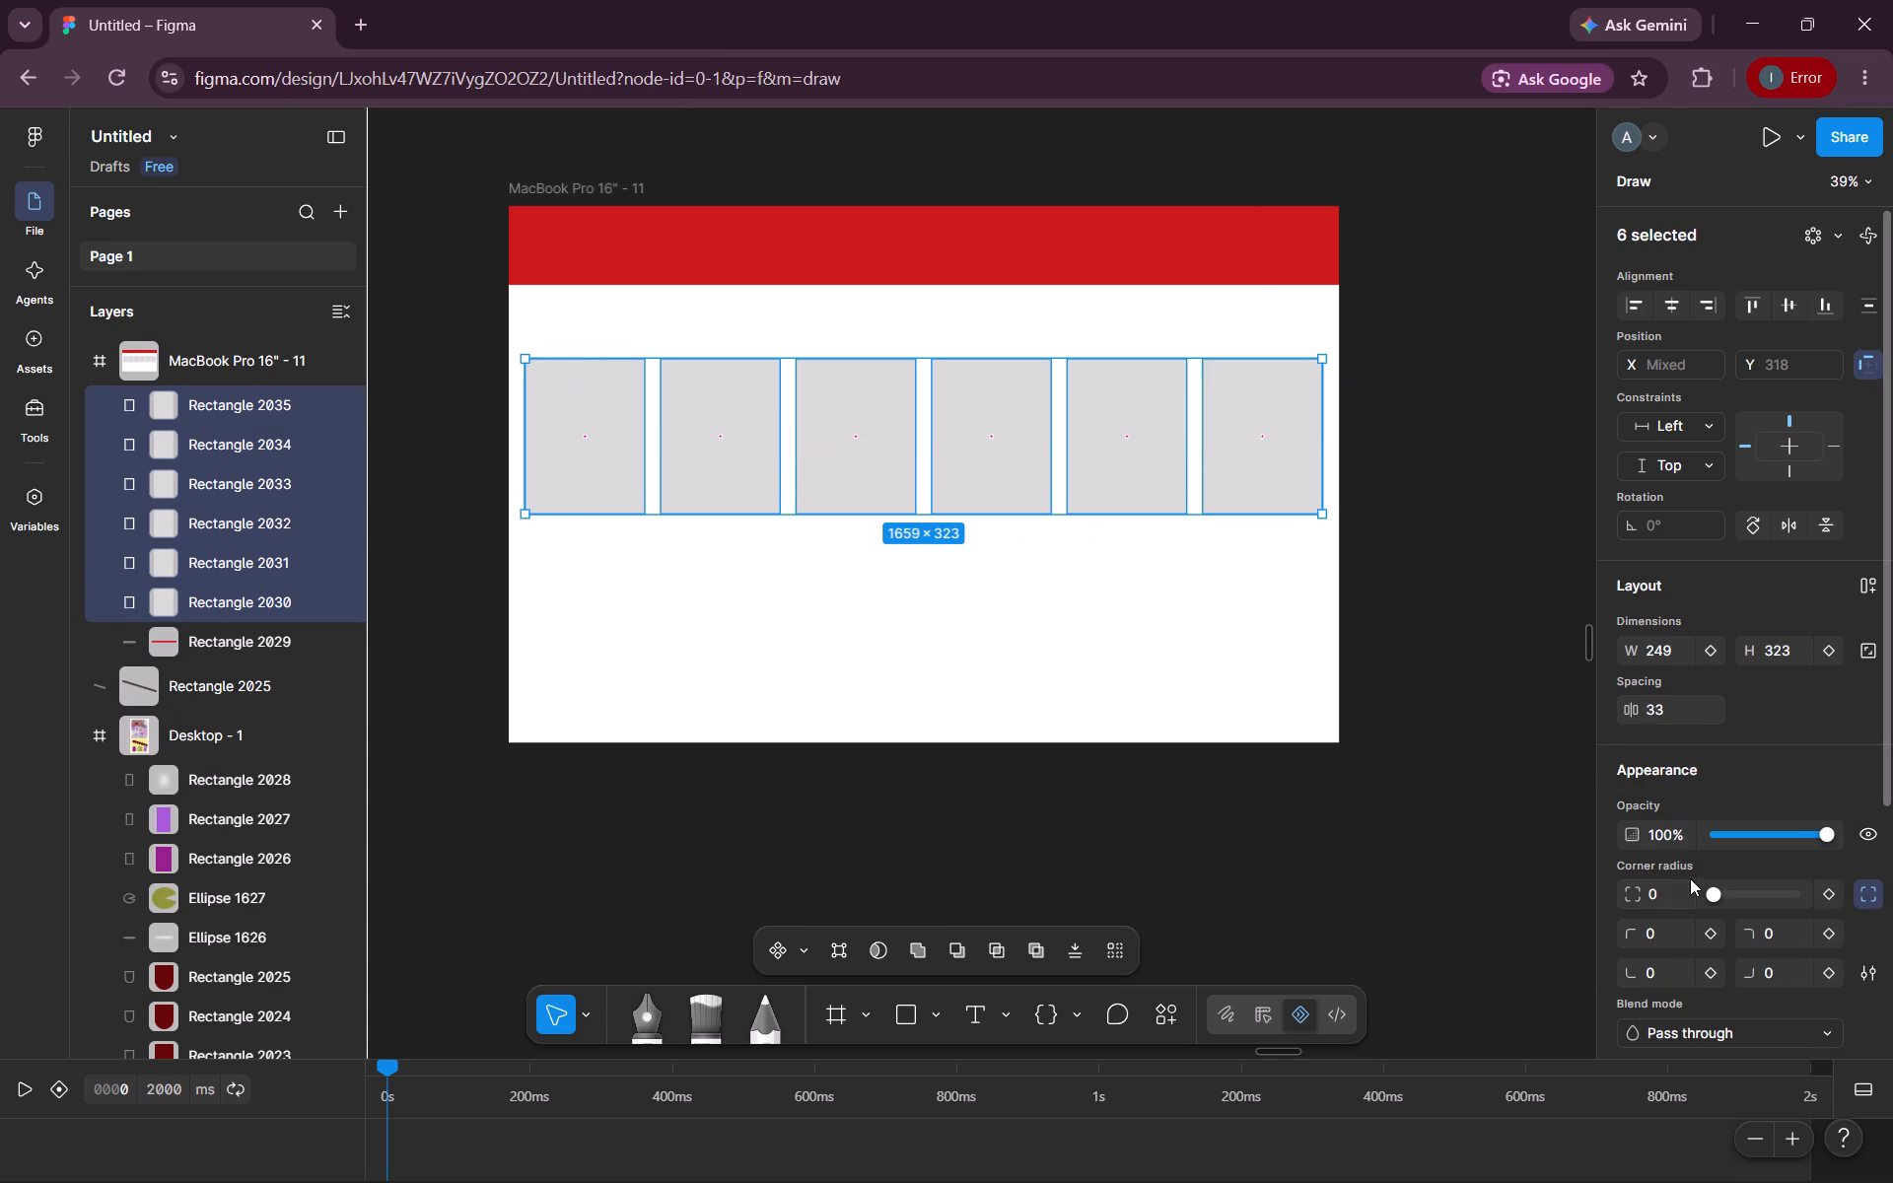
pyautogui.moveTo(1711, 889); pyautogui.dragTo(1746, 891)
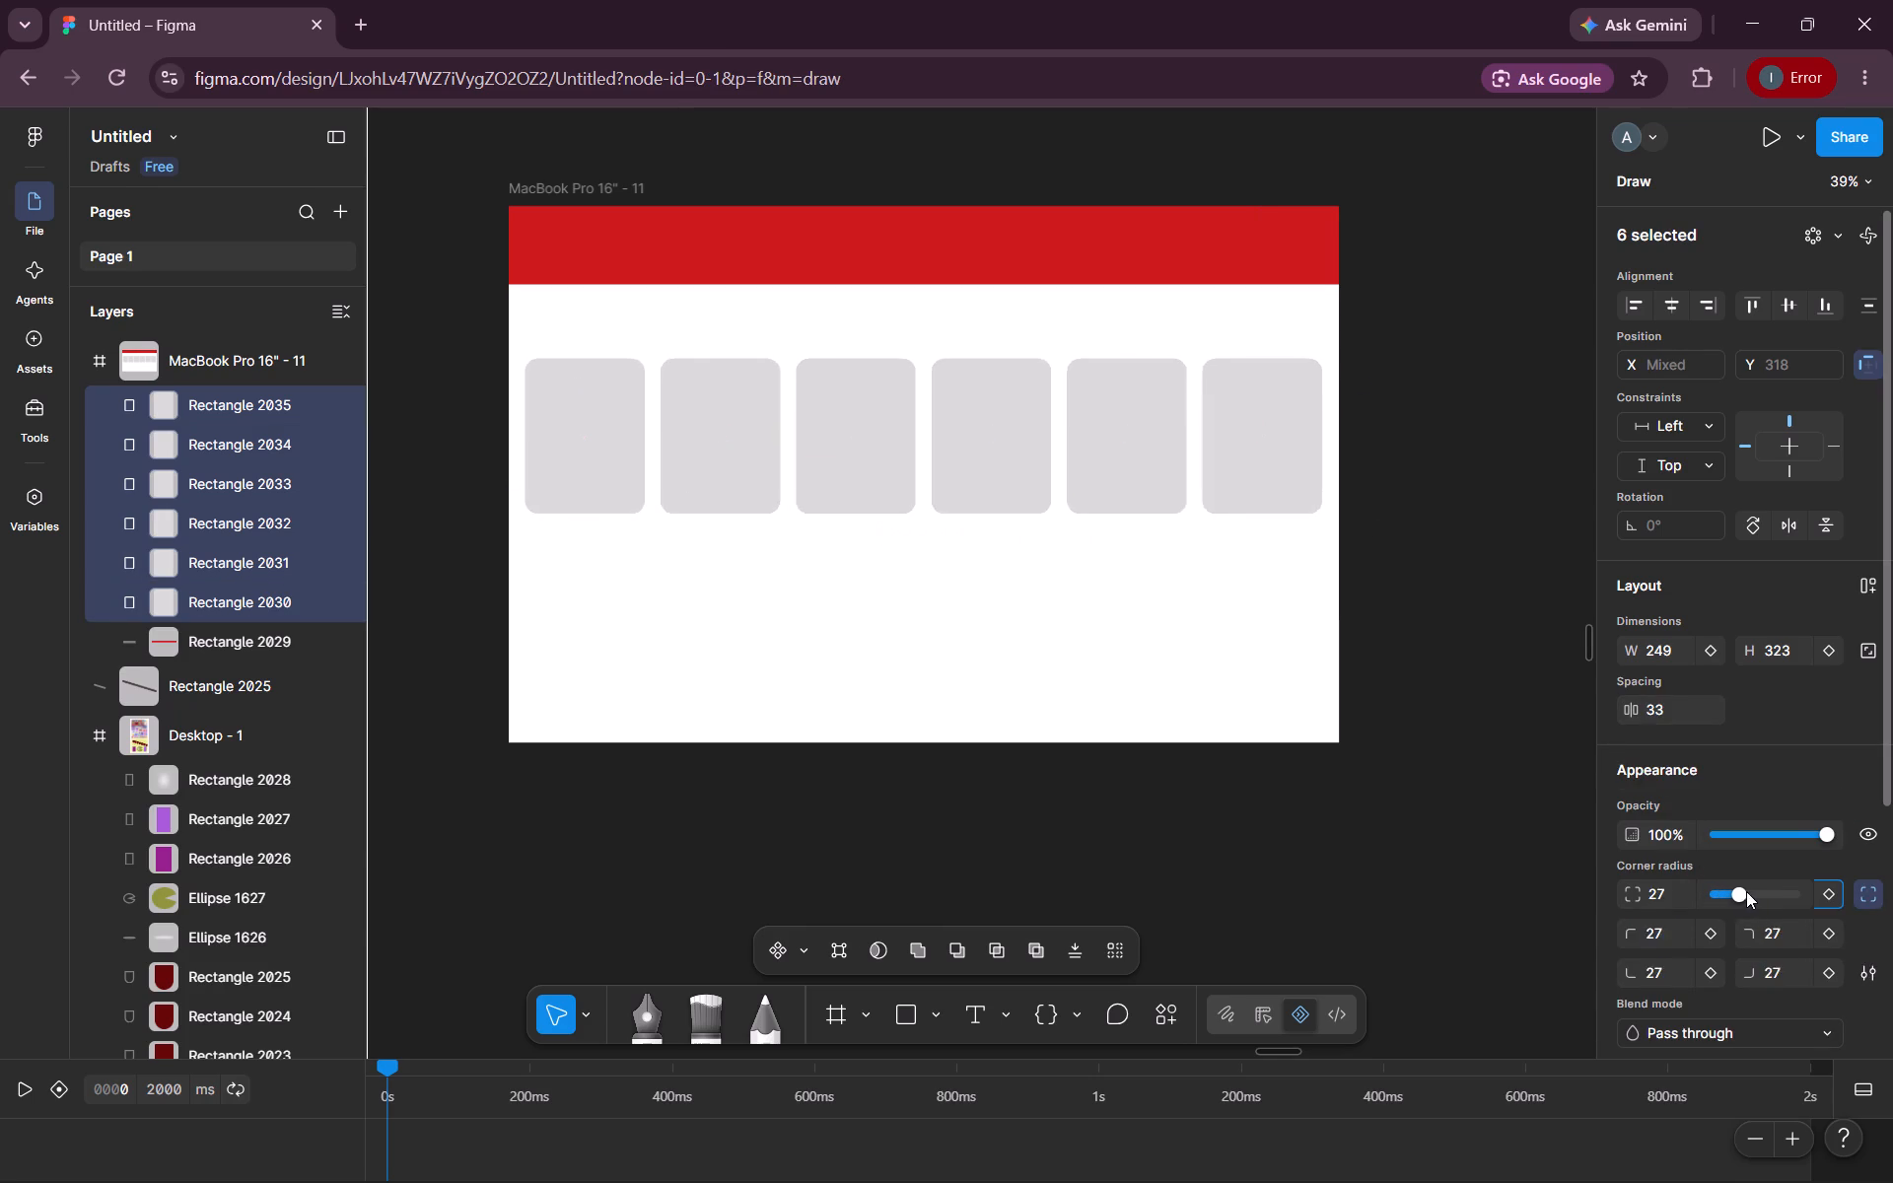
pyautogui.moveTo(1746, 891); pyautogui.dragTo(1759, 892)
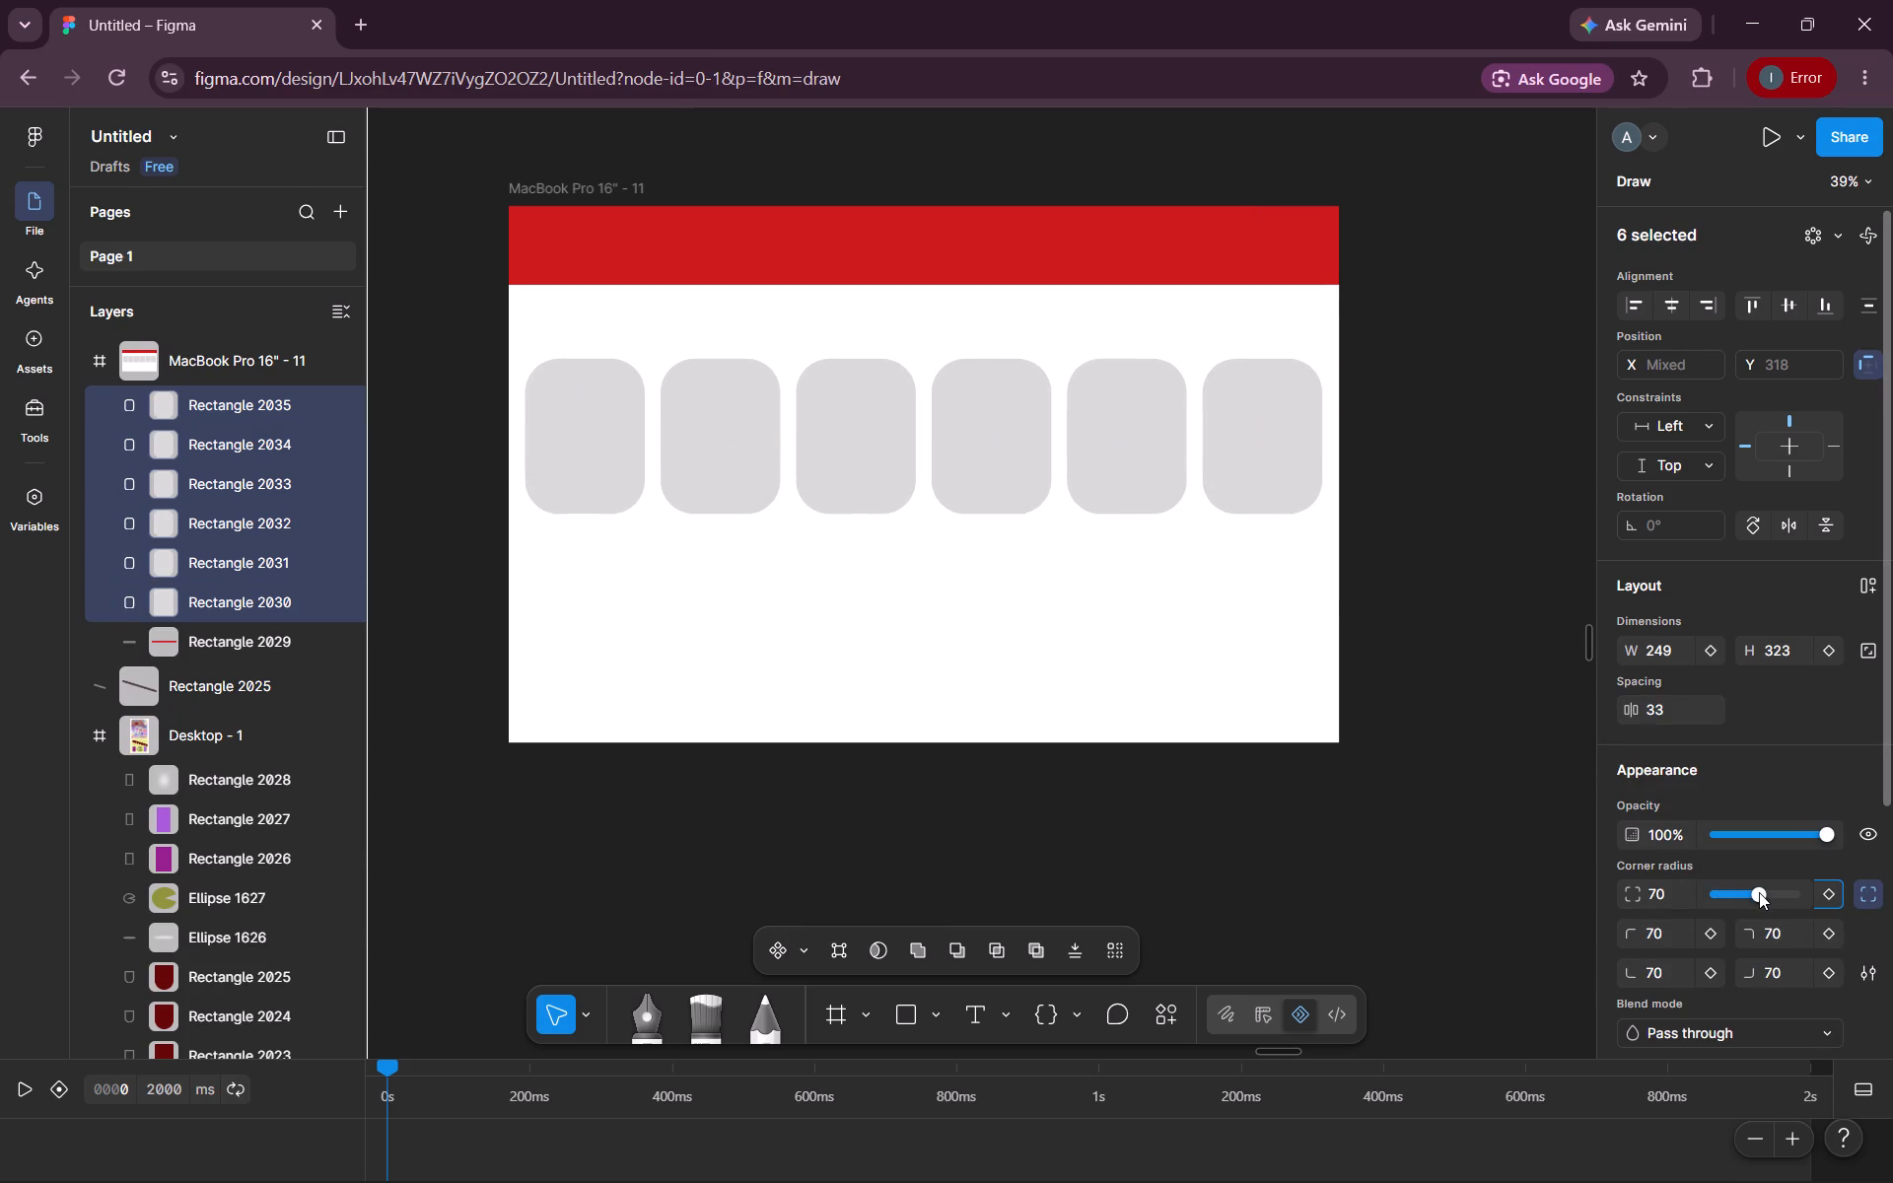
pyautogui.moveTo(1759, 892); pyautogui.dragTo(1750, 894)
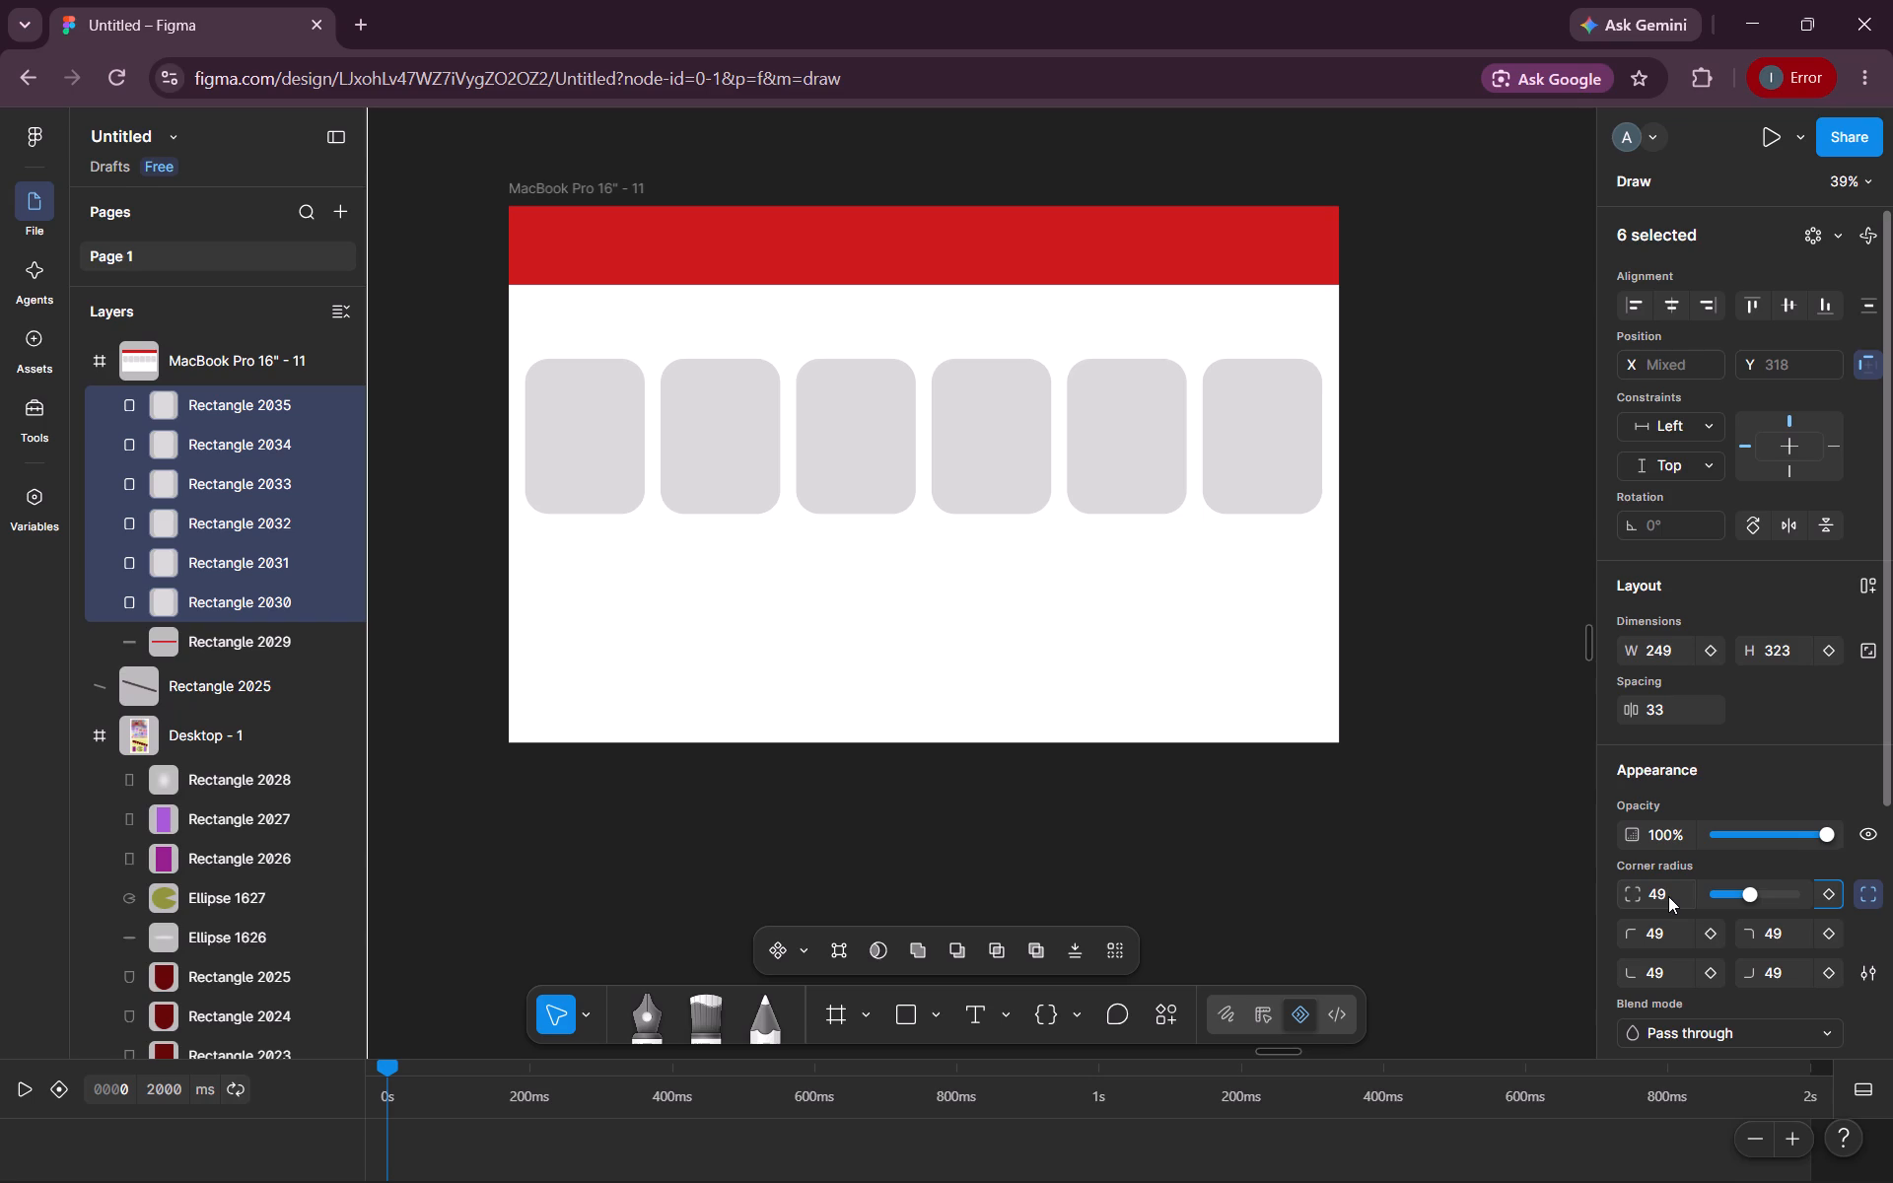
pyautogui.doubleClick(1668, 896)
pyautogui.write('40')
pyautogui.press('Return')
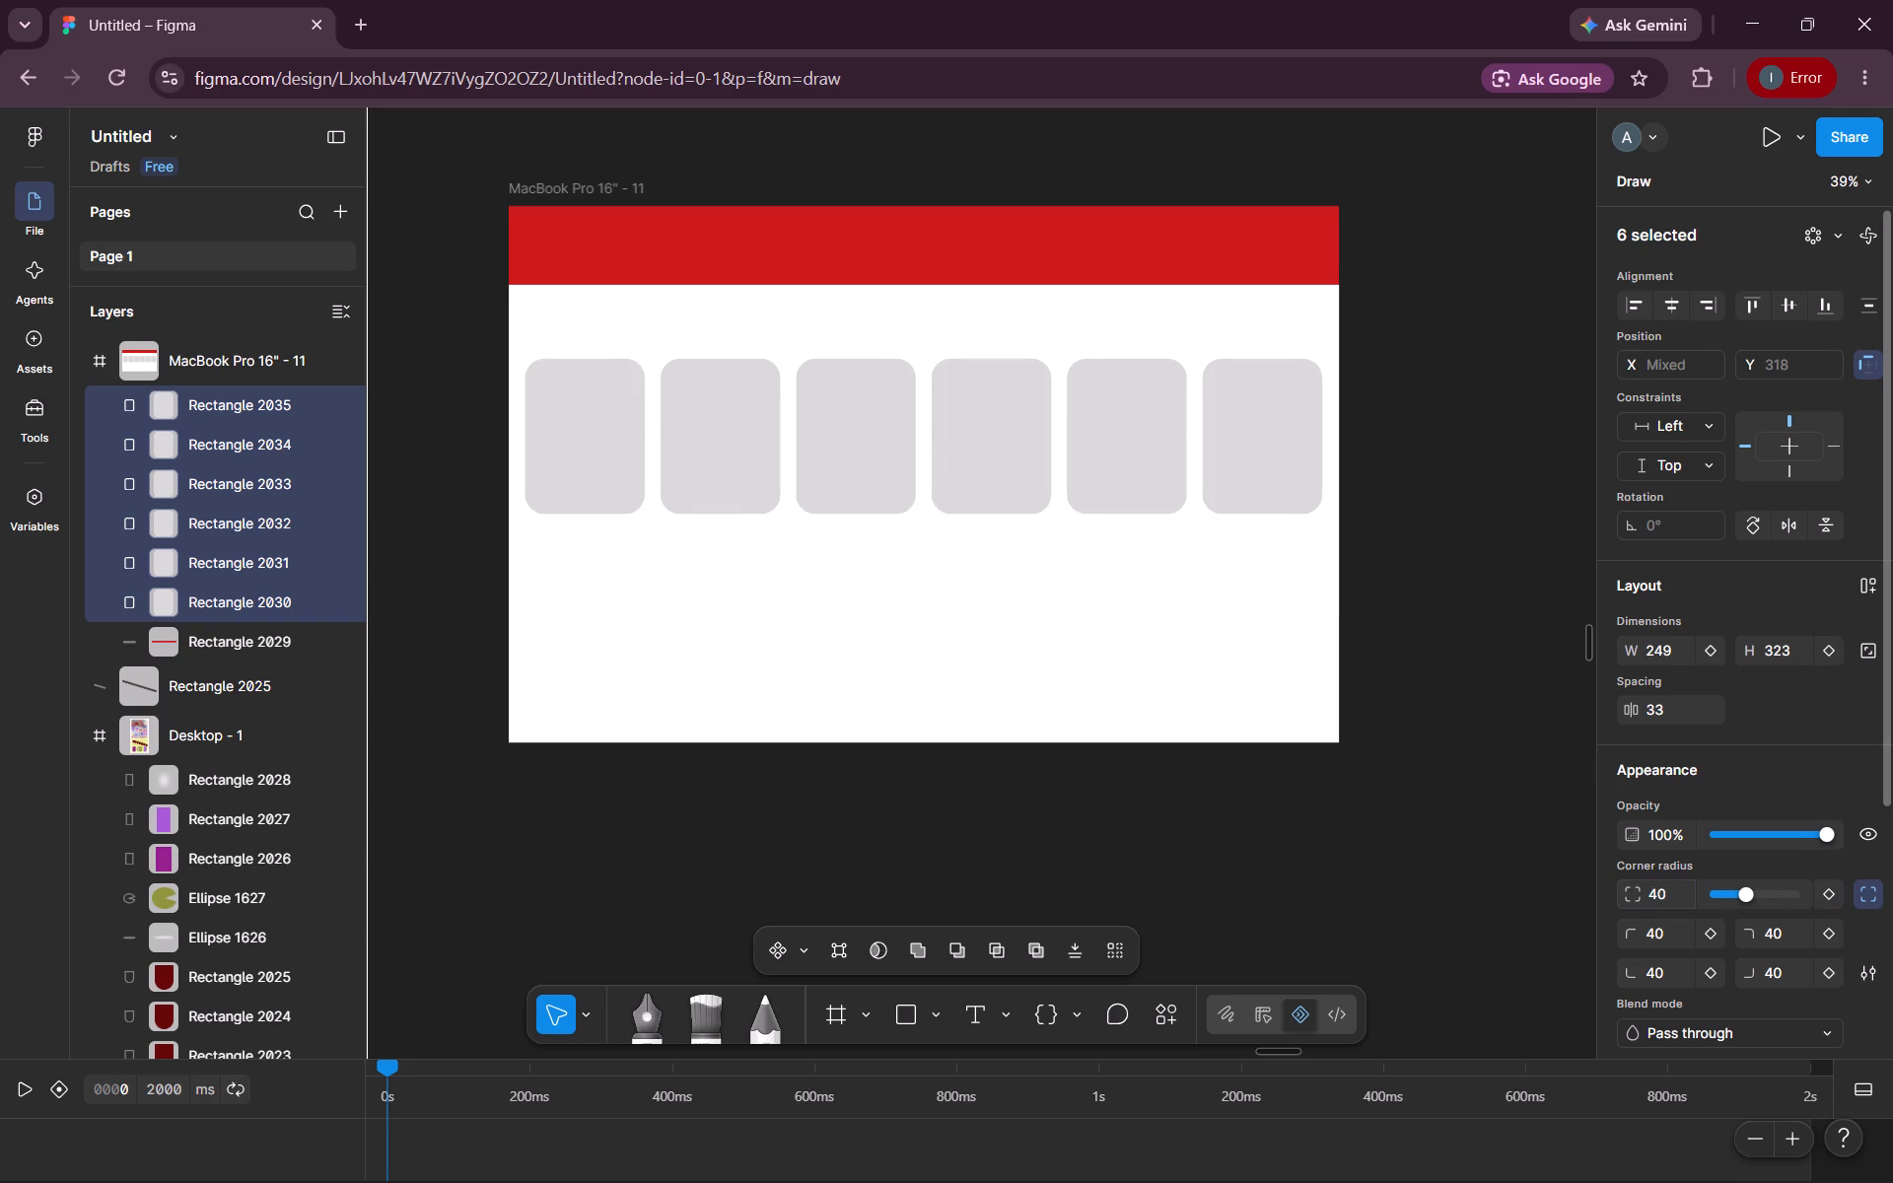
pyautogui.click(1746, 751)
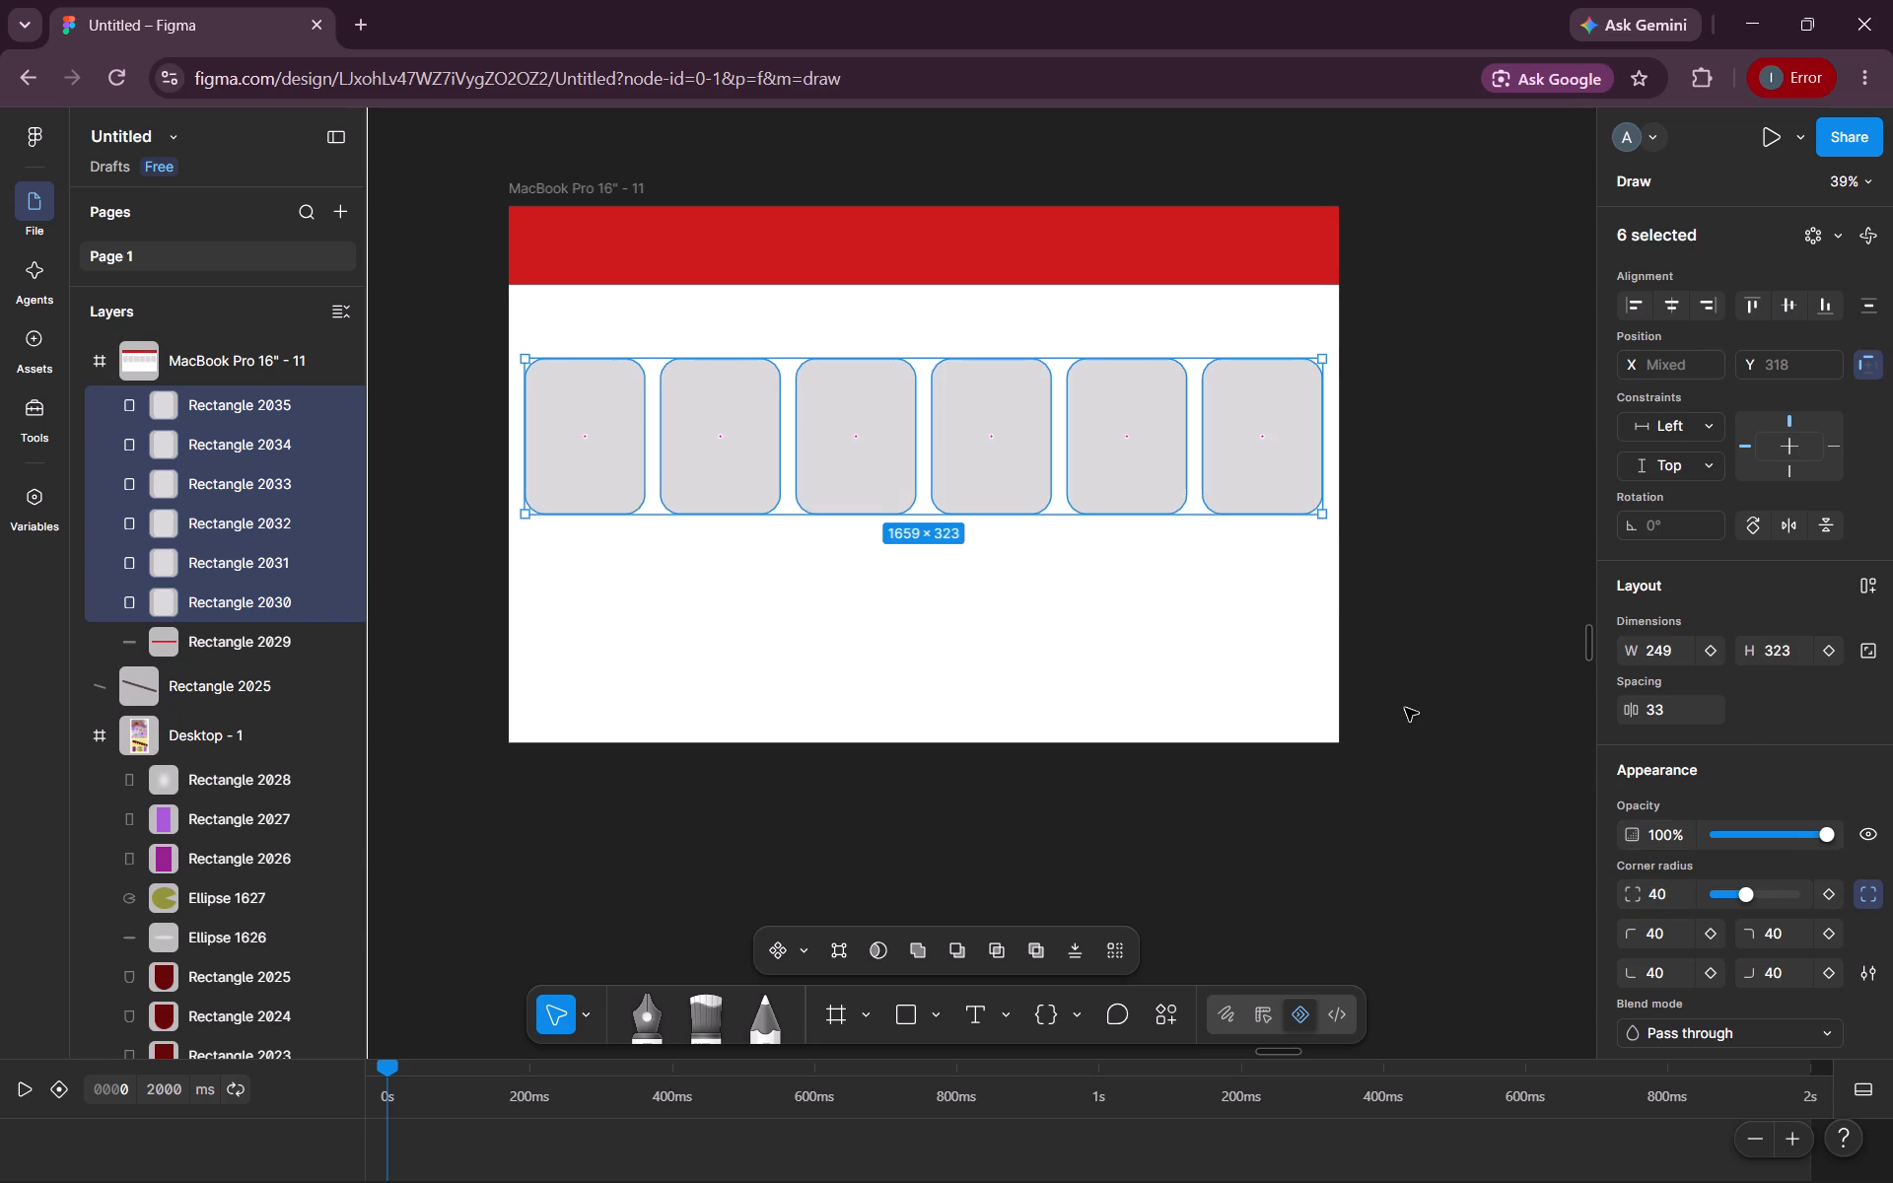
pyautogui.click(1405, 708)
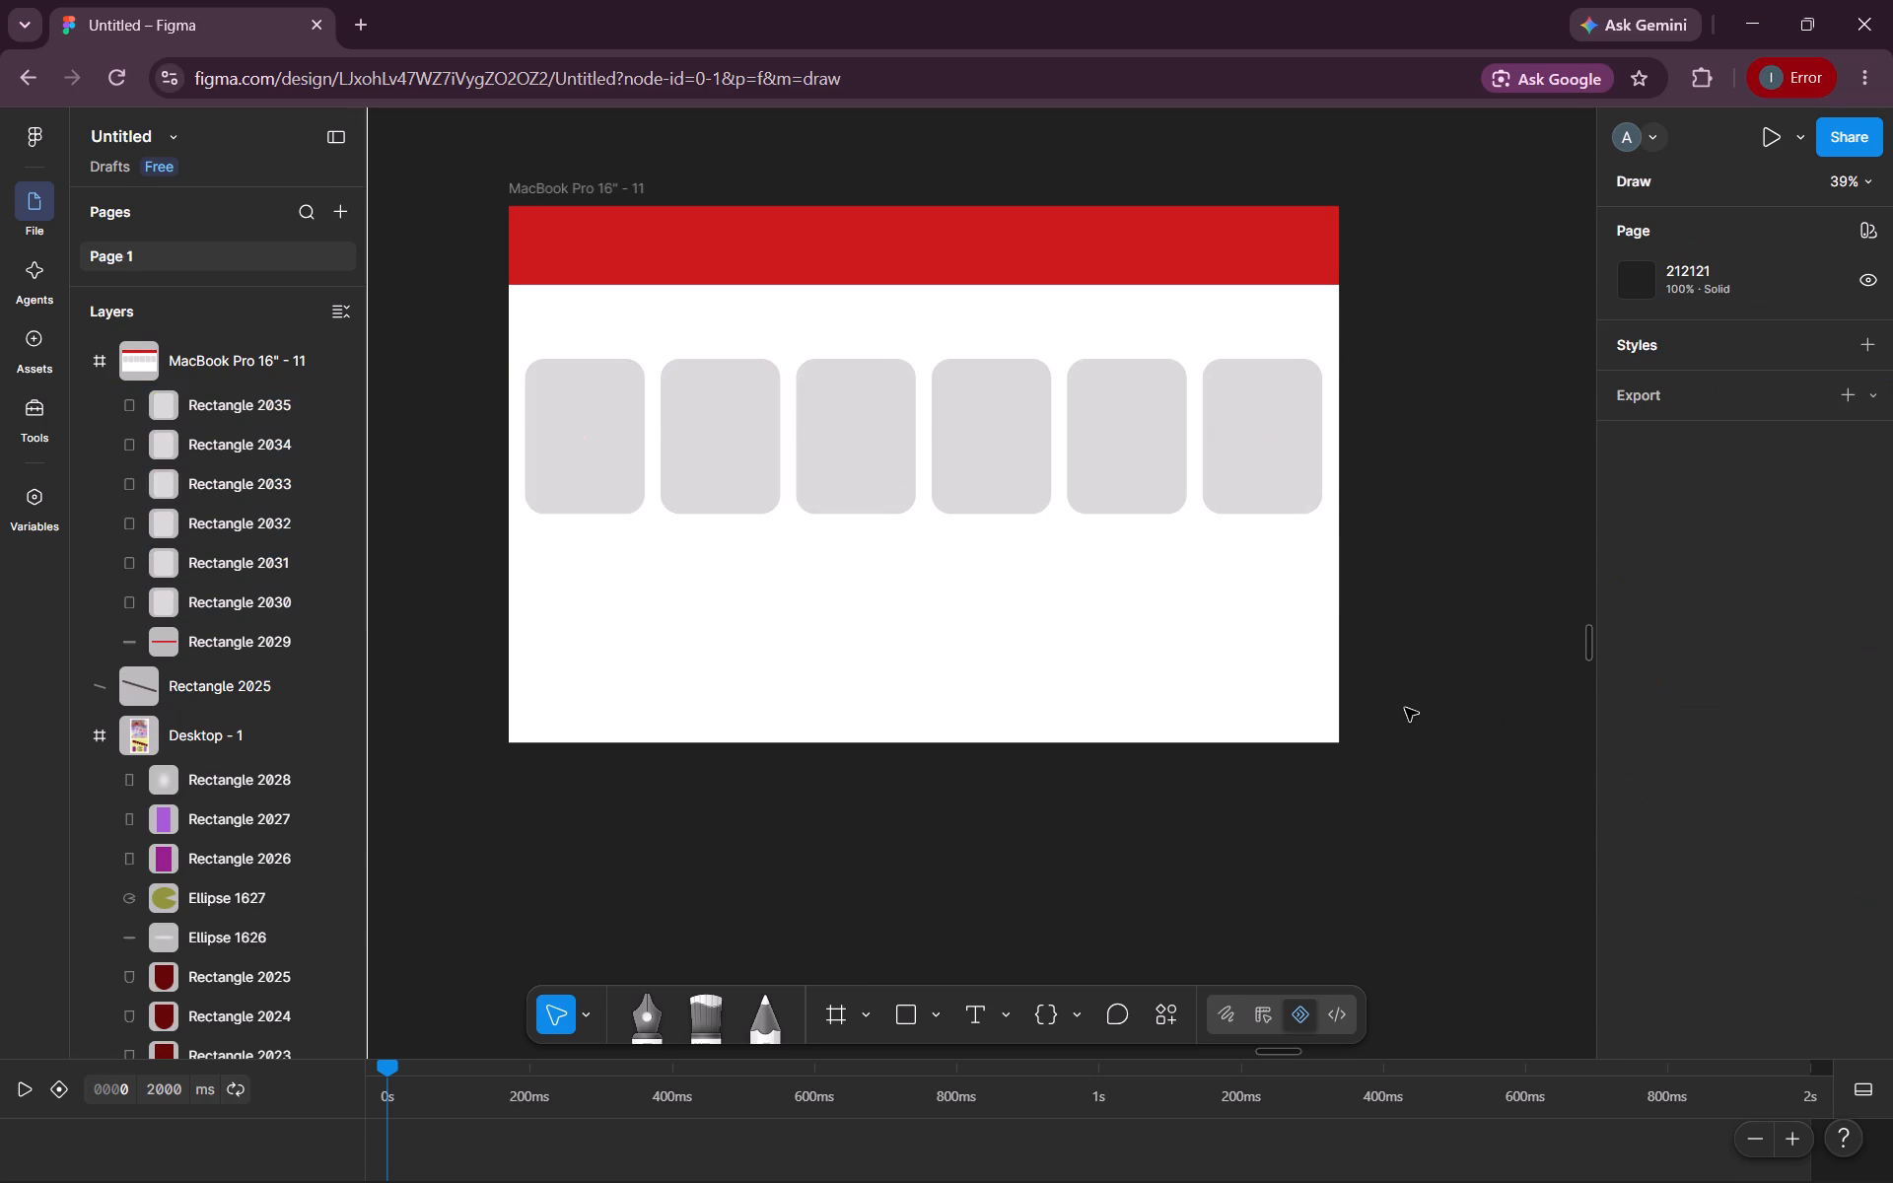
# Draw a wide rectangle about 1648×259 beneath the row of six cards in the MacBook Pro 16" frame.
pyautogui.scroll(-2, 1405, 708)
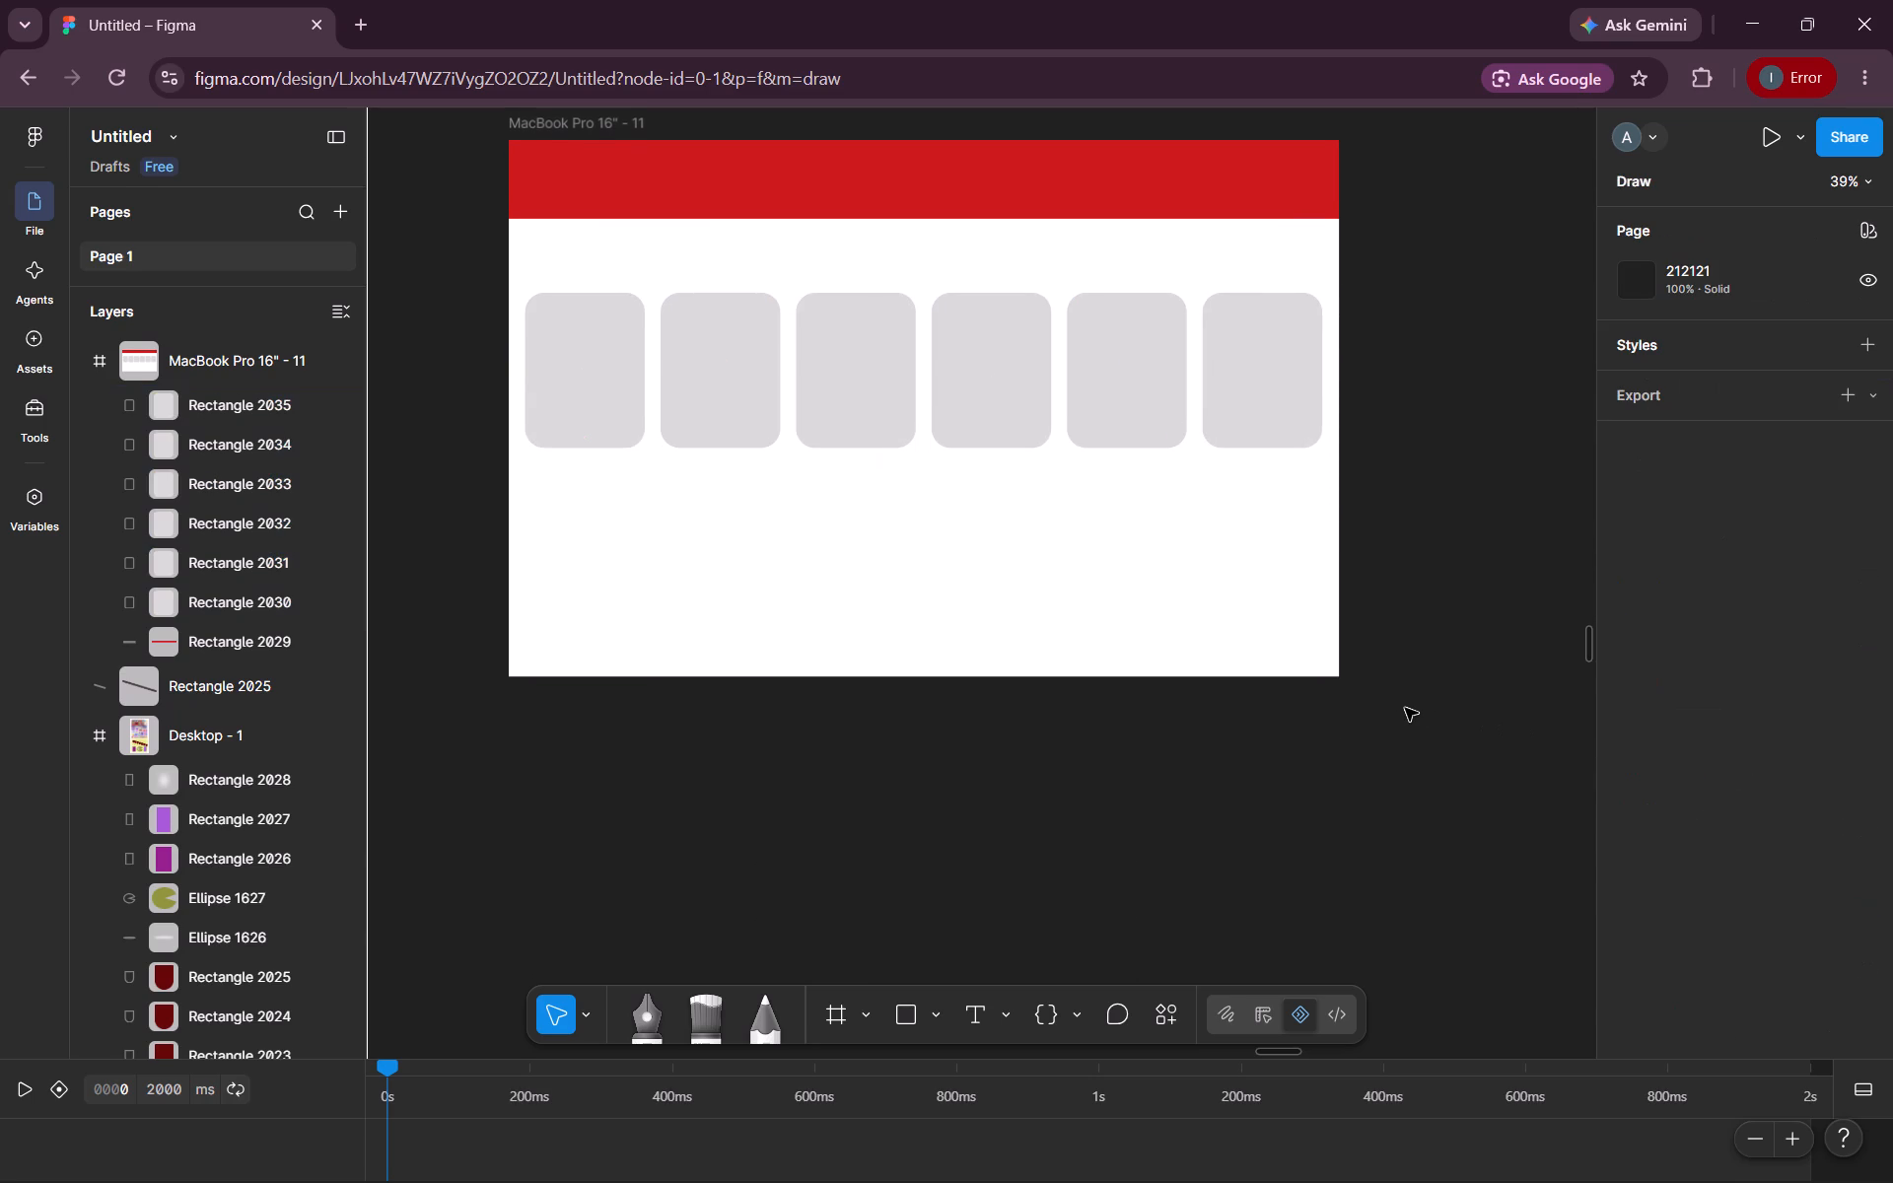
pyautogui.scroll(-1, 1405, 708)
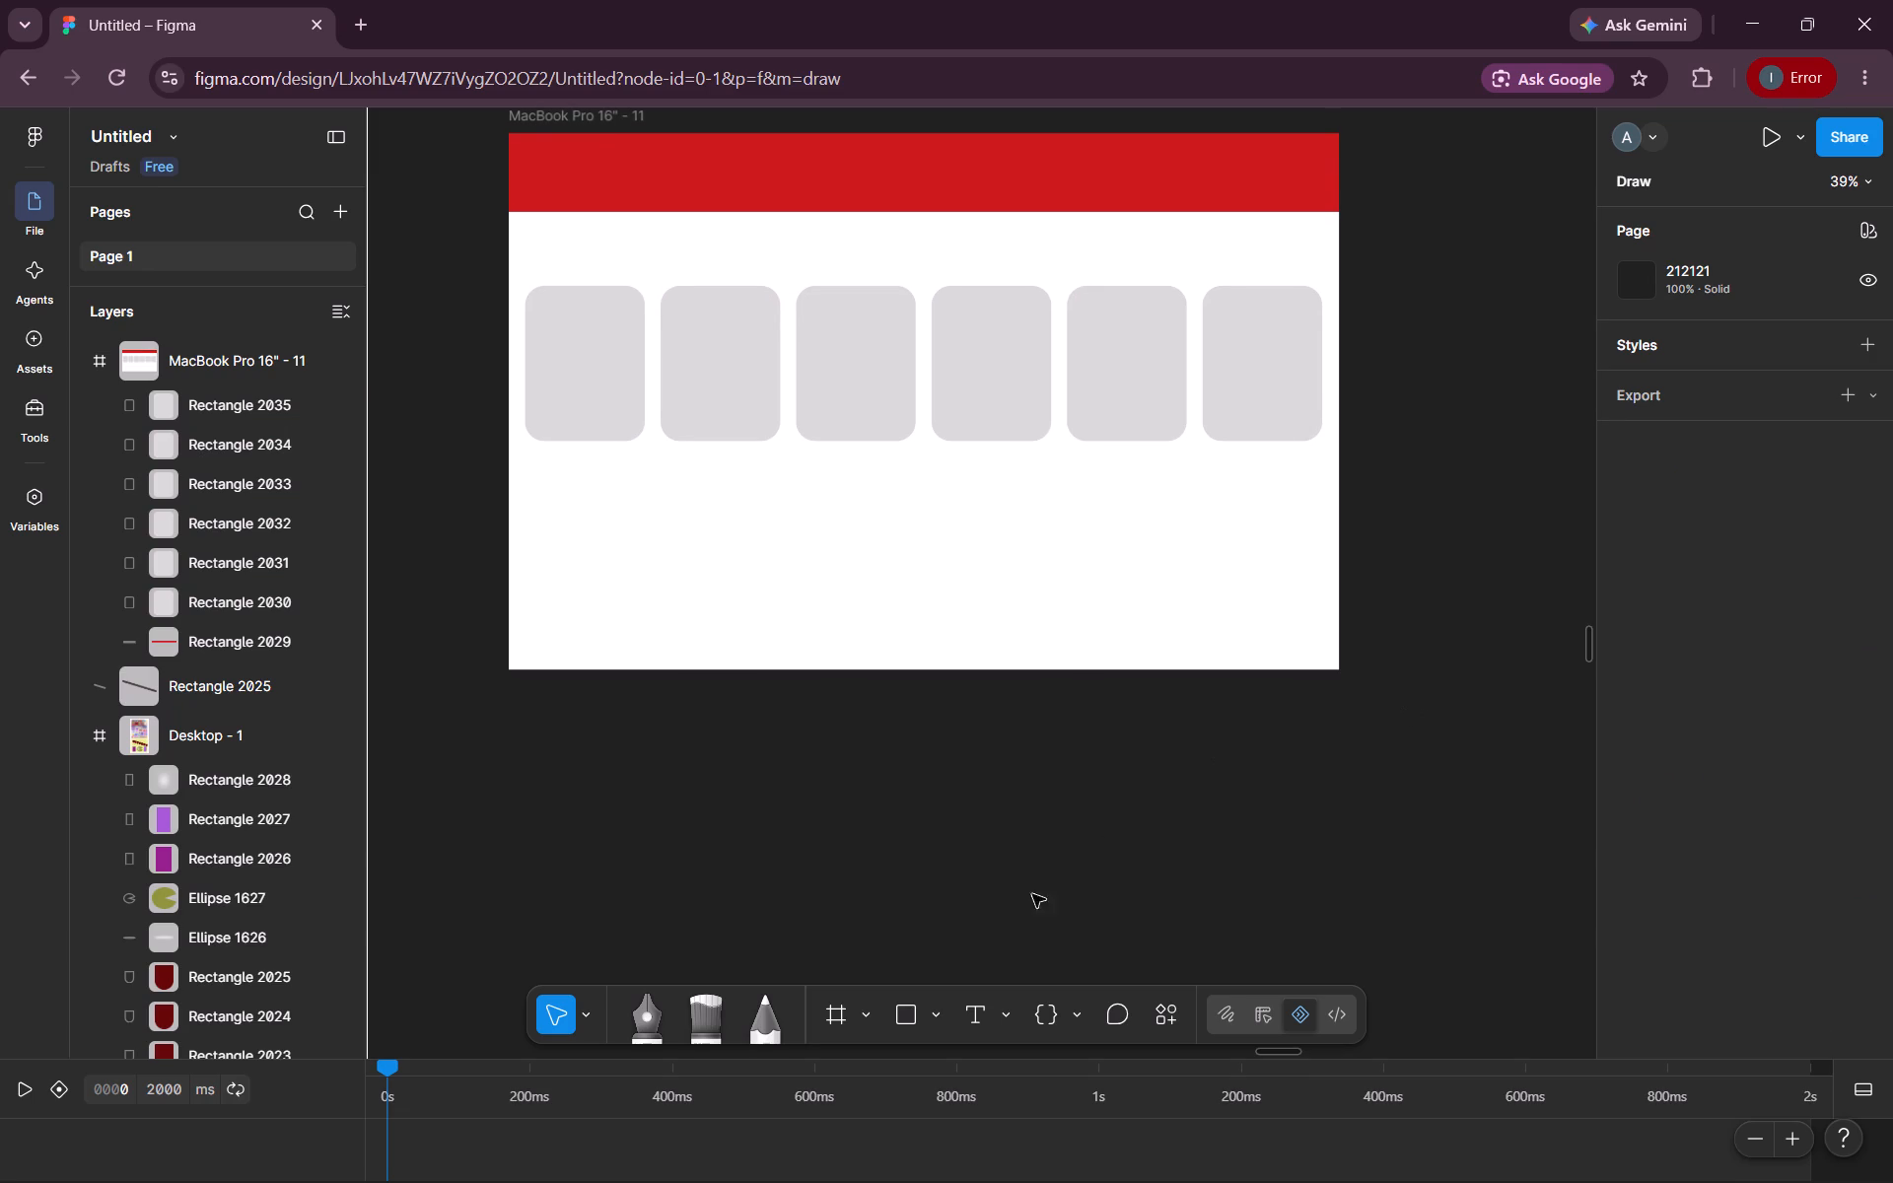
pyautogui.click(909, 1013)
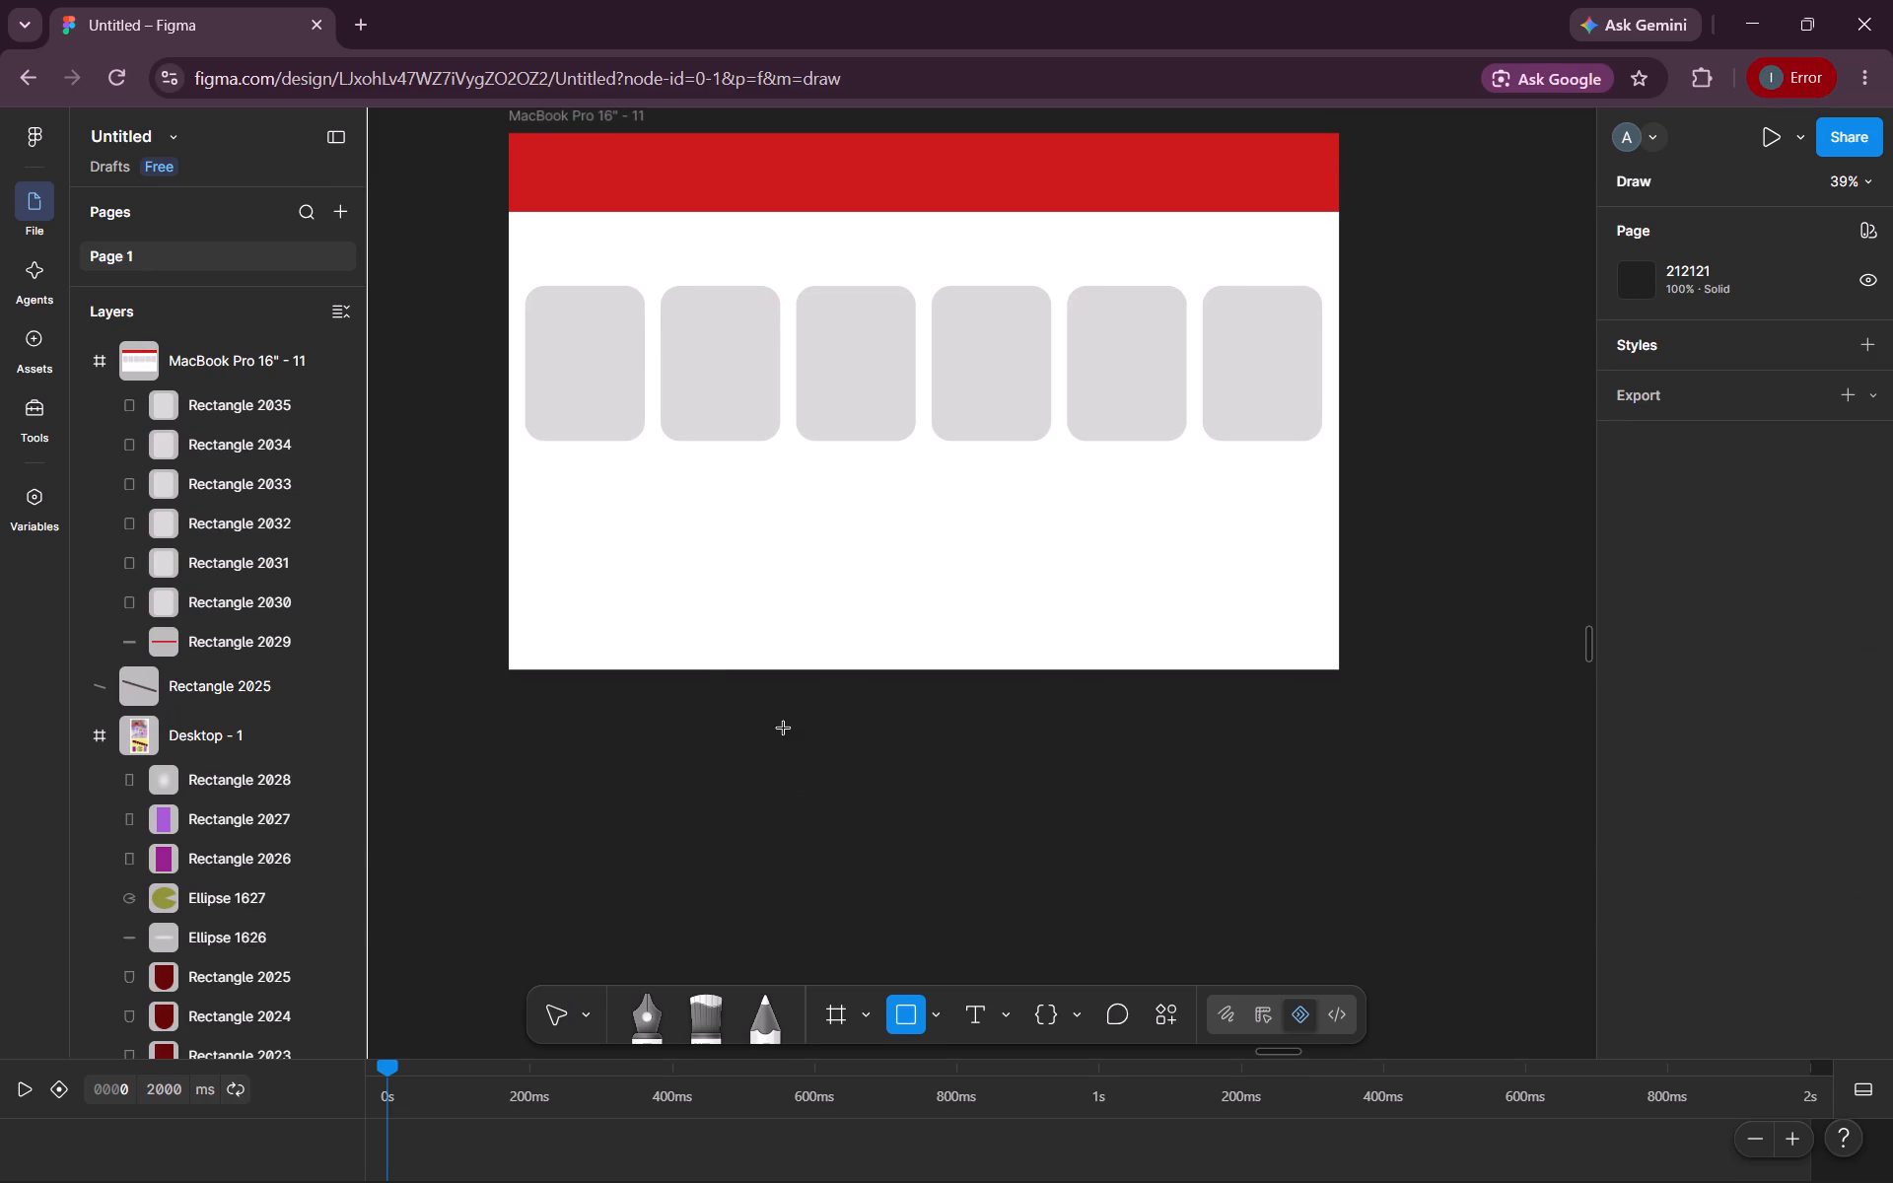
pyautogui.moveTo(529, 493); pyautogui.dragTo(703, 533)
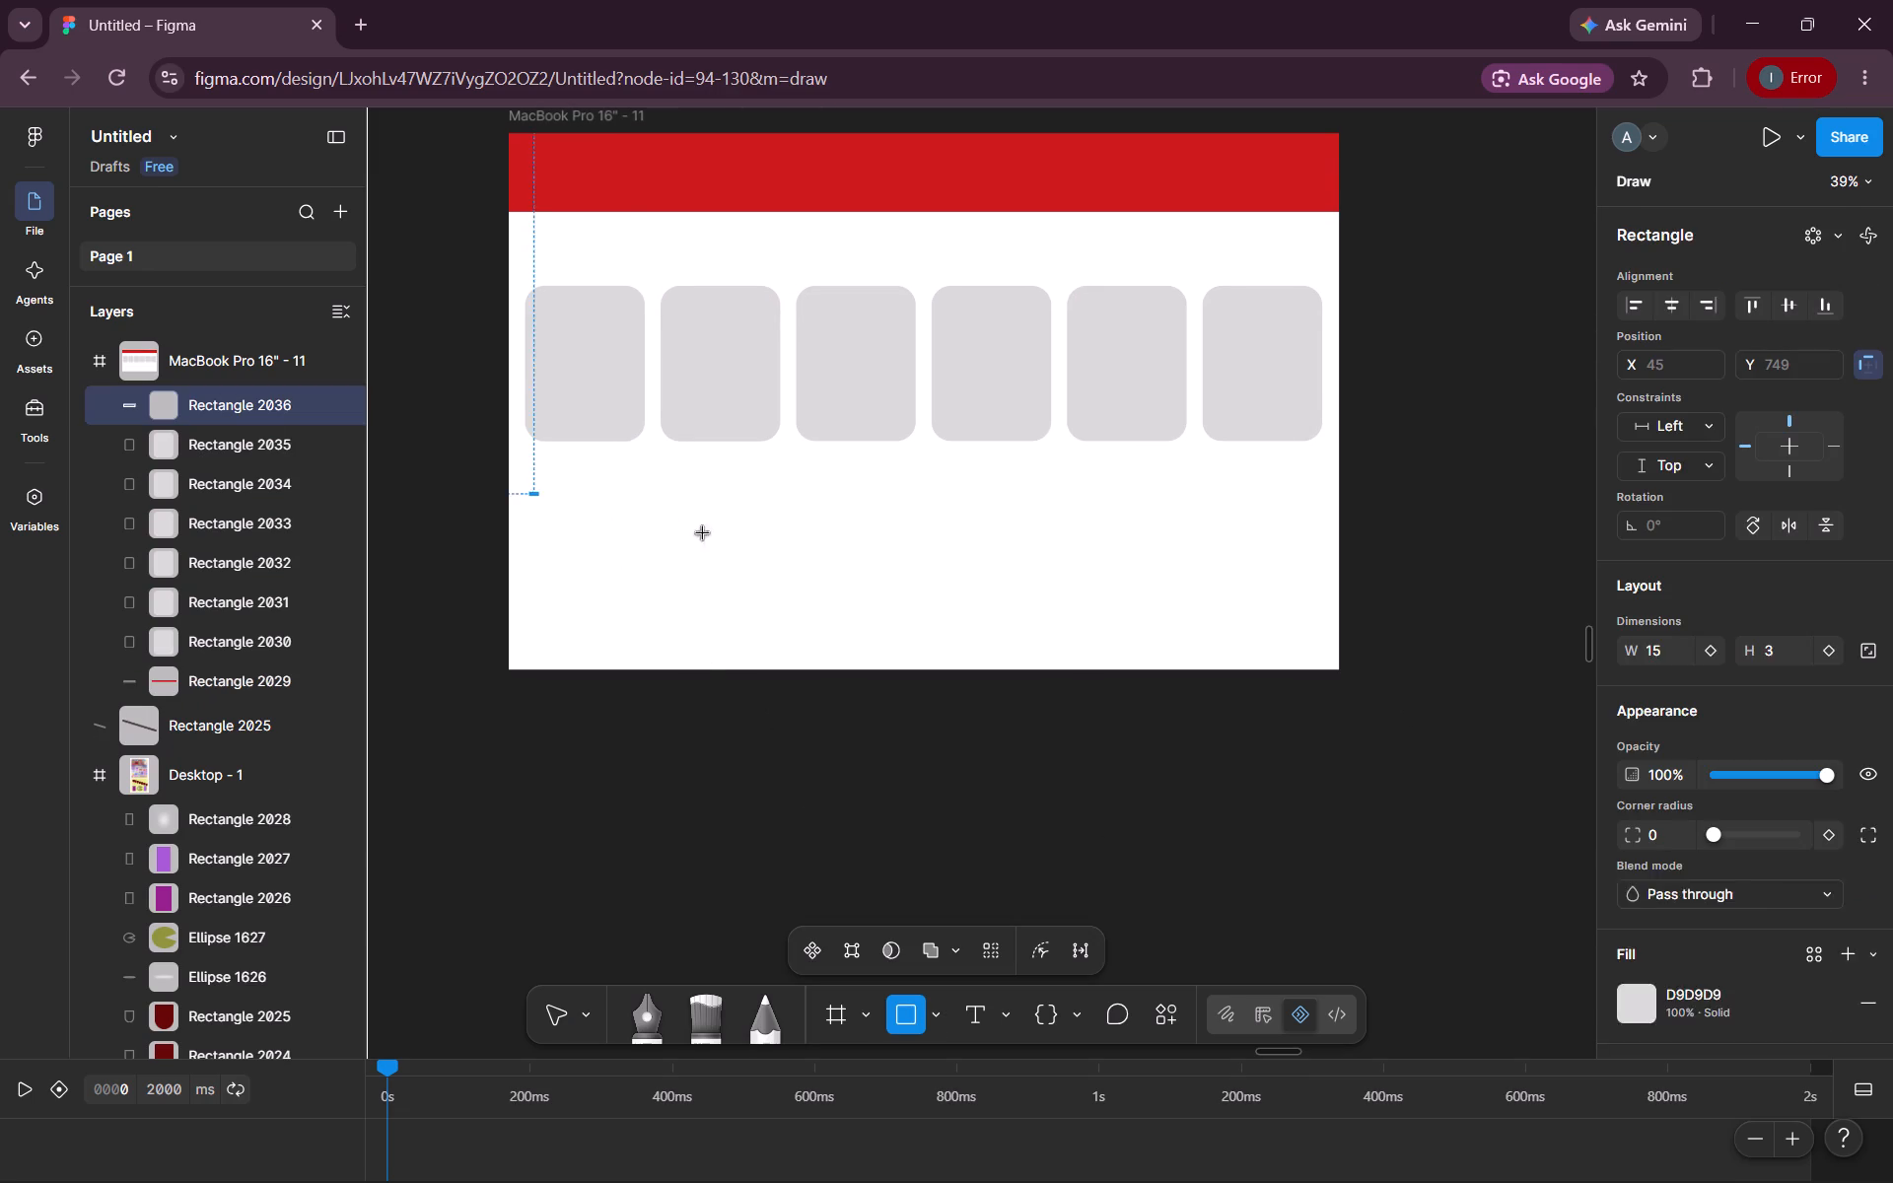
pyautogui.moveTo(703, 533); pyautogui.dragTo(1301, 614)
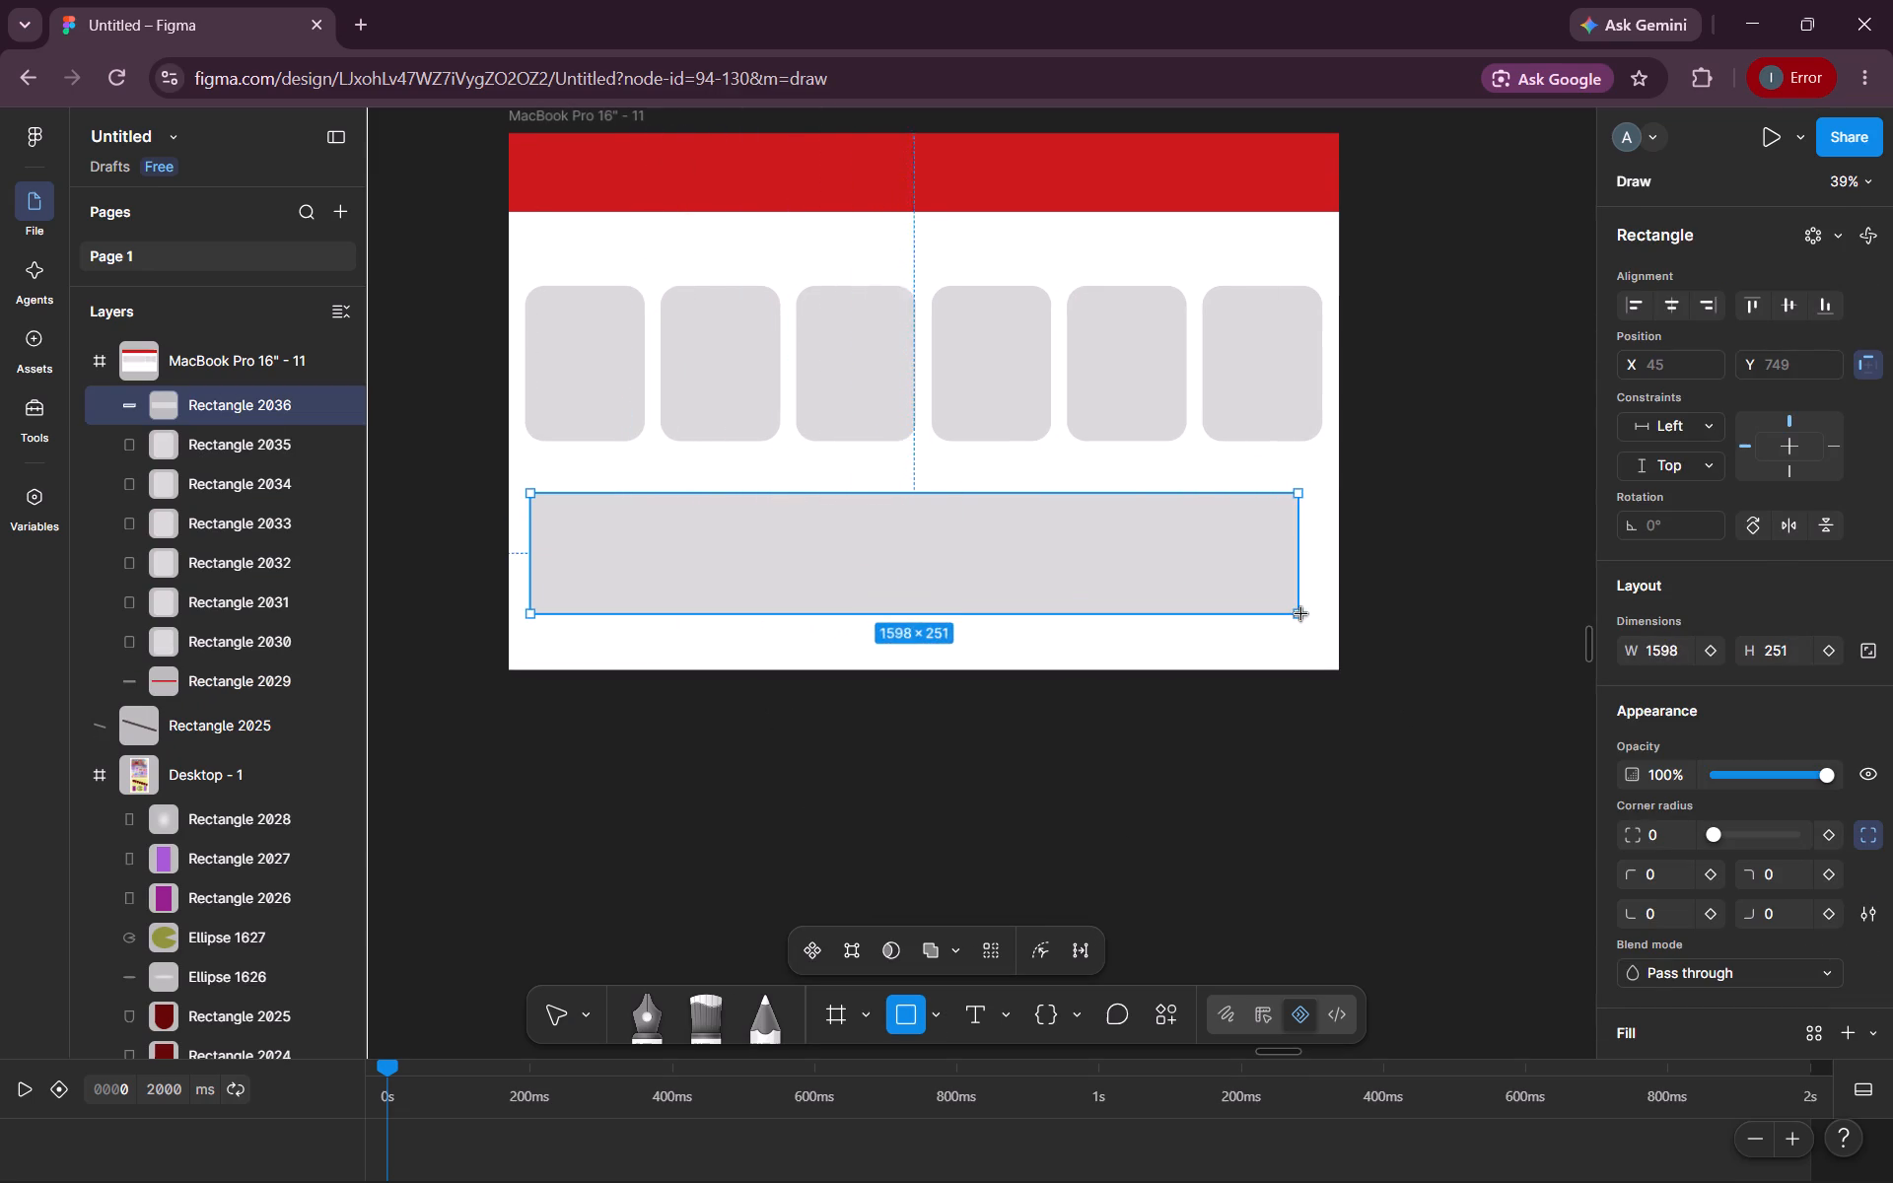
pyautogui.moveTo(1301, 614); pyautogui.dragTo(1316, 617)
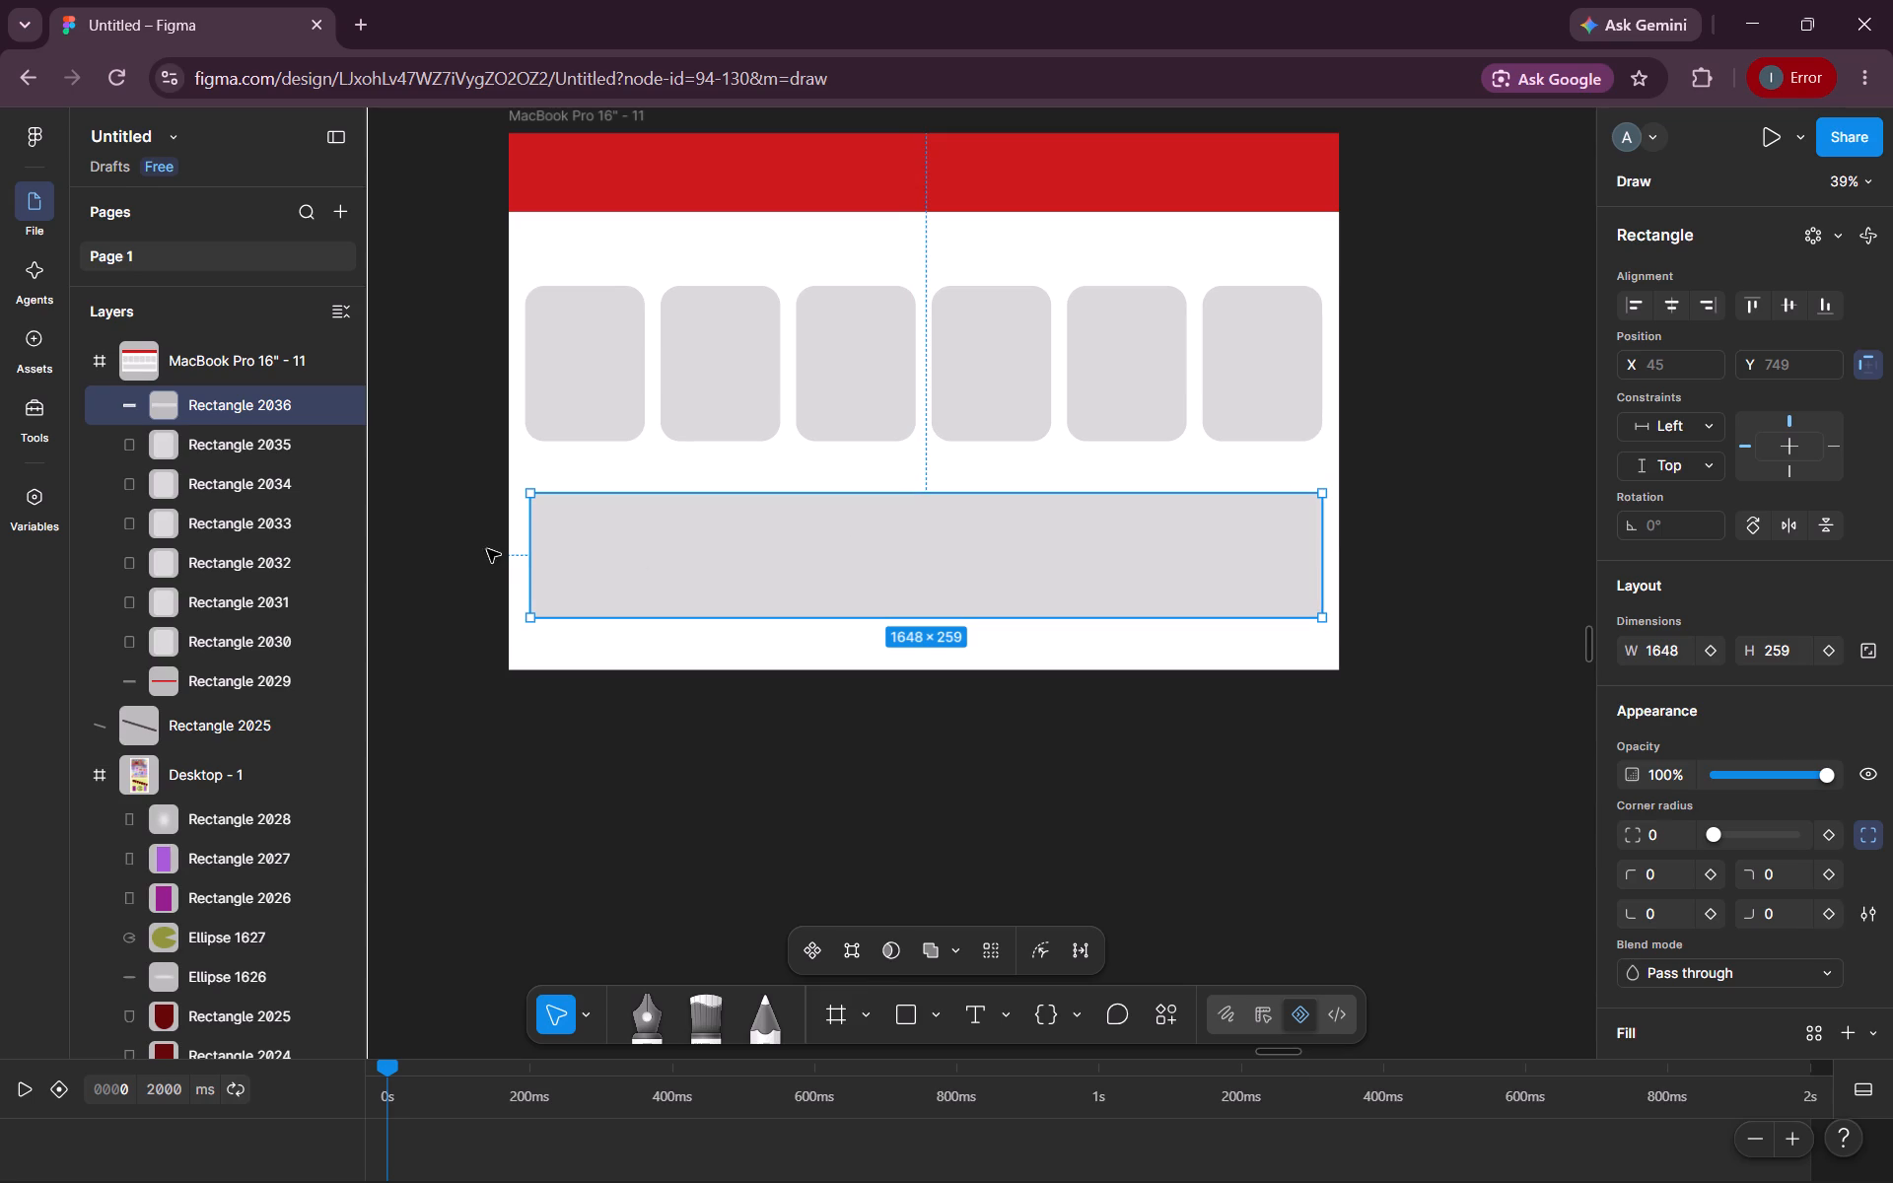
# Resize the wide rectangle to about 1659×346, matching the card row's width and extending it both upward and downward.
pyautogui.click(533, 557)
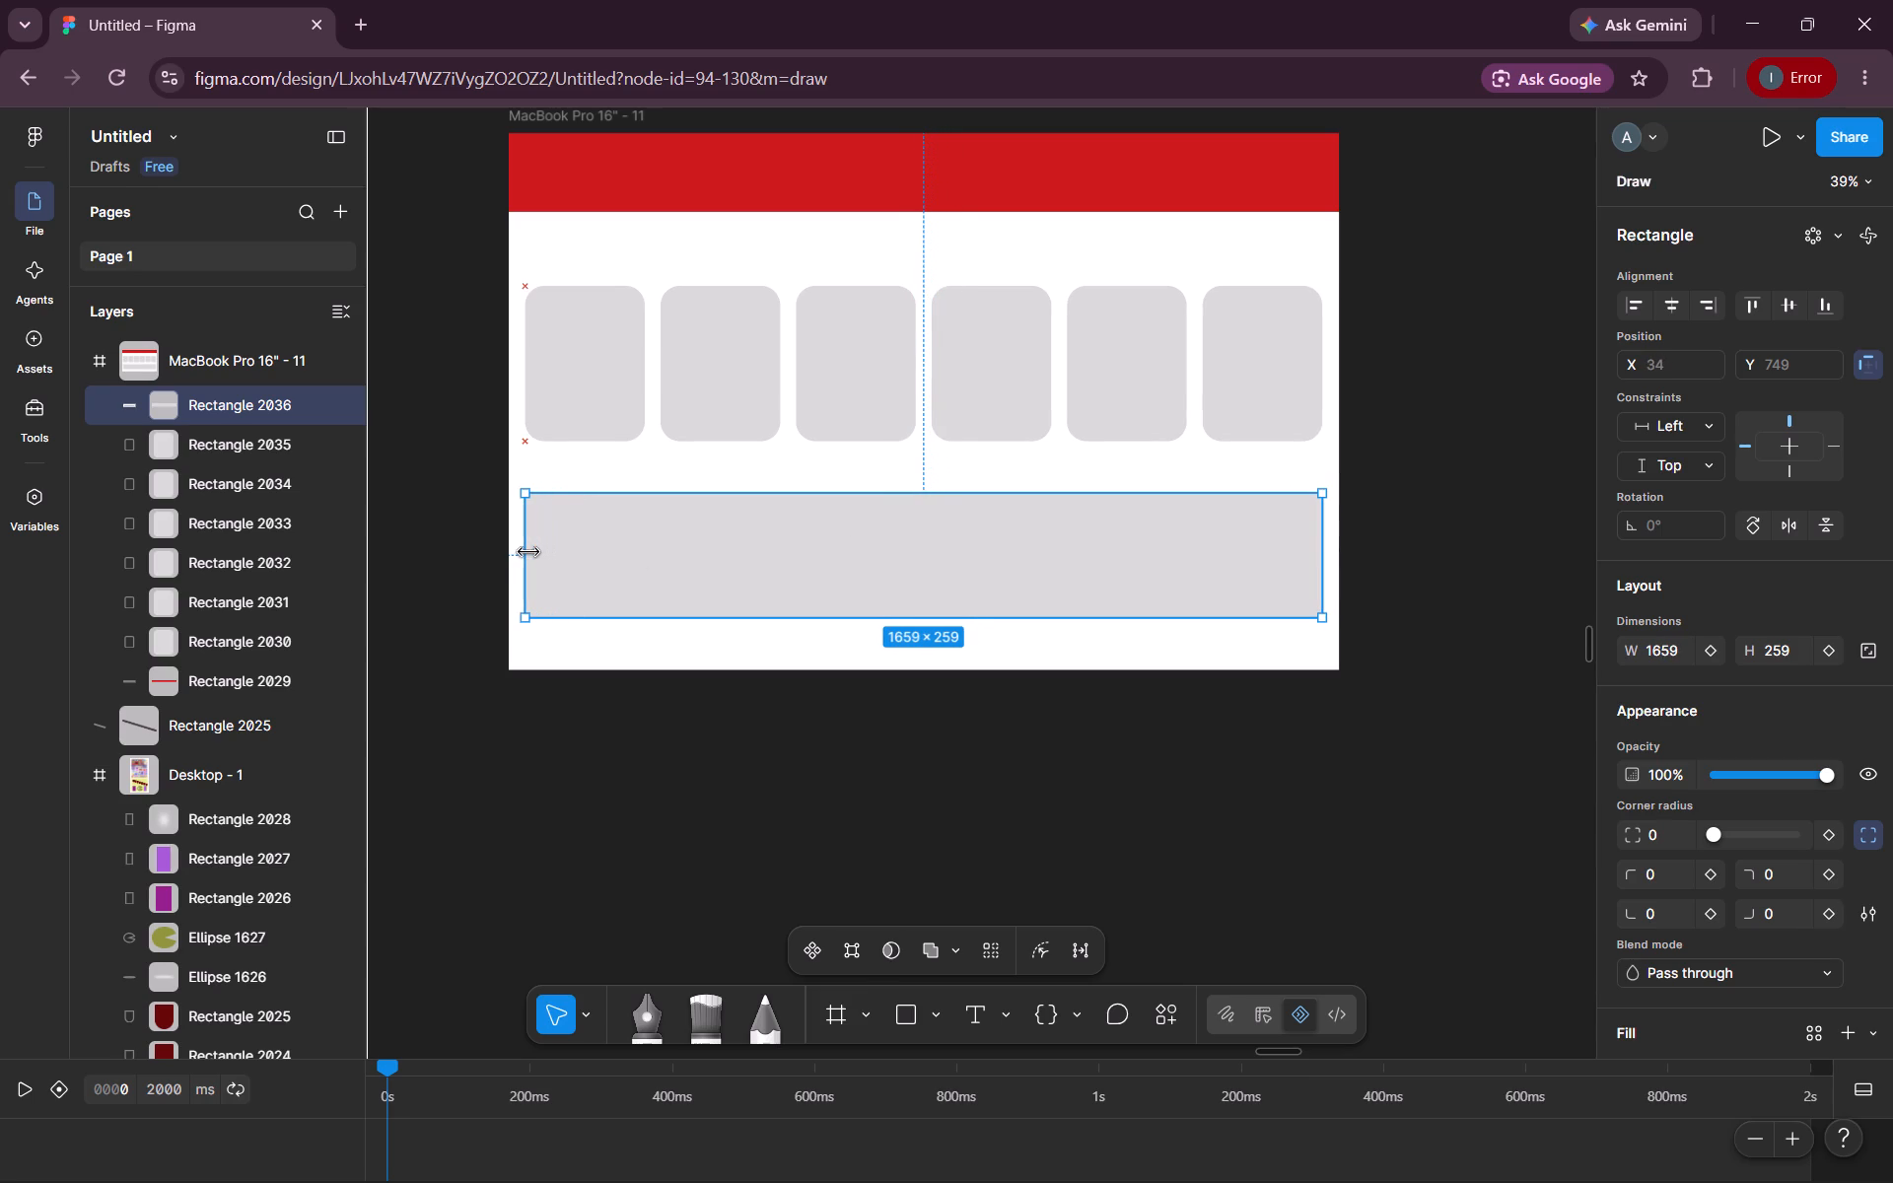
pyautogui.moveTo(908, 621); pyautogui.dragTo(908, 634)
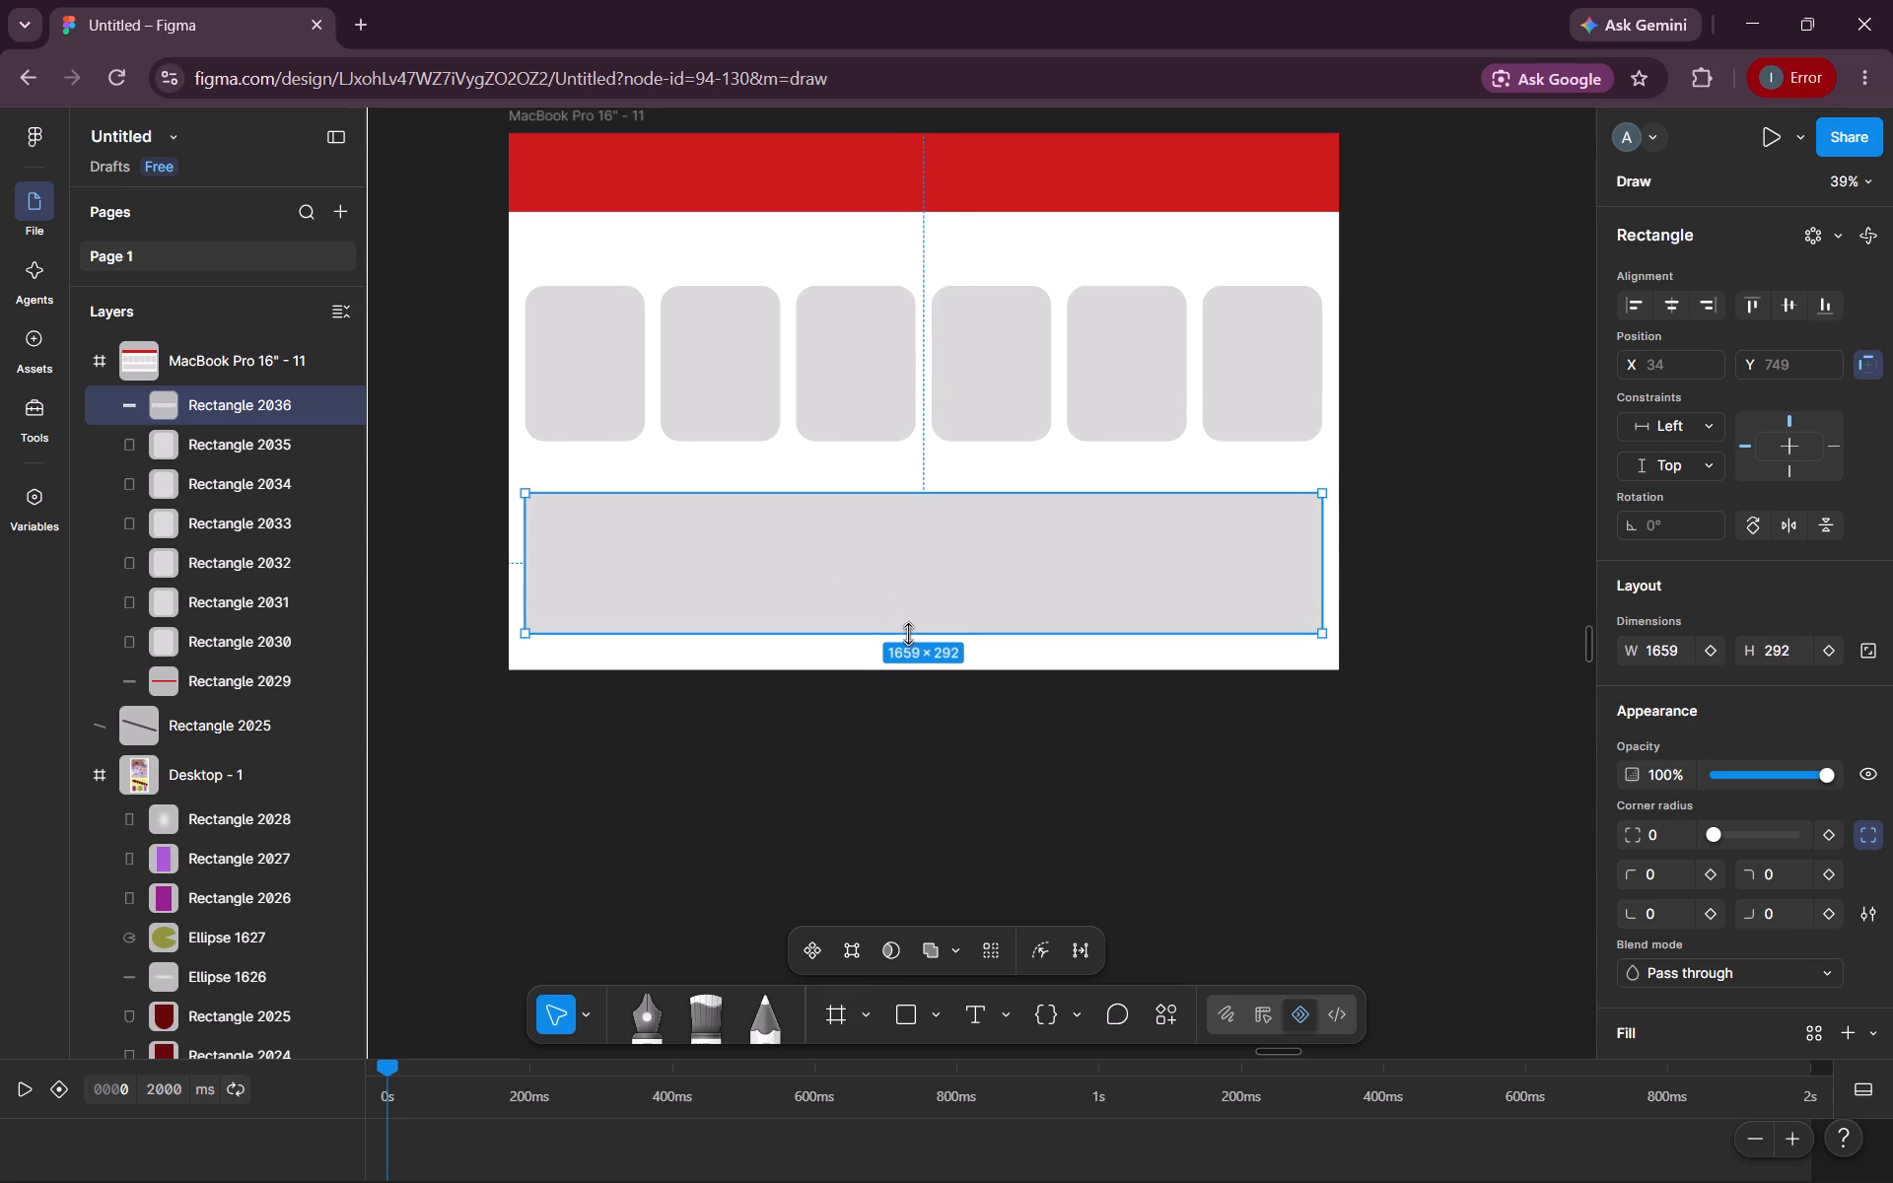
pyautogui.moveTo(908, 634); pyautogui.dragTo(910, 643)
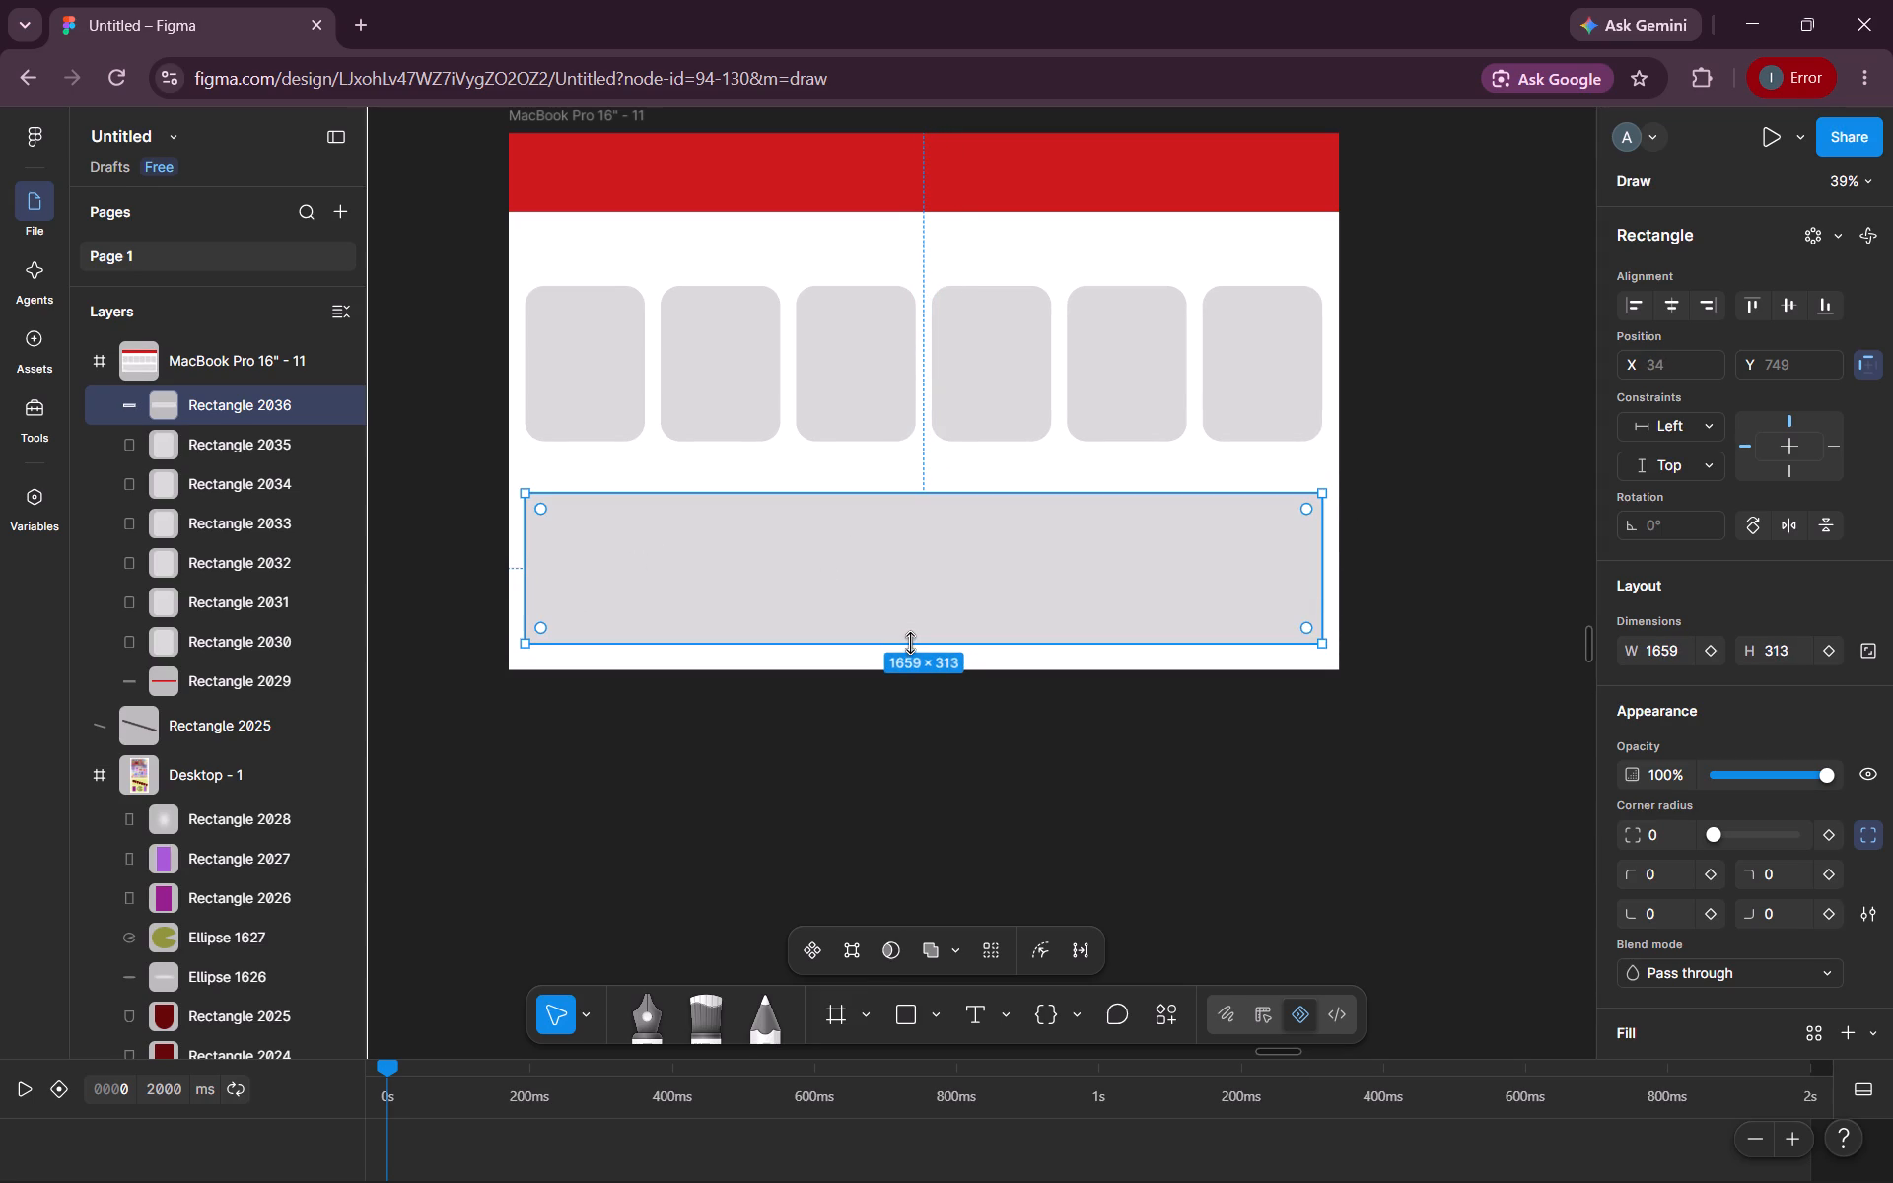
pyautogui.moveTo(936, 498); pyautogui.dragTo(932, 477)
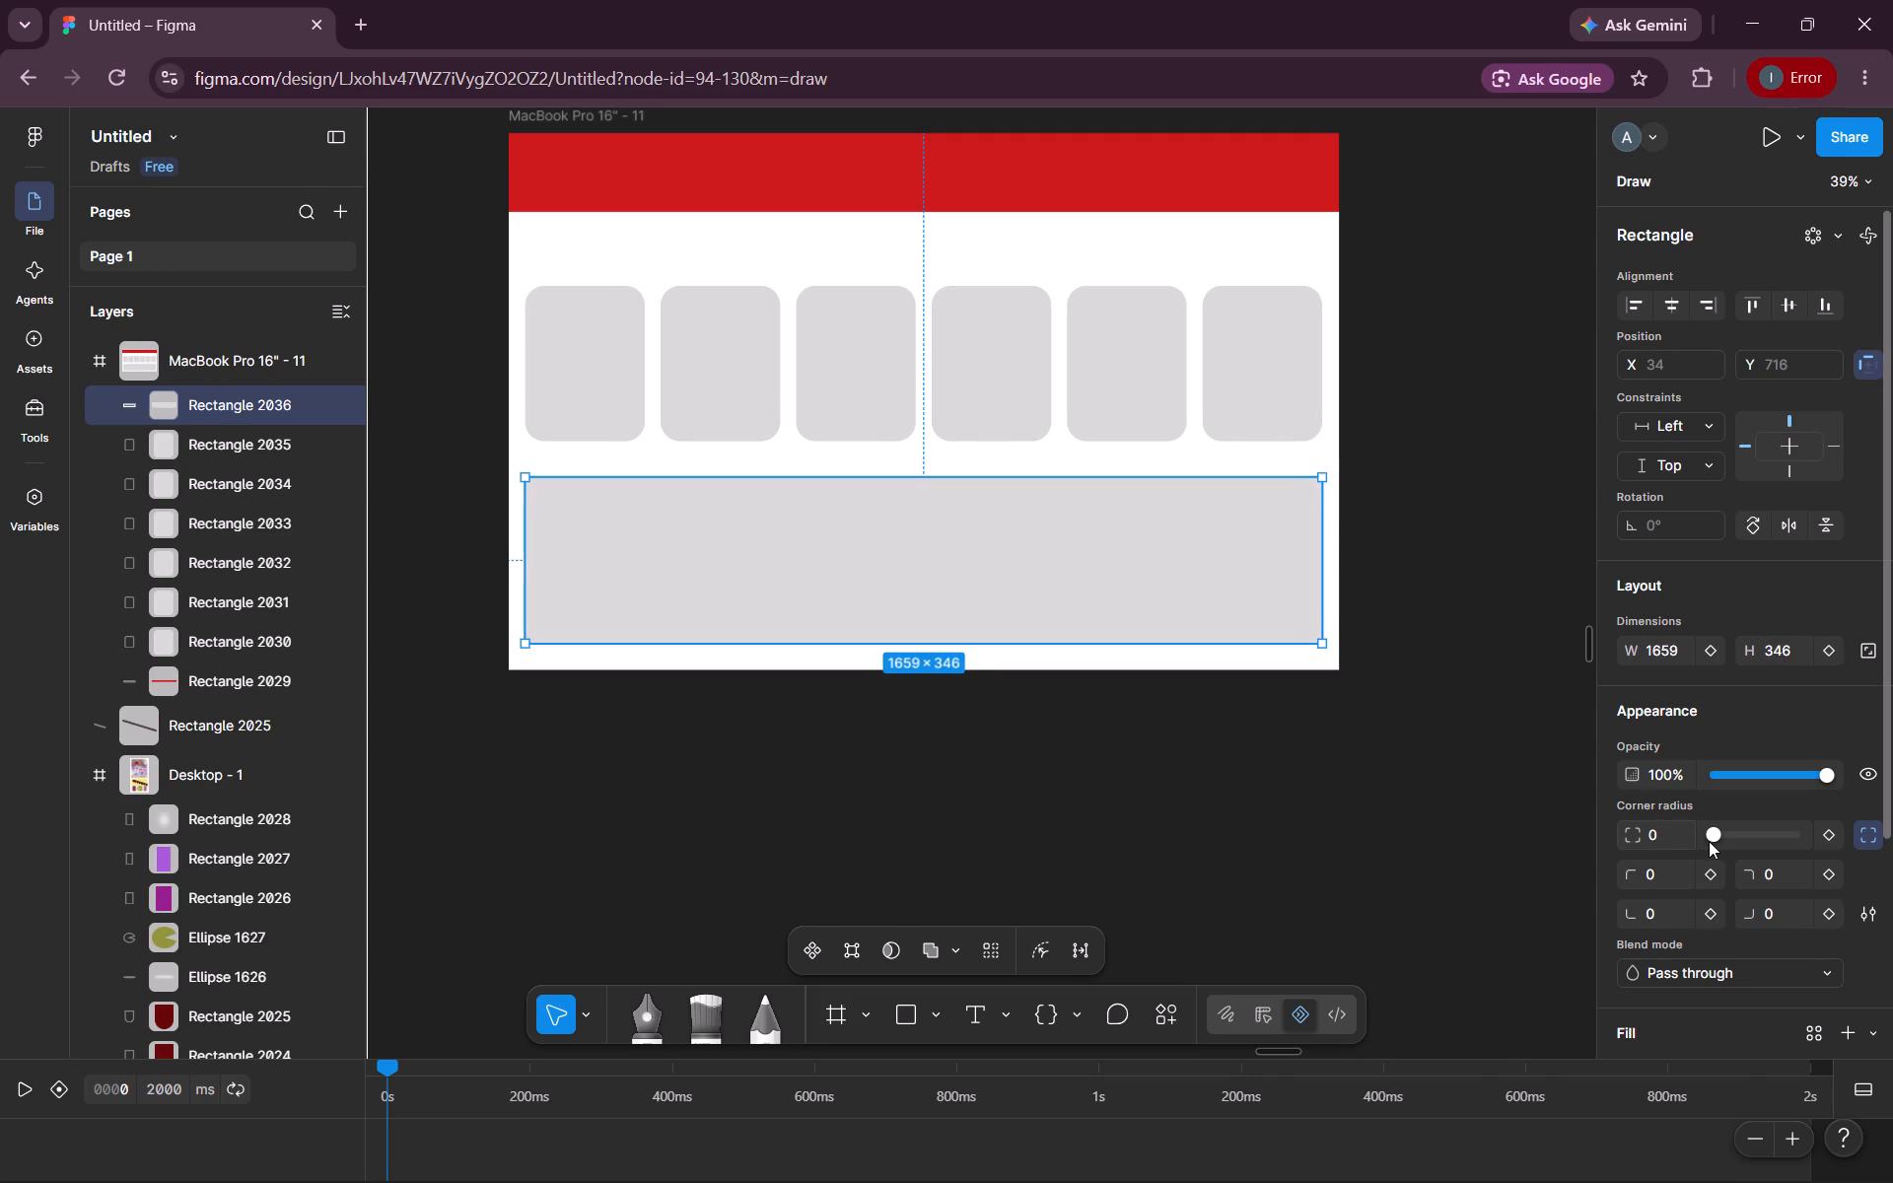
# Round the wide grey rectangle's corners, trying a radius of 40 before settling on 50.
pyautogui.doubleClick(1656, 830)
pyautogui.write('40')
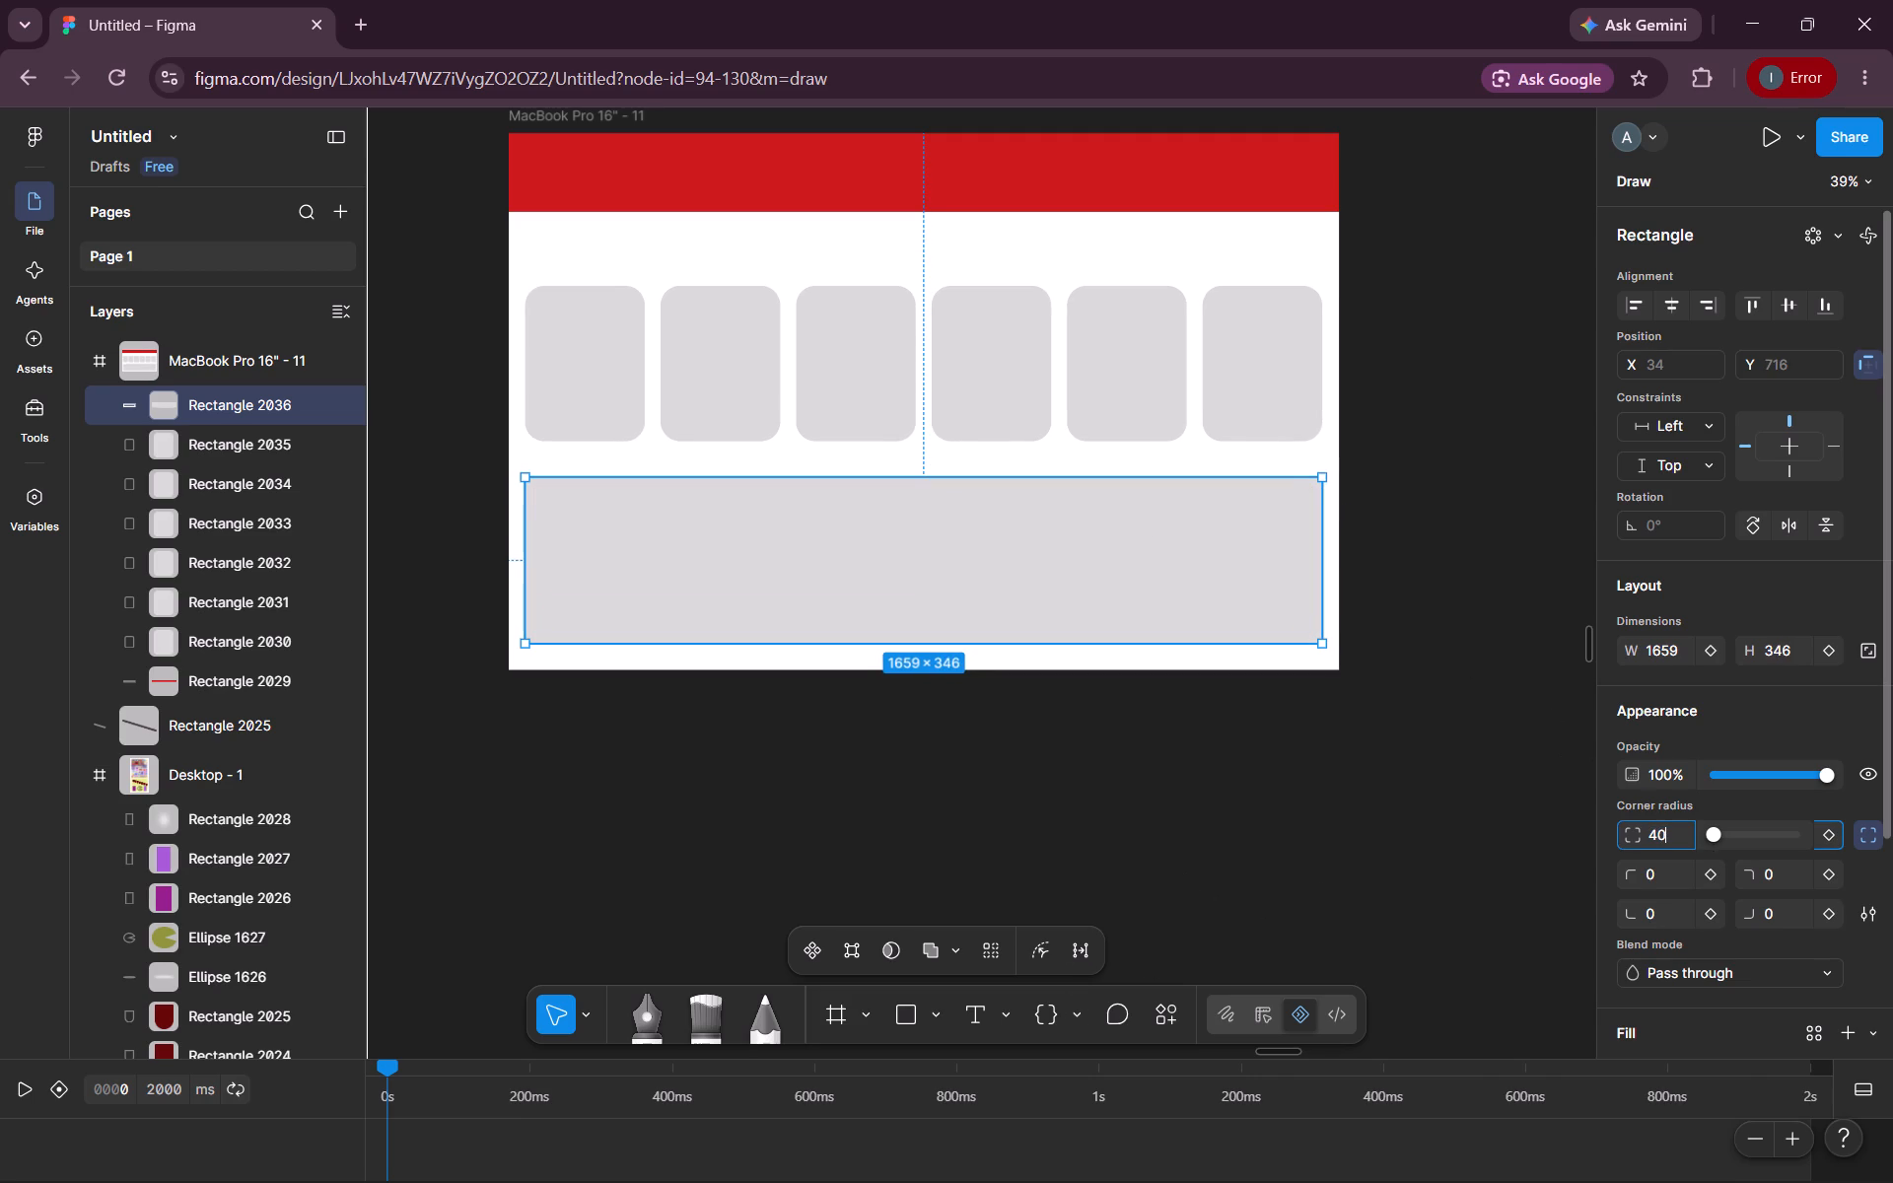
pyautogui.press('Return')
pyautogui.doubleClick(1659, 830)
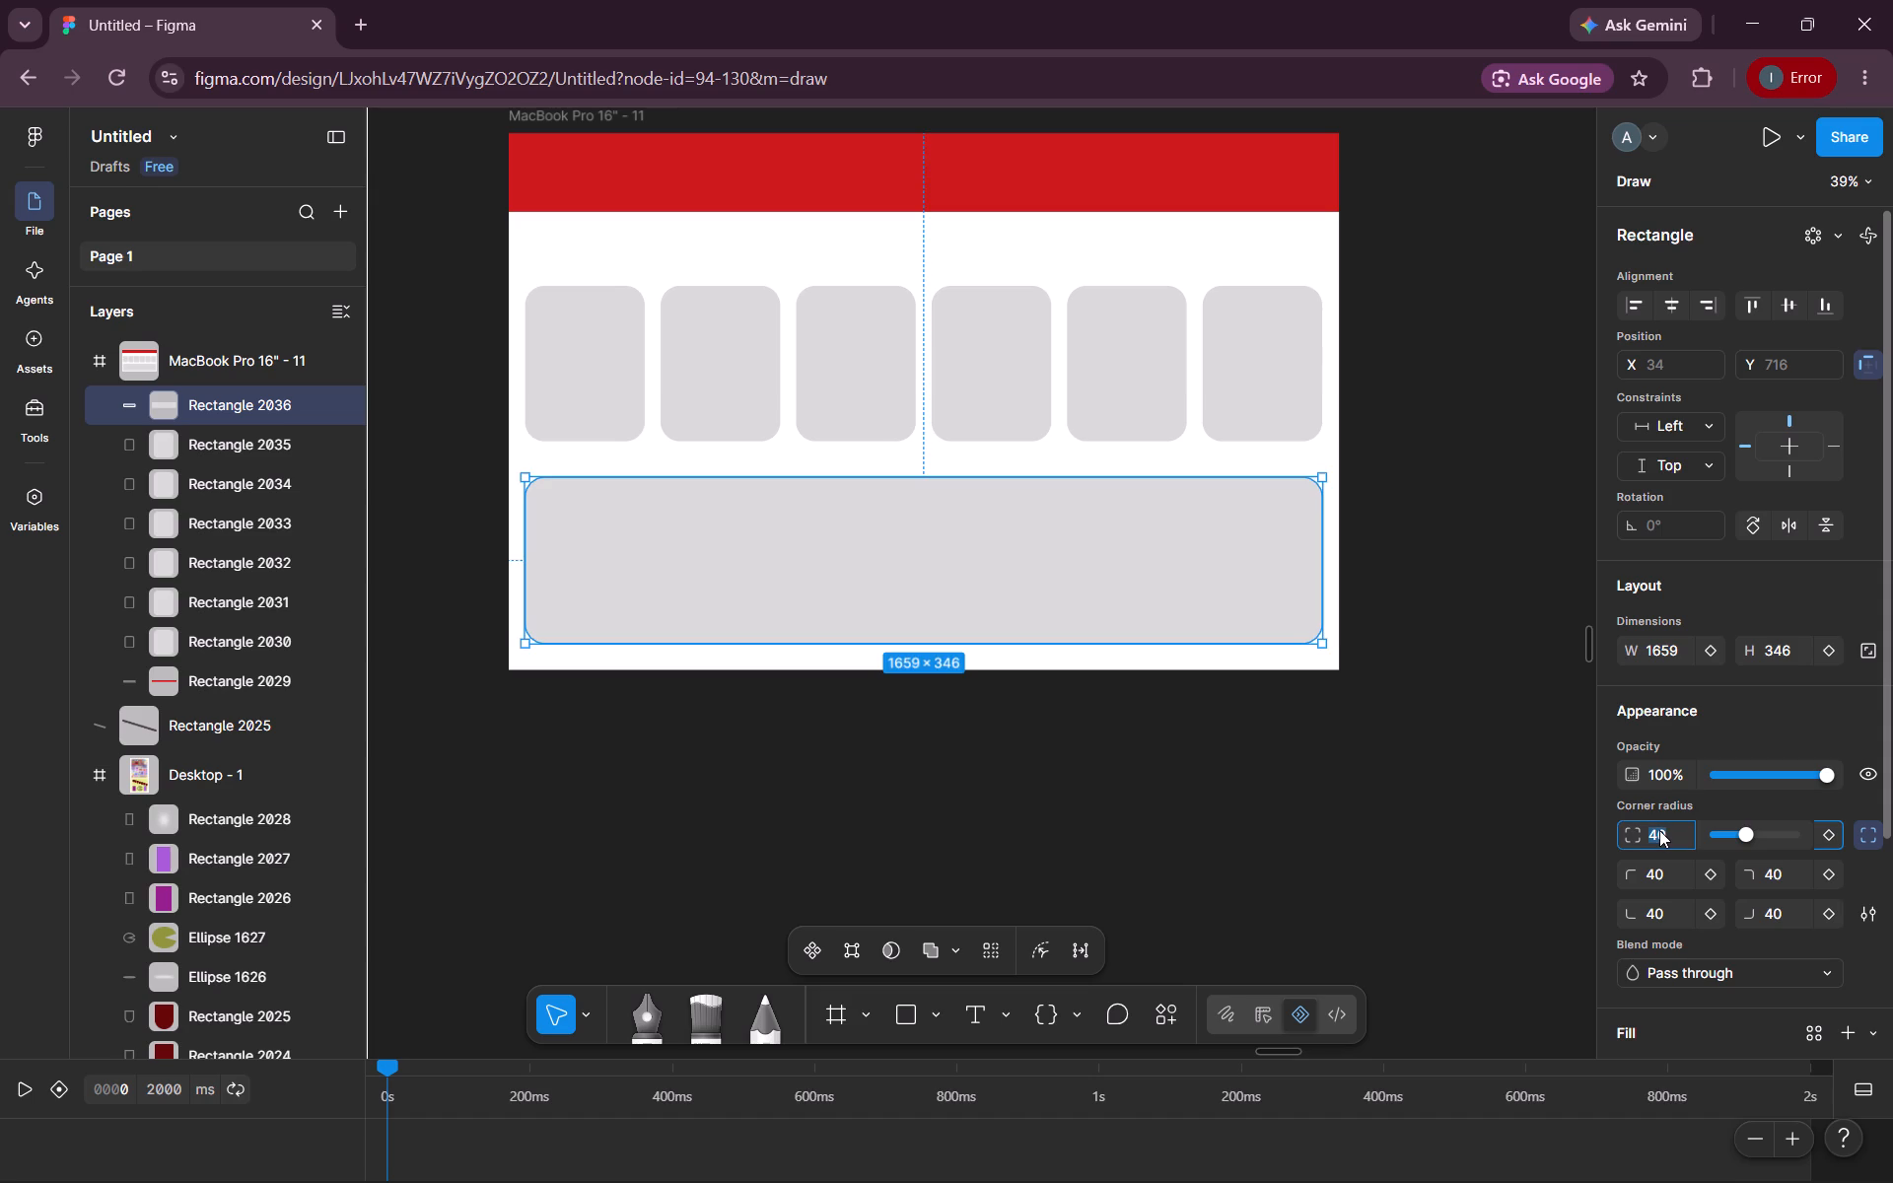
pyautogui.write('50')
pyautogui.press('Return')
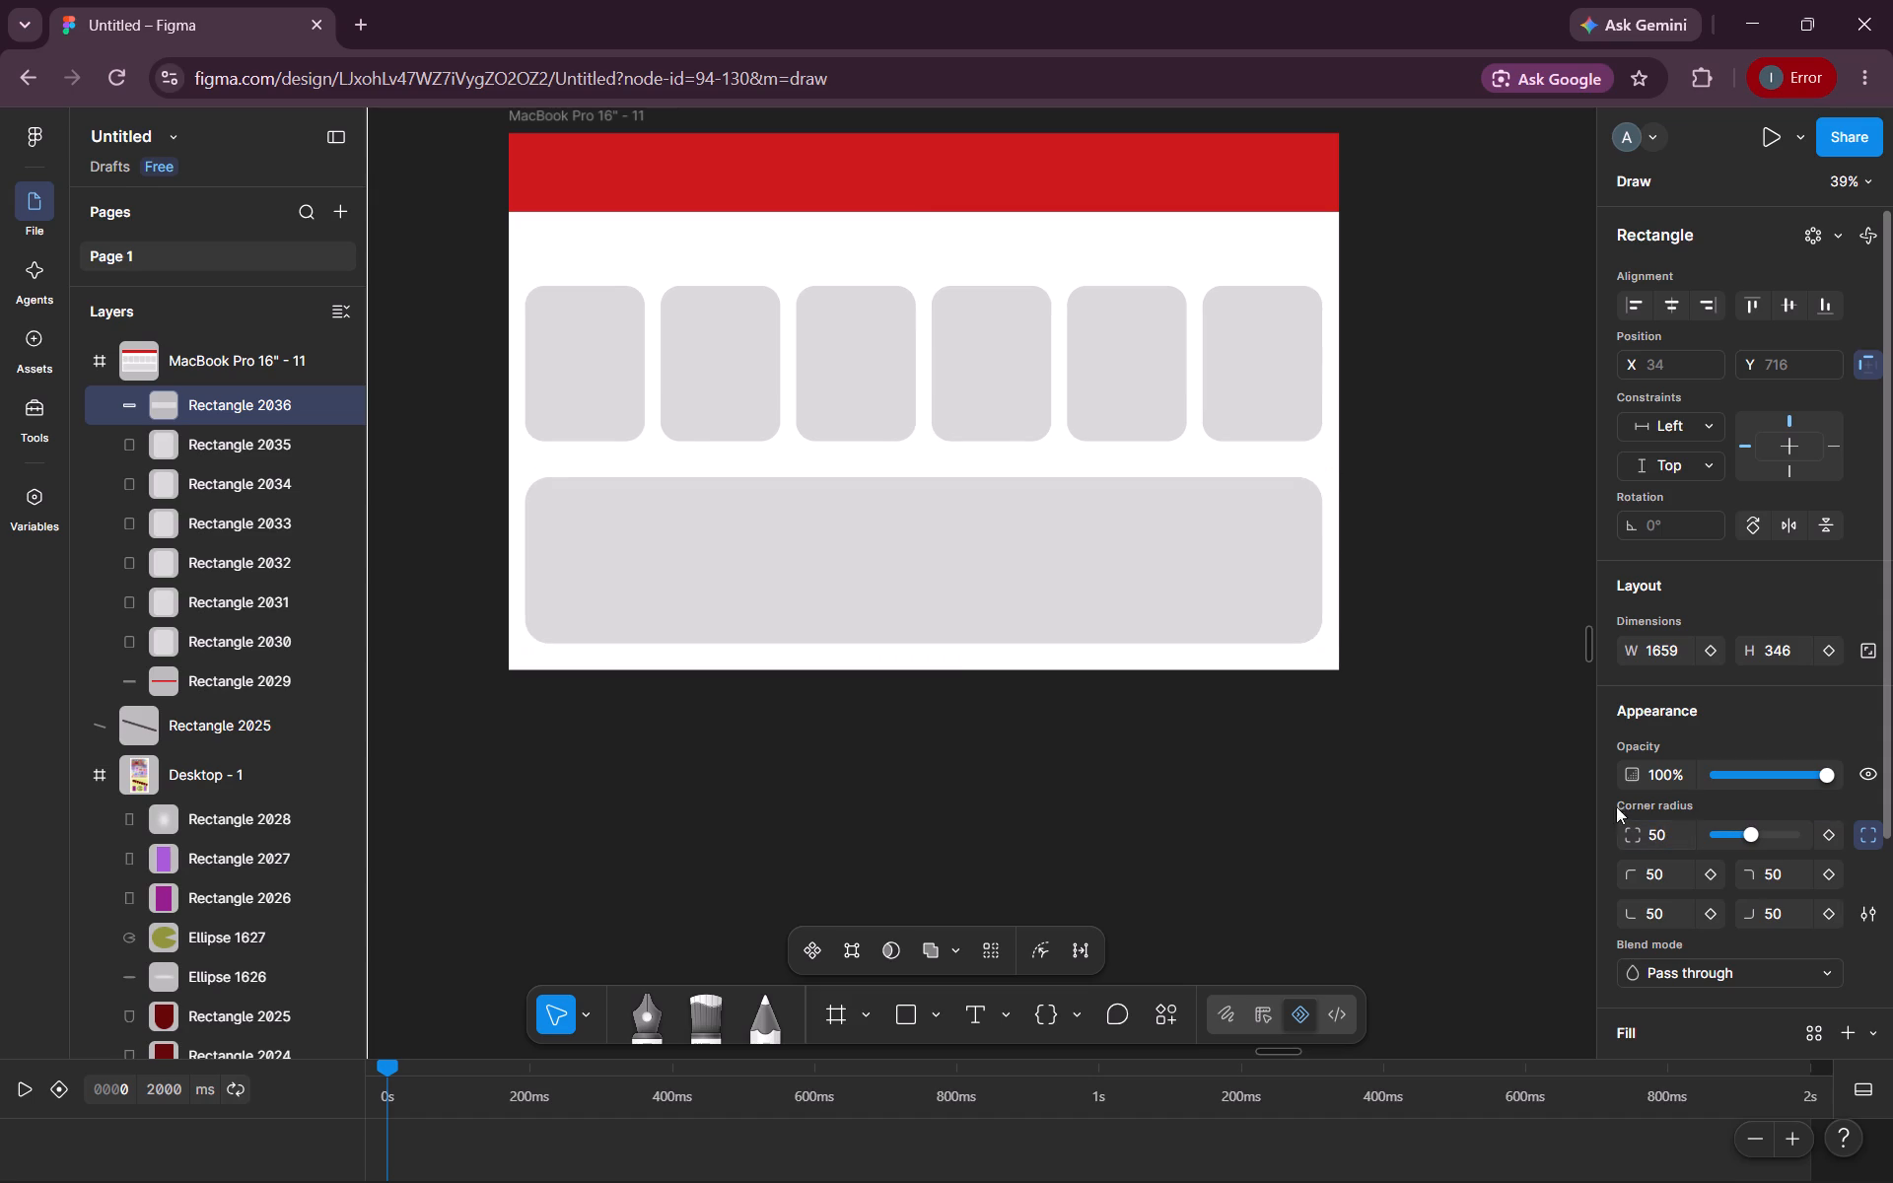
# Fill the wide rounded rectangle below the six cards with the image "Jatayu Soaring Over Golden Clouds" from Downloads.
pyautogui.click(1468, 791)
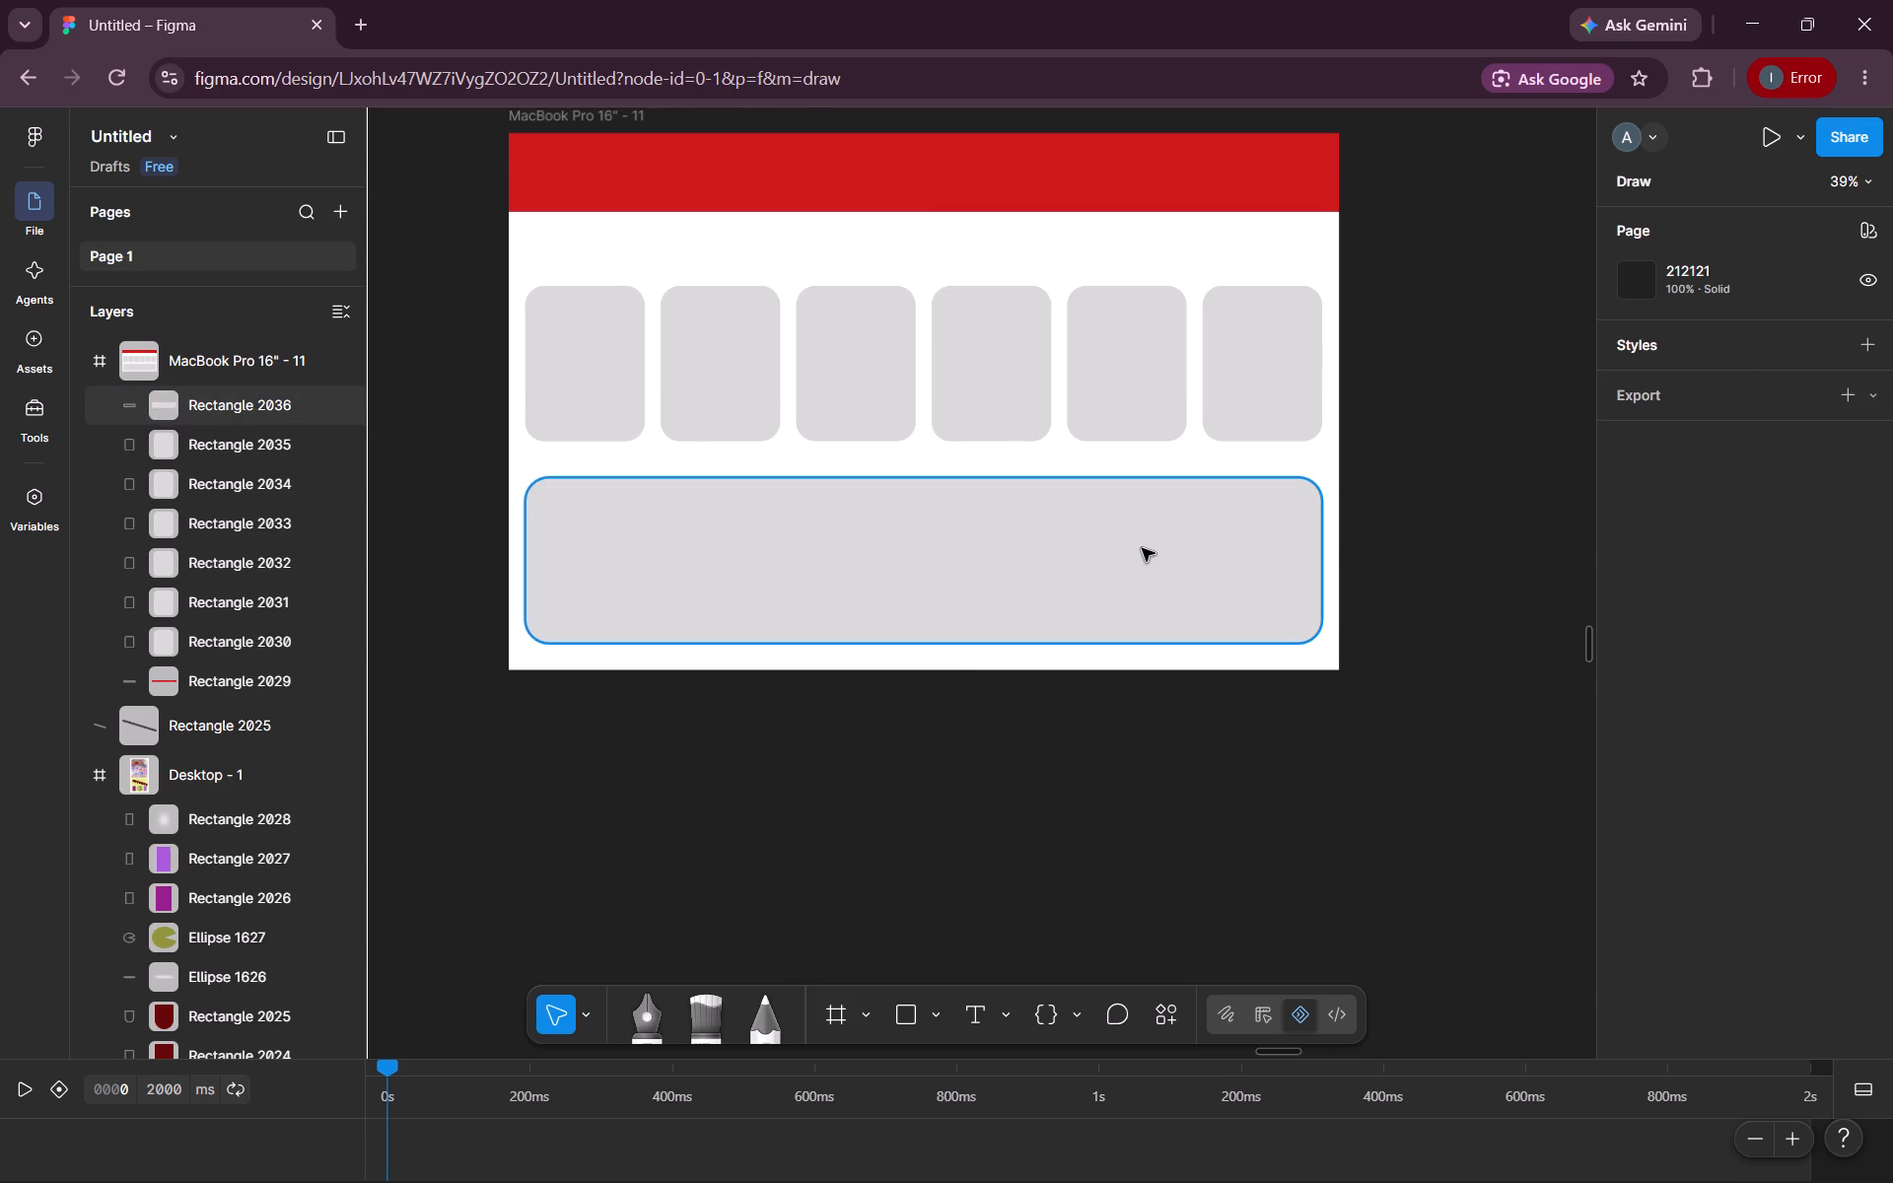
pyautogui.click(1142, 548)
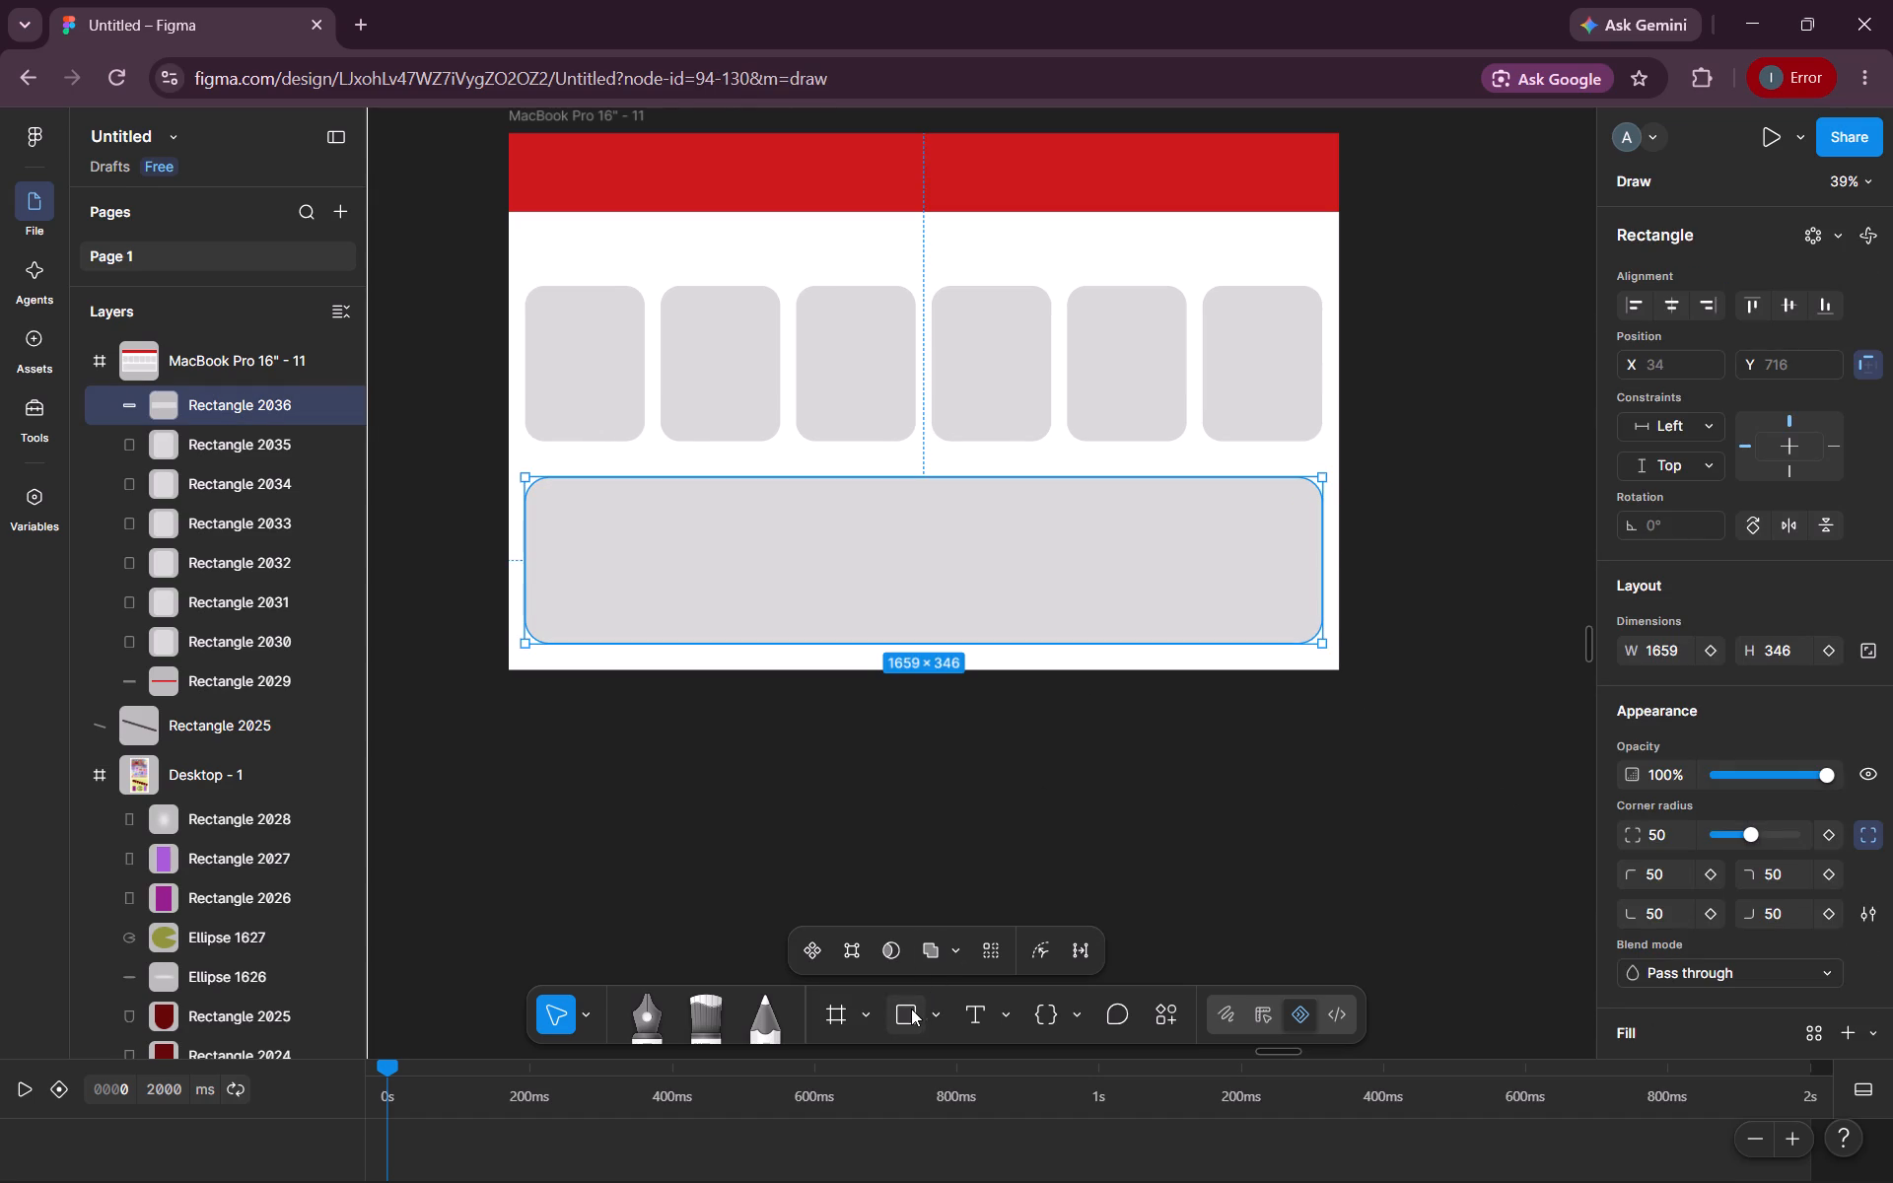
pyautogui.click(930, 1009)
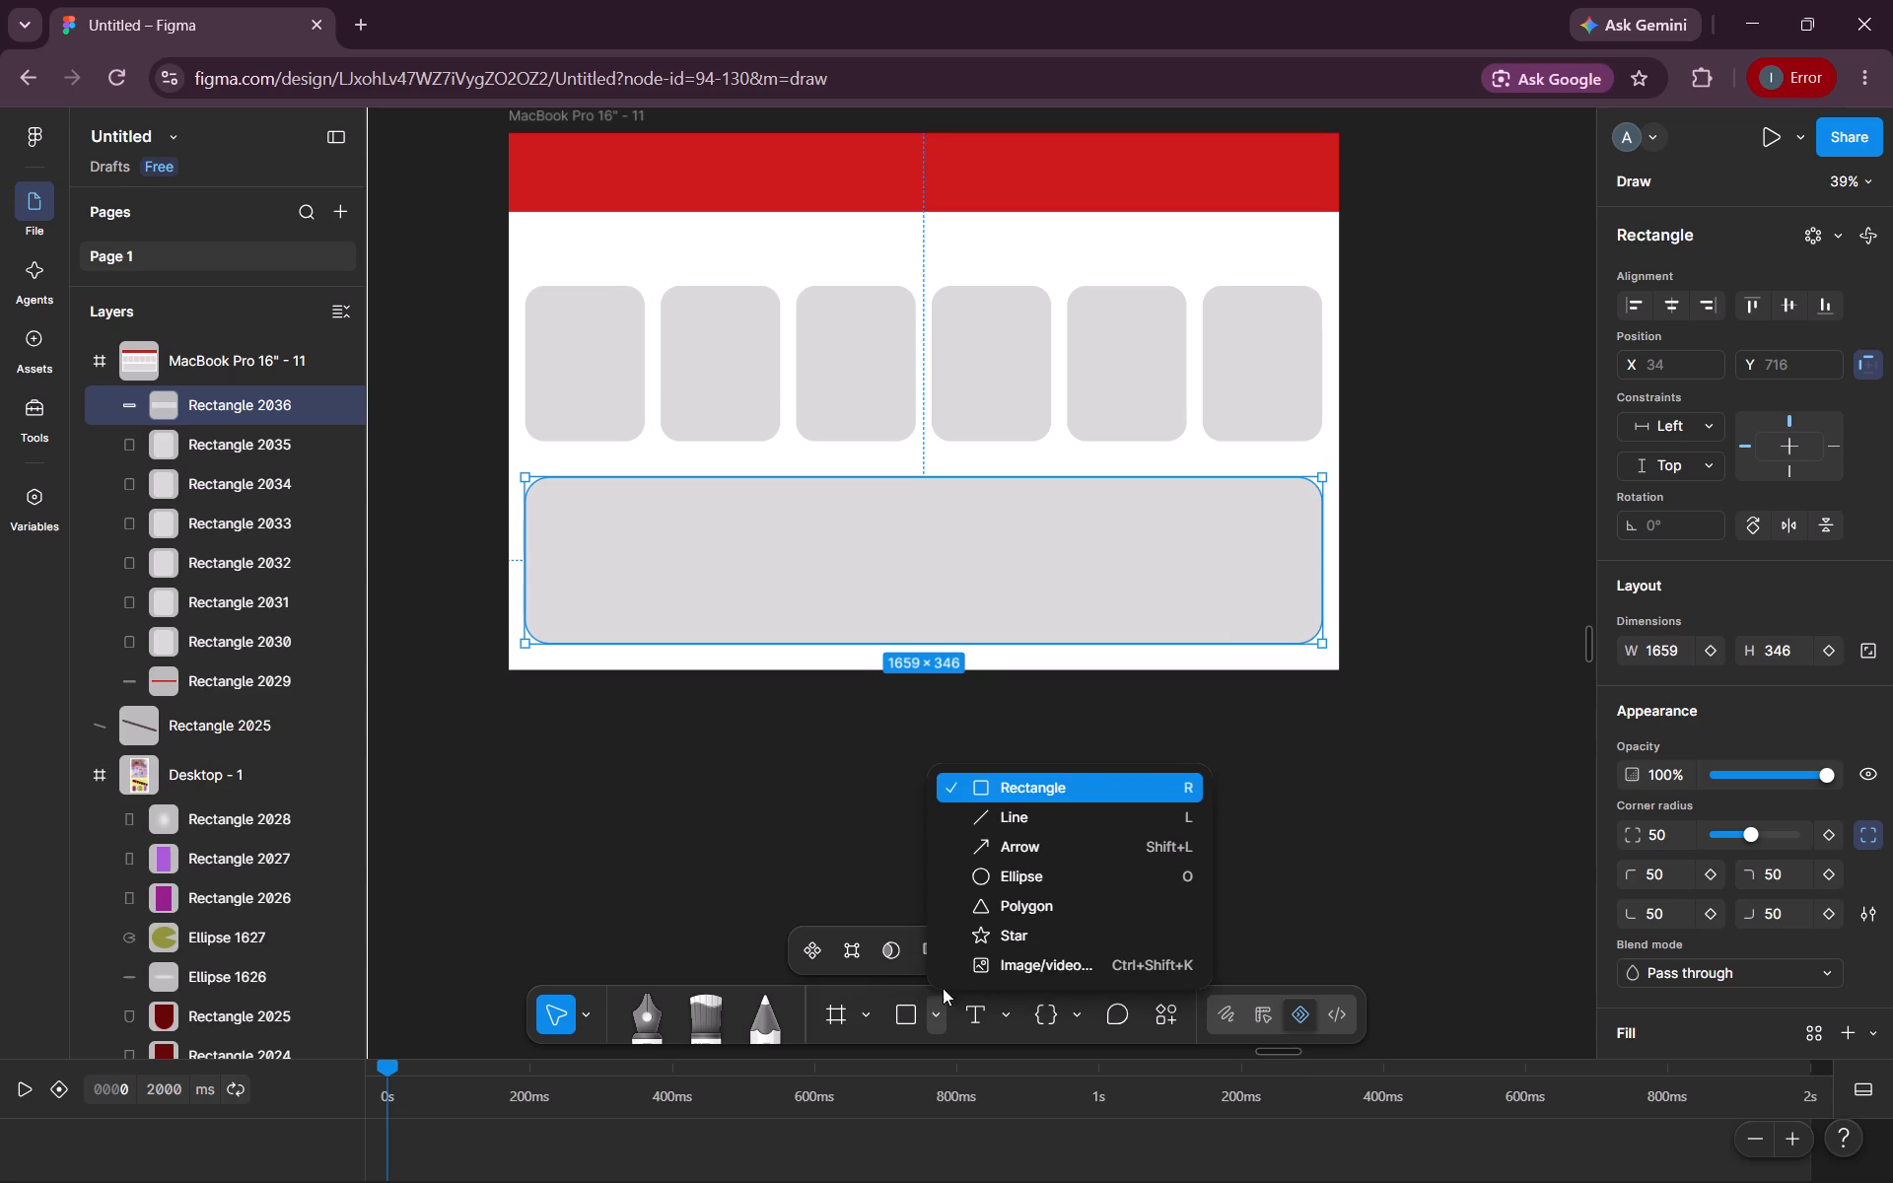
pyautogui.click(982, 961)
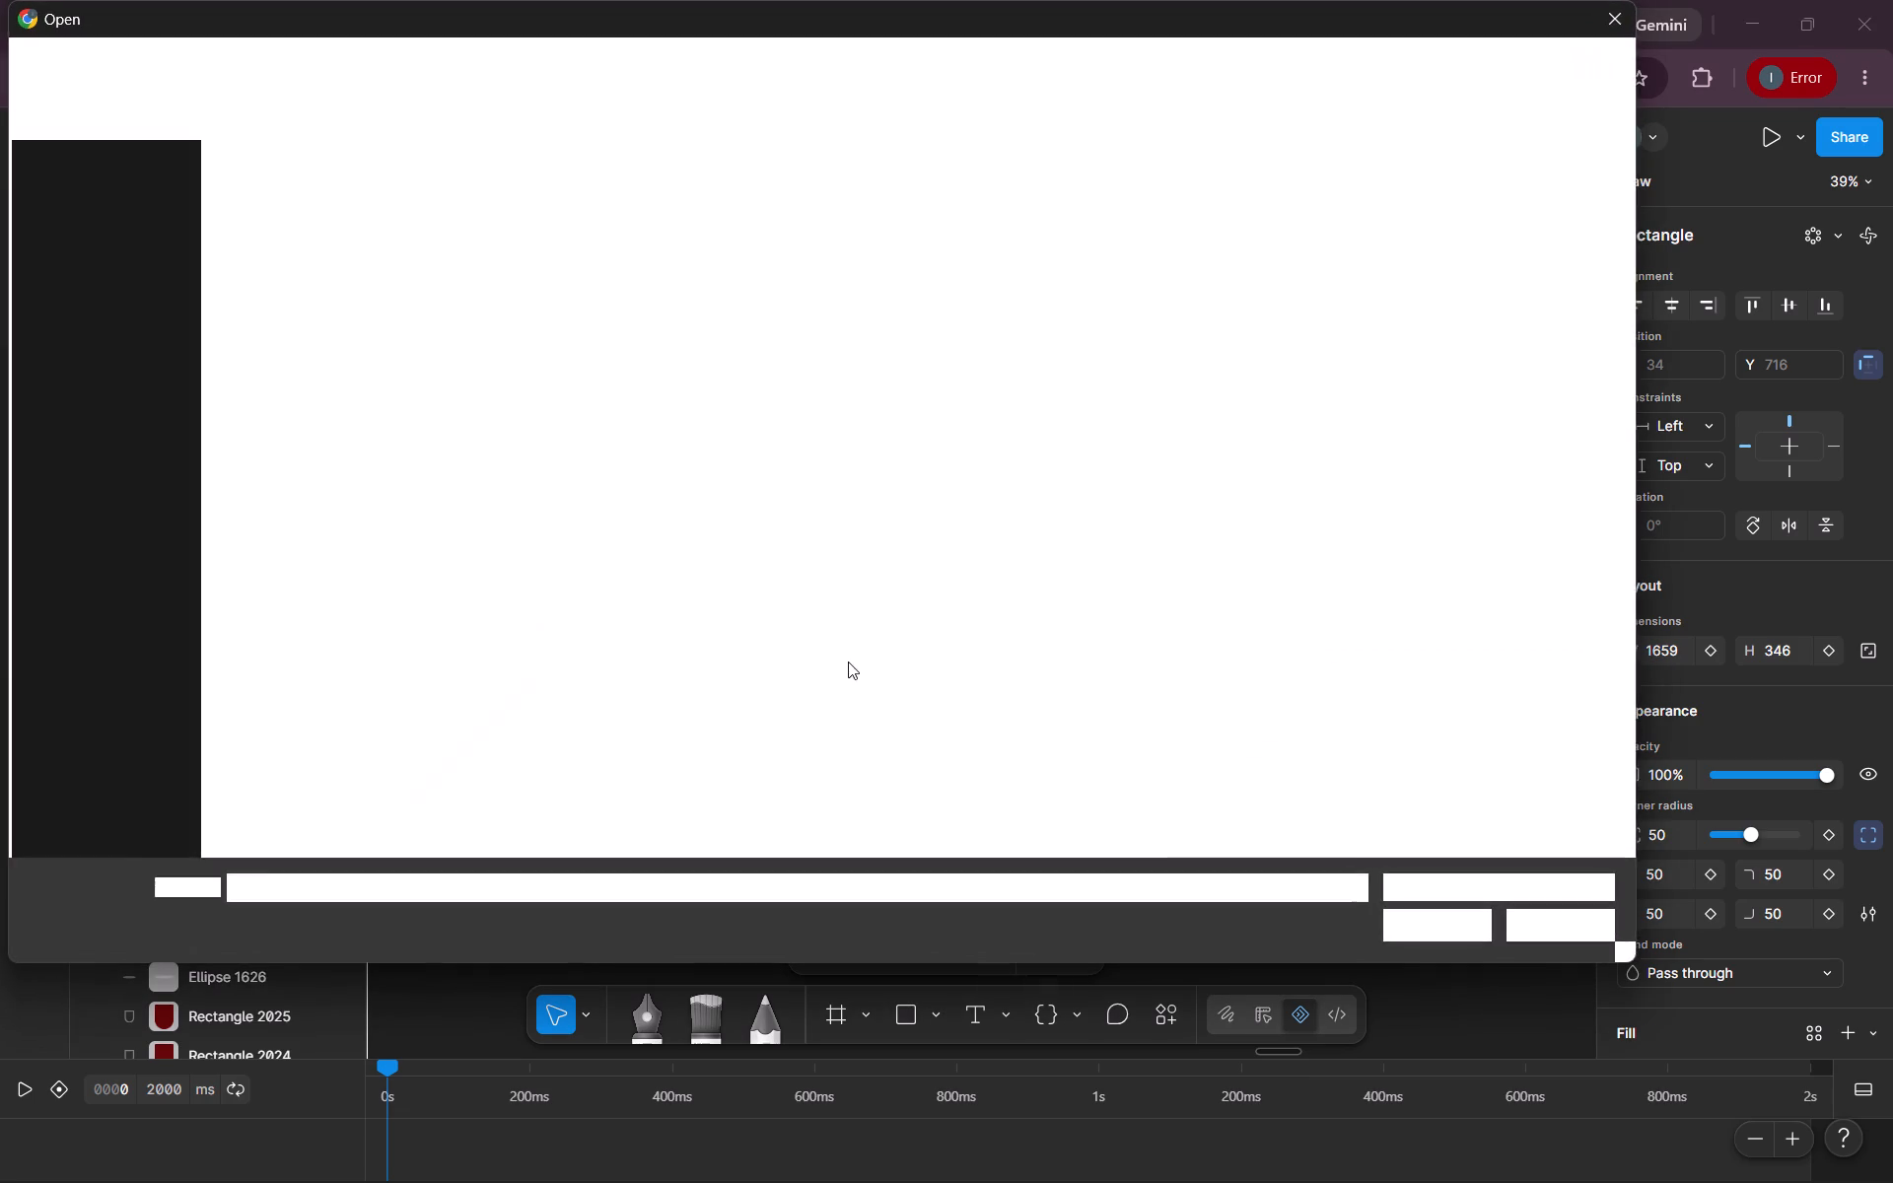
pyautogui.scroll(-1, 677, 591)
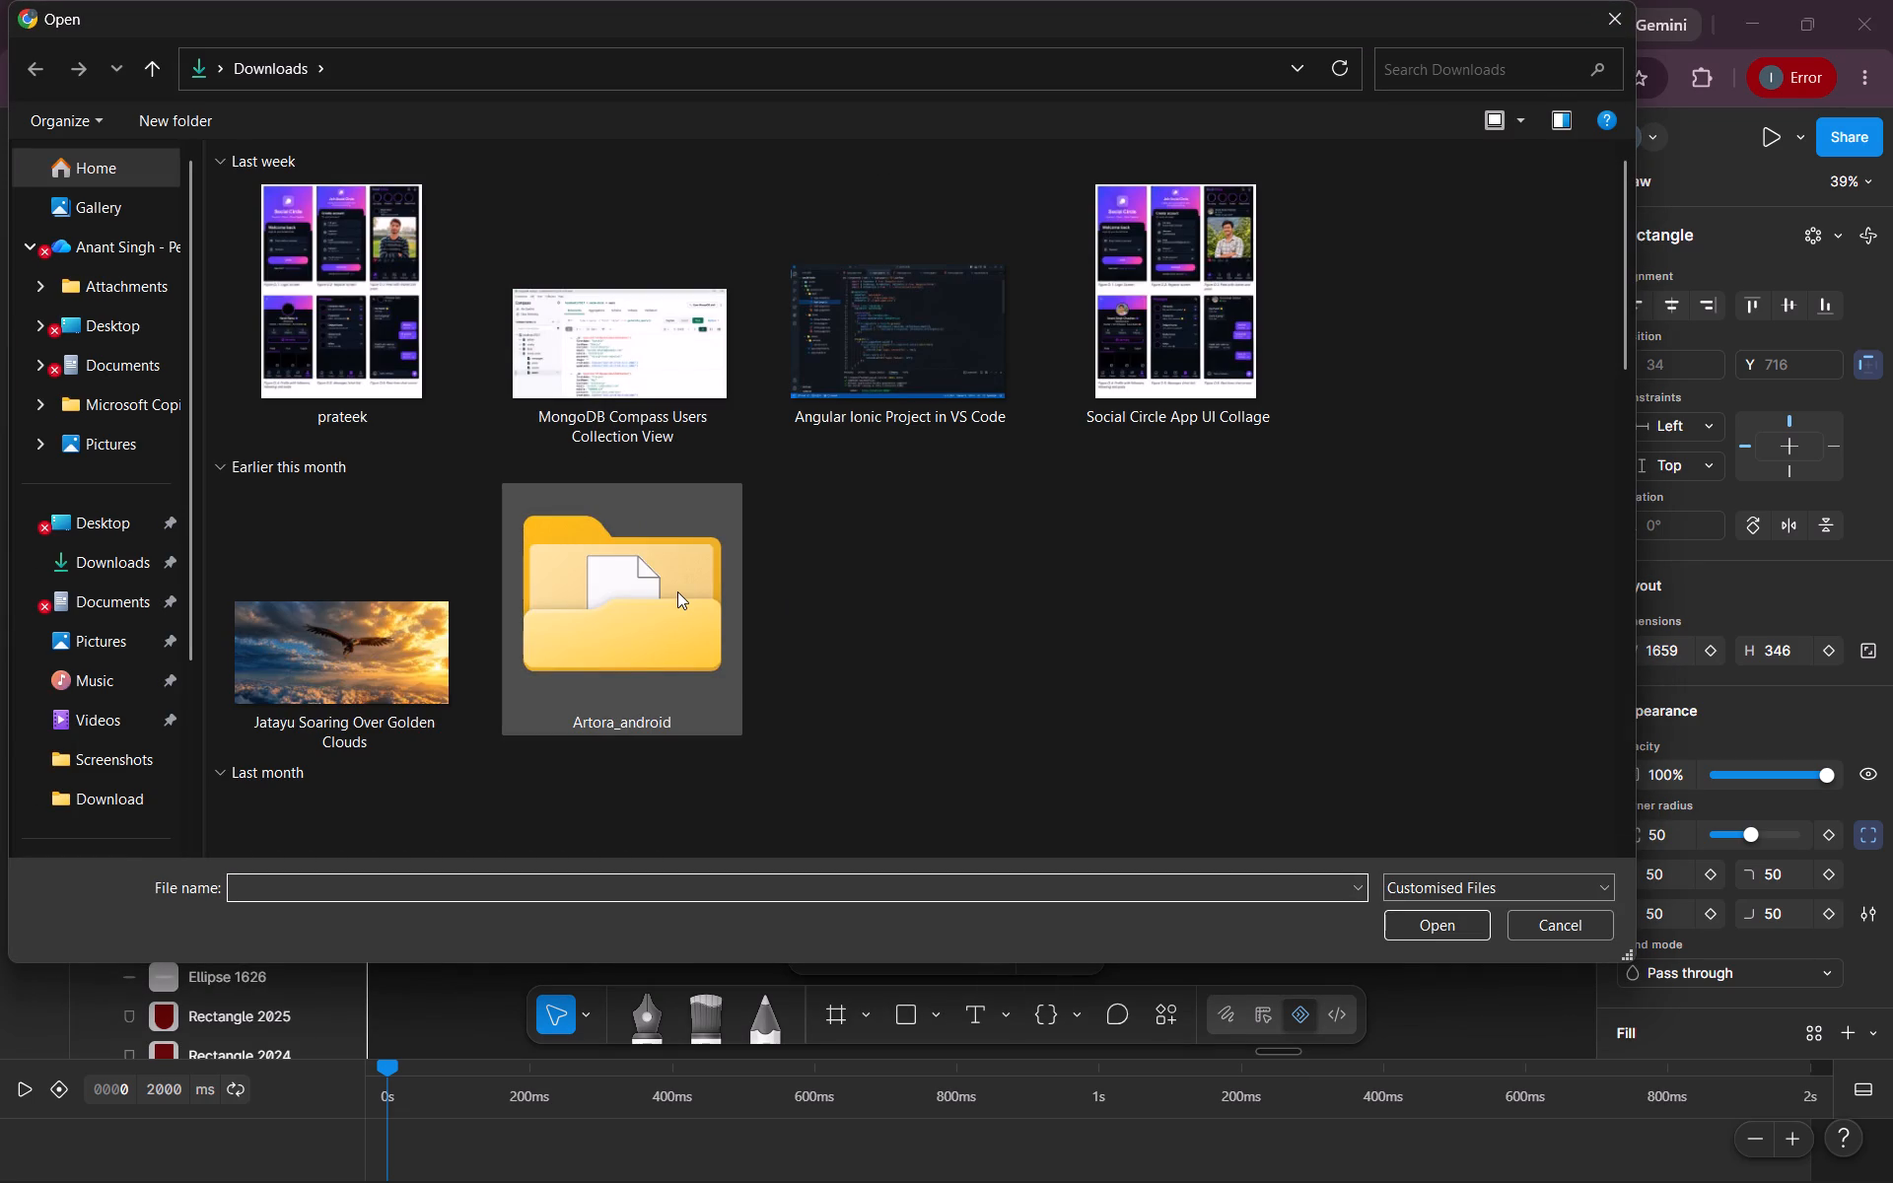
pyautogui.scroll(-1, 677, 591)
pyautogui.click(370, 607)
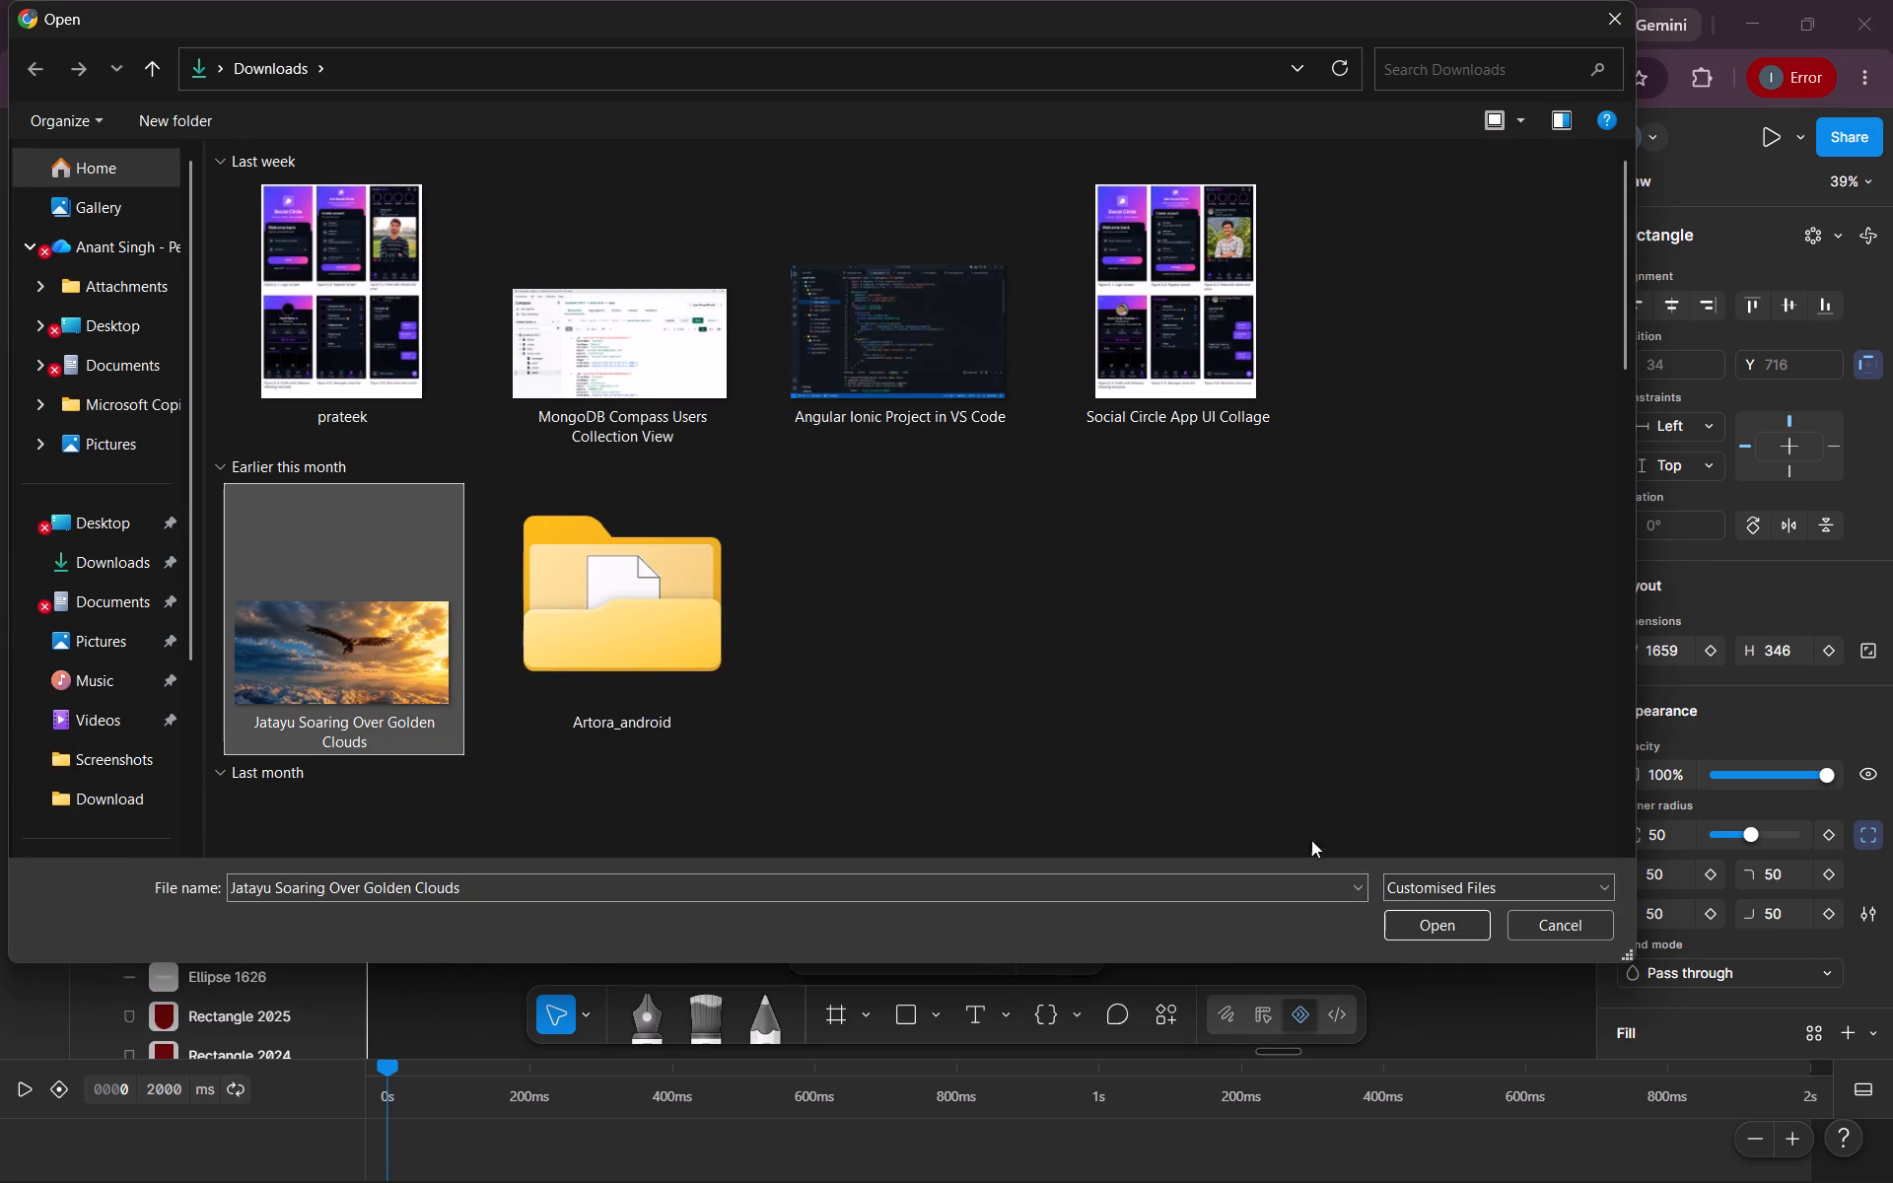
pyautogui.click(1416, 922)
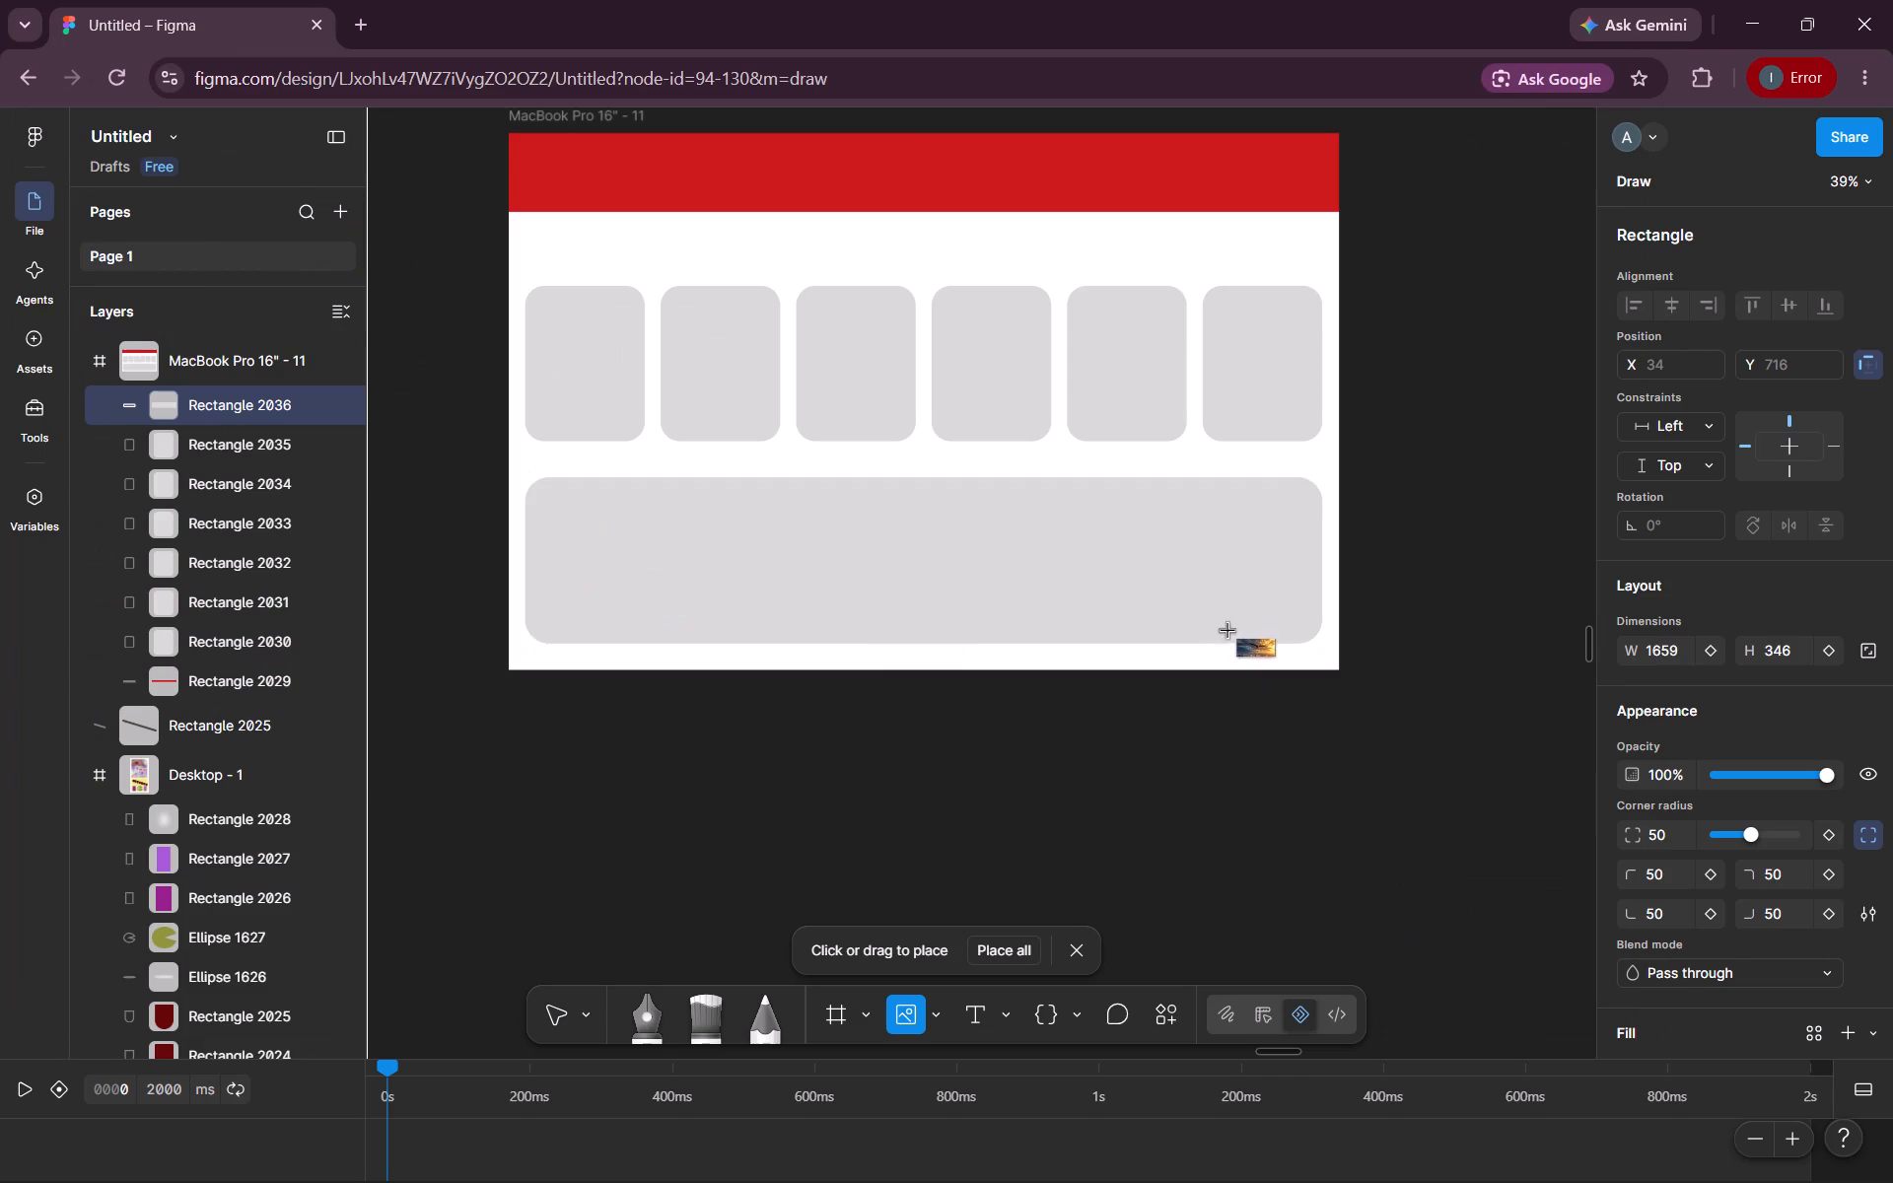
pyautogui.click(1201, 591)
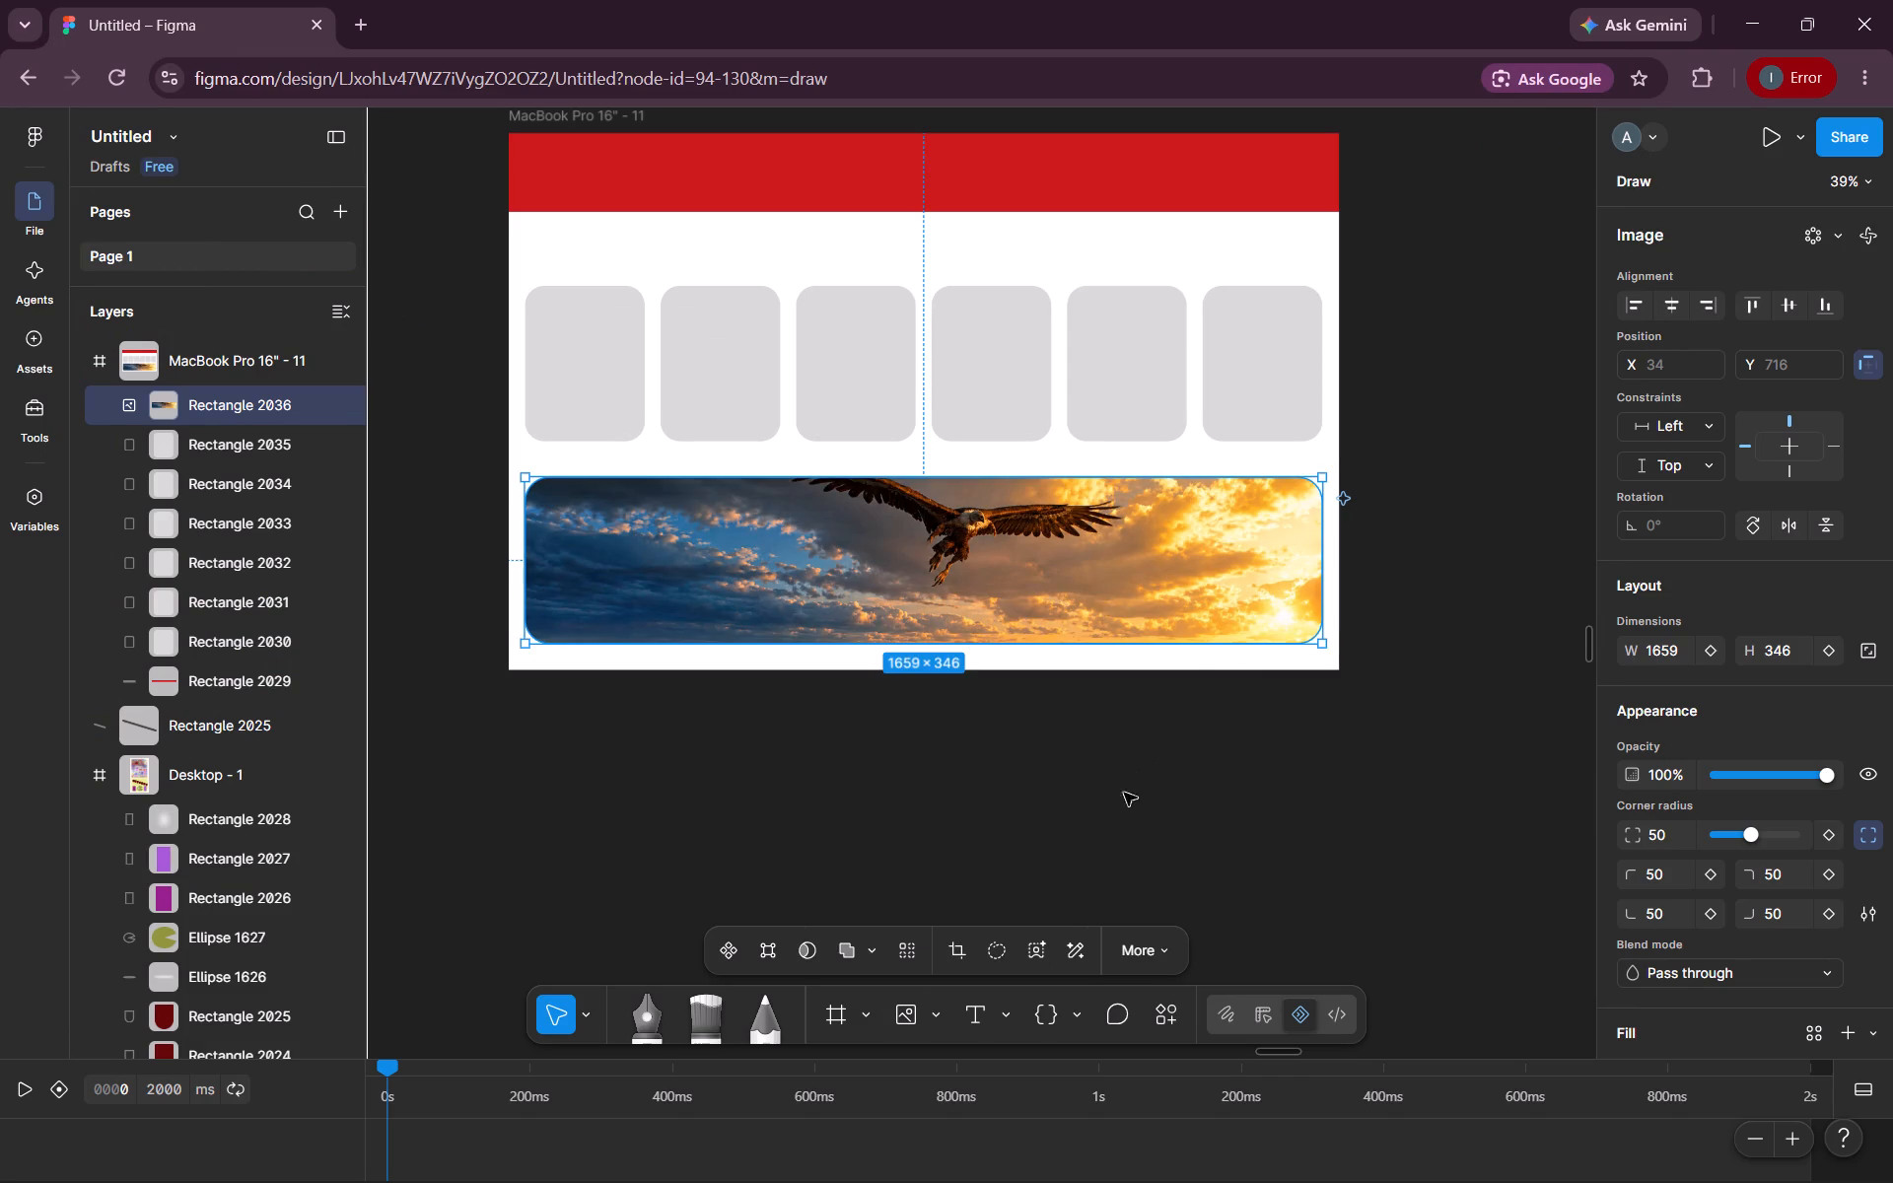
pyautogui.click(1110, 814)
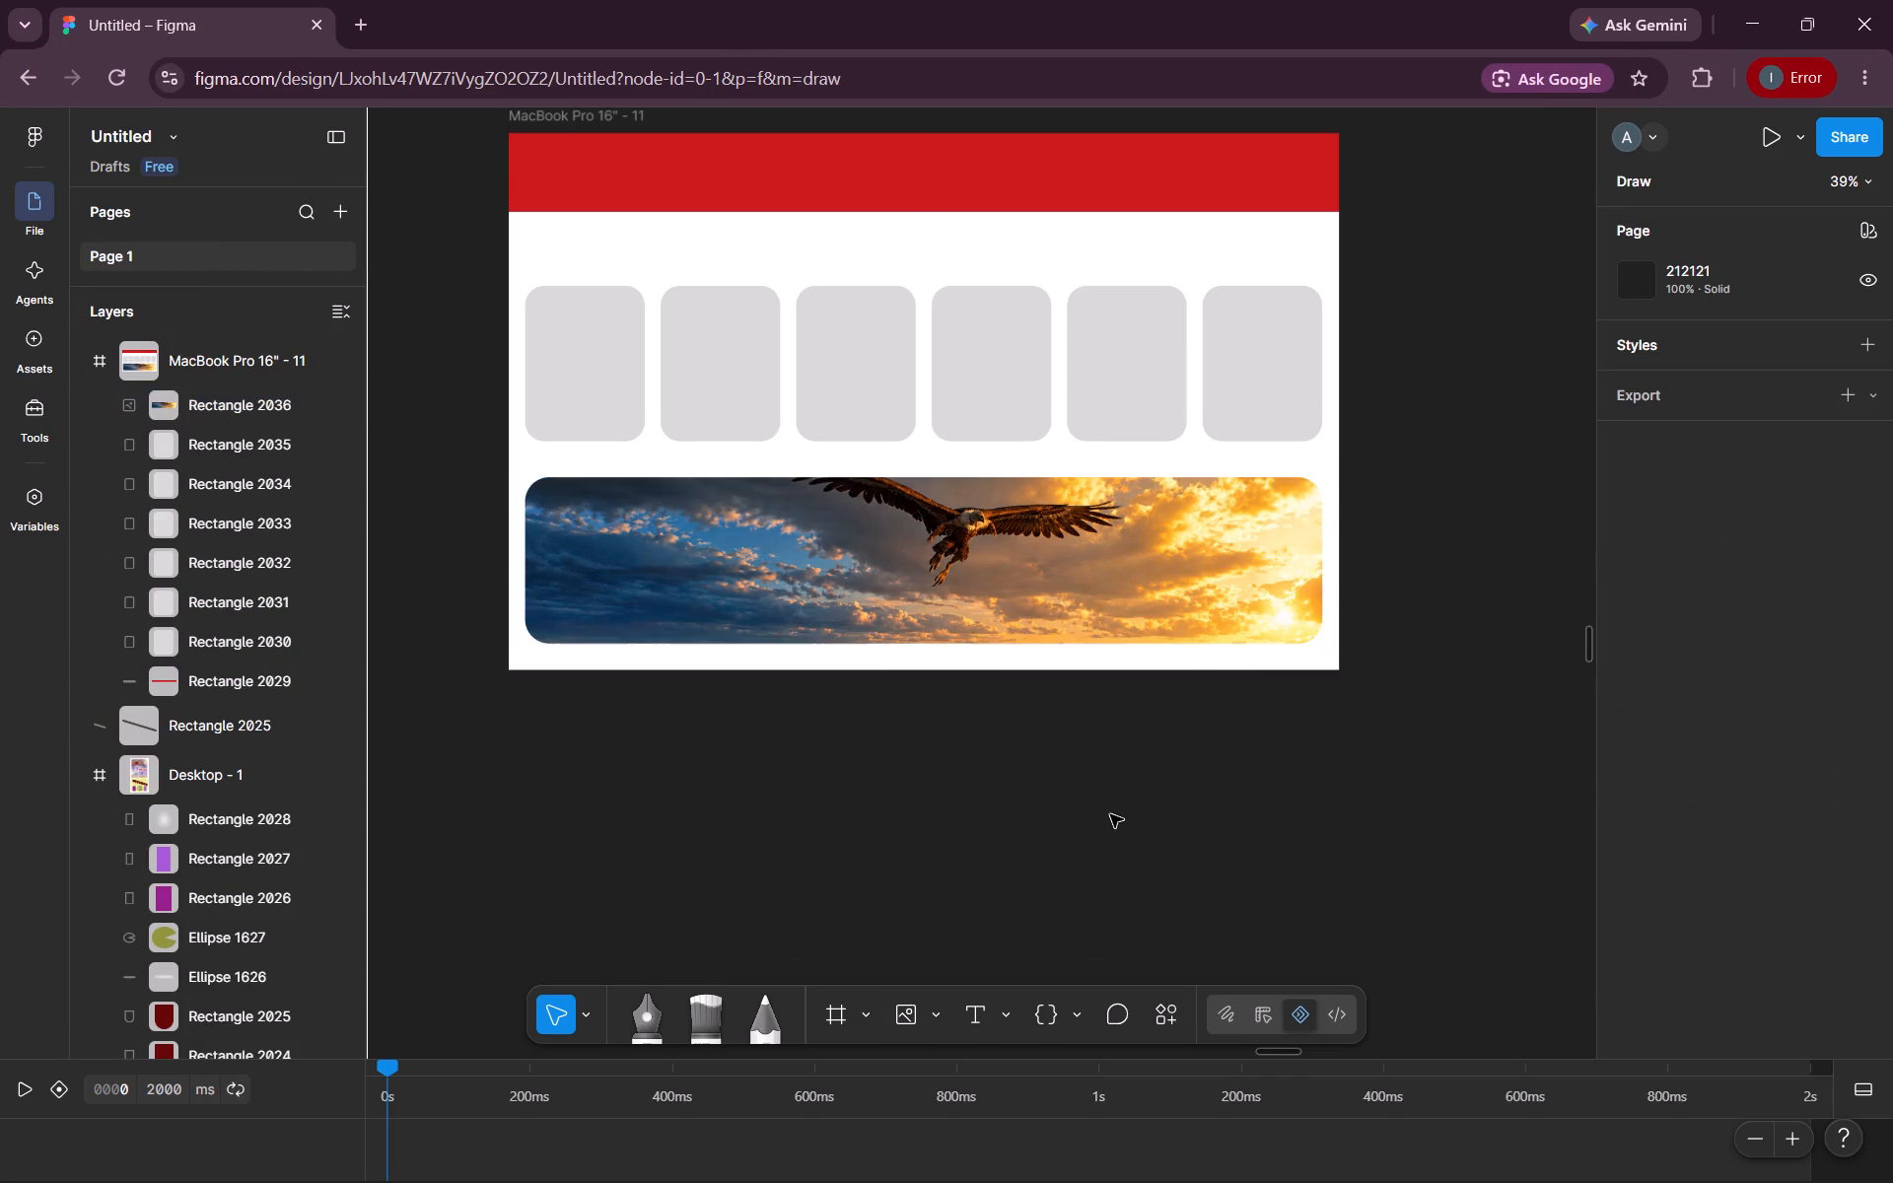
# Reduce the opacity of the wide eagle image panel, trying 68% before settling on 90%.
pyautogui.click(1129, 513)
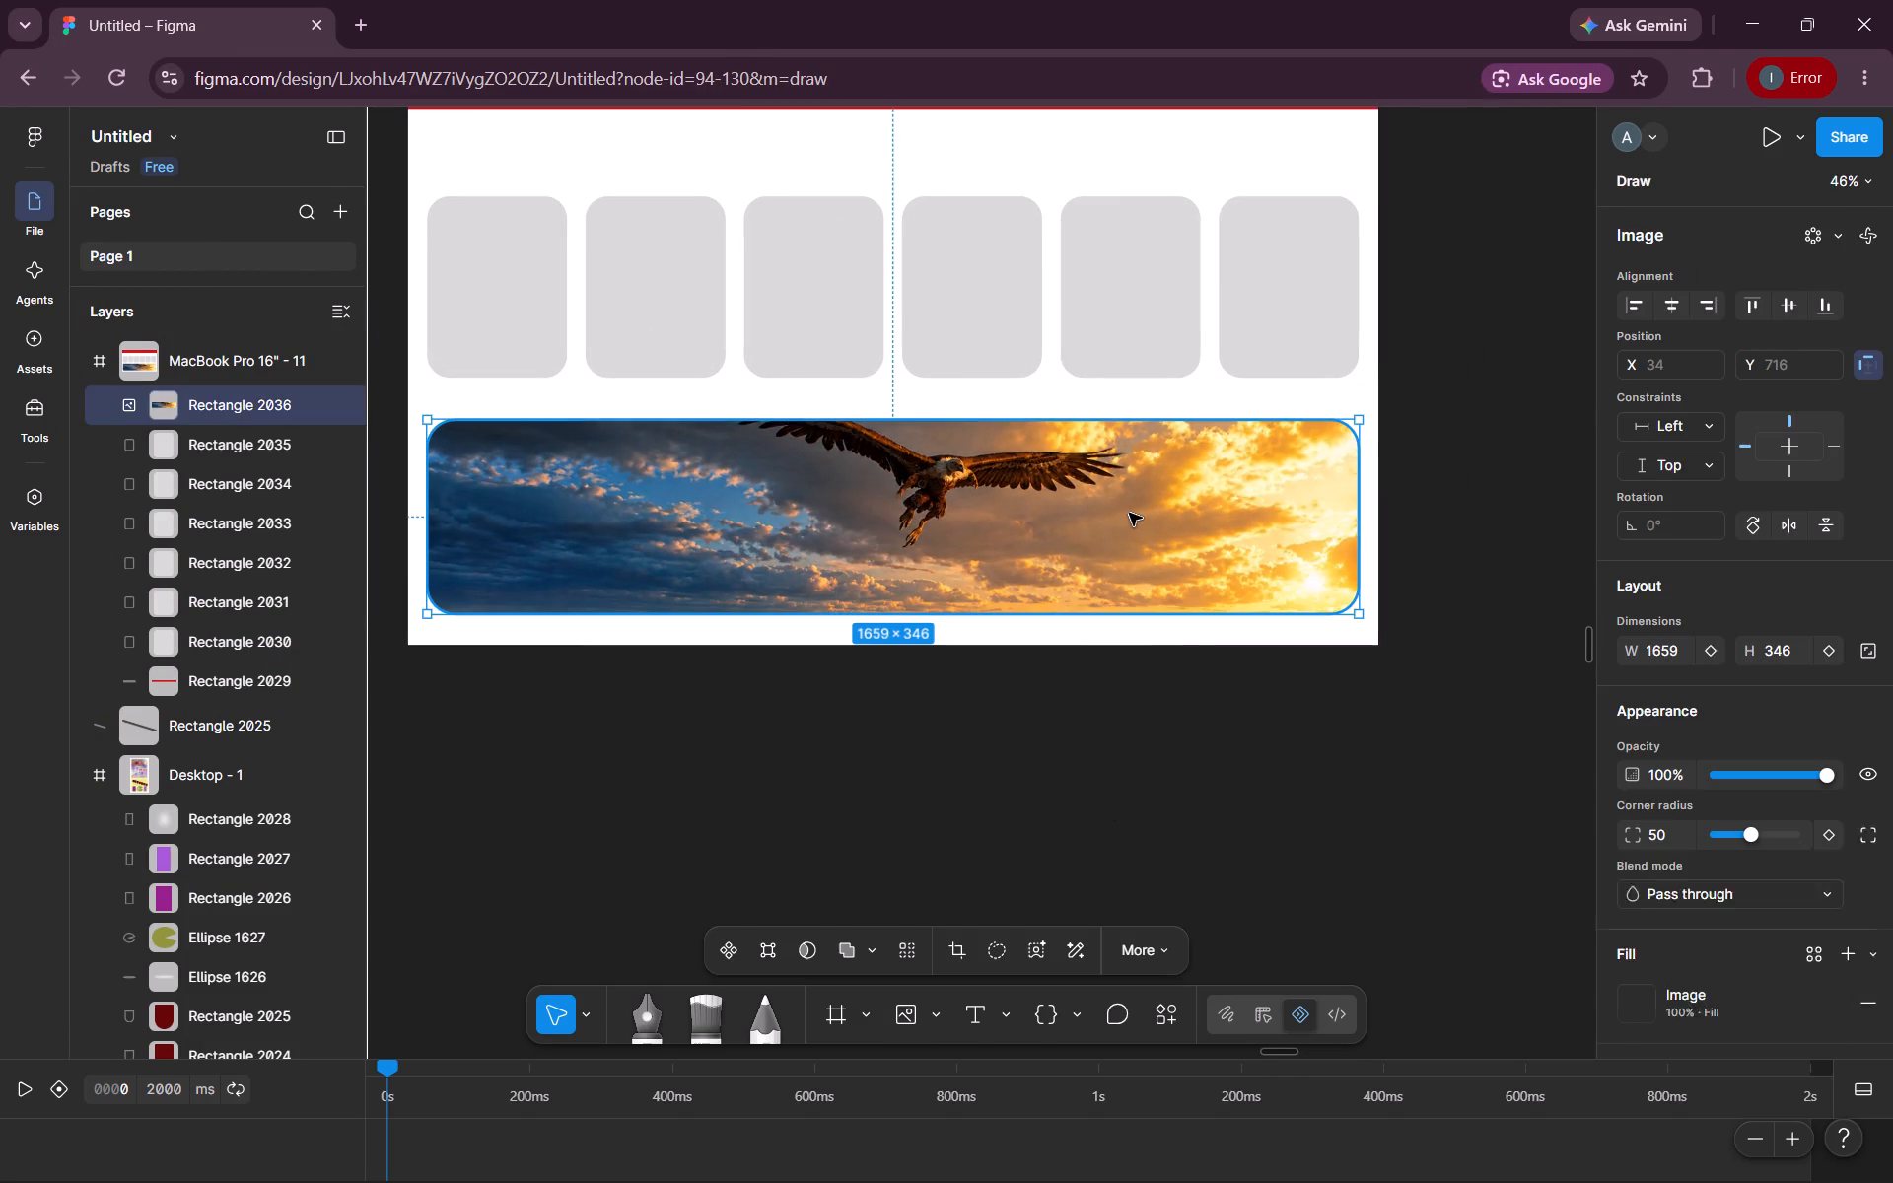
pyautogui.click(1790, 772)
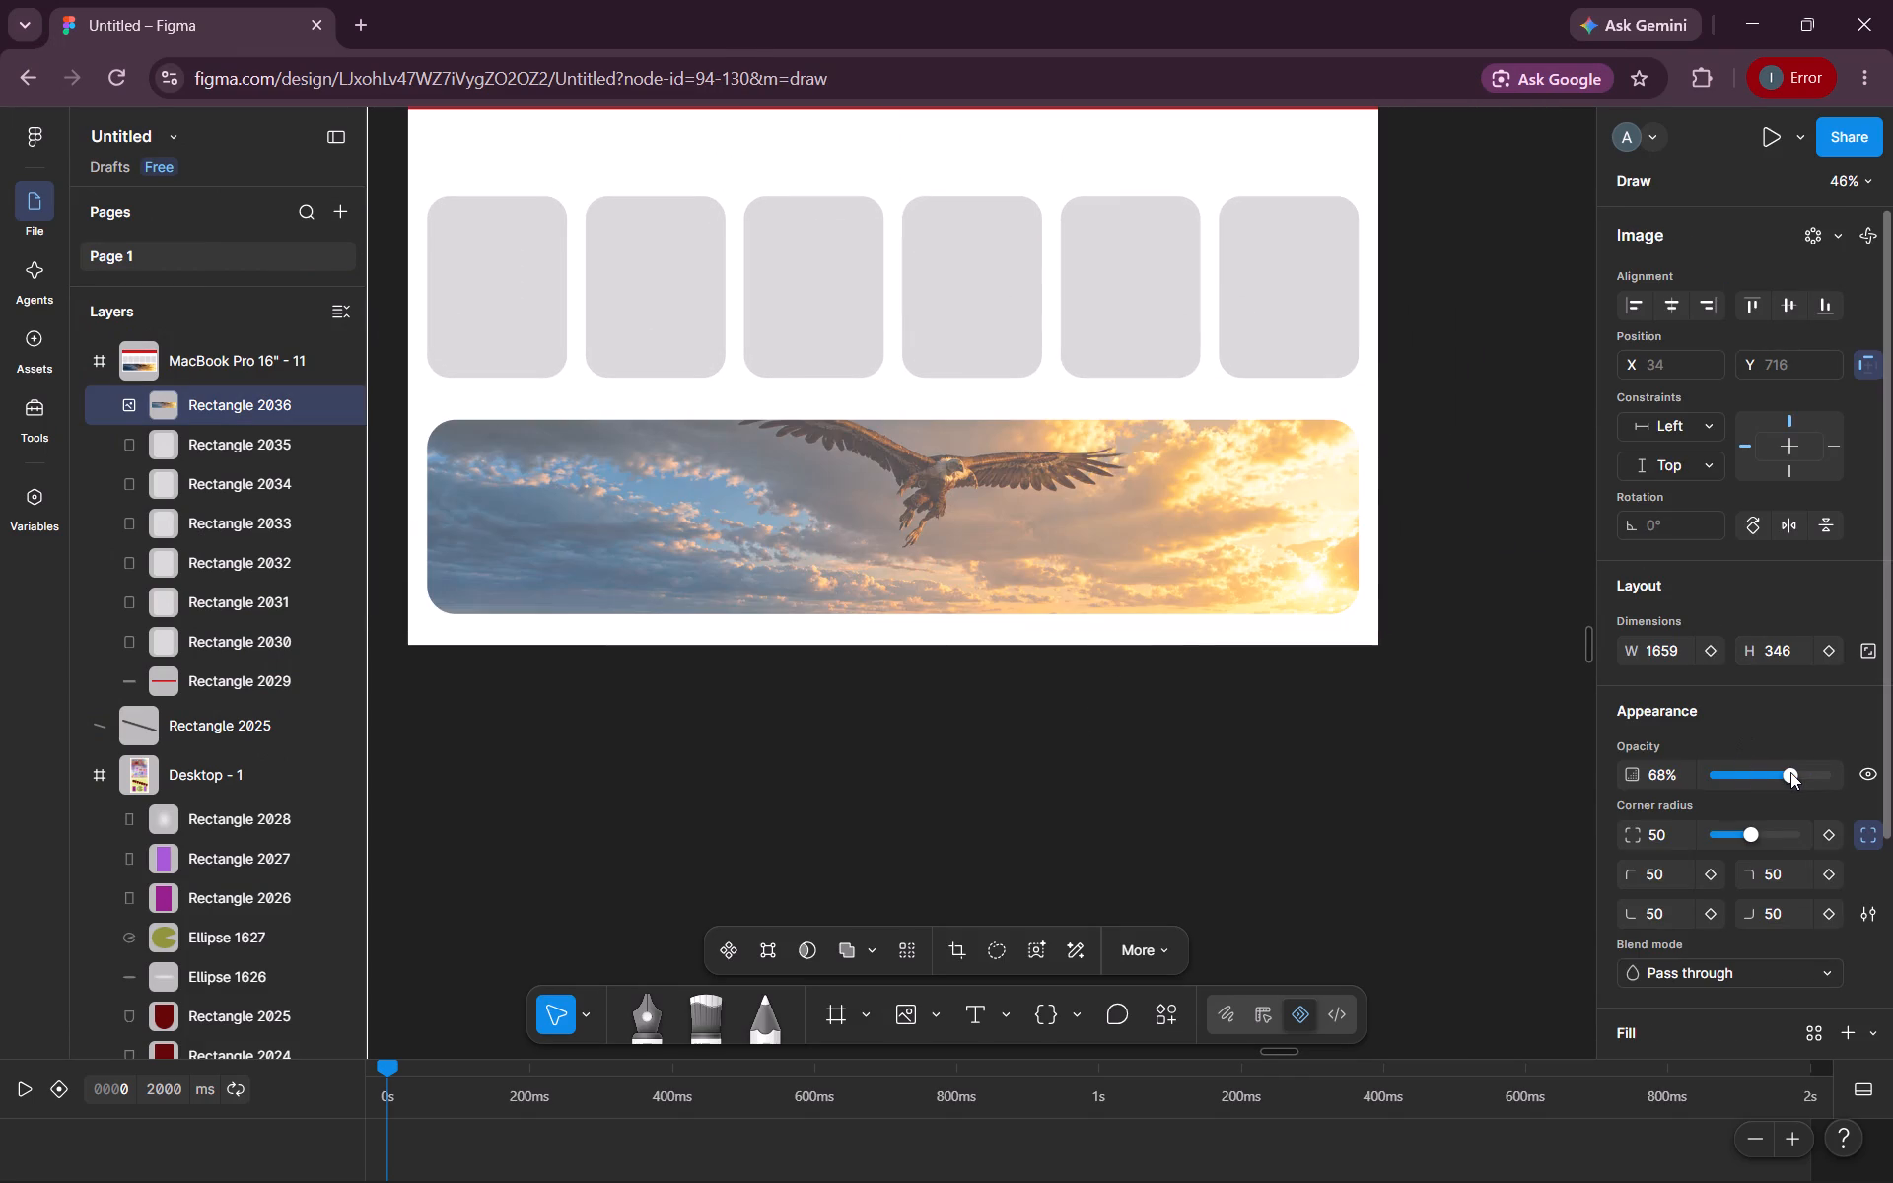
pyautogui.doubleClick(1660, 768)
pyautogui.write('90')
pyautogui.press('Return')
pyautogui.click(1349, 766)
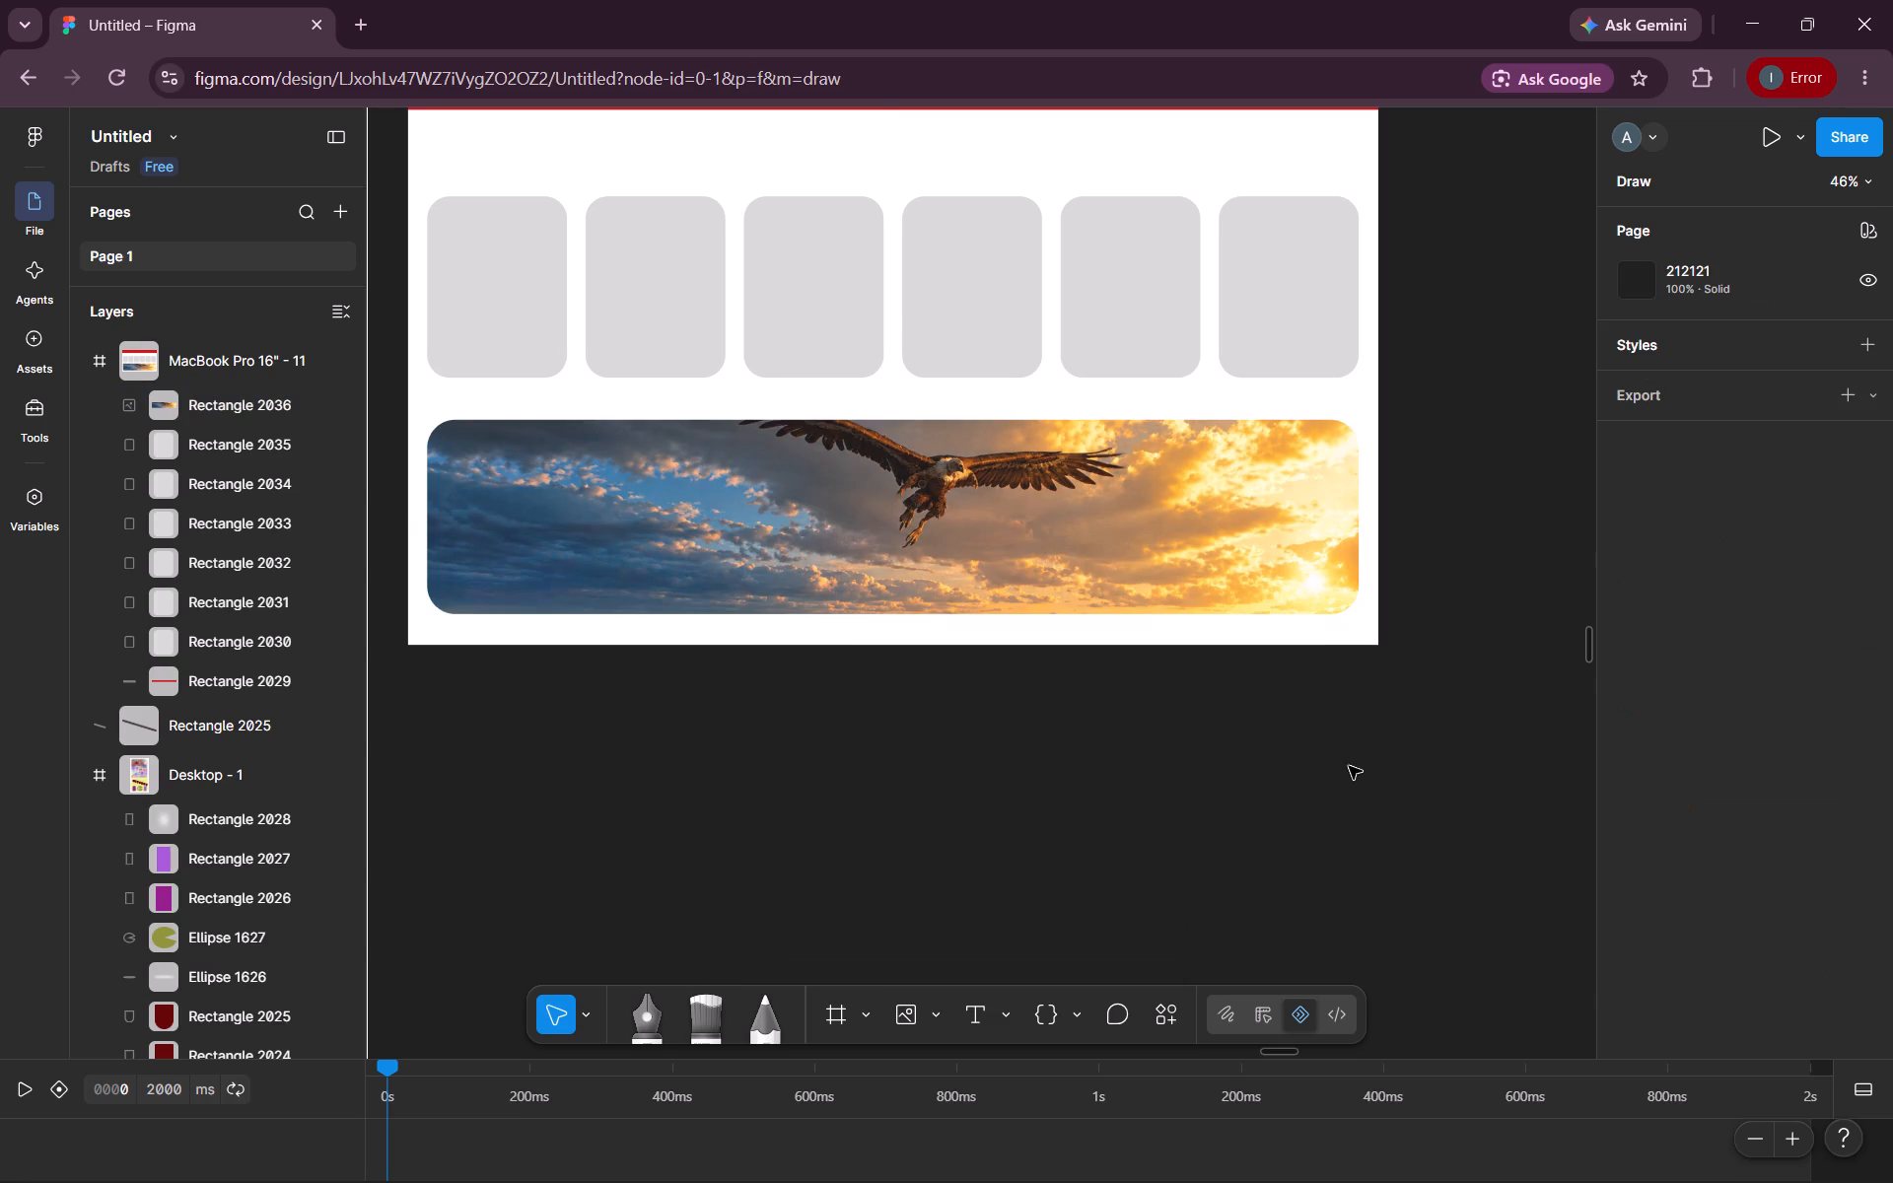
# Draw a small rectangle about 250×51 on the canvas below the frame and round its corners to 200.
pyautogui.click(934, 1017)
pyautogui.click(1005, 785)
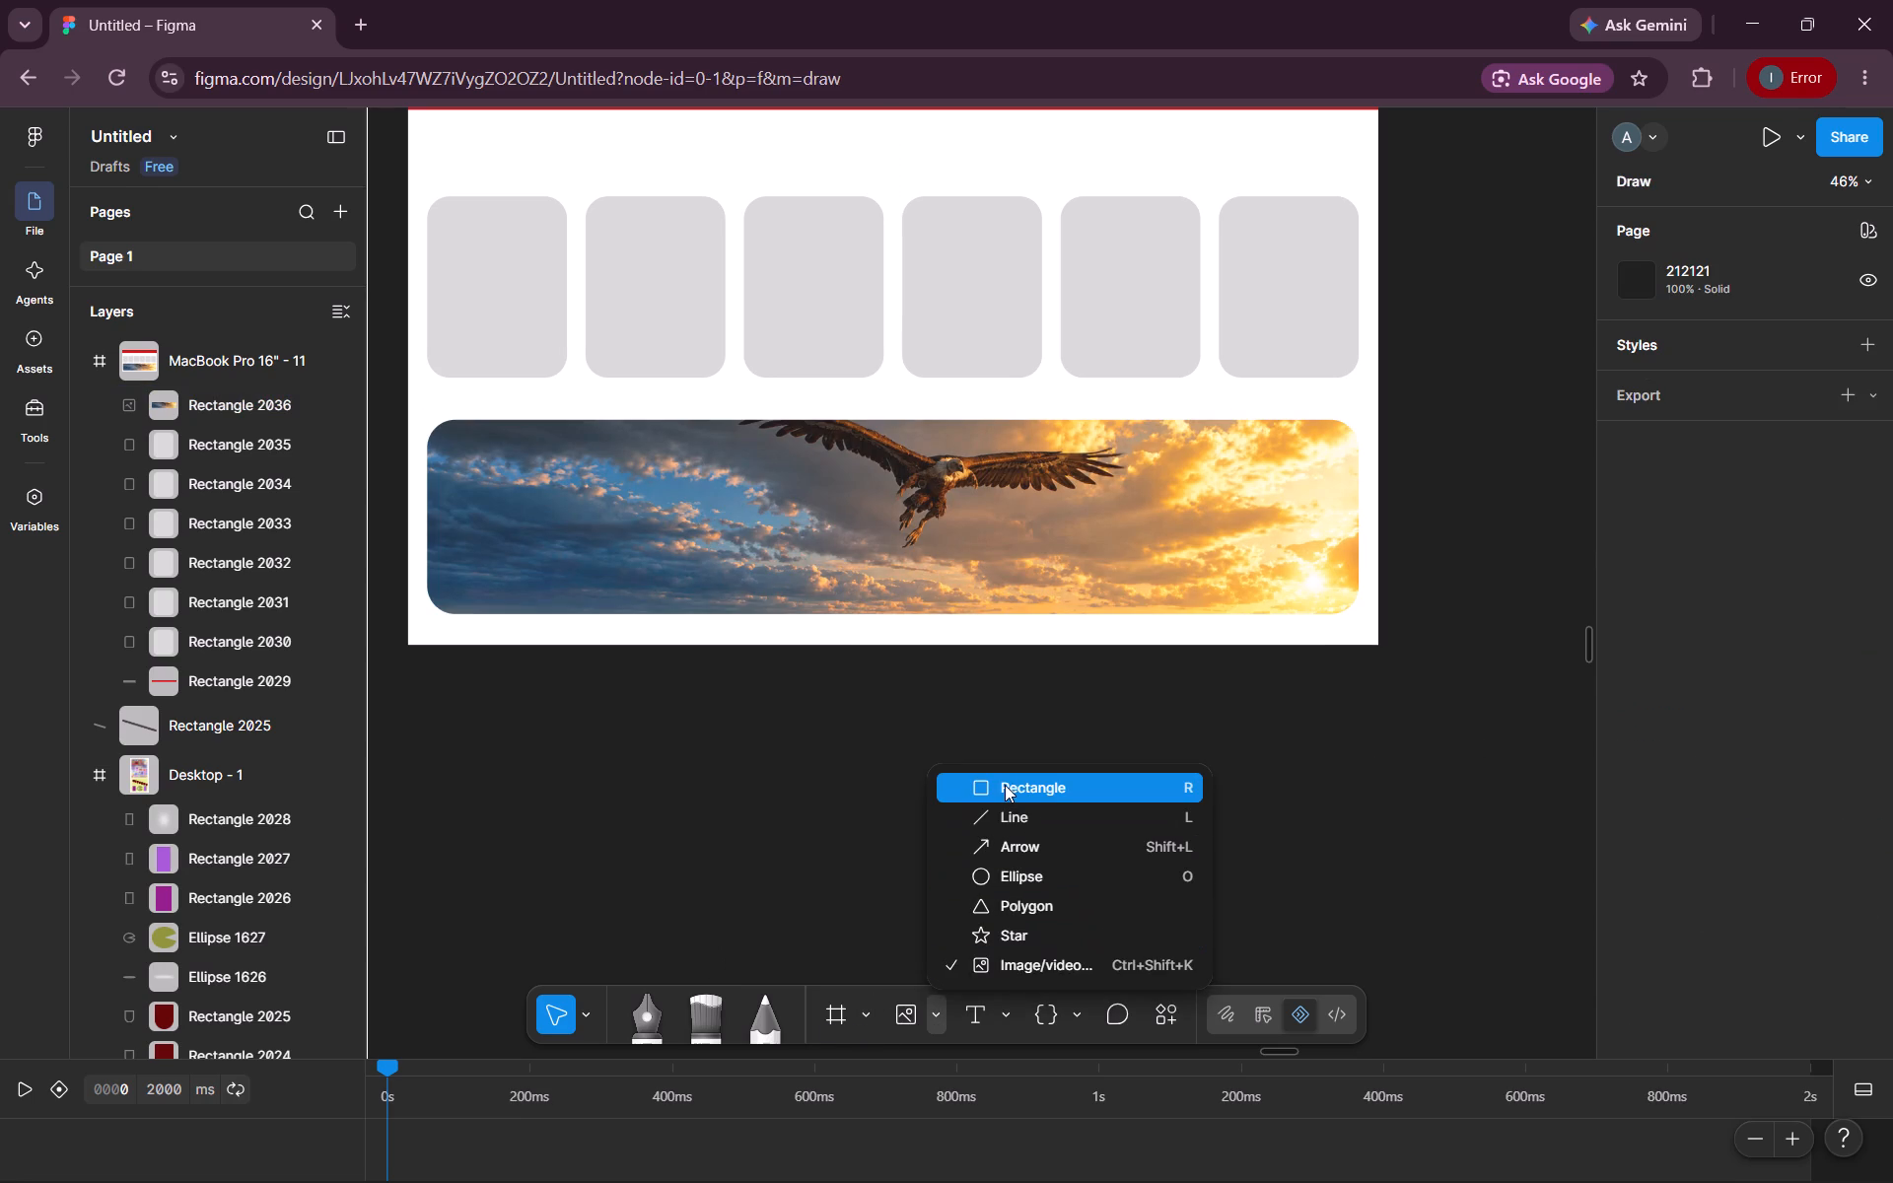
pyautogui.moveTo(806, 735); pyautogui.dragTo(928, 763)
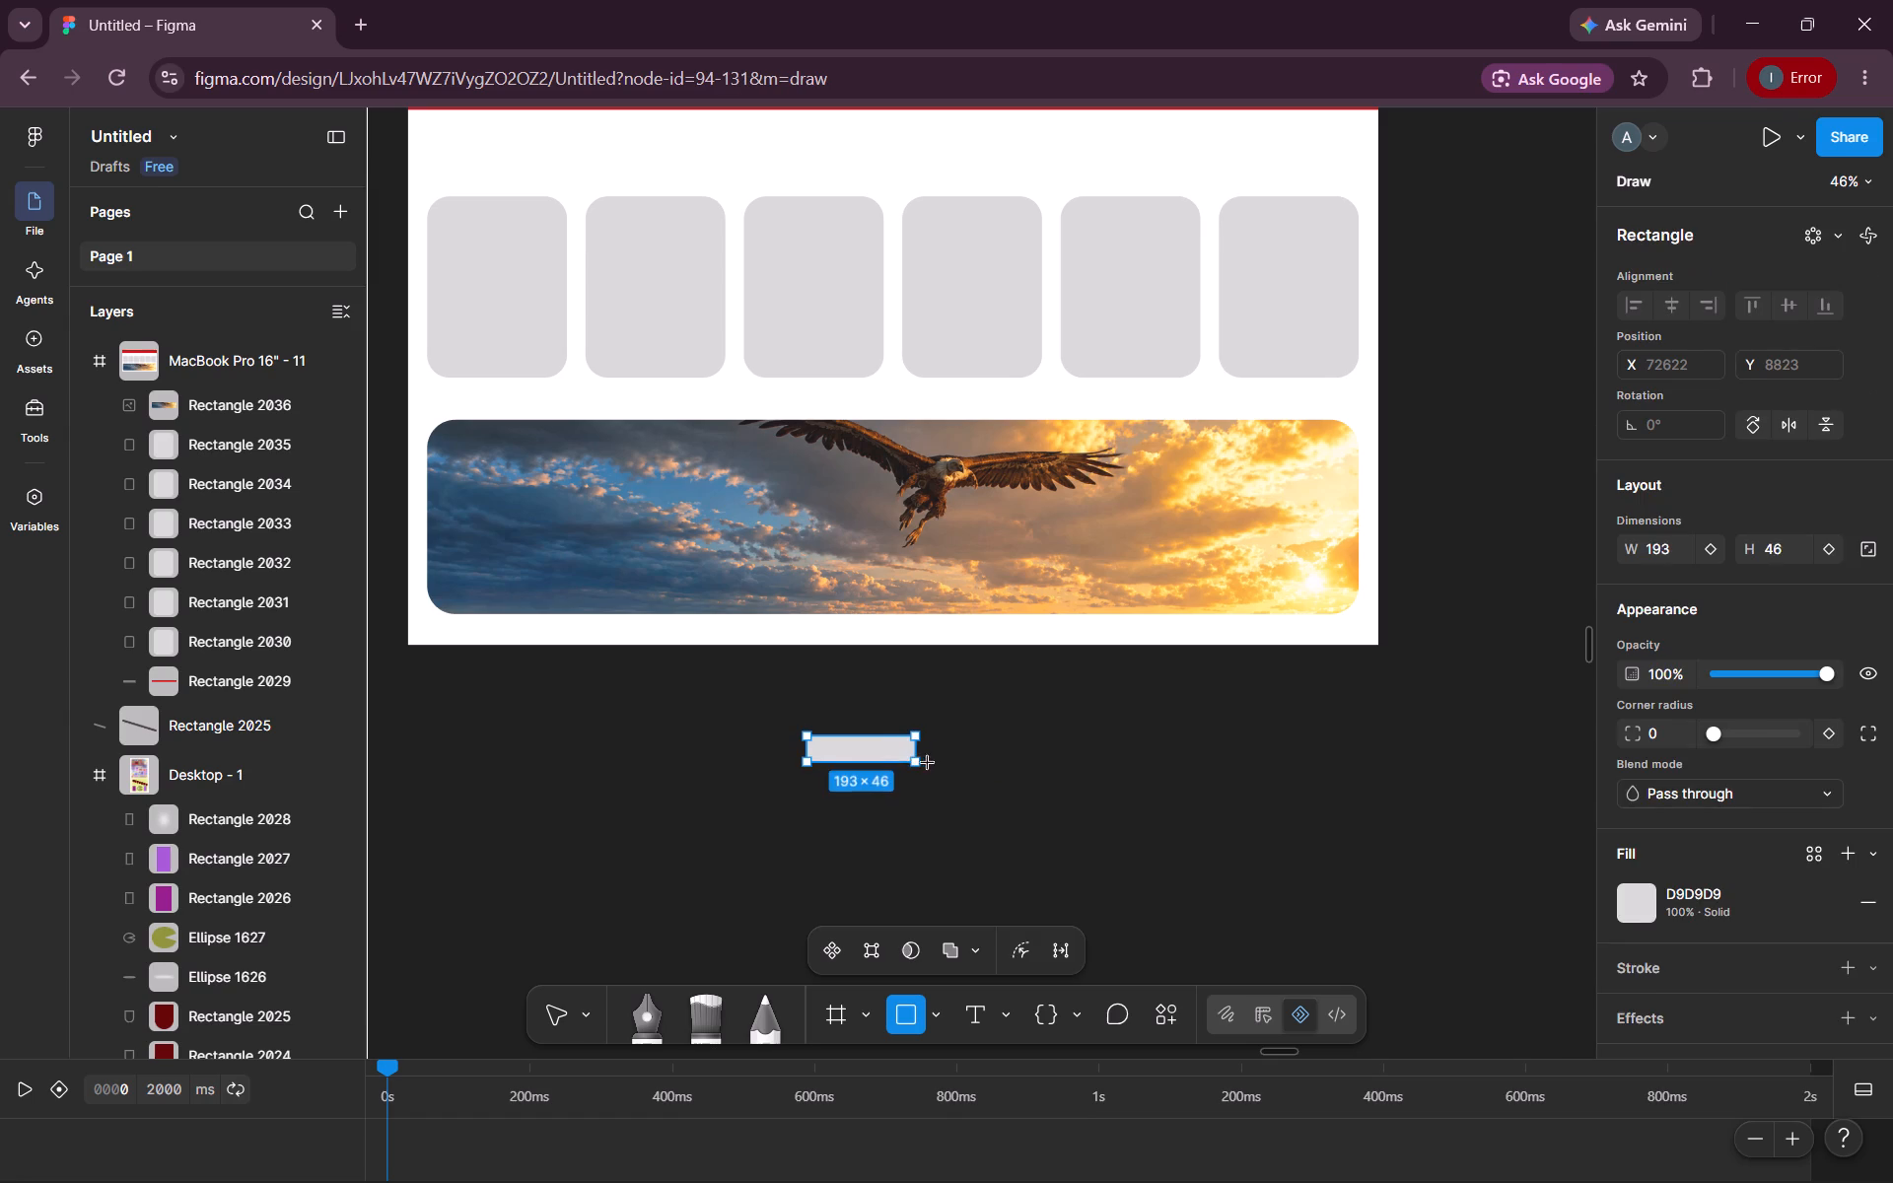
pyautogui.moveTo(928, 763); pyautogui.dragTo(946, 764)
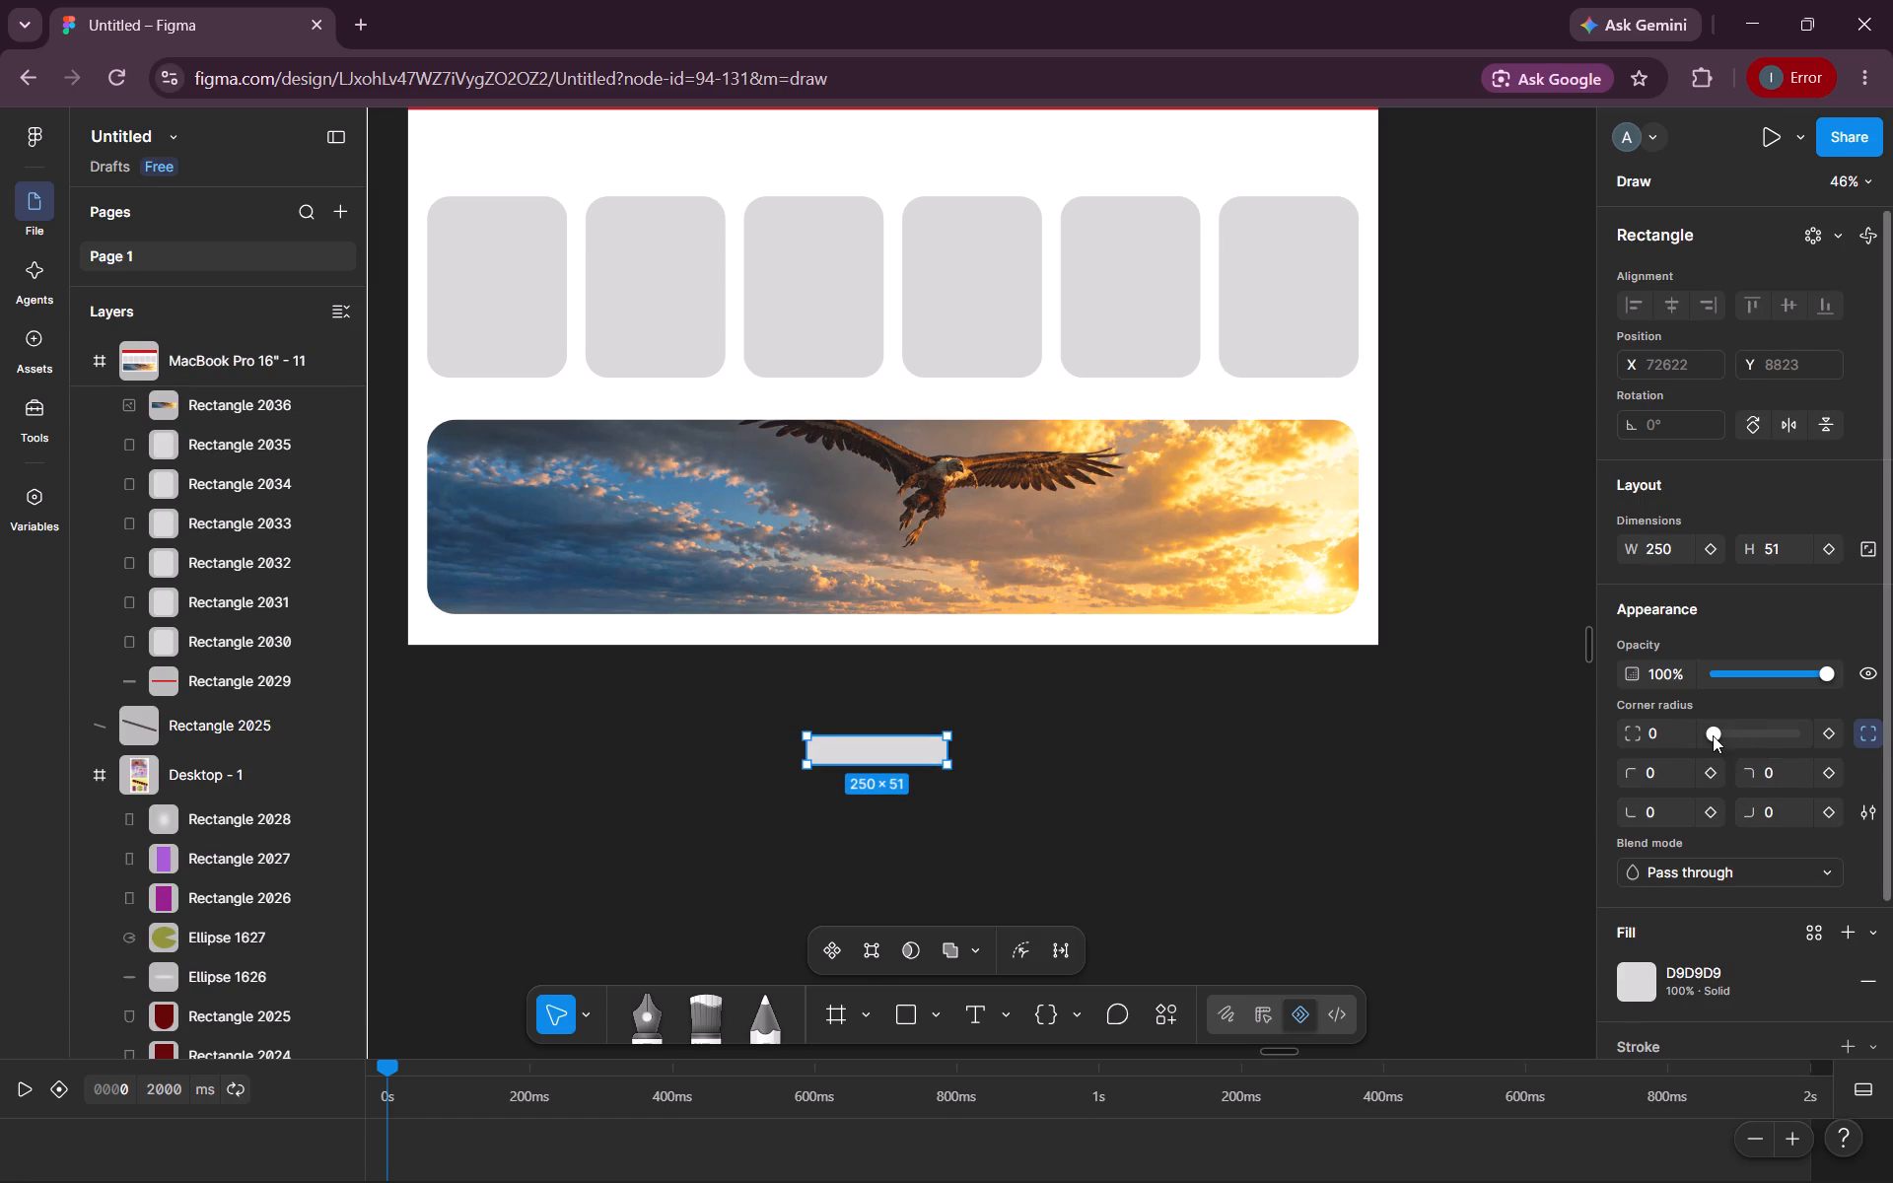
pyautogui.moveTo(1712, 733); pyautogui.dragTo(1874, 718)
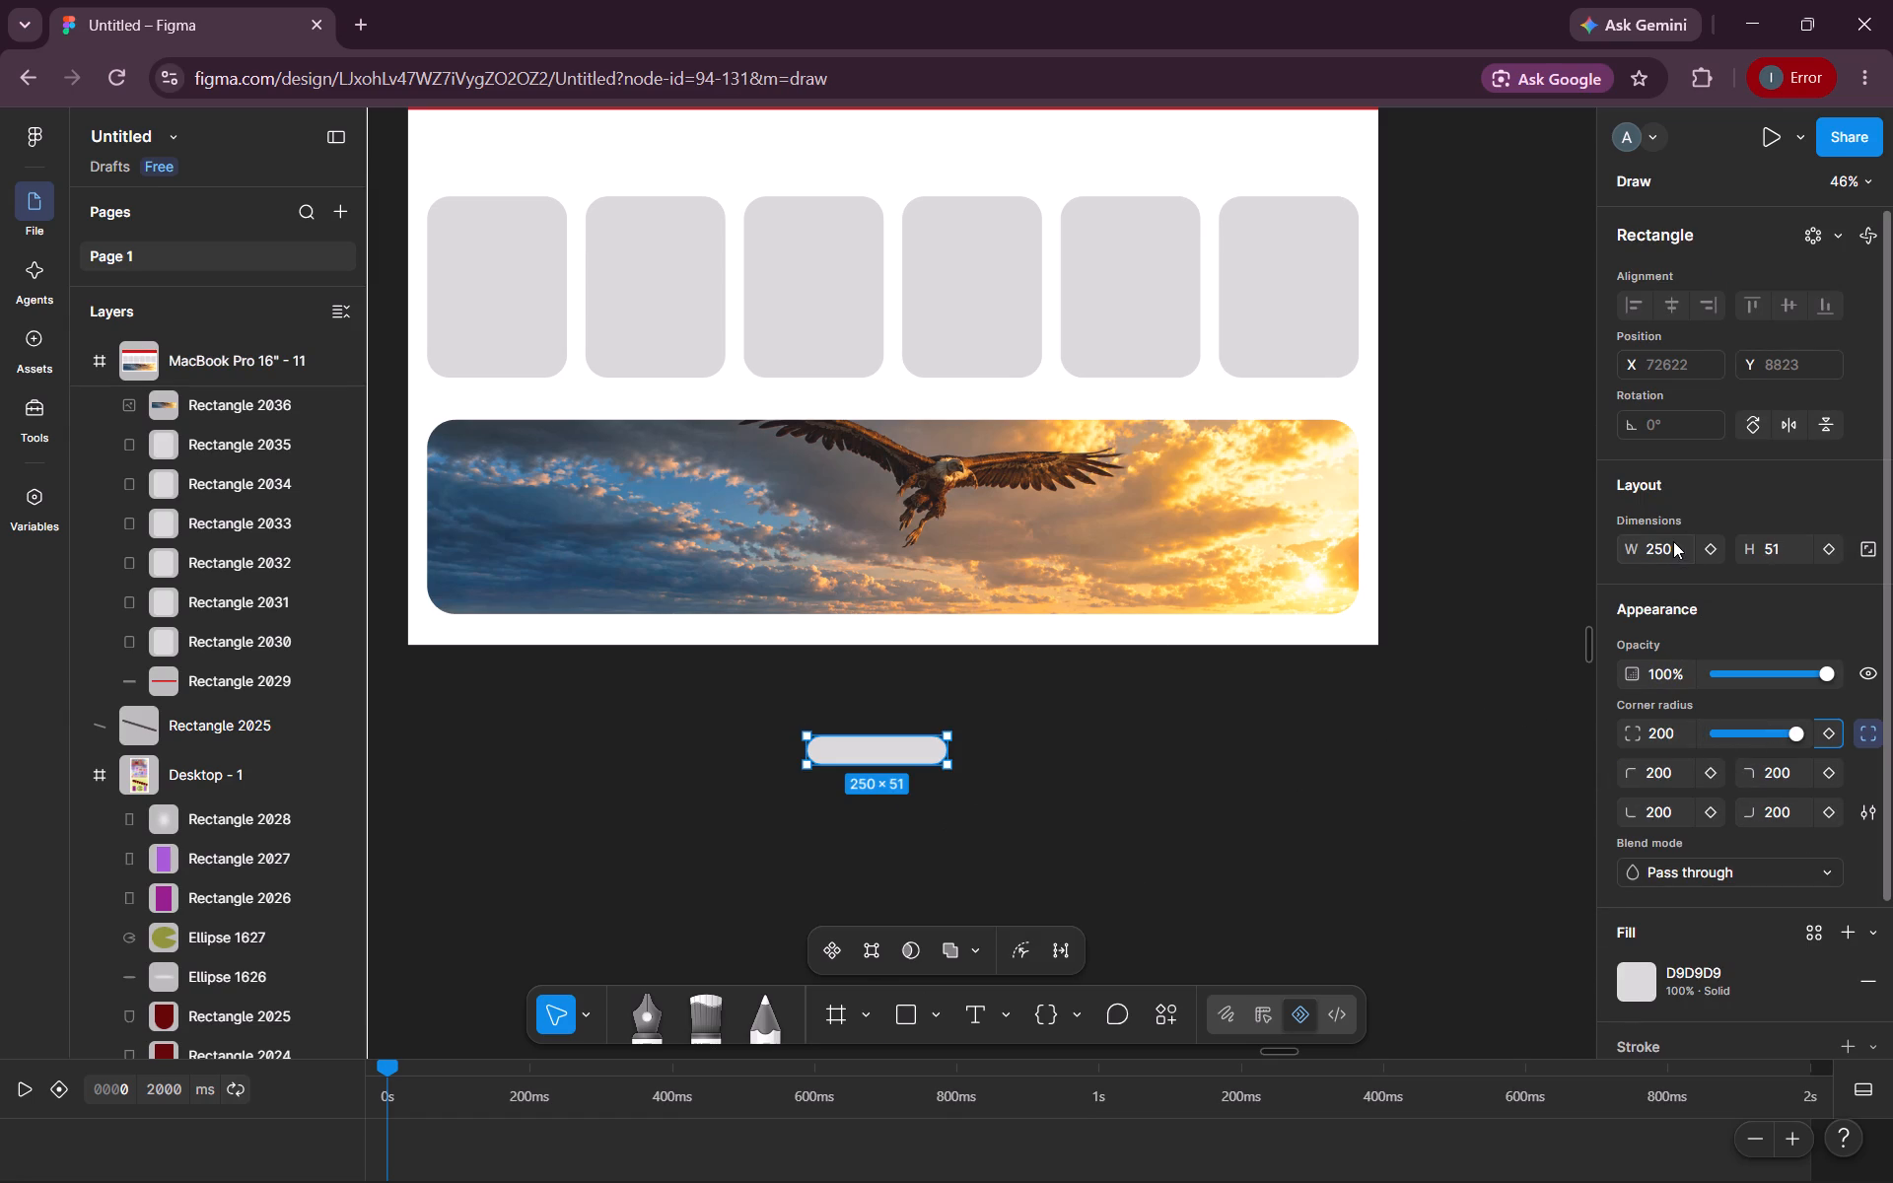
# Resize the pill-shaped rectangle to 160 wide and 40 high, trying a height of 50 first.
pyautogui.doubleClick(1774, 551)
pyautogui.write('50')
pyautogui.press('Return')
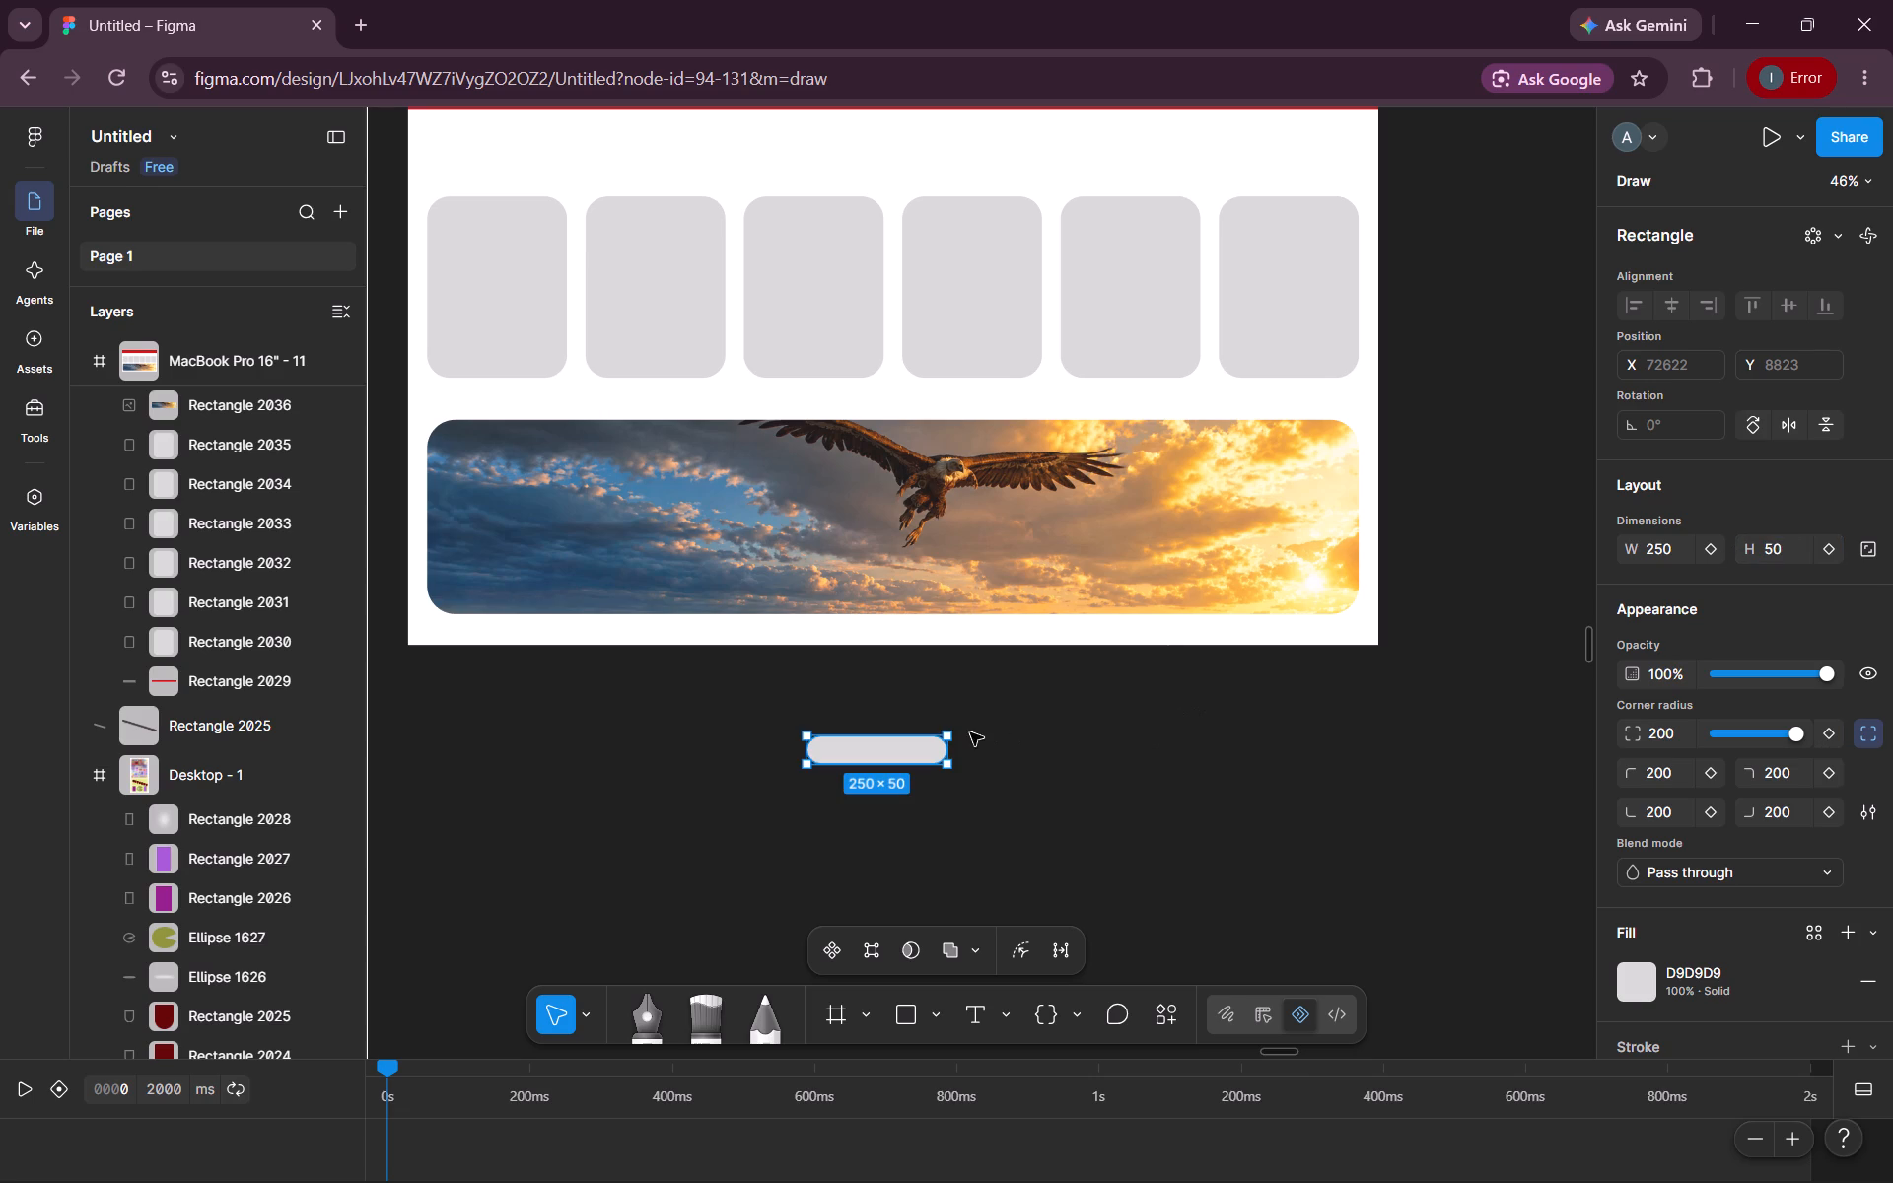
pyautogui.moveTo(948, 749); pyautogui.dragTo(902, 753)
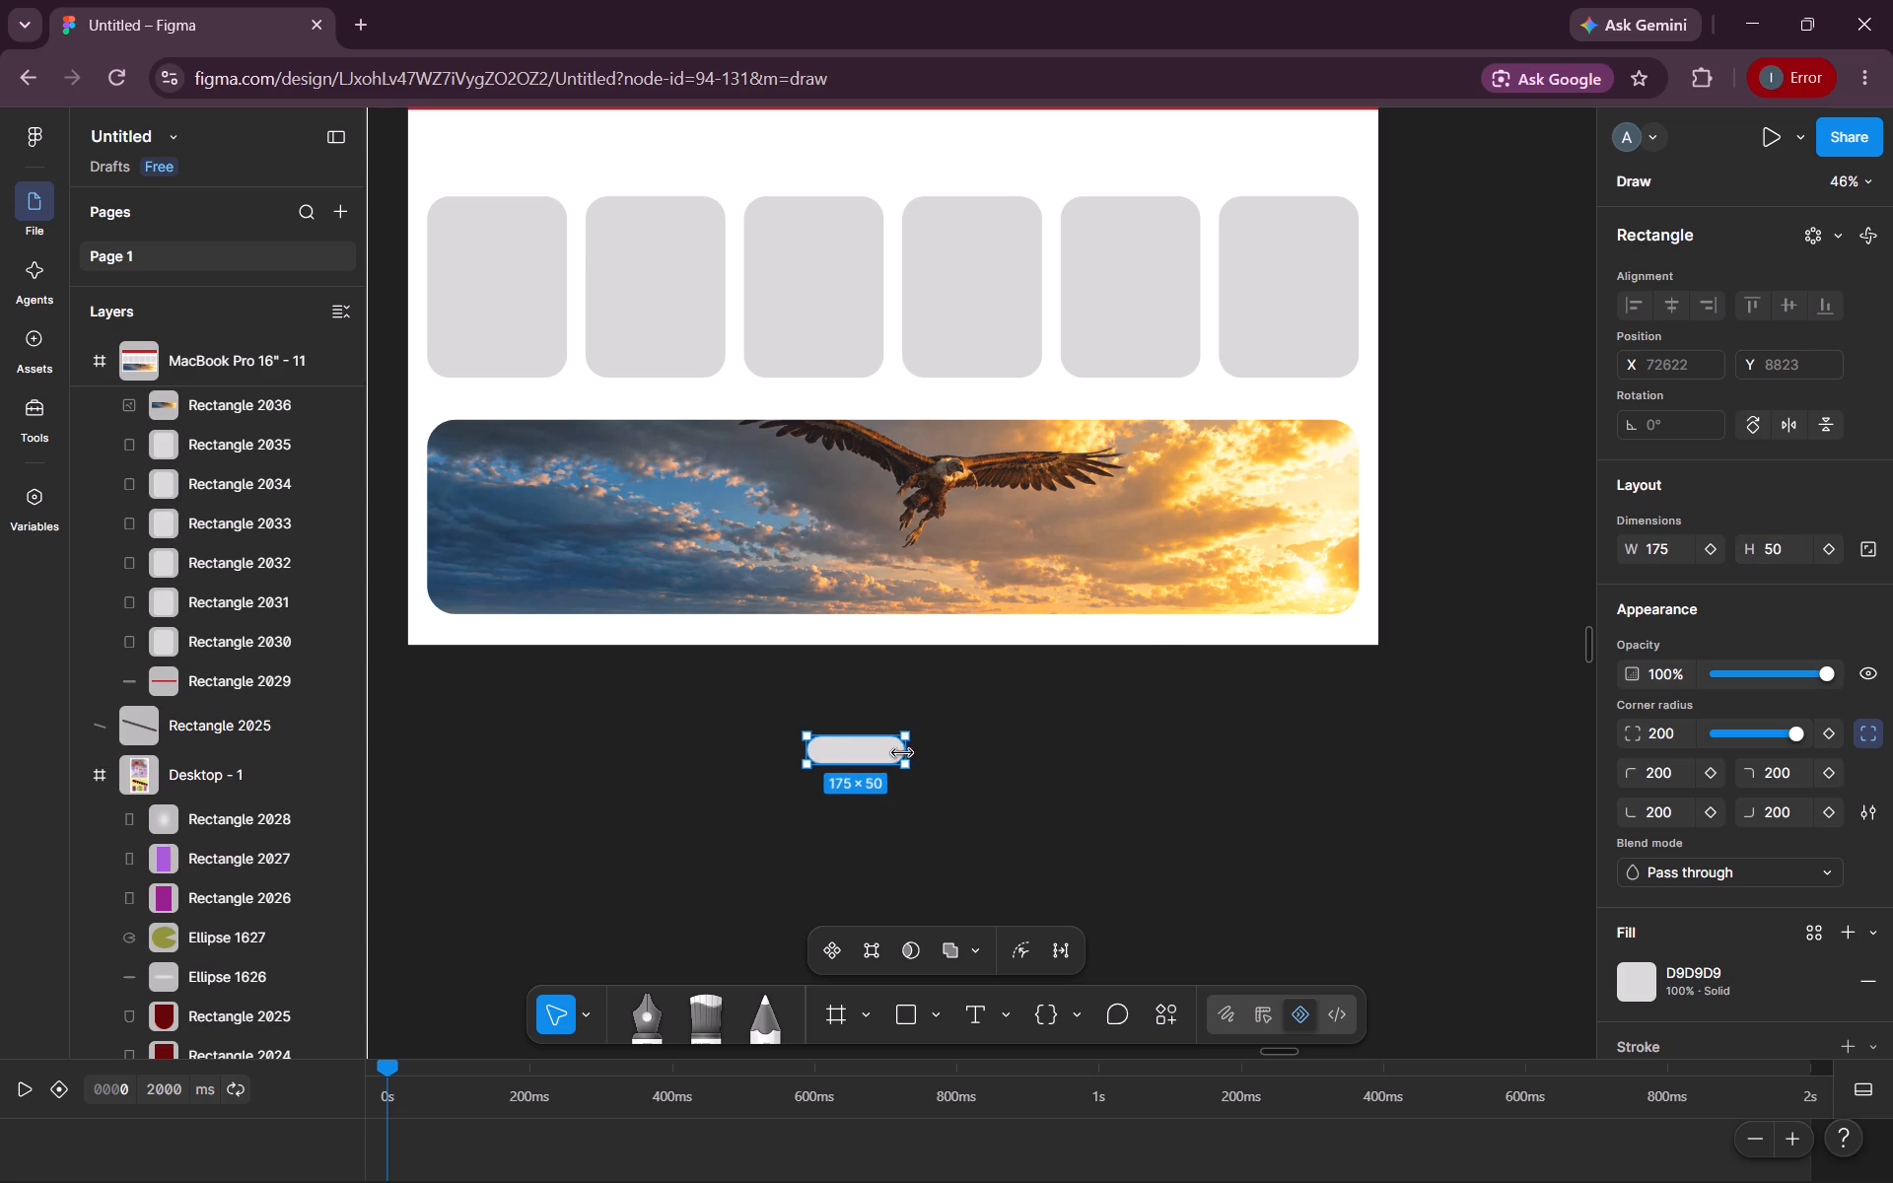
pyautogui.moveTo(902, 753); pyautogui.dragTo(901, 754)
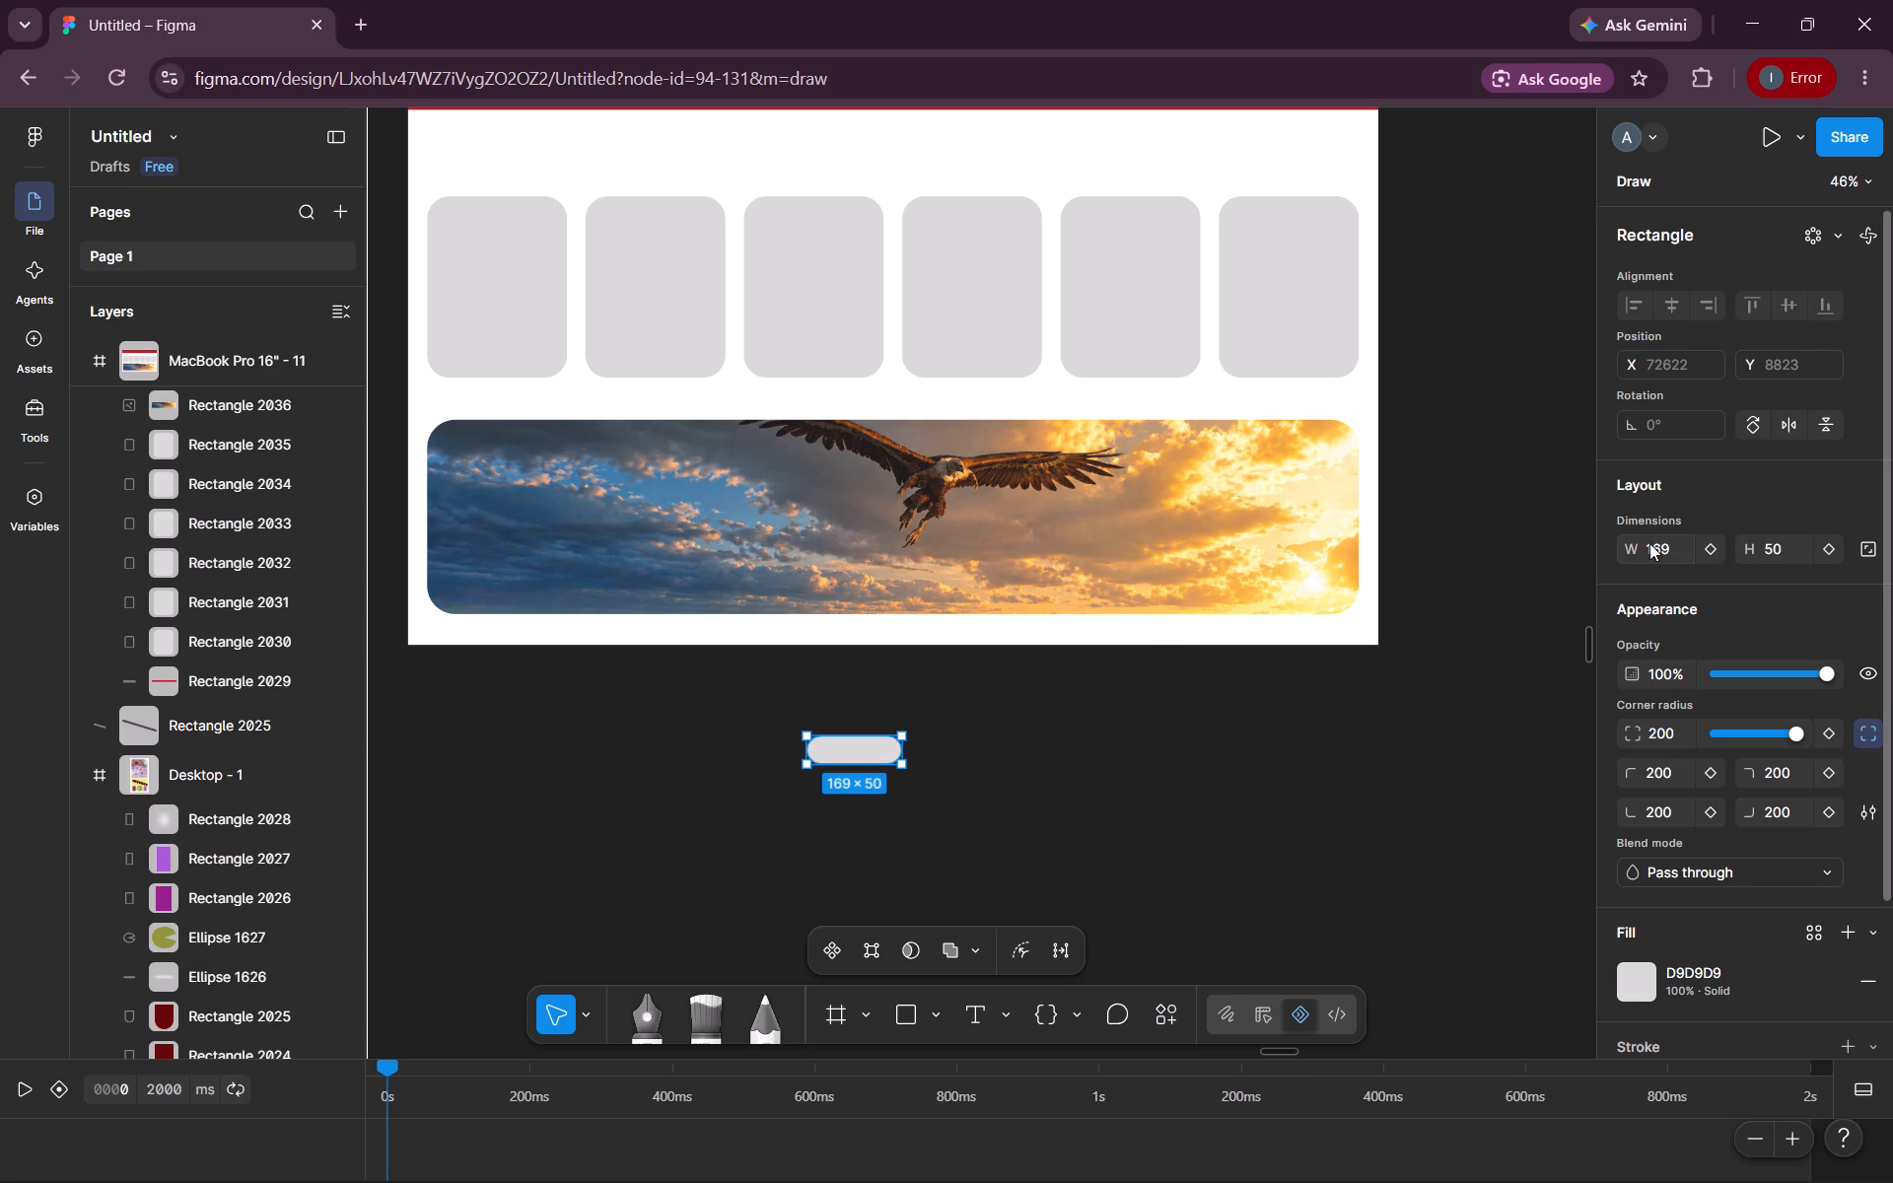
pyautogui.doubleClick(1649, 543)
pyautogui.write('160')
pyautogui.press('Return')
pyautogui.hscroll(2, 1039, 760)
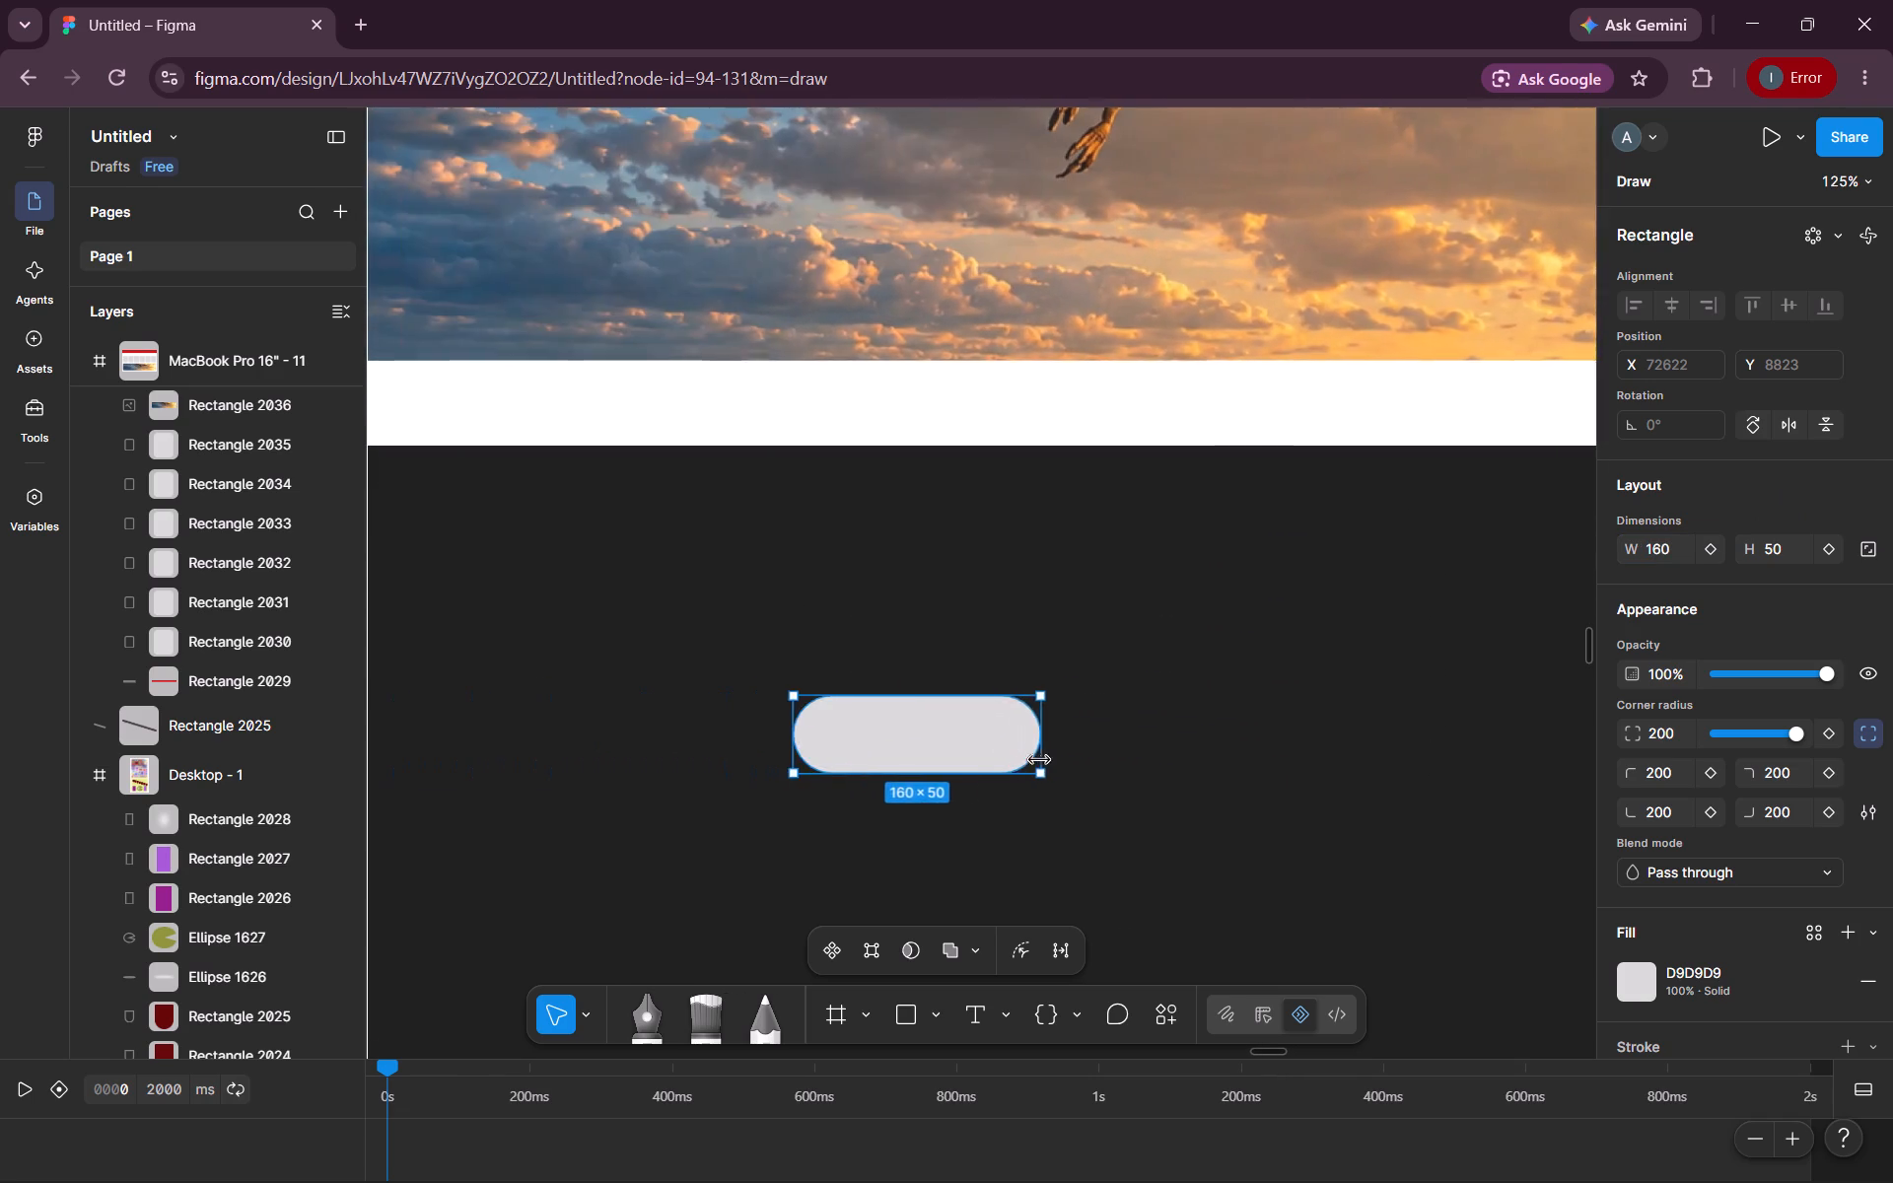
pyautogui.hscroll(1, 1039, 760)
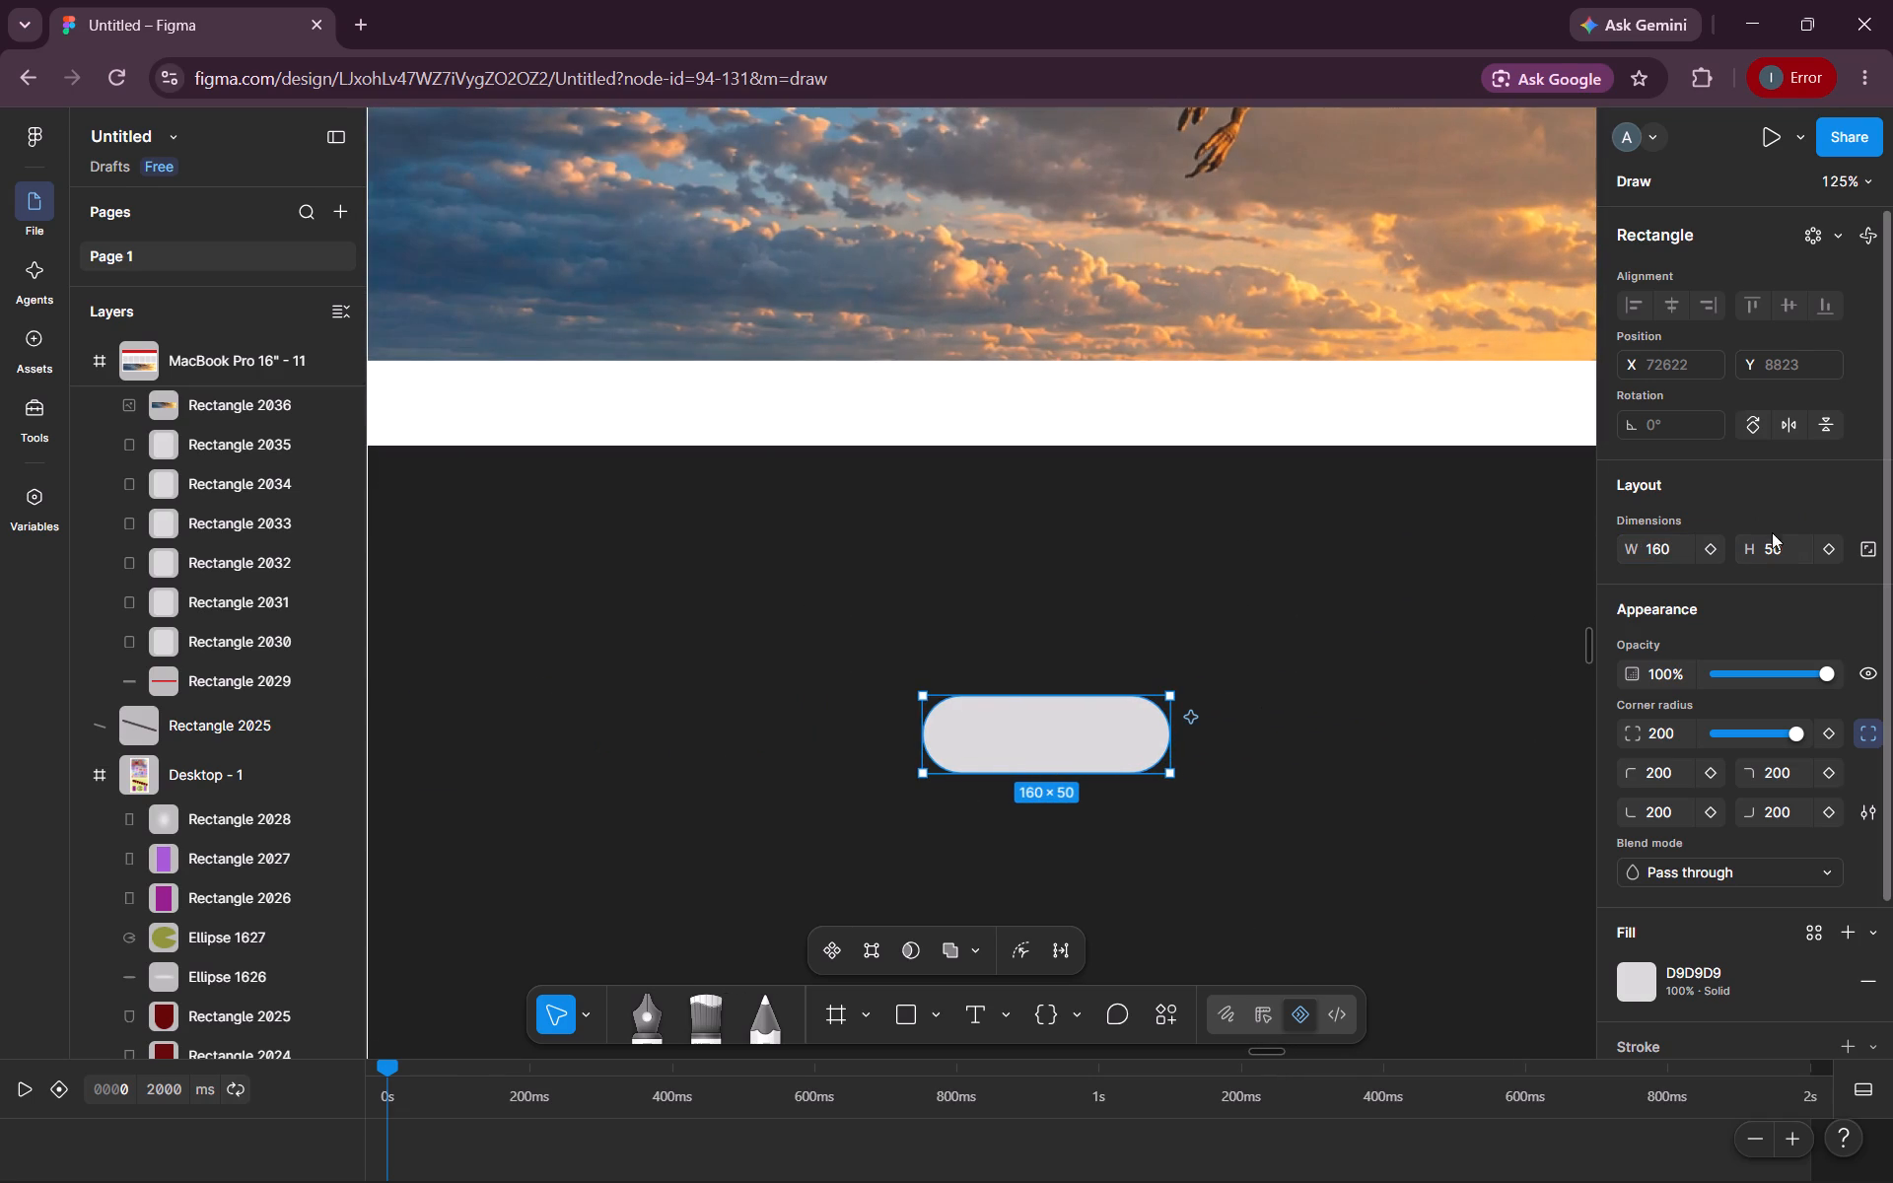
pyautogui.doubleClick(1779, 550)
pyautogui.write('40')
pyautogui.press('Return')
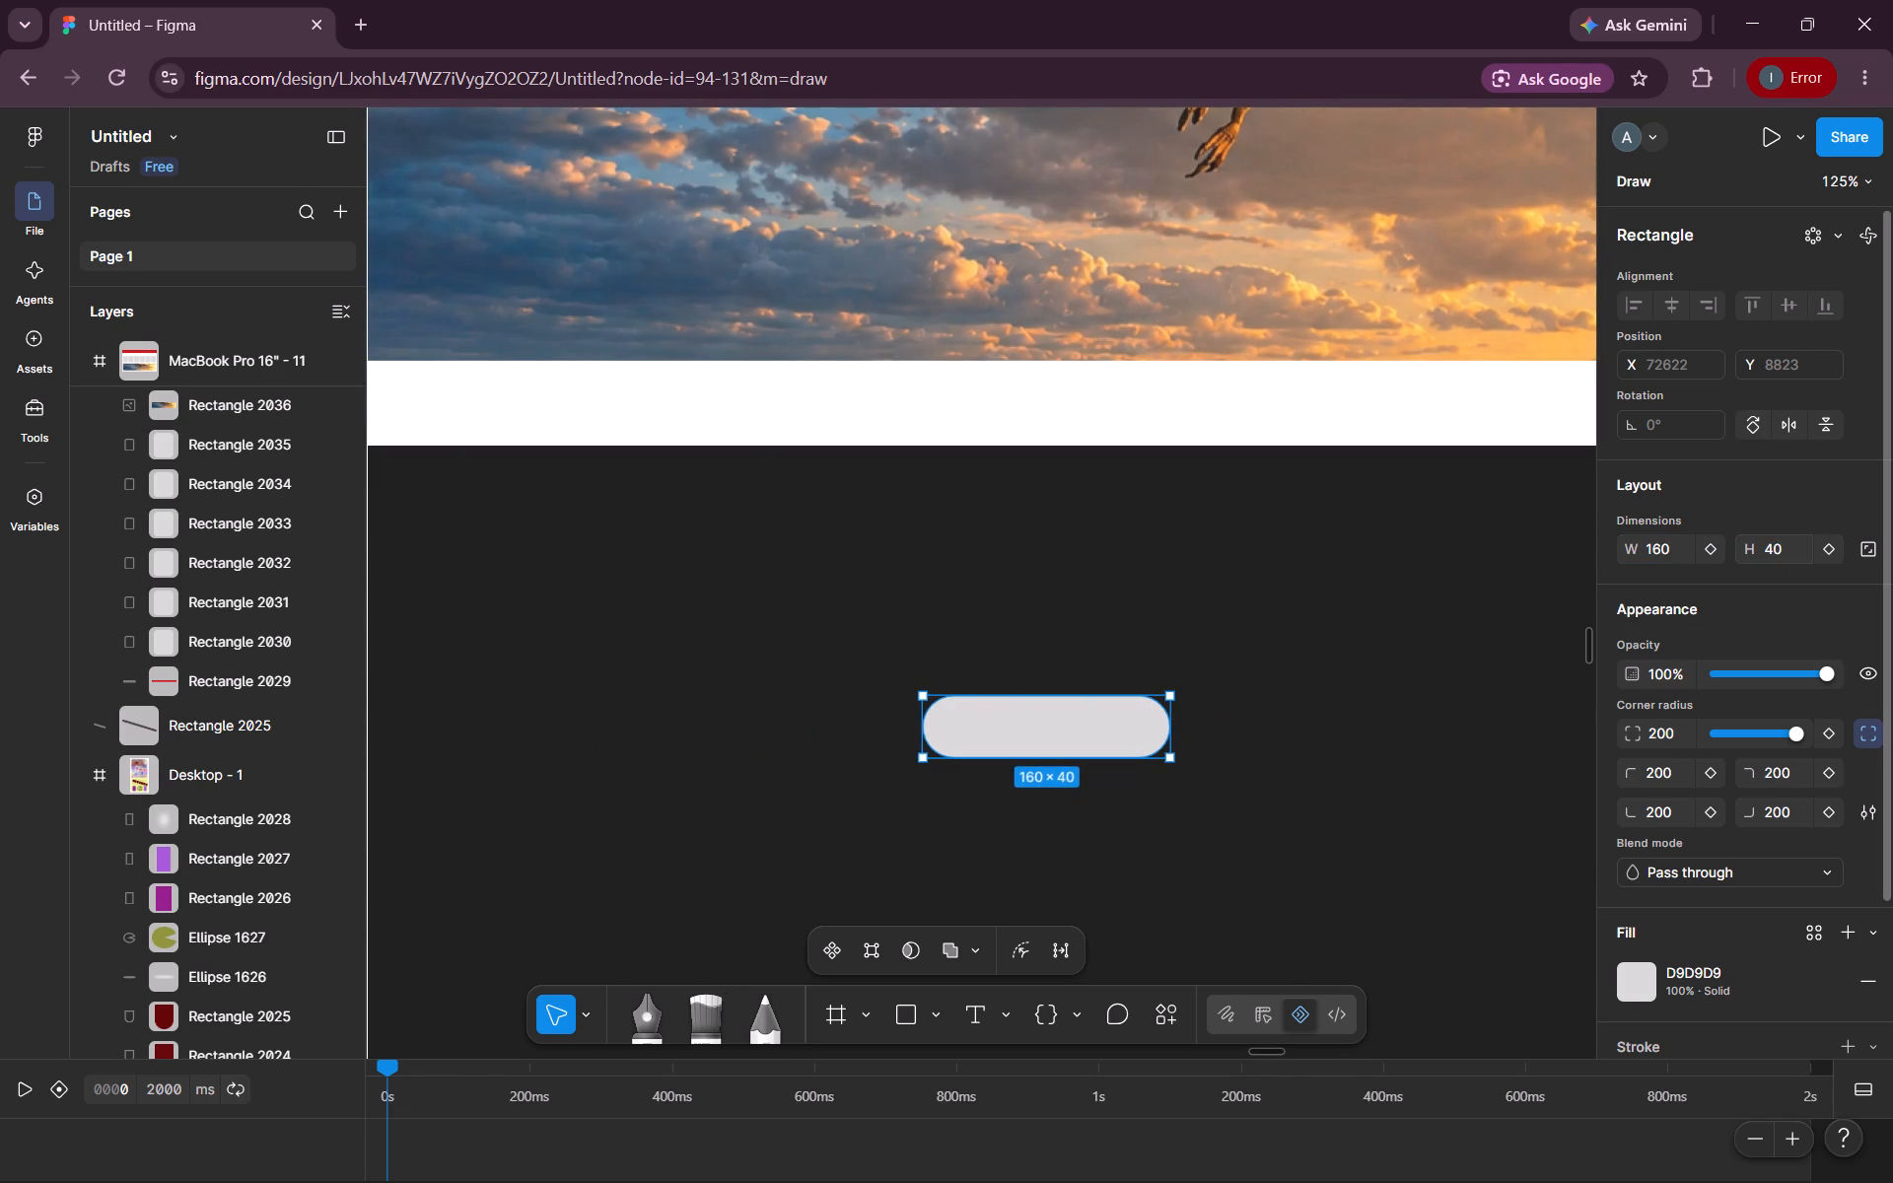
pyautogui.click(1118, 889)
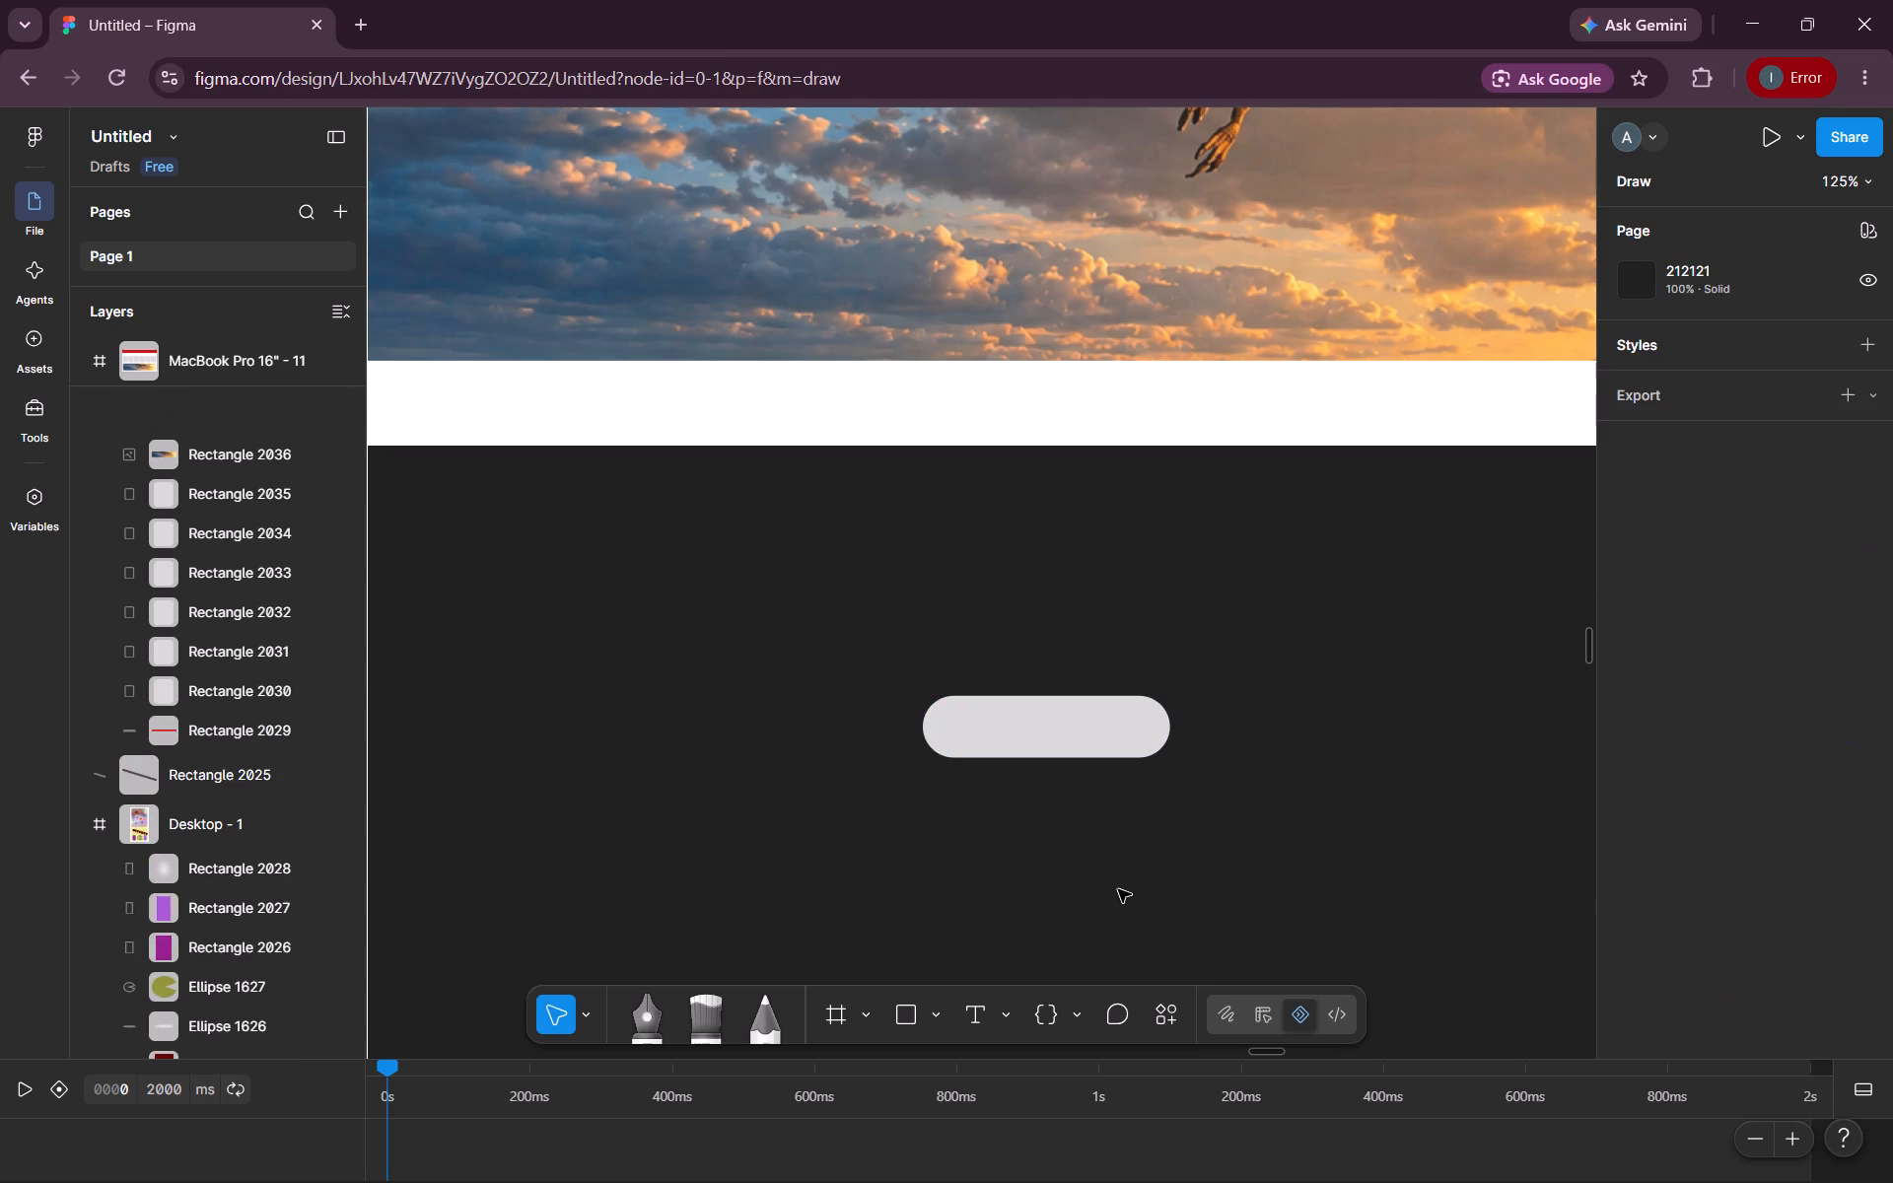
# Draw a small ellipse on the canvas beside the pill shape and set its size to 30×30.
pyautogui.click(929, 1020)
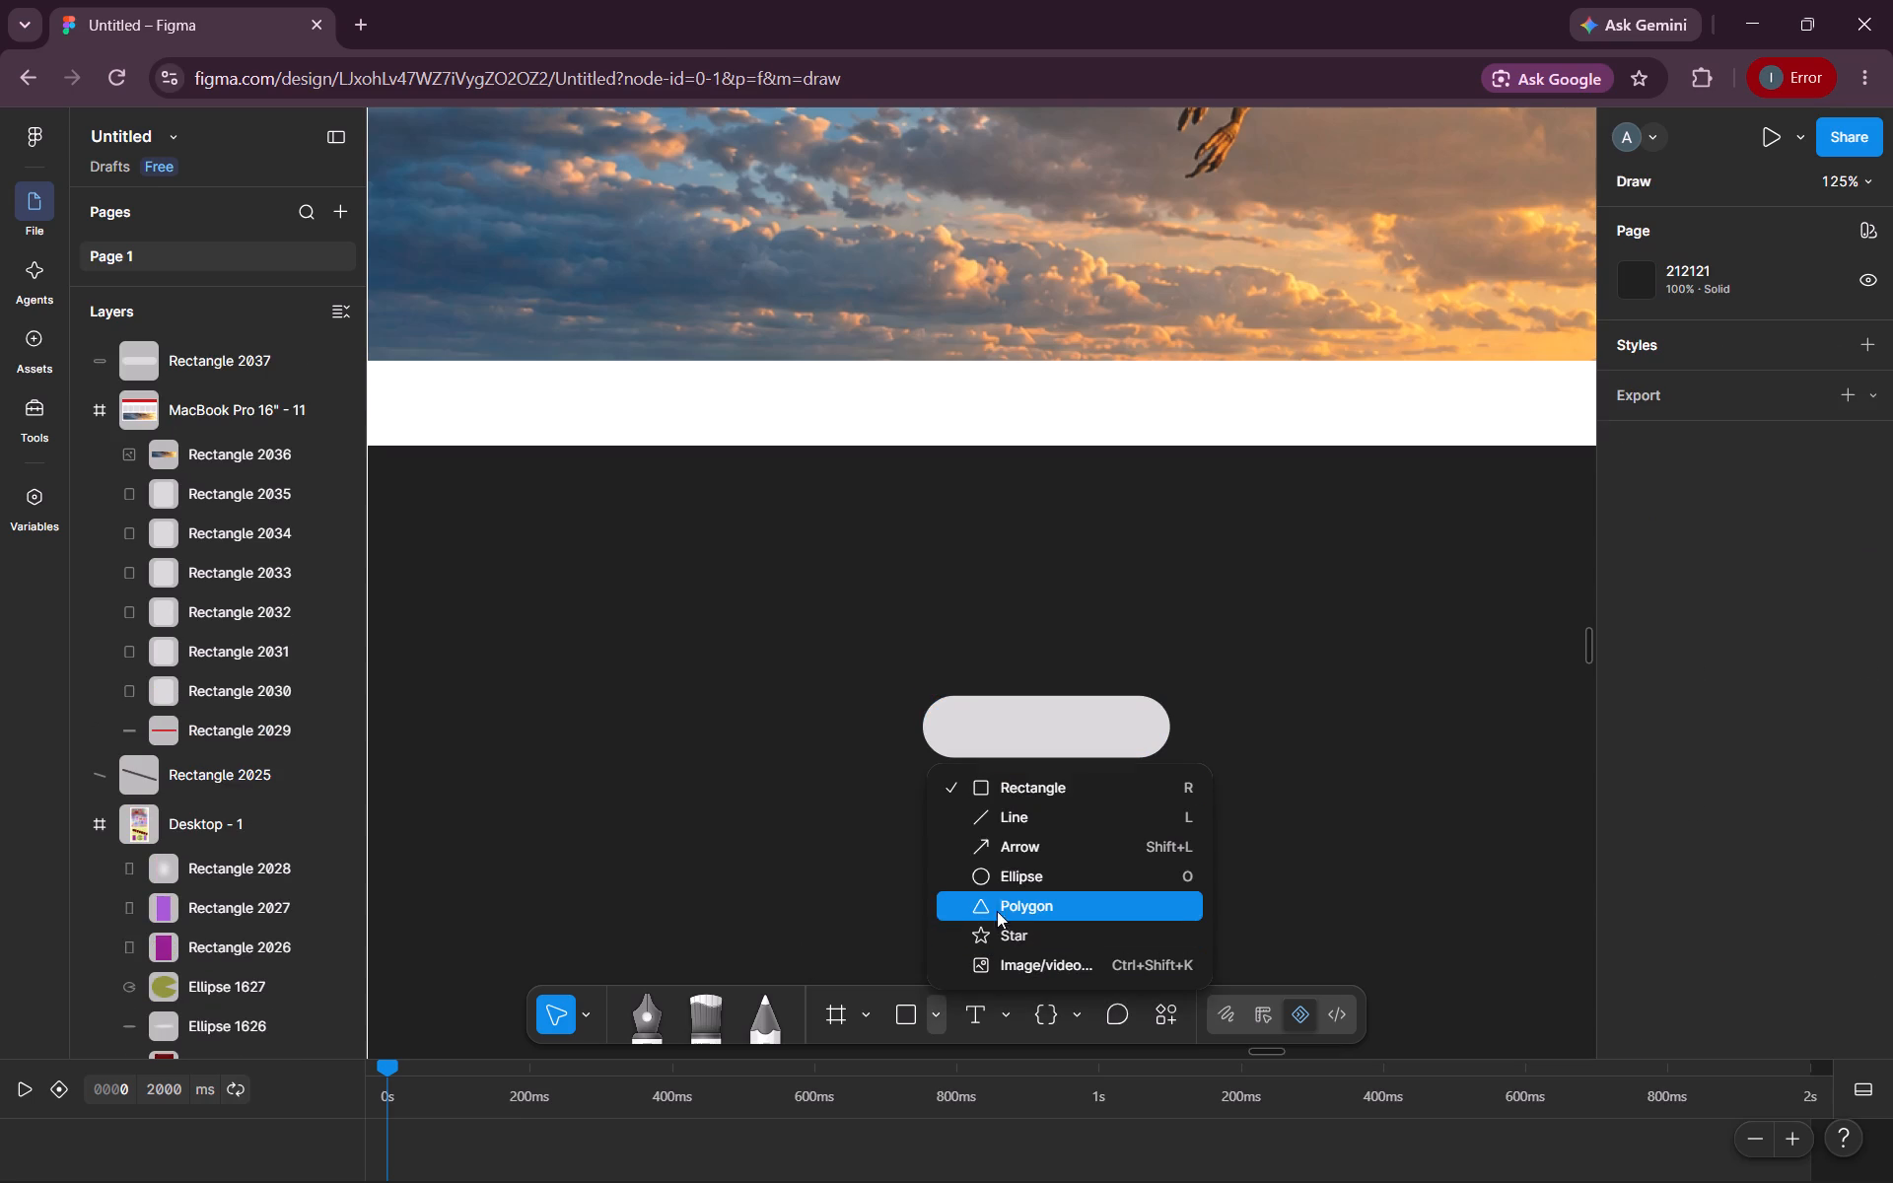
pyautogui.click(998, 879)
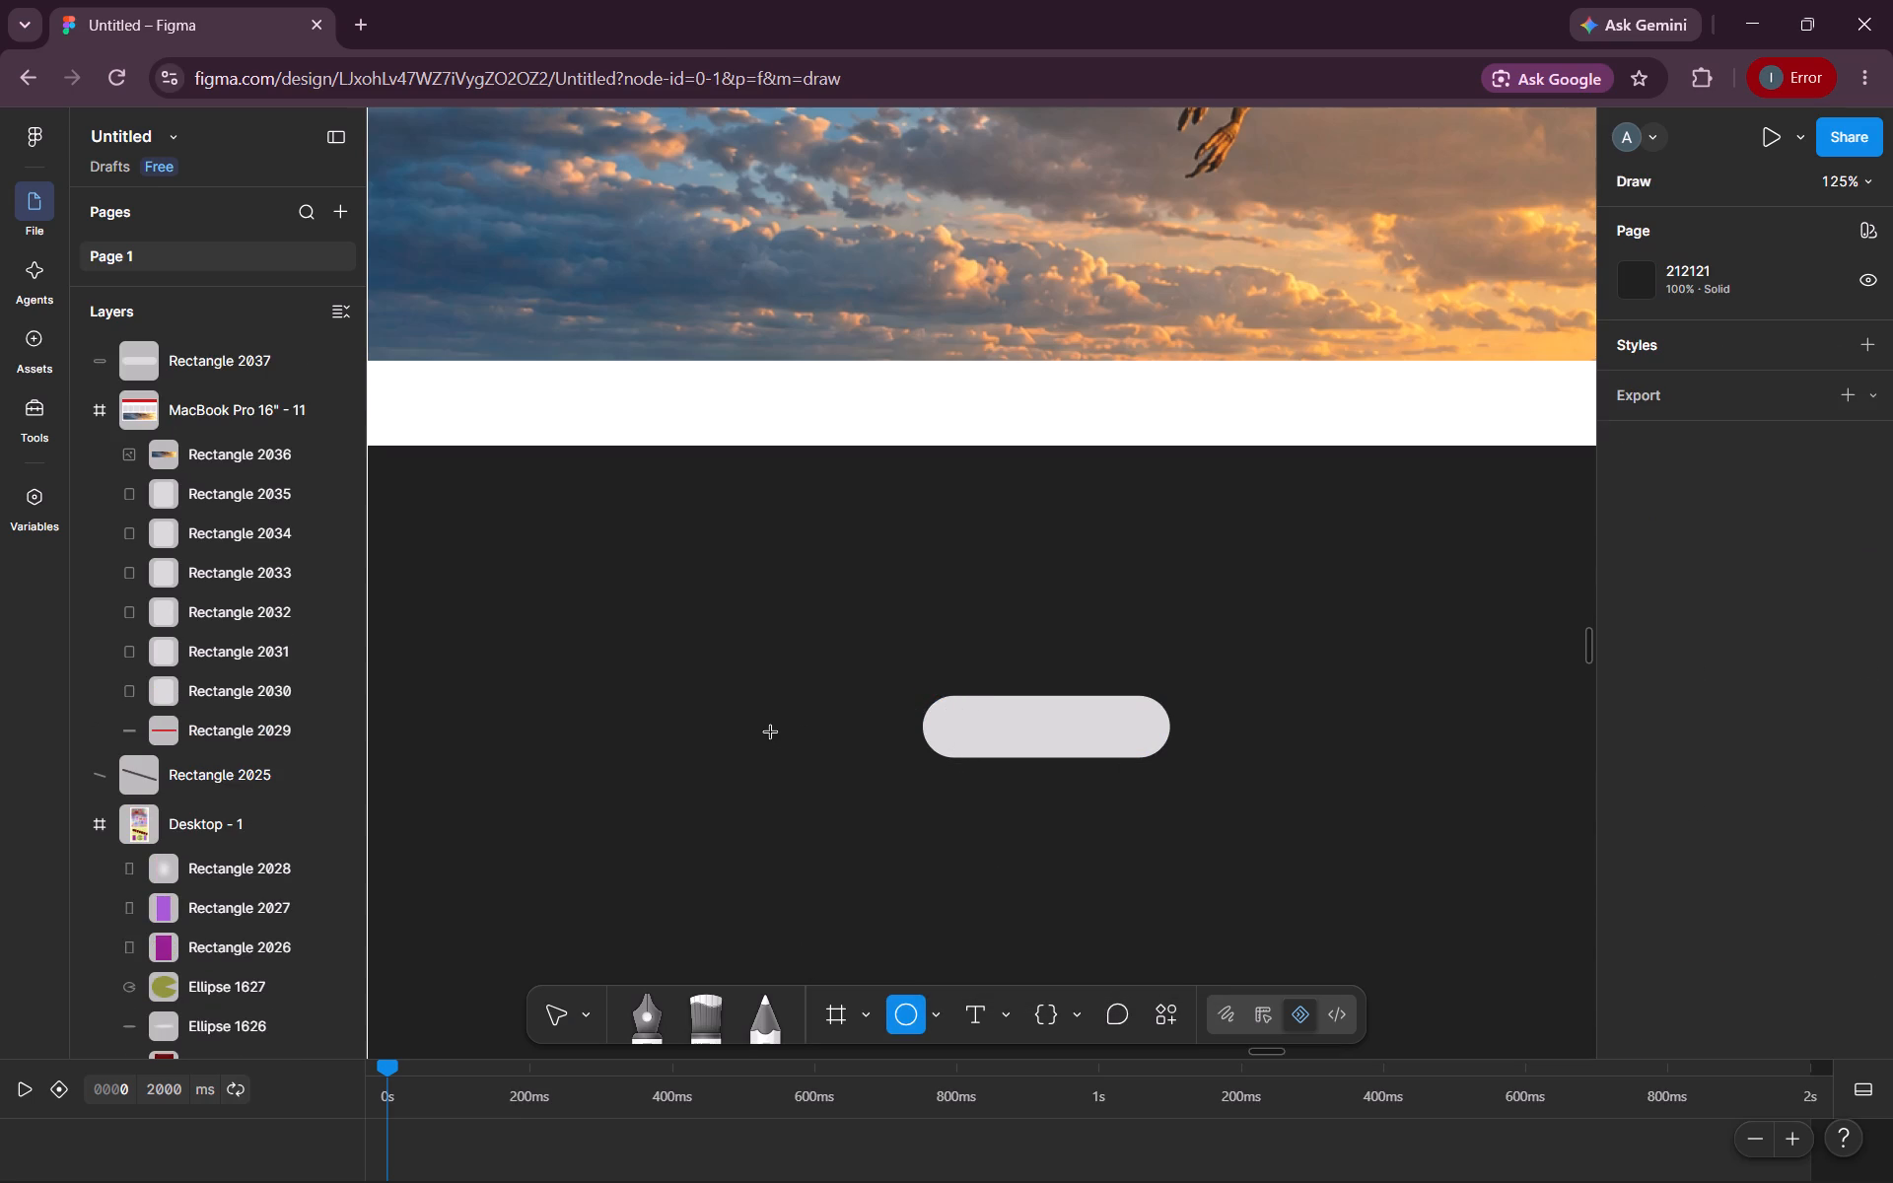
pyautogui.moveTo(757, 727); pyautogui.dragTo(797, 762)
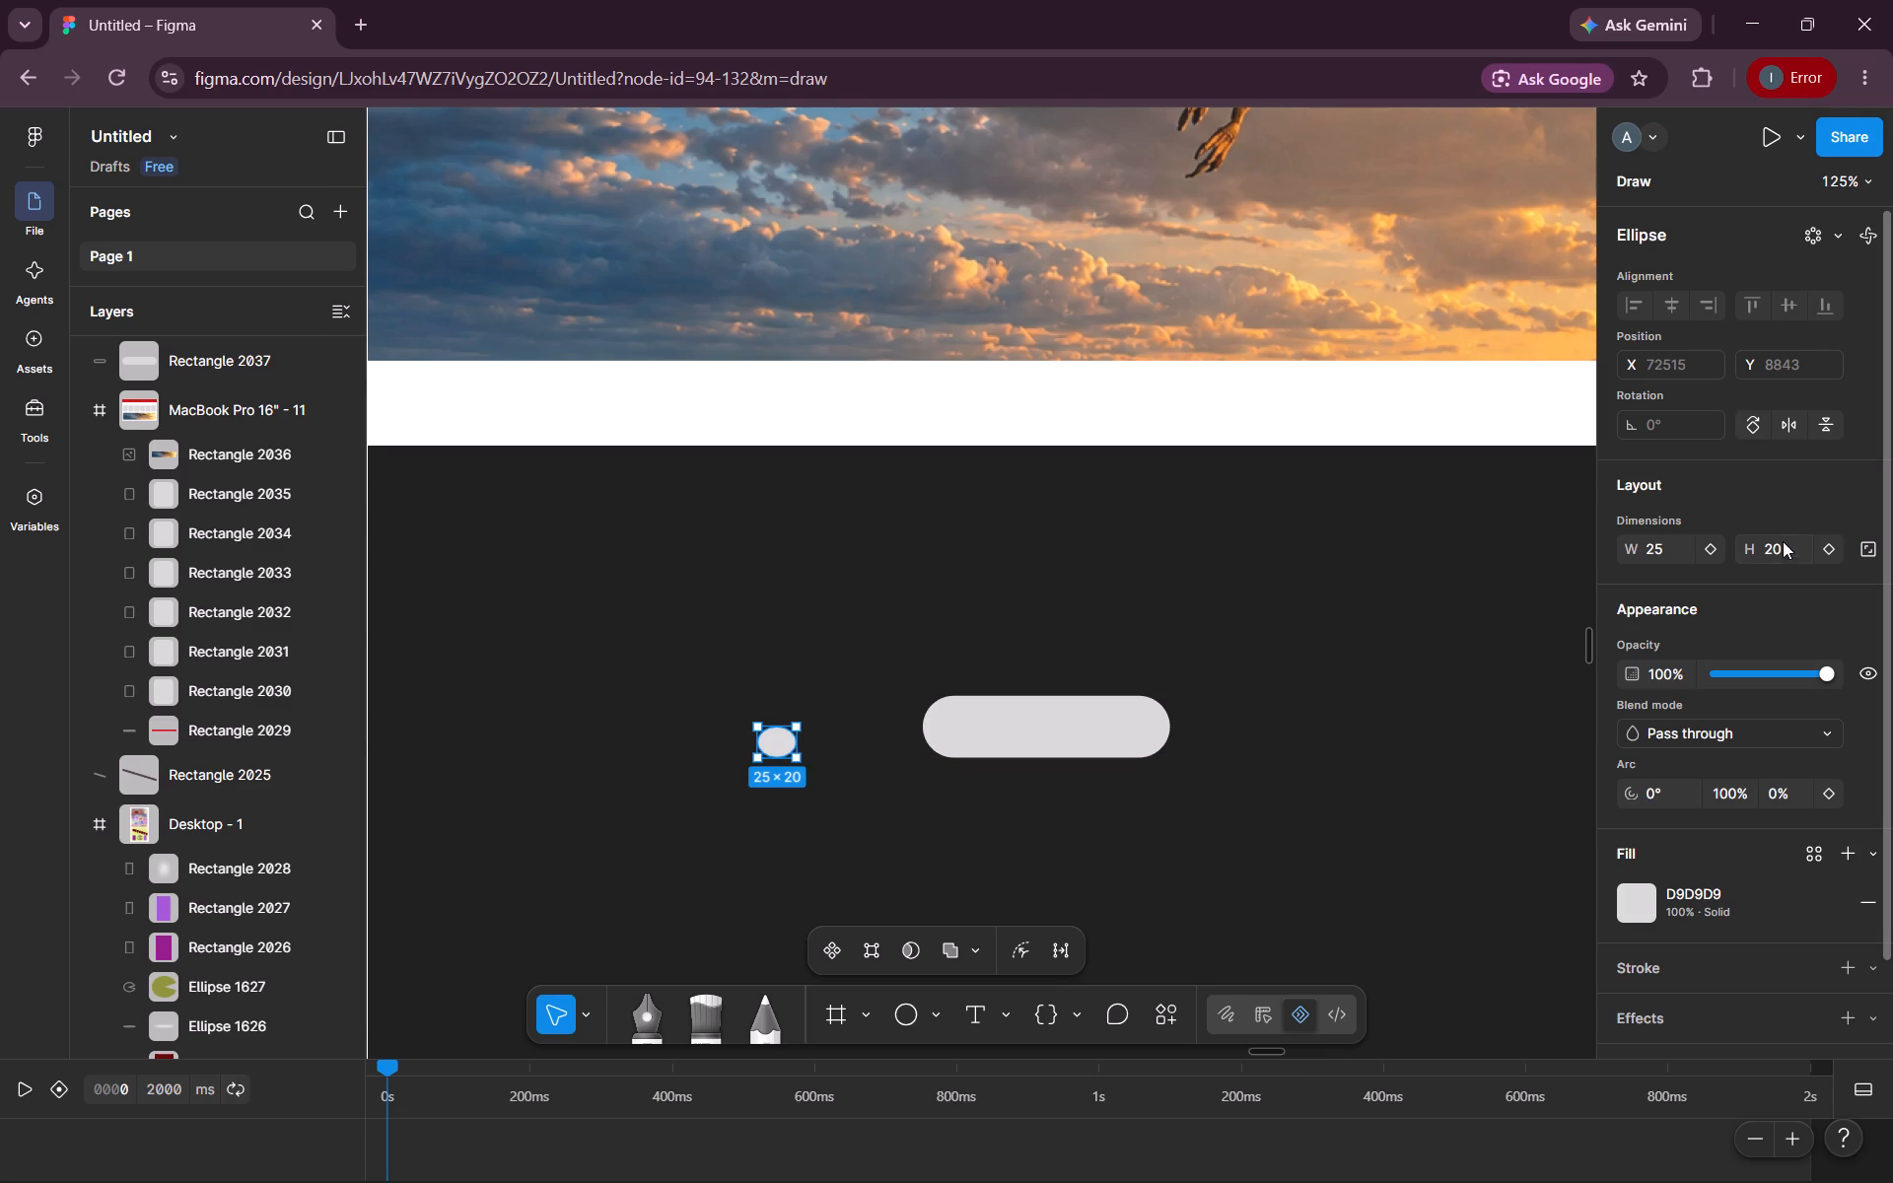
pyautogui.doubleClick(1780, 548)
pyautogui.write('30')
pyautogui.press('Return')
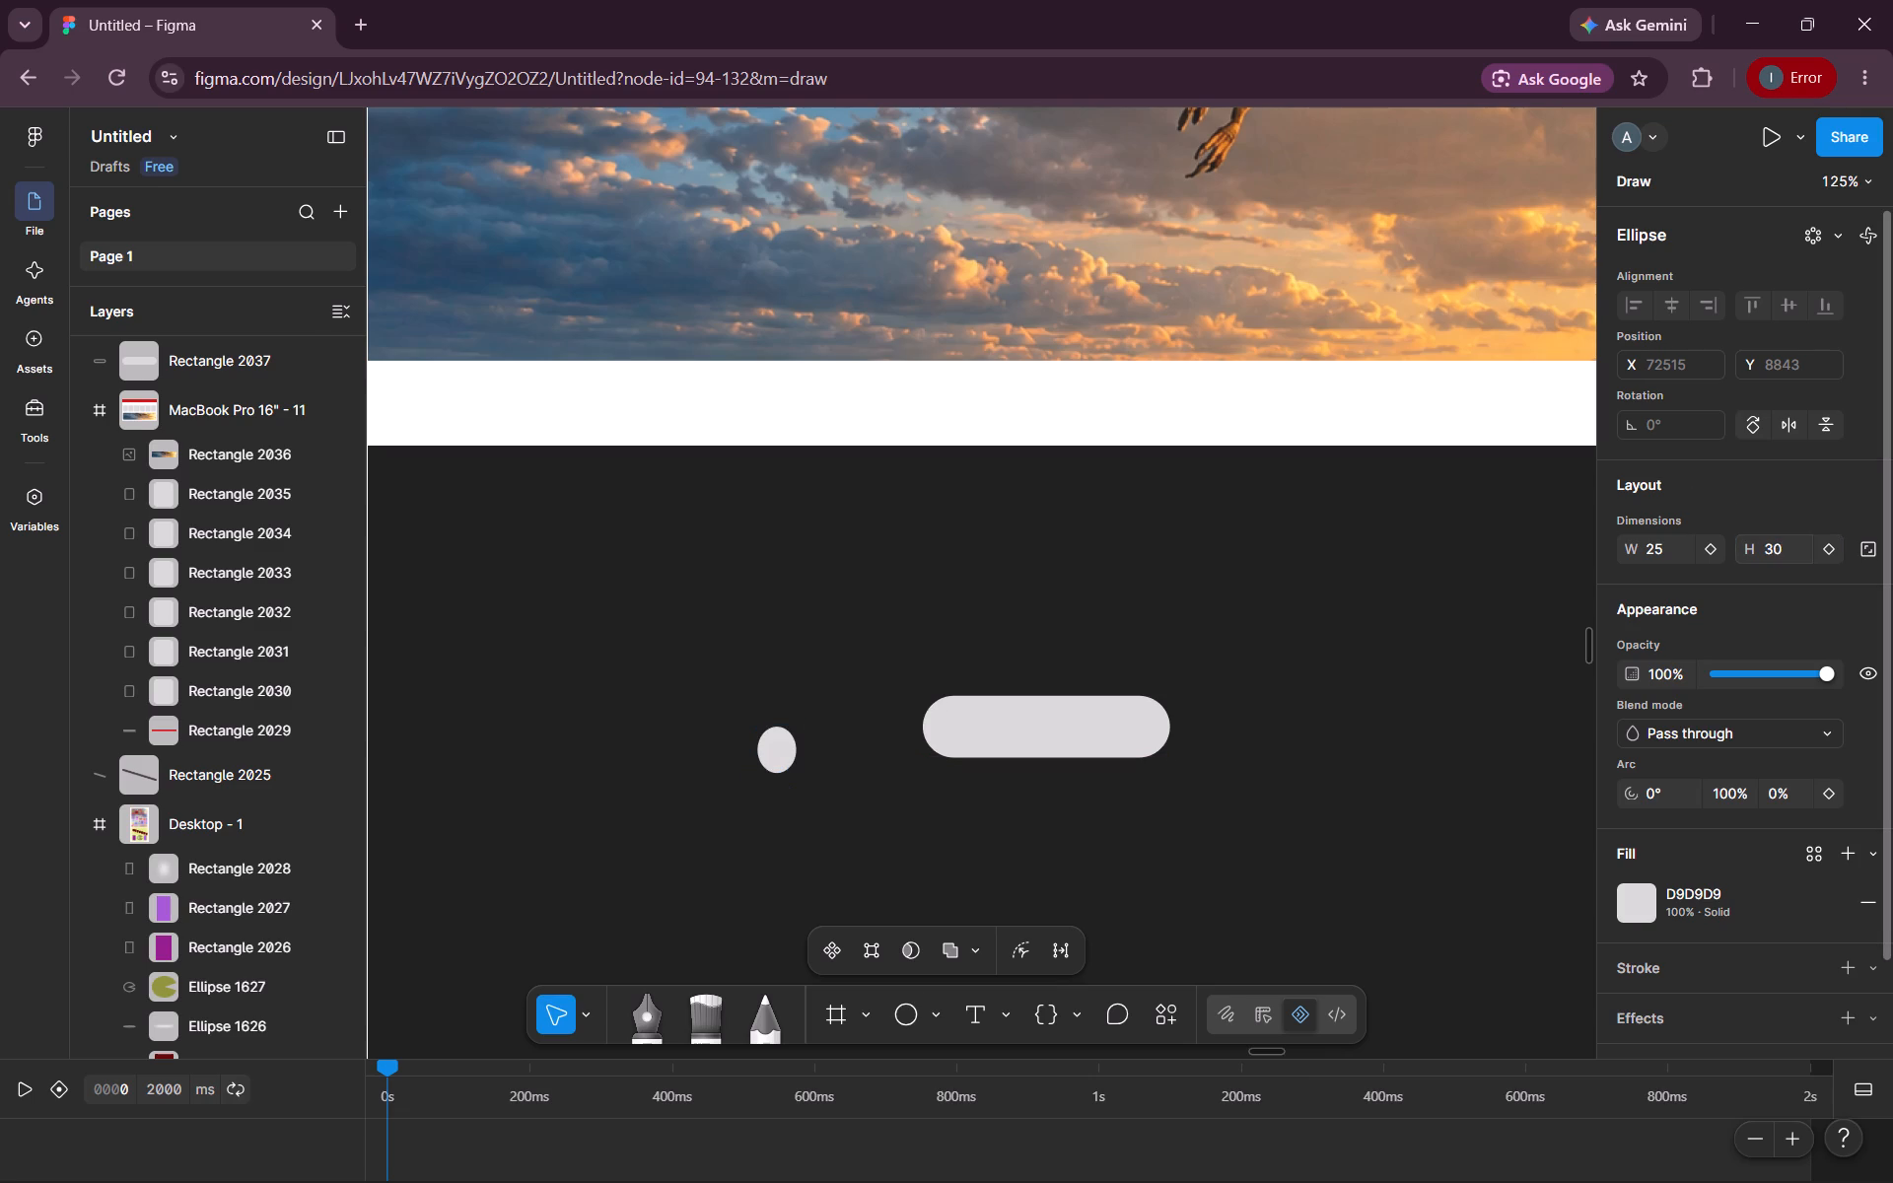
pyautogui.doubleClick(1663, 549)
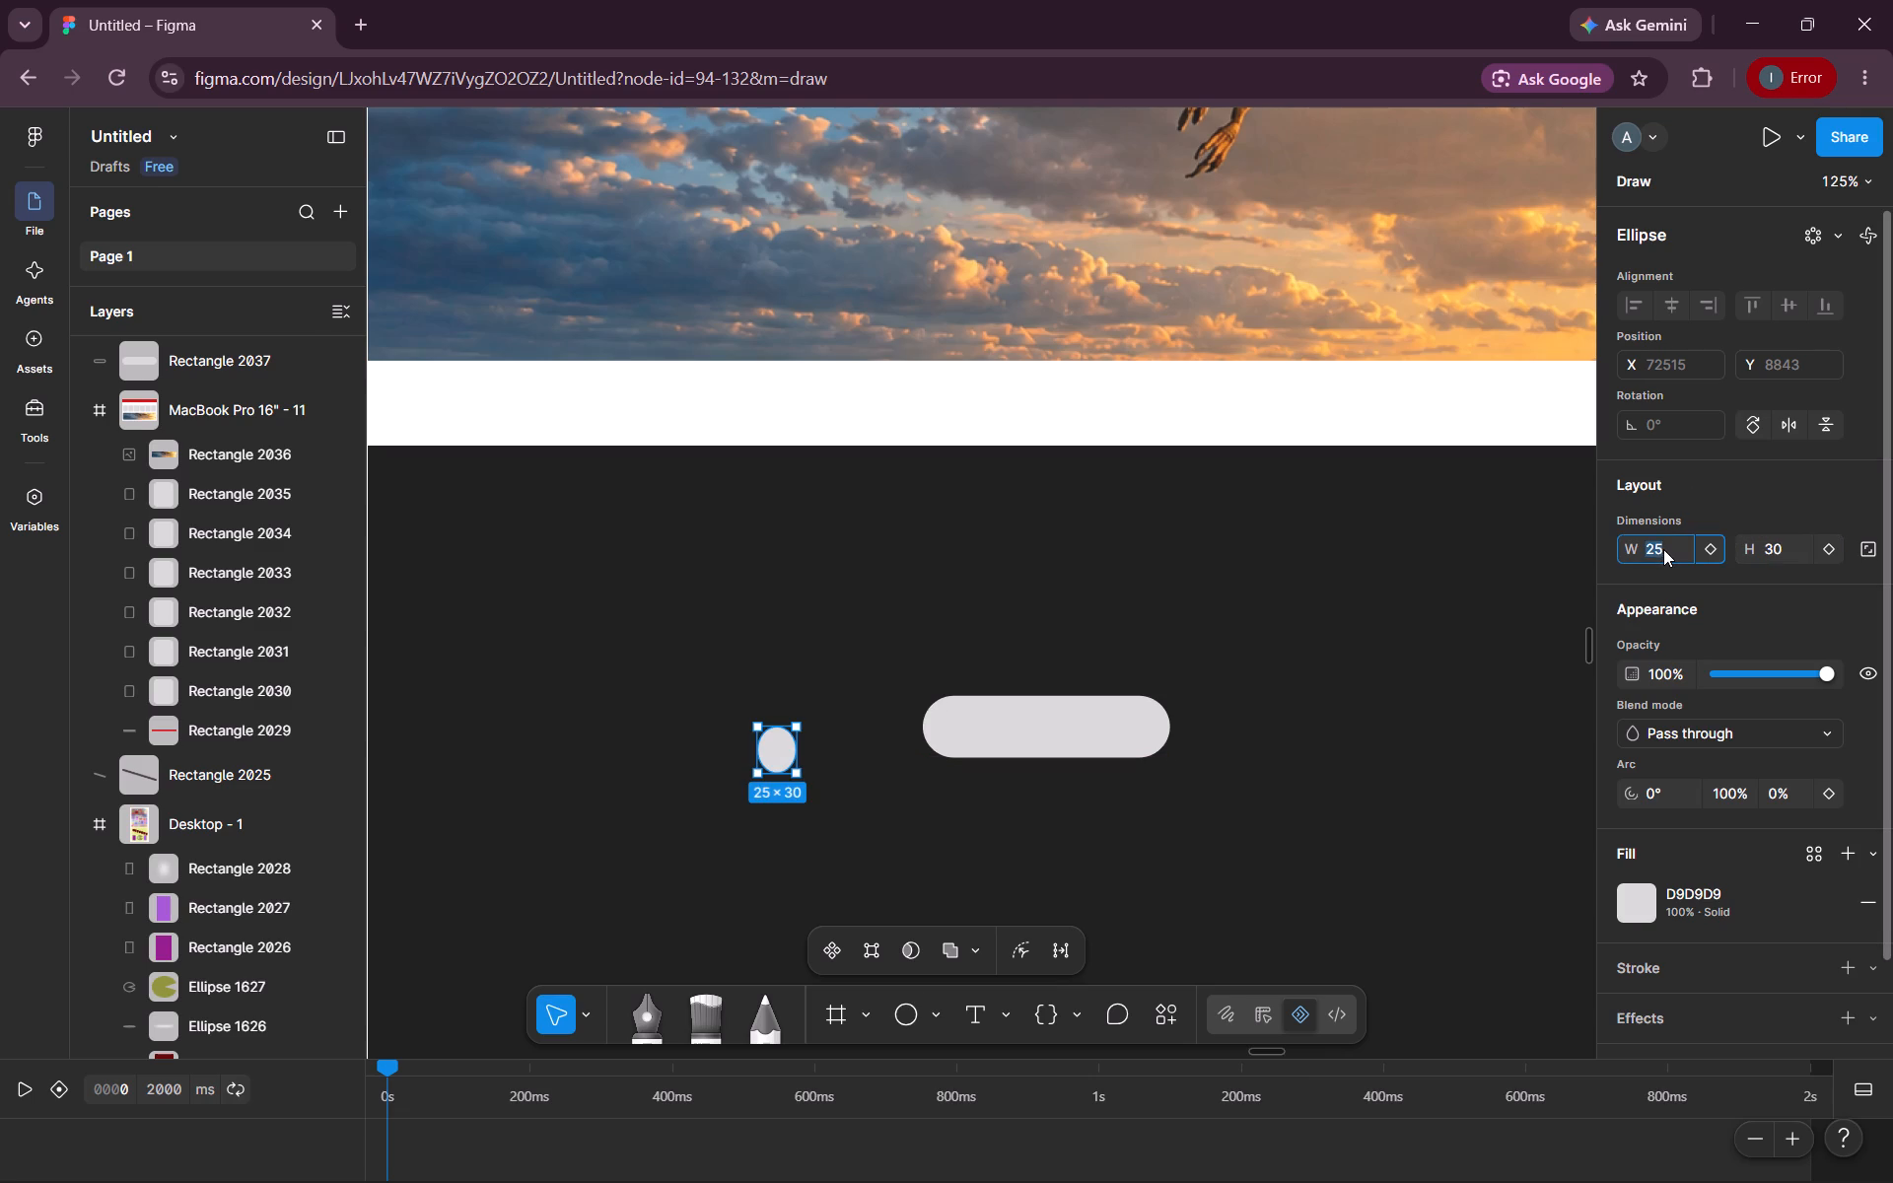
pyautogui.write('30')
pyautogui.press('Return')
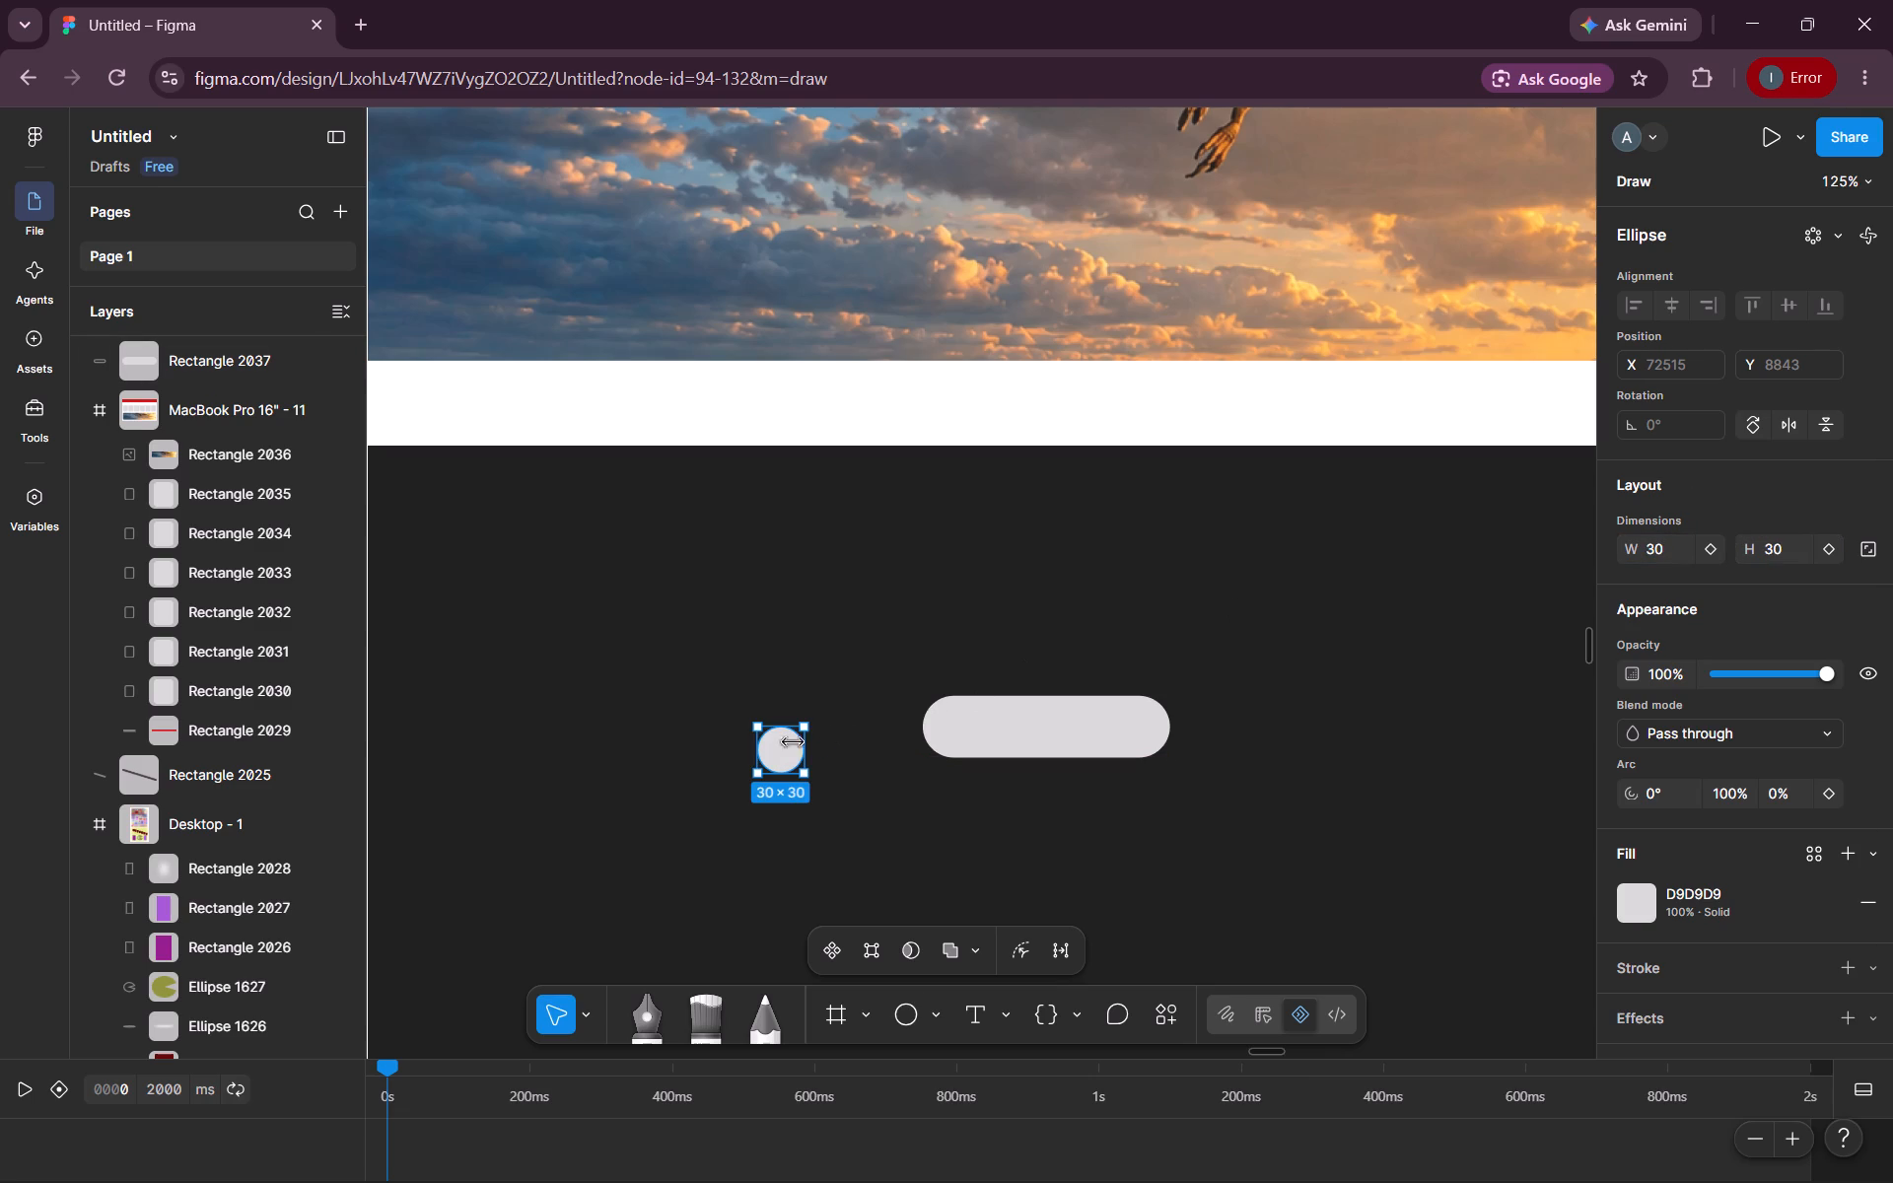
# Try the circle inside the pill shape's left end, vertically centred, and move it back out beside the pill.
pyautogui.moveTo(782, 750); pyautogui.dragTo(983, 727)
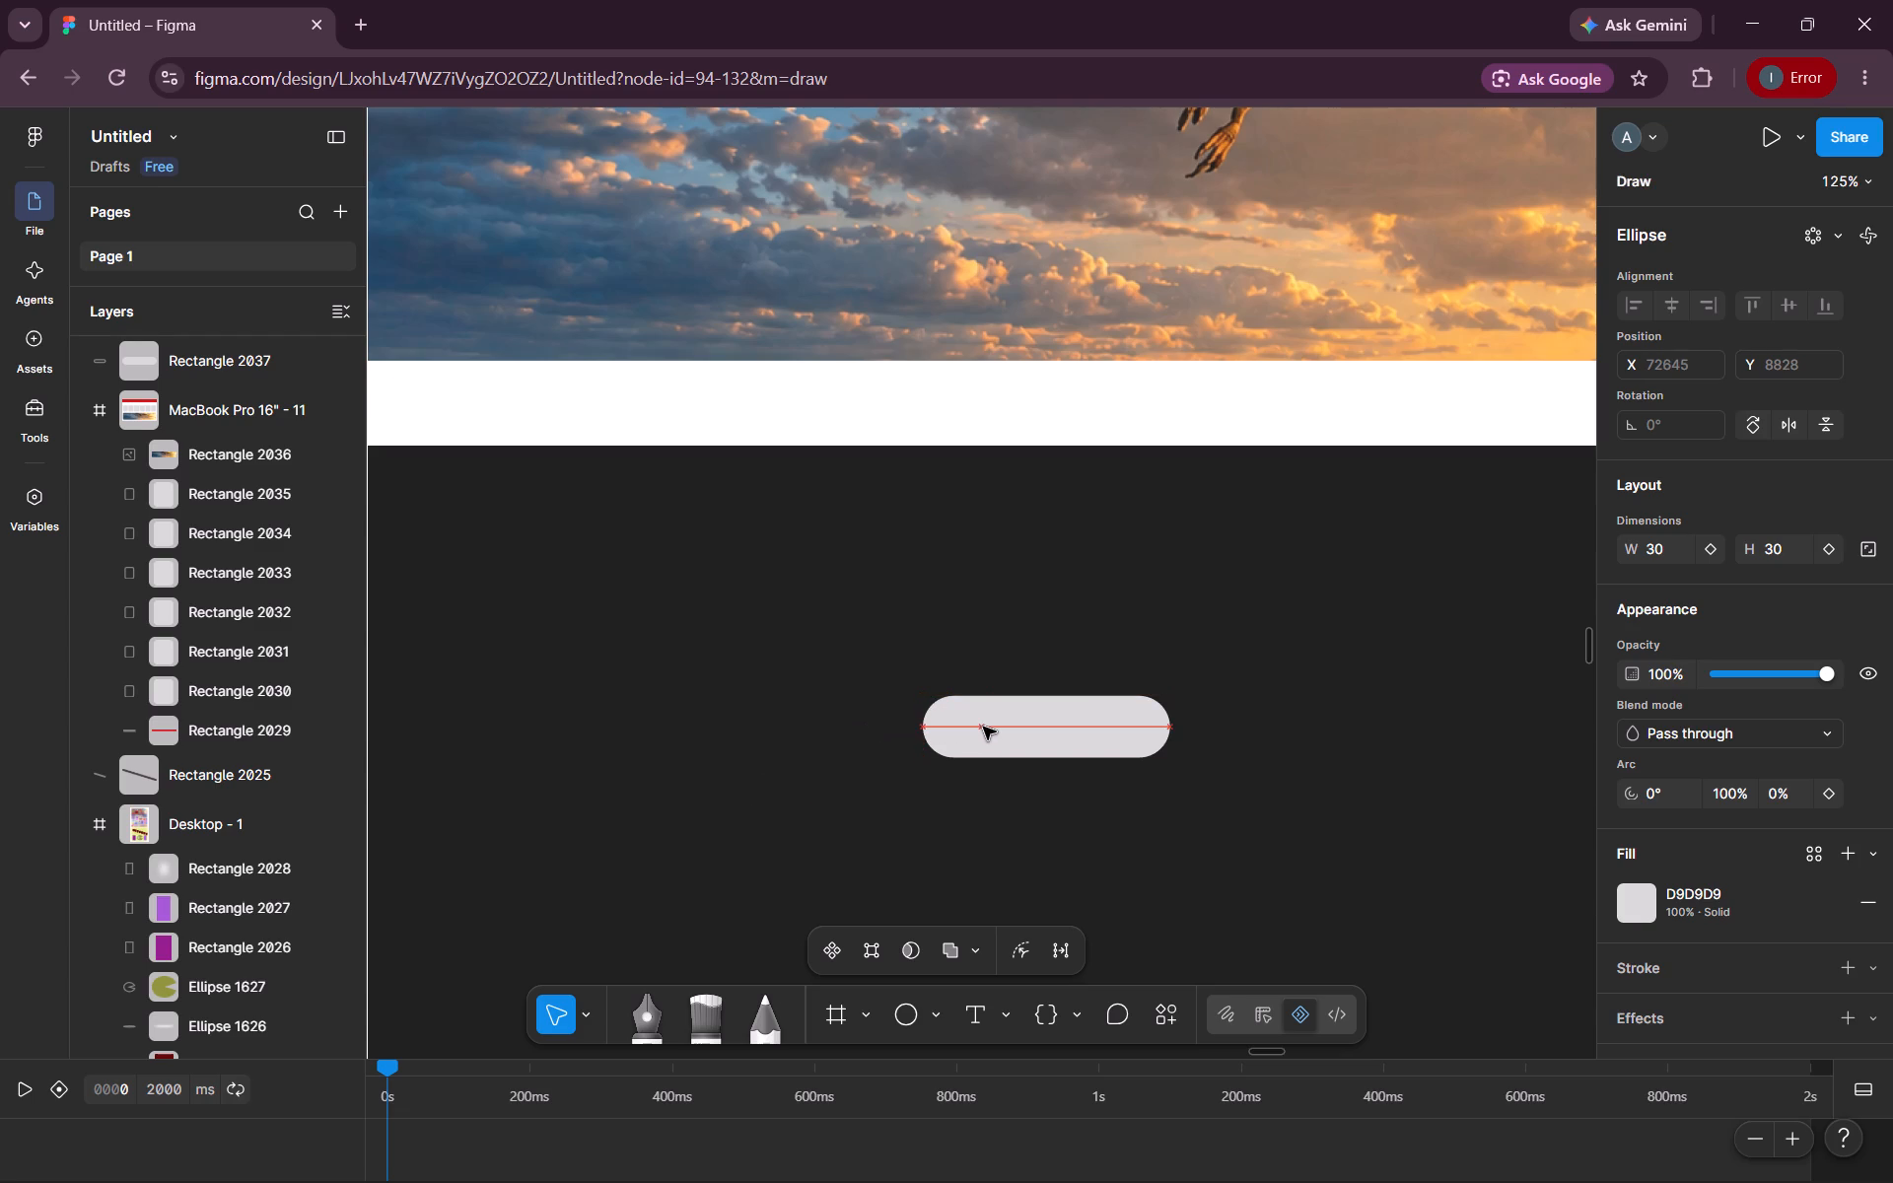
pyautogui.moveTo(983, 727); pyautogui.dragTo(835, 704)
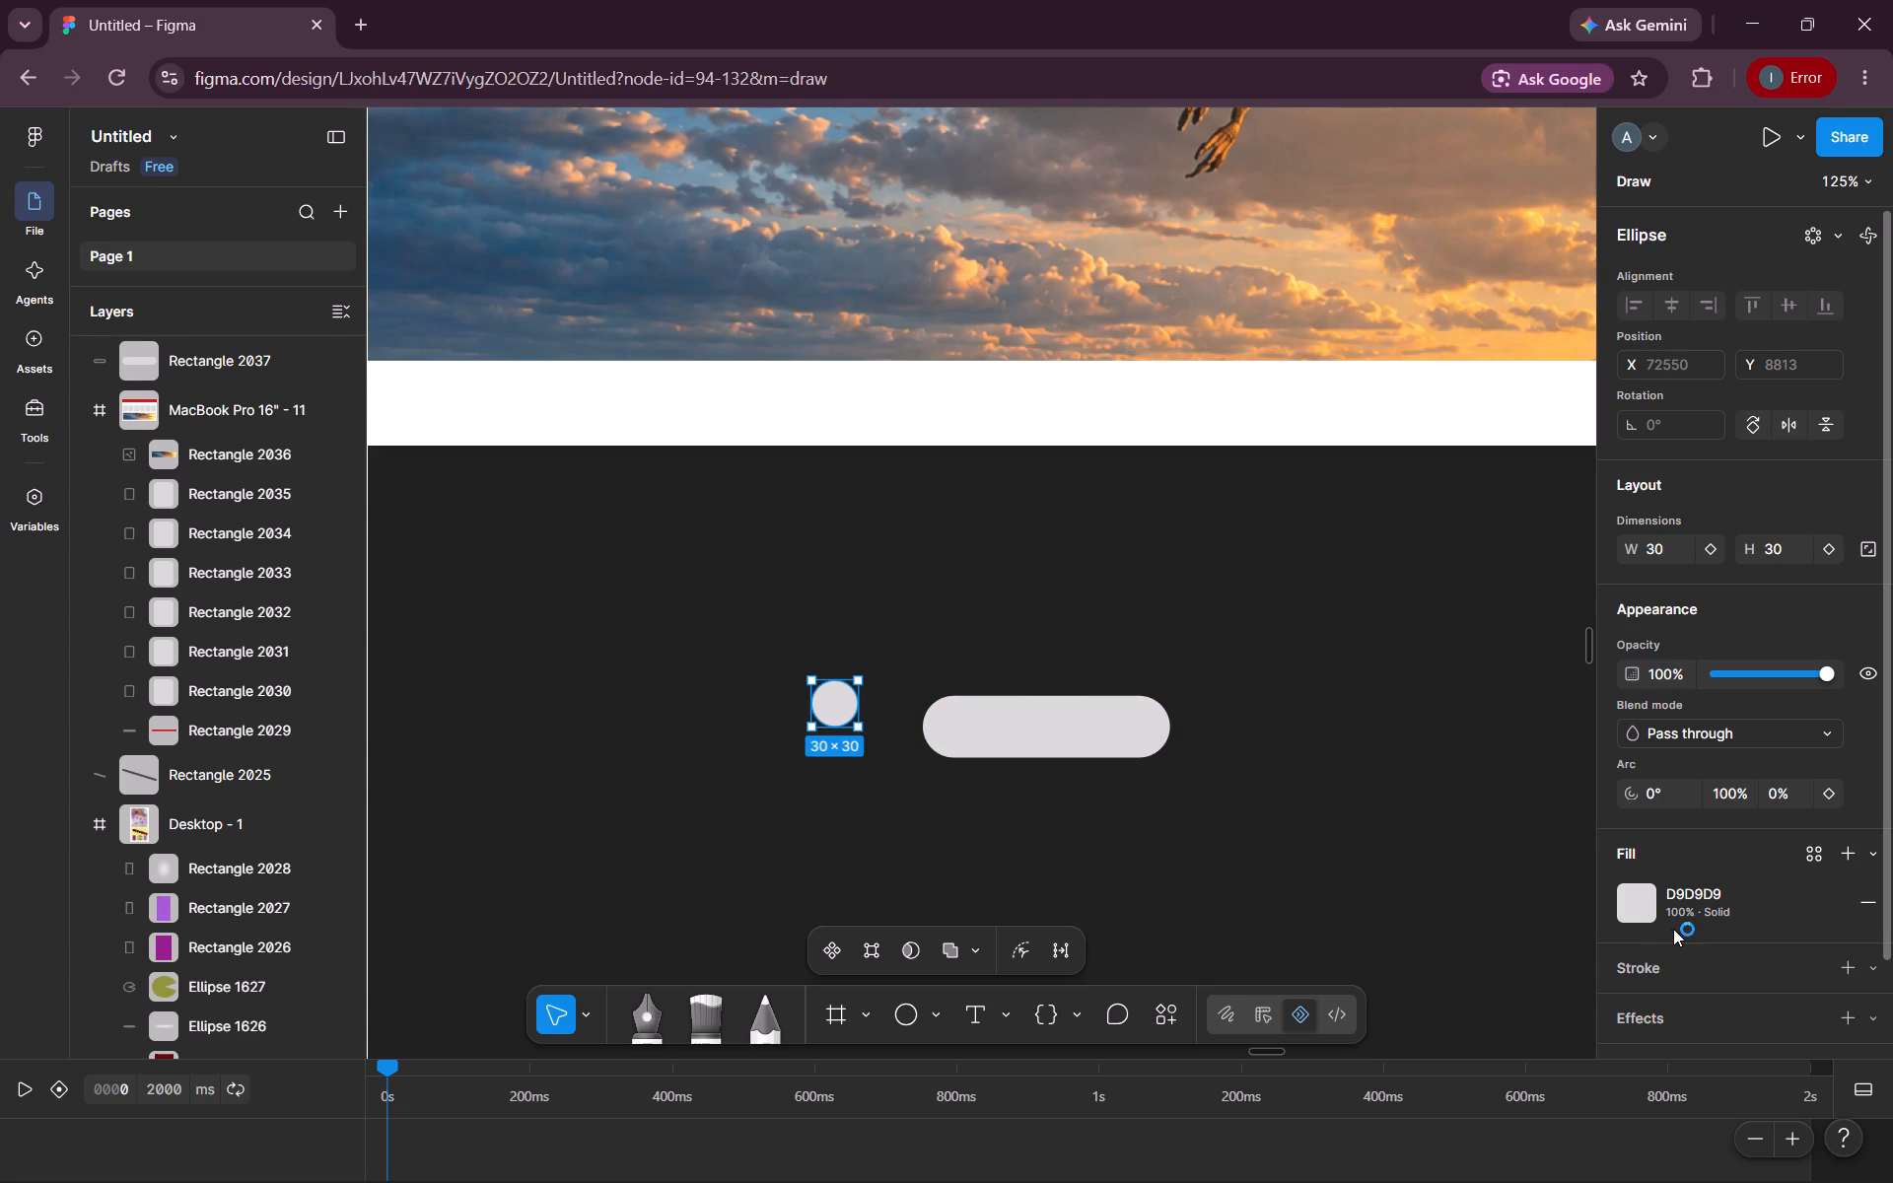
# Fill the 30×30 circle with black (000000) from the page colours.
pyautogui.click(1637, 911)
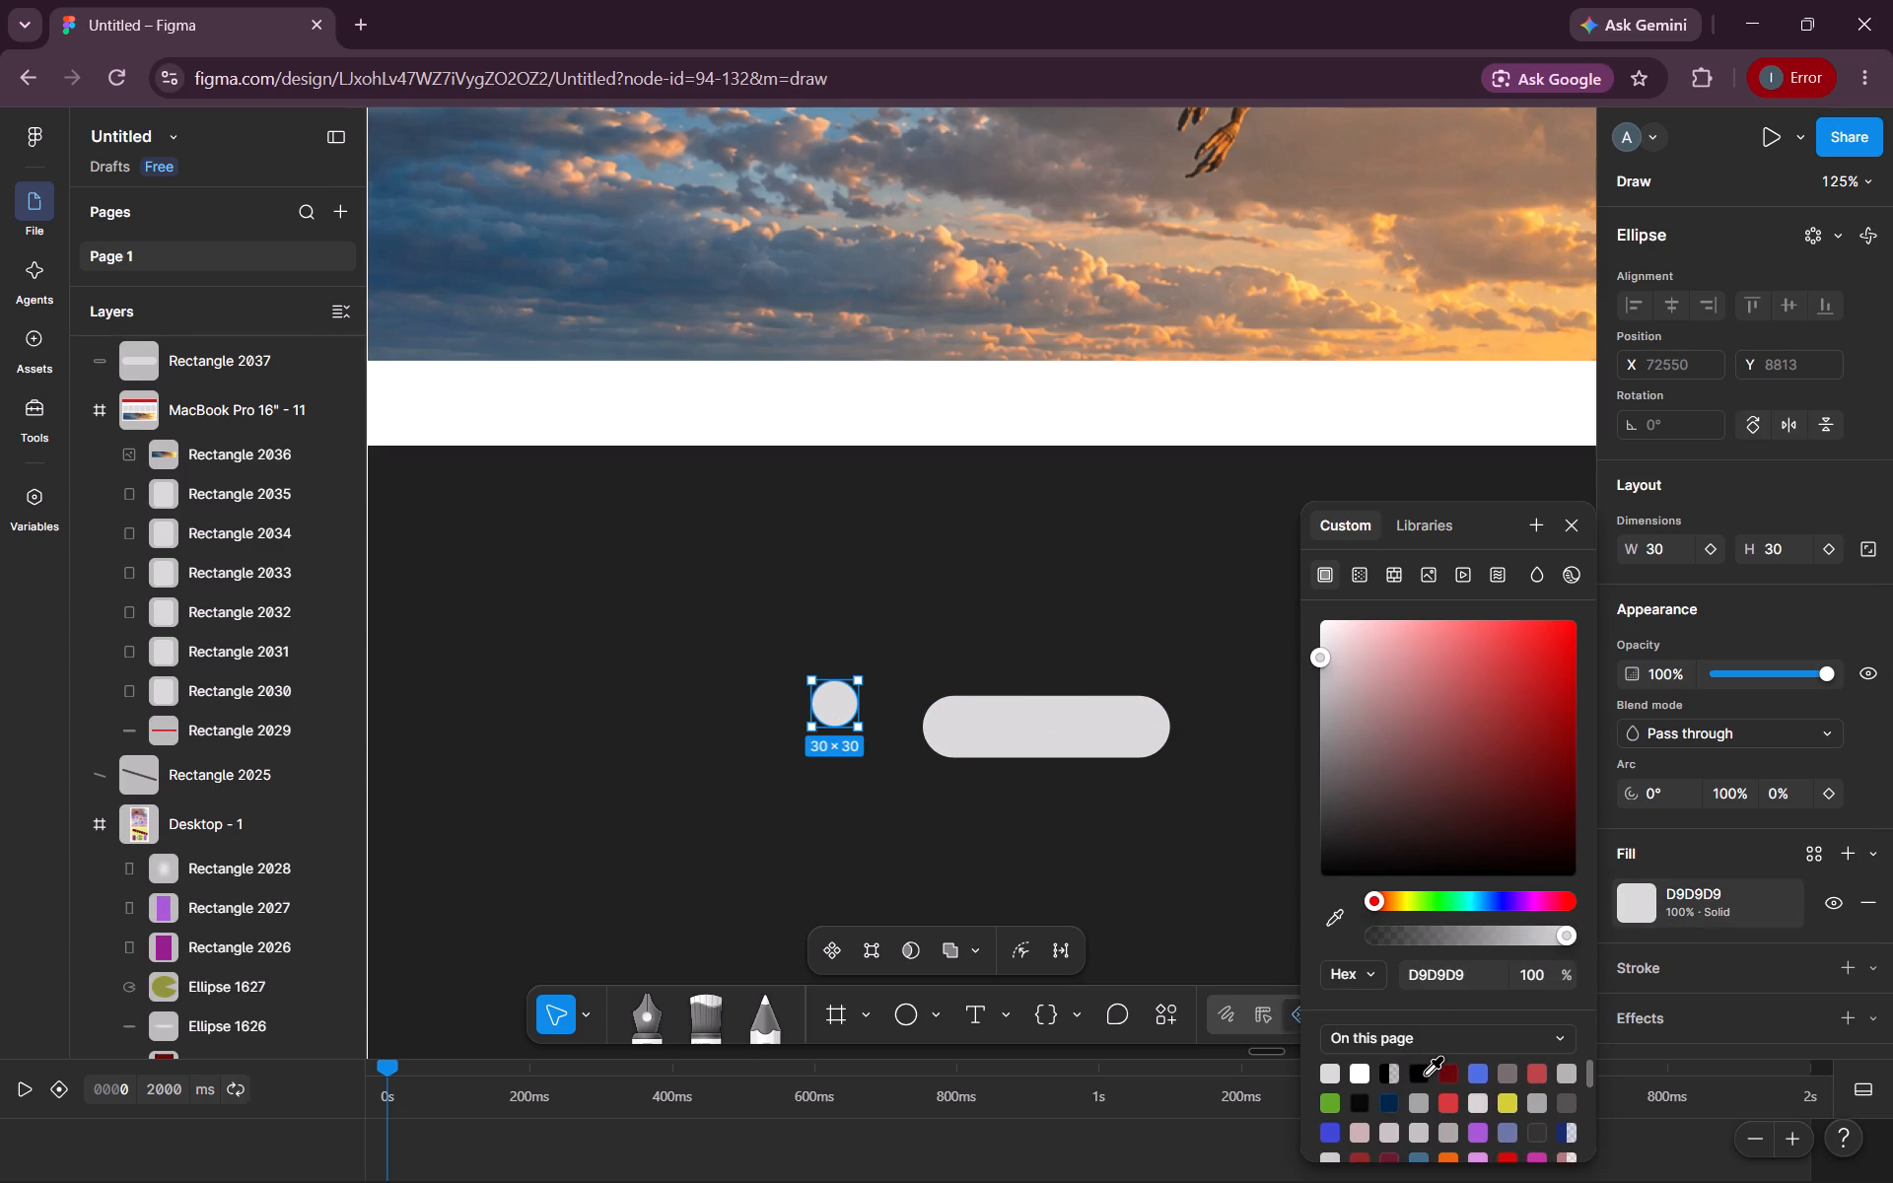
pyautogui.click(1426, 1075)
# Fill the 160×40 pill shape with grey B3B2B2 from the page colours.
pyautogui.click(1040, 738)
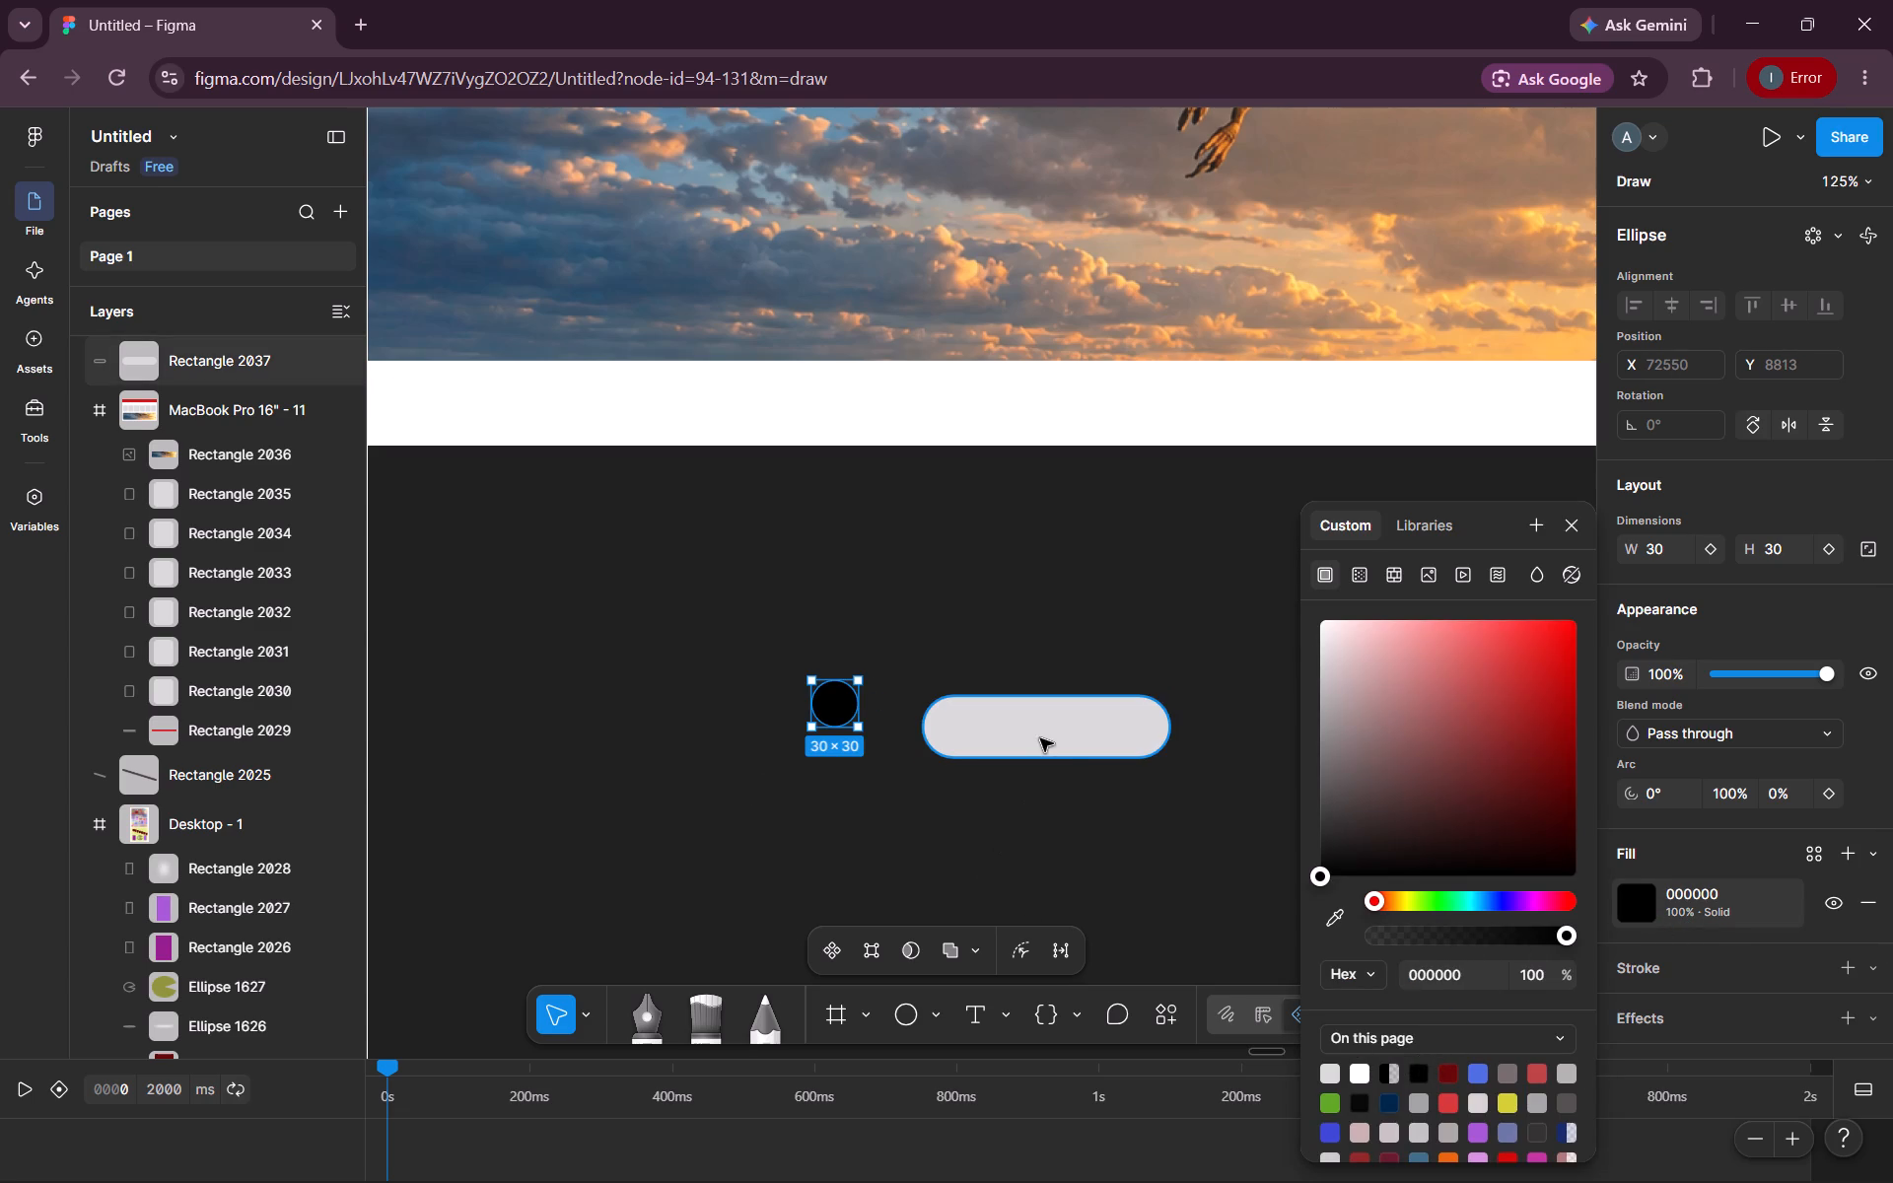
pyautogui.click(1635, 970)
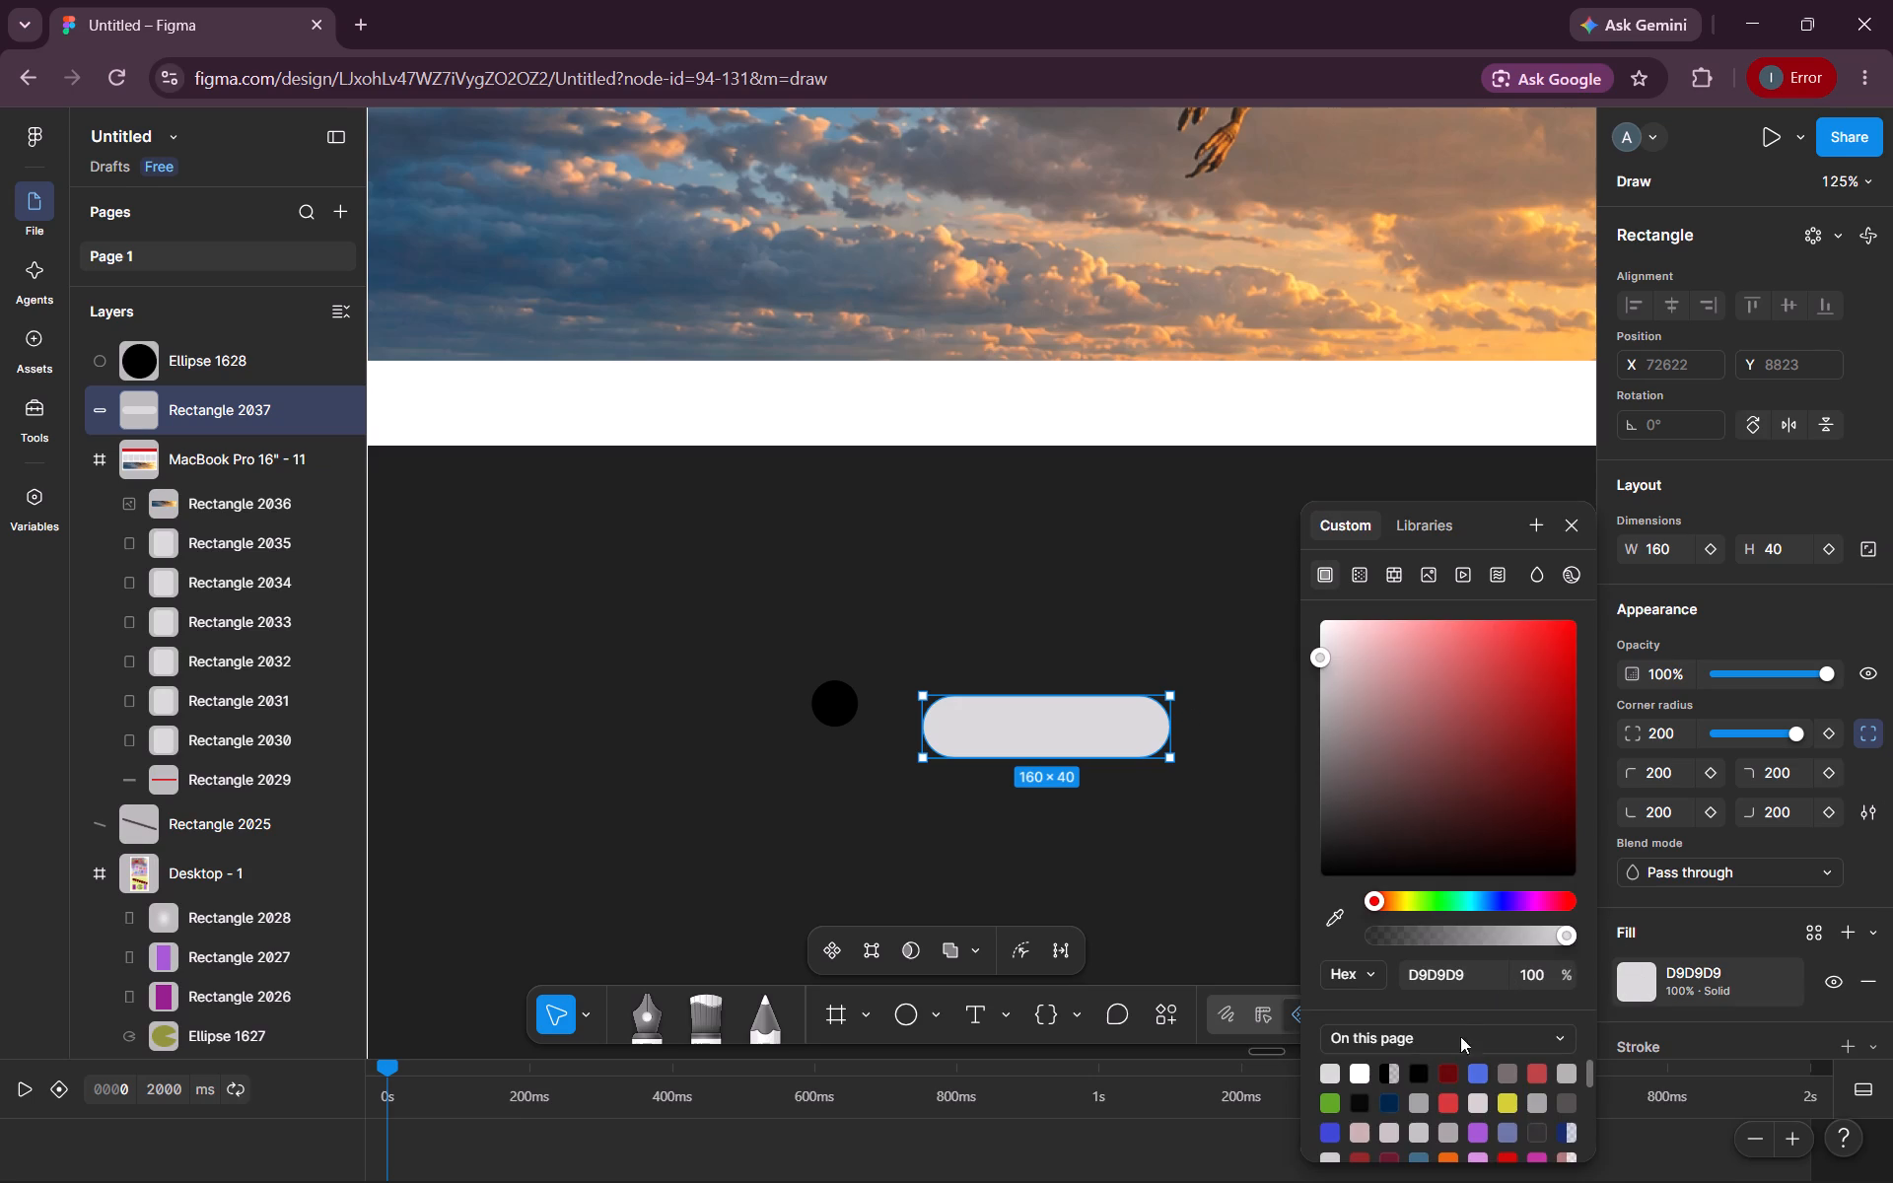
pyautogui.click(1572, 1070)
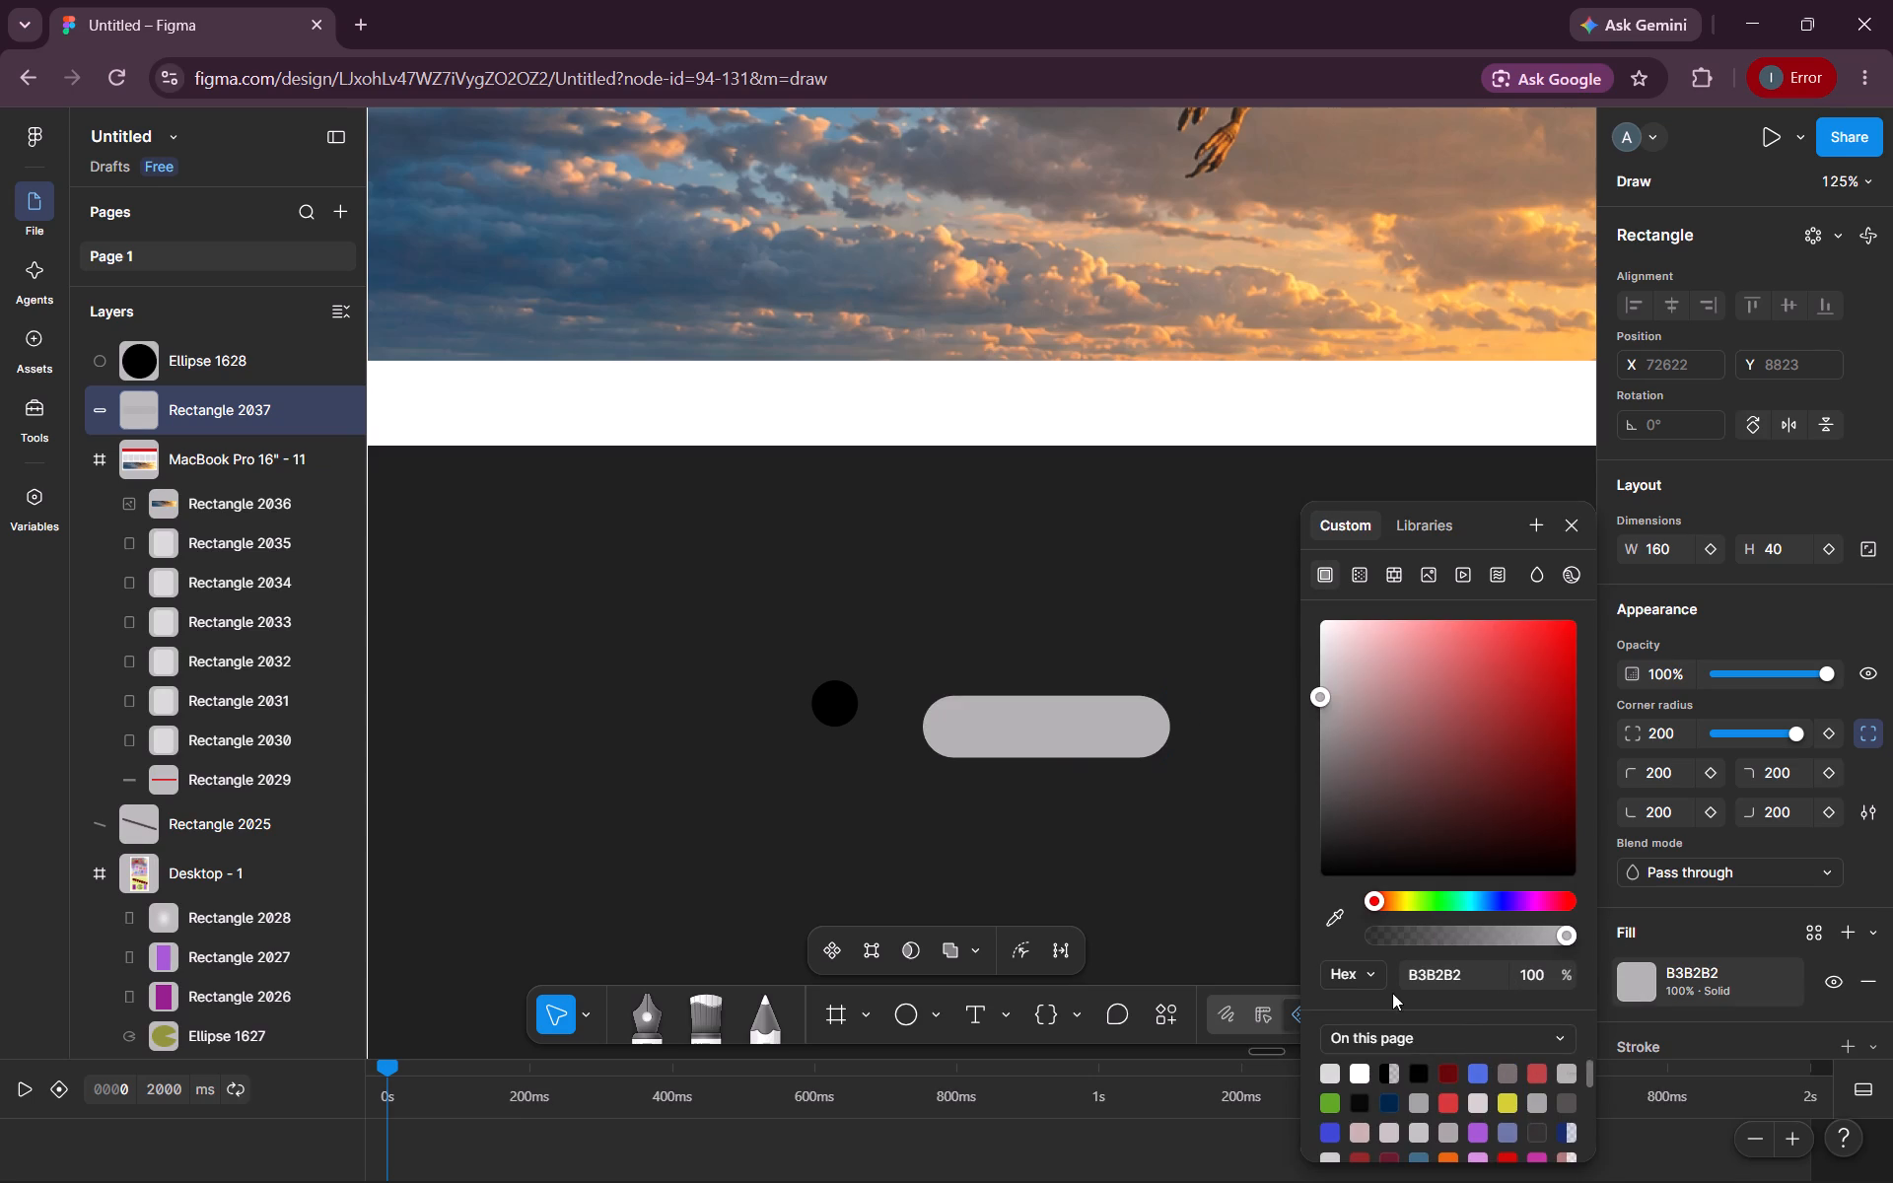
pyautogui.click(1132, 886)
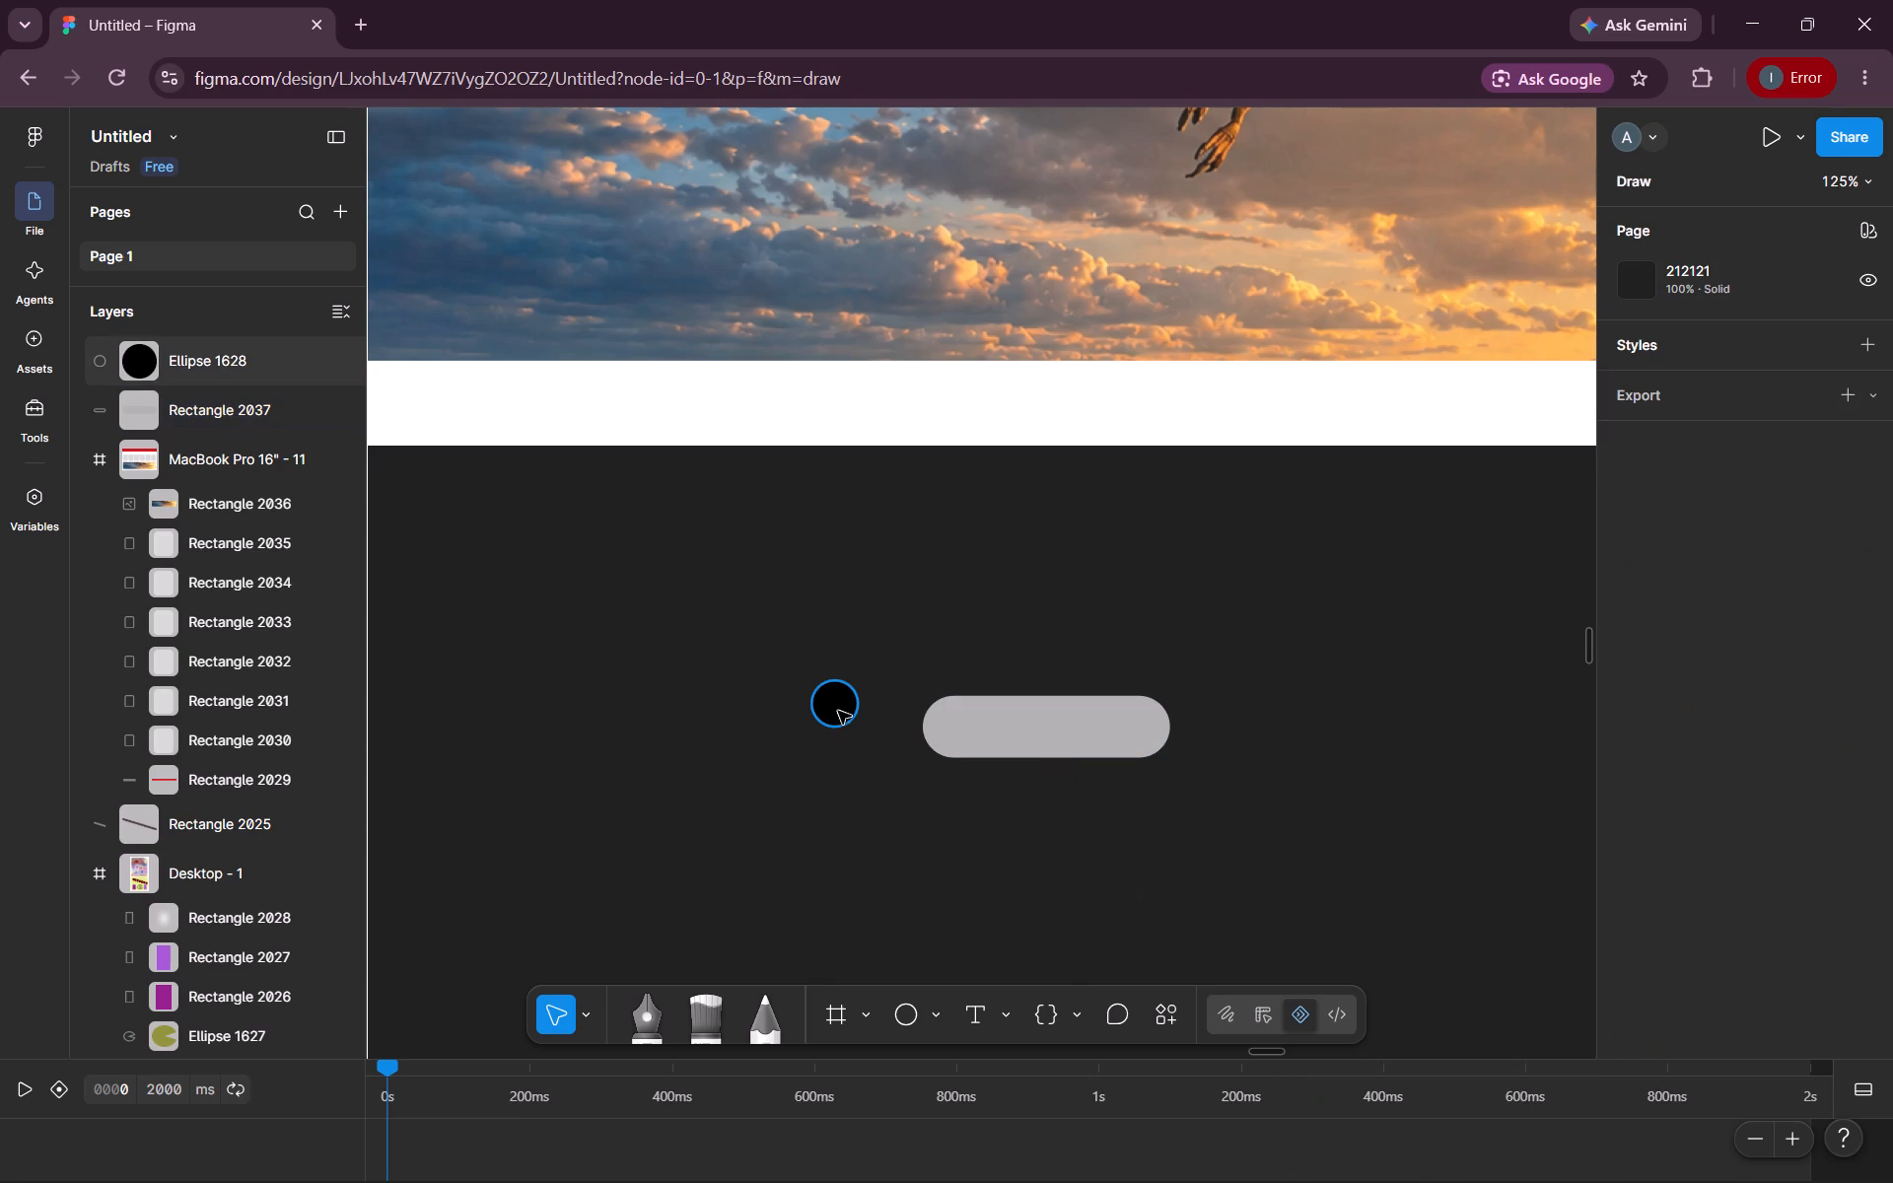
# Move the black circle inside the pill's left part, vertically centred on the pill.
pyautogui.moveTo(838, 711); pyautogui.dragTo(973, 736)
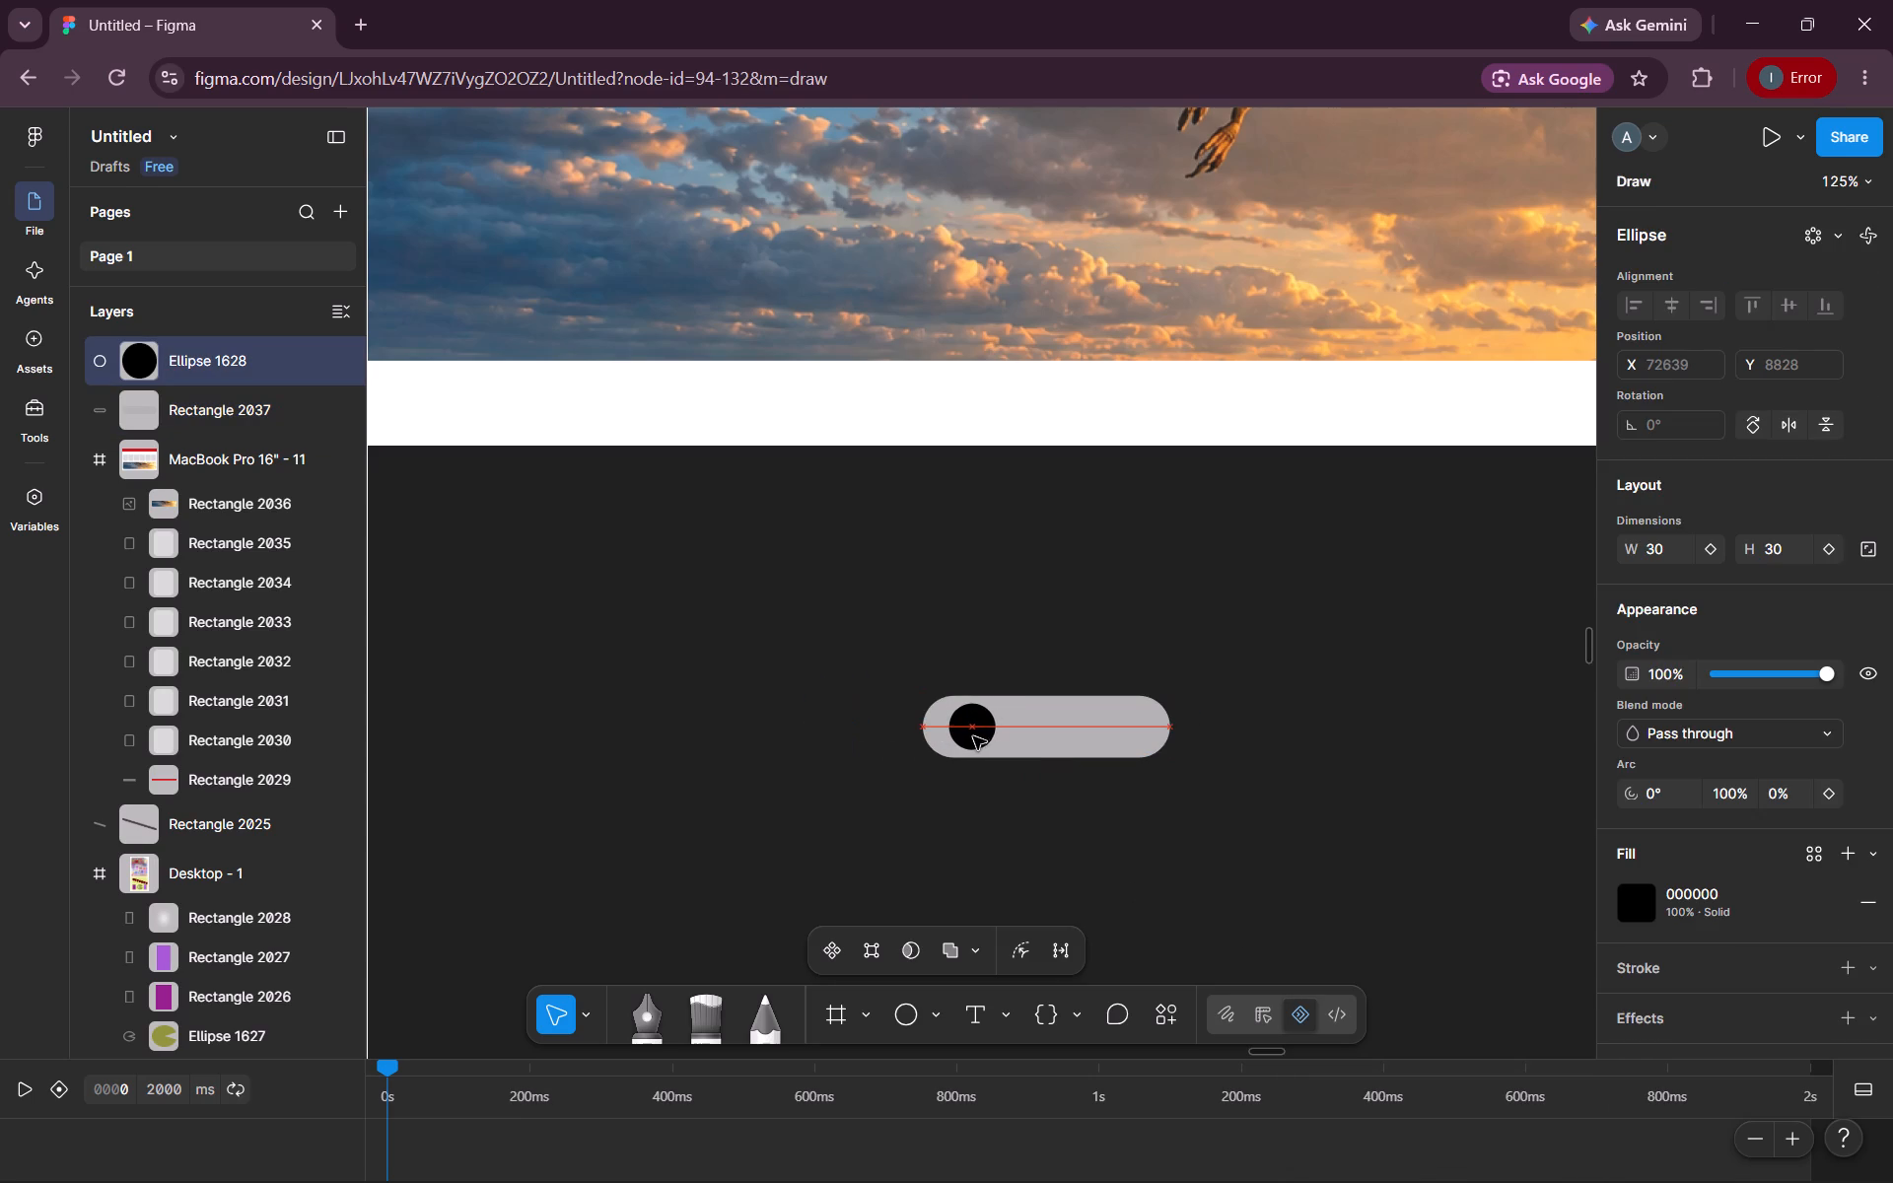
pyautogui.moveTo(973, 736); pyautogui.dragTo(981, 738)
pyautogui.click(981, 738)
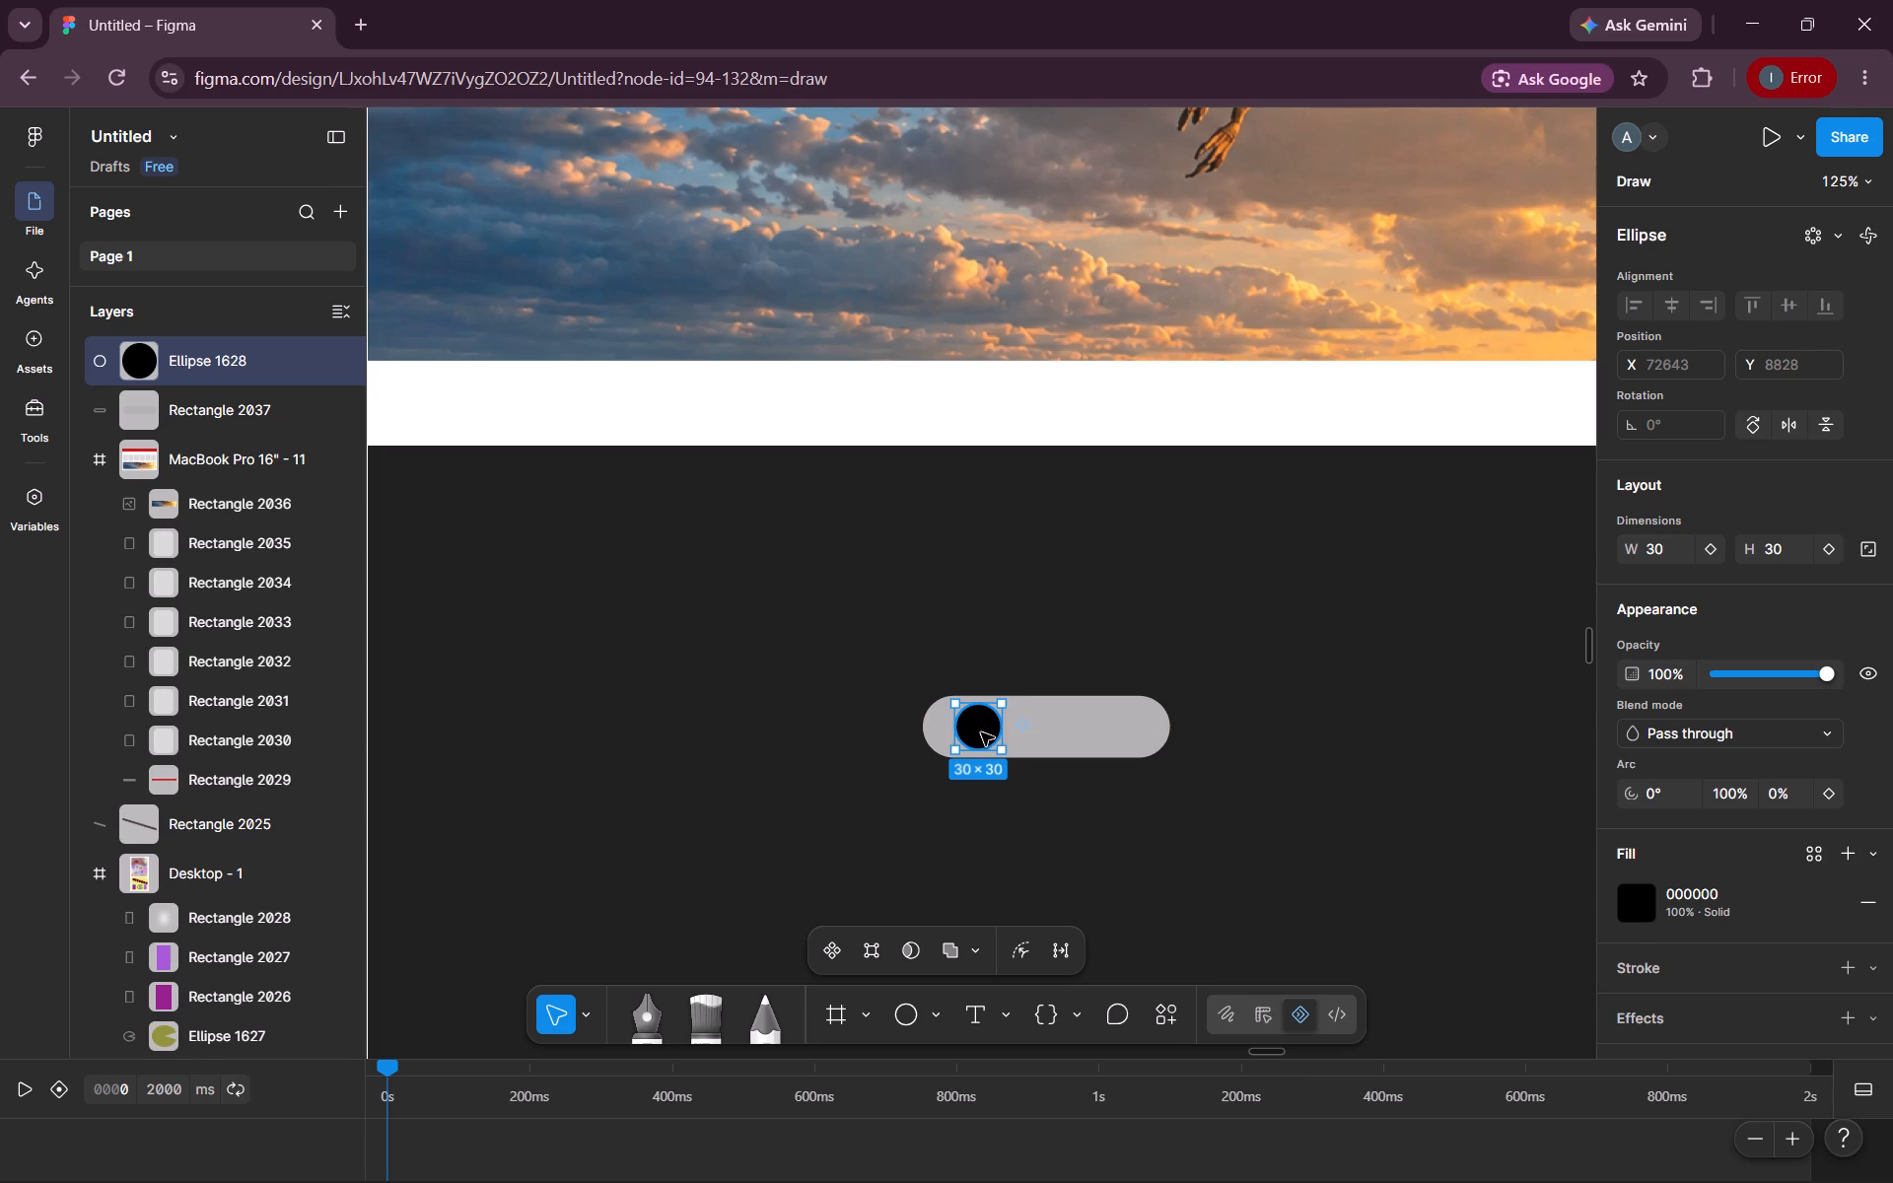
pyautogui.click(791, 769)
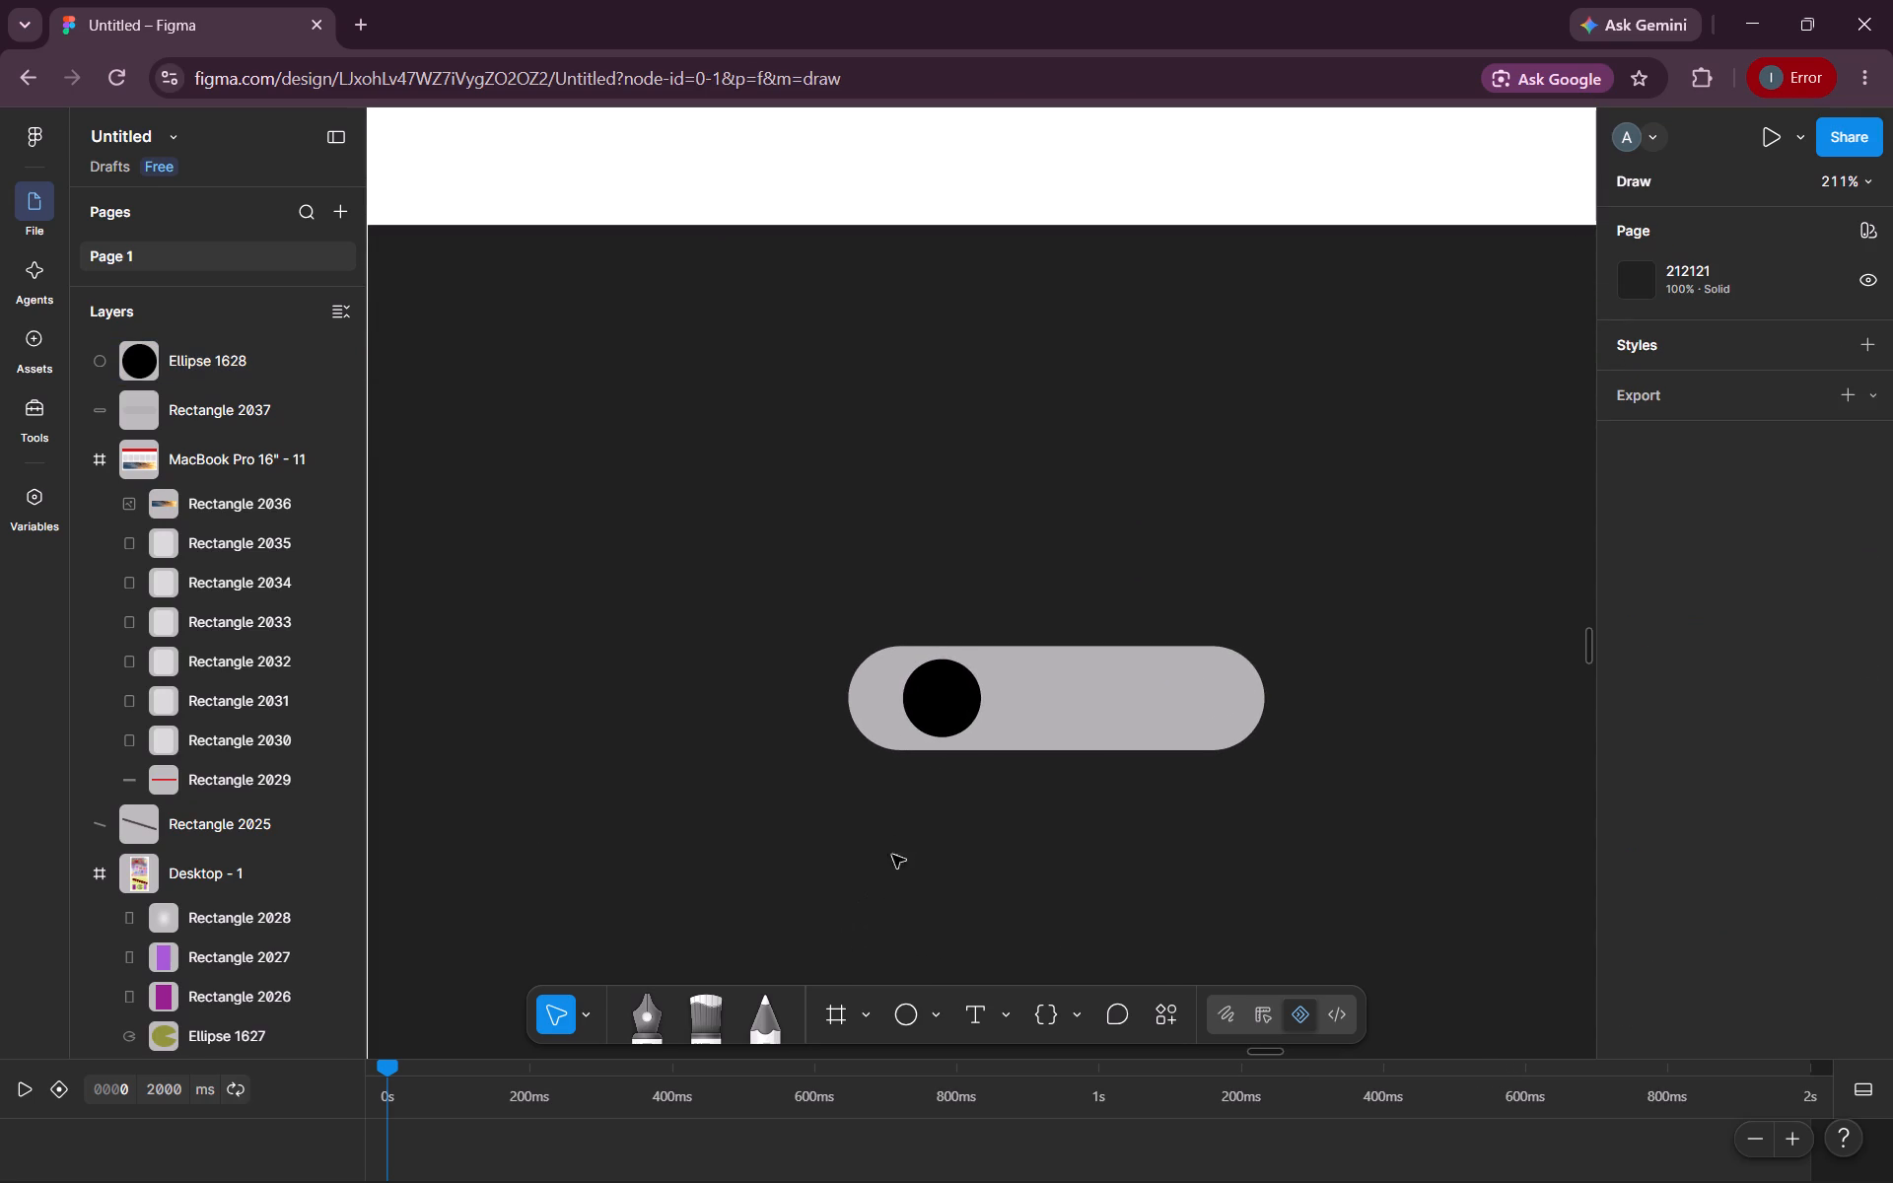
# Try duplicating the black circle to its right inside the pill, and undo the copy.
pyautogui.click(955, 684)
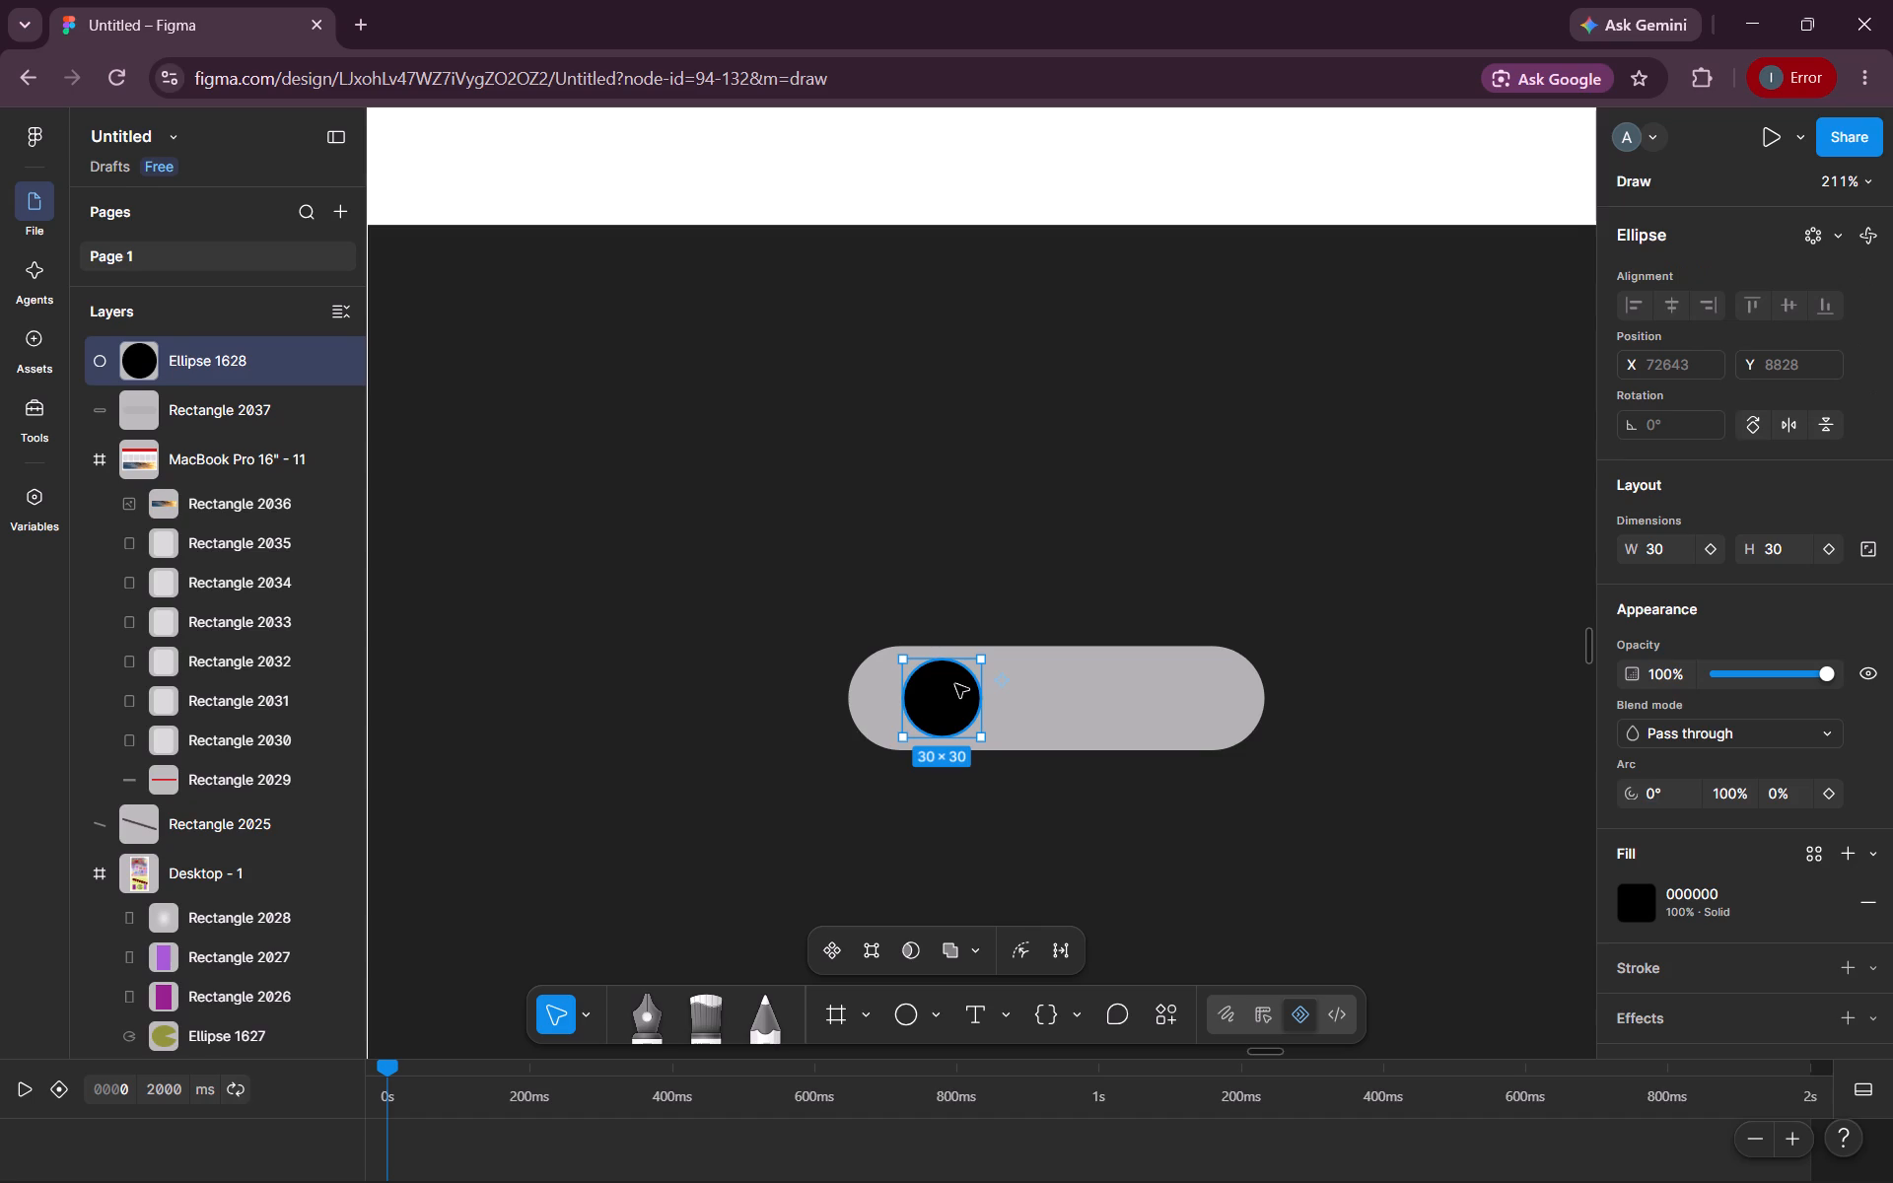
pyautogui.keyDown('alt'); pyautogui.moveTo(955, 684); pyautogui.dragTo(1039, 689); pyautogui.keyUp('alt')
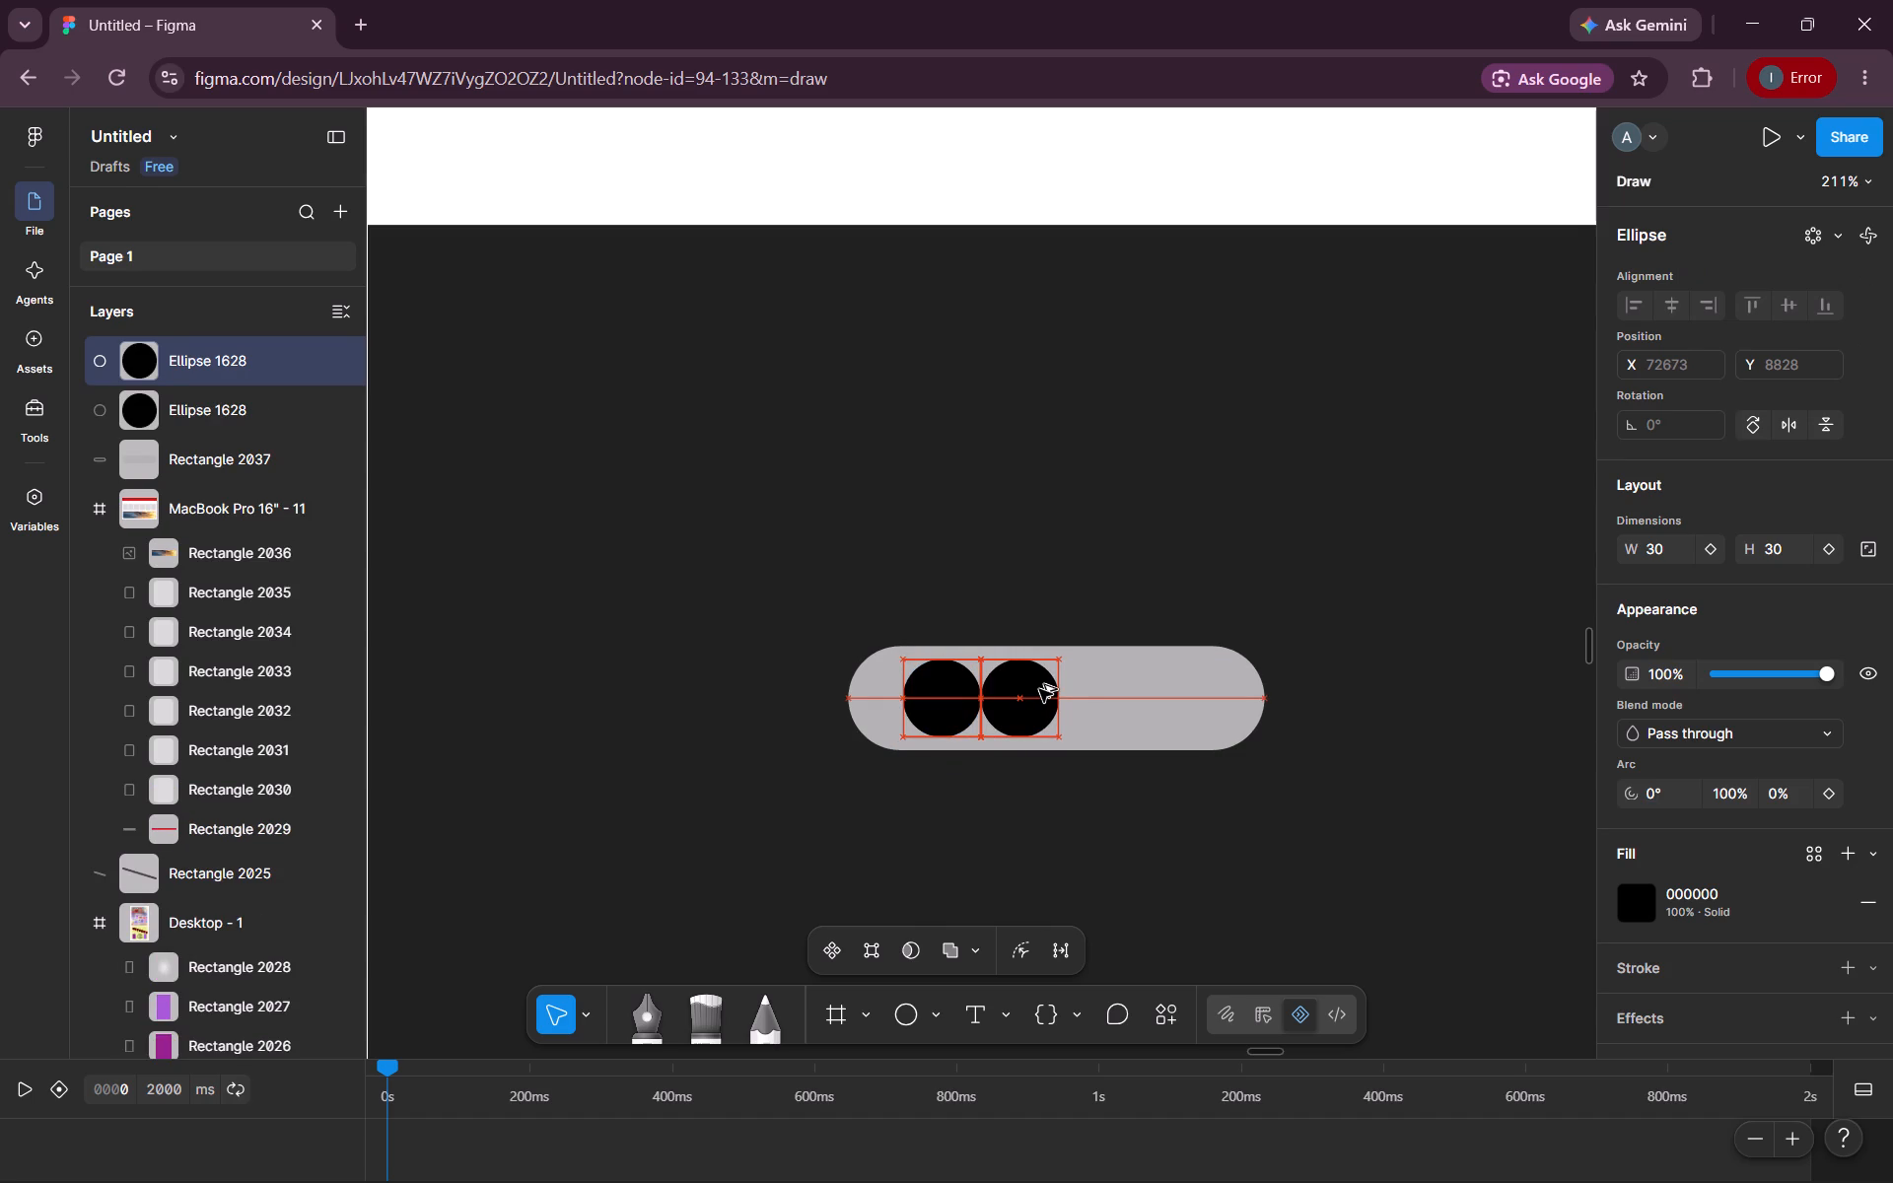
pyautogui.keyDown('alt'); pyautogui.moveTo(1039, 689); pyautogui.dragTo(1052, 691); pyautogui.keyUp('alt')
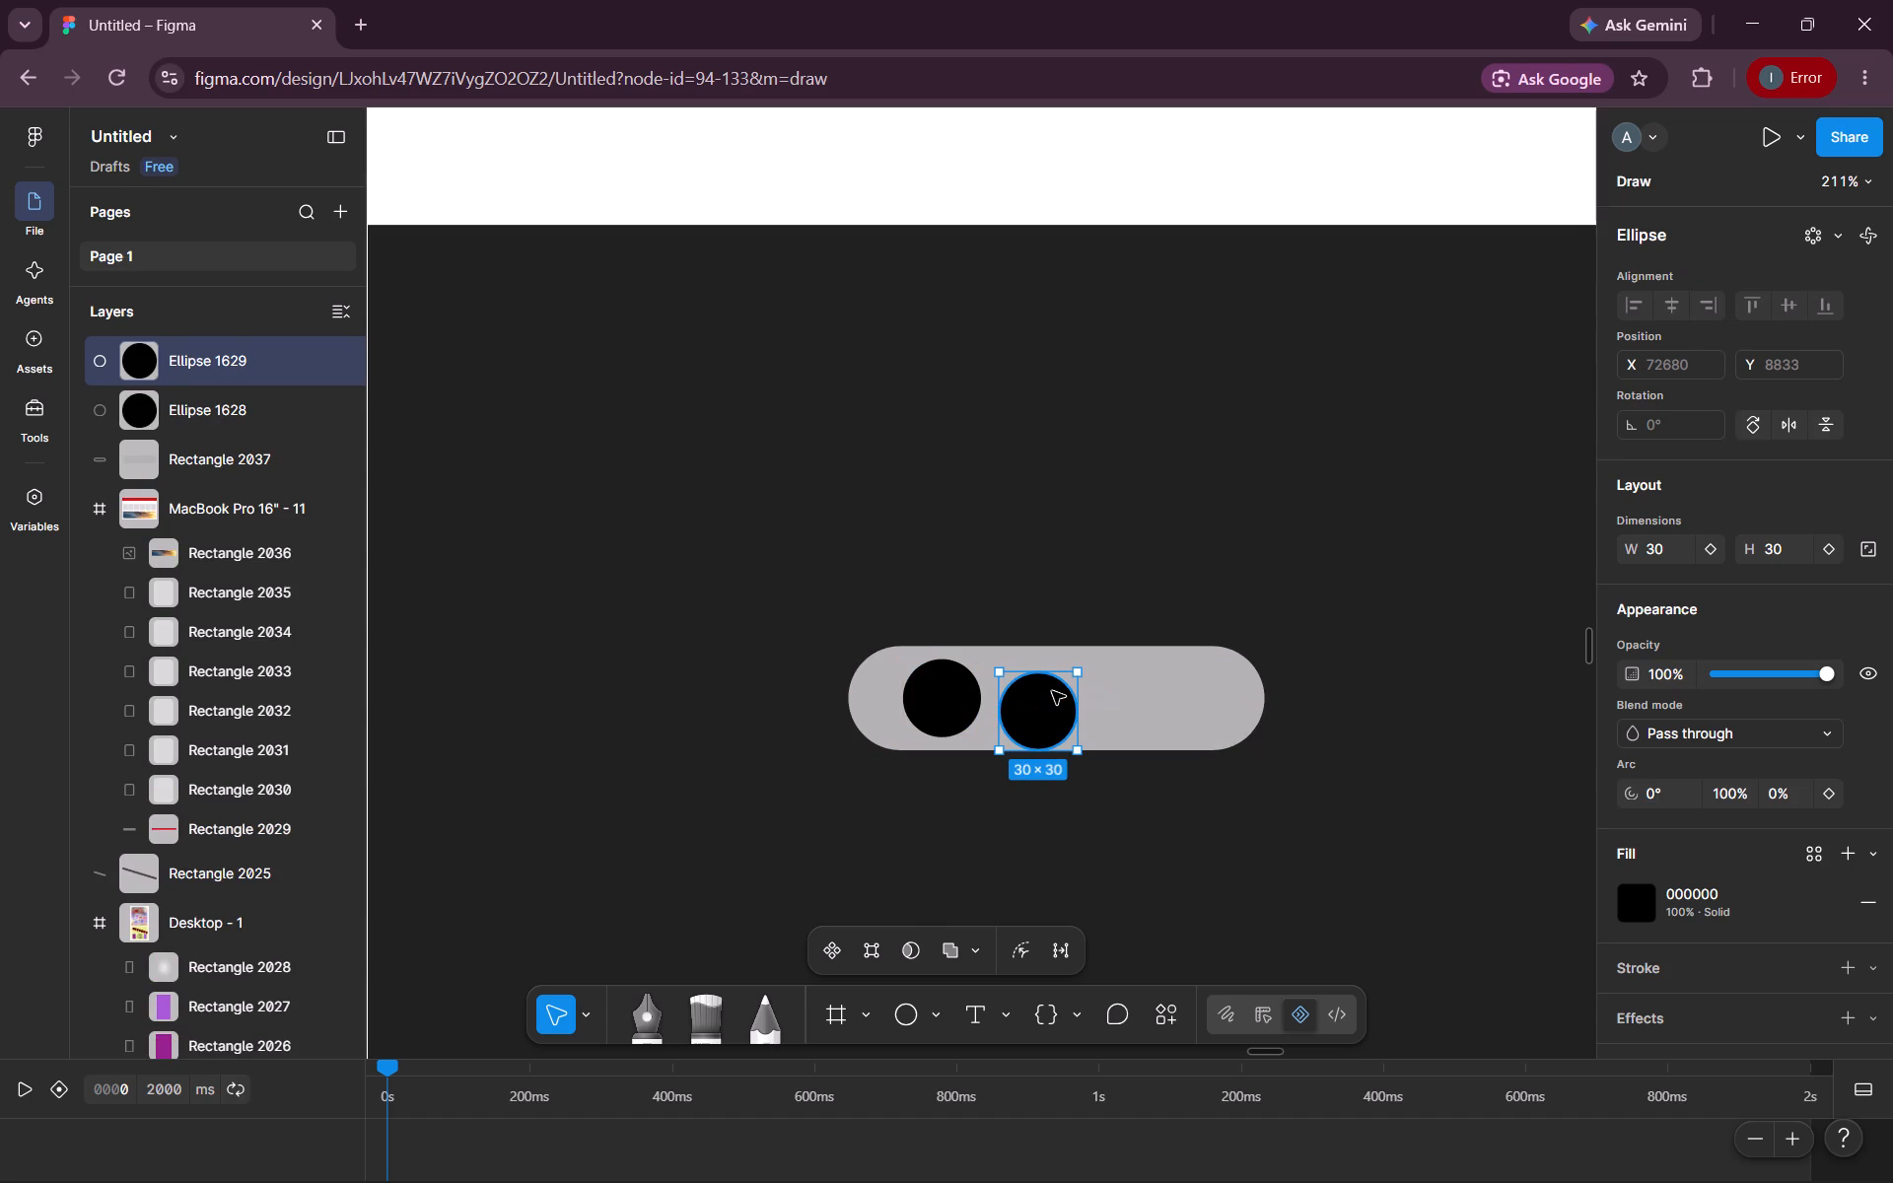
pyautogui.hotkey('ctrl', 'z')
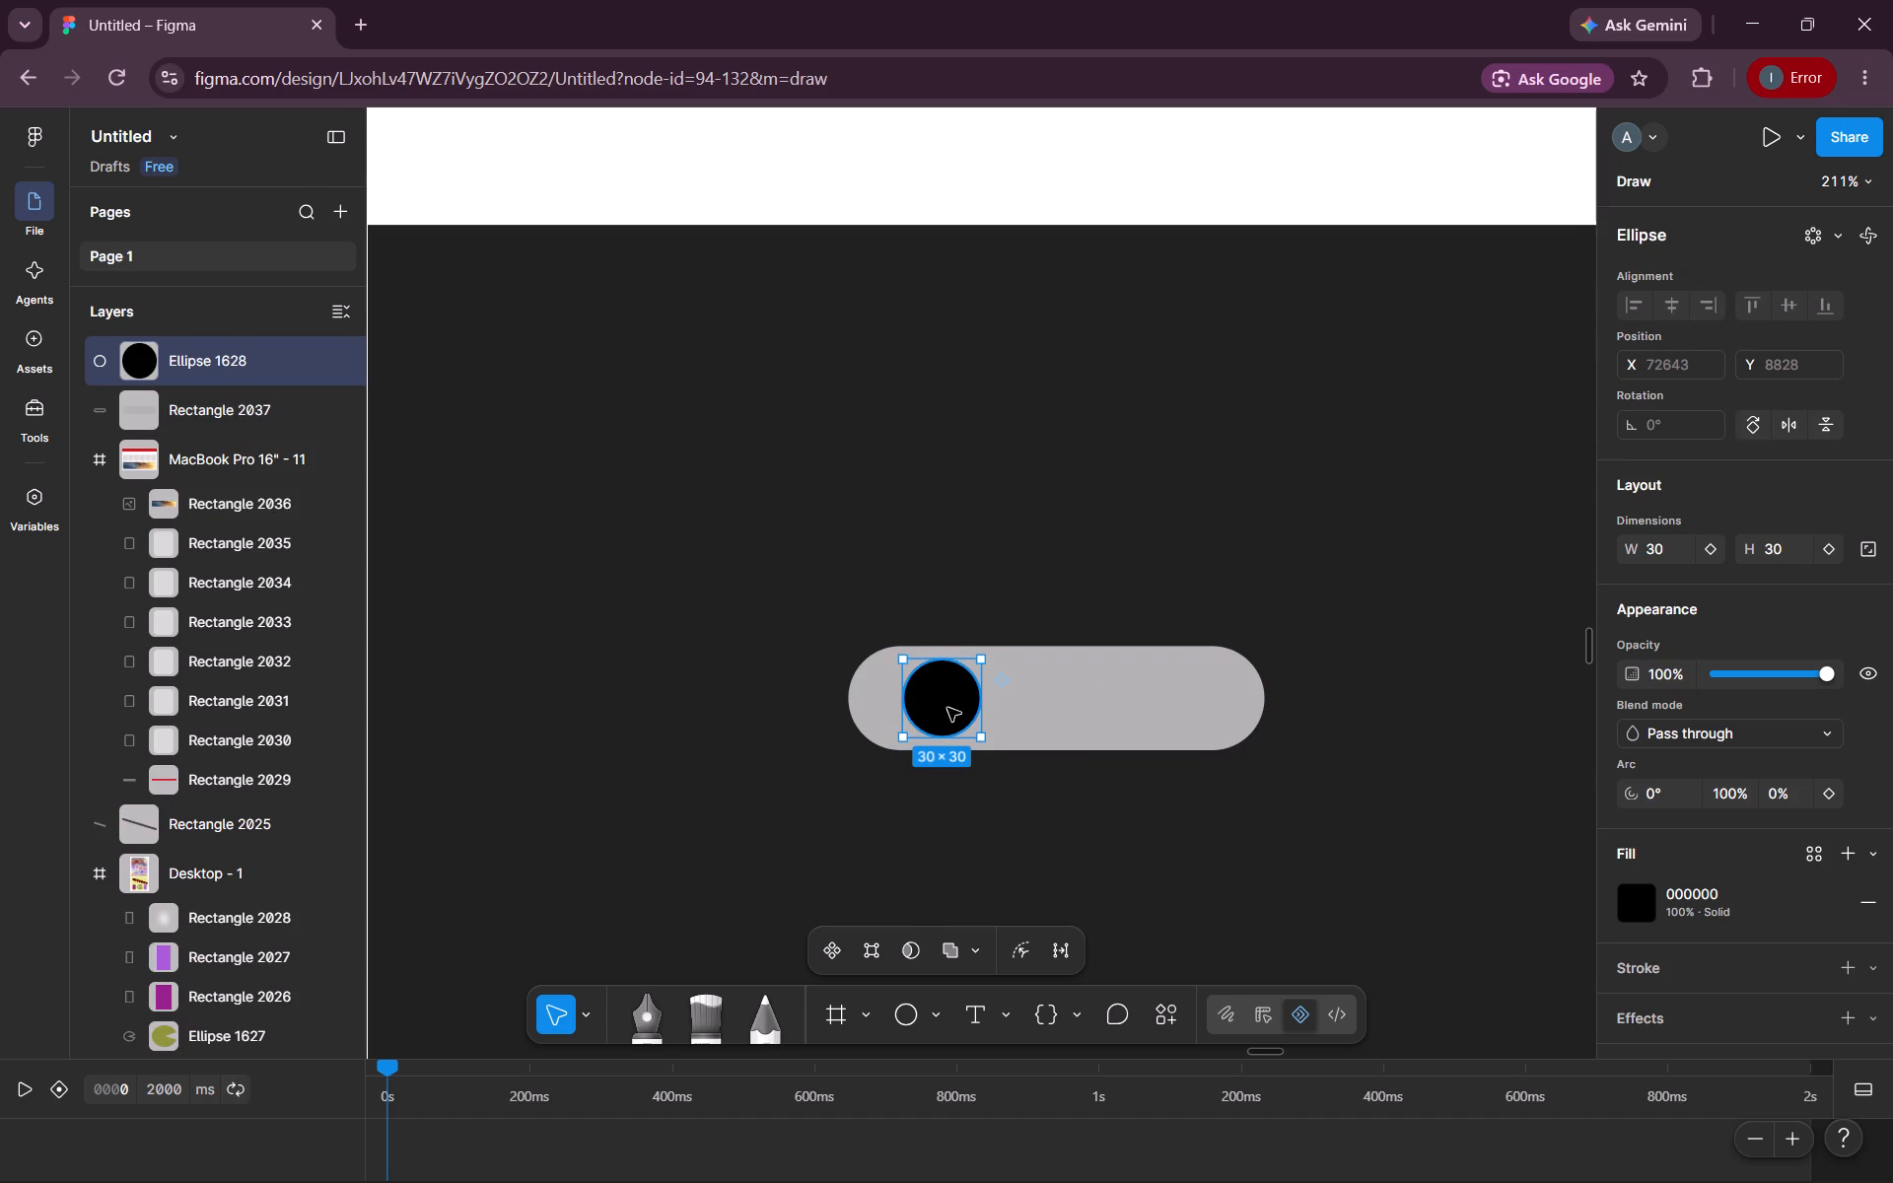
# Duplicate the black circle twice in a row along the pill, vertically aligned with gaps of about 9.
pyautogui.keyDown('alt'); pyautogui.moveTo(943, 708); pyautogui.dragTo(1044, 705); pyautogui.keyUp('alt')
pyautogui.keyDown('alt'); pyautogui.moveTo(1044, 705); pyautogui.dragTo(1056, 705); pyautogui.keyUp('alt')
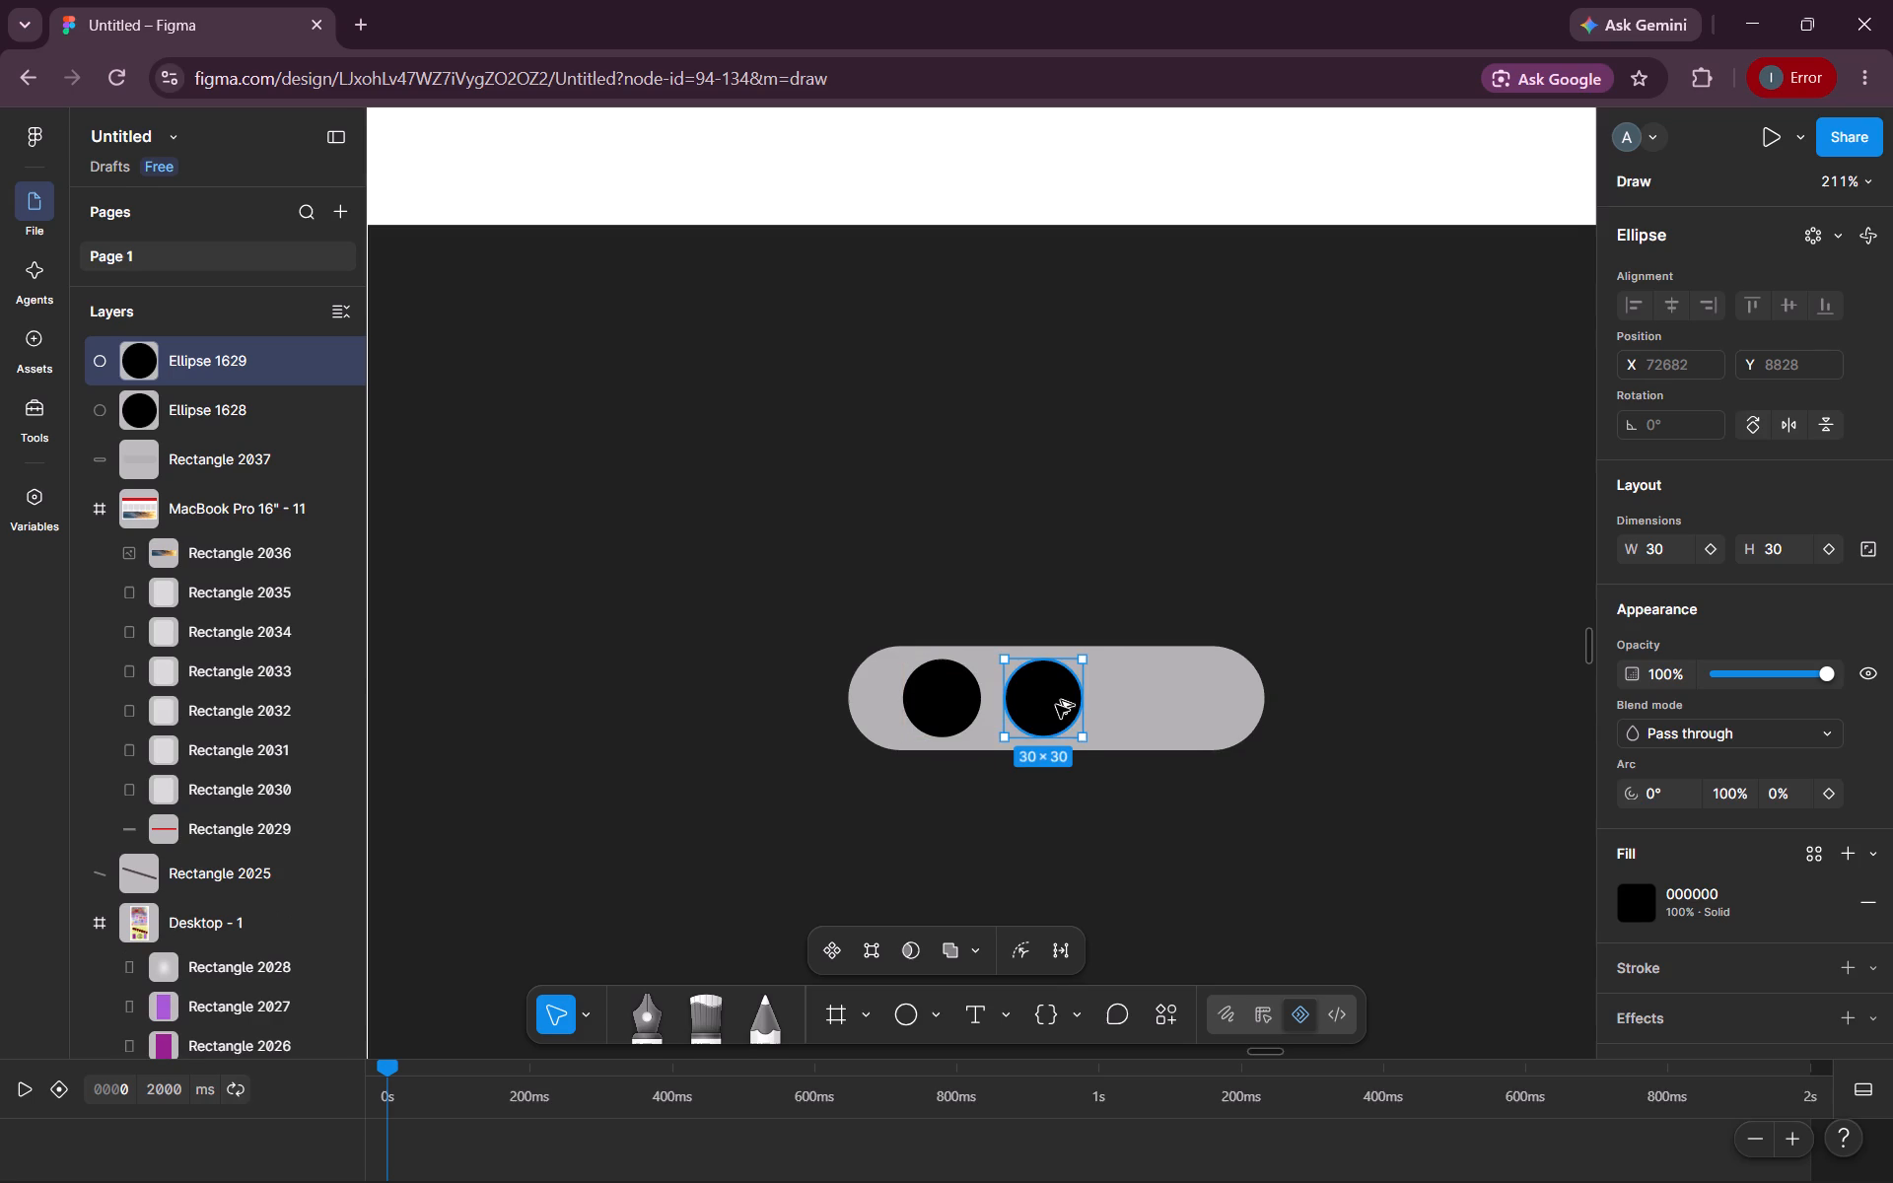
pyautogui.keyDown('alt'); pyautogui.moveTo(1056, 705); pyautogui.dragTo(1146, 701); pyautogui.keyUp('alt')
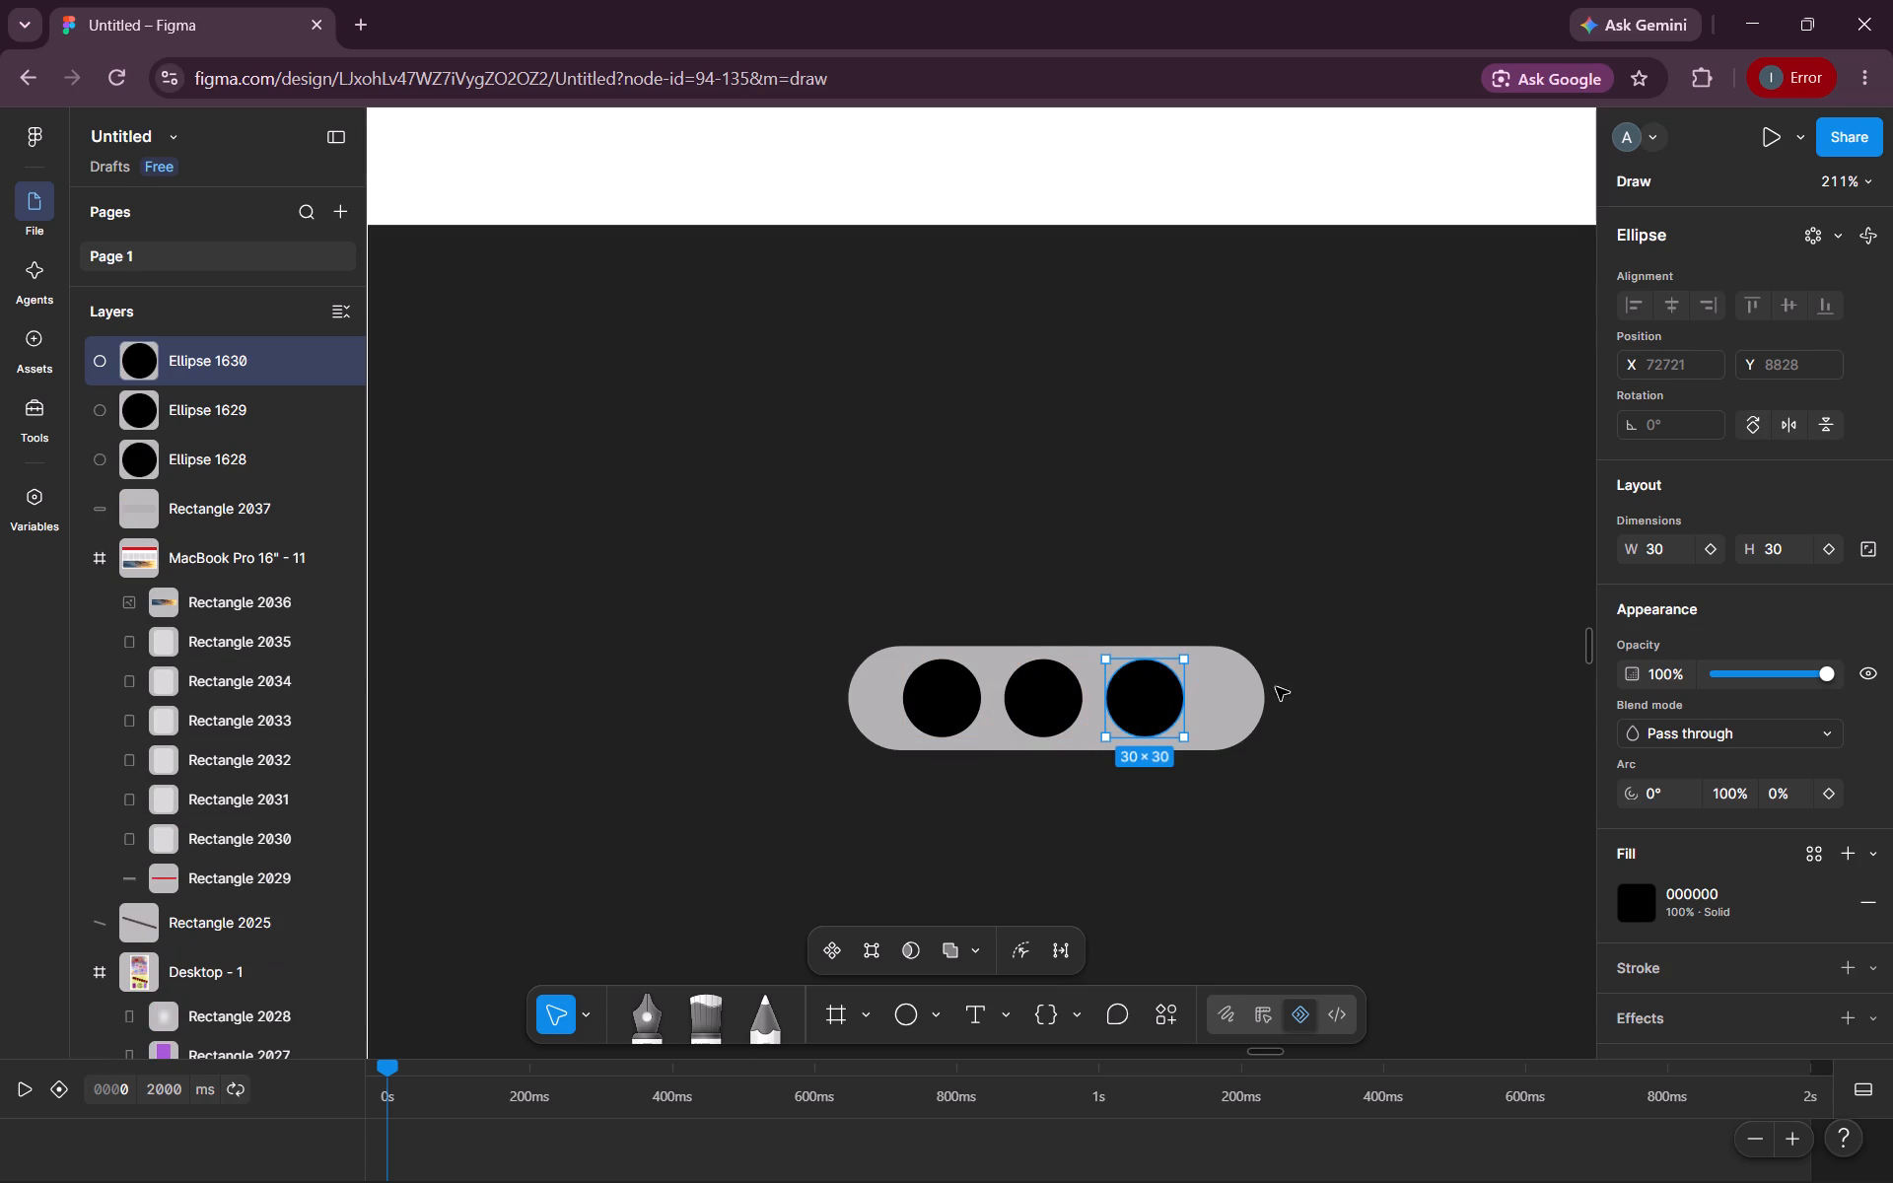
pyautogui.moveTo(1217, 677); pyautogui.dragTo(1176, 689)
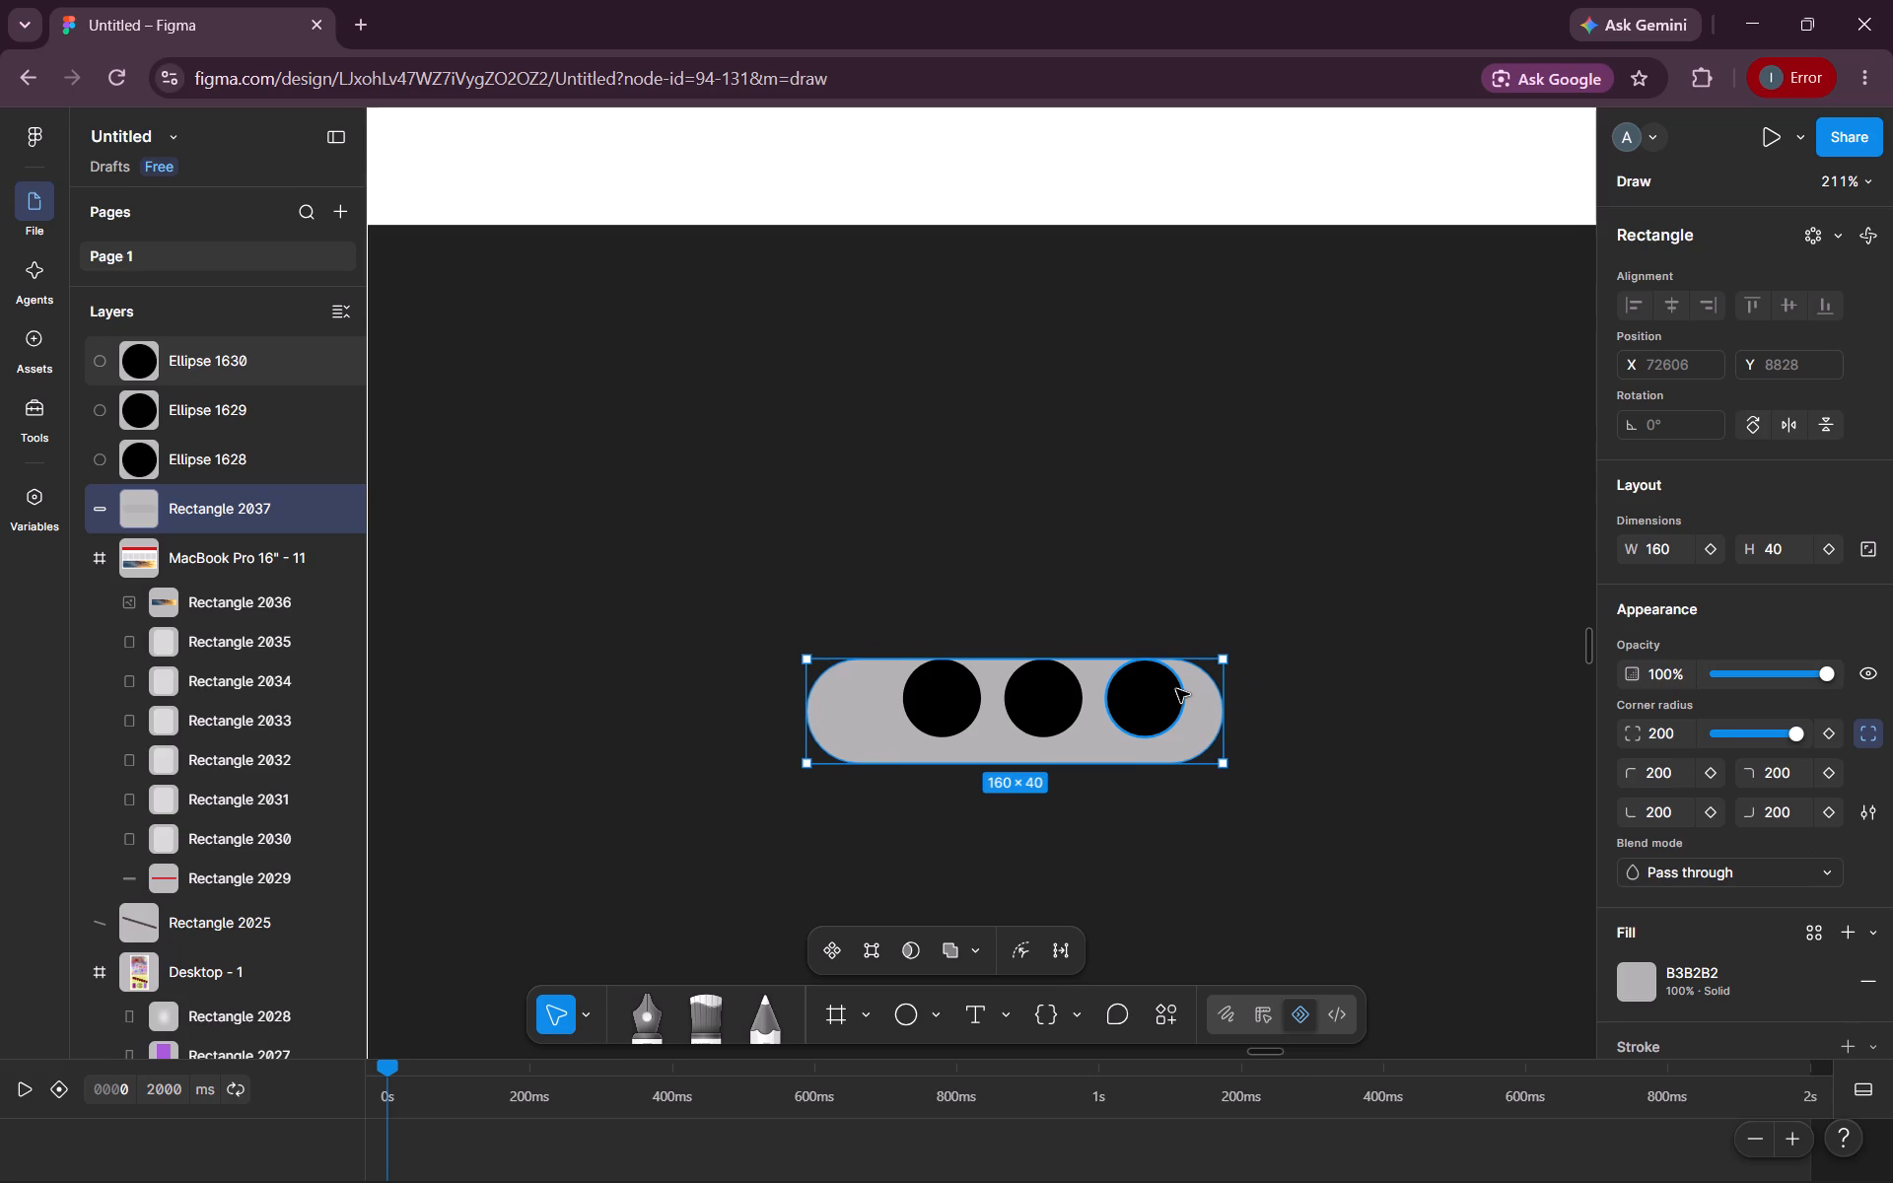
pyautogui.hotkey('ctrl', 'z')
pyautogui.click(1302, 684)
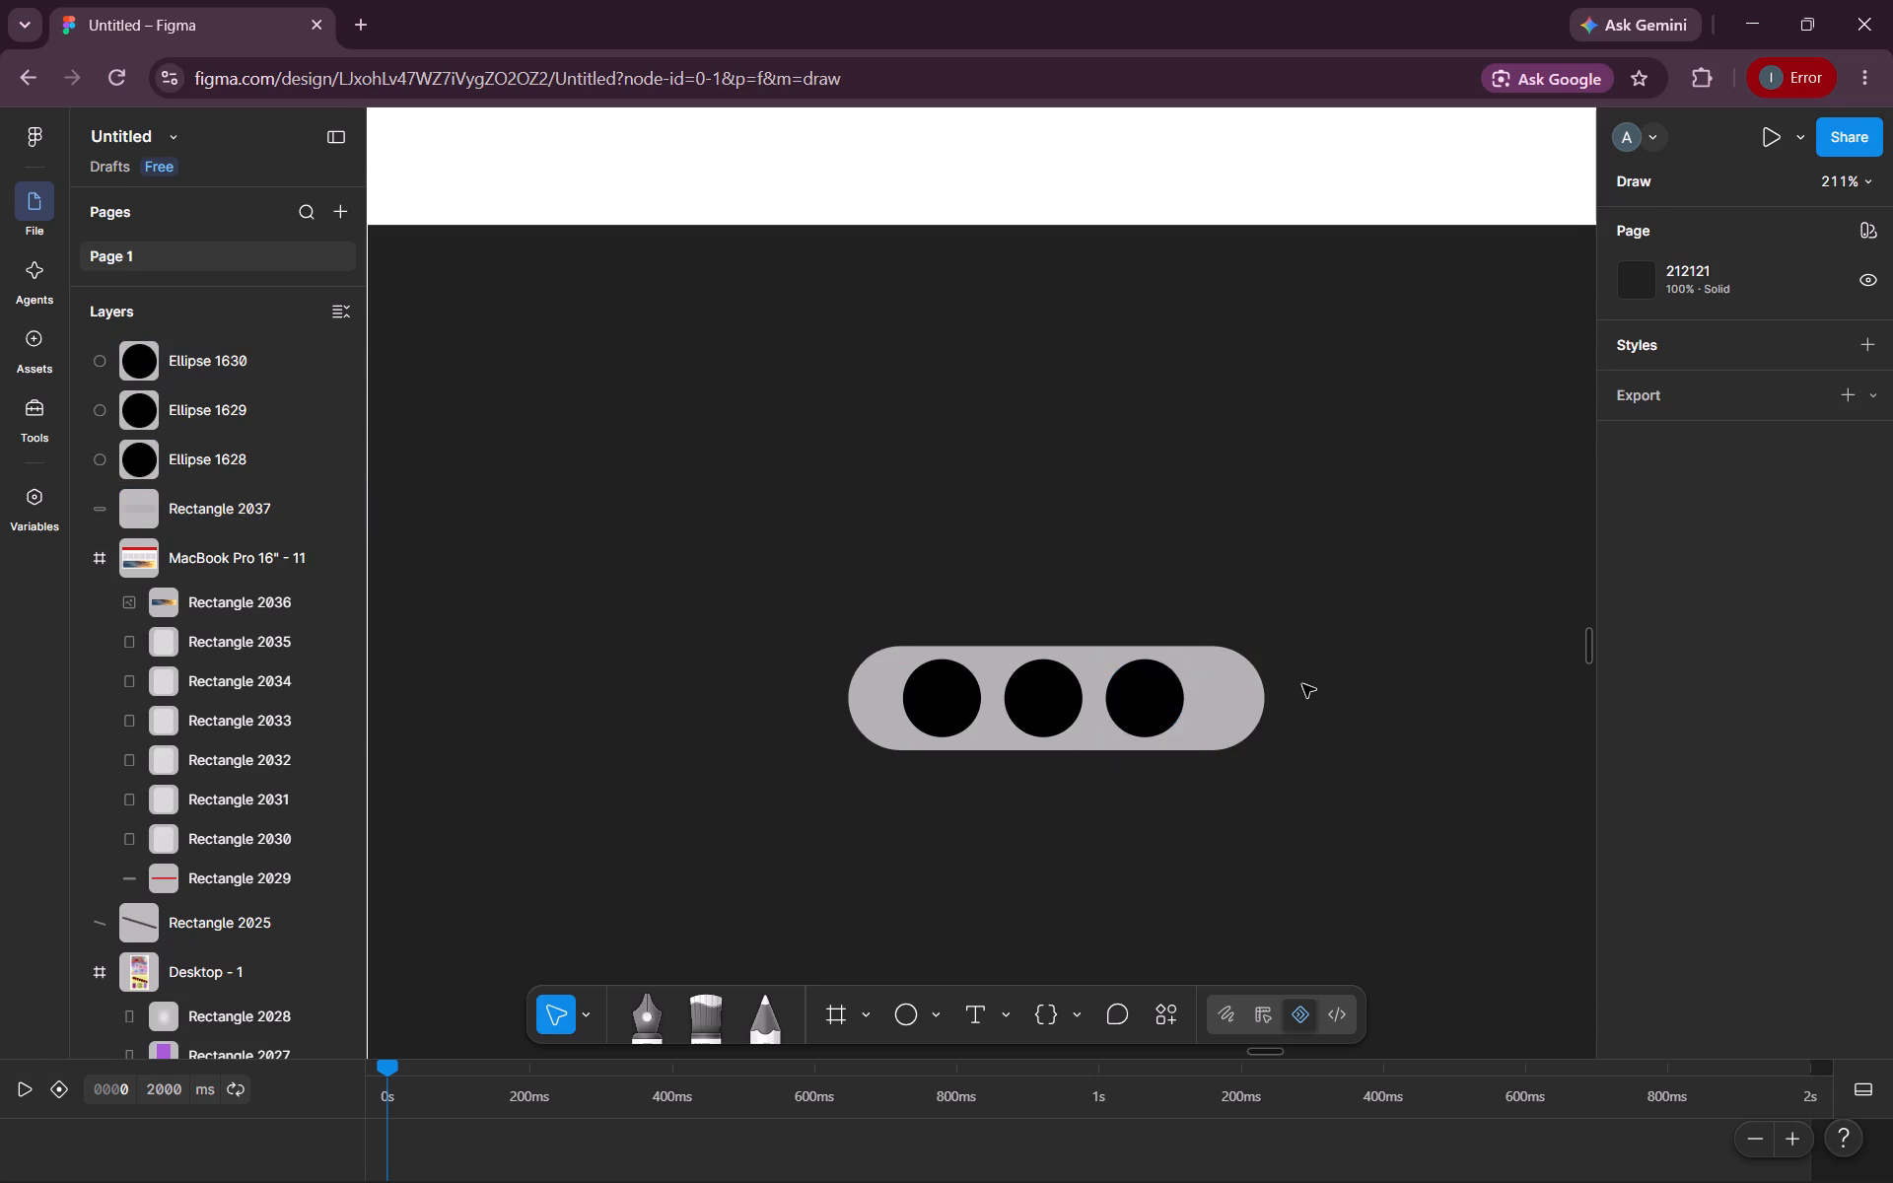
# Select all three black circles and centre them together horizontally and vertically inside the pill.
pyautogui.keyDown('shift'); pyautogui.click(964, 692); pyautogui.keyUp('shift')
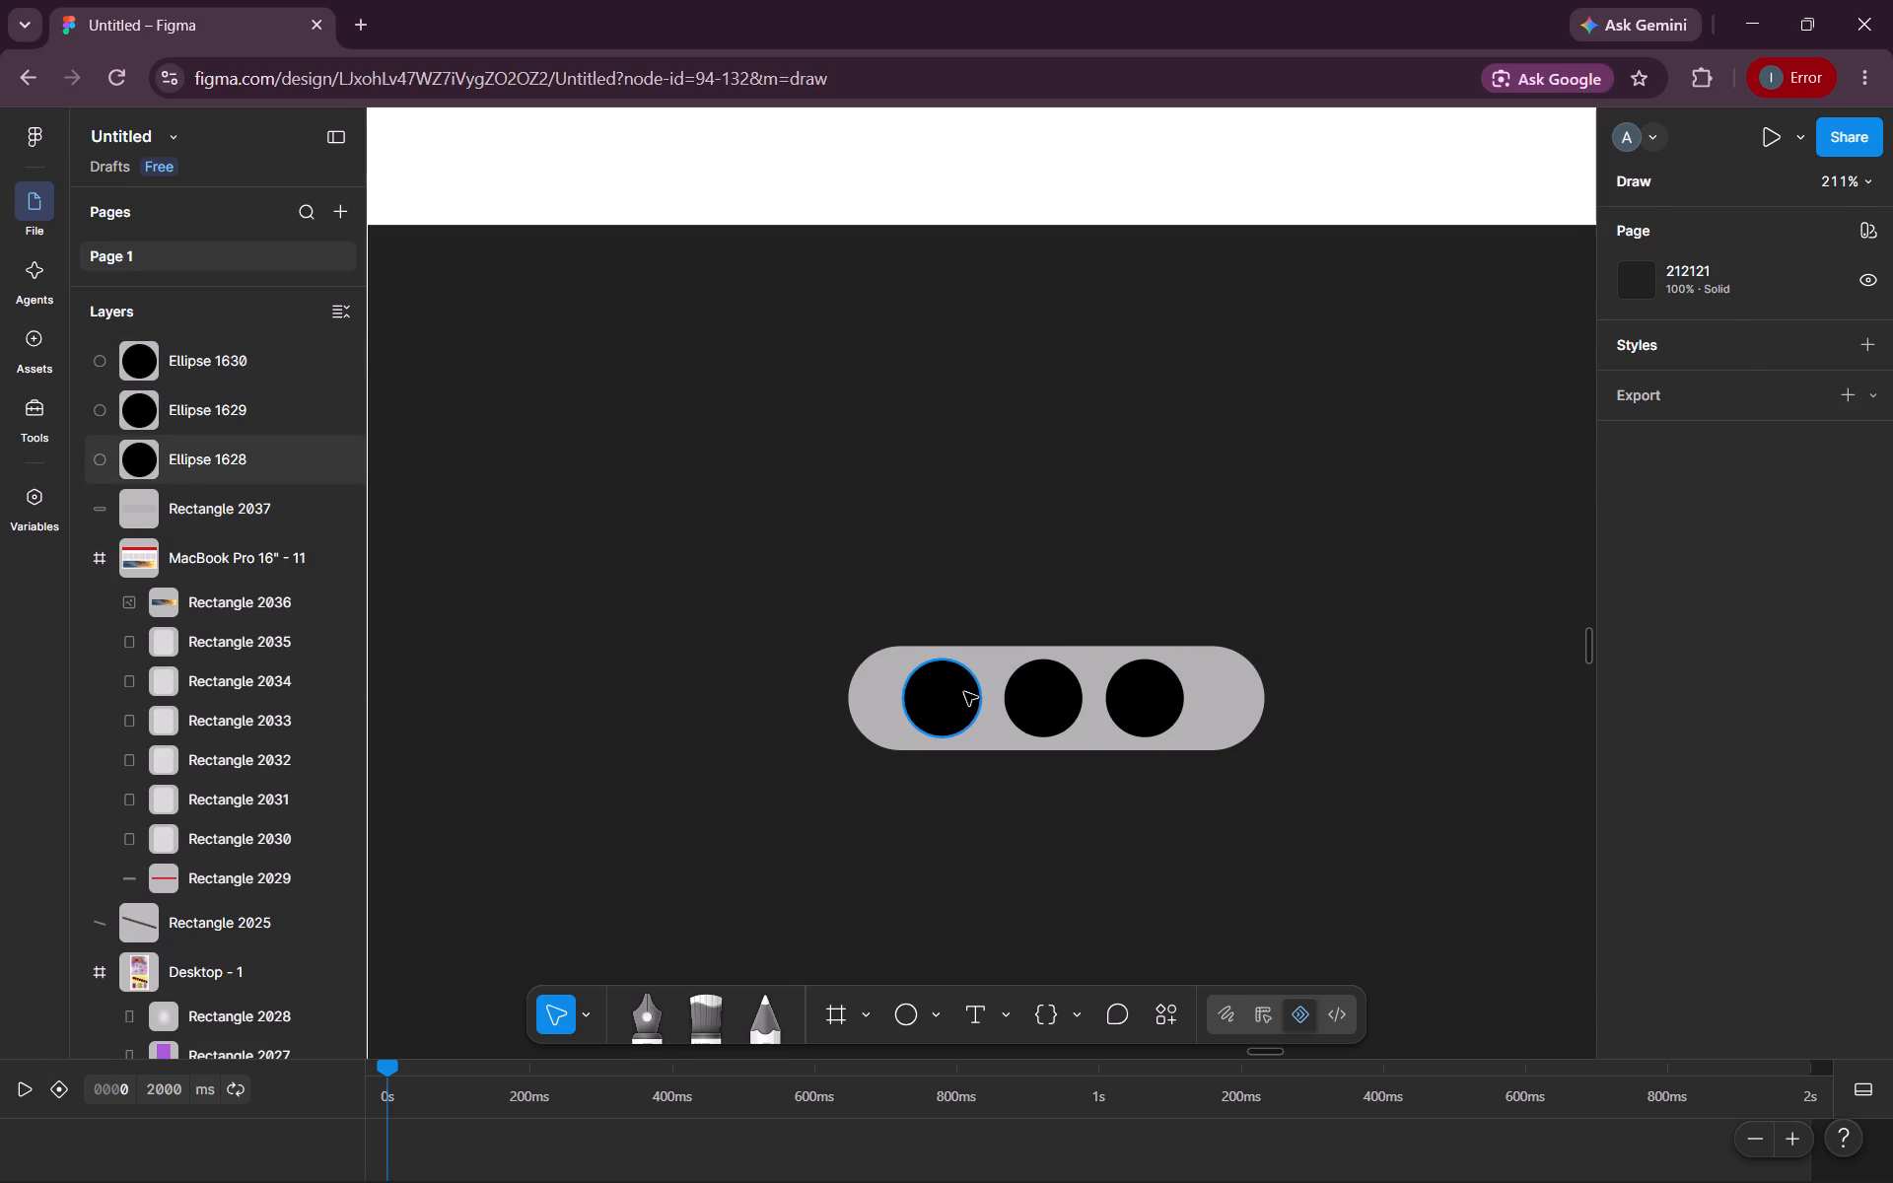
pyautogui.keyDown('shift'); pyautogui.click(1045, 698); pyautogui.keyUp('shift')
pyautogui.keyDown('shift'); pyautogui.click(1145, 698); pyautogui.keyUp('shift')
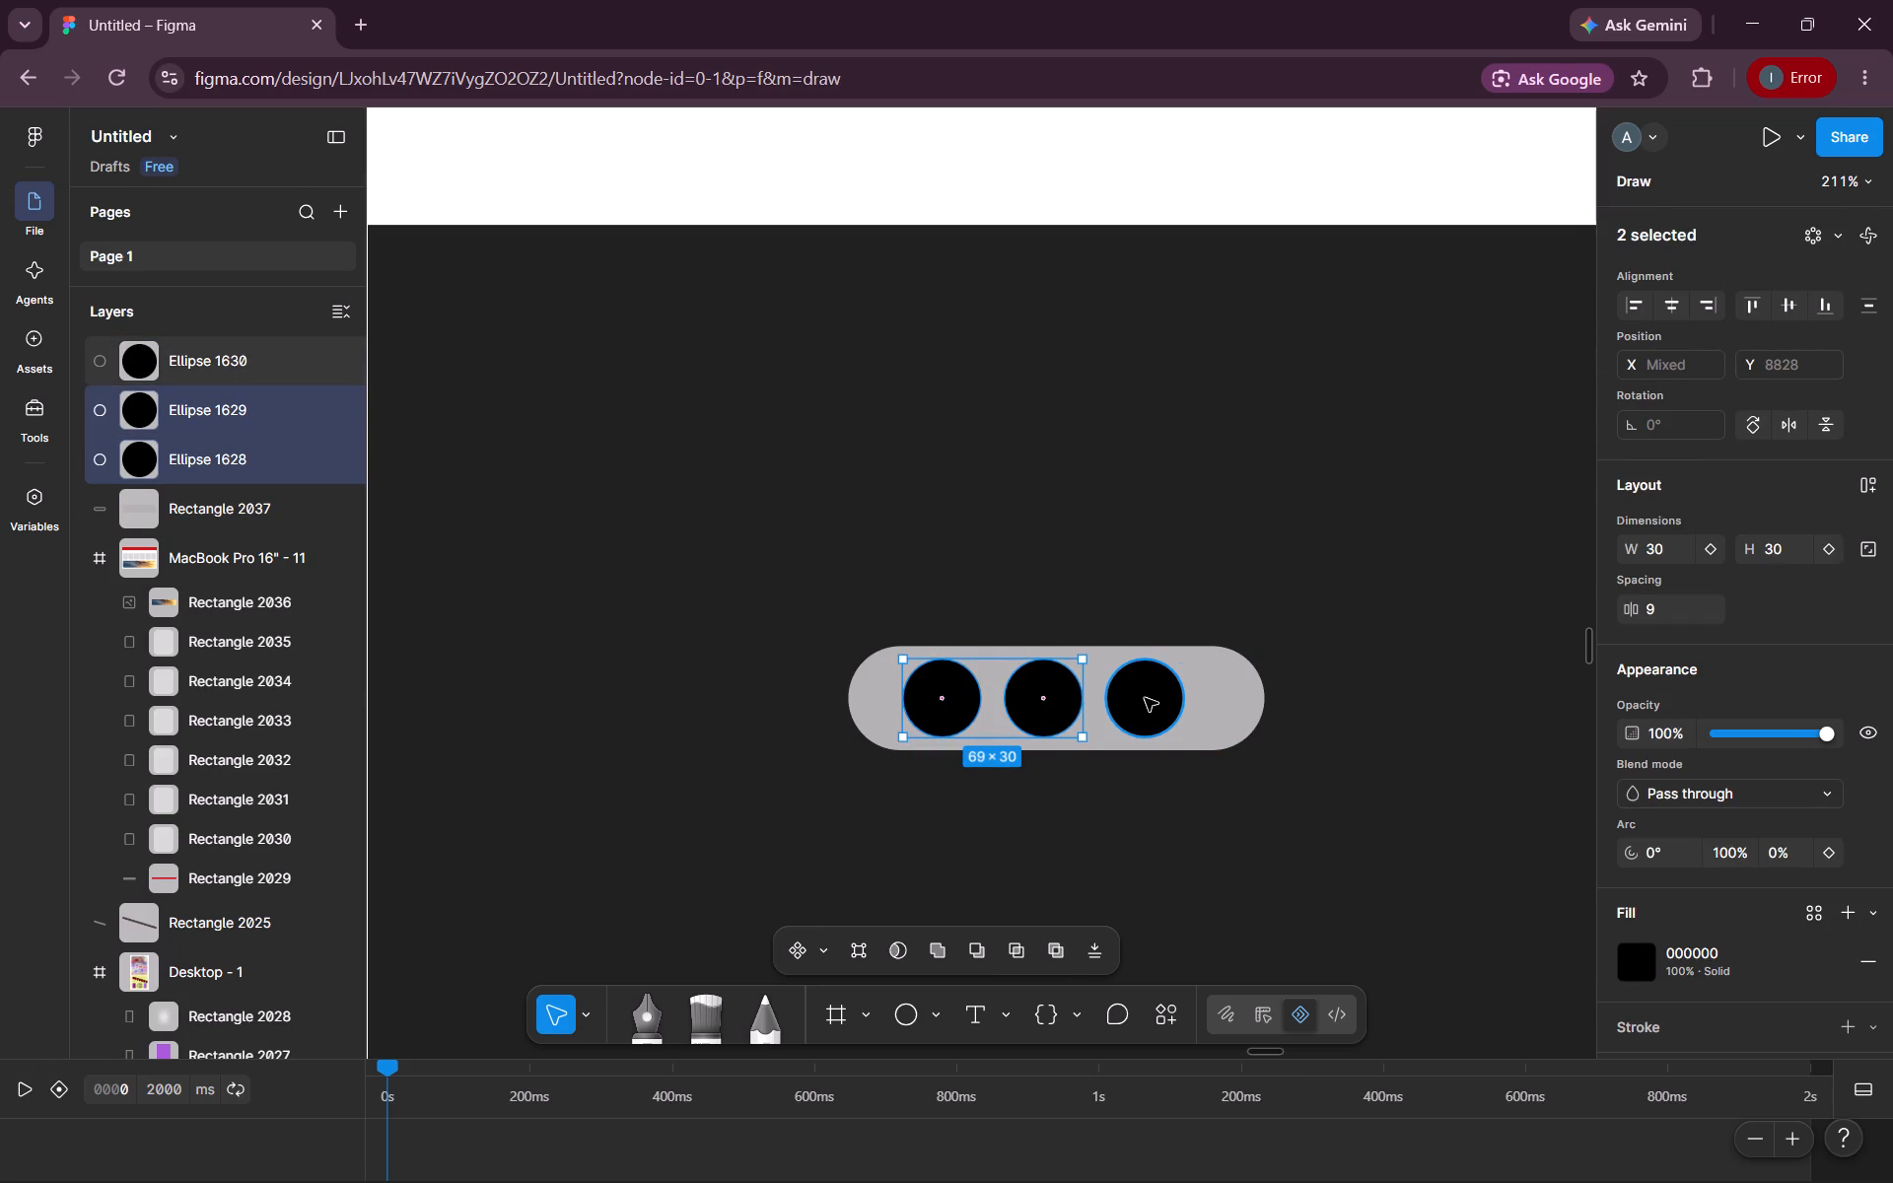
pyautogui.moveTo(1071, 698); pyautogui.dragTo(1086, 698)
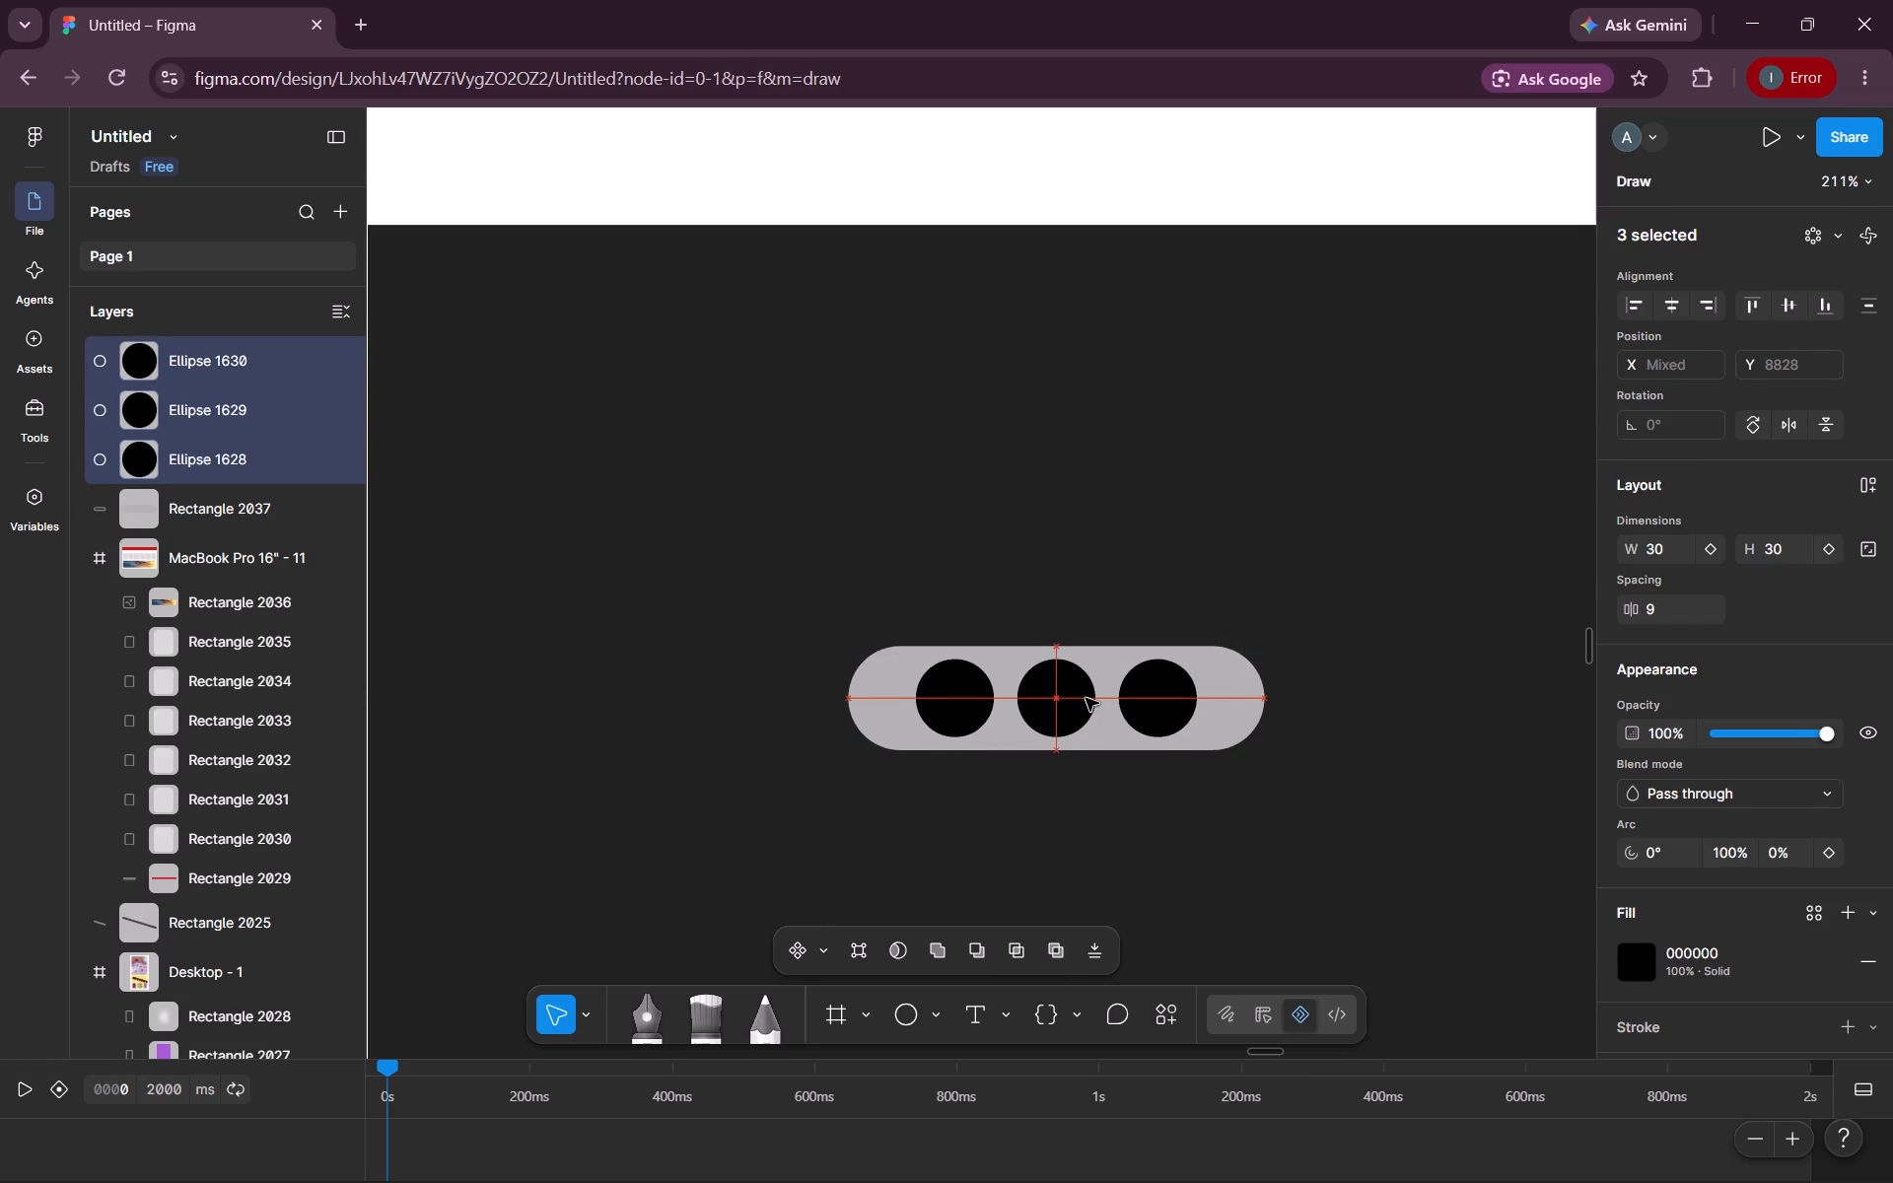
pyautogui.moveTo(1086, 698); pyautogui.dragTo(1083, 698)
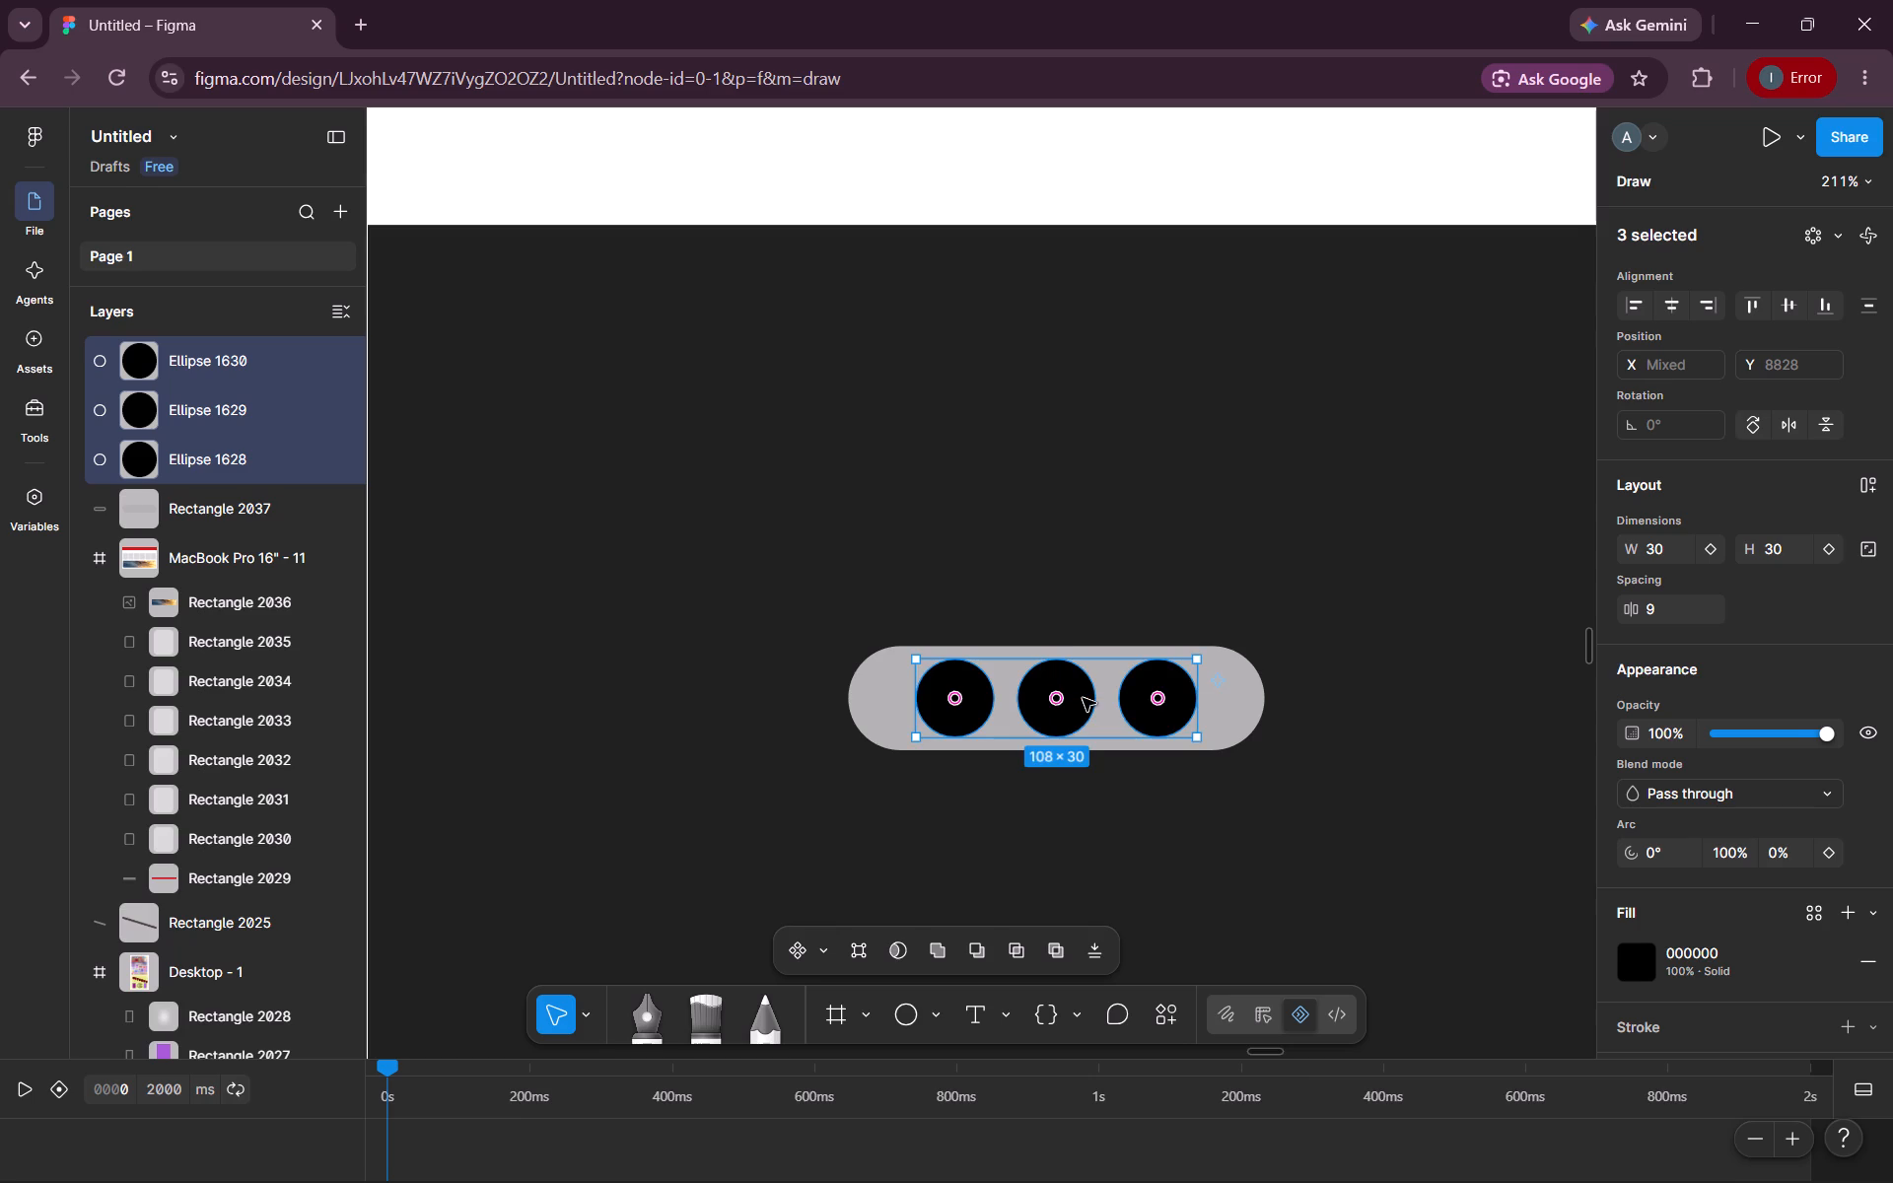
# Group the pill together with its three circles.
pyautogui.keyDown('shift'); pyautogui.click(1240, 705); pyautogui.keyUp('shift')
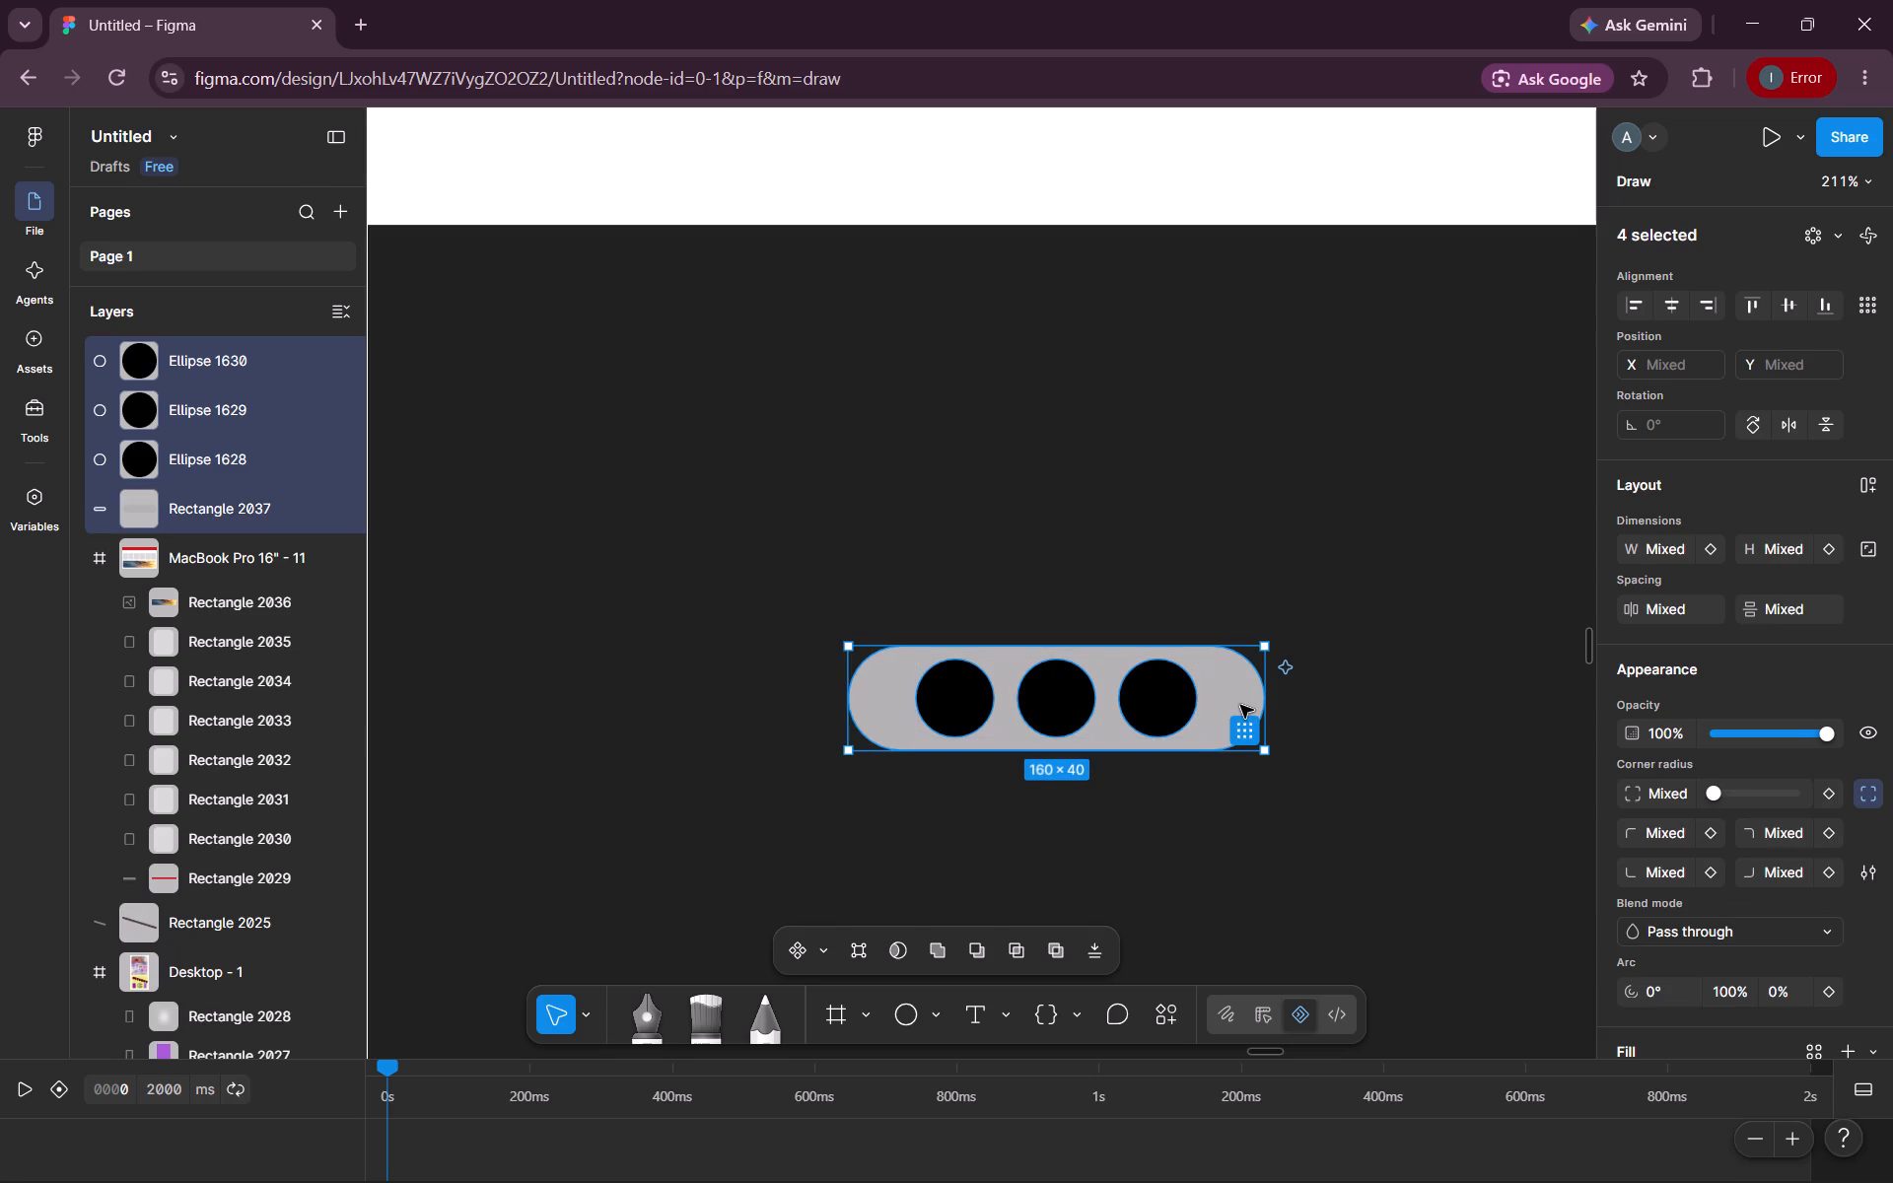
pyautogui.hotkey('ctrl', 'g')
pyautogui.click(1364, 757)
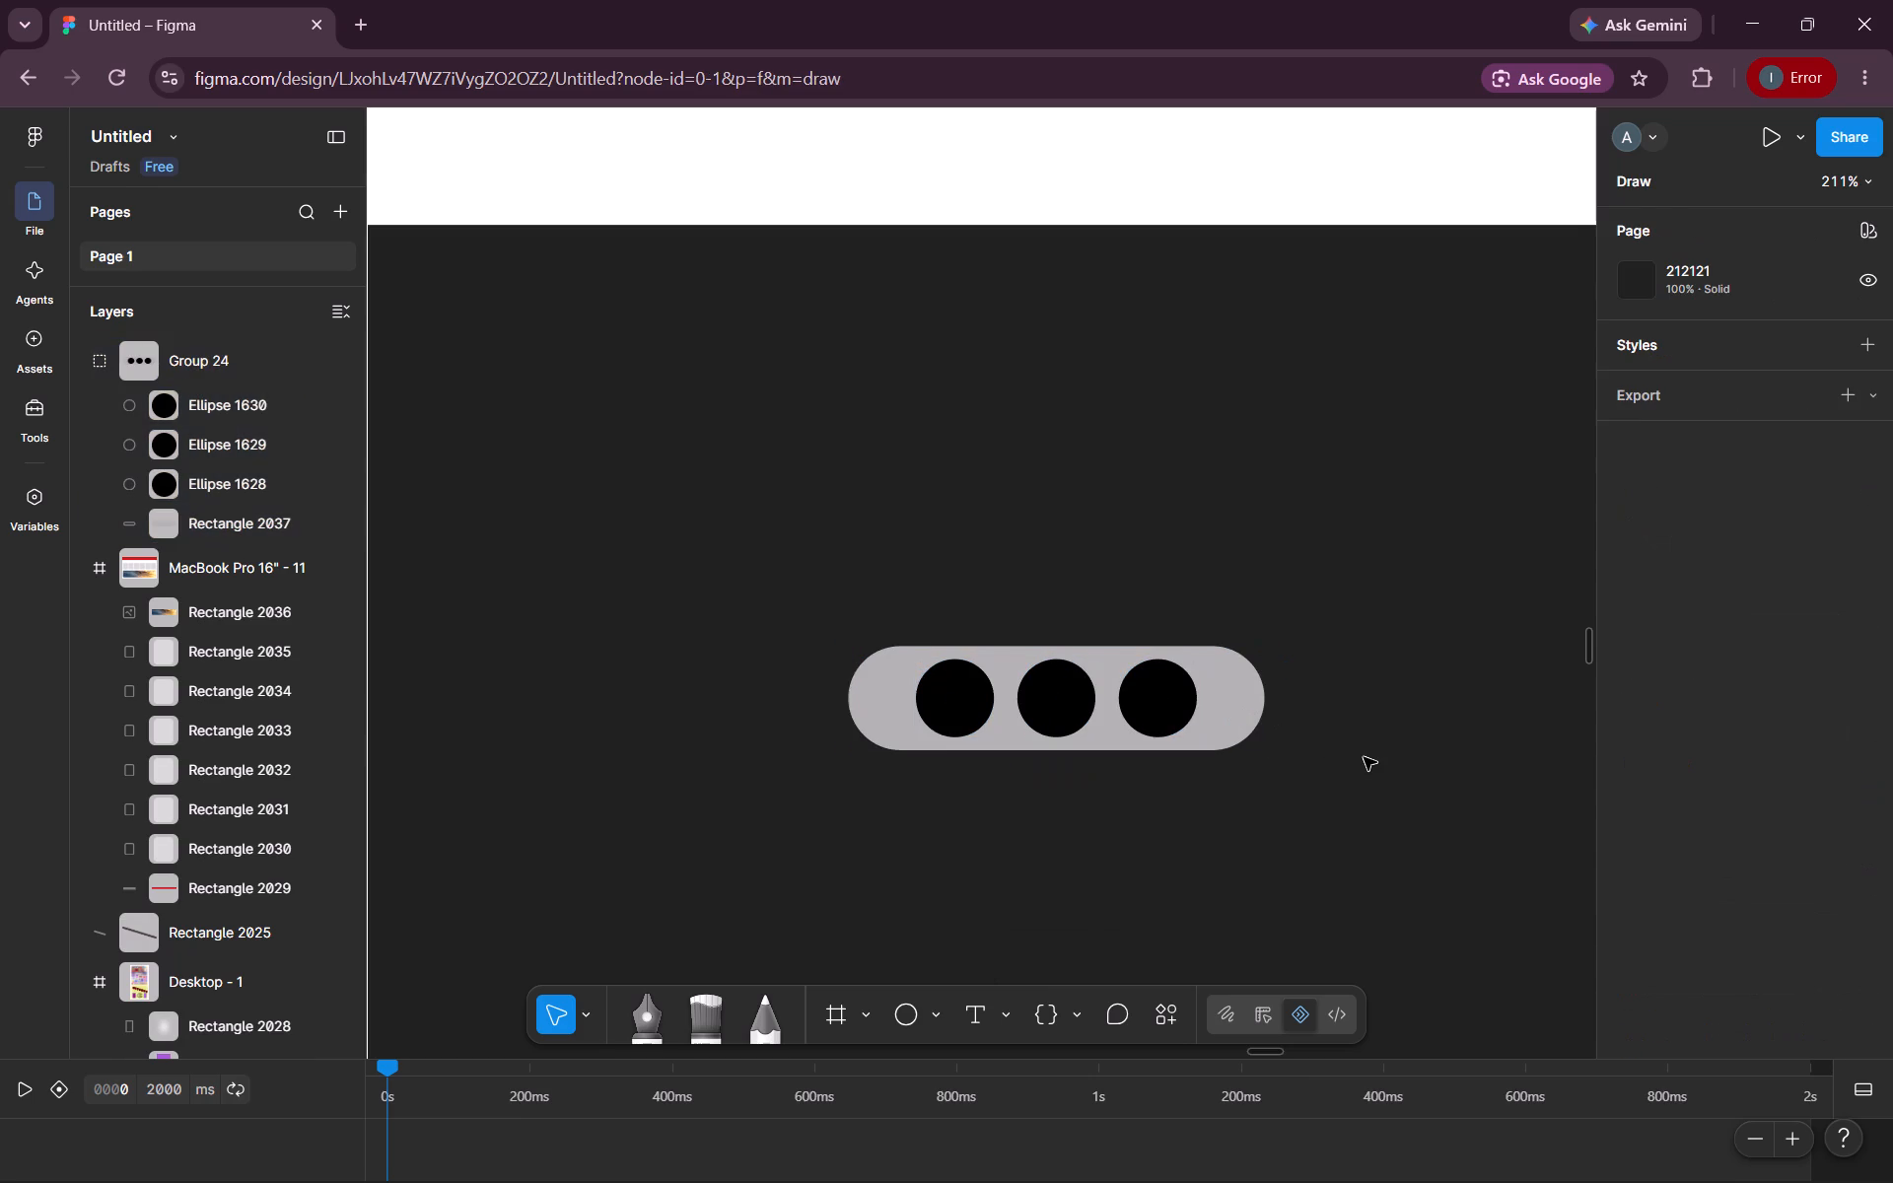
# Move the pill group into the MacBook frame, over the lower part of the eagle image at about X 643, Y 1000.
pyautogui.moveTo(1314, 736); pyautogui.dragTo(1302, 525)
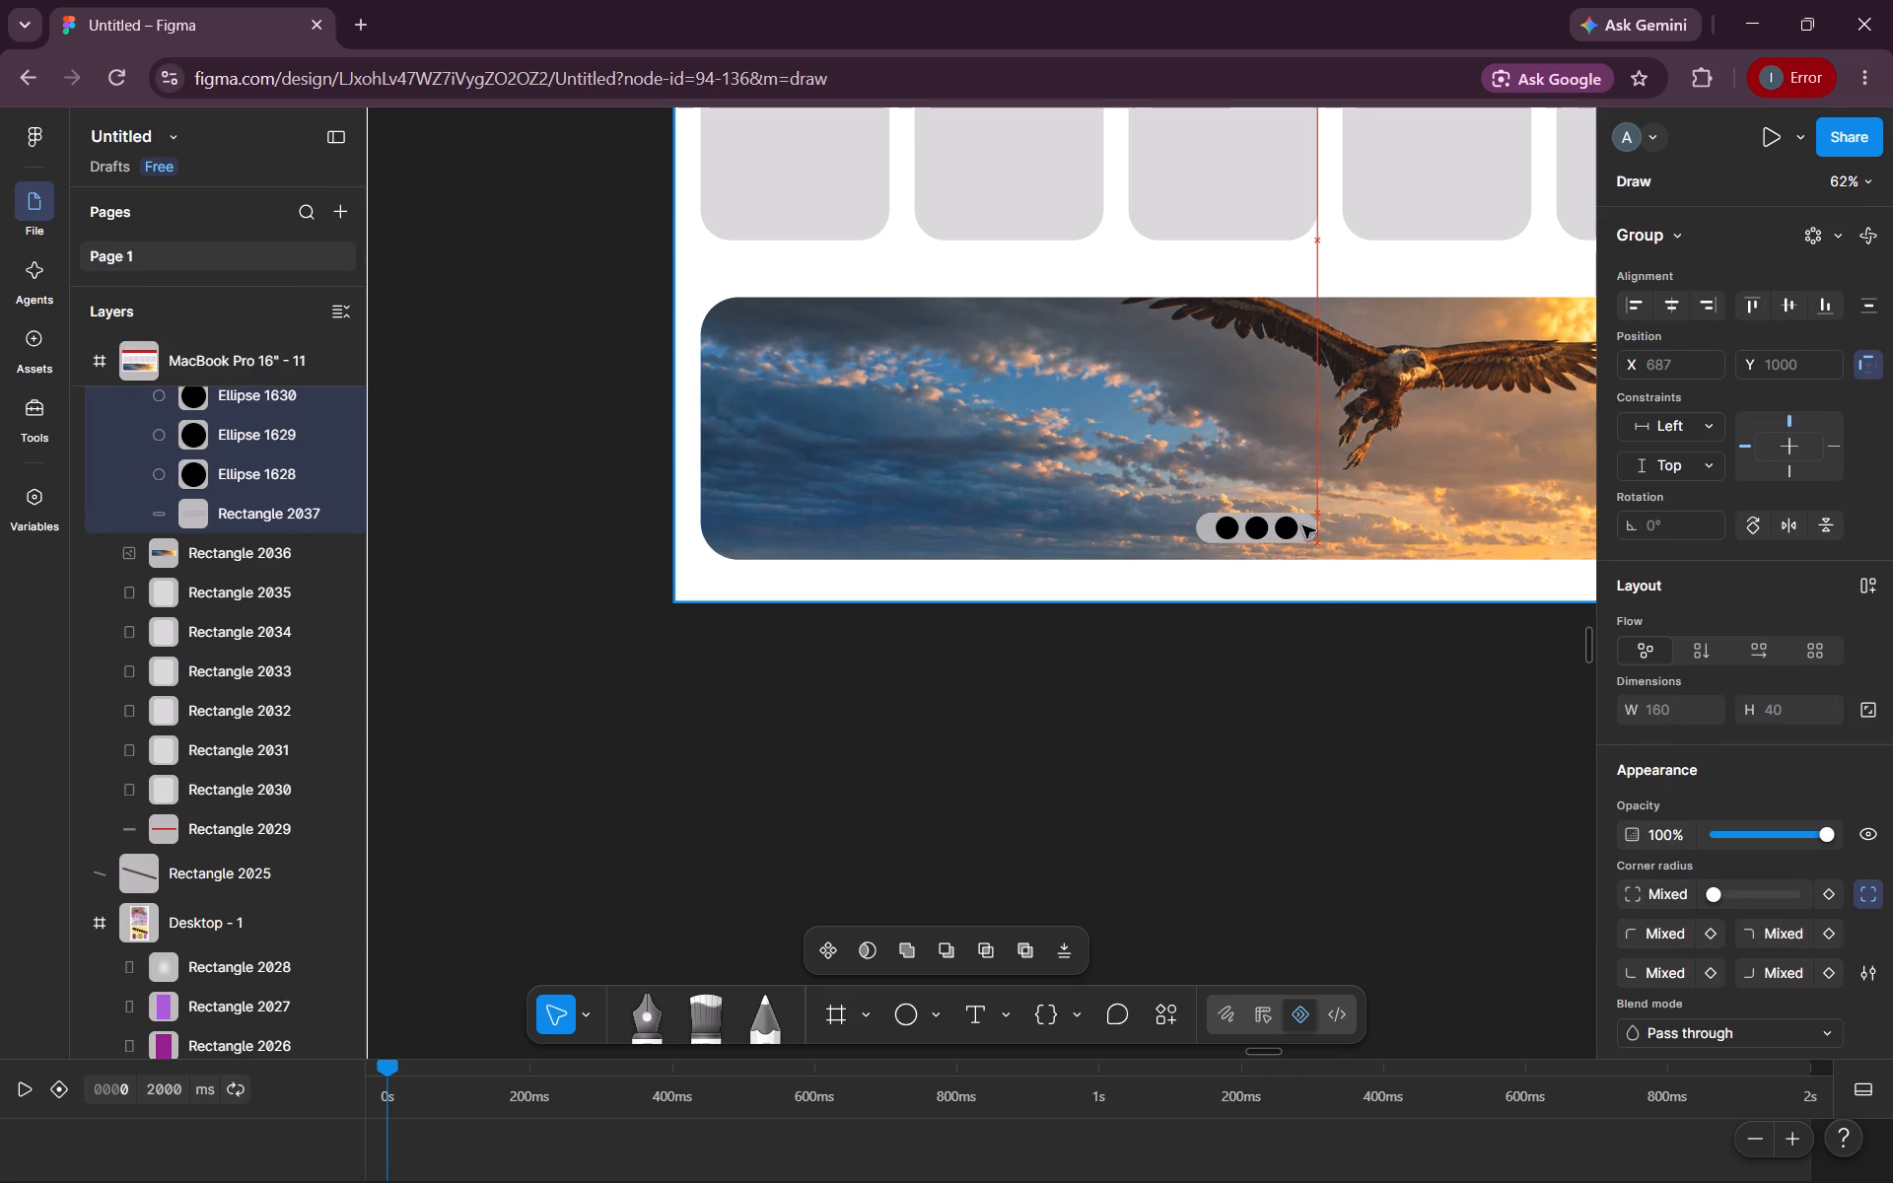
pyautogui.moveTo(1302, 525); pyautogui.dragTo(1349, 524)
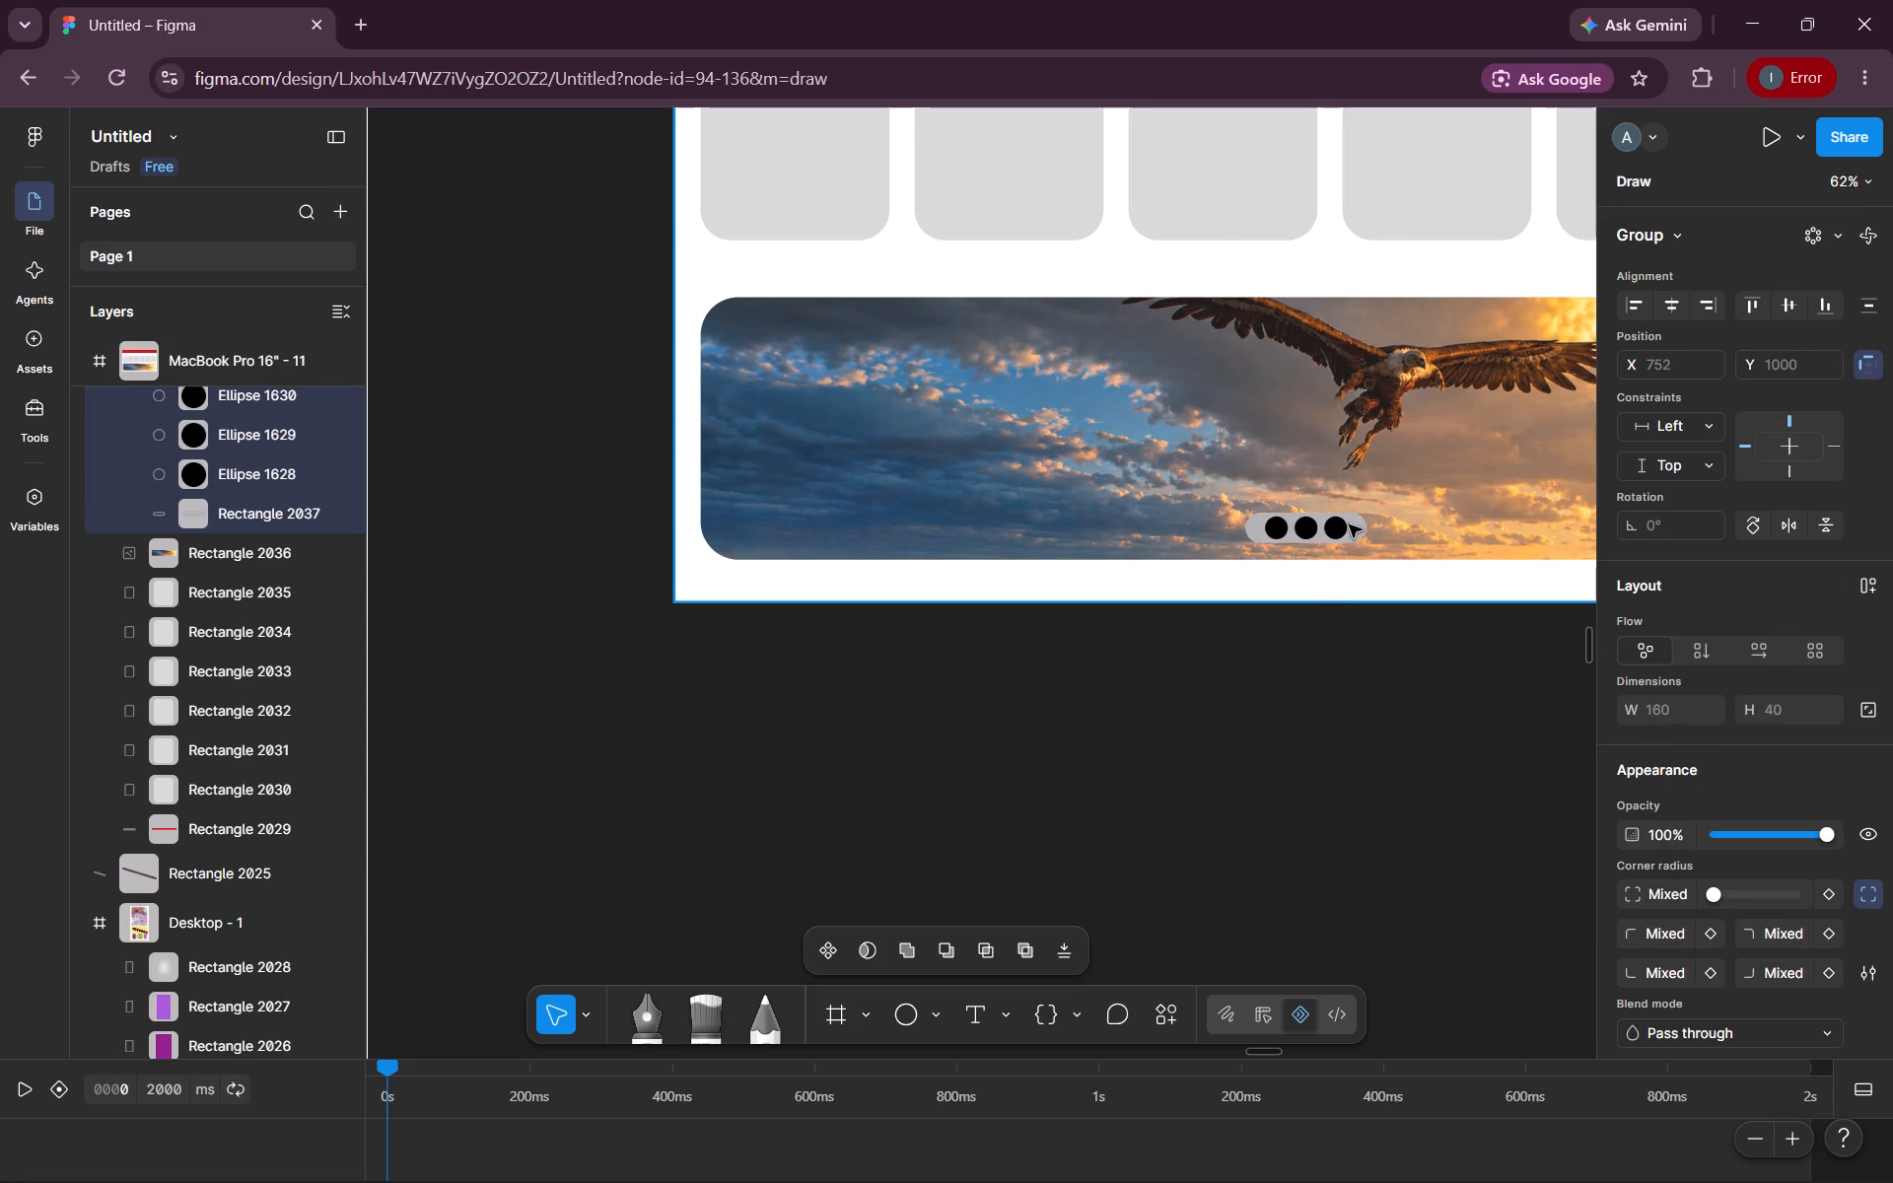
pyautogui.moveTo(1349, 524); pyautogui.dragTo(1258, 525)
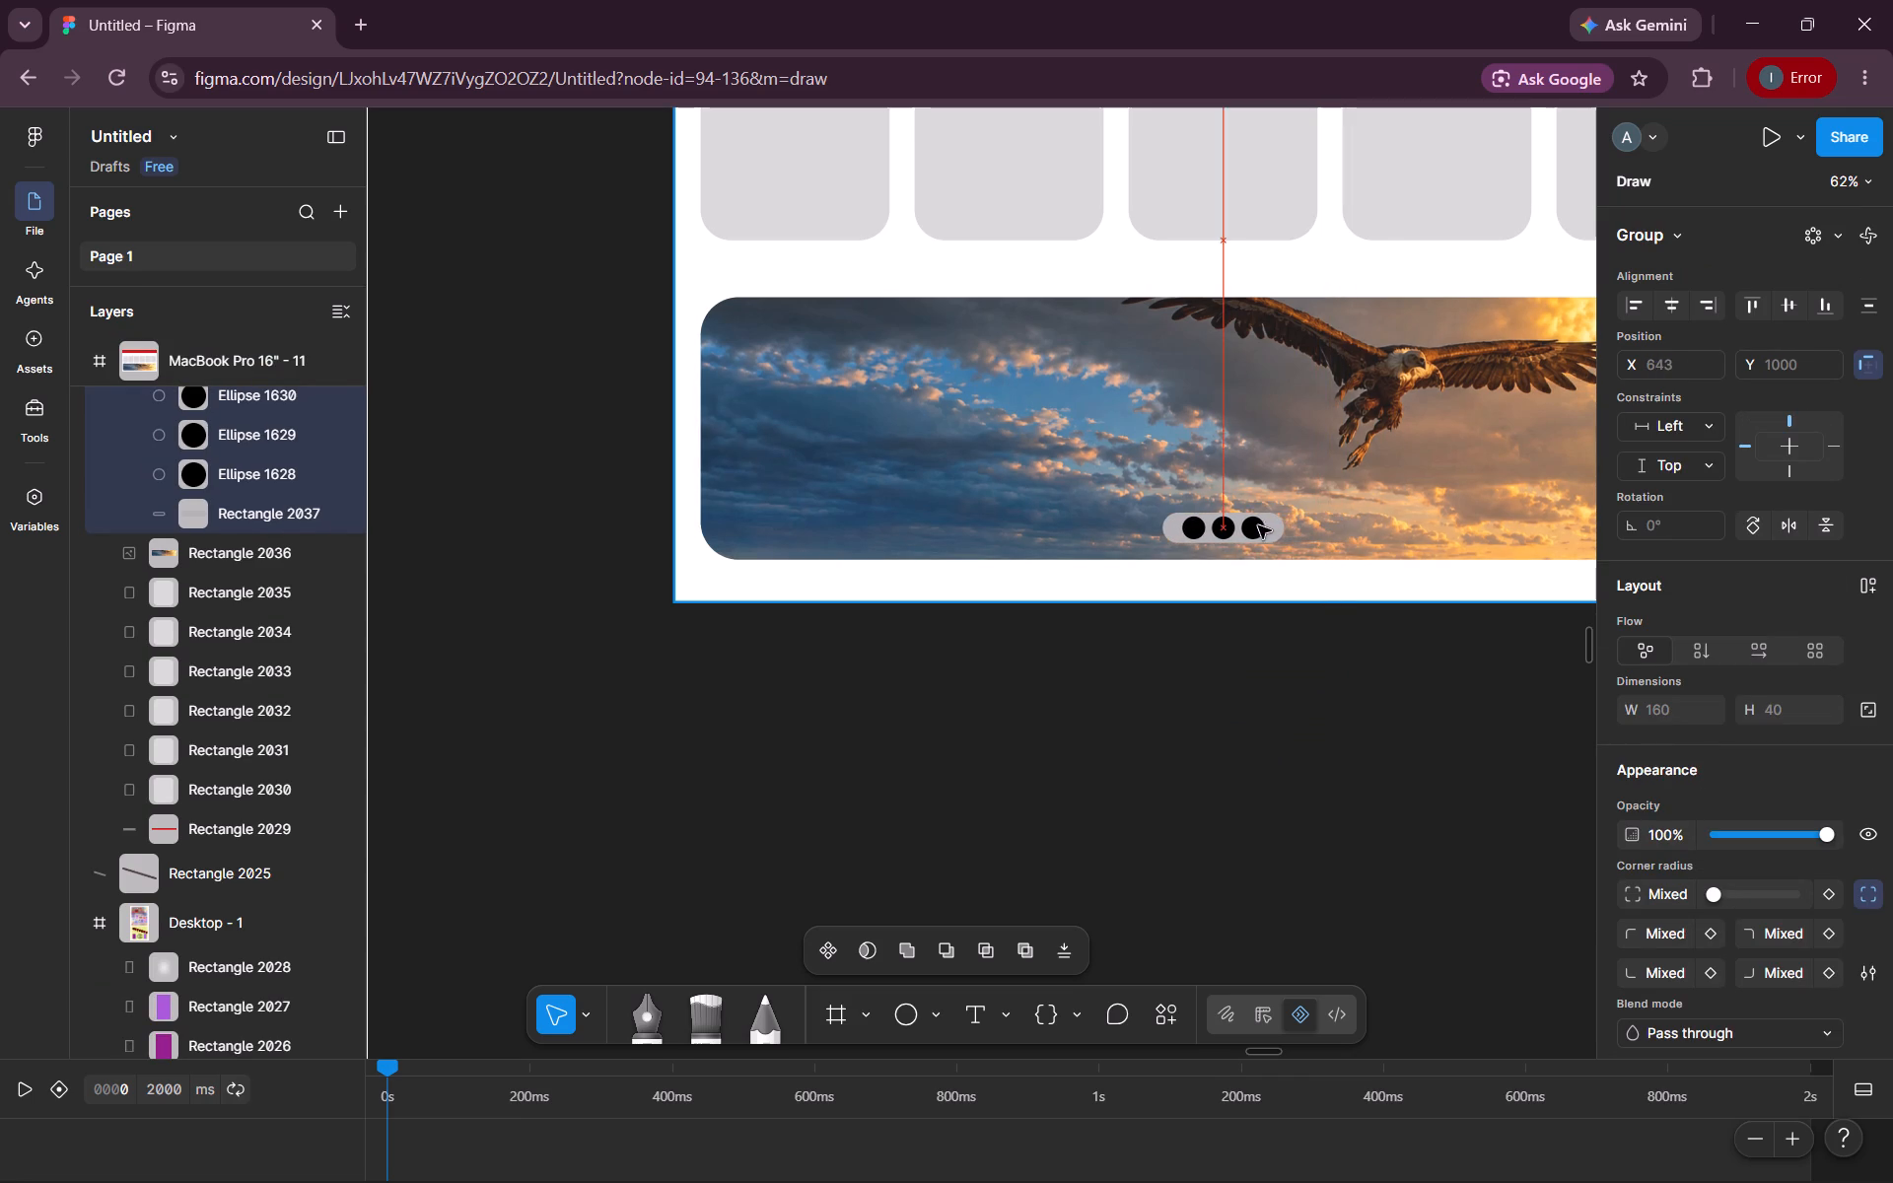
pyautogui.moveTo(1258, 525); pyautogui.dragTo(1265, 525)
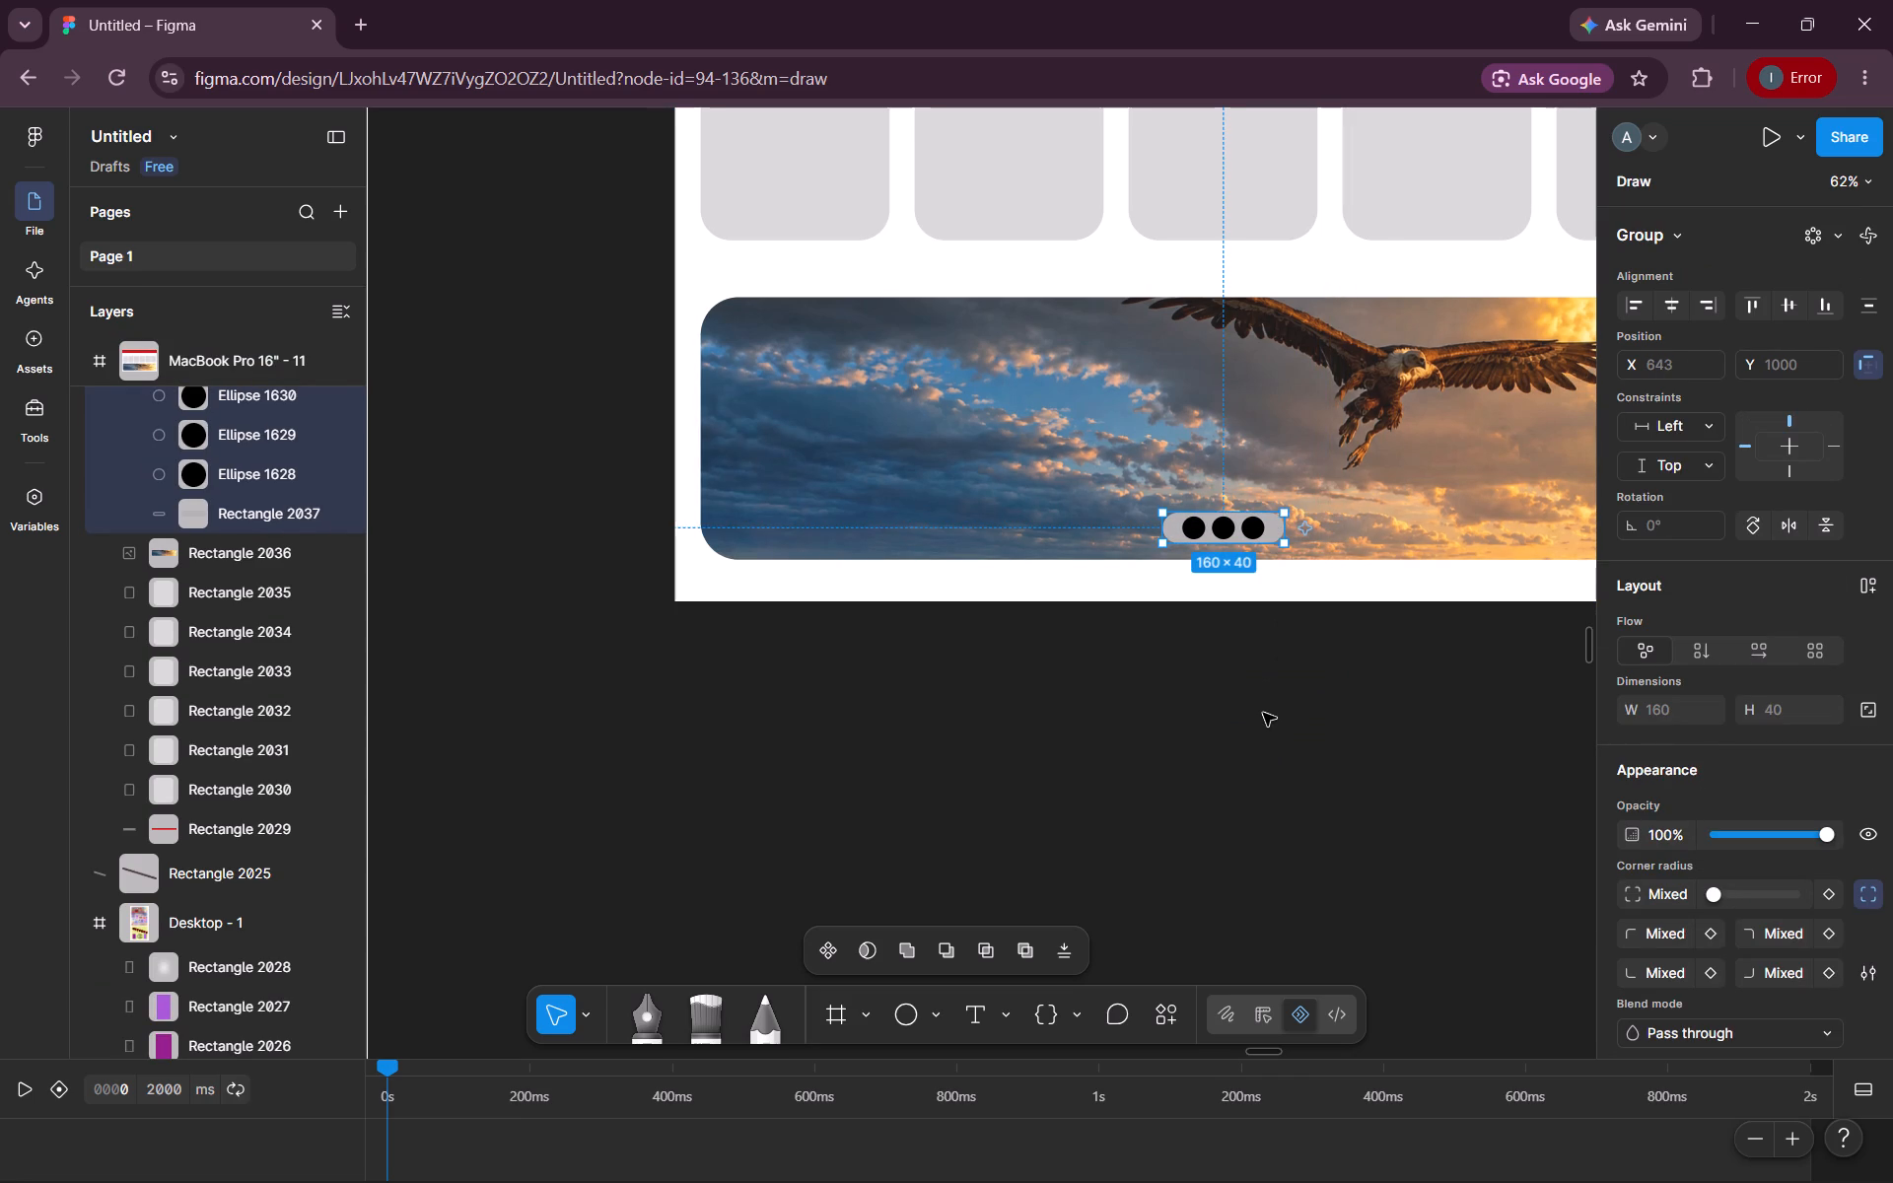
pyautogui.click(1261, 717)
pyautogui.hscroll(-2, 1261, 717)
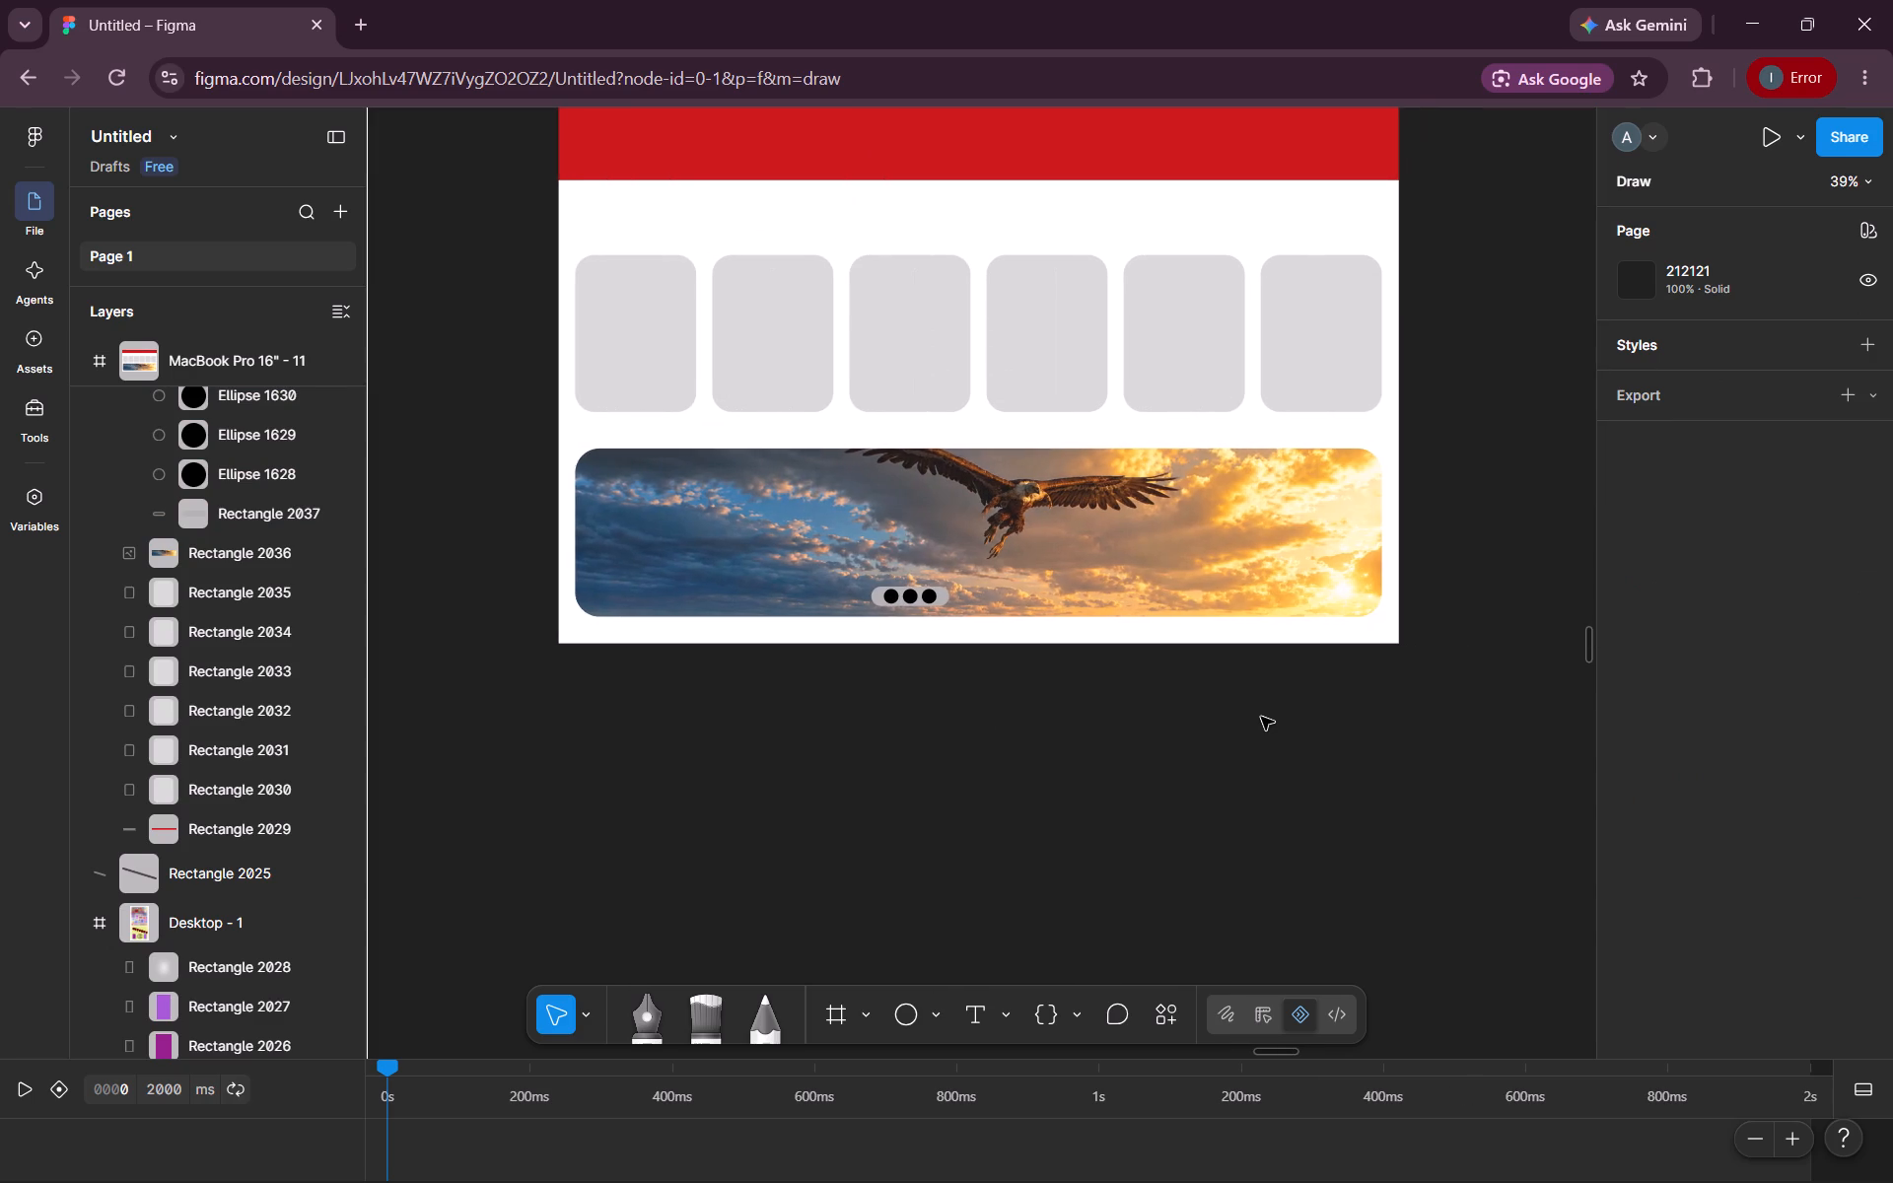
# Reposition the pill group at the frame's horizontal centre near the eagle image's bottom edge, at X 784, Y 984.
pyautogui.click(929, 599)
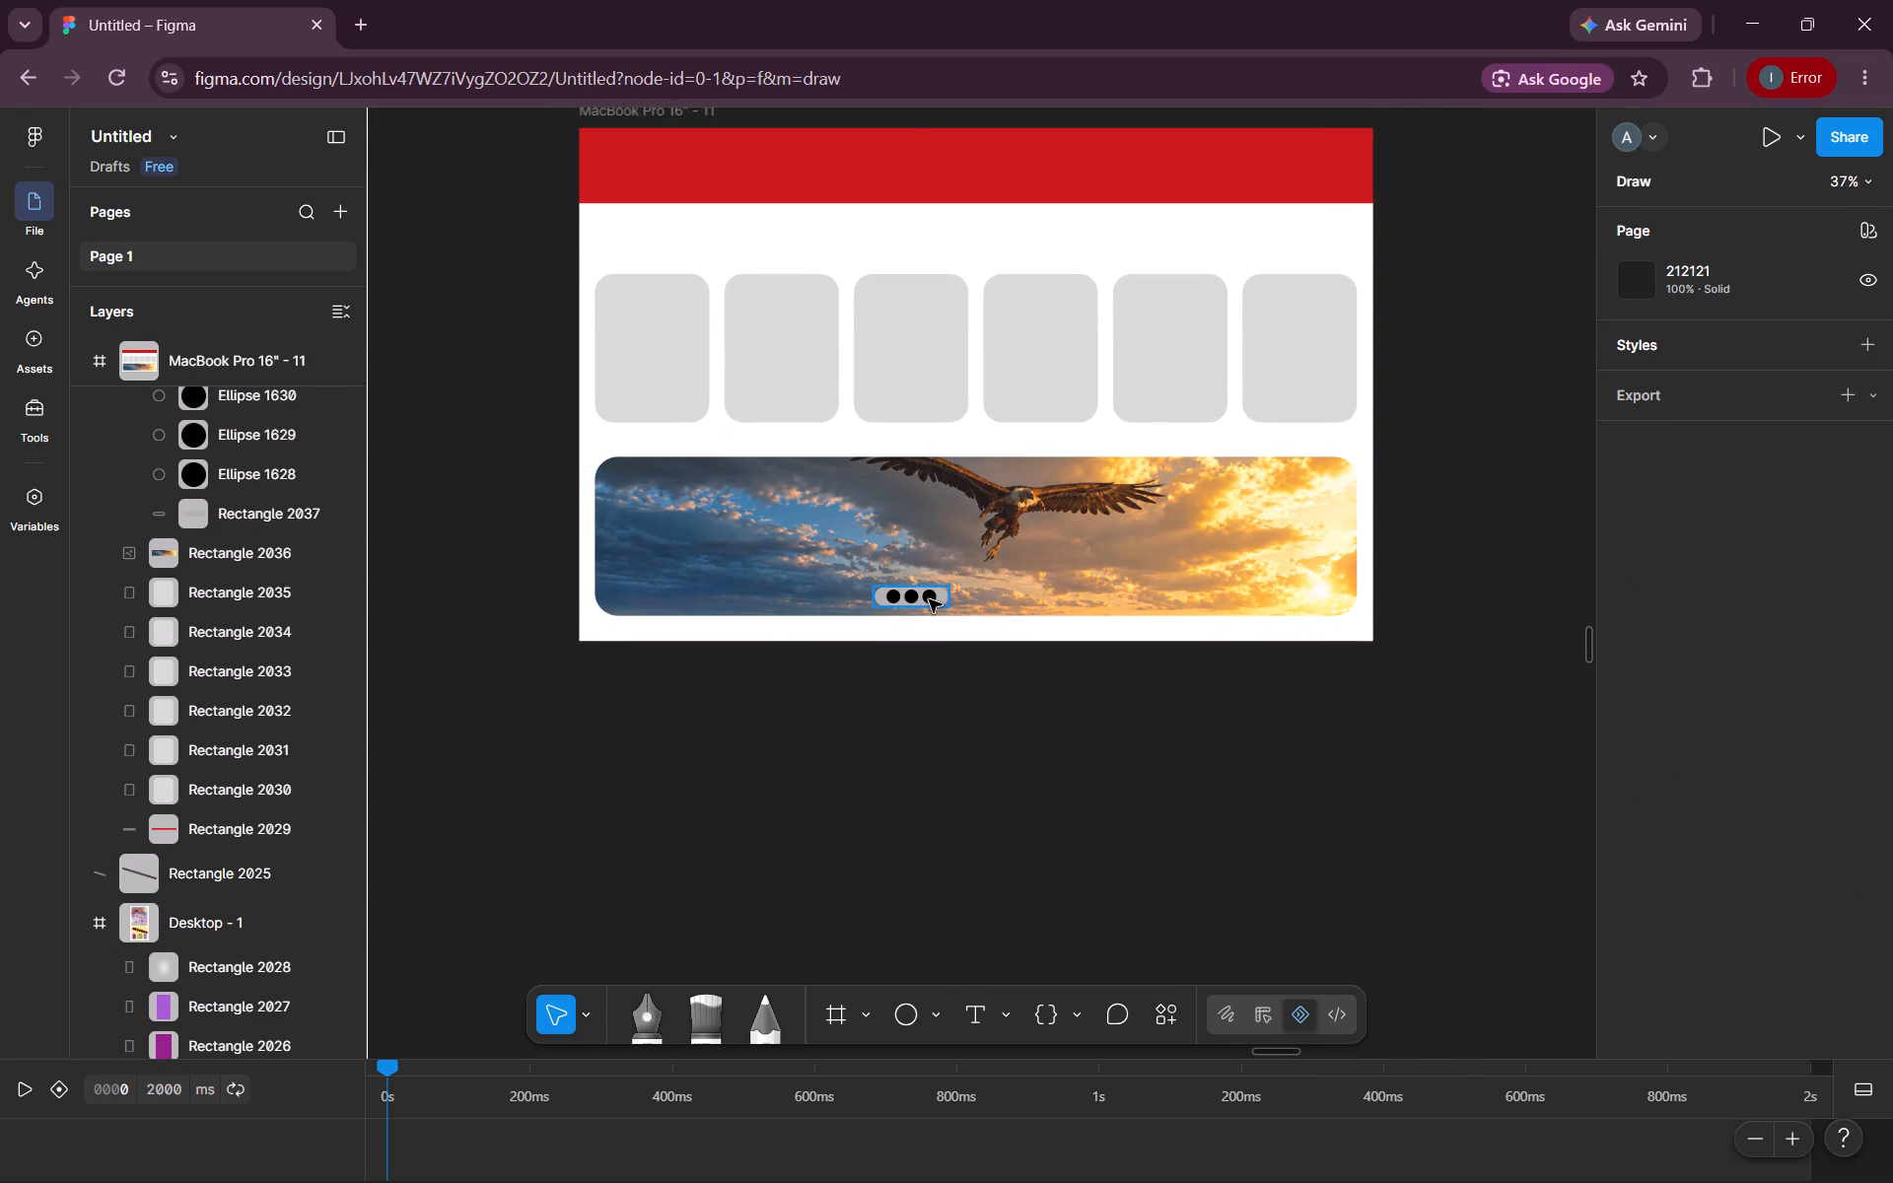
pyautogui.moveTo(929, 599); pyautogui.dragTo(1015, 596)
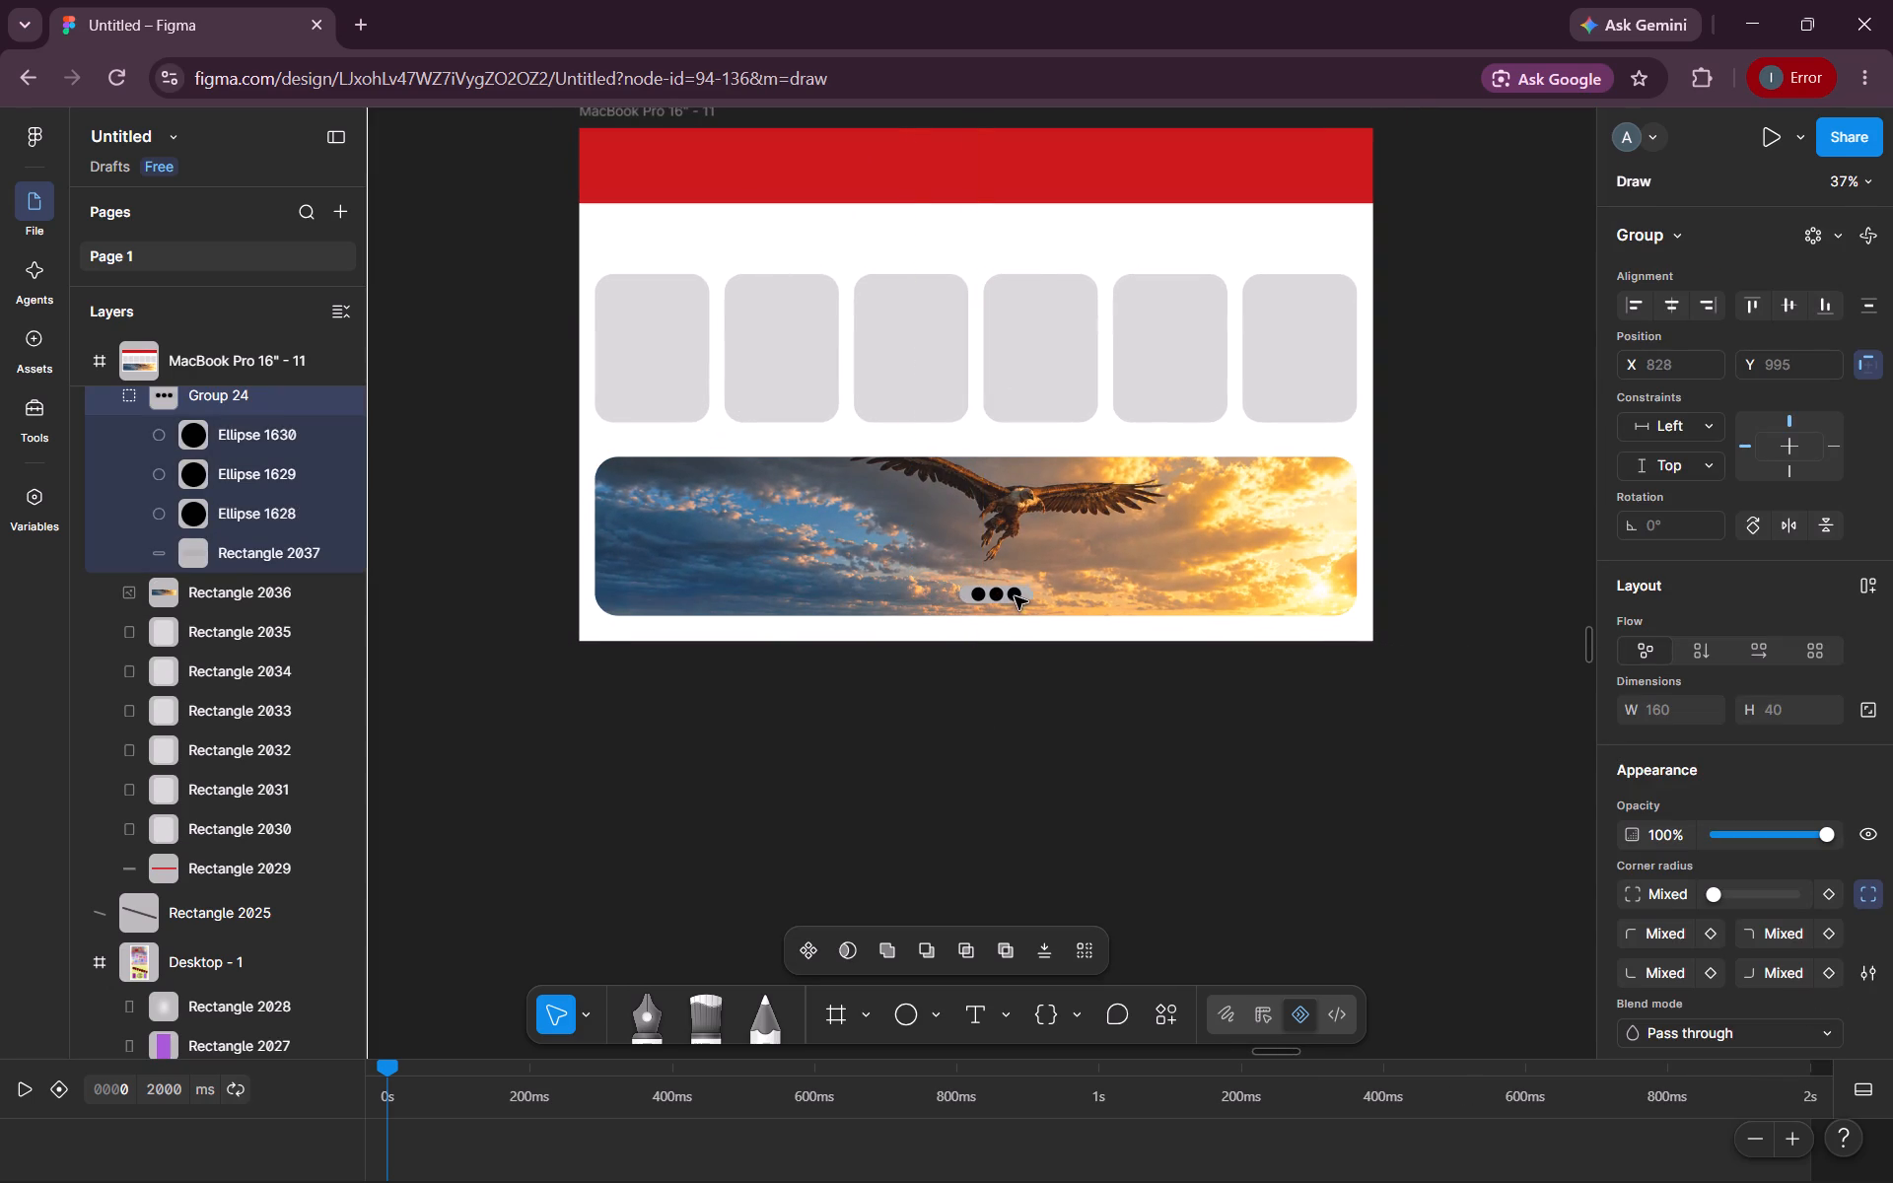
pyautogui.moveTo(1015, 596); pyautogui.dragTo(1027, 599)
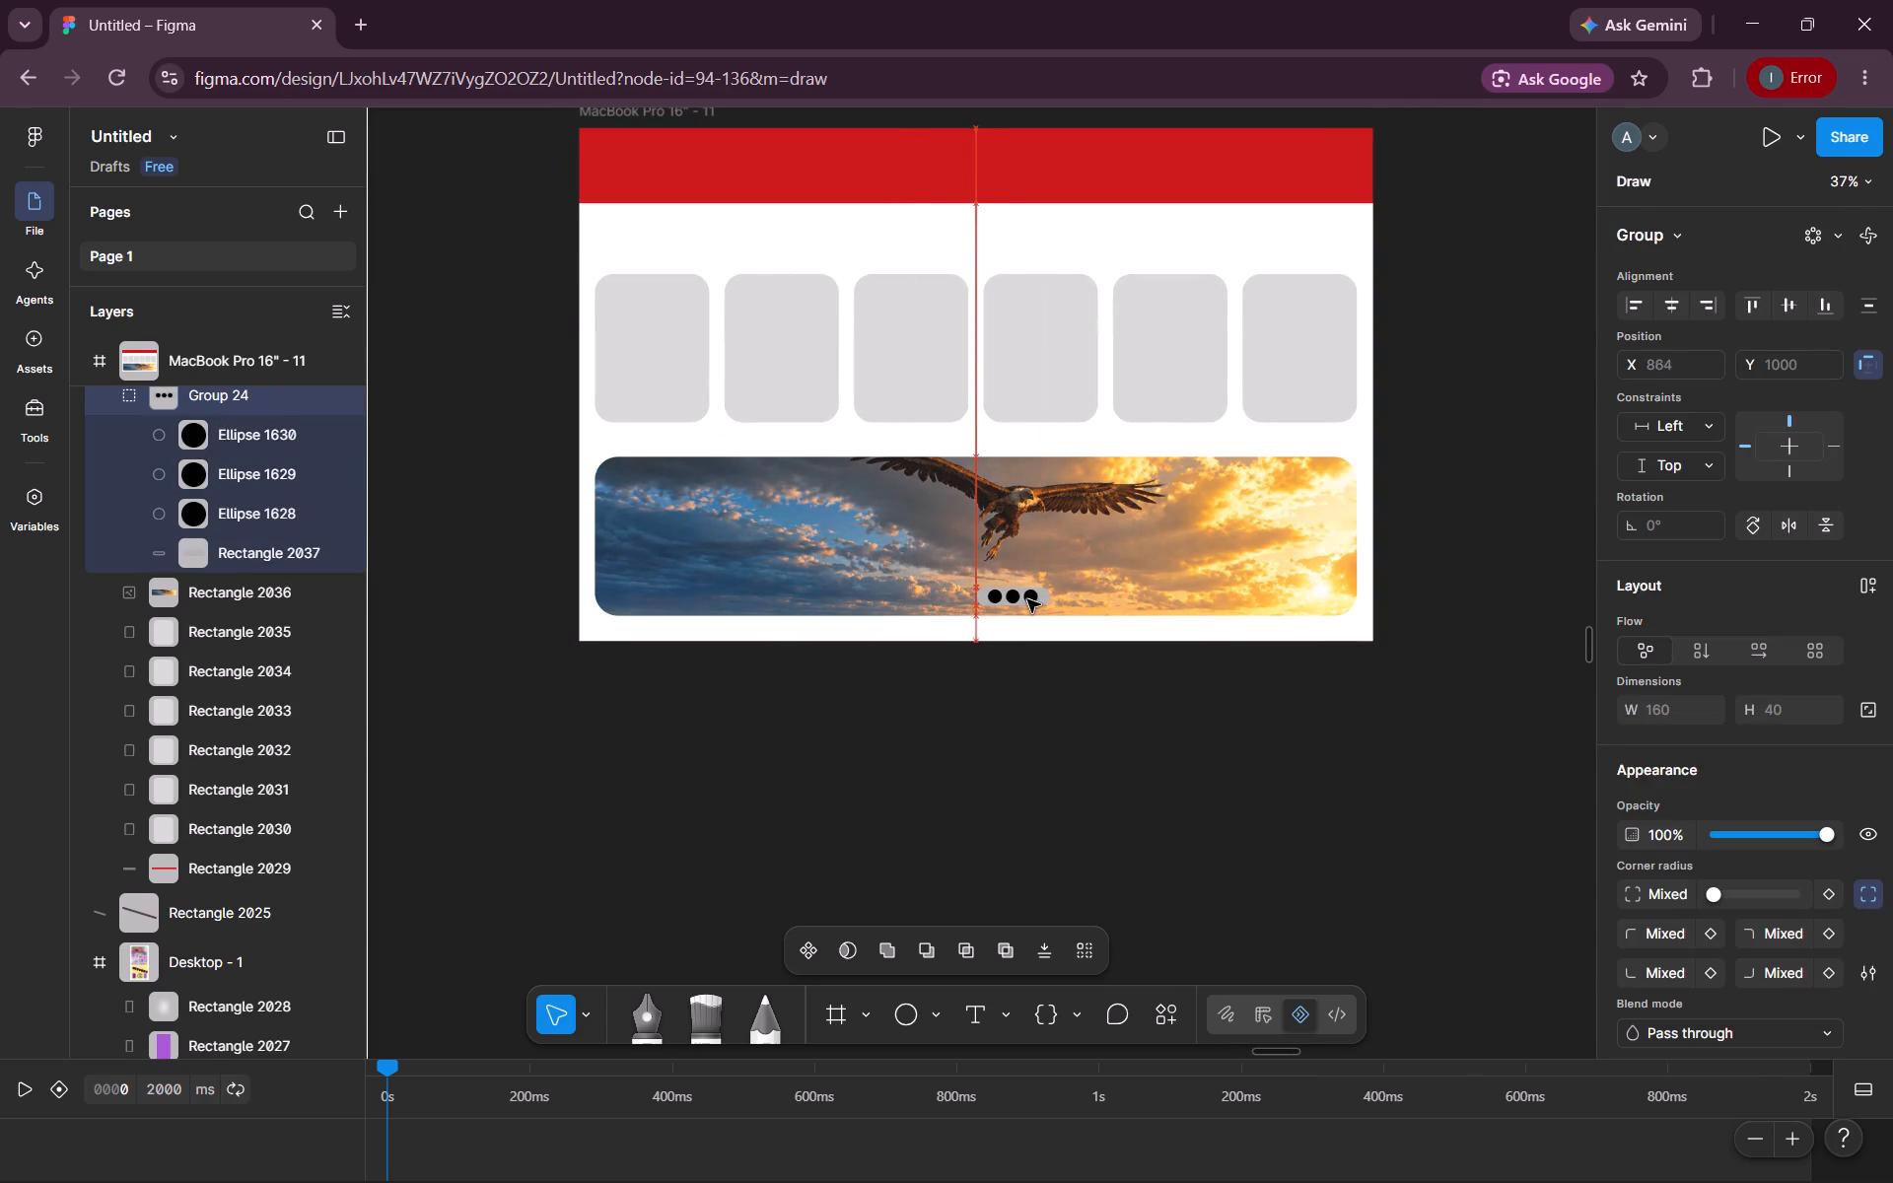
pyautogui.moveTo(1027, 599); pyautogui.dragTo(1025, 367)
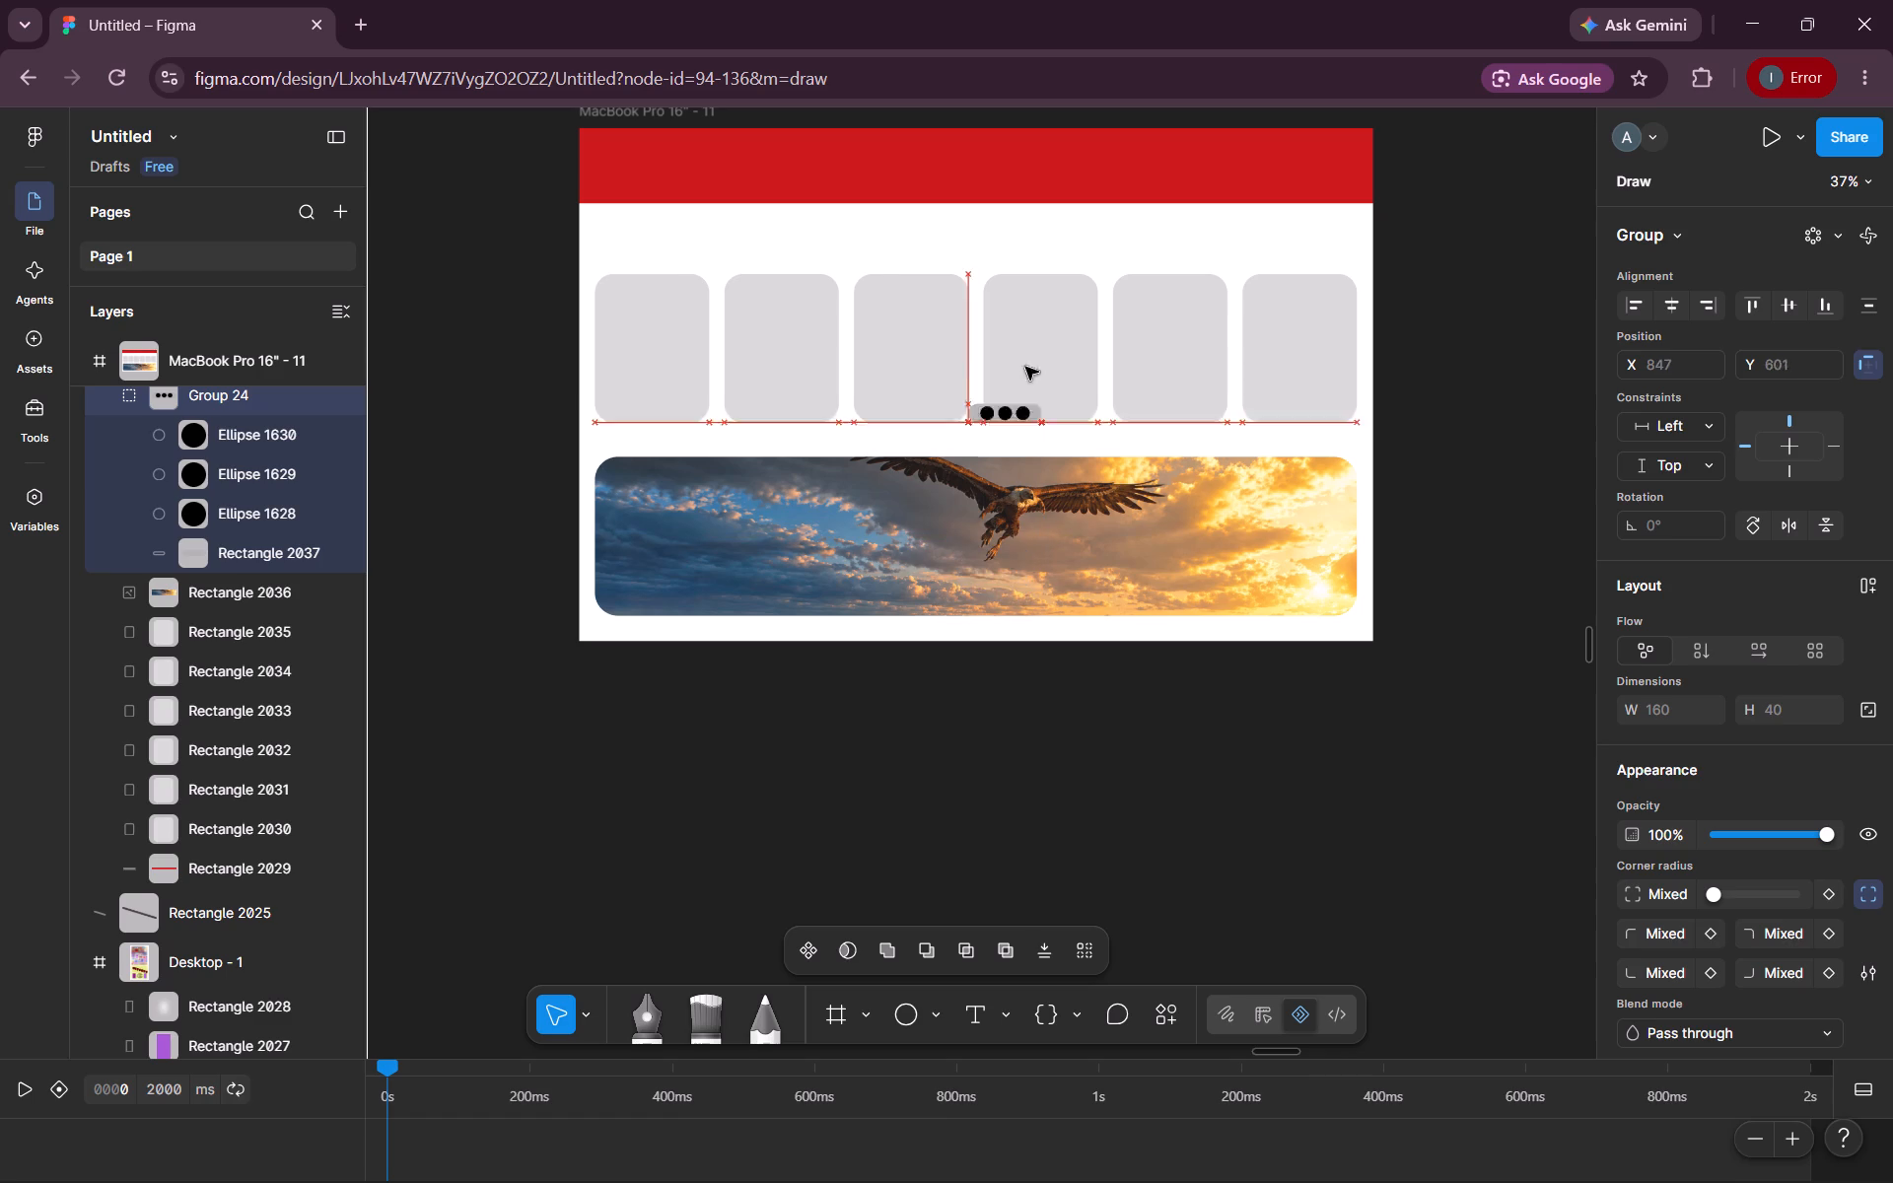
pyautogui.moveTo(1025, 367); pyautogui.dragTo(996, 552)
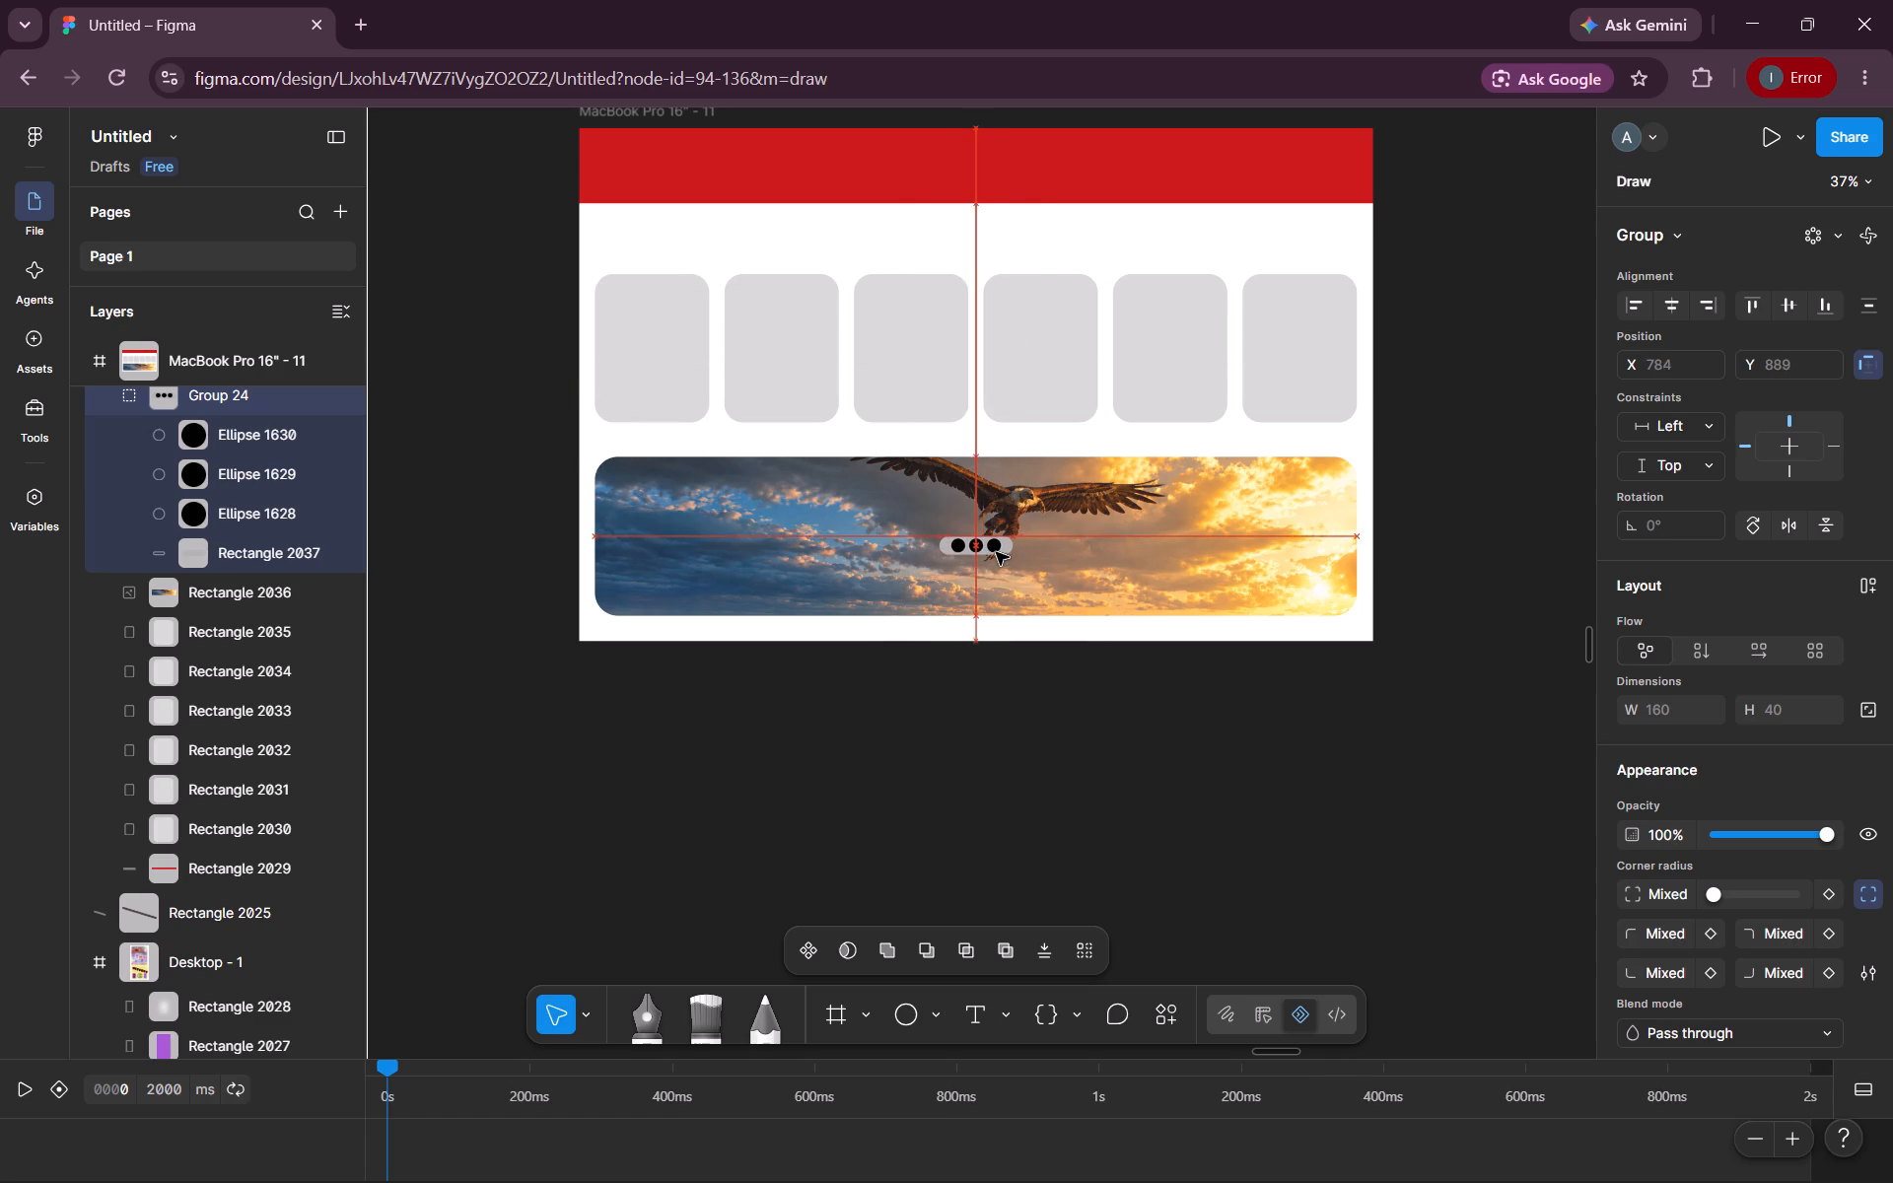
pyautogui.moveTo(996, 552); pyautogui.dragTo(993, 587)
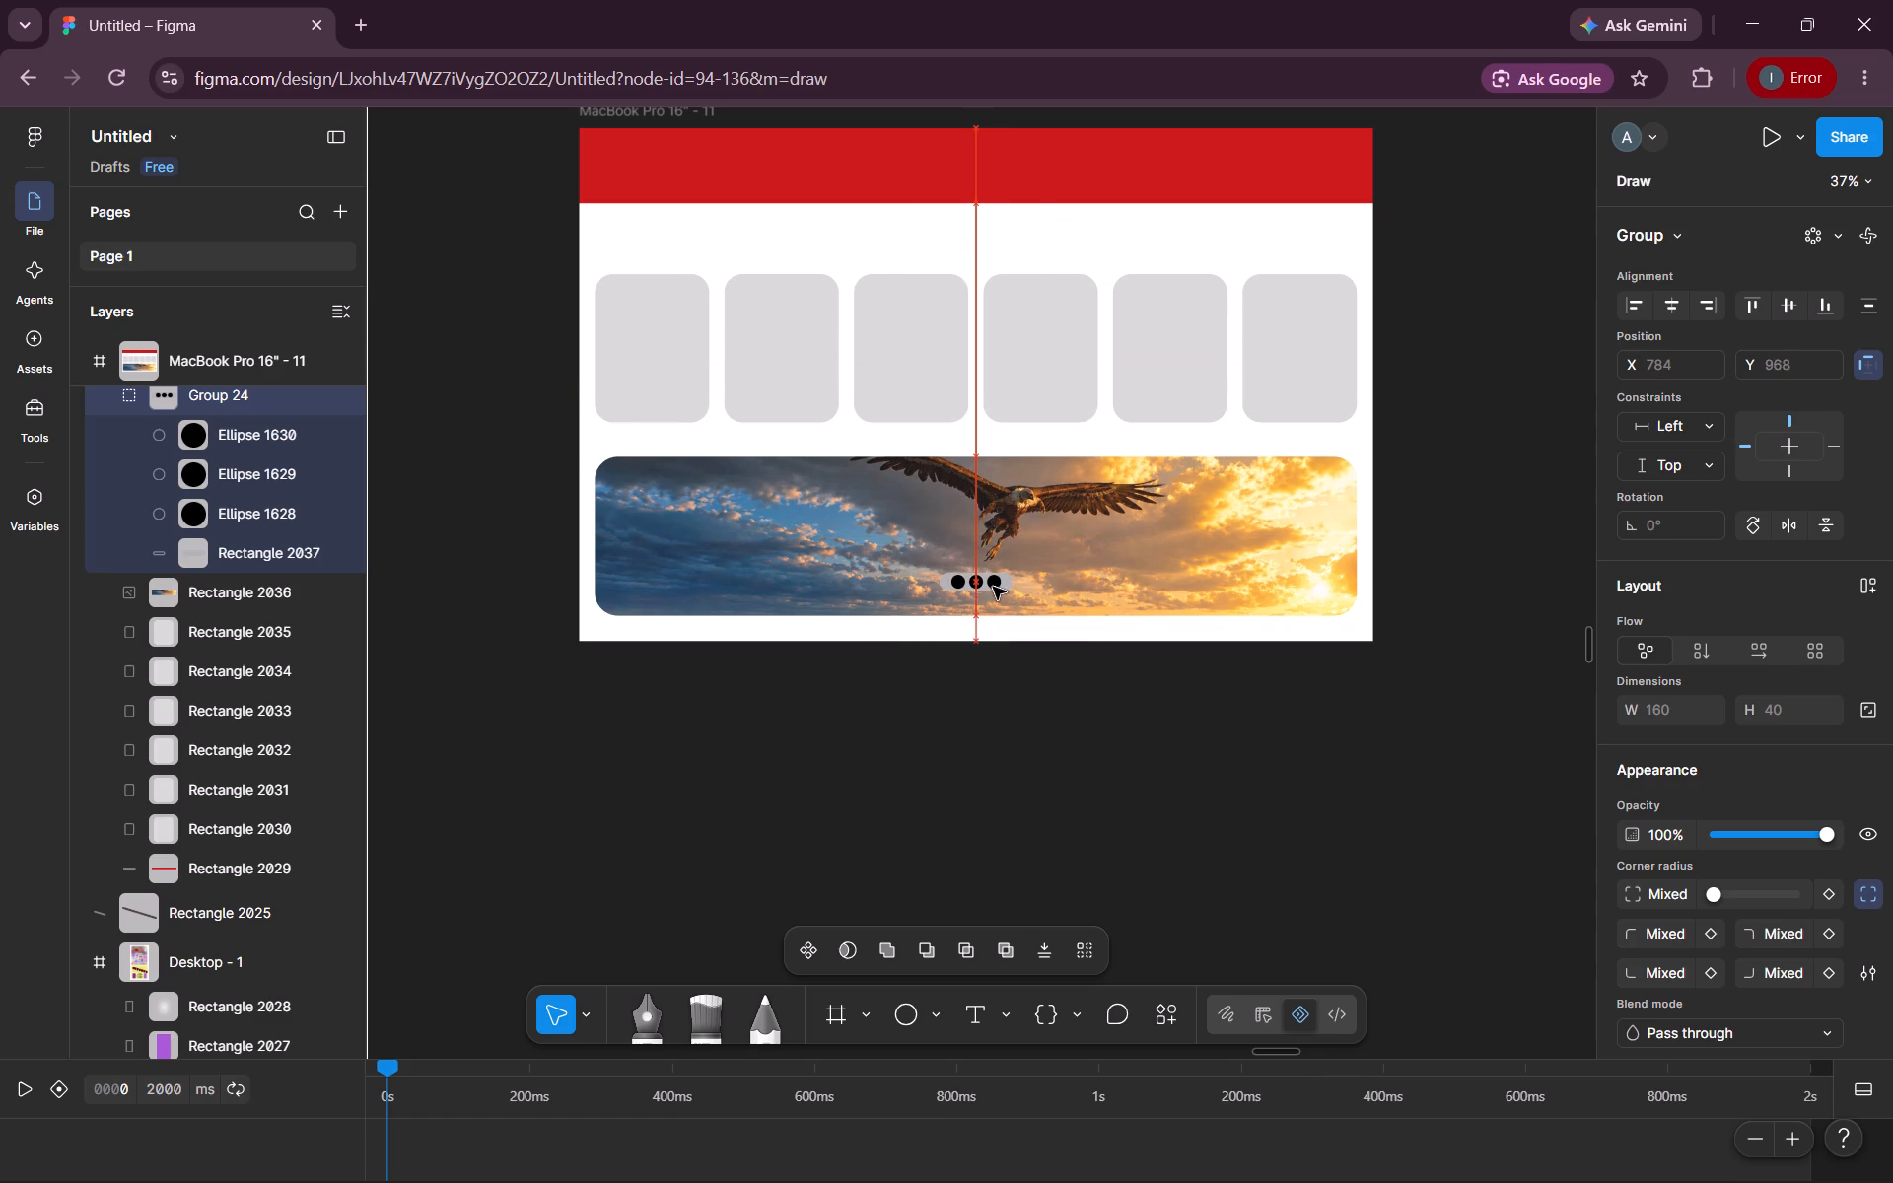
pyautogui.moveTo(993, 587); pyautogui.dragTo(993, 591)
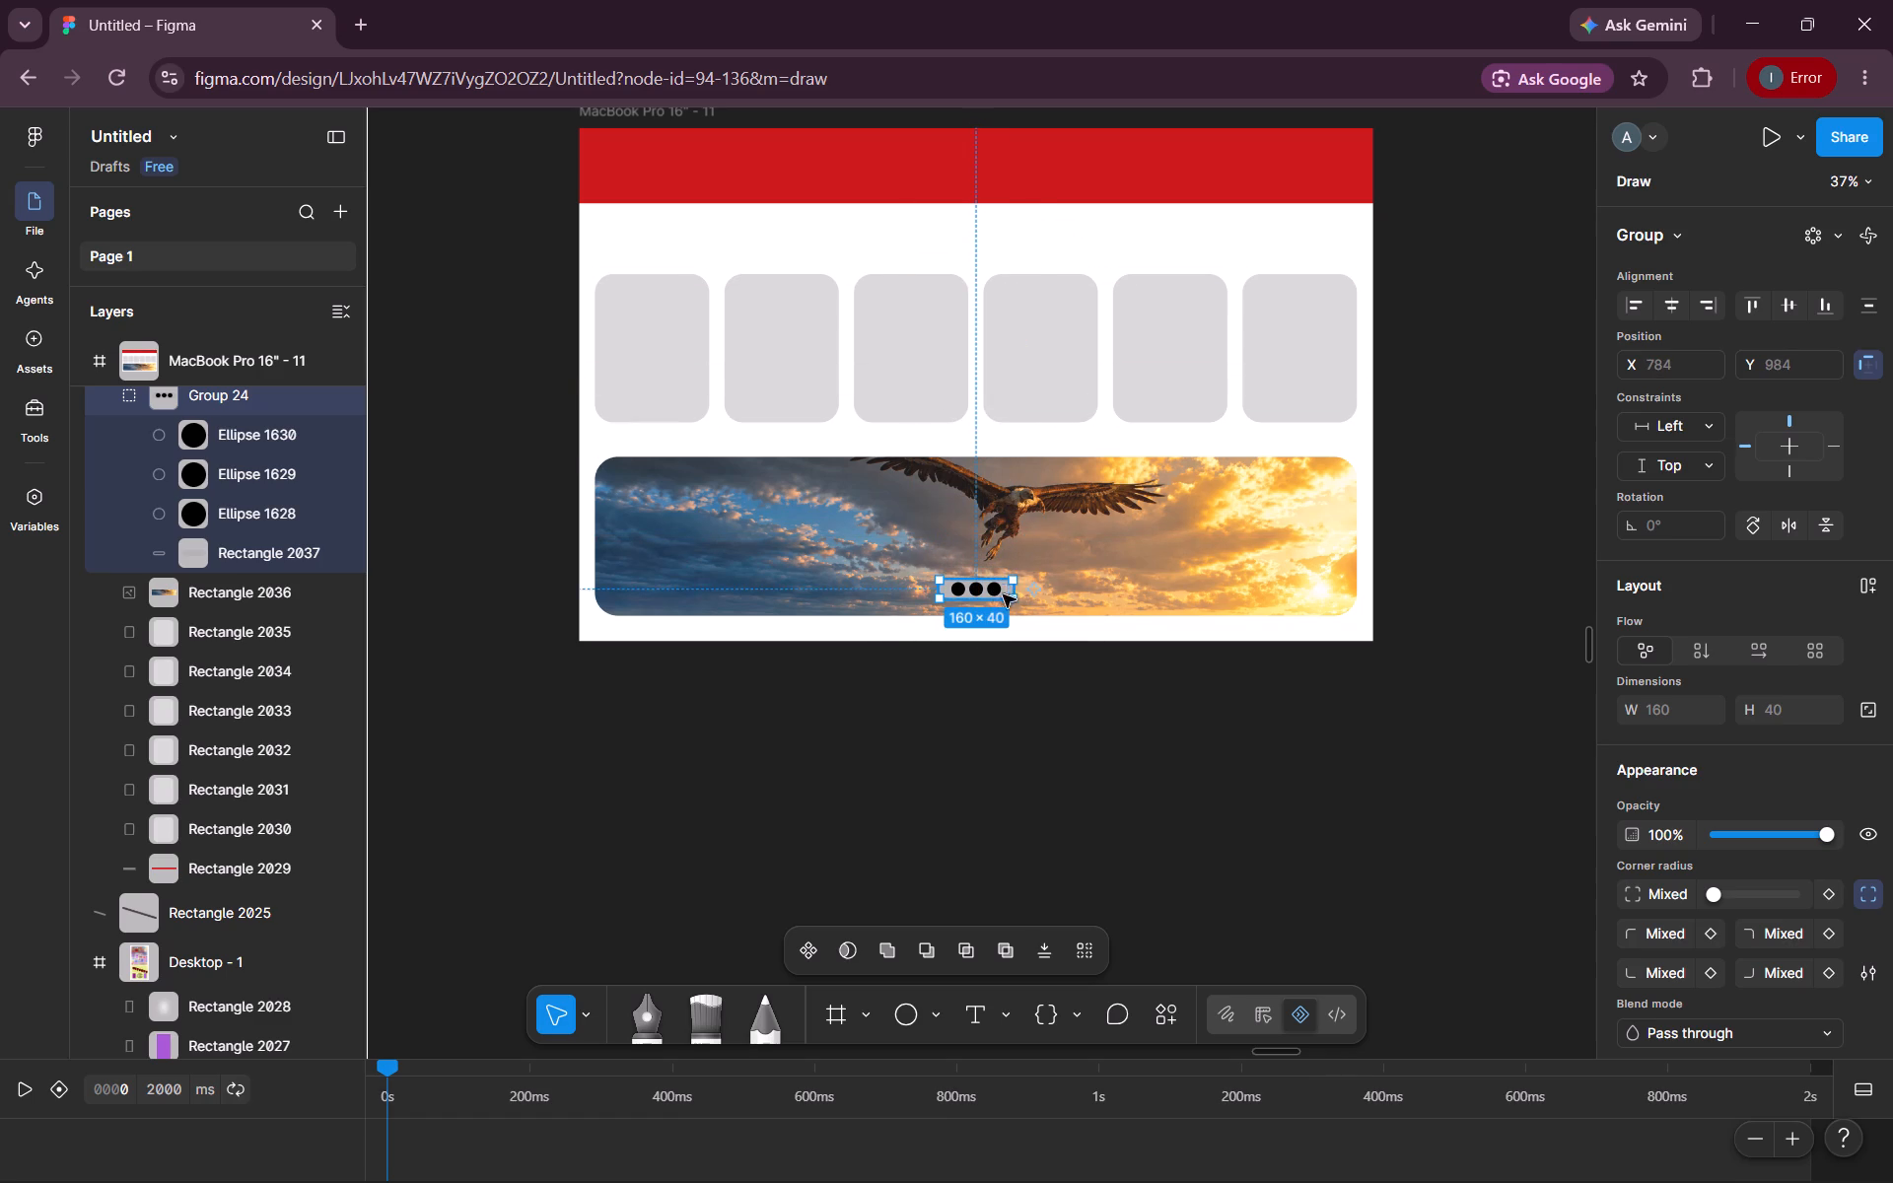
# Shrink the pill group to about 137×31 from its lower-right corner.
pyautogui.moveTo(1015, 599); pyautogui.dragTo(1002, 586)
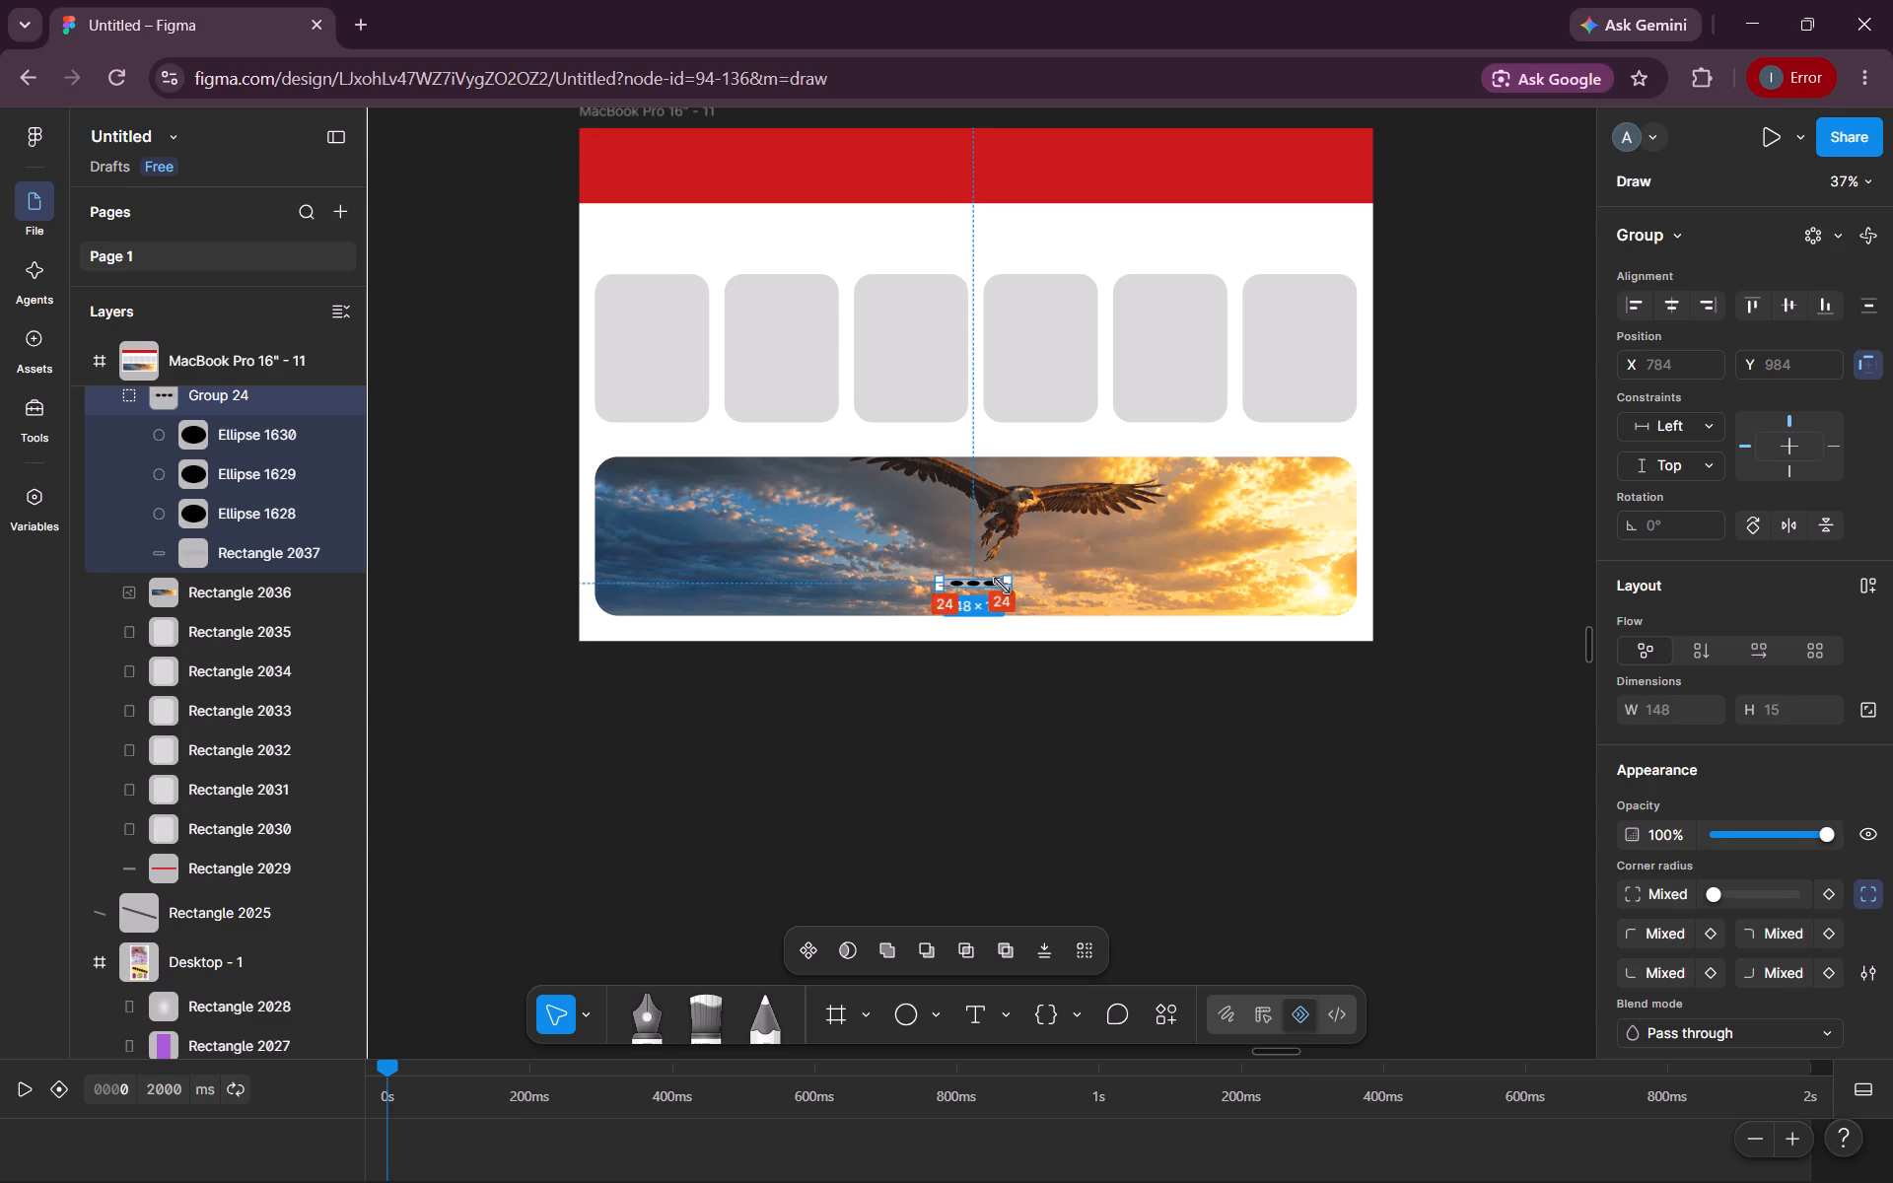
pyautogui.moveTo(1002, 586); pyautogui.dragTo(1005, 598)
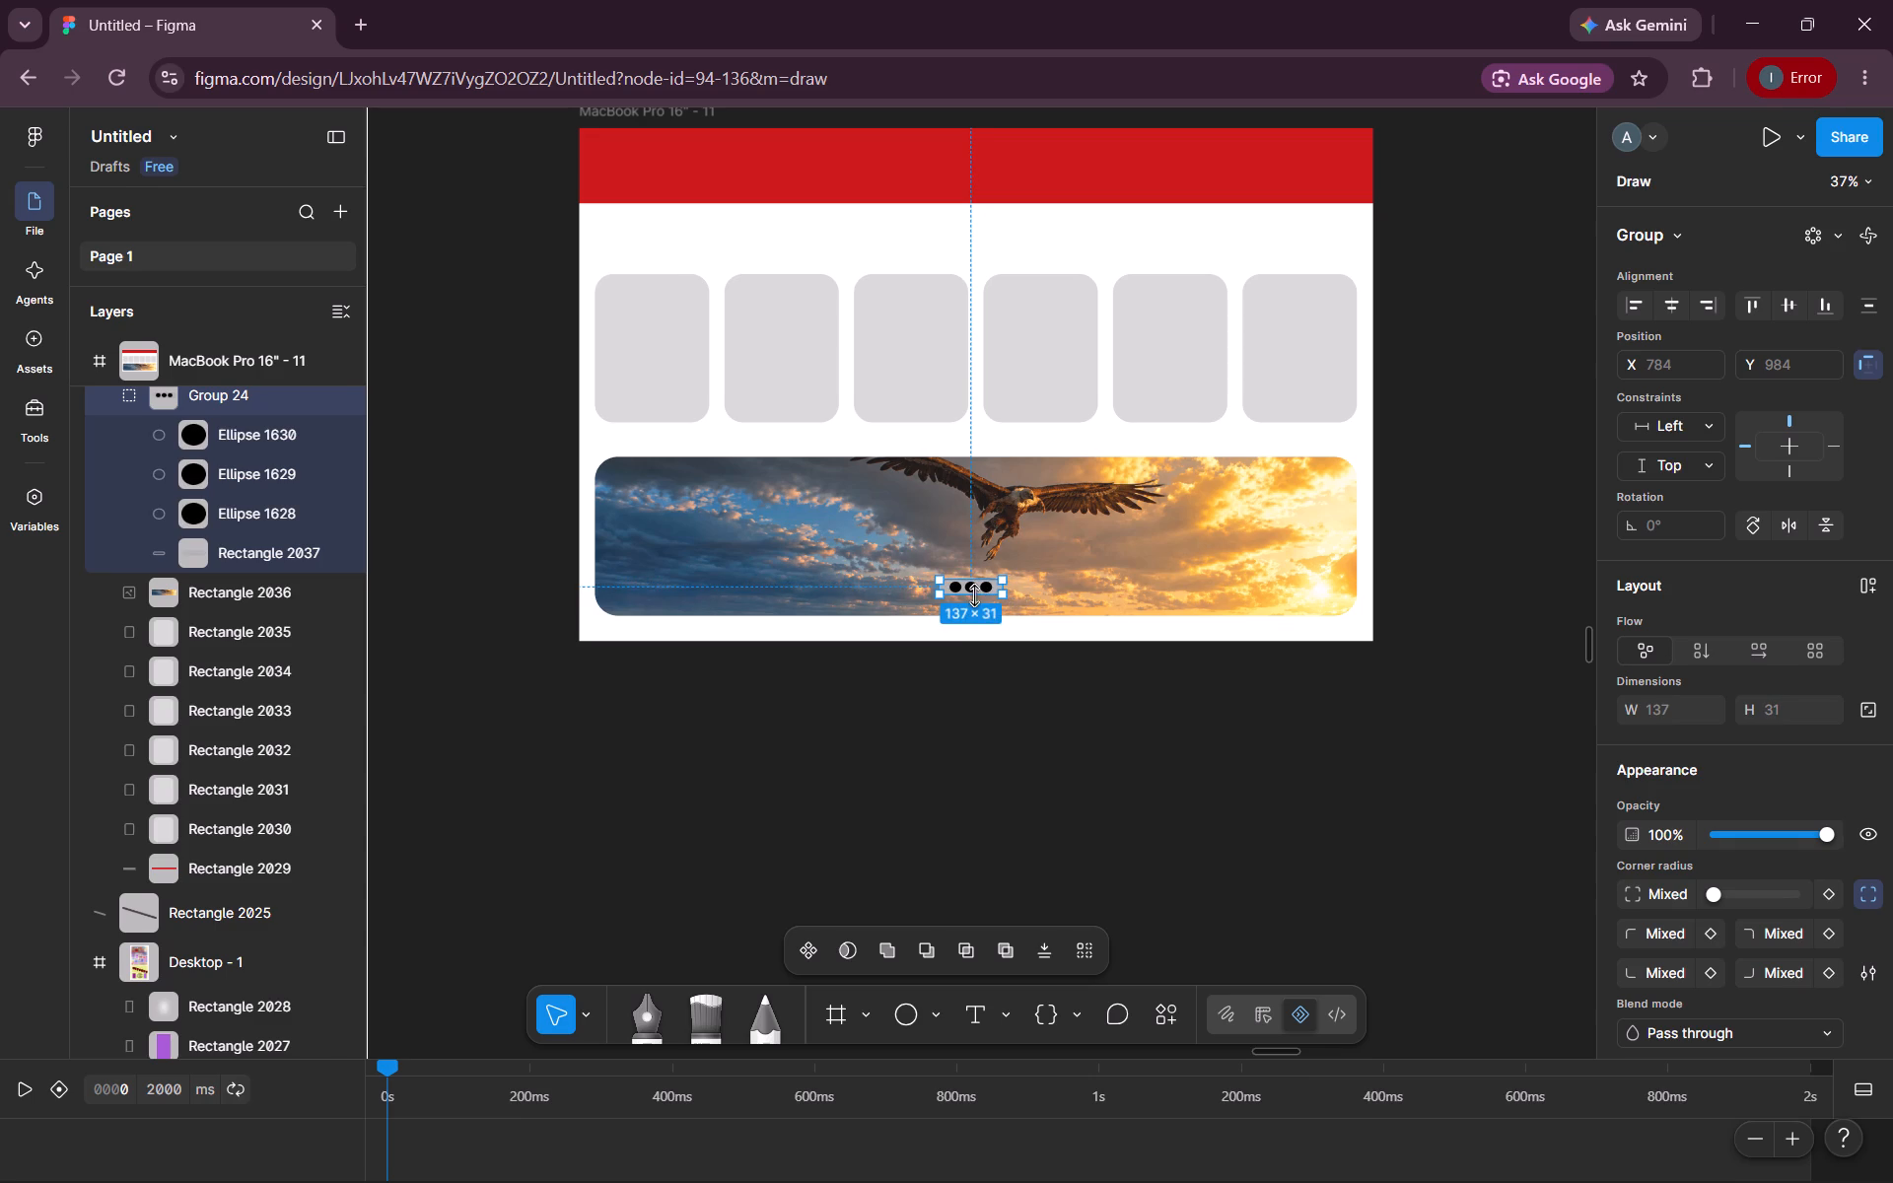
# Move the three-dot pill group closer to the eagle image's bottom edge, at X 811, Y 1000.
pyautogui.click(933, 768)
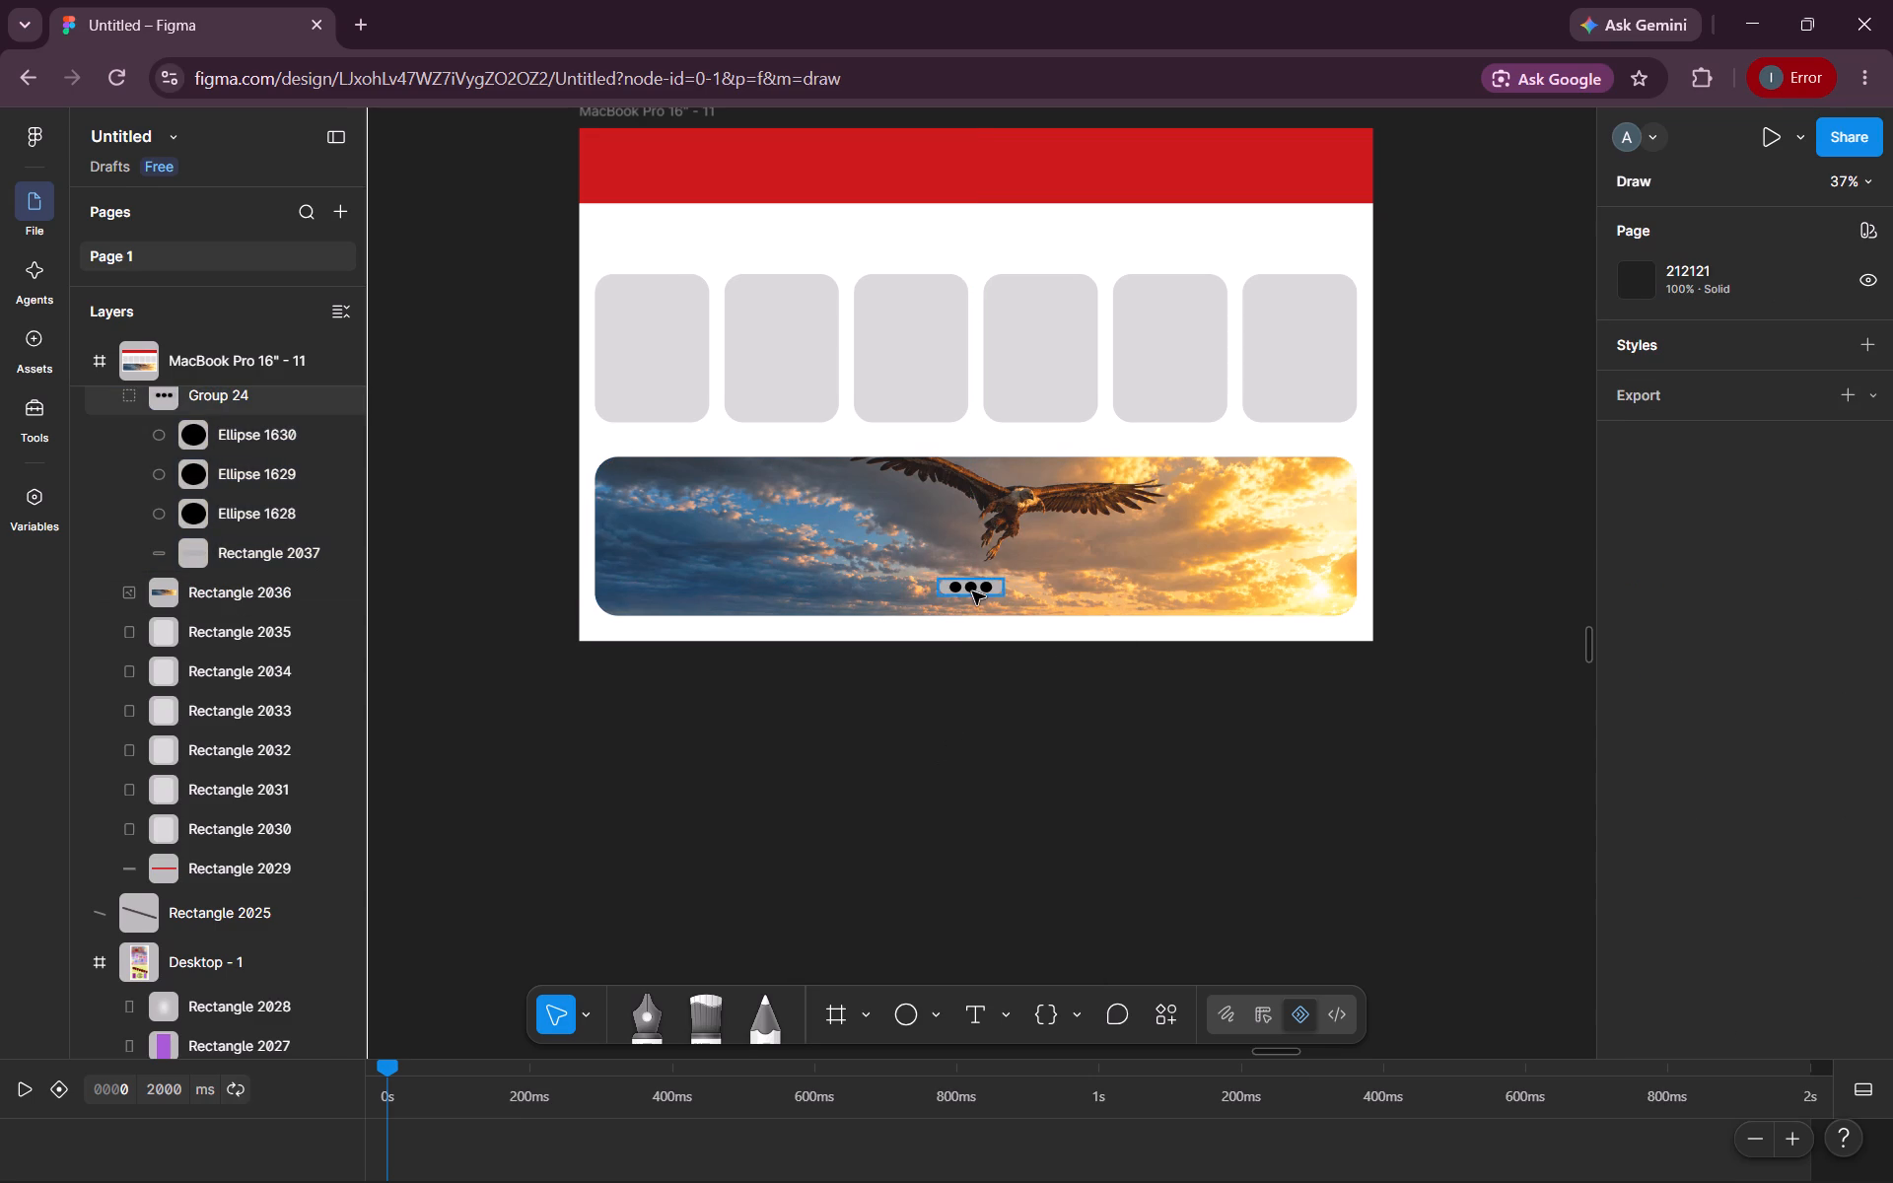
pyautogui.click(972, 591)
pyautogui.moveTo(972, 591); pyautogui.dragTo(975, 591)
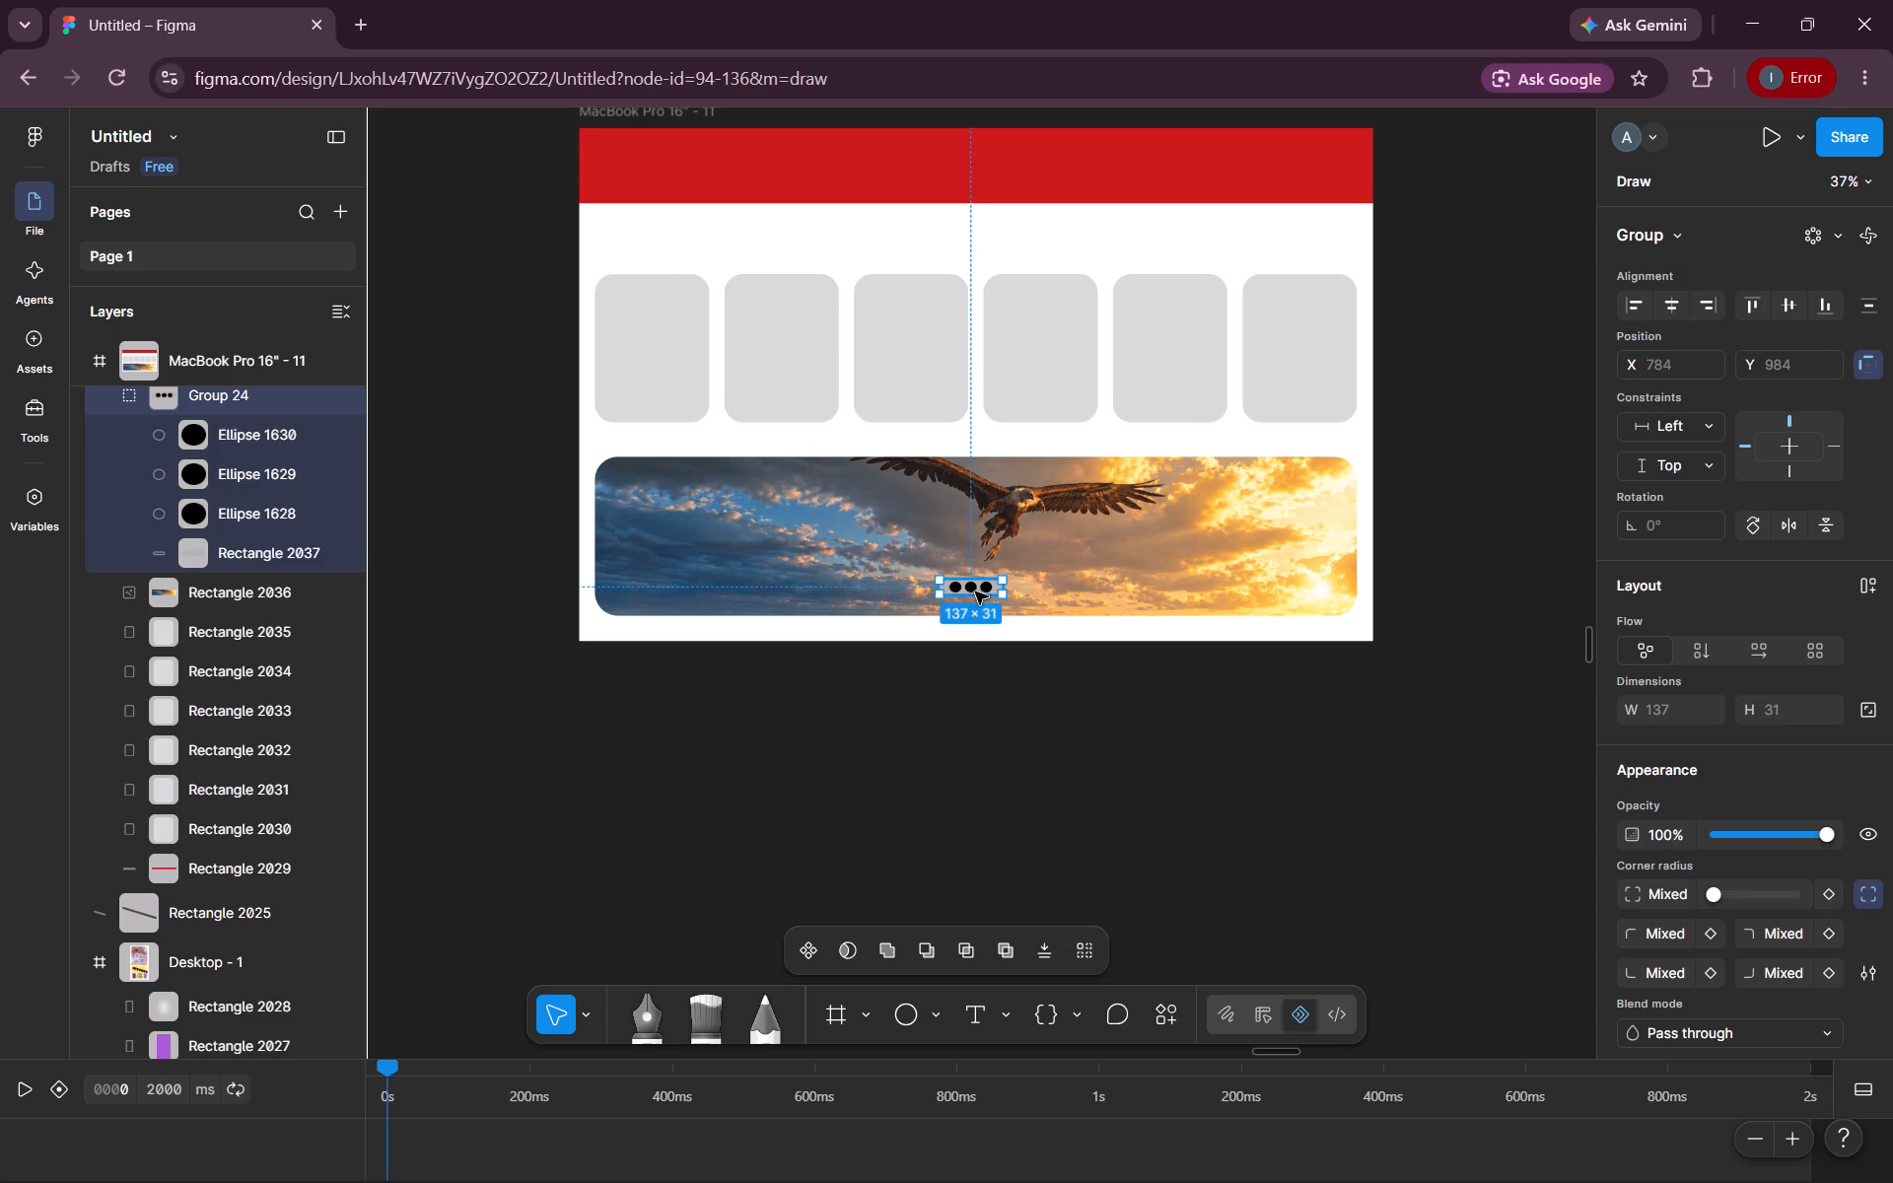
pyautogui.moveTo(975, 591); pyautogui.dragTo(989, 598)
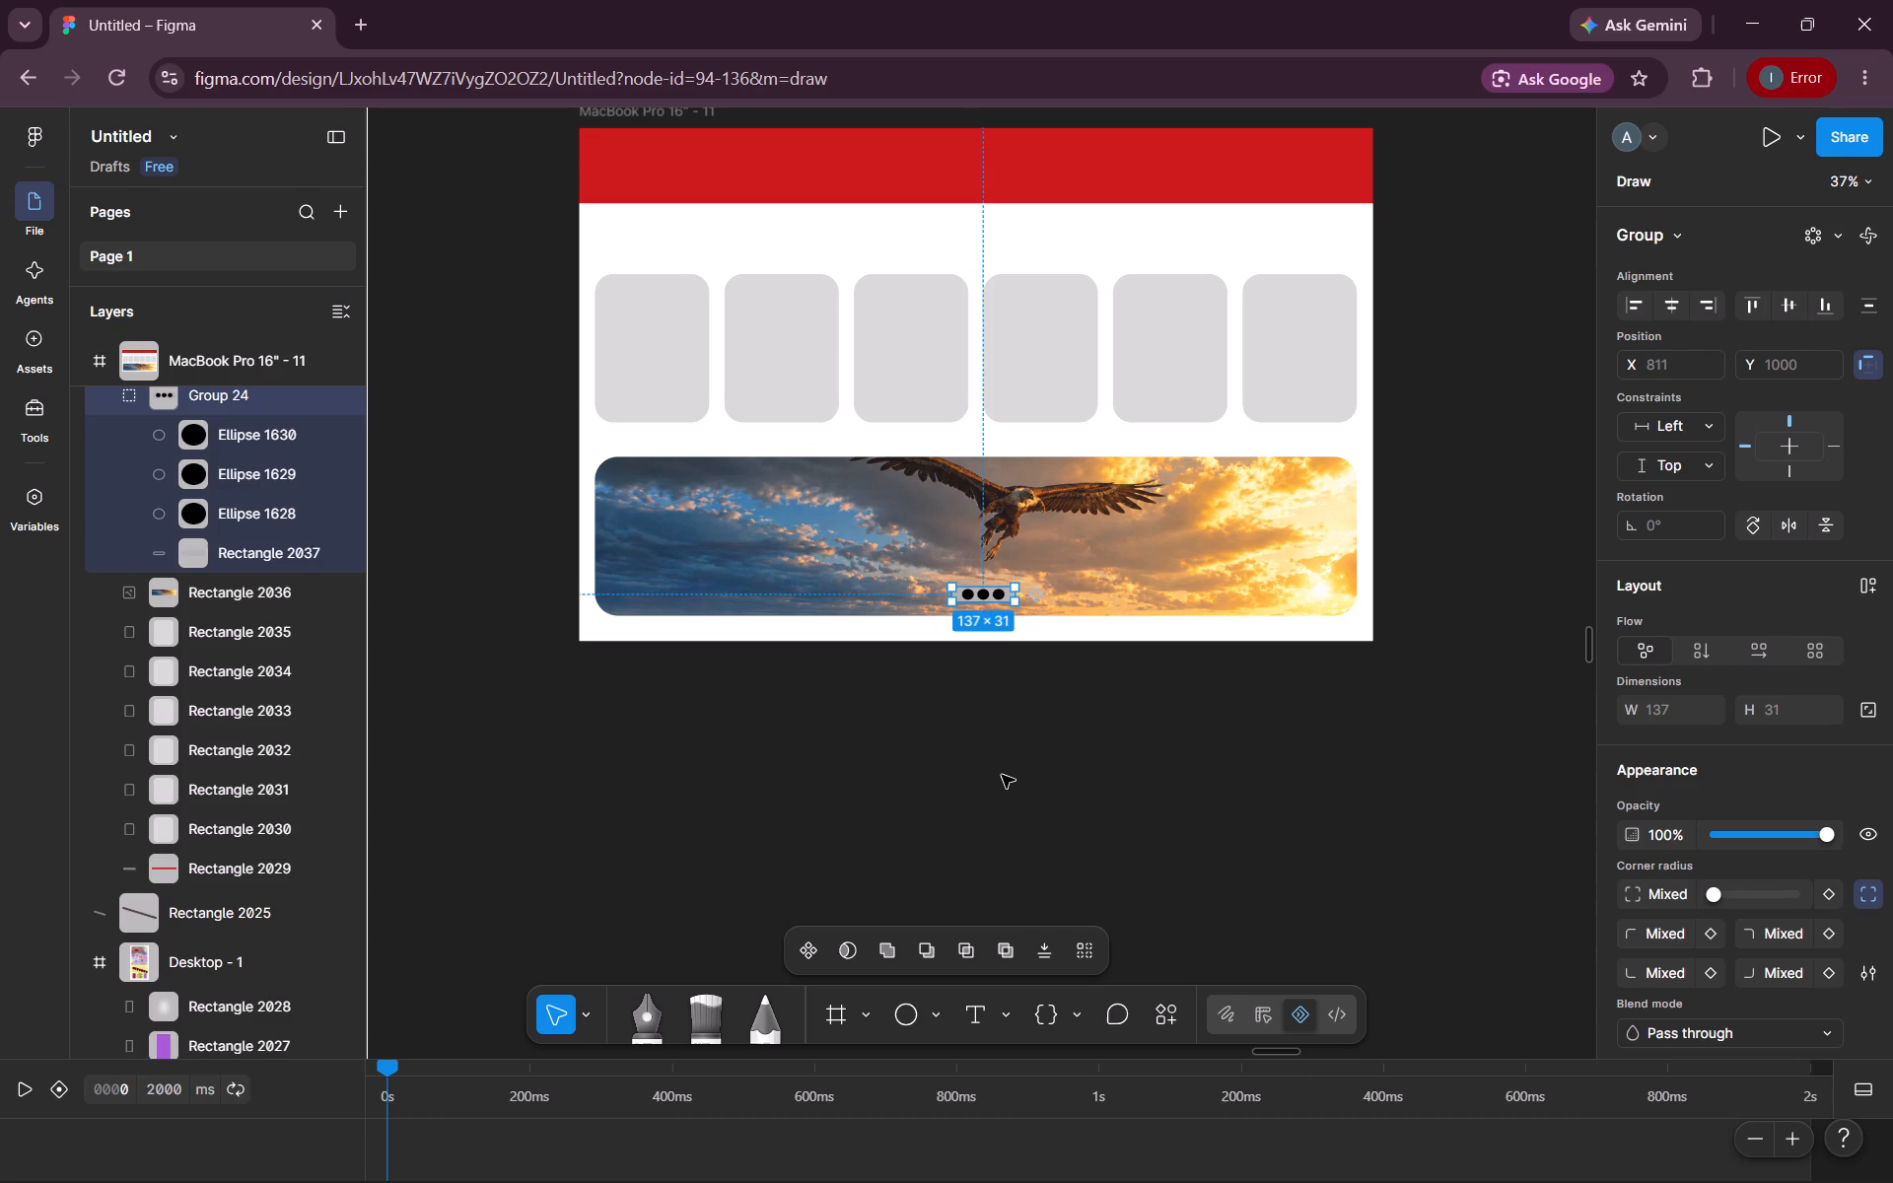
pyautogui.click(1002, 777)
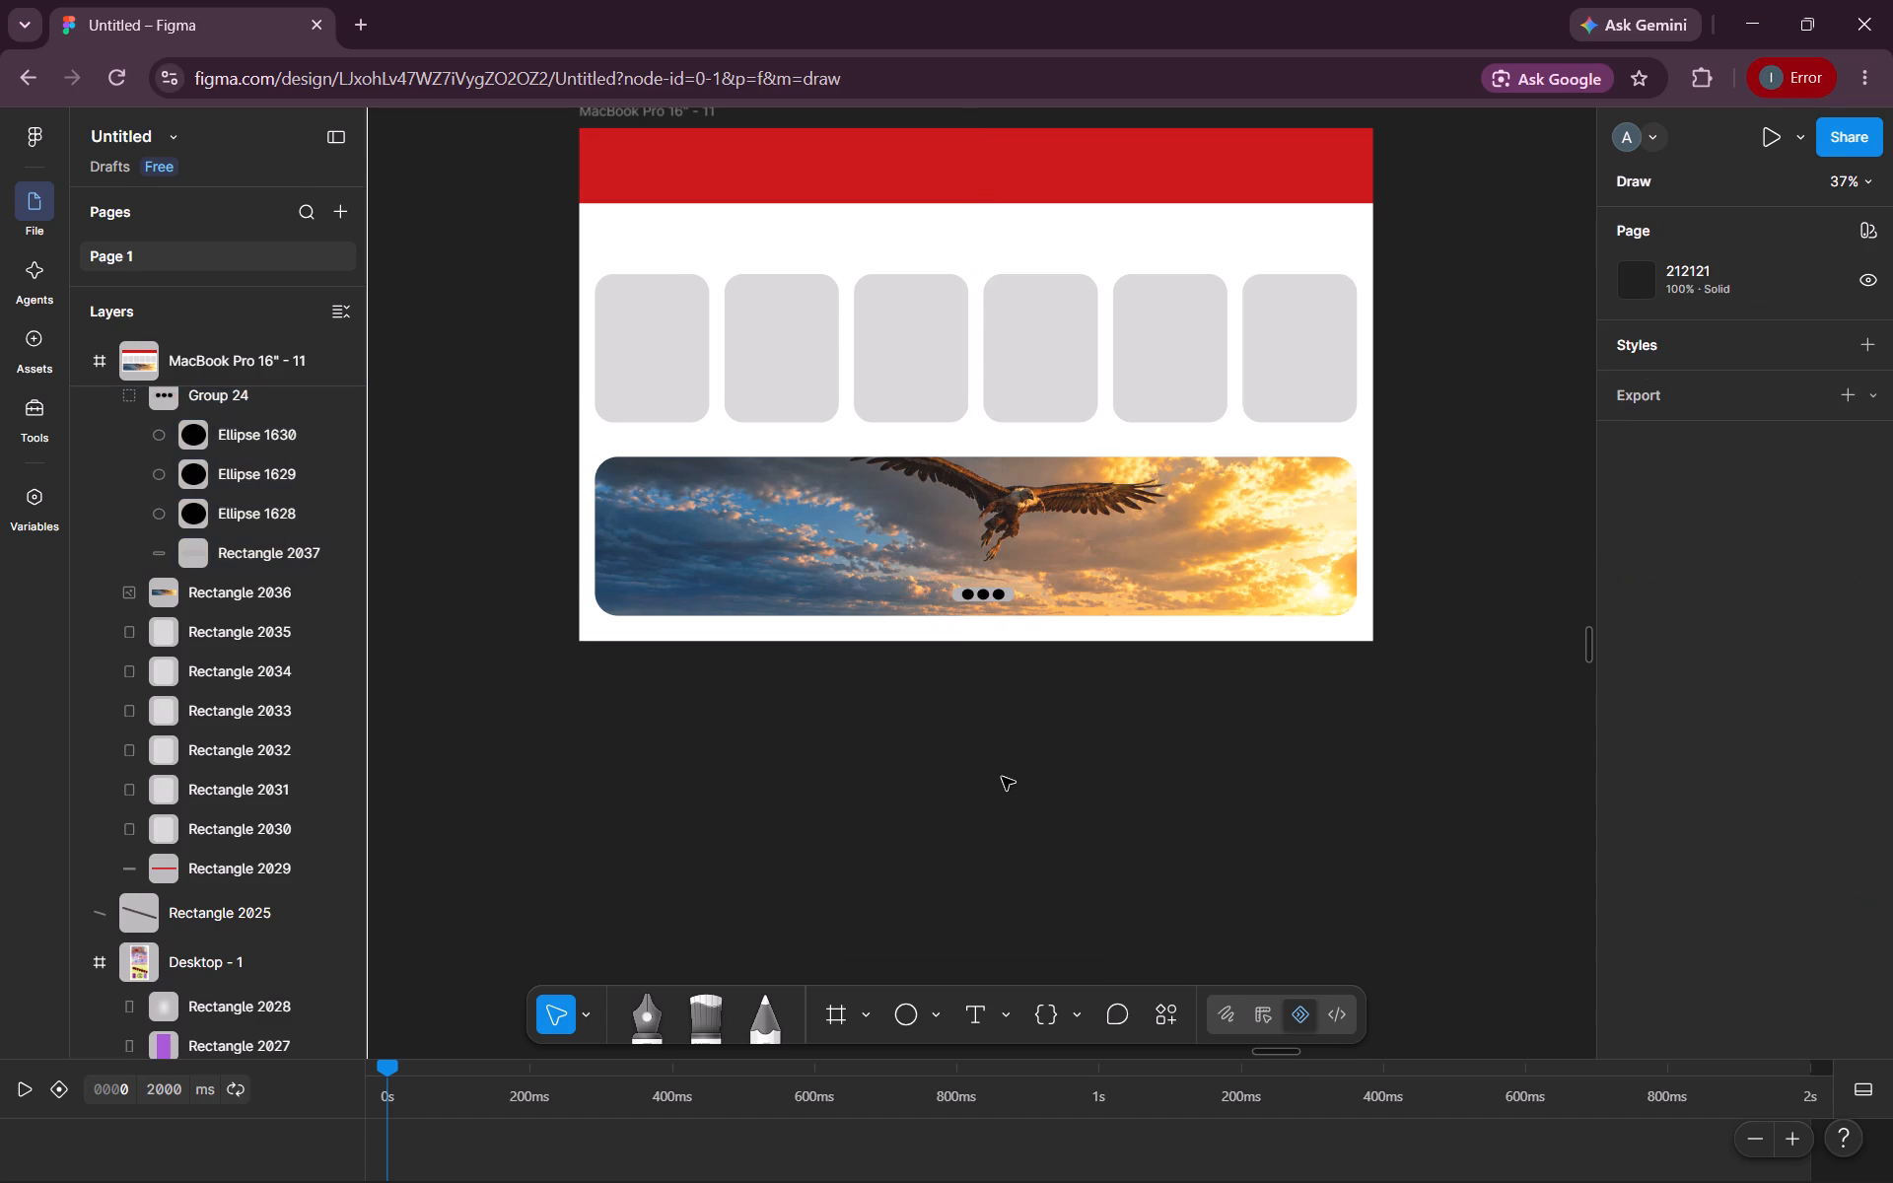
# Draw a rectangle about 200×189 inside the upper part of the first grey card, at X 66, Y 340.
pyautogui.scroll(1, 1002, 777)
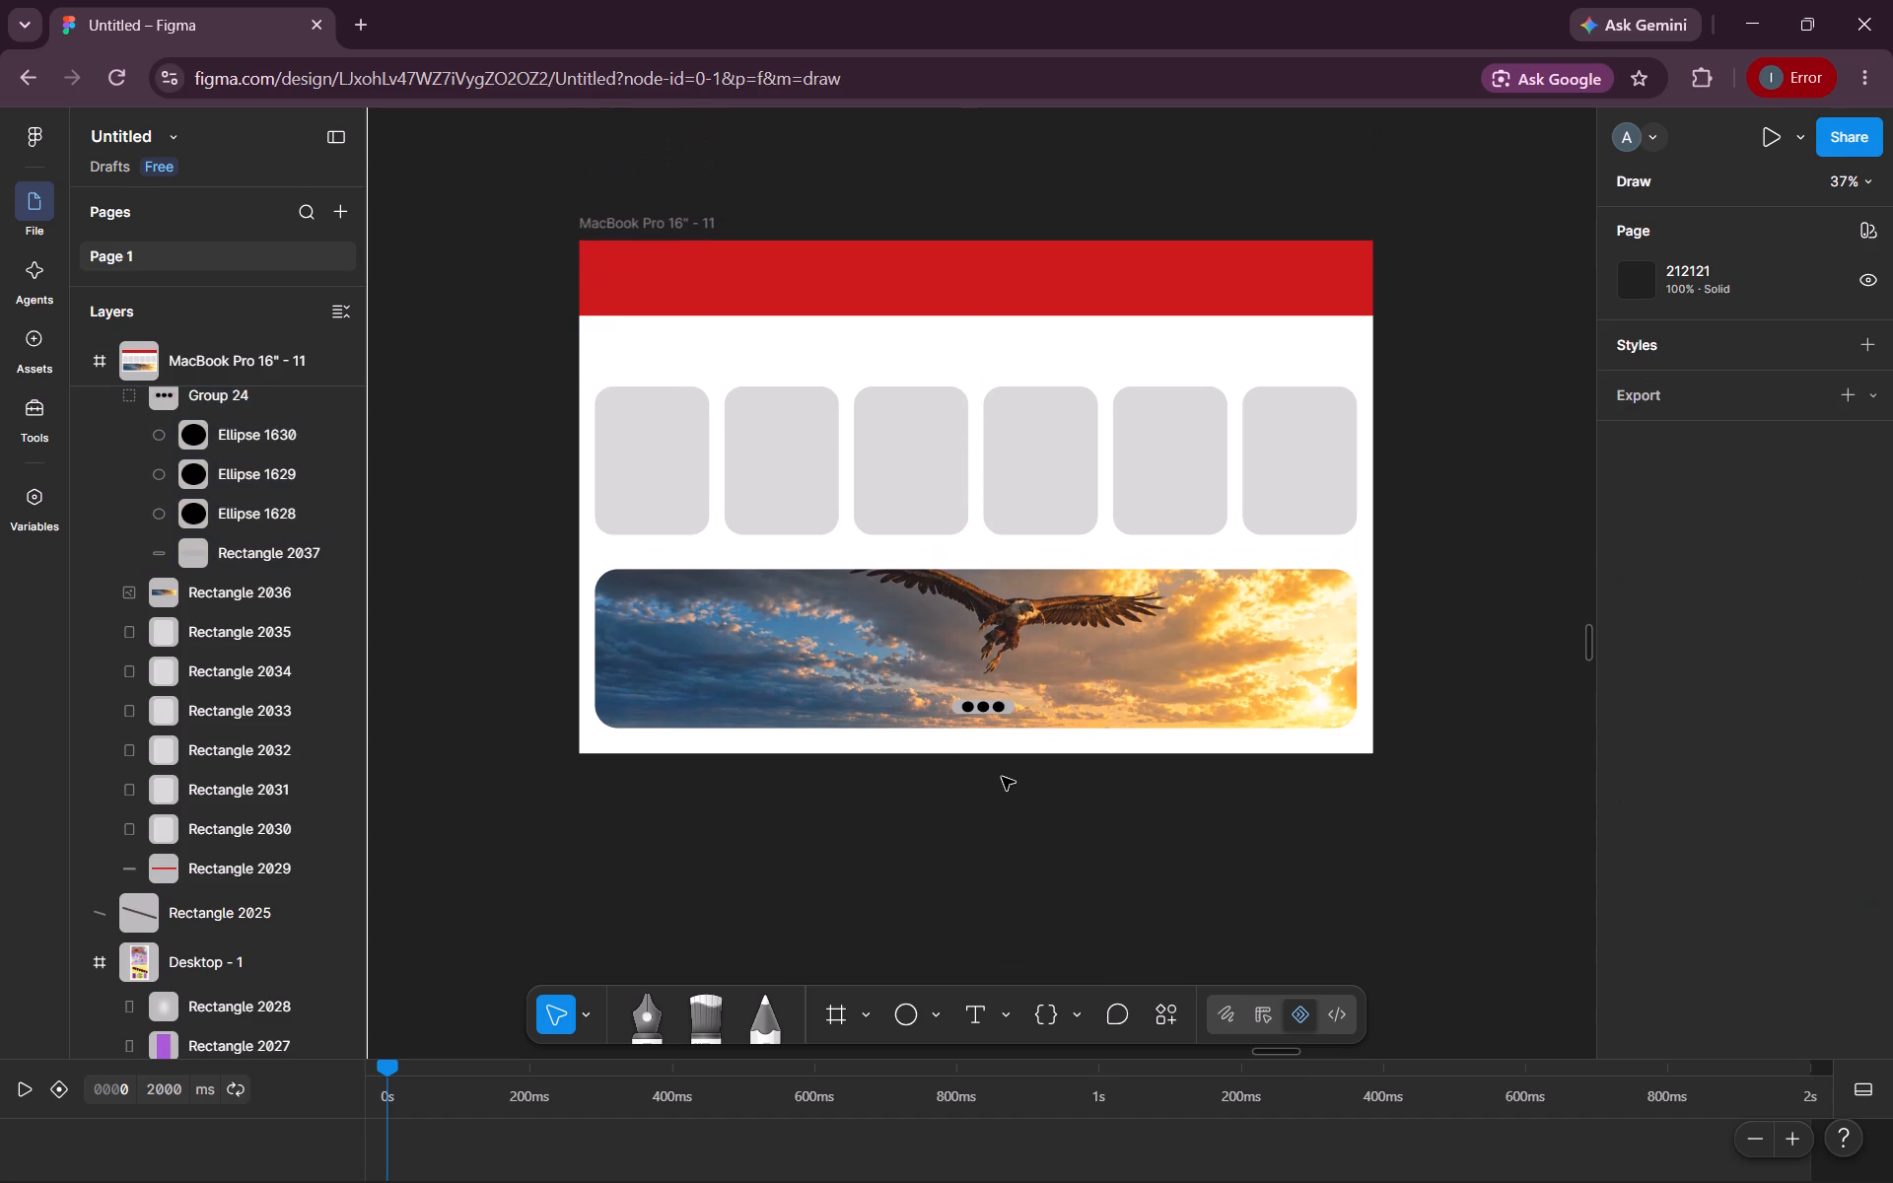
pyautogui.scroll(2, 1002, 777)
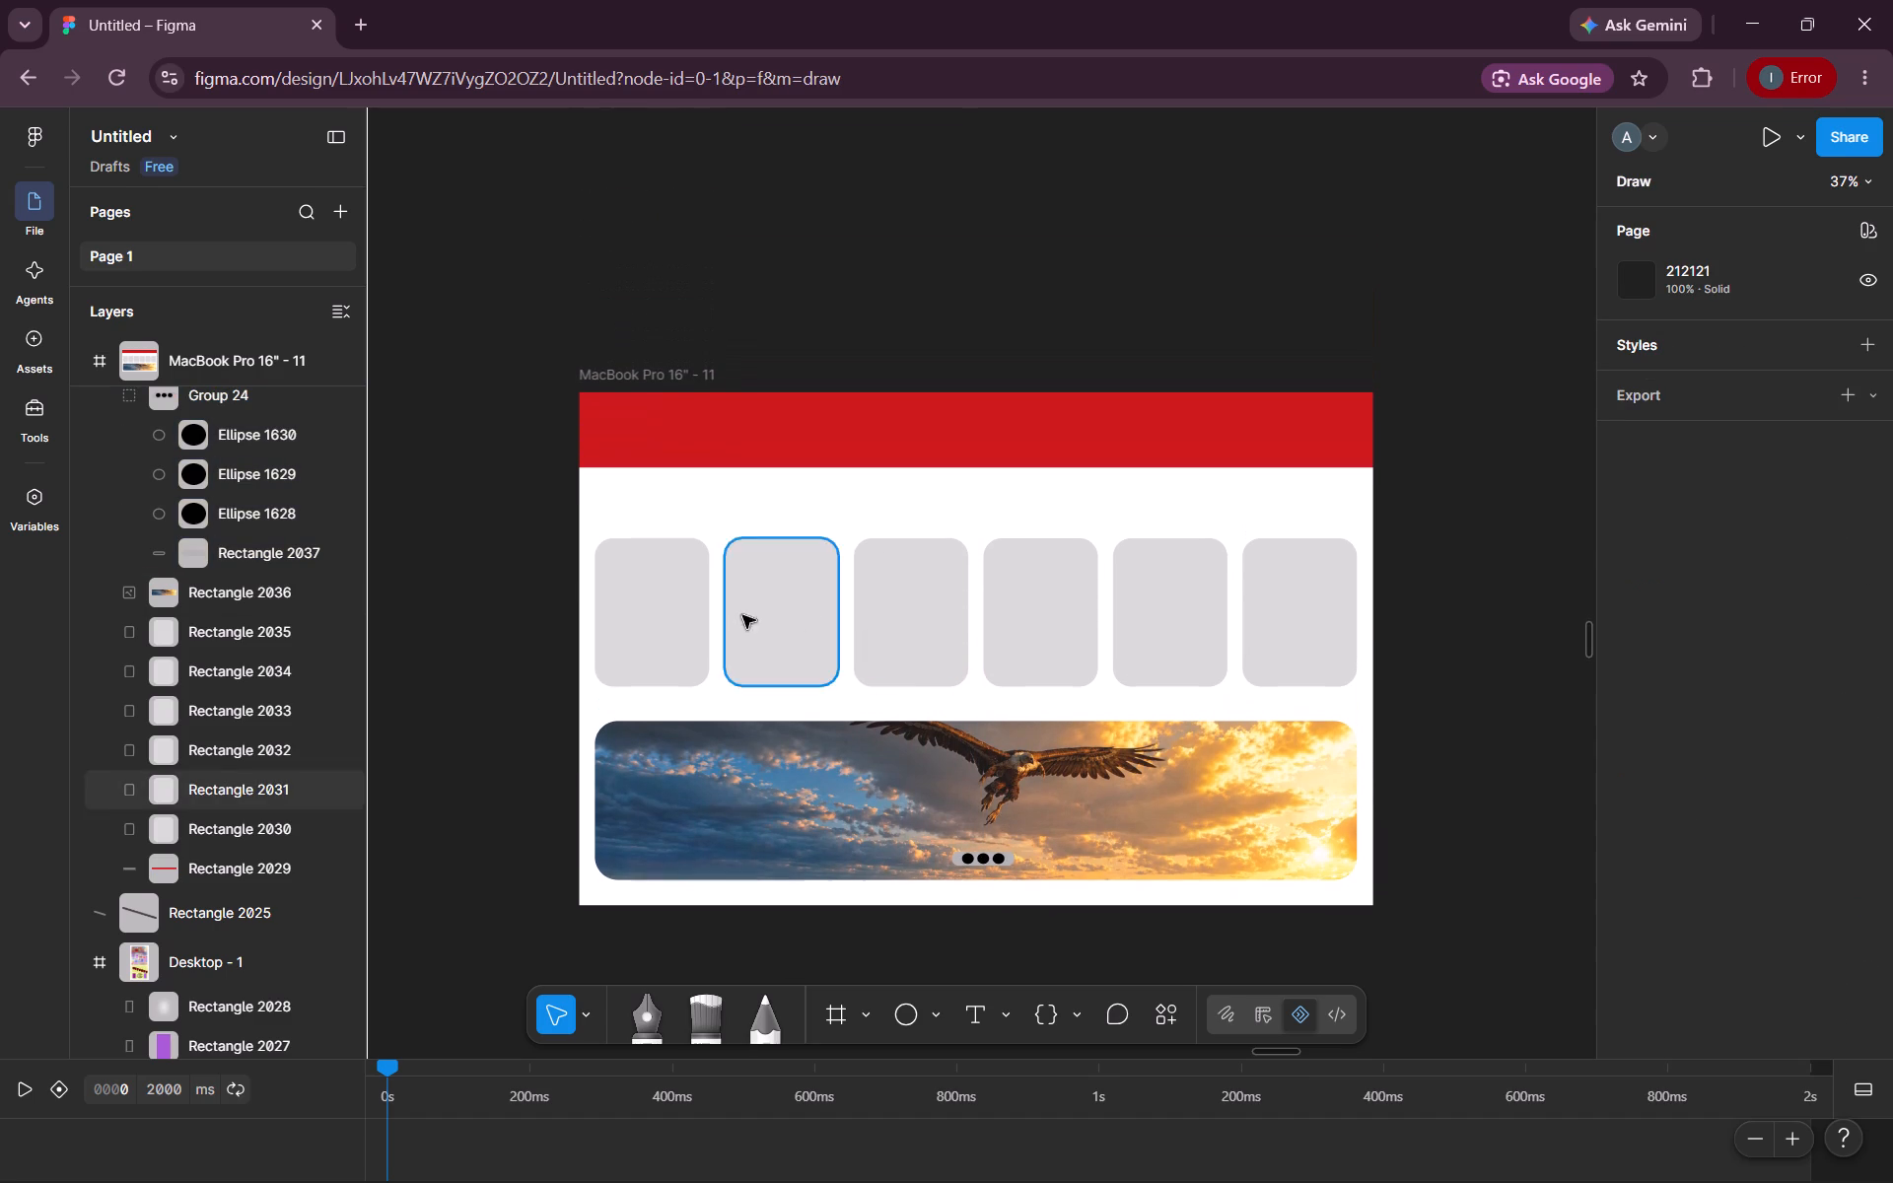
pyautogui.click(682, 631)
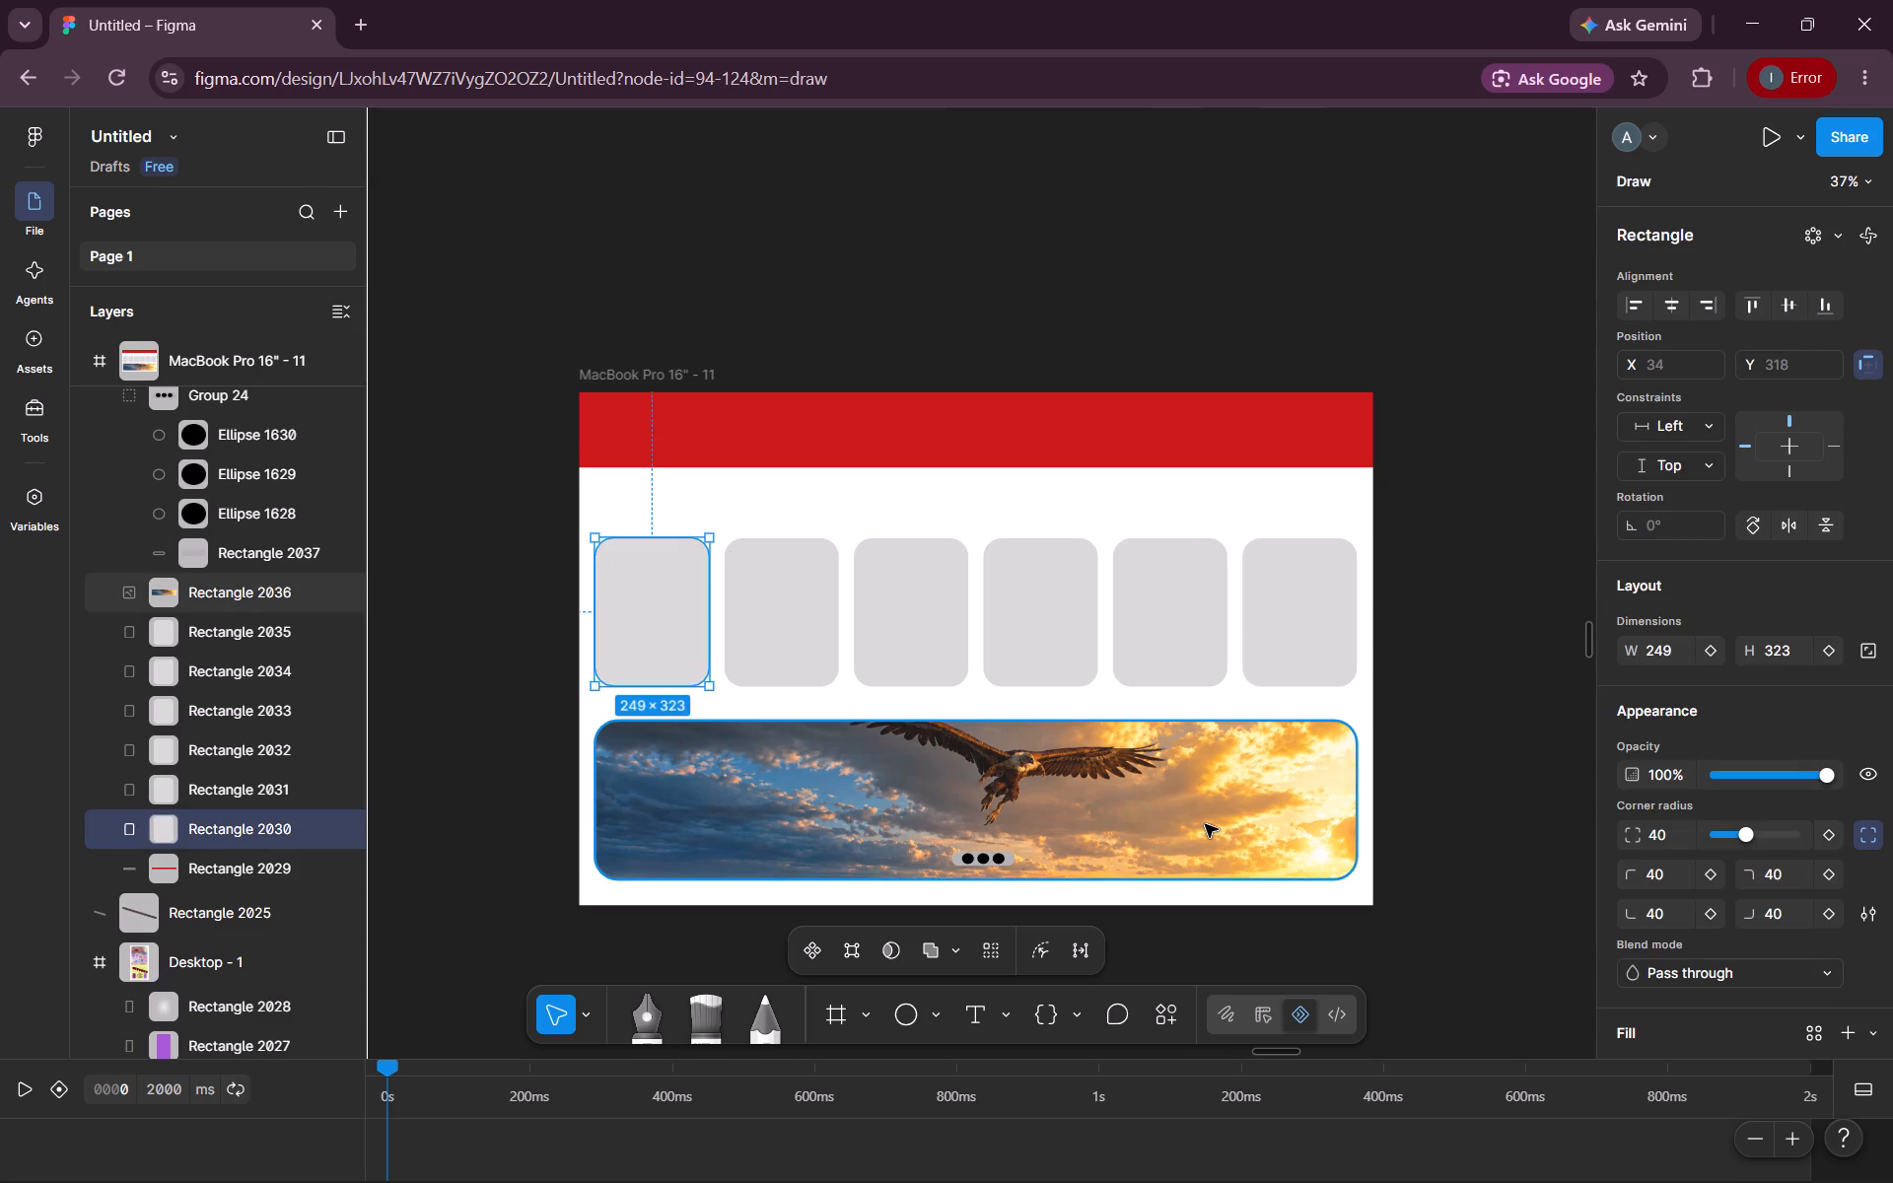
pyautogui.hscroll(6, 1205, 824)
pyautogui.scroll(1, 1205, 824)
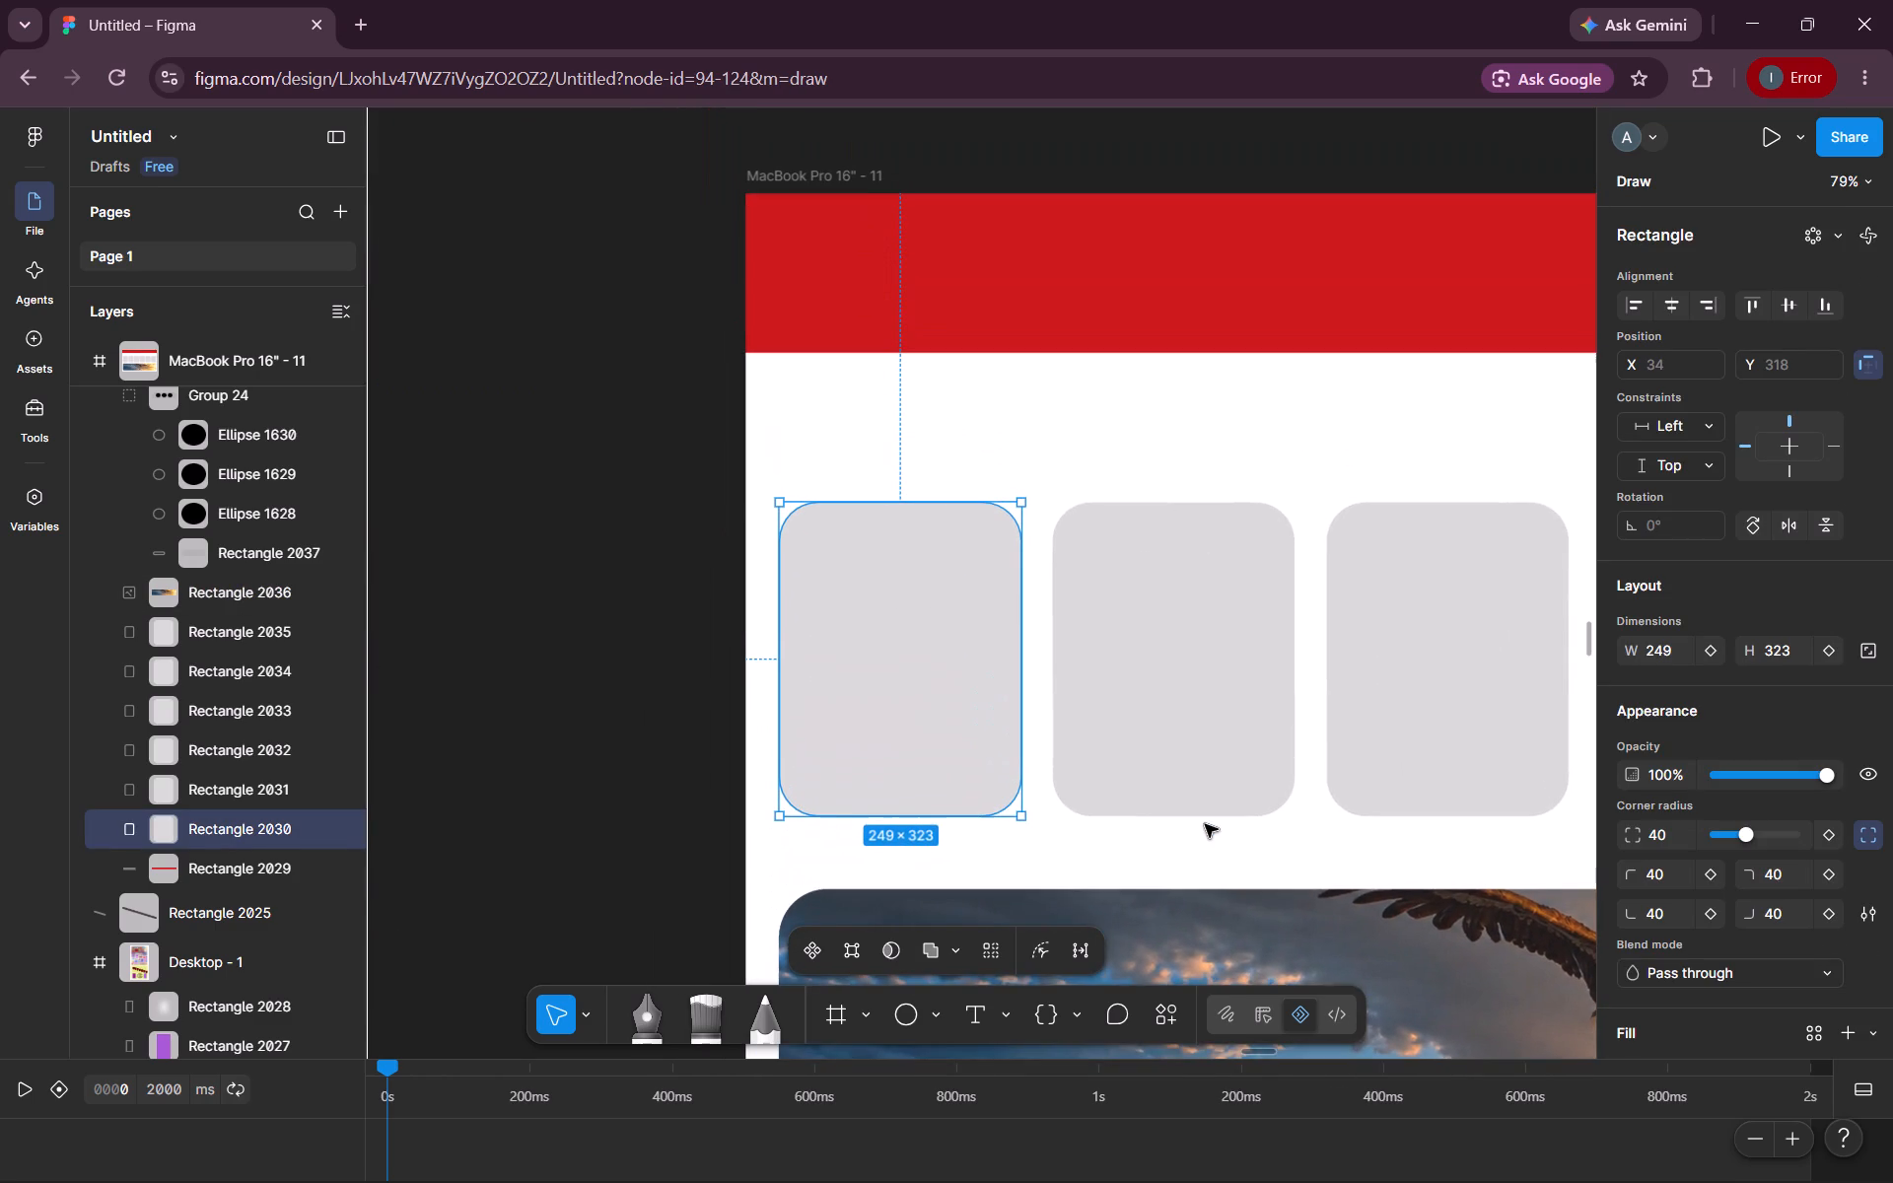
pyautogui.click(938, 1014)
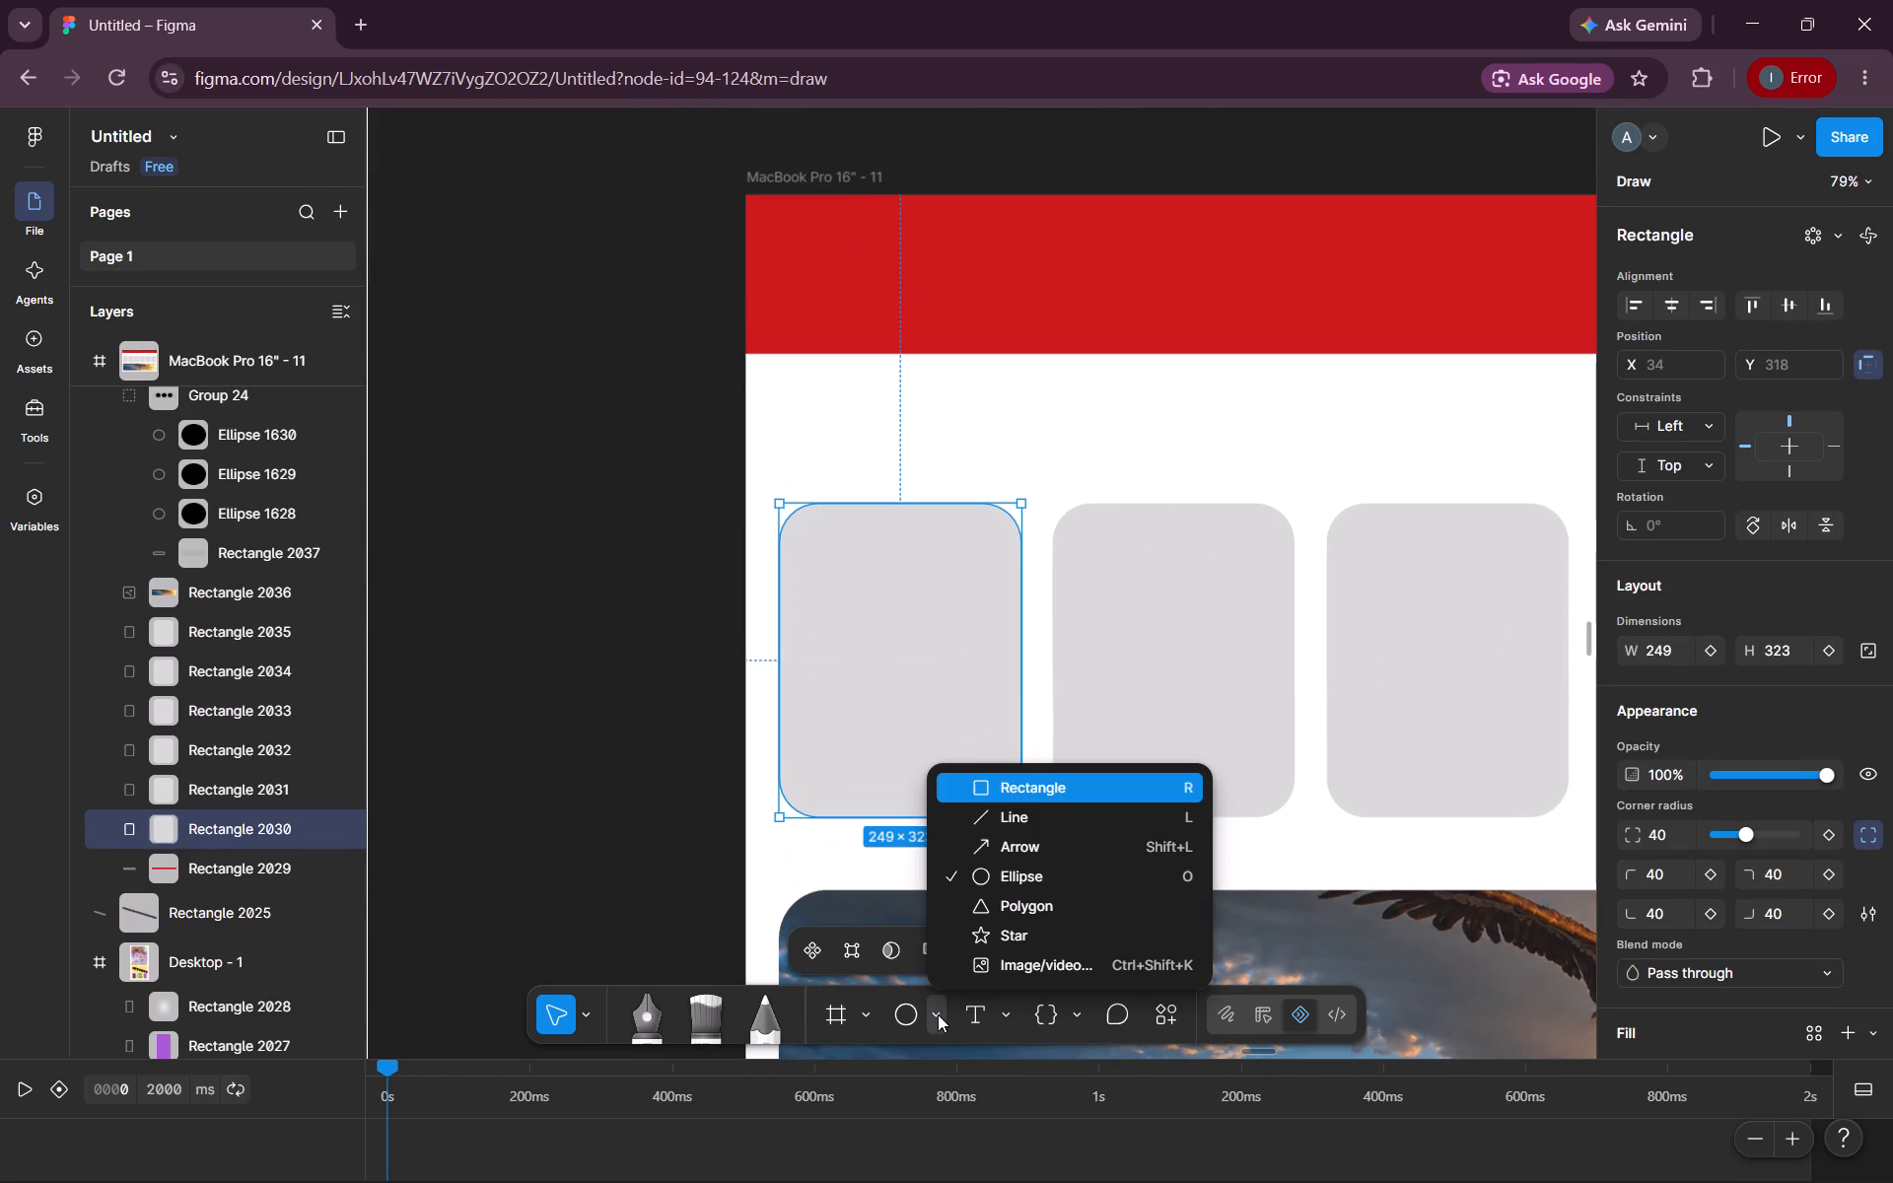
pyautogui.click(1034, 783)
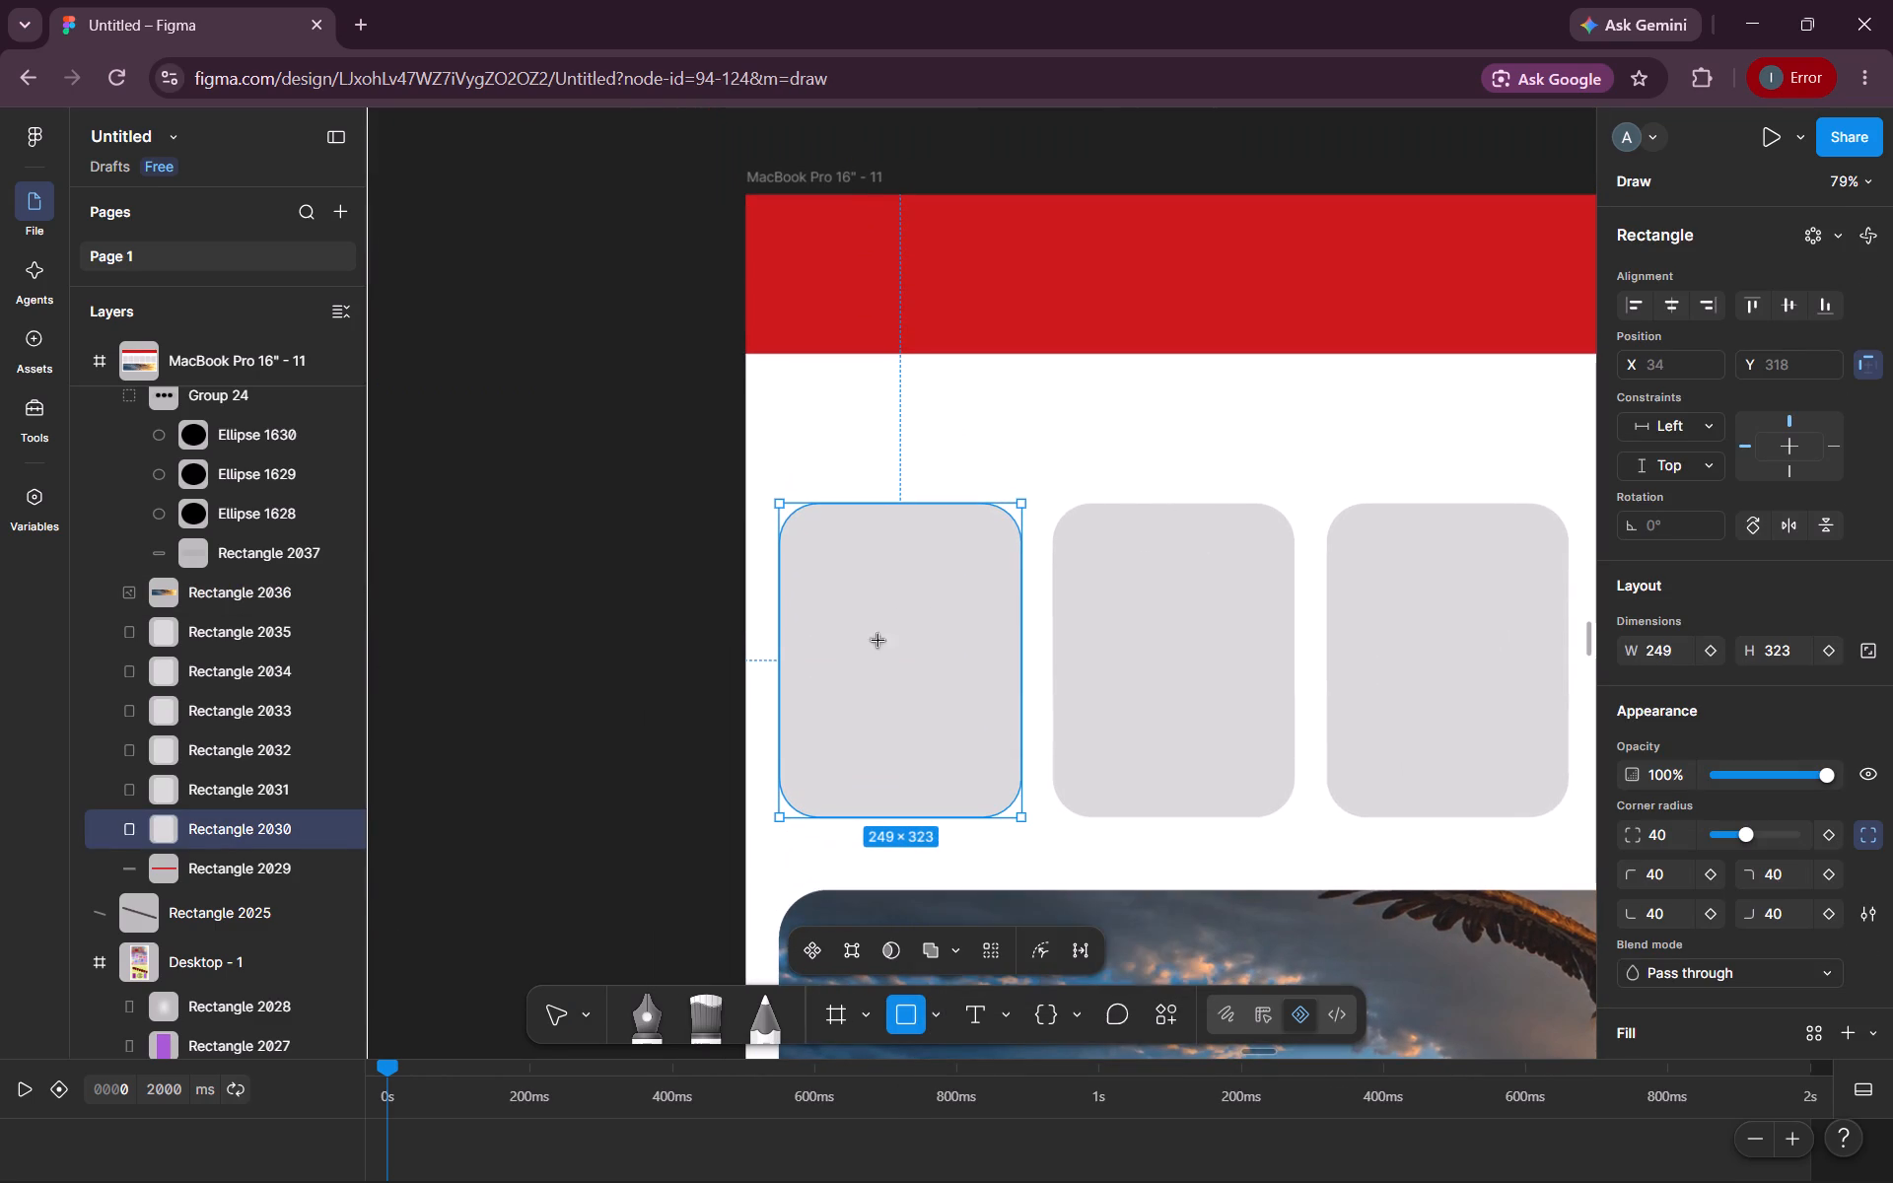
pyautogui.moveTo(809, 524); pyautogui.dragTo(976, 667)
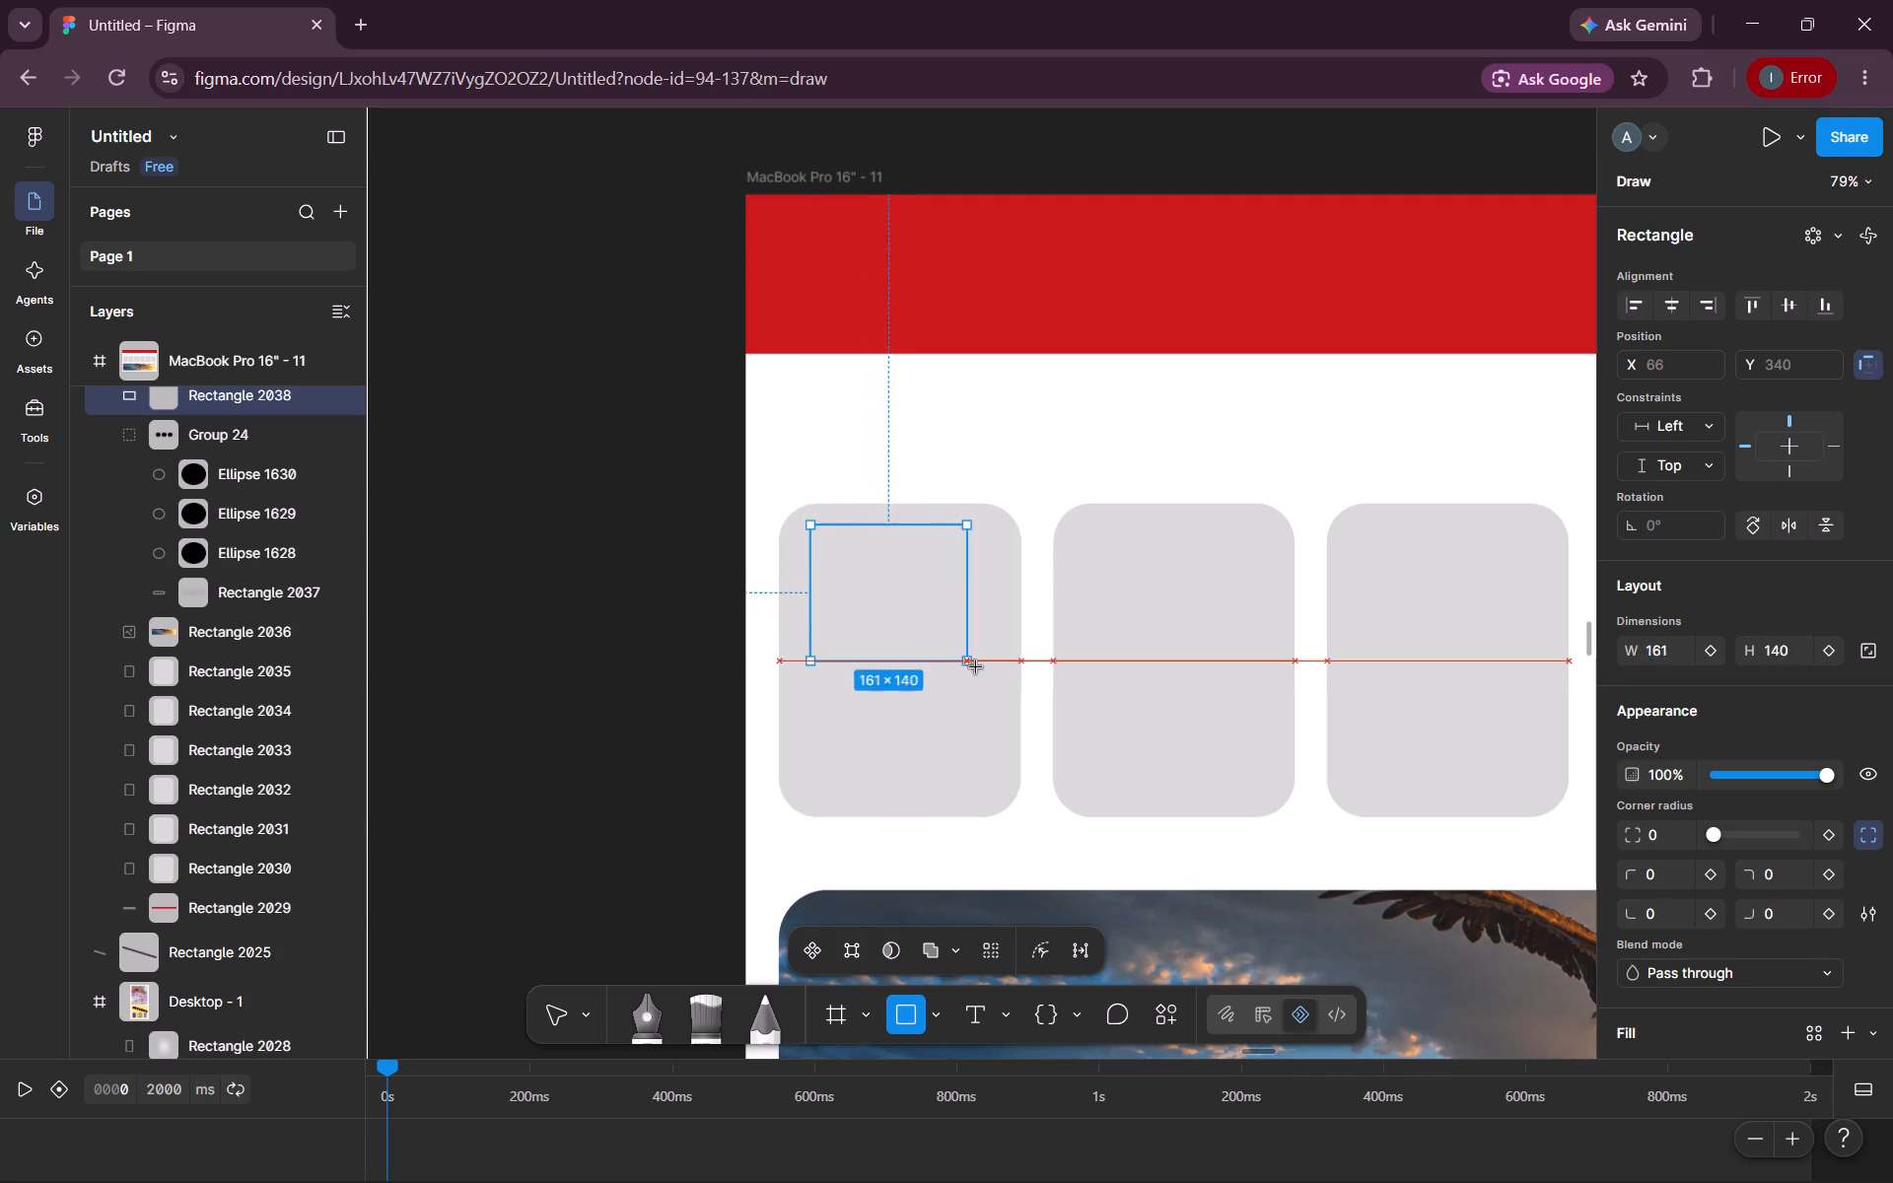
pyautogui.moveTo(976, 667); pyautogui.dragTo(1005, 709)
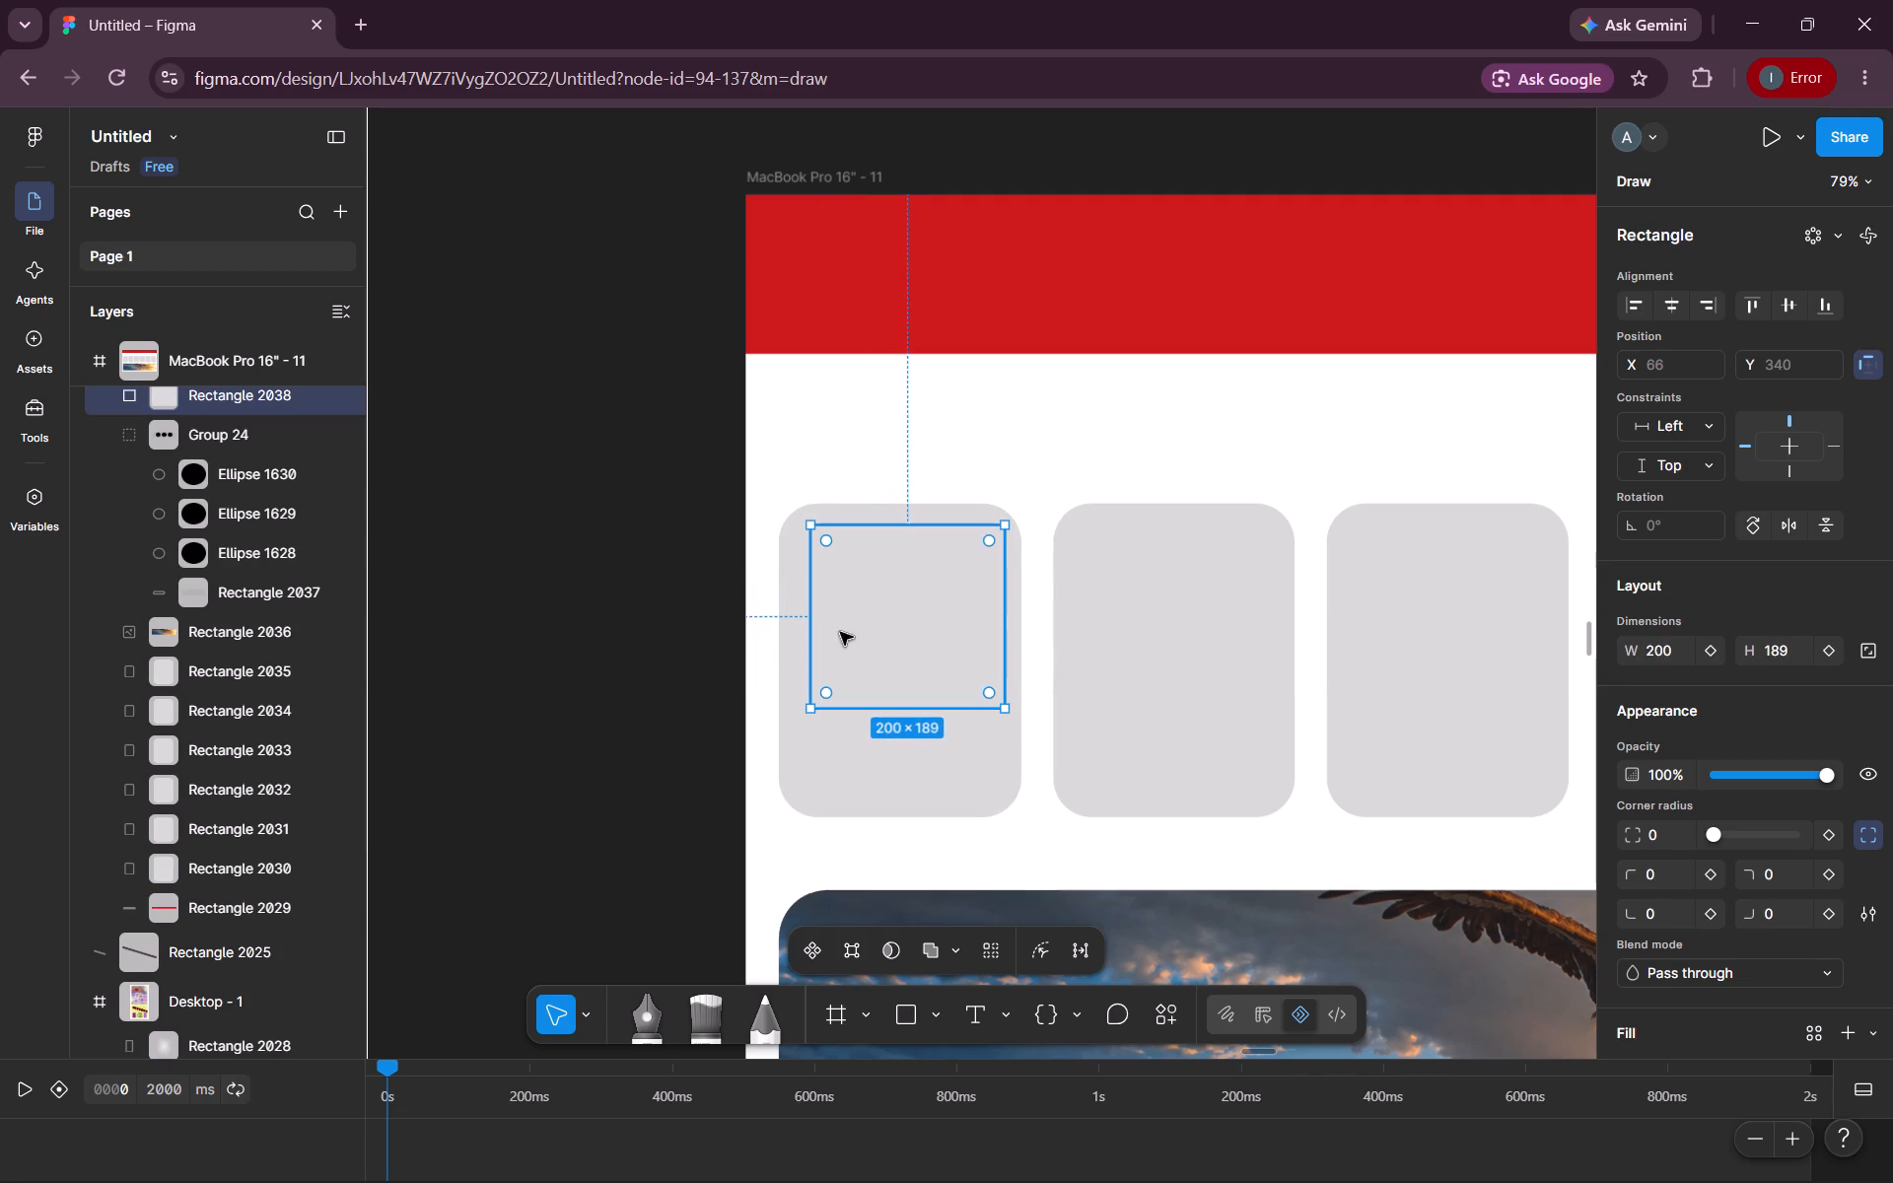
# Widen the inner rectangle to about 212×189 and centre it horizontally in the first card, at X 53, Y 355.
pyautogui.moveTo(808, 624); pyautogui.dragTo(797, 624)
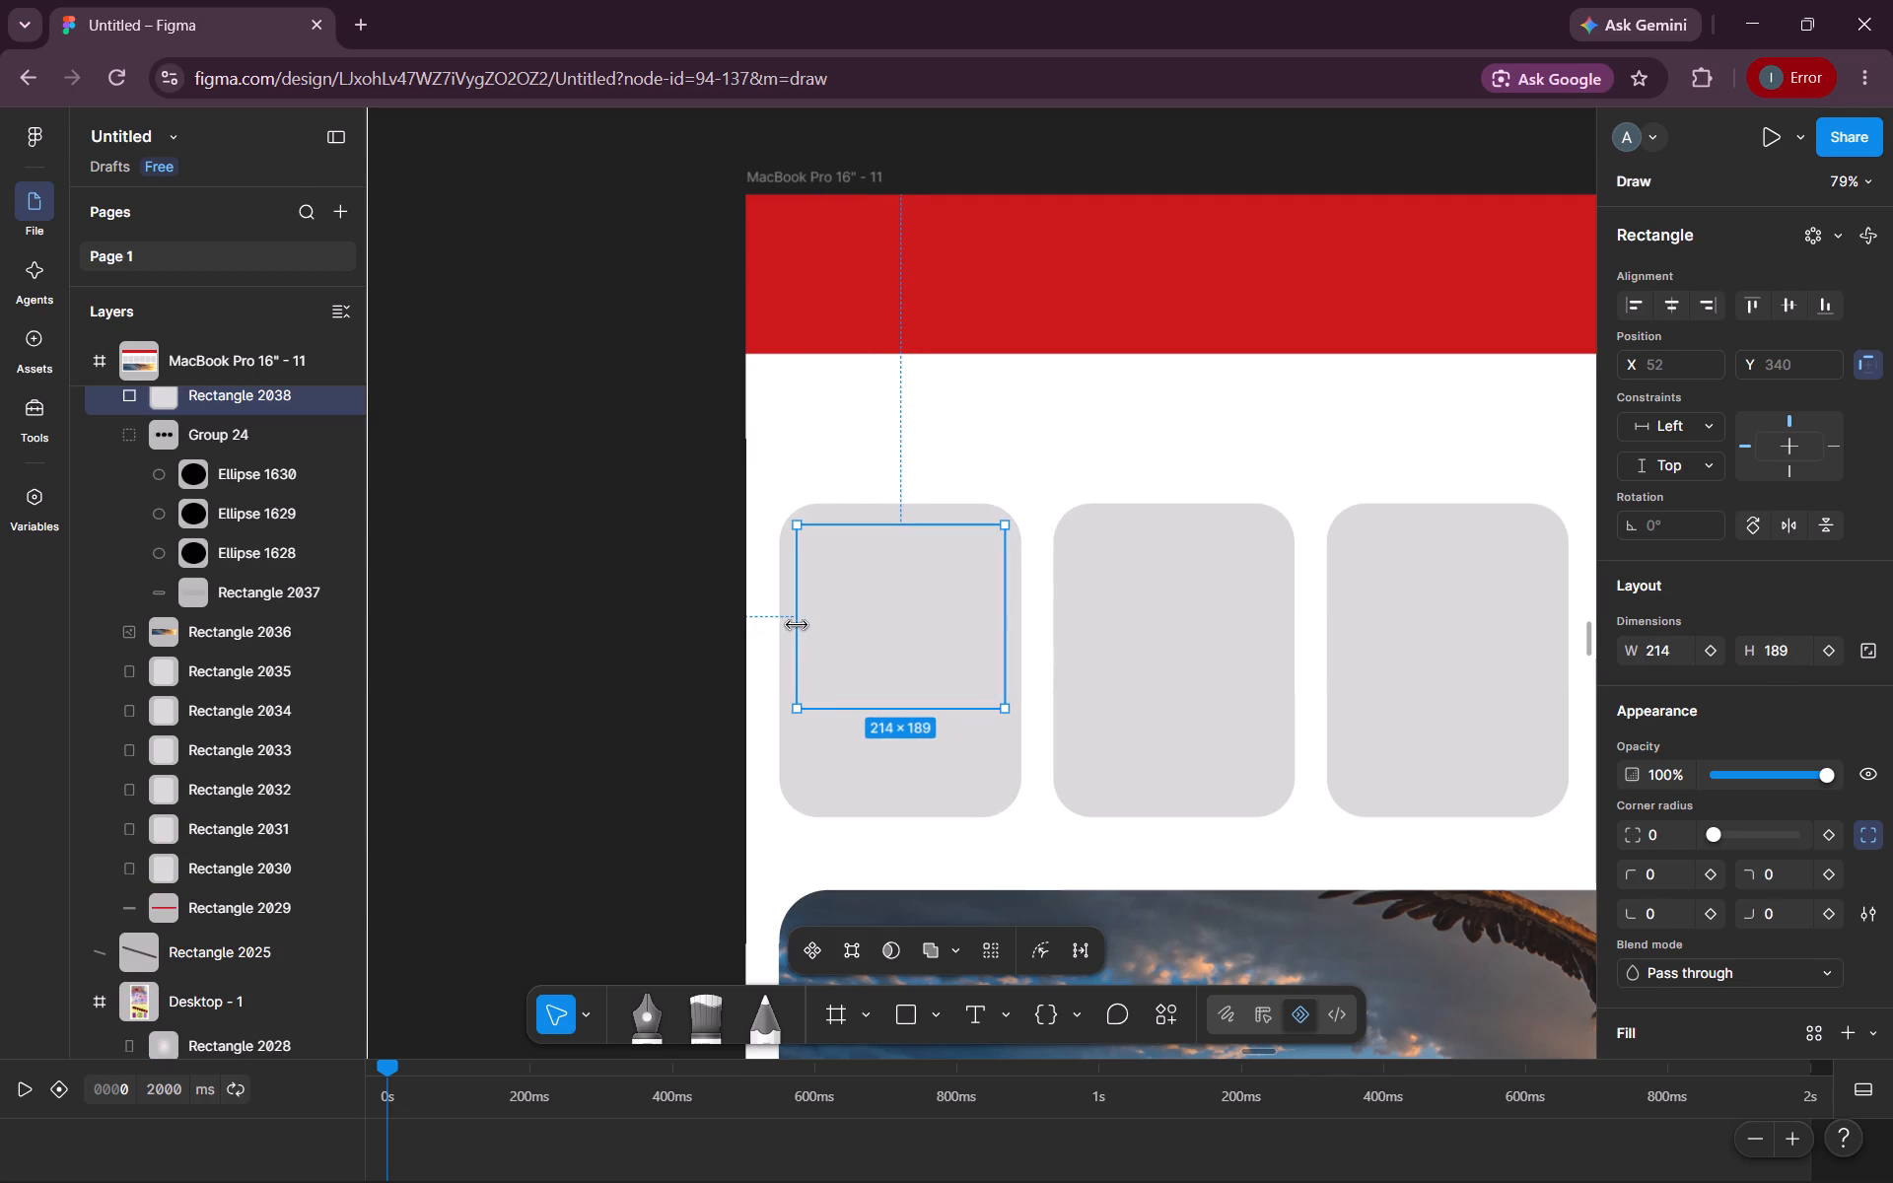
pyautogui.moveTo(797, 624); pyautogui.dragTo(799, 624)
pyautogui.moveTo(903, 614); pyautogui.dragTo(898, 629)
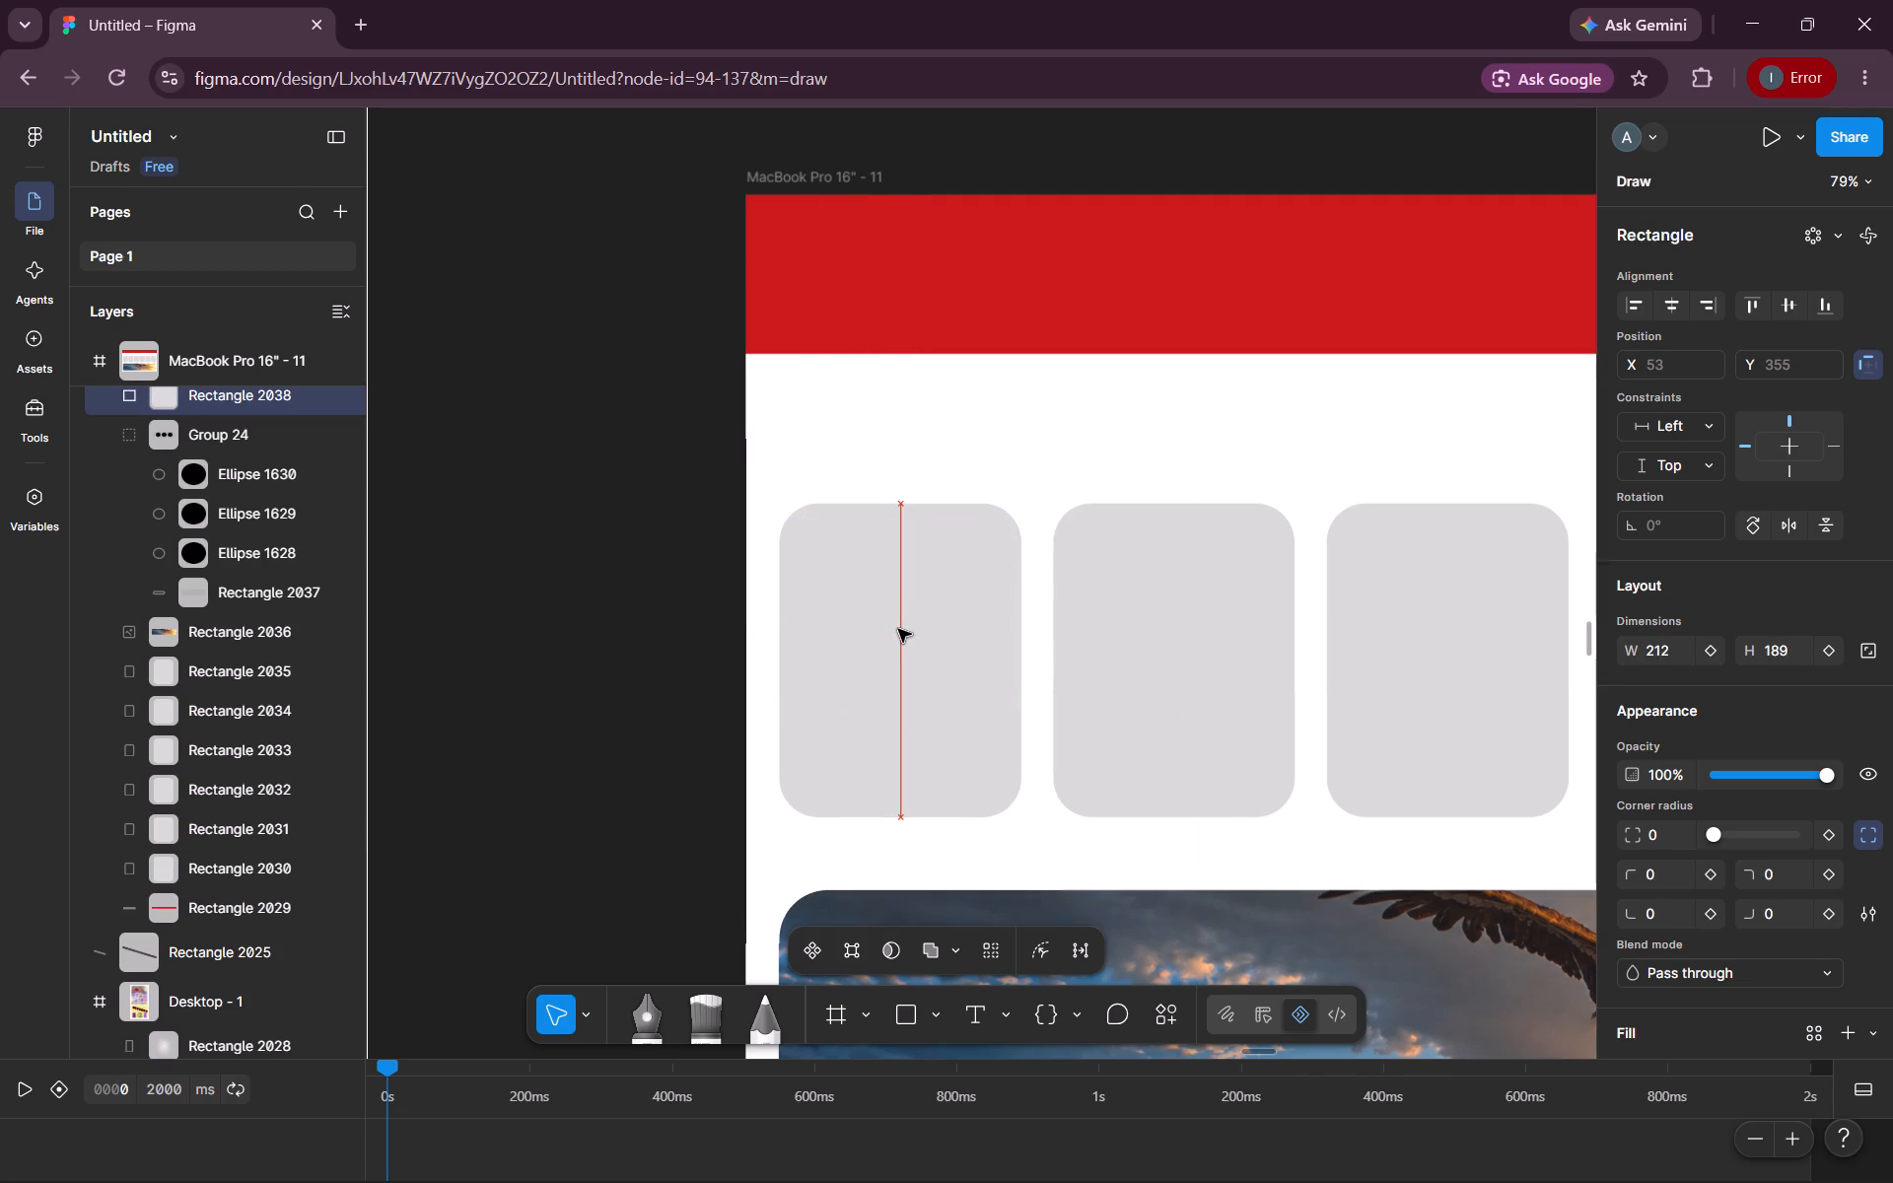
pyautogui.moveTo(898, 629); pyautogui.dragTo(900, 628)
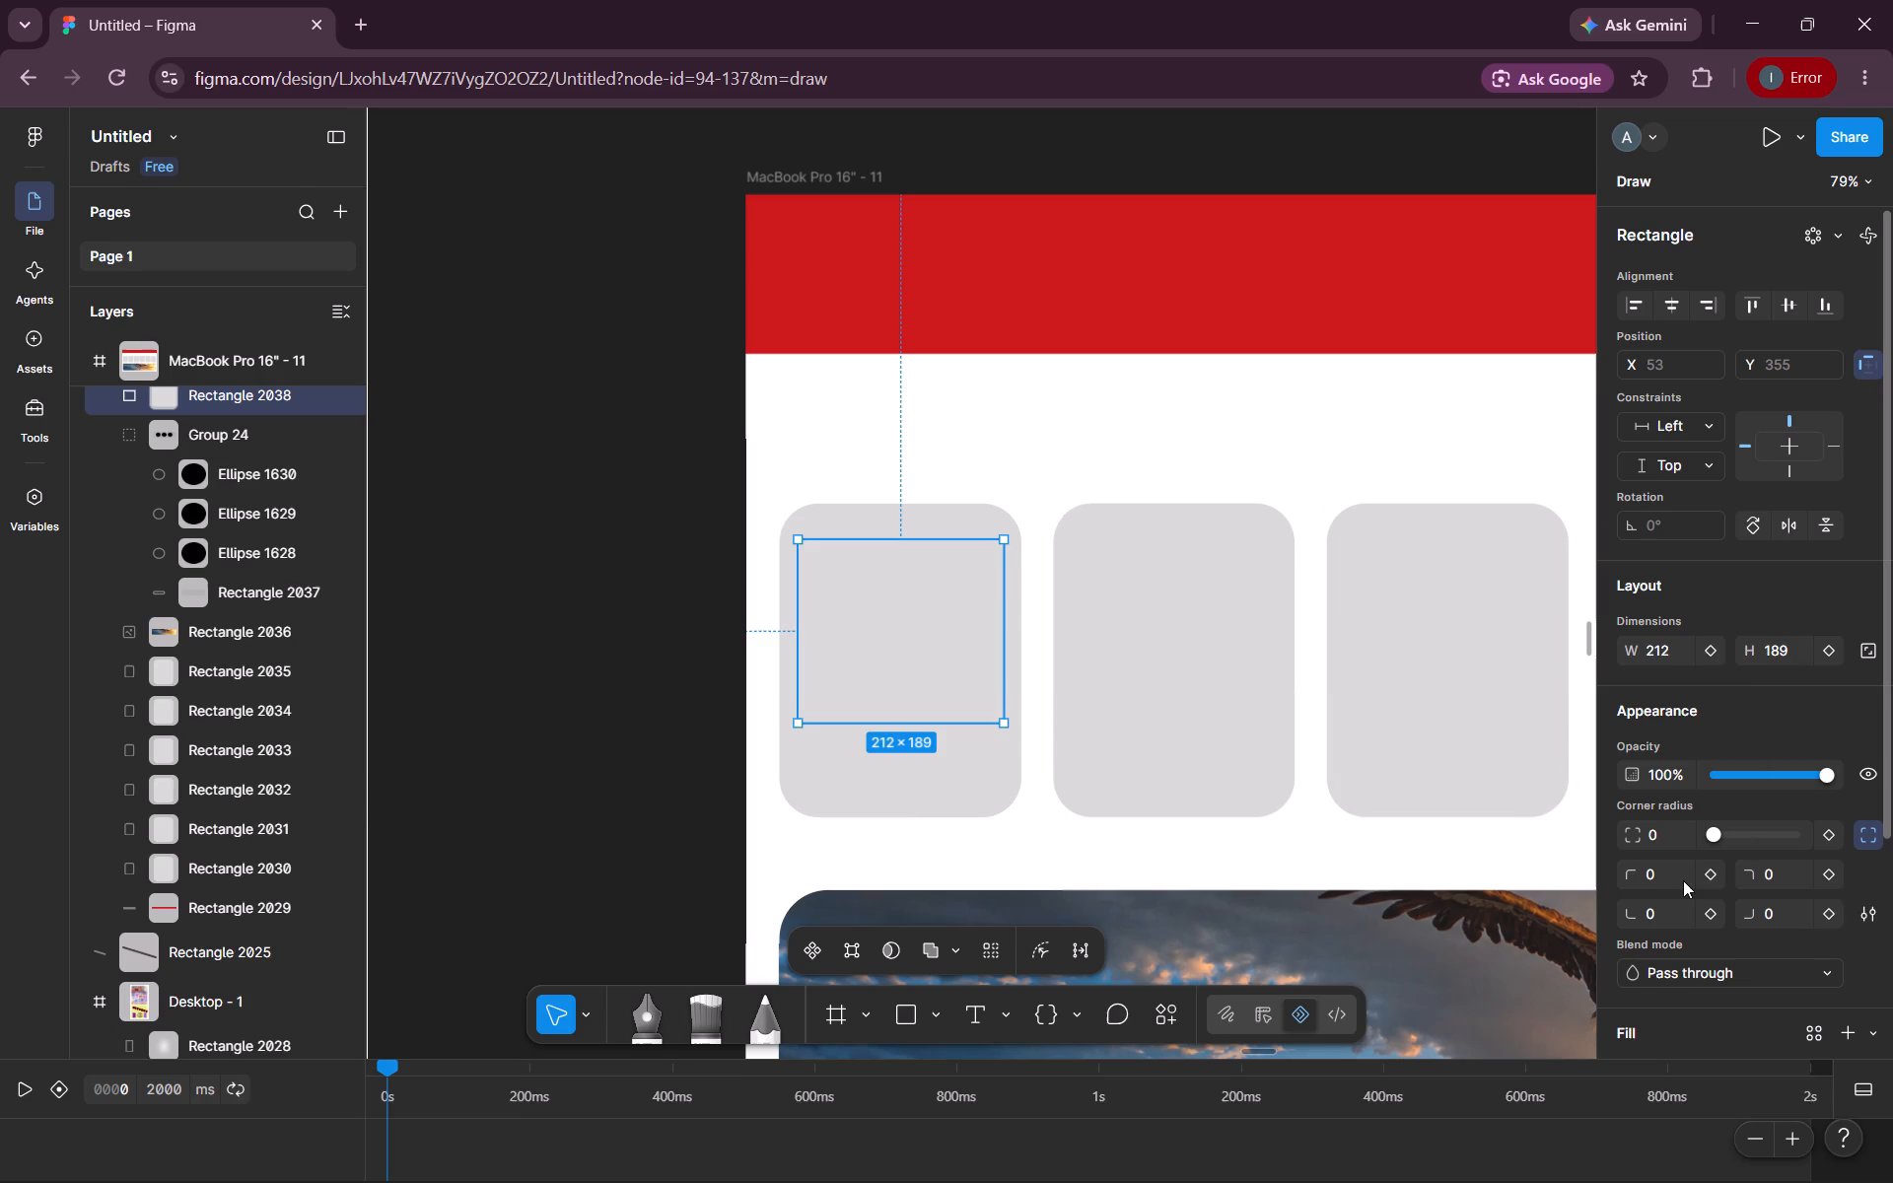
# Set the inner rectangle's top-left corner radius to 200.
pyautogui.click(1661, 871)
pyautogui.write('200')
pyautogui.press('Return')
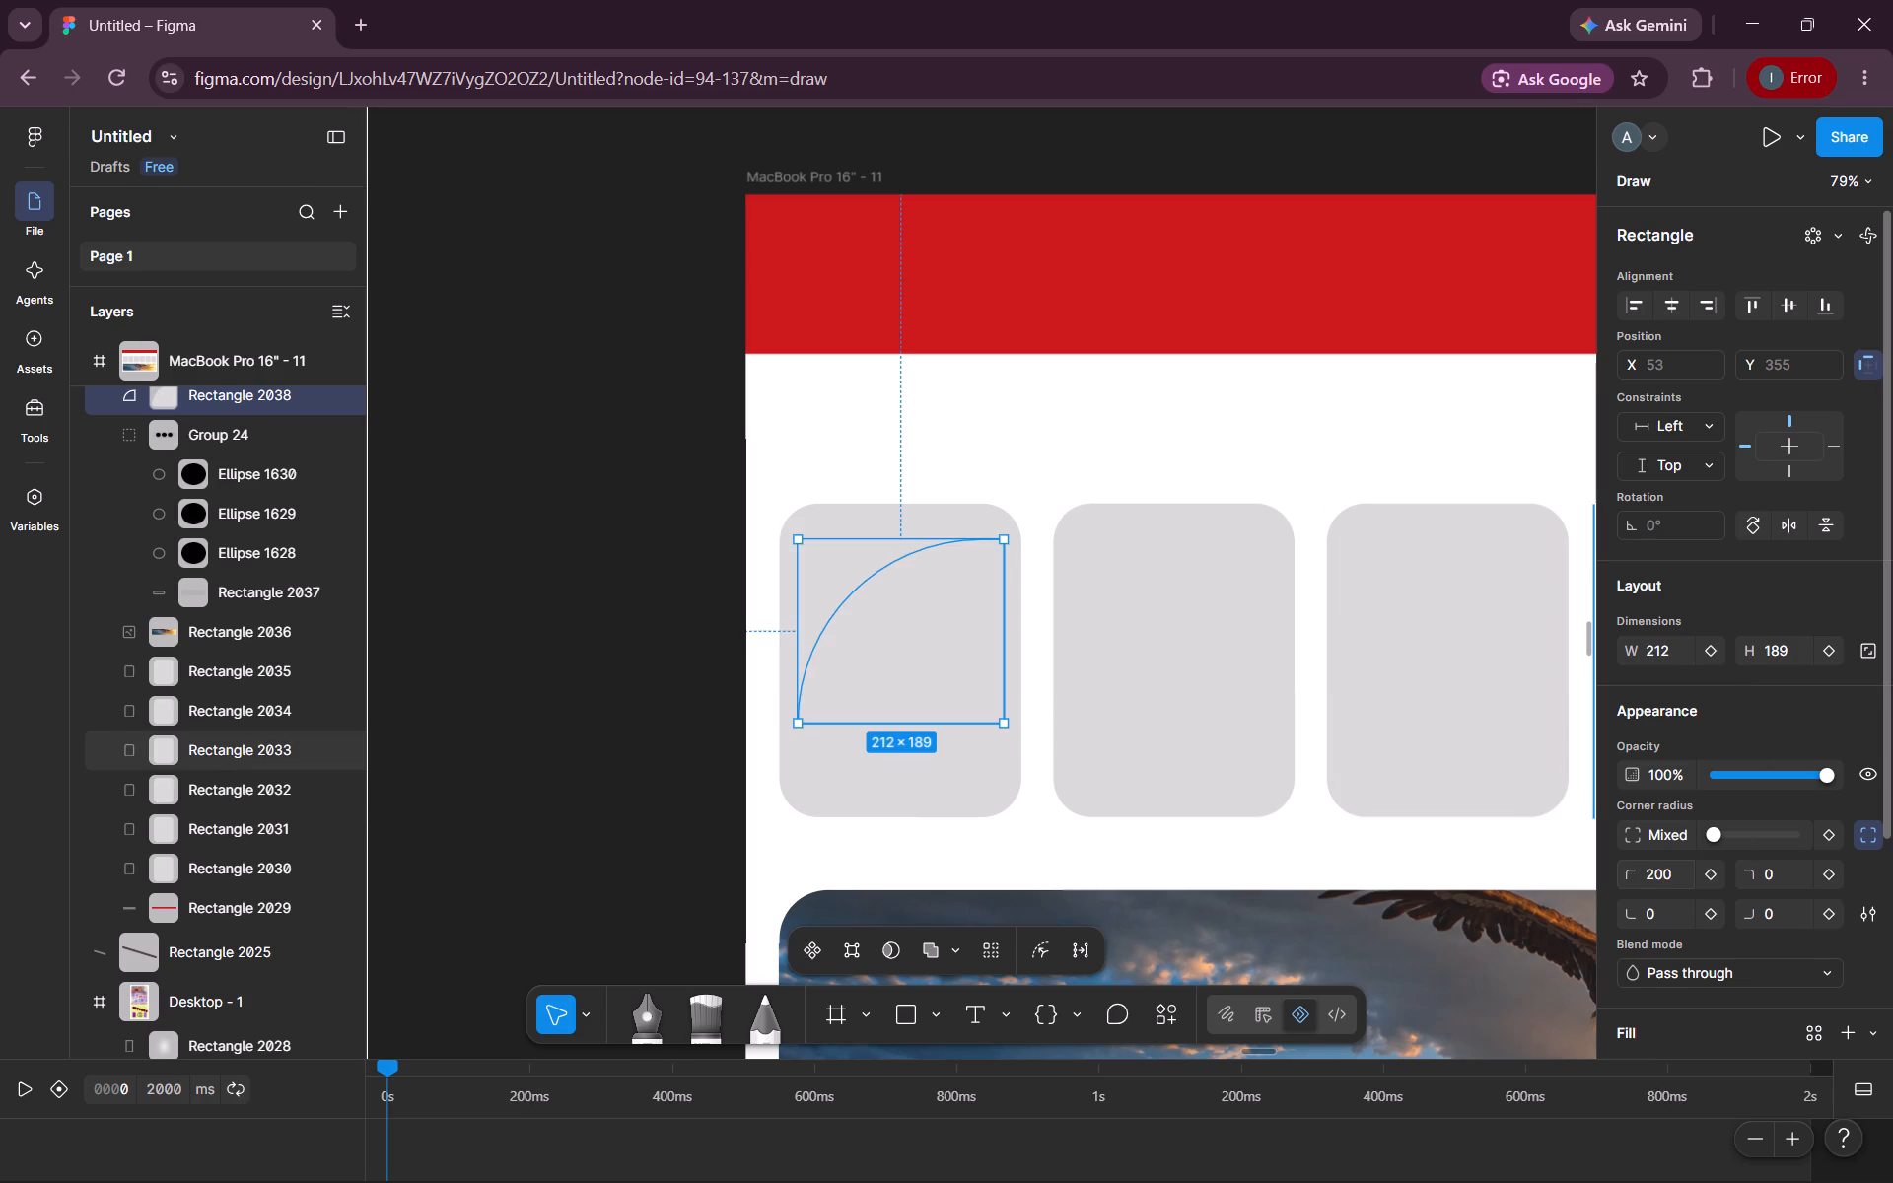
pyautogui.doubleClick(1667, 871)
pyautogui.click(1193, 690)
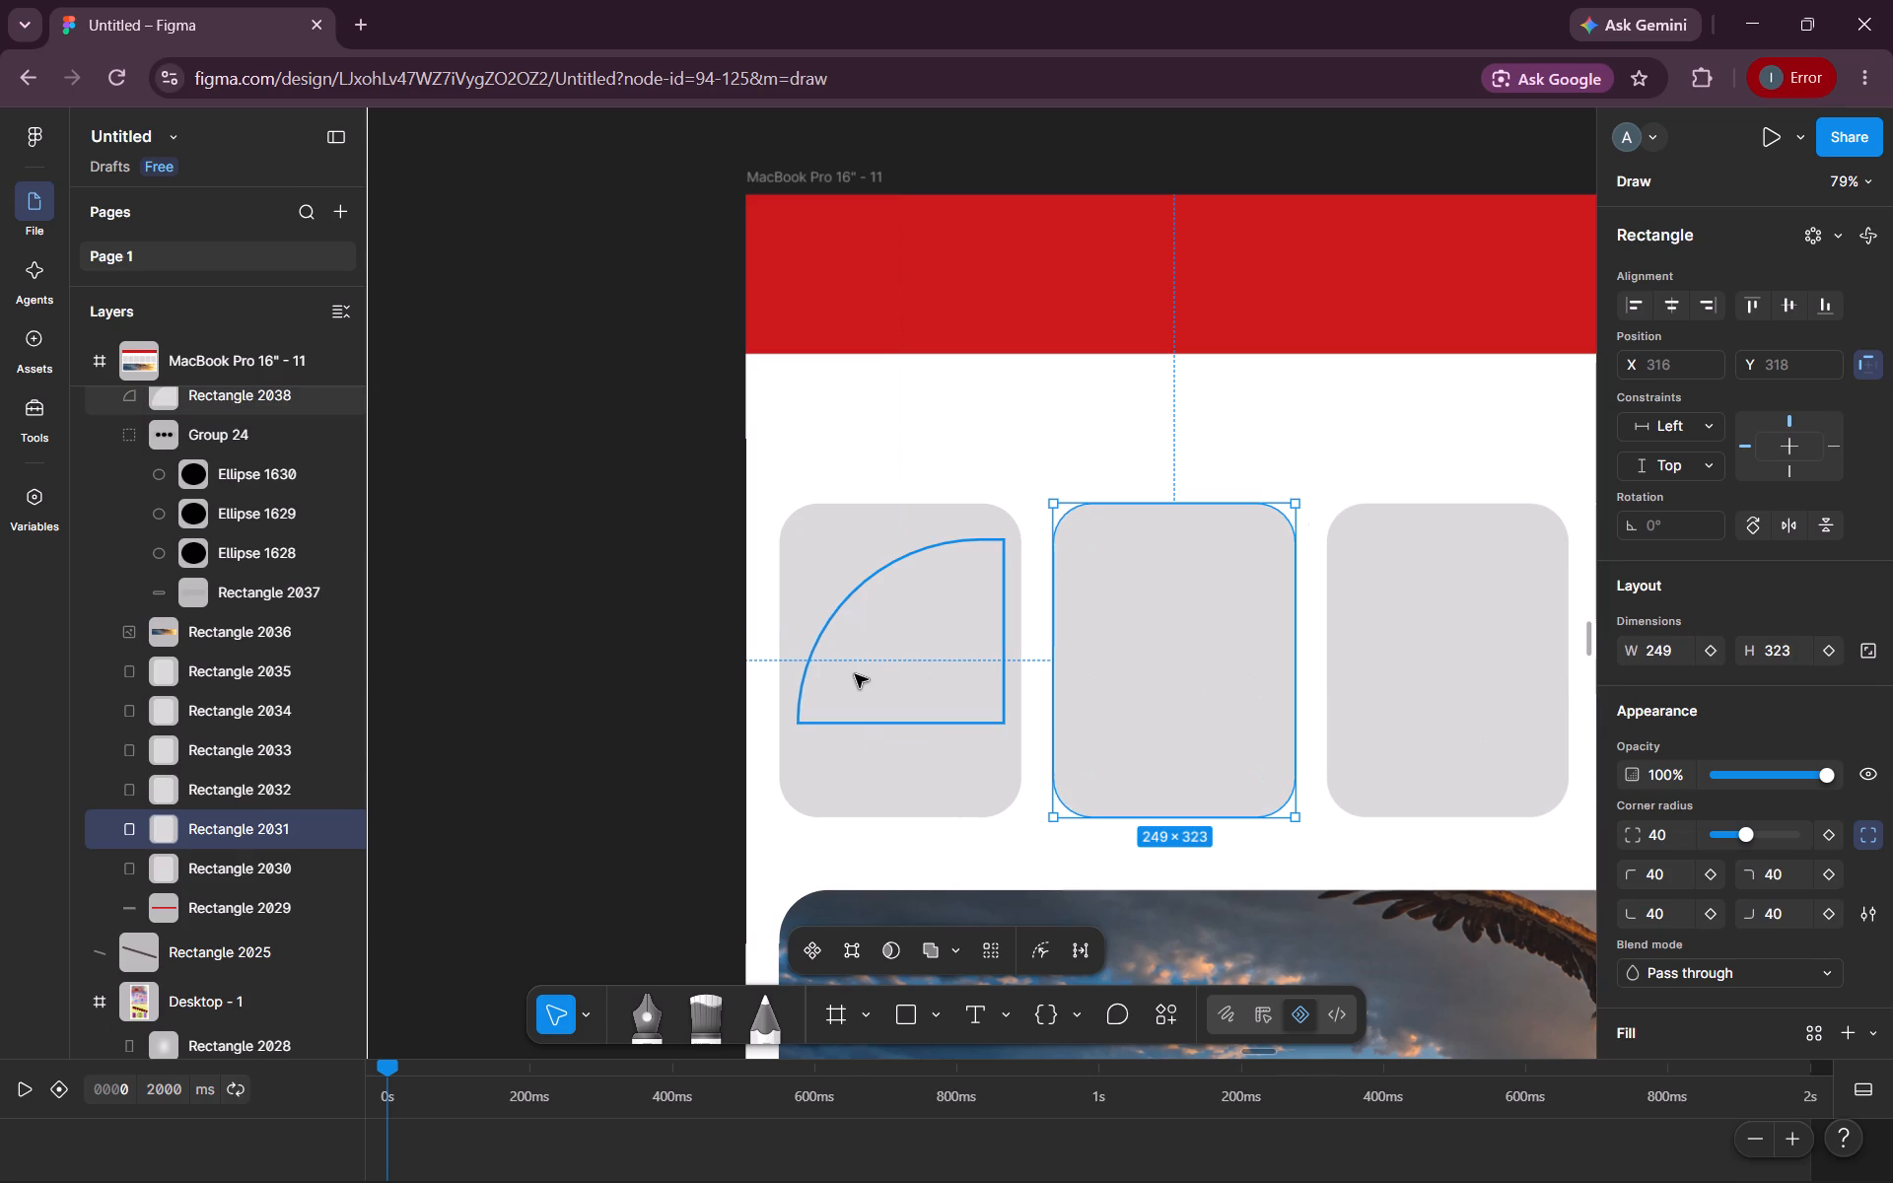
# Set the inner rectangle's top-left and top-right corner radii to 40 each.
pyautogui.click(856, 674)
pyautogui.doubleClick(1680, 873)
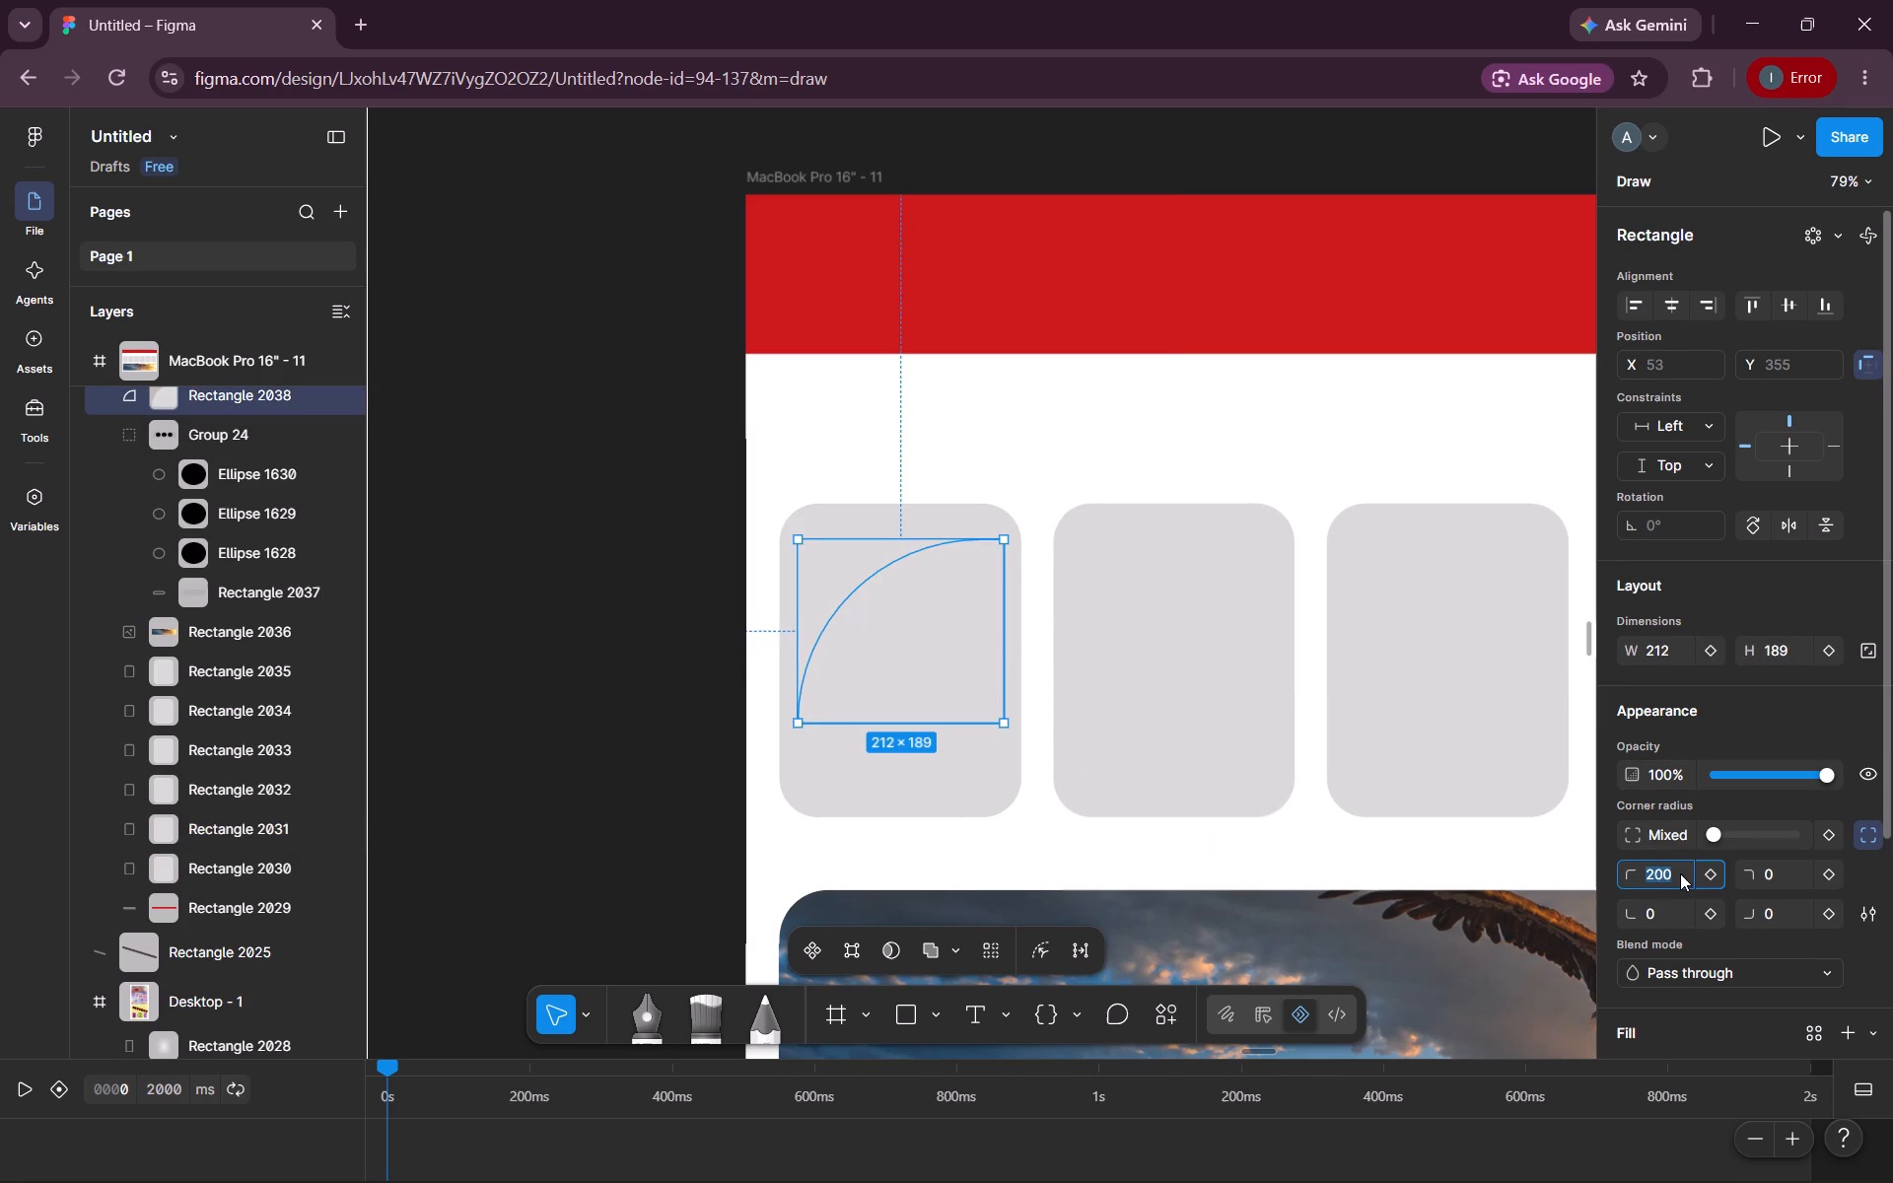
pyautogui.write('40')
pyautogui.press('Return')
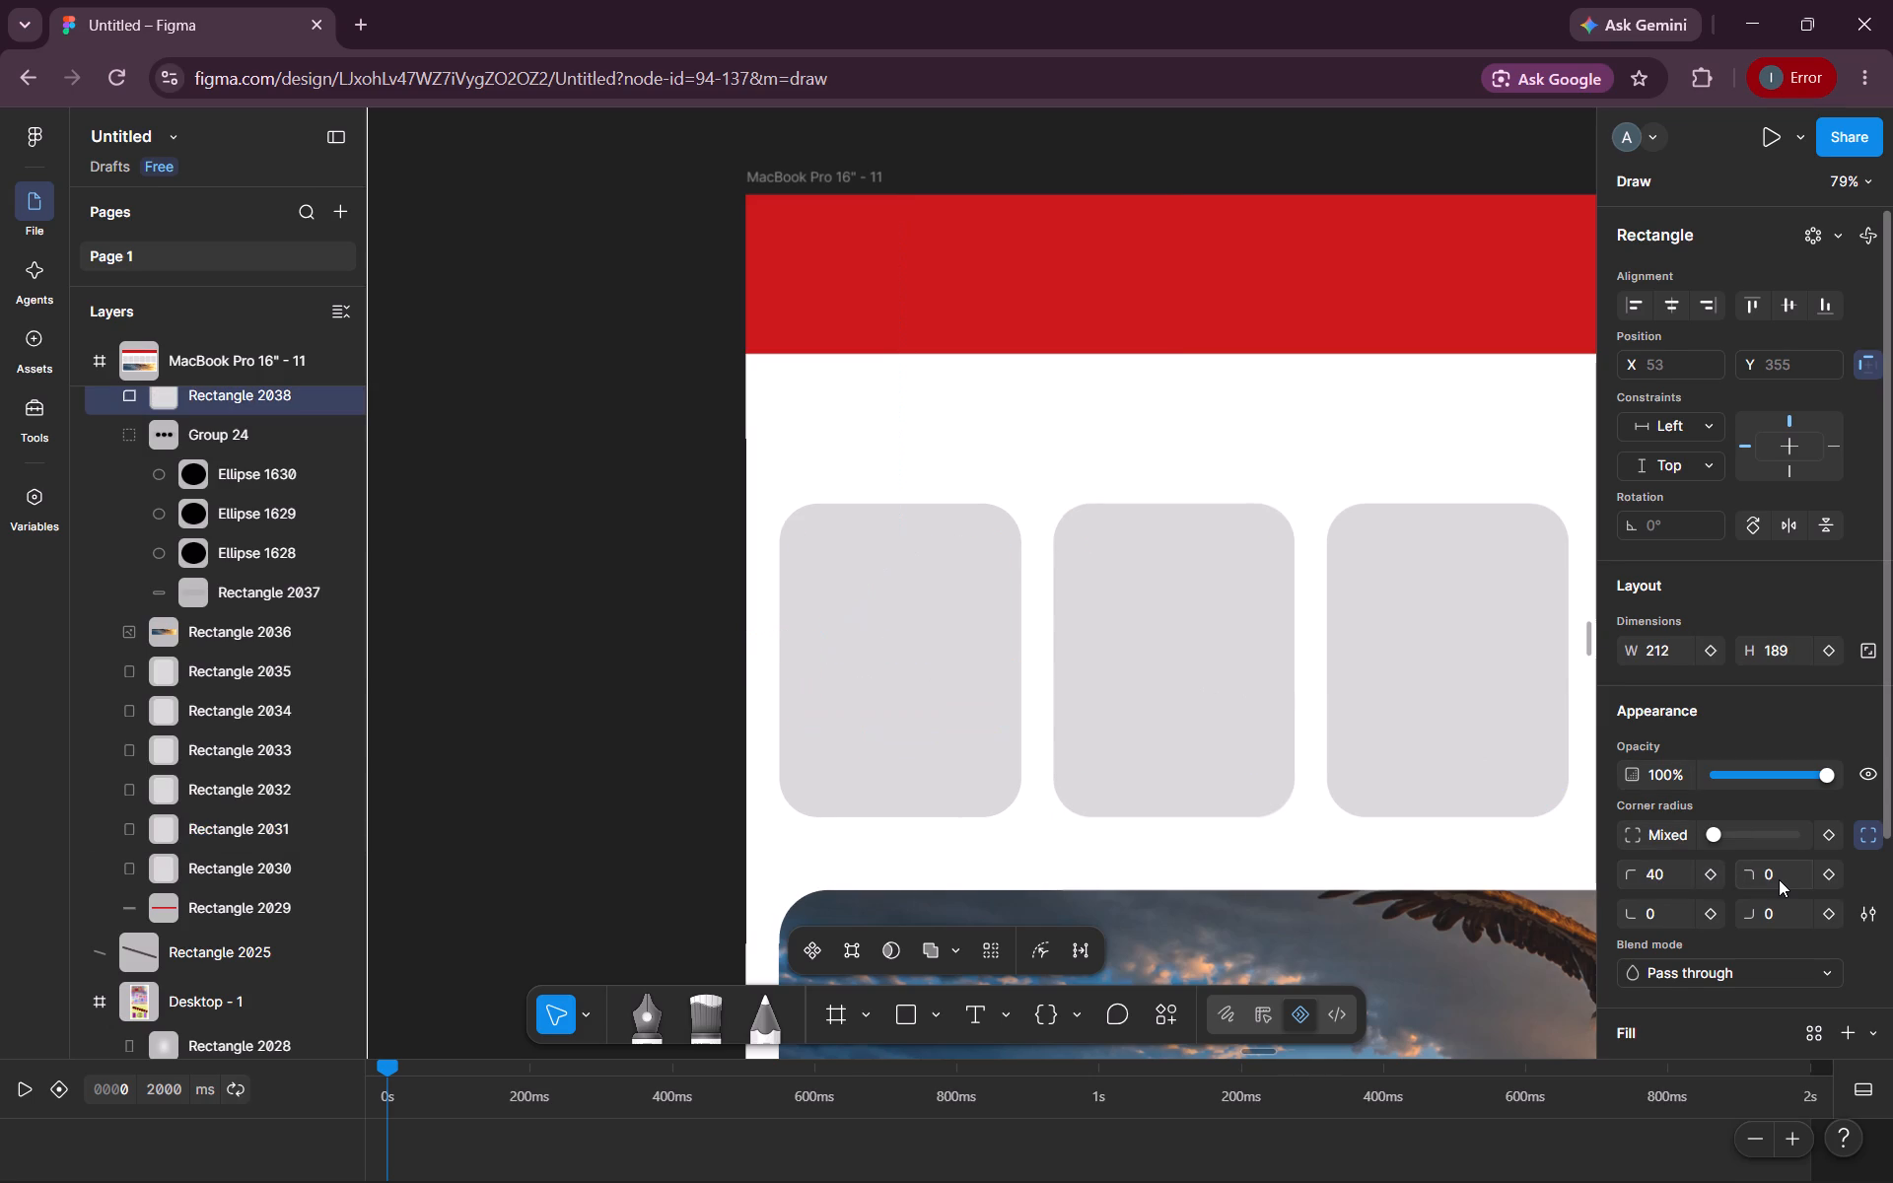
pyautogui.doubleClick(1779, 879)
pyautogui.write('40')
pyautogui.press('Return')
# Fill the first card's inner rectangle with white, FFFFFF.
pyautogui.scroll(-1, 1641, 968)
pyautogui.click(1631, 837)
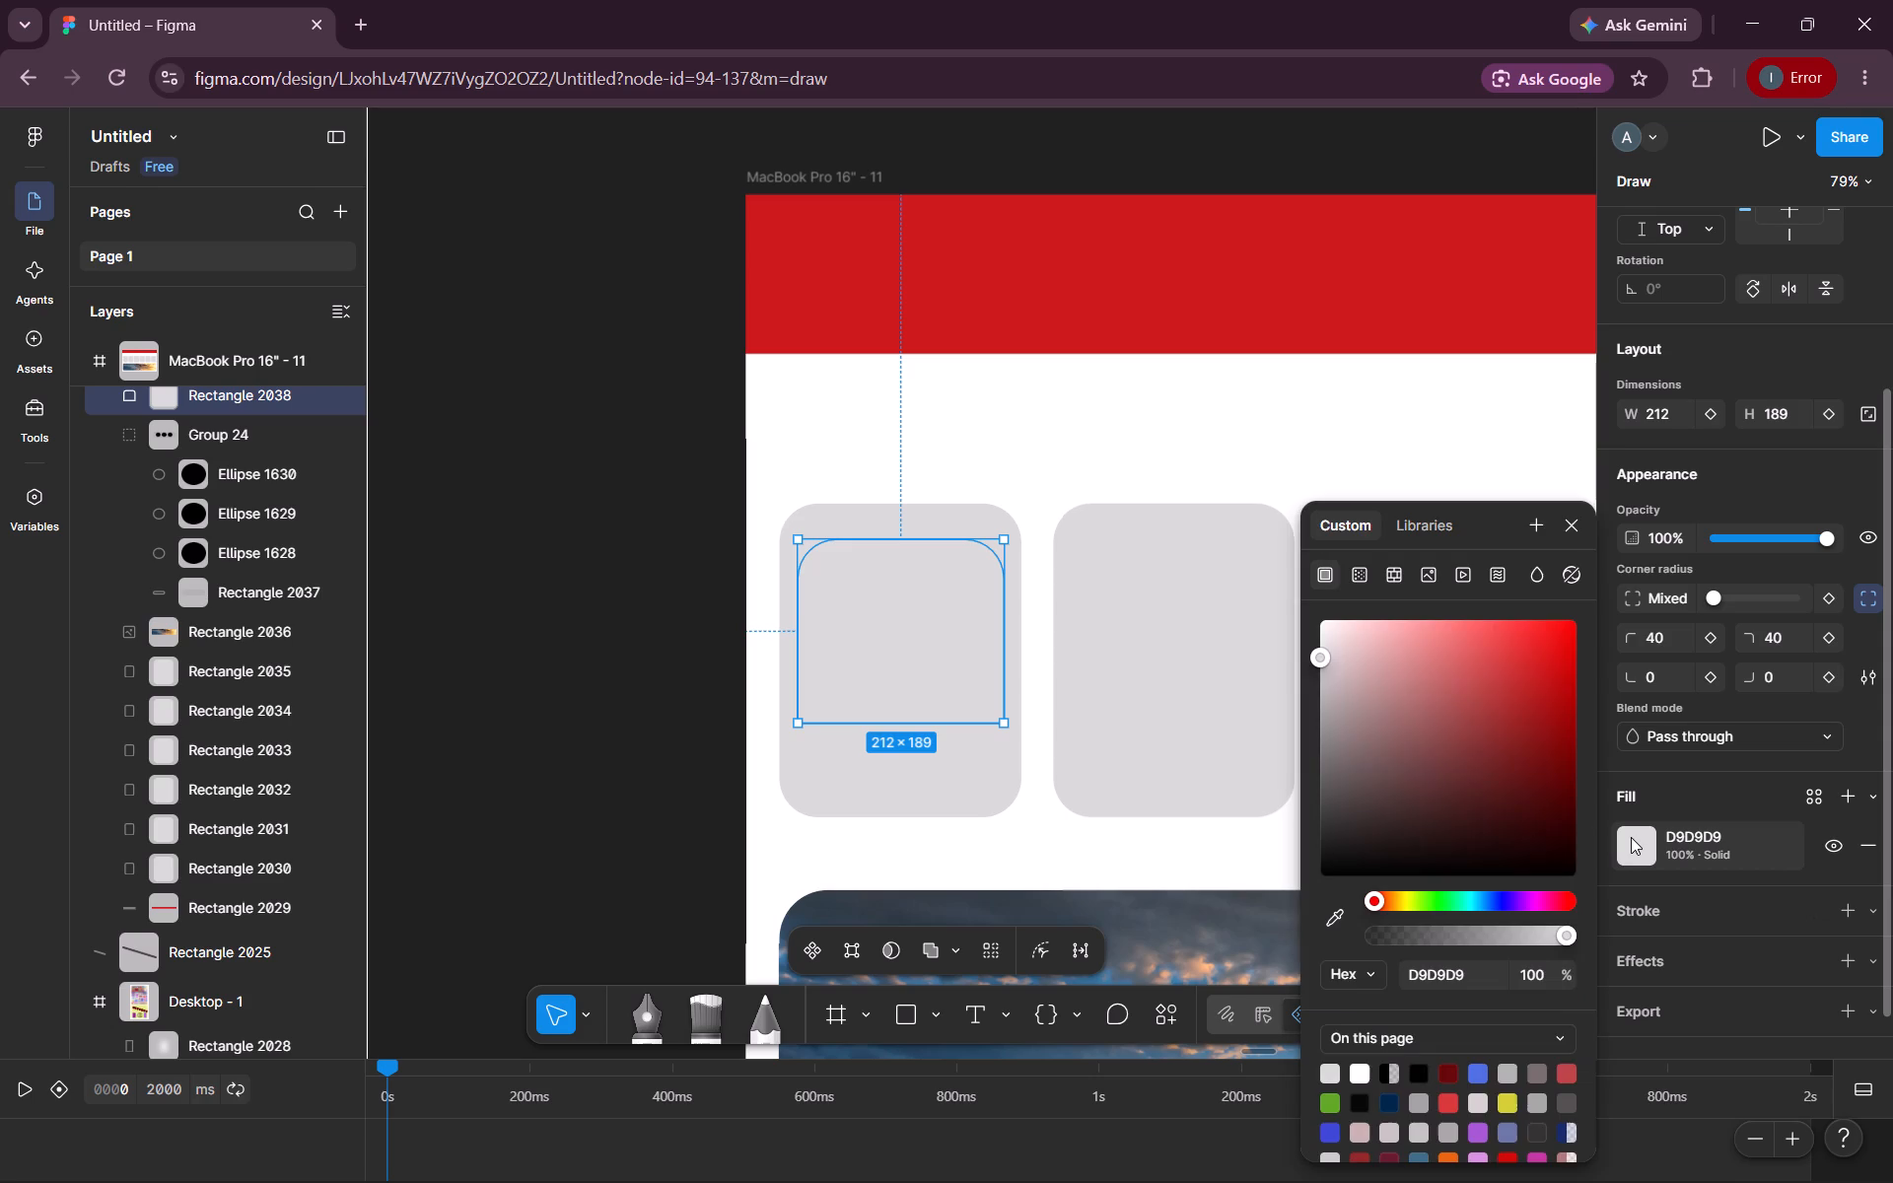
pyautogui.click(1359, 1064)
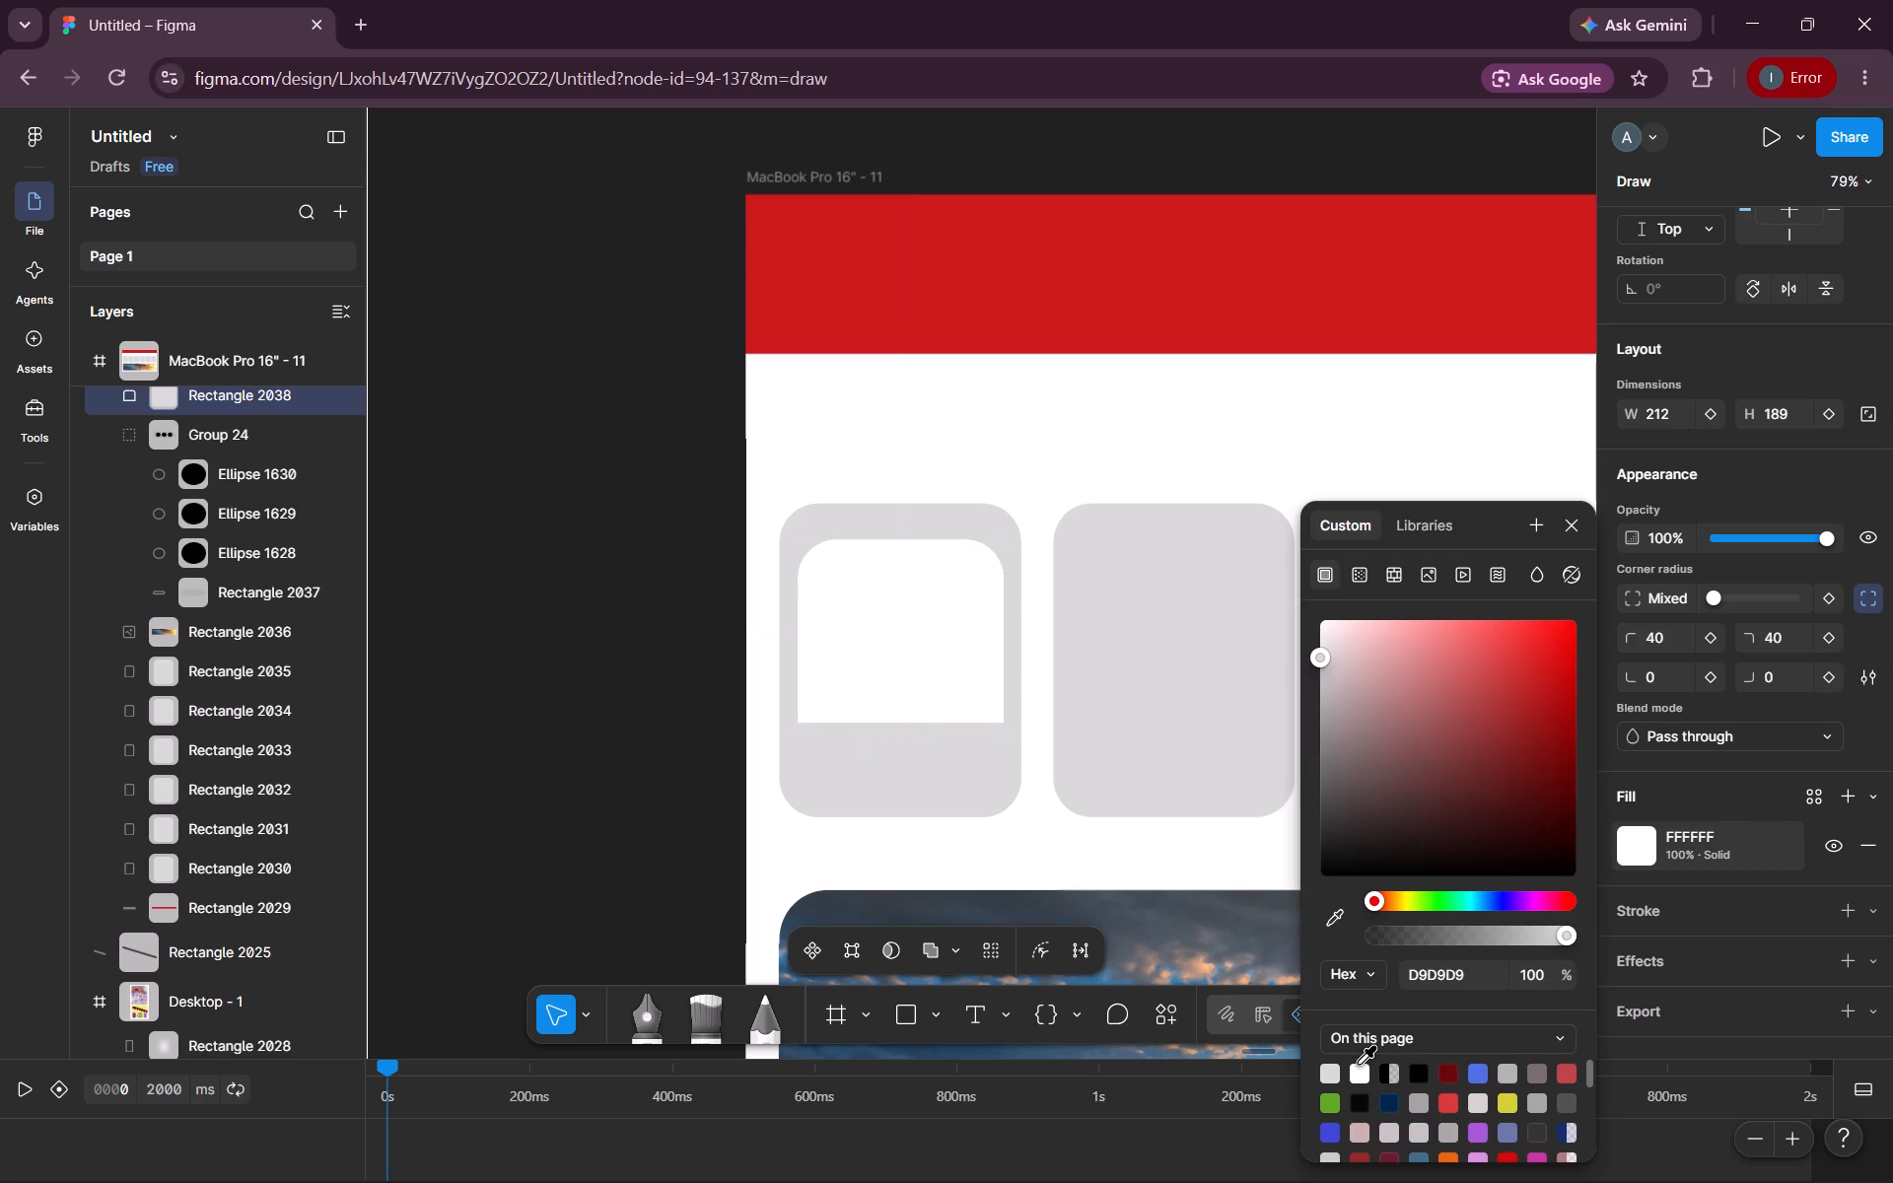
# Move the white rectangle up close to the first card's top edge, keeping it horizontally centred in the card.
pyautogui.moveTo(868, 660); pyautogui.dragTo(868, 645)
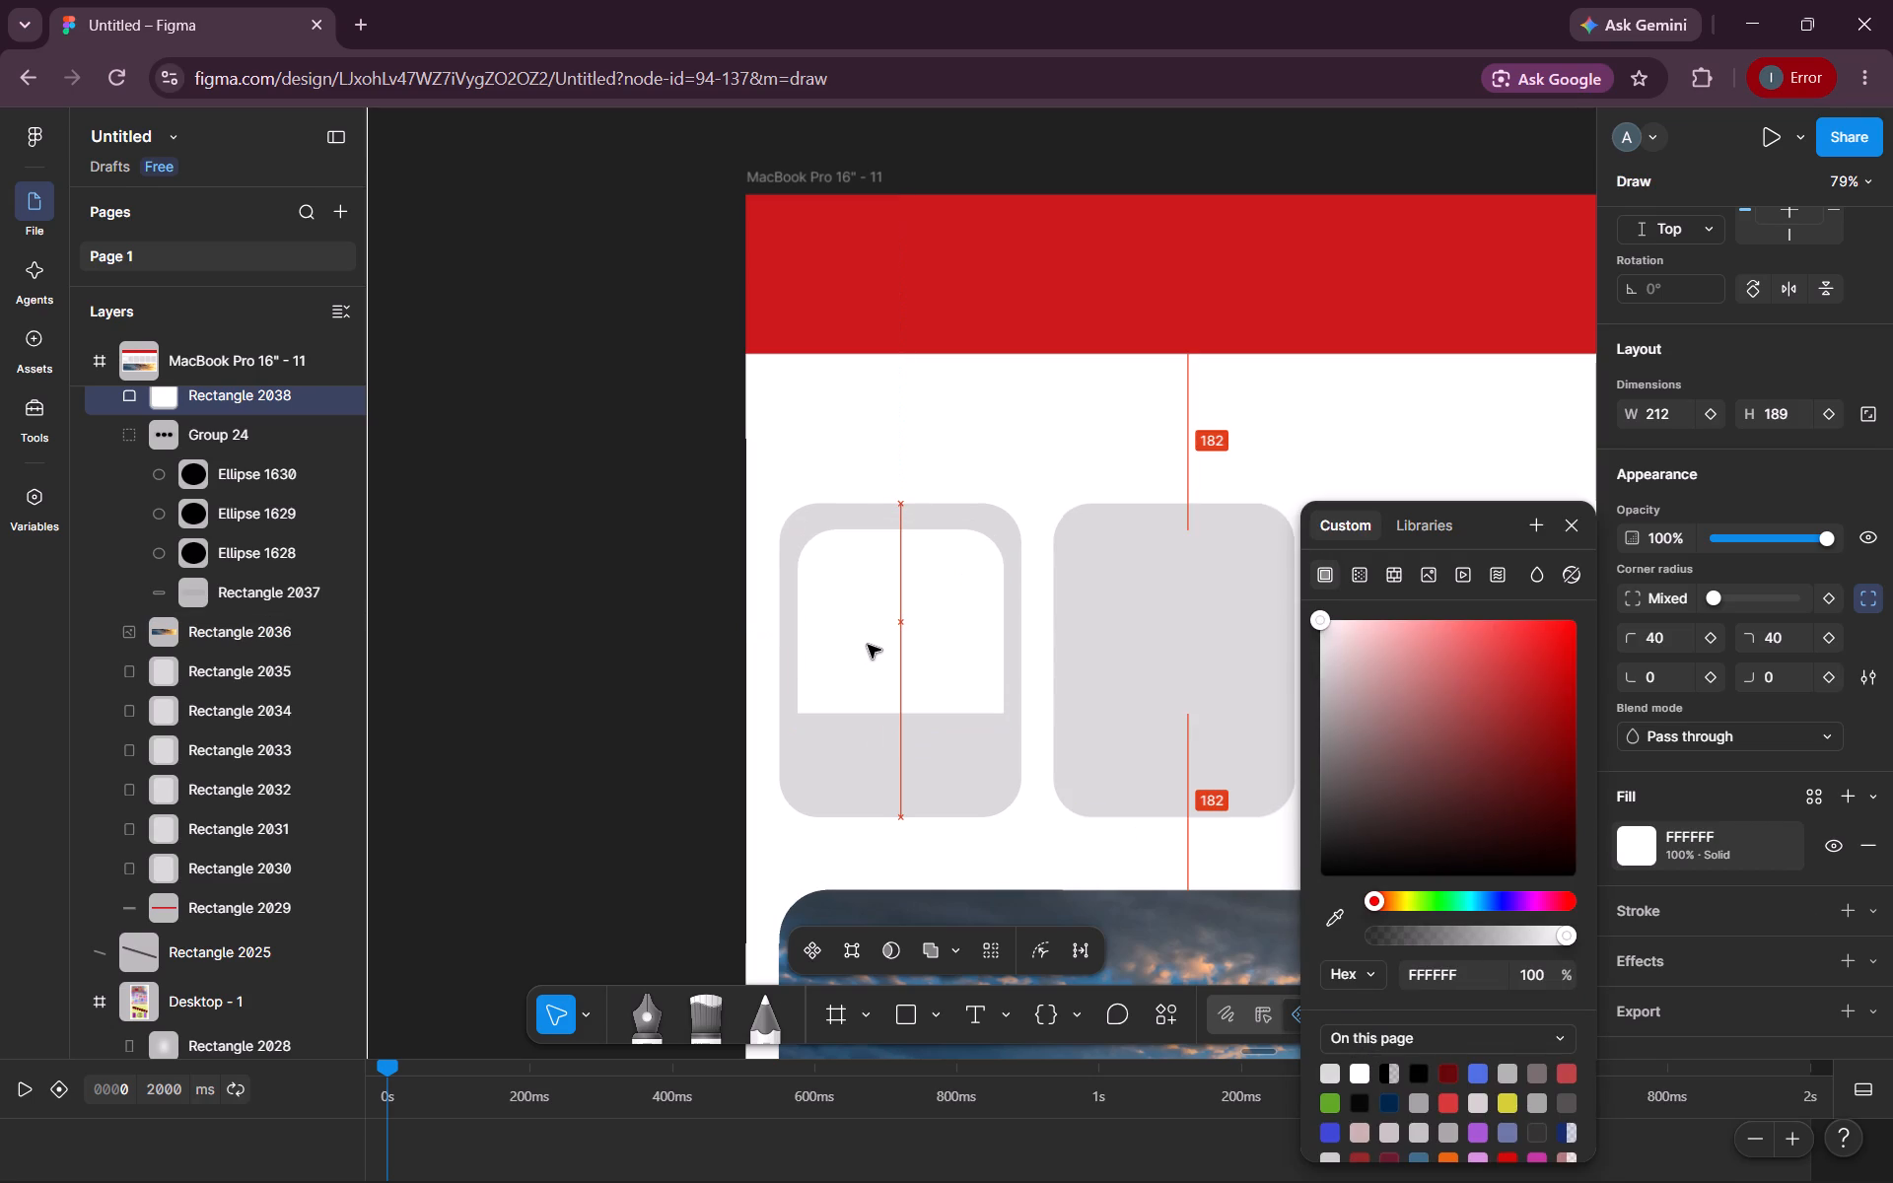
pyautogui.moveTo(868, 645); pyautogui.dragTo(868, 641)
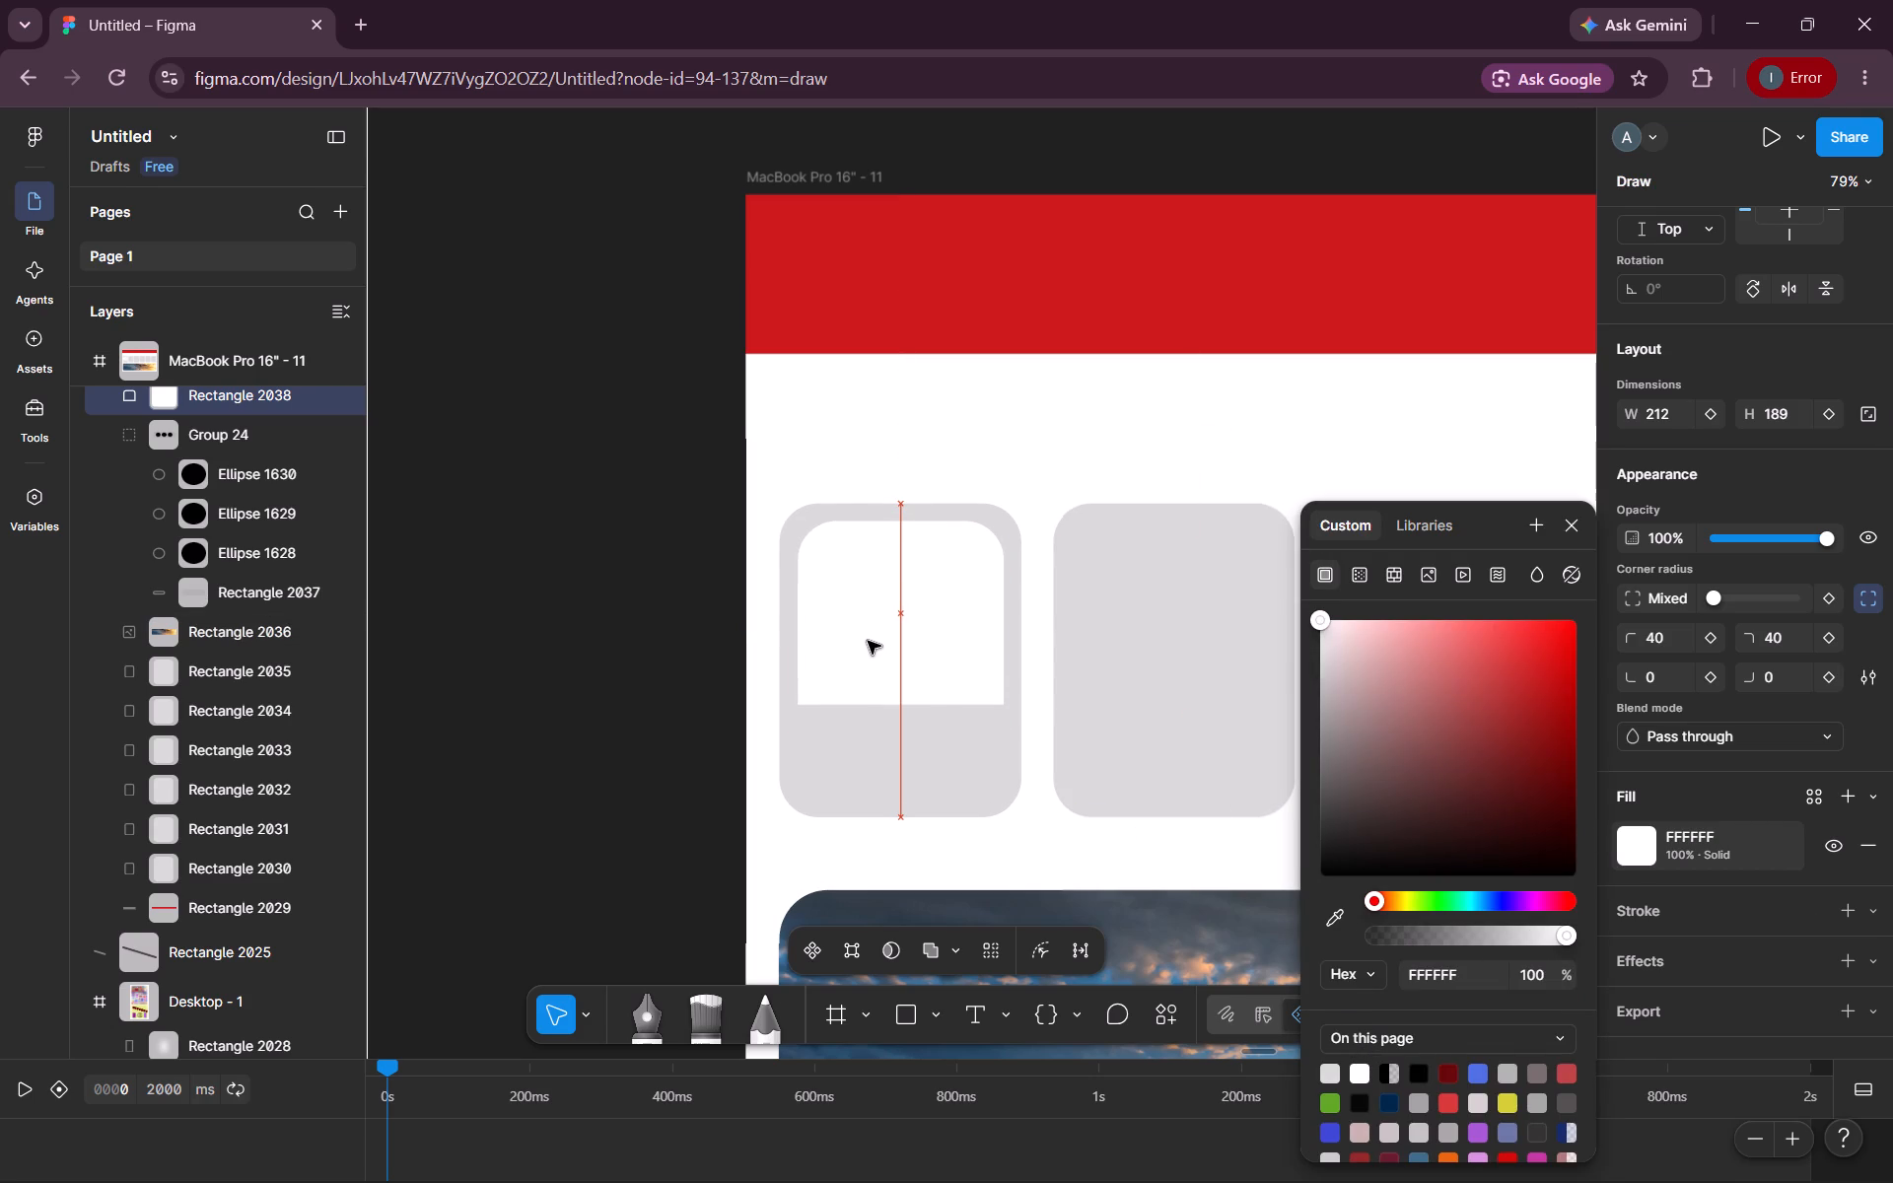
pyautogui.moveTo(868, 641); pyautogui.dragTo(867, 642)
pyautogui.click(684, 633)
# Duplicate the white rectangle into the second grey card, horizontally centred and level with the first.
pyautogui.hscroll(-1, 684, 633)
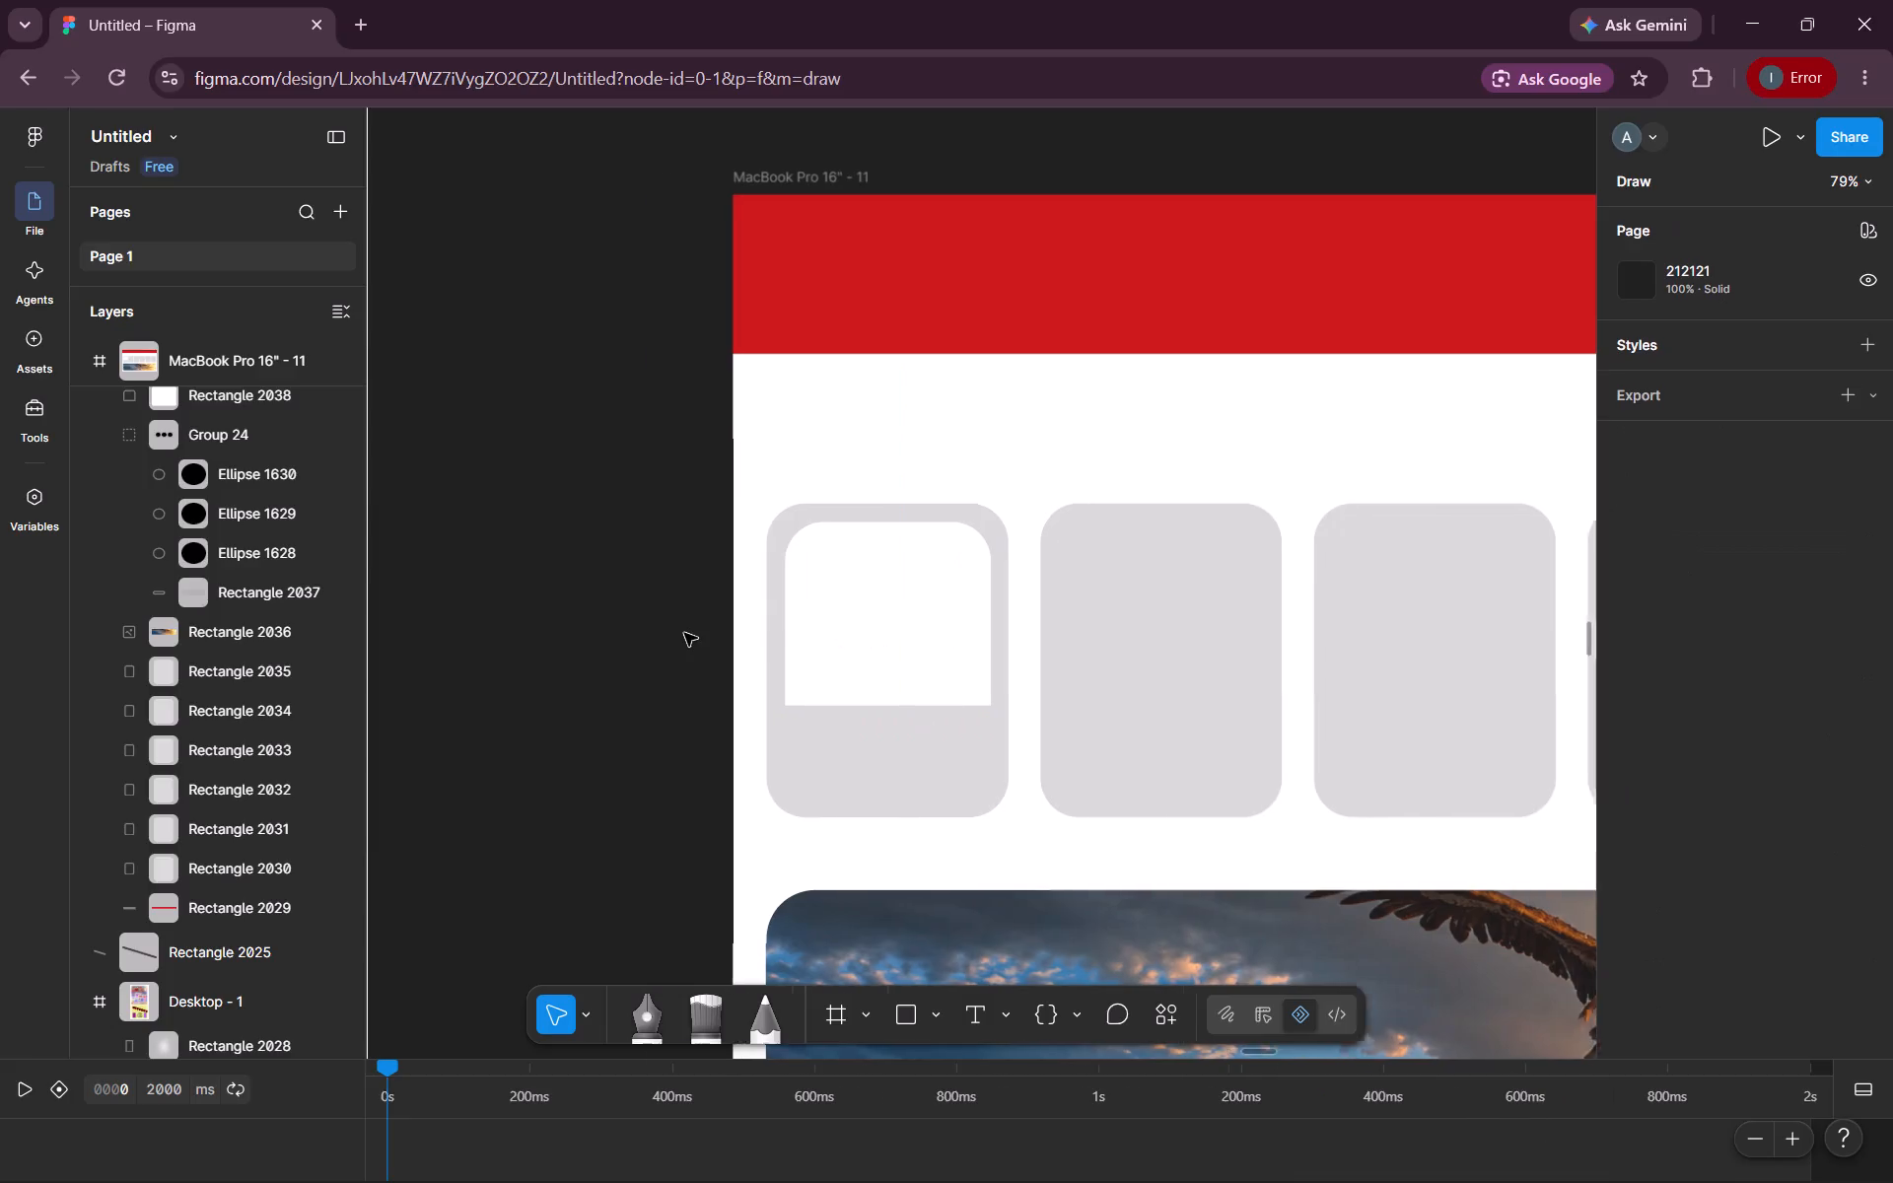
pyautogui.hscroll(-2, 684, 633)
pyautogui.click(623, 631)
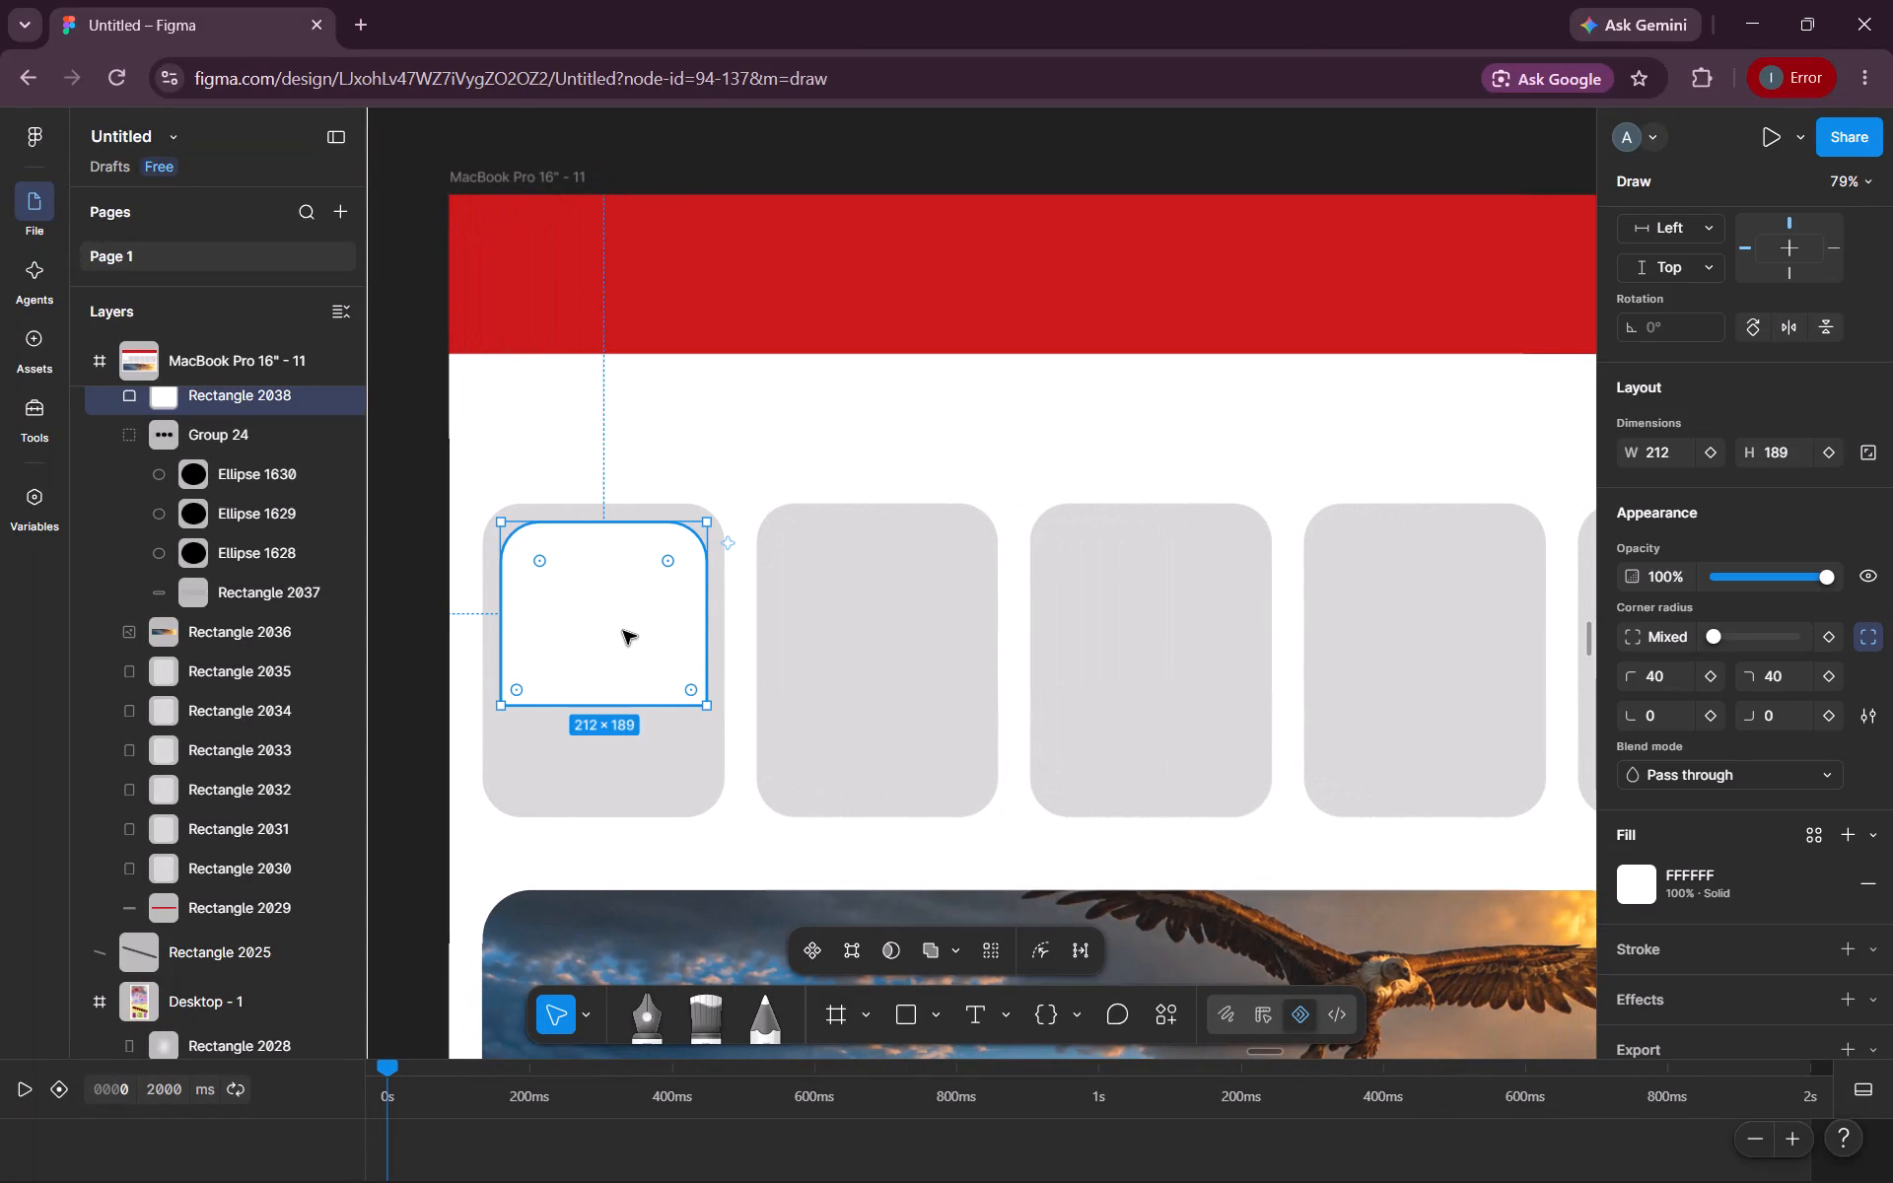
pyautogui.keyDown('alt'); pyautogui.moveTo(623, 631); pyautogui.dragTo(893, 634); pyautogui.keyUp('alt')
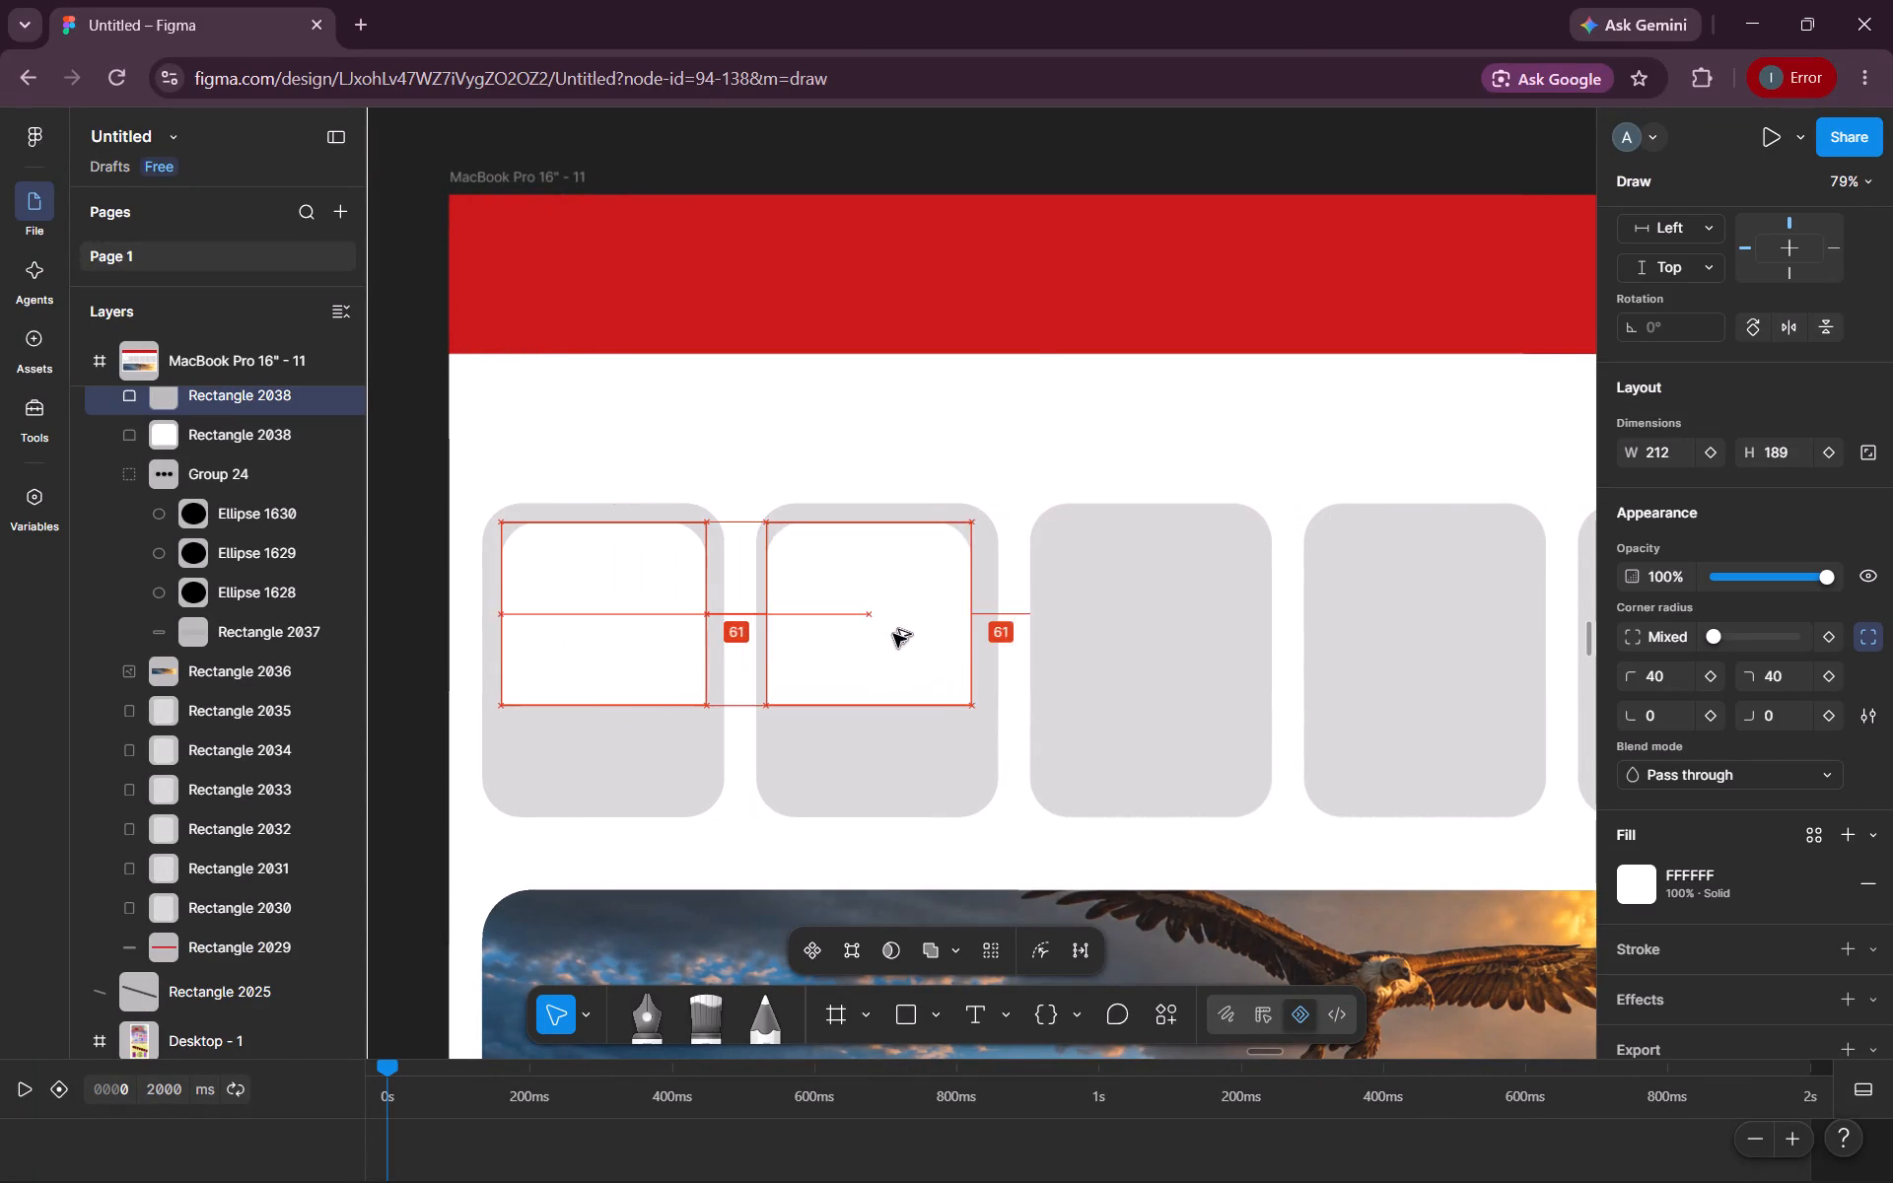
pyautogui.keyDown('alt'); pyautogui.moveTo(893, 634); pyautogui.dragTo(903, 634); pyautogui.keyUp('alt')
# Duplicate the second card's white rectangle into the third grey card, horizontally centred and level with the others.
pyautogui.keyDown('alt'); pyautogui.moveTo(903, 634); pyautogui.dragTo(1212, 629); pyautogui.keyUp('alt')
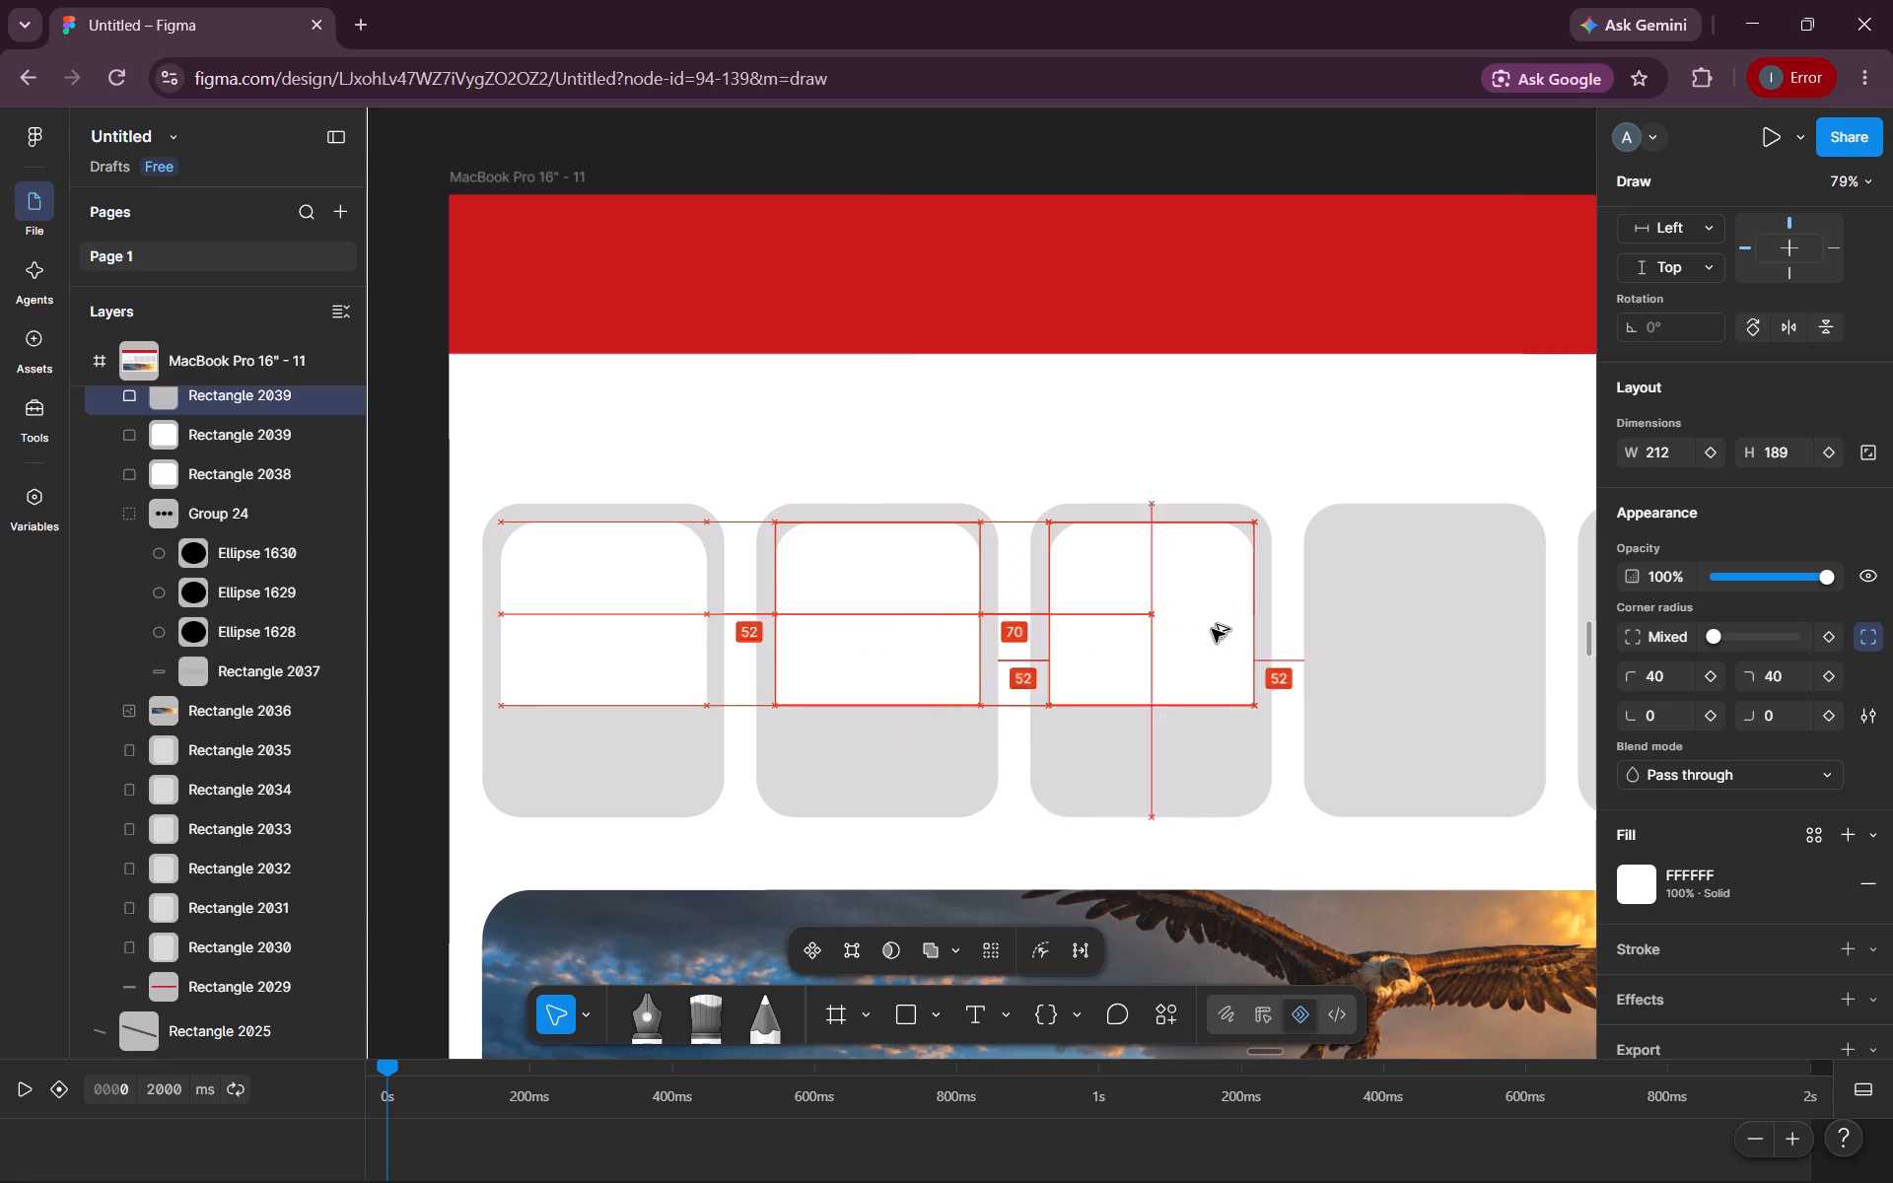
pyautogui.keyDown('alt'); pyautogui.moveTo(1212, 629); pyautogui.dragTo(1187, 631); pyautogui.keyUp('alt')
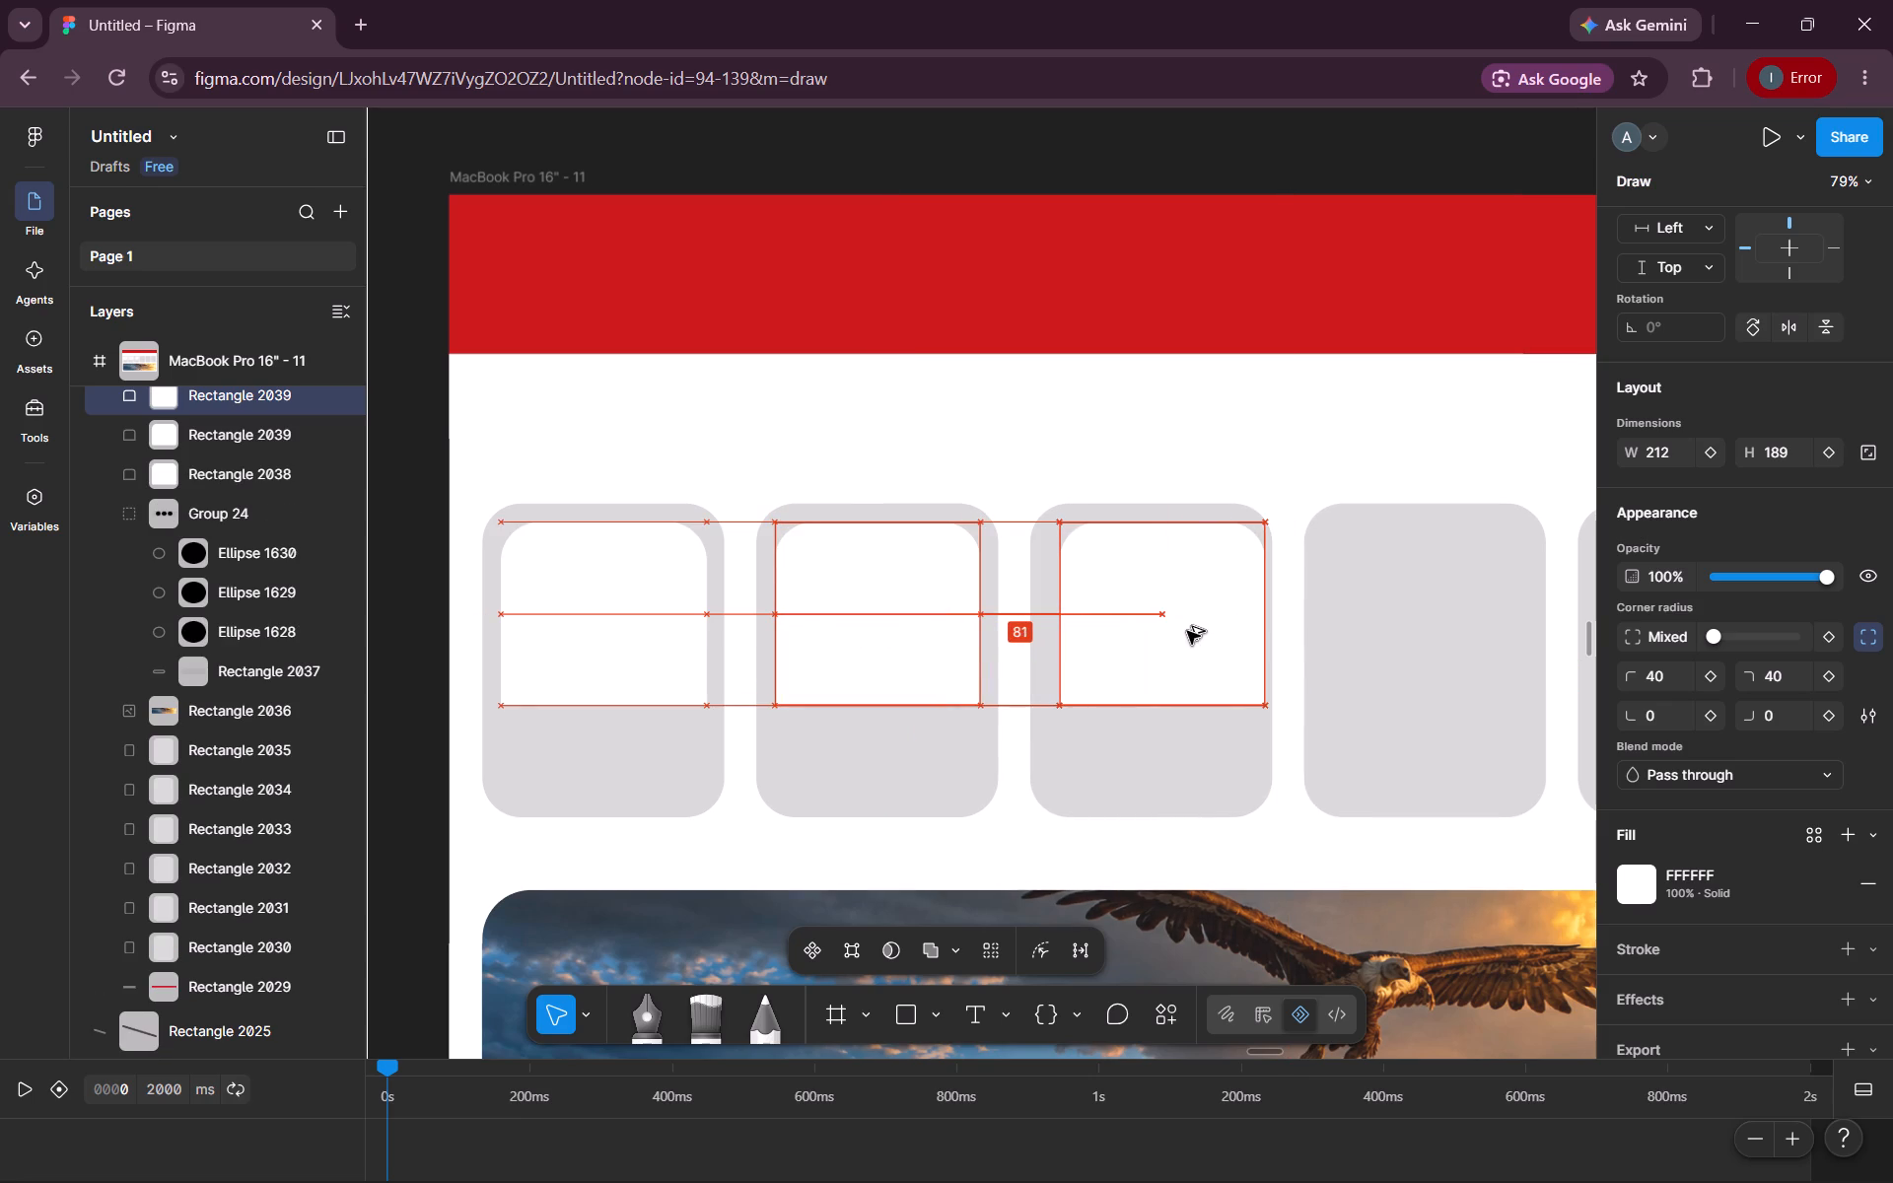
pyautogui.keyDown('alt'); pyautogui.moveTo(1187, 631); pyautogui.dragTo(1181, 633); pyautogui.keyUp('alt')
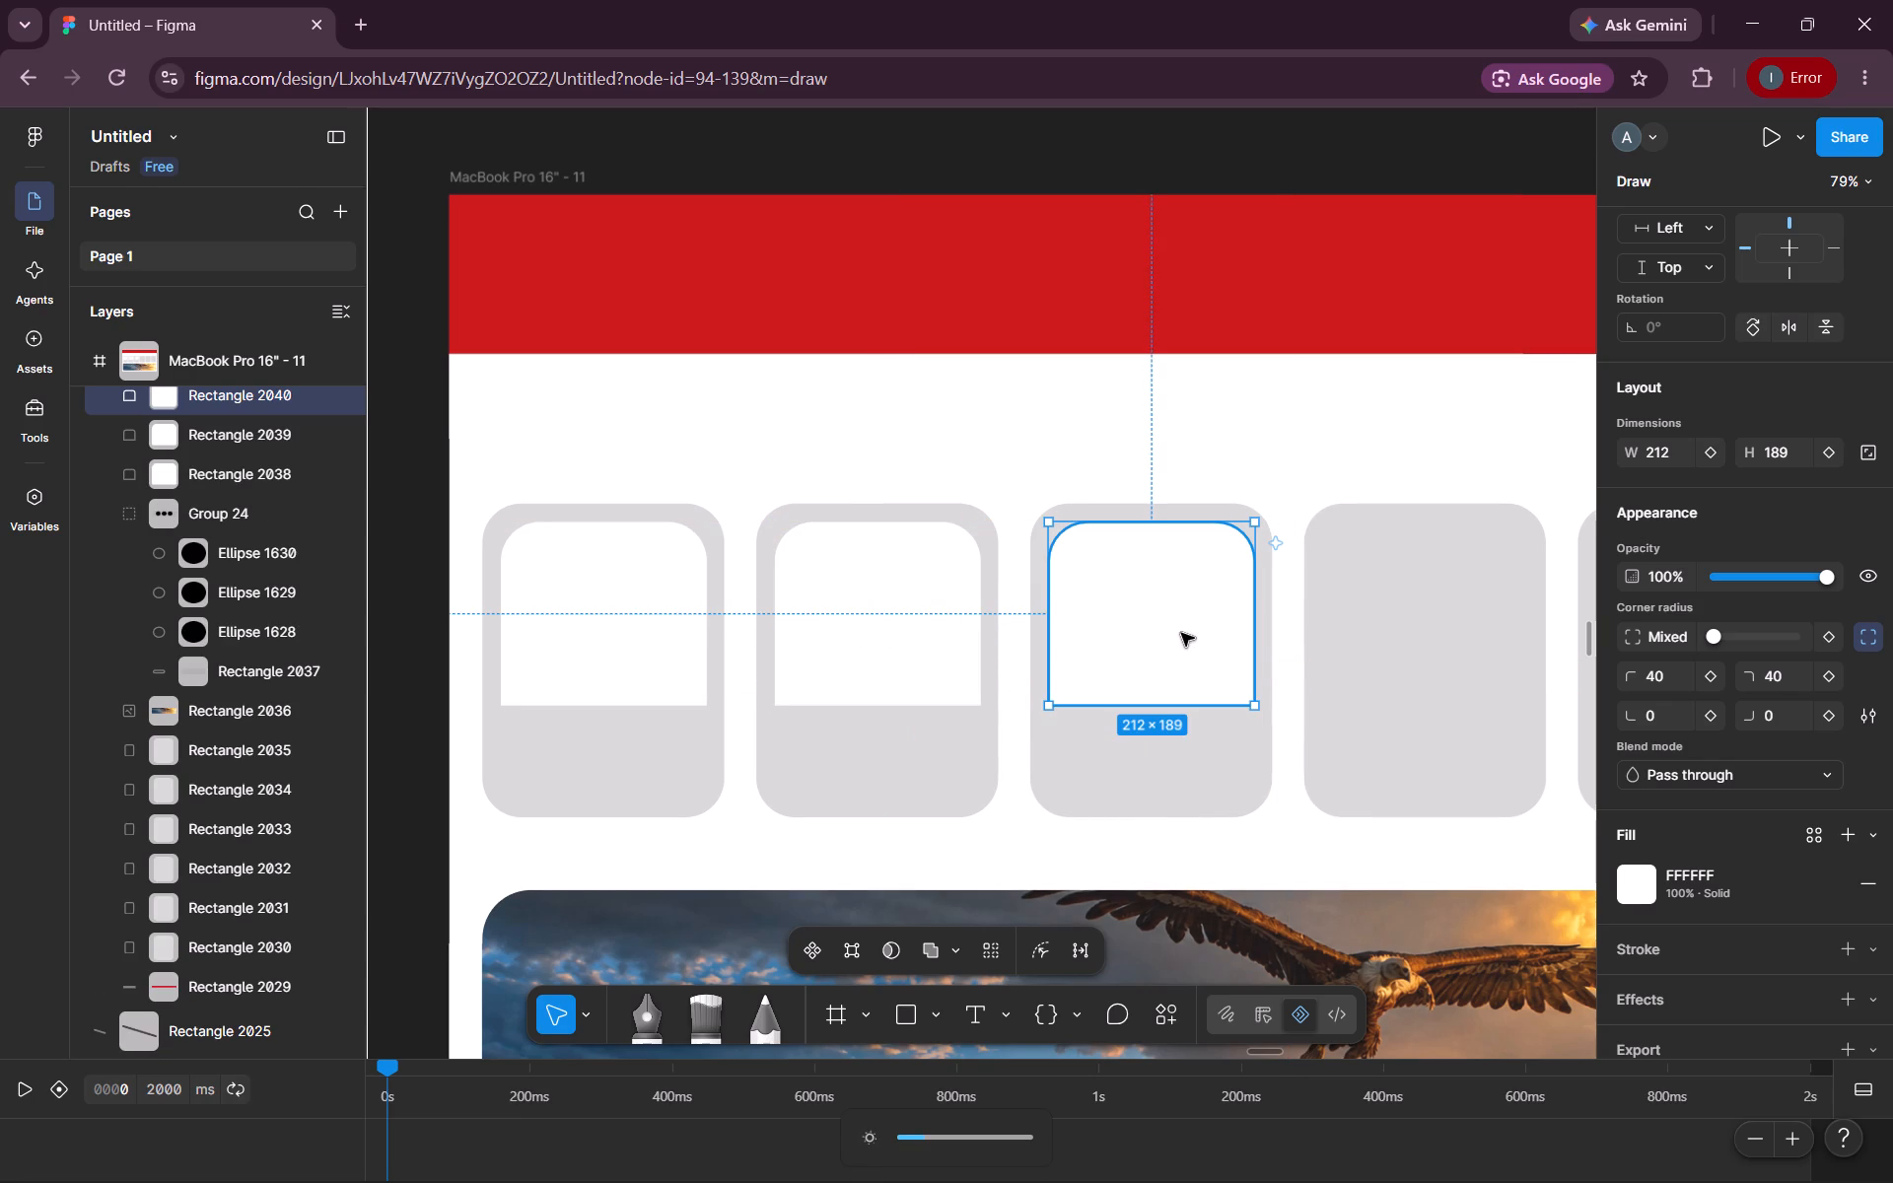
# Duplicate the third card's white rectangle into the fourth grey card, horizontally centred and level with the others.
pyautogui.keyDown('alt'); pyautogui.moveTo(1181, 633); pyautogui.dragTo(1366, 629); pyautogui.keyUp('alt')
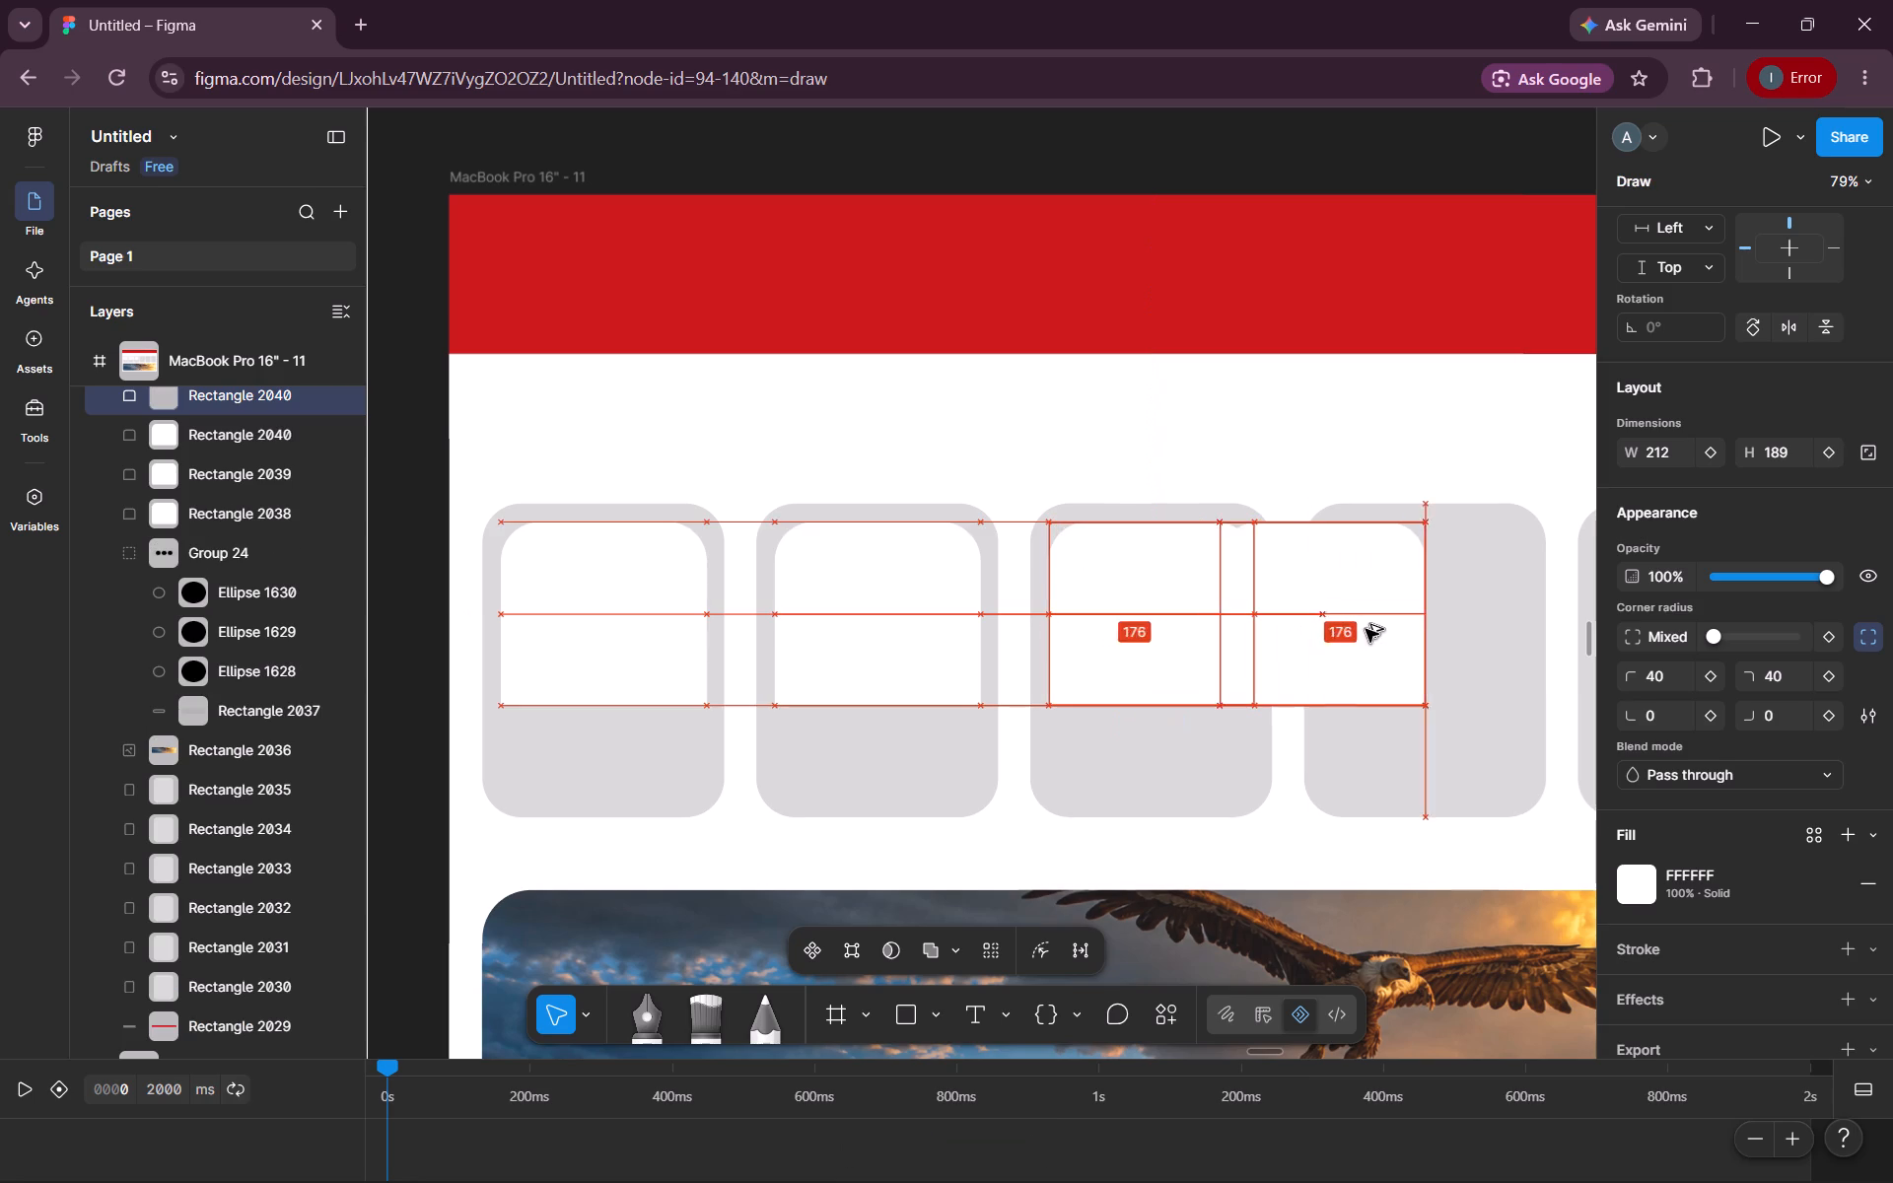
pyautogui.keyDown('alt'); pyautogui.moveTo(1366, 629); pyautogui.dragTo(1453, 627); pyautogui.keyUp('alt')
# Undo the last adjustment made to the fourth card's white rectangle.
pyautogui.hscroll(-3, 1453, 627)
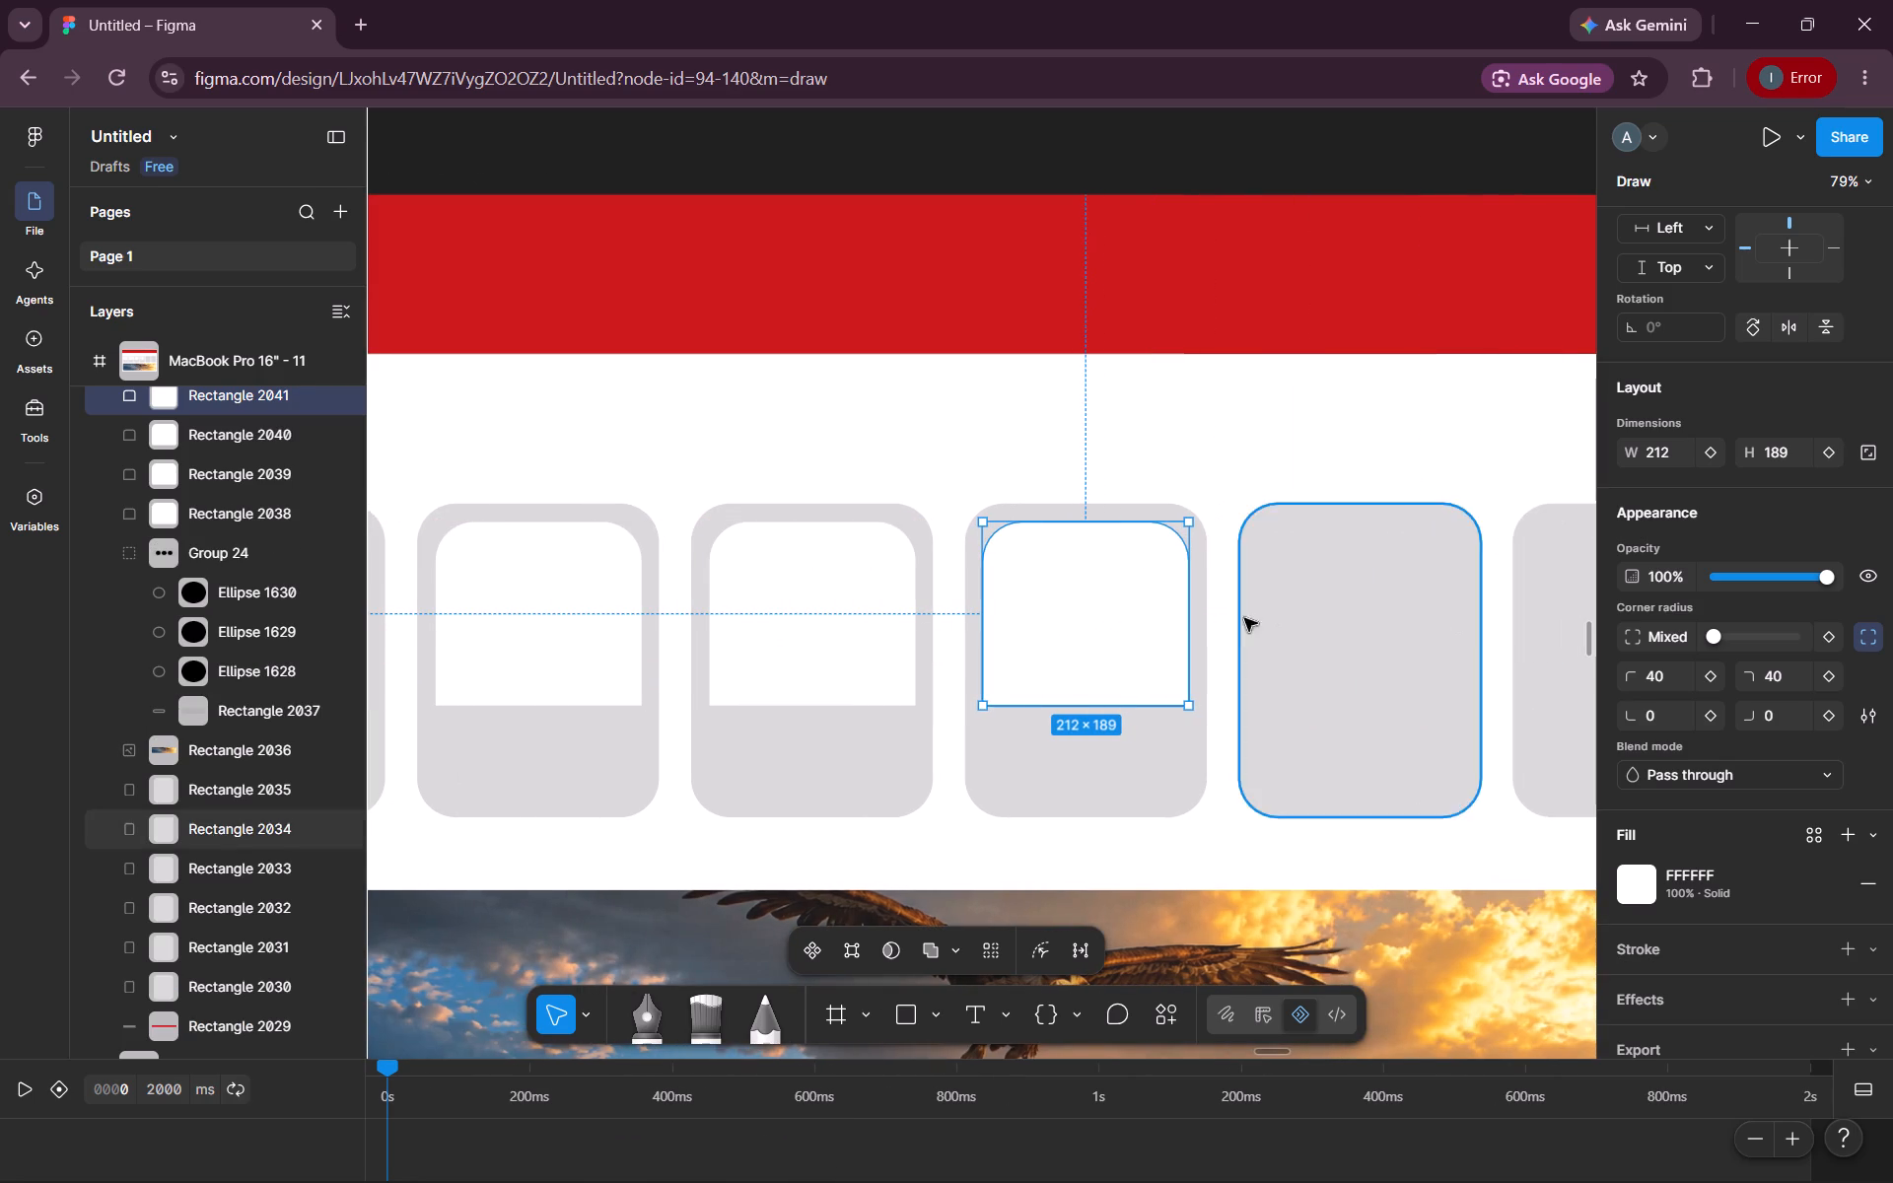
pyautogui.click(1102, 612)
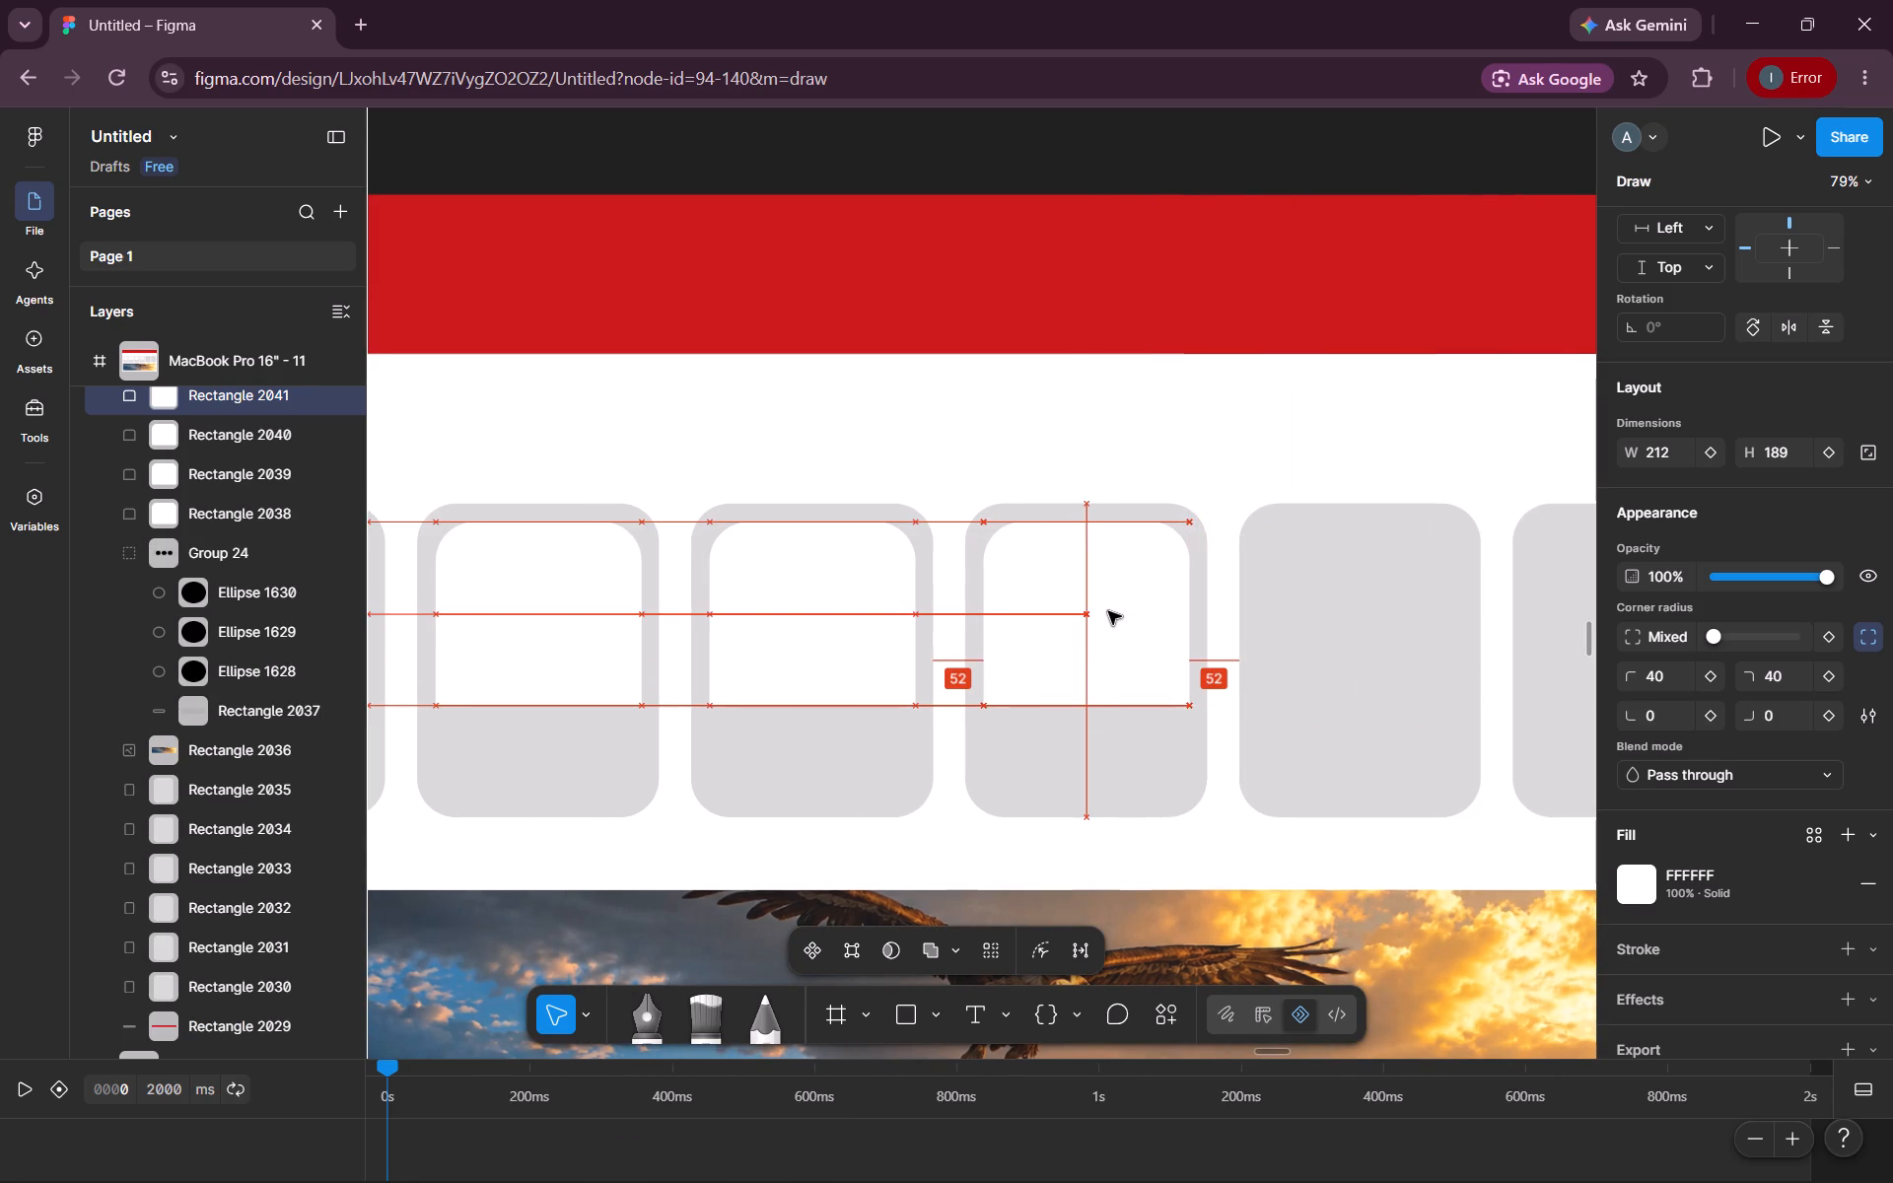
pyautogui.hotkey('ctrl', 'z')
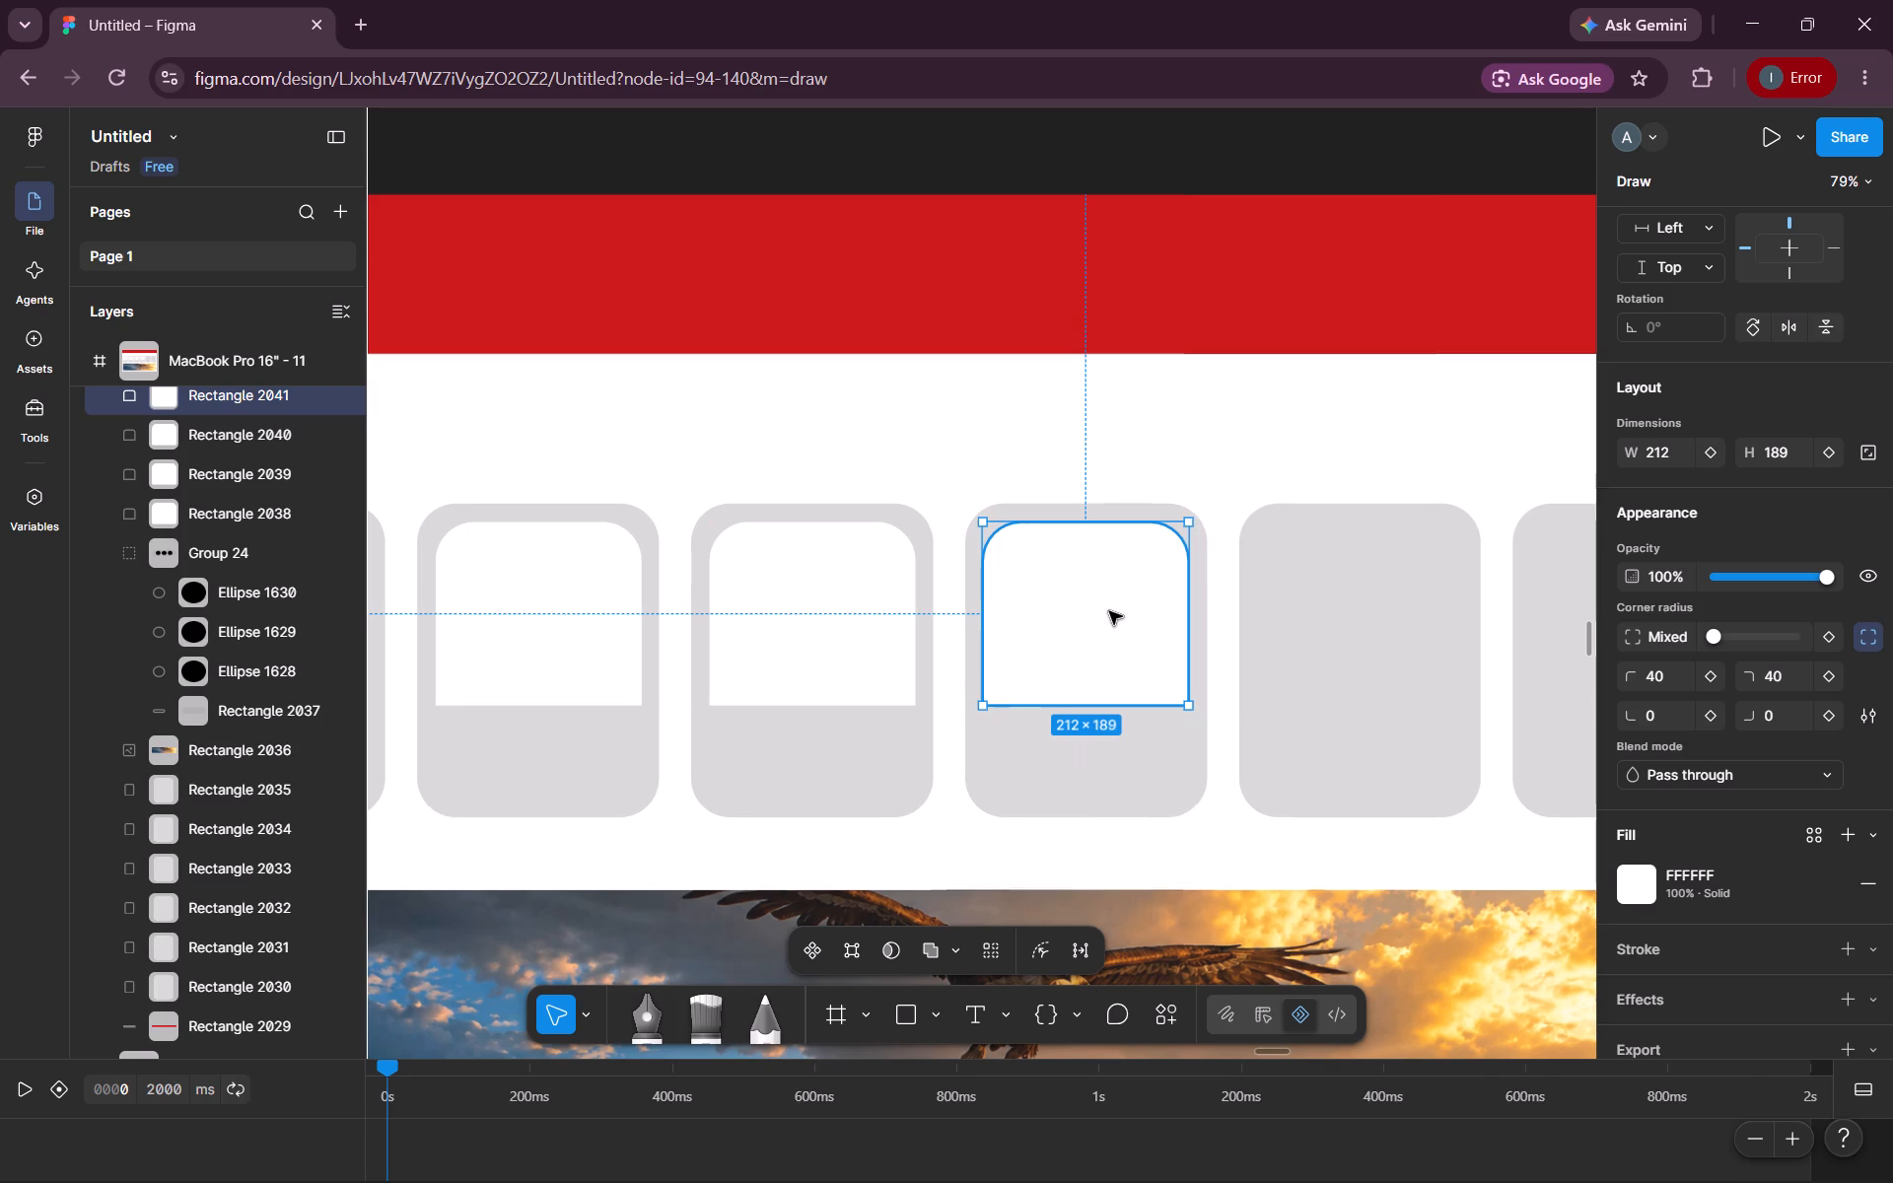
# Duplicate the fourth card's white rectangle into the fifth grey card, horizontally centred and level with the others.
pyautogui.keyDown('alt'); pyautogui.moveTo(1109, 611); pyautogui.dragTo(1291, 595); pyautogui.keyUp('alt')
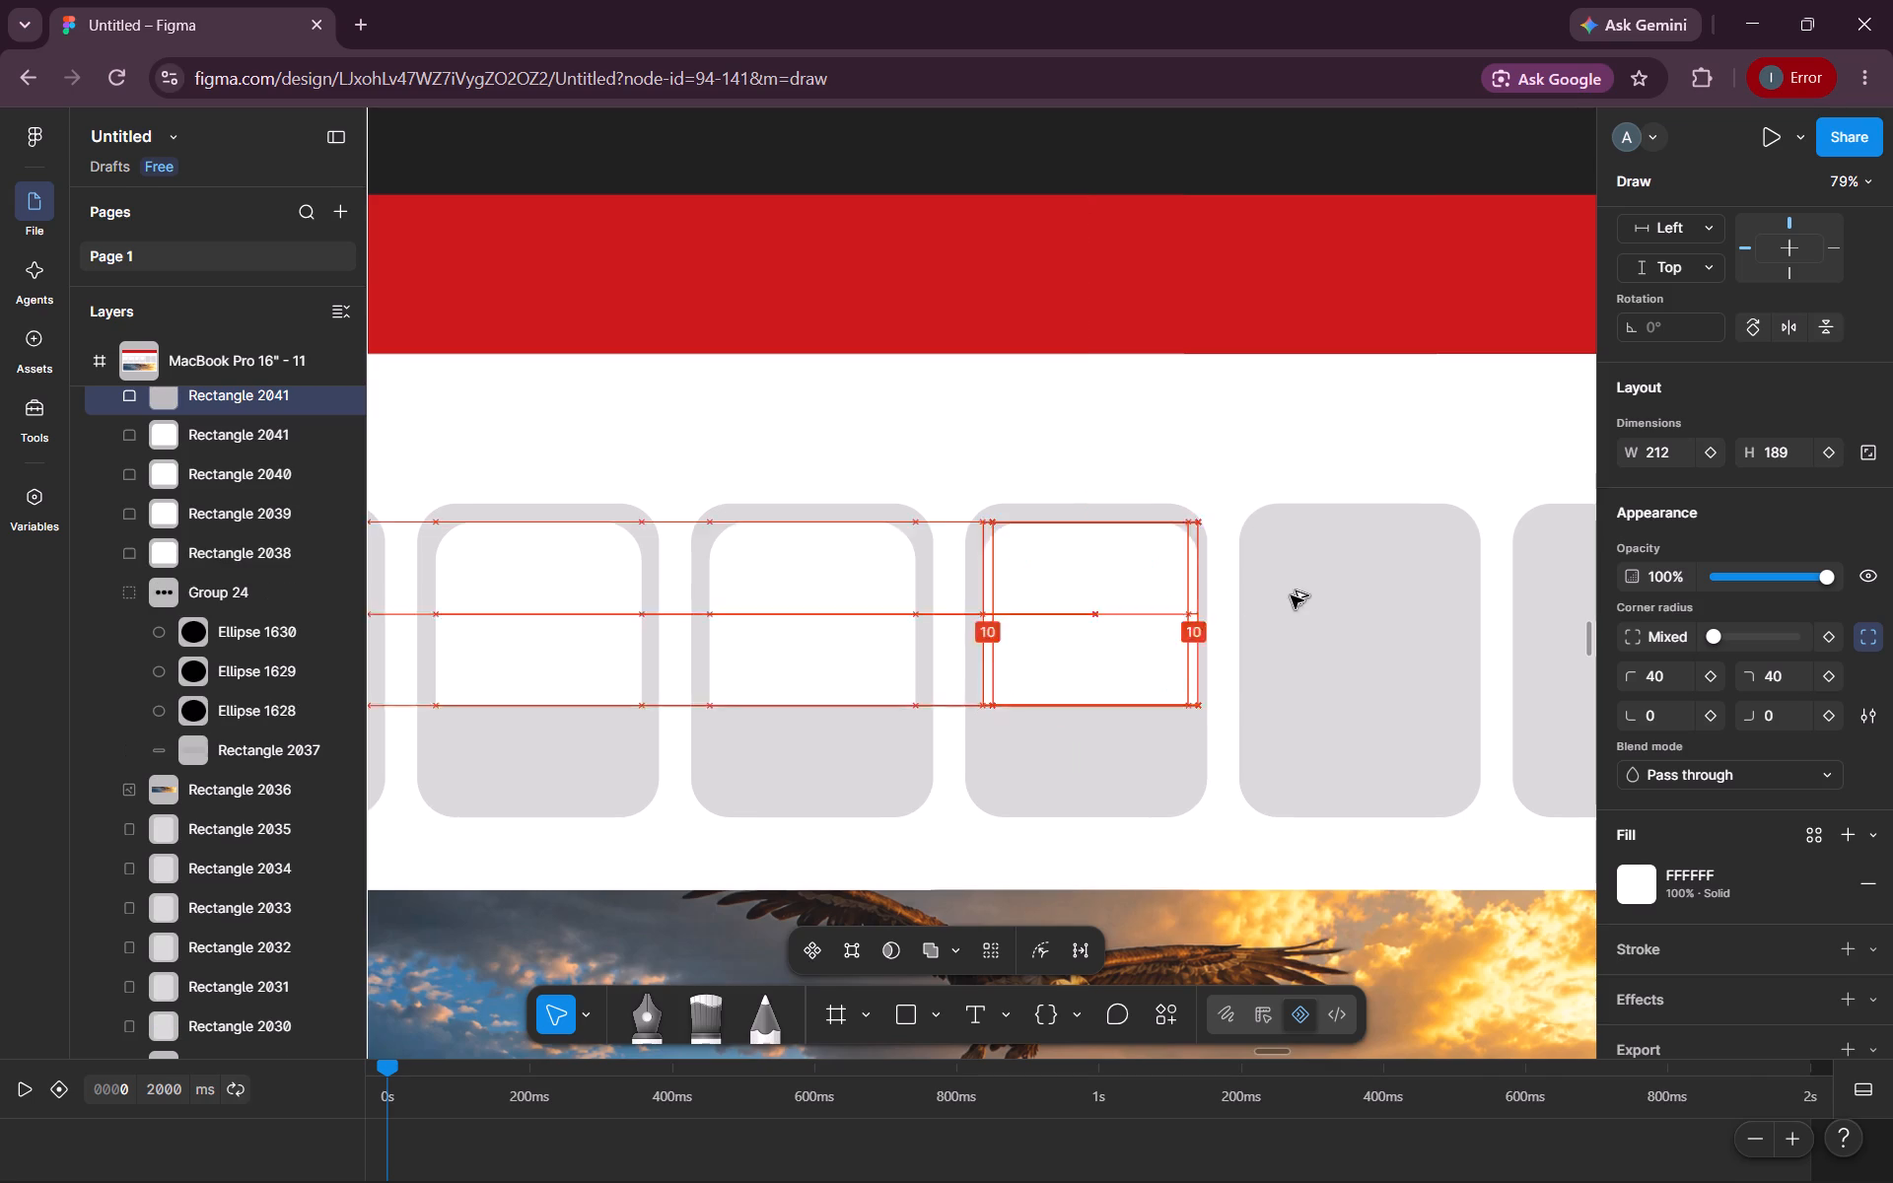
pyautogui.keyDown('alt'); pyautogui.moveTo(1291, 595); pyautogui.dragTo(1403, 610); pyautogui.keyUp('alt')
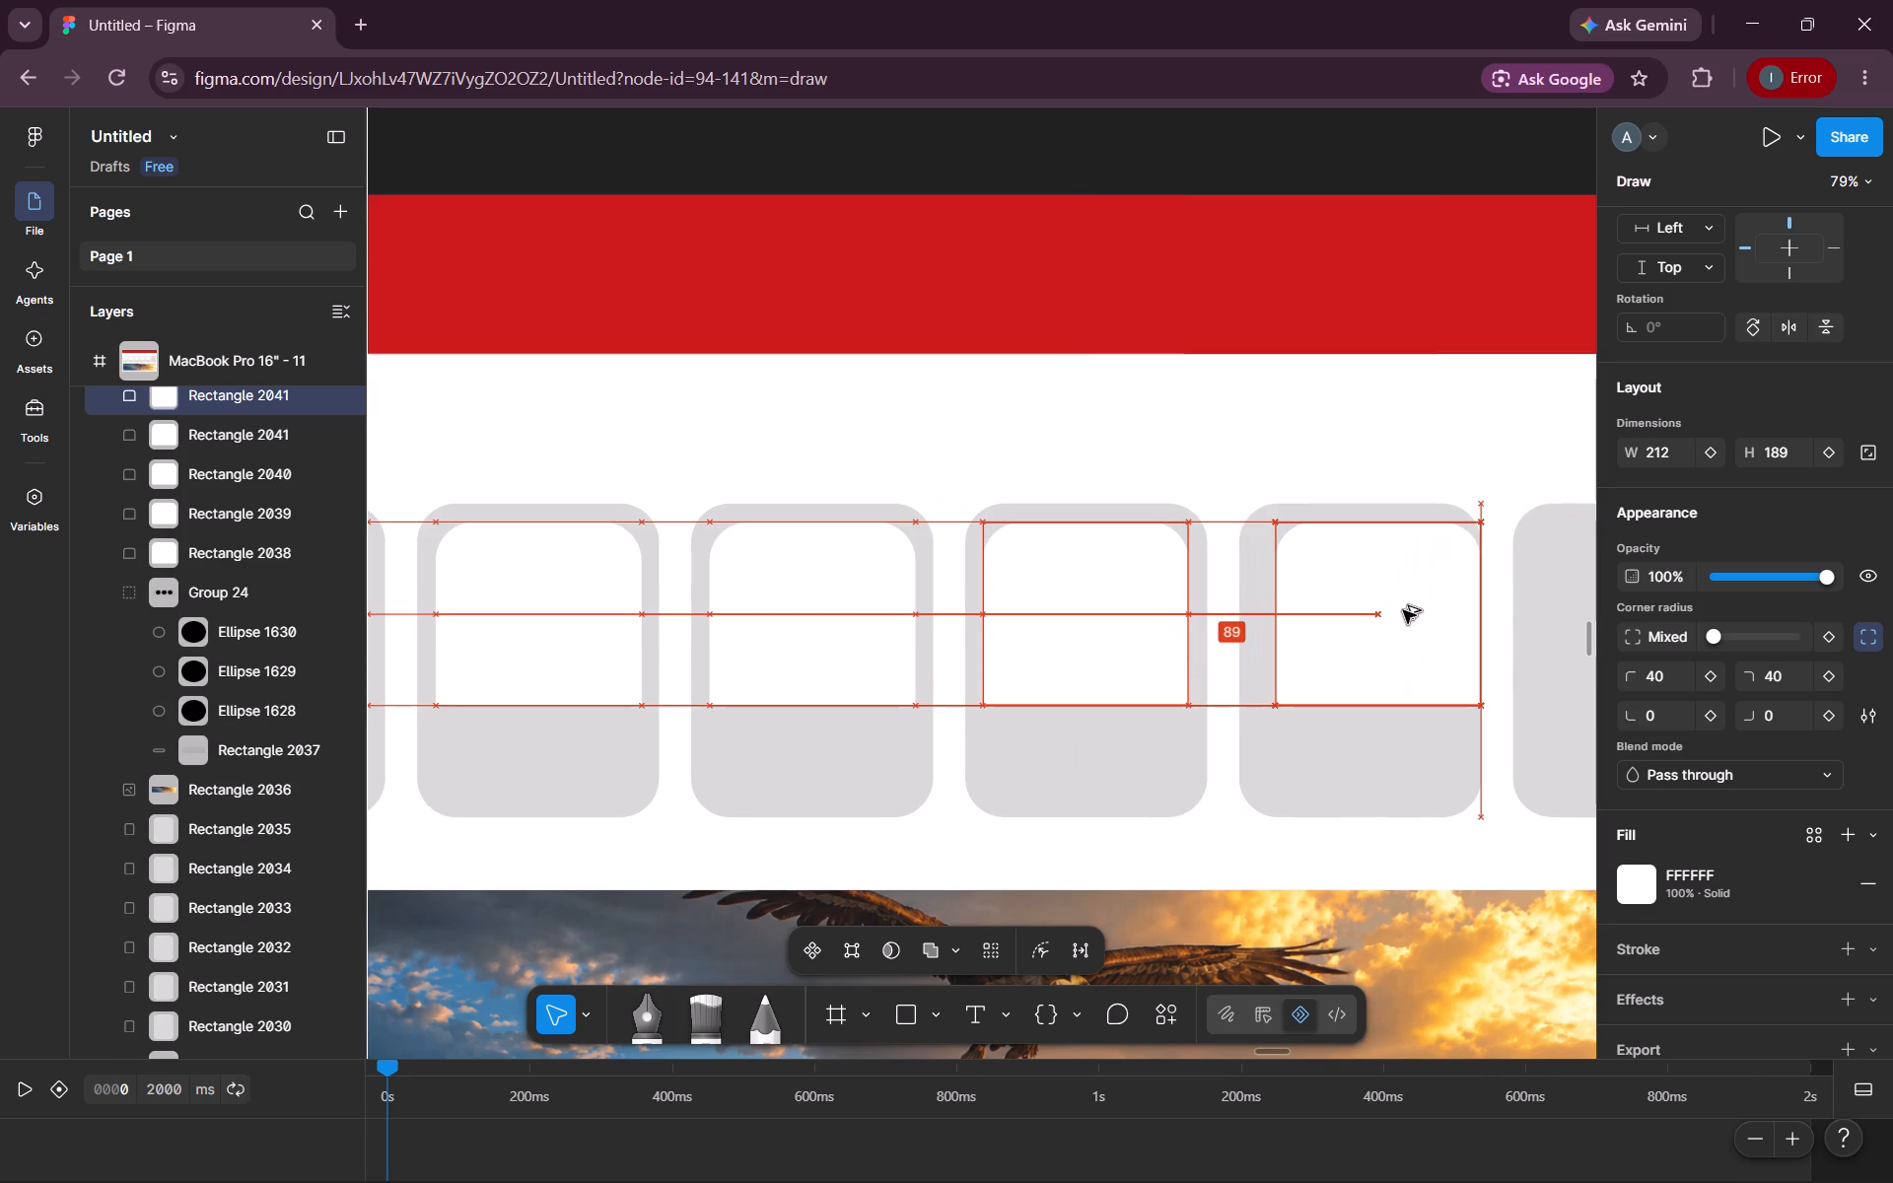
pyautogui.keyDown('alt'); pyautogui.moveTo(1403, 610); pyautogui.dragTo(1389, 611); pyautogui.keyUp('alt')
# Duplicate the fifth card's white rectangle into the sixth grey card, horizontally centred and level with the others.
pyautogui.hscroll(-3, 1389, 611)
pyautogui.click(990, 637)
pyautogui.keyDown('alt'); pyautogui.moveTo(990, 637); pyautogui.dragTo(1276, 637); pyautogui.keyUp('alt')
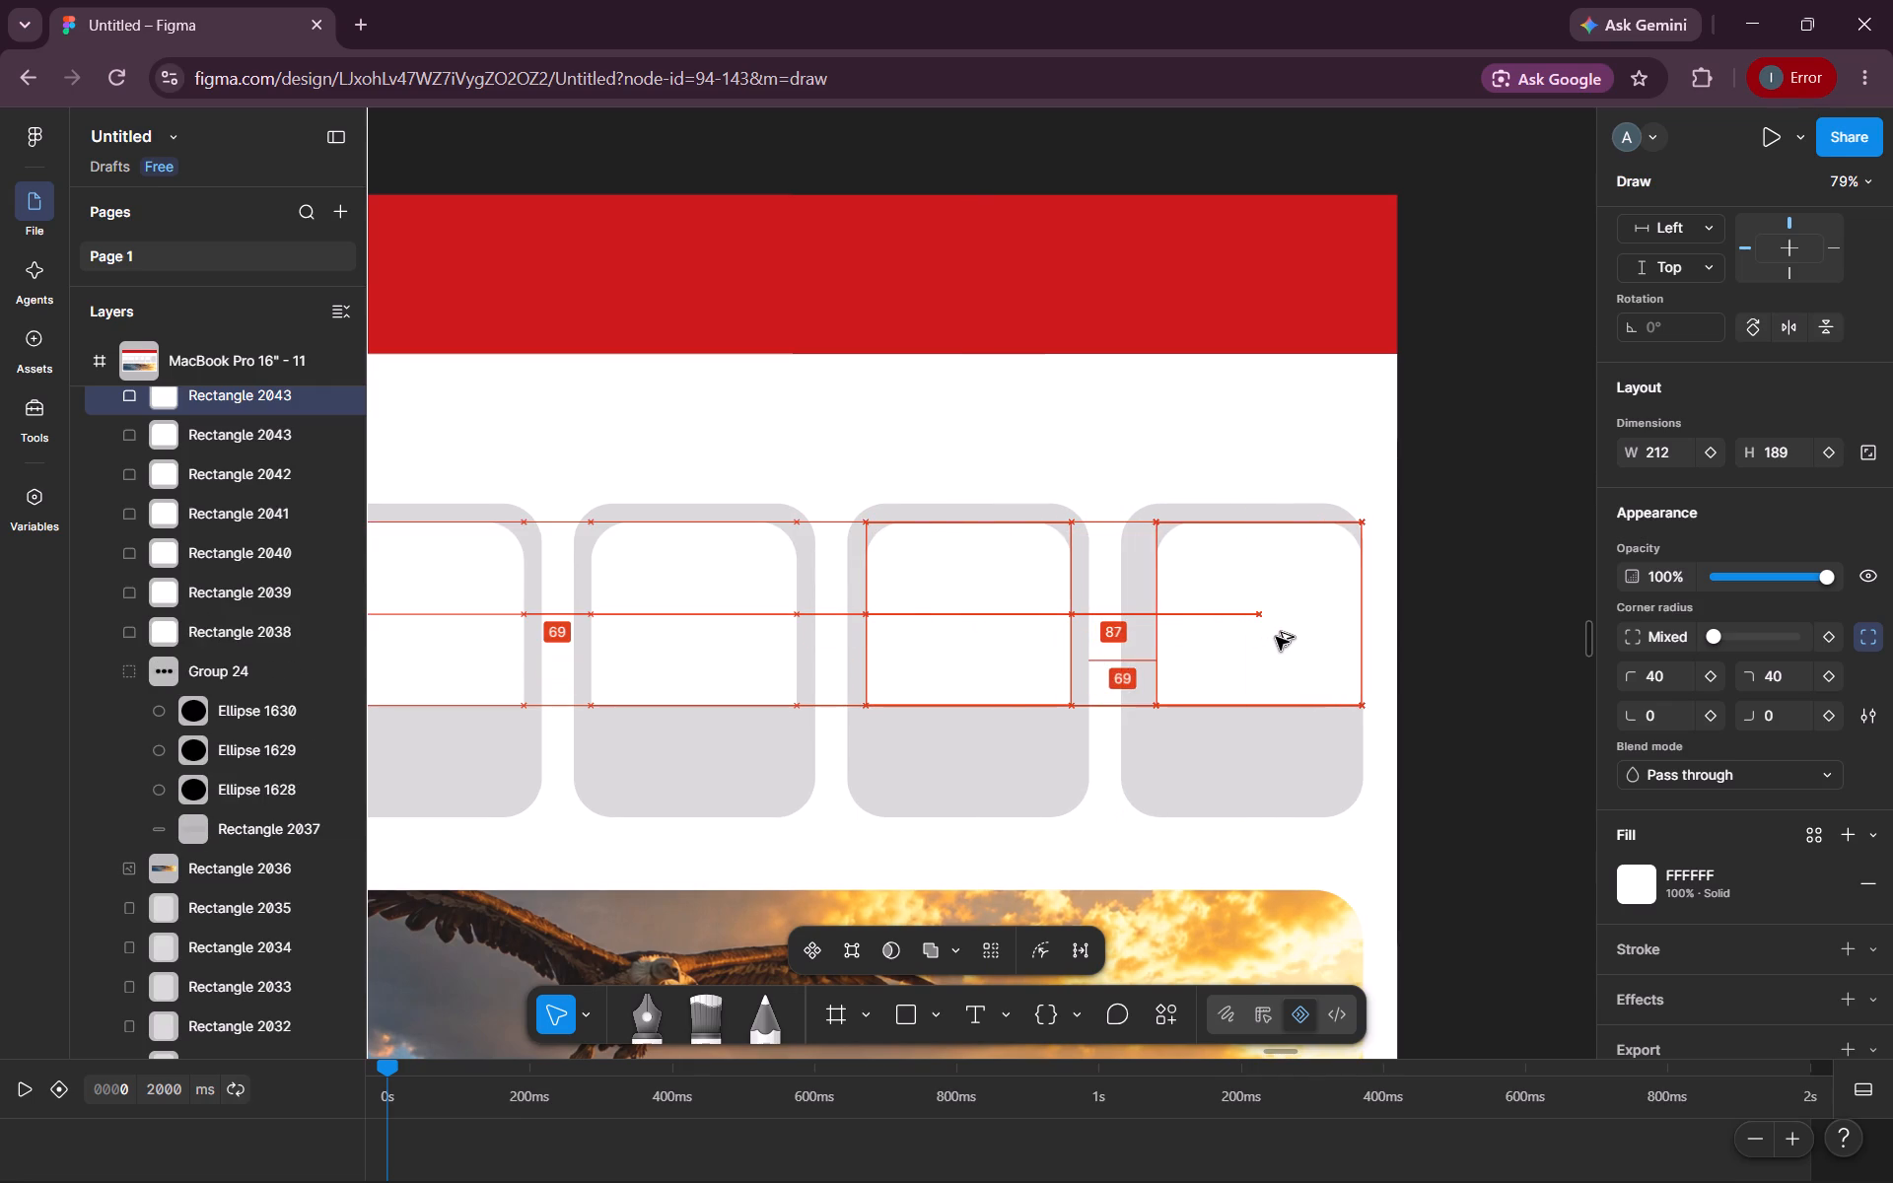
pyautogui.keyDown('alt'); pyautogui.moveTo(1276, 637); pyautogui.dragTo(1269, 636); pyautogui.keyUp('alt')
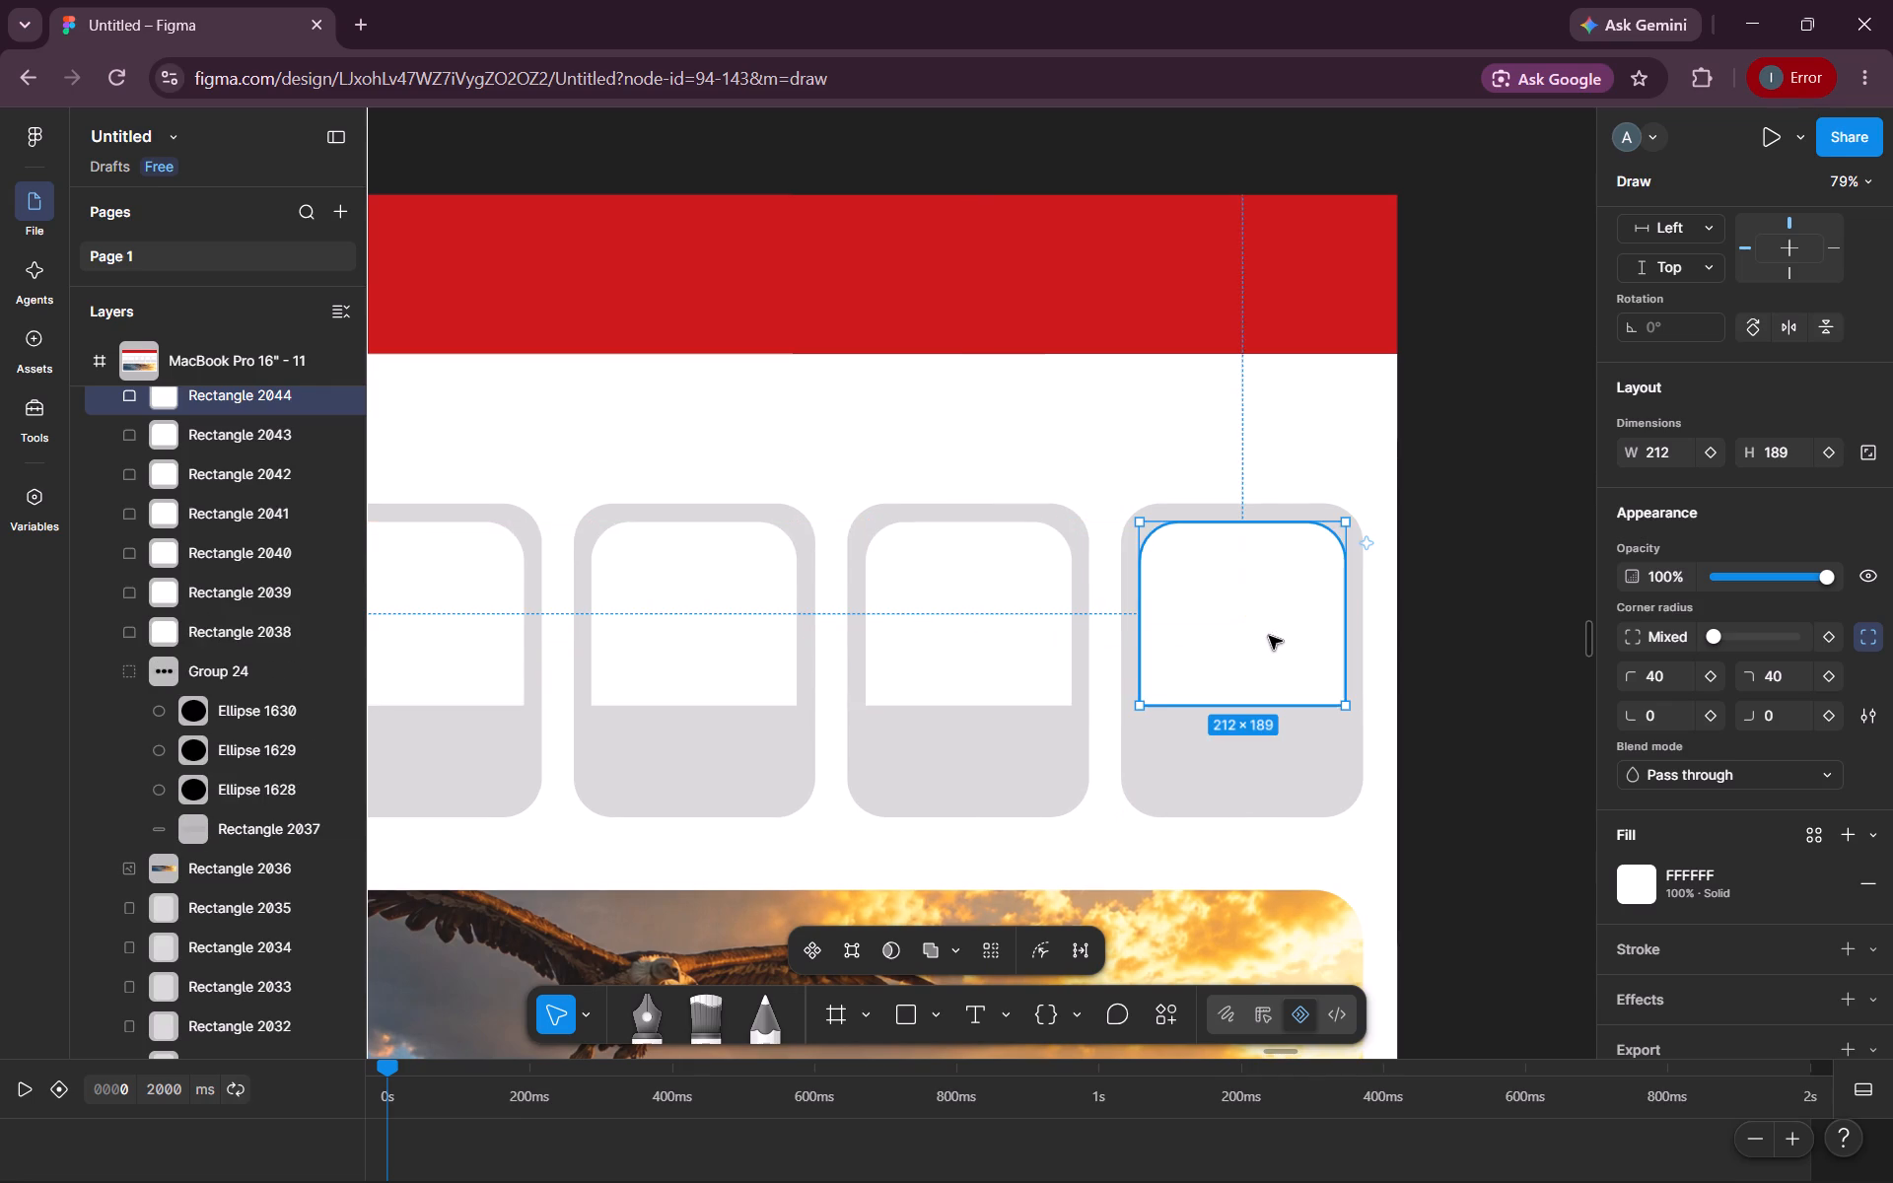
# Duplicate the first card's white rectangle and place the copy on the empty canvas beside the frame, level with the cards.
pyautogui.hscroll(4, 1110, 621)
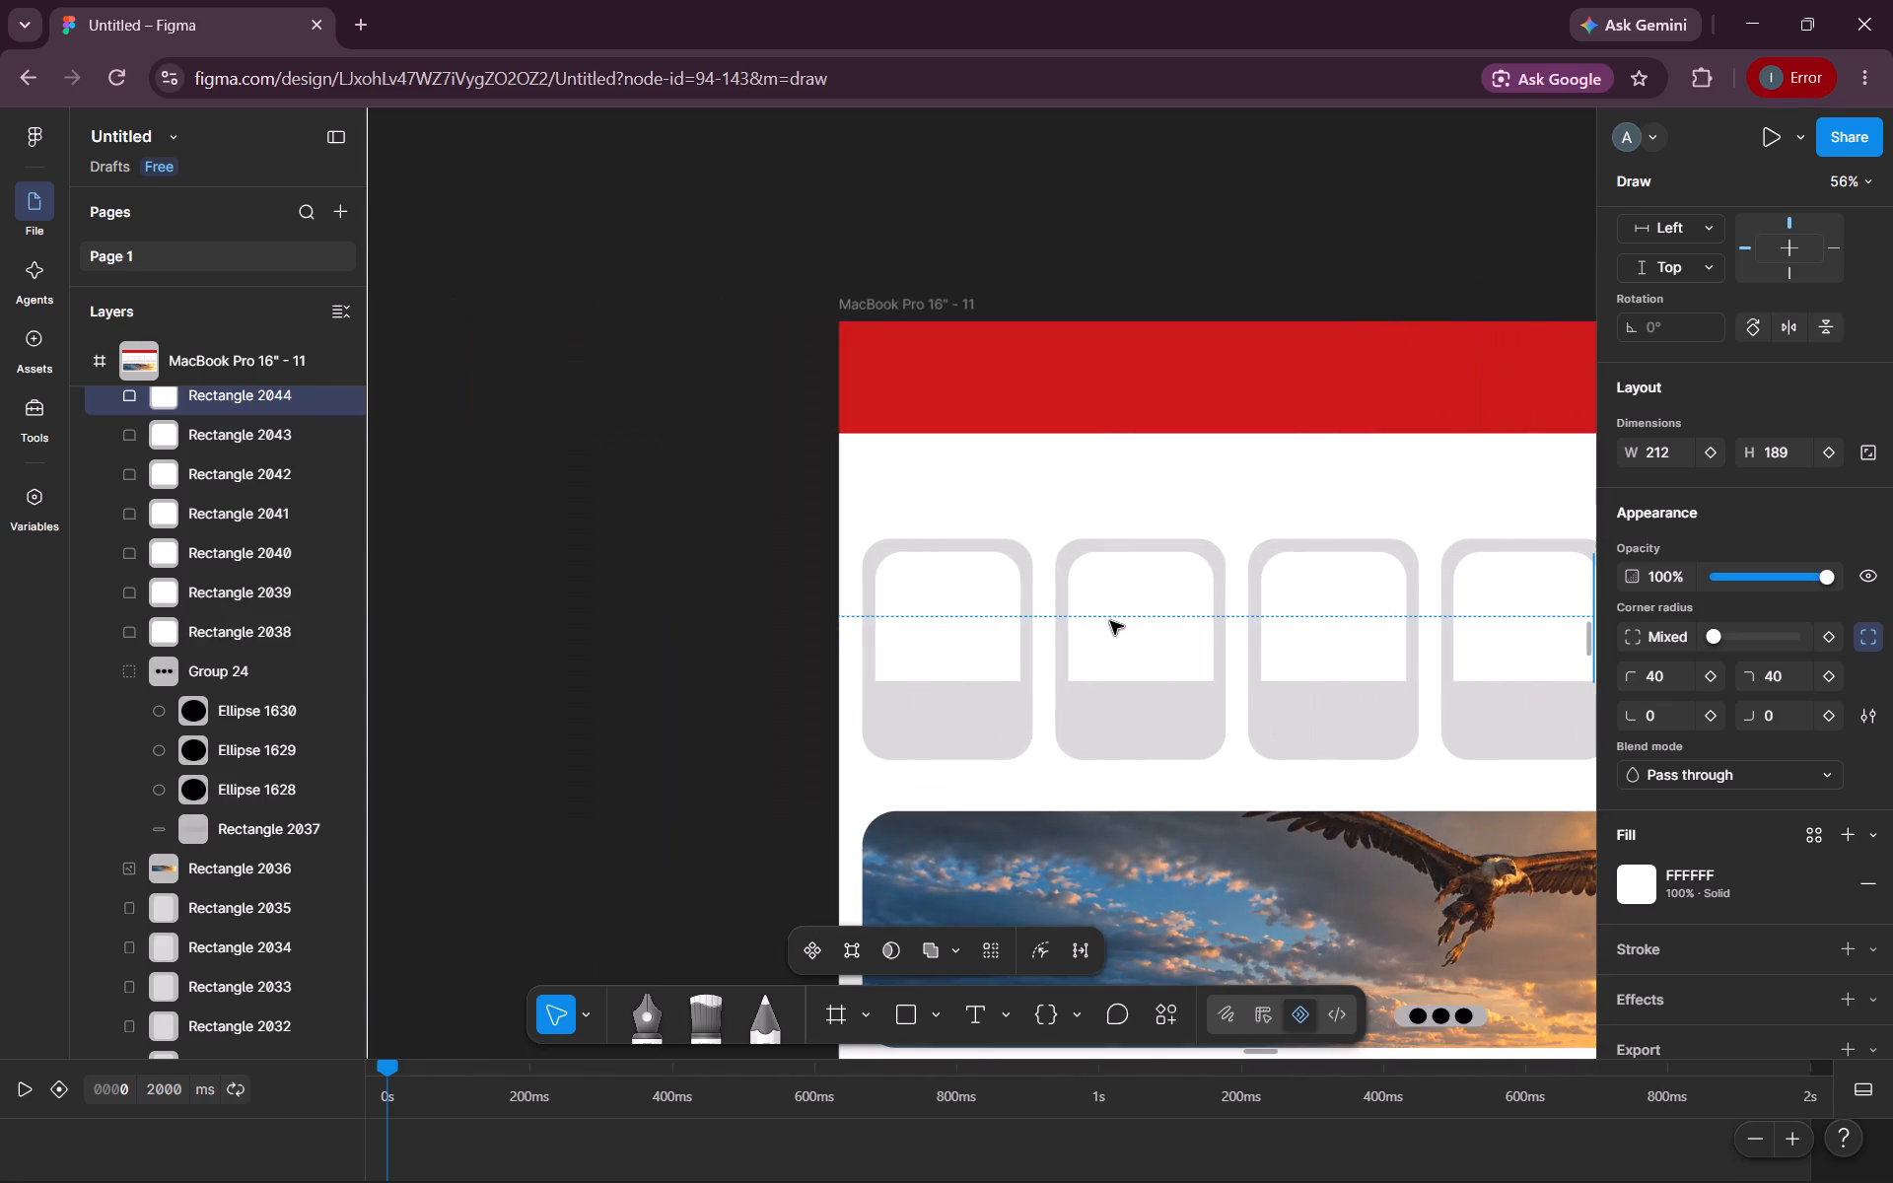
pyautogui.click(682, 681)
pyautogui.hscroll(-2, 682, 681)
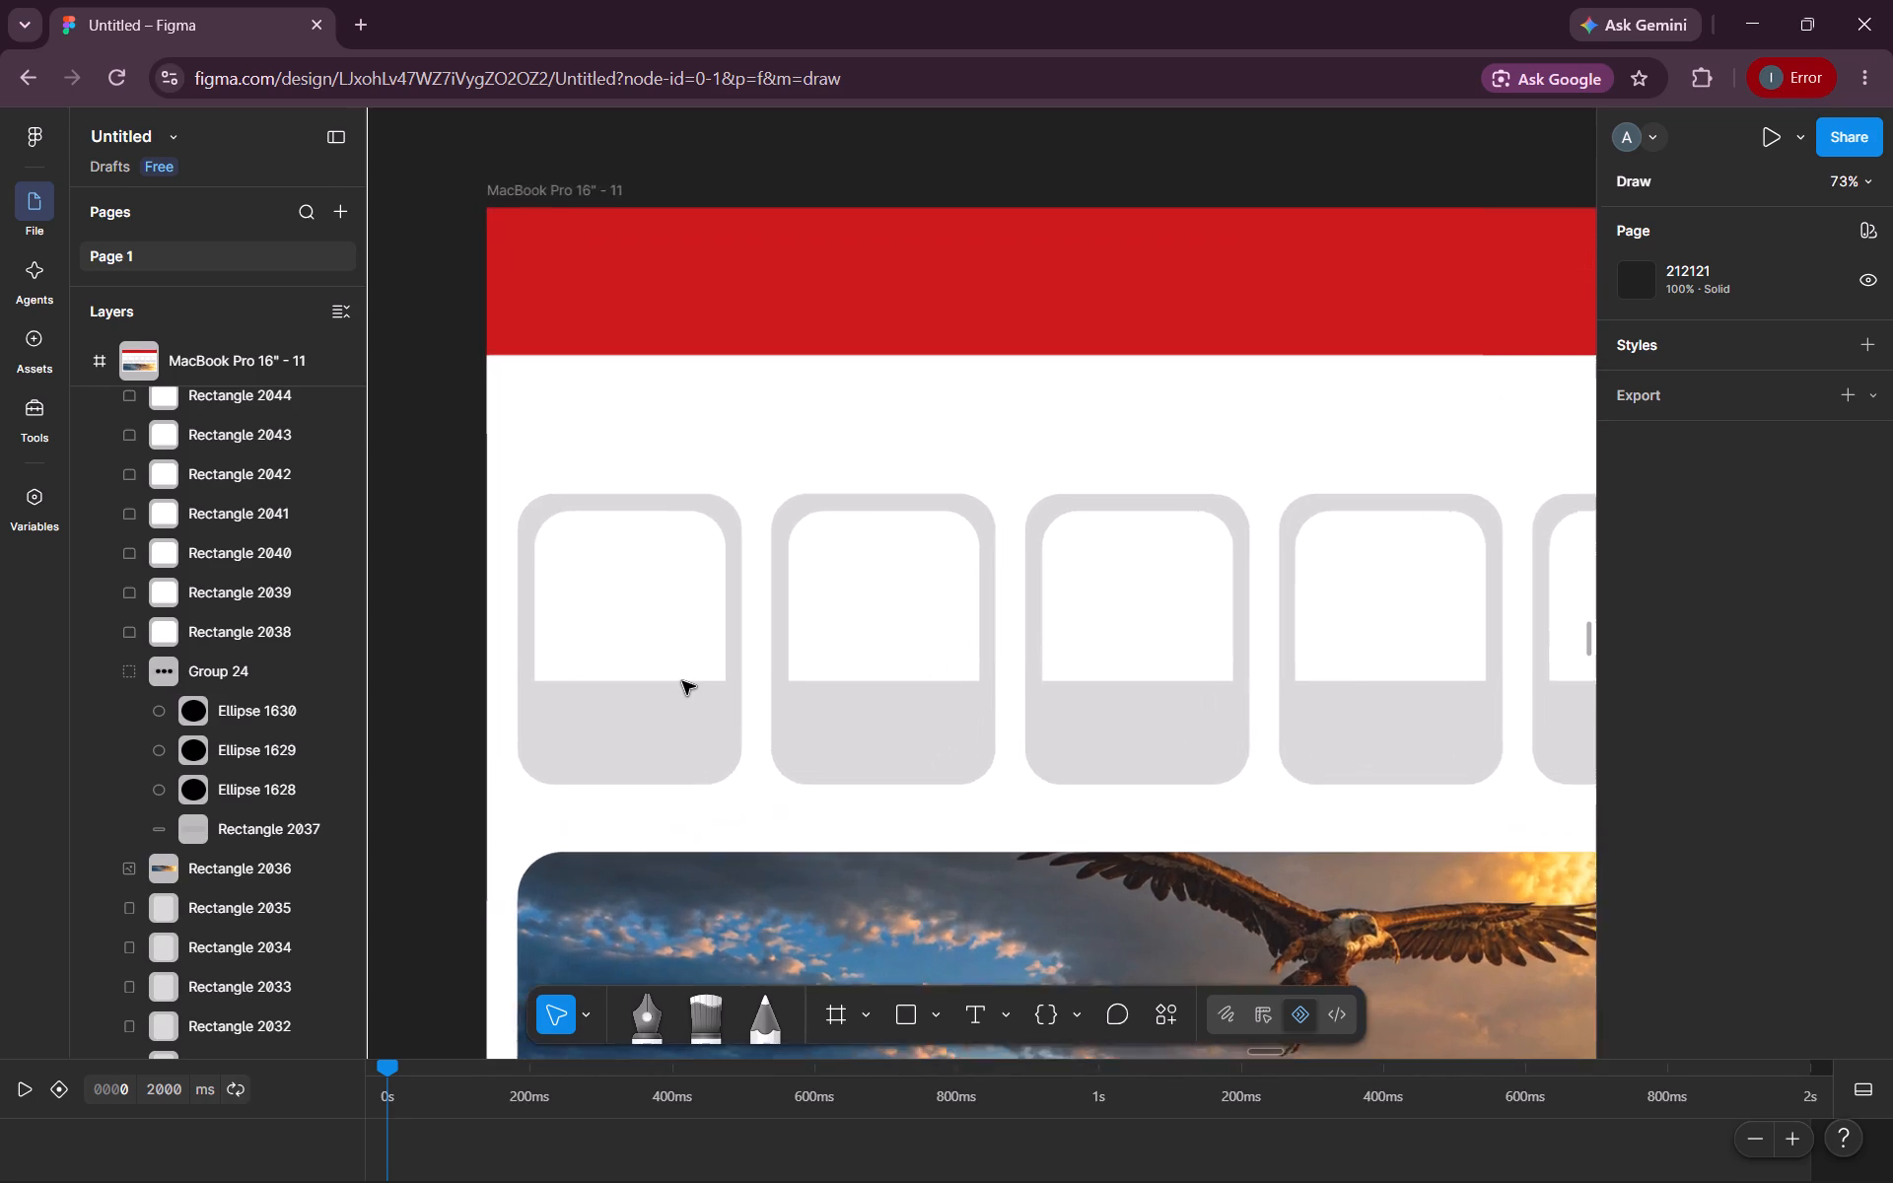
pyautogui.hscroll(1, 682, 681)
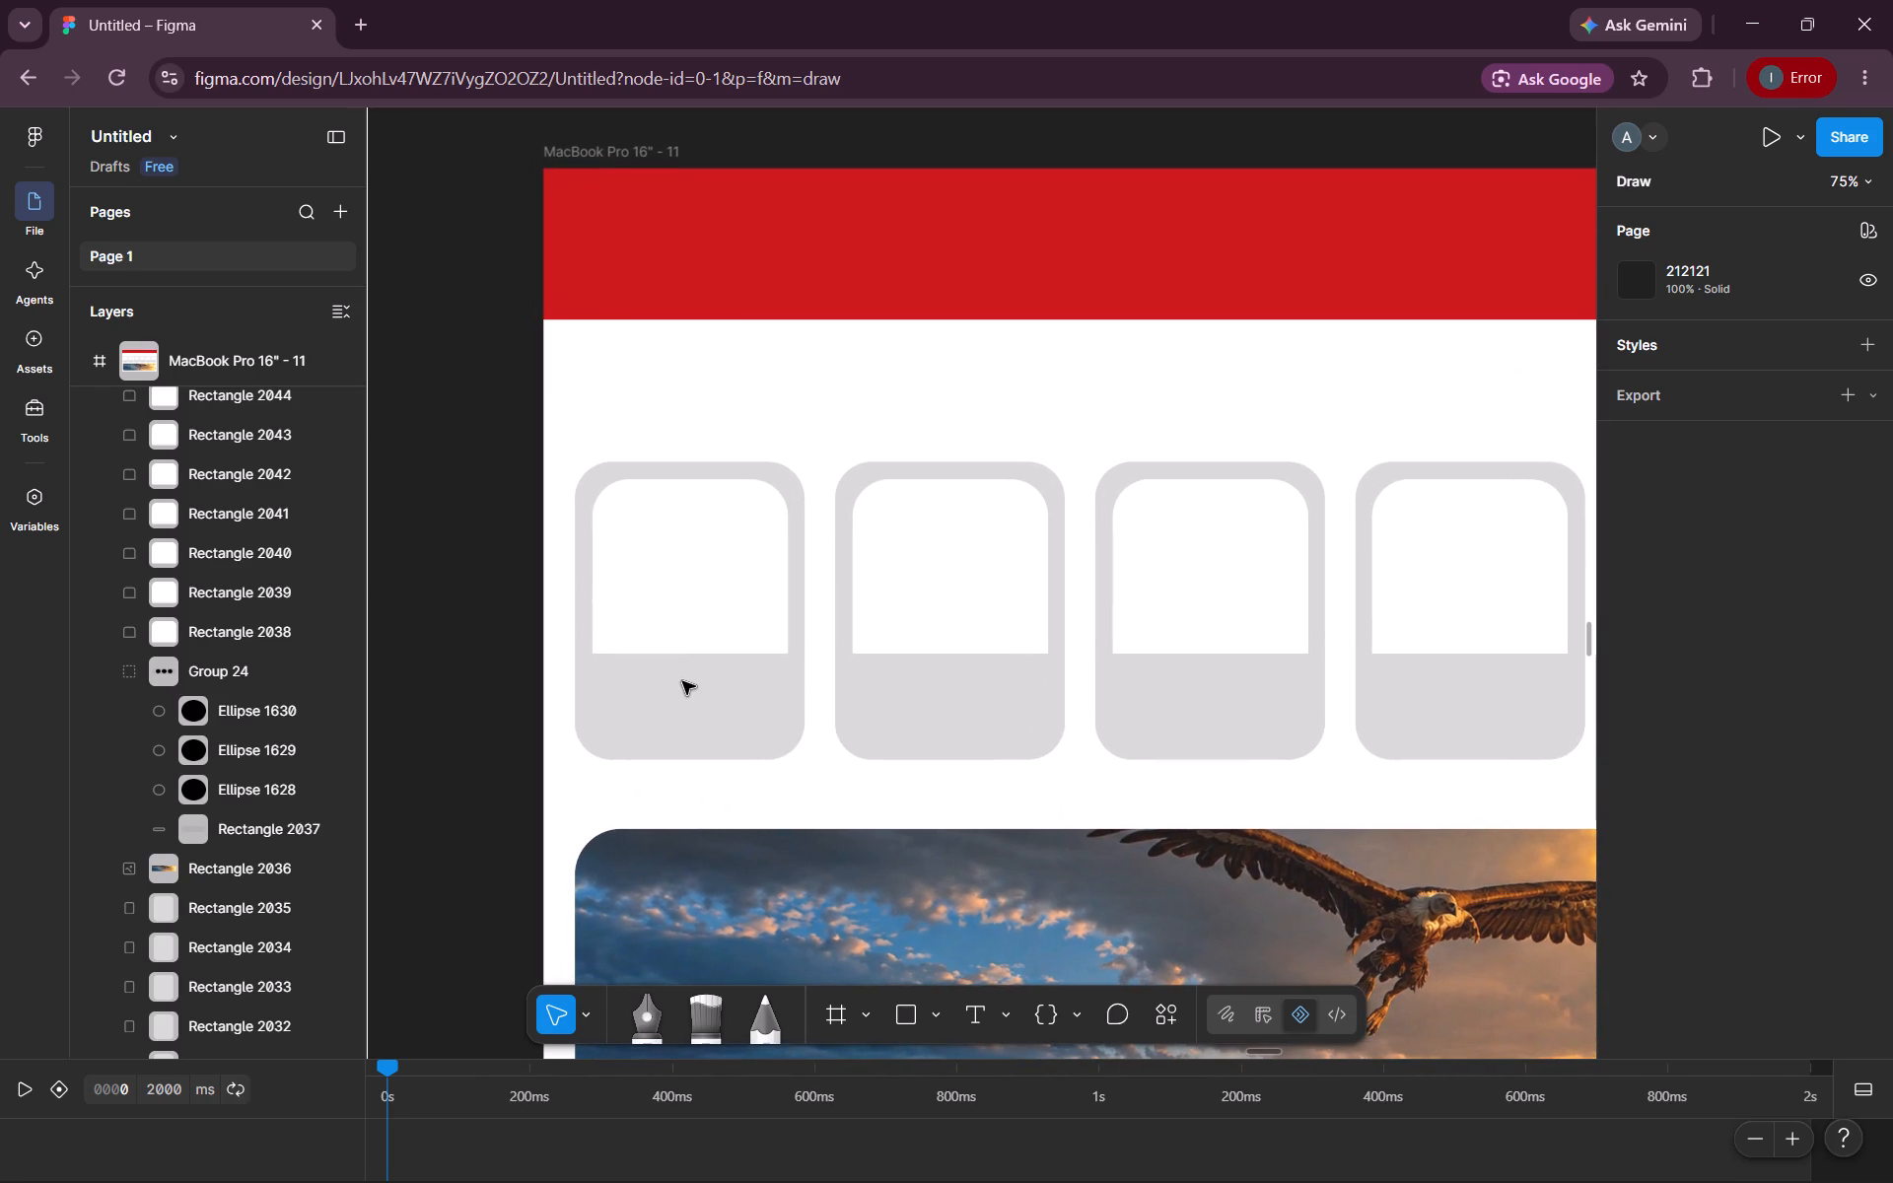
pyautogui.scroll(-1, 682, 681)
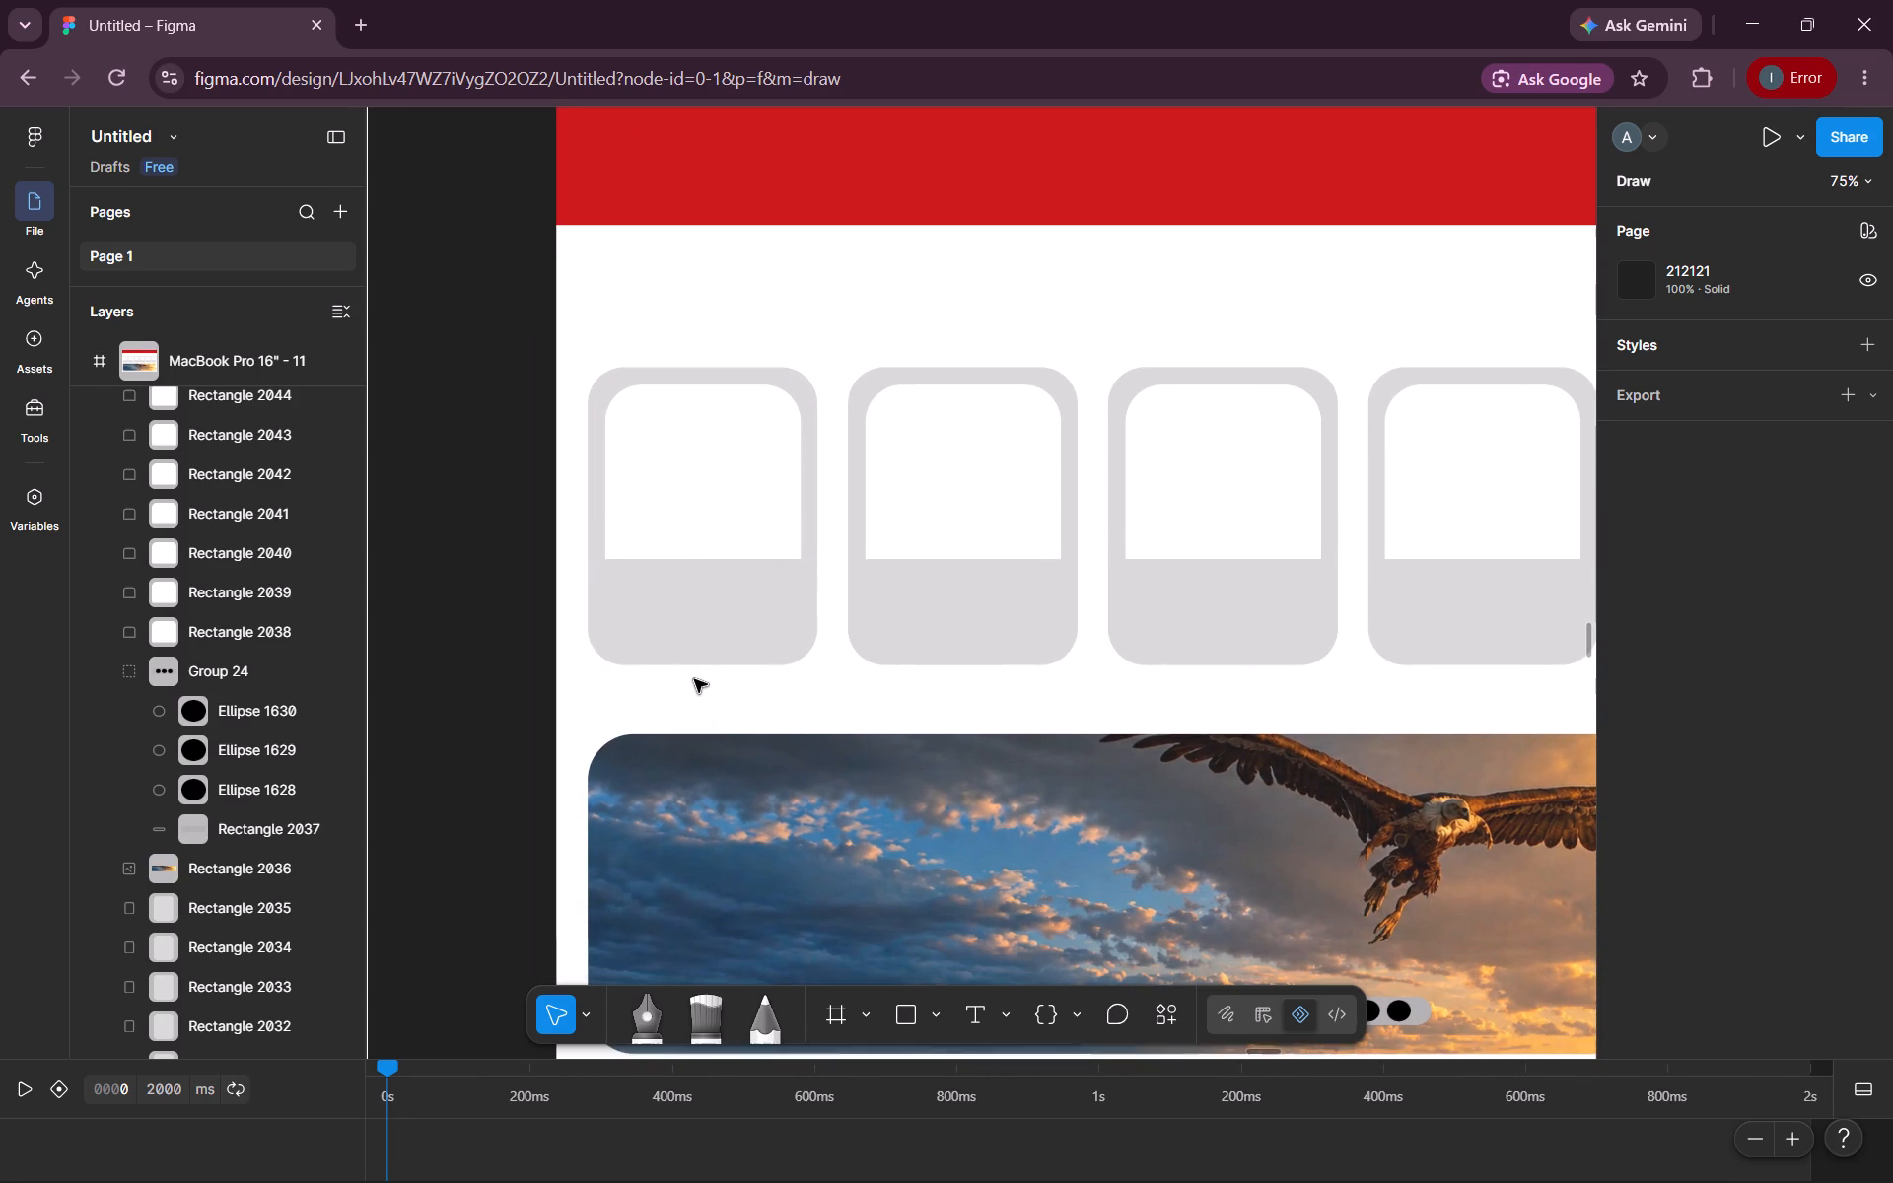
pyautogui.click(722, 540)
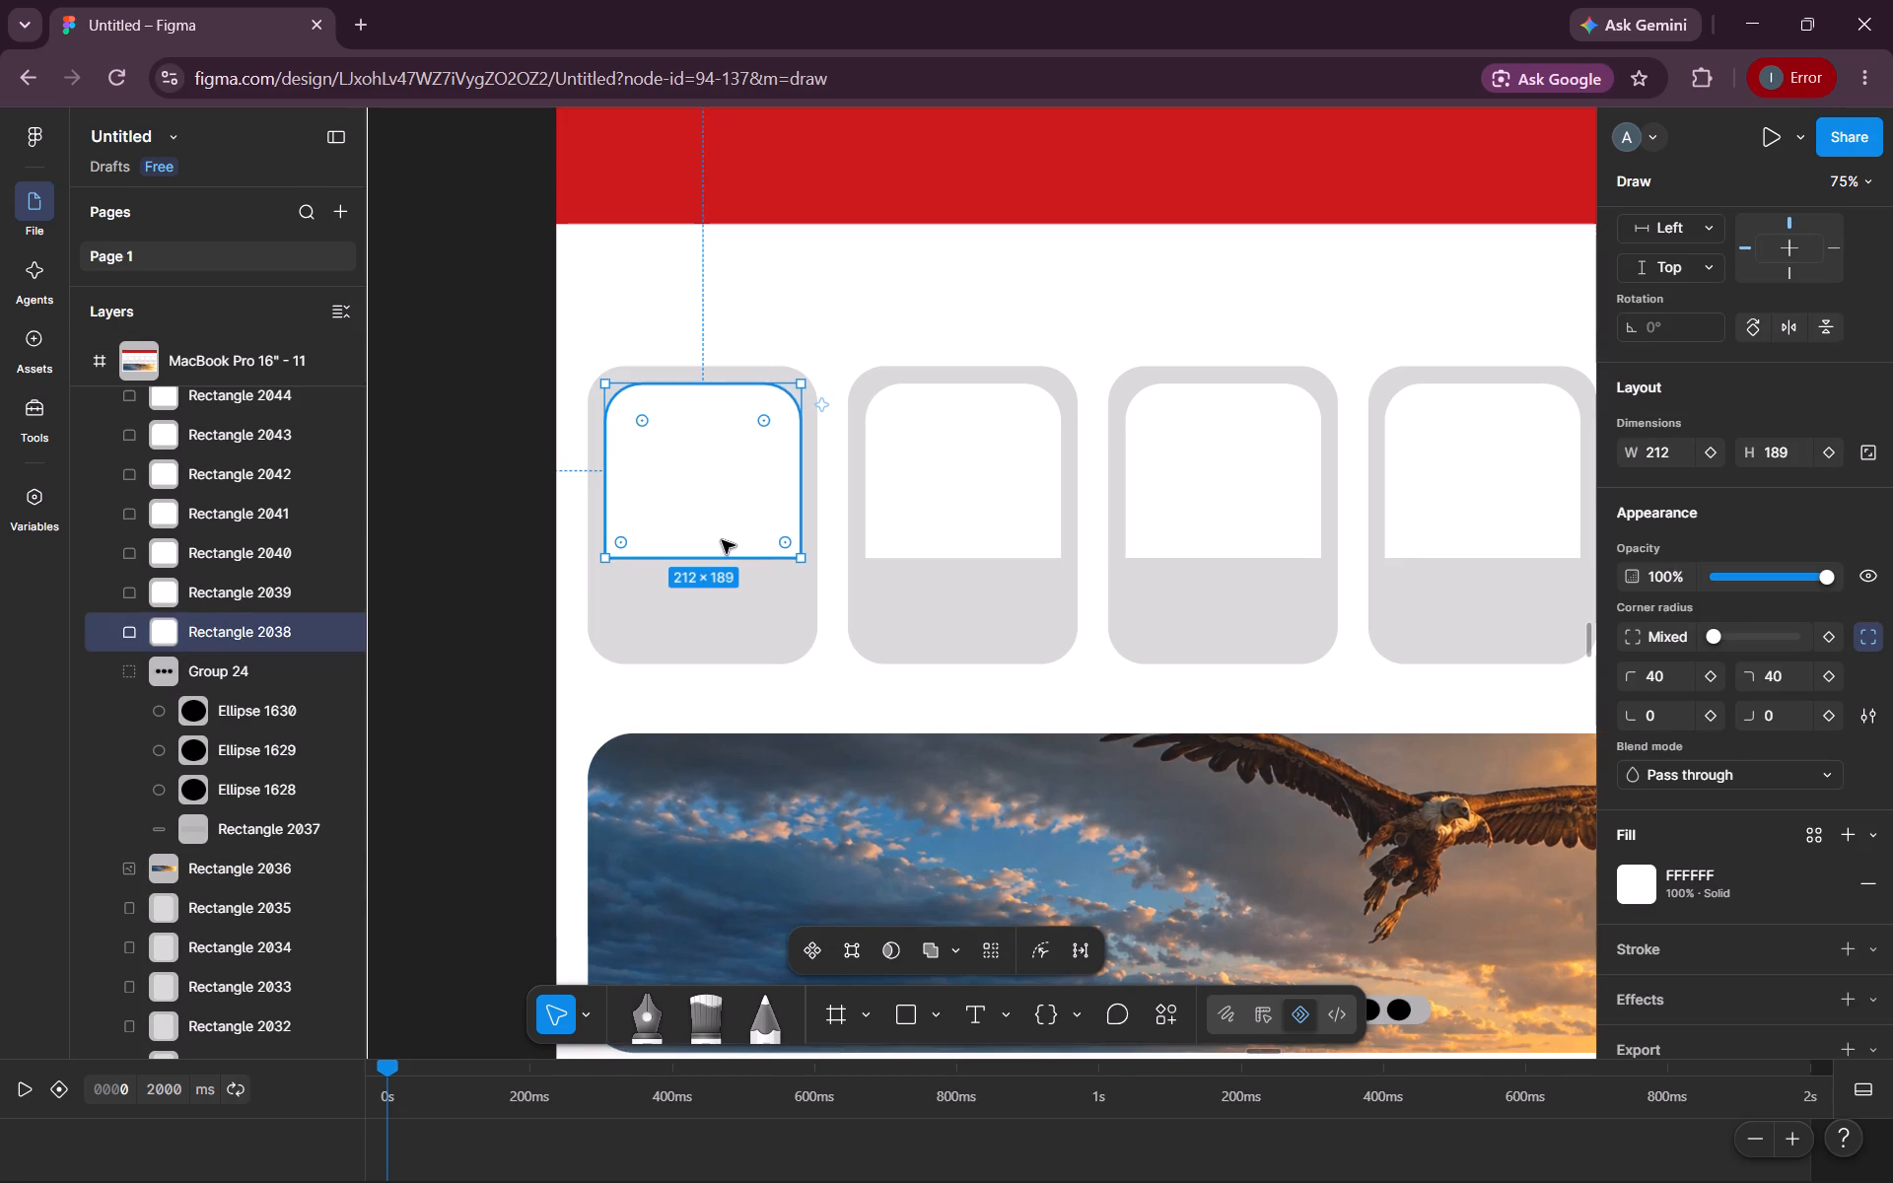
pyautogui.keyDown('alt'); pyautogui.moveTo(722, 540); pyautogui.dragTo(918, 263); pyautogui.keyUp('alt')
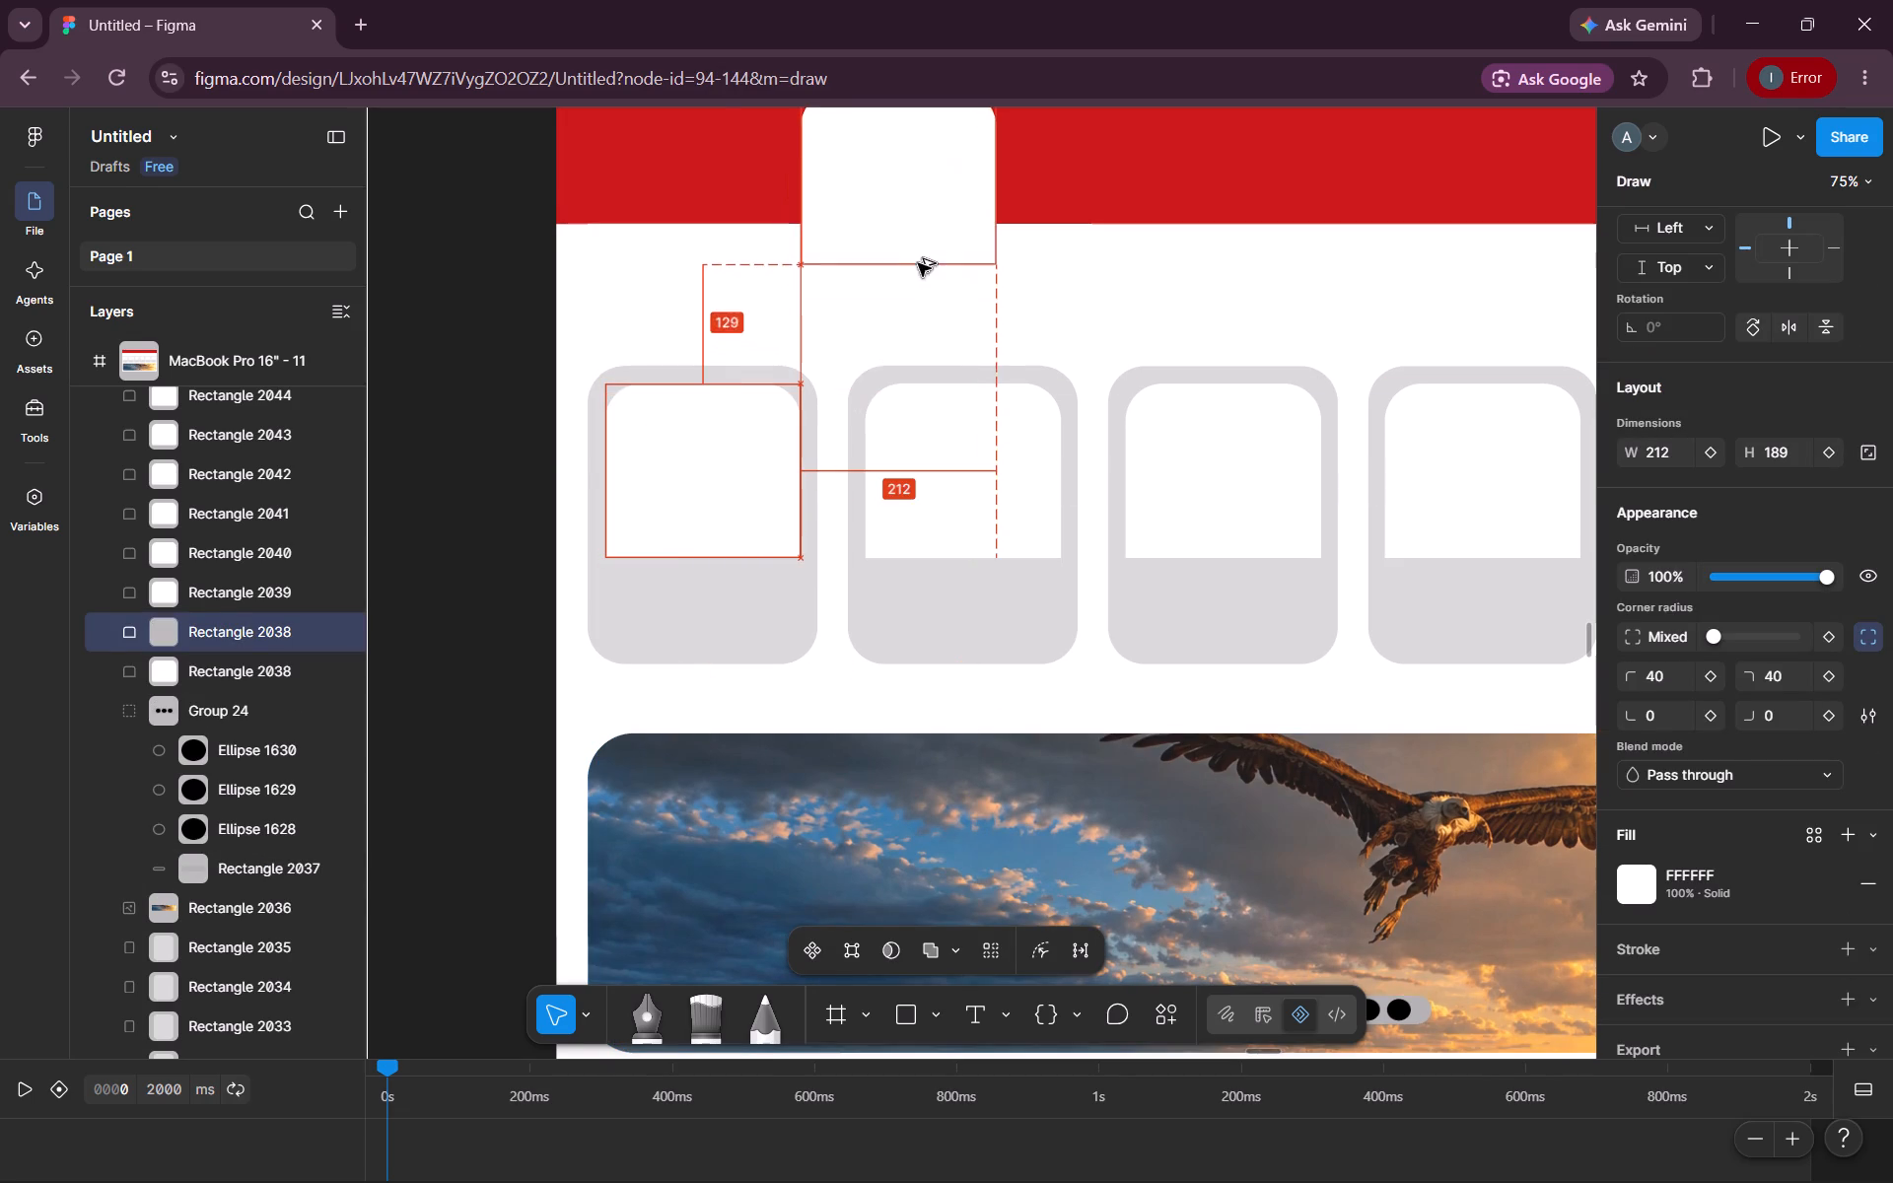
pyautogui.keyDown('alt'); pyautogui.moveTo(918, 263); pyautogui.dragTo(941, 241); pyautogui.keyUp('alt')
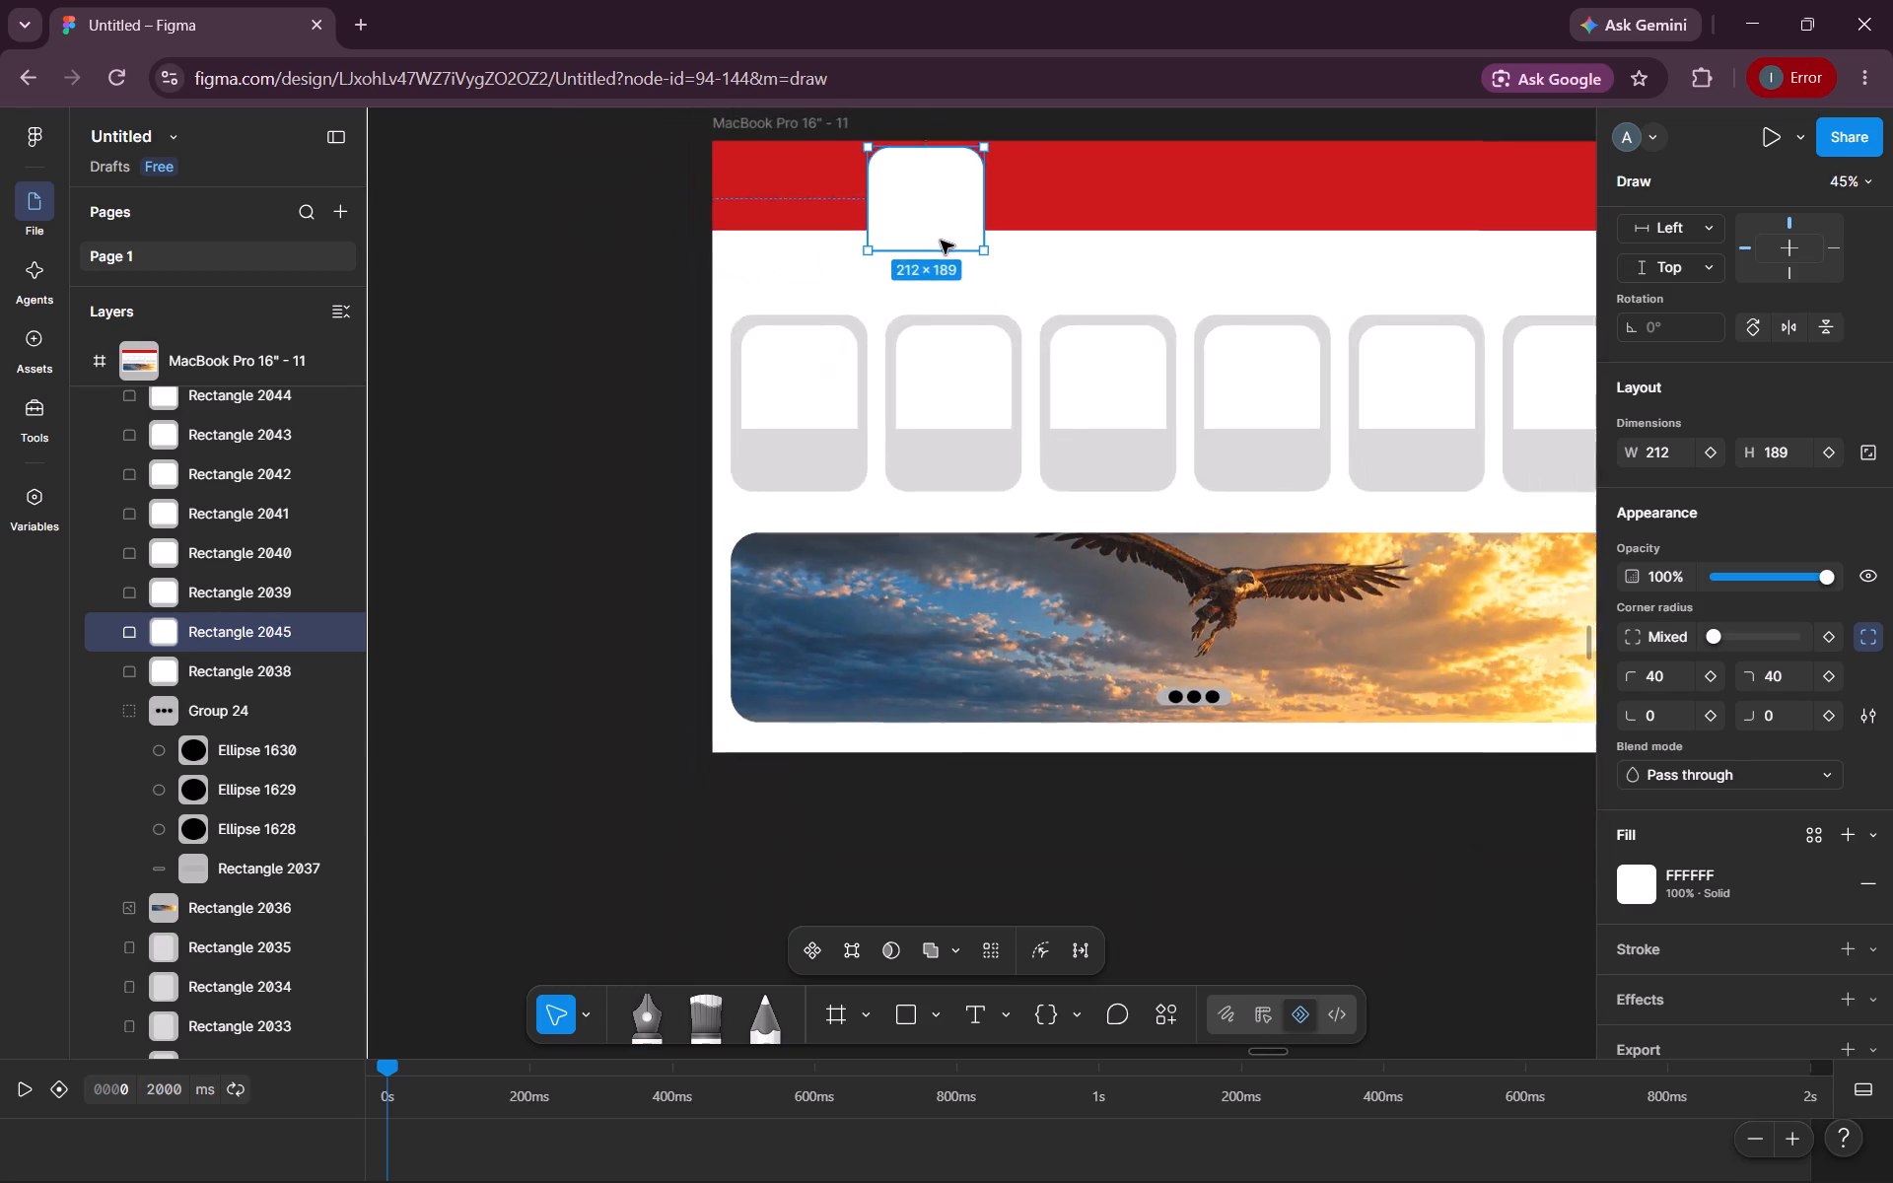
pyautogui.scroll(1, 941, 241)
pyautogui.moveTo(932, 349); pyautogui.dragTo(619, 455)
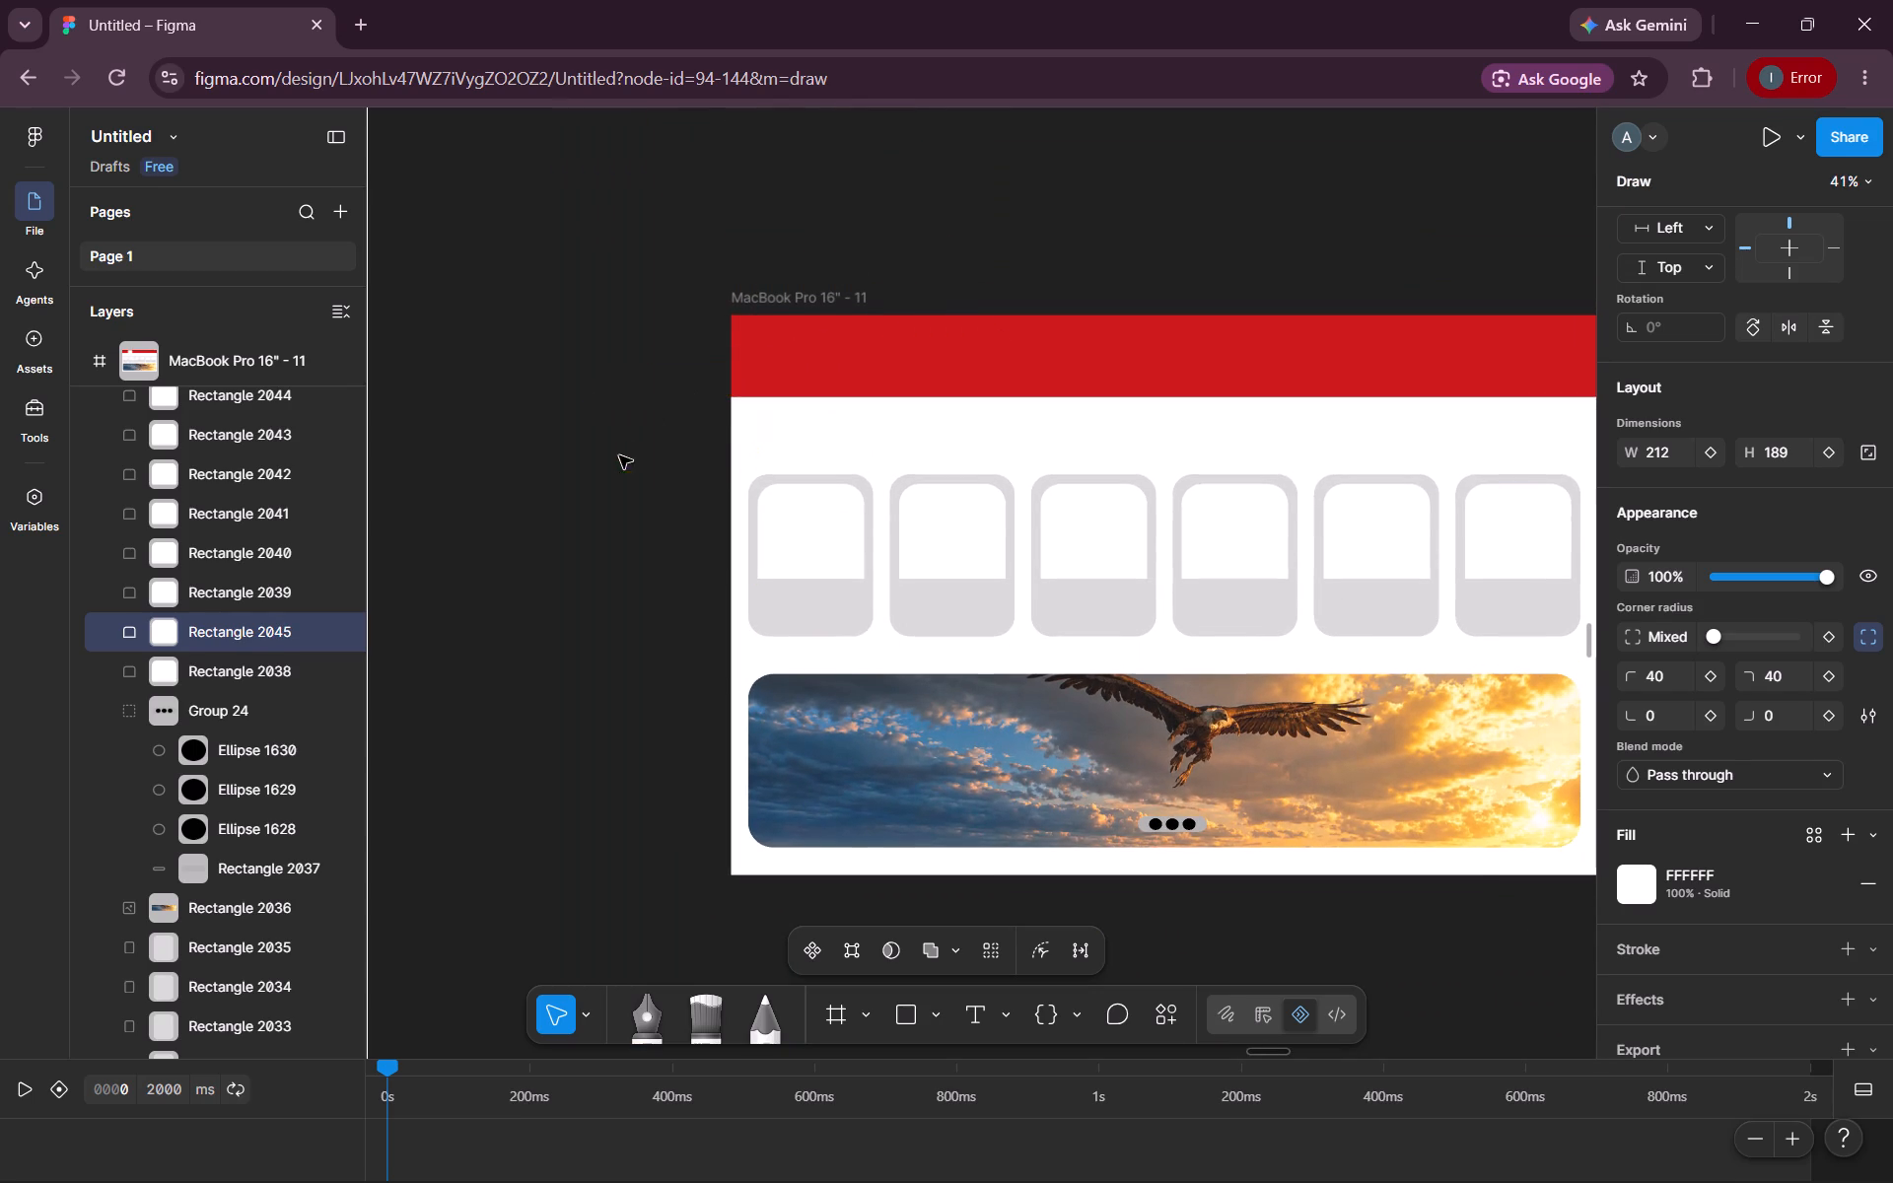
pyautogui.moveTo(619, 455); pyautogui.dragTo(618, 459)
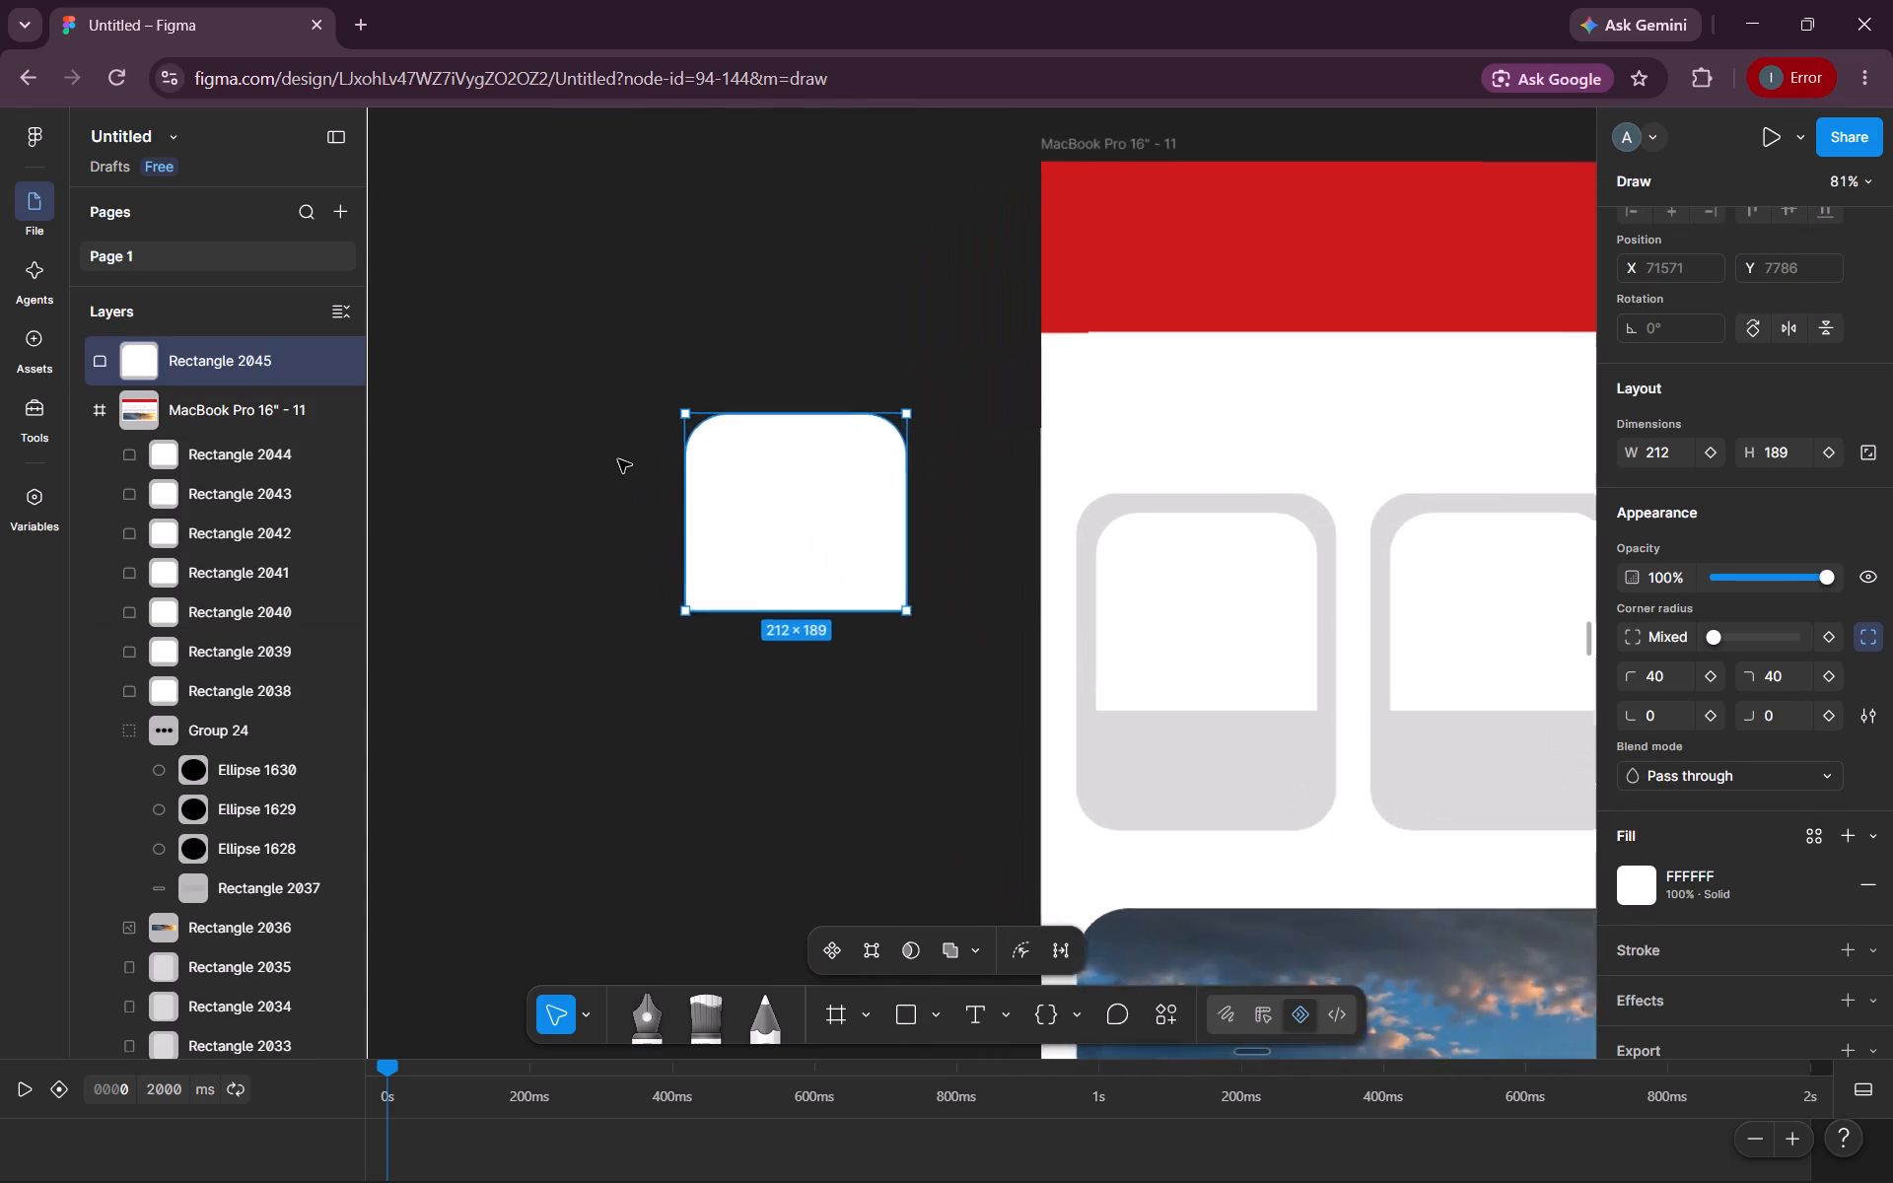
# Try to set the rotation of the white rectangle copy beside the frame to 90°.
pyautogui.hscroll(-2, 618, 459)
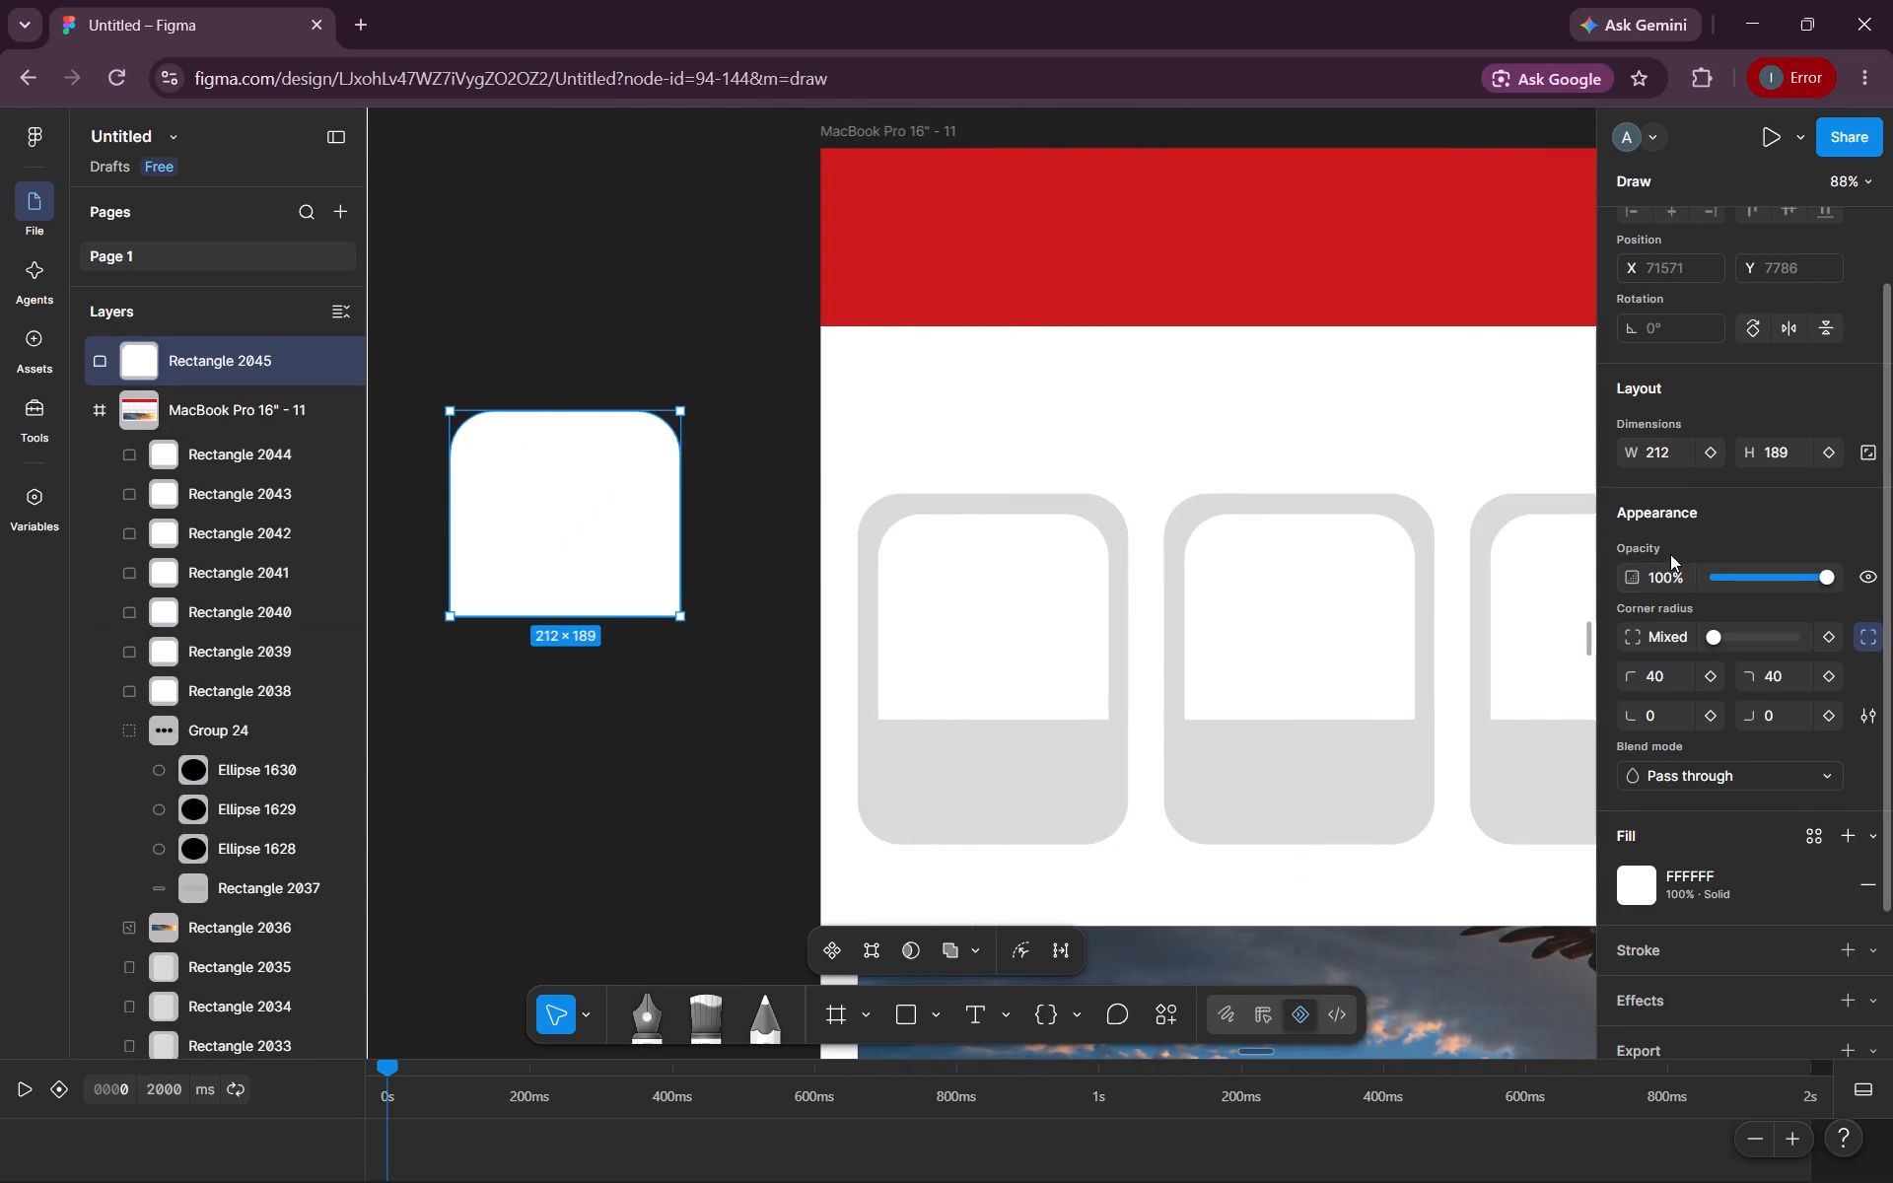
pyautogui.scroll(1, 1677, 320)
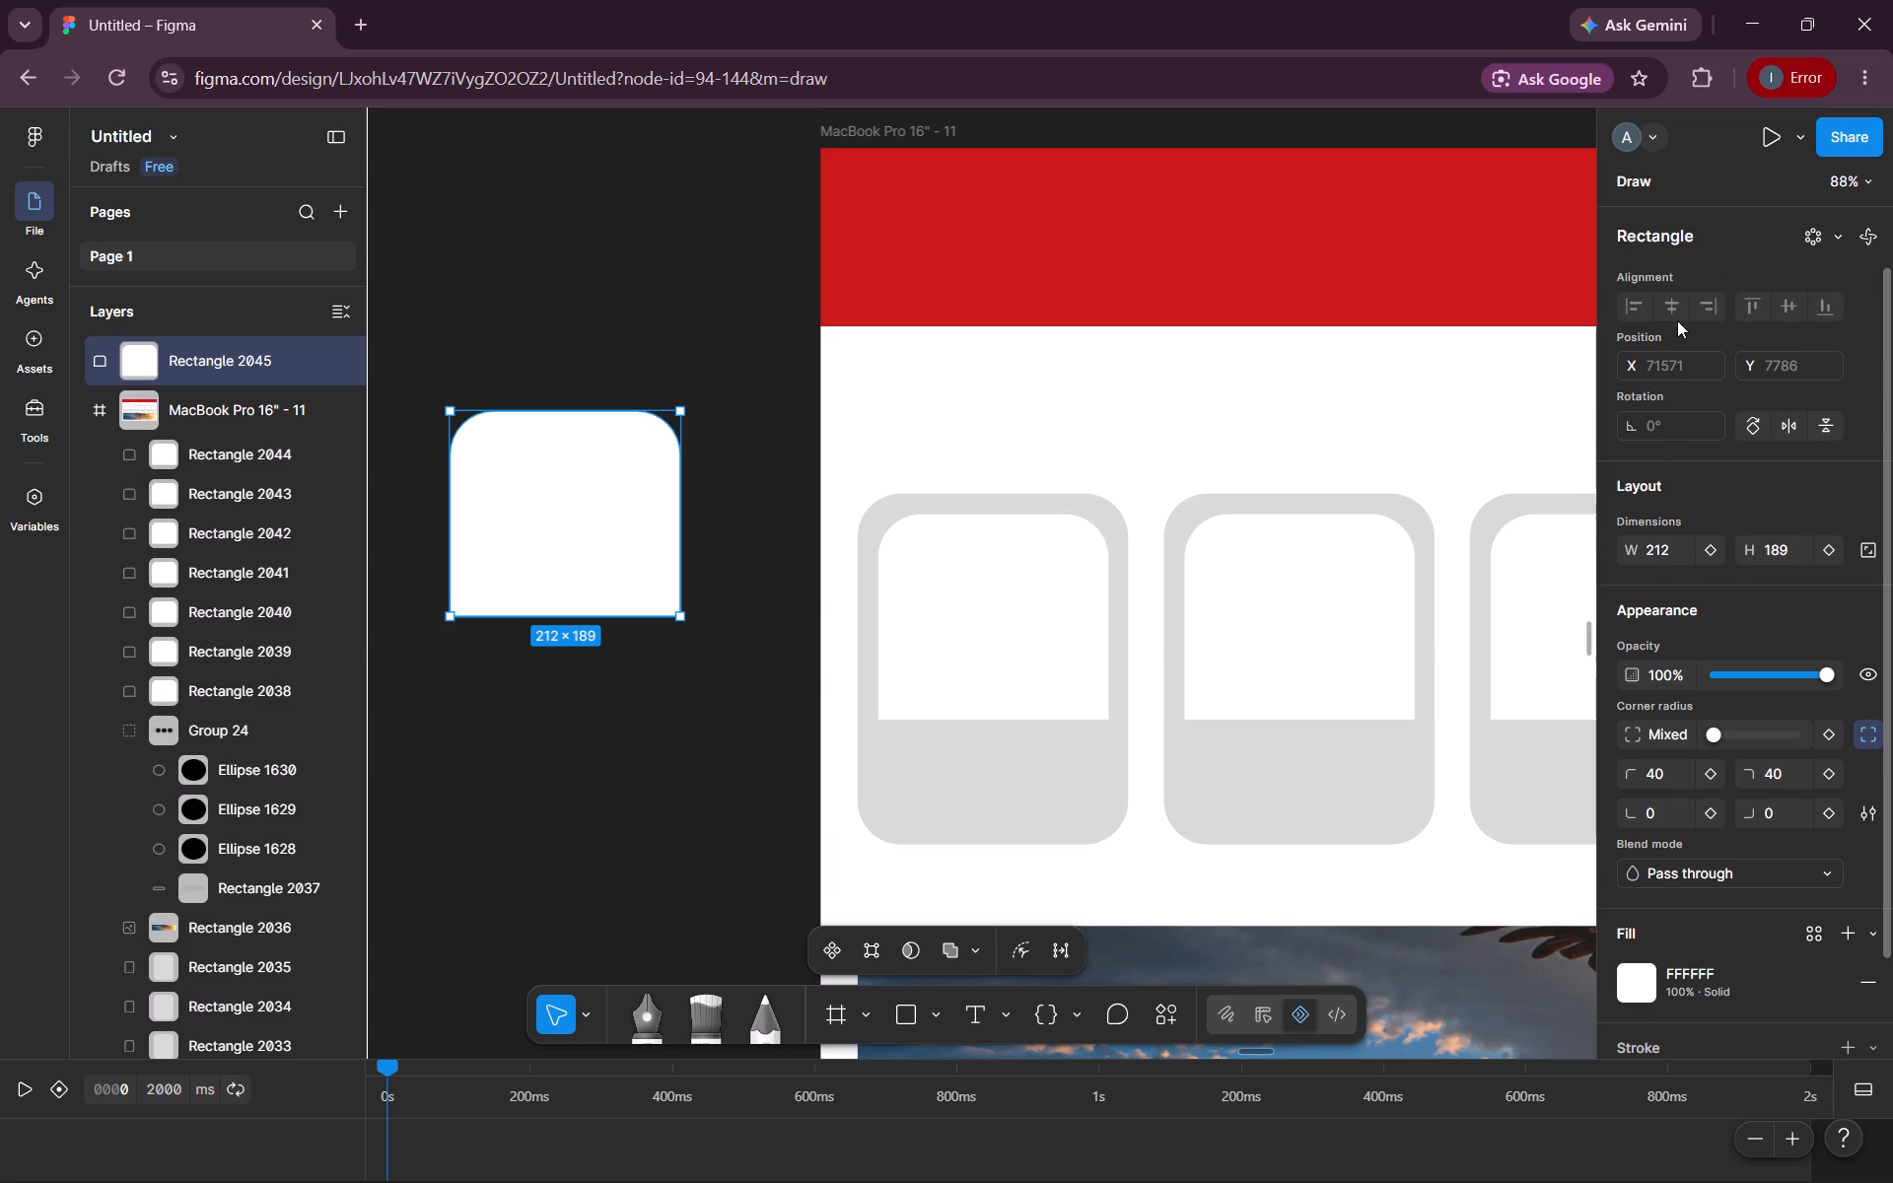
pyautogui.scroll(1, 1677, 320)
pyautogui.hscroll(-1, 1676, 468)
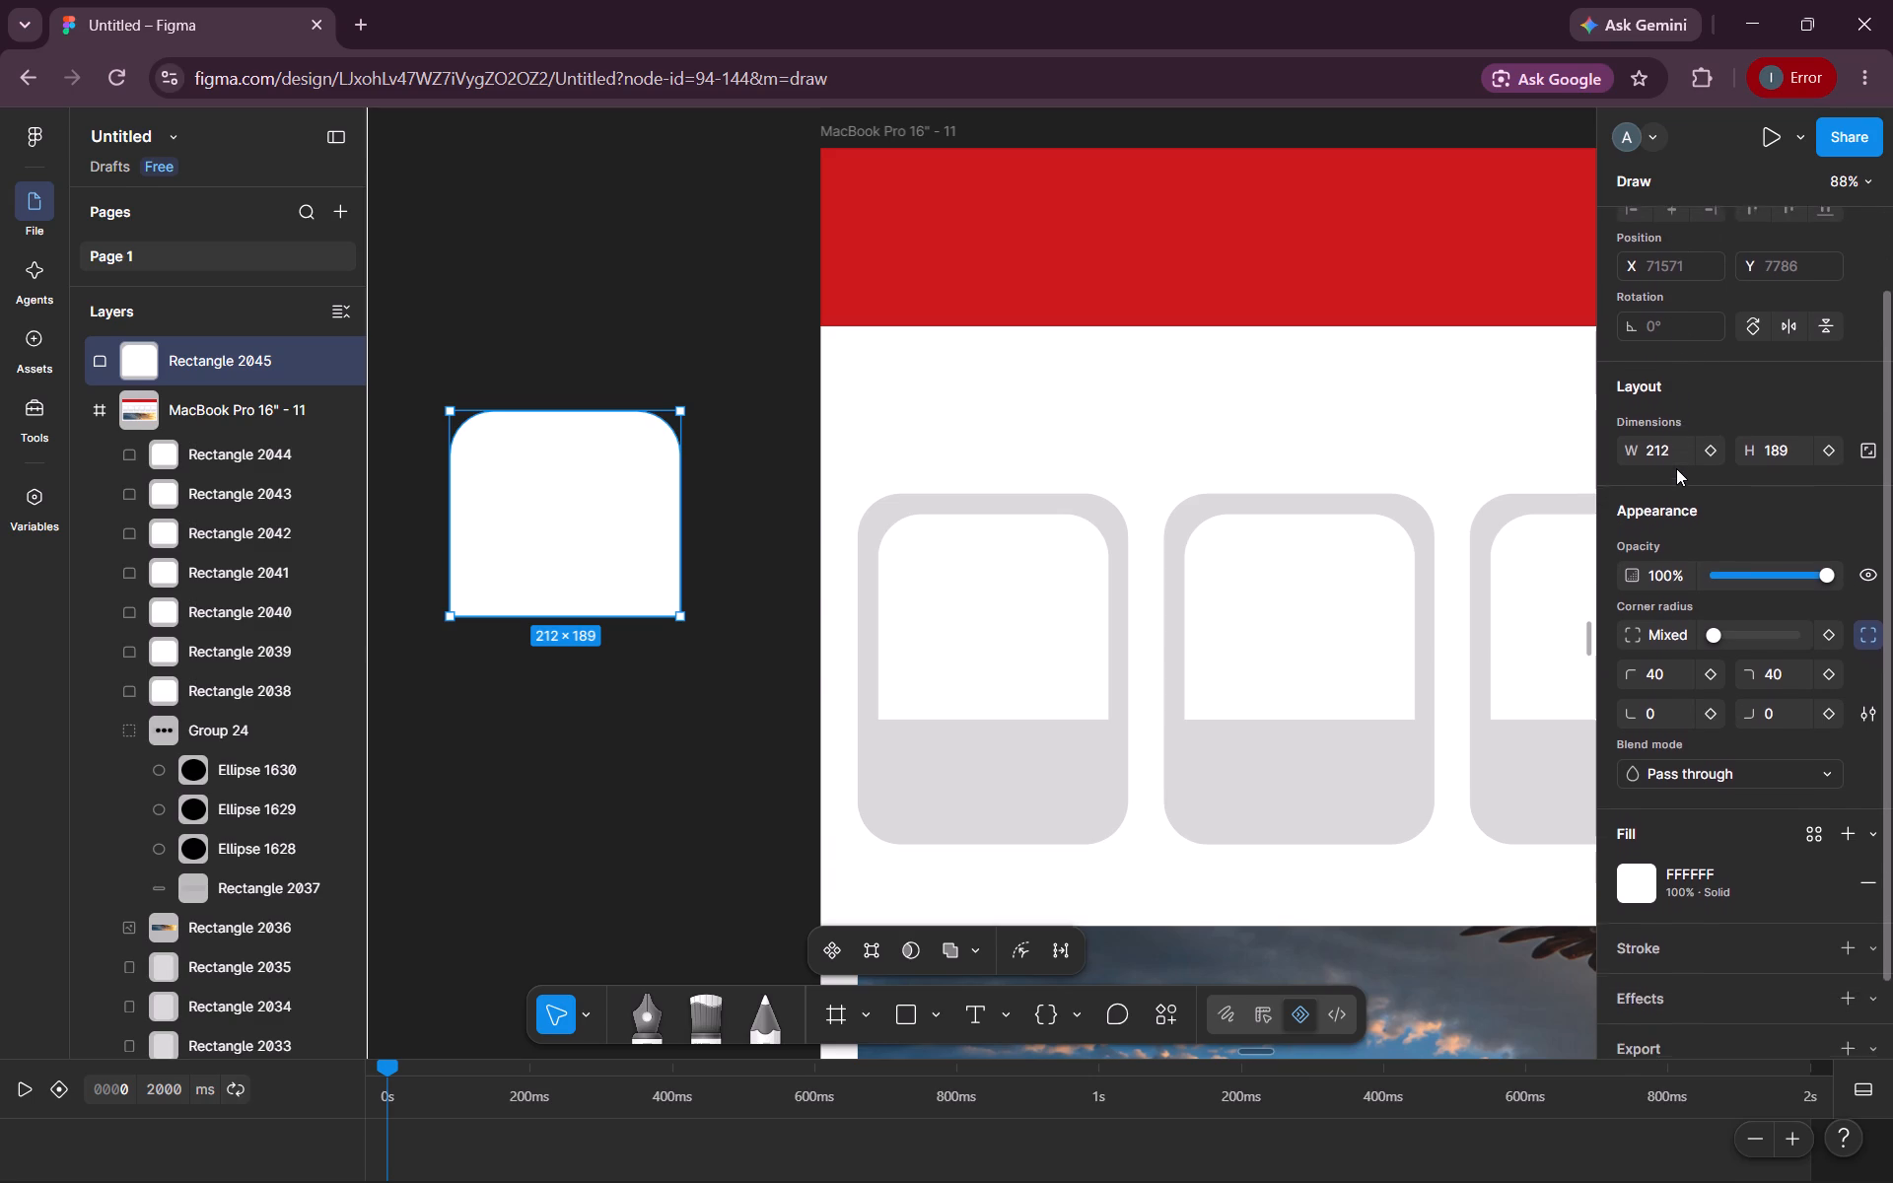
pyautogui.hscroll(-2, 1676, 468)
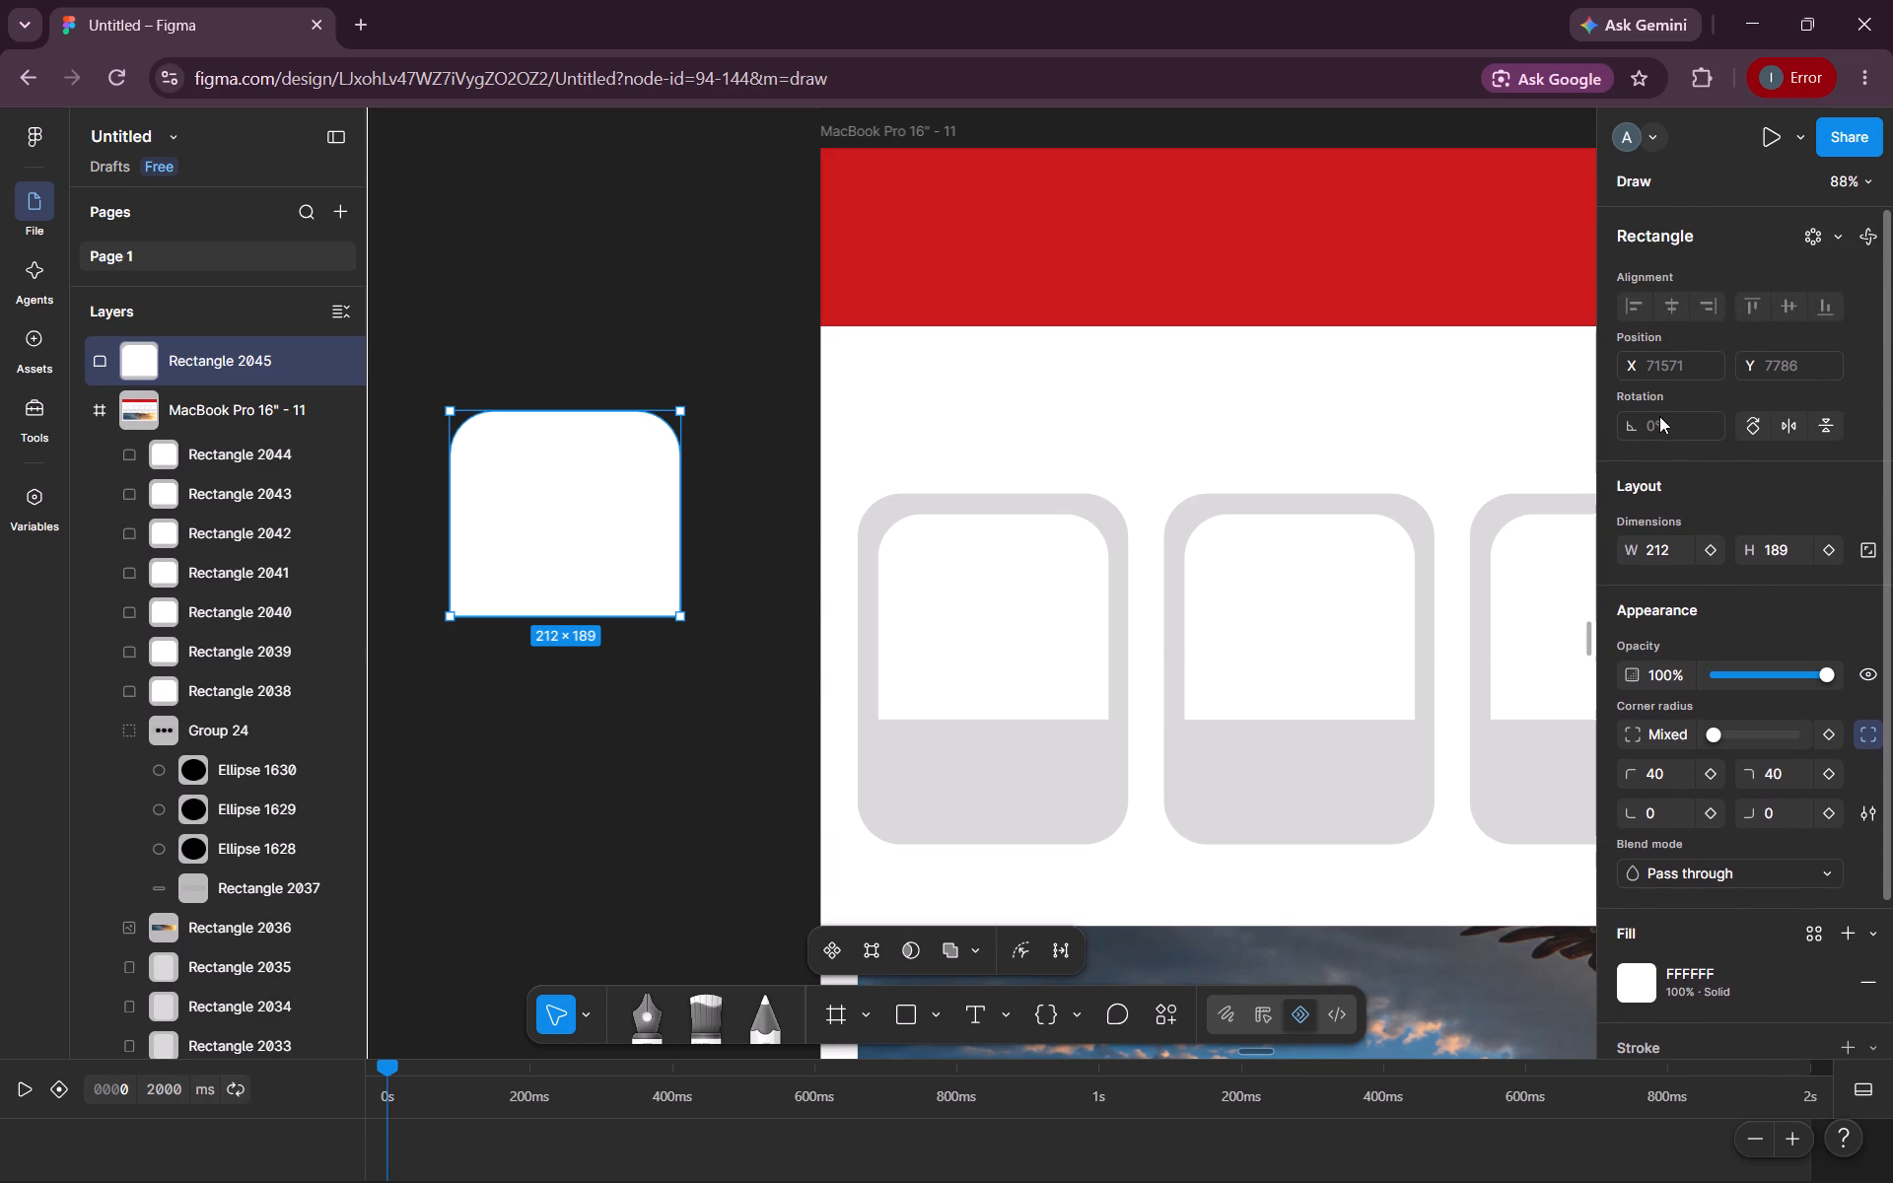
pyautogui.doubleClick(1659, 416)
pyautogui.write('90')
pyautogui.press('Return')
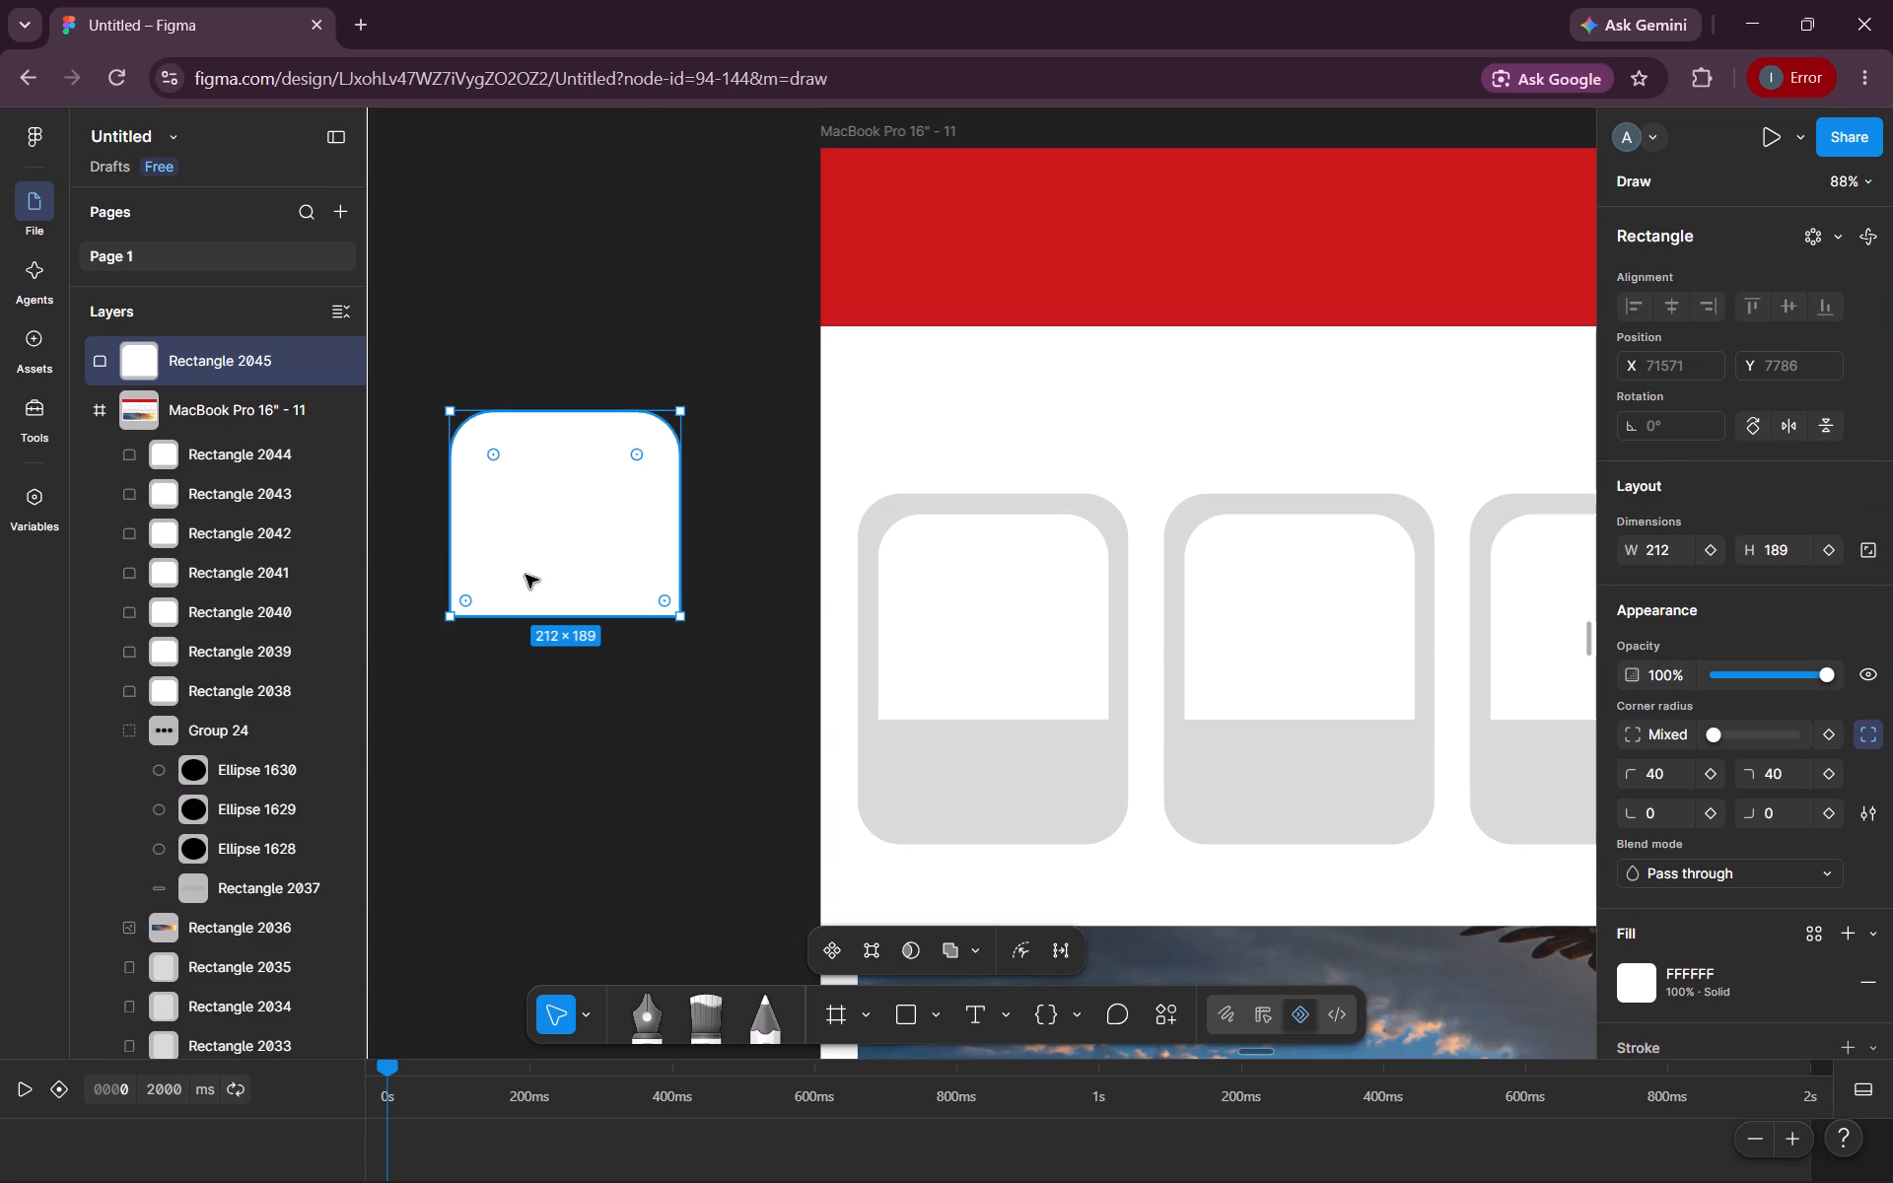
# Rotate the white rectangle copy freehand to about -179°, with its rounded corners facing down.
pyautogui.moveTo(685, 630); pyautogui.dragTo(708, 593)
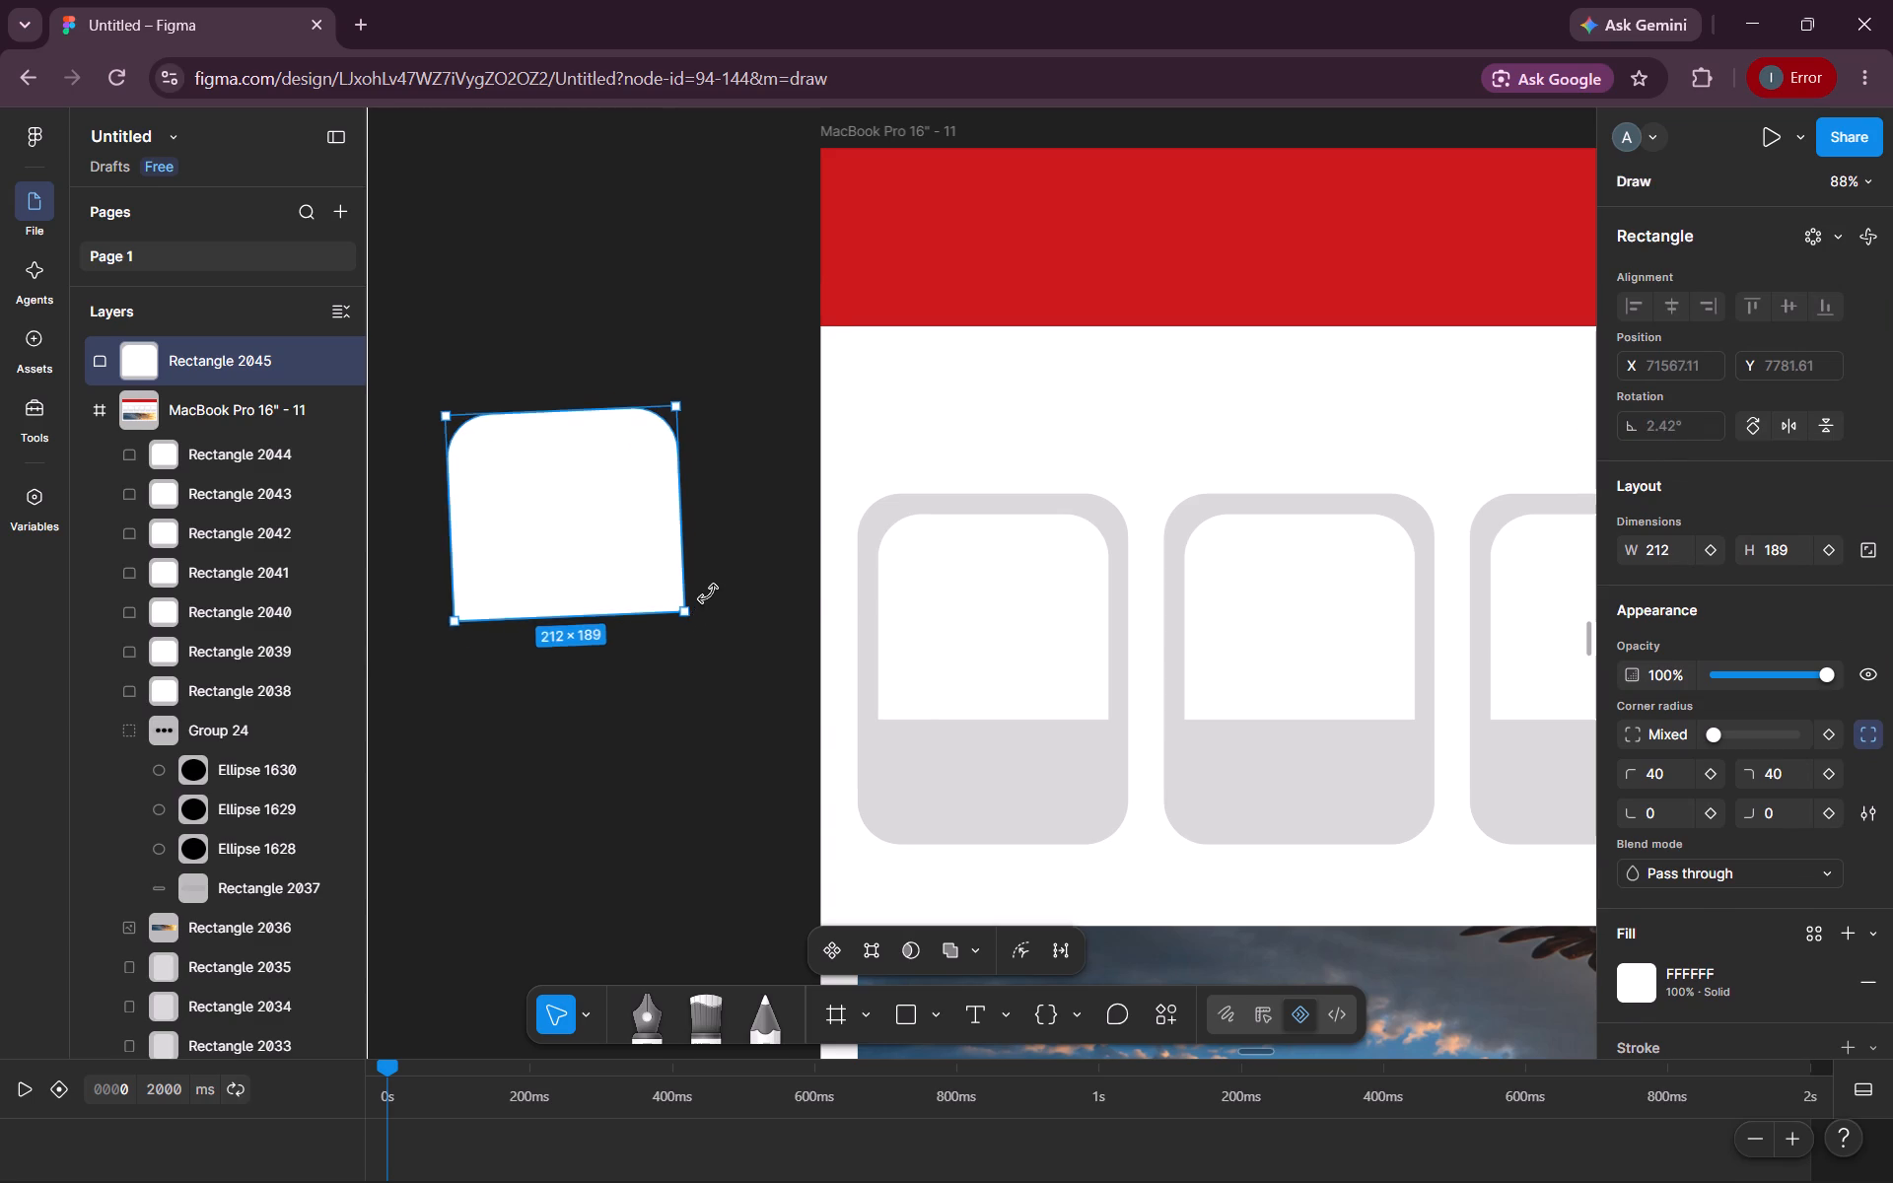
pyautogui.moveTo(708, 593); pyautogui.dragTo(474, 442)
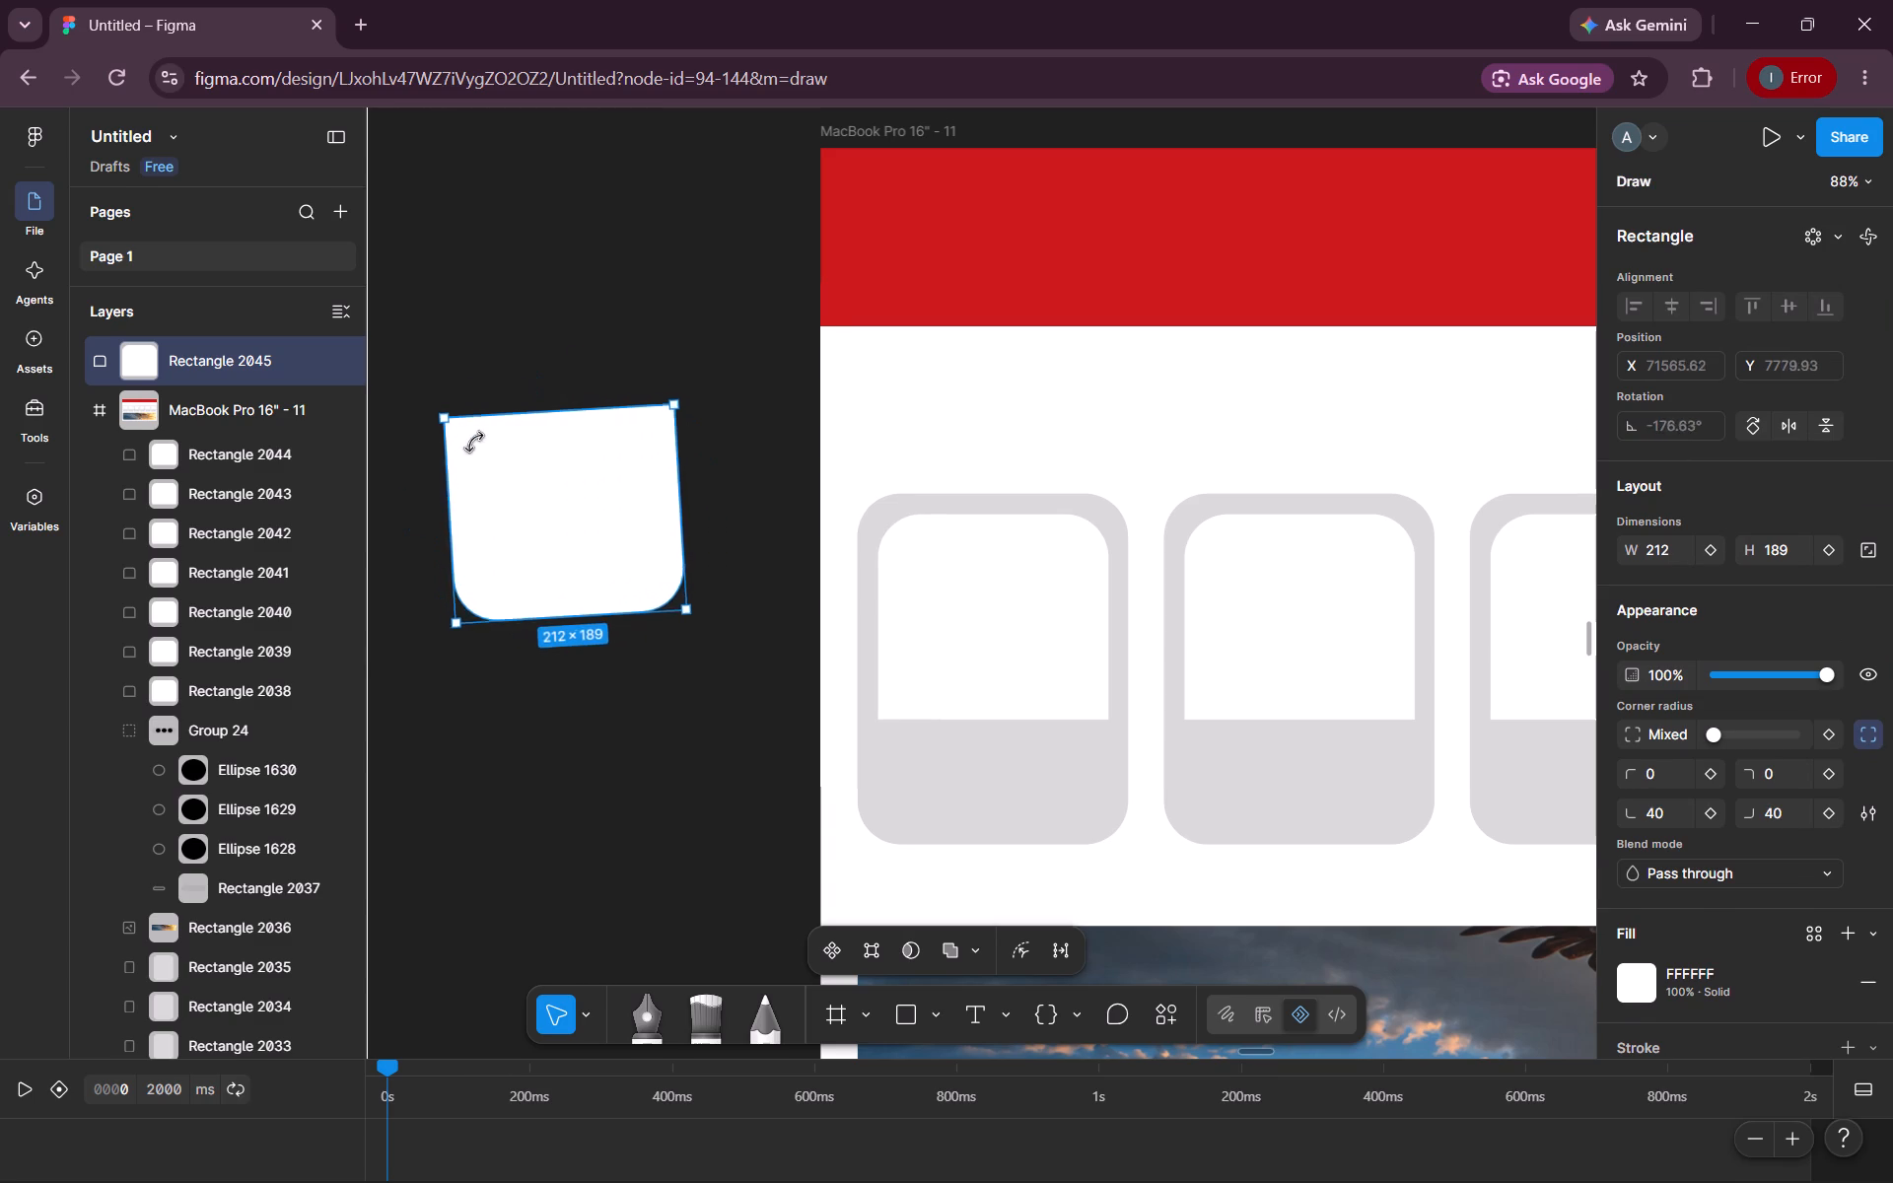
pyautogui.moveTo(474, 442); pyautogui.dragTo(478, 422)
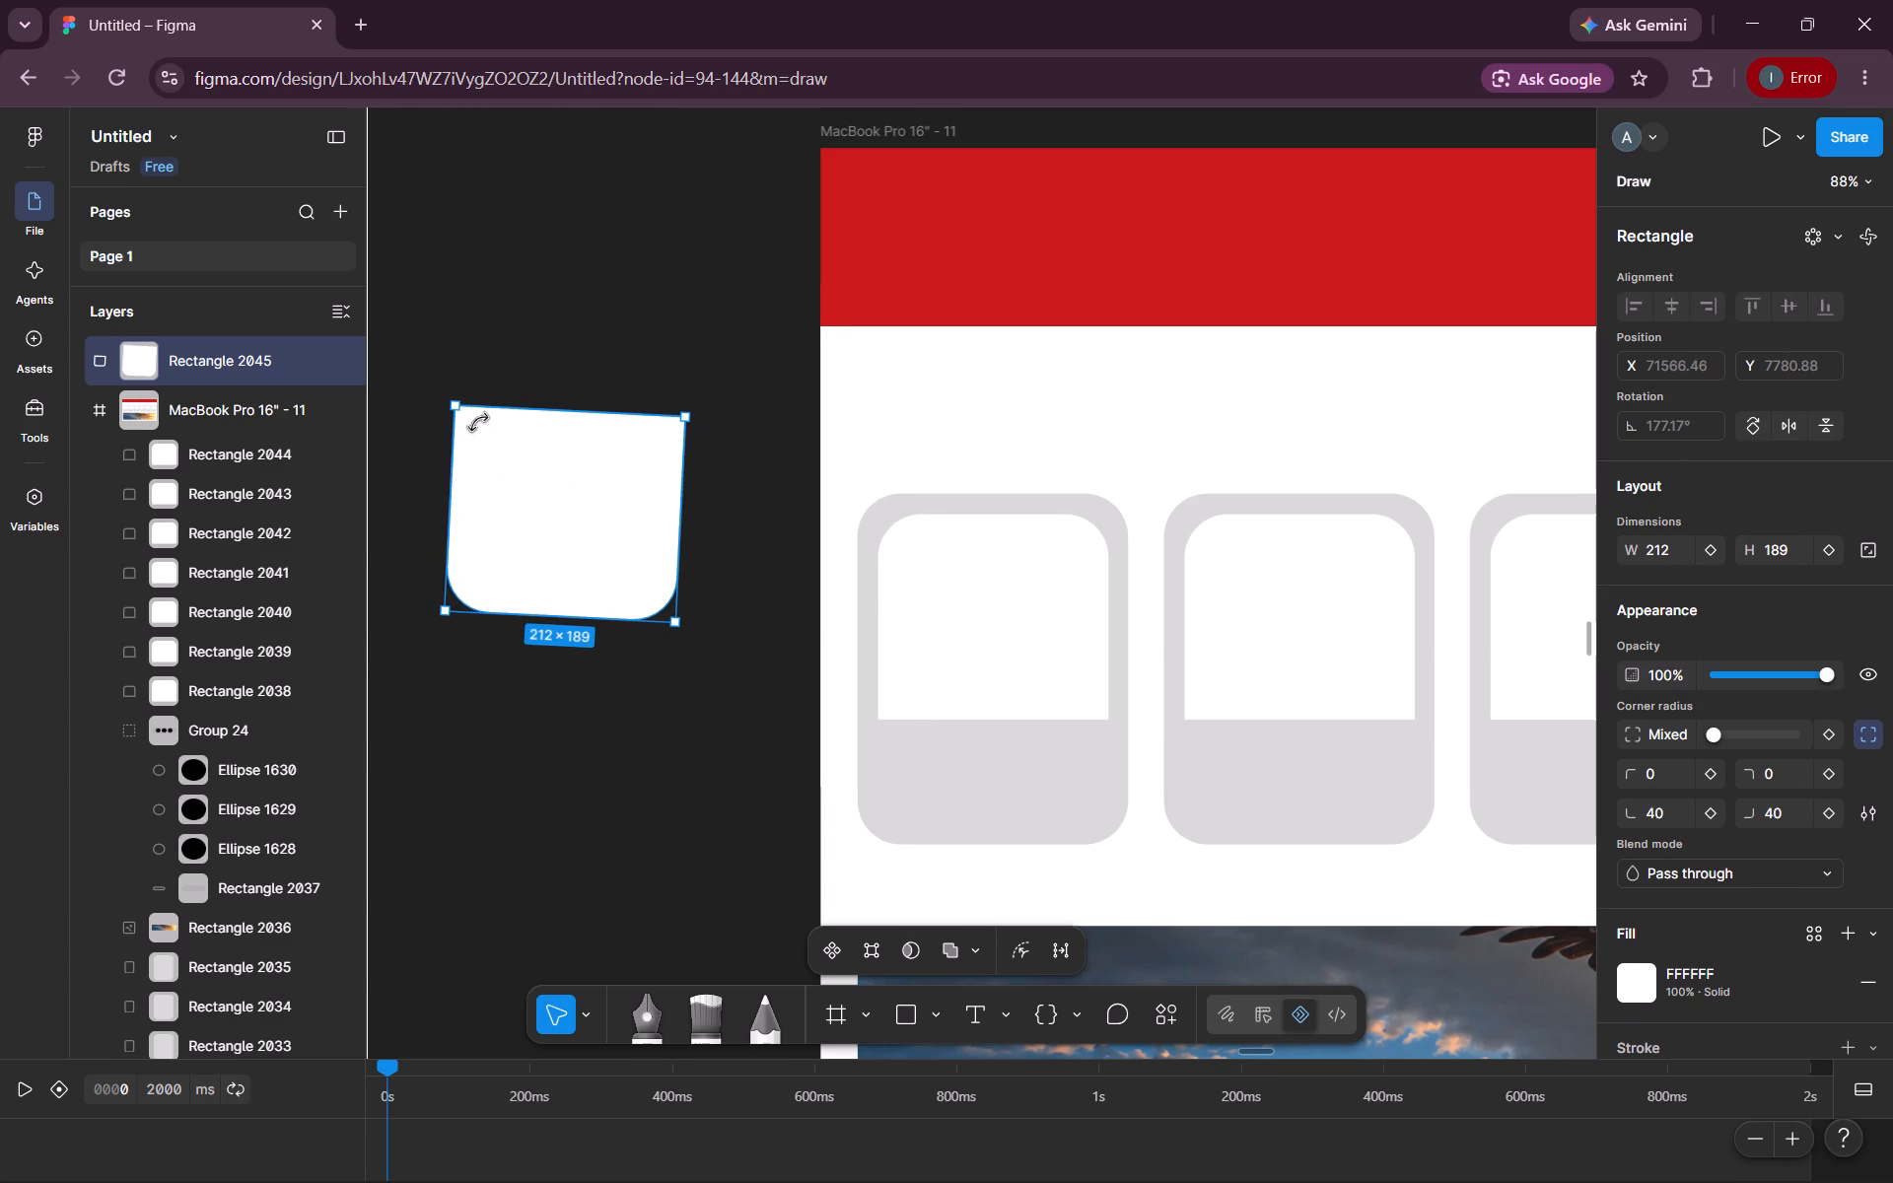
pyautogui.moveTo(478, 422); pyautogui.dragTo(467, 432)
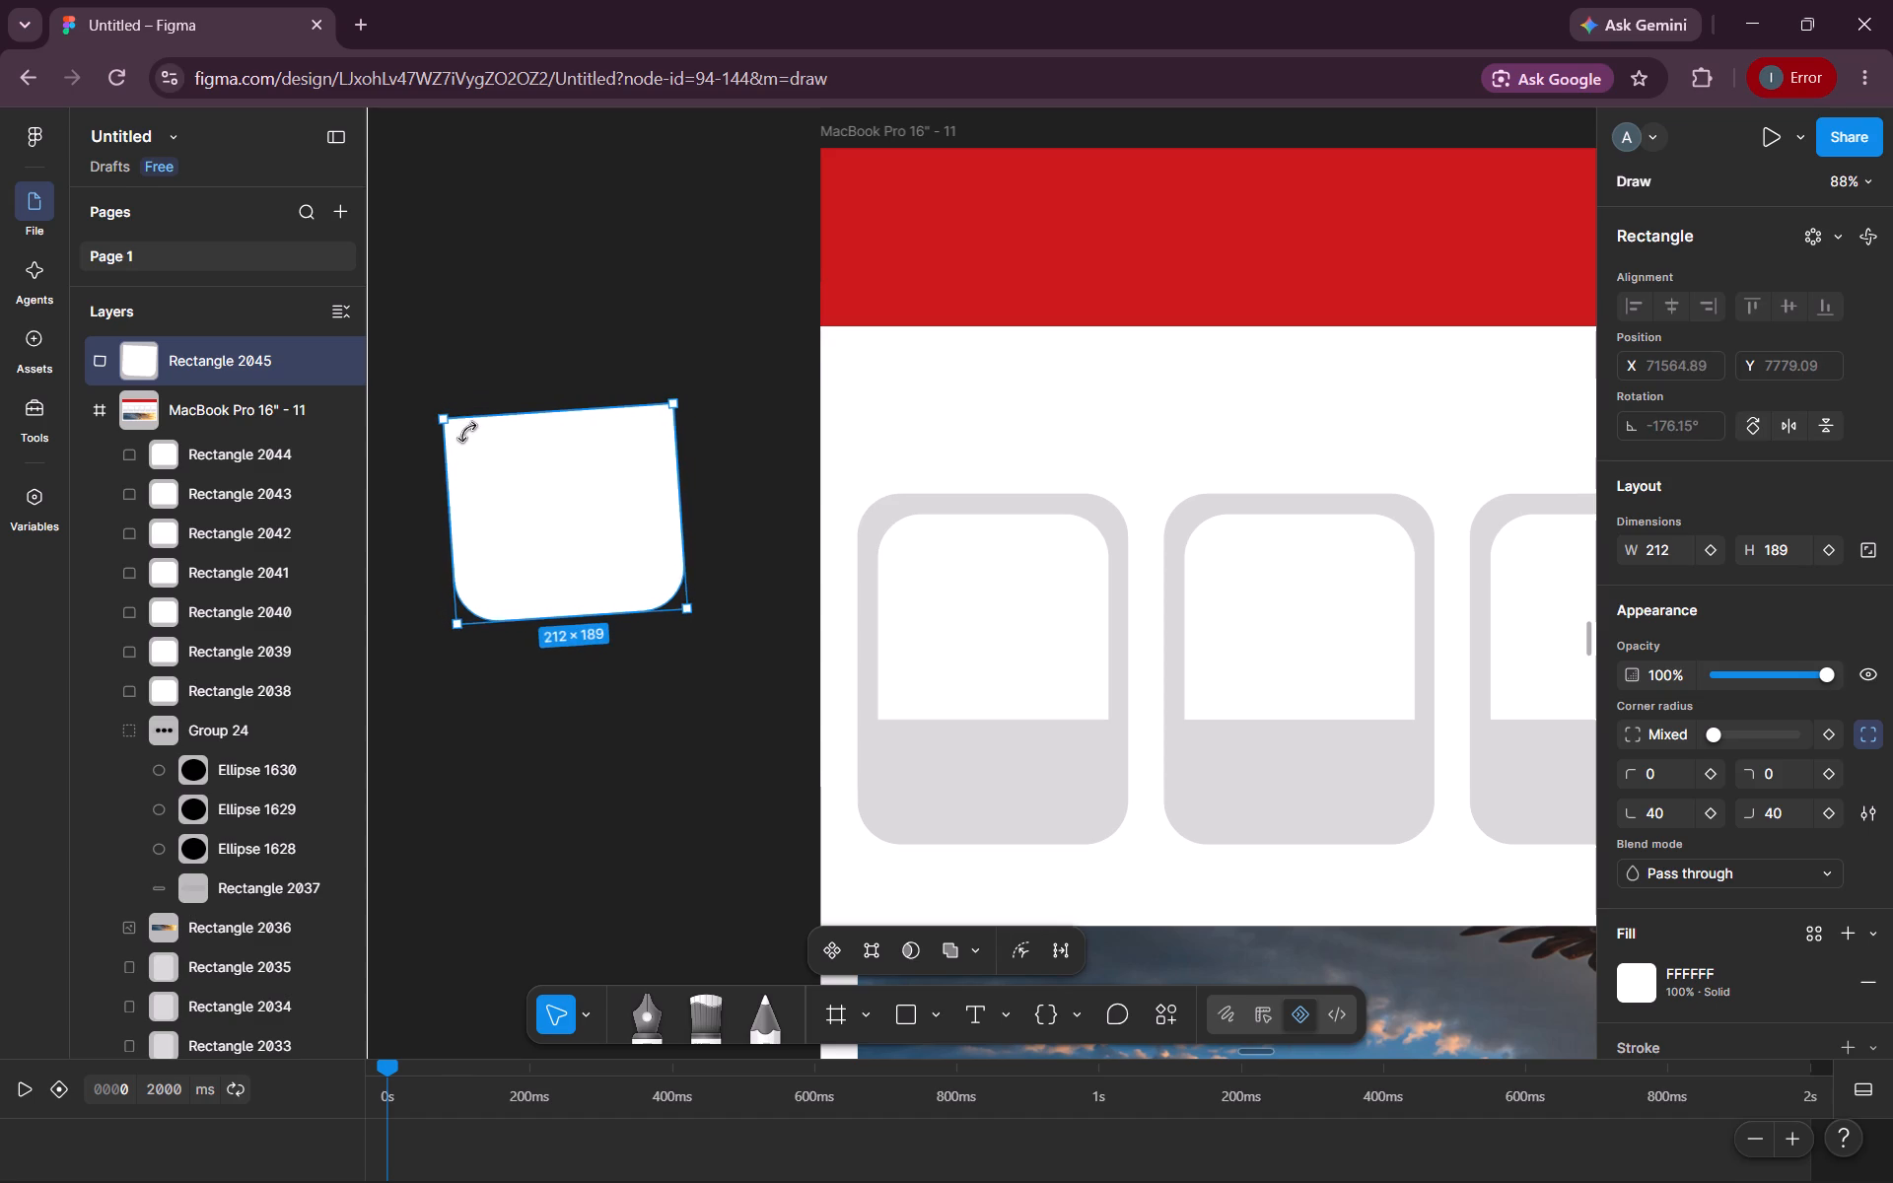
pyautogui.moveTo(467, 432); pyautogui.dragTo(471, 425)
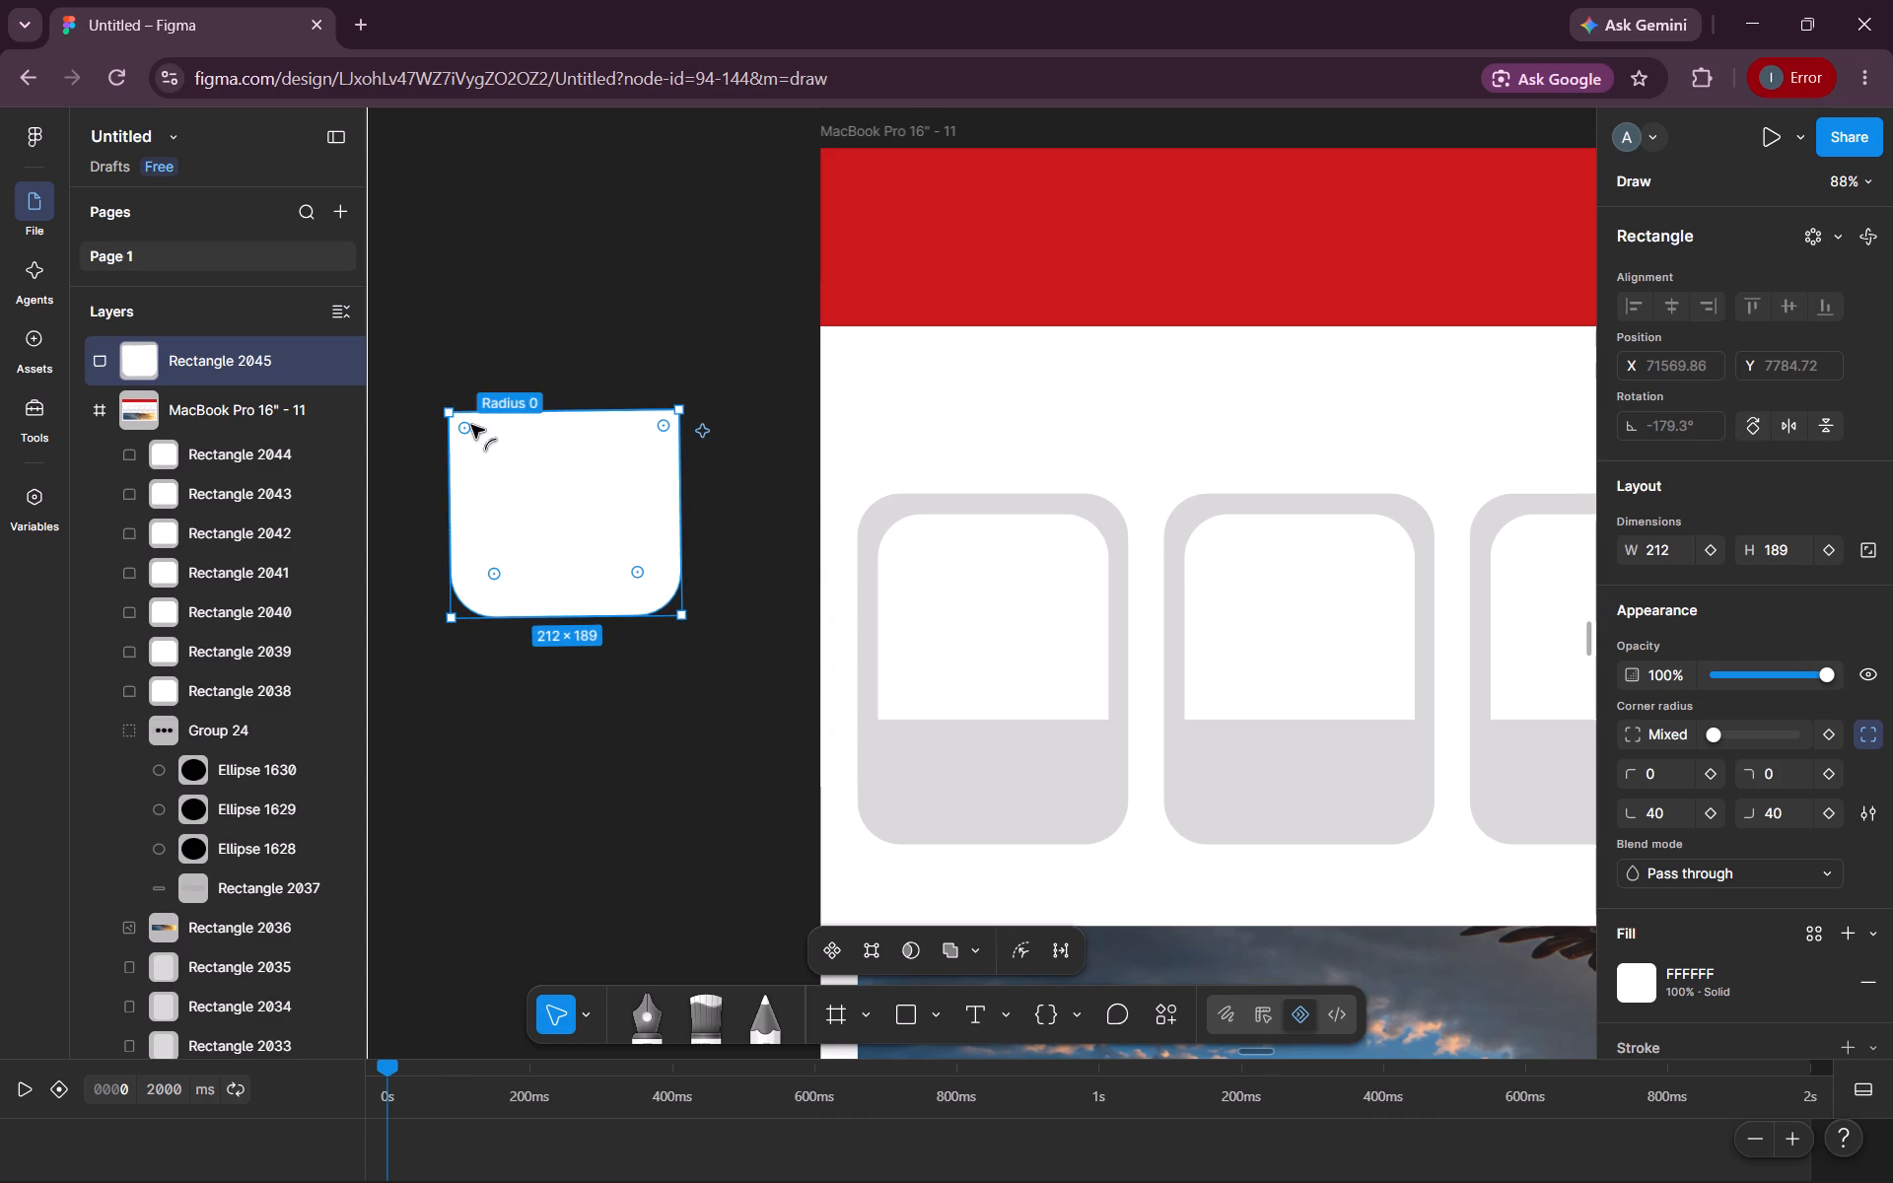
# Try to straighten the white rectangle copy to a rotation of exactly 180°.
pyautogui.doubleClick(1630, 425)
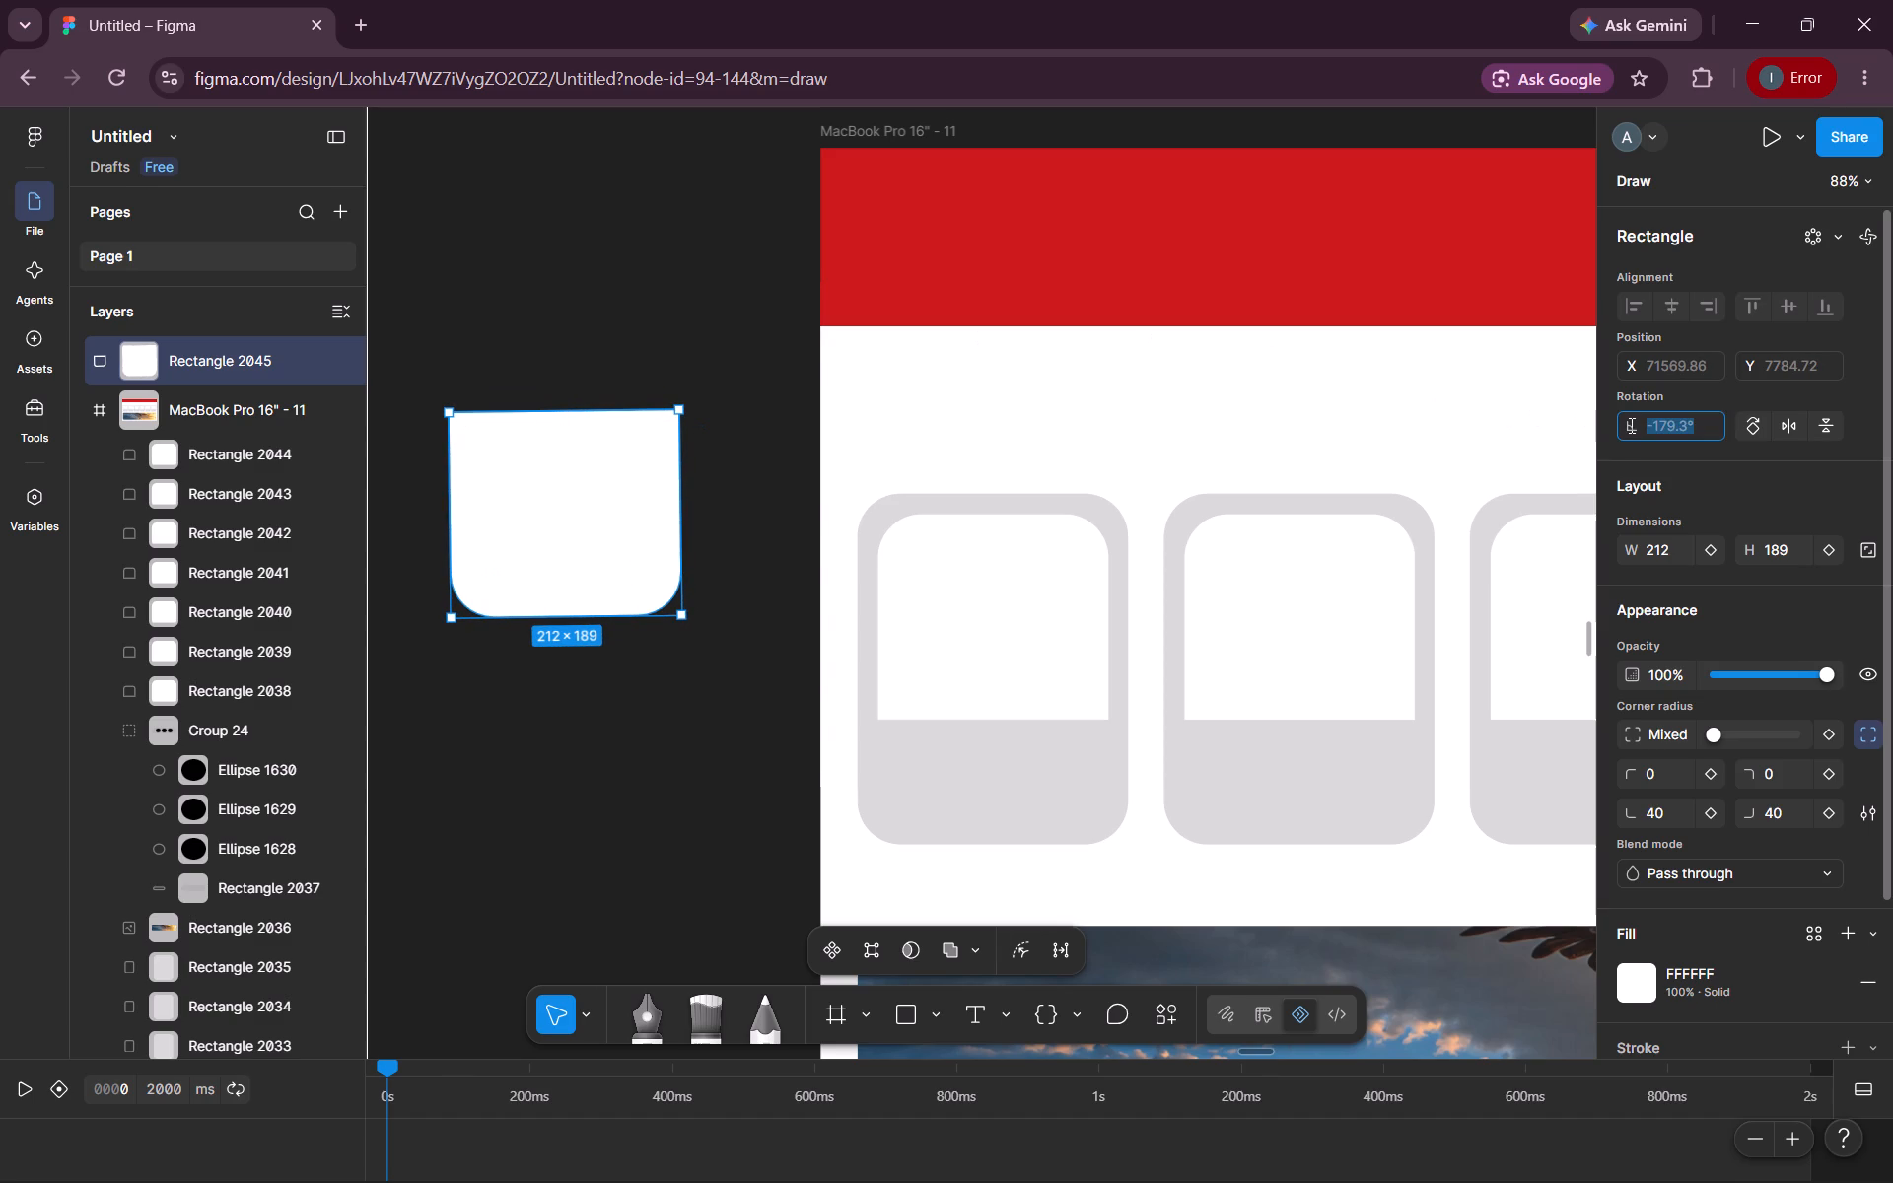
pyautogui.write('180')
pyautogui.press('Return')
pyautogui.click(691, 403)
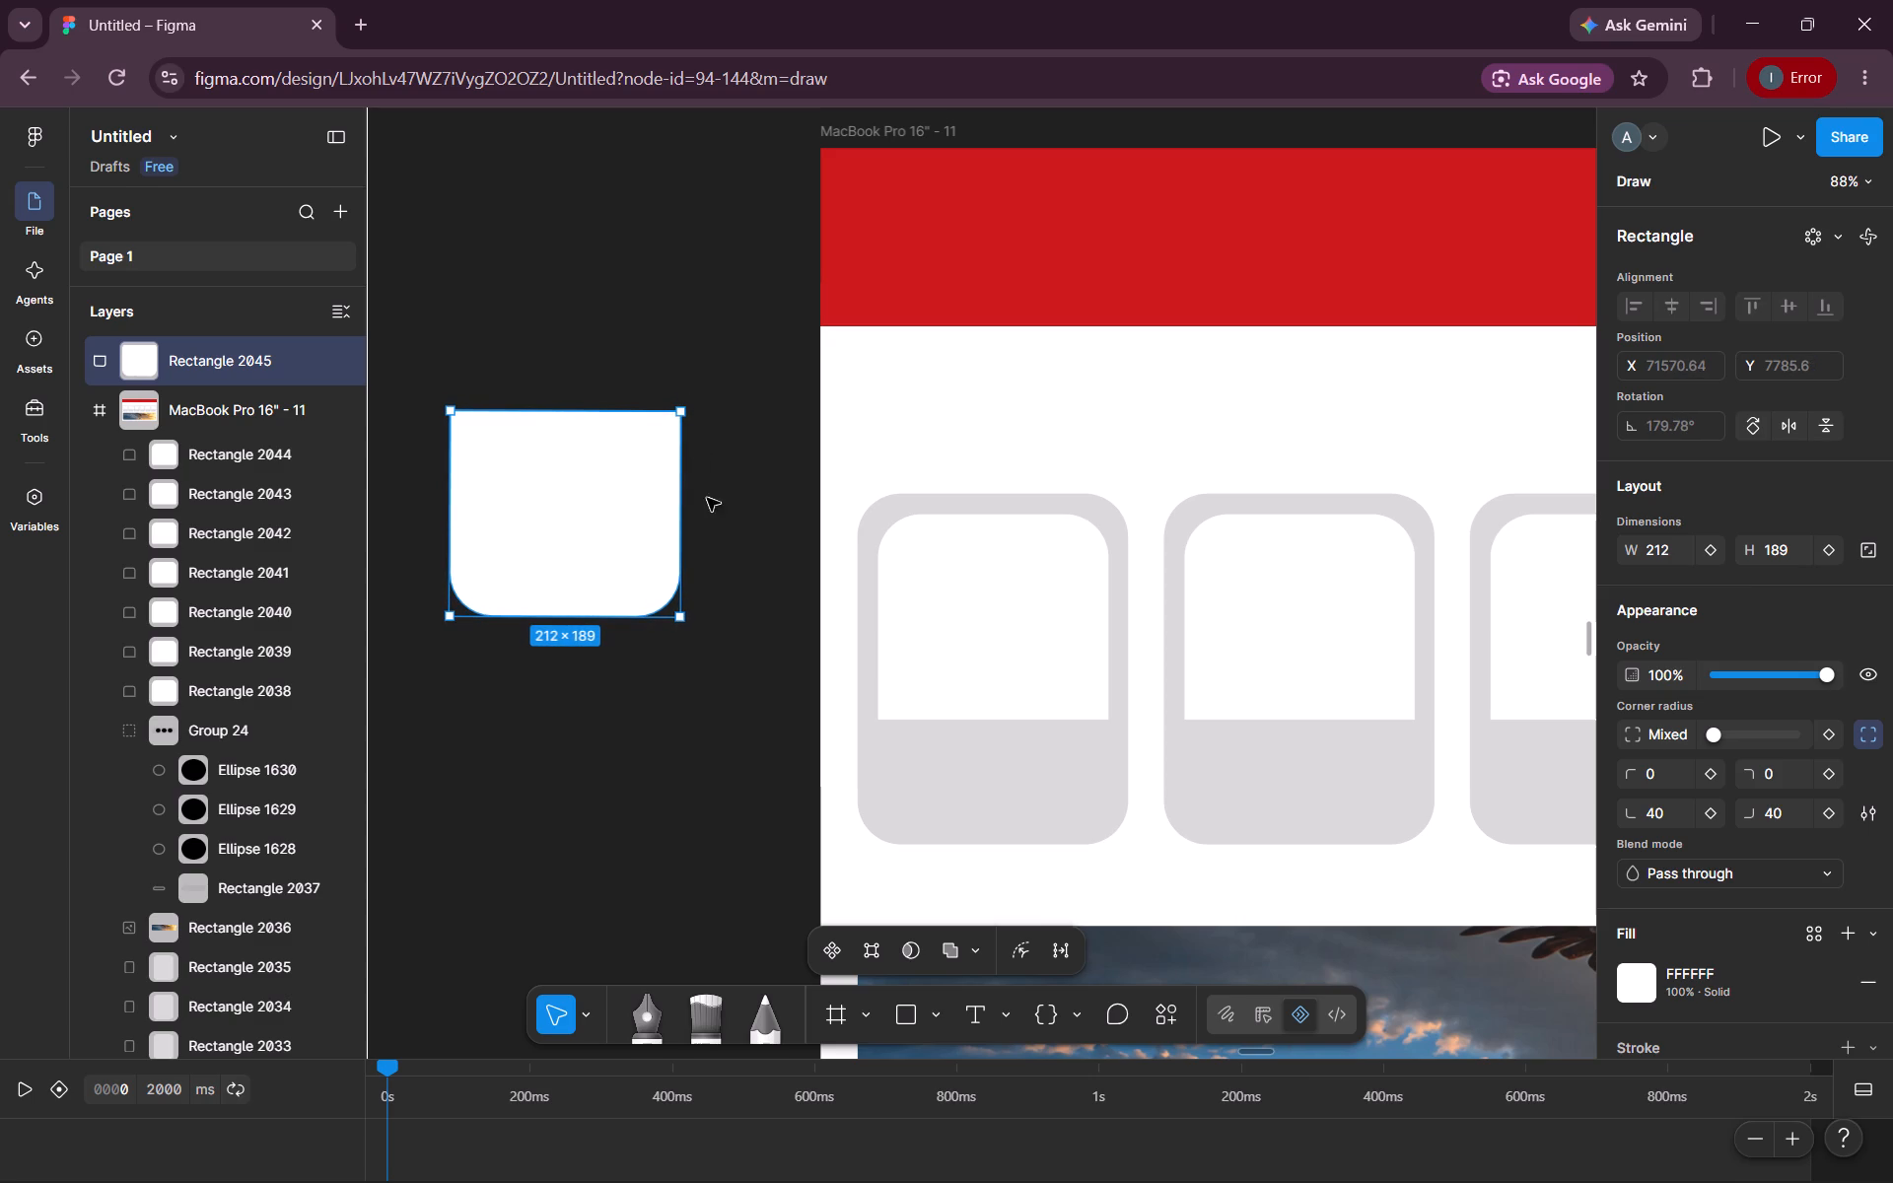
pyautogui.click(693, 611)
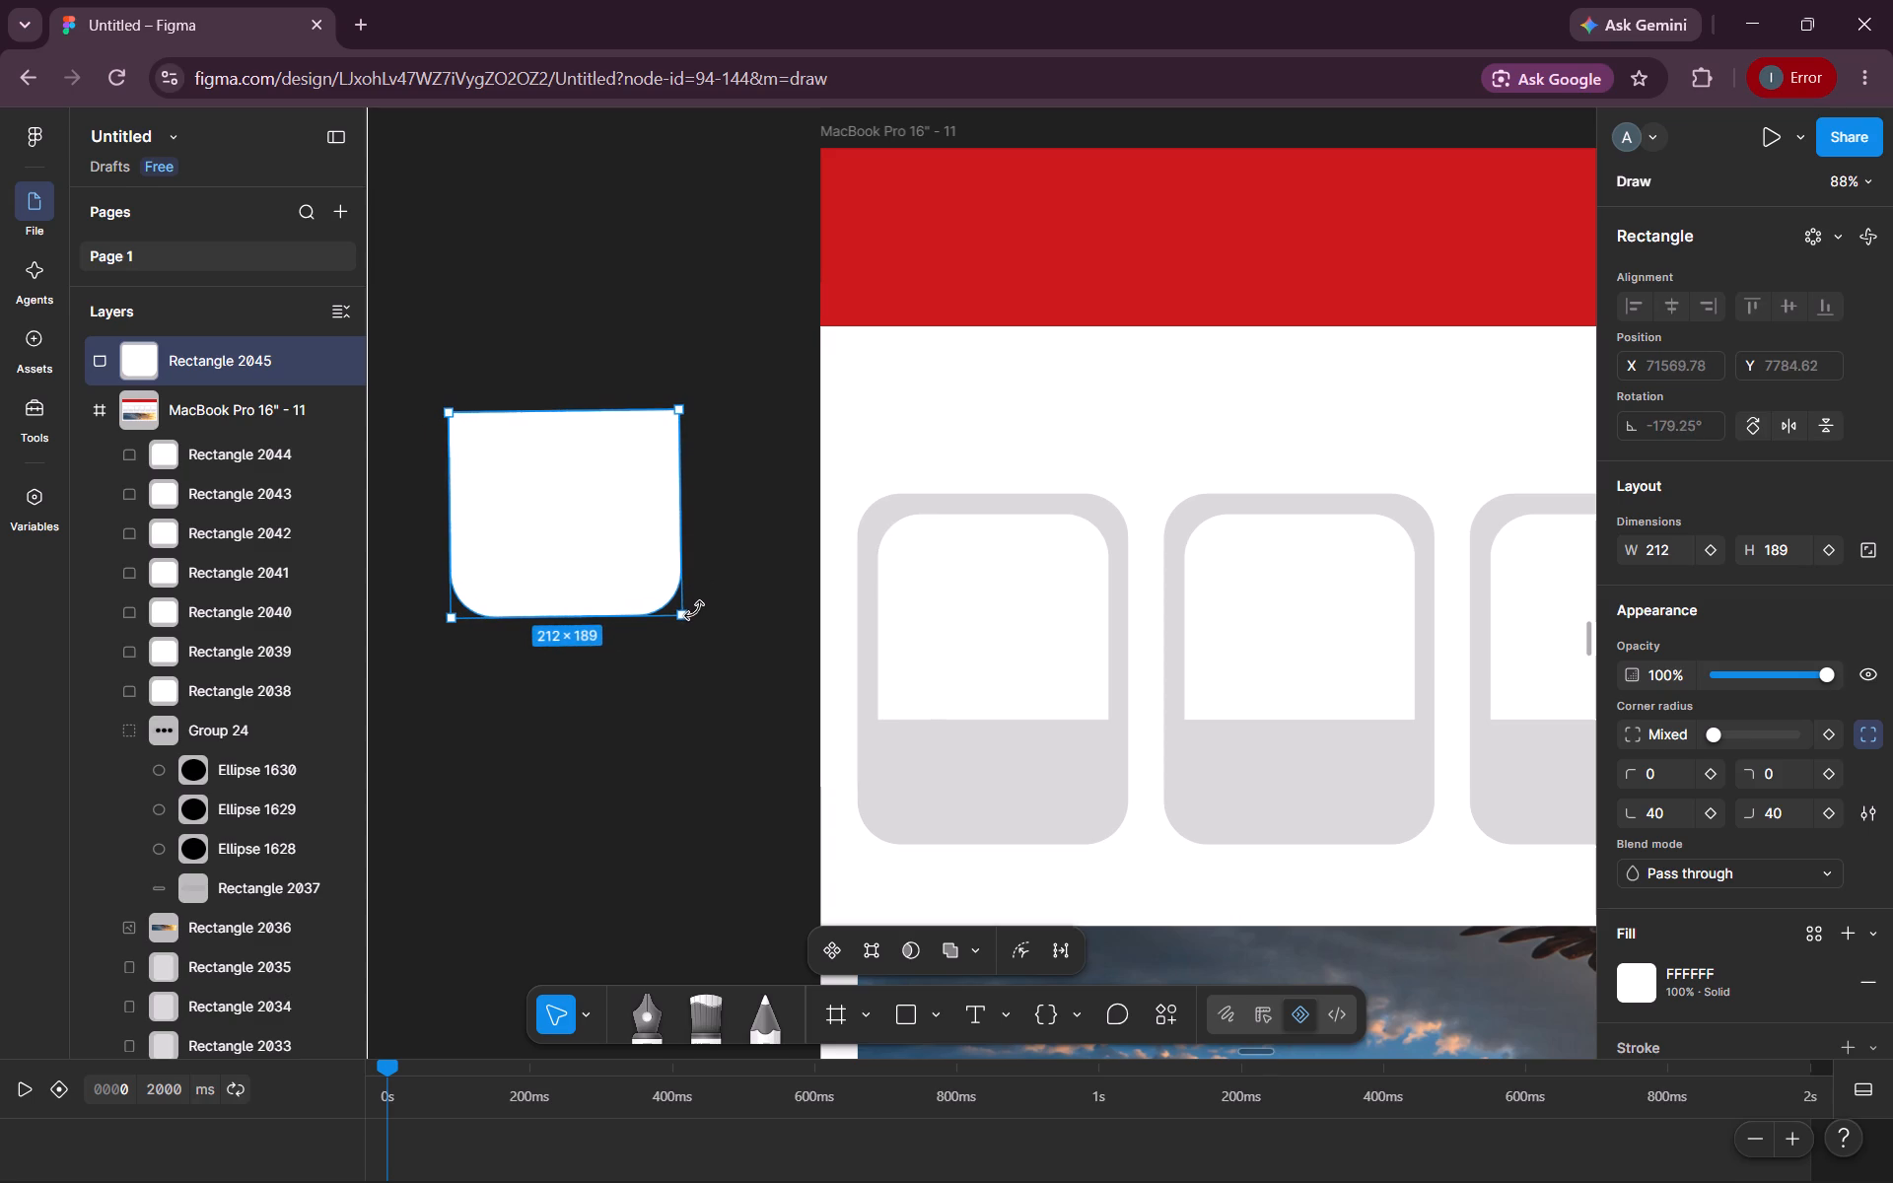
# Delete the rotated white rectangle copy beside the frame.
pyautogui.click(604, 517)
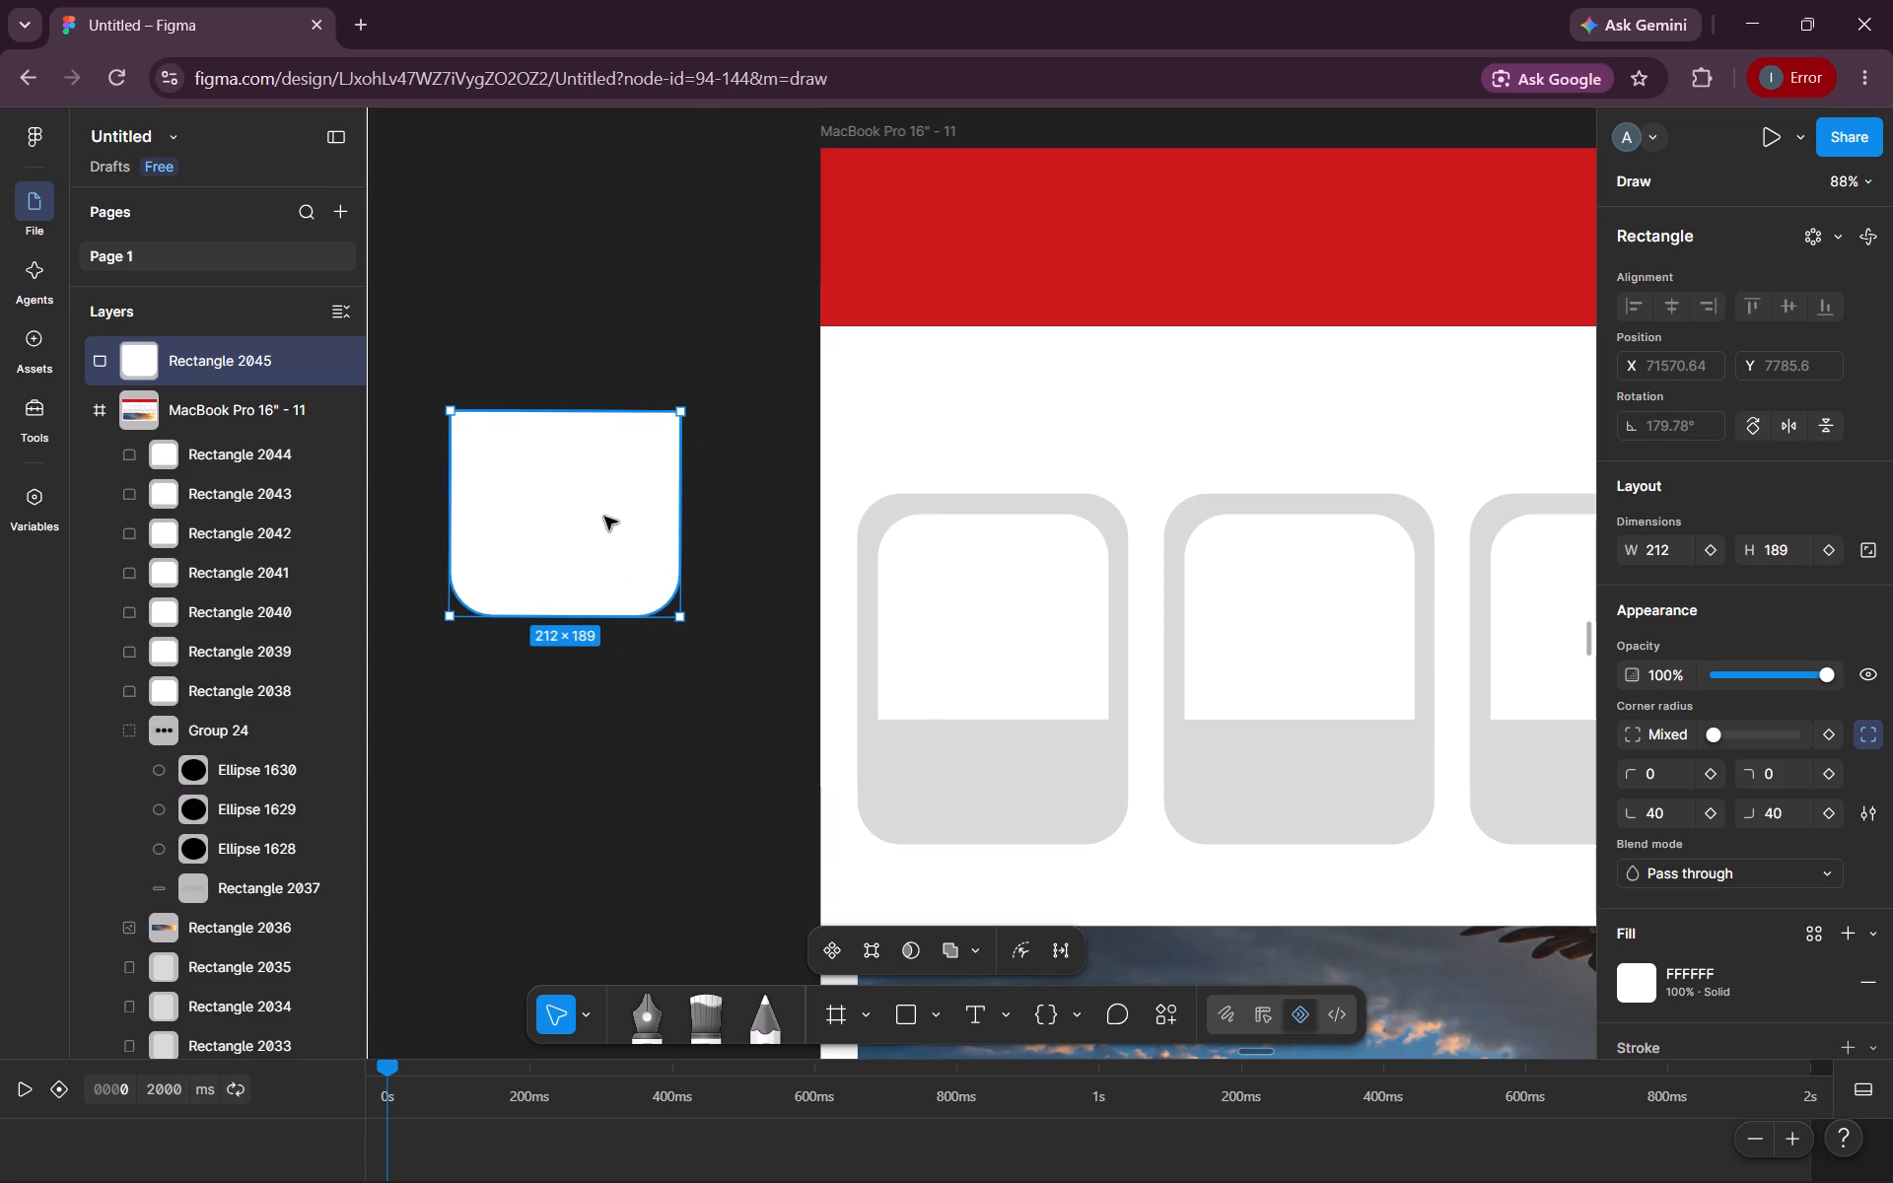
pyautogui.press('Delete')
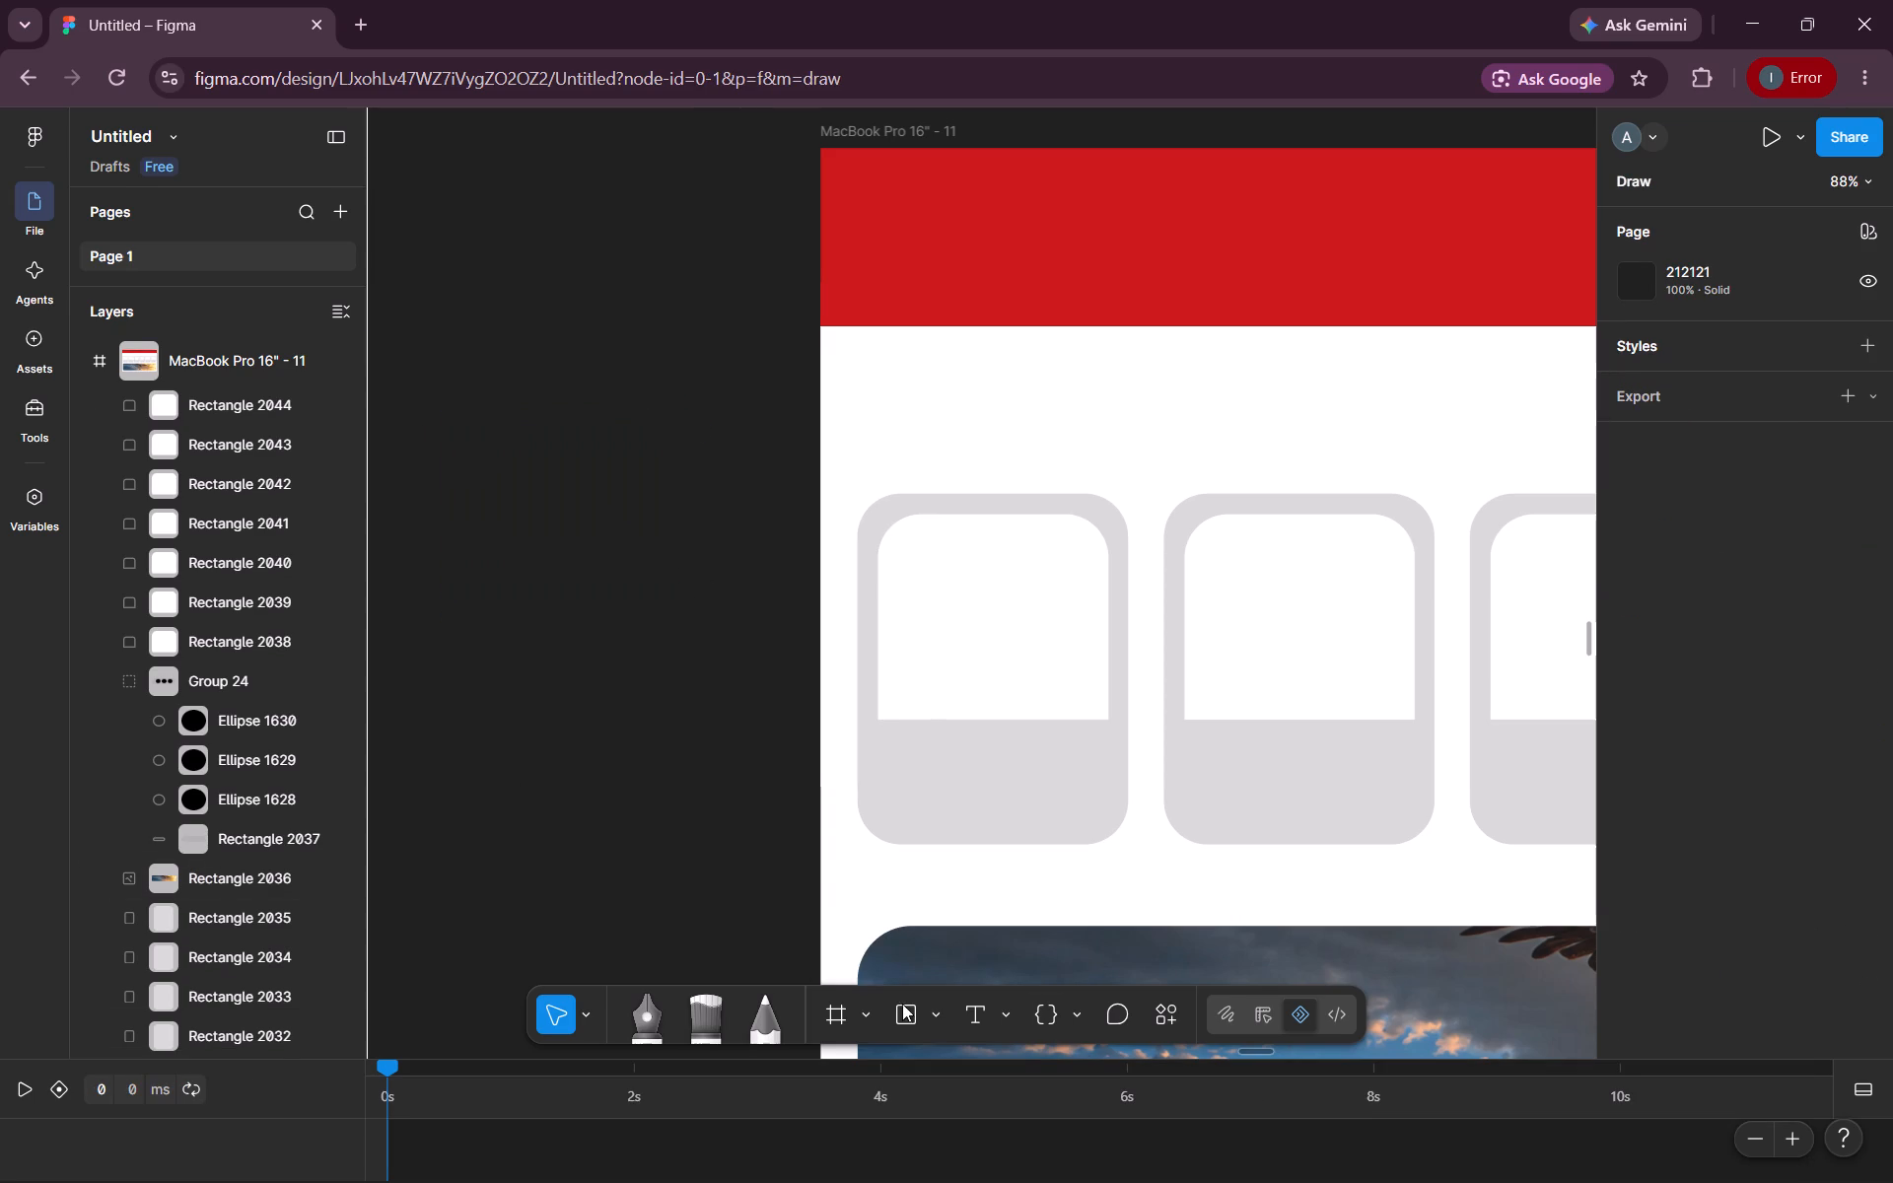
# Draw a rectangle about 169 × 171 on the empty canvas beside the frame.
pyautogui.click(897, 1007)
pyautogui.moveTo(415, 515); pyautogui.dragTo(532, 630)
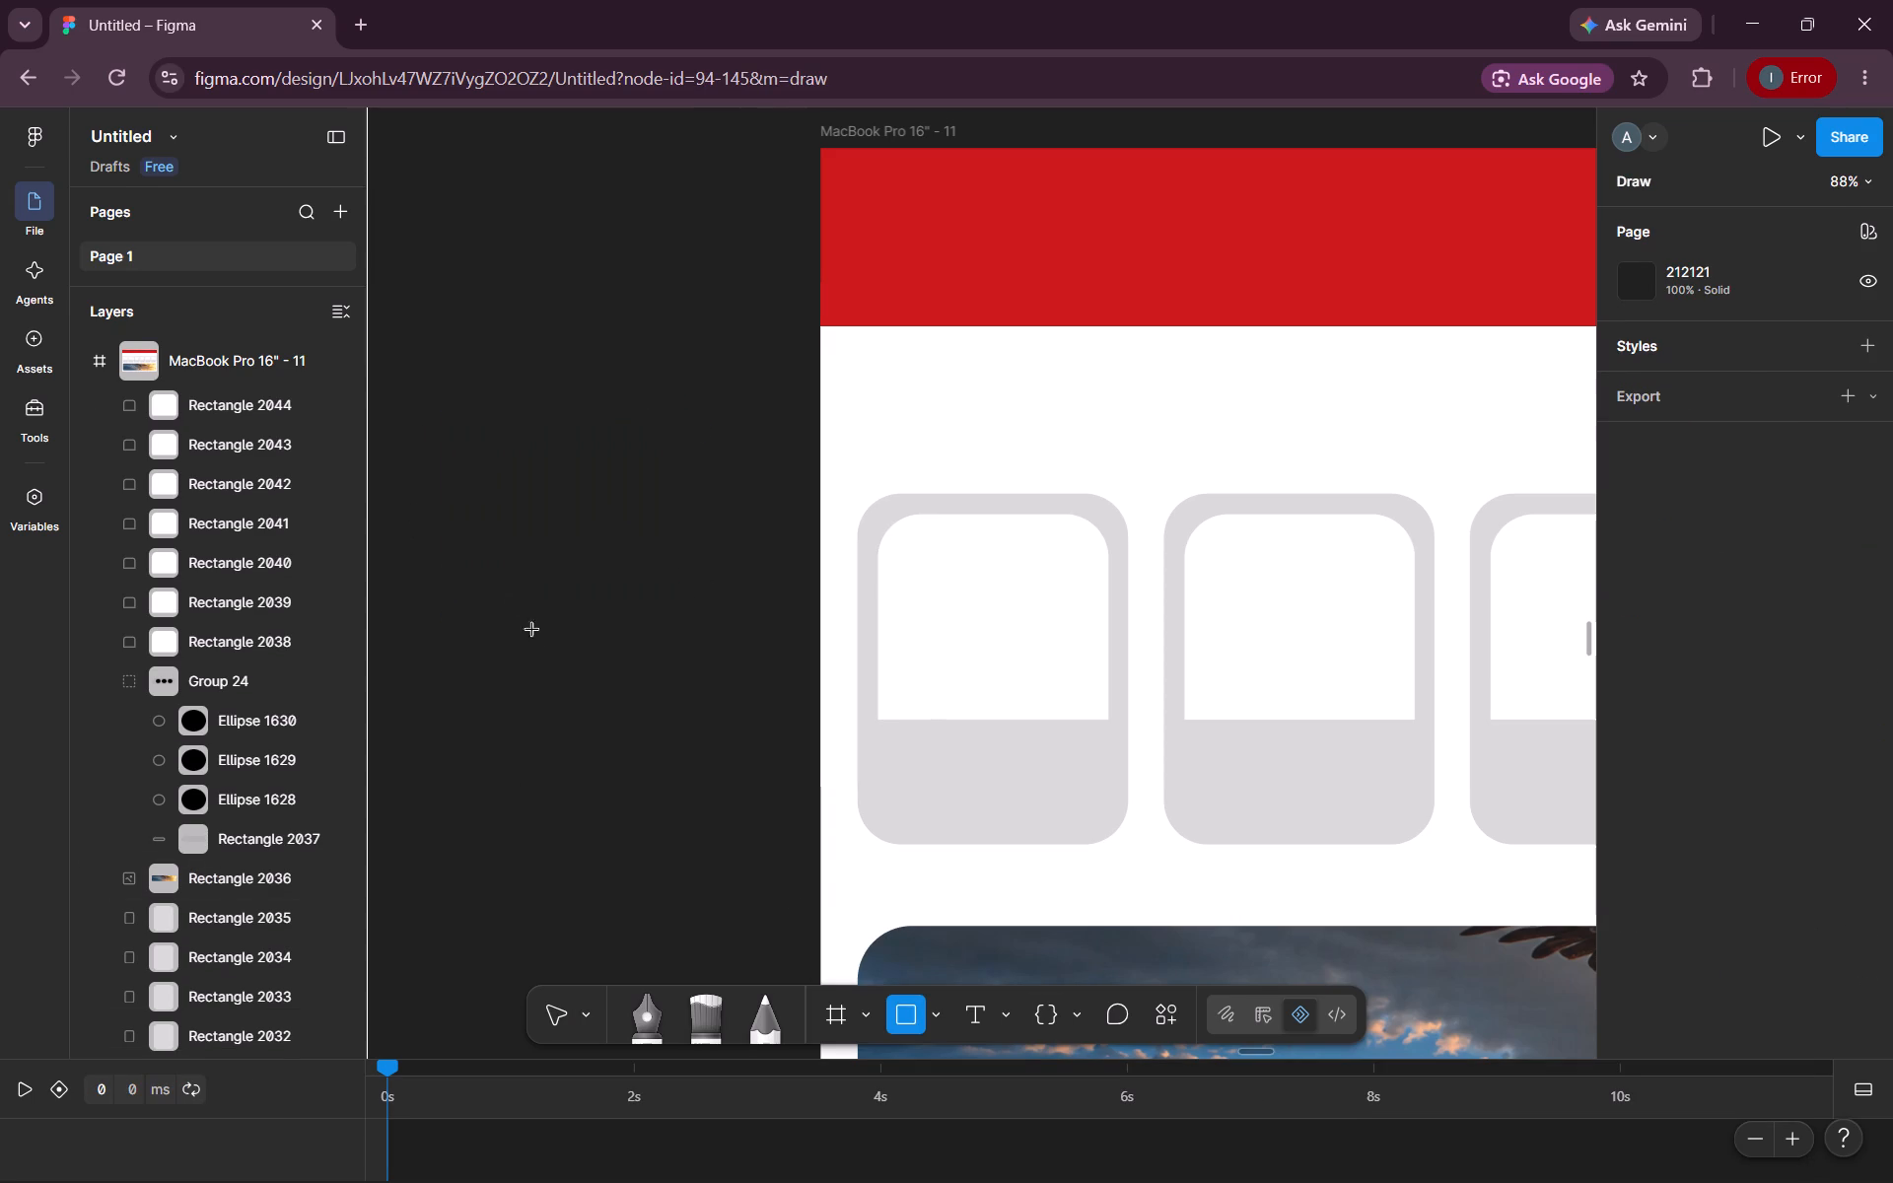
pyautogui.moveTo(532, 630); pyautogui.dragTo(598, 701)
# Change the new rectangle's fill to solid white, FFFFFF.
pyautogui.scroll(-1, 744, 752)
pyautogui.click(1637, 984)
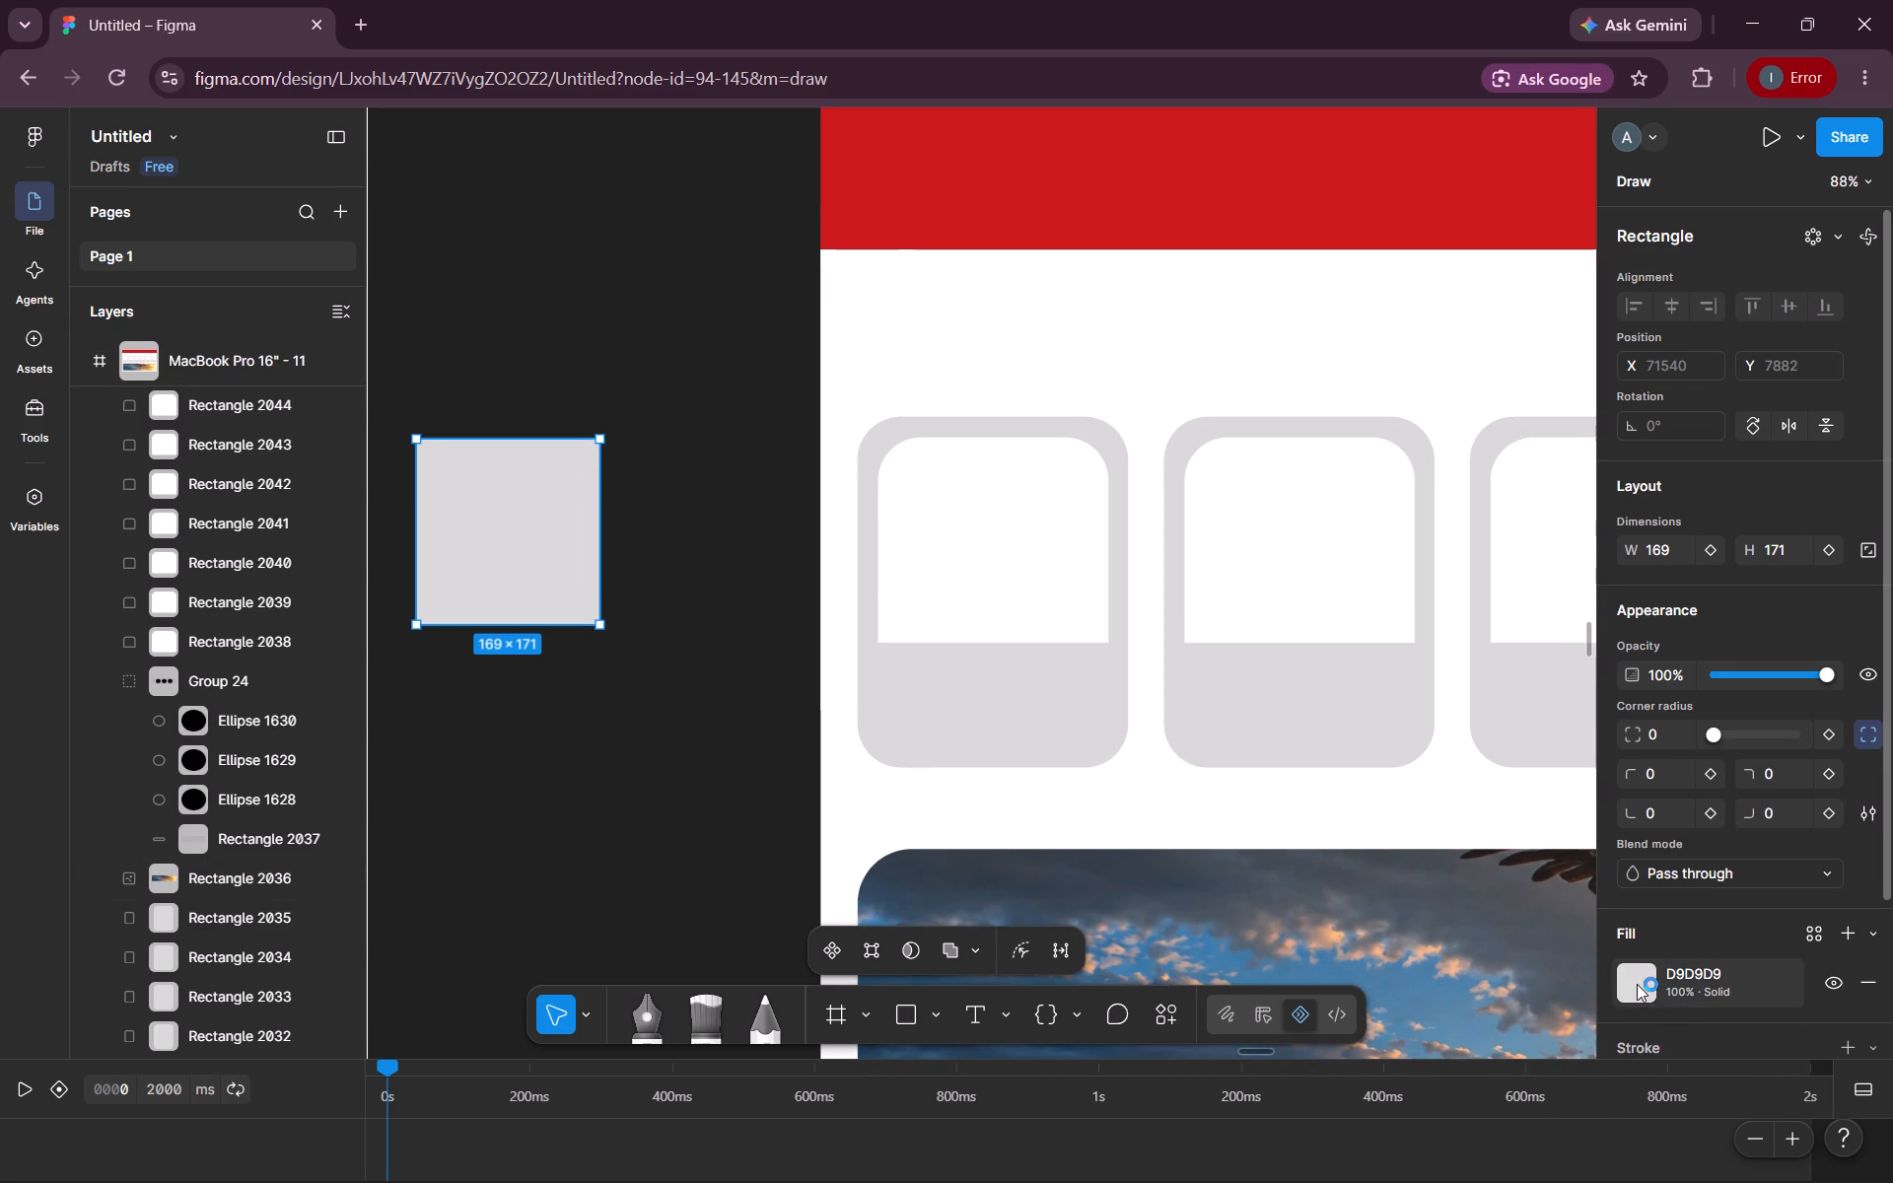
pyautogui.click(1351, 1079)
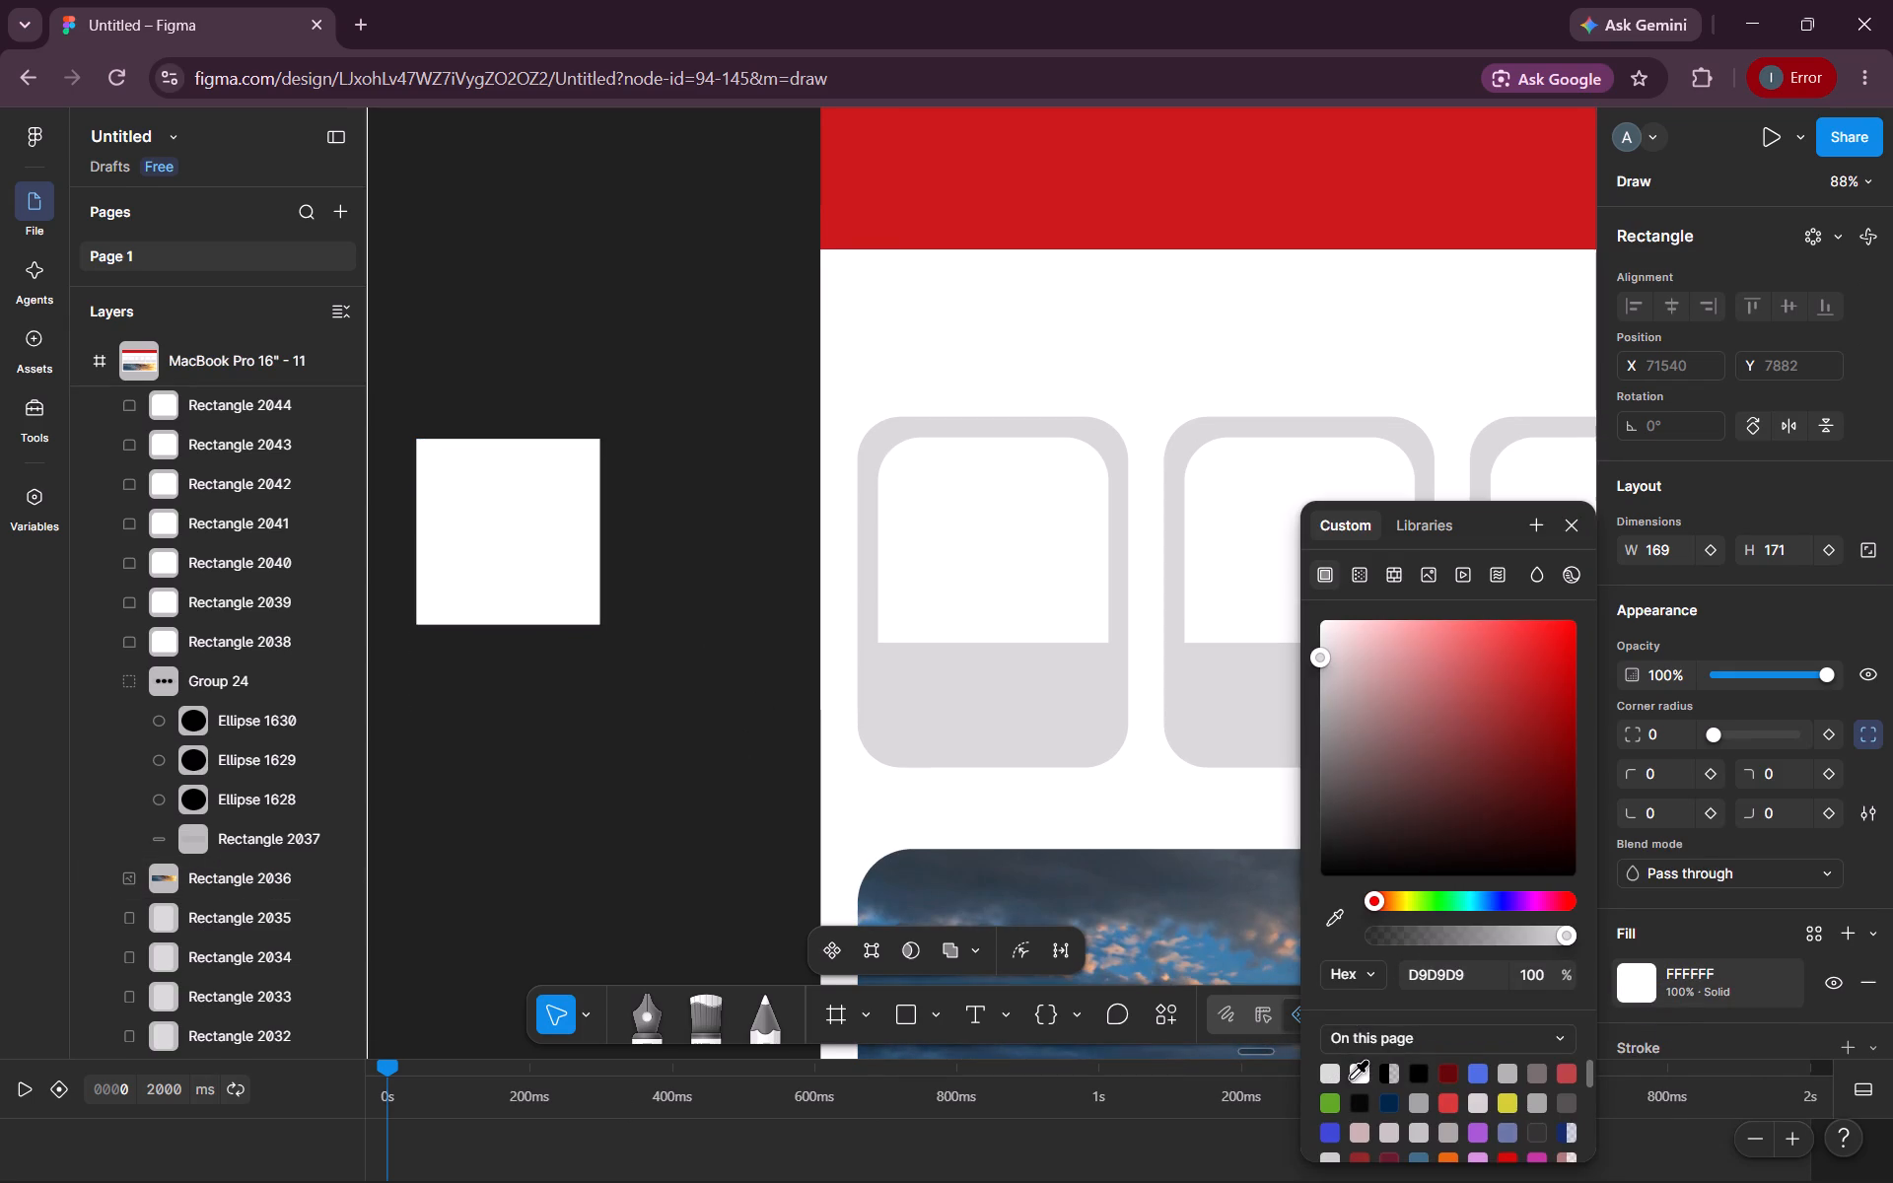
pyautogui.click(738, 827)
# Round the two bottom corners of the white rectangle beside the frame to a radius of 40.
pyautogui.click(552, 539)
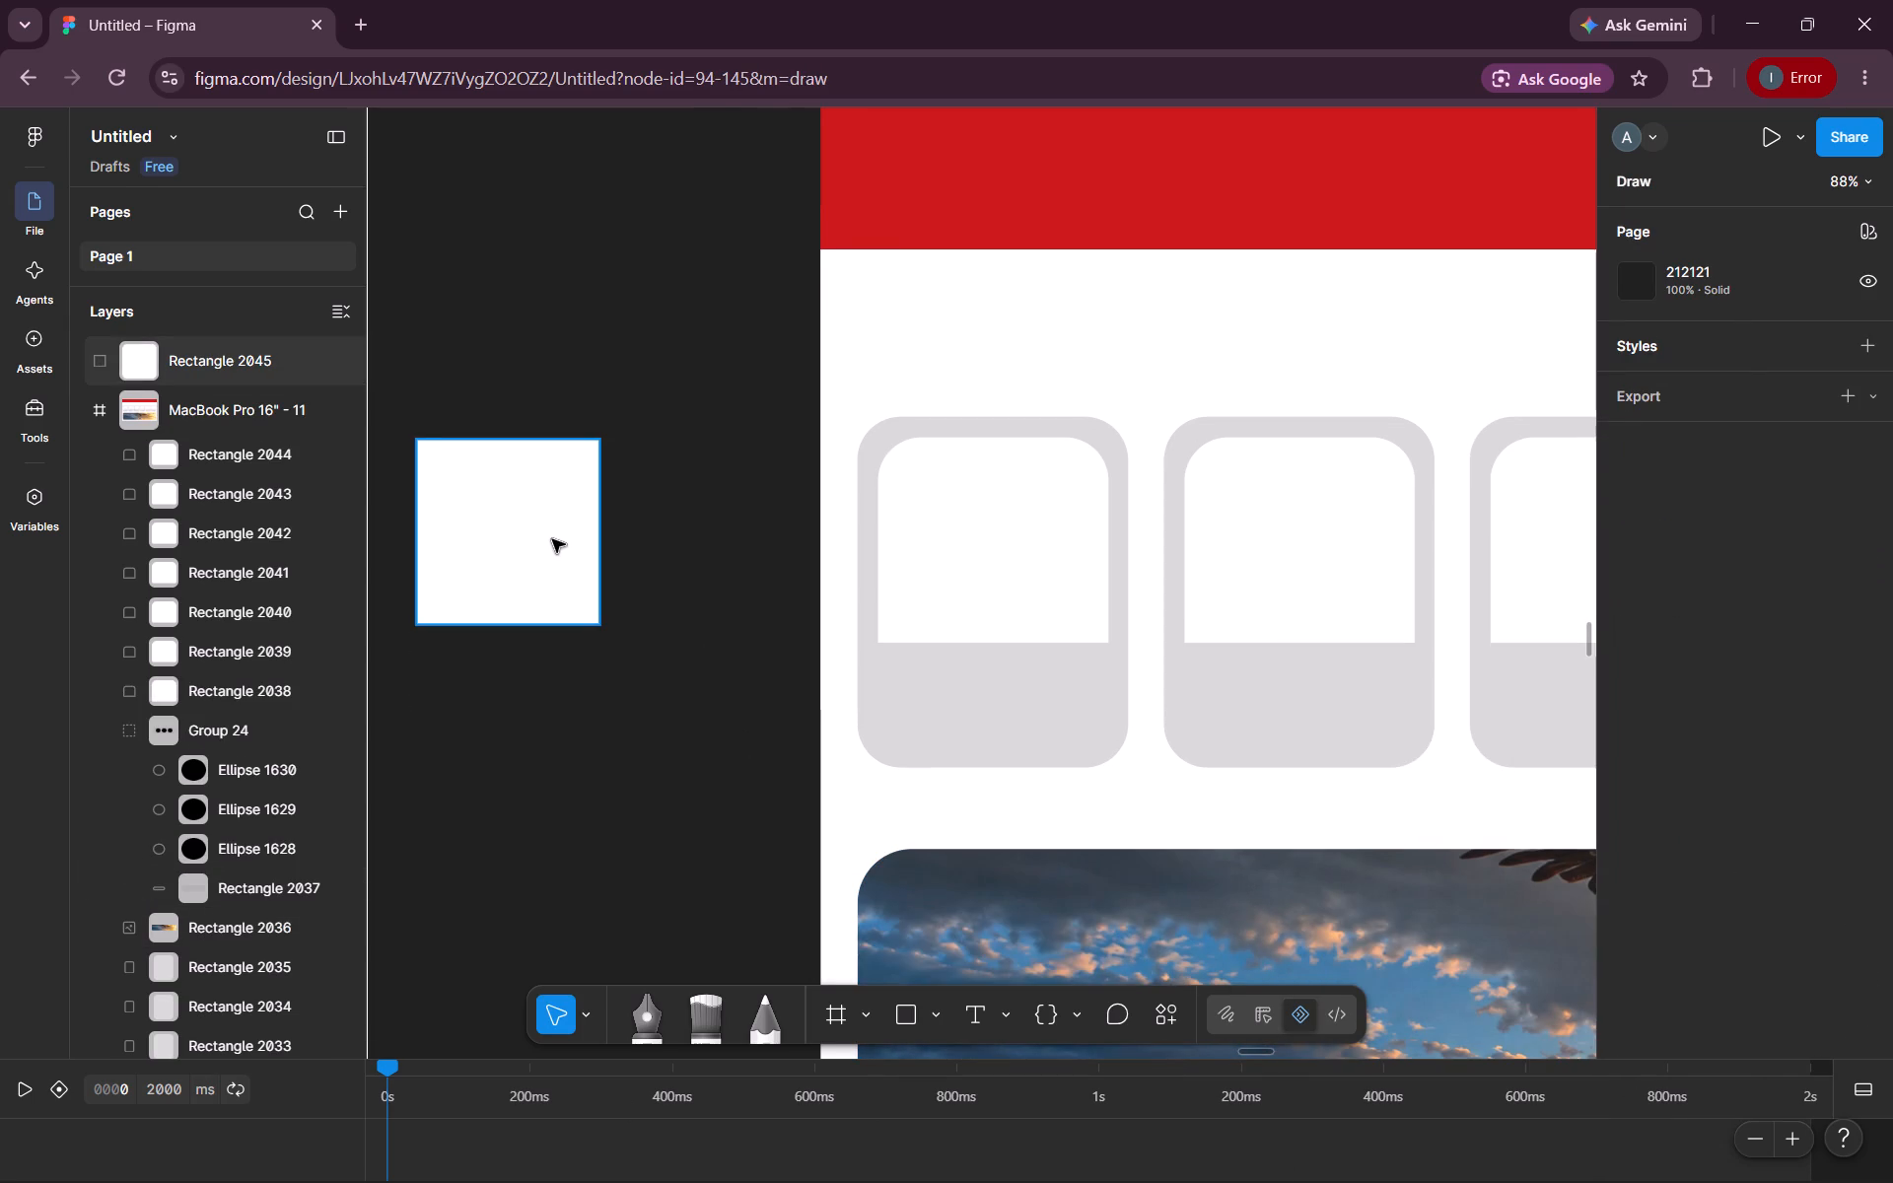
pyautogui.scroll(-1, 1712, 910)
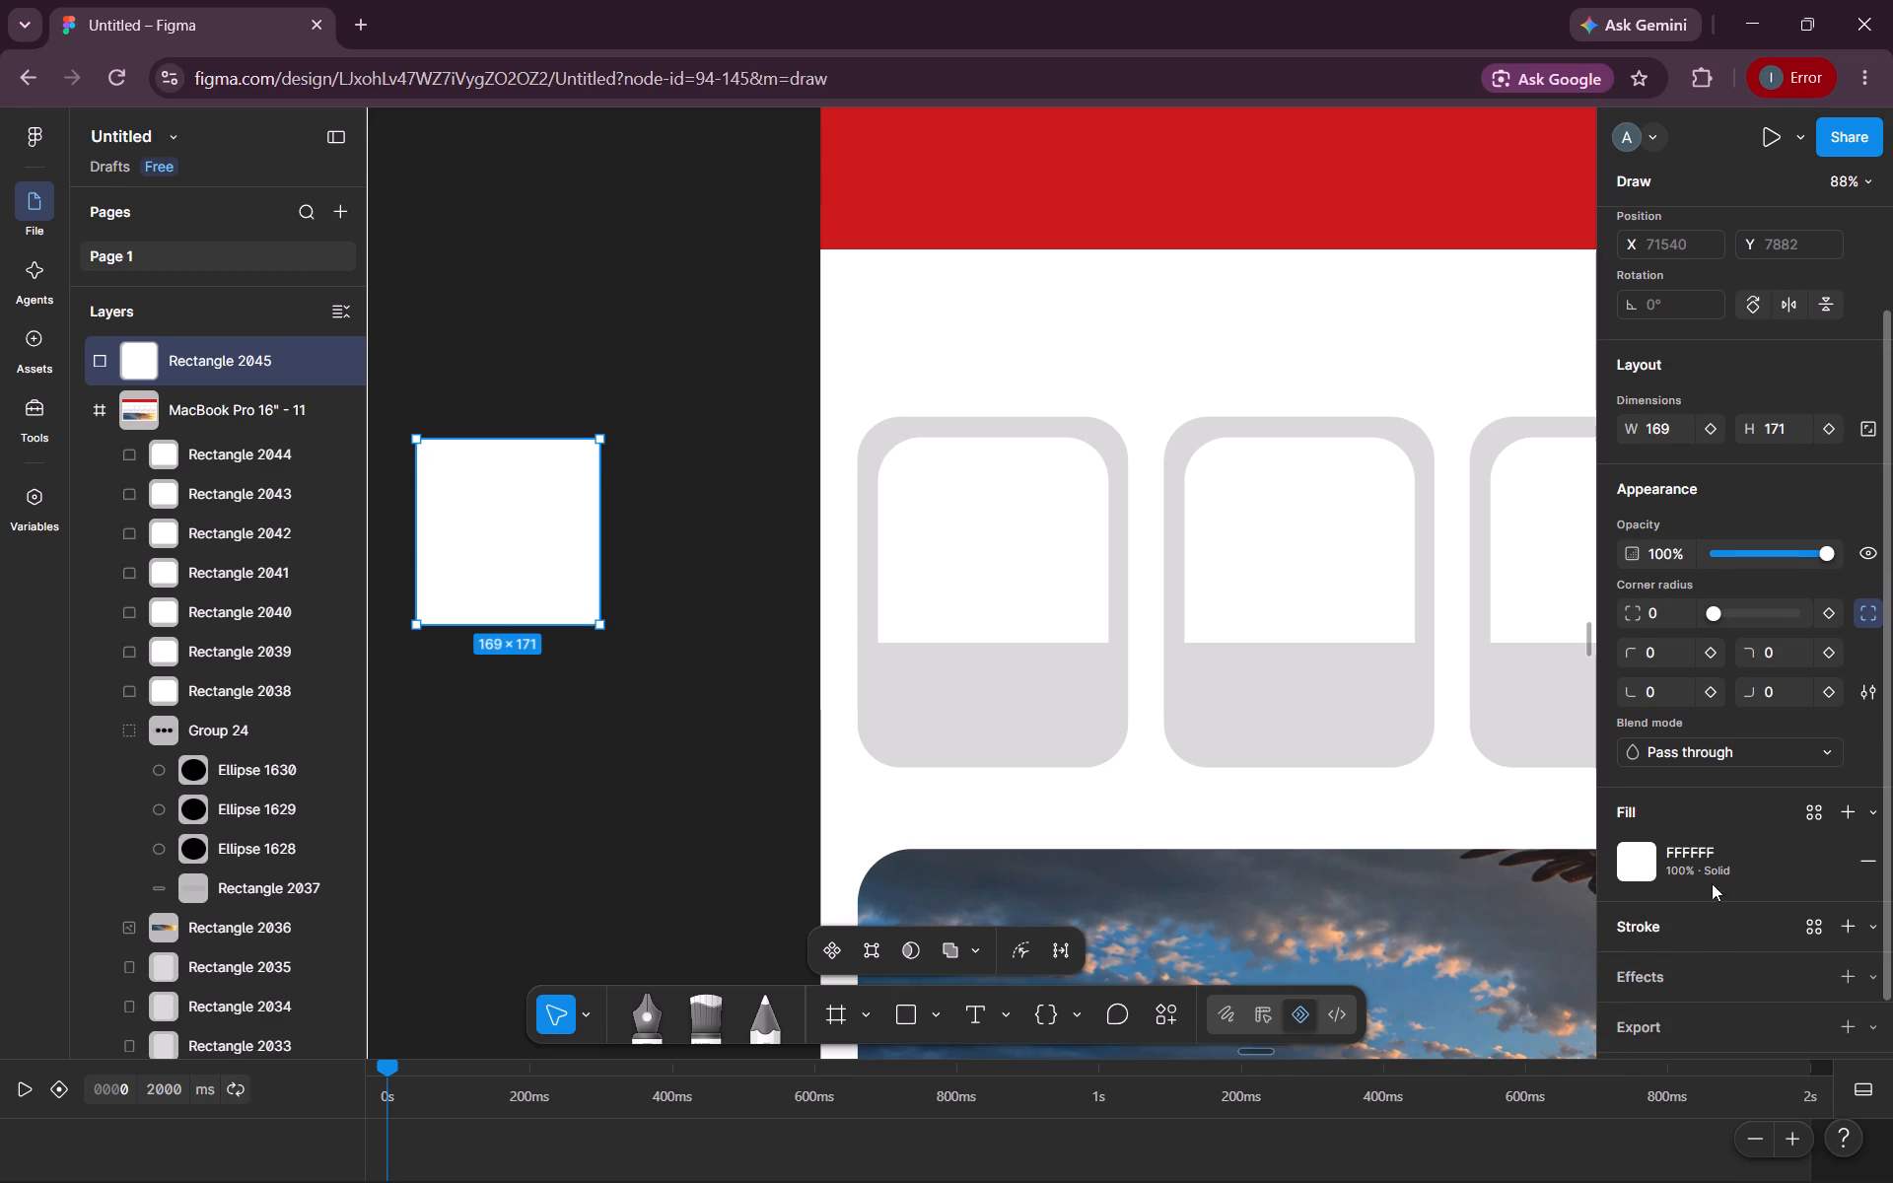
pyautogui.click(1665, 685)
pyautogui.write('40')
pyautogui.press('Return')
pyautogui.click(1775, 686)
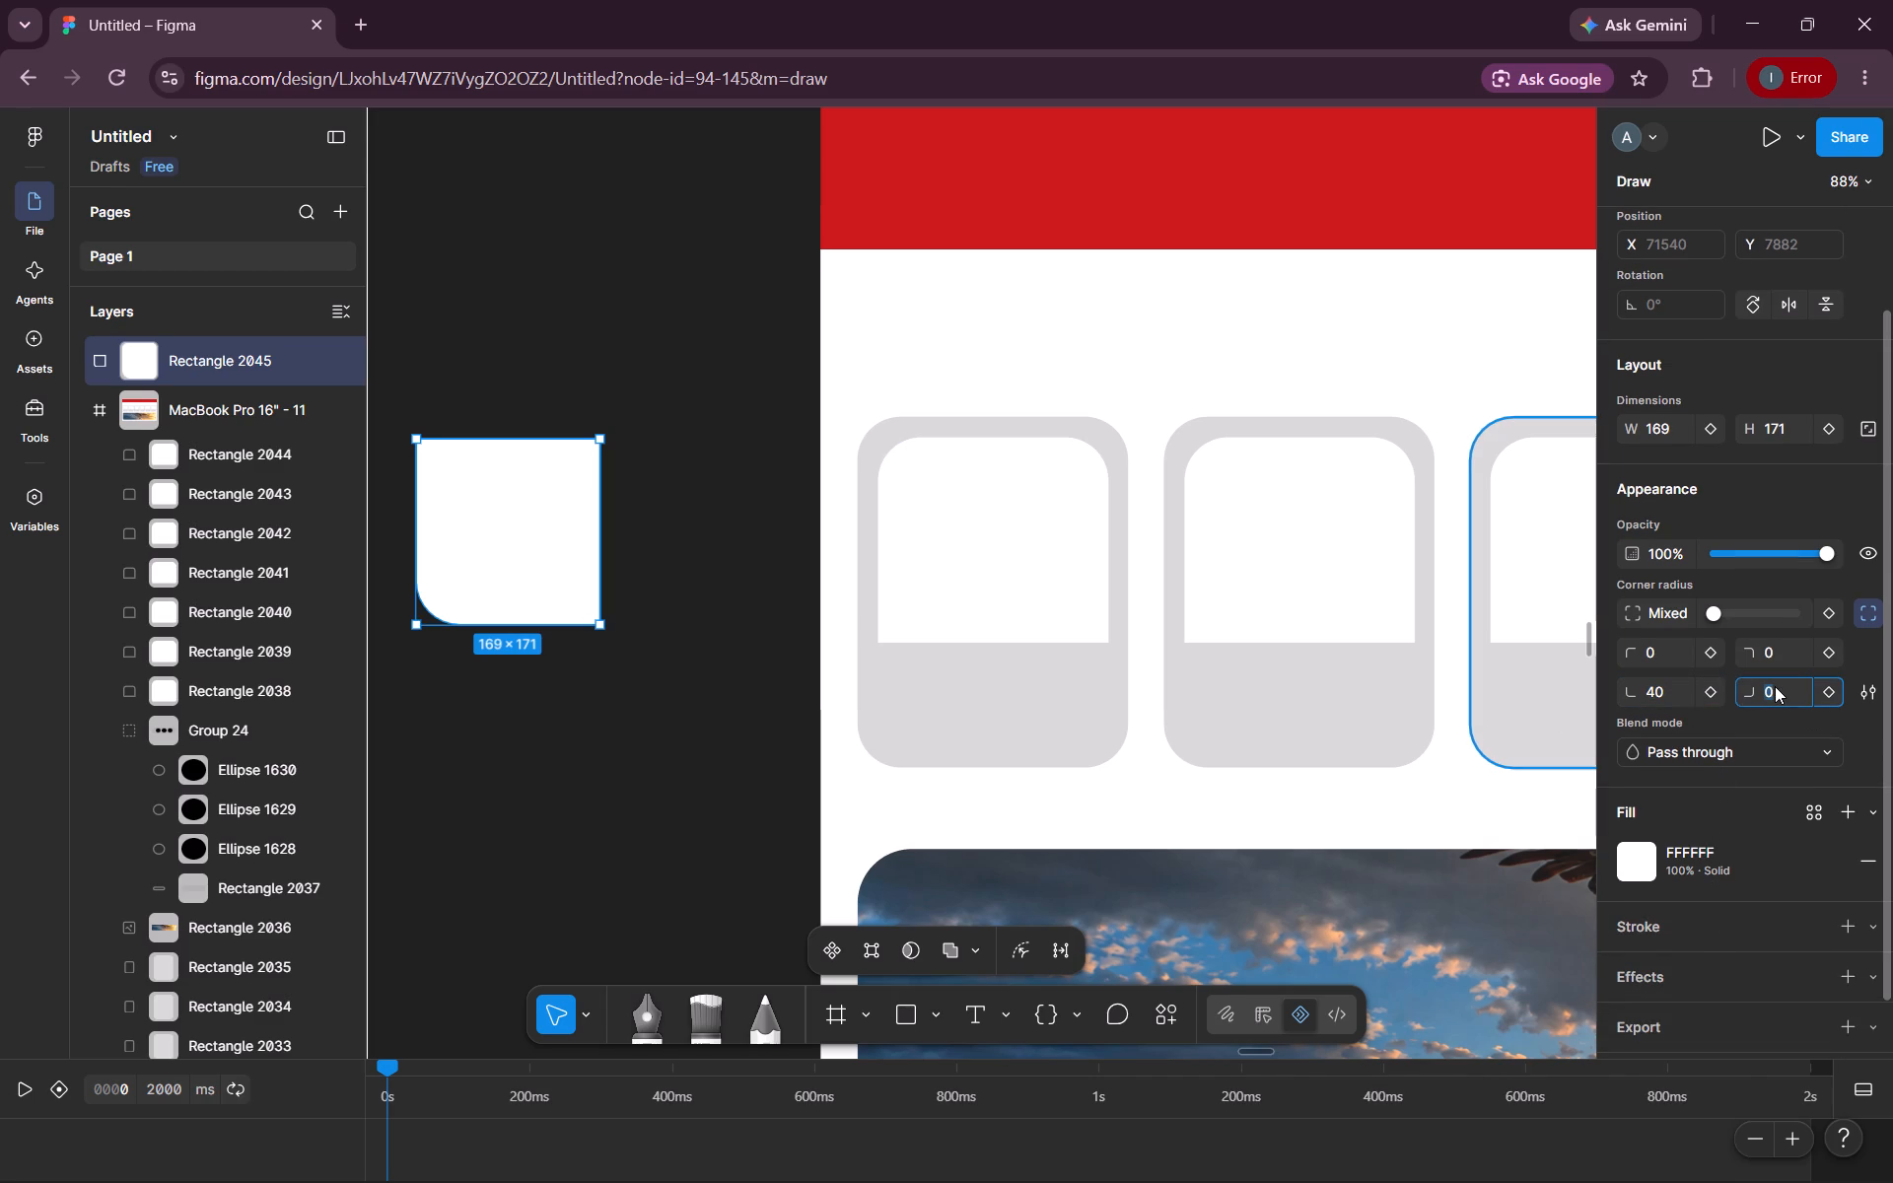
pyautogui.write('40')
pyautogui.press('Return')
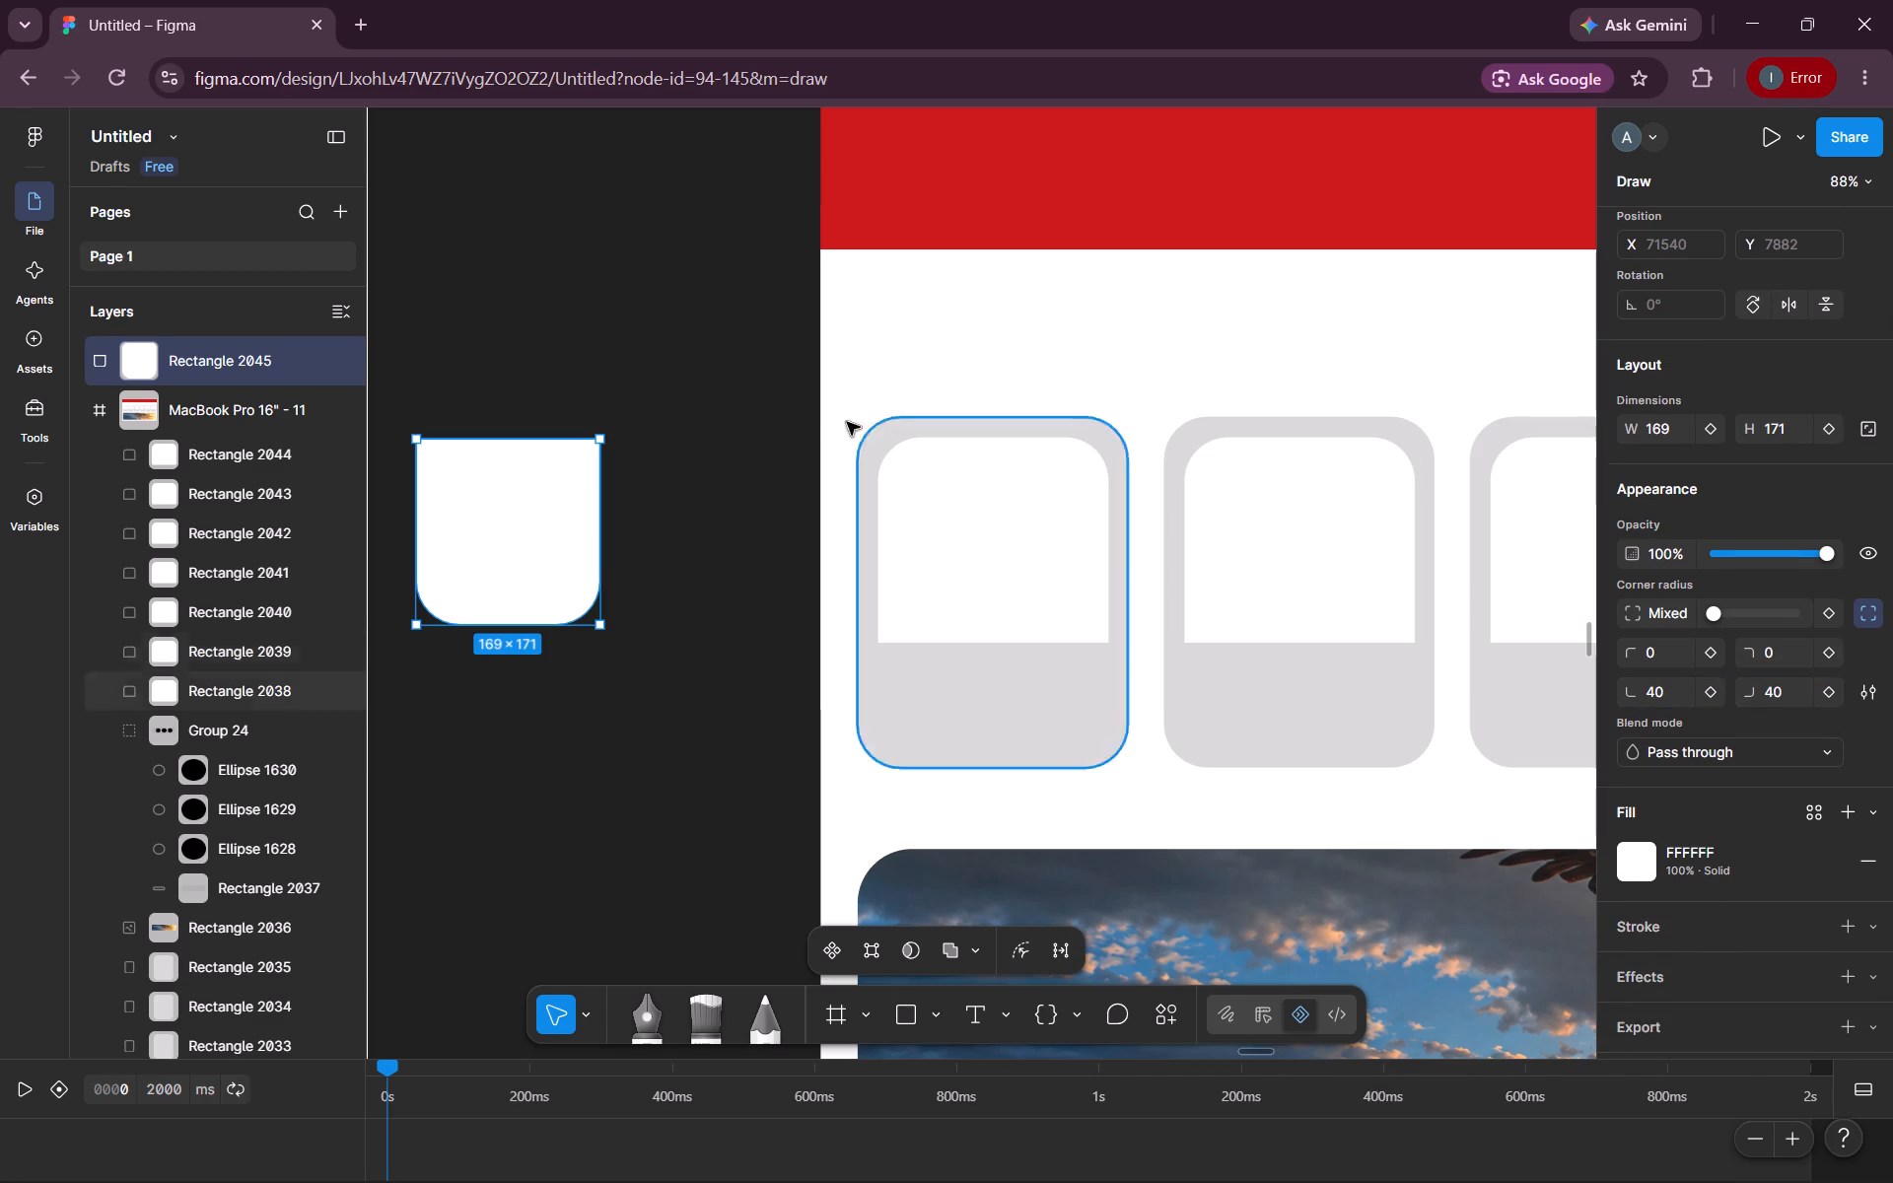
# Set the rounded white rectangle's size to 212 × 189 to match the first card's white panel.
pyautogui.click(956, 529)
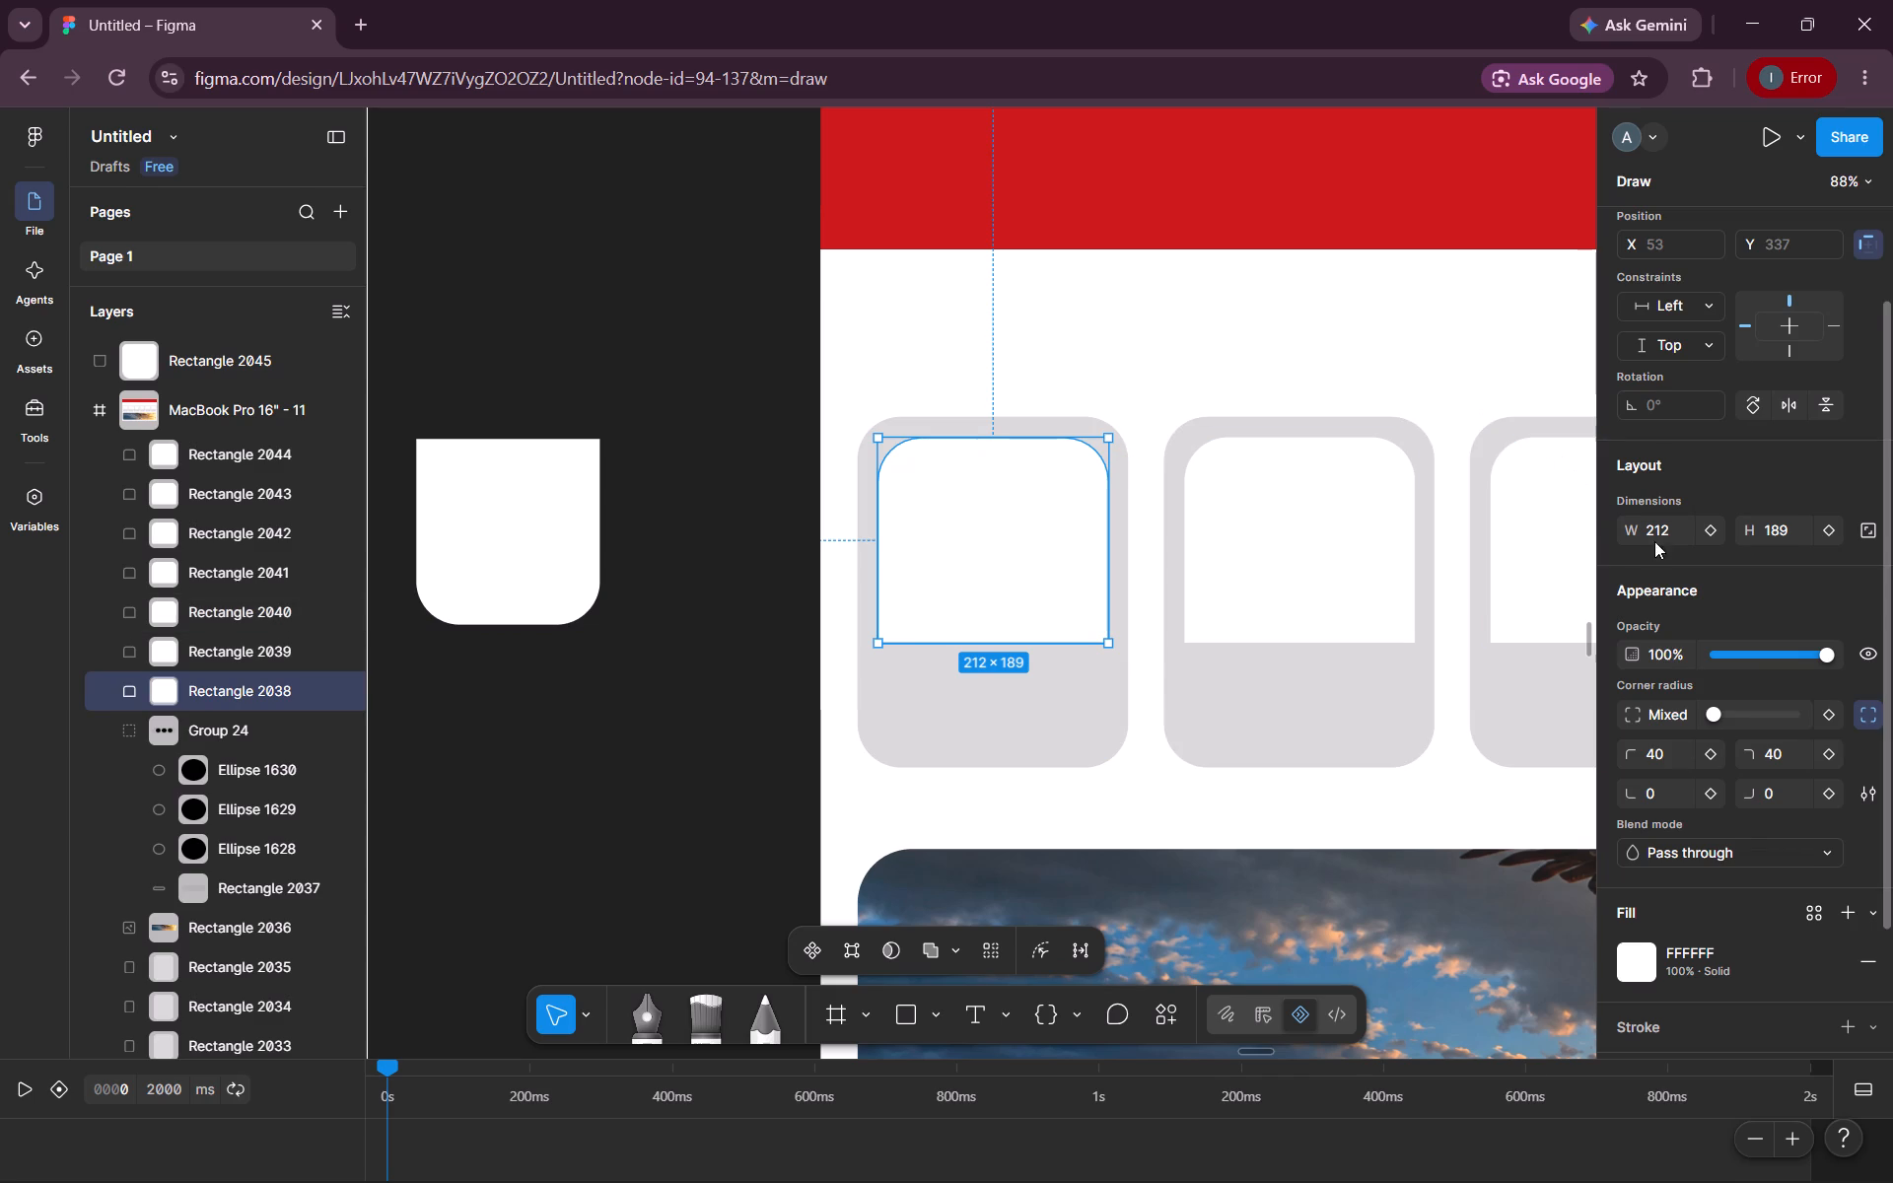
pyautogui.click(565, 561)
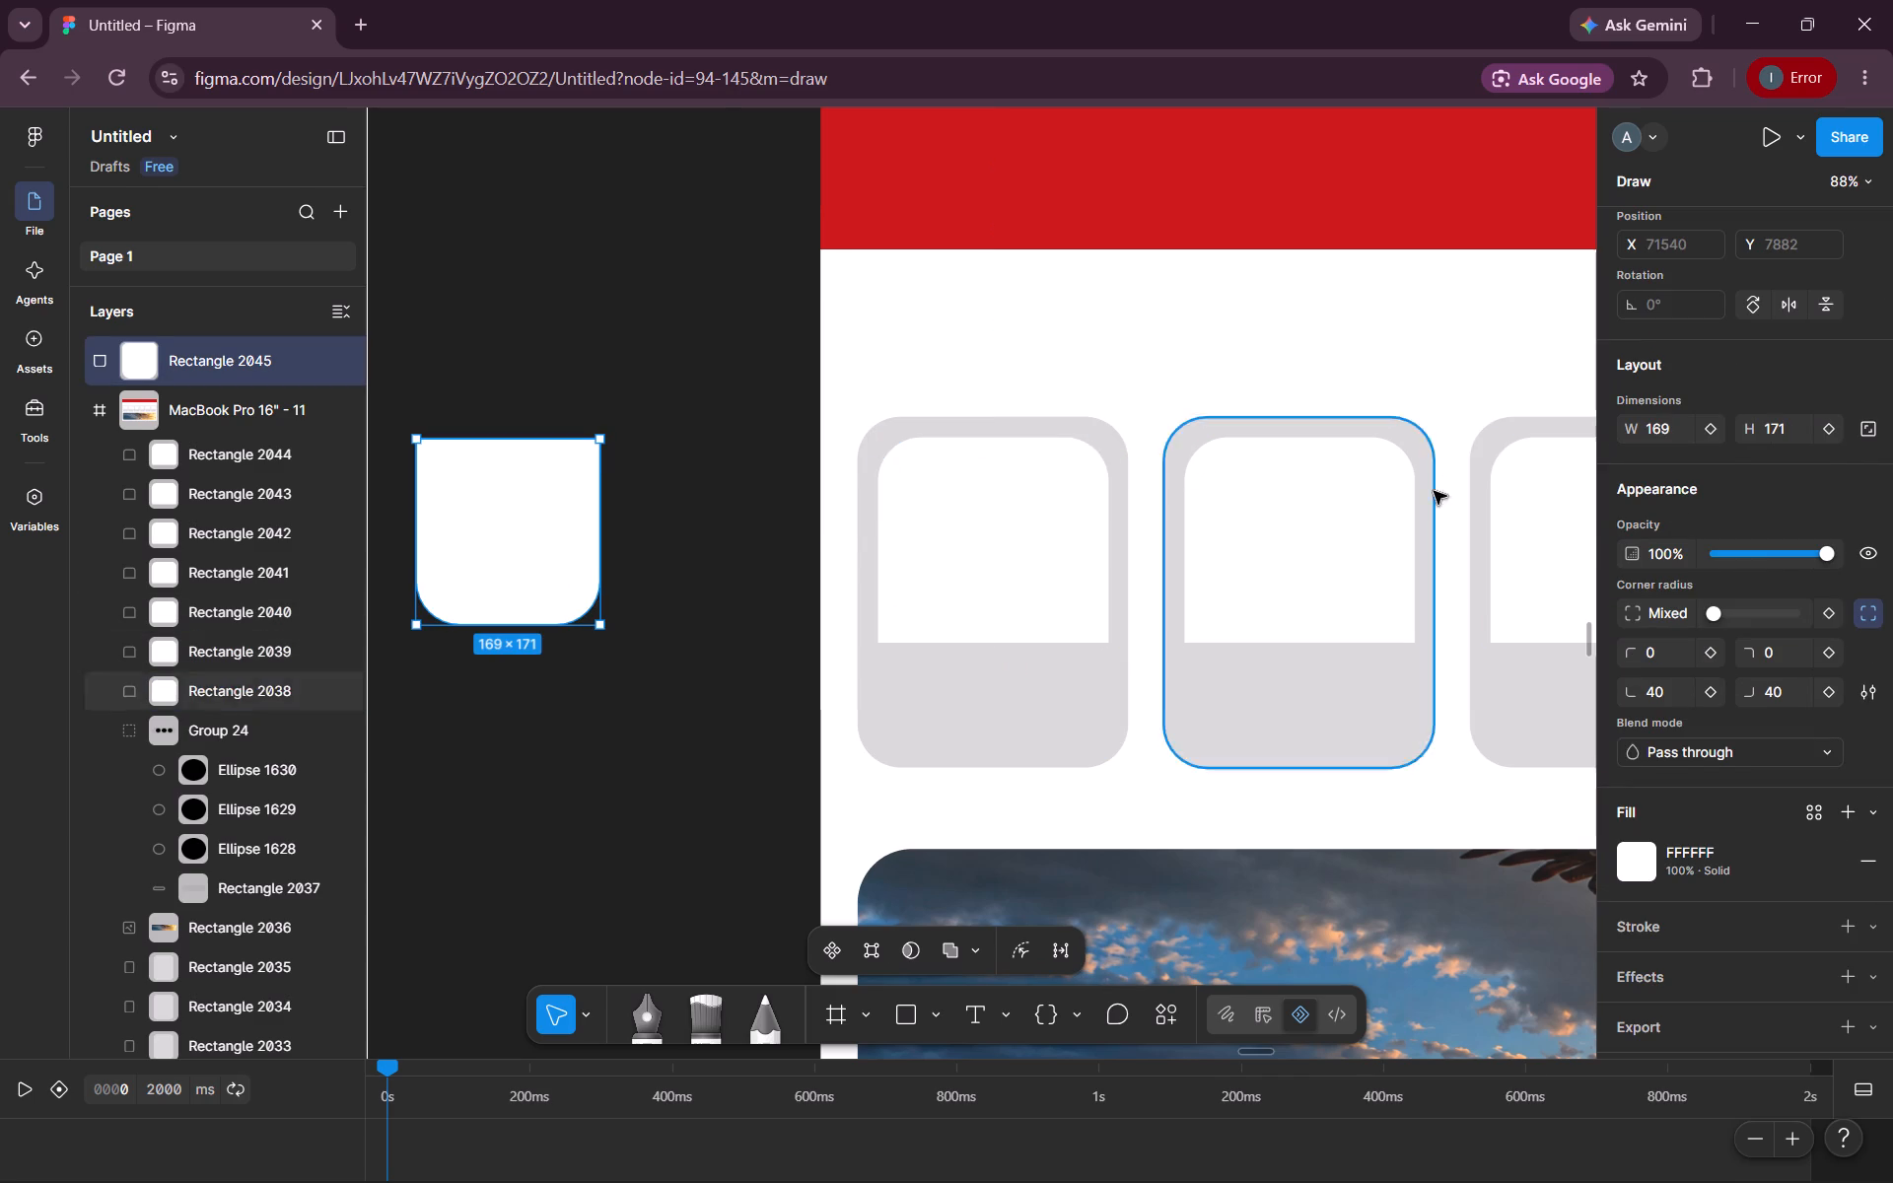
pyautogui.doubleClick(1661, 424)
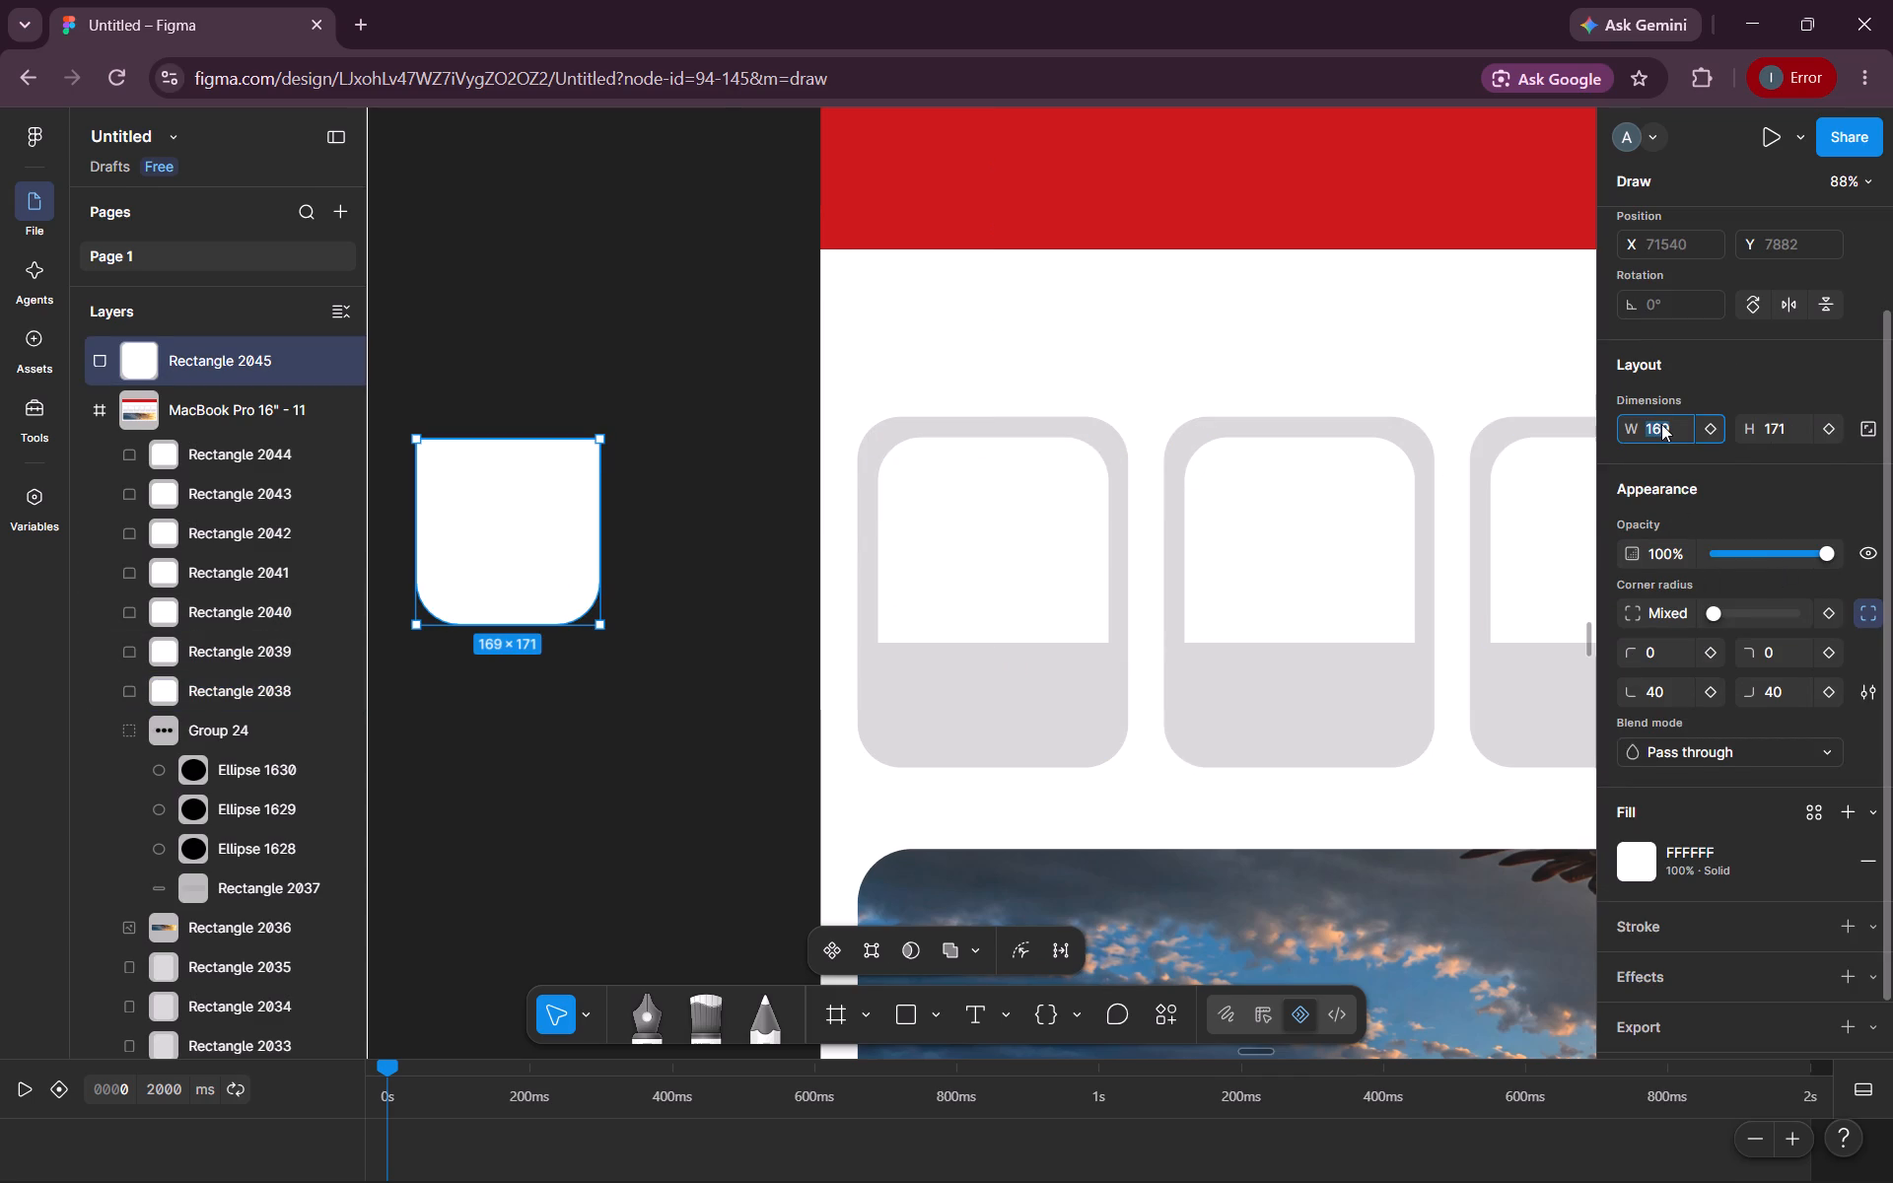
pyautogui.write('212')
pyautogui.press('Return')
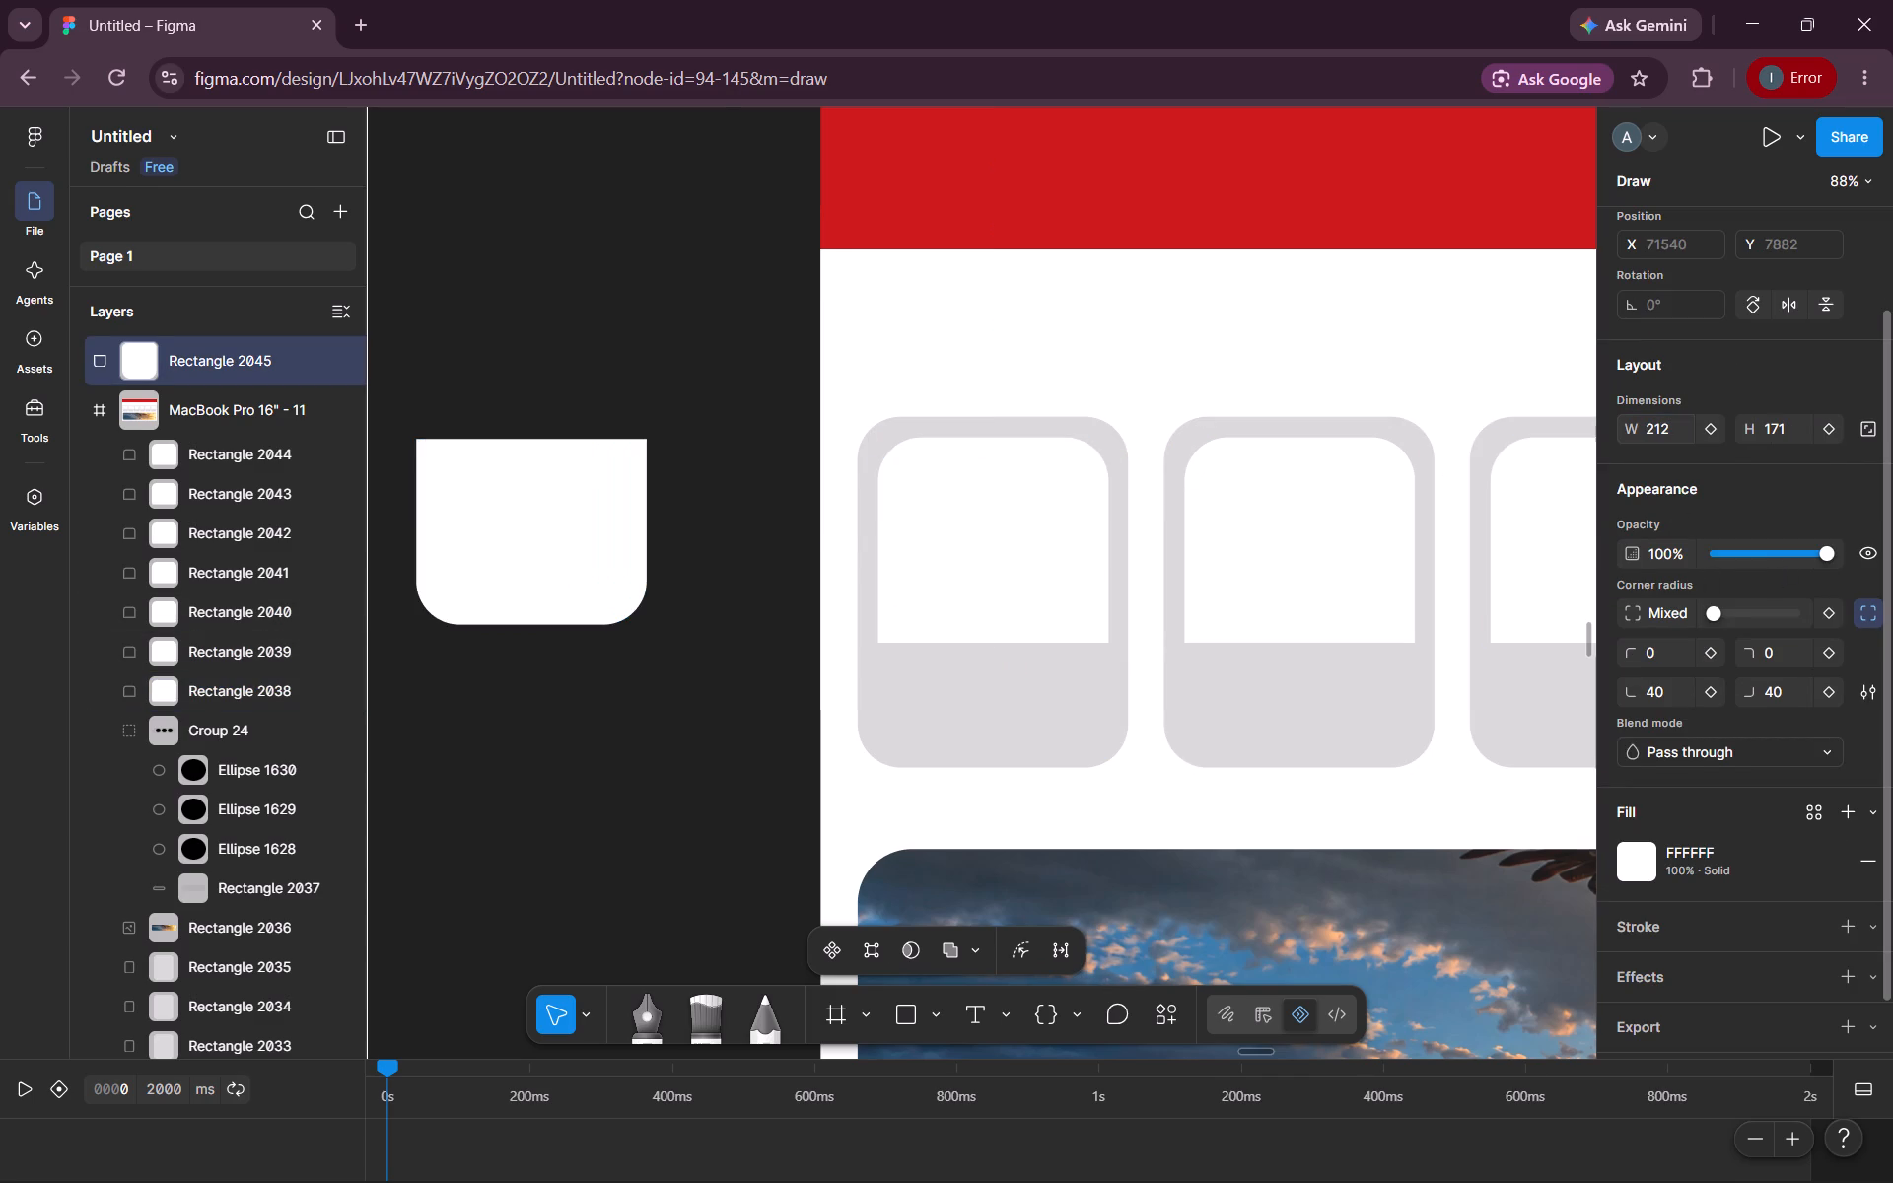
pyautogui.doubleClick(1781, 430)
pyautogui.write('189')
pyautogui.press('Return')
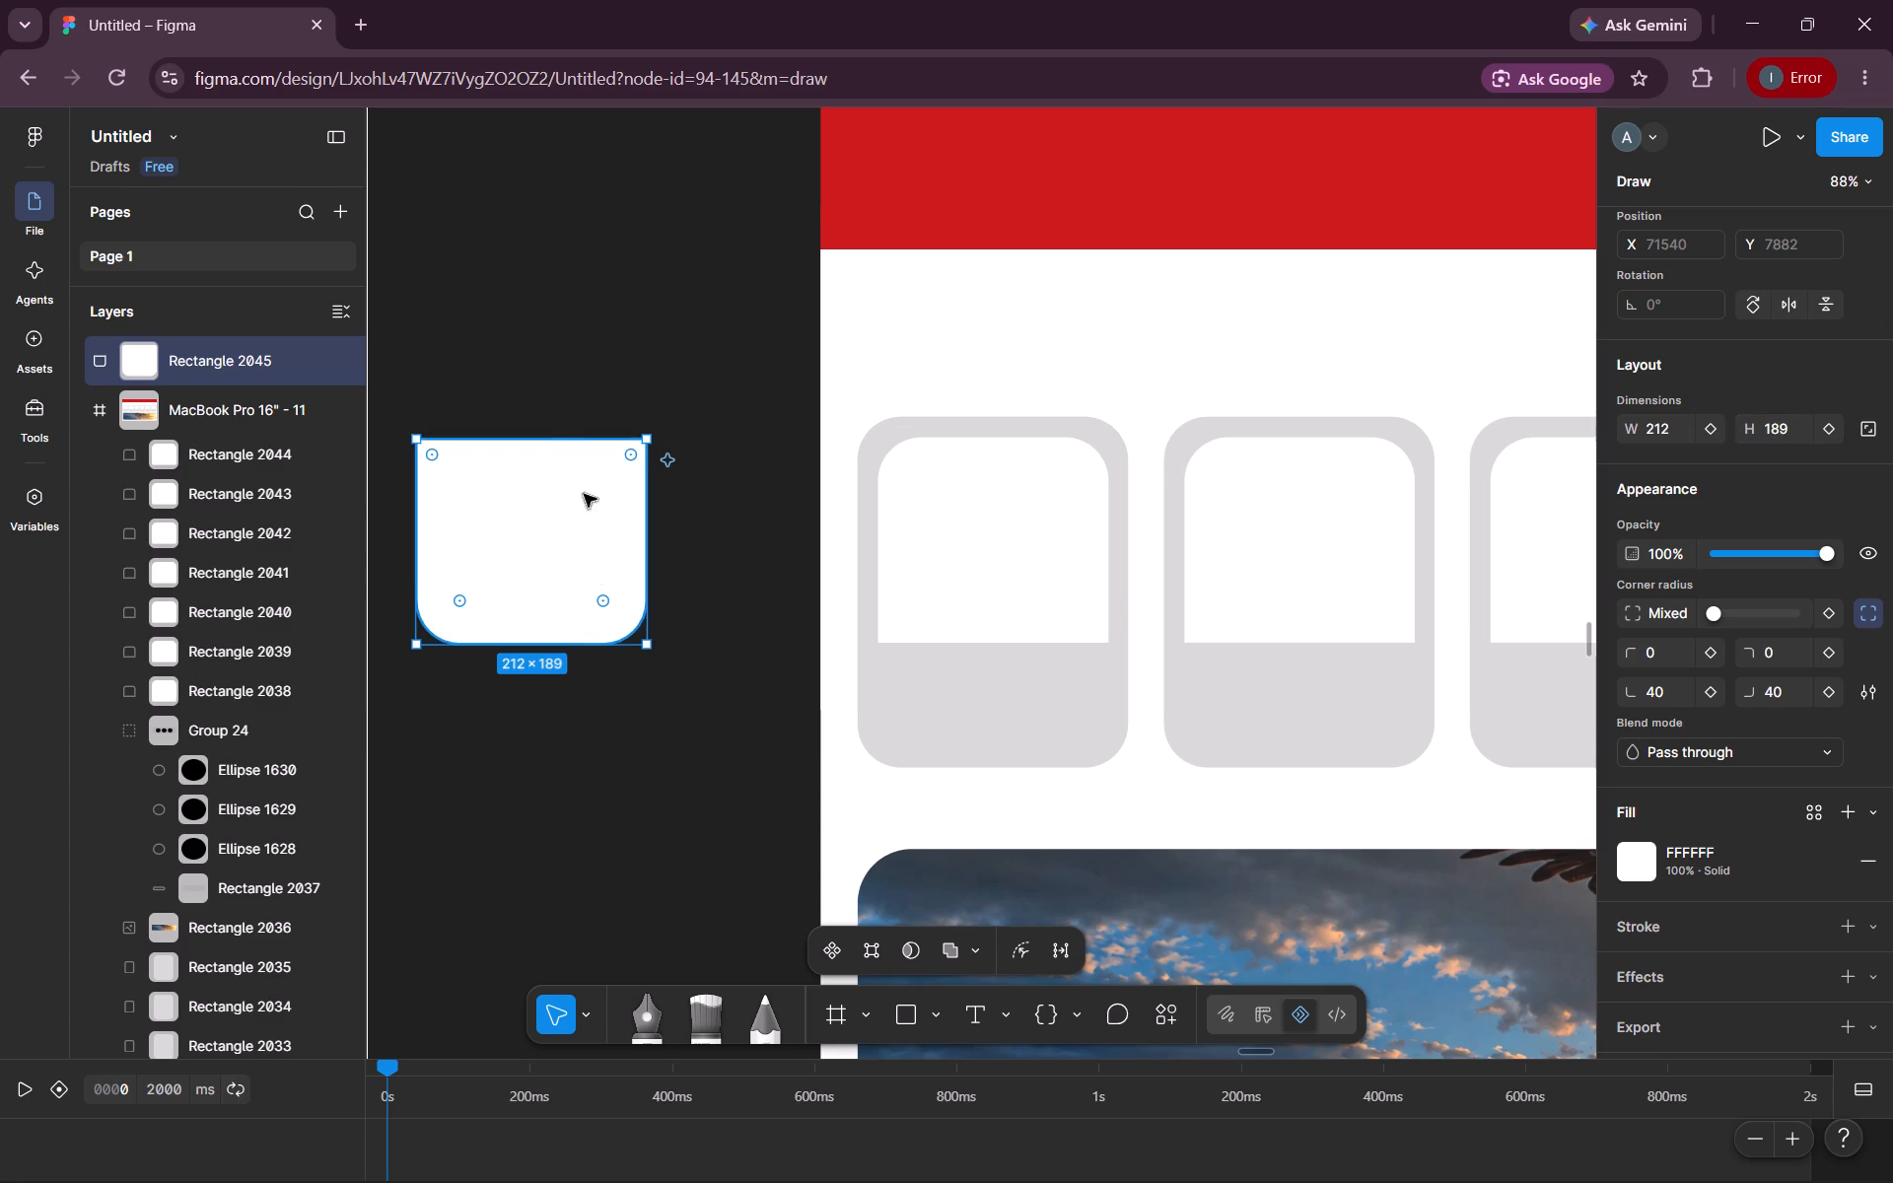
# Shorten the white rectangle from its top edge to a height of about 98.
pyautogui.moveTo(549, 442); pyautogui.dragTo(549, 516)
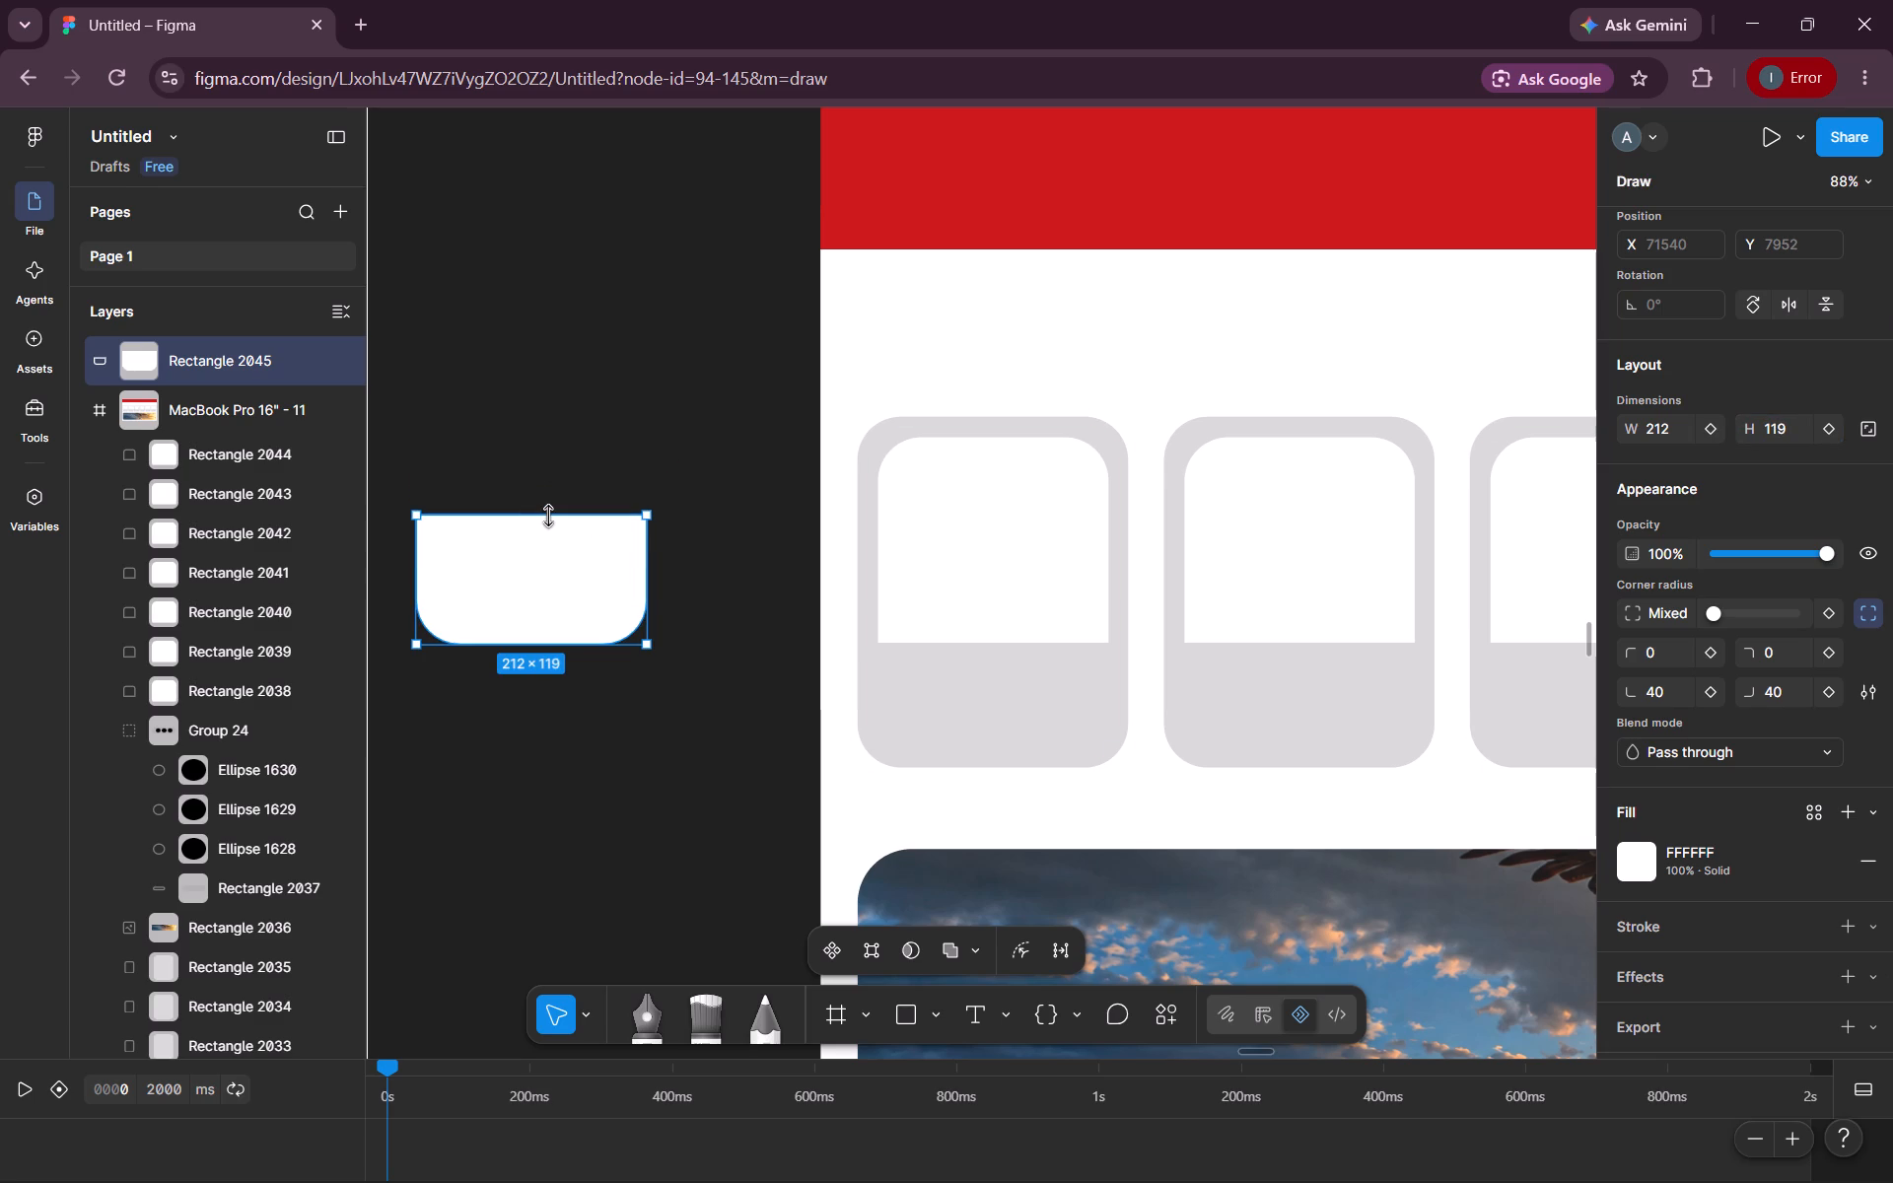
pyautogui.moveTo(549, 516); pyautogui.dragTo(550, 537)
# Move the shortened rectangle into the first card, directly beneath its white panel, at X 53, Y 526.
pyautogui.moveTo(524, 595); pyautogui.dragTo(722, 596)
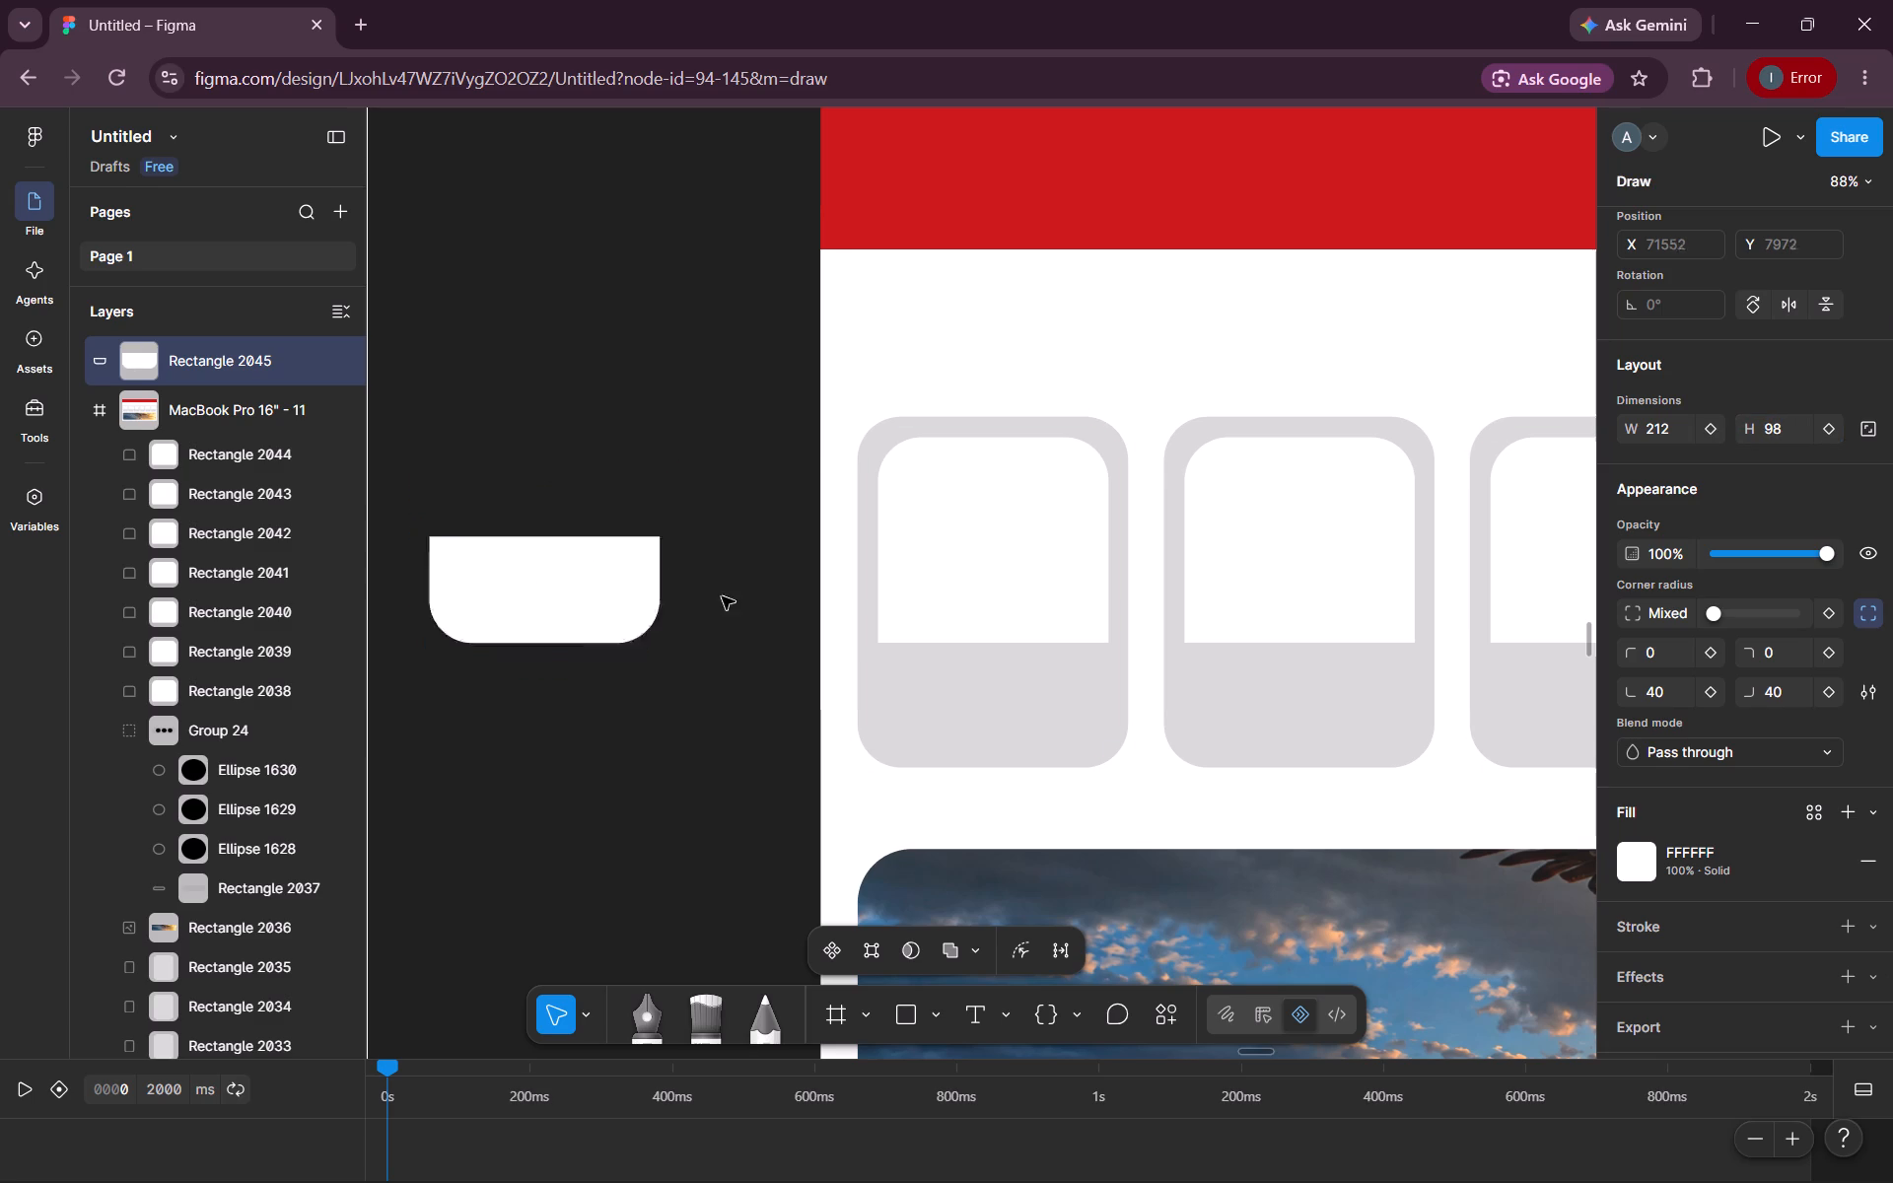
pyautogui.moveTo(722, 596); pyautogui.dragTo(975, 700)
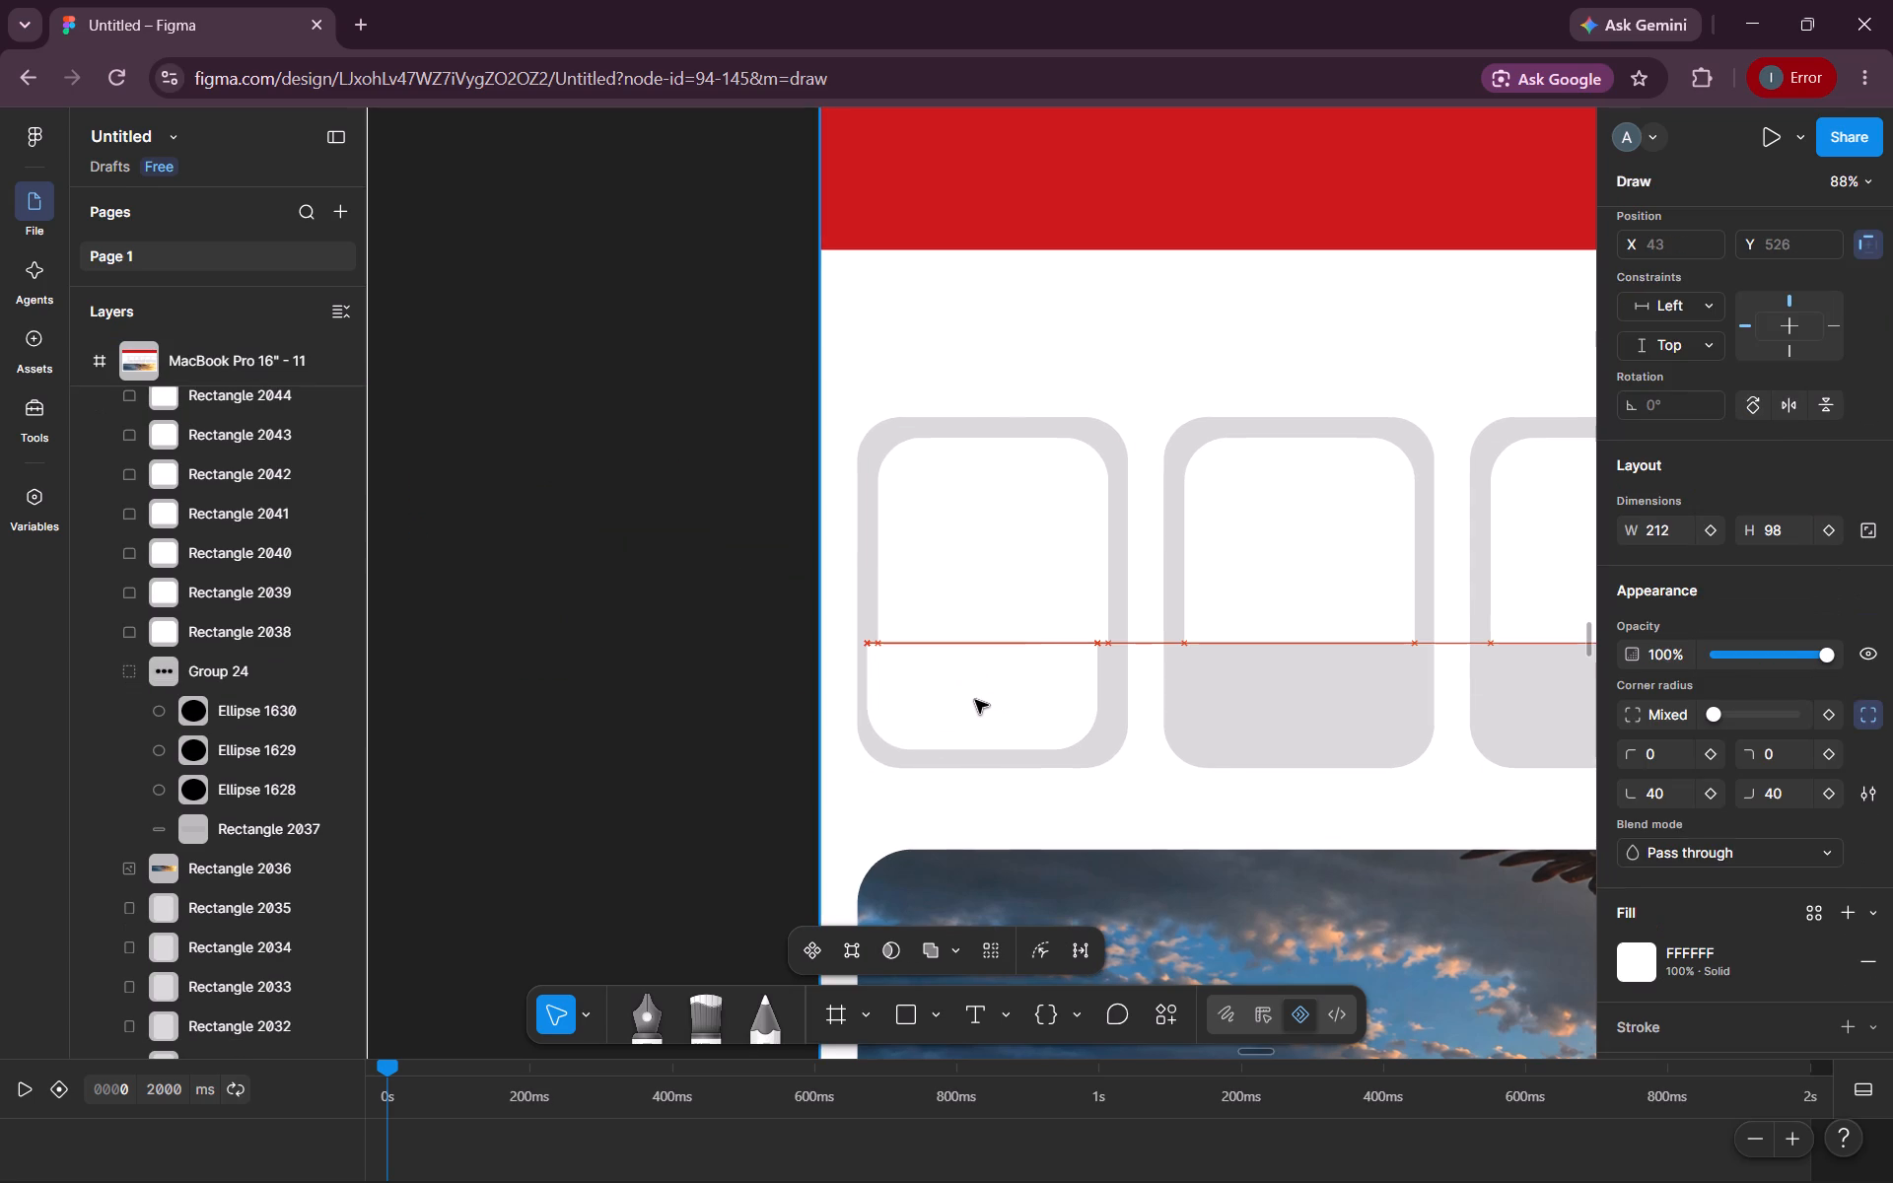
pyautogui.moveTo(975, 700); pyautogui.dragTo(979, 700)
pyautogui.moveTo(979, 700); pyautogui.dragTo(996, 697)
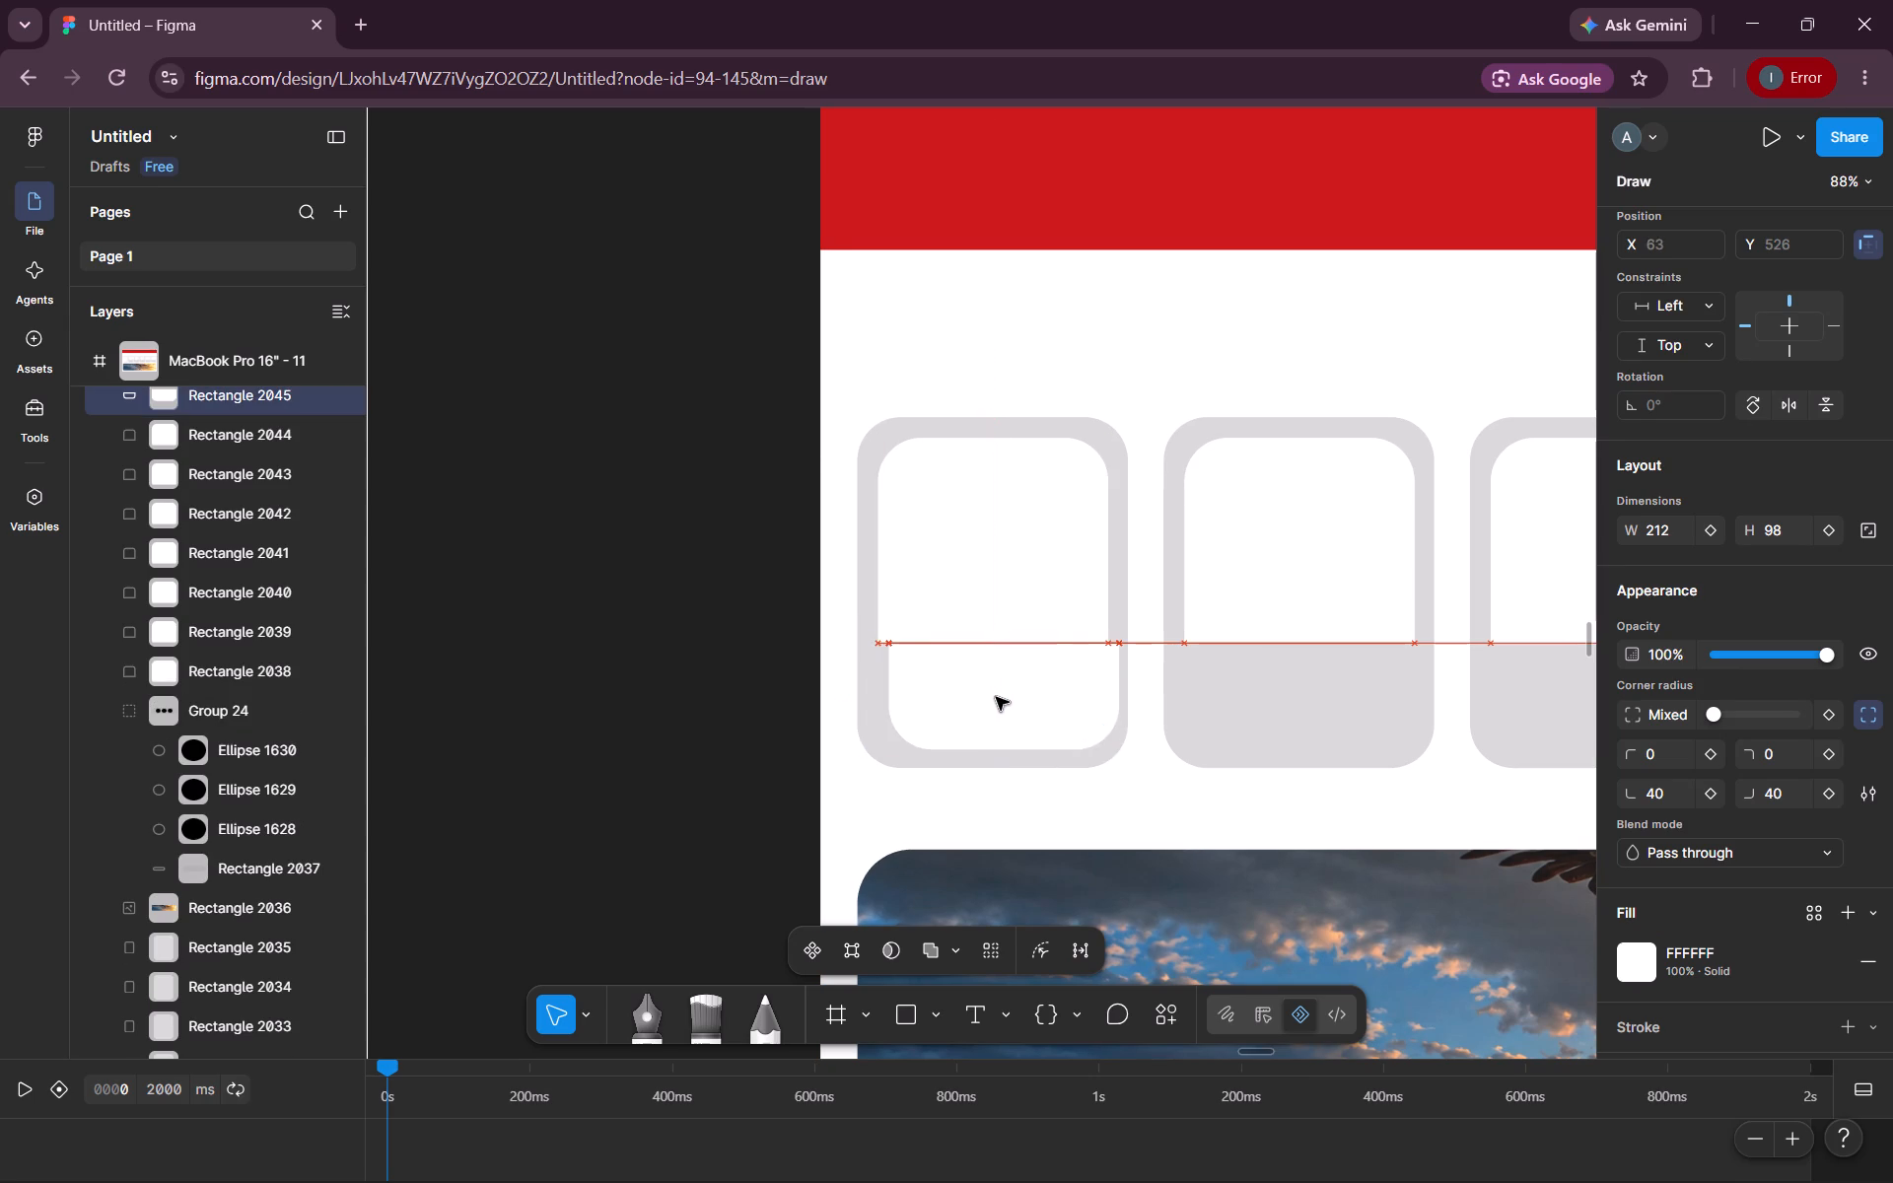
pyautogui.moveTo(996, 697); pyautogui.dragTo(988, 698)
# Change the fill of the first card's lower rectangle to a solid soft blue, 748CE2.
pyautogui.scroll(-1, 988, 698)
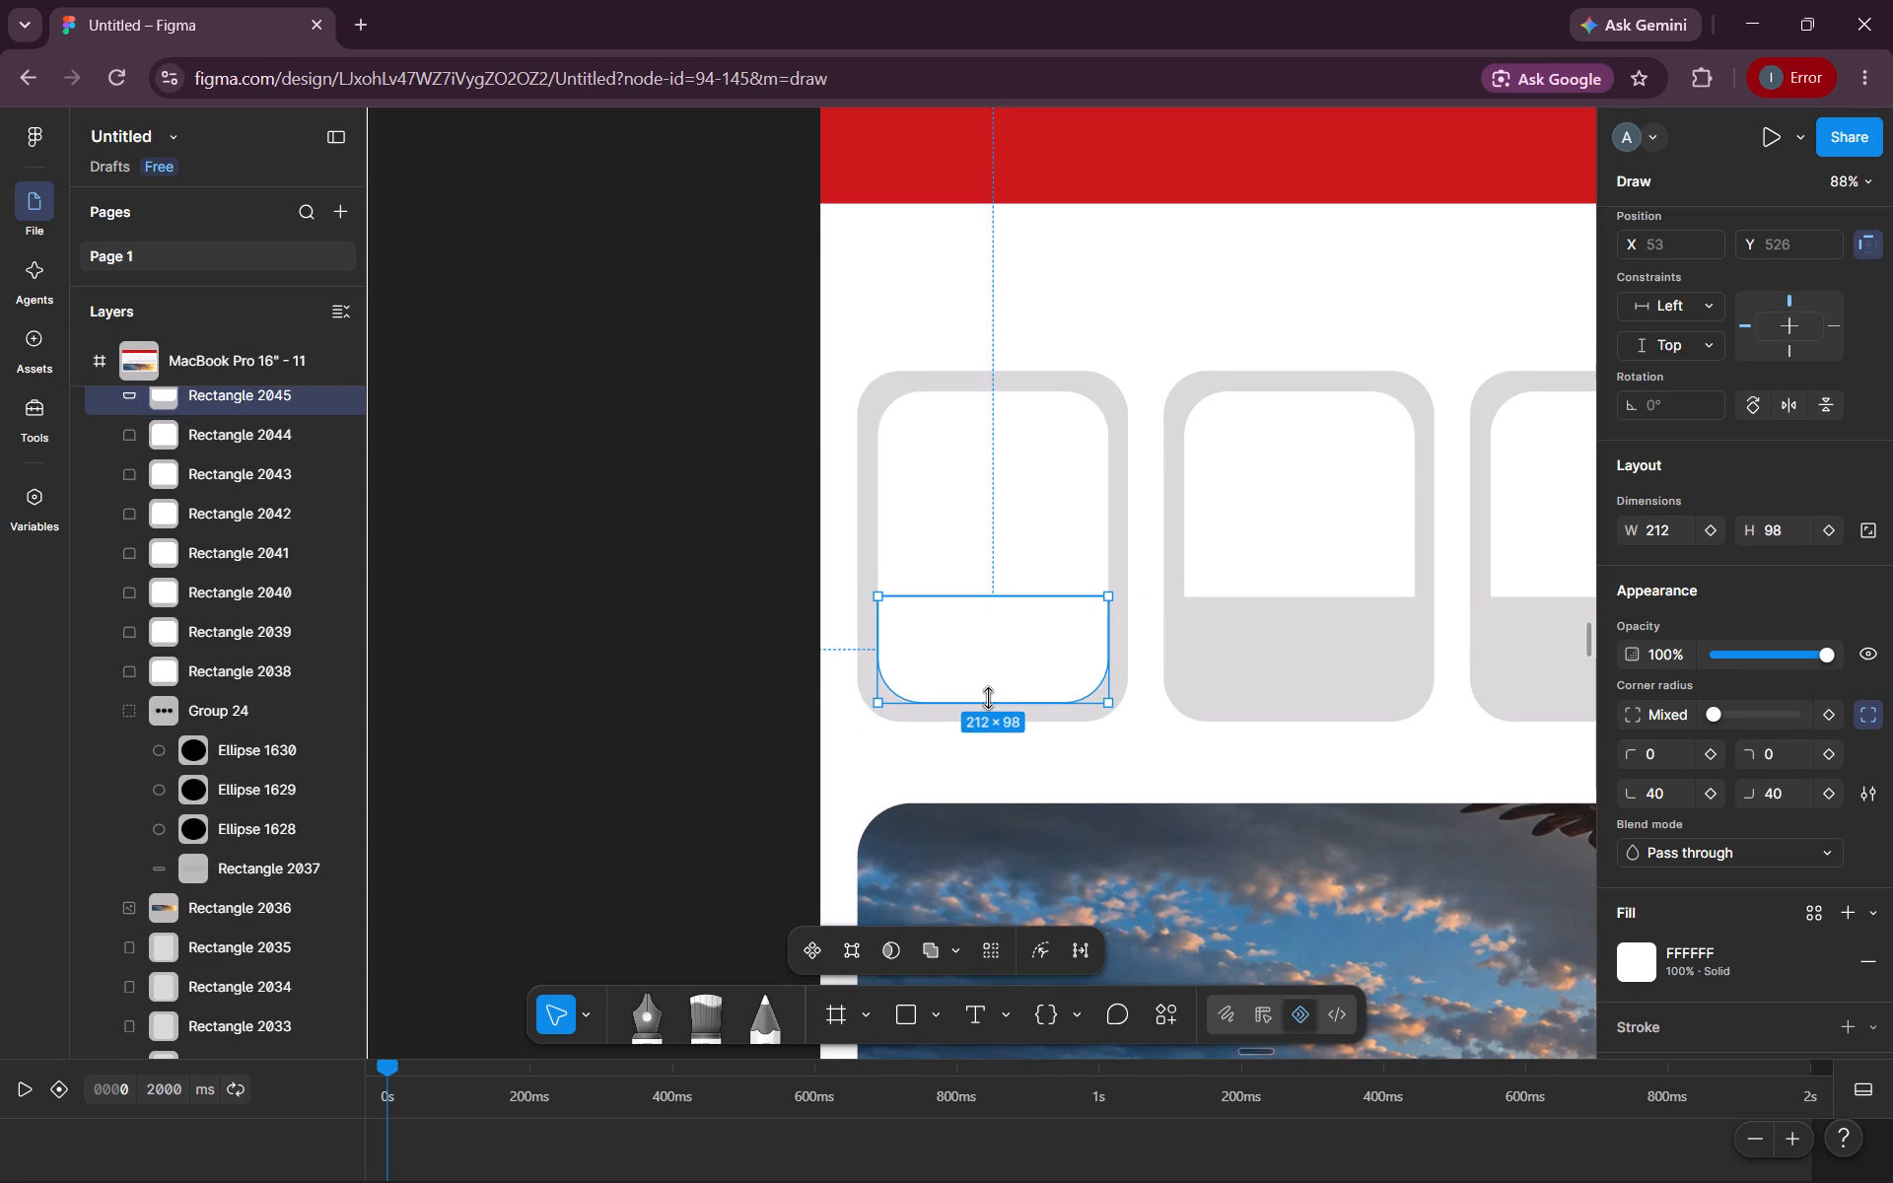
pyautogui.click(1655, 942)
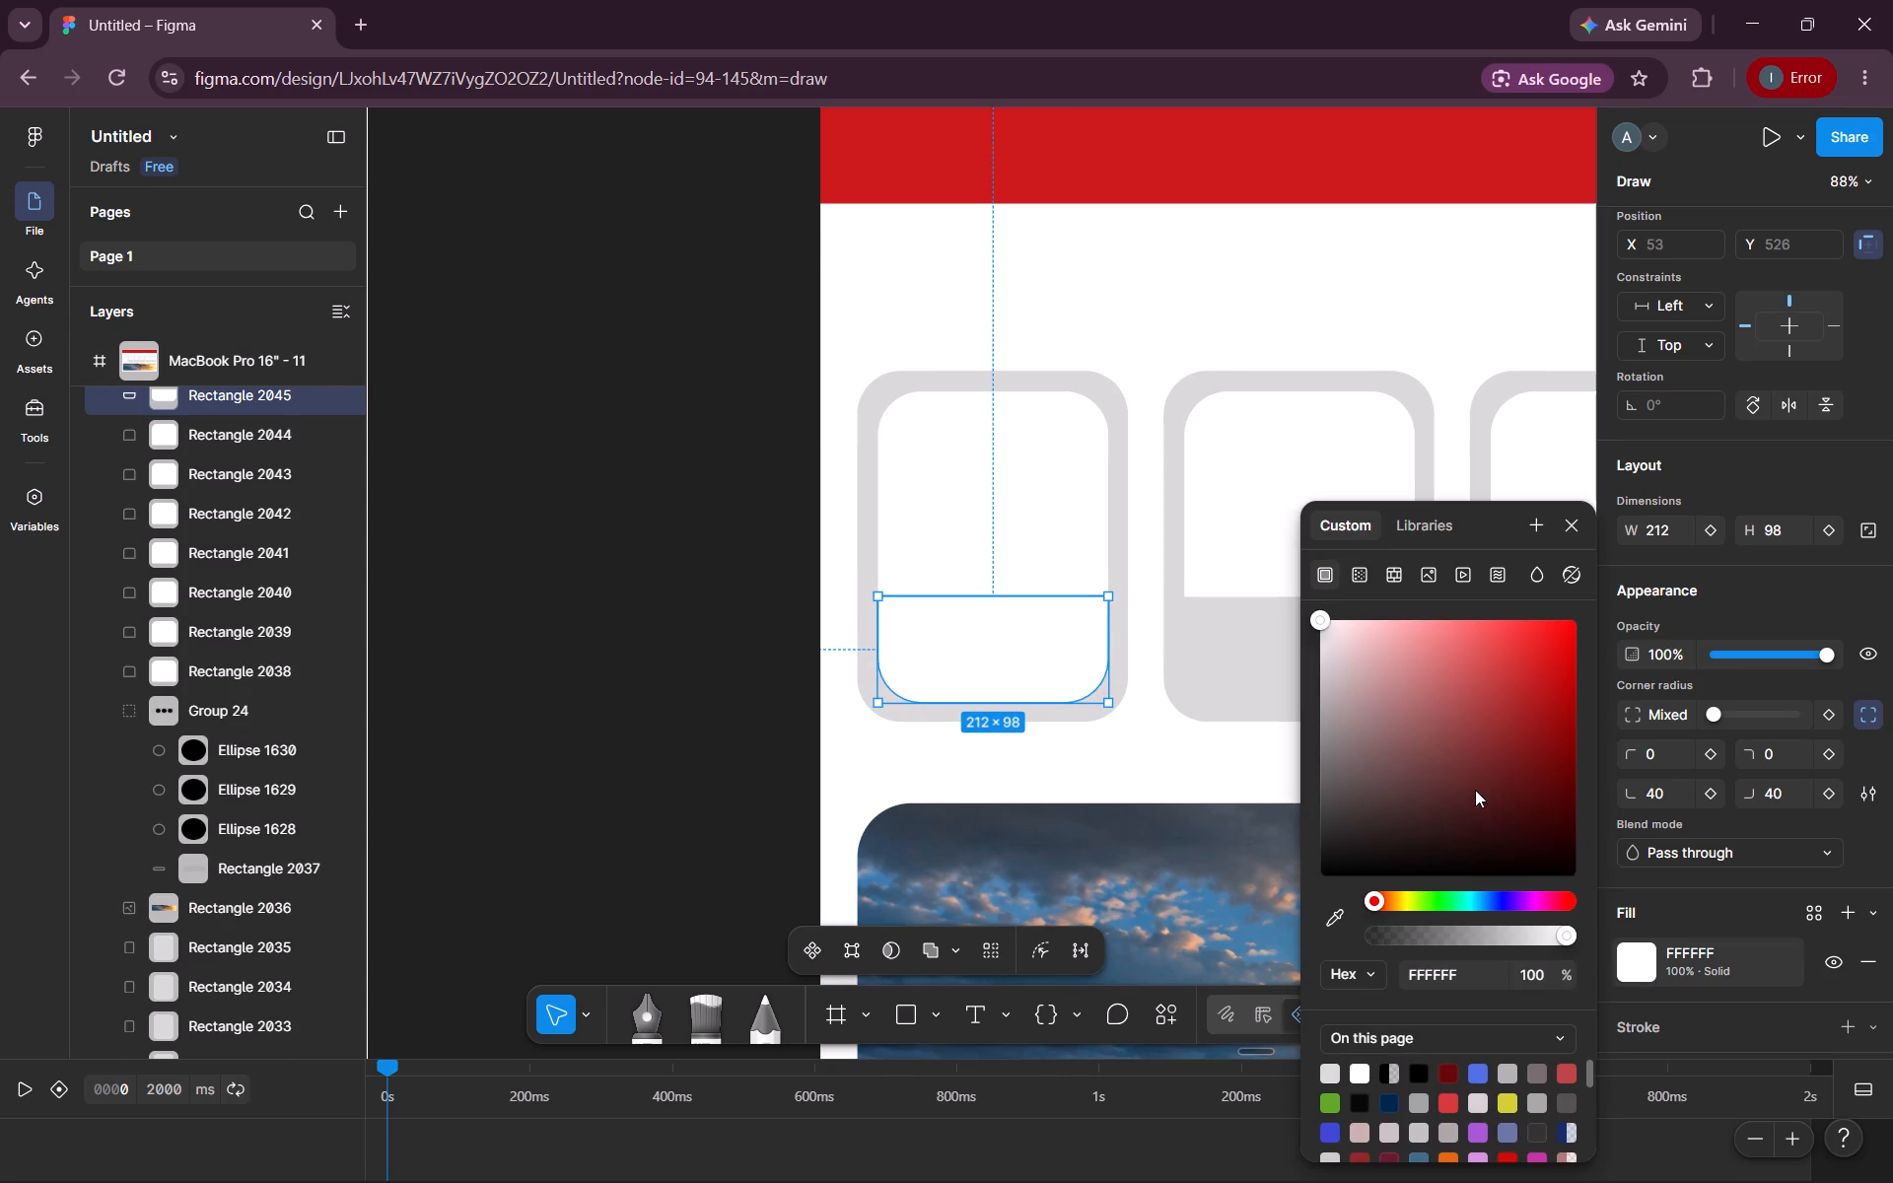
pyautogui.click(1496, 895)
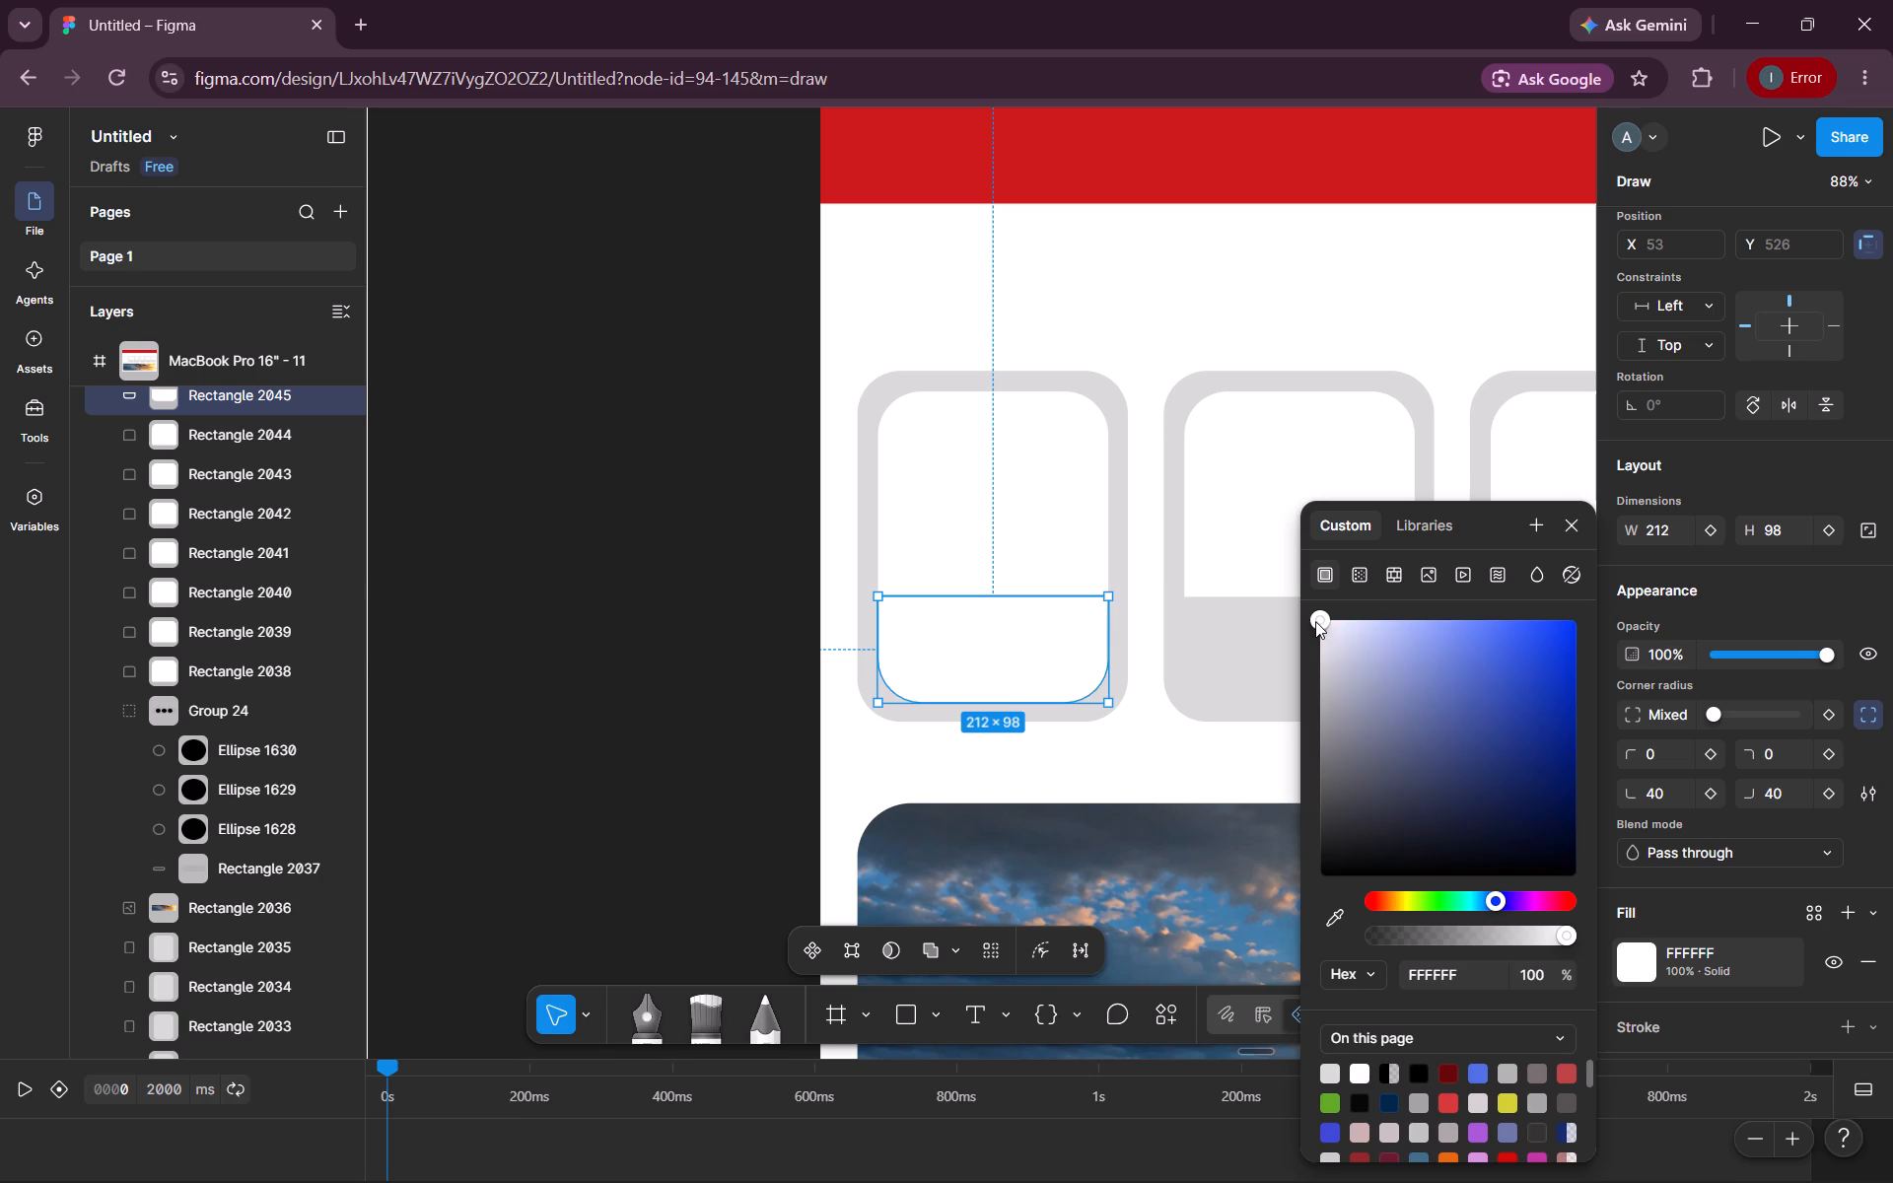
pyautogui.moveTo(1316, 621); pyautogui.dragTo(1455, 646)
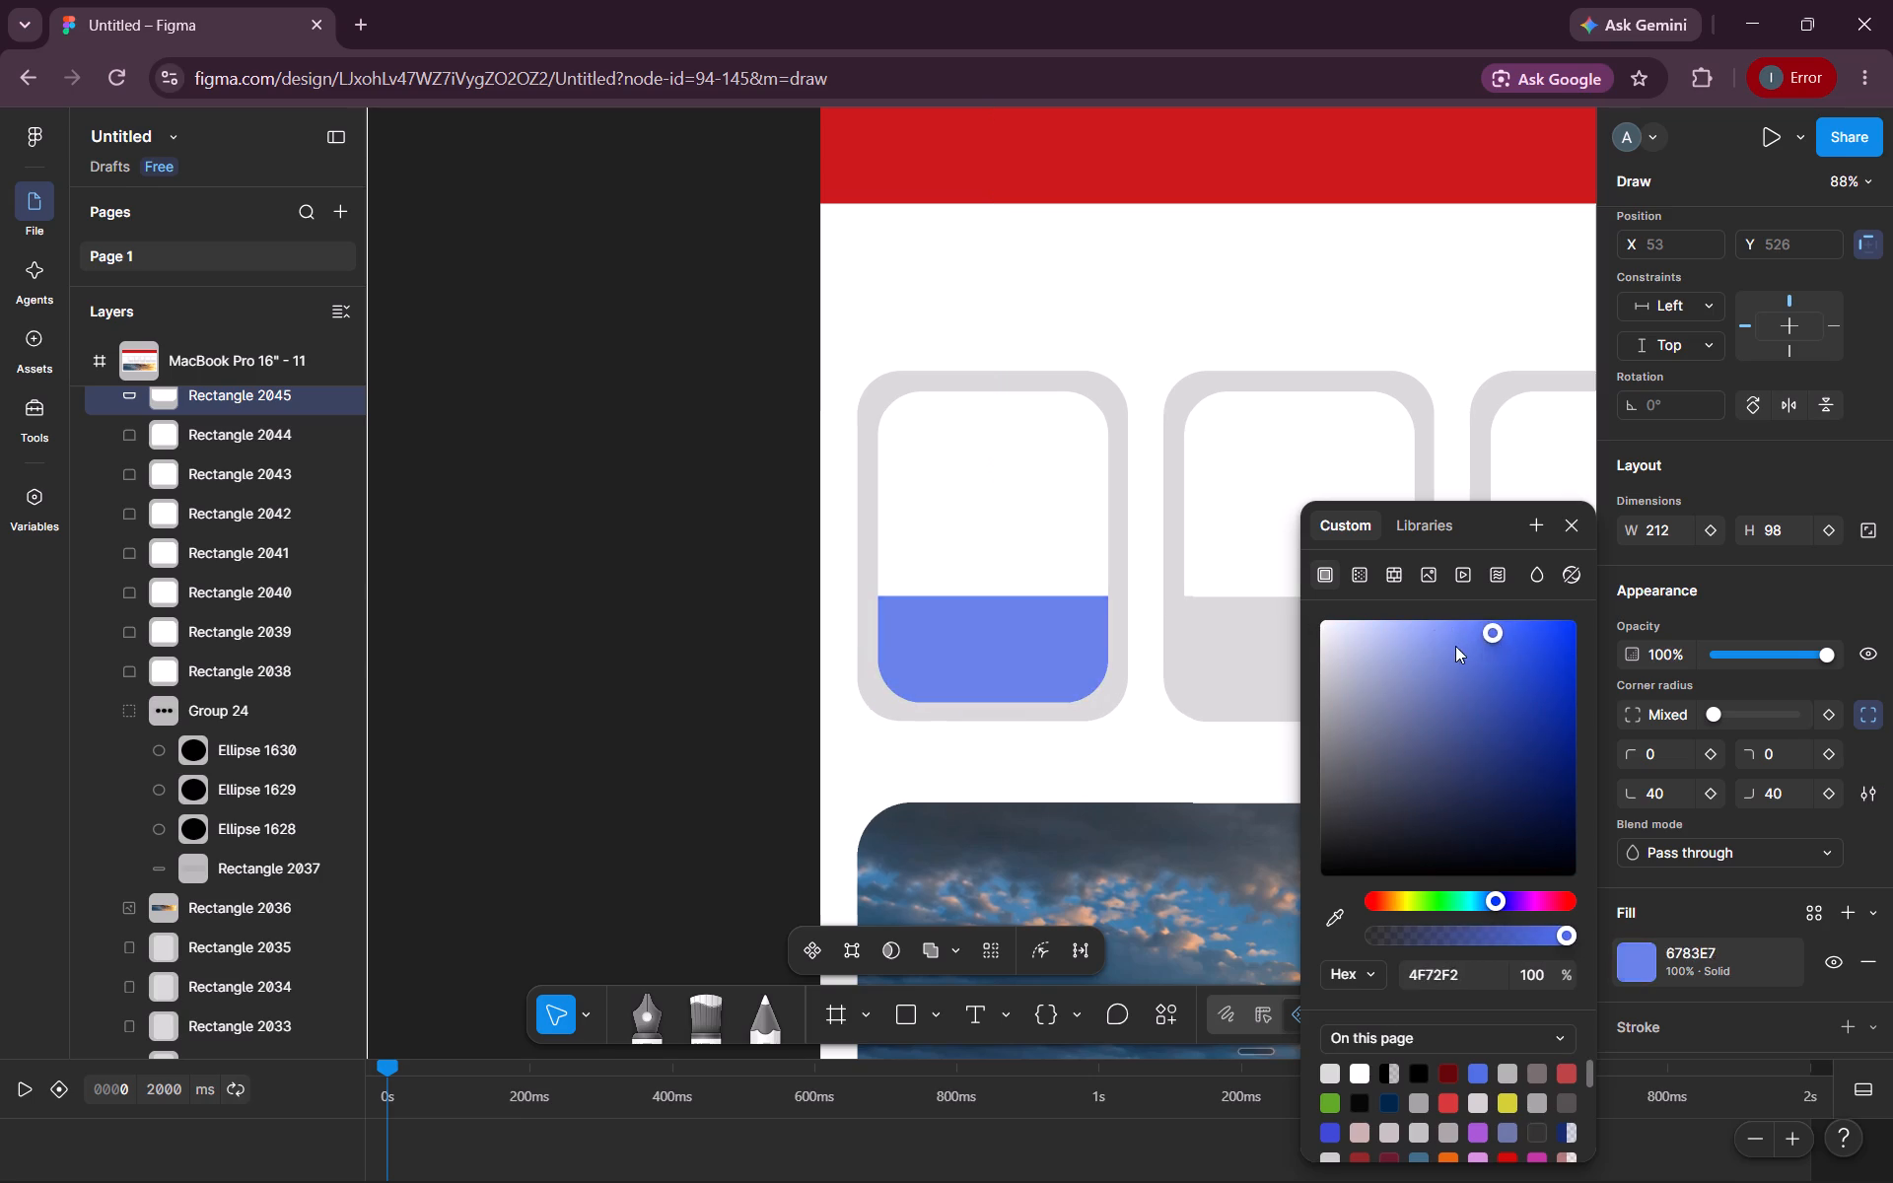
pyautogui.moveTo(1455, 646); pyautogui.dragTo(1458, 637)
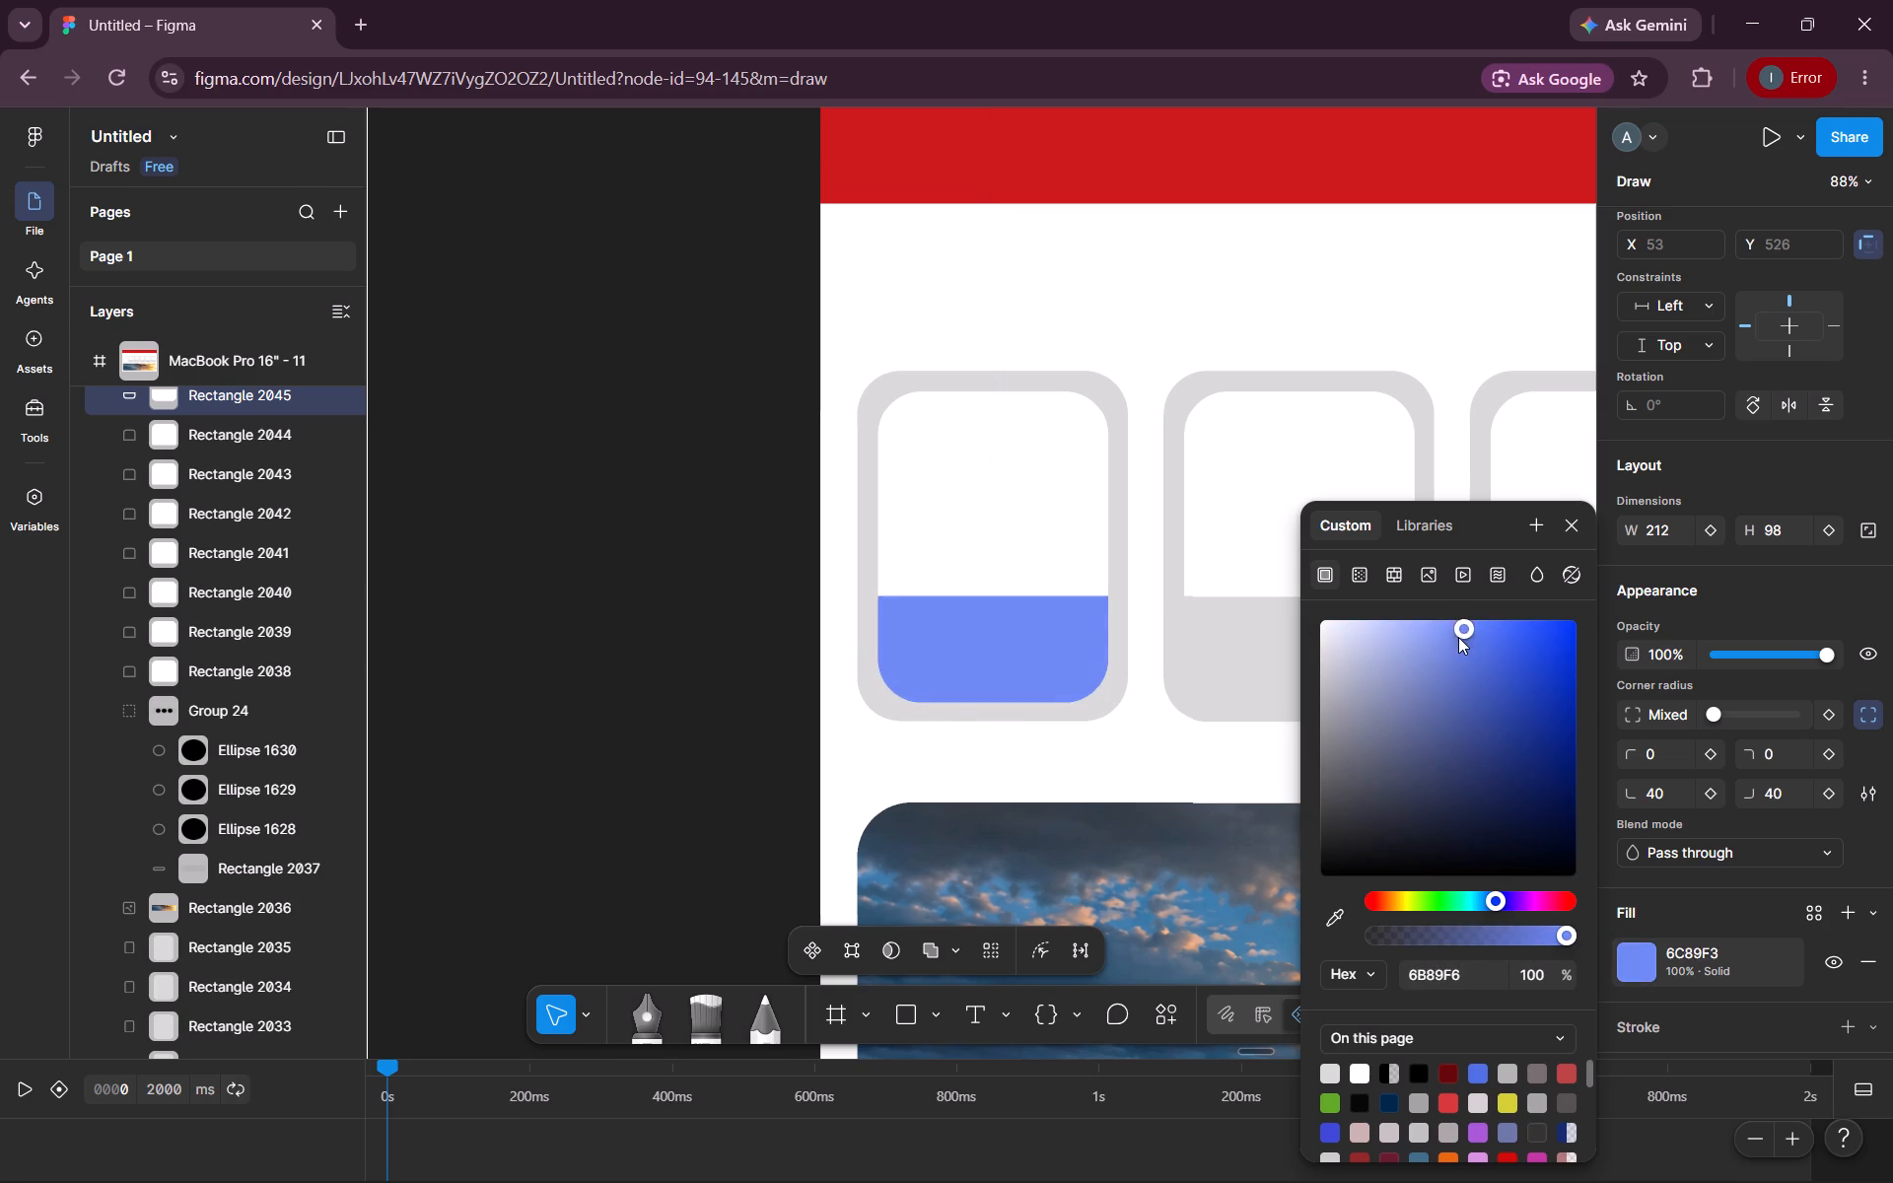
pyautogui.moveTo(1458, 637); pyautogui.dragTo(1436, 627)
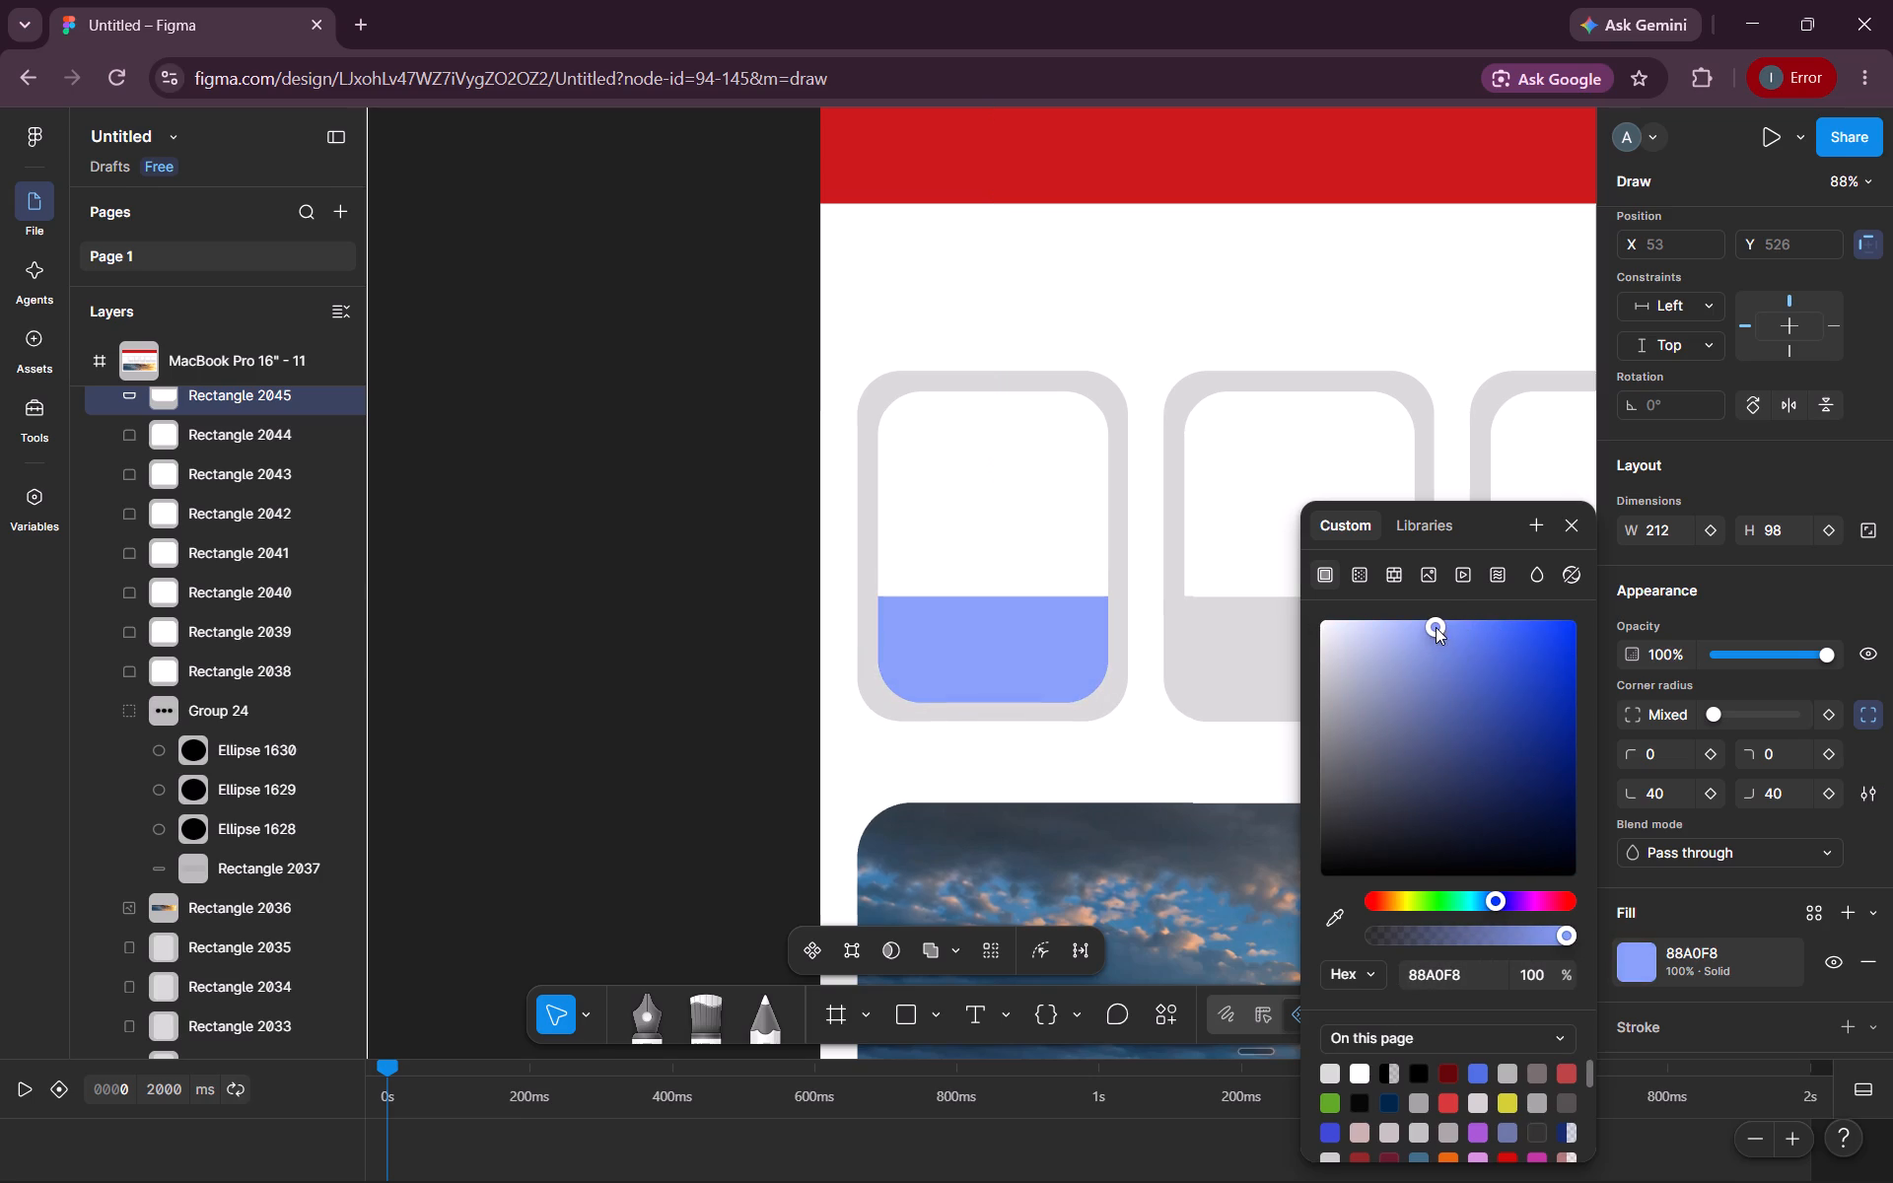
pyautogui.moveTo(1436, 627); pyautogui.dragTo(1444, 649)
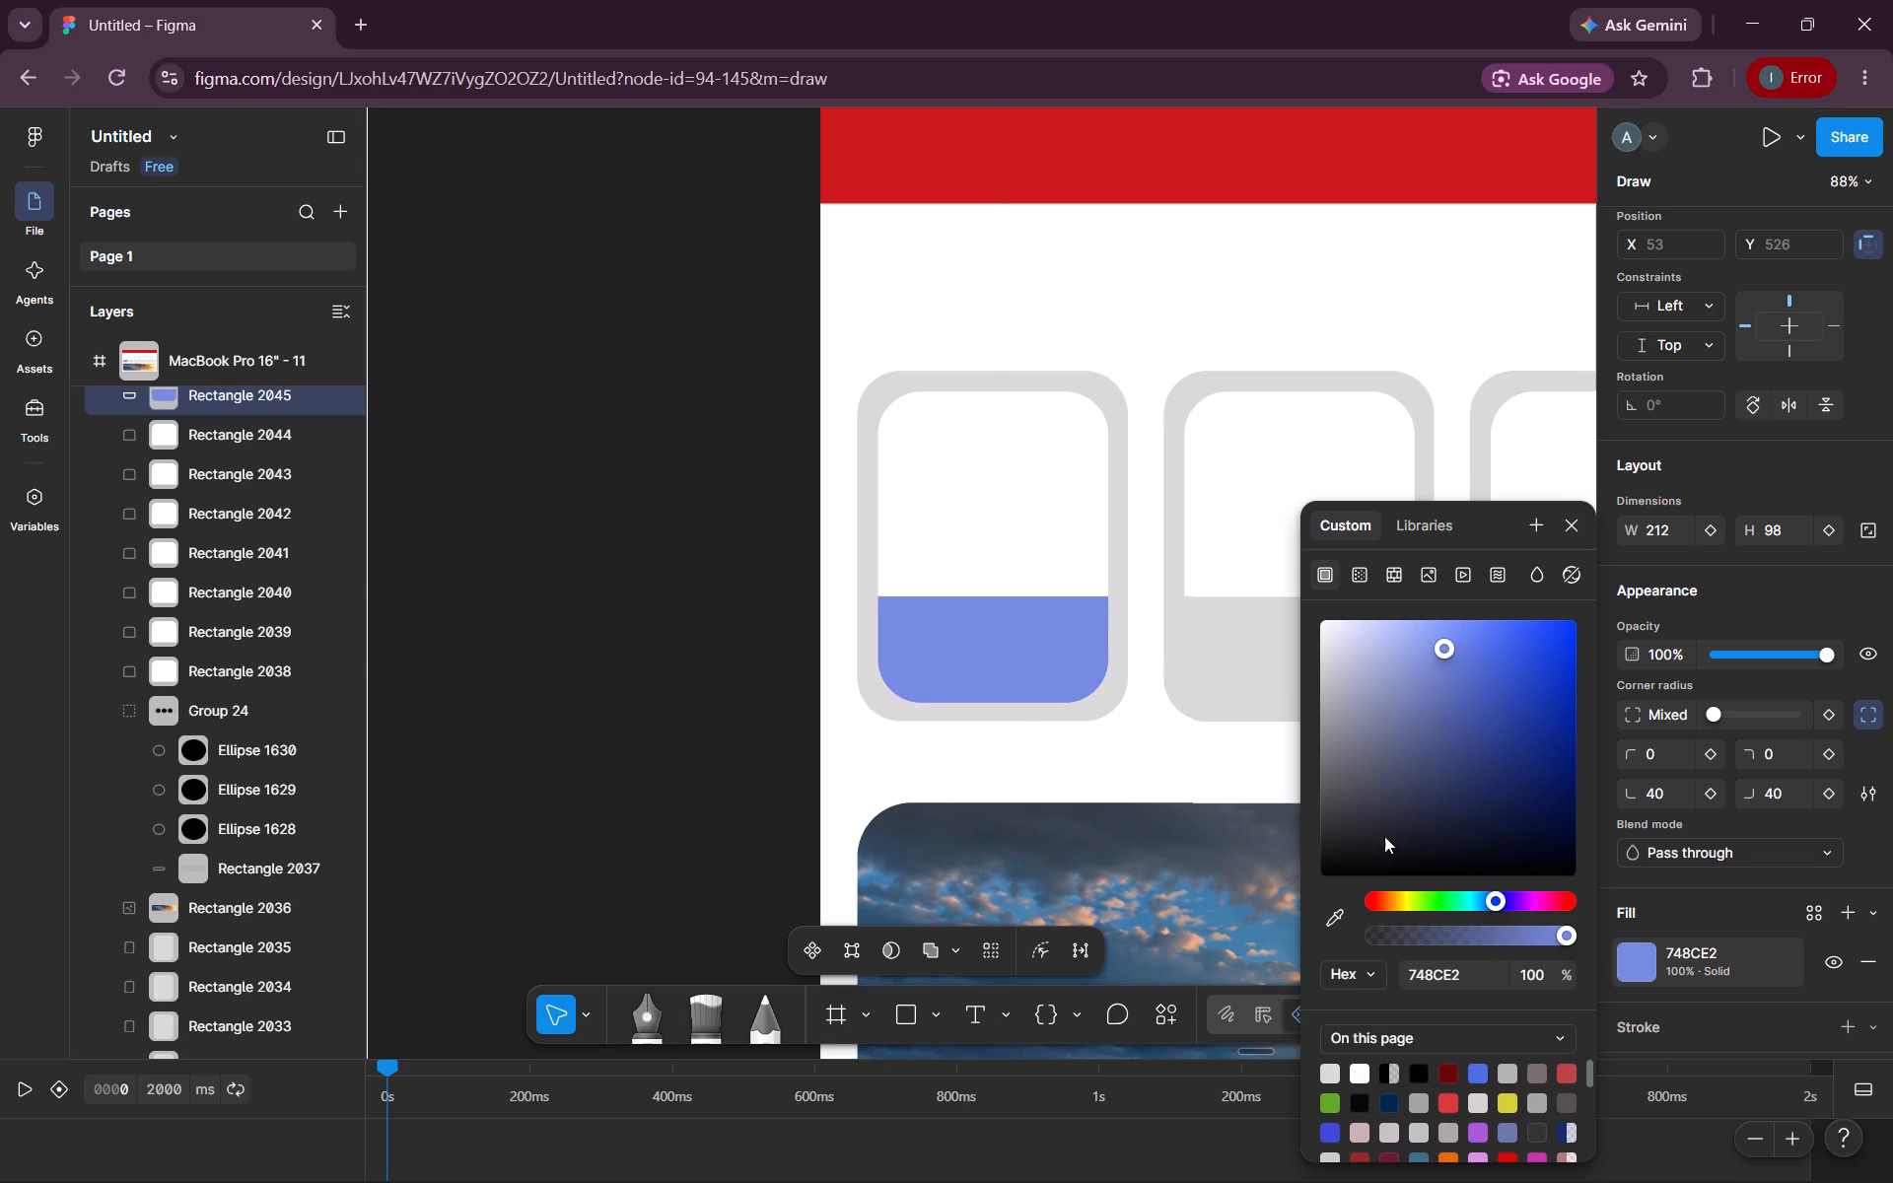
pyautogui.click(997, 755)
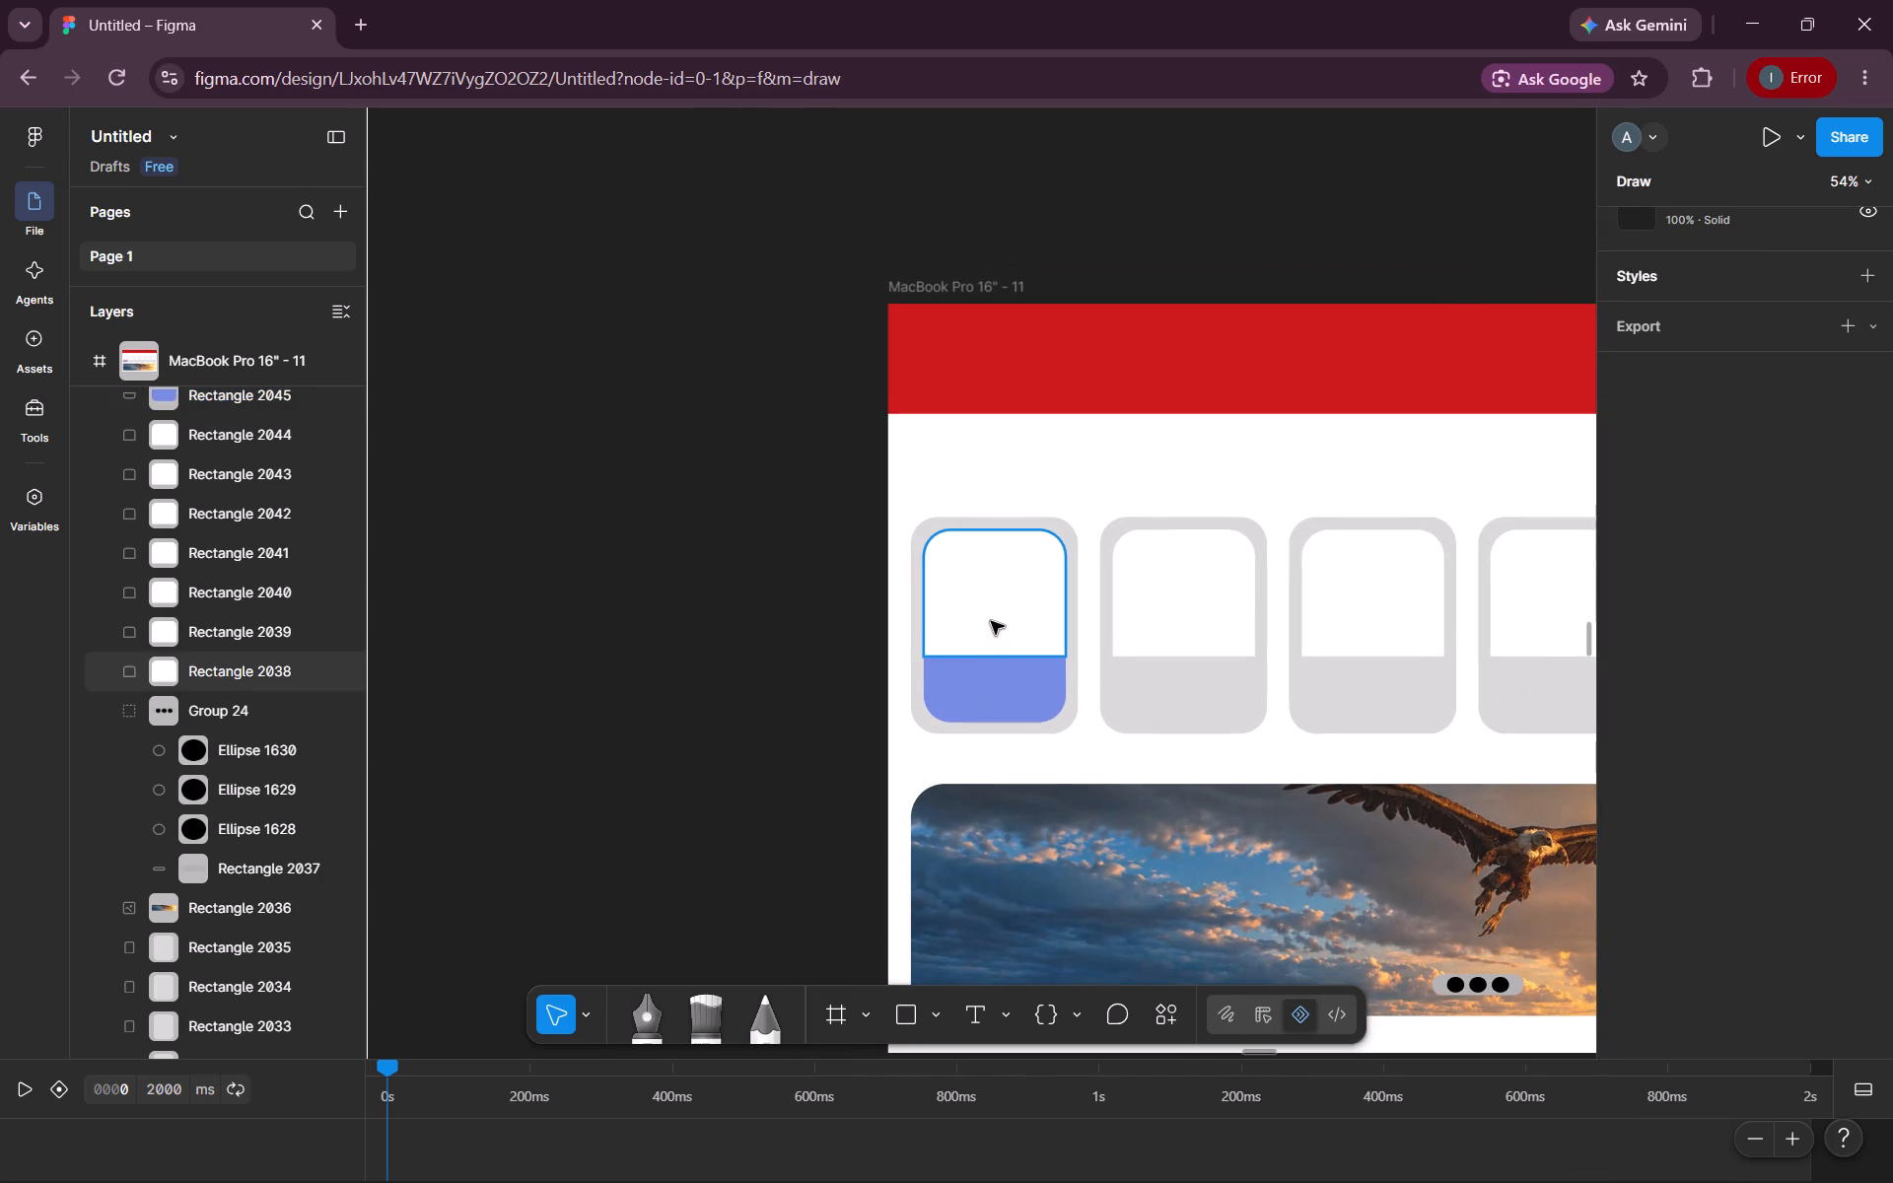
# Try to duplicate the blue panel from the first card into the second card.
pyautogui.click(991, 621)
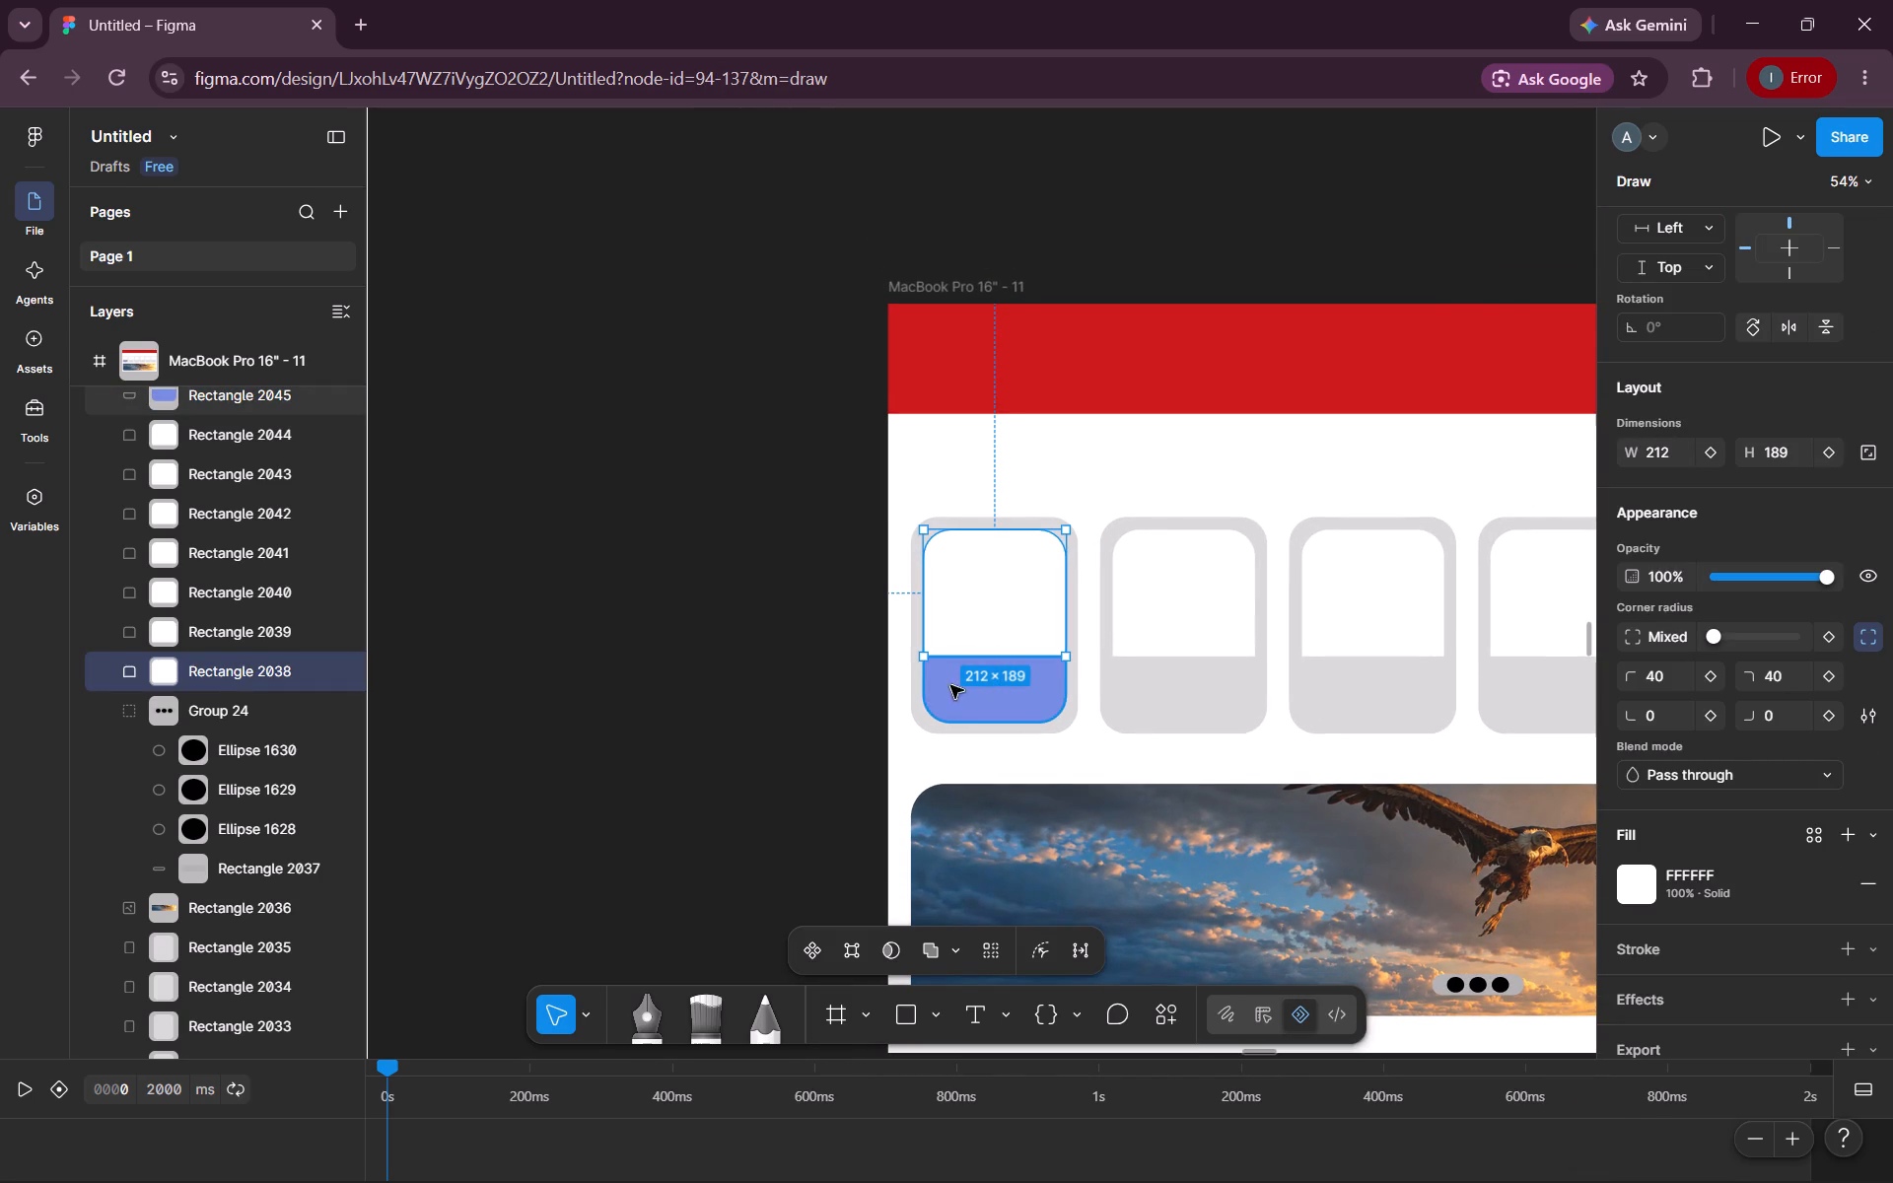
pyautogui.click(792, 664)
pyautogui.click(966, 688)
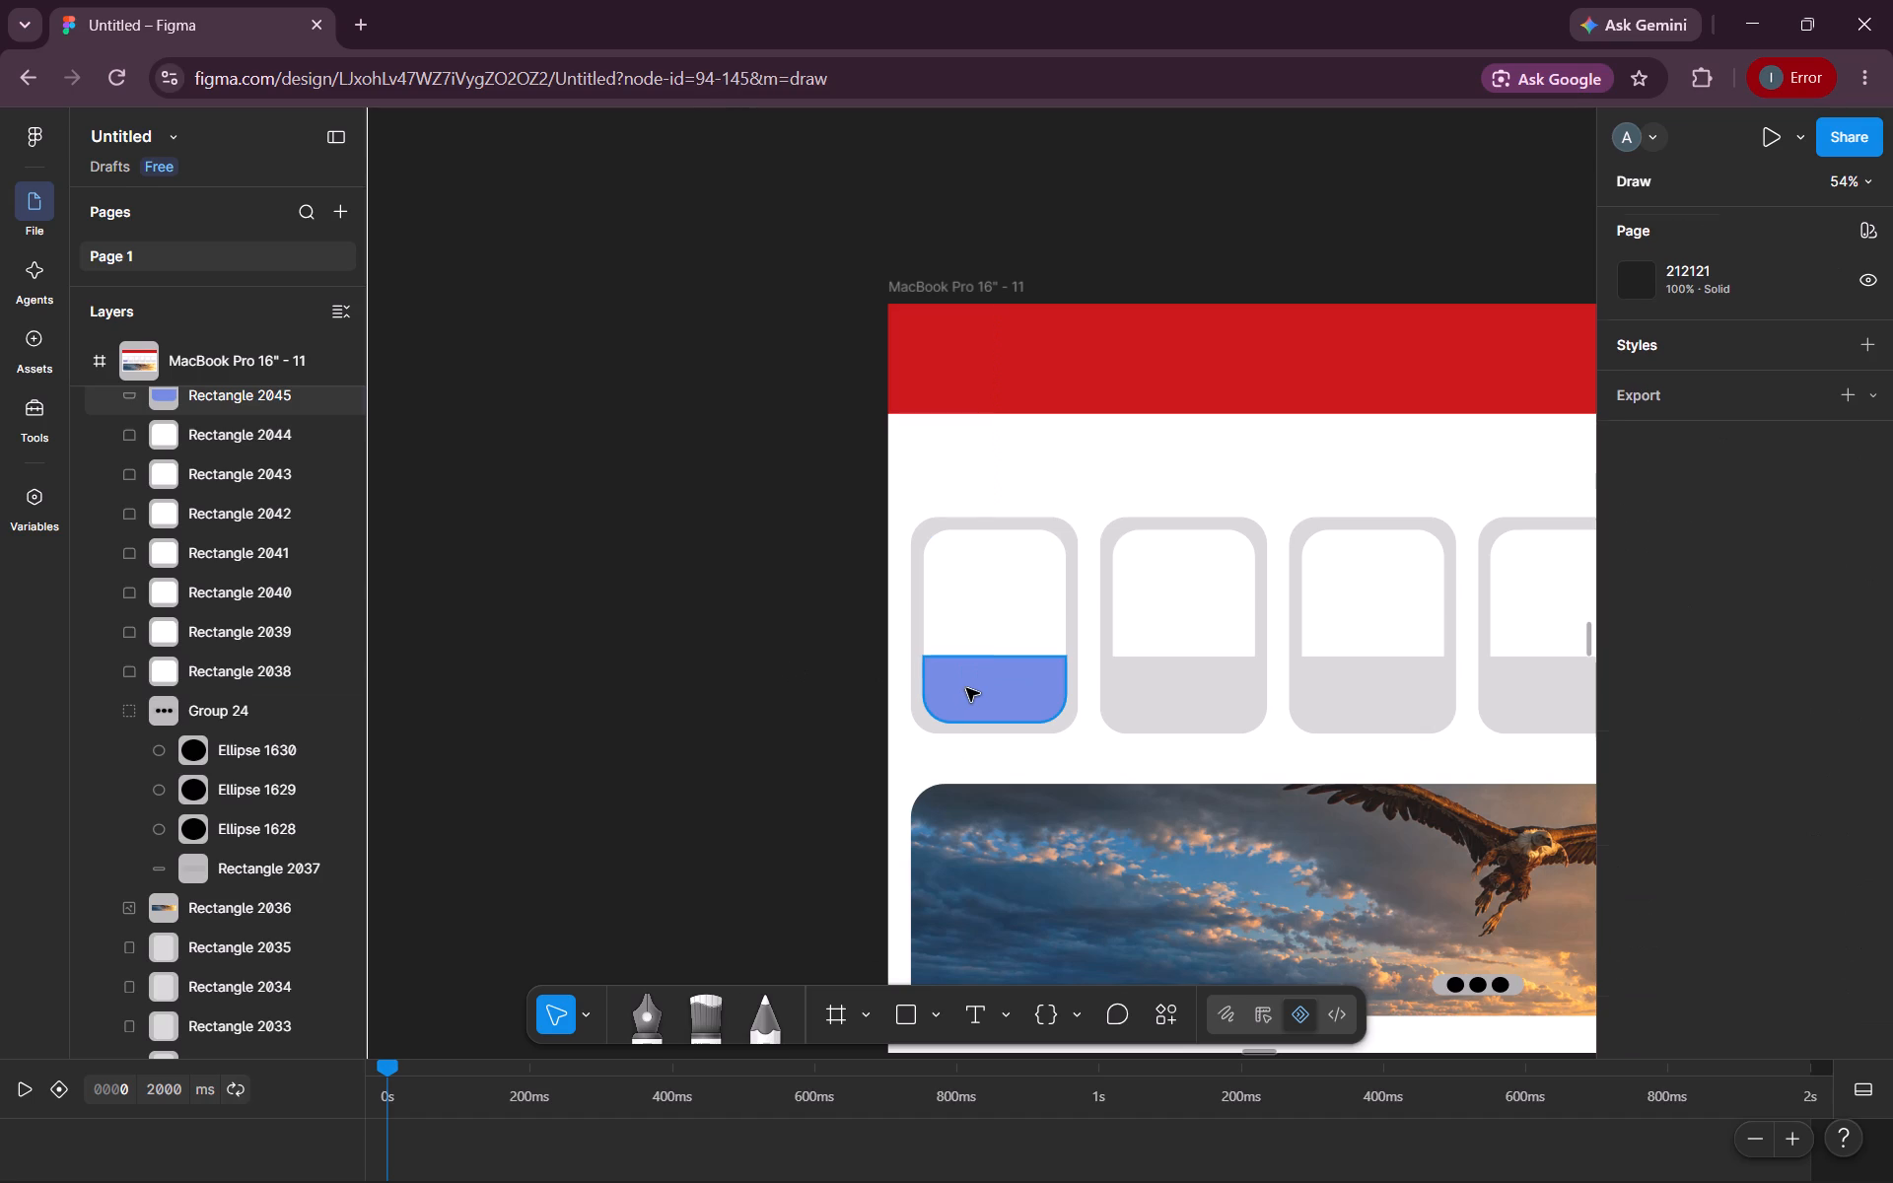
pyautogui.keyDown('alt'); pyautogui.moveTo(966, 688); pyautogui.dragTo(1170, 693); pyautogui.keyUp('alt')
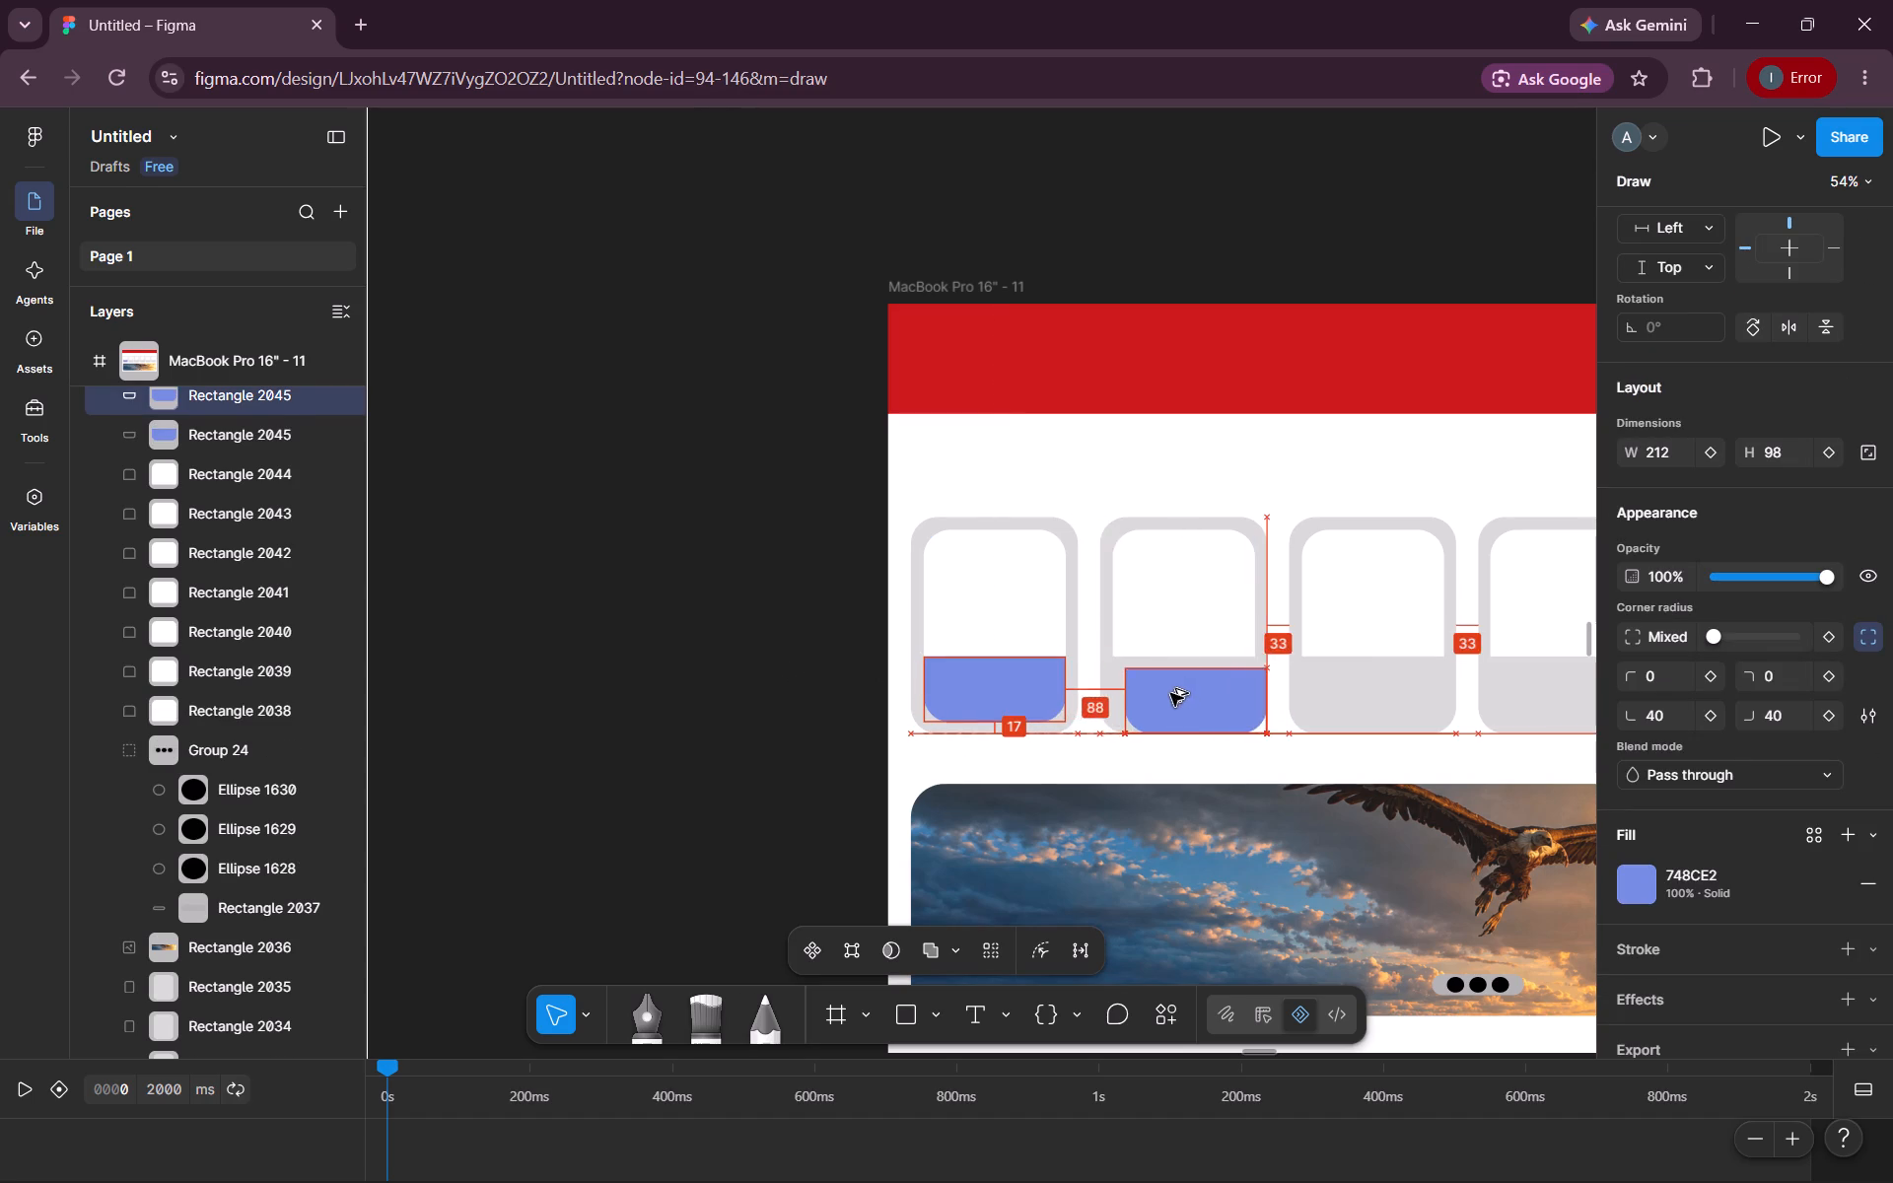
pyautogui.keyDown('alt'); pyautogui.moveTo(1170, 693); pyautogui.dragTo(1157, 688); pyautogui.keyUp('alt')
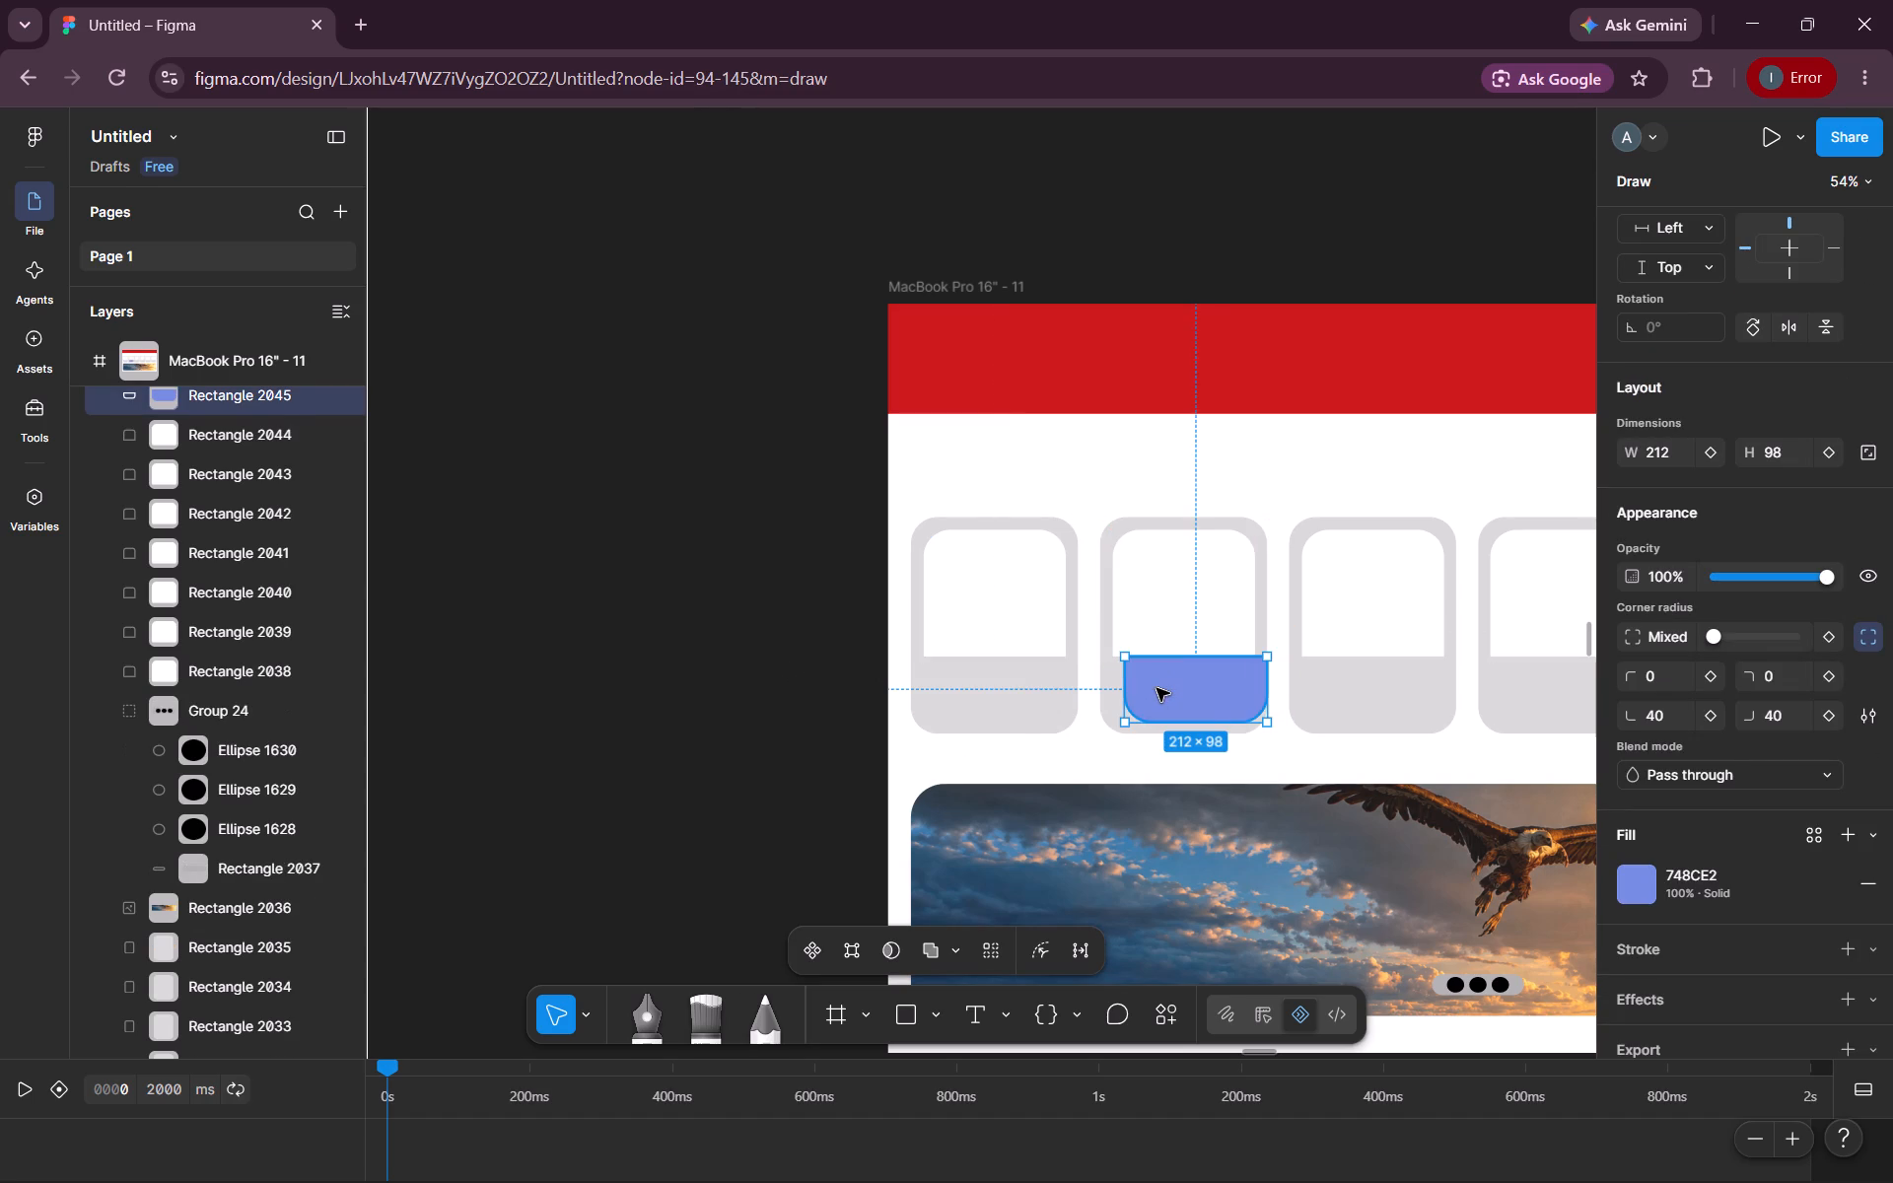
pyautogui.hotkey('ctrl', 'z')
# Duplicate the first card's blue panel into the second card, aligned directly beneath its white panel.
pyautogui.keyDown('alt'); pyautogui.moveTo(998, 691); pyautogui.dragTo(1185, 689); pyautogui.keyUp('alt')
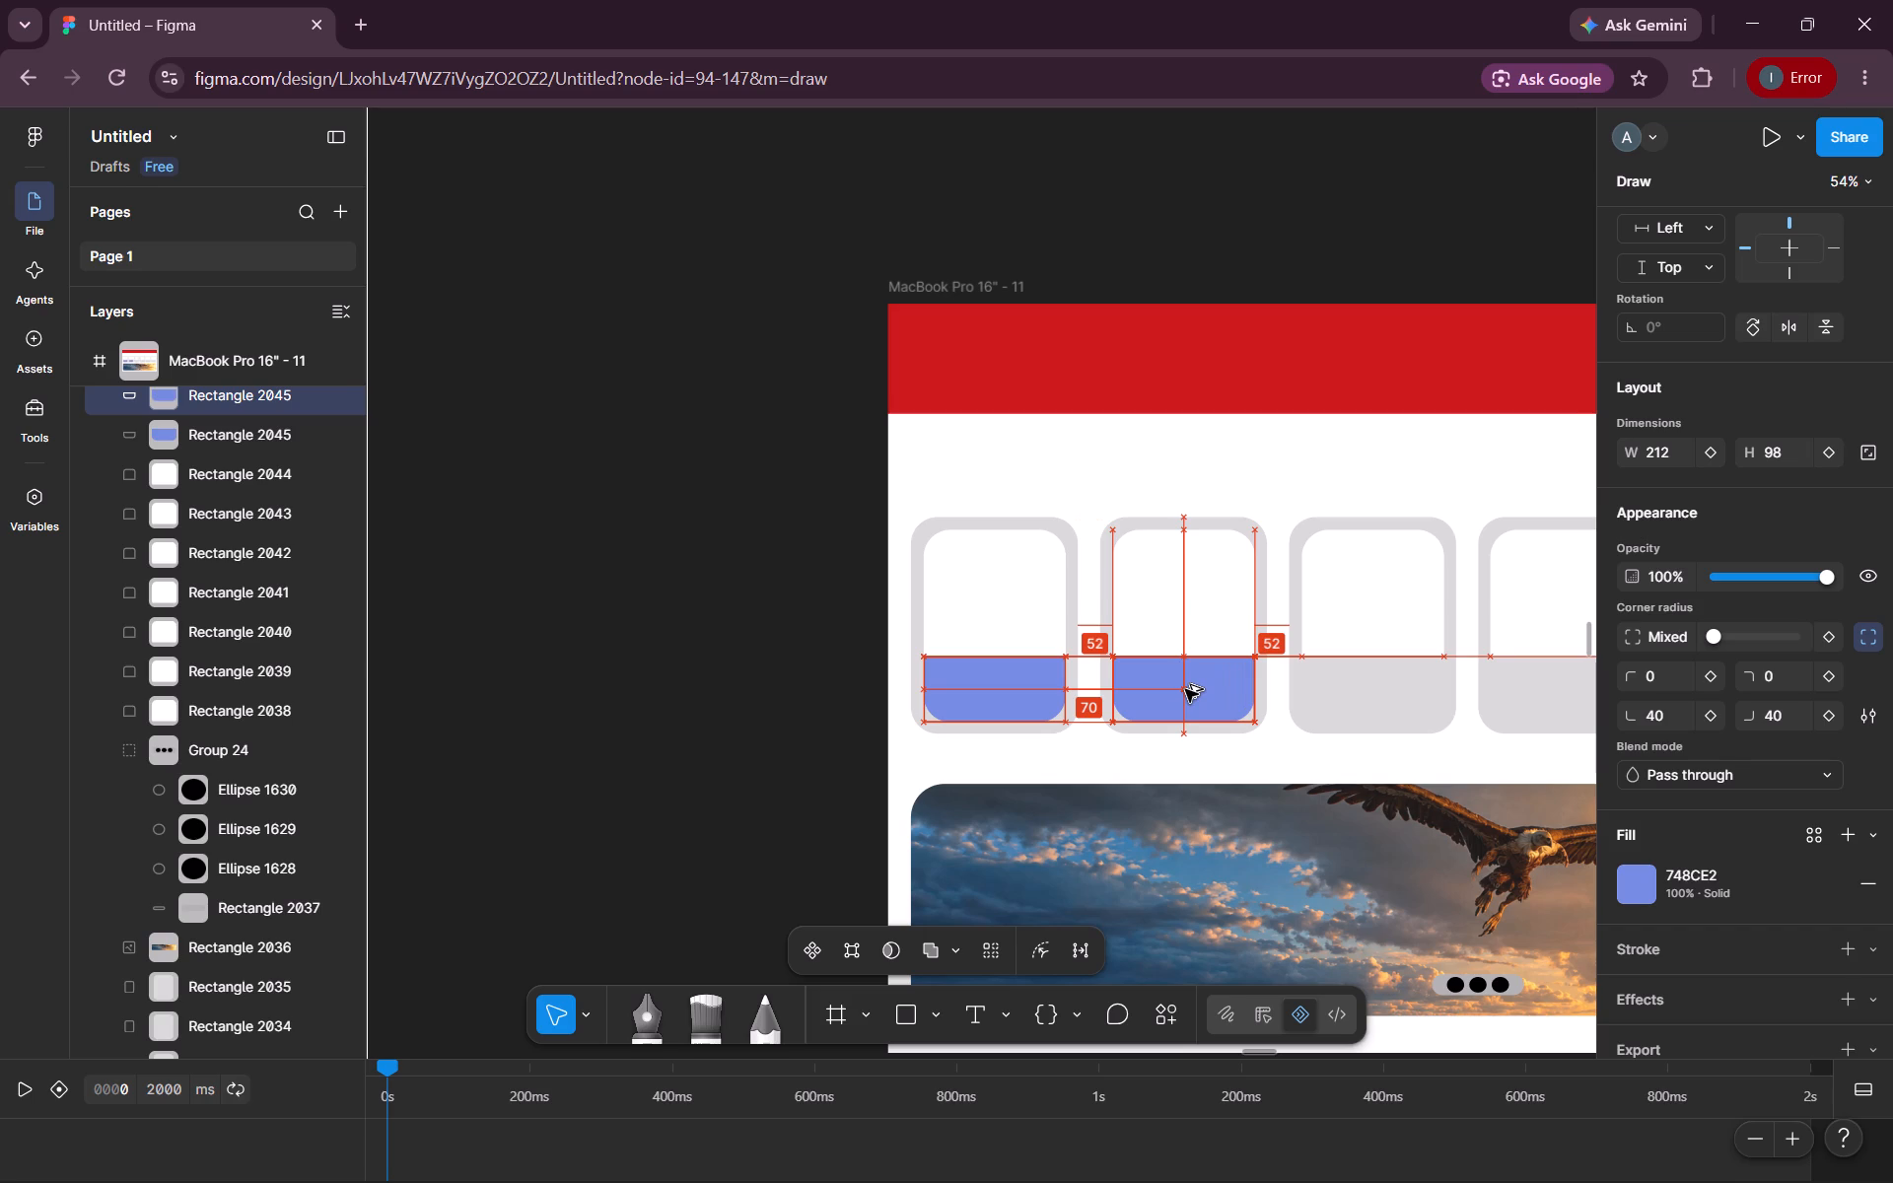
pyautogui.keyDown('alt'); pyautogui.moveTo(1185, 689); pyautogui.dragTo(1191, 687); pyautogui.keyUp('alt')
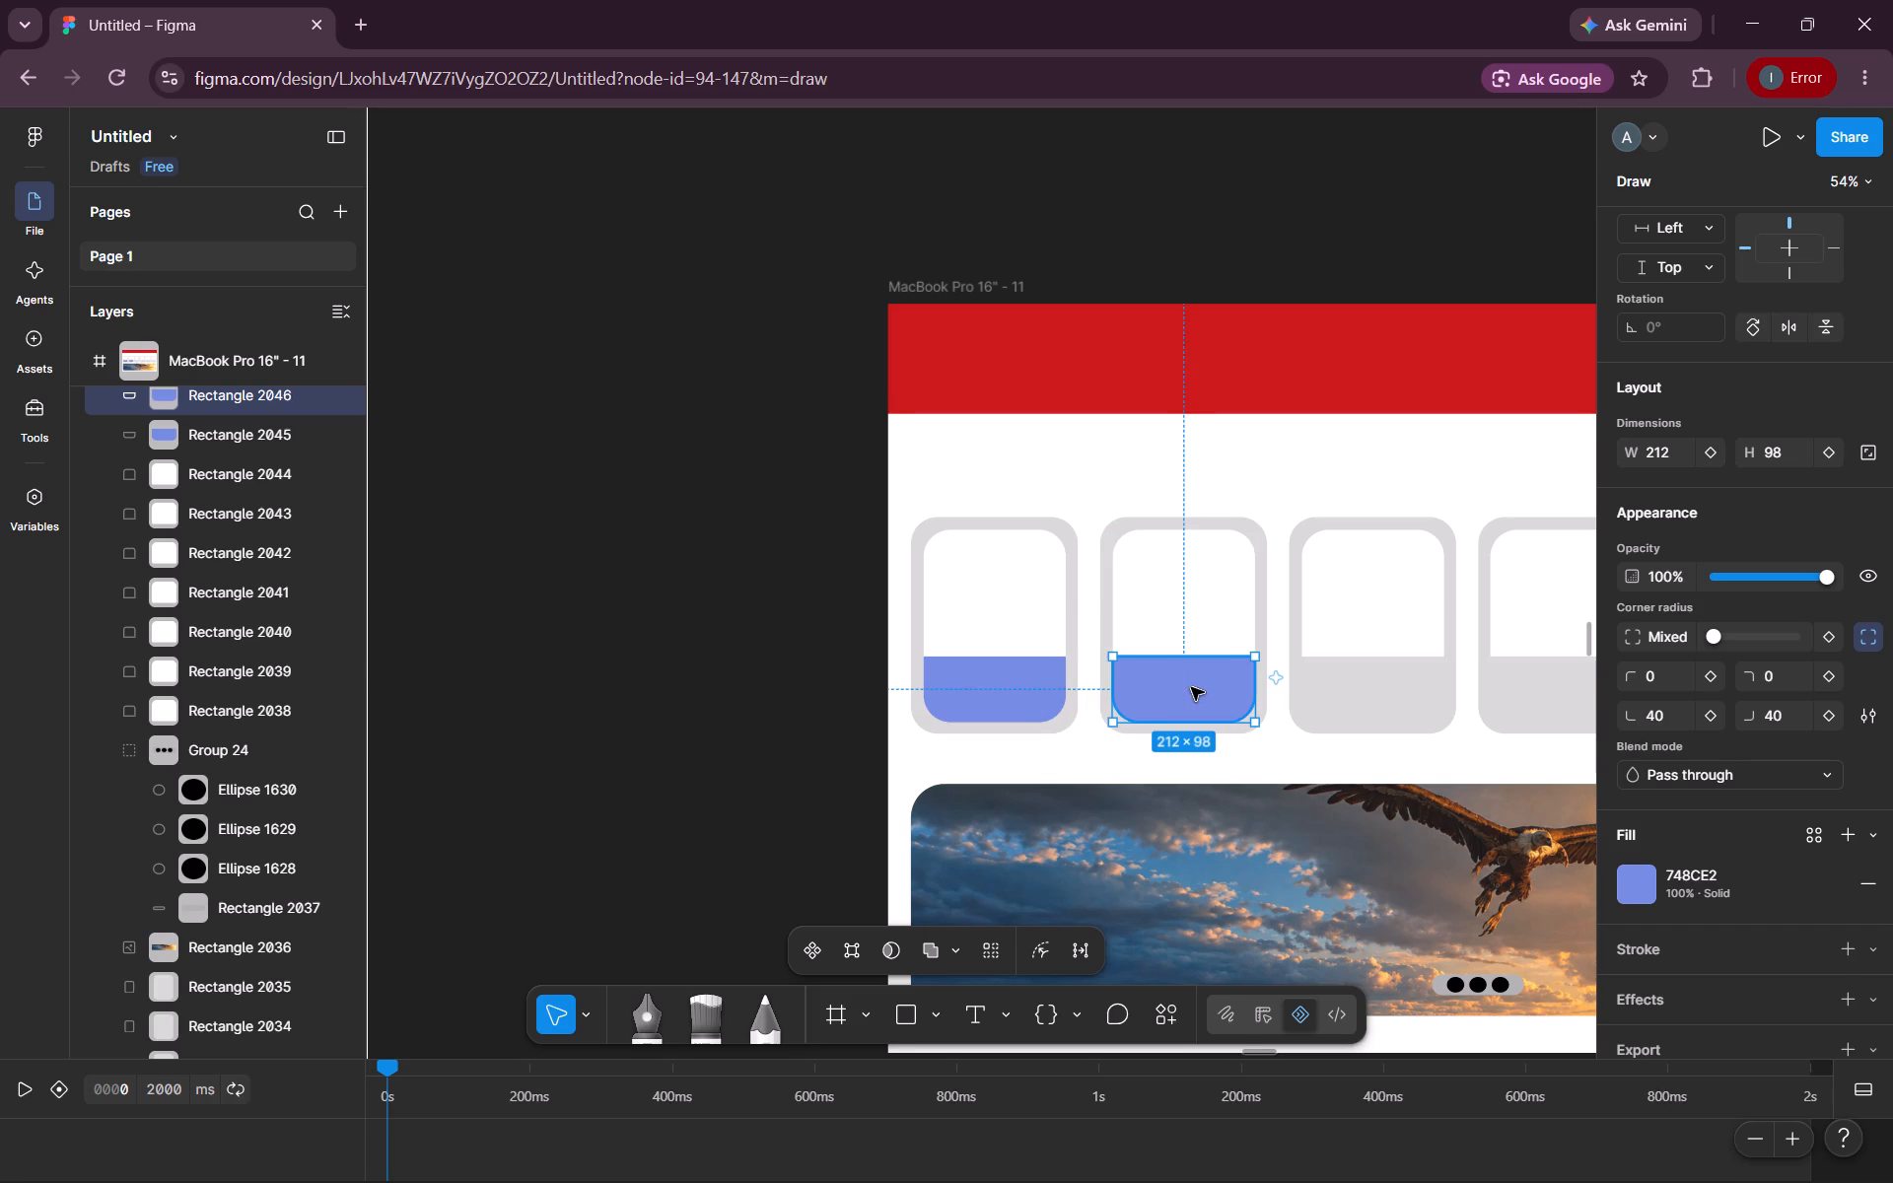
# Duplicate the second card's blue panel into the third card and nudge it into line with the white panel above.
pyautogui.hscroll(-2, 1191, 687)
pyautogui.keyDown('alt'); pyautogui.moveTo(878, 686); pyautogui.dragTo(1025, 688); pyautogui.keyUp('alt')
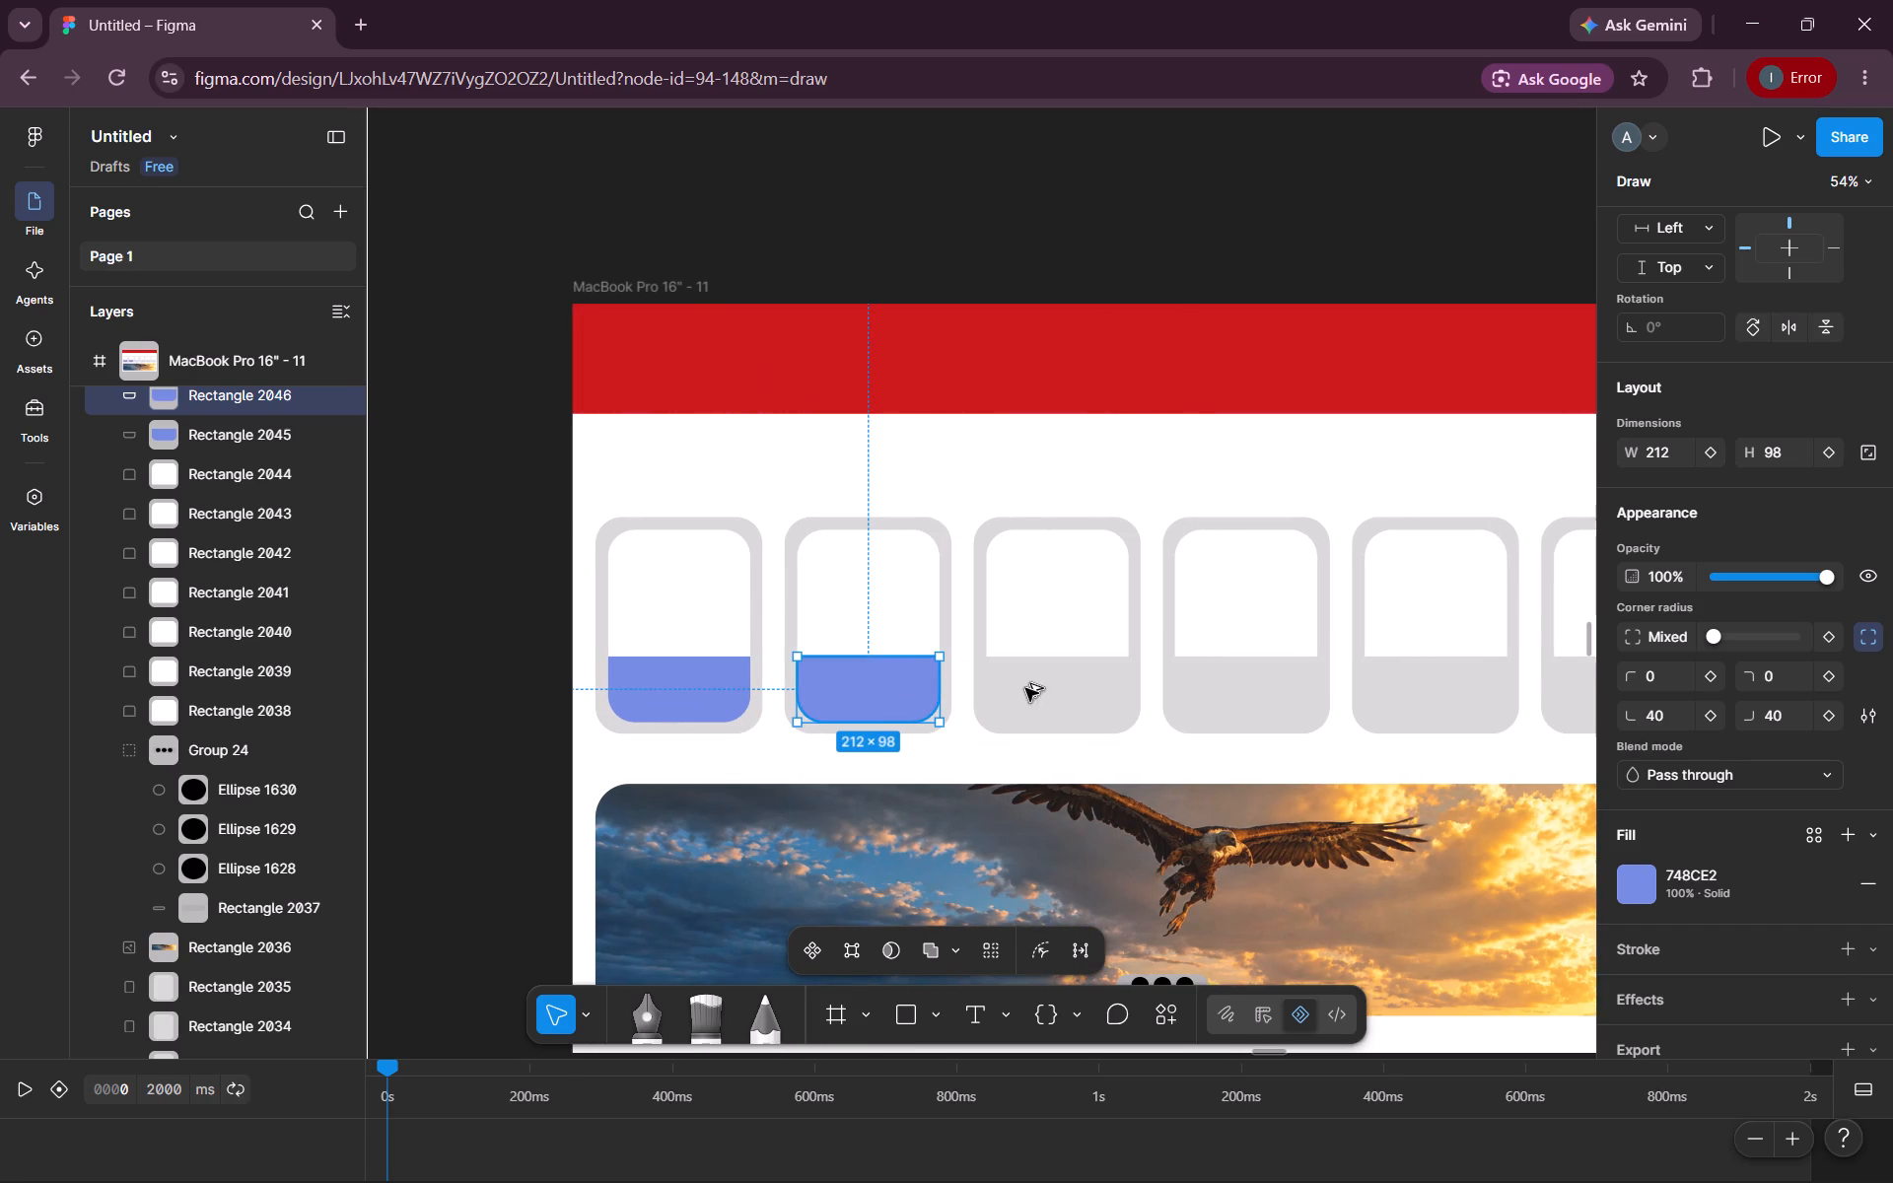
pyautogui.keyDown('alt'); pyautogui.moveTo(1025, 688); pyautogui.dragTo(1070, 687); pyautogui.keyUp('alt')
pyautogui.press('Left')
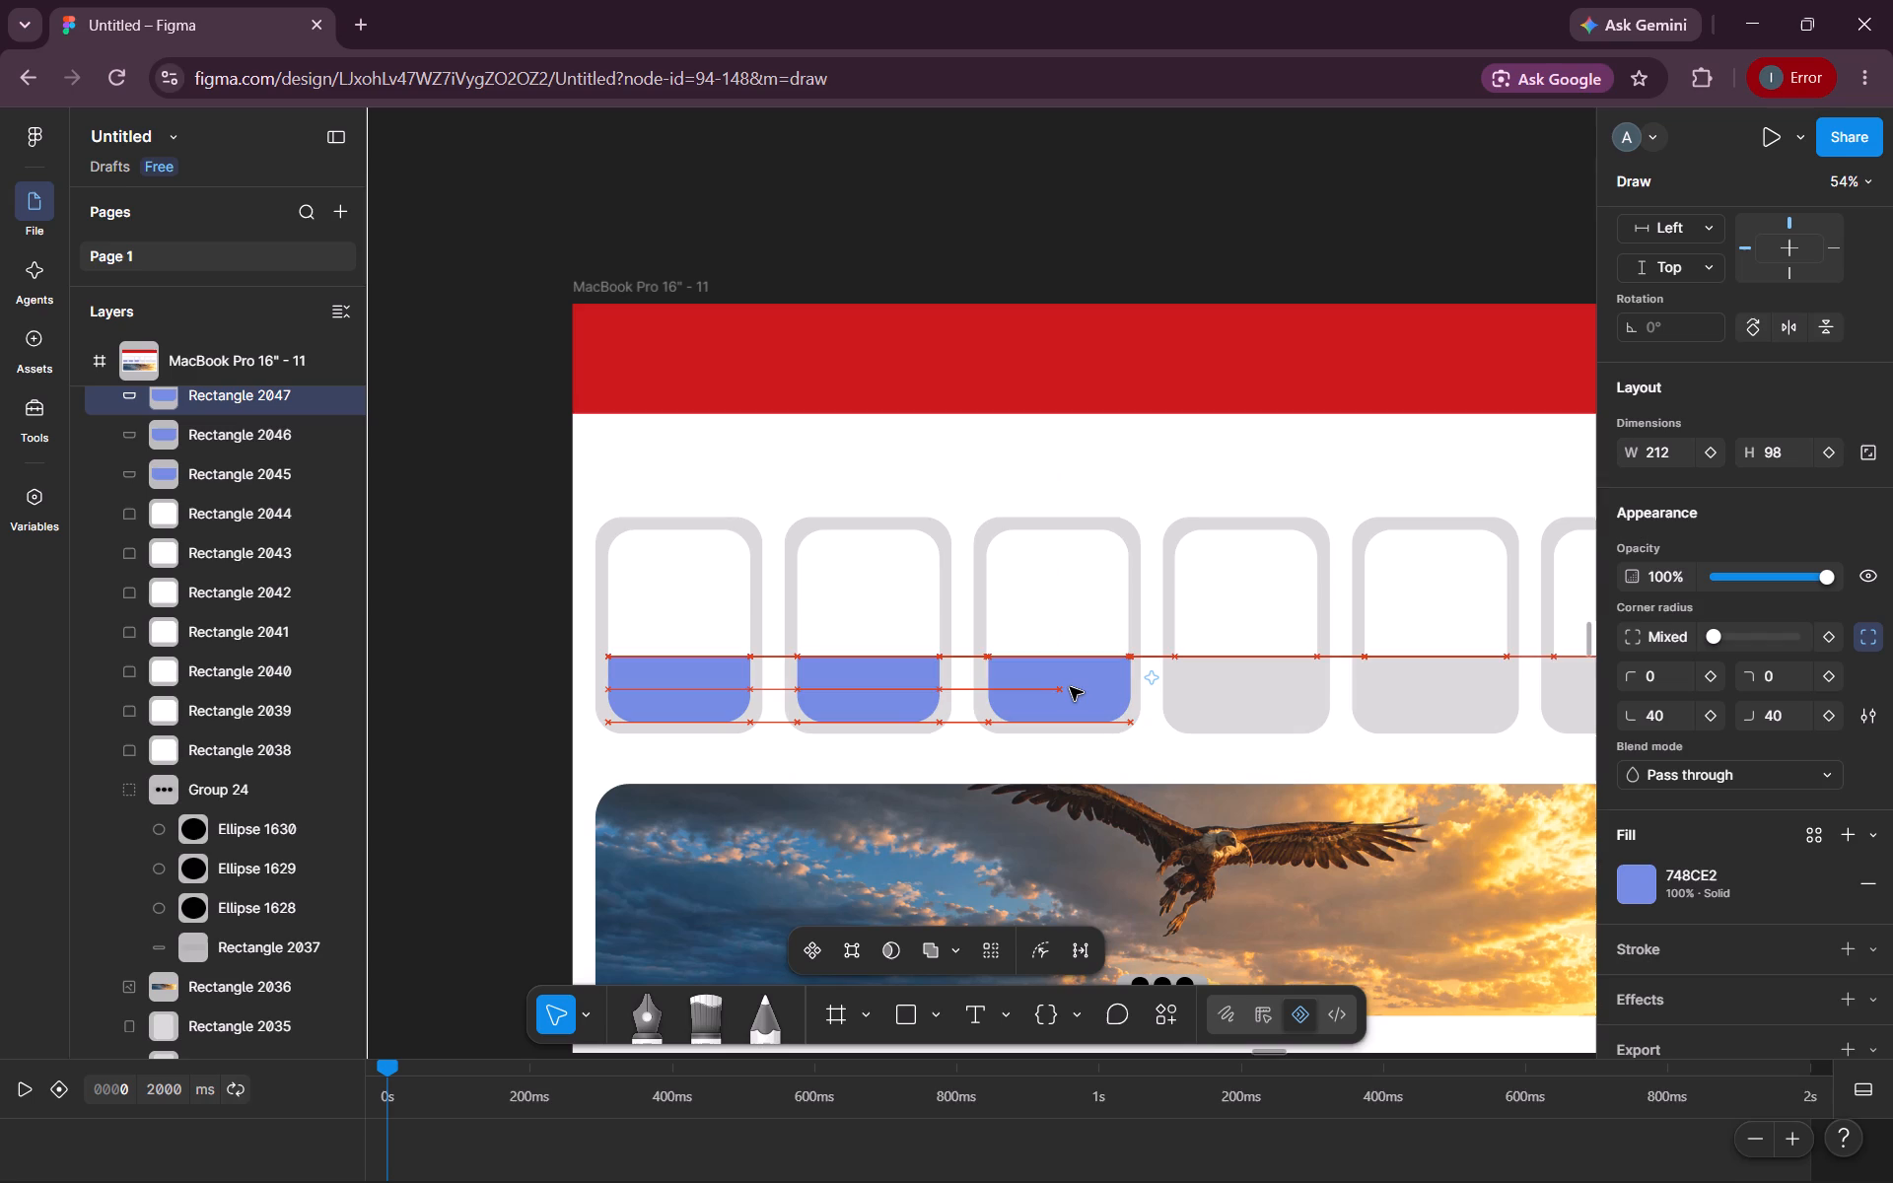
pyautogui.press('Left')
pyautogui.press('Left')
pyautogui.press('Left')
pyautogui.press('Left')
pyautogui.press('Right')
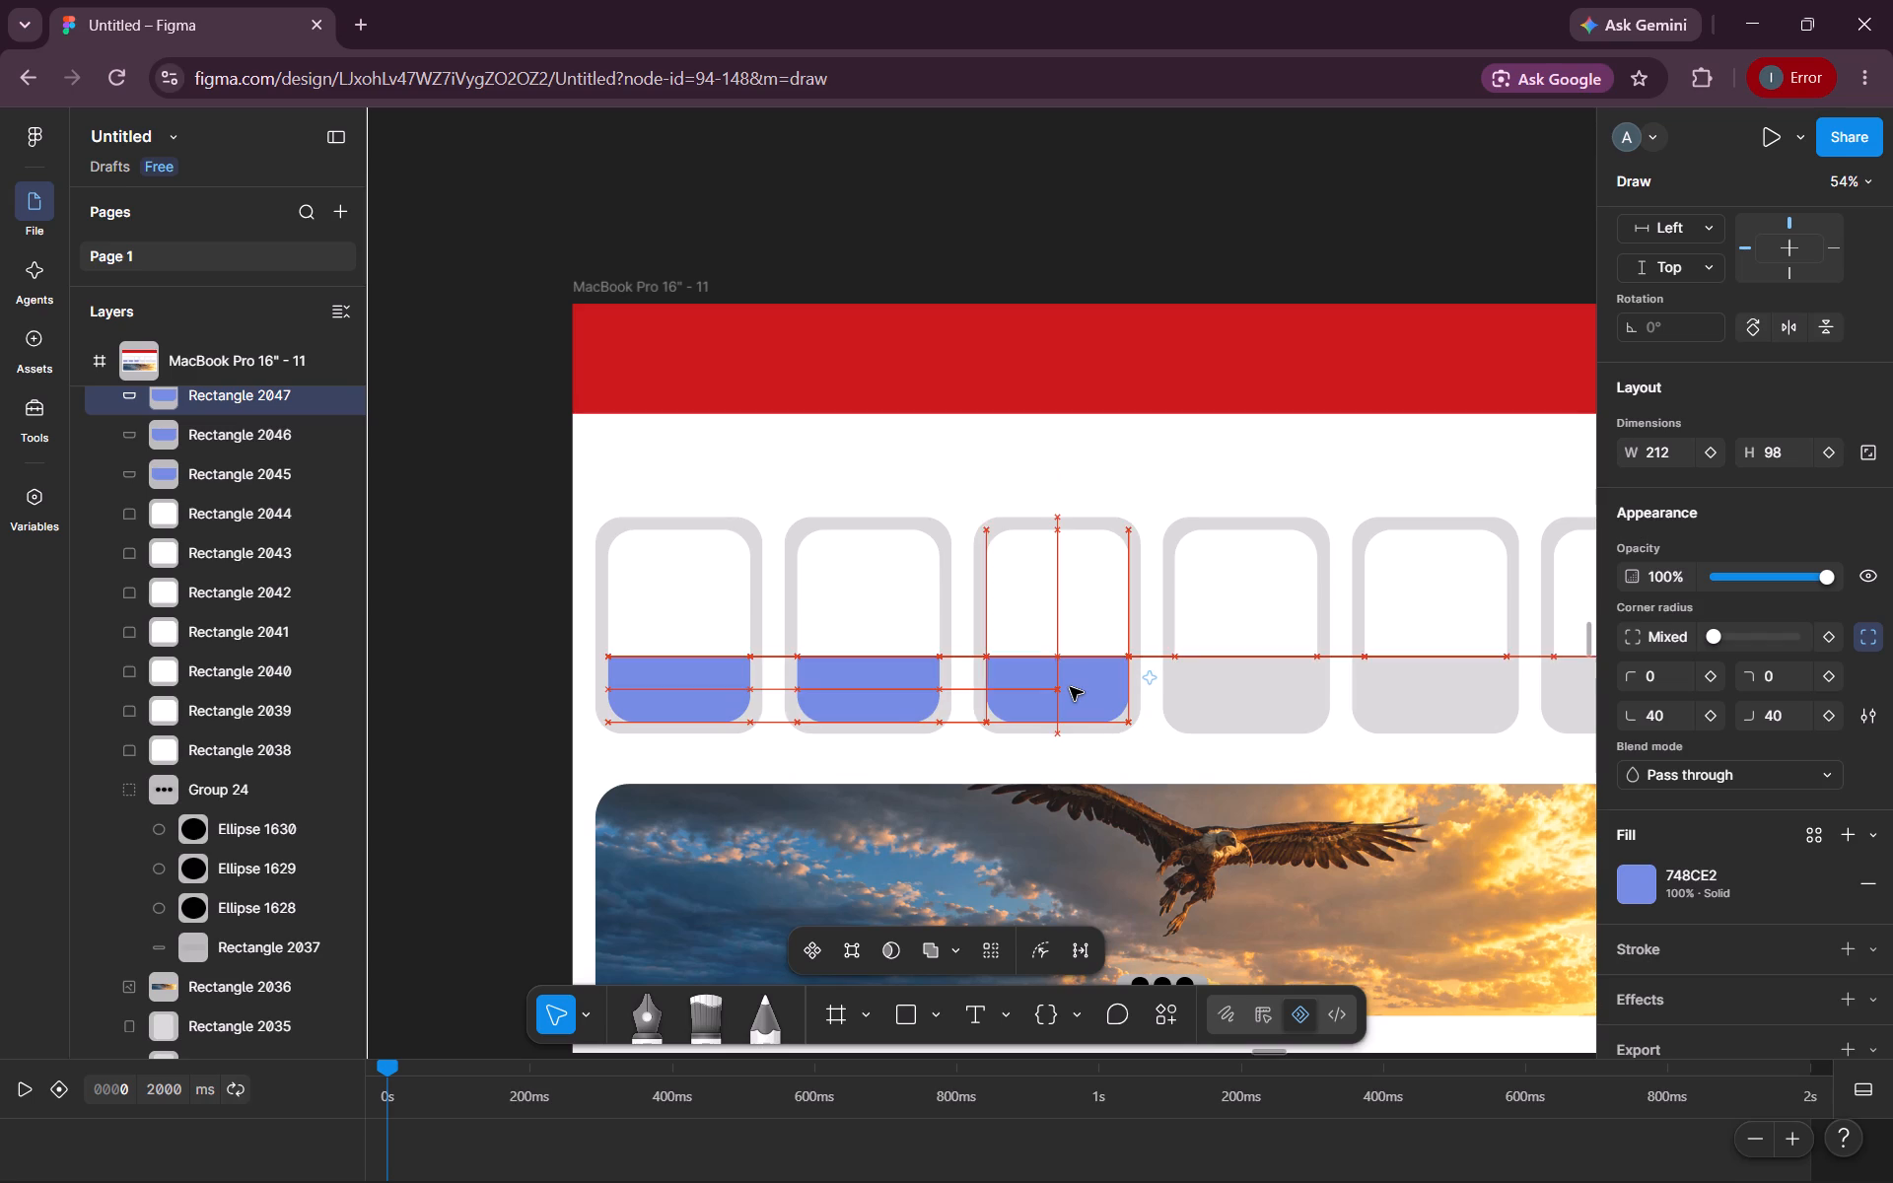
# Duplicate the third card's blue panel into the fourth card, aligned directly beneath its white panel.
pyautogui.keyDown('alt'); pyautogui.moveTo(1070, 687); pyautogui.dragTo(1171, 689); pyautogui.keyUp('alt')
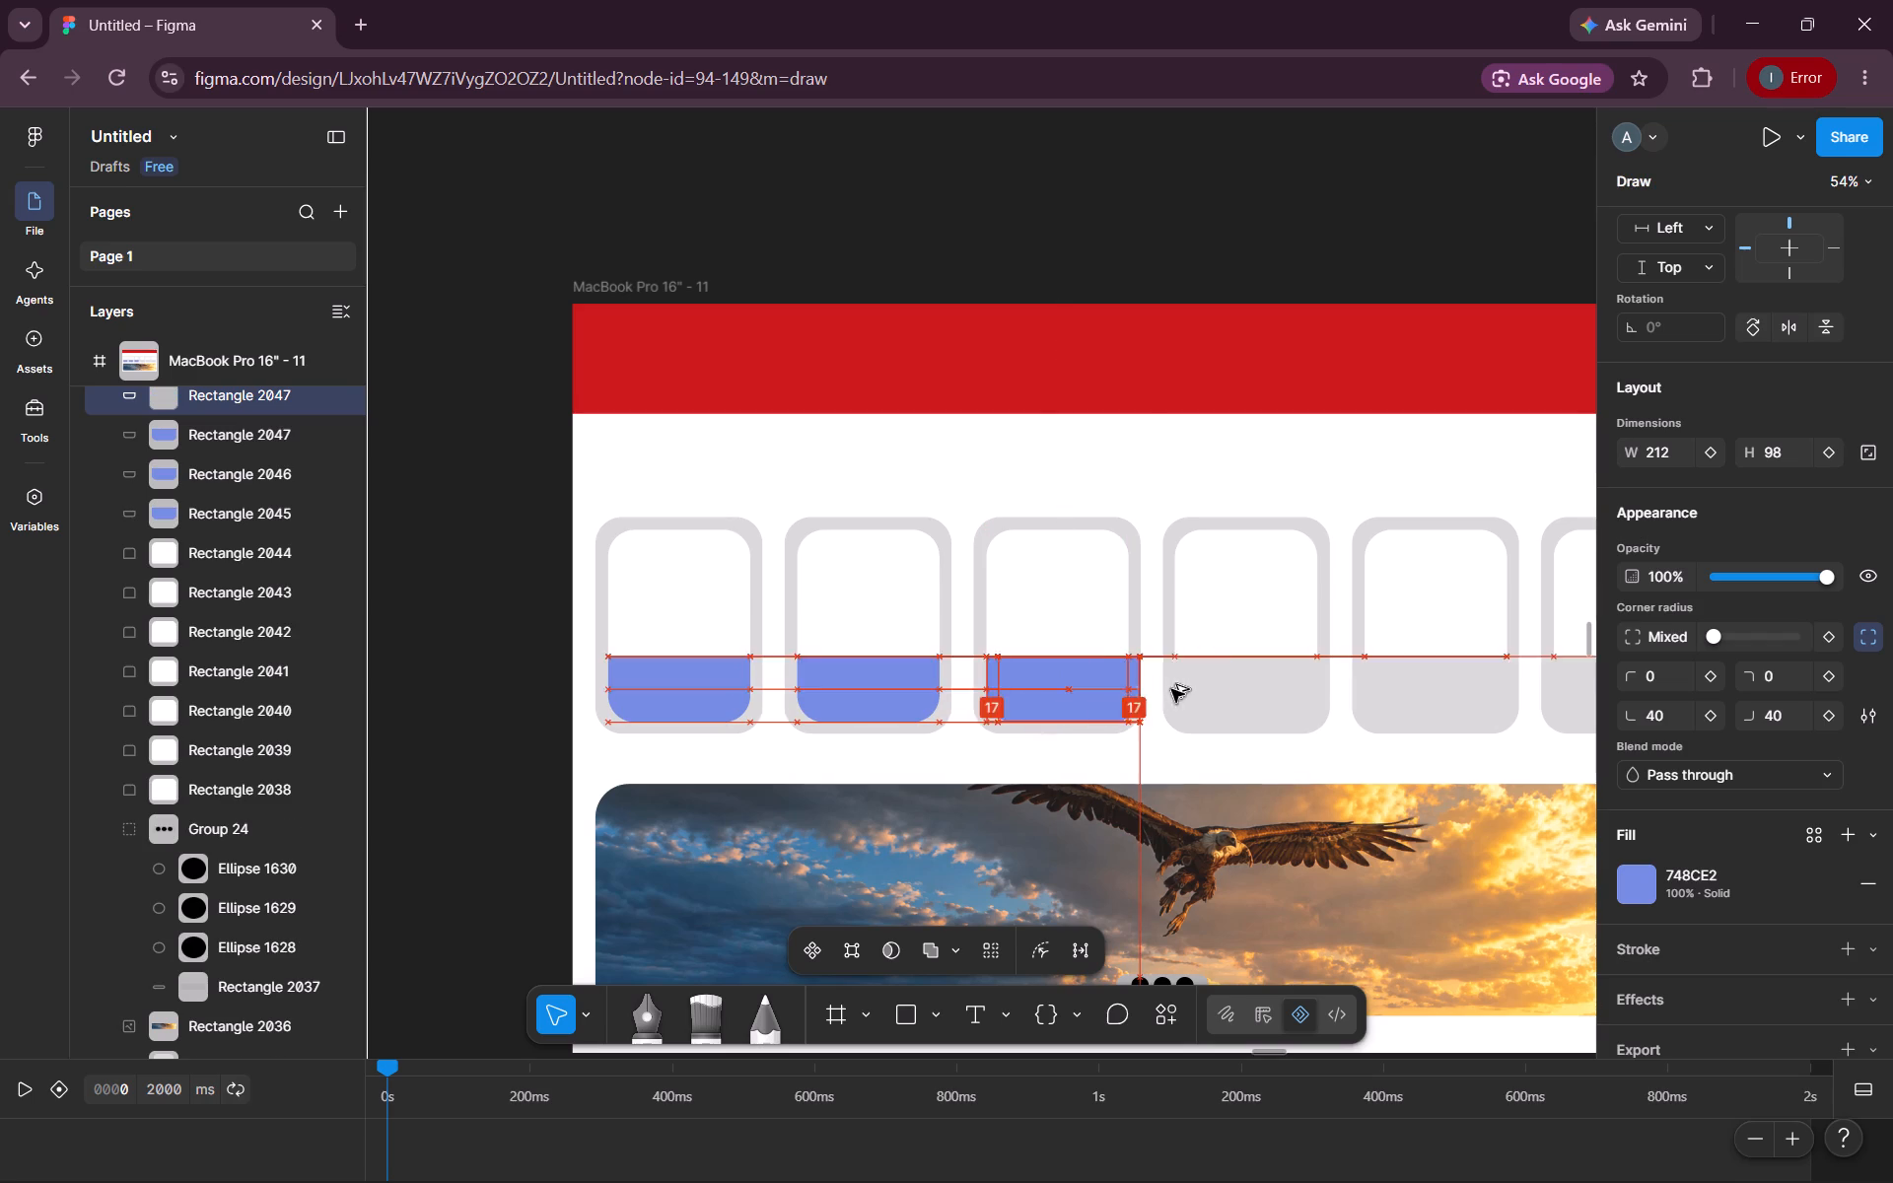
pyautogui.keyDown('alt'); pyautogui.moveTo(1171, 689); pyautogui.dragTo(1261, 689); pyautogui.keyUp('alt')
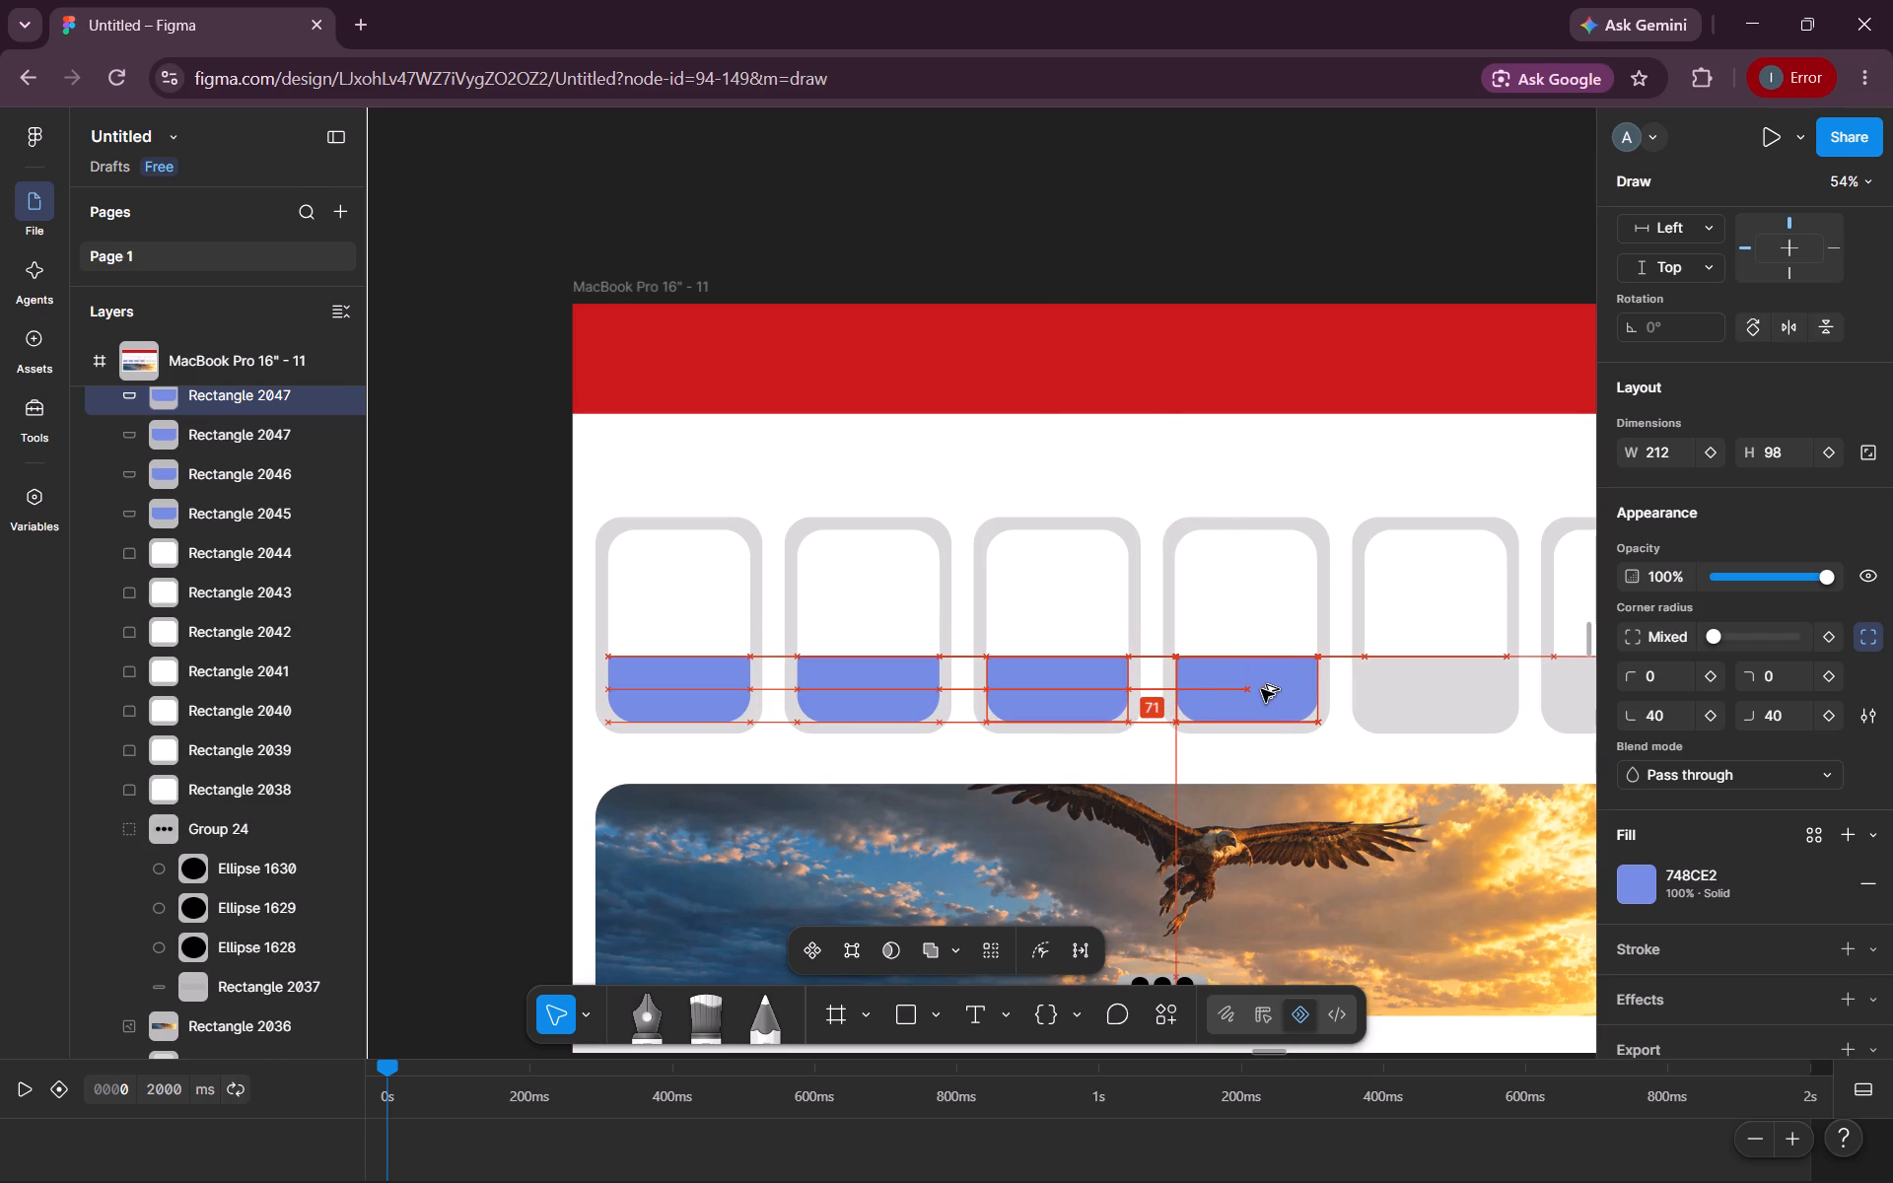
pyautogui.keyDown('alt'); pyautogui.moveTo(1261, 689); pyautogui.dragTo(1257, 686); pyautogui.keyUp('alt')
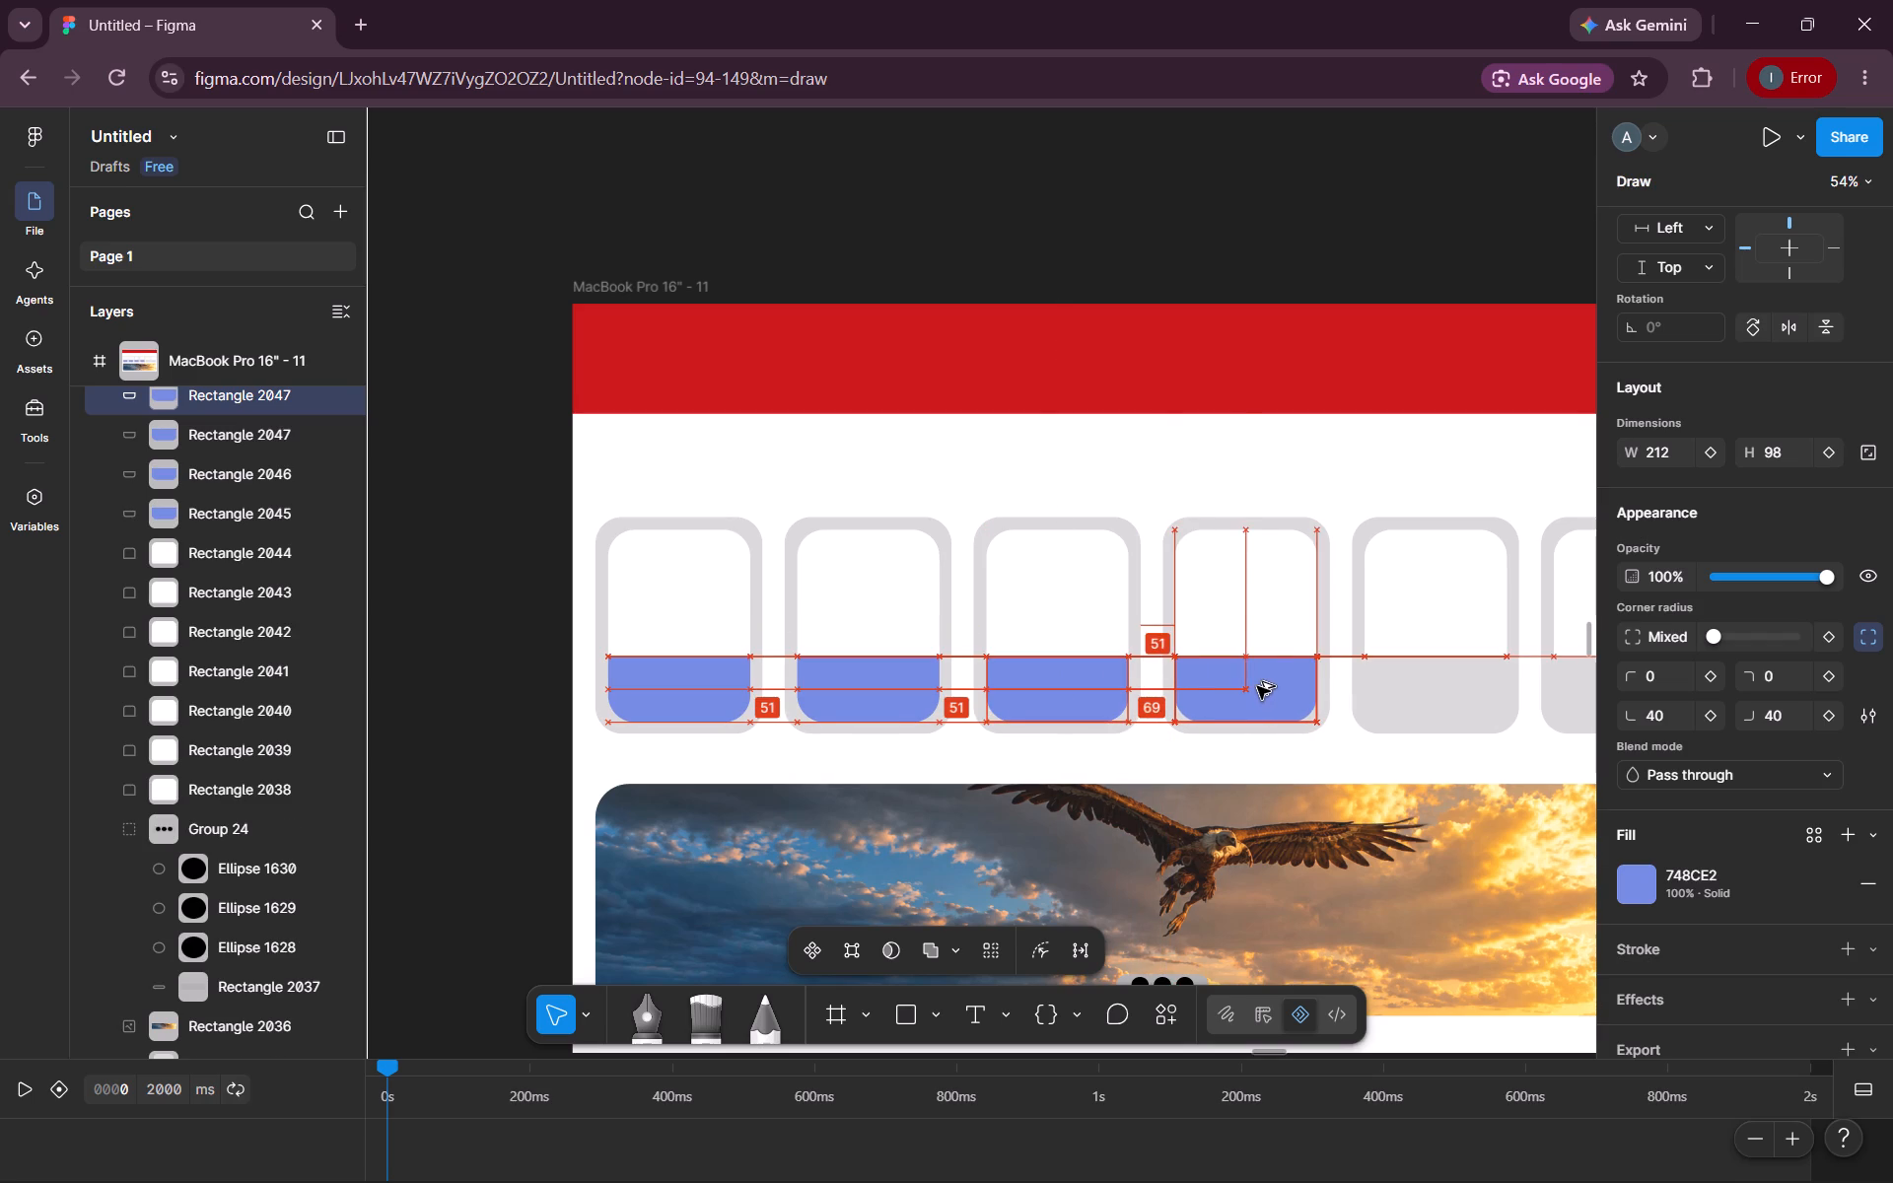
pyautogui.hscroll(-1, 1257, 686)
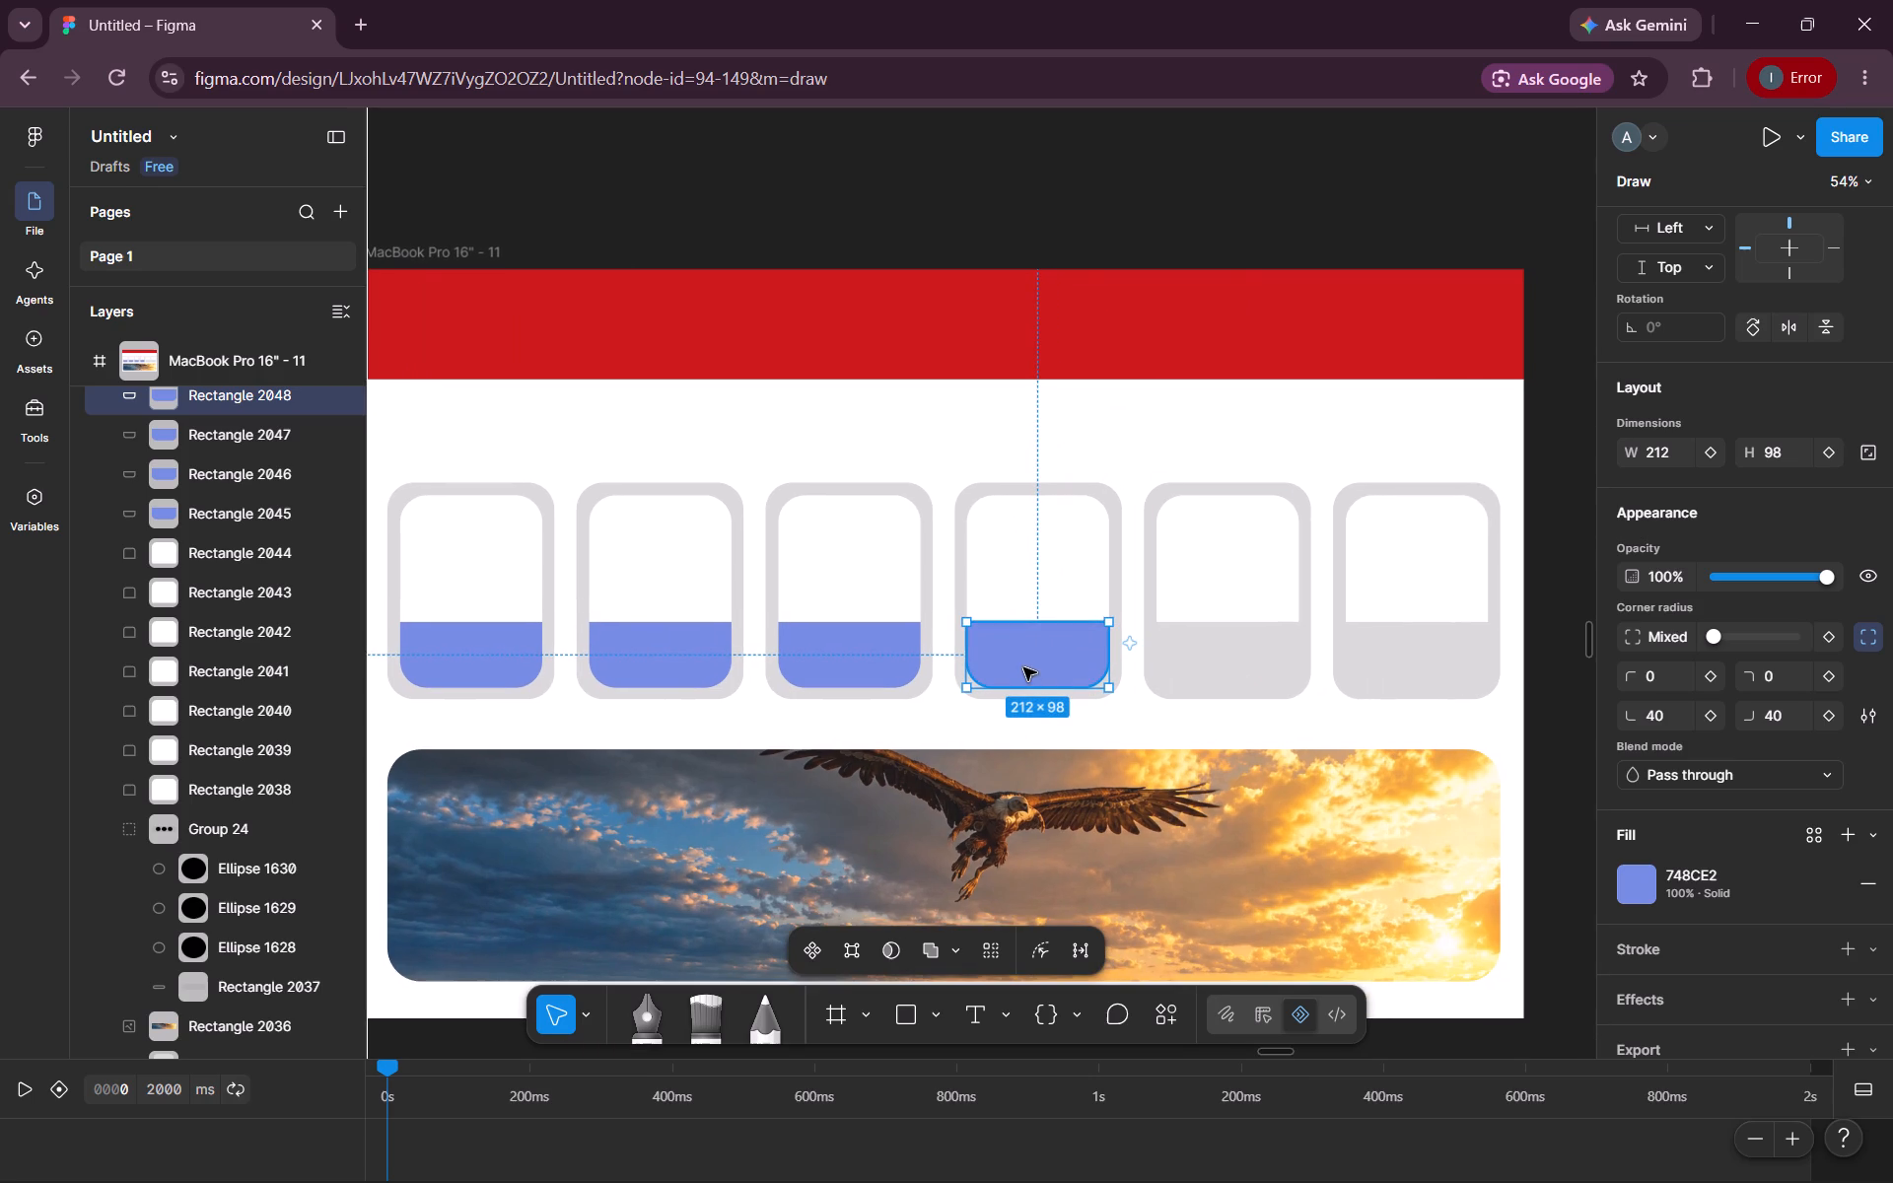
# Duplicate the fourth card's blue panel into the fifth card, aligned directly beneath its white panel.
pyautogui.keyDown('alt'); pyautogui.moveTo(1023, 667); pyautogui.dragTo(1210, 672); pyautogui.keyUp('alt')
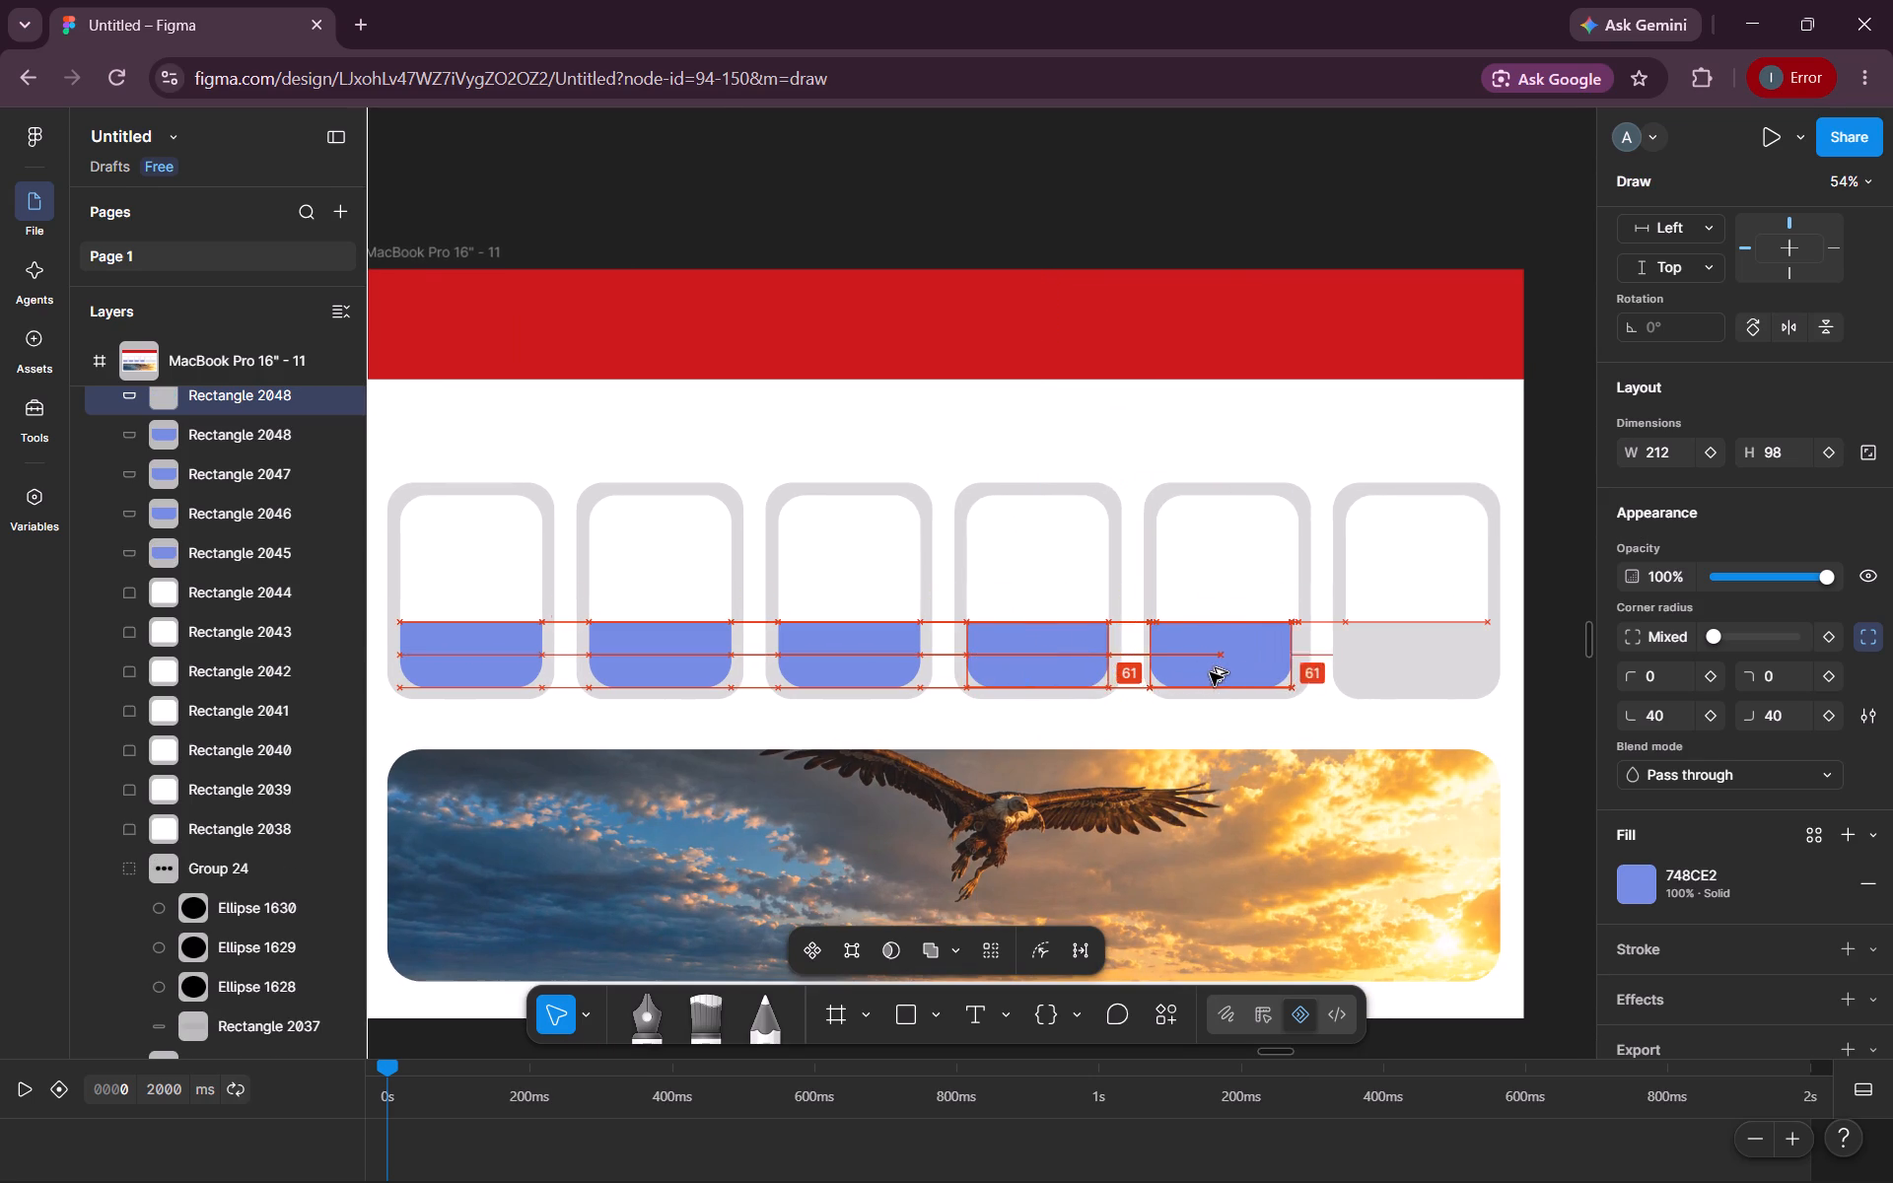
pyautogui.keyDown('alt'); pyautogui.moveTo(1210, 672); pyautogui.dragTo(1214, 672); pyautogui.keyUp('alt')
pyautogui.keyDown('alt'); pyautogui.moveTo(1214, 672); pyautogui.dragTo(1250, 670); pyautogui.keyUp('alt')
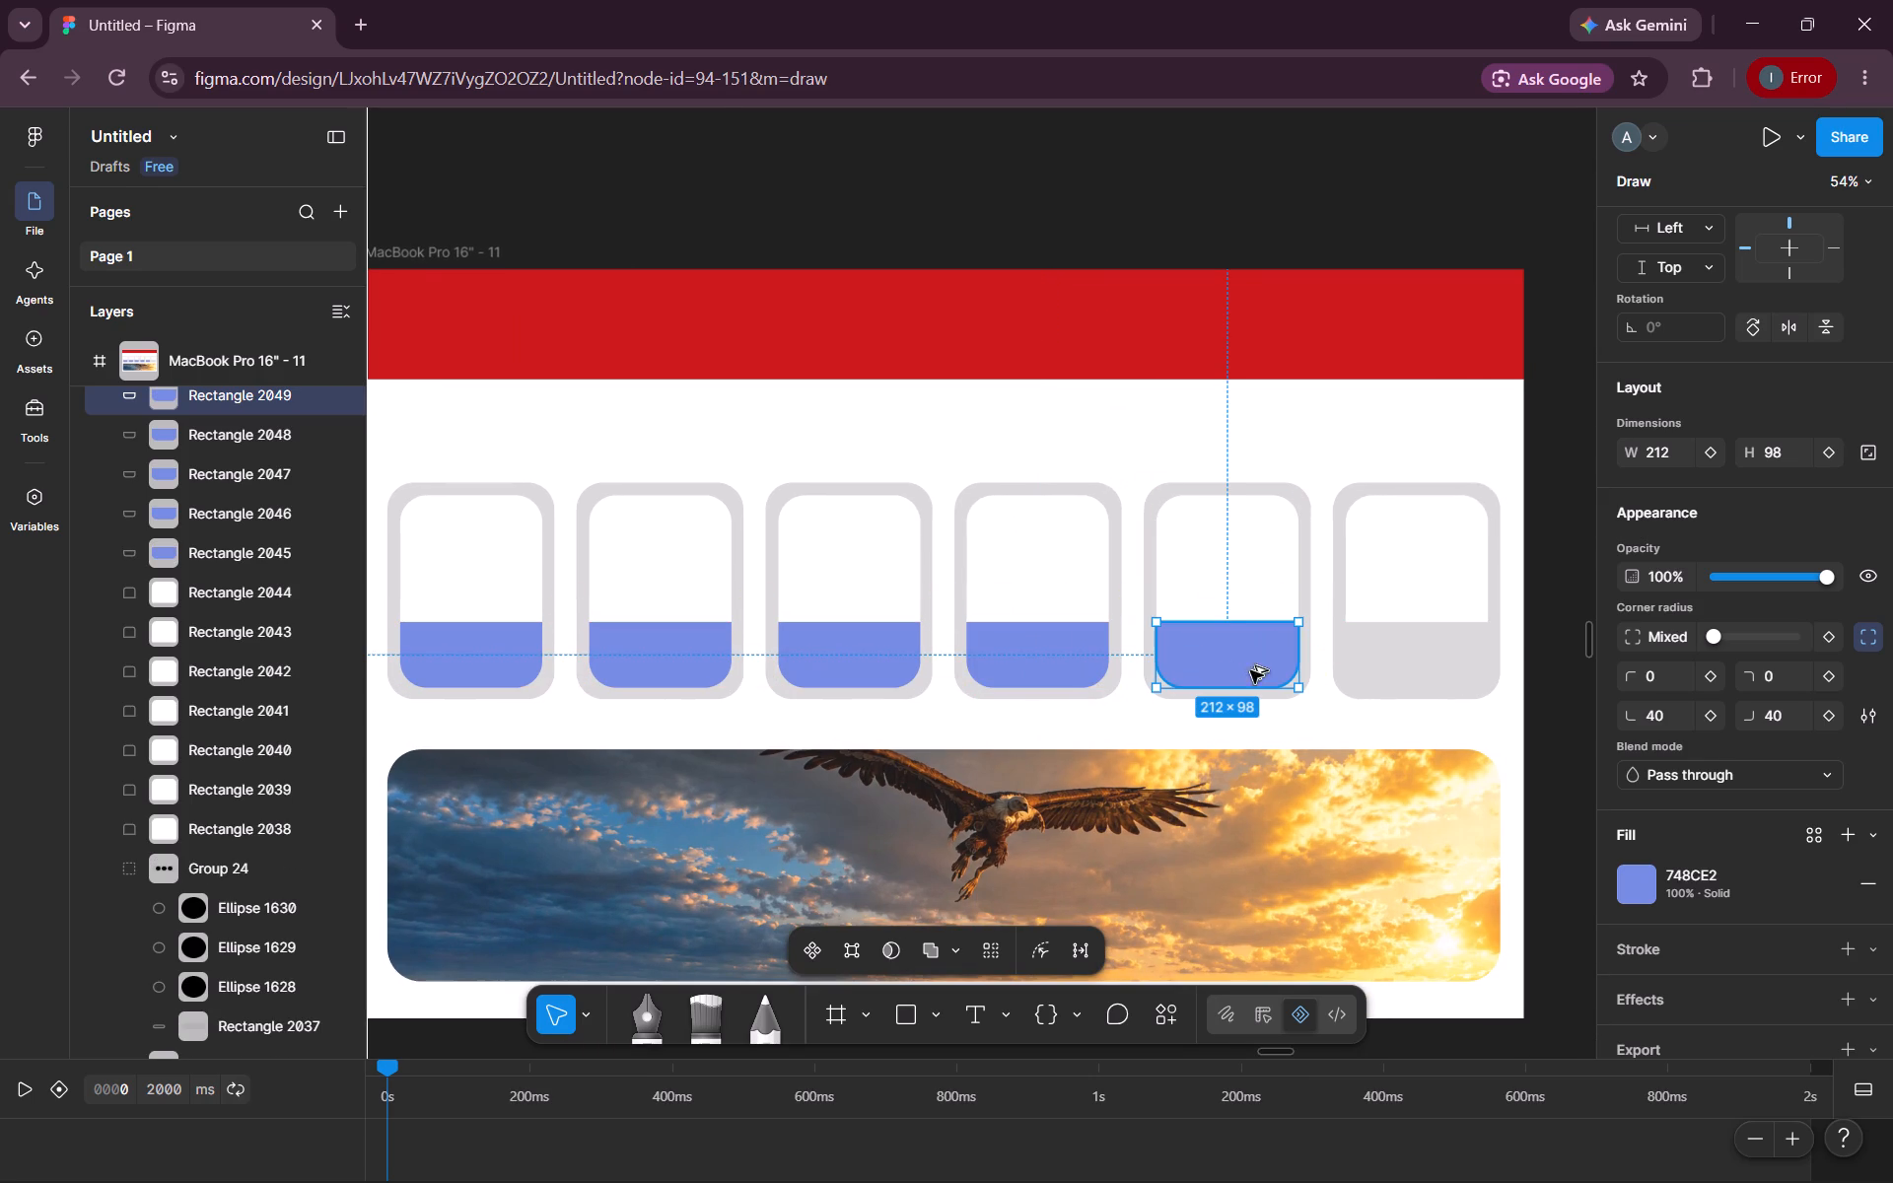
# Move the fifth card's blue panel into the sixth card, aligned directly beneath its white panel.
pyautogui.keyDown('alt'); pyautogui.moveTo(1250, 670); pyautogui.dragTo(1403, 679); pyautogui.keyUp('alt')
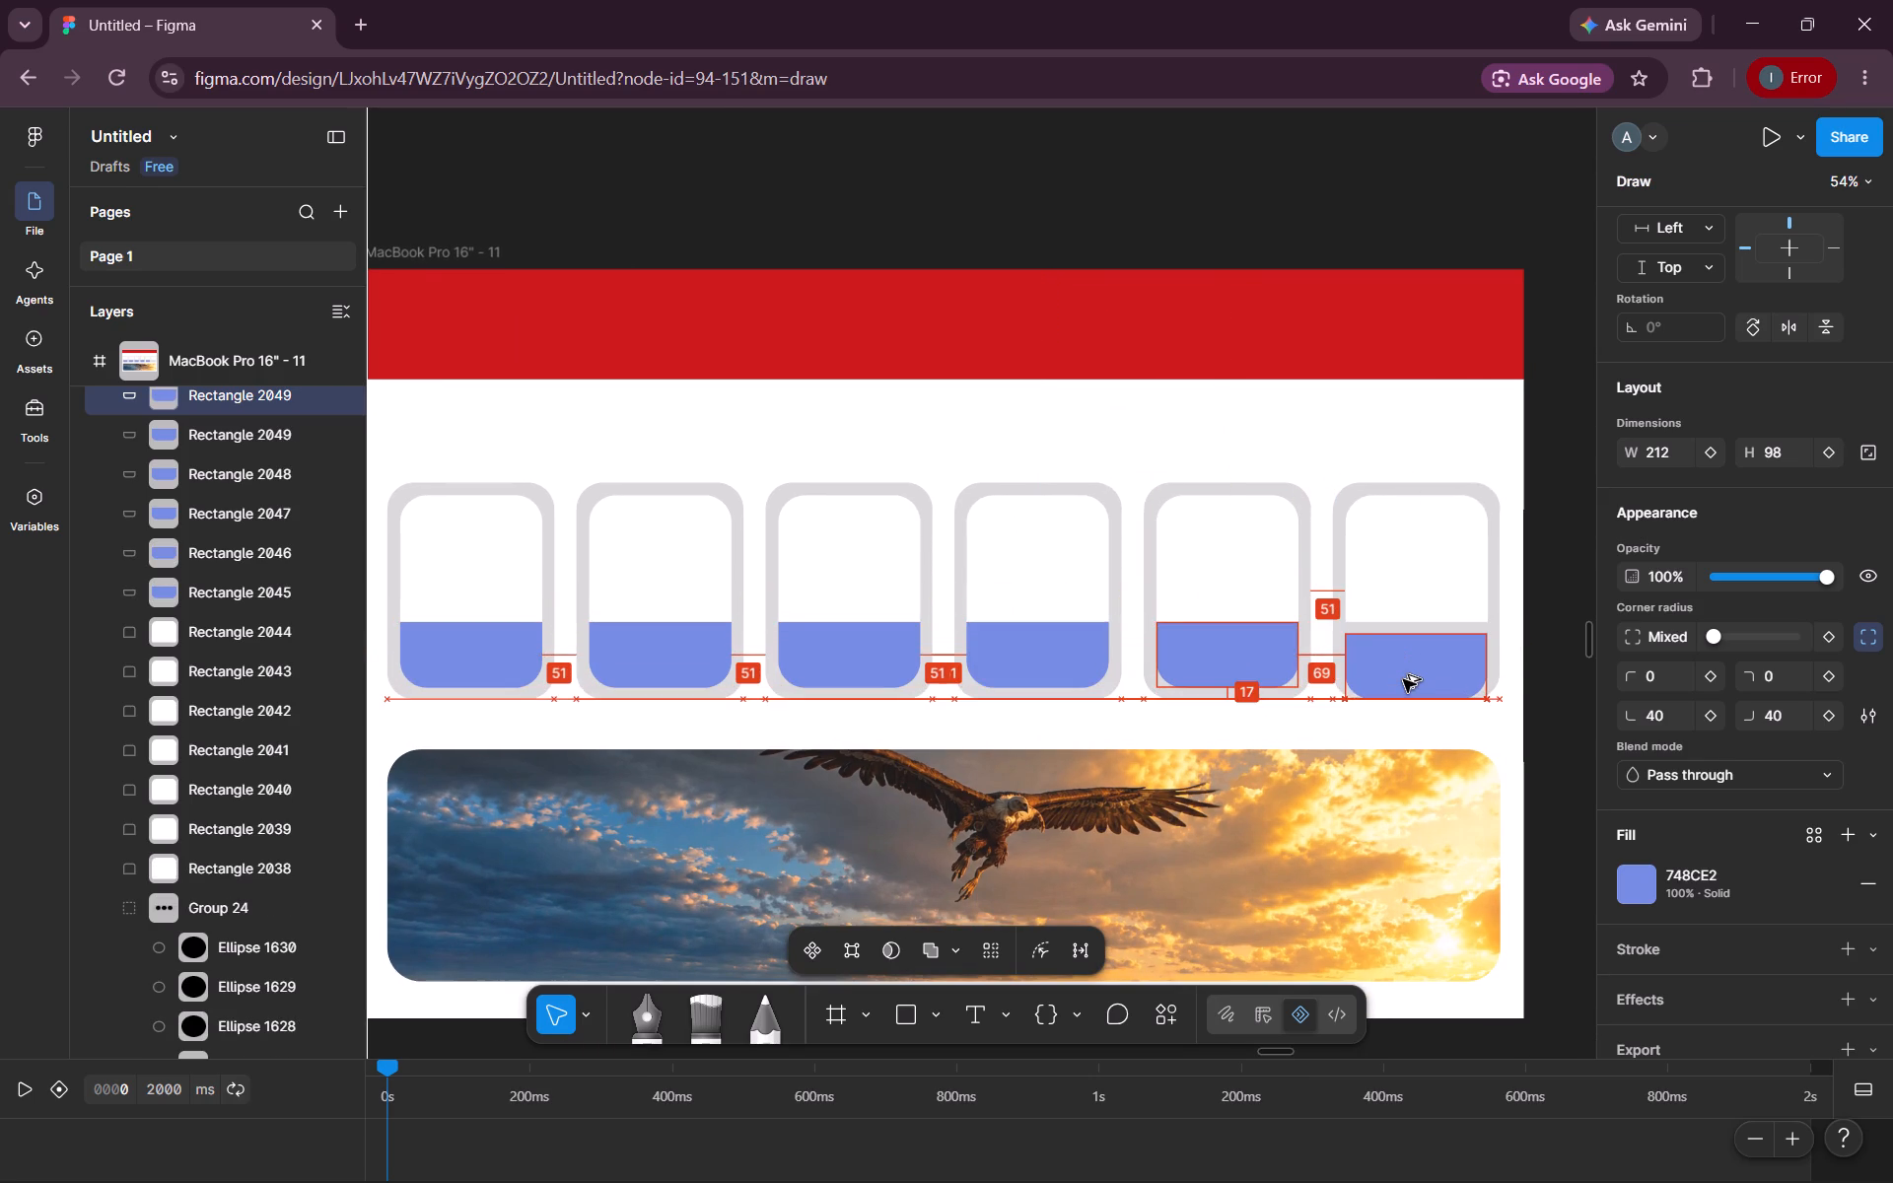
pyautogui.keyDown('alt'); pyautogui.moveTo(1403, 679); pyautogui.dragTo(1408, 674); pyautogui.keyUp('alt')
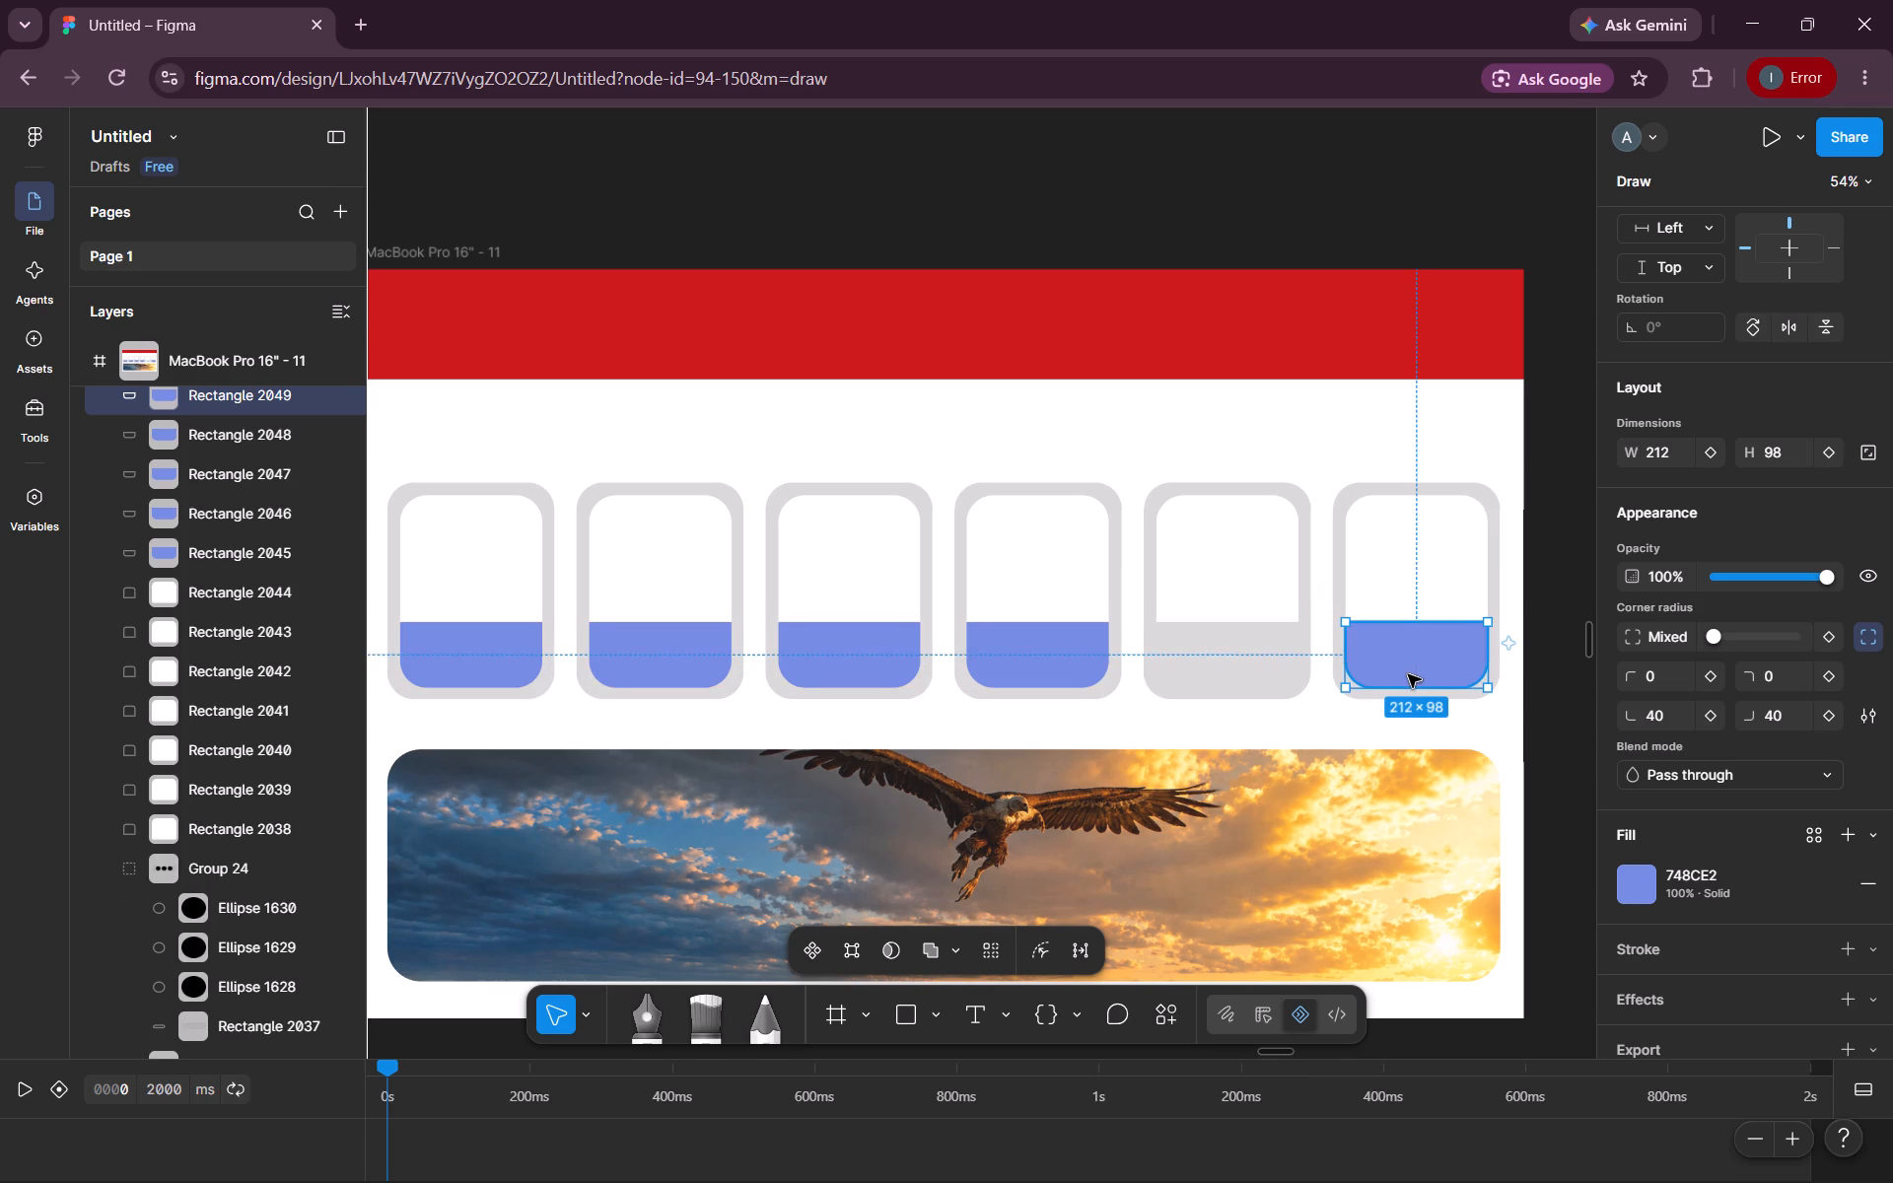
# Duplicate the sixth card's blue panel back into the empty fifth card, aligned beneath its white panel, and clear the selection.
pyautogui.hscroll(2, 1408, 674)
pyautogui.hscroll(-1, 1237, 669)
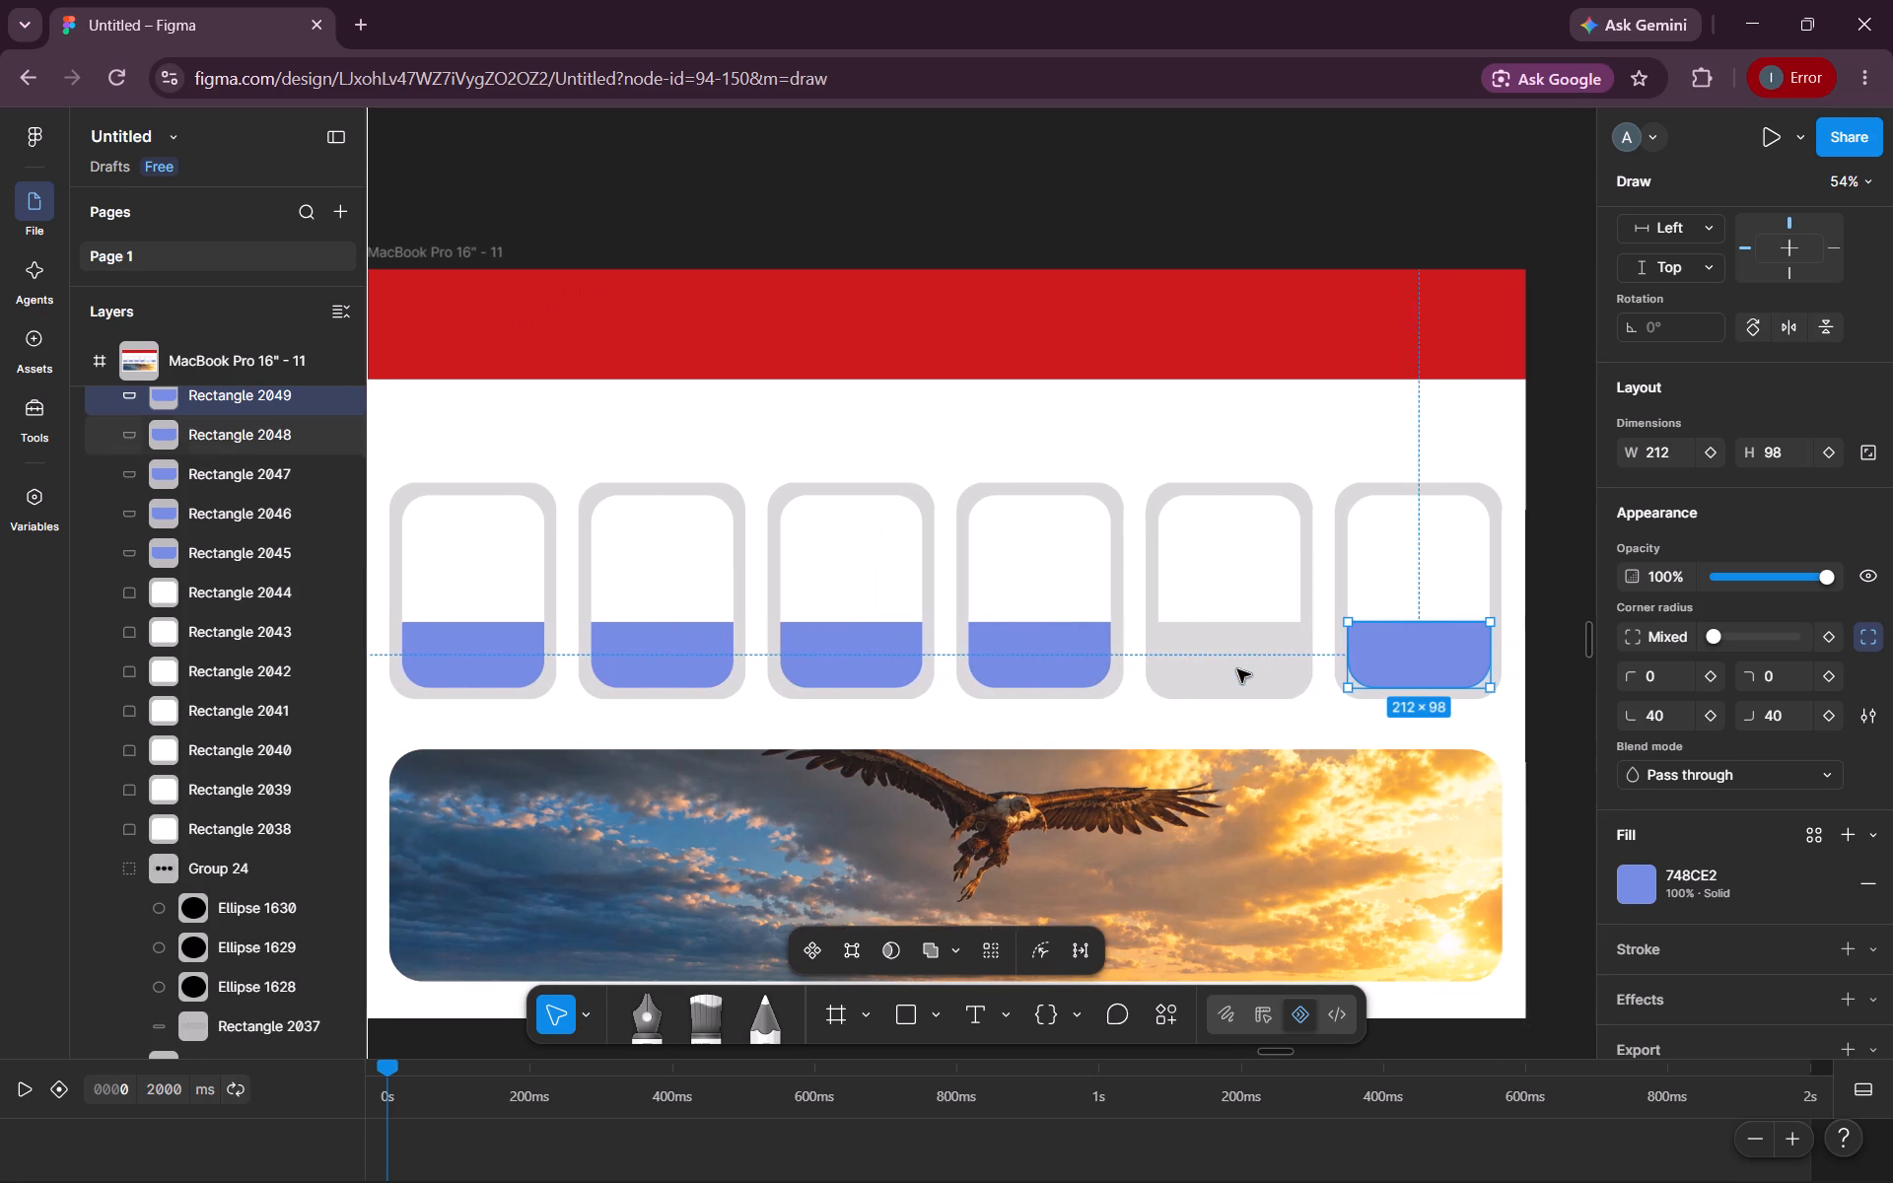
pyautogui.hscroll(-1, 1237, 669)
pyautogui.keyDown('alt'); pyautogui.moveTo(1419, 654); pyautogui.dragTo(1381, 654); pyautogui.keyUp('alt')
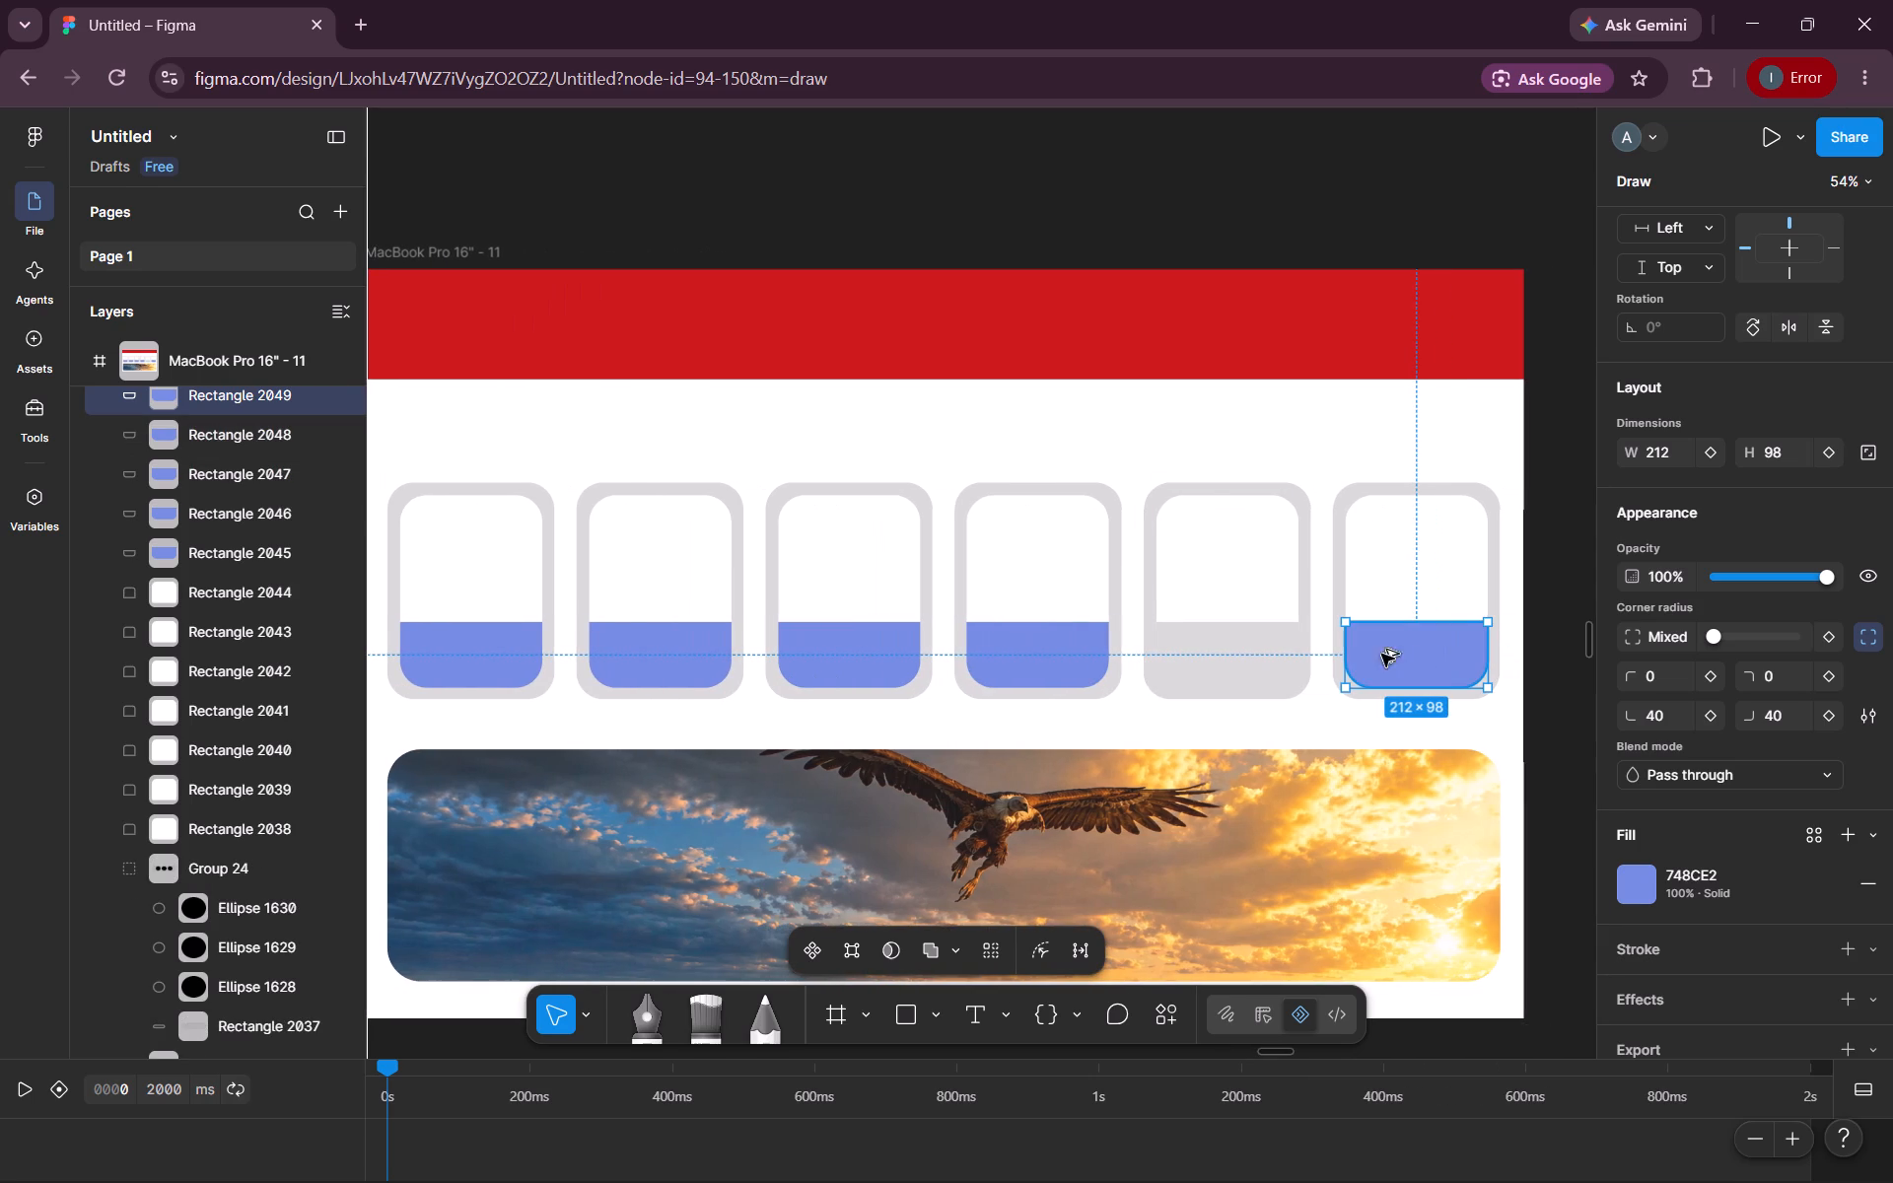
pyautogui.keyDown('alt'); pyautogui.moveTo(1381, 654); pyautogui.dragTo(1230, 652); pyautogui.keyUp('alt')
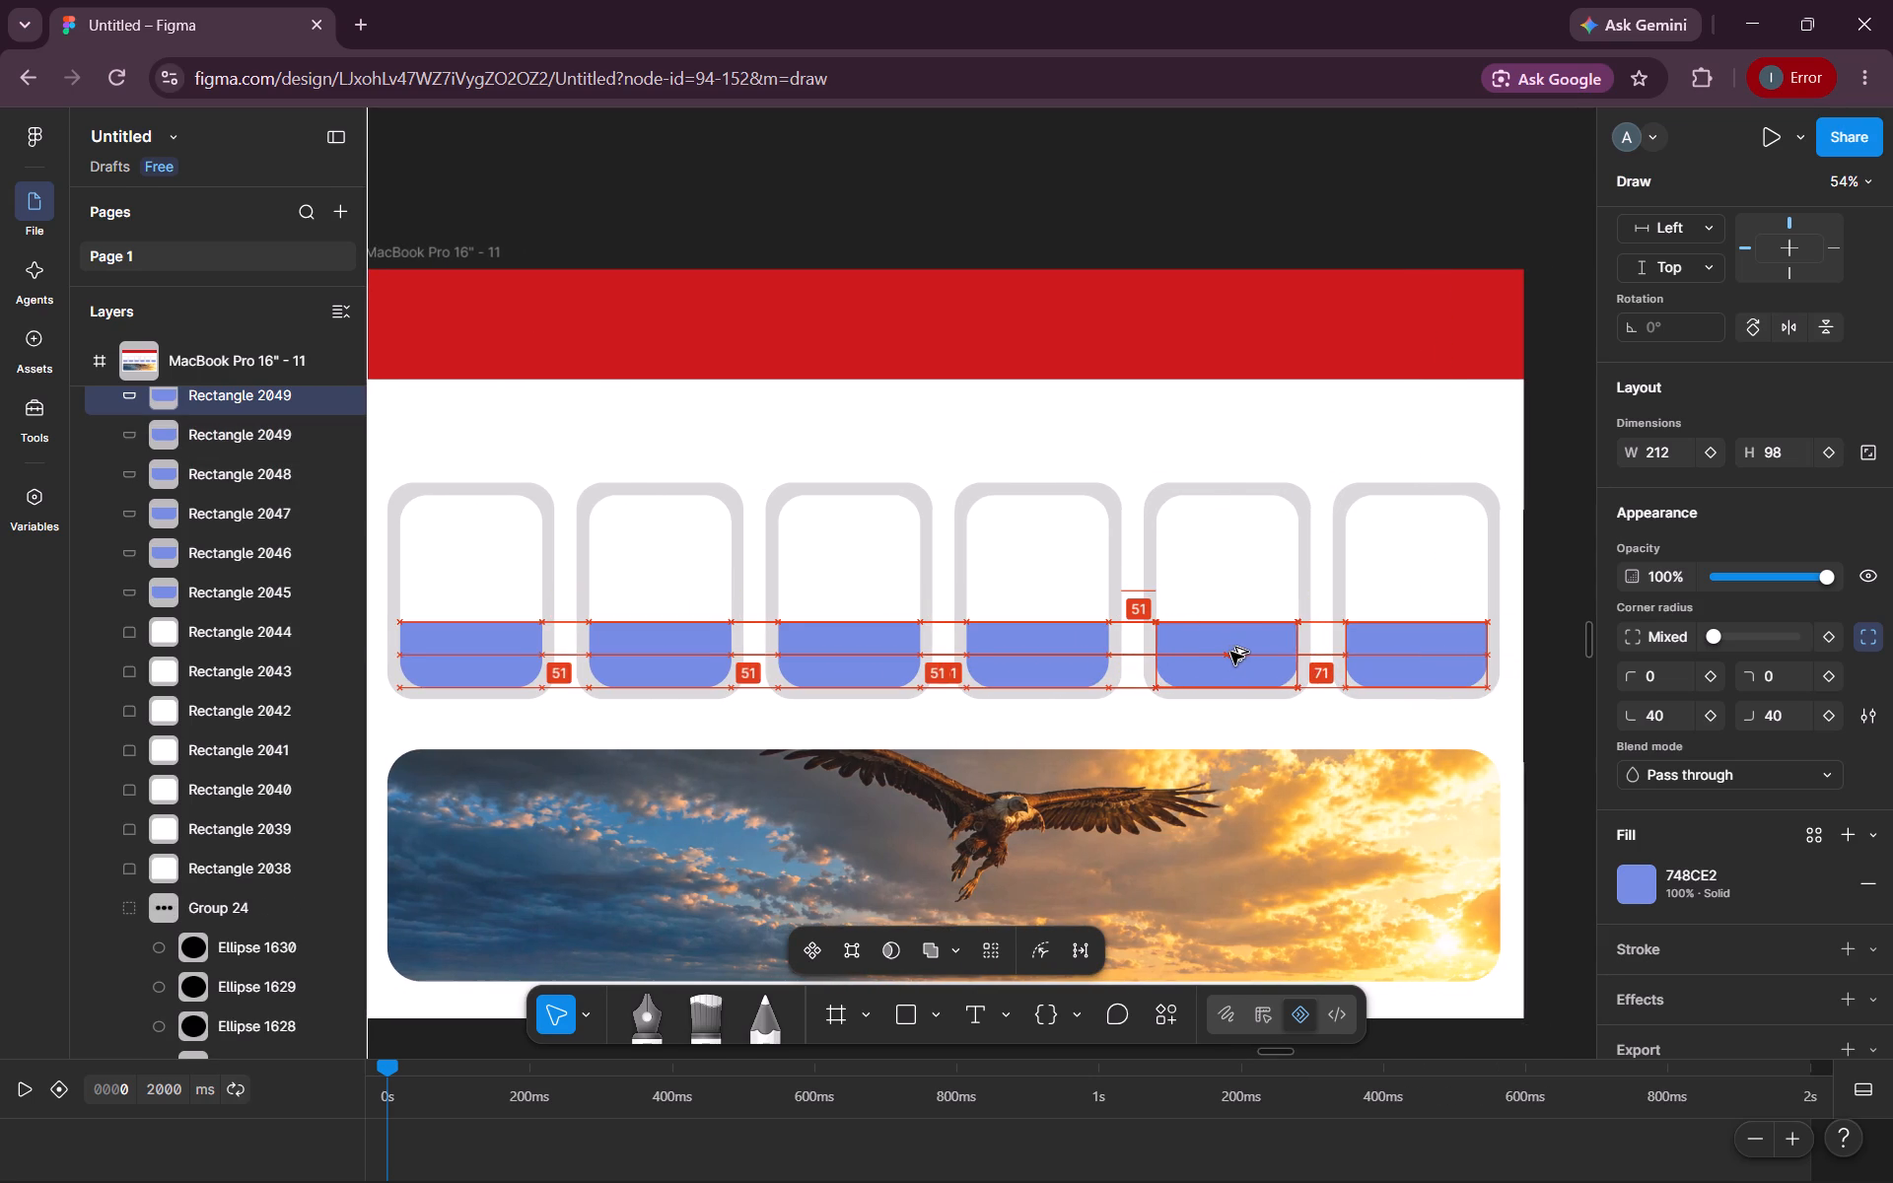
pyautogui.keyDown('alt'); pyautogui.moveTo(1230, 652); pyautogui.dragTo(1227, 653); pyautogui.keyUp('alt')
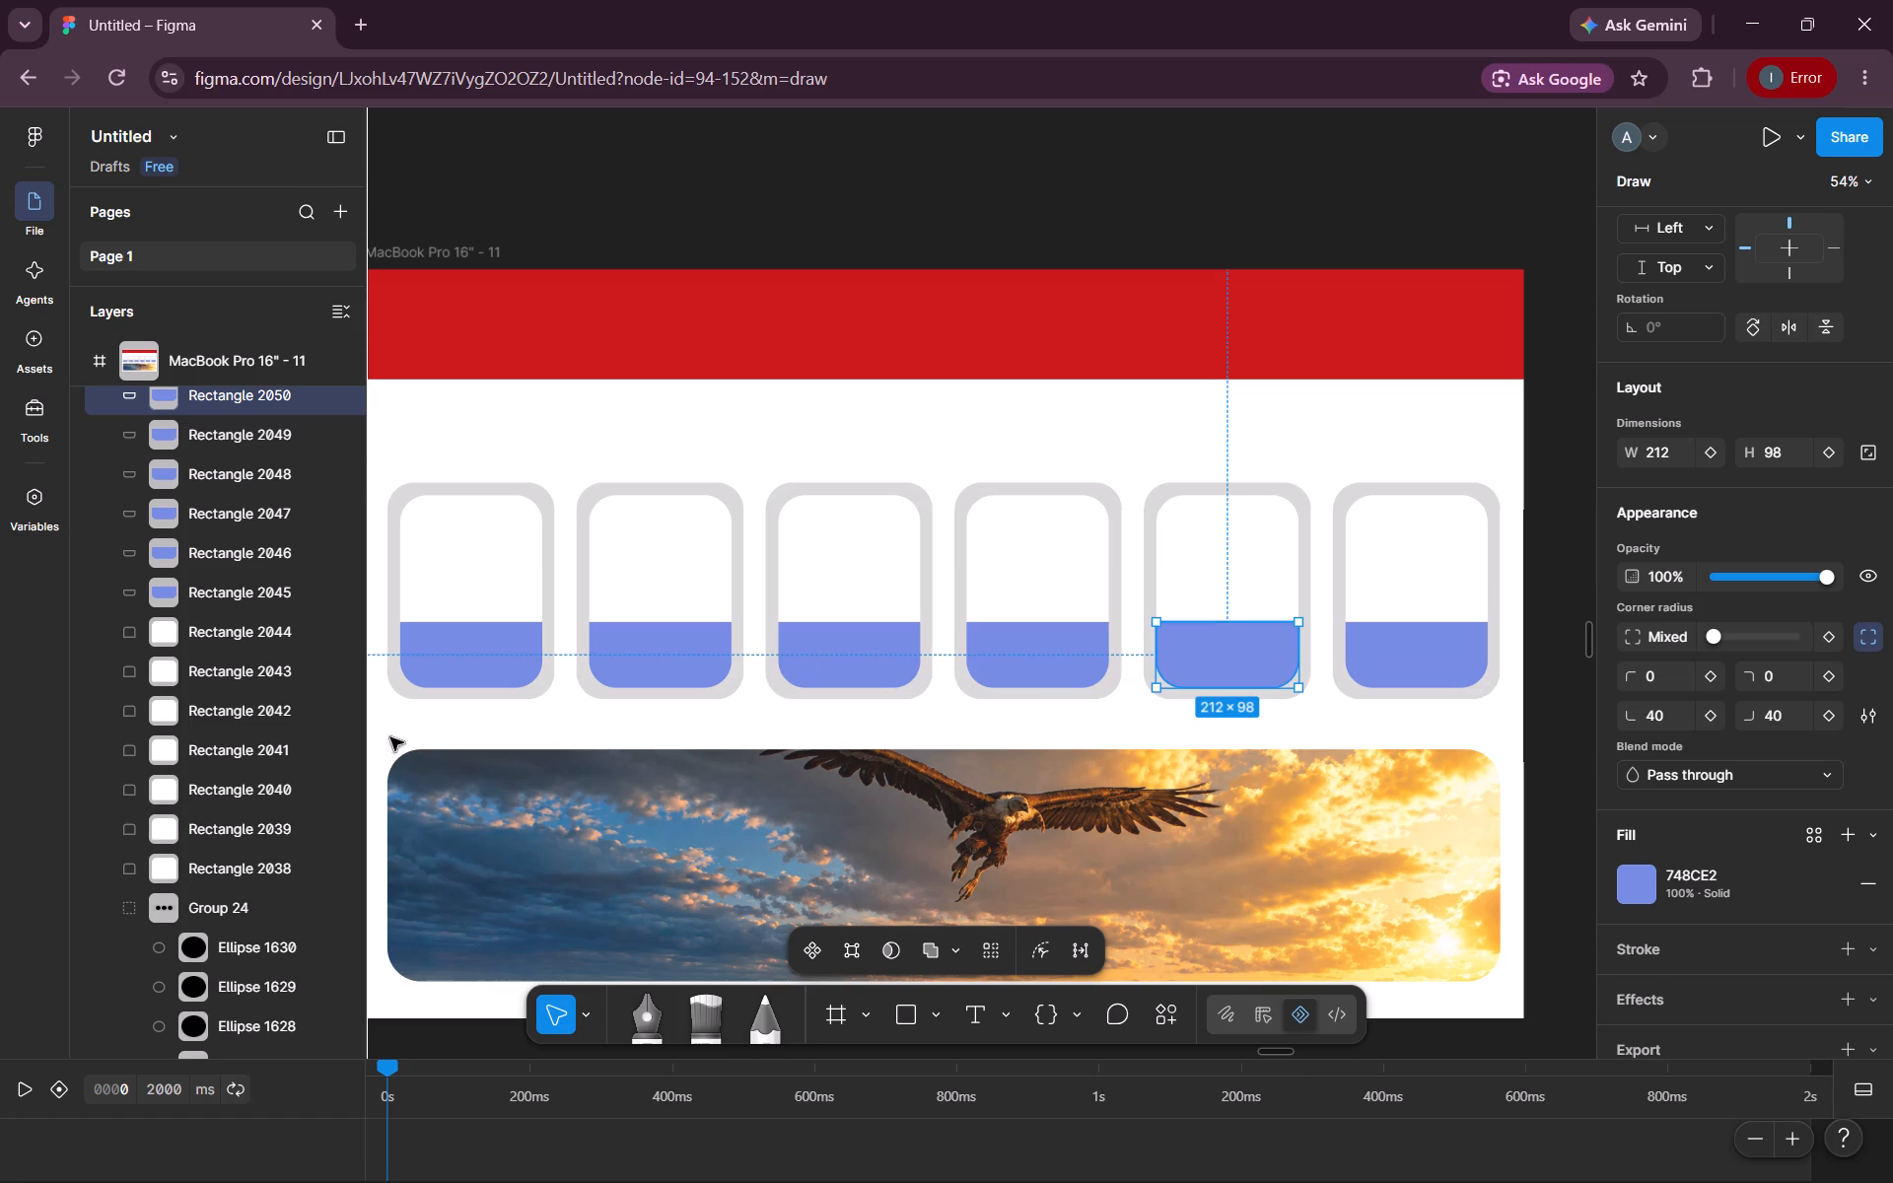
pyautogui.click(355, 728)
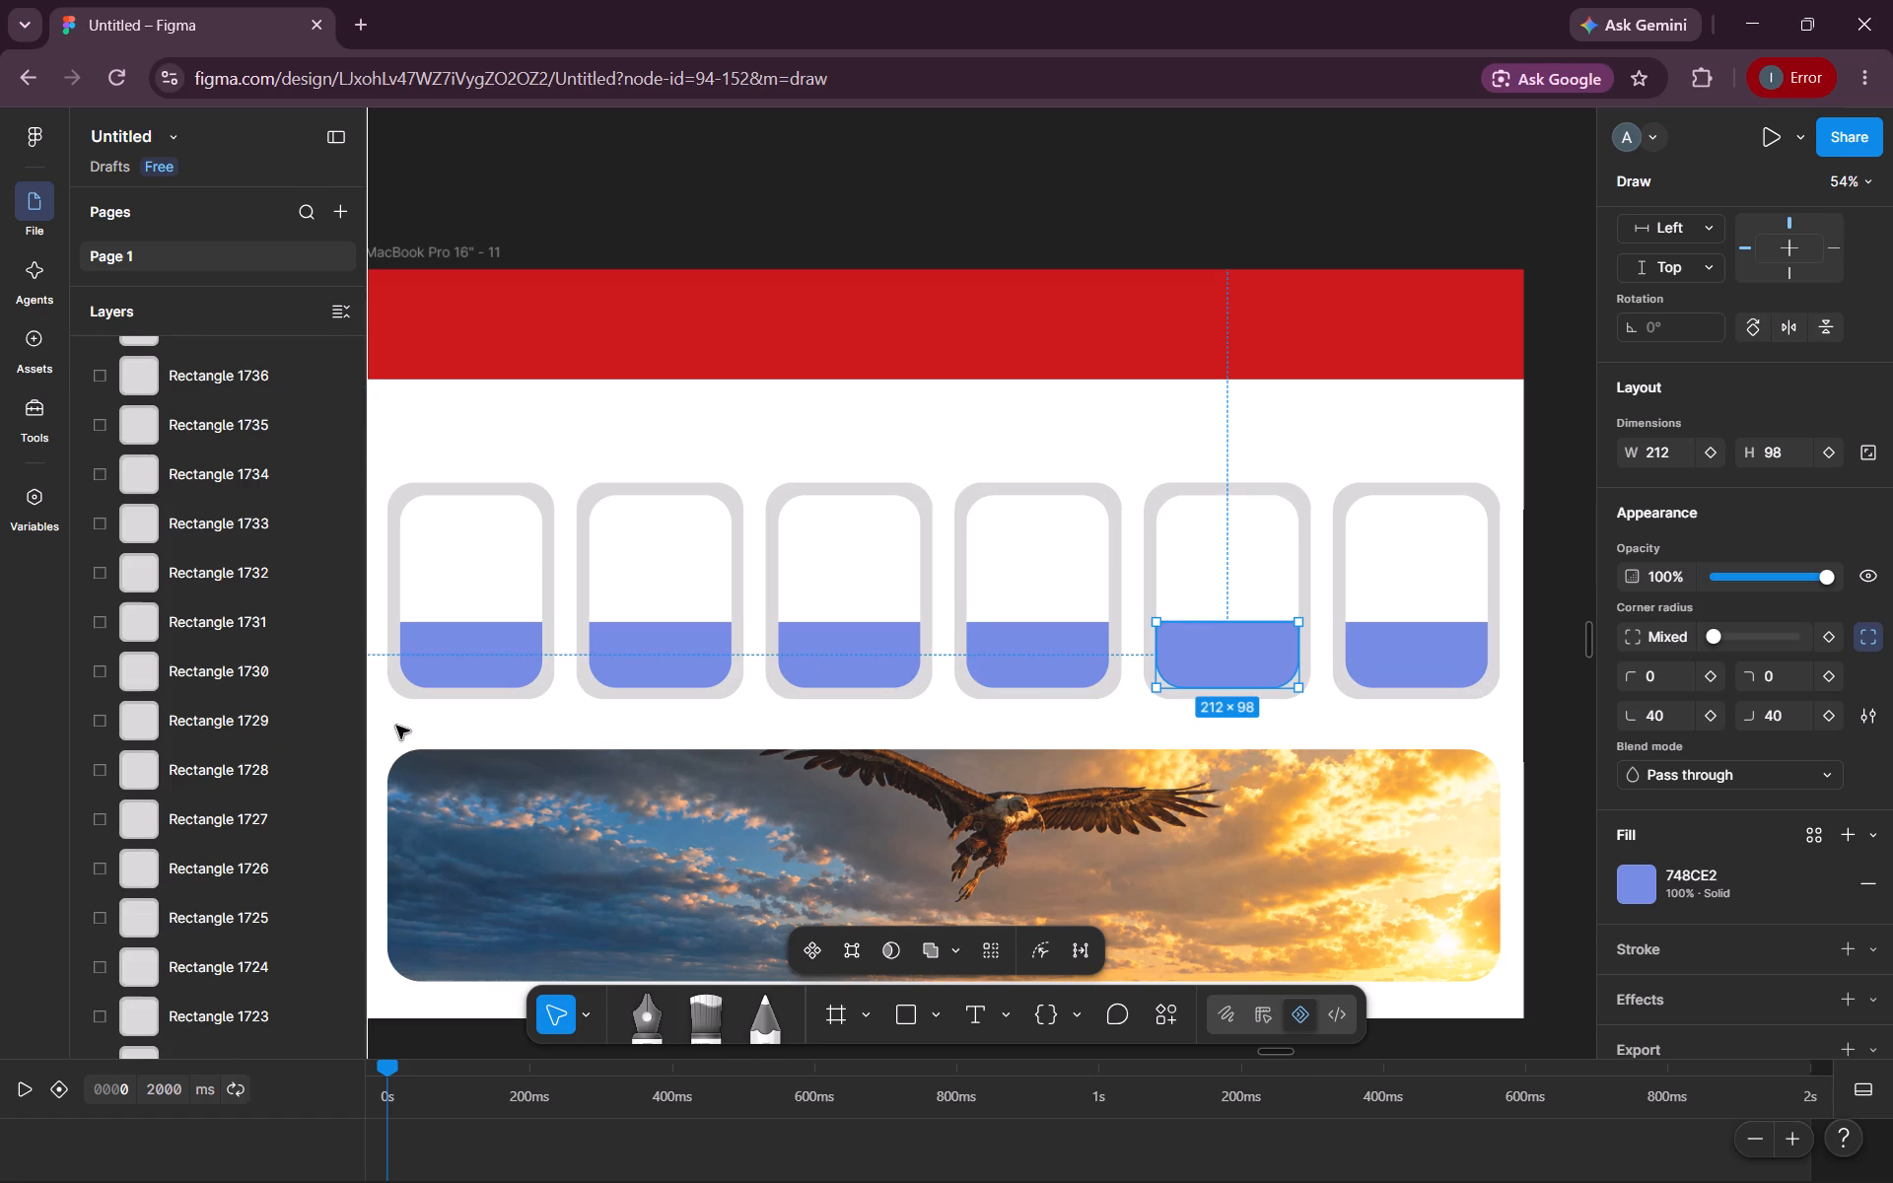
pyautogui.click(396, 726)
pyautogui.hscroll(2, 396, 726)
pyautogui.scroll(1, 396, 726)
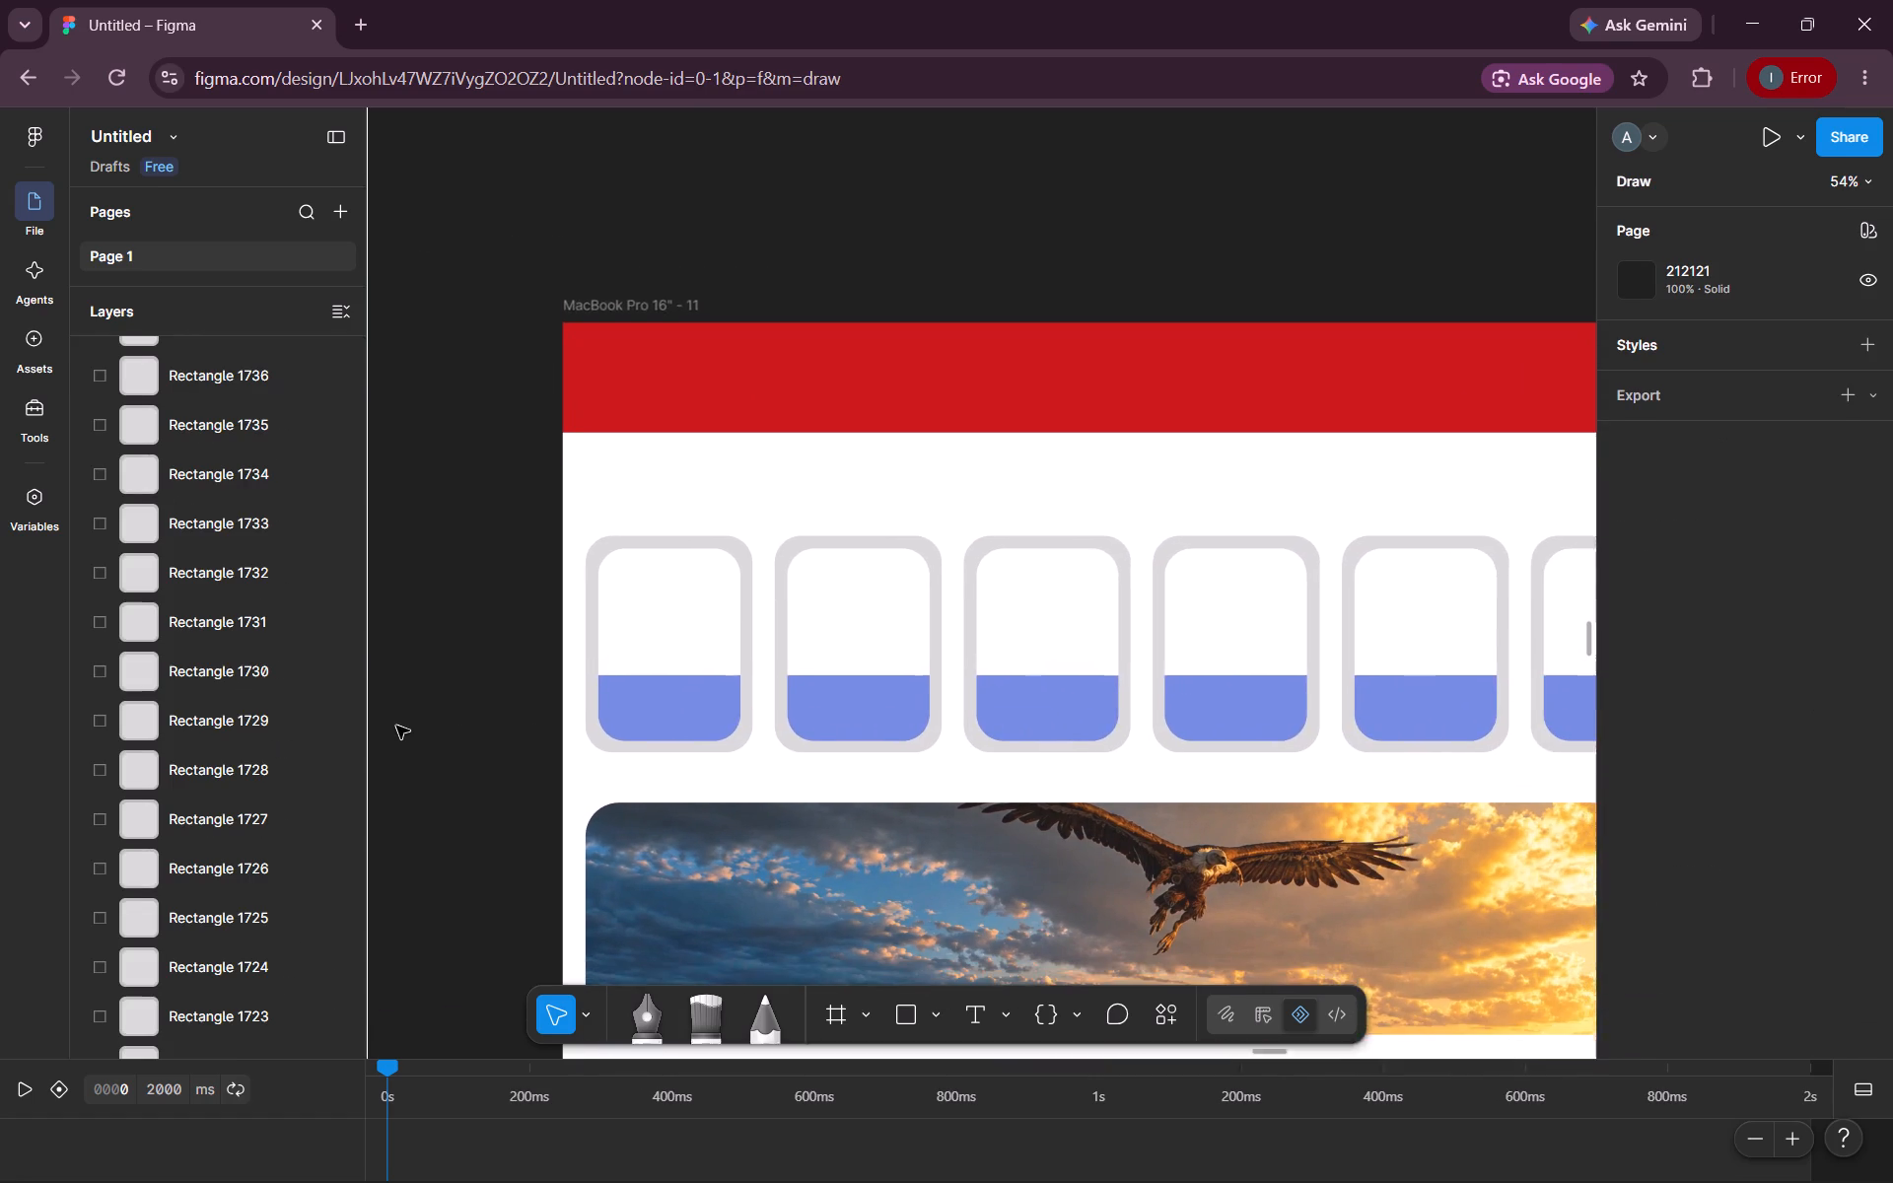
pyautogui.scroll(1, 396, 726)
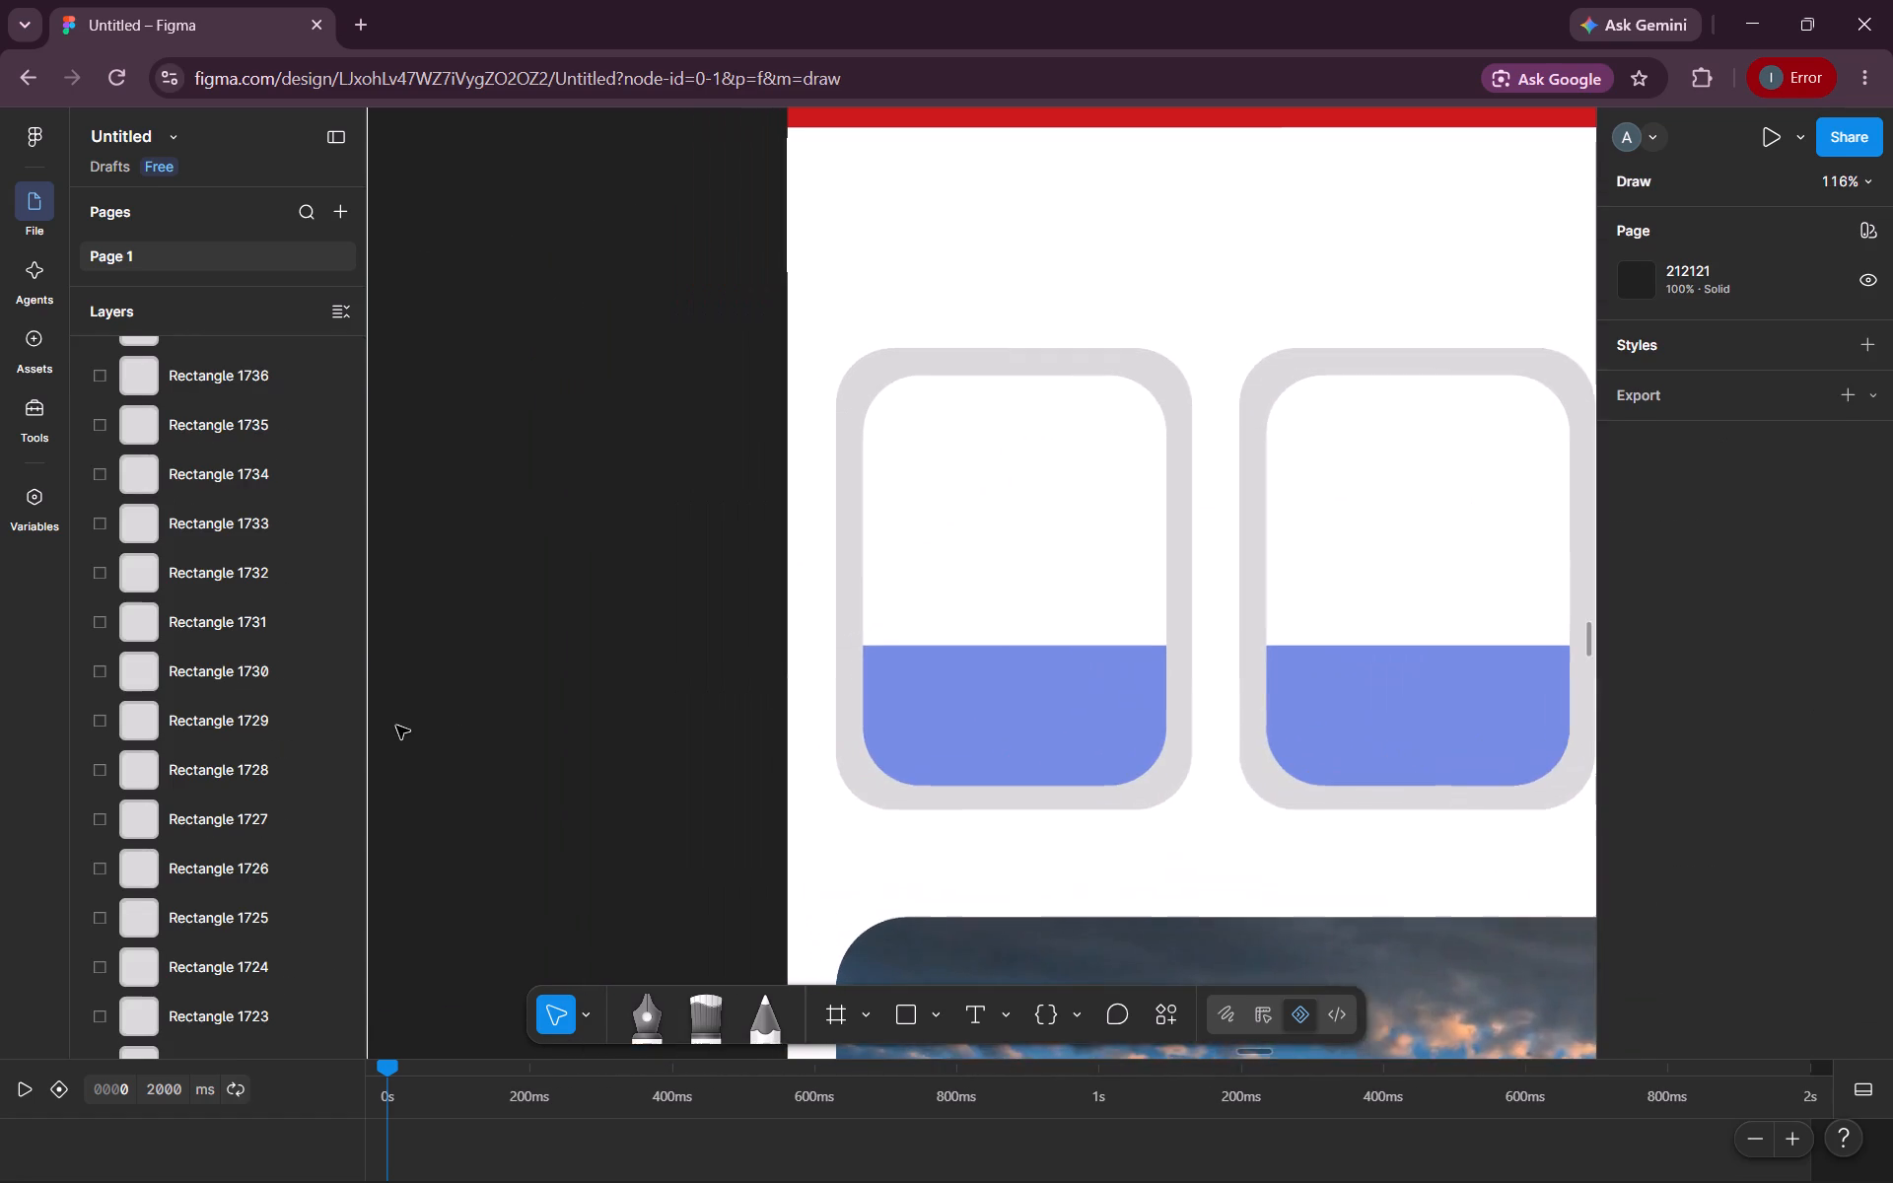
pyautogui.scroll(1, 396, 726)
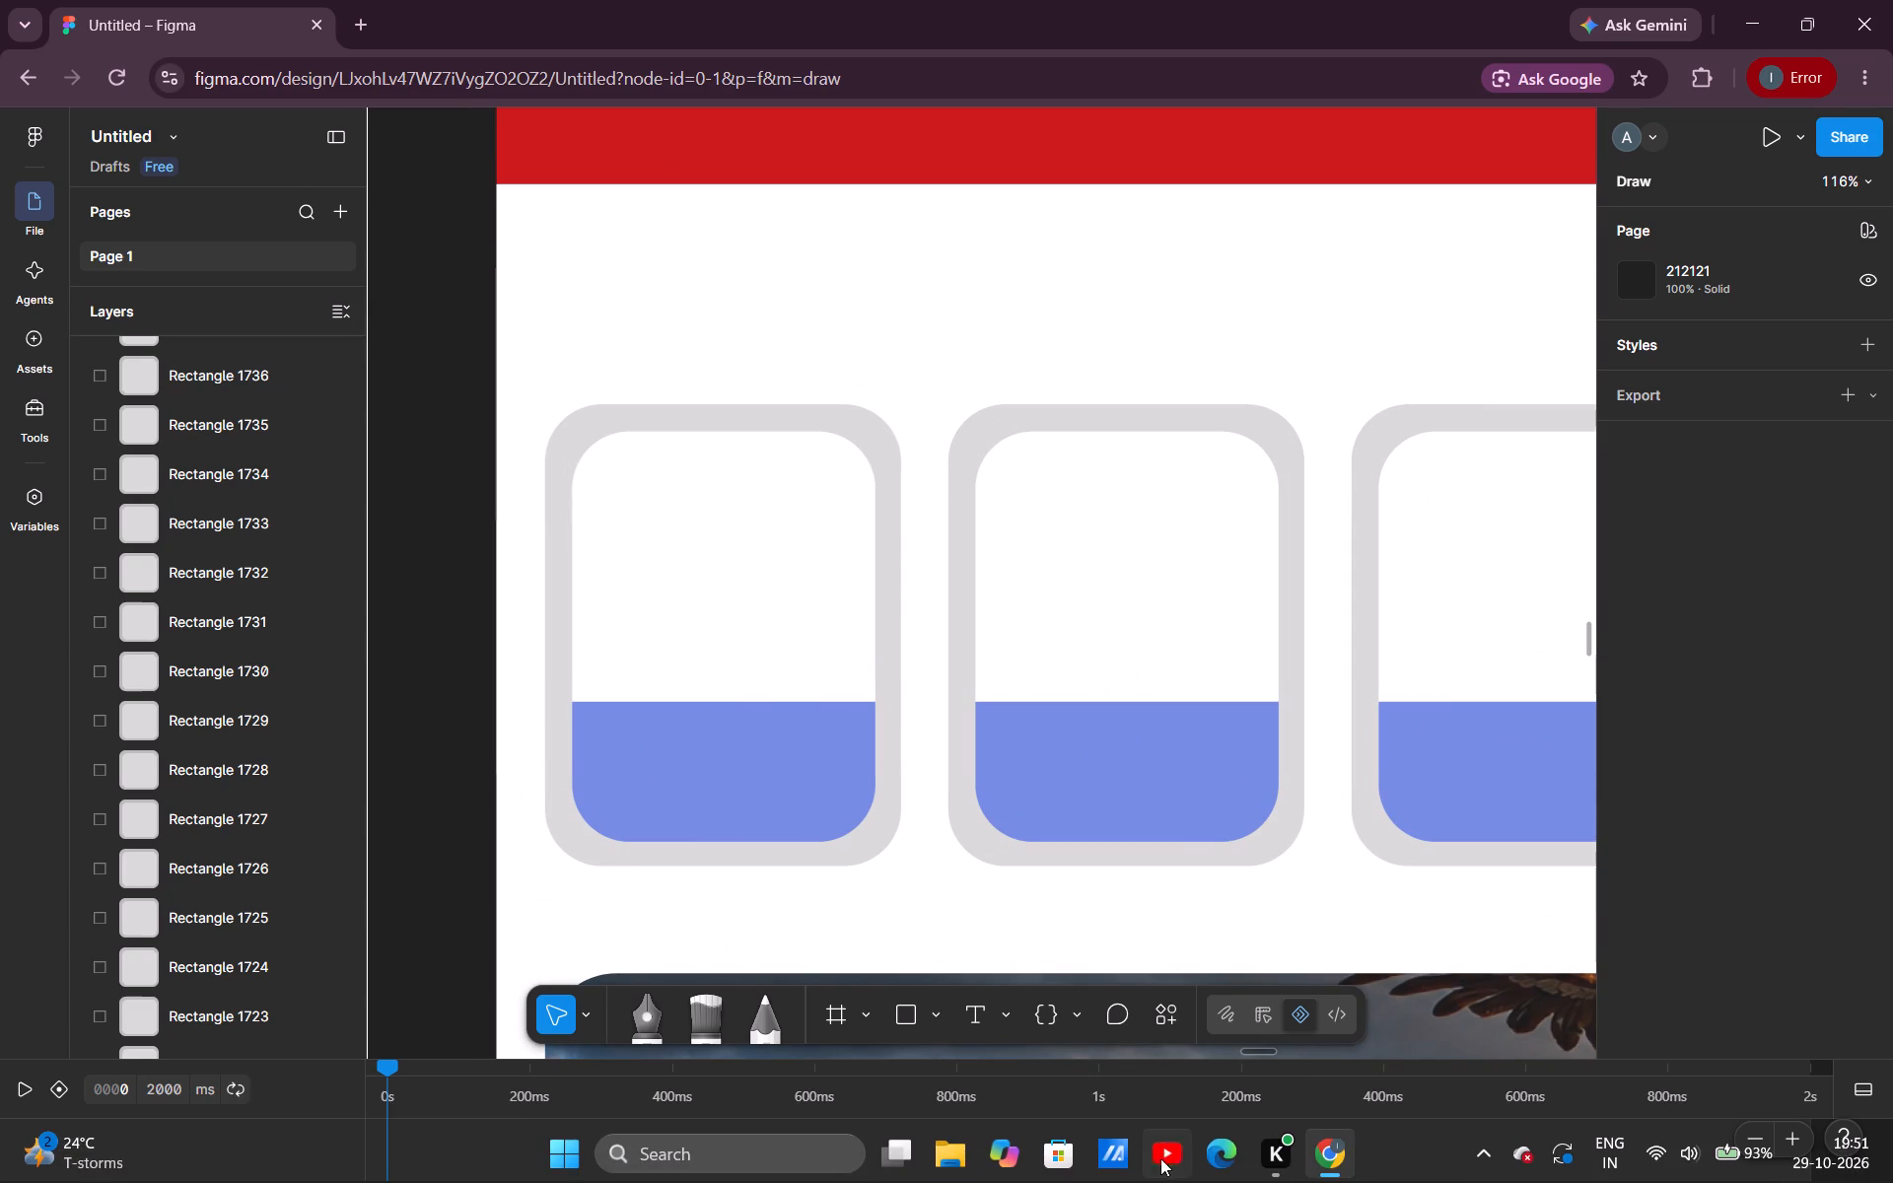
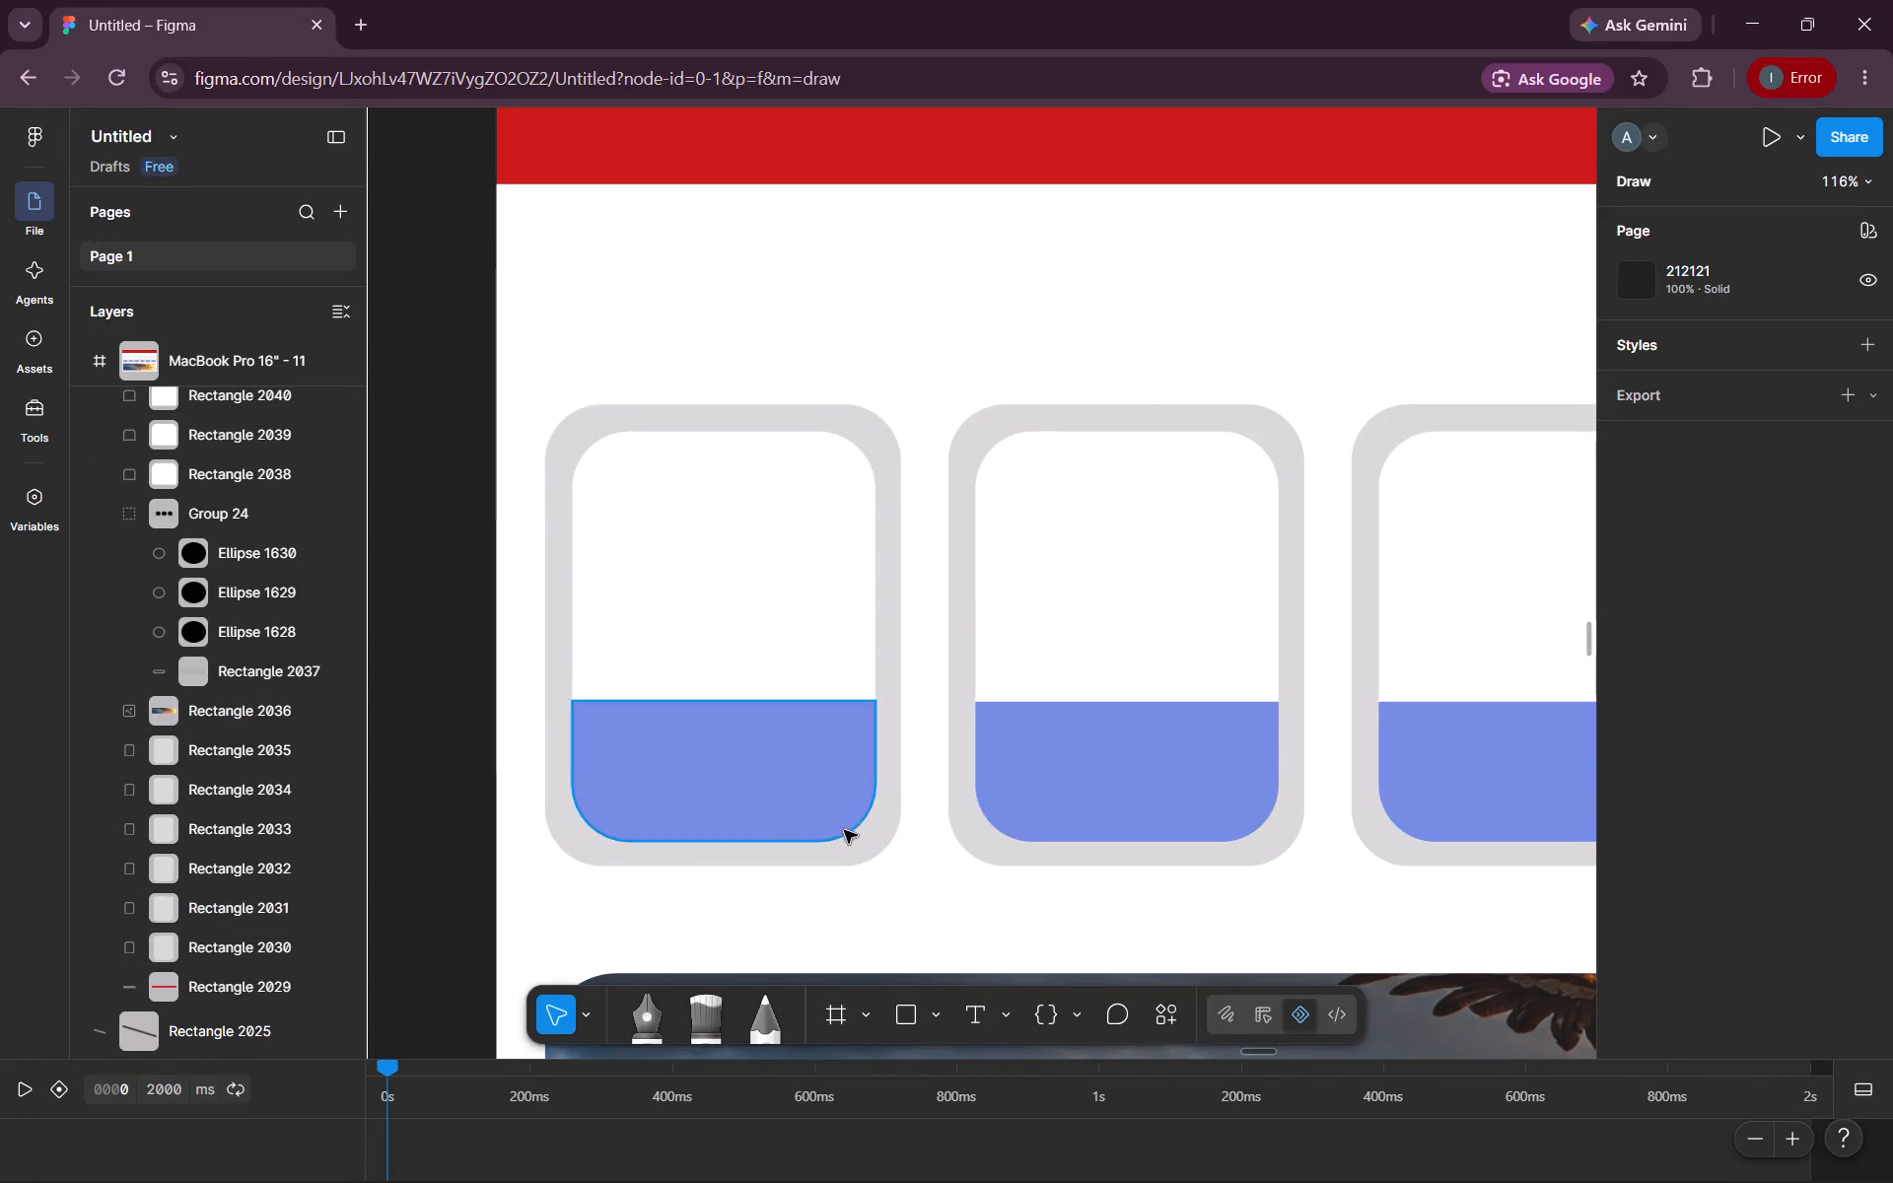
# Add the text "CARD - 1" in the upper part of the first card's white panel.
pyautogui.hscroll(1, 793, 613)
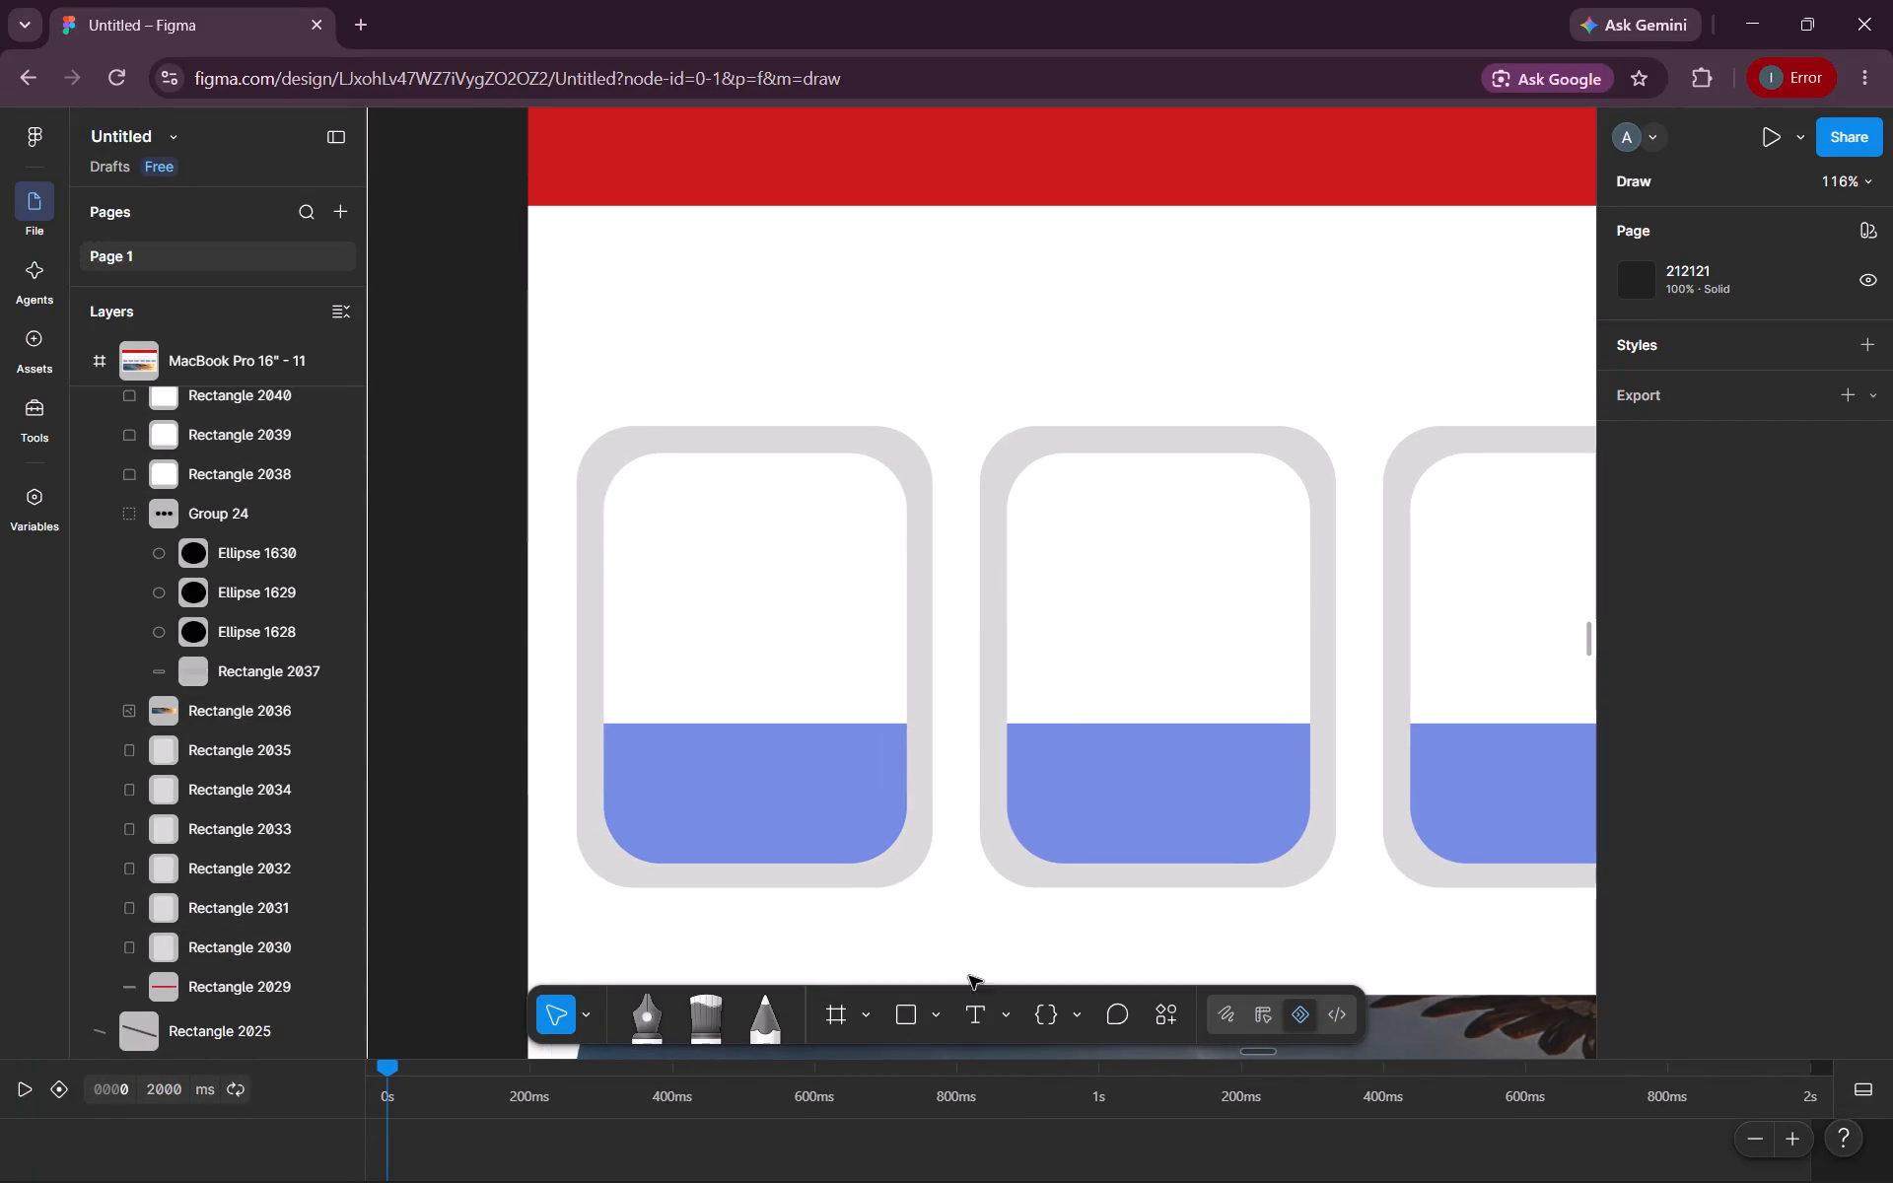
pyautogui.click(969, 1004)
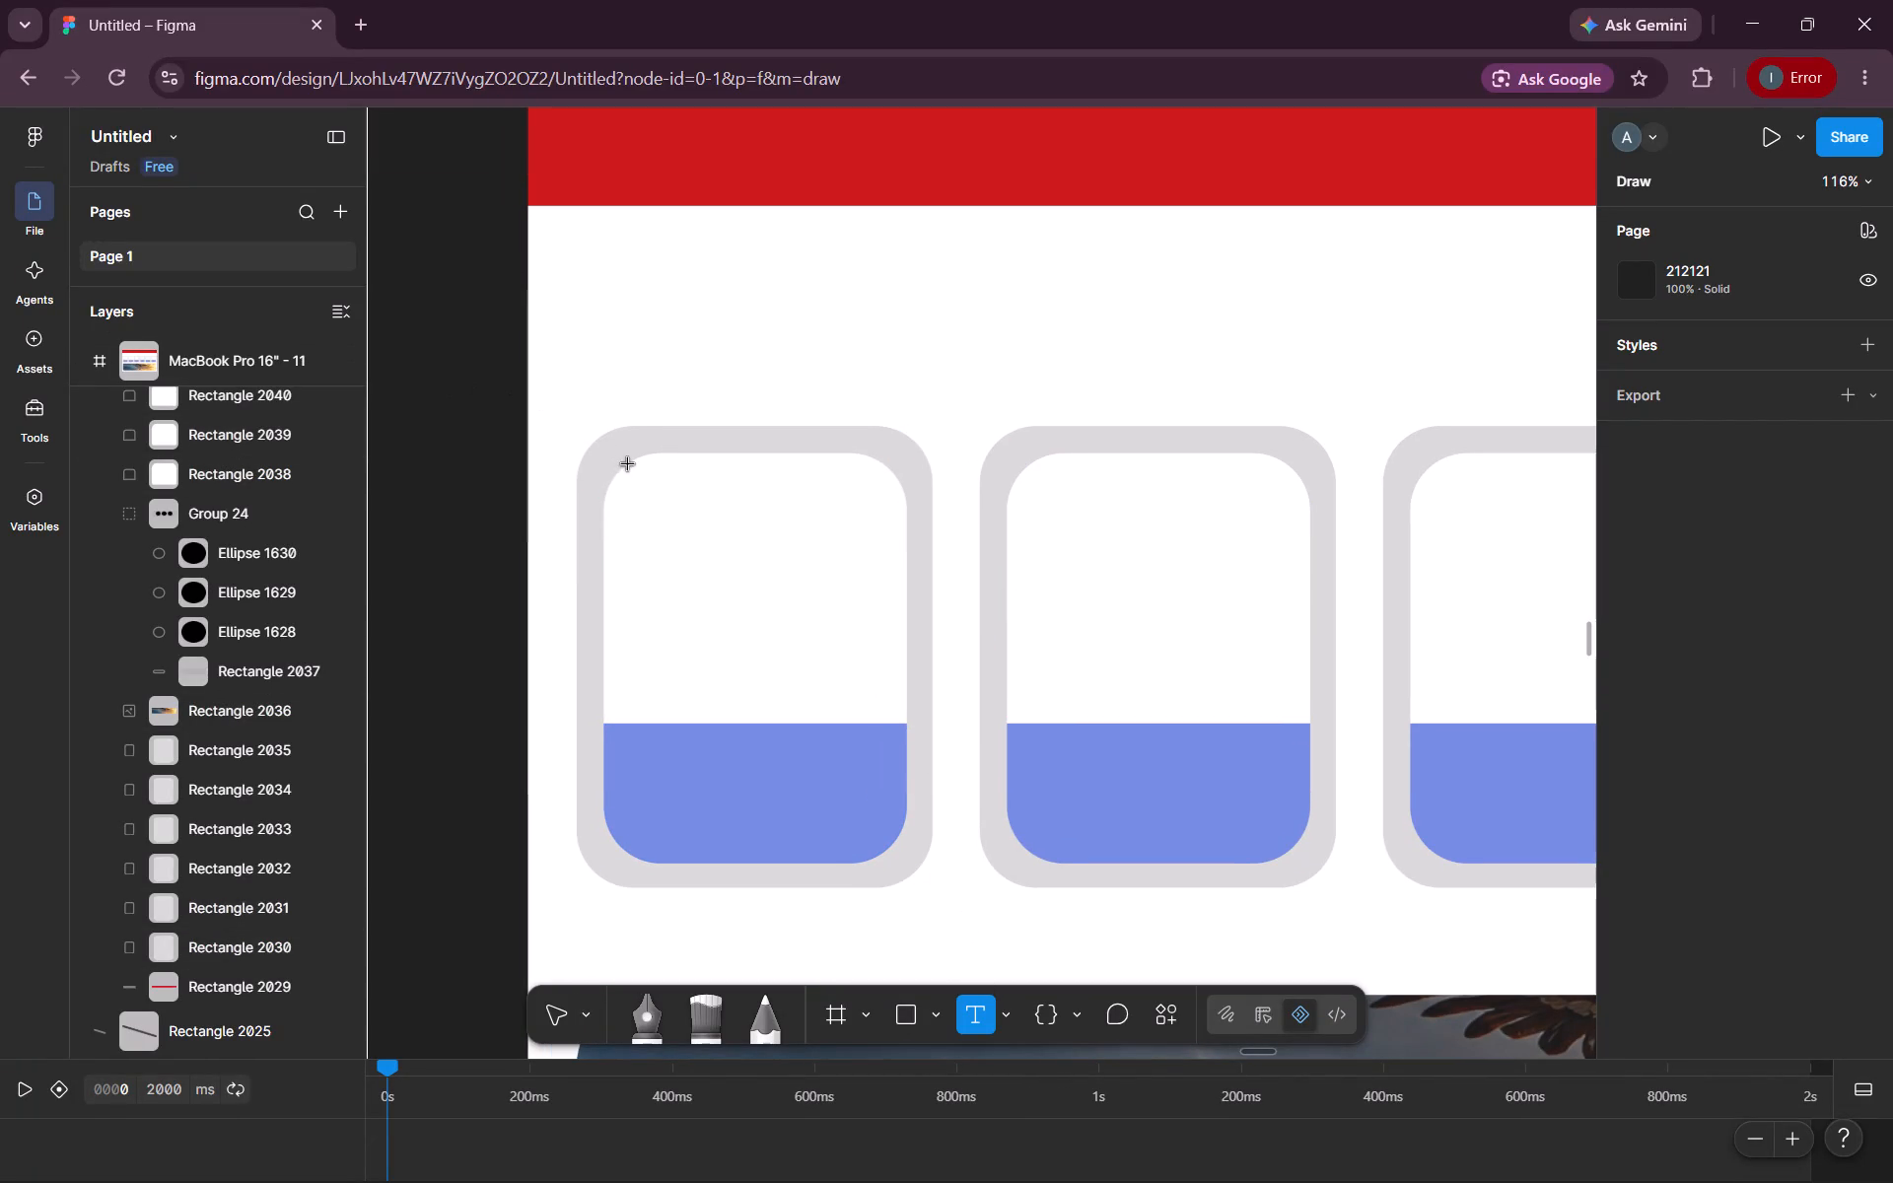
pyautogui.click(652, 497)
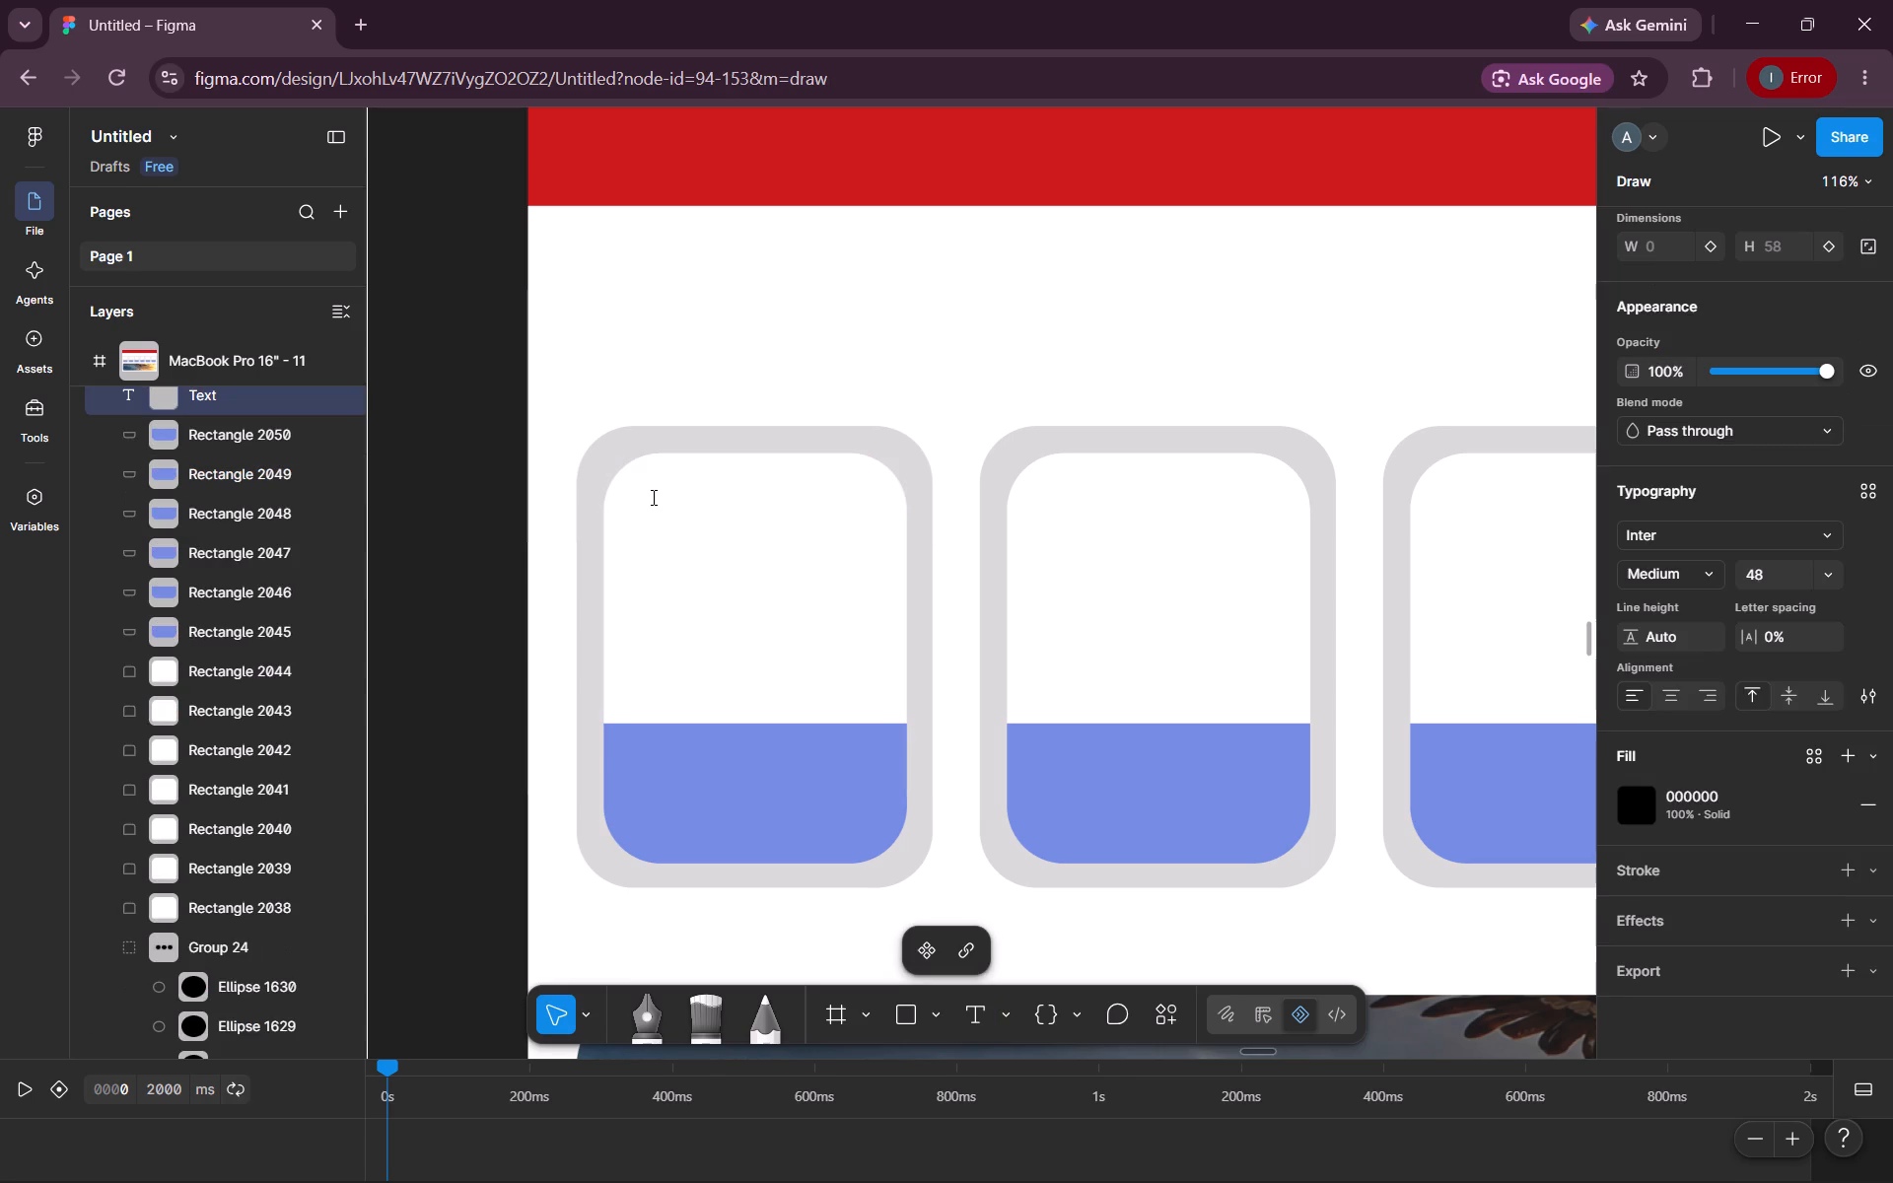
pyautogui.write('Card')
pyautogui.press('BackSpace')
pyautogui.press('BackSpace')
pyautogui.press('BackSpace')
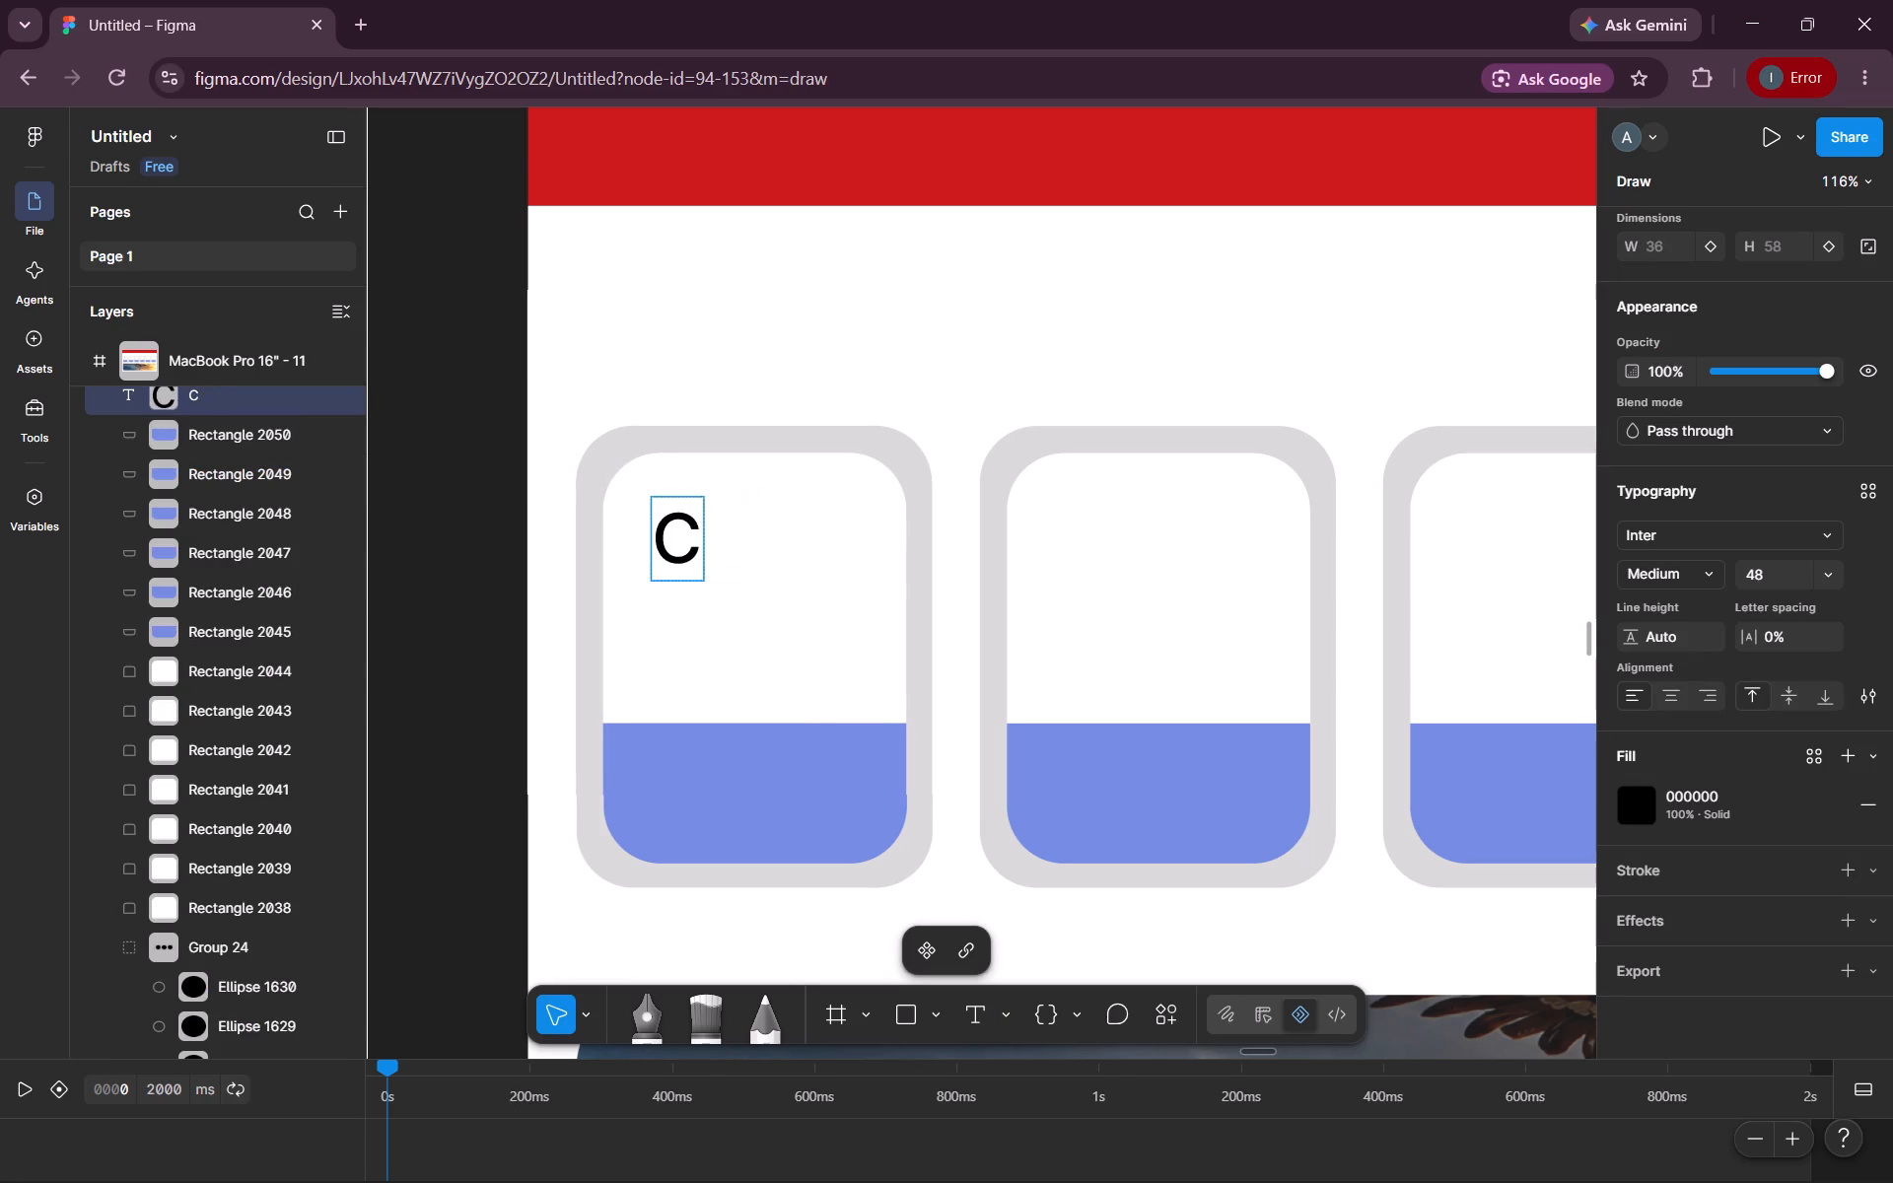
pyautogui.write('ARD')
pyautogui.press('space')
pyautogui.write('- 1')
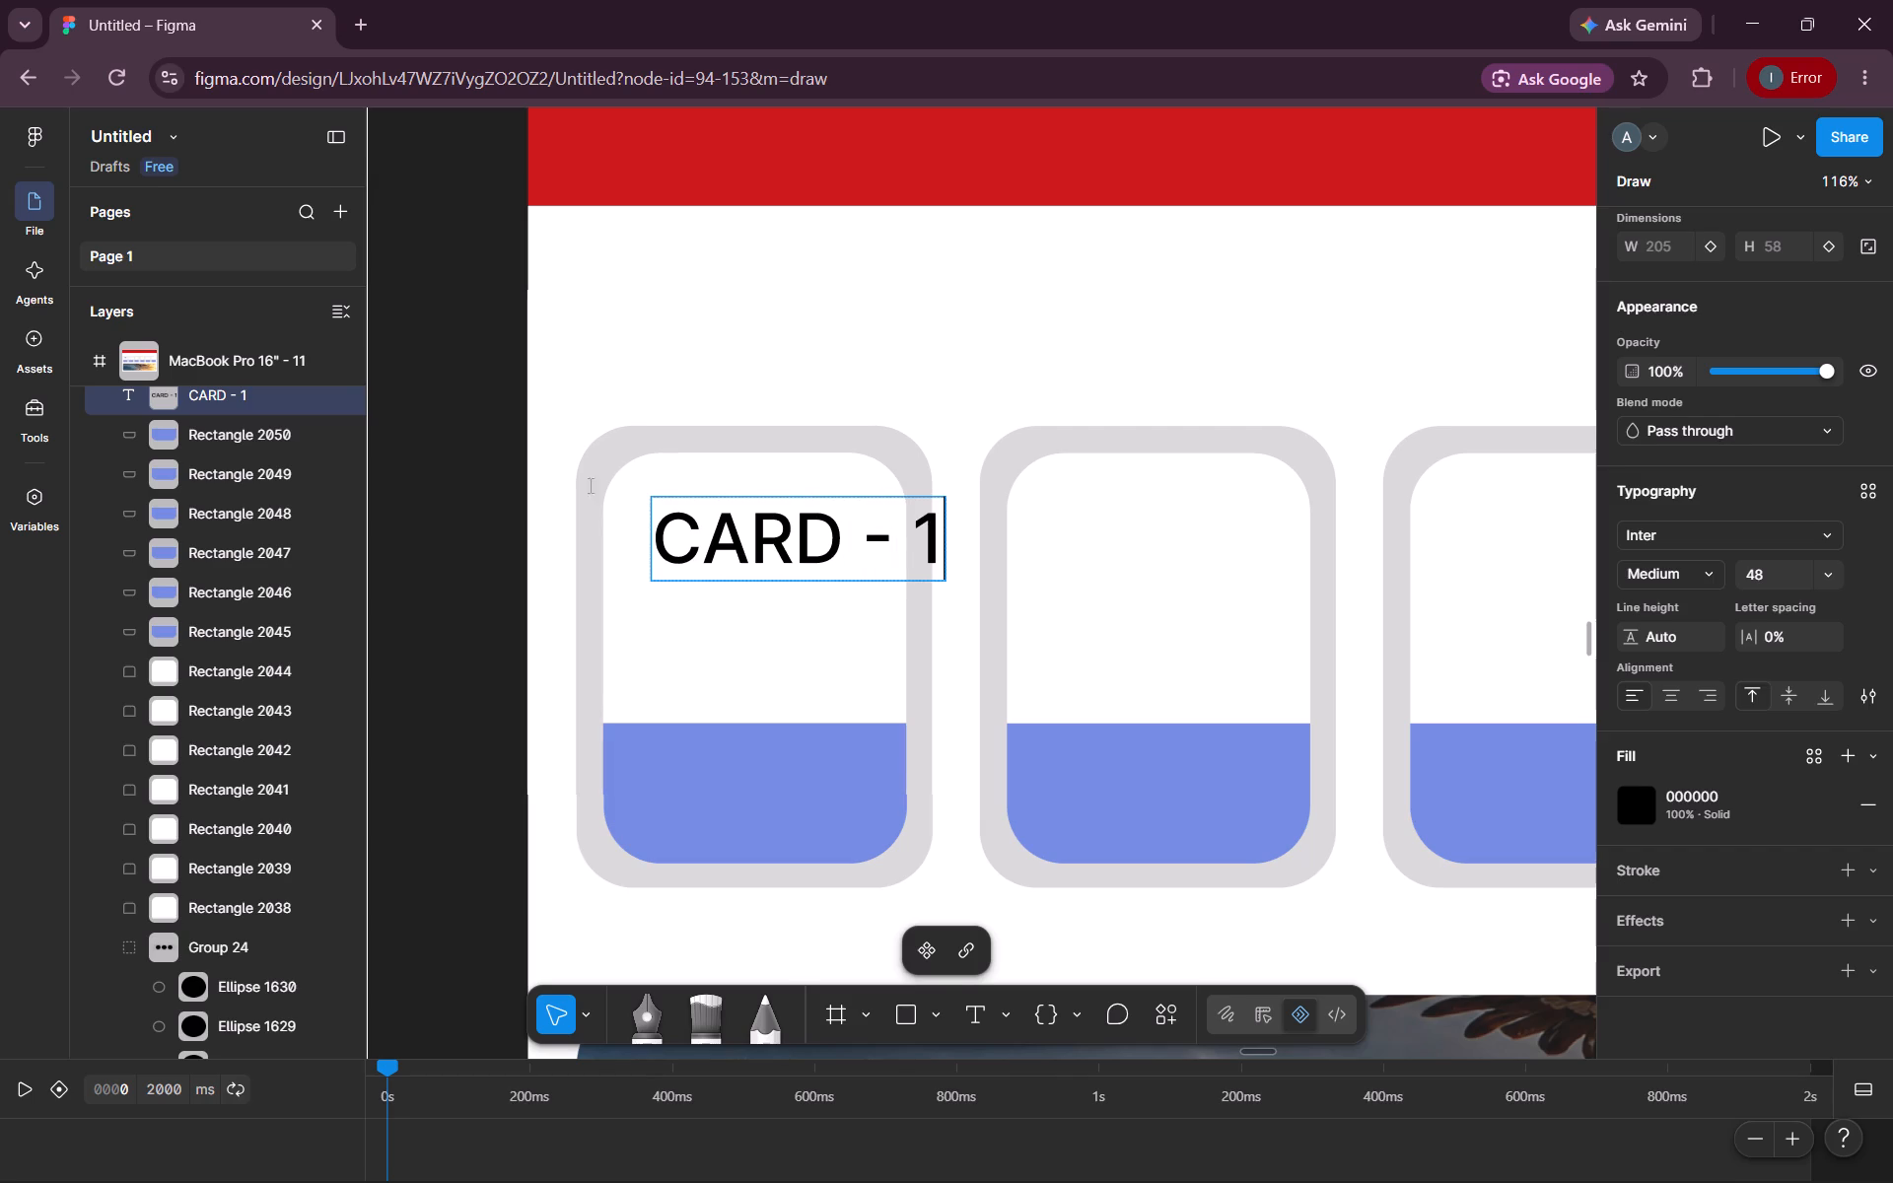
# Set the "CARD - 1" text's font to Instrument Serif in the Italic style.
pyautogui.tripleClick(737, 534)
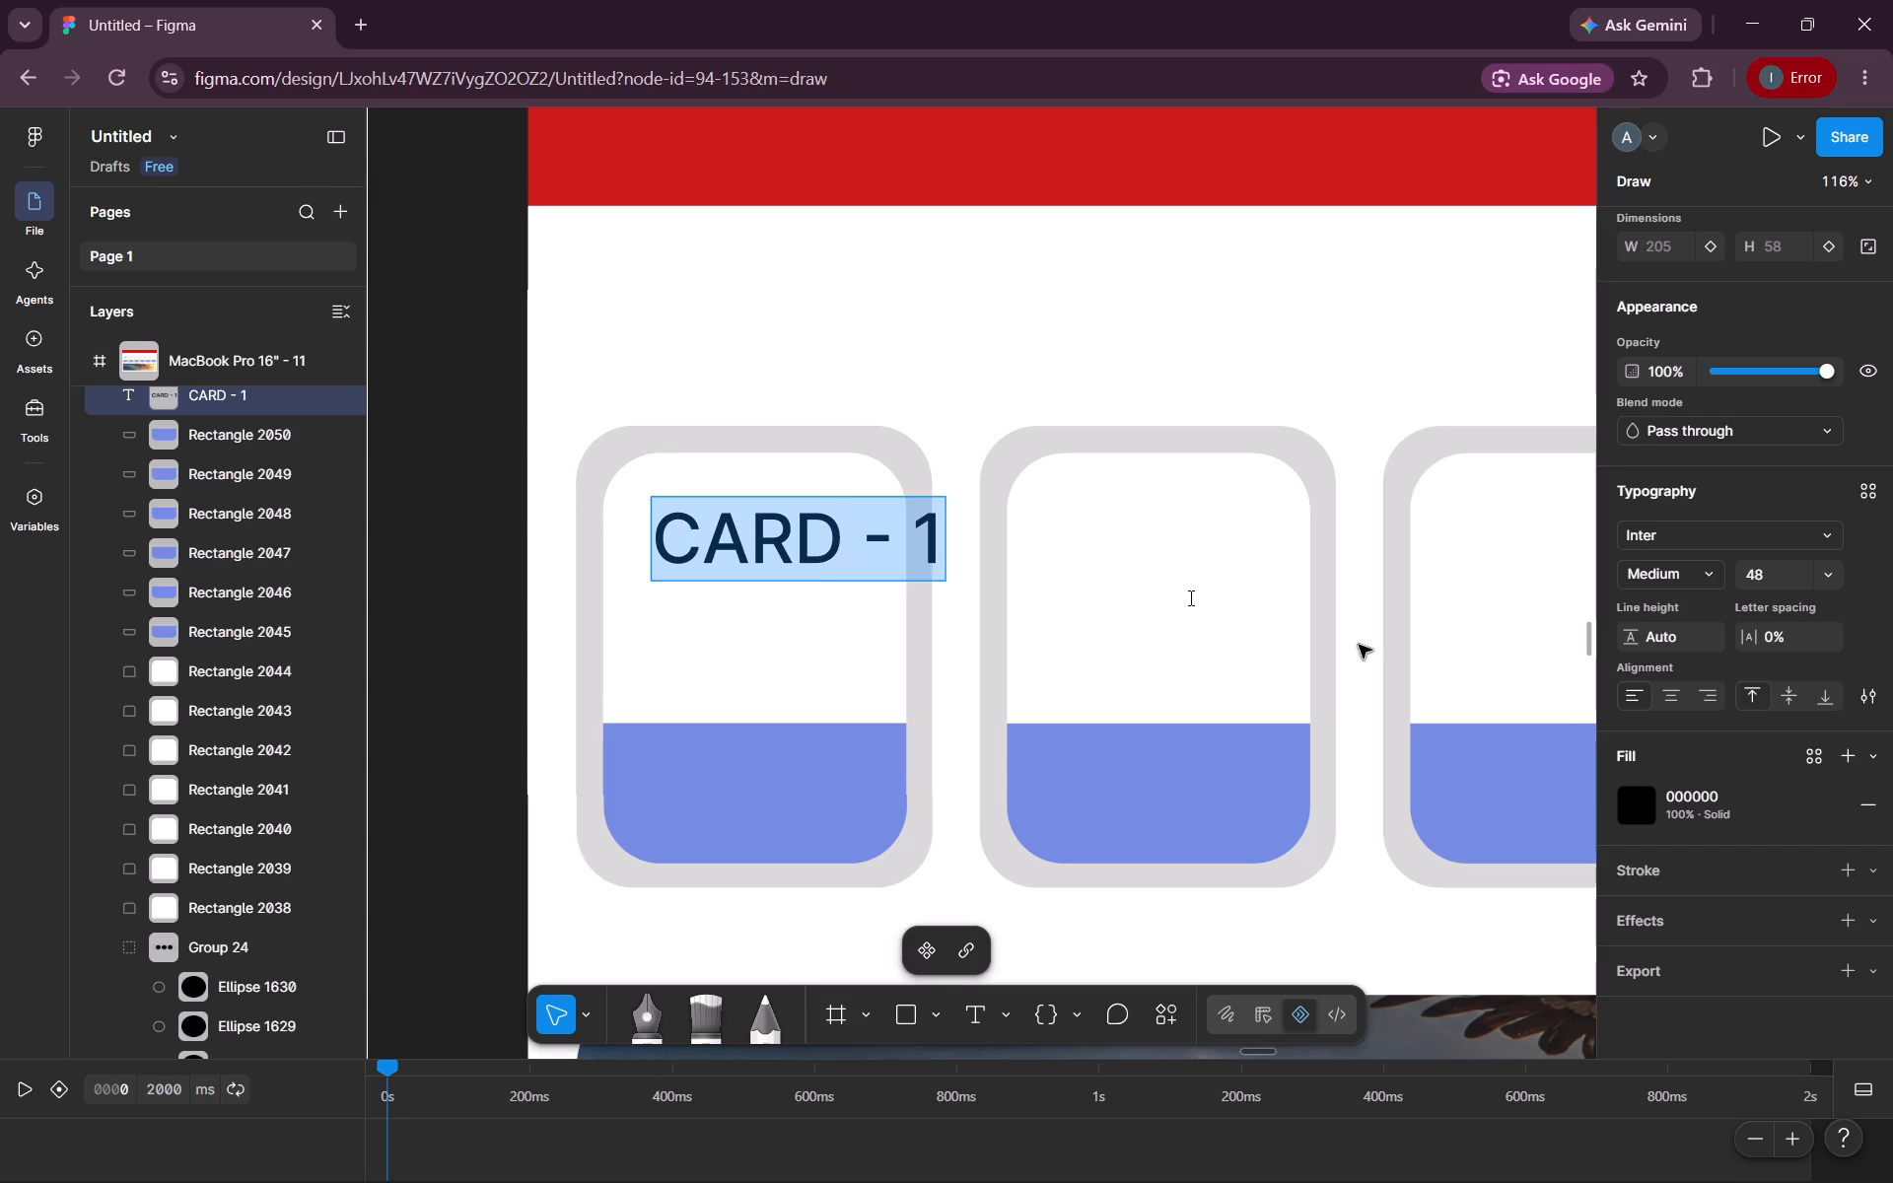
pyautogui.scroll(-1, 1736, 876)
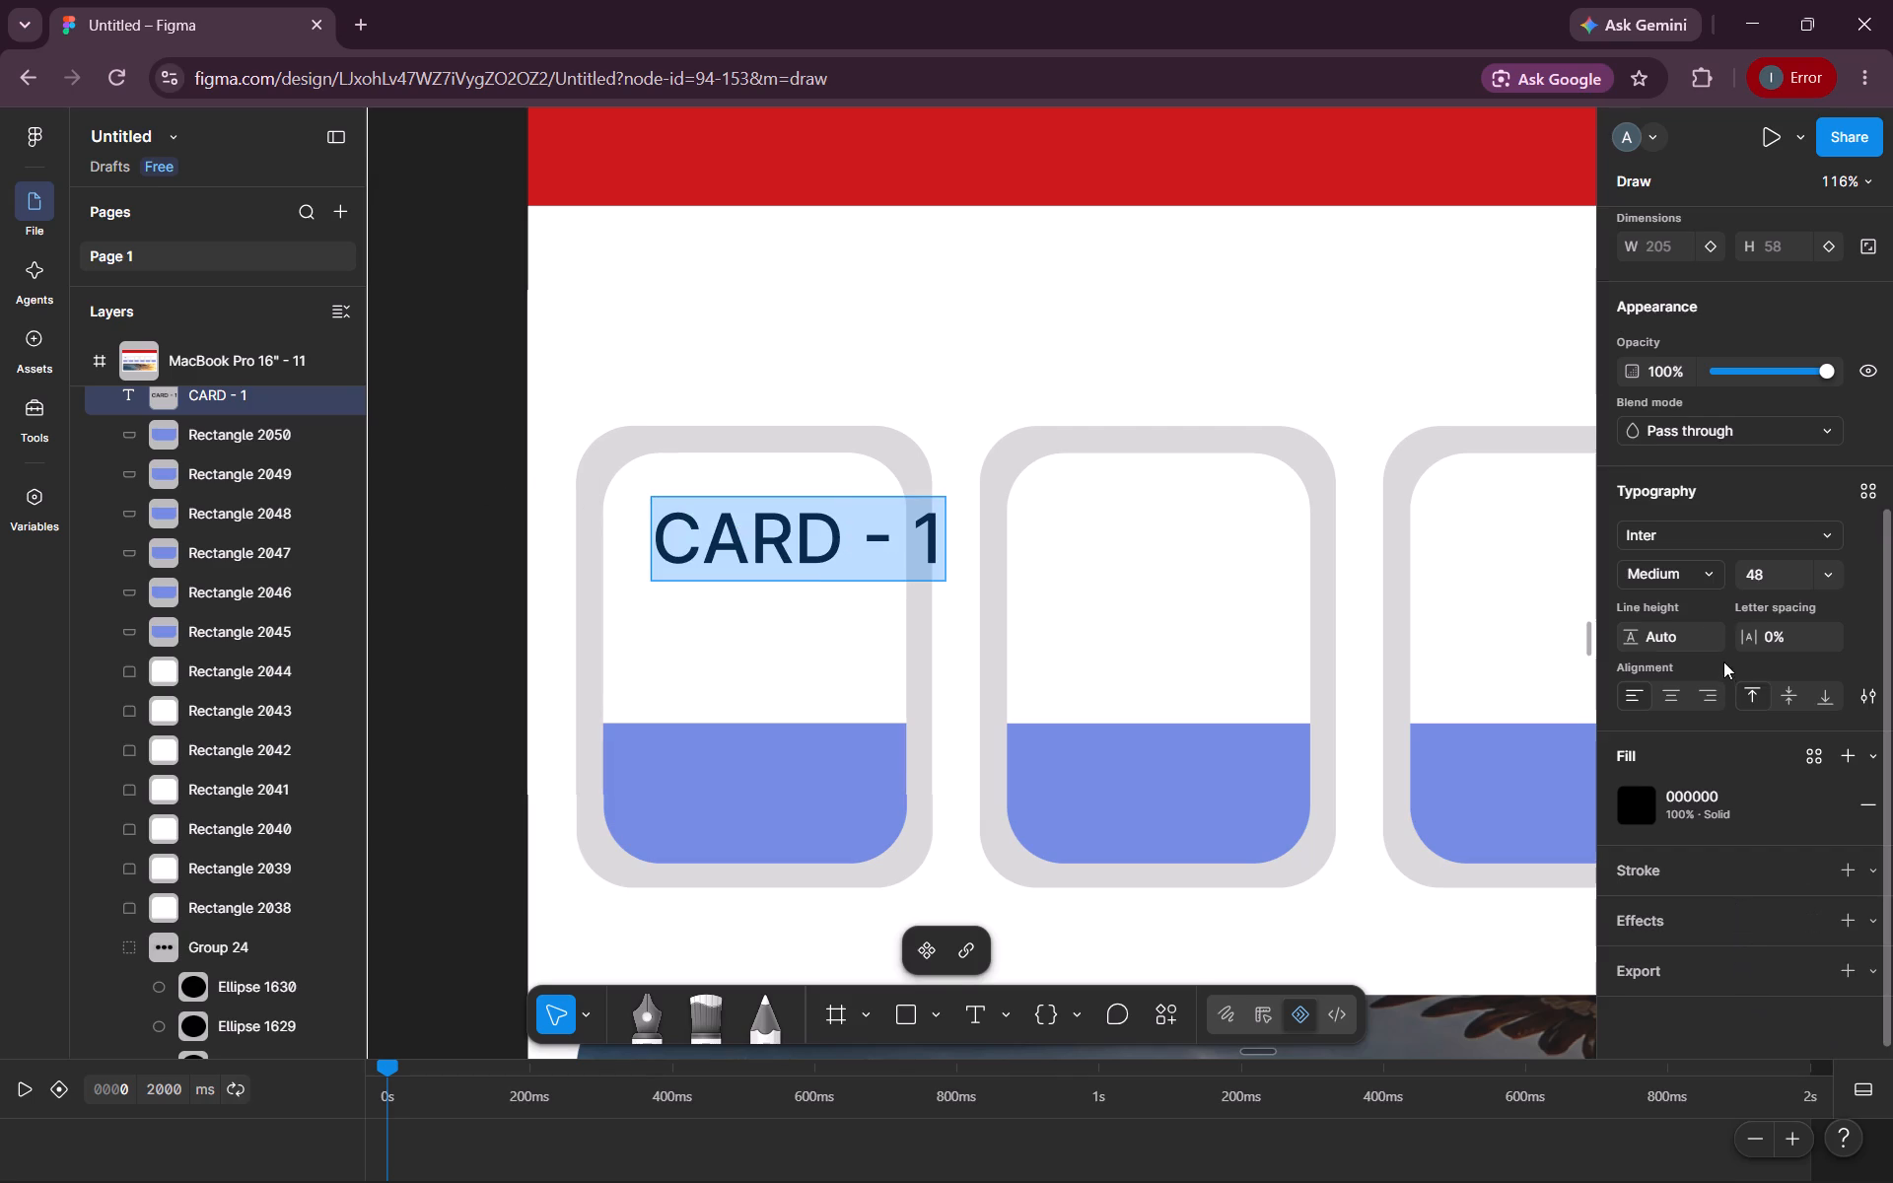
pyautogui.click(1721, 525)
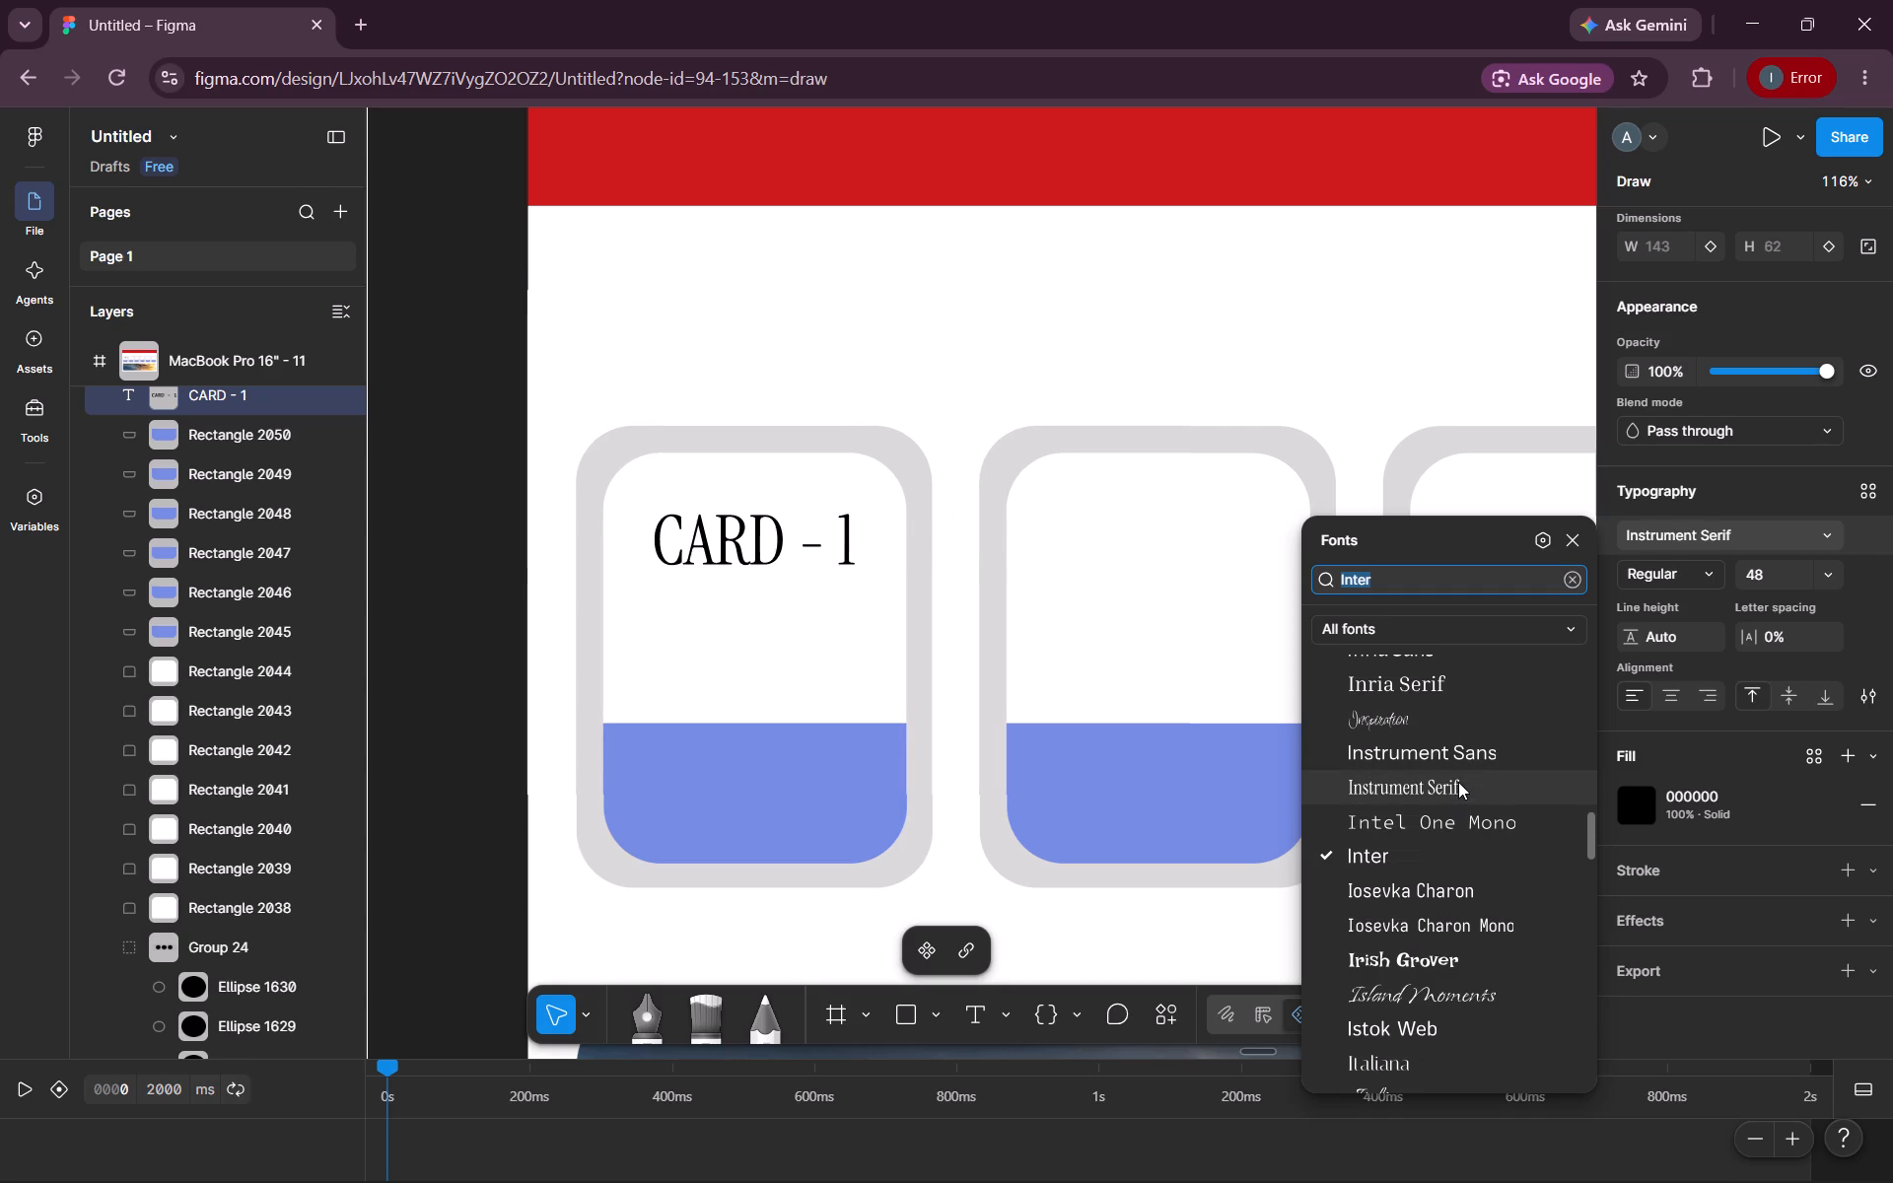
pyautogui.click(1458, 783)
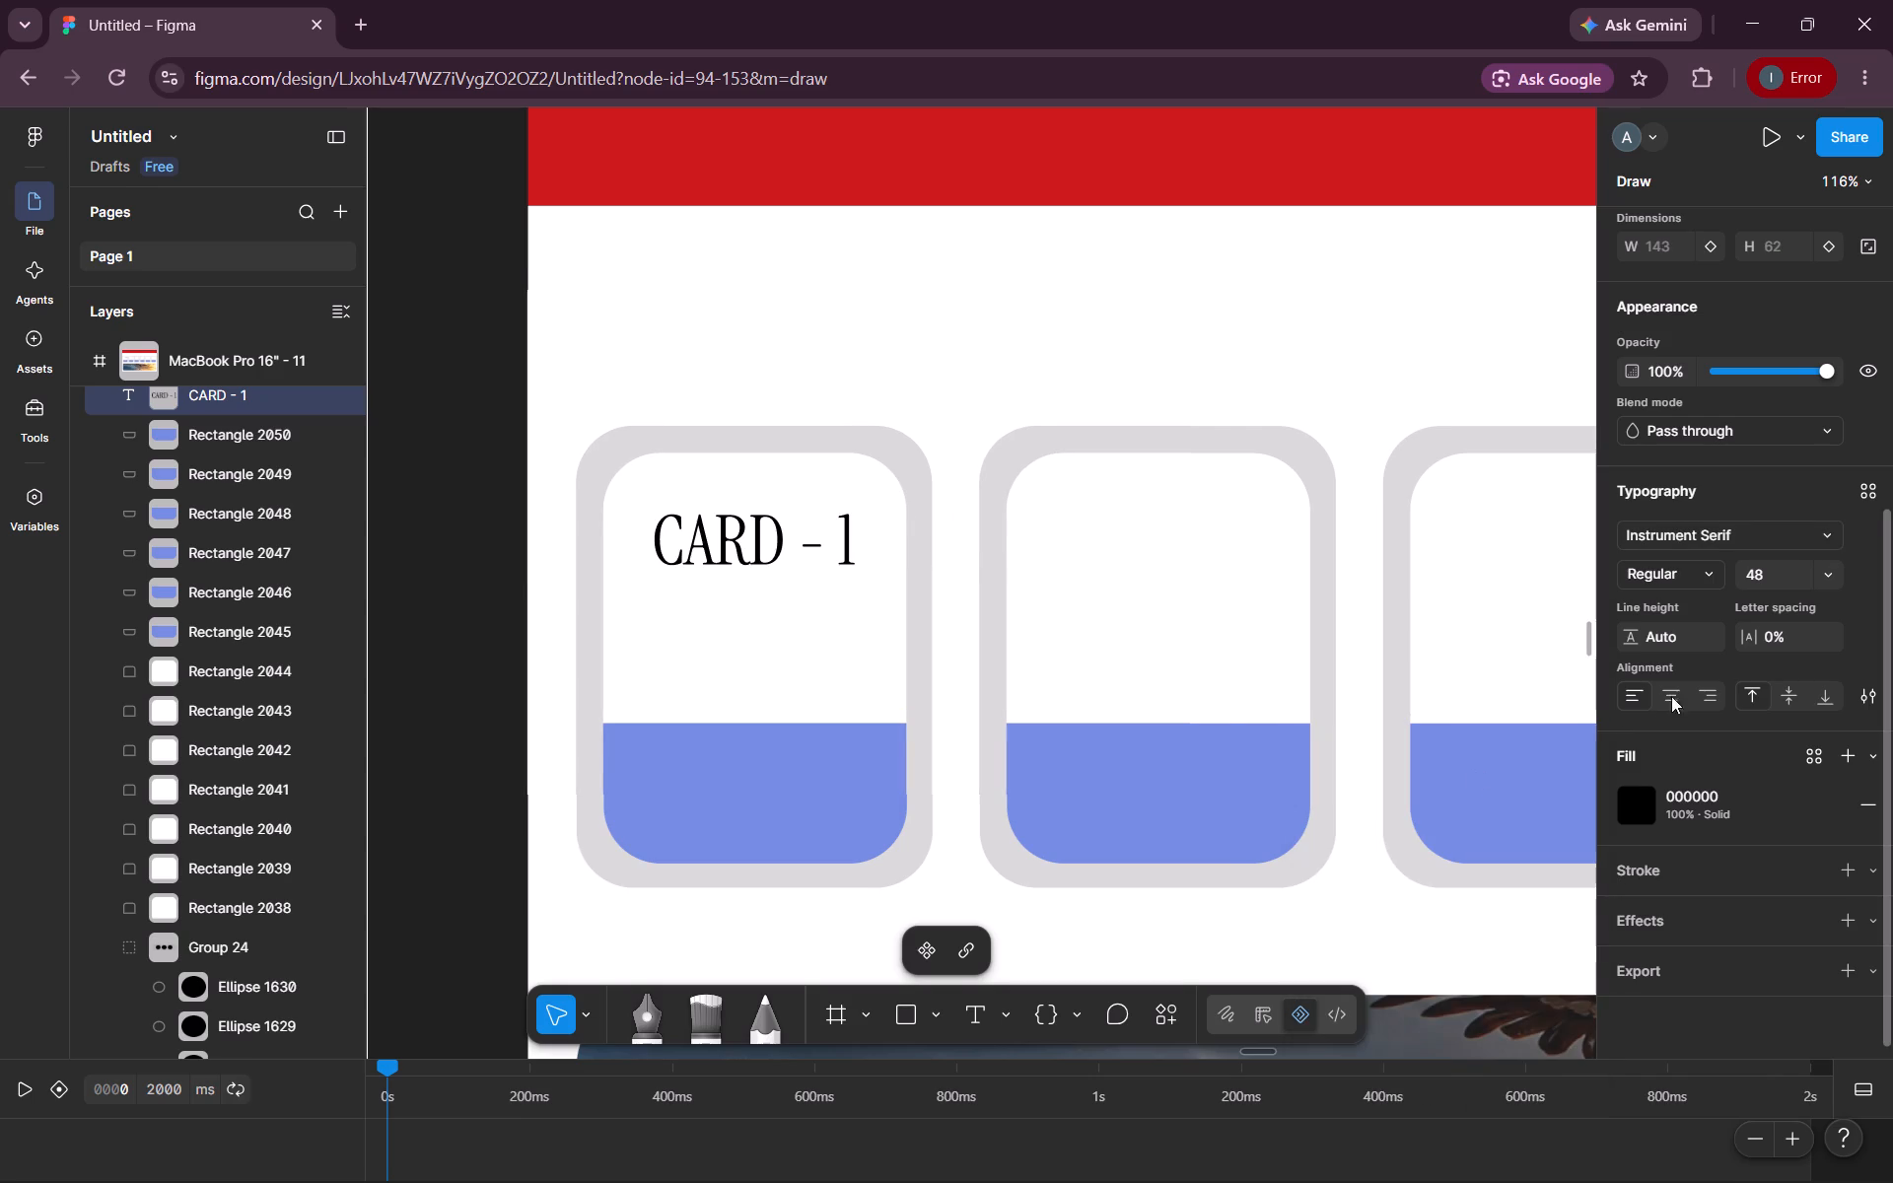
pyautogui.click(1696, 580)
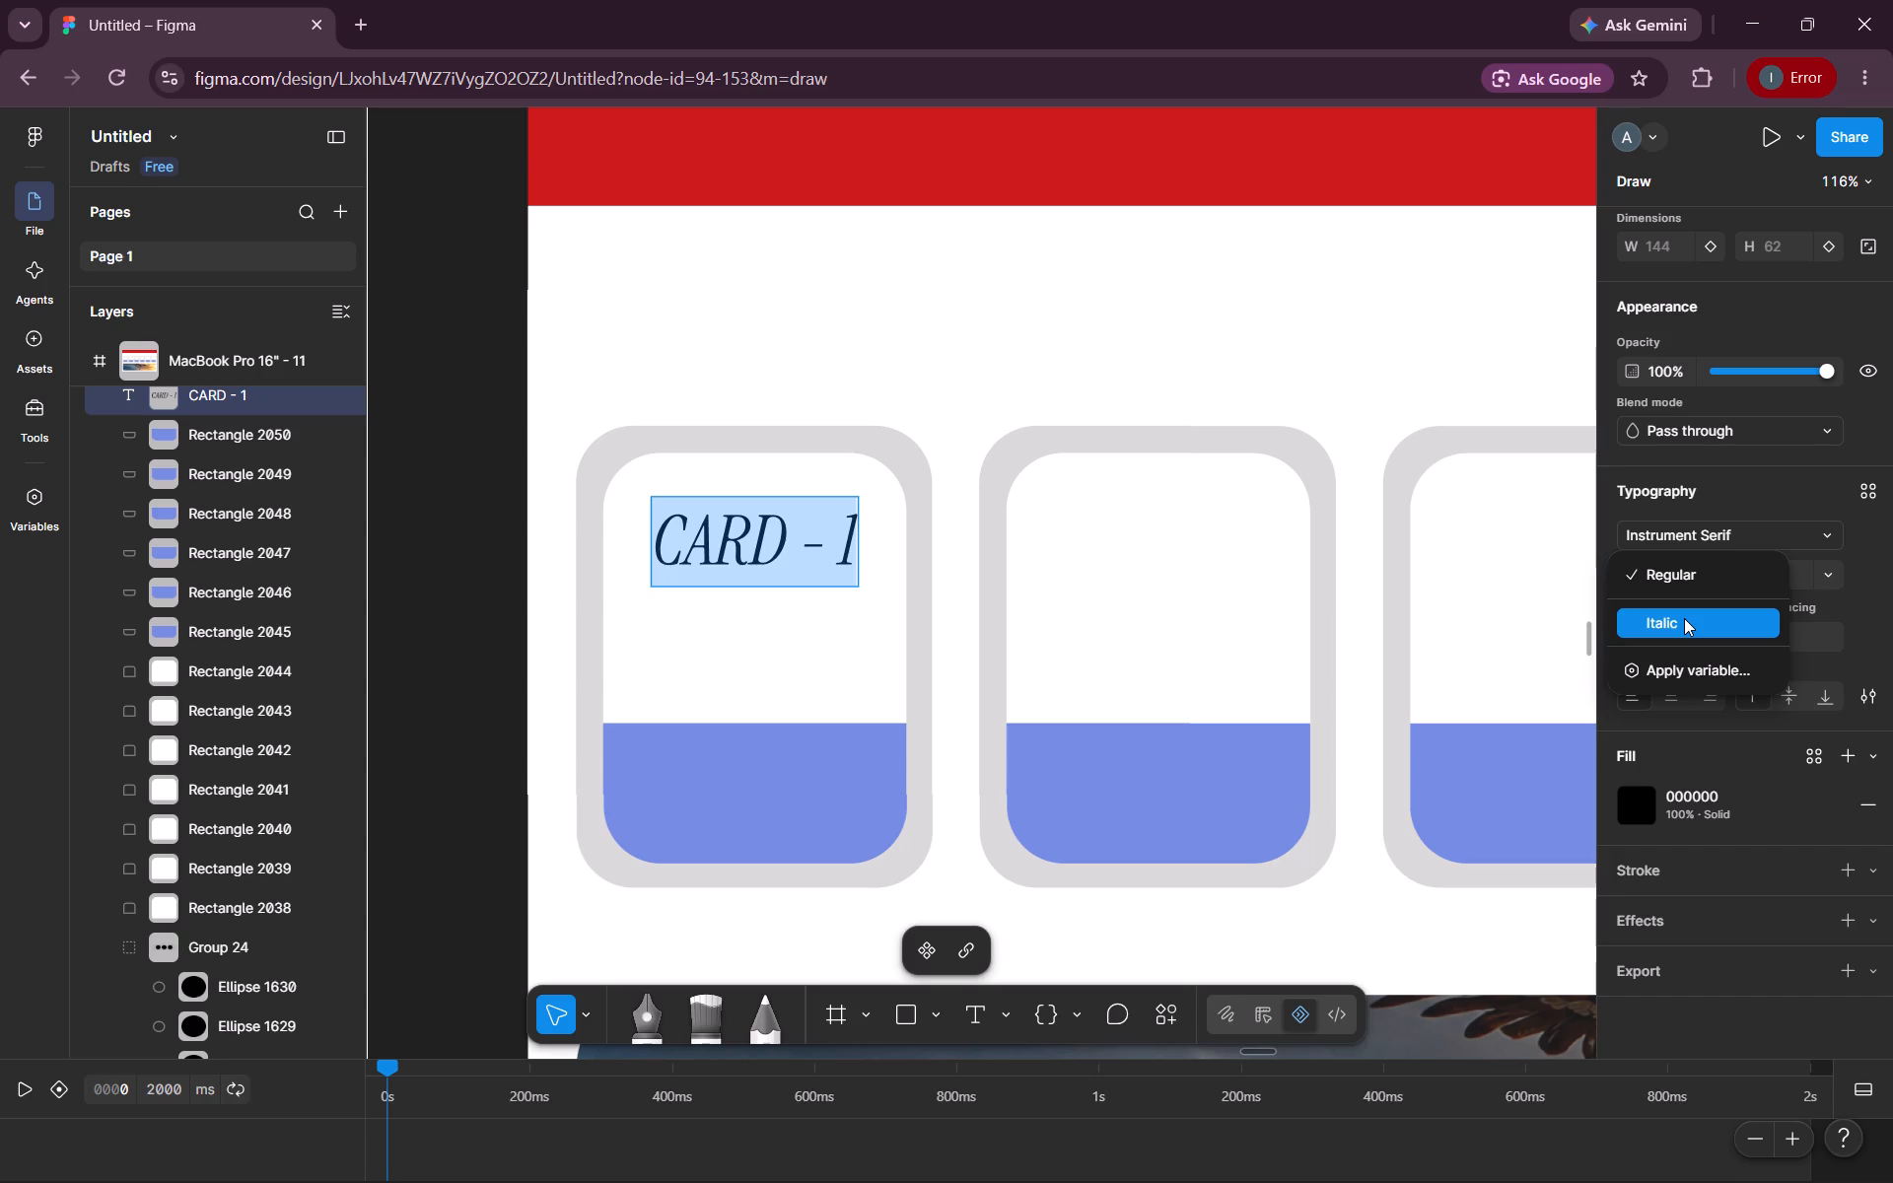
pyautogui.click(1684, 618)
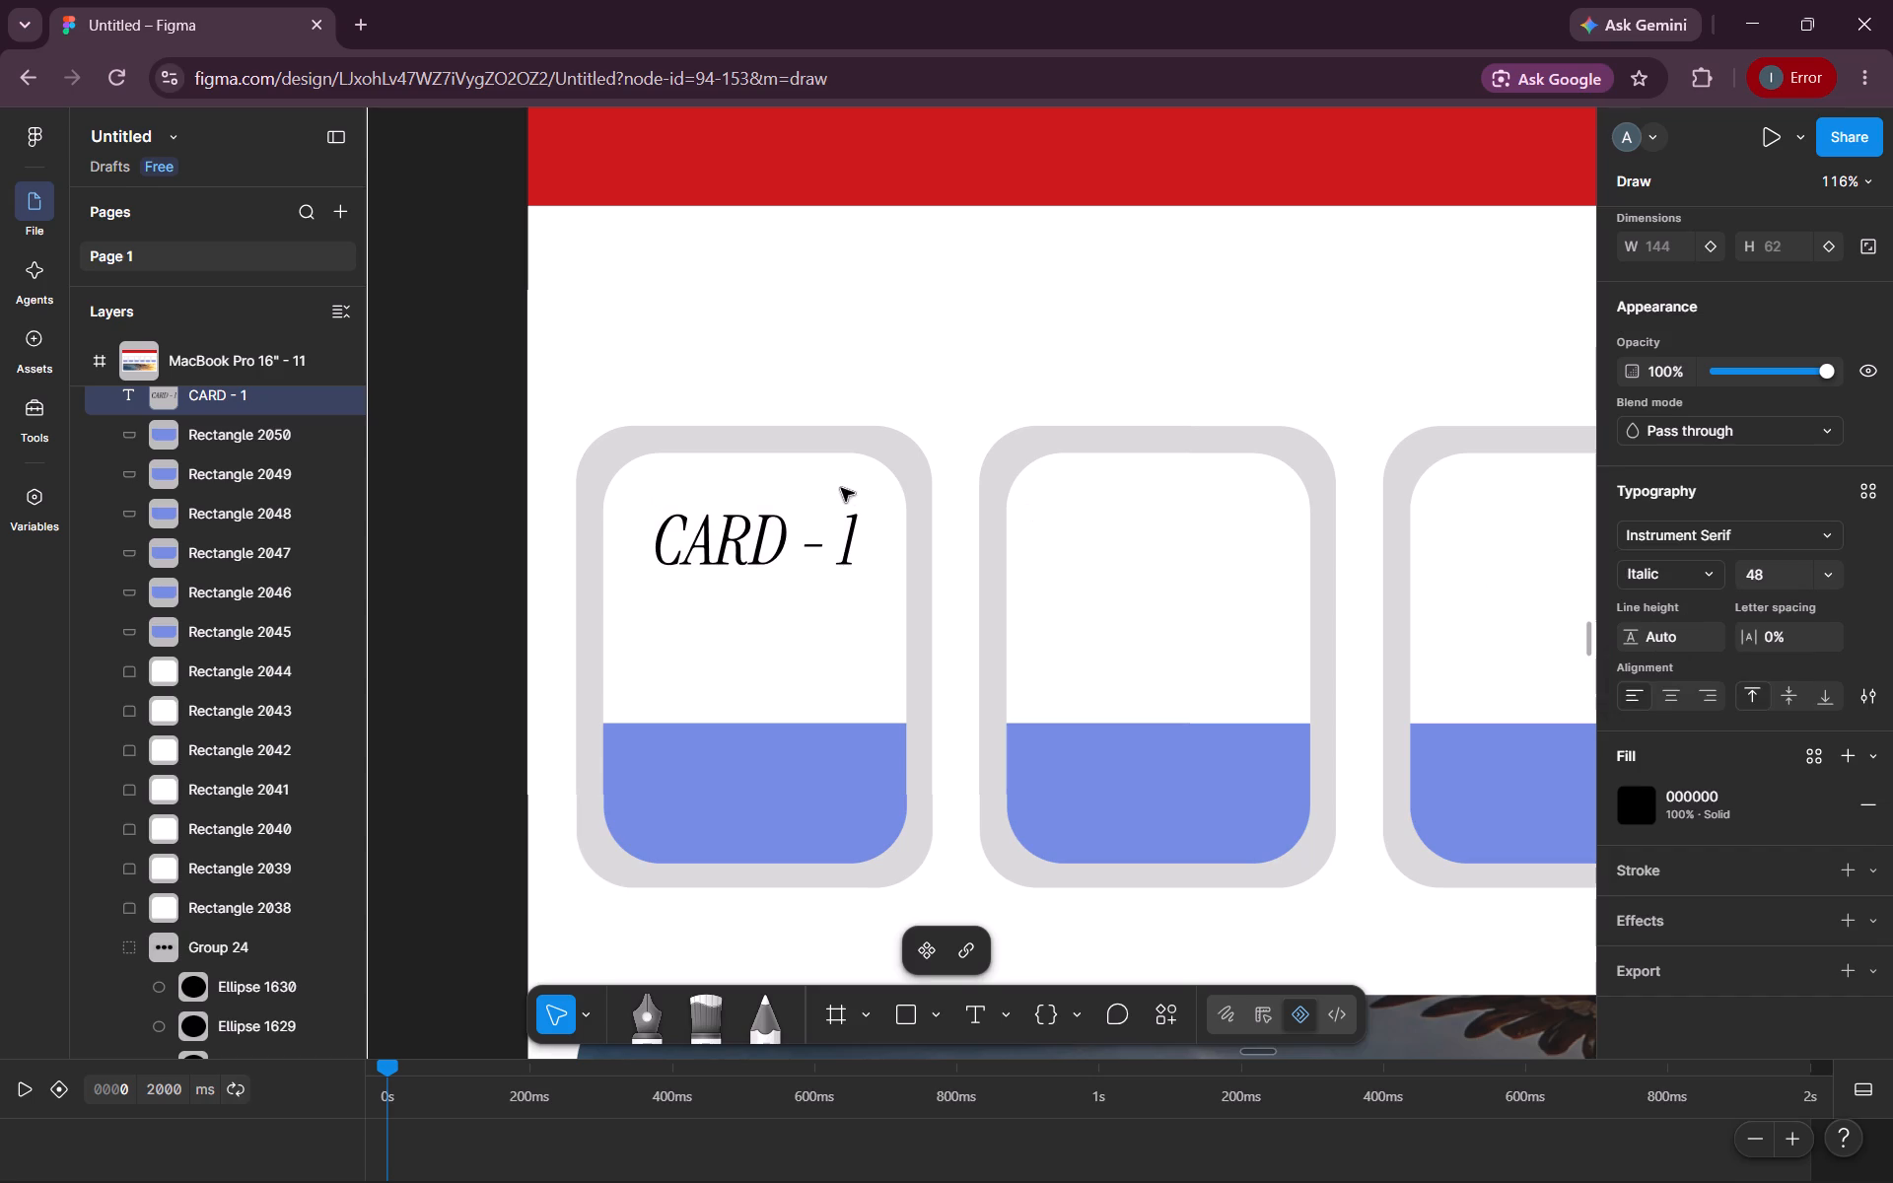
# Reposition the "CARD - 1" text near the upper-left of the first card's white panel and clear the selection.
pyautogui.click(812, 539)
pyautogui.click(933, 541)
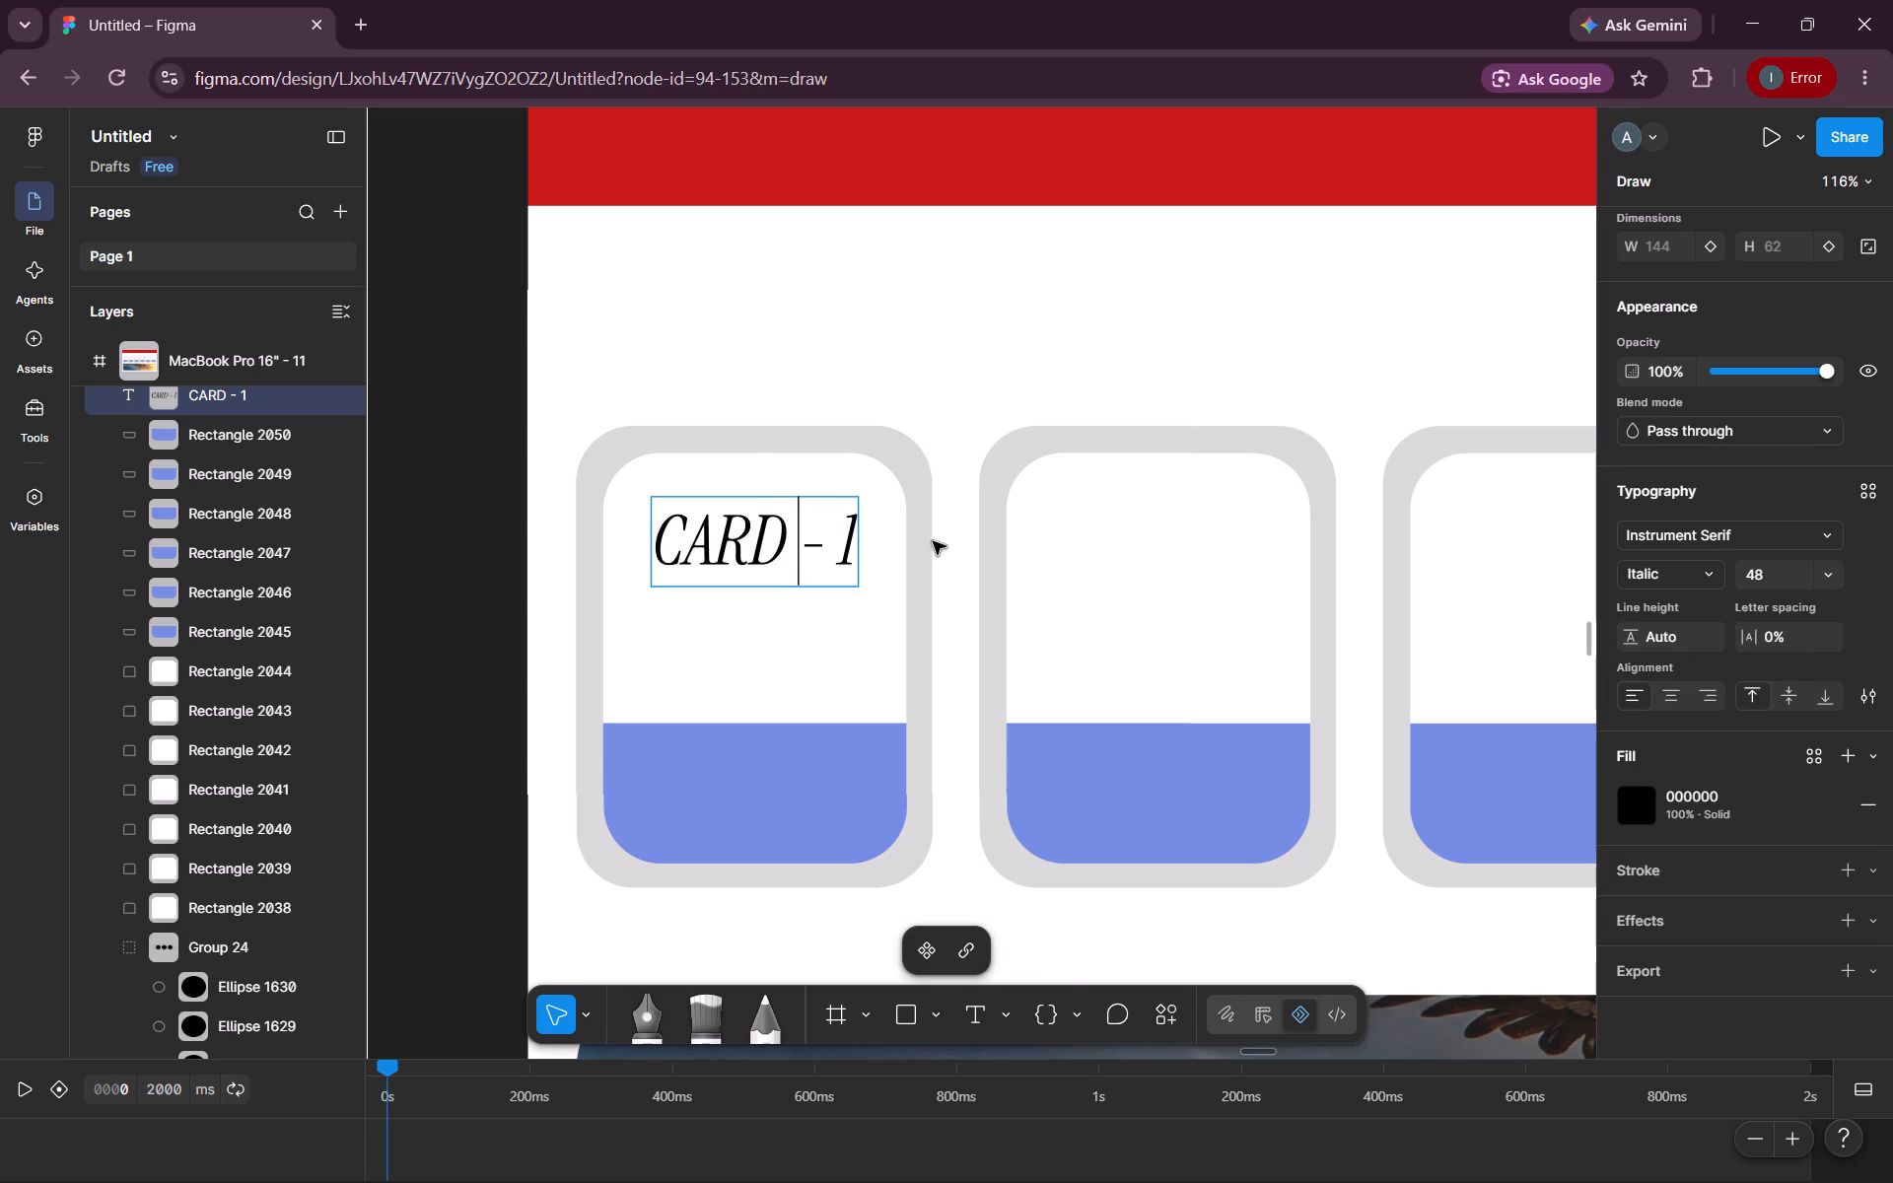
pyautogui.moveTo(777, 552); pyautogui.dragTo(744, 518)
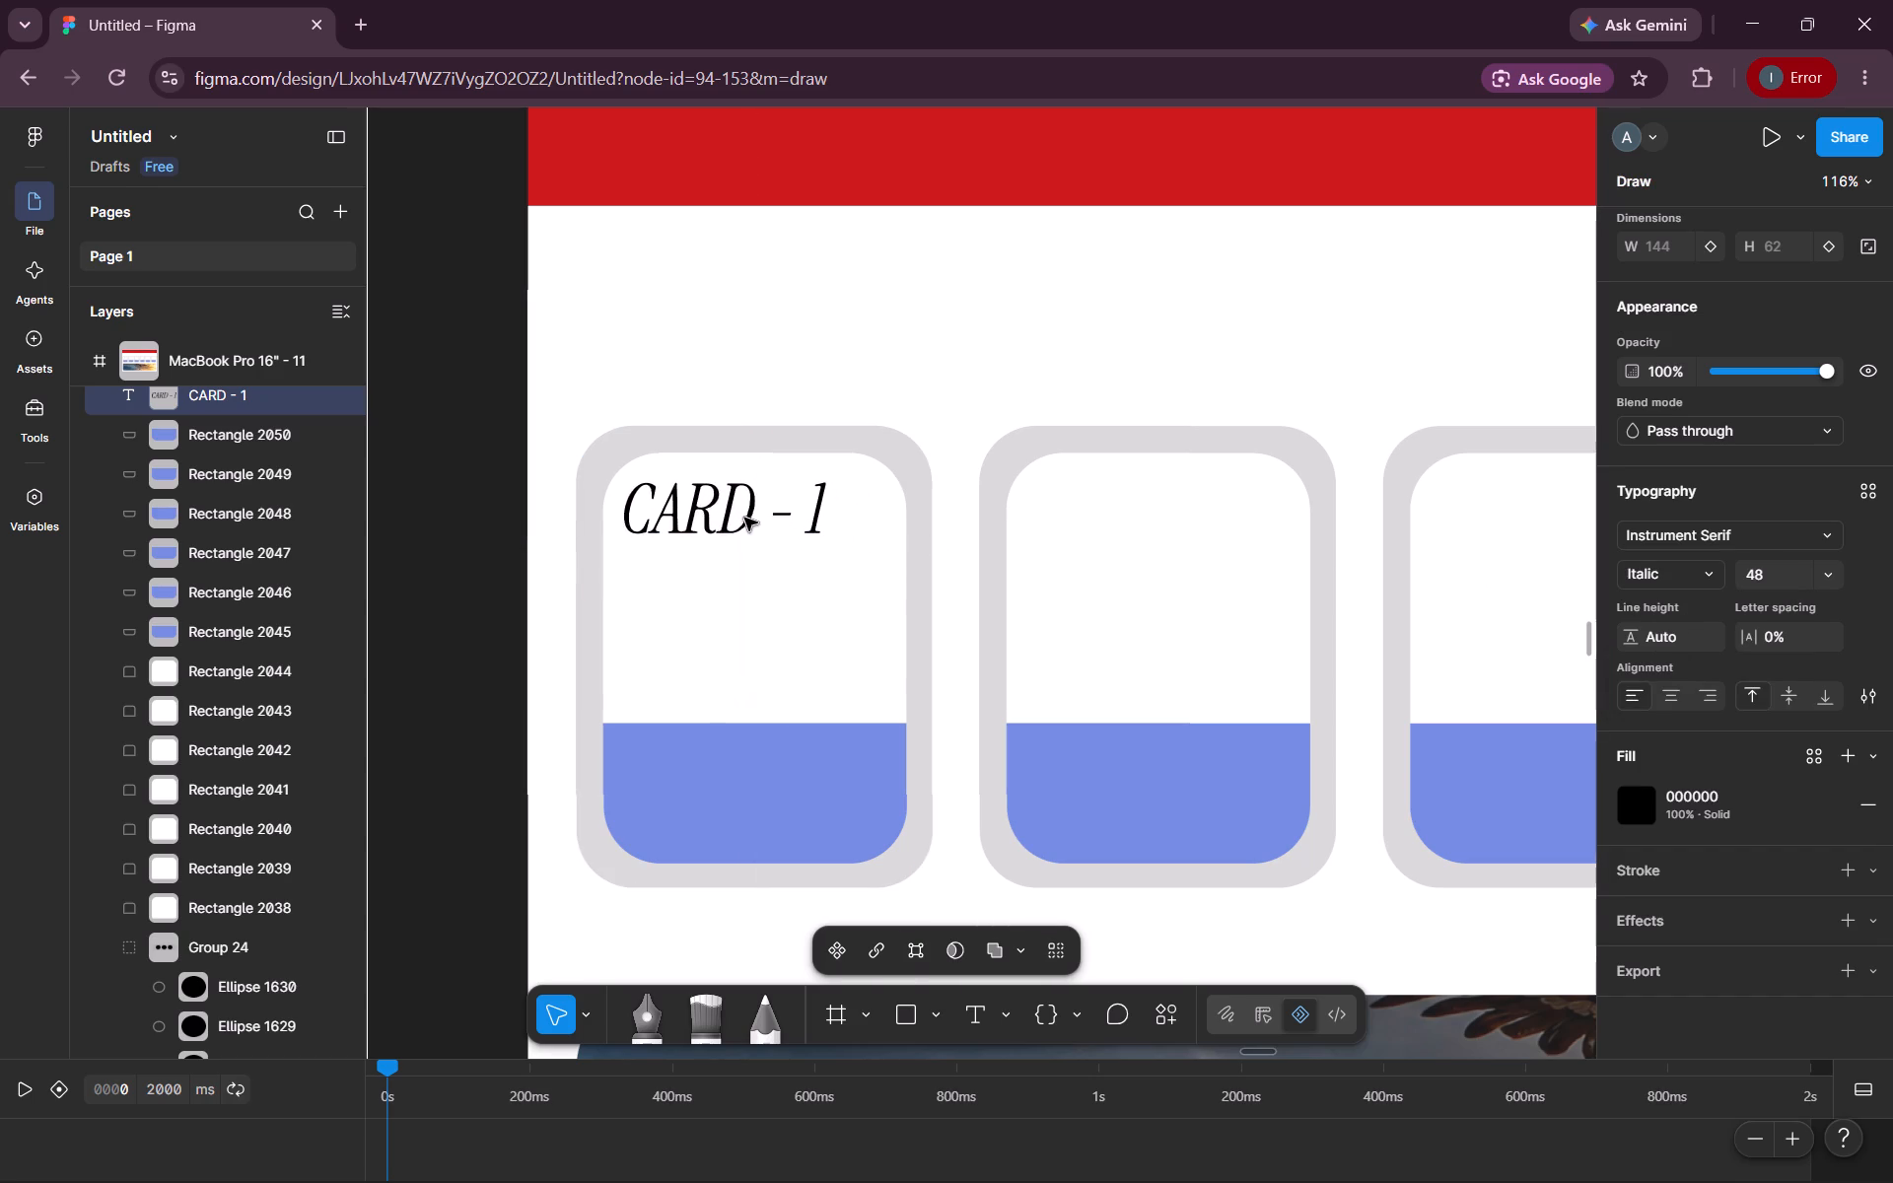
pyautogui.moveTo(744, 518); pyautogui.dragTo(736, 548)
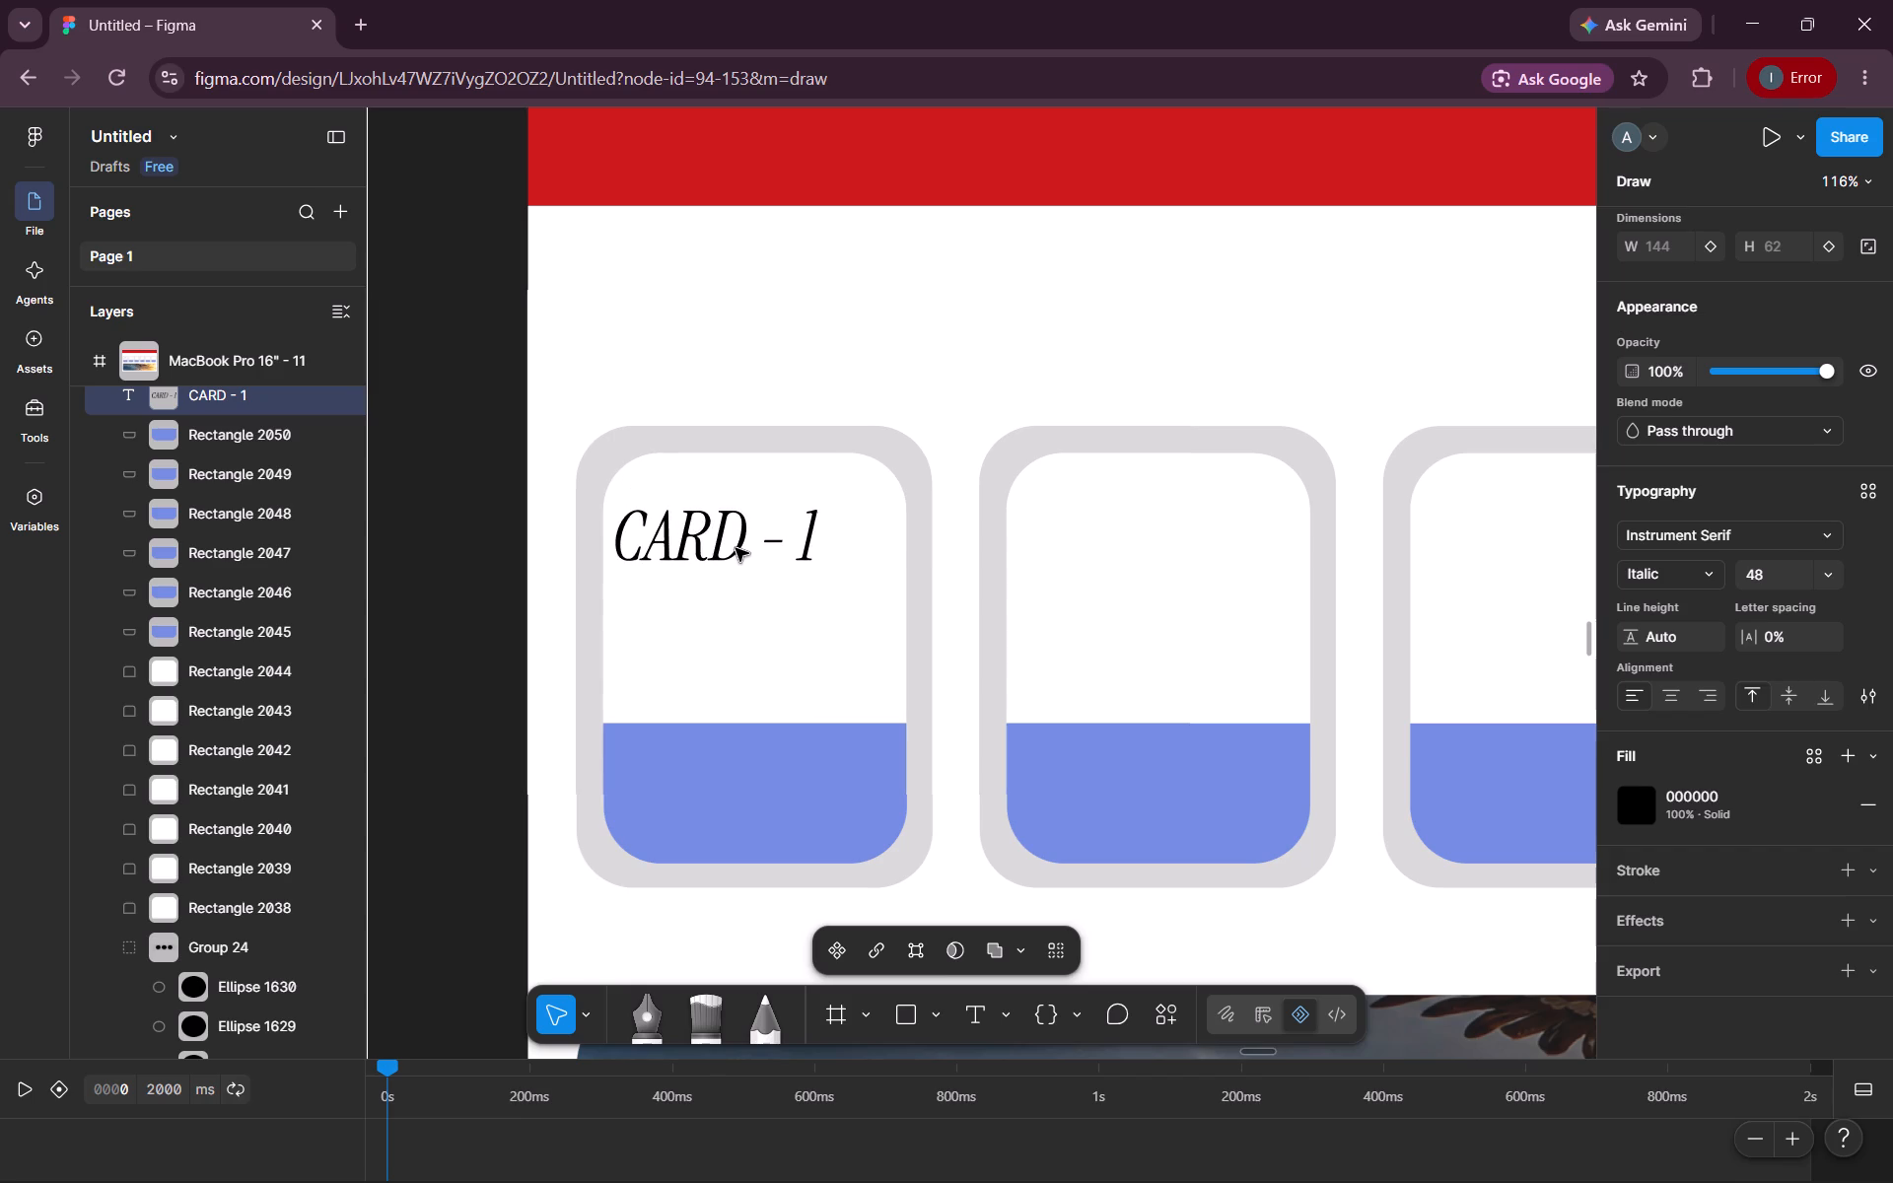
pyautogui.moveTo(736, 548); pyautogui.dragTo(734, 548)
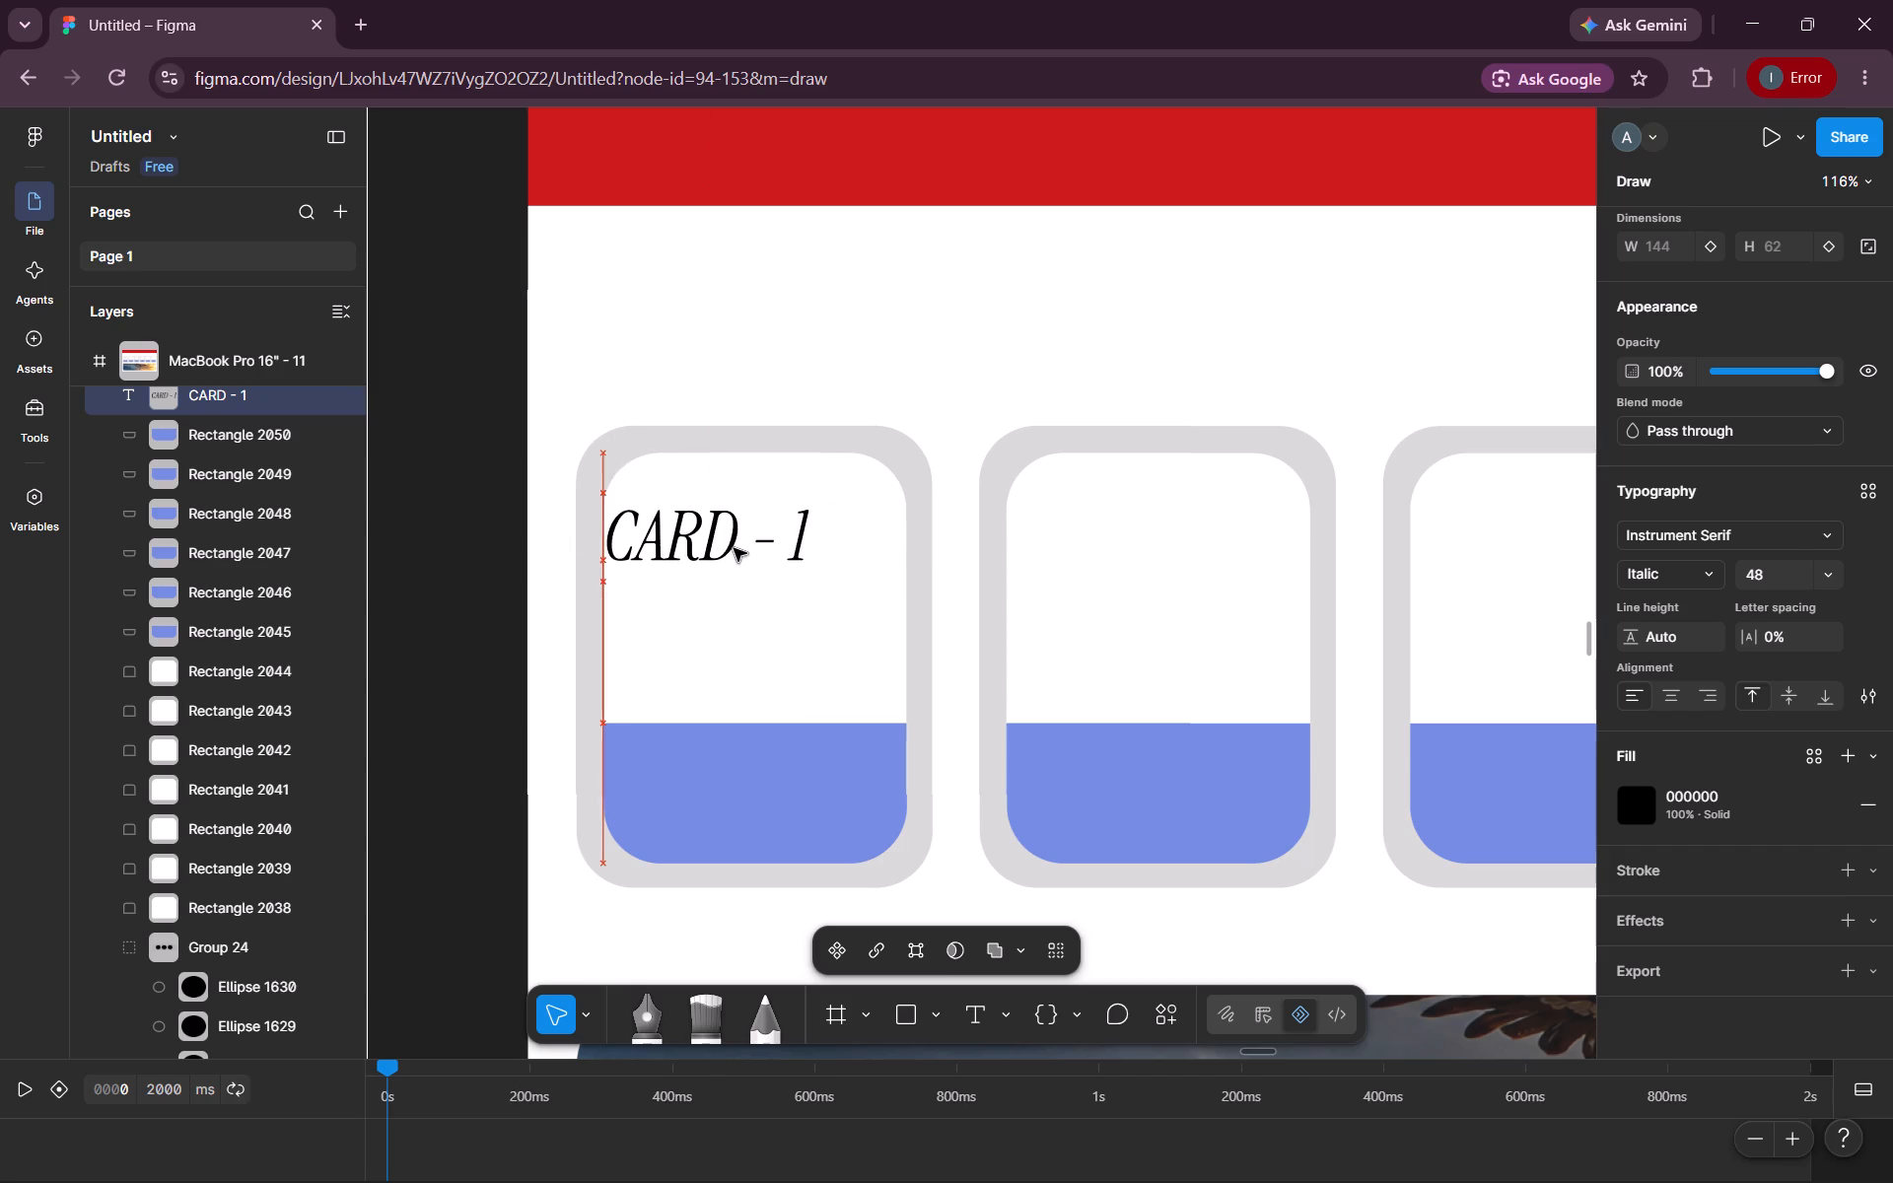
pyautogui.moveTo(734, 548); pyautogui.dragTo(748, 549)
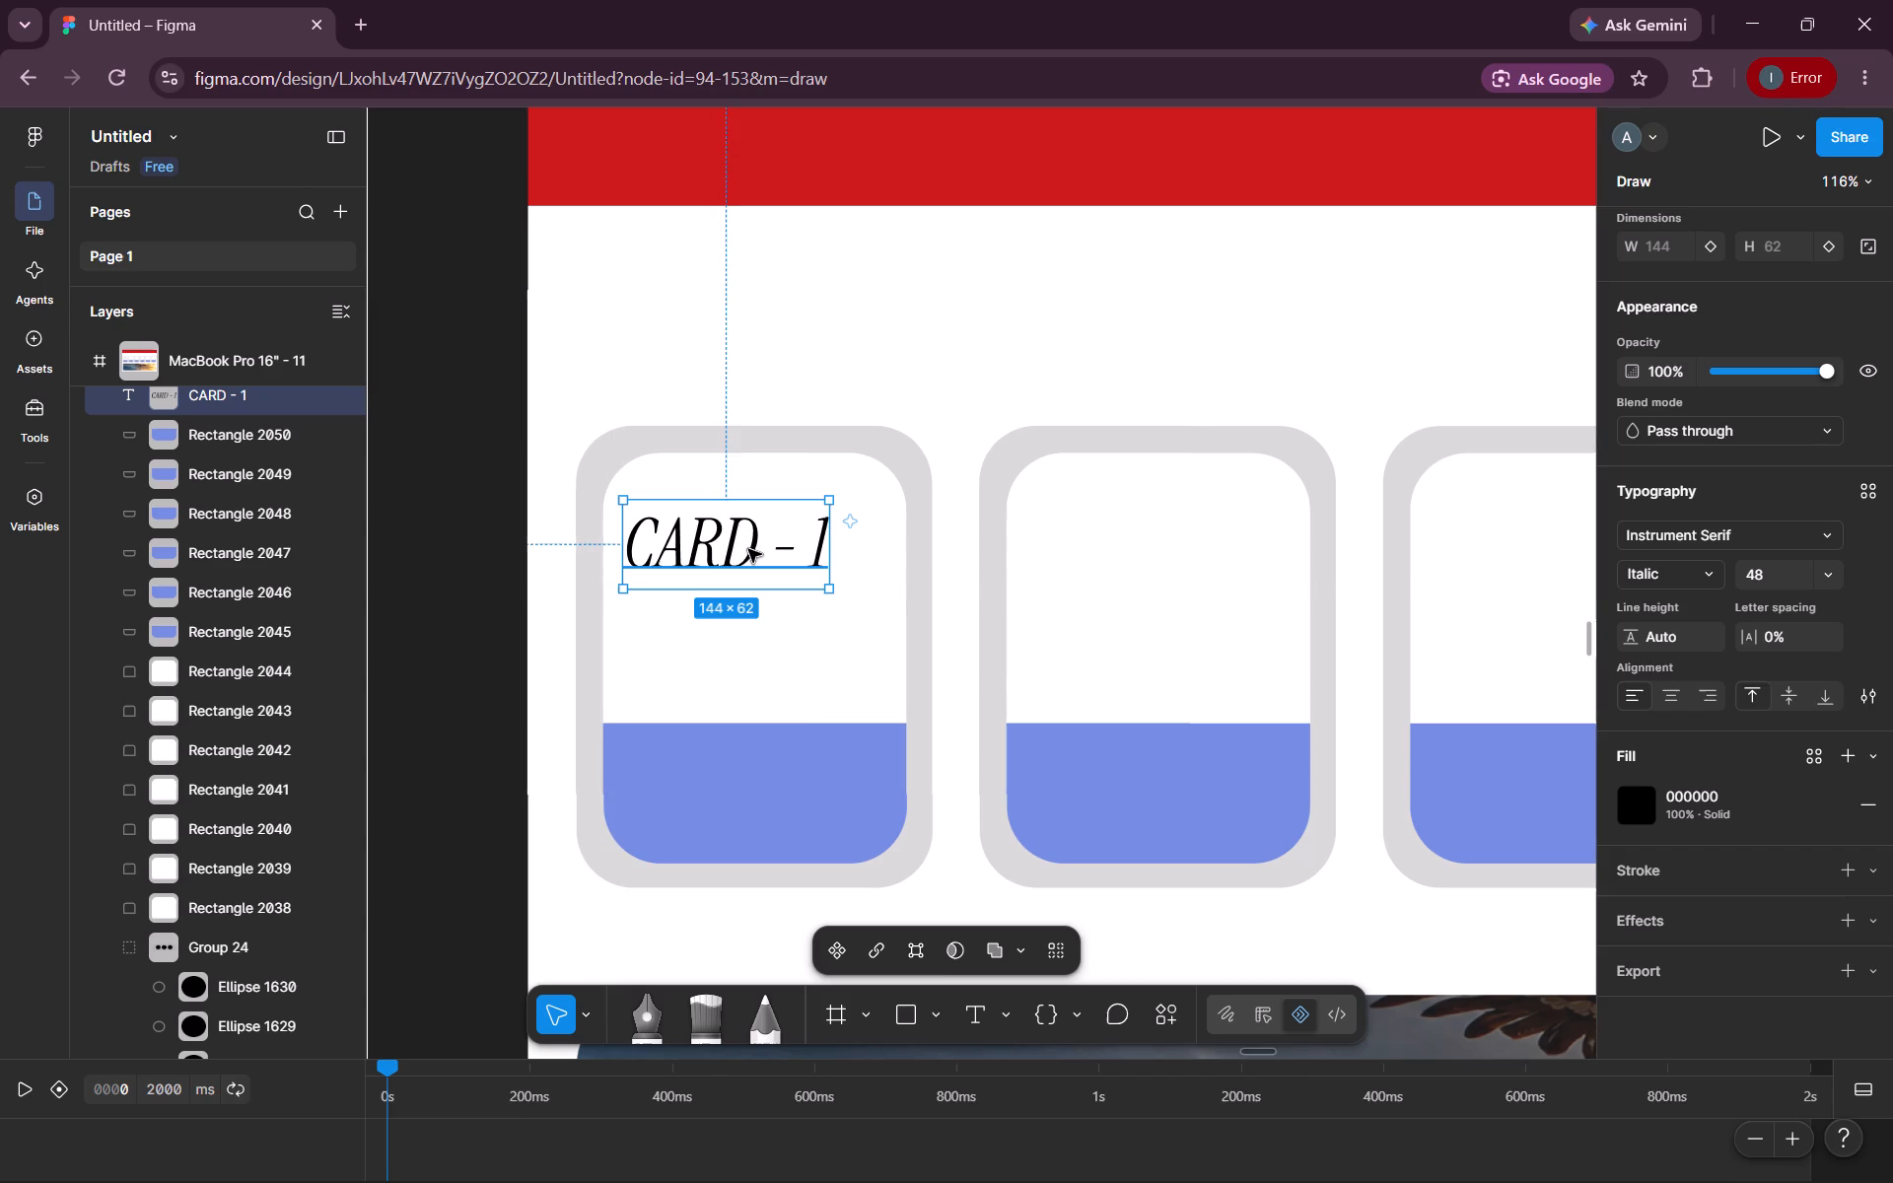
pyautogui.click(988, 384)
# Duplicate the first card's "CARD - 1" text into the second card's white panel, level with the original, at X 354, Y 370.
pyautogui.scroll(-1, 988, 384)
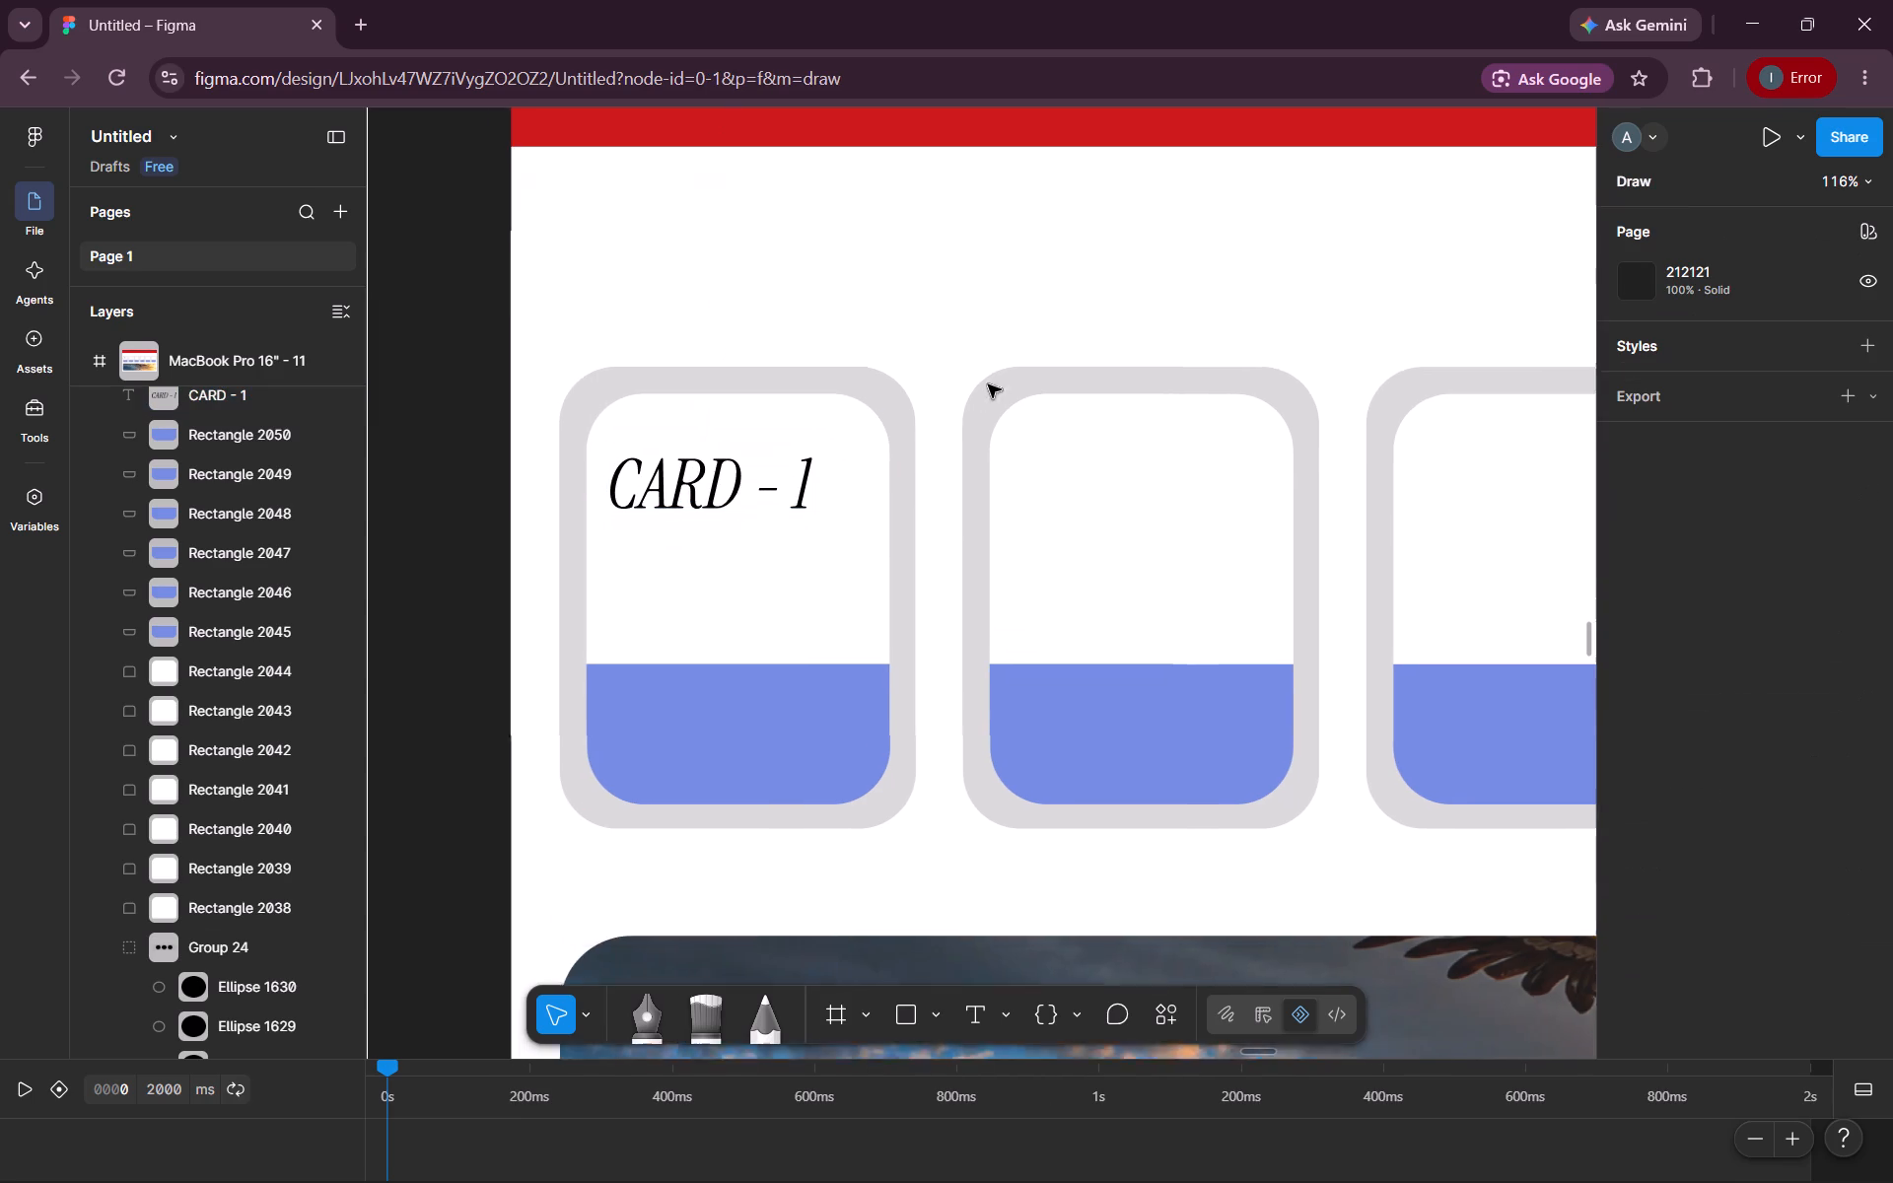
pyautogui.scroll(-1, 988, 384)
pyautogui.scroll(1, 988, 384)
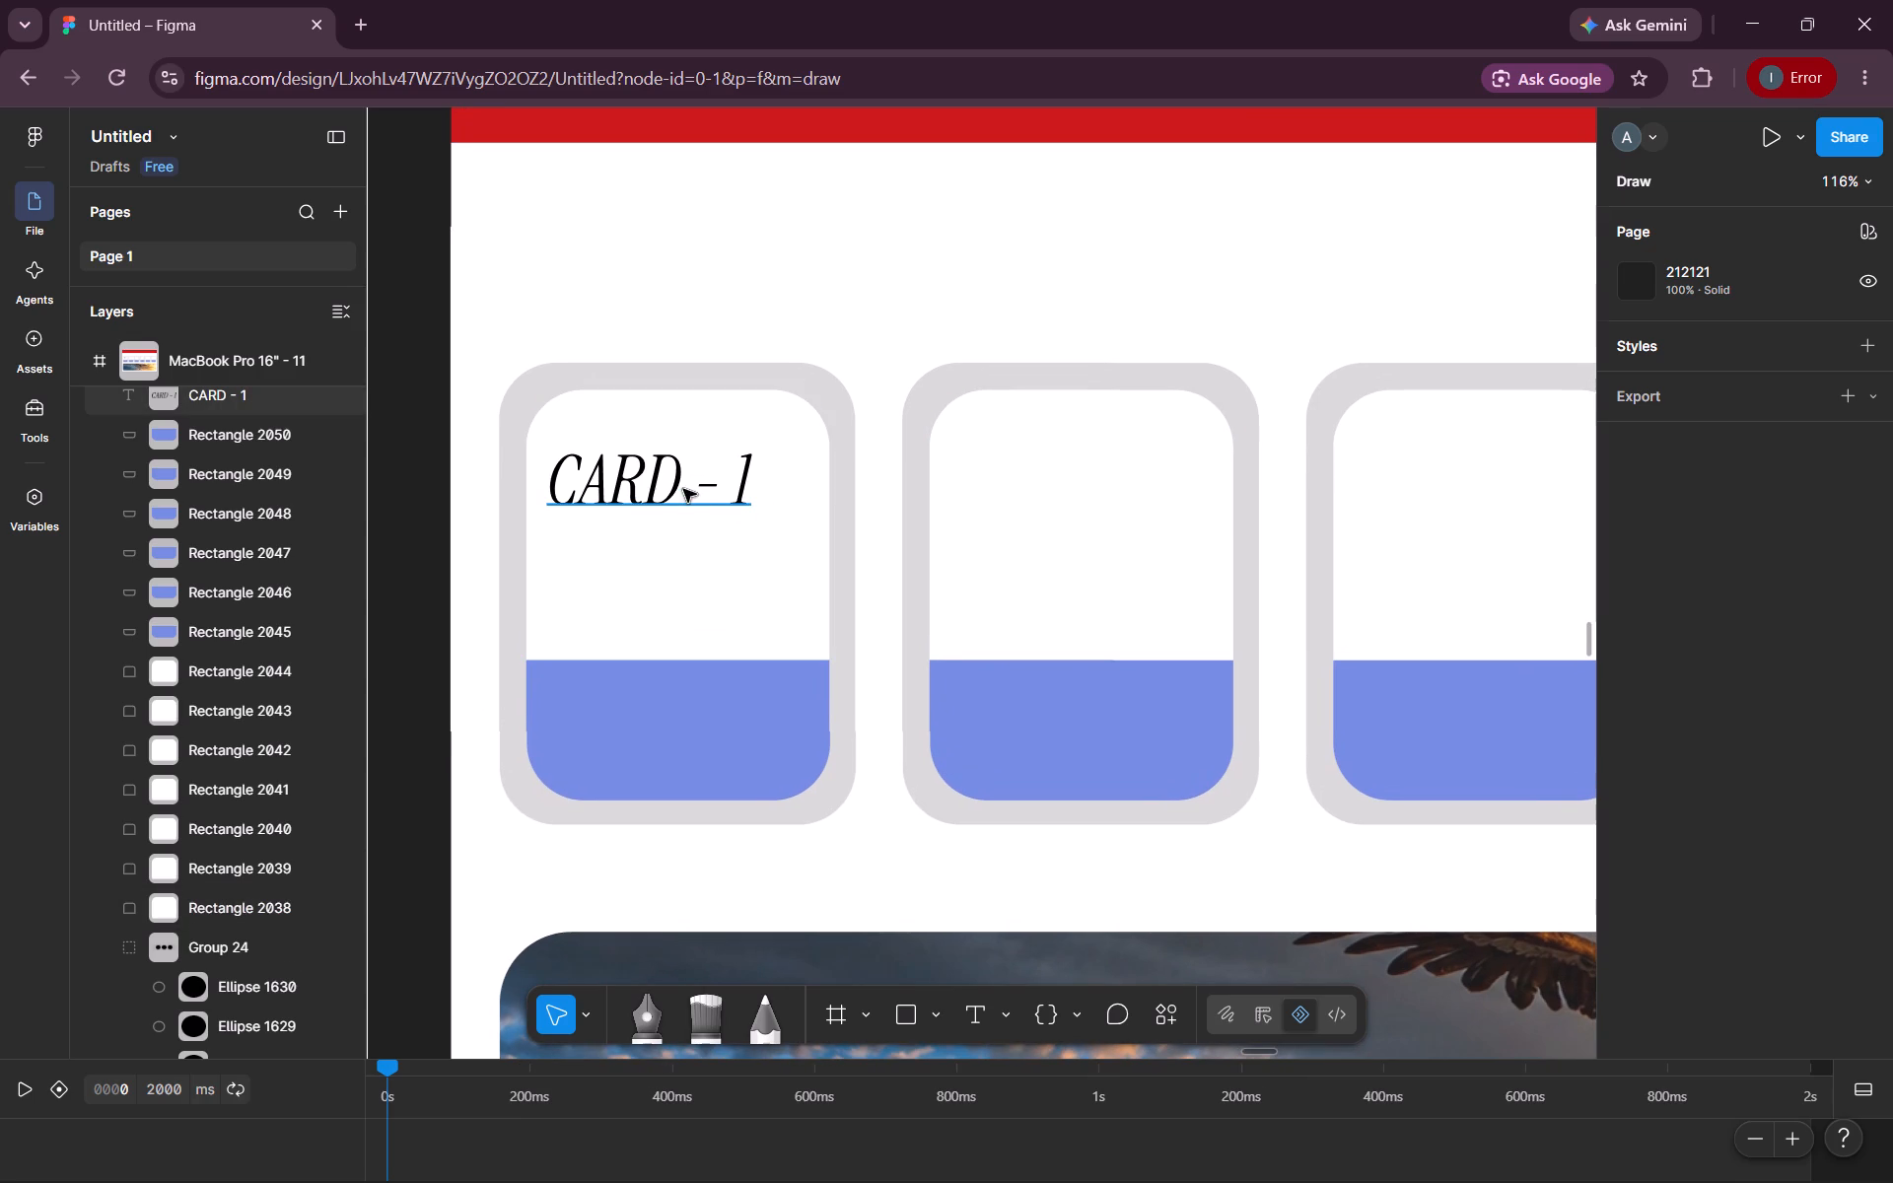
pyautogui.click(683, 488)
pyautogui.keyDown('alt'); pyautogui.moveTo(683, 488); pyautogui.dragTo(1011, 485); pyautogui.keyUp('alt')
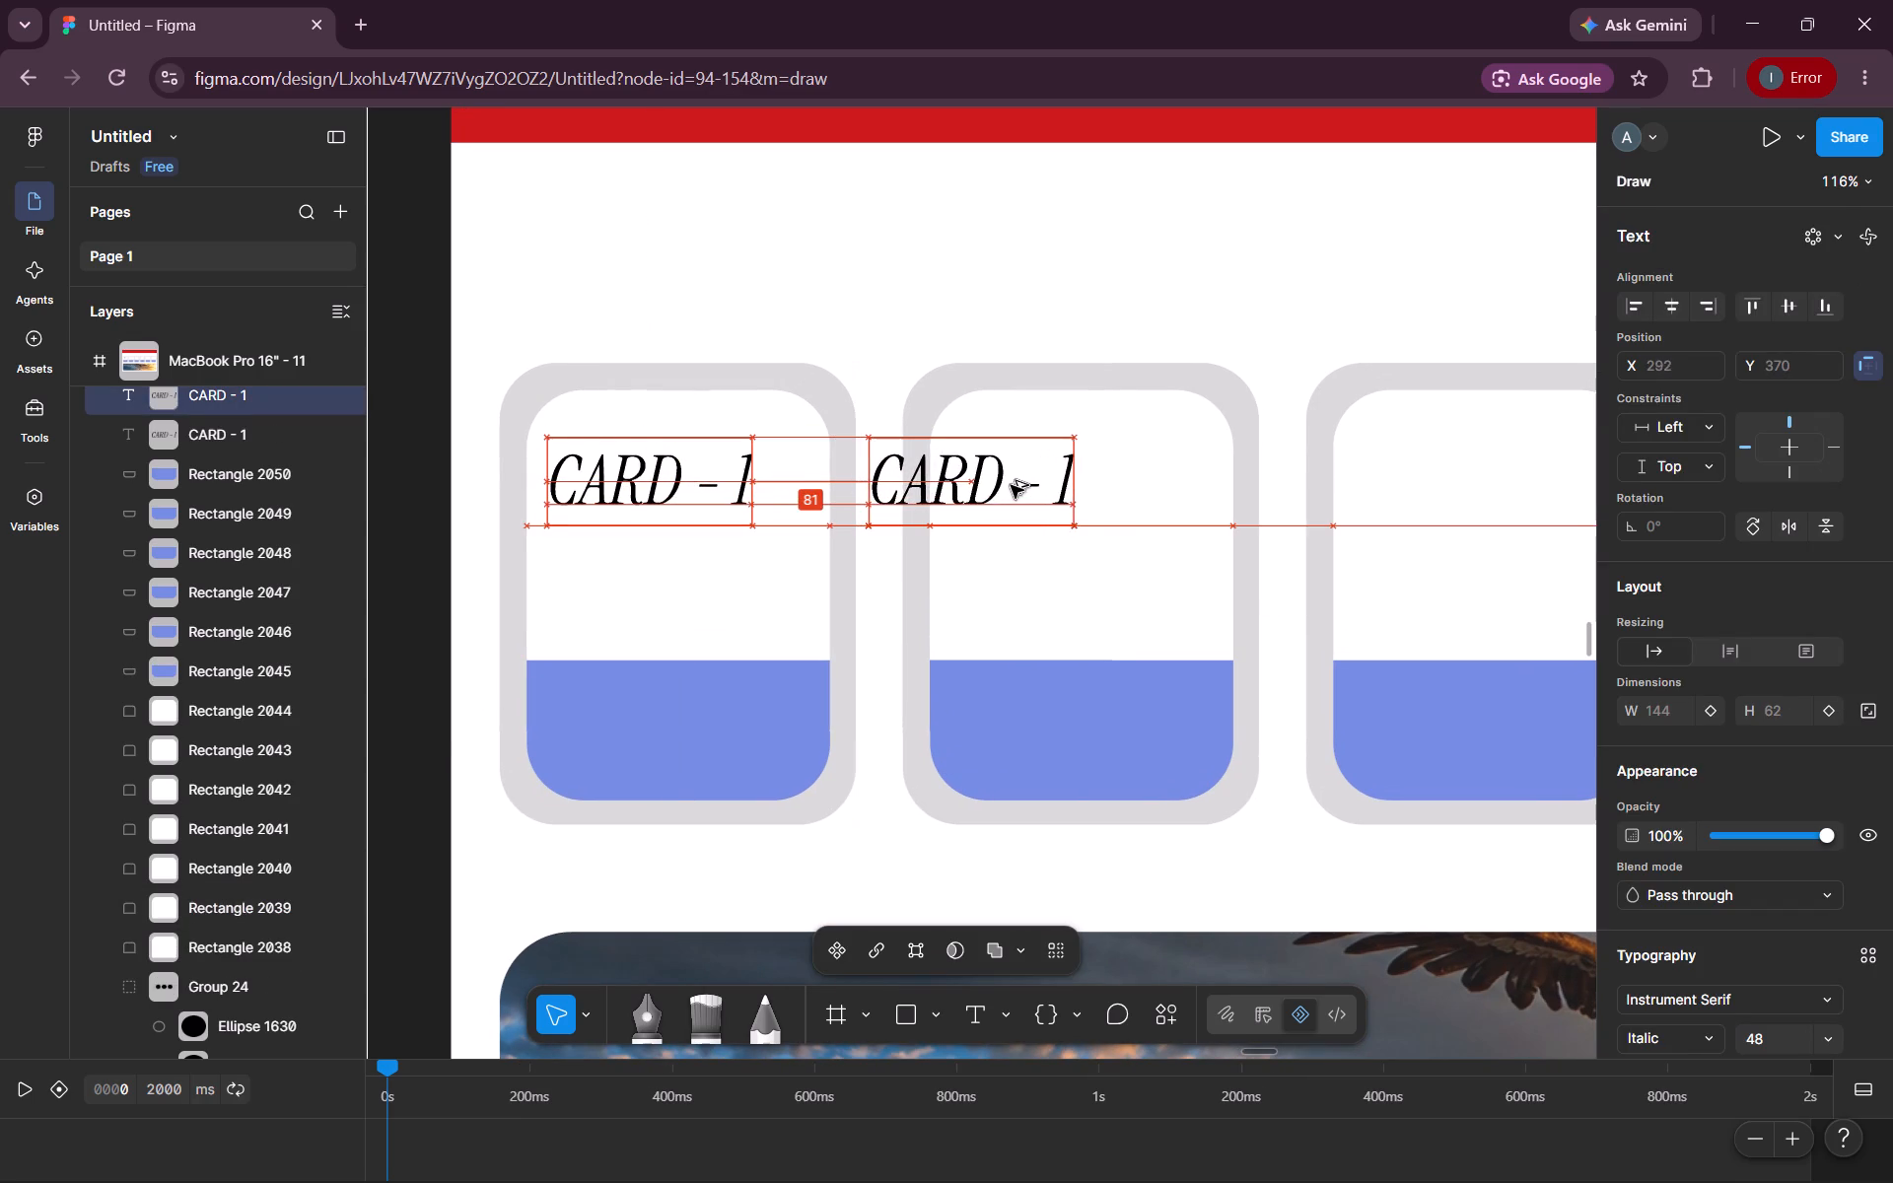
pyautogui.keyDown('alt'); pyautogui.moveTo(1011, 485); pyautogui.dragTo(1093, 488); pyautogui.keyUp('alt')
# Duplicate the second card's "CARD - 1" text into the third card's white panel at the same height, at X 636, Y 370.
pyautogui.hscroll(-2, 1093, 488)
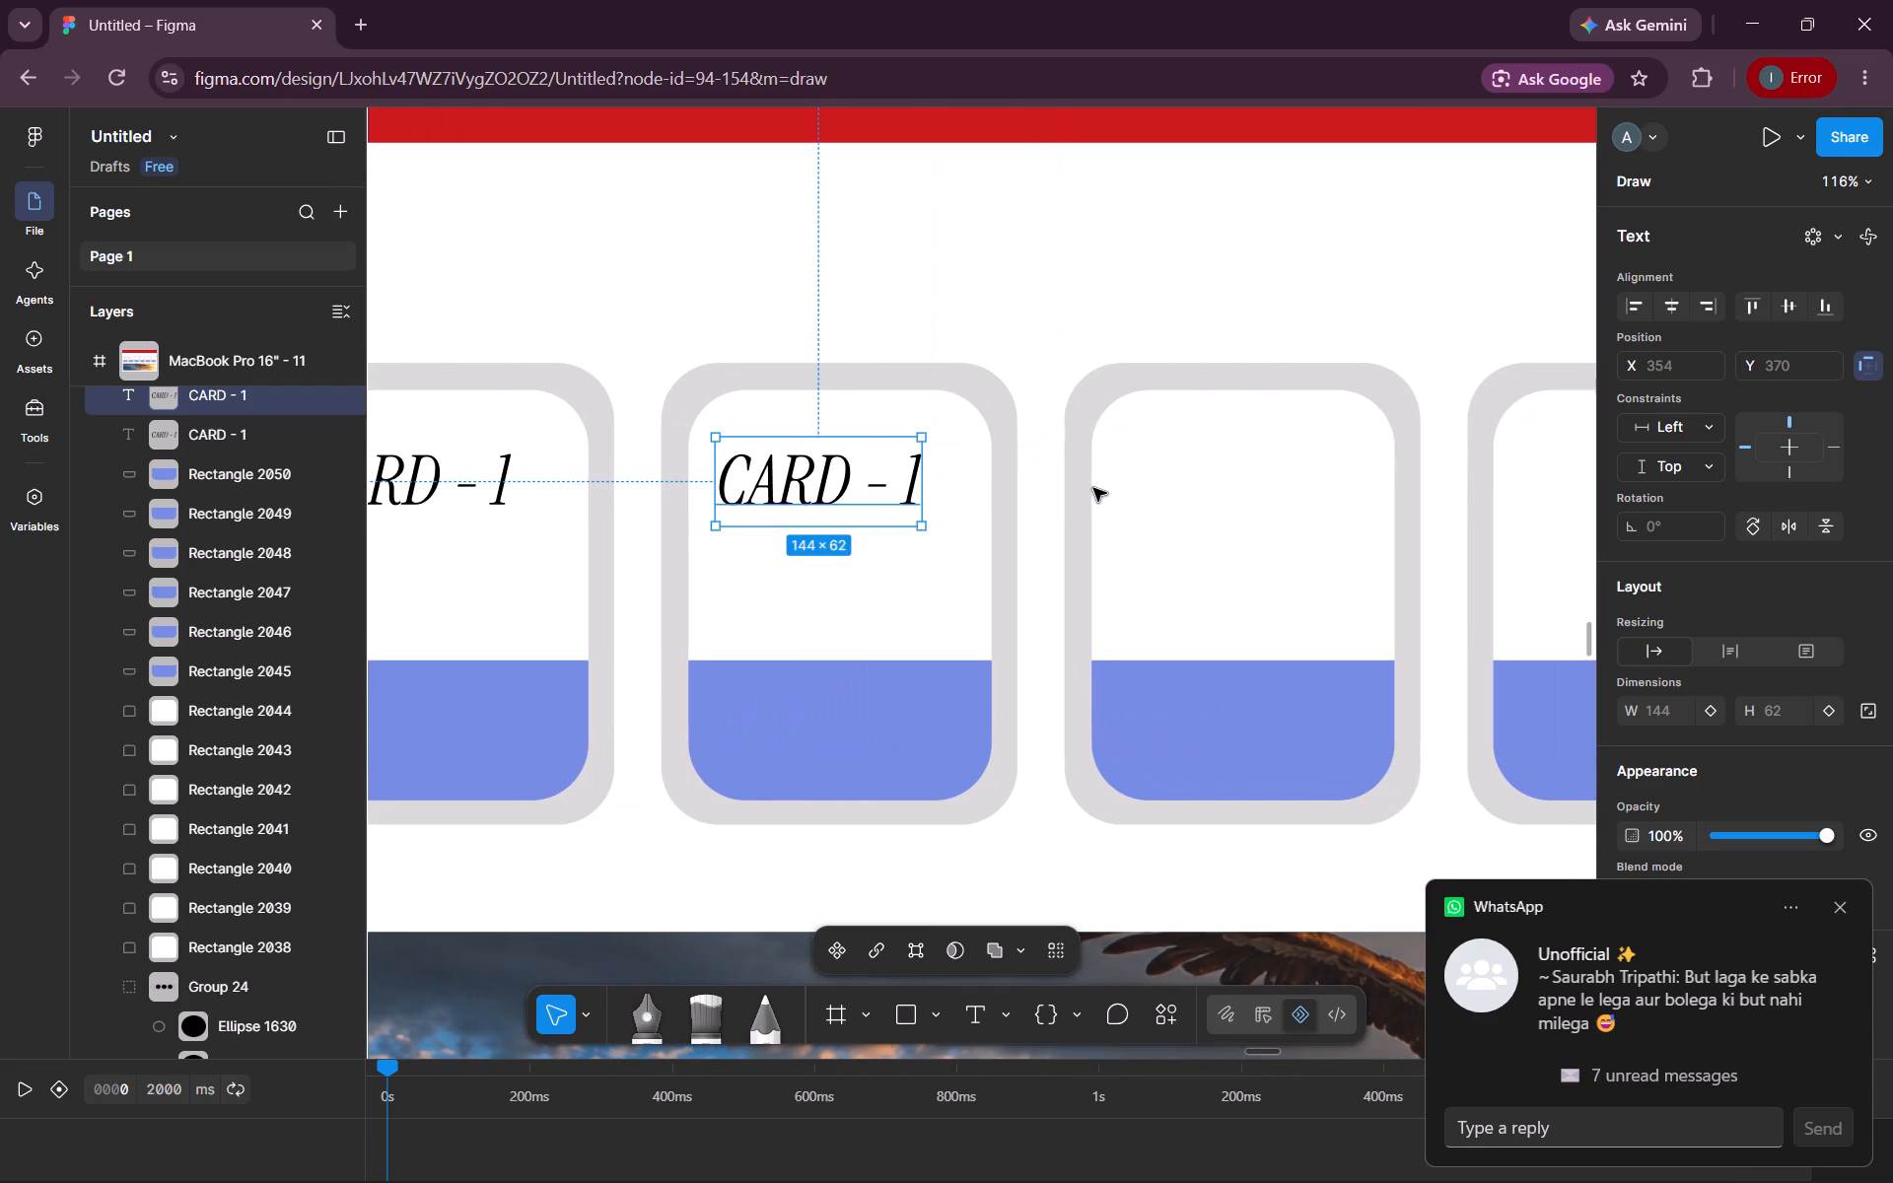
pyautogui.keyDown('alt'); pyautogui.moveTo(825, 475); pyautogui.dragTo(944, 469); pyautogui.keyUp('alt')
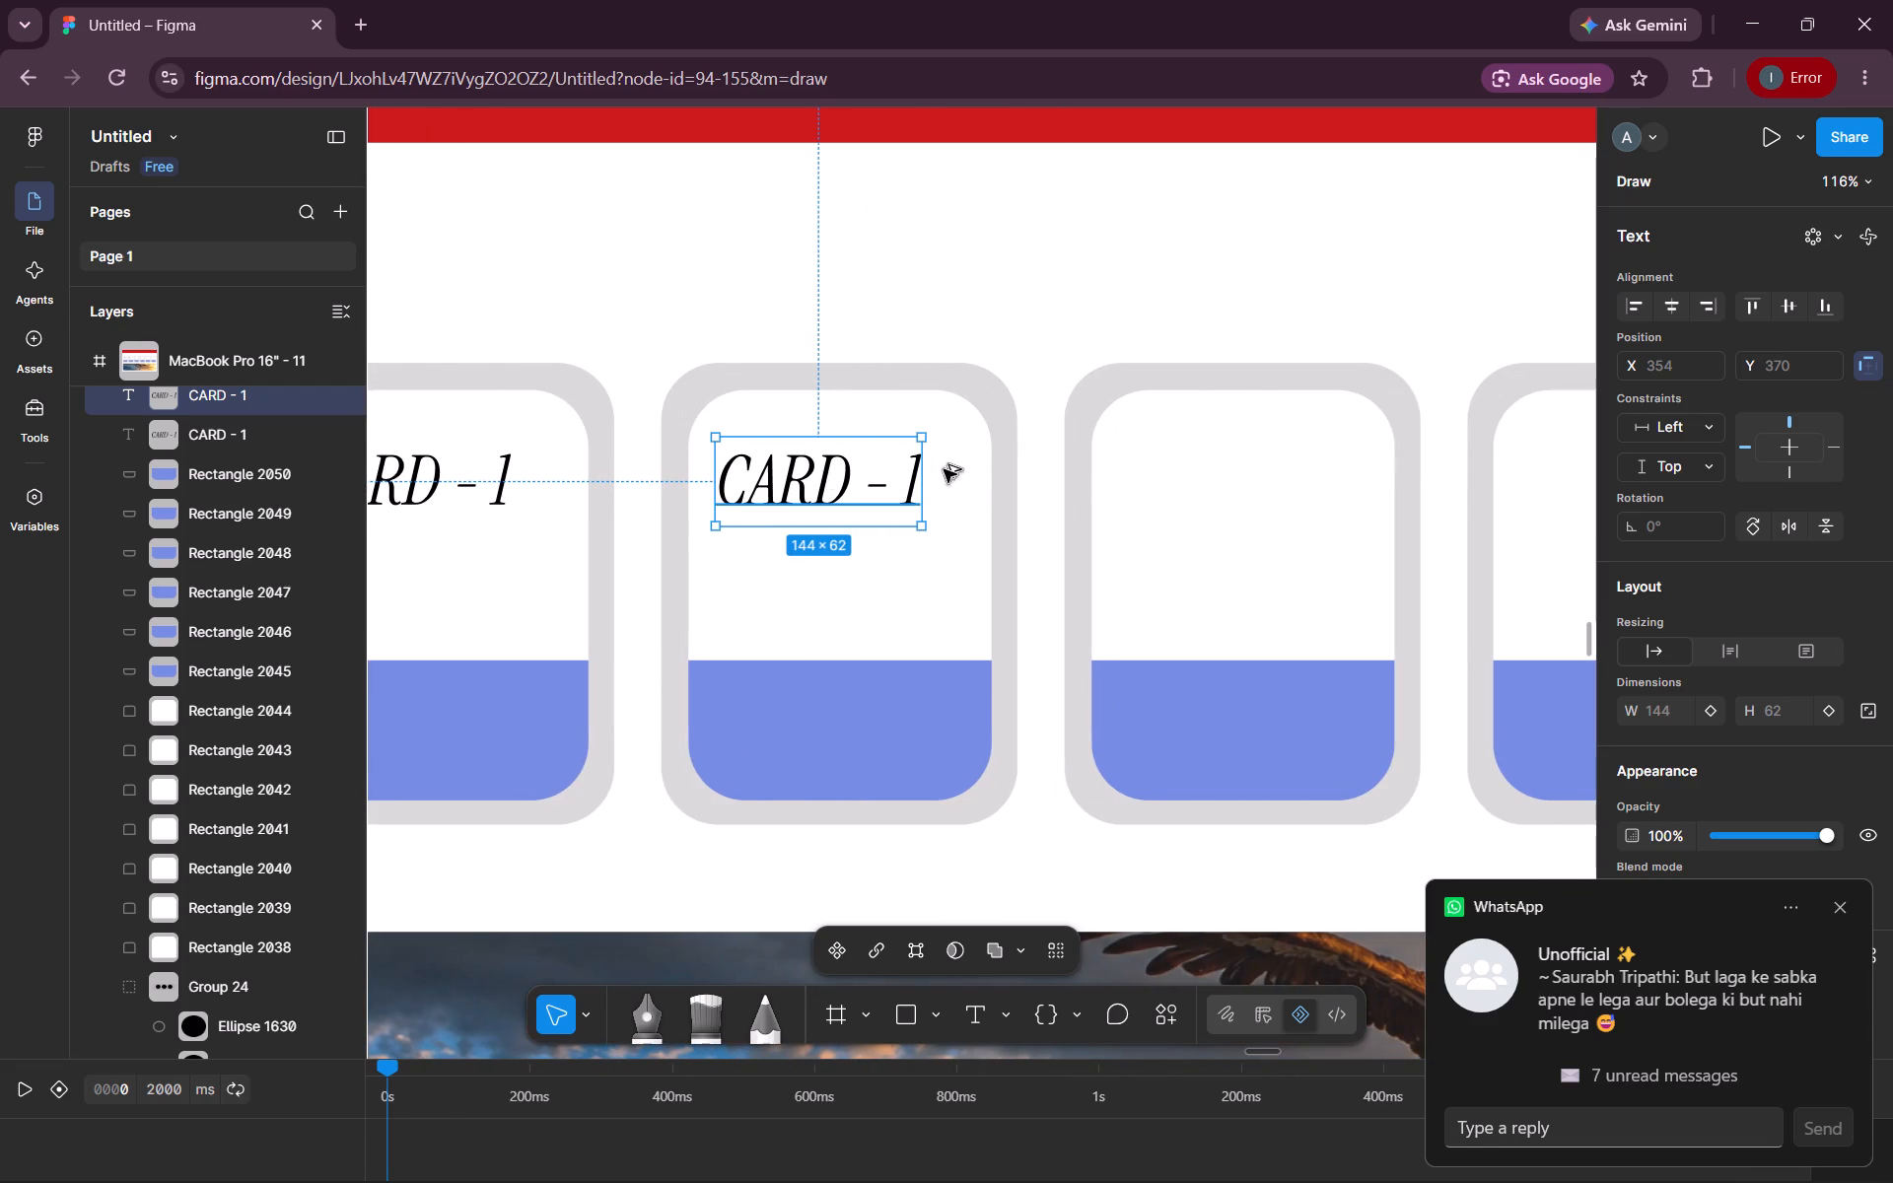
pyautogui.keyDown('alt'); pyautogui.moveTo(944, 469); pyautogui.dragTo(1221, 470); pyautogui.keyUp('alt')
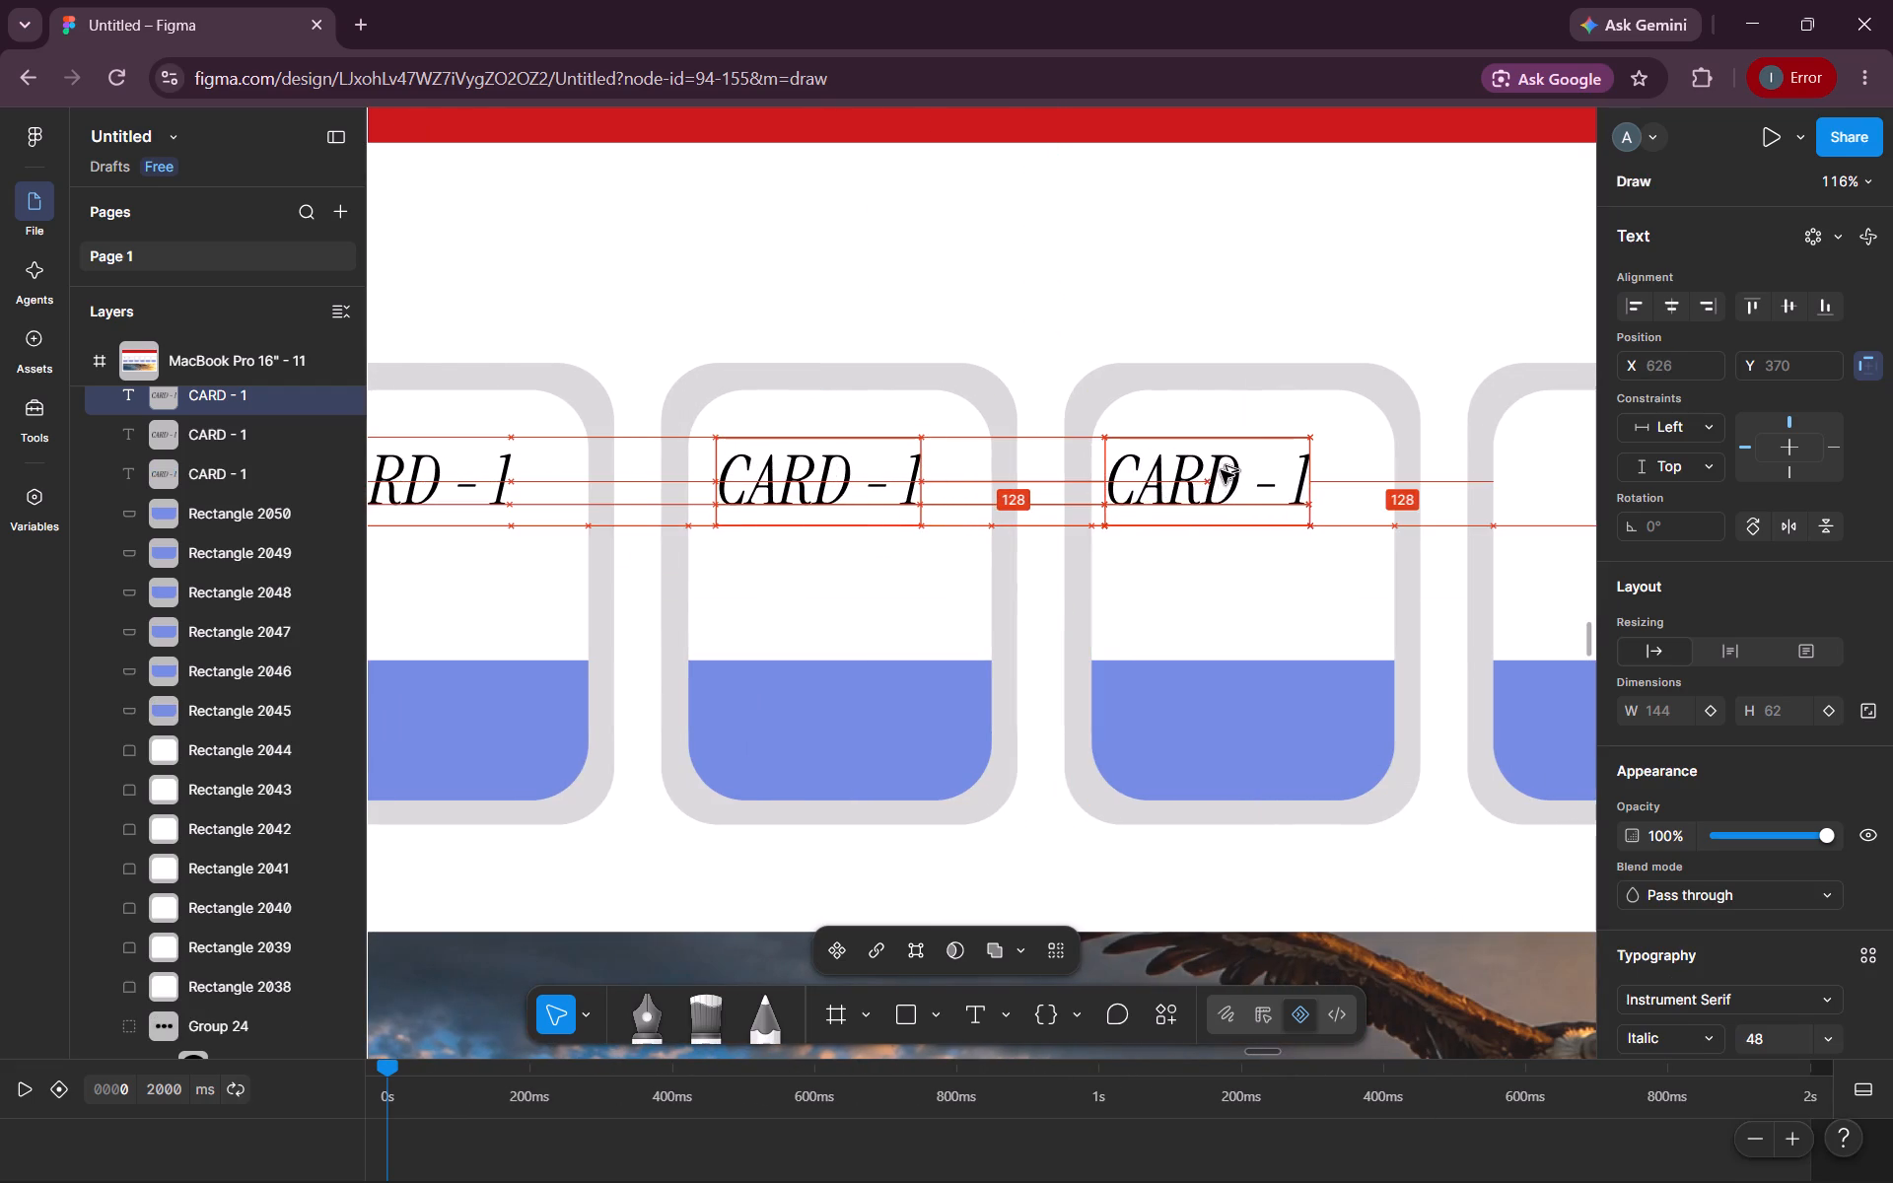
pyautogui.keyDown('alt'); pyautogui.moveTo(1221, 470); pyautogui.dragTo(1229, 472); pyautogui.keyUp('alt')
# Duplicate the third card's "CARD - 1" text into the fourth card's white panel at the same height, at X 917, Y 370.
pyautogui.hscroll(-2, 1229, 472)
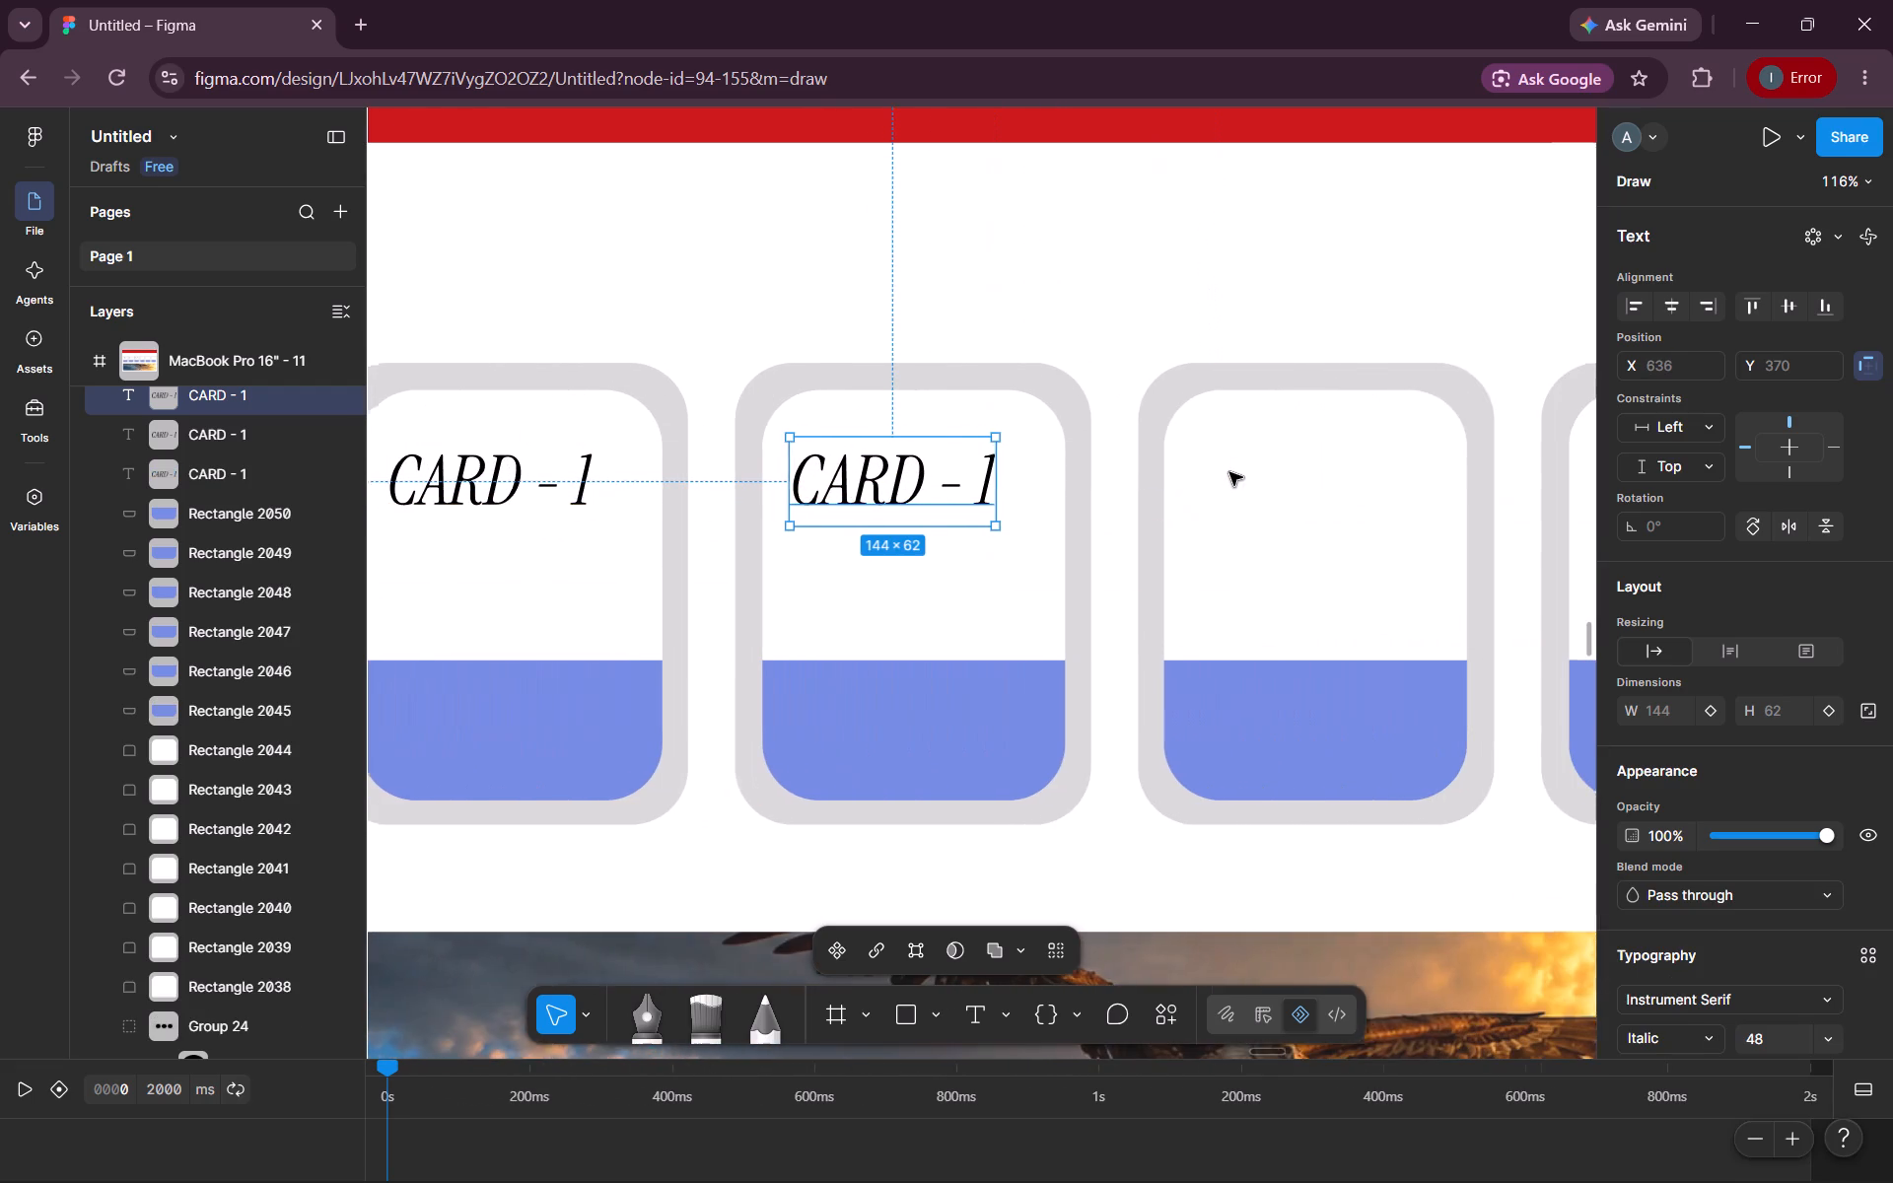
pyautogui.hscroll(-1, 1229, 472)
pyautogui.keyDown('alt'); pyautogui.moveTo(921, 477); pyautogui.dragTo(940, 477); pyautogui.keyUp('alt')
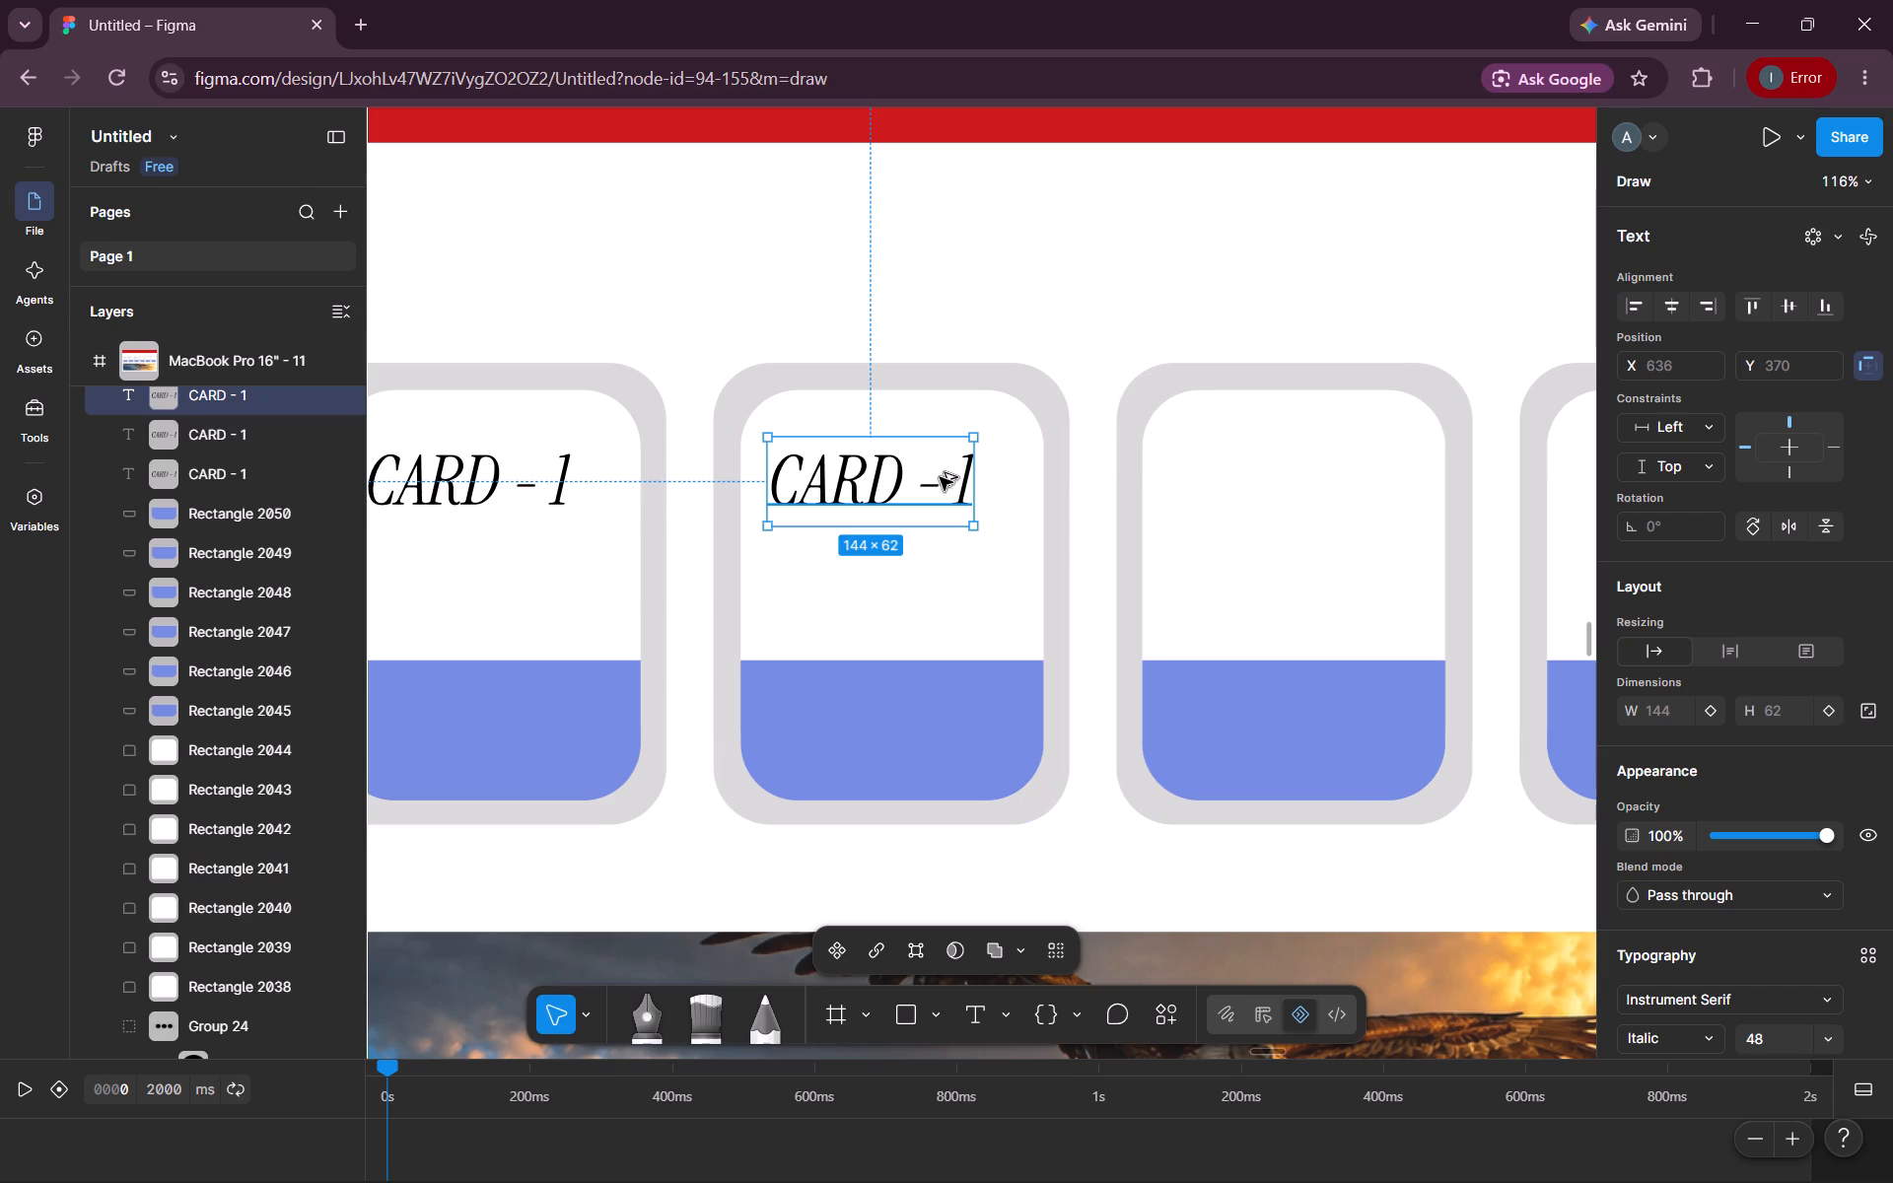
pyautogui.keyDown('alt'); pyautogui.moveTo(940, 477); pyautogui.dragTo(1317, 476); pyautogui.keyUp('alt')
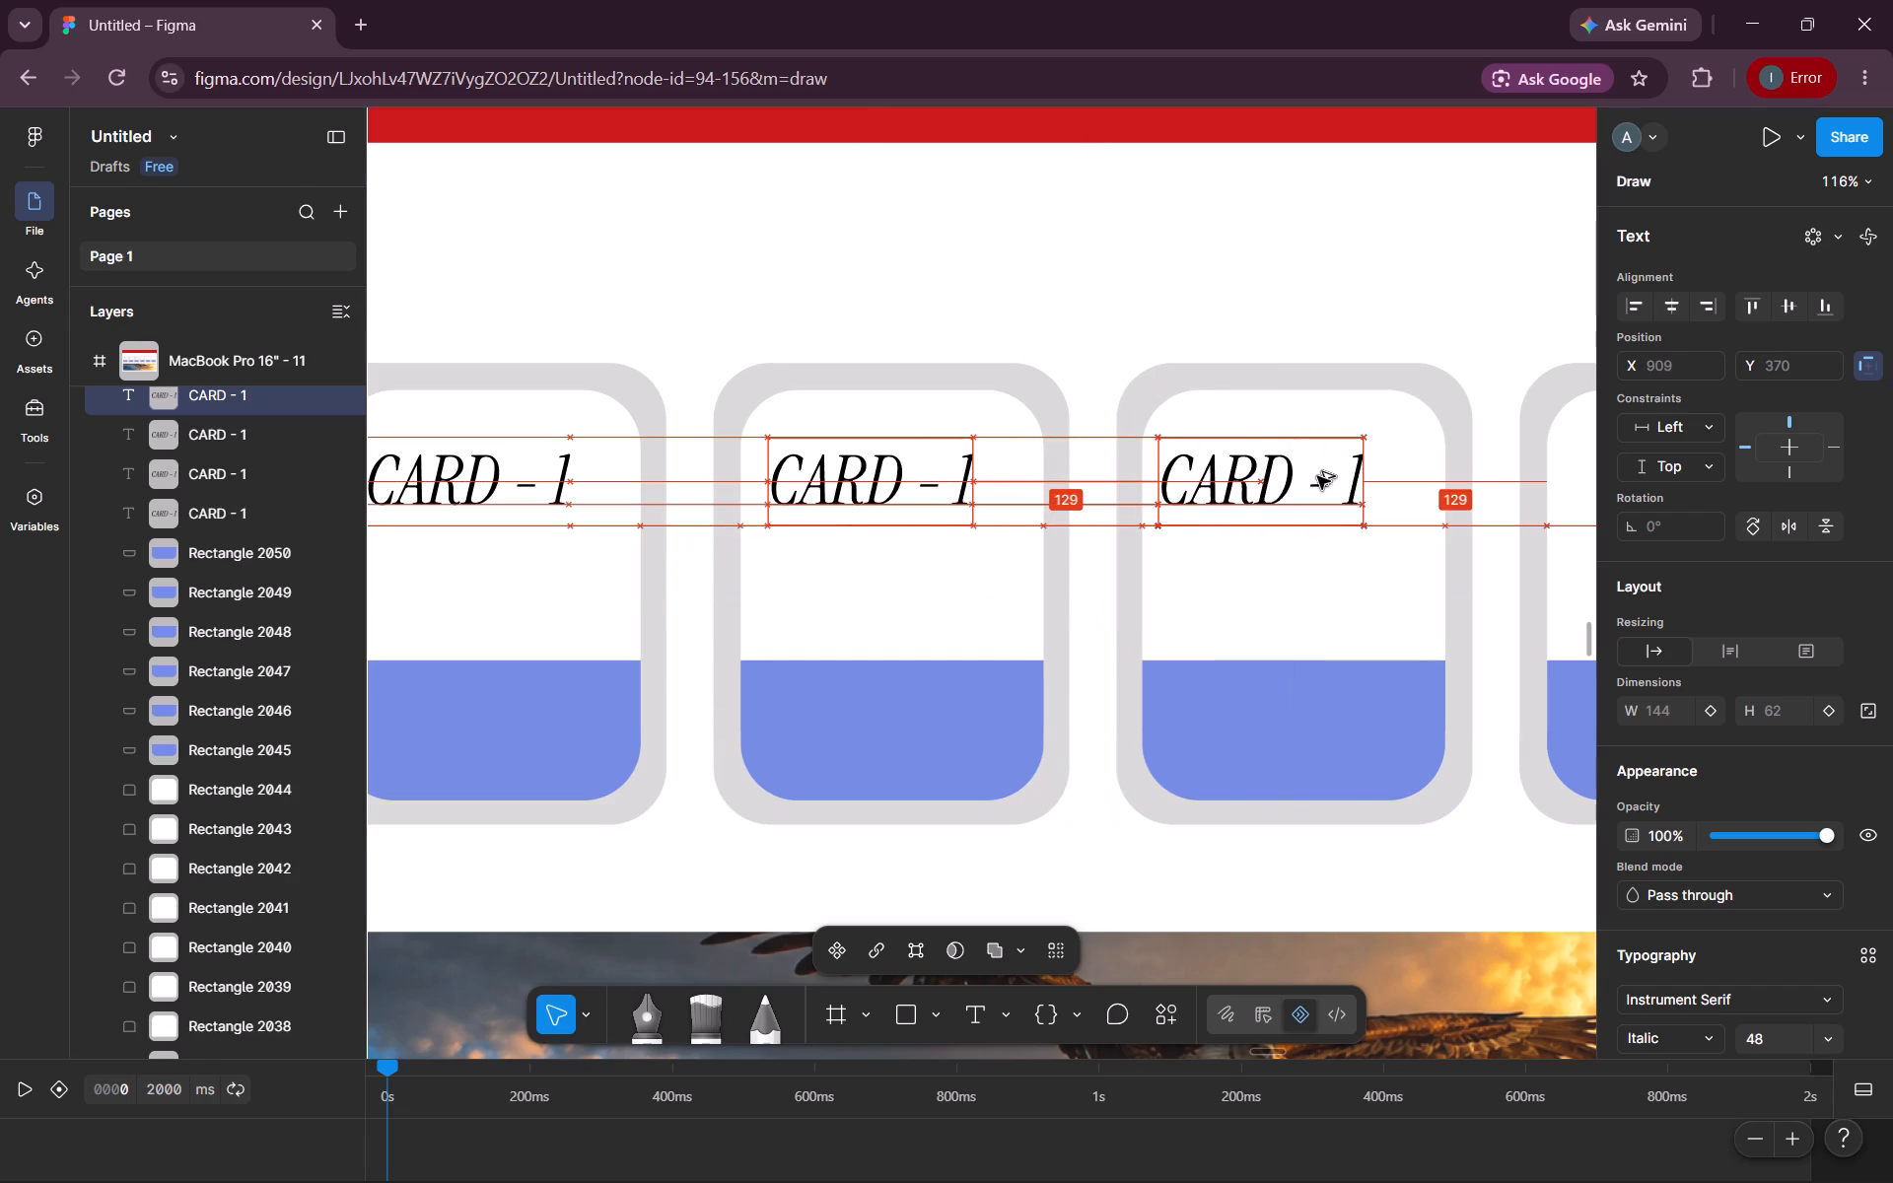
pyautogui.keyDown('alt'); pyautogui.moveTo(1317, 476); pyautogui.dragTo(1318, 476); pyautogui.keyUp('alt')
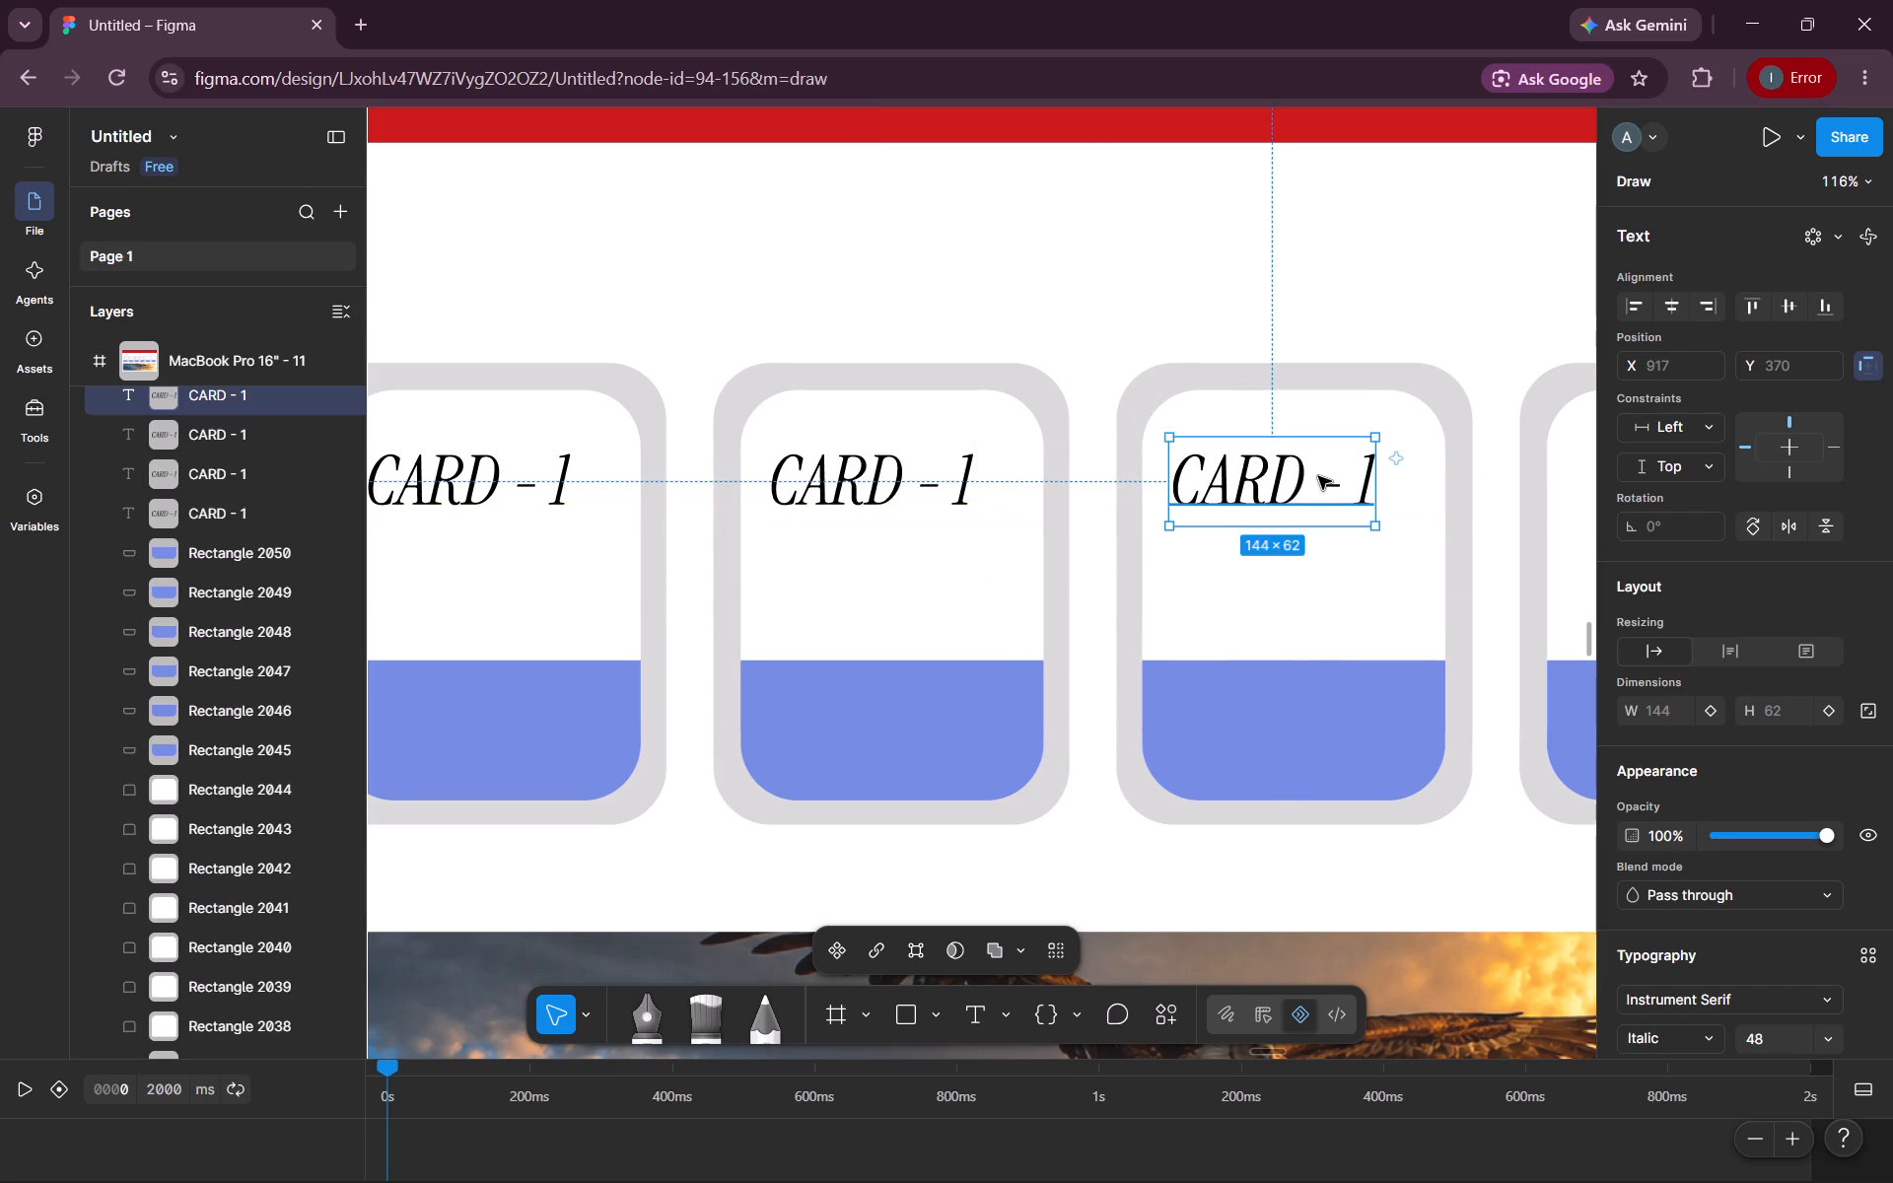
# Duplicate the fourth card's "CARD - 1" text into the fifth card's white panel, at X 1199, Y 372.
pyautogui.hscroll(-3, 1318, 476)
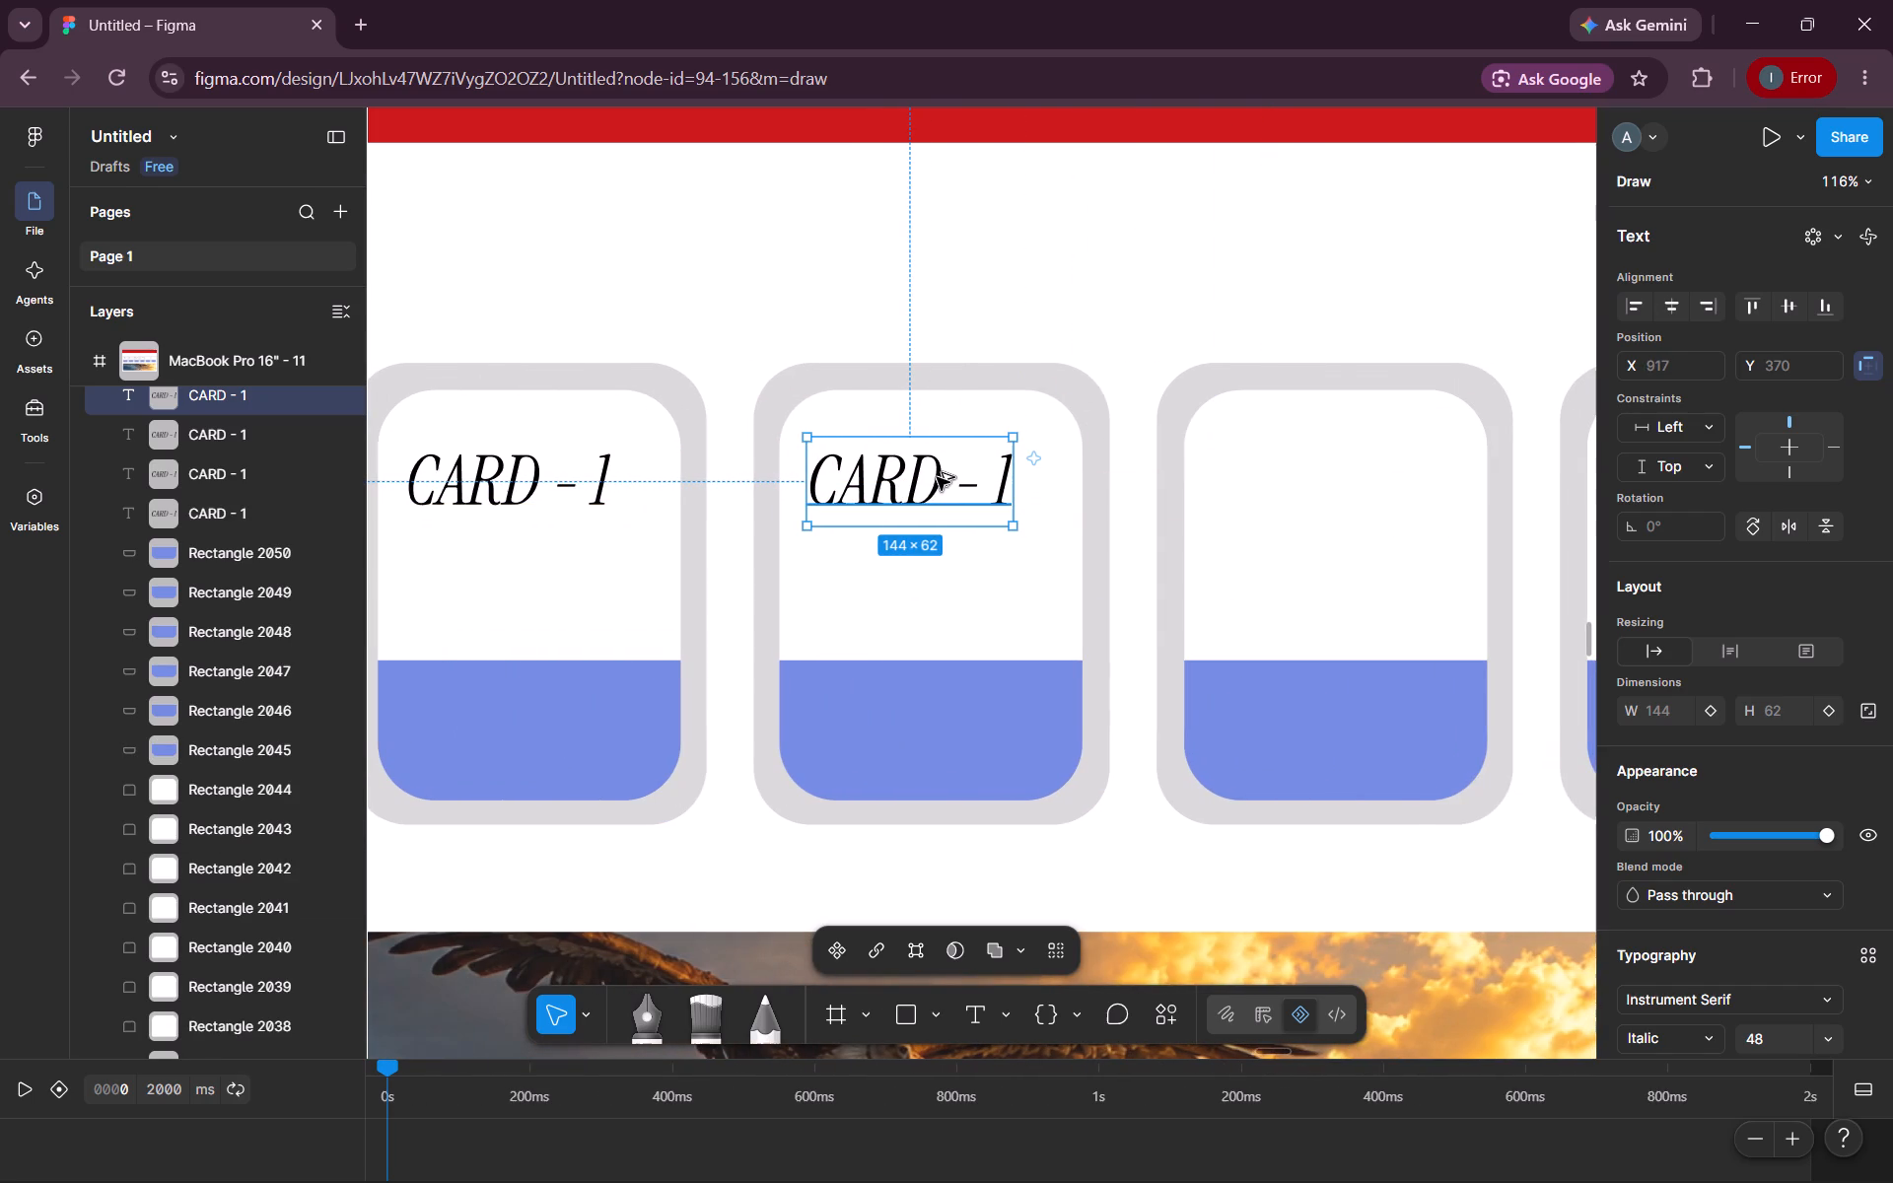
pyautogui.keyDown('alt'); pyautogui.moveTo(937, 477); pyautogui.dragTo(1315, 480); pyautogui.keyUp('alt')
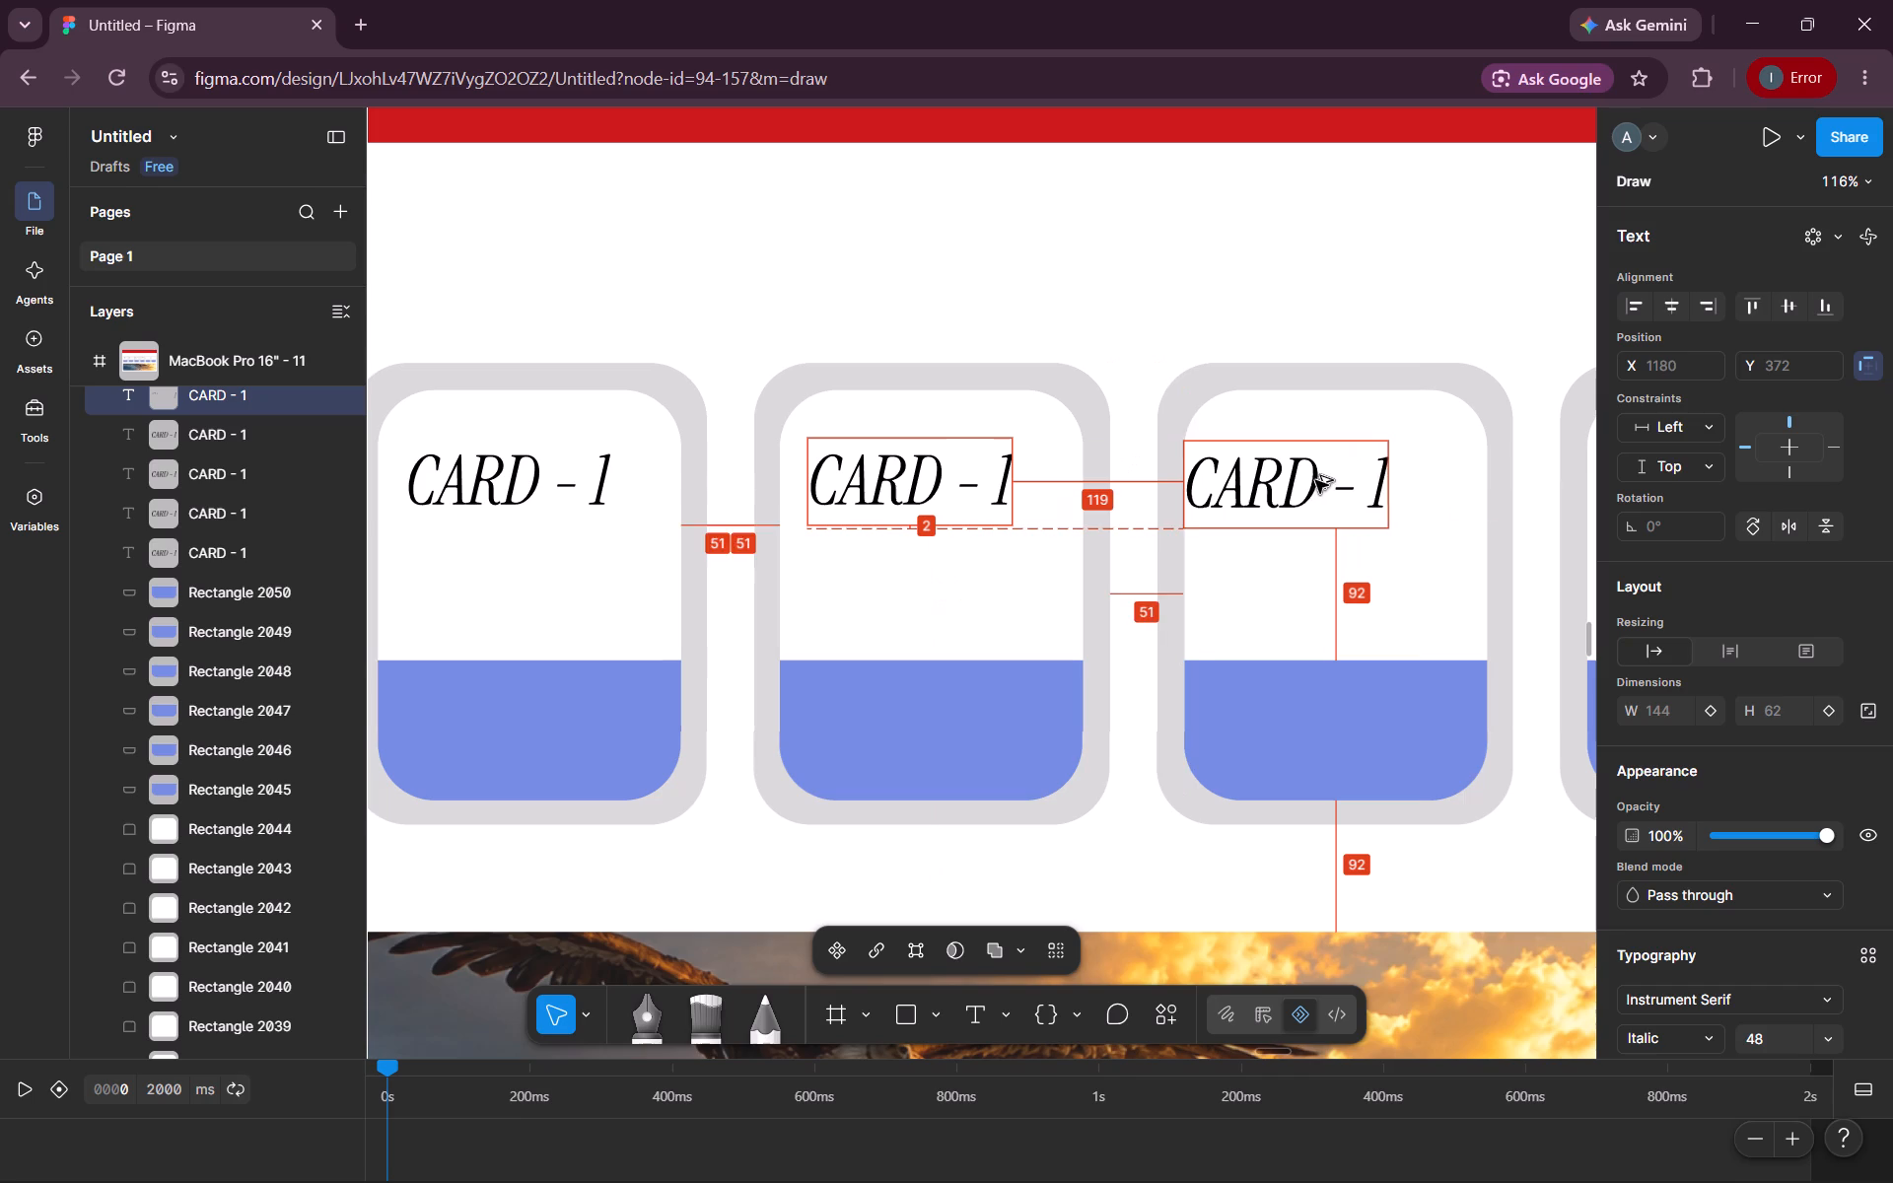
pyautogui.keyDown('alt'); pyautogui.moveTo(1315, 480); pyautogui.dragTo(1342, 480); pyautogui.keyUp('alt')
# Duplicate the fifth card's "CARD - 1" text into the sixth card's white panel, at X 1482, Y 370.
pyautogui.hscroll(-1, 1342, 480)
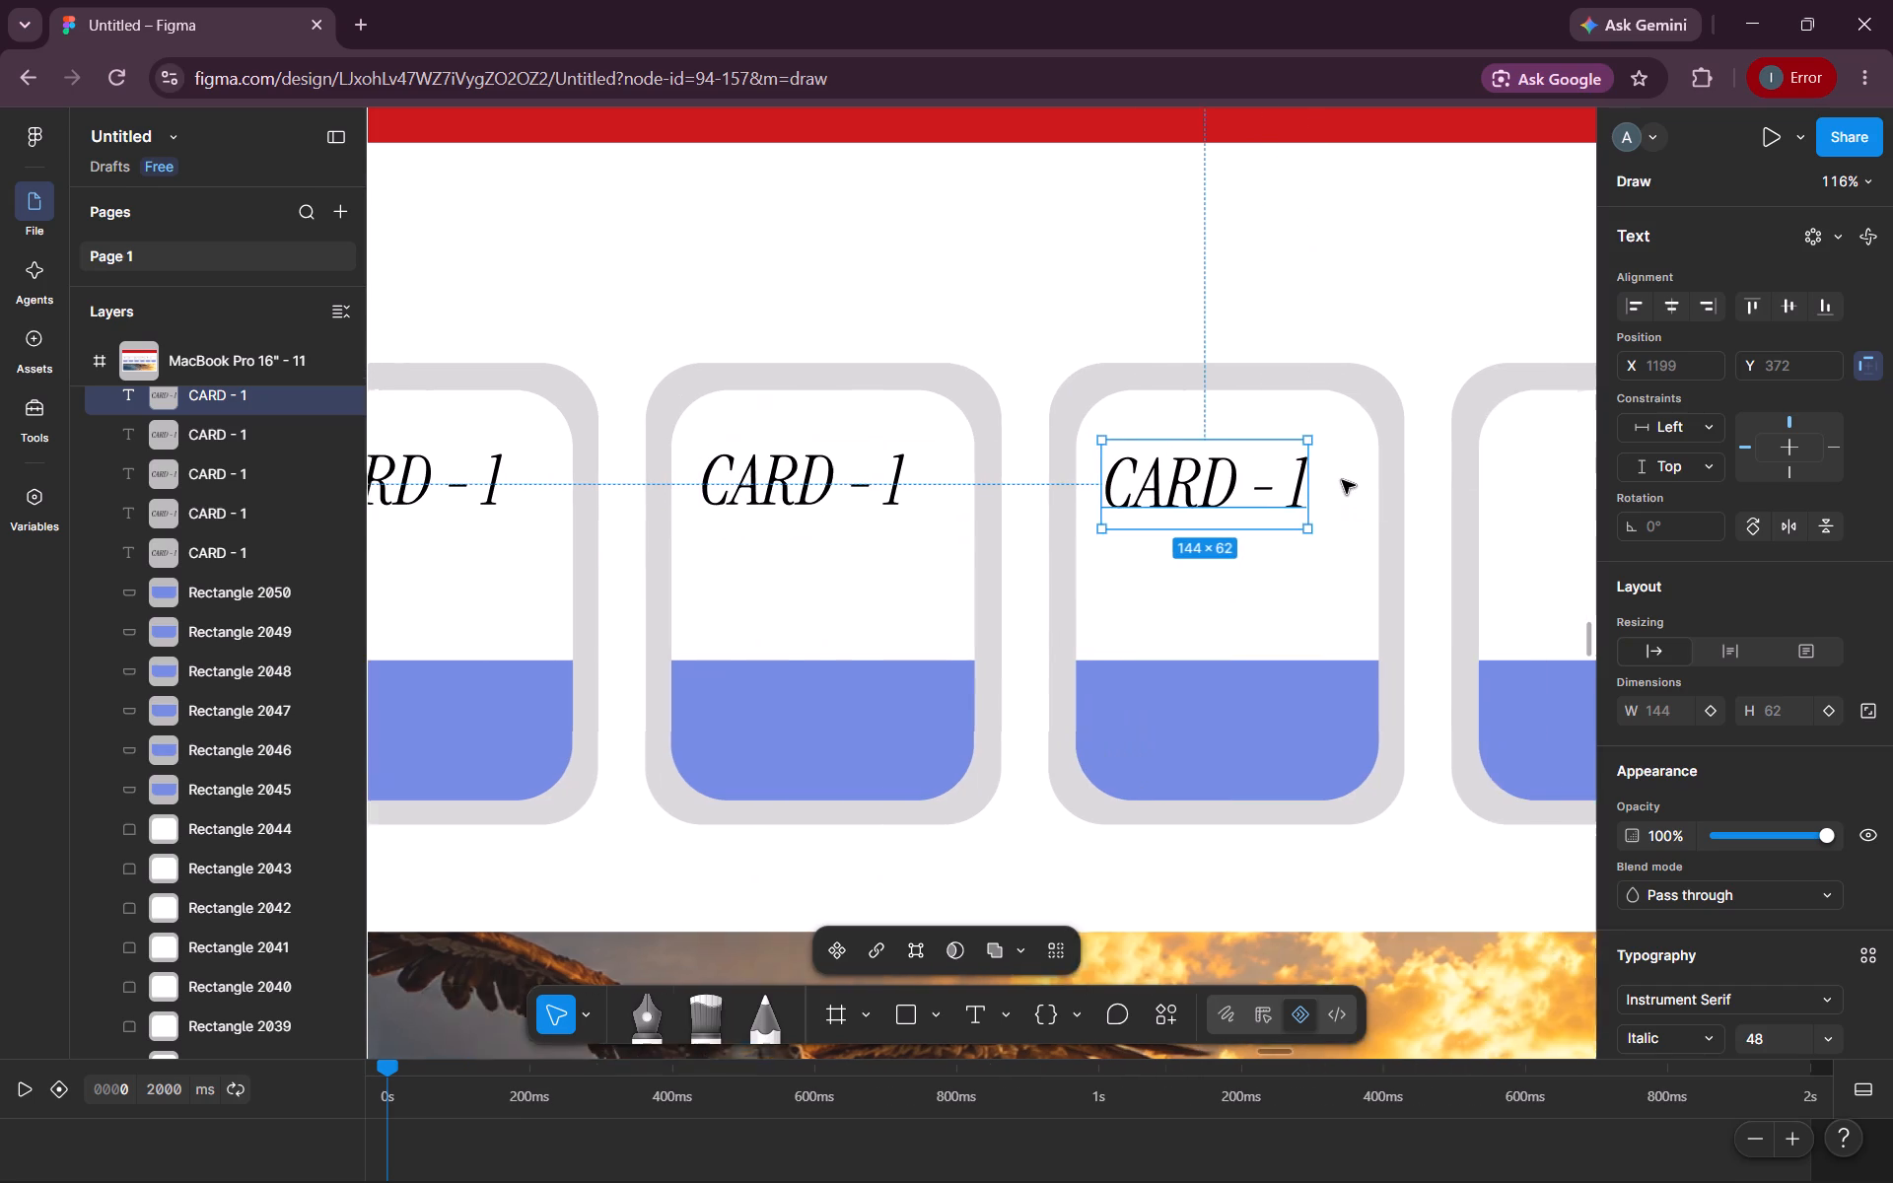
pyautogui.hscroll(-2, 1342, 480)
pyautogui.keyDown('alt'); pyautogui.moveTo(950, 488); pyautogui.dragTo(1353, 485); pyautogui.keyUp('alt')
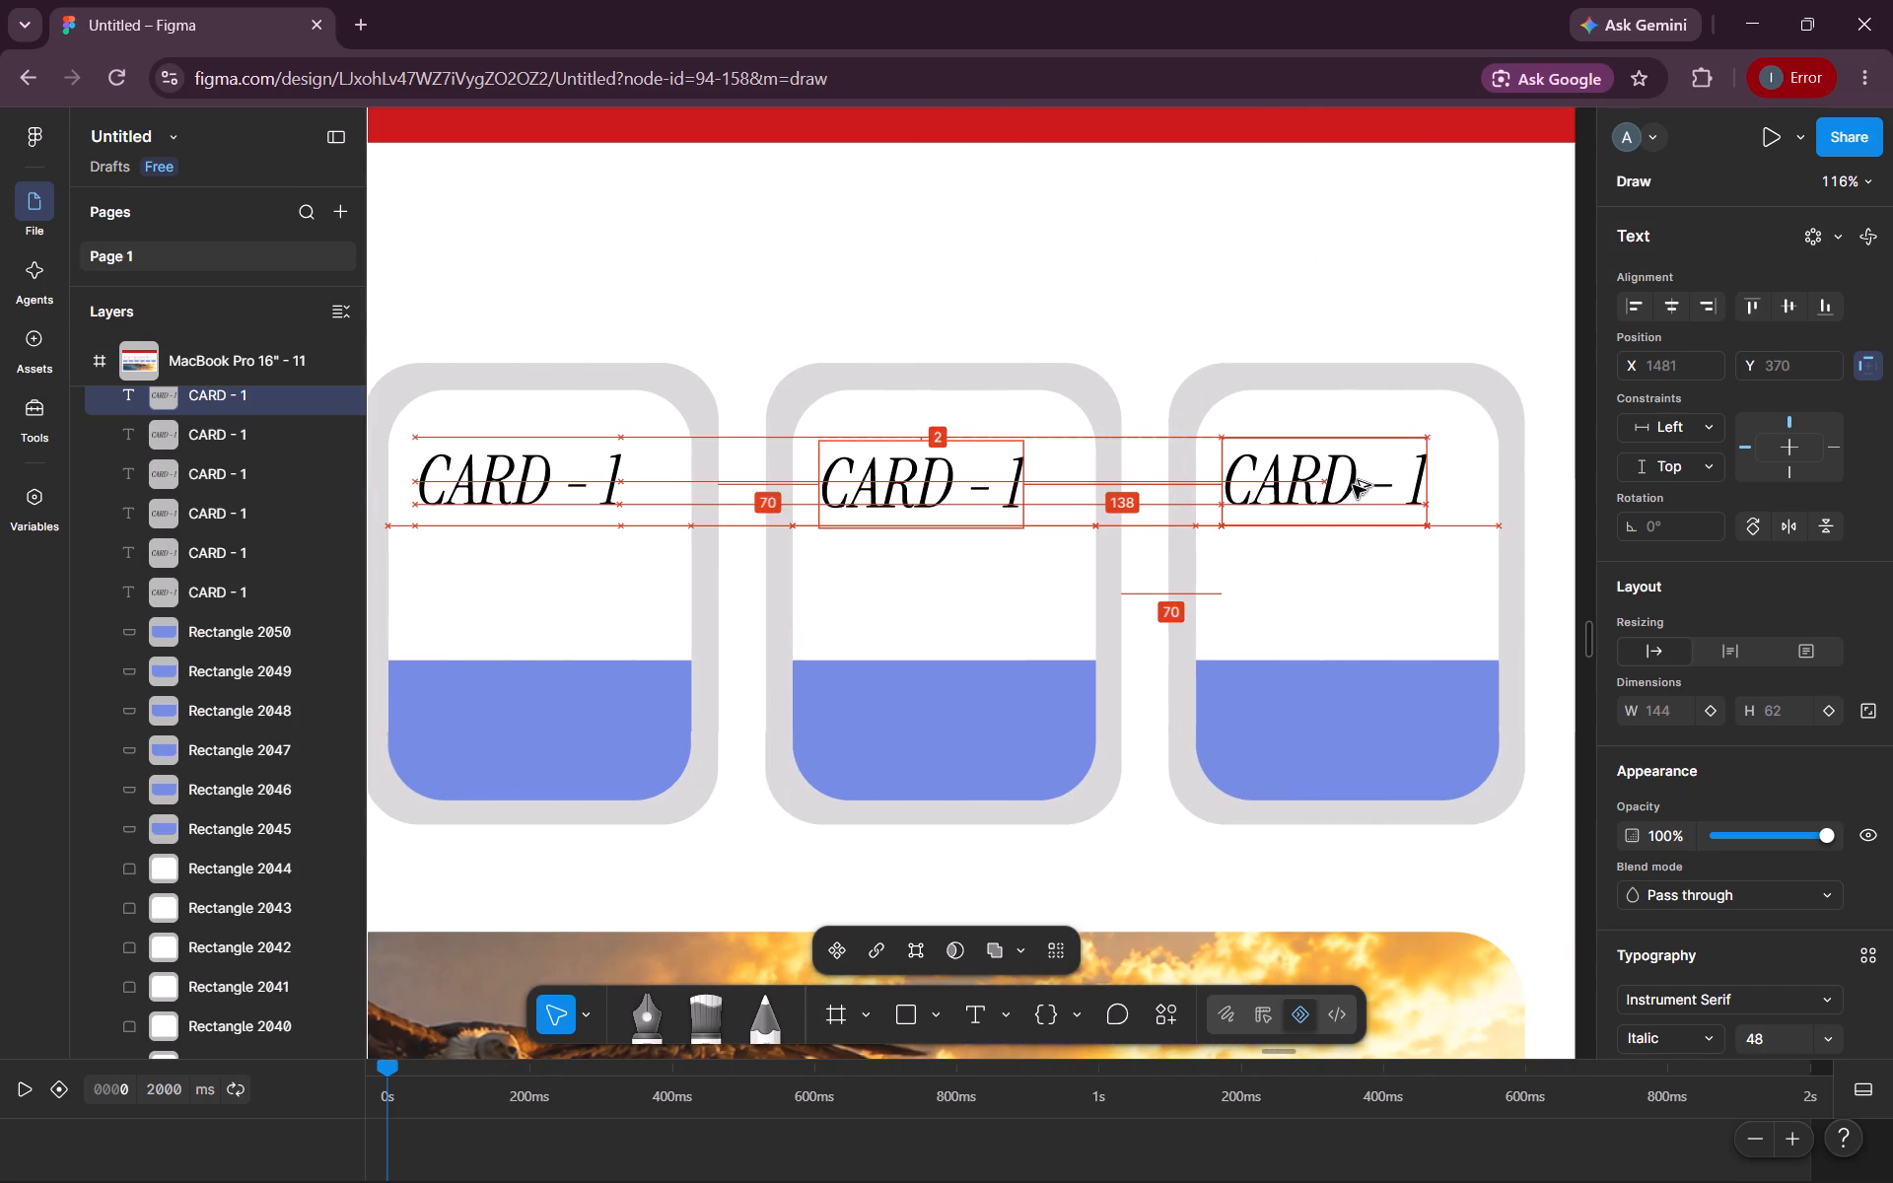
pyautogui.keyDown('alt'); pyautogui.moveTo(1353, 485); pyautogui.dragTo(1356, 485); pyautogui.keyUp('alt')
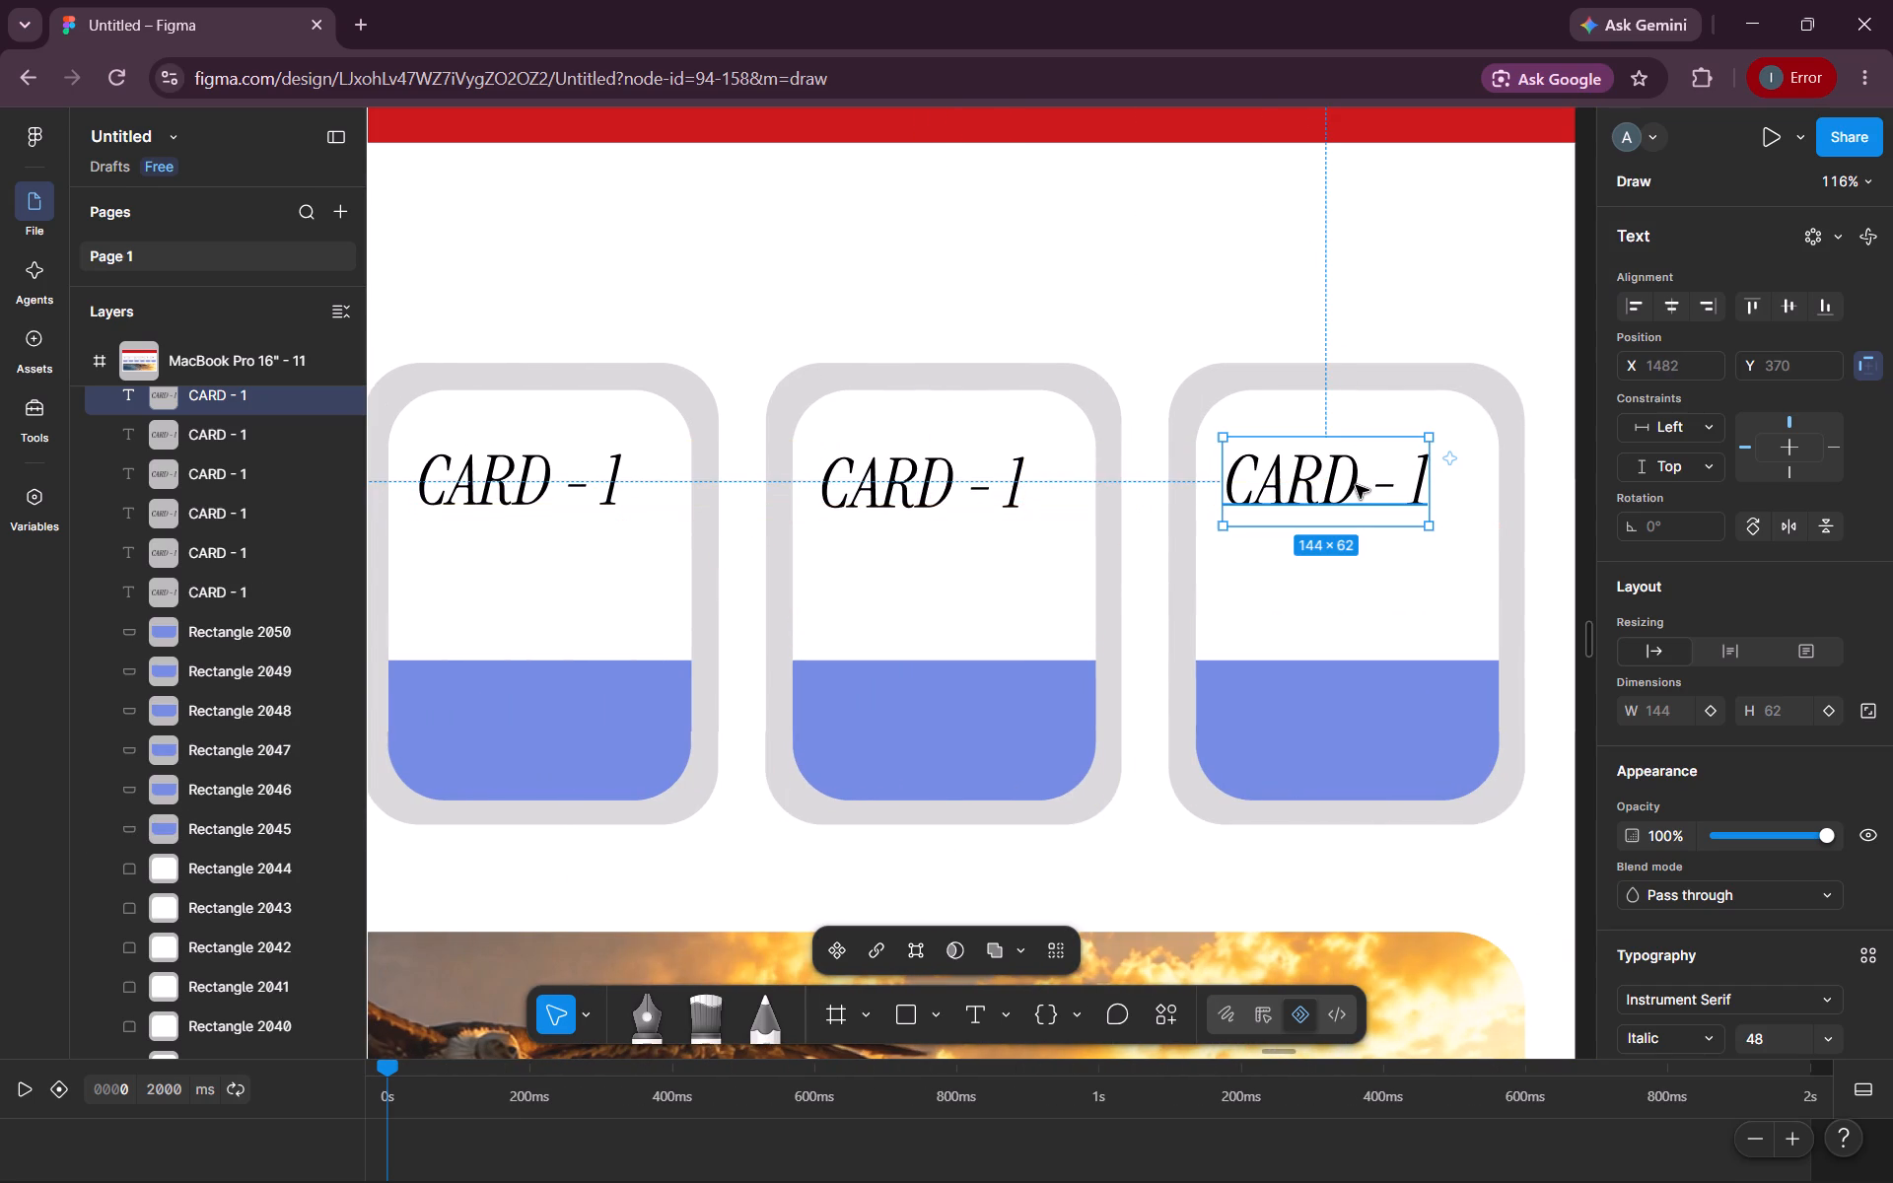
# Change the second card's text to "CARD - 2".
pyautogui.hscroll(2, 1373, 482)
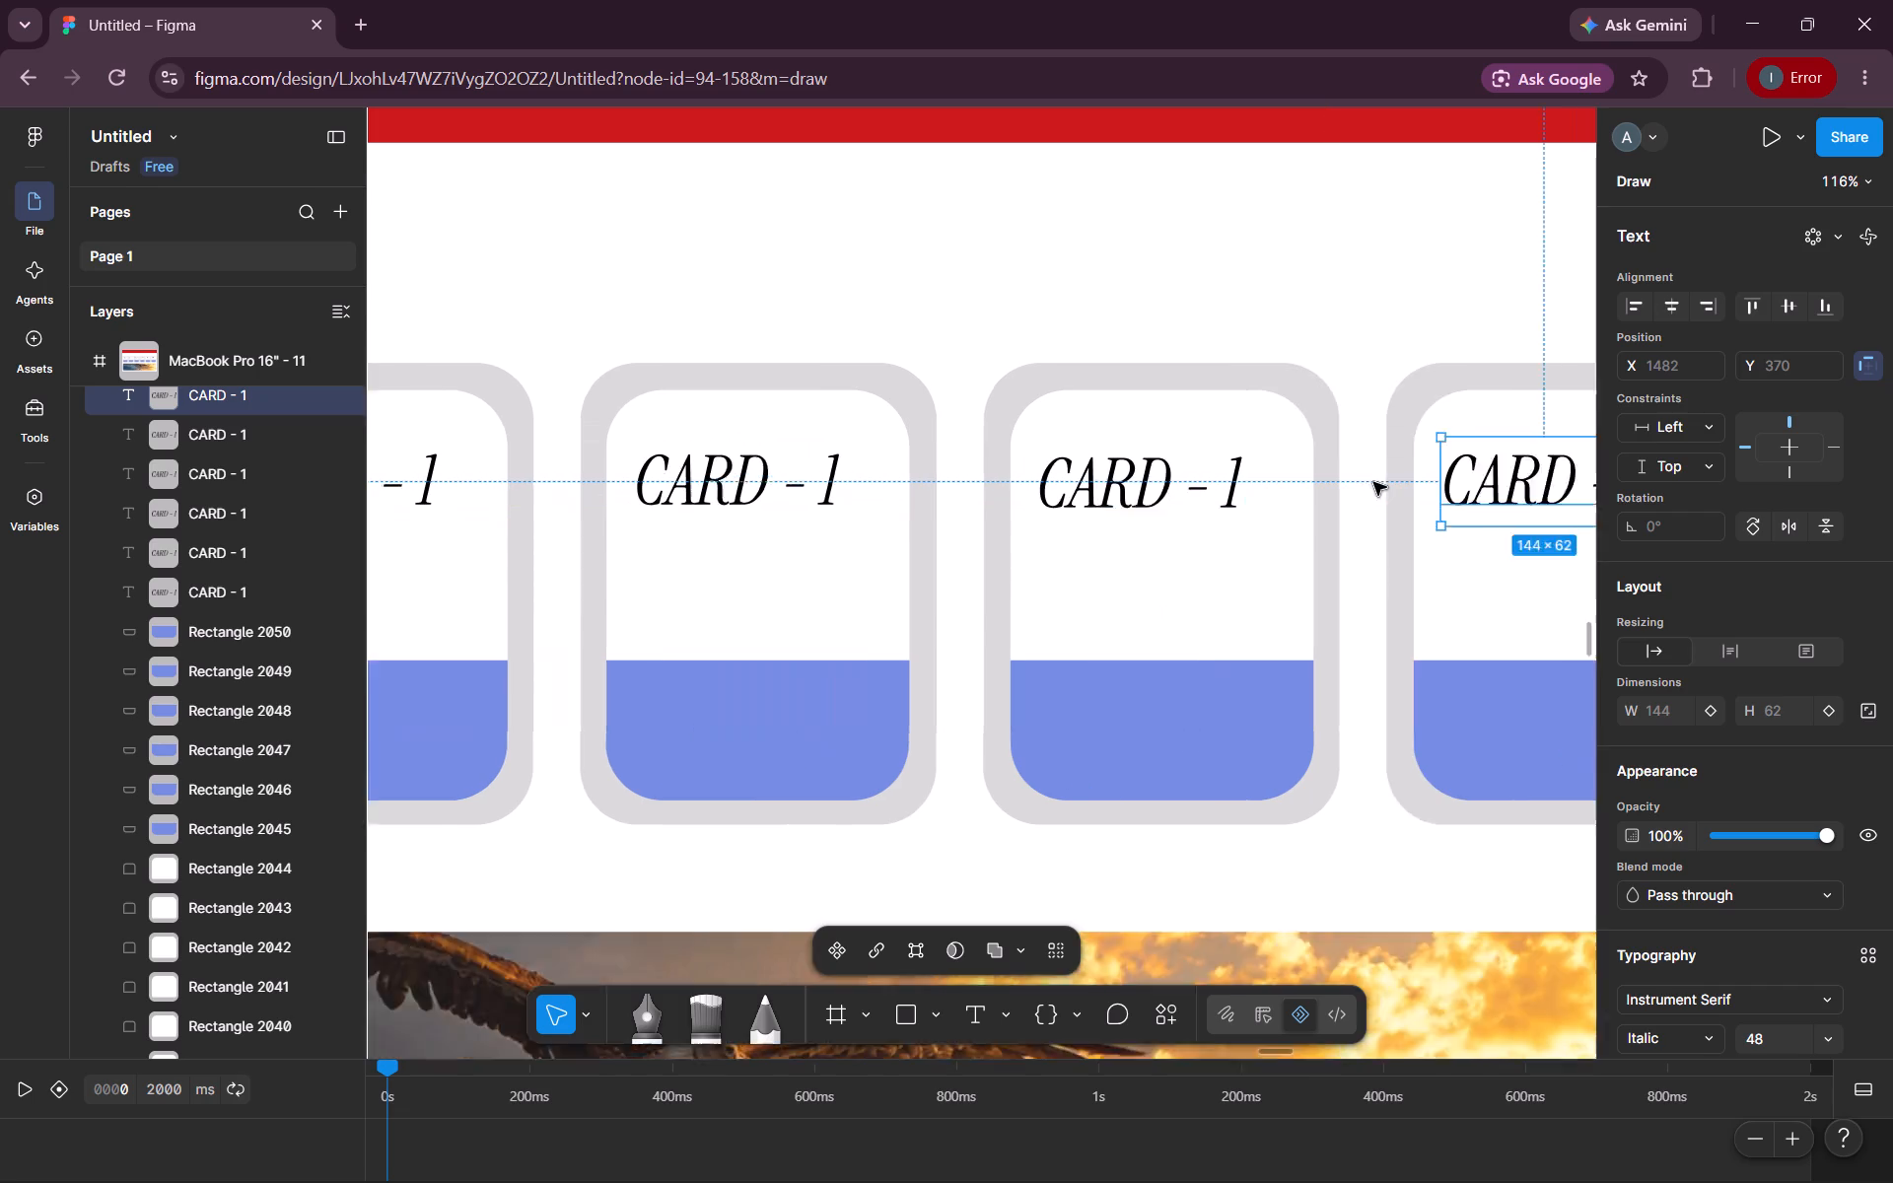
pyautogui.hscroll(7, 1373, 482)
pyautogui.hscroll(-2, 1373, 482)
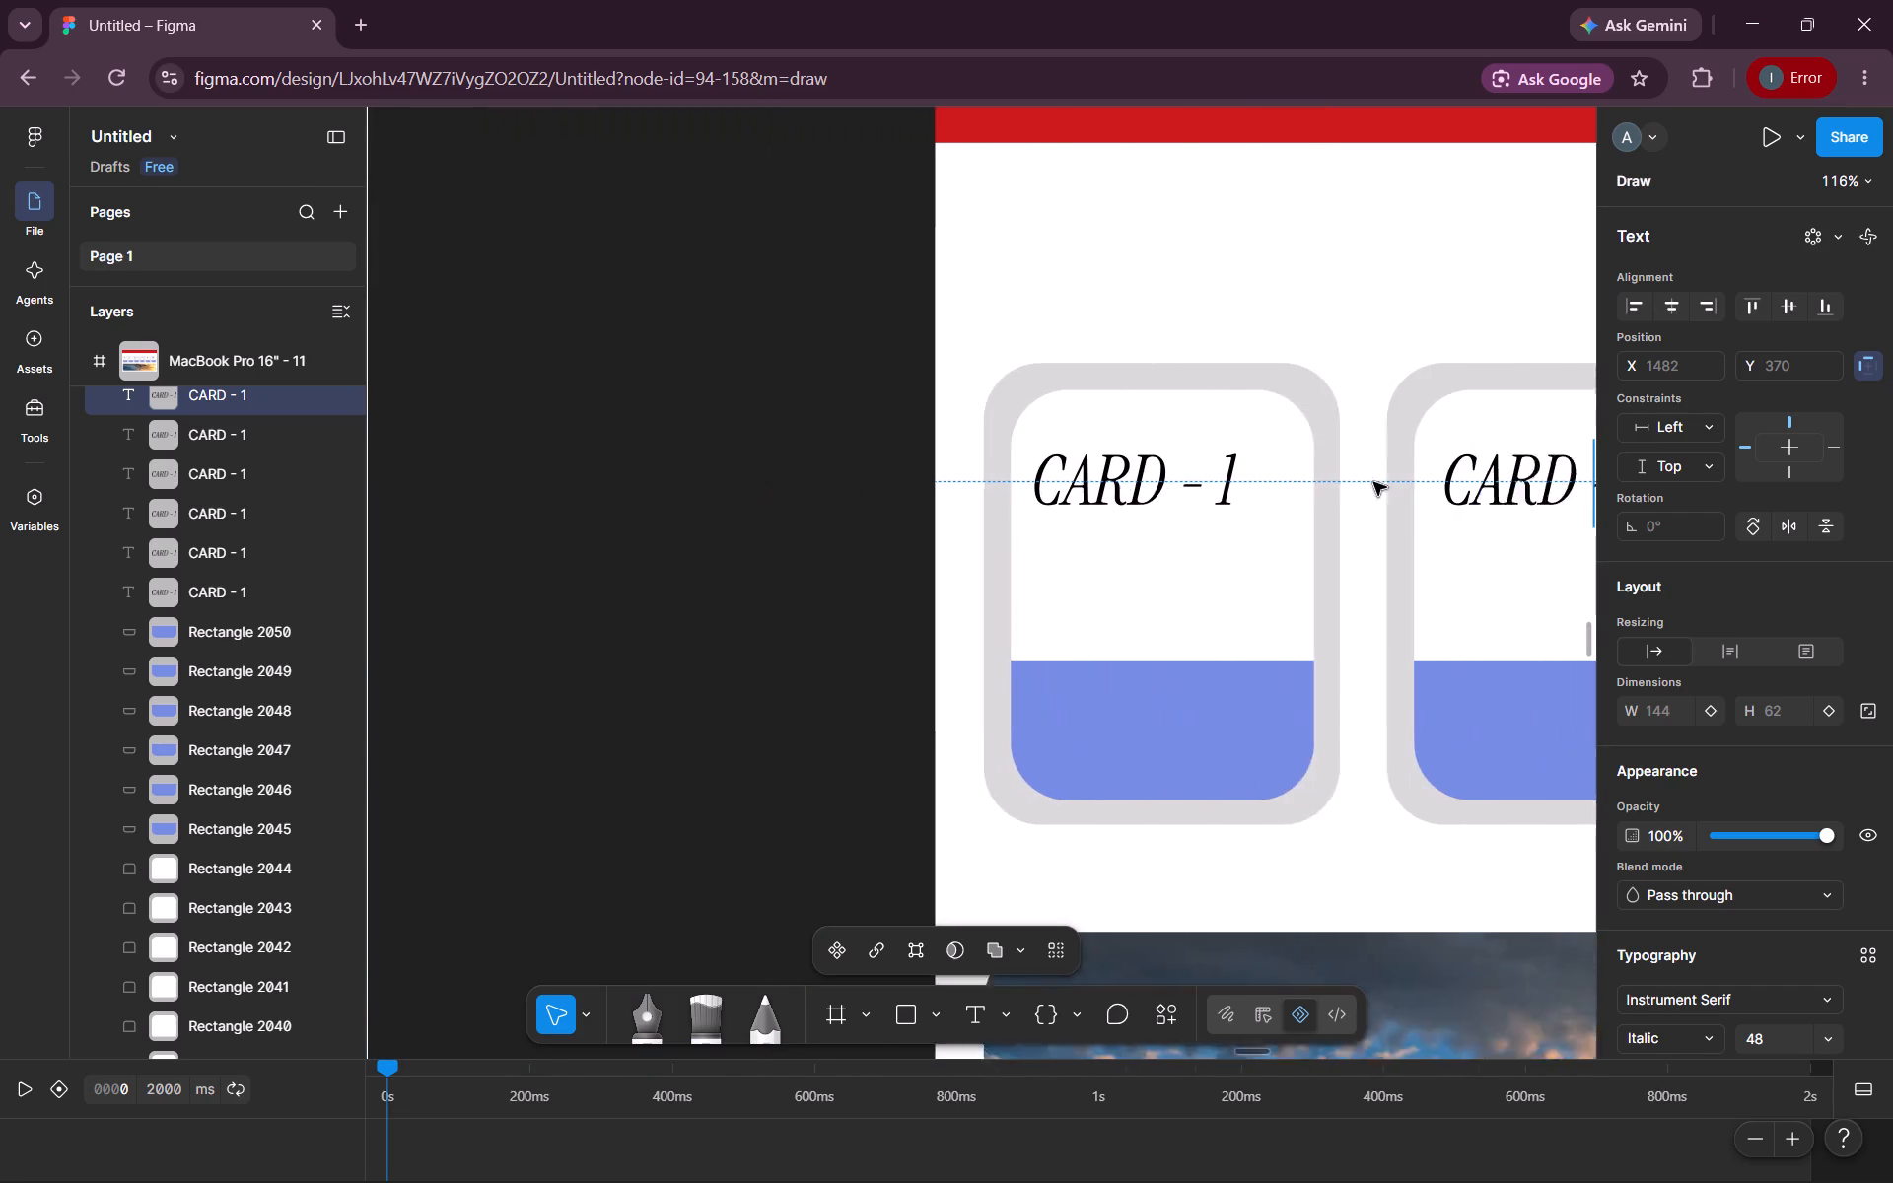
pyautogui.hscroll(-4, 1373, 482)
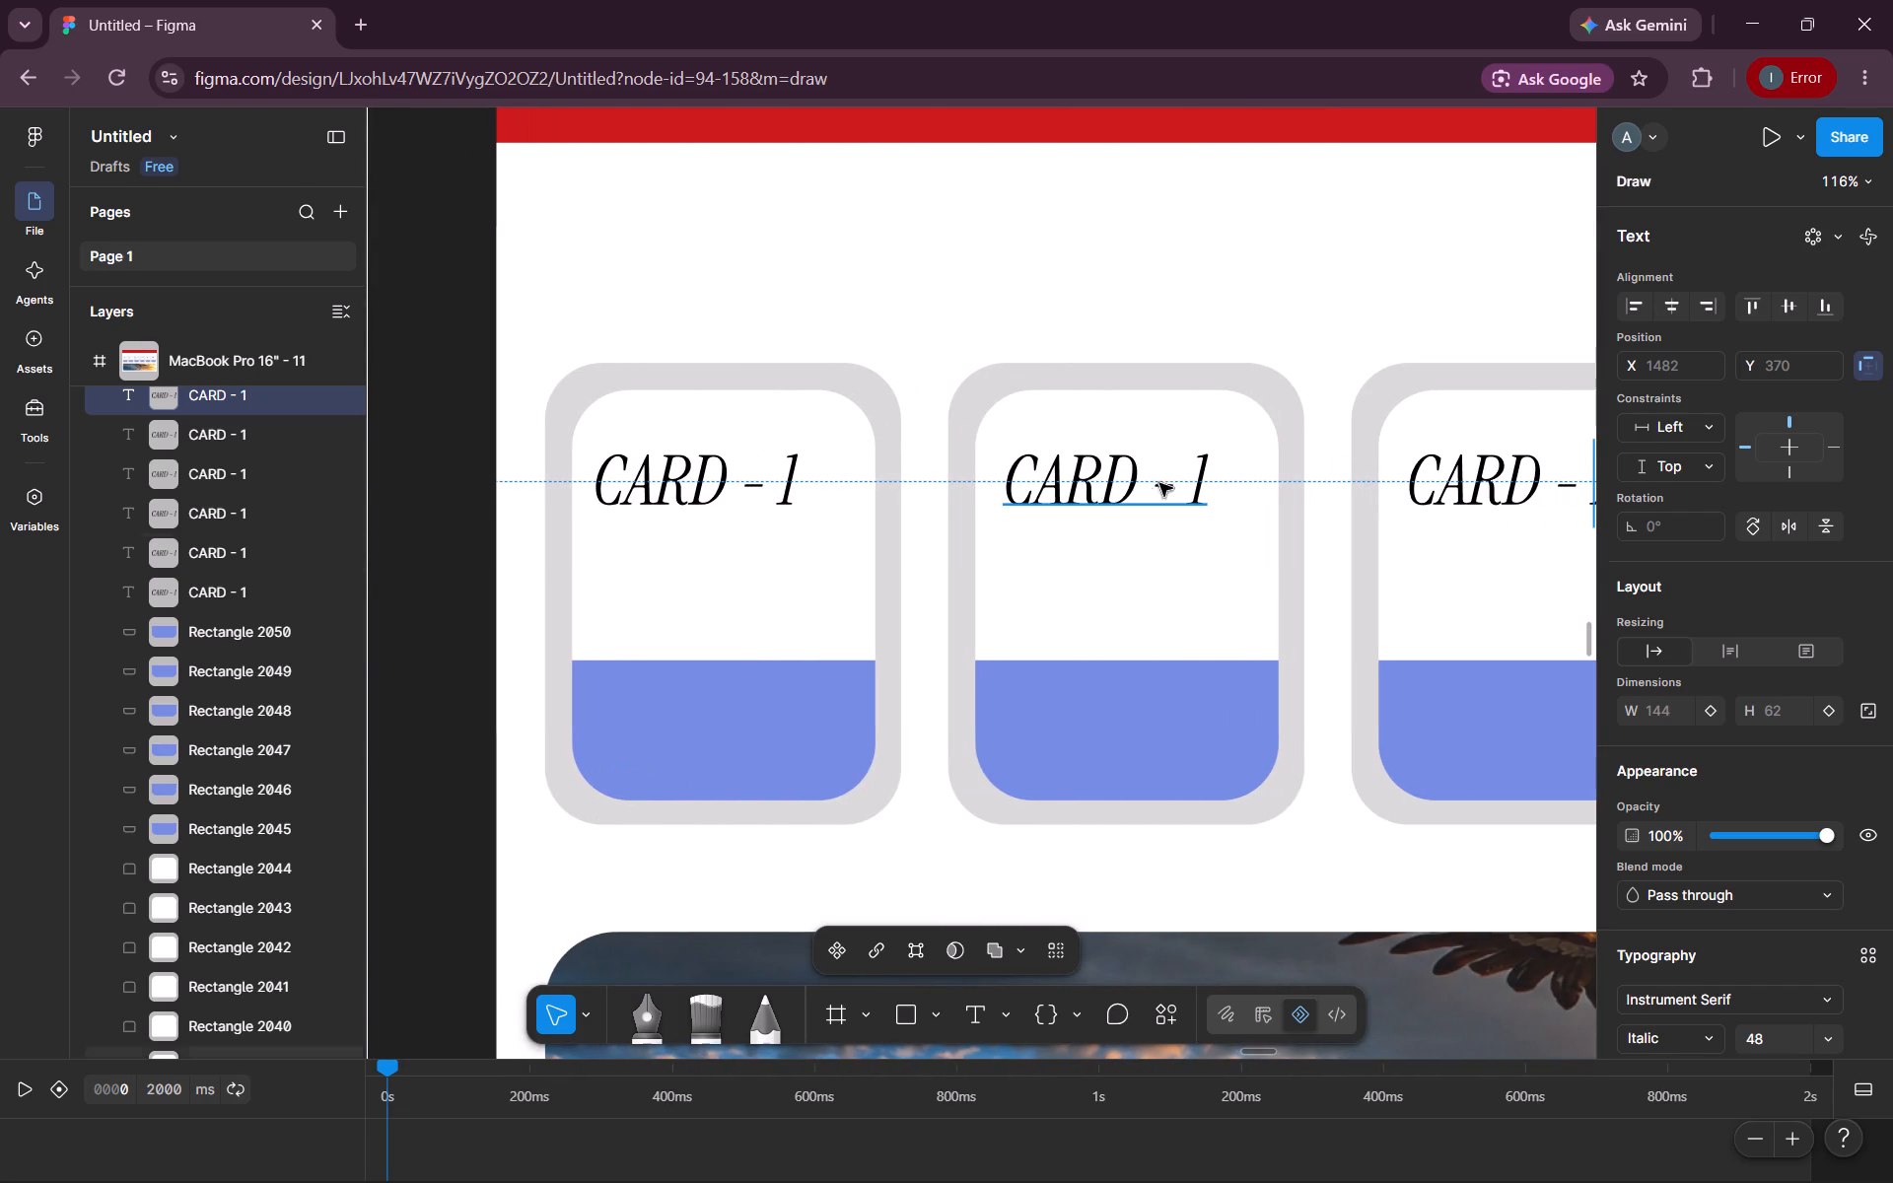
pyautogui.click(1146, 488)
pyautogui.doubleClick(1202, 489)
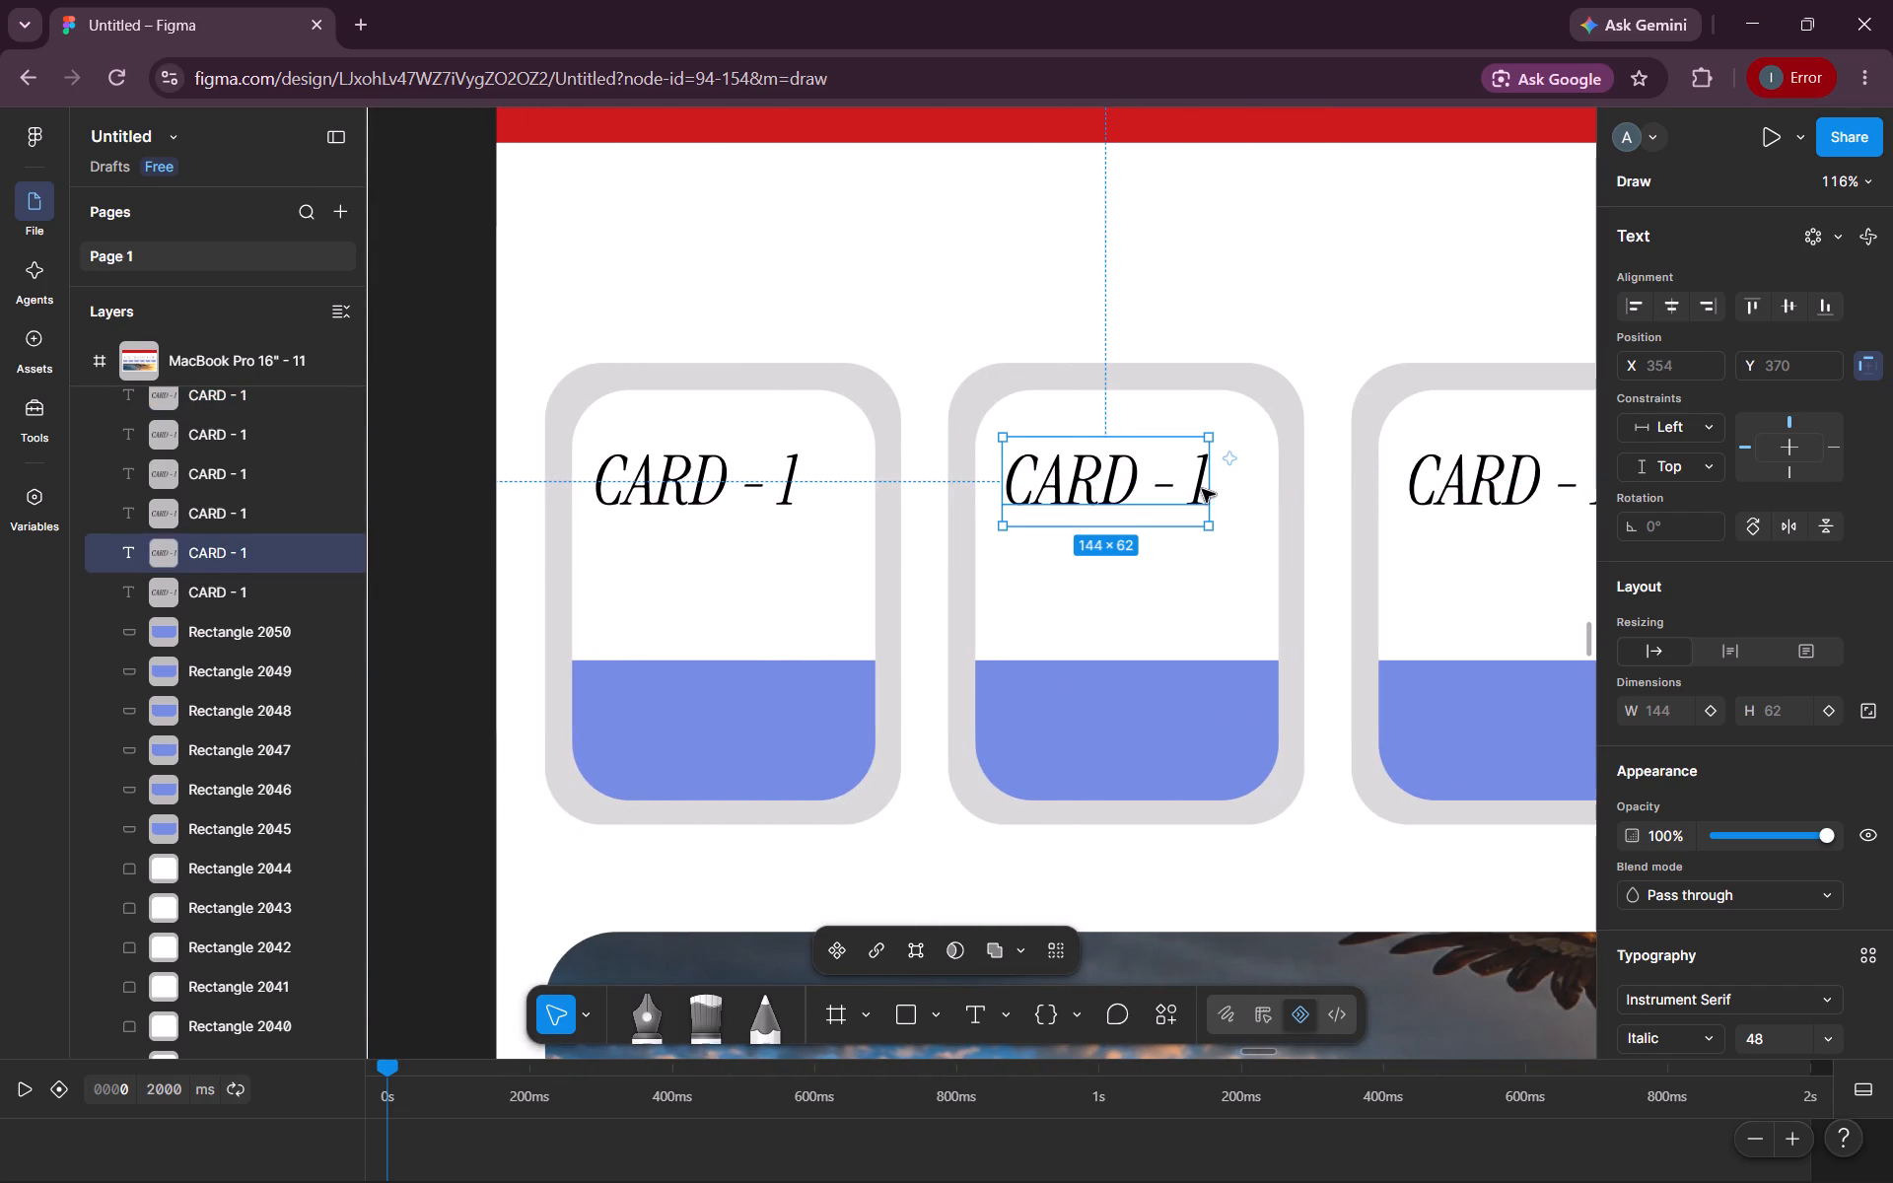
pyautogui.press('Right')
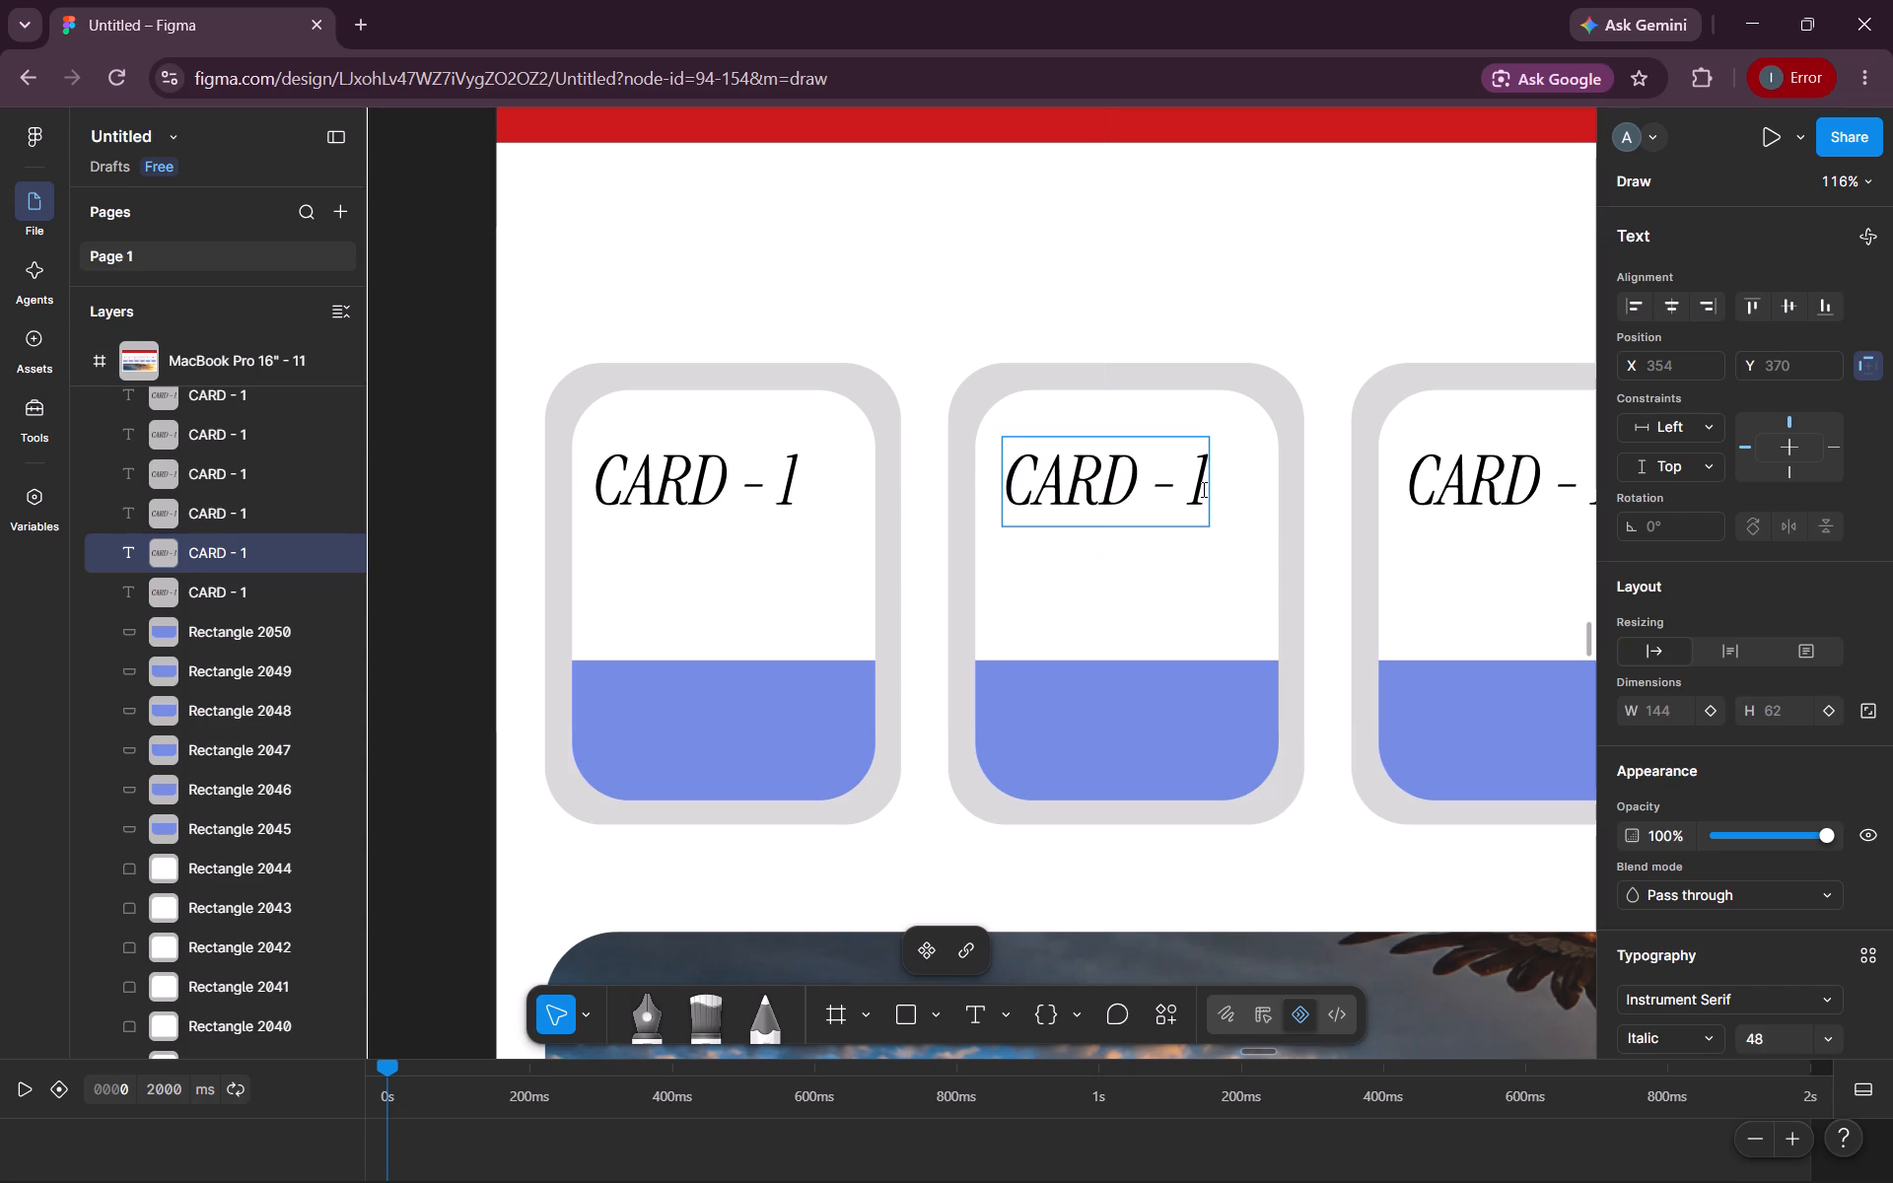
pyautogui.press('BackSpace')
pyautogui.press('2')
# Change the third card's text to "CARD - 3".
pyautogui.hscroll(-1, 1202, 489)
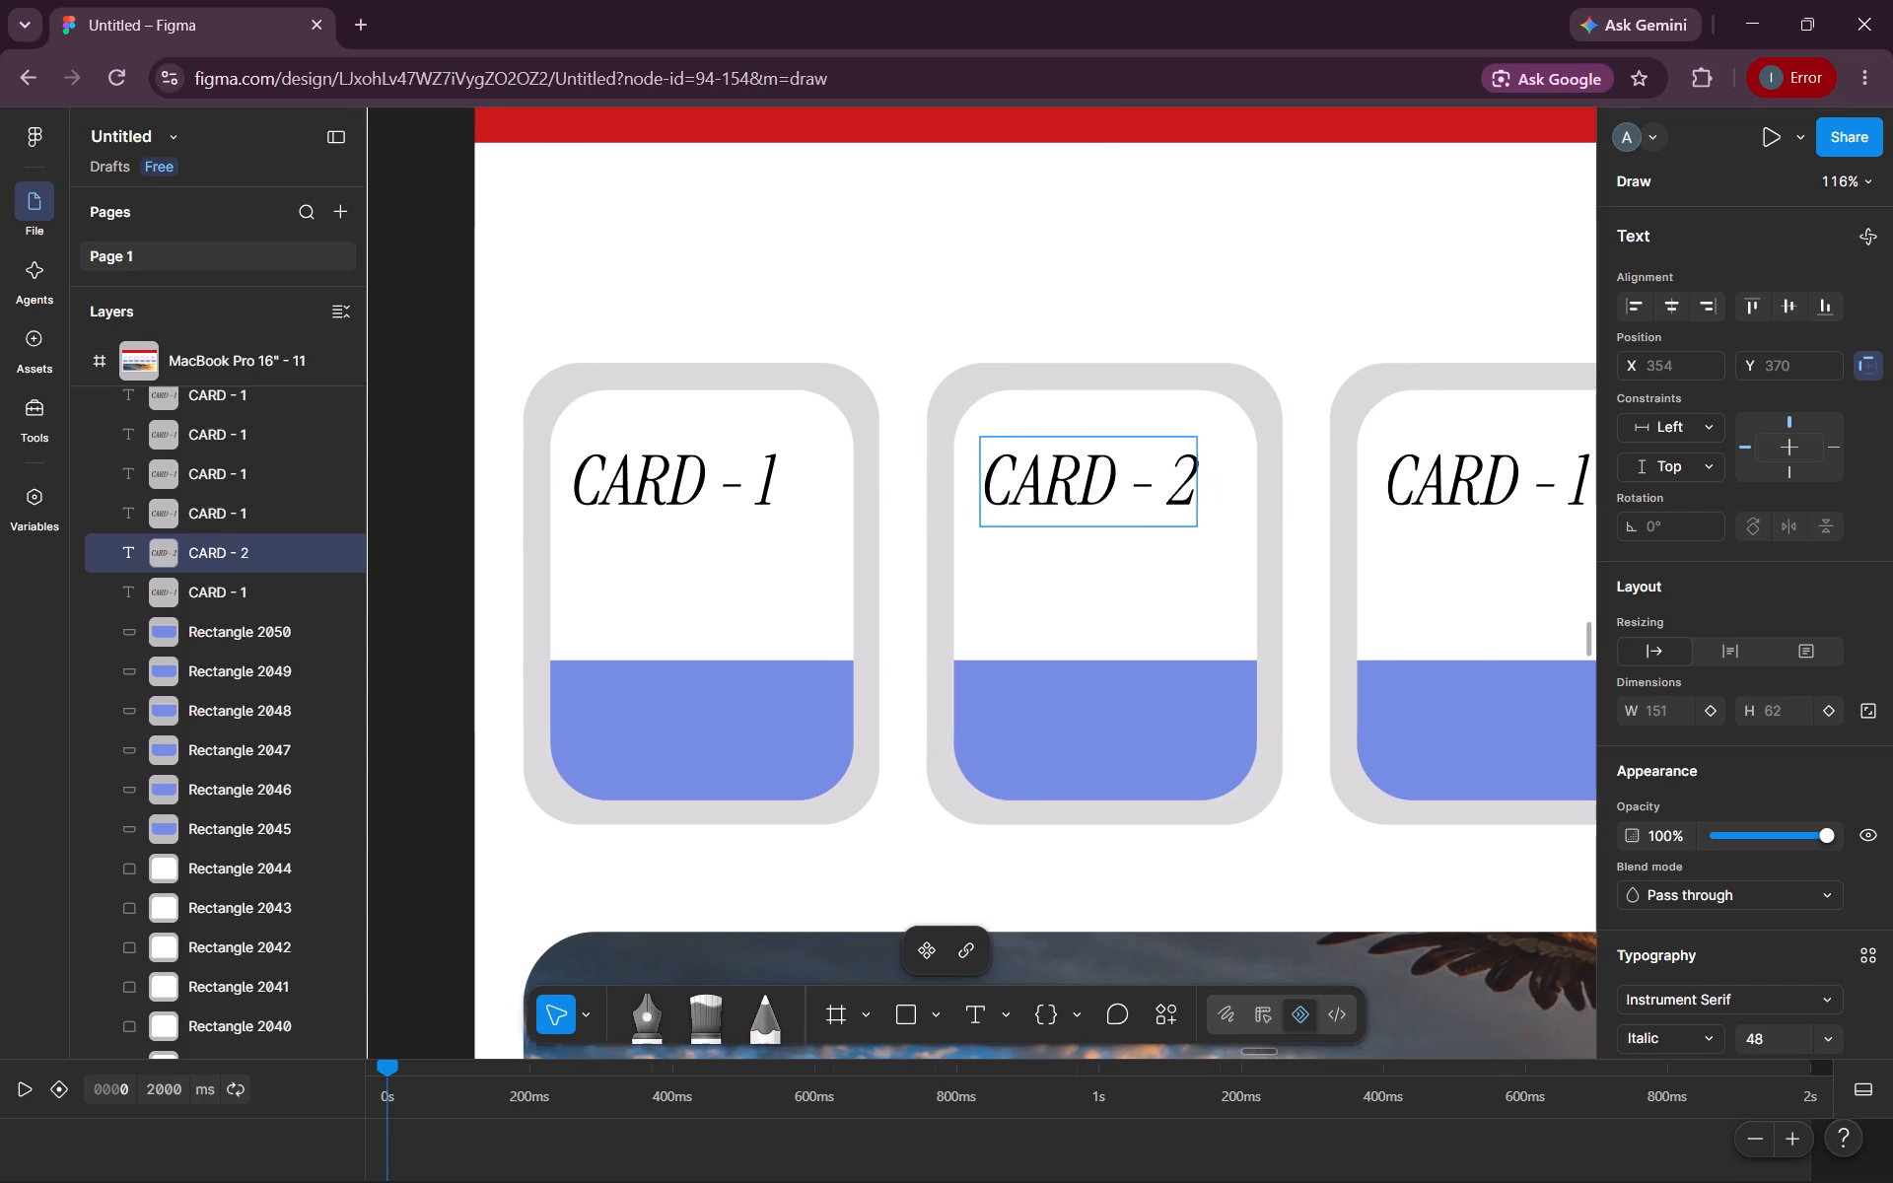
pyautogui.hscroll(-2, 1202, 489)
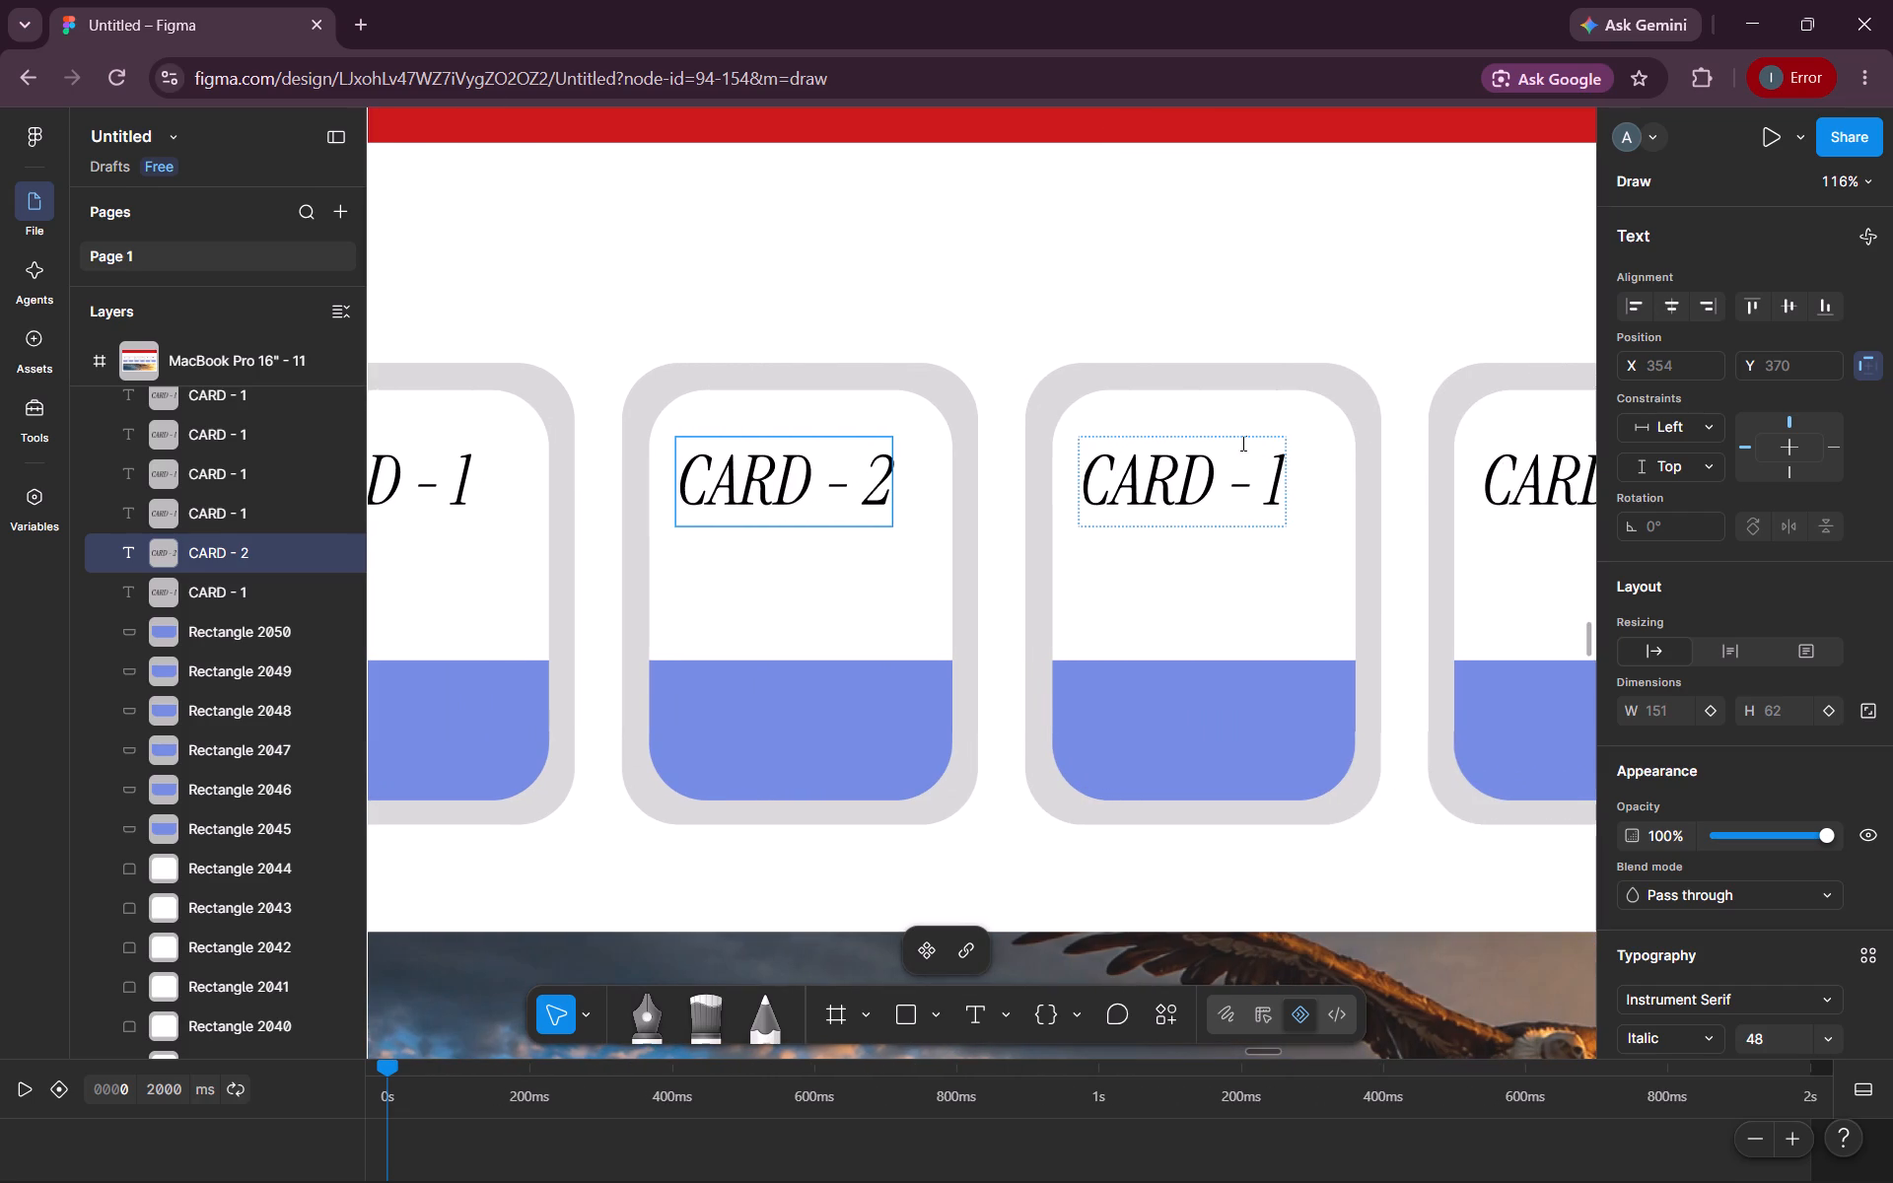
pyautogui.doubleClick(1281, 471)
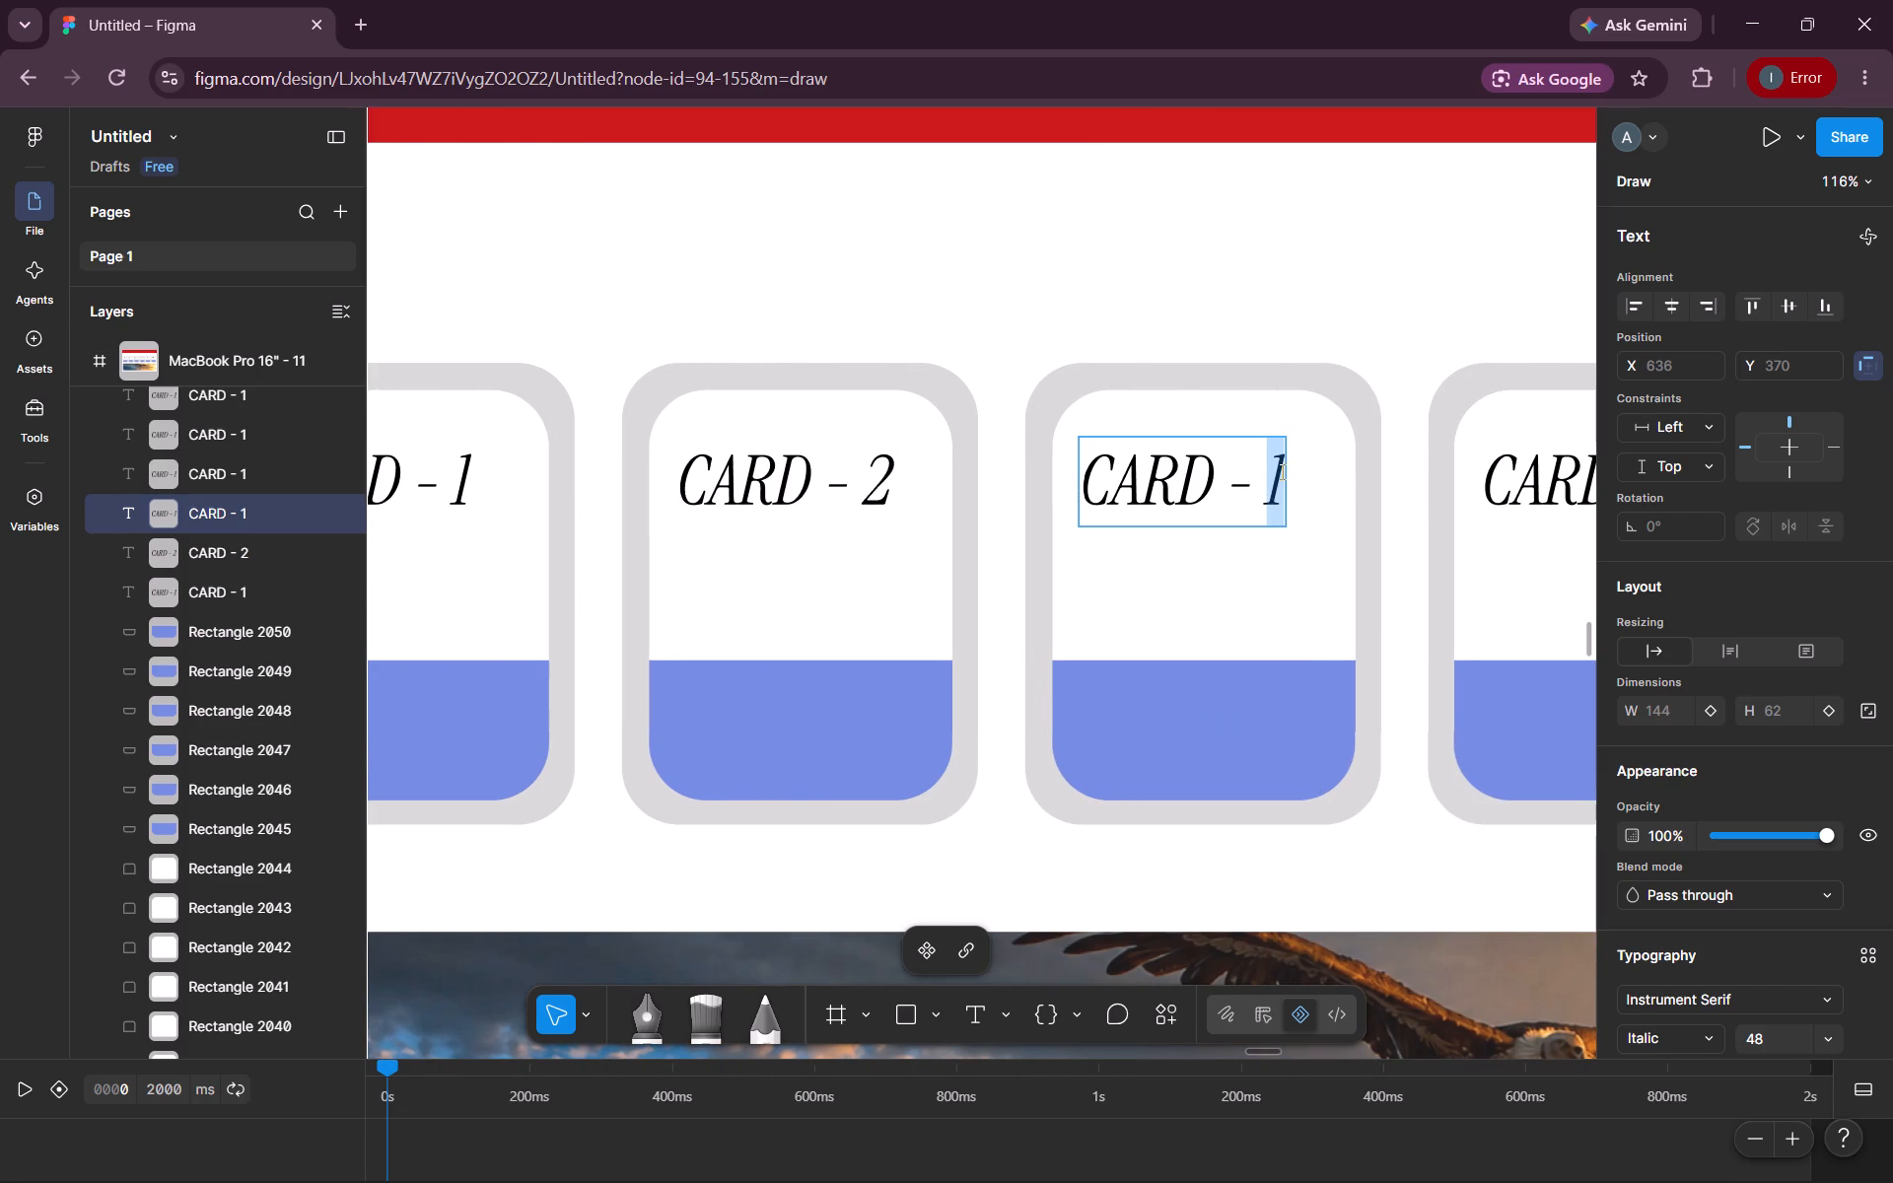
pyautogui.press('3')
# Change the fourth card's text to "CARD - 4".
pyautogui.hscroll(-4, 1281, 471)
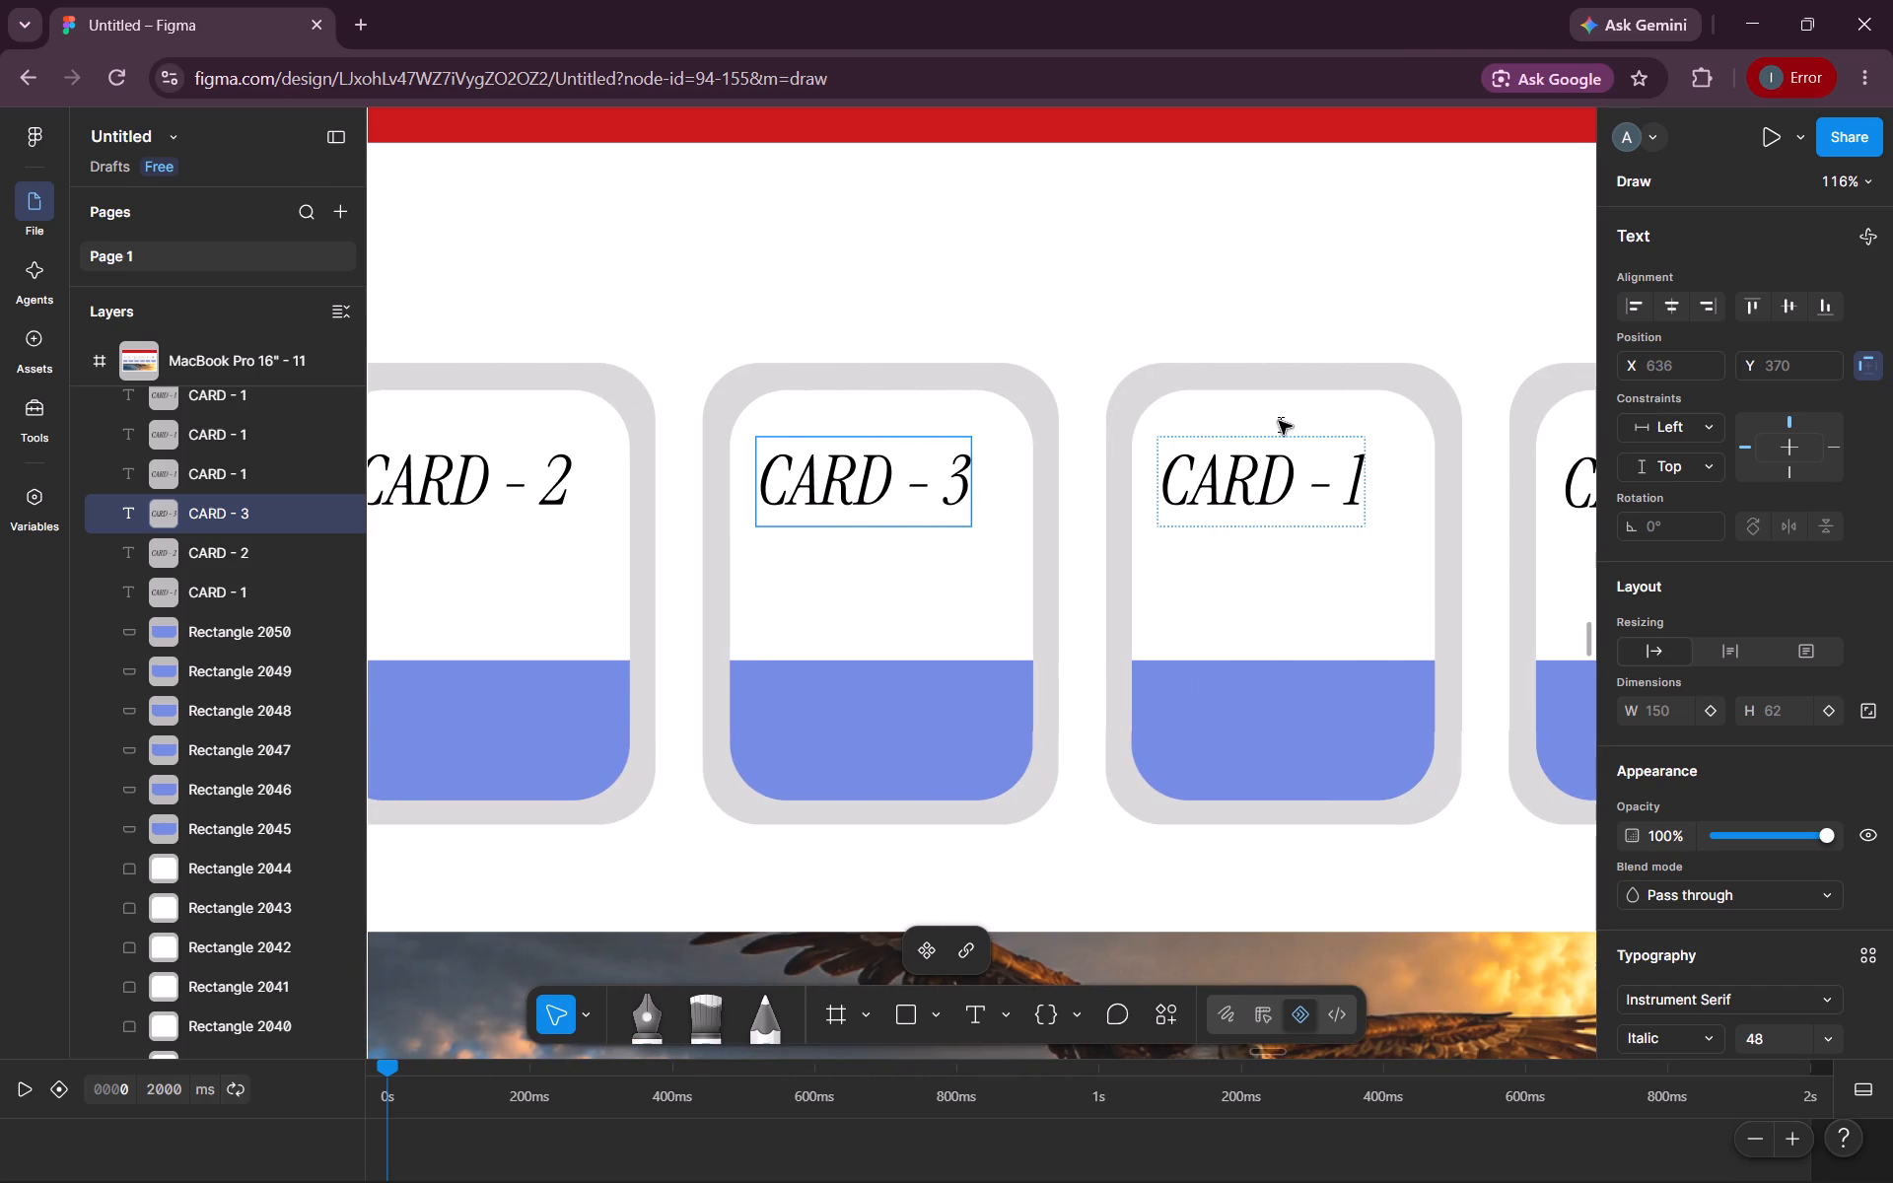
pyautogui.doubleClick(1353, 483)
pyautogui.press('4')
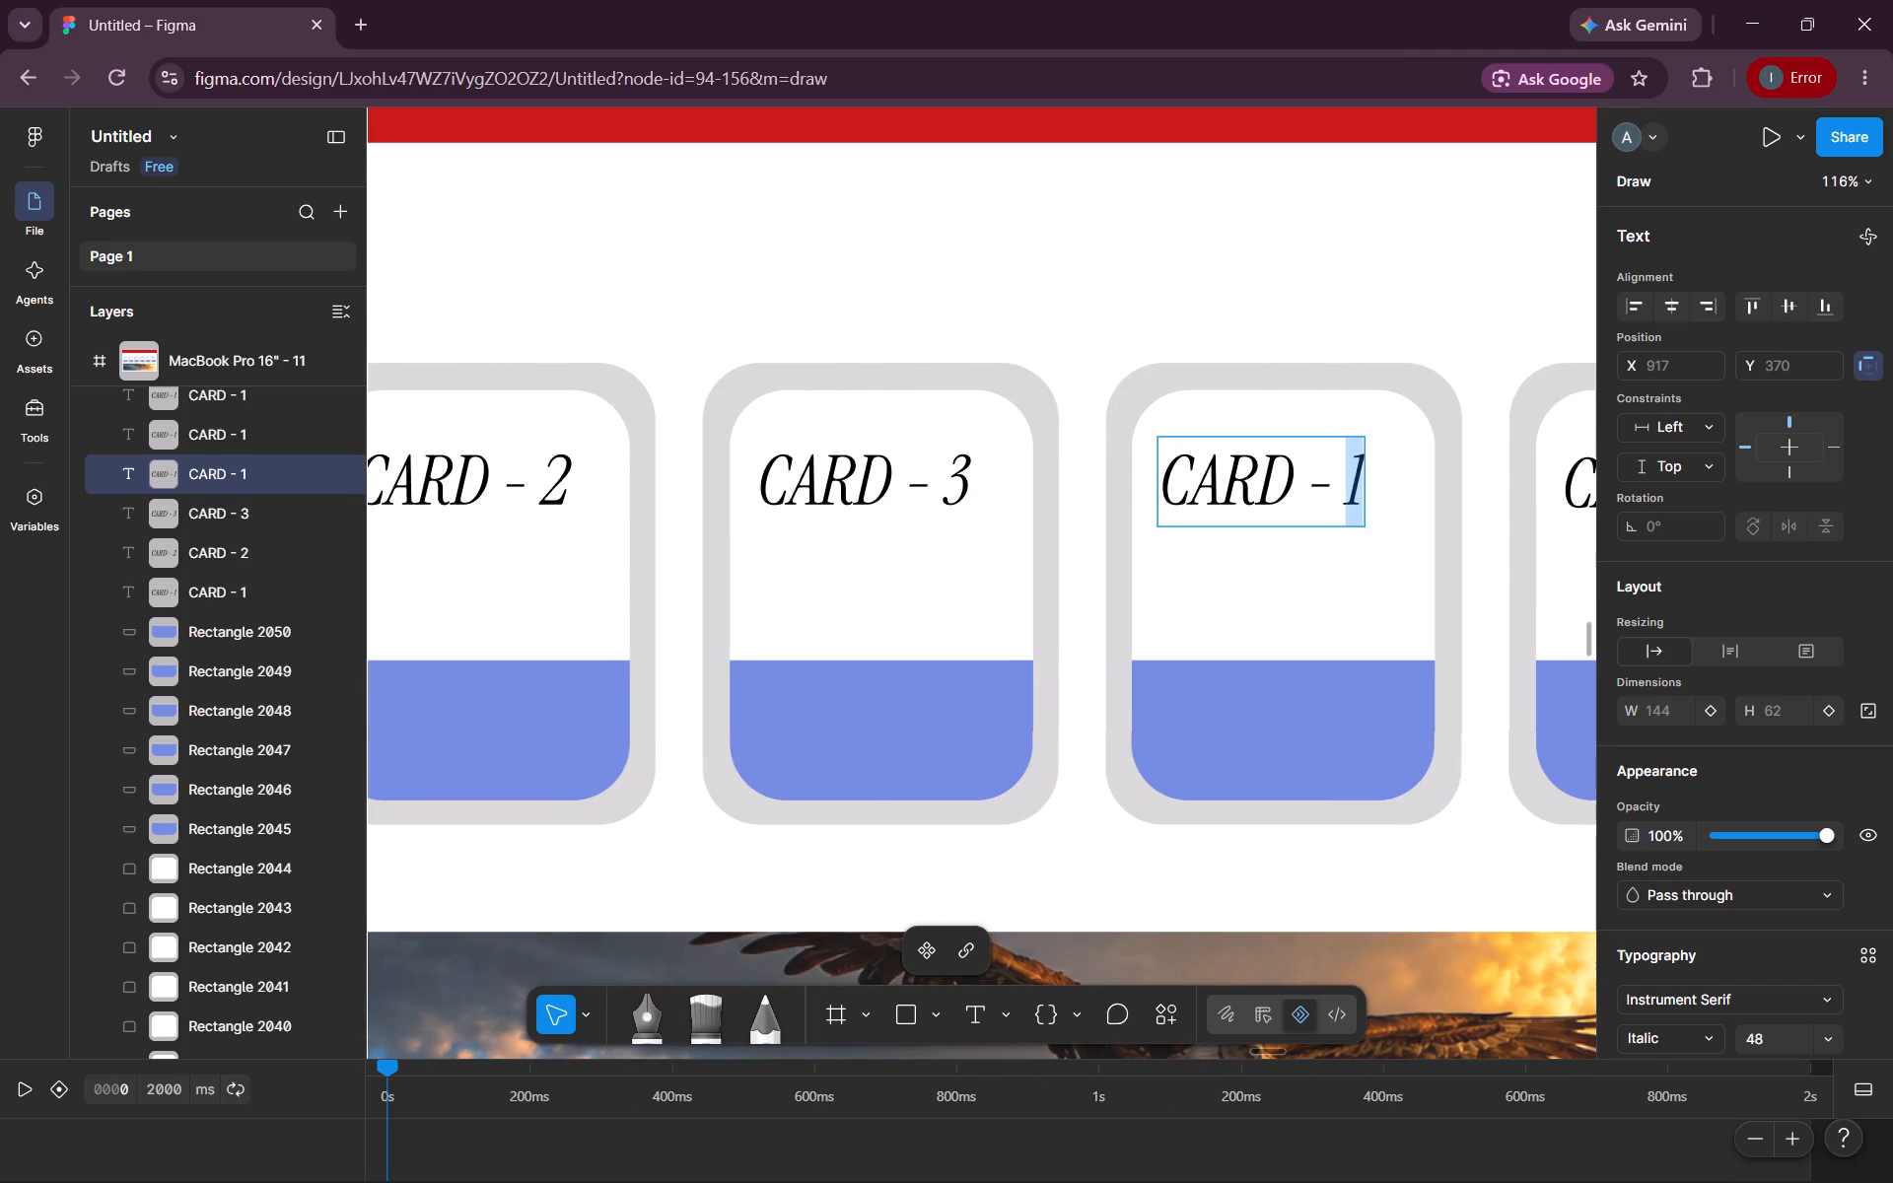
# Change the fifth card's text to "CARD - 5".
pyautogui.hscroll(-3, 1353, 483)
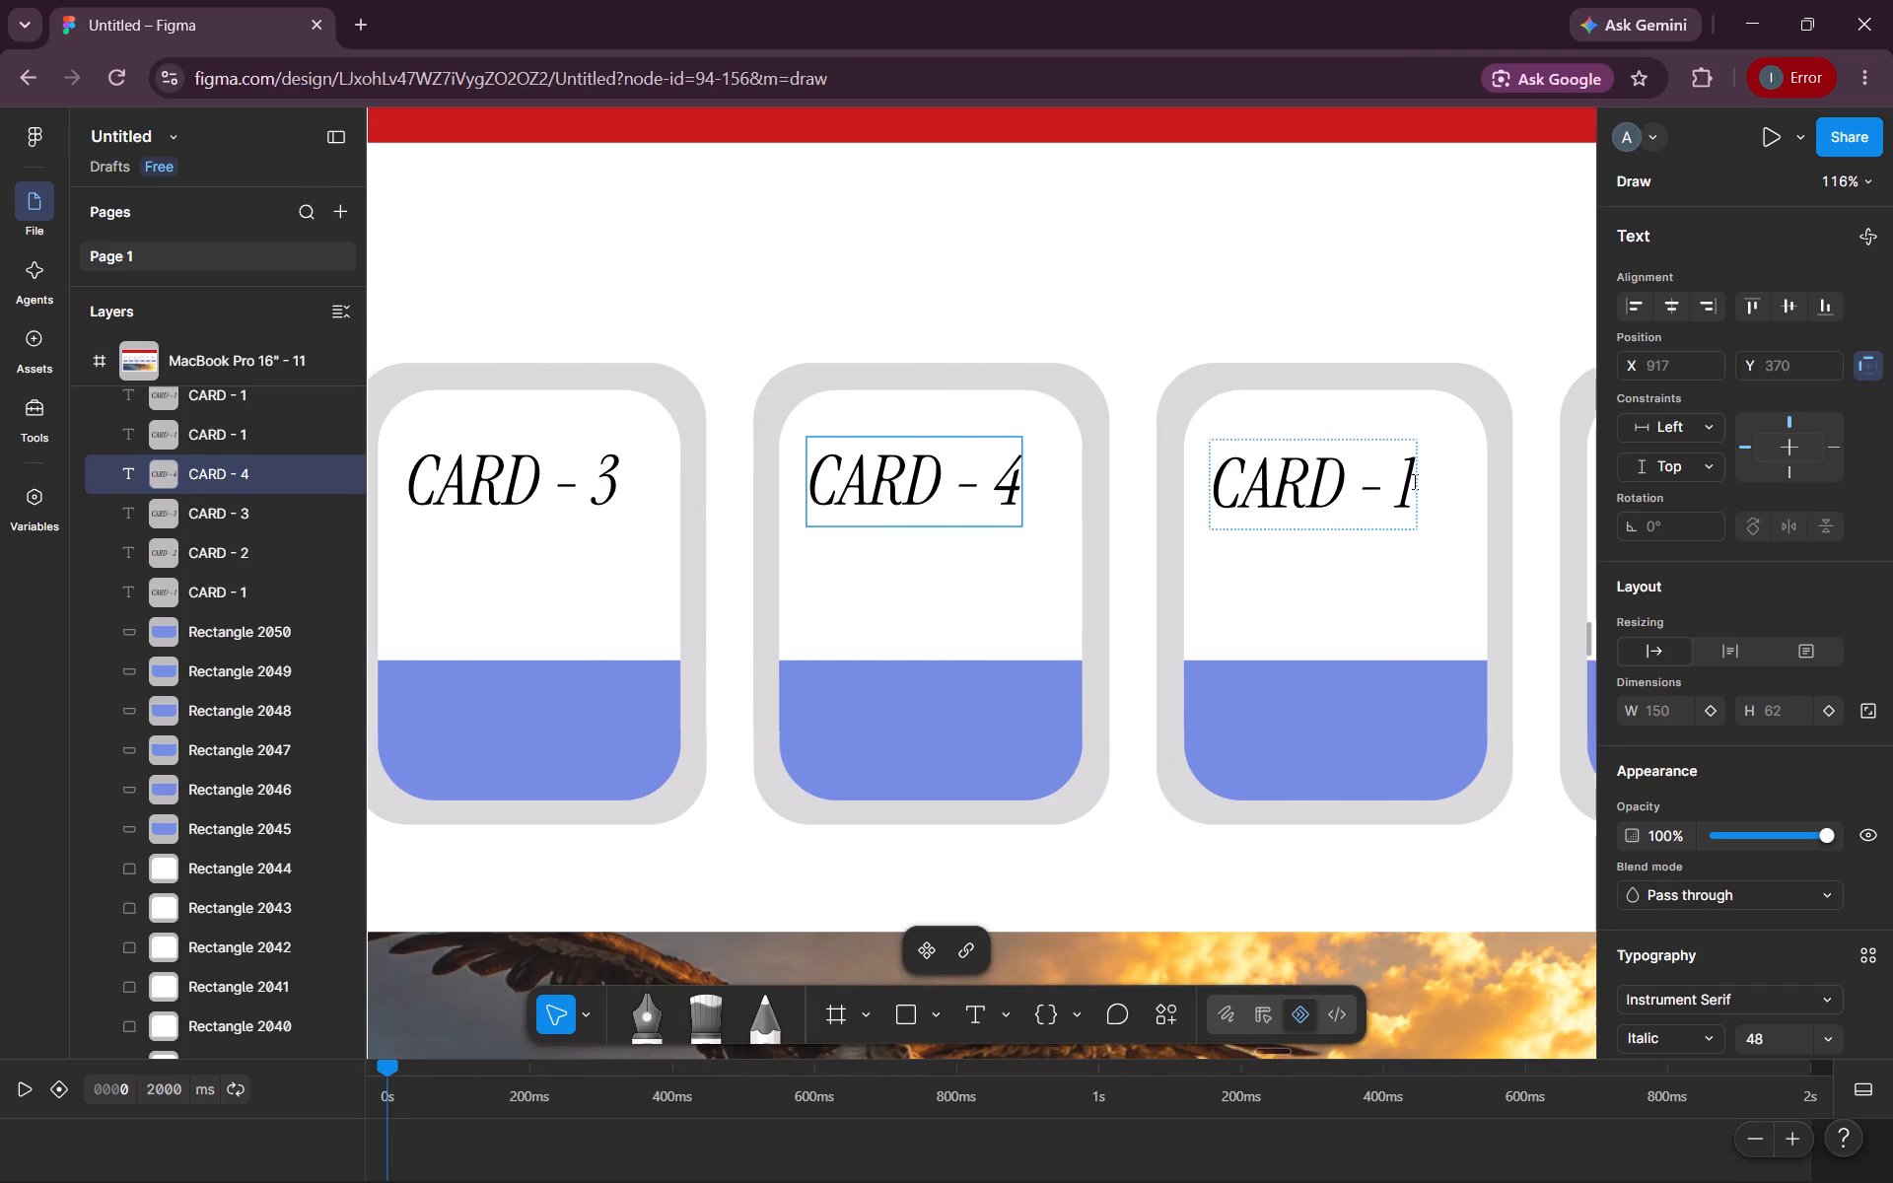
pyautogui.doubleClick(1407, 484)
pyautogui.press('5')
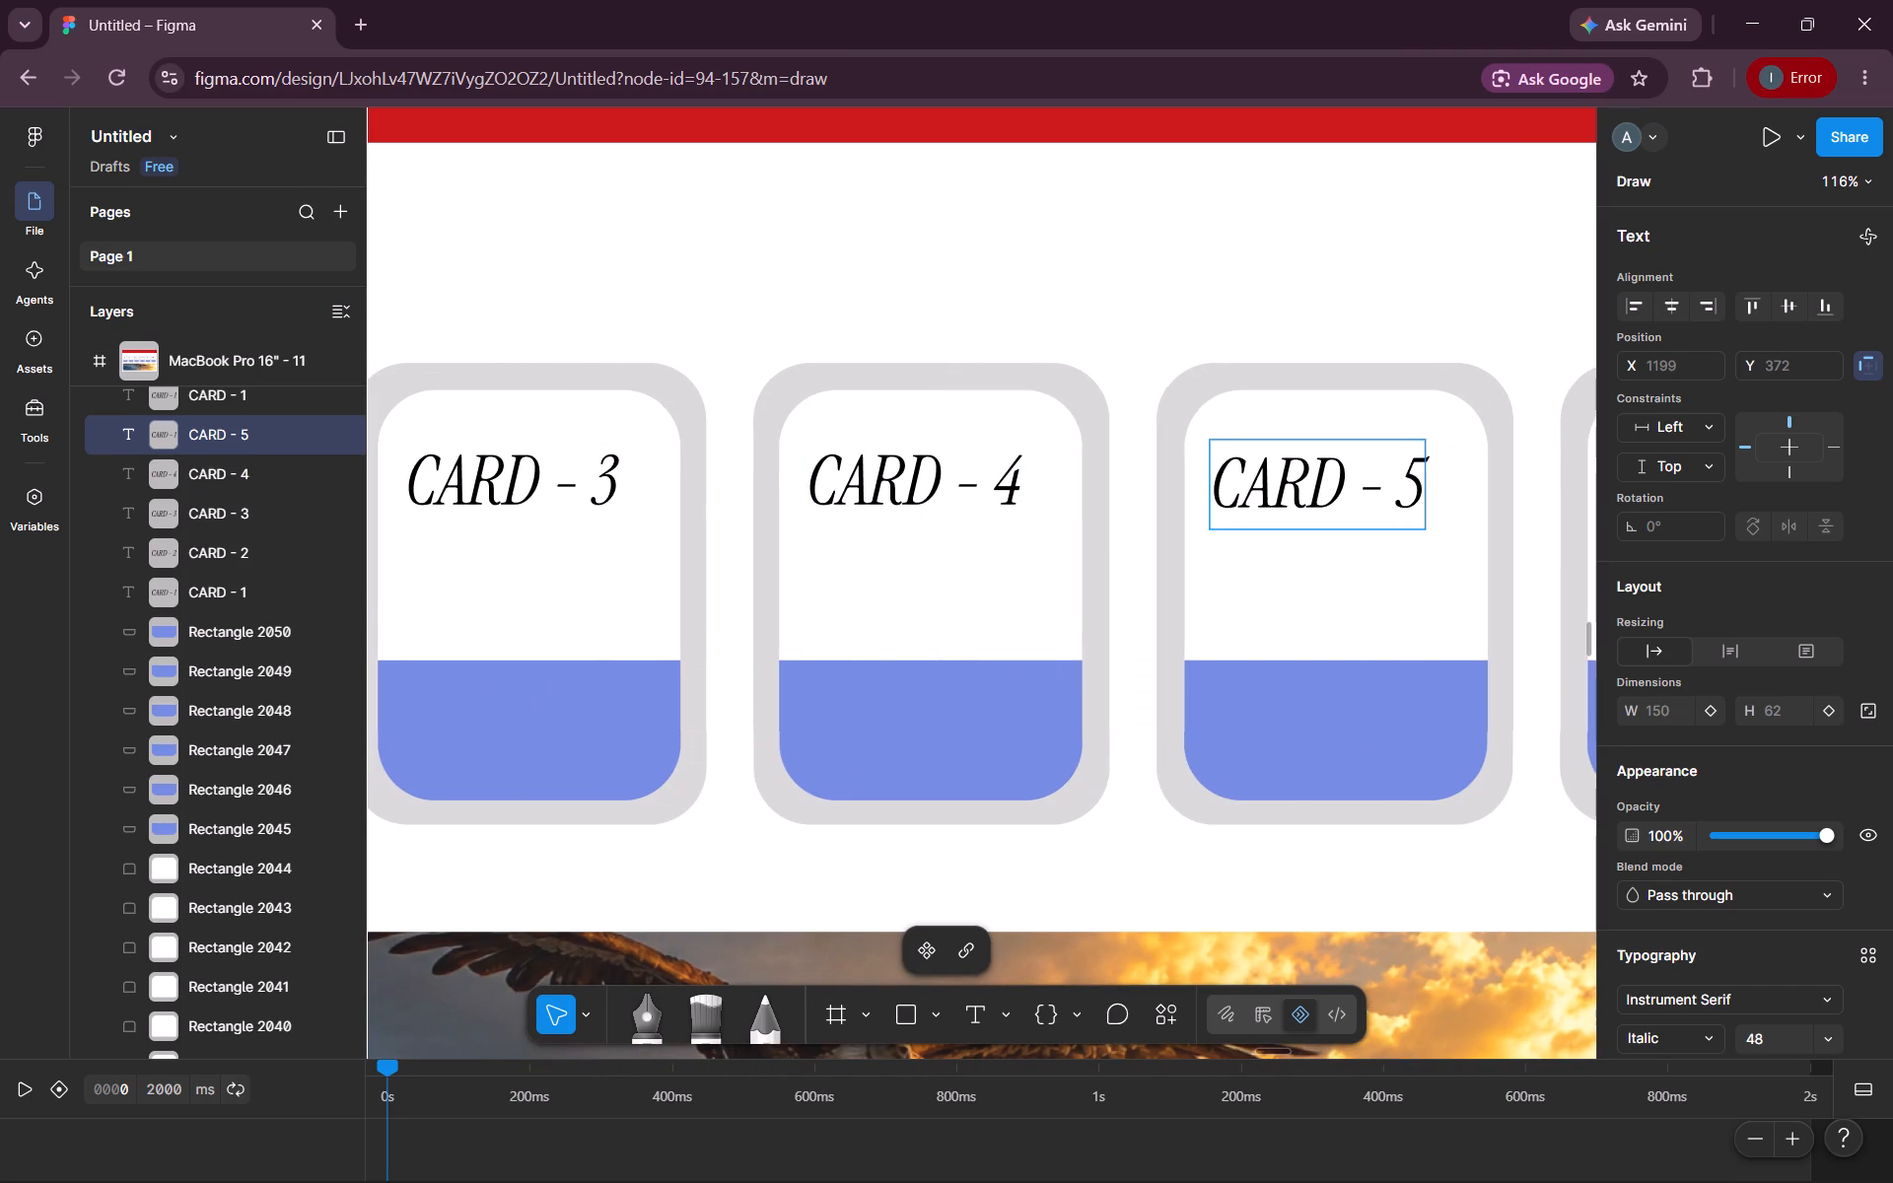
# Change the sixth card's text to "CARD - 6" and leave nothing selected.
pyautogui.hscroll(-4, 1407, 484)
pyautogui.doubleClick(1430, 476)
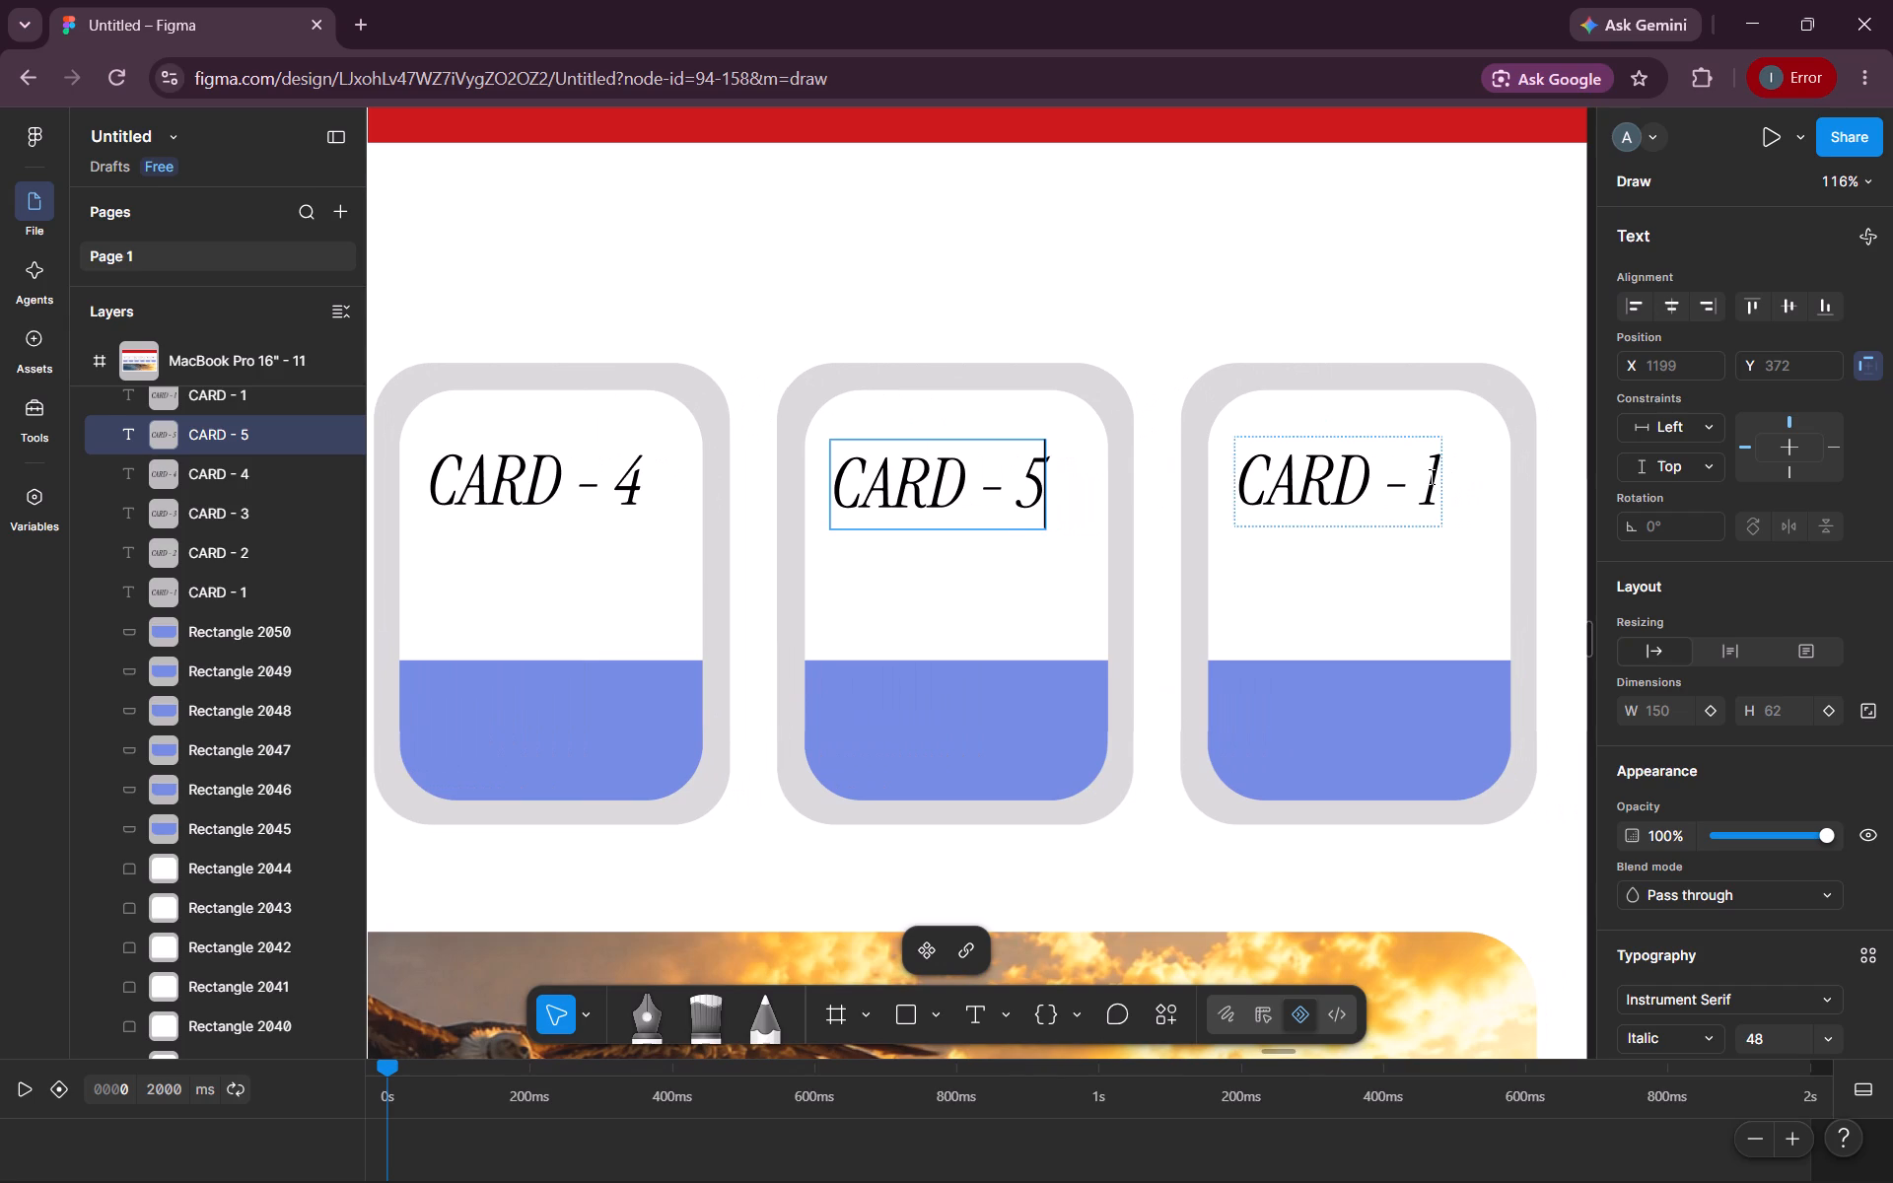
pyautogui.press('6')
pyautogui.hscroll(-1, 1430, 476)
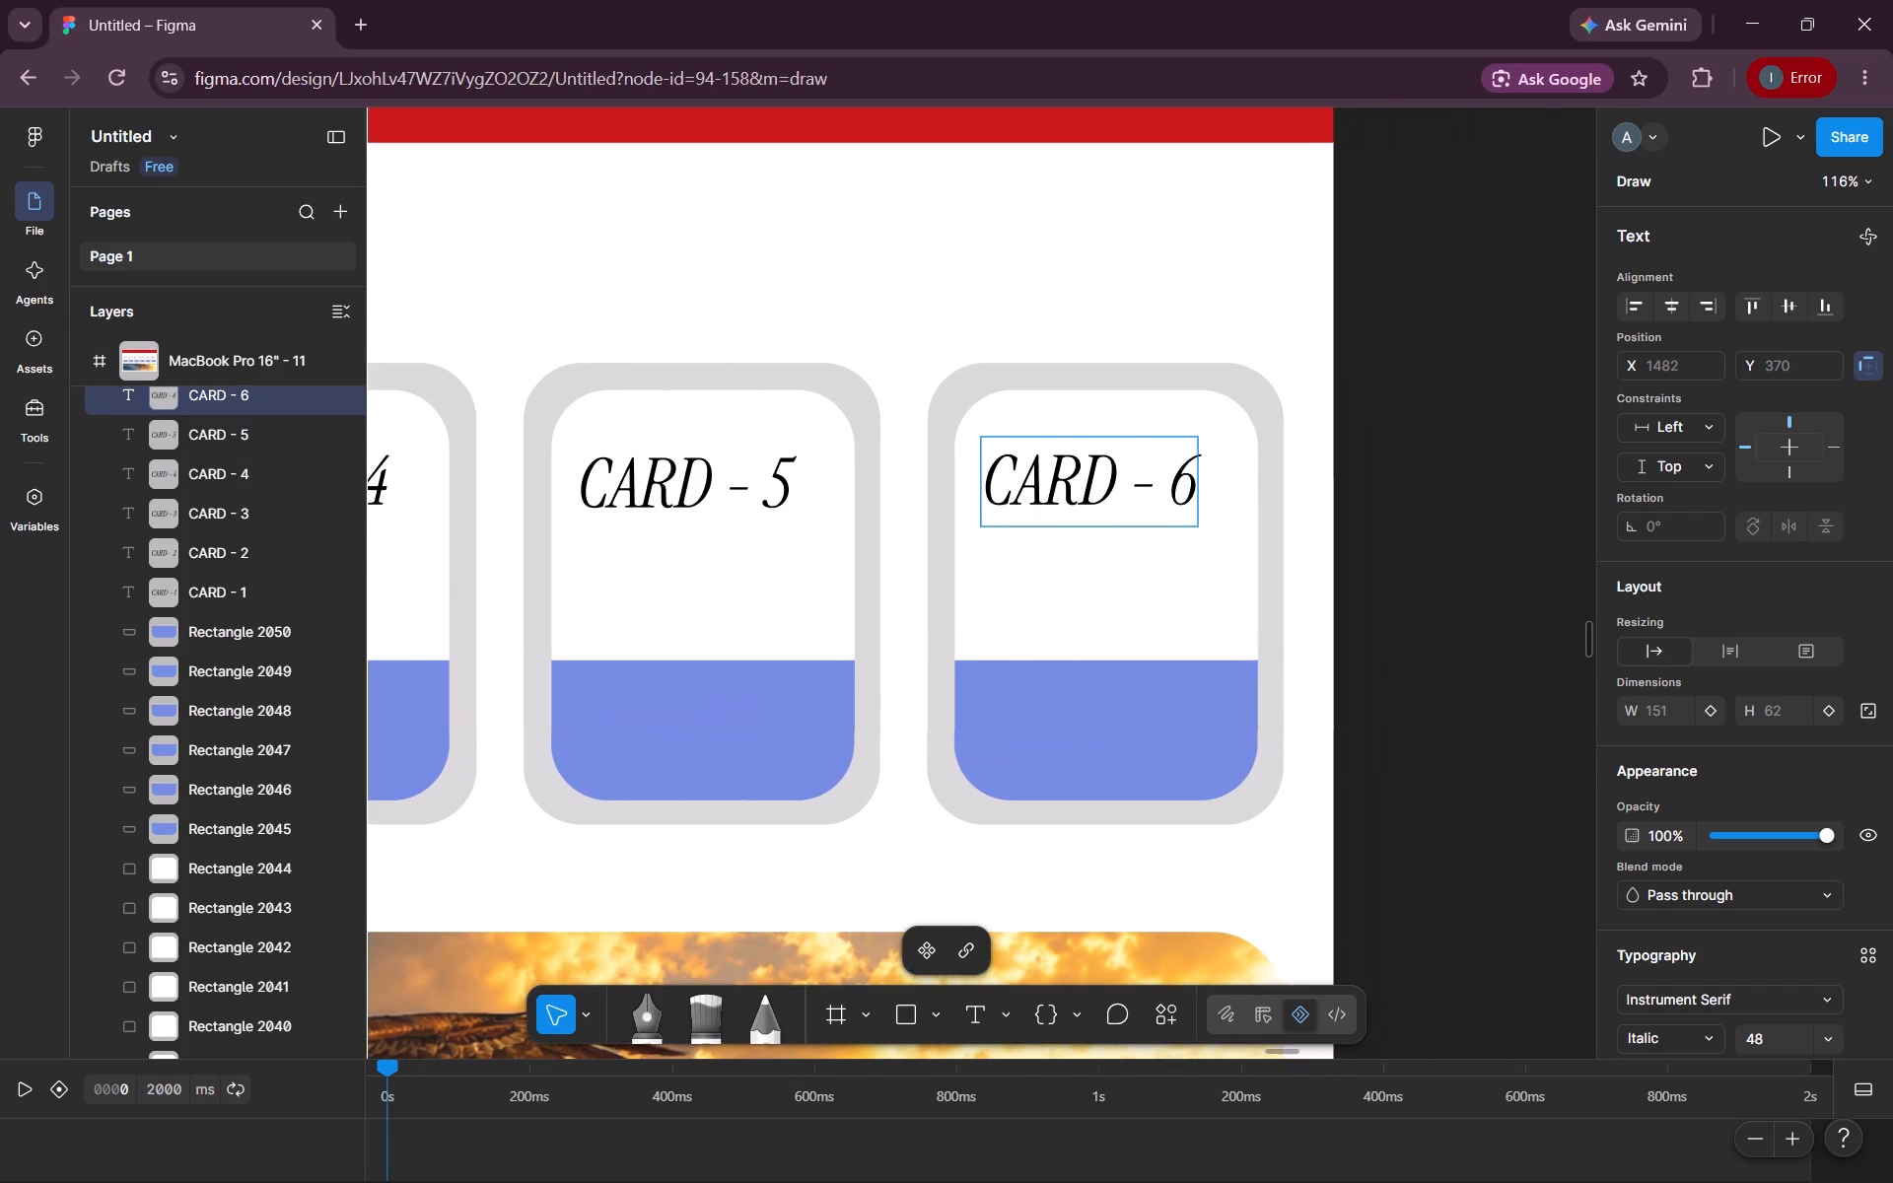
pyautogui.hscroll(-1, 1430, 476)
pyautogui.hscroll(1, 1430, 476)
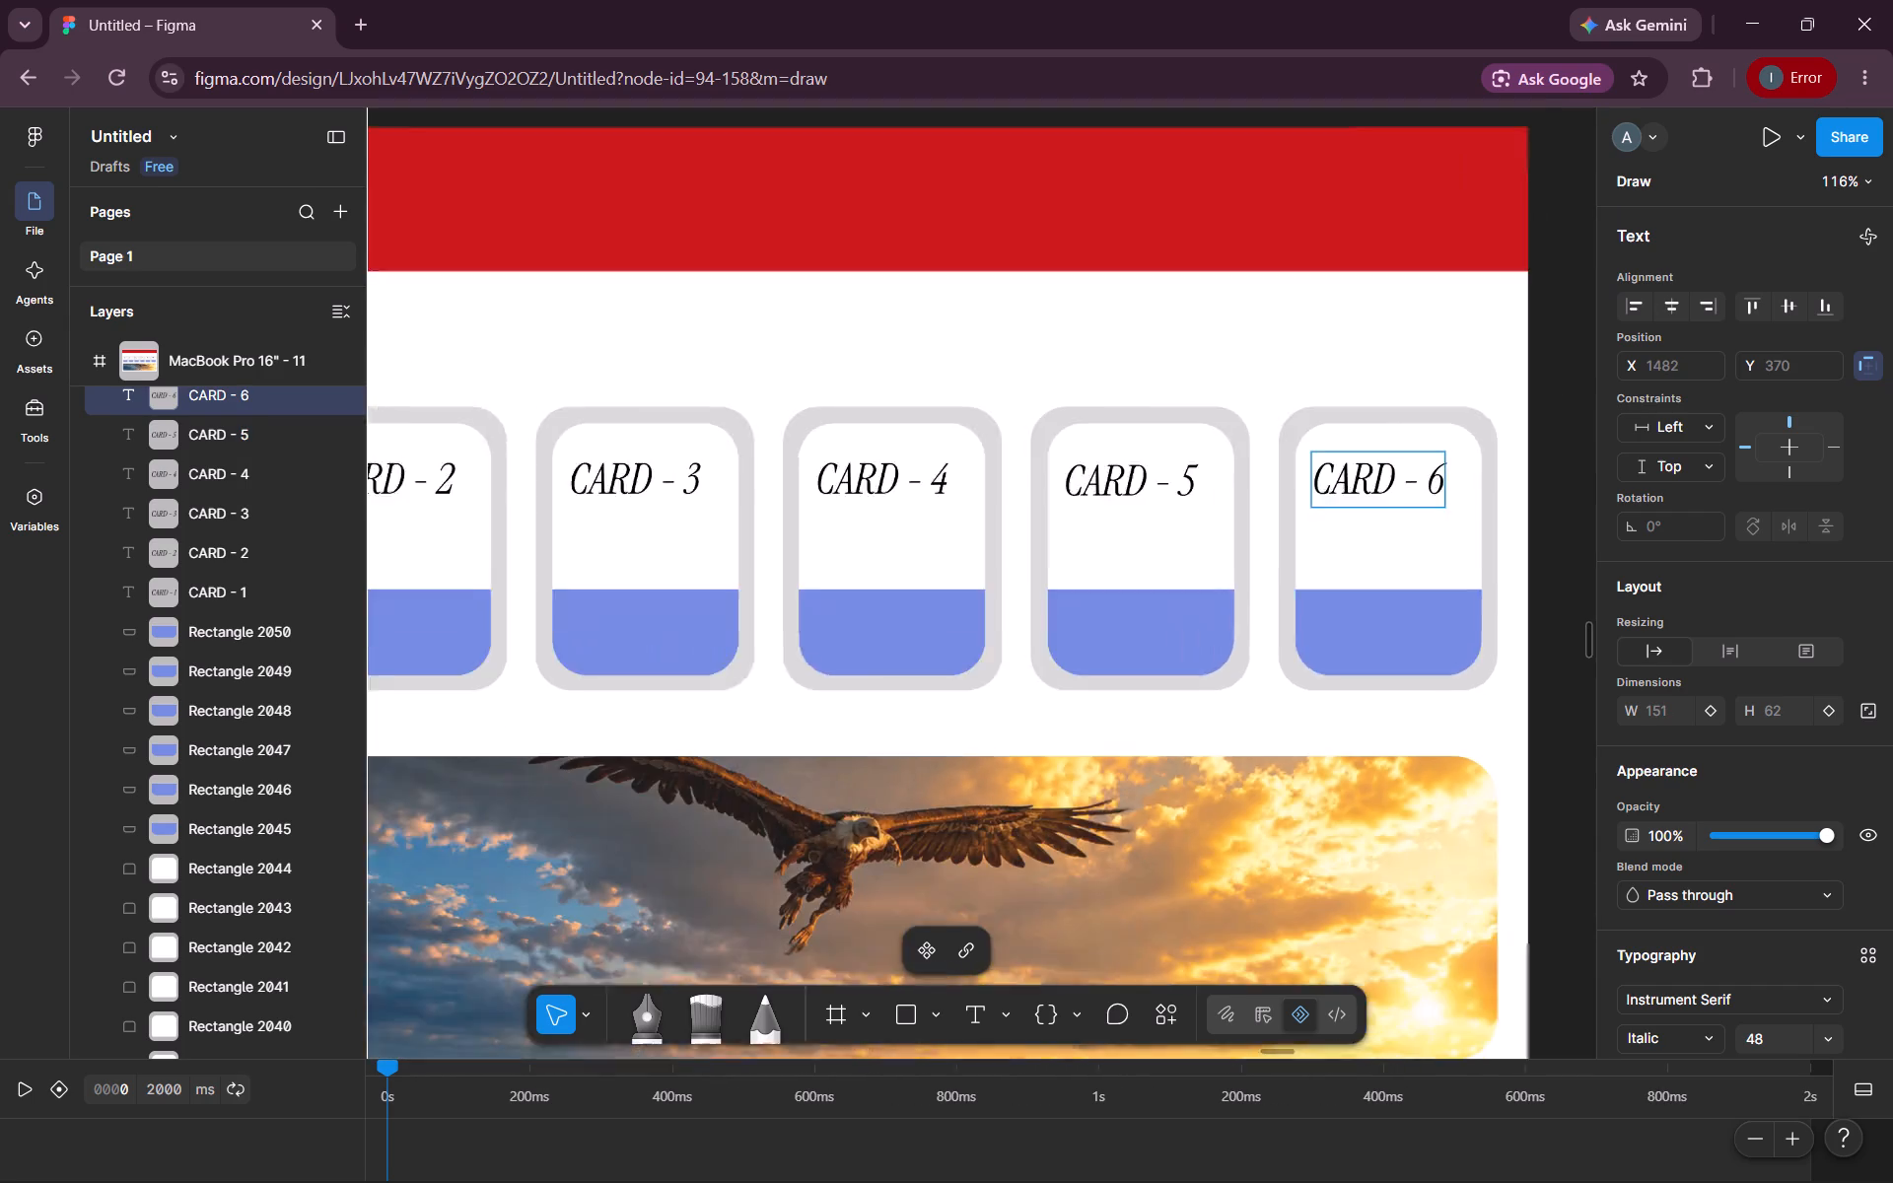
pyautogui.hscroll(1, 1430, 476)
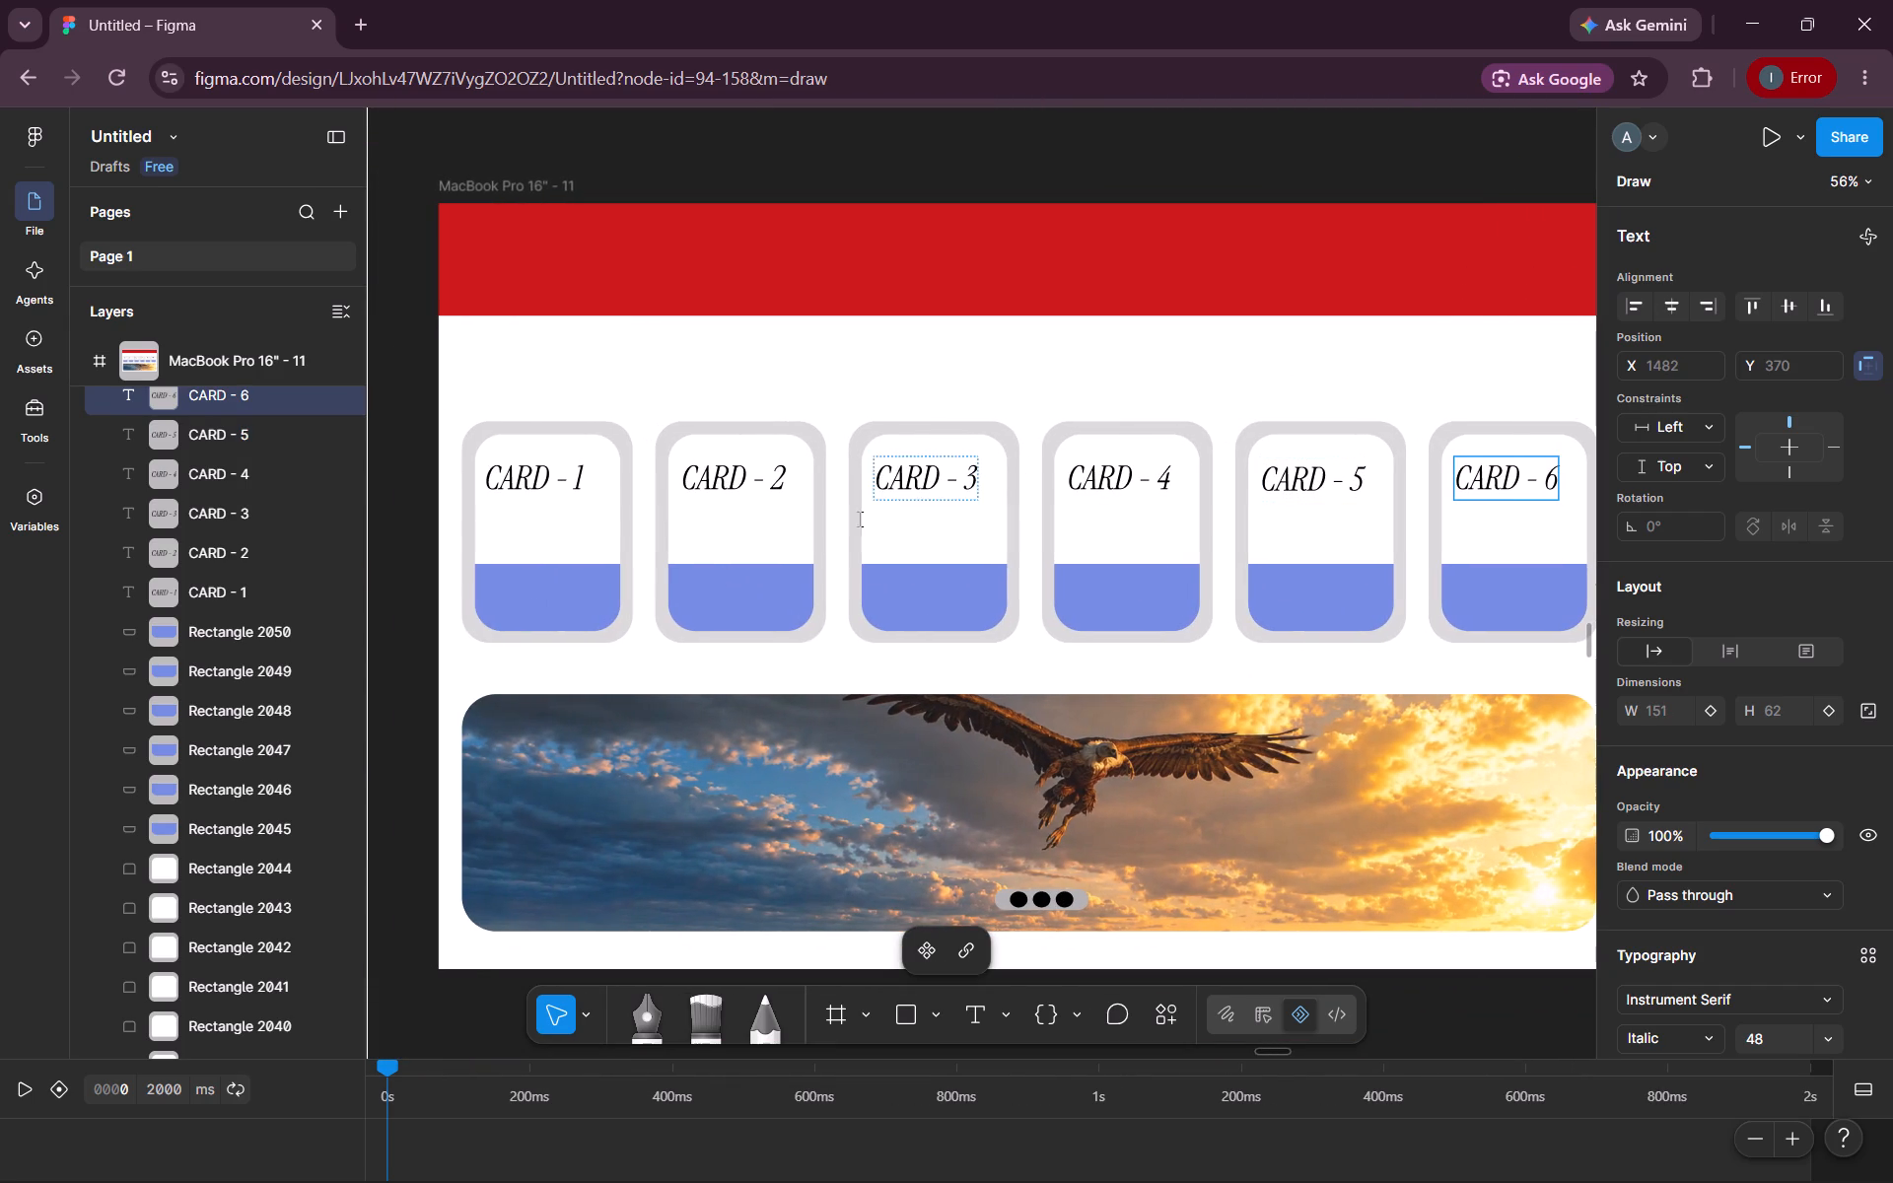
pyautogui.hscroll(1, 673, 578)
pyautogui.click(474, 549)
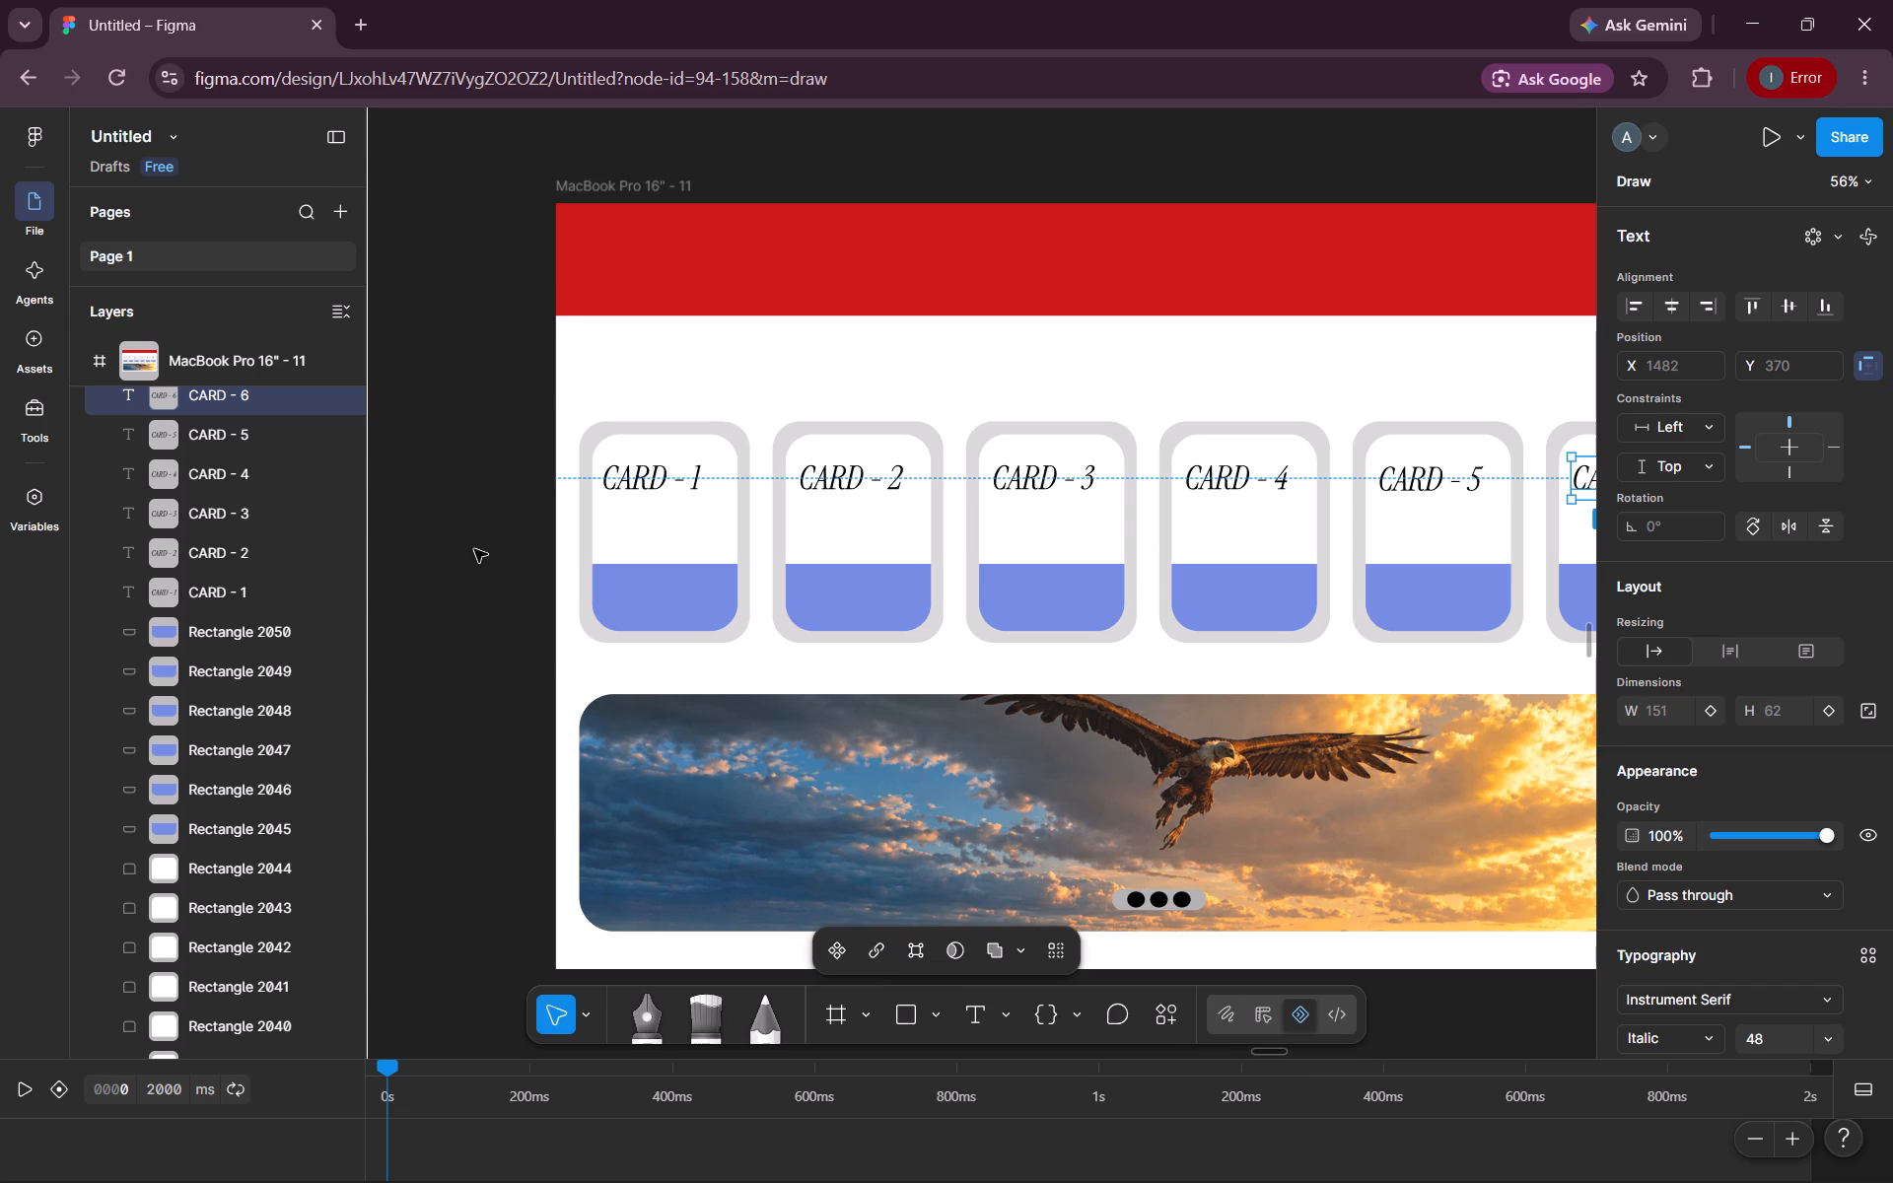
pyautogui.hscroll(-1, 474, 549)
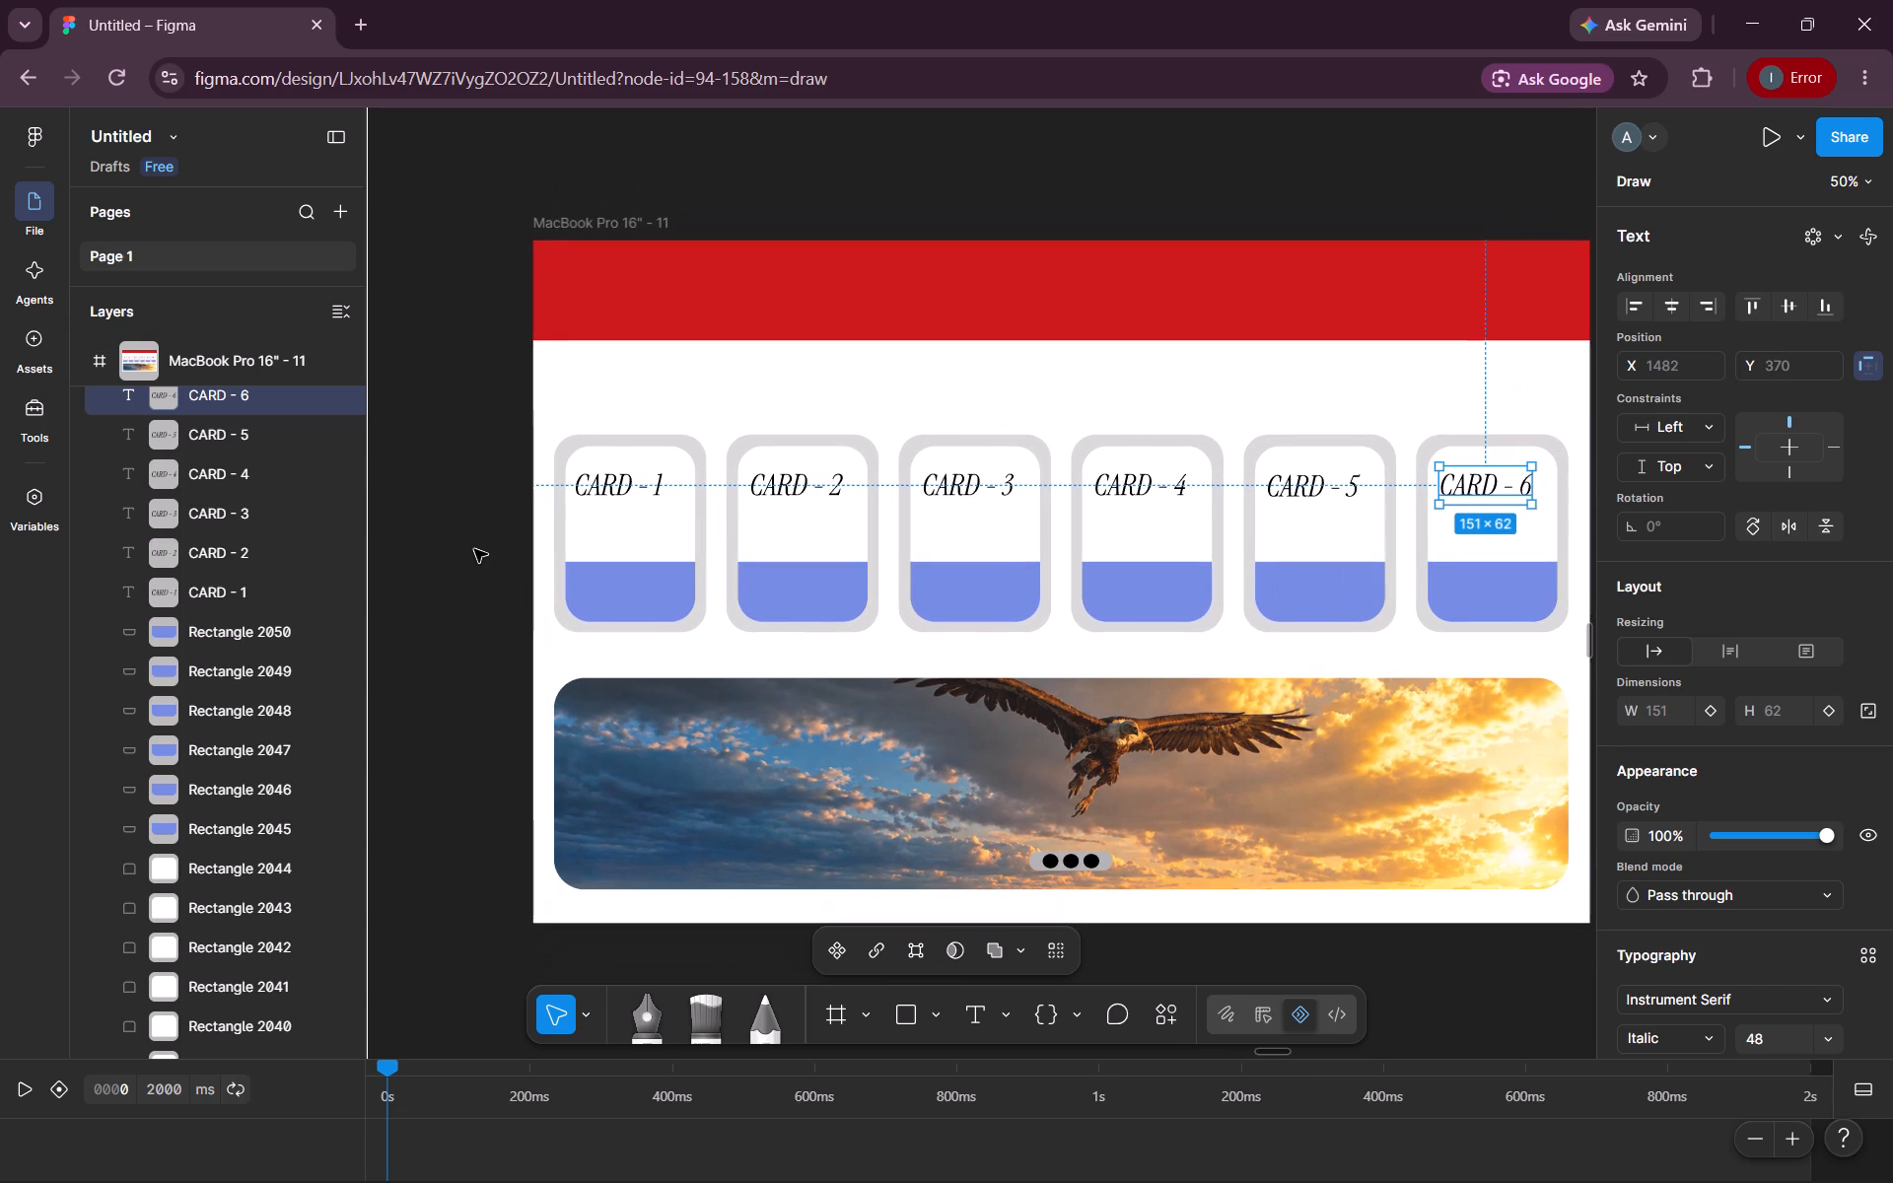
pyautogui.click(474, 549)
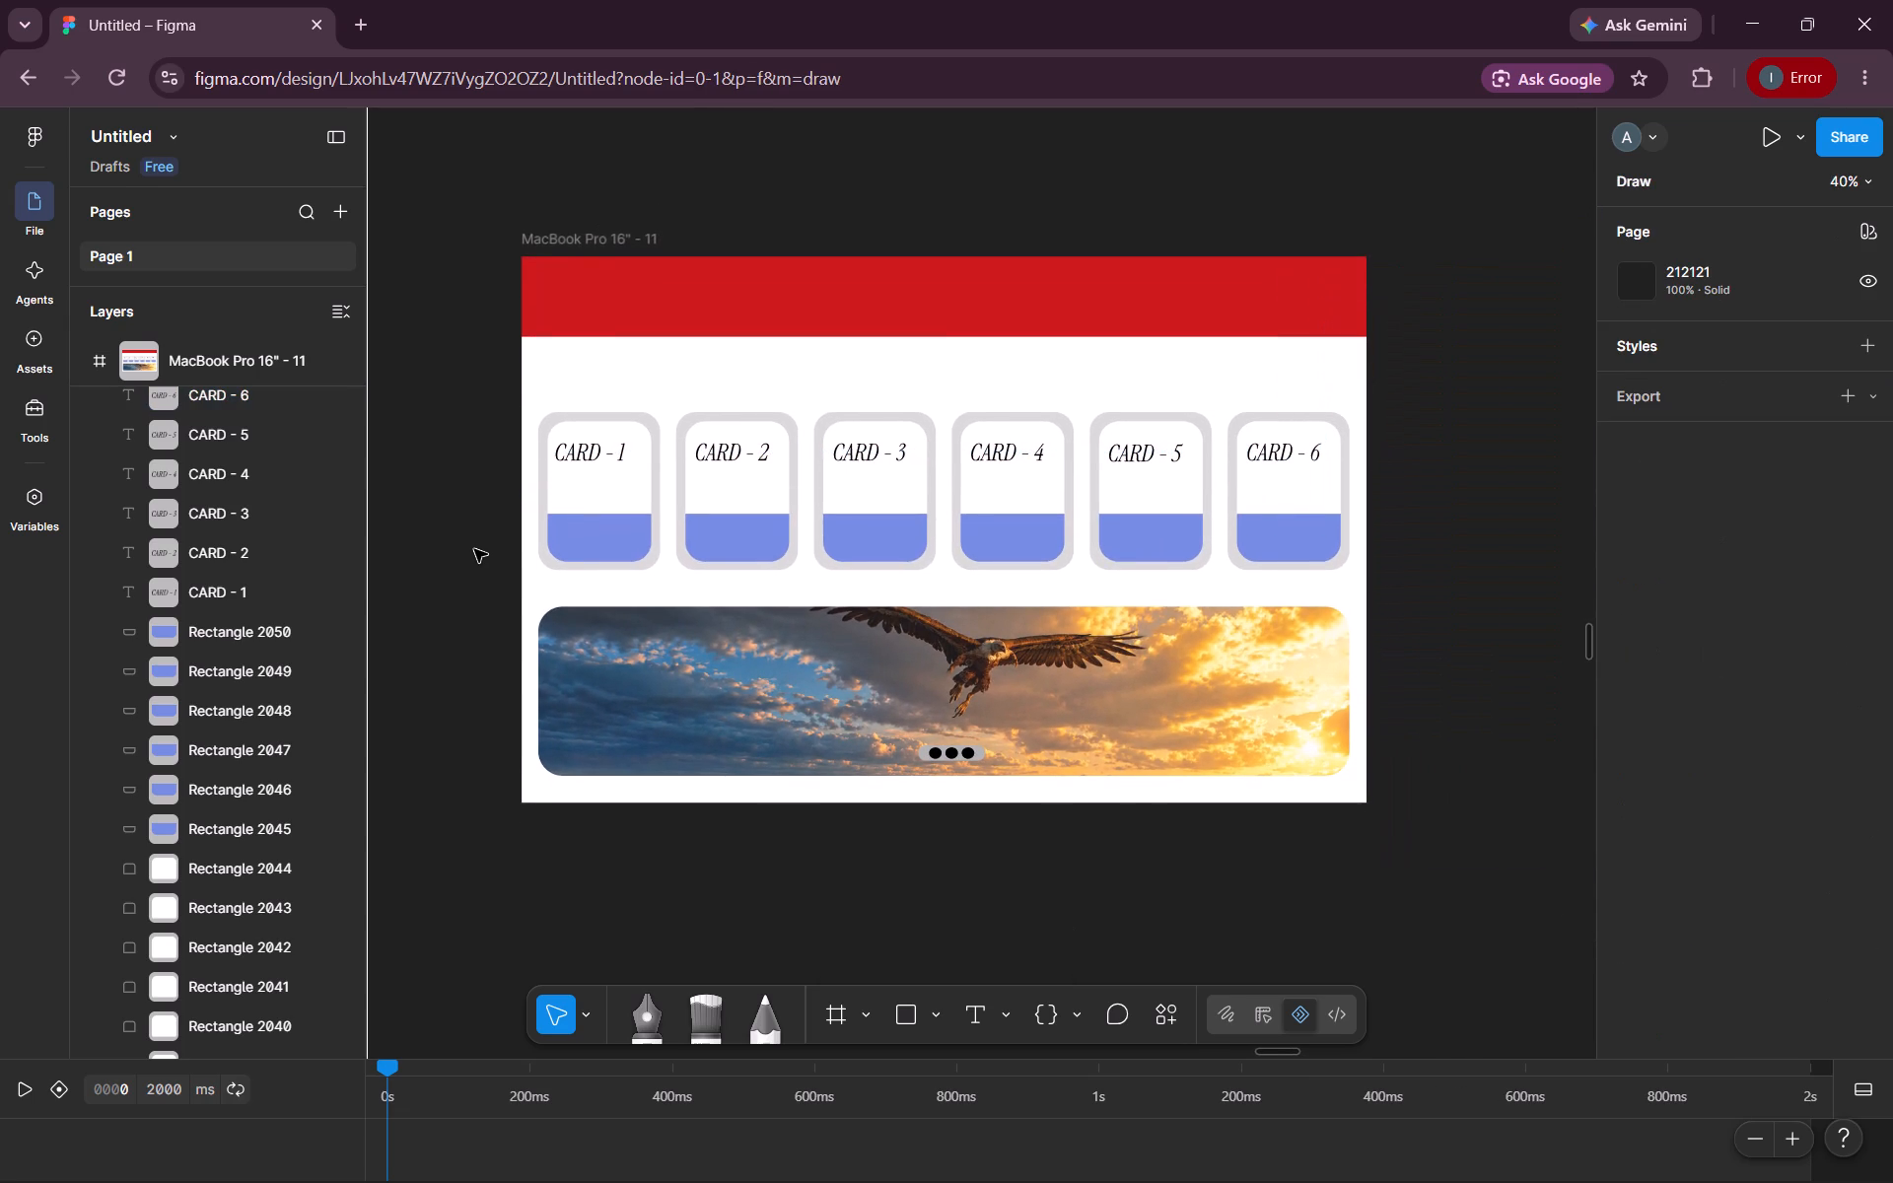
# Darken the solid fill of the red banner at the top of the frame to A42222.
pyautogui.scroll(1, 474, 549)
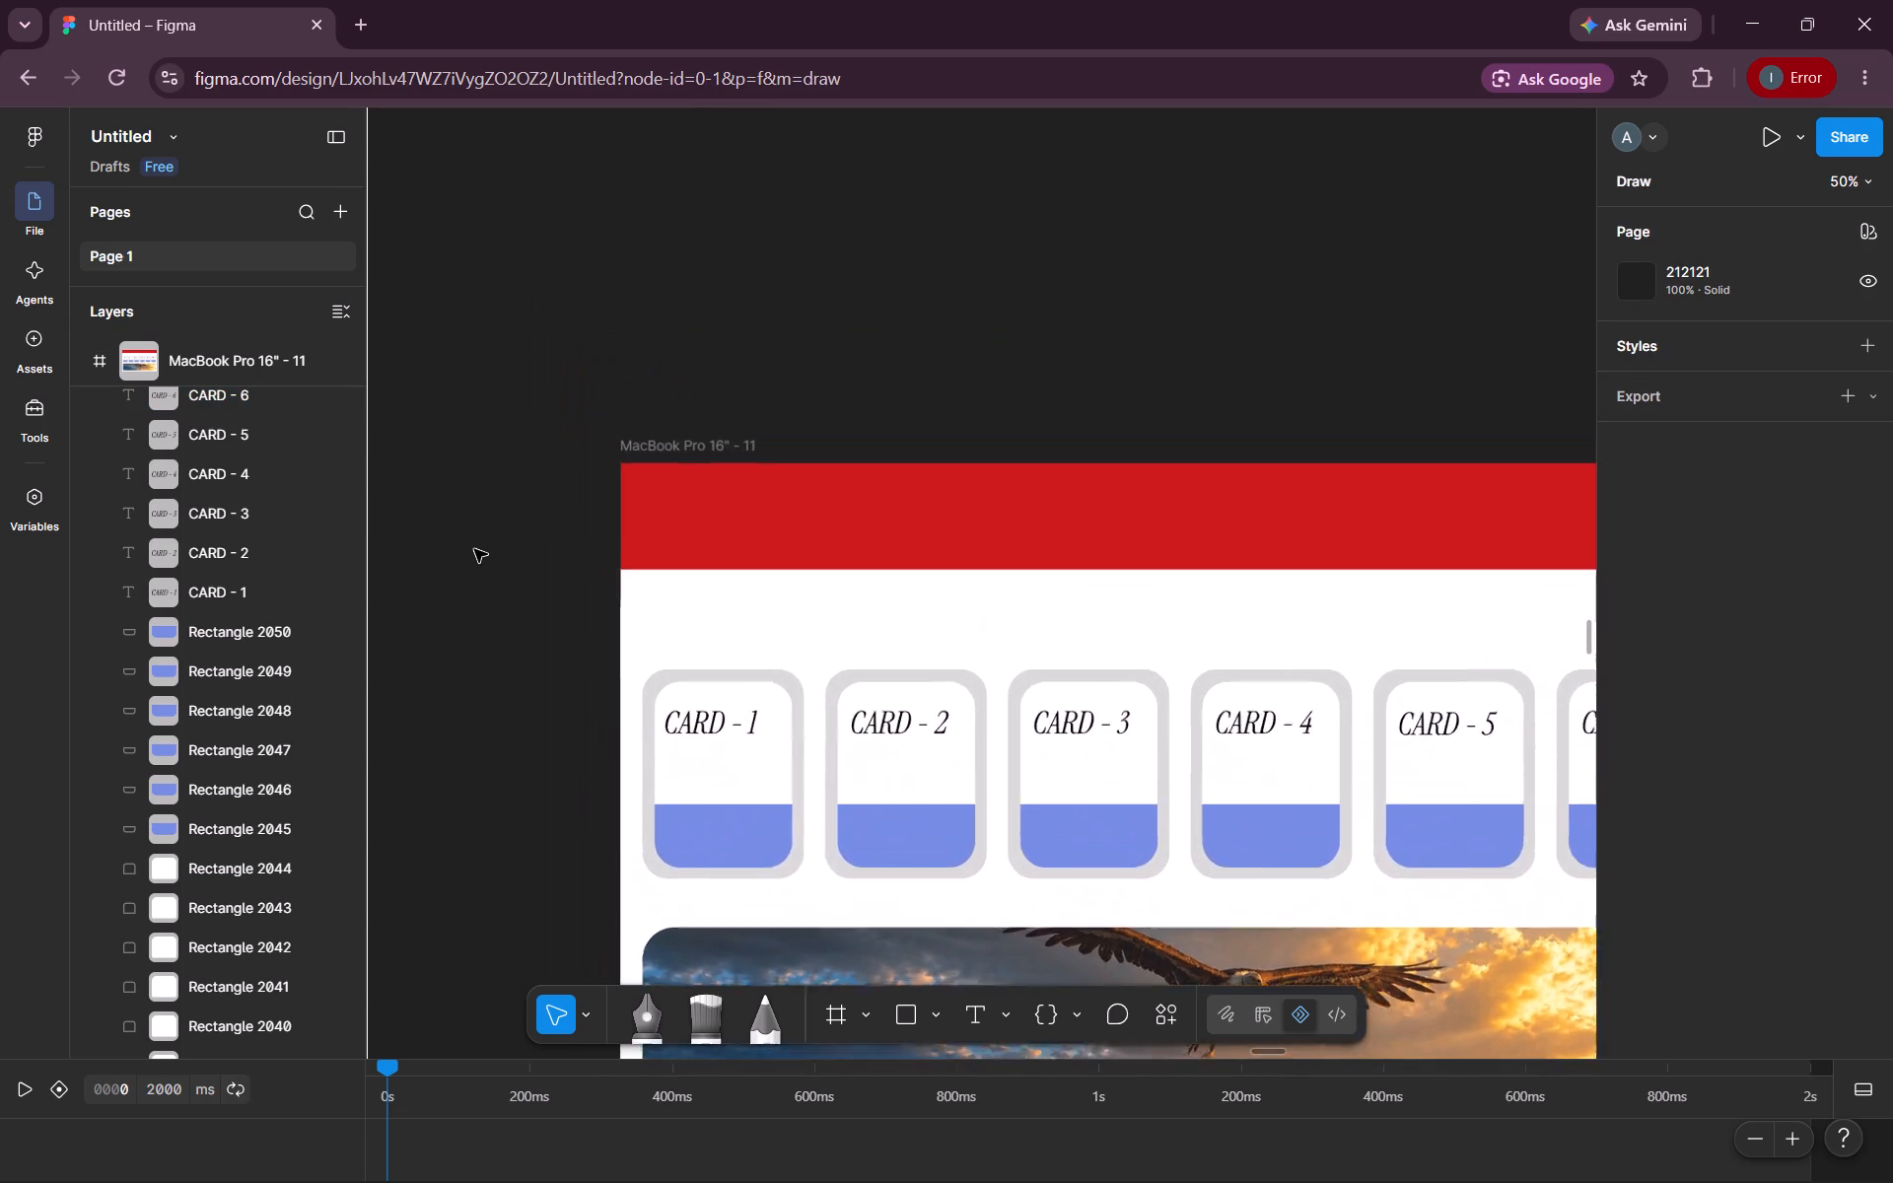
pyautogui.hscroll(-1, 474, 549)
pyautogui.click(783, 626)
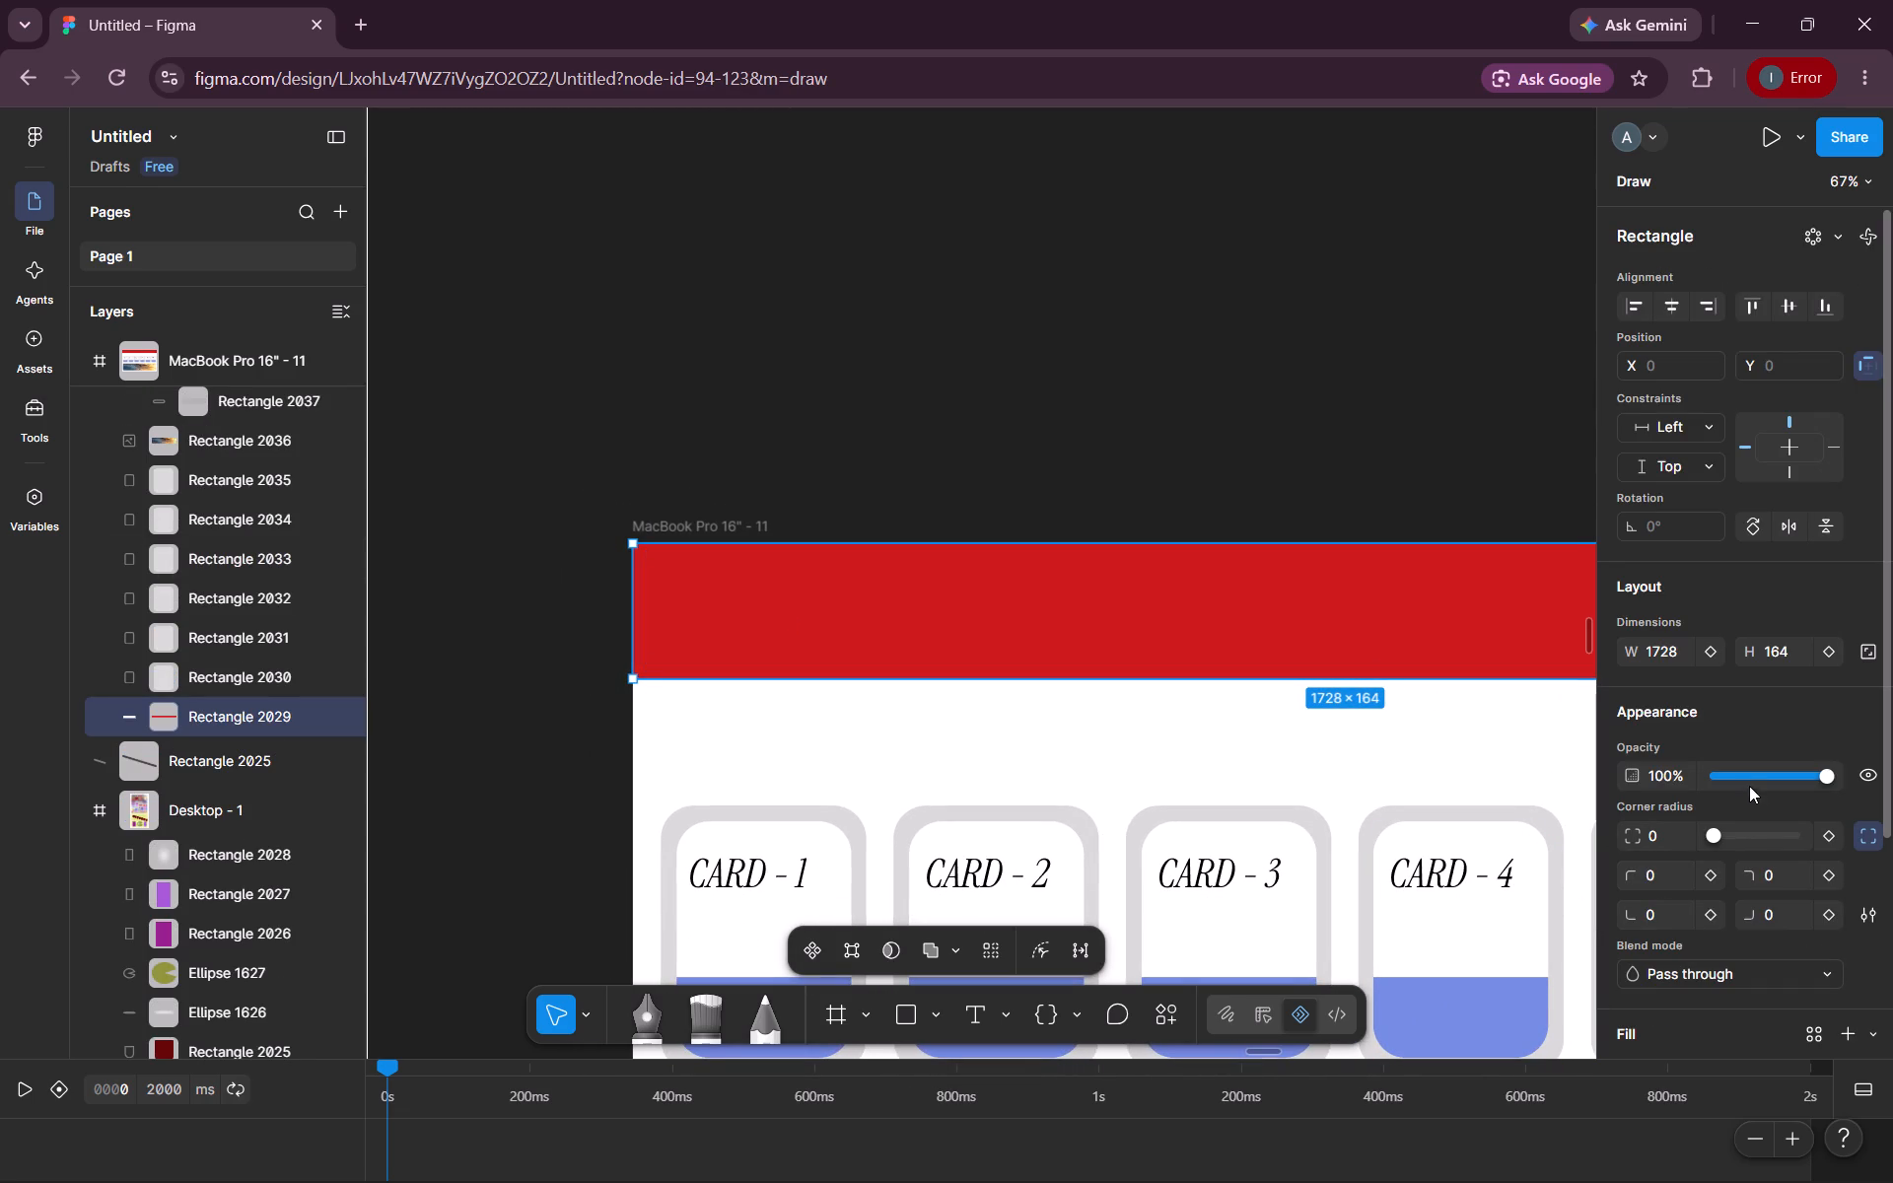
pyautogui.scroll(-2, 1682, 826)
pyautogui.click(1638, 808)
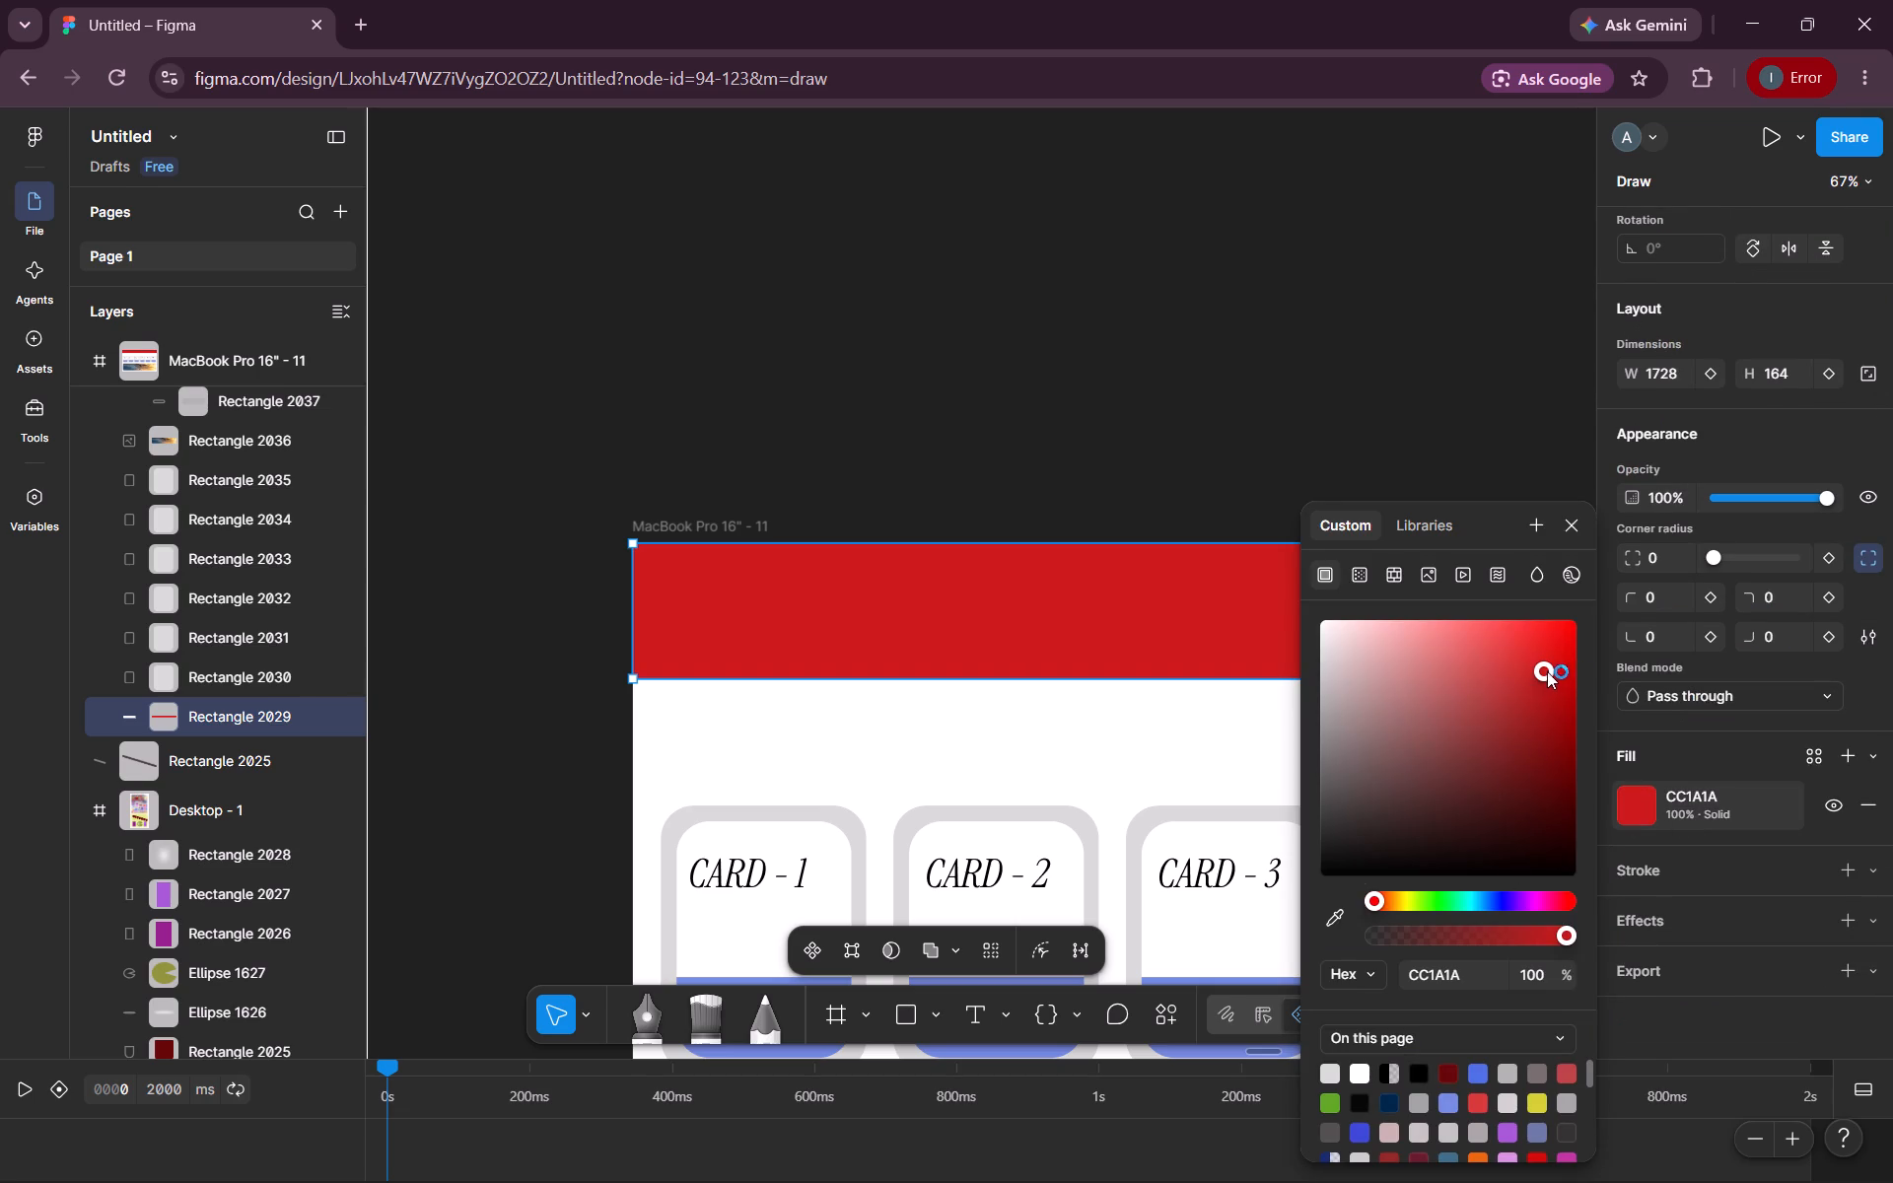
pyautogui.moveTo(1544, 669); pyautogui.dragTo(1523, 711)
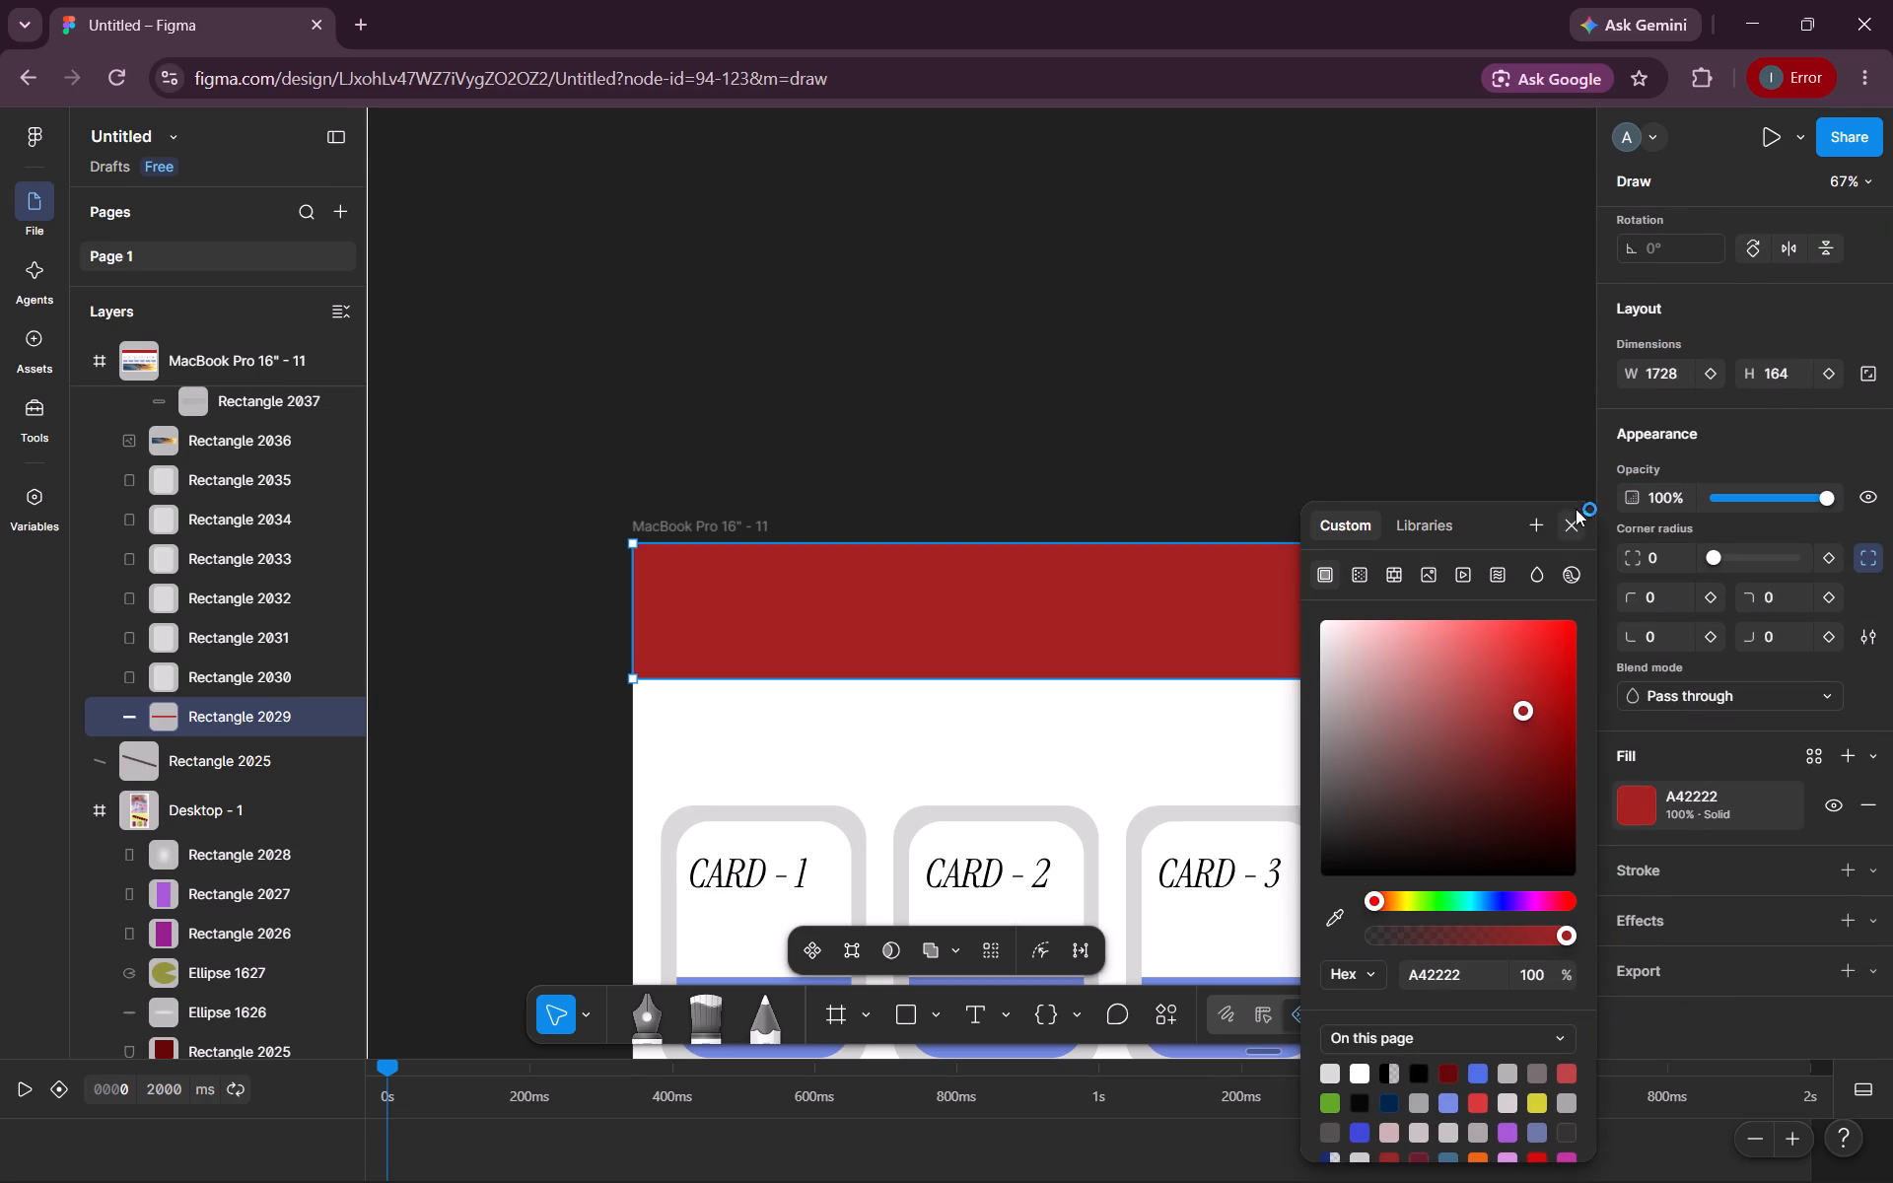
pyautogui.click(1755, 455)
pyautogui.scroll(-1, 1755, 455)
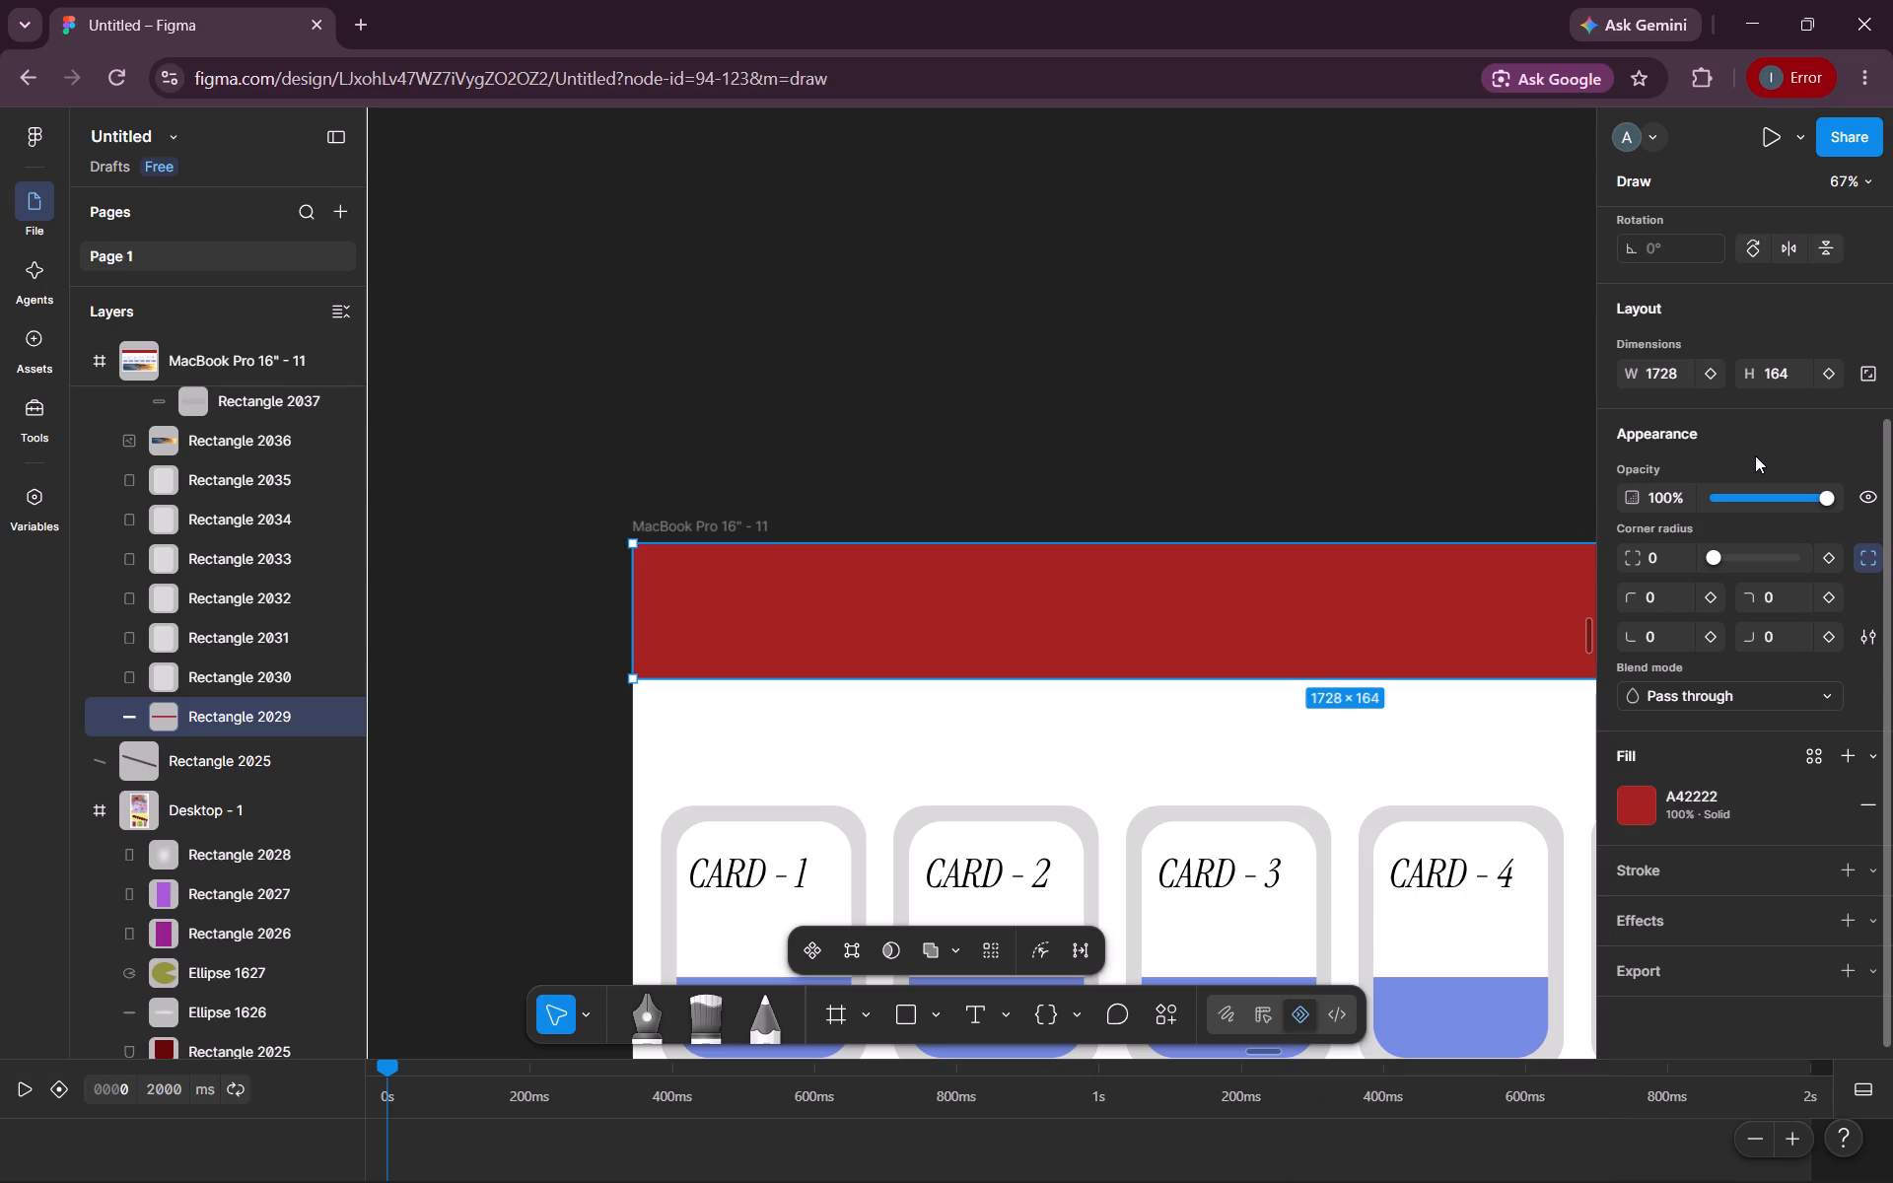
# Draw a flat, wide ellipse about 1129 × 67 inside the red banner.
pyautogui.hscroll(-2, 1321, 639)
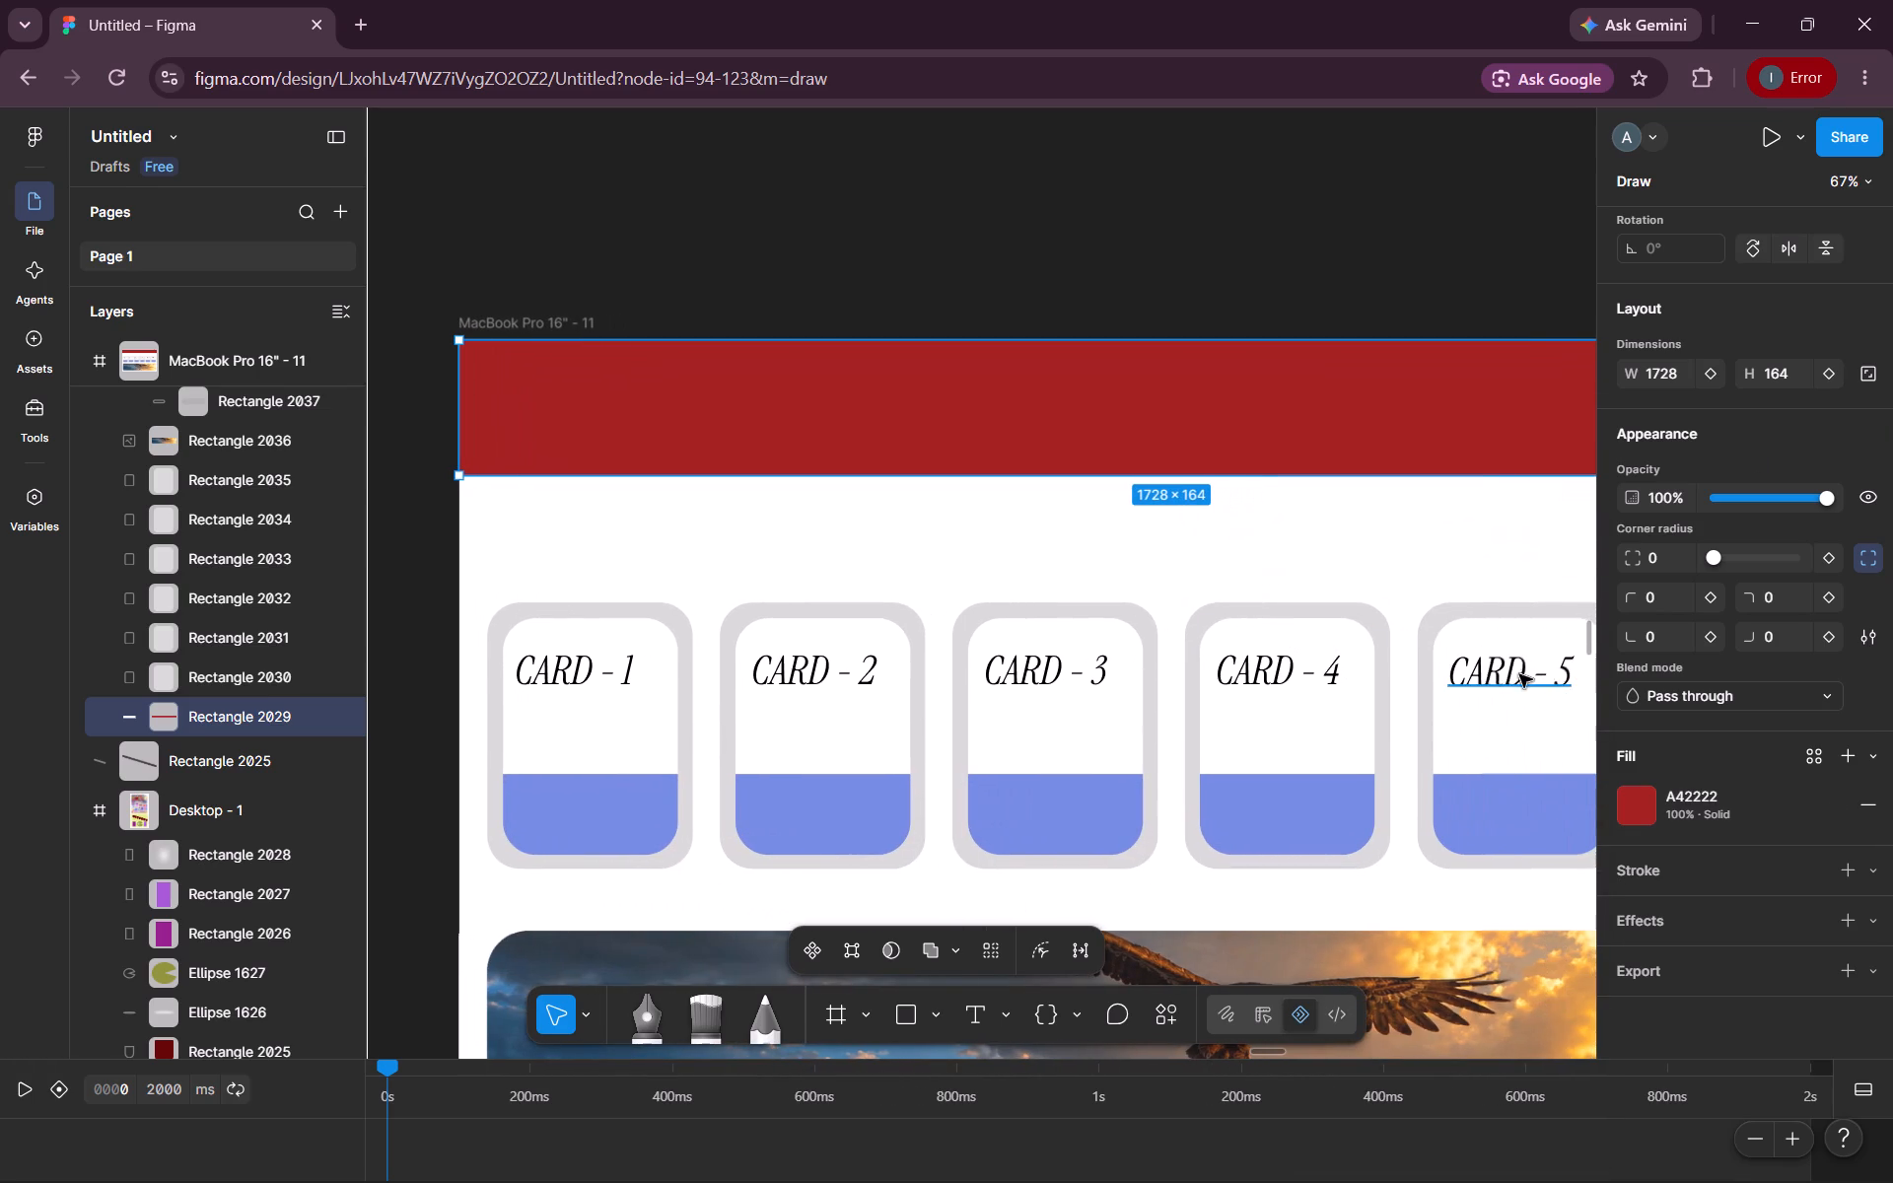
pyautogui.hscroll(-1, 1289, 699)
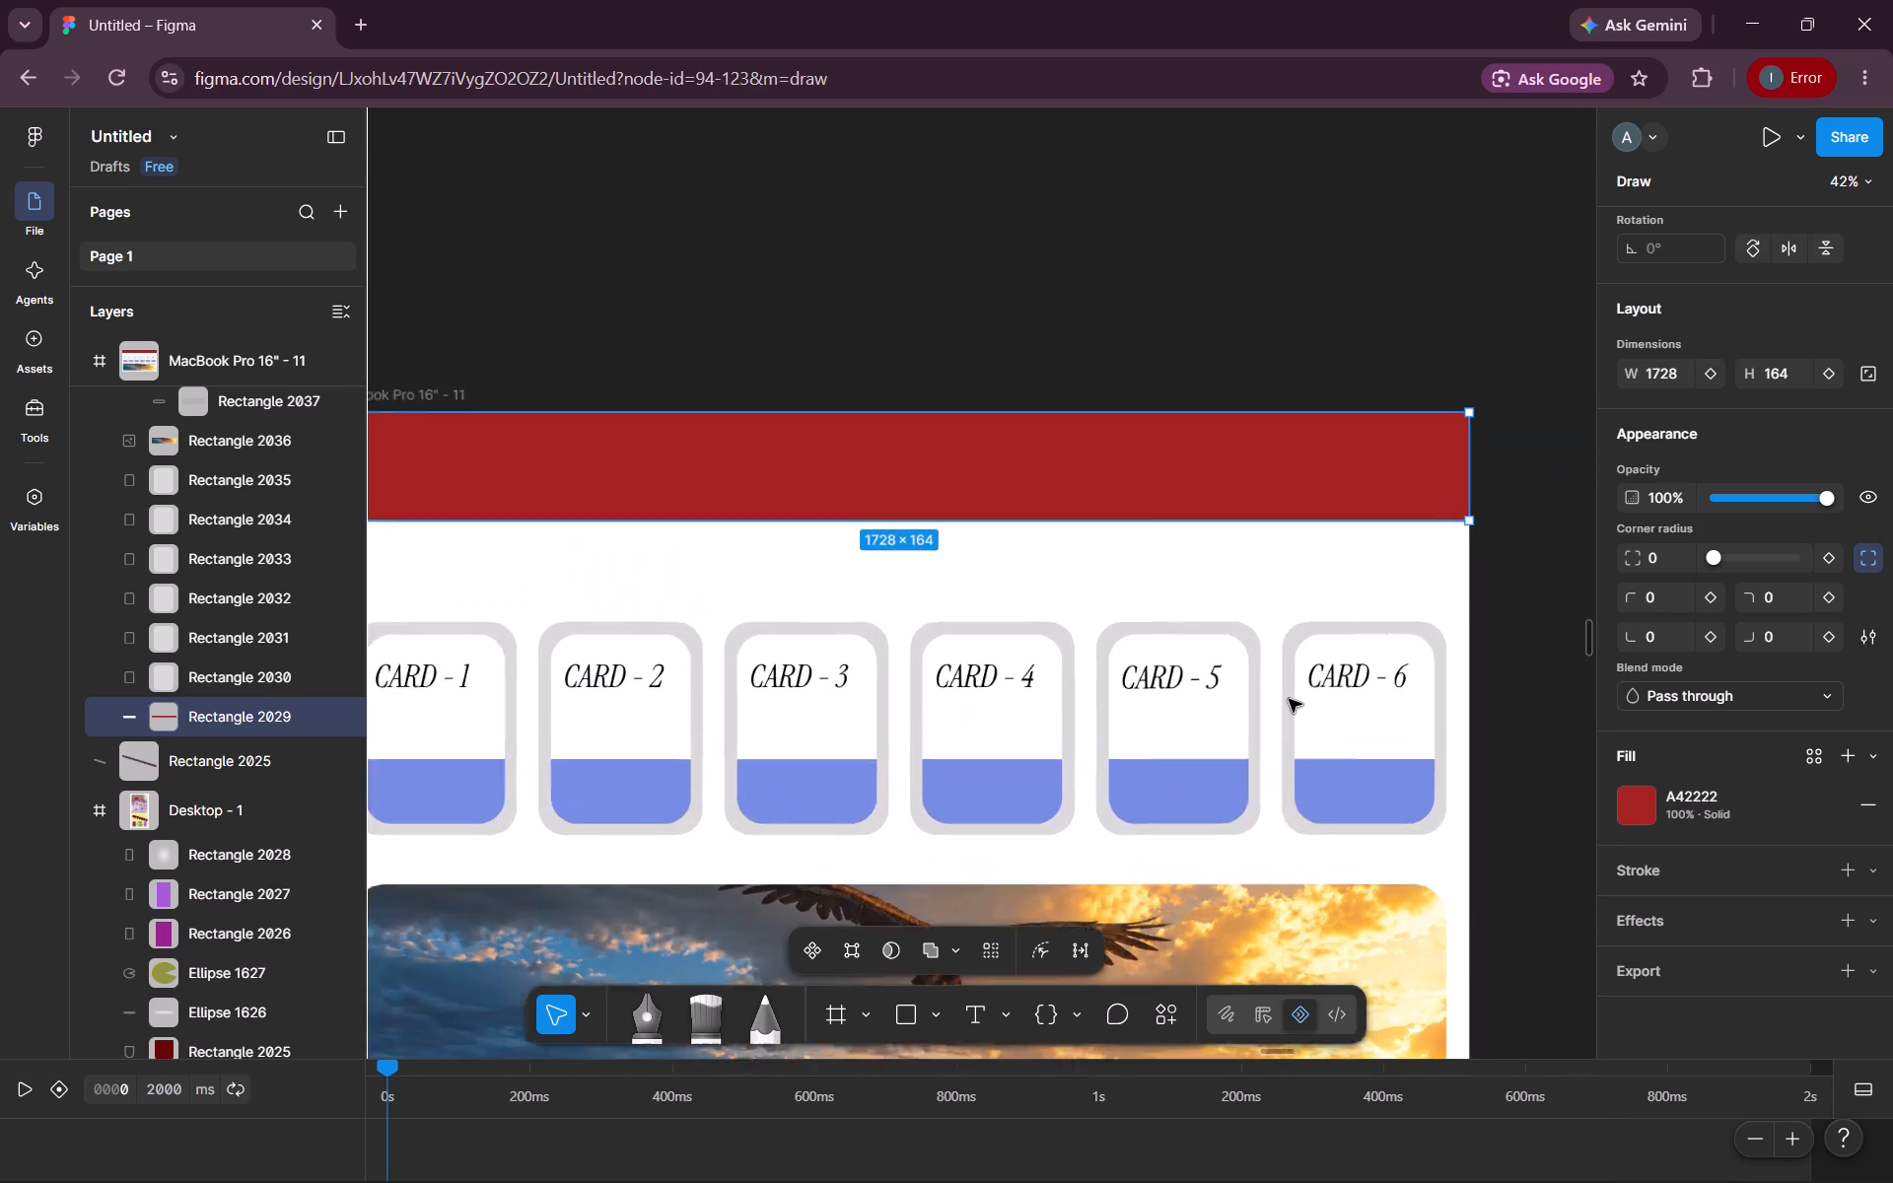
pyautogui.hscroll(2, 1289, 699)
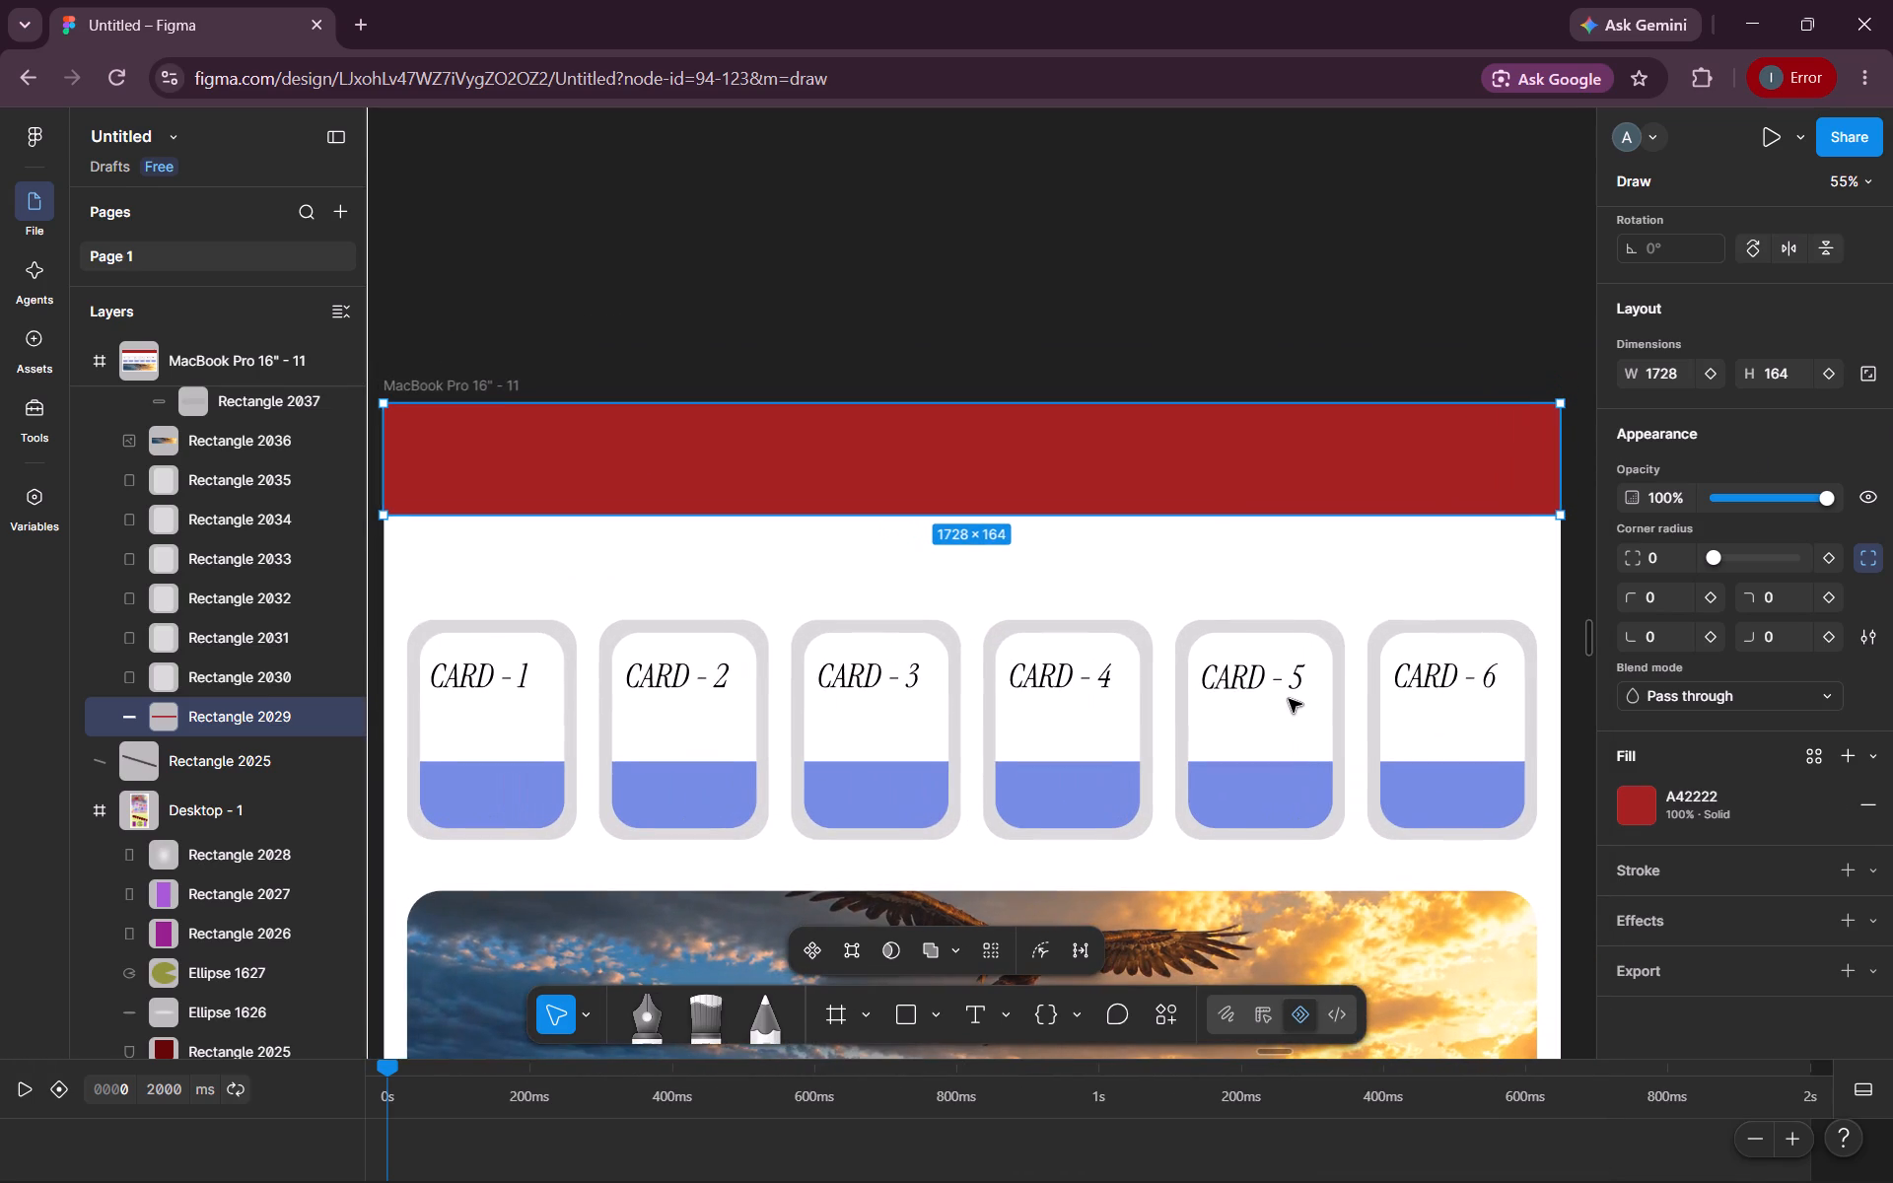
pyautogui.hscroll(1, 1289, 699)
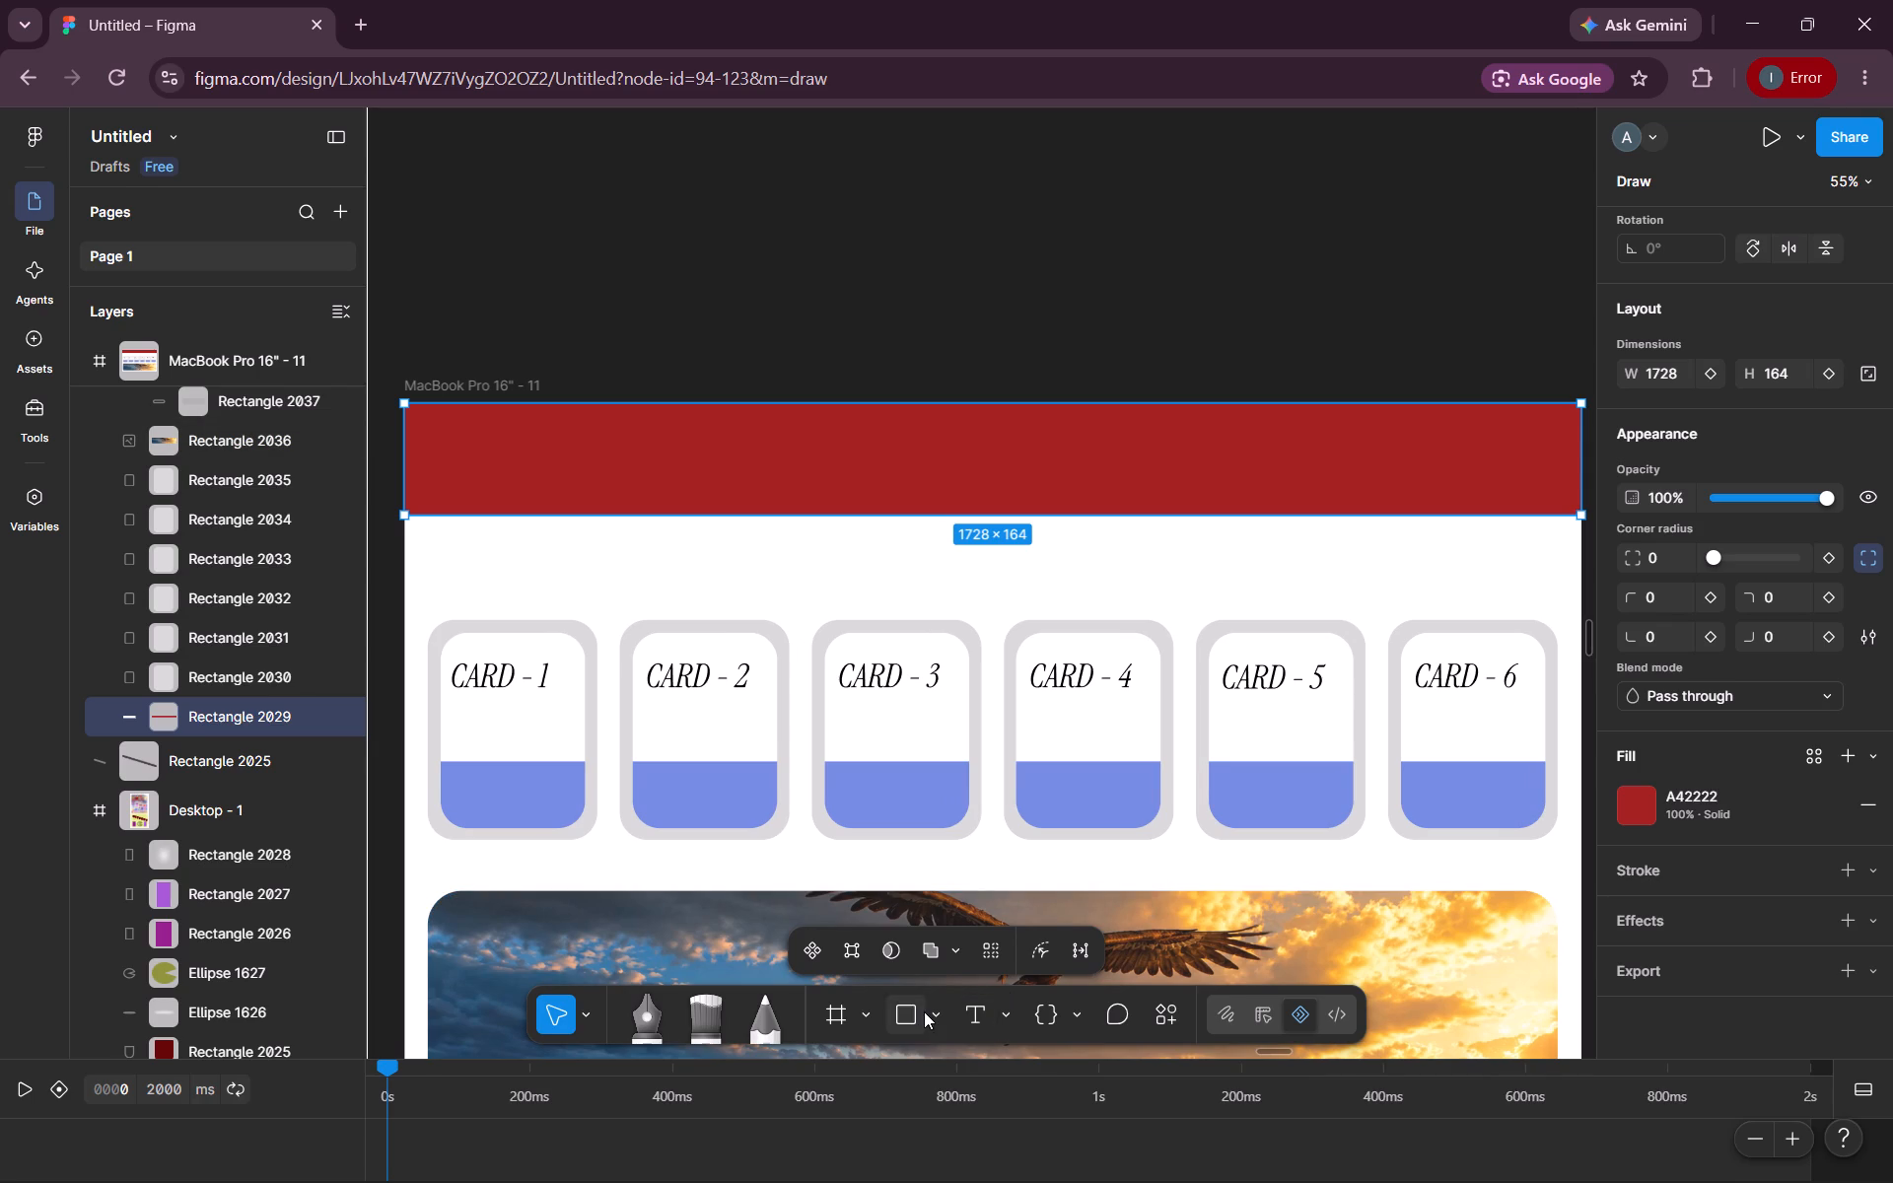
pyautogui.click(931, 1011)
pyautogui.click(1012, 878)
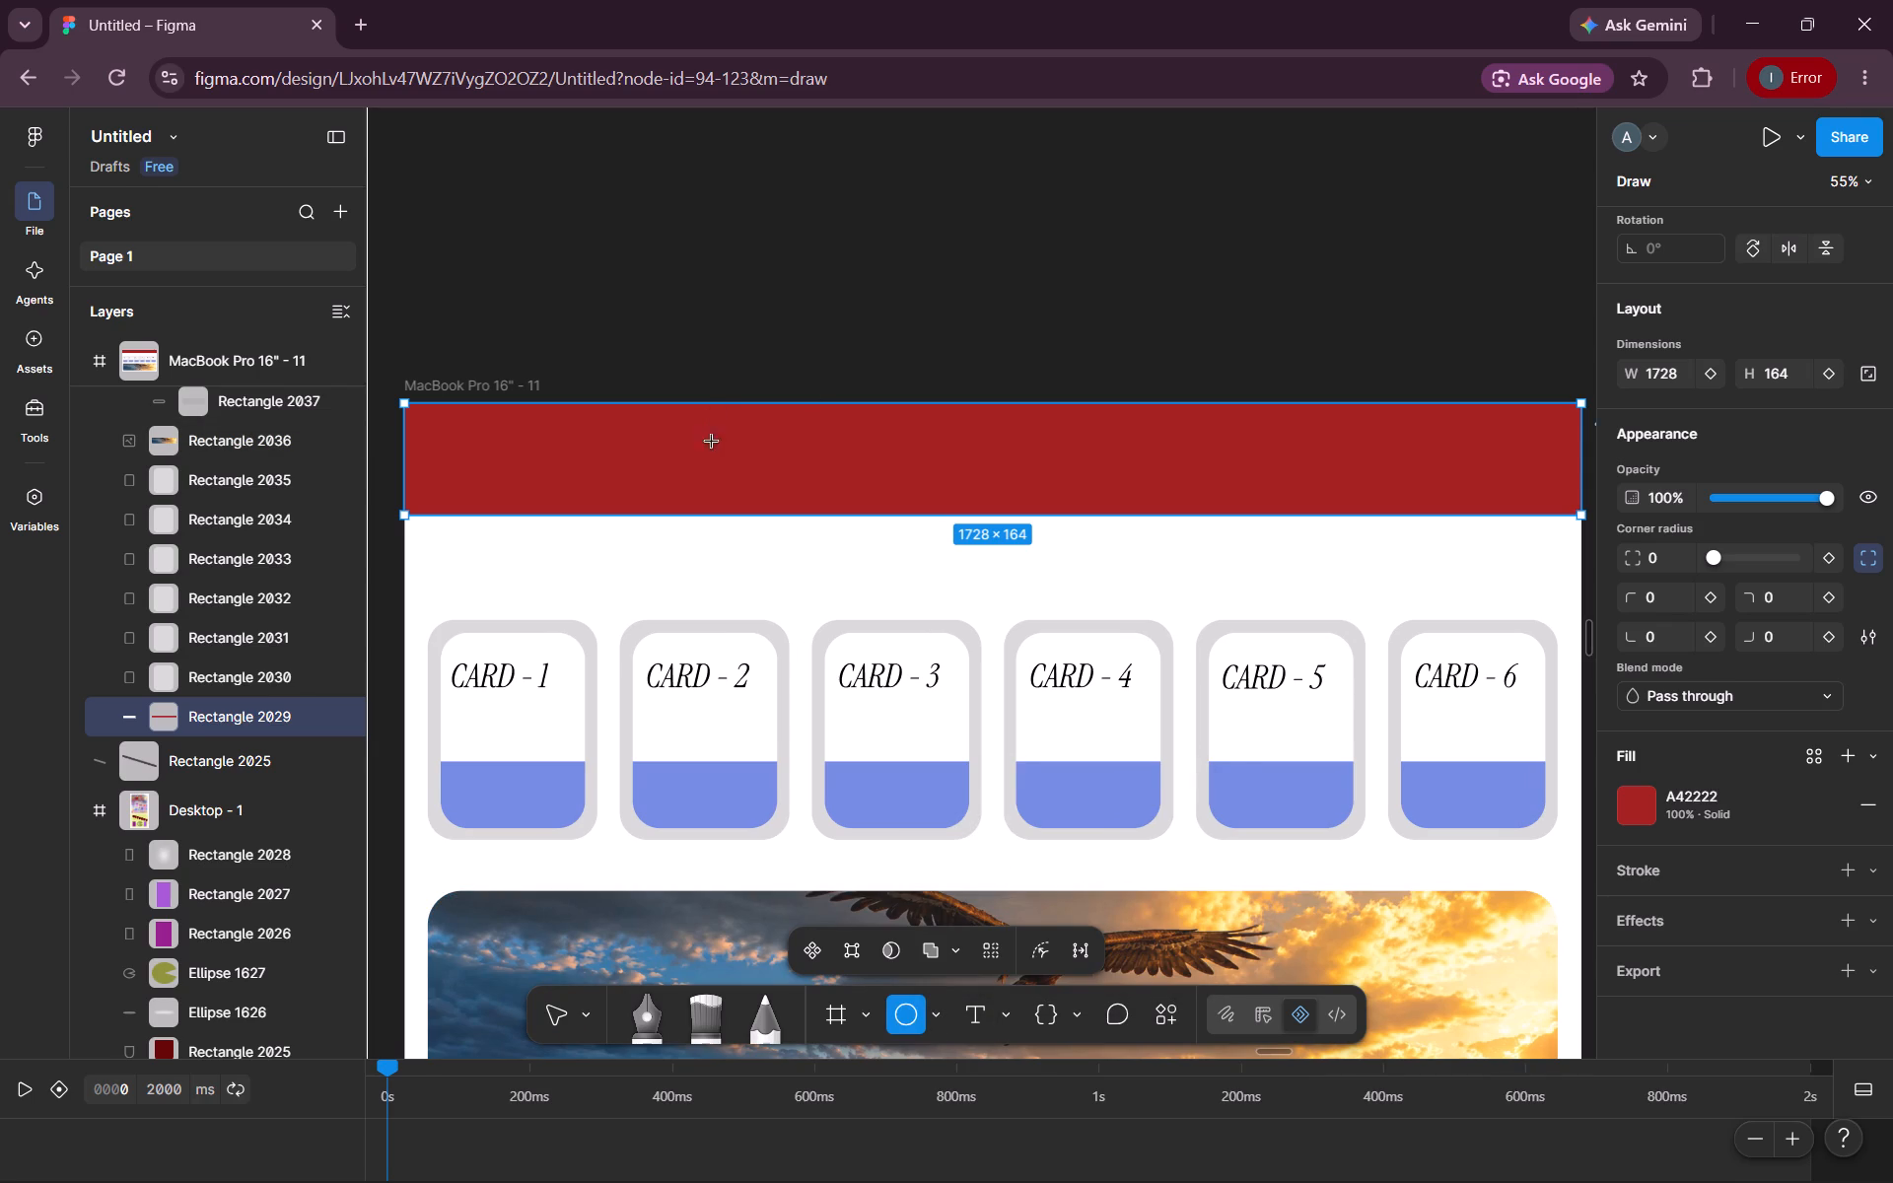
pyautogui.moveTo(720, 436); pyautogui.dragTo(1206, 492)
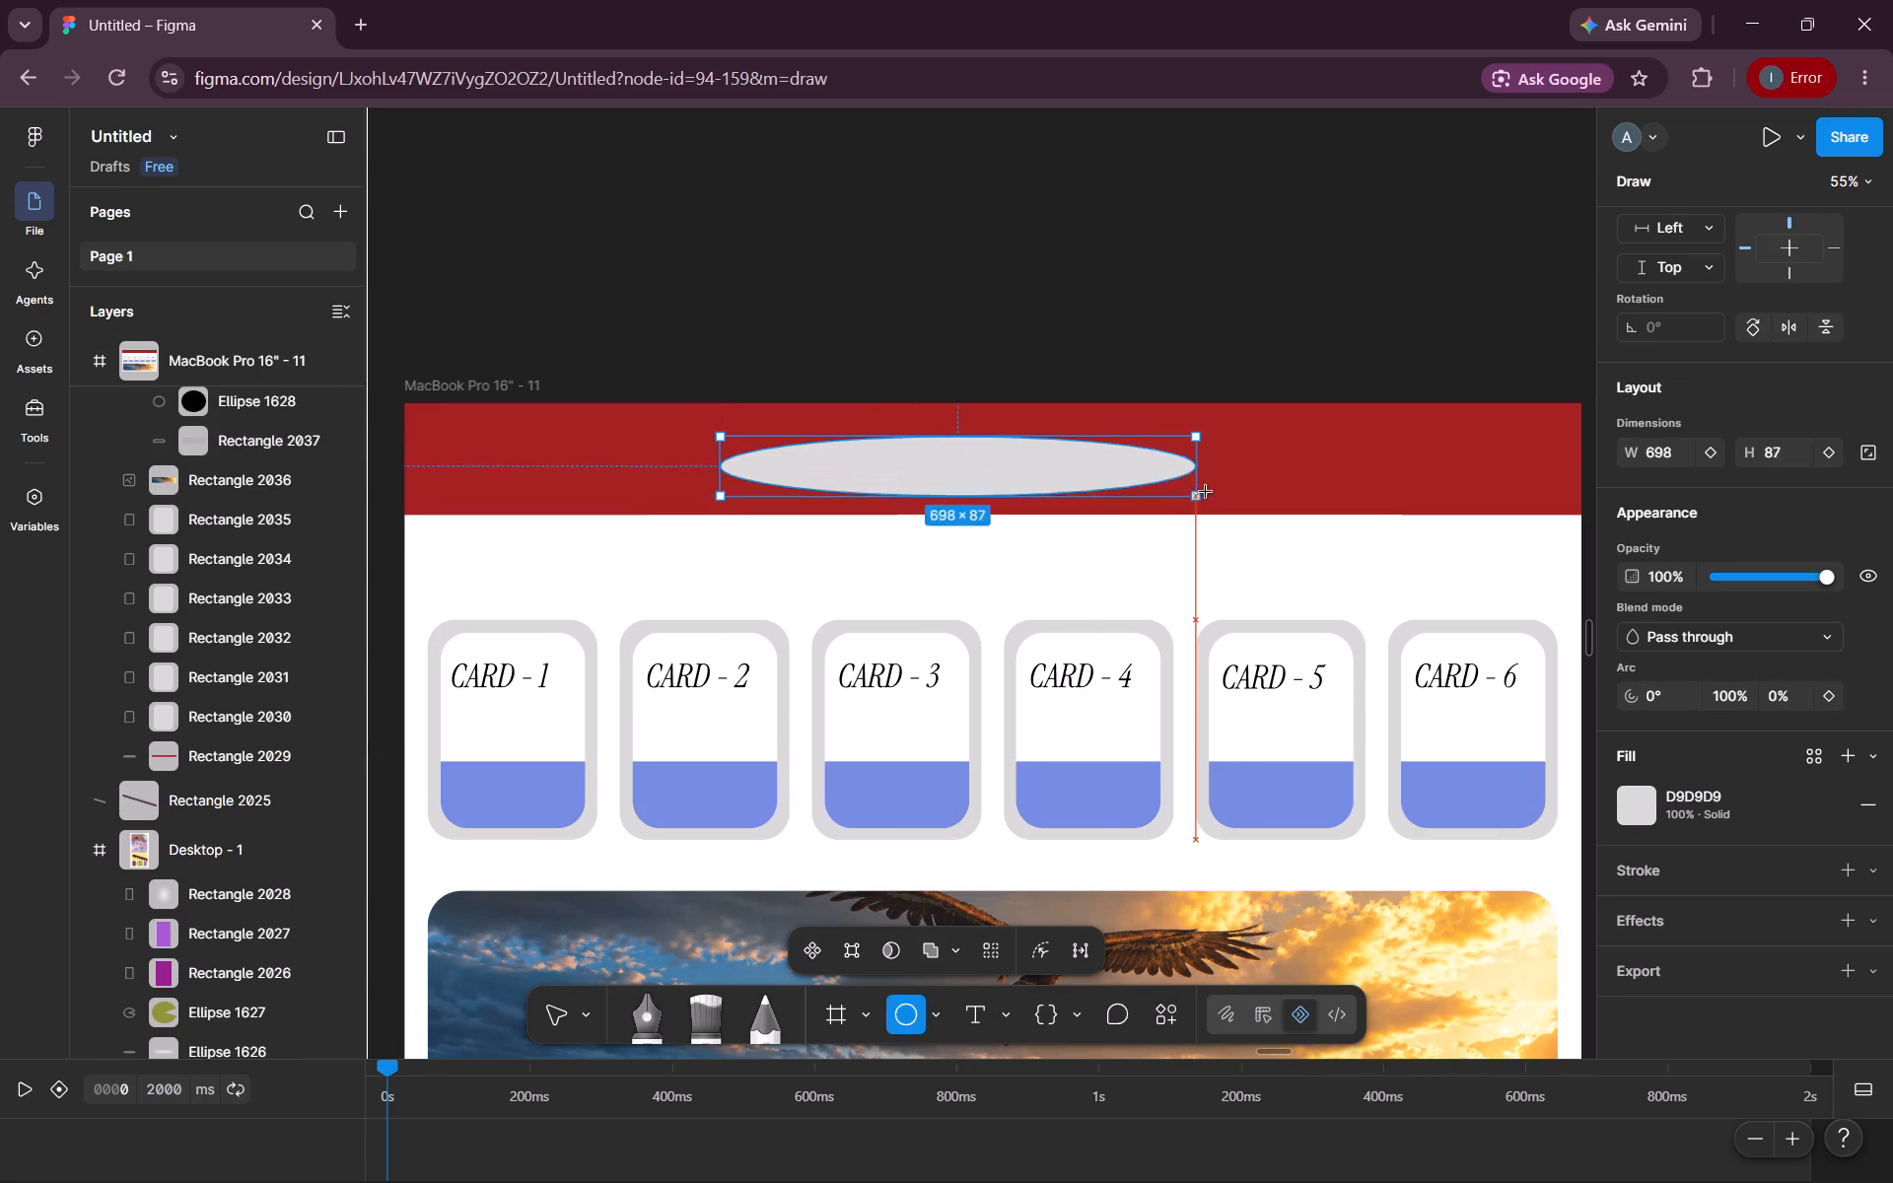
pyautogui.moveTo(1206, 492); pyautogui.dragTo(1446, 478)
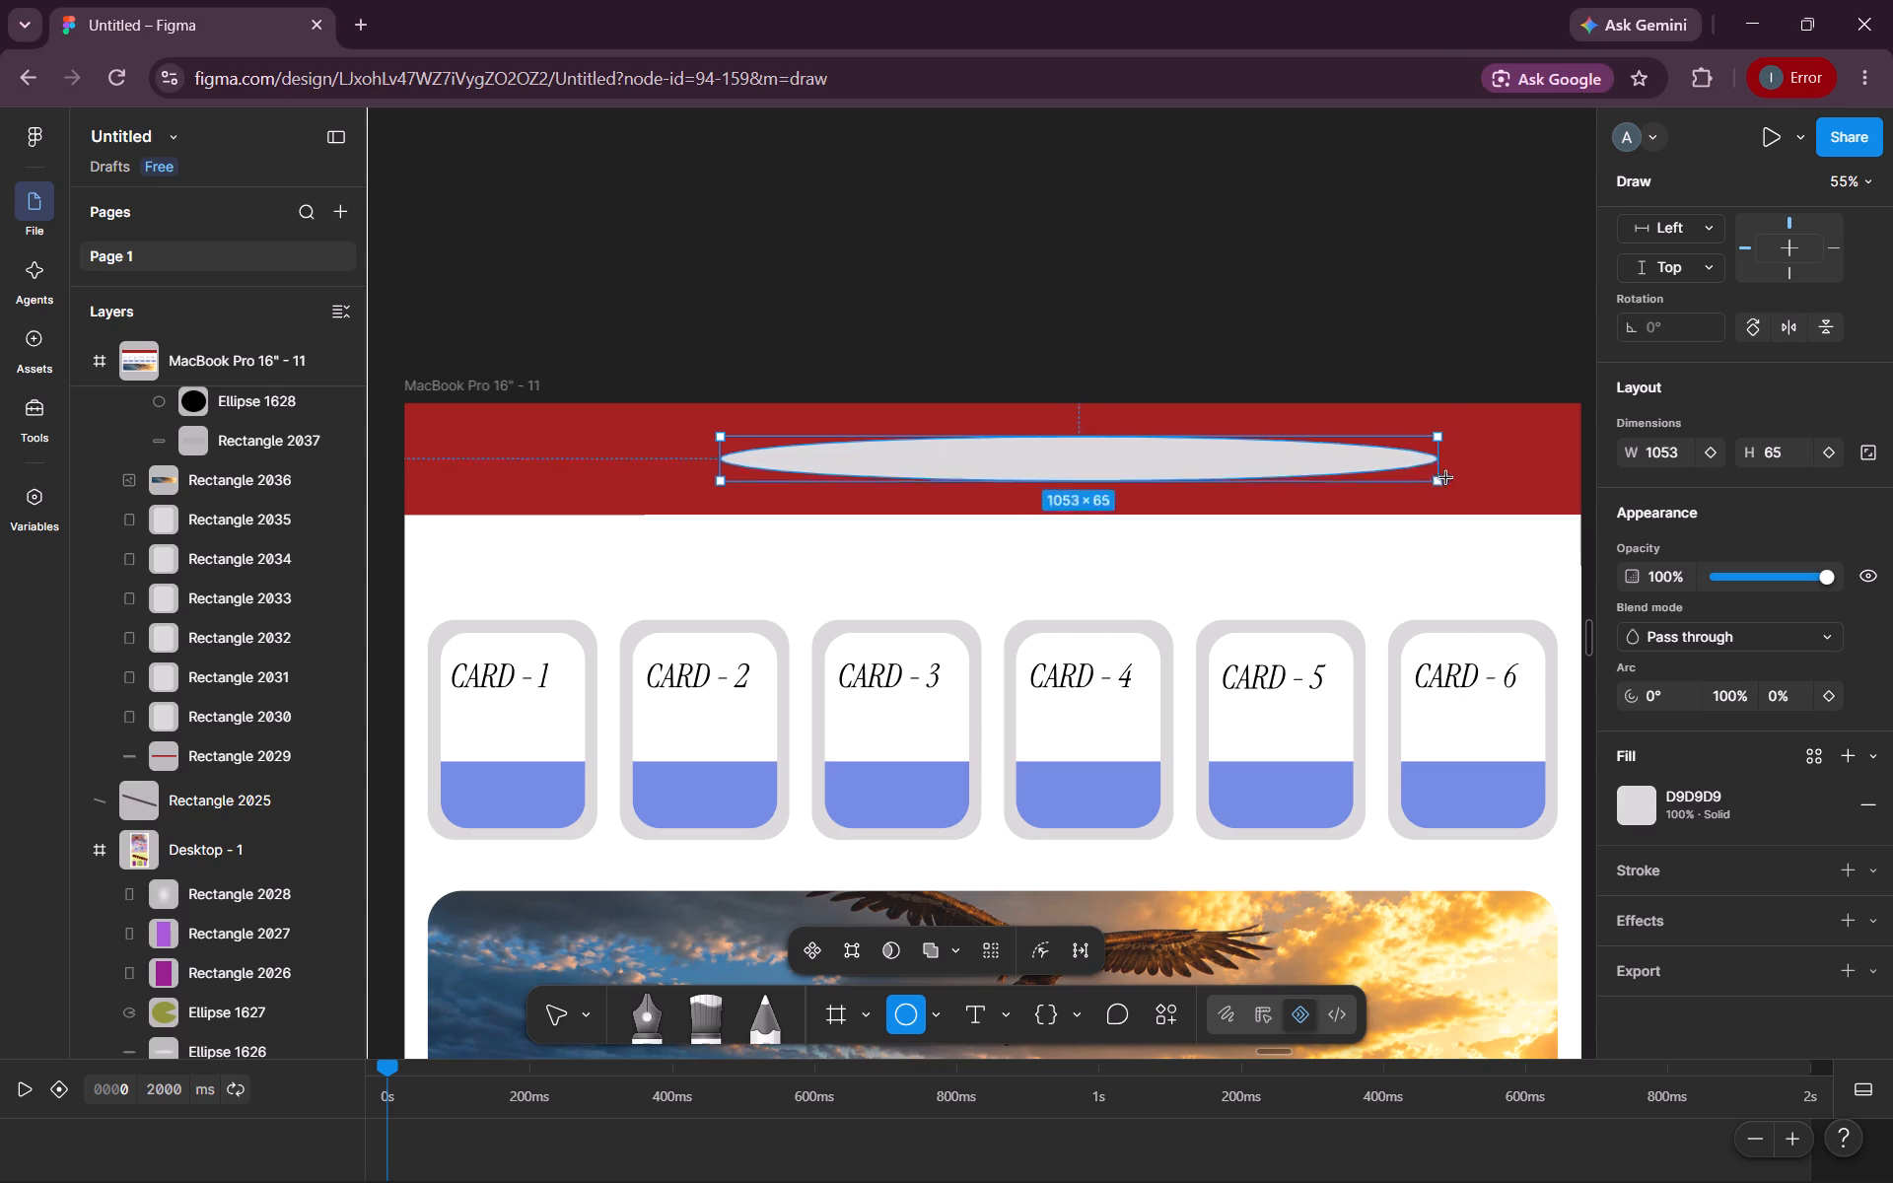
pyautogui.moveTo(1446, 478); pyautogui.dragTo(1442, 482)
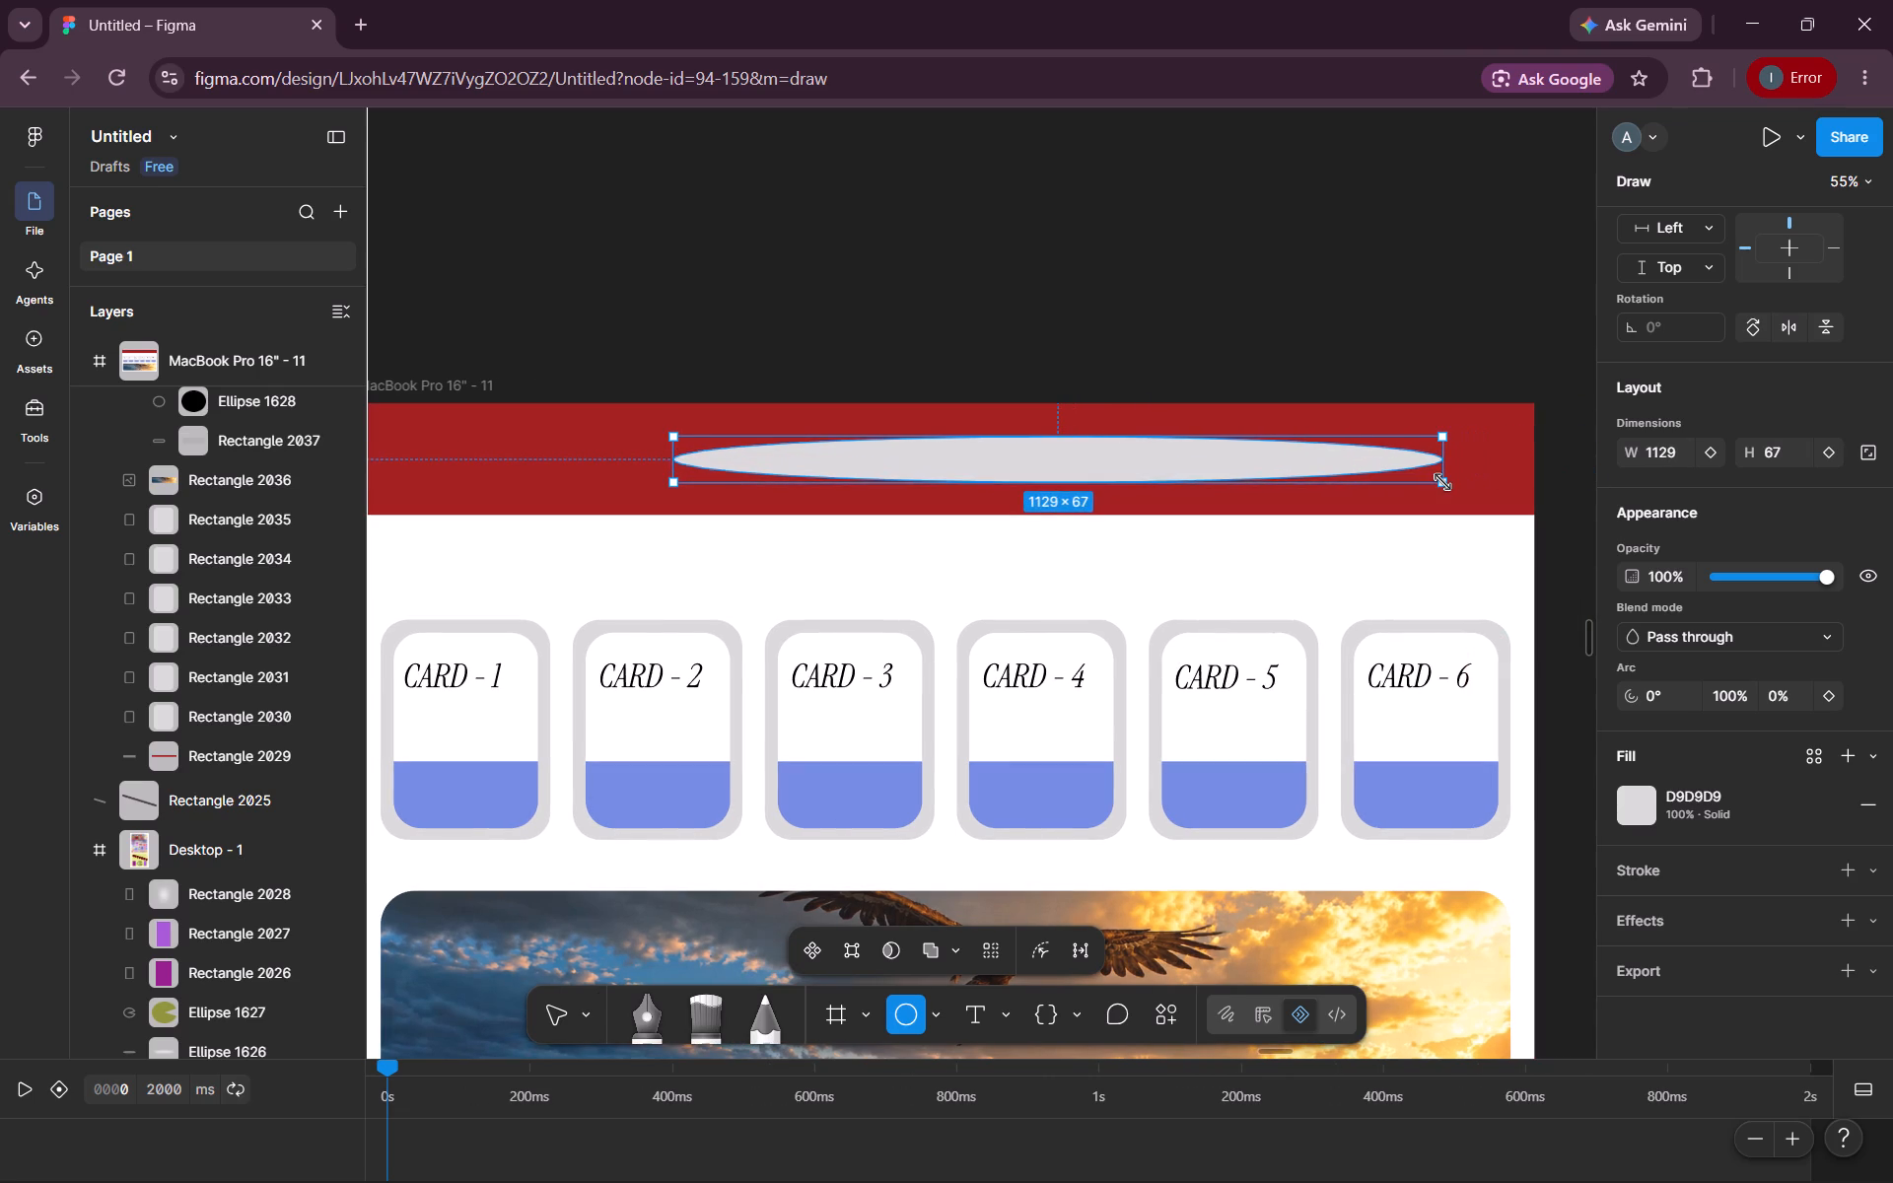
# Widen the banner's ellipse to about 1513 × 67 and centre it within the red banner.
pyautogui.moveTo(667, 460); pyautogui.dragTo(534, 447)
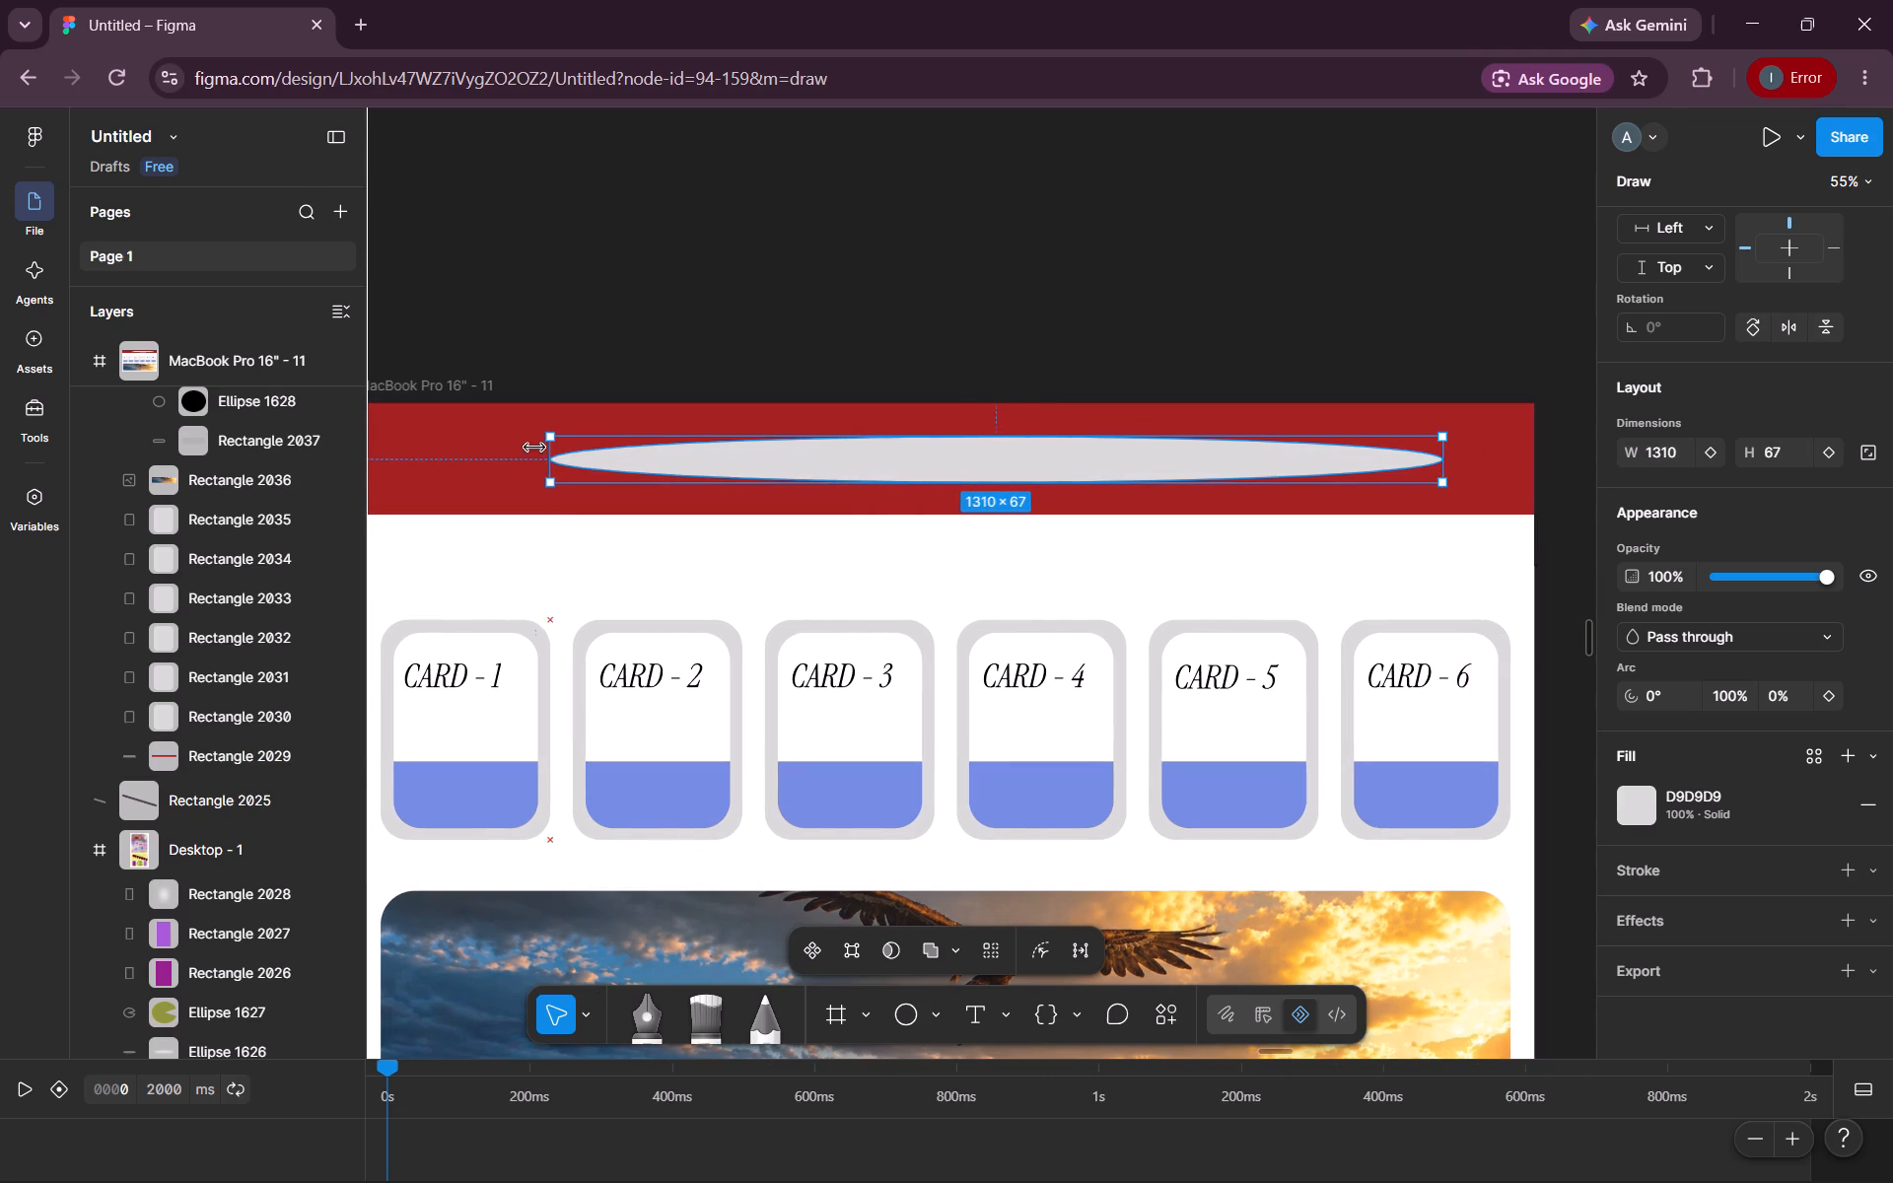
pyautogui.moveTo(534, 447); pyautogui.dragTo(412, 448)
pyautogui.moveTo(924, 465); pyautogui.dragTo(945, 462)
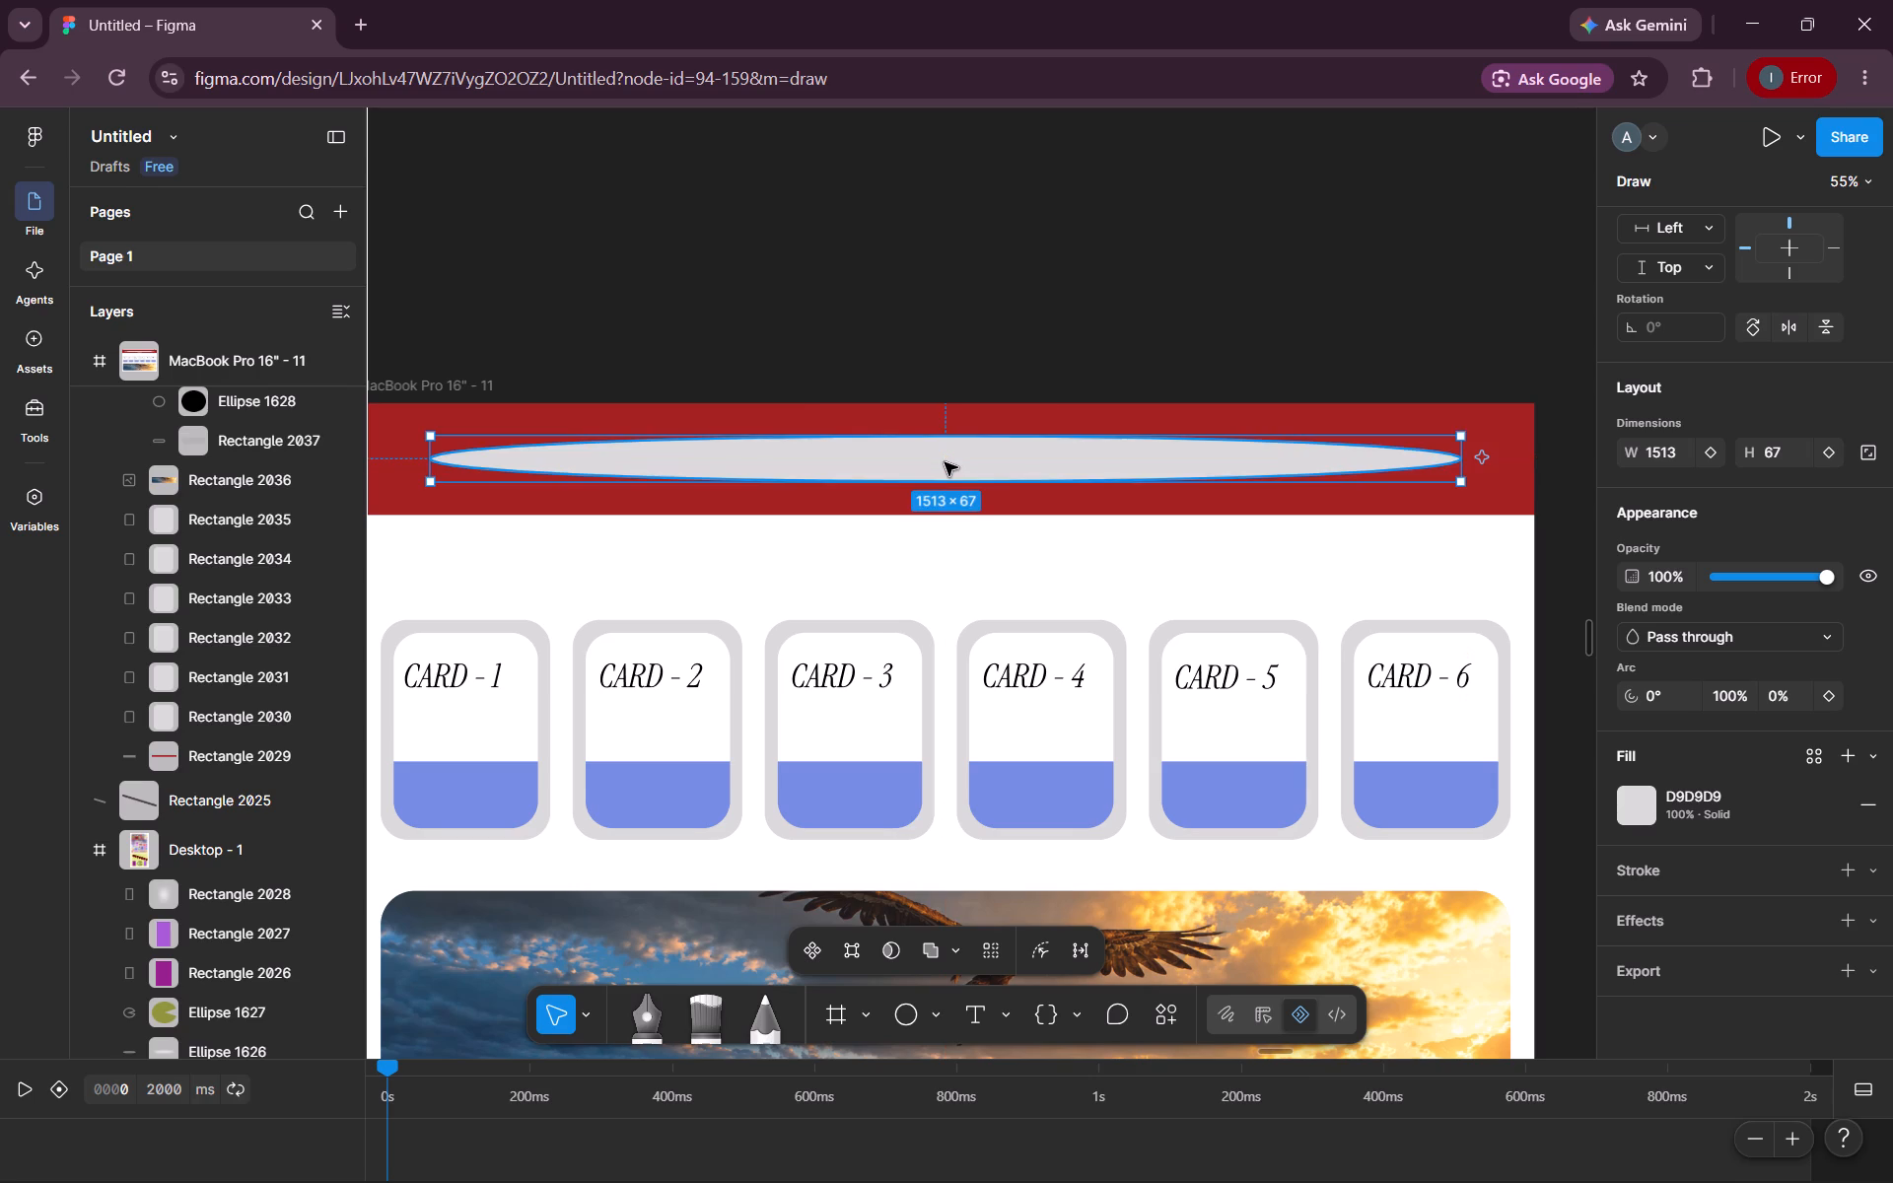
pyautogui.hscroll(1, 1157, 668)
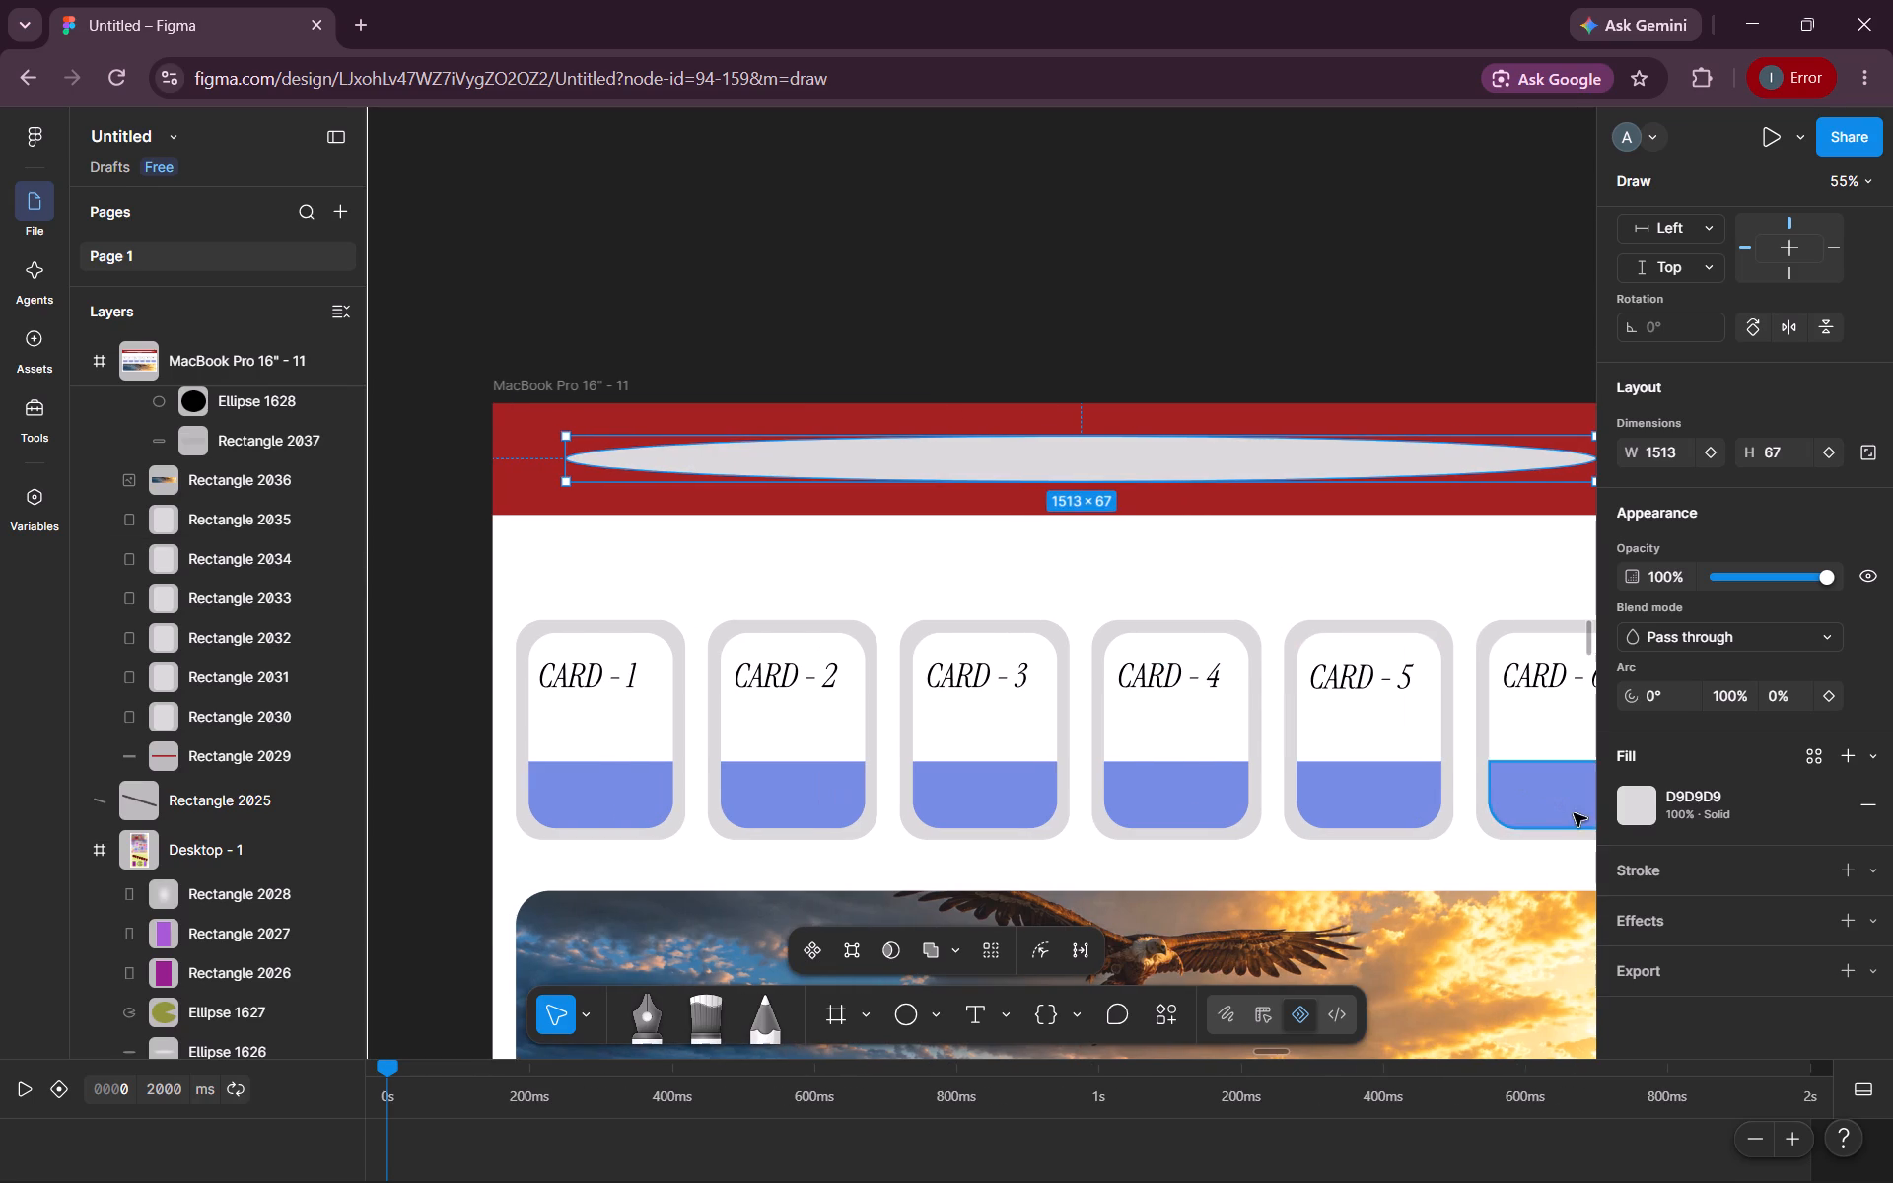
# Change the solid fill of the ellipse in the red banner to white FFFFFF.
pyautogui.click(1651, 821)
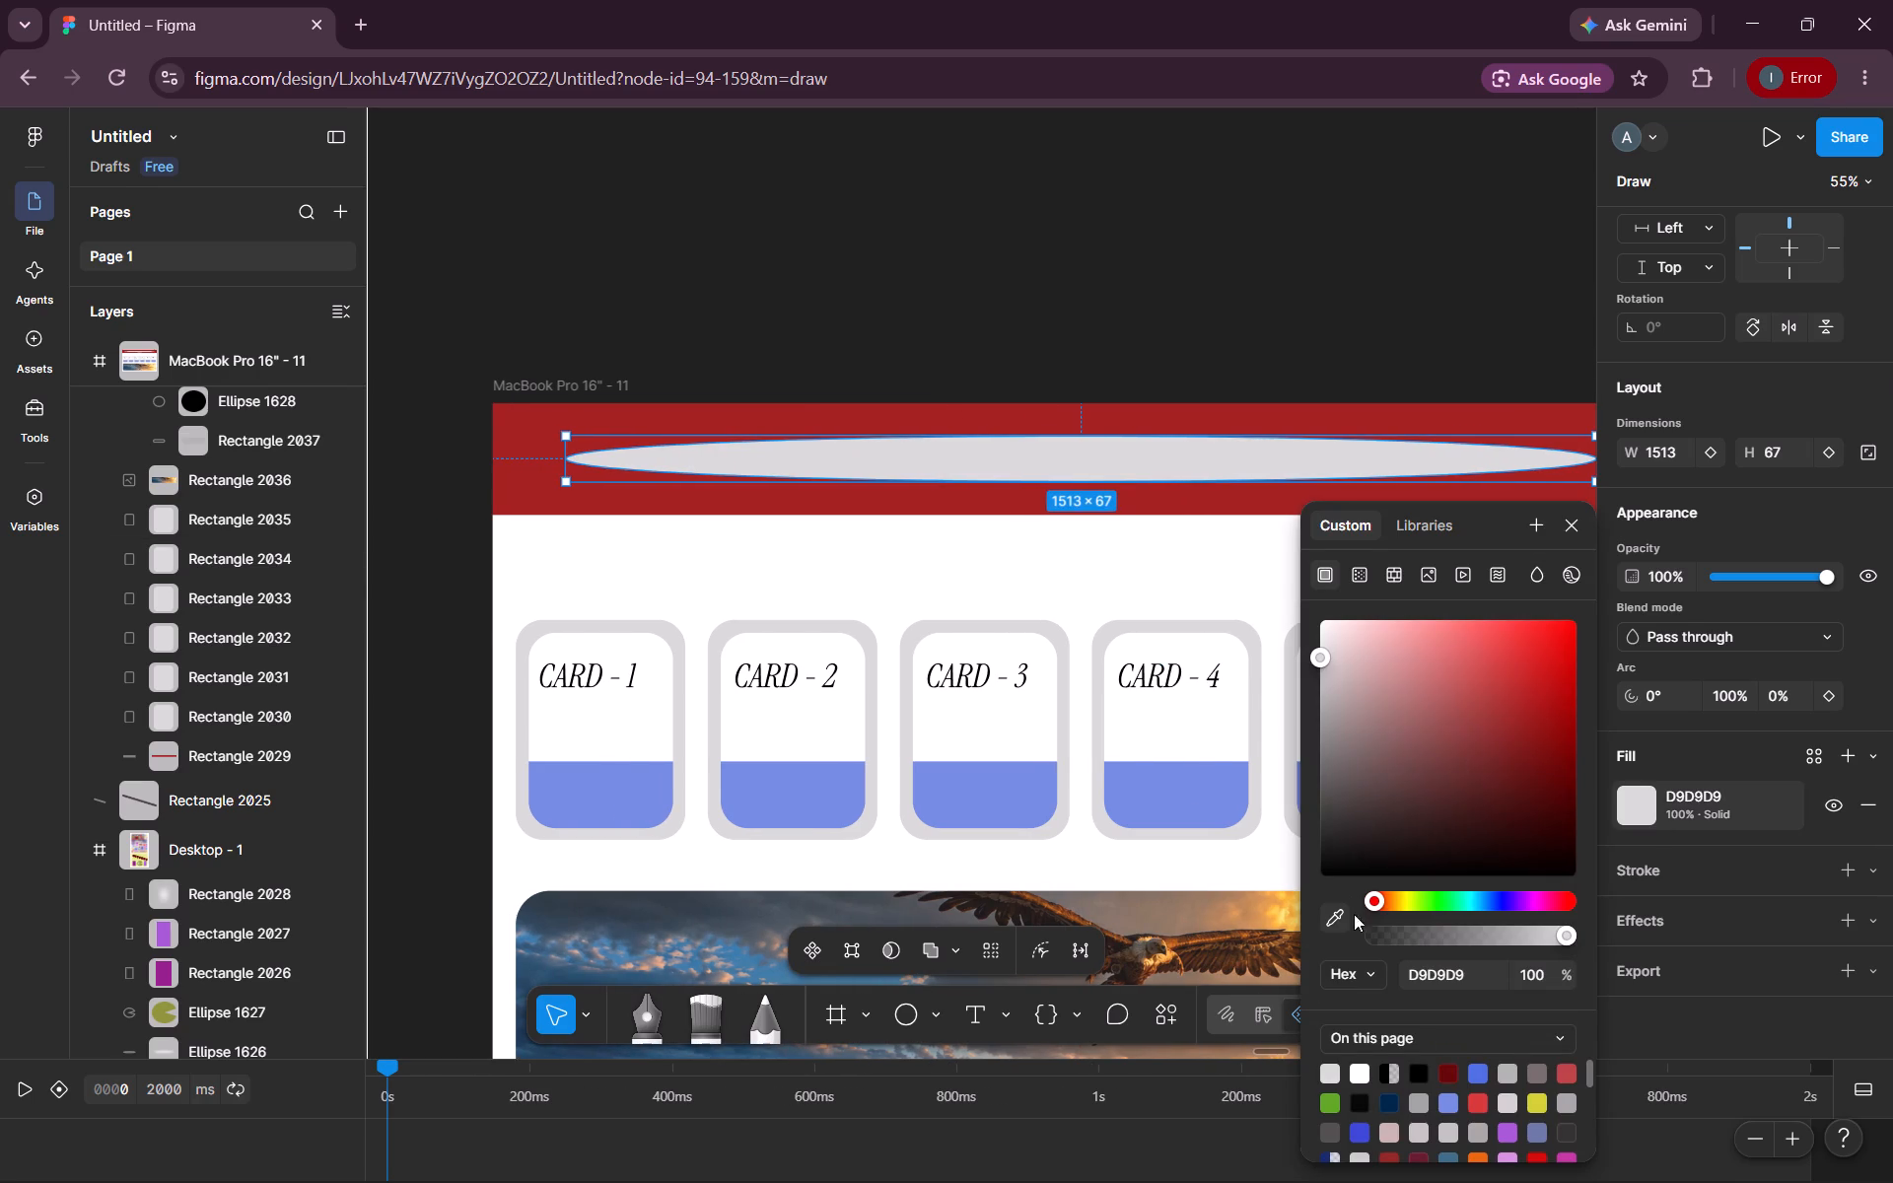
pyautogui.click(1360, 1069)
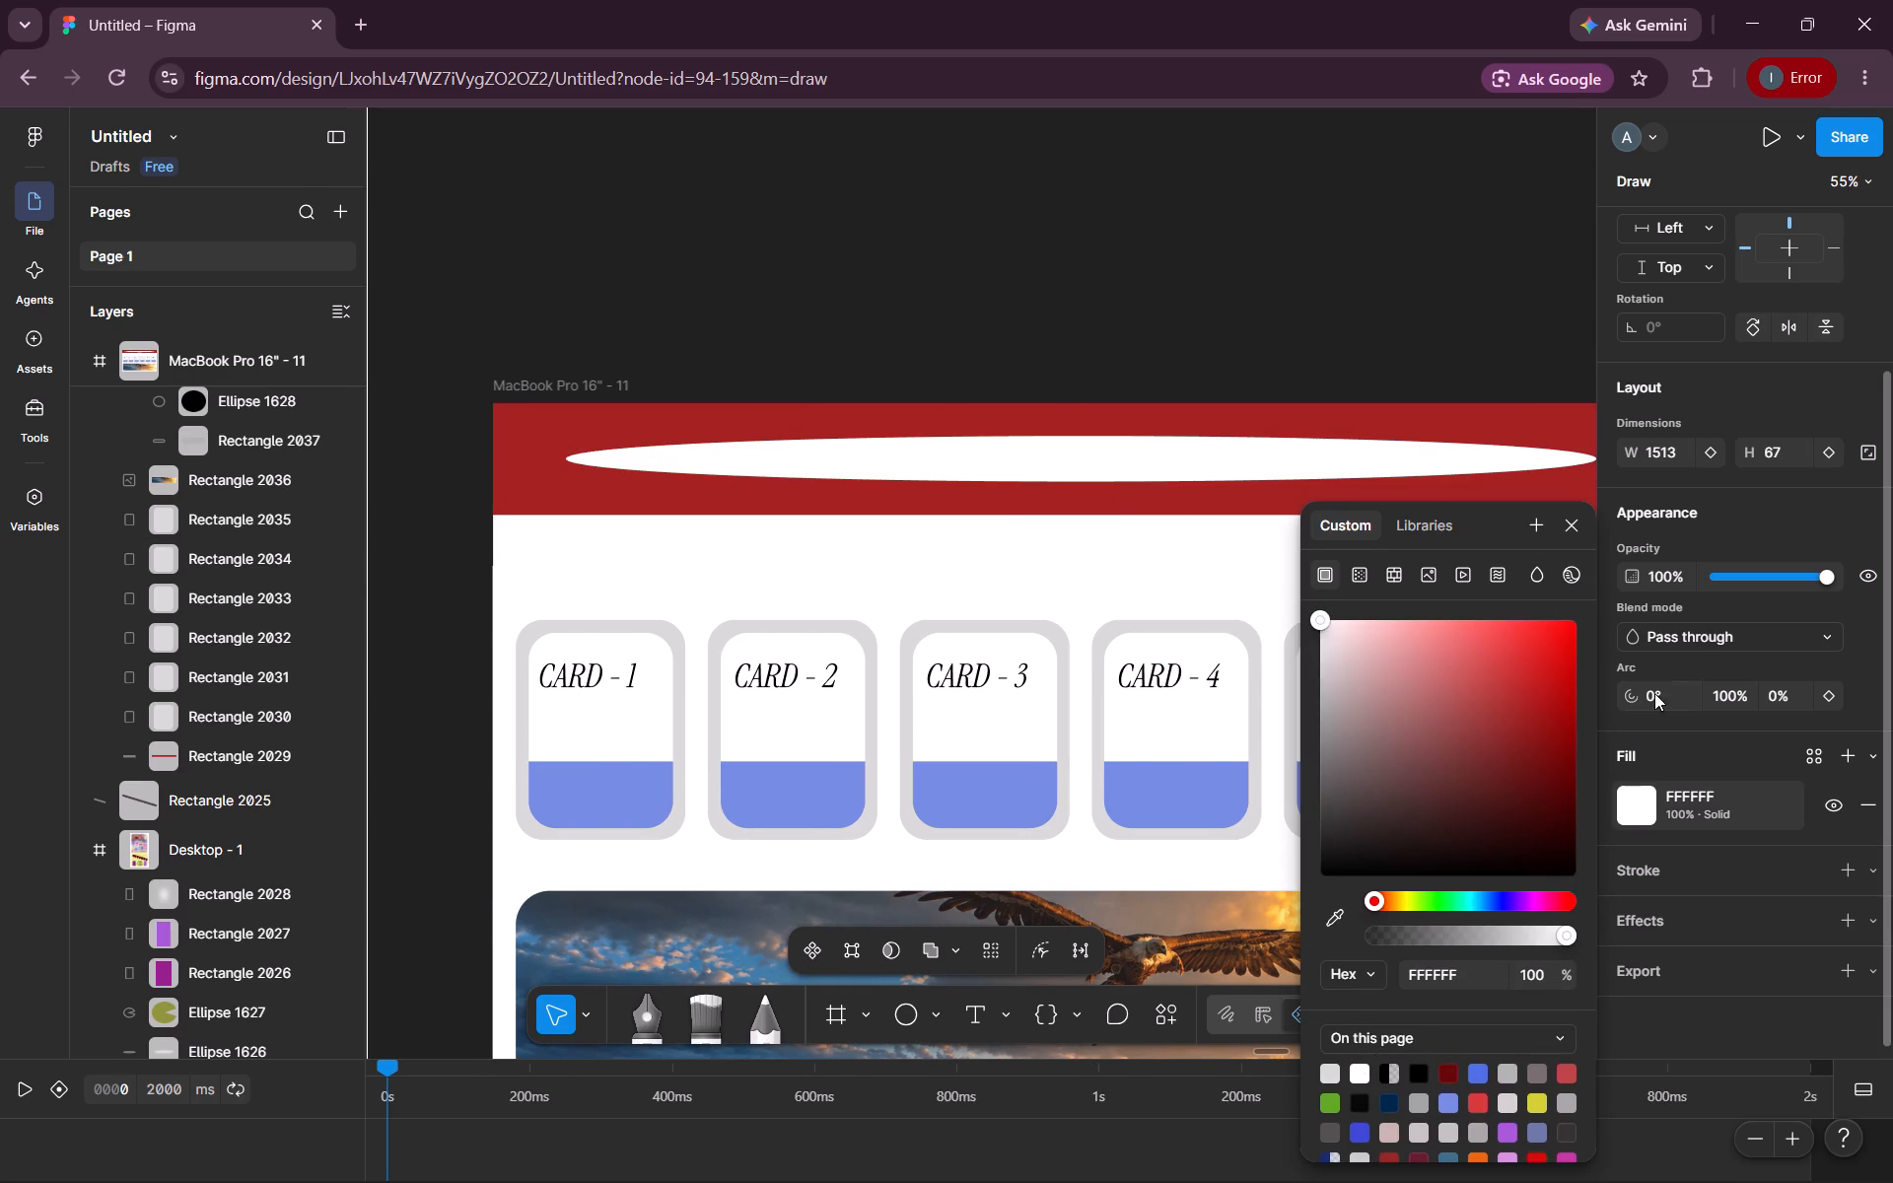
pyautogui.click(1728, 517)
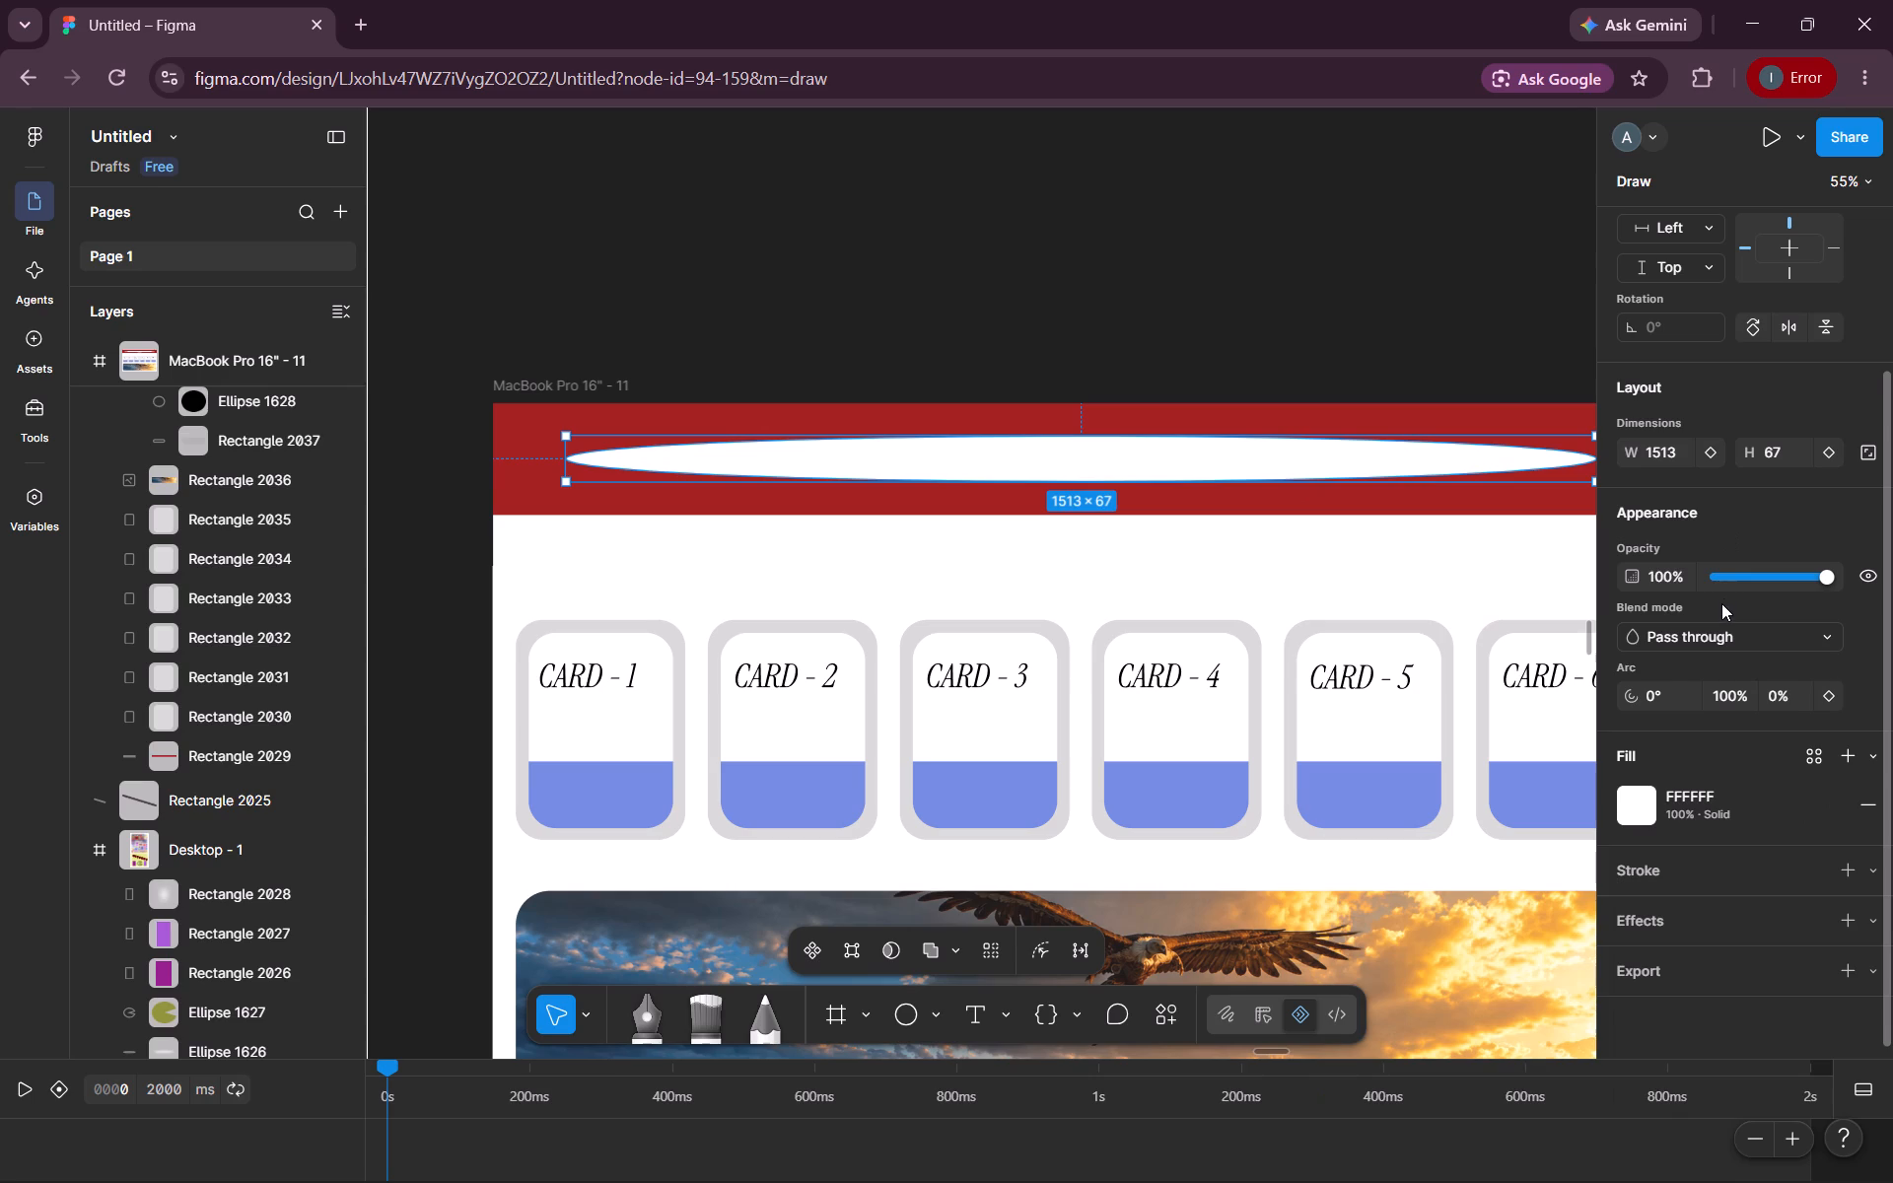
# Add a uniform layer blur effect of about 197 to the white ellipse in the banner.
pyautogui.scroll(-2, 1705, 842)
pyautogui.click(1677, 929)
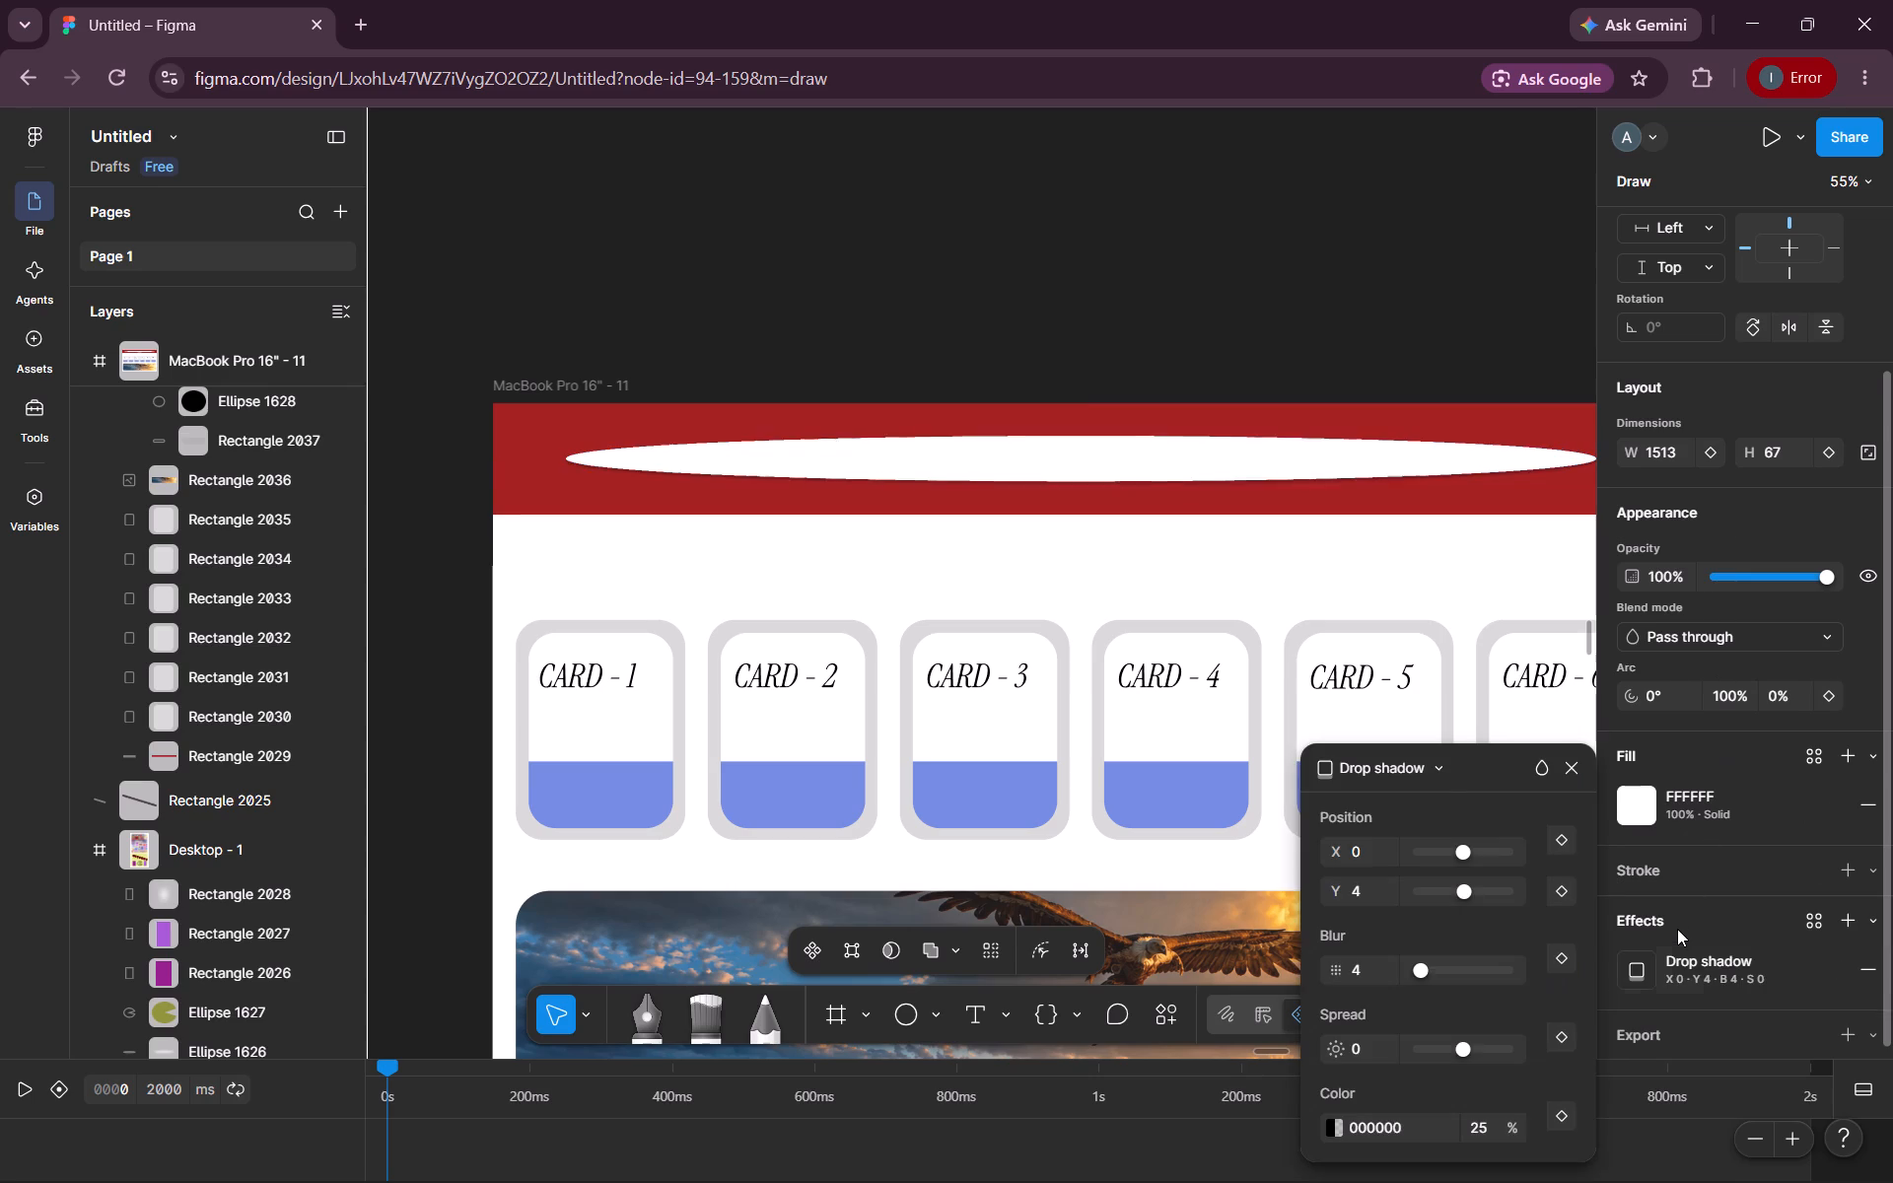
pyautogui.click(1422, 762)
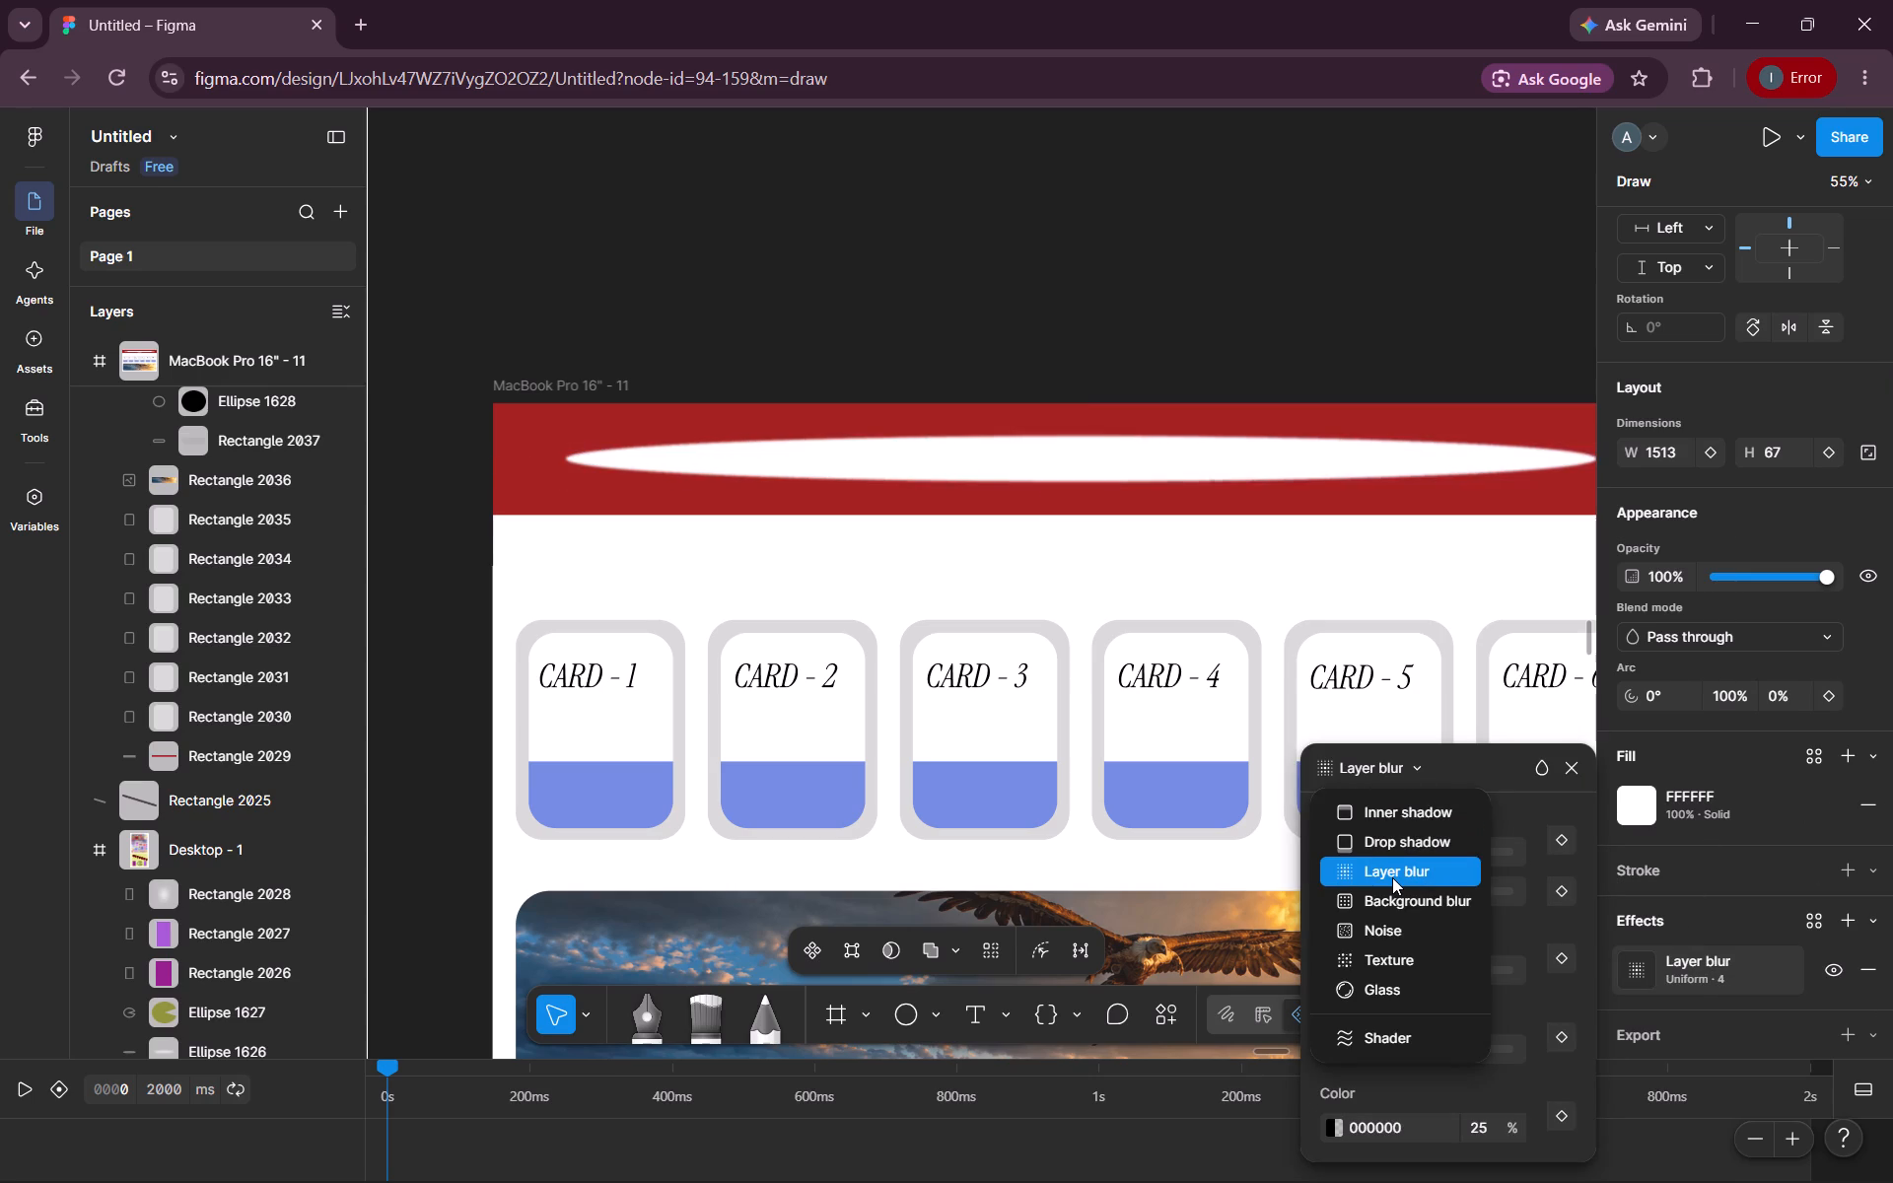
pyautogui.click(1392, 877)
pyautogui.moveTo(1418, 899); pyautogui.dragTo(1467, 896)
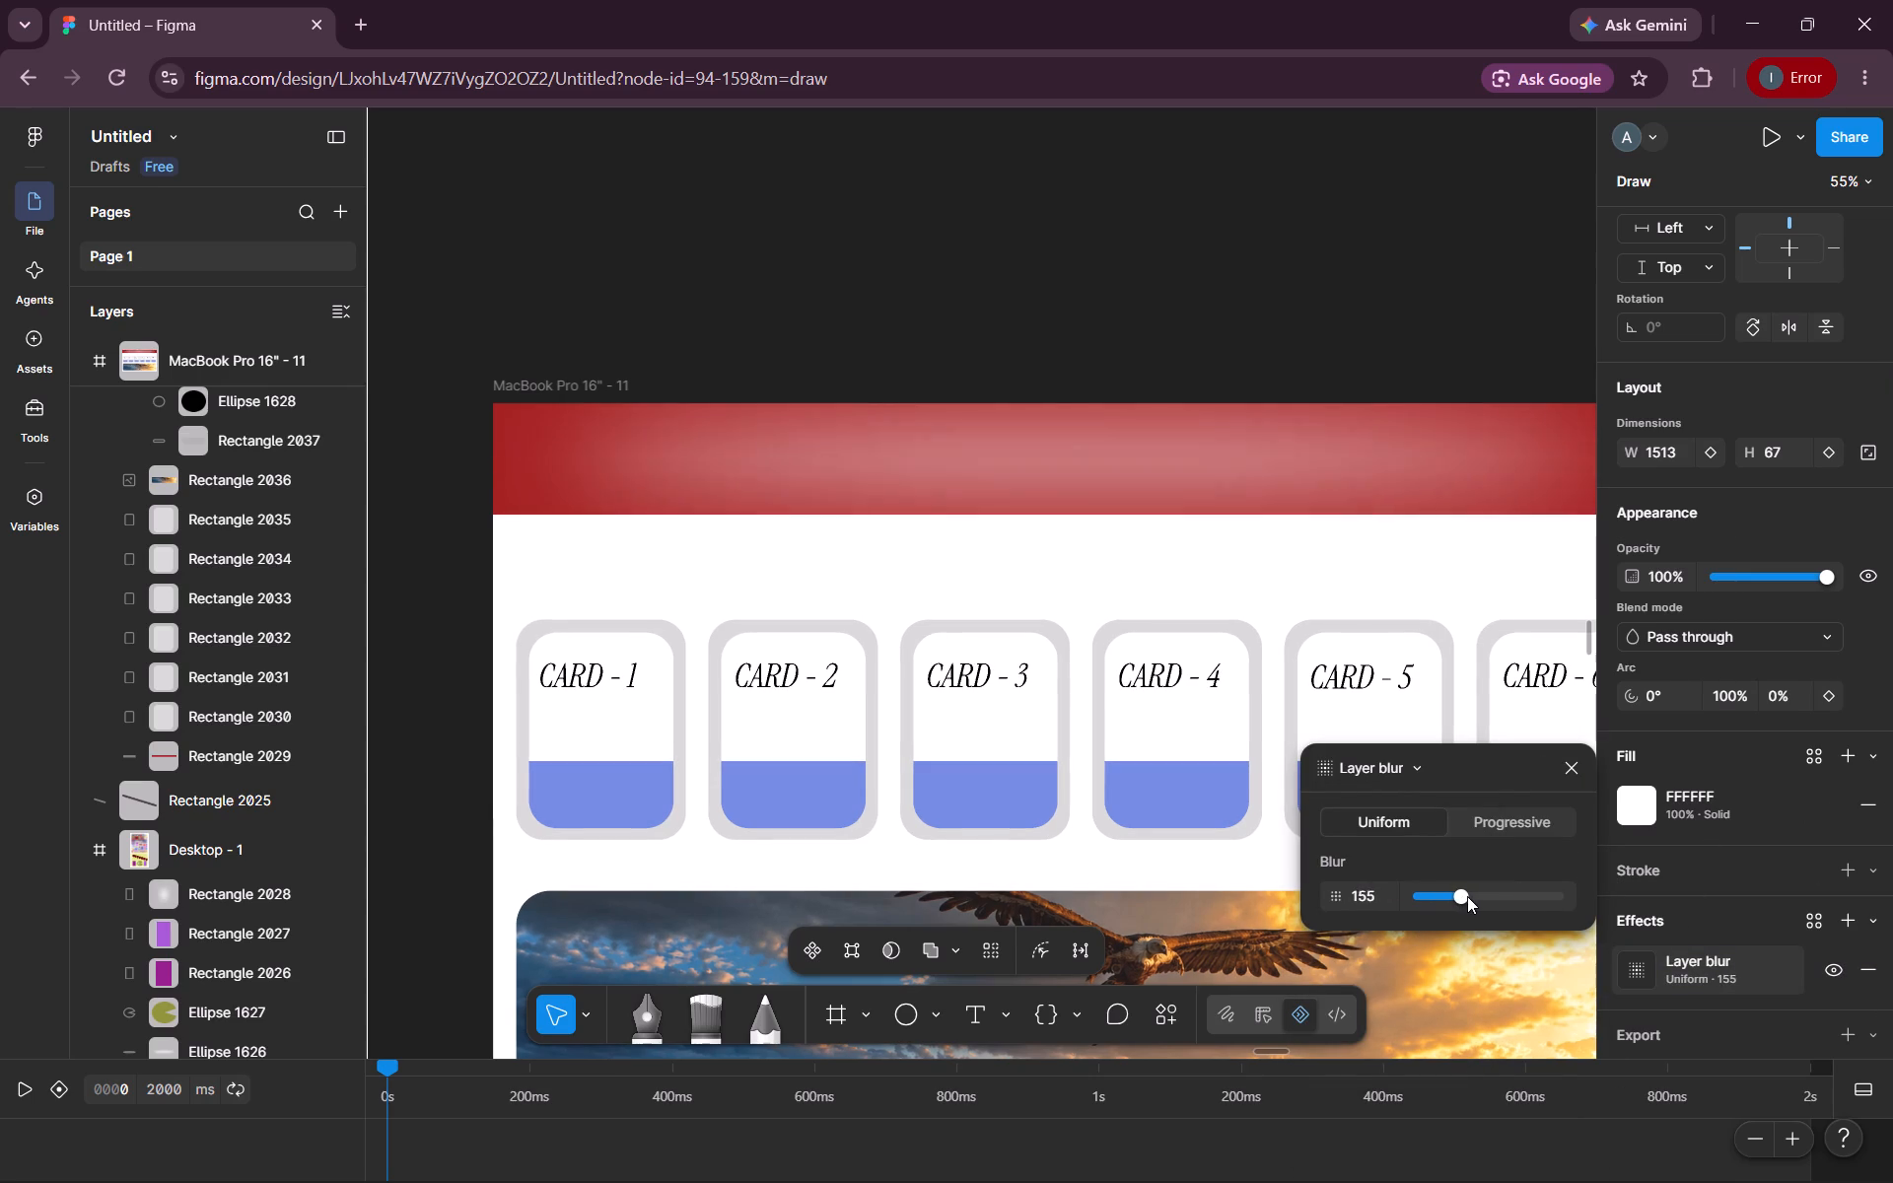
pyautogui.moveTo(1467, 896); pyautogui.dragTo(1473, 896)
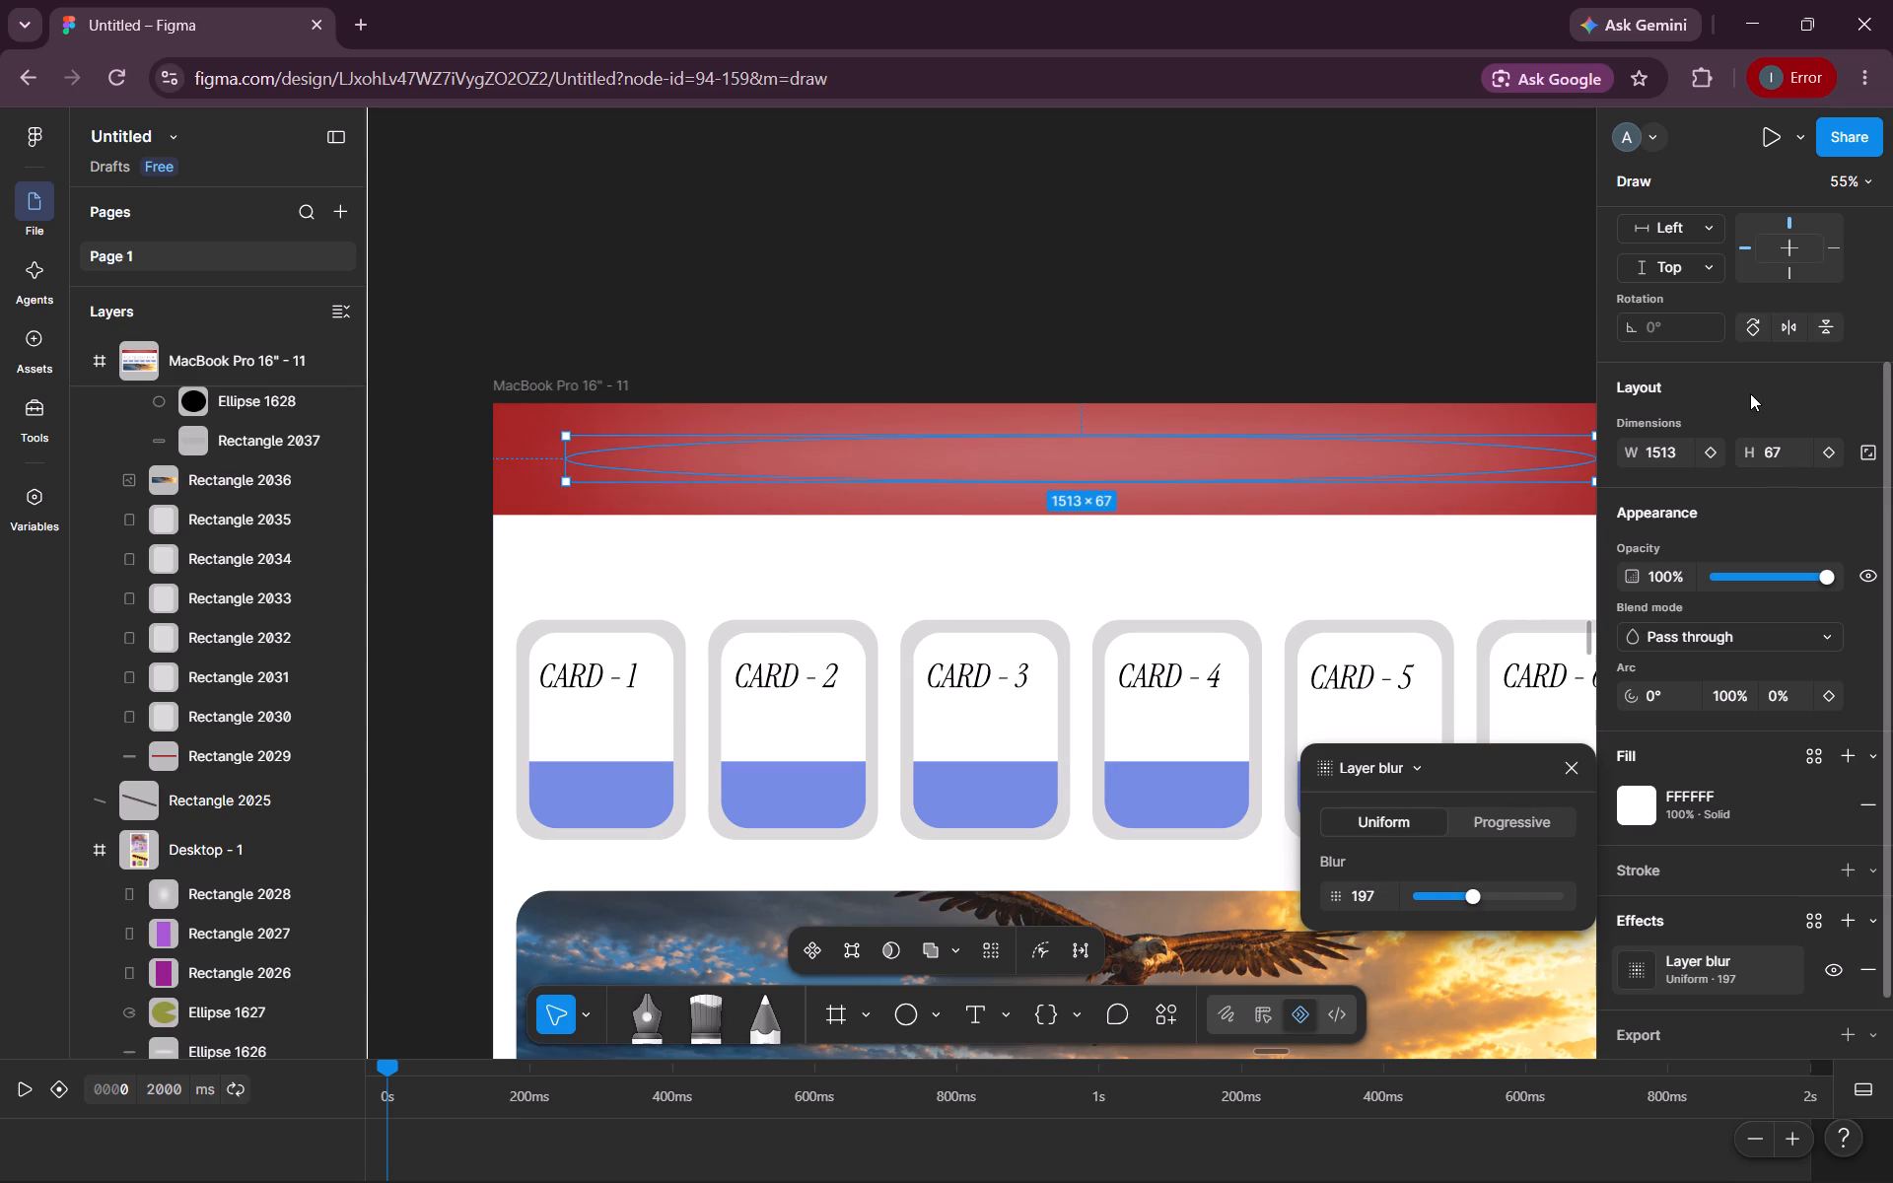
pyautogui.click(1736, 411)
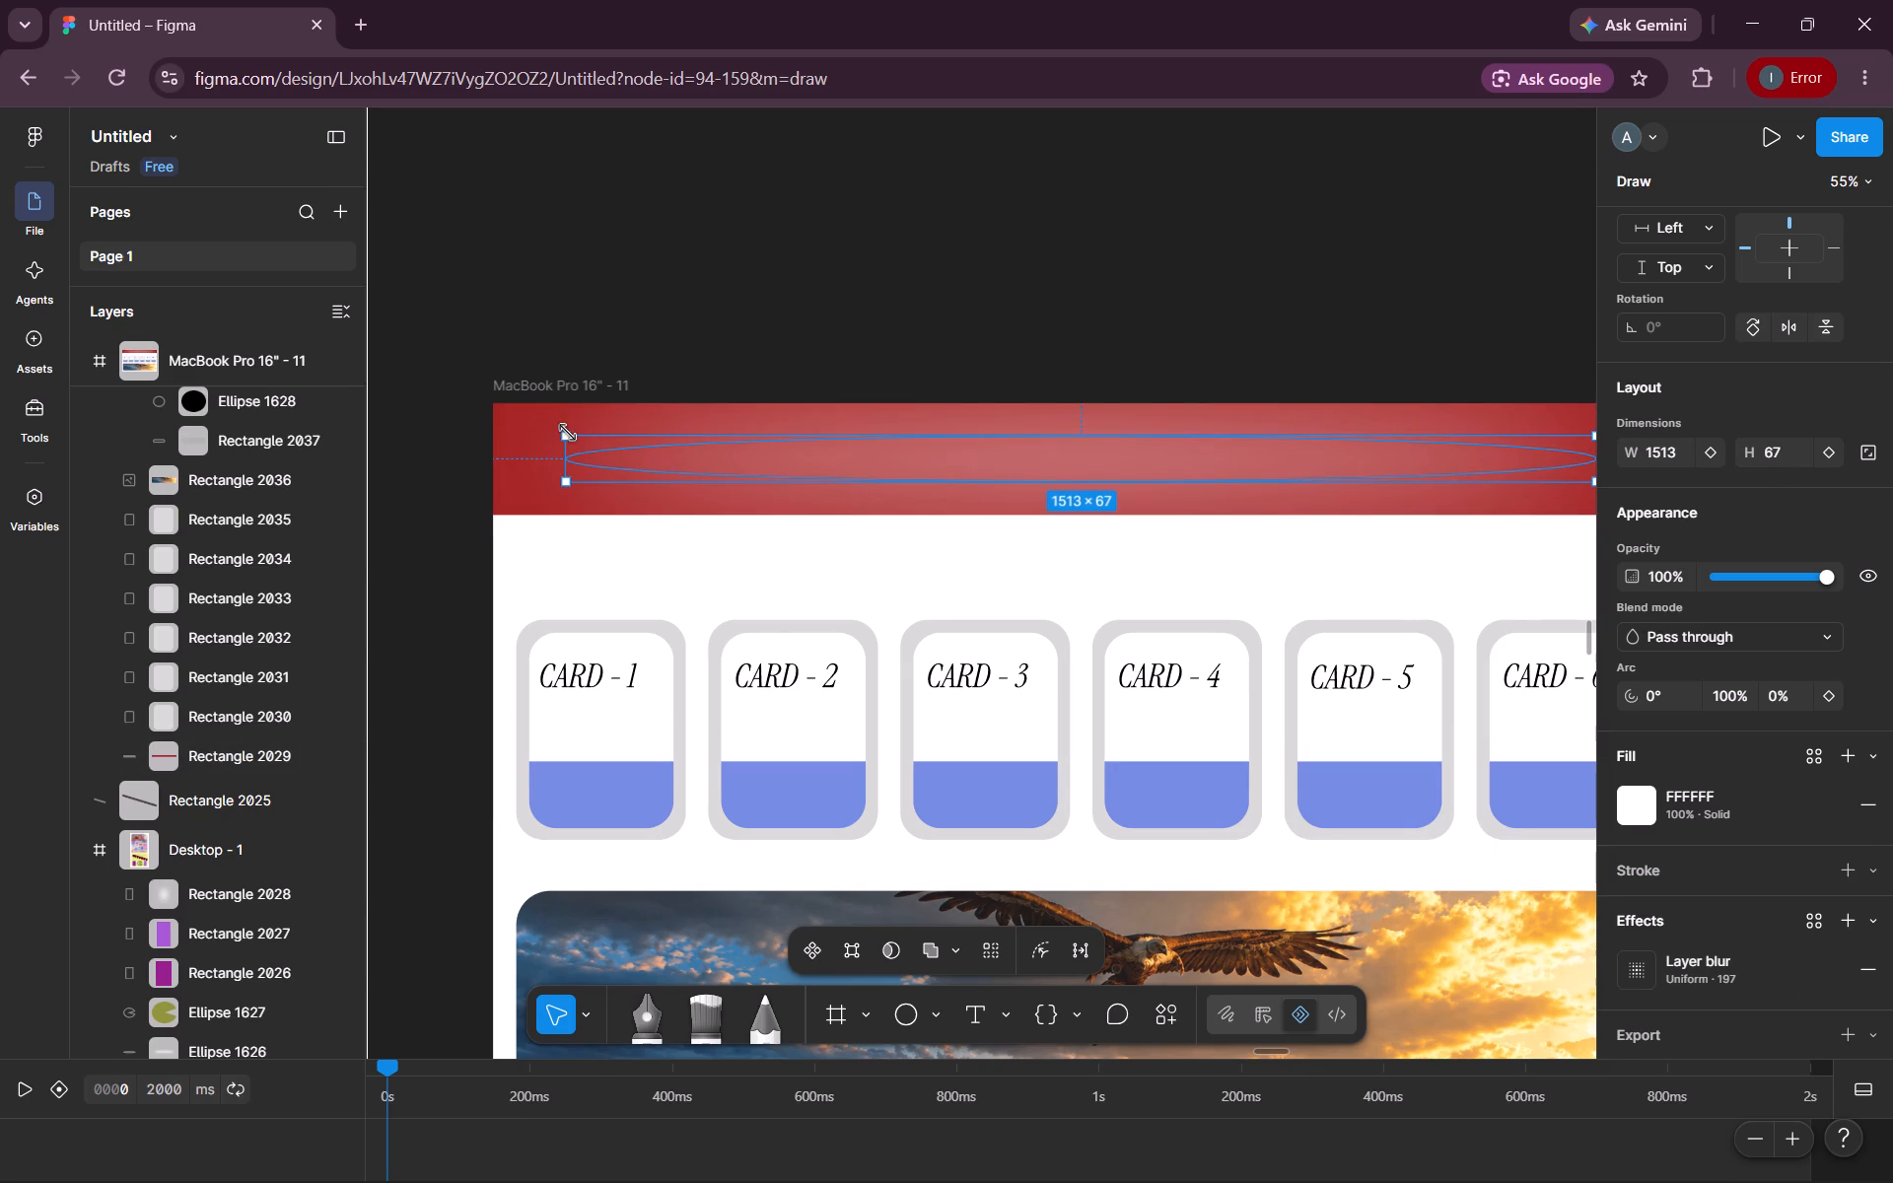
# Stretch the blurred ellipse at both ends to about 1607 × 67 within the banner and leave nothing selected.
pyautogui.moveTo(567, 455); pyautogui.dragTo(524, 452)
pyautogui.hscroll(-2, 913, 471)
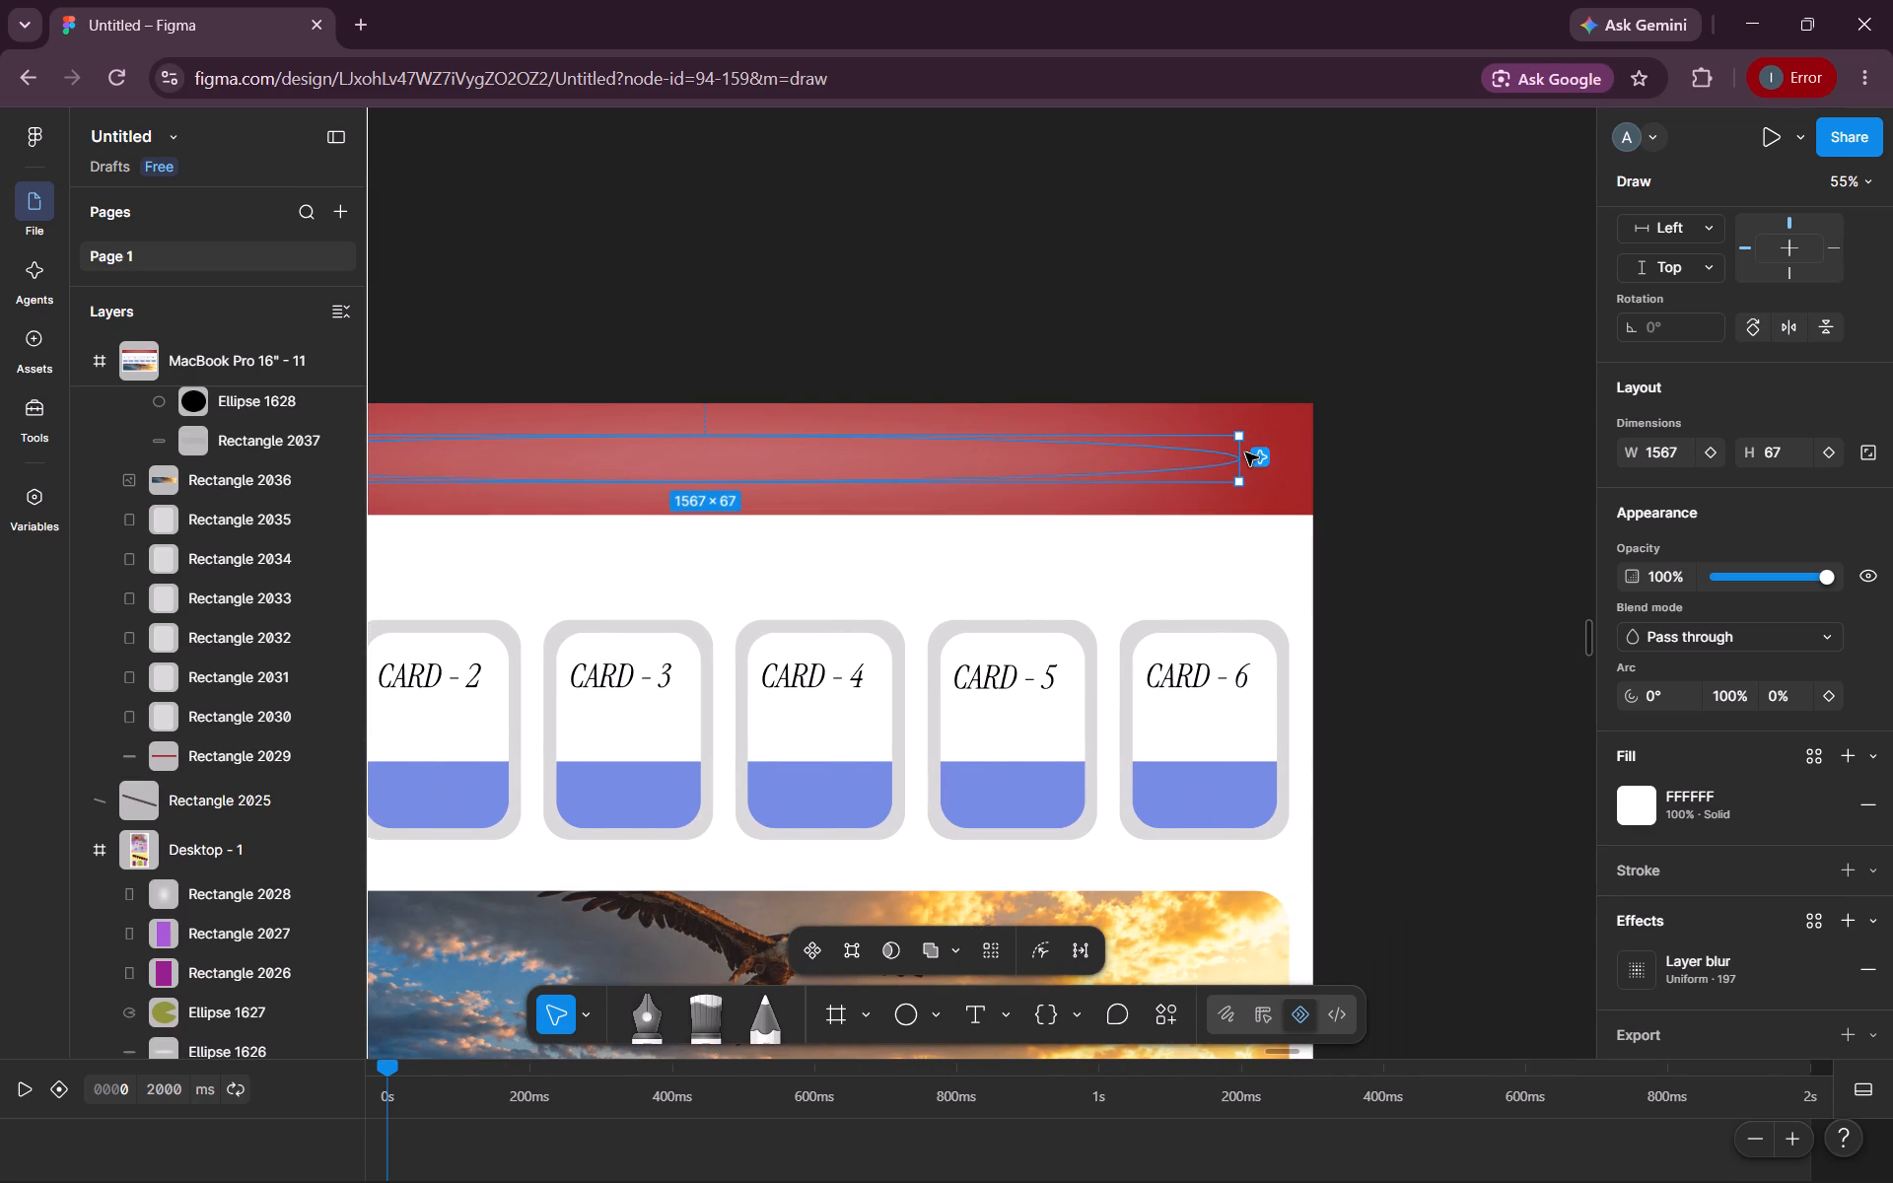
pyautogui.moveTo(1239, 457); pyautogui.dragTo(1266, 457)
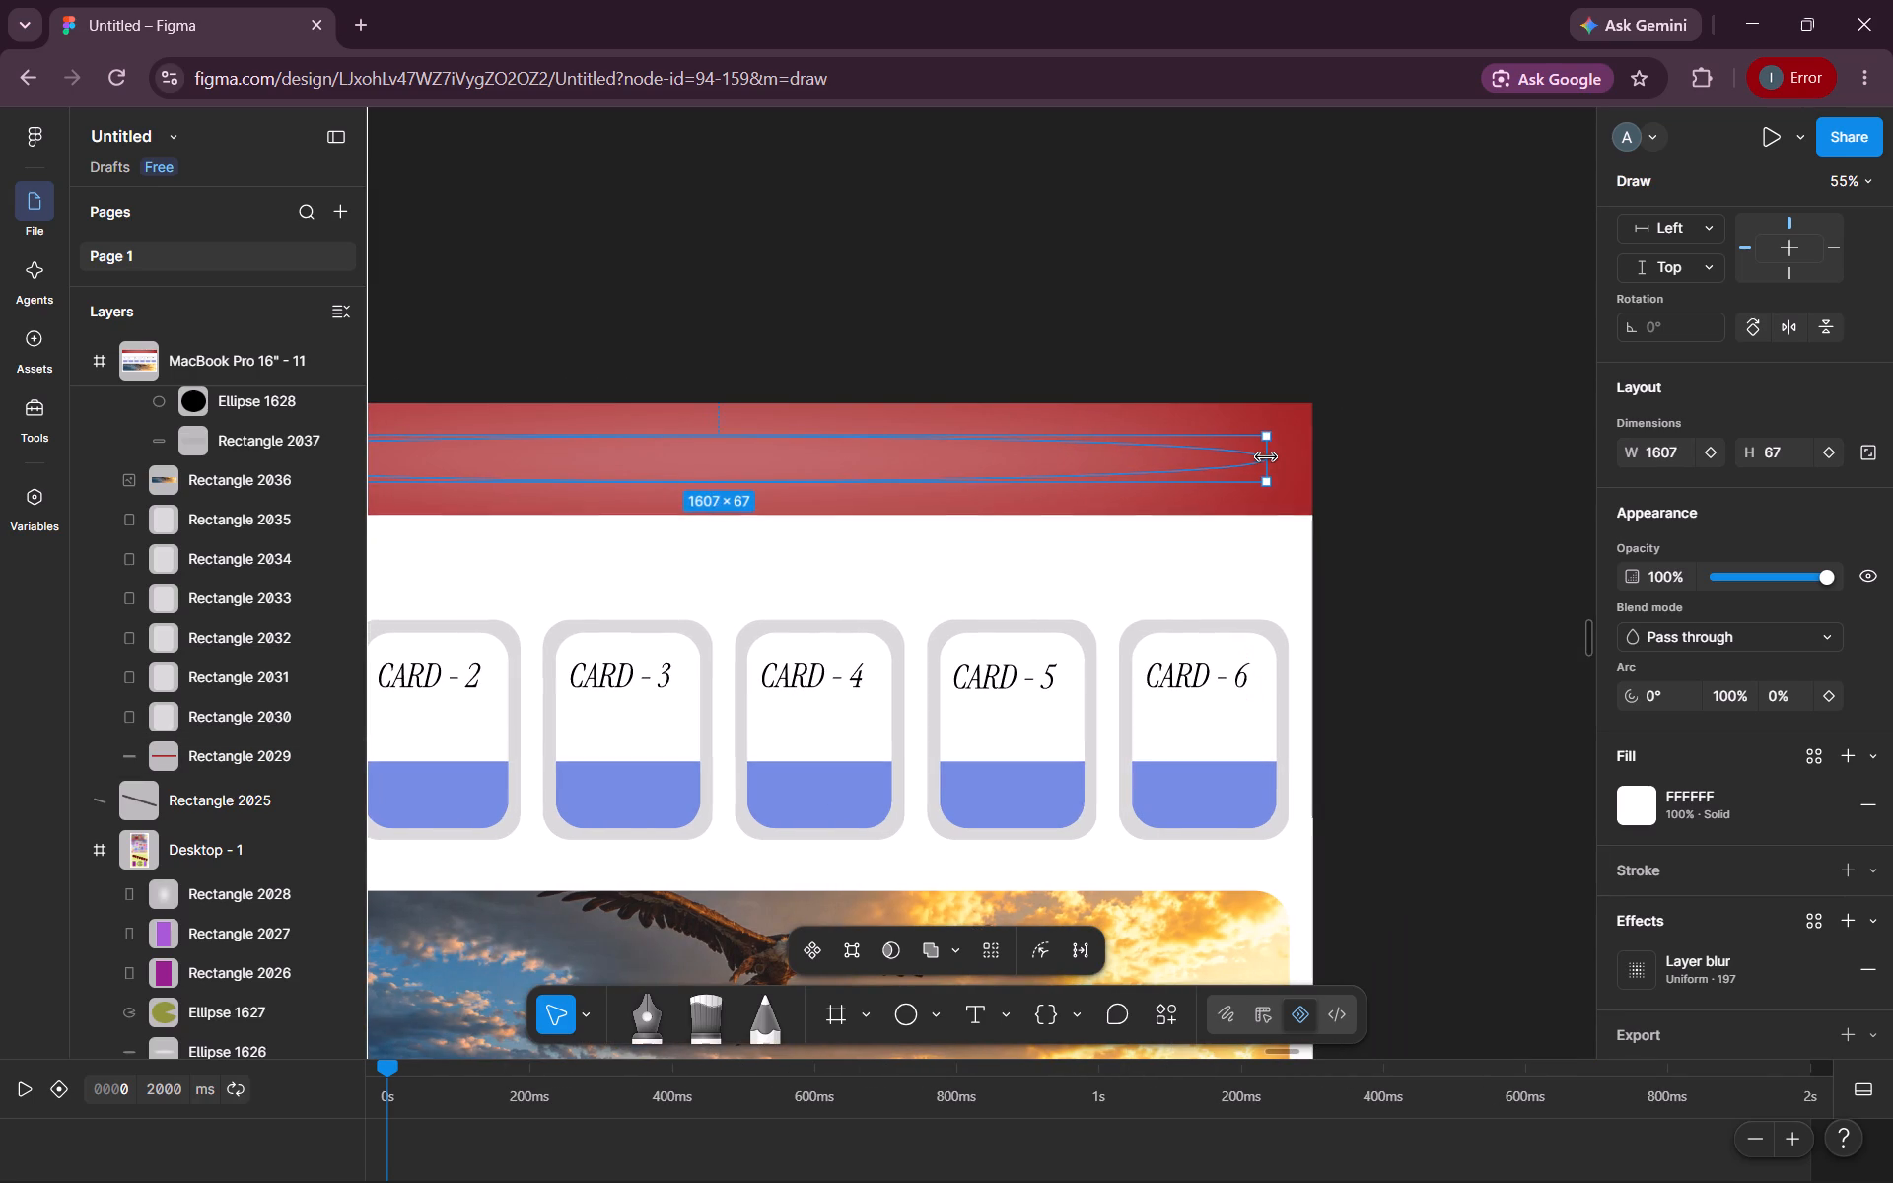
pyautogui.moveTo(1266, 457); pyautogui.dragTo(1265, 457)
pyautogui.click(1435, 460)
# Draw an ellipse about 123 × 104 near the left end of the red banner.
pyautogui.hscroll(2, 1435, 460)
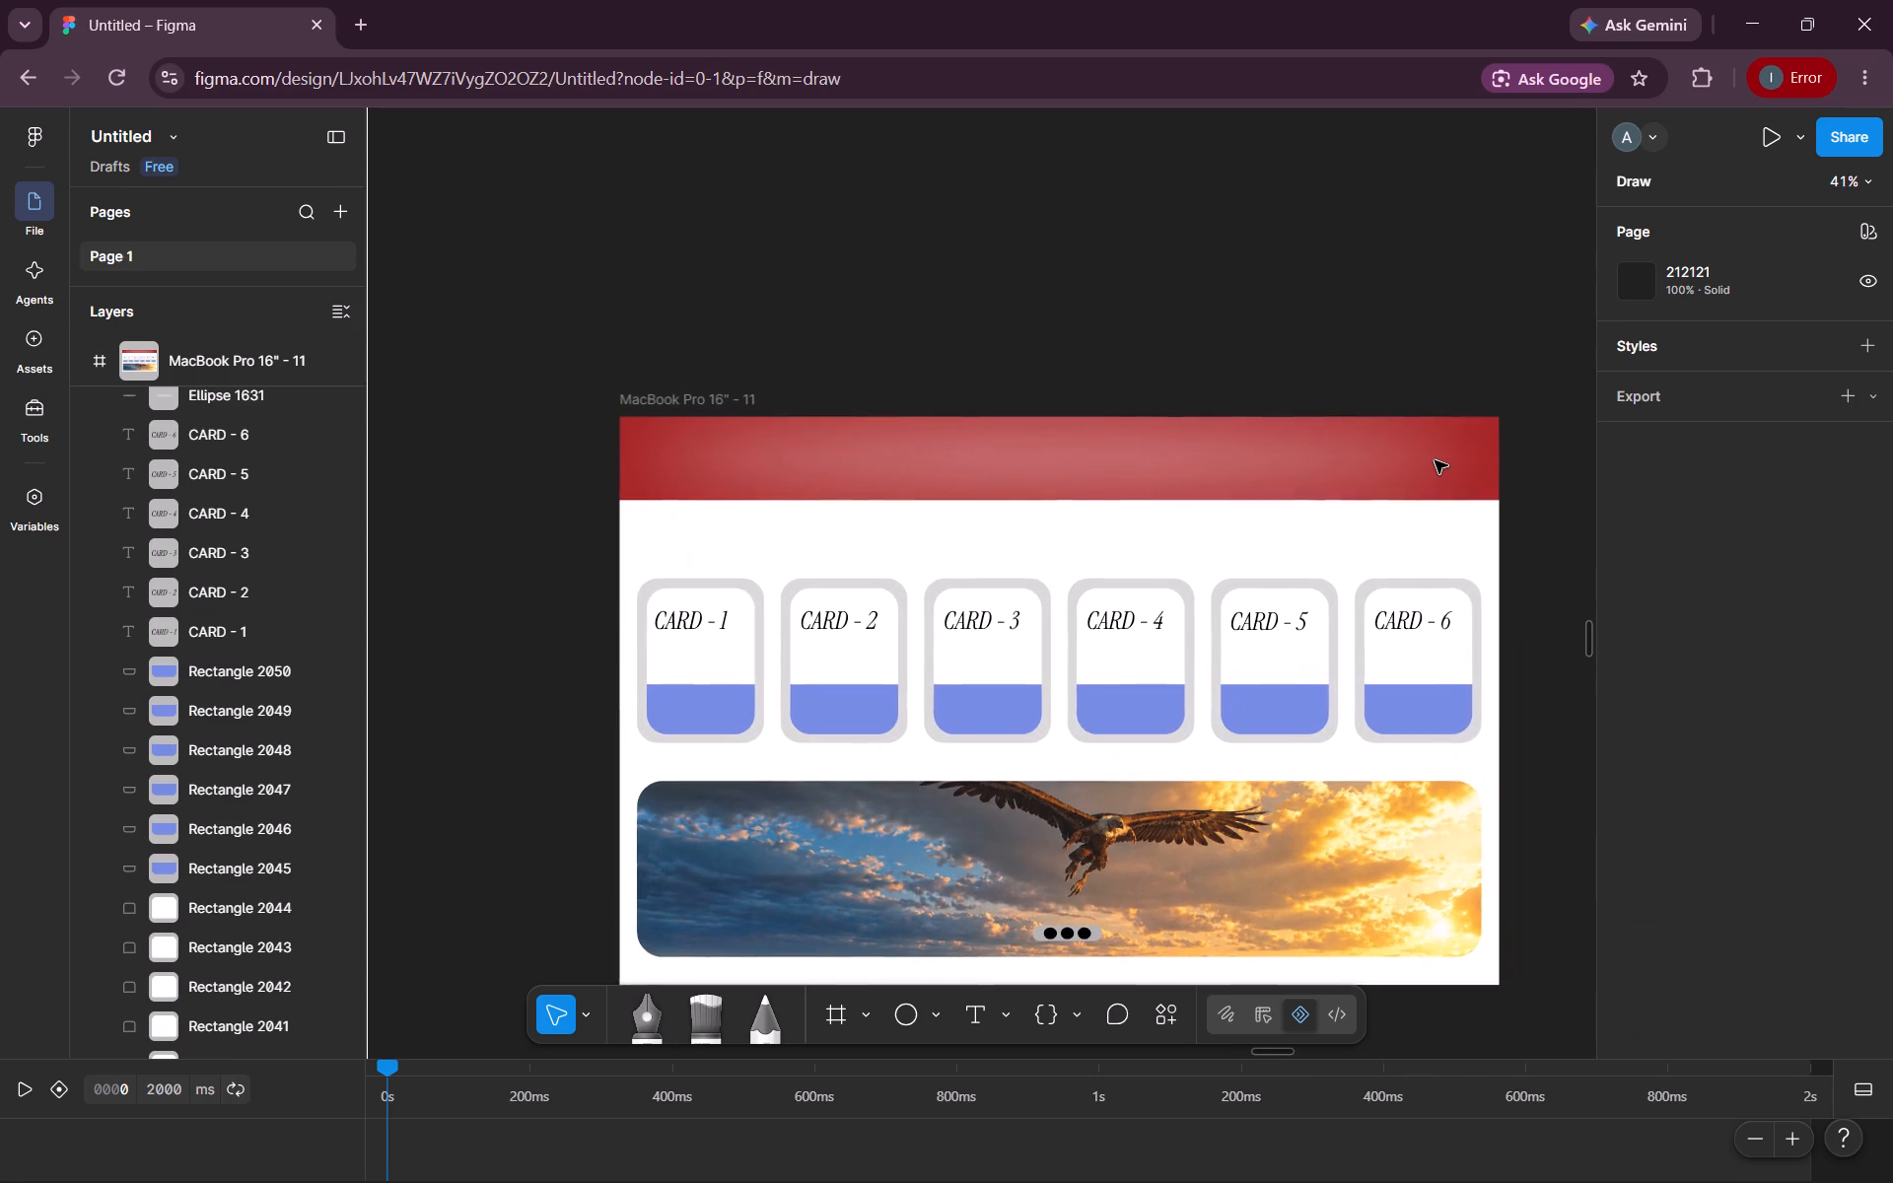
pyautogui.hscroll(3, 1435, 460)
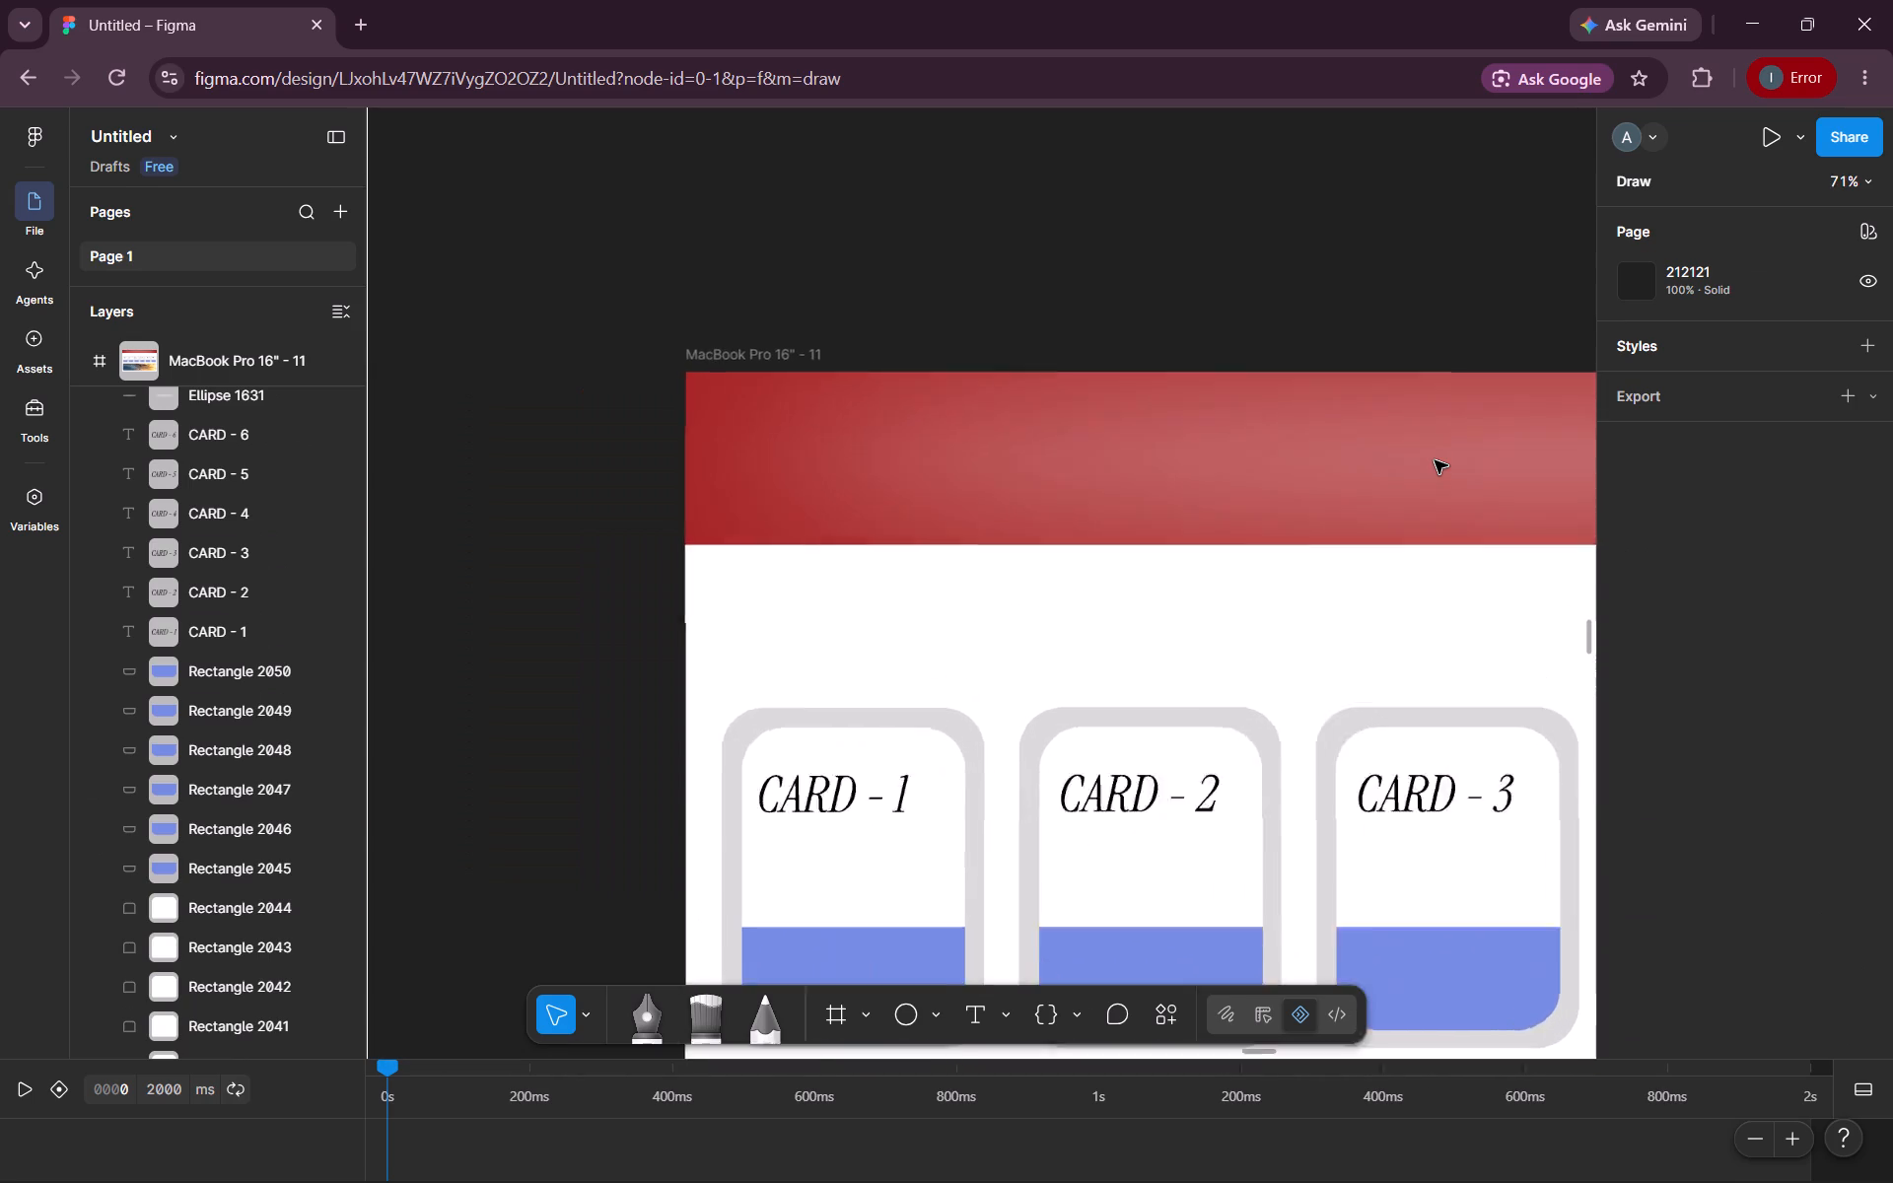
pyautogui.hscroll(2, 1435, 460)
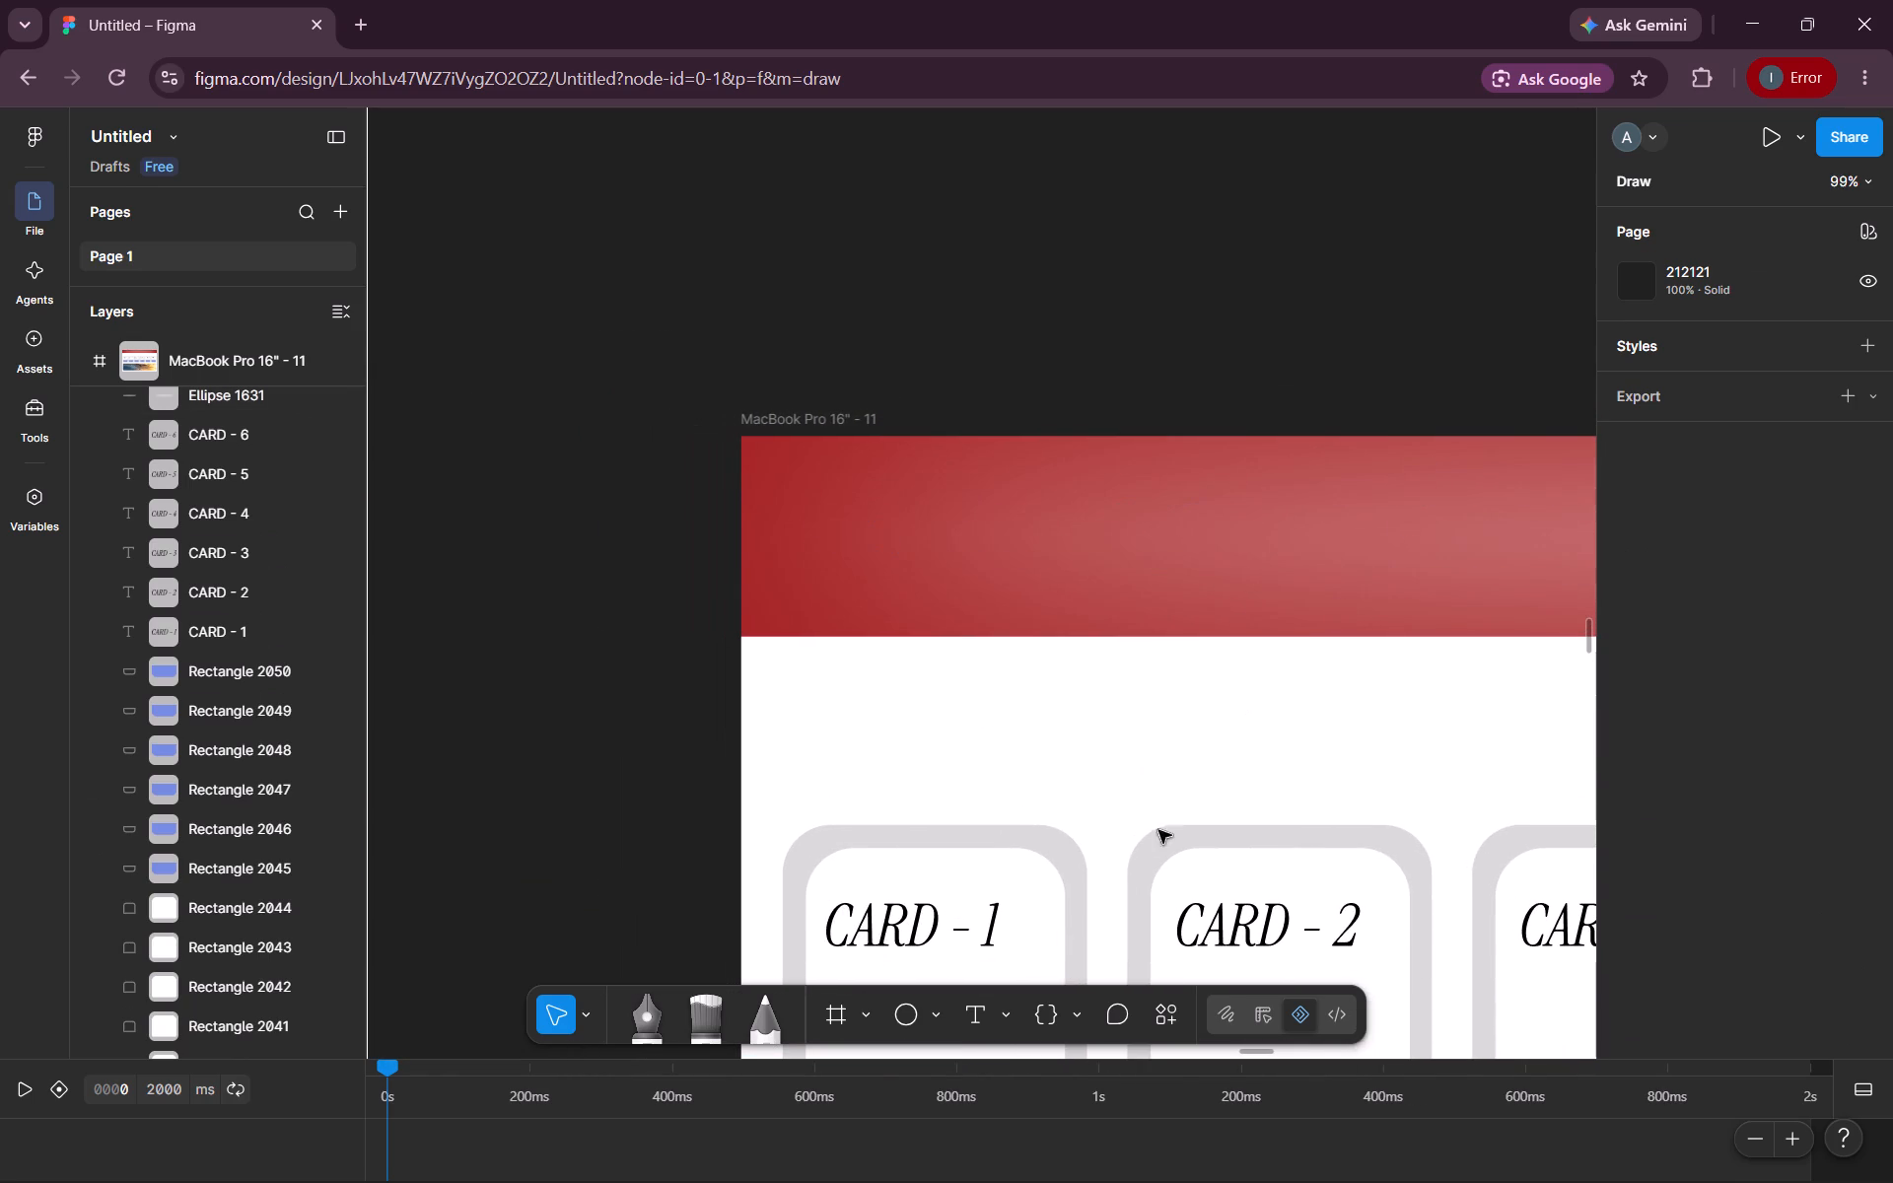
pyautogui.click(894, 1016)
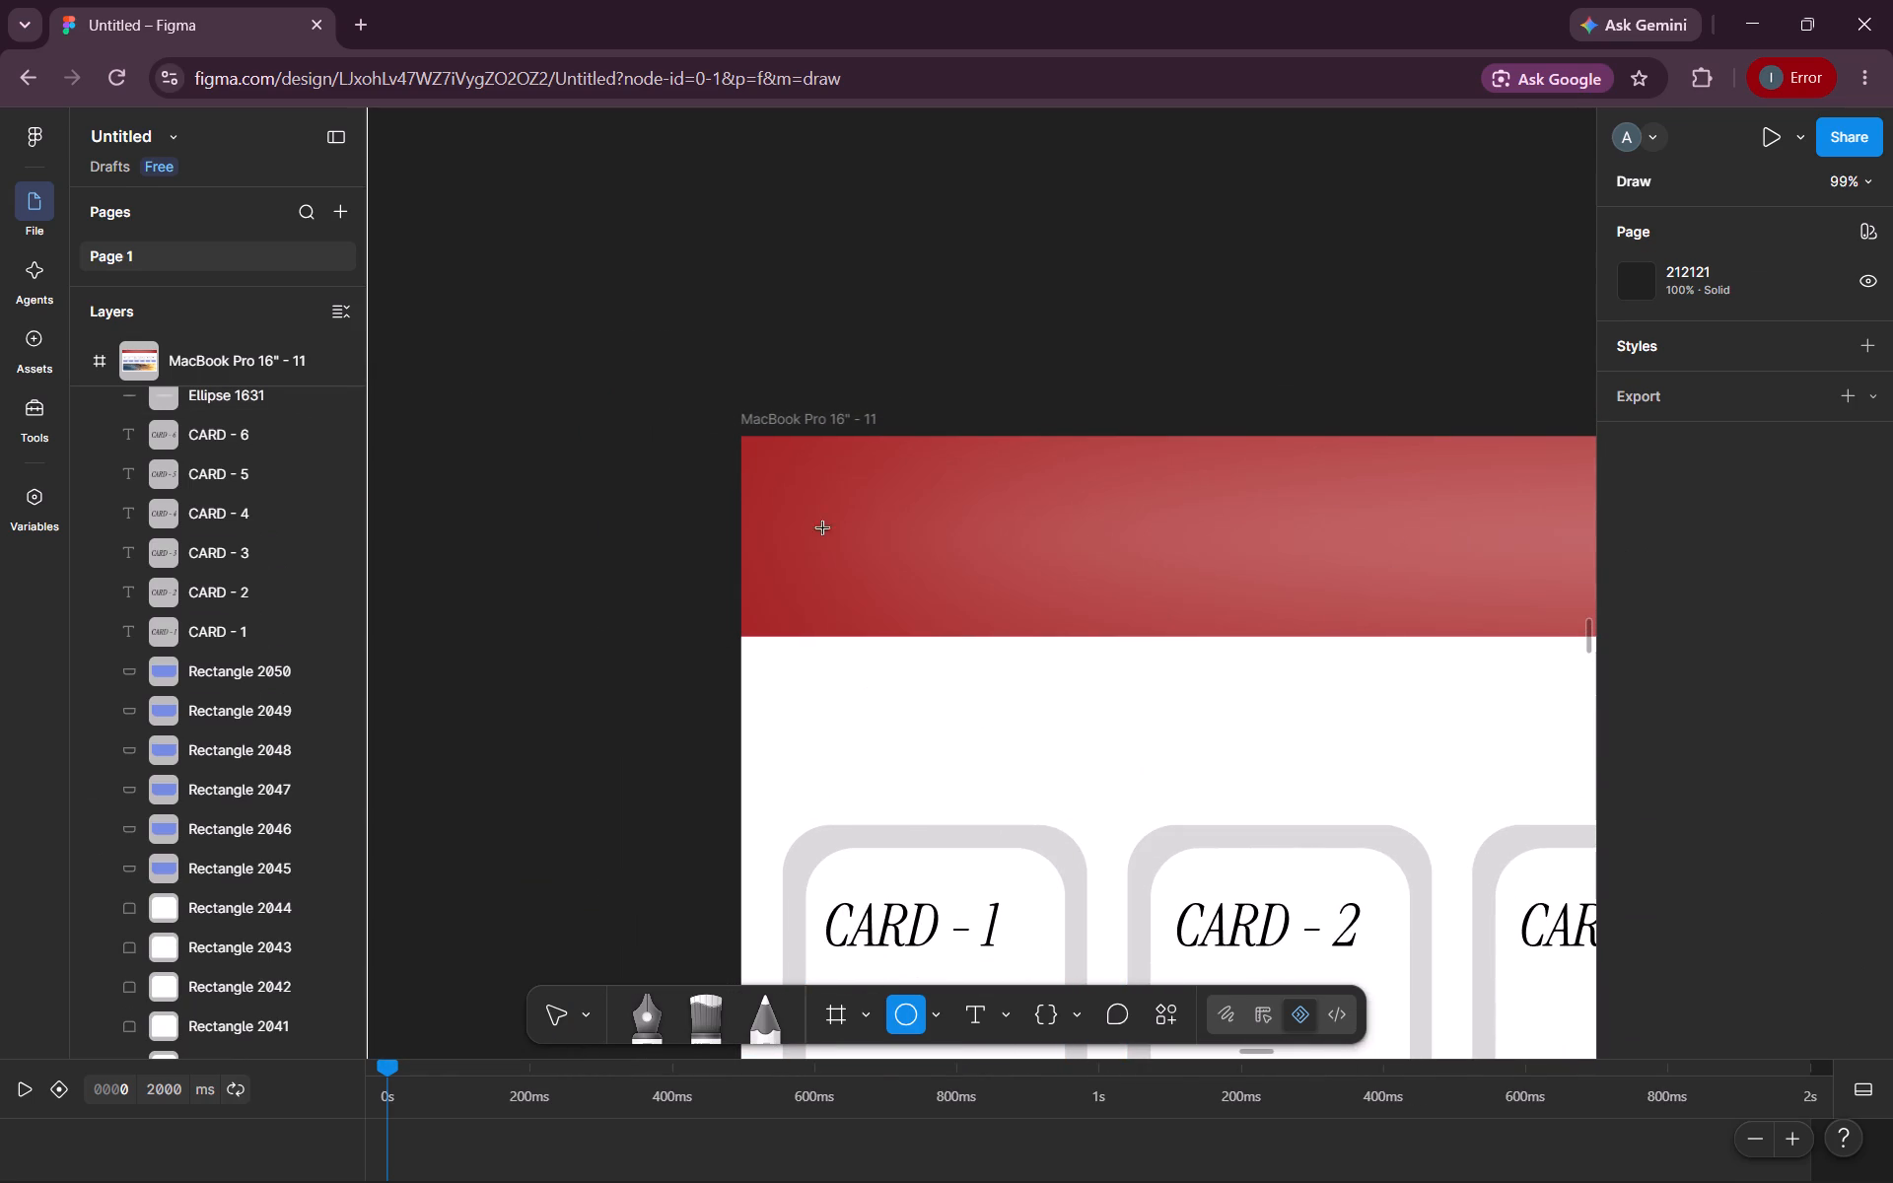
pyautogui.moveTo(823, 481); pyautogui.dragTo(974, 598)
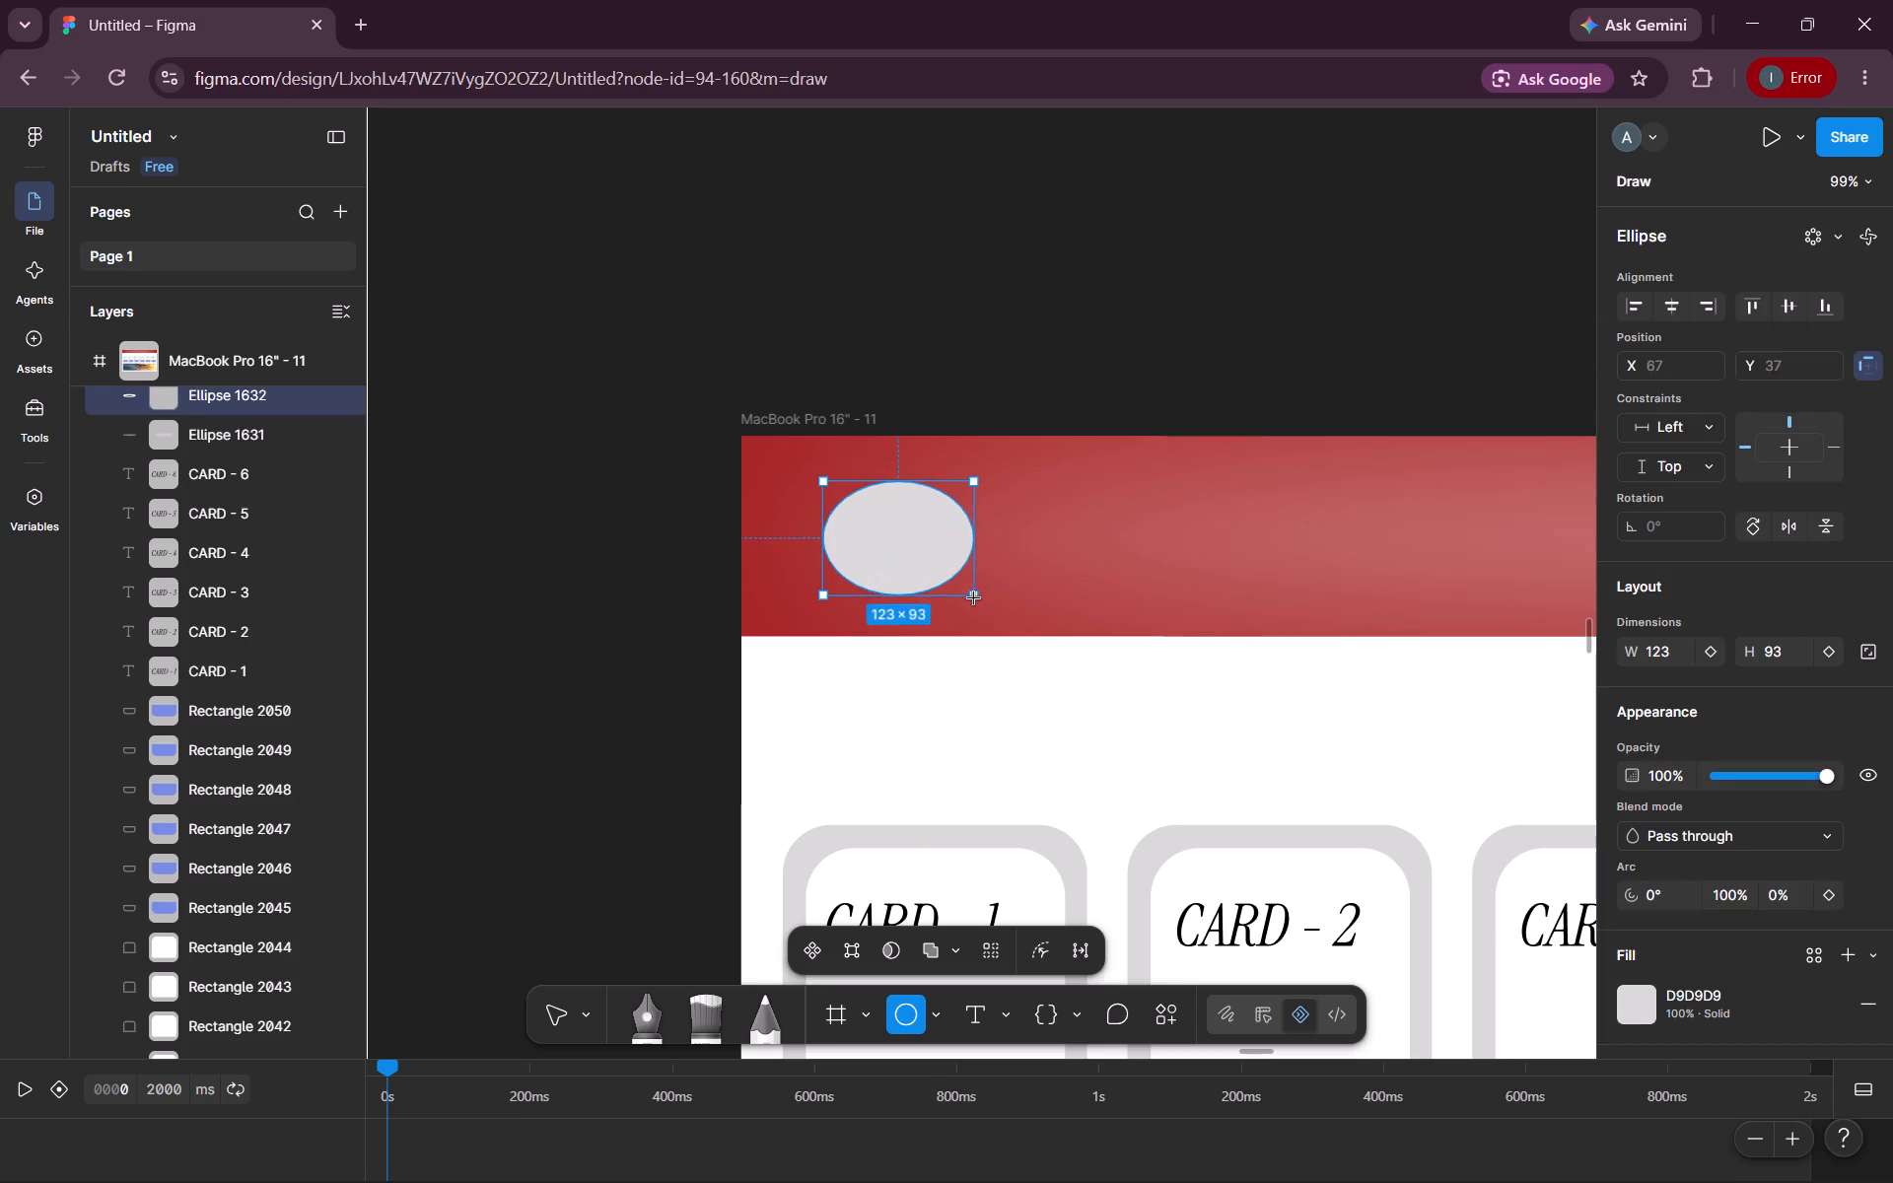
pyautogui.moveTo(974, 598); pyautogui.dragTo(973, 608)
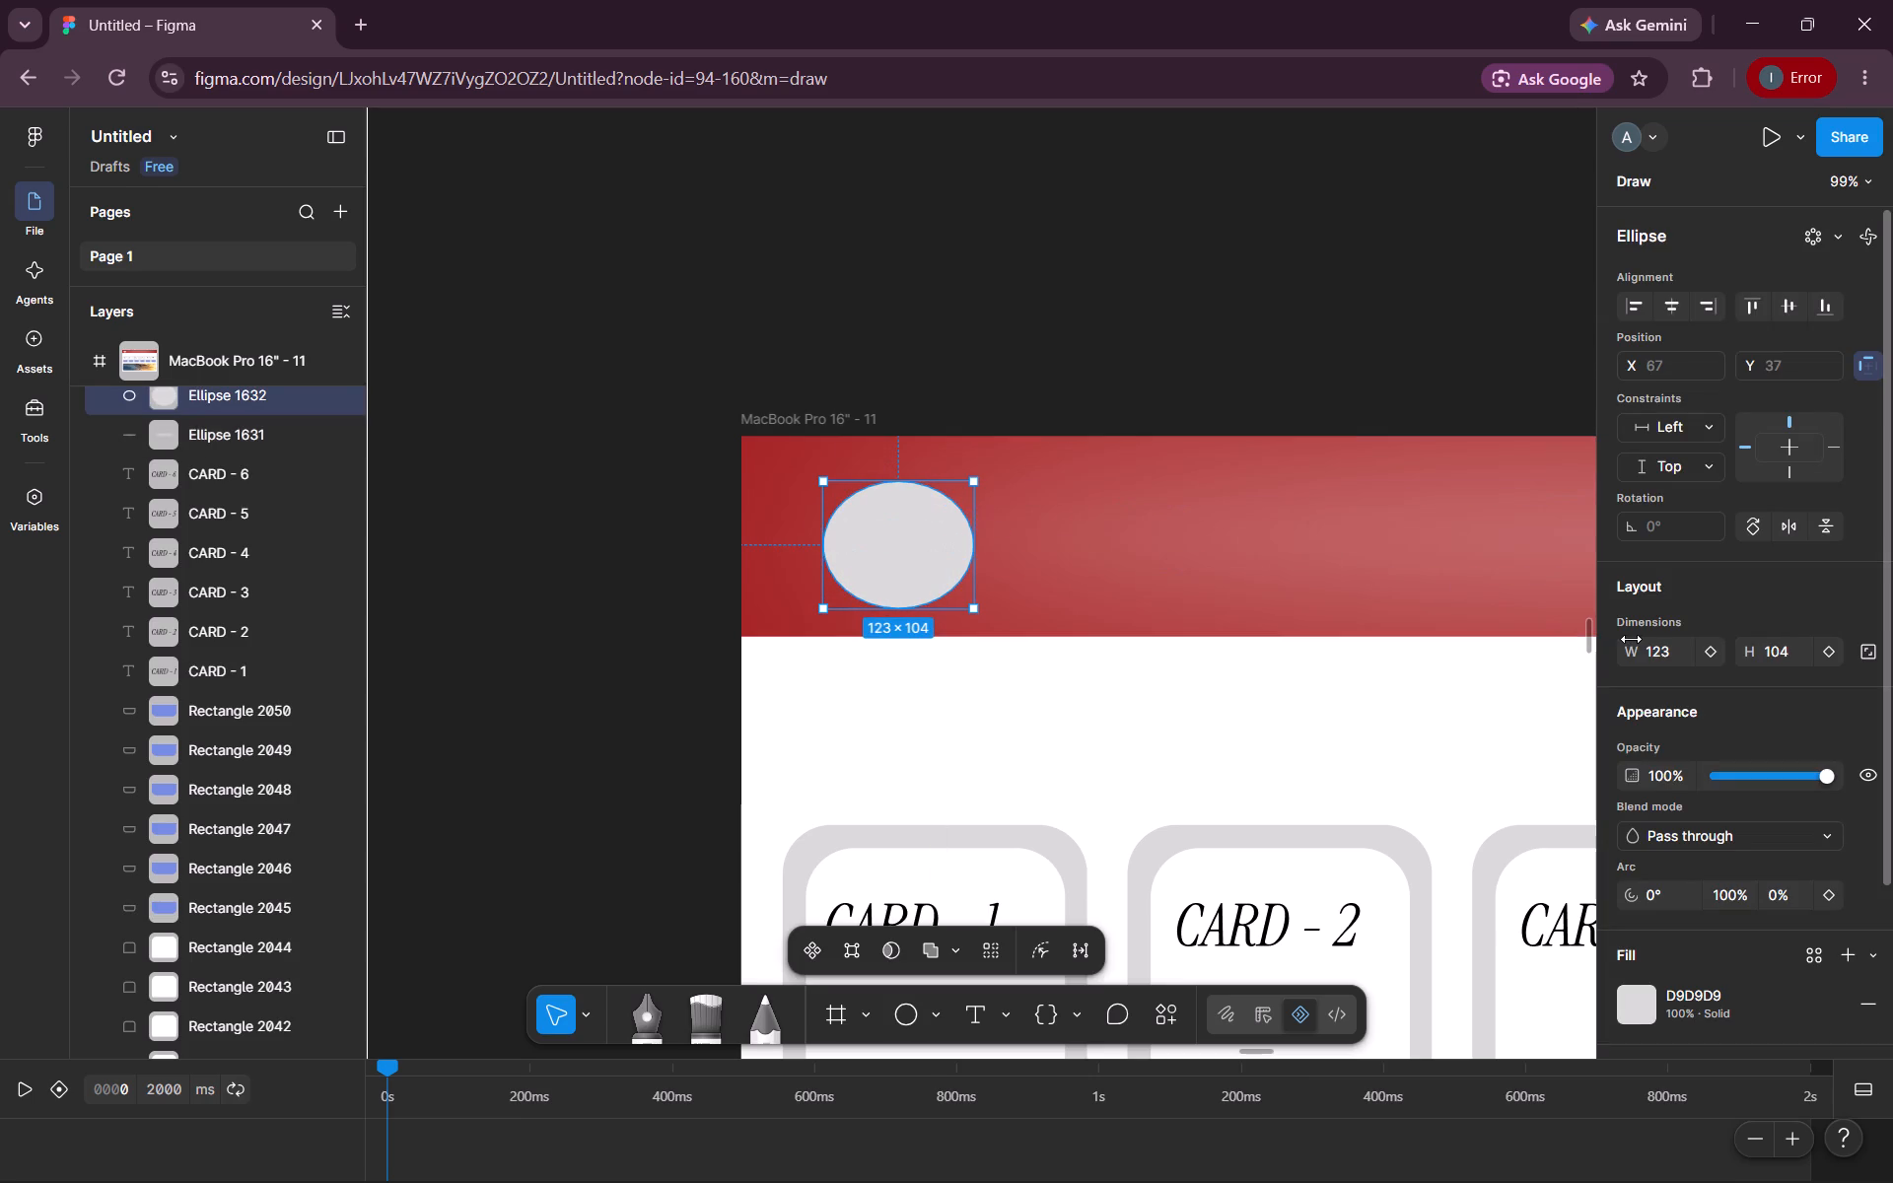
# Set the new ellipse's width and height to 150 each, making it a circle.
pyautogui.doubleClick(1660, 655)
pyautogui.write('150')
pyautogui.press('Return')
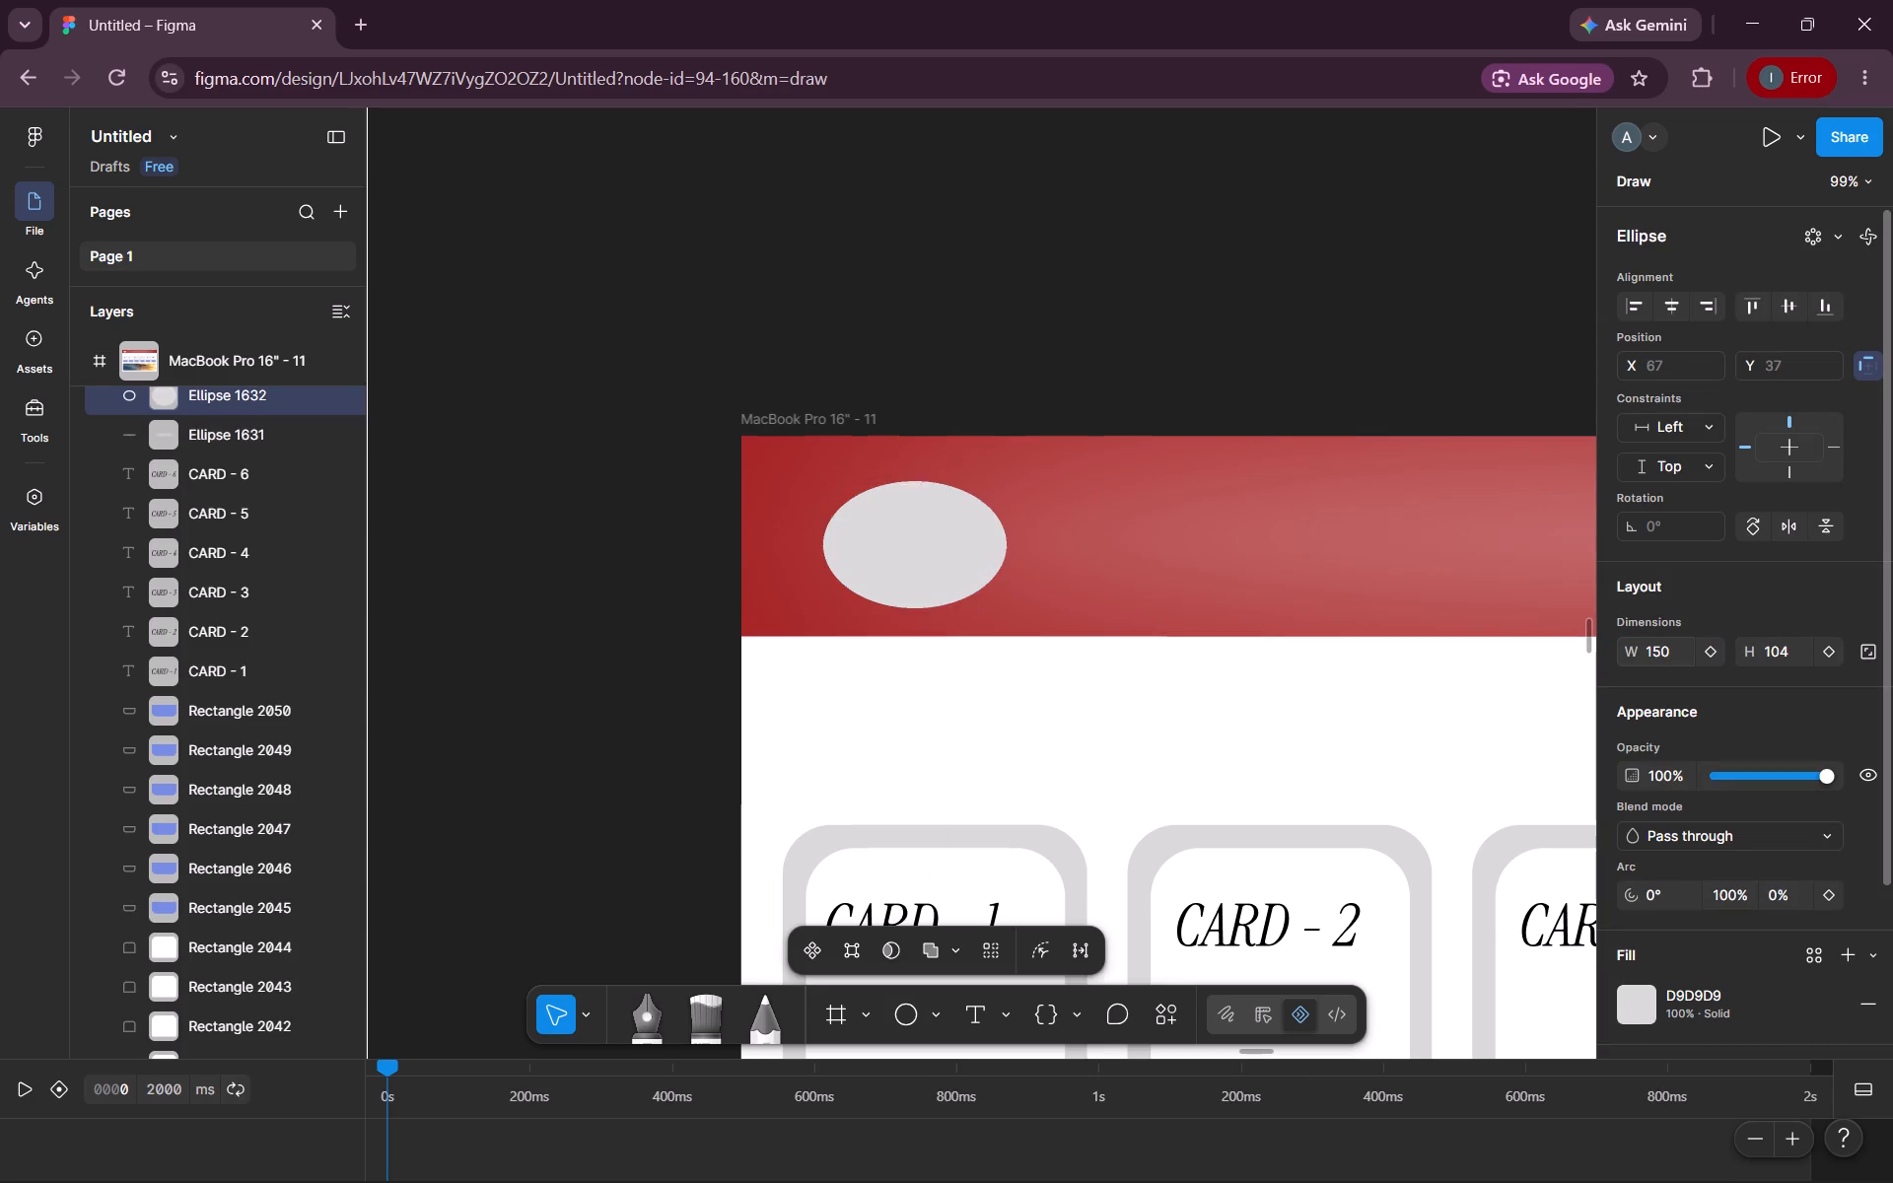
pyautogui.doubleClick(1788, 658)
pyautogui.write('150')
pyautogui.press('Return')
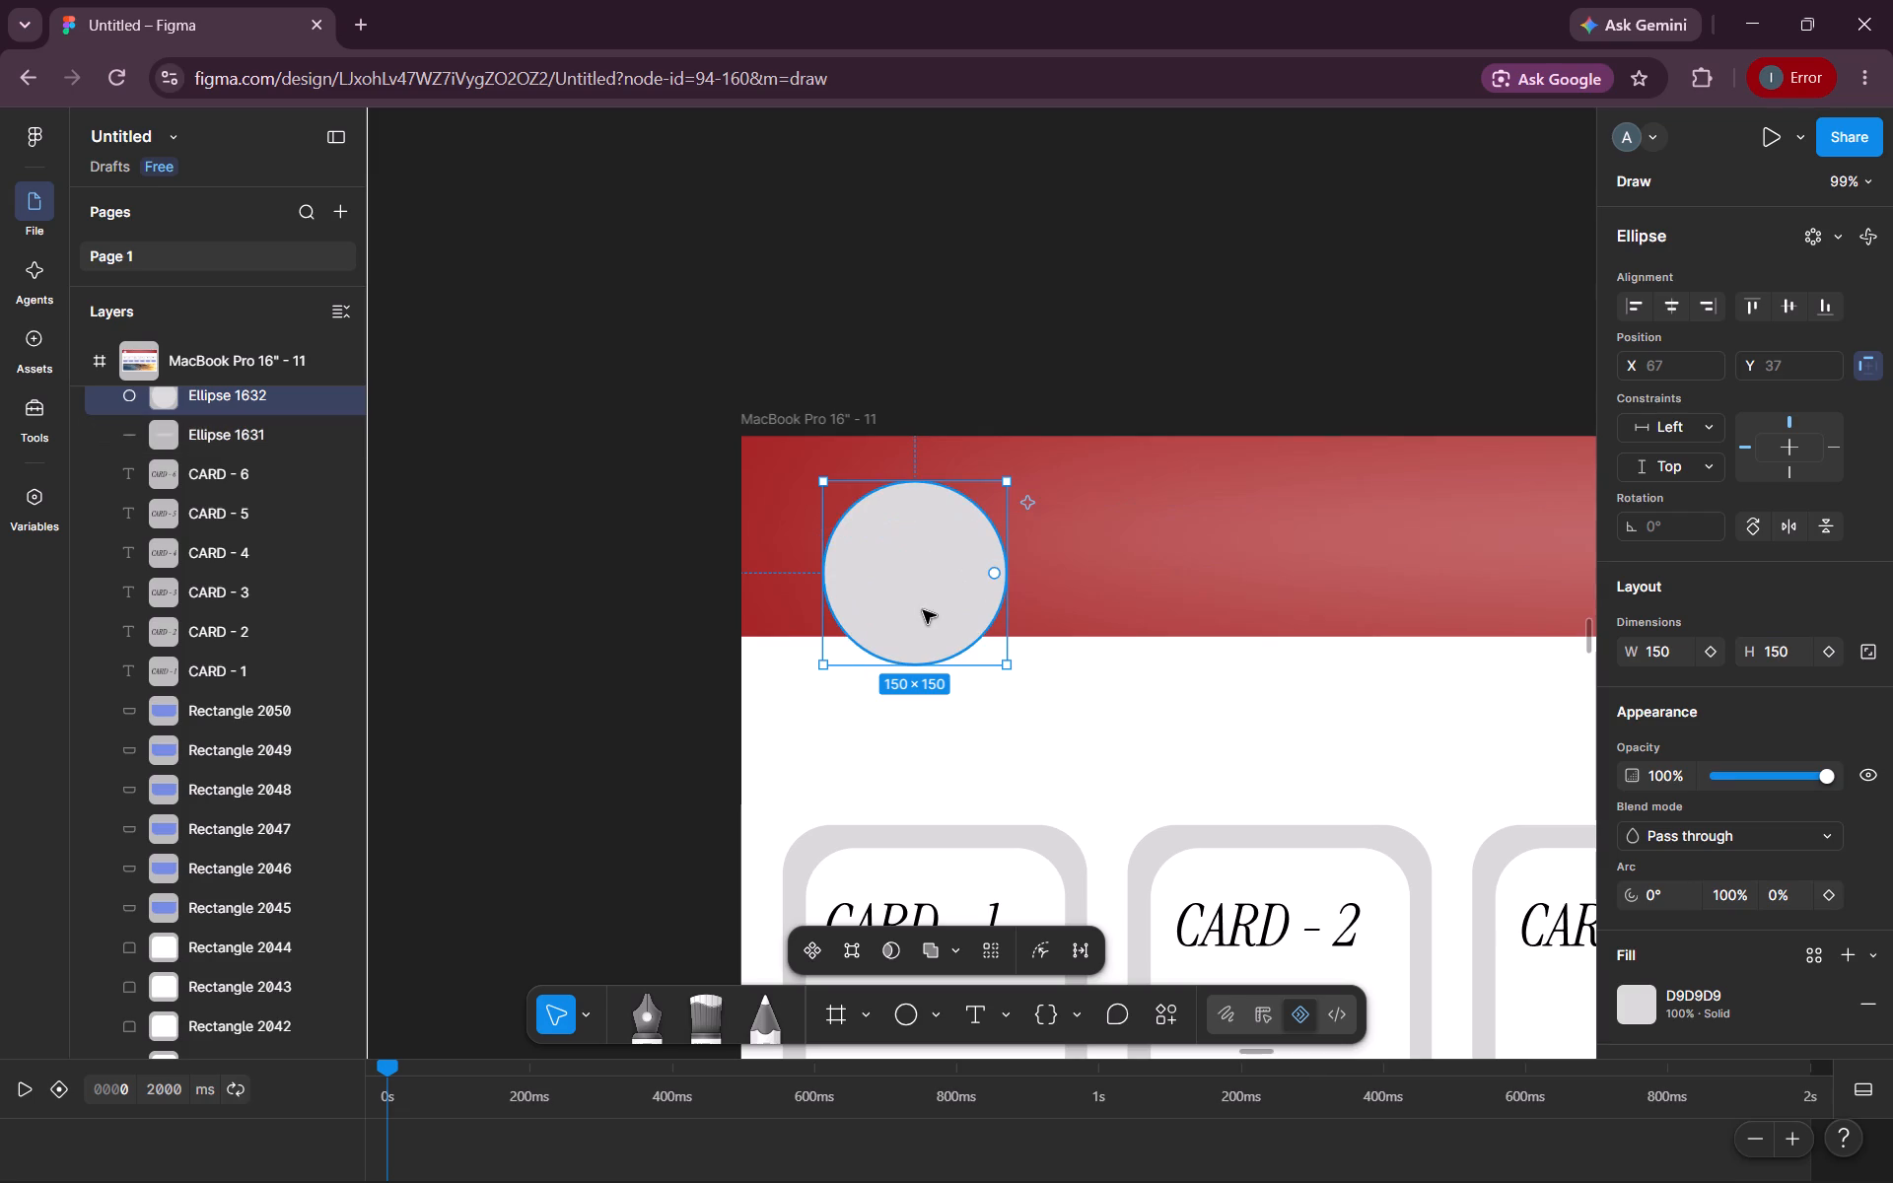
# Move the circle to about X 53, Y 7, vertically centred at the banner's left end, and deselect it.
pyautogui.moveTo(923, 610); pyautogui.dragTo(899, 571)
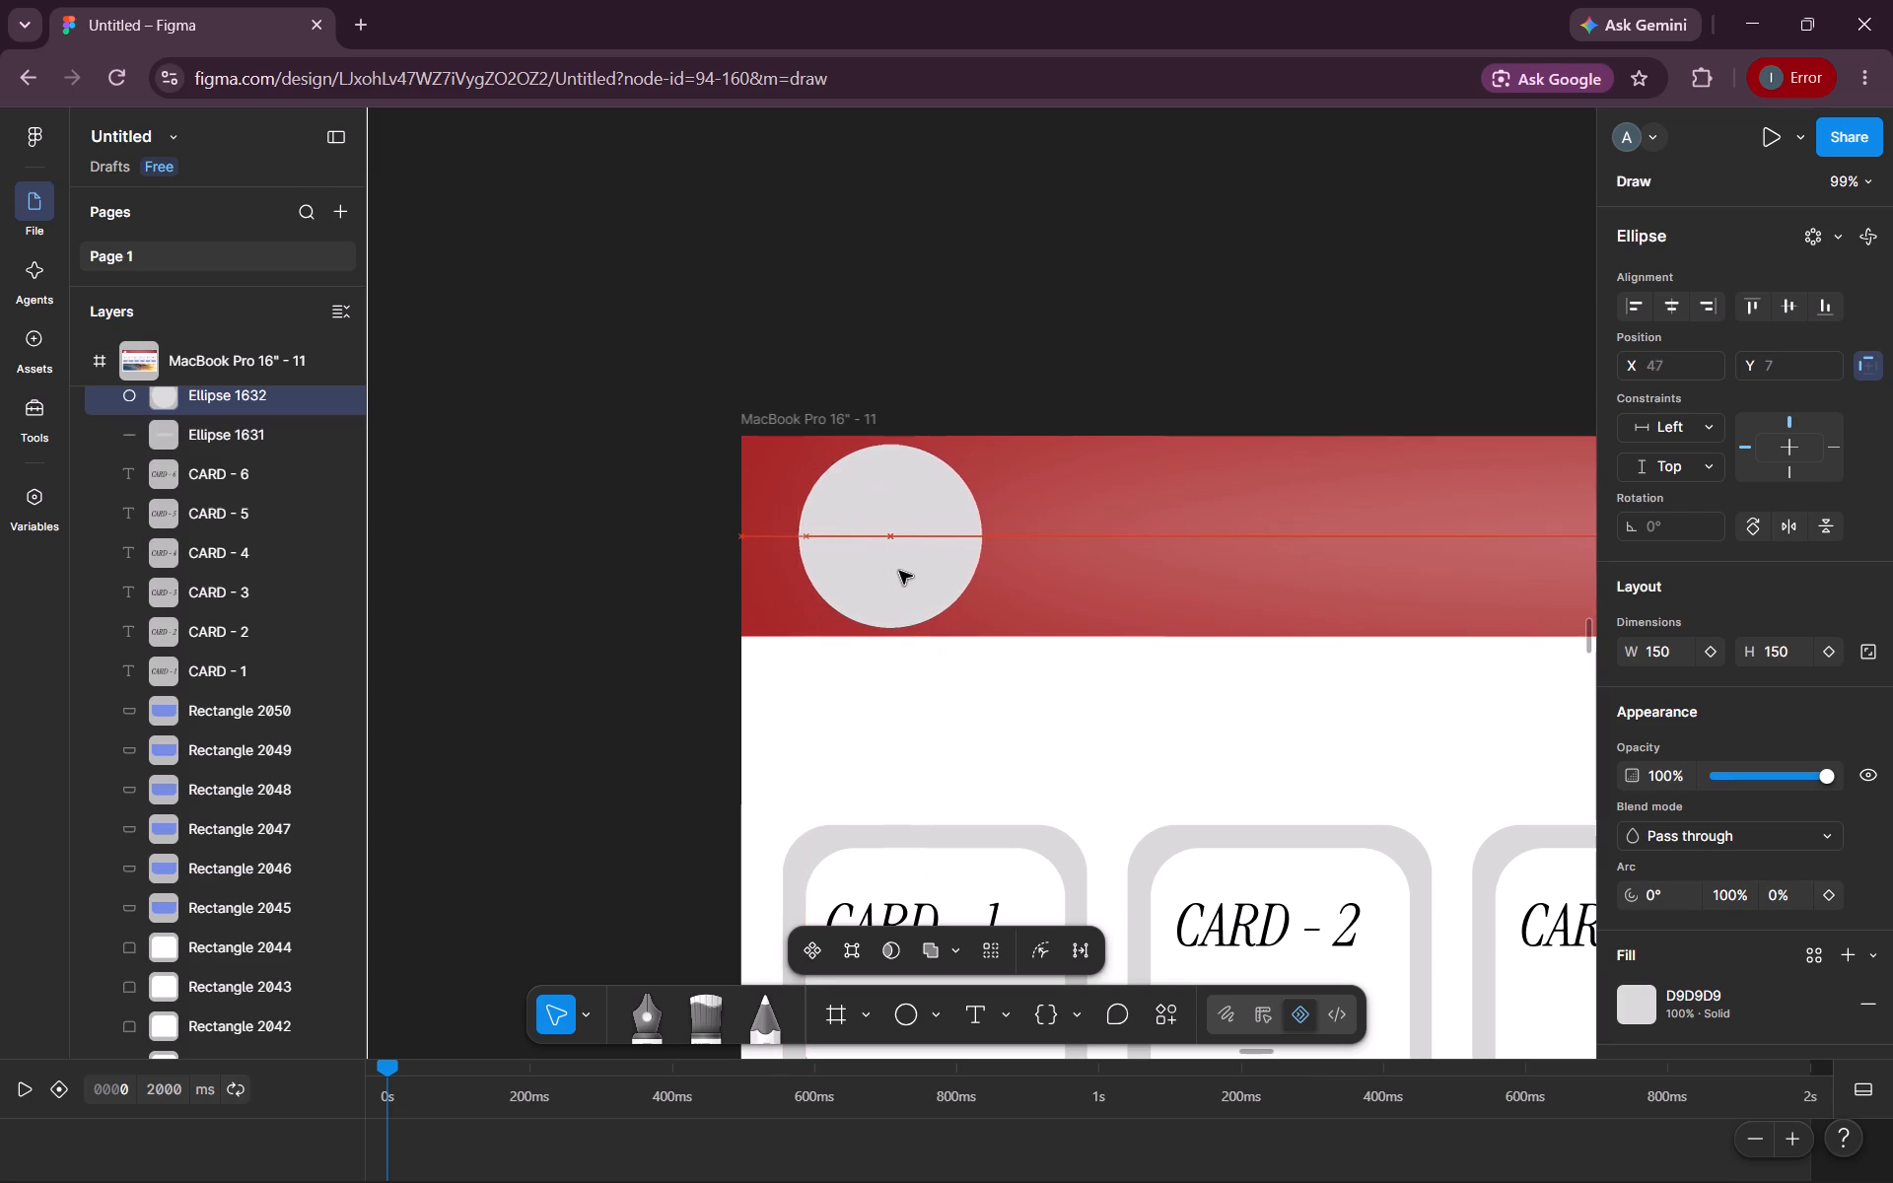
pyautogui.moveTo(899, 571); pyautogui.dragTo(905, 571)
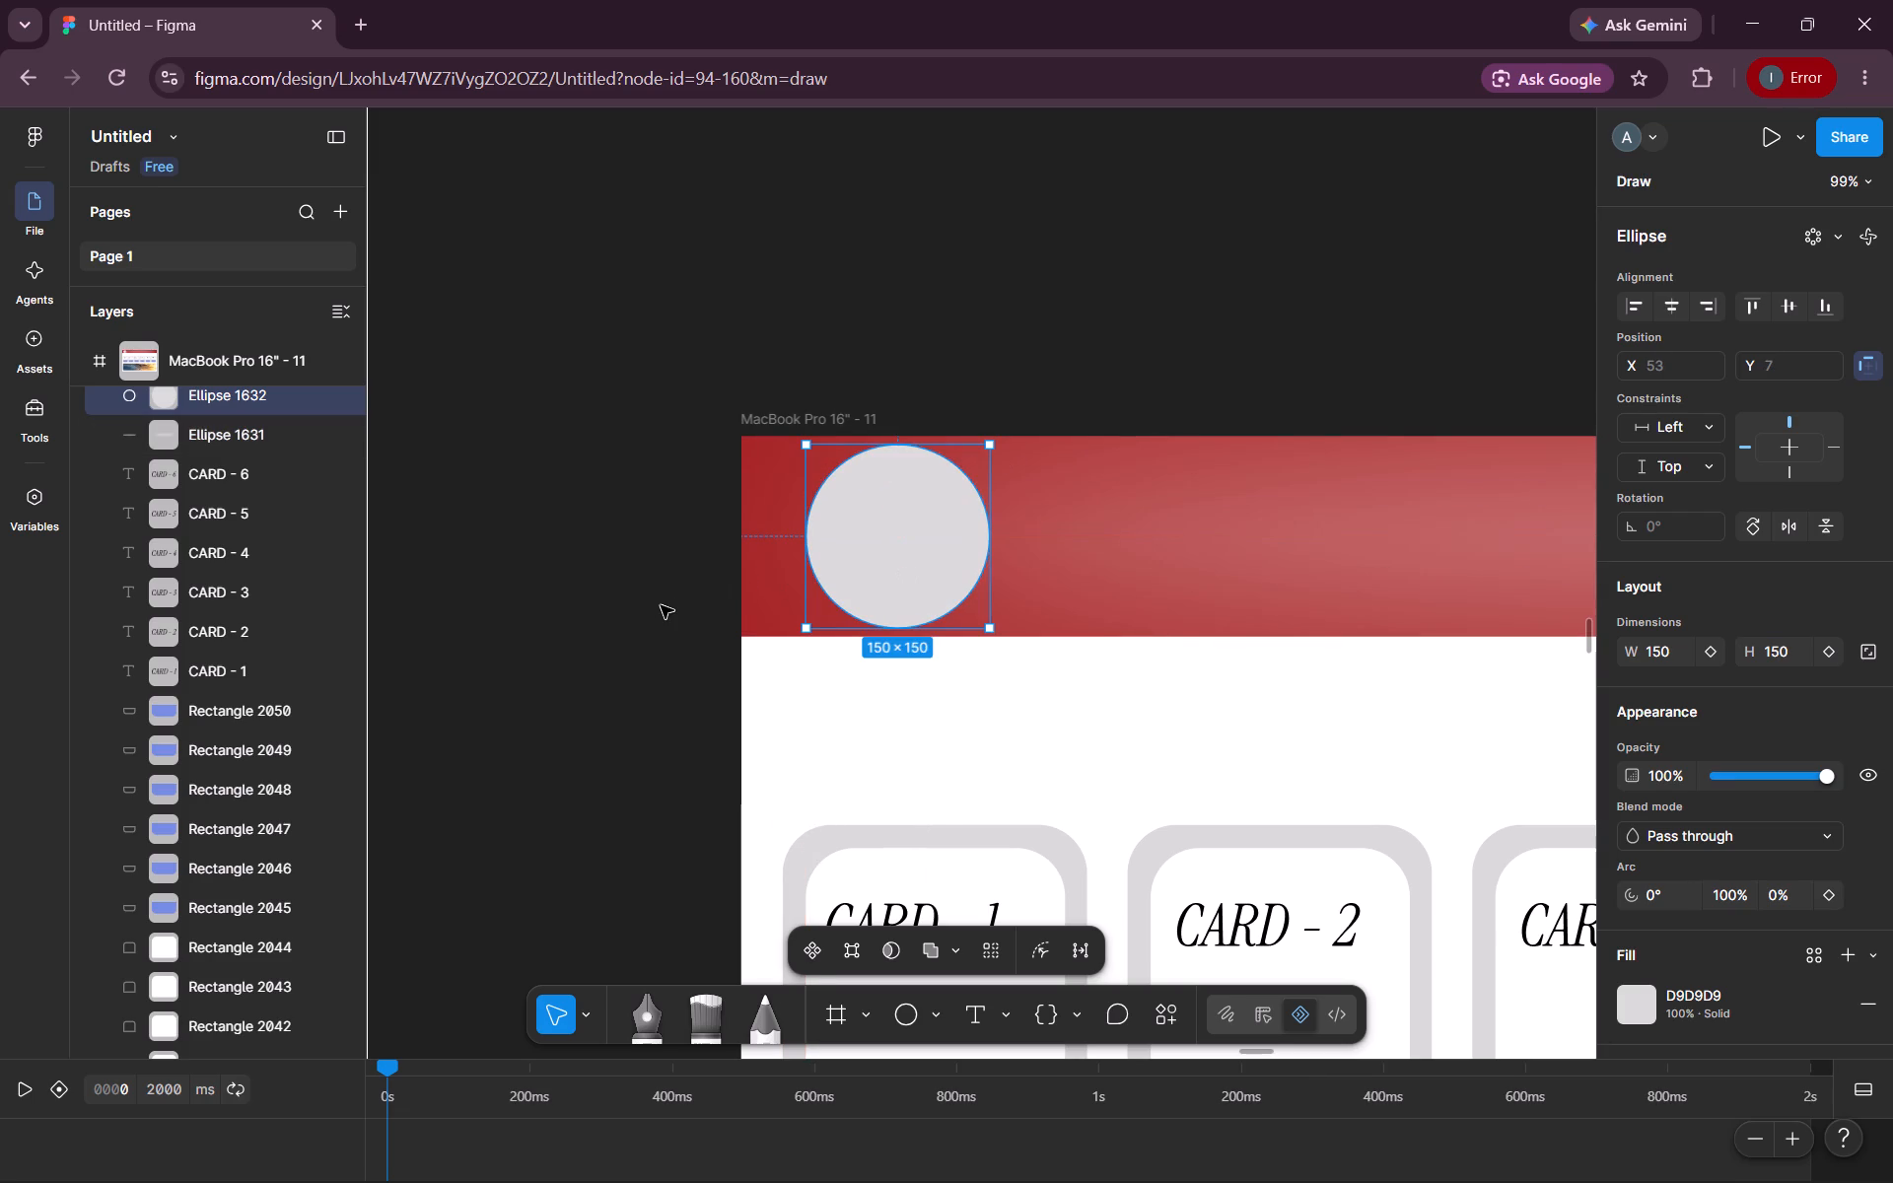
pyautogui.hscroll(-3, 661, 605)
pyautogui.click(721, 706)
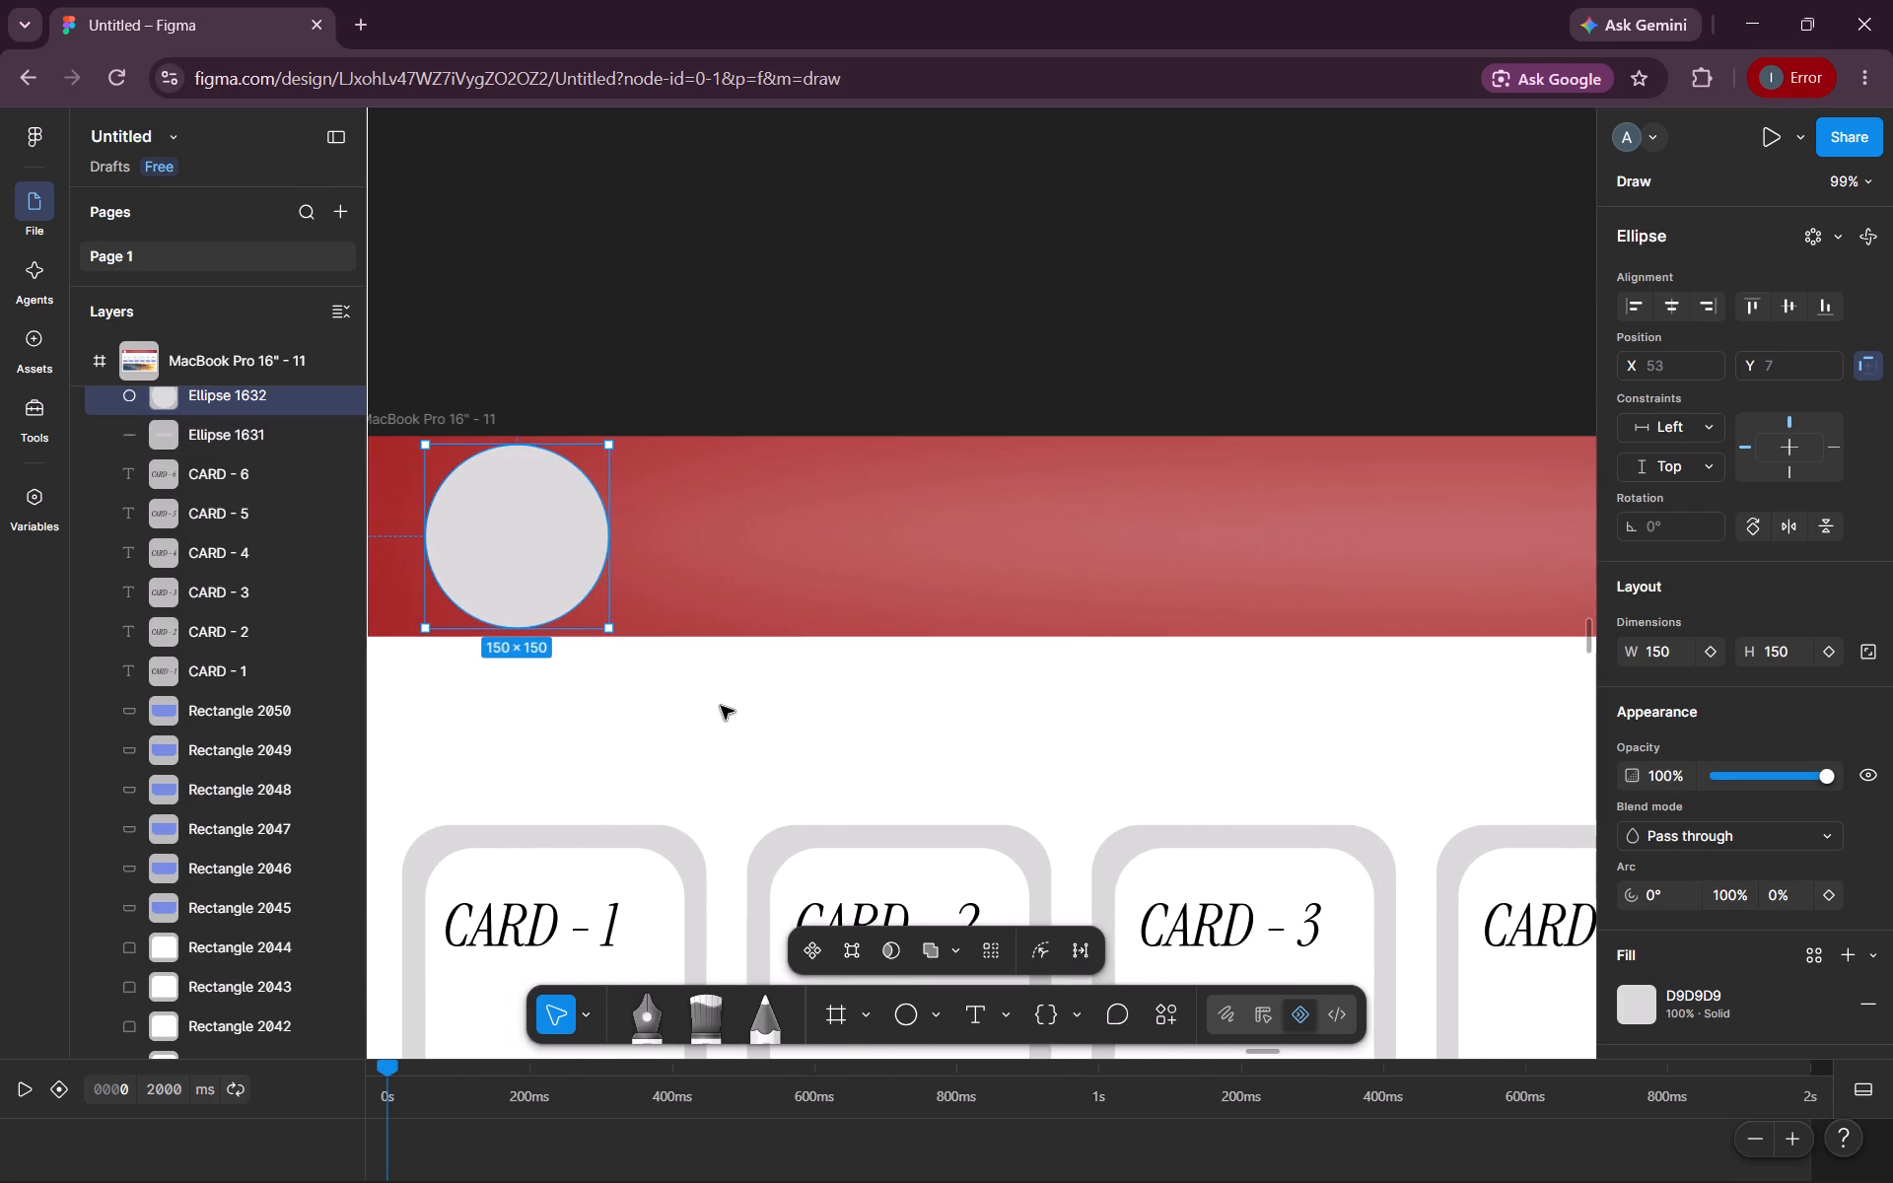
# Draw a rectangle about 282 × 84 at the right end of the red banner, vertically centred at about Y 40.
pyautogui.hscroll(-1, 721, 706)
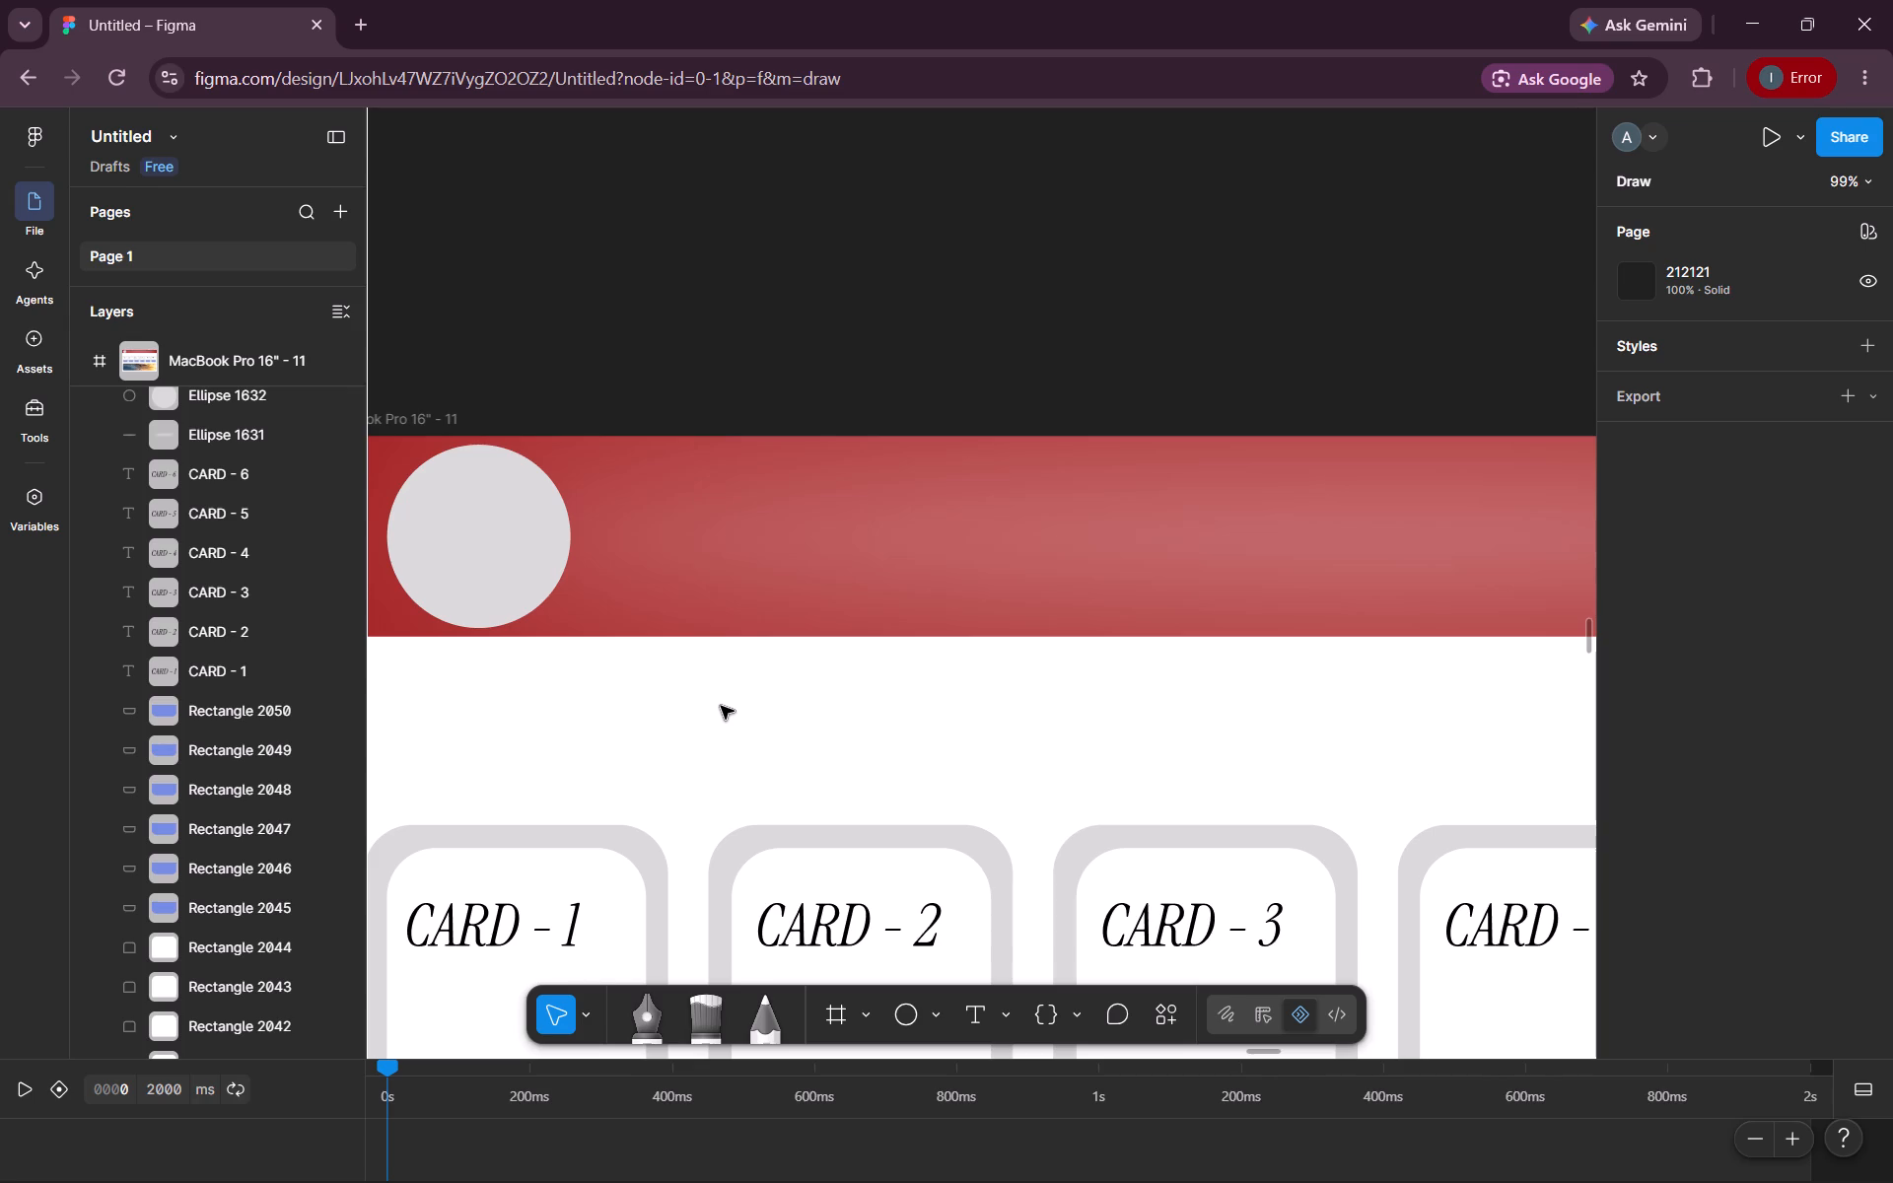
pyautogui.click(934, 1018)
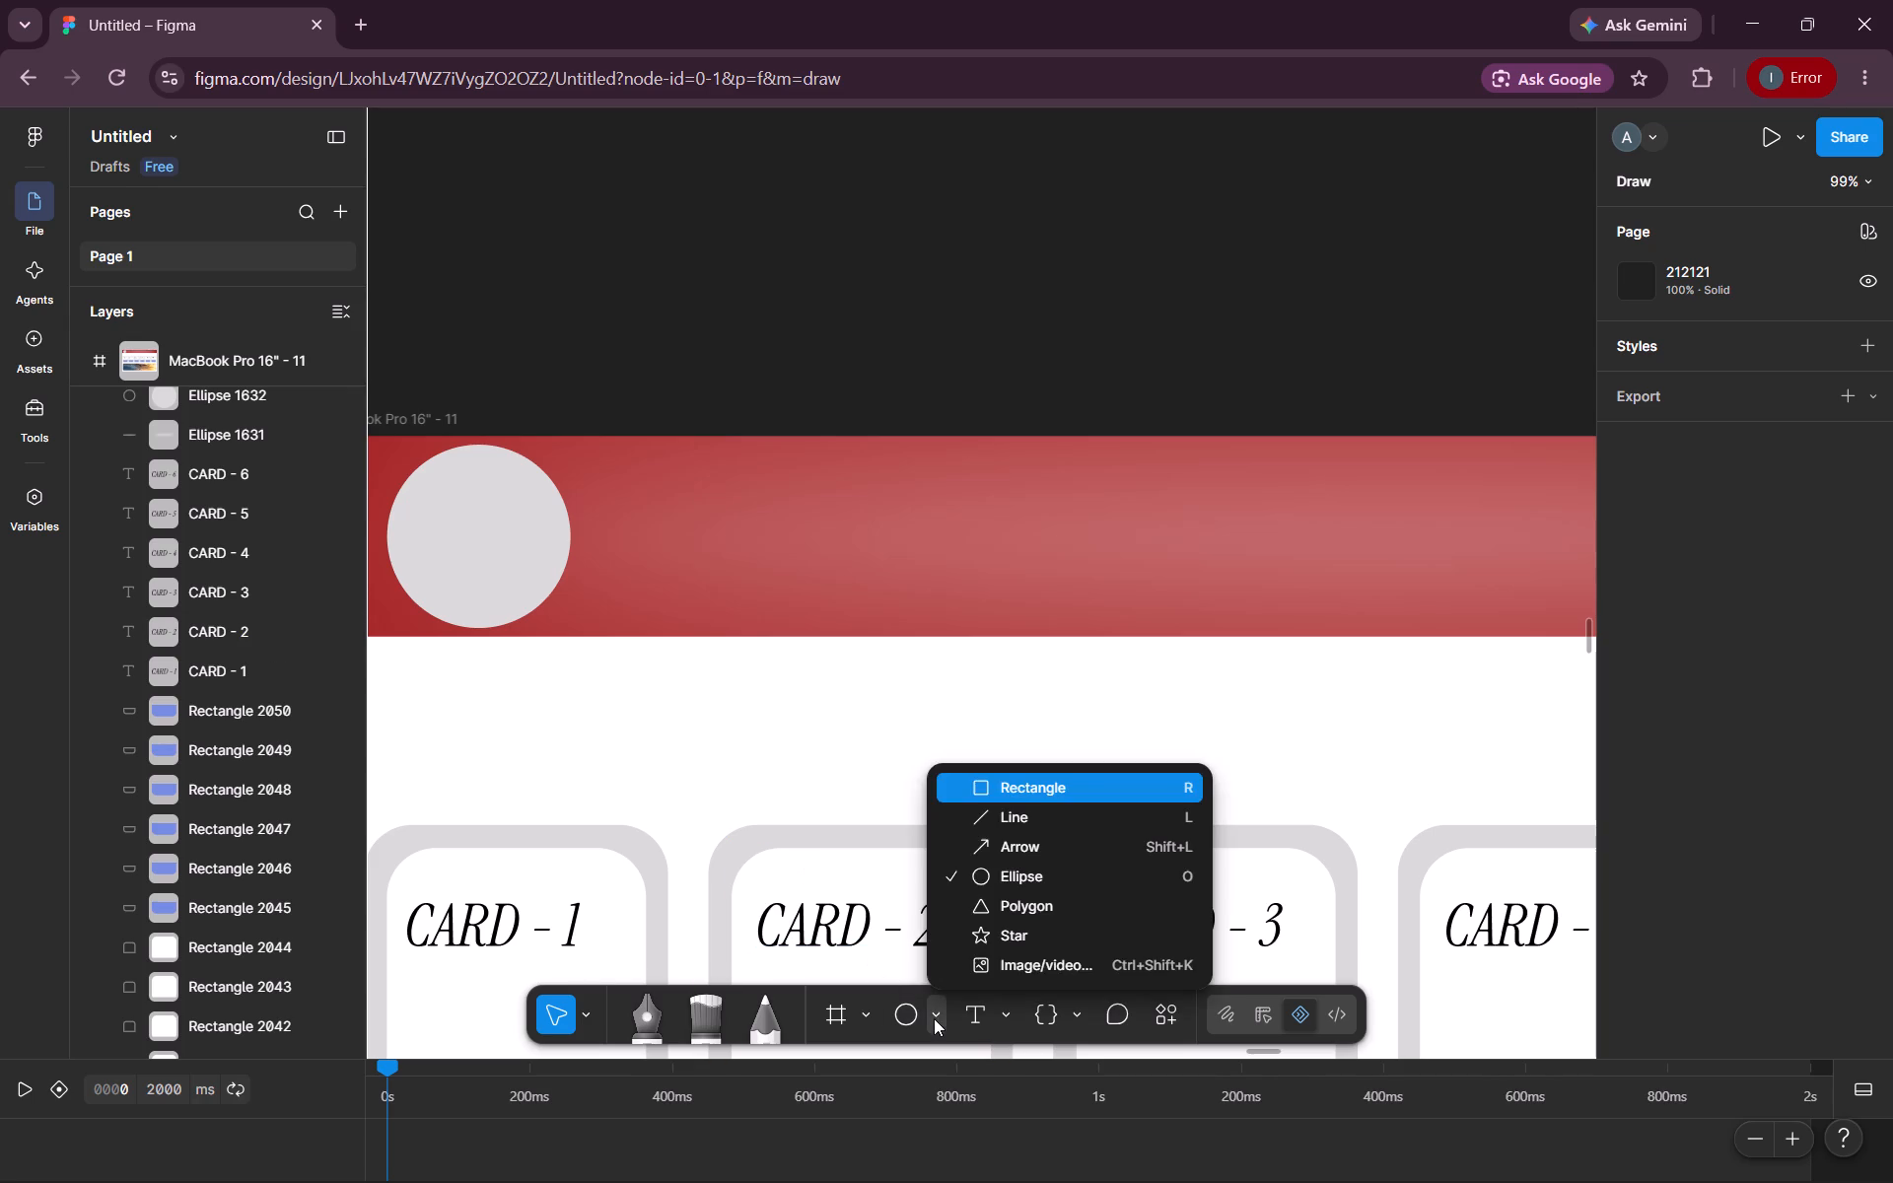
pyautogui.click(1031, 796)
pyautogui.hscroll(-5, 1031, 796)
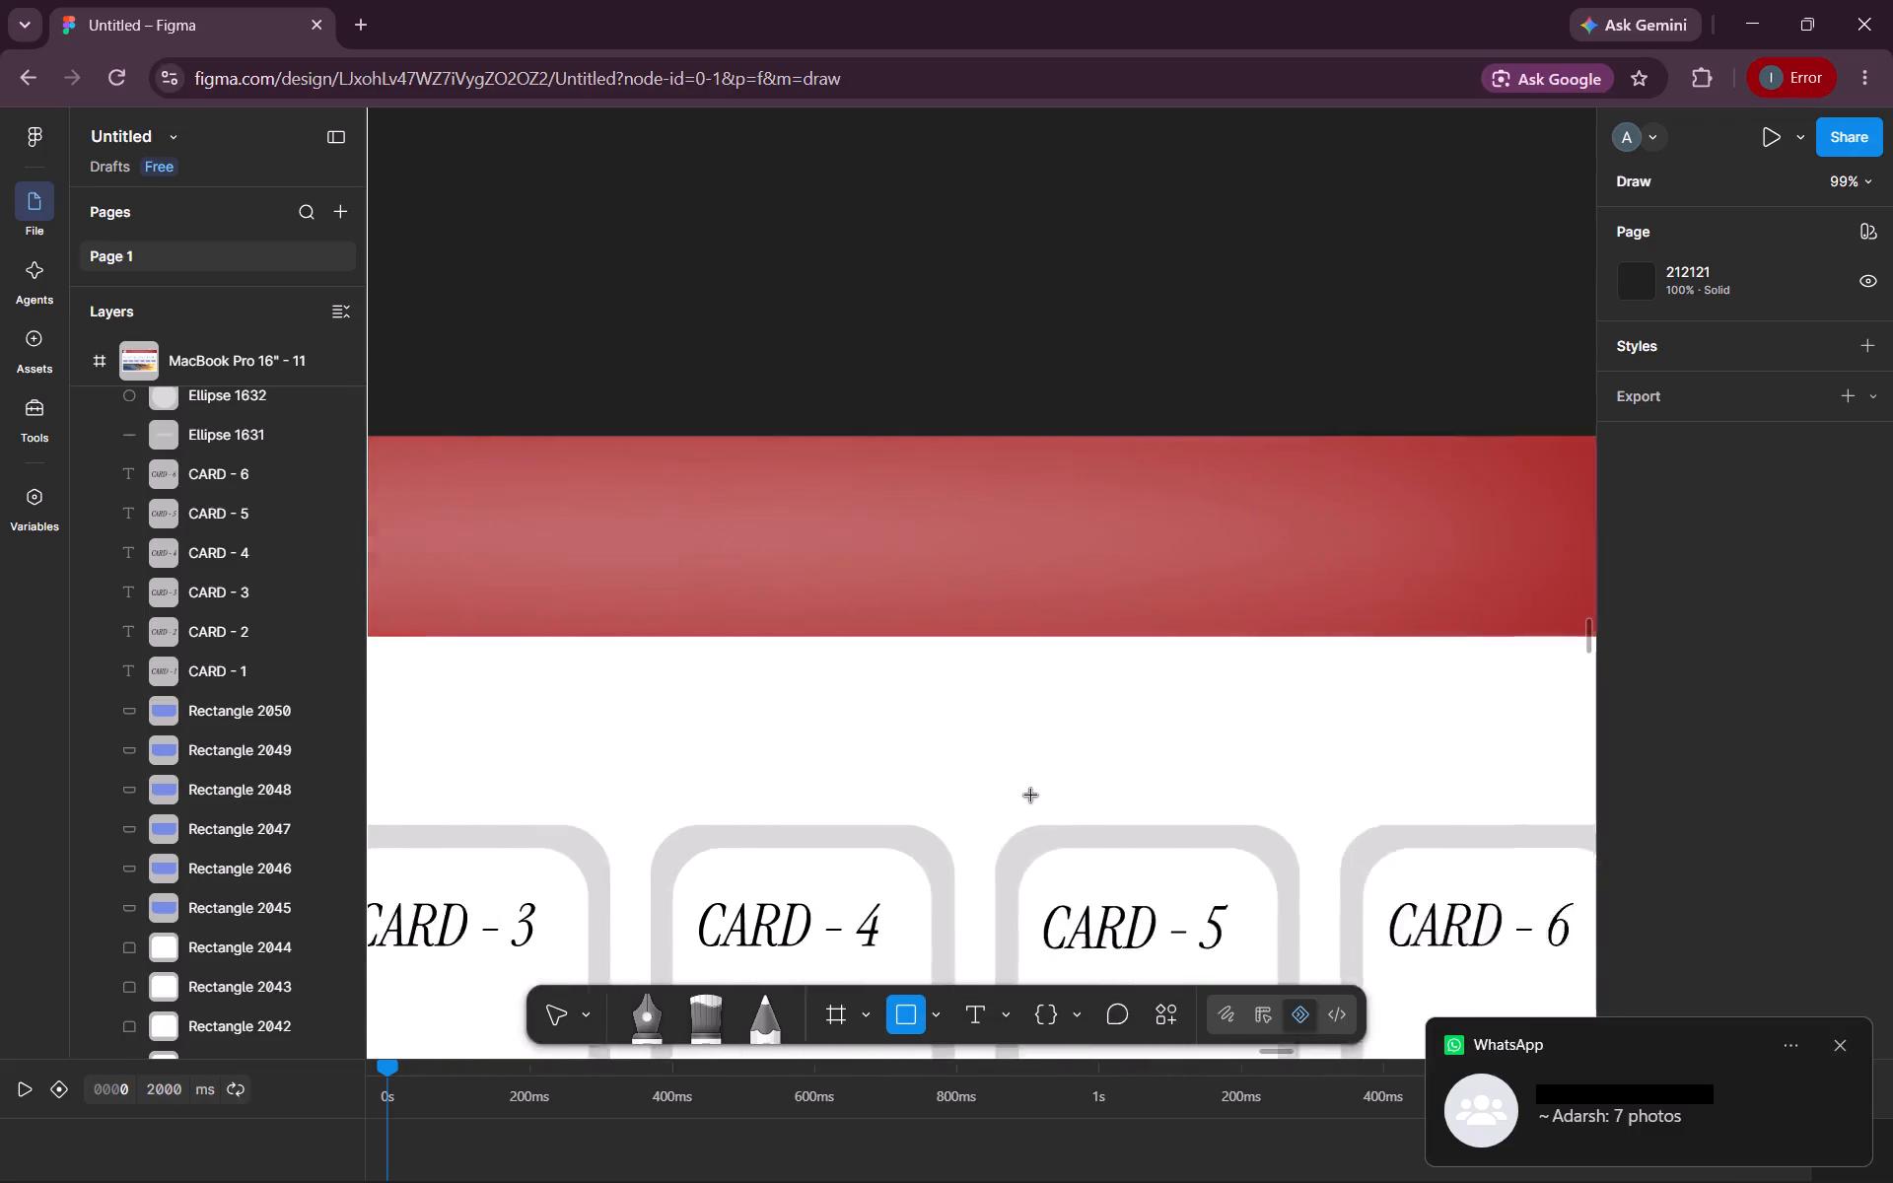
pyautogui.hscroll(-2, 1031, 796)
pyautogui.moveTo(850, 488); pyautogui.dragTo(1056, 553)
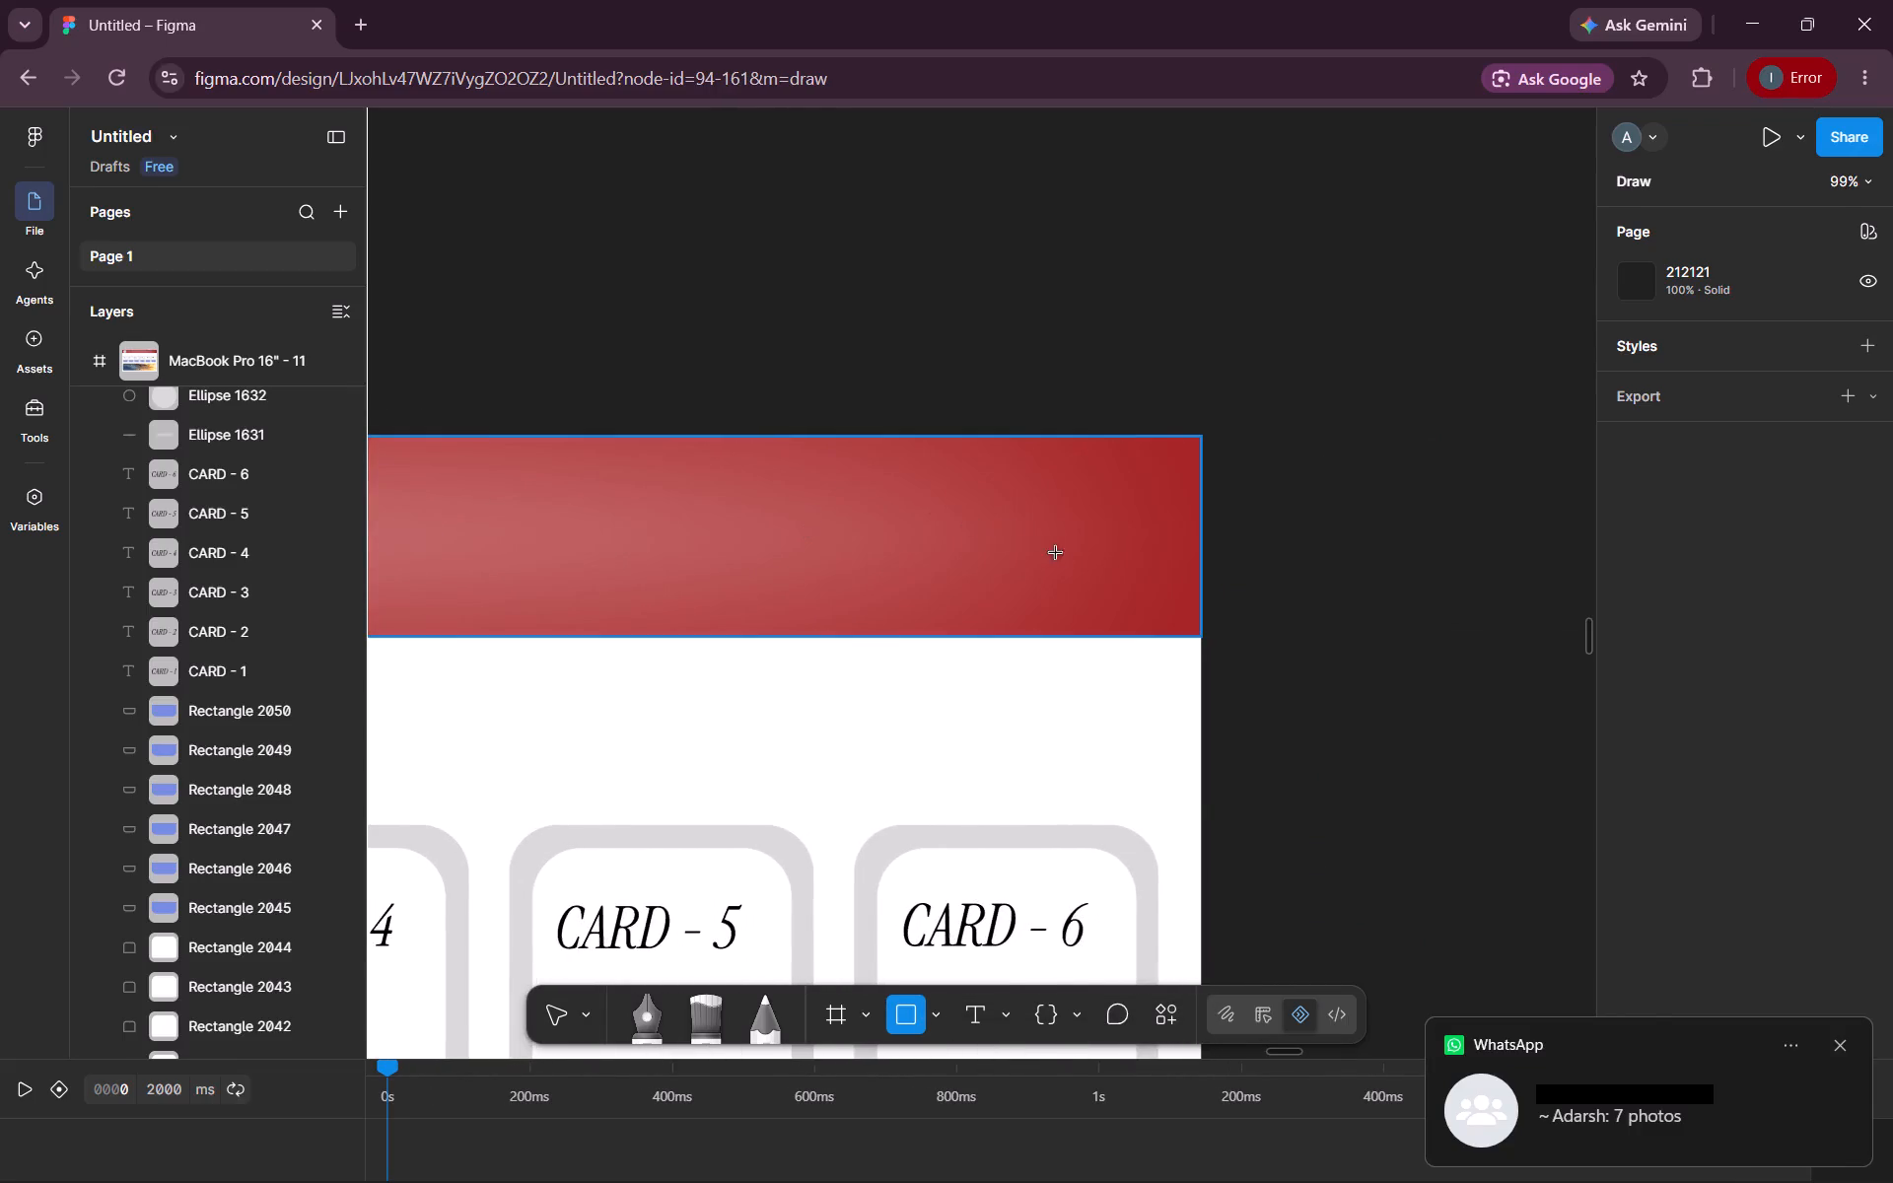
pyautogui.moveTo(1056, 553); pyautogui.dragTo(1159, 593)
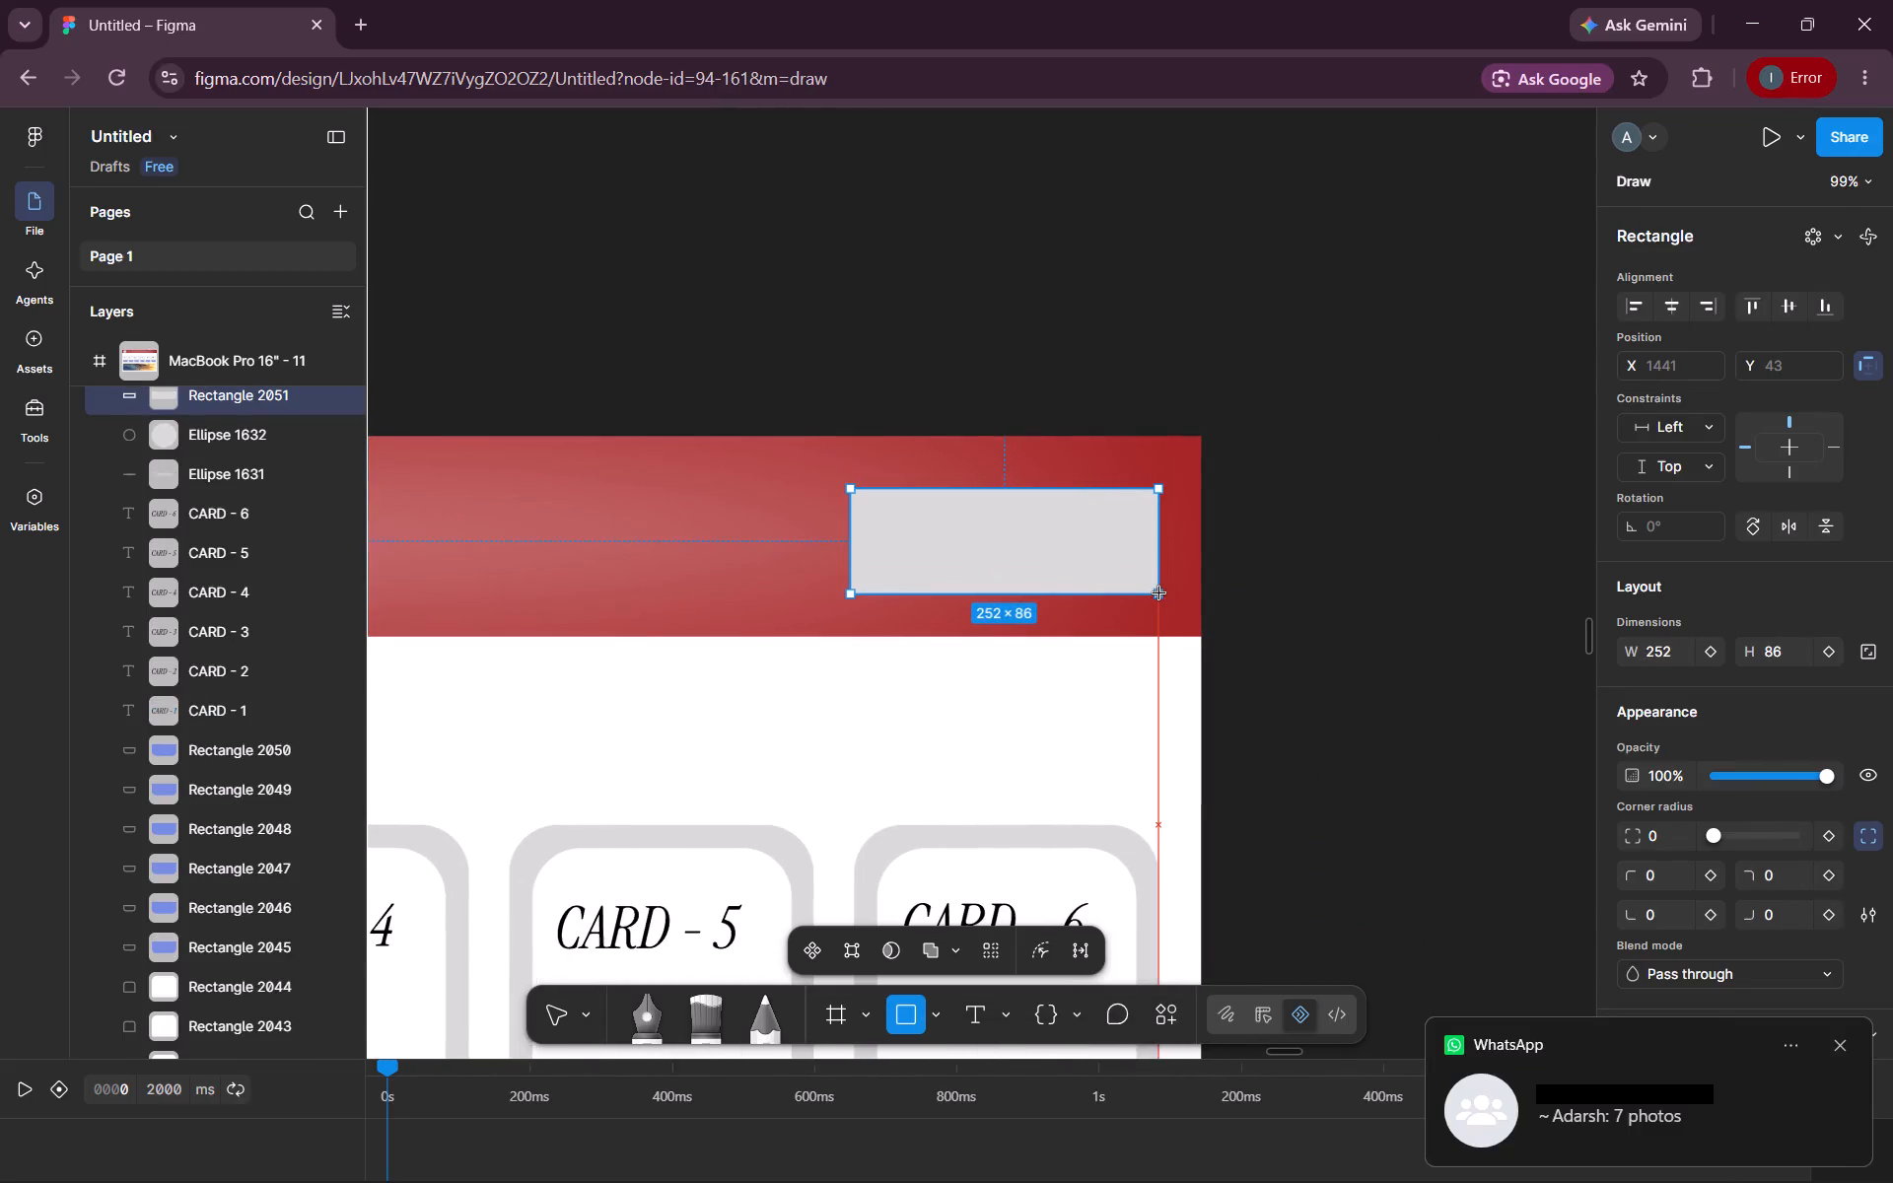
pyautogui.moveTo(1159, 593); pyautogui.dragTo(1162, 591)
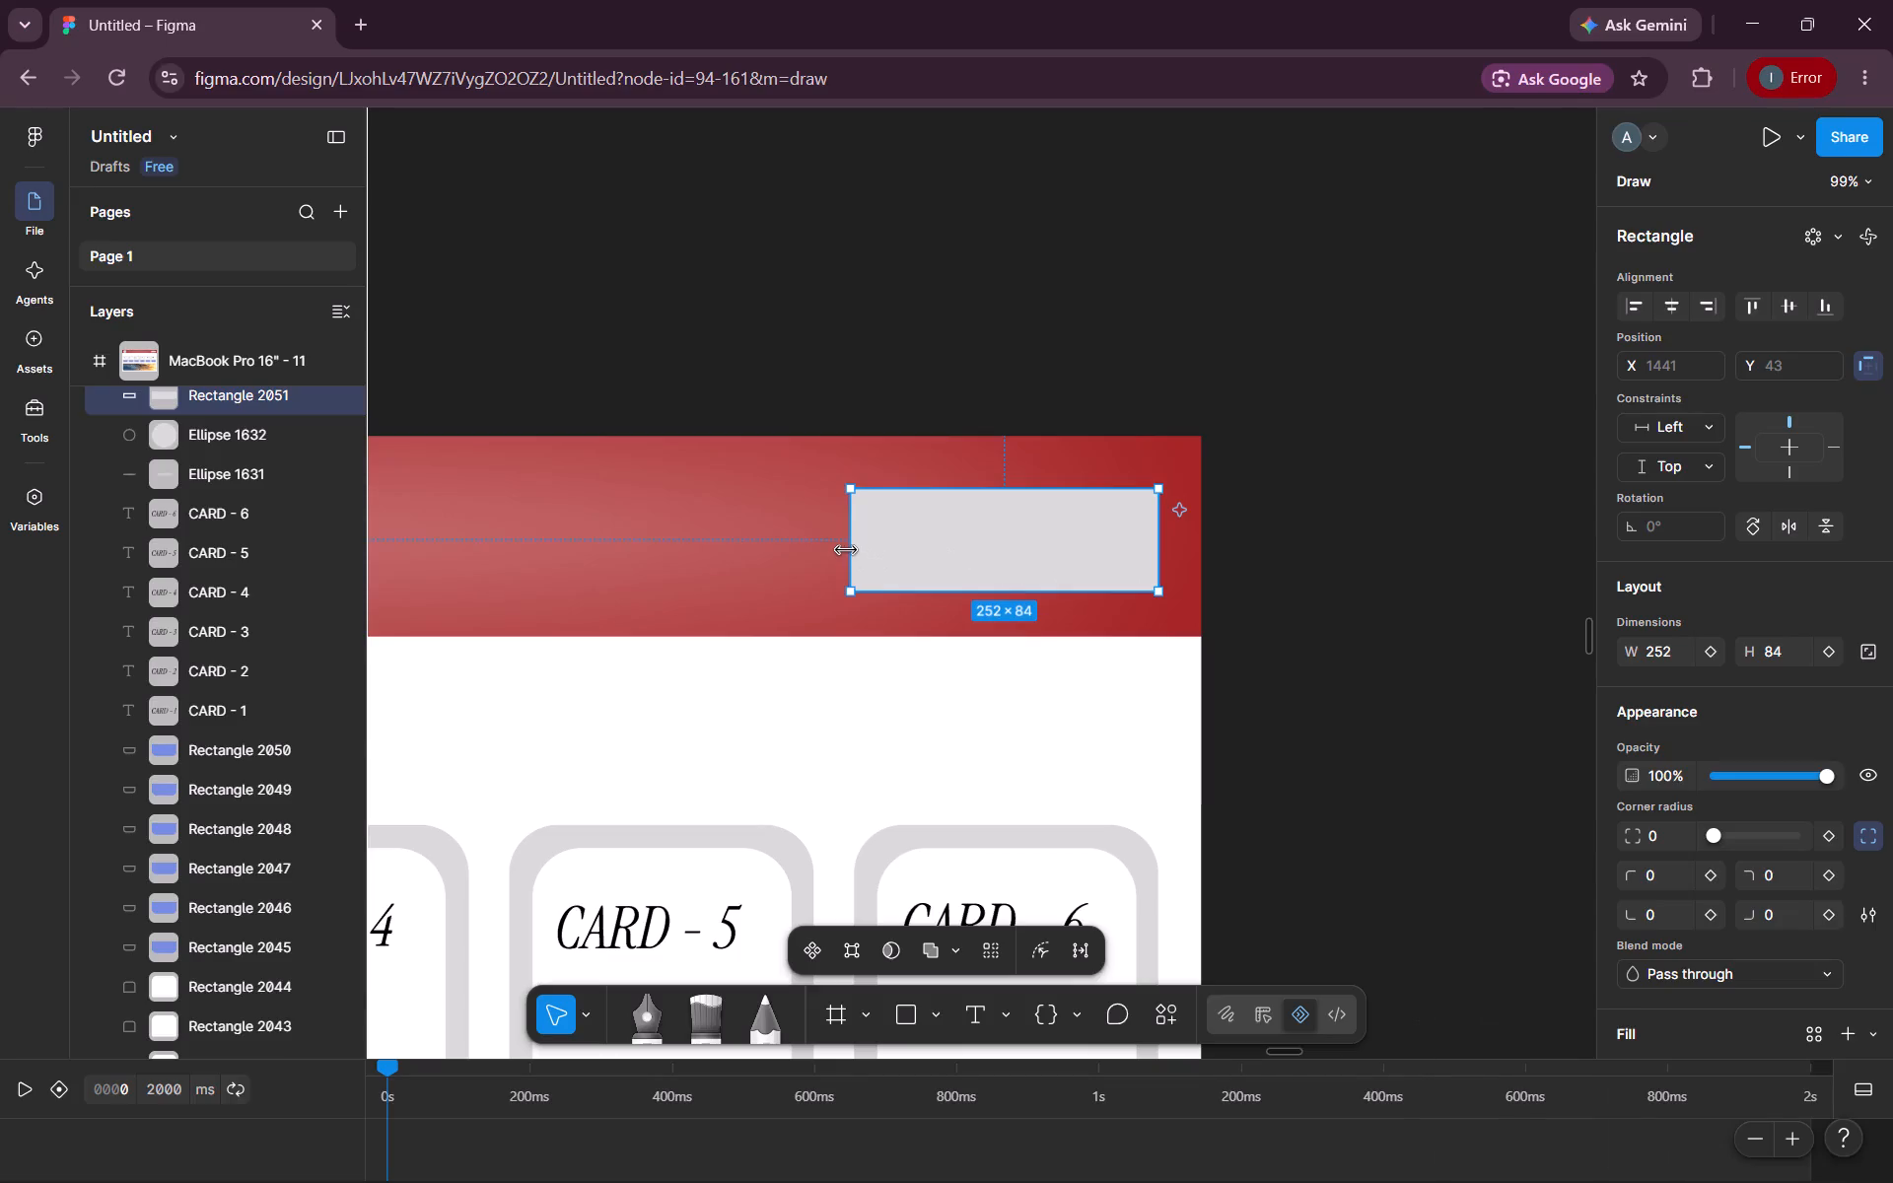
pyautogui.moveTo(846, 549); pyautogui.dragTo(815, 540)
pyautogui.click(974, 530)
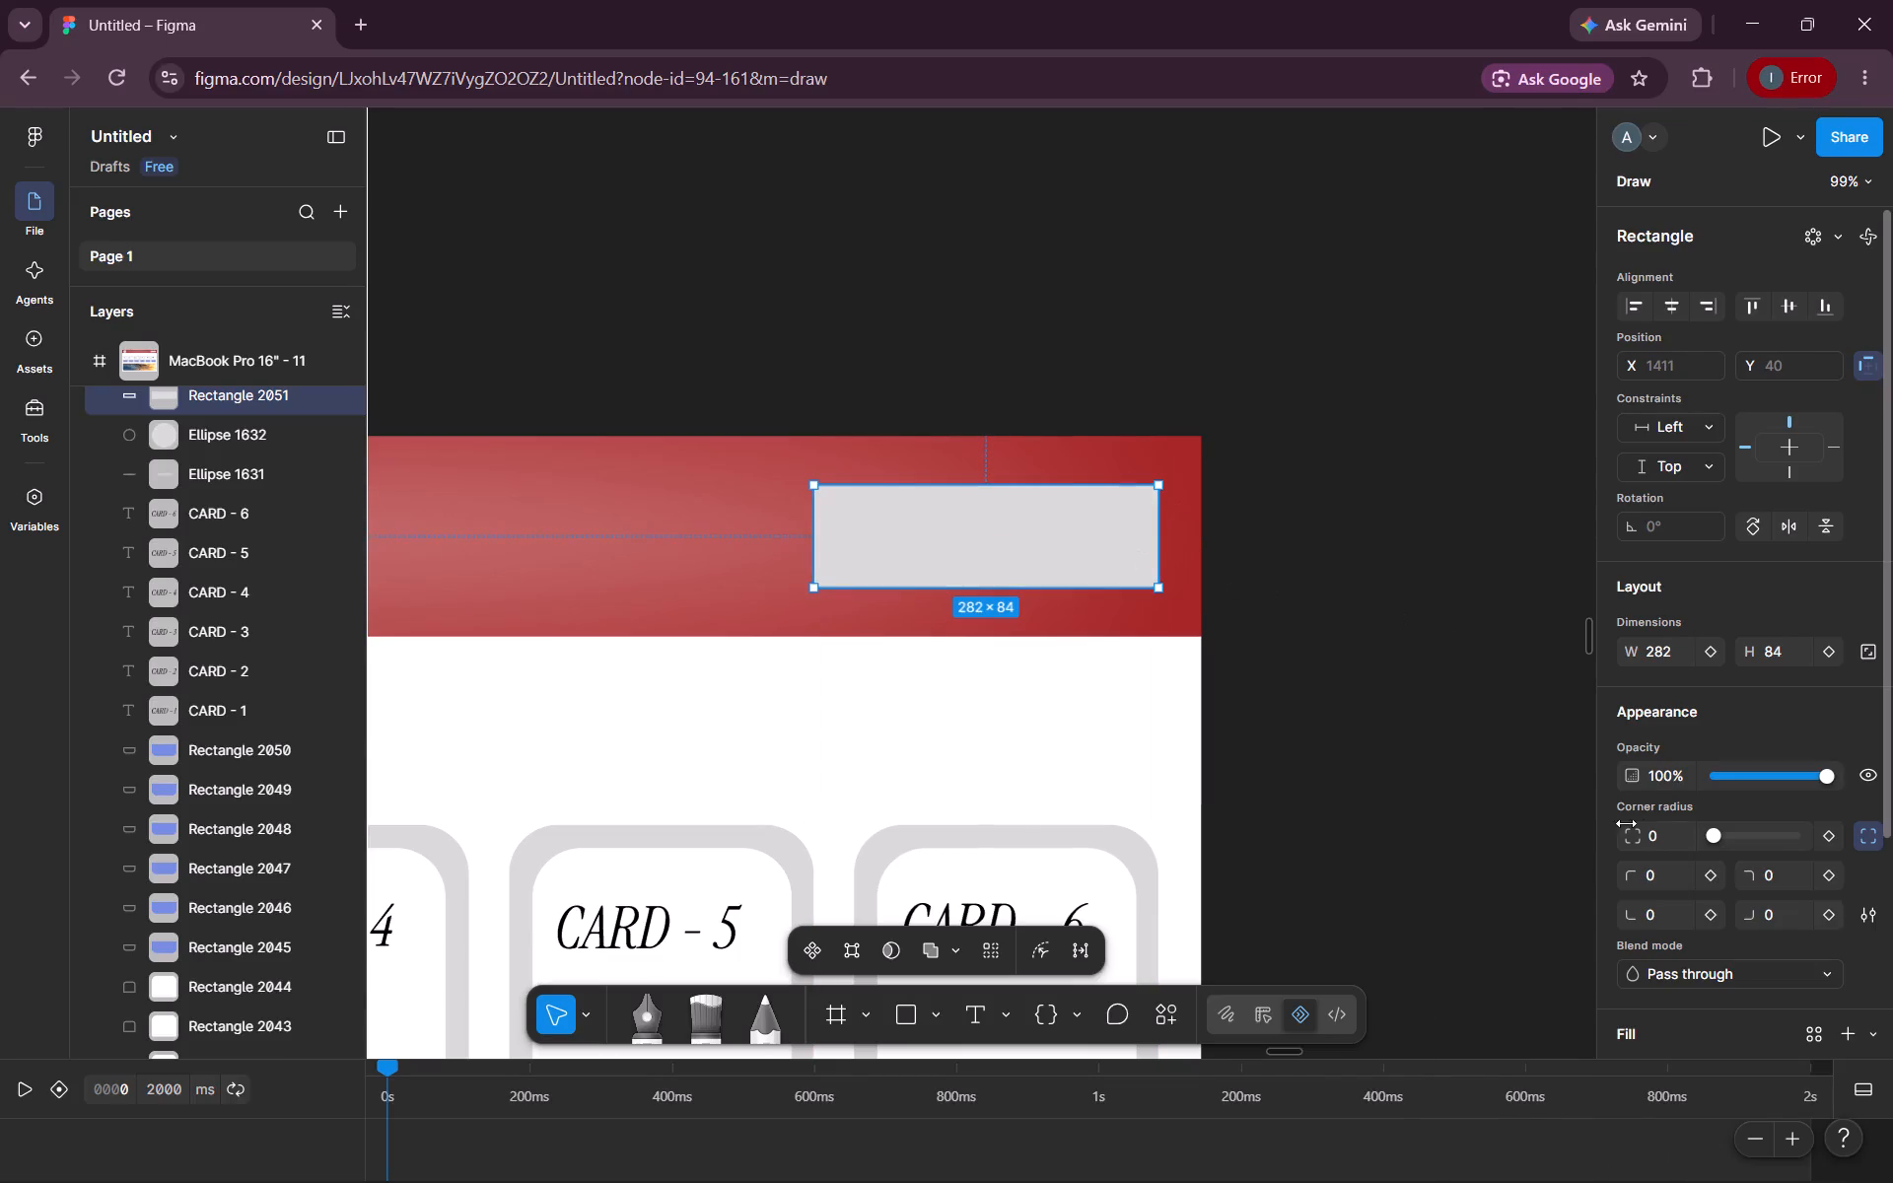
# Set the banner rectangle's corner radius to 40 and dismiss the message notification.
pyautogui.doubleClick(1666, 833)
pyautogui.write('40')
pyautogui.press('Return')
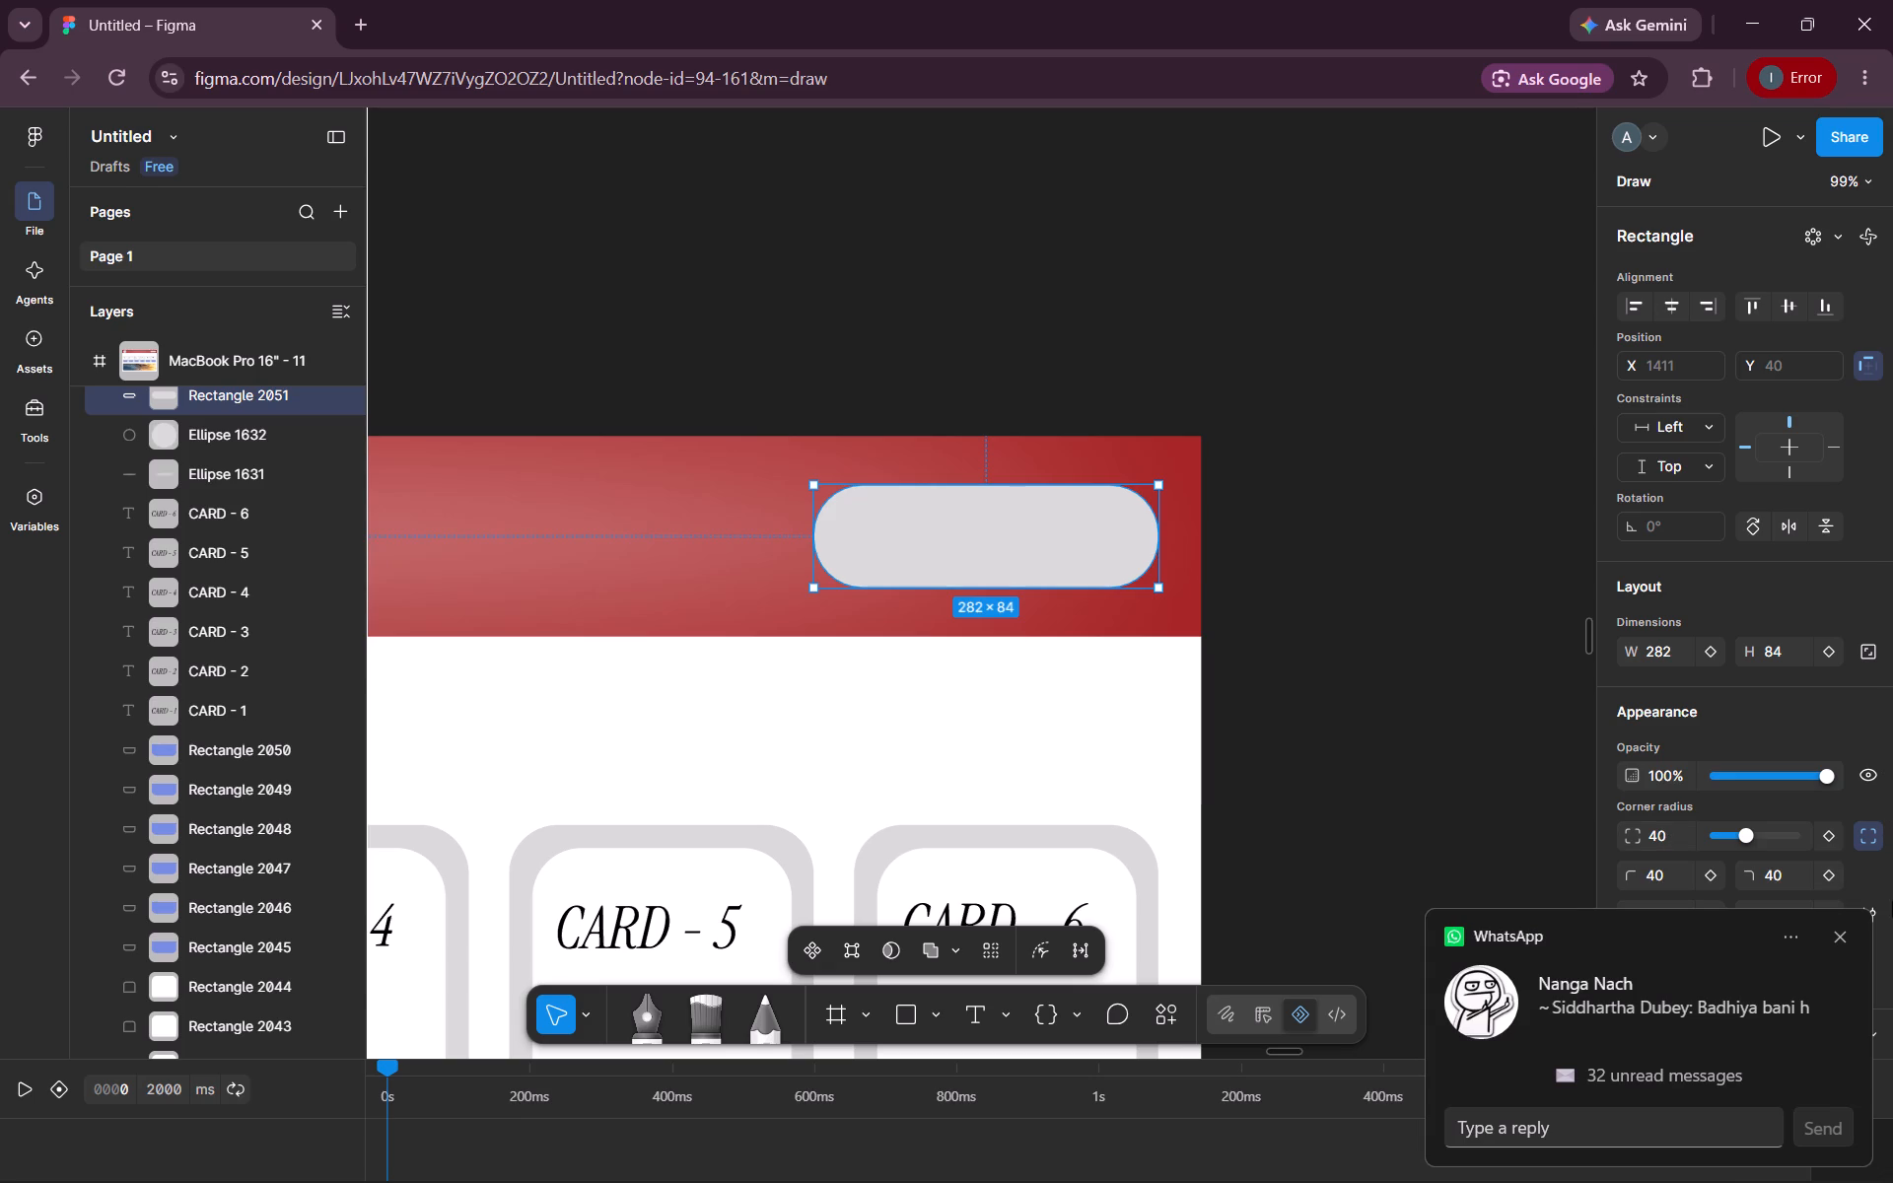
pyautogui.click(1836, 939)
# Change the rounded banner rectangle's solid fill to near-black, about 020202.
pyautogui.scroll(-1, 1769, 875)
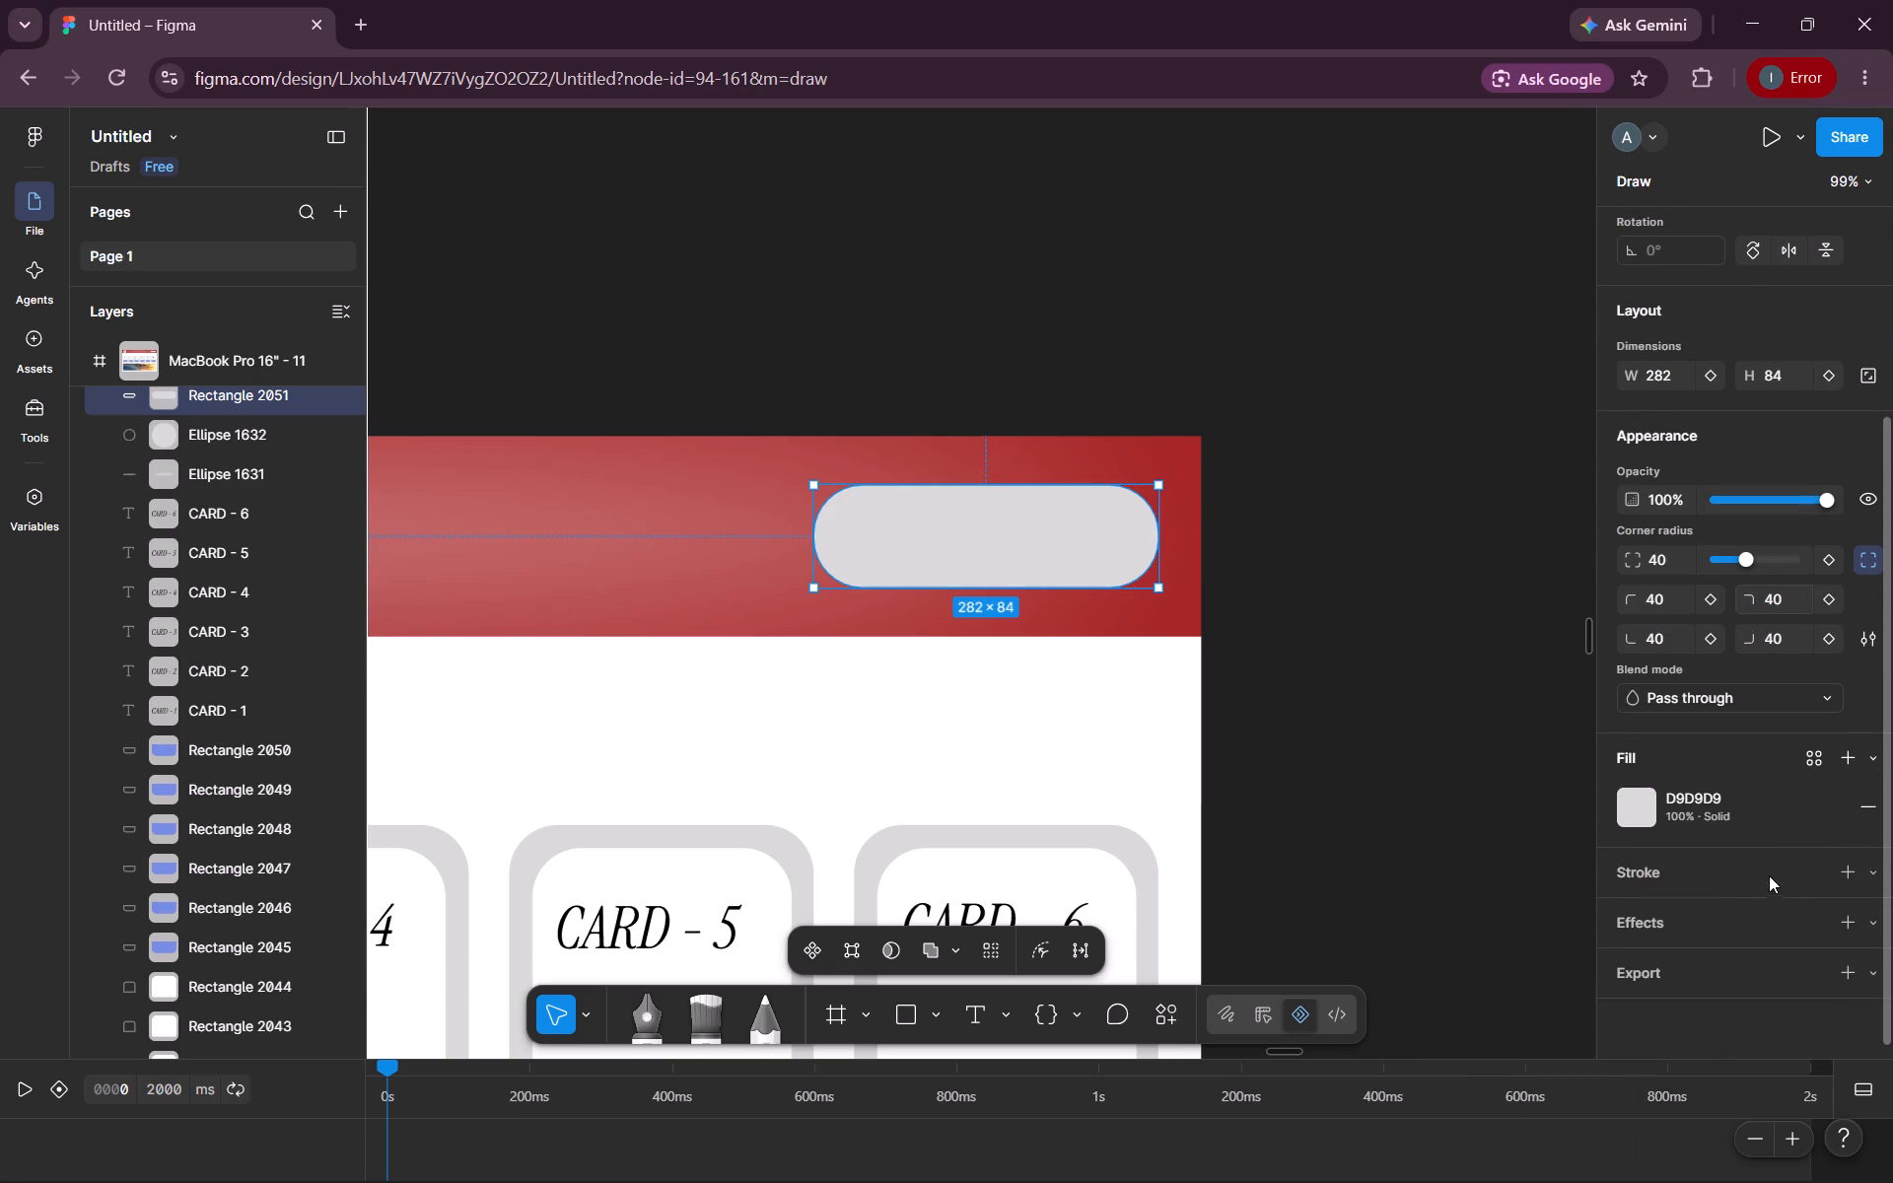
pyautogui.scroll(-1, 1769, 875)
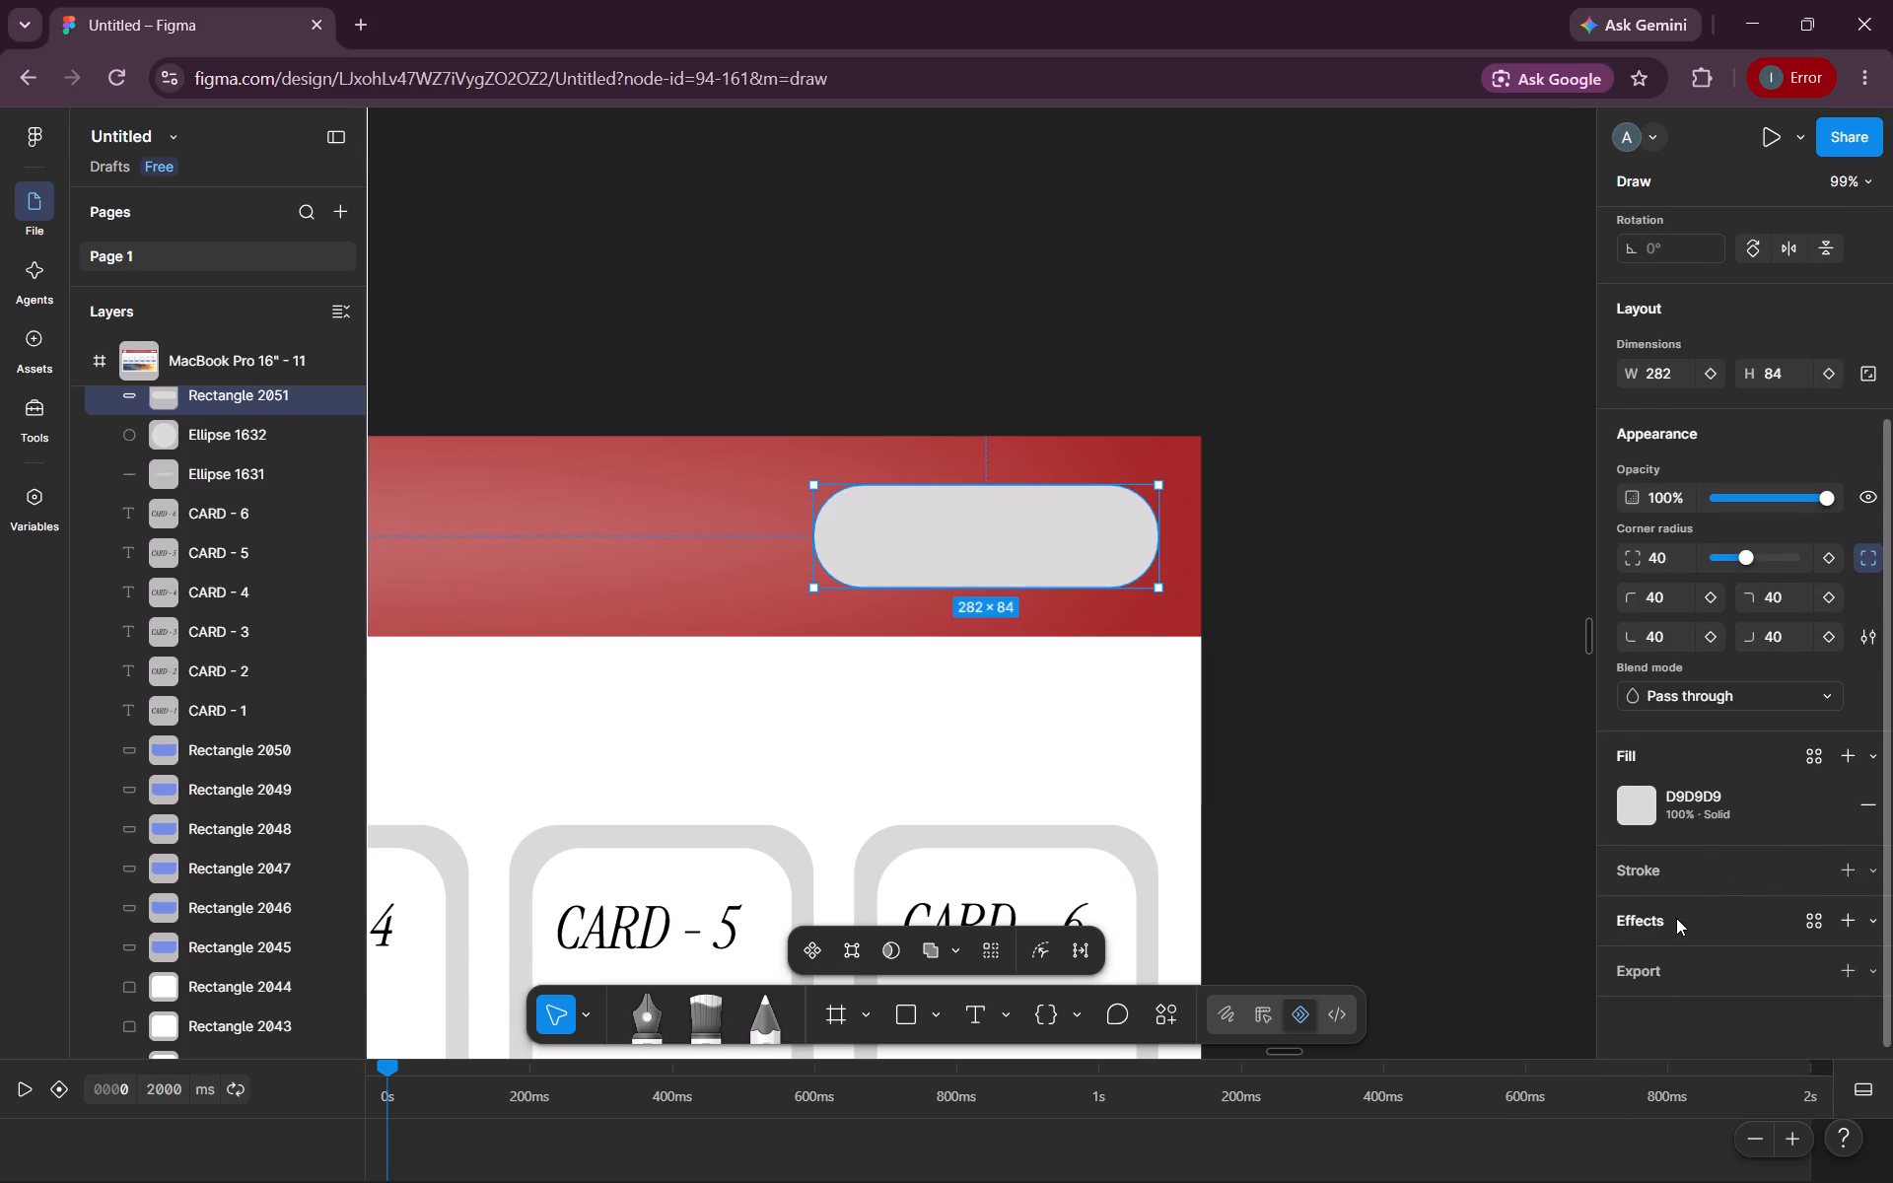
pyautogui.click(1649, 810)
pyautogui.moveTo(1362, 855); pyautogui.dragTo(1345, 817)
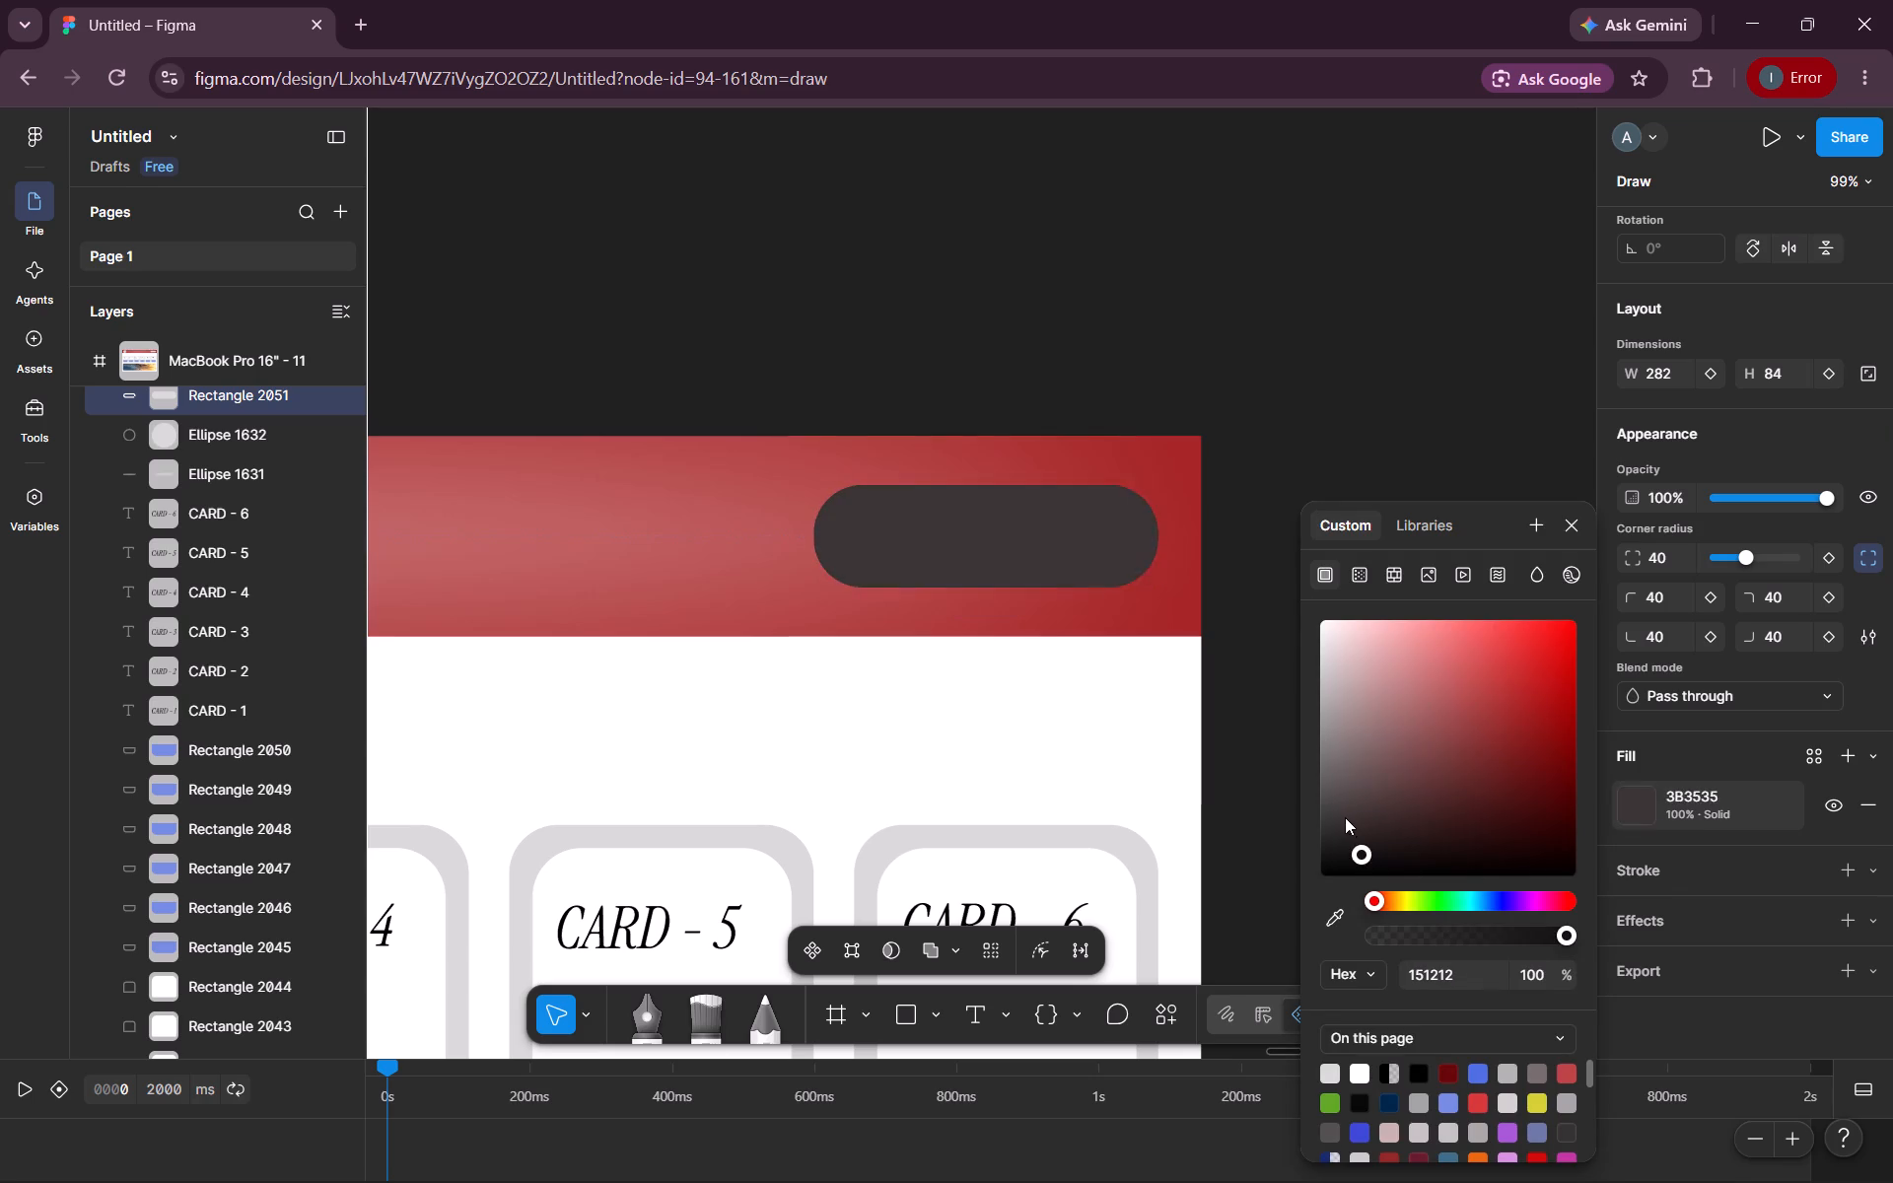
pyautogui.moveTo(1345, 817); pyautogui.dragTo(1325, 870)
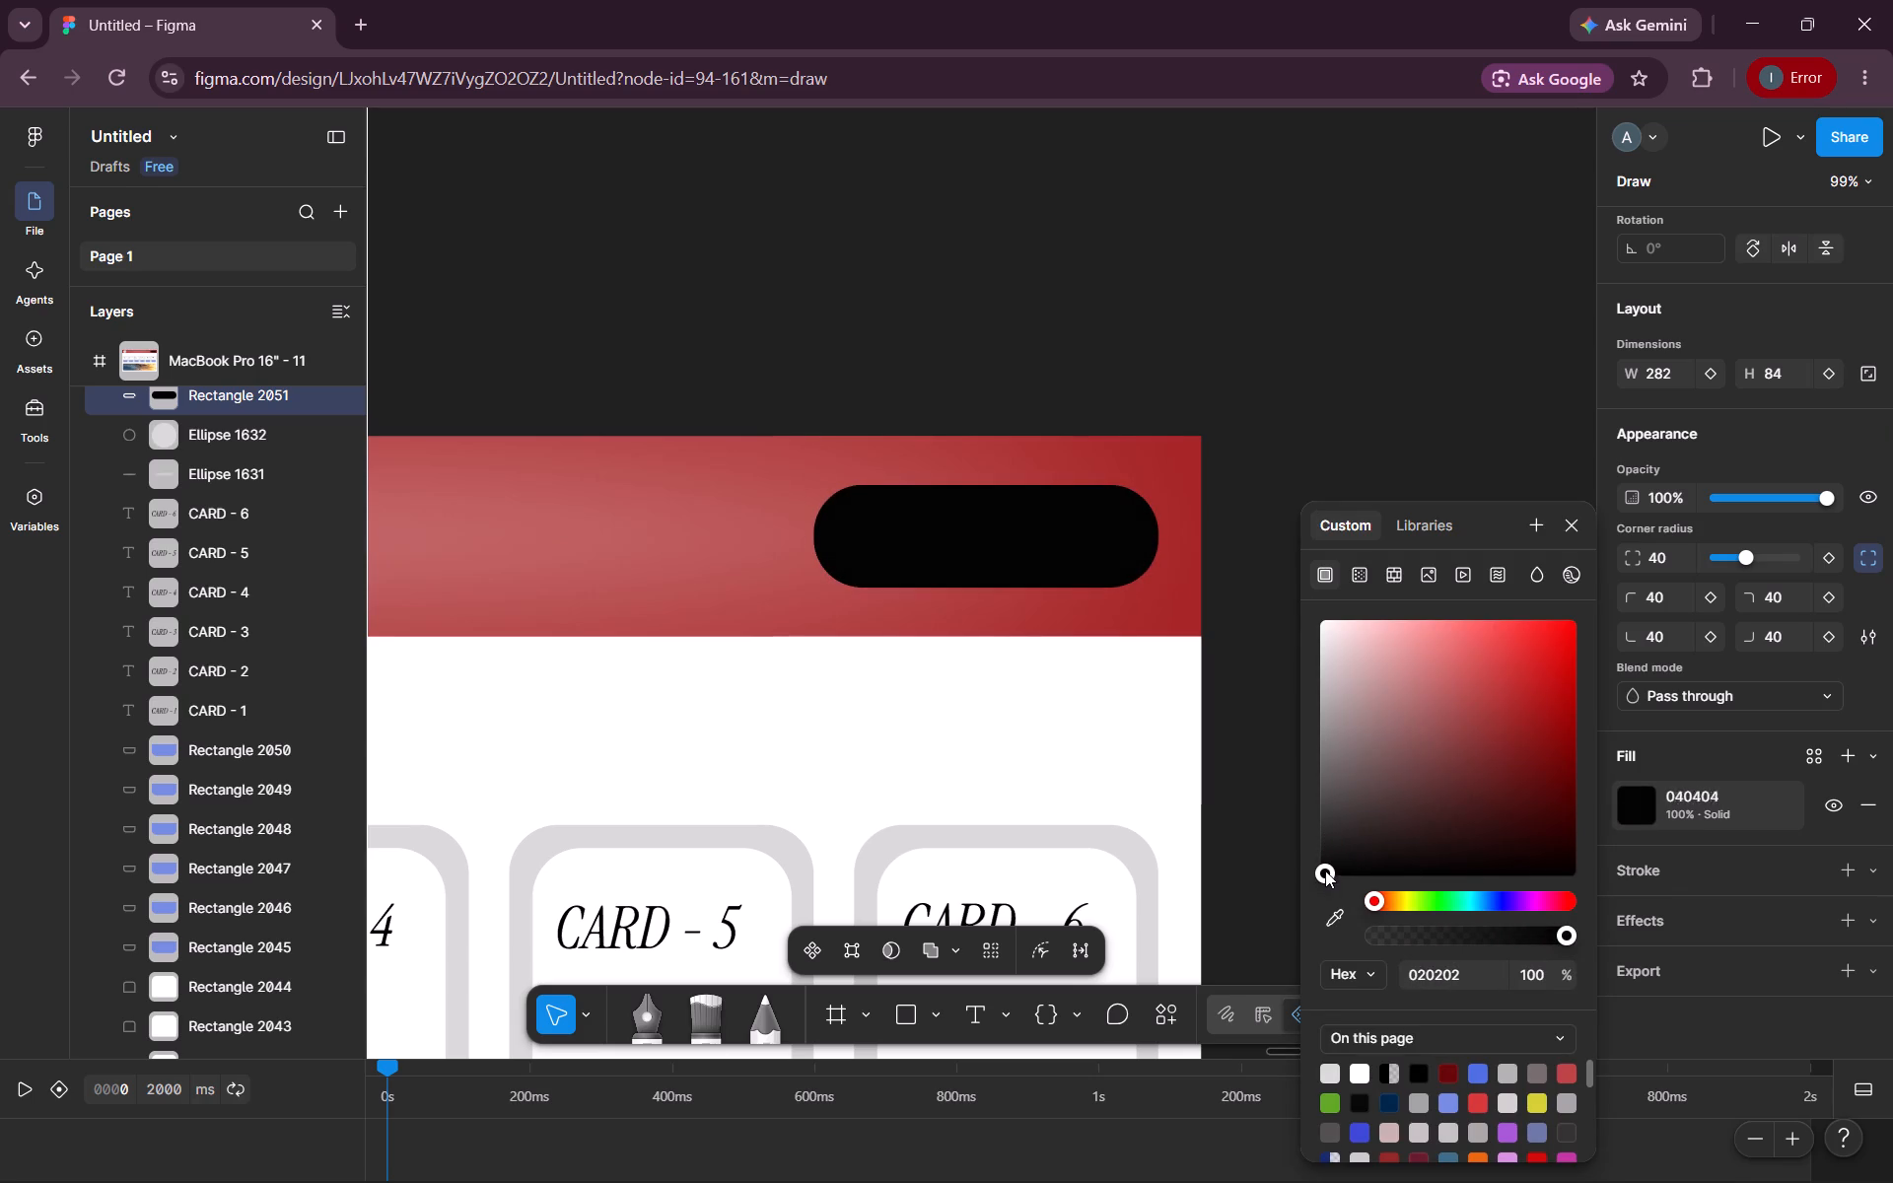
# Lighten the pill's solid fill to dark grey 312E2E.
pyautogui.moveTo(1325, 870); pyautogui.dragTo(1333, 829)
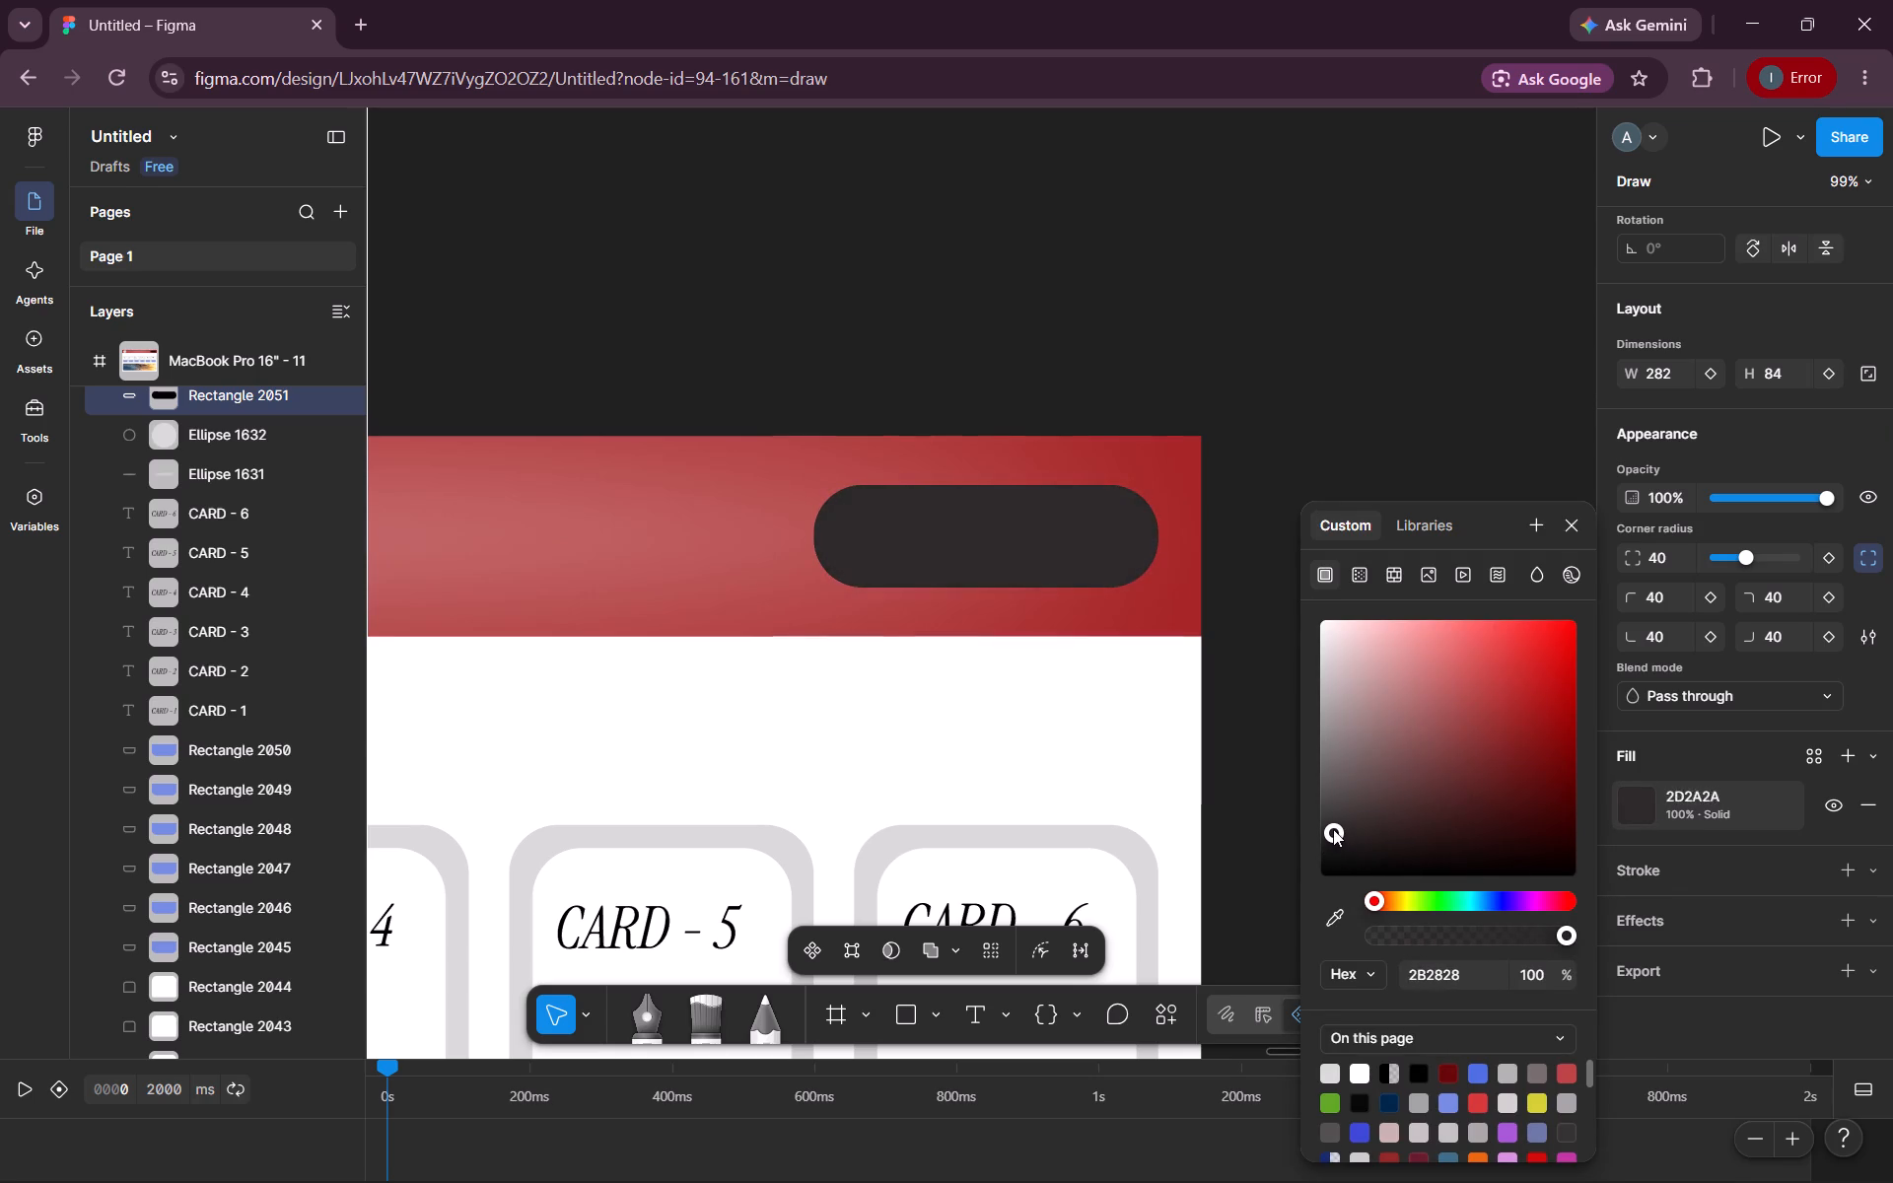
pyautogui.moveTo(1333, 829); pyautogui.dragTo(1331, 827)
pyautogui.click(1753, 756)
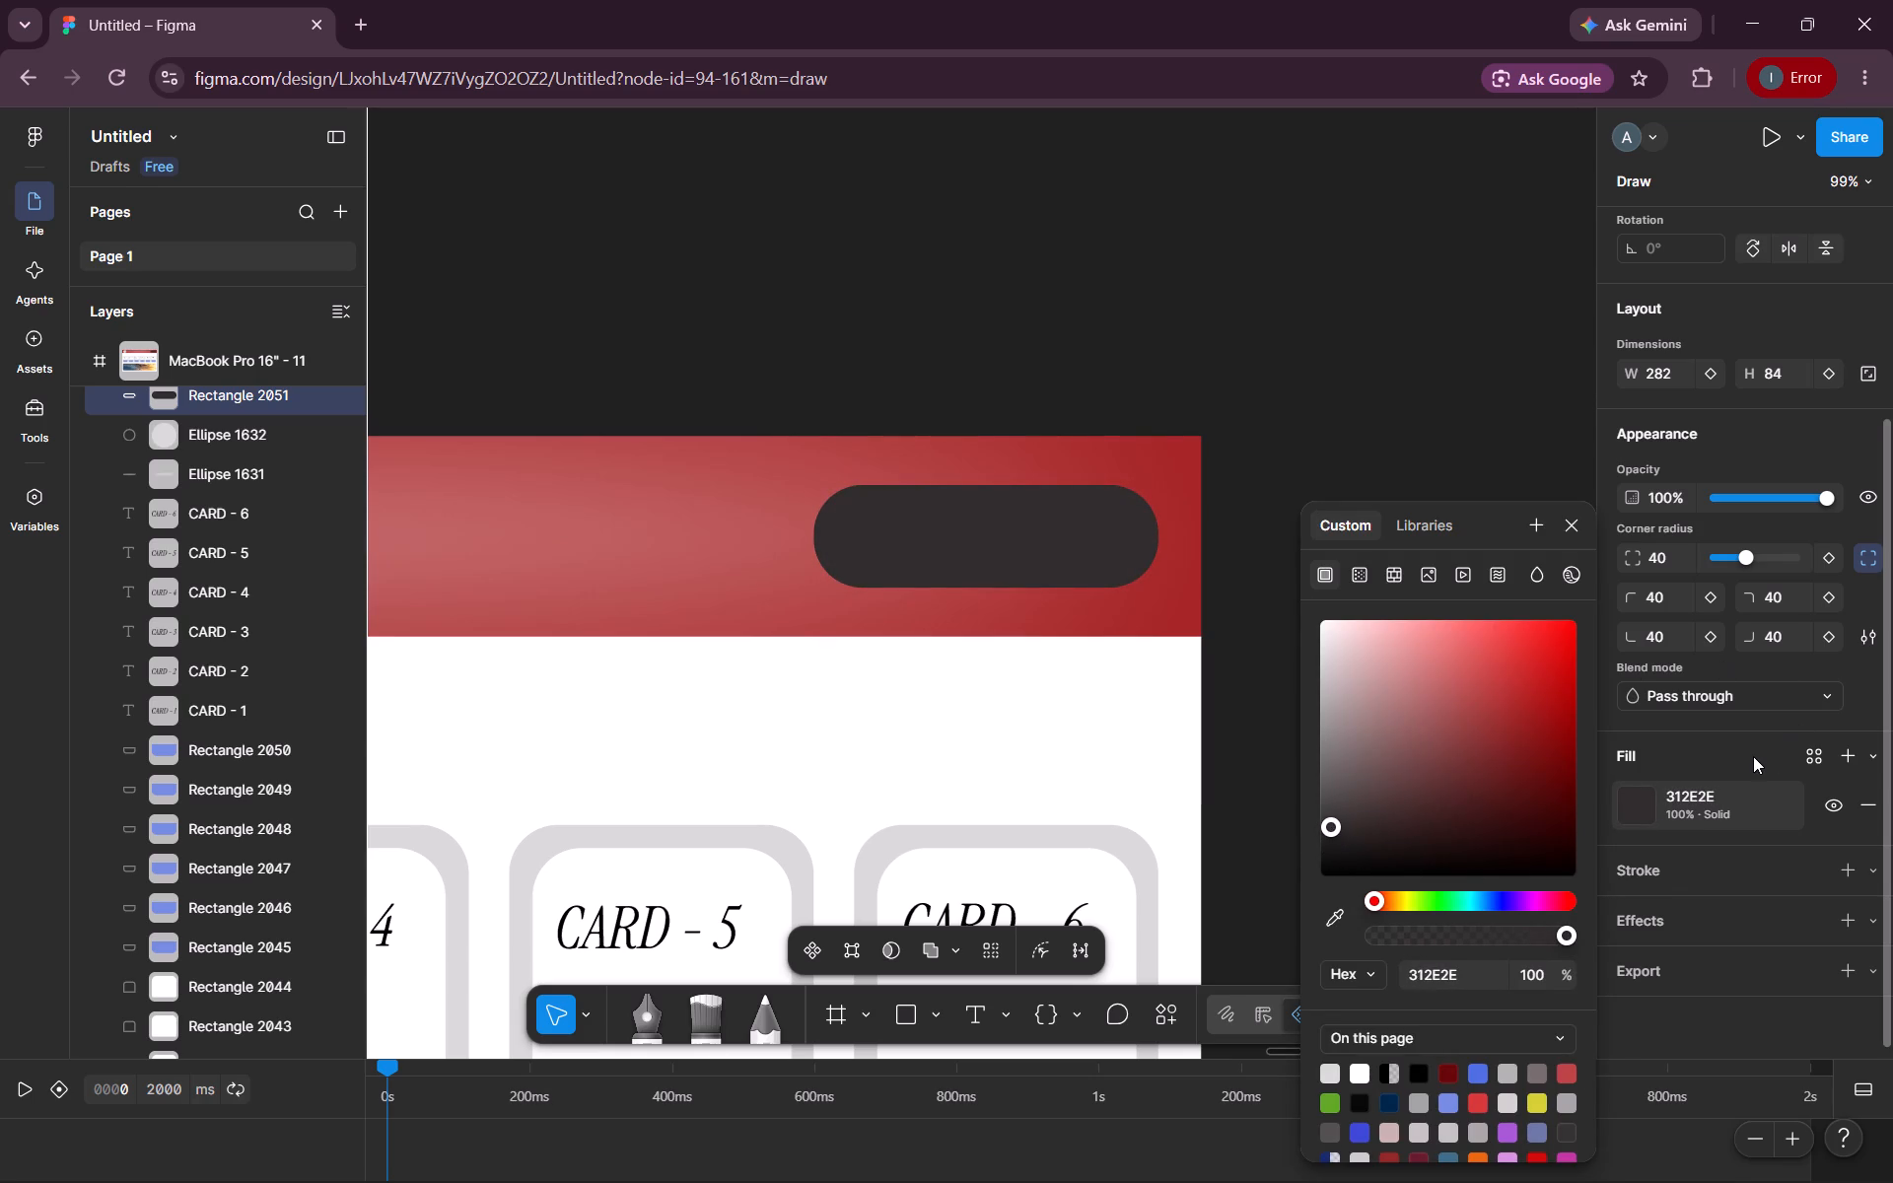
# Widen the dark pill from its inner end to about 335 × 84.
pyautogui.moveTo(809, 531); pyautogui.dragTo(701, 537)
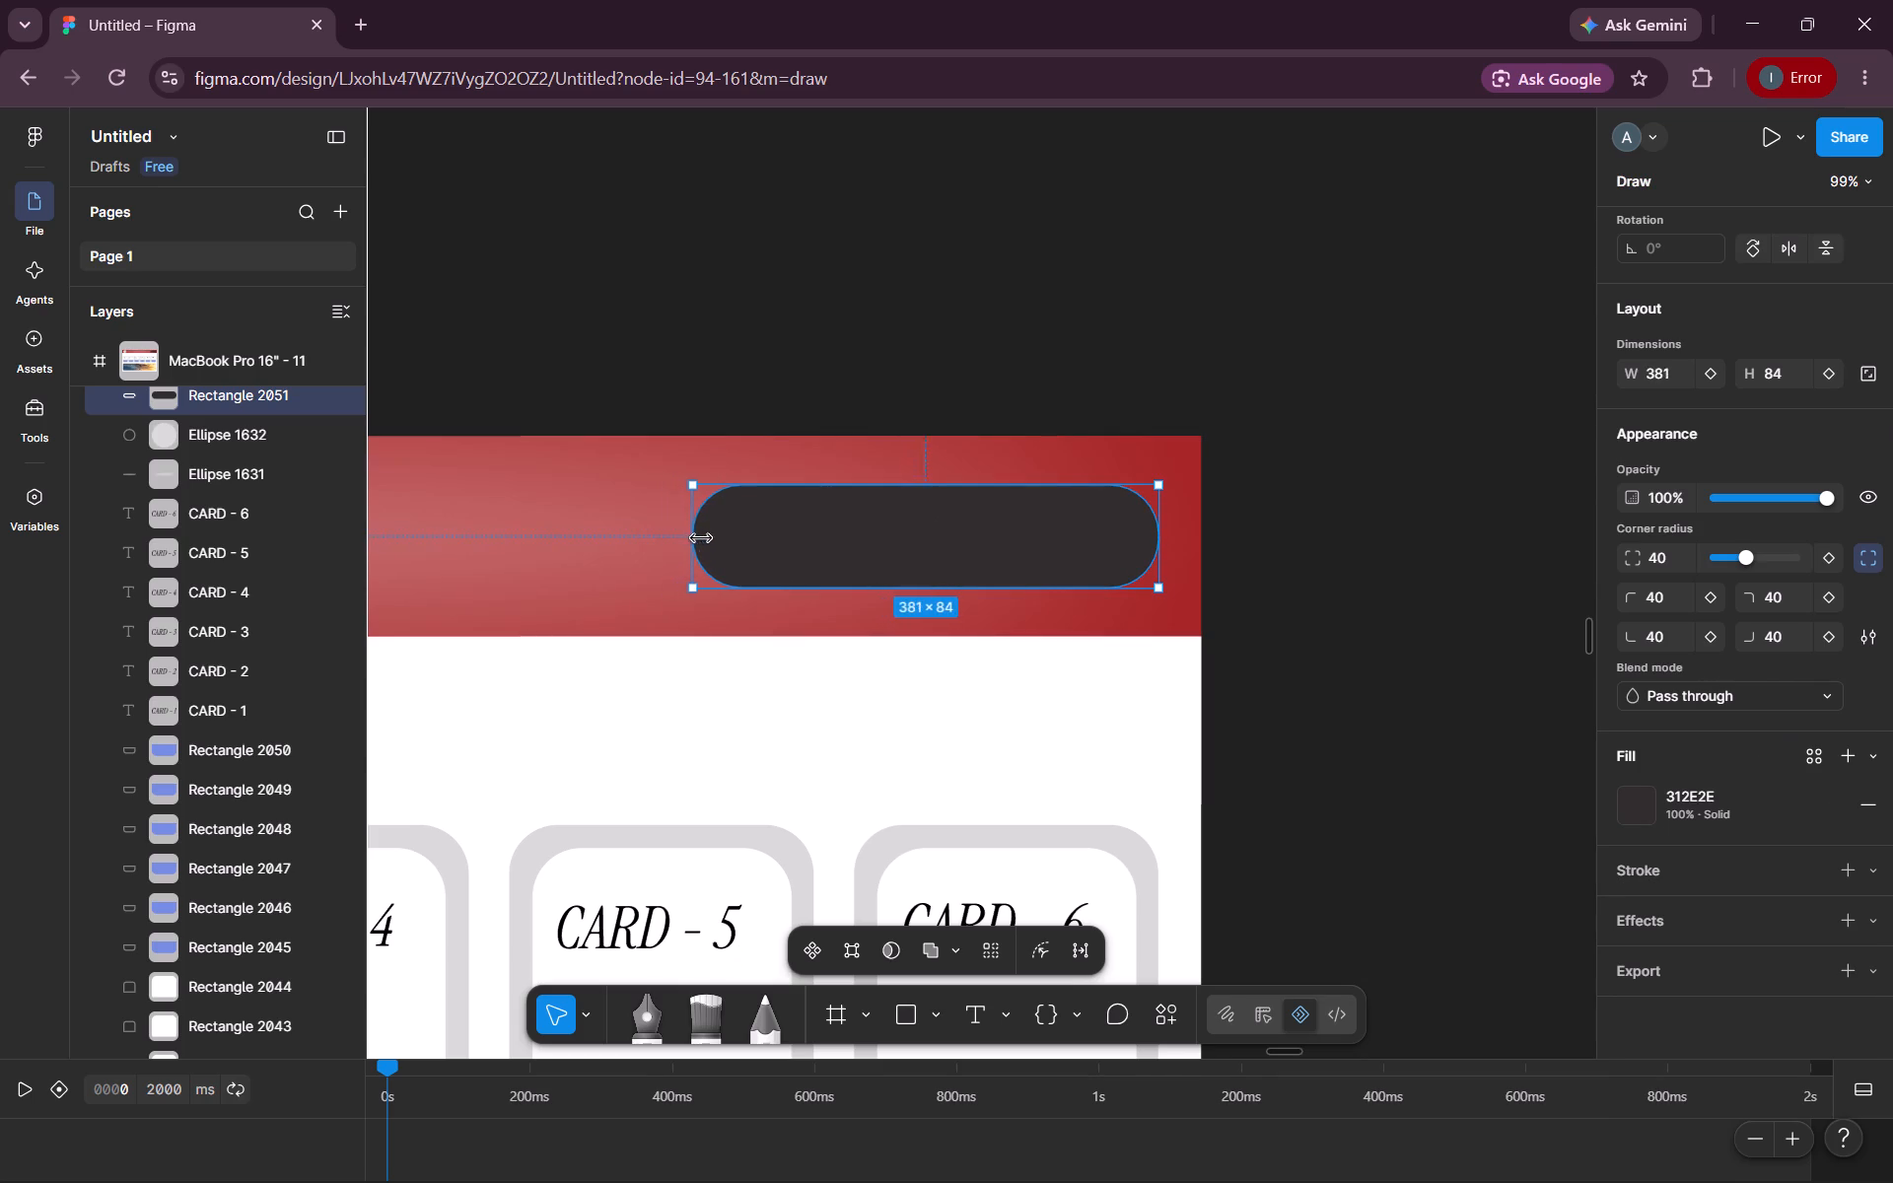
pyautogui.moveTo(701, 537); pyautogui.dragTo(748, 554)
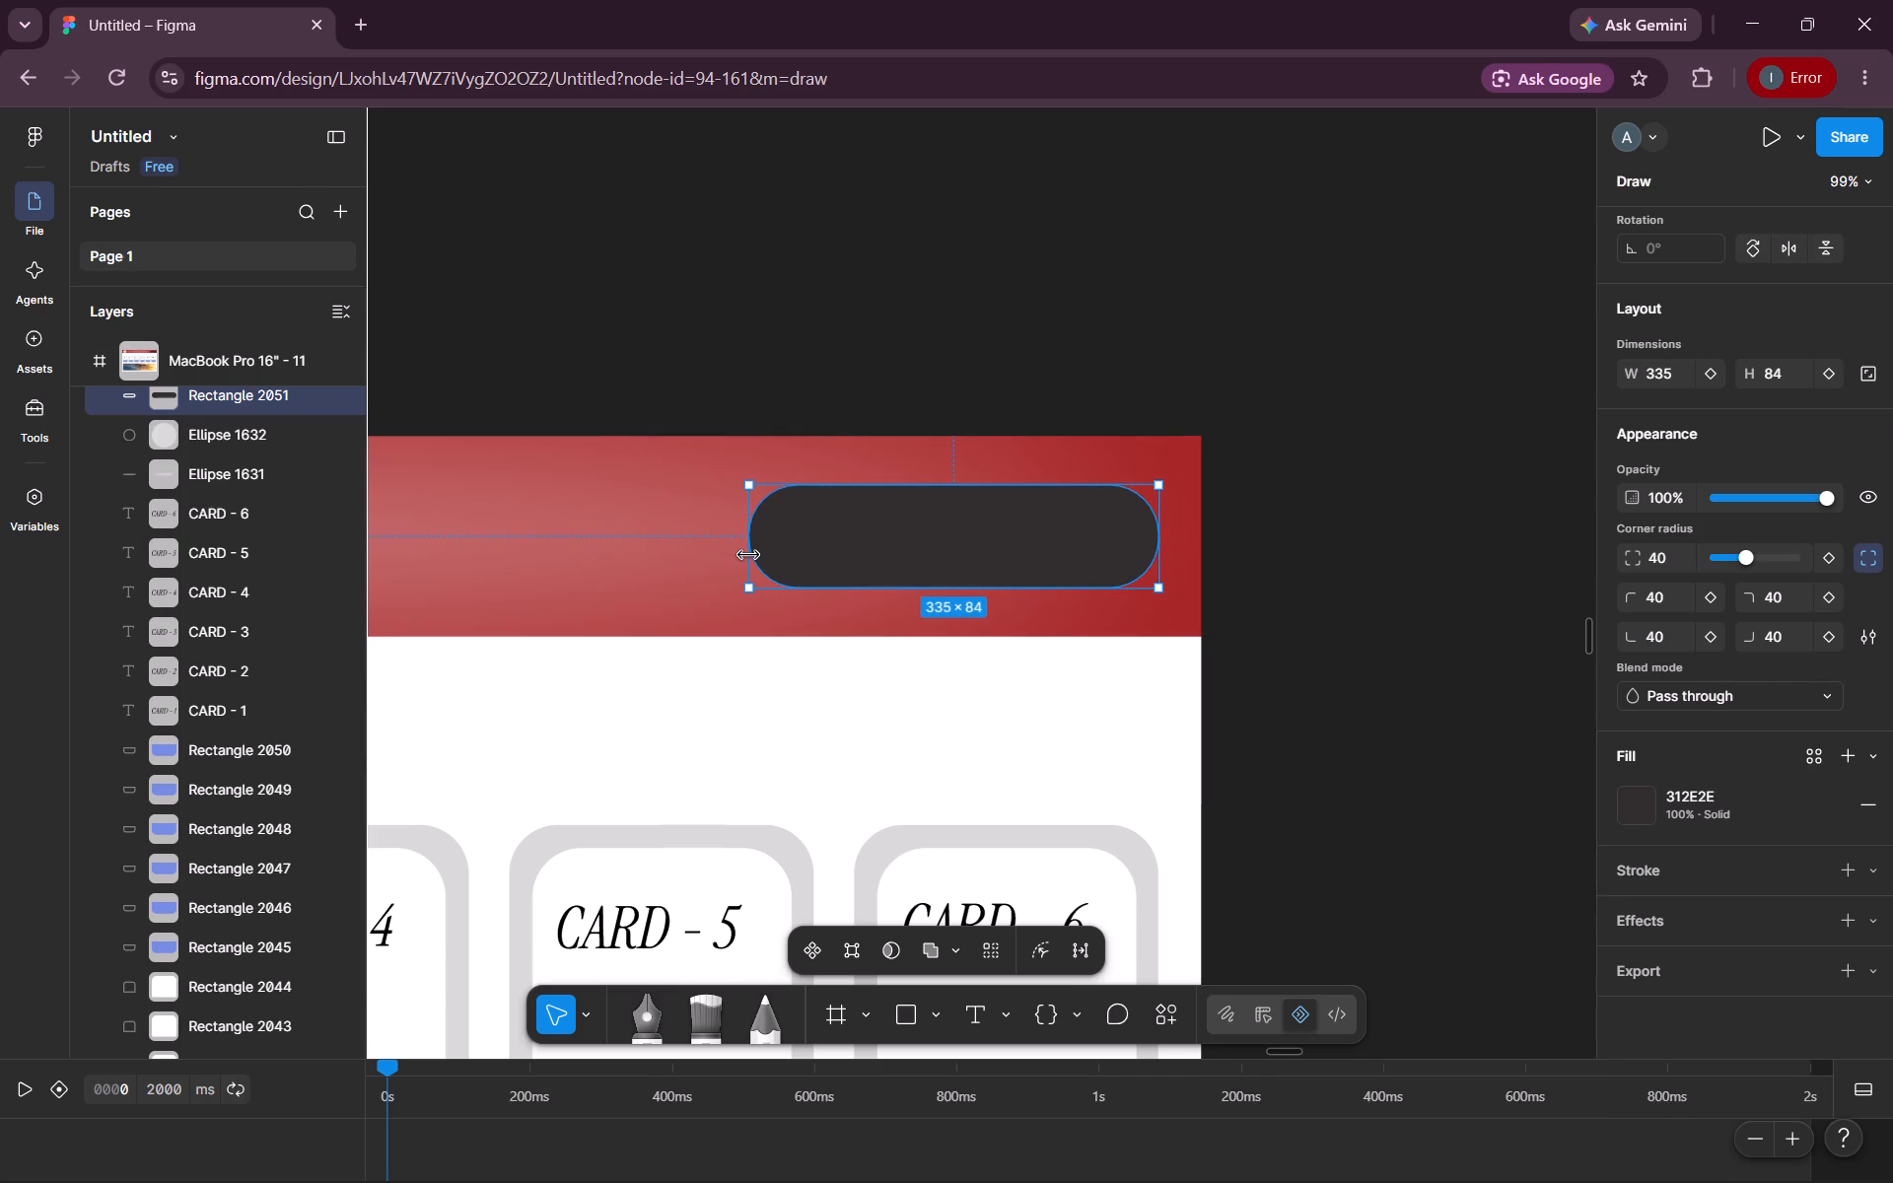
# Draw a flat ellipse about 220 × 30 inside the dark pill and centre it there.
pyautogui.scroll(-2, 1763, 808)
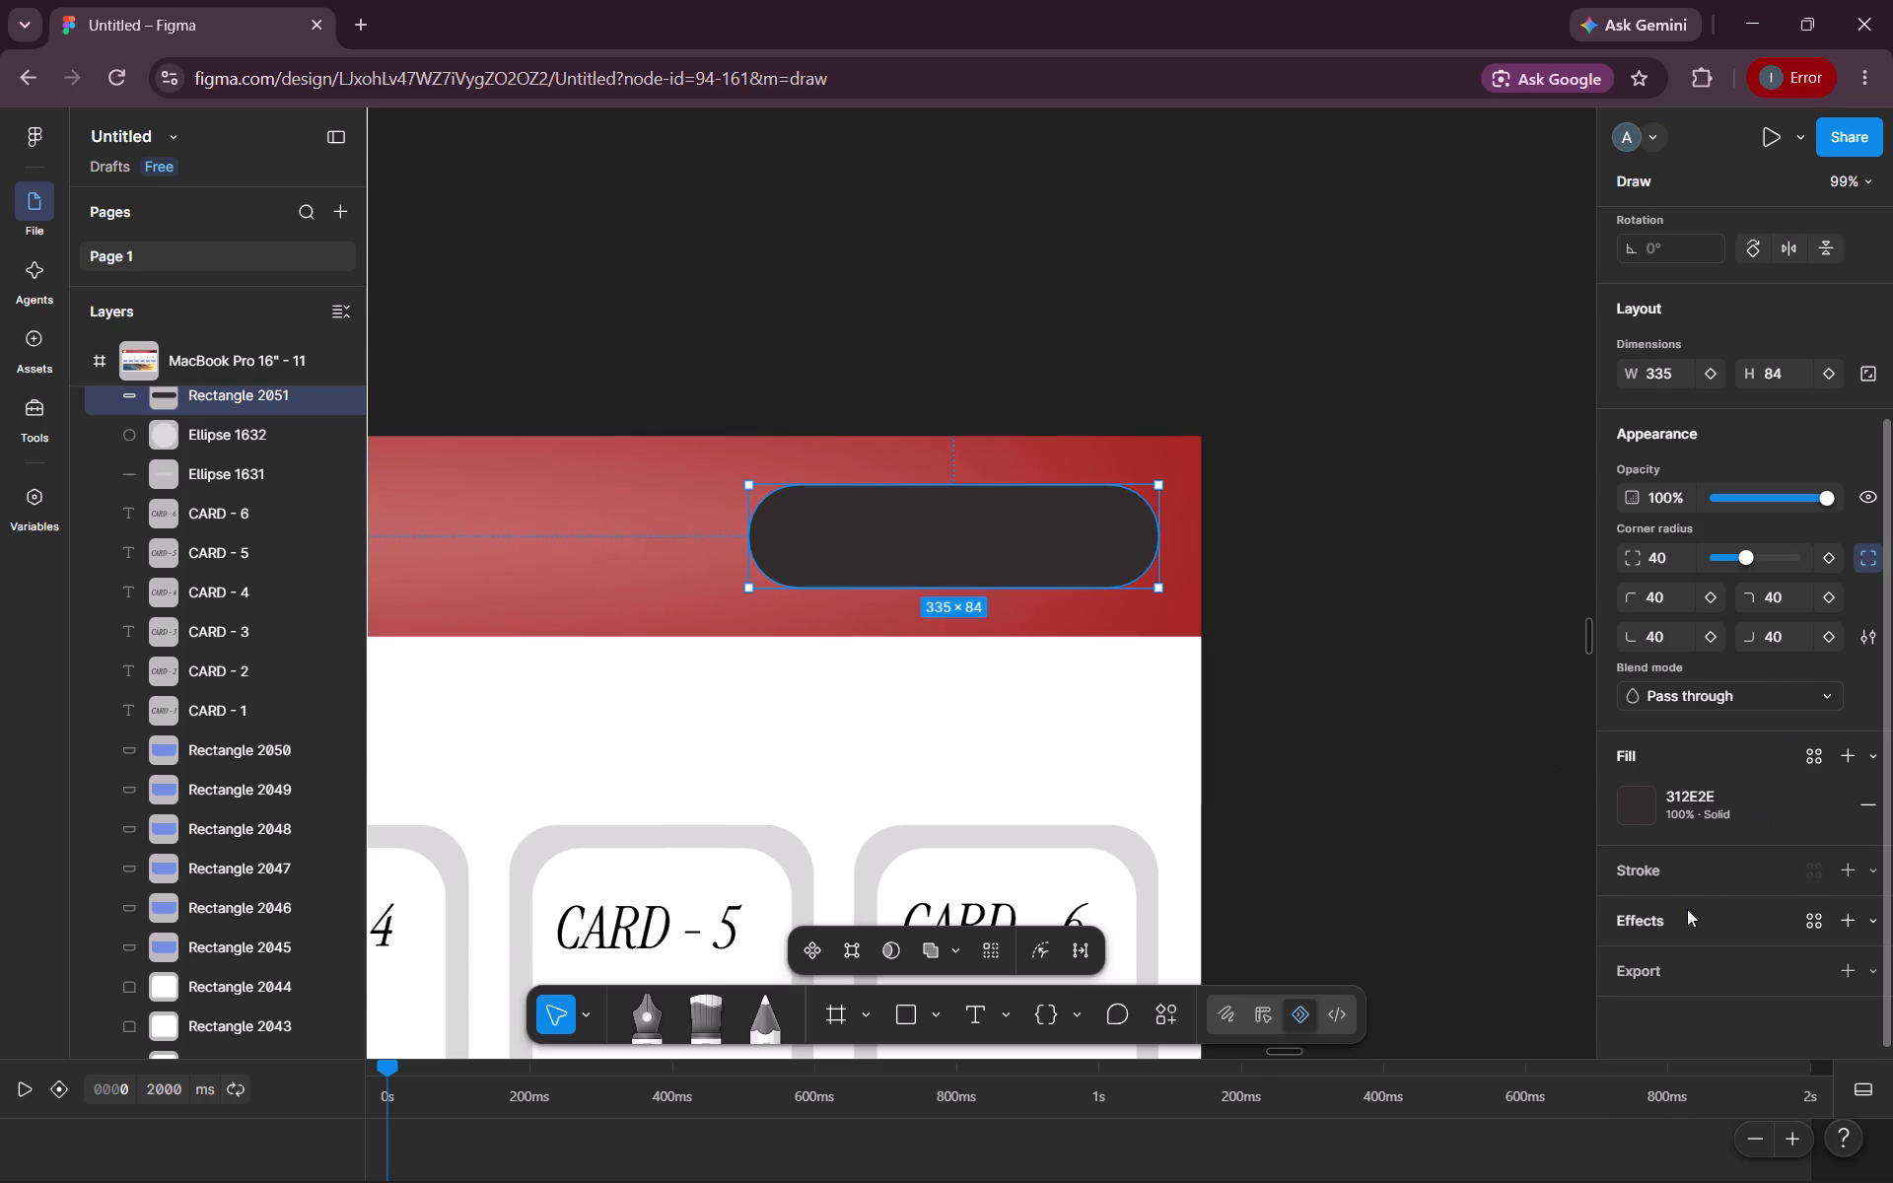
pyautogui.click(937, 1015)
pyautogui.click(1017, 885)
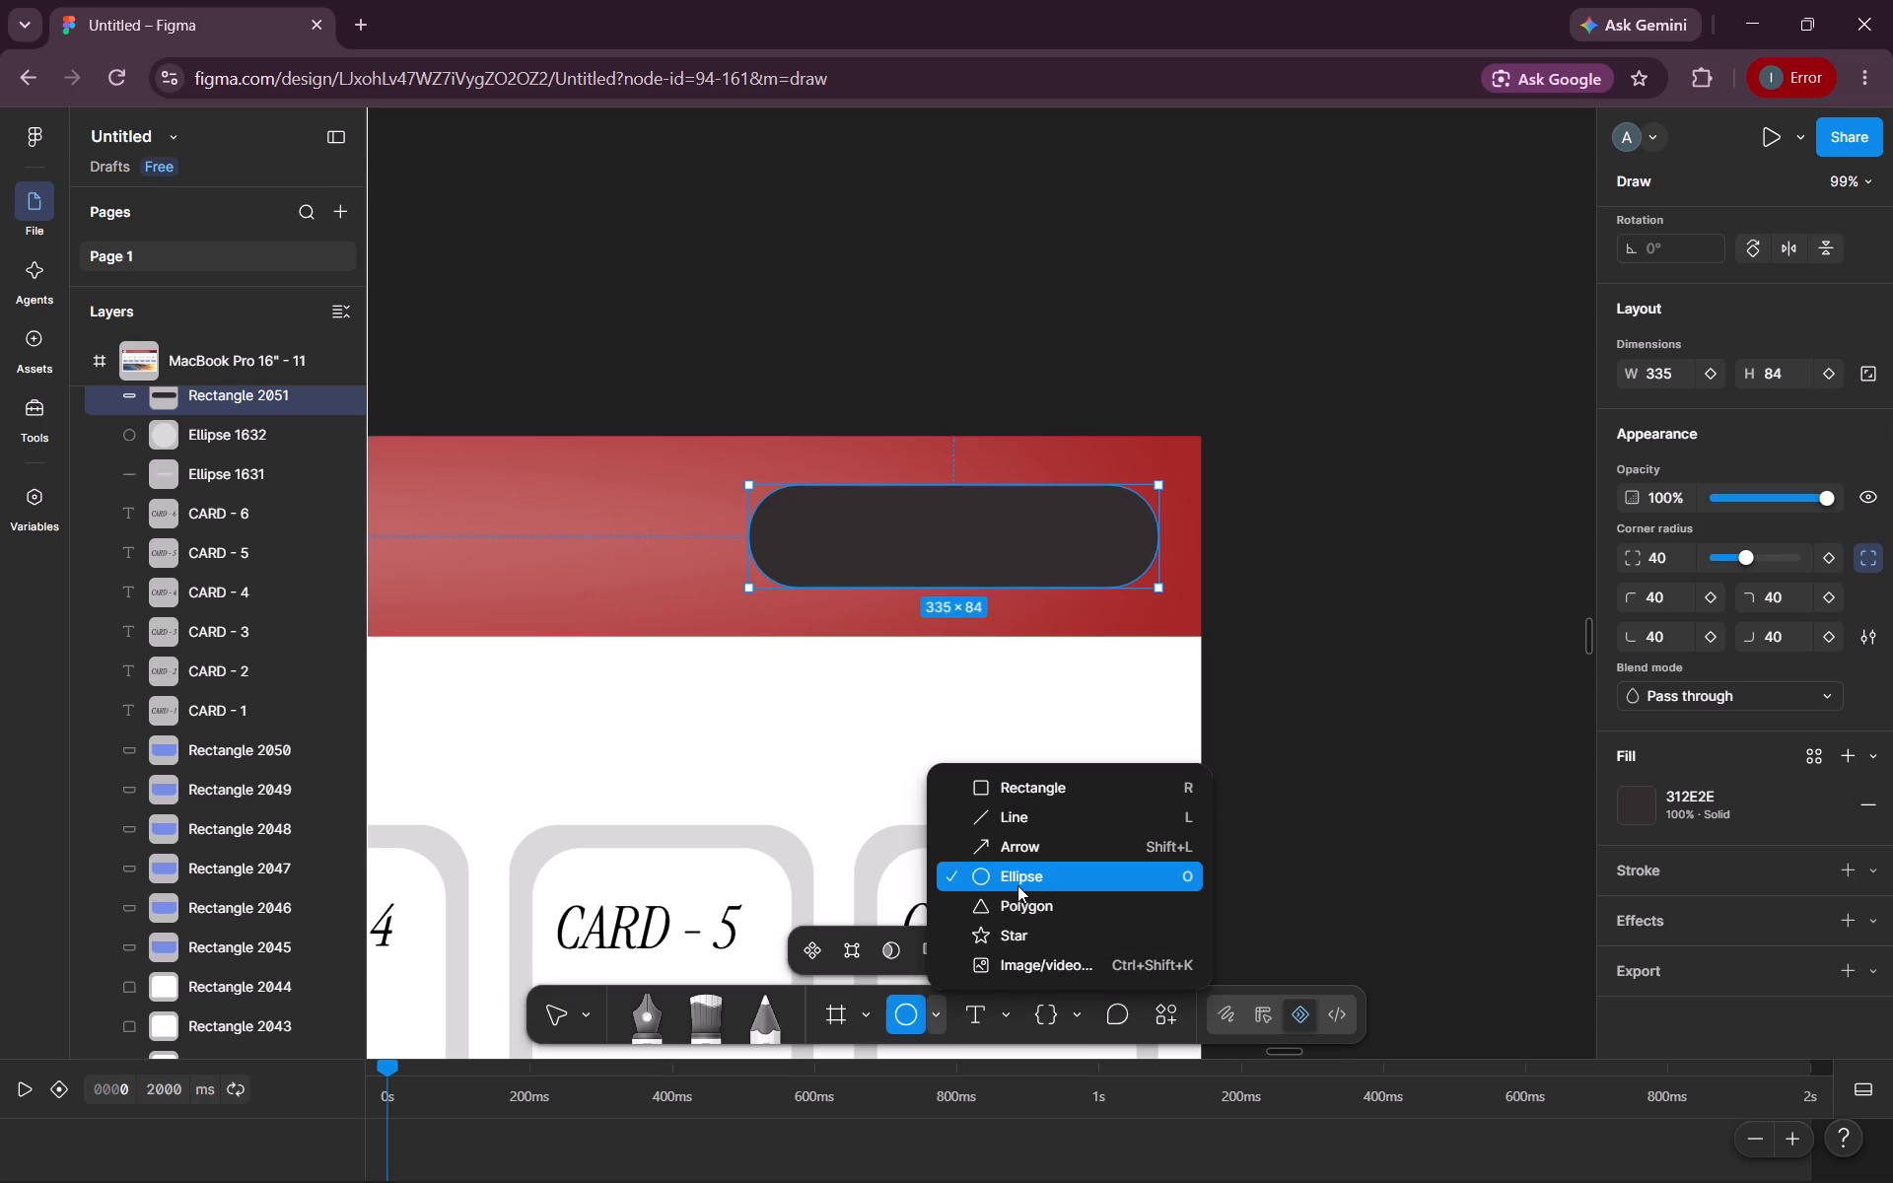
pyautogui.moveTo(816, 514); pyautogui.dragTo(923, 543)
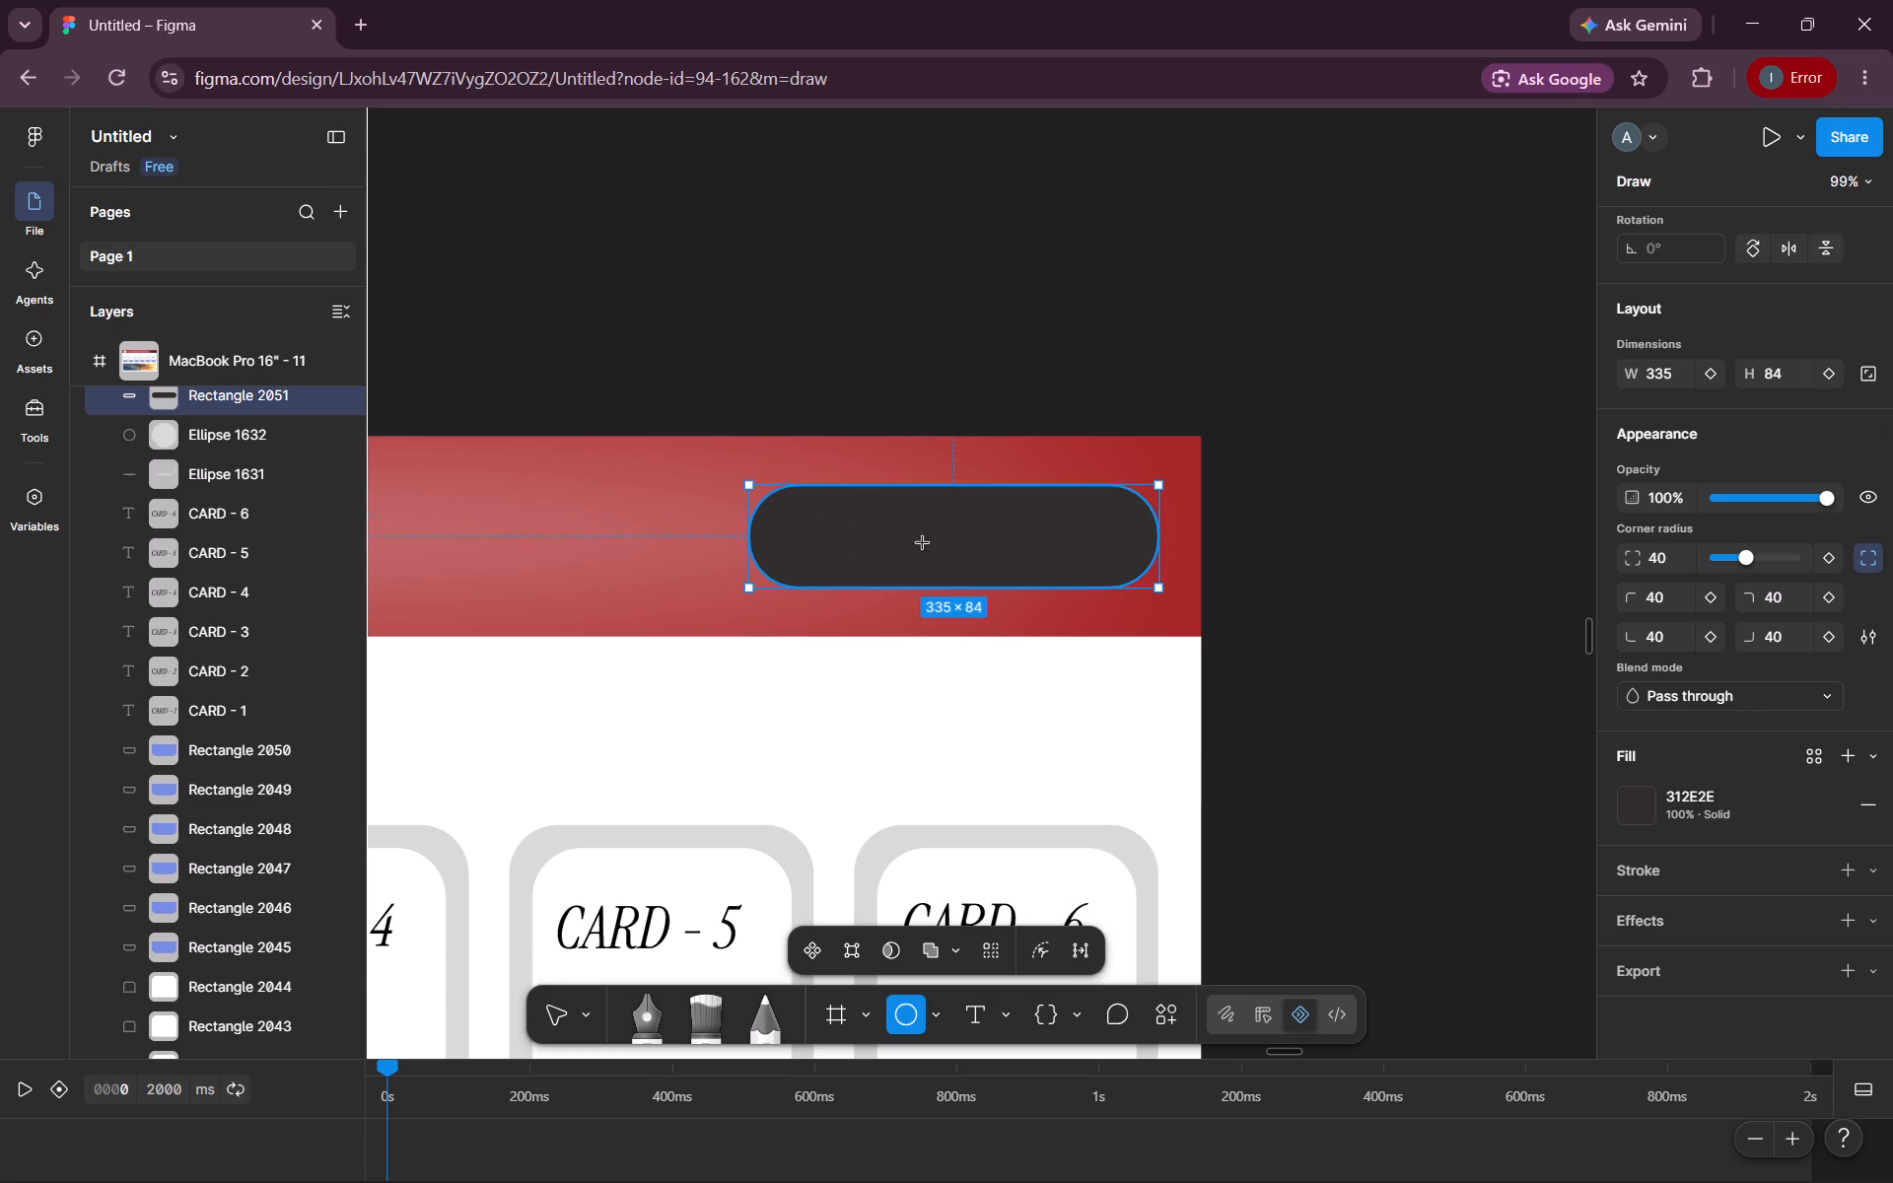
pyautogui.moveTo(923, 543); pyautogui.dragTo(1078, 556)
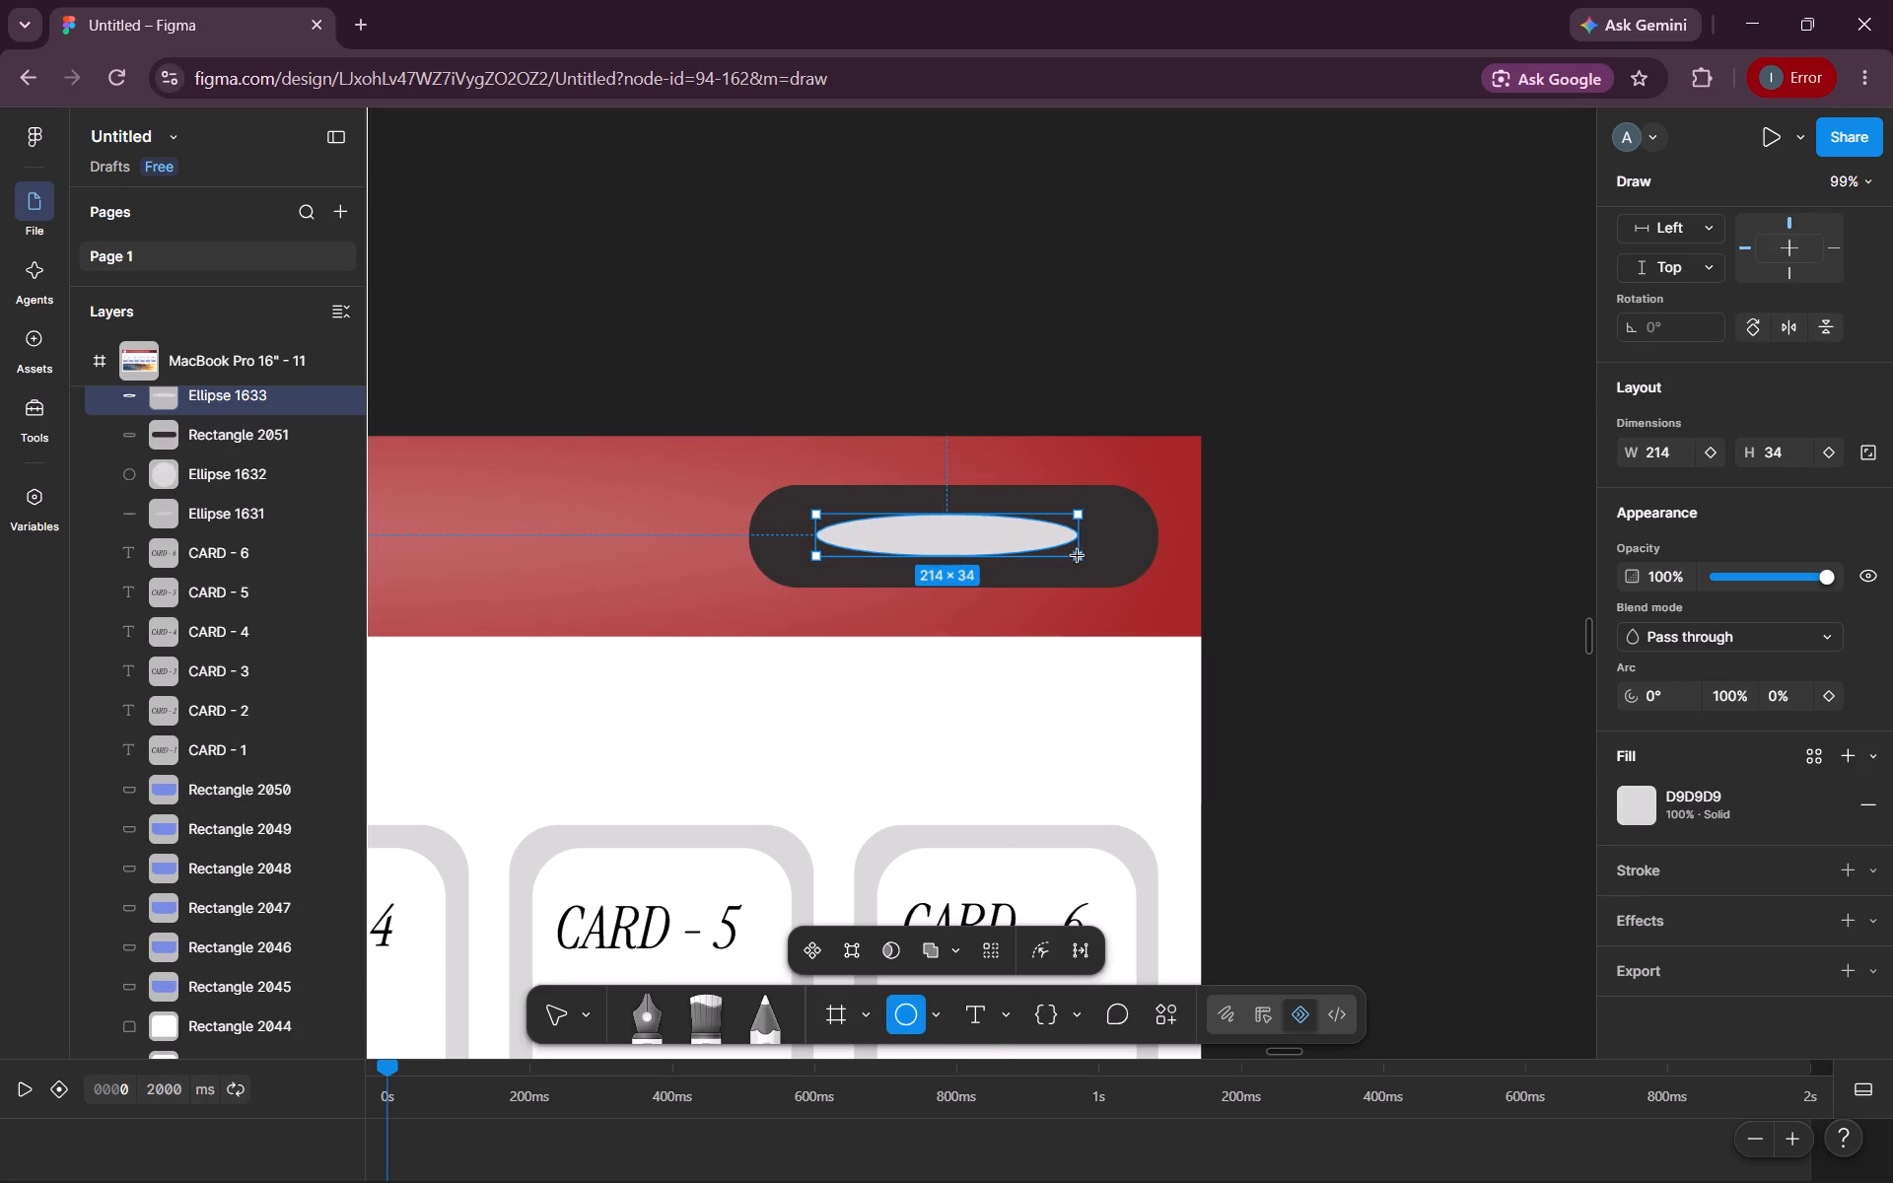
pyautogui.moveTo(1078, 556); pyautogui.dragTo(1087, 551)
pyautogui.moveTo(946, 534); pyautogui.dragTo(955, 534)
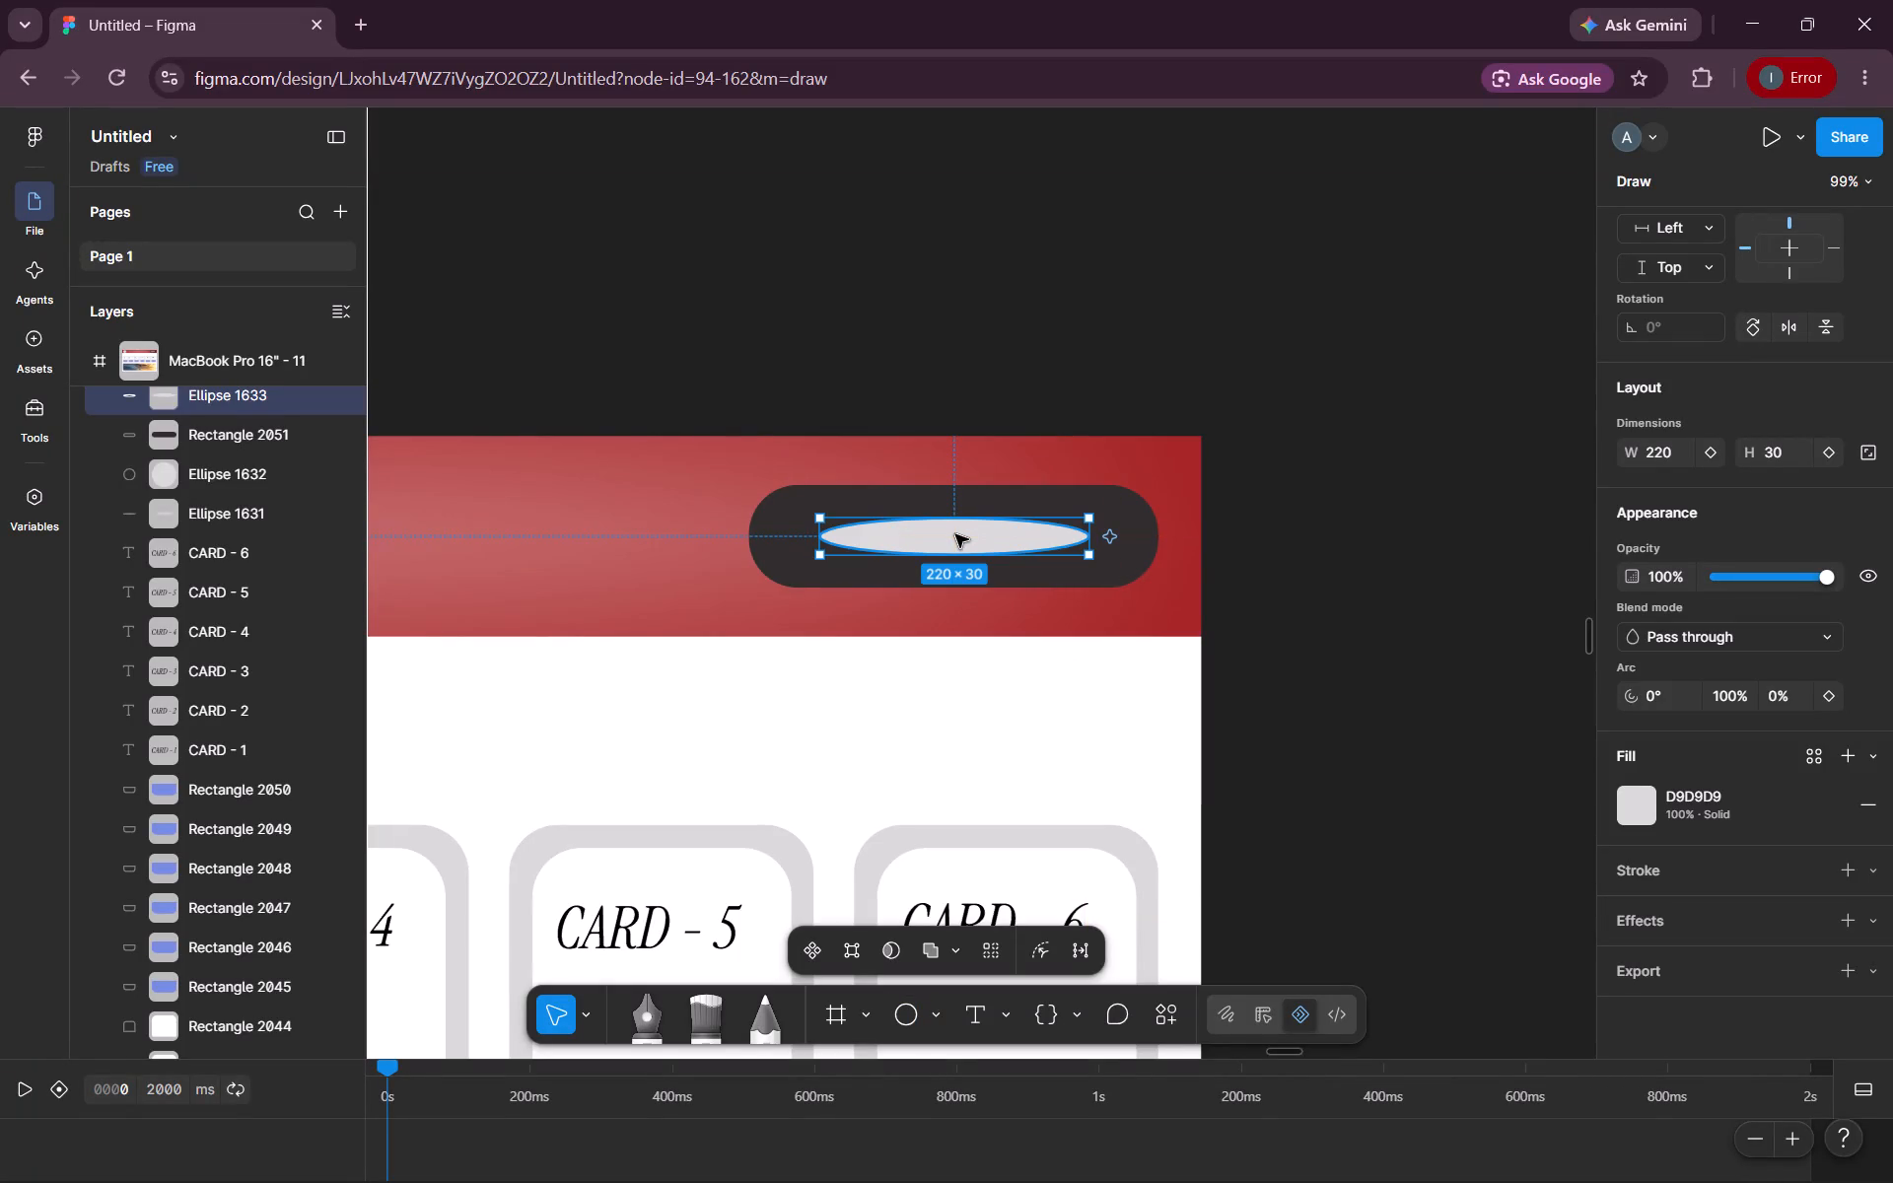
pyautogui.click(955, 534)
# Change the flat ellipse's fill to white FFFFFF.
pyautogui.scroll(-1, 1712, 959)
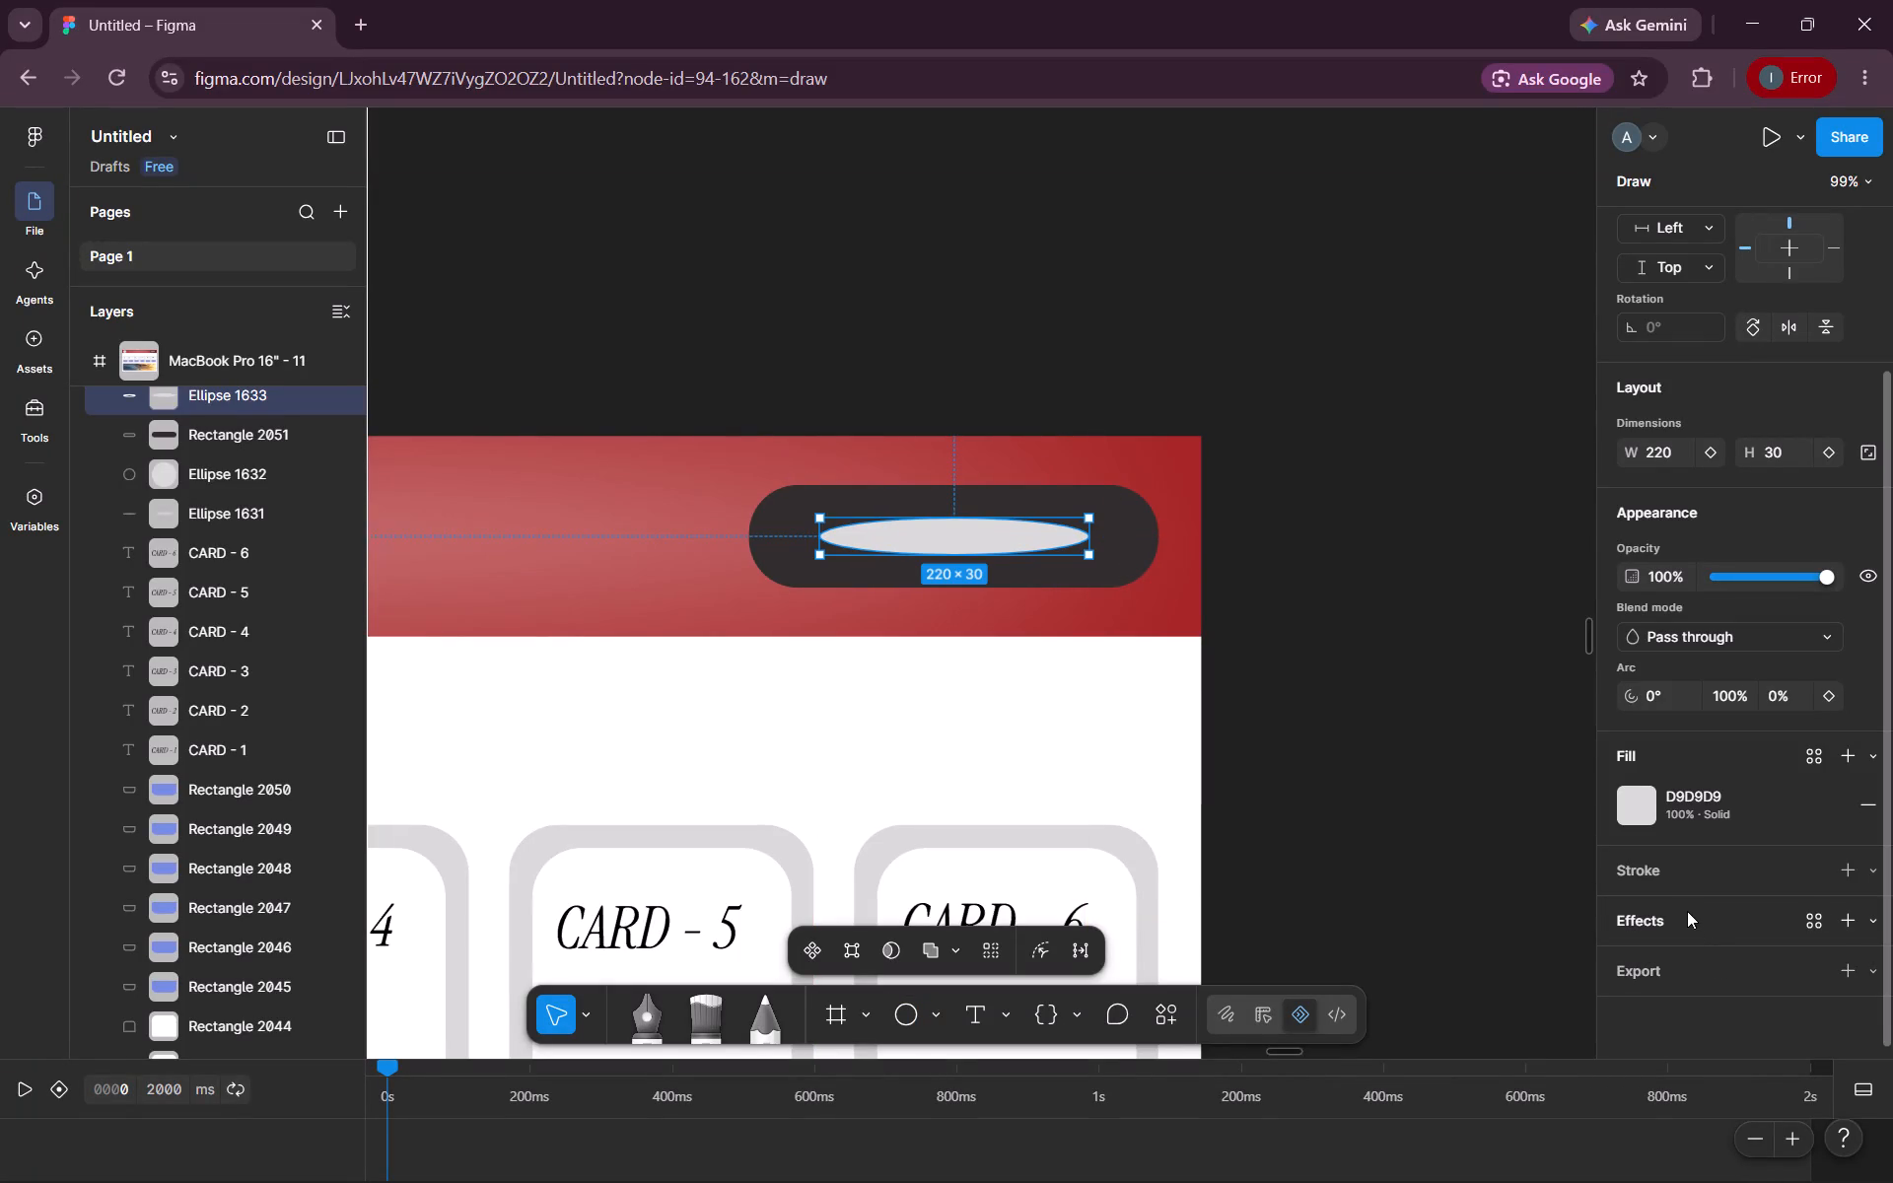
pyautogui.click(1633, 812)
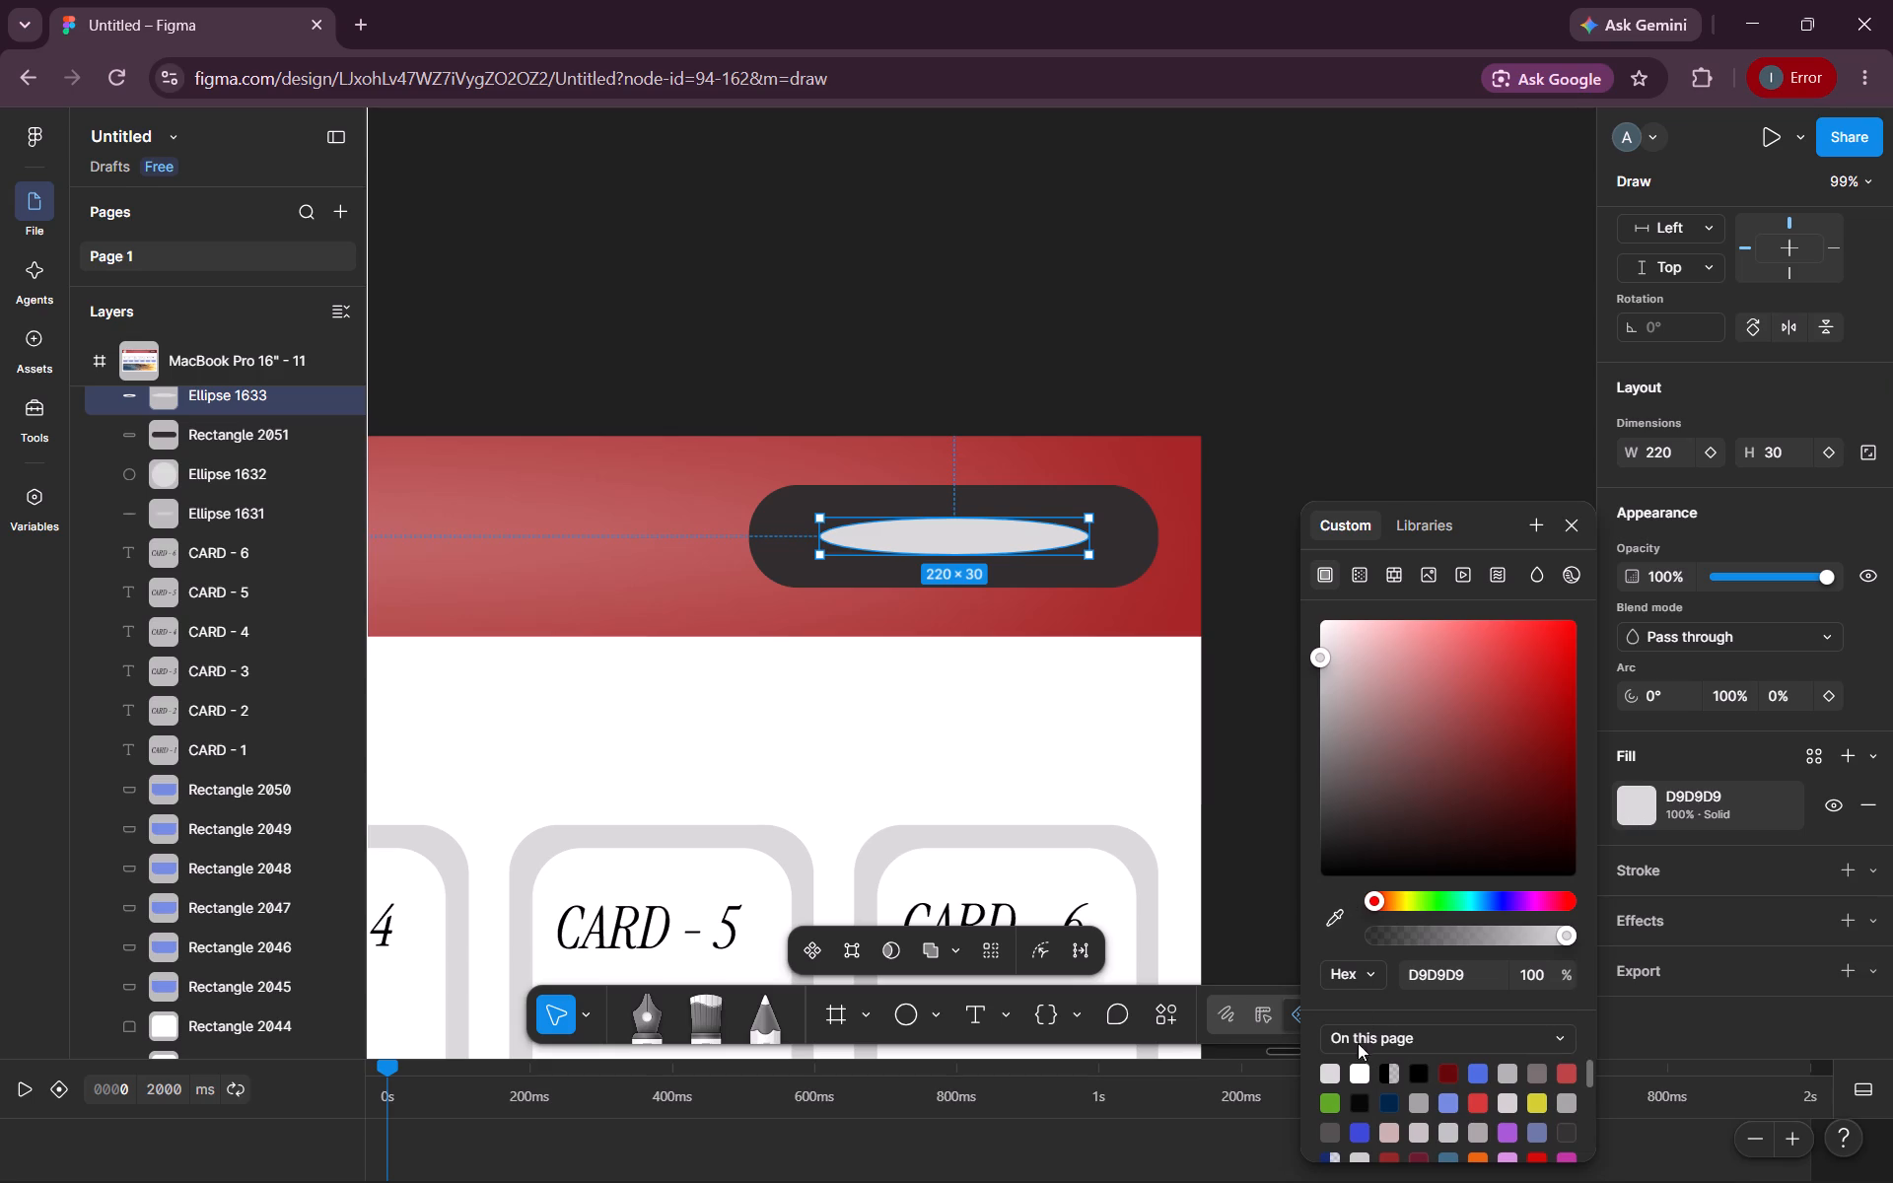
pyautogui.click(1356, 1068)
pyautogui.click(1724, 741)
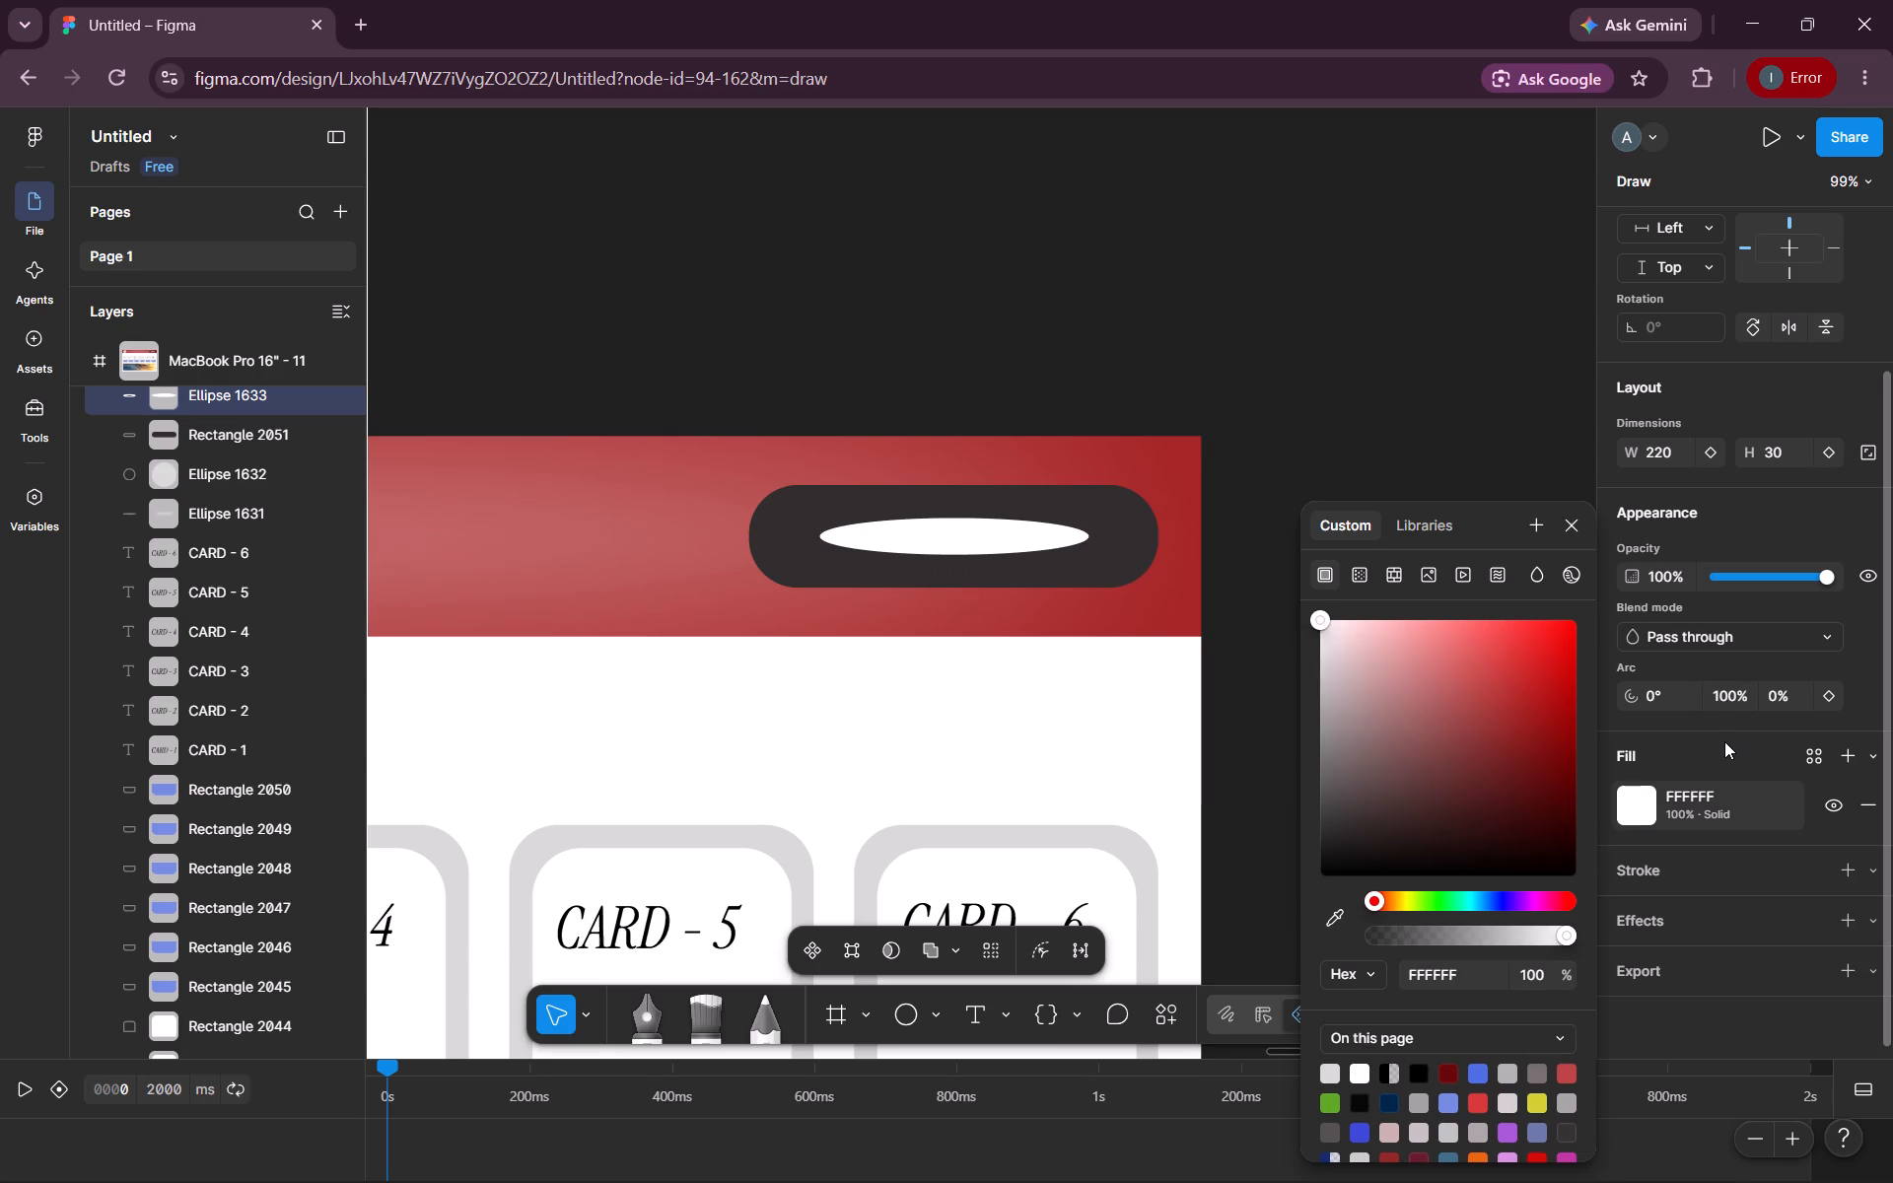
# Add a uniform layer blur effect of about 26 to the white ellipse in the pill.
pyautogui.scroll(-1, 1665, 935)
pyautogui.click(1665, 935)
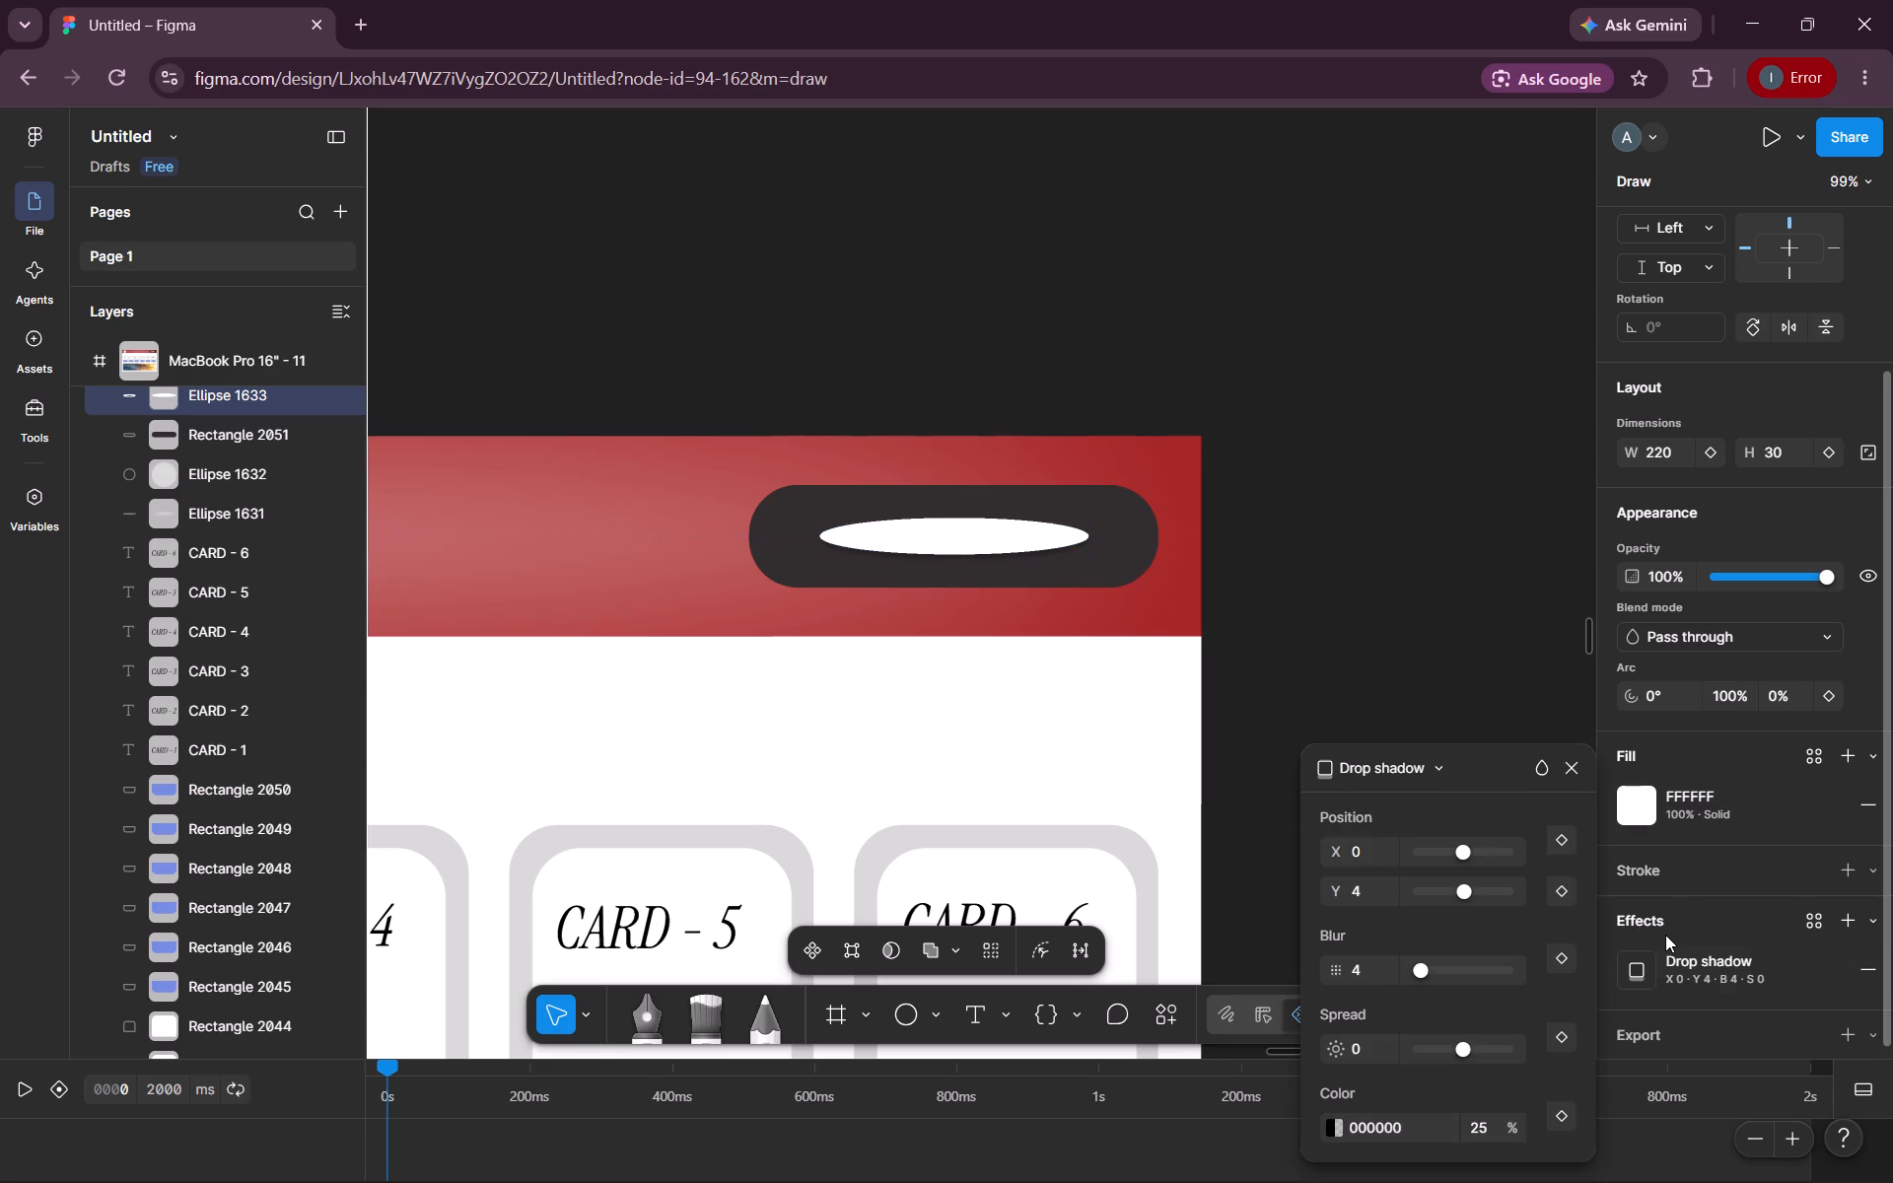
pyautogui.click(1433, 770)
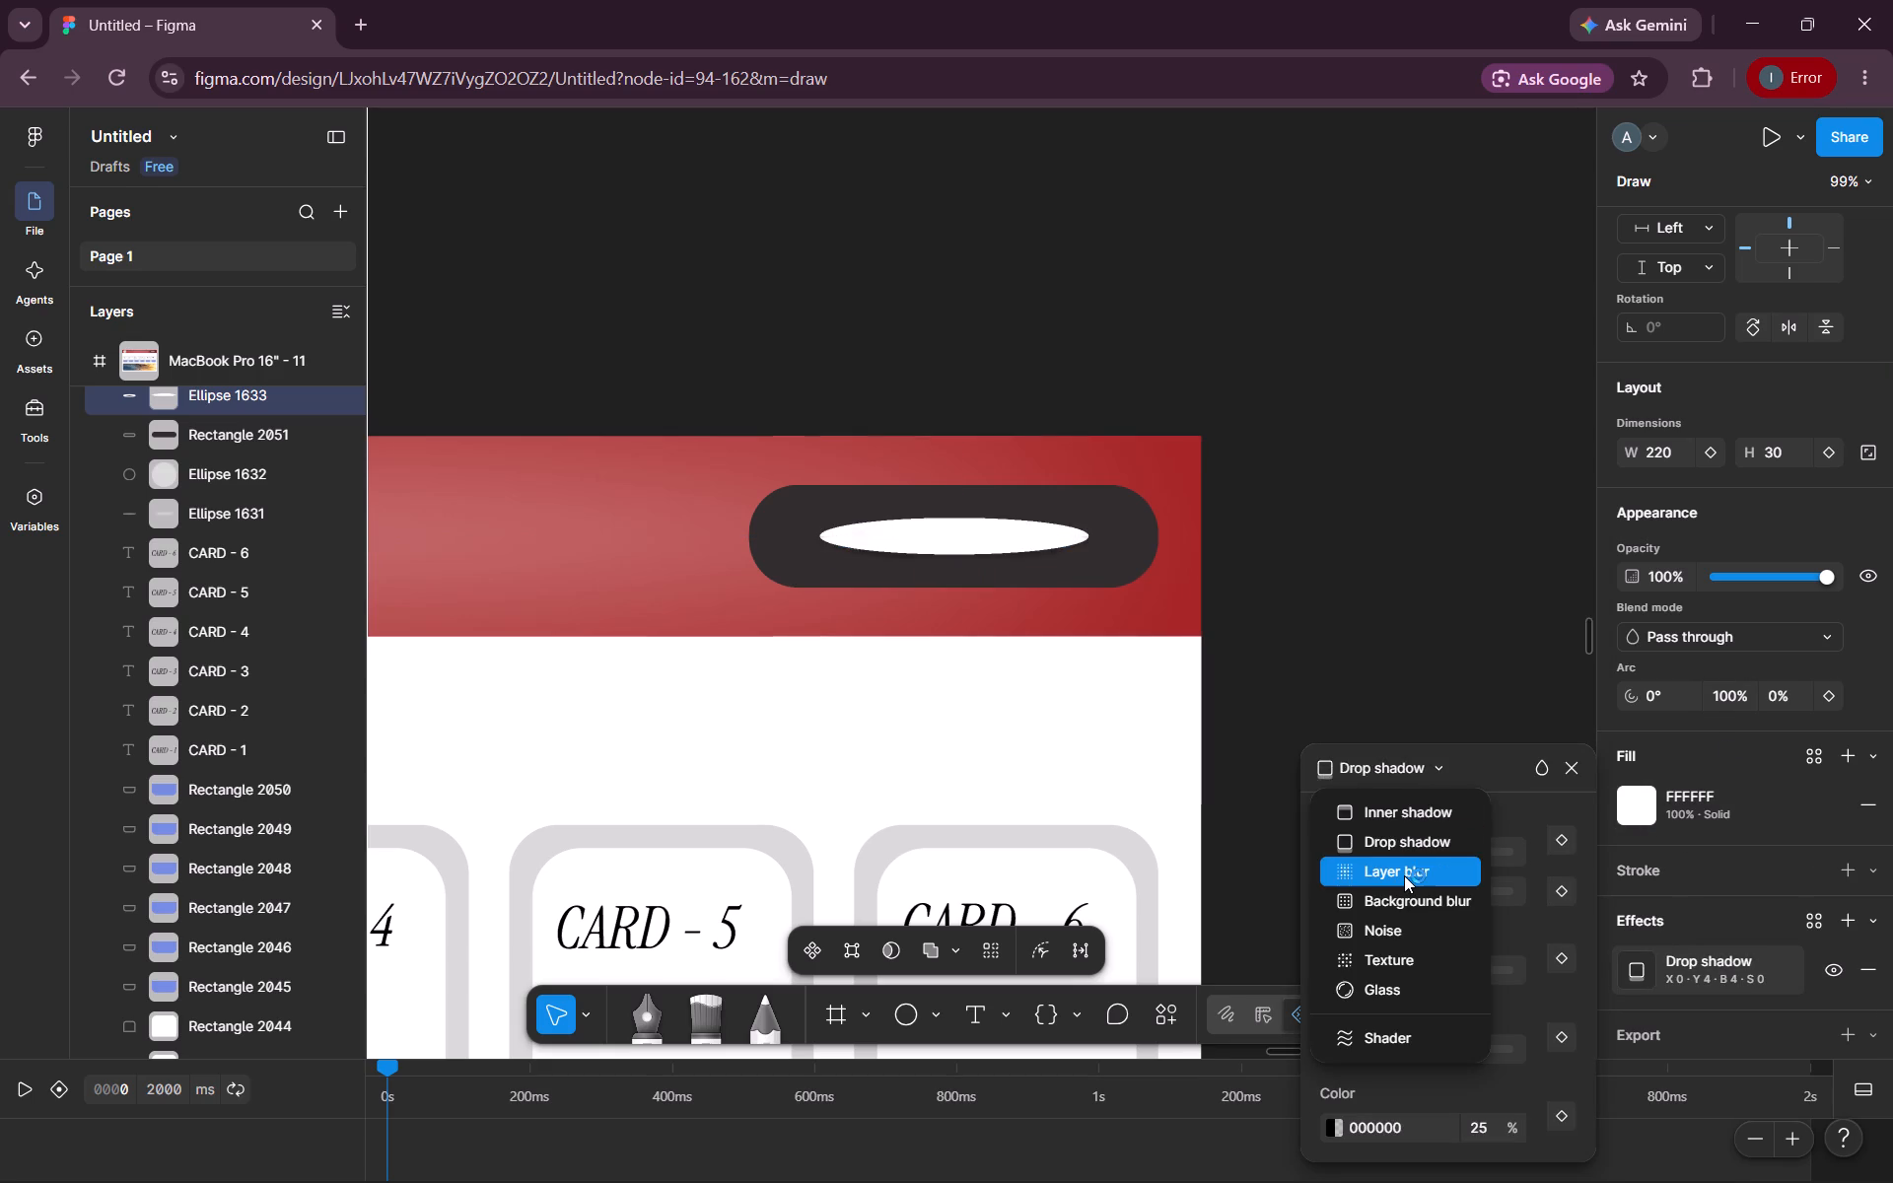
pyautogui.click(1404, 875)
pyautogui.moveTo(1416, 894); pyautogui.dragTo(1435, 894)
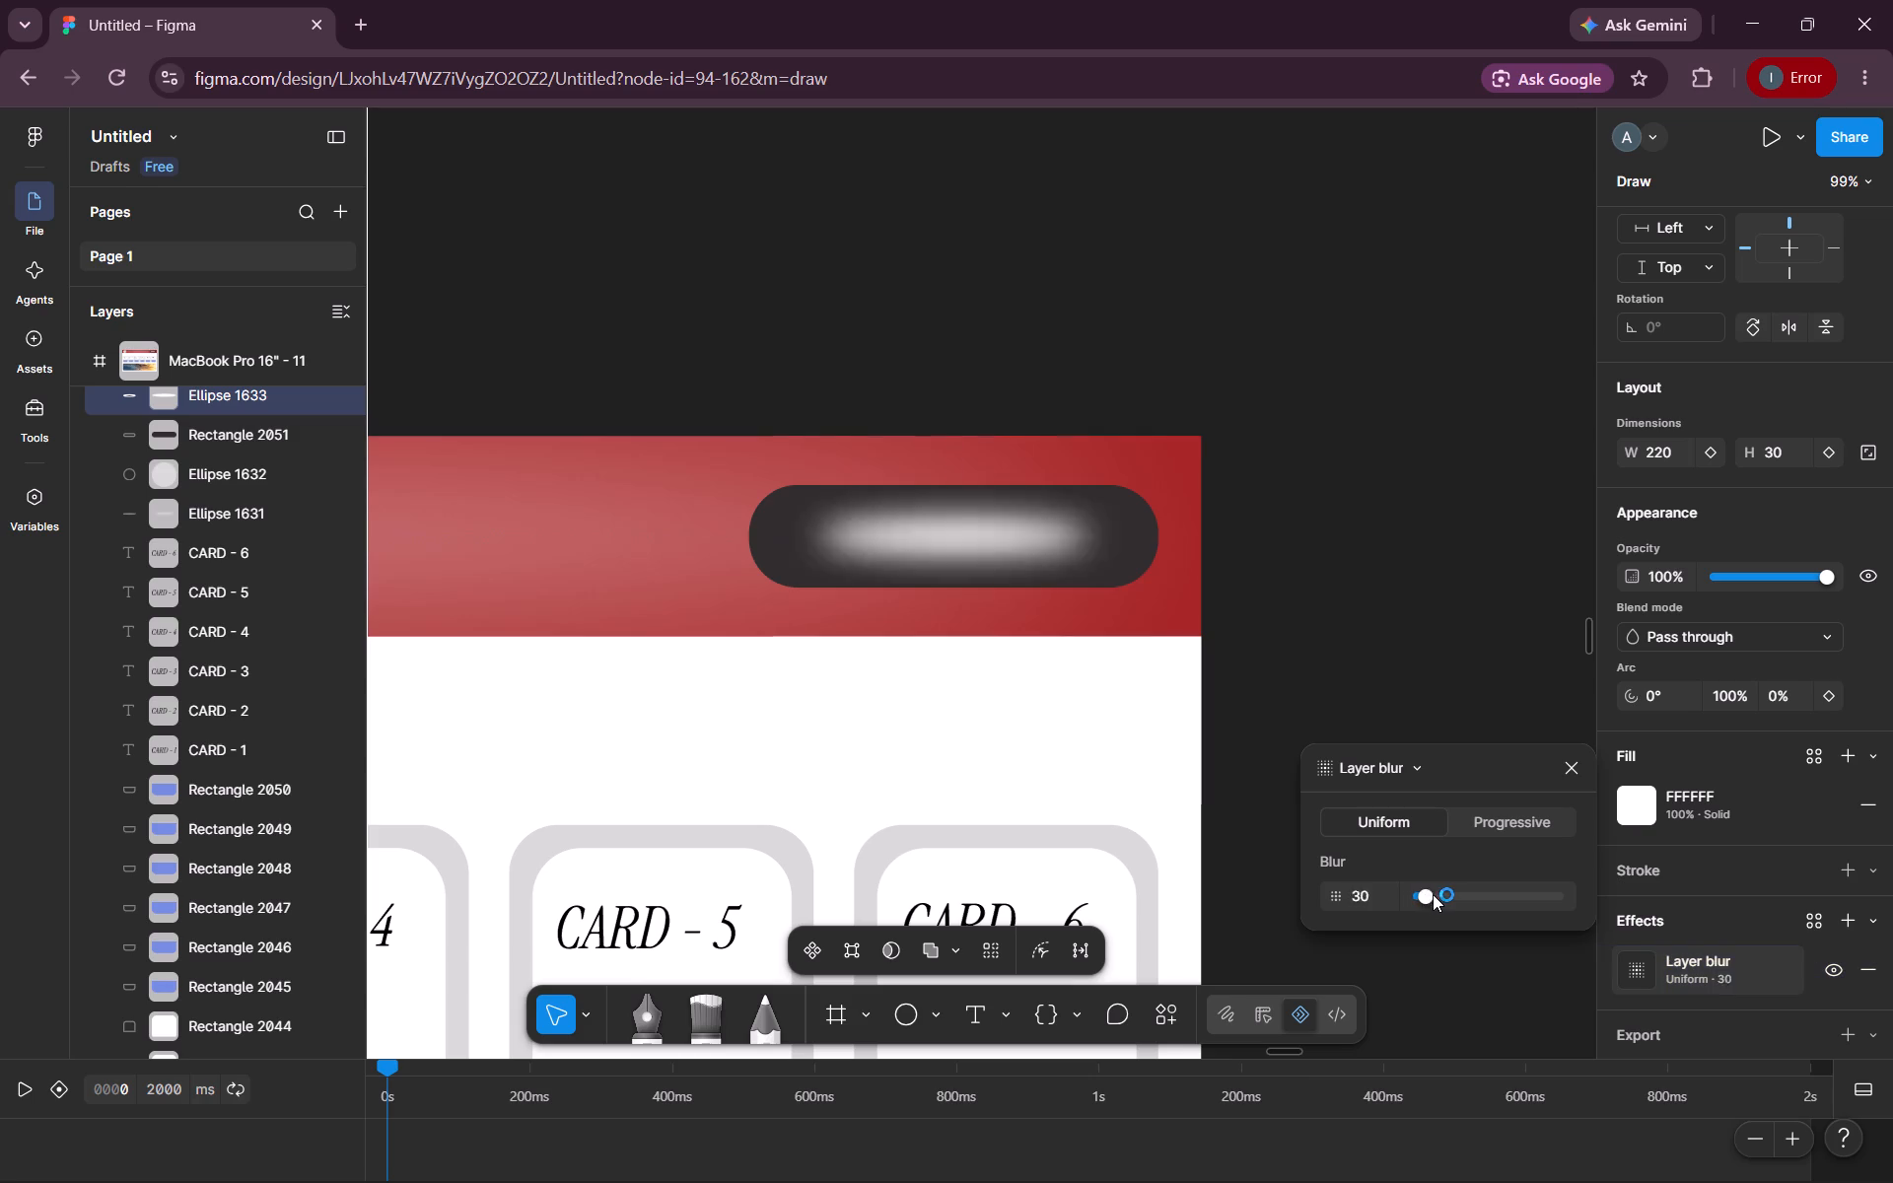
pyautogui.moveTo(1435, 894); pyautogui.dragTo(1425, 892)
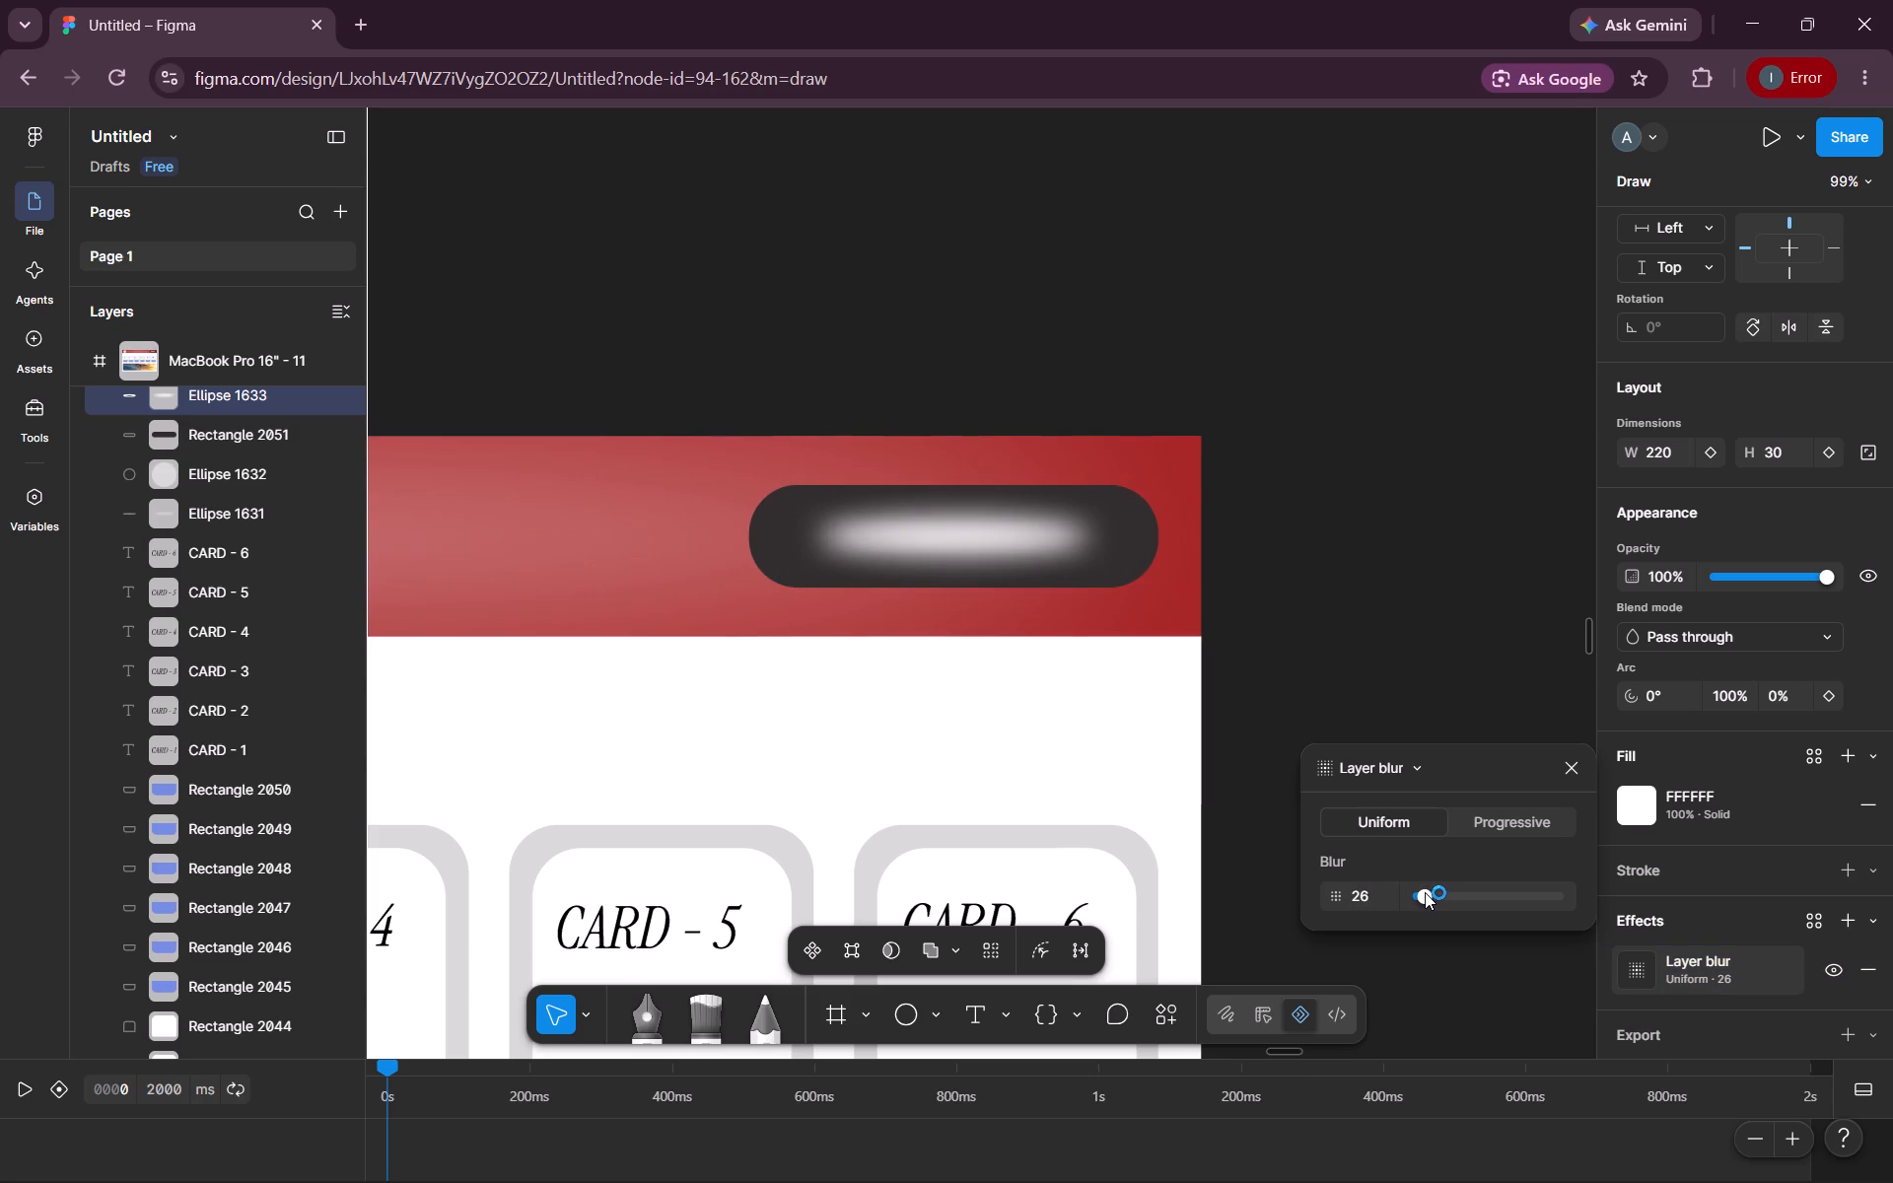
pyautogui.click(1425, 892)
# Set the blurred ellipse's opacity to 20%.
pyautogui.moveTo(1819, 577); pyautogui.dragTo(1798, 577)
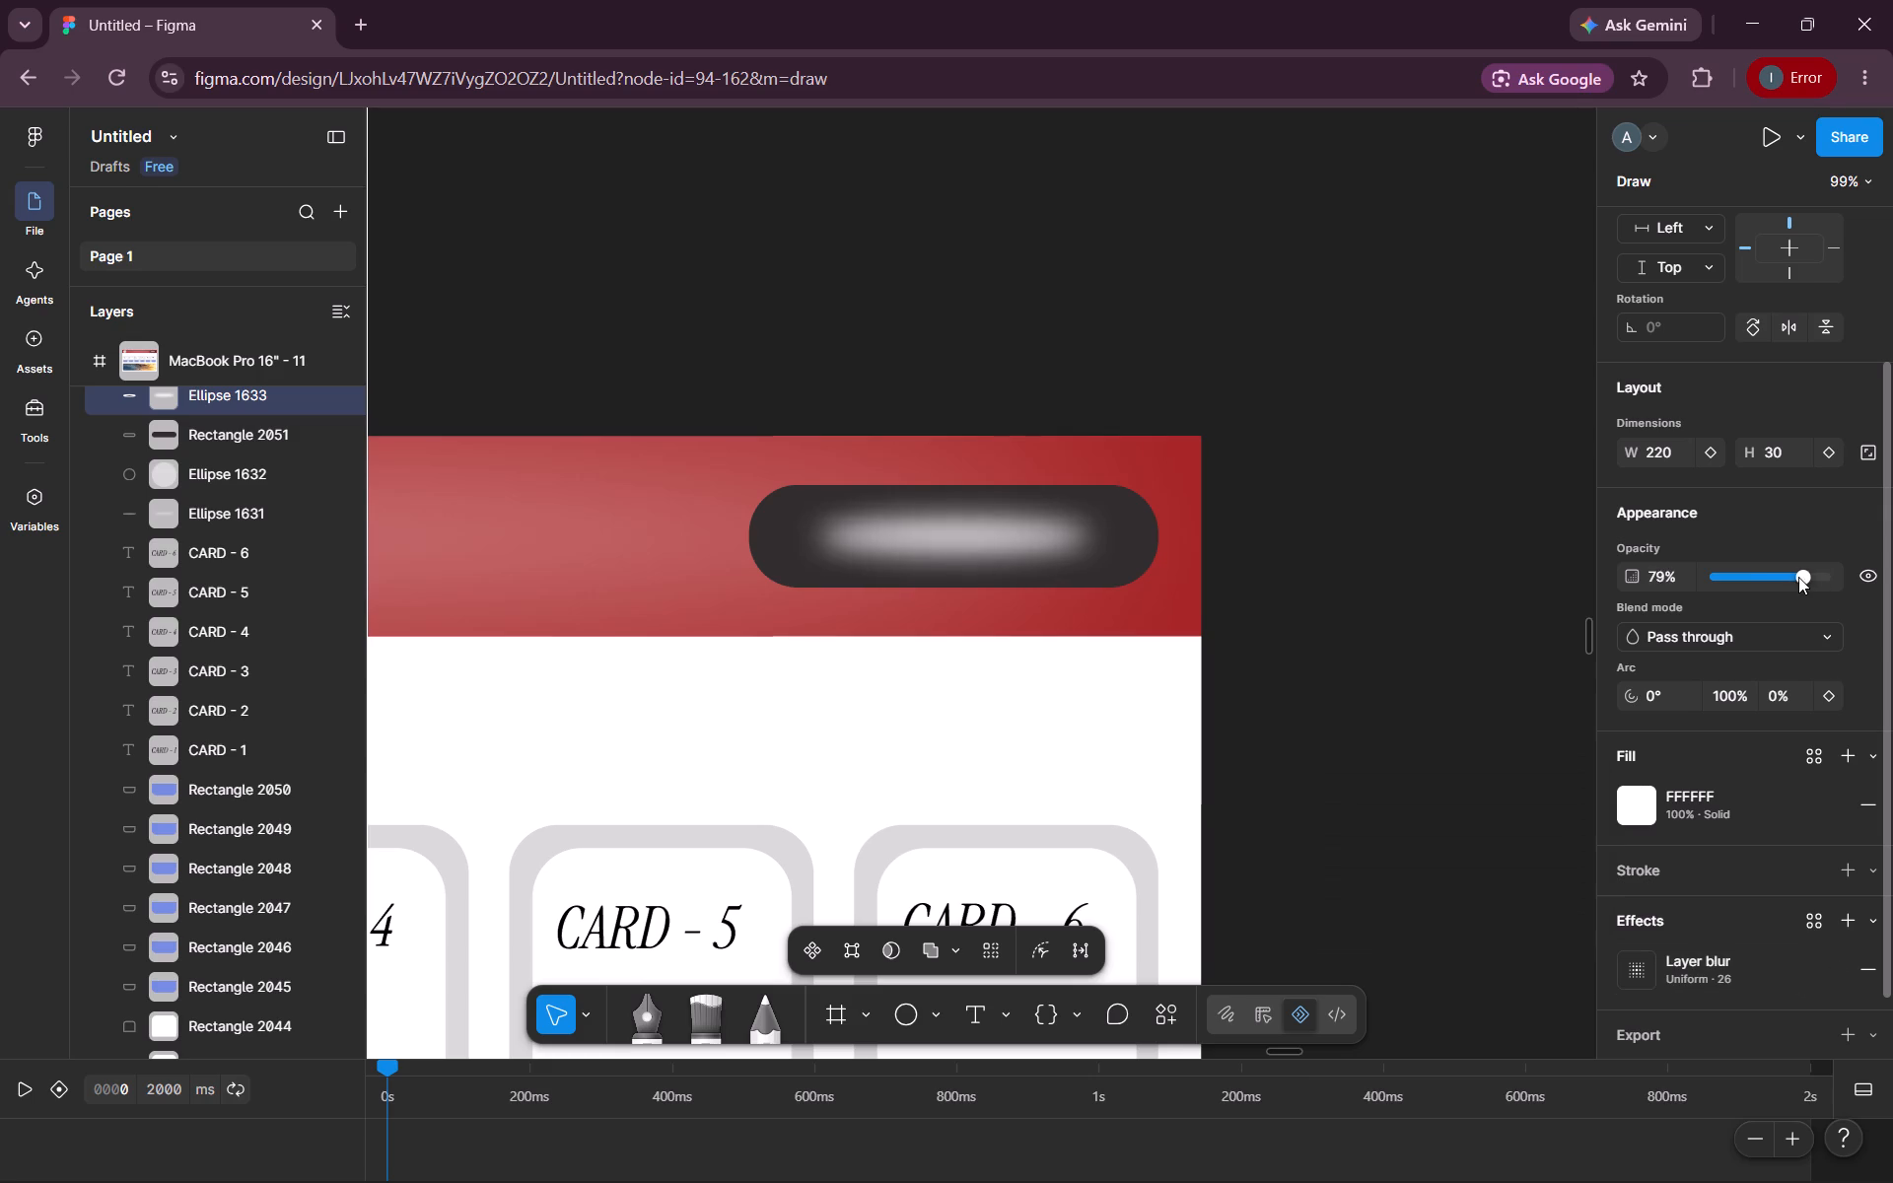
pyautogui.moveTo(1798, 577); pyautogui.dragTo(1740, 578)
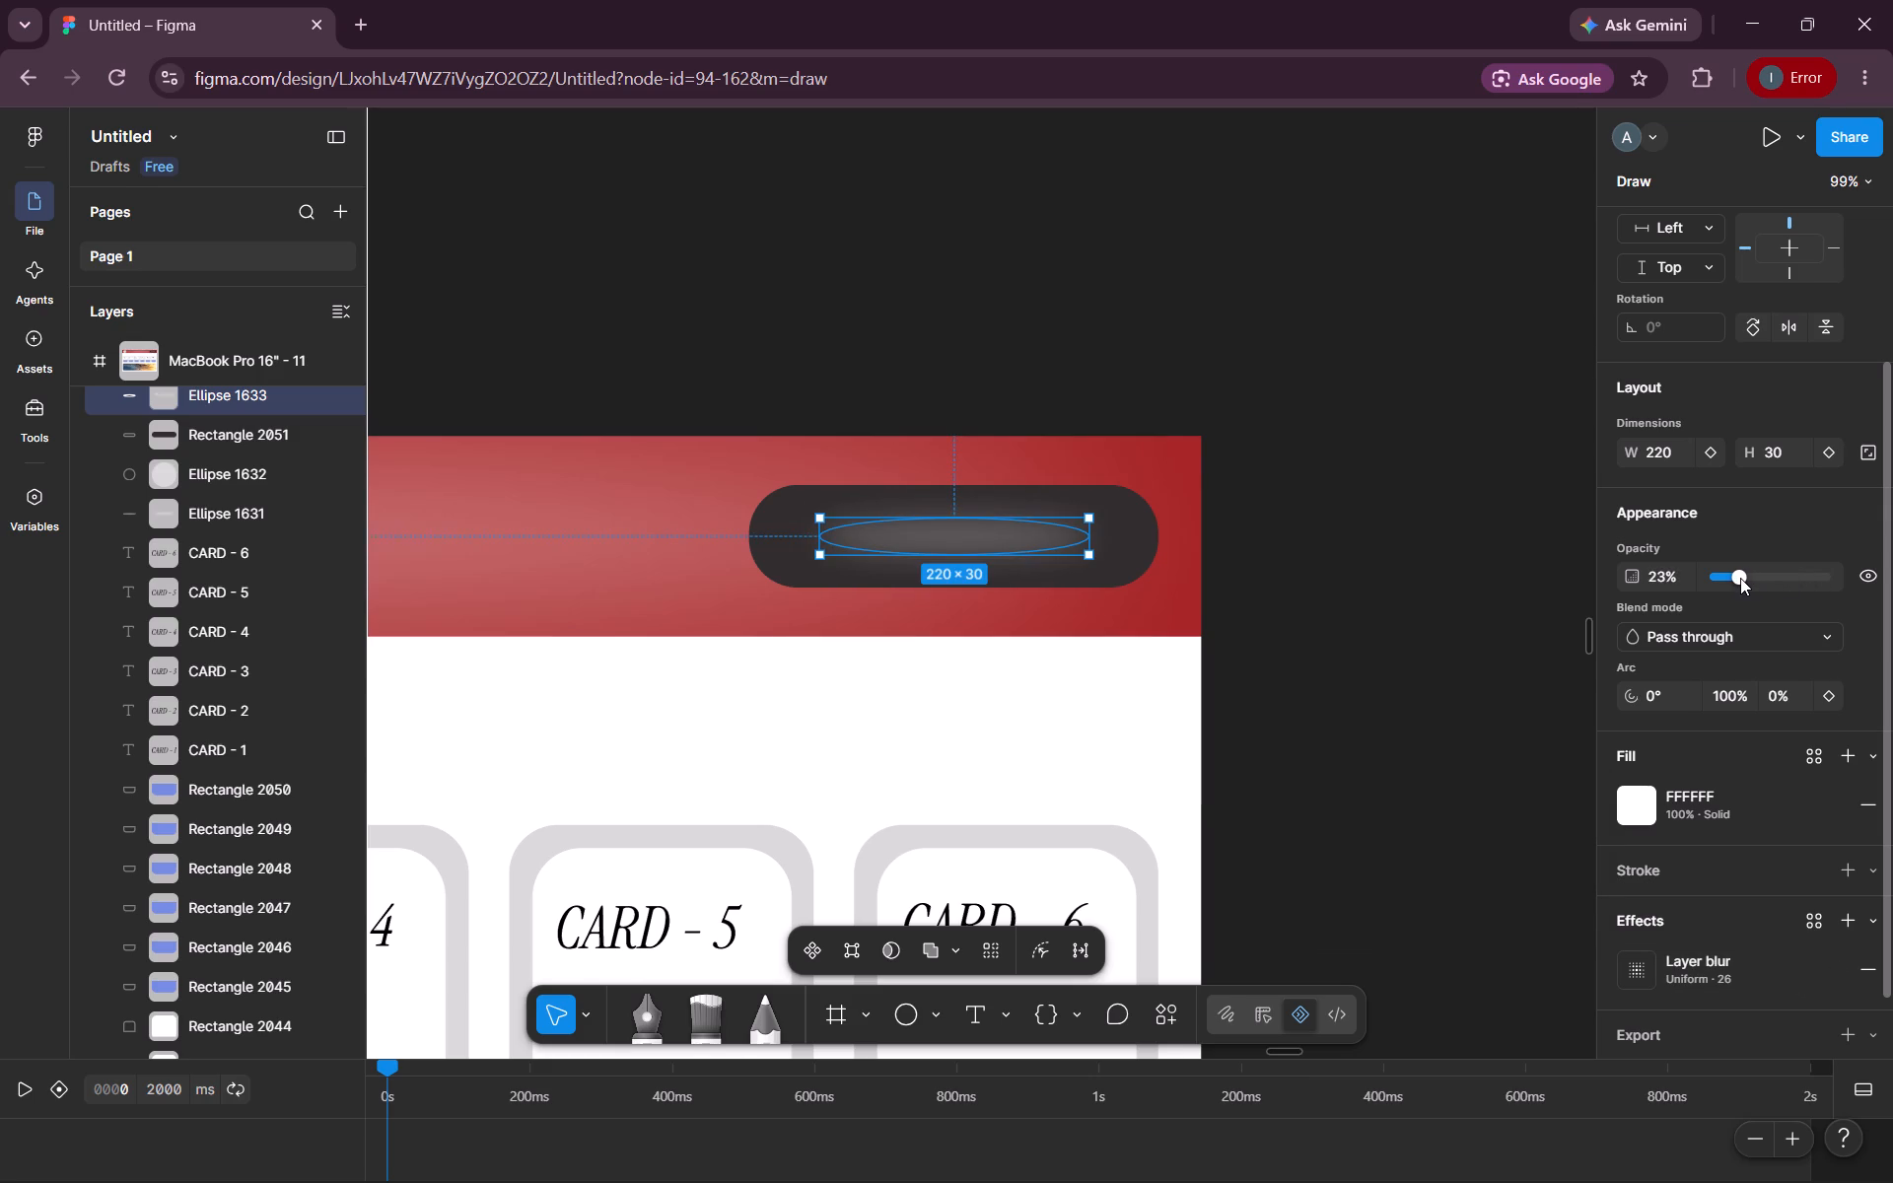
pyautogui.doubleClick(1669, 576)
pyautogui.write('20')
pyautogui.press('Return')
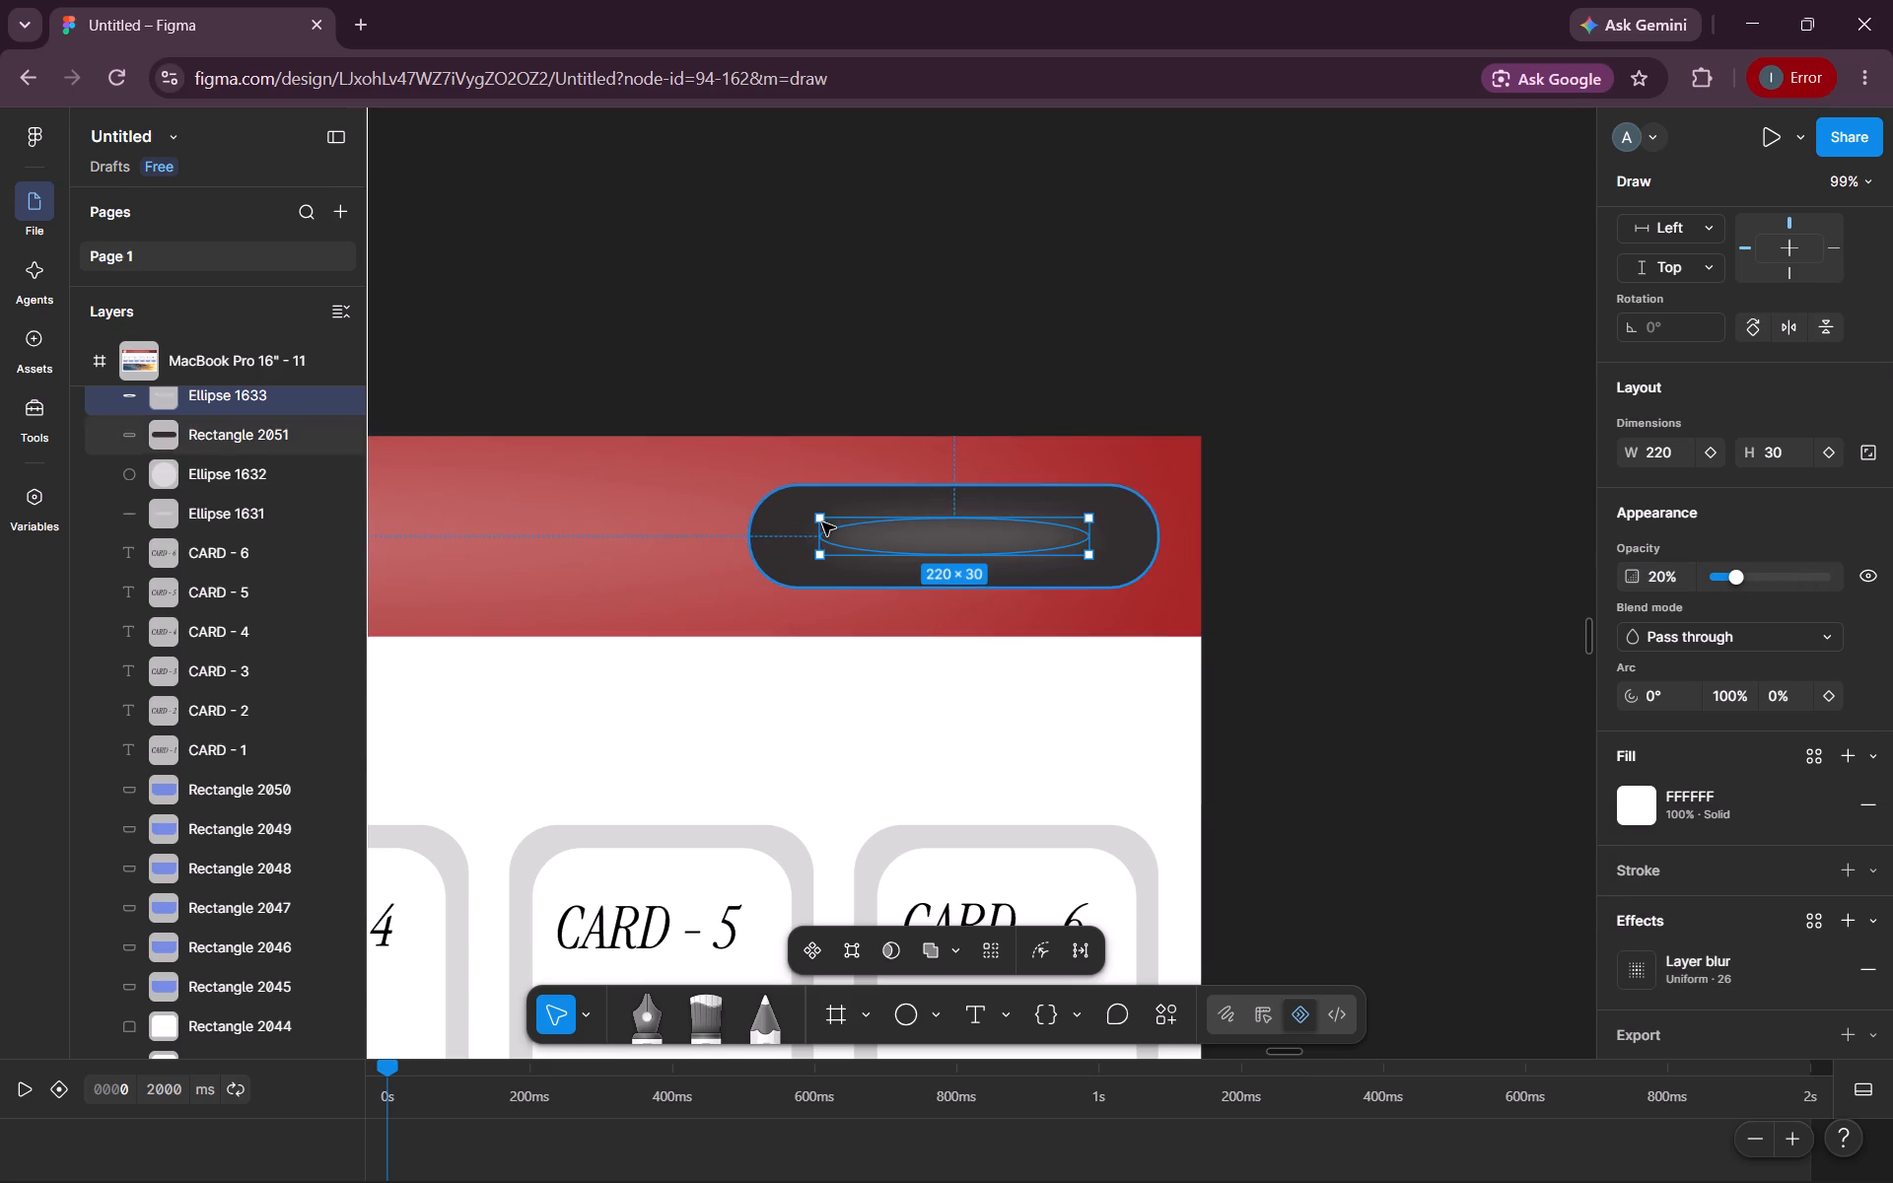
# Stretch the blurred ellipse to about 257 wide, keep it centred in the pill, and deselect it.
pyautogui.moveTo(817, 540); pyautogui.dragTo(802, 540)
pyautogui.moveTo(1087, 537); pyautogui.dragTo(1107, 537)
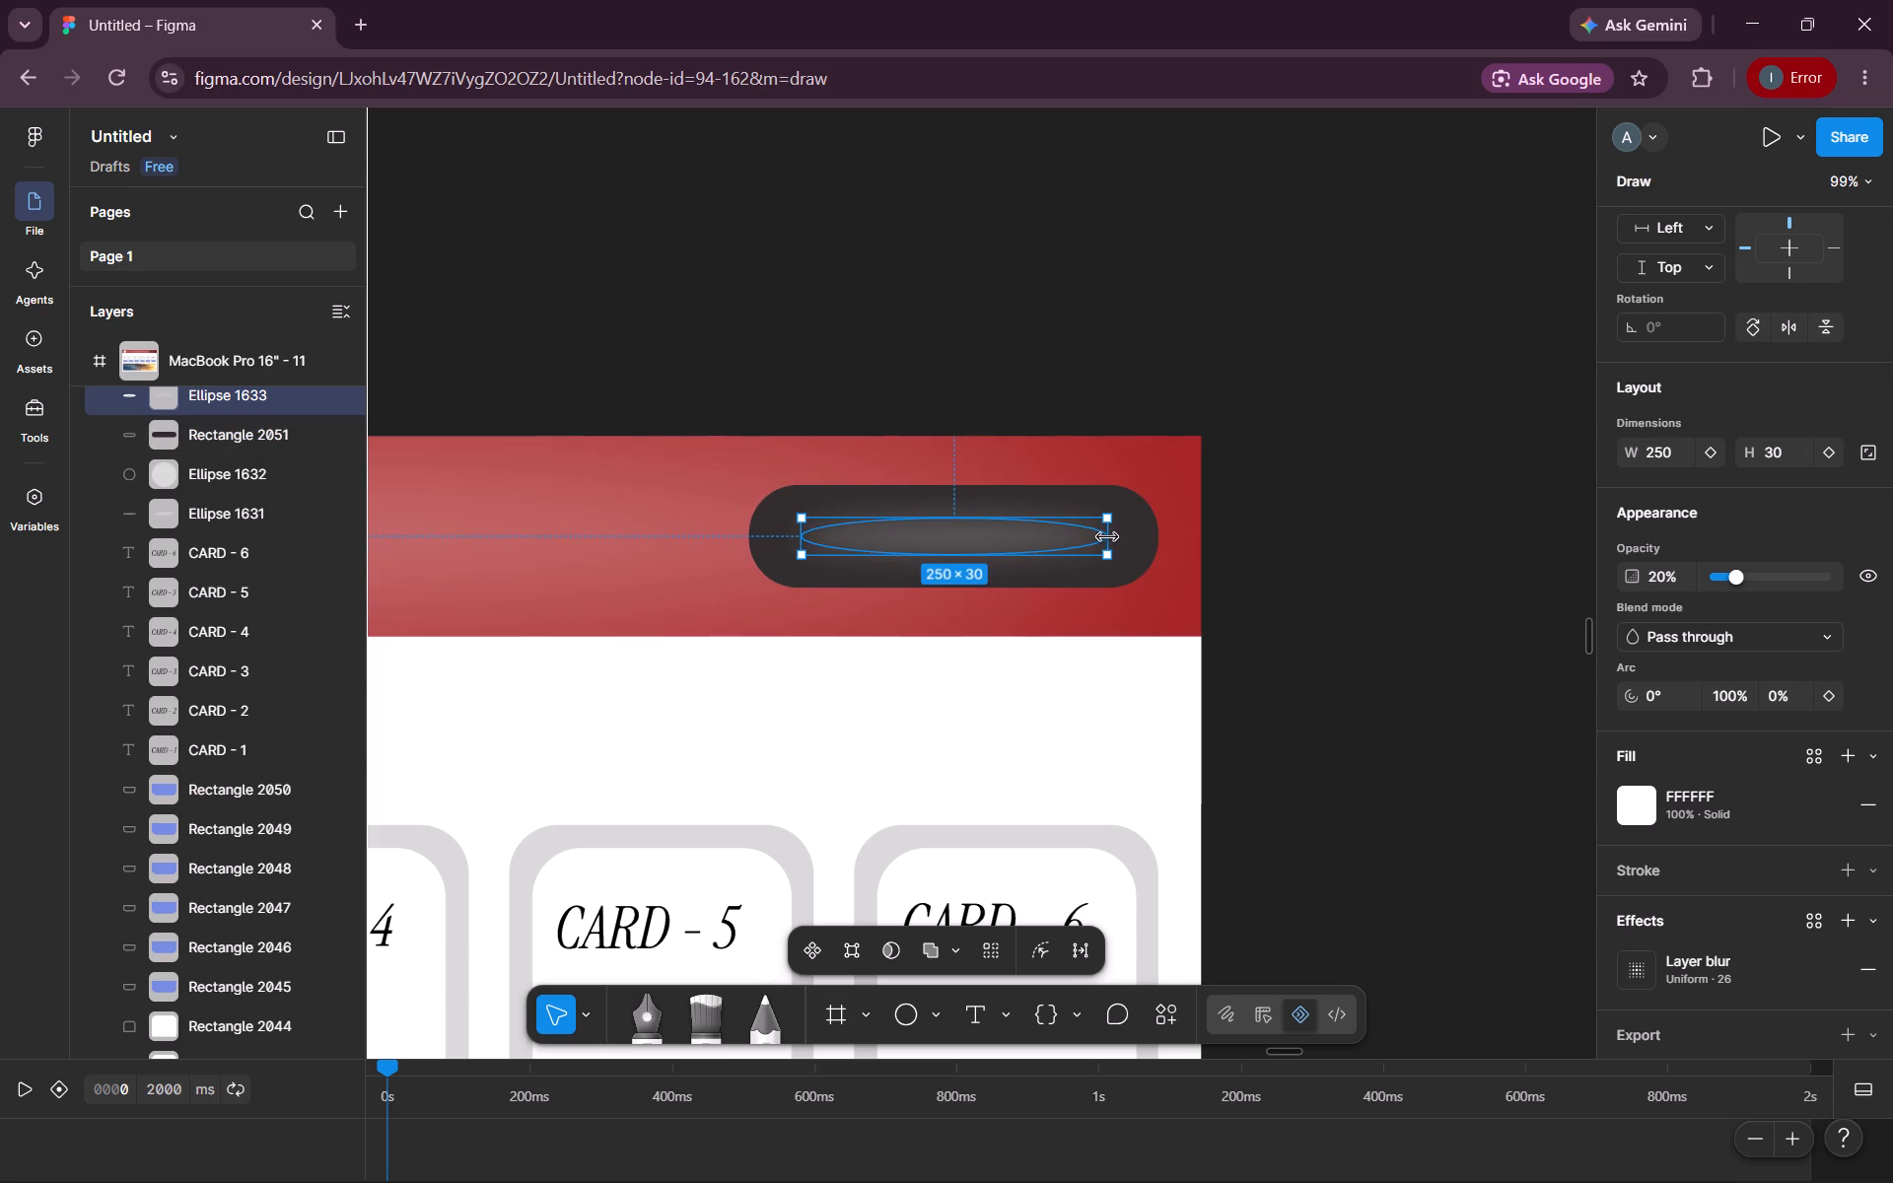
pyautogui.moveTo(1107, 537); pyautogui.dragTo(1117, 537)
pyautogui.click(1011, 535)
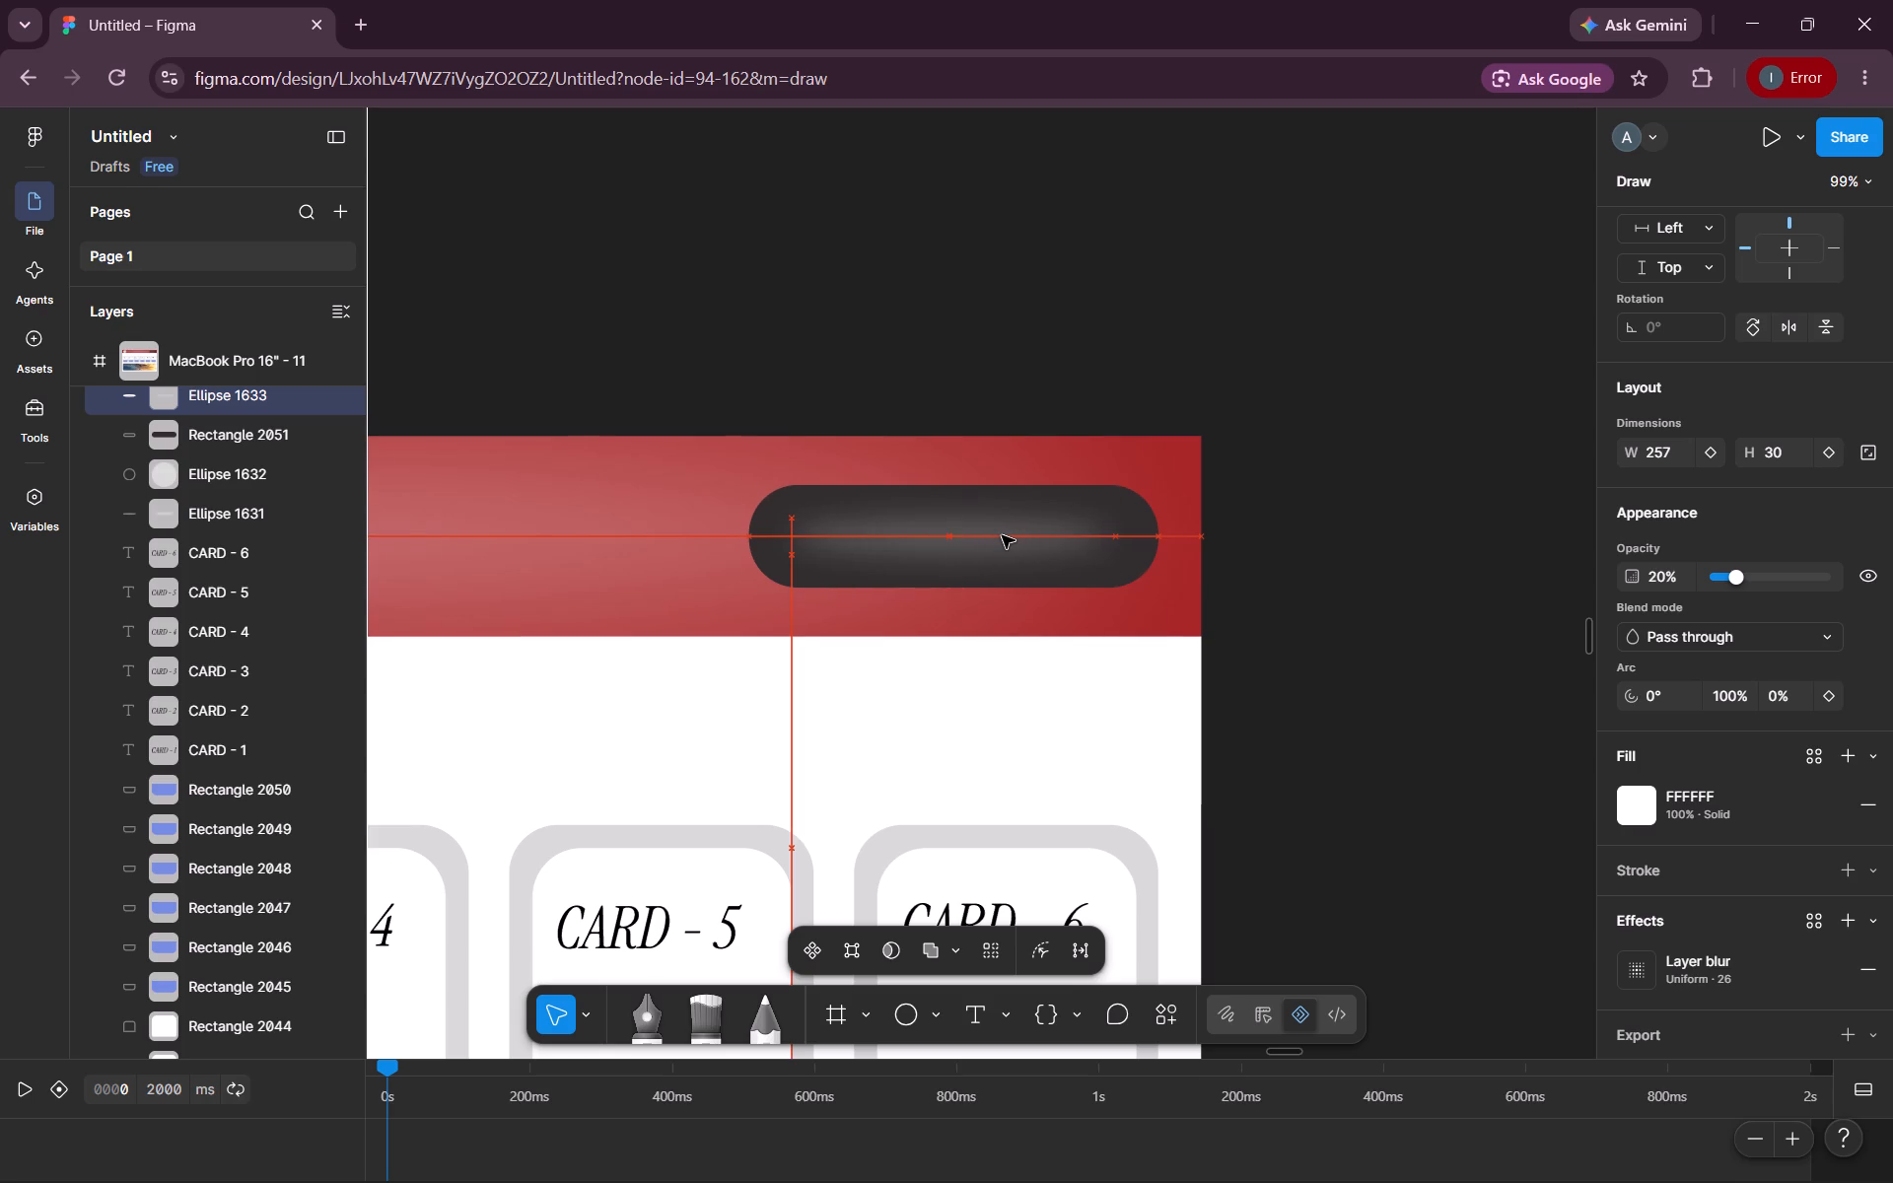
pyautogui.click(1303, 587)
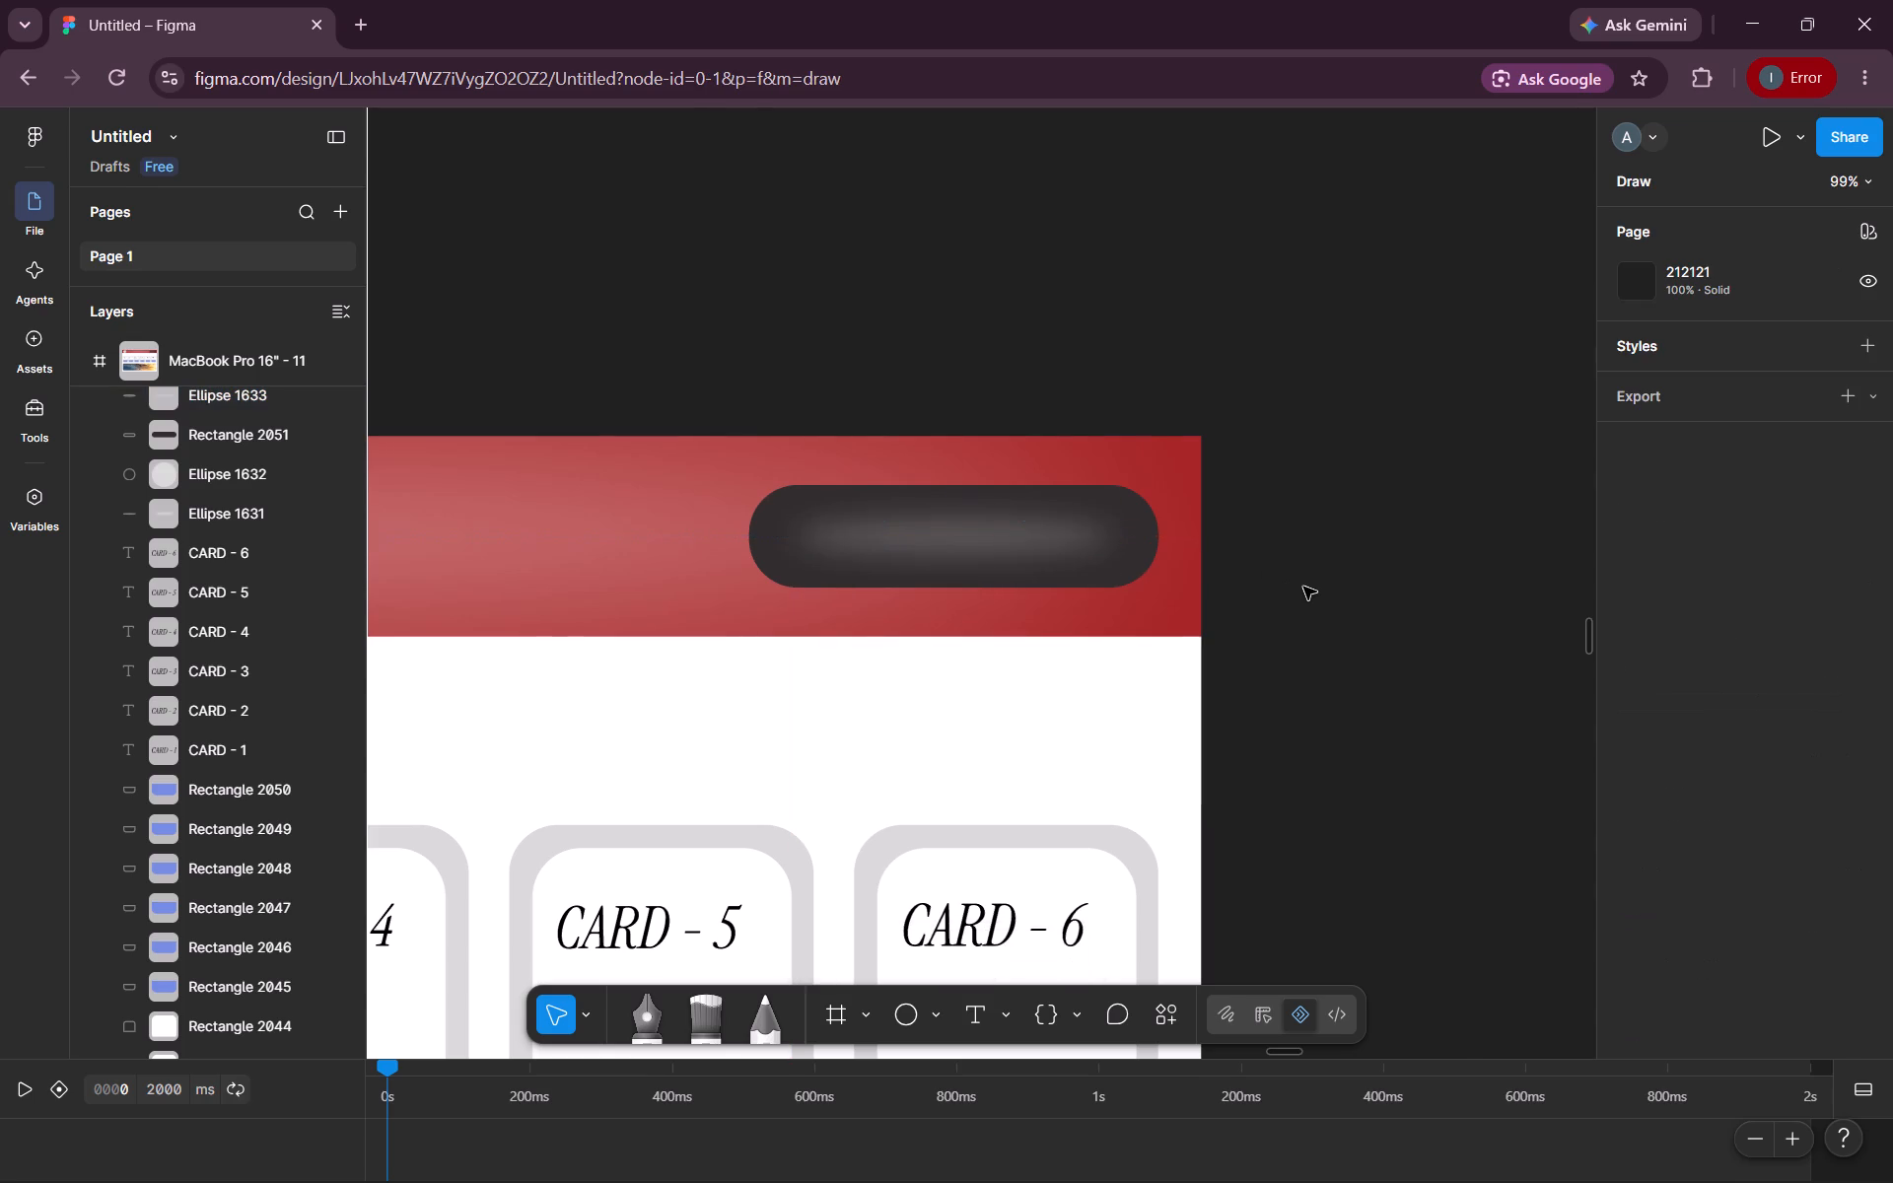
# Resize the light grey circle on the red banner to 130 × 130.
pyautogui.hscroll(2, 1303, 587)
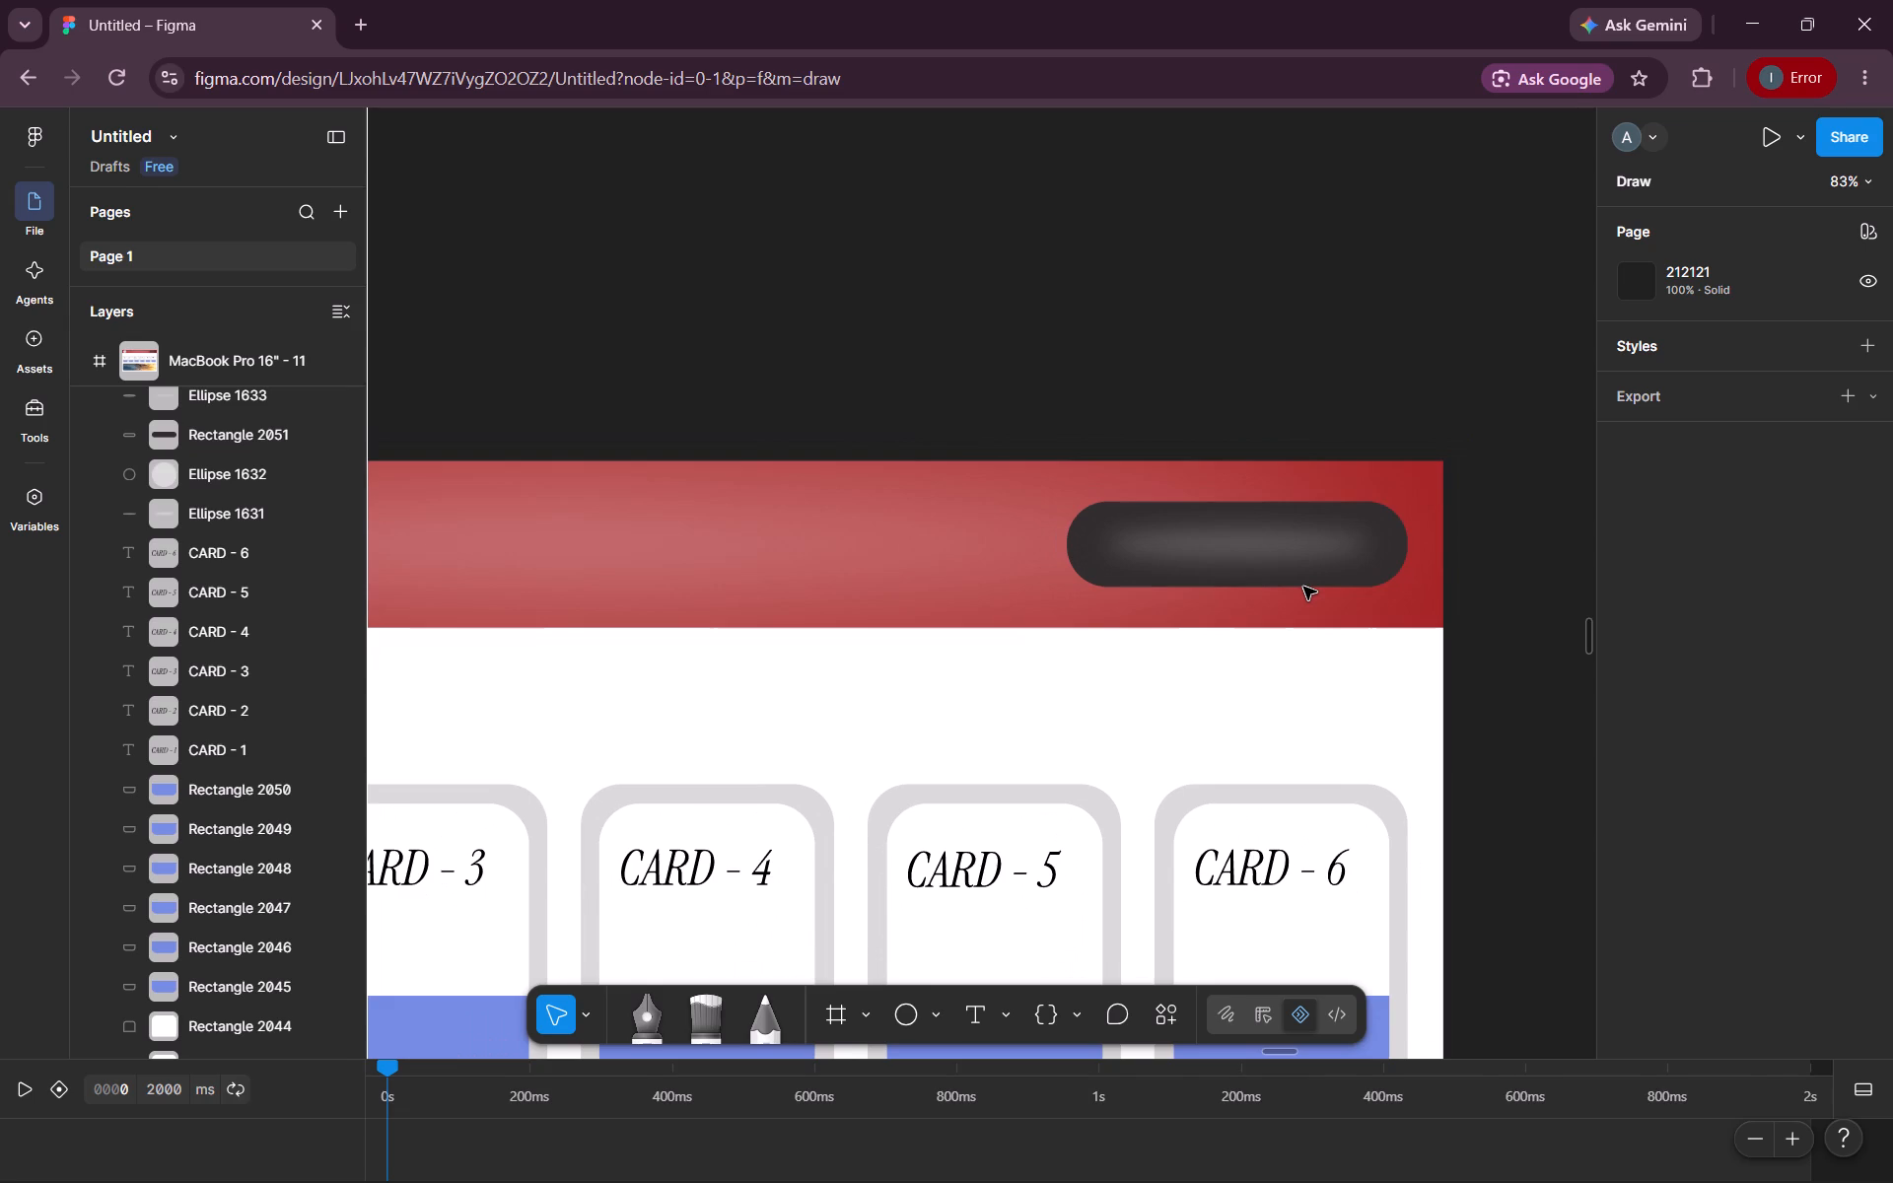
pyautogui.hscroll(1, 1303, 587)
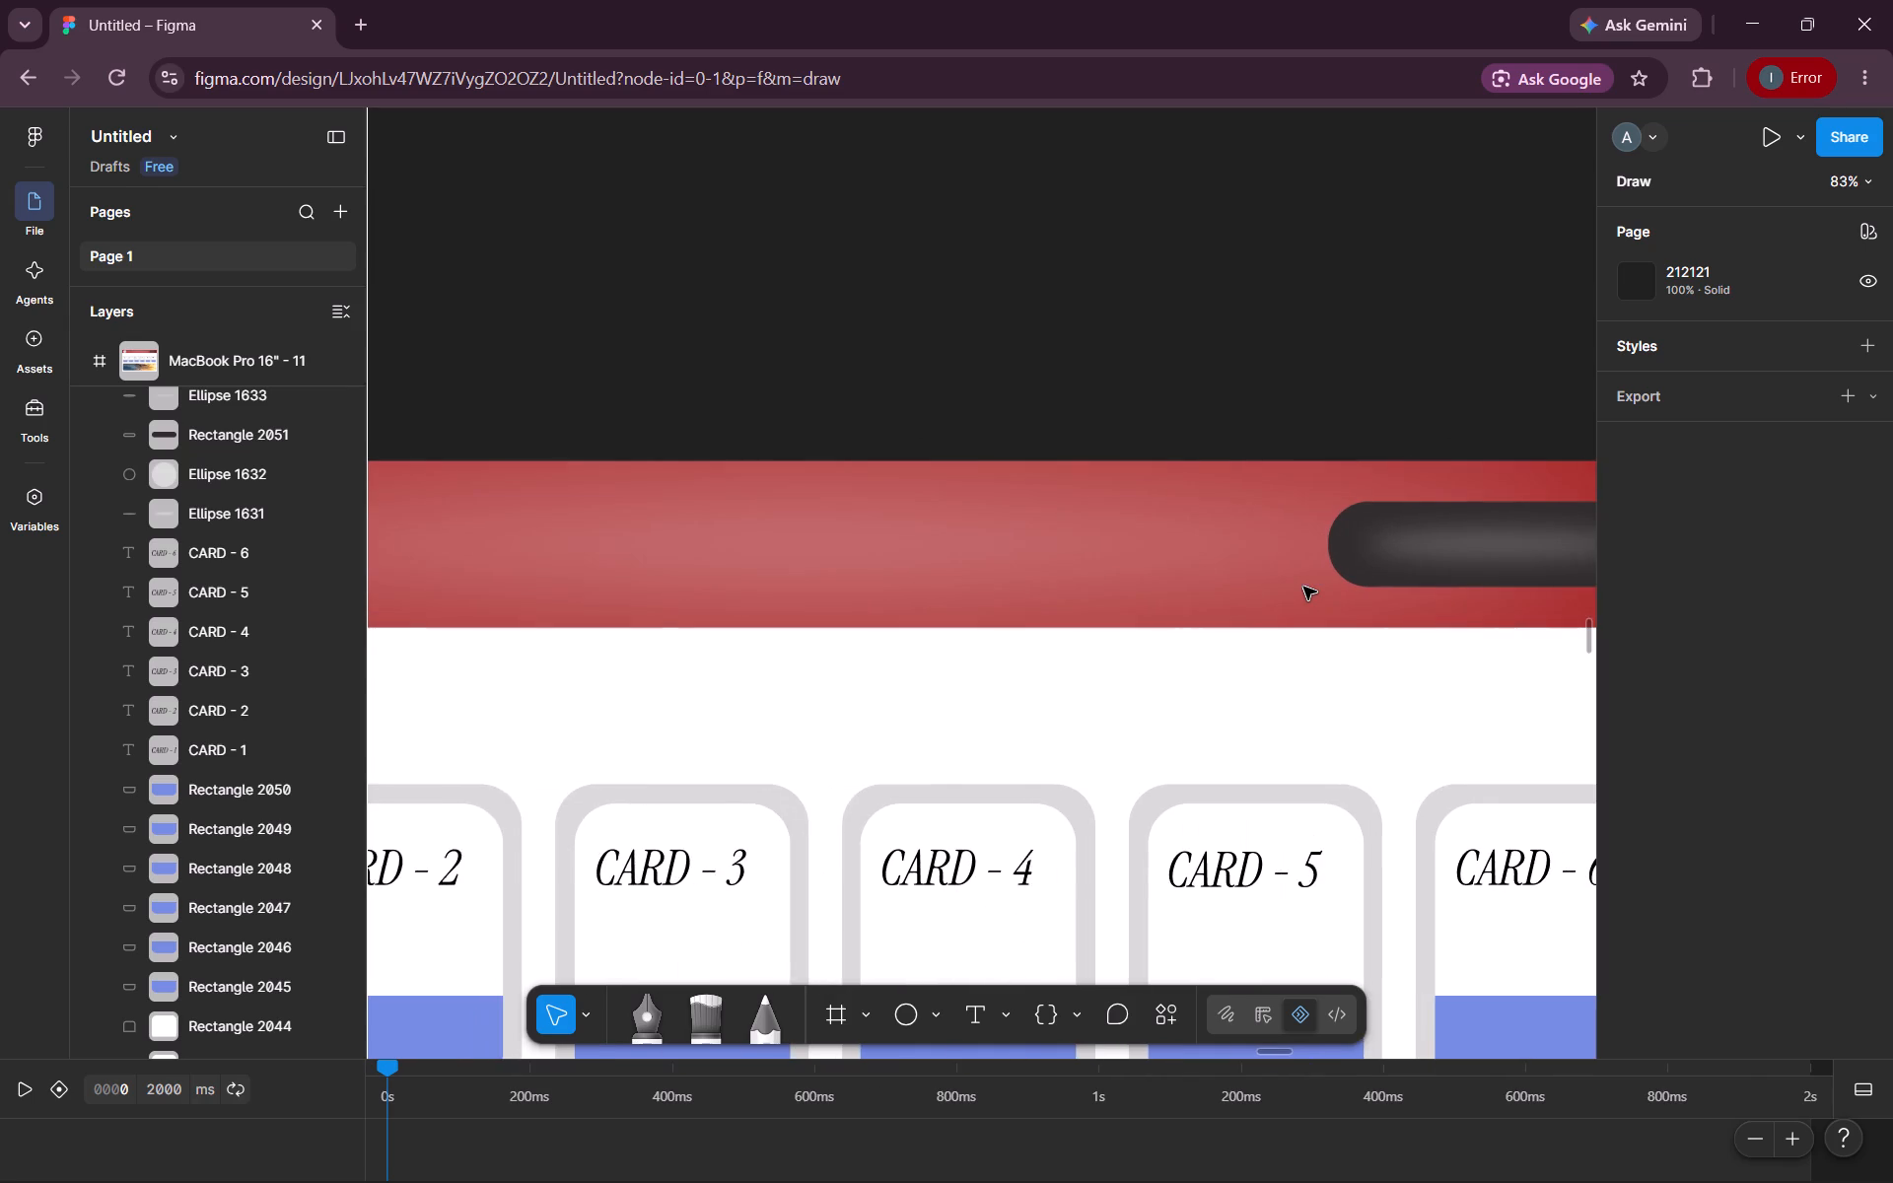
pyautogui.scroll(-1, 1303, 587)
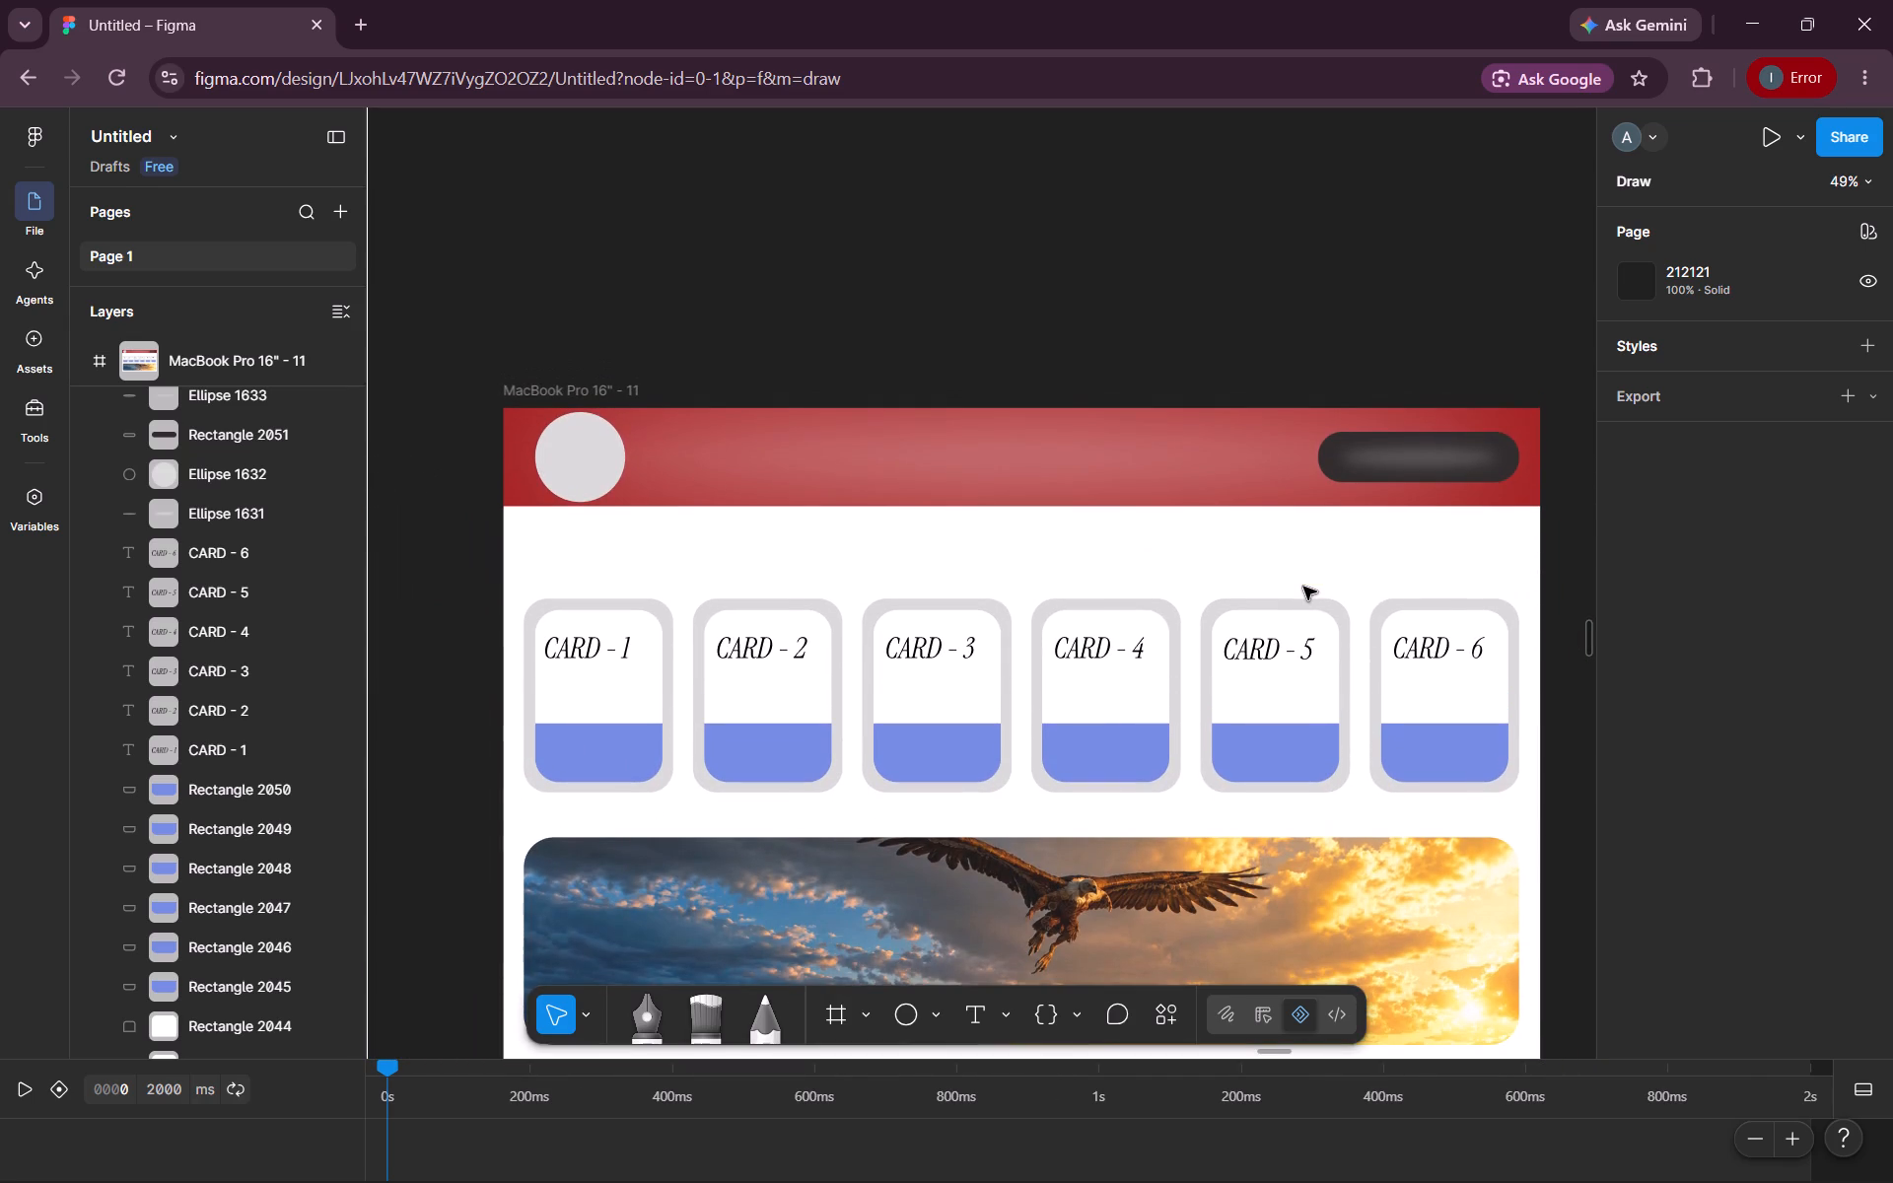
pyautogui.hscroll(1, 604, 462)
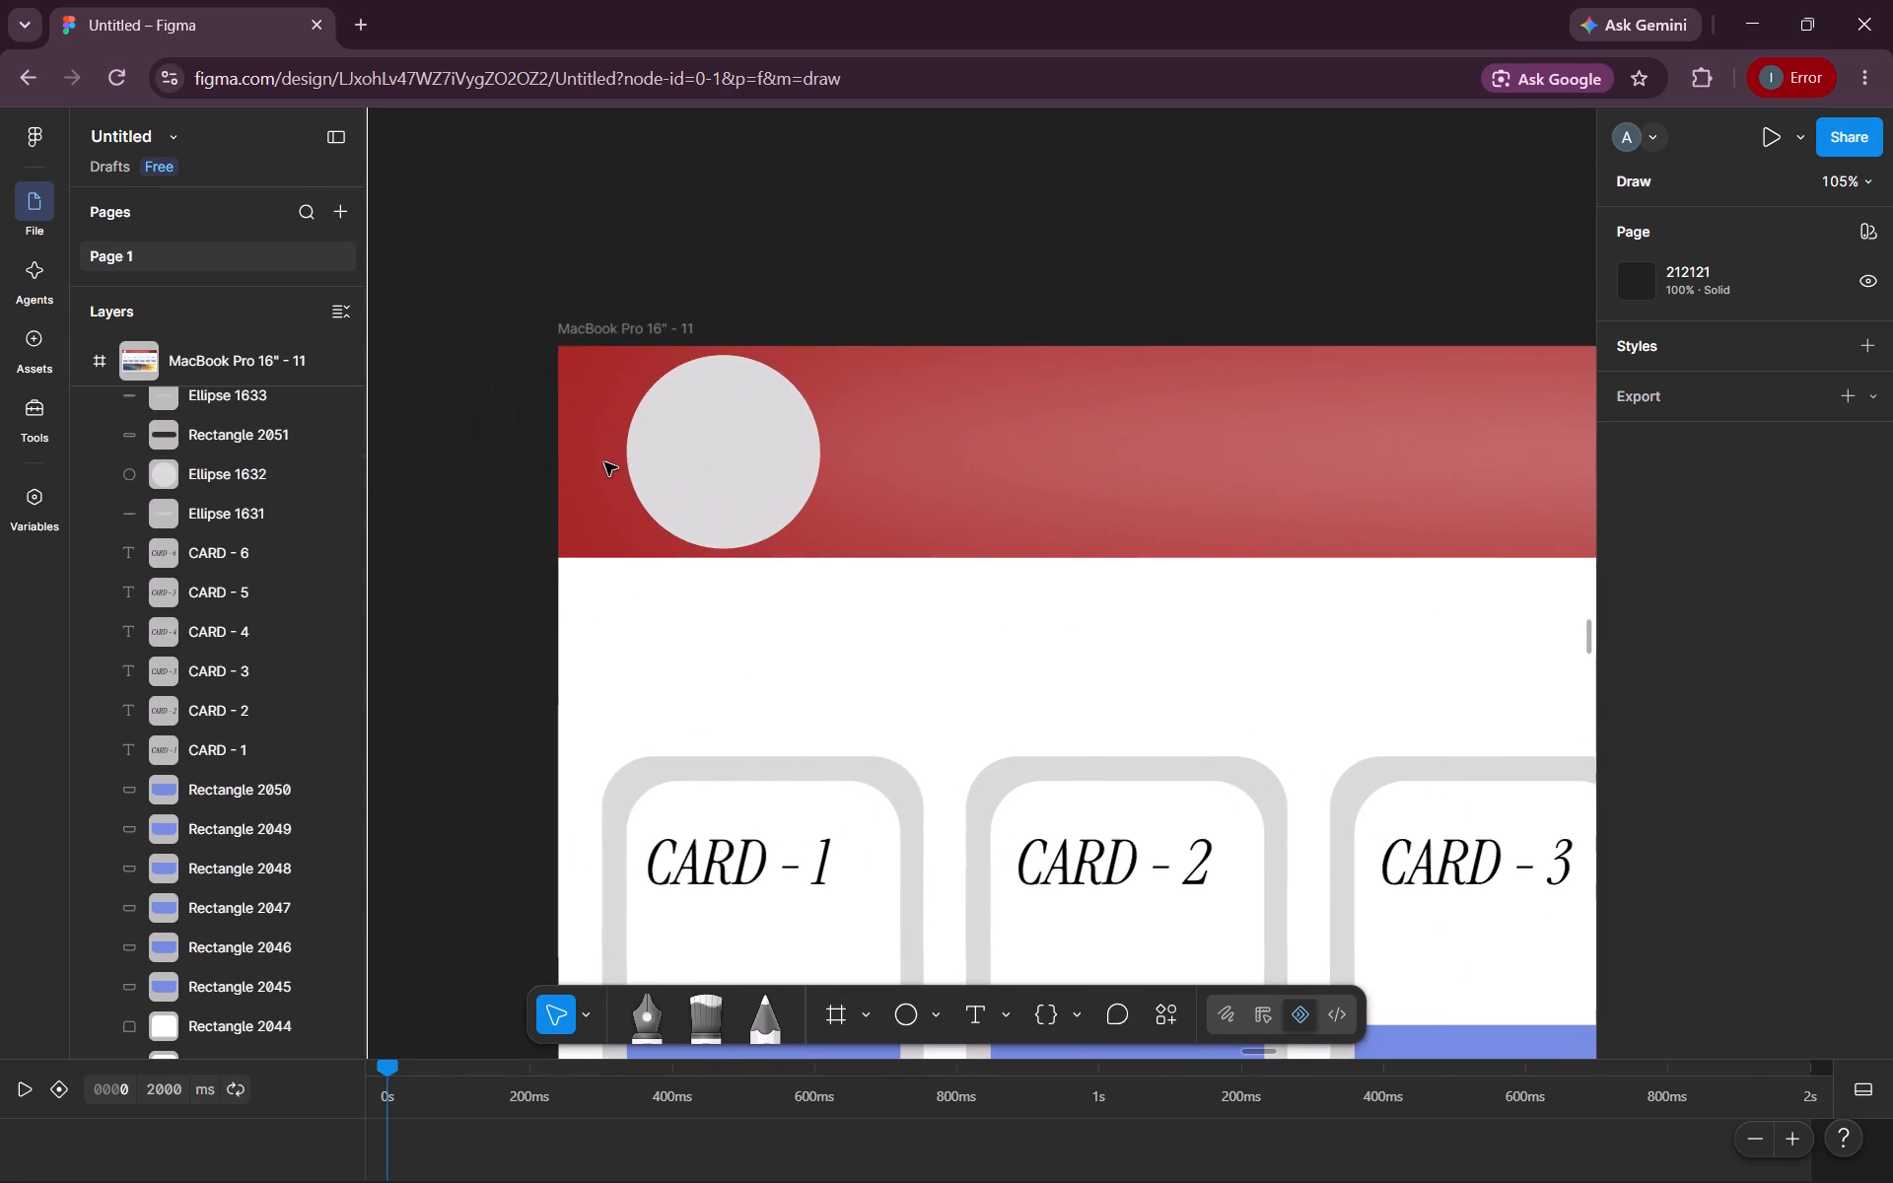
pyautogui.click(704, 468)
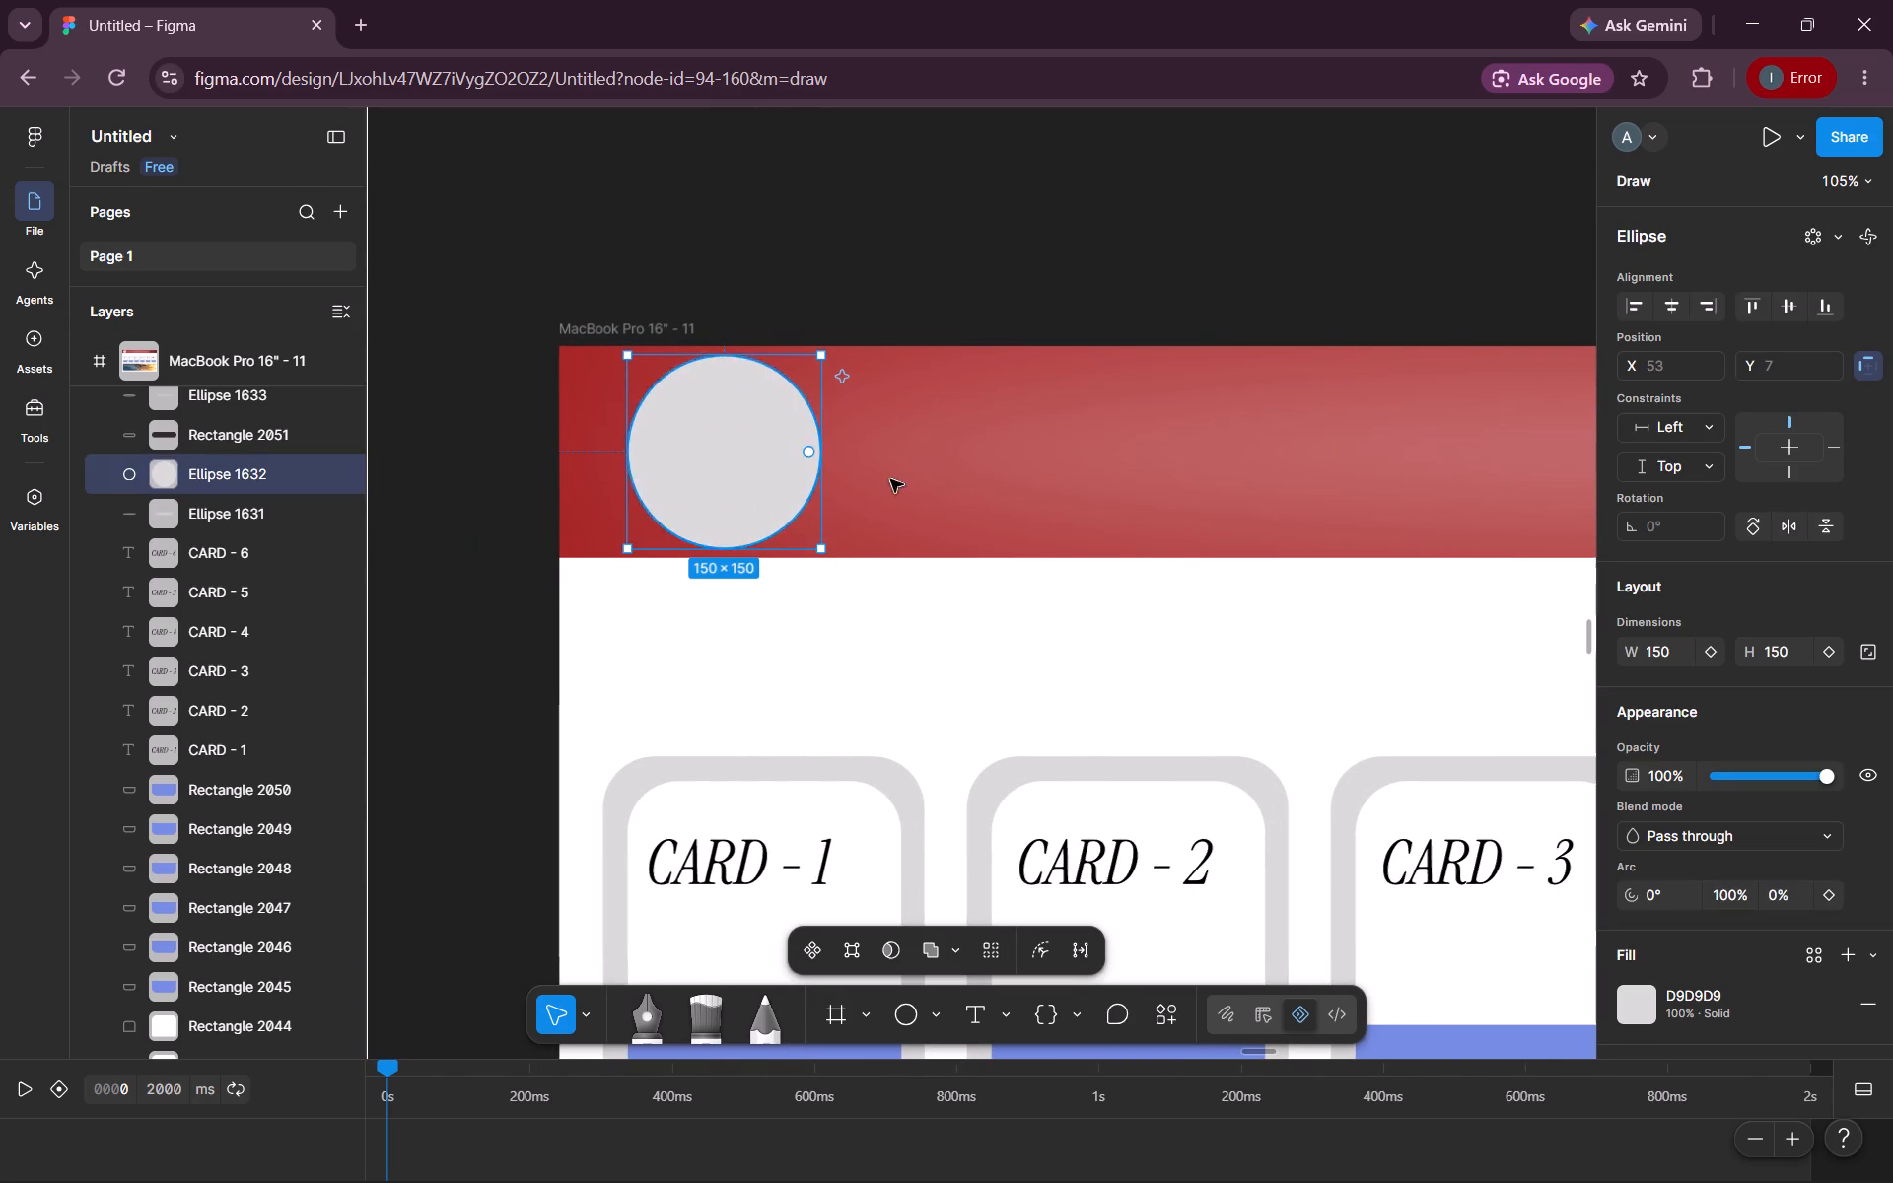
pyautogui.doubleClick(1666, 653)
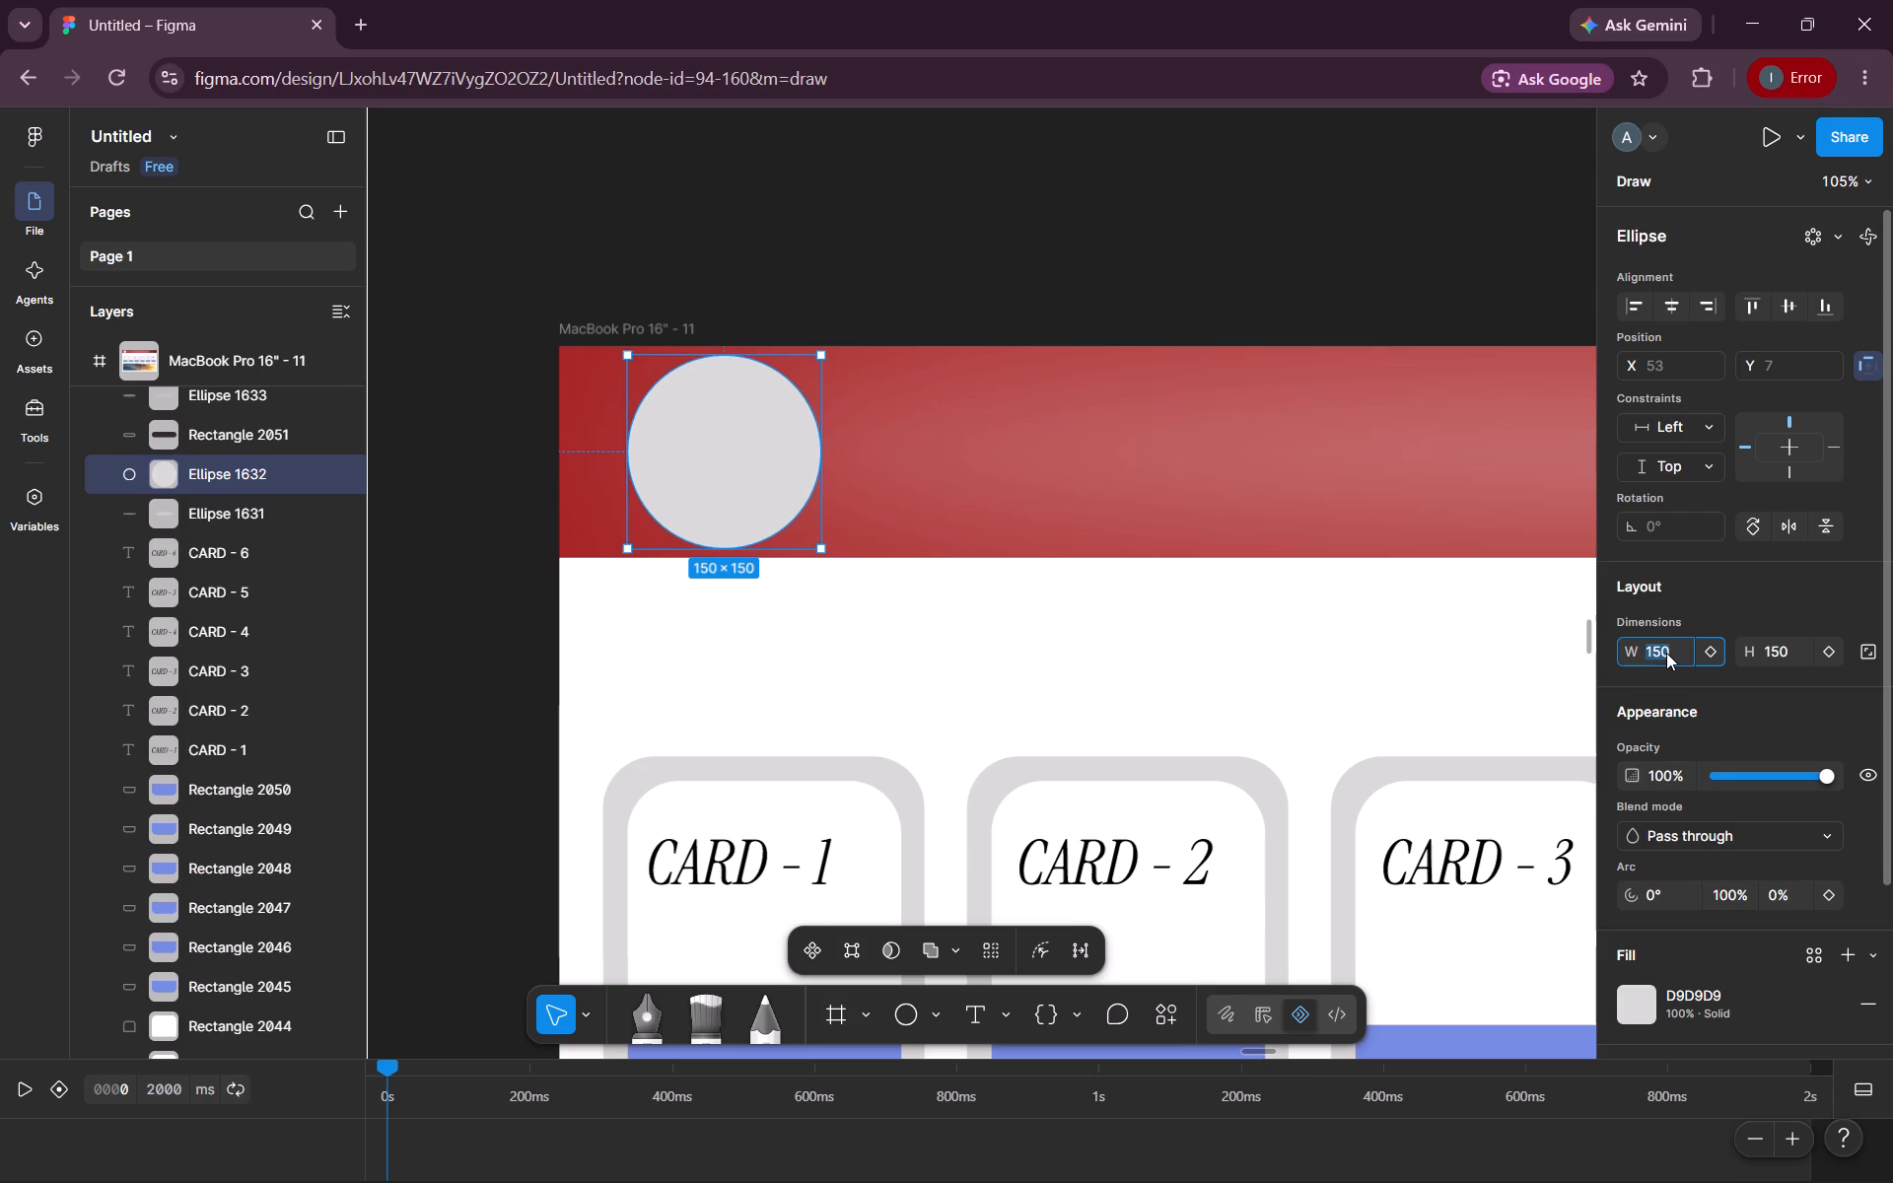
pyautogui.write('133')
pyautogui.press('BackSpace')
pyautogui.press('0')
pyautogui.press('Return')
pyautogui.doubleClick(1789, 647)
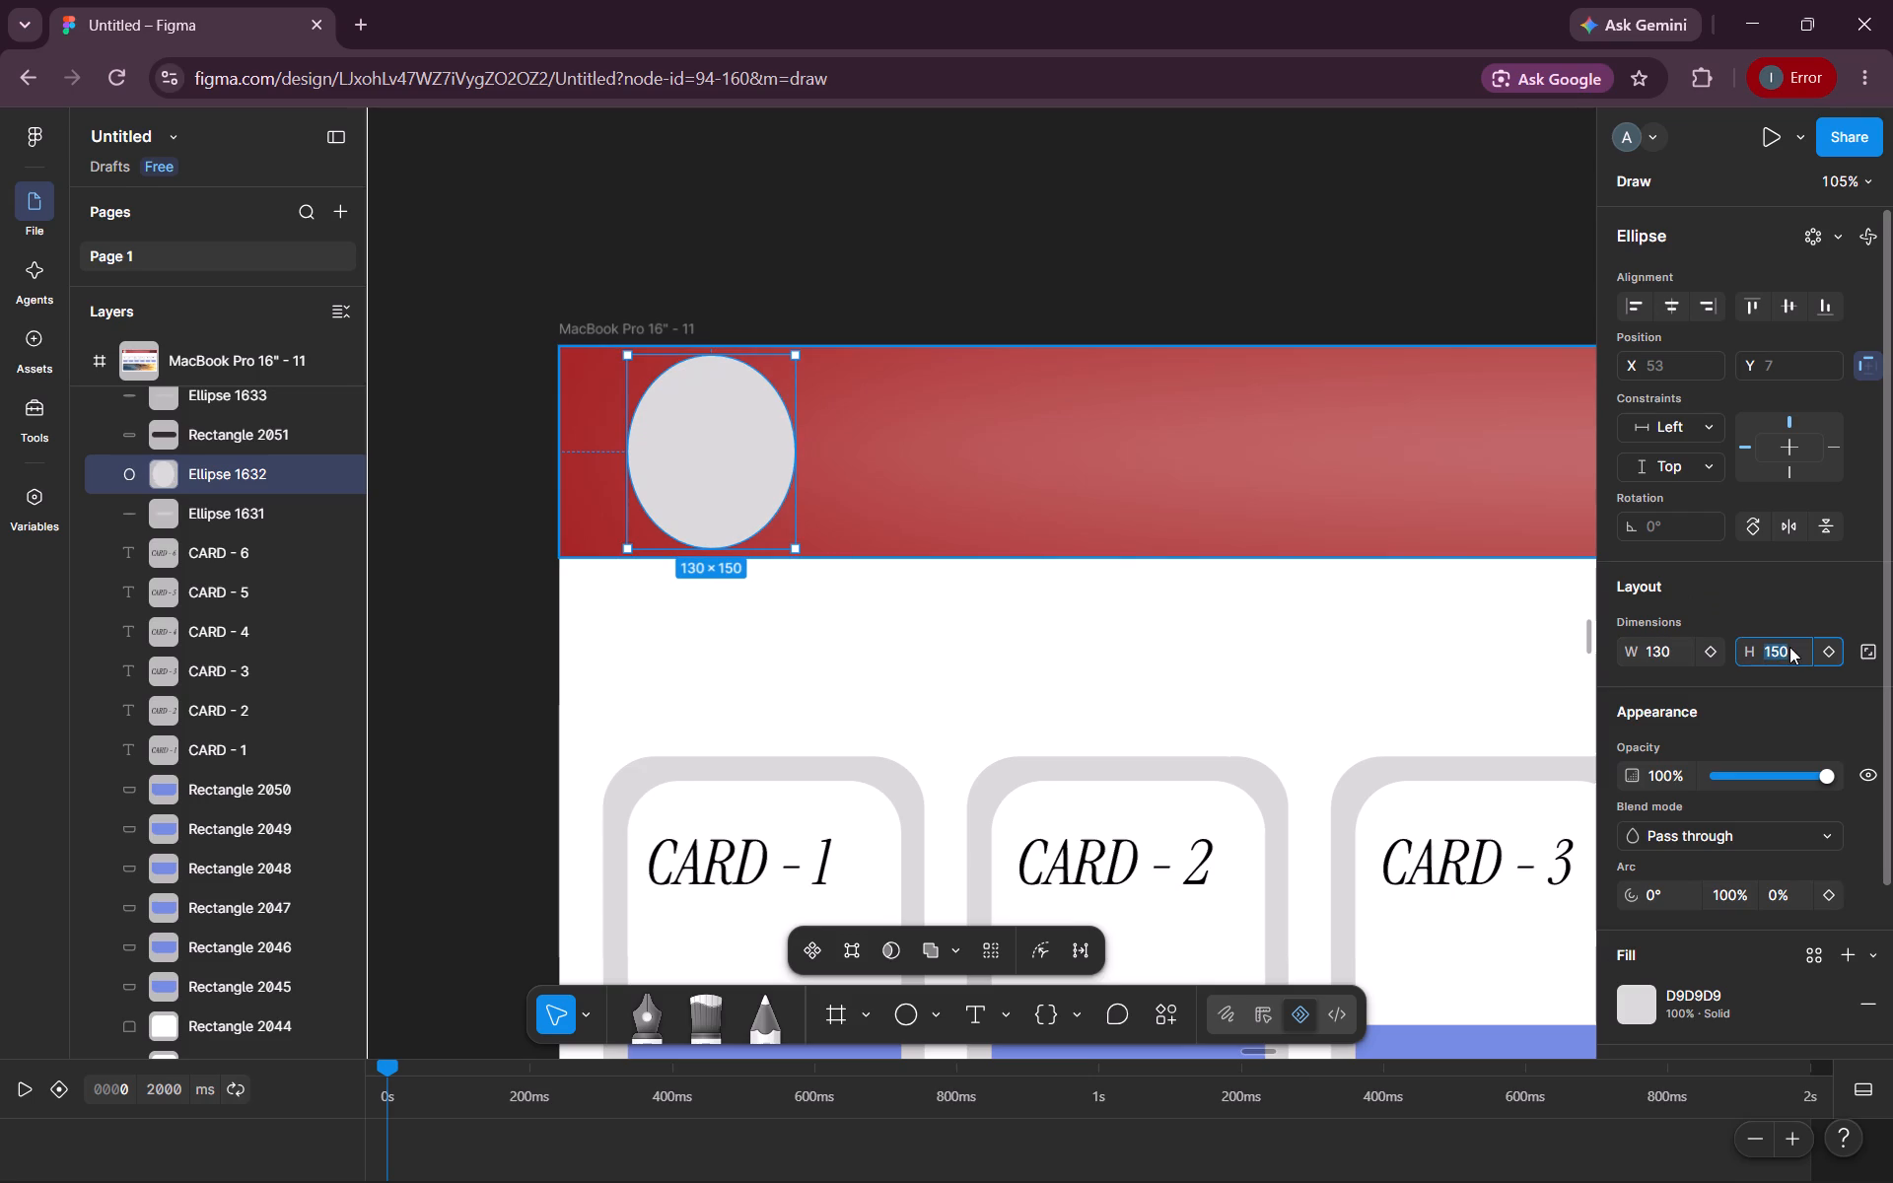
pyautogui.write('130')
pyautogui.press('Return')
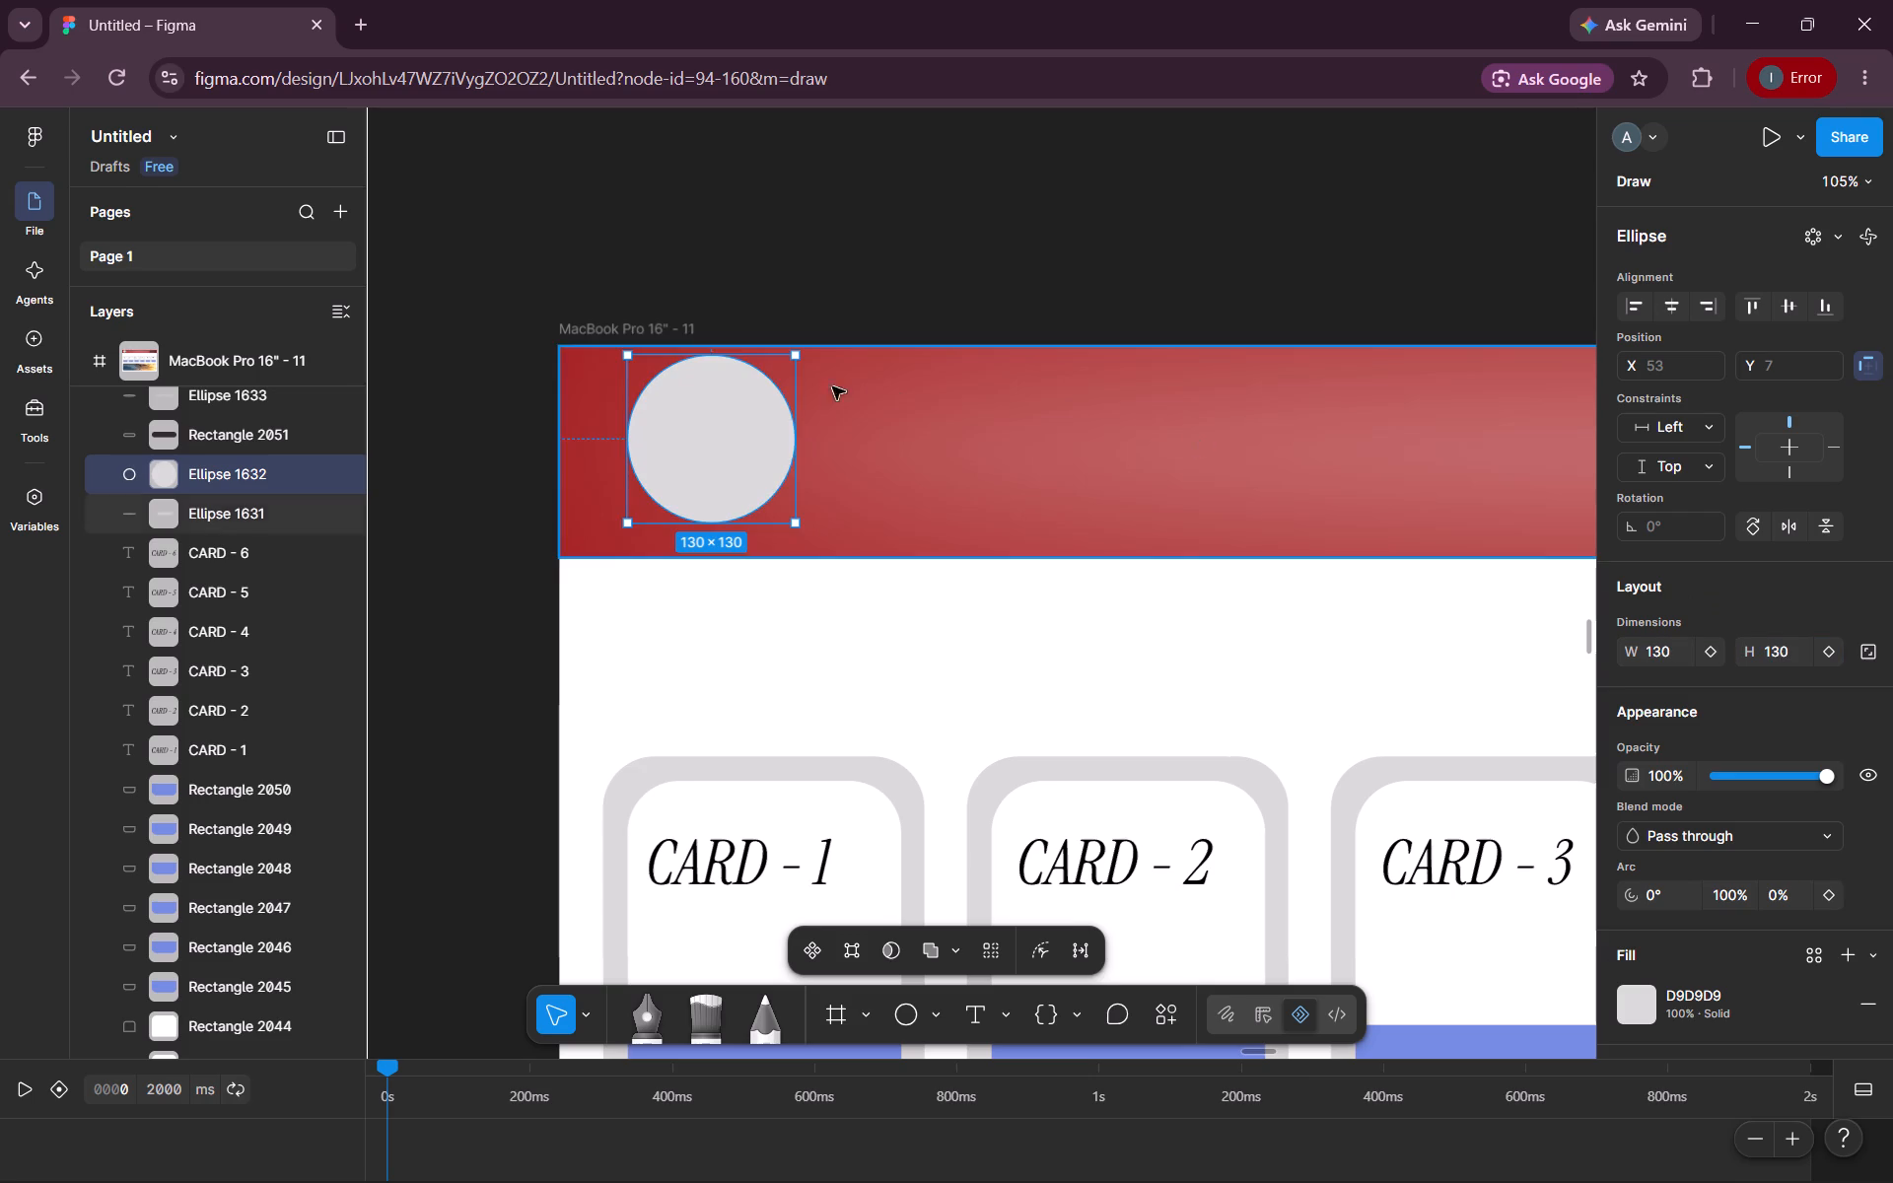
# Move the light grey circle down to Y 17 so it is vertically centred on the red banner, and deselect it.
pyautogui.moveTo(707, 450); pyautogui.dragTo(707, 456)
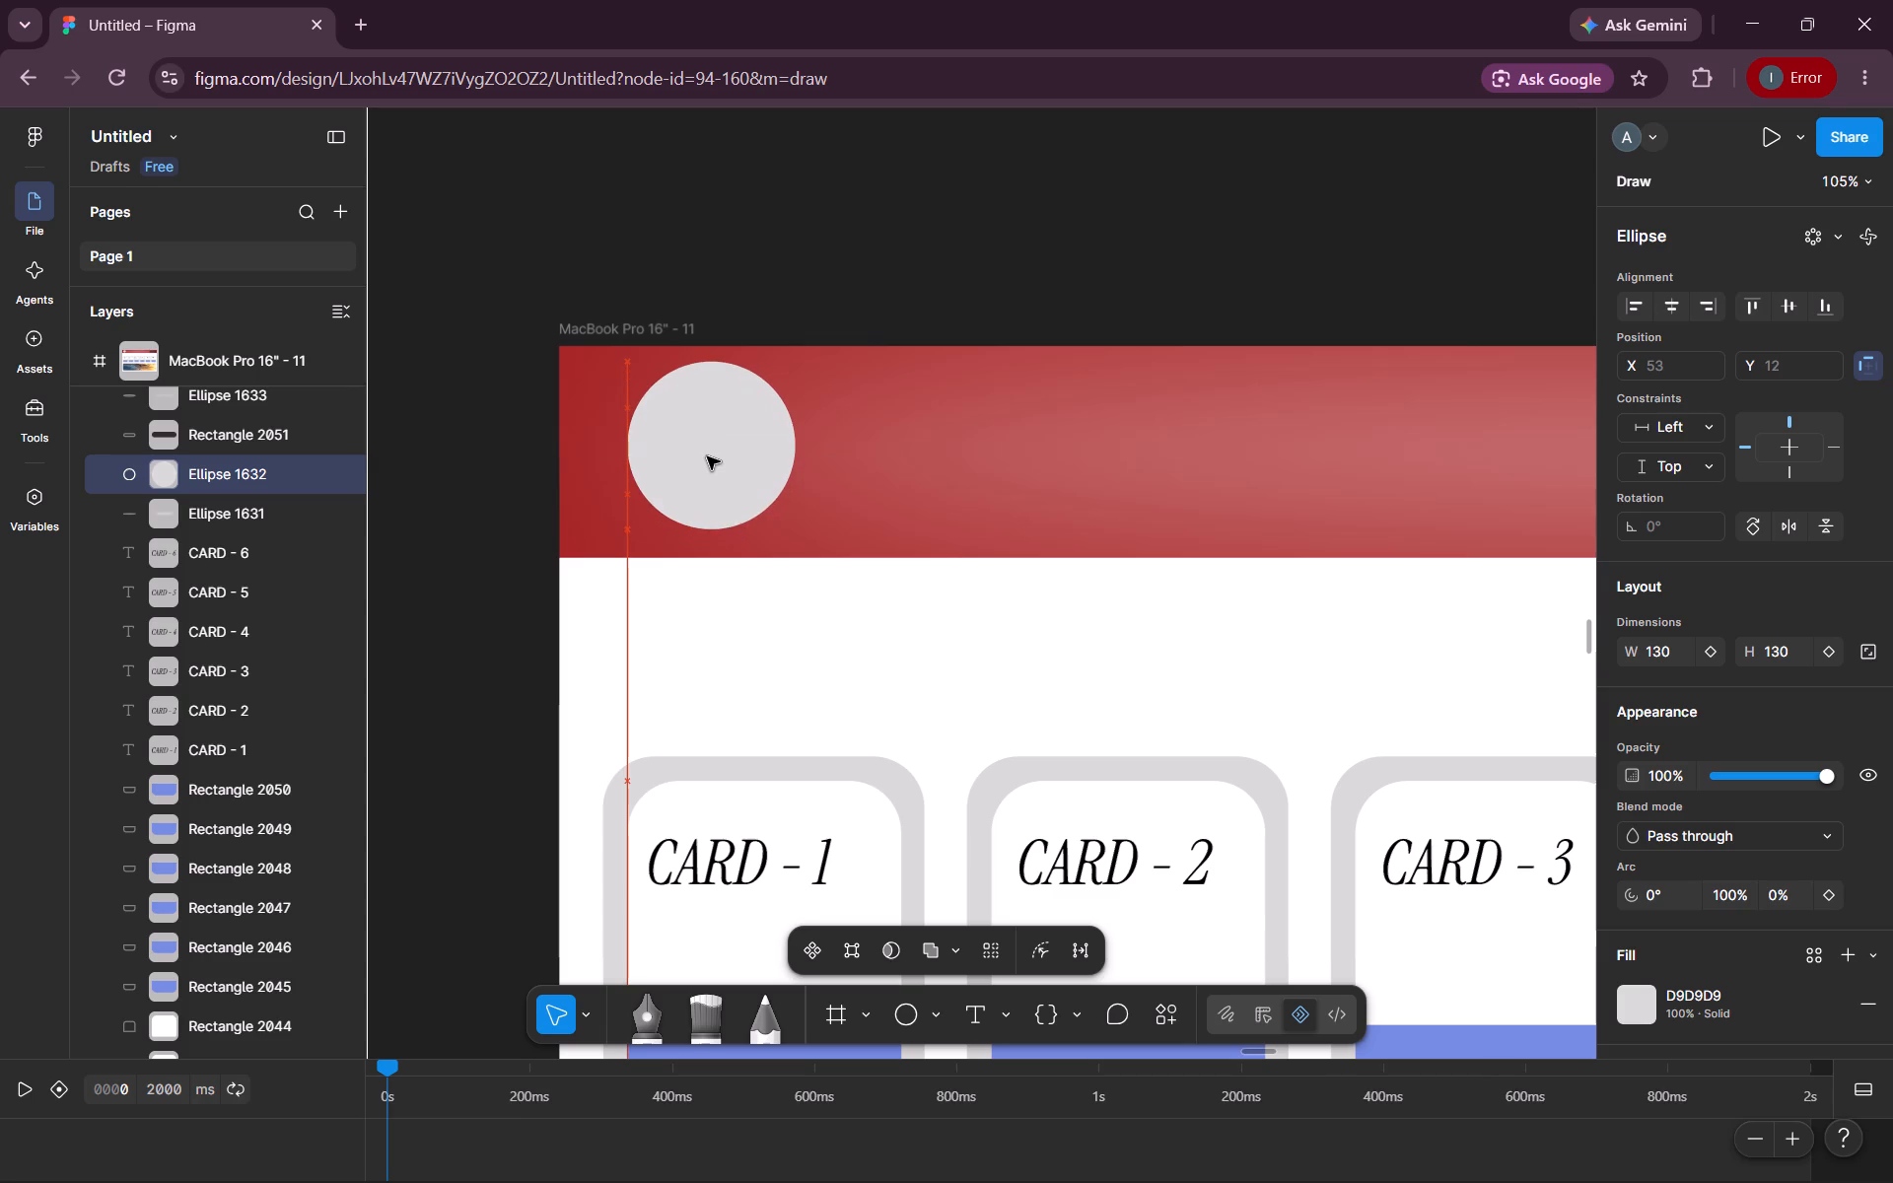
pyautogui.moveTo(707, 456); pyautogui.dragTo(707, 461)
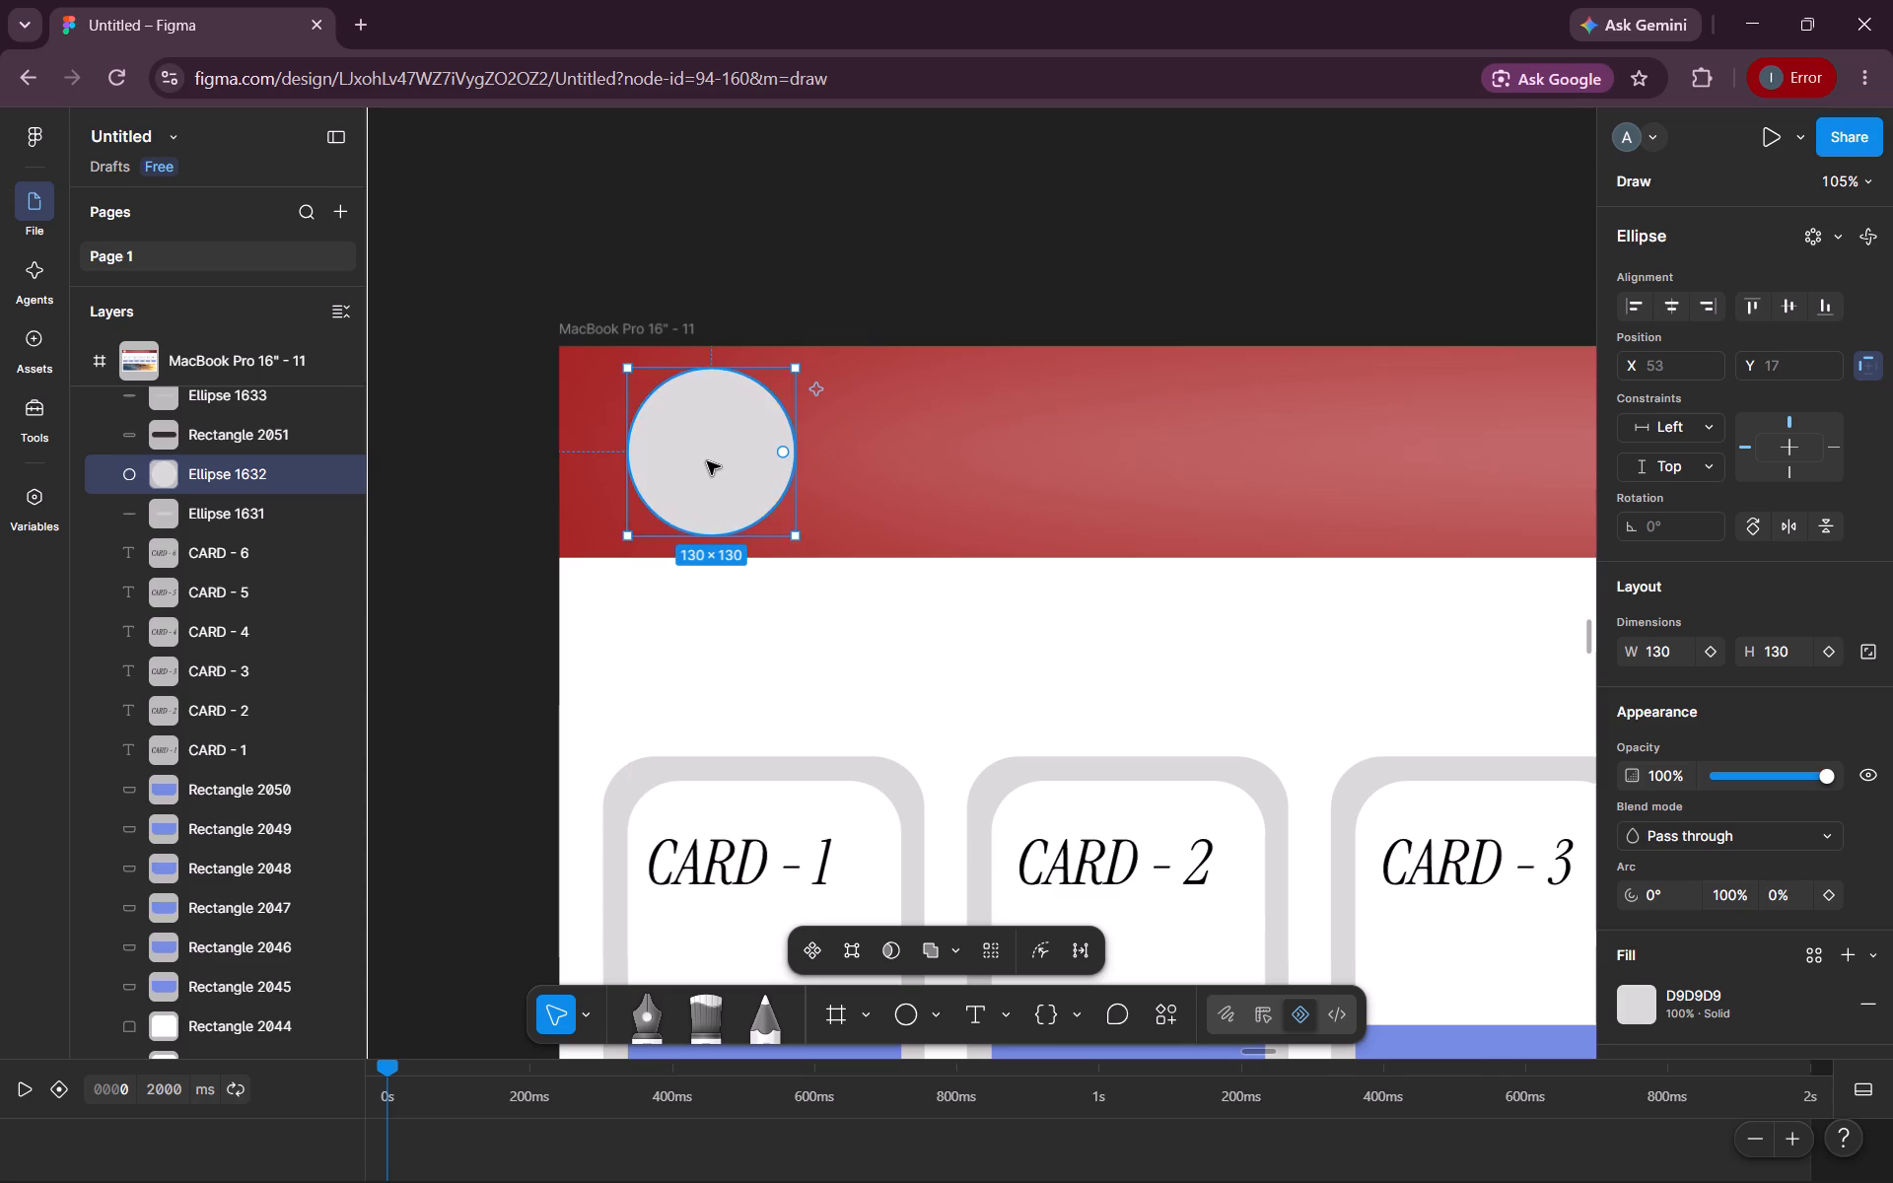
pyautogui.click(841, 241)
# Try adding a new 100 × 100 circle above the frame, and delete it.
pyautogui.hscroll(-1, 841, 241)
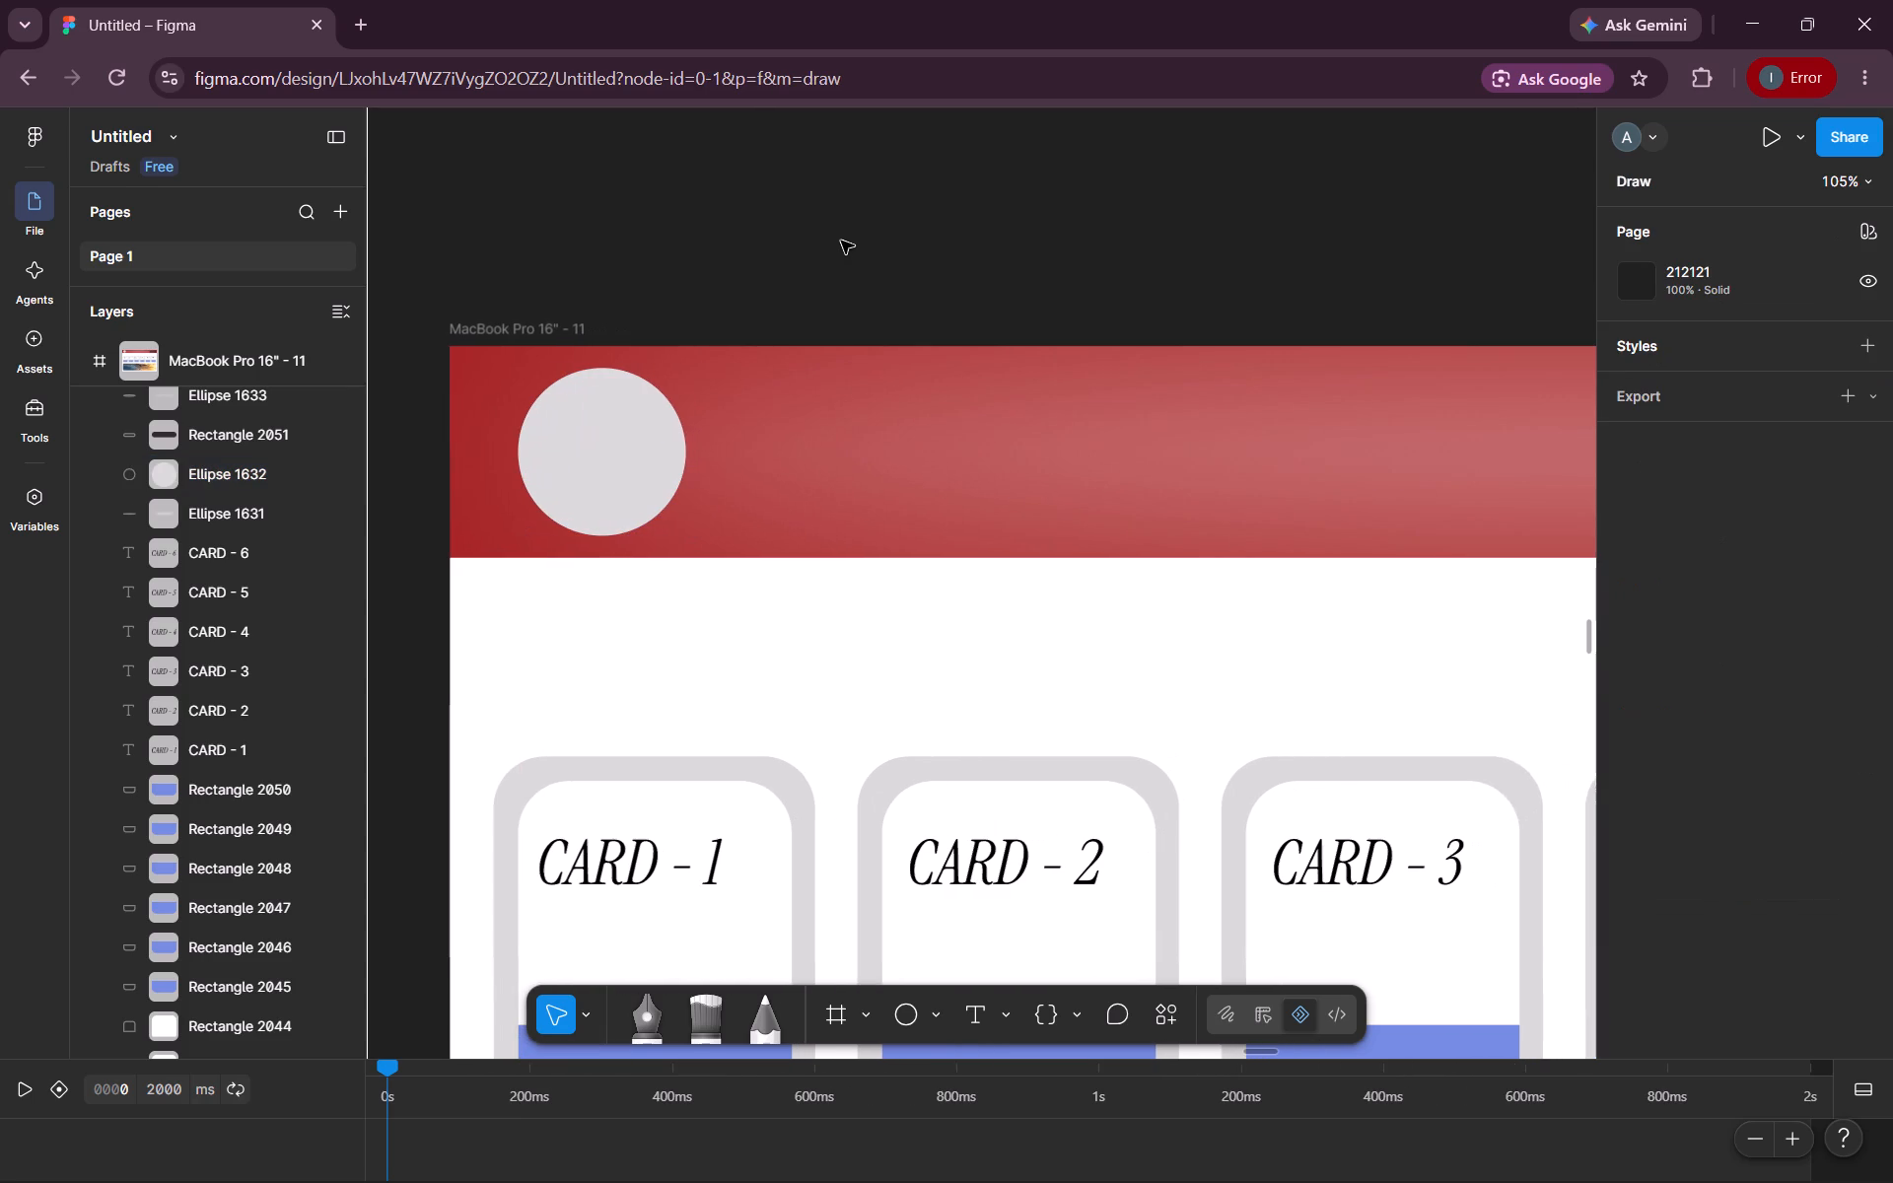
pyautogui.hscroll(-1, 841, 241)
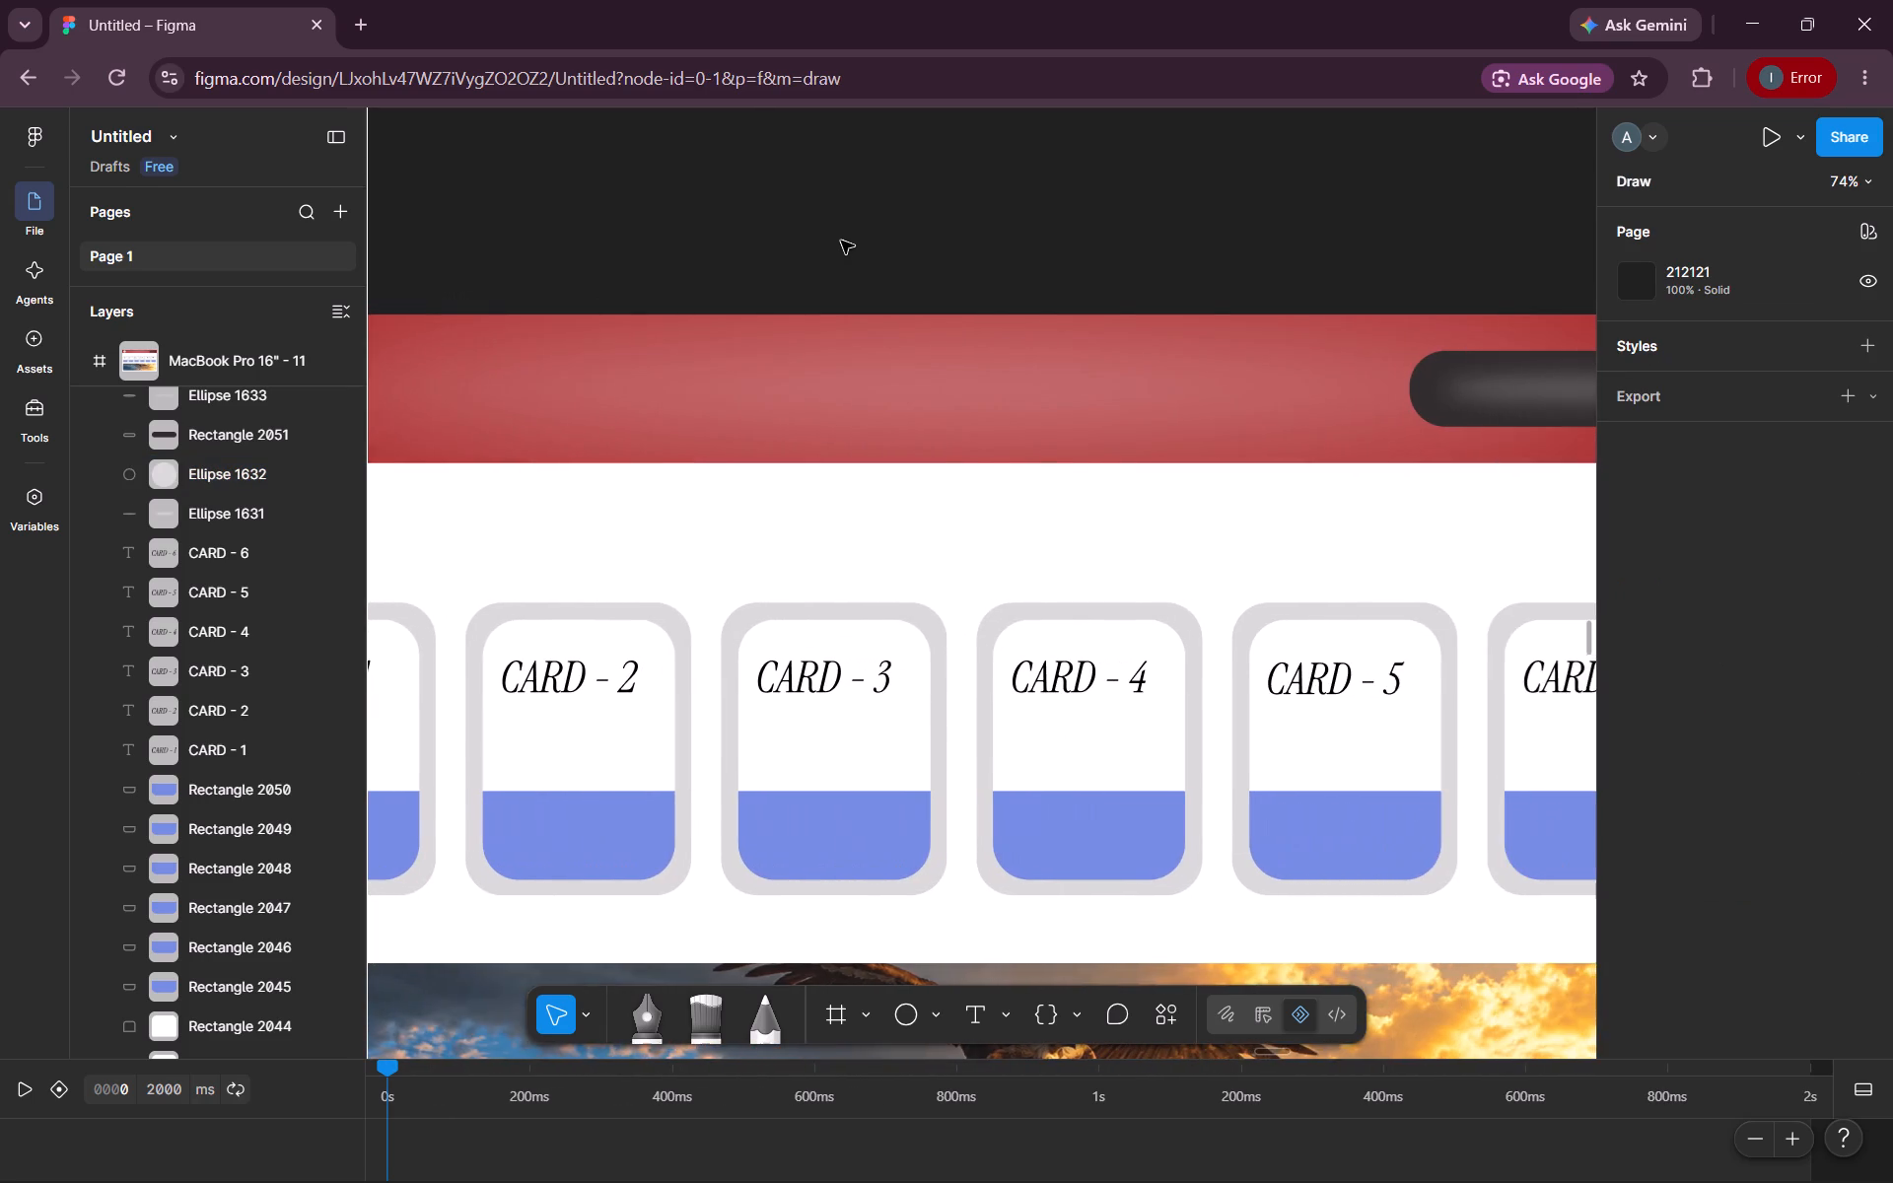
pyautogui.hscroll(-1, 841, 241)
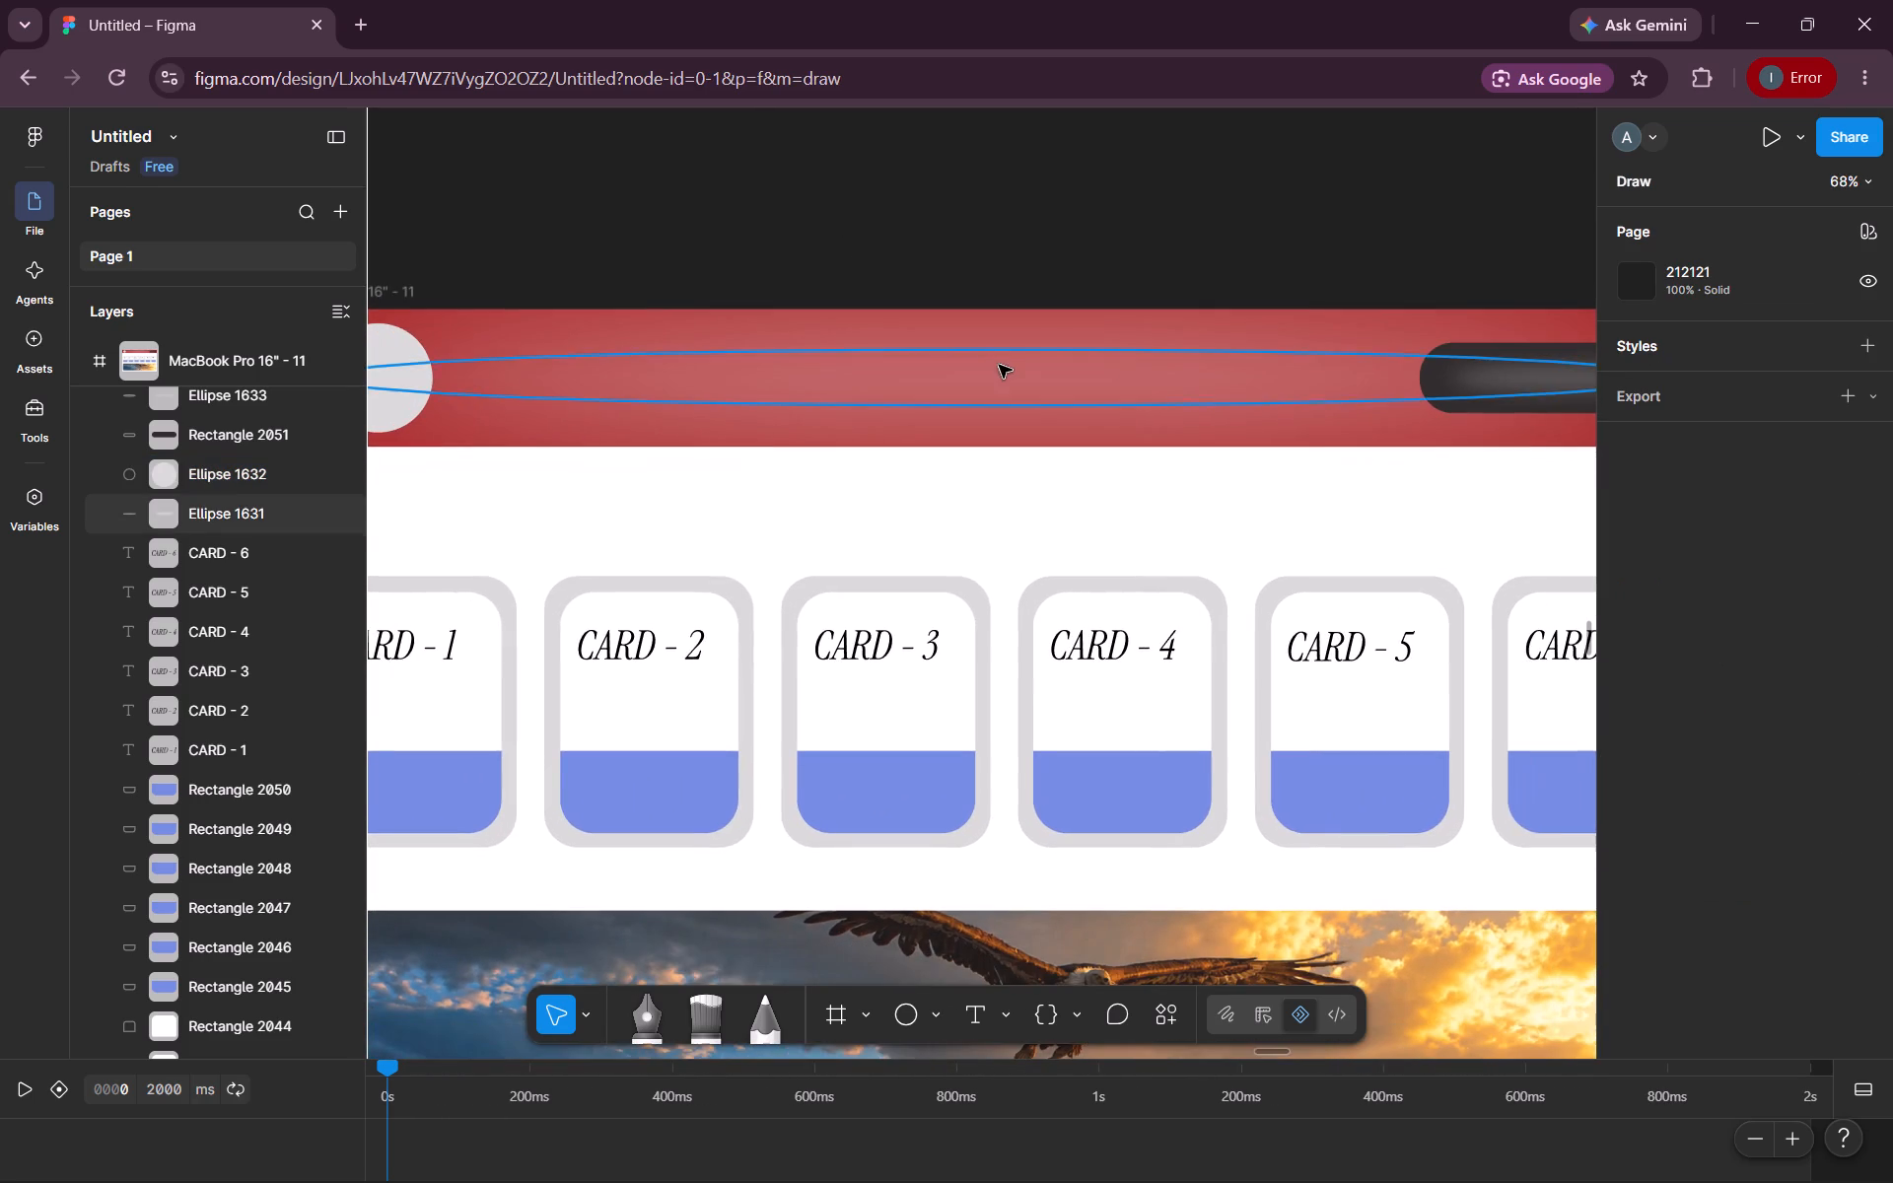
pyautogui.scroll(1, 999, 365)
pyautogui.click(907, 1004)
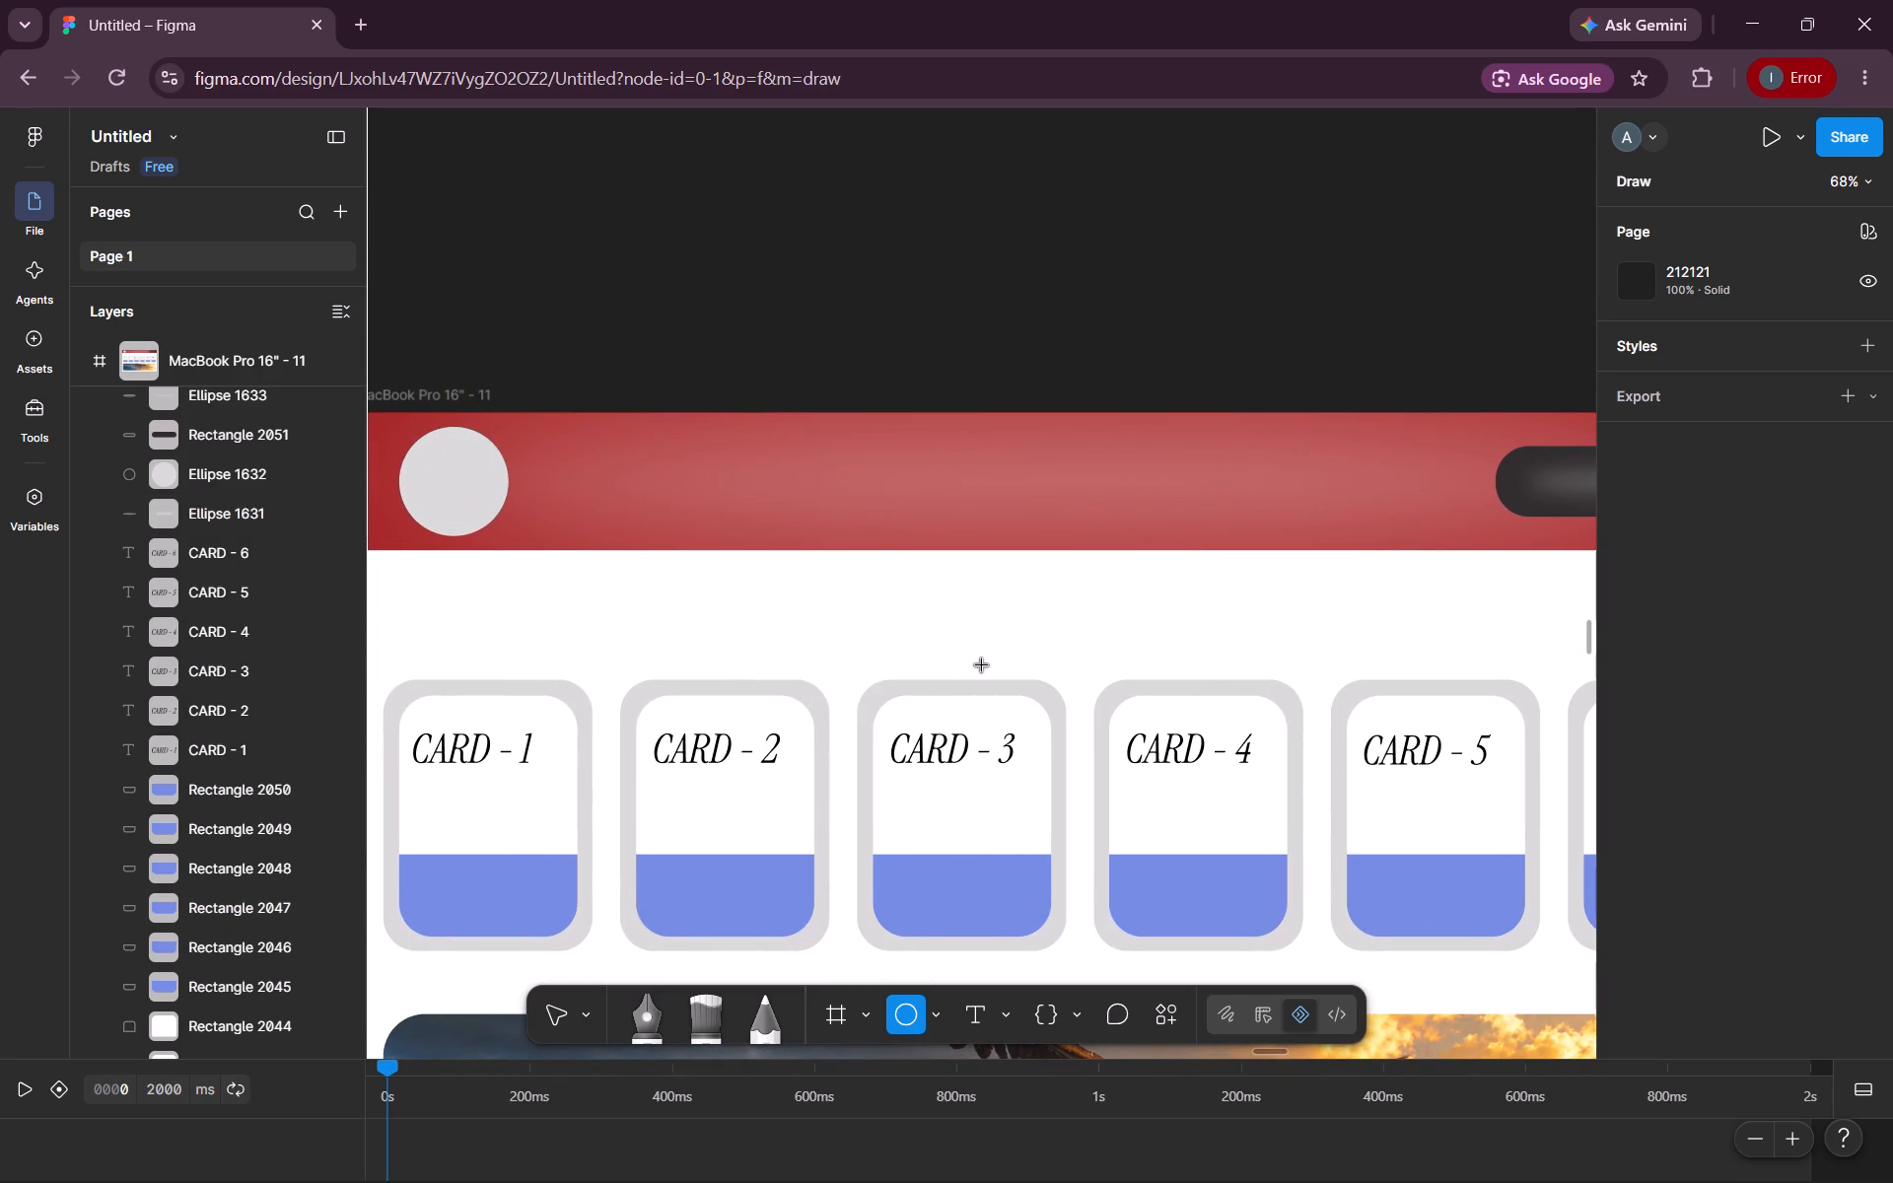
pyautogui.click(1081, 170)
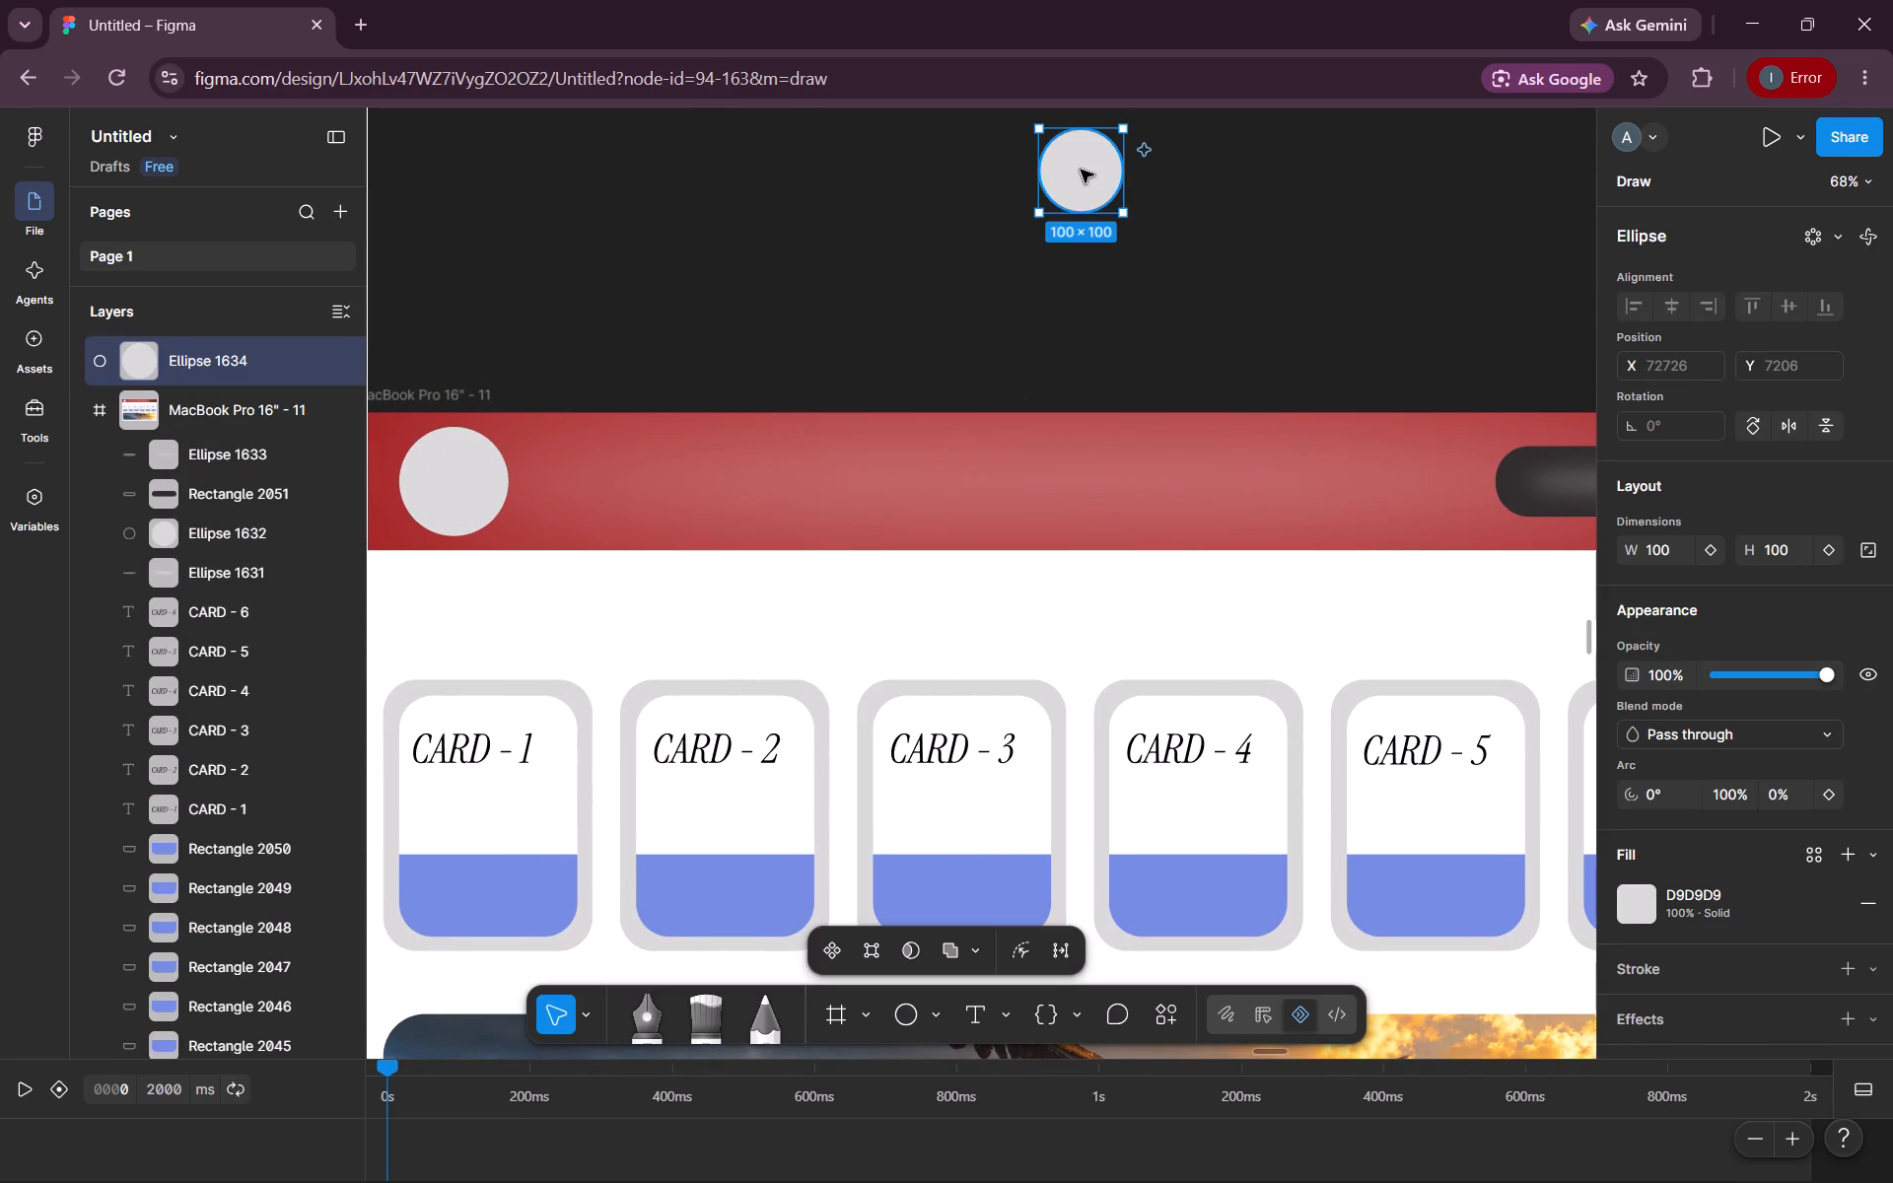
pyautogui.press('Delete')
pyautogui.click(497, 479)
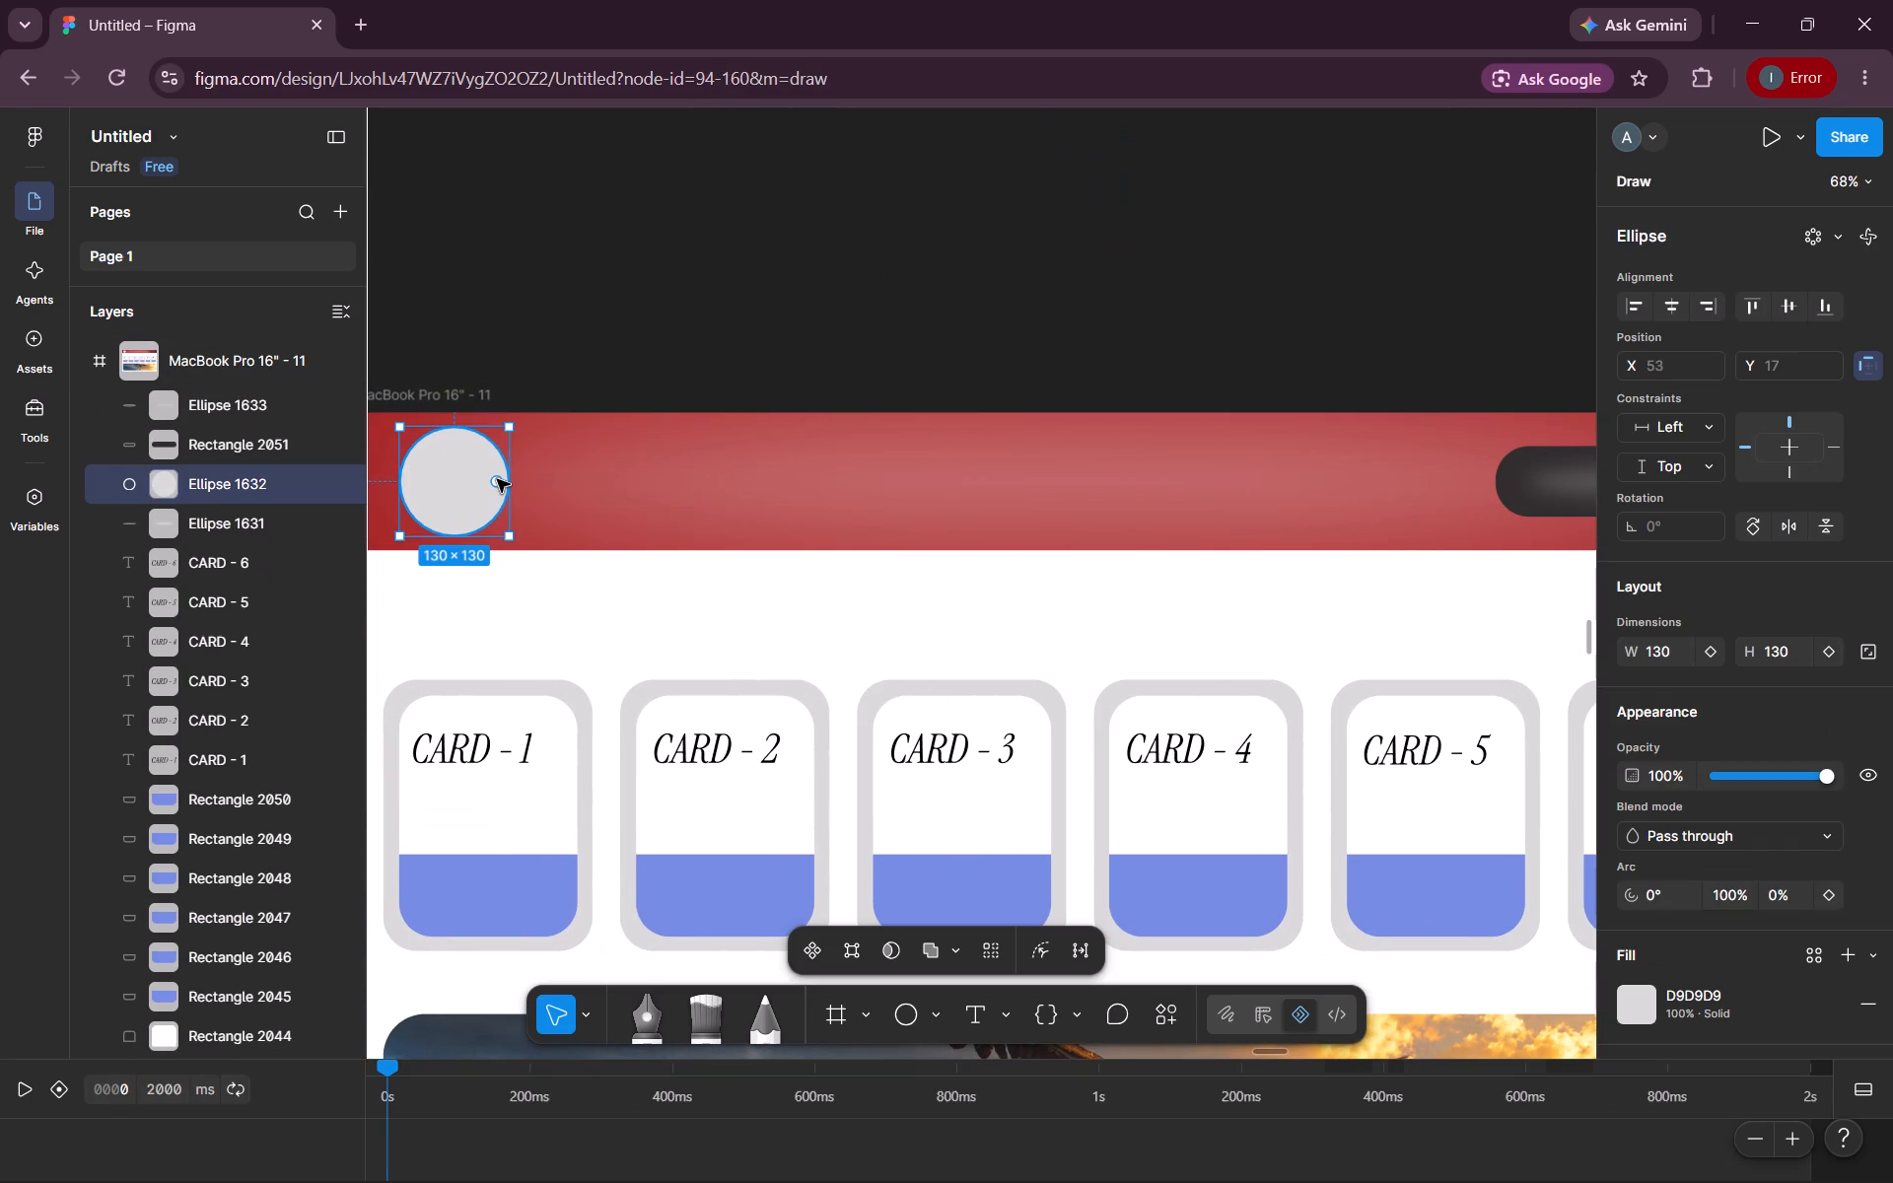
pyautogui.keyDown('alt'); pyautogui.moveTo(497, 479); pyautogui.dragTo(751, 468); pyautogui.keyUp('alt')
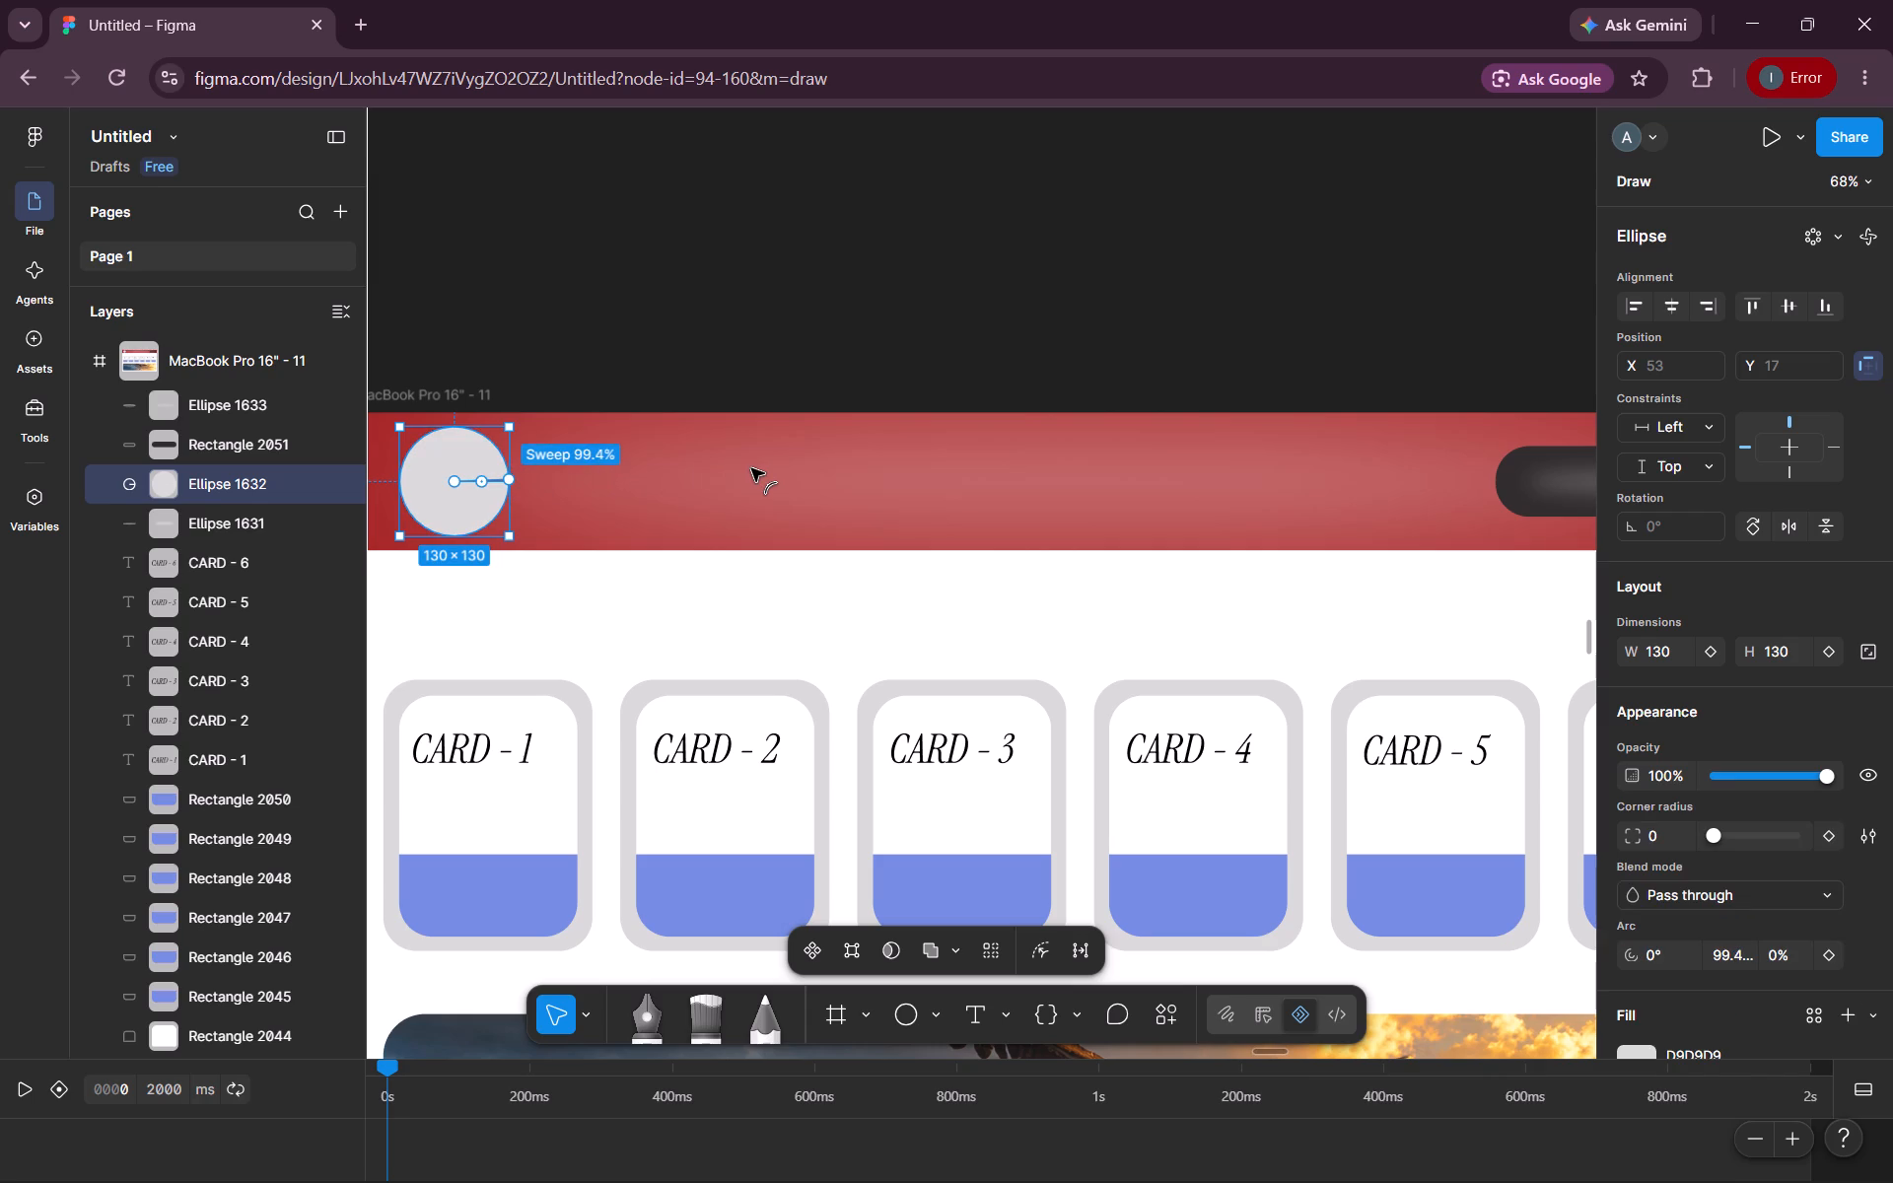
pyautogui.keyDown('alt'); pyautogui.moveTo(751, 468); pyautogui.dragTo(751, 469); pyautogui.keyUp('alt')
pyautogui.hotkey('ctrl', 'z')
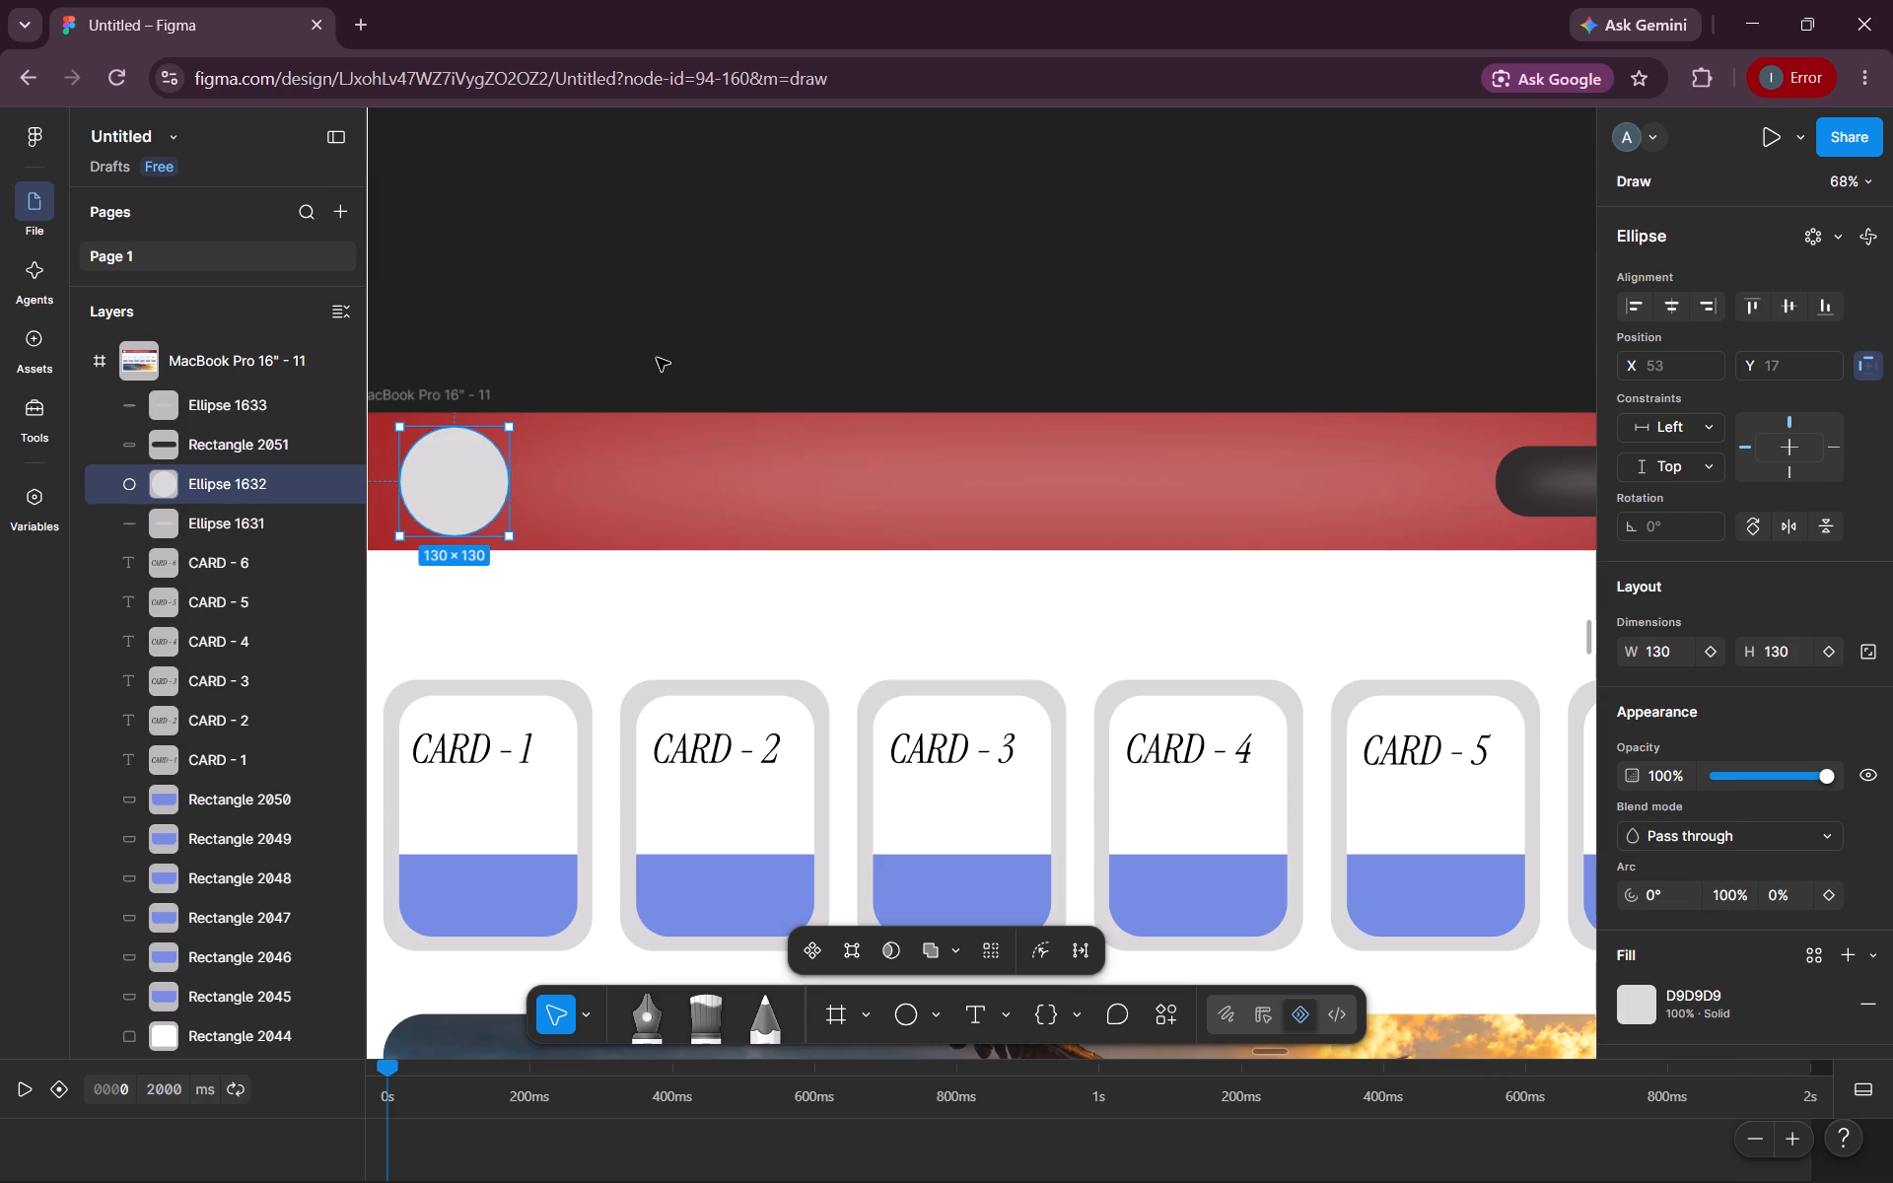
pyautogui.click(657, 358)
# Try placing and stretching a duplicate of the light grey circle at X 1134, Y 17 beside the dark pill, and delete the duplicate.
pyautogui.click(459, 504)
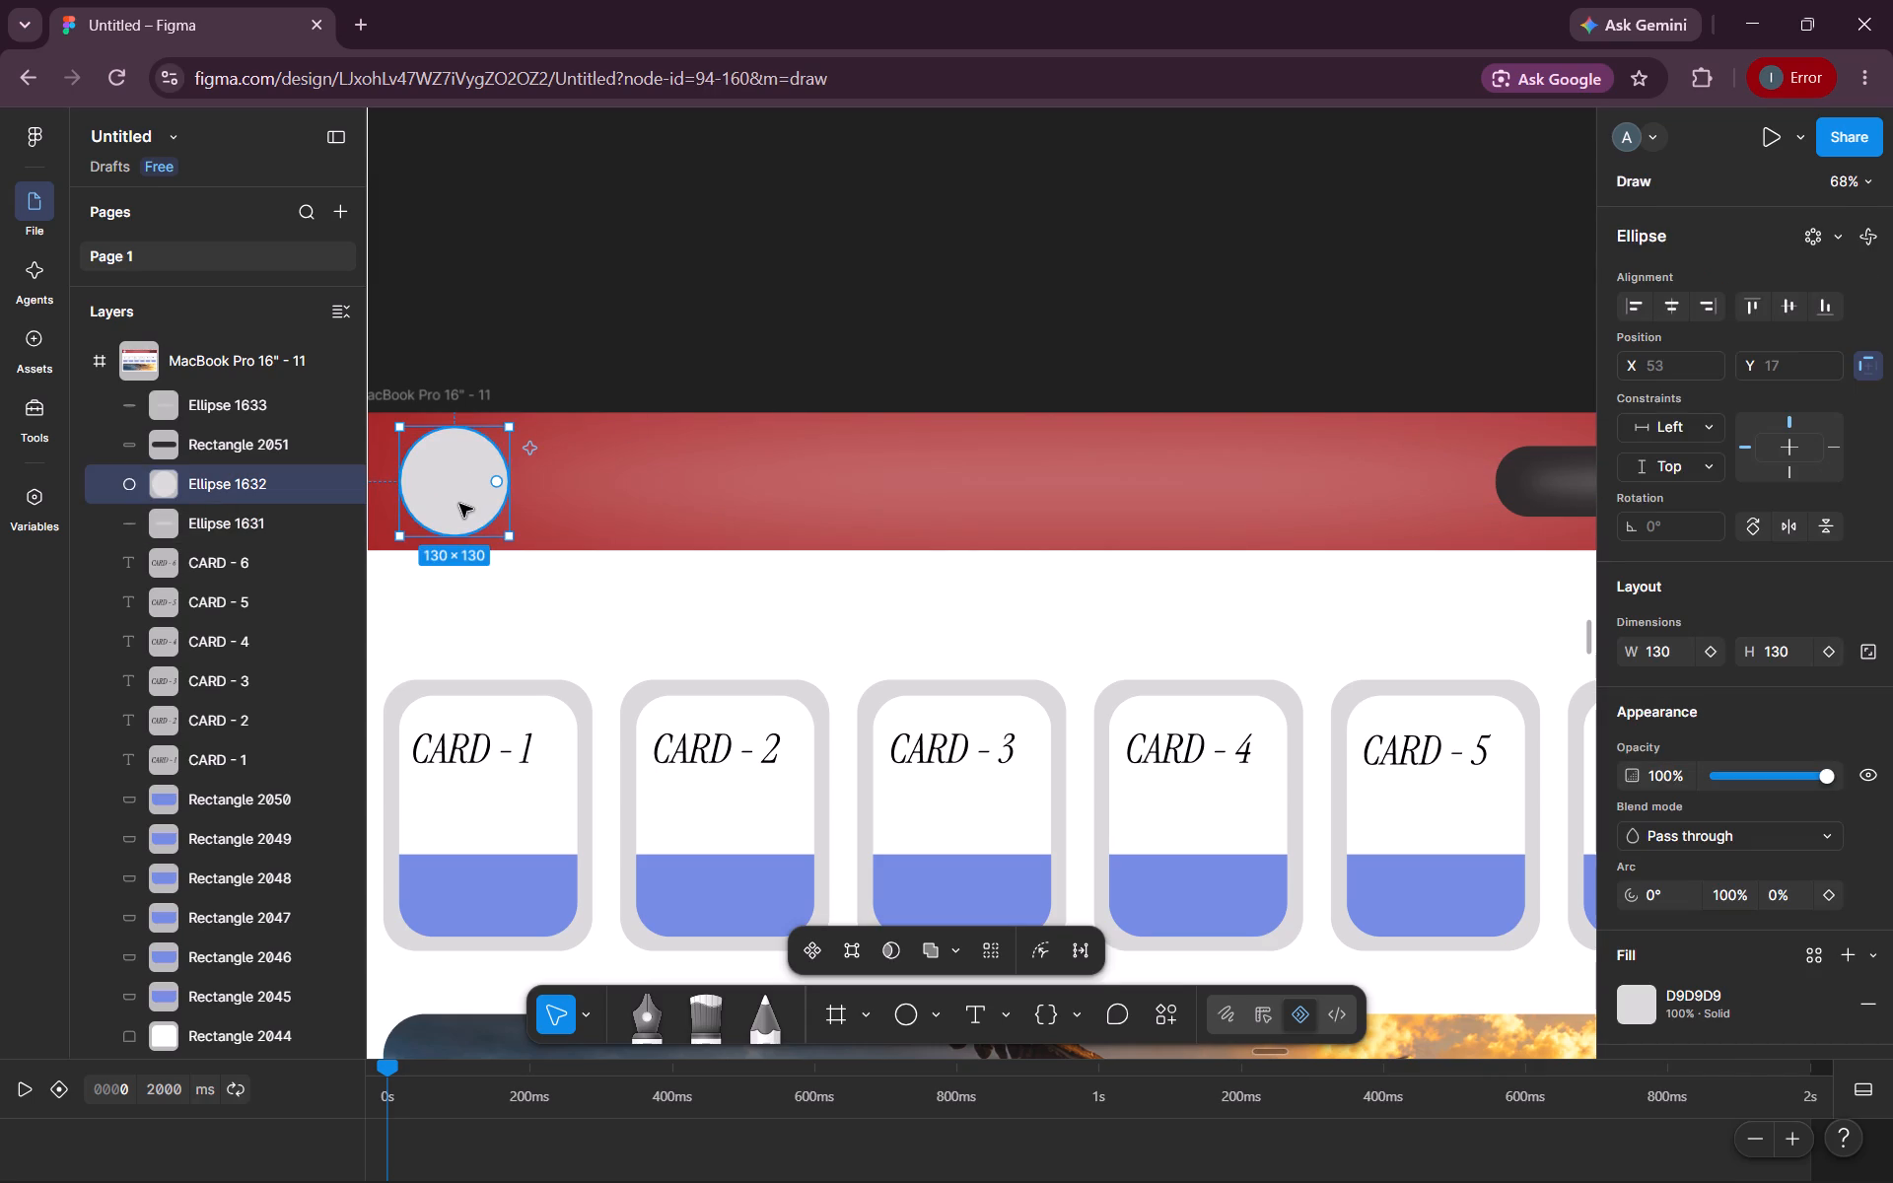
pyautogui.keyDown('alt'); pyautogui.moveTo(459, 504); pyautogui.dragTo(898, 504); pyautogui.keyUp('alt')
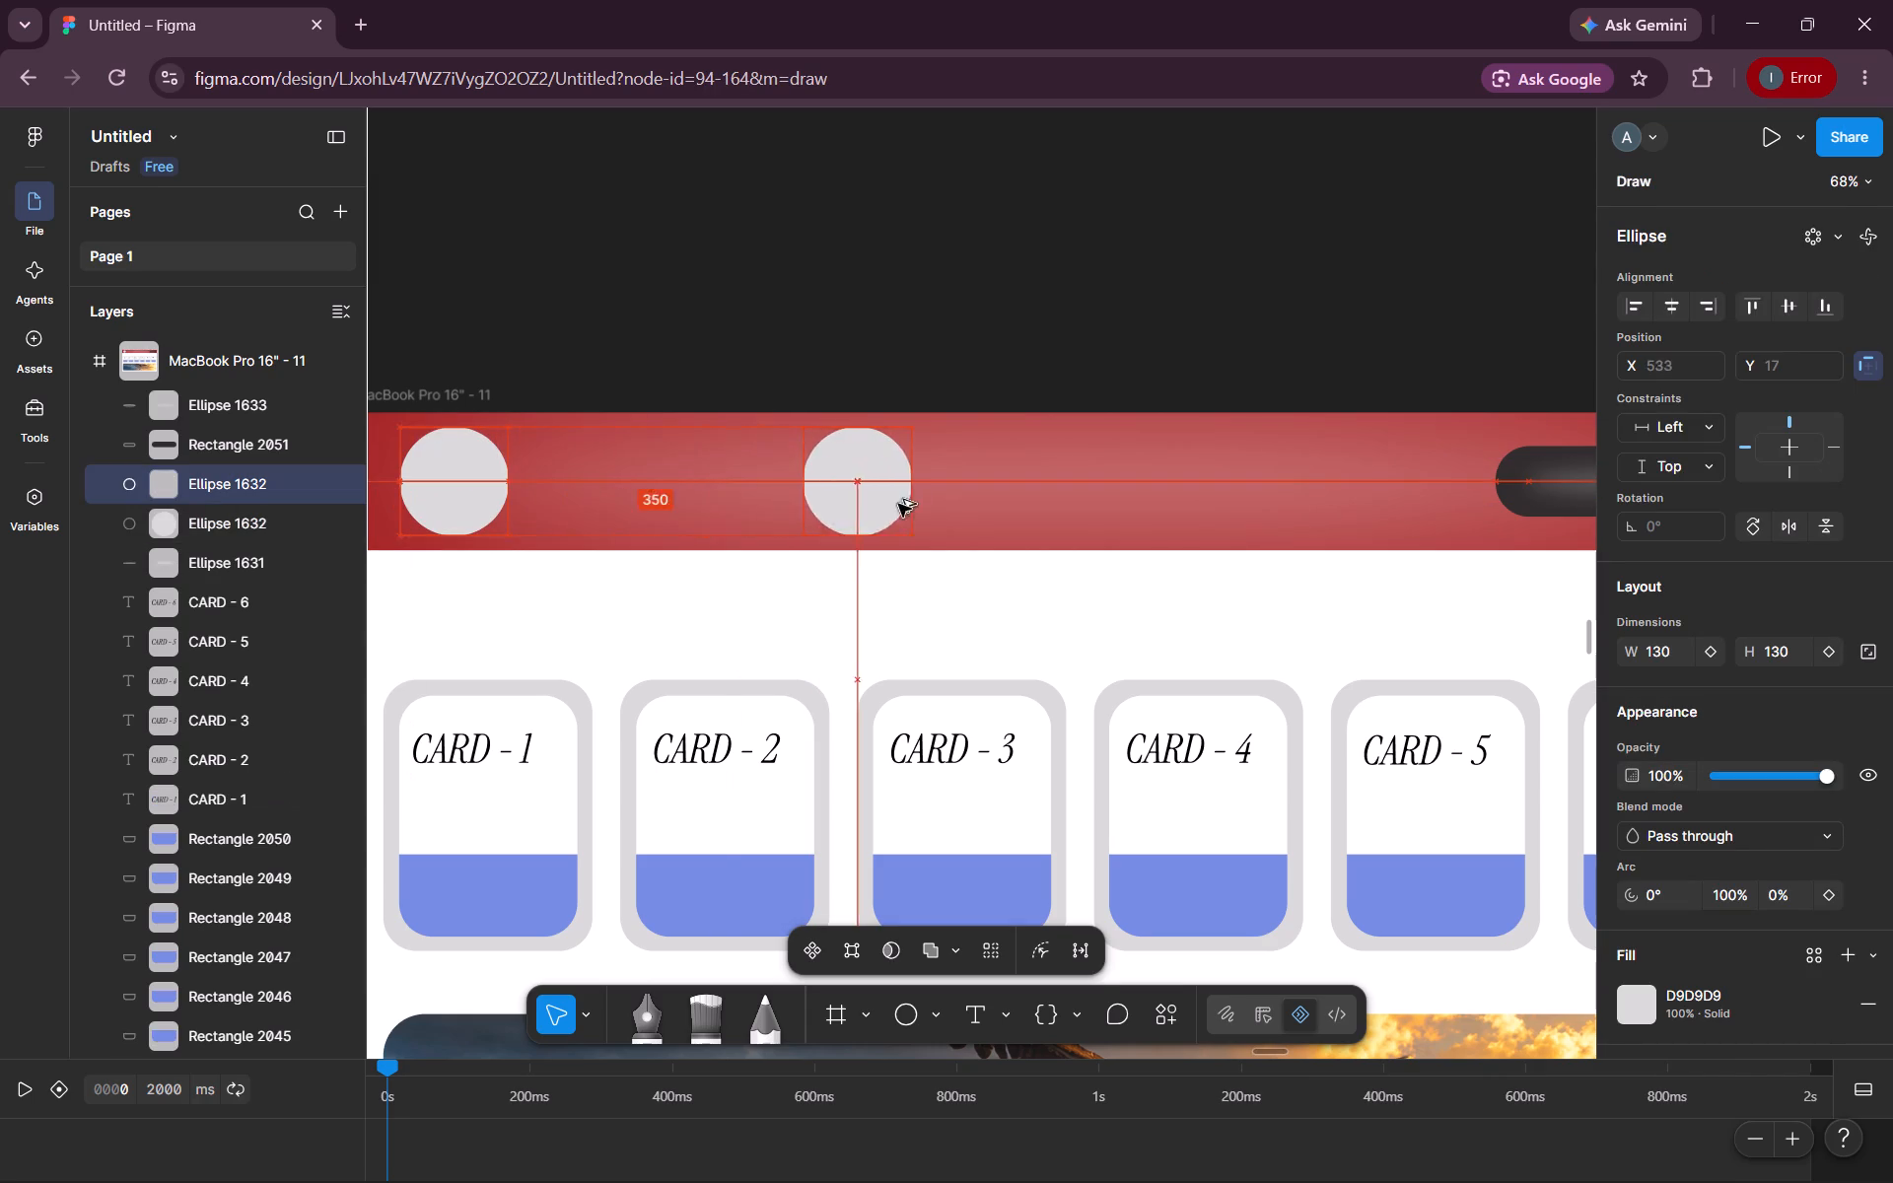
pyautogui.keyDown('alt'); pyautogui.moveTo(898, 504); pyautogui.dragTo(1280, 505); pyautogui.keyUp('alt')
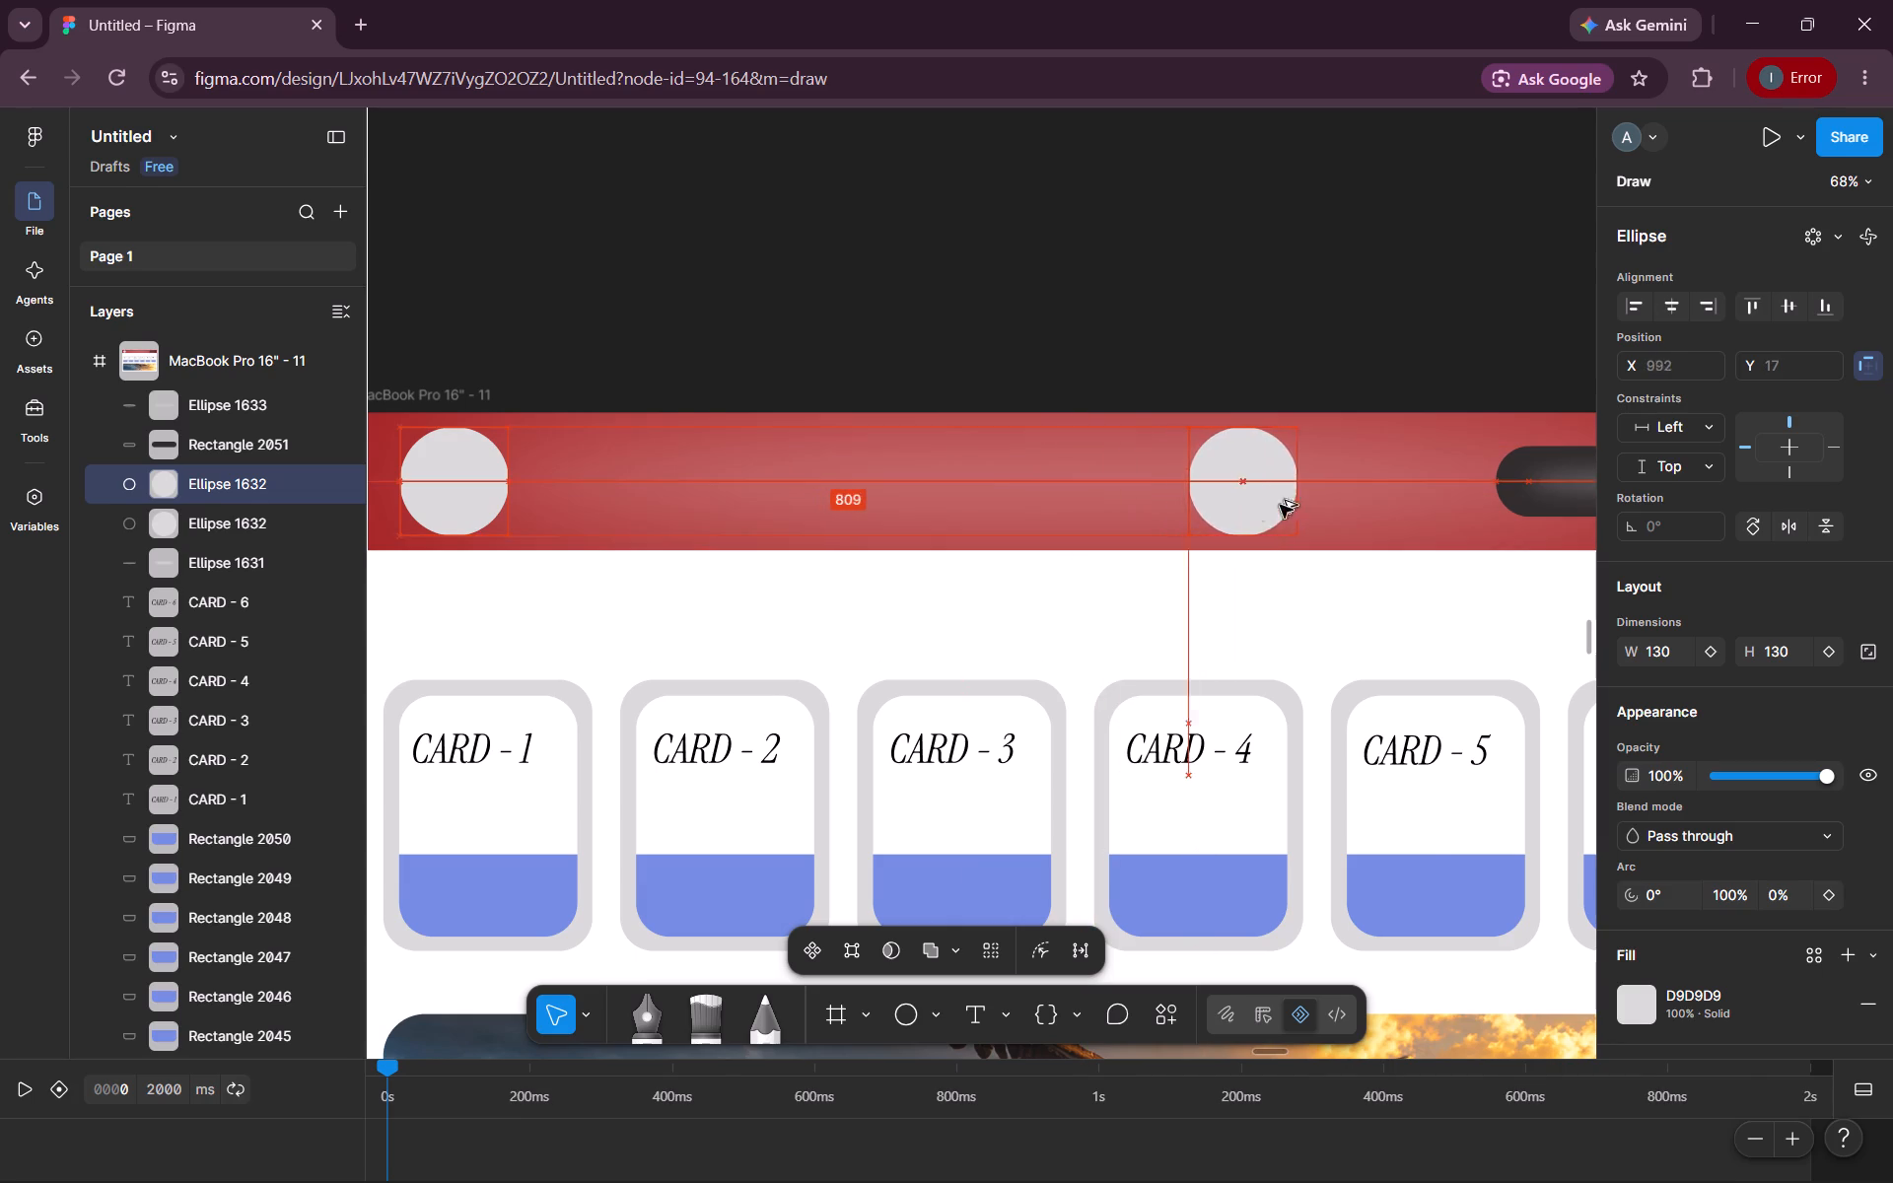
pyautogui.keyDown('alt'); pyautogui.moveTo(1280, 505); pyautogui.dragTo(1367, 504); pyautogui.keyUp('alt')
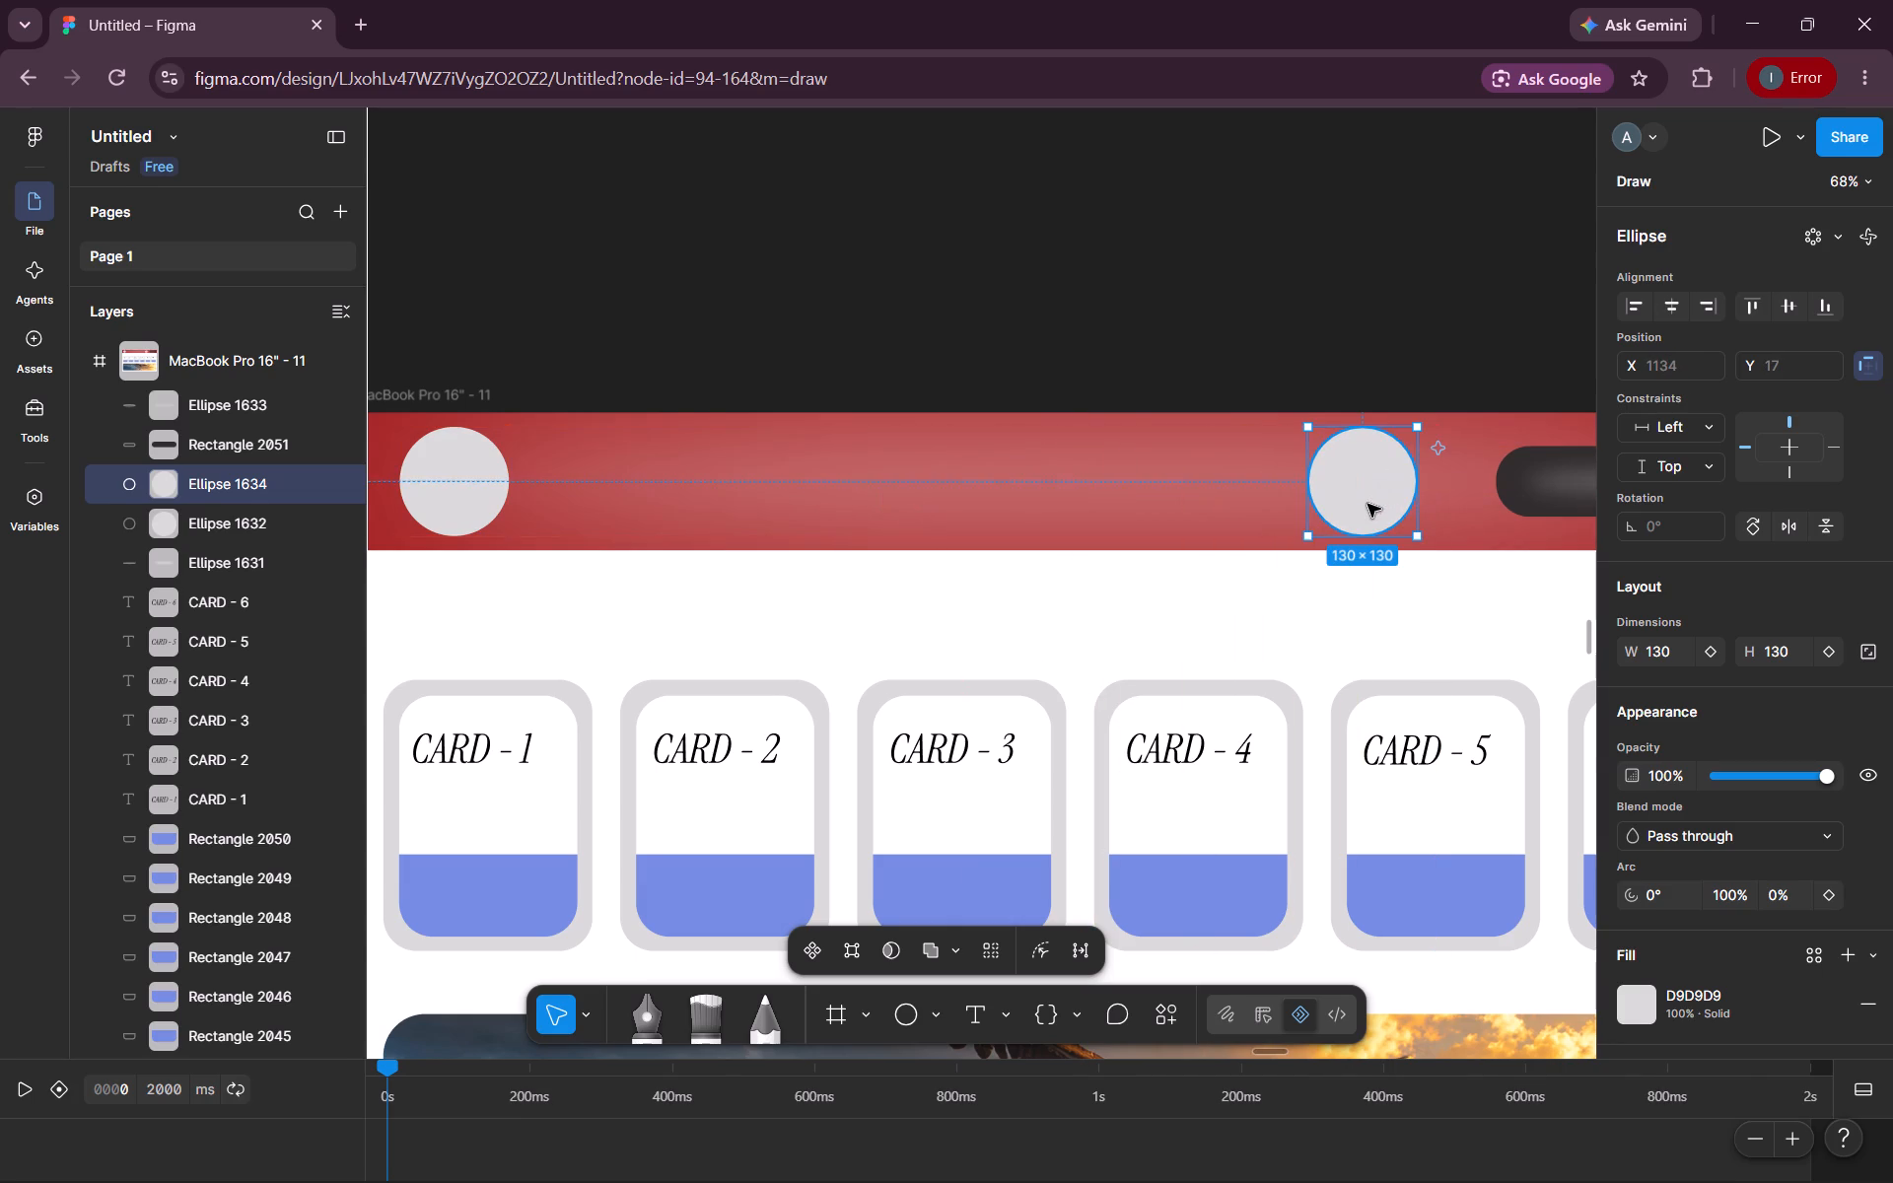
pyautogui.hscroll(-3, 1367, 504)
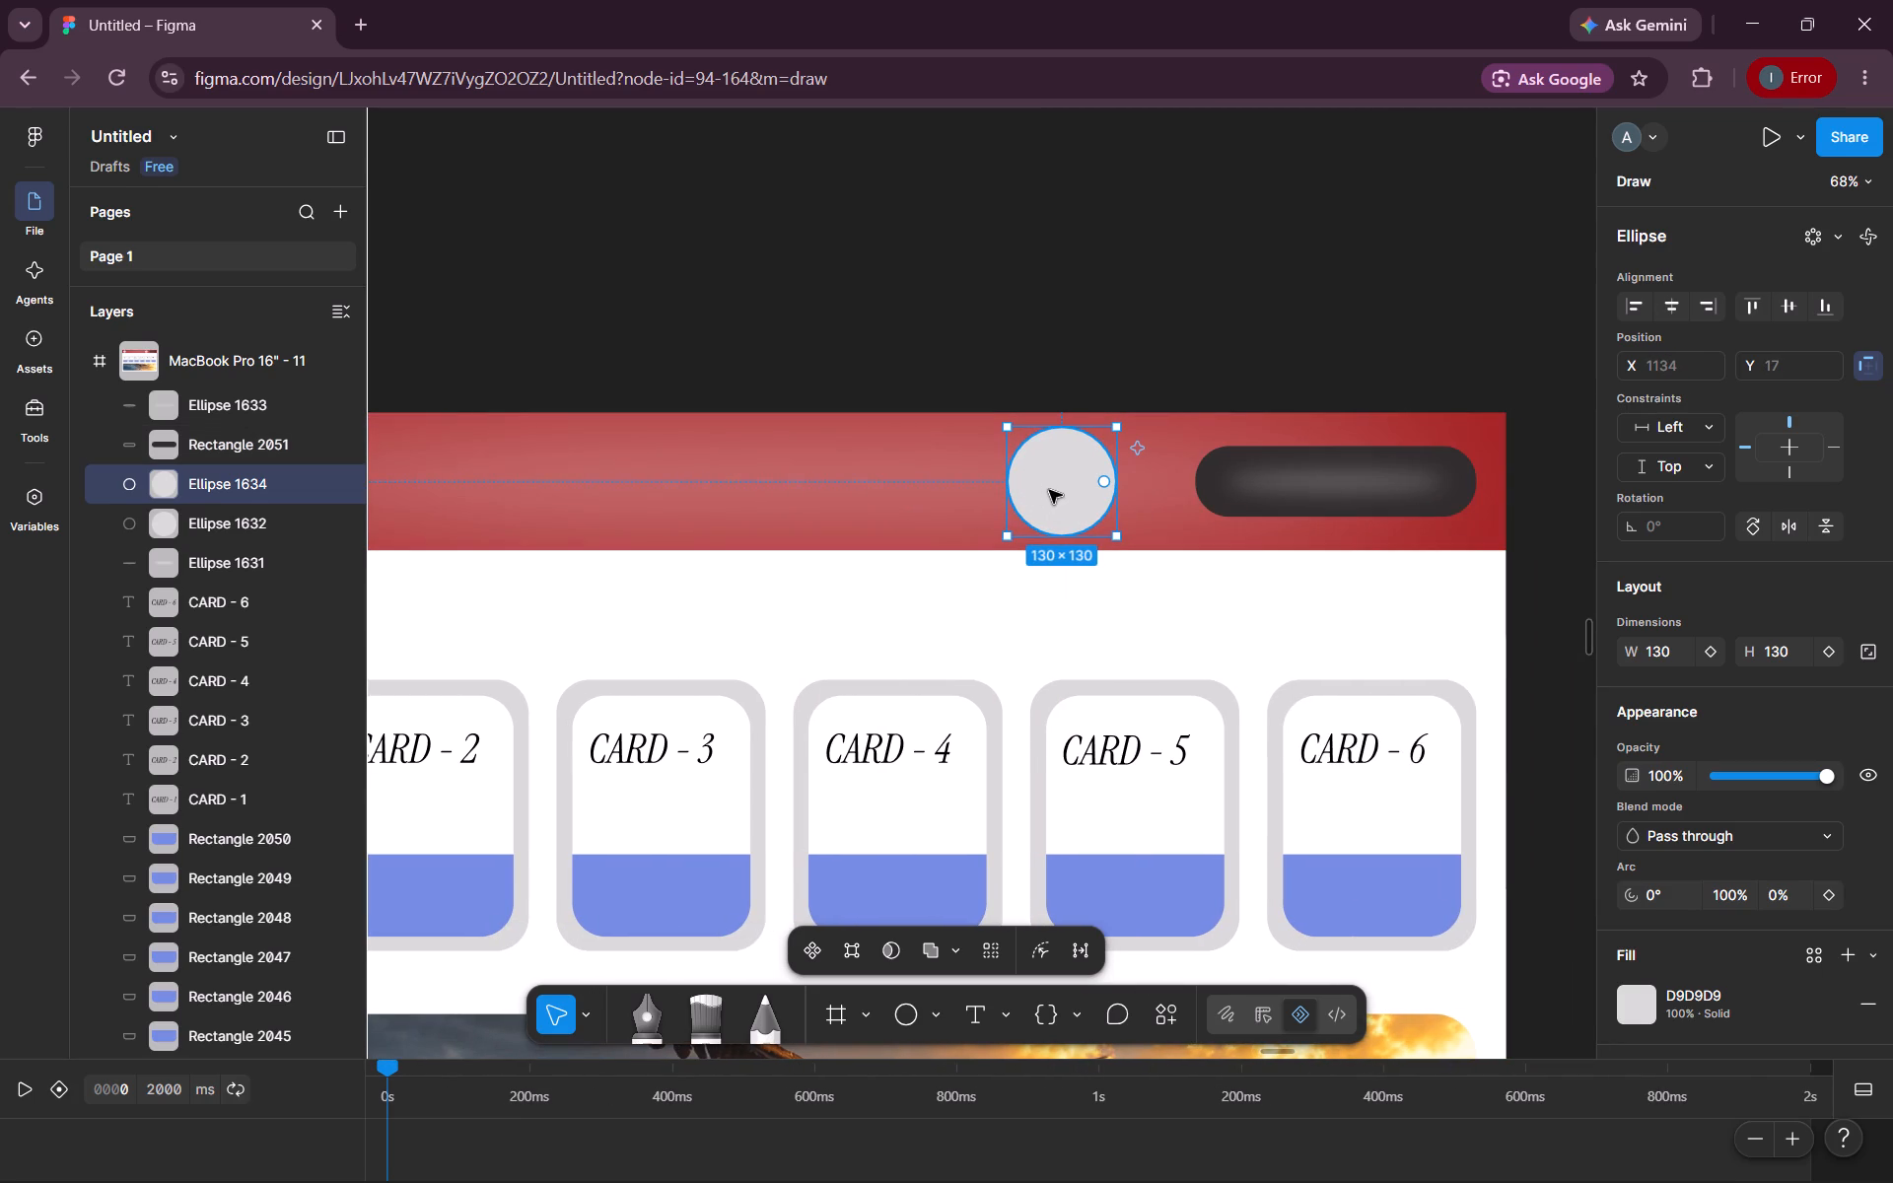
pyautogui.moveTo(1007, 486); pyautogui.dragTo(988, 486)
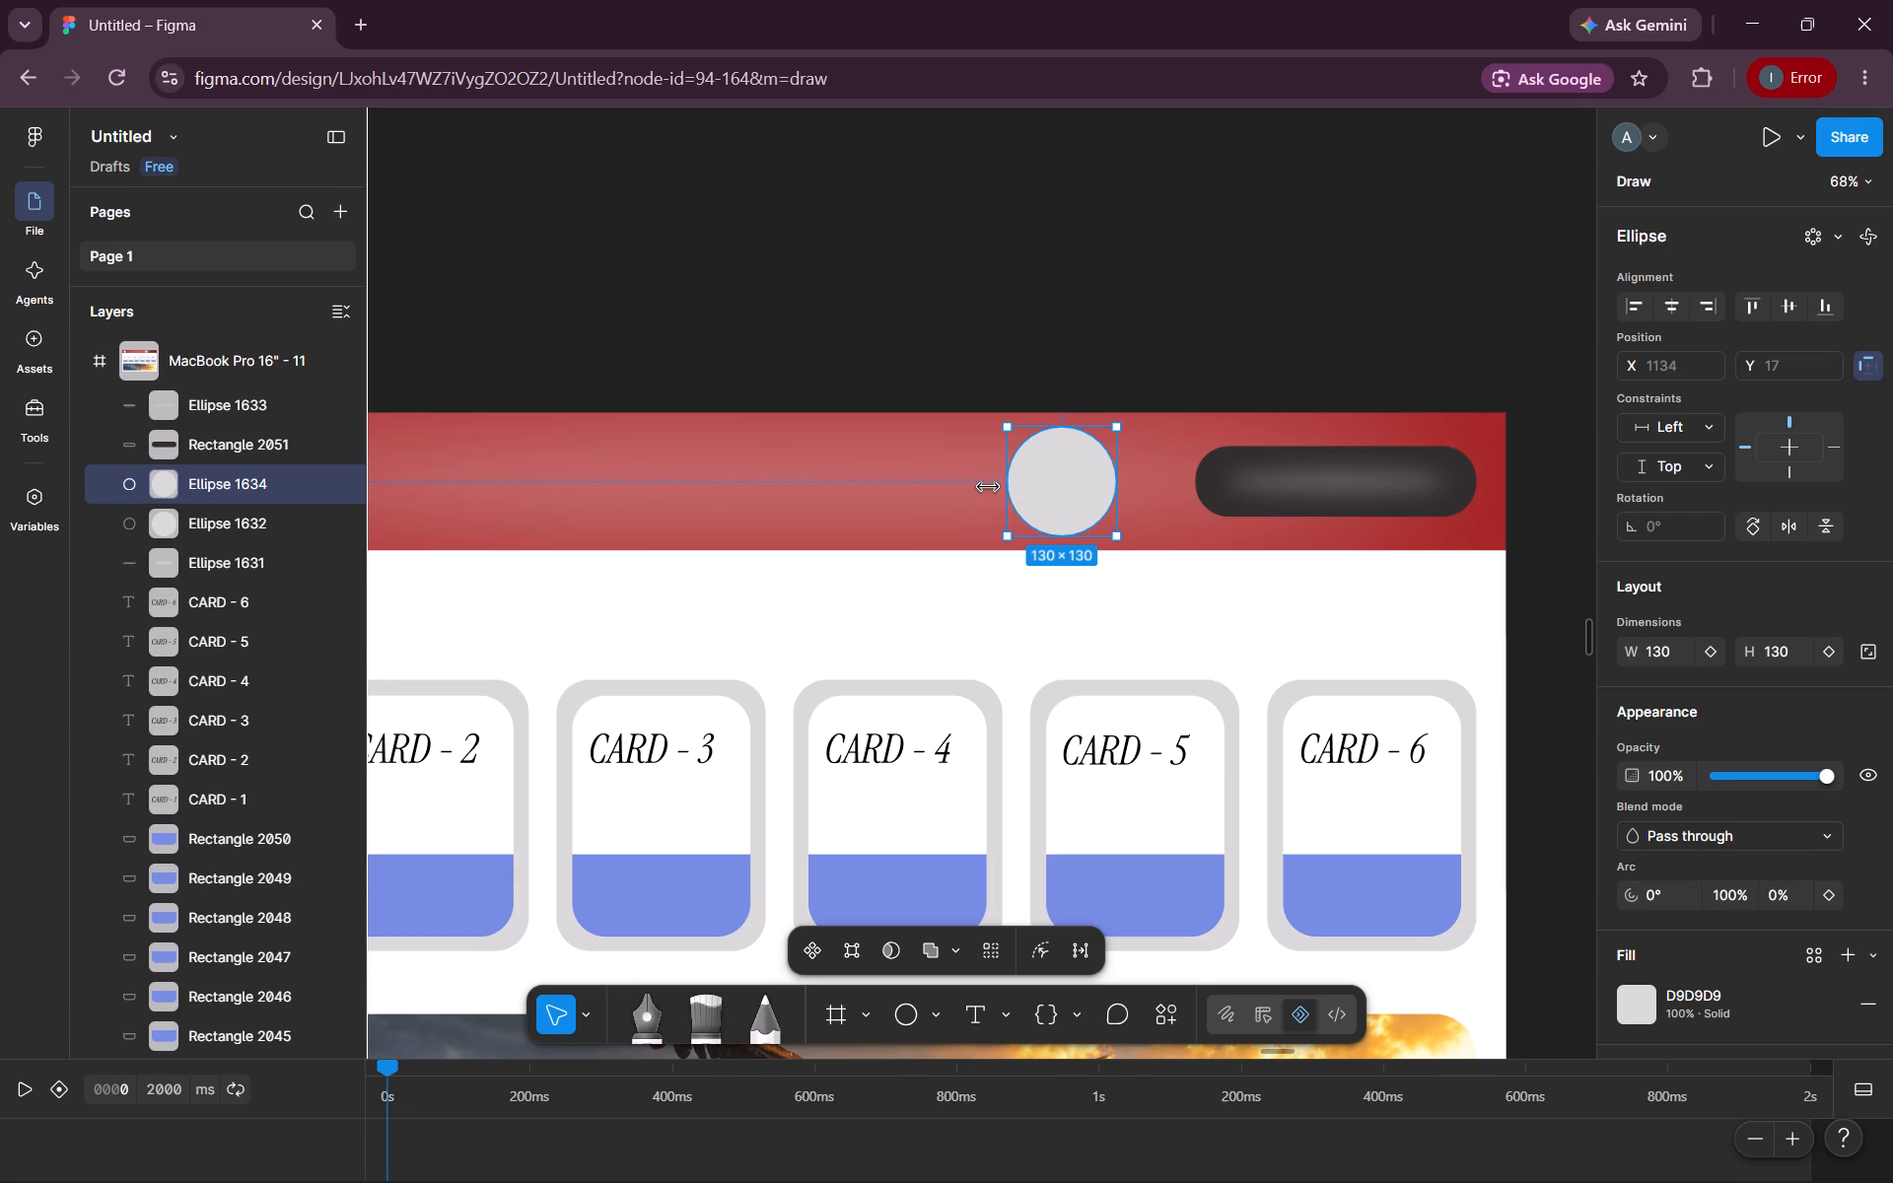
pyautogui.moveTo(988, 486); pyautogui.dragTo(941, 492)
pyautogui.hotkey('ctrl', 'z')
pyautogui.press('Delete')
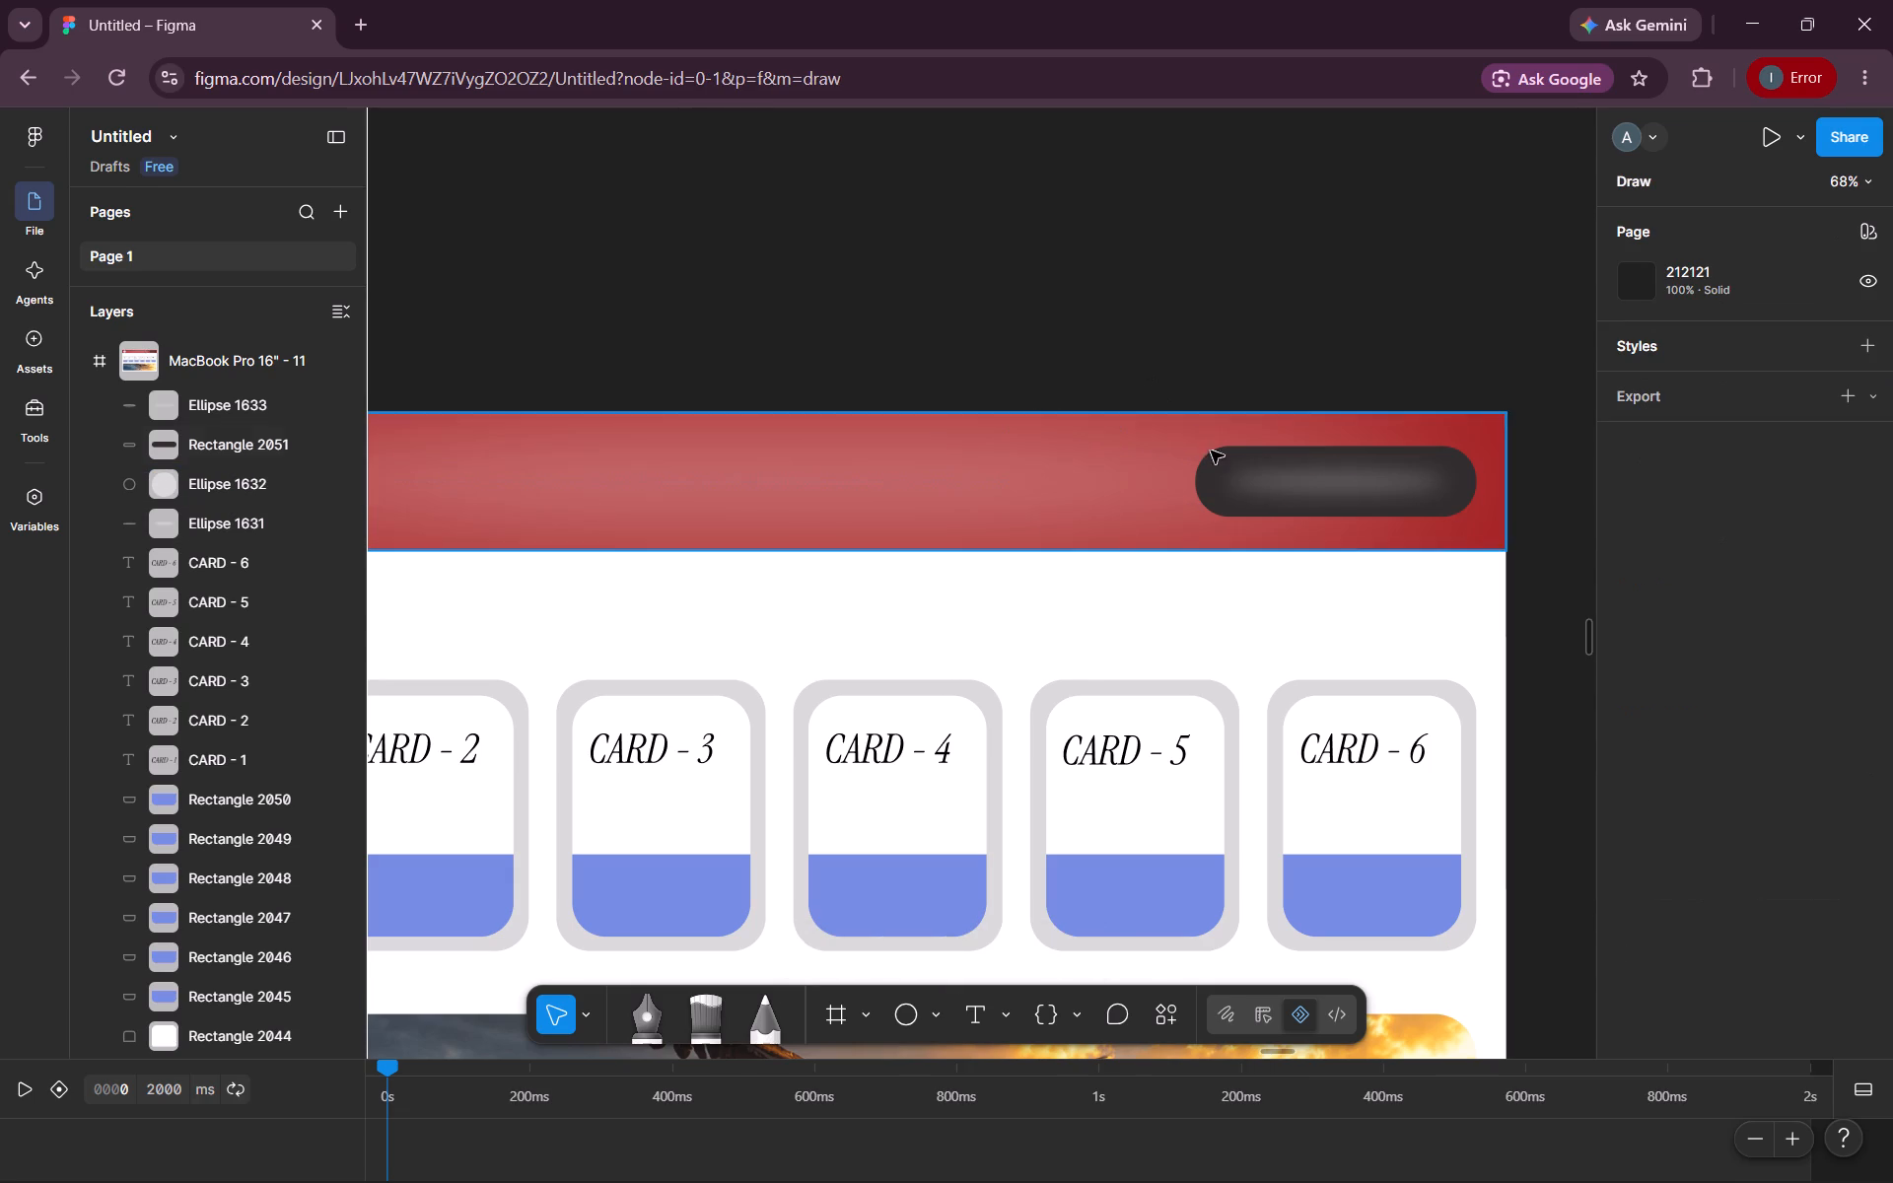
# Group the blurred white ellipse with the dark pill on the banner, and deselect the group.
pyautogui.click(1257, 477)
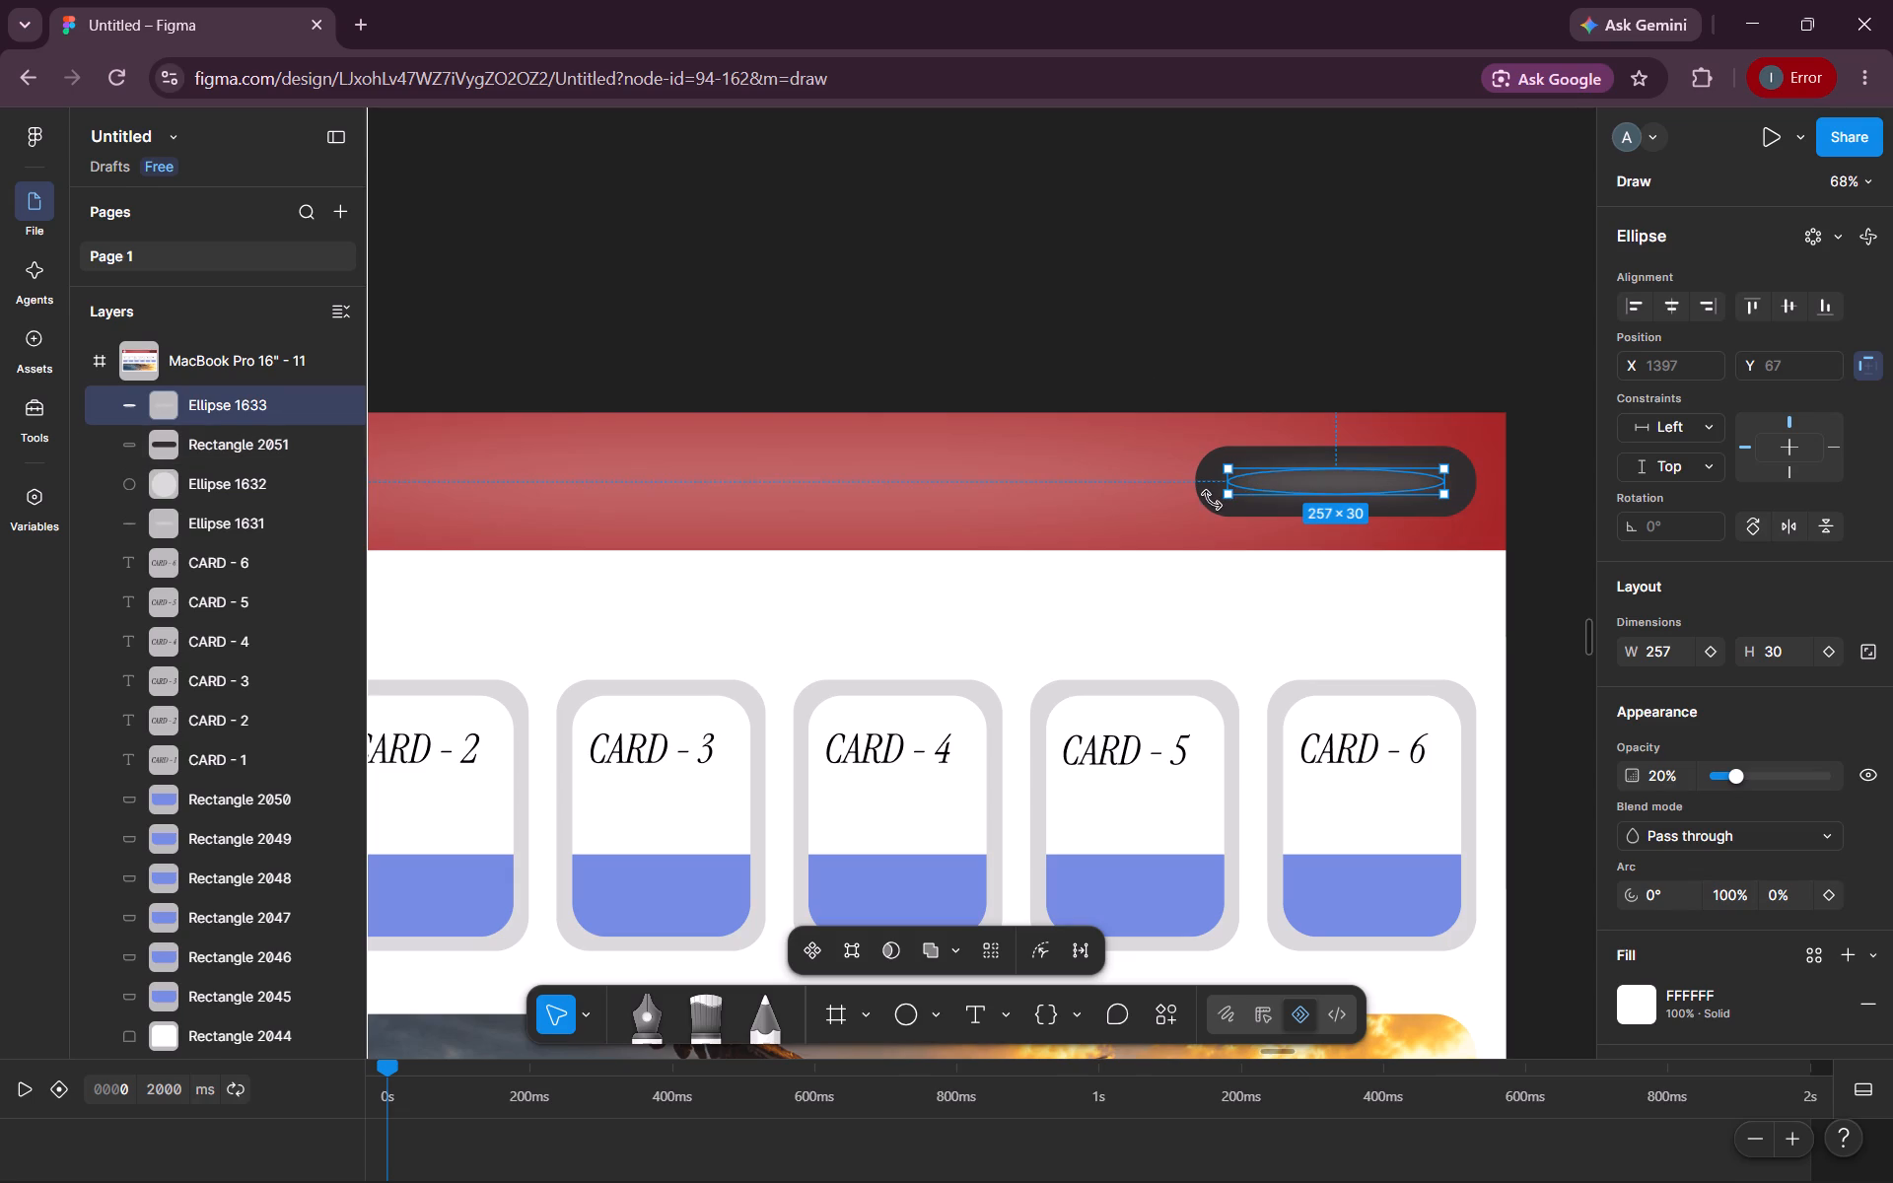
pyautogui.keyDown('shift'); pyautogui.click(1206, 485); pyautogui.keyUp('shift')
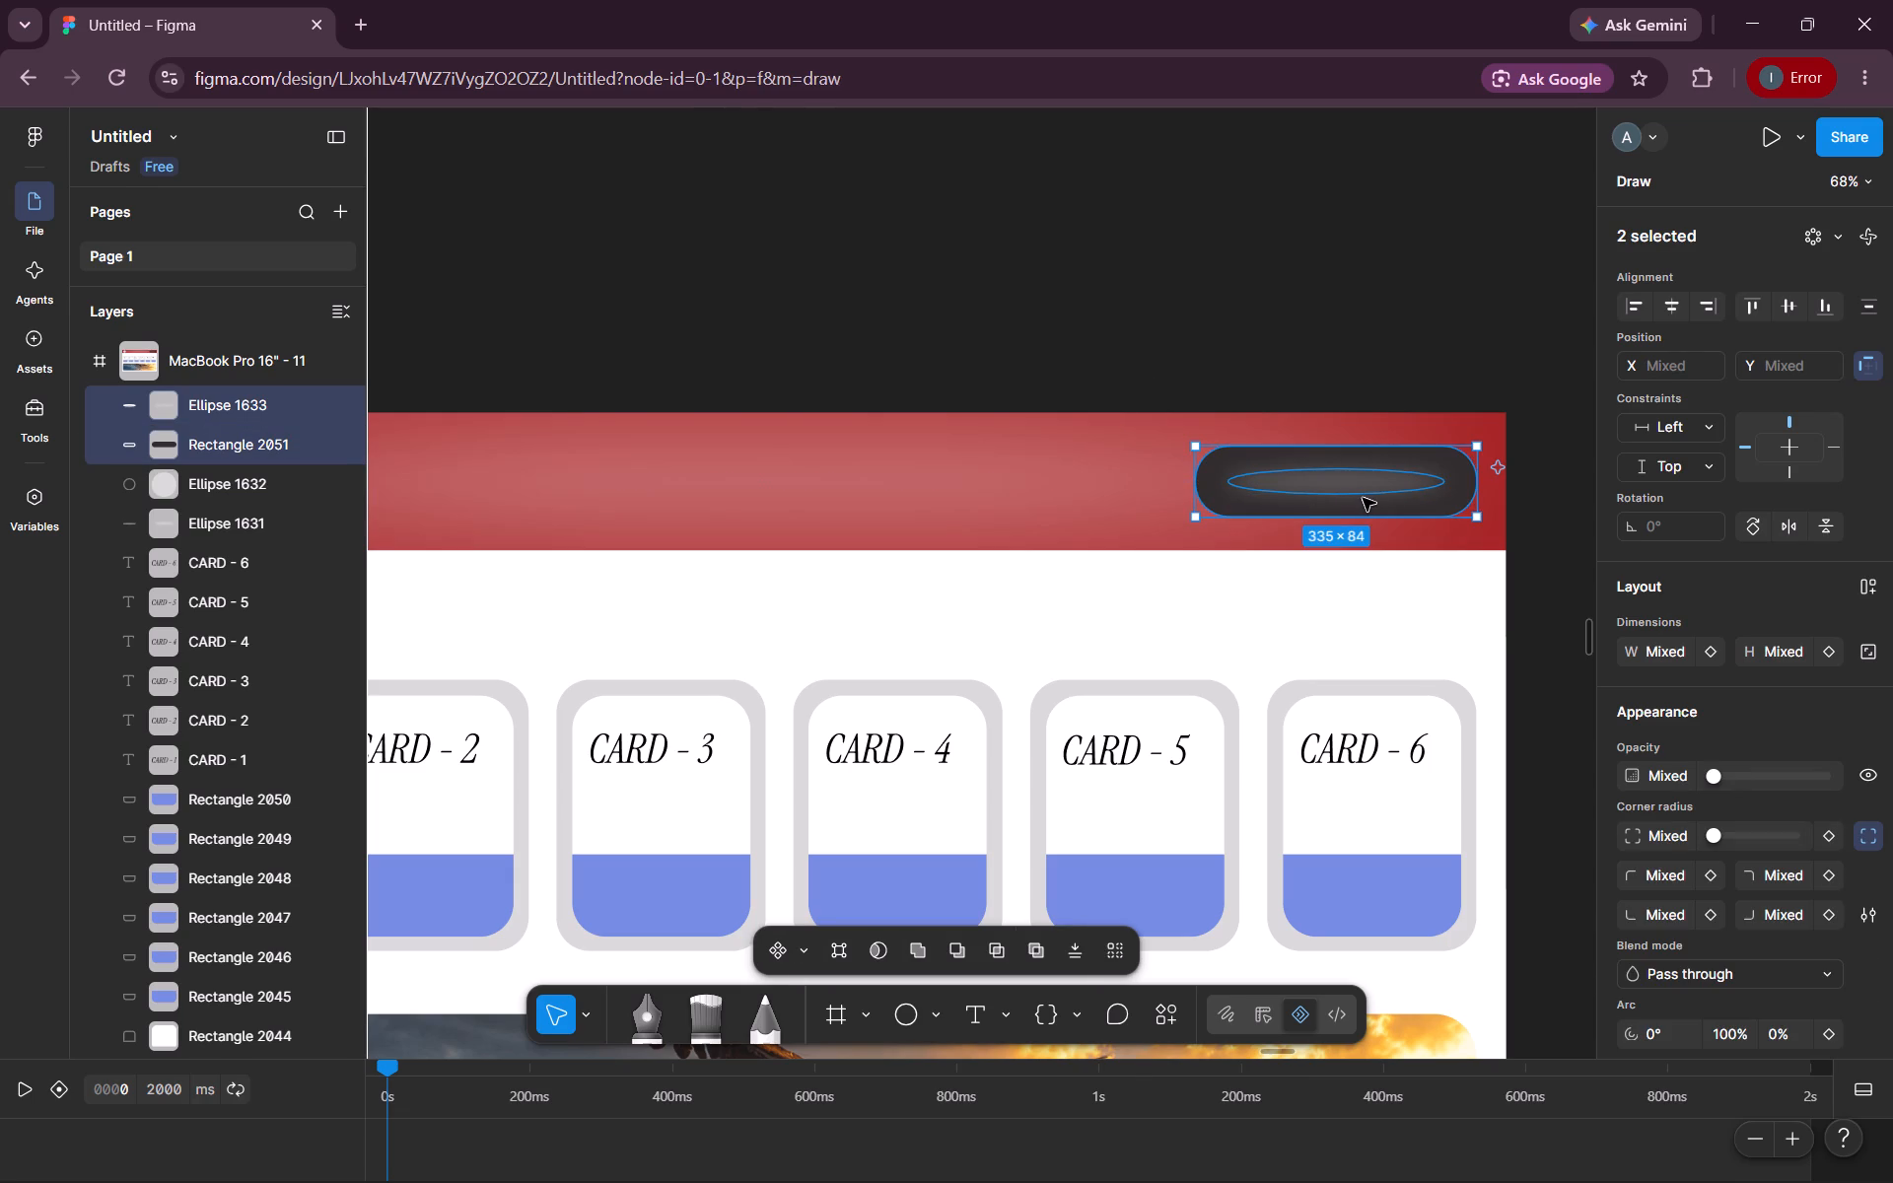
pyautogui.hotkey('ctrl', 'g')
pyautogui.click(1333, 356)
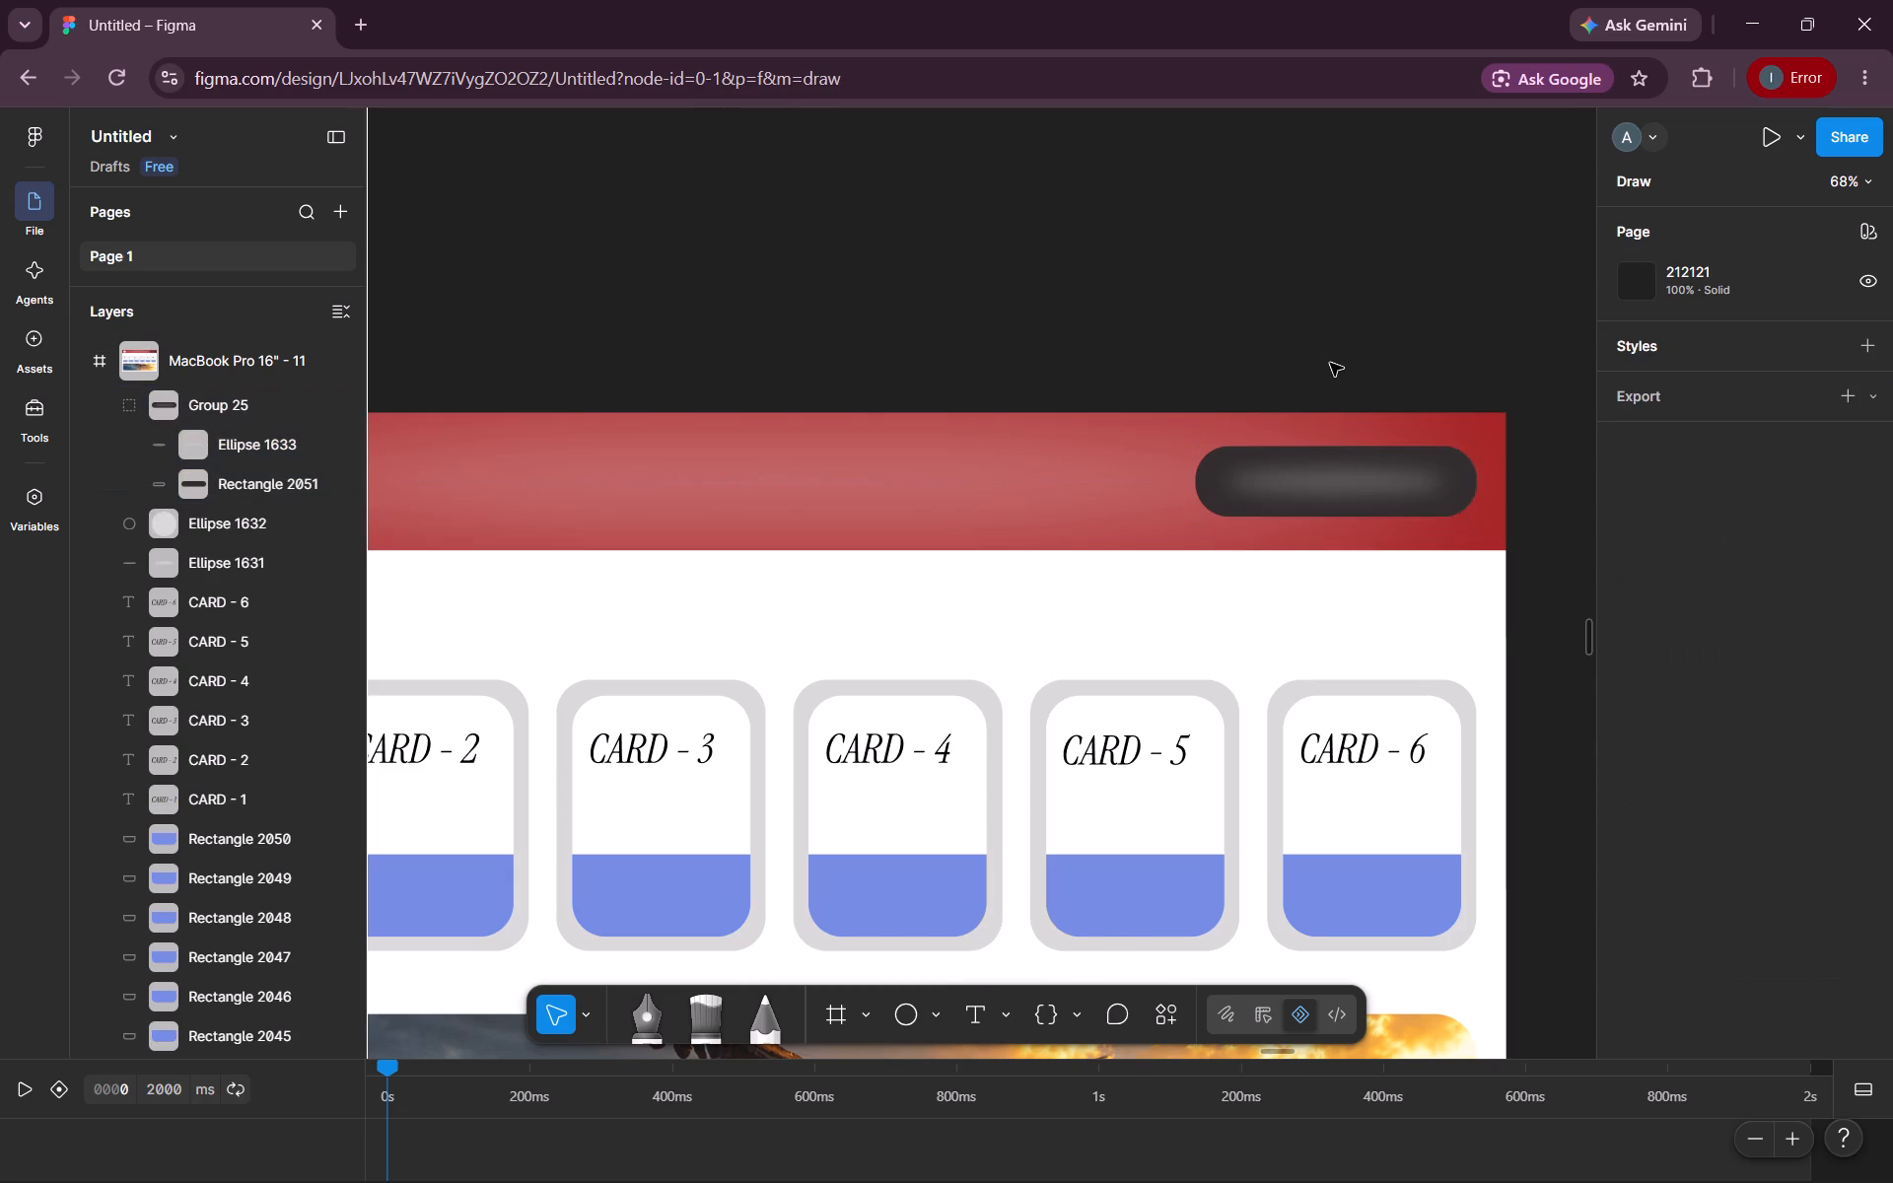
# Duplicate the pill group to the left of the original at Y 40, and narrow the copy to about 159 × 84.
pyautogui.click(1298, 482)
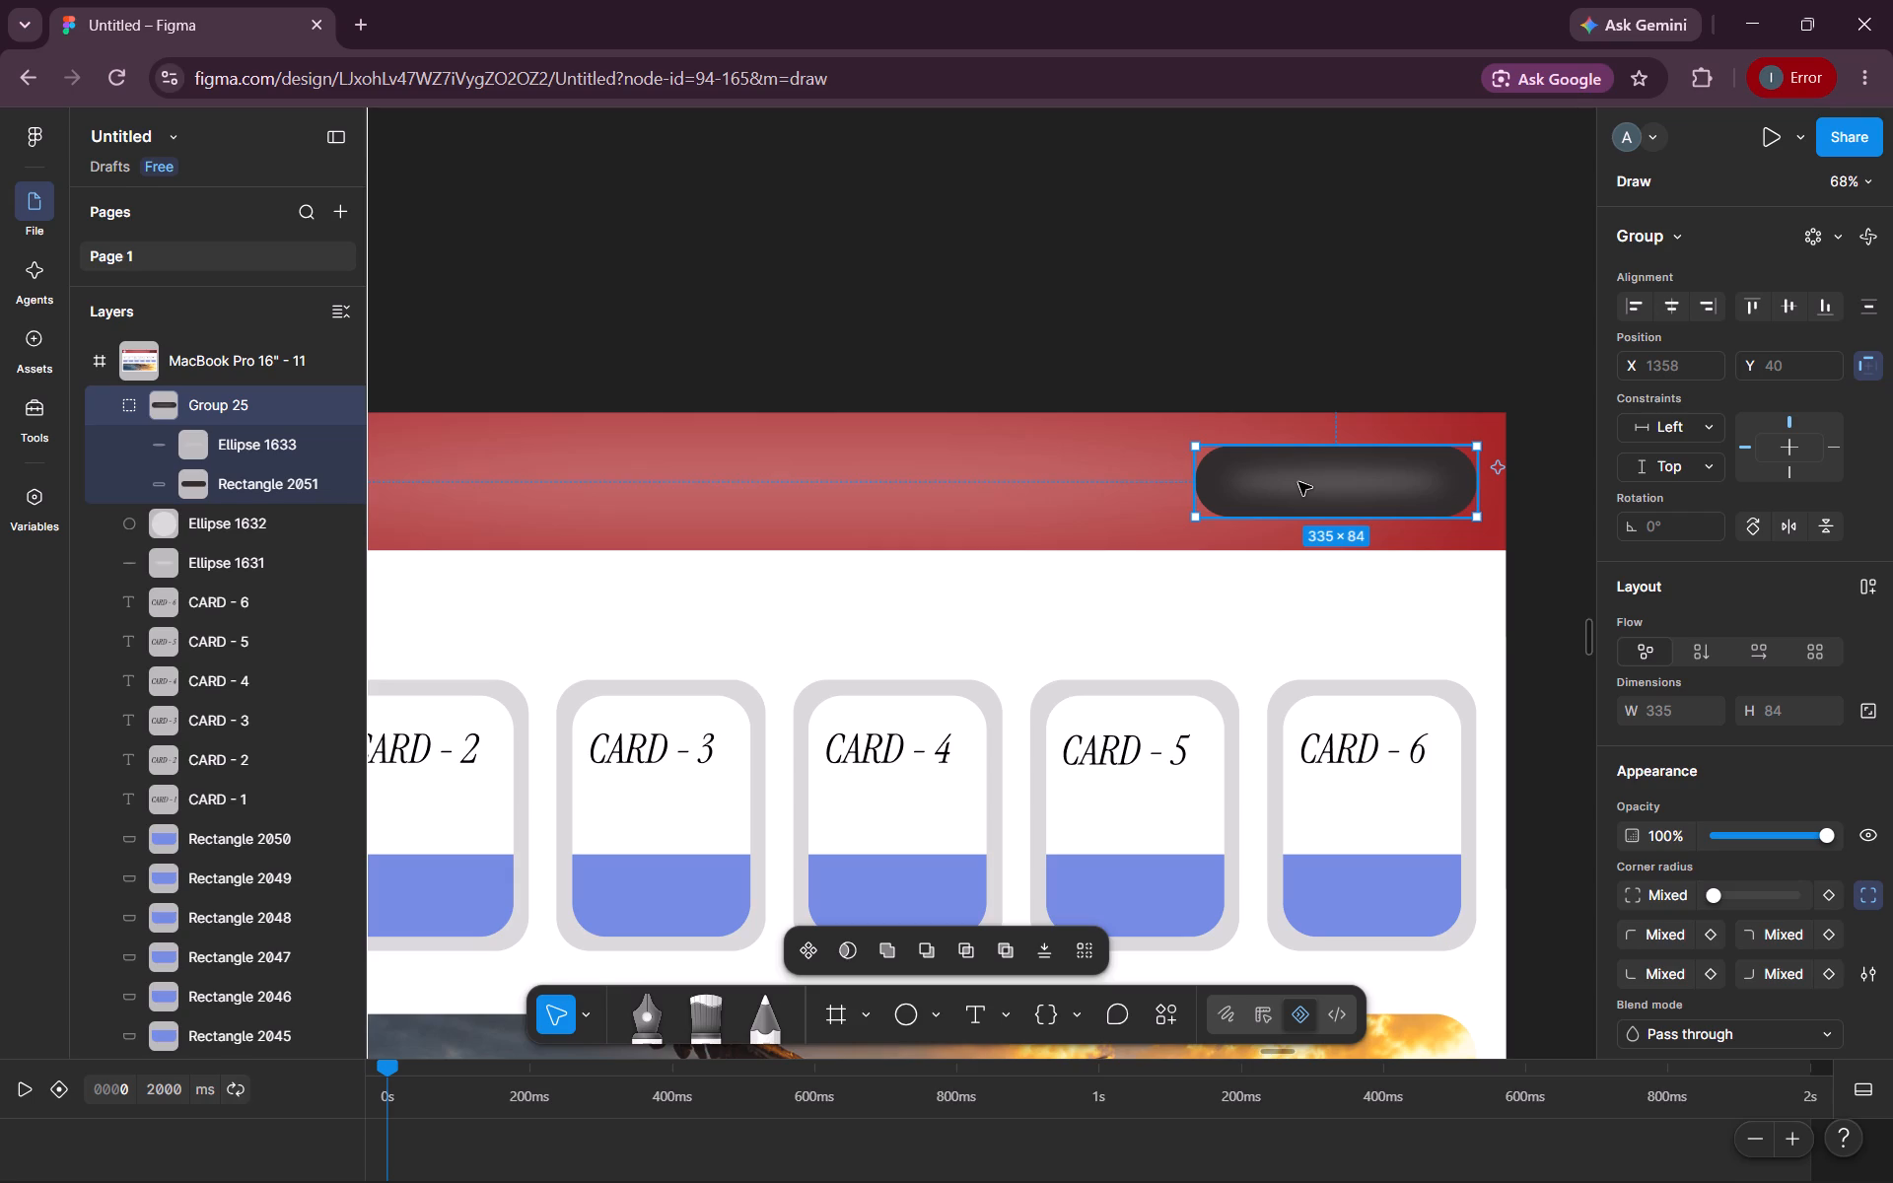
pyautogui.keyDown('alt'); pyautogui.moveTo(1298, 482); pyautogui.dragTo(1145, 488); pyautogui.keyUp('alt')
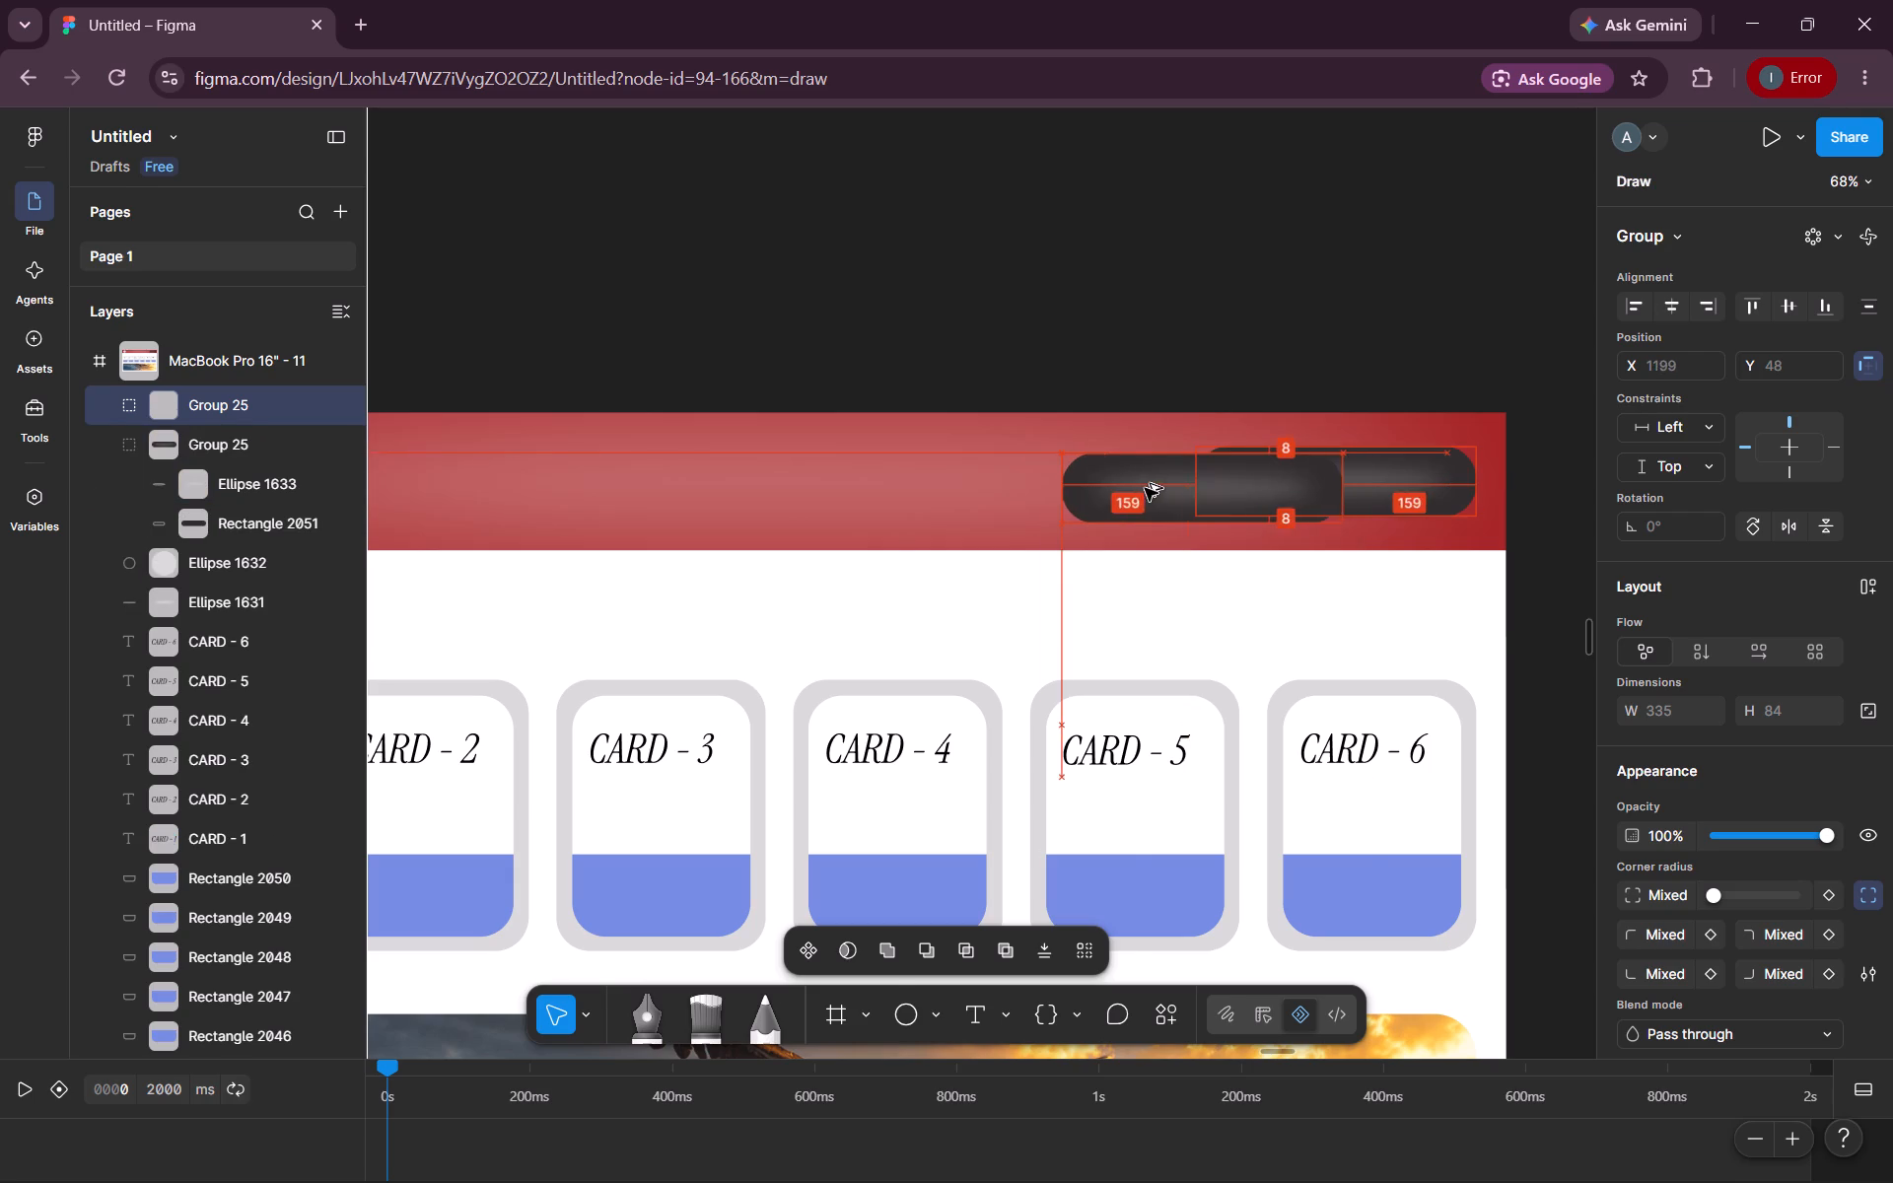
pyautogui.keyDown('alt'); pyautogui.moveTo(1145, 488); pyautogui.dragTo(1003, 483); pyautogui.keyUp('alt')
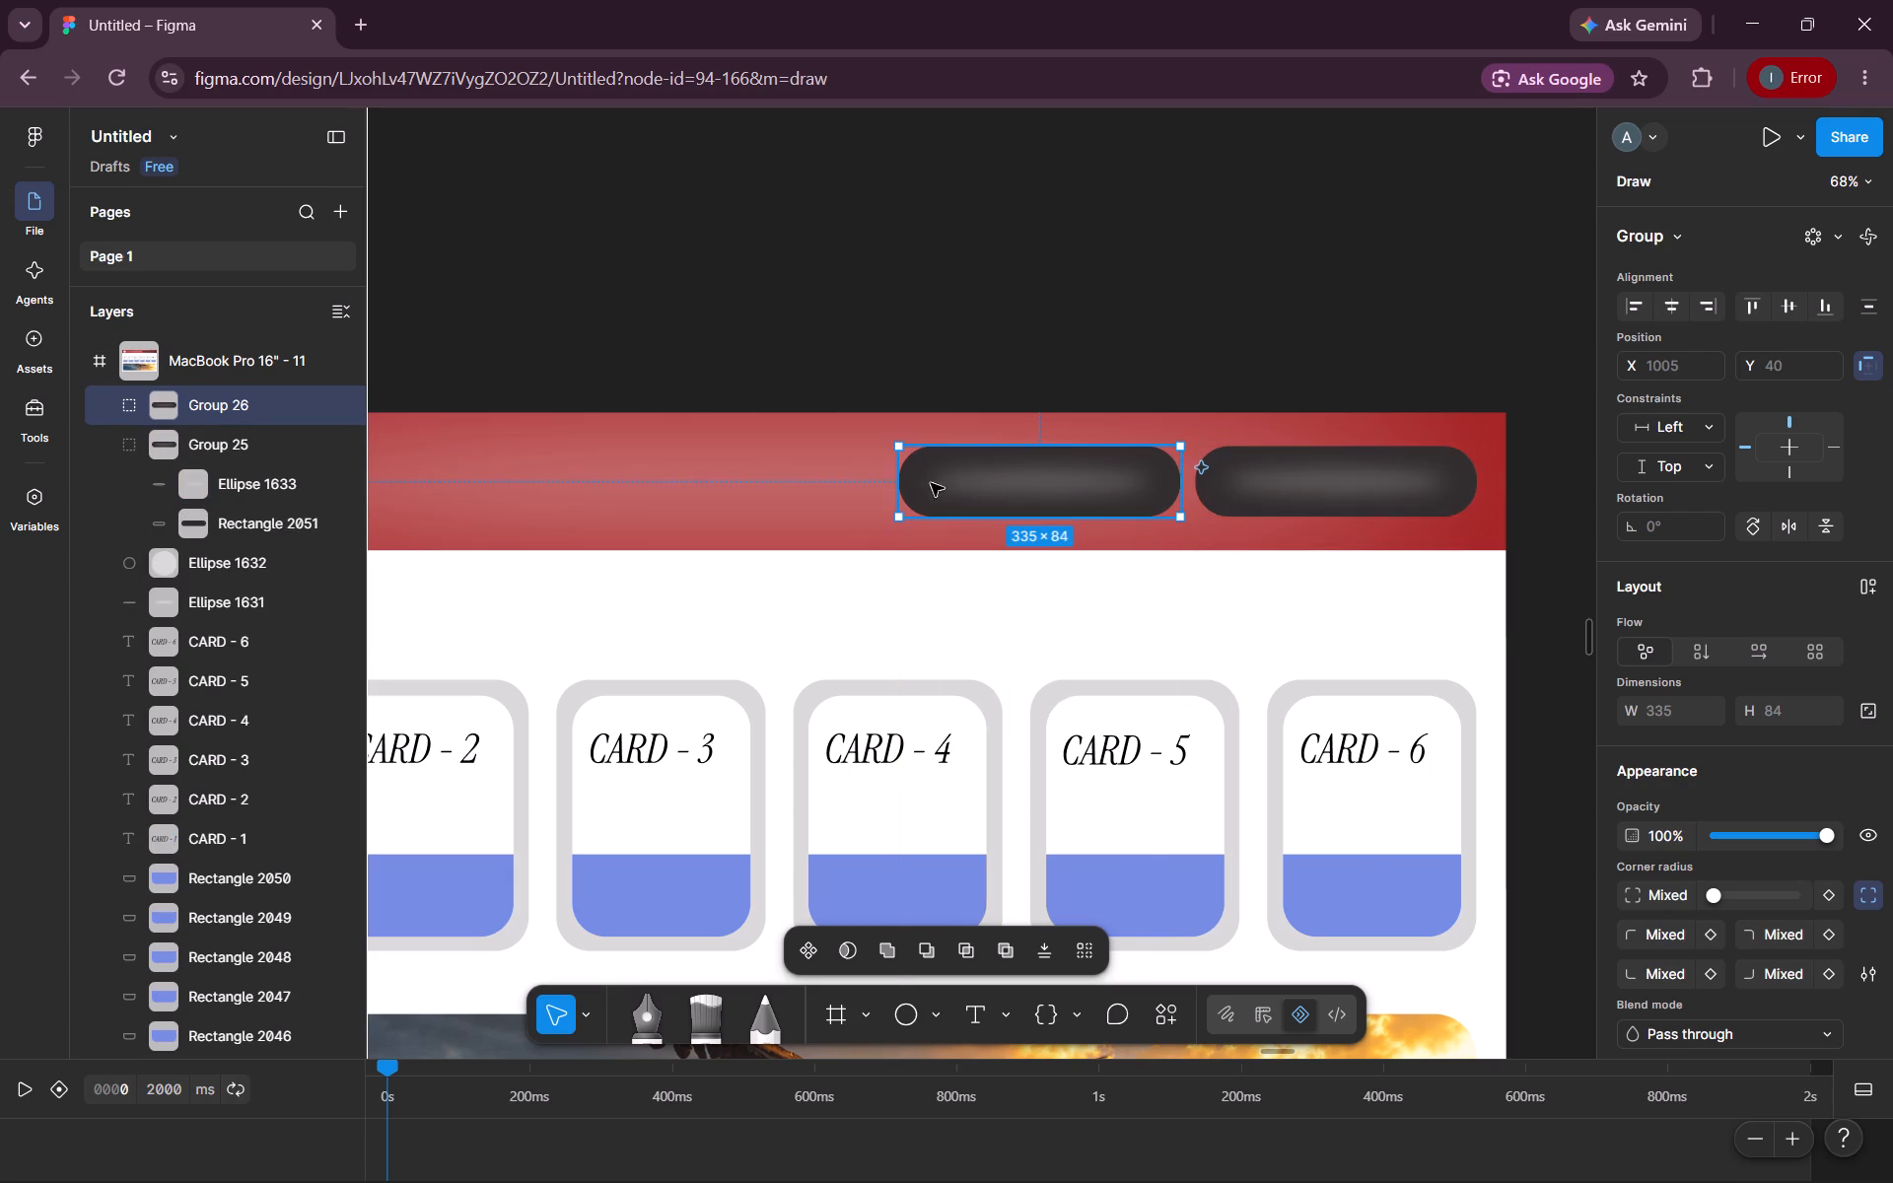
pyautogui.moveTo(894, 484); pyautogui.dragTo(1033, 476)
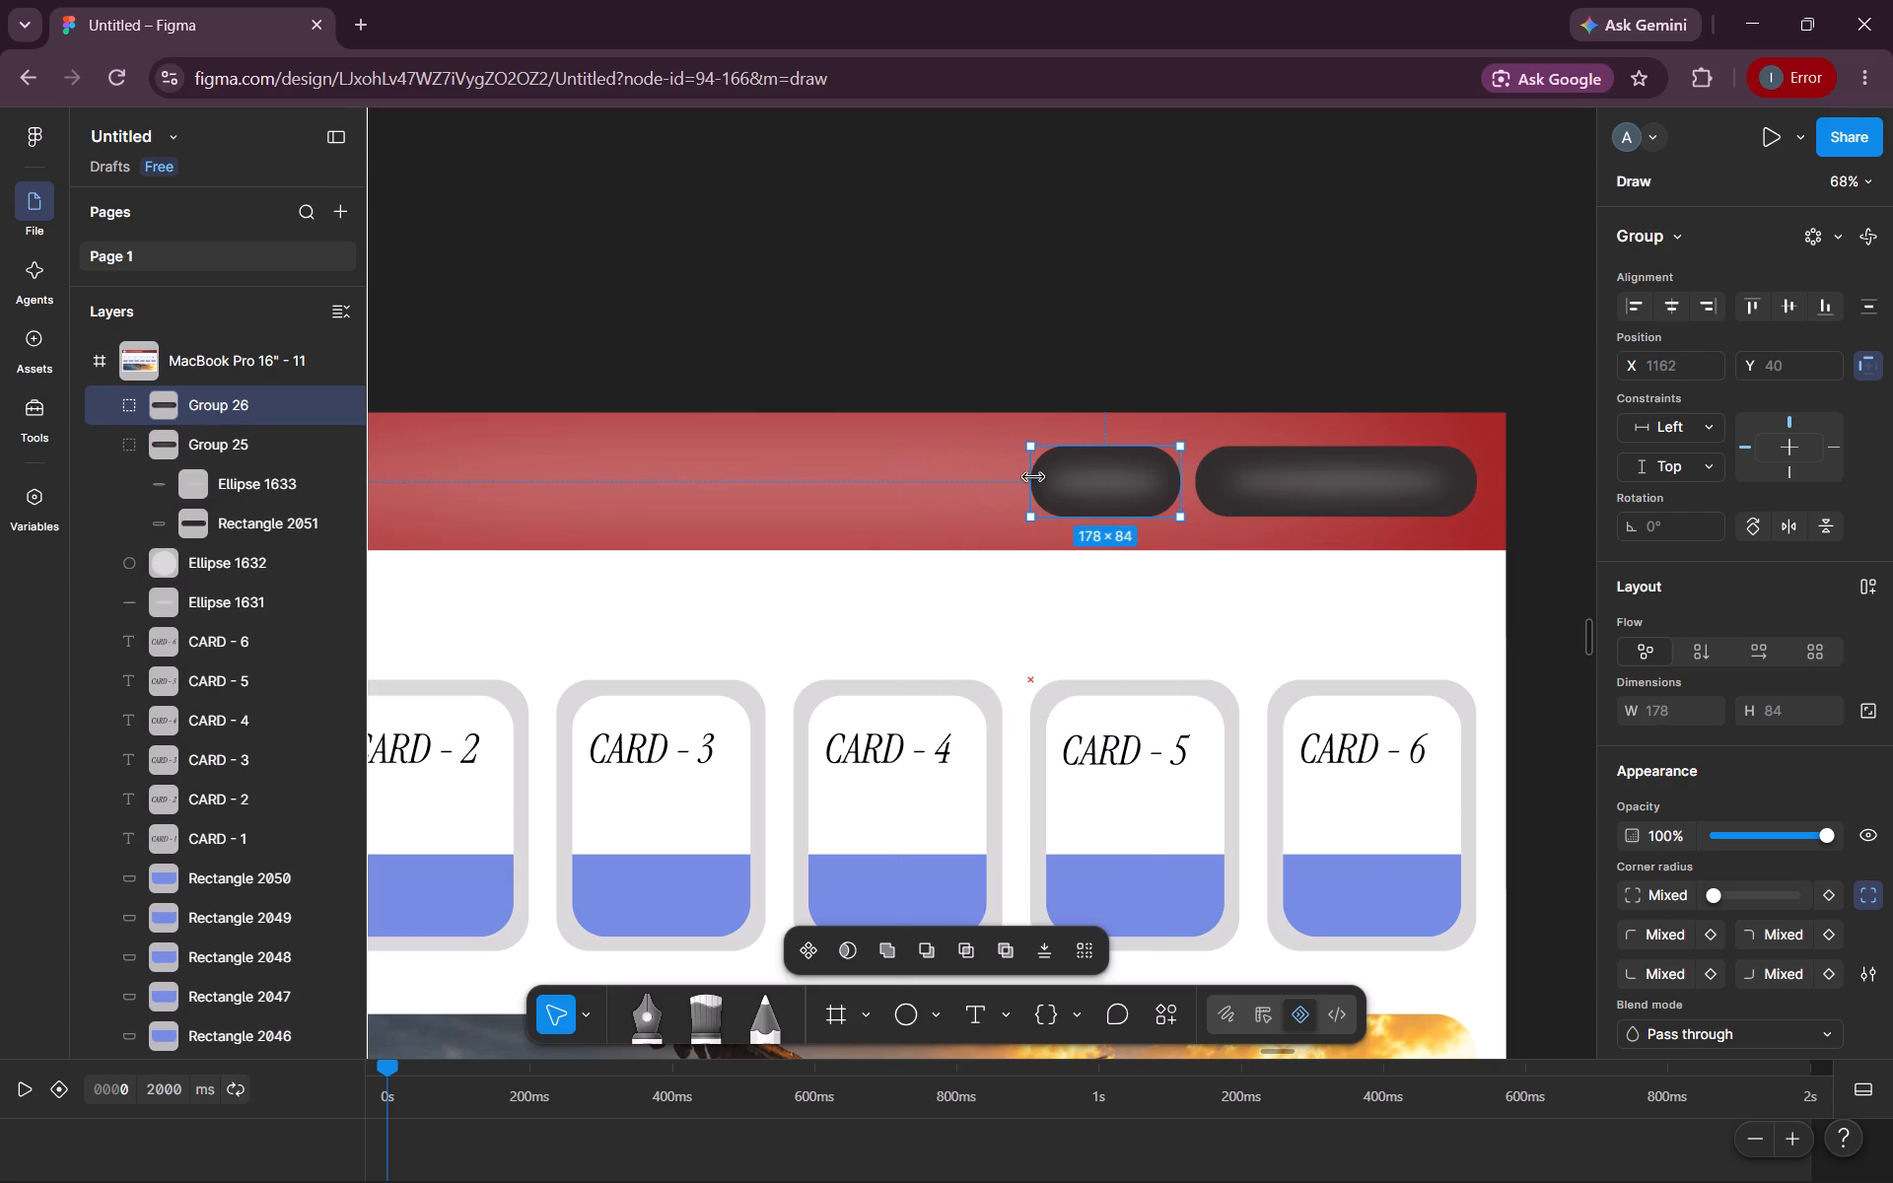
pyautogui.moveTo(1033, 476); pyautogui.dragTo(1048, 476)
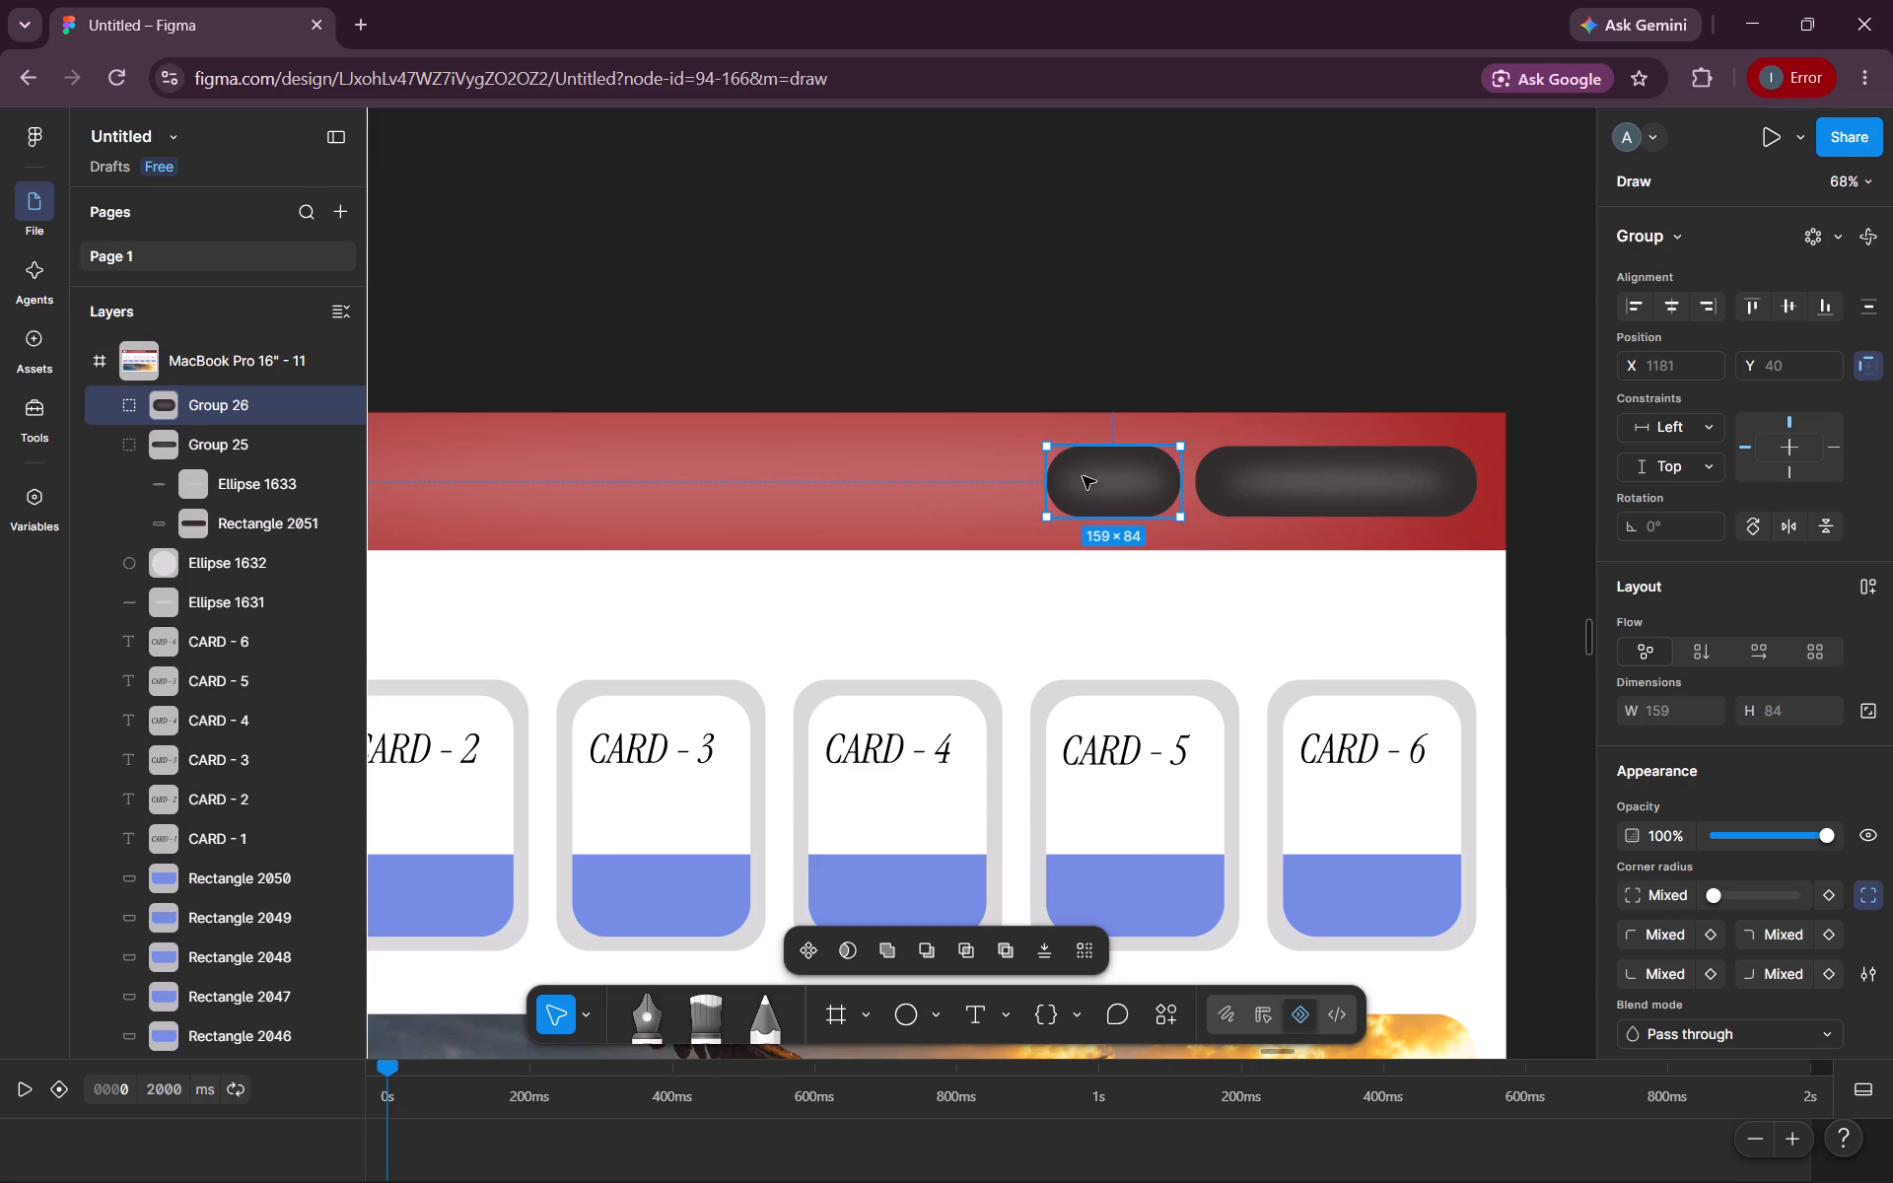
pyautogui.click(1149, 364)
# Examine the whole frame layout, from the banner and cards down to the eagle image.
pyautogui.hscroll(1, 1149, 364)
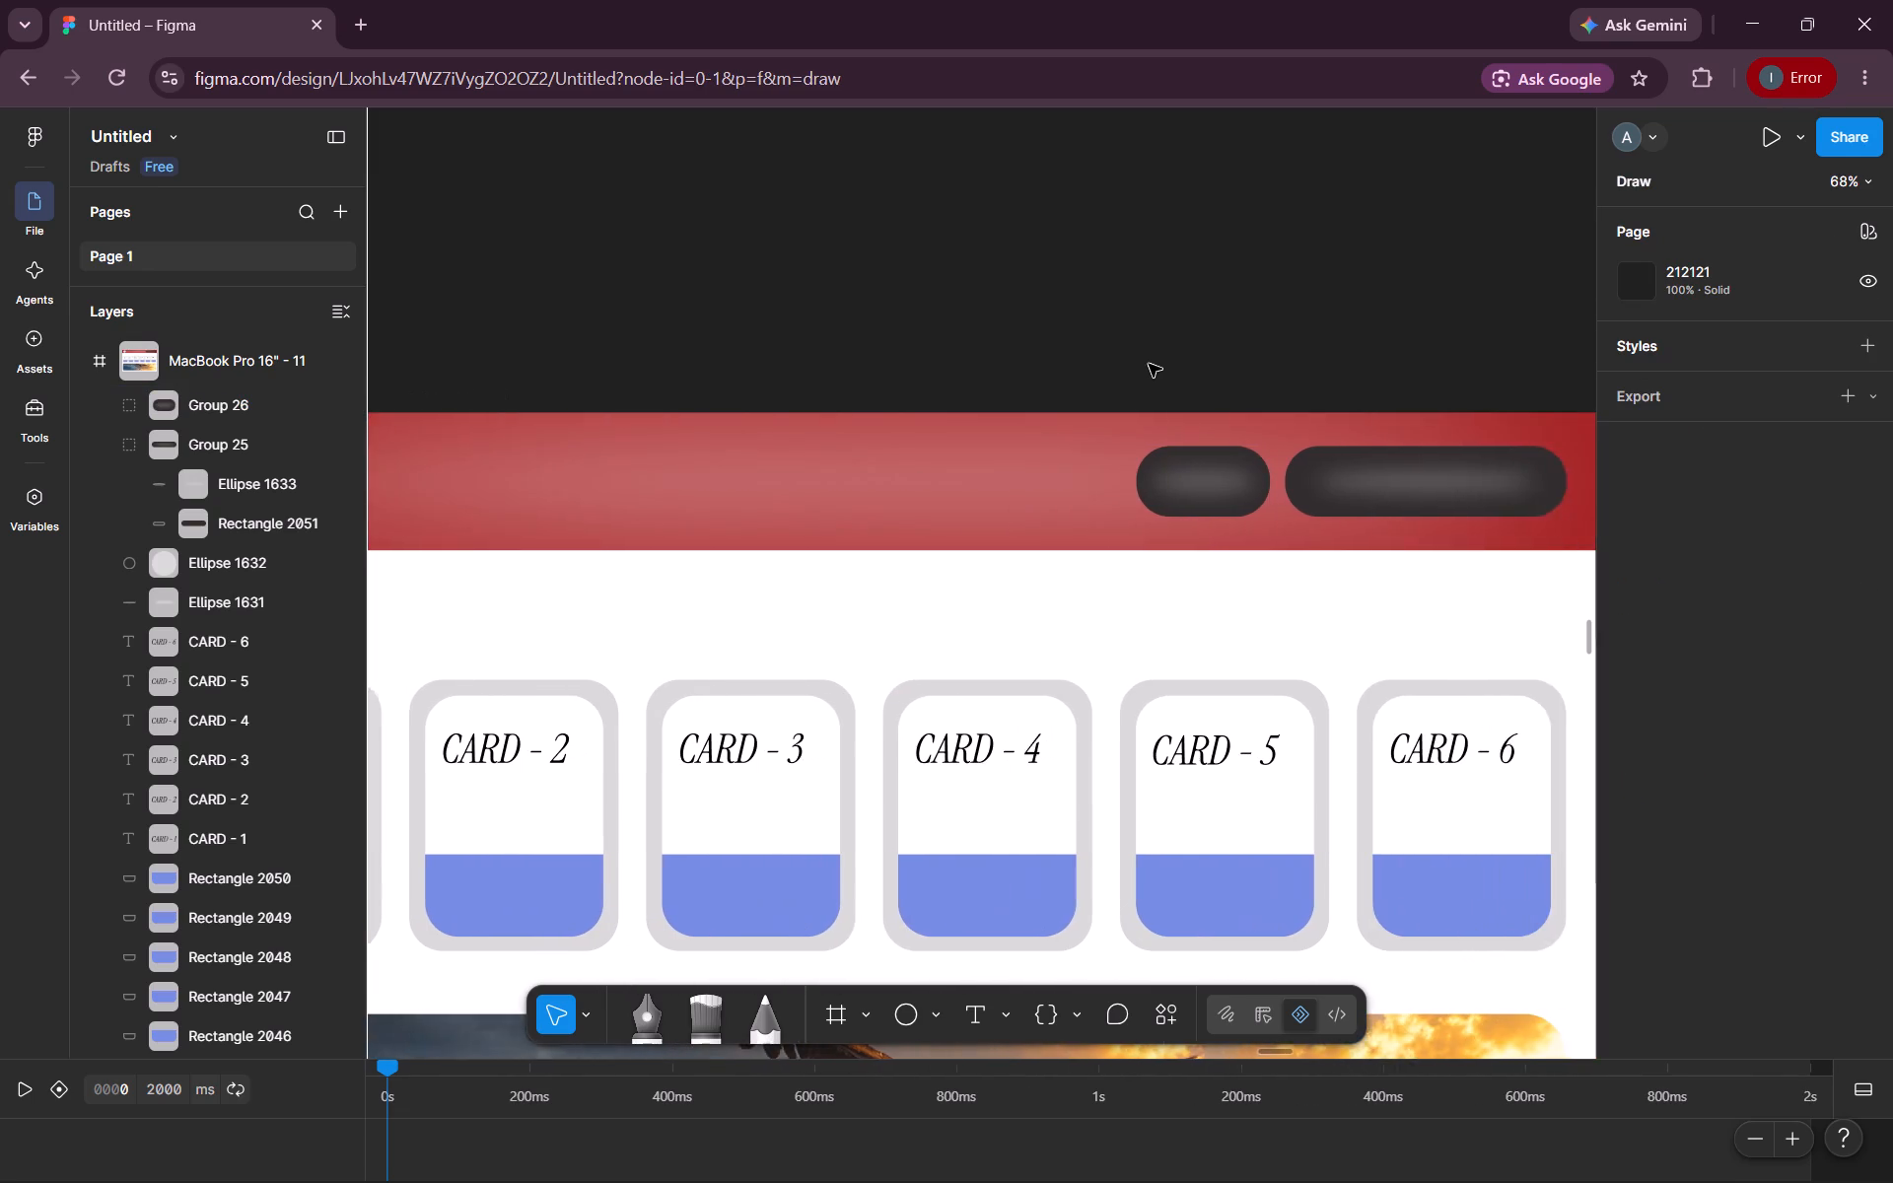
pyautogui.hscroll(1, 1149, 364)
pyautogui.scroll(-3, 1149, 364)
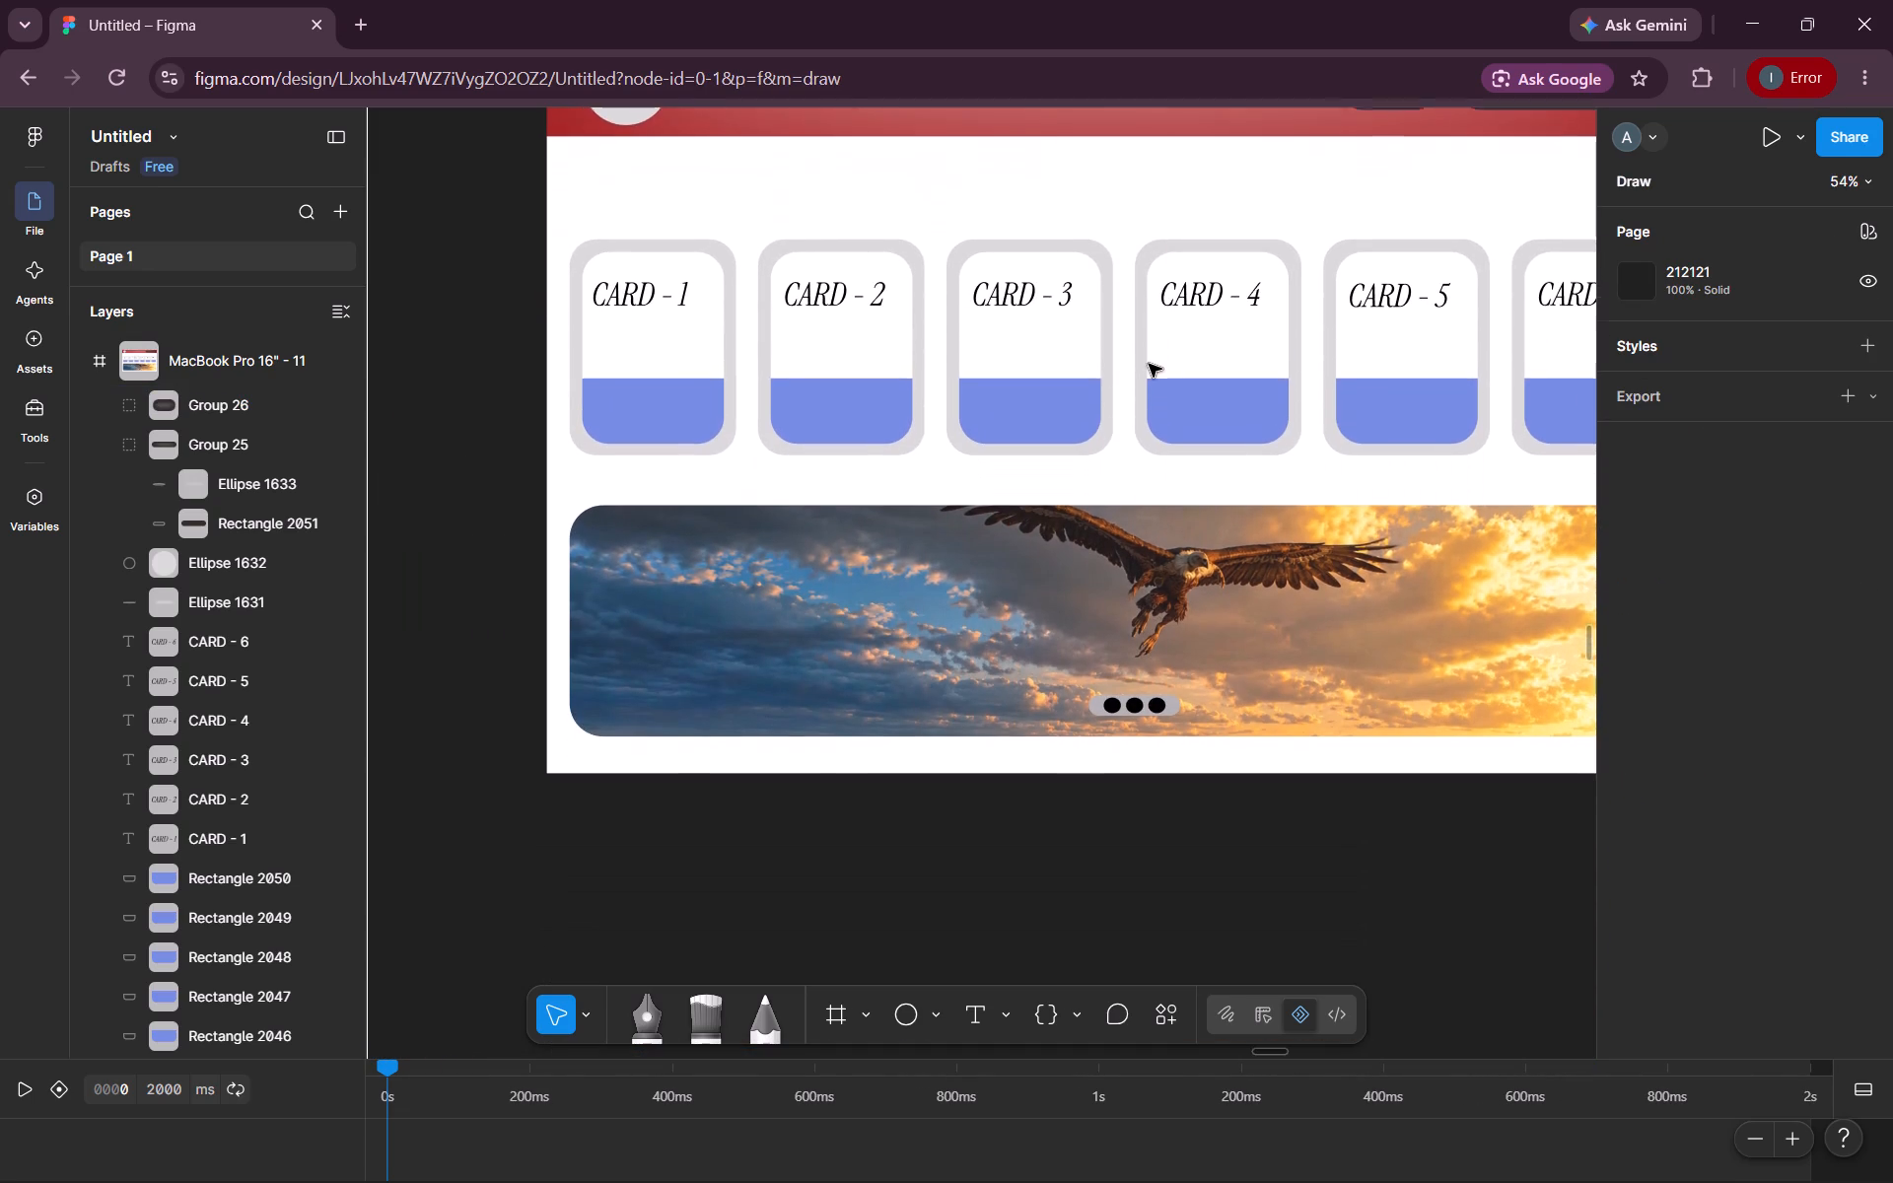
pyautogui.scroll(-1, 1149, 364)
pyautogui.hscroll(-1, 1149, 364)
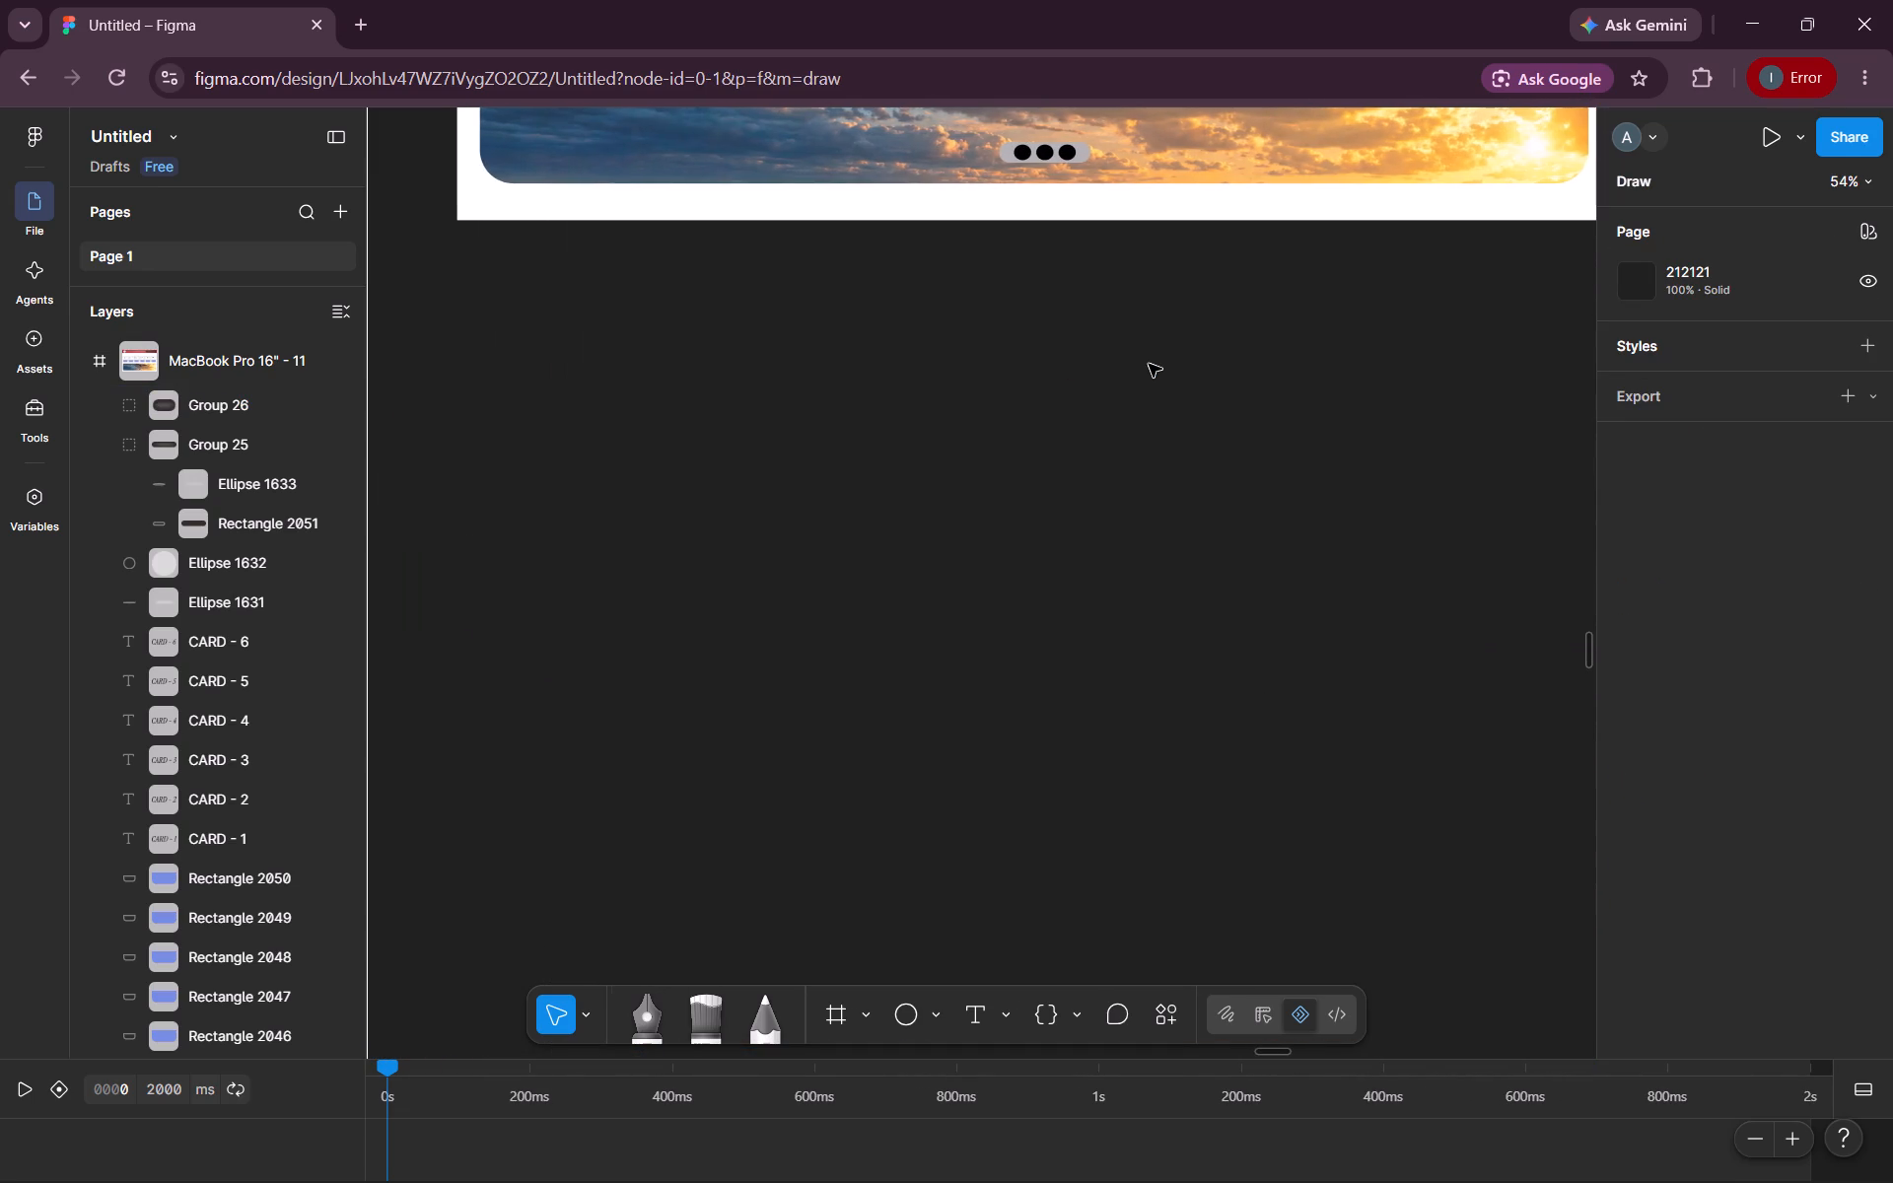
pyautogui.hscroll(-1, 1149, 364)
pyautogui.scroll(4, 1149, 364)
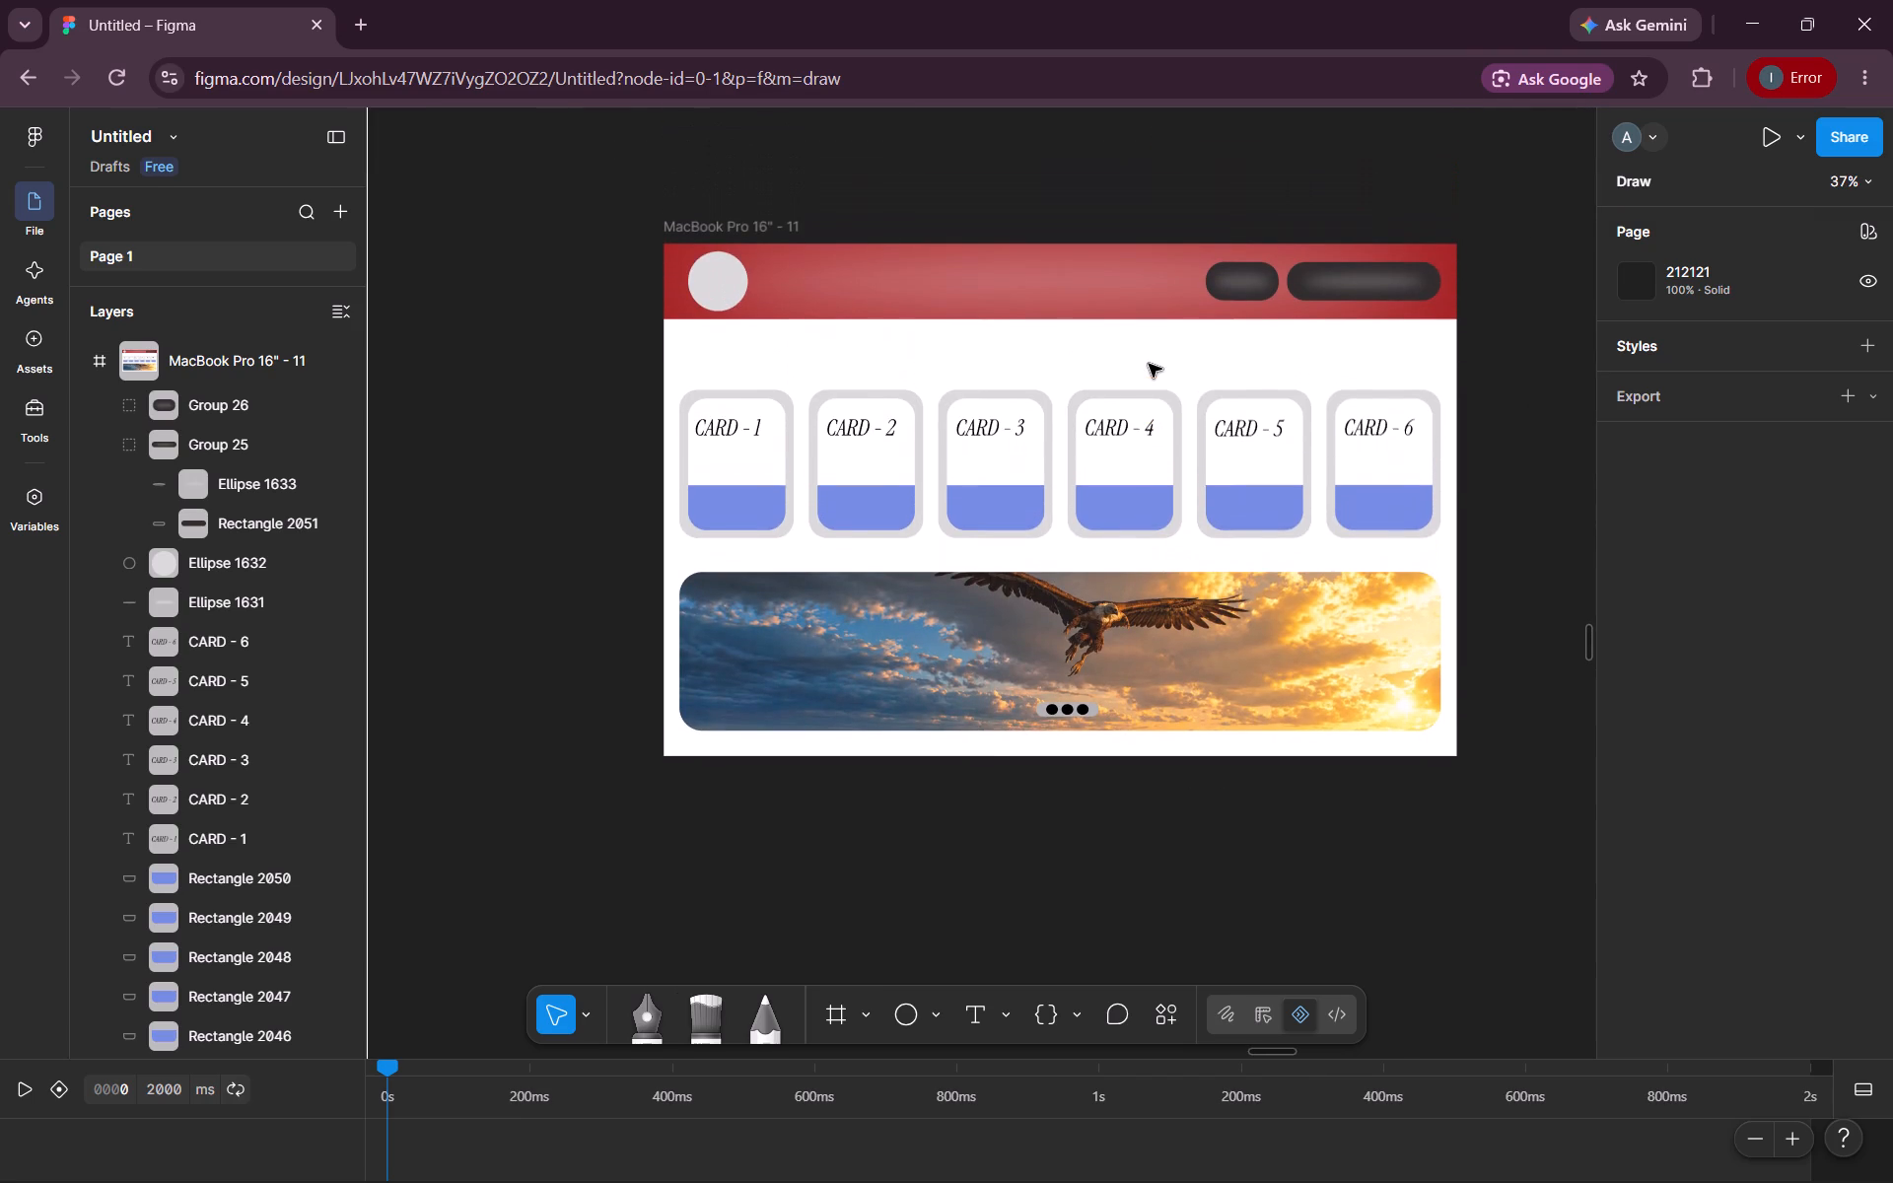
pyautogui.click(1149, 364)
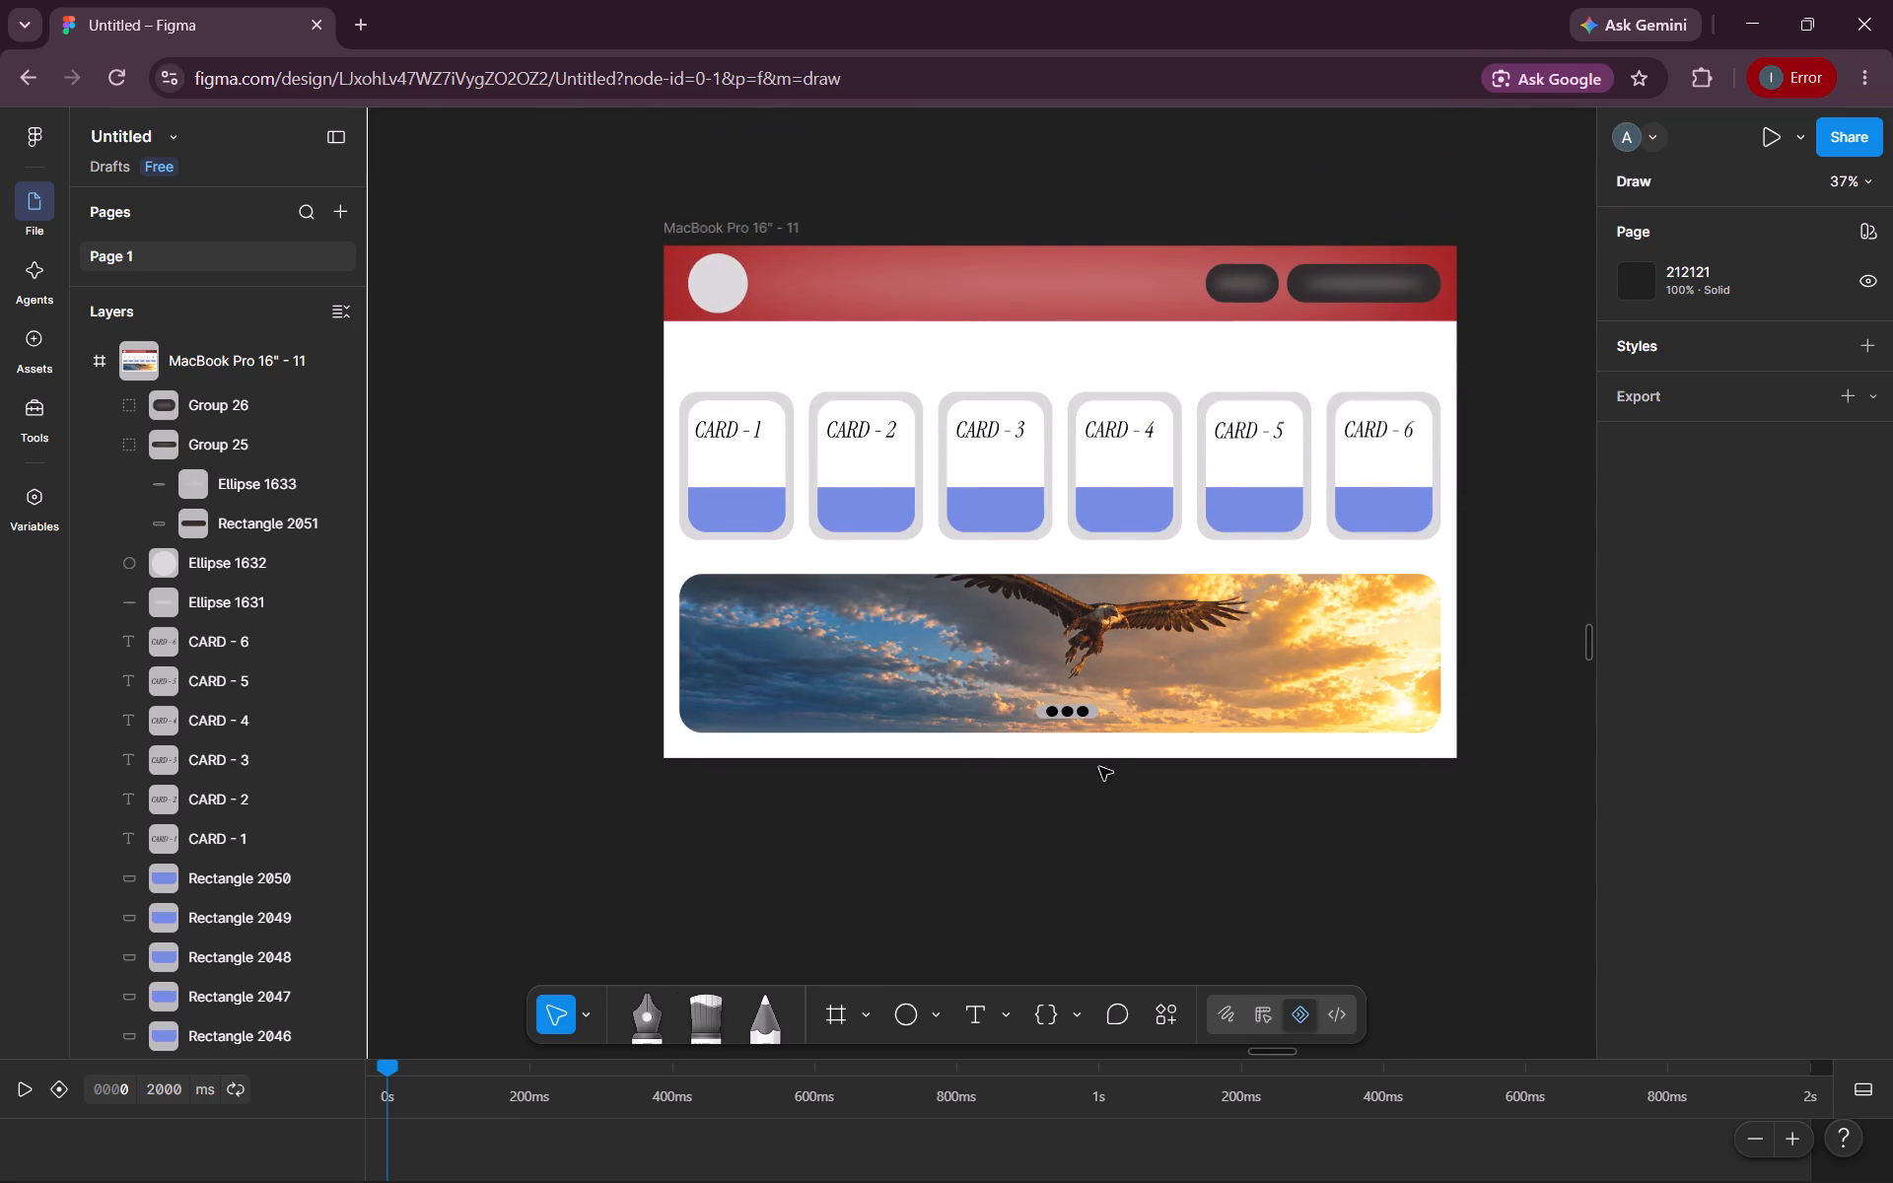
# Darken the fill of all six cards' light grey outer rectangles together to grey A8A7A7, and deselect them.
pyautogui.hscroll(2, 1108, 554)
pyautogui.scroll(1, 1108, 554)
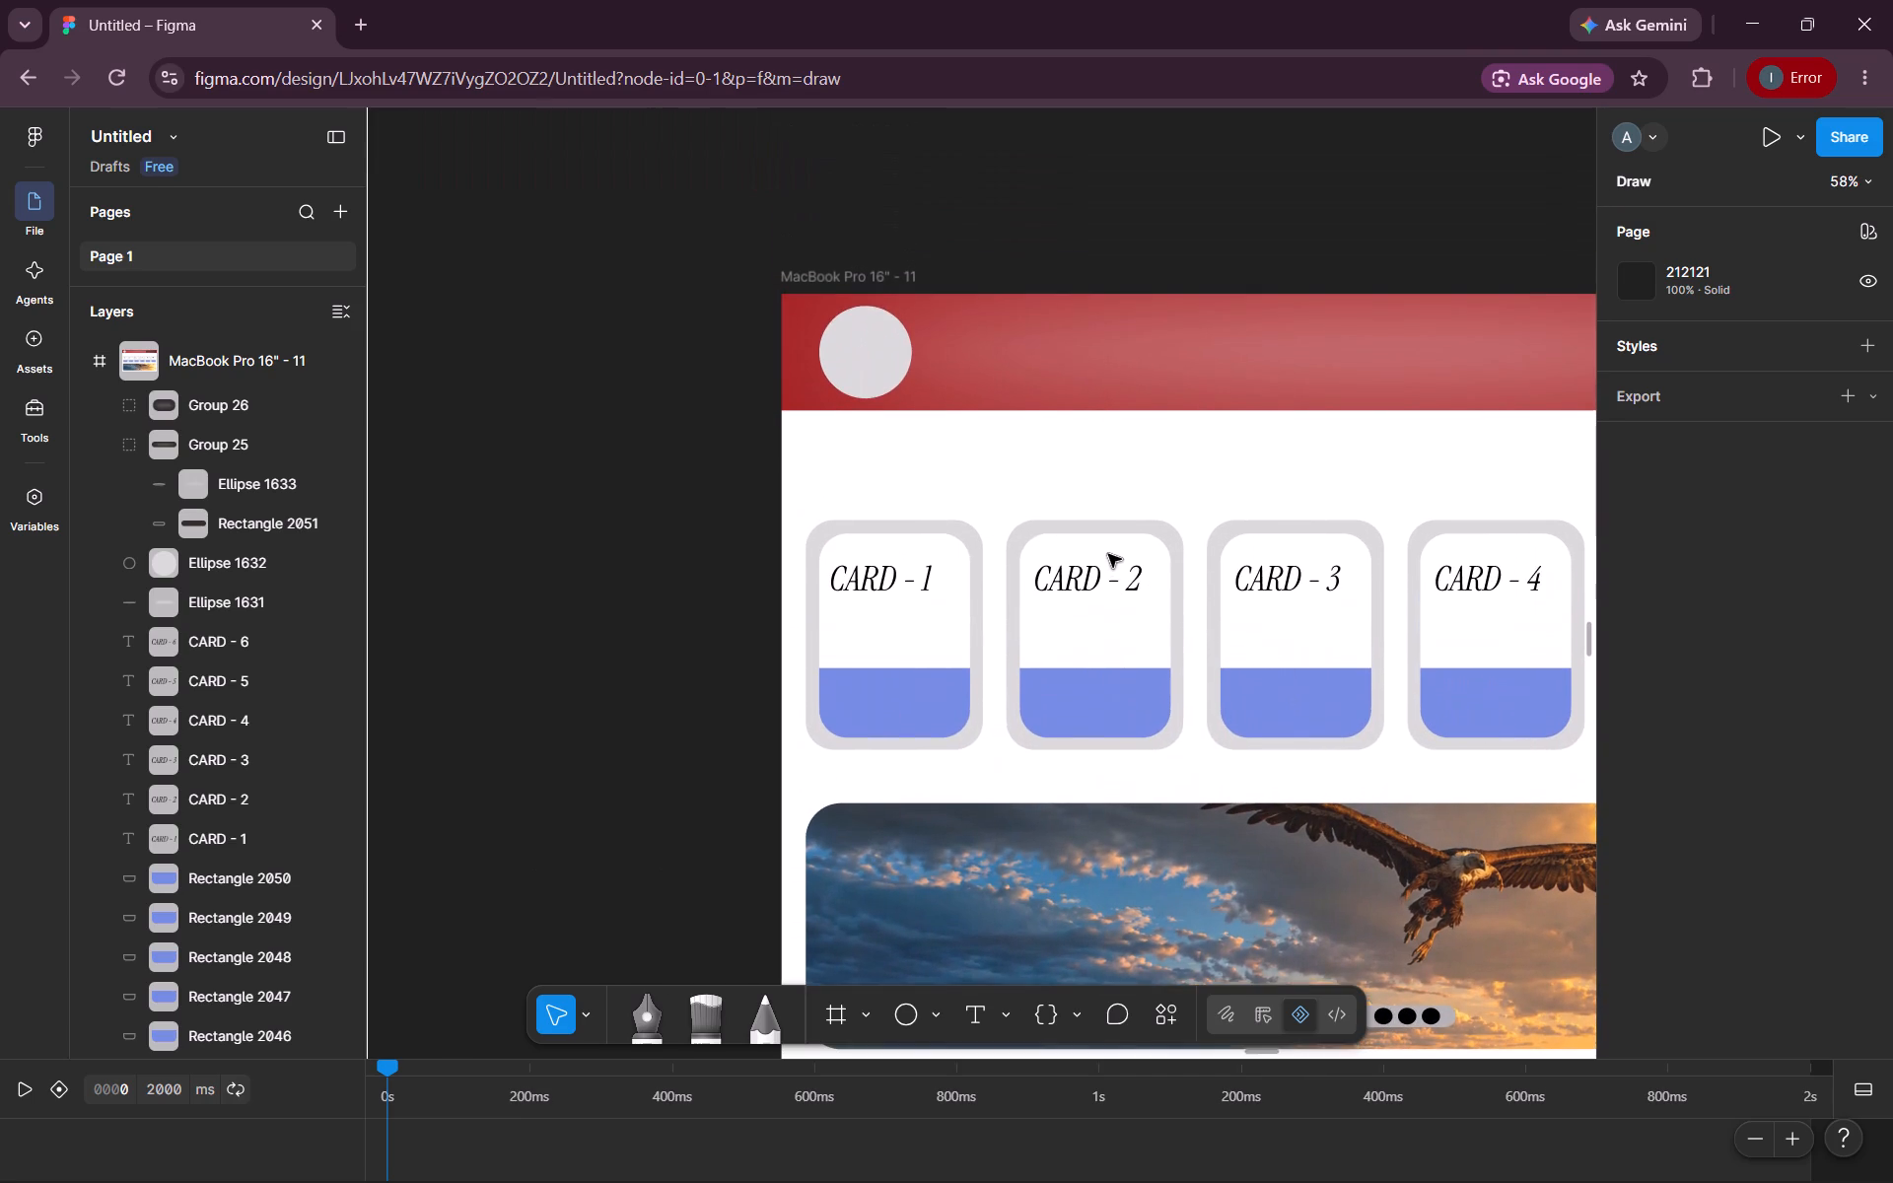
pyautogui.scroll(1, 1108, 554)
pyautogui.keyDown('shift'); pyautogui.click(965, 528); pyautogui.keyUp('shift')
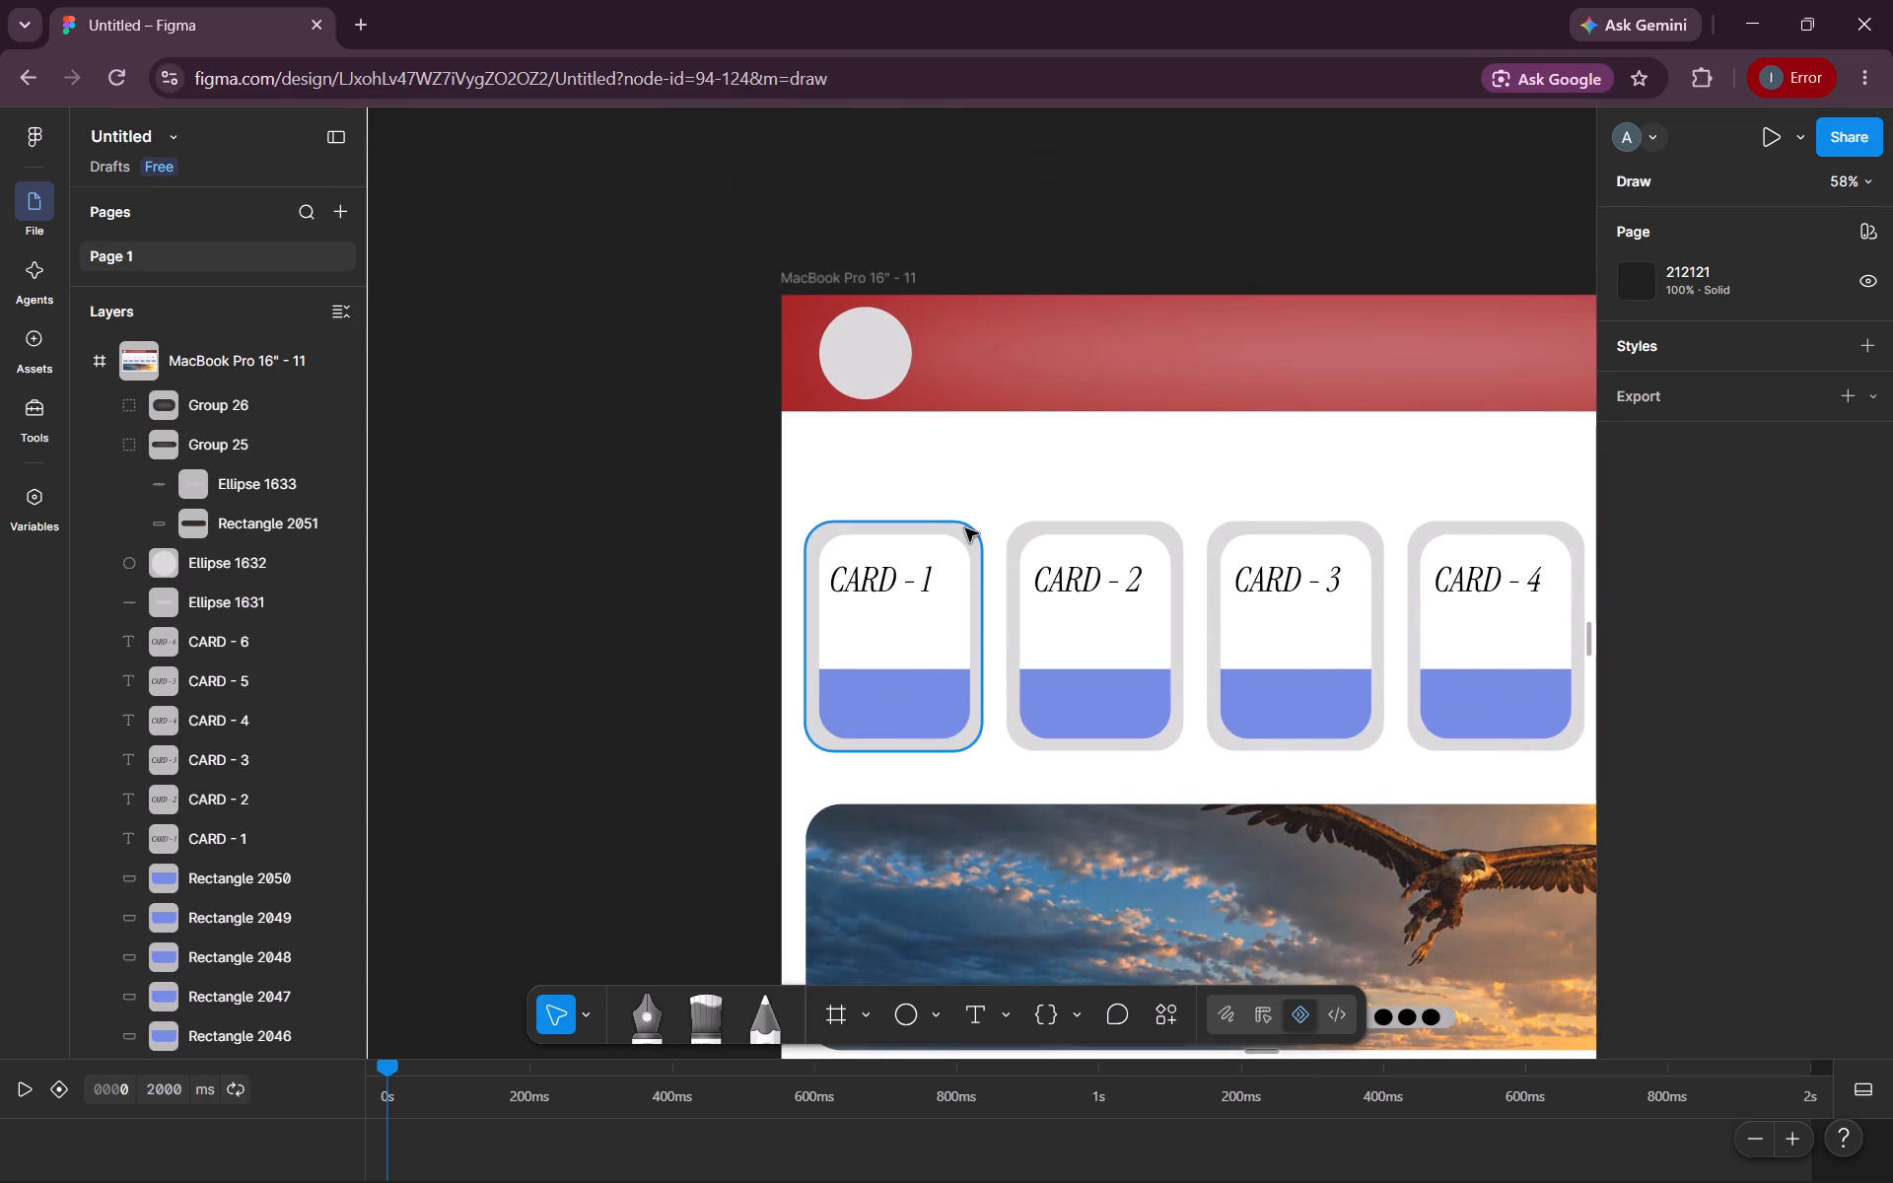
pyautogui.keyDown('shift'); pyautogui.click(1033, 529); pyautogui.keyUp('shift')
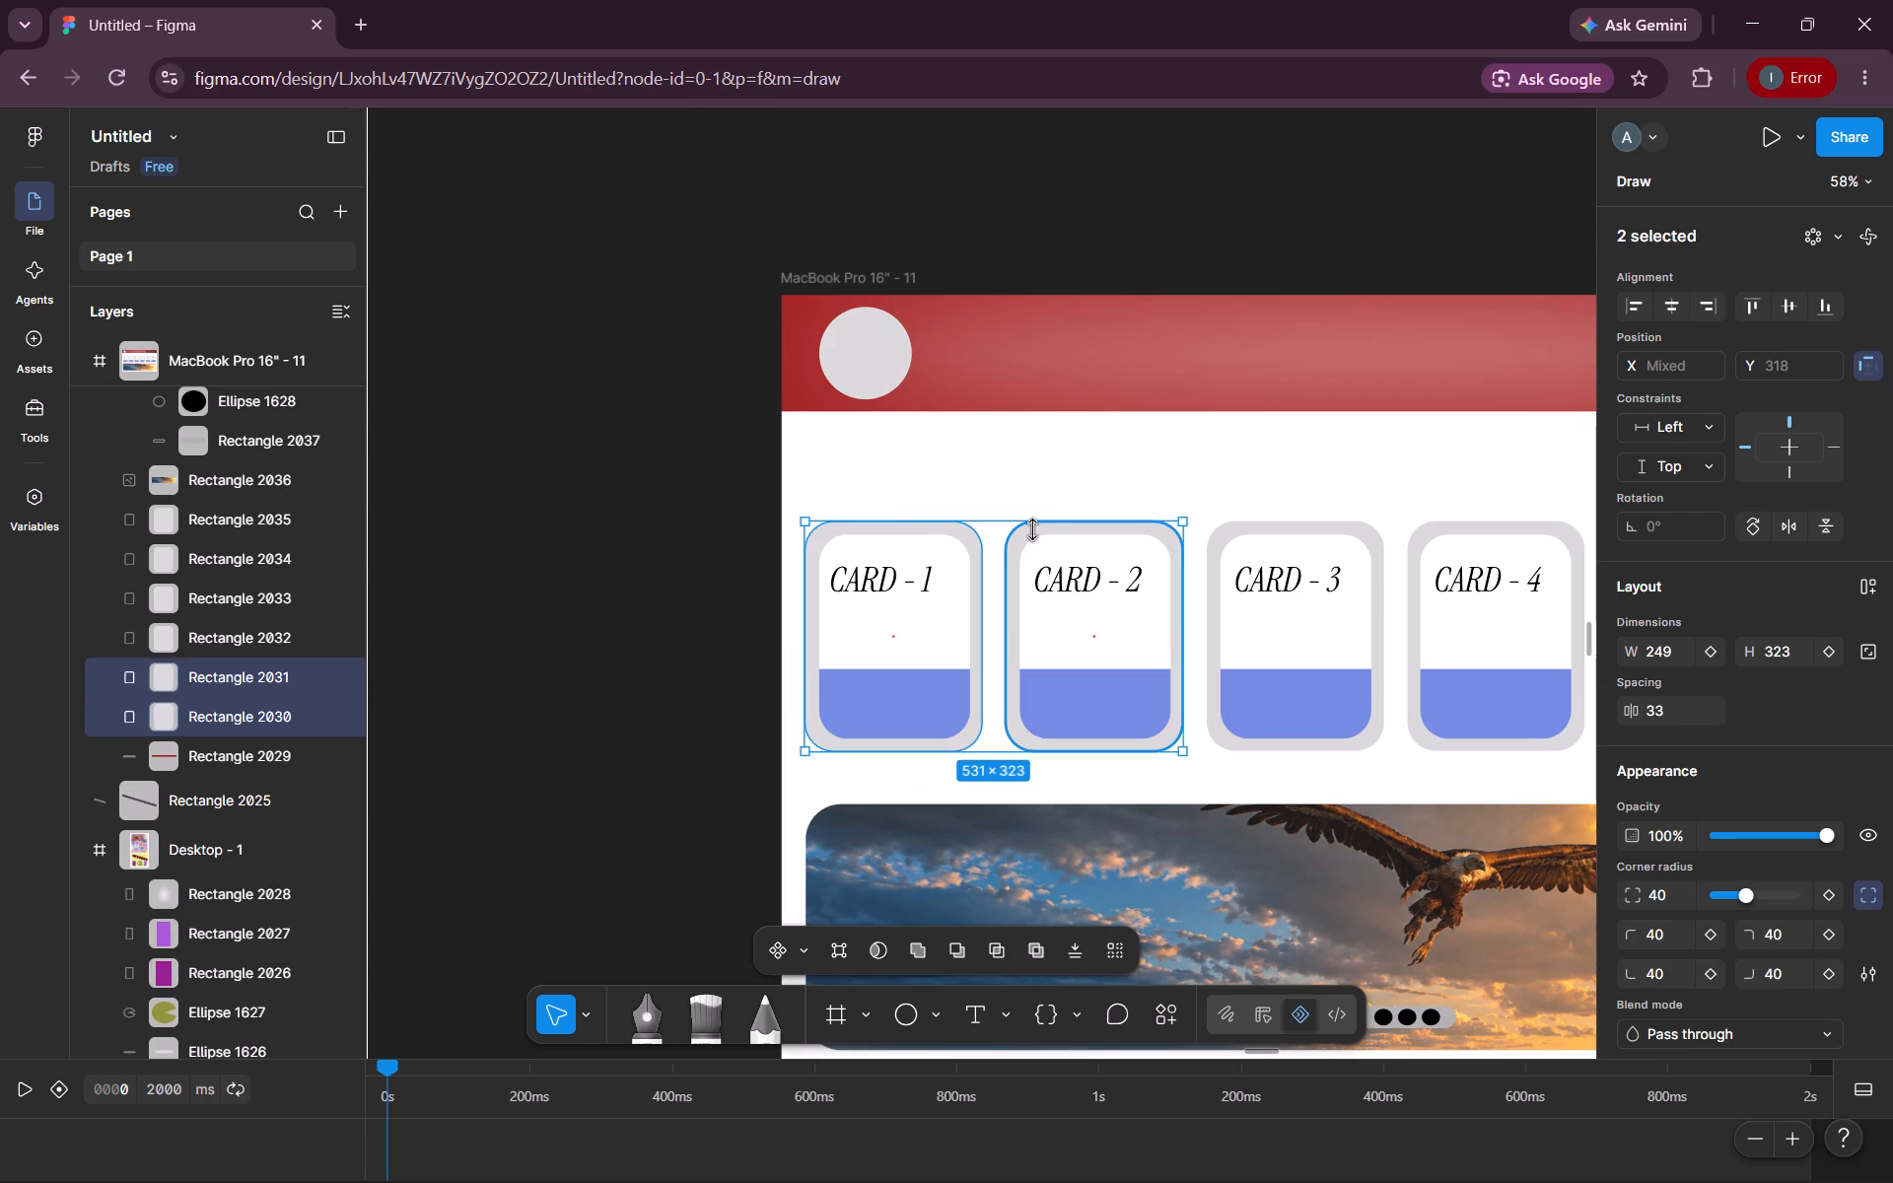
pyautogui.keyDown('shift'); pyautogui.click(1227, 529); pyautogui.keyUp('shift')
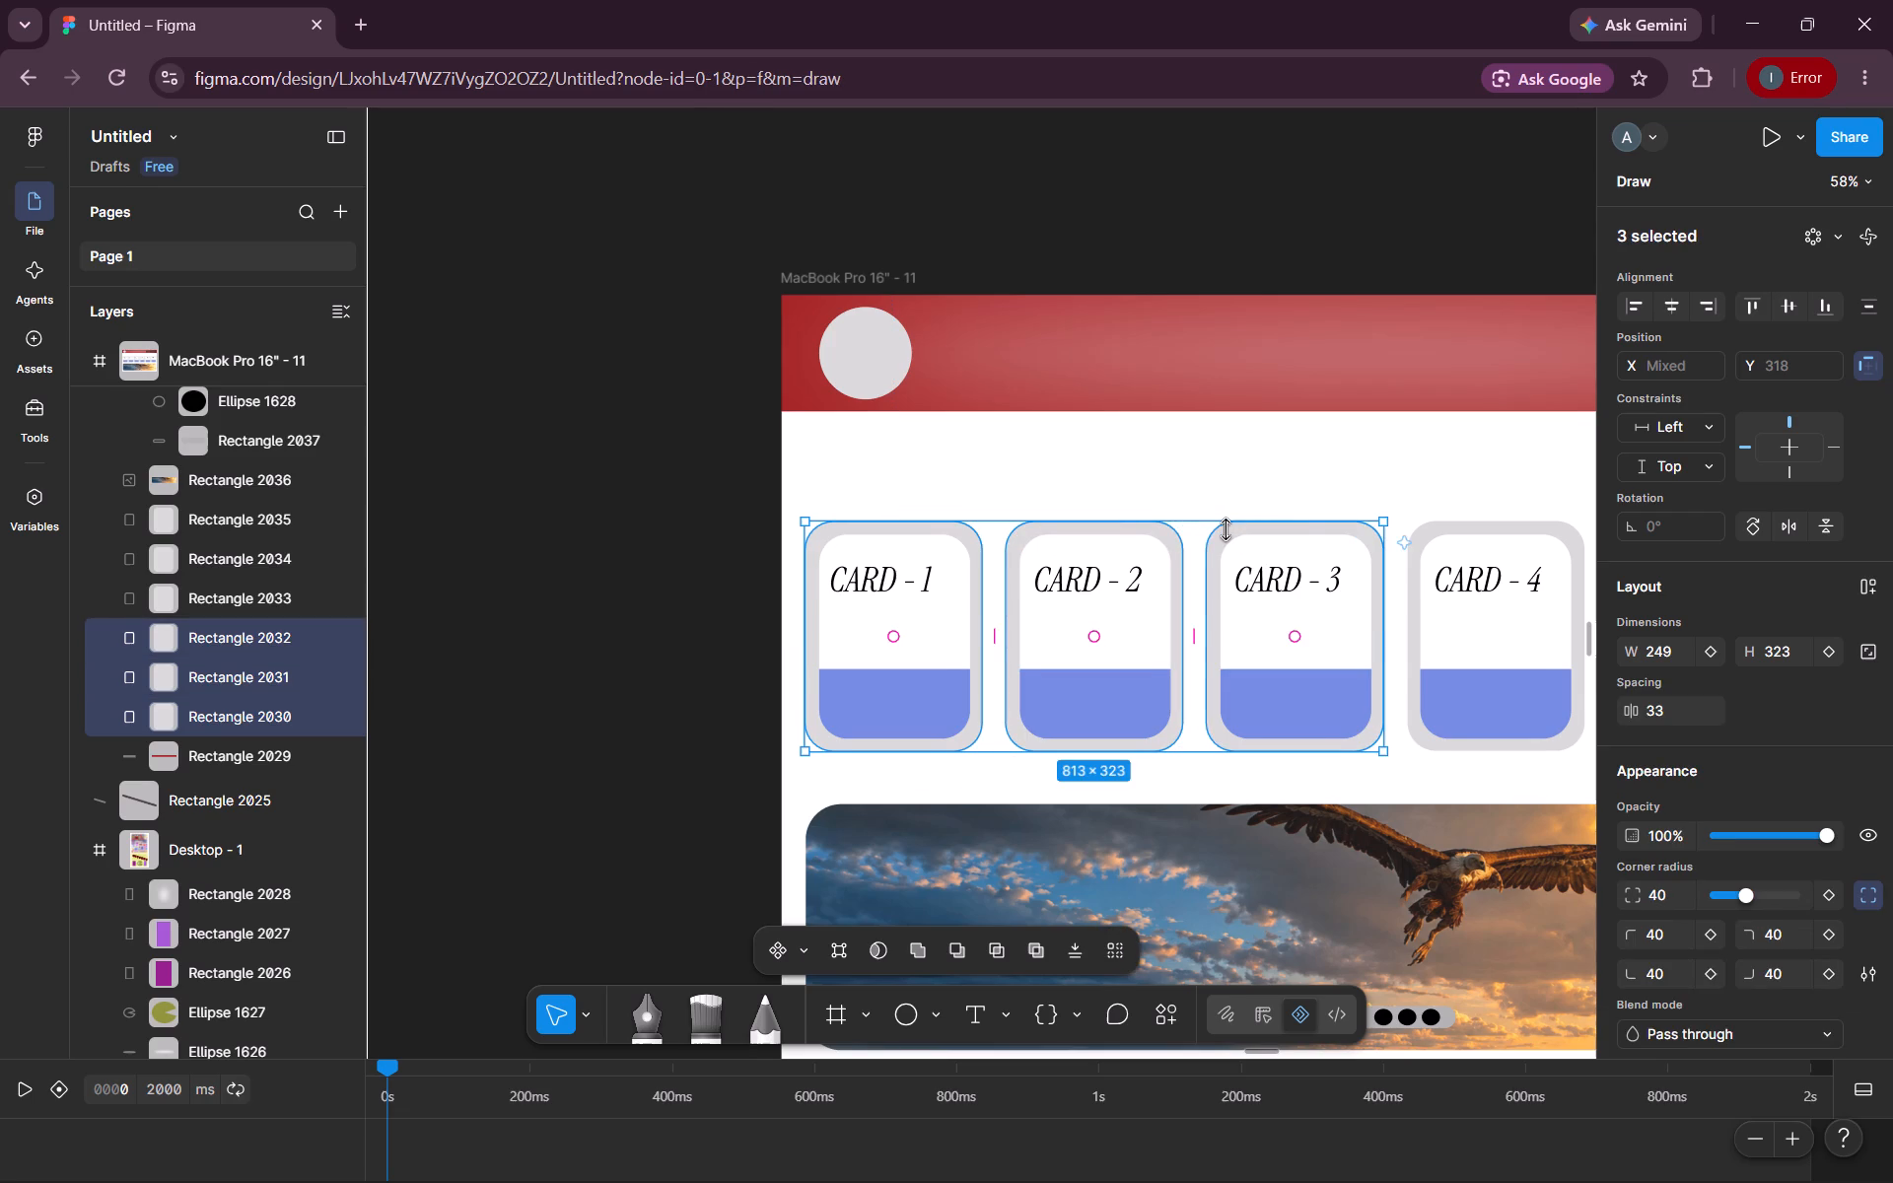
pyautogui.hscroll(-2, 1227, 529)
pyautogui.keyDown('shift'); pyautogui.click(1153, 529); pyautogui.keyUp('shift')
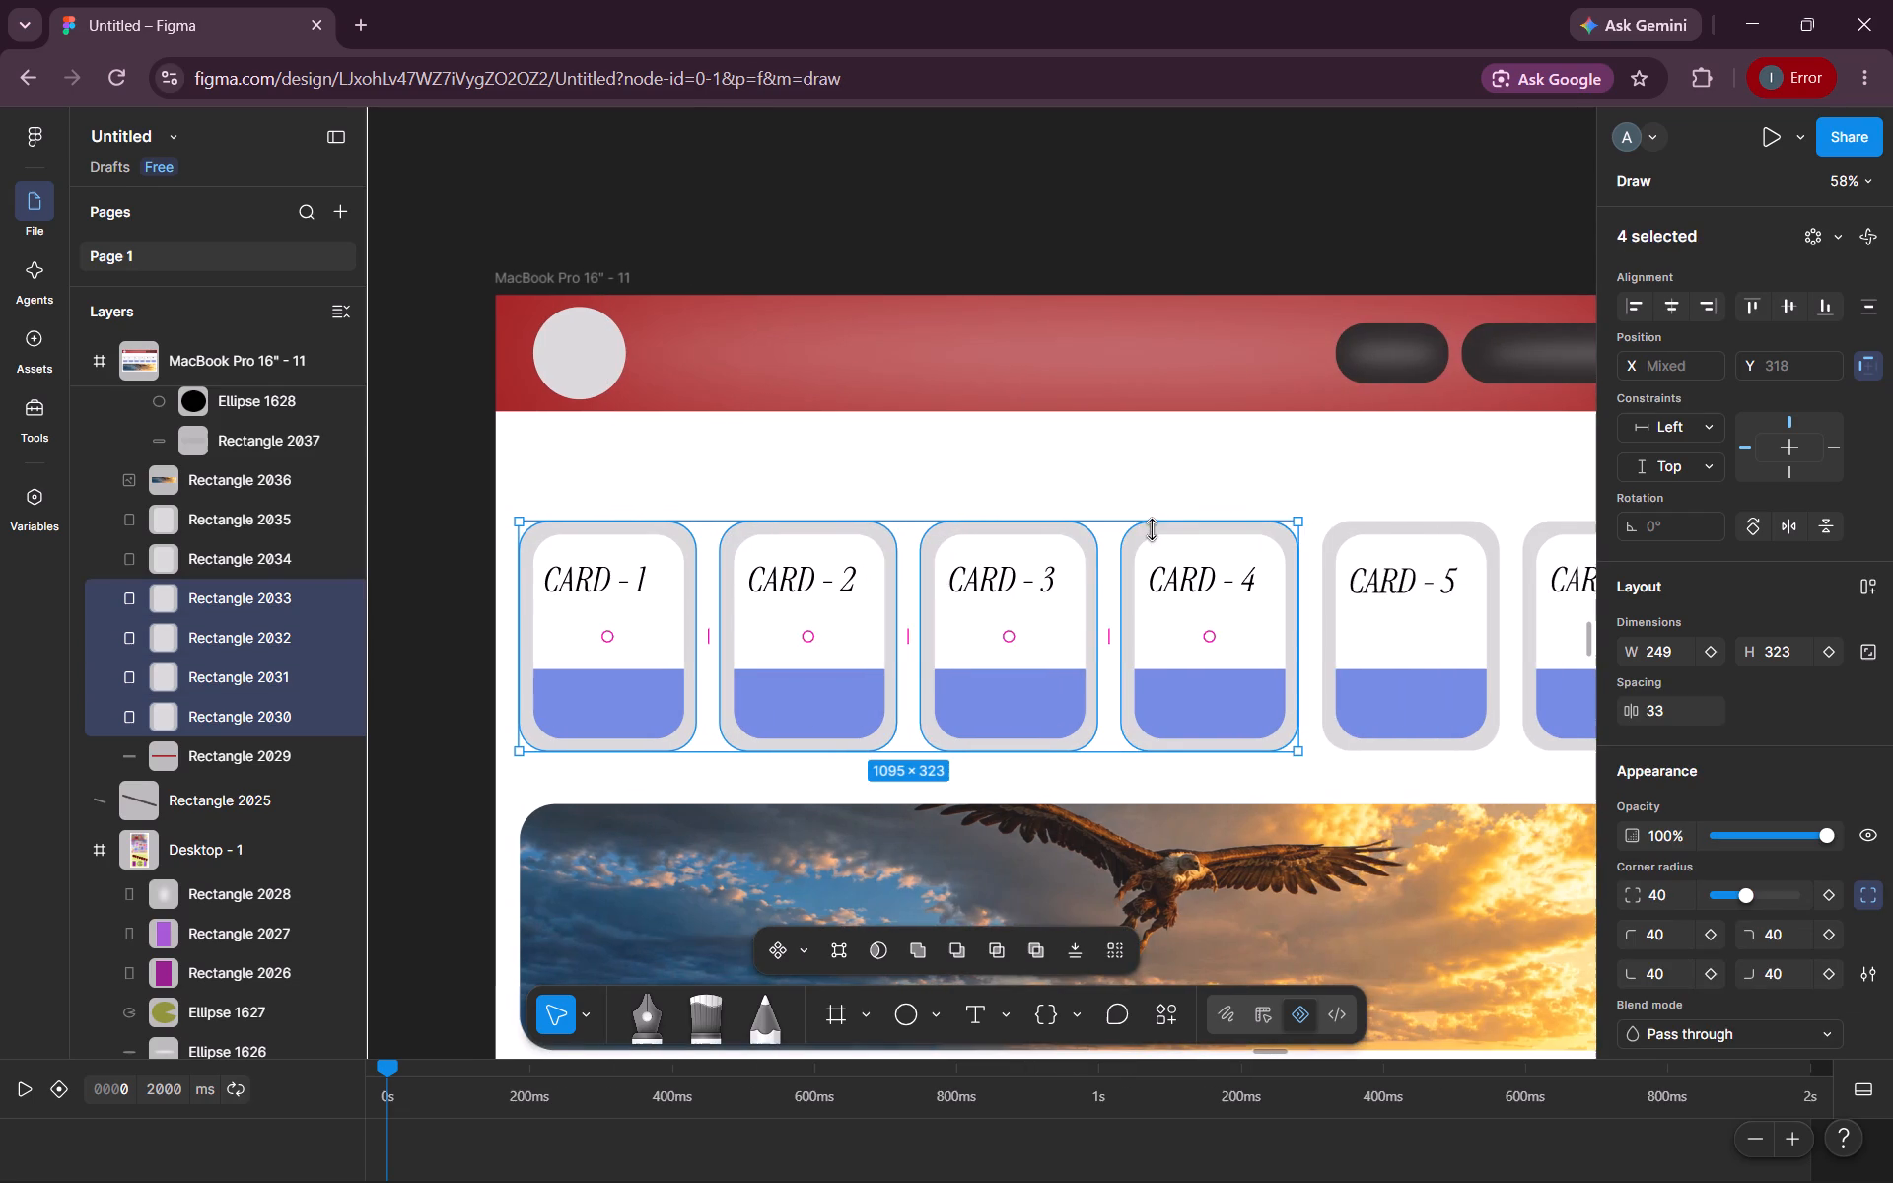
pyautogui.hscroll(-2, 1298, 533)
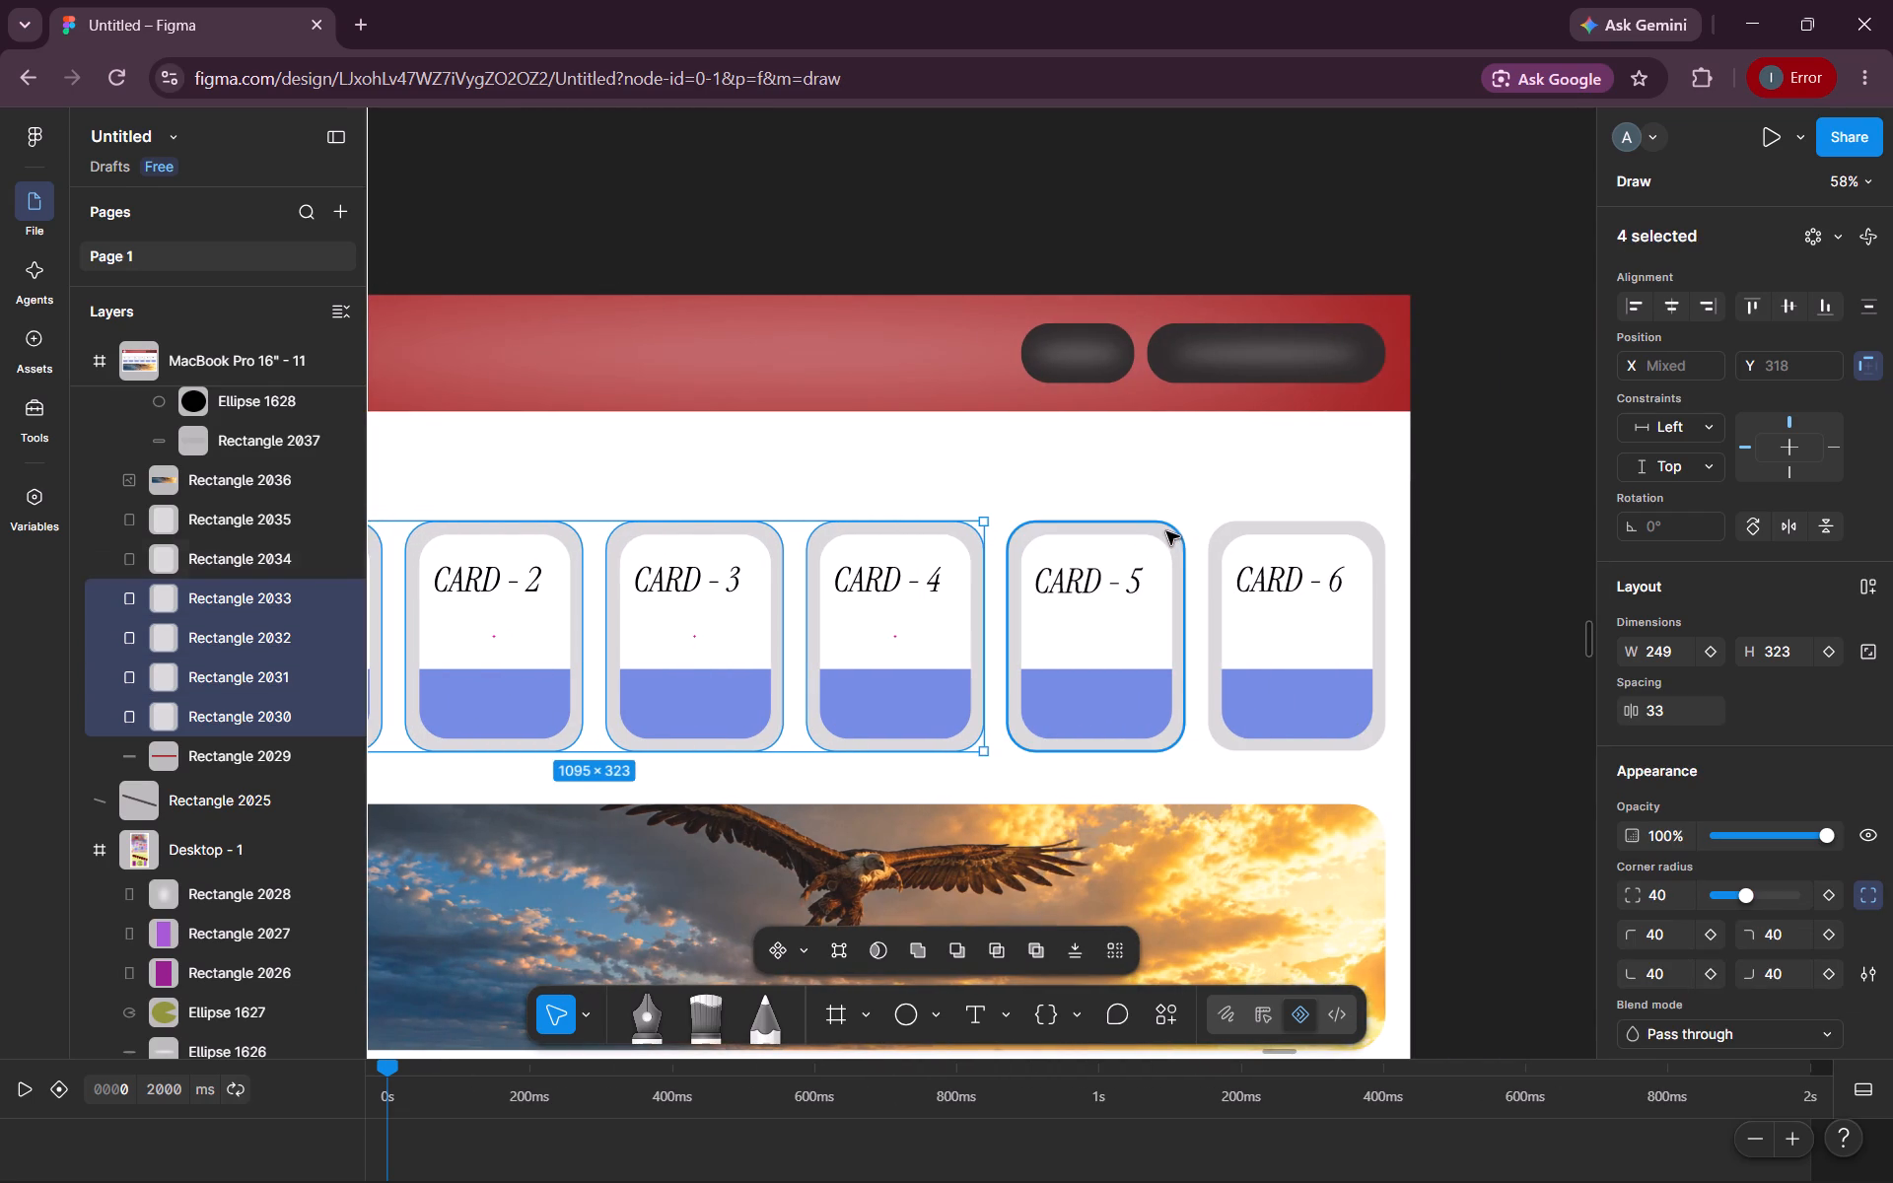
pyautogui.keyDown('shift'); pyautogui.click(1167, 531); pyautogui.keyUp('shift')
pyautogui.keyDown('shift'); pyautogui.click(1227, 530); pyautogui.keyUp('shift')
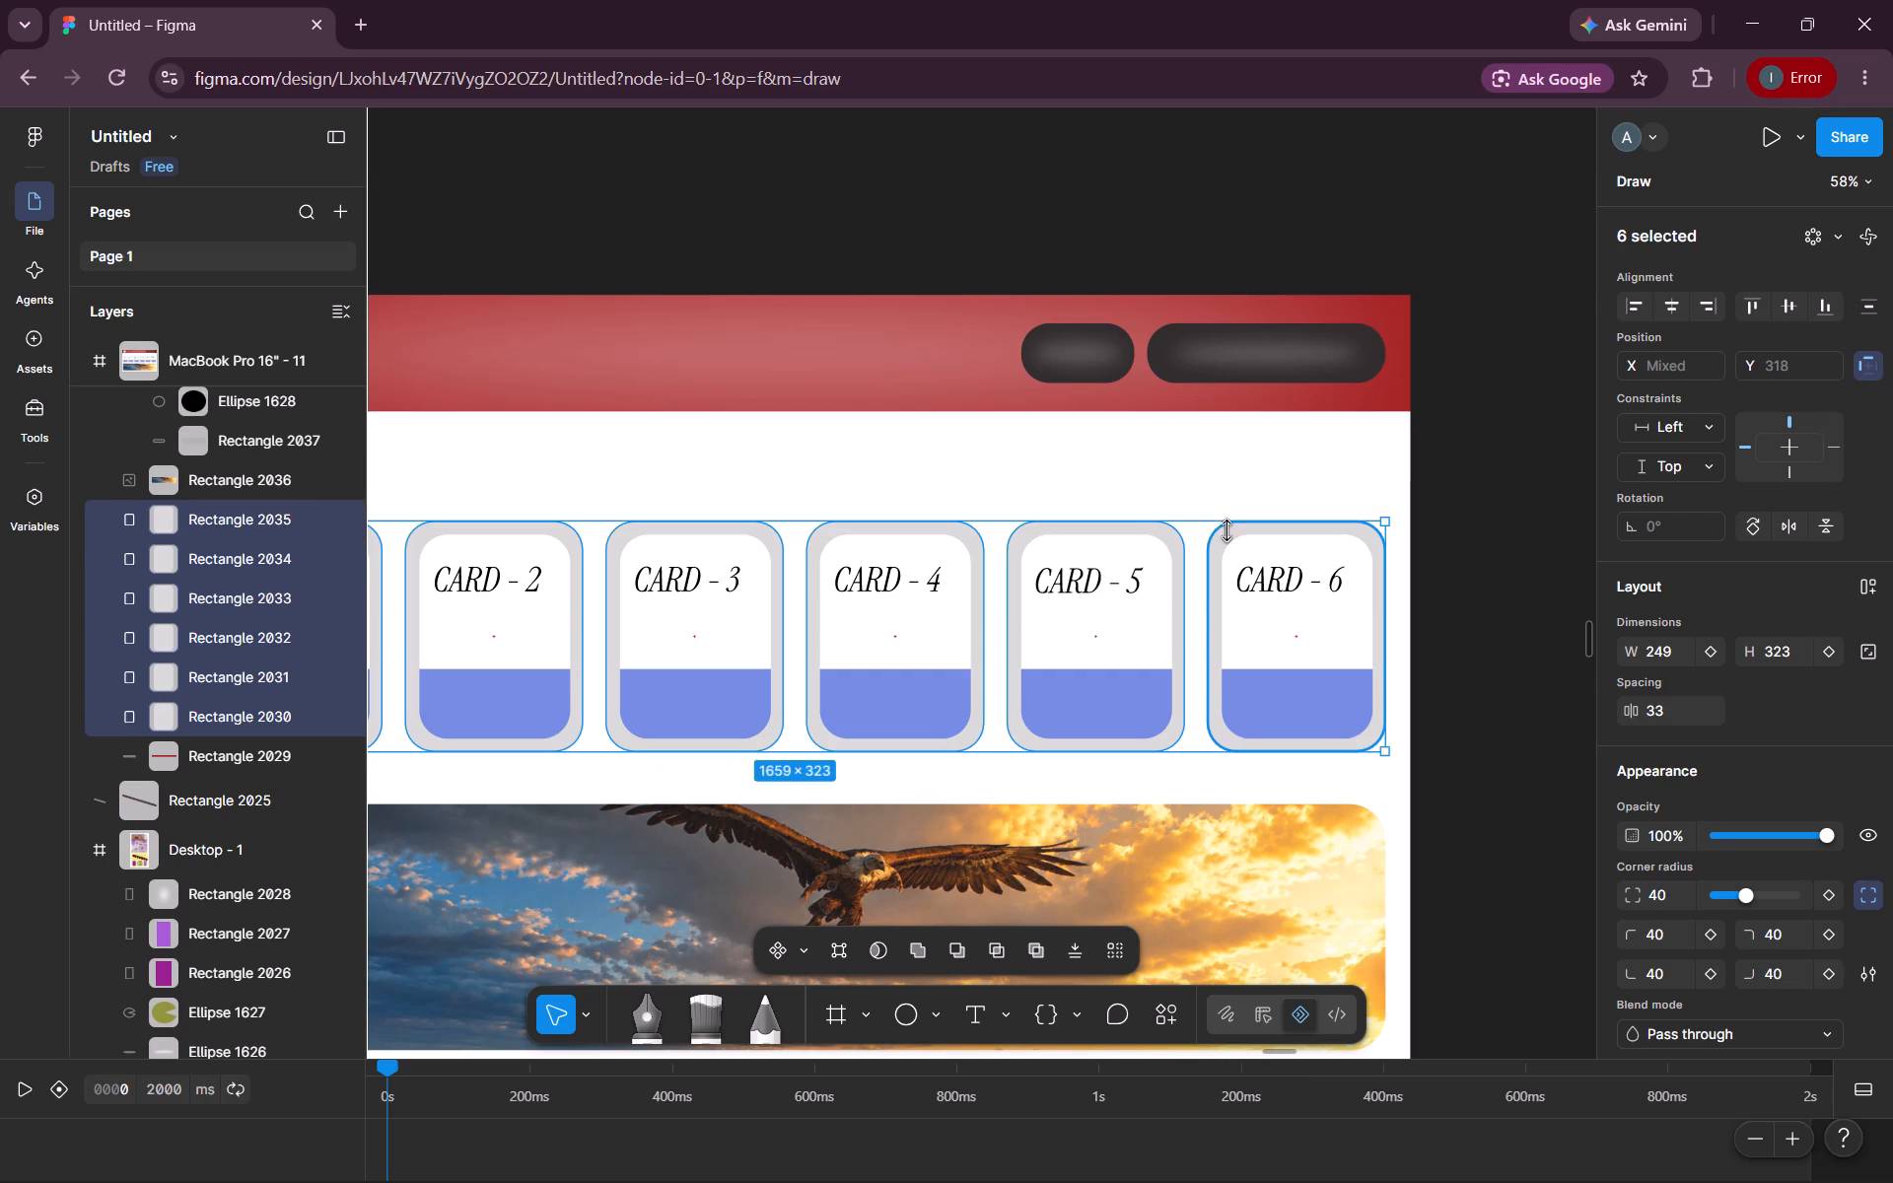
pyautogui.scroll(-1, 1645, 841)
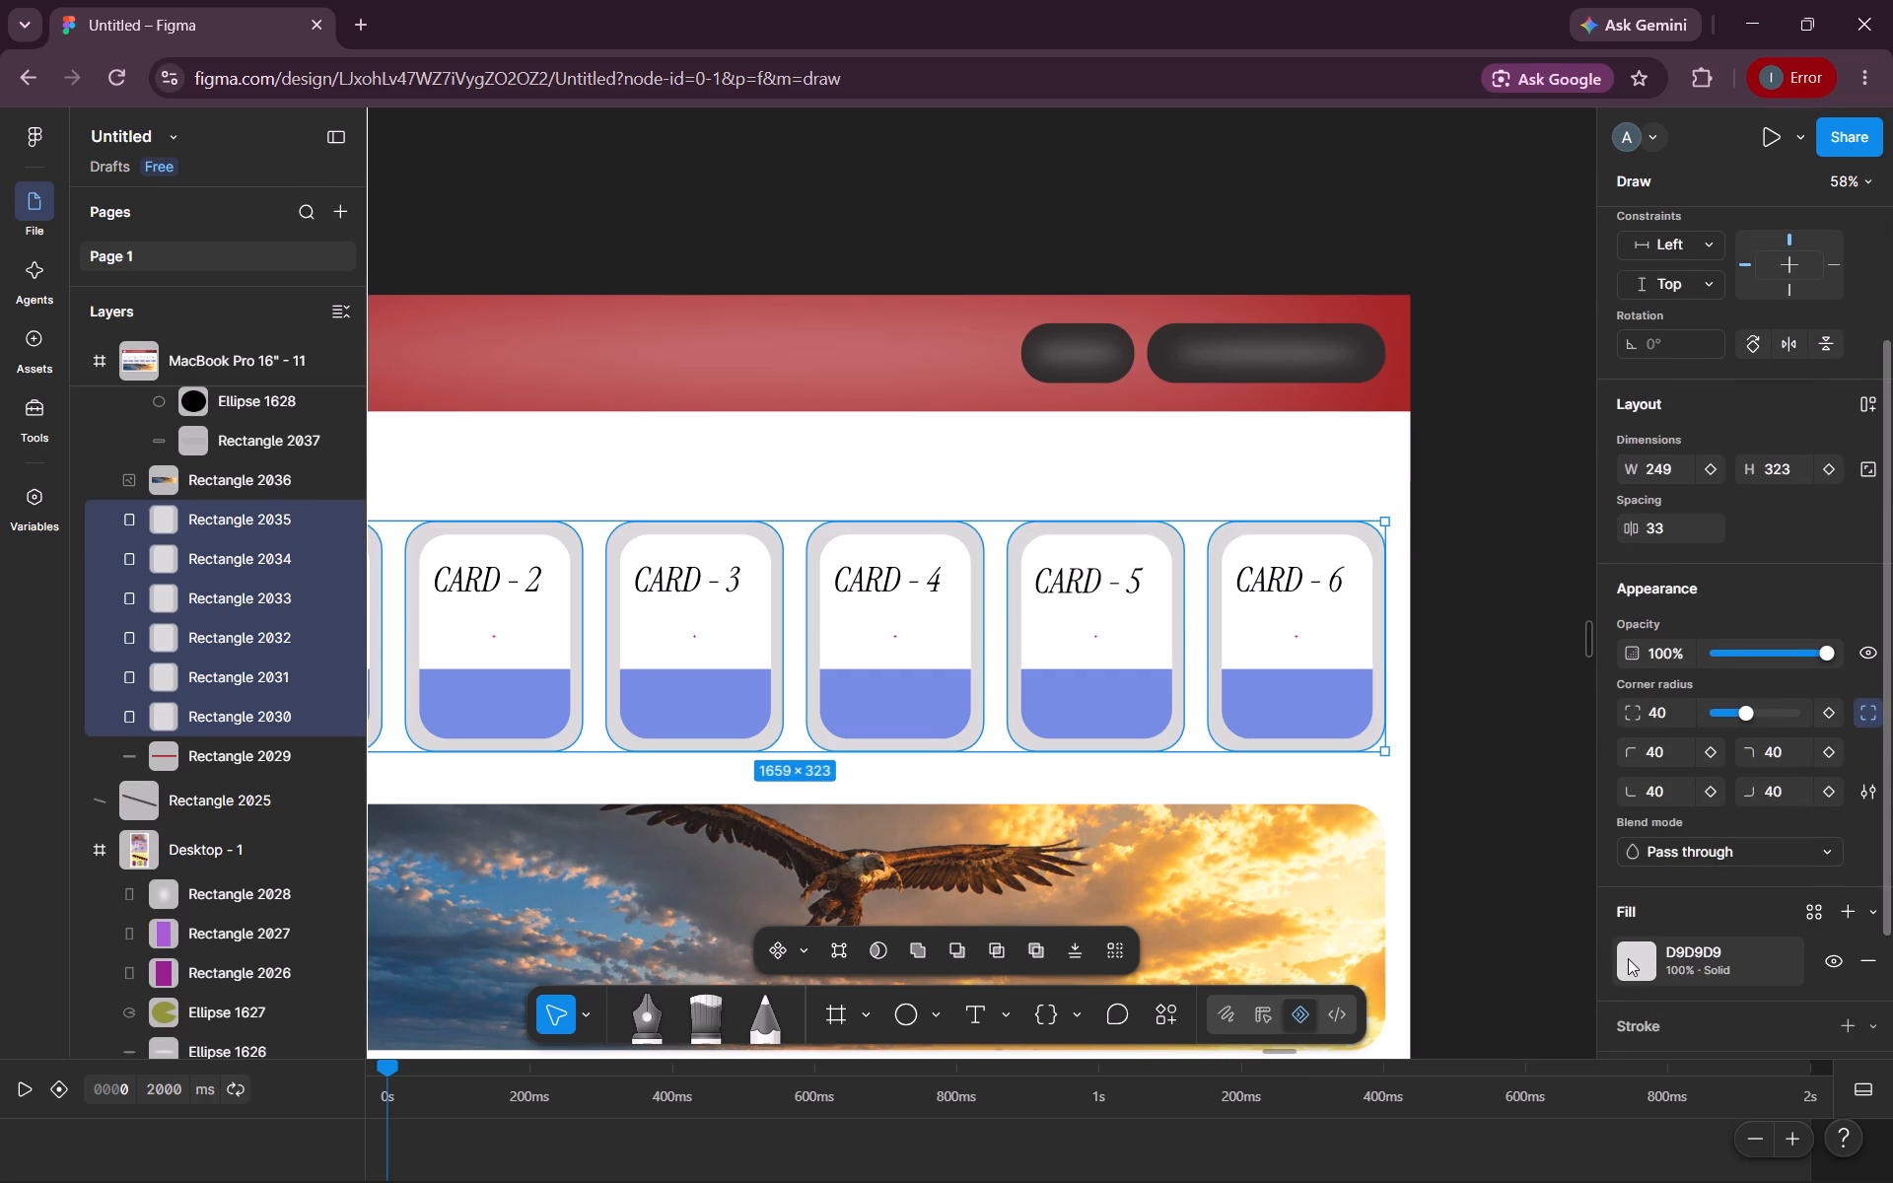
pyautogui.click(1628, 958)
pyautogui.moveTo(1320, 663); pyautogui.dragTo(1322, 707)
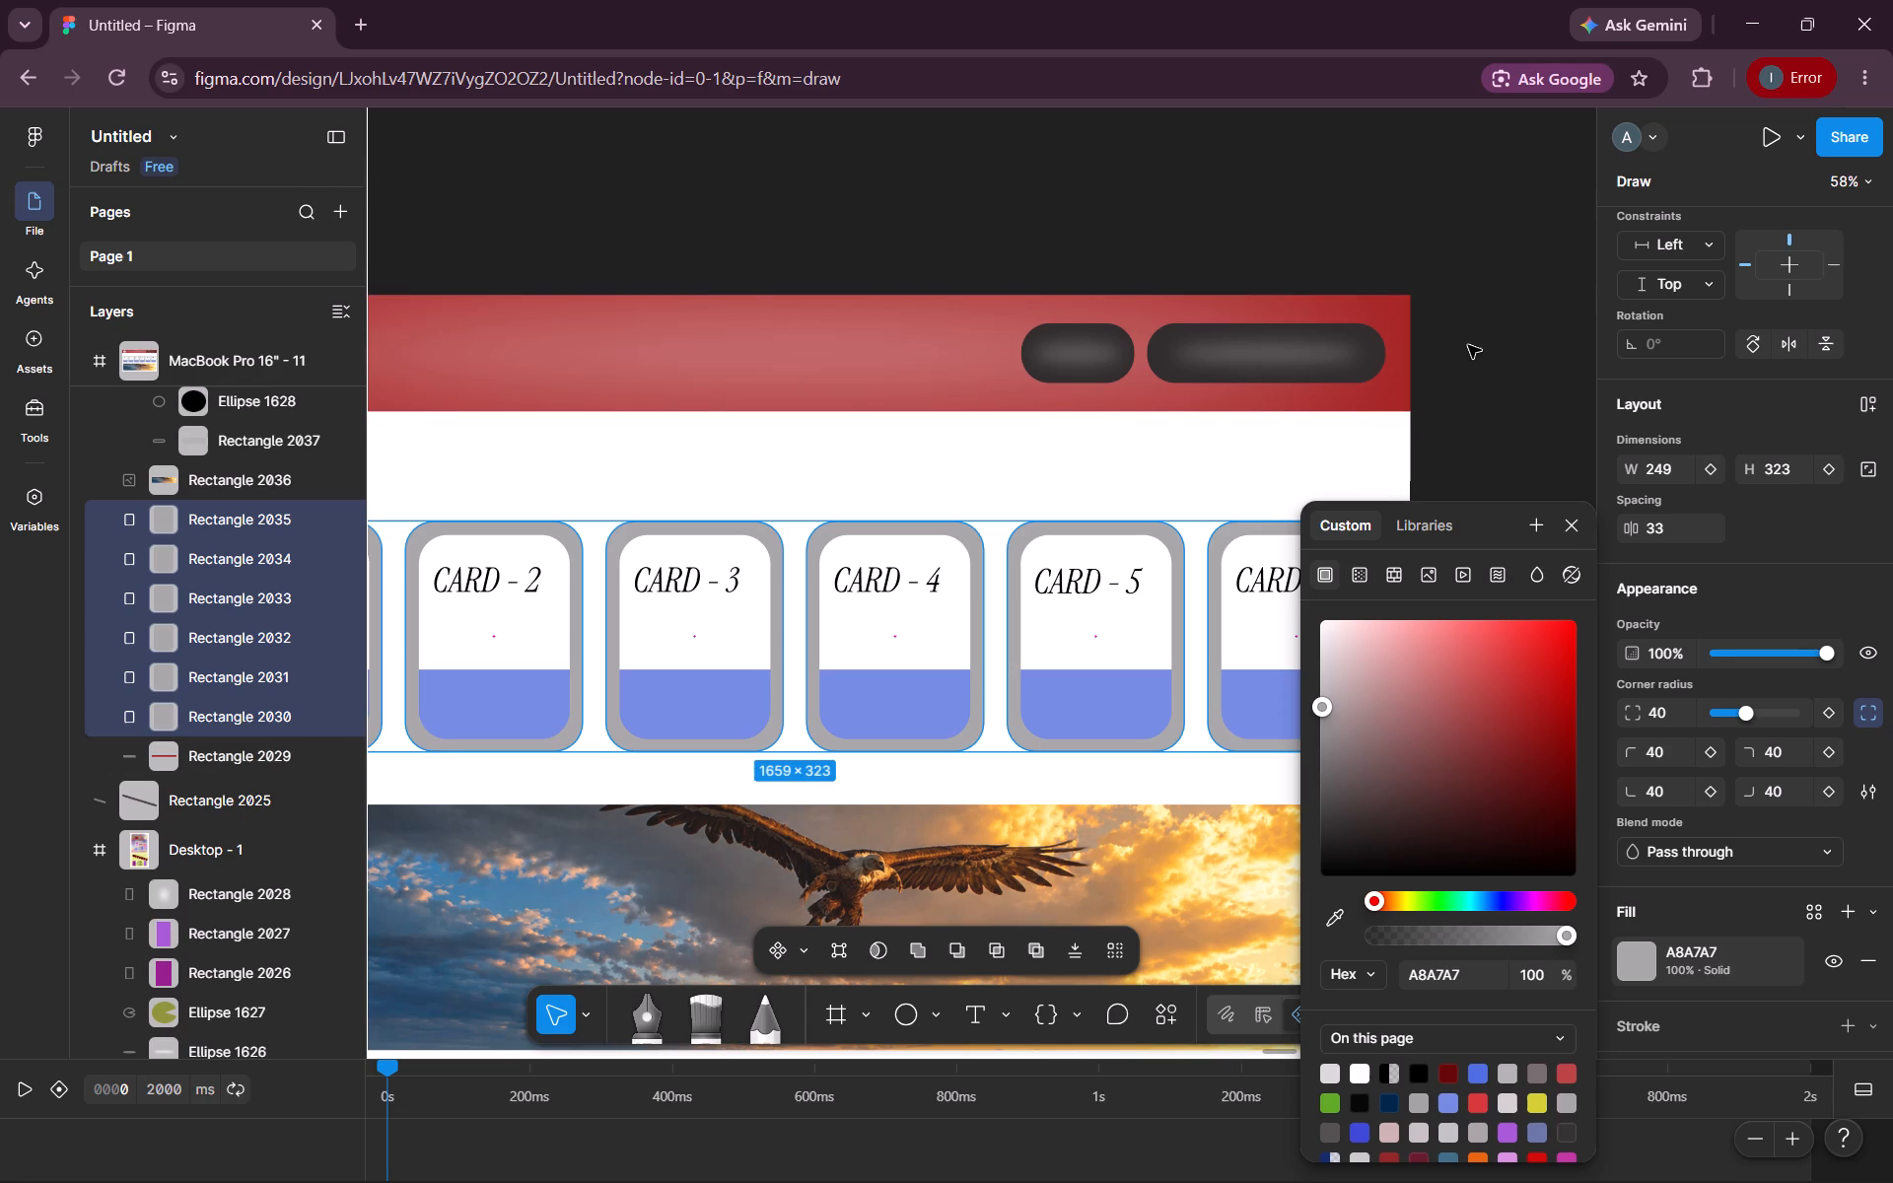
pyautogui.click(1472, 349)
pyautogui.scroll(-1, 1472, 349)
pyautogui.hscroll(1, 1472, 349)
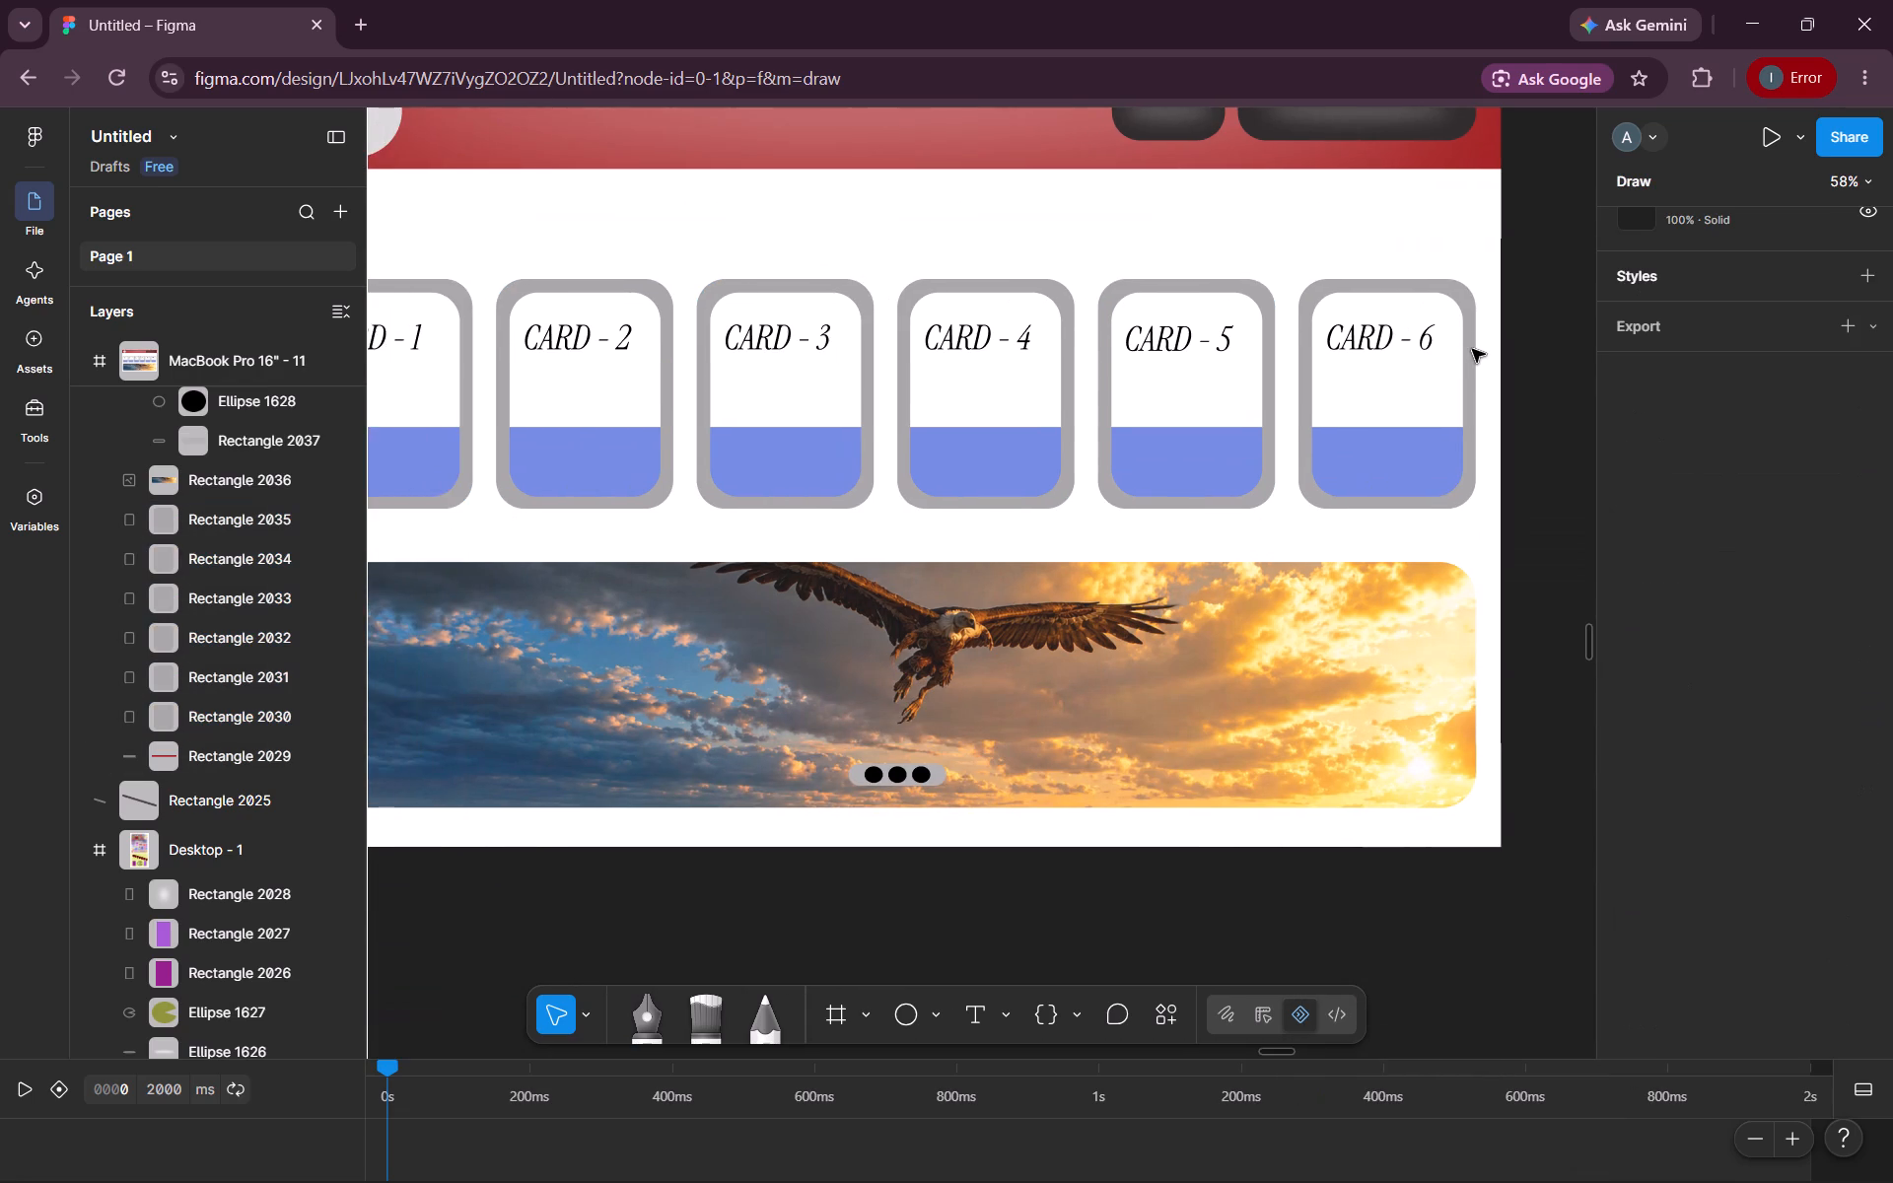
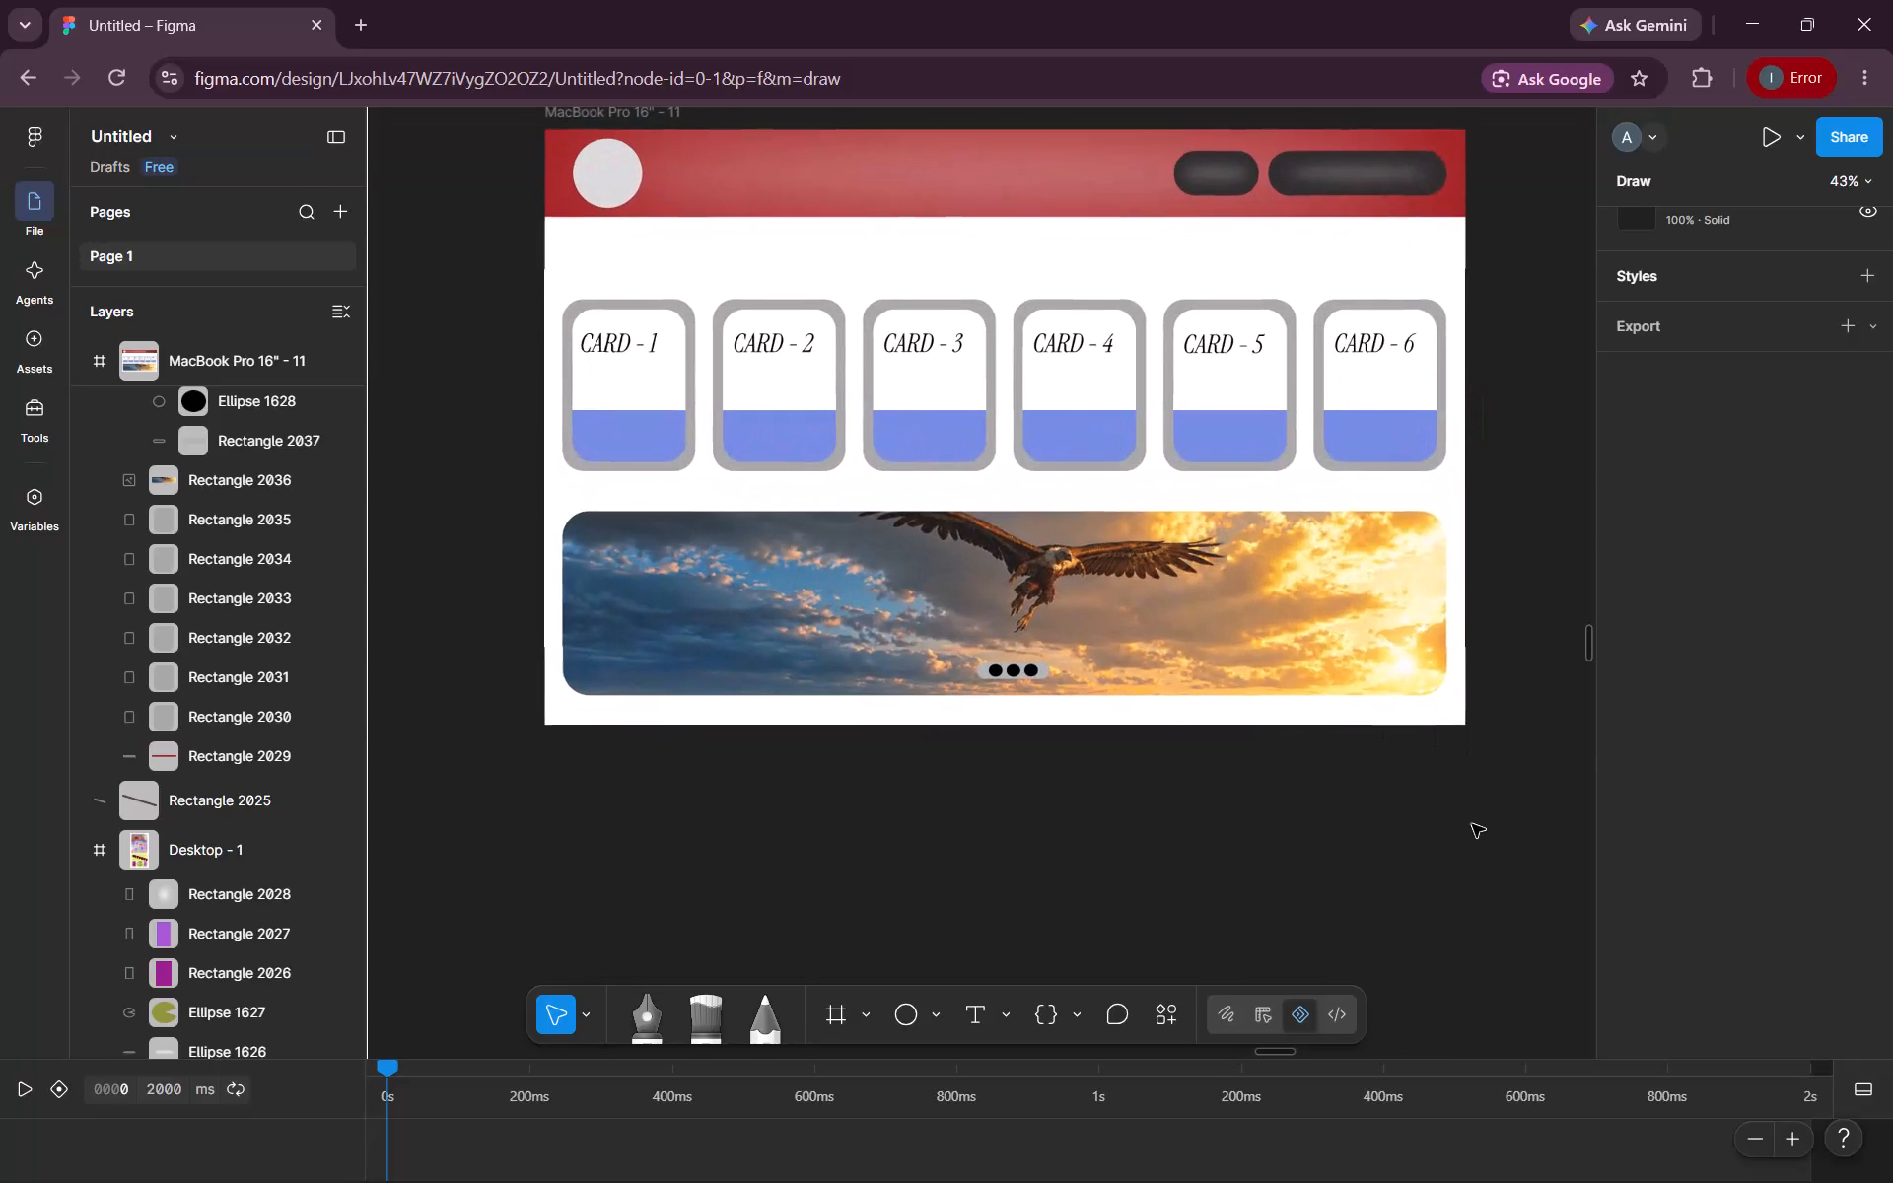
# Extend the MacBook Pro 16" frame downward below the eagle image to a height of about 2630.
pyautogui.scroll(1, 1472, 824)
pyautogui.click(1322, 737)
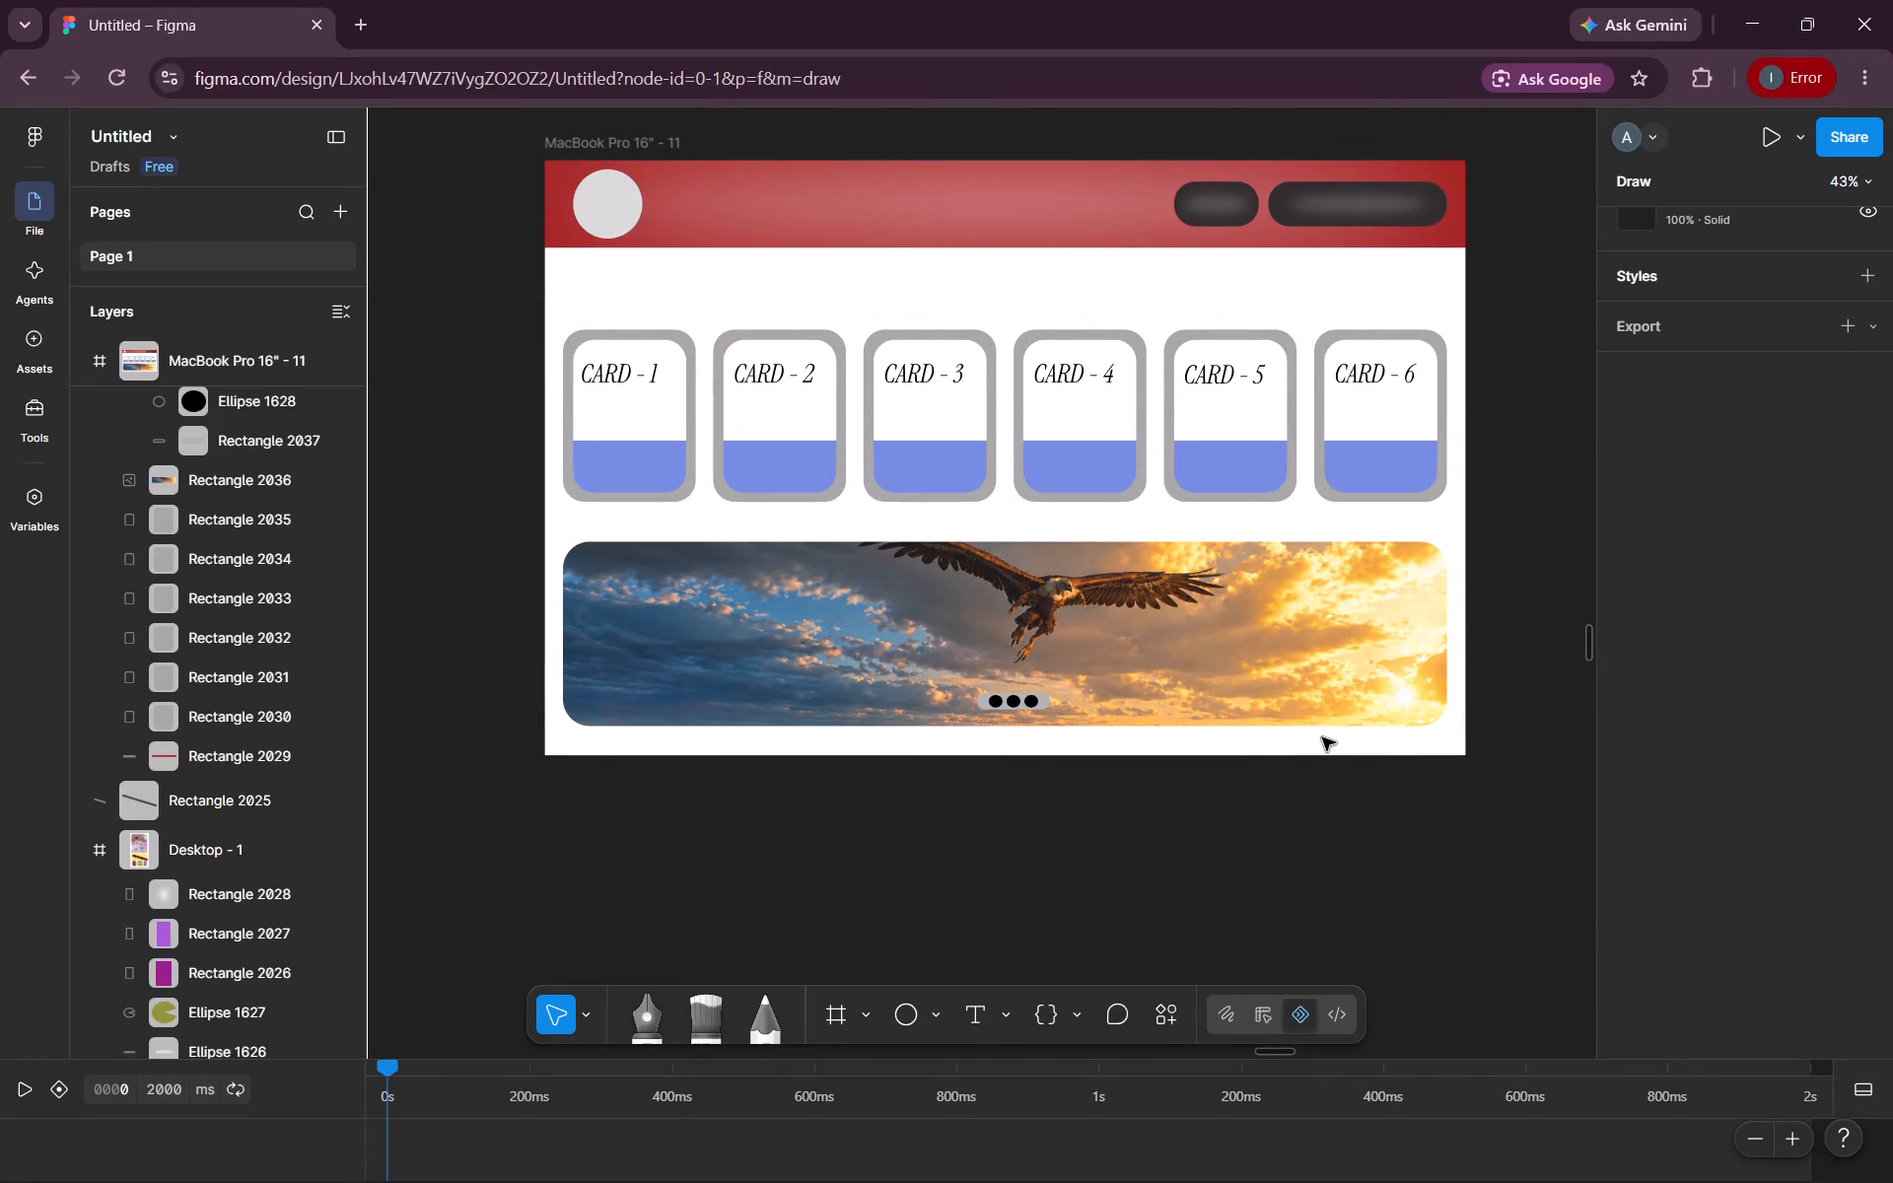
pyautogui.rightClick(1322, 737)
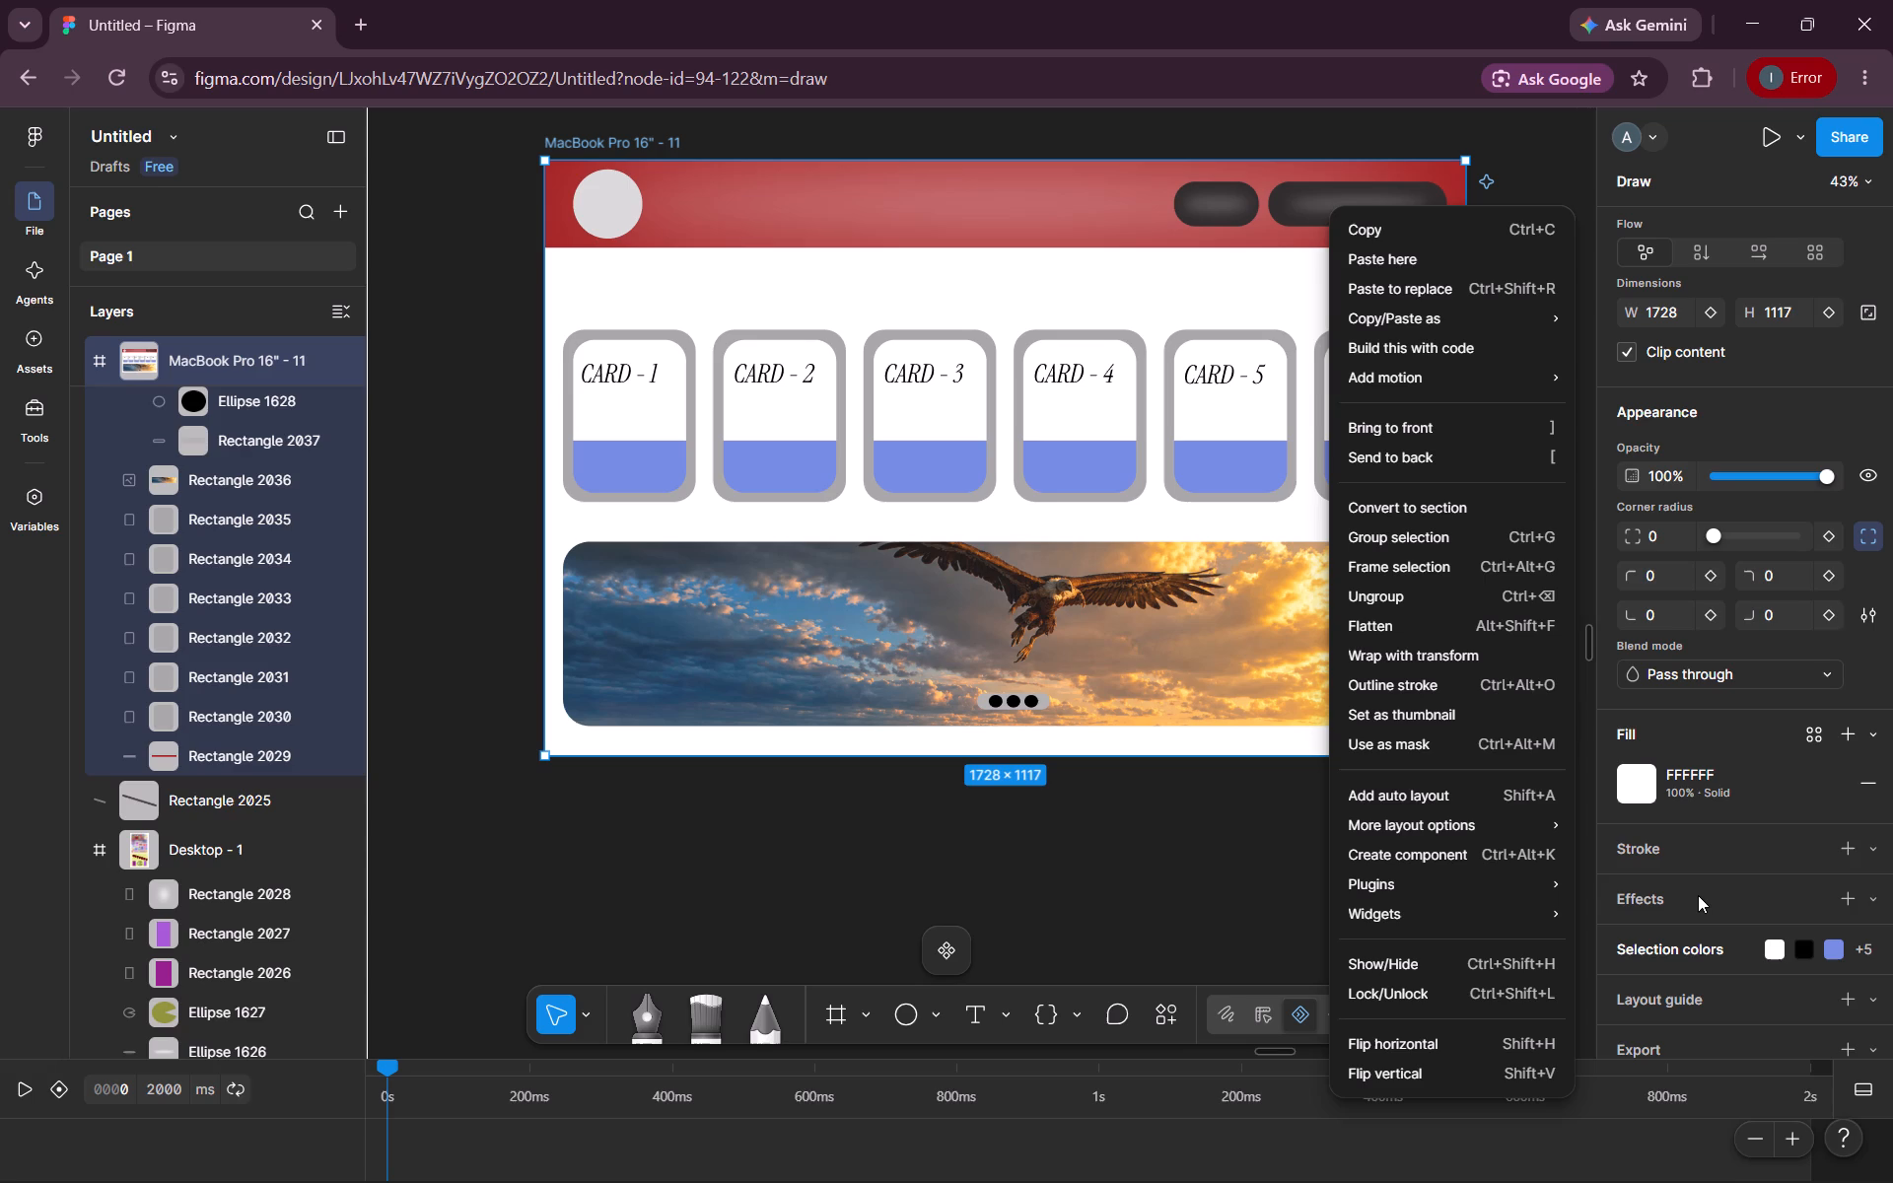
pyautogui.click(1087, 754)
pyautogui.moveTo(1086, 755); pyautogui.dragTo(1087, 1062)
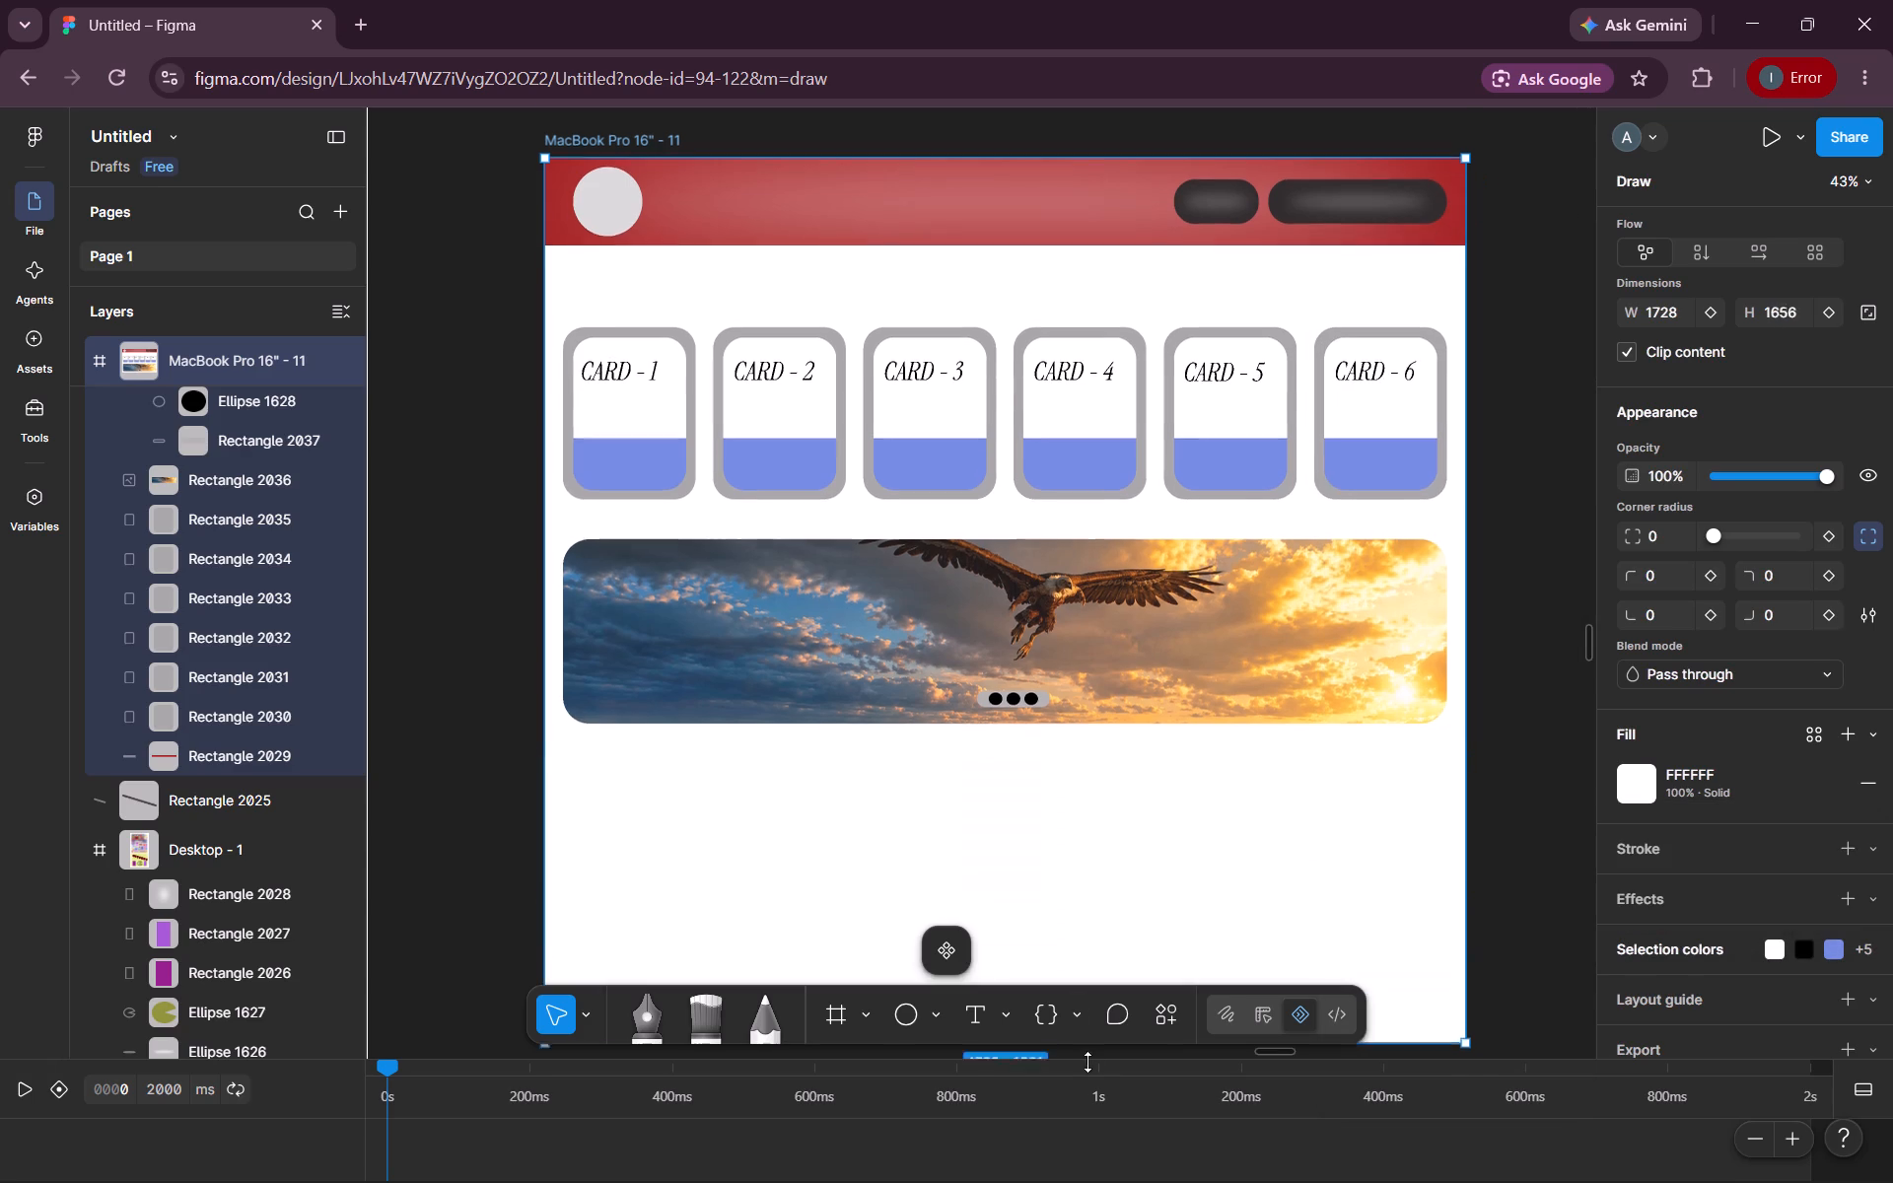
pyautogui.moveTo(1087, 1062); pyautogui.dragTo(1086, 1097)
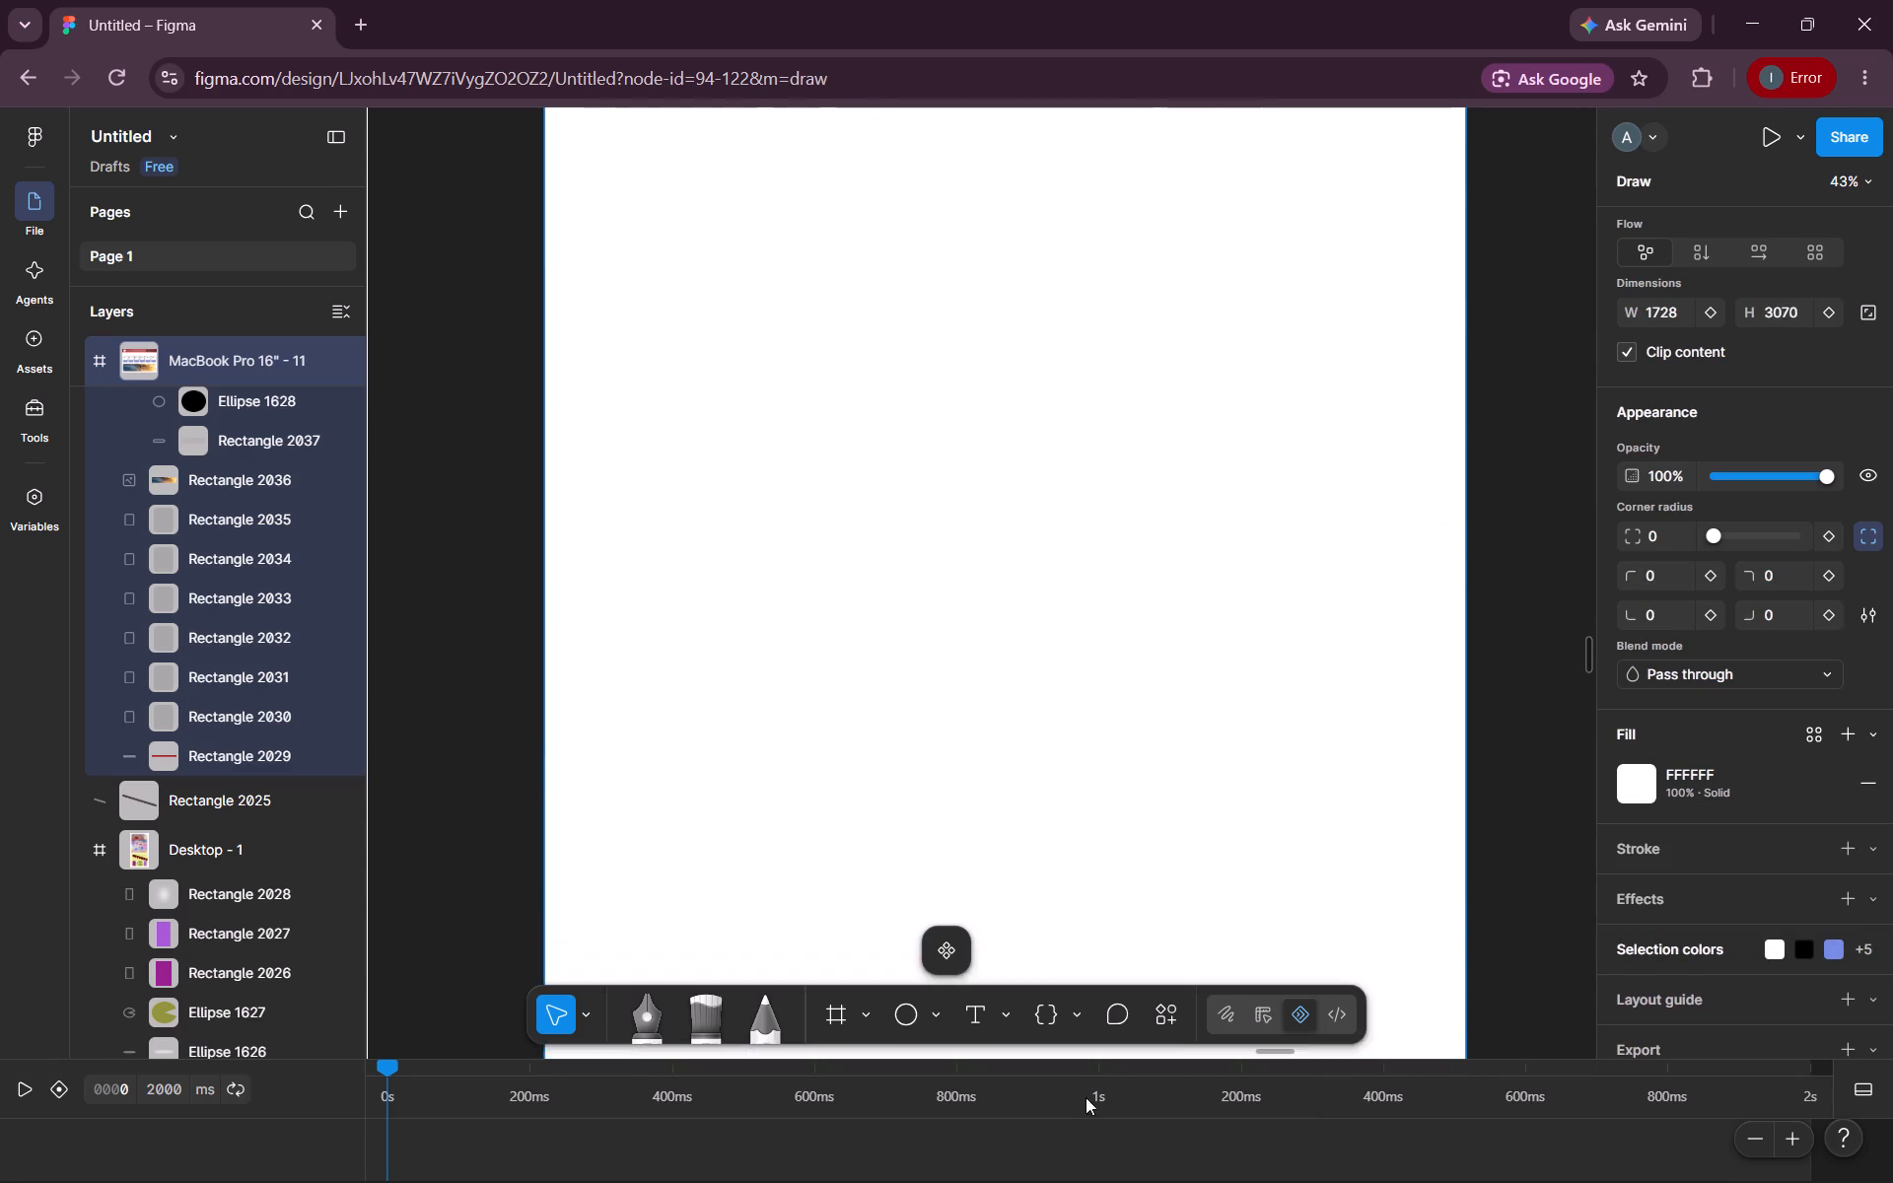
pyautogui.moveTo(1086, 1097); pyautogui.dragTo(1100, 794)
# Draw a grey rectangle about 516 × 431 below the eagle image, and widen it to about 564, meeting the image's left edge.
pyautogui.scroll(2, 1100, 794)
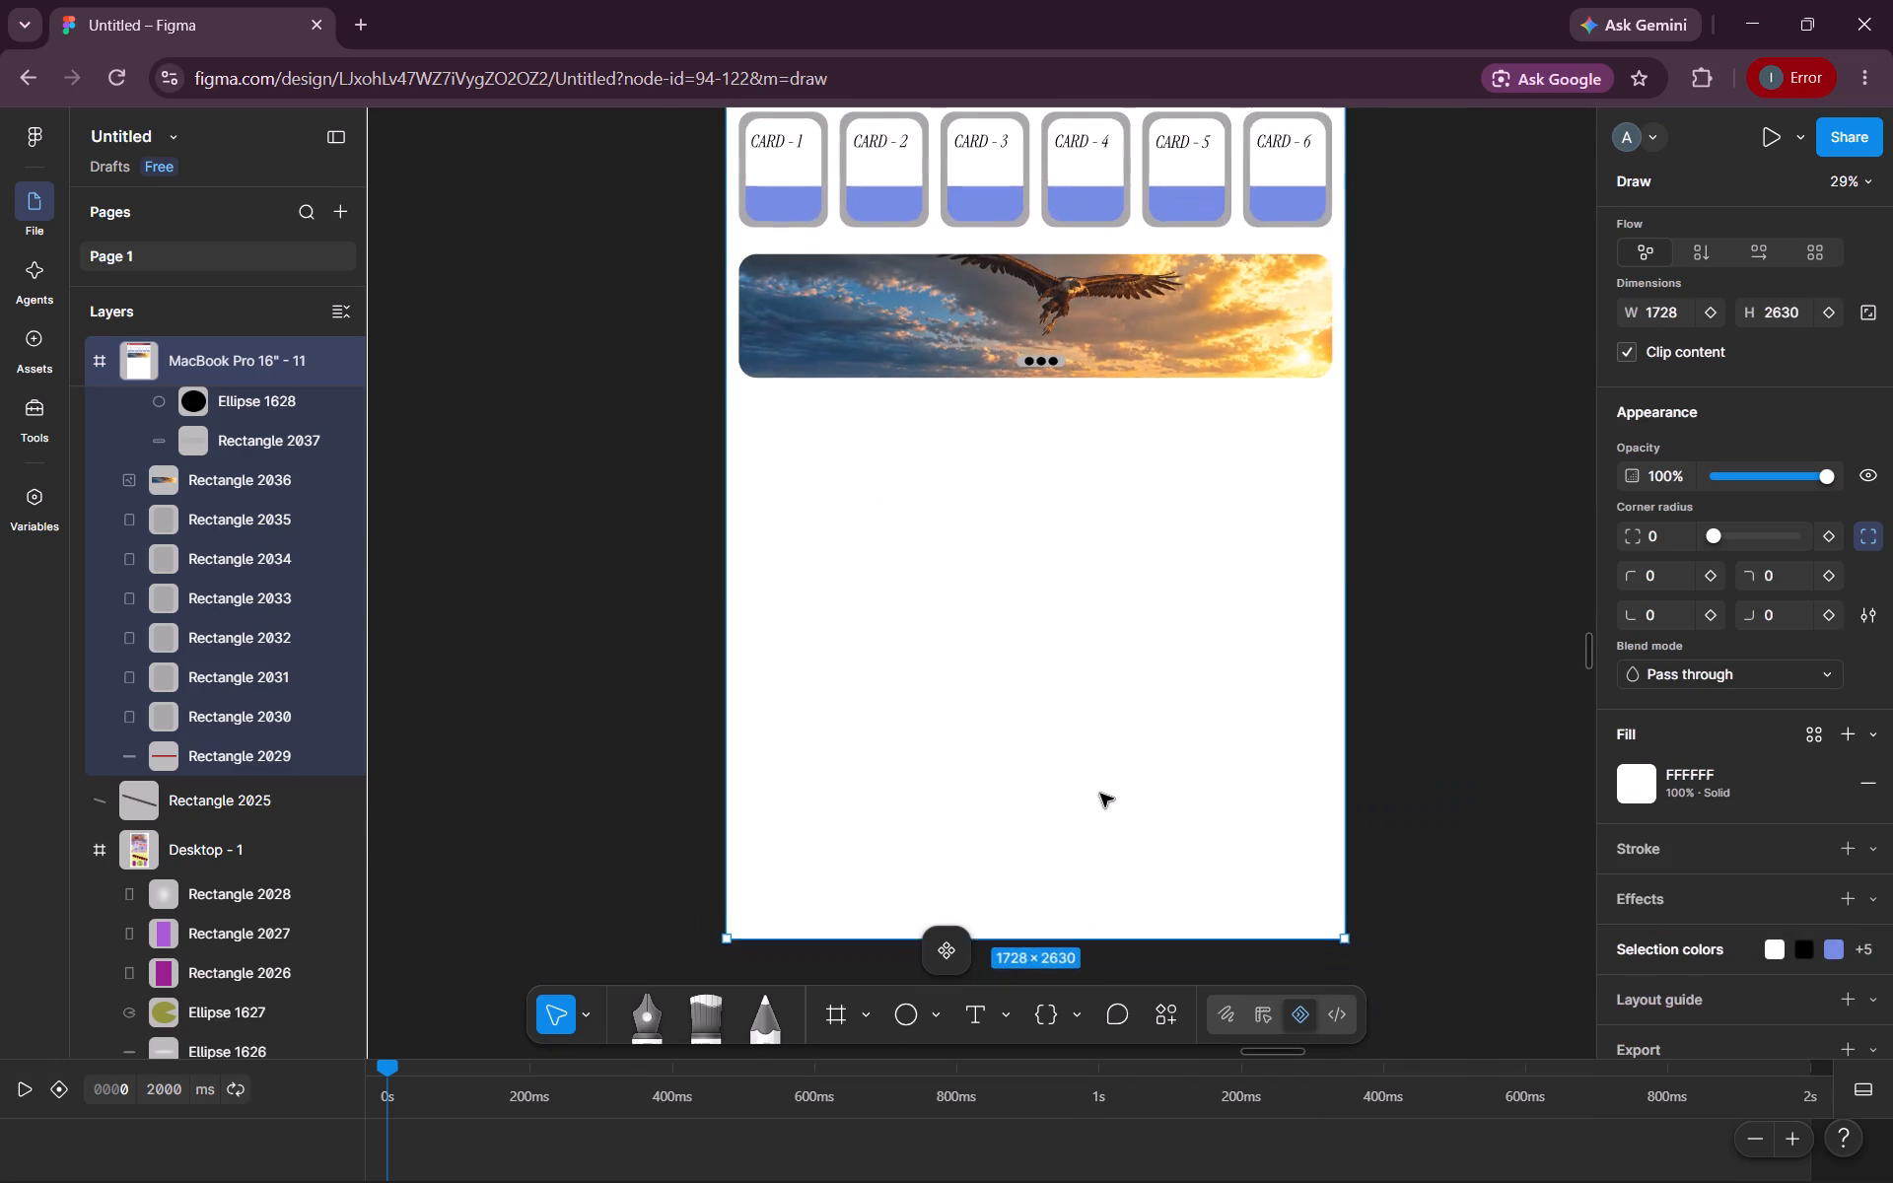
pyautogui.scroll(1, 1100, 794)
pyautogui.click(932, 1016)
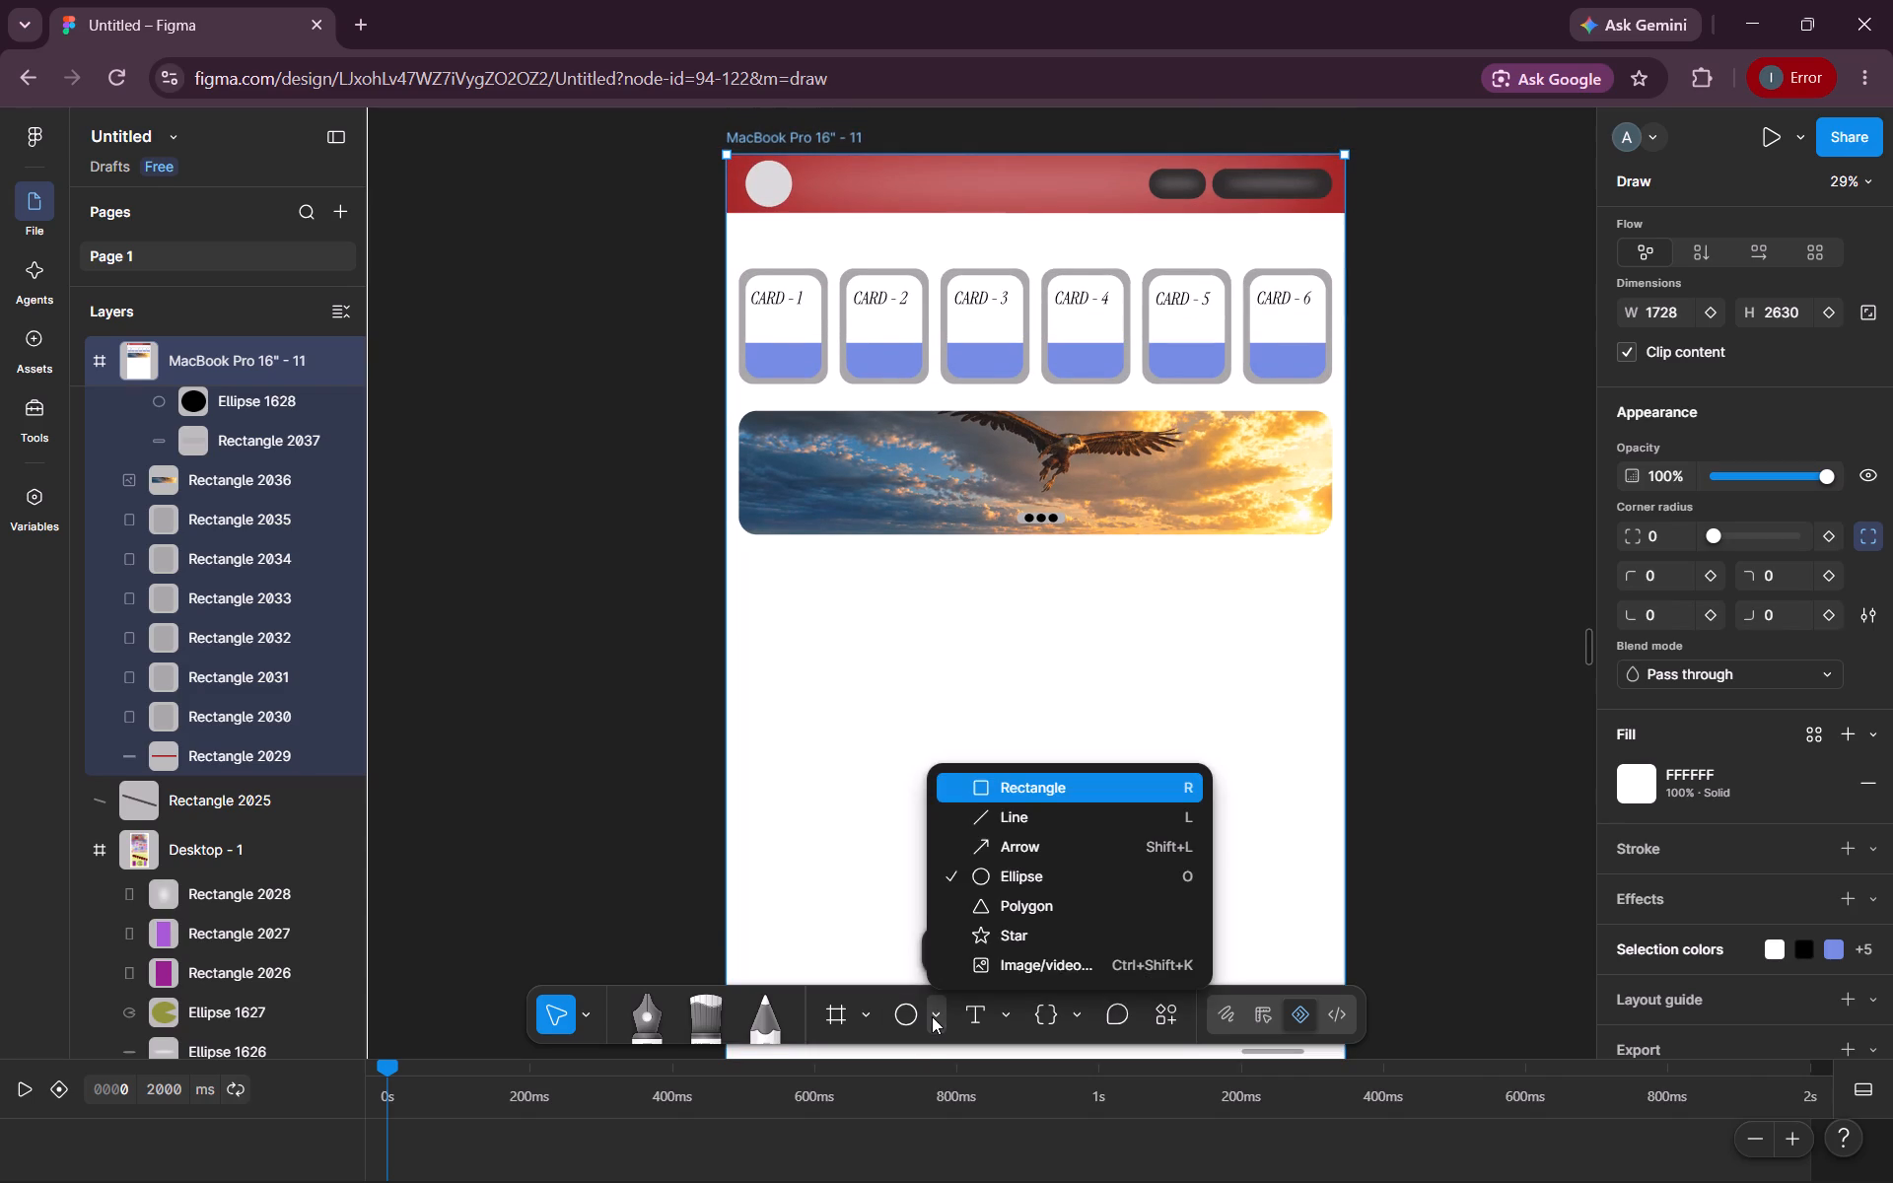
pyautogui.click(999, 792)
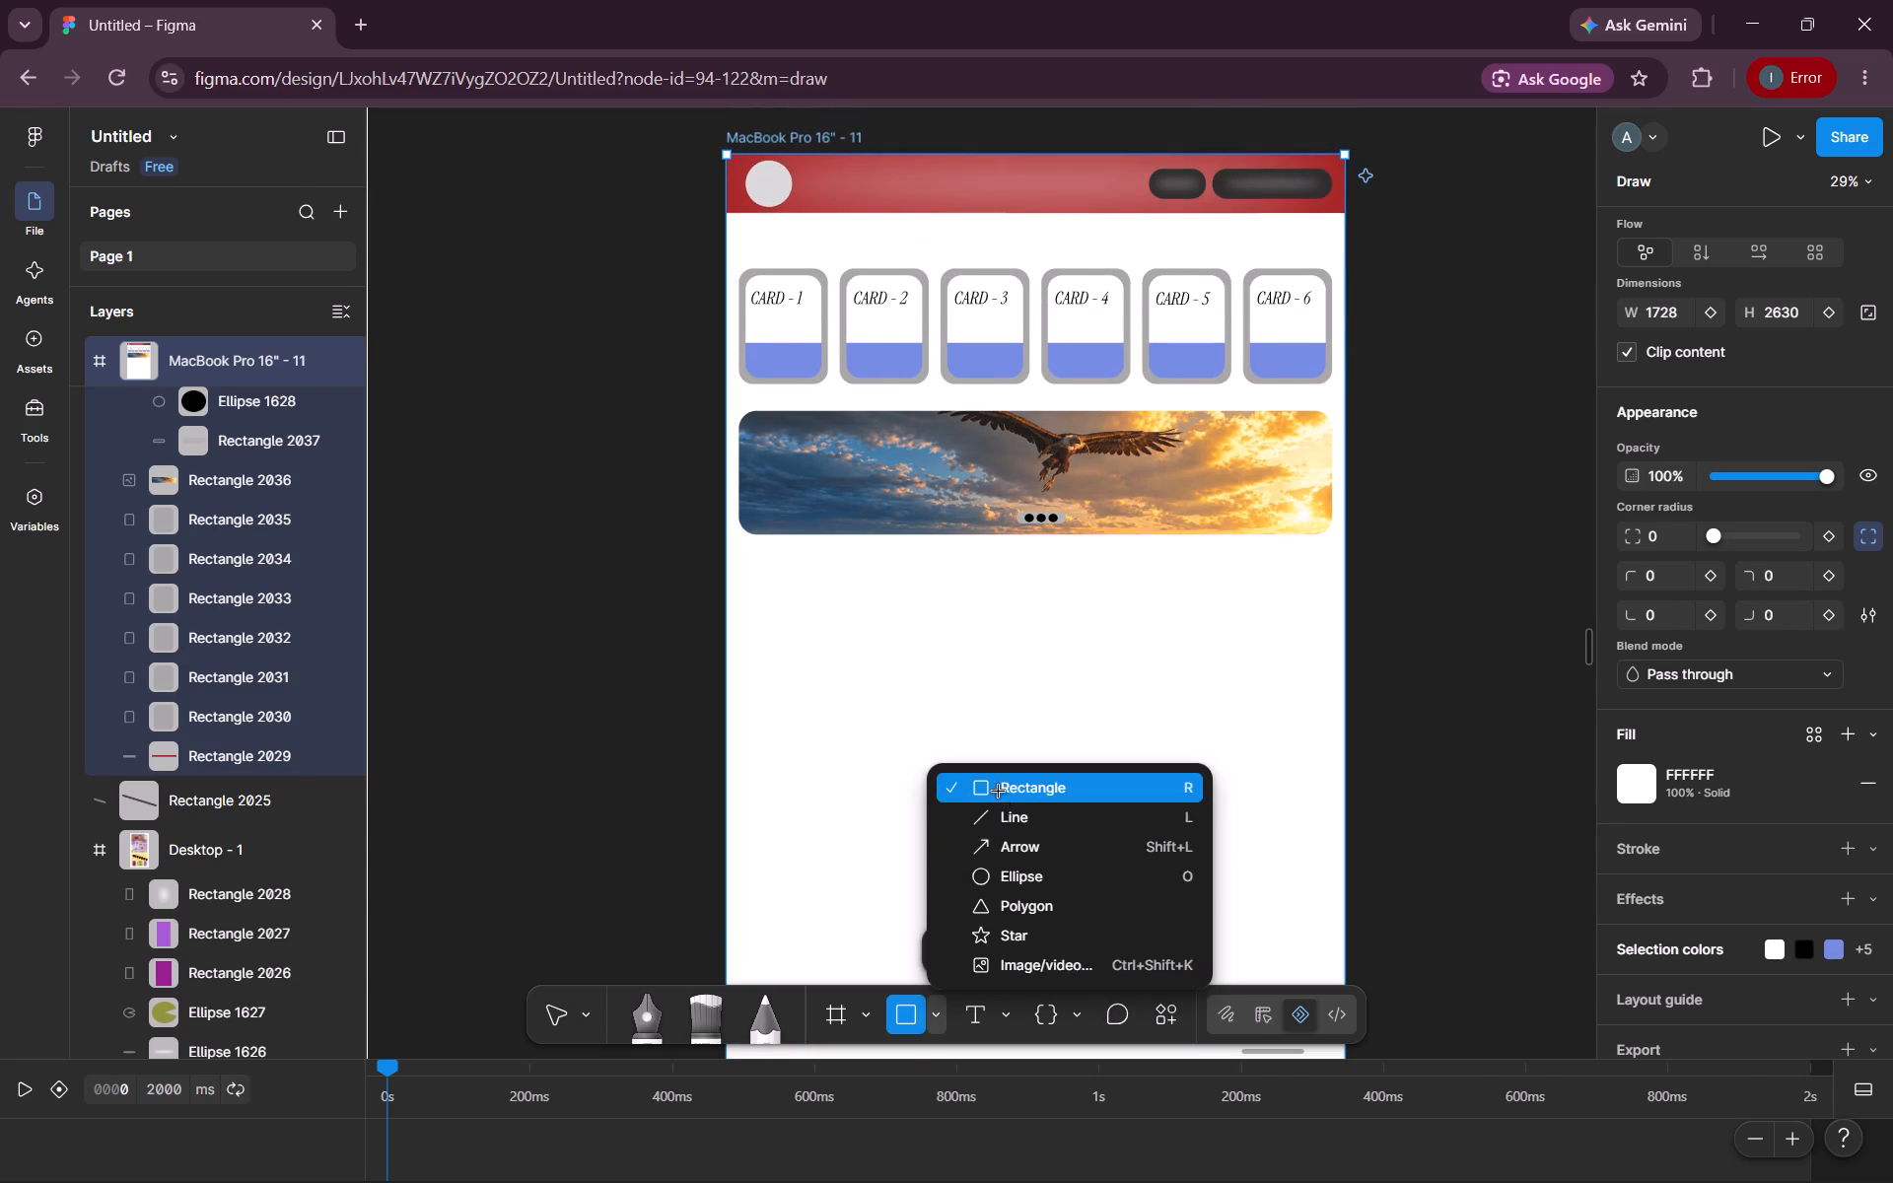
pyautogui.moveTo(755, 592); pyautogui.dragTo(828, 655)
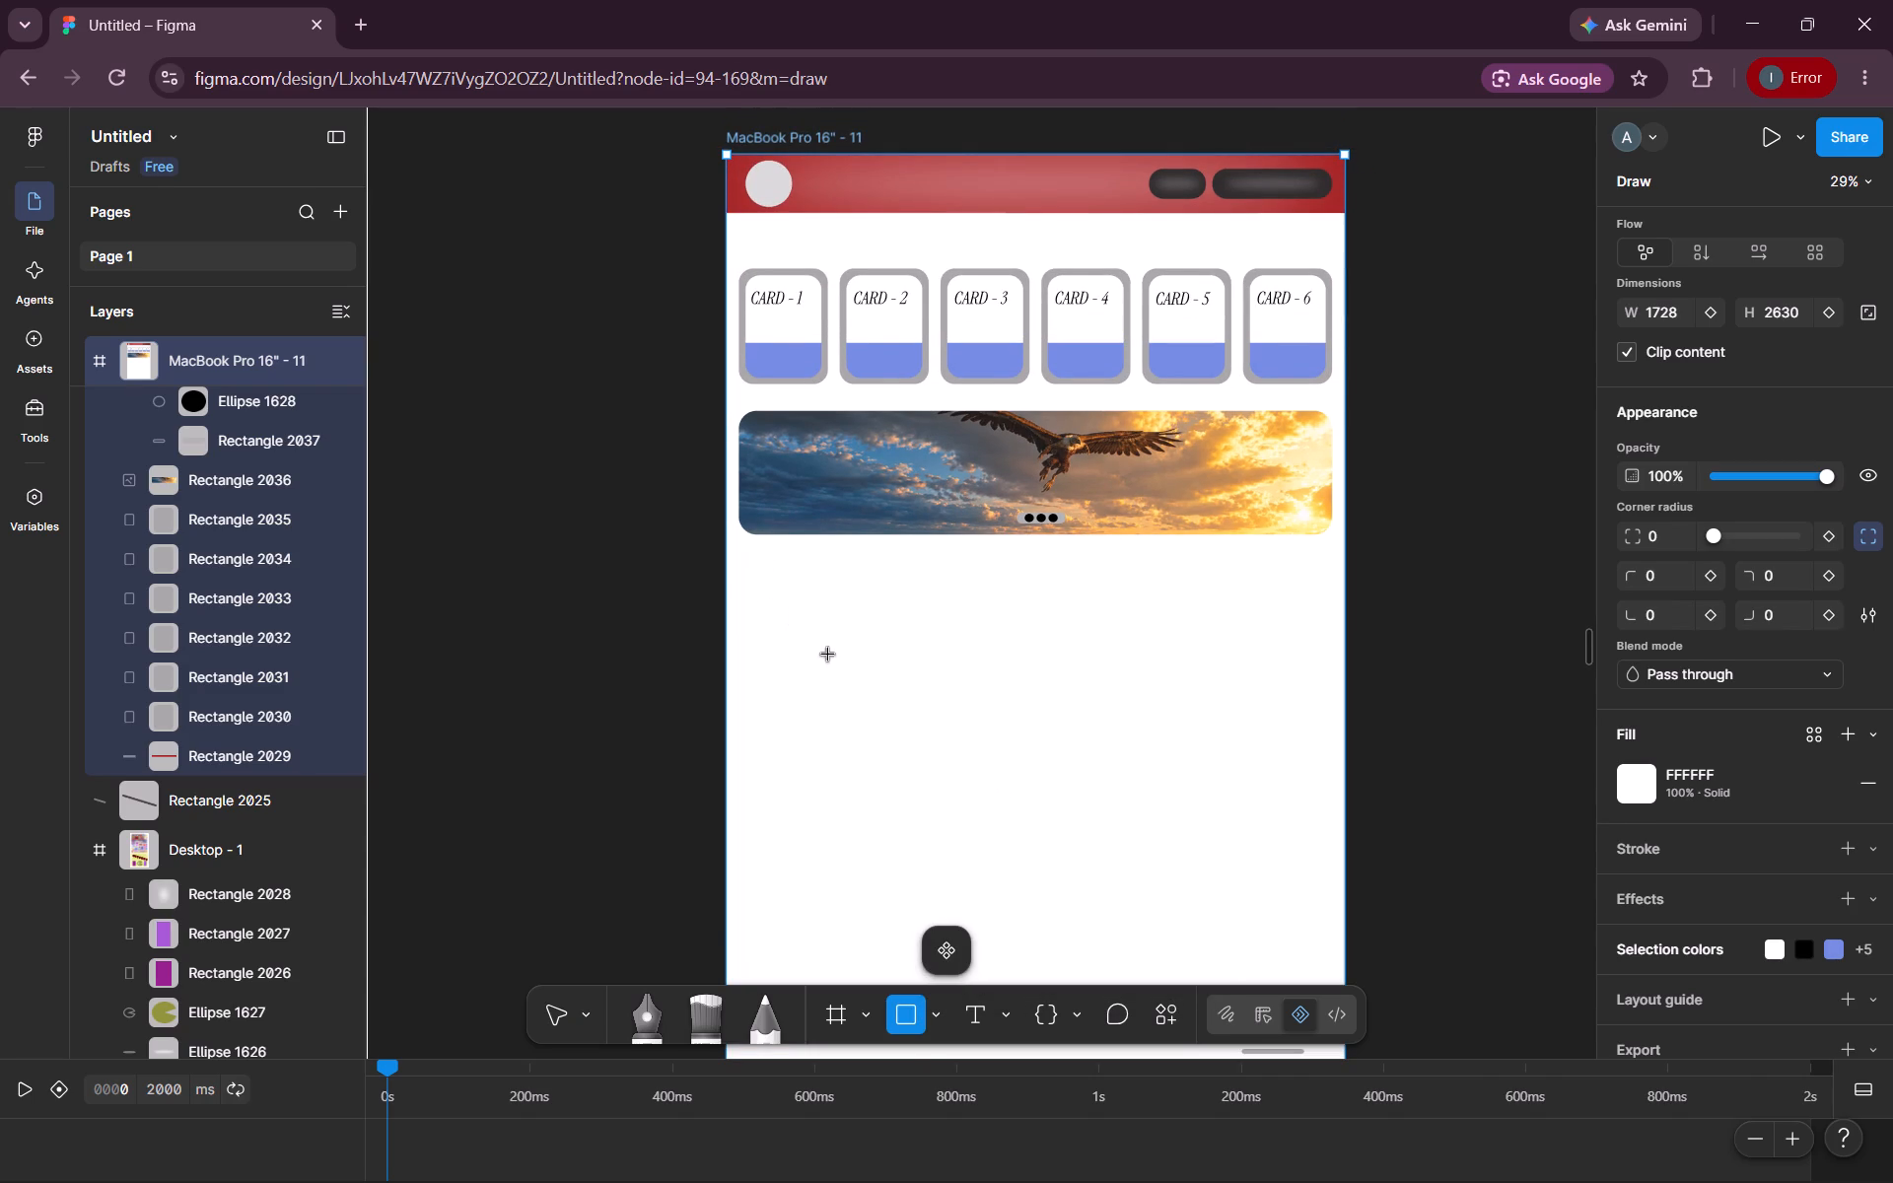
pyautogui.moveTo(828, 655); pyautogui.dragTo(935, 747)
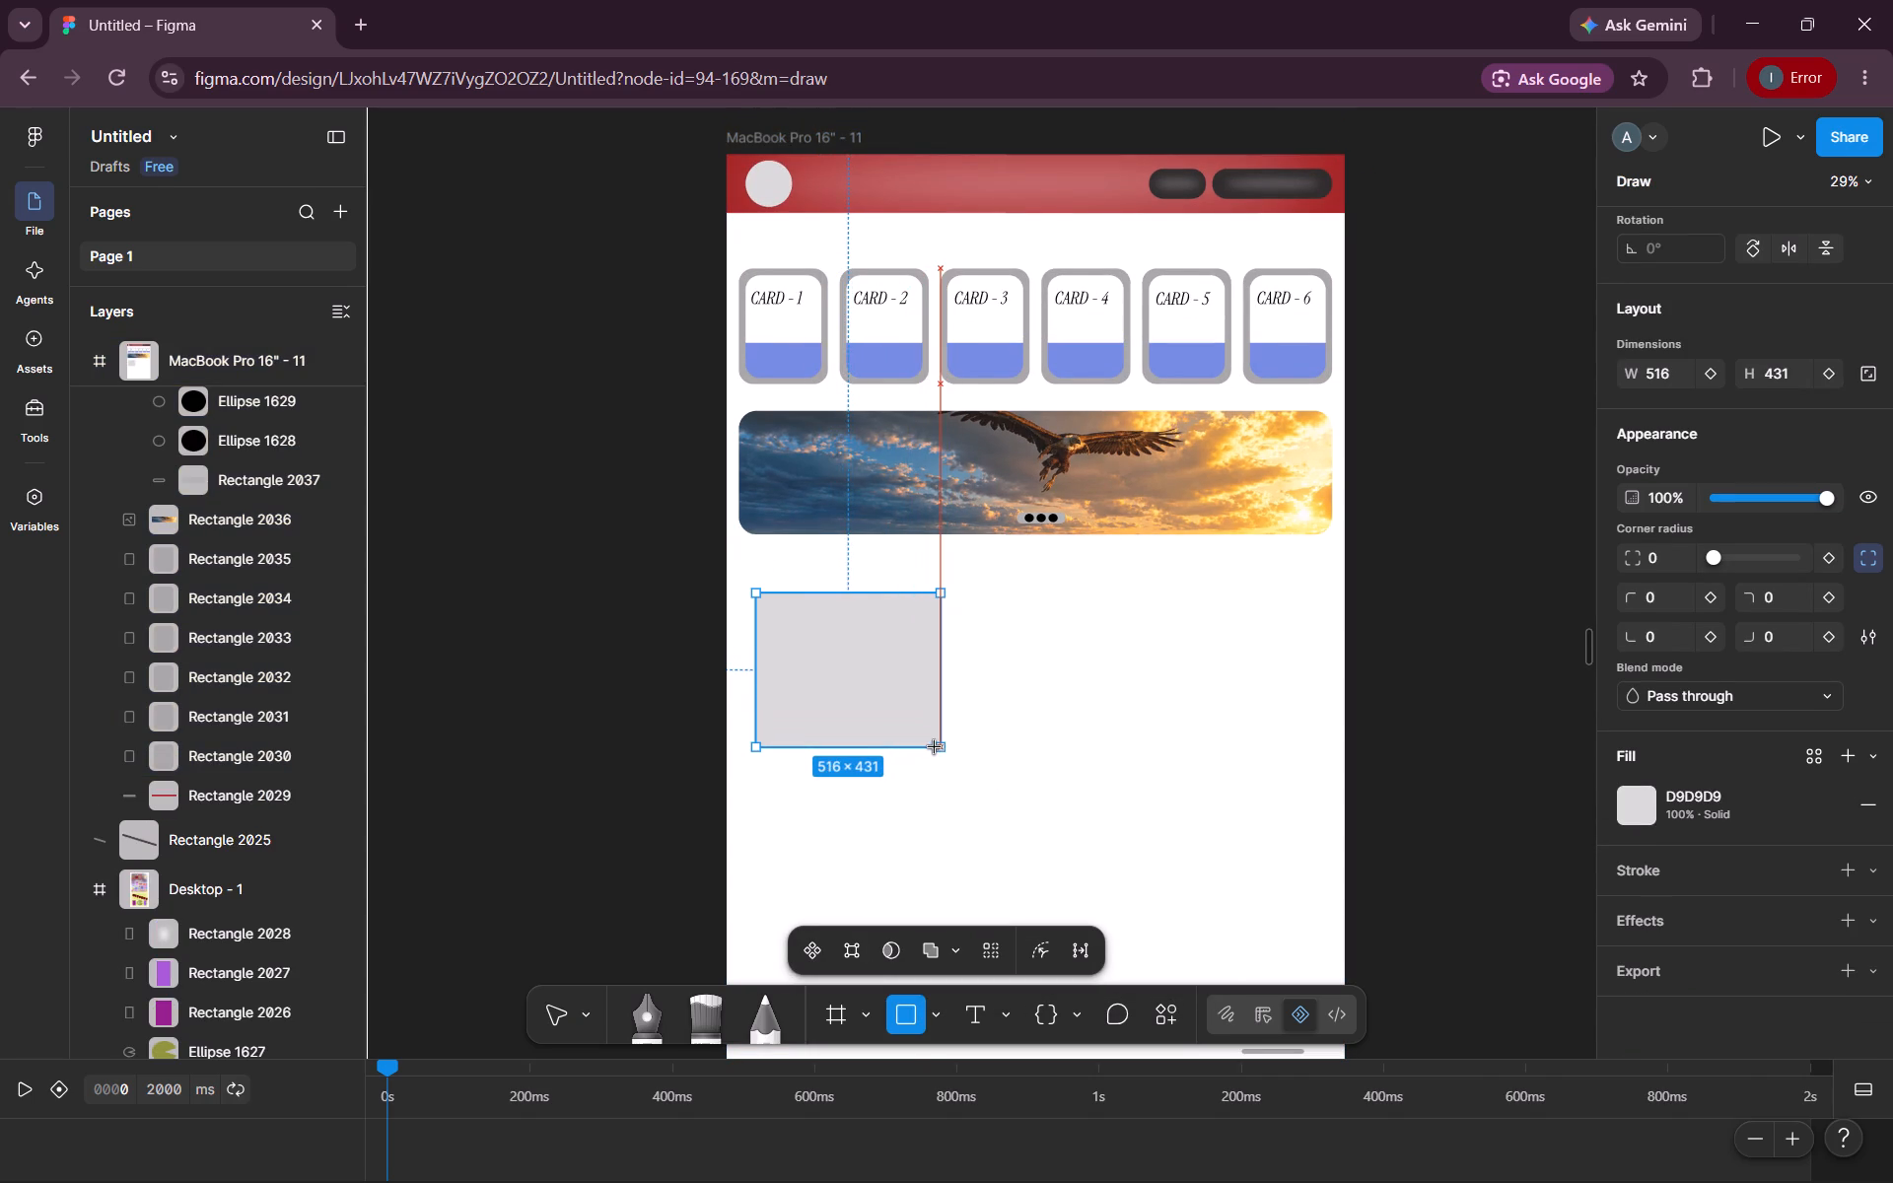
pyautogui.moveTo(935, 747); pyautogui.dragTo(936, 746)
pyautogui.moveTo(760, 691); pyautogui.dragTo(740, 689)
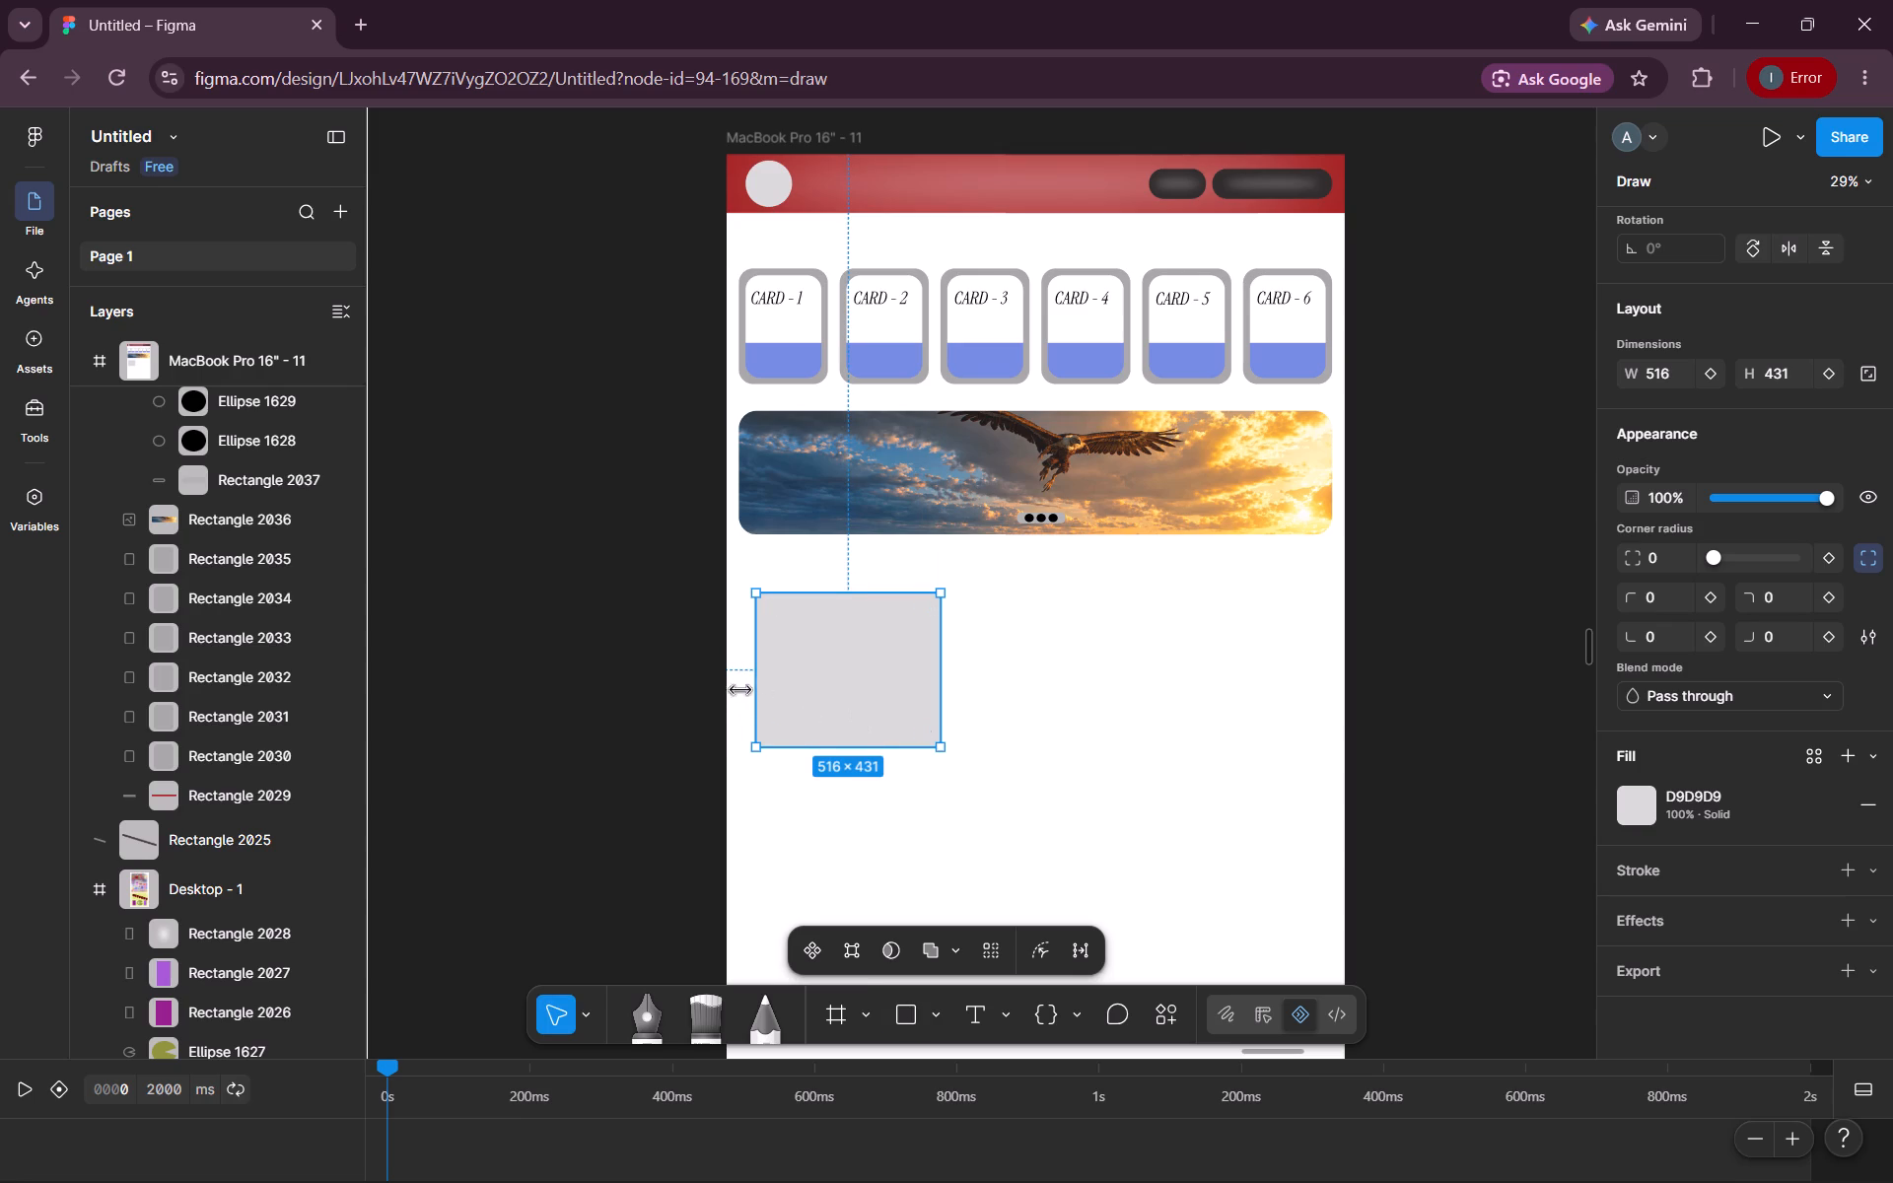
pyautogui.moveTo(740, 689); pyautogui.dragTo(735, 688)
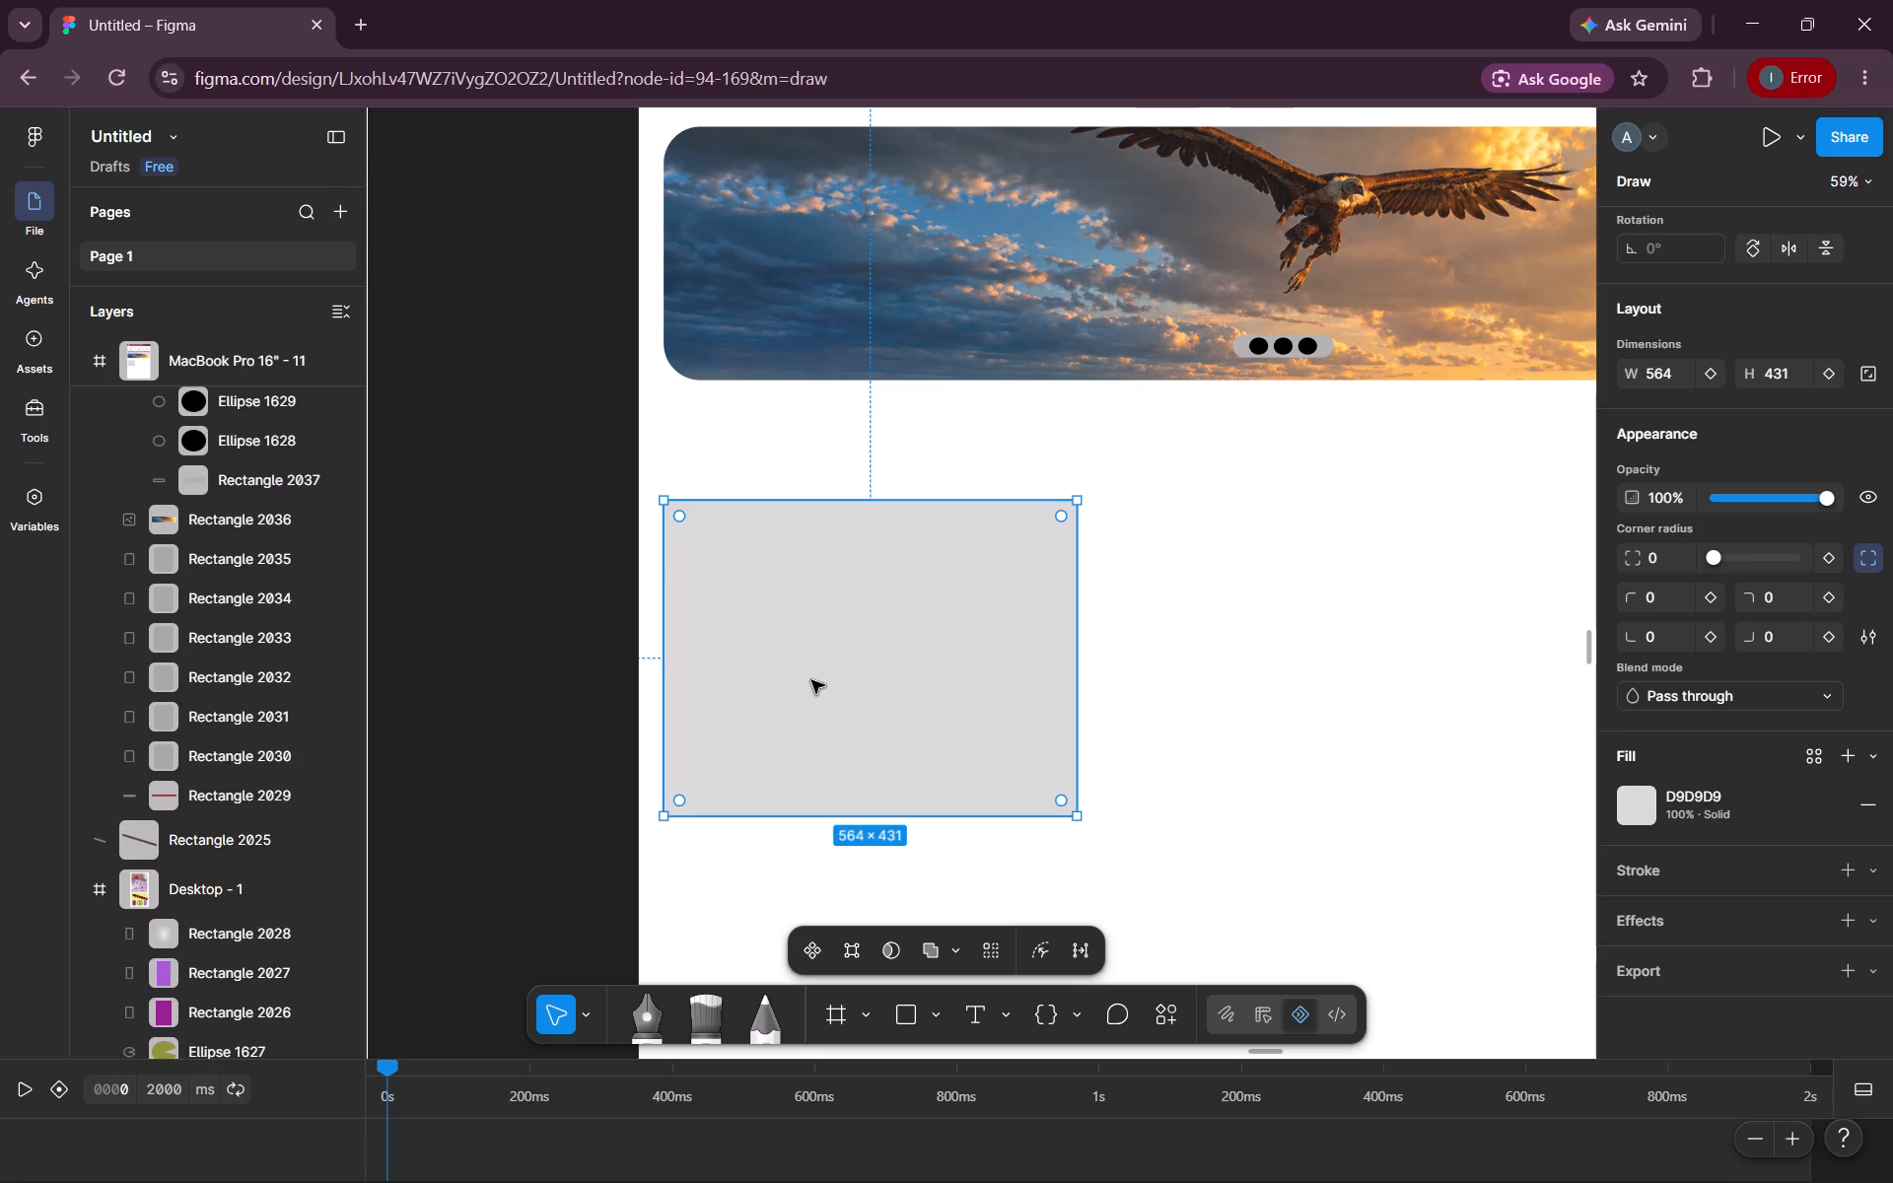
# Duplicate the grey rectangle and place the copy level with the original, near the frame's right edge below the eagle image.
pyautogui.hscroll(-1, 811, 680)
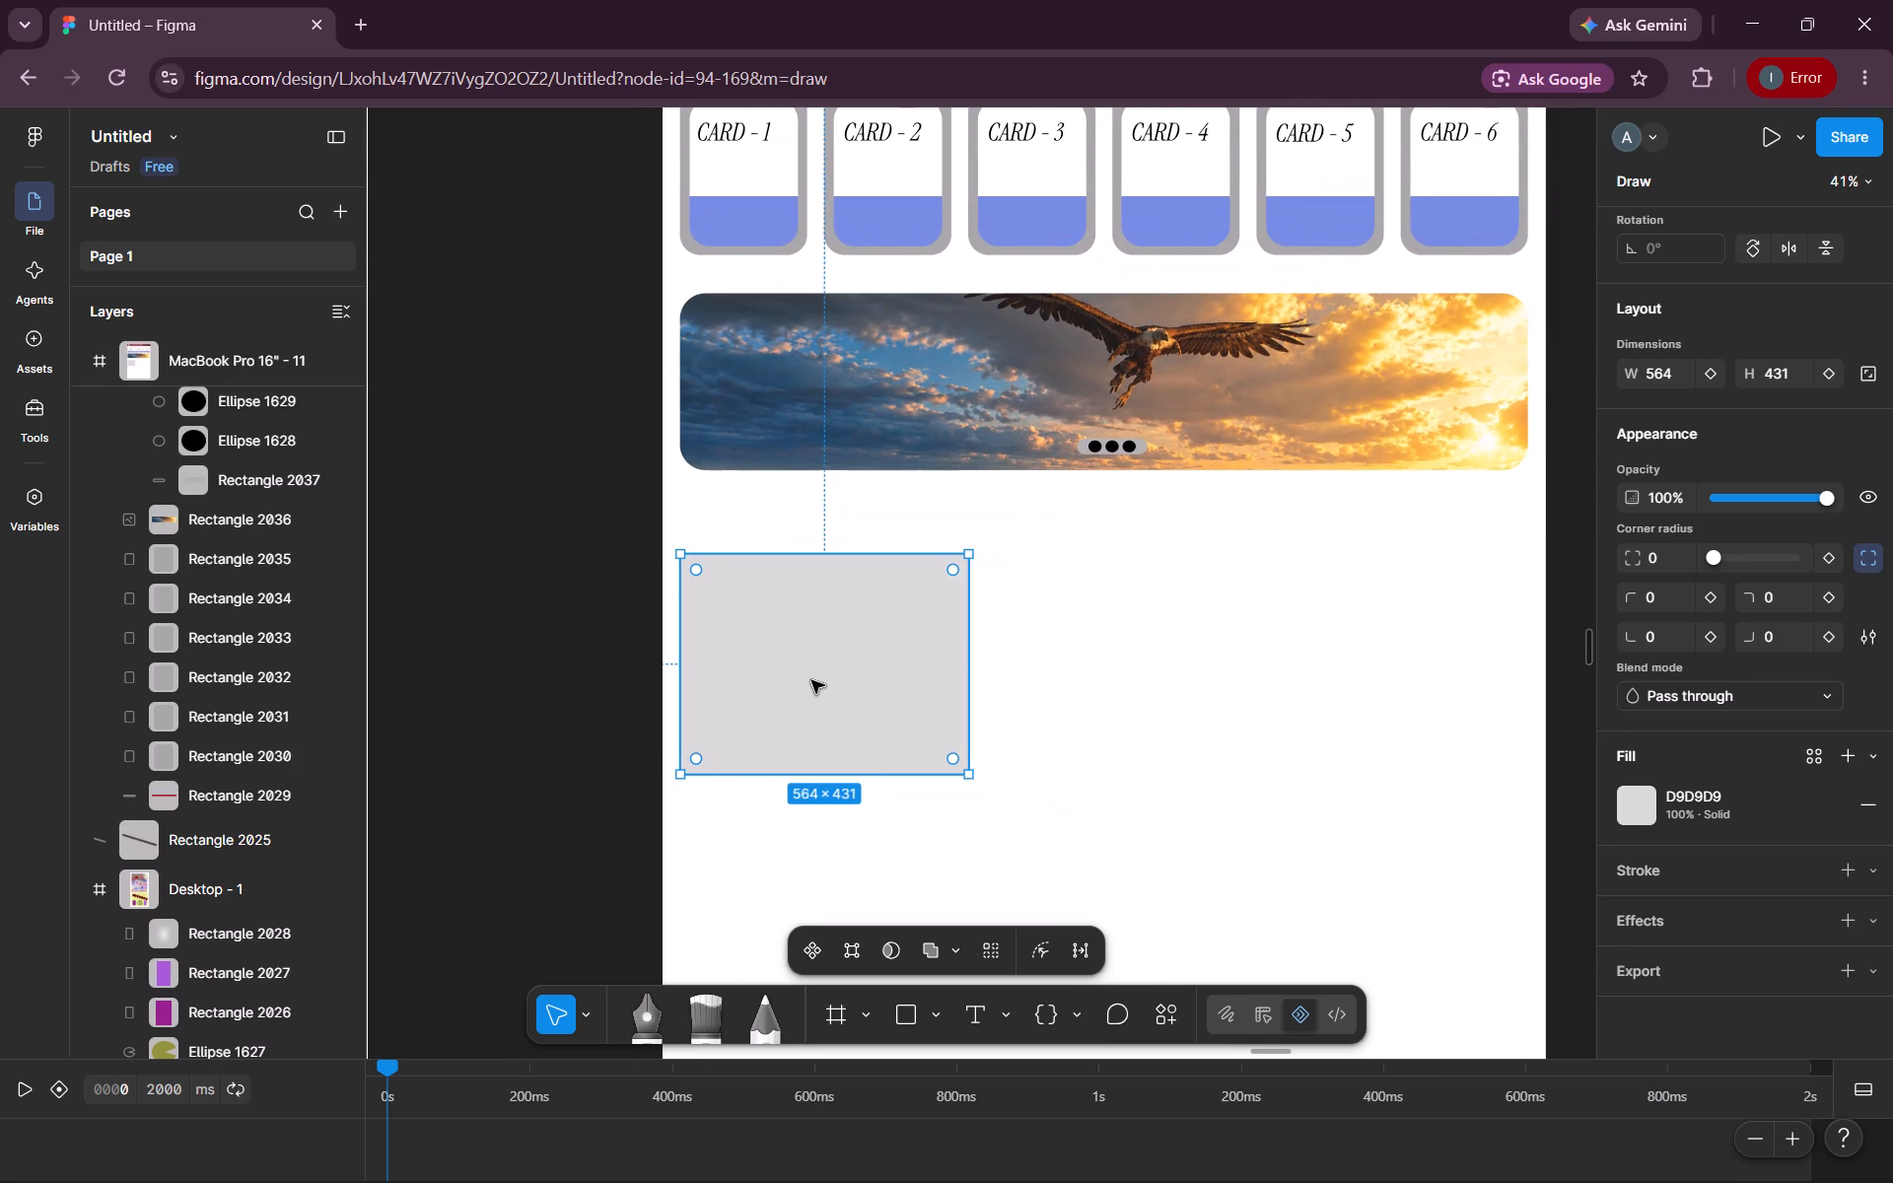
pyautogui.keyDown('alt'); pyautogui.moveTo(811, 680); pyautogui.dragTo(1087, 661); pyautogui.keyUp('alt')
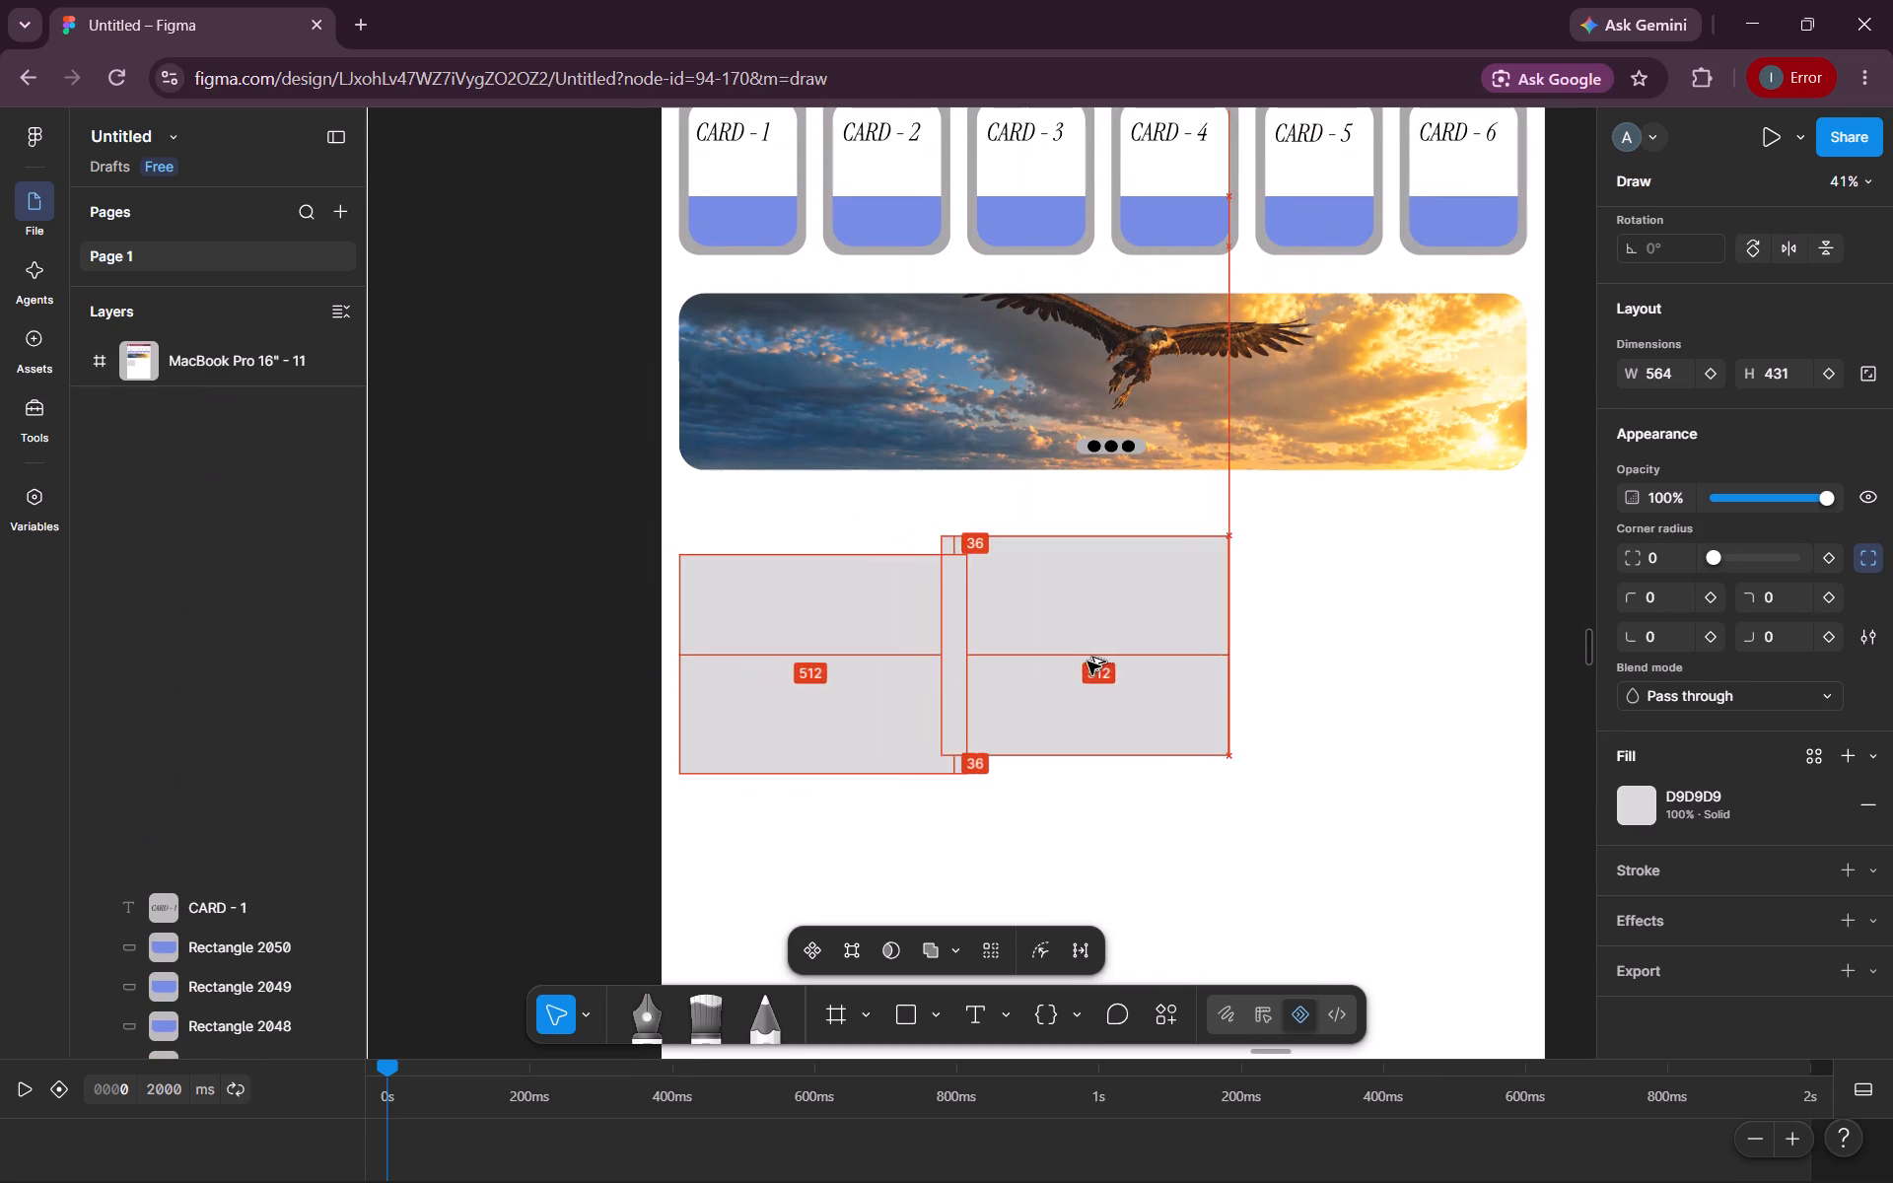
pyautogui.keyDown('alt'); pyautogui.moveTo(1087, 661); pyautogui.dragTo(1134, 681); pyautogui.keyUp('alt')
pyautogui.hscroll(-1, 1134, 681)
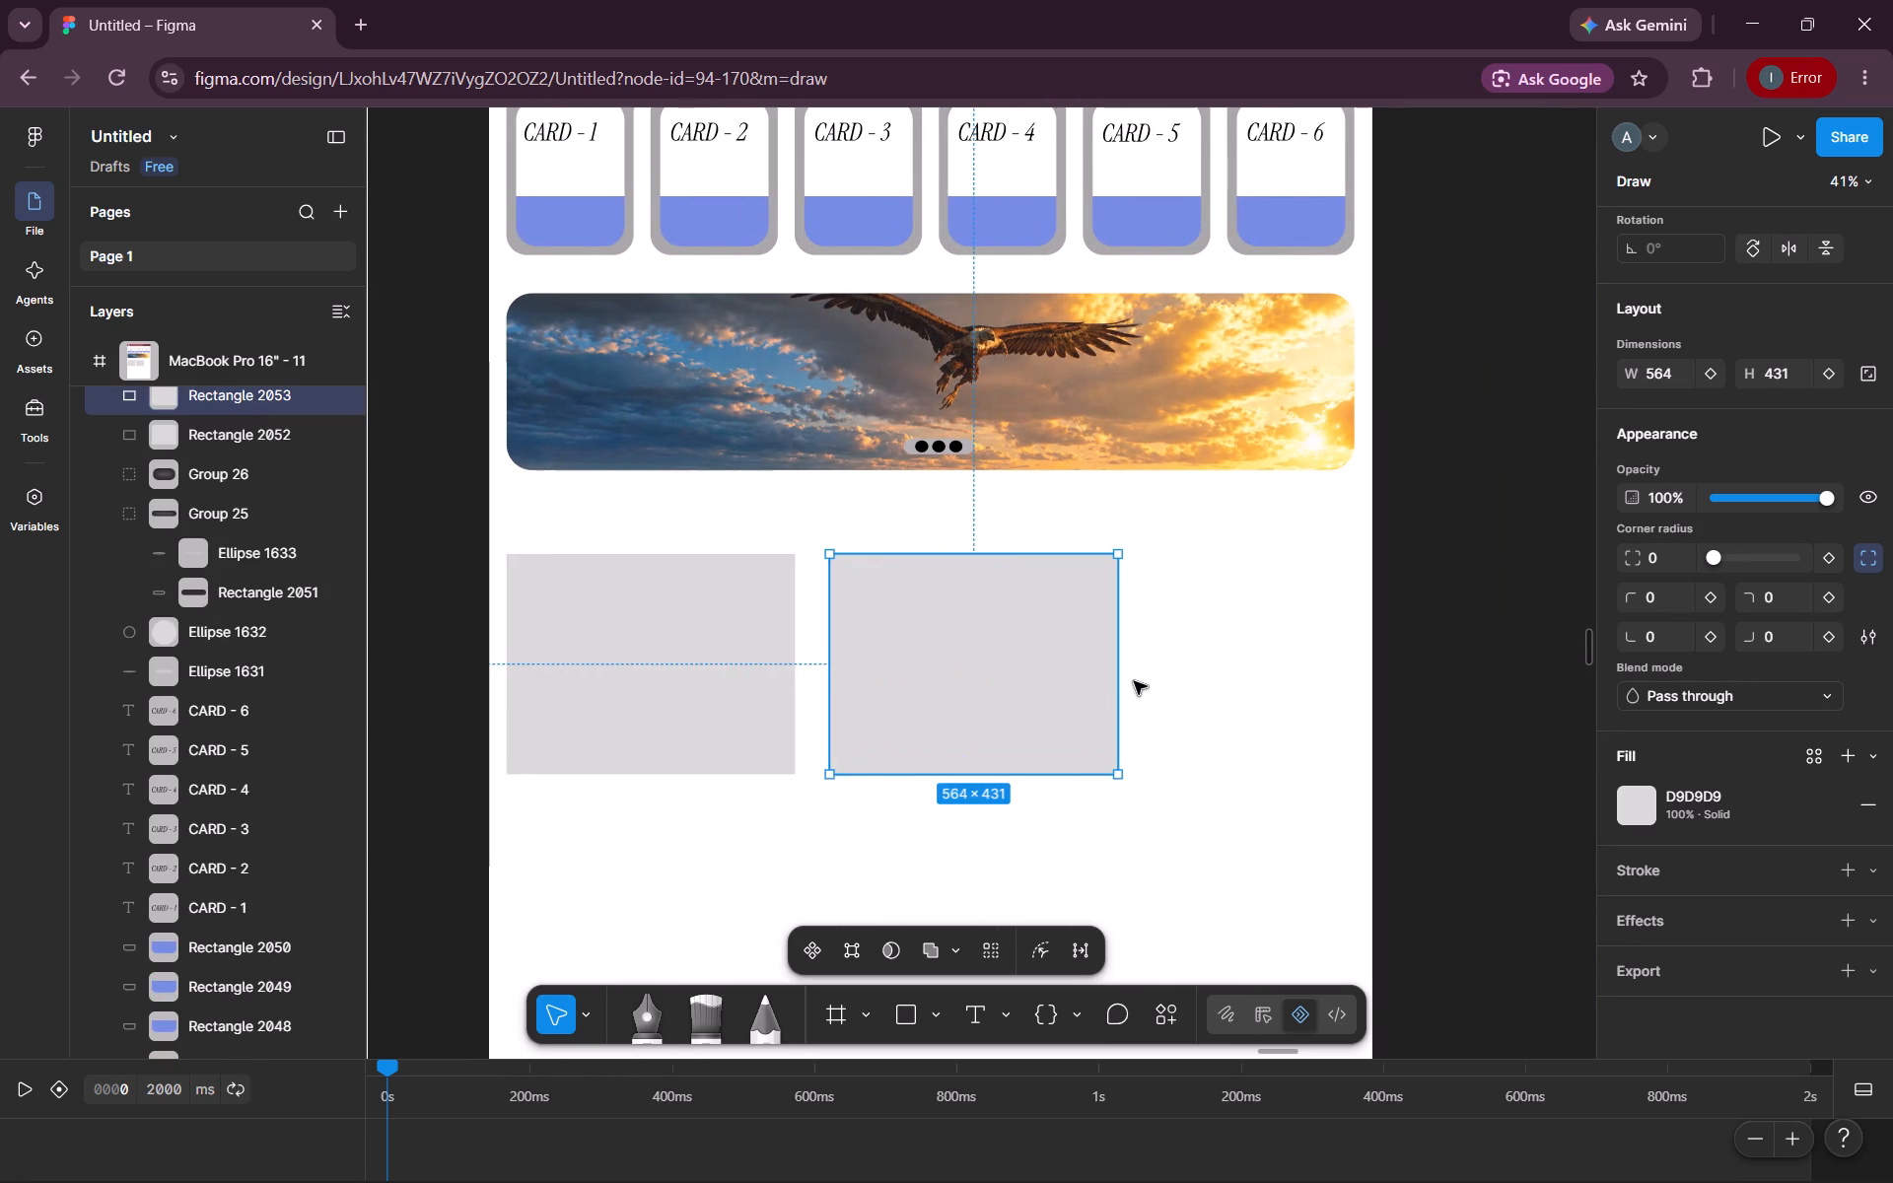
pyautogui.hscroll(-1, 1134, 681)
pyautogui.moveTo(1048, 667); pyautogui.dragTo(1265, 664)
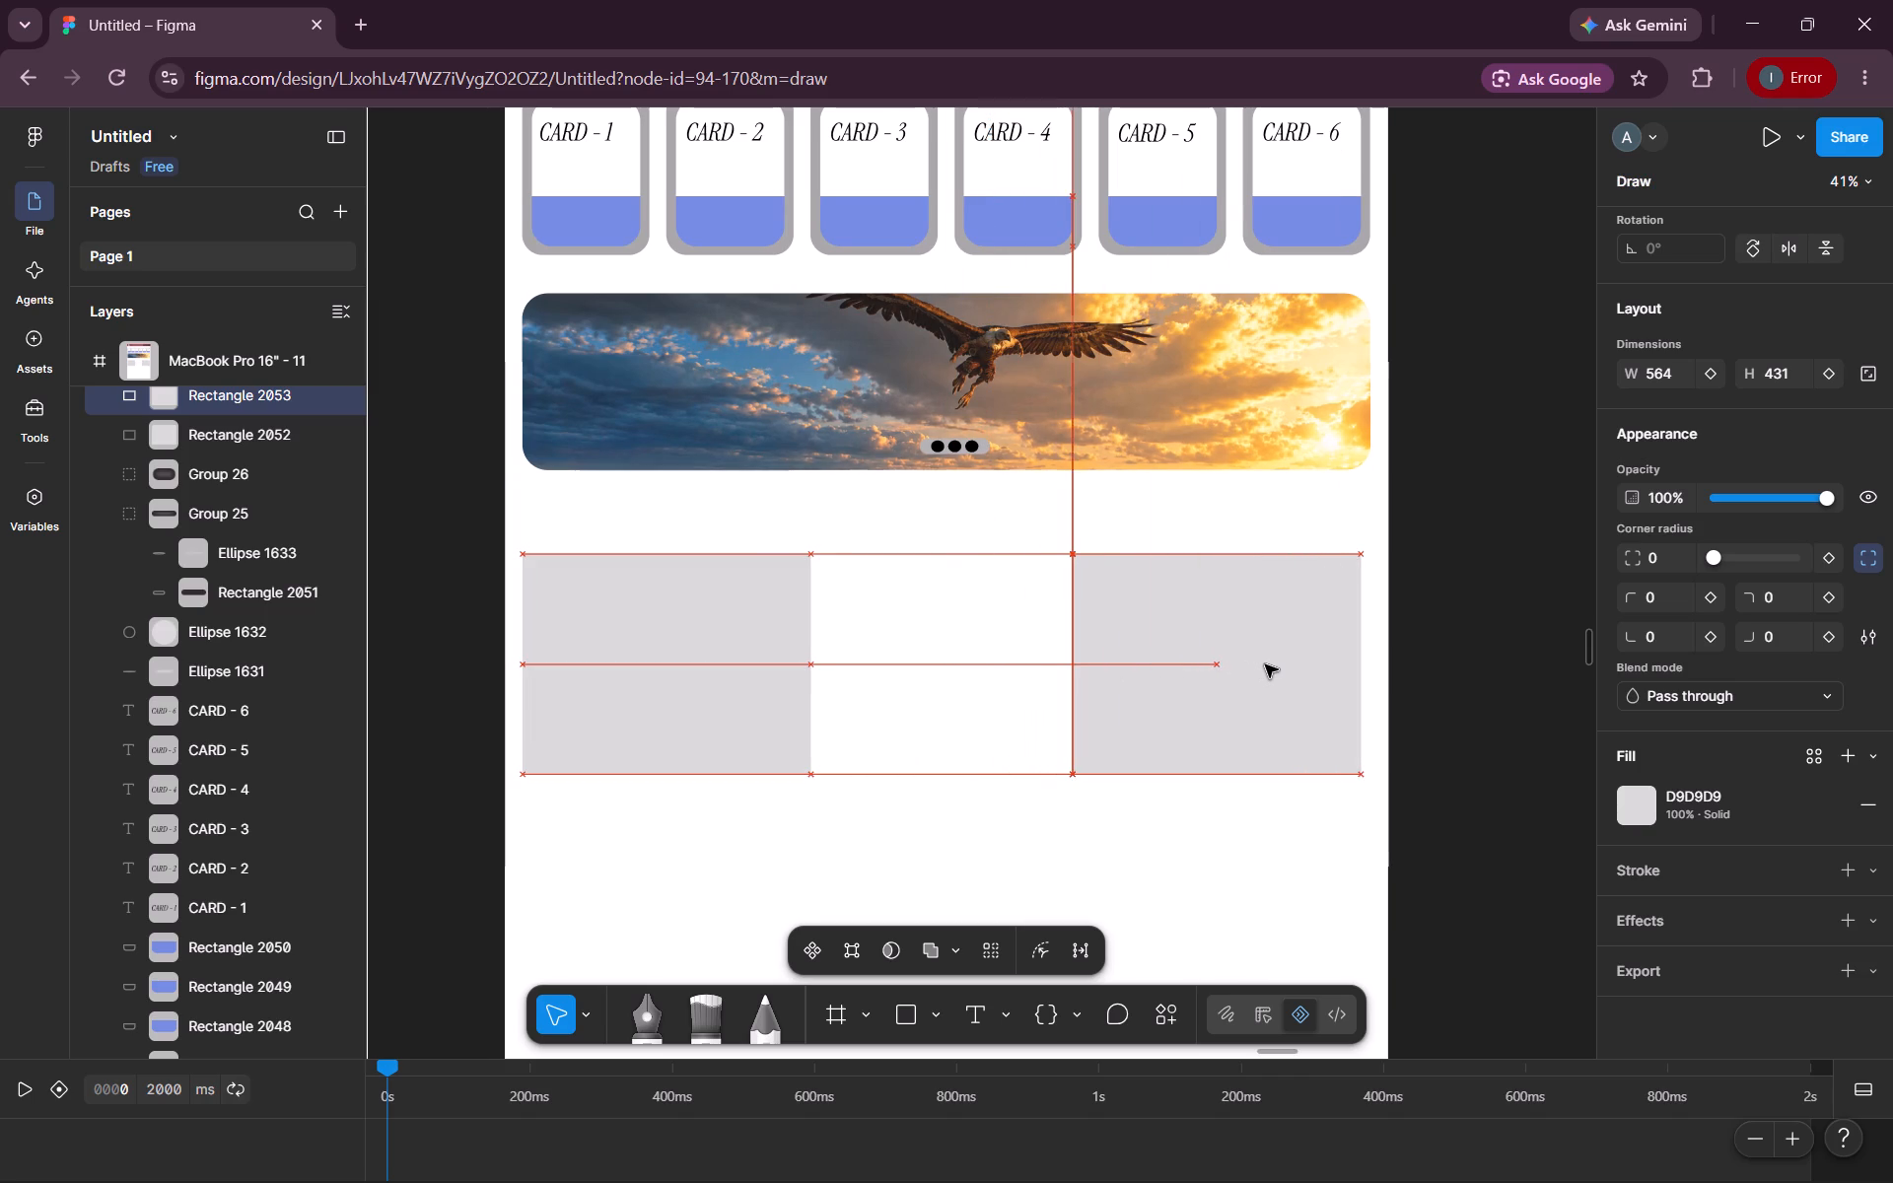
pyautogui.moveTo(1265, 664); pyautogui.dragTo(1274, 662)
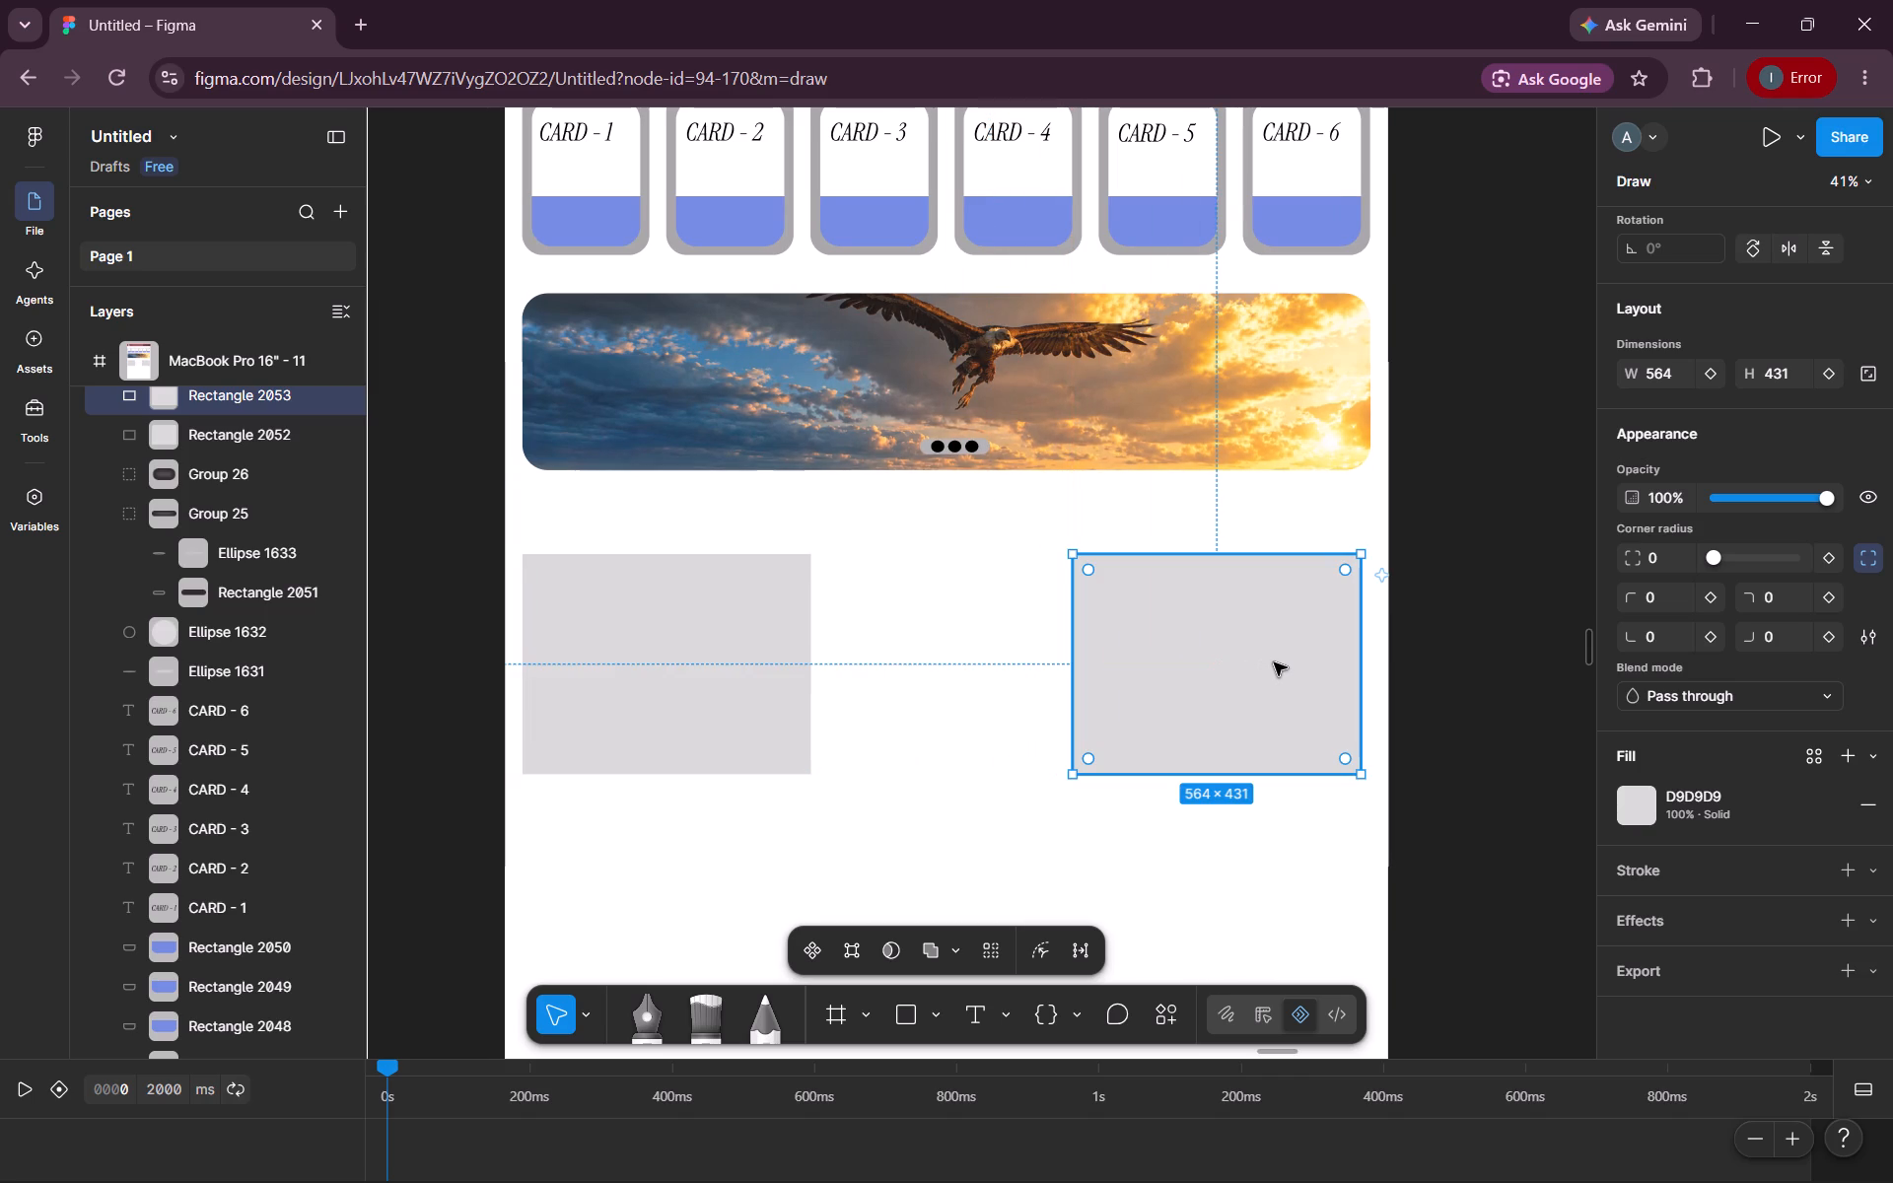
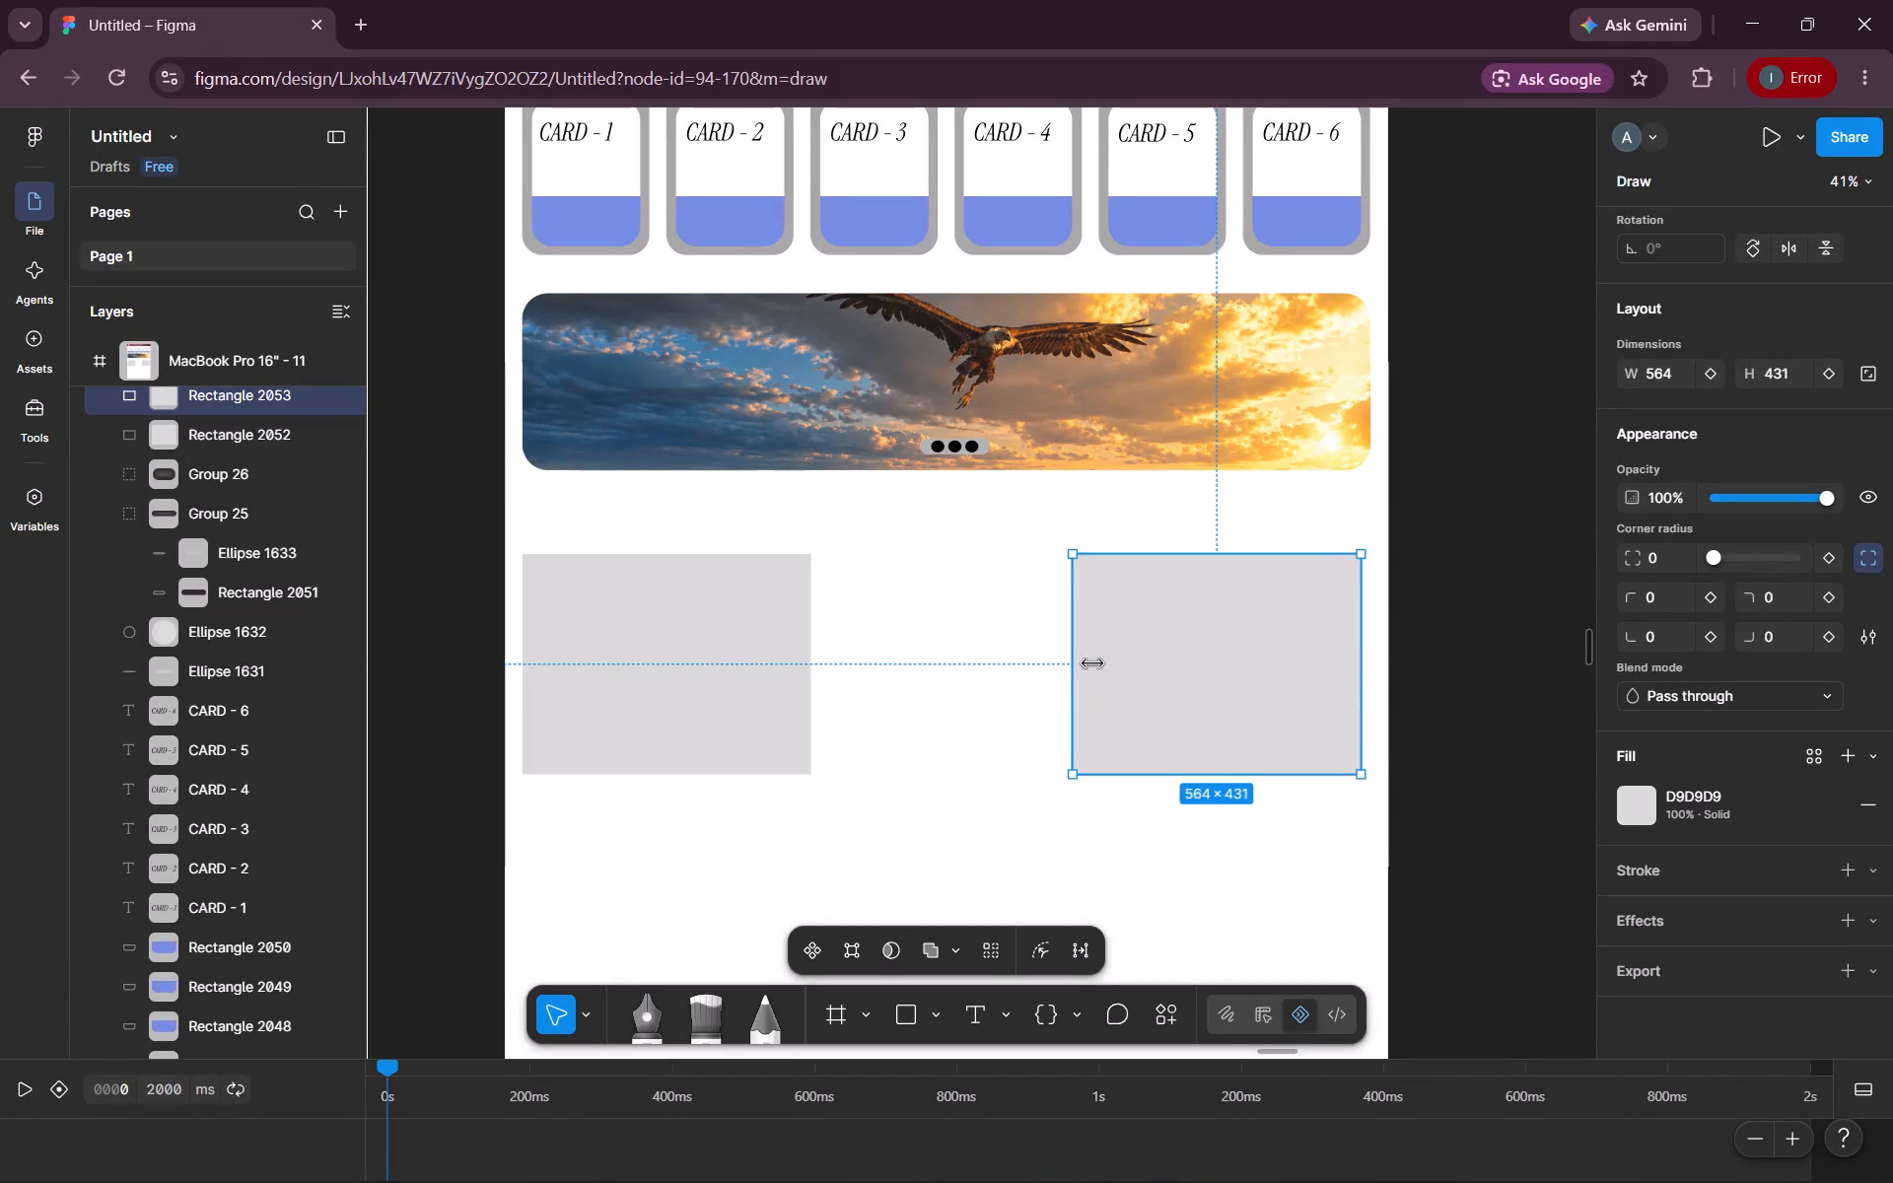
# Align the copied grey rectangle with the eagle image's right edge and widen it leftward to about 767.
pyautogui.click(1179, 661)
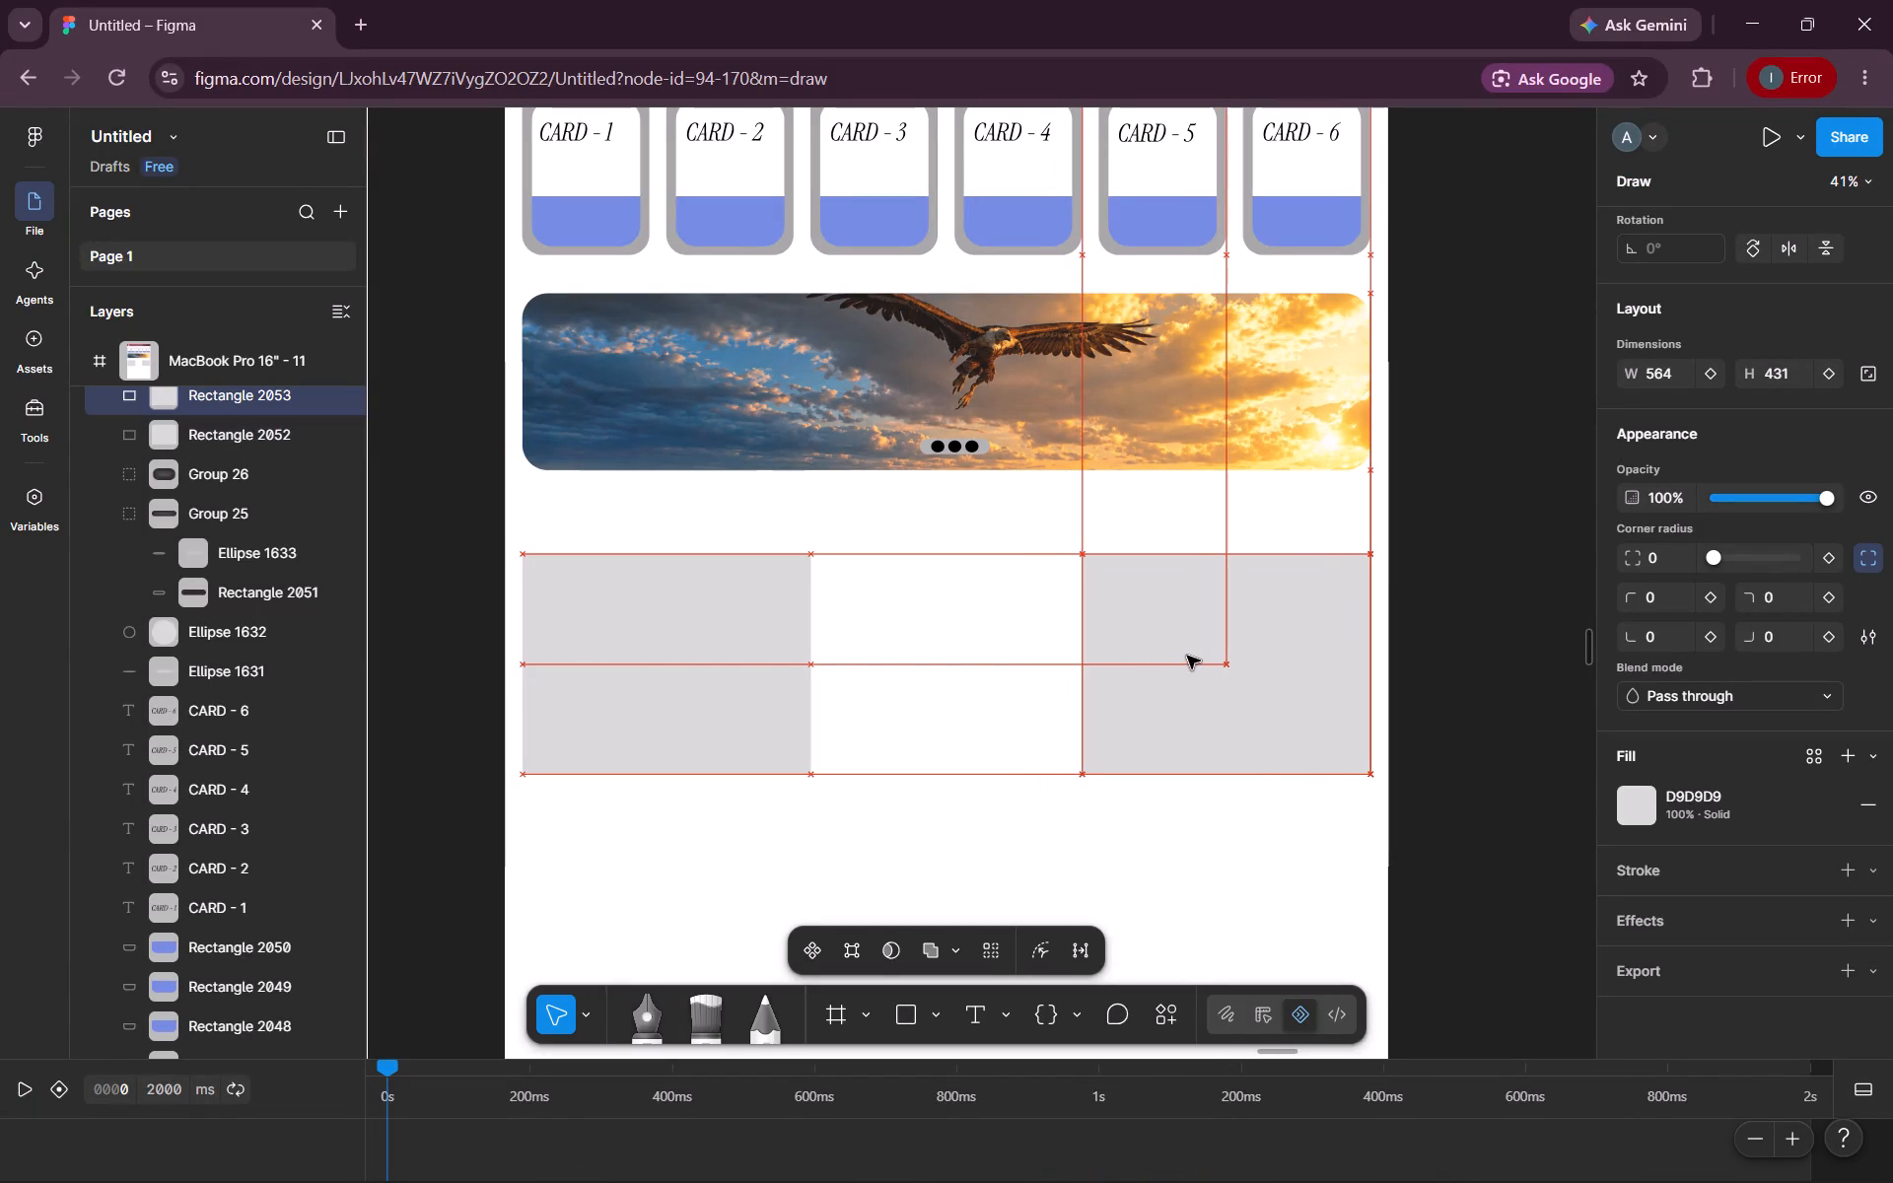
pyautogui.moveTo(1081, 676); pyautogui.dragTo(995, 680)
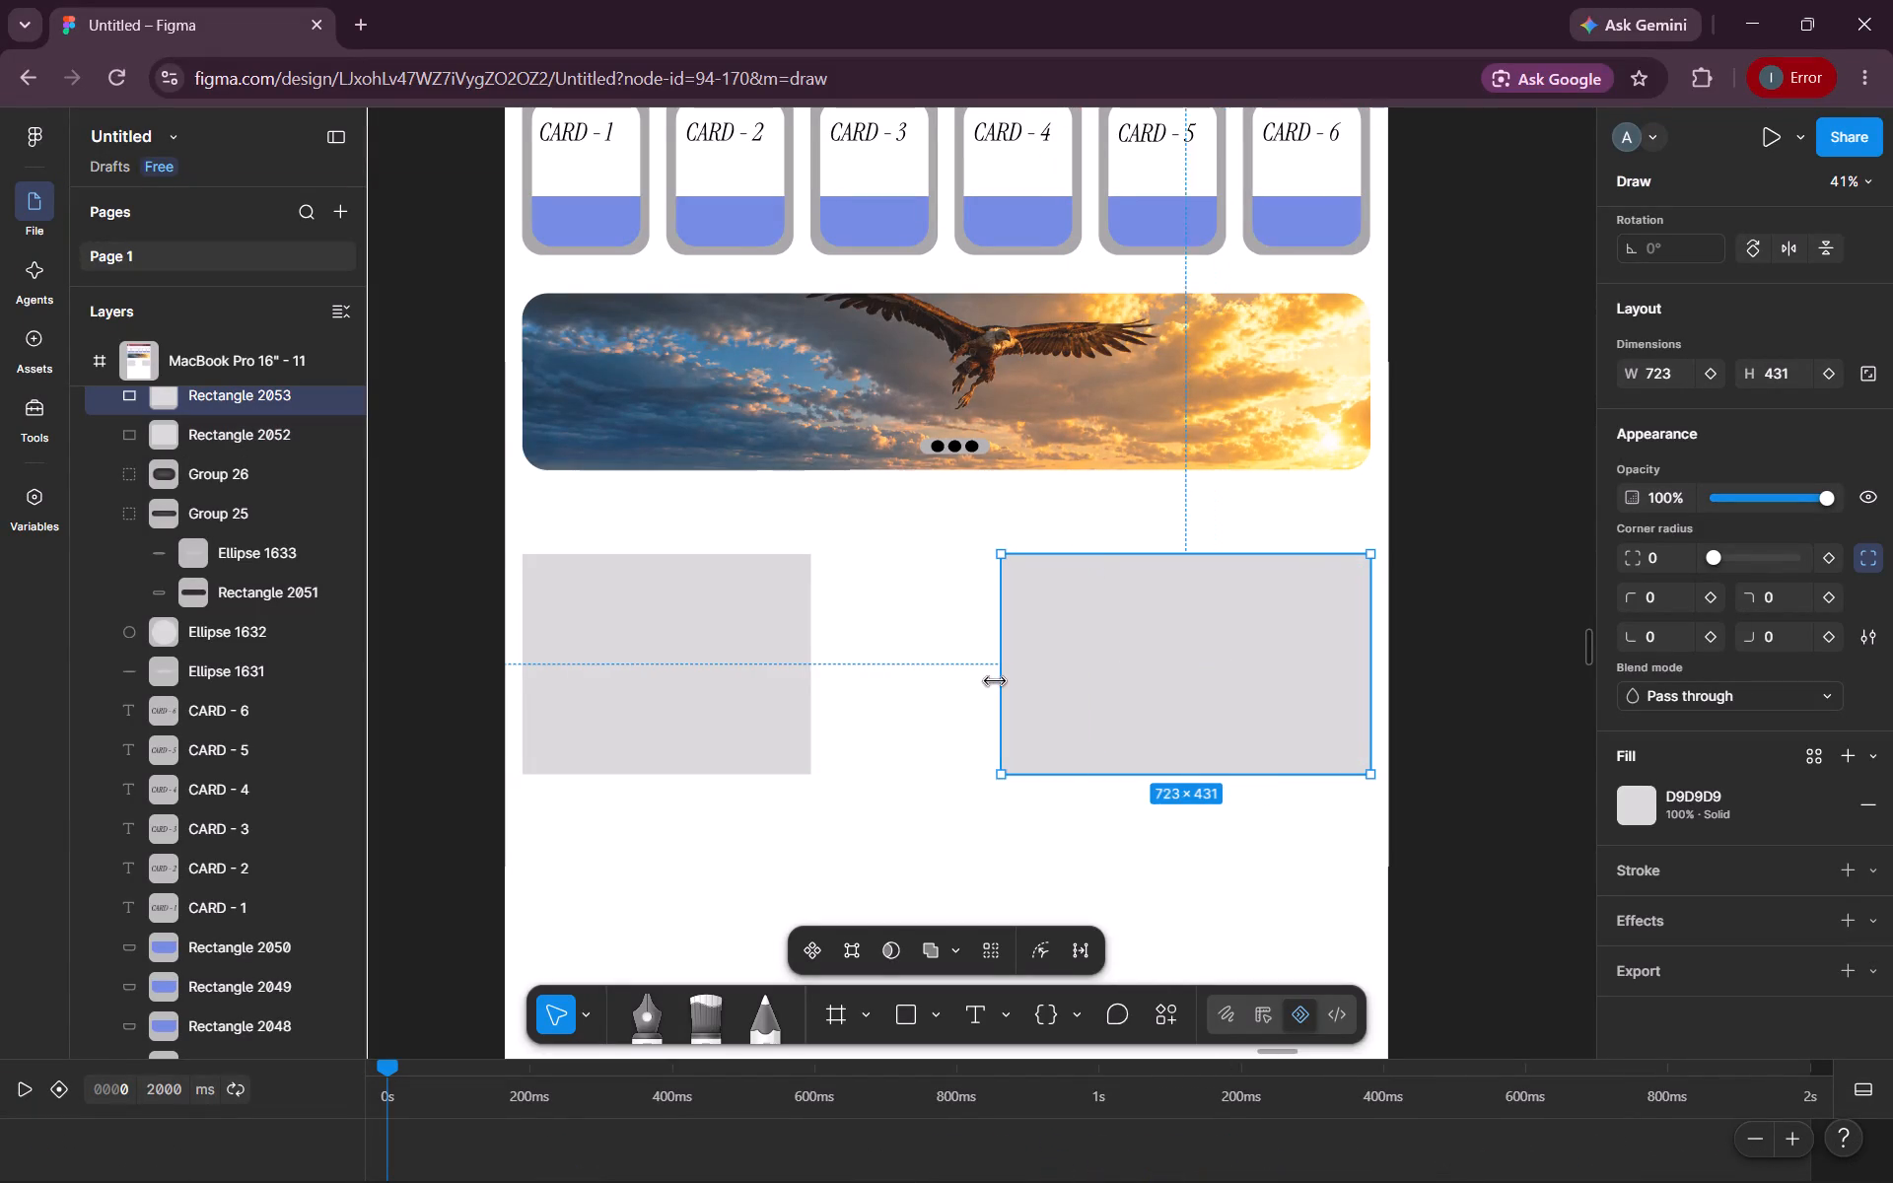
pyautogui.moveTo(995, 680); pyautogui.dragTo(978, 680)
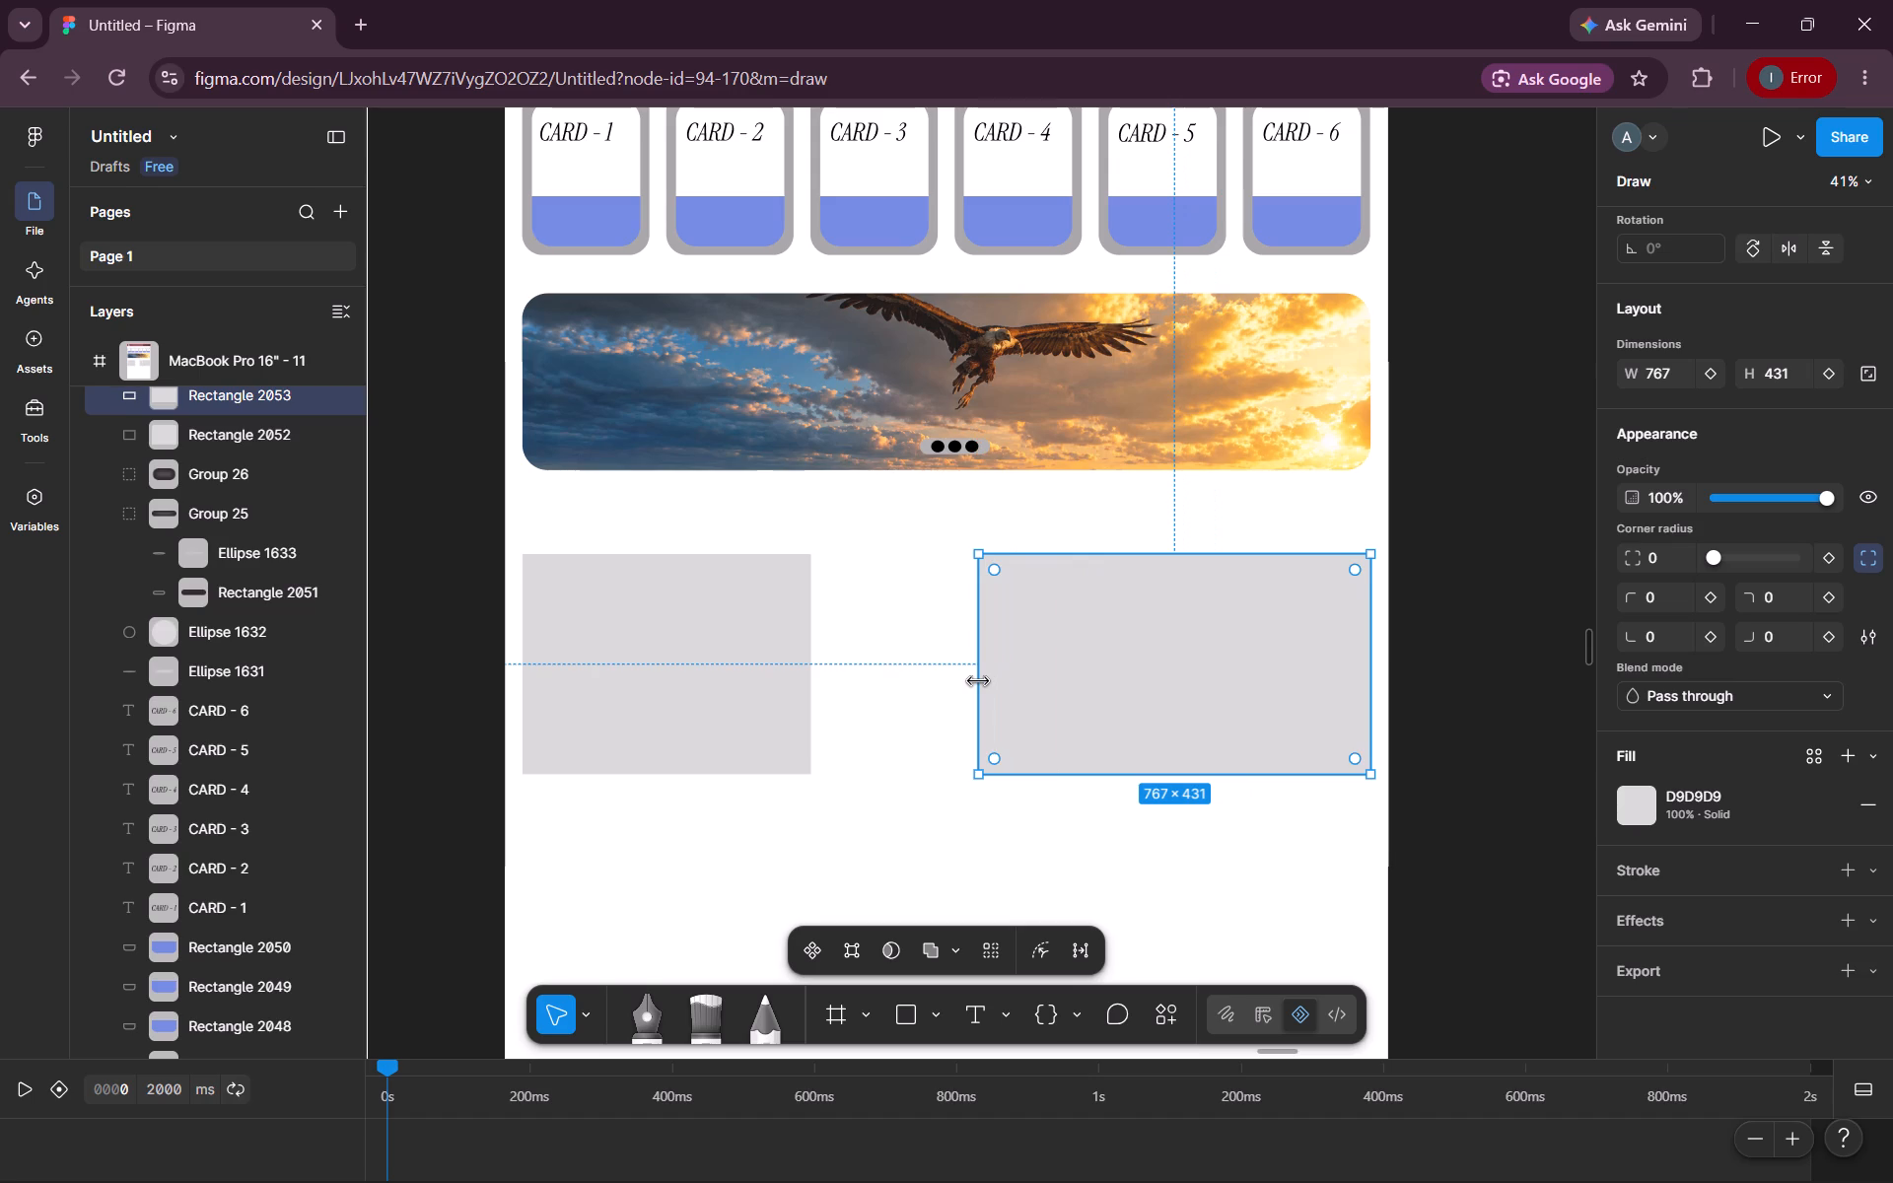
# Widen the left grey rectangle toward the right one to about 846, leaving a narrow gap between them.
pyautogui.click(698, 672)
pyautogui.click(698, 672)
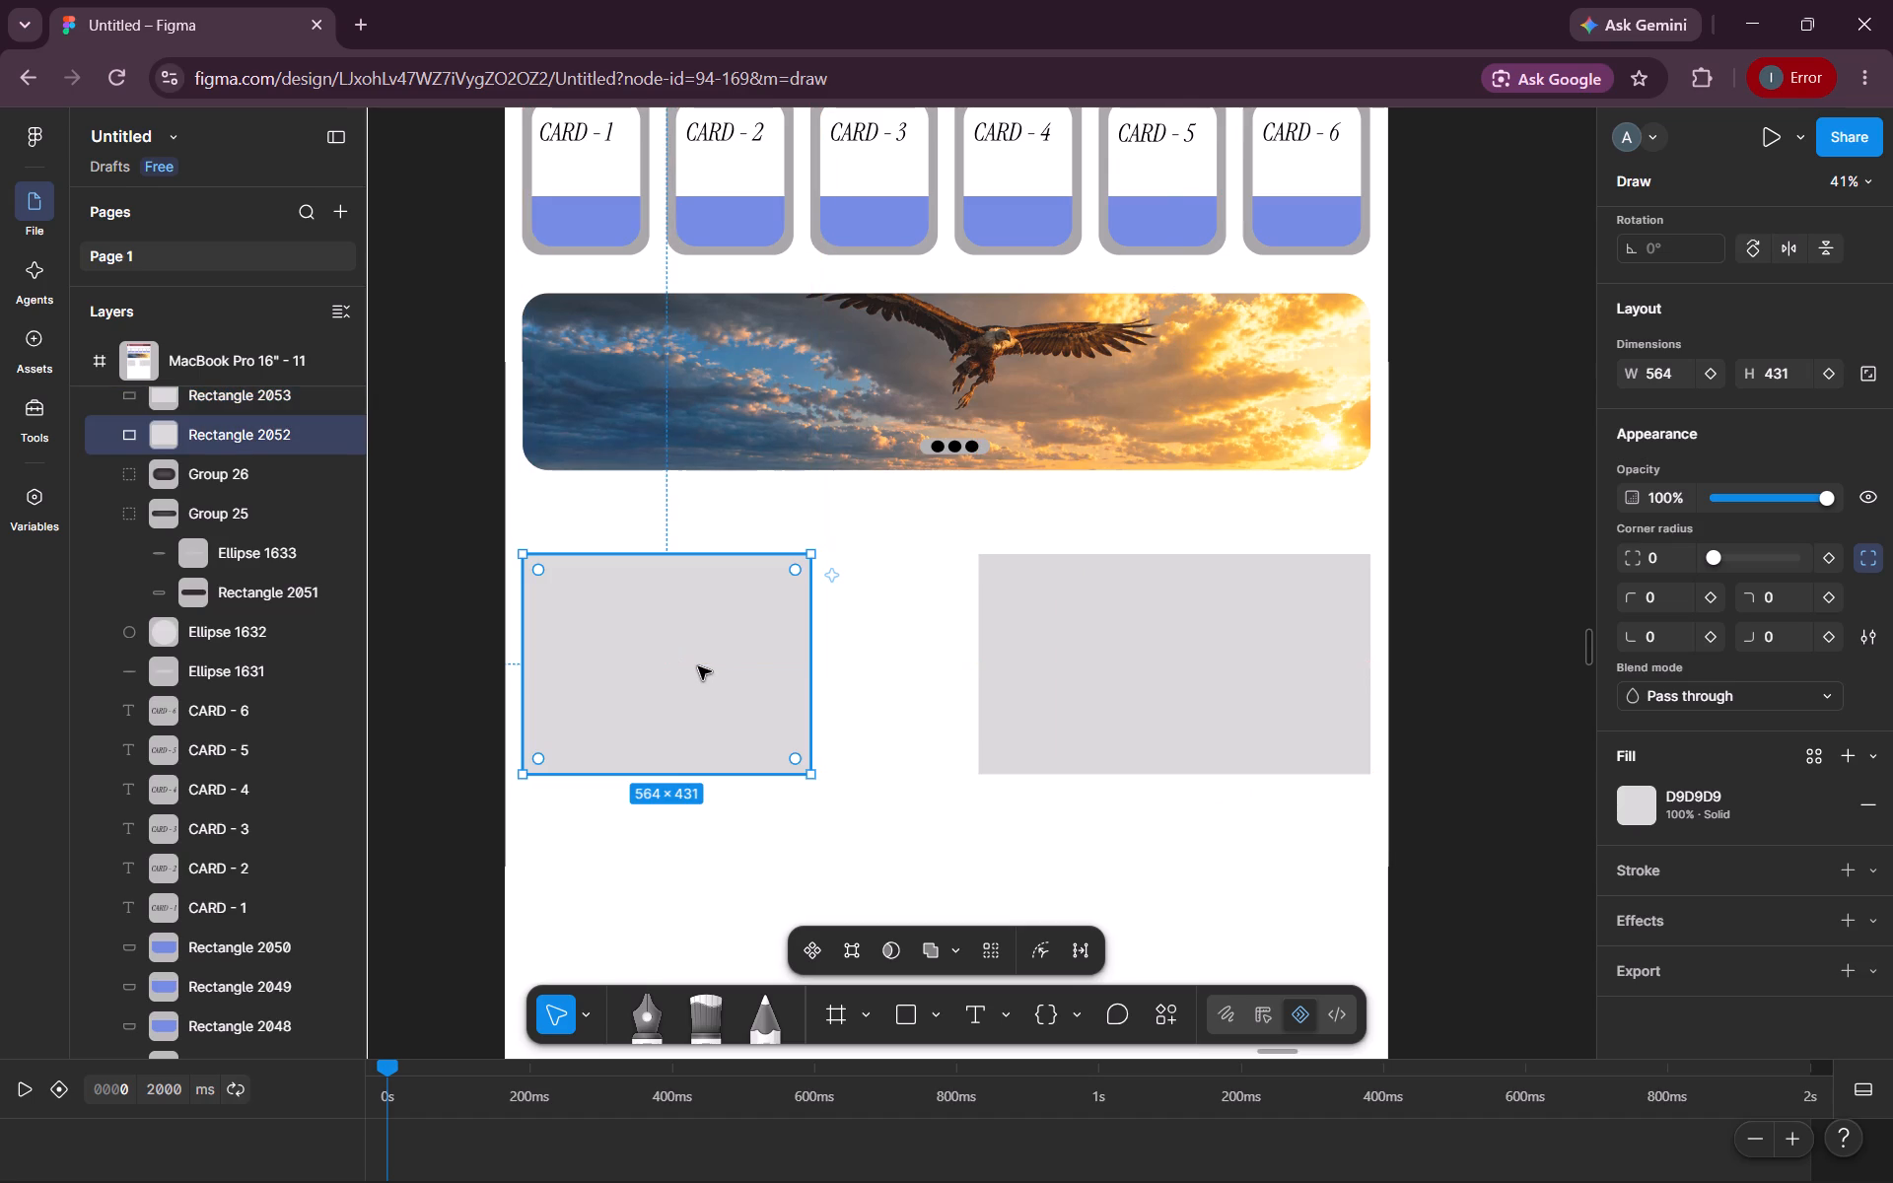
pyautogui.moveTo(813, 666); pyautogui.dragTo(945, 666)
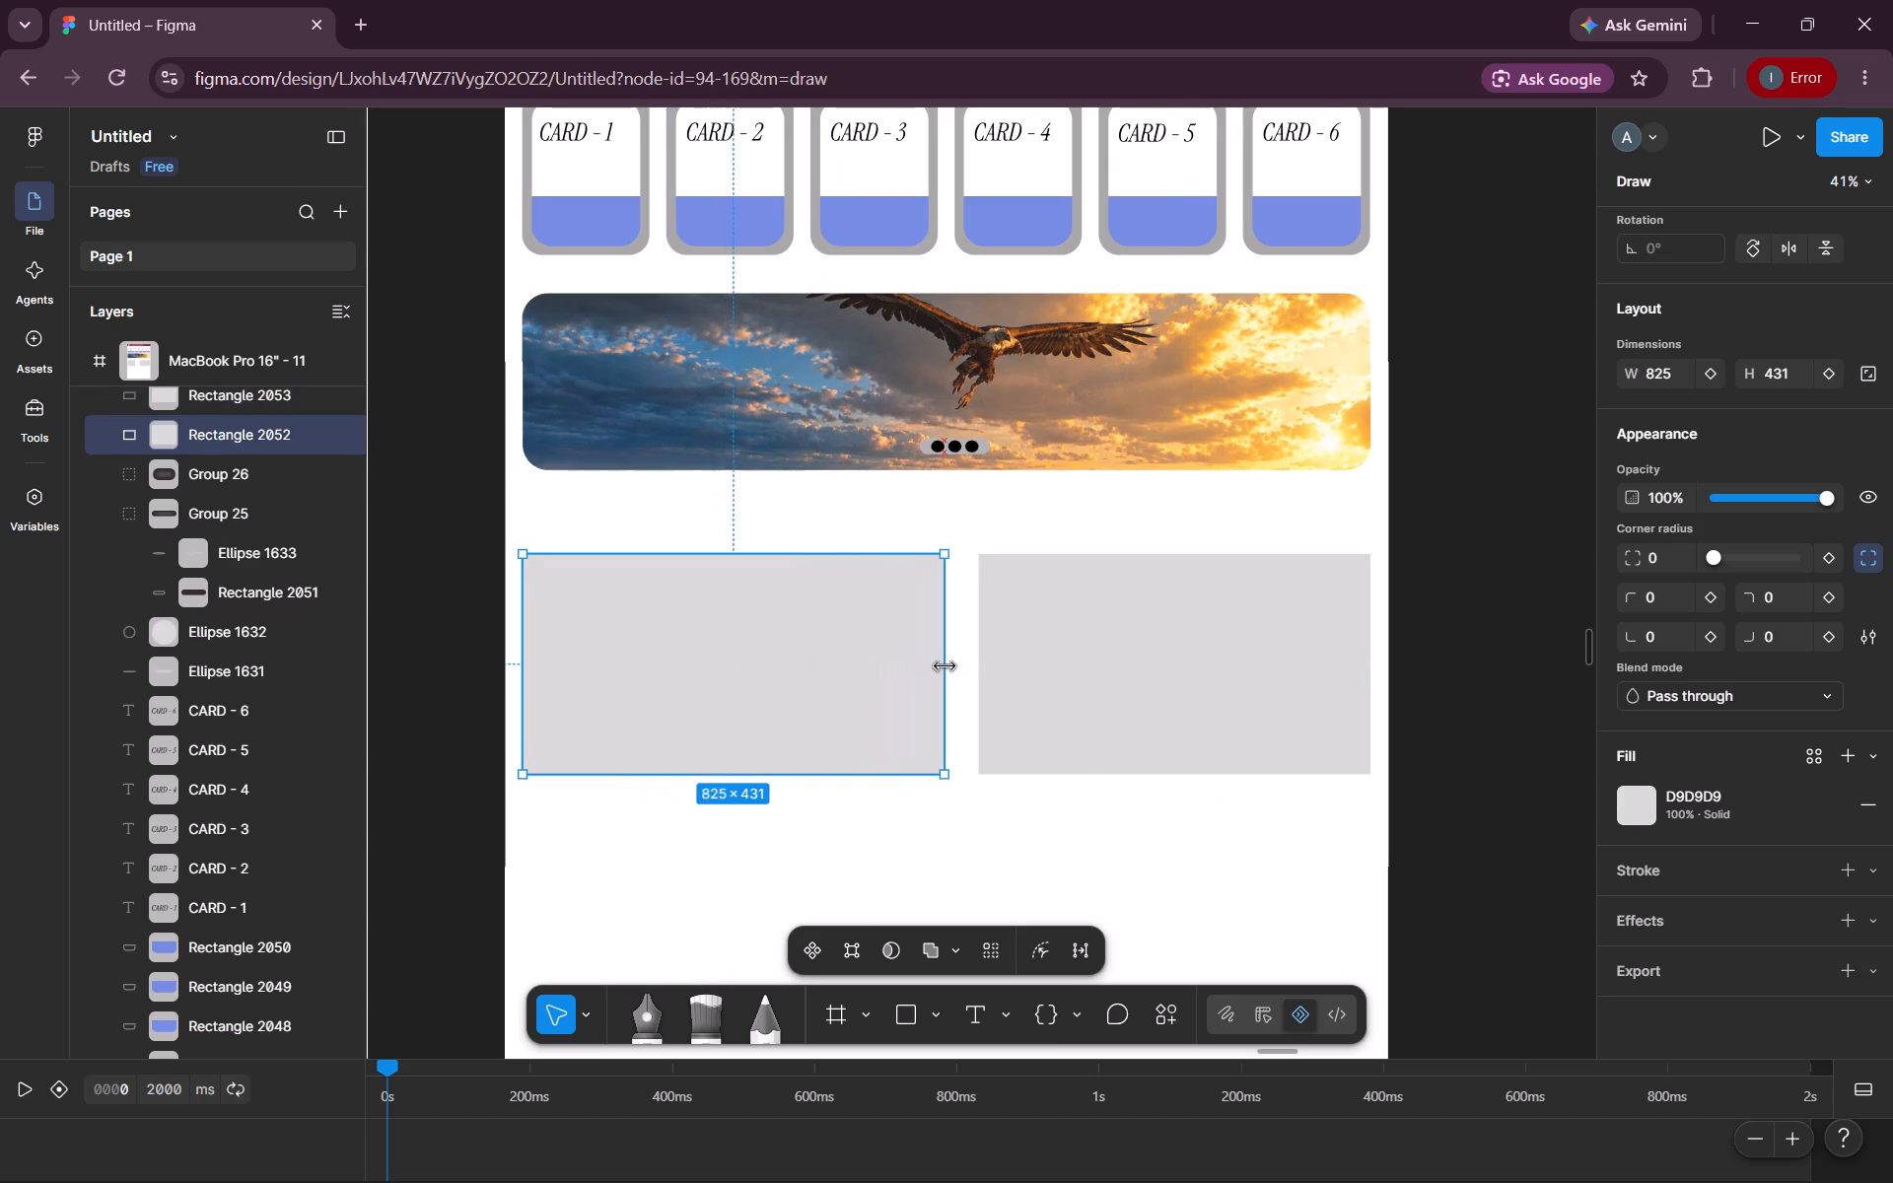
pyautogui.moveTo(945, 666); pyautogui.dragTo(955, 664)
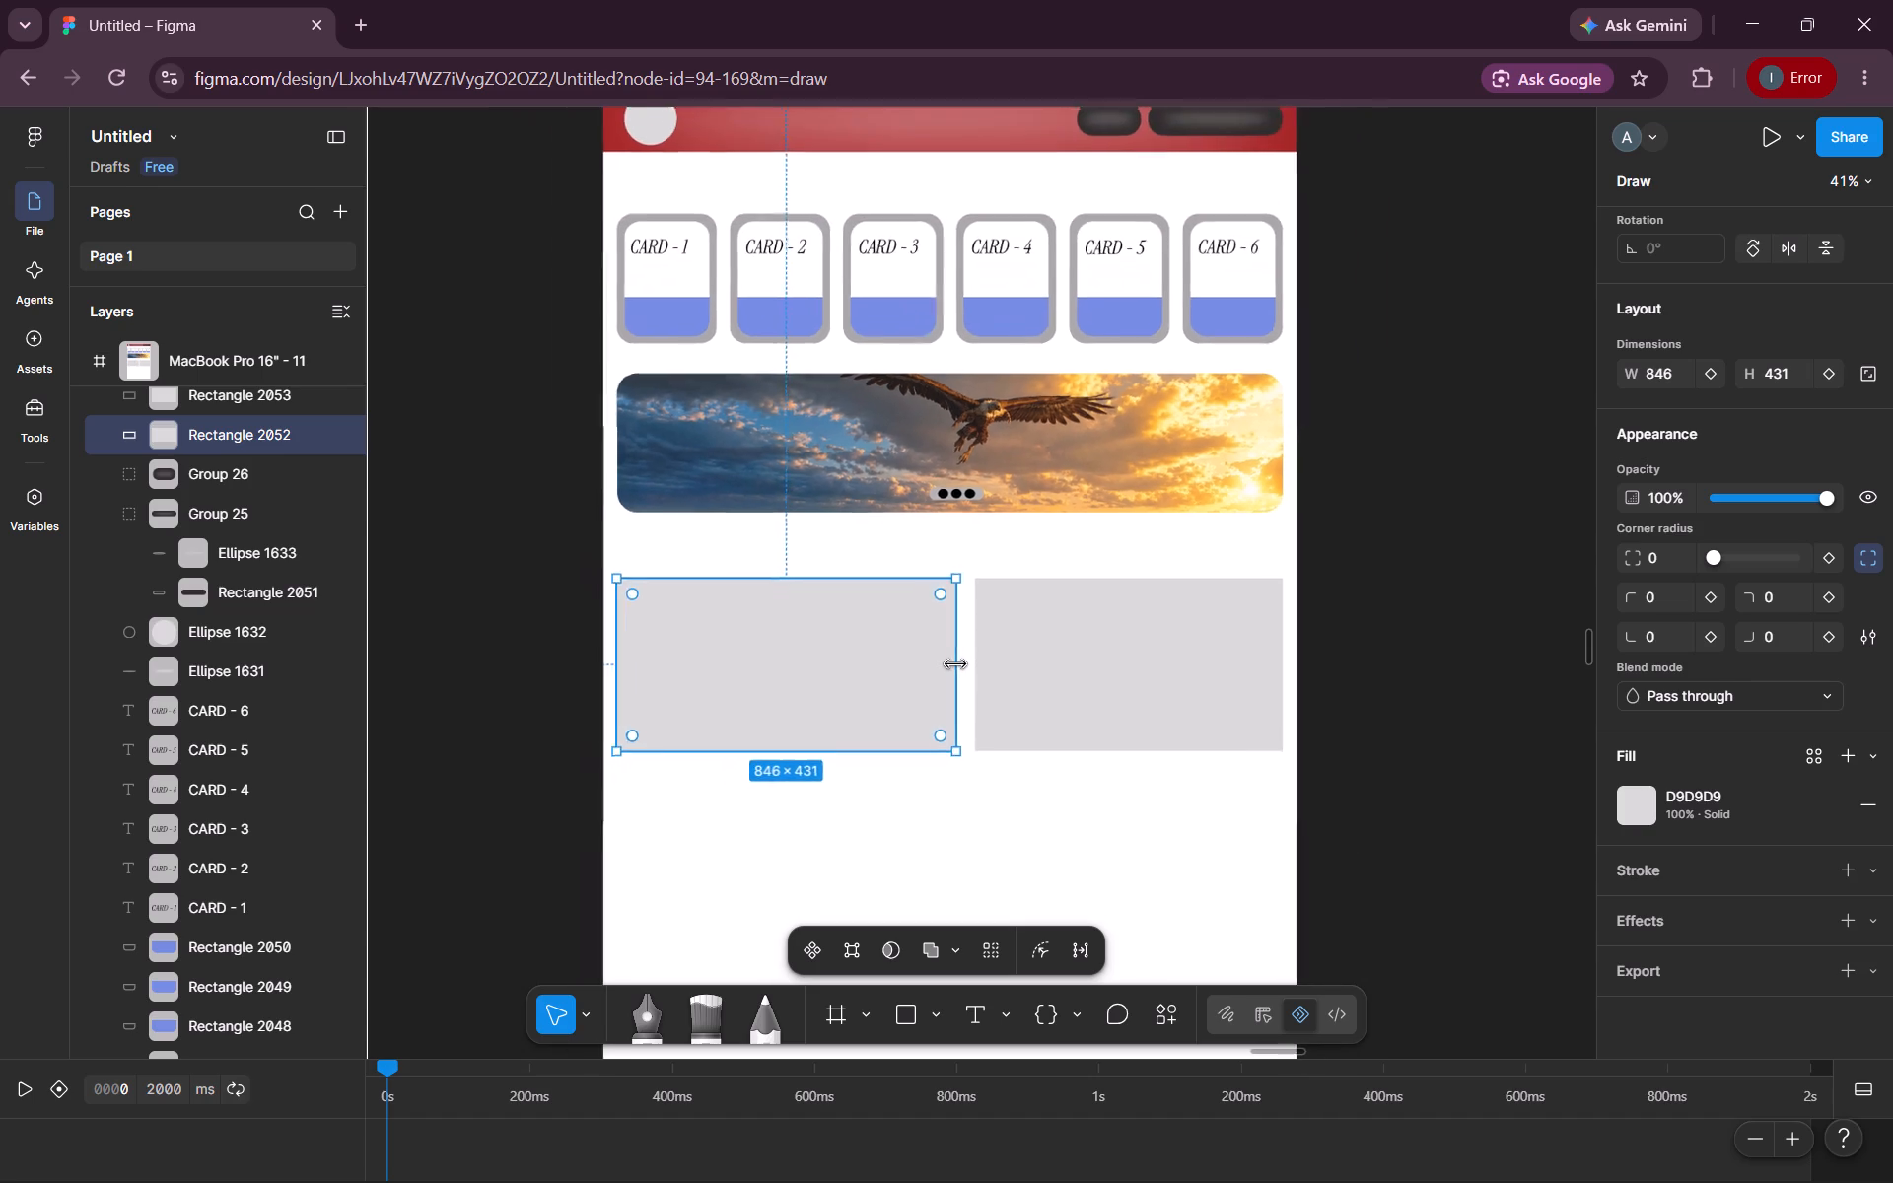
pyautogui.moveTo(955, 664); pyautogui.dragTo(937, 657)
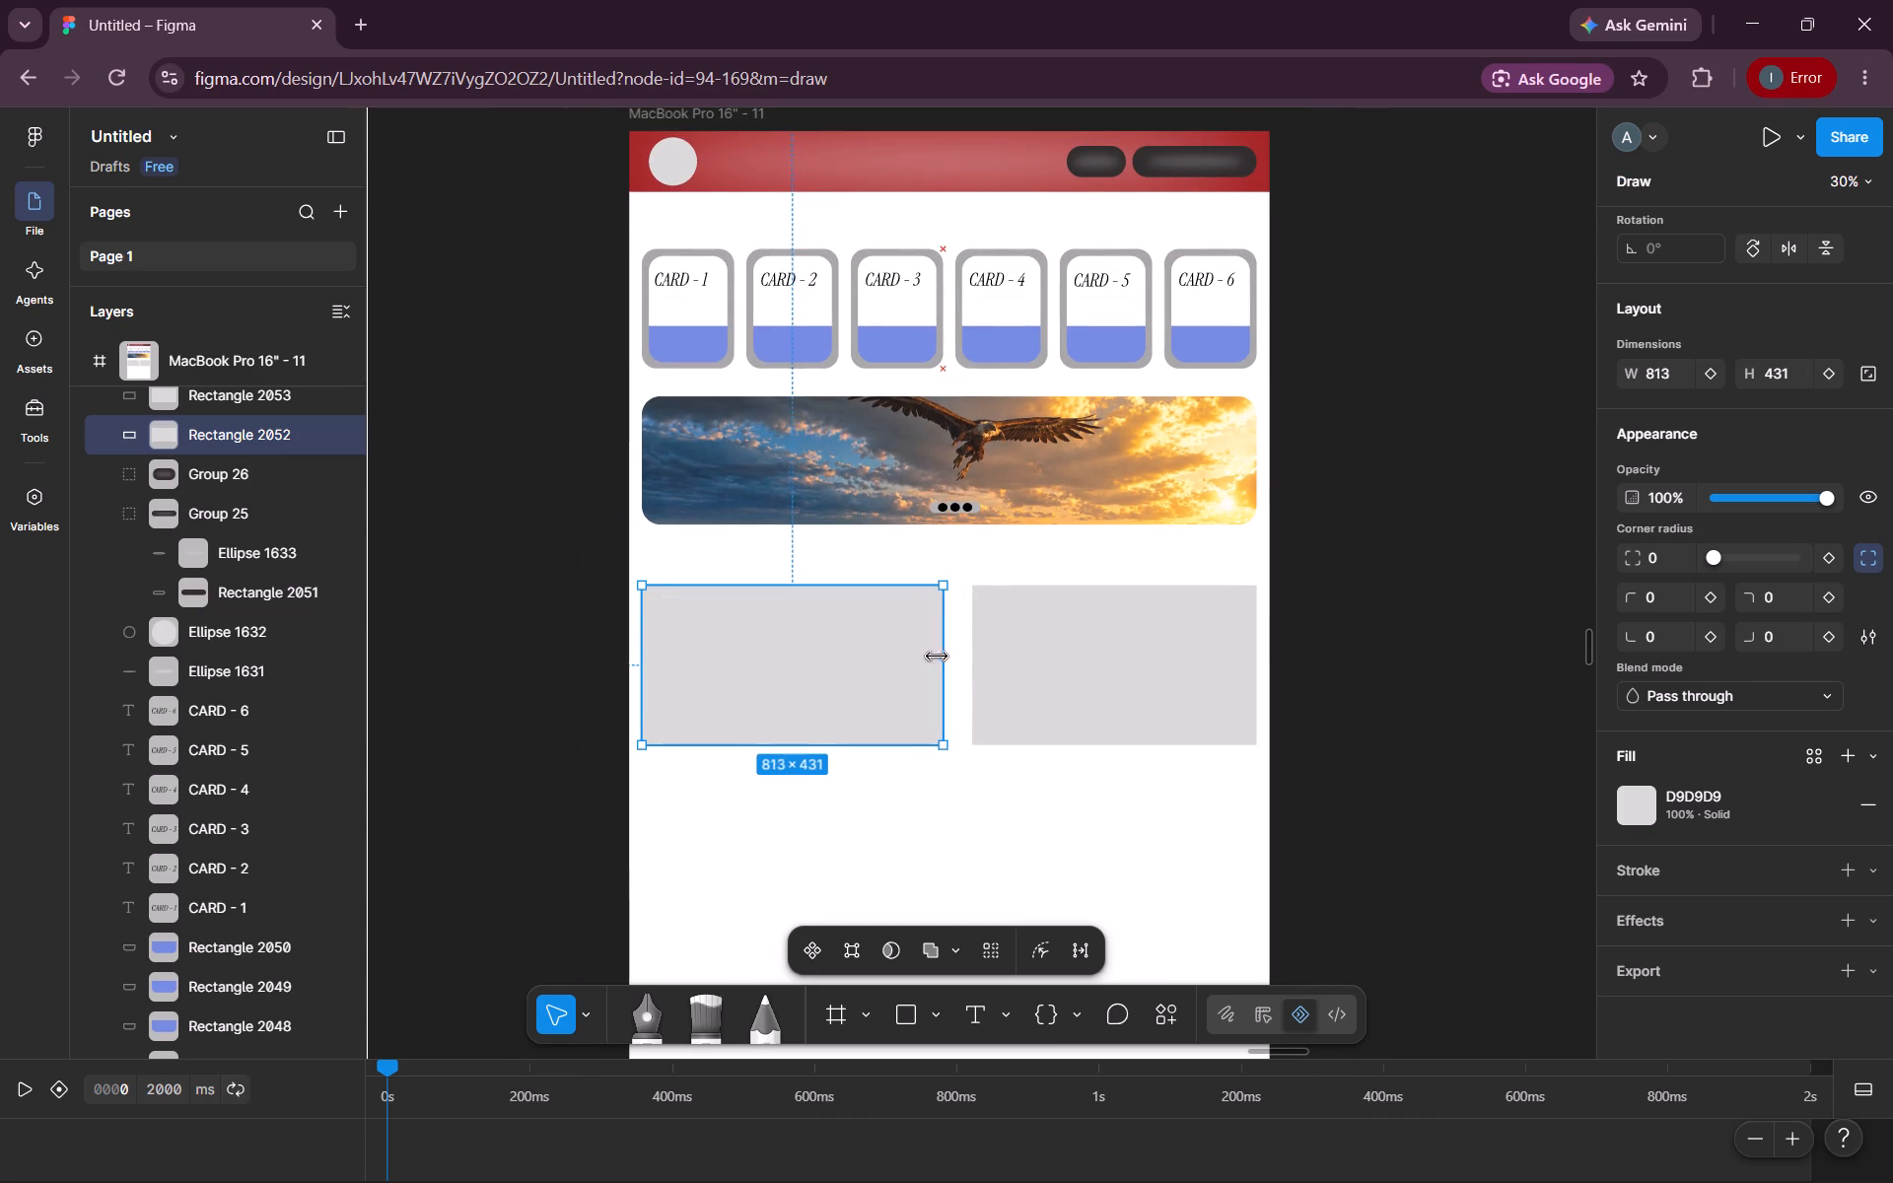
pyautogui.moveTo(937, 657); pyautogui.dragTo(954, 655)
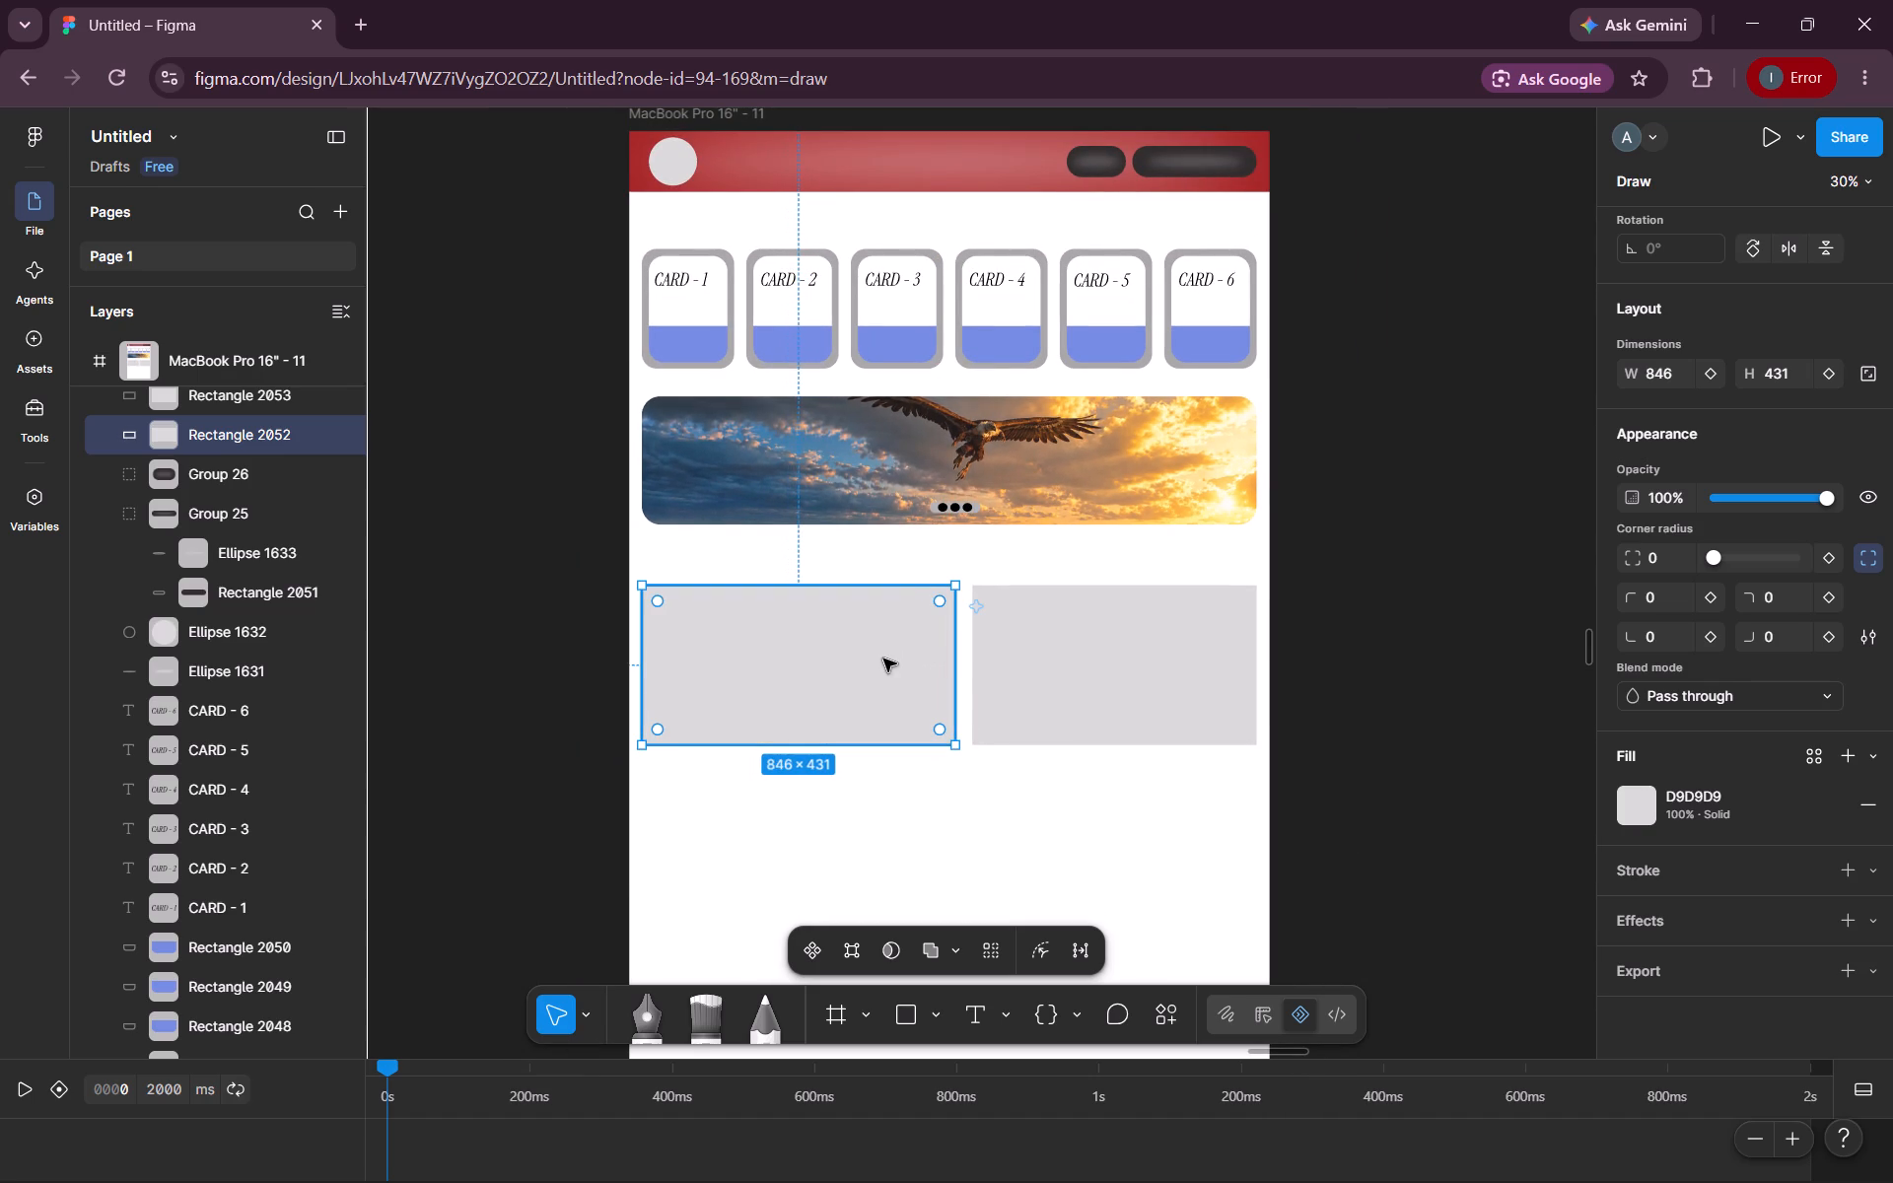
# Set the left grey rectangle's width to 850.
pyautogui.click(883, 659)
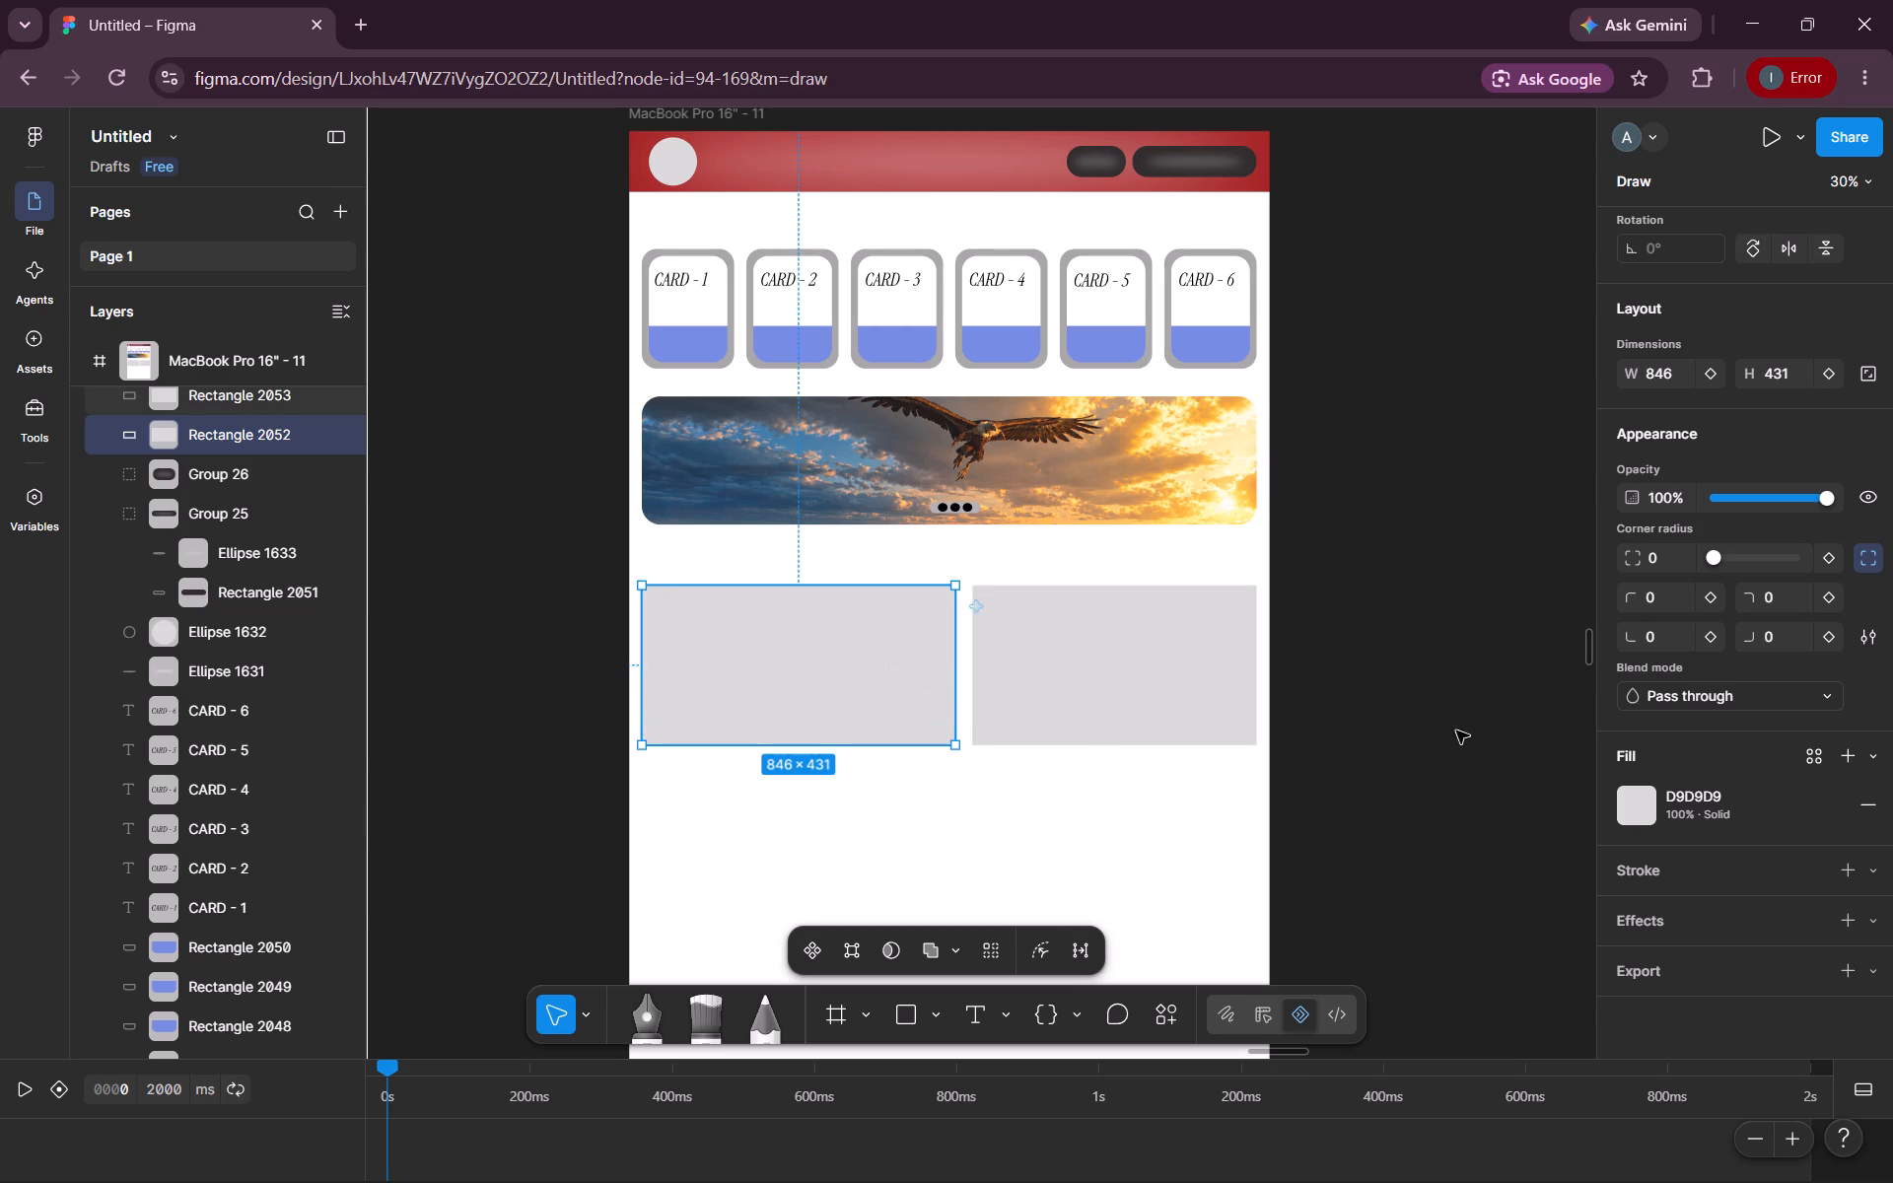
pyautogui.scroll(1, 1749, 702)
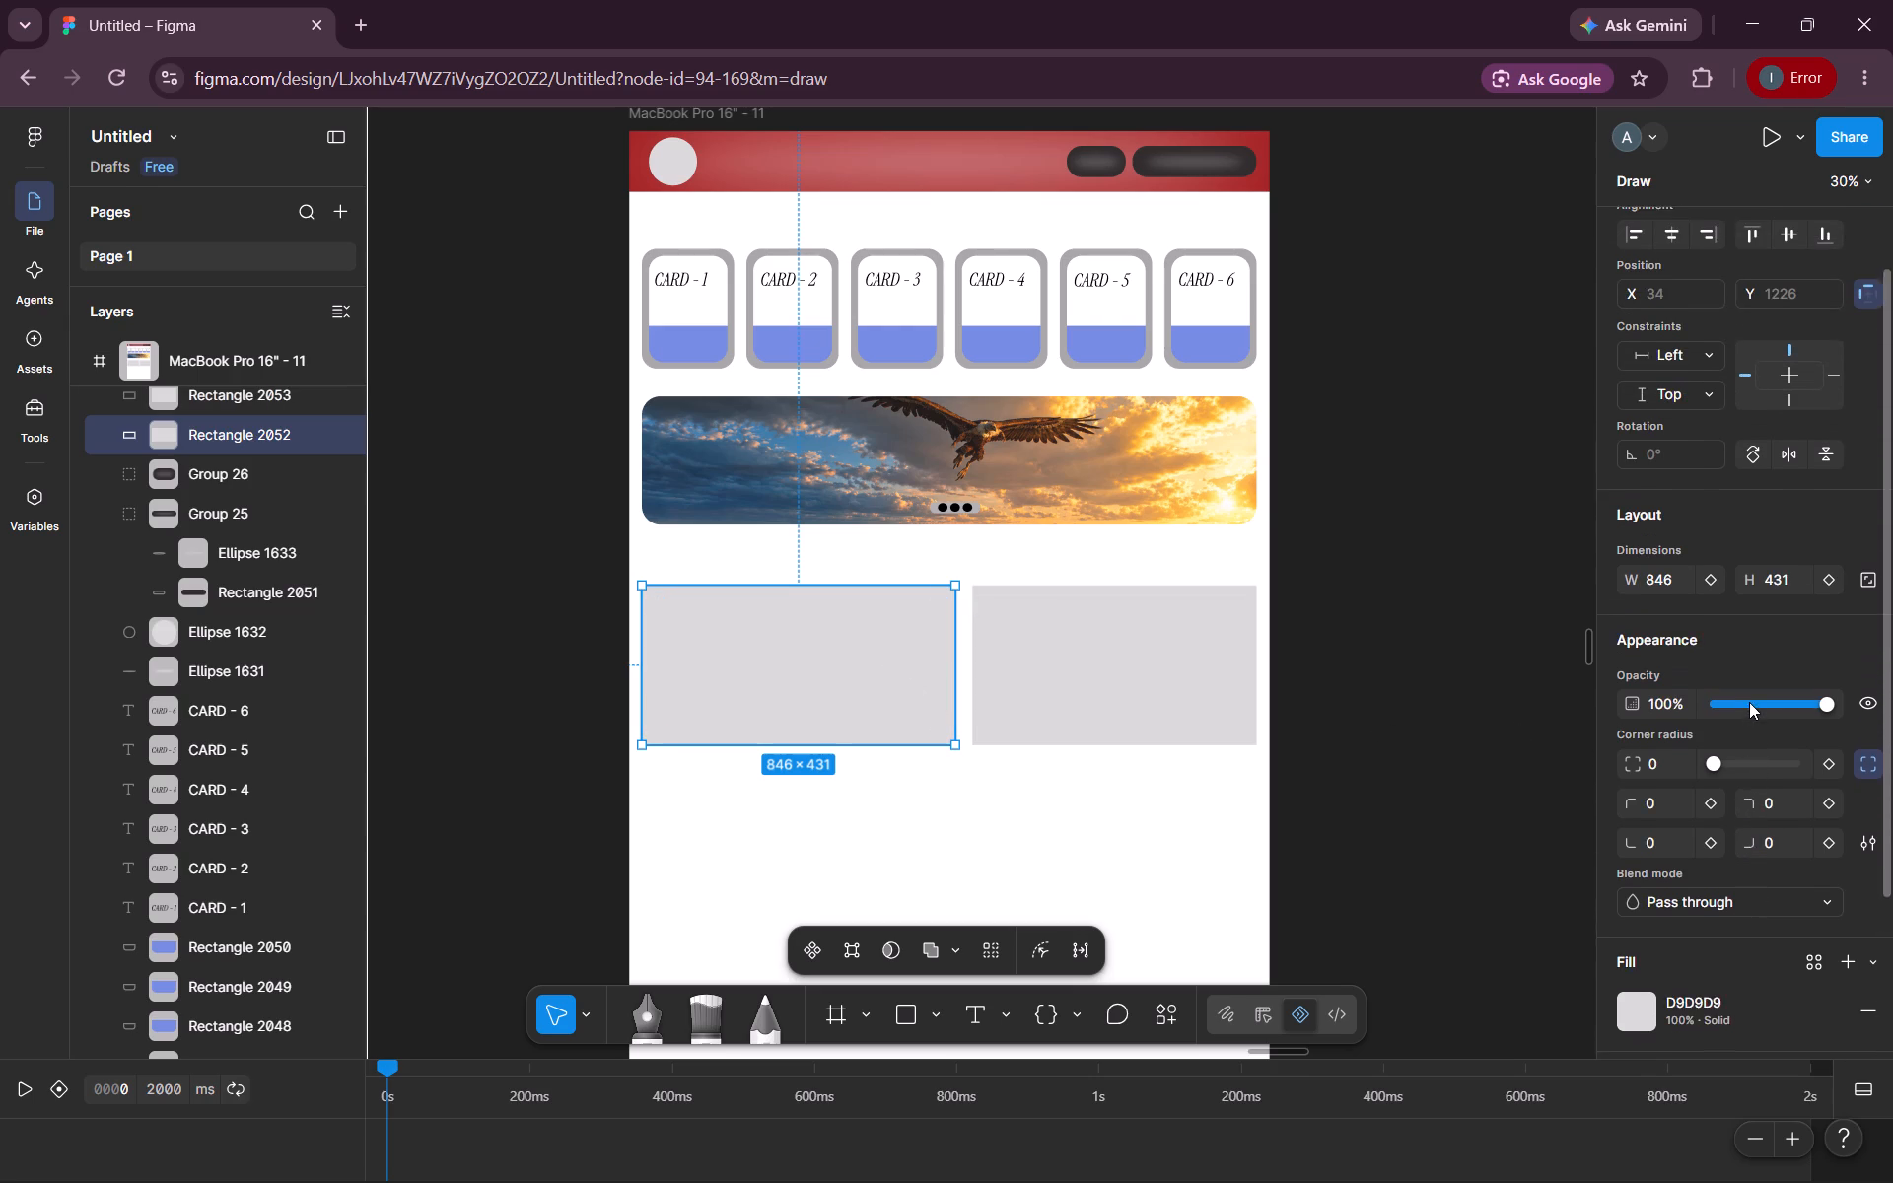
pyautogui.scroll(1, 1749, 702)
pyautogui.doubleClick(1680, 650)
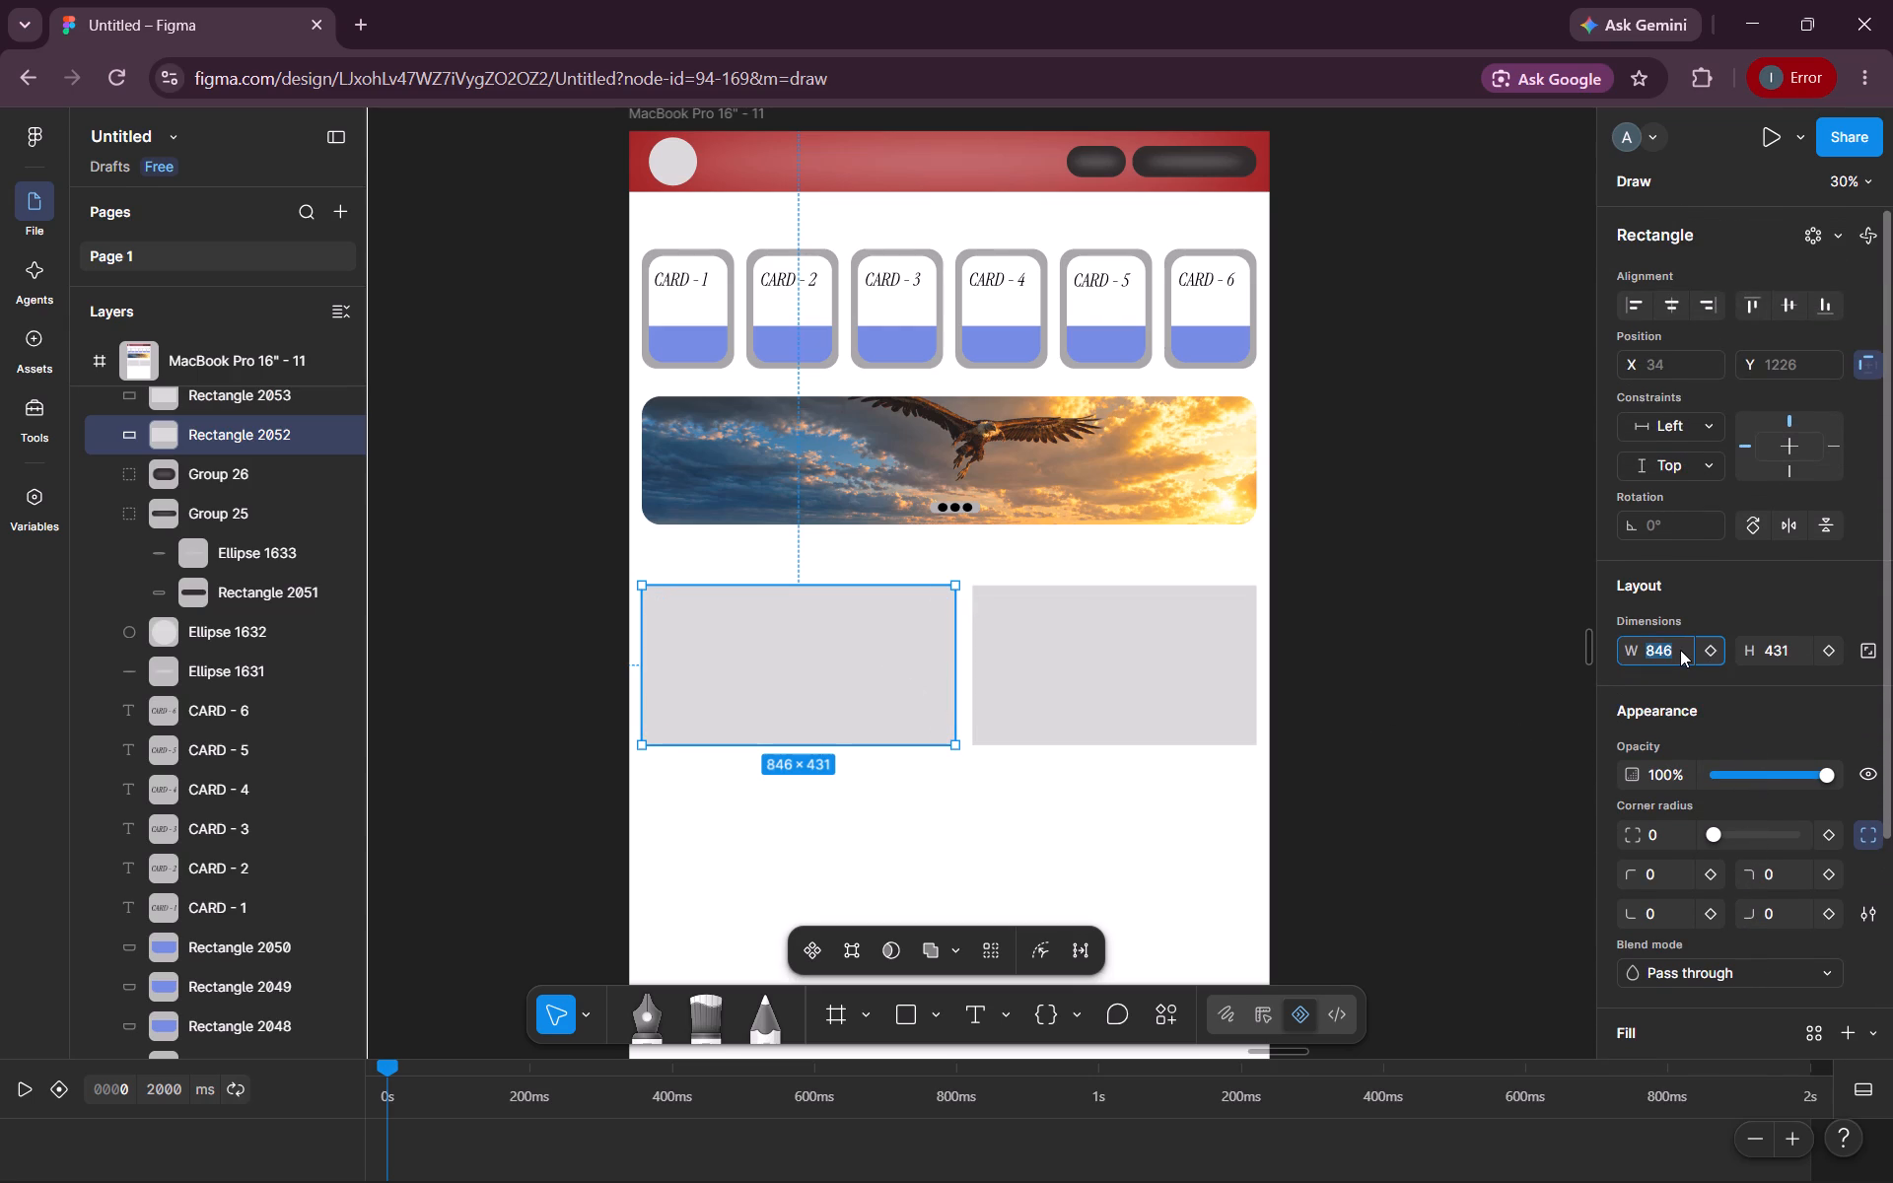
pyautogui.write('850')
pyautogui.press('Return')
# Set the width of the left grey rectangle and of the right grey rectangle to 800 each.
pyautogui.click(1111, 673)
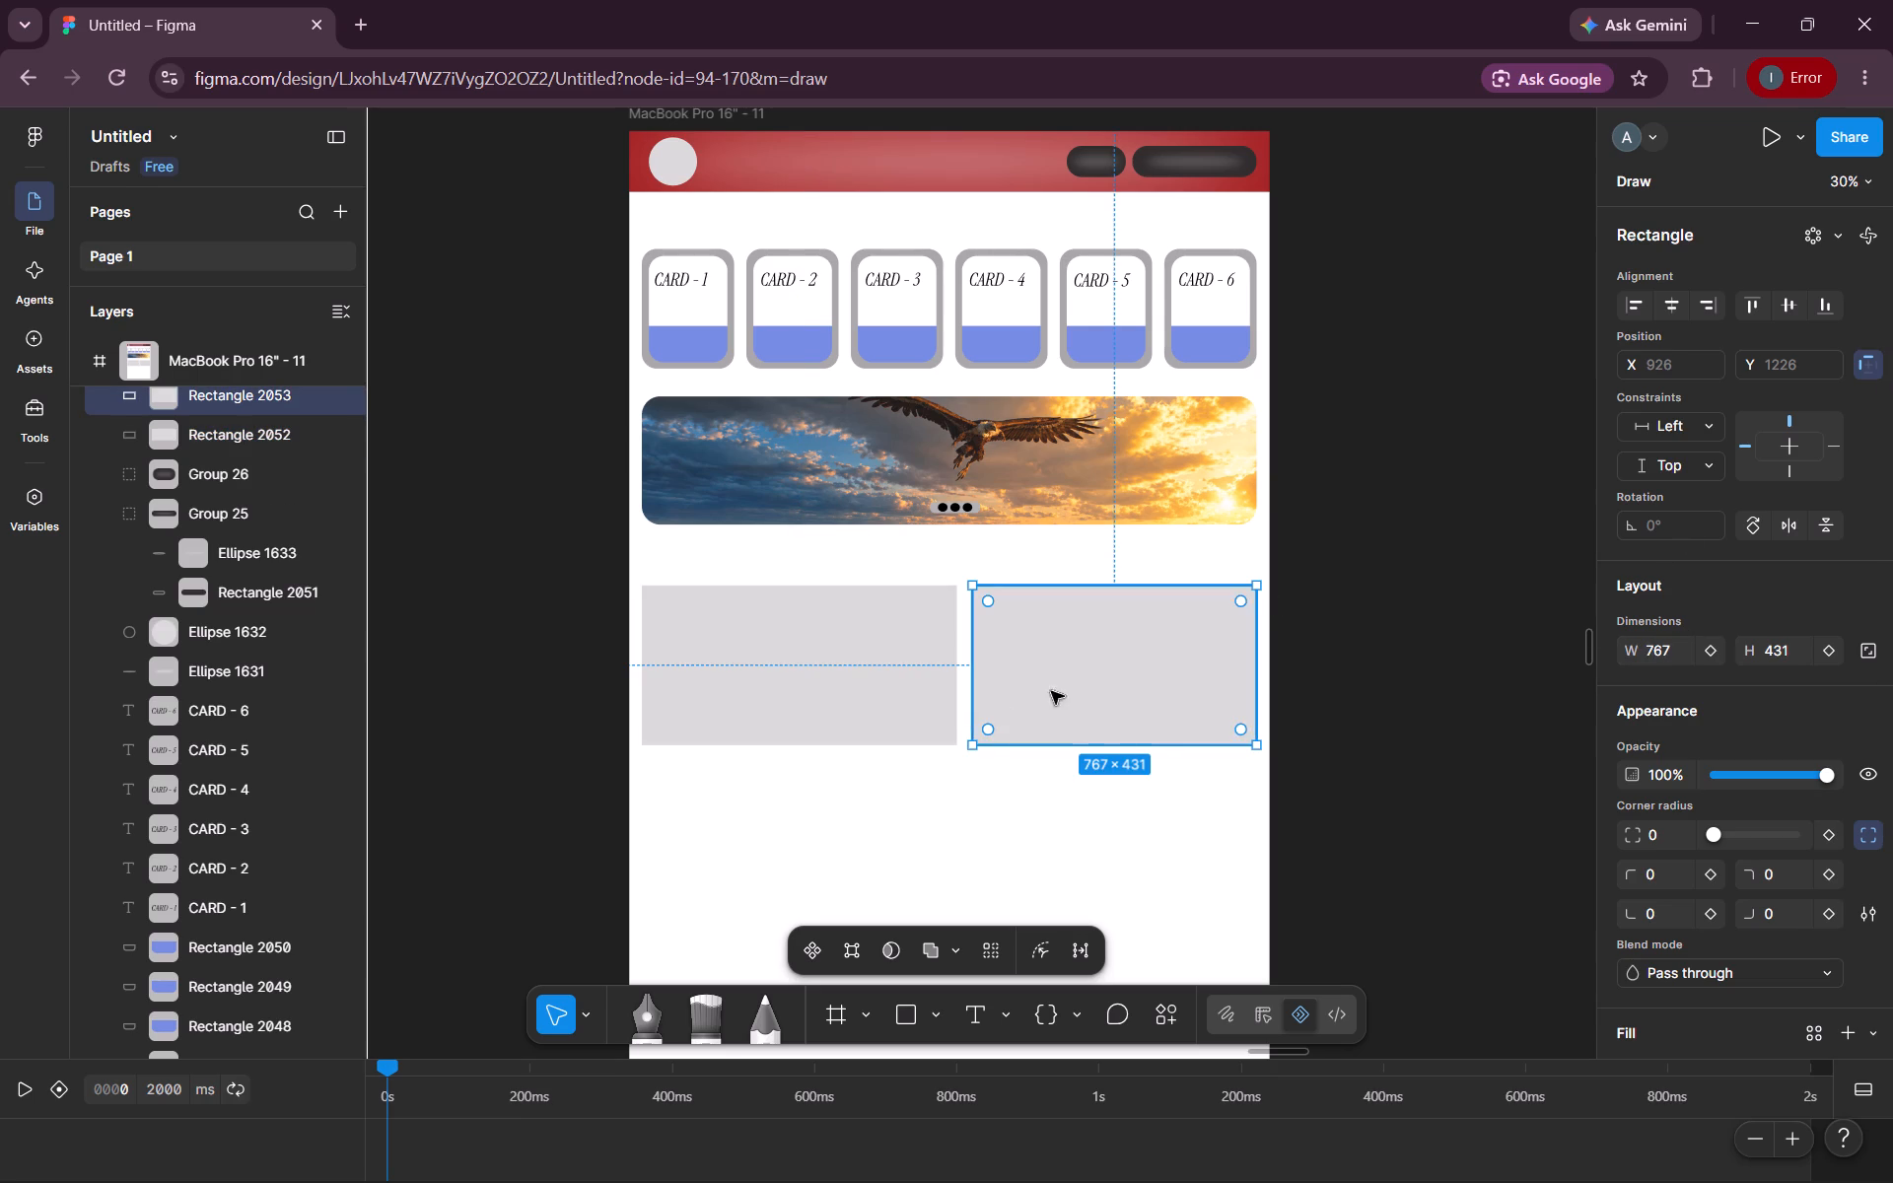
pyautogui.click(908, 712)
pyautogui.doubleClick(1672, 646)
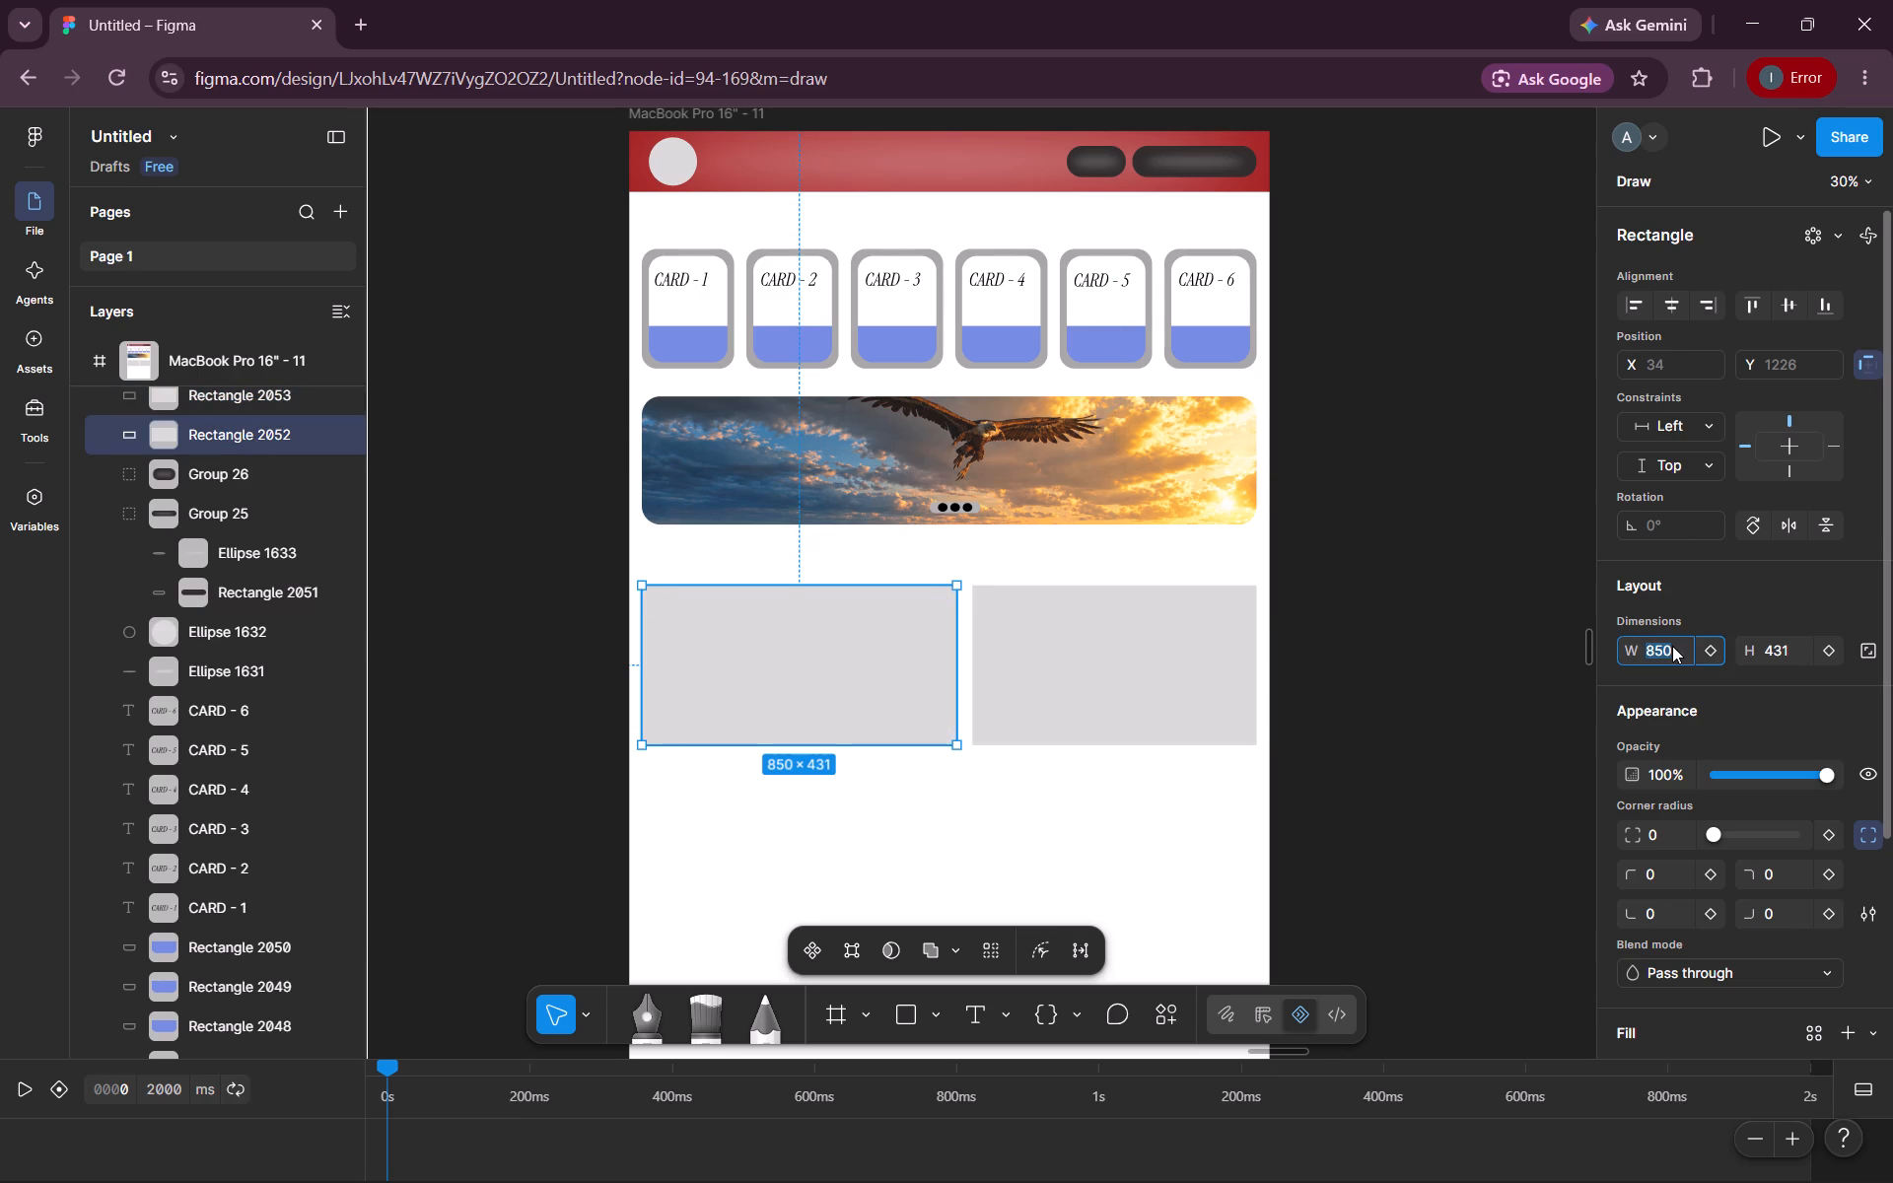
pyautogui.write('800')
pyautogui.press('Return')
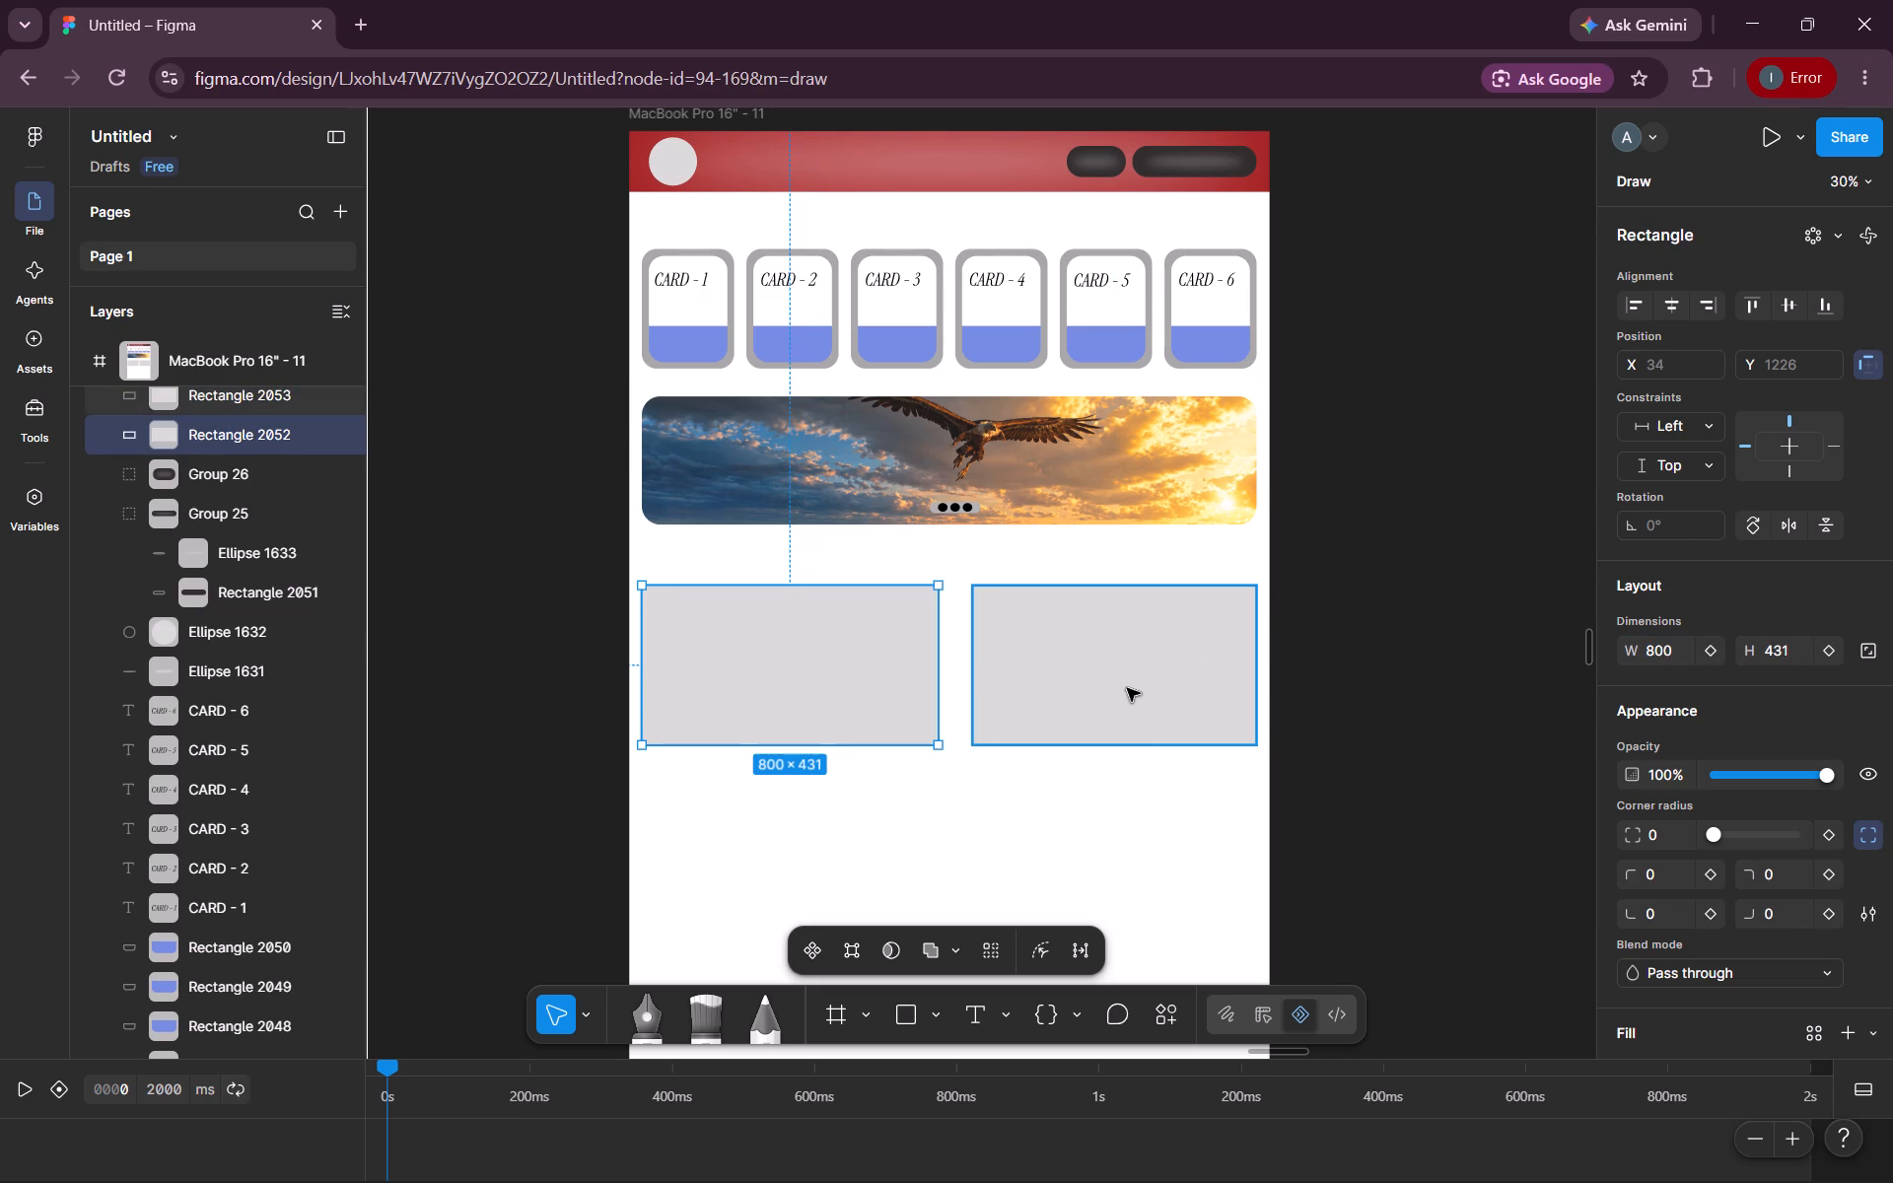
pyautogui.click(1127, 688)
pyautogui.doubleClick(1674, 652)
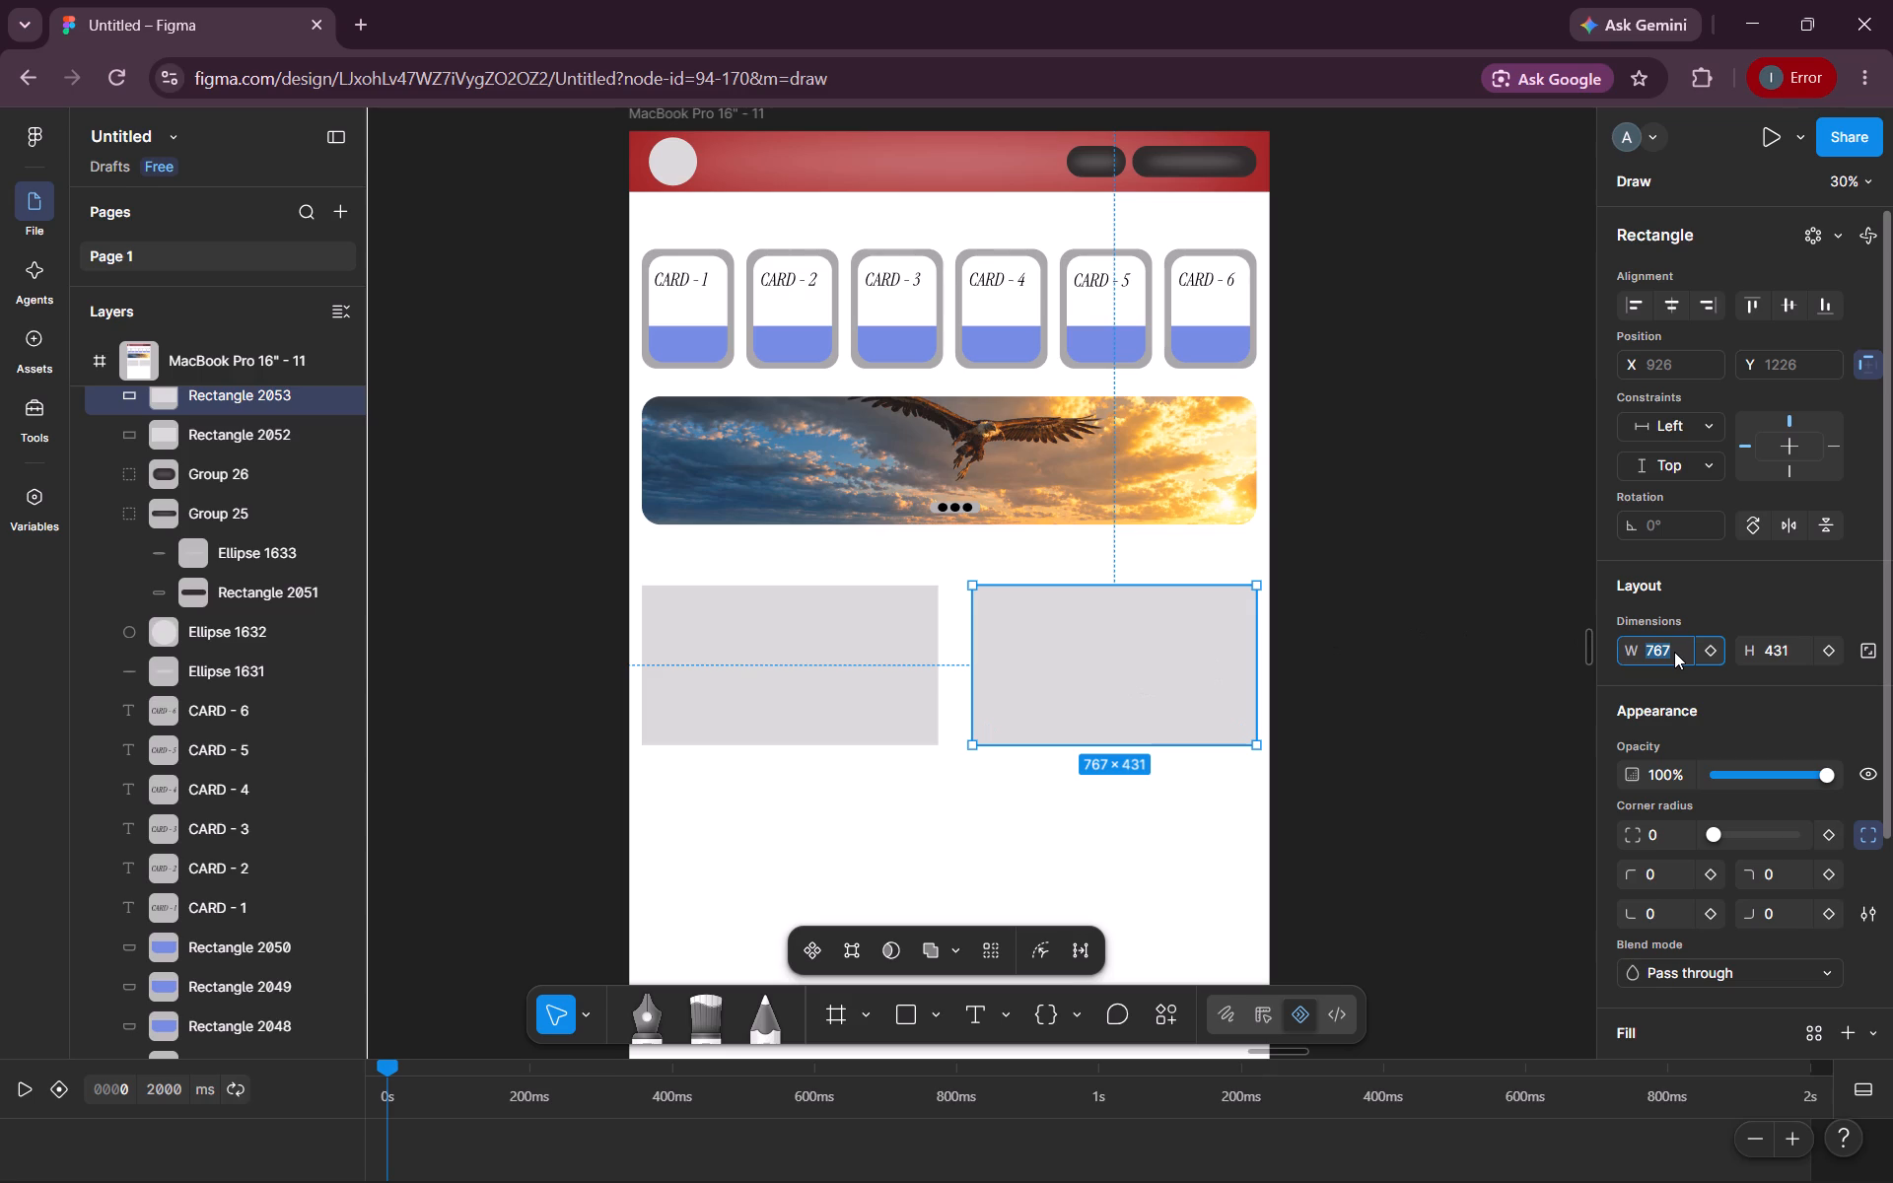
pyautogui.write('800')
pyautogui.press('Return')
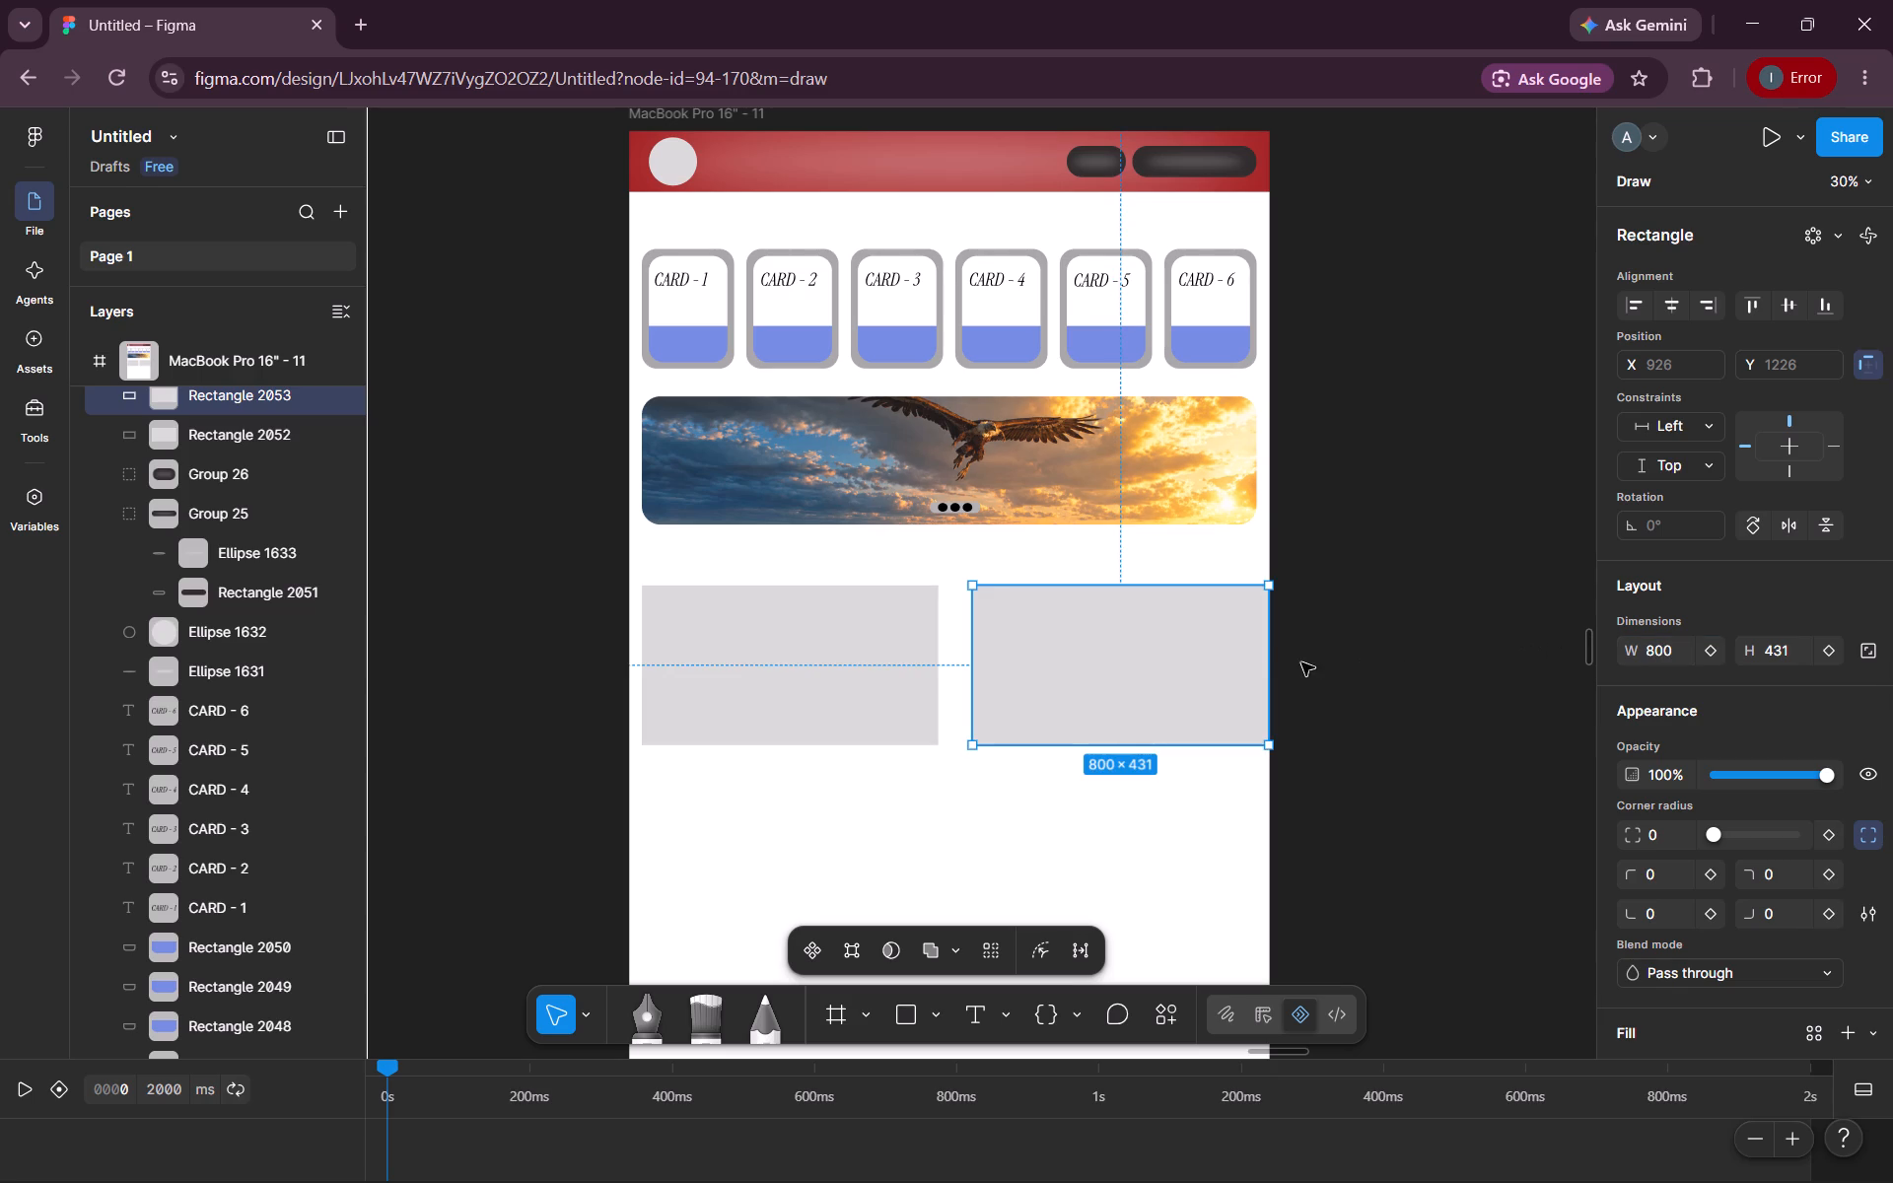
# Move the right grey rectangle left to X 893, aligning its right edge with the eagle image's right edge.
pyautogui.moveTo(1126, 675); pyautogui.dragTo(1114, 675)
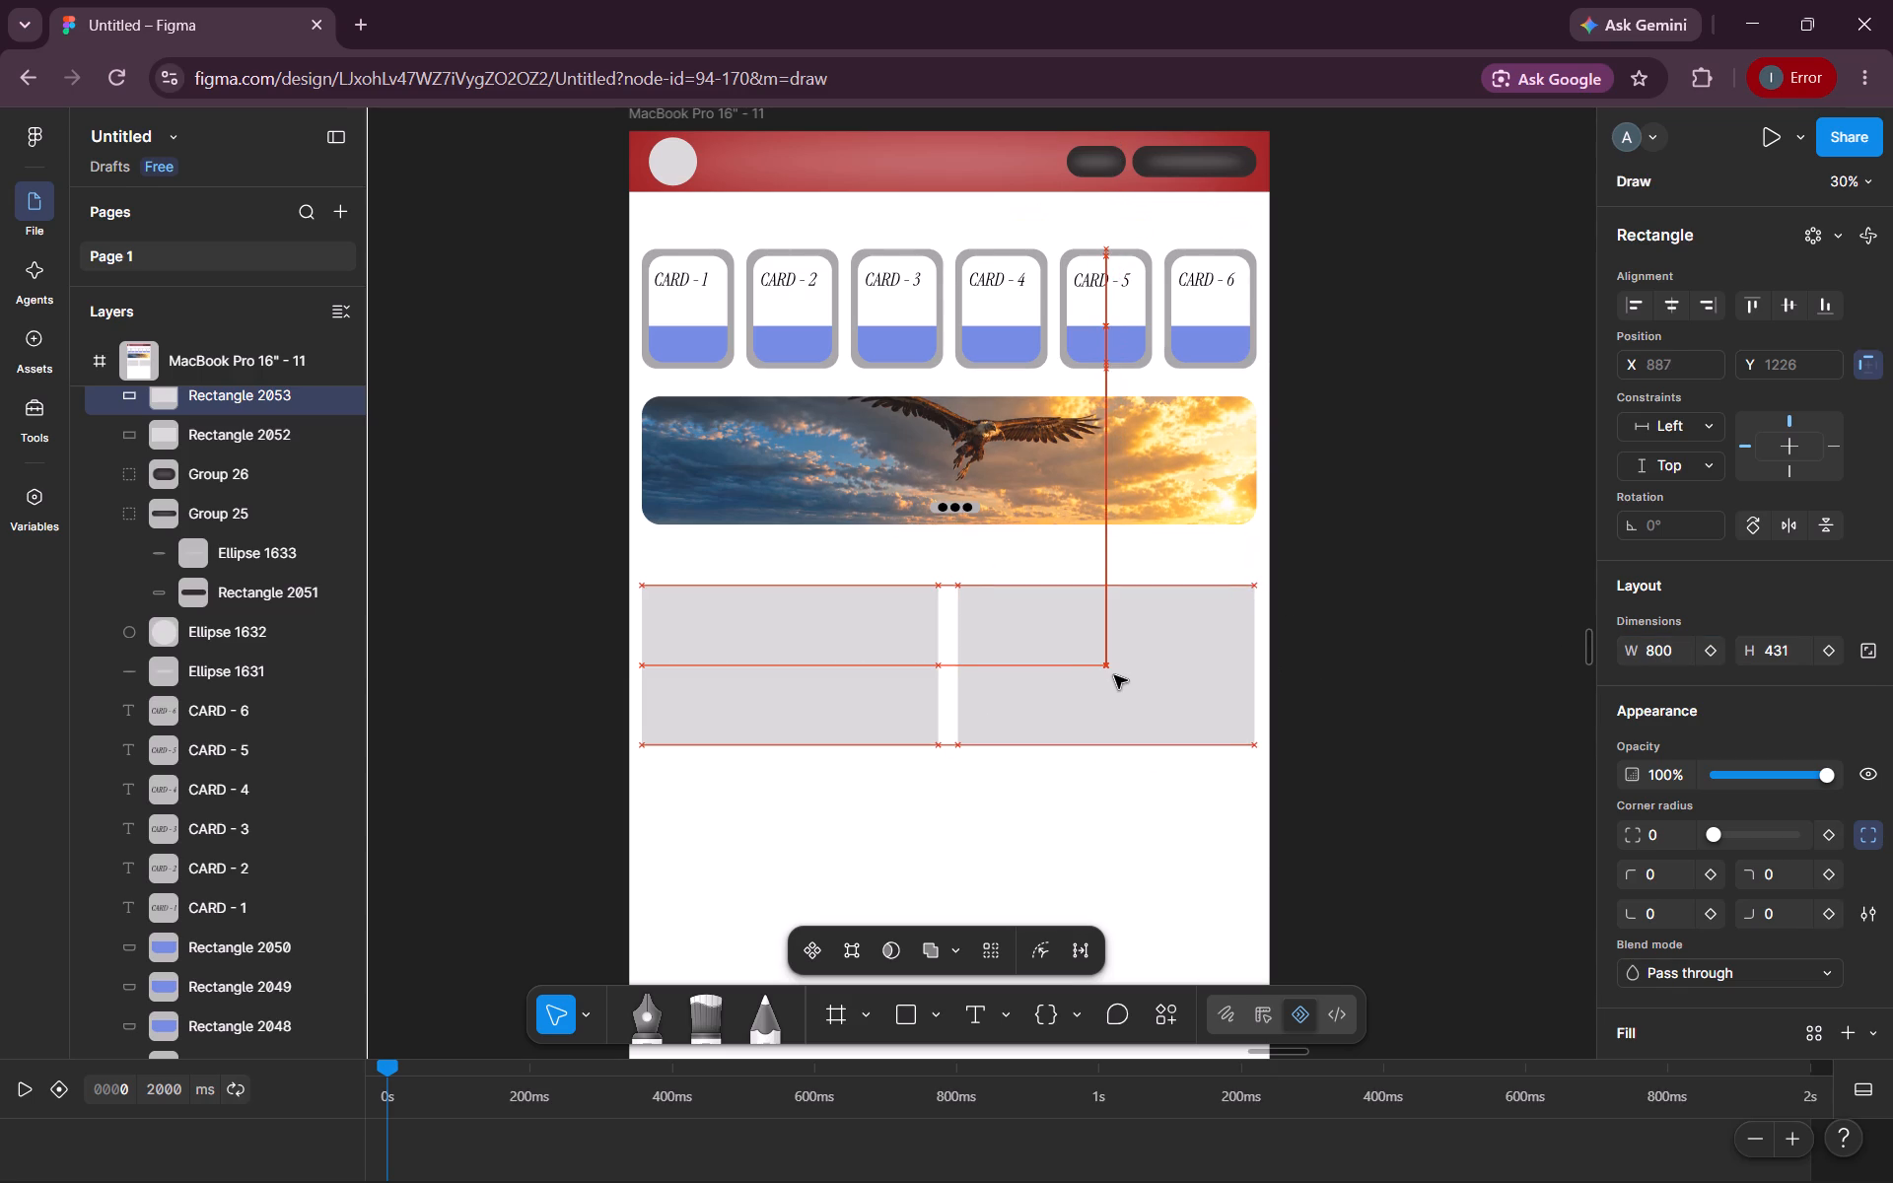
pyautogui.moveTo(1114, 675); pyautogui.dragTo(1112, 676)
pyautogui.moveTo(1112, 676); pyautogui.dragTo(1114, 676)
pyautogui.click(1365, 654)
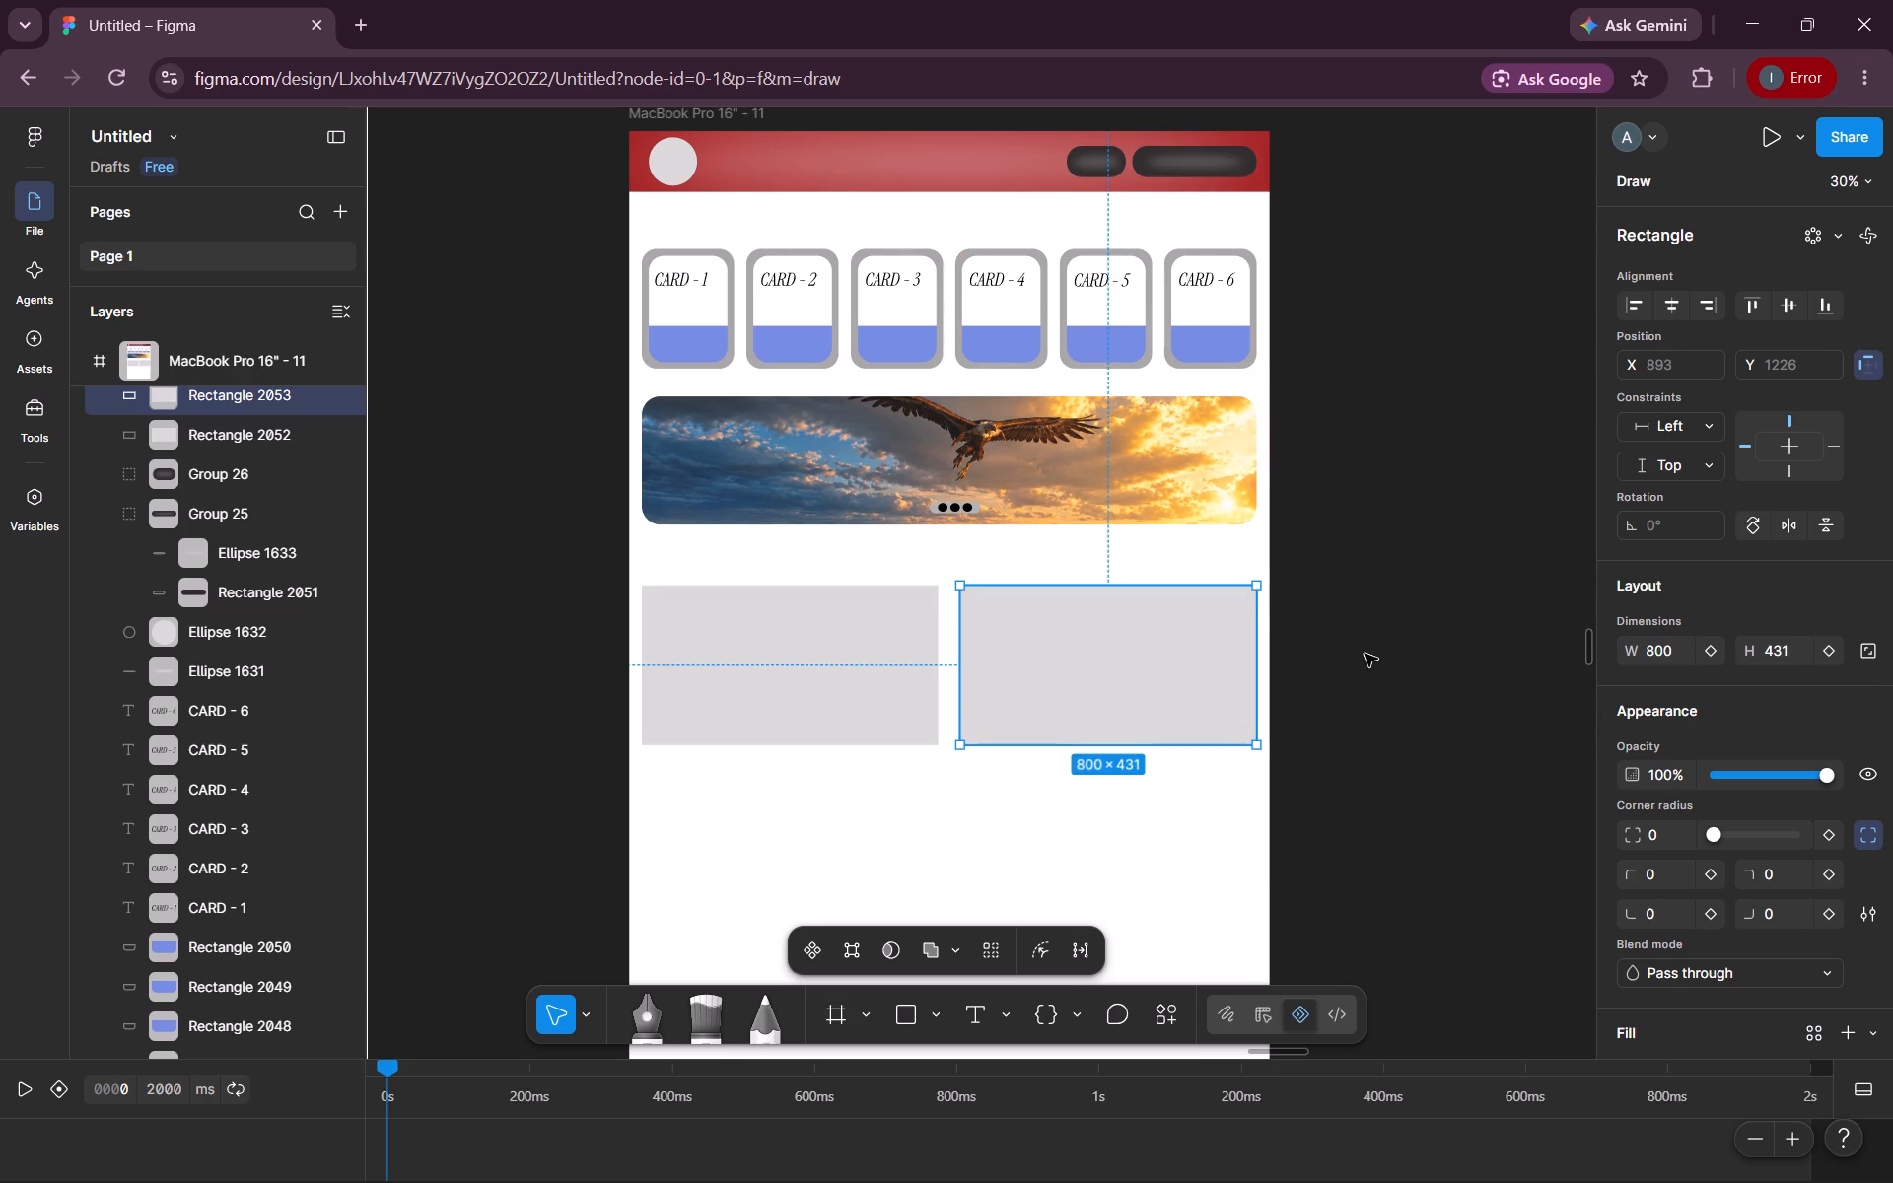
# Round the corners of both grey rectangles below the eagle image with a corner radius of 40.
pyautogui.click(798, 697)
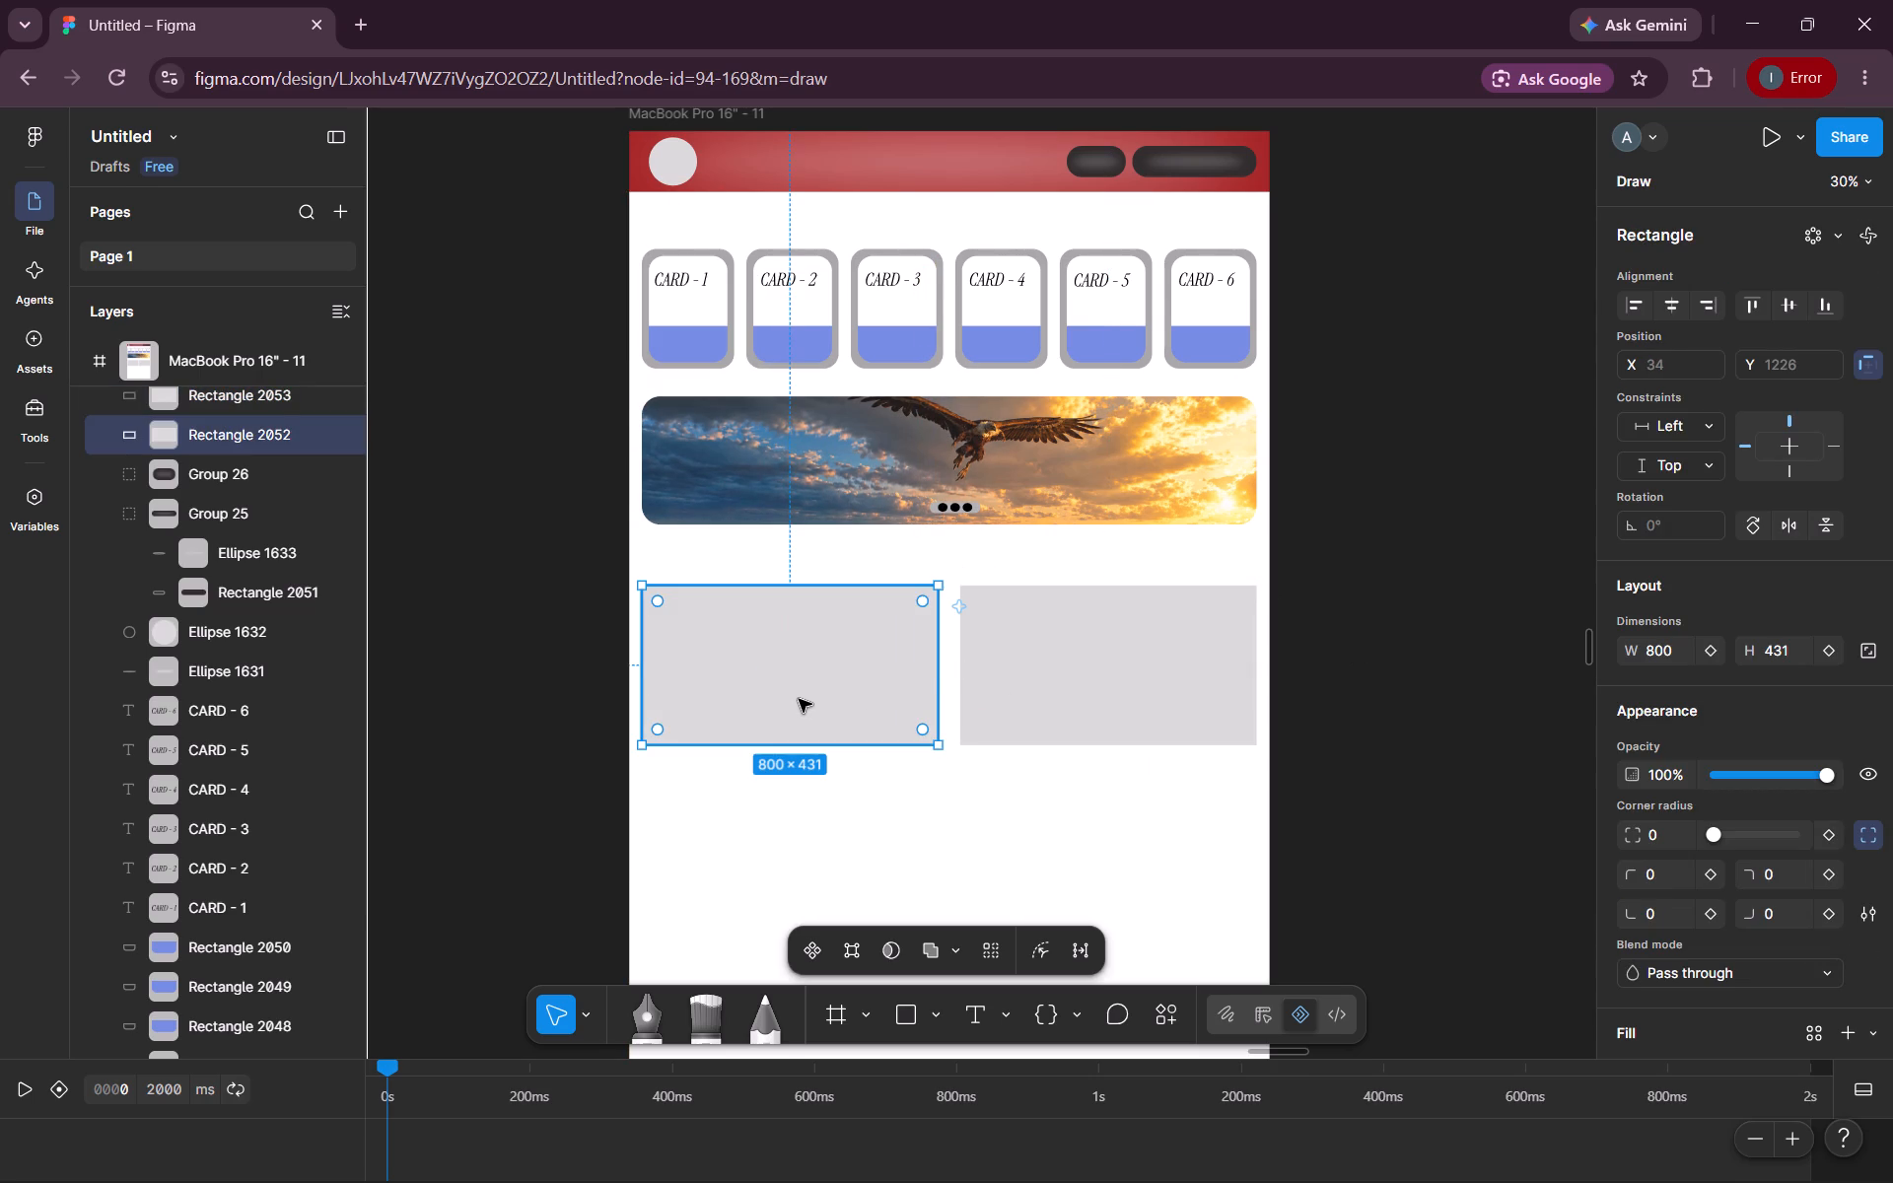
pyautogui.click(1360, 655)
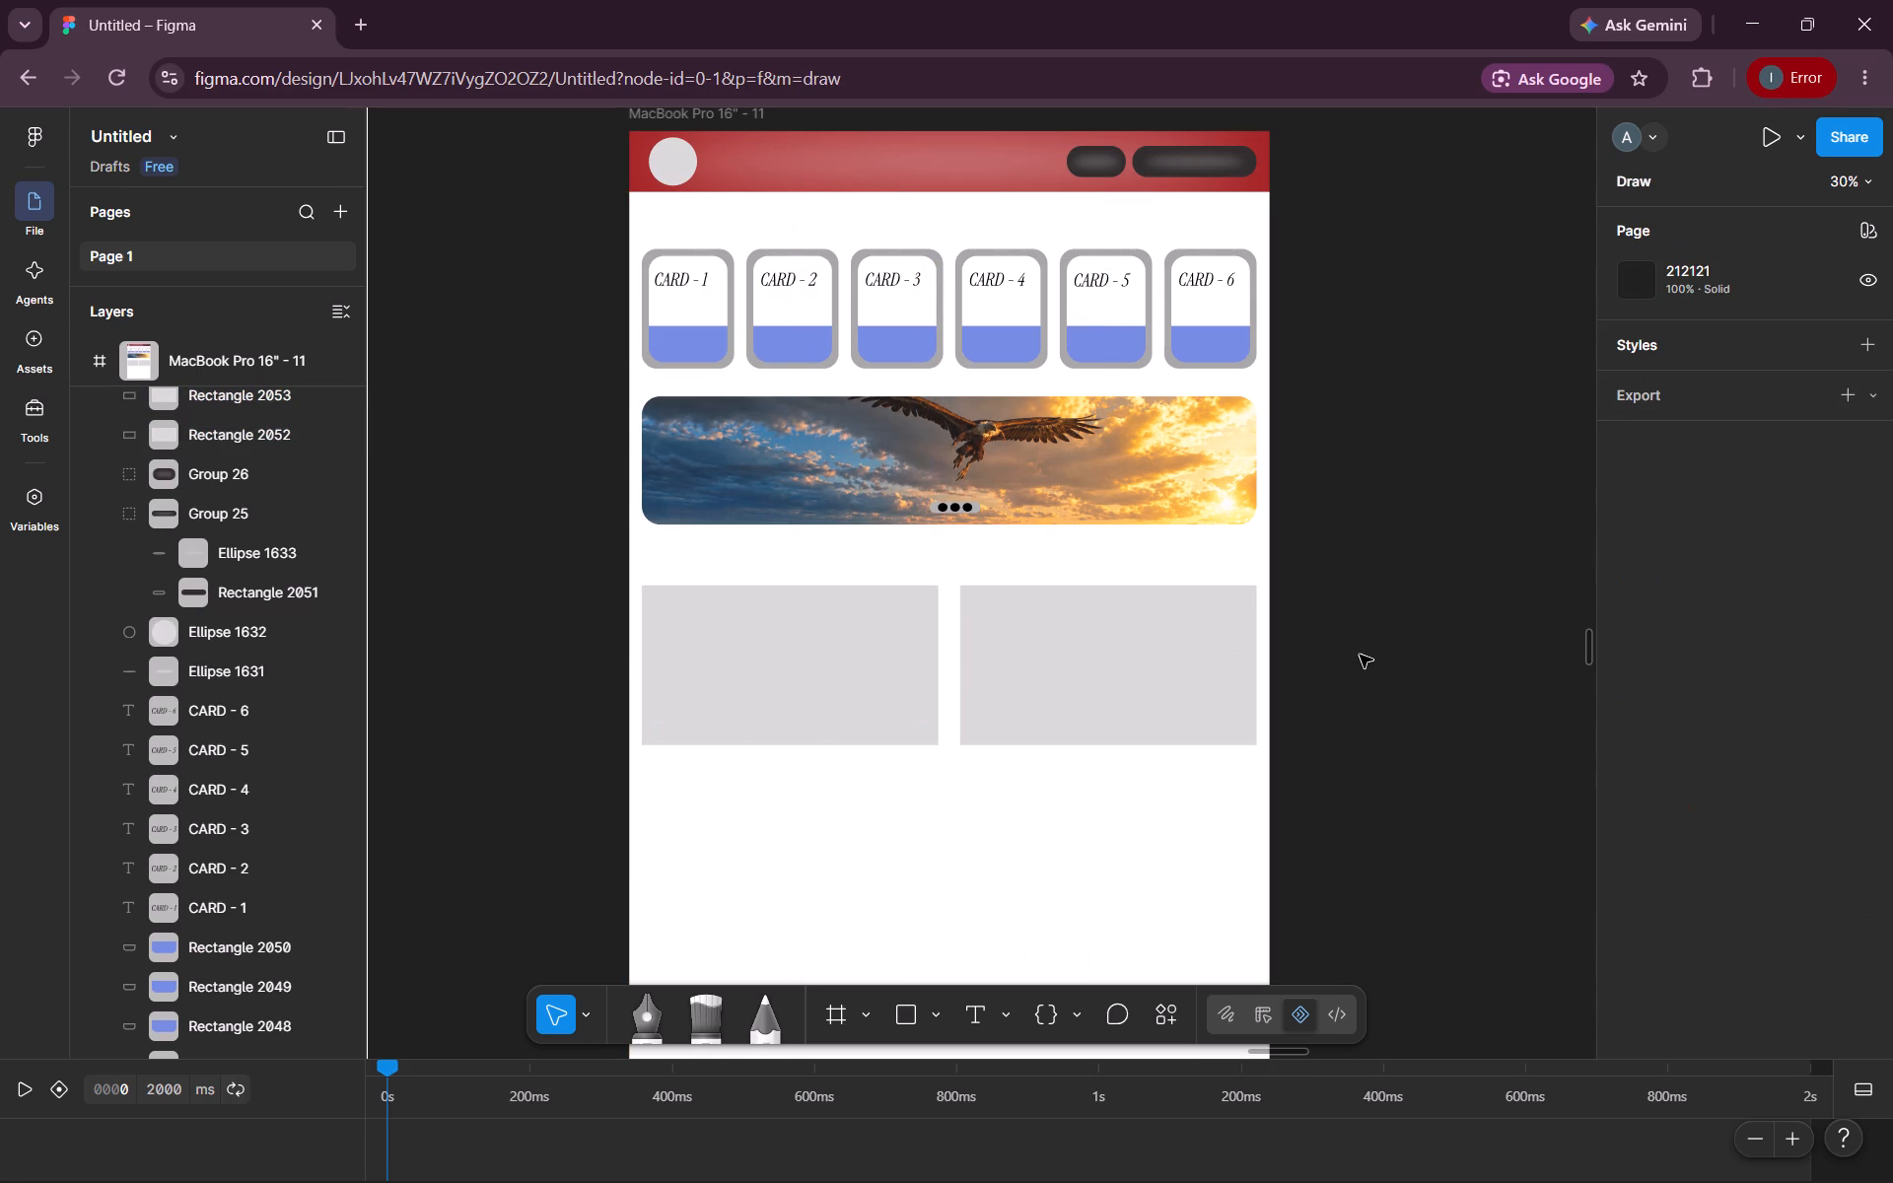
pyautogui.click(1191, 654)
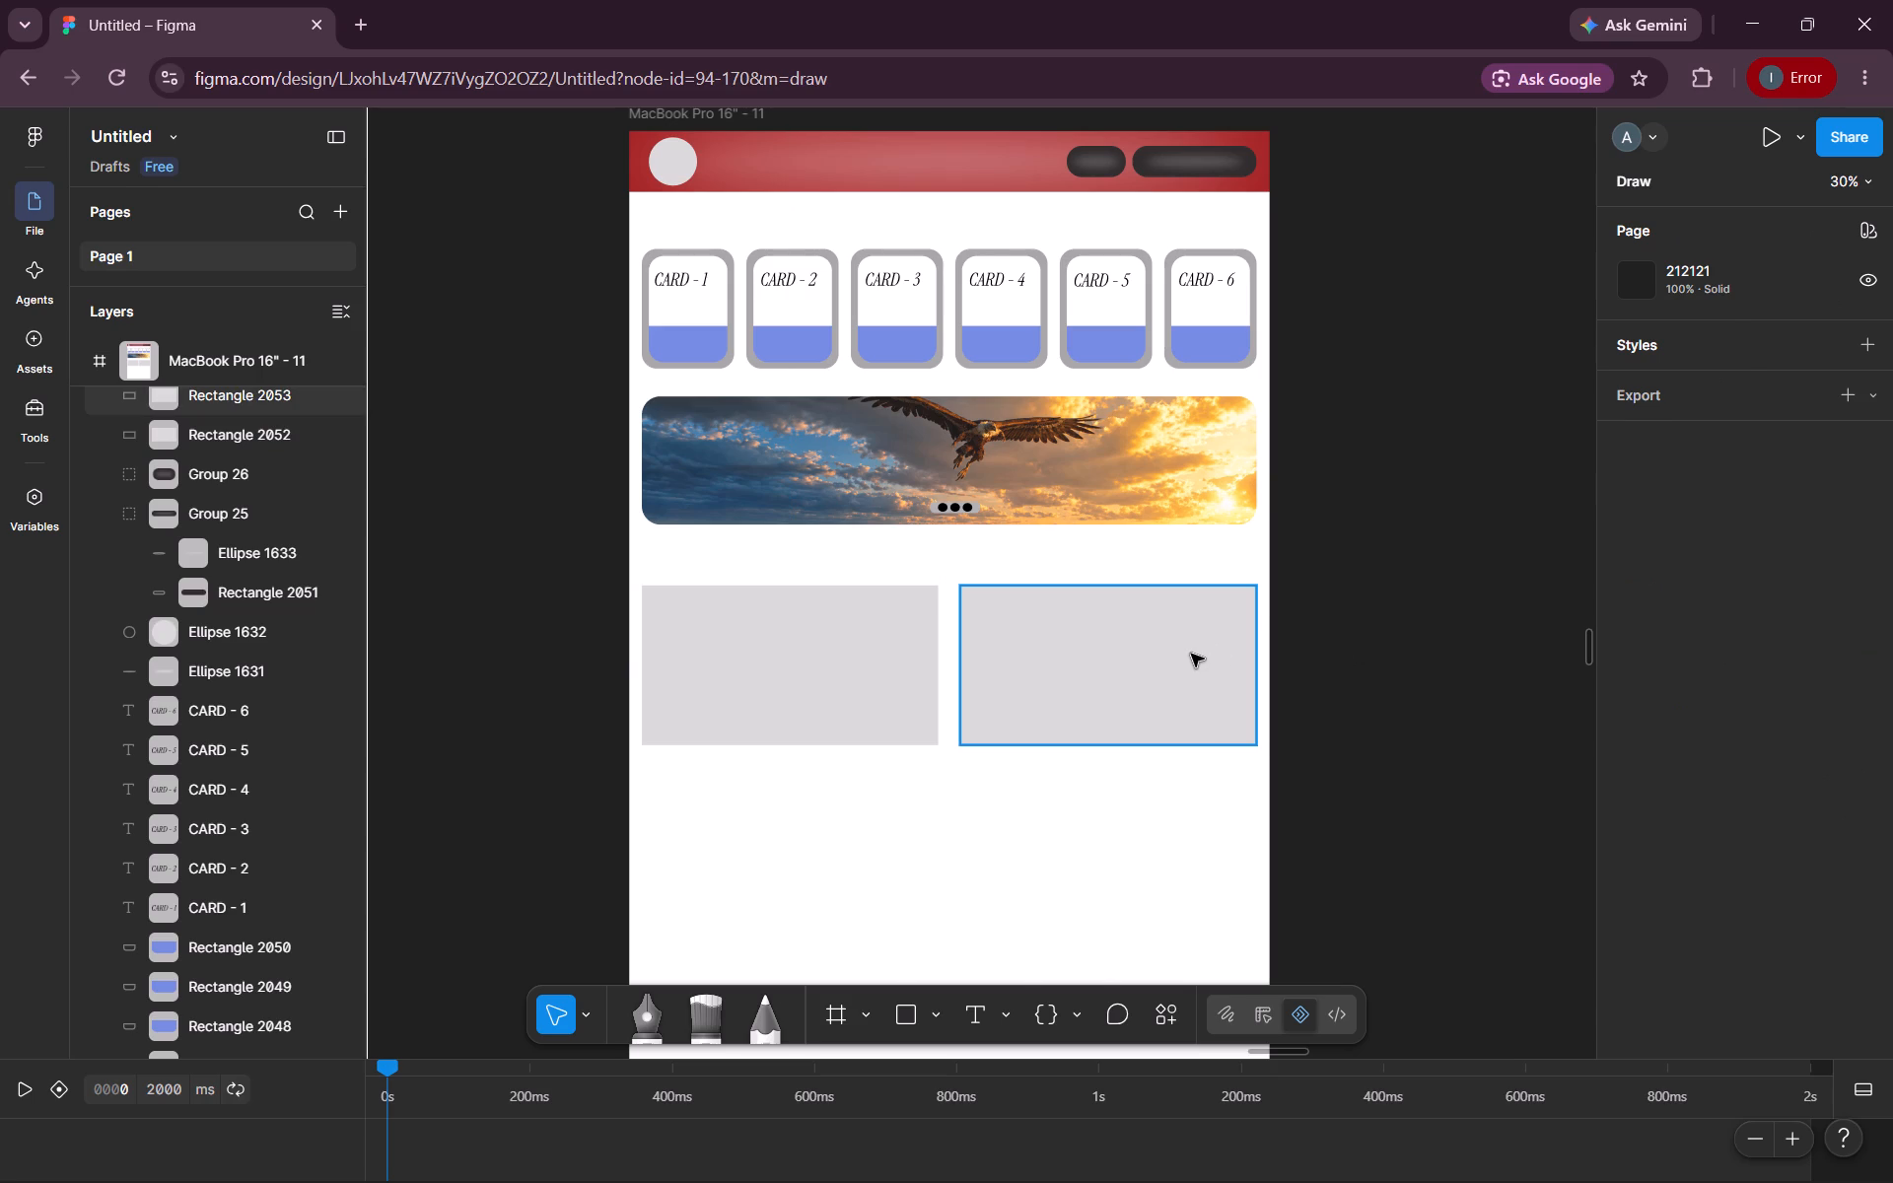
pyautogui.keyDown('shift'); pyautogui.click(853, 682); pyautogui.keyUp('shift')
pyautogui.scroll(-1, 1692, 869)
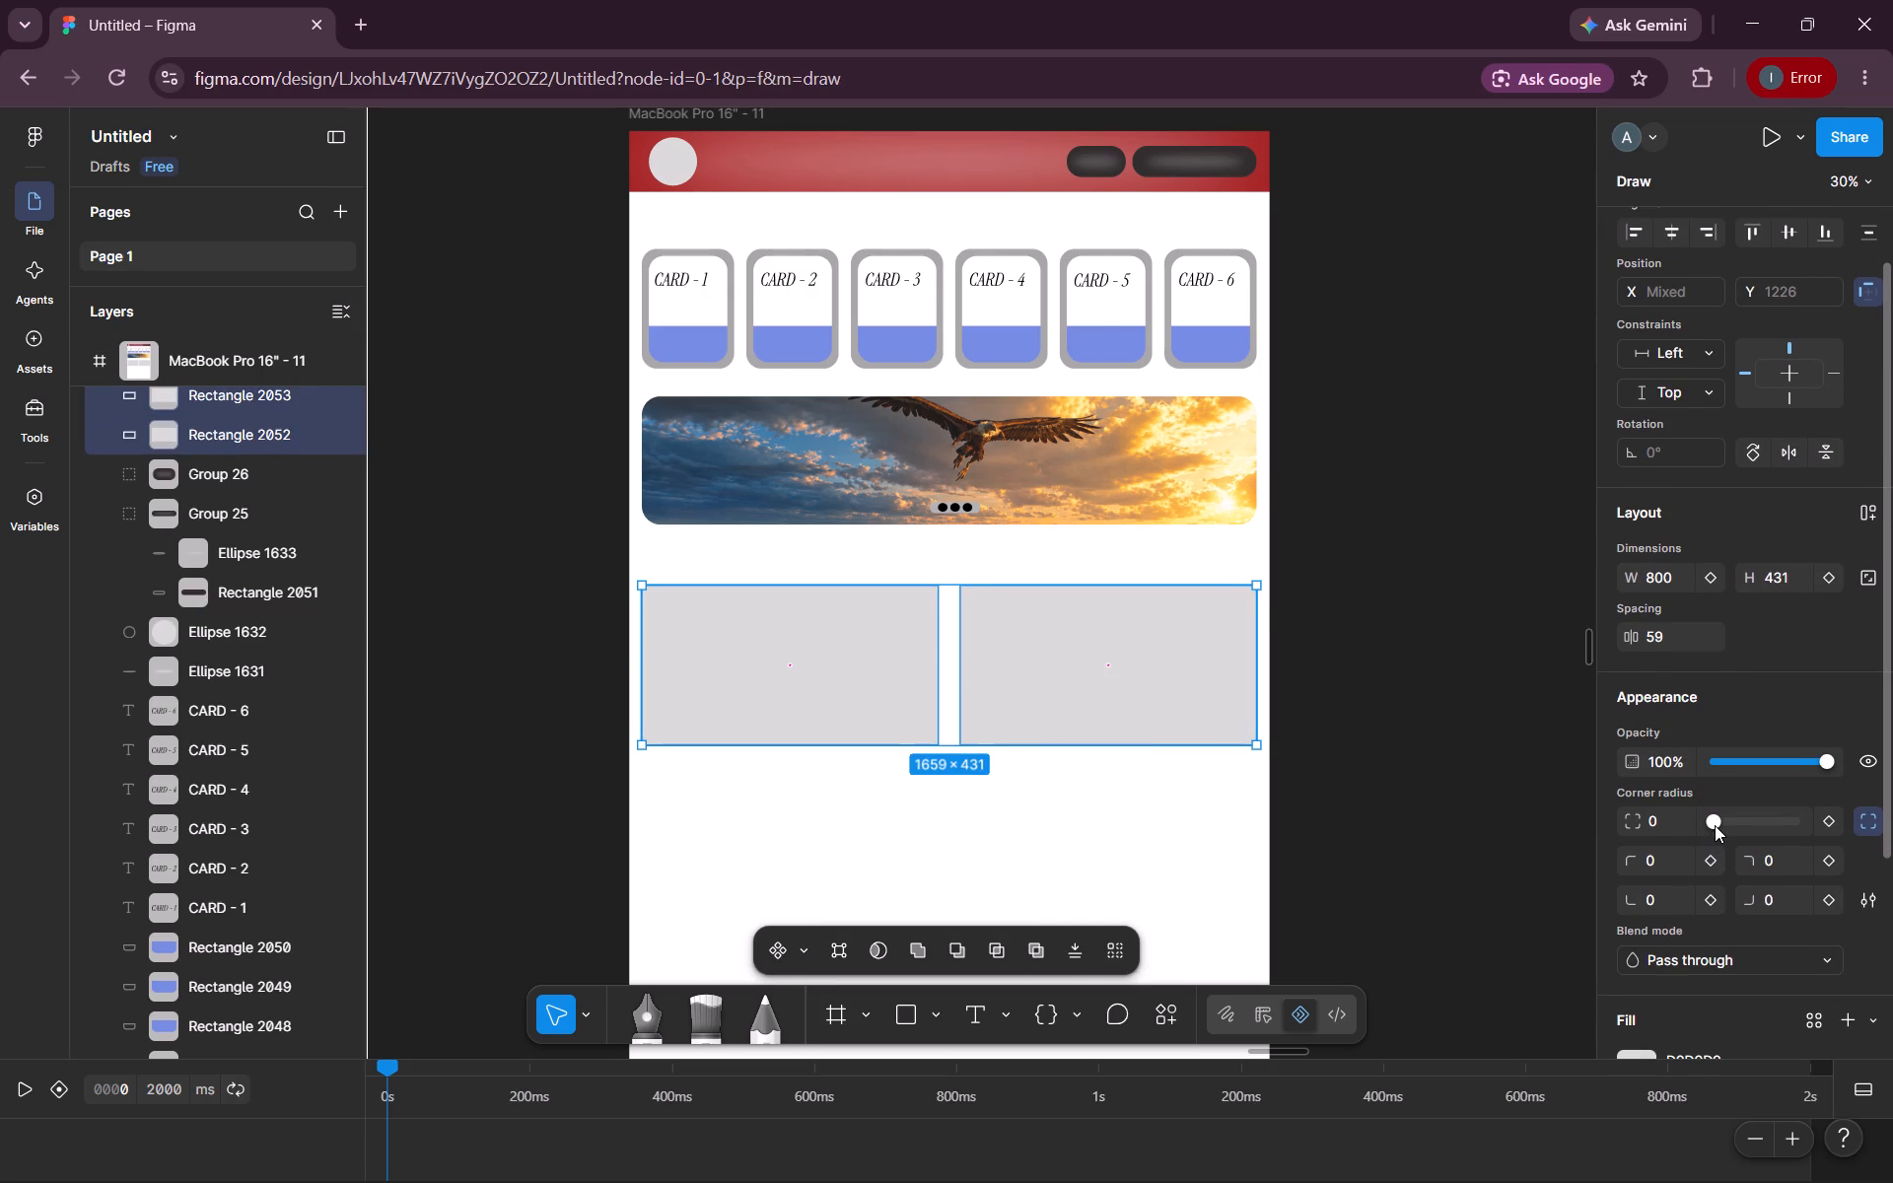
pyautogui.moveTo(1715, 825); pyautogui.dragTo(1721, 823)
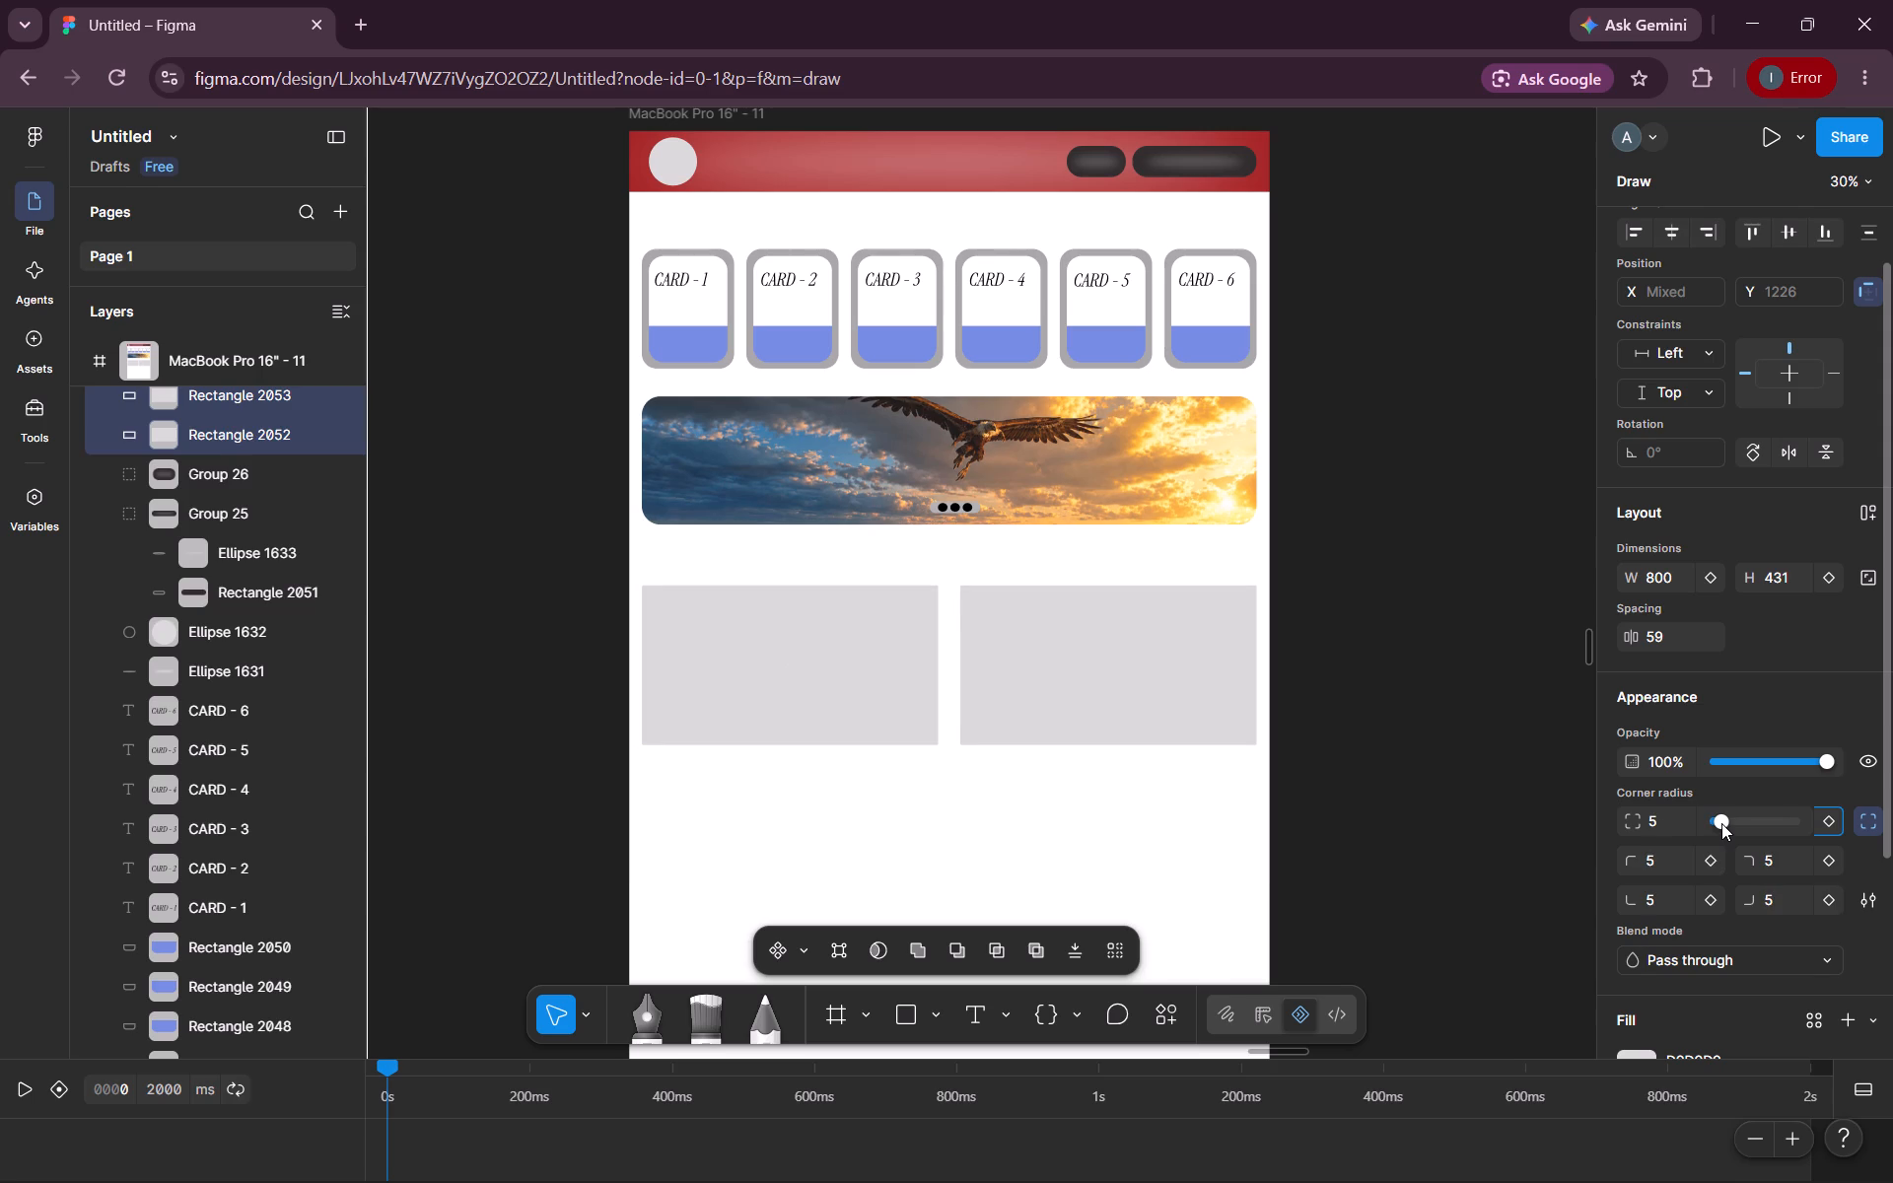
pyautogui.moveTo(1721, 823); pyautogui.dragTo(1748, 817)
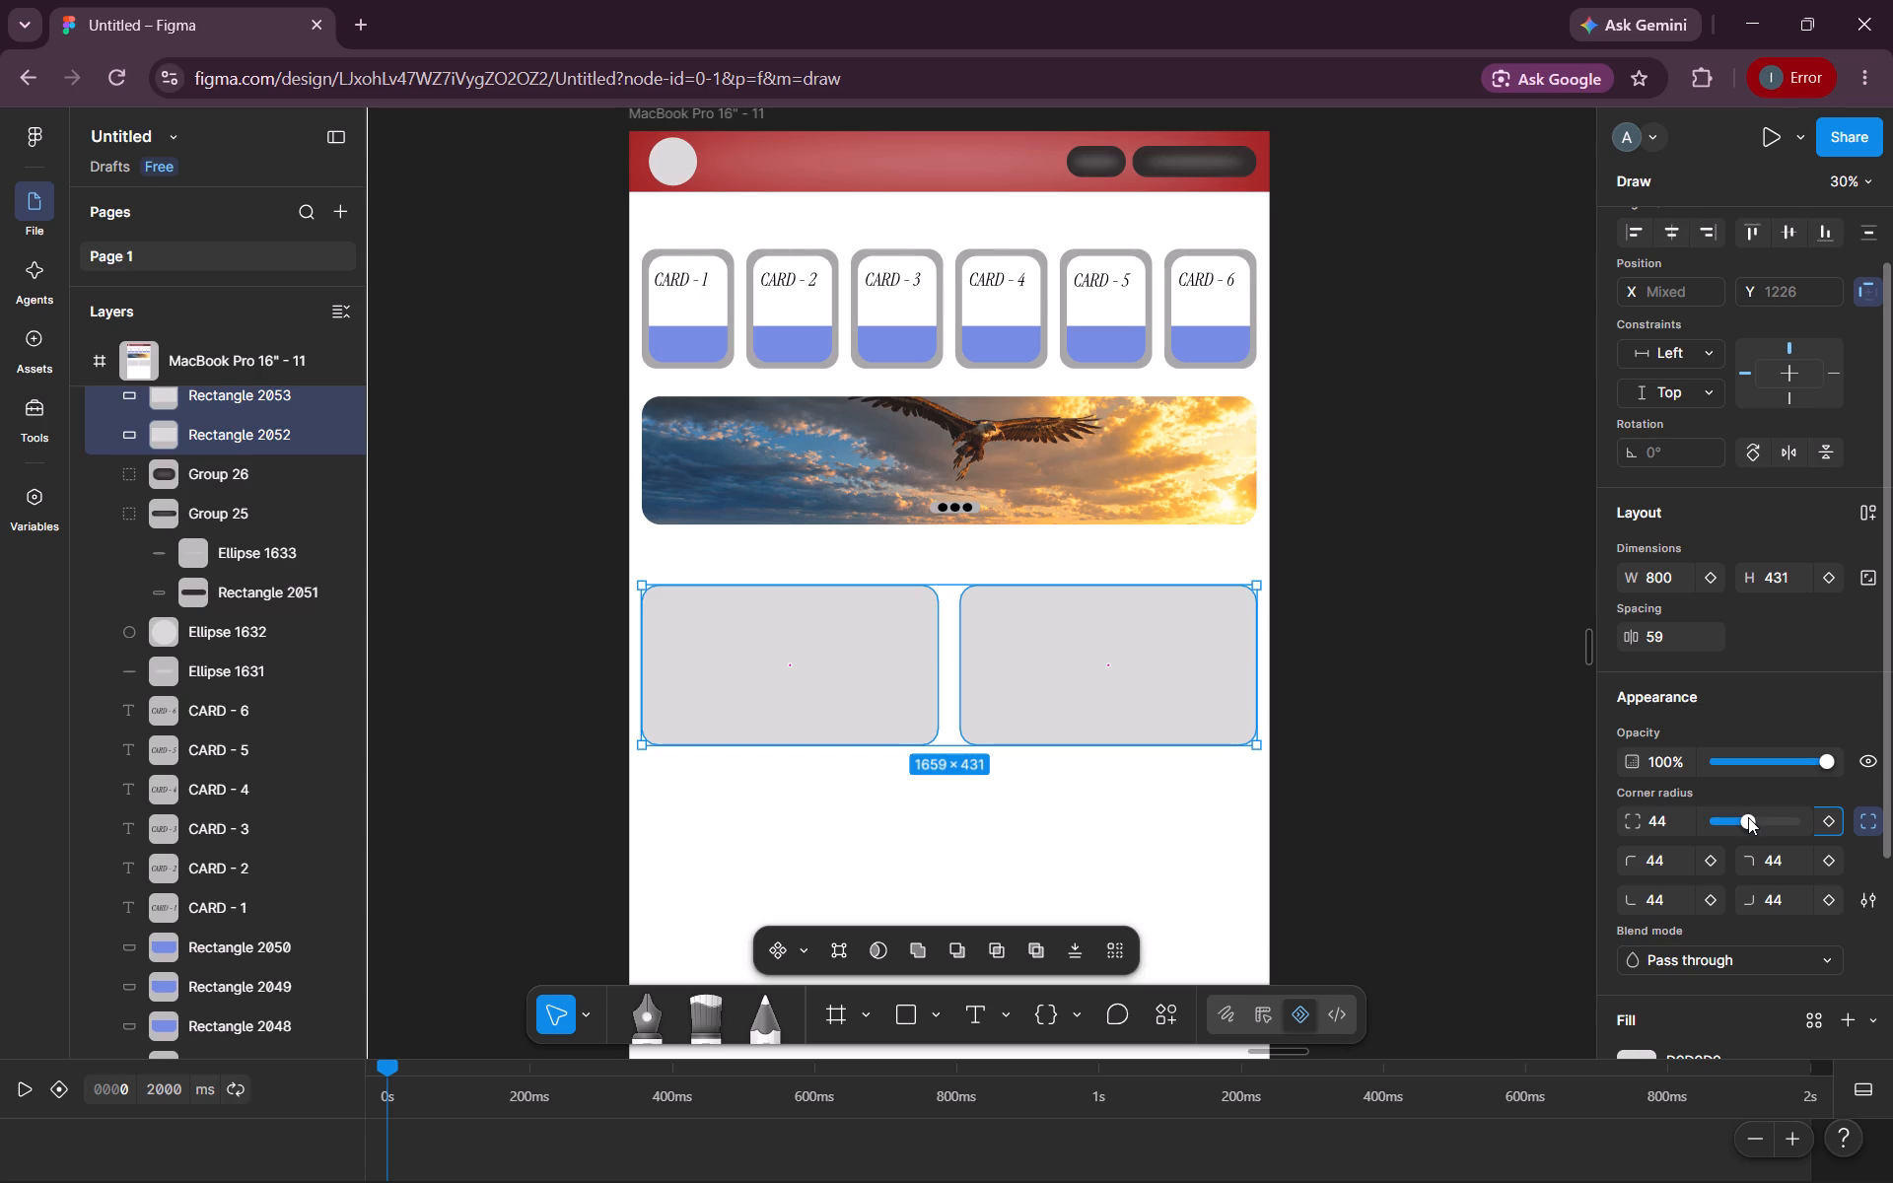
pyautogui.doubleClick(1666, 816)
pyautogui.write('40')
pyautogui.press('Return')
pyautogui.click(1744, 692)
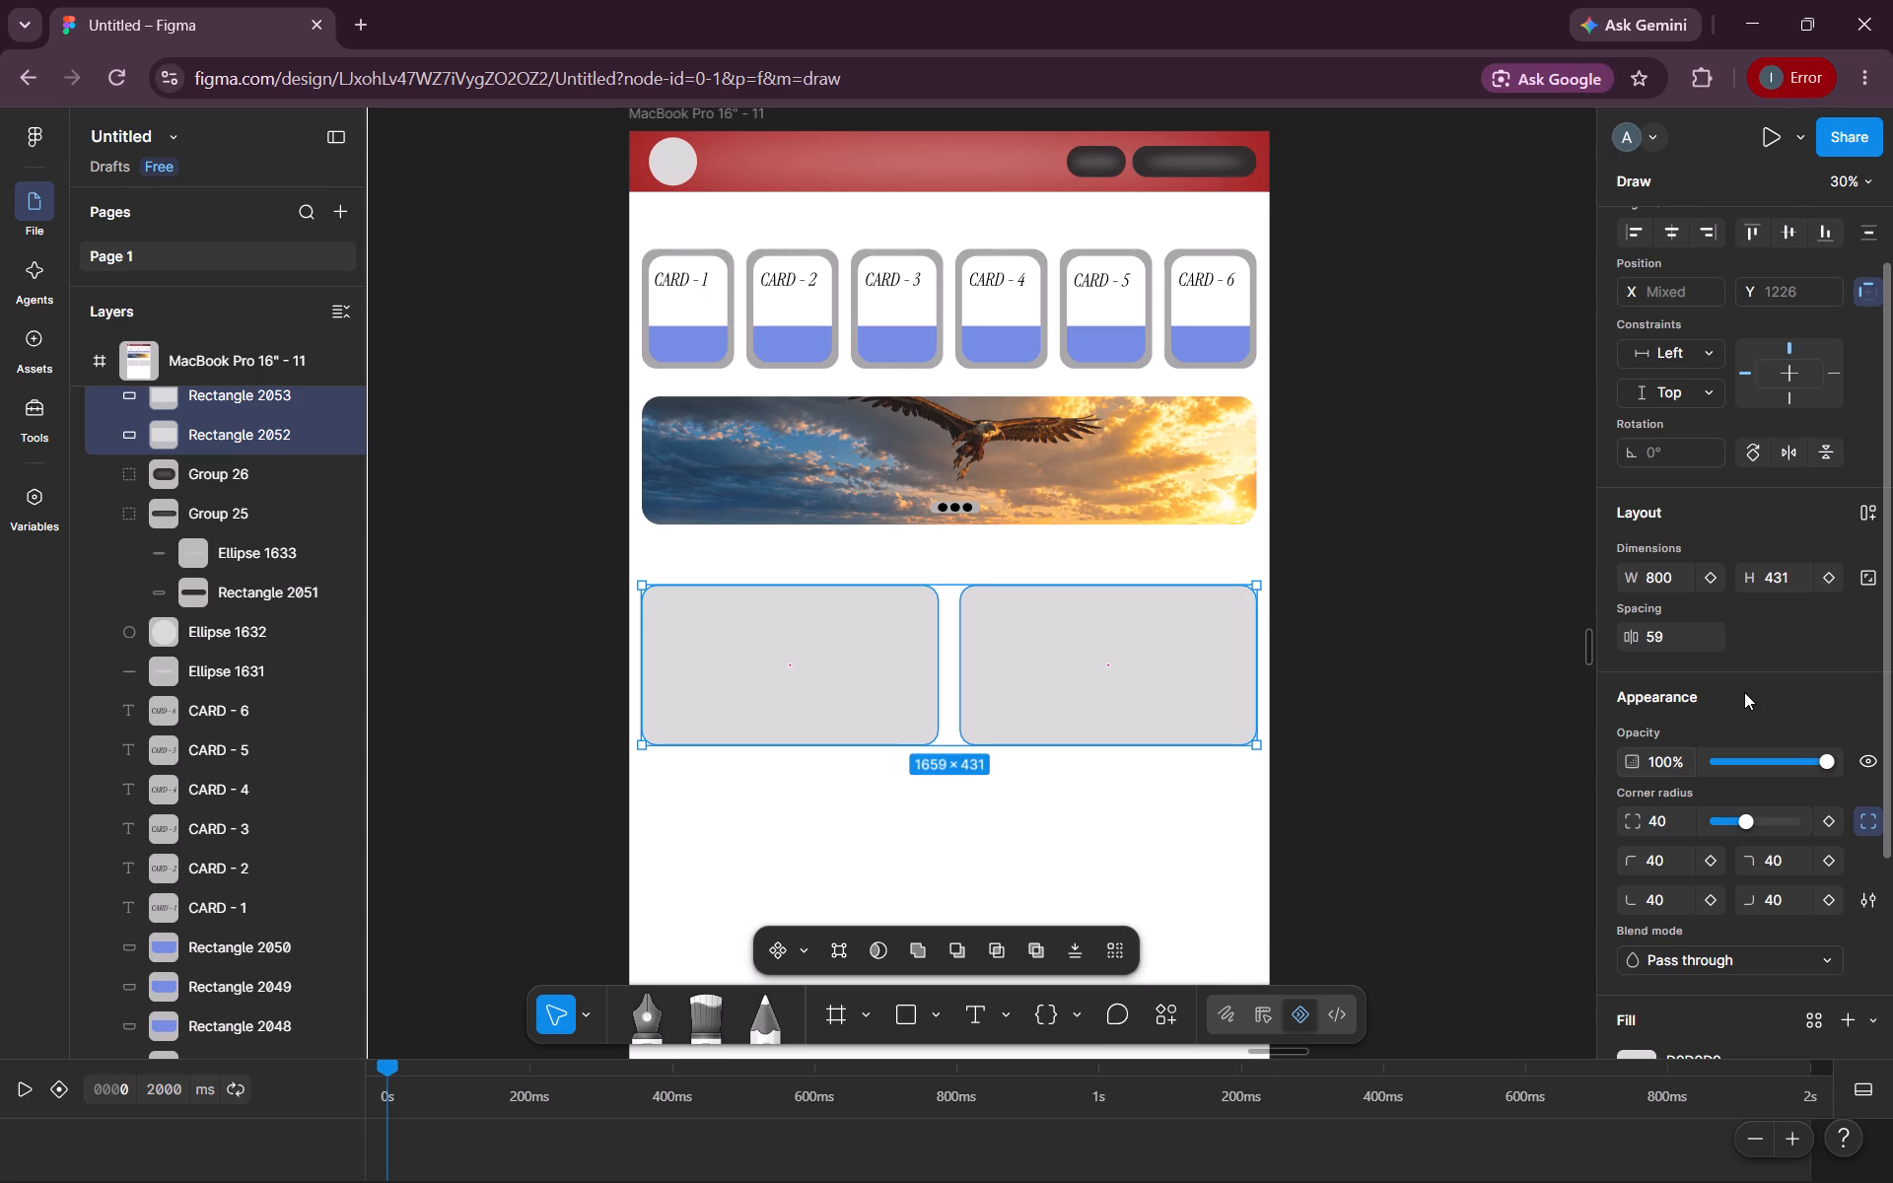
pyautogui.scroll(-1, 1744, 692)
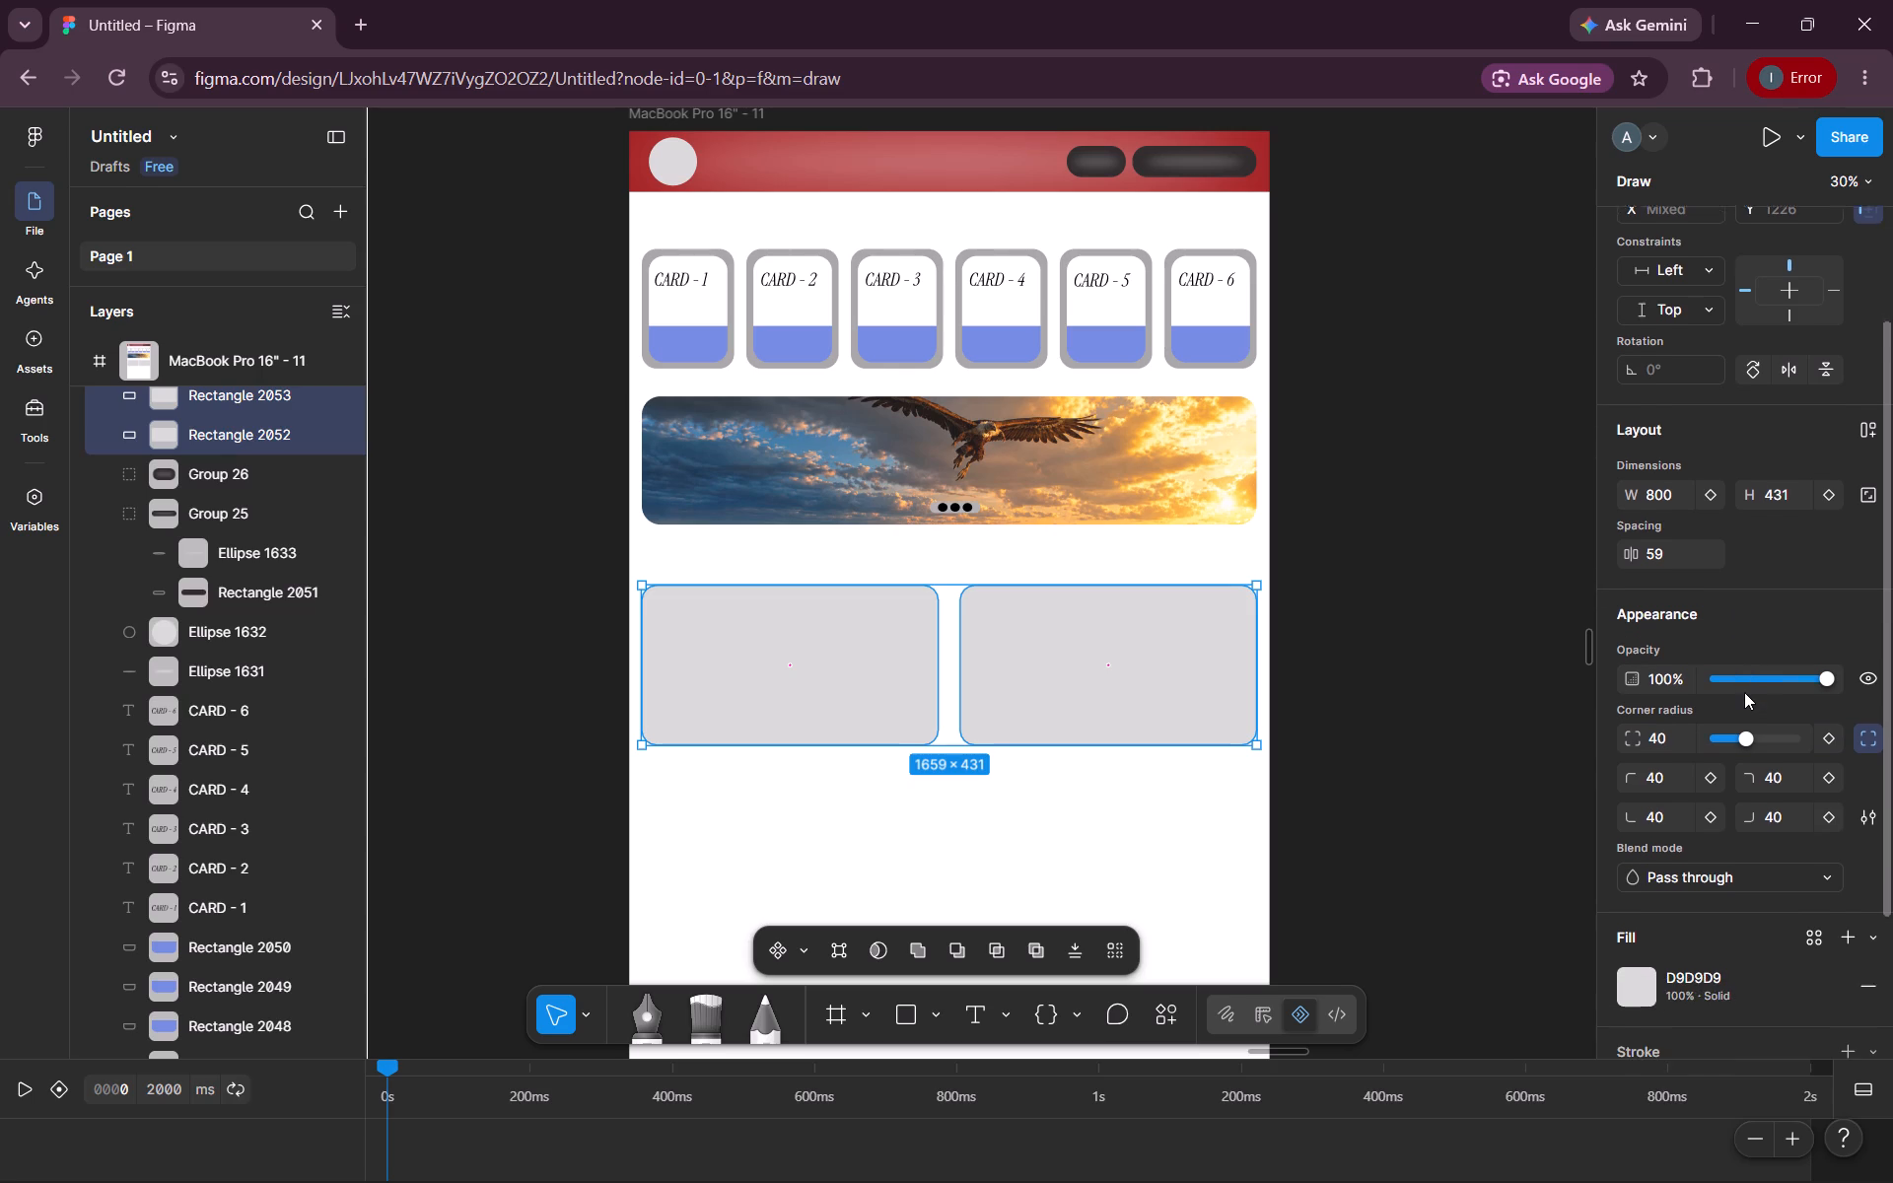
pyautogui.scroll(-1, 1744, 692)
pyautogui.click(1431, 769)
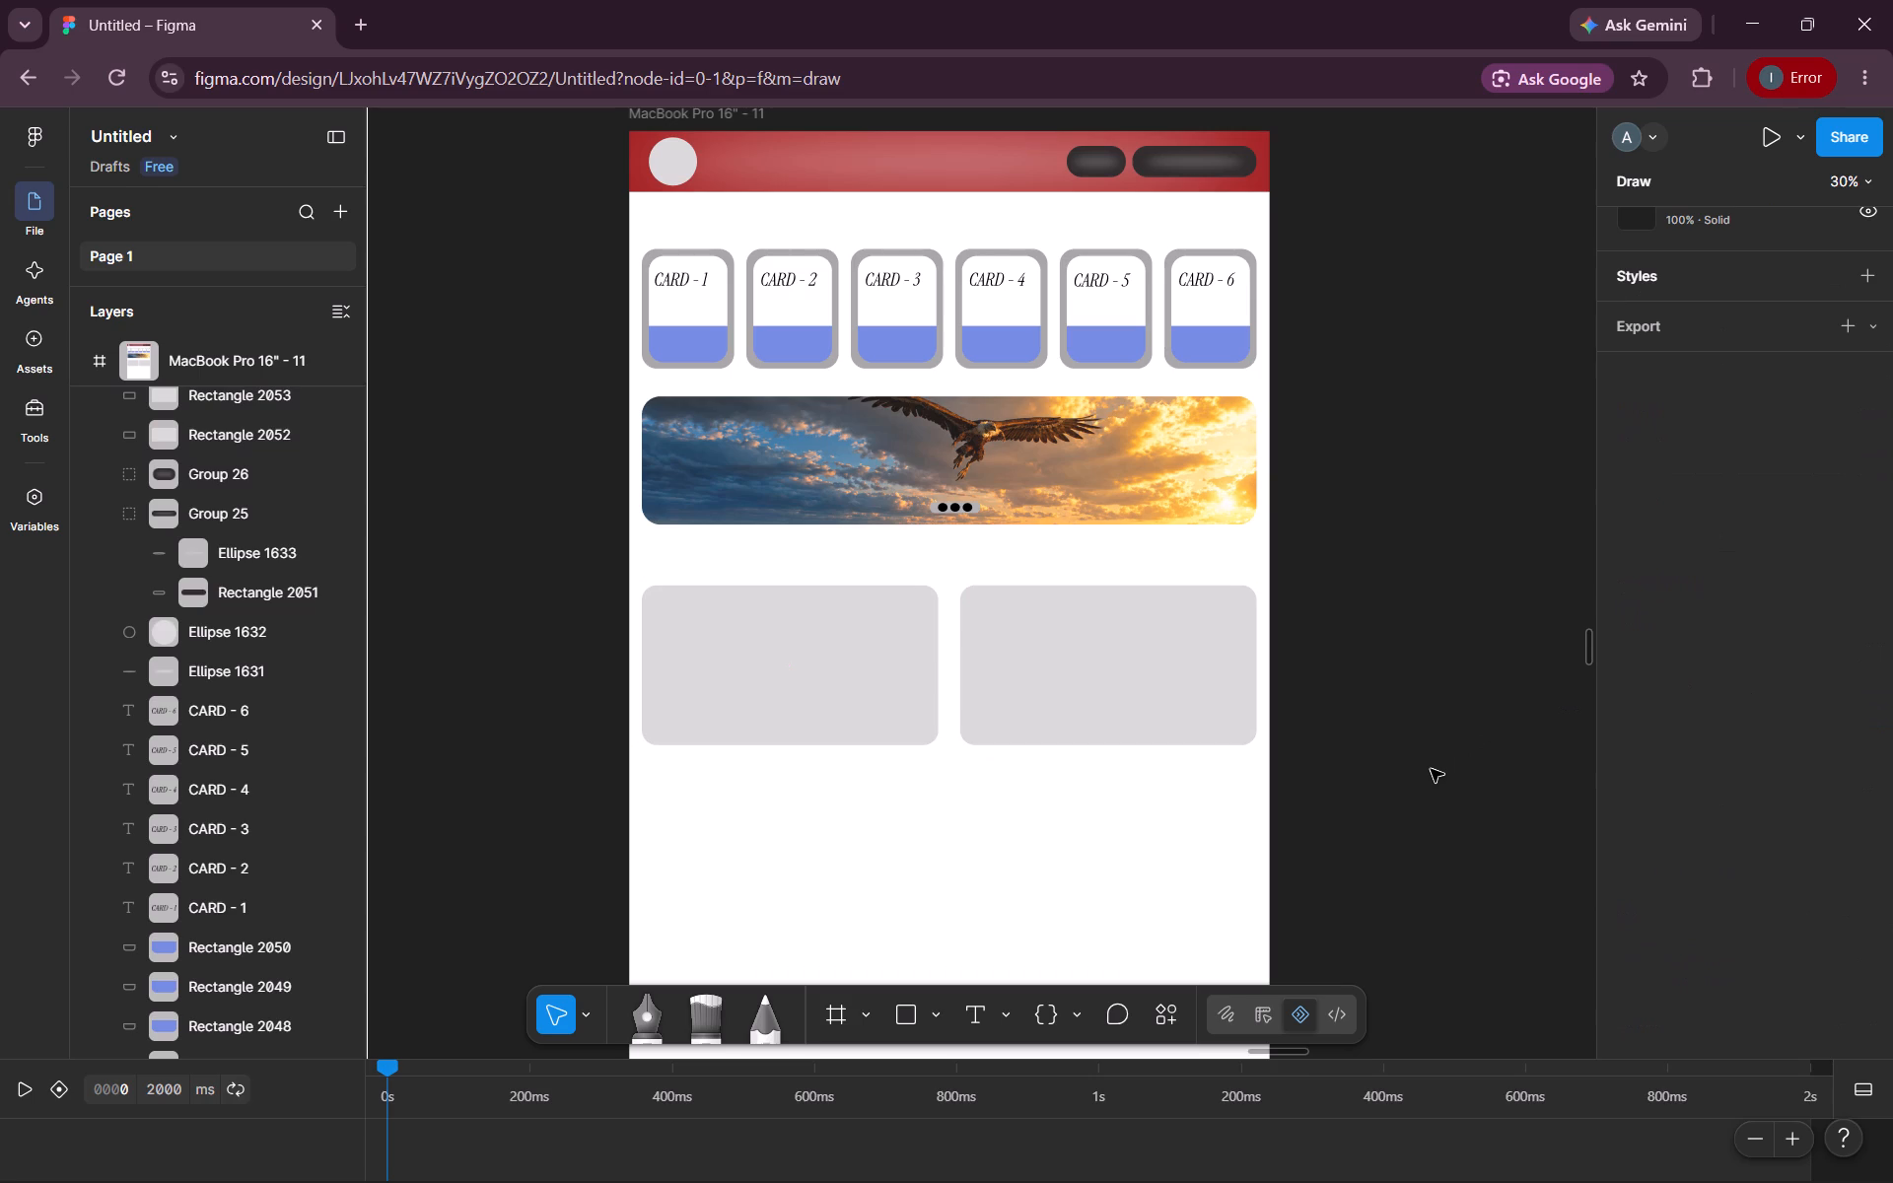
# Darken the fill of both rounded grey rectangles to B7B6B6.
pyautogui.hscroll(-1, 1431, 769)
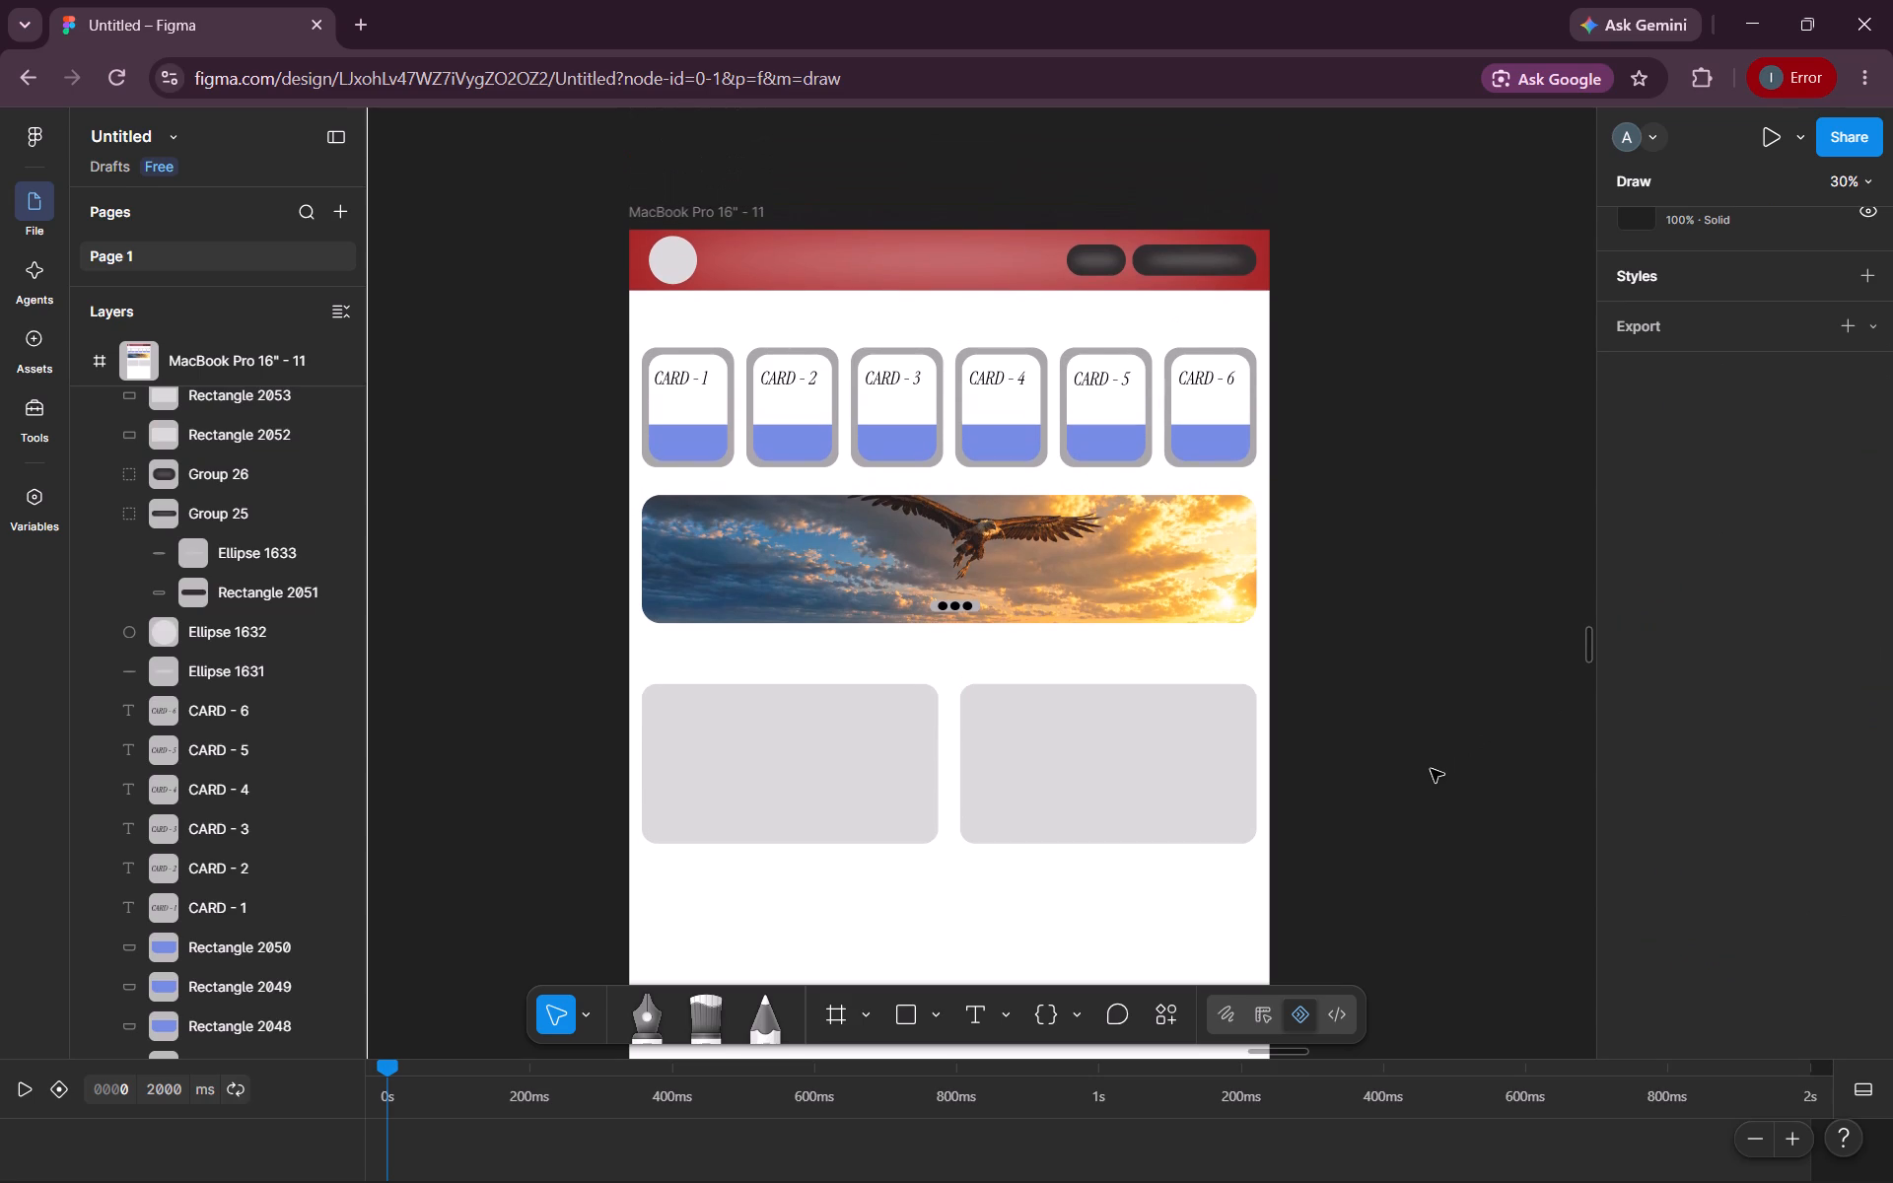
pyautogui.hscroll(-1, 1431, 769)
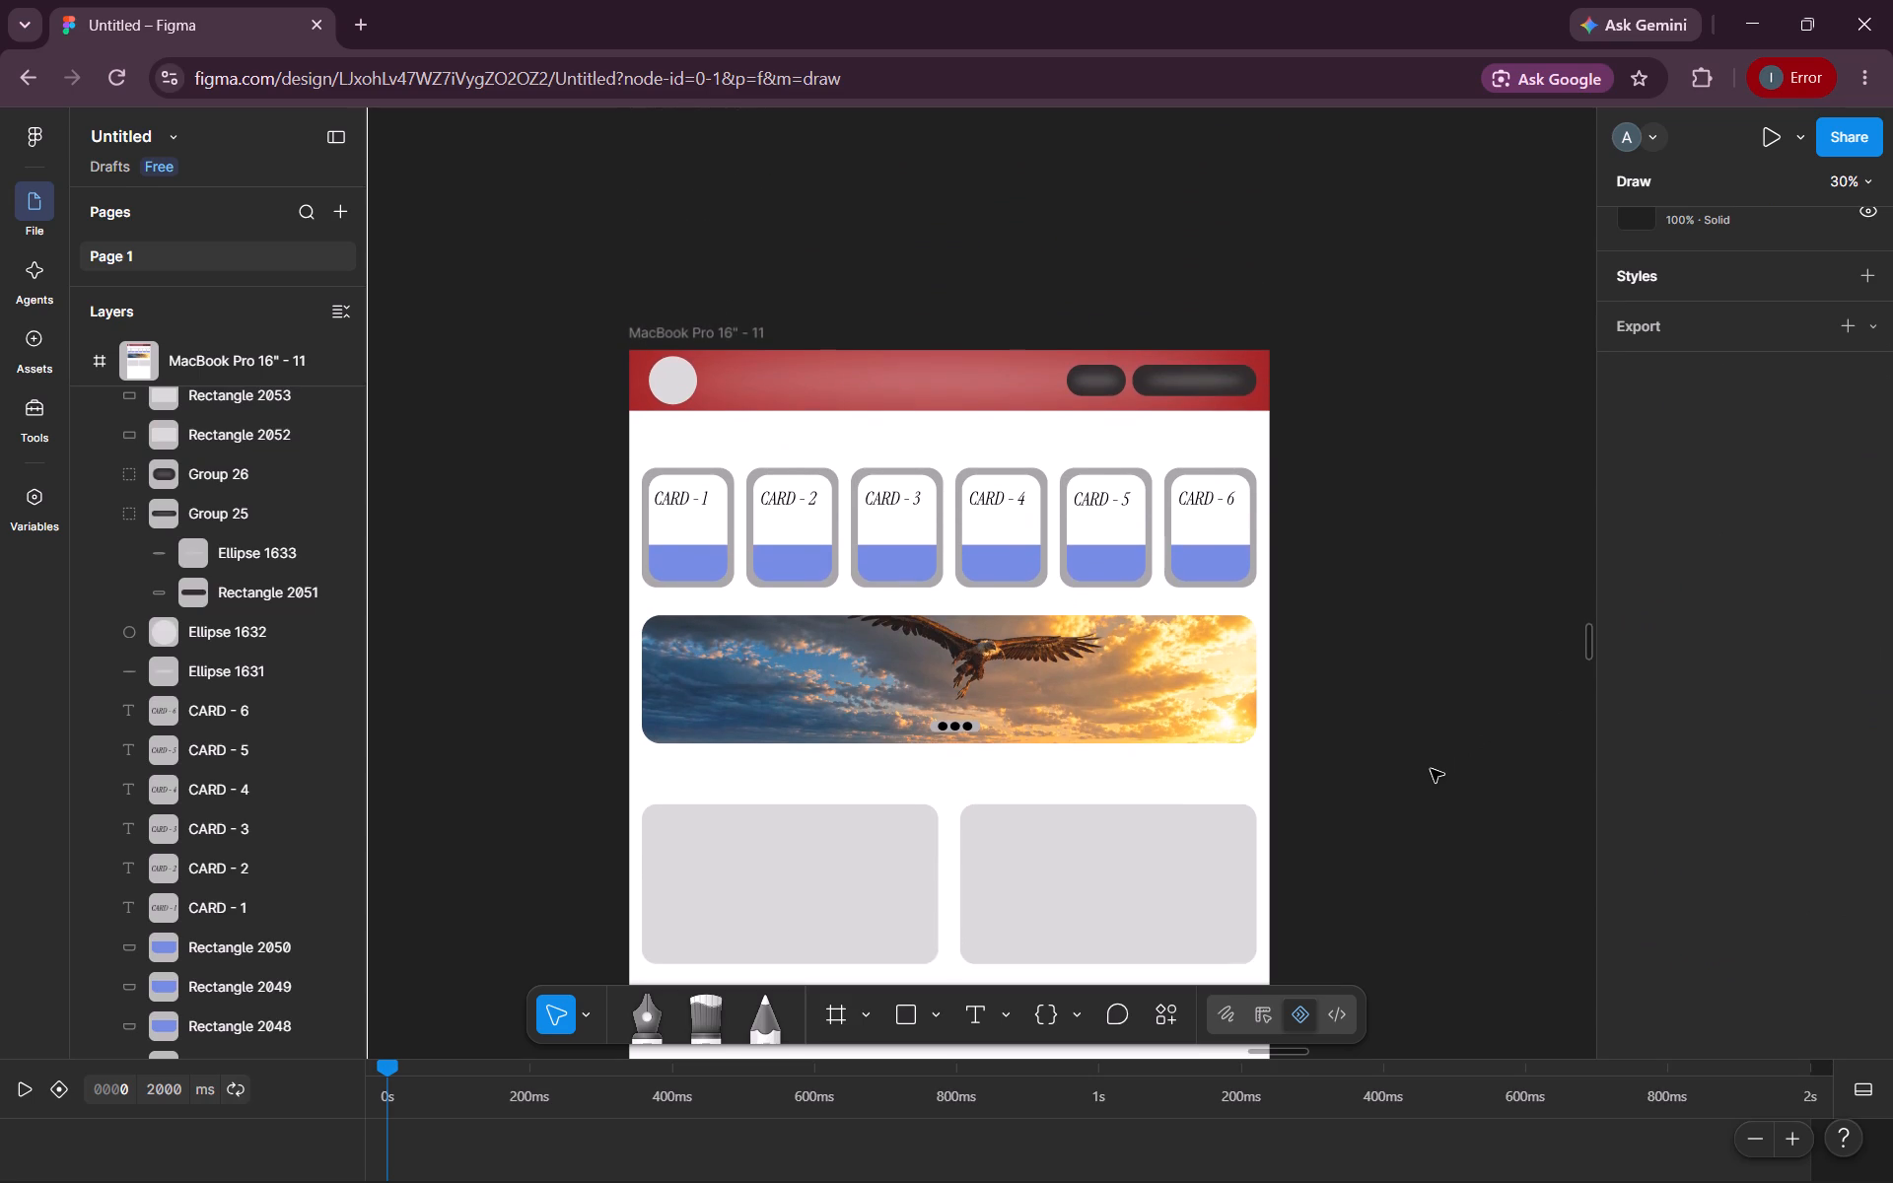
pyautogui.hscroll(-1, 1431, 769)
pyautogui.scroll(-1, 1431, 769)
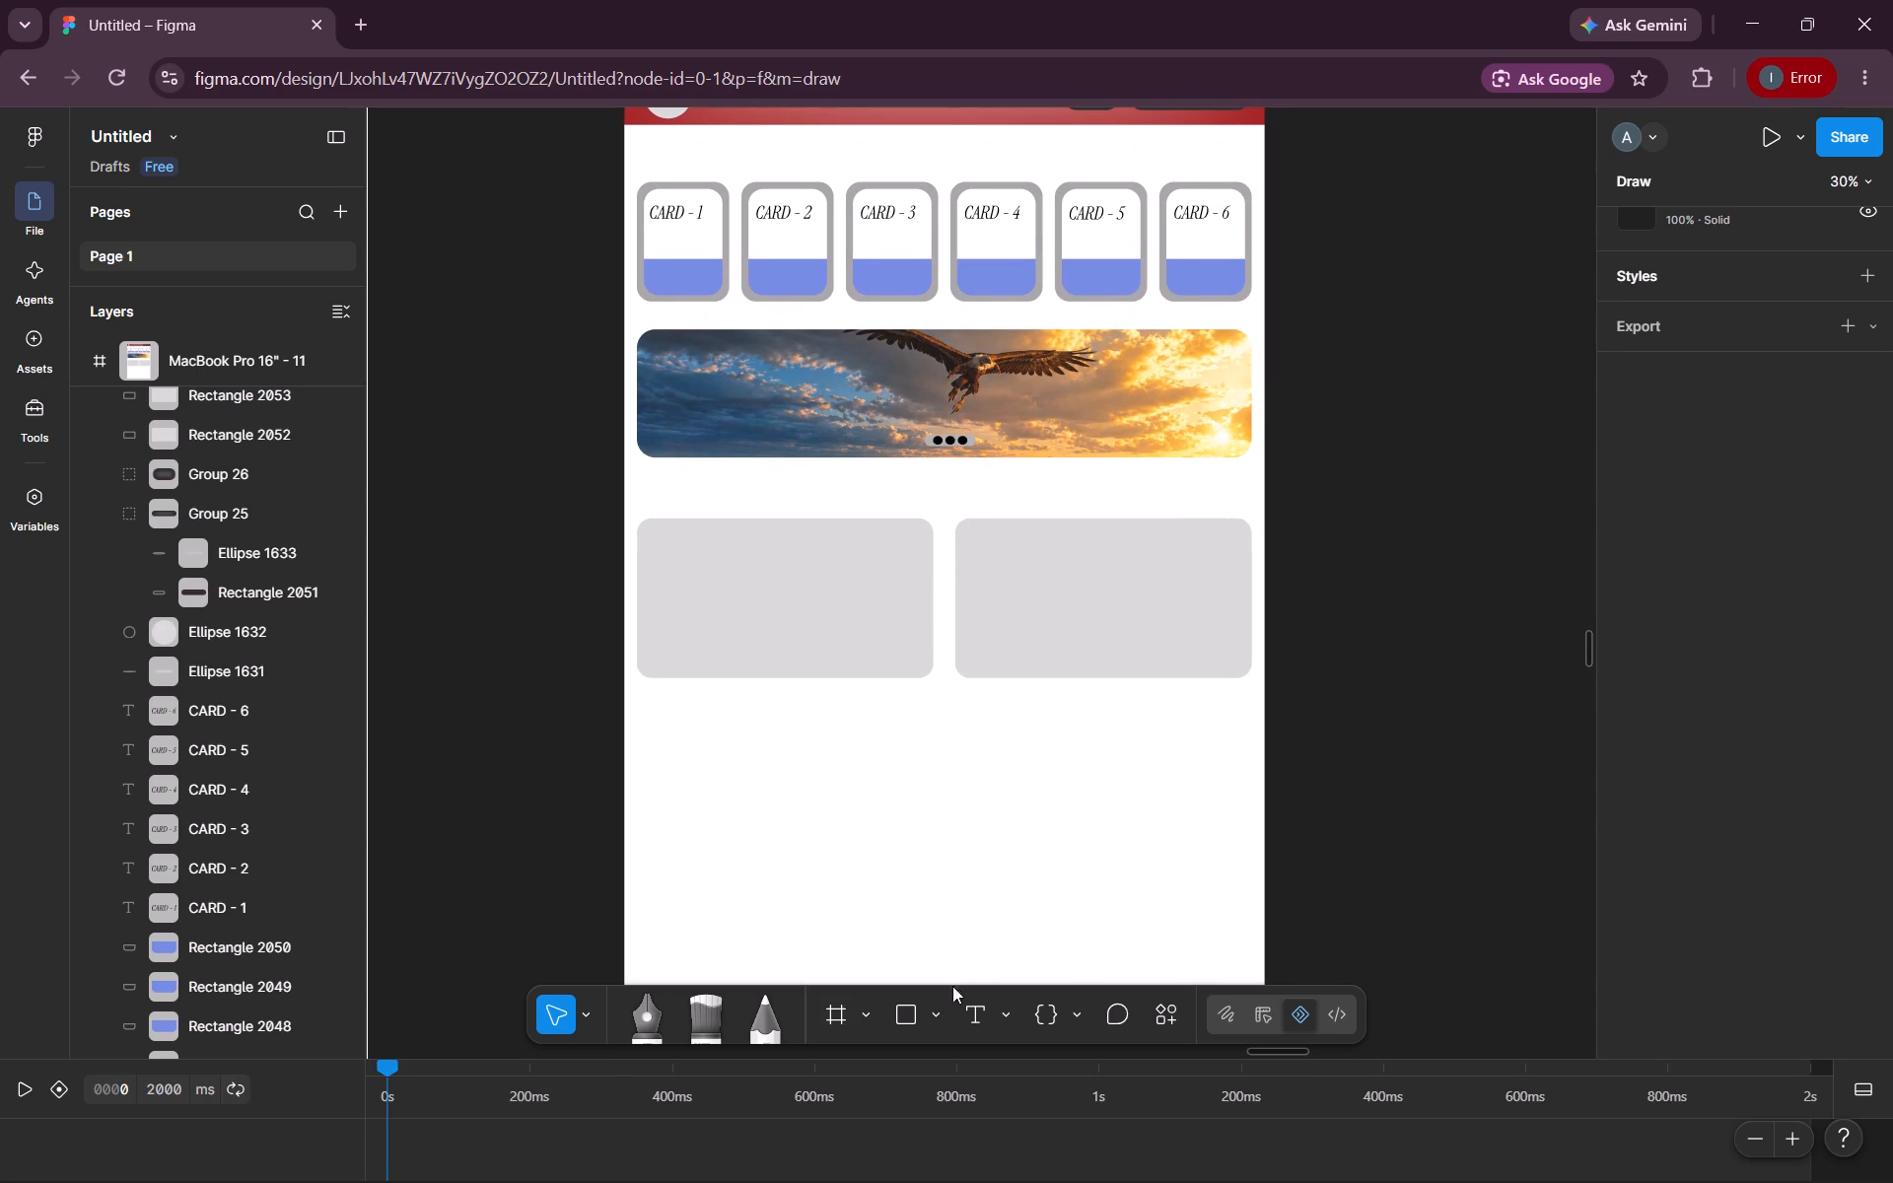
pyautogui.click(861, 603)
pyautogui.keyDown('shift'); pyautogui.click(1092, 612); pyautogui.keyUp('shift')
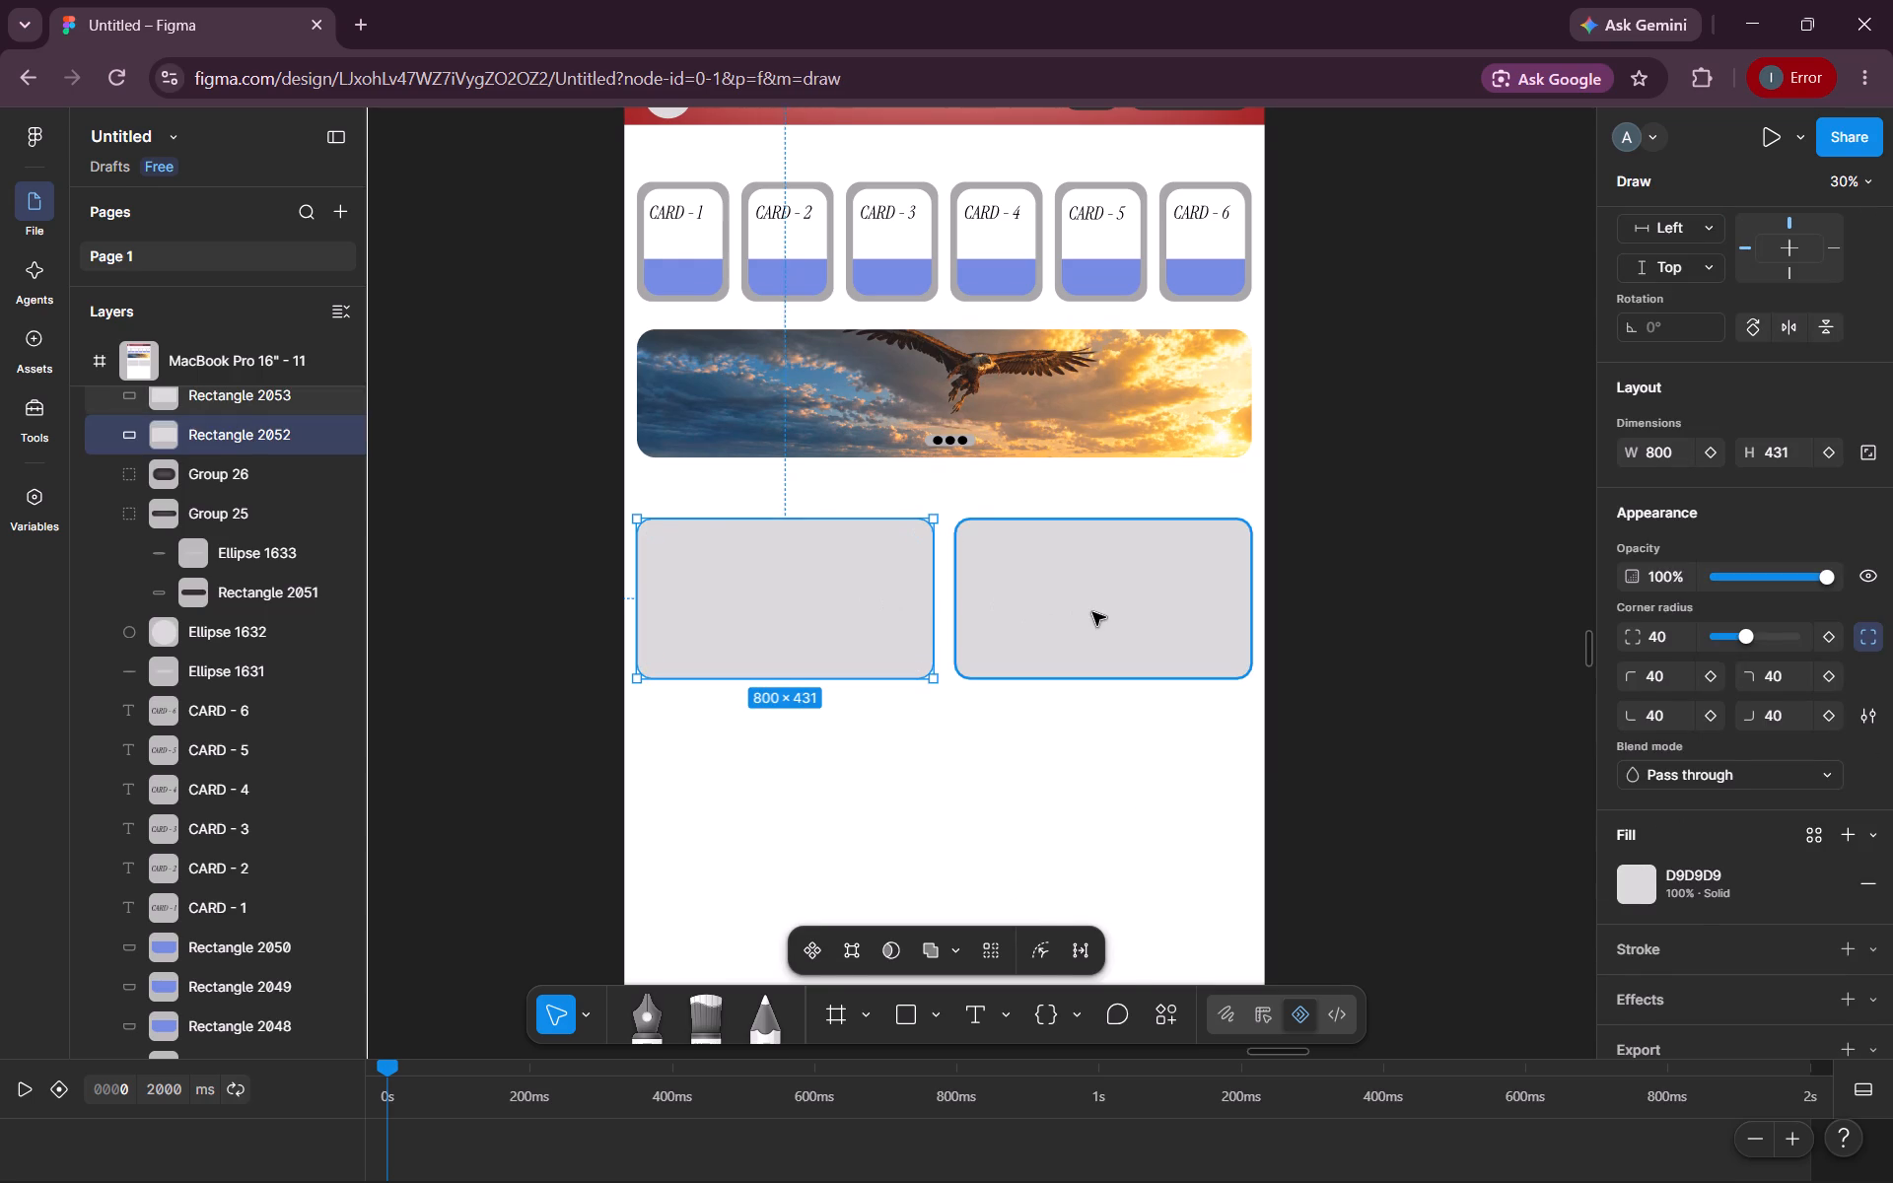
pyautogui.click(1642, 934)
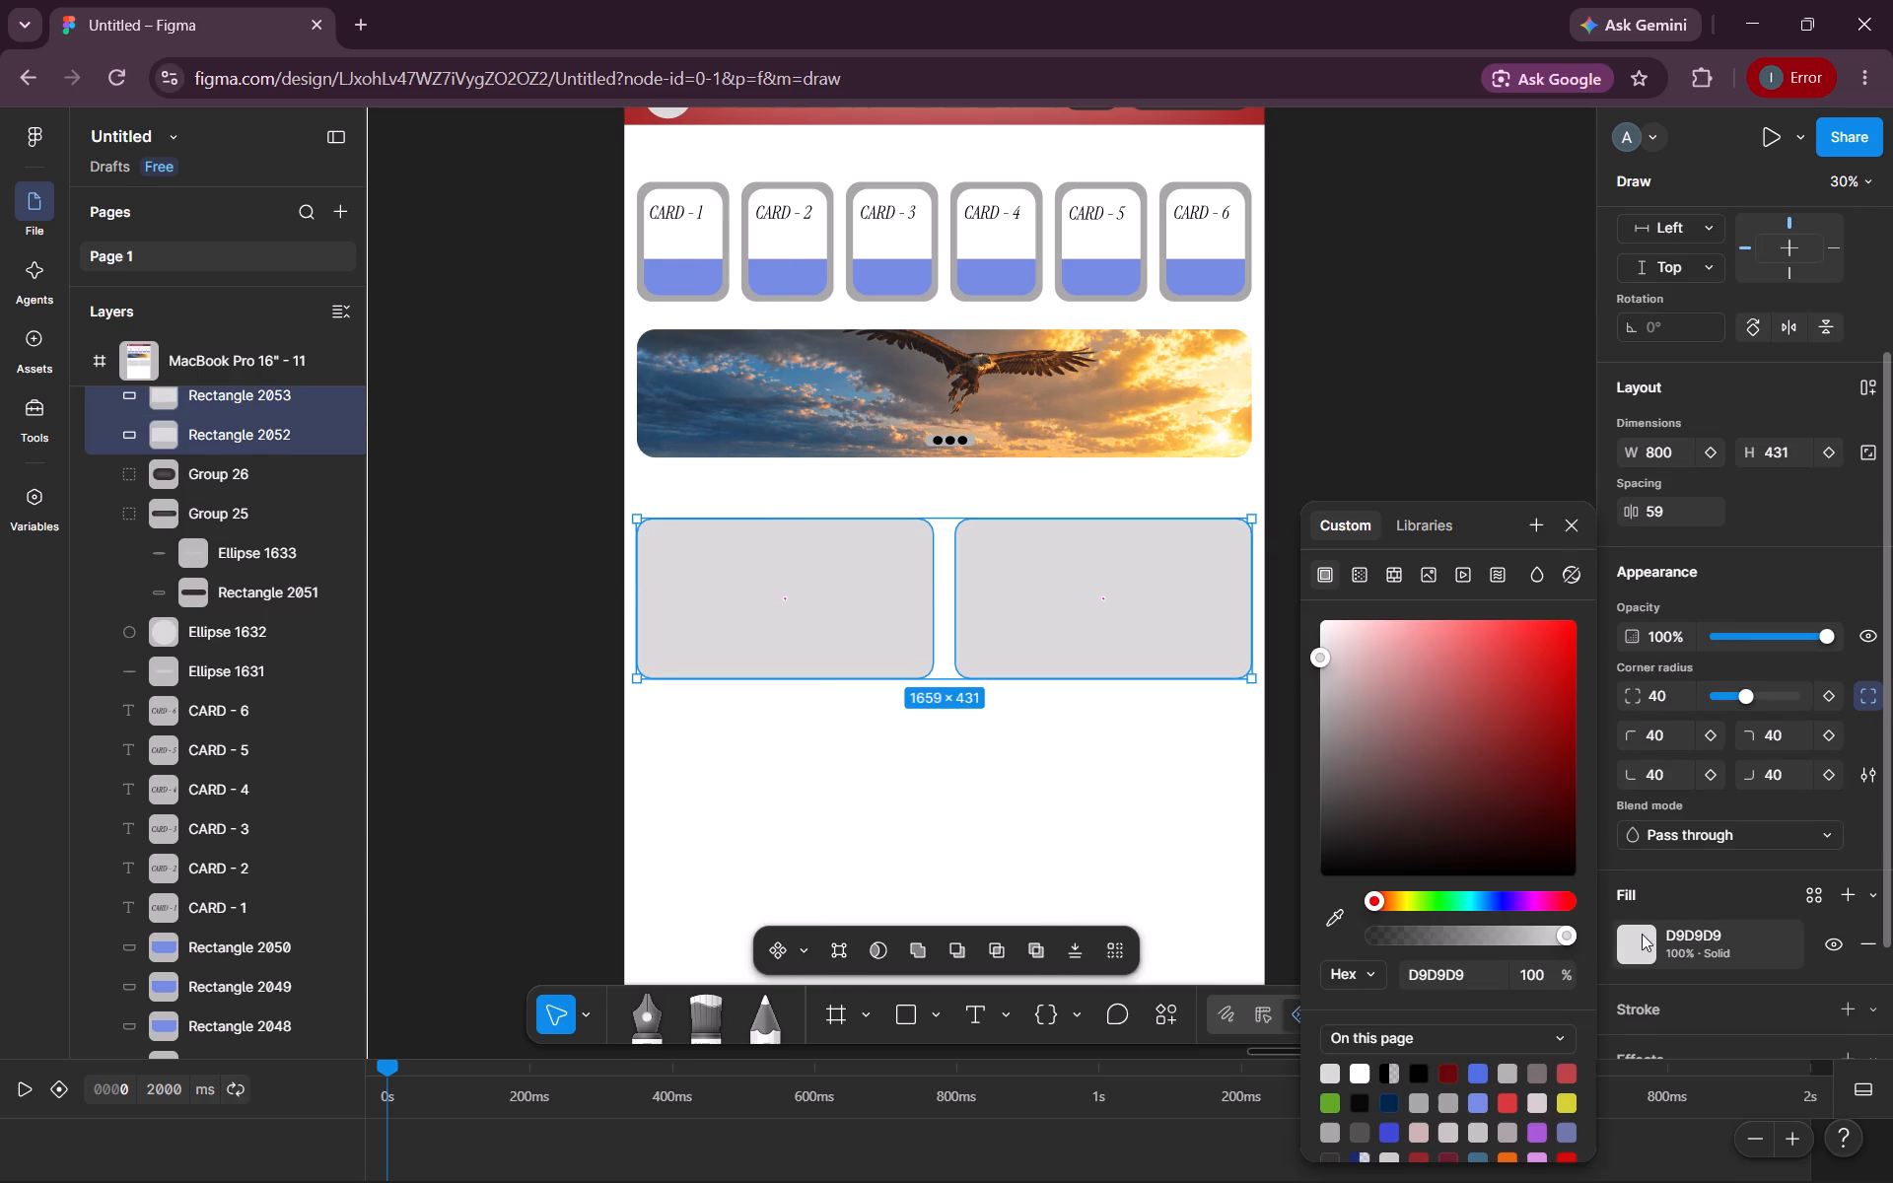
pyautogui.moveTo(1321, 656); pyautogui.dragTo(1321, 692)
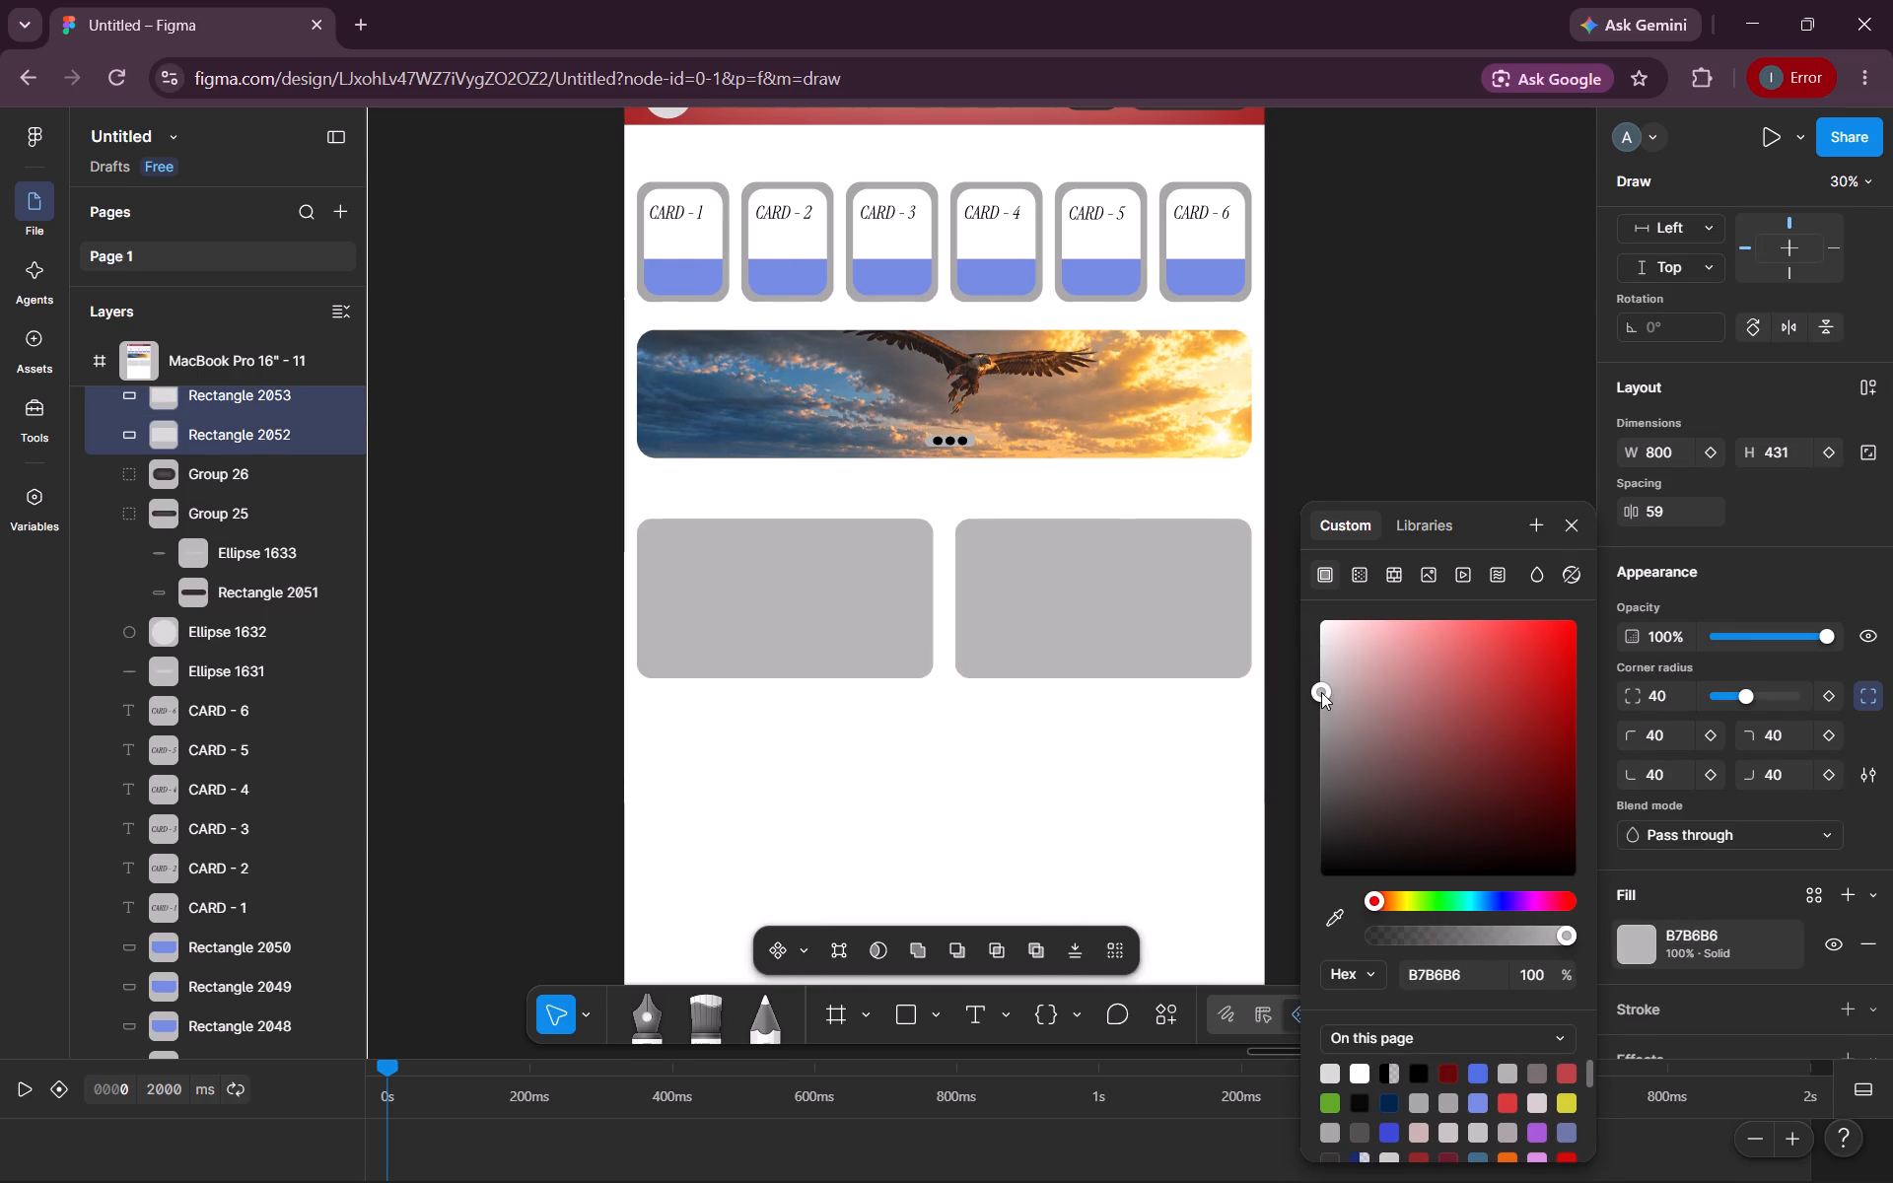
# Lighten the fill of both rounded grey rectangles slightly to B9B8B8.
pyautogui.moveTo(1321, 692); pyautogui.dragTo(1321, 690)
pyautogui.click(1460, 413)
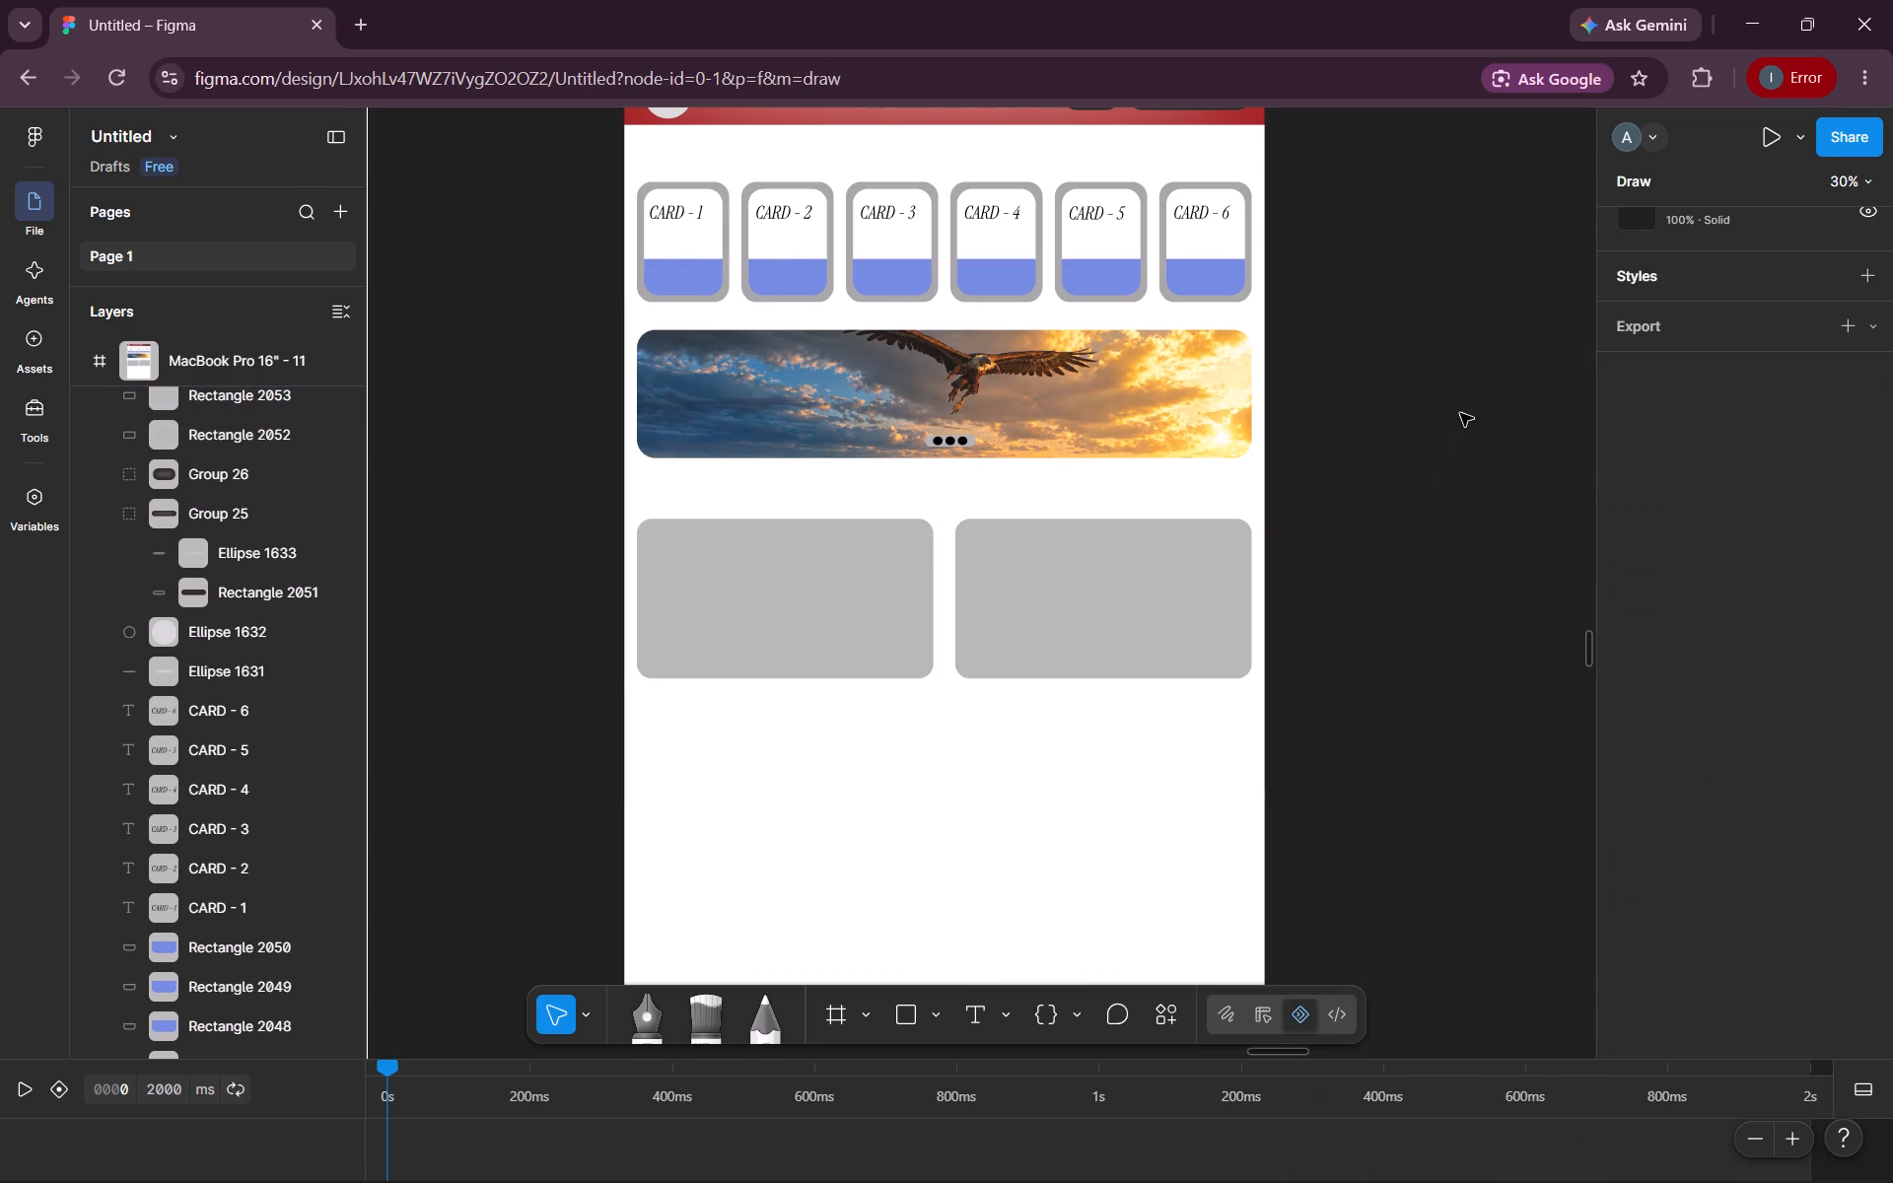
# Draw a rectangle about 697 by 296 in the empty area below the left grey rectangle.
pyautogui.click(904, 1023)
pyautogui.moveTo(655, 728); pyautogui.dragTo(711, 762)
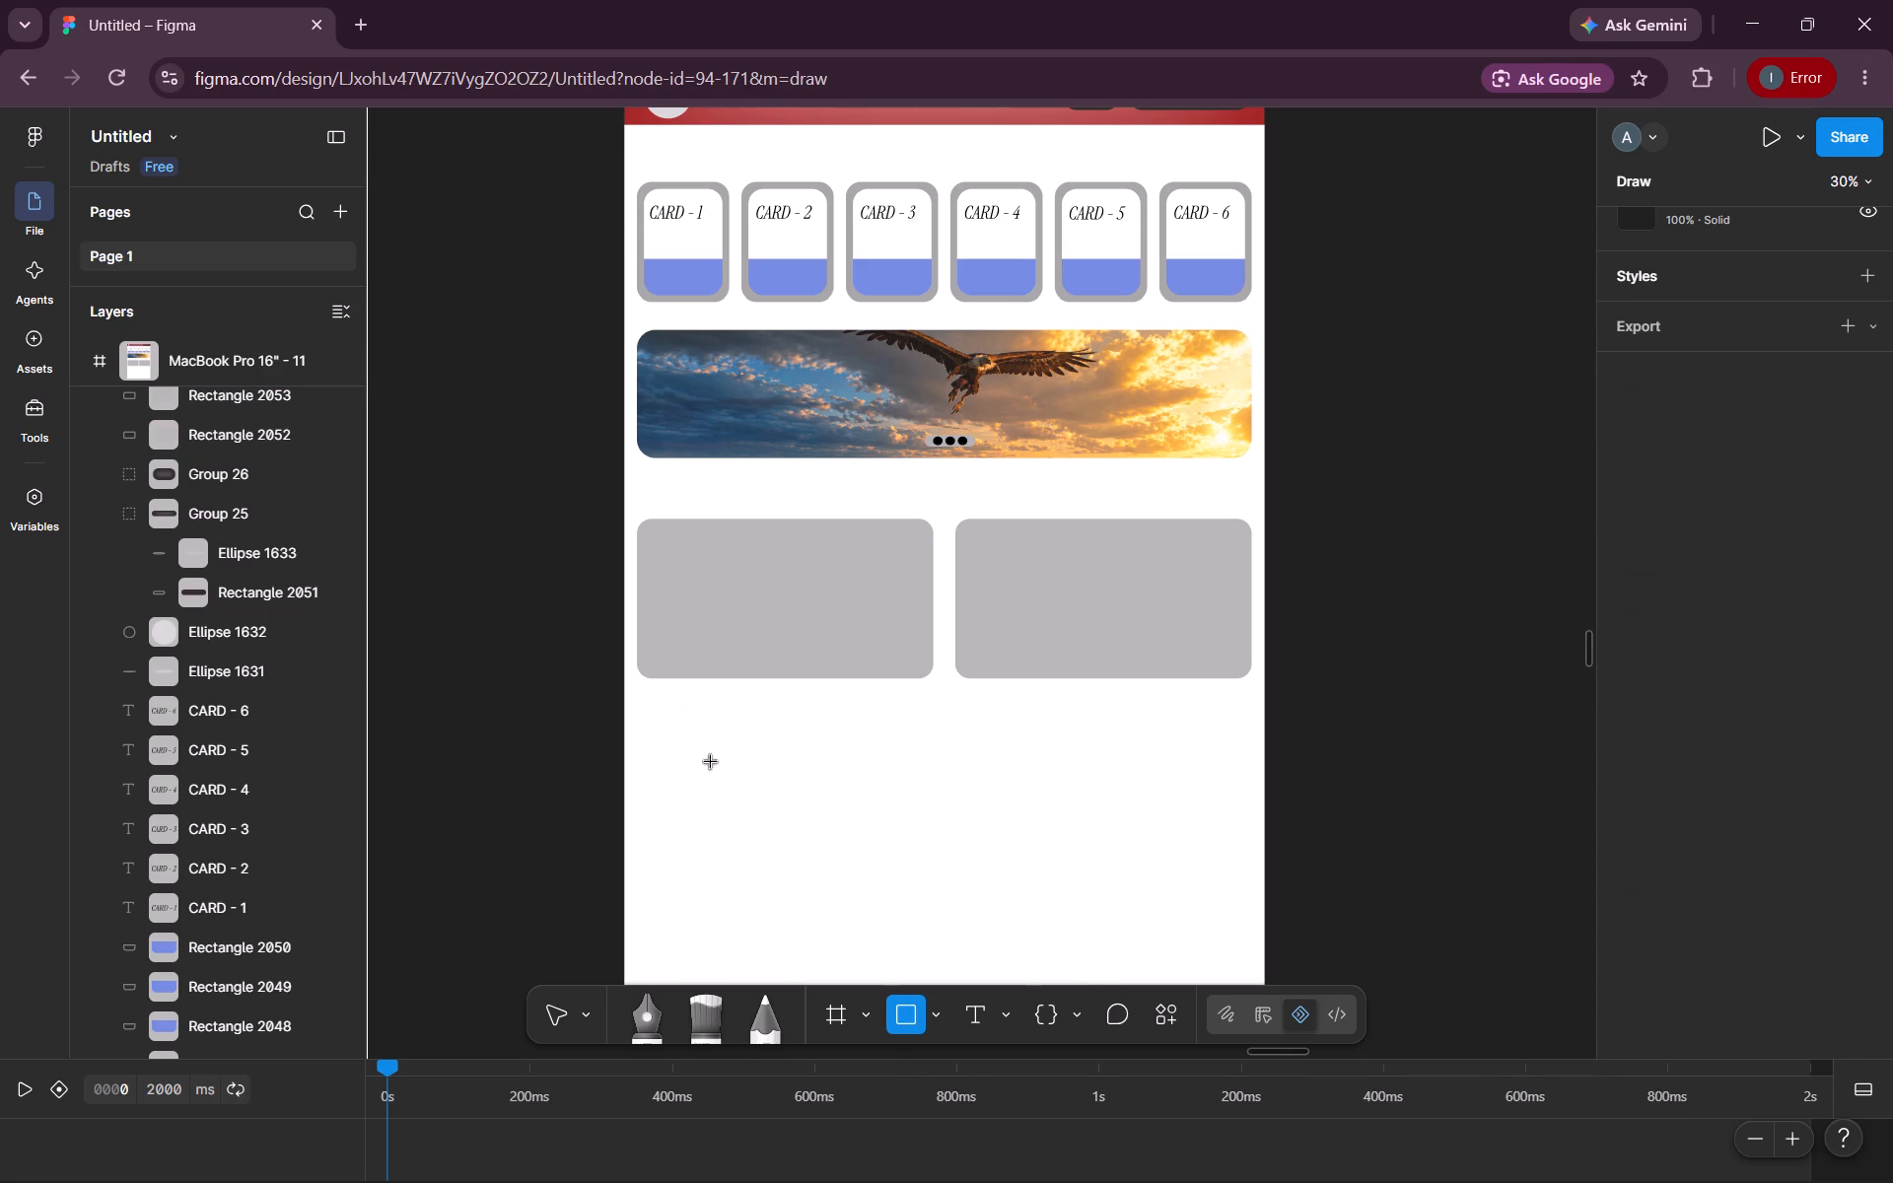
pyautogui.moveTo(711, 762); pyautogui.dragTo(917, 837)
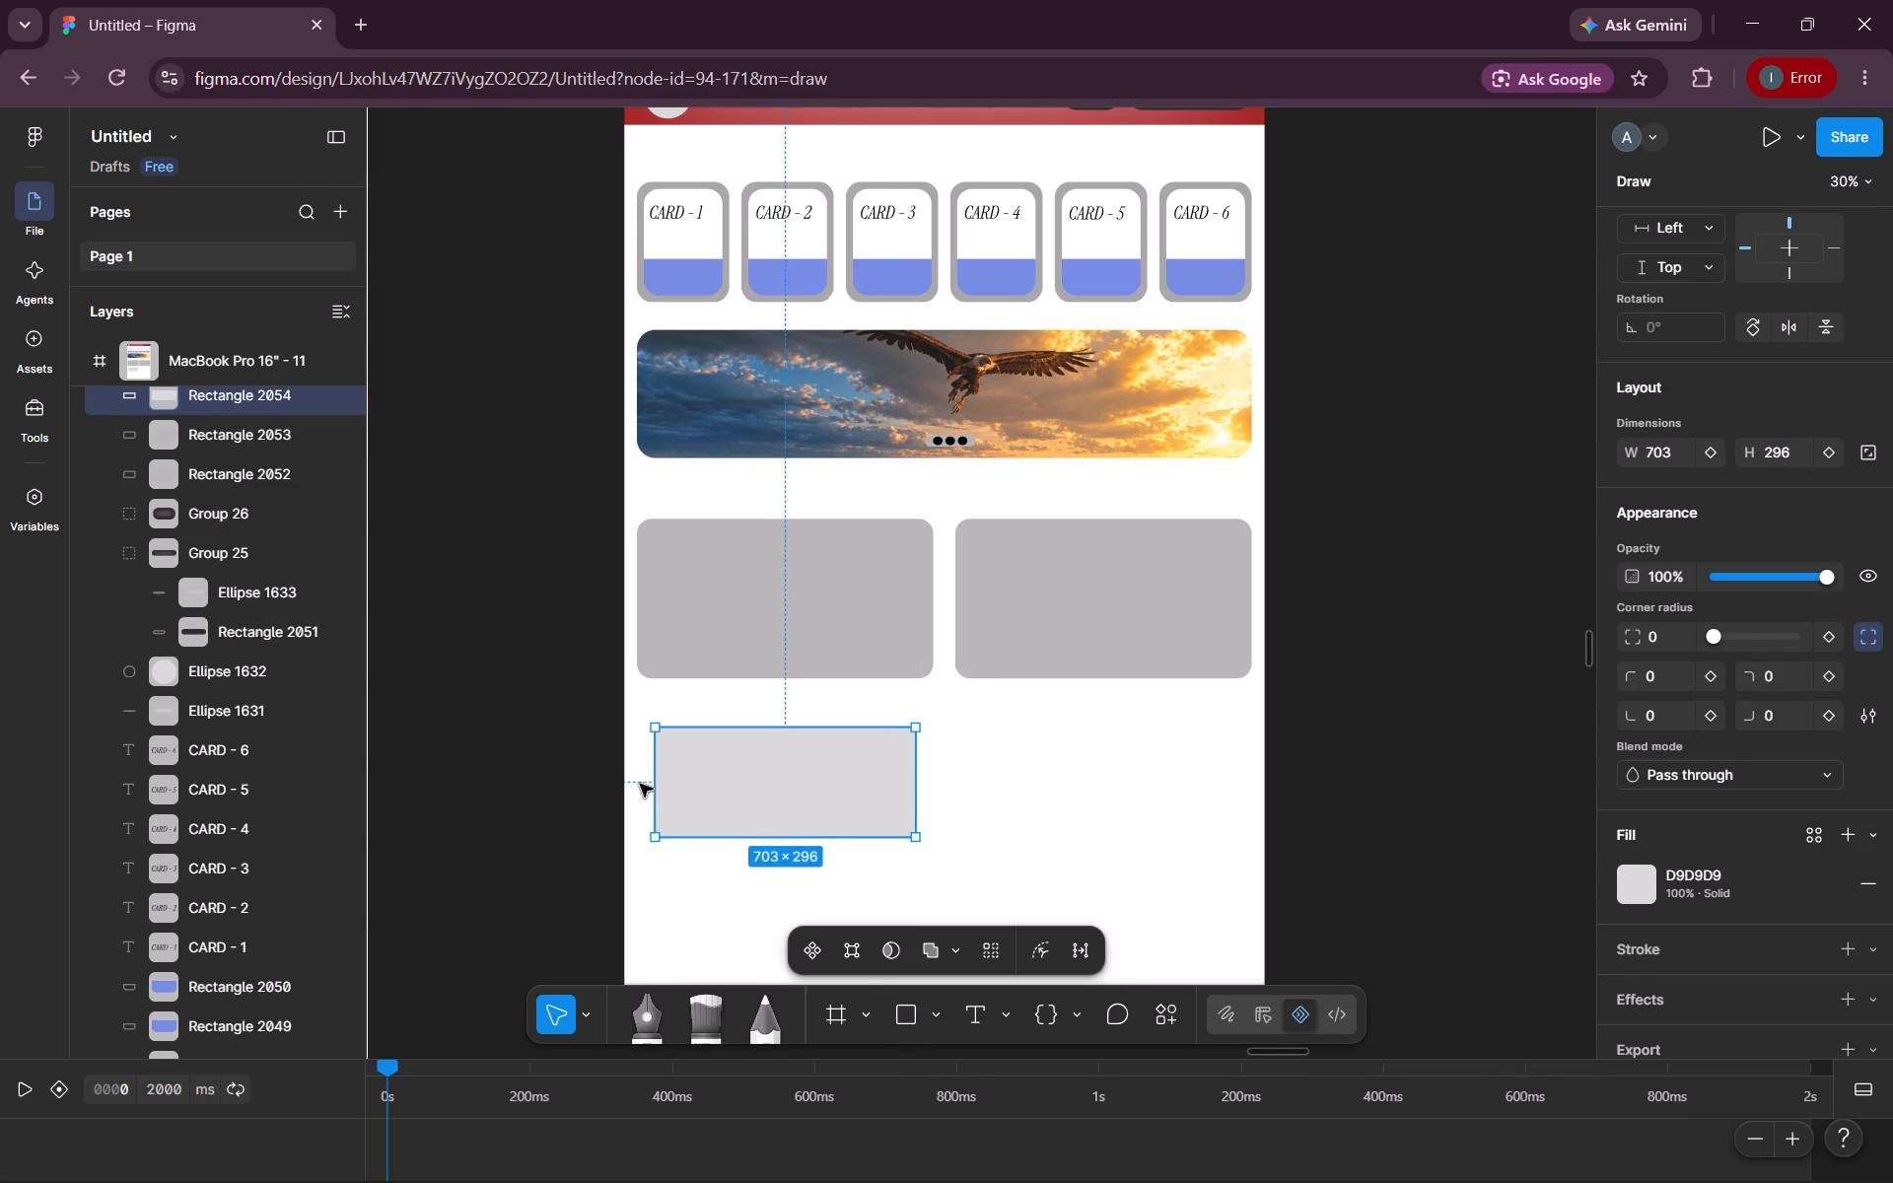
pyautogui.click(657, 786)
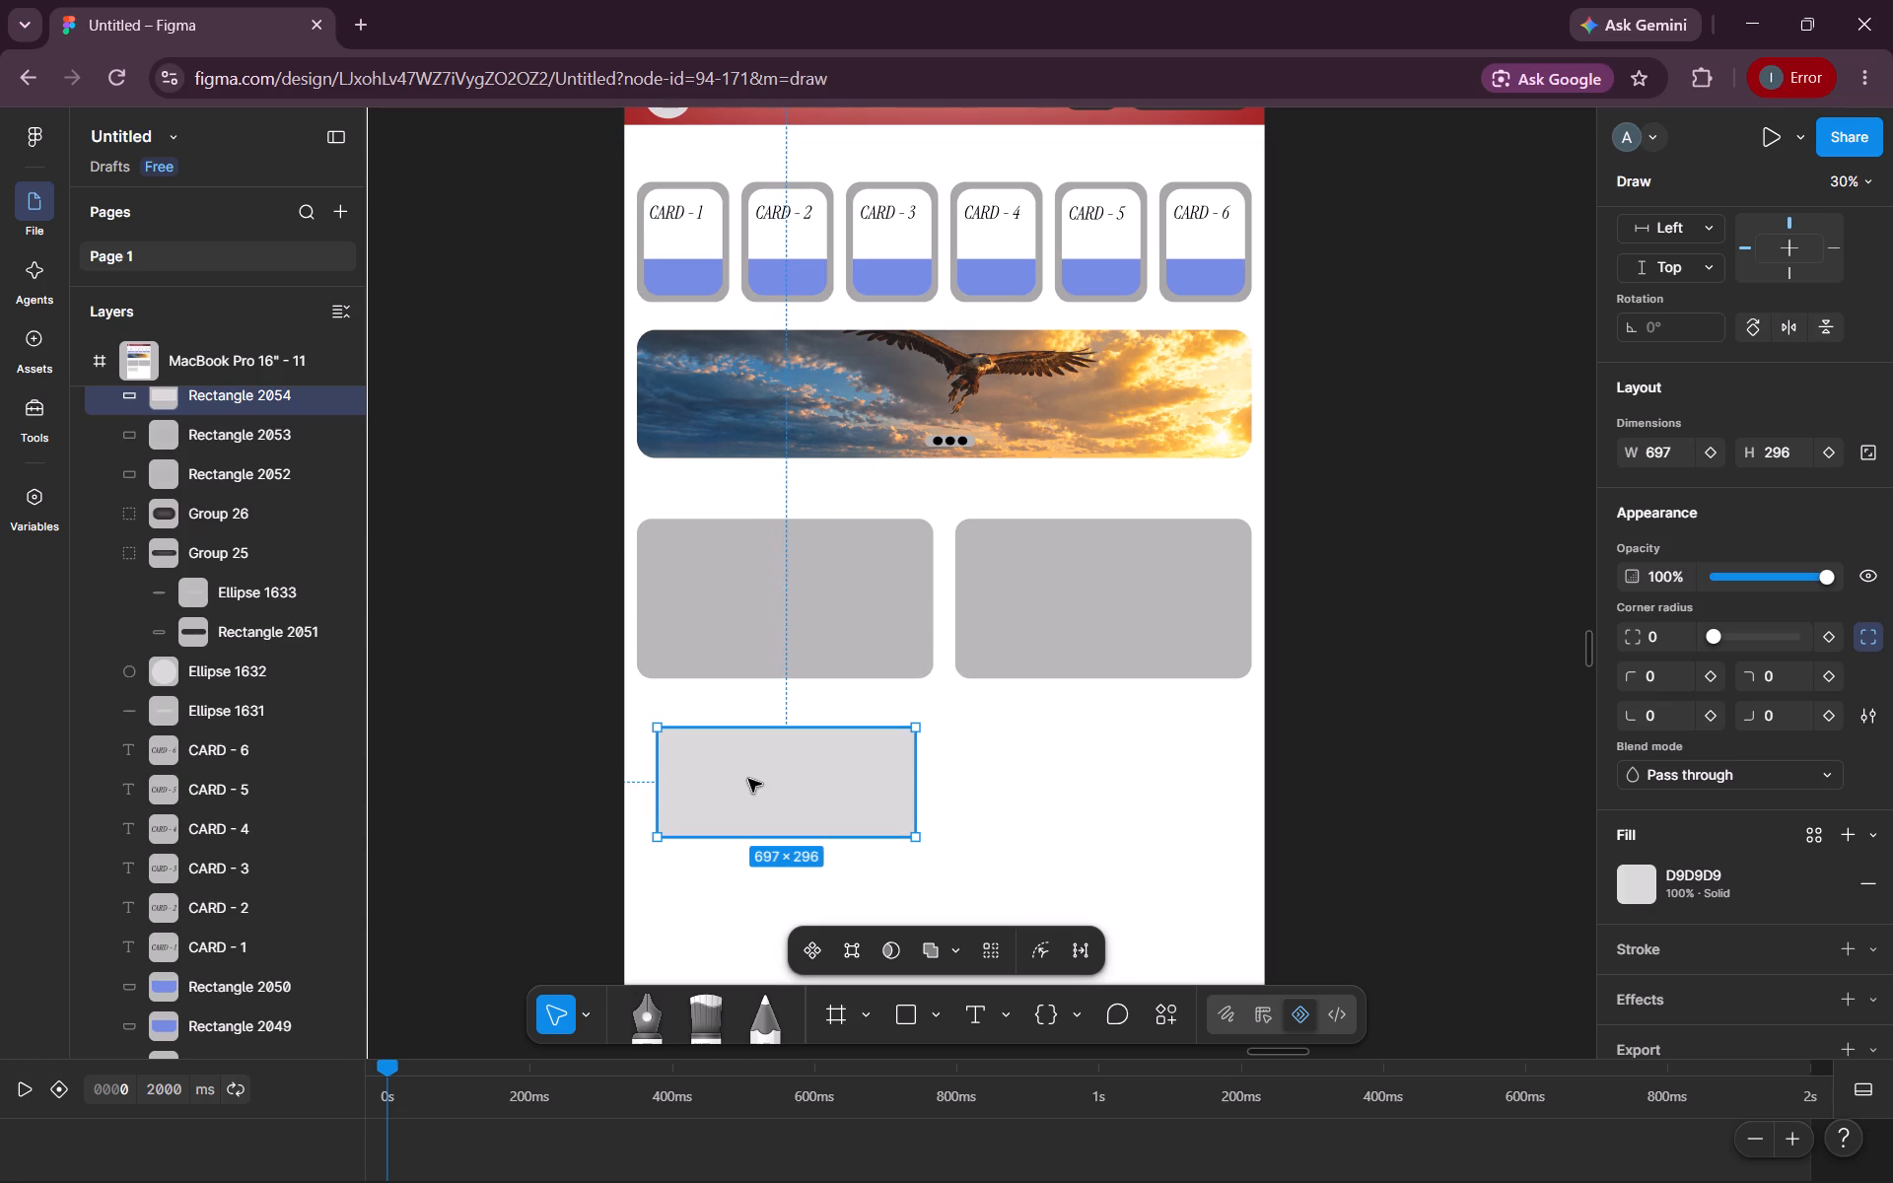
# Move the new small rectangle up and centre it inside the left rounded grey rectangle.
pyautogui.moveTo(762, 779); pyautogui.dragTo(752, 600)
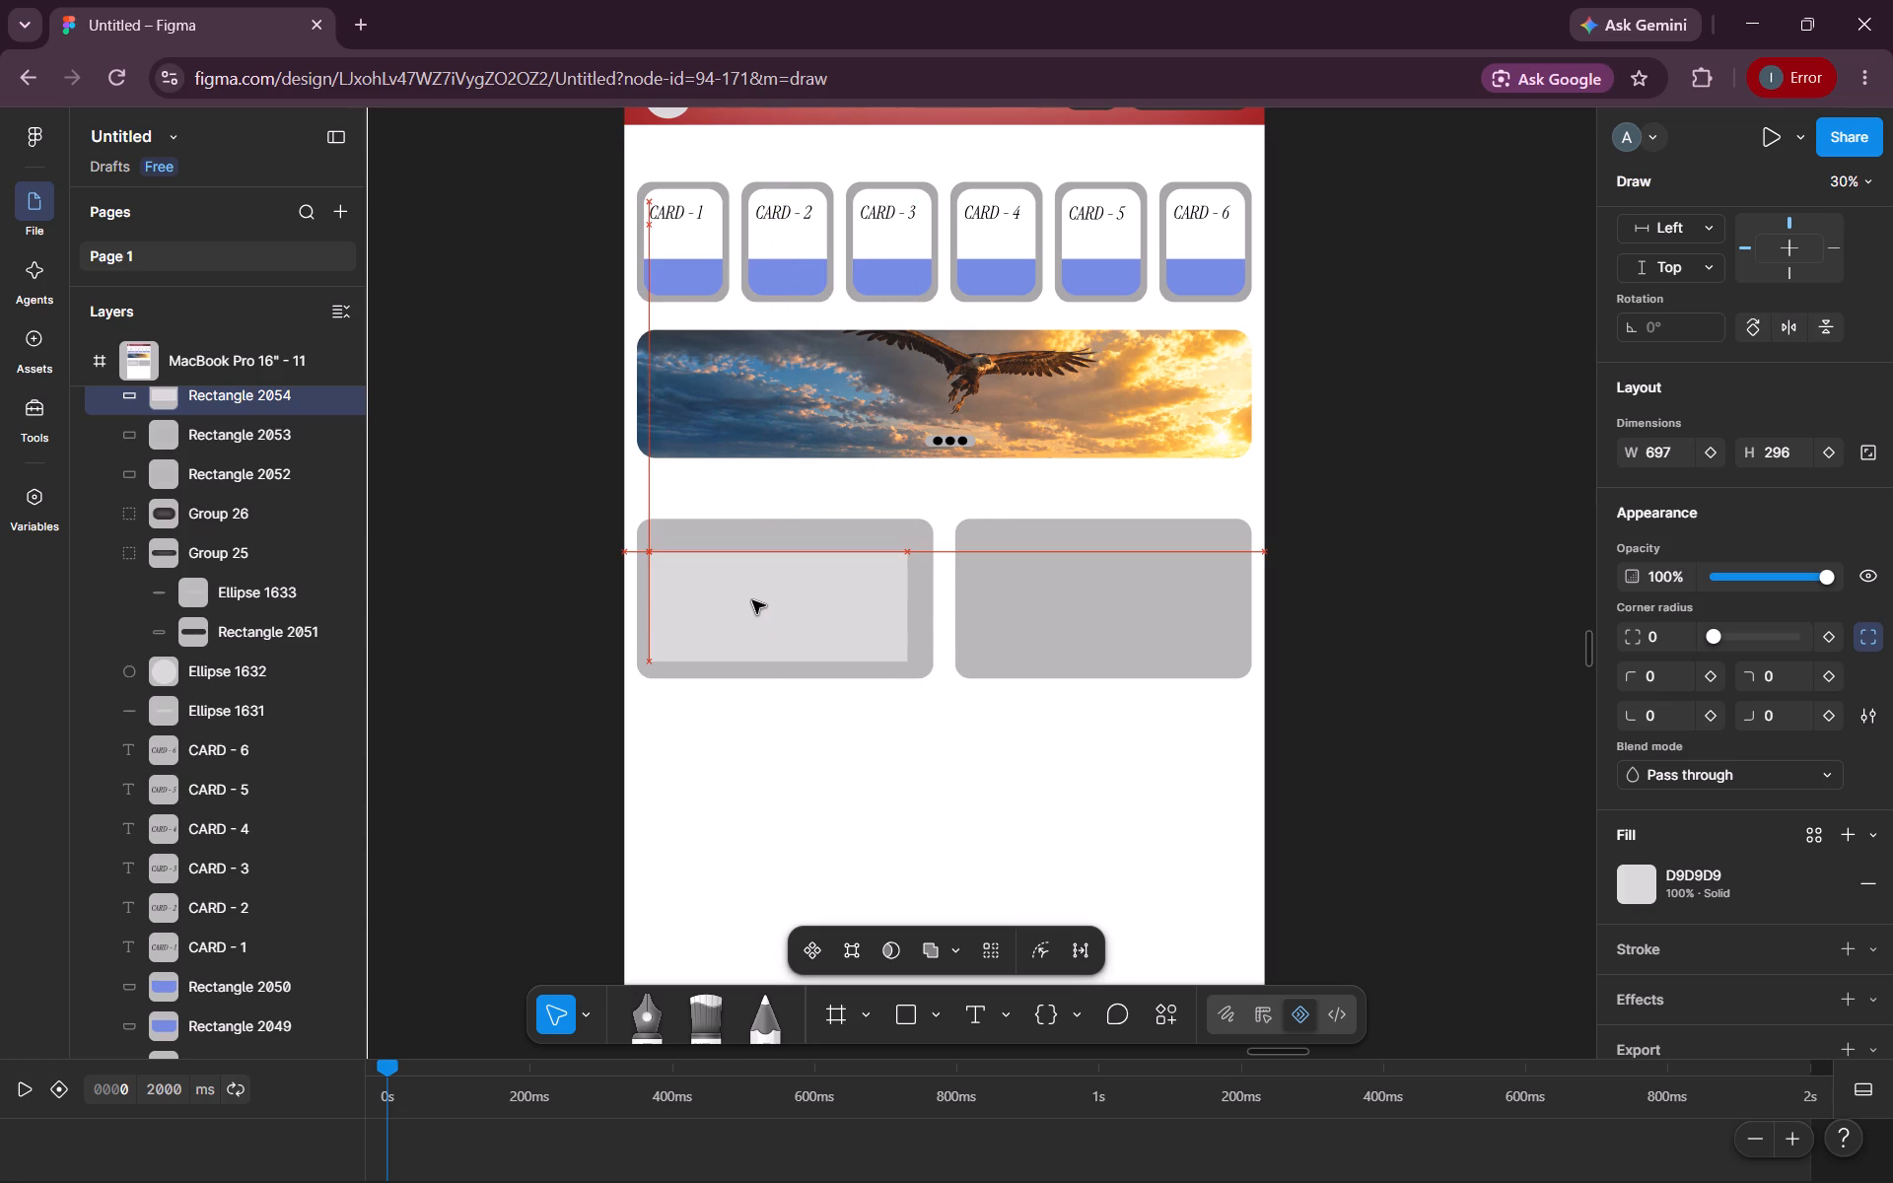
pyautogui.moveTo(752, 600); pyautogui.dragTo(756, 599)
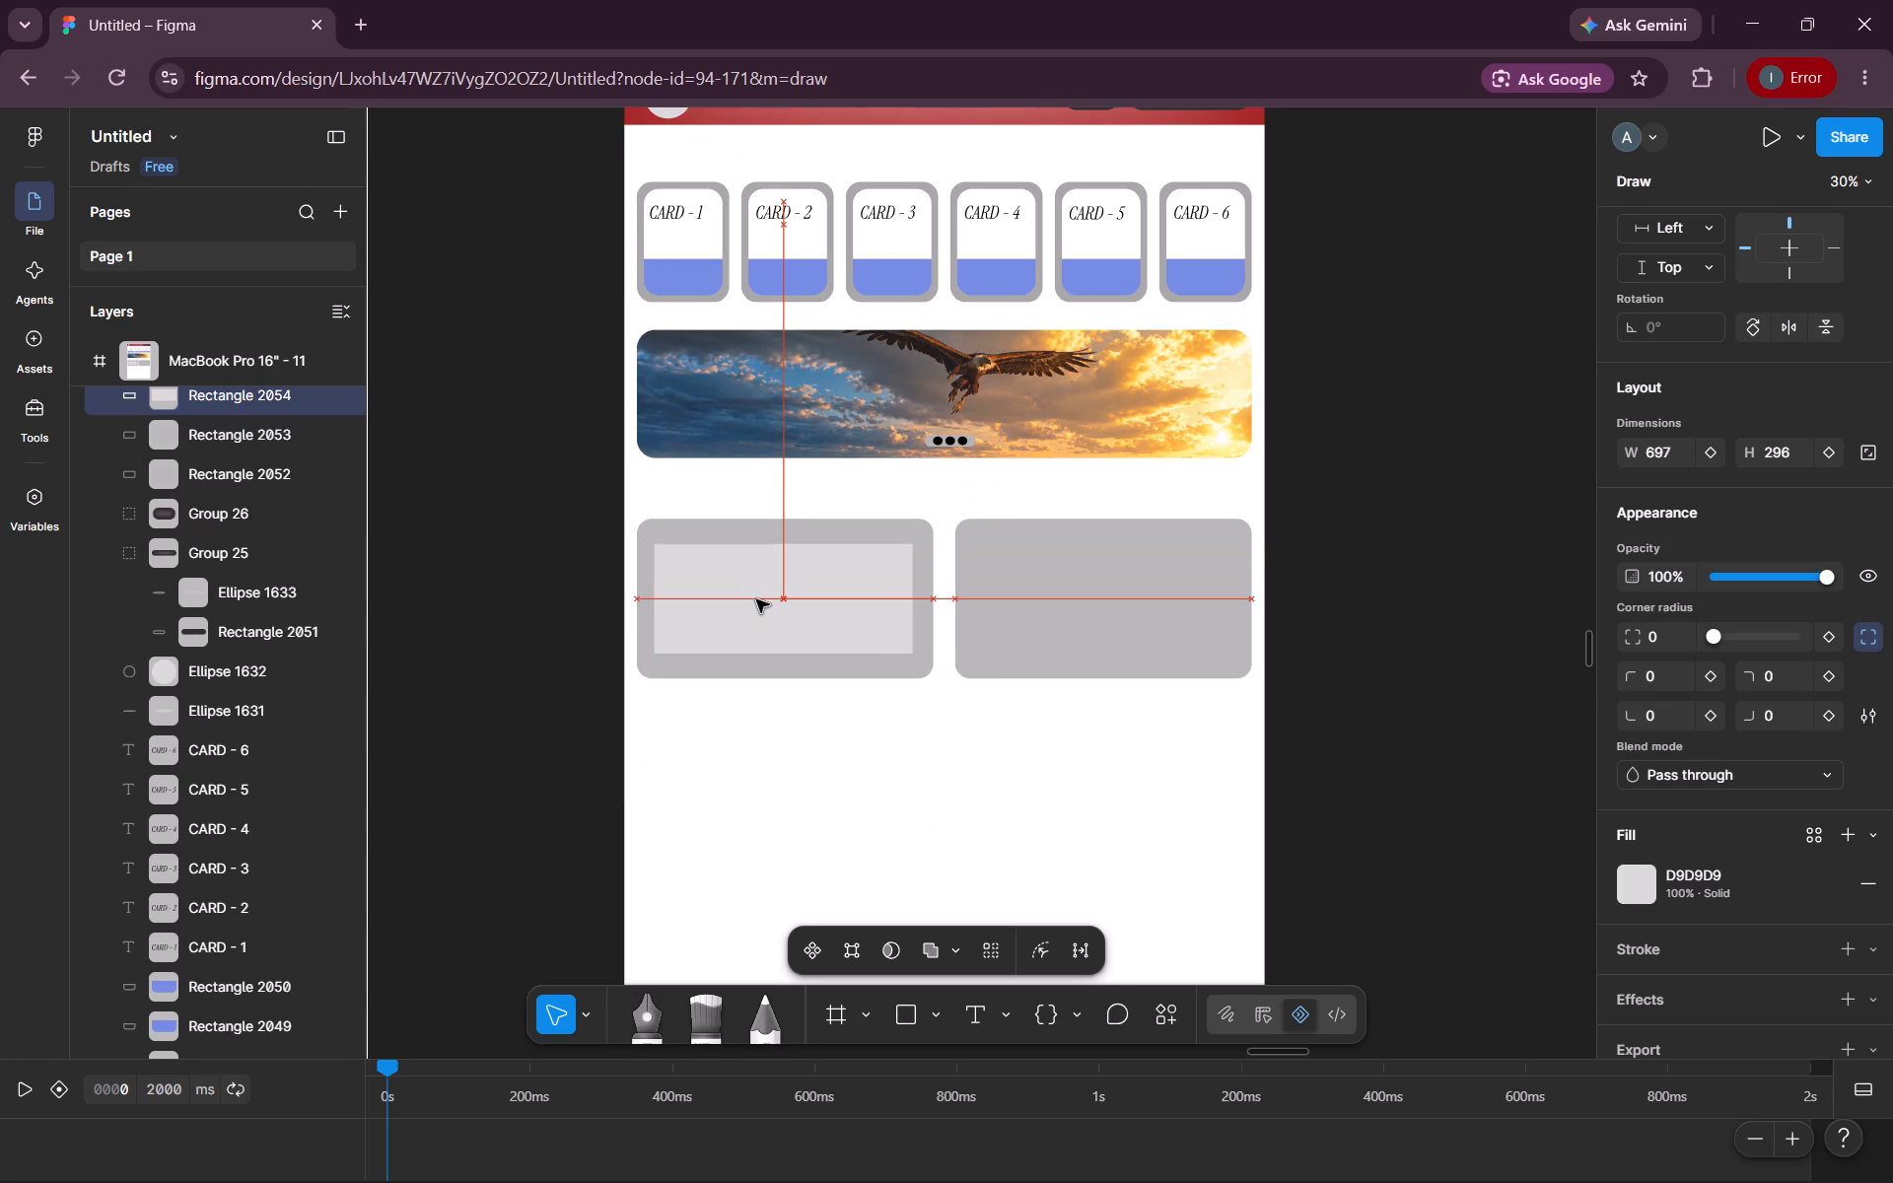
pyautogui.moveTo(756, 599); pyautogui.dragTo(755, 599)
pyautogui.moveTo(755, 599); pyautogui.dragTo(768, 599)
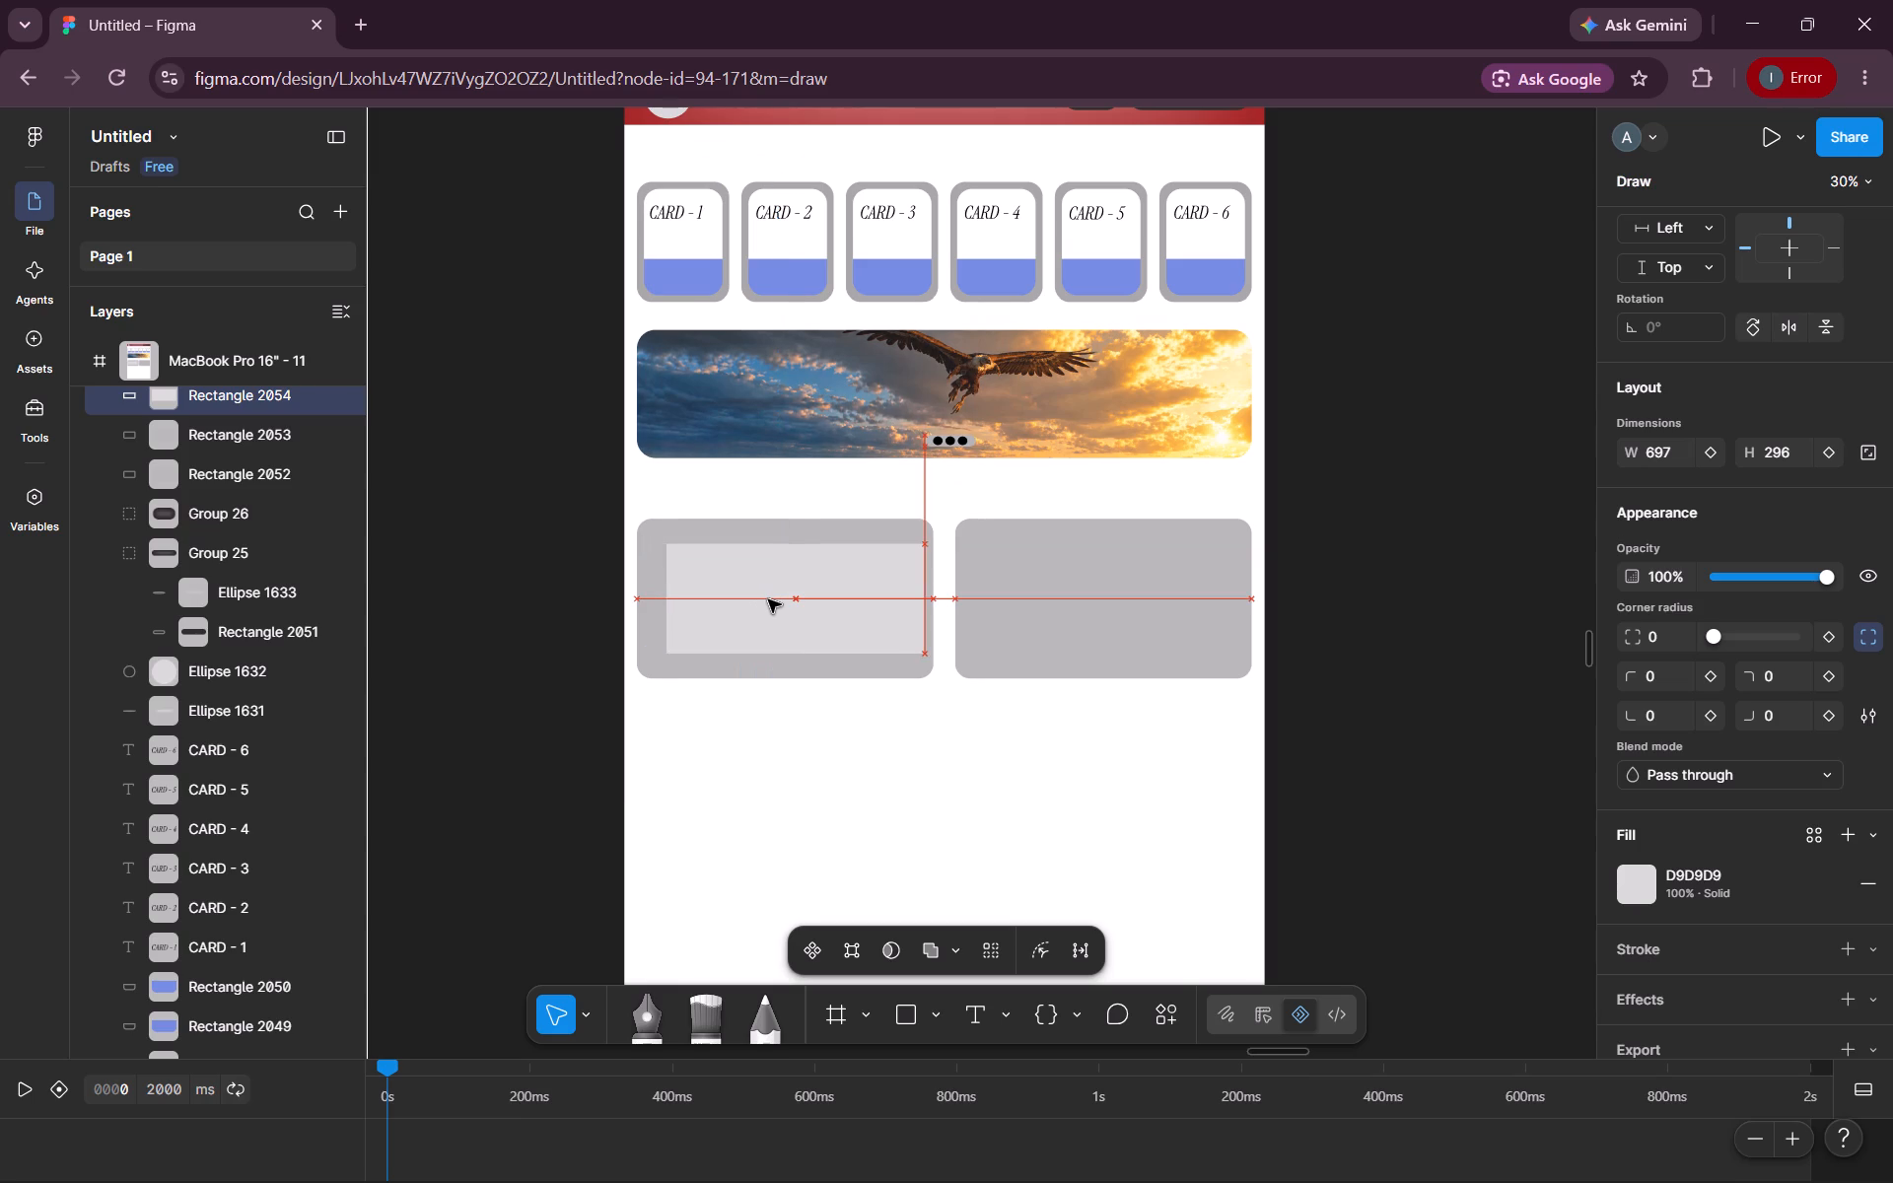
pyautogui.moveTo(768, 599); pyautogui.dragTo(765, 591)
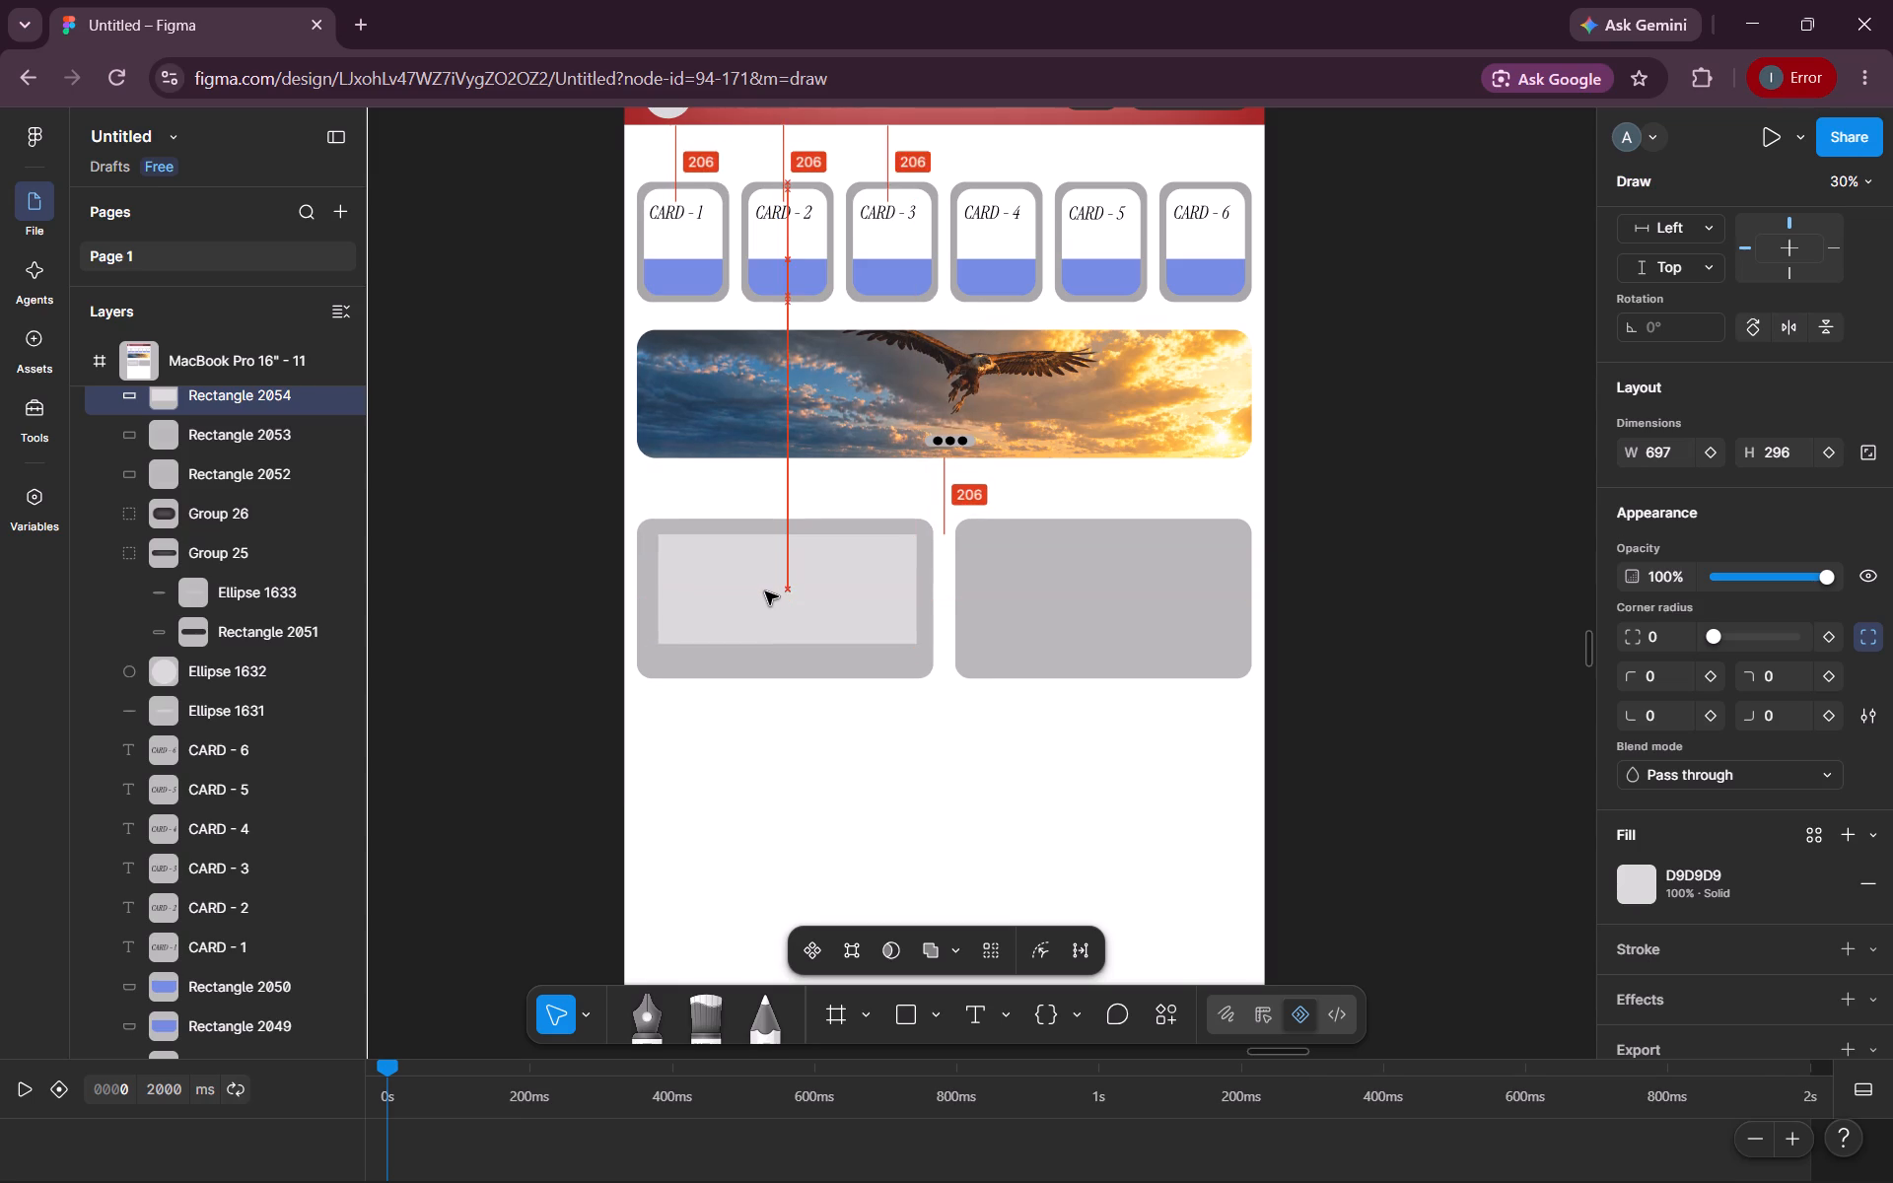
pyautogui.moveTo(765, 591); pyautogui.dragTo(765, 600)
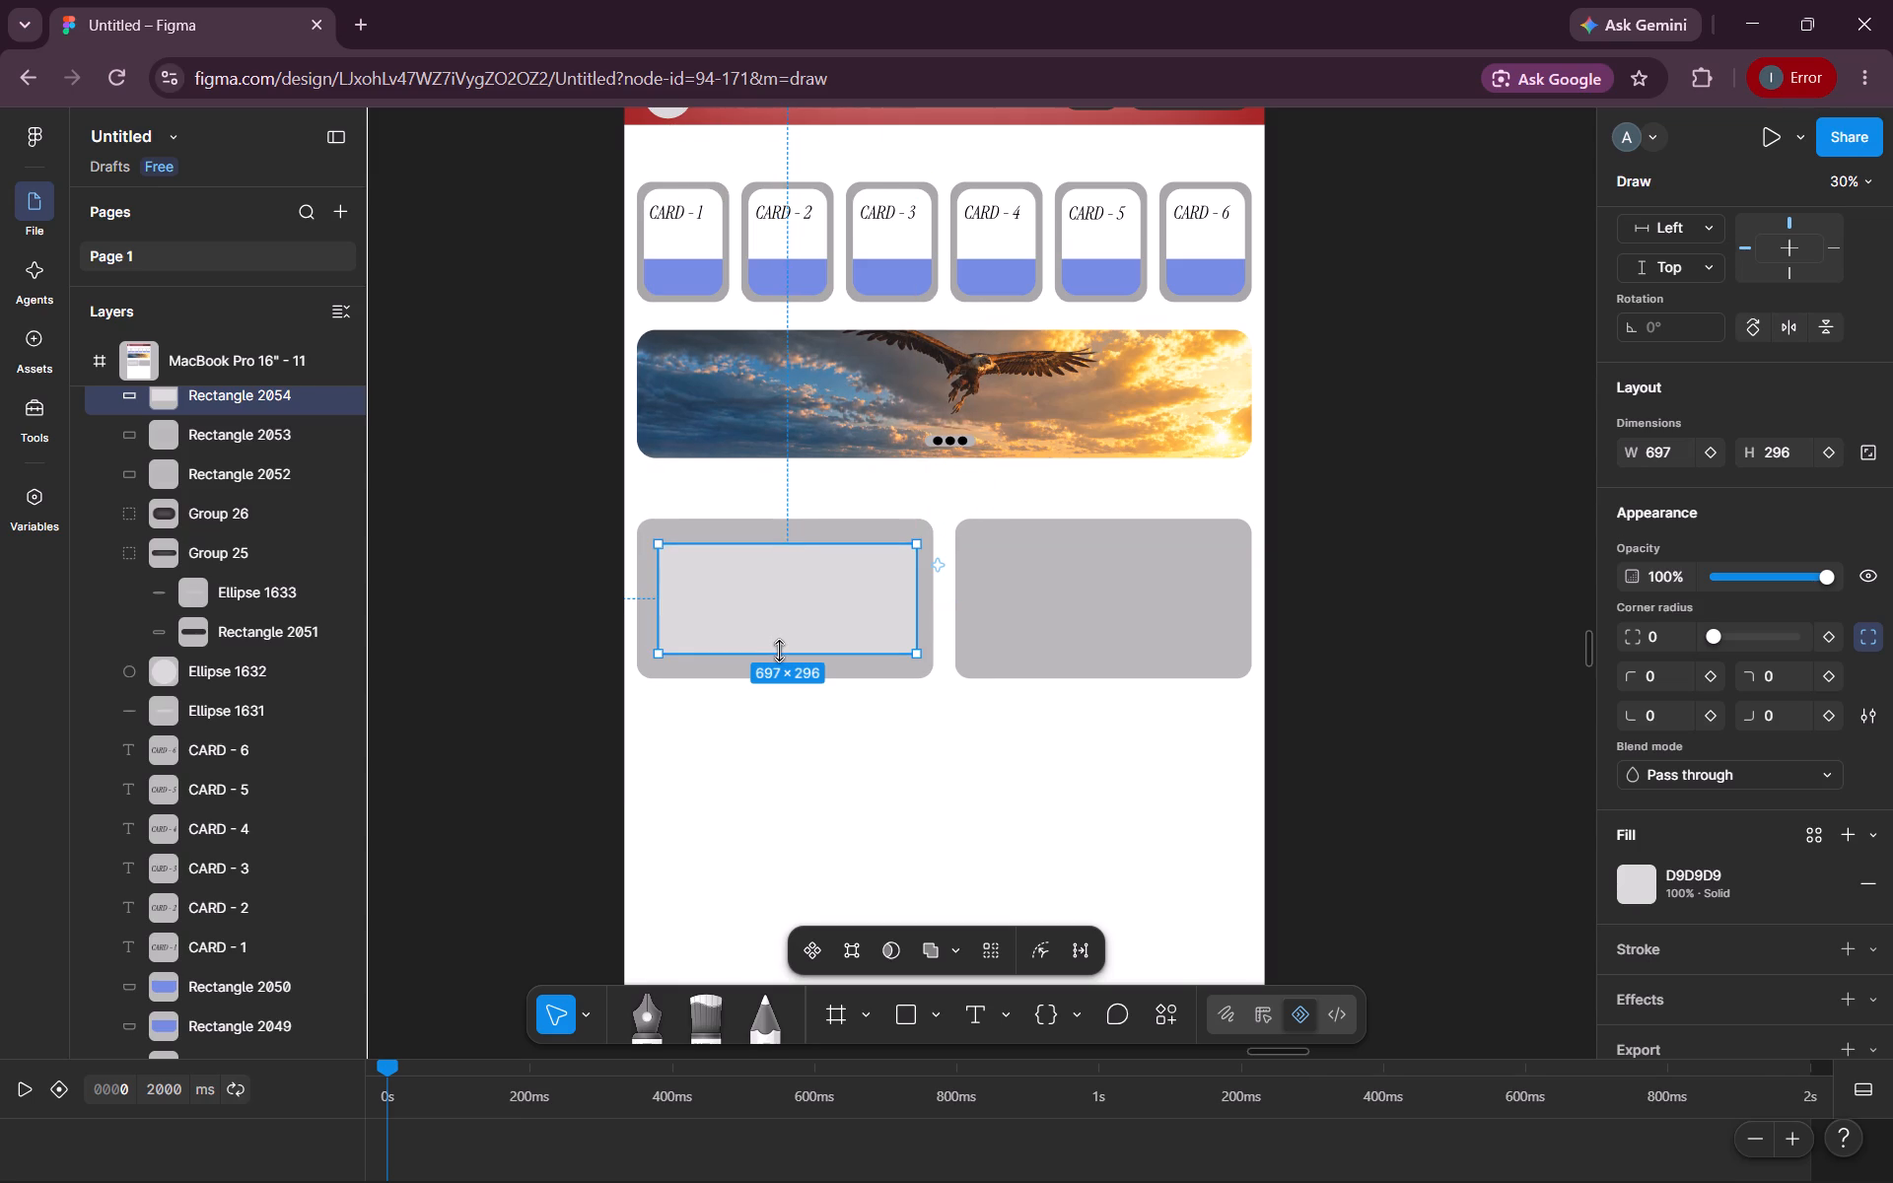
pyautogui.click(782, 609)
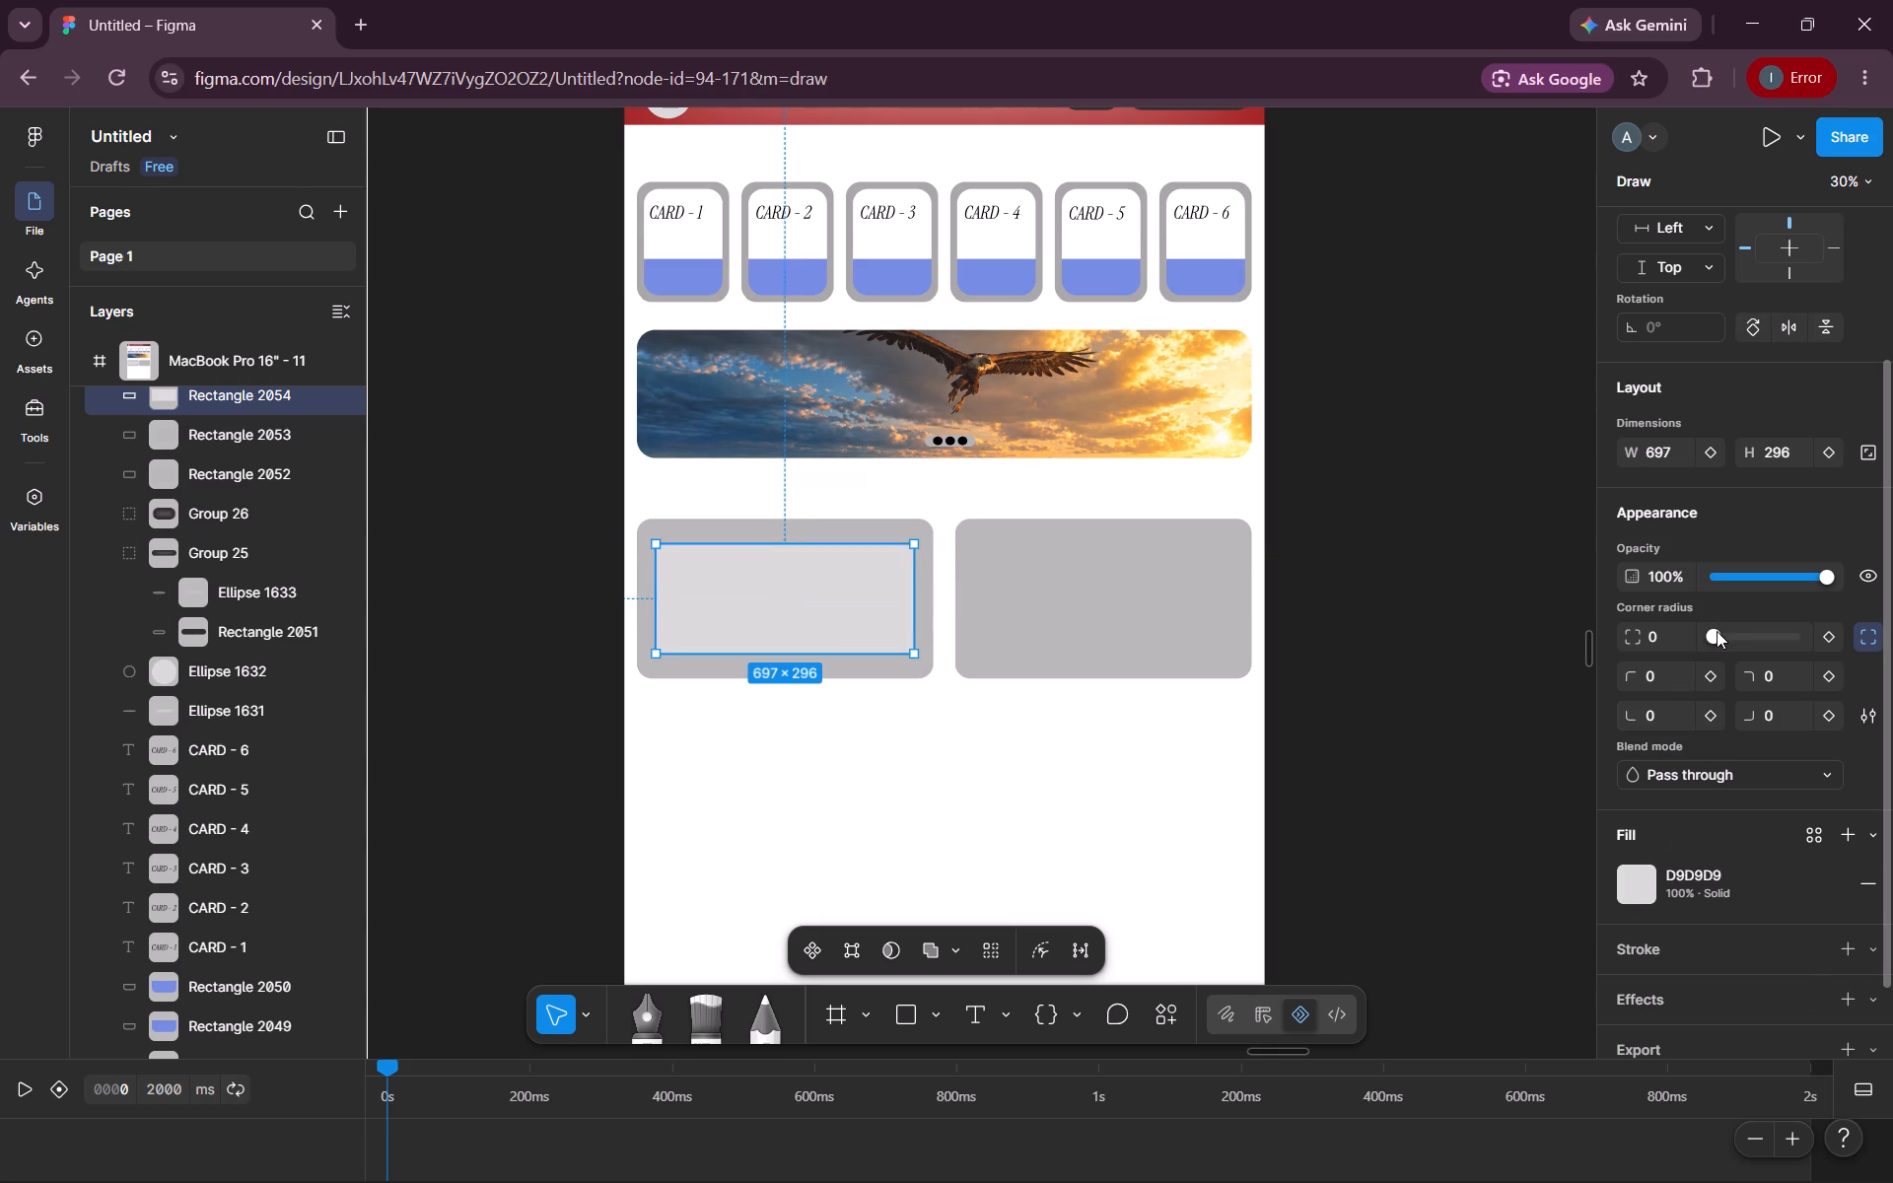
# Round the corners of the inner rectangle with a corner radius of 40.
pyautogui.moveTo(1717, 631); pyautogui.dragTo(1727, 631)
pyautogui.doubleClick(1668, 640)
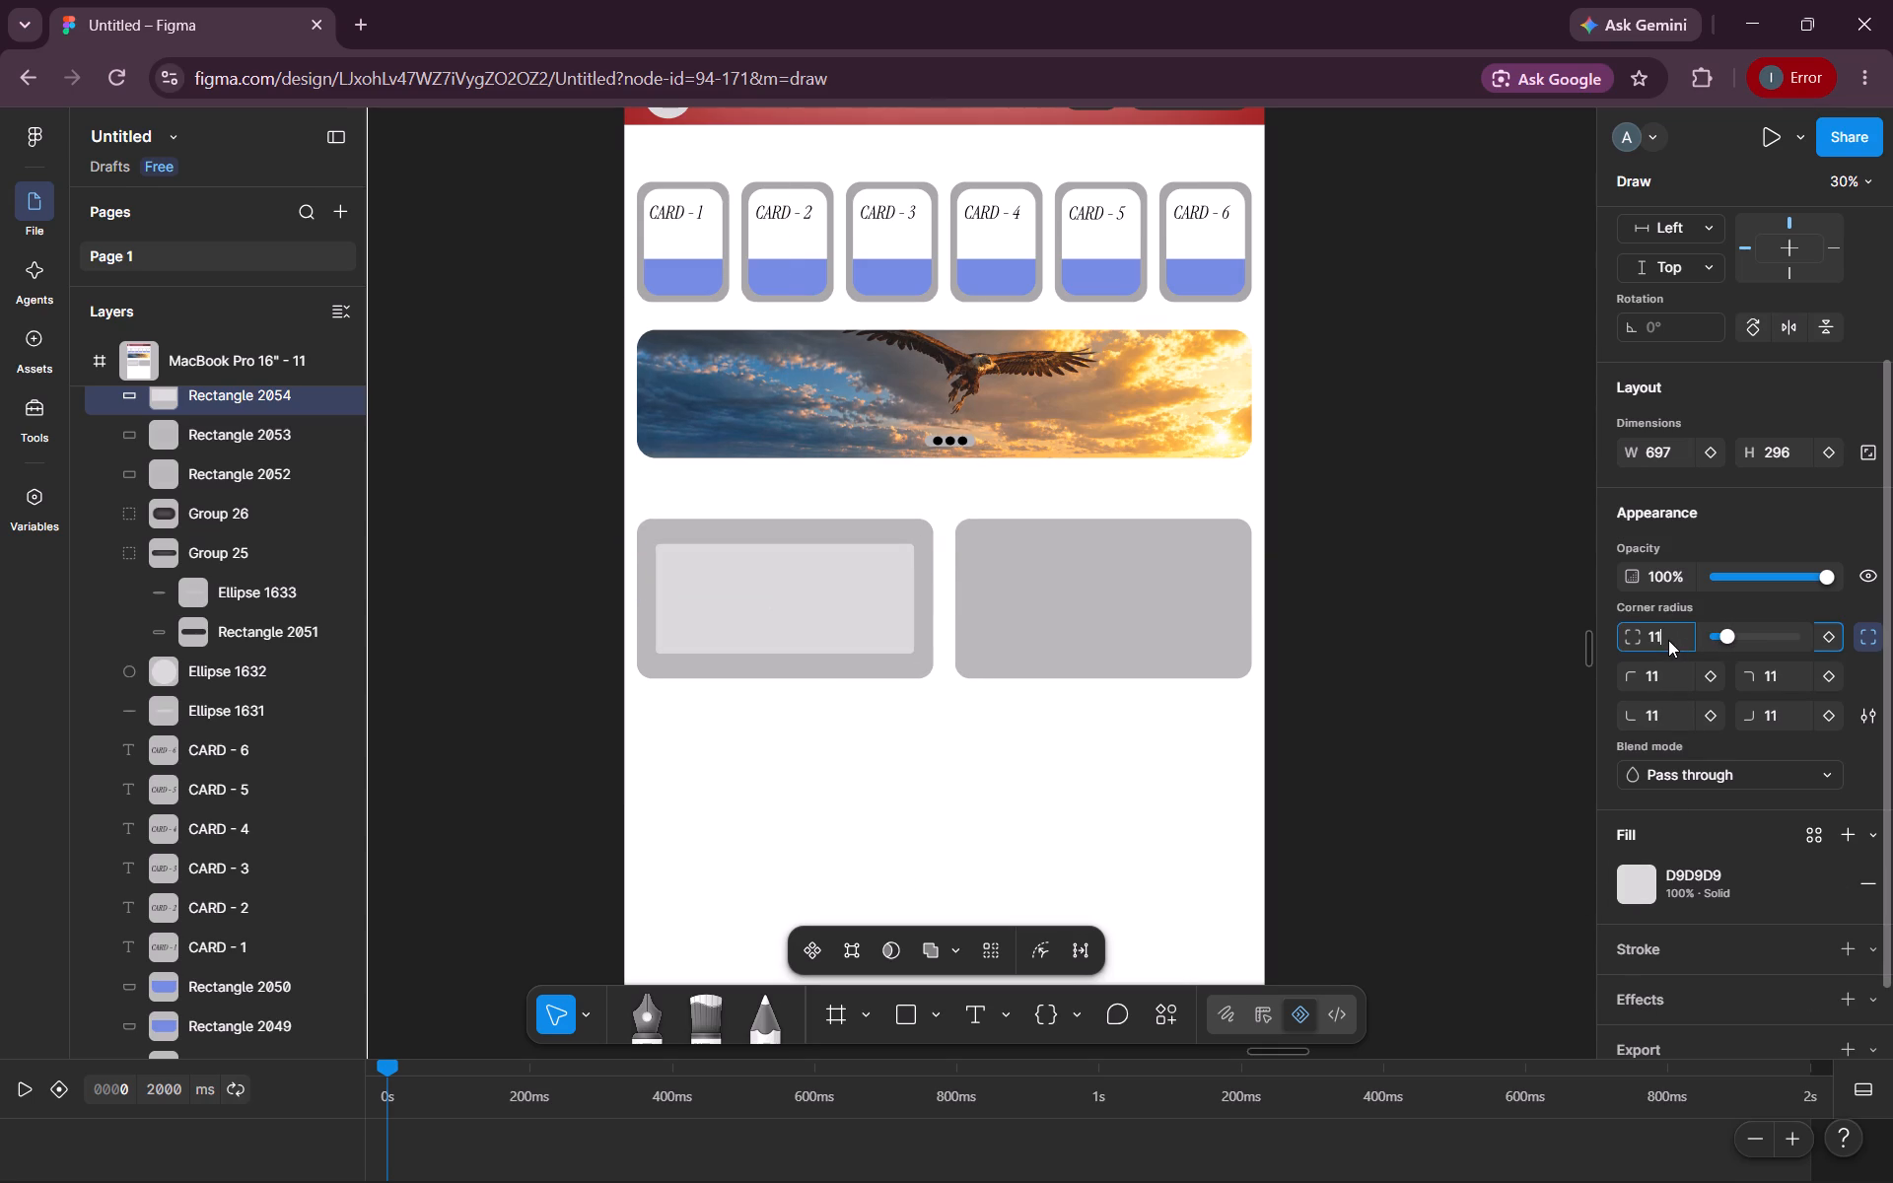
pyautogui.write('40')
pyautogui.press('Return')
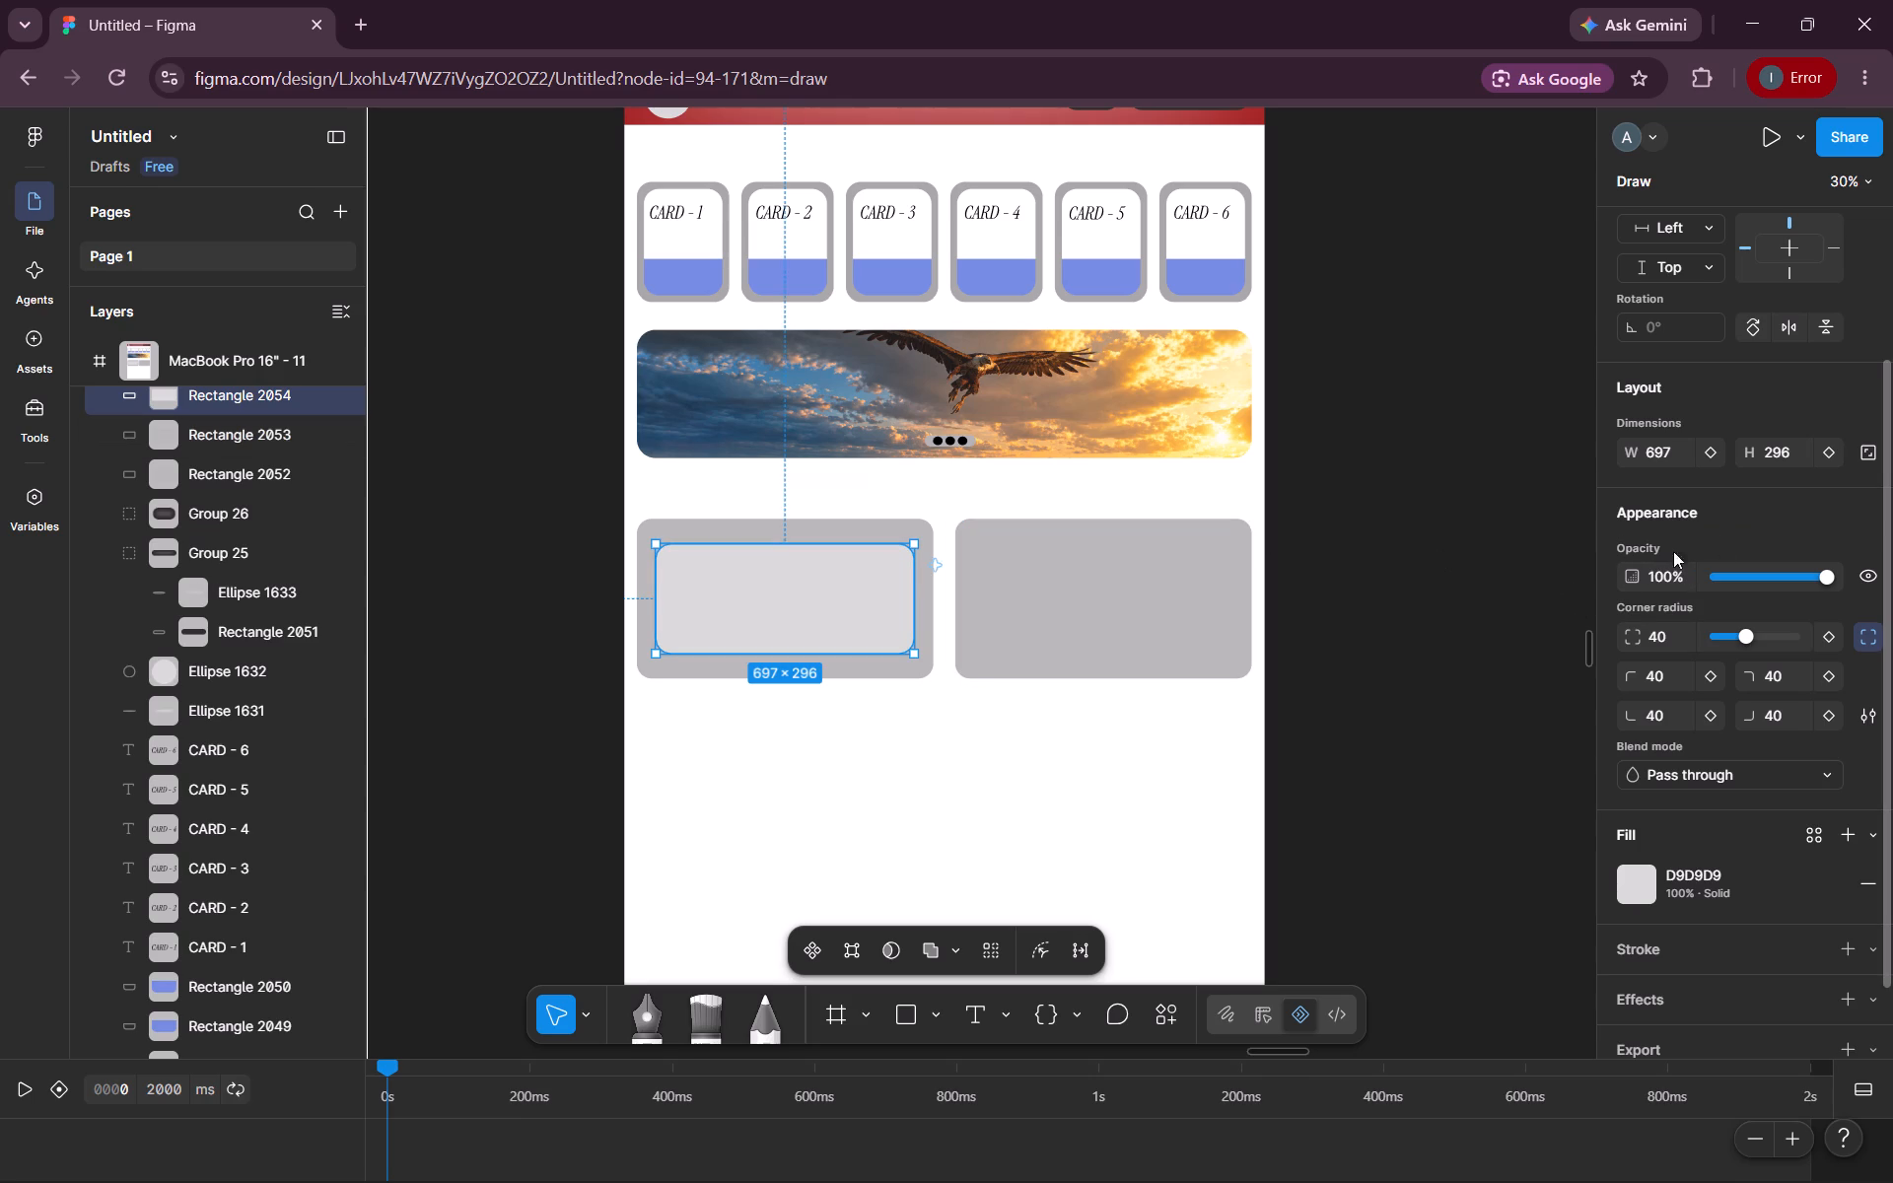
# Change the inner rectangle's fill to the dark brownish grey 5B5252.
pyautogui.click(729, 585)
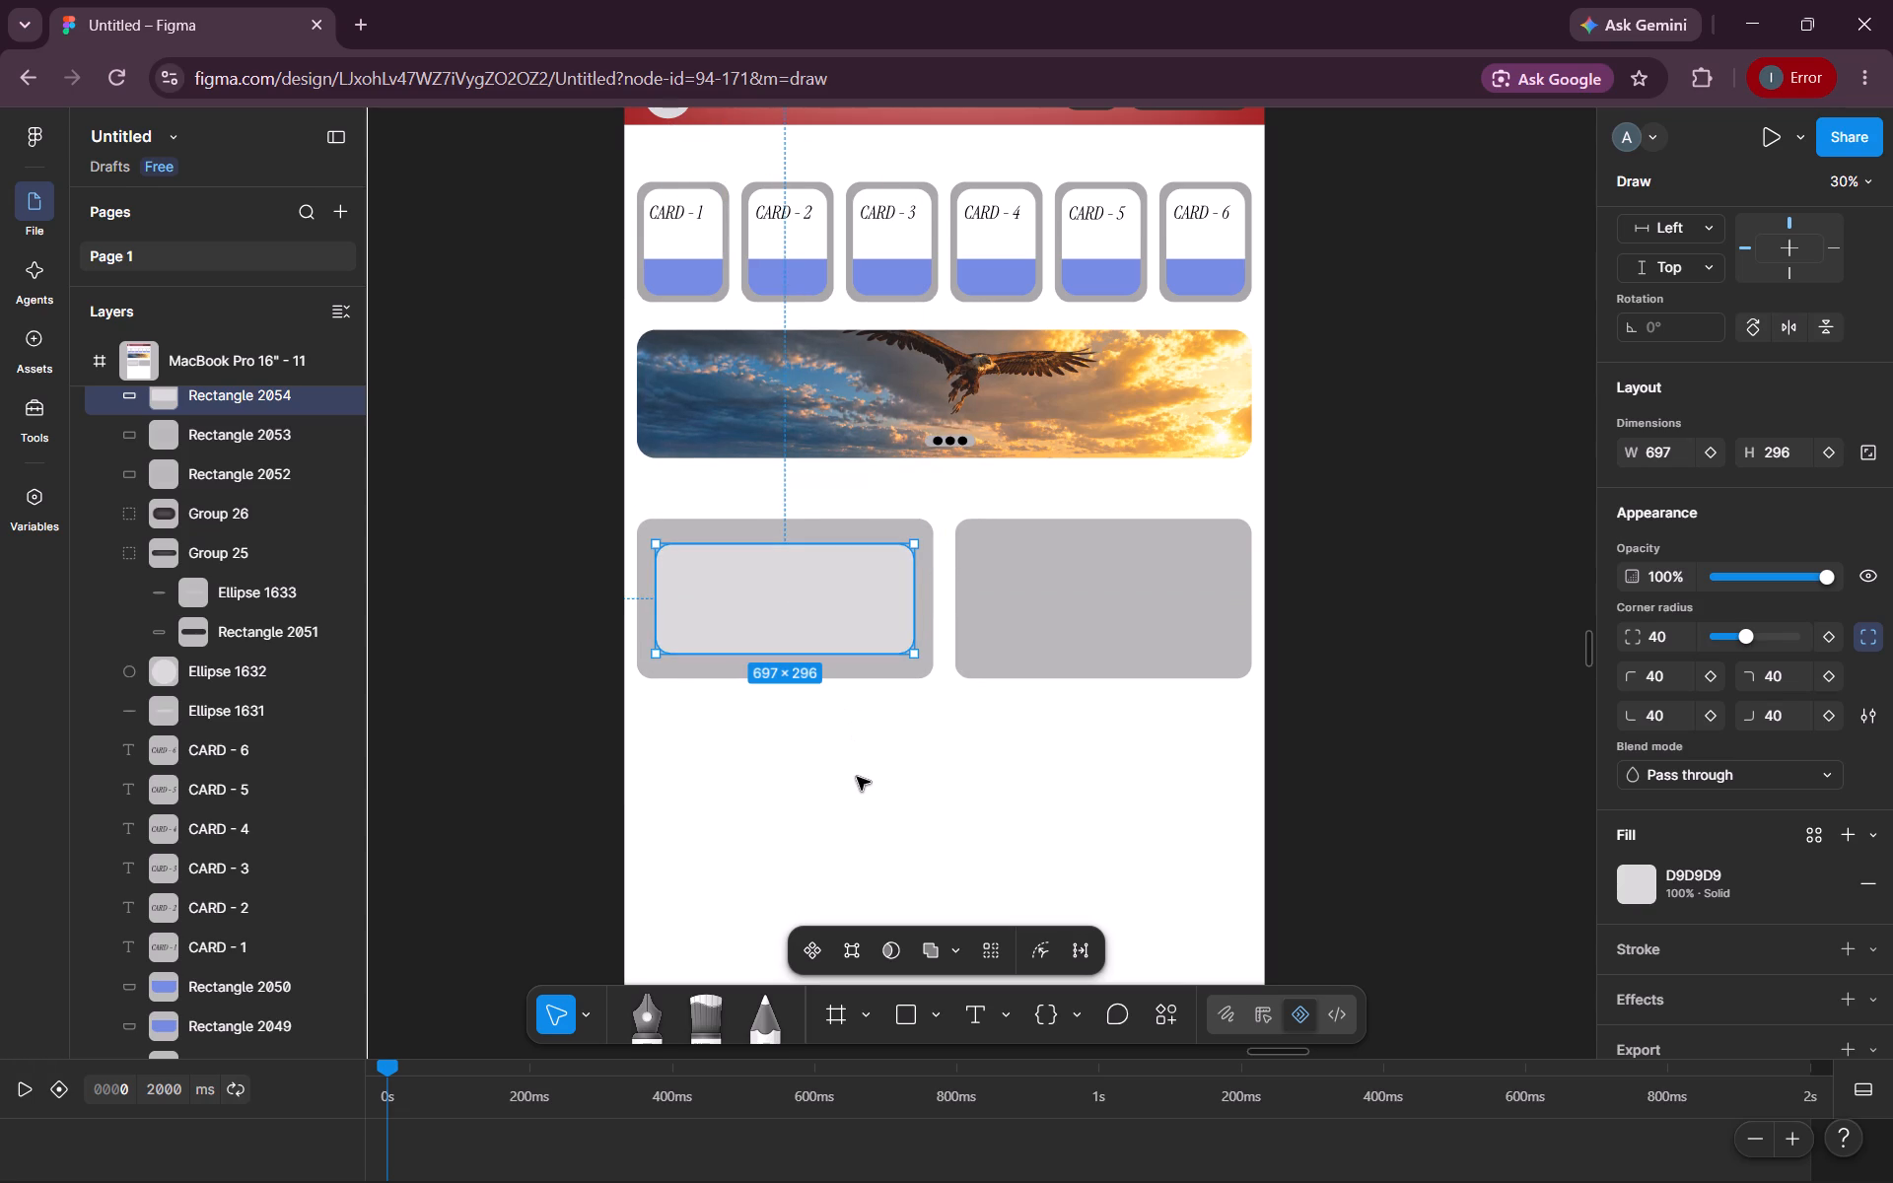
pyautogui.click(1639, 876)
pyautogui.moveTo(1319, 649); pyautogui.dragTo(1397, 720)
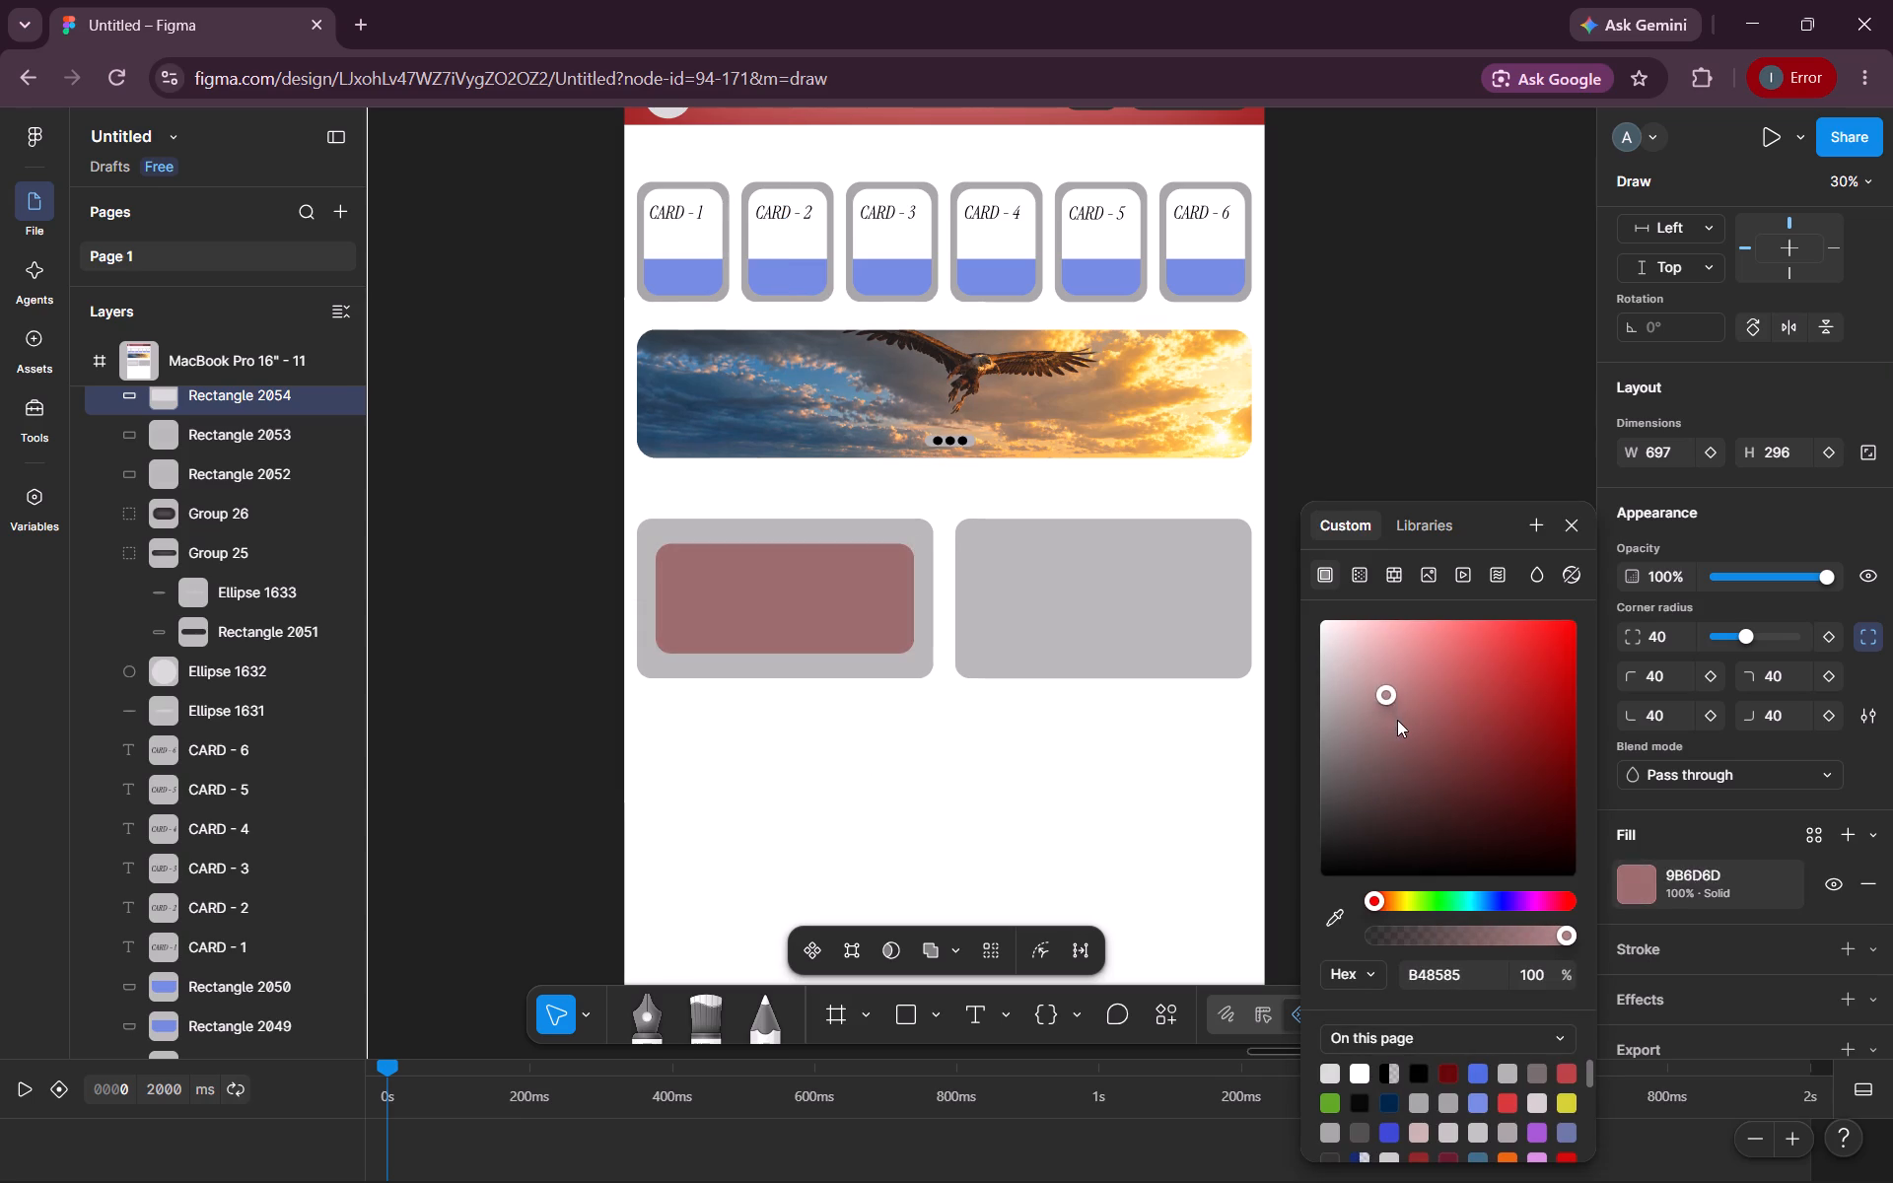
pyautogui.moveTo(1397, 720); pyautogui.dragTo(1402, 676)
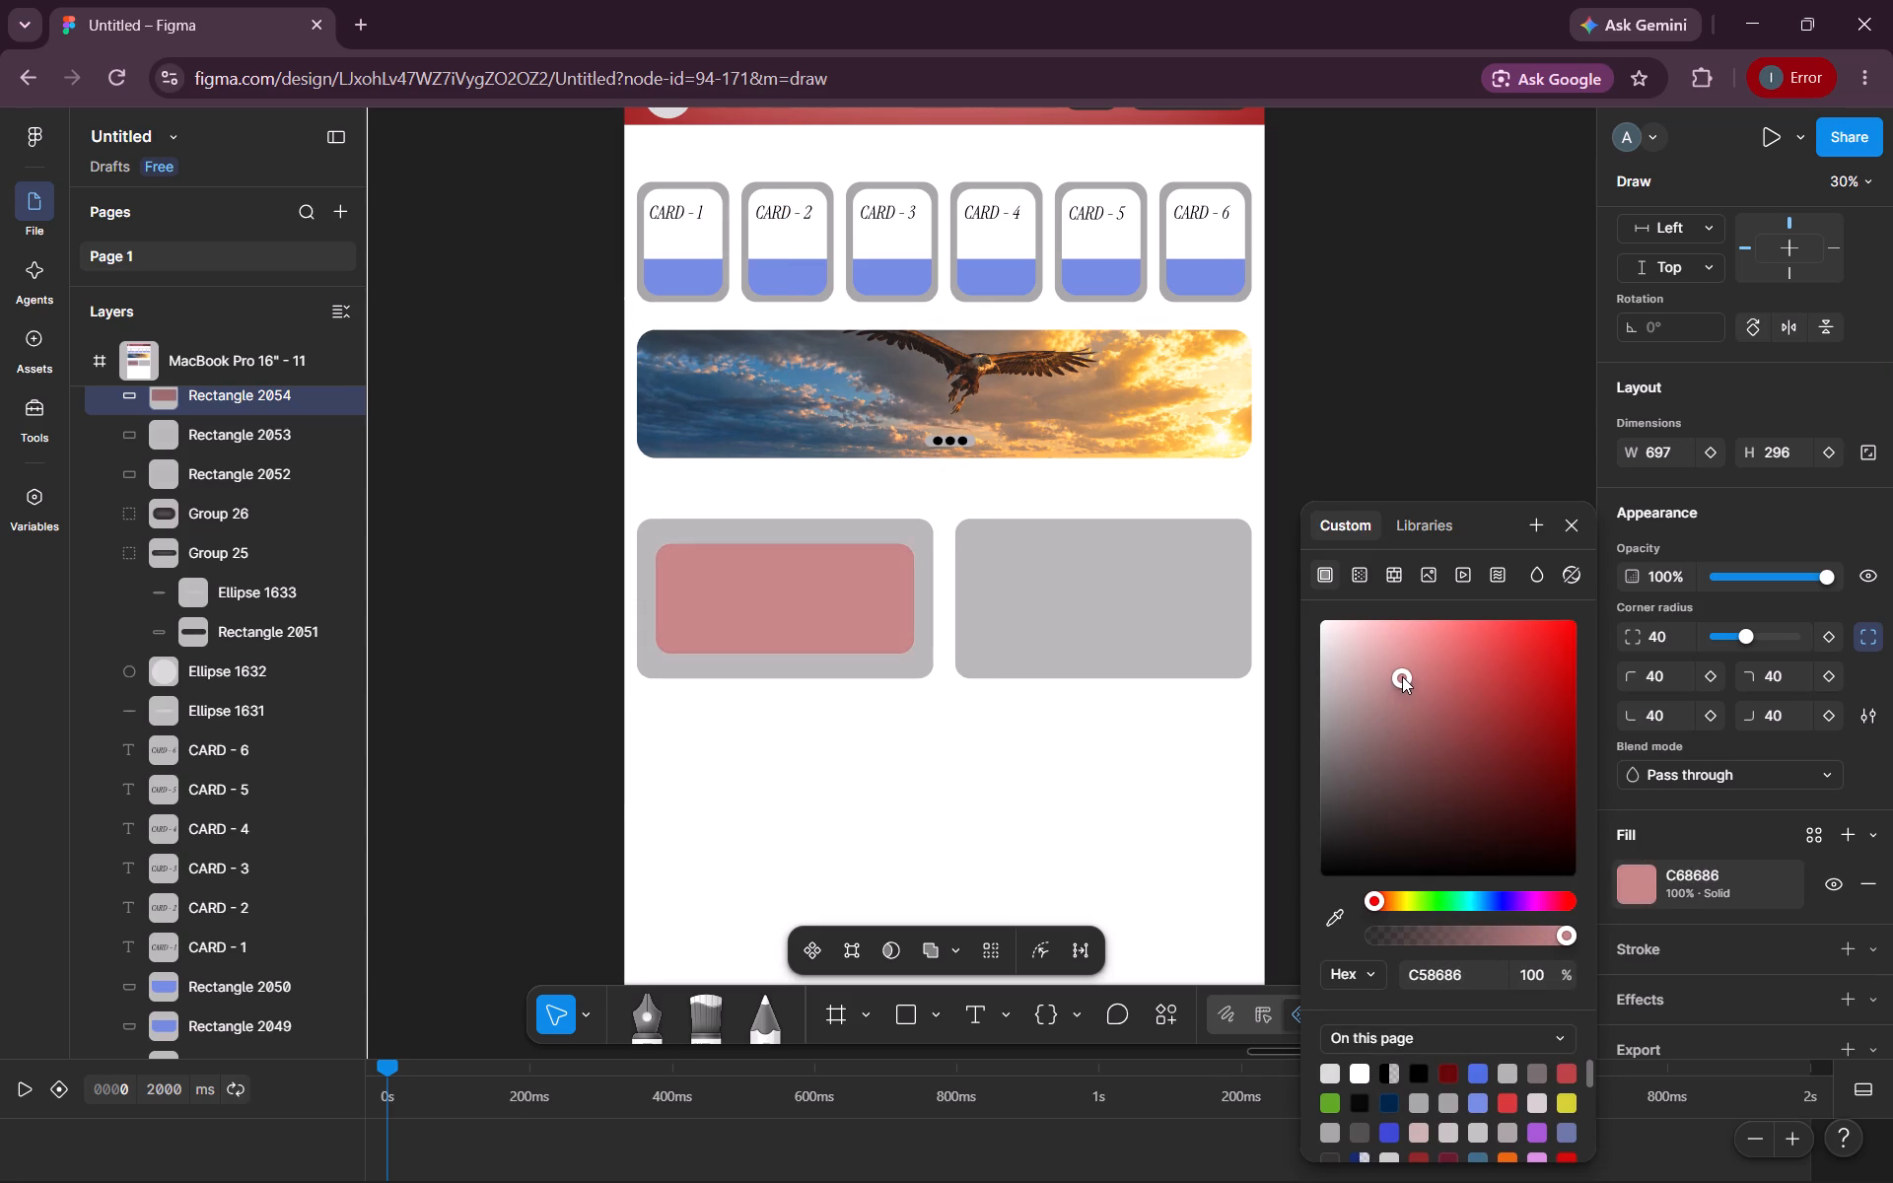
pyautogui.moveTo(1402, 676); pyautogui.dragTo(1411, 769)
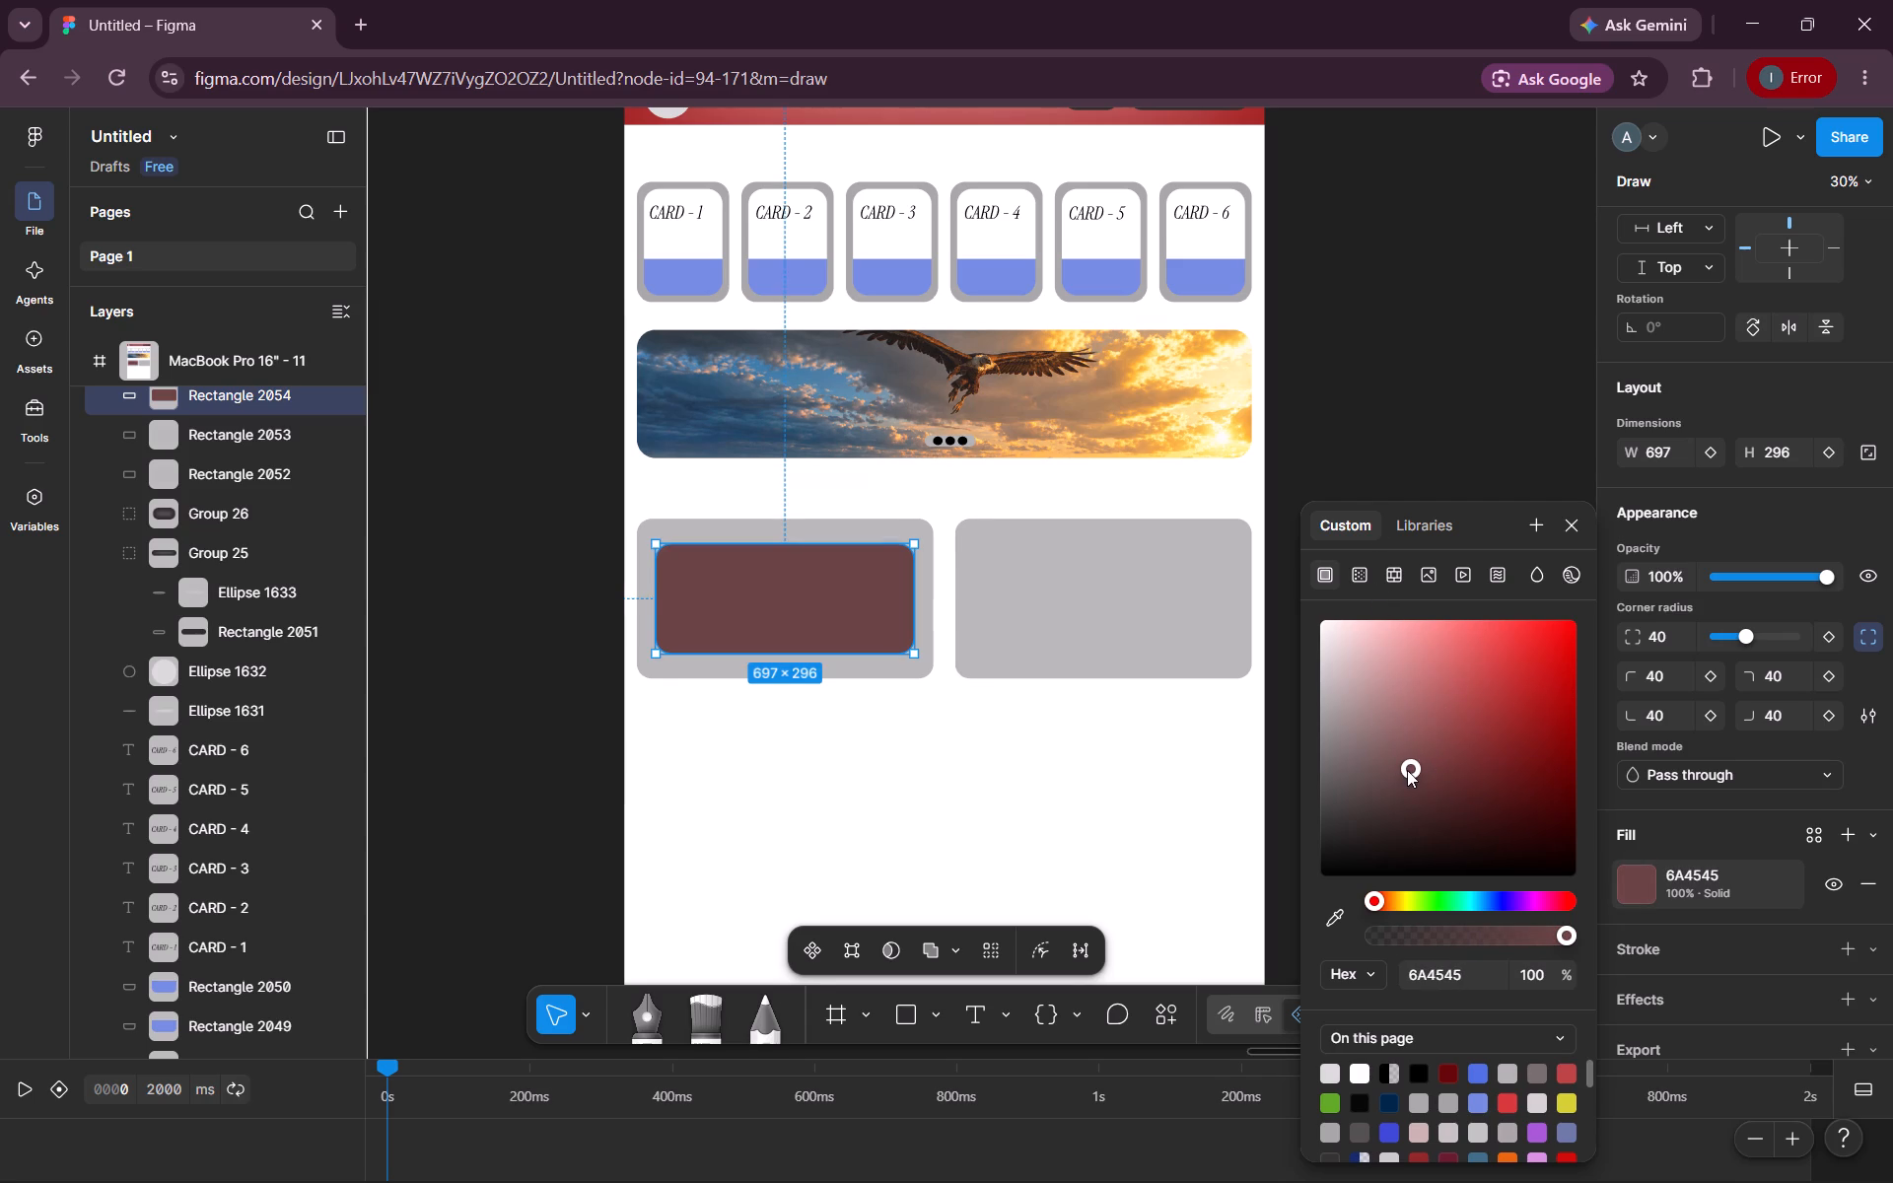
pyautogui.moveTo(1407, 770); pyautogui.dragTo(1378, 787)
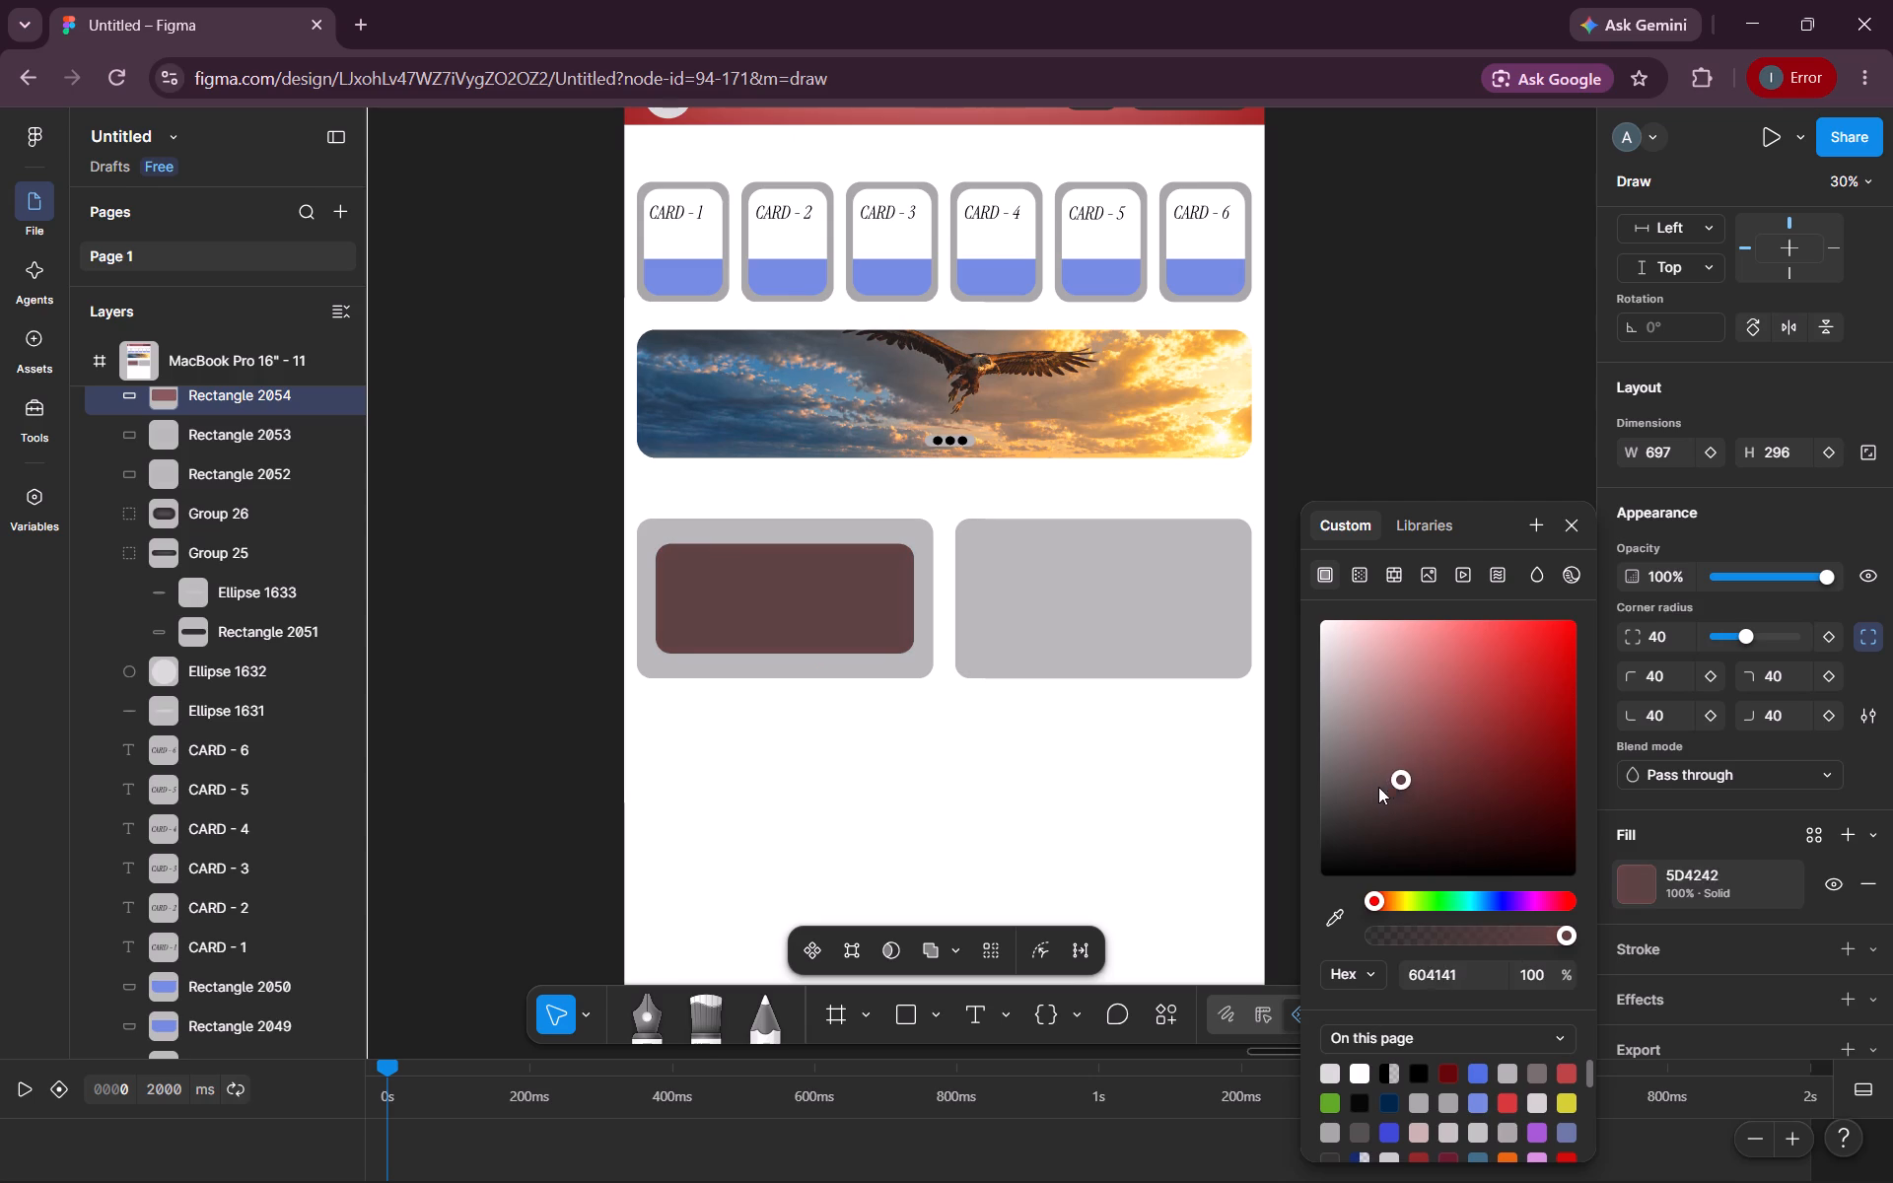
pyautogui.moveTo(1378, 787); pyautogui.dragTo(1394, 757)
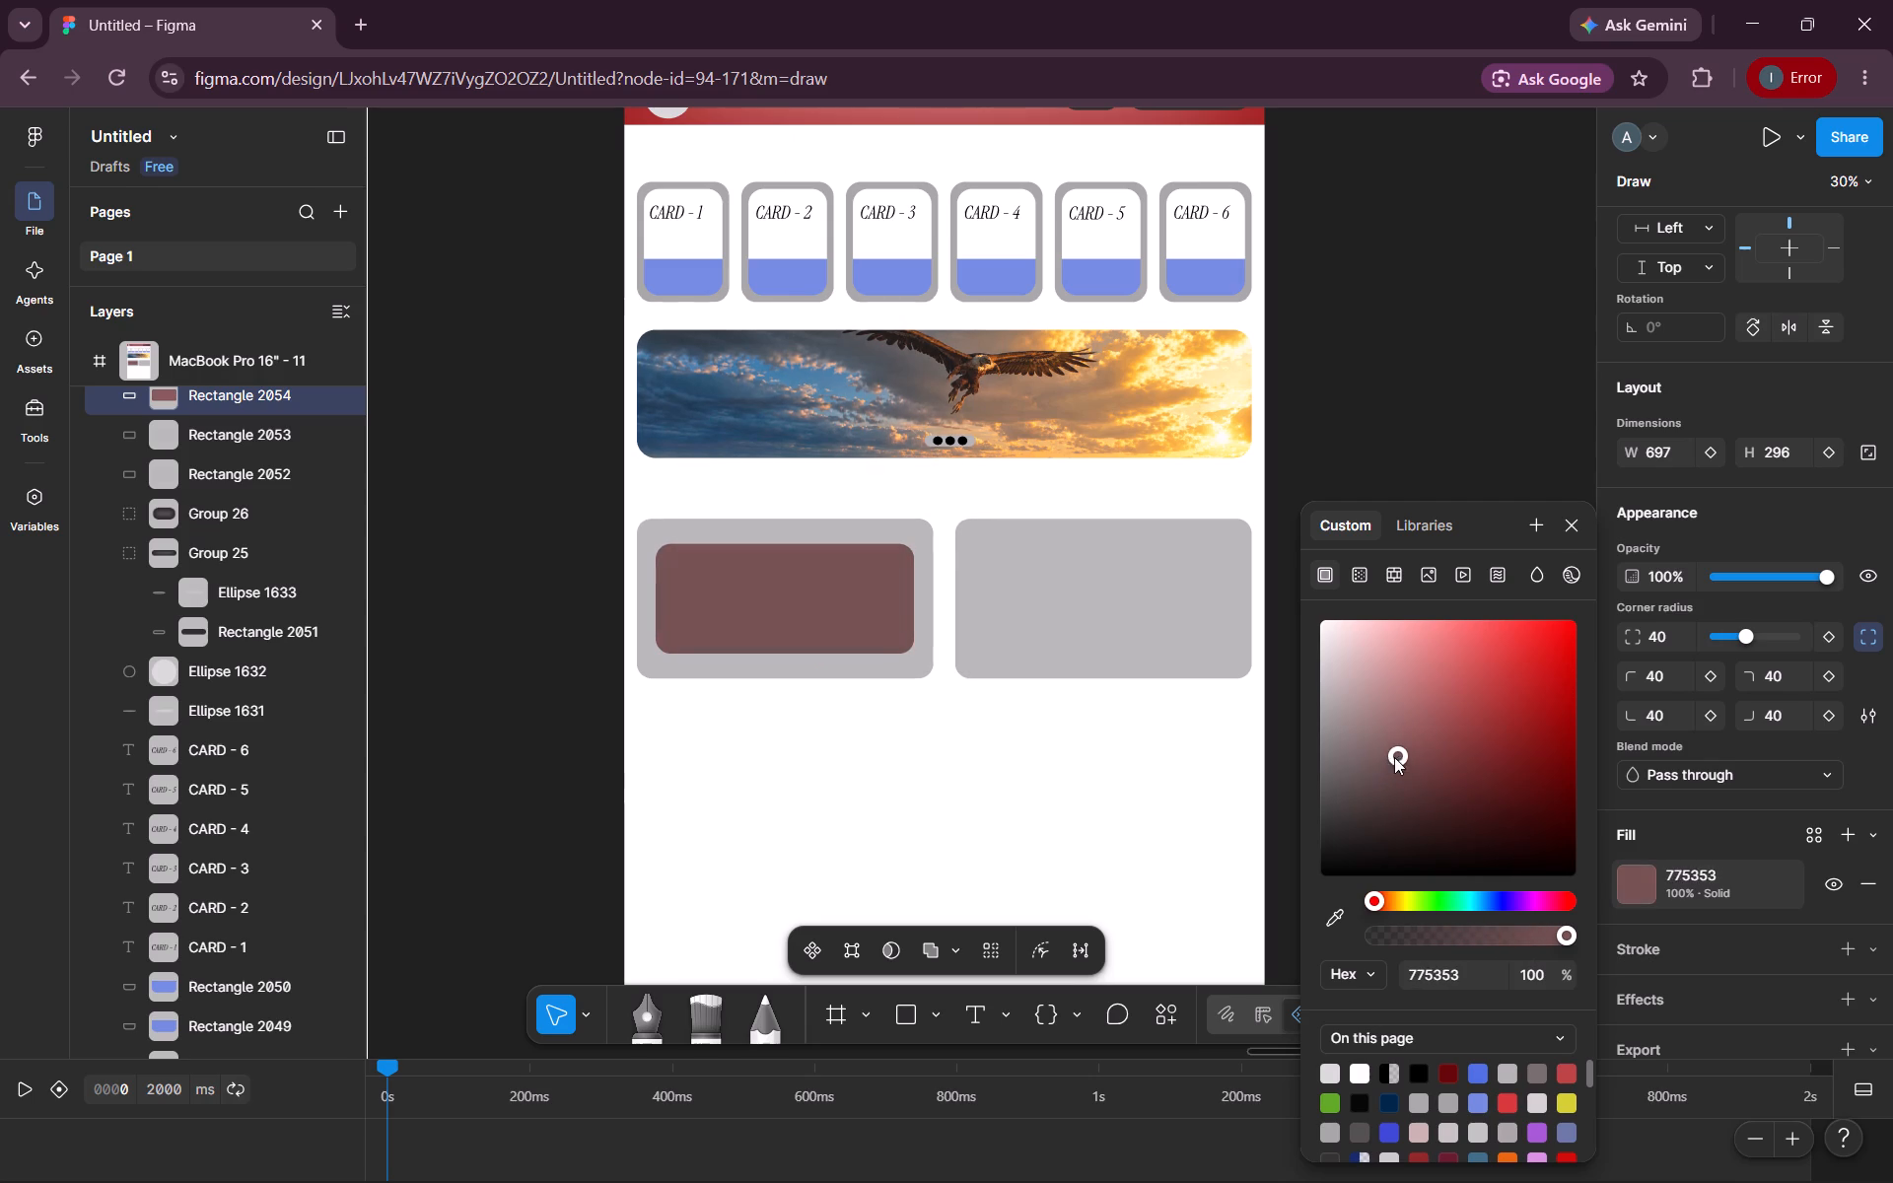
pyautogui.moveTo(1394, 757); pyautogui.dragTo(1353, 793)
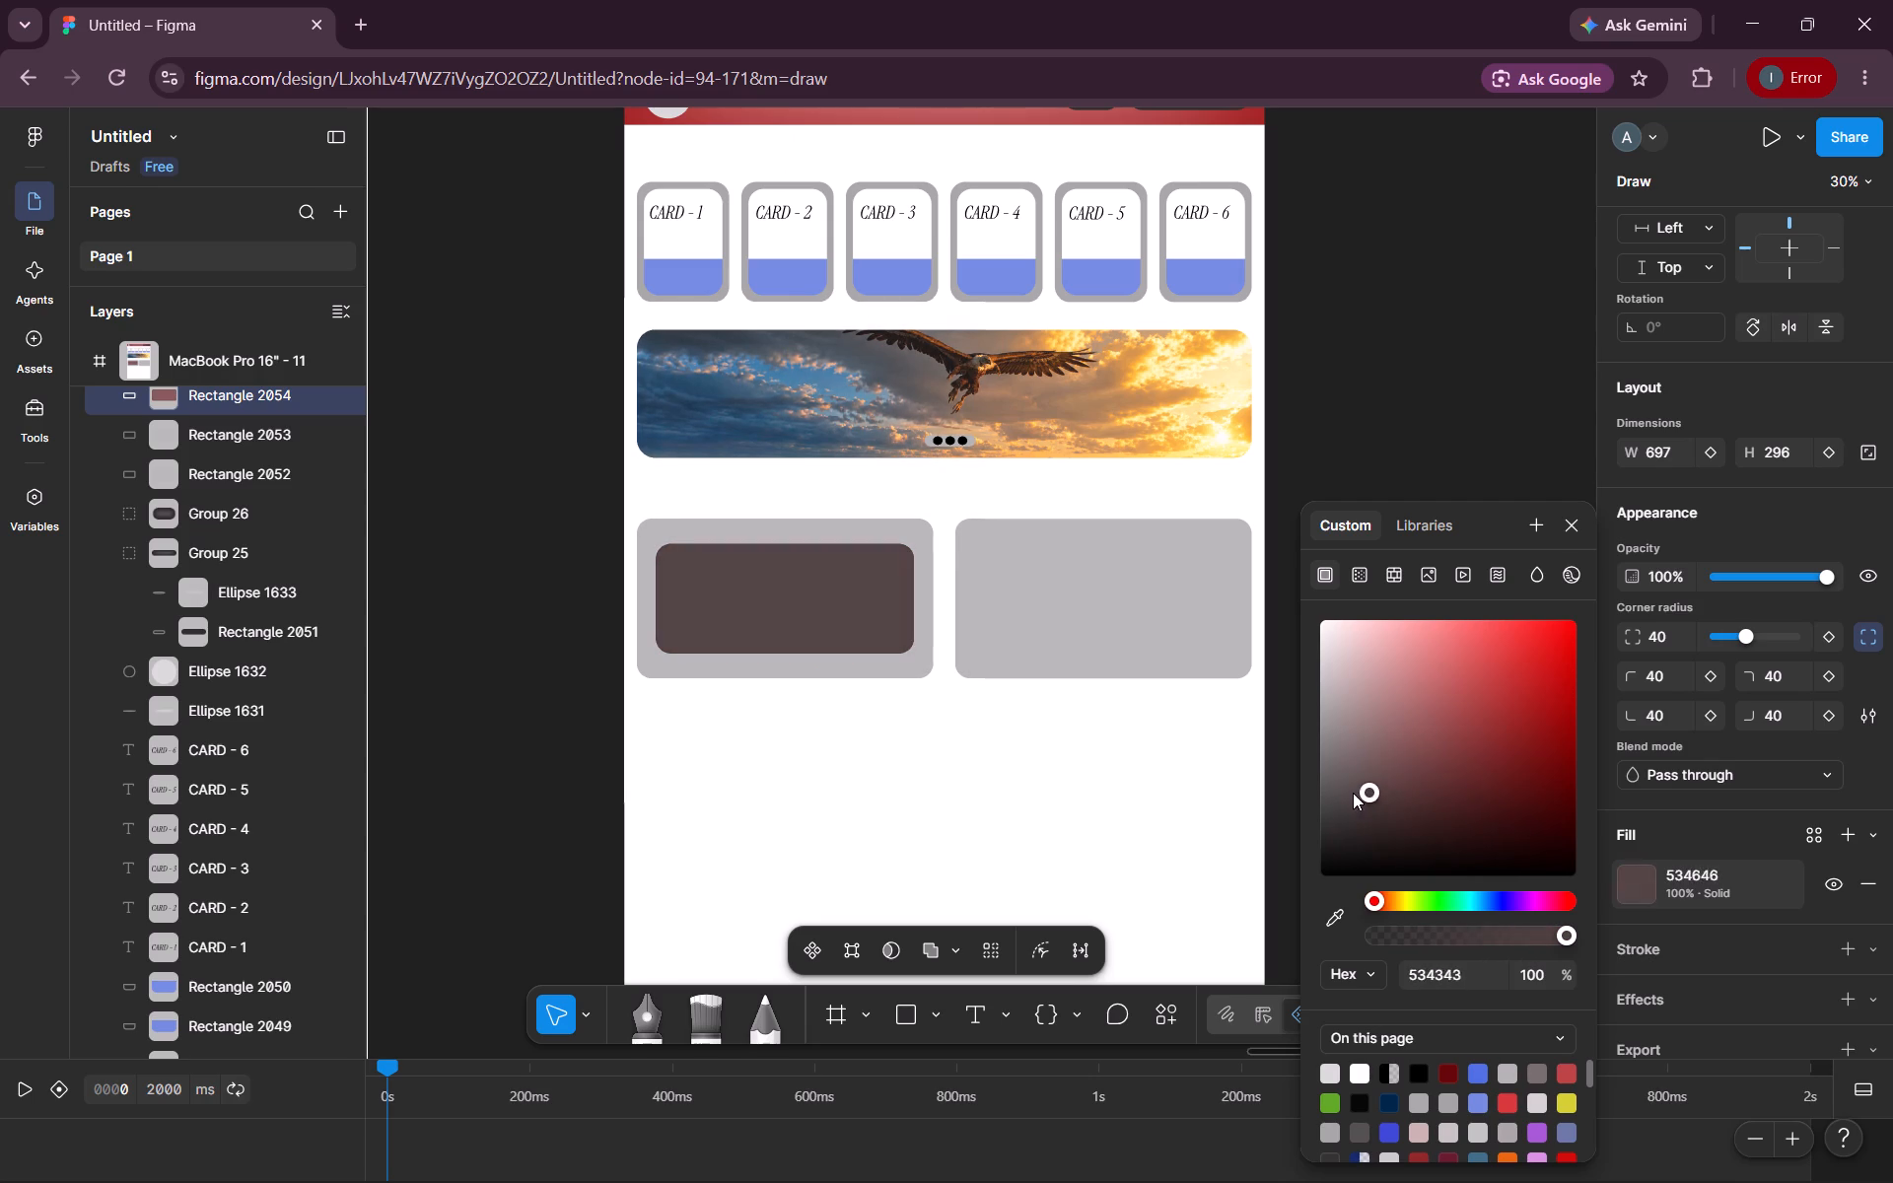
pyautogui.moveTo(1353, 793); pyautogui.dragTo(1346, 785)
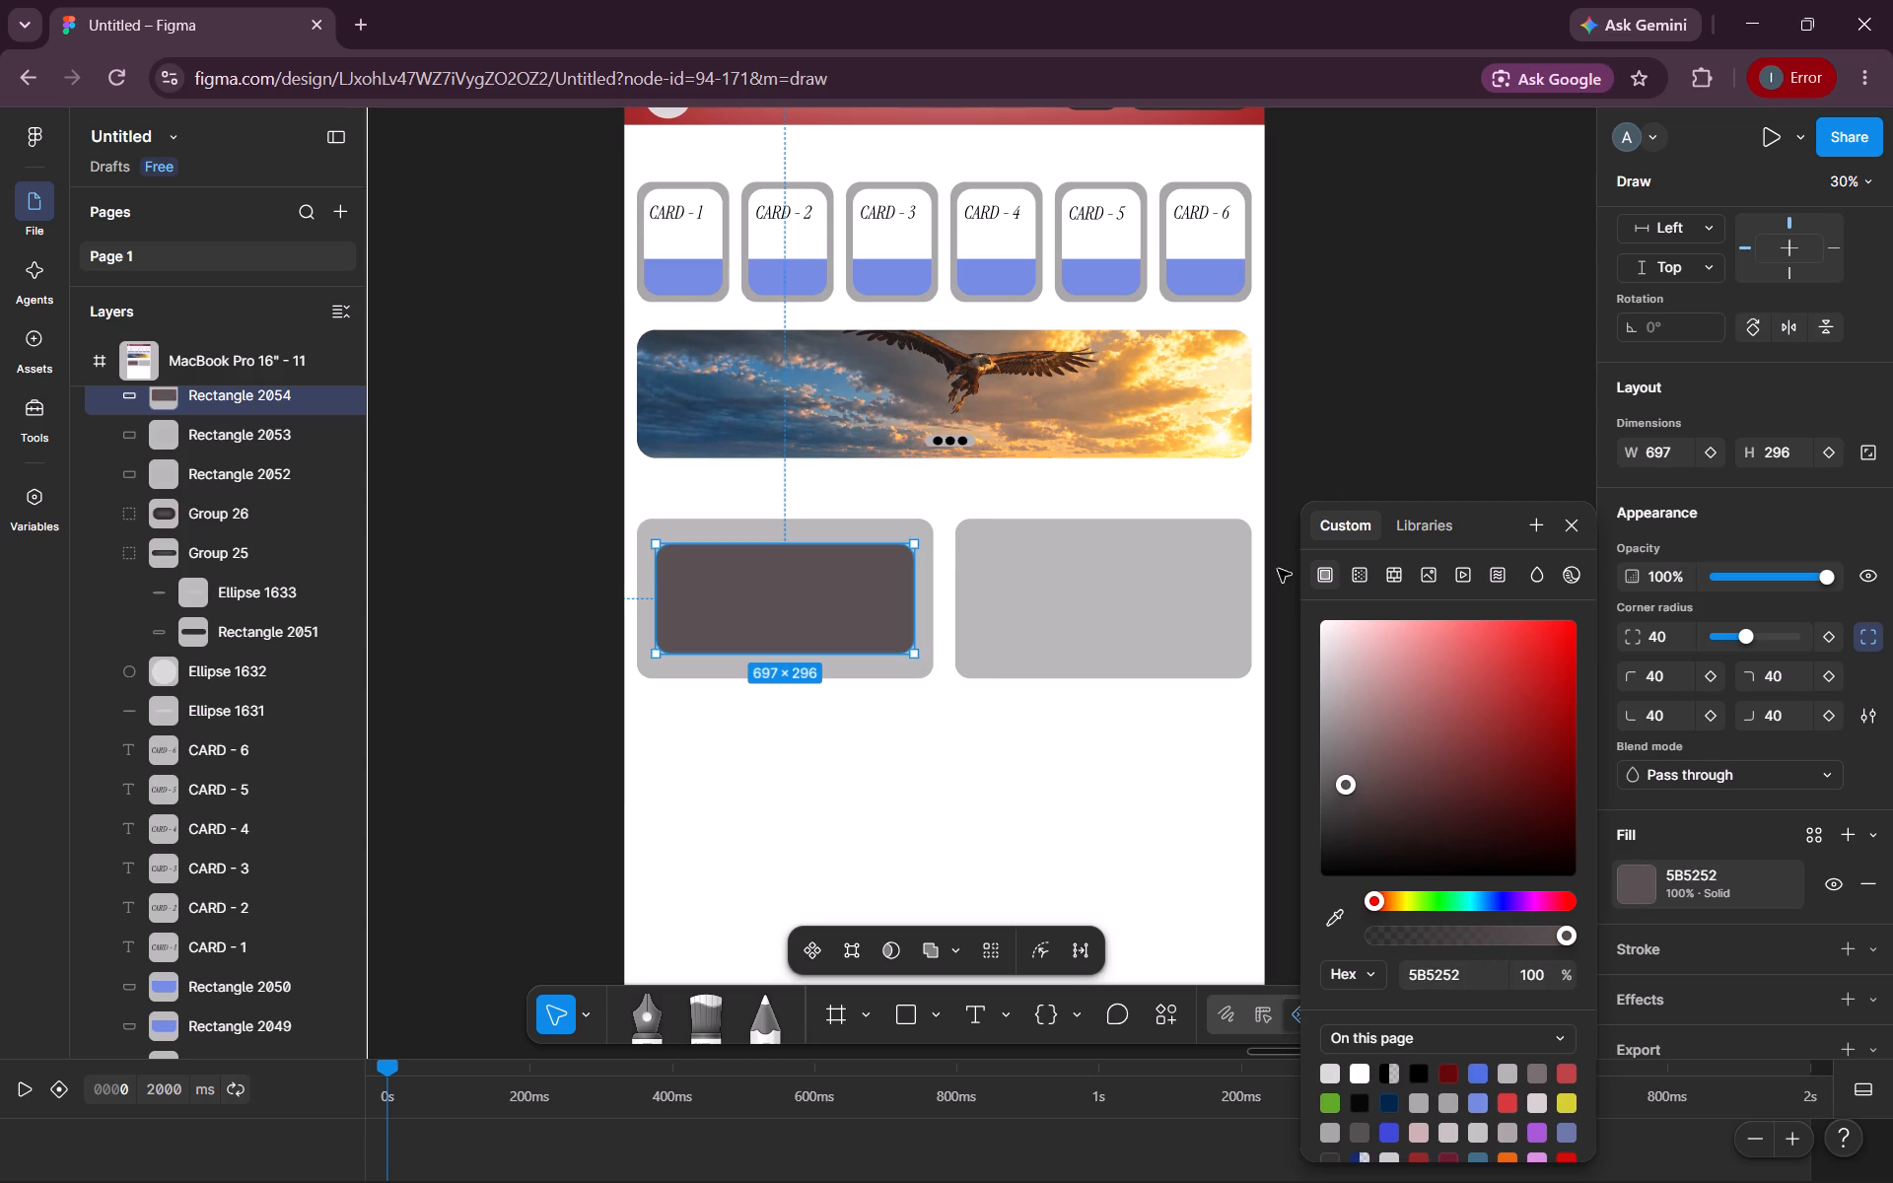
# Fill the left and right outer rounded rectangles below the eagle image with black, 000000.
pyautogui.click(928, 575)
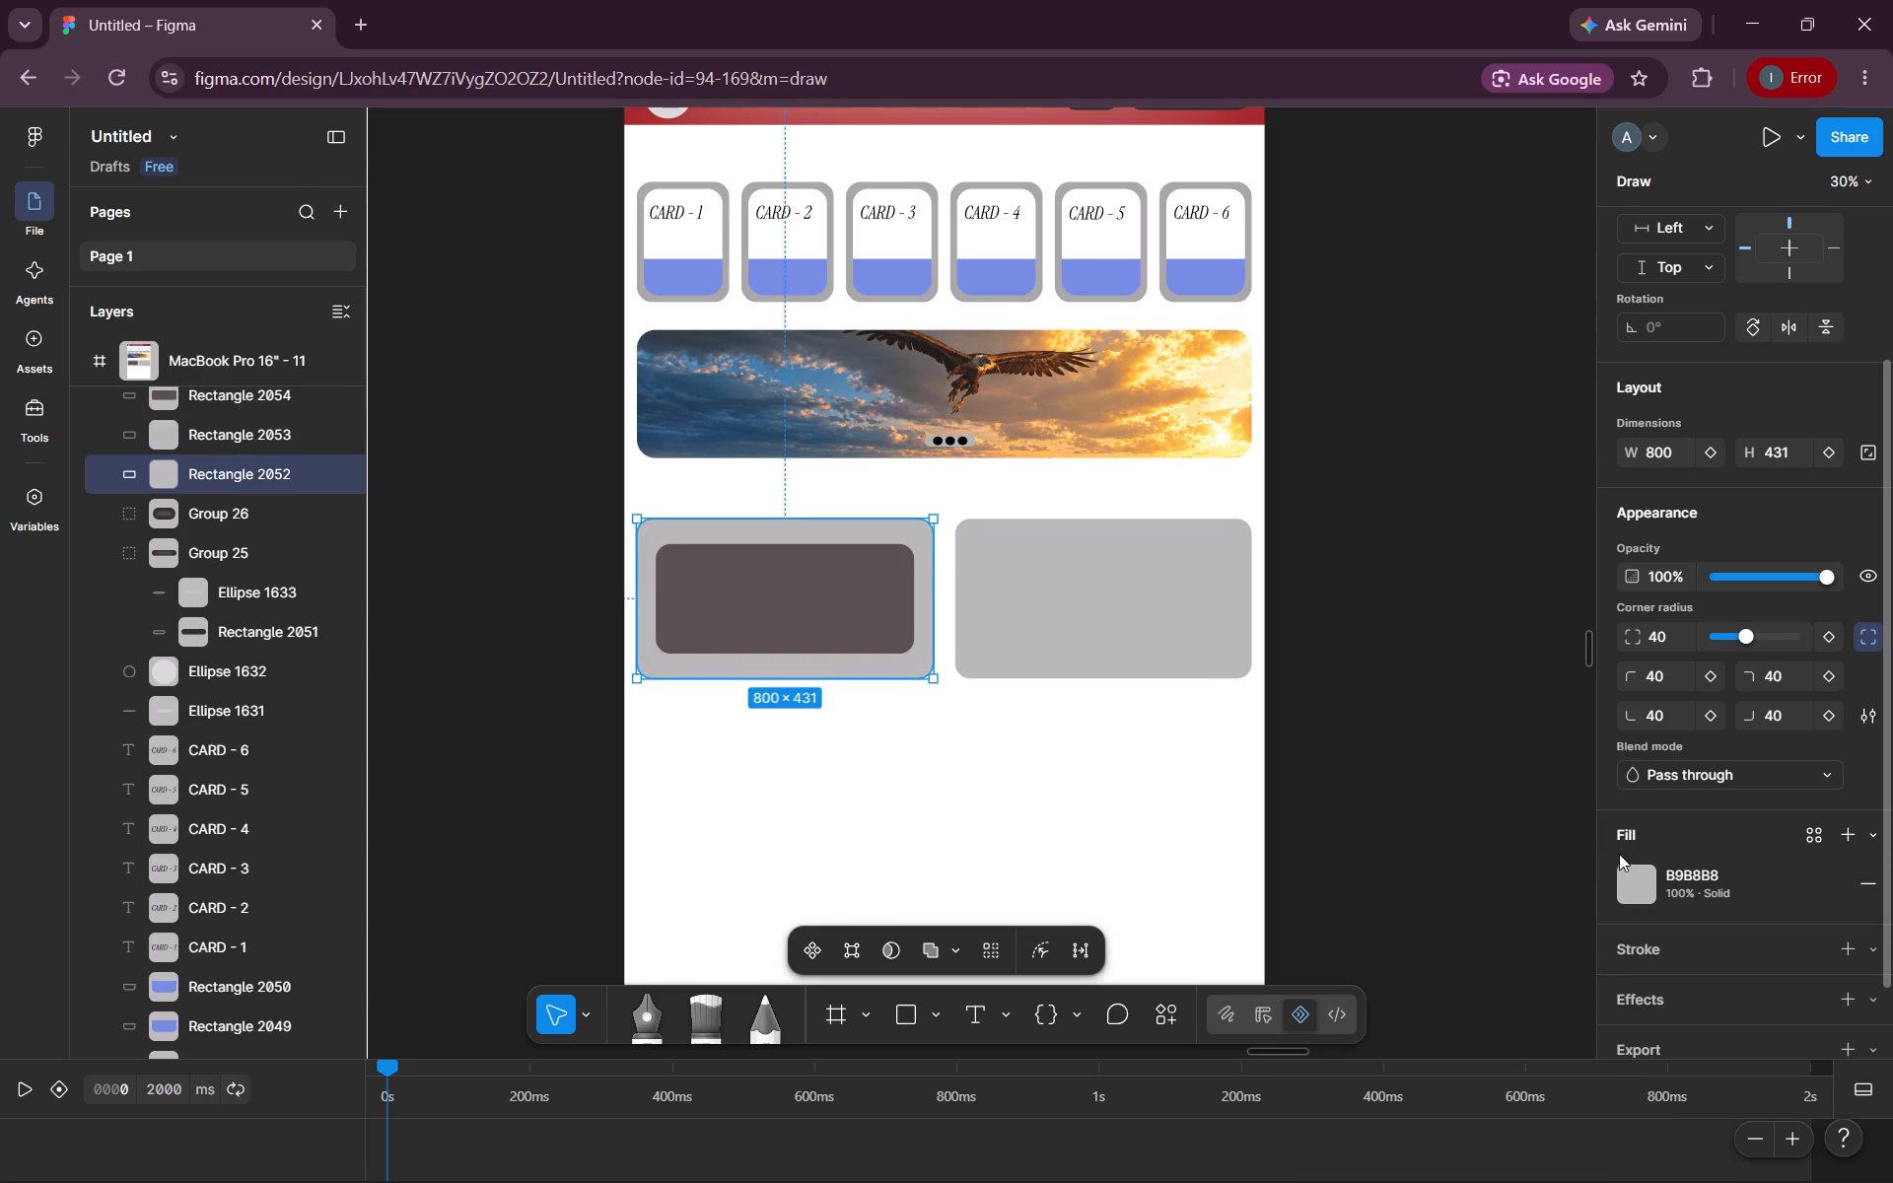
pyautogui.click(1634, 878)
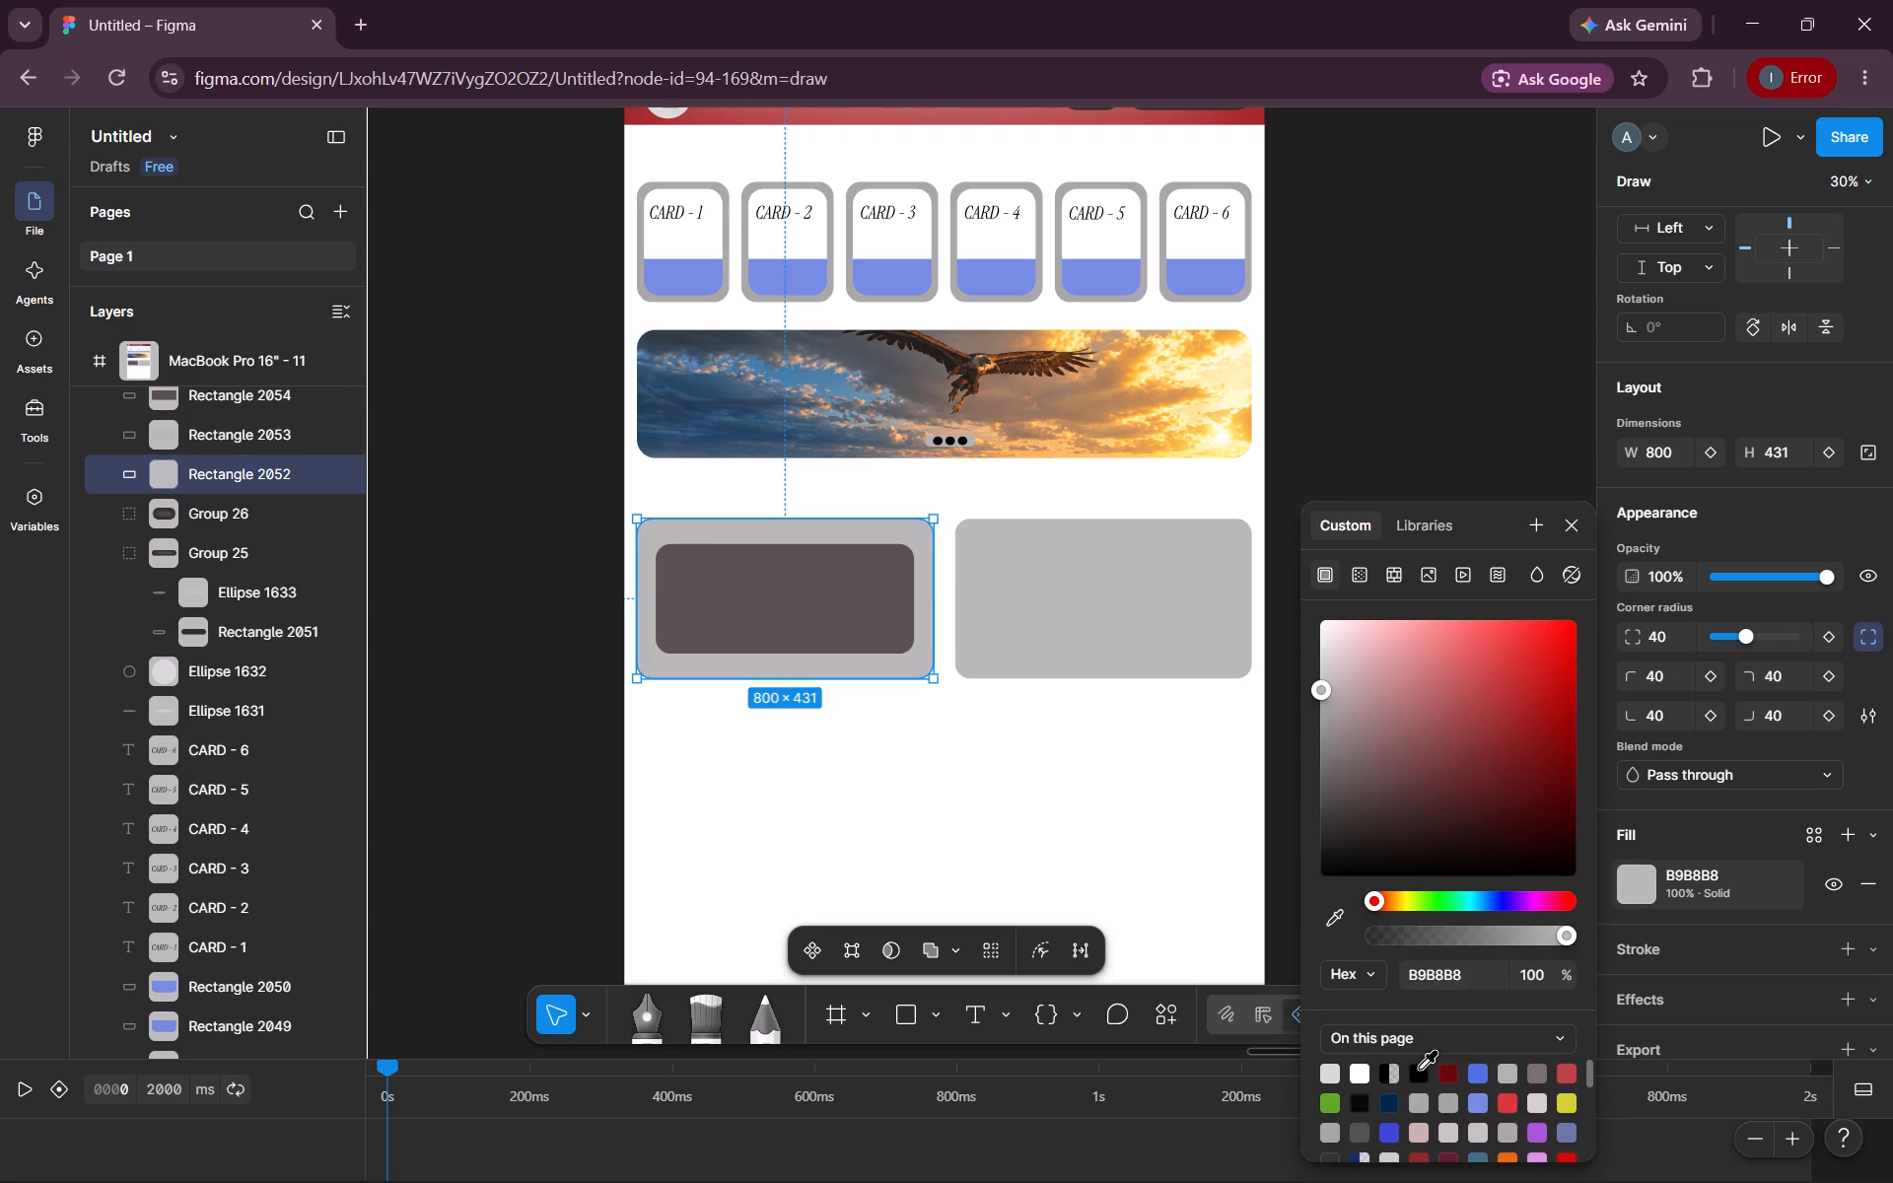
pyautogui.click(1420, 1069)
pyautogui.click(1553, 420)
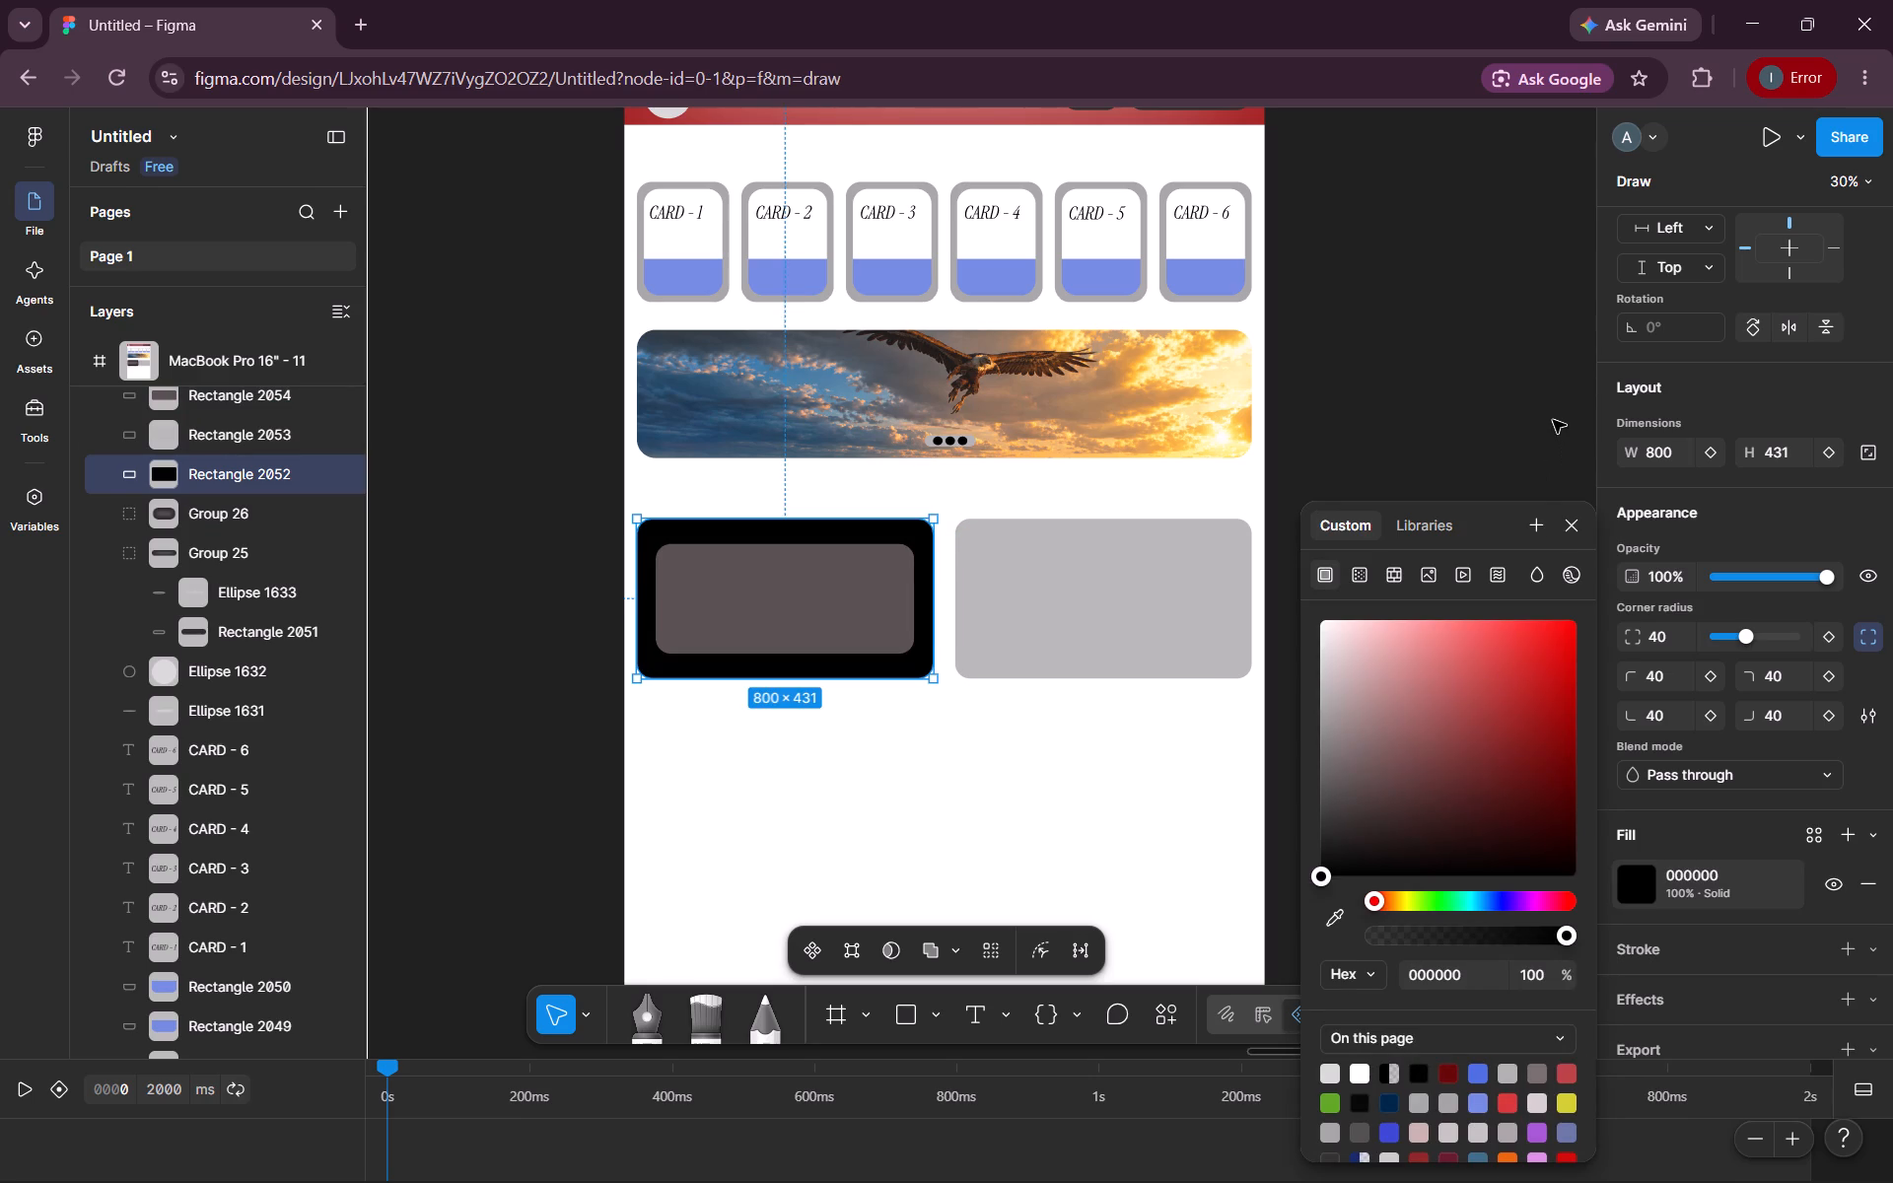
pyautogui.click(1065, 649)
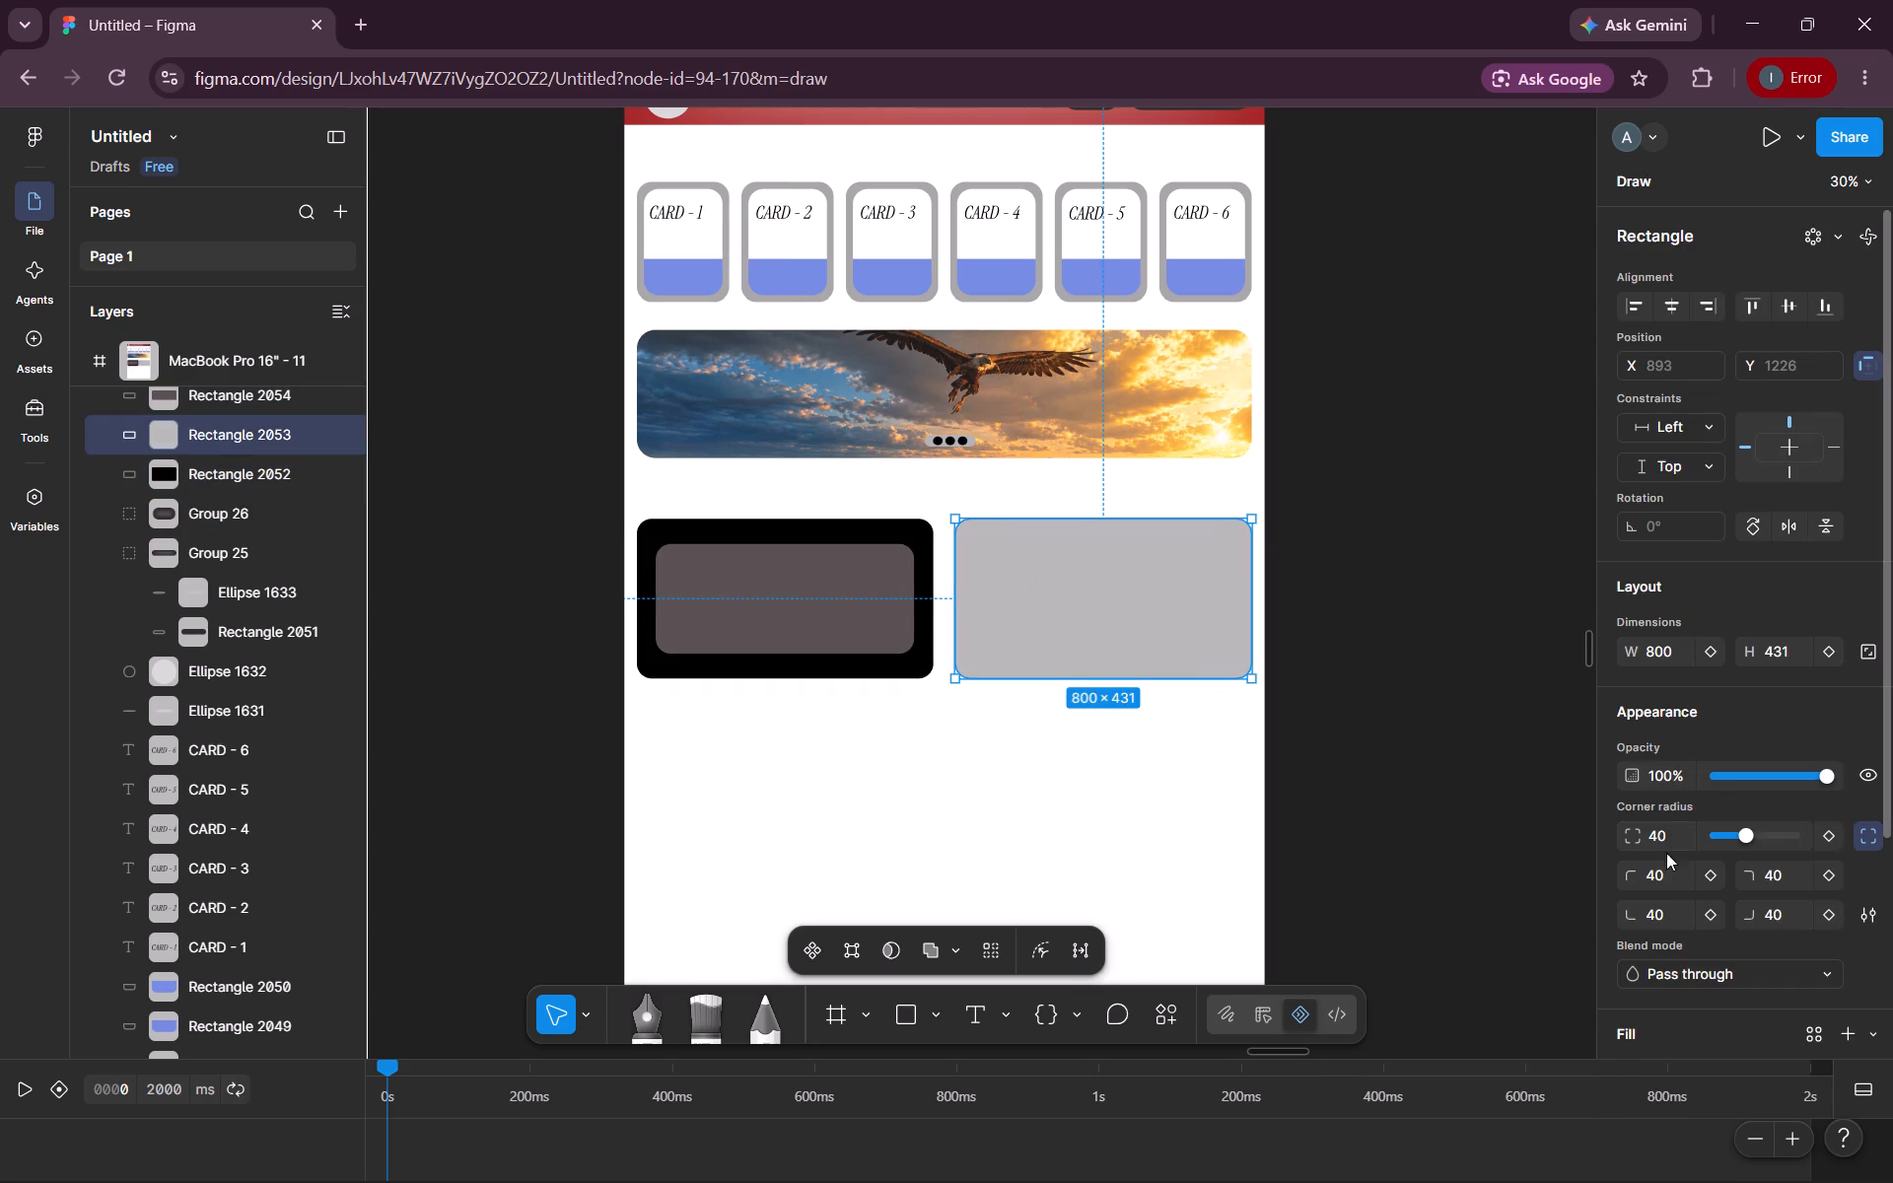
pyautogui.scroll(-1, 1654, 777)
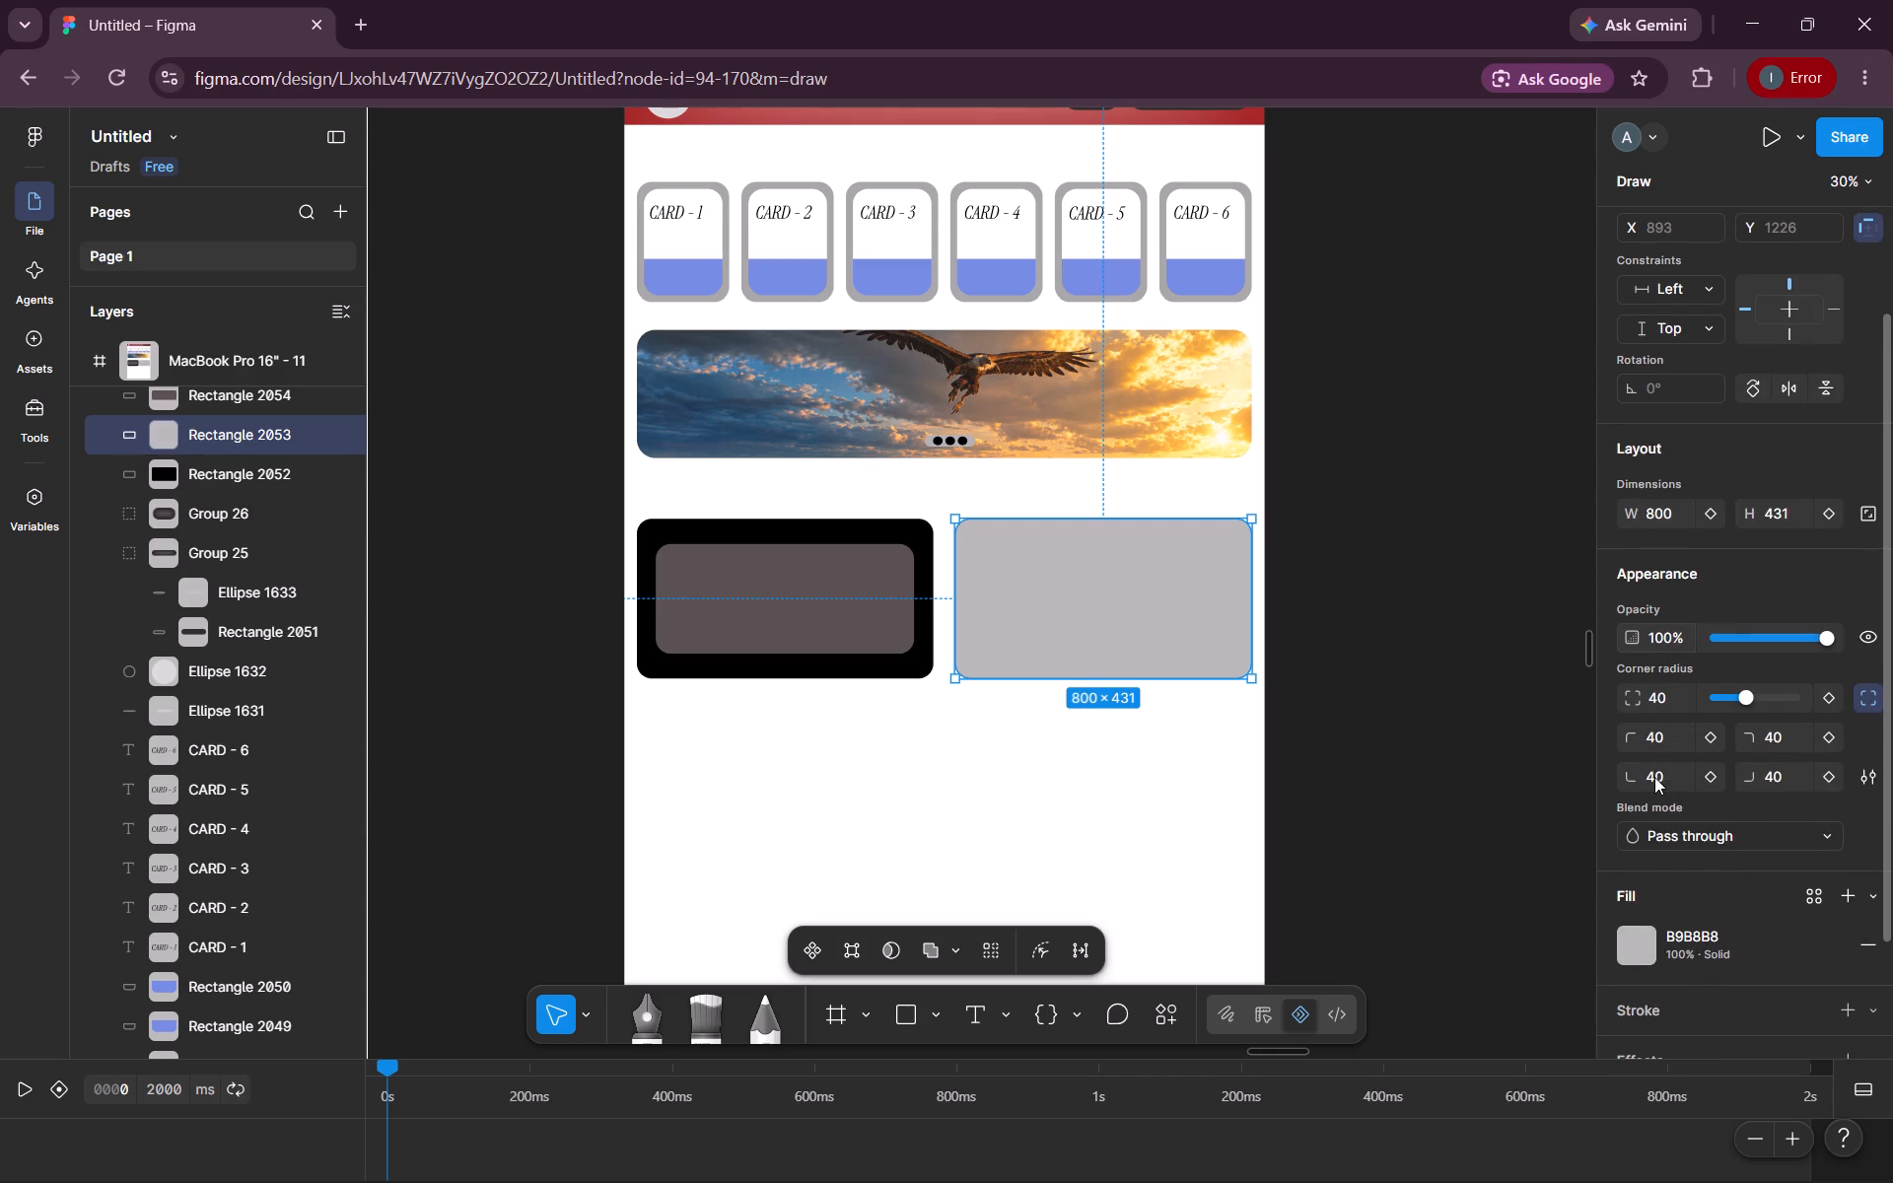
pyautogui.click(1643, 943)
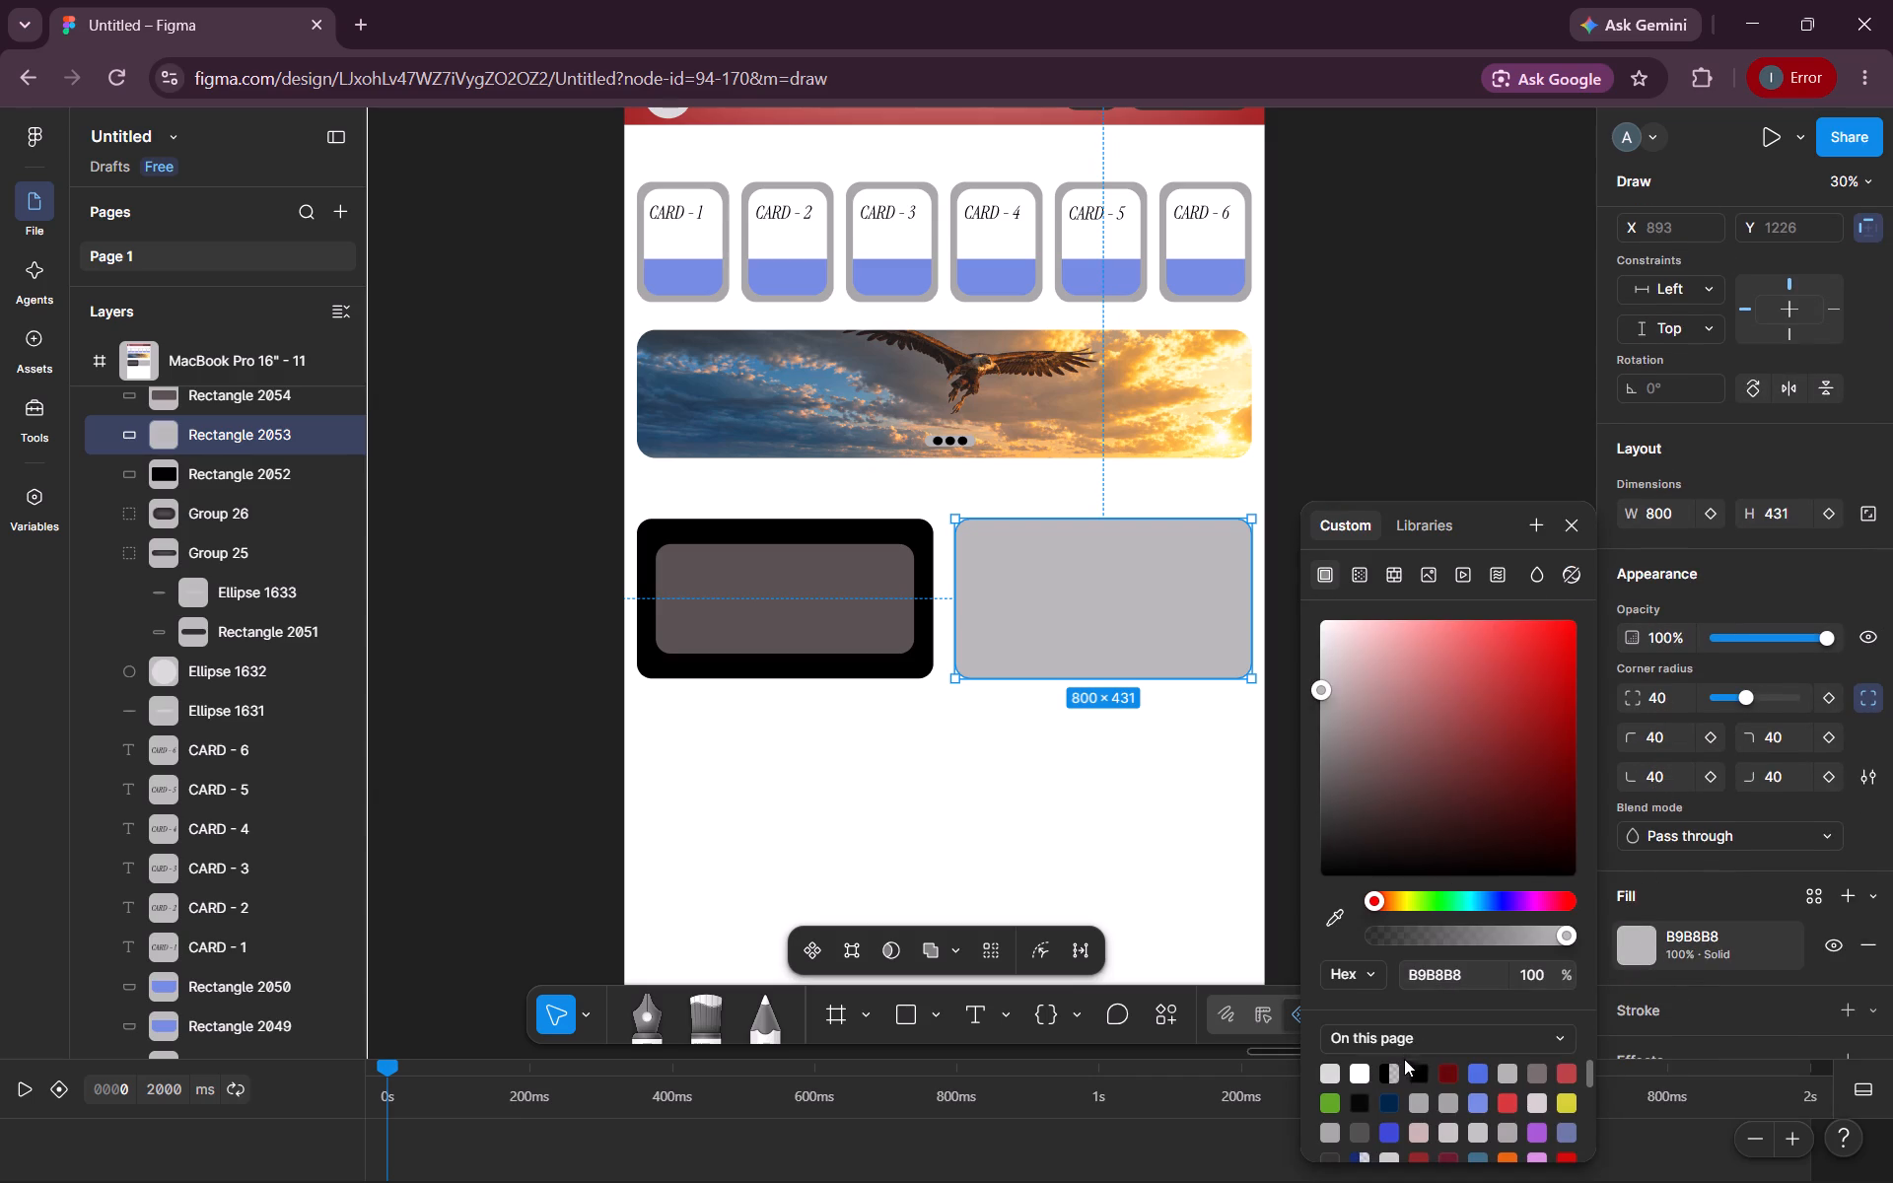
pyautogui.click(1427, 1069)
pyautogui.click(1539, 379)
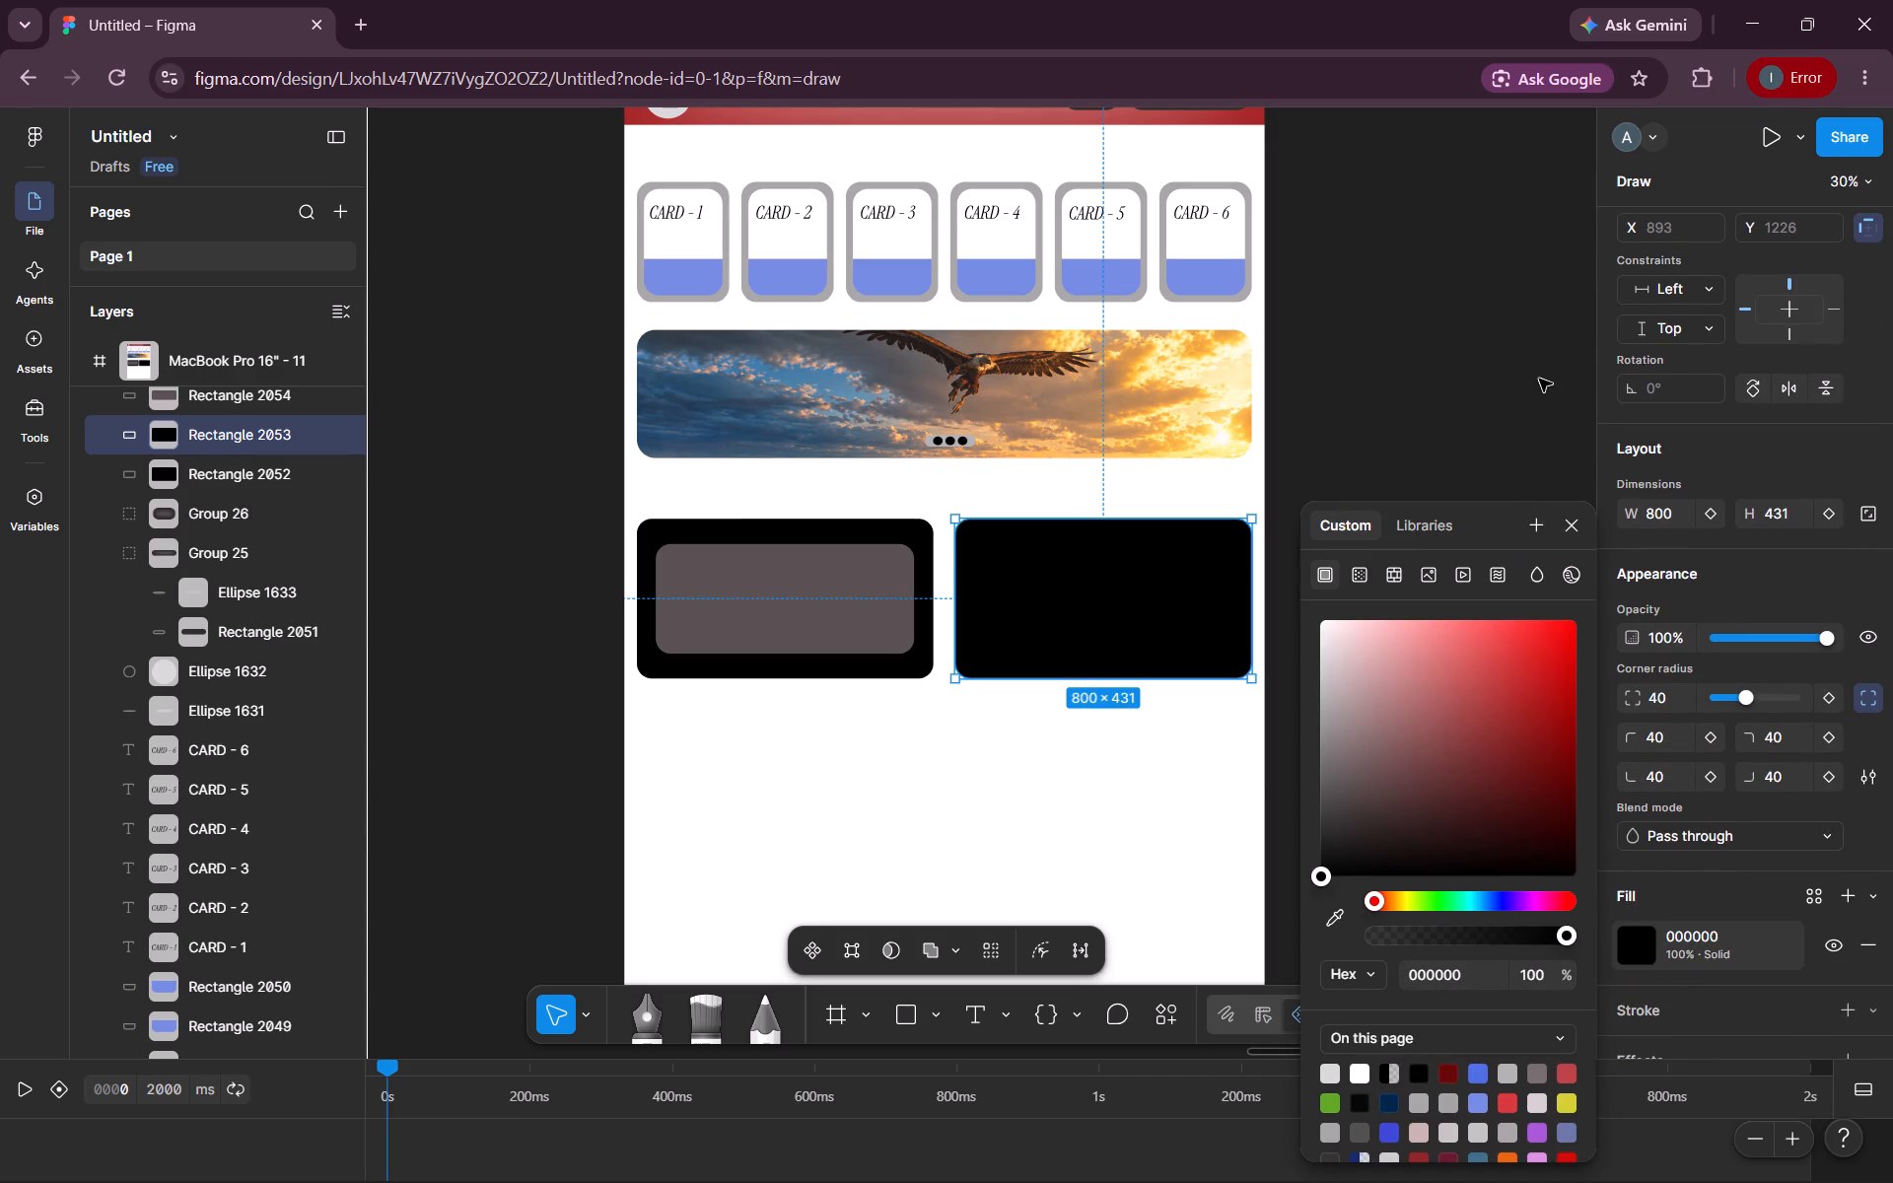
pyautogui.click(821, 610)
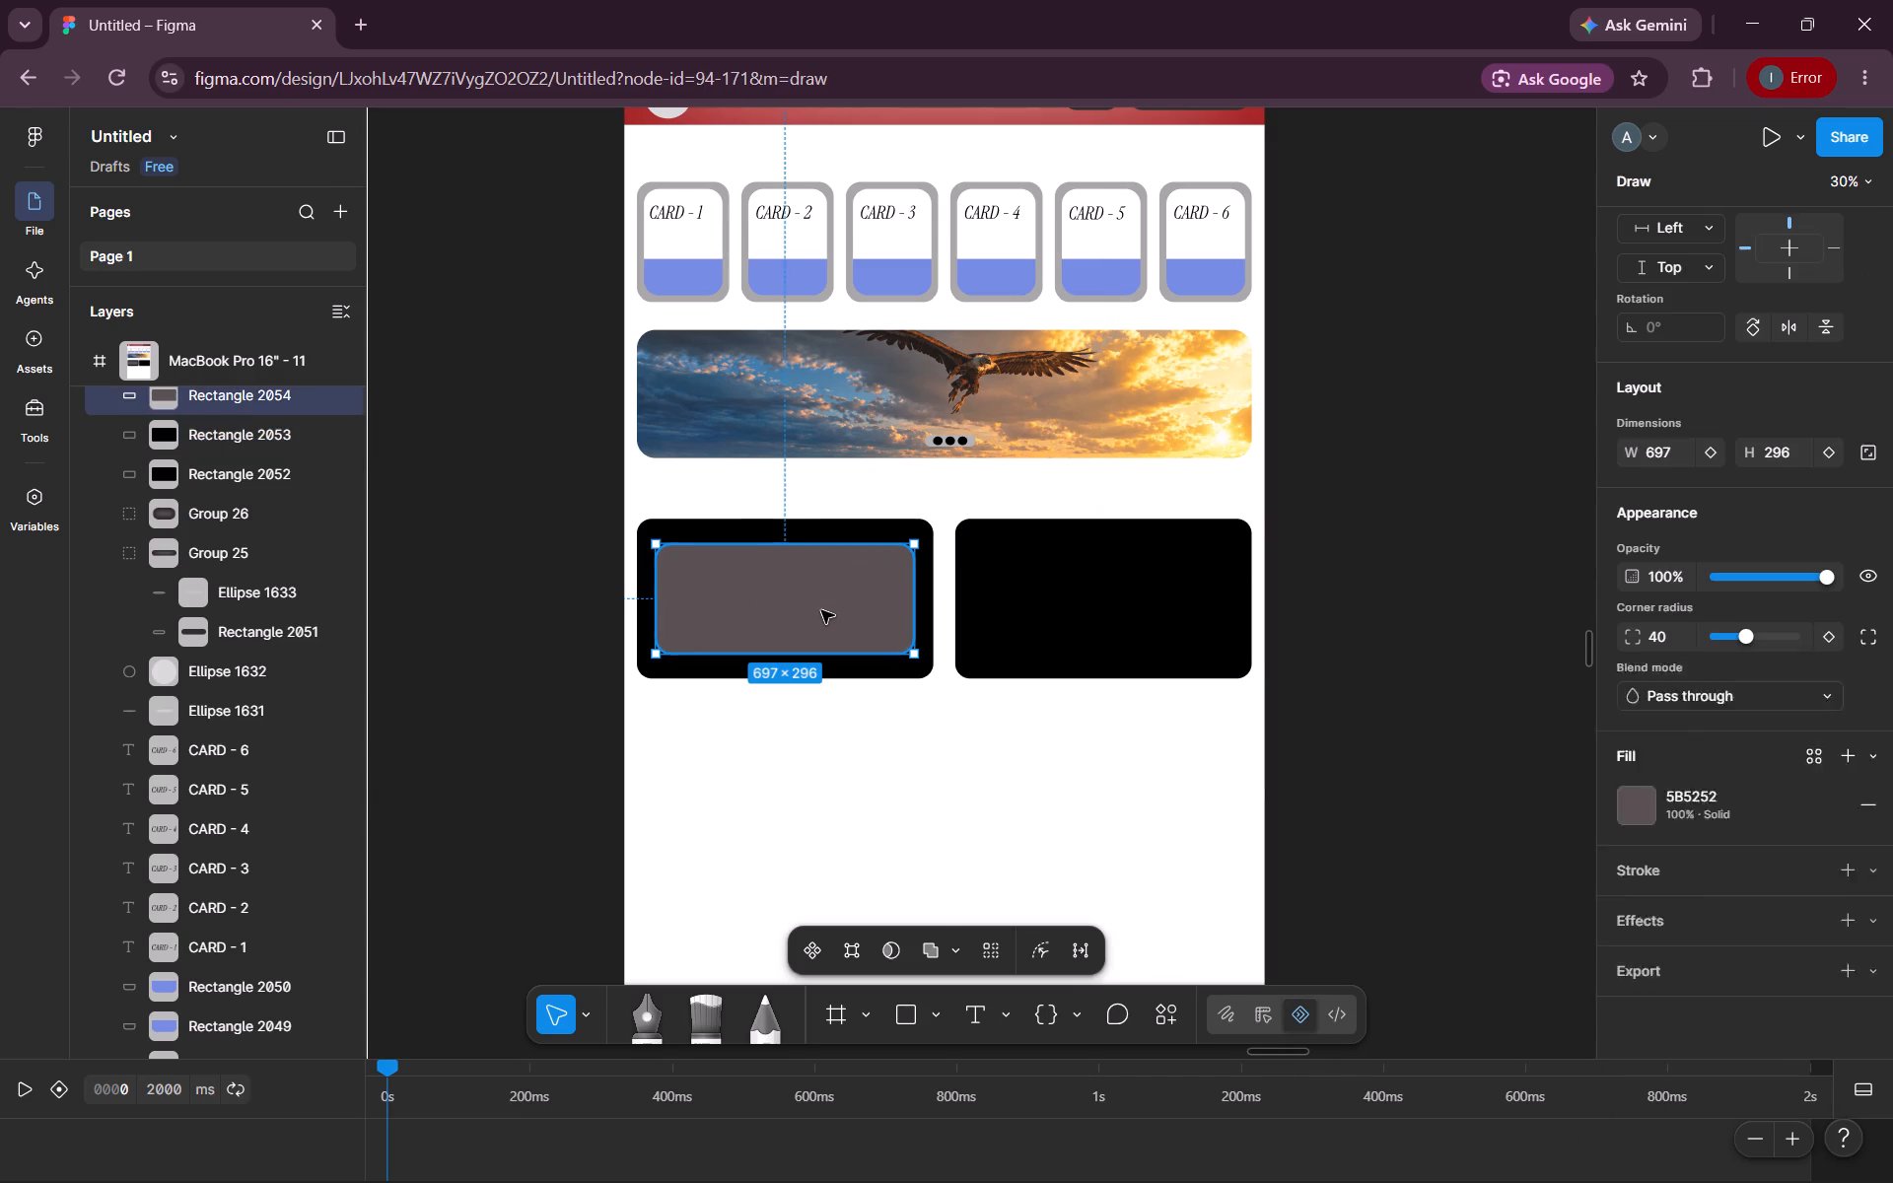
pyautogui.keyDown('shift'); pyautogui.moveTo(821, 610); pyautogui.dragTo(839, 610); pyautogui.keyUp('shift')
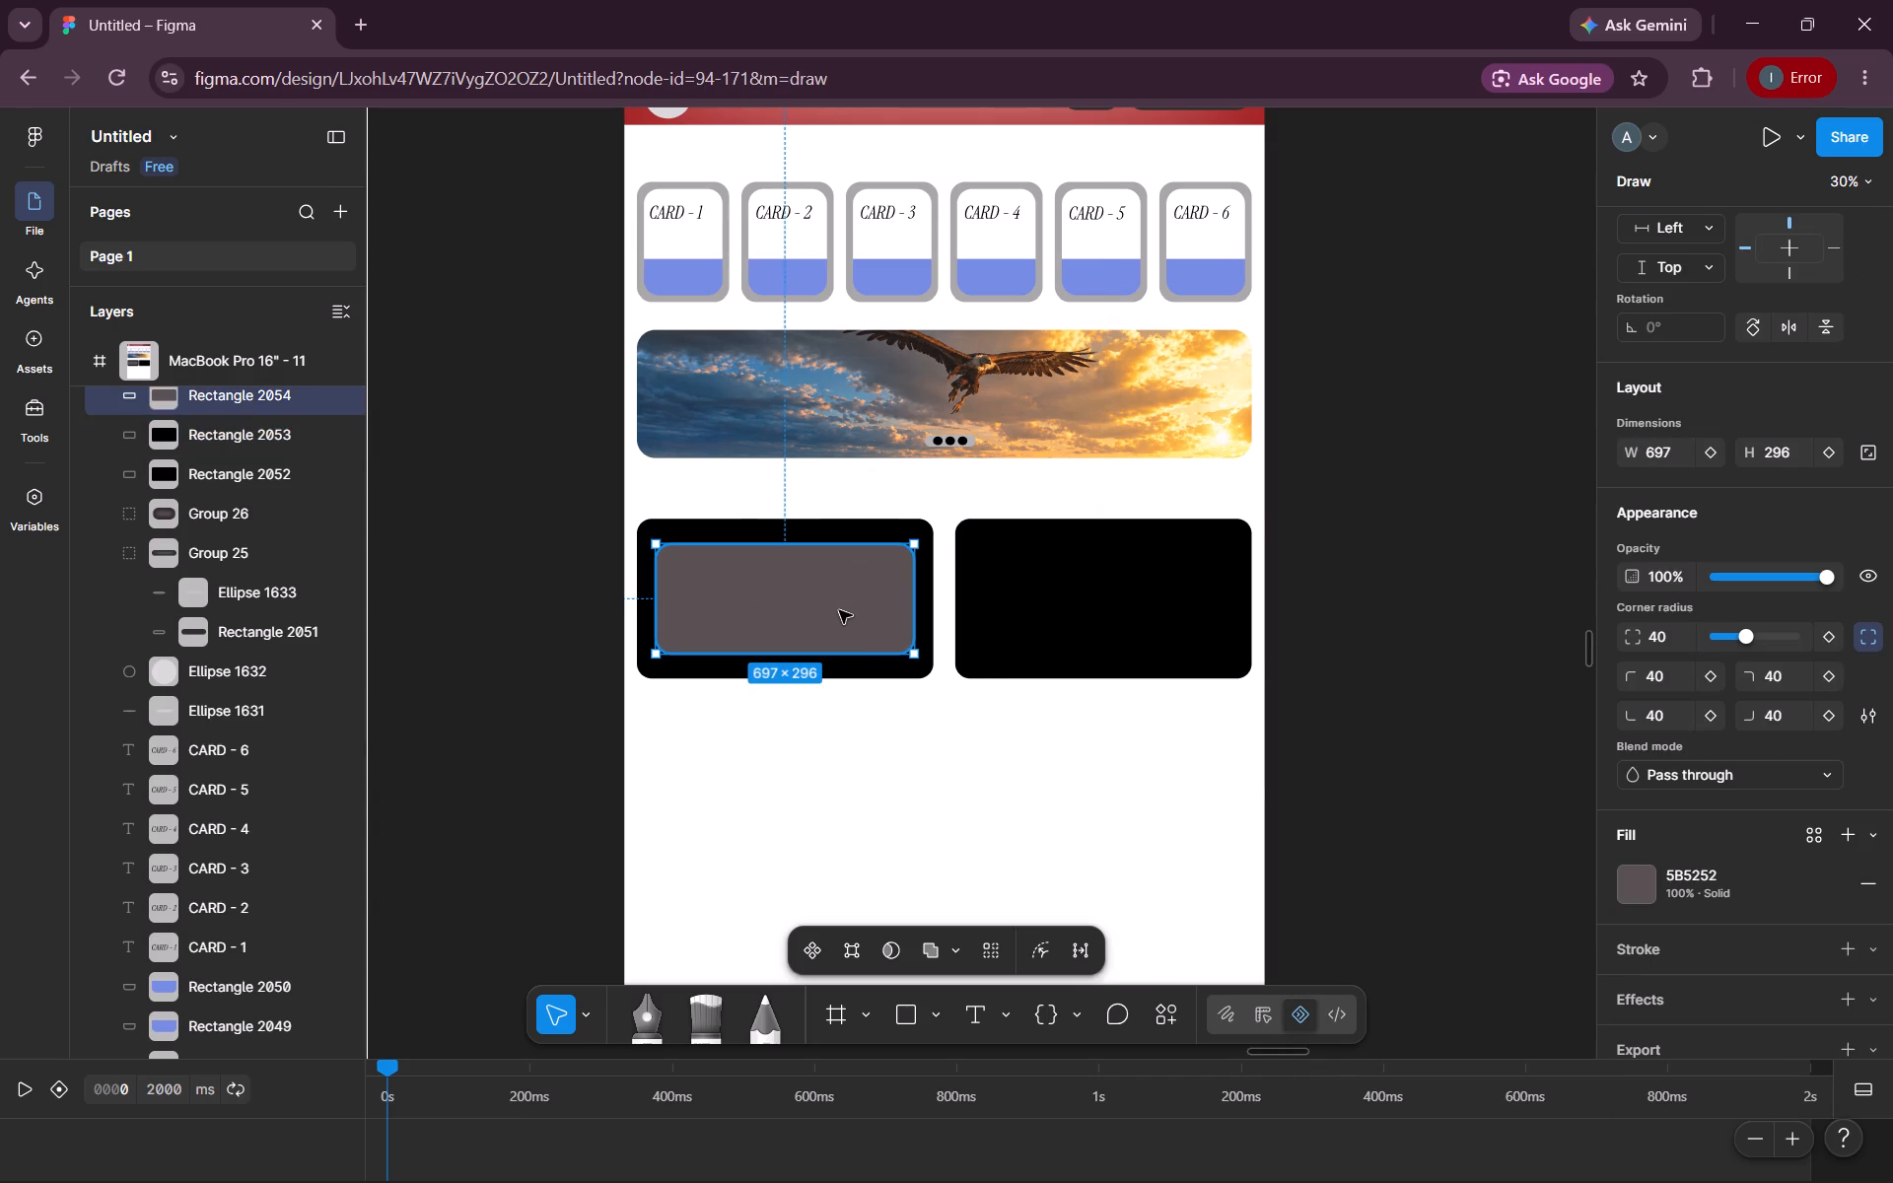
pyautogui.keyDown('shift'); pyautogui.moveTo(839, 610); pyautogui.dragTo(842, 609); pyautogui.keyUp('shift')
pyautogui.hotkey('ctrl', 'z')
# Duplicate the inner dark grey rectangle and centre the copy inside the right black rectangle, 166 from the original.
pyautogui.keyDown('alt'); pyautogui.moveTo(842, 609); pyautogui.dragTo(1055, 609); pyautogui.keyUp('alt')
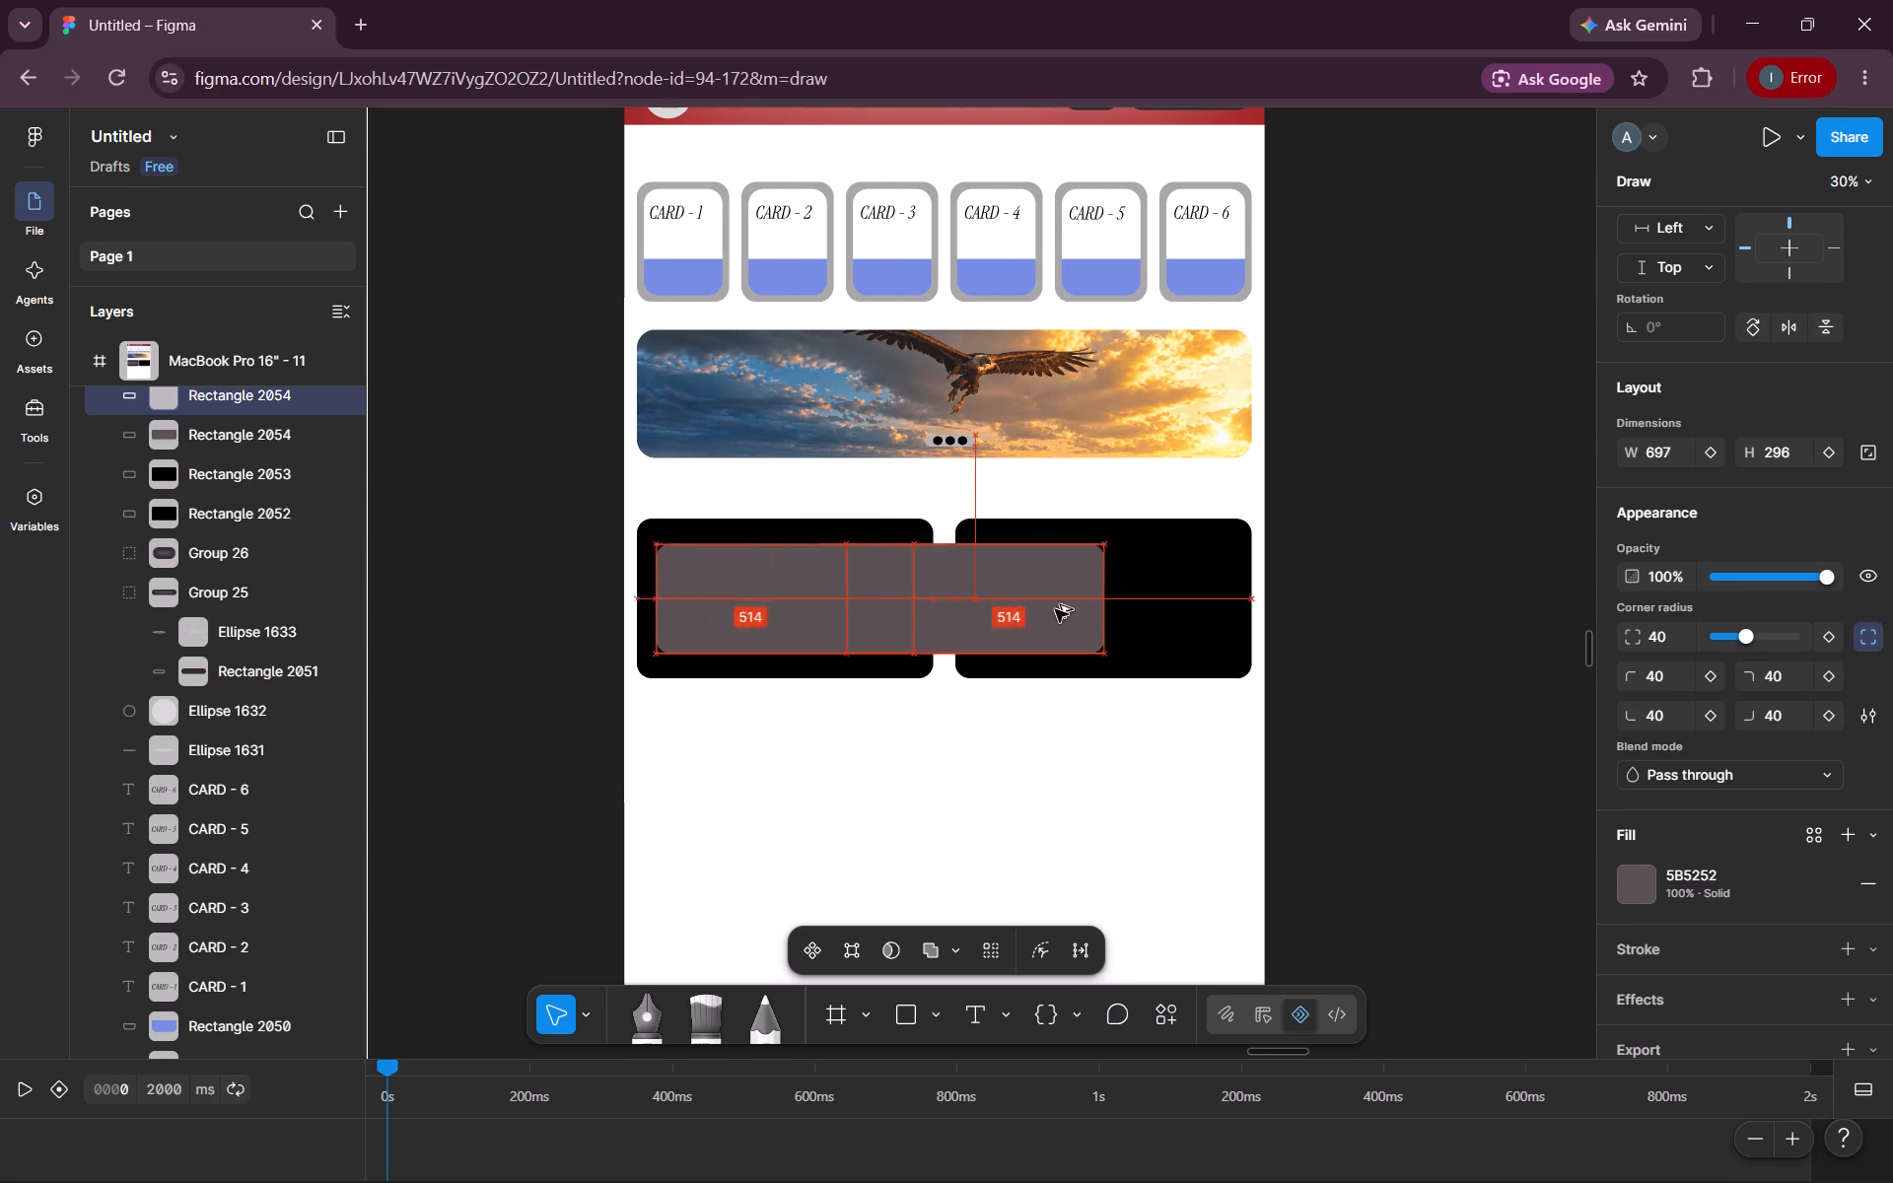
pyautogui.keyDown('alt'); pyautogui.moveTo(1055, 609); pyautogui.dragTo(1149, 602); pyautogui.keyUp('alt')
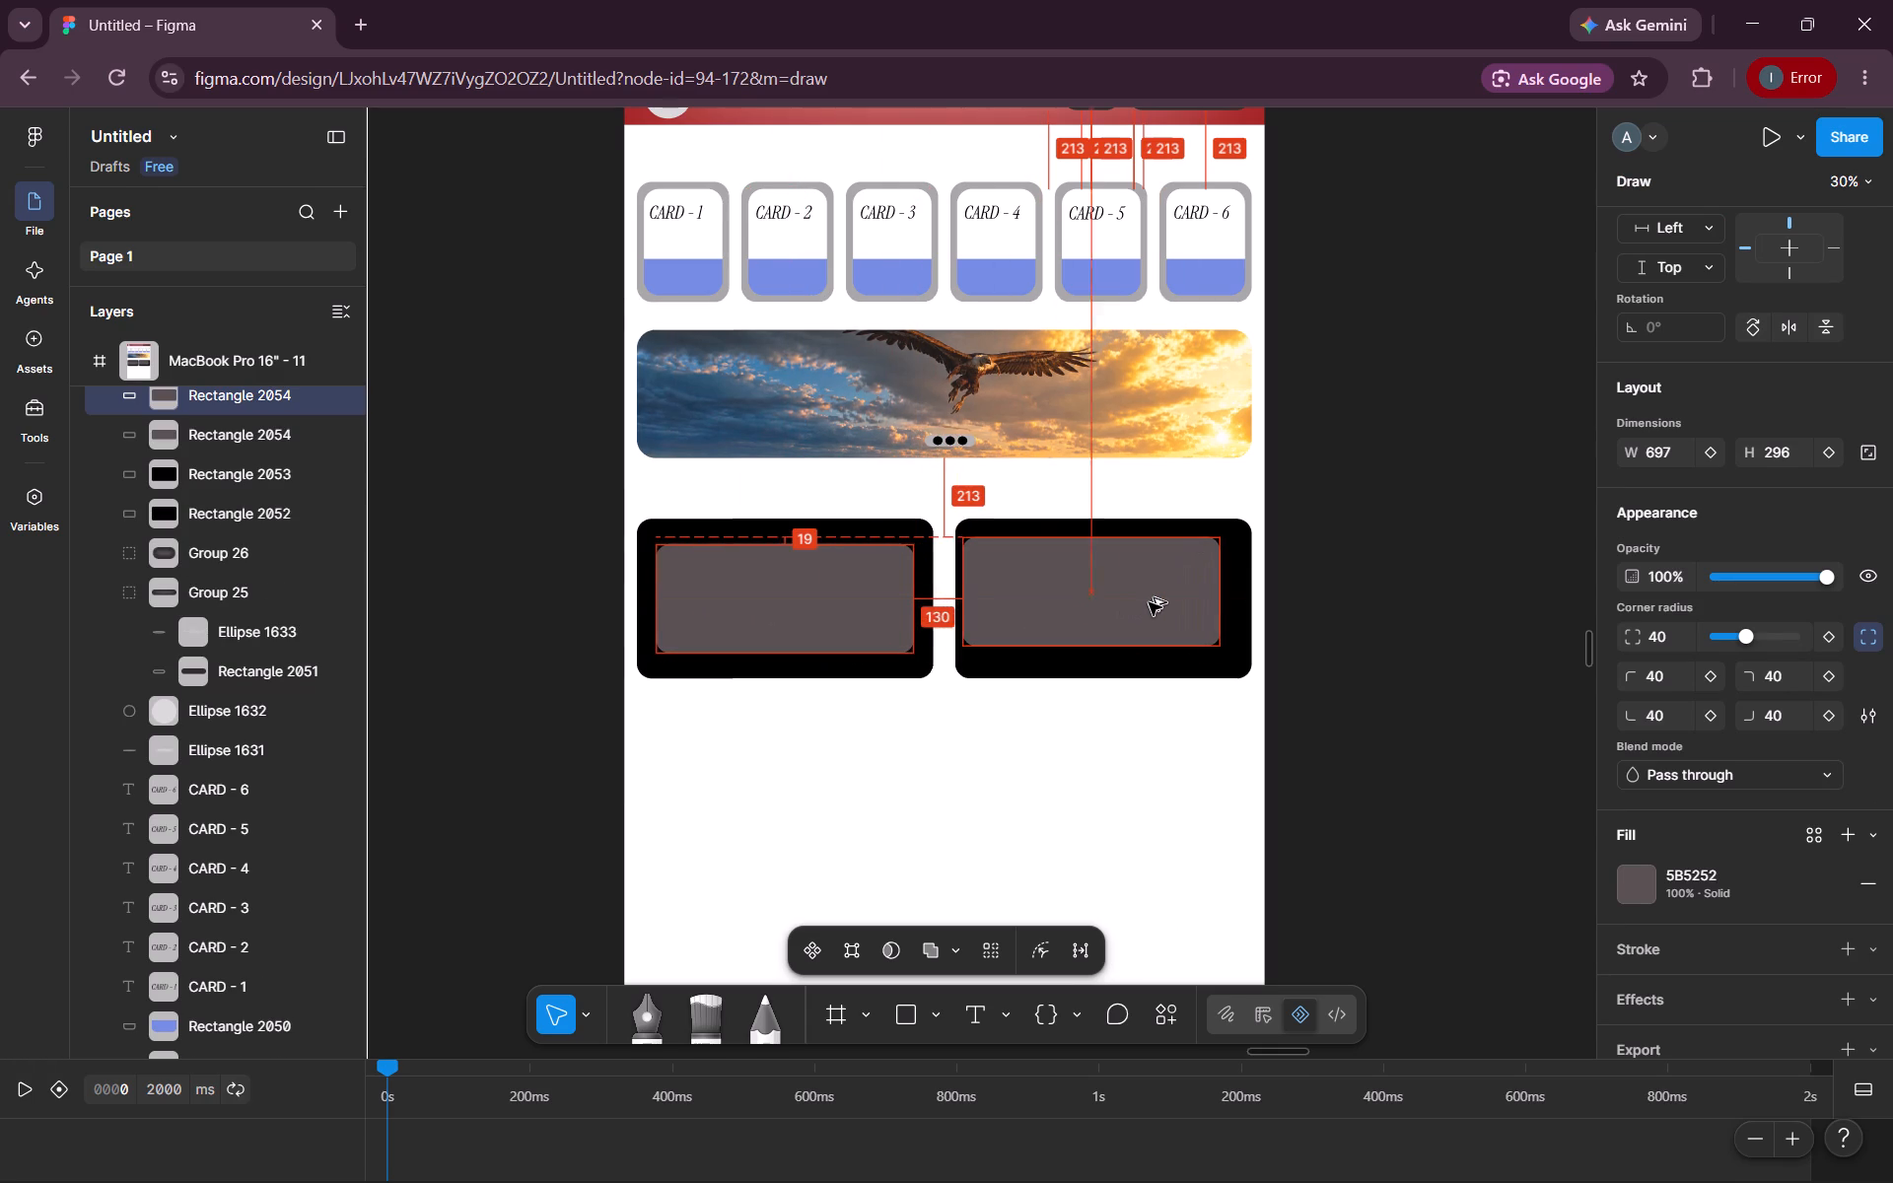
pyautogui.keyDown('alt'); pyautogui.moveTo(1149, 602); pyautogui.dragTo(1164, 608); pyautogui.keyUp('alt')
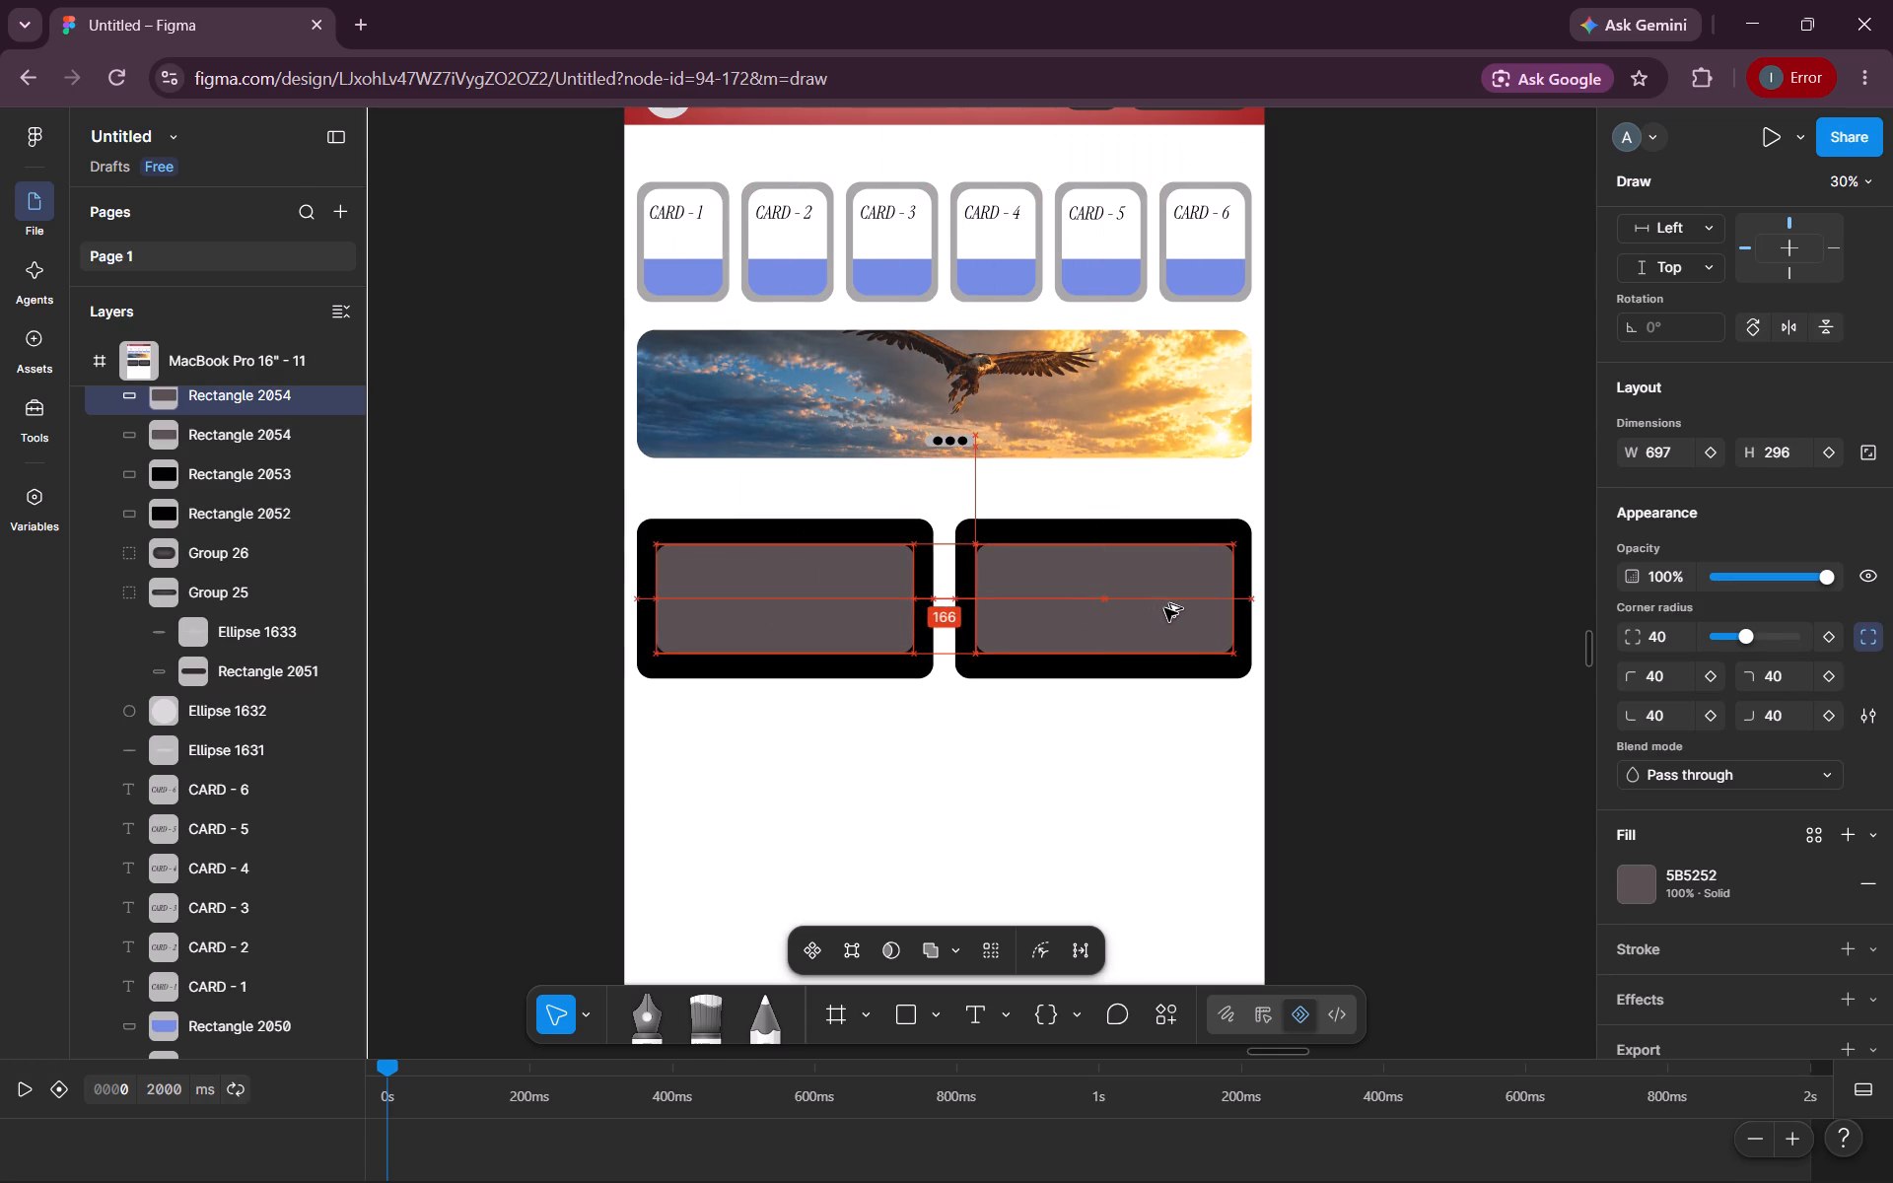
pyautogui.keyDown('alt'); pyautogui.moveTo(1164, 608); pyautogui.dragTo(1158, 608); pyautogui.keyUp('alt')
# Place the copied dark grey rectangle centred inside the right black rectangle, level with the left inner rectangle.
pyautogui.keyDown('alt'); pyautogui.moveTo(1158, 608); pyautogui.dragTo(1159, 608); pyautogui.keyUp('alt')
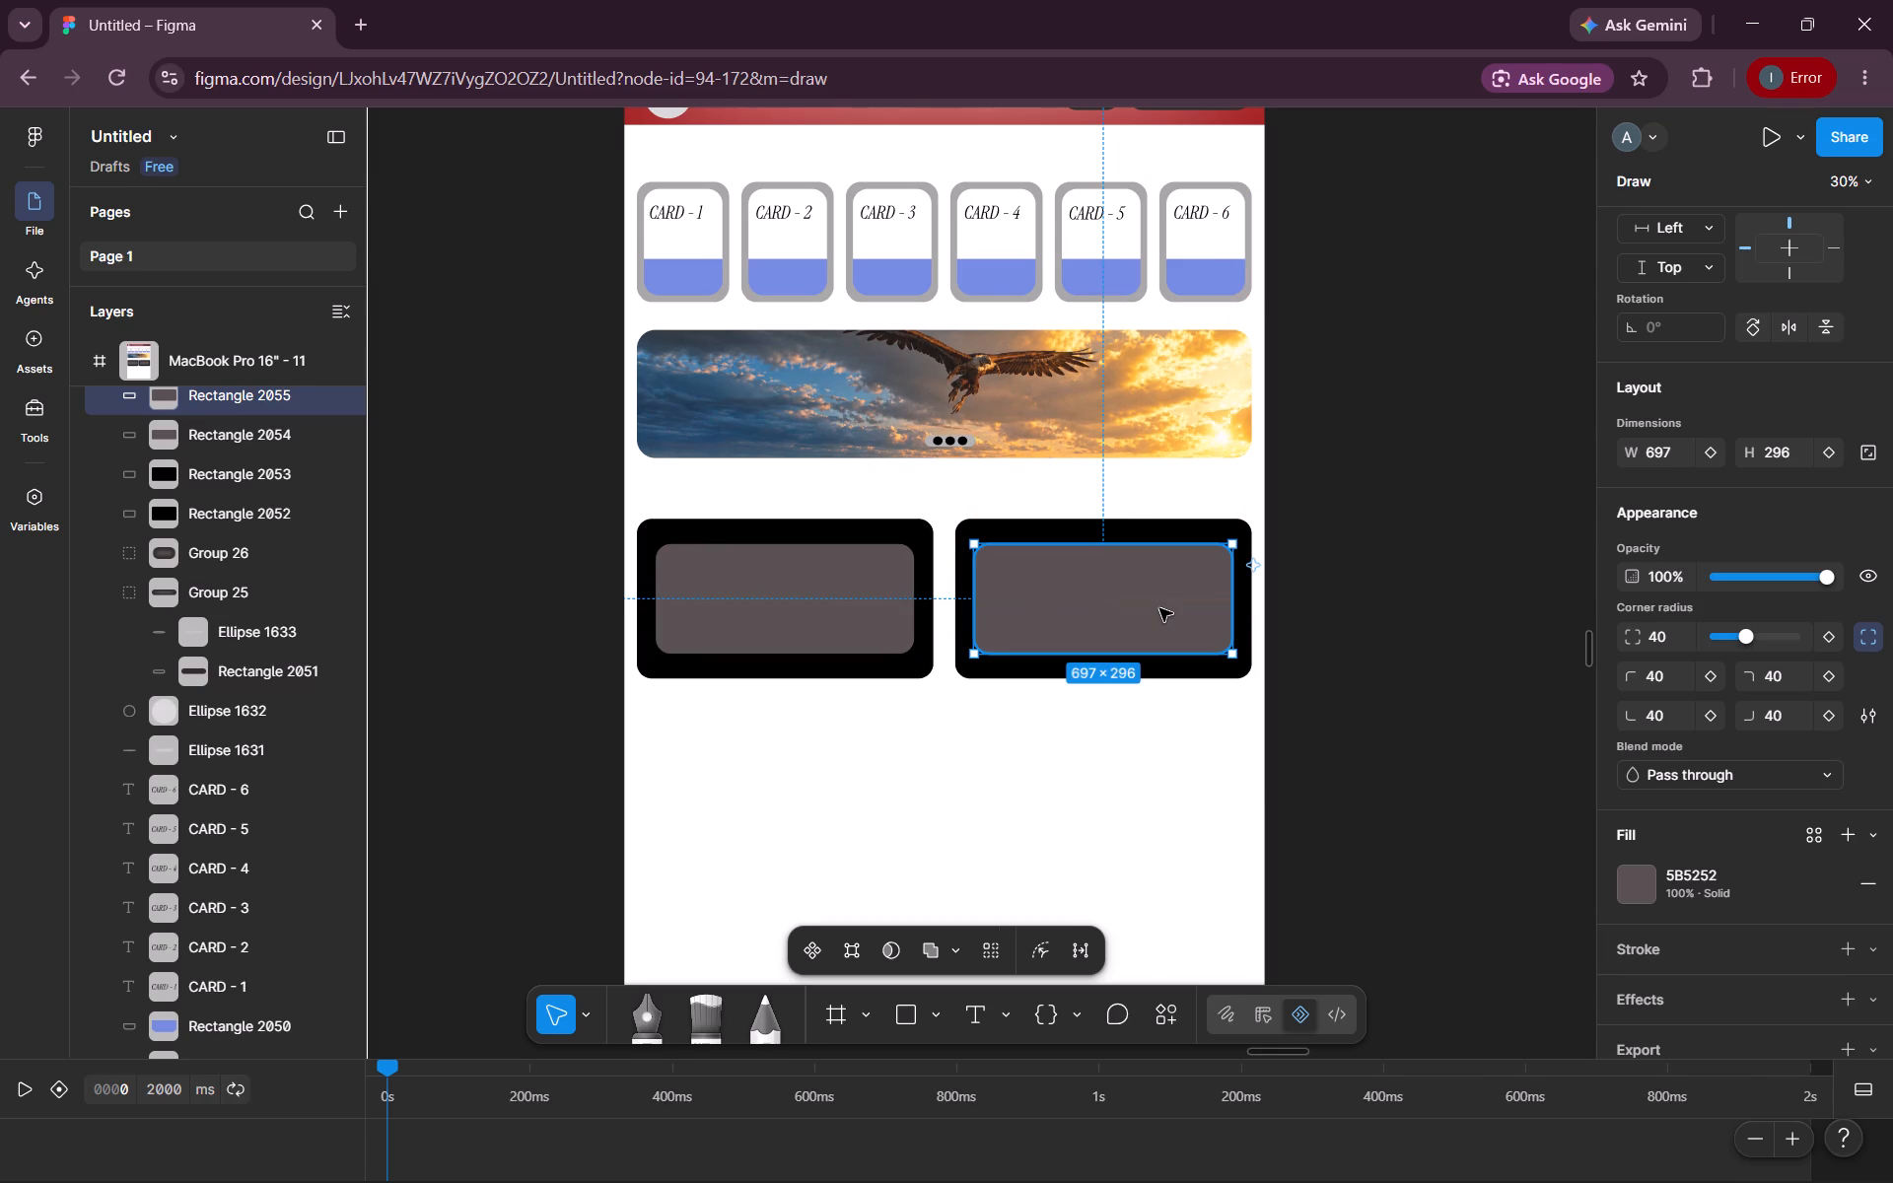
pyautogui.click(1352, 600)
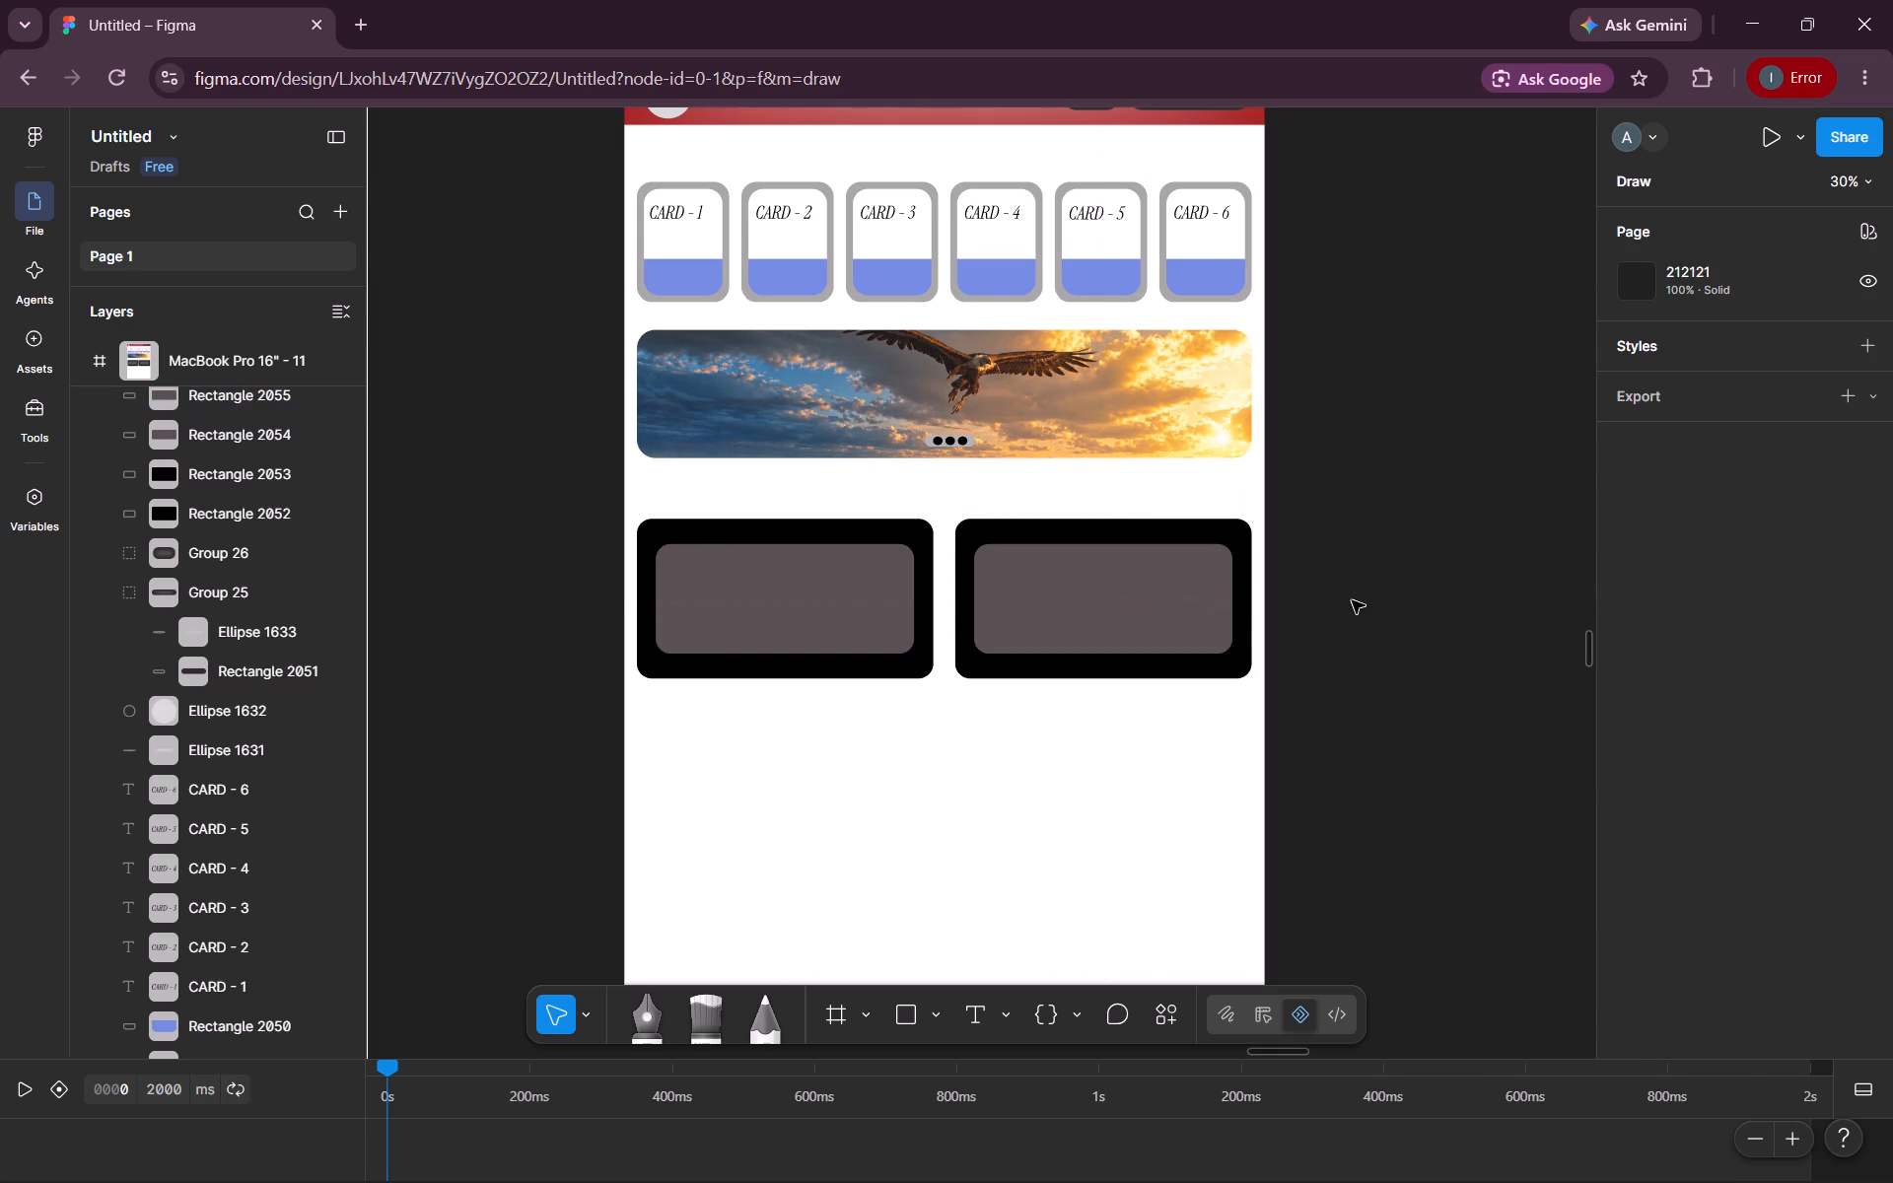
pyautogui.scroll(-1, 1352, 600)
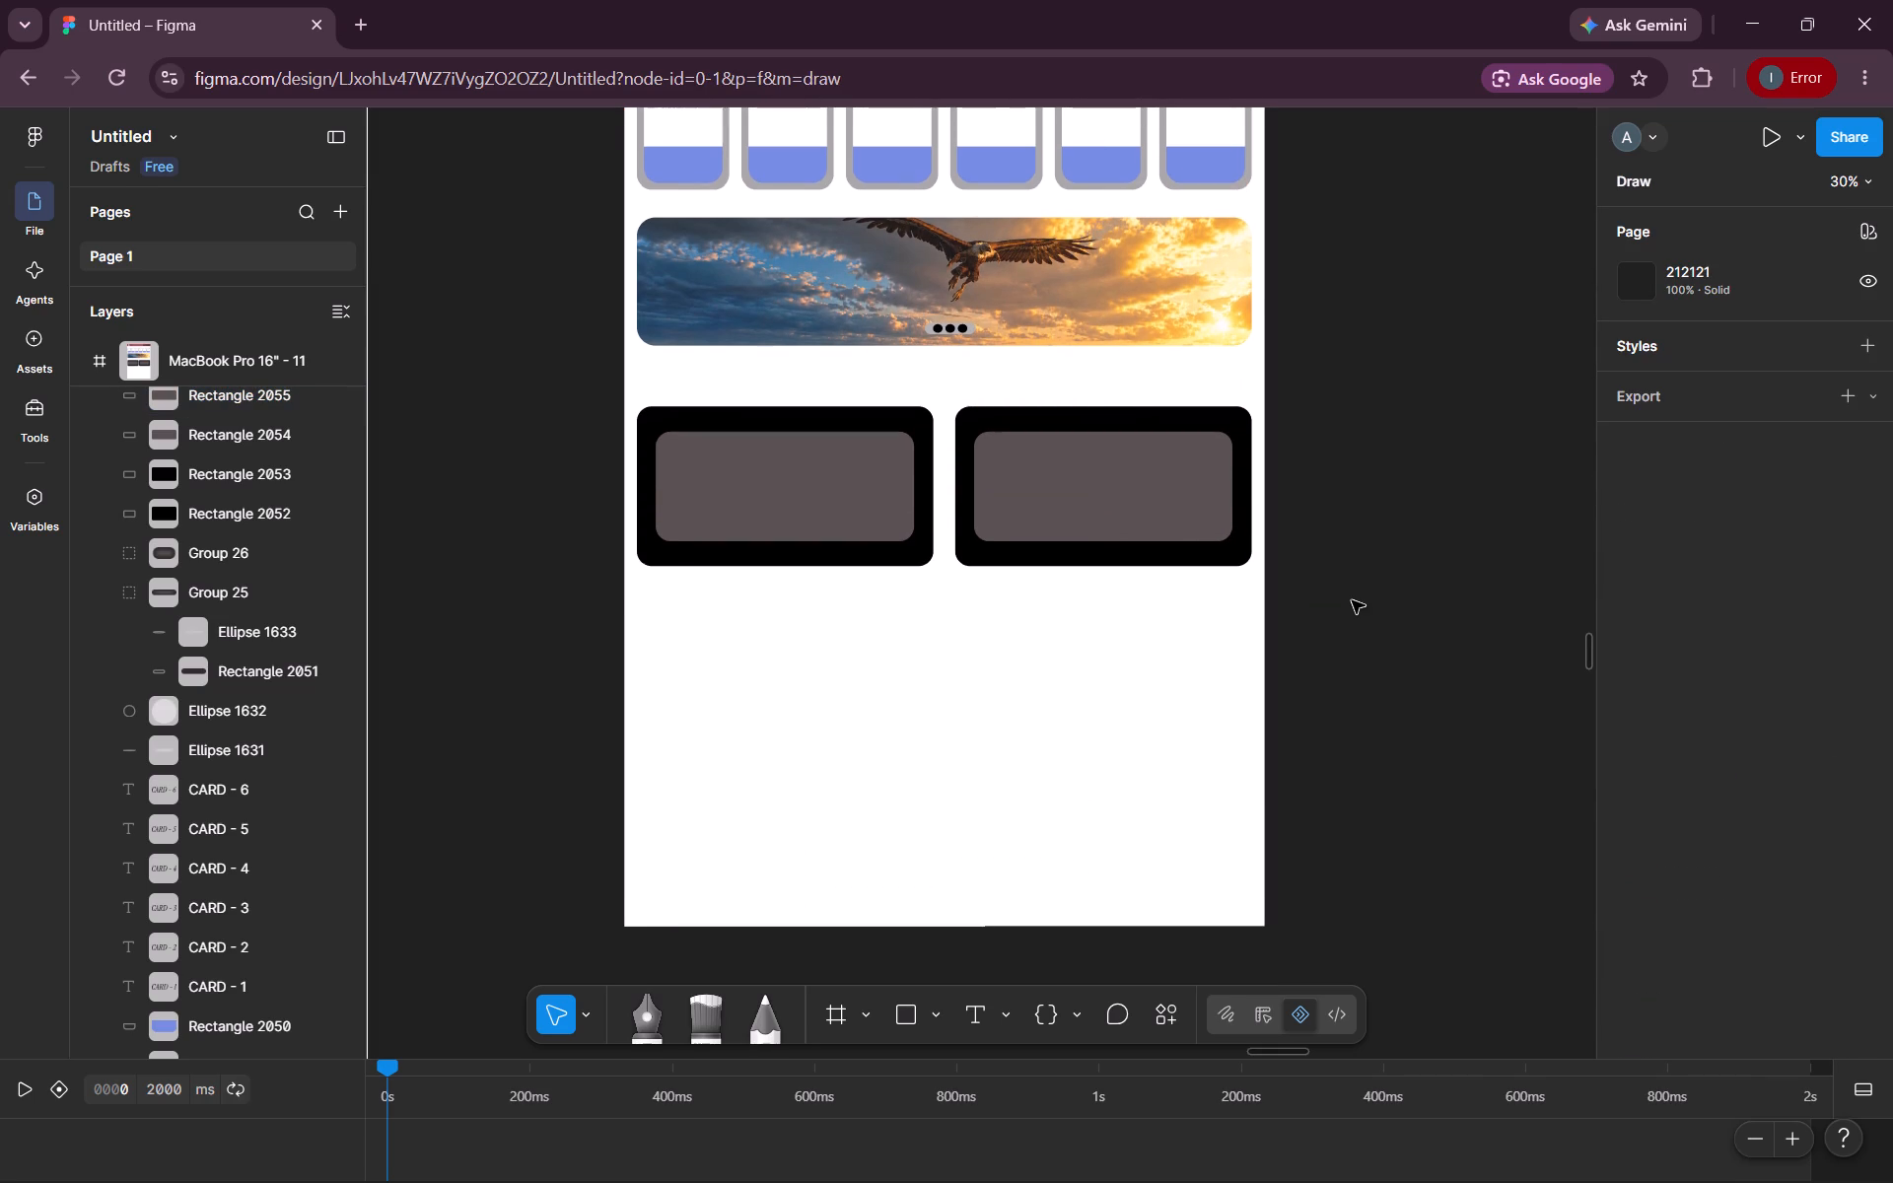
pyautogui.scroll(-1, 1352, 600)
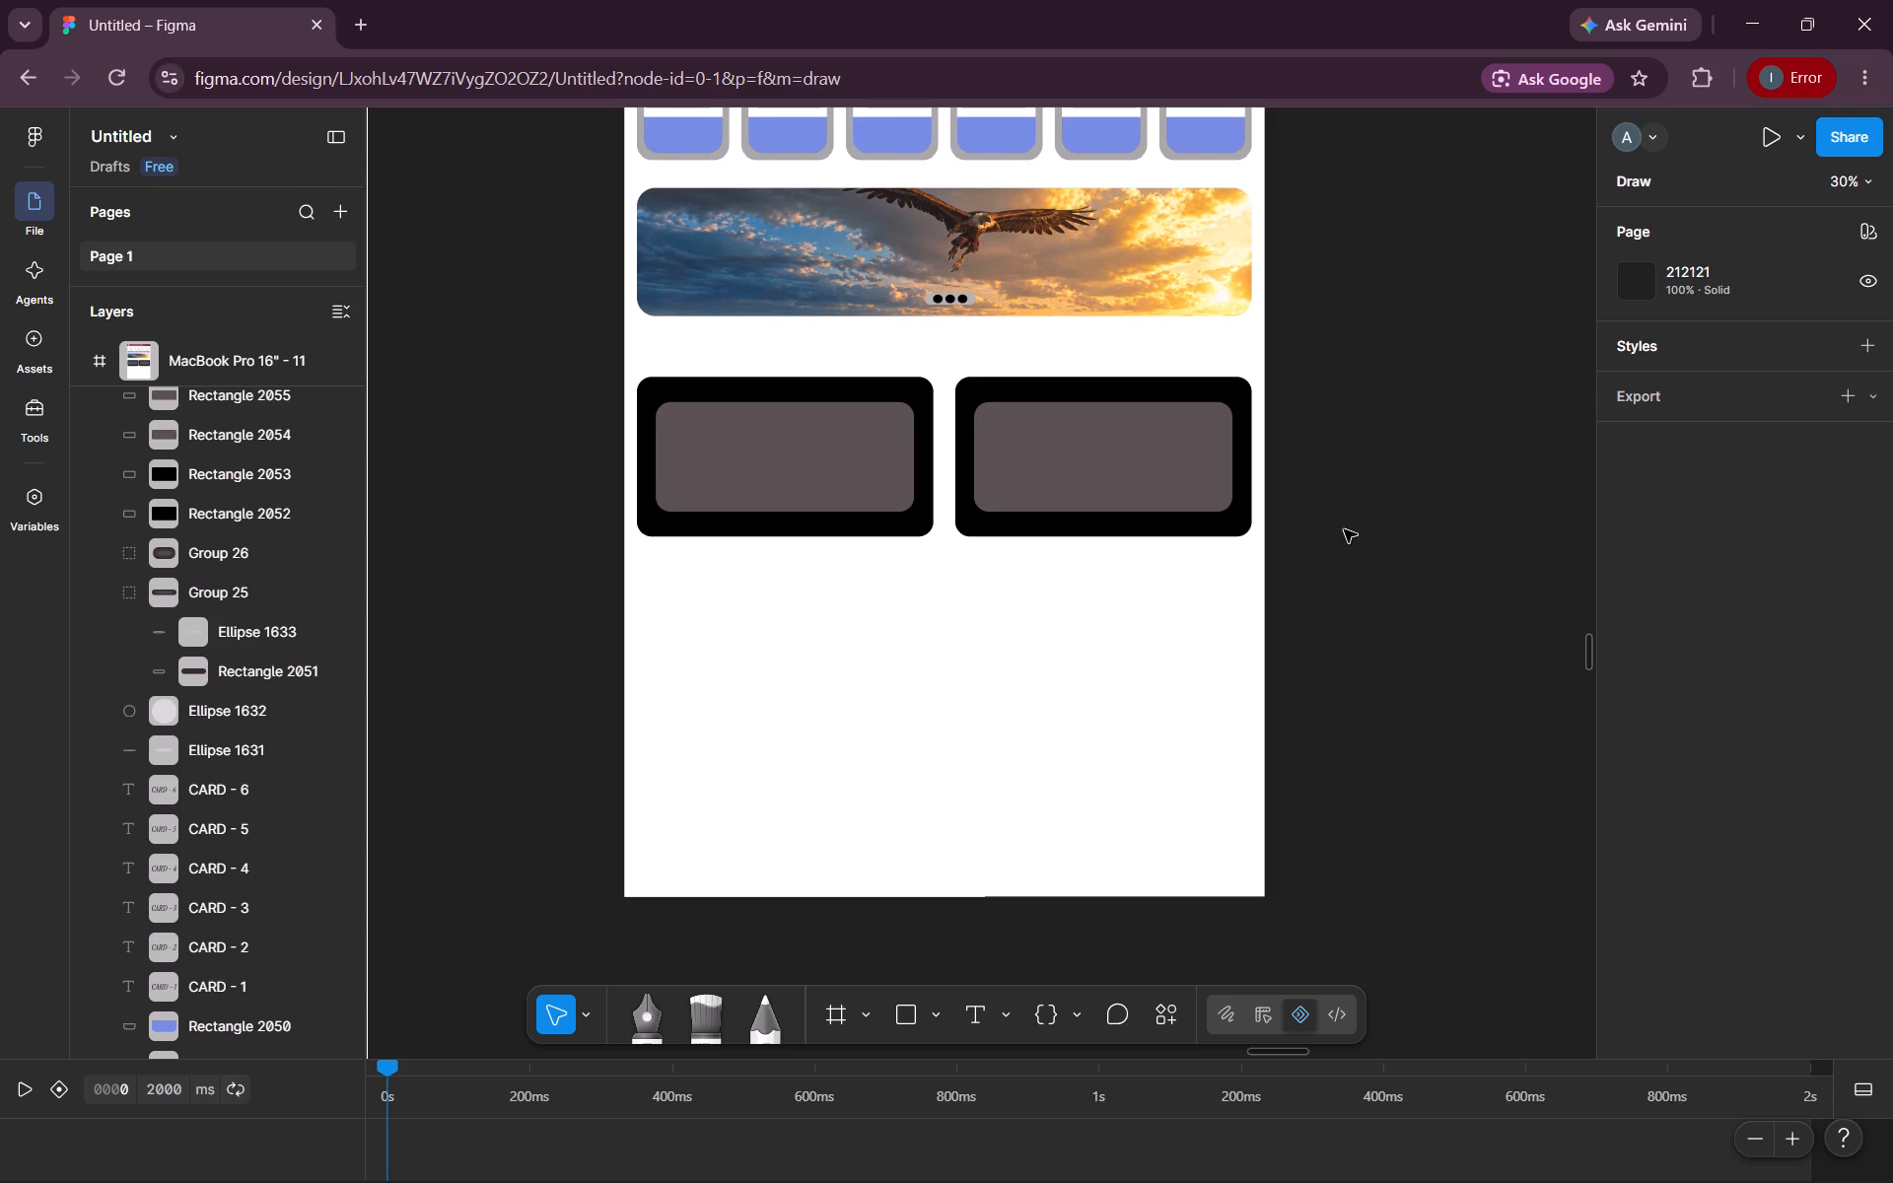
pyautogui.click(1142, 455)
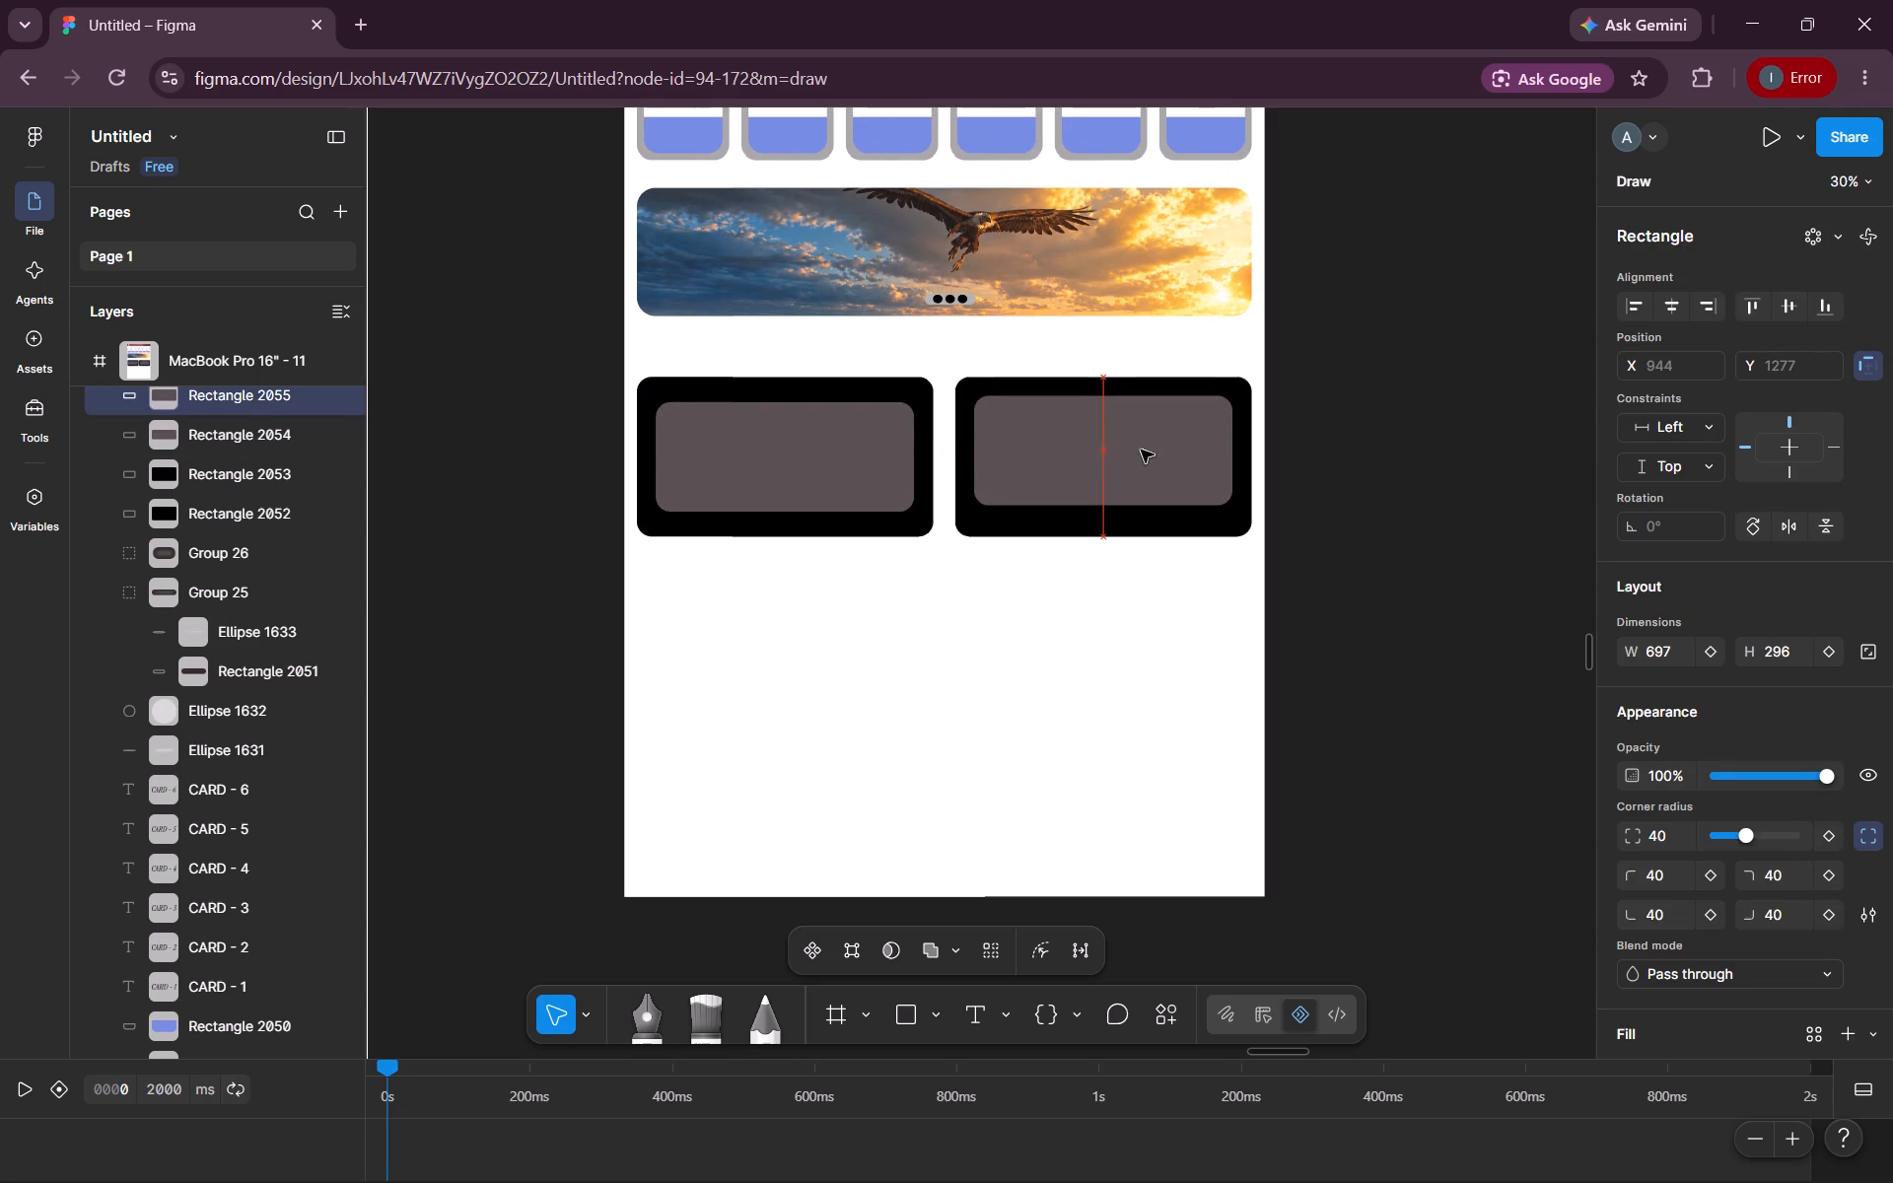
pyautogui.click(1400, 526)
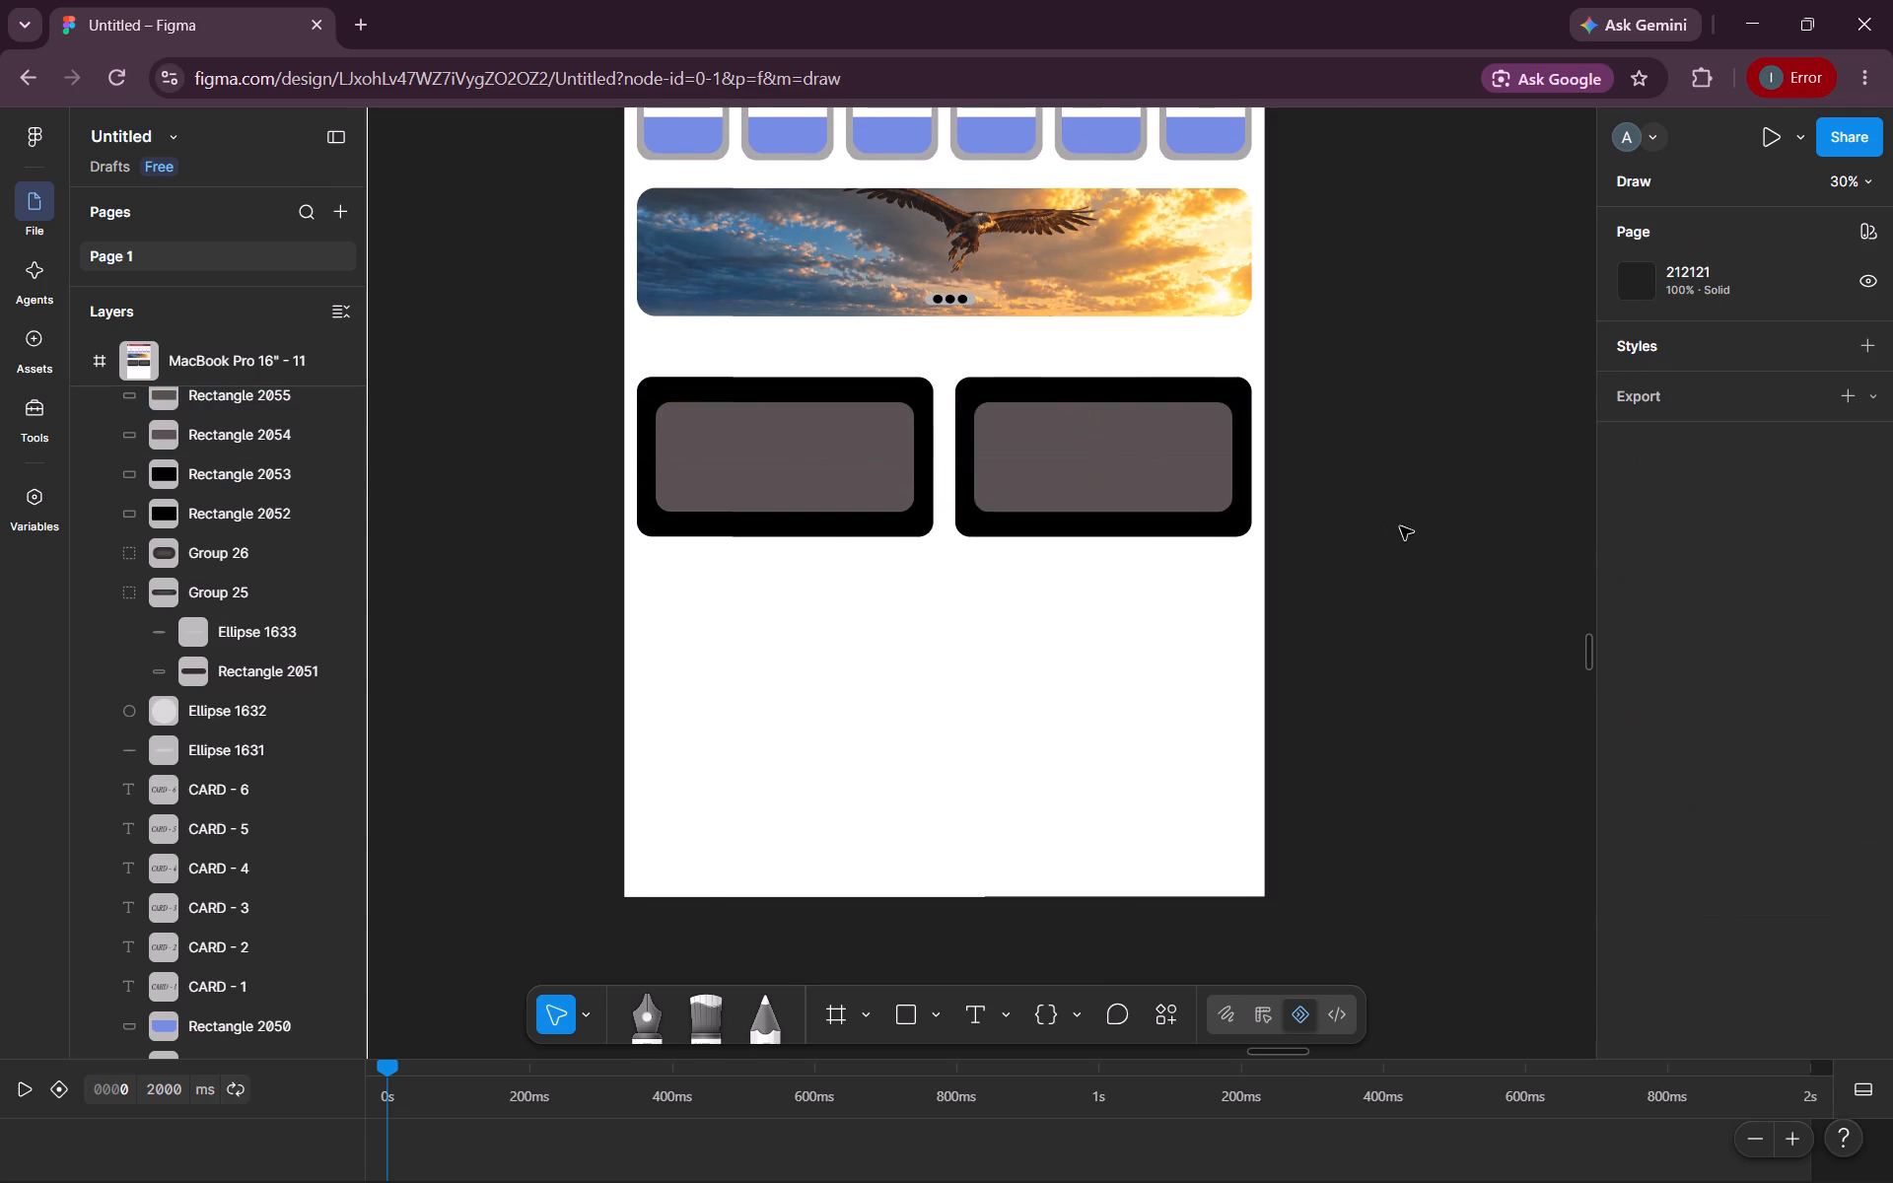
# Draw a rectangle about 1659 × 393 below the two black panels, spanning from their left outer edge to their right outer edge.
pyautogui.hscroll(1, 1400, 526)
pyautogui.hscroll(-1, 1400, 526)
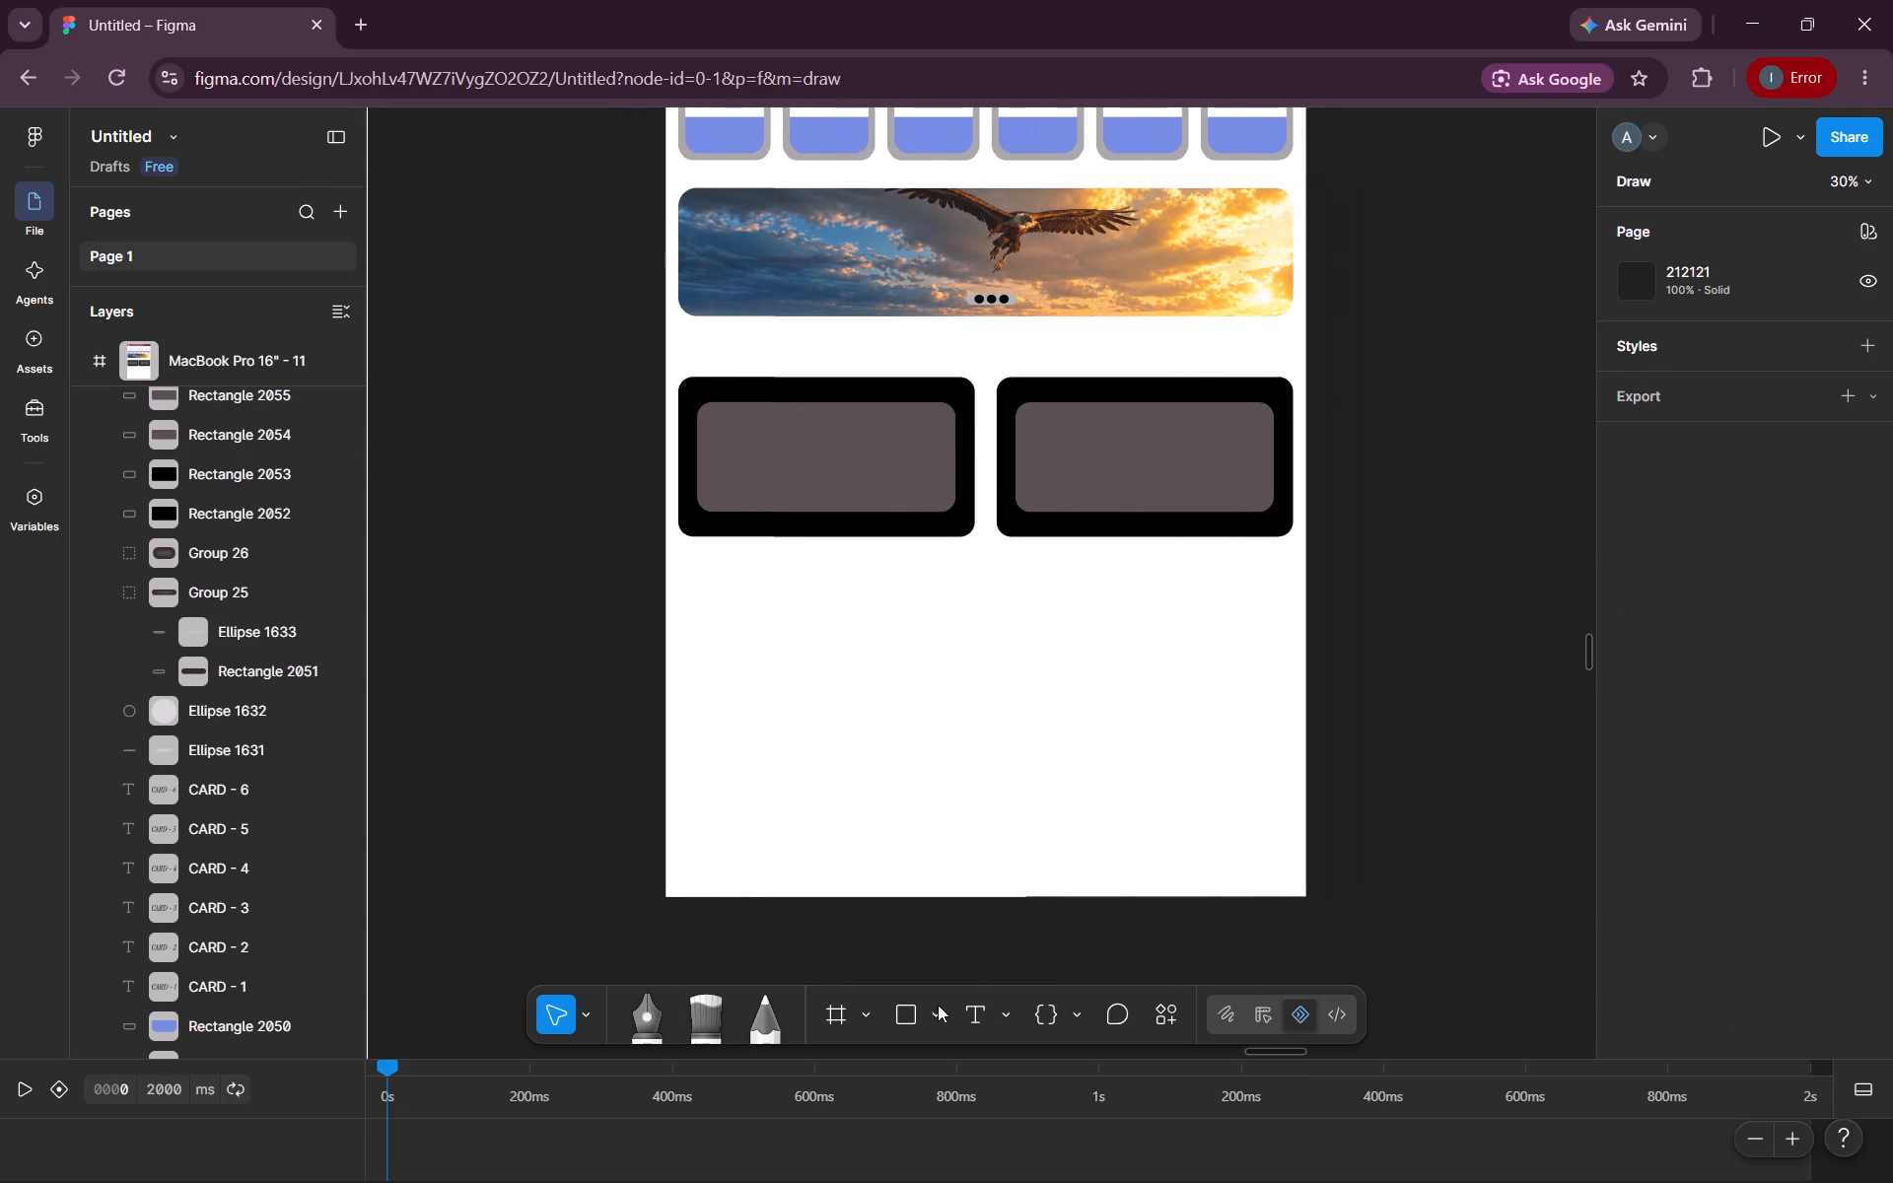
pyautogui.click(912, 1011)
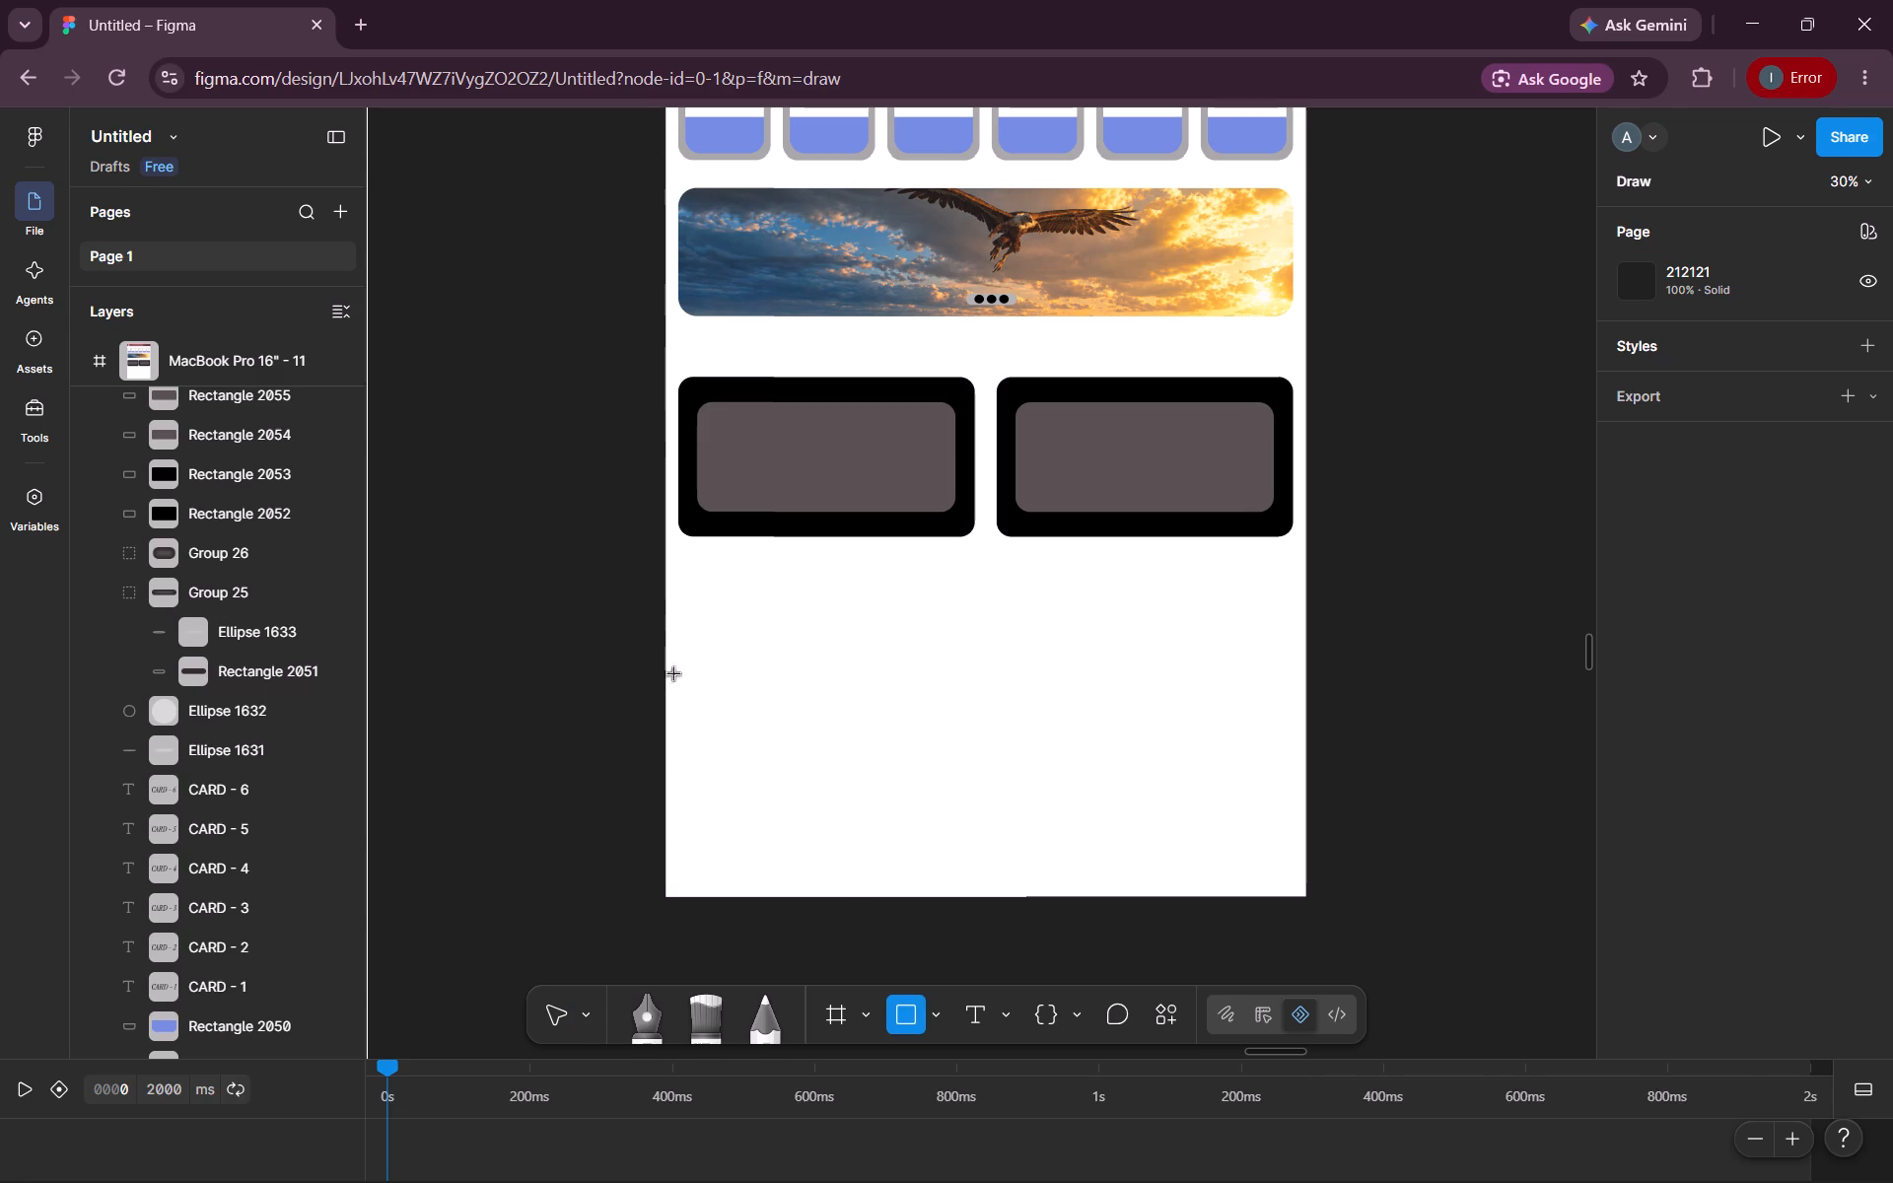
pyautogui.moveTo(705, 579); pyautogui.dragTo(1286, 723)
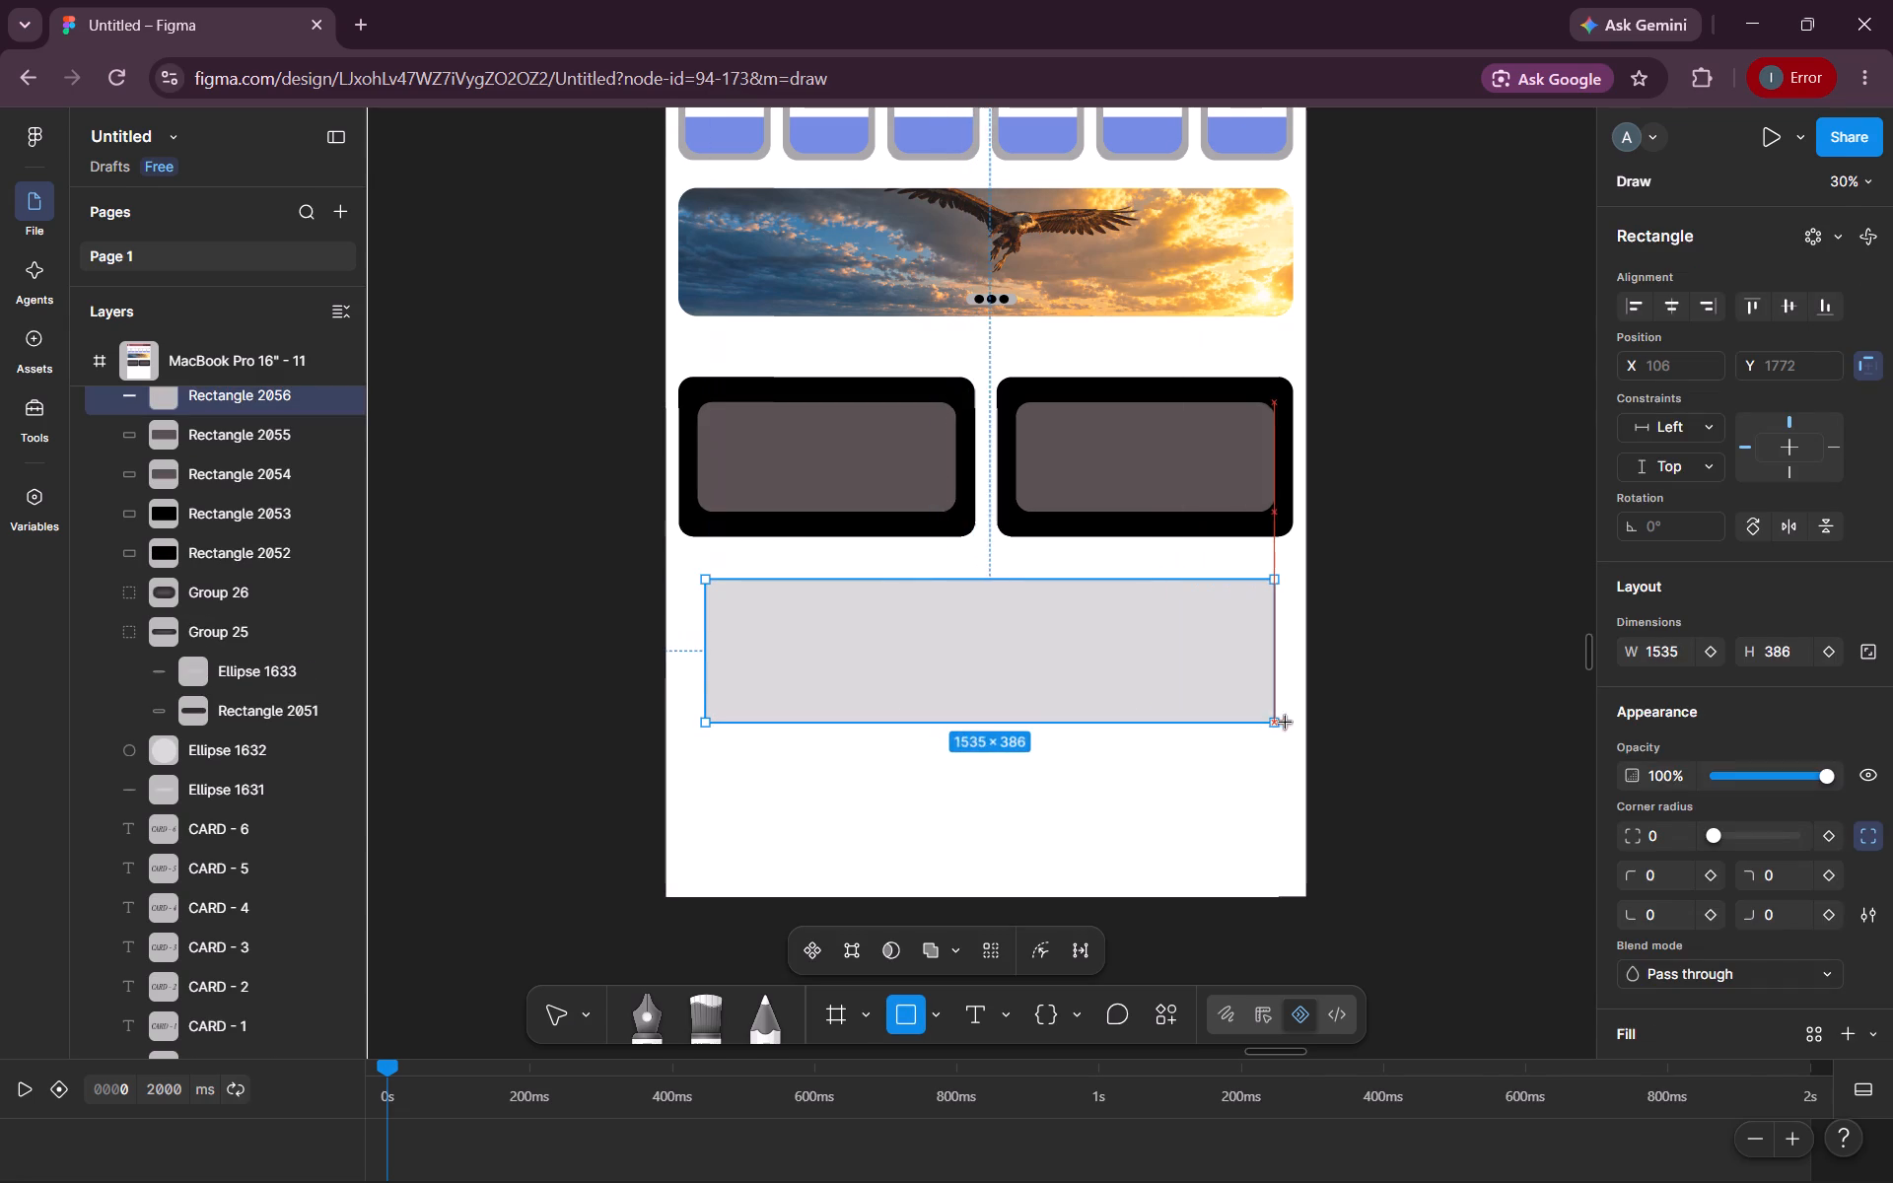
pyautogui.moveTo(1286, 723); pyautogui.dragTo(1293, 725)
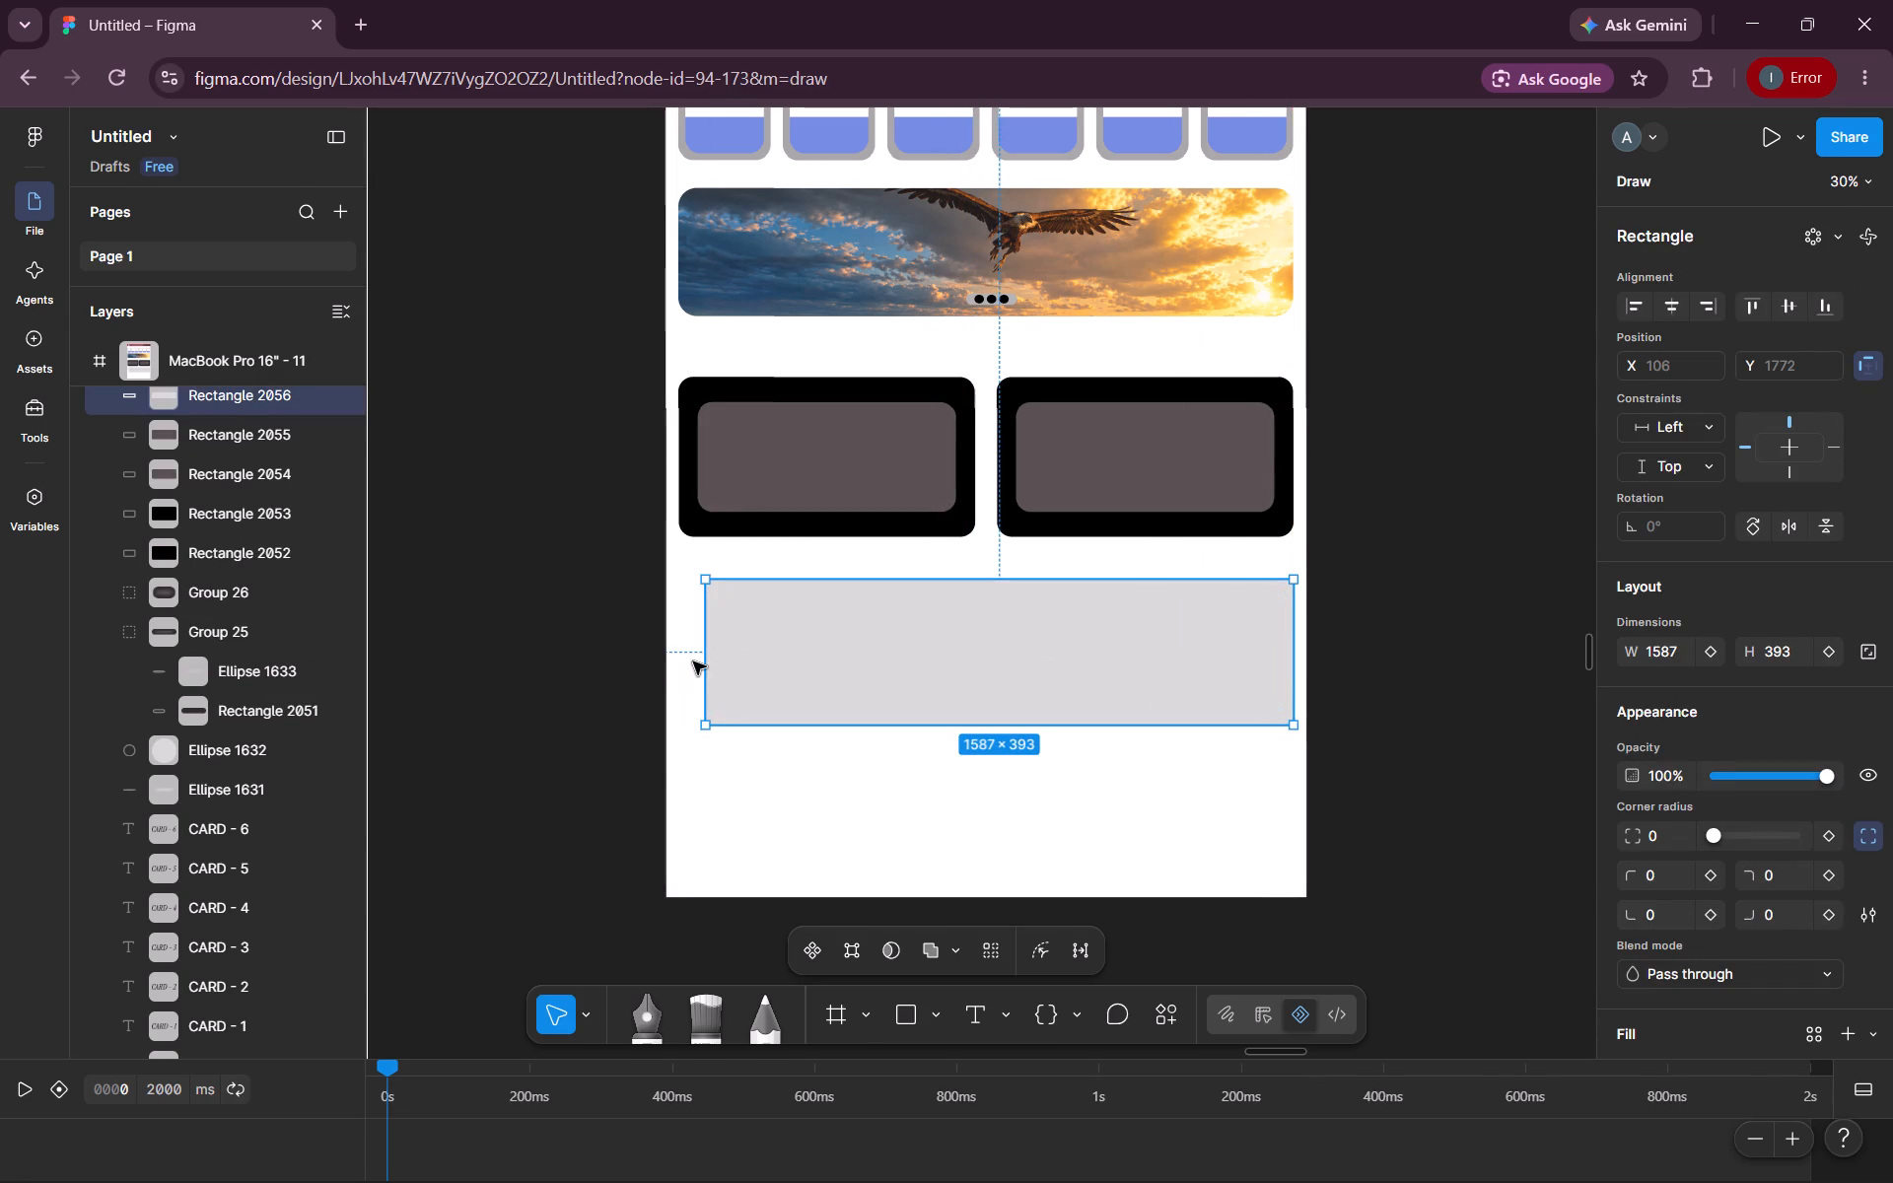
pyautogui.moveTo(706, 661); pyautogui.dragTo(676, 658)
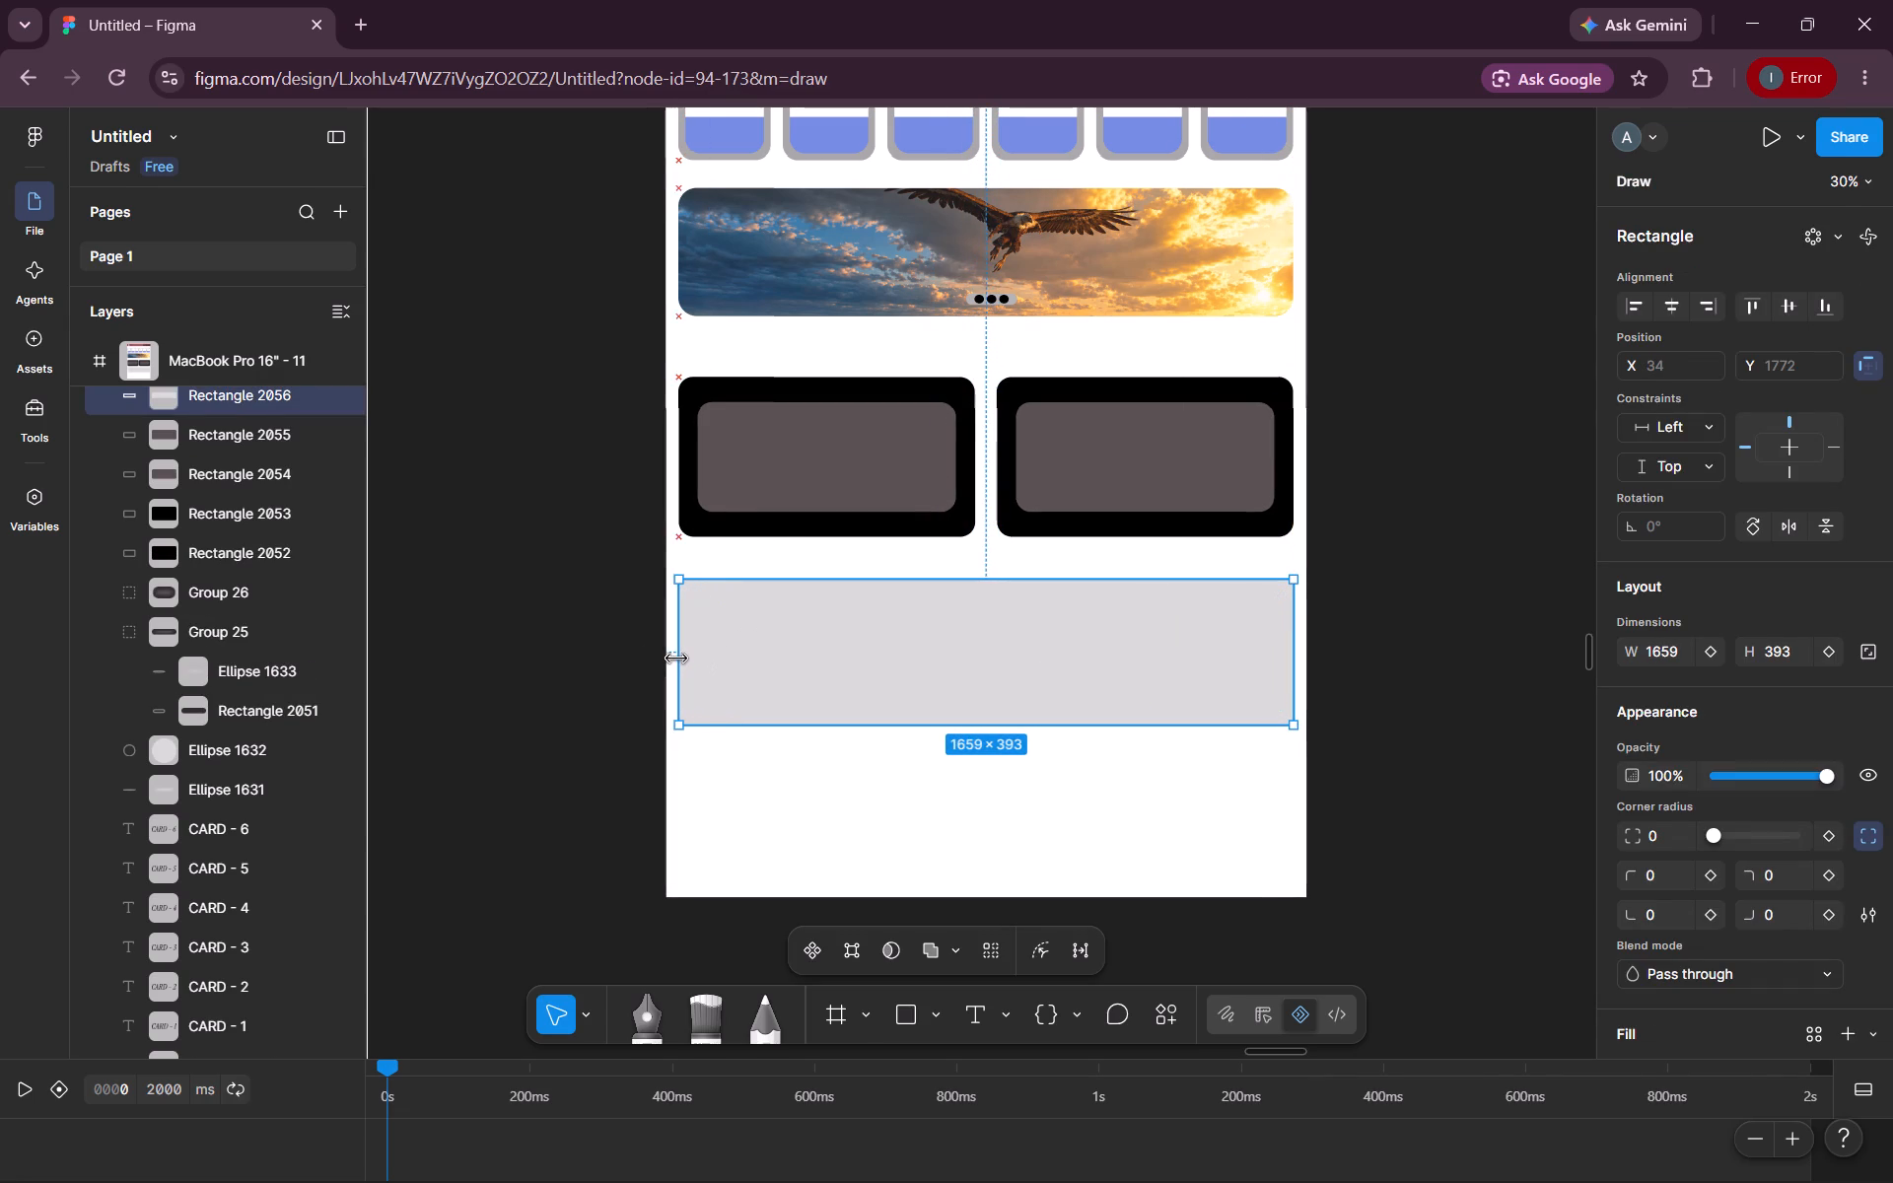
pyautogui.moveTo(676, 658); pyautogui.dragTo(678, 658)
pyautogui.click(1292, 670)
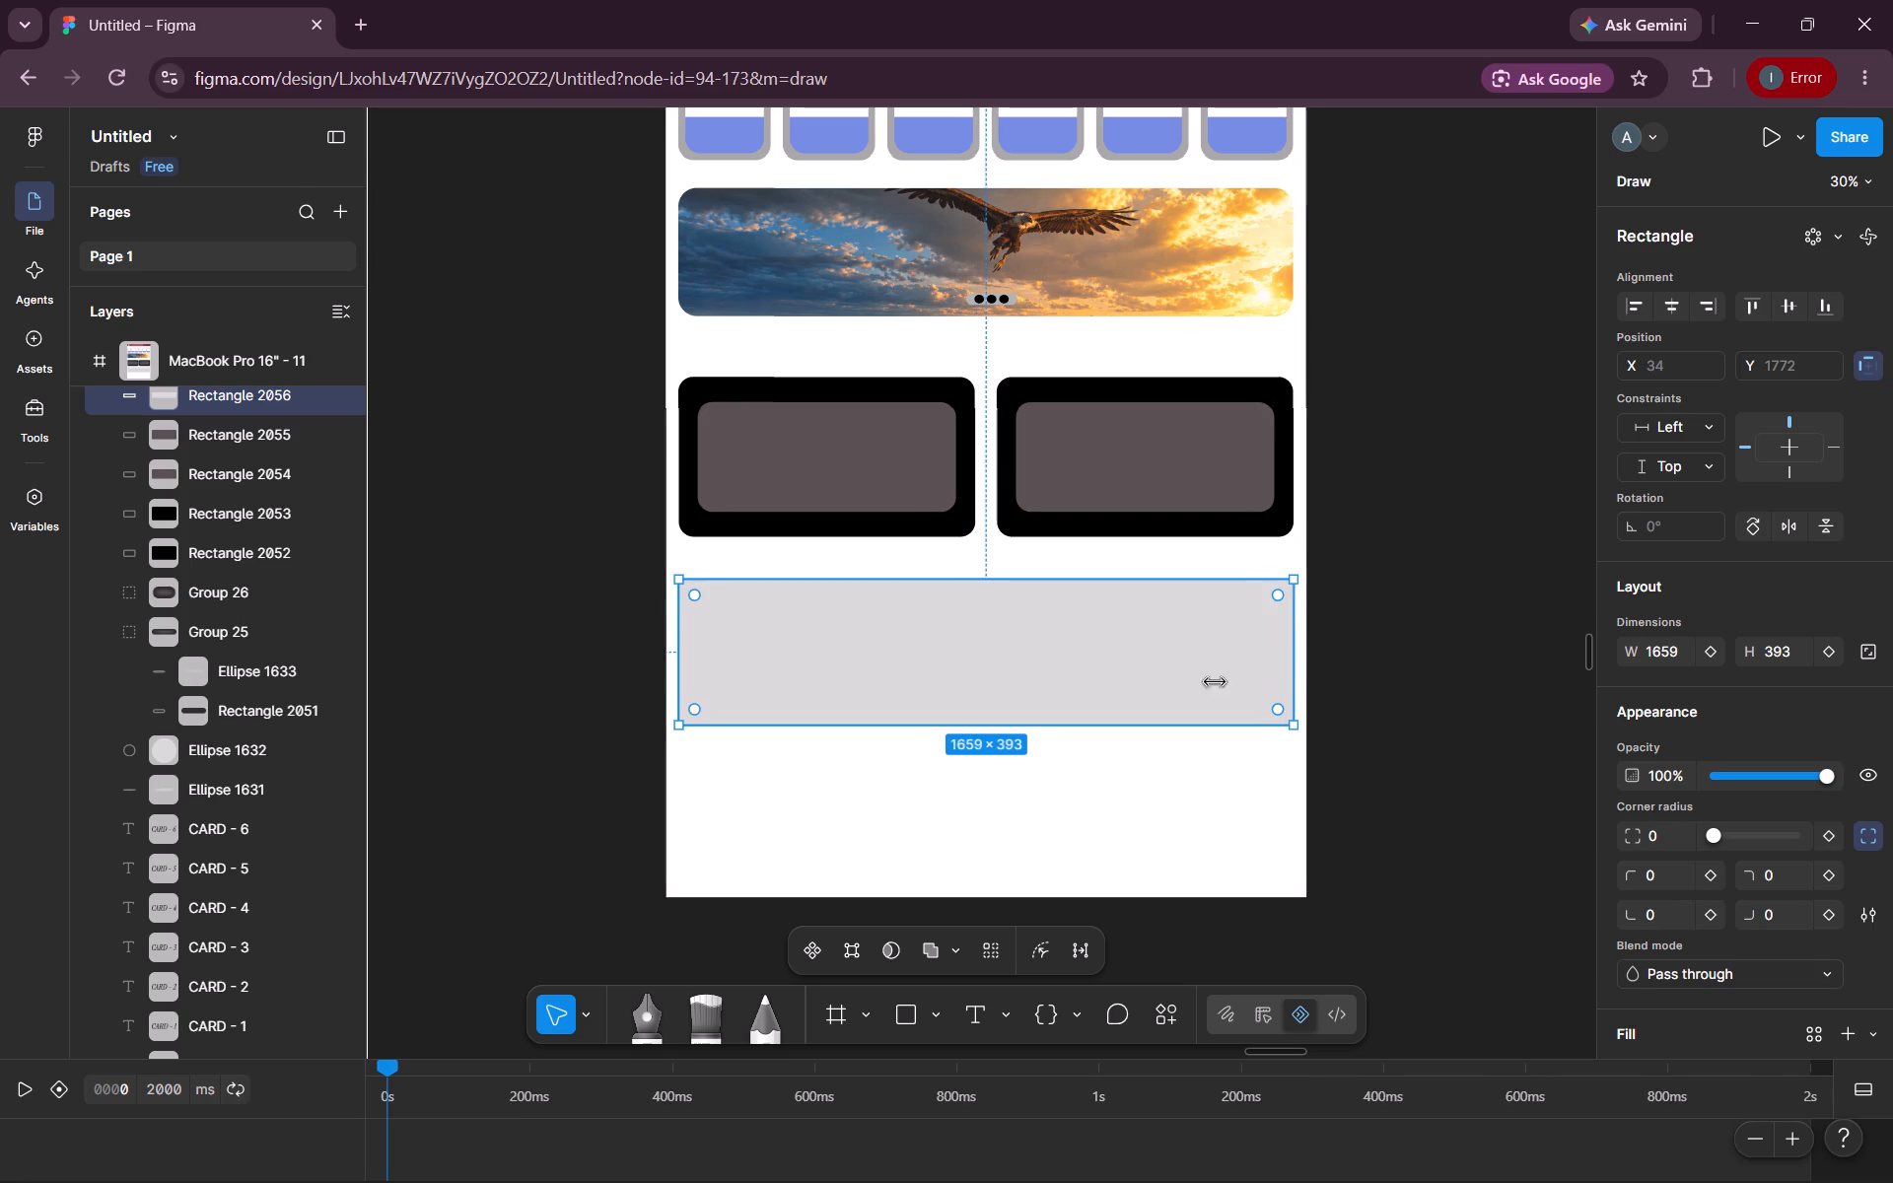
# Resize the new rectangle from its bottom edge to a height of about 682, keeping a margin above the frame's bottom.
pyautogui.moveTo(990, 726); pyautogui.dragTo(995, 661)
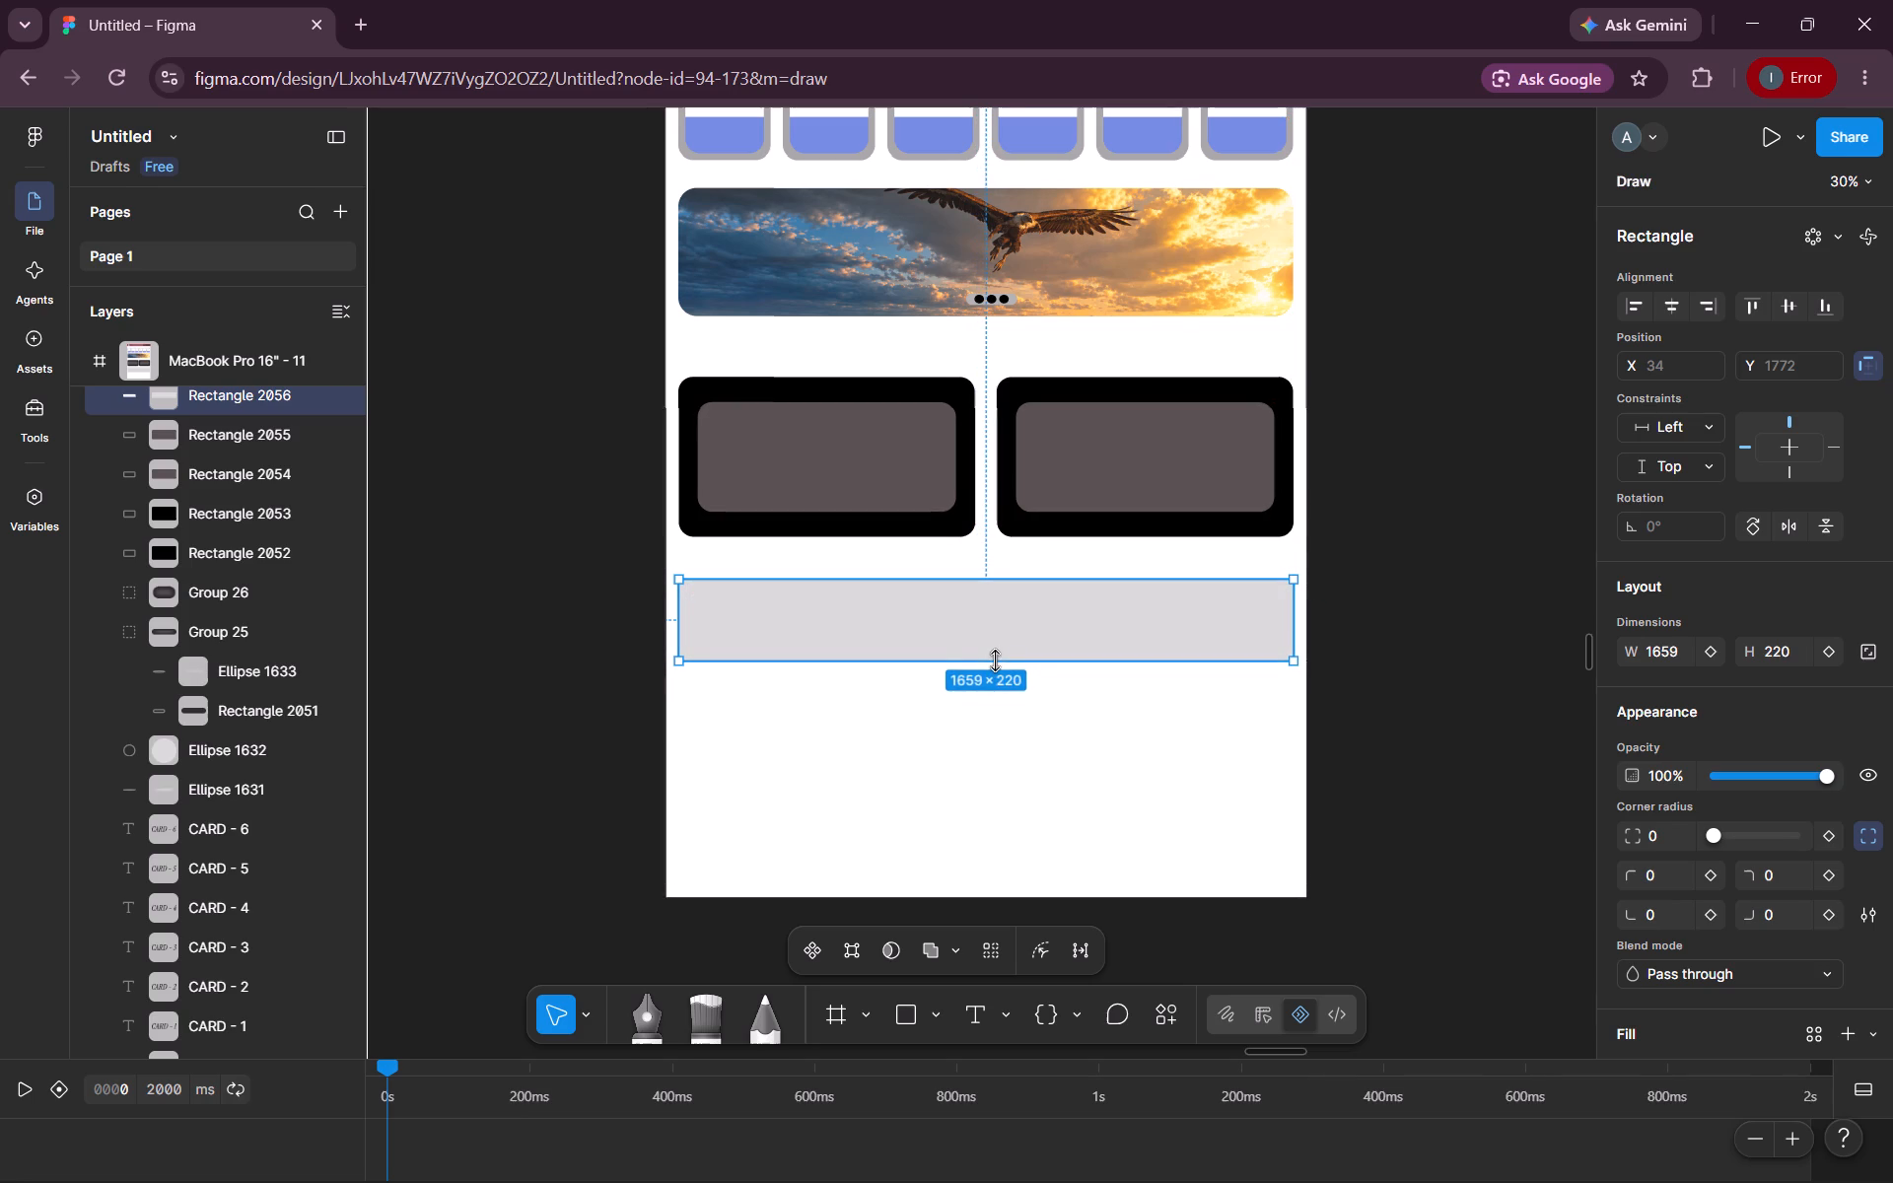
pyautogui.moveTo(995, 661); pyautogui.dragTo(999, 826)
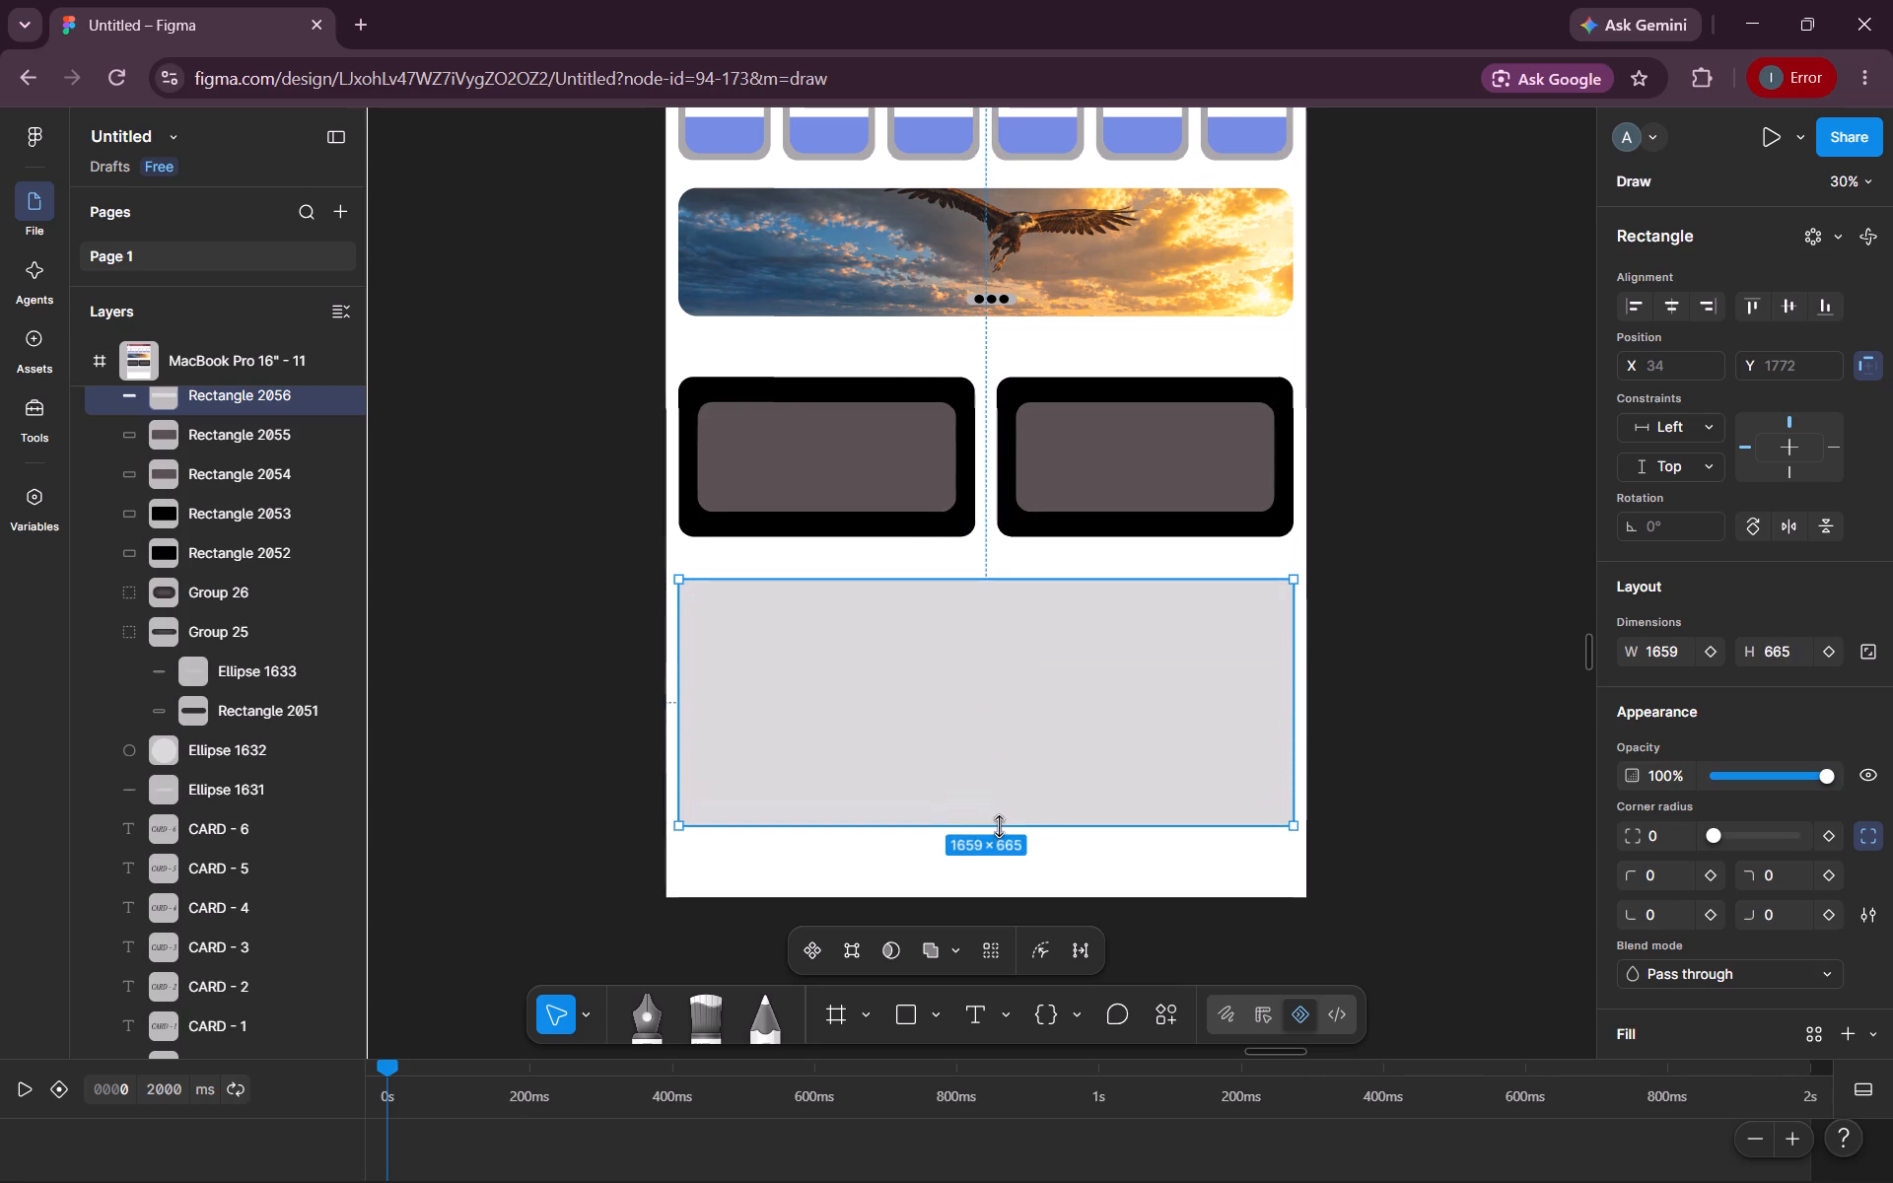
pyautogui.moveTo(999, 826); pyautogui.dragTo(1000, 777)
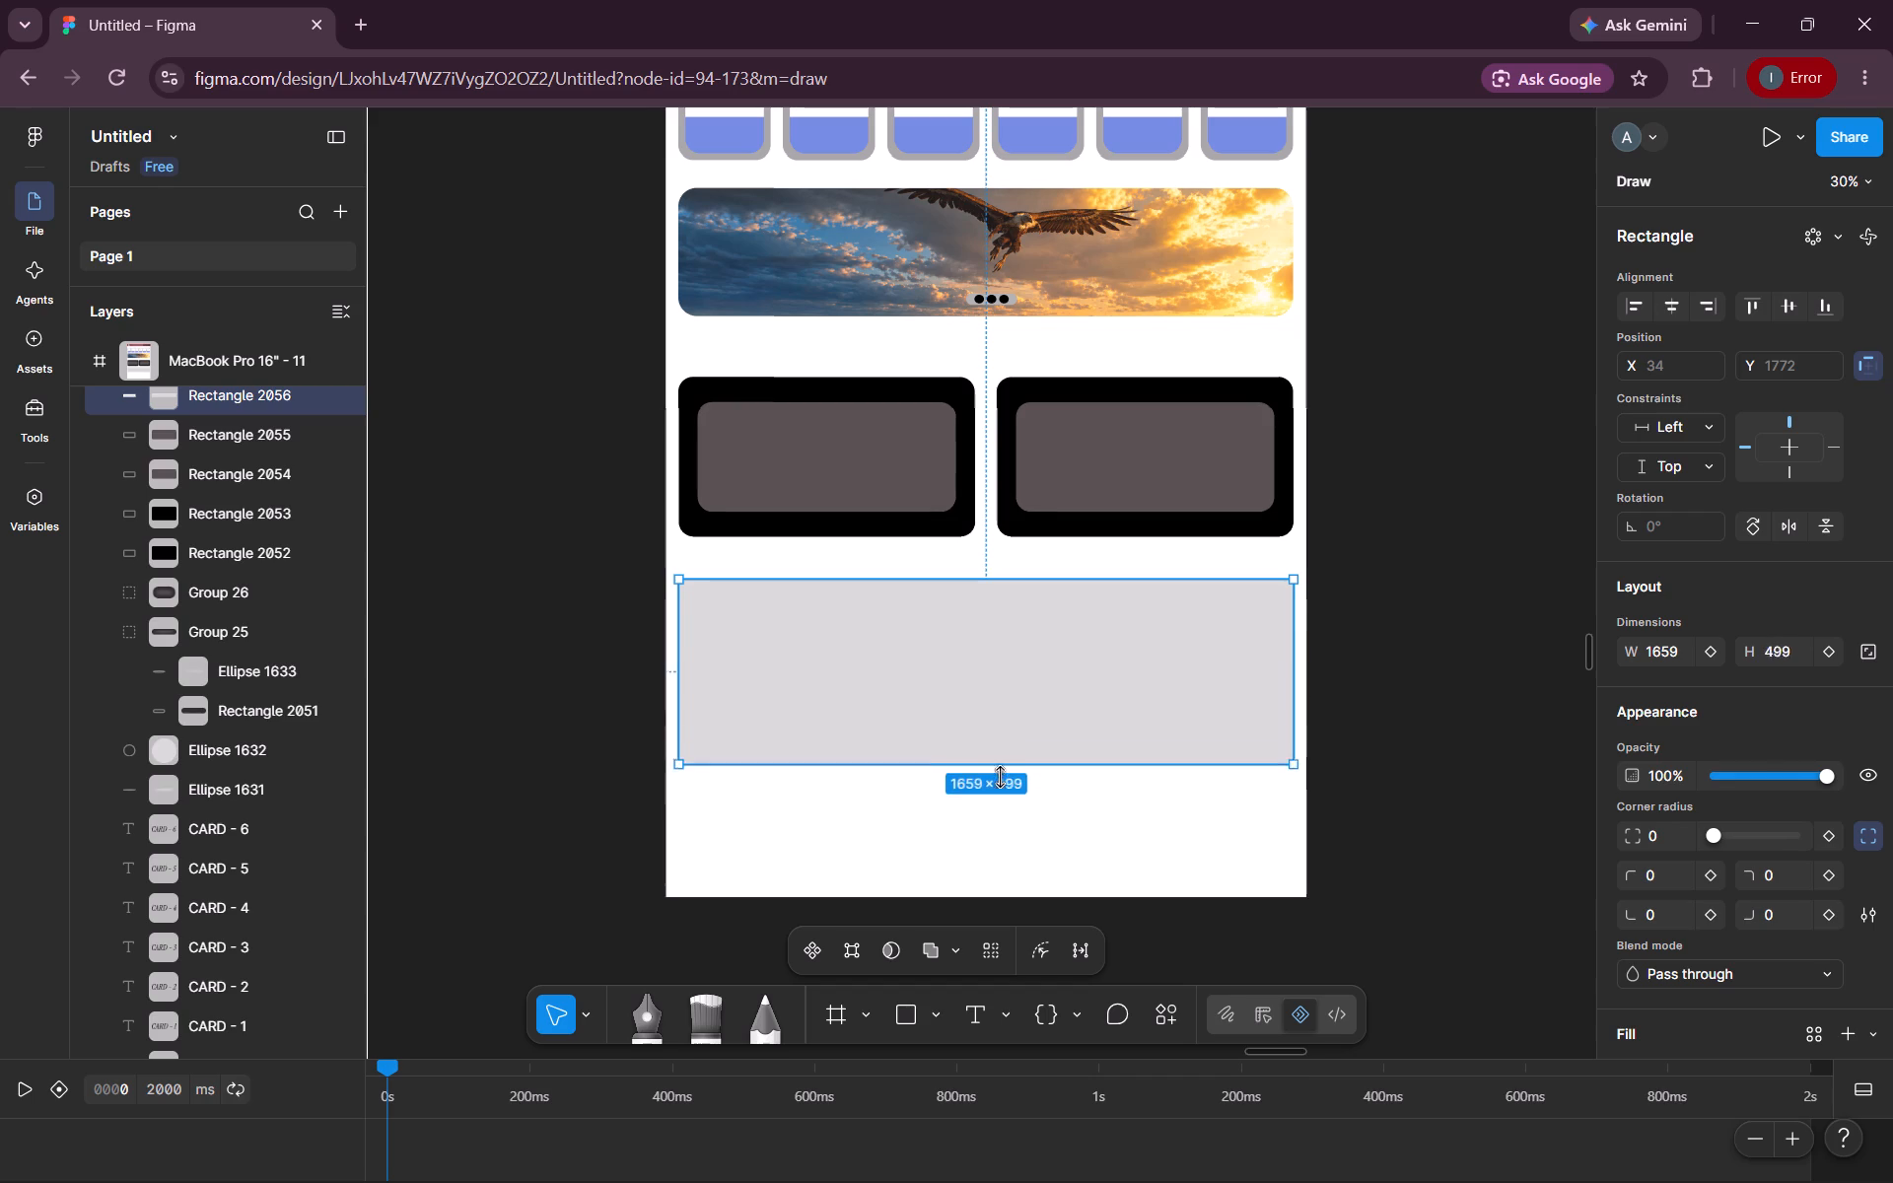
pyautogui.moveTo(1000, 777); pyautogui.dragTo(996, 832)
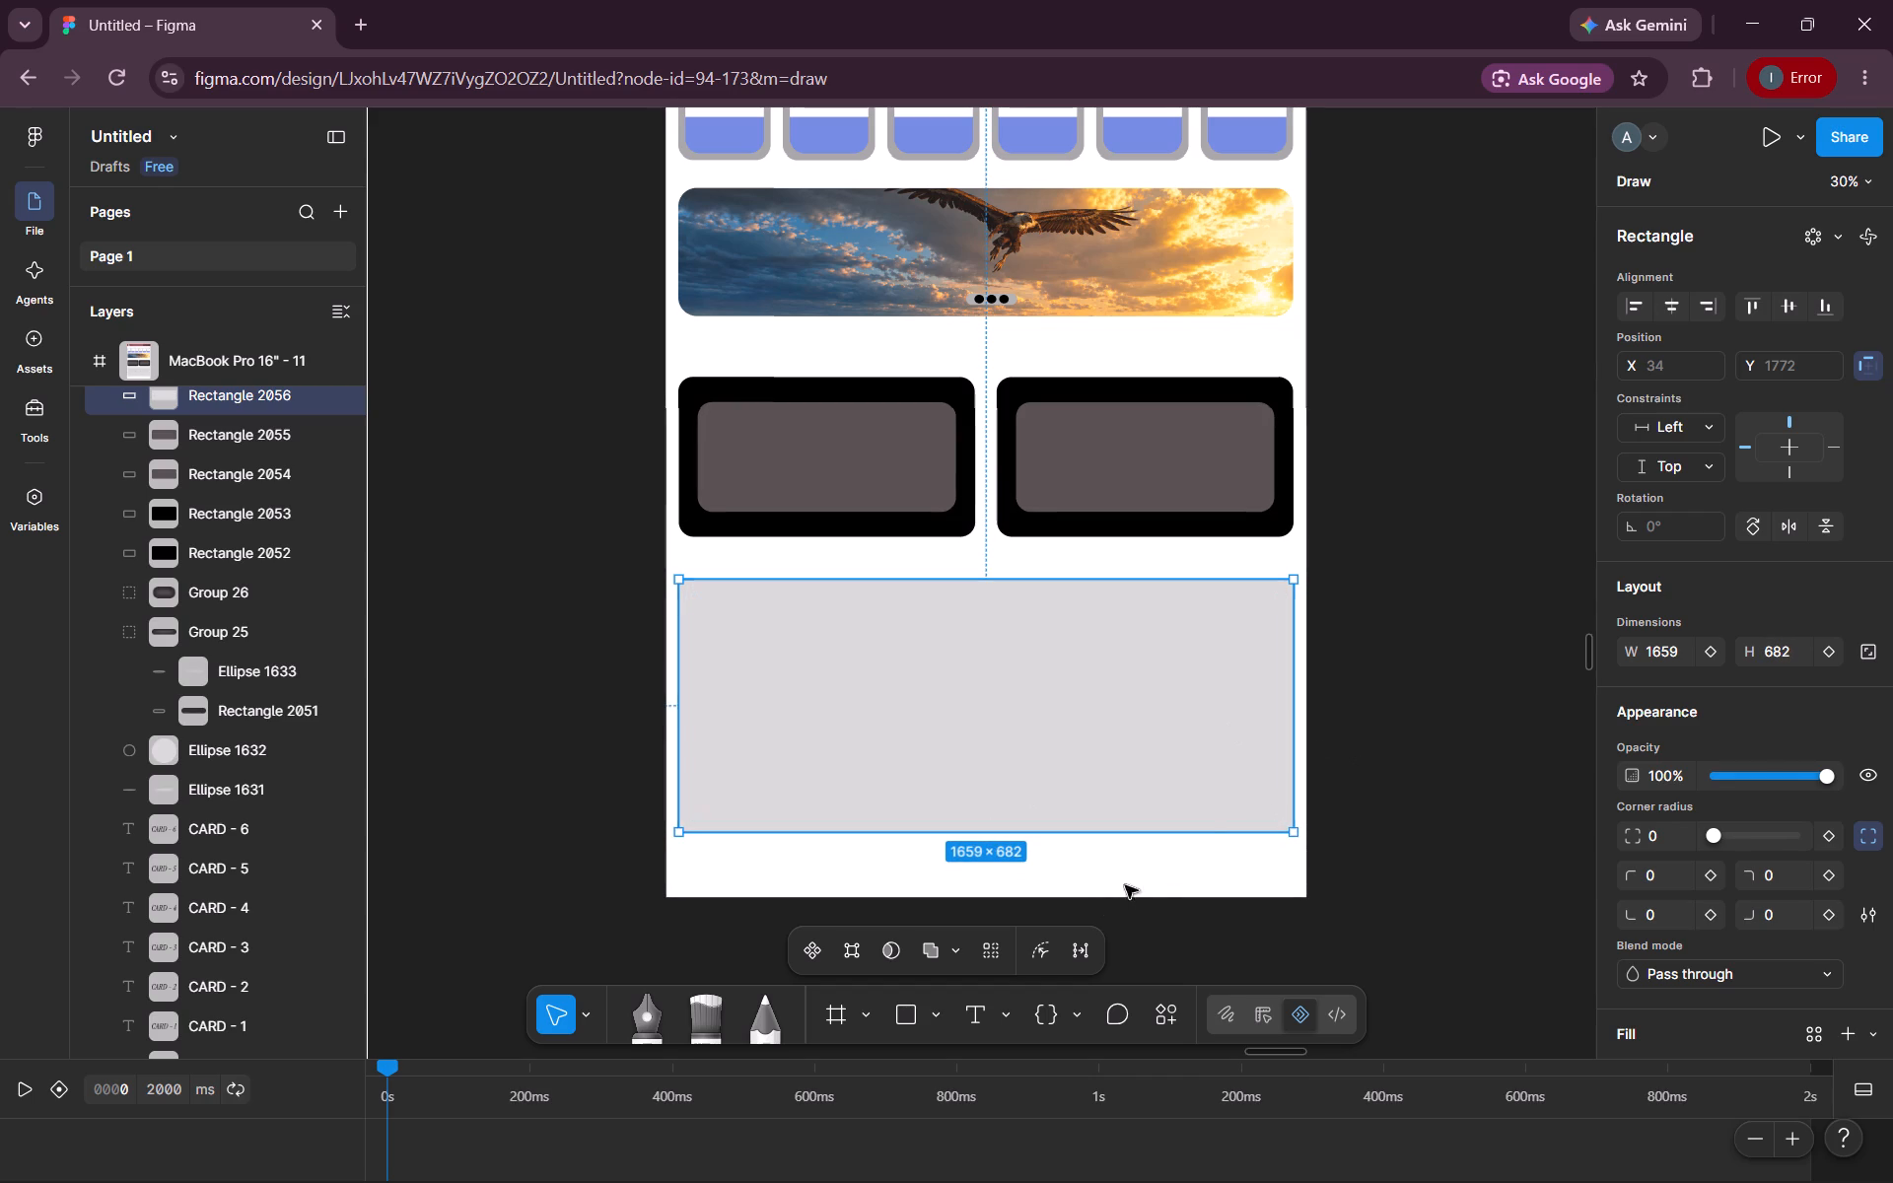
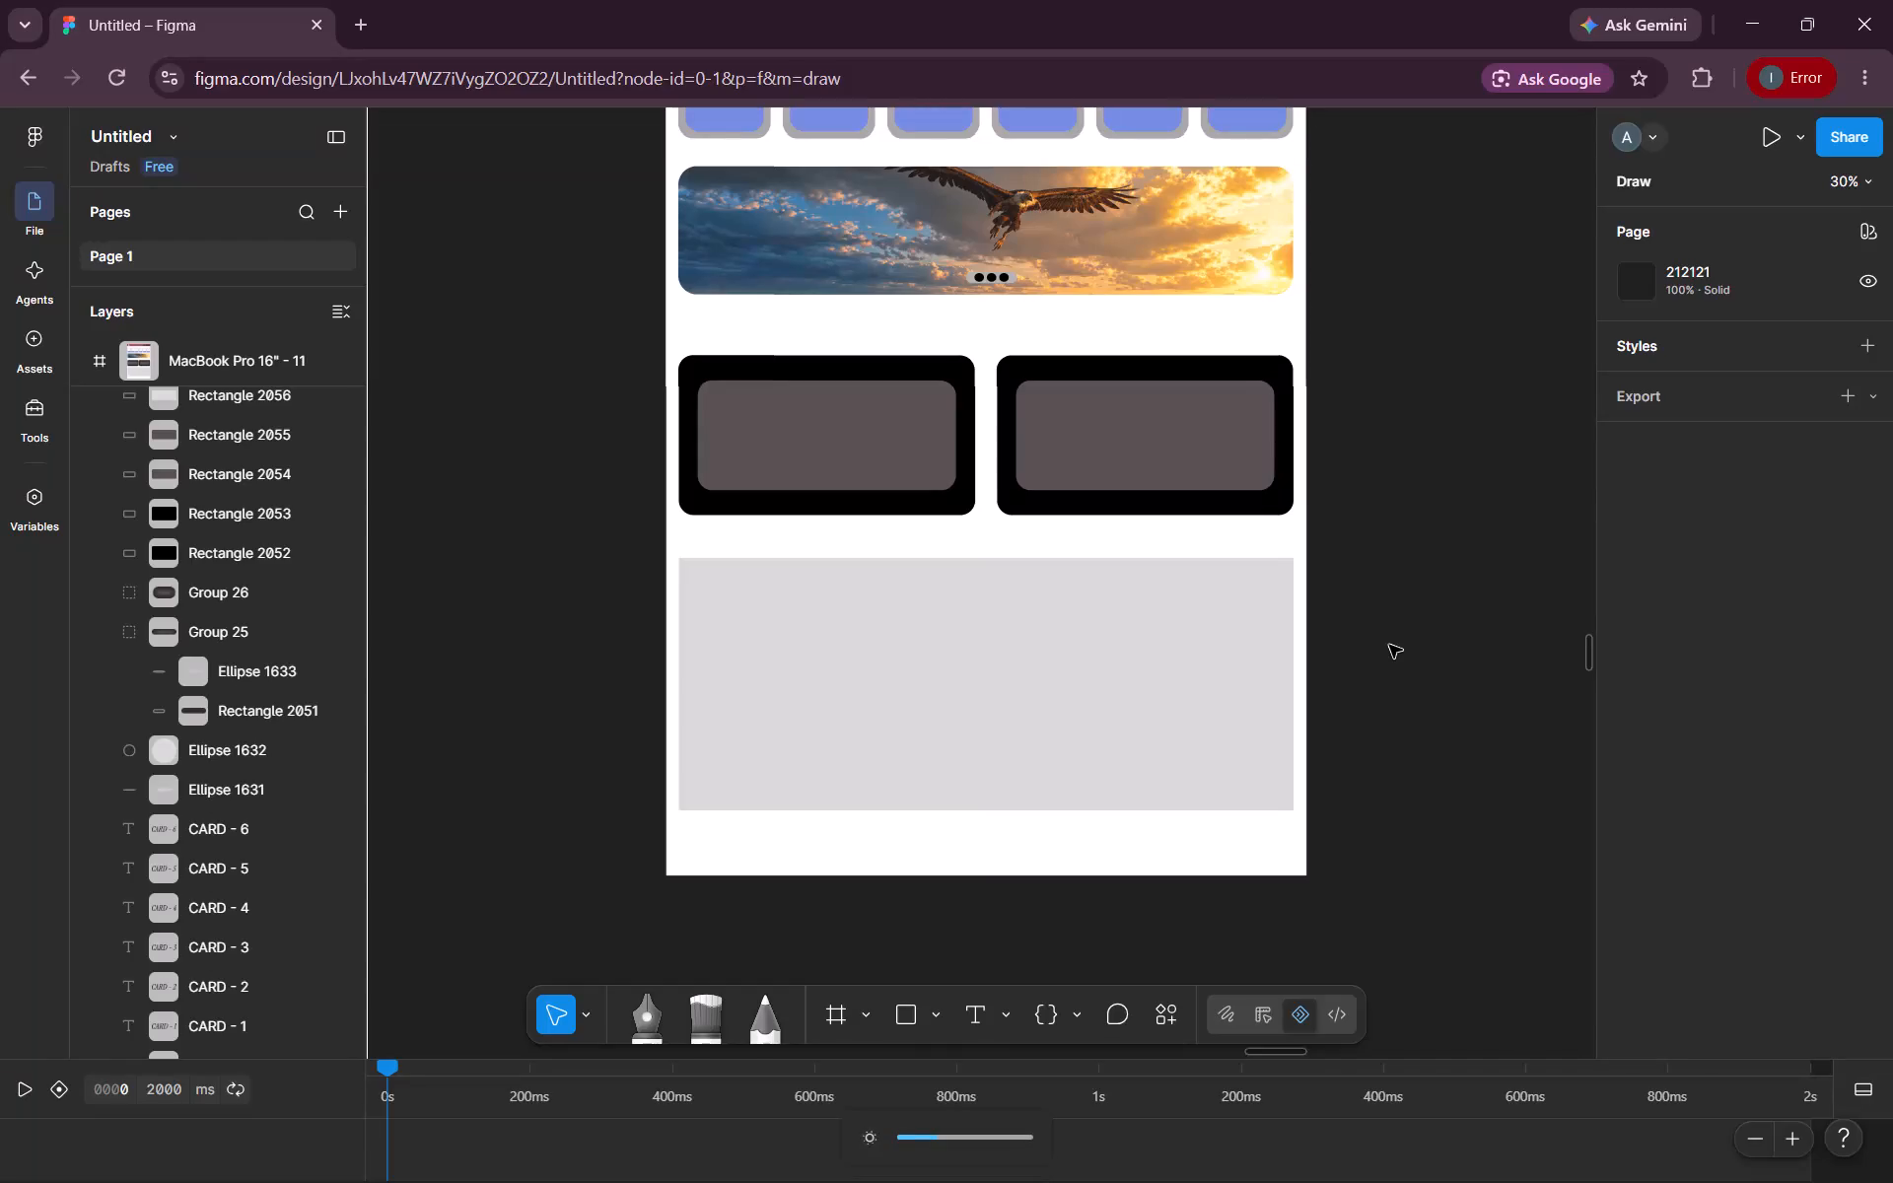
# Fill the large bottom rectangle with grey A8A7A7.
pyautogui.click(1239, 677)
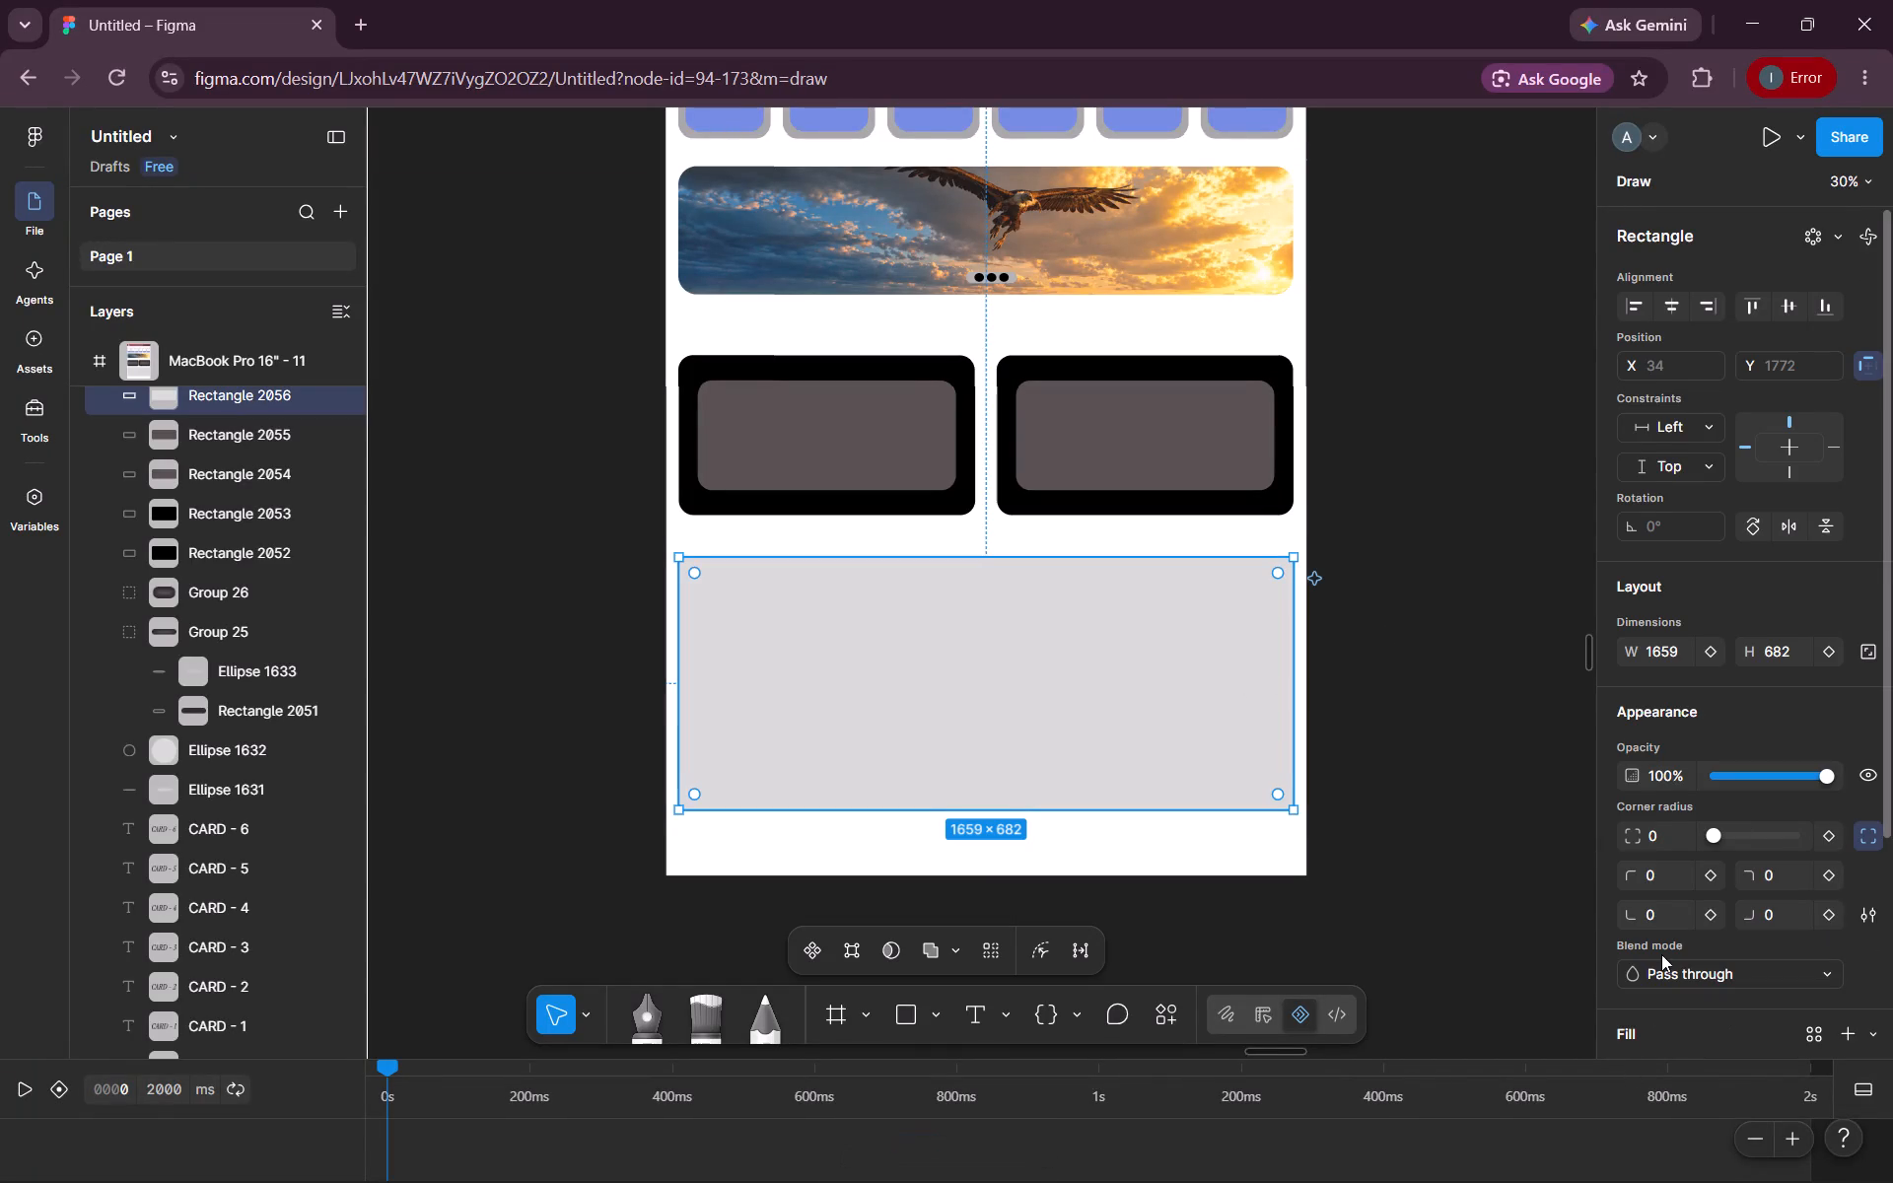
pyautogui.scroll(-2, 1661, 954)
pyautogui.click(1633, 852)
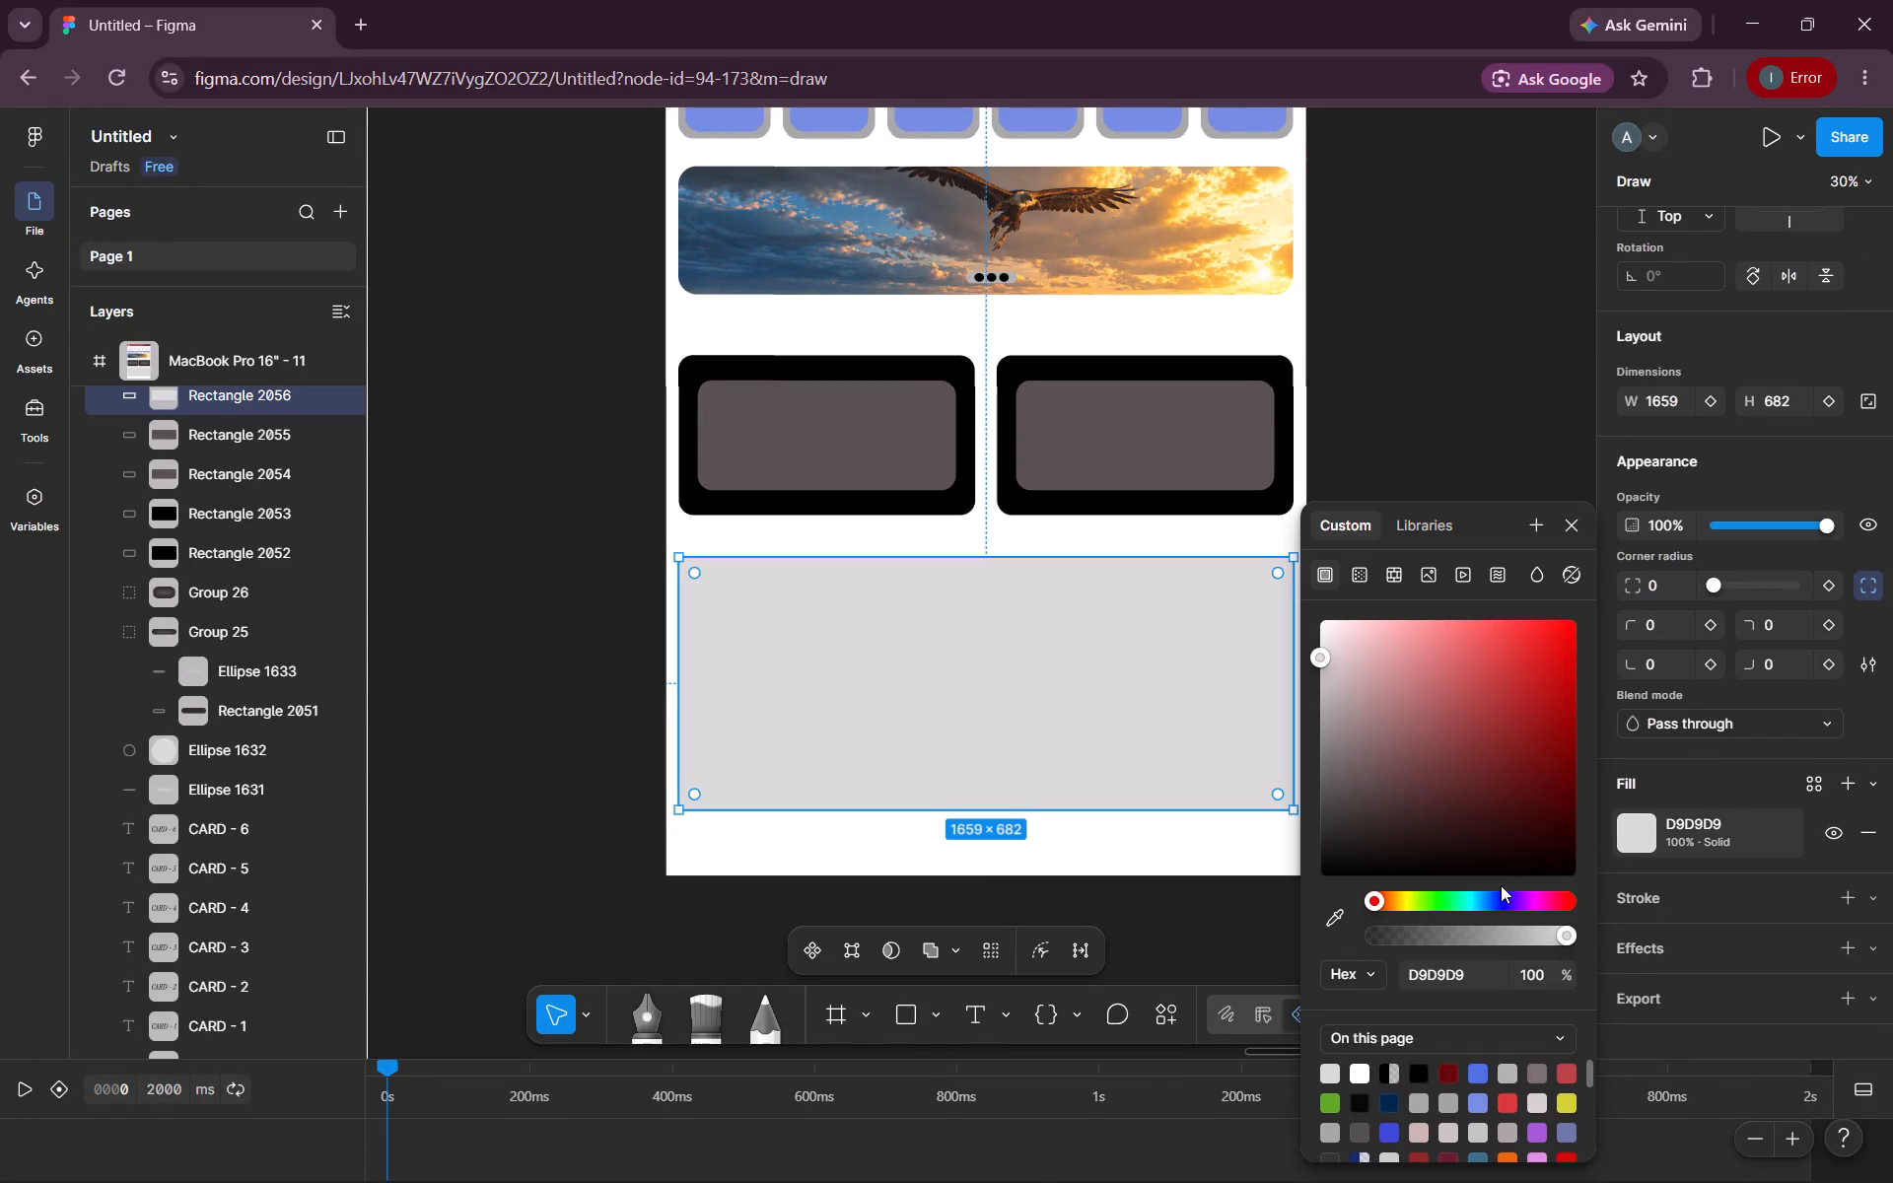
pyautogui.click(1417, 1103)
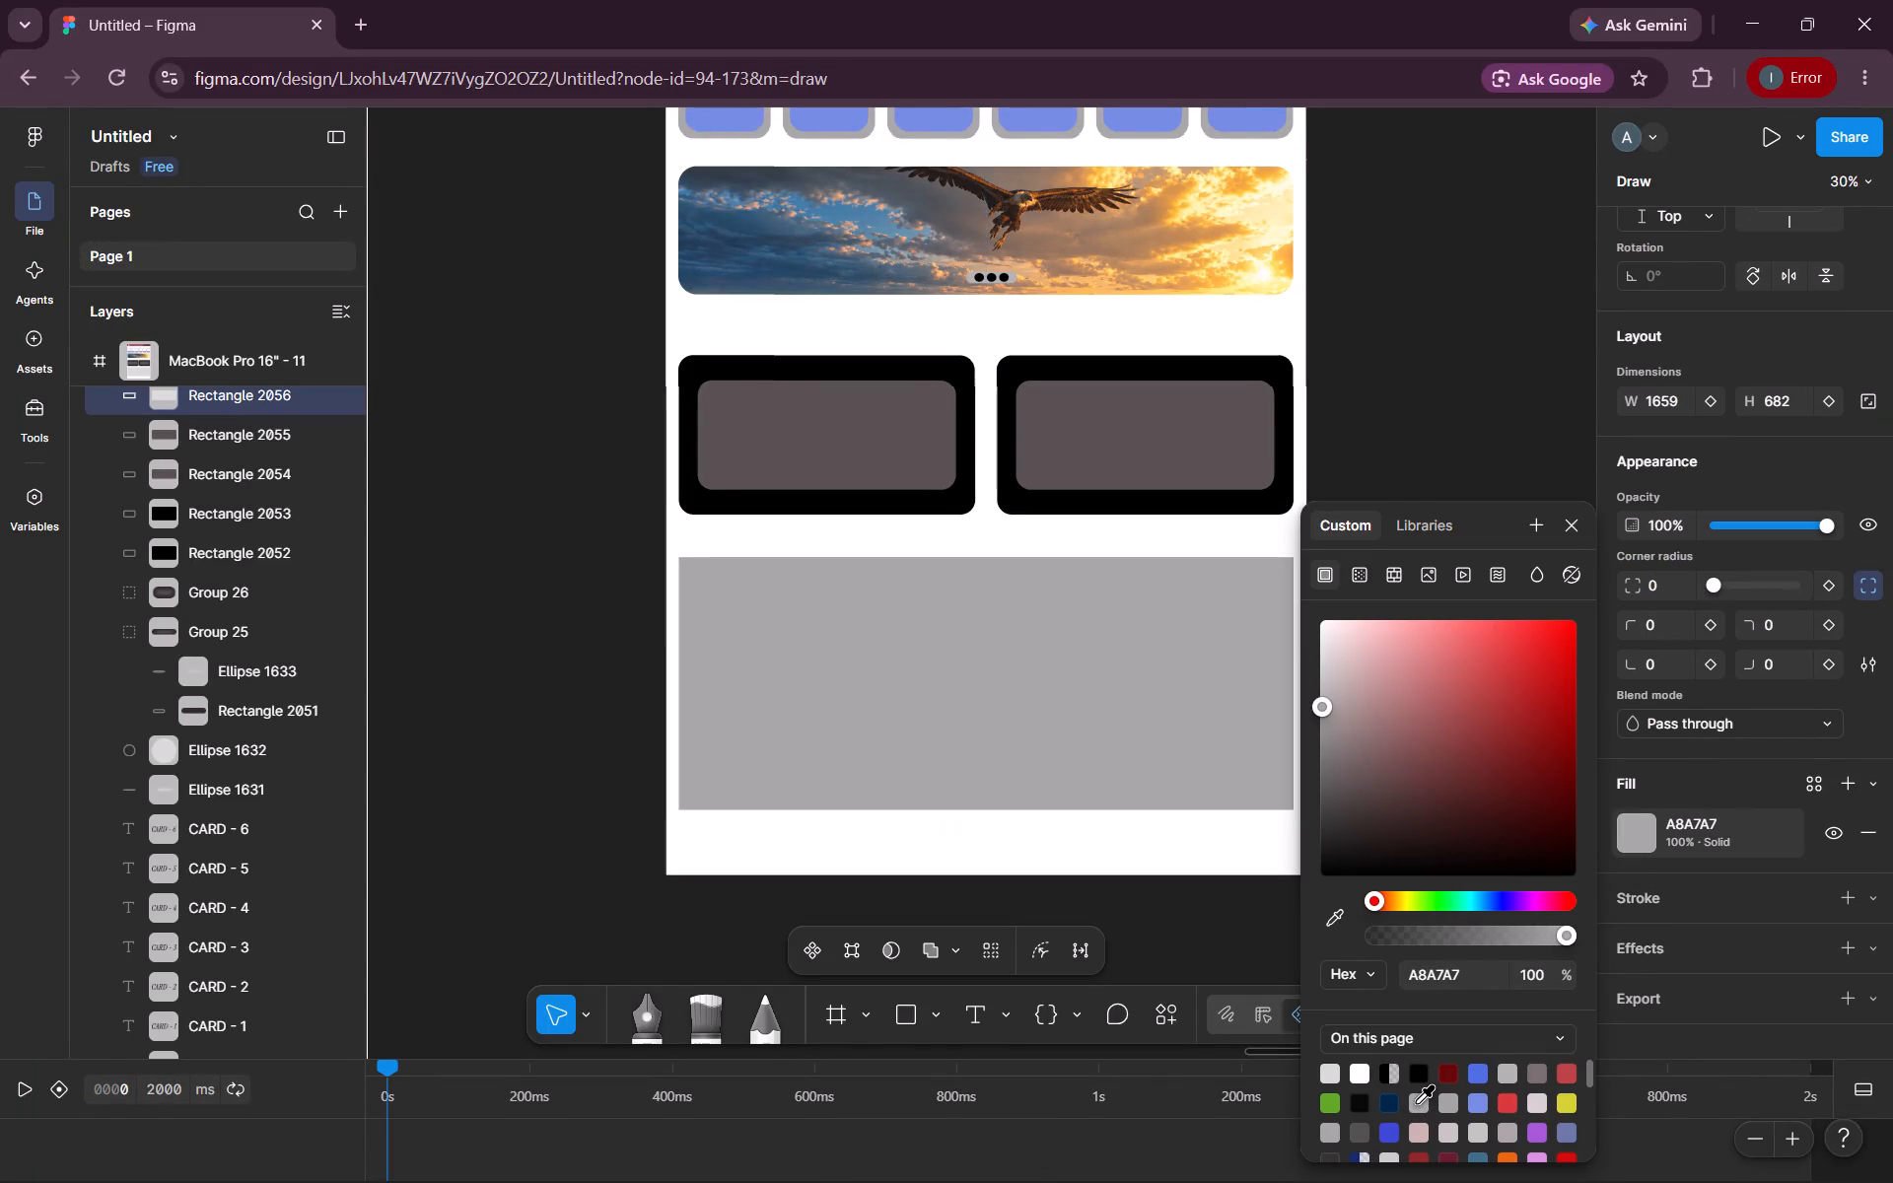
pyautogui.click(1571, 527)
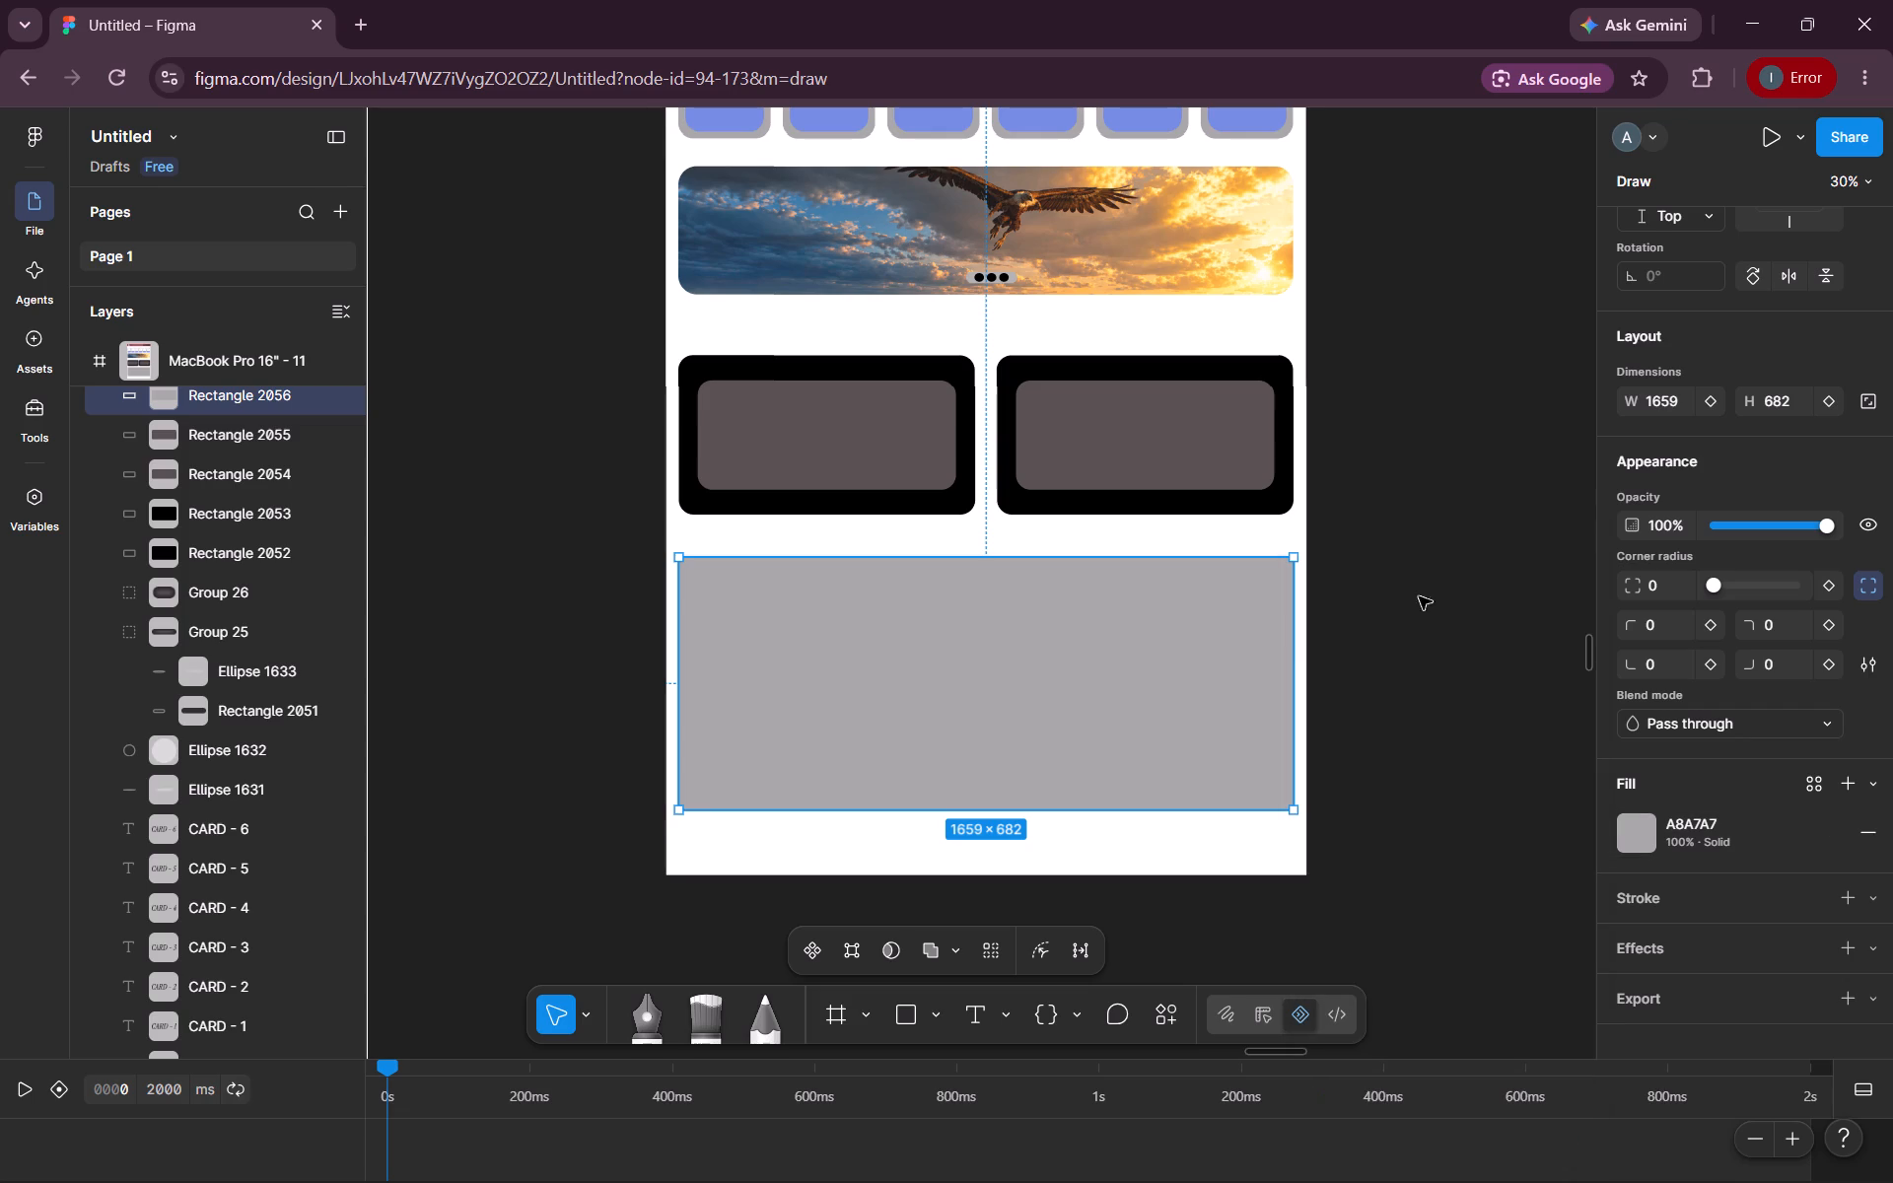
# Draw a vertical rectangle about 409 × 572 inside the large grey rectangle, near its left edge and vertically centred.
pyautogui.click(912, 1010)
pyautogui.moveTo(703, 575); pyautogui.dragTo(824, 779)
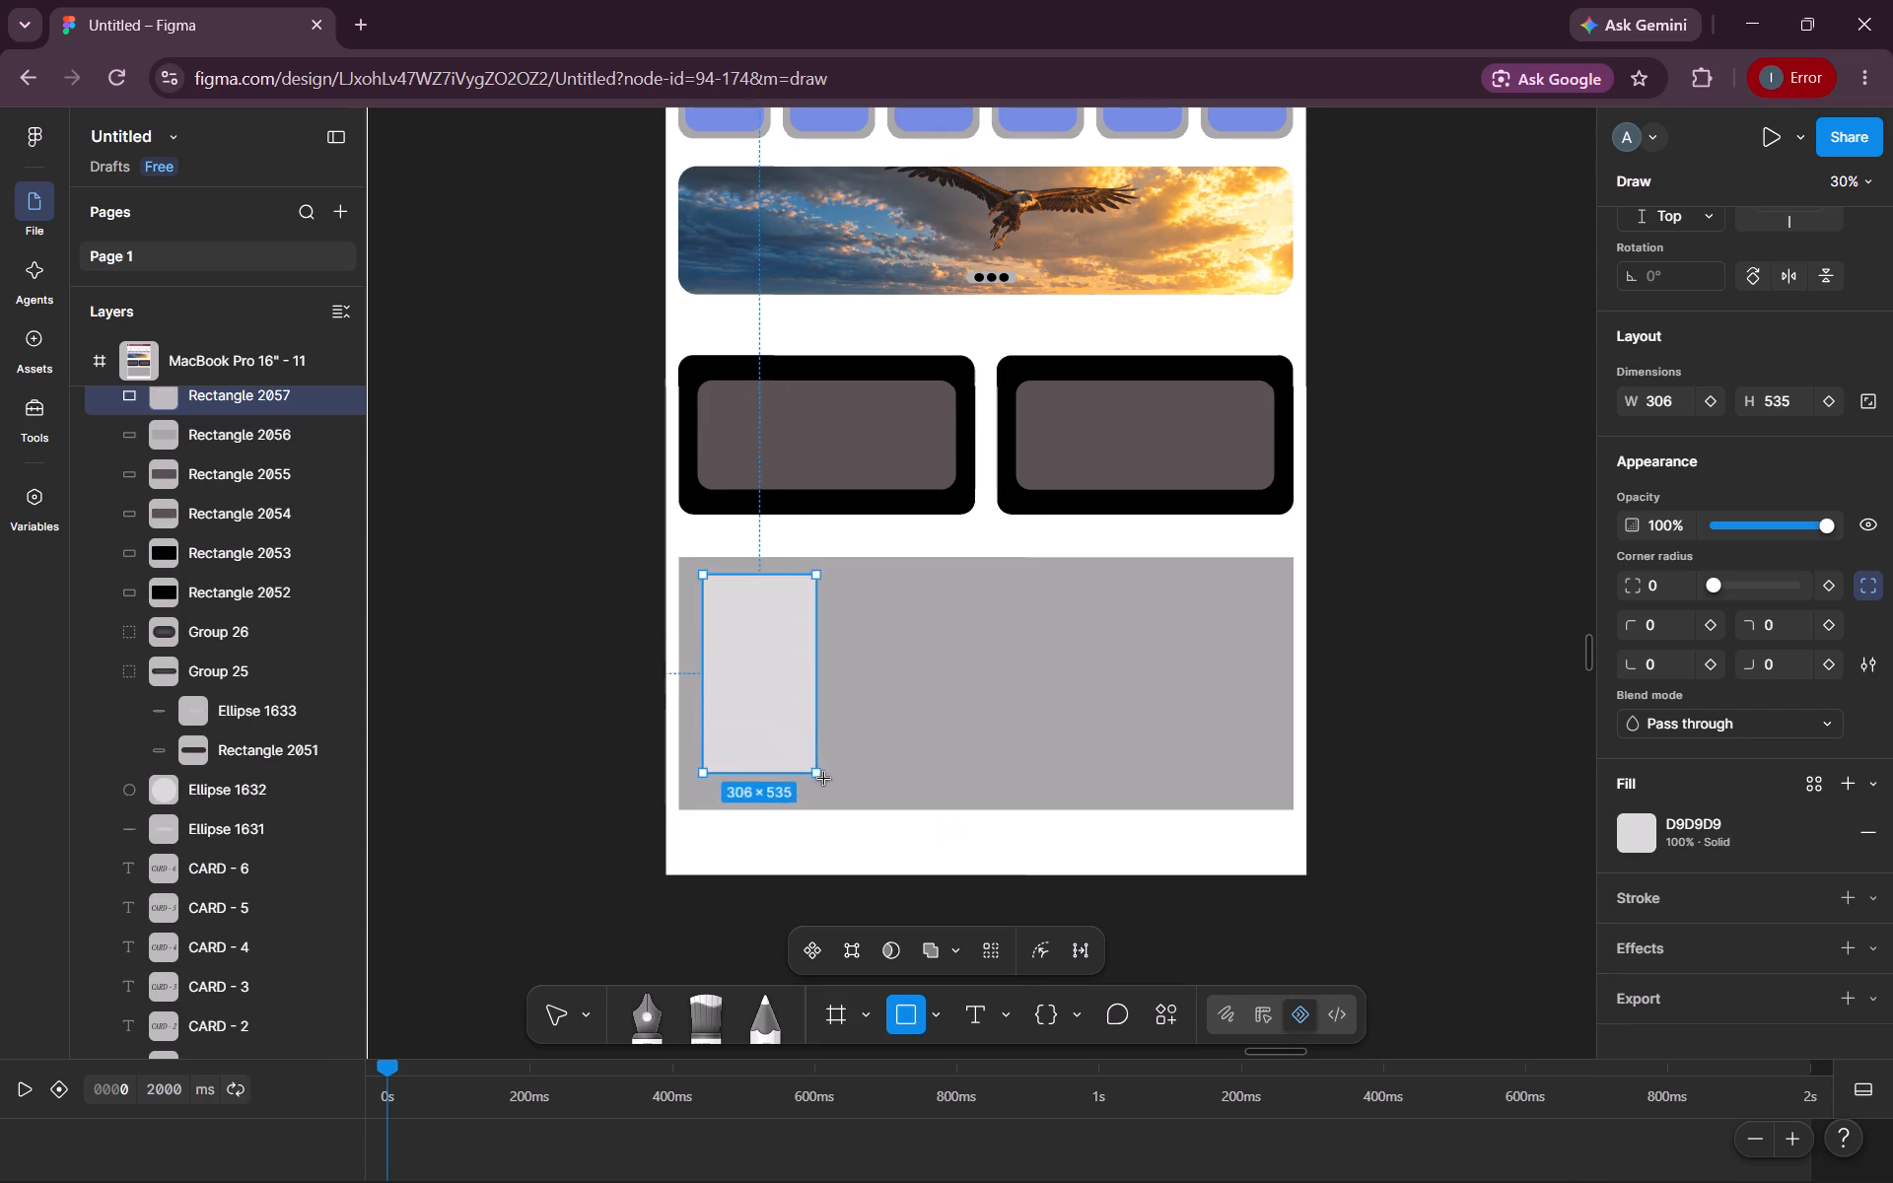
pyautogui.moveTo(824, 779); pyautogui.dragTo(854, 787)
pyautogui.click(786, 690)
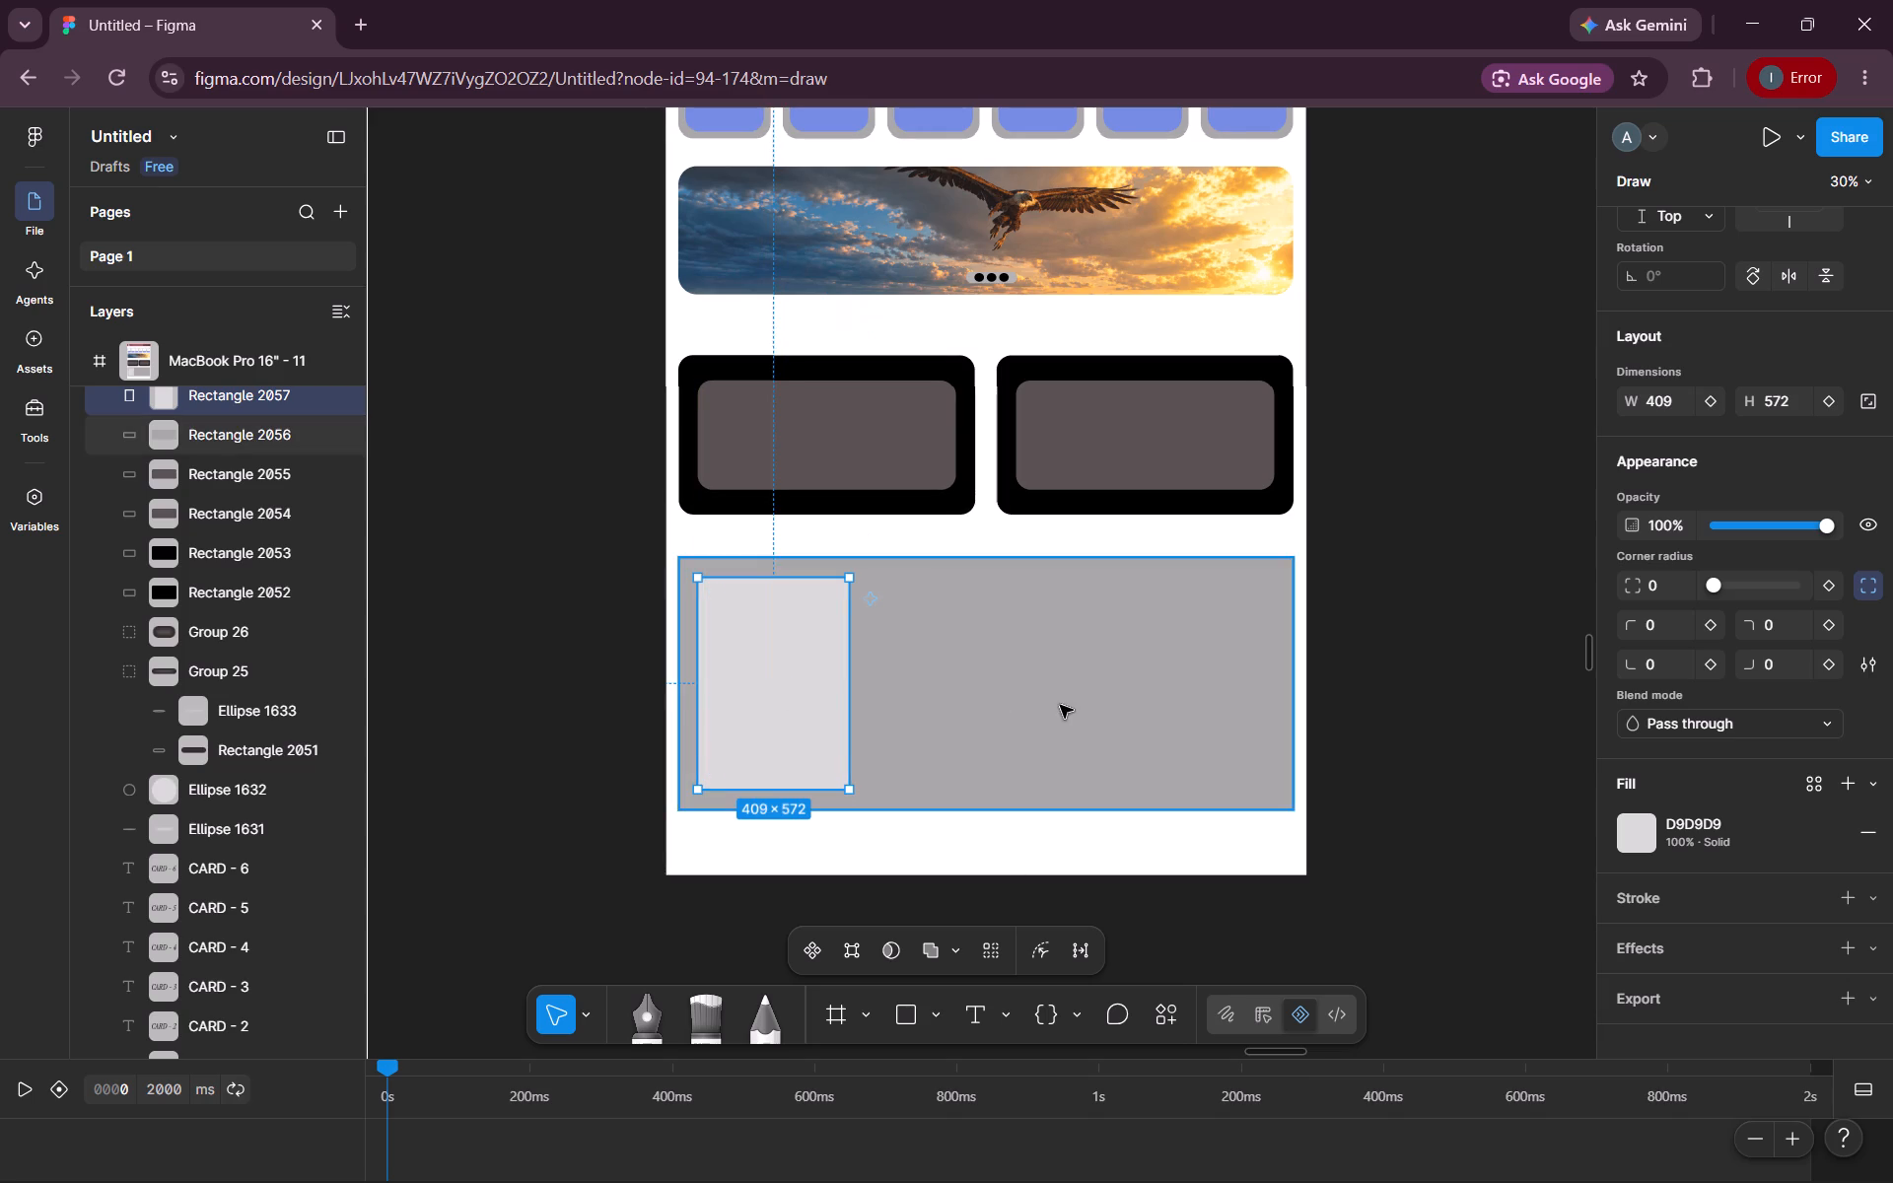
# Set the new vertical rectangle's corner radius to 40.
pyautogui.scroll(-1, 1652, 973)
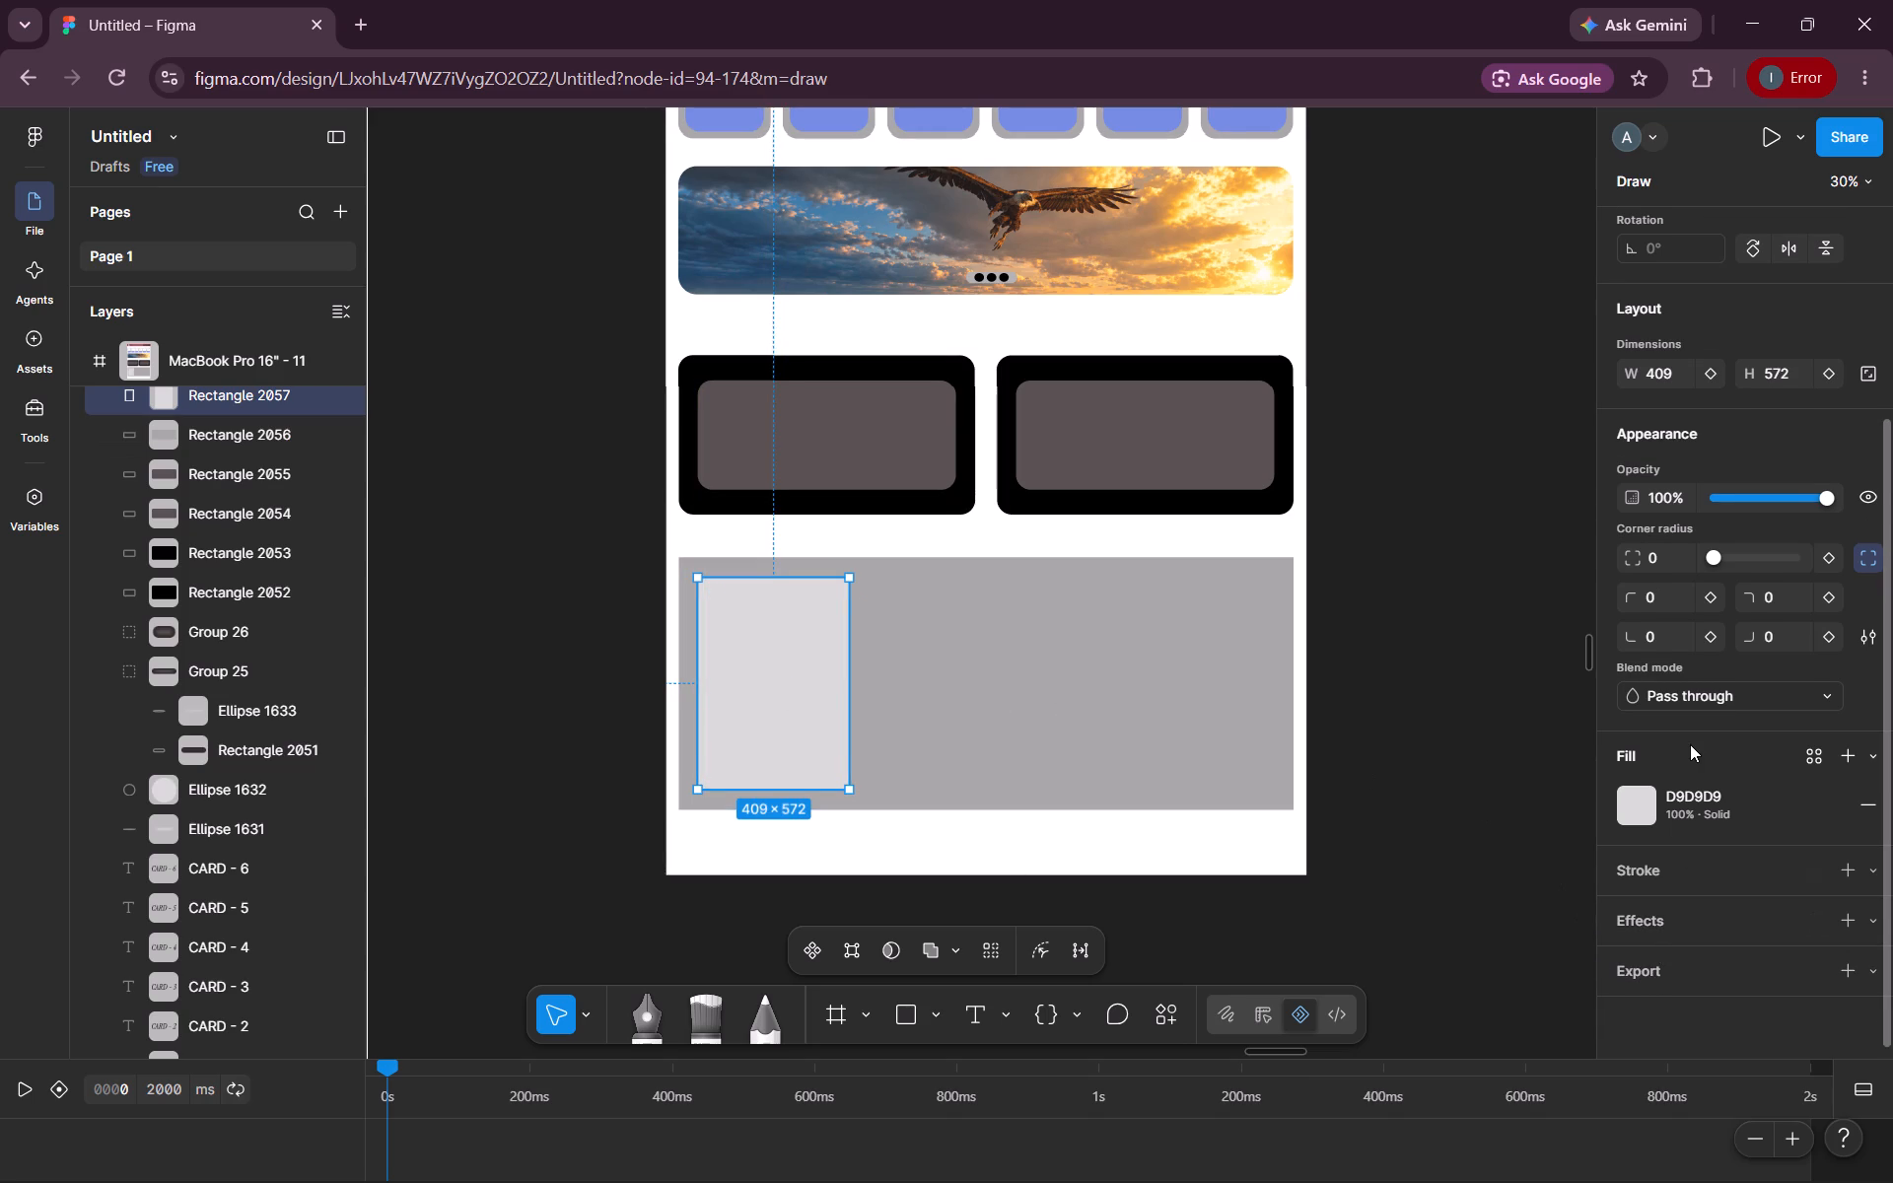
pyautogui.scroll(1, 1690, 744)
pyautogui.doubleClick(1648, 600)
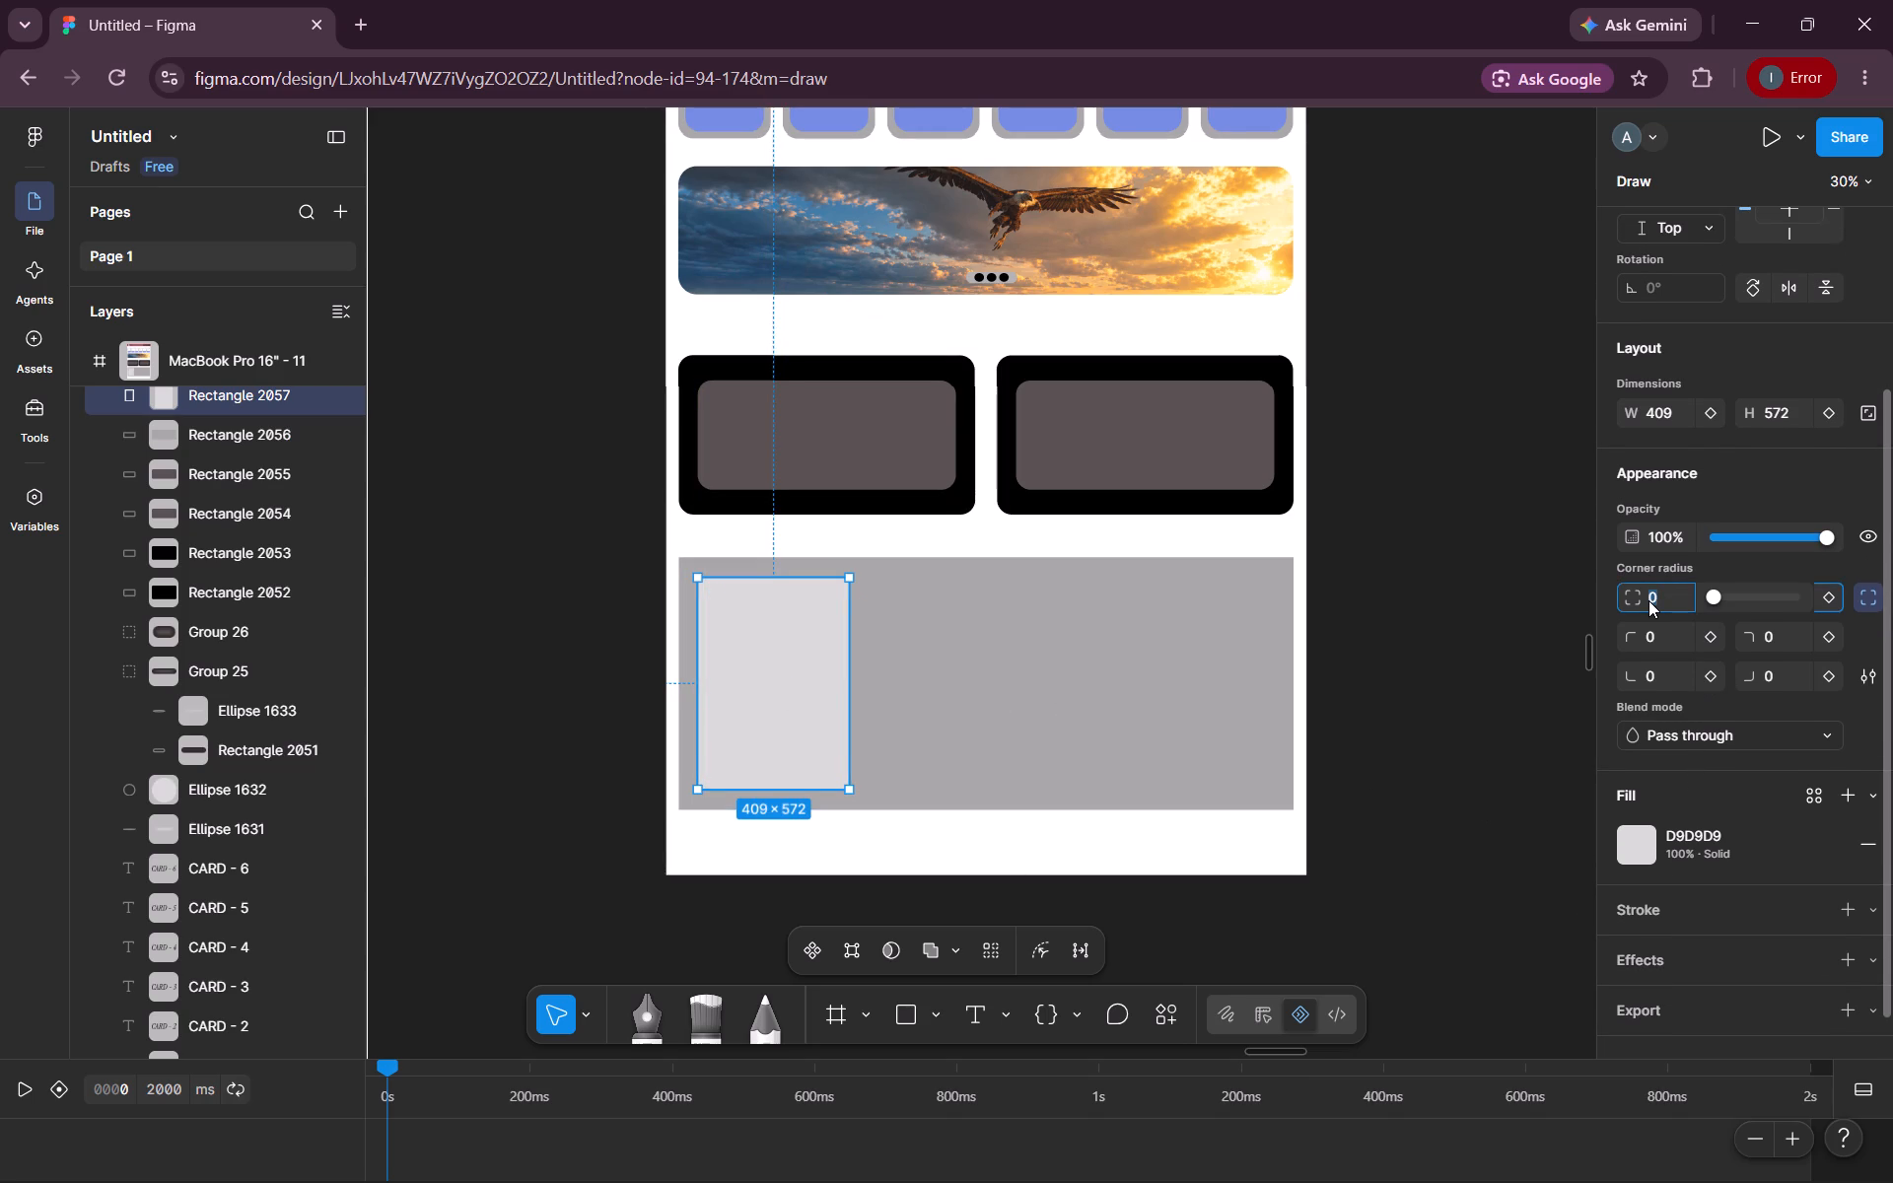
pyautogui.write('40')
pyautogui.press('Return')
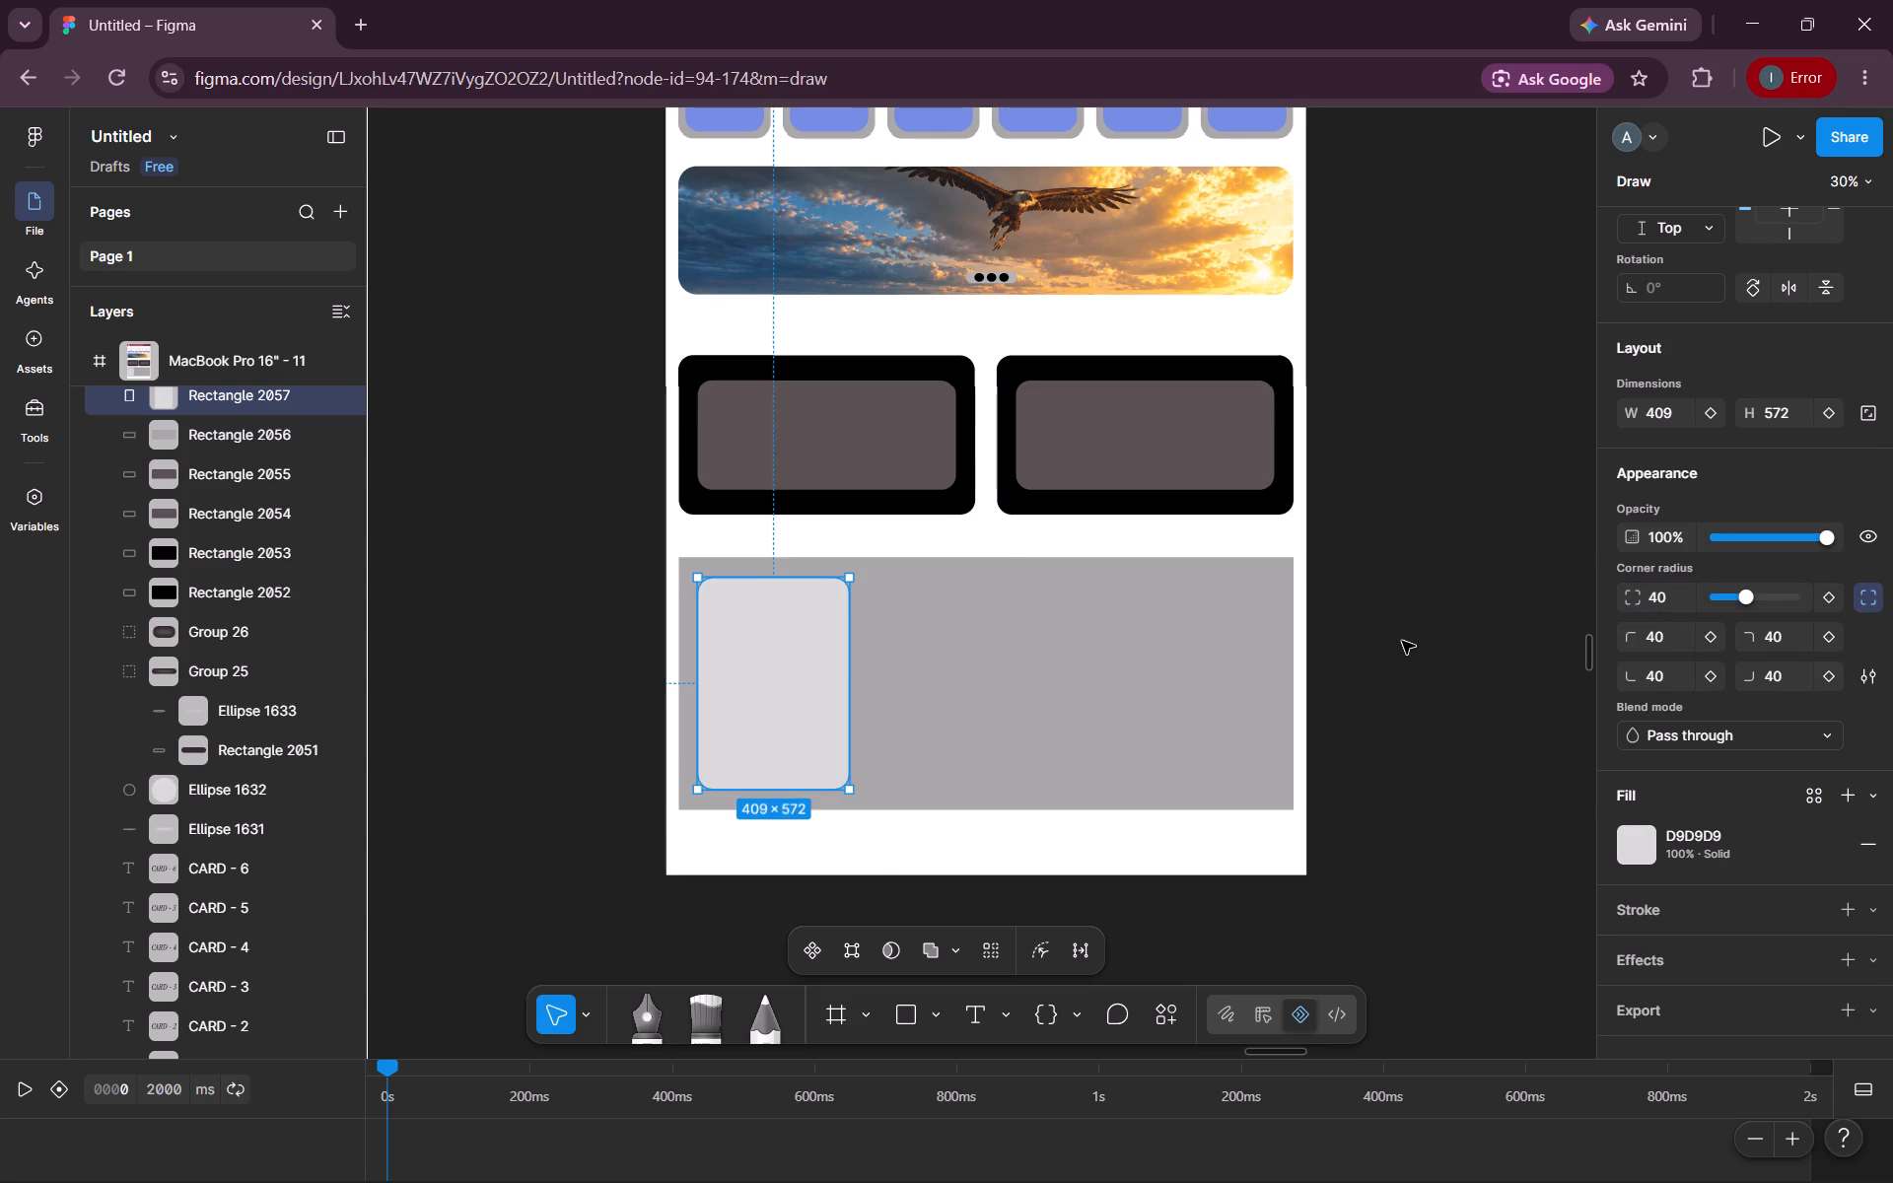
# Duplicate the rounded rectangle twice in a level row, placing the second copy near the right edge of the grey rectangle.
pyautogui.click(796, 736)
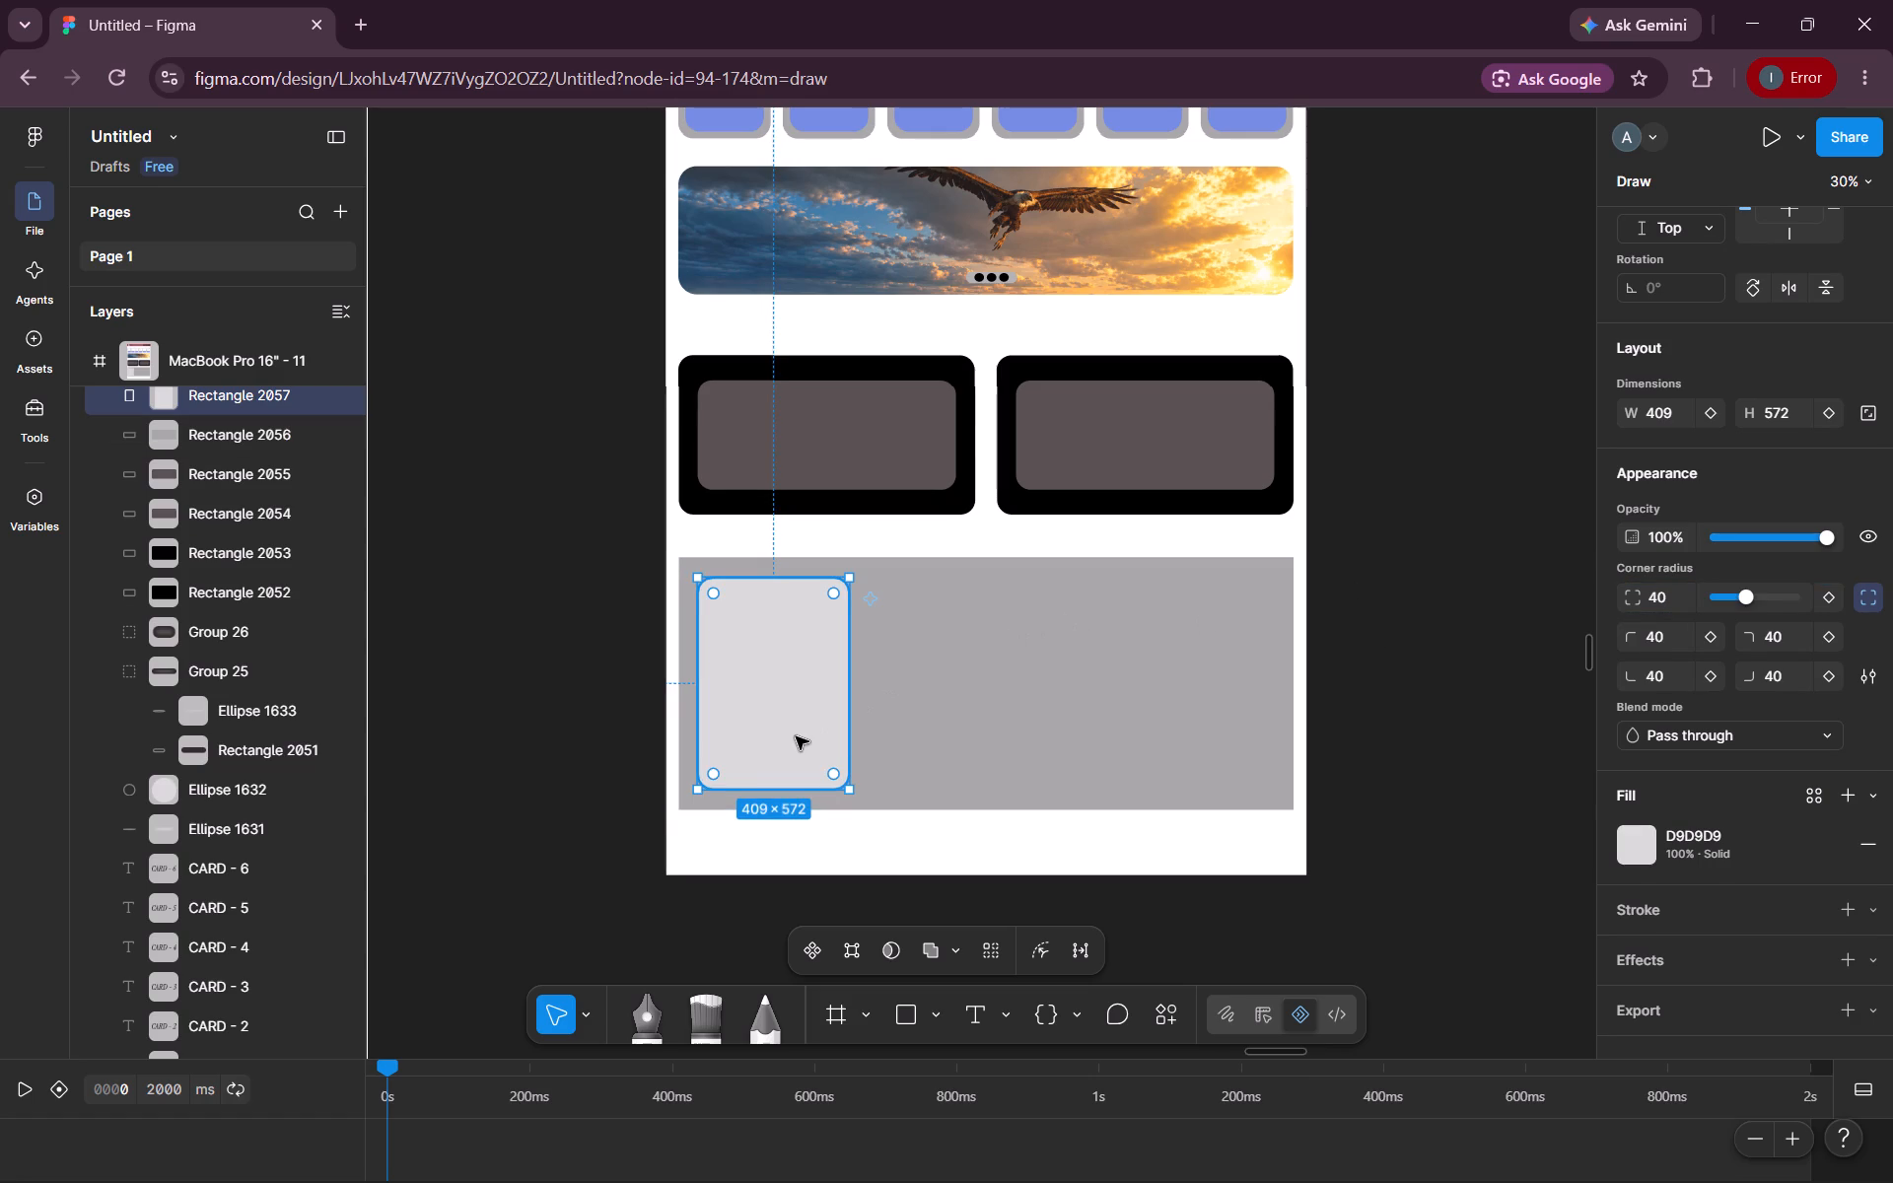
pyautogui.keyDown('alt'); pyautogui.moveTo(796, 736); pyautogui.dragTo(912, 731); pyautogui.keyUp('alt')
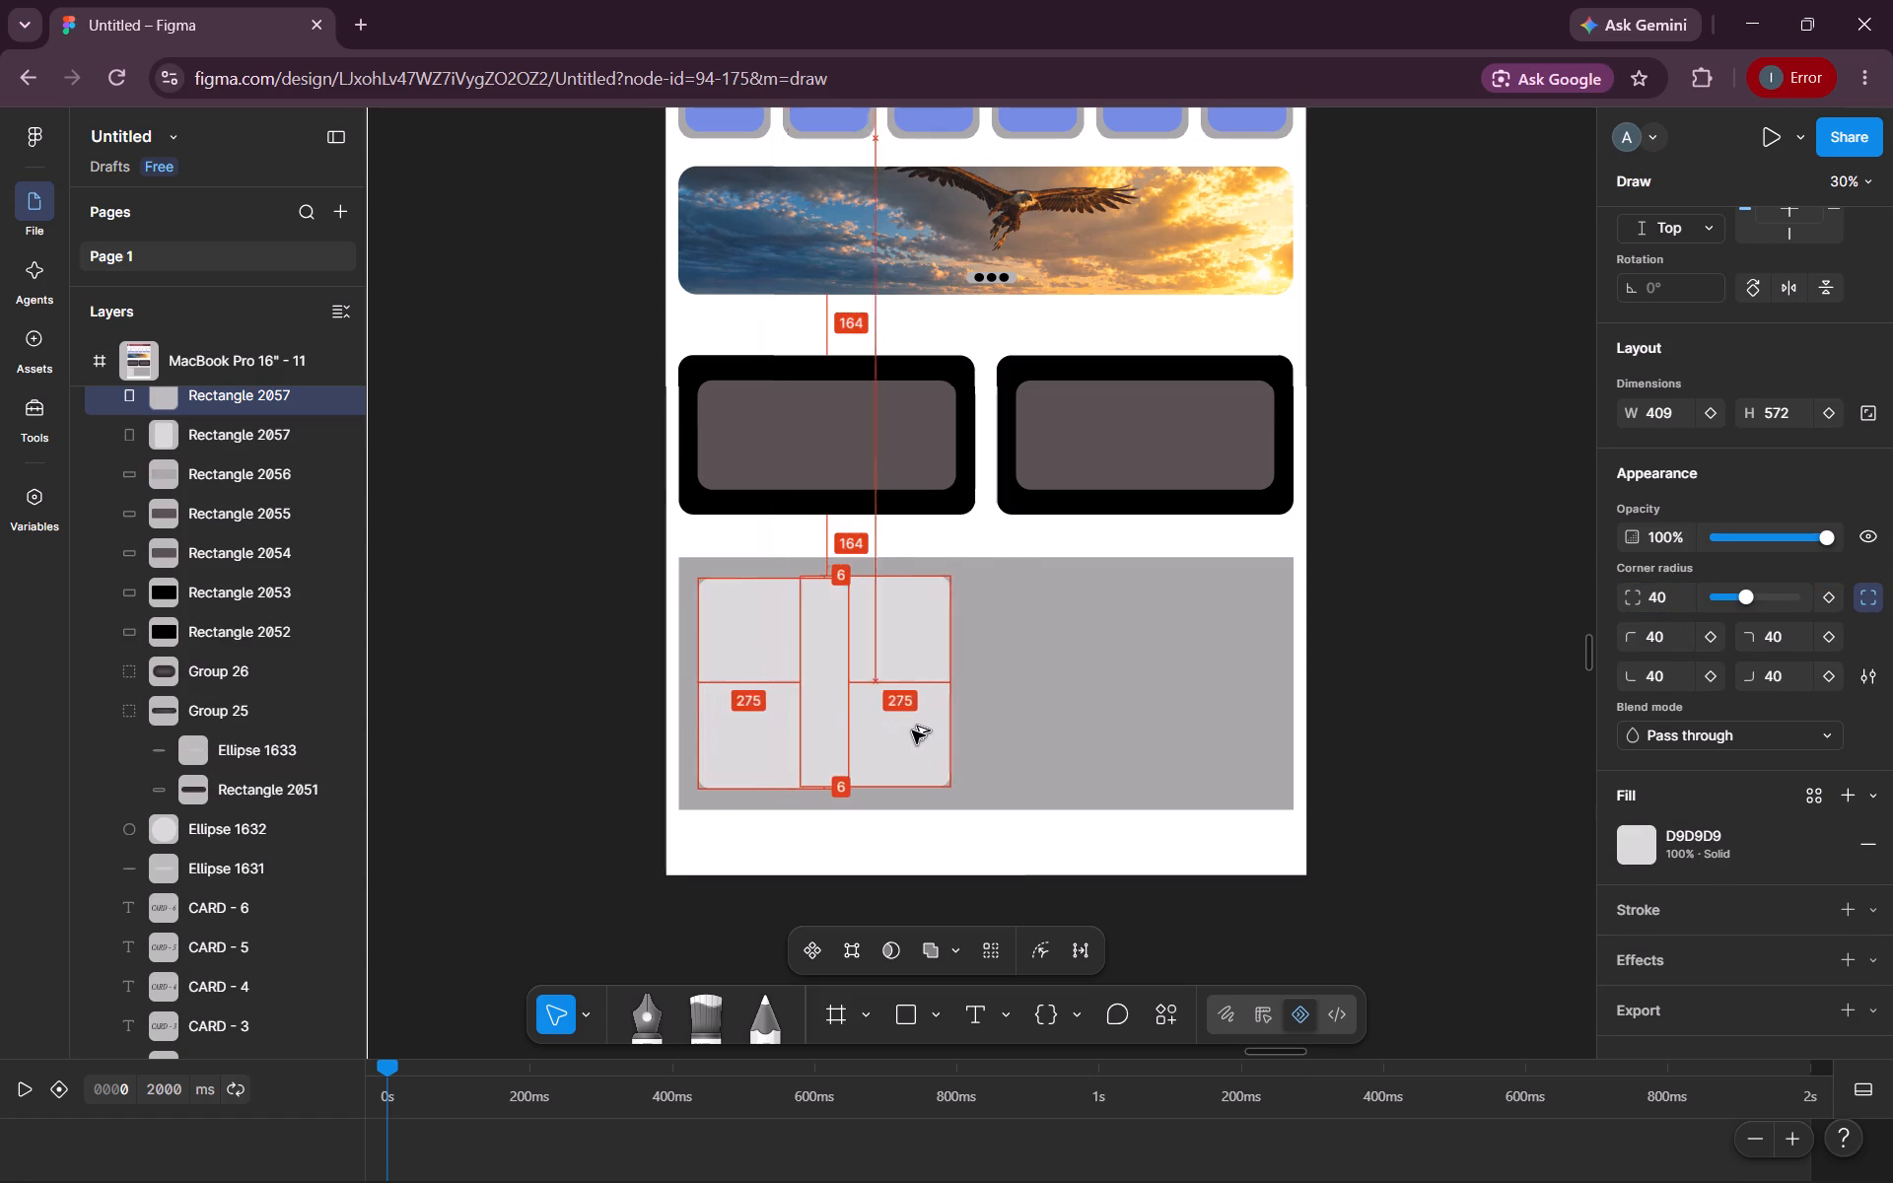
pyautogui.keyDown('alt'); pyautogui.moveTo(912, 731); pyautogui.dragTo(964, 736); pyautogui.keyUp('alt')
pyautogui.keyDown('alt'); pyautogui.moveTo(964, 736); pyautogui.dragTo(1038, 735); pyautogui.keyUp('alt')
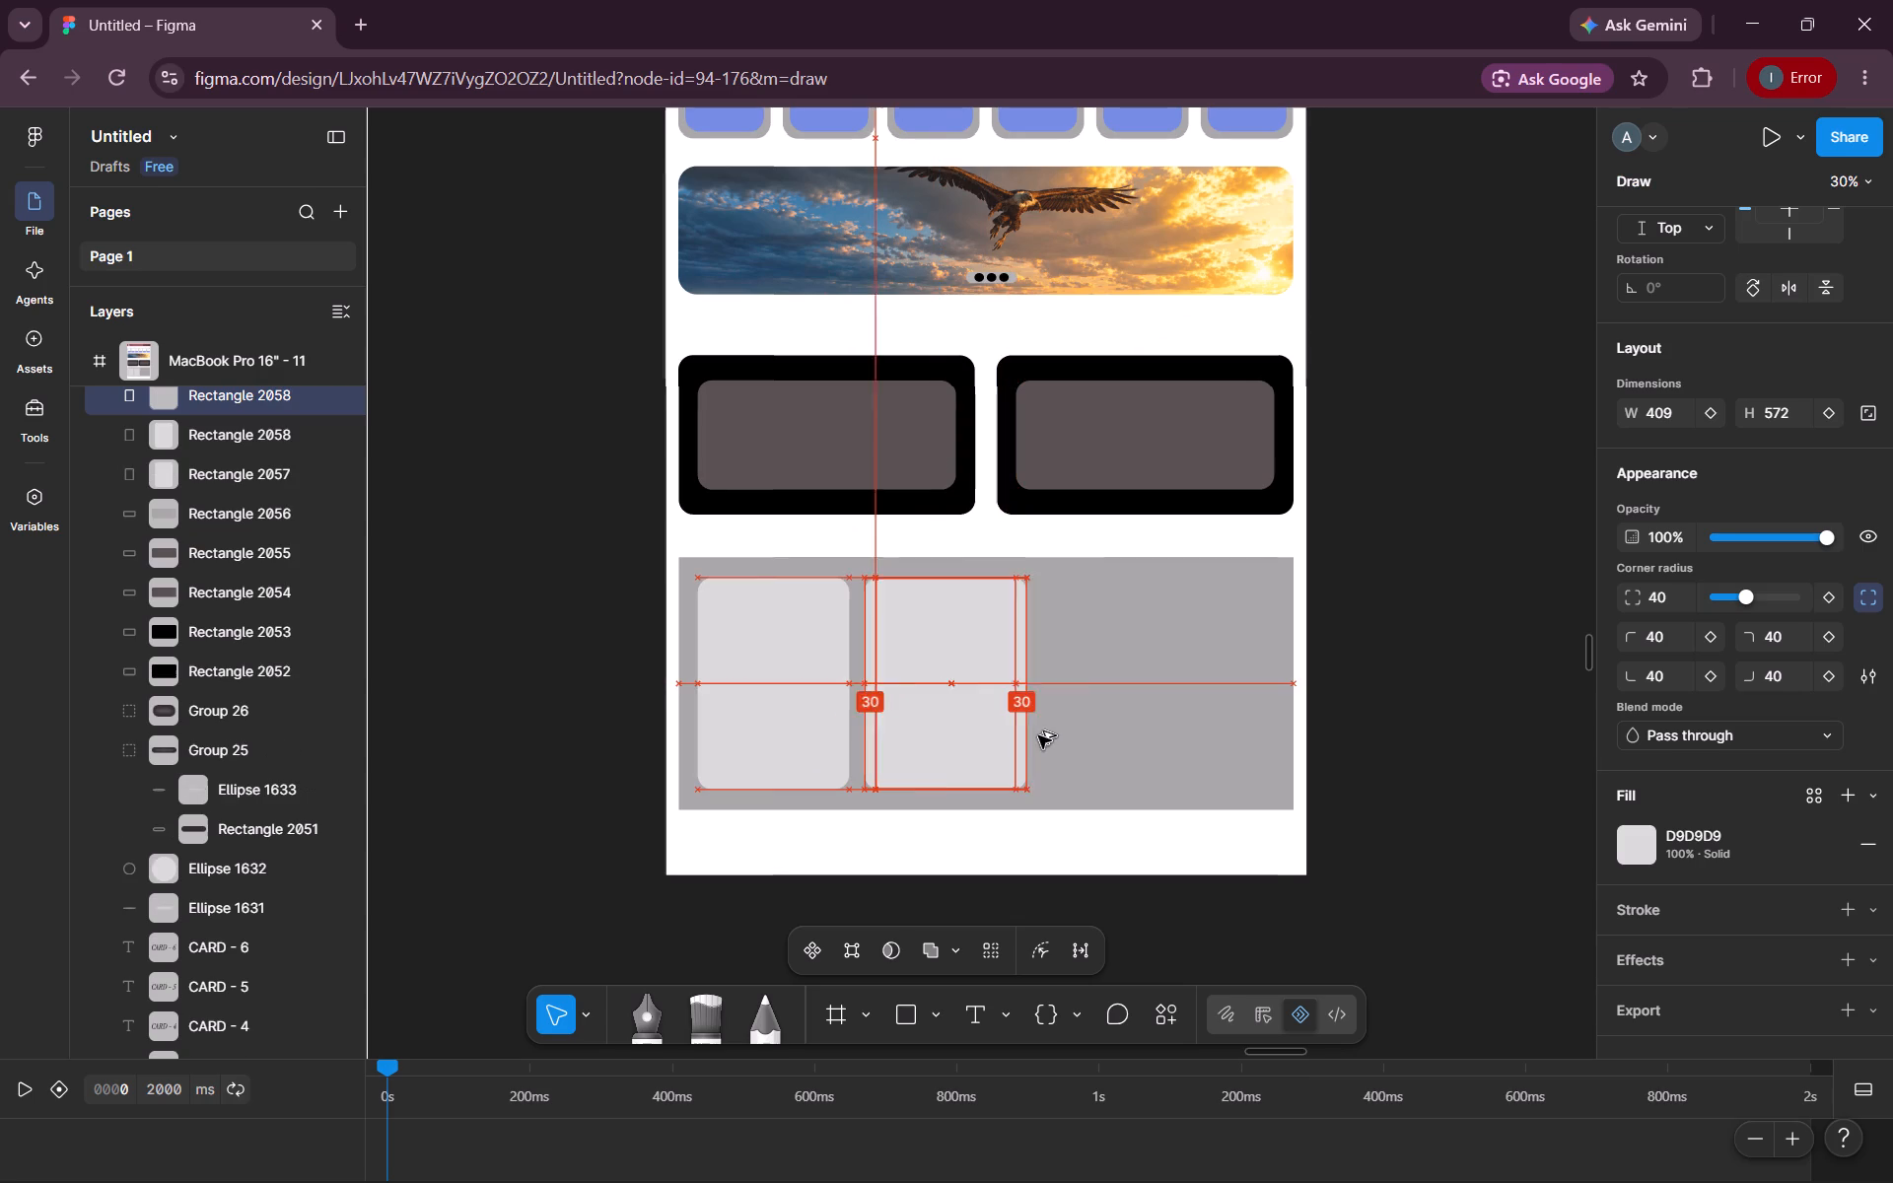
pyautogui.keyDown('alt'); pyautogui.moveTo(1038, 735); pyautogui.dragTo(1211, 738); pyautogui.keyUp('alt')
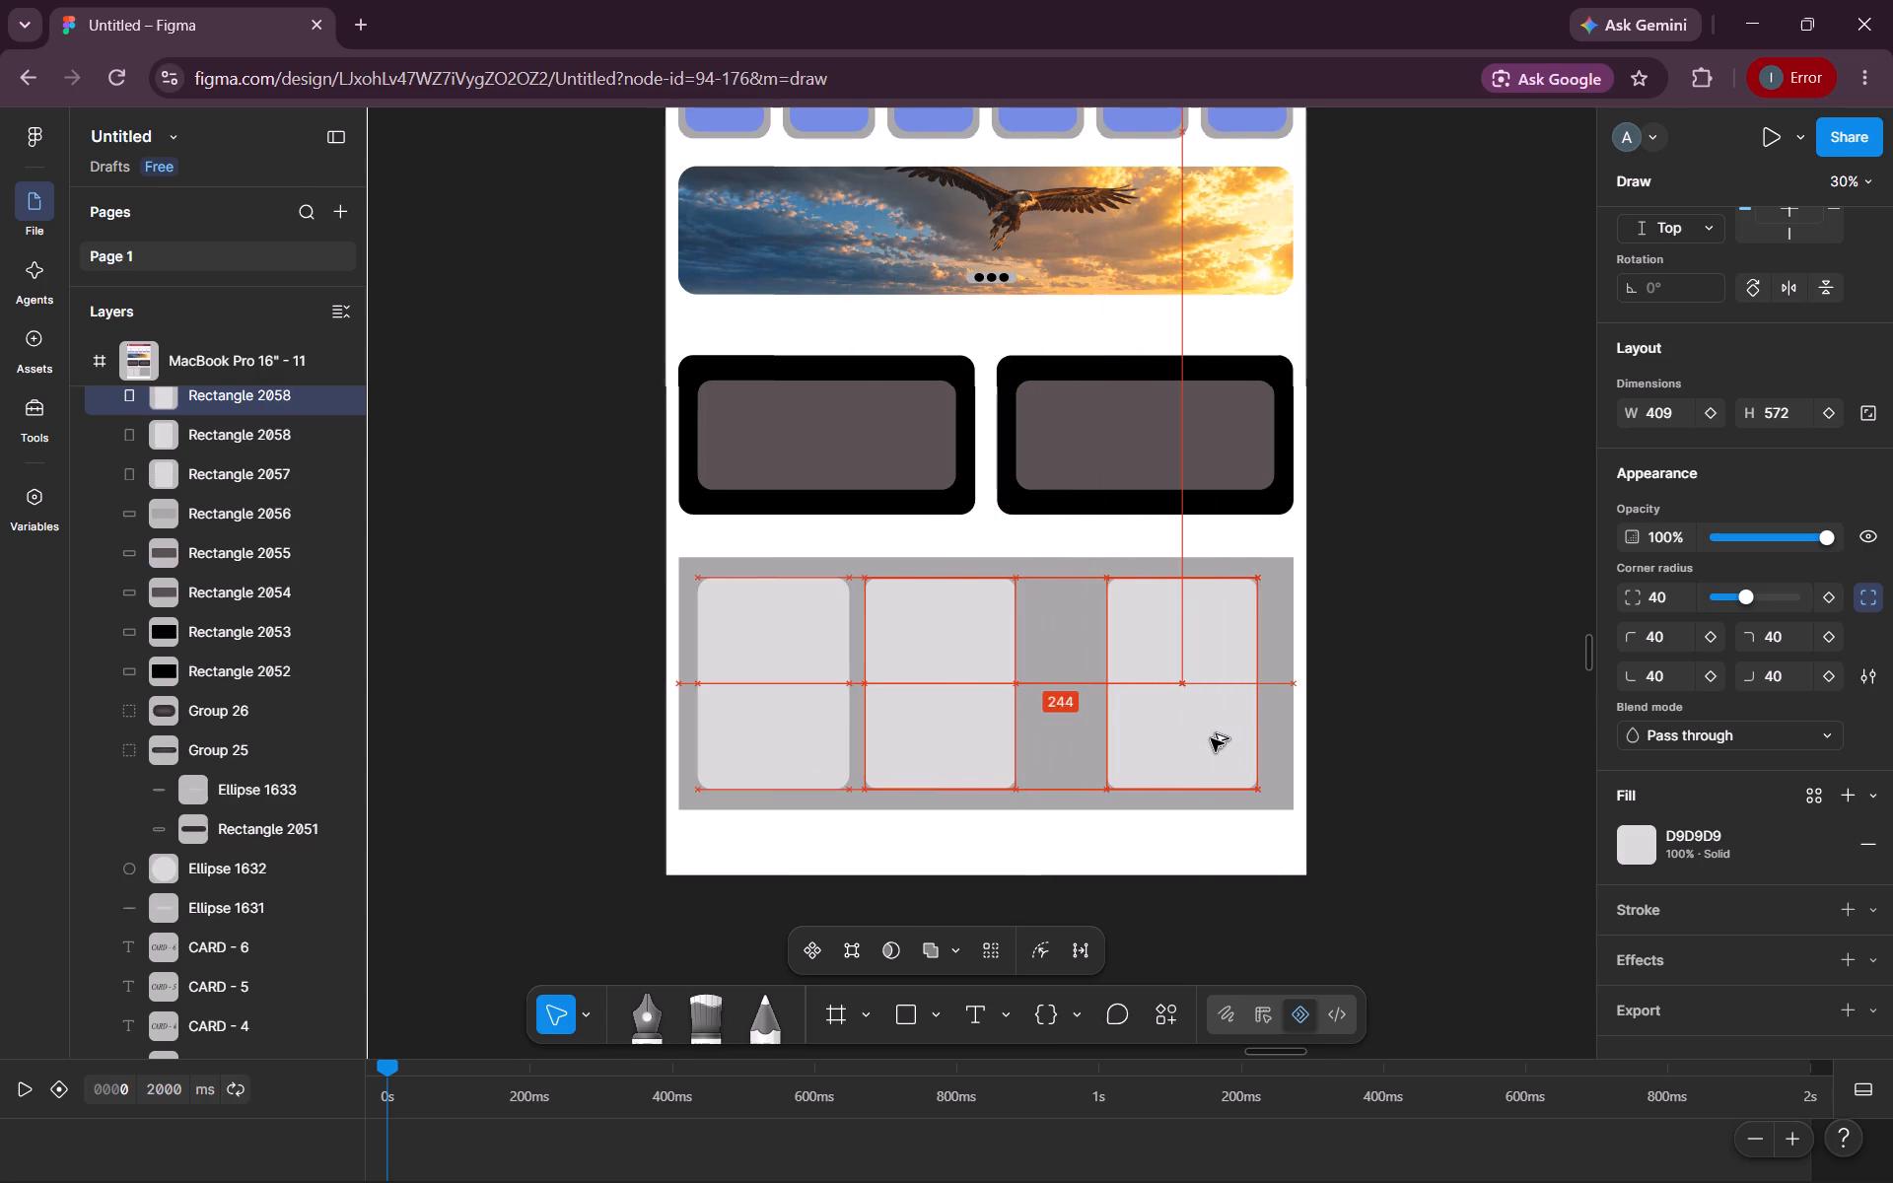
pyautogui.keyDown('alt'); pyautogui.moveTo(1211, 738); pyautogui.dragTo(1208, 739); pyautogui.keyUp('alt')
# Centre the middle rounded rectangle in the grey rectangle and shift the left one inward, leaving equal gaps of about 120 between the three.
pyautogui.moveTo(929, 705); pyautogui.dragTo(959, 706)
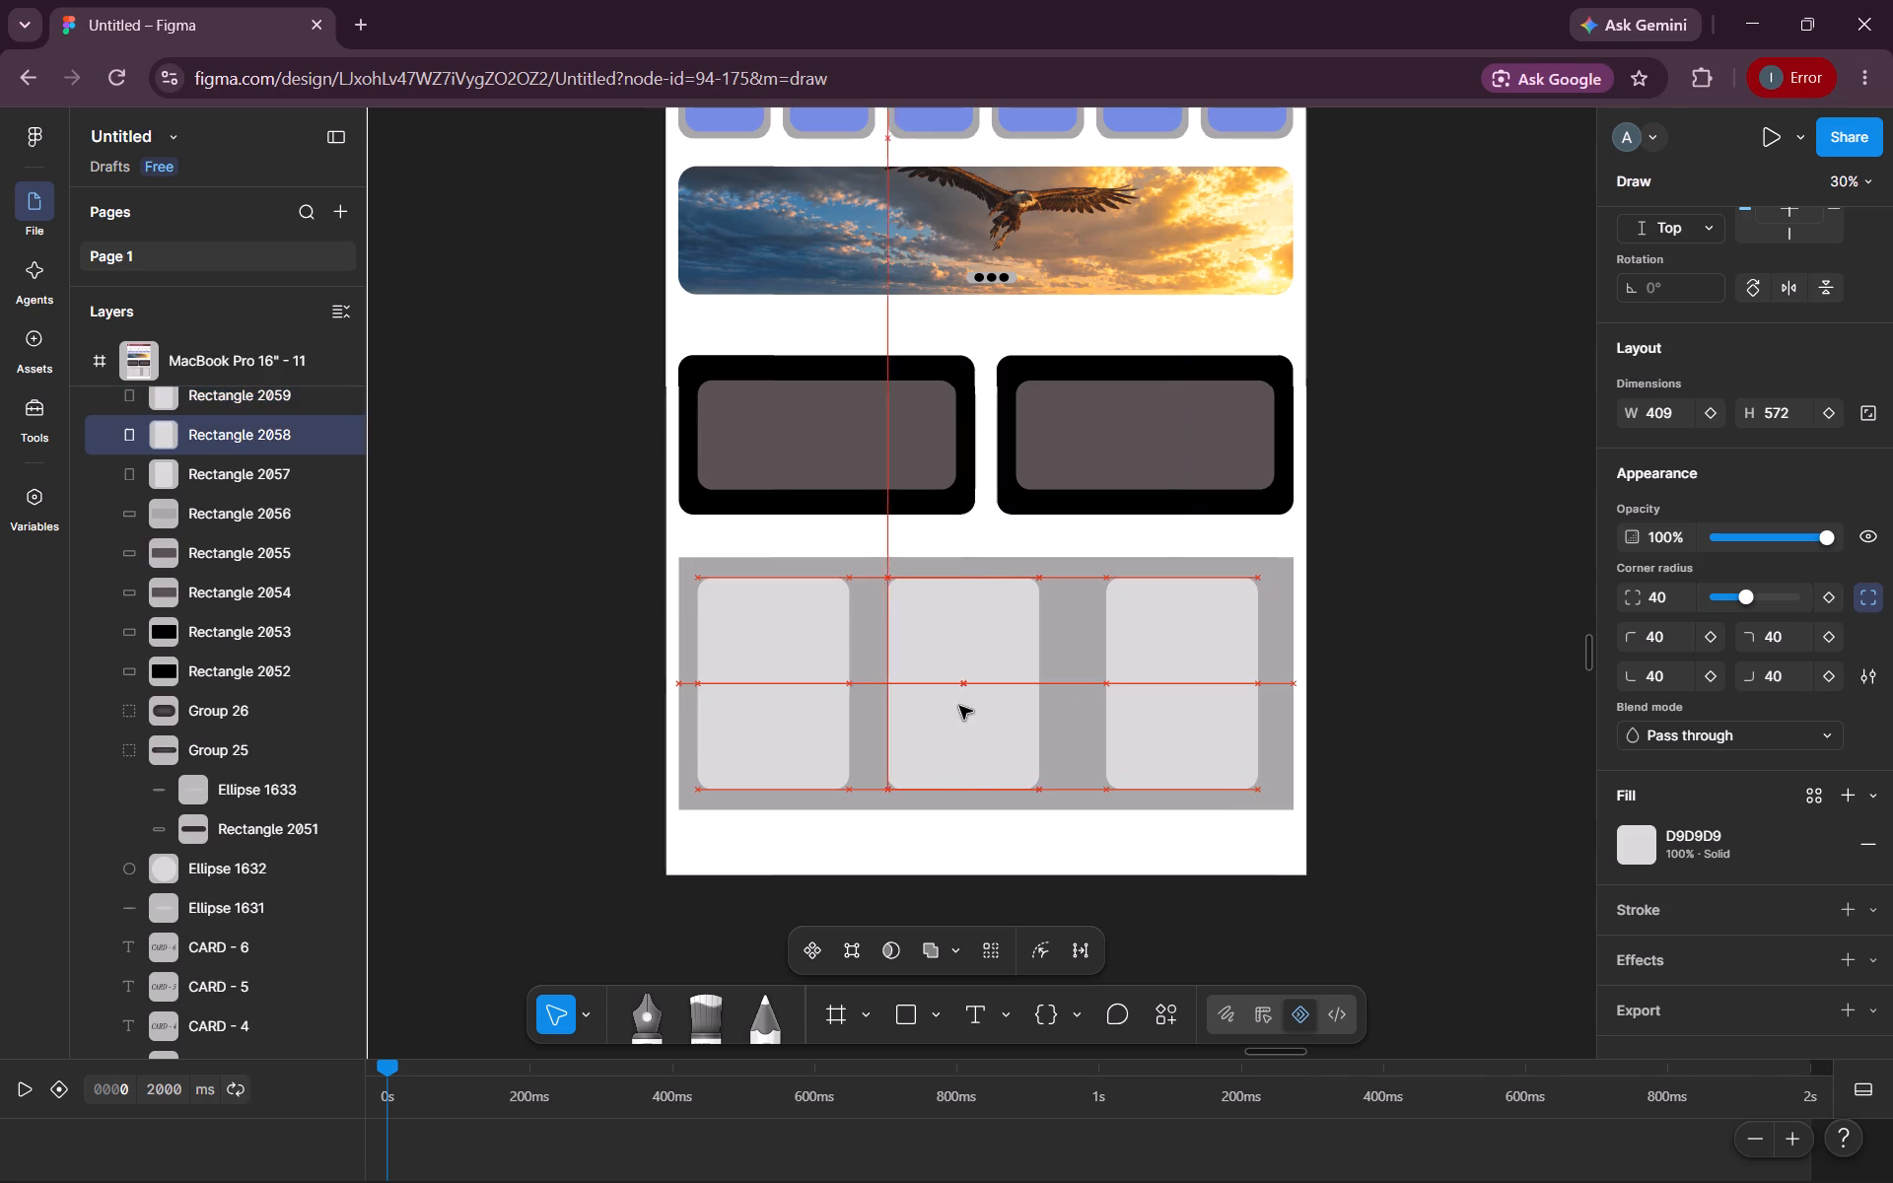
pyautogui.moveTo(959, 706); pyautogui.dragTo(975, 709)
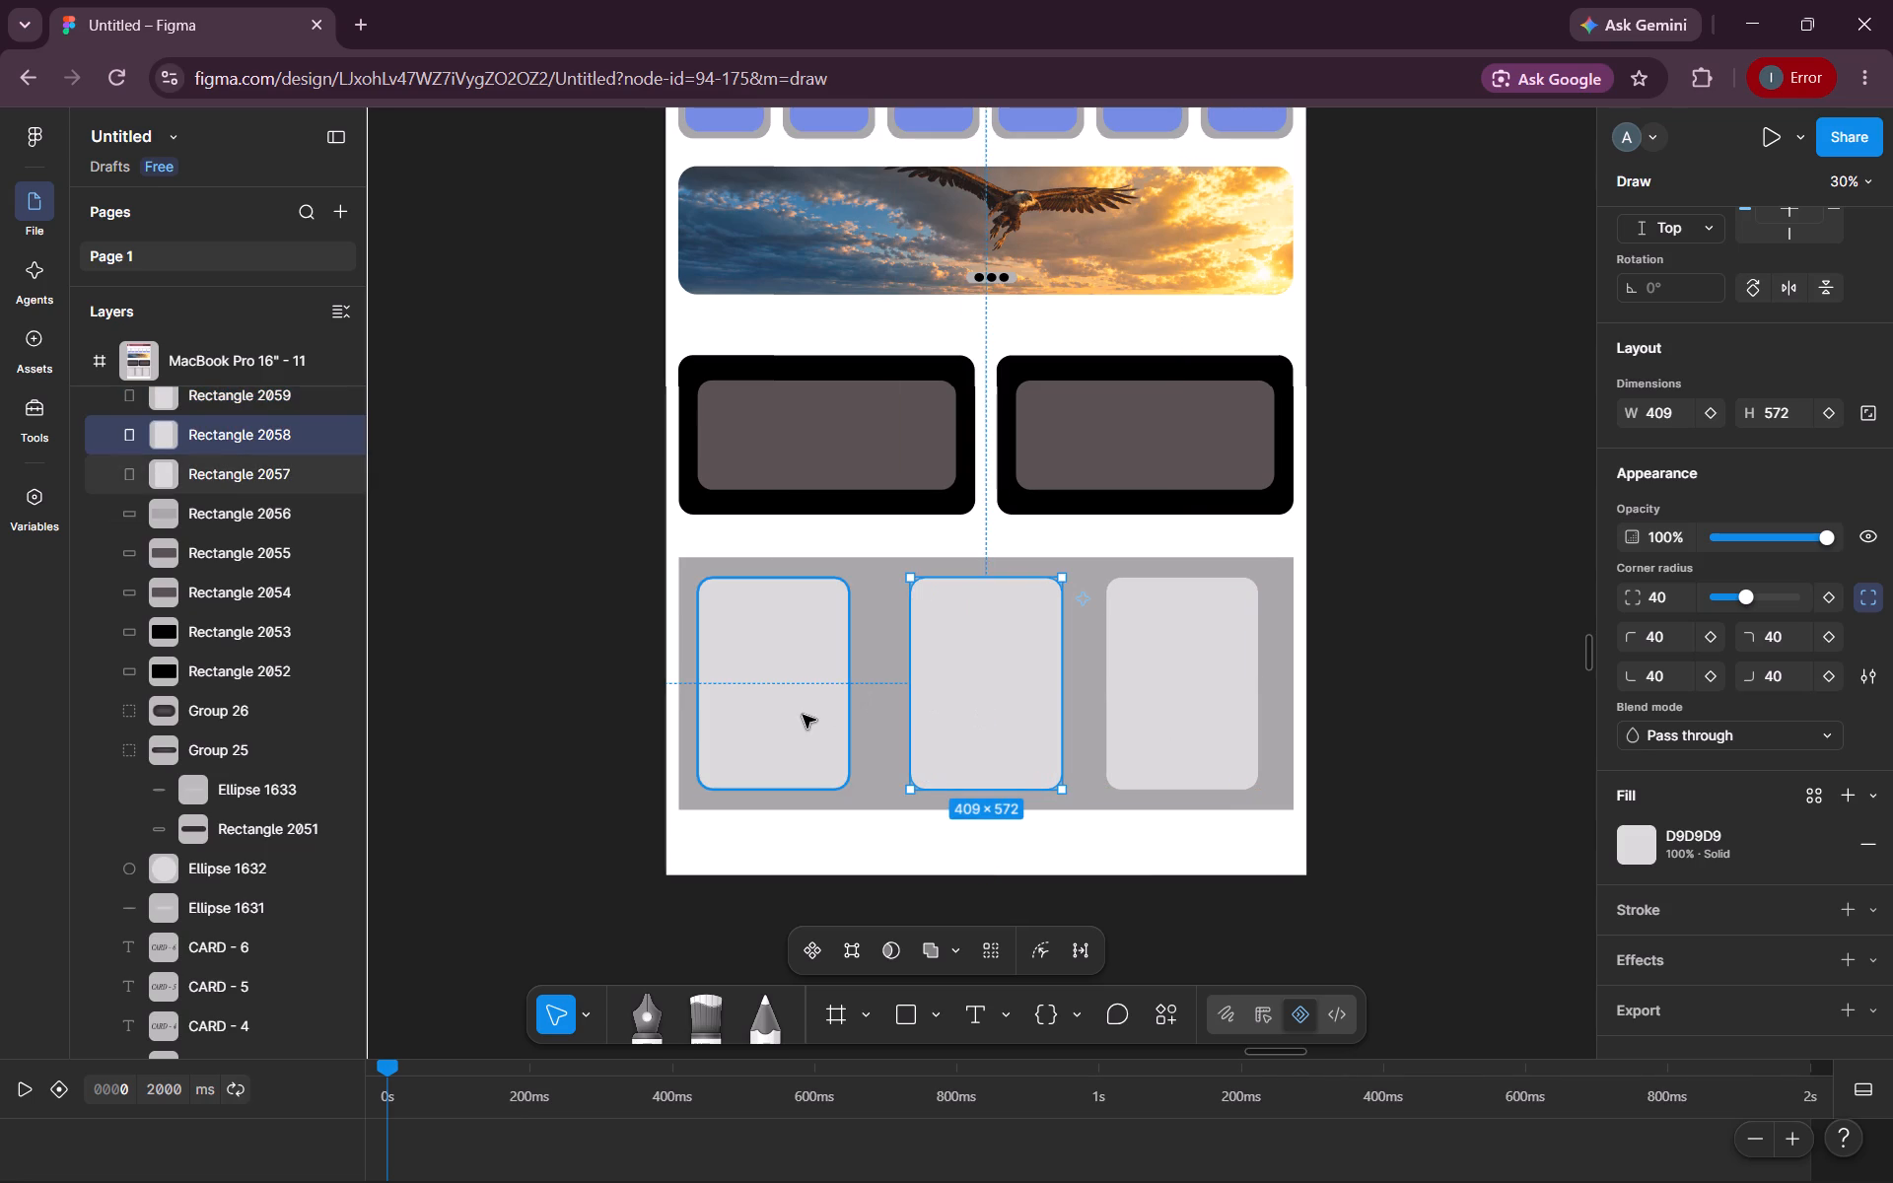
pyautogui.moveTo(800, 716); pyautogui.dragTo(814, 716)
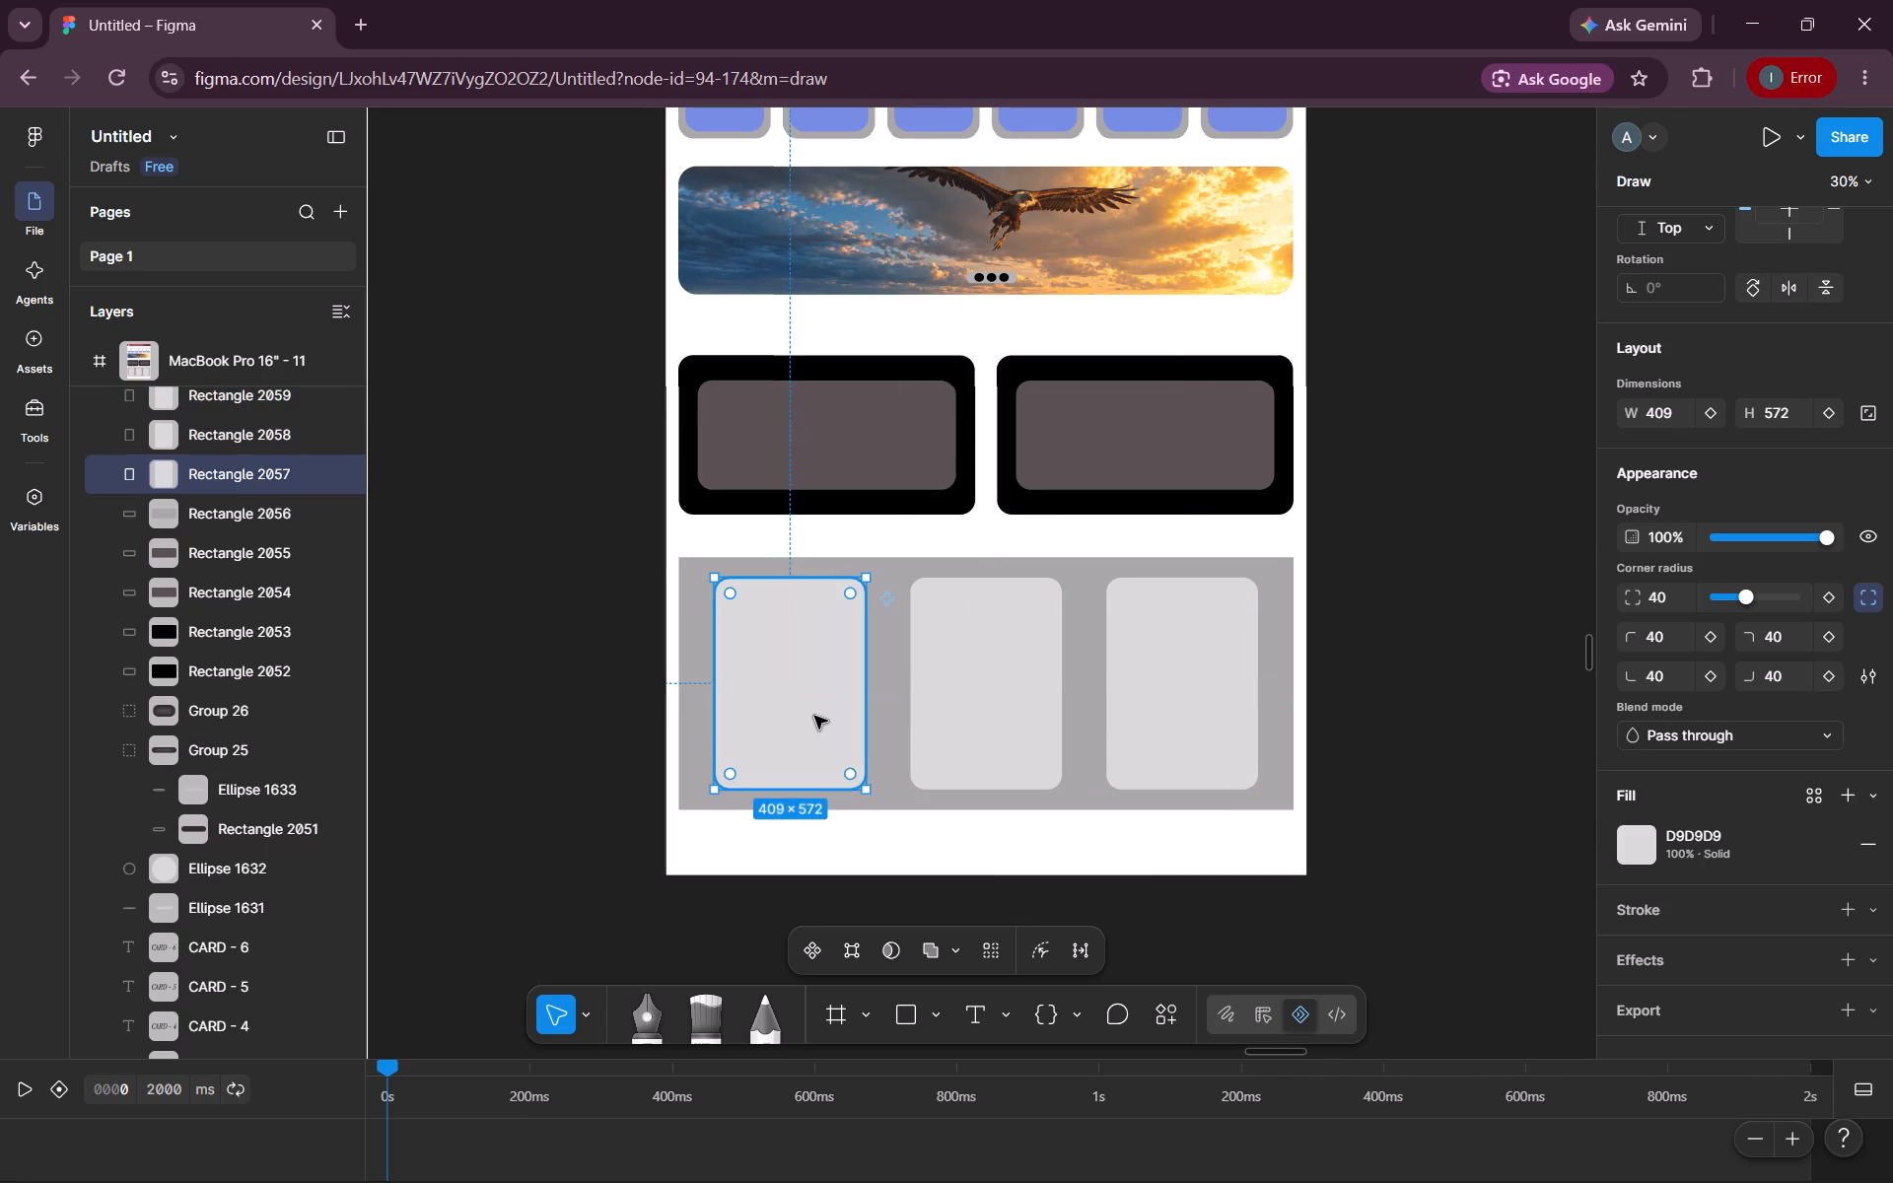
pyautogui.click(1367, 668)
# Fill all three rounded rectangles in the grey section with brownish grey 8C7878.
pyautogui.scroll(-1, 1367, 668)
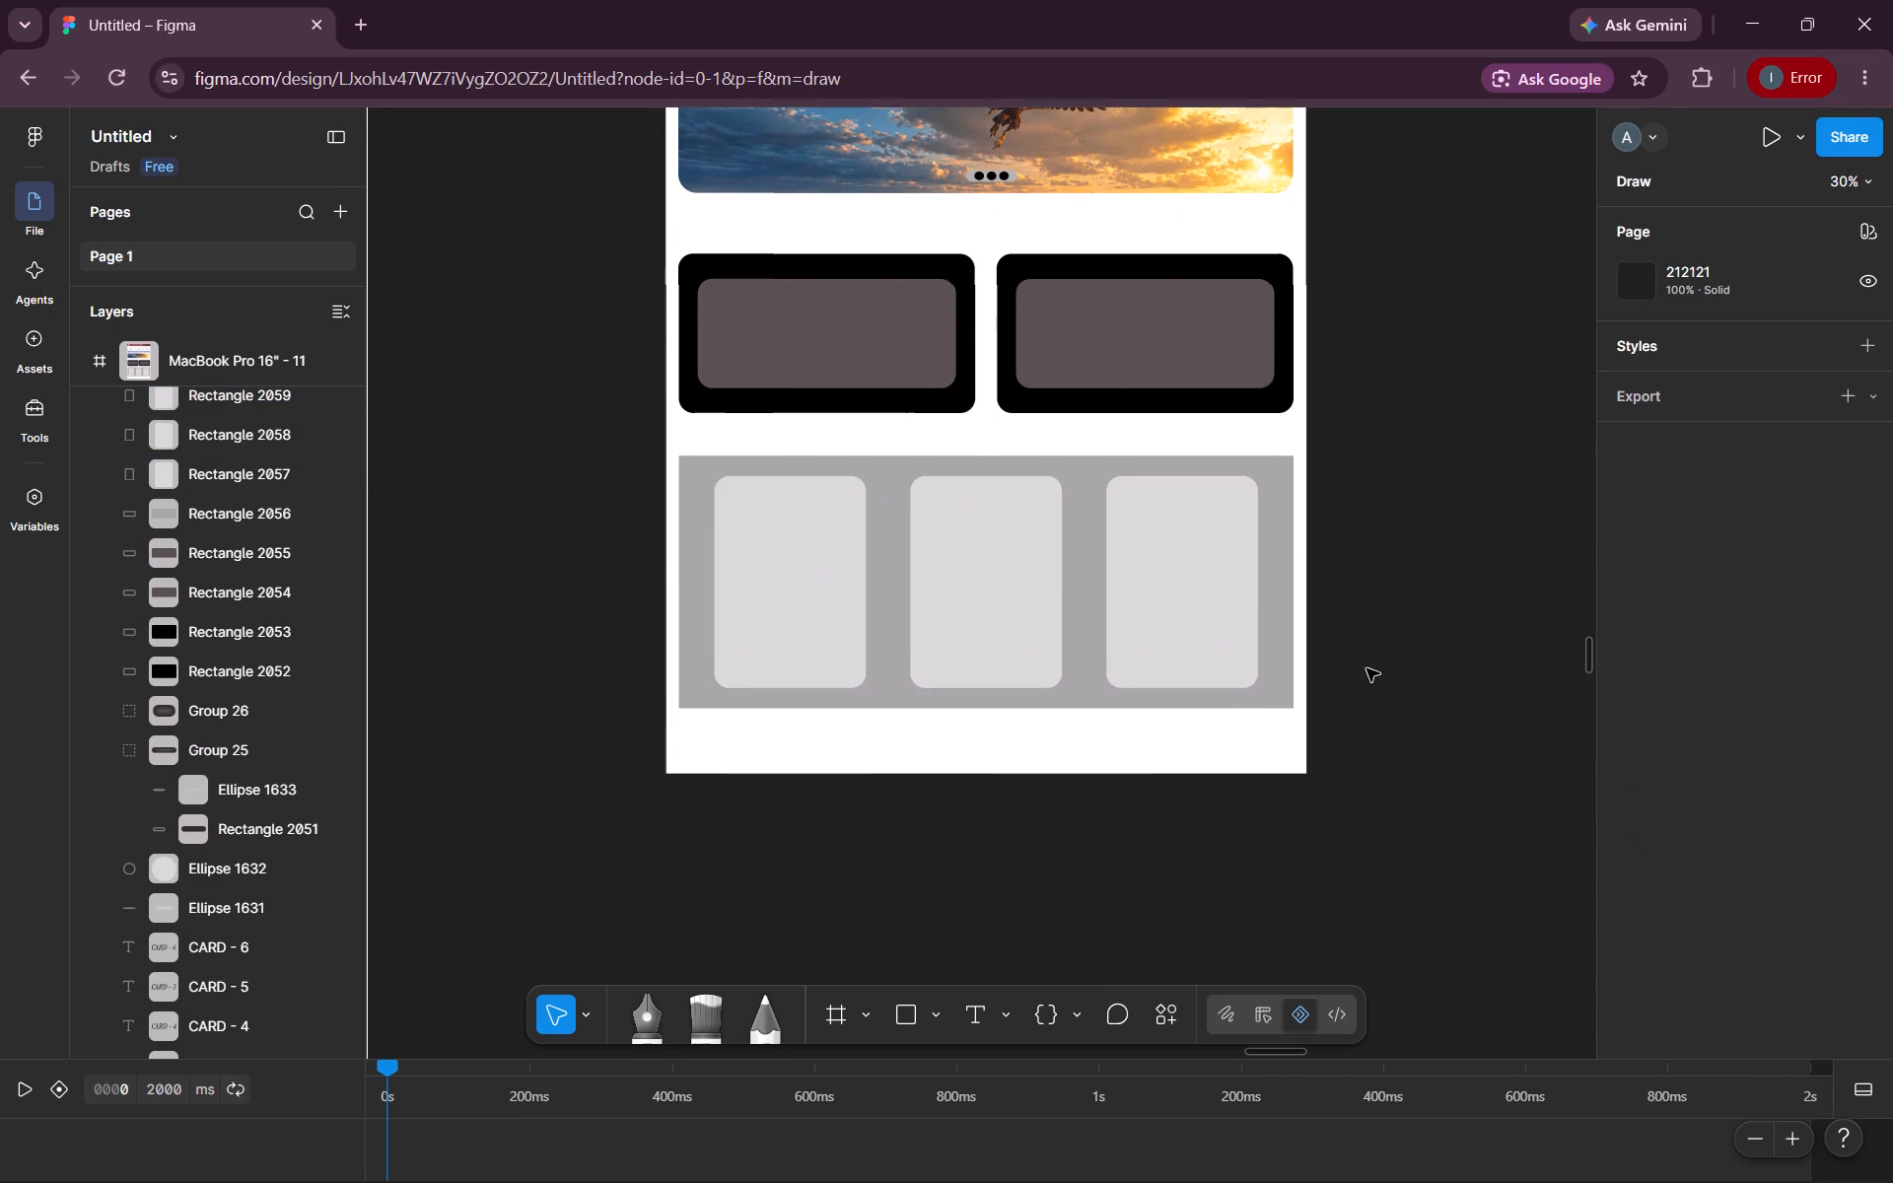
pyautogui.scroll(-1, 1367, 668)
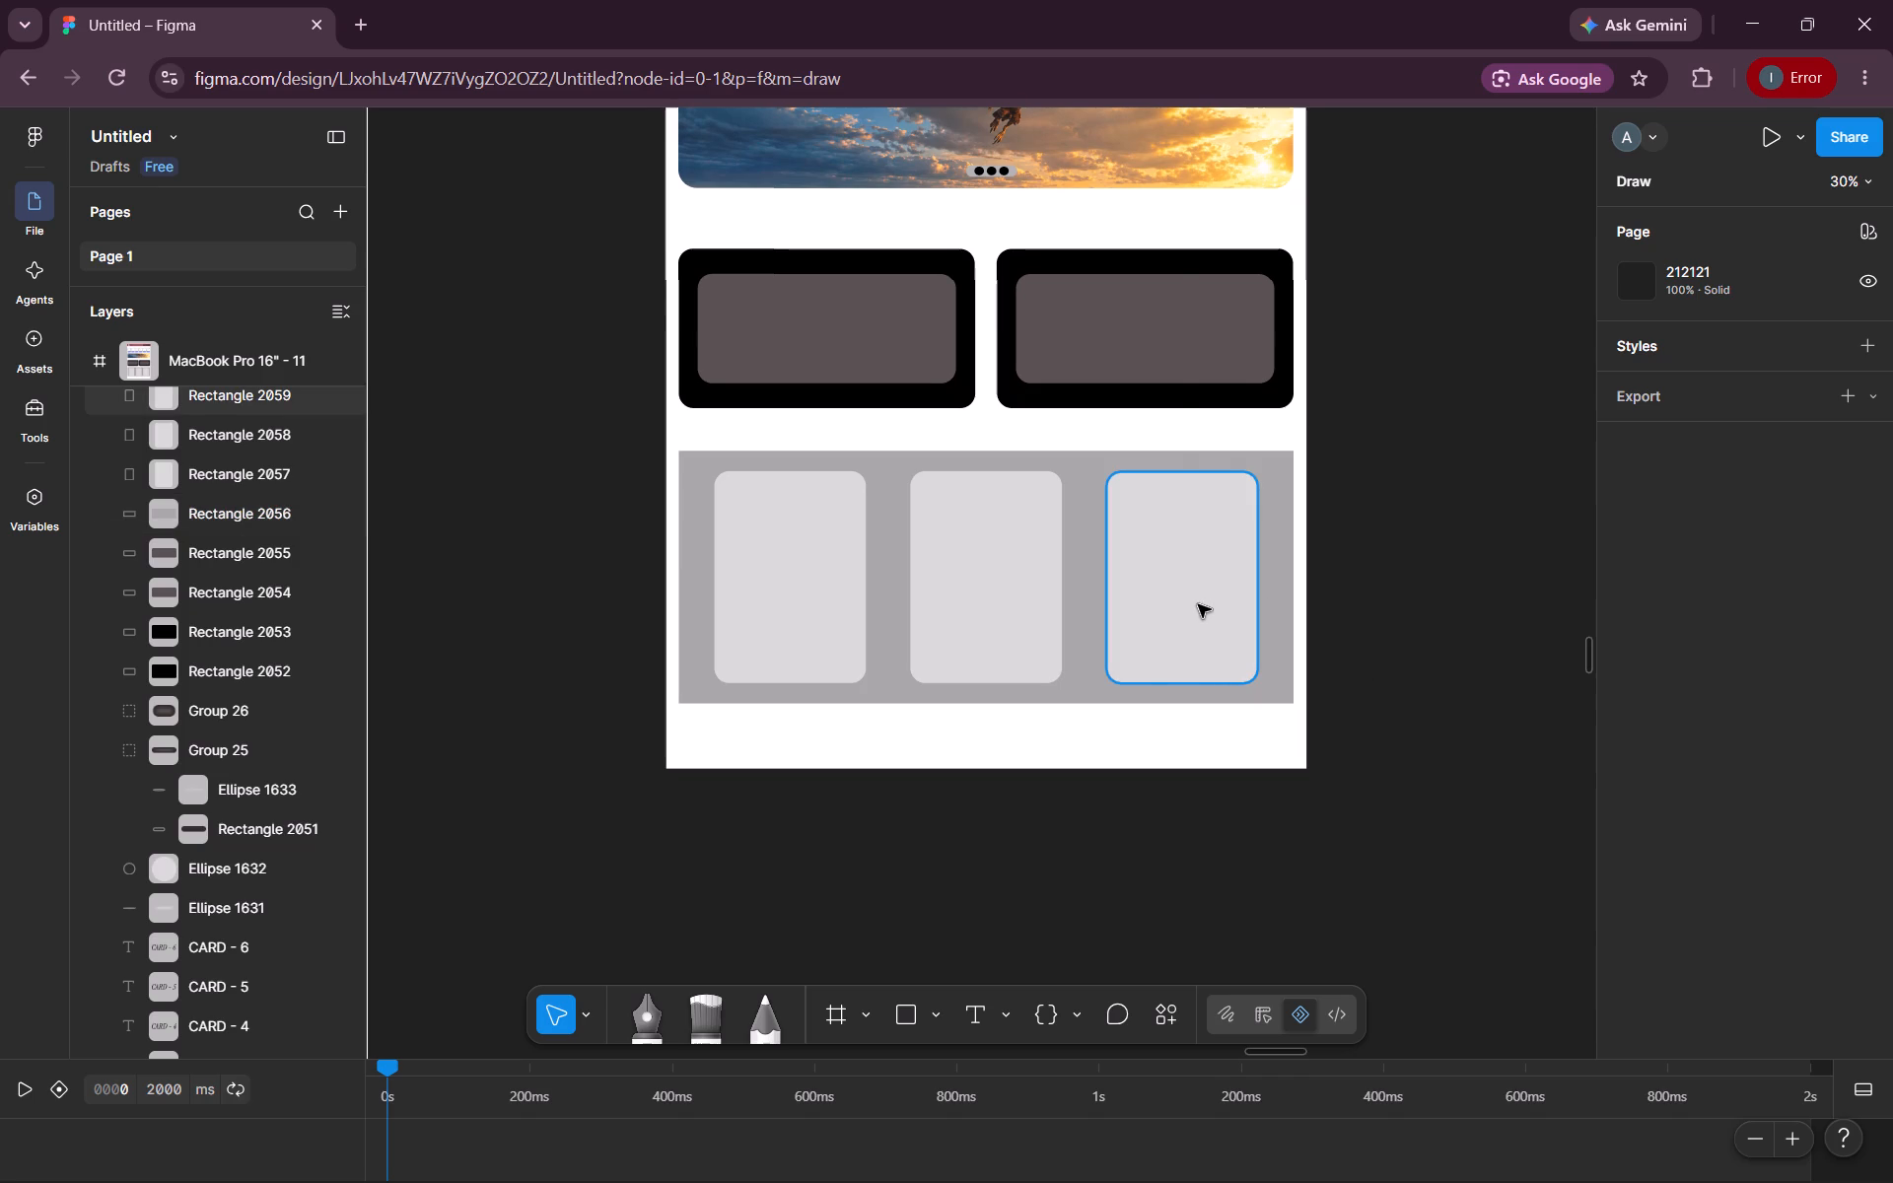
pyautogui.click(1198, 604)
pyautogui.keyDown('shift'); pyautogui.click(1011, 595); pyautogui.keyUp('shift')
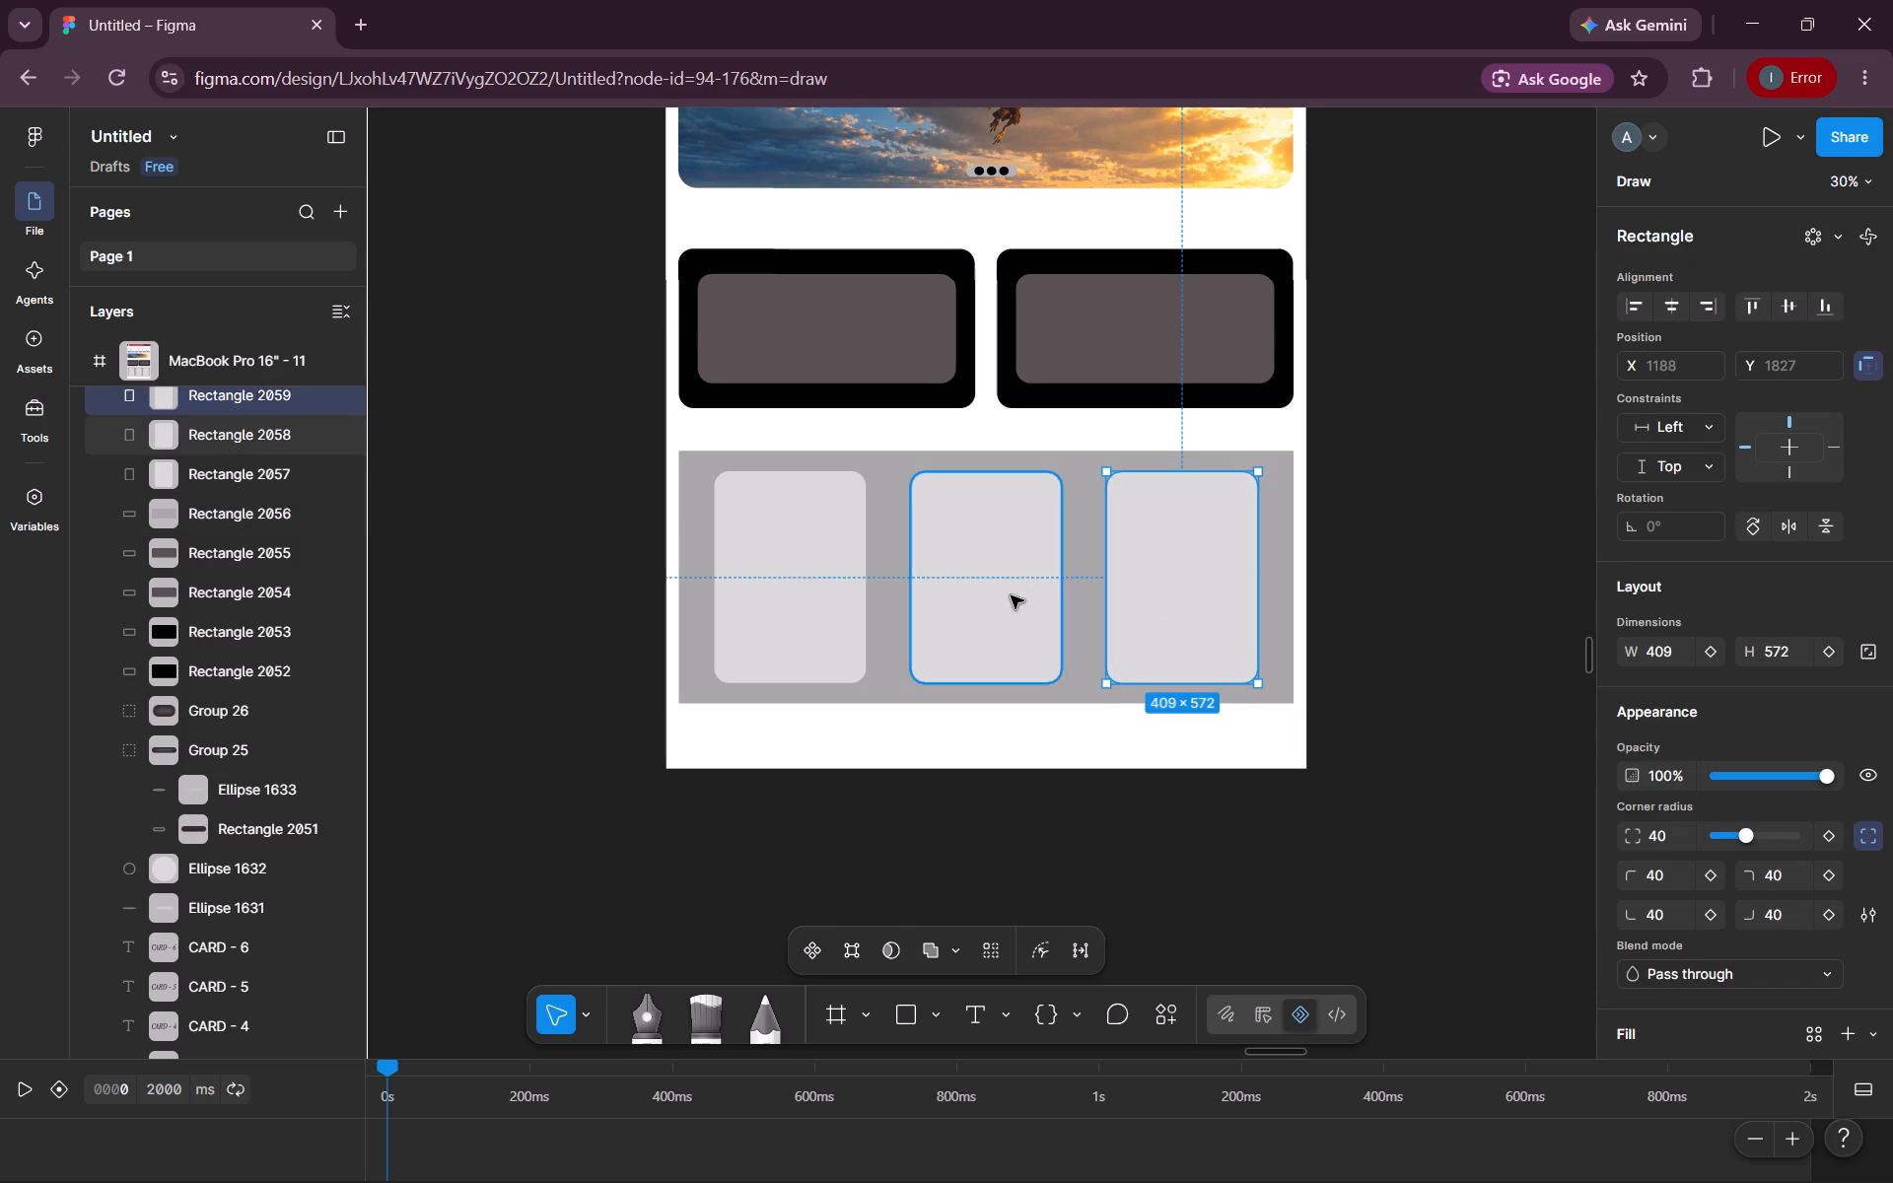
pyautogui.keyDown('shift'); pyautogui.click(812, 604); pyautogui.keyUp('shift')
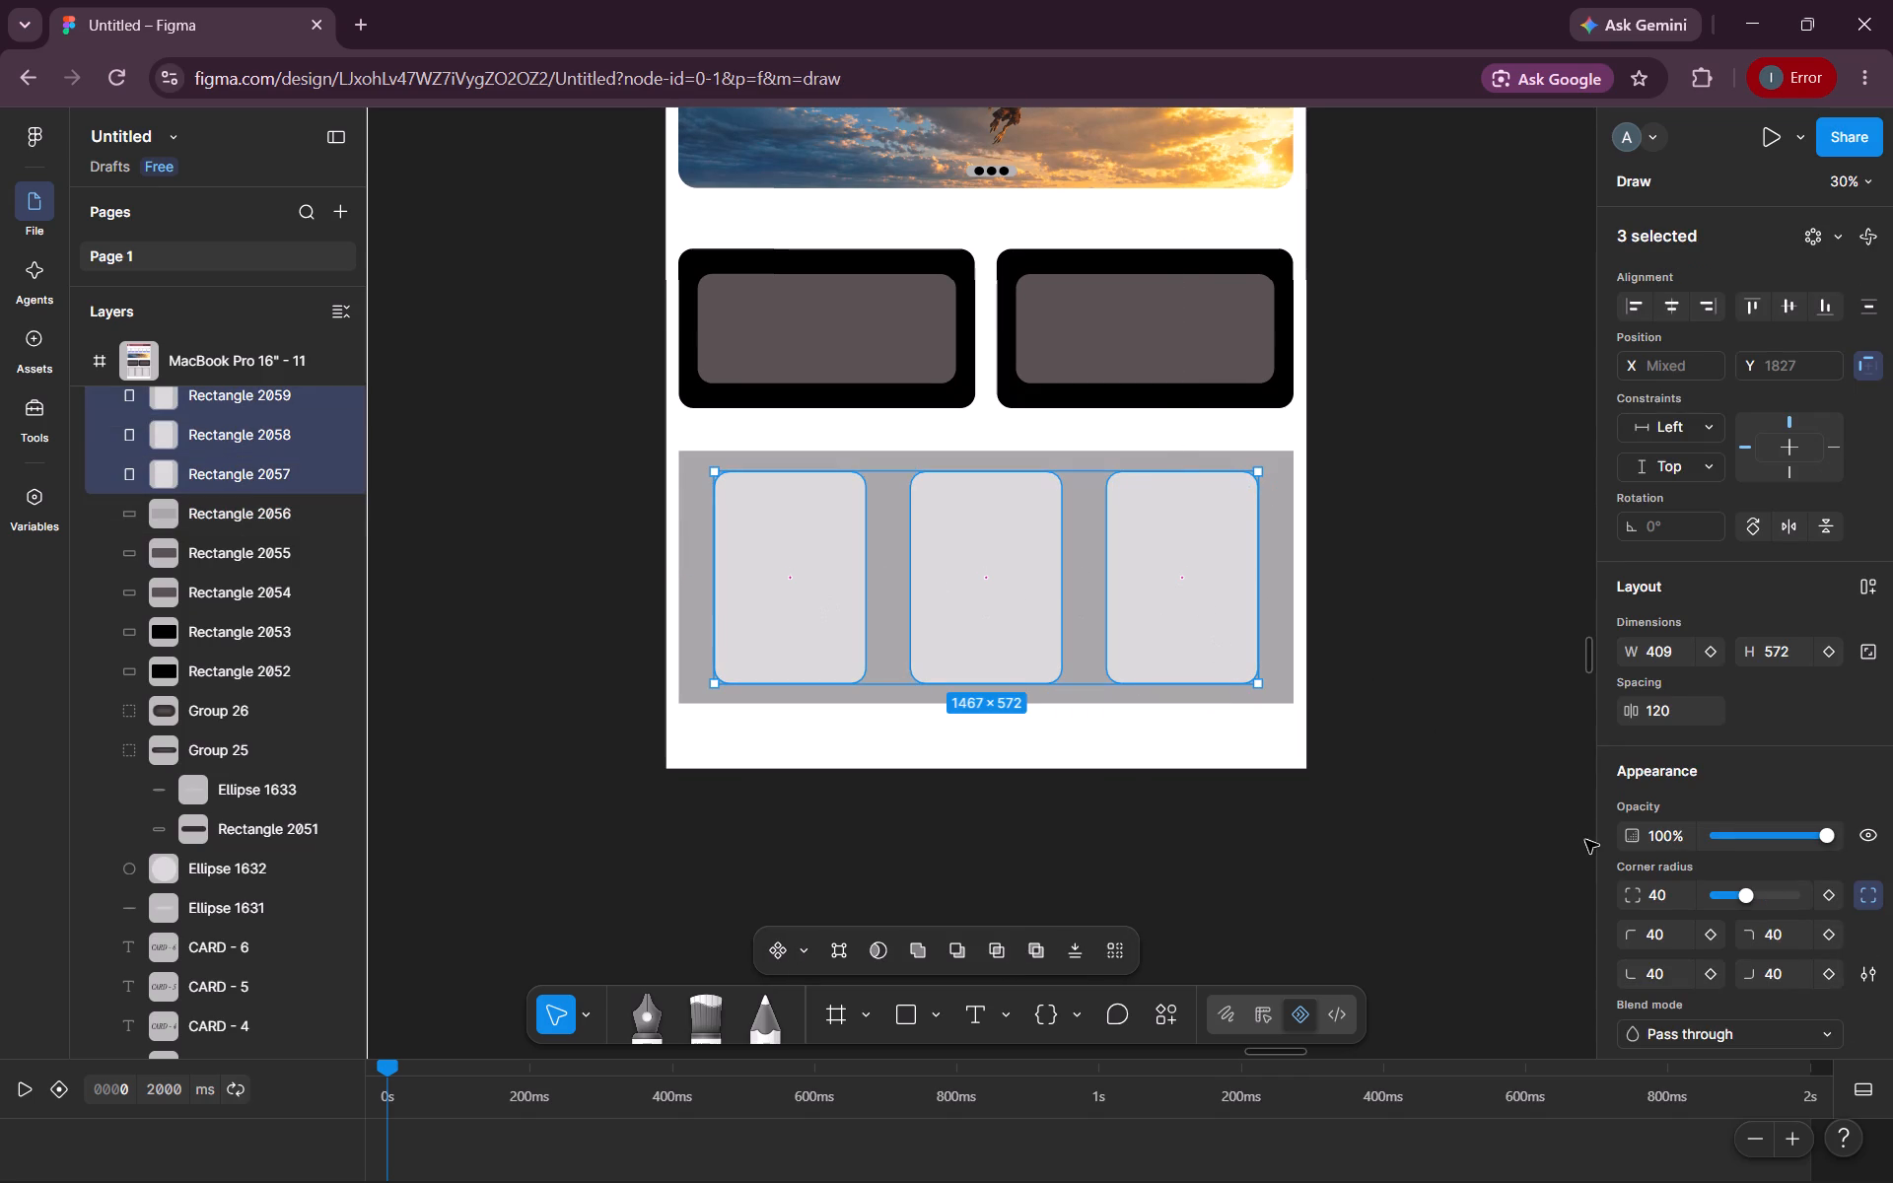
pyautogui.scroll(-2, 1637, 914)
pyautogui.click(1636, 936)
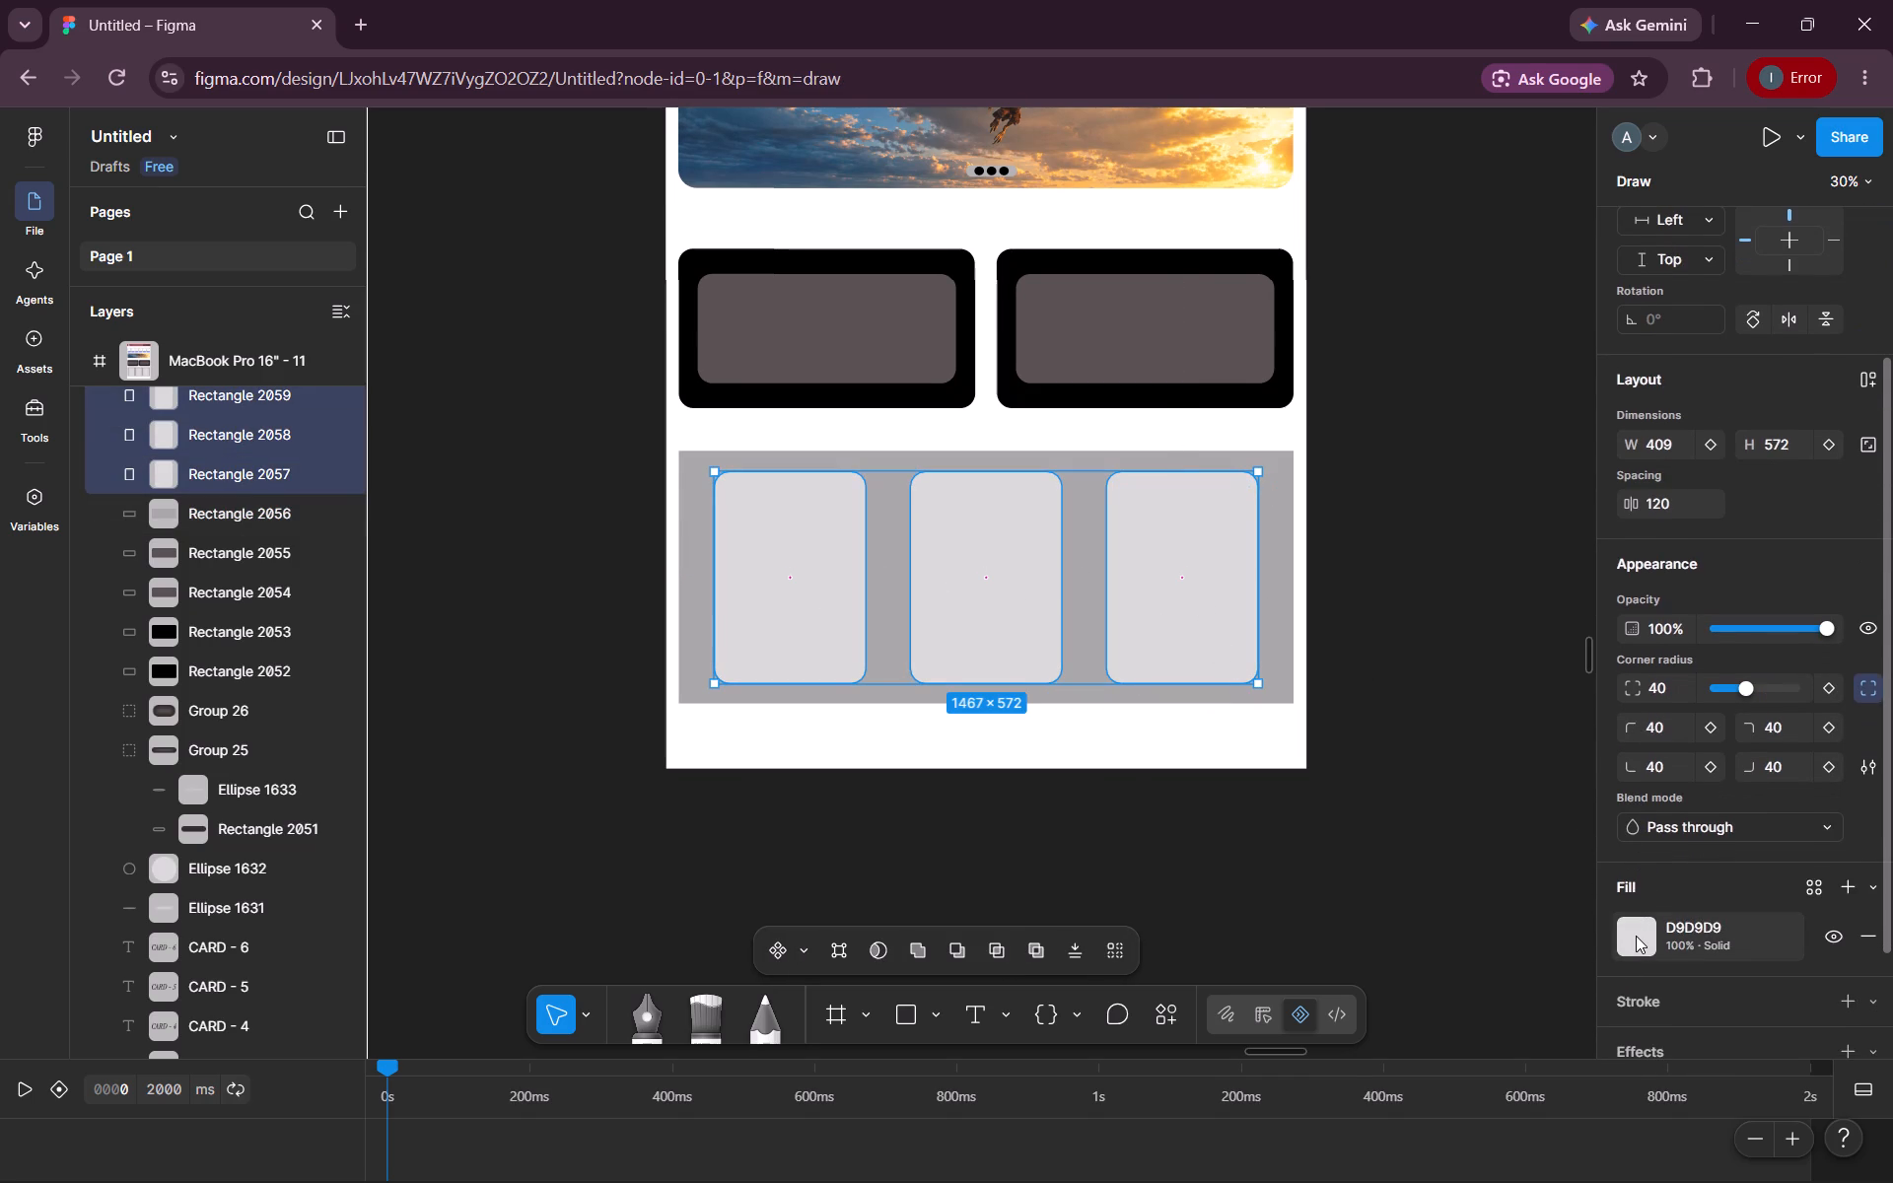
pyautogui.moveTo(1322, 653); pyautogui.dragTo(1326, 704)
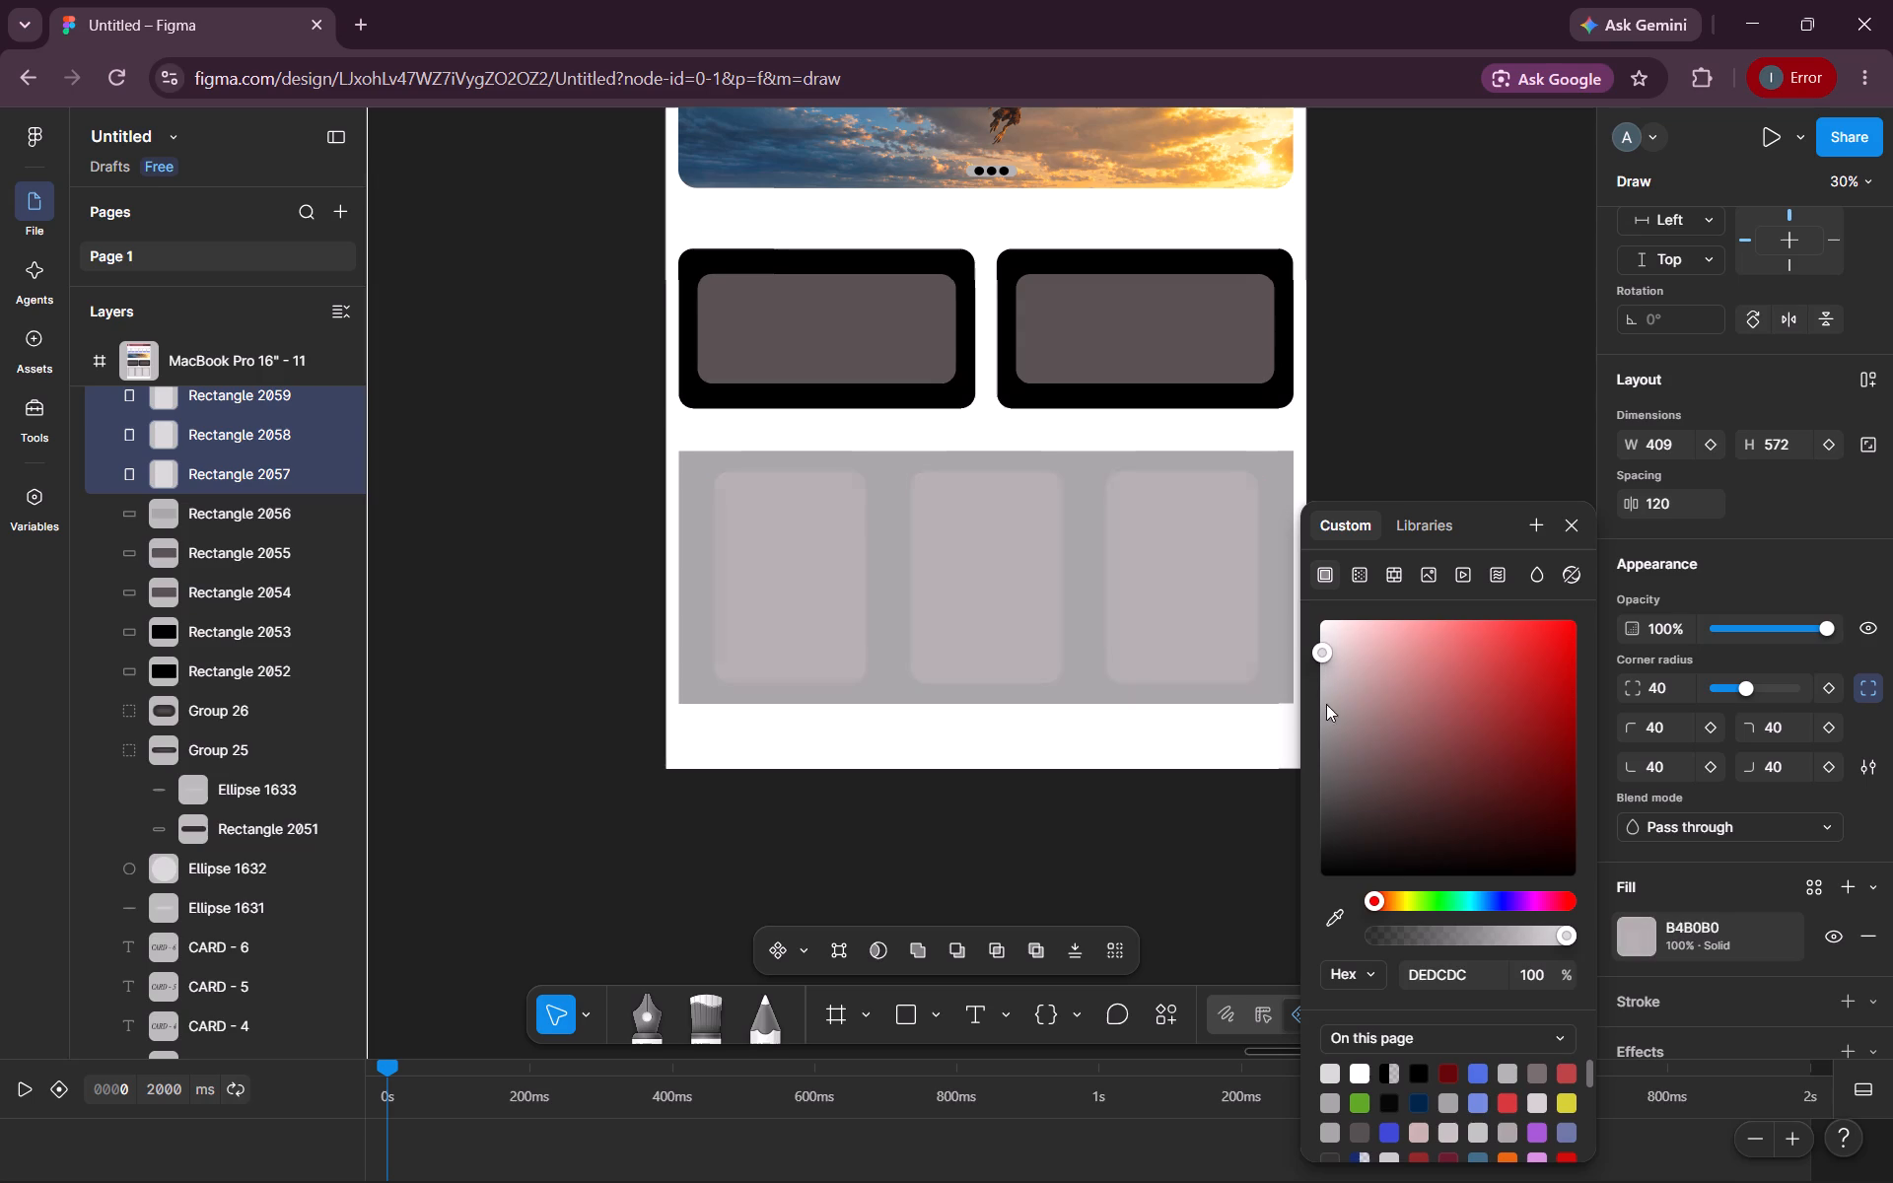
pyautogui.moveTo(1326, 704); pyautogui.dragTo(1329, 786)
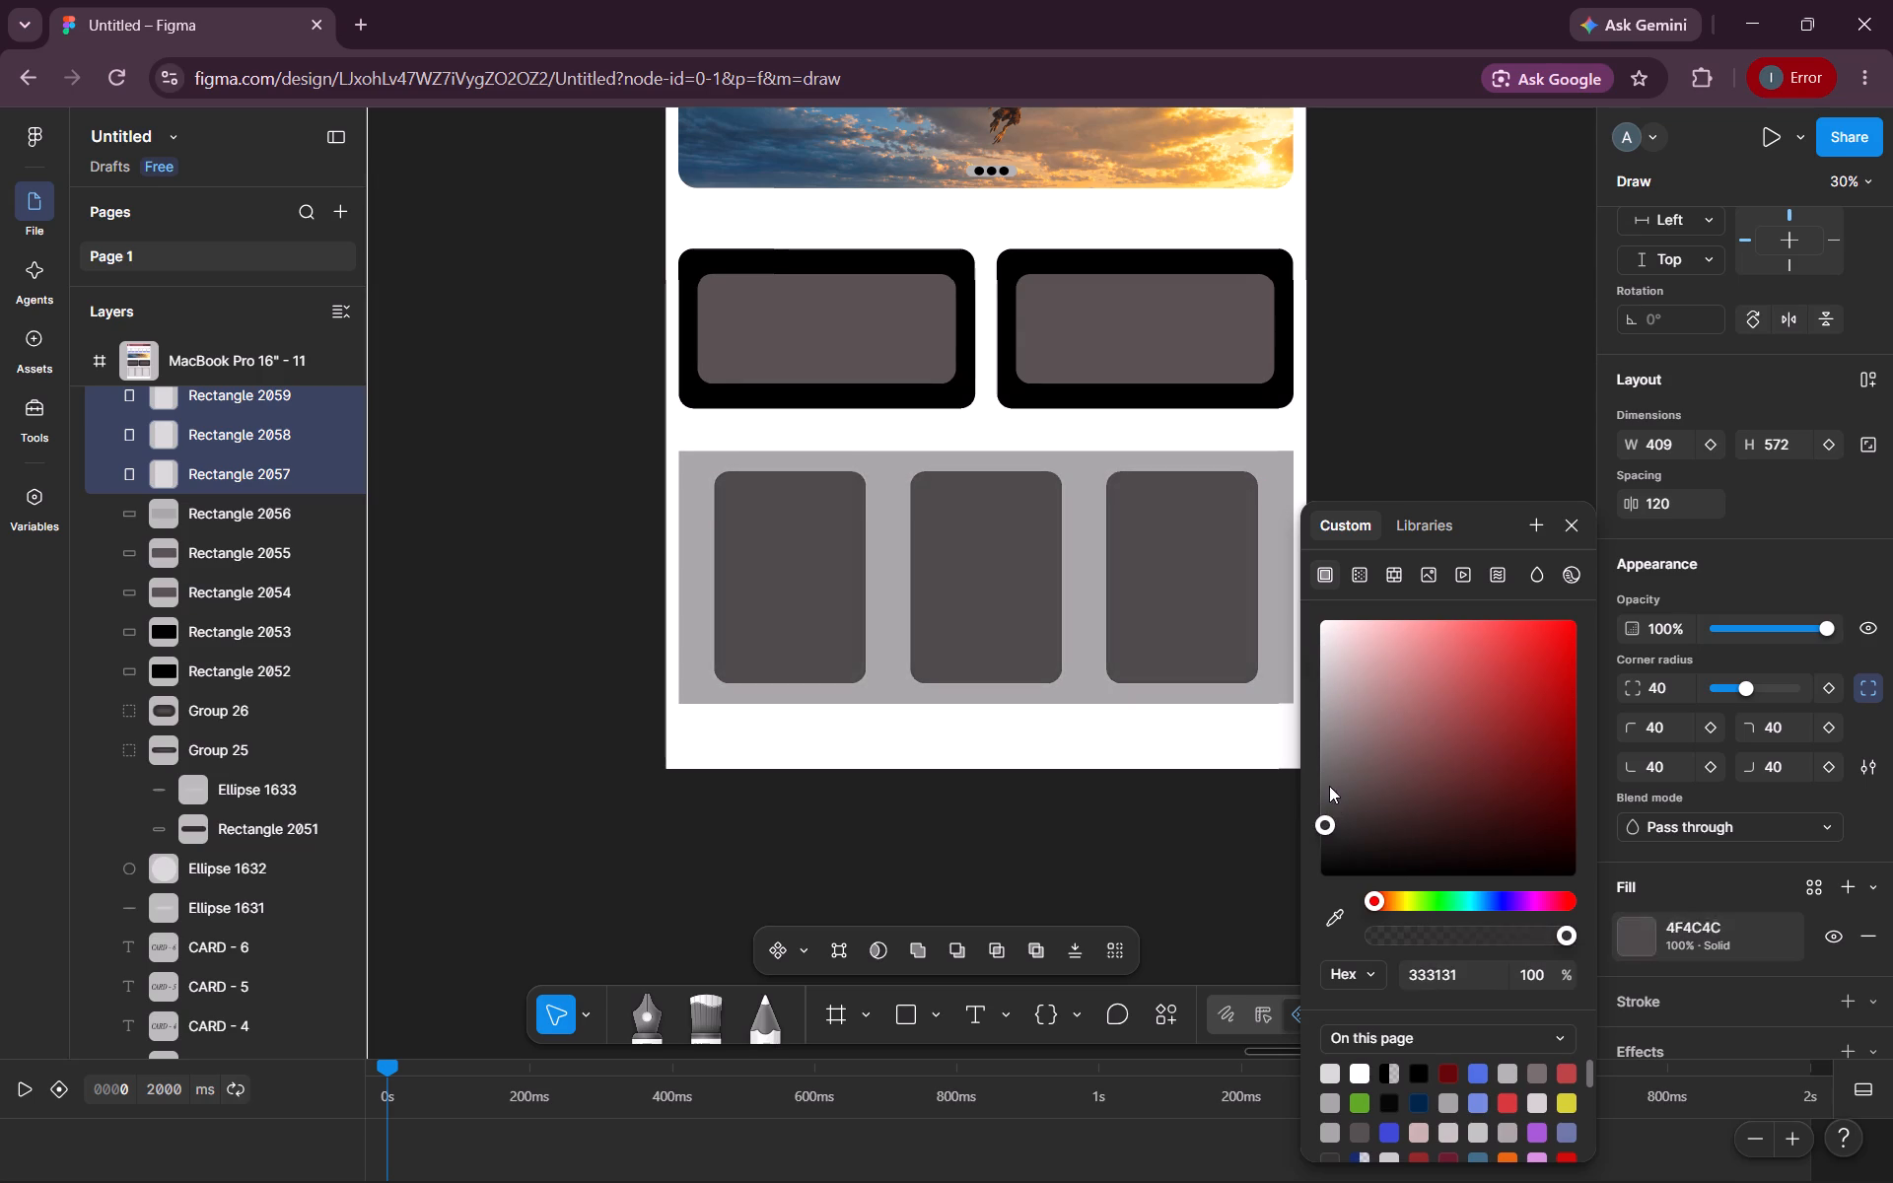
pyautogui.moveTo(1329, 786); pyautogui.dragTo(1357, 735)
pyautogui.click(1451, 335)
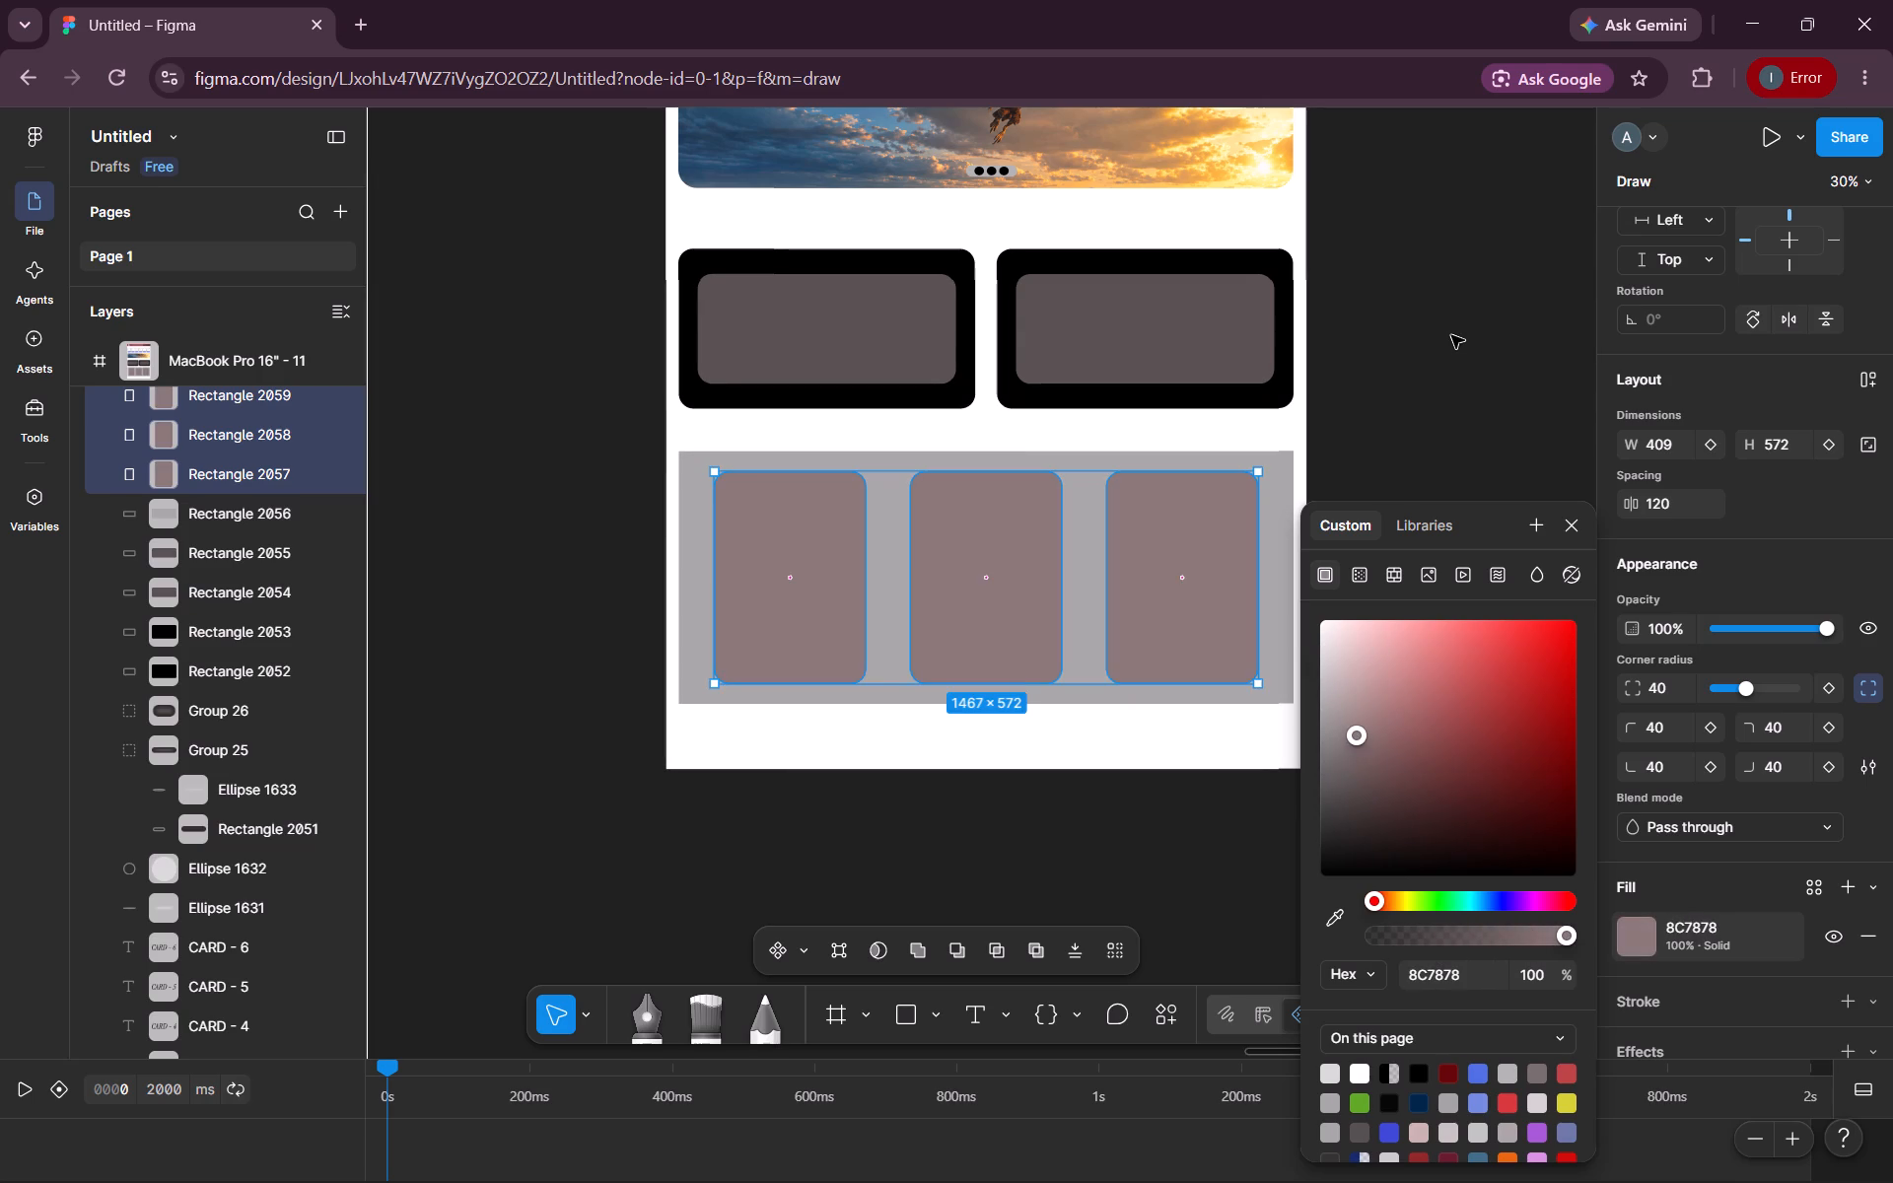
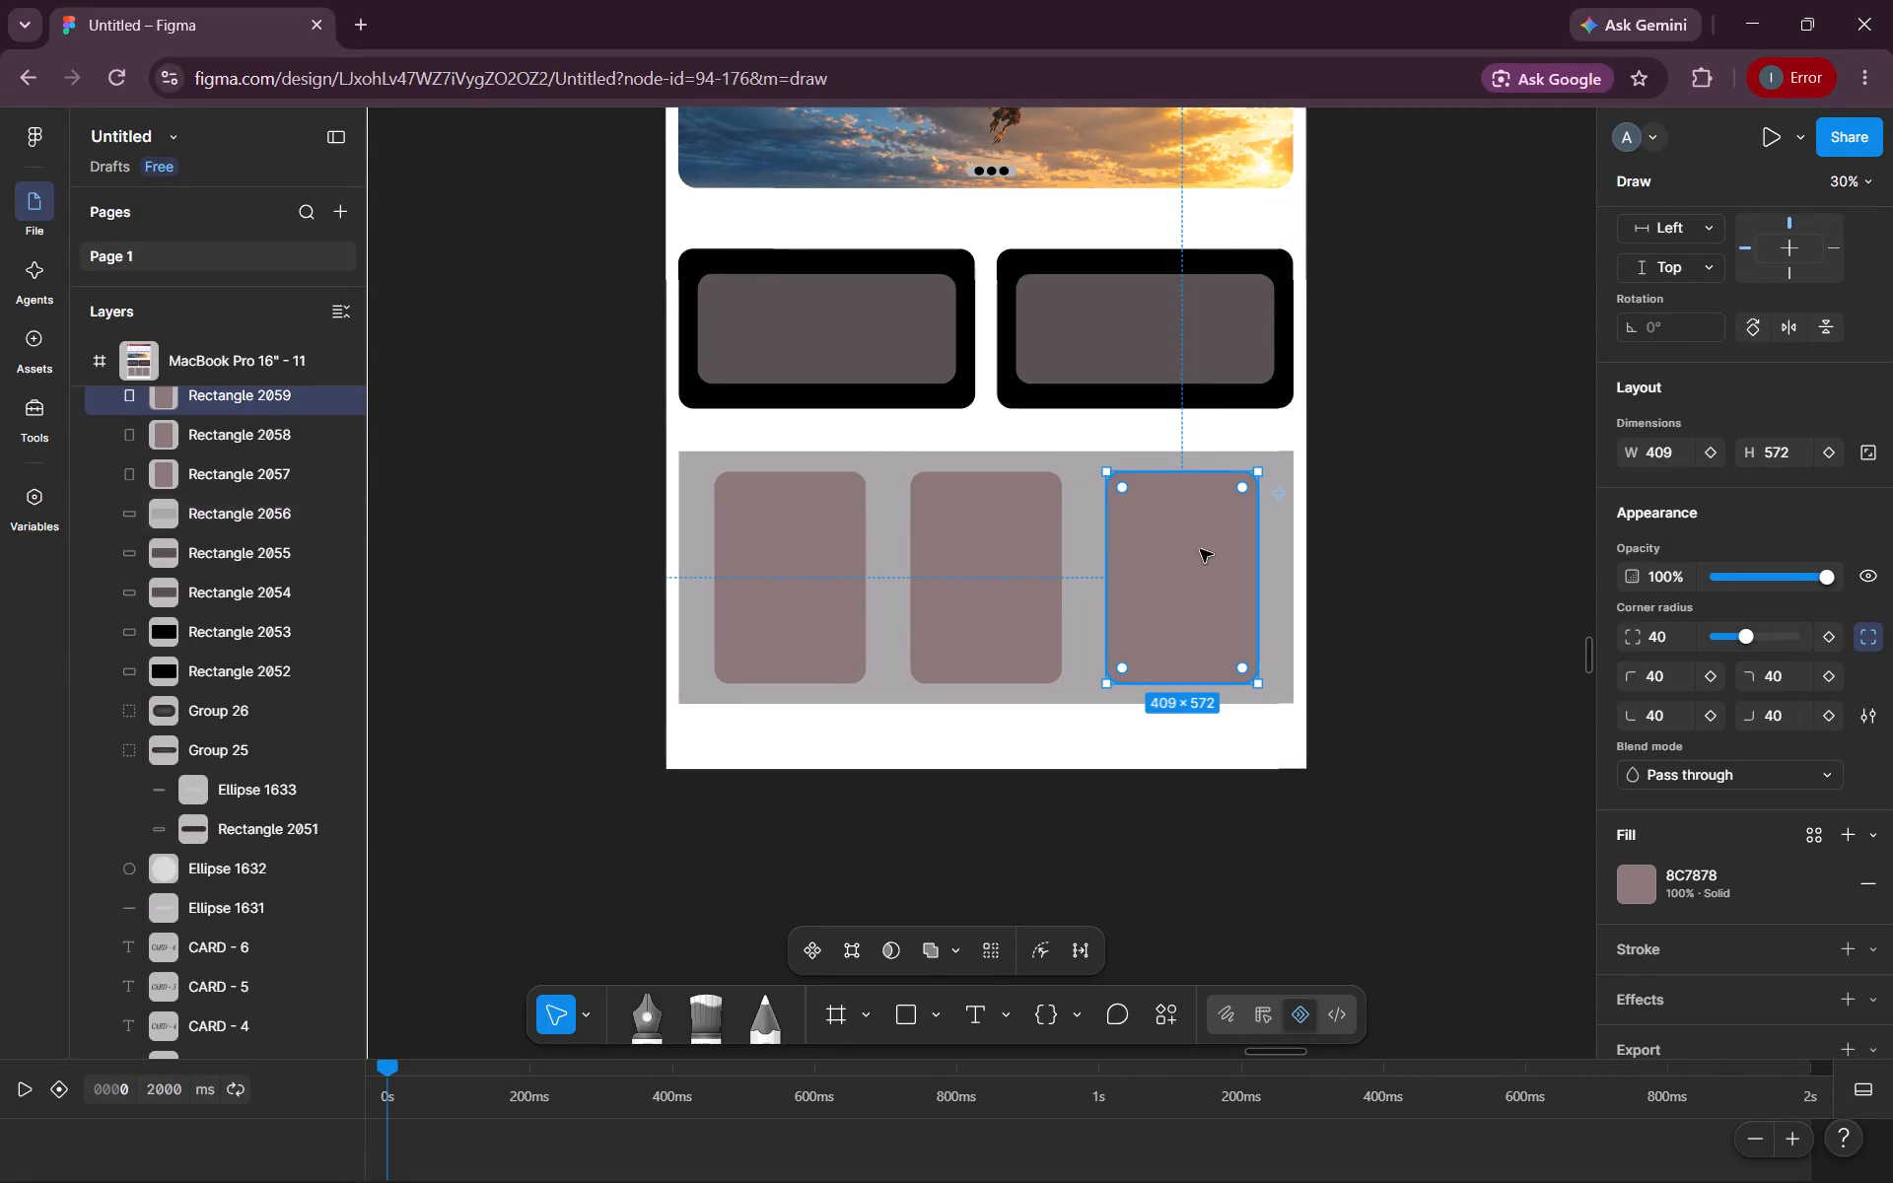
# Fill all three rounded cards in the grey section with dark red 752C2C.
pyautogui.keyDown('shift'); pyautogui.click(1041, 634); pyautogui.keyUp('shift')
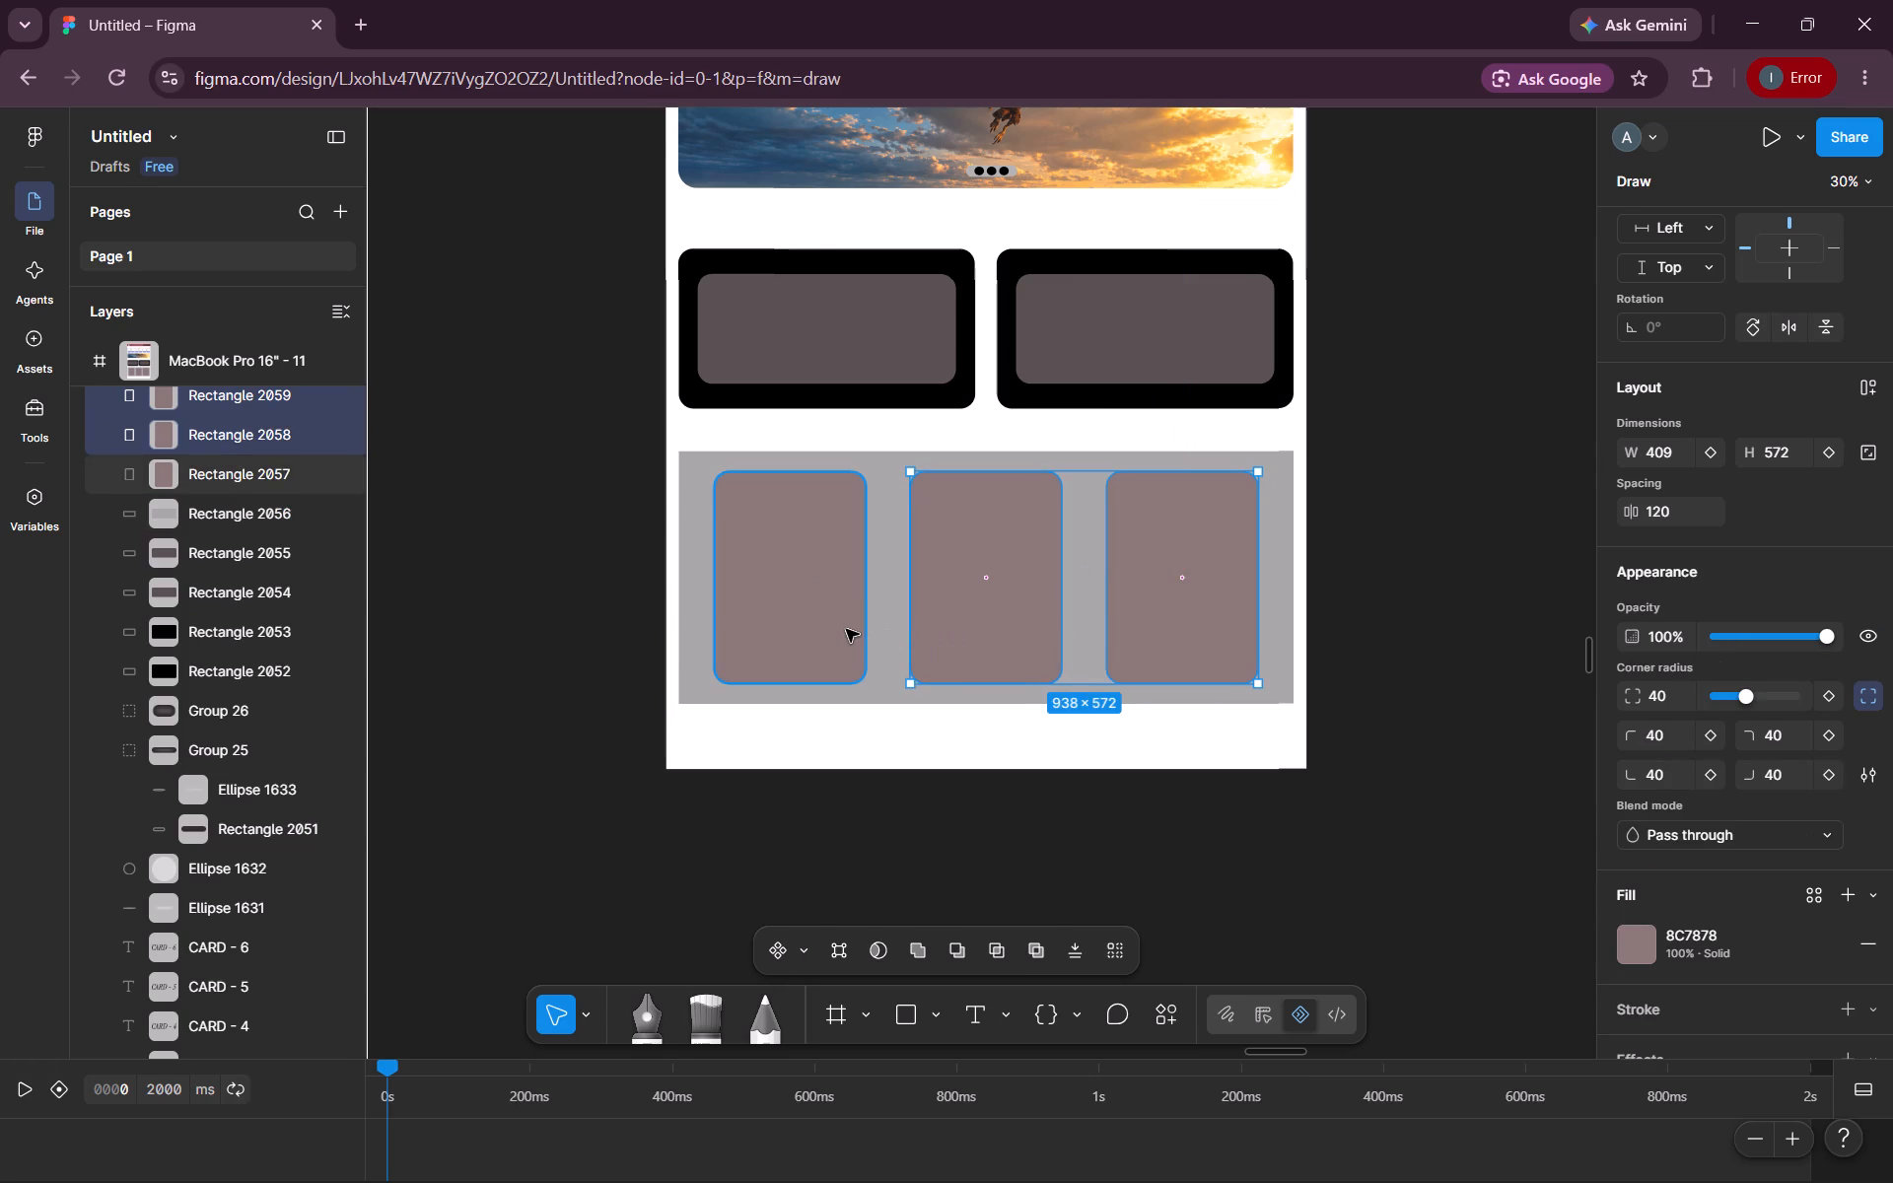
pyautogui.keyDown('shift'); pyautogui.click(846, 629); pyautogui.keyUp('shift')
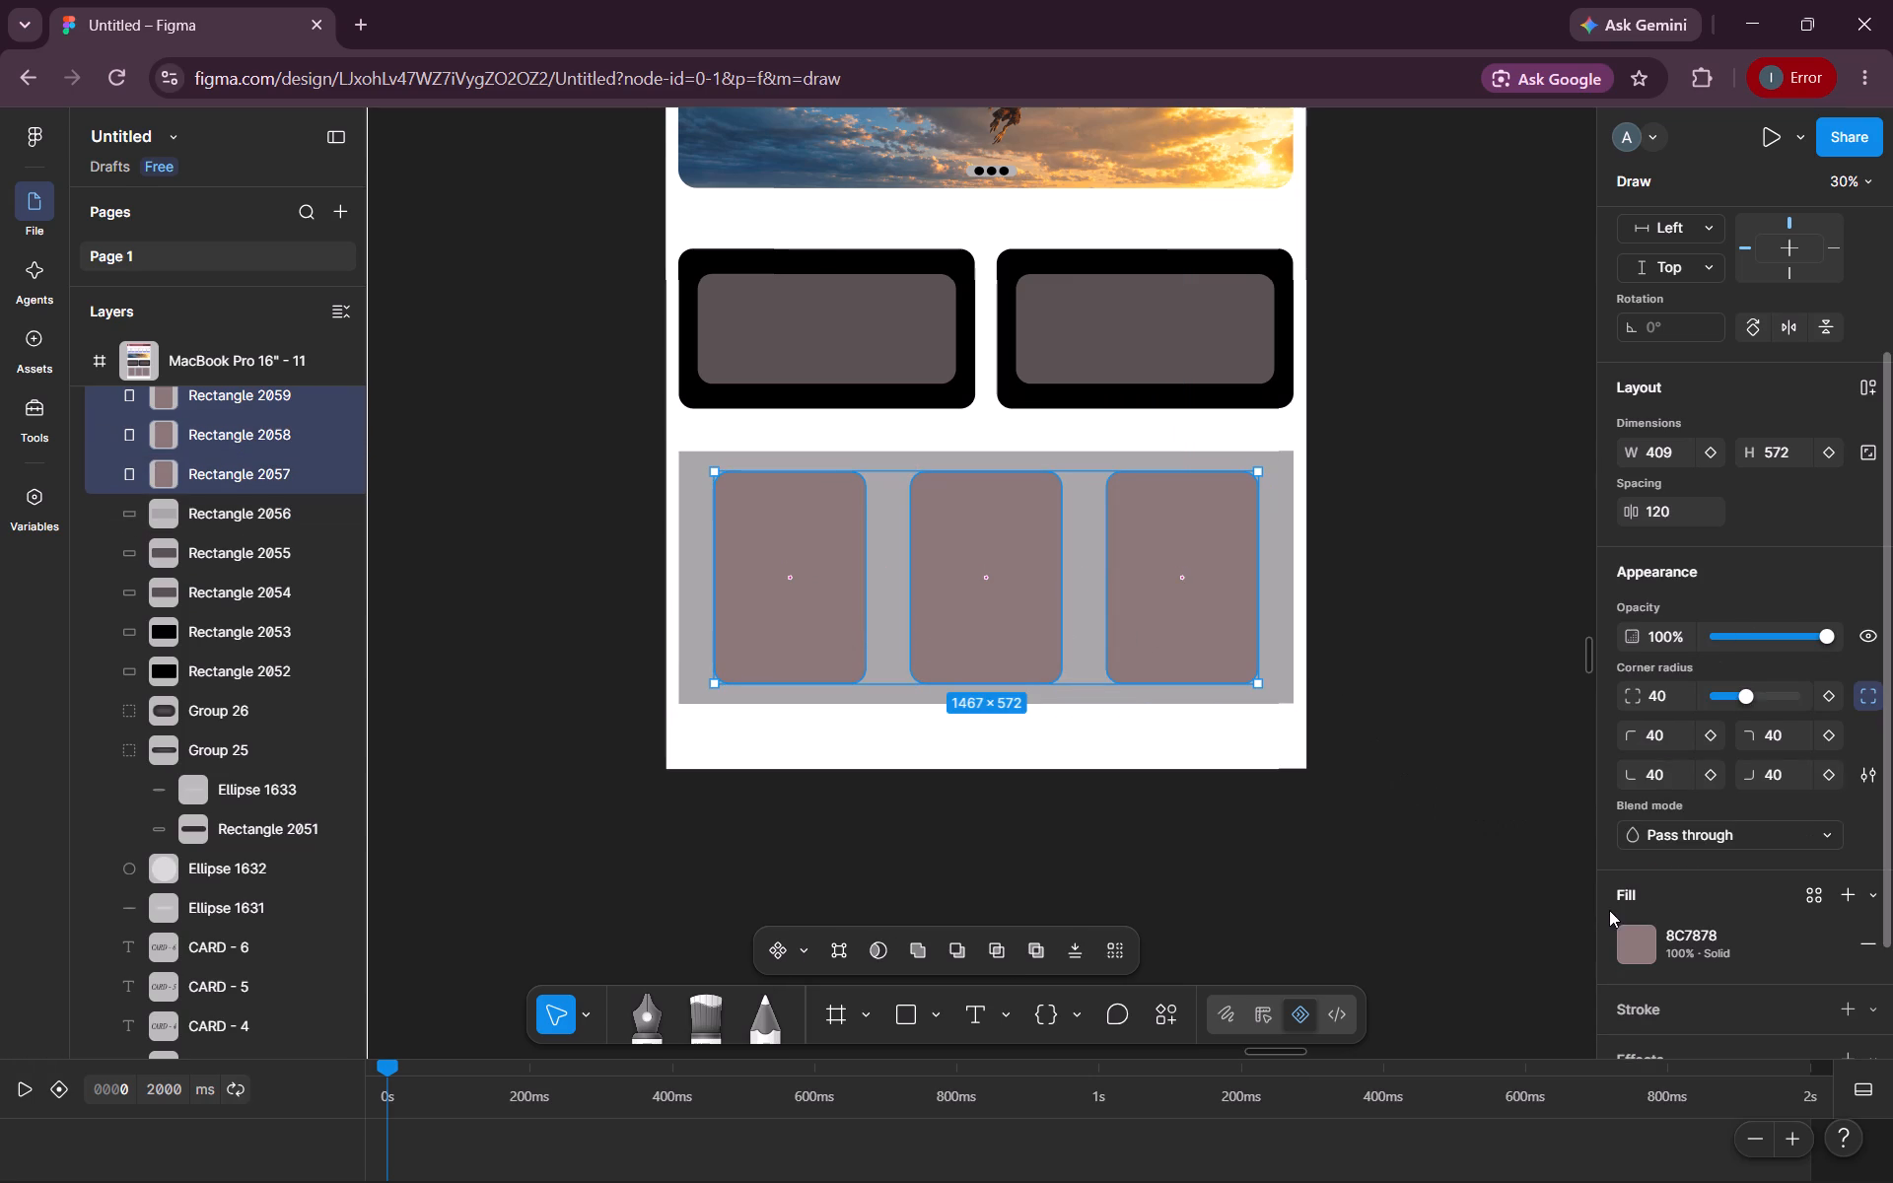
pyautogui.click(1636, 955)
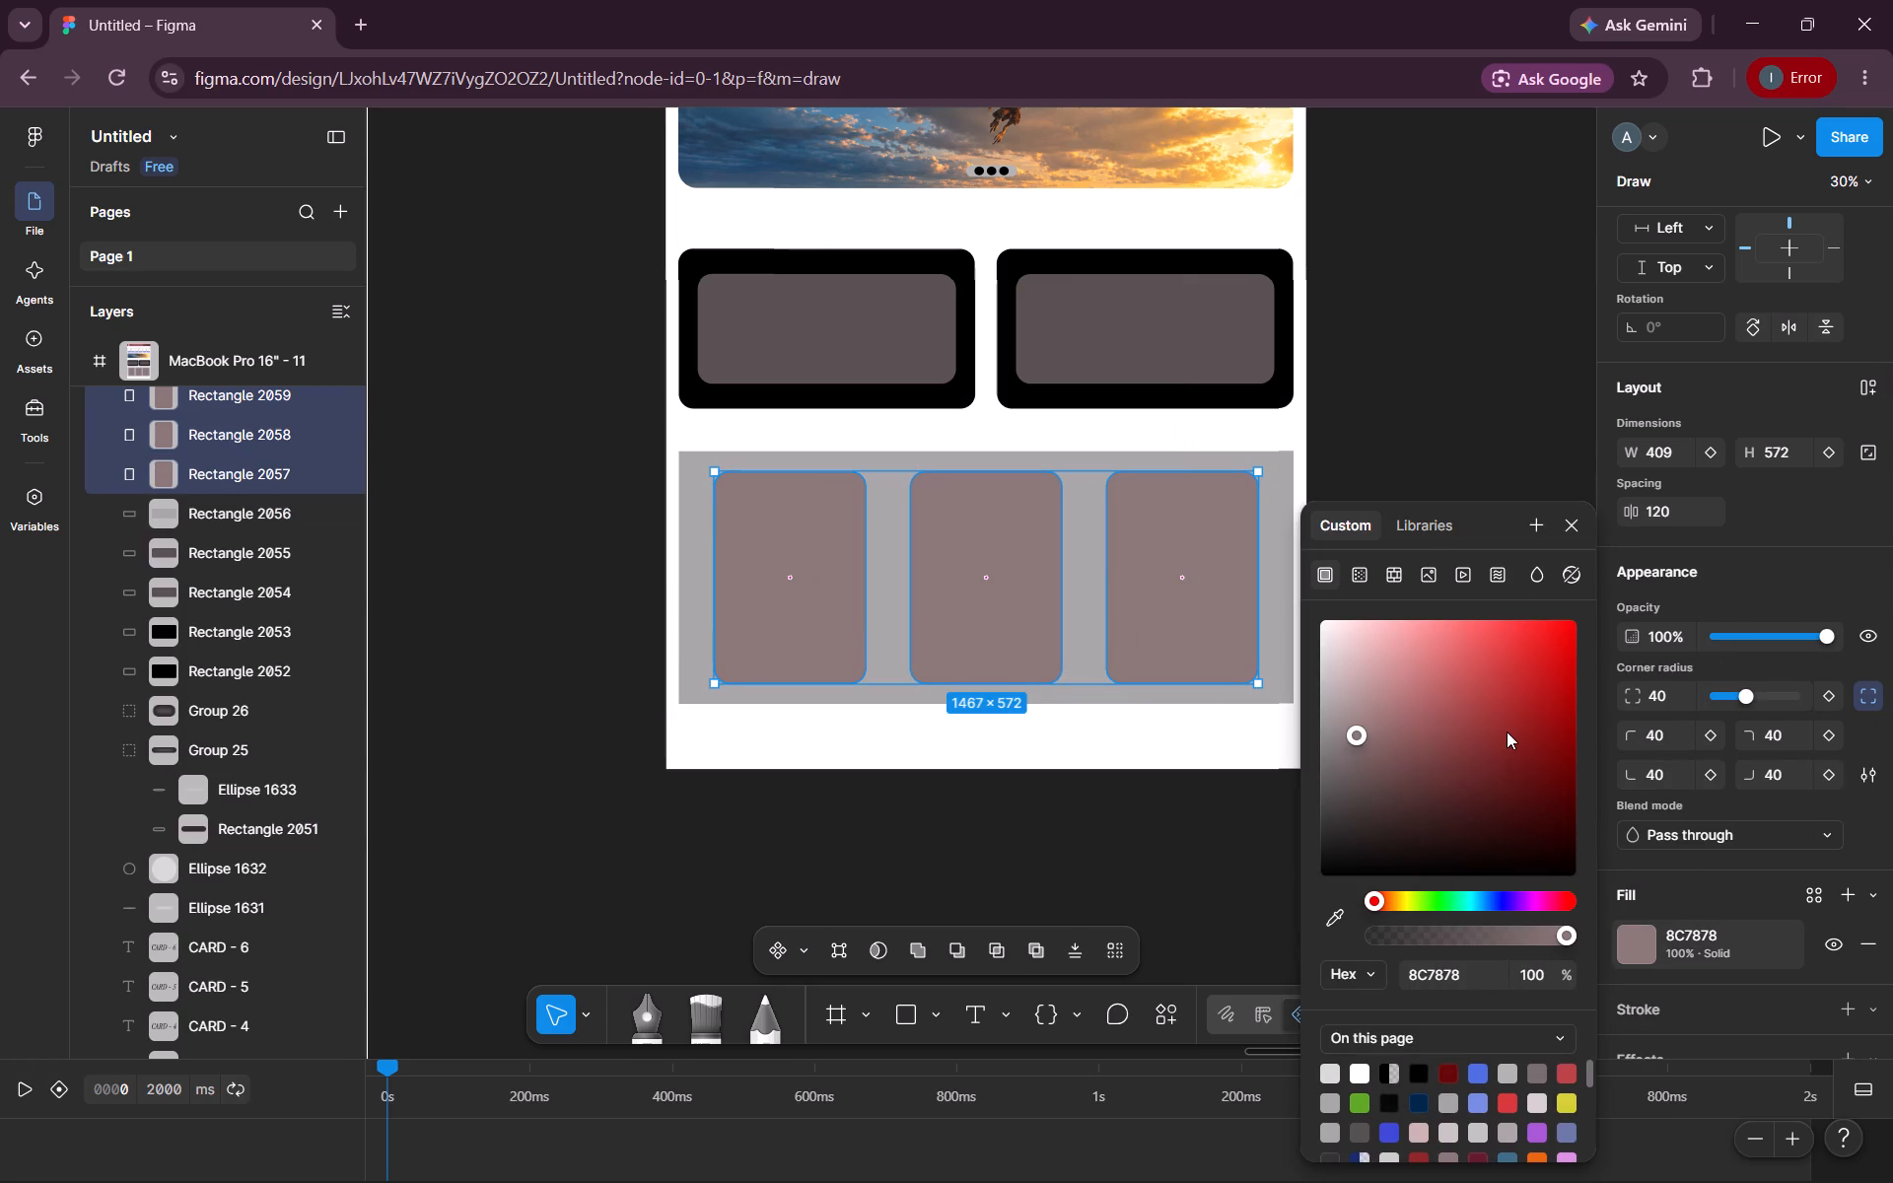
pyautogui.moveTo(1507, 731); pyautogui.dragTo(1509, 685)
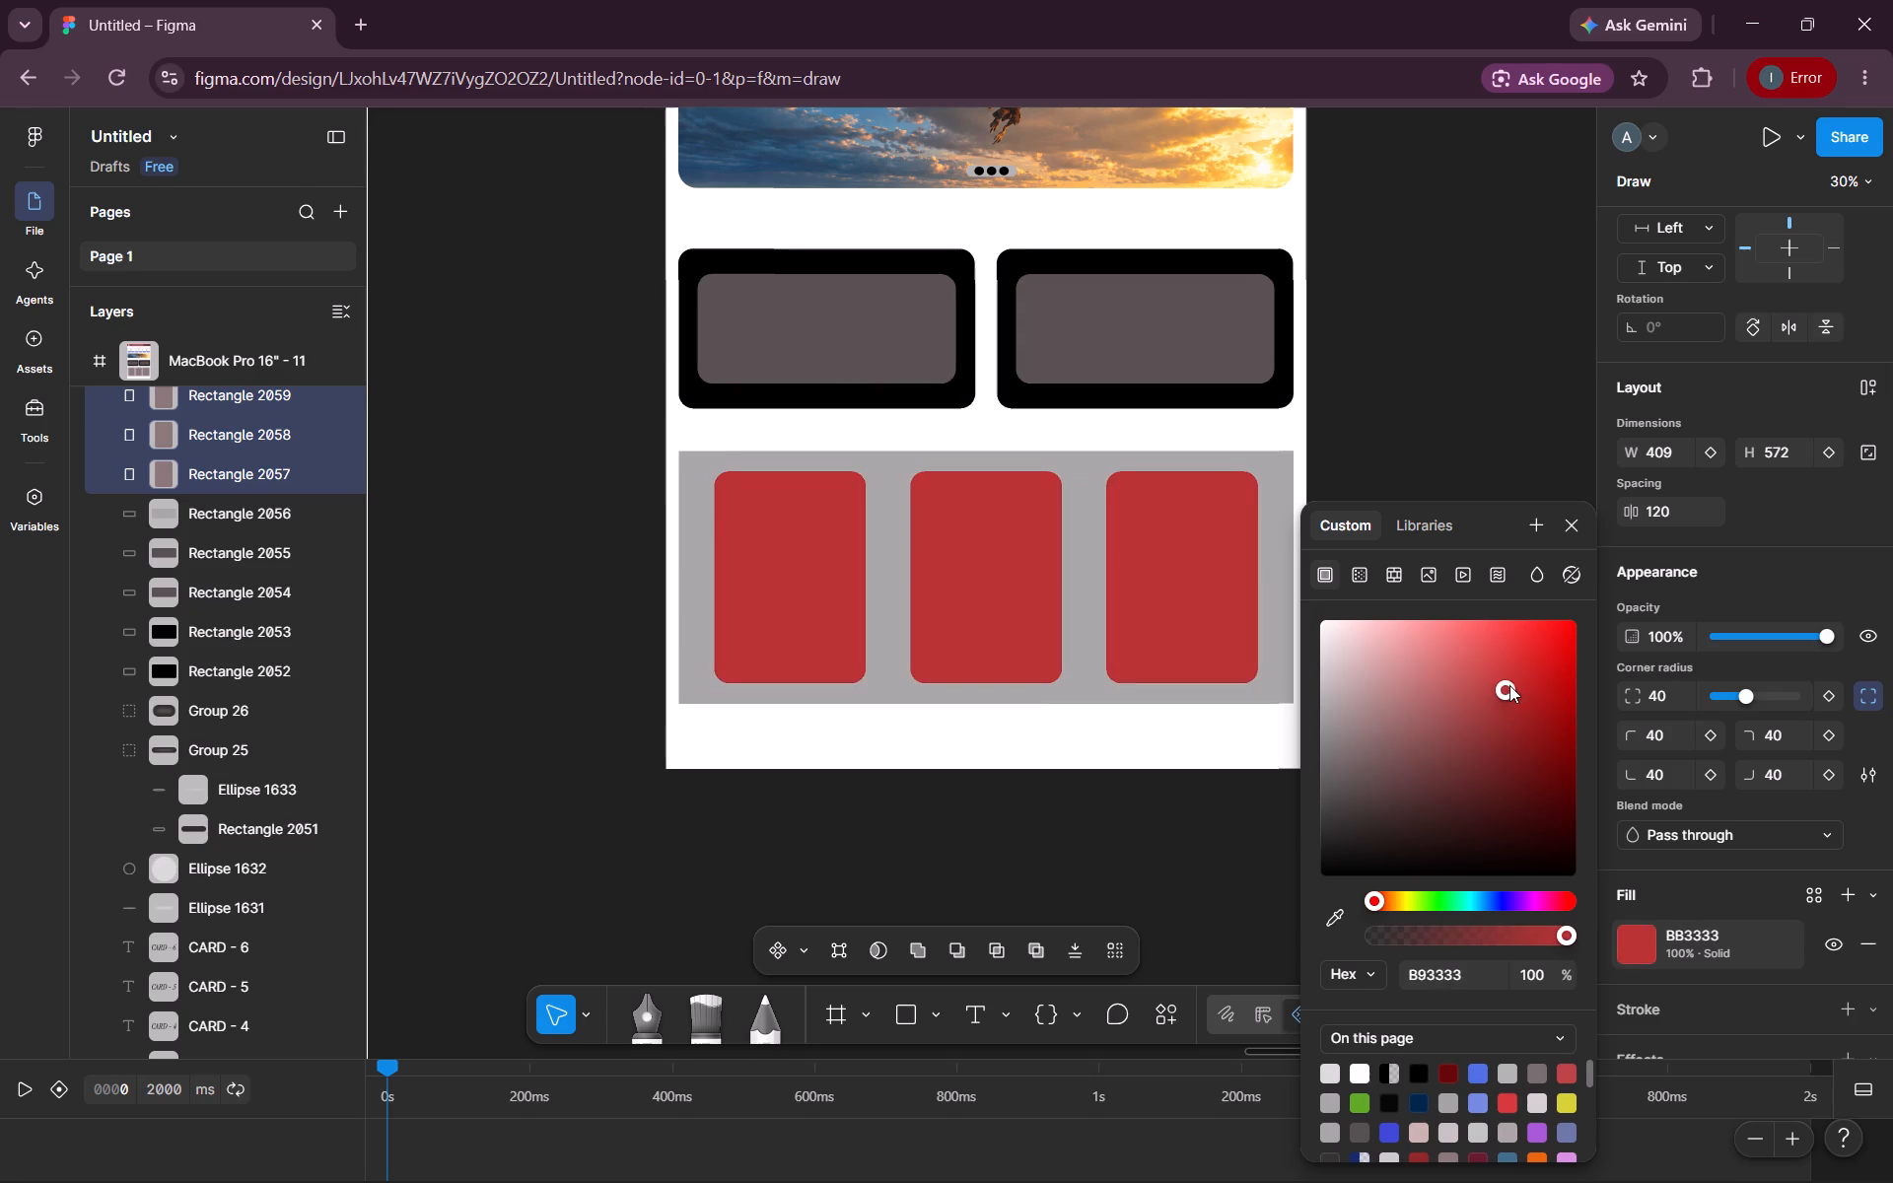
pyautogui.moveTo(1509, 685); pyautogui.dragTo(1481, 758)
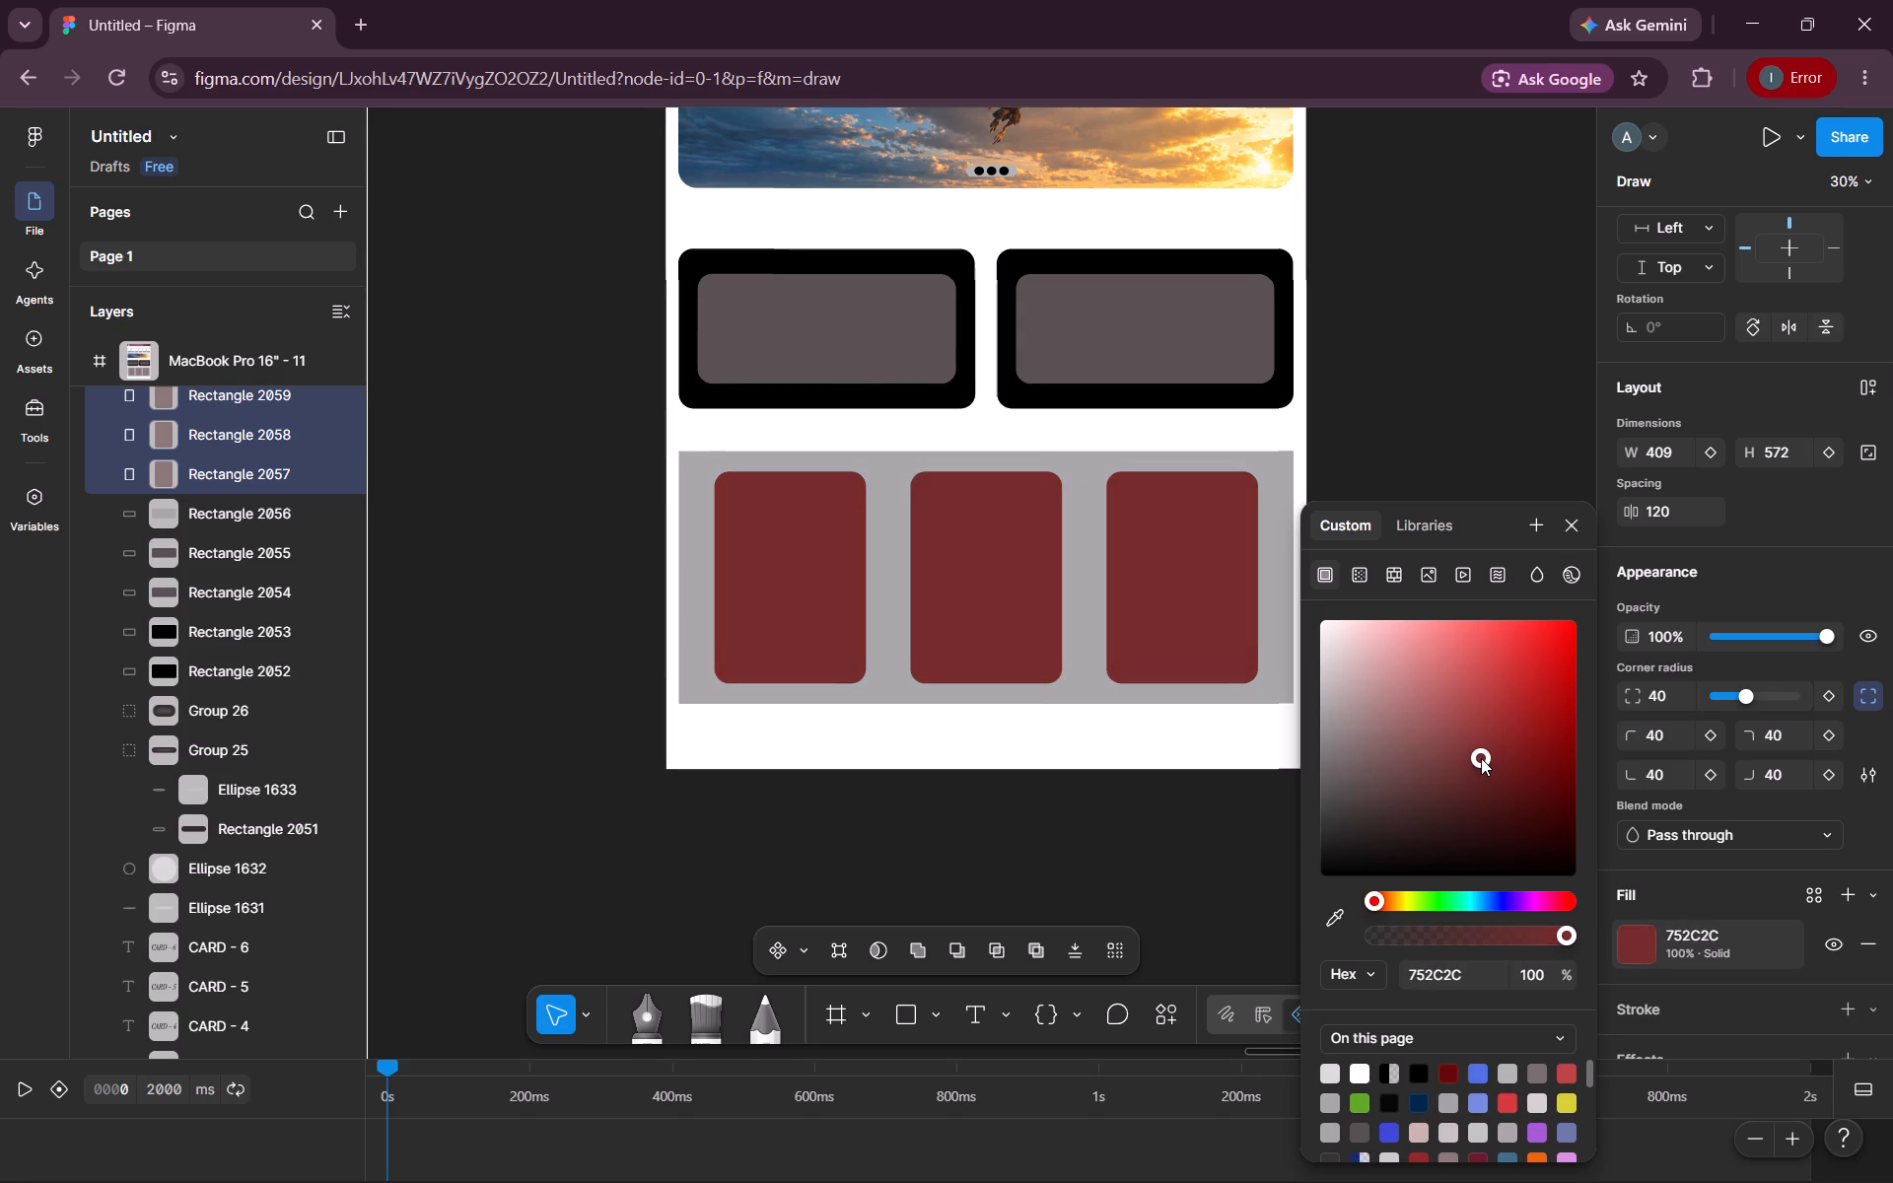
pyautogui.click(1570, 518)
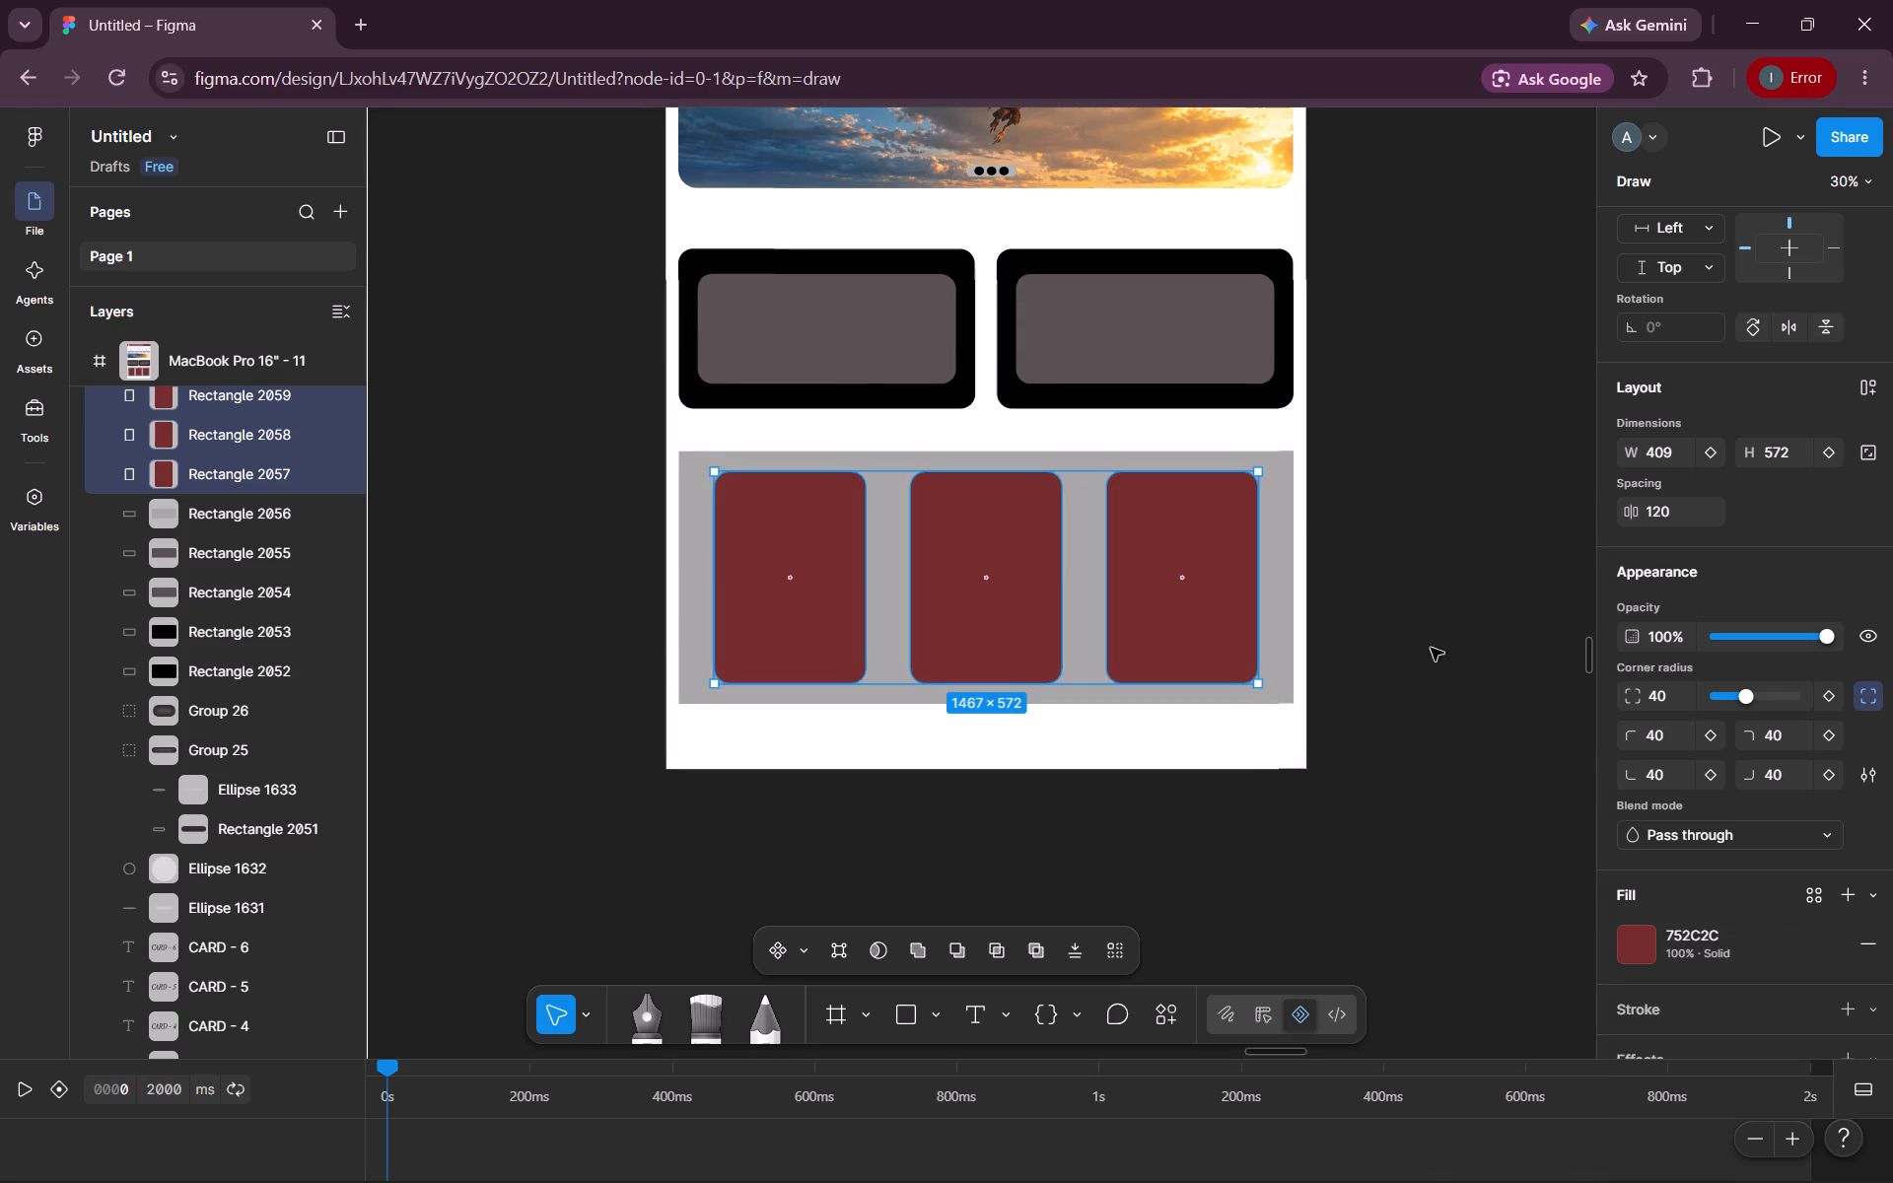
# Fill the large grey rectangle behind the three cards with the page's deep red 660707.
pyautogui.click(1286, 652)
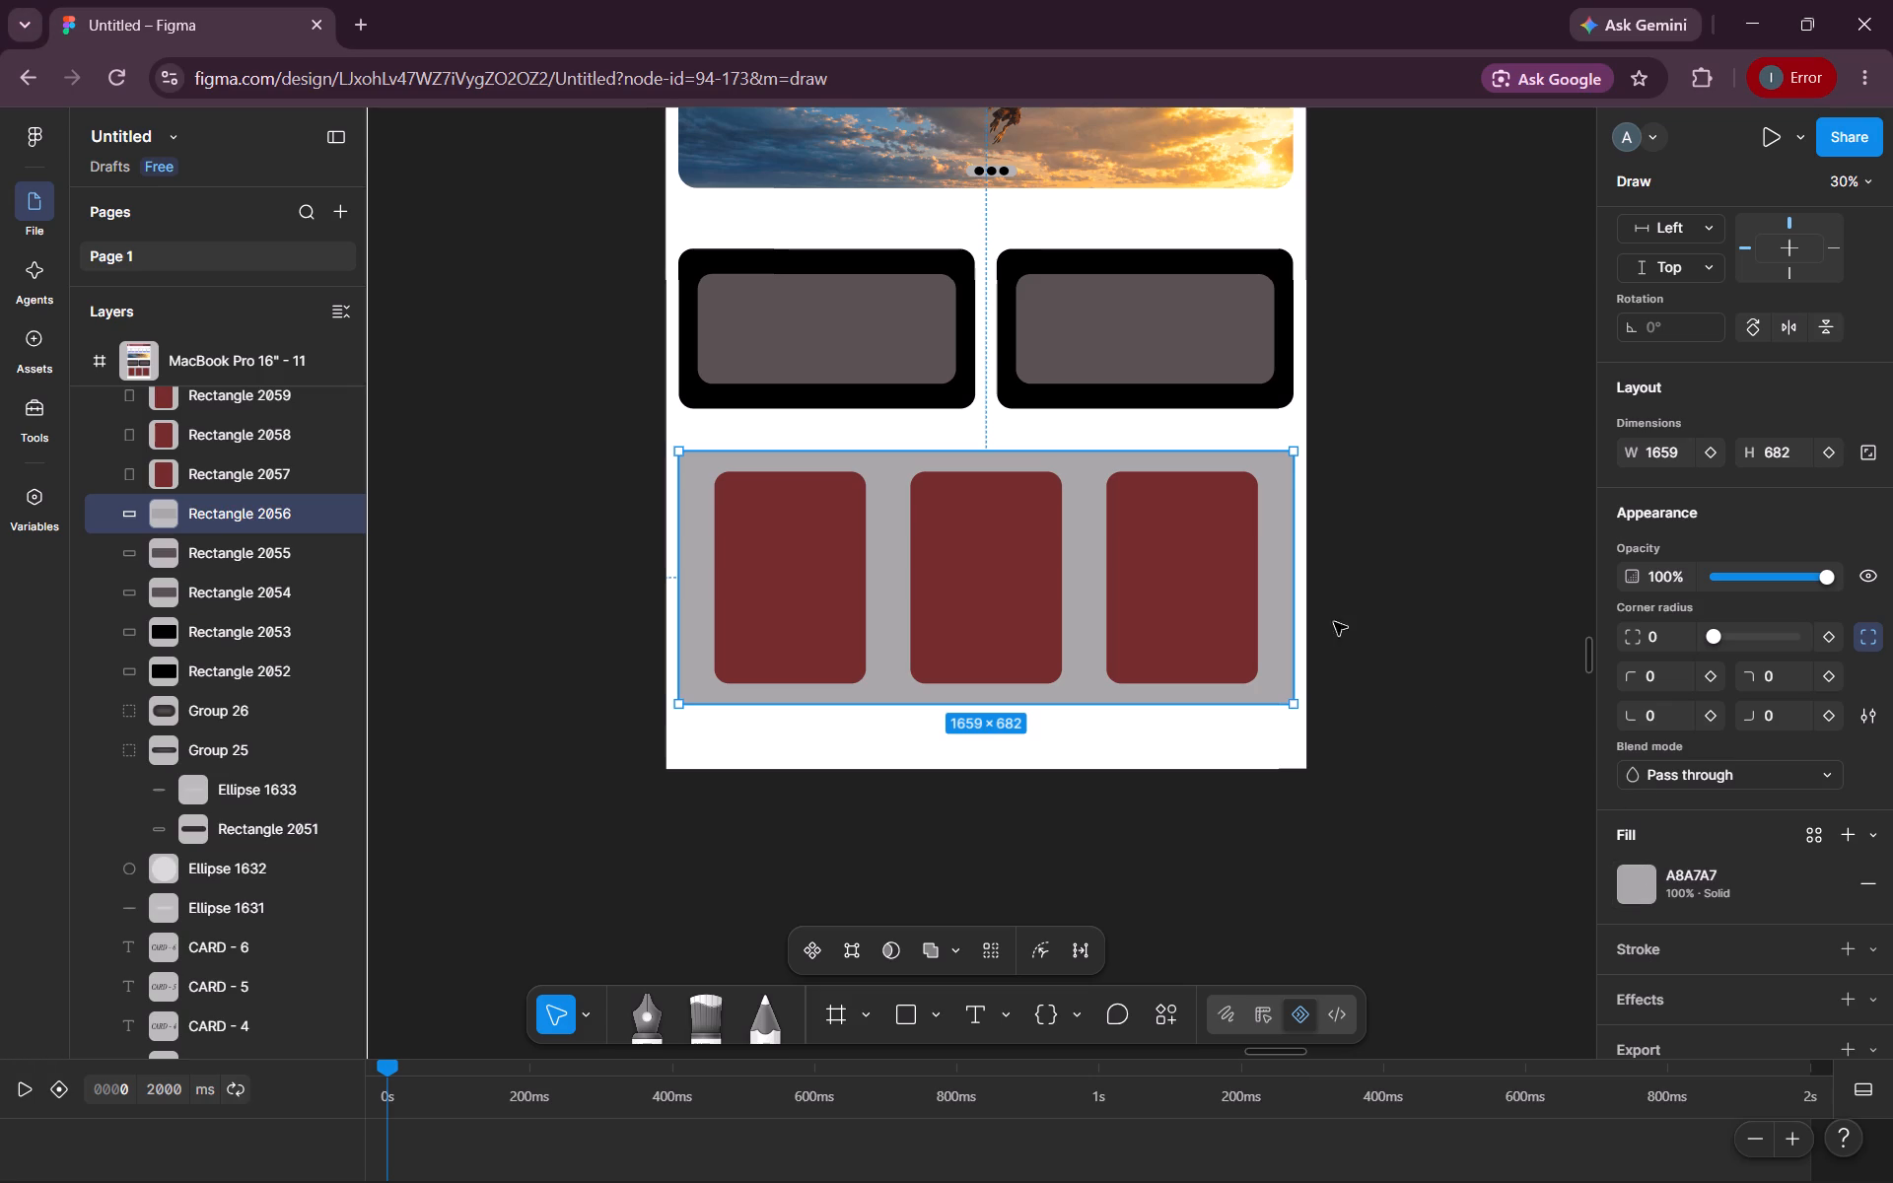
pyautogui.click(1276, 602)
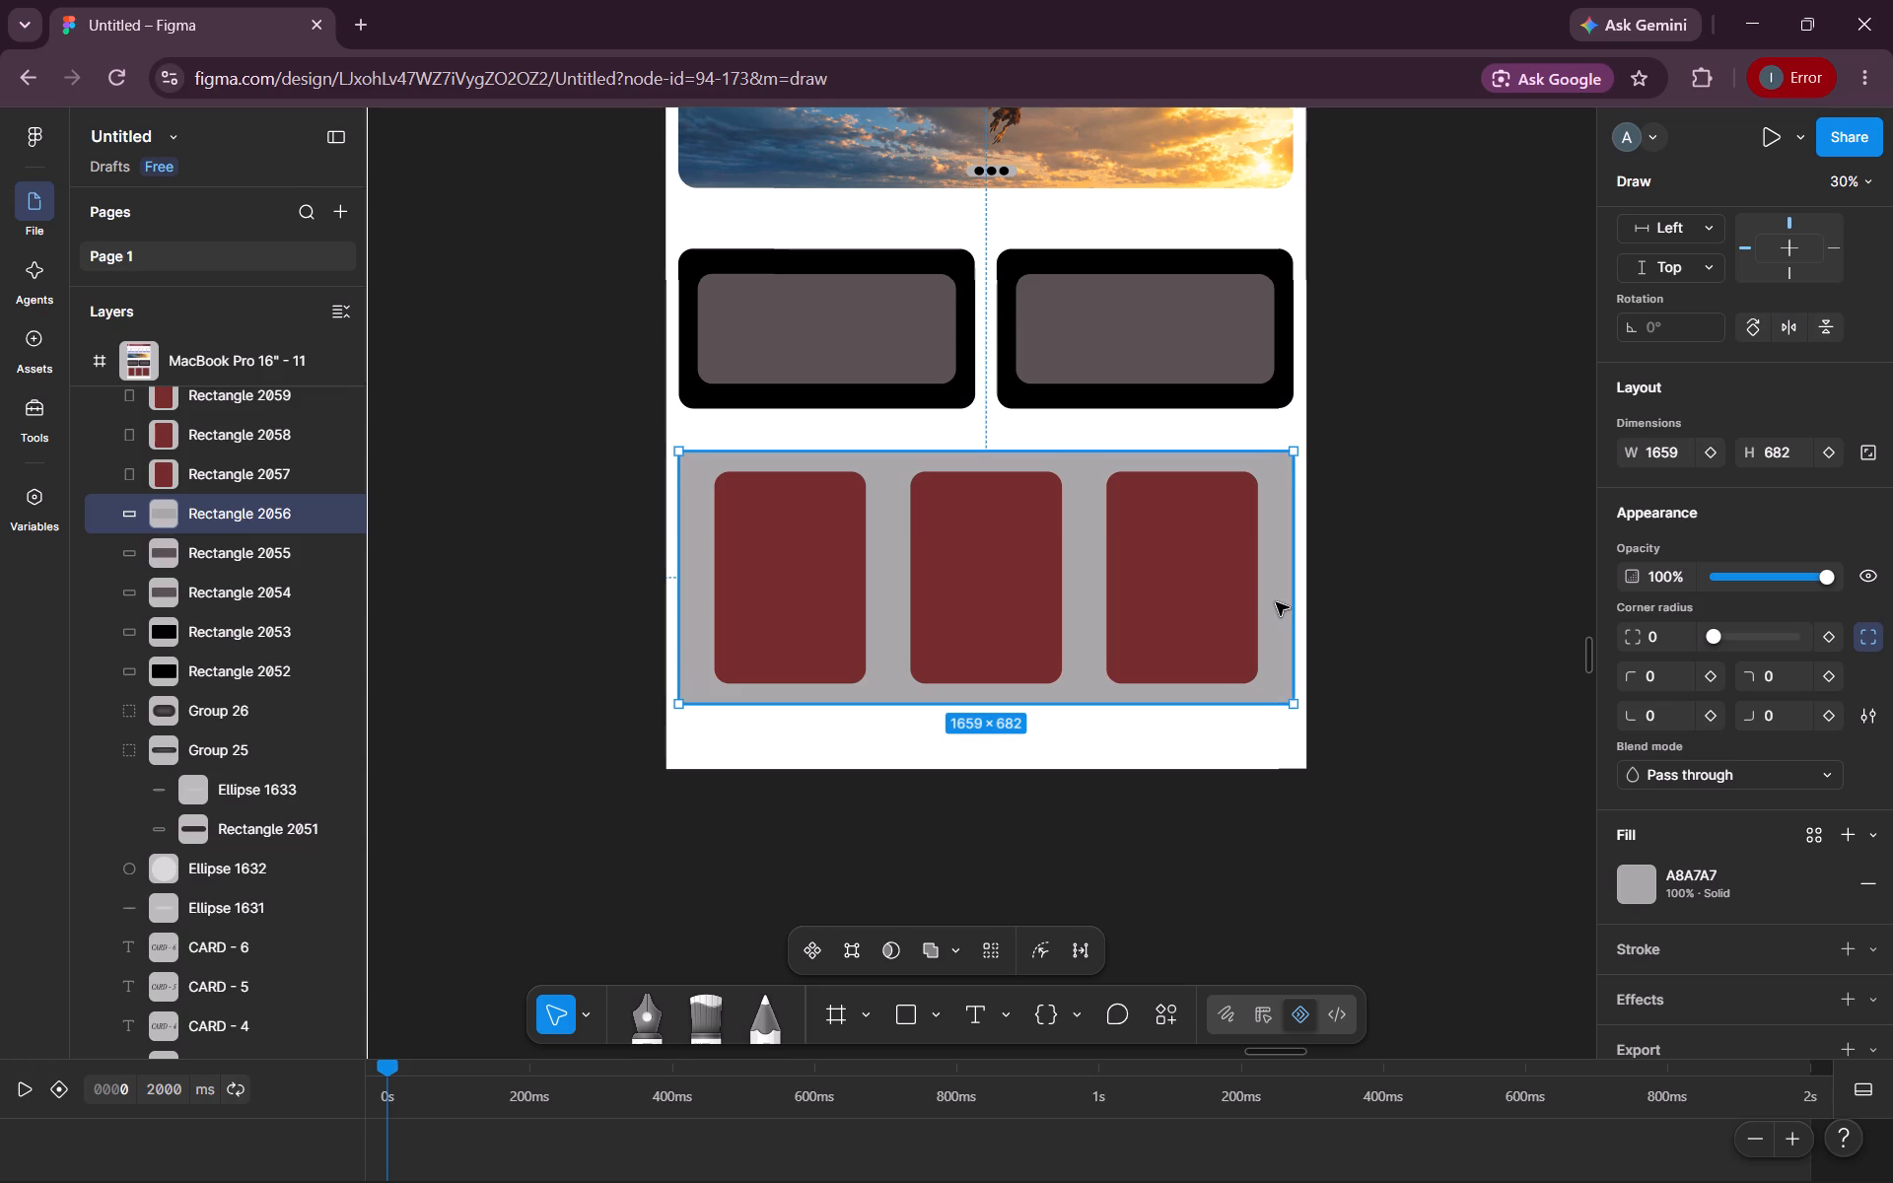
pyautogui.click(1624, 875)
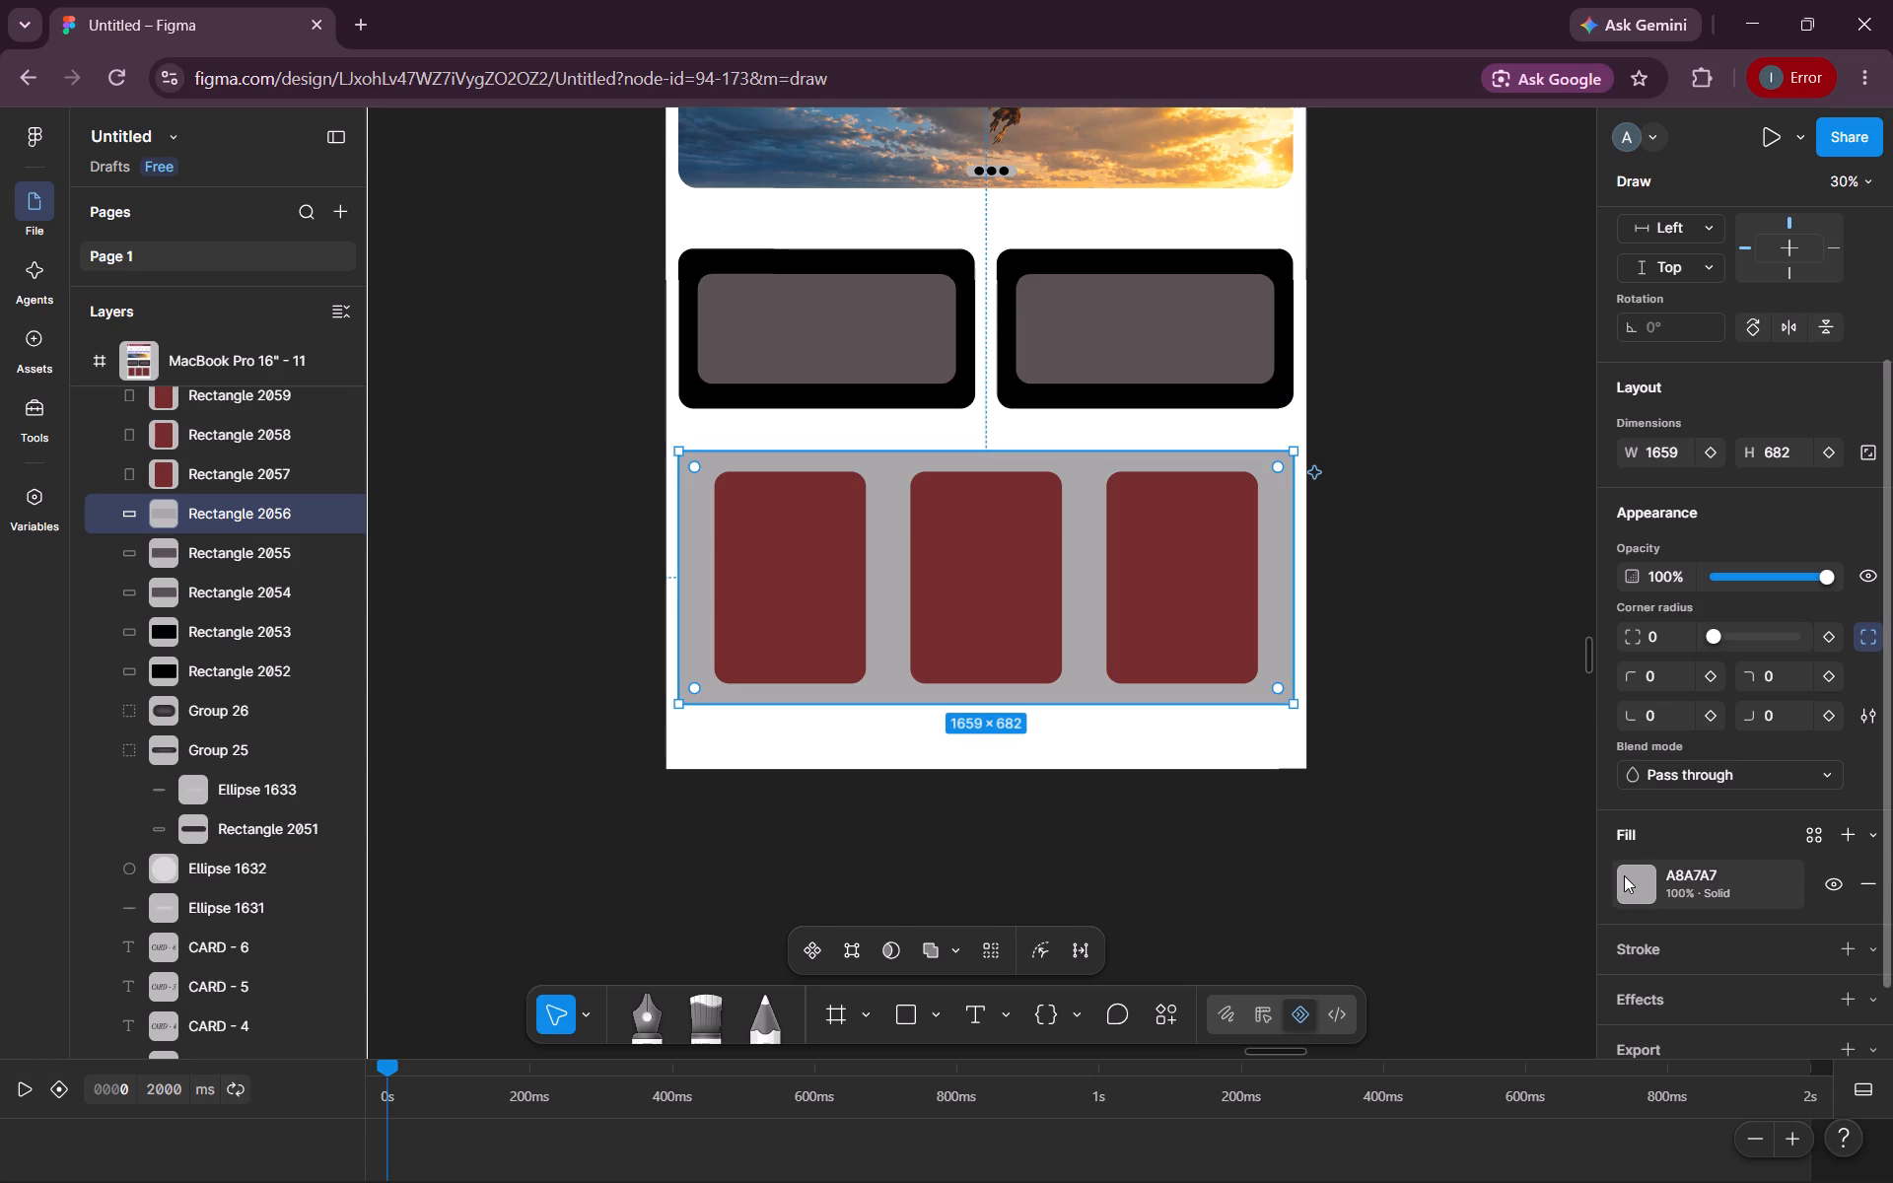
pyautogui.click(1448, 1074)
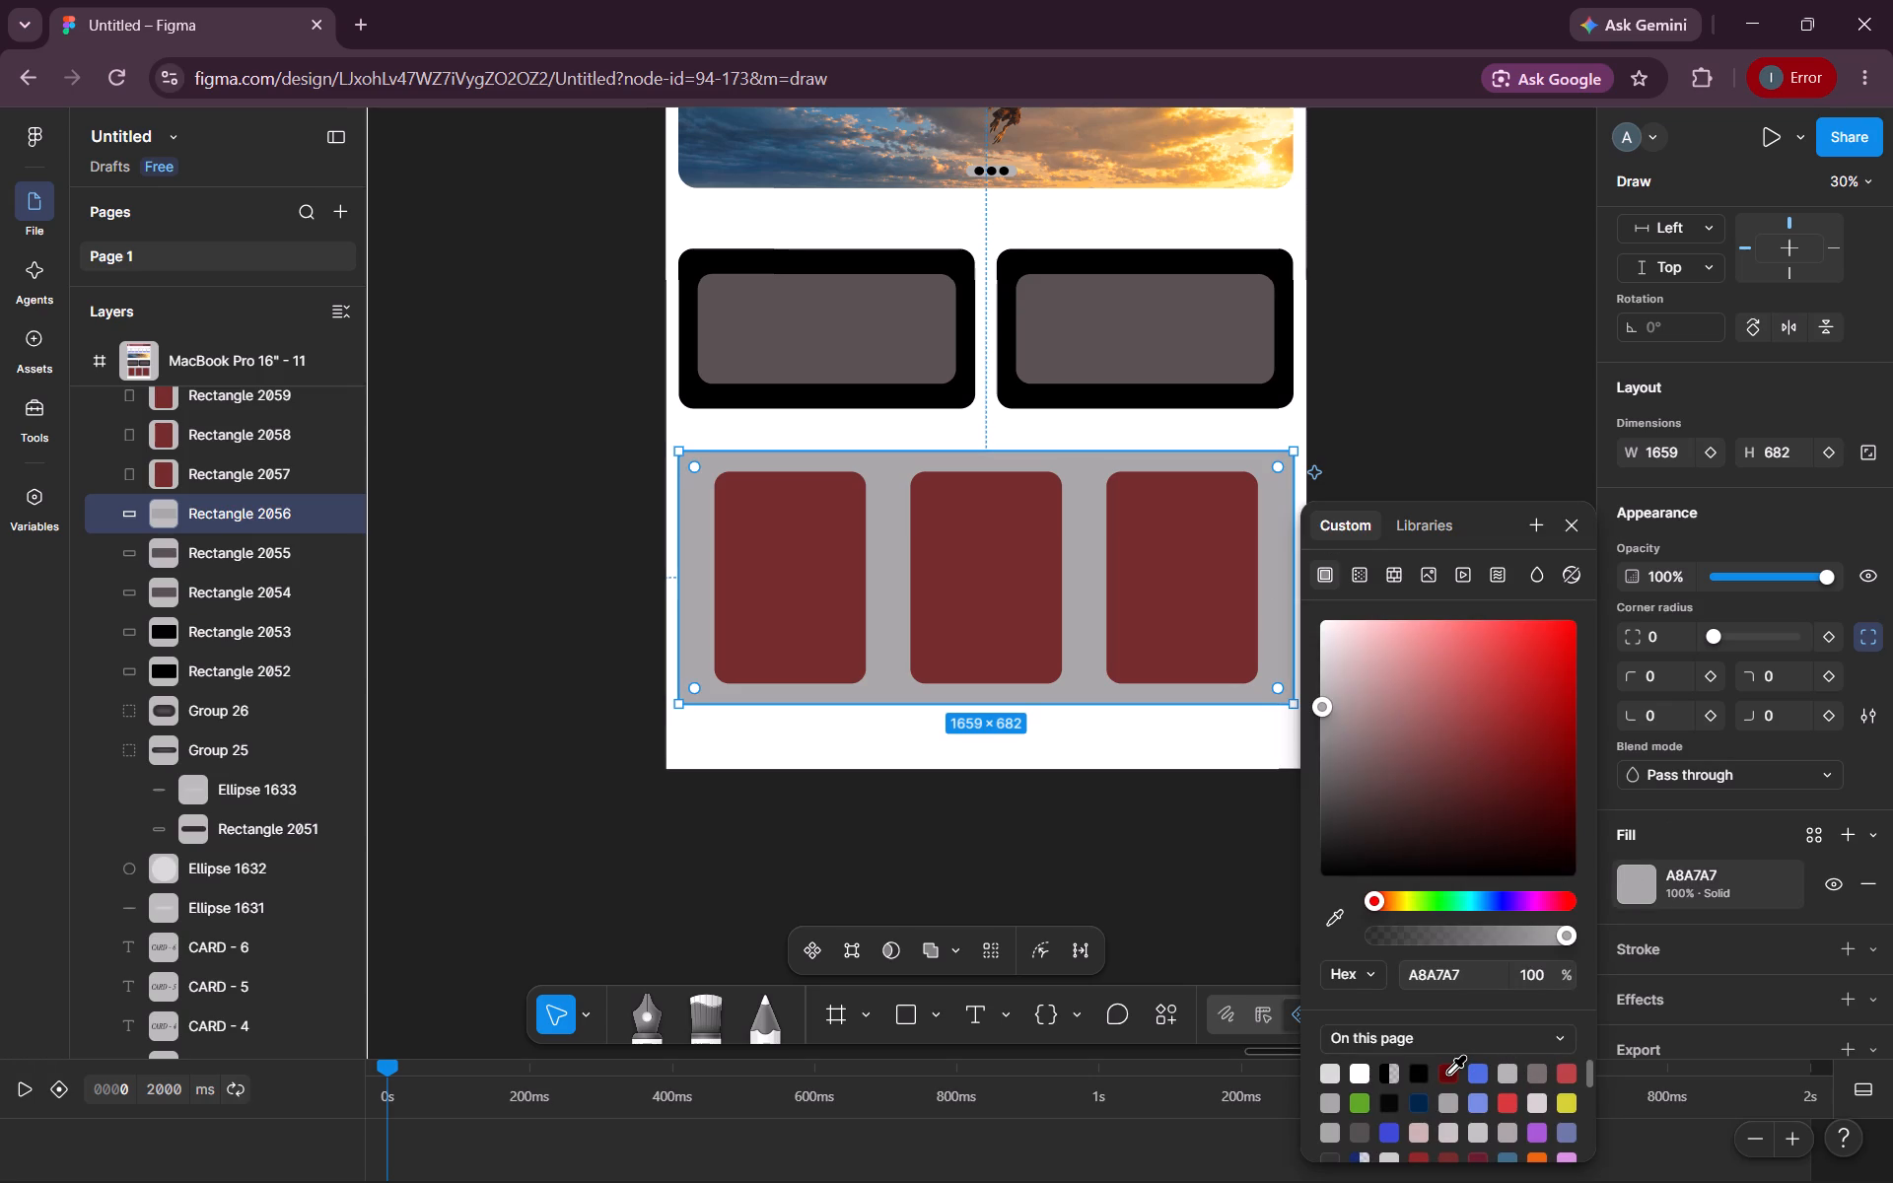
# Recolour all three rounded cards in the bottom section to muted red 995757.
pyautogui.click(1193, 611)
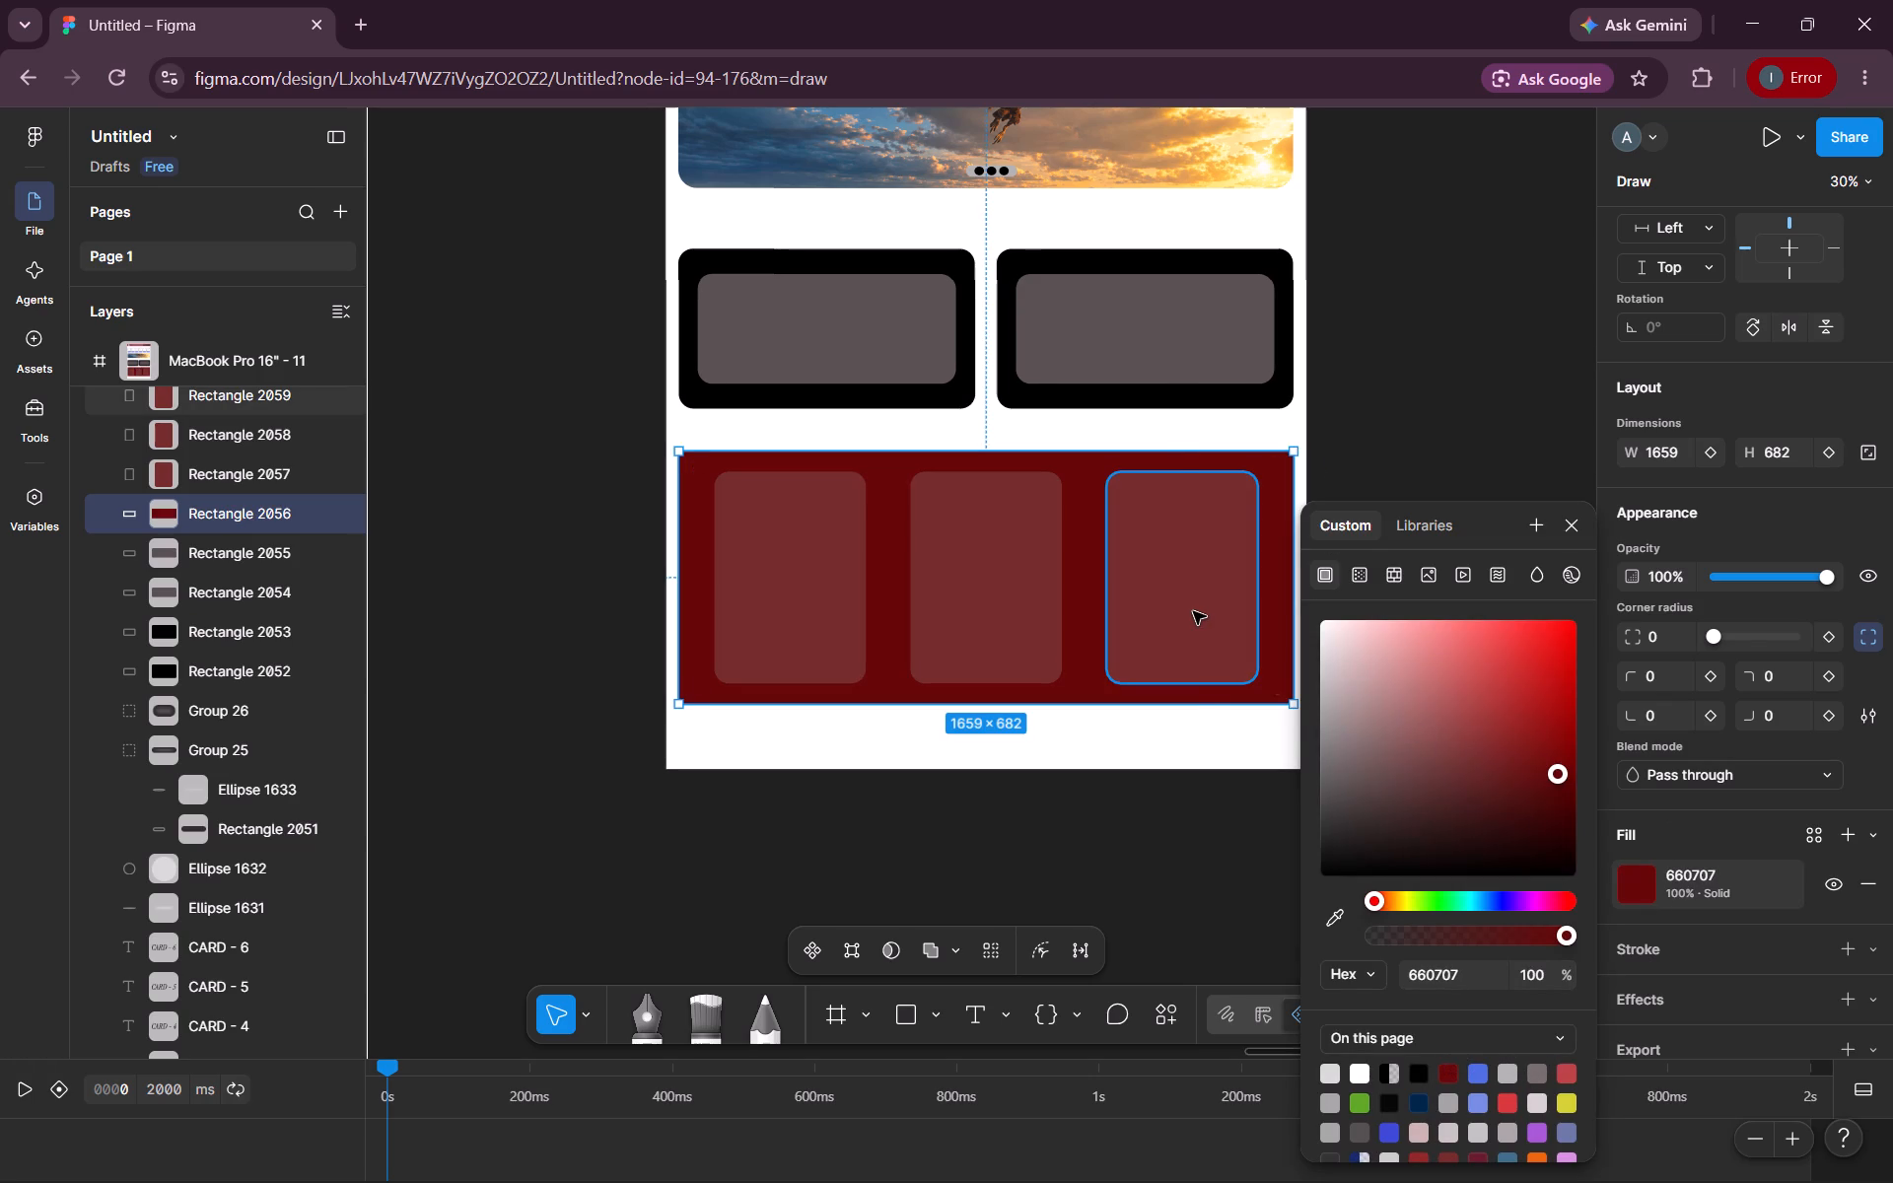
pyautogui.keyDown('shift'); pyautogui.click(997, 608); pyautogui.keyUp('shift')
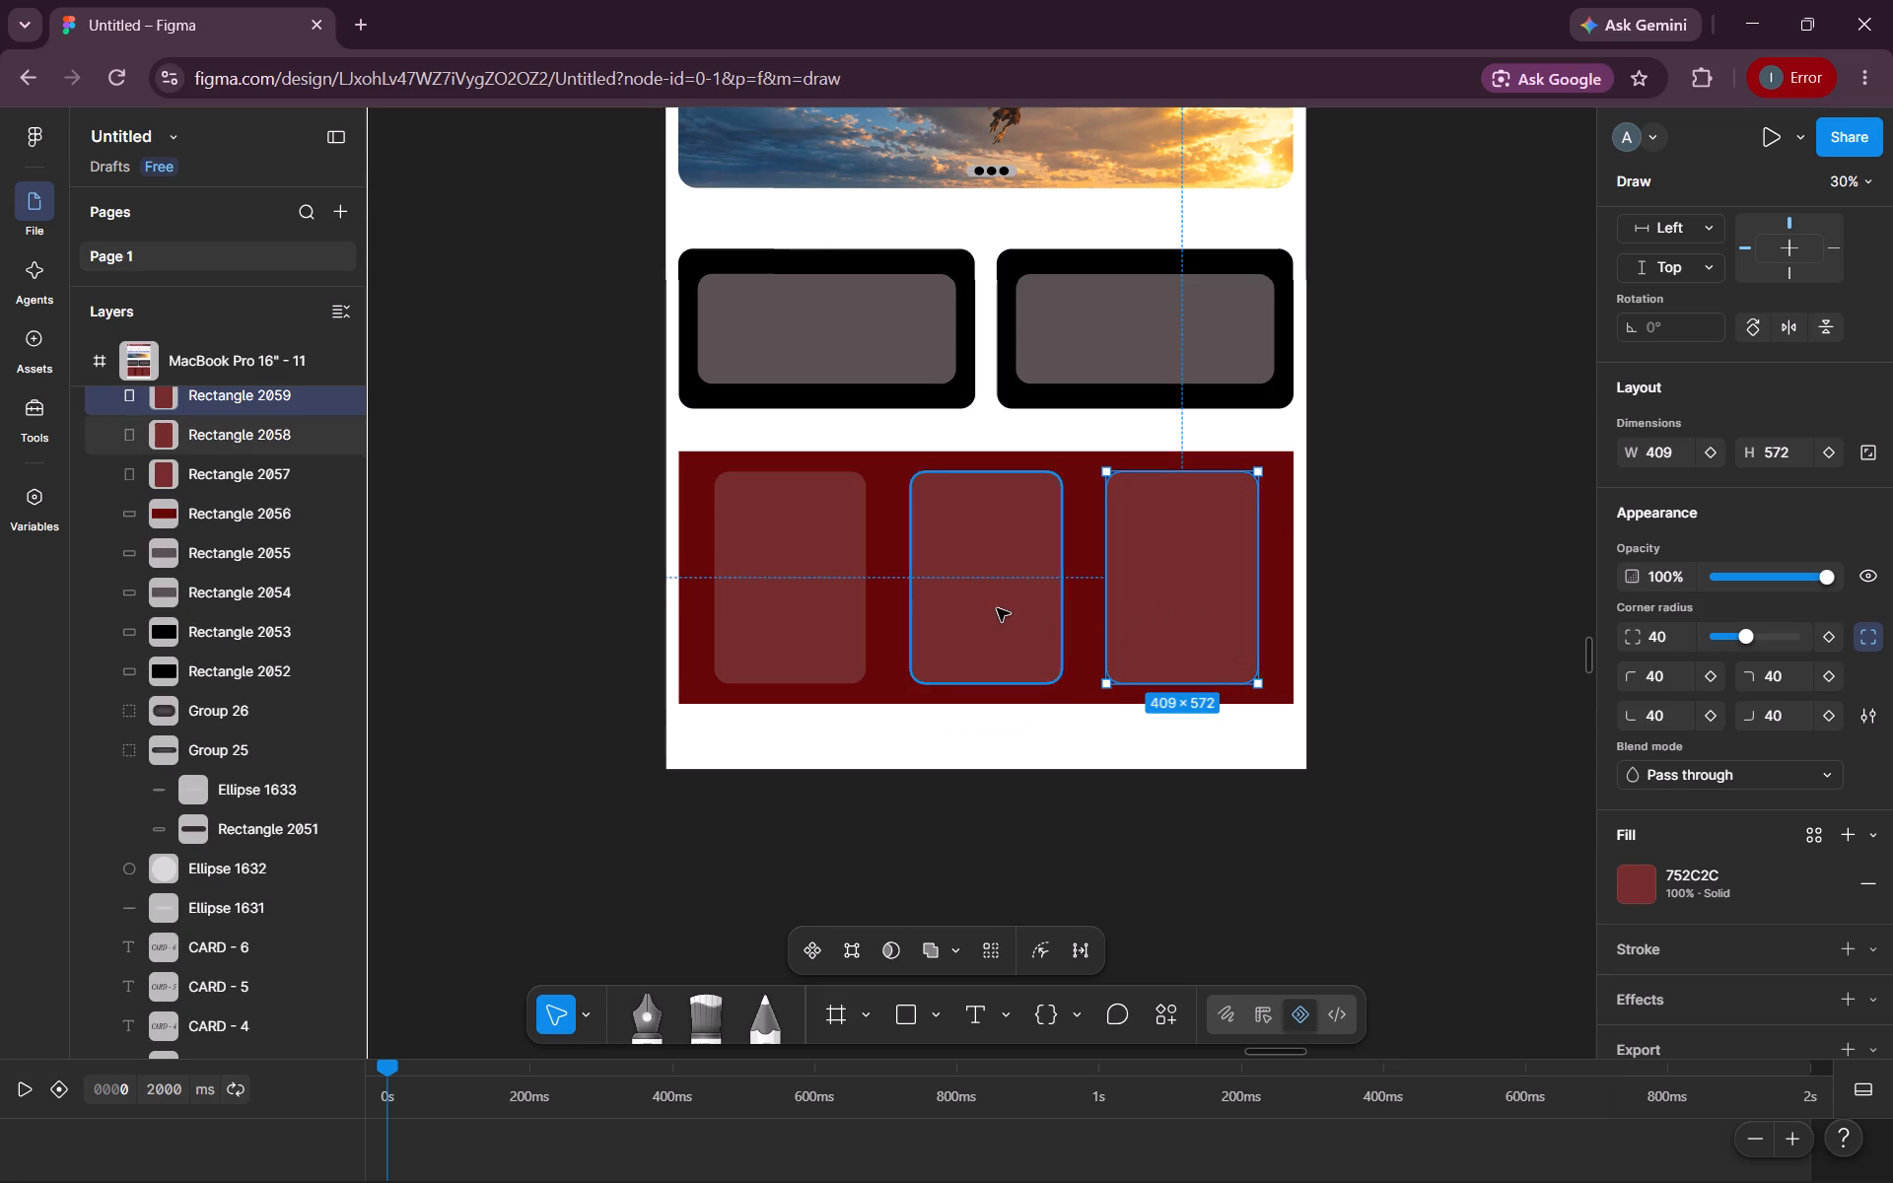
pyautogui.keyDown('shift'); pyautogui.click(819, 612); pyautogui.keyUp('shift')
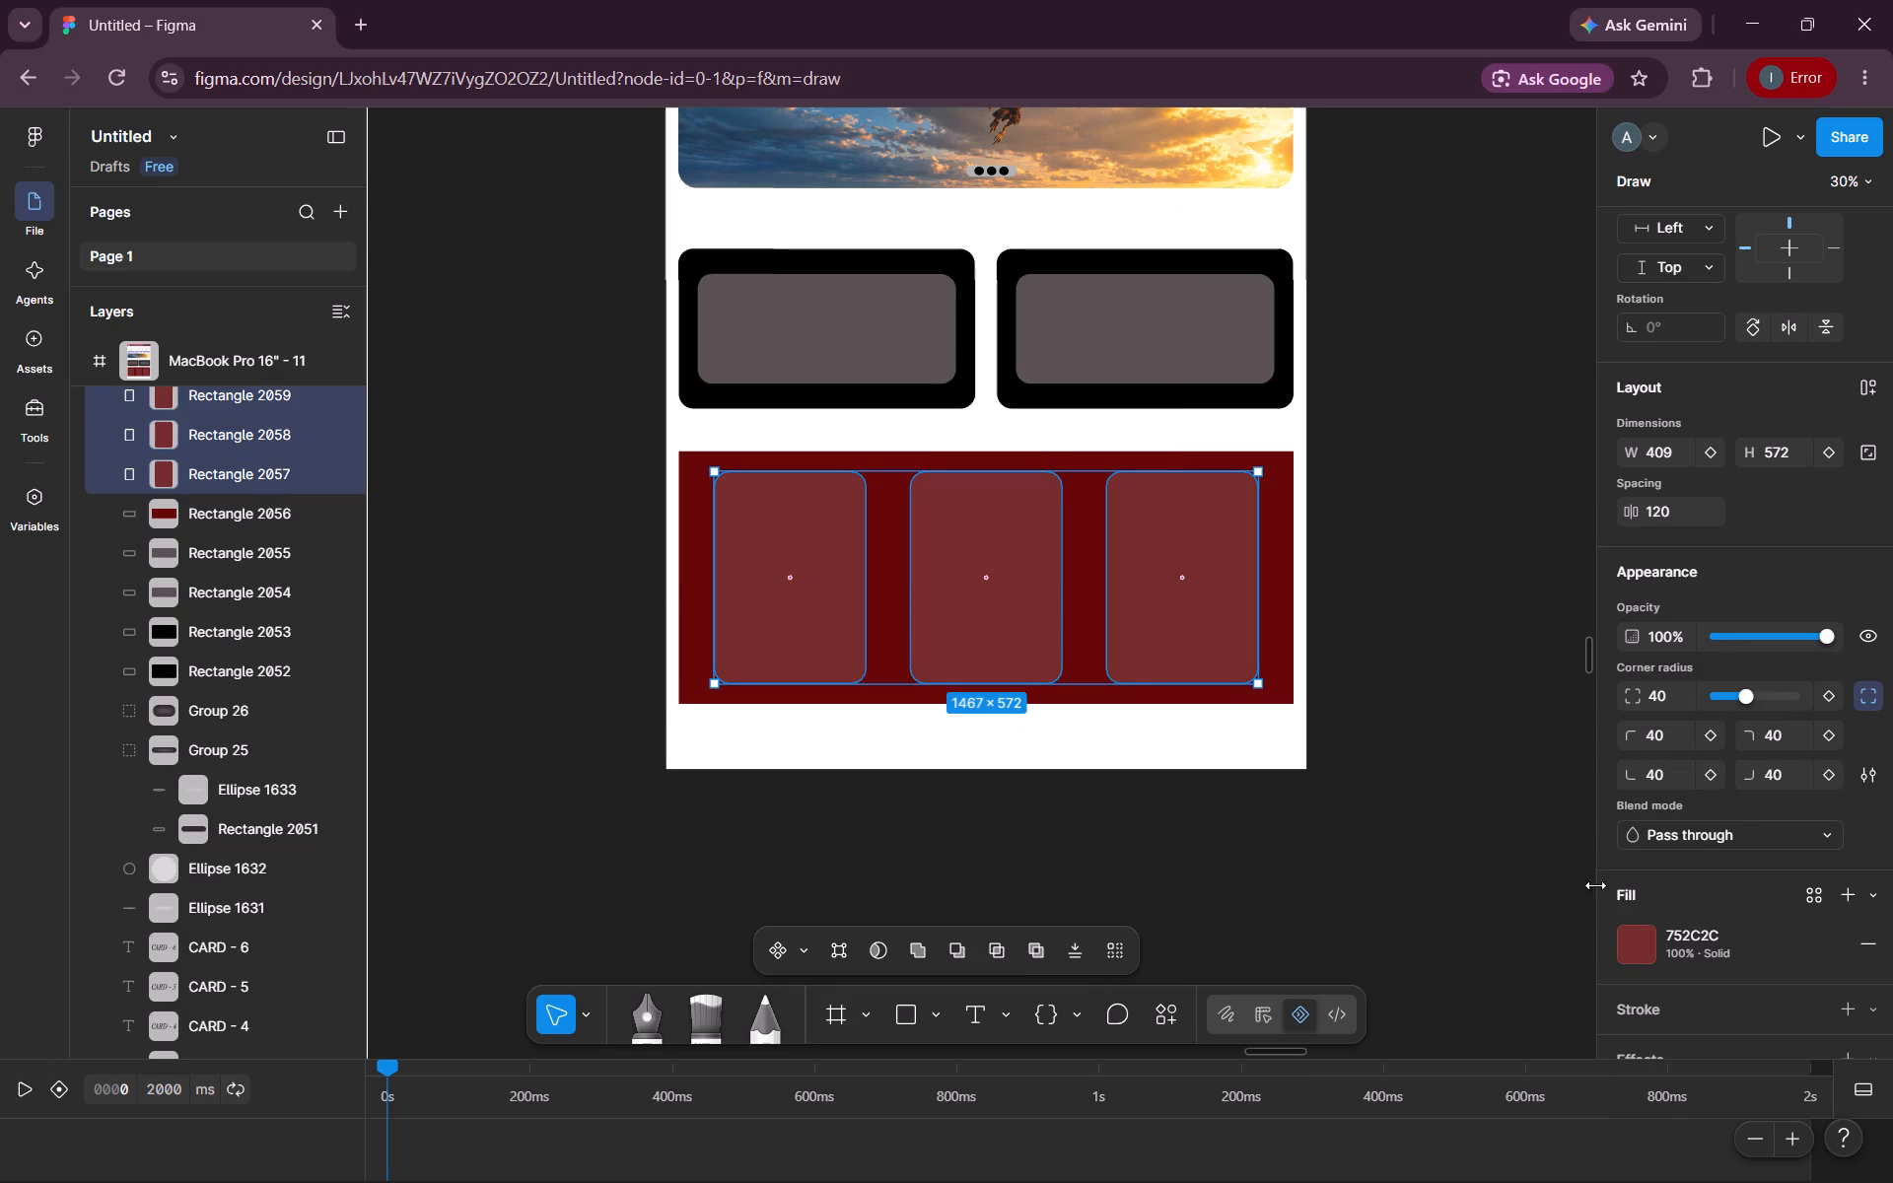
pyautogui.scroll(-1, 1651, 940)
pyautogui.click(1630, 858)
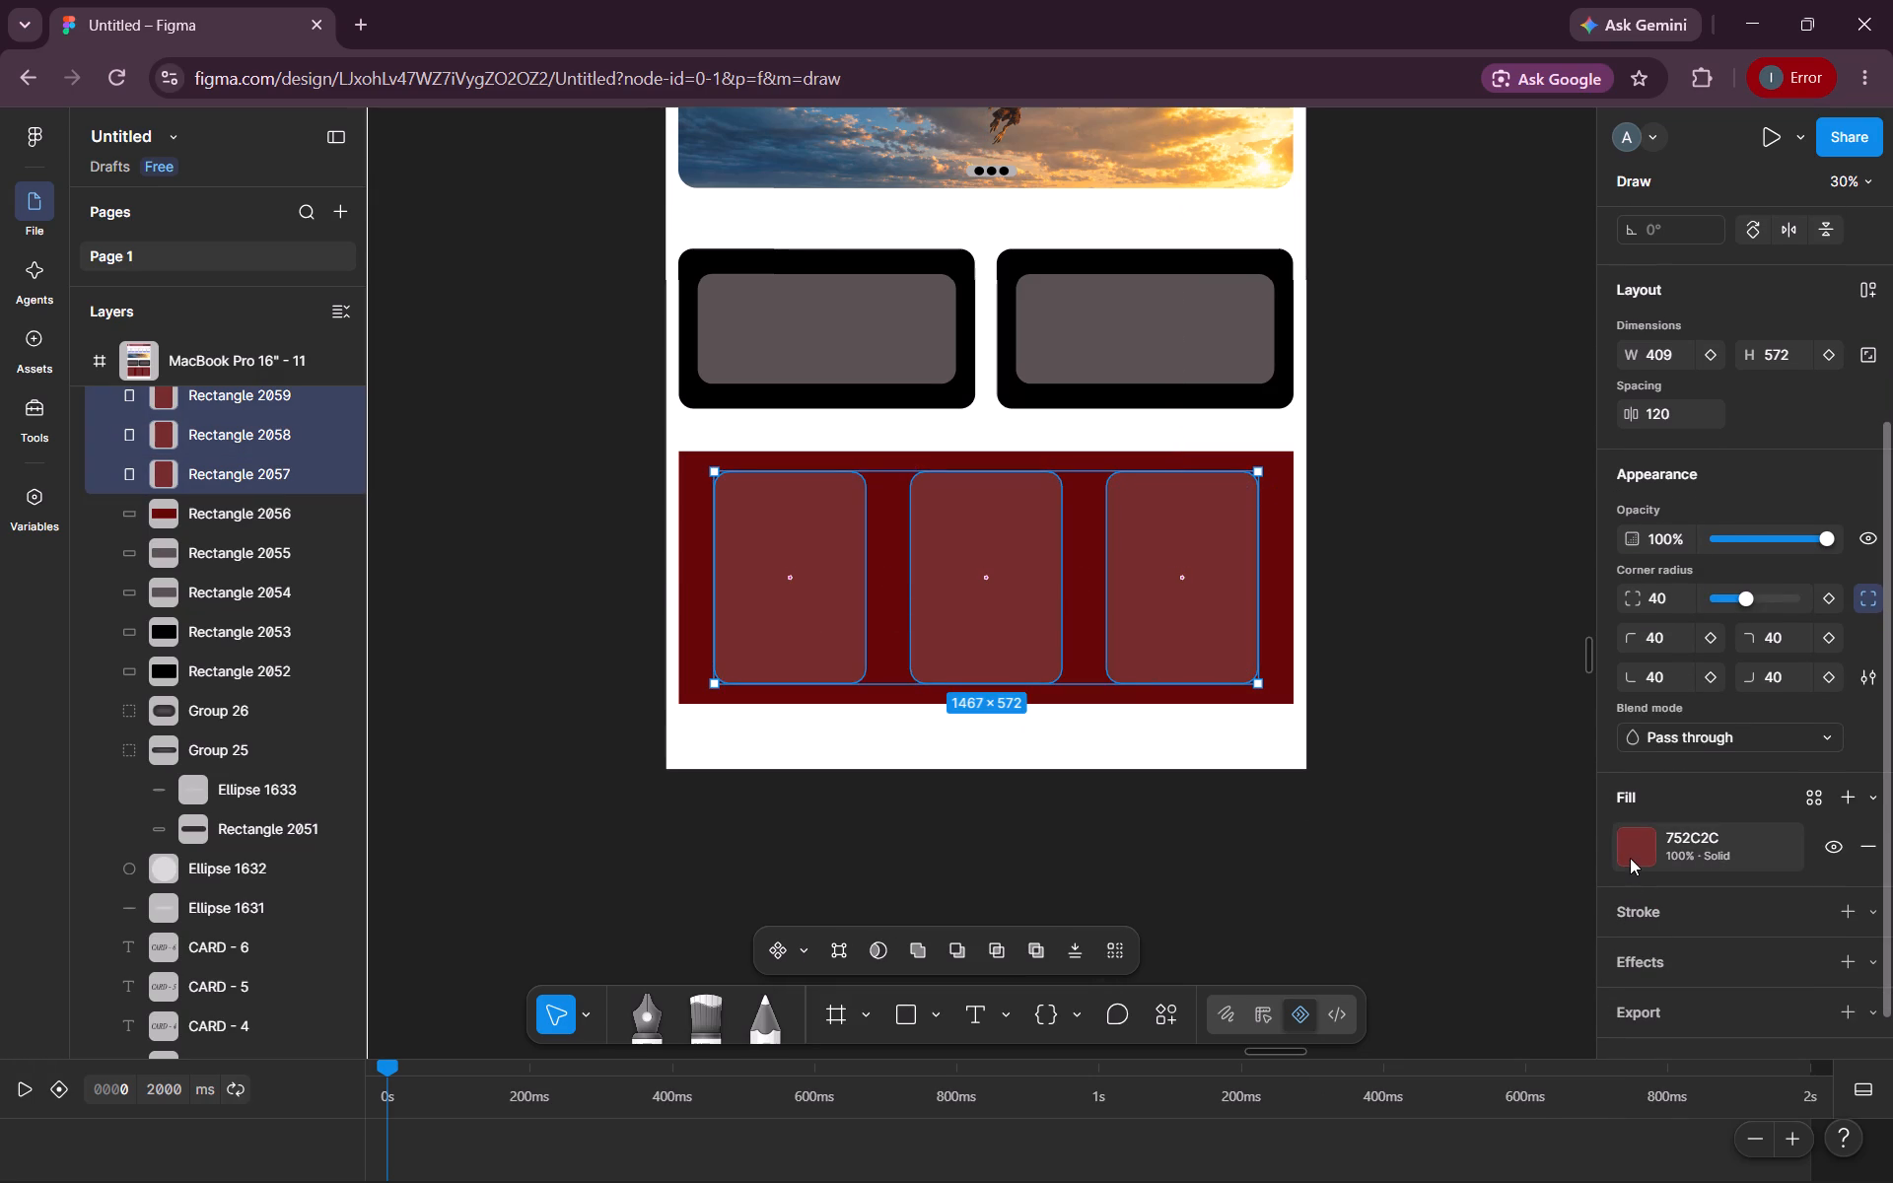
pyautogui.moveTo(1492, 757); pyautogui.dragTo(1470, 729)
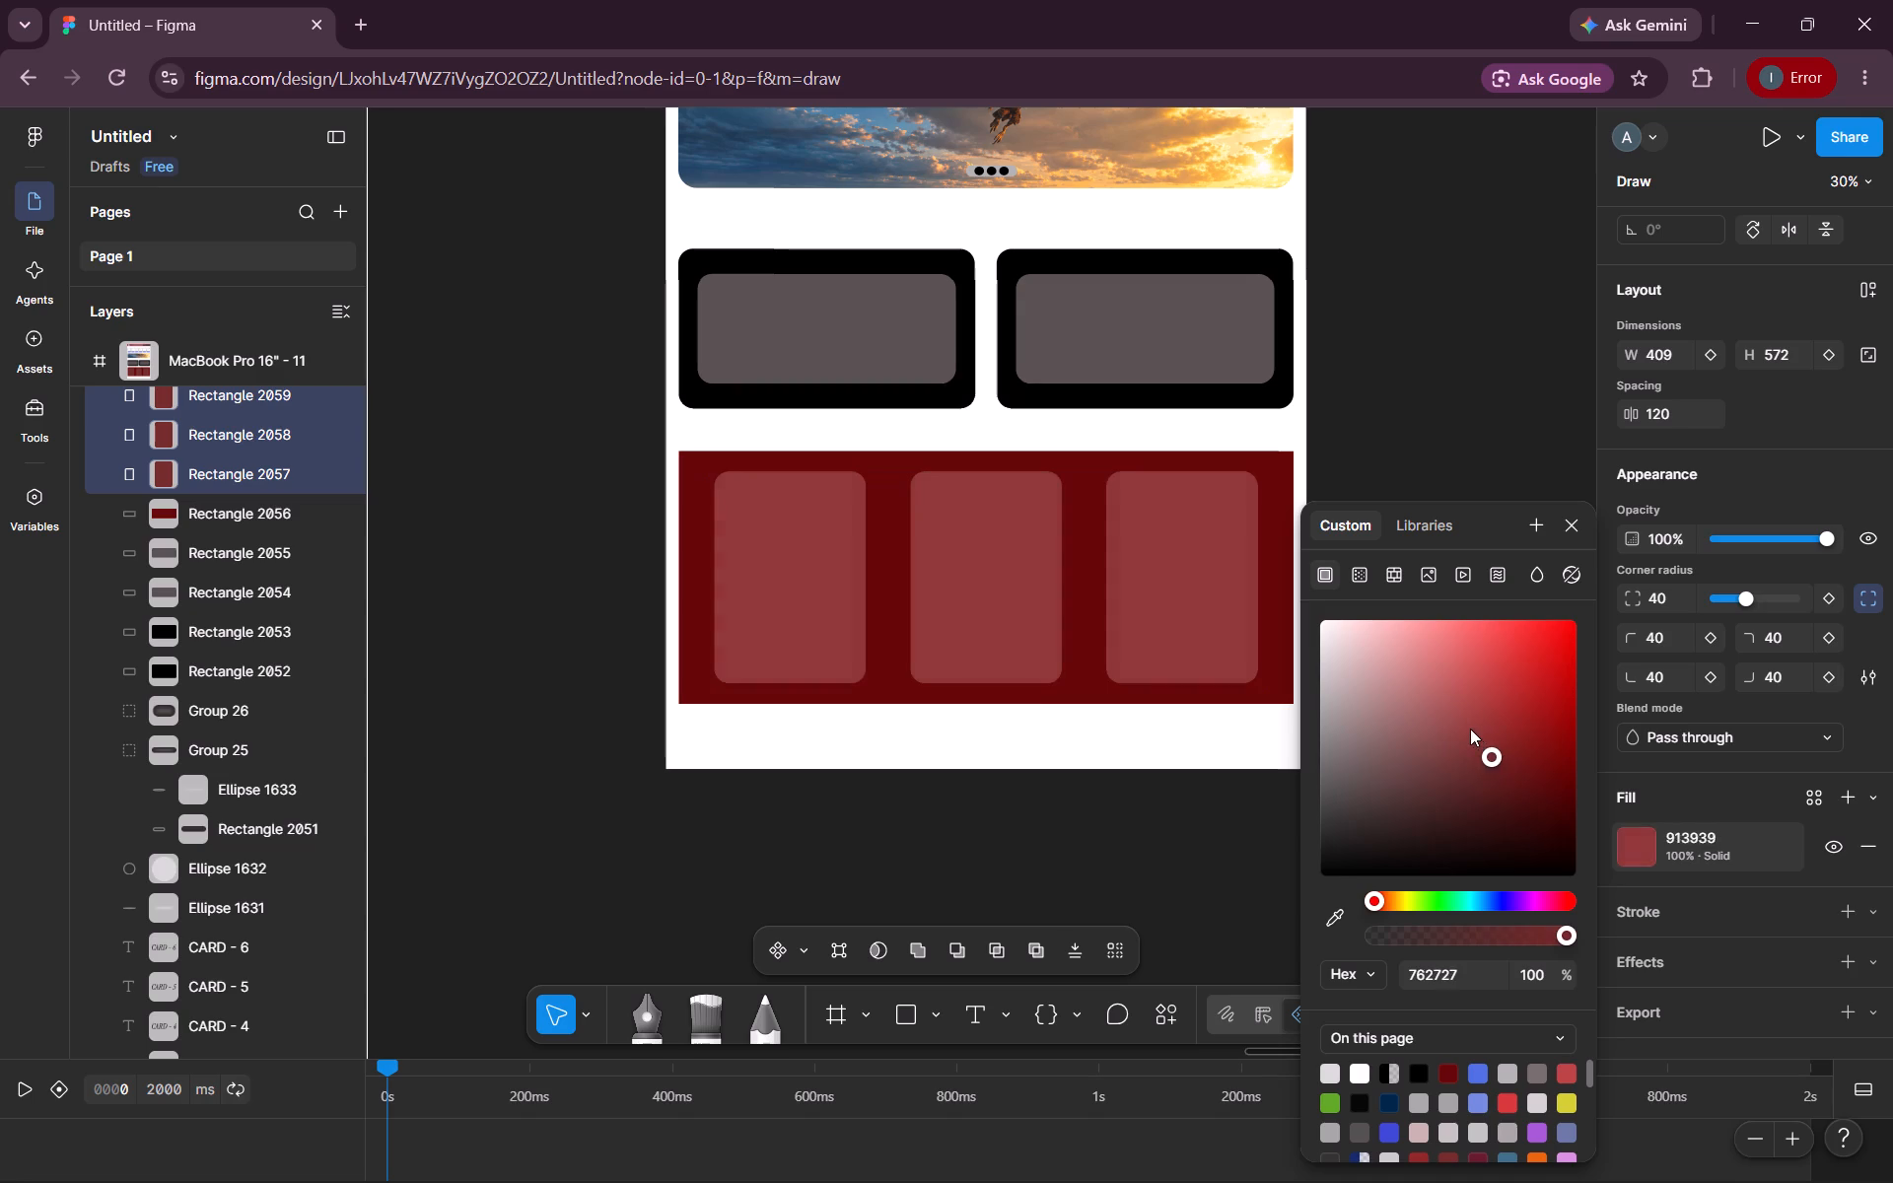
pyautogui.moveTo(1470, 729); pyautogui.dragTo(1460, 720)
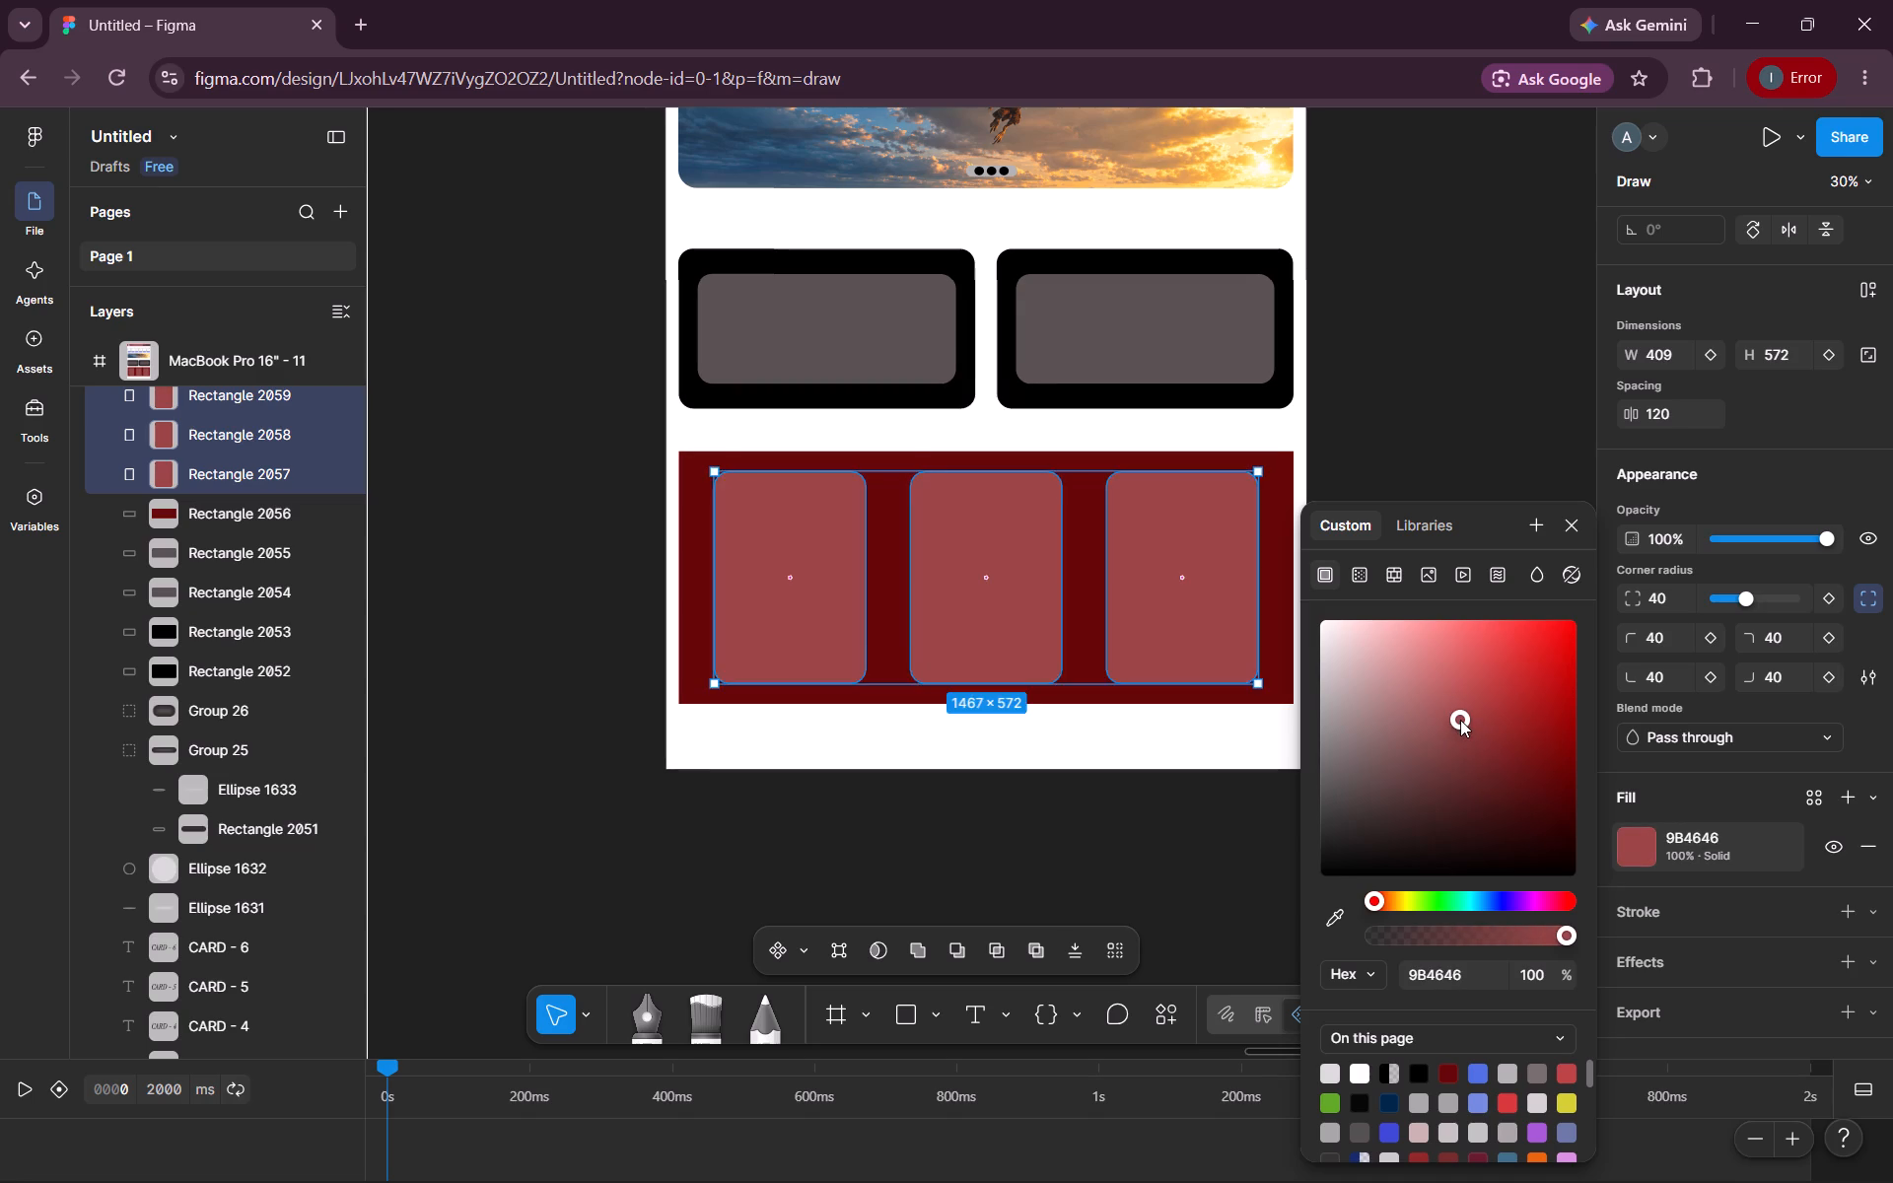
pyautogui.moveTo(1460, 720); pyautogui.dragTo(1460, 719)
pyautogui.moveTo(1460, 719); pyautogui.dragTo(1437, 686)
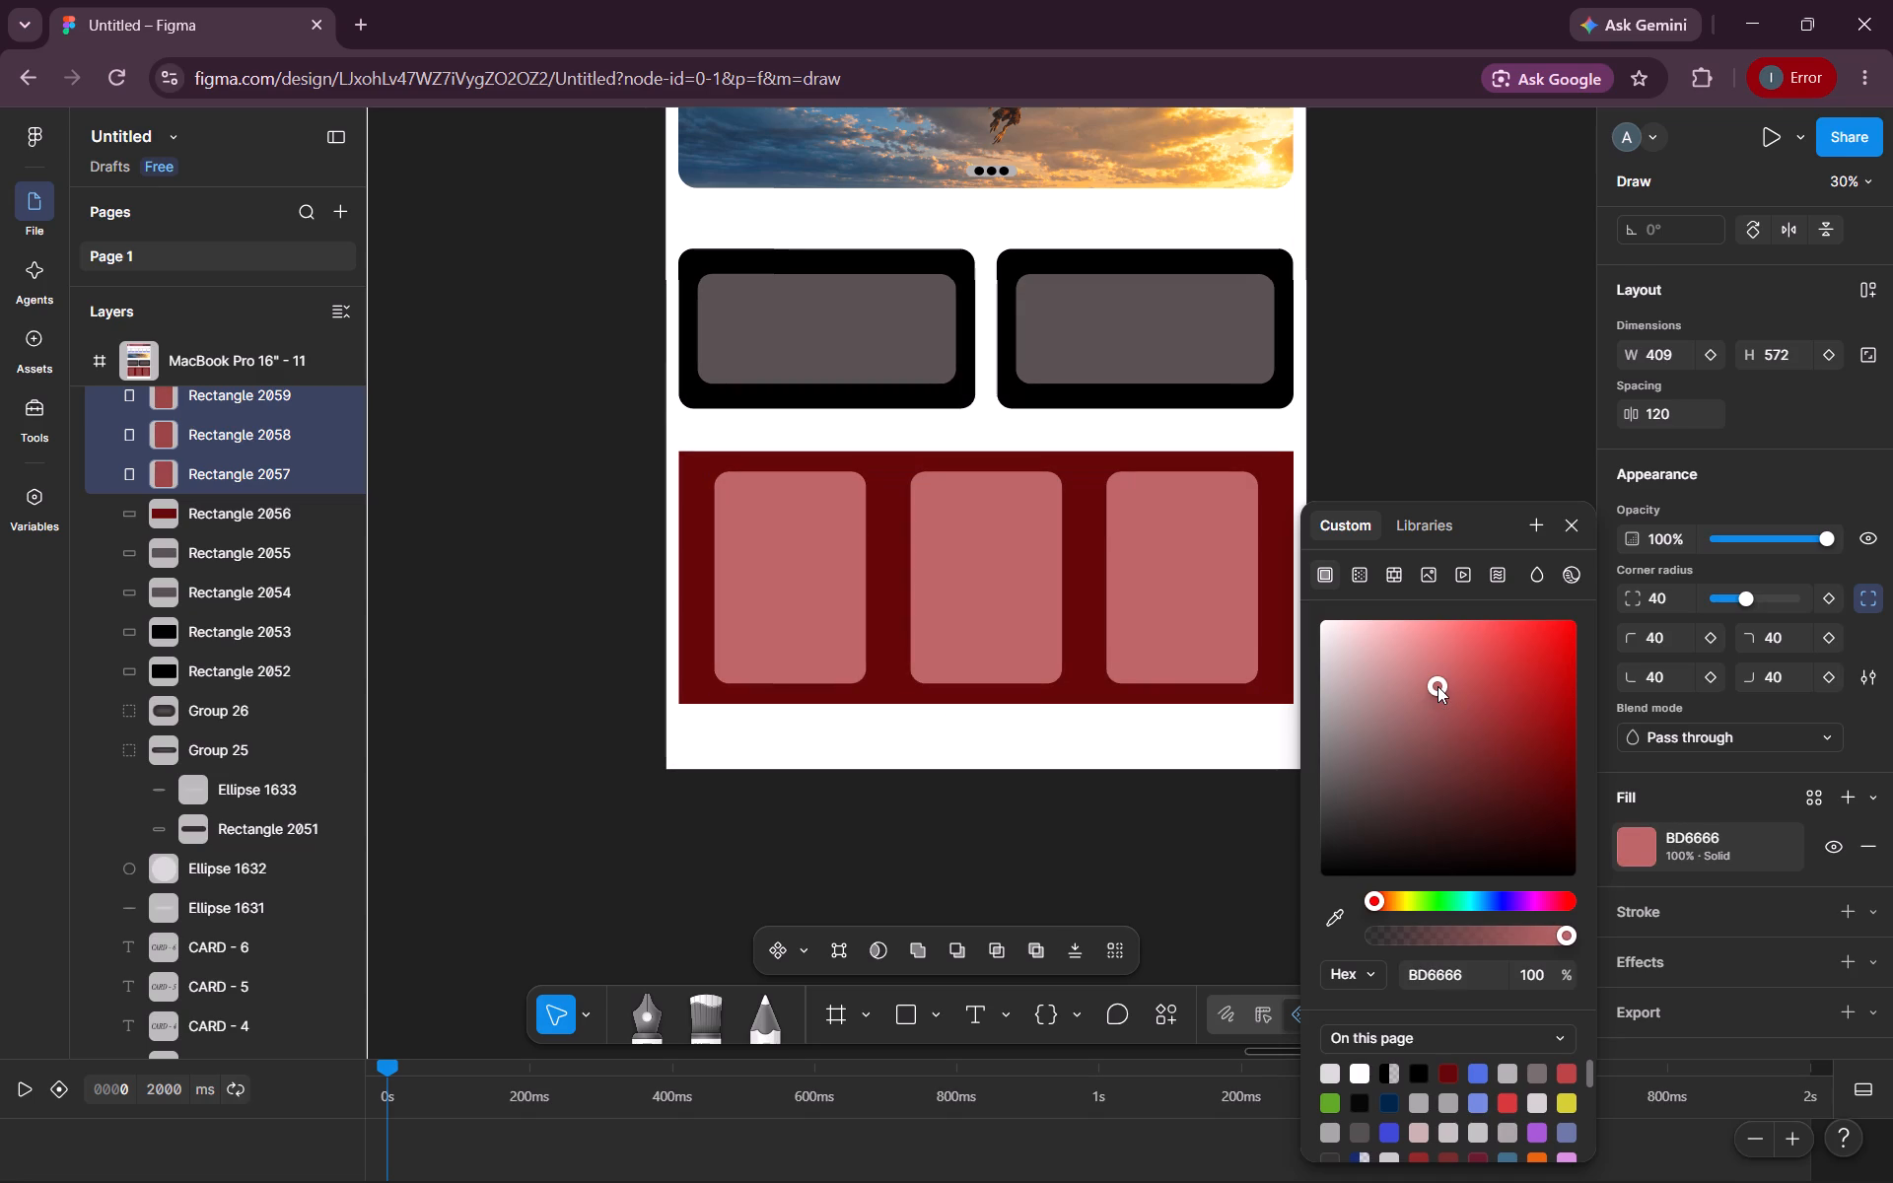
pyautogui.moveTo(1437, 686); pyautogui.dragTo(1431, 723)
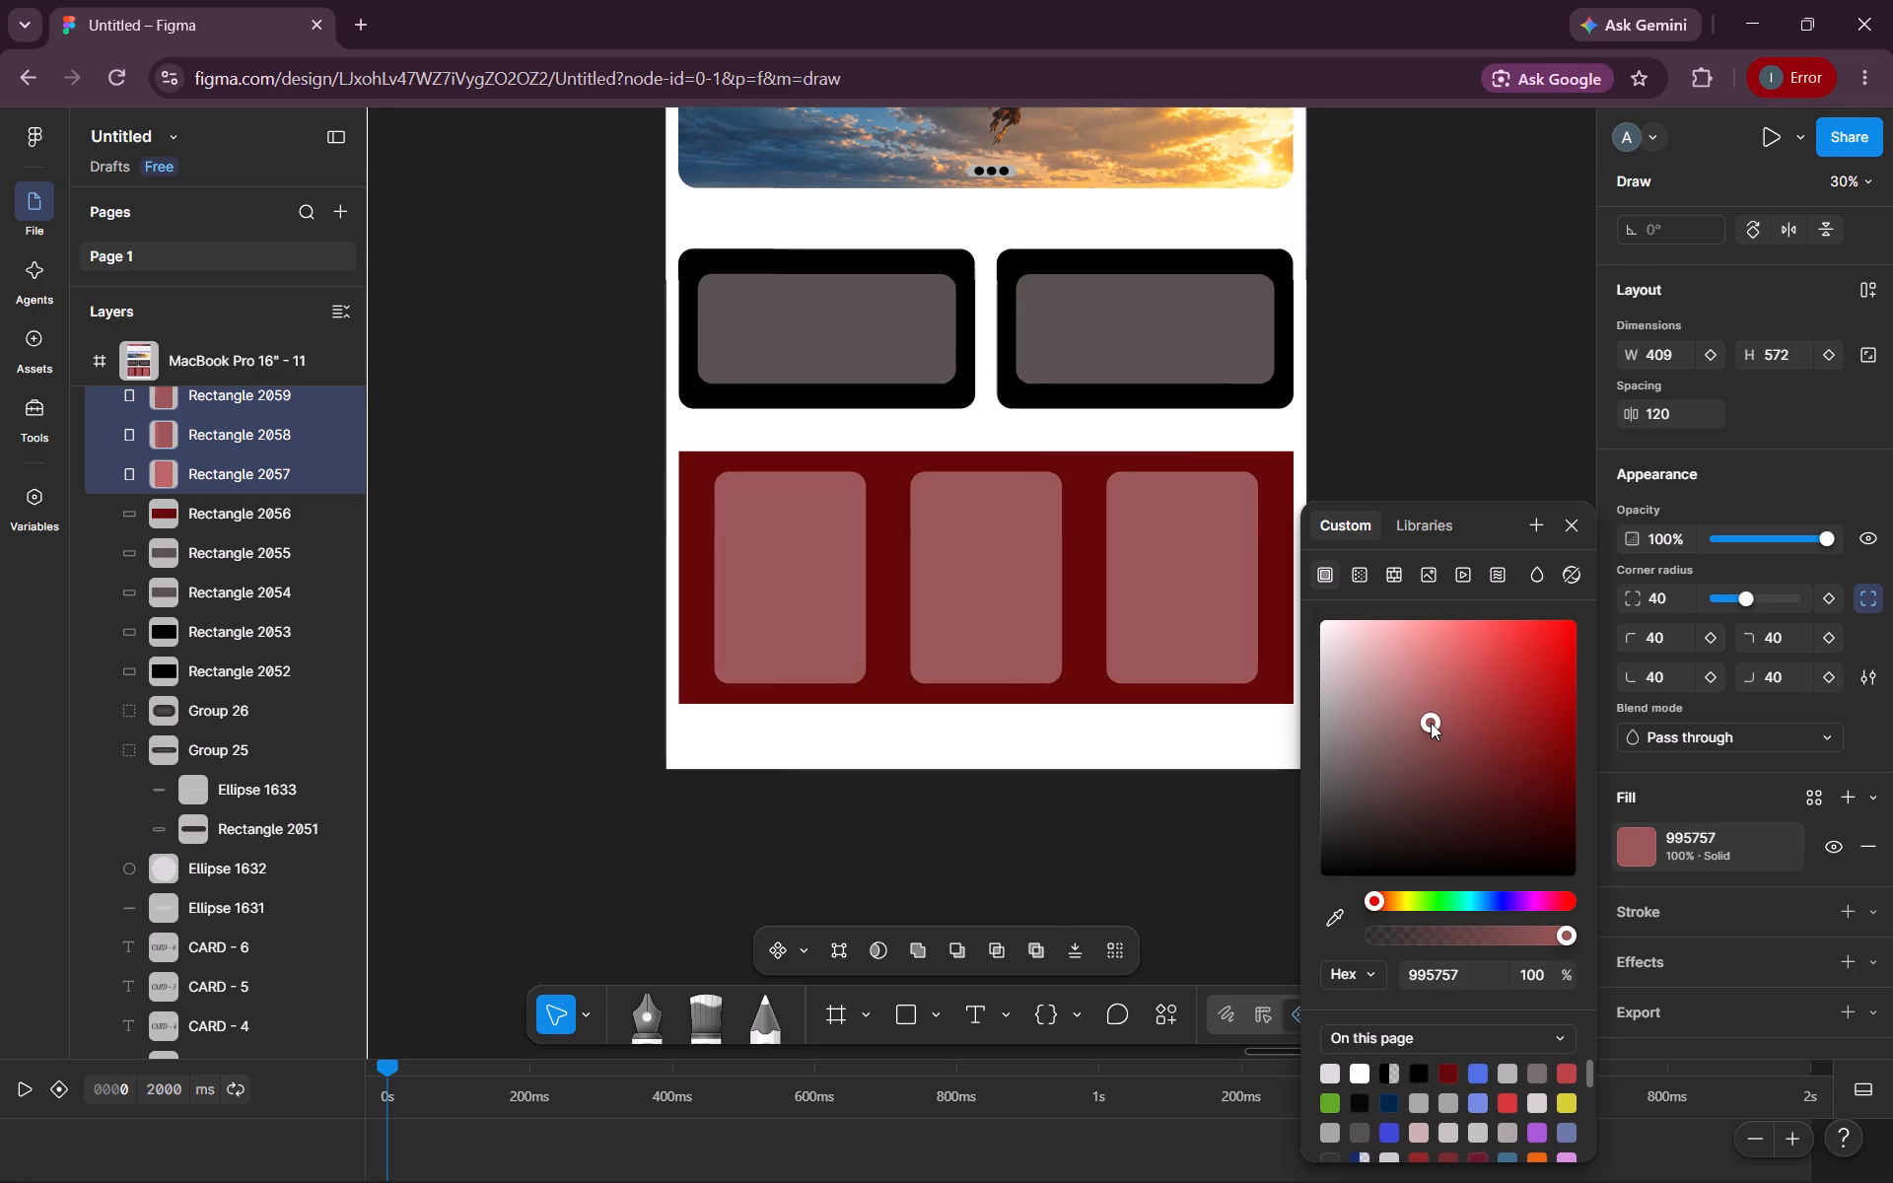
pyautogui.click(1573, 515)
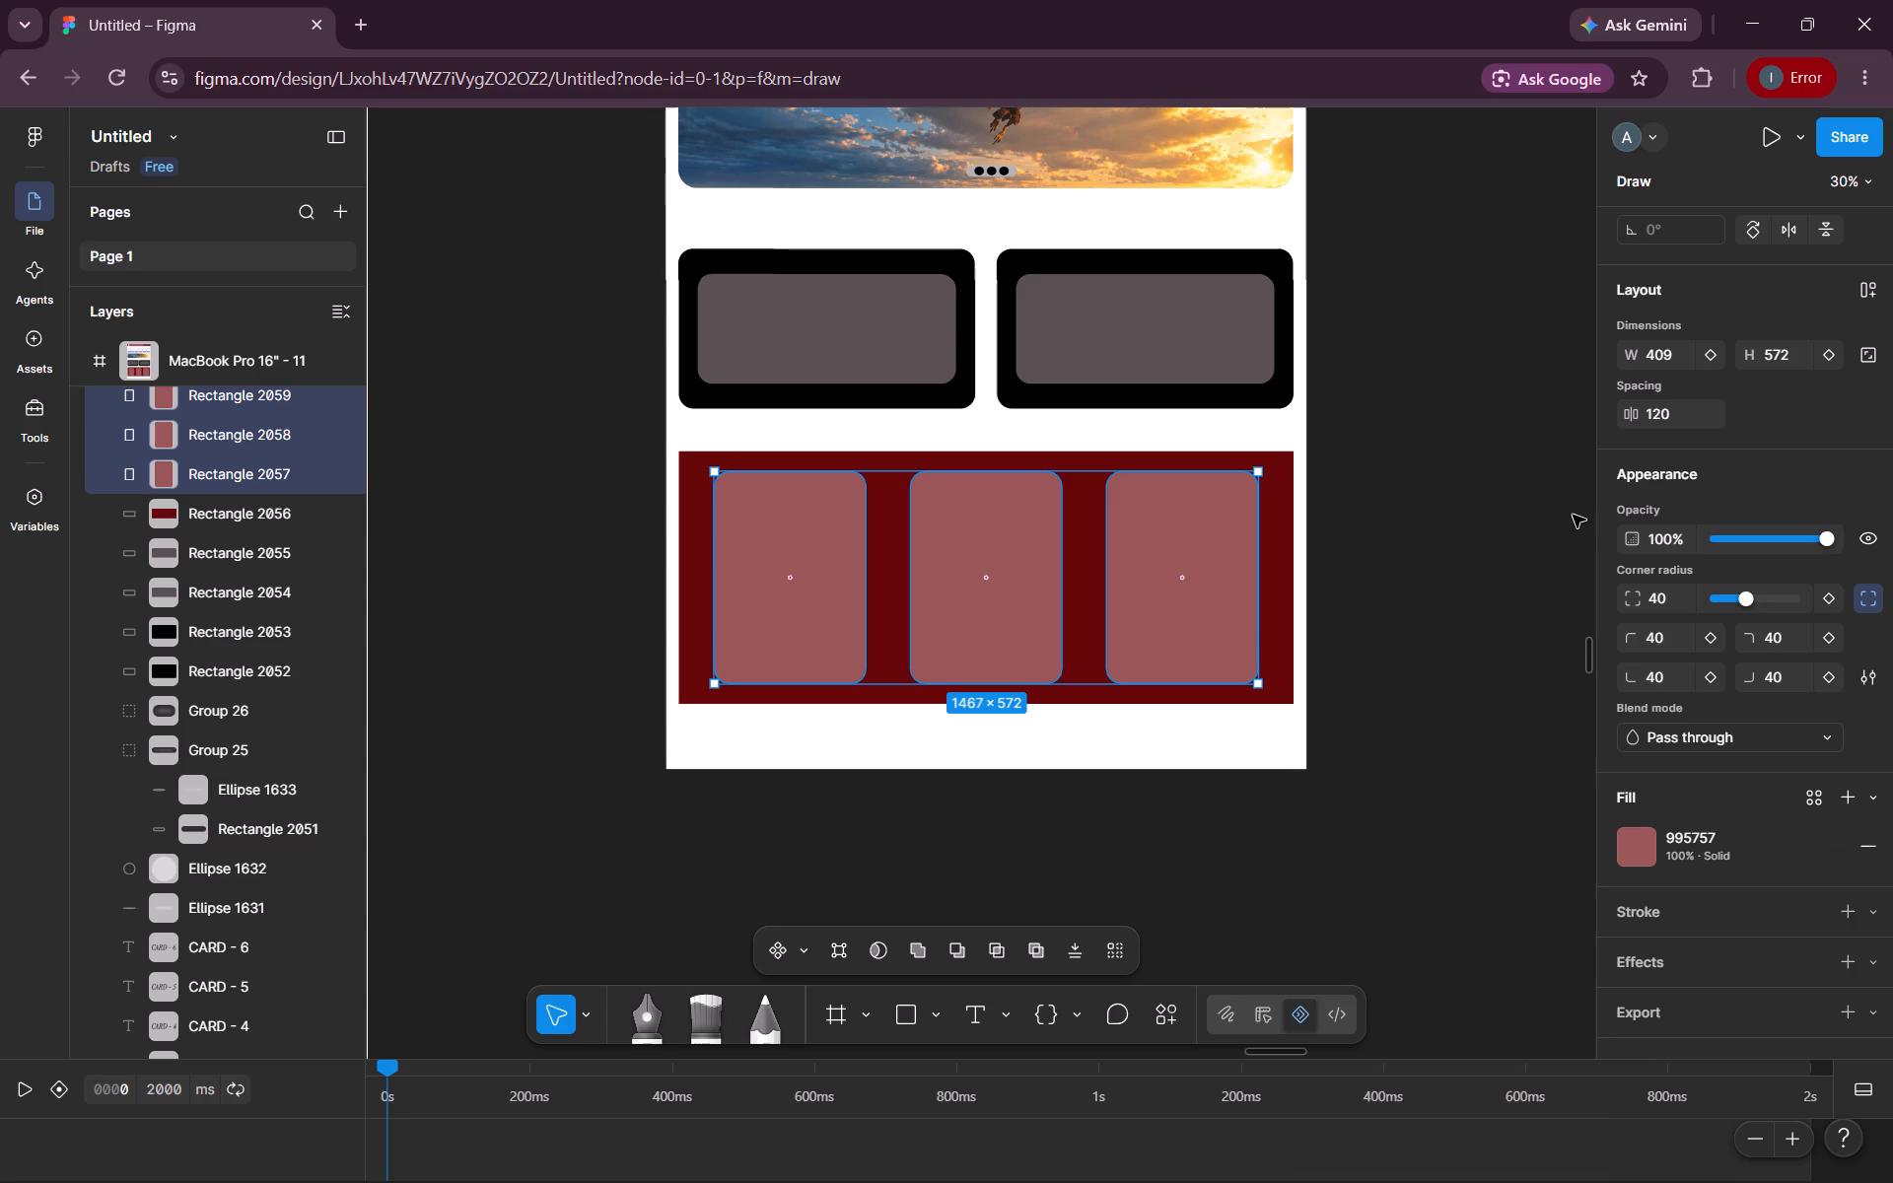
# Lighten the fill of the three rounded cards to a dusty pink of about C99292.
pyautogui.scroll(-1, 1423, 785)
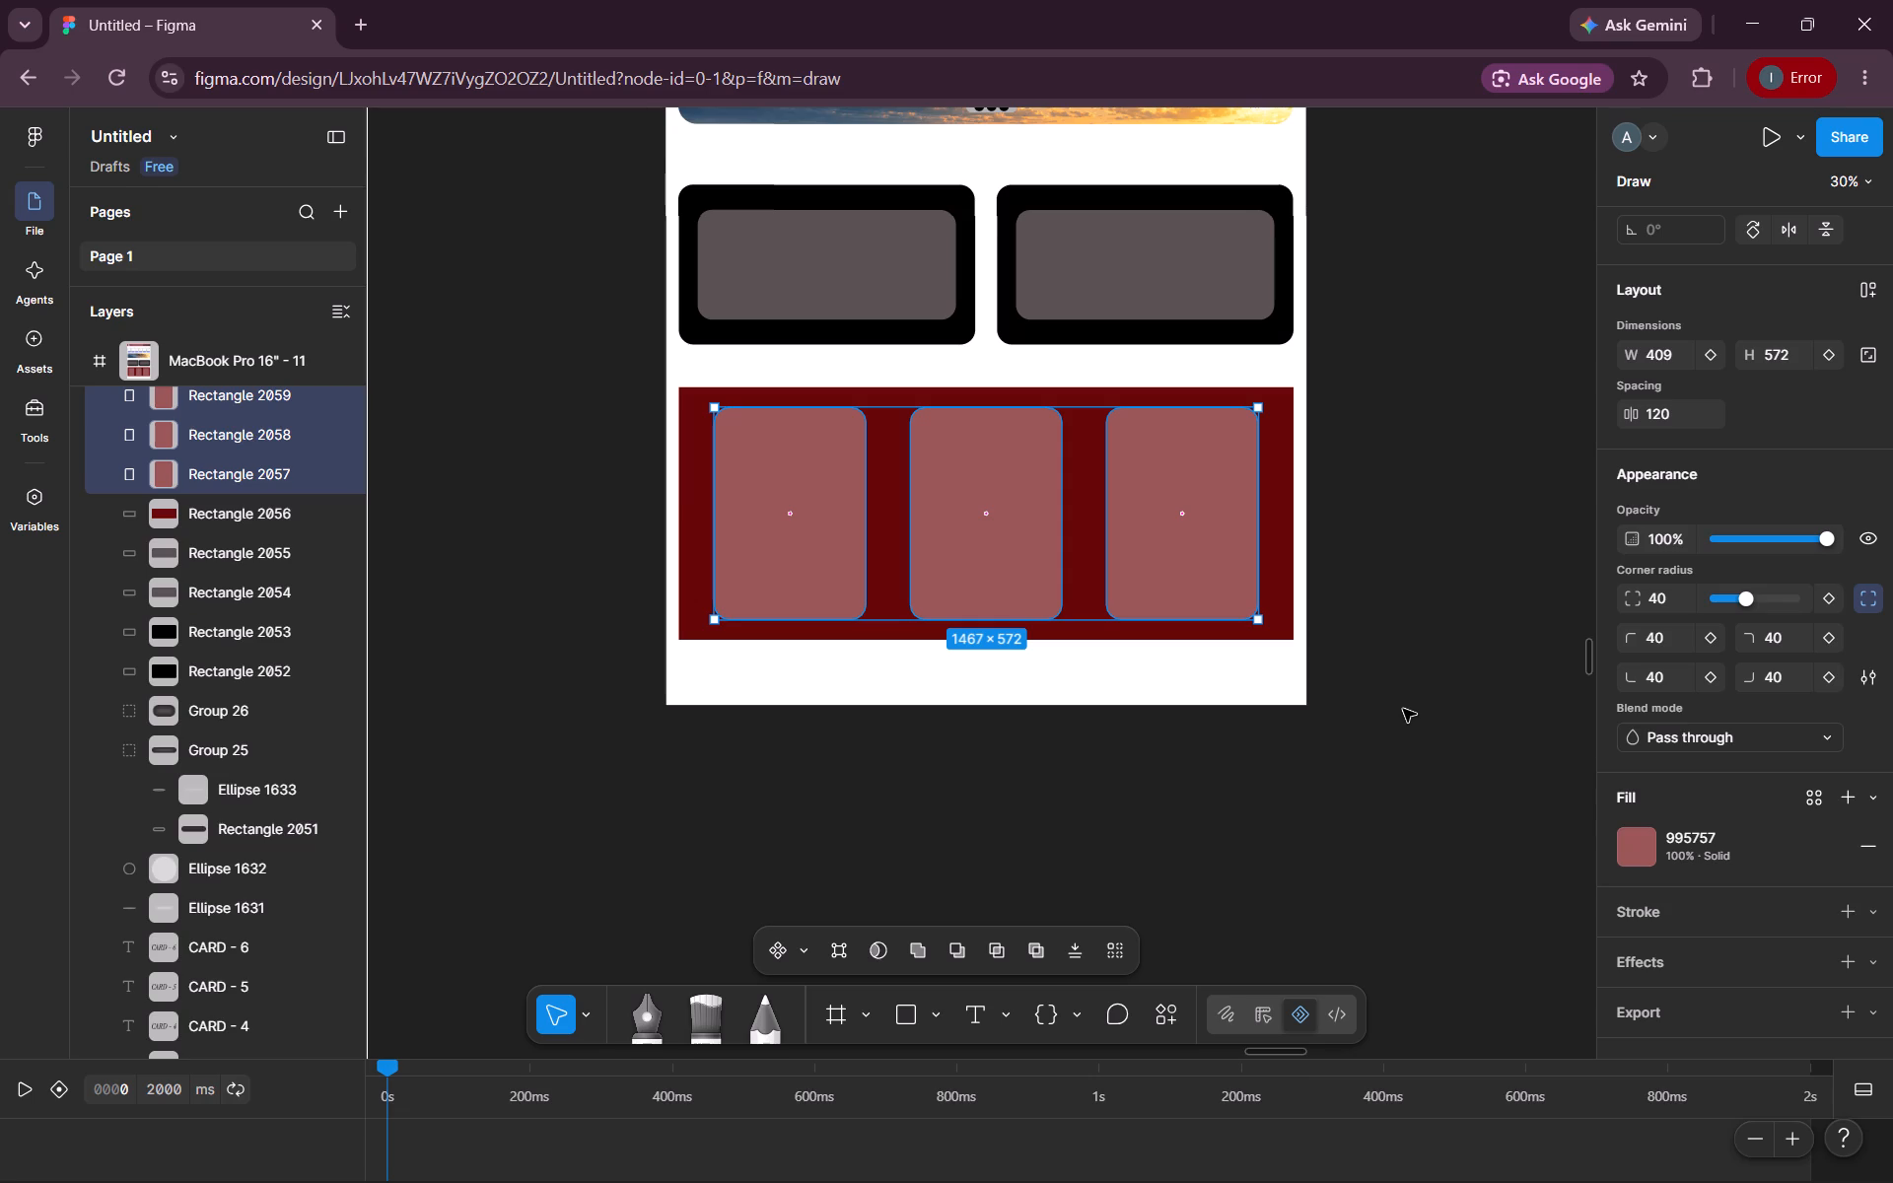
pyautogui.click(1638, 853)
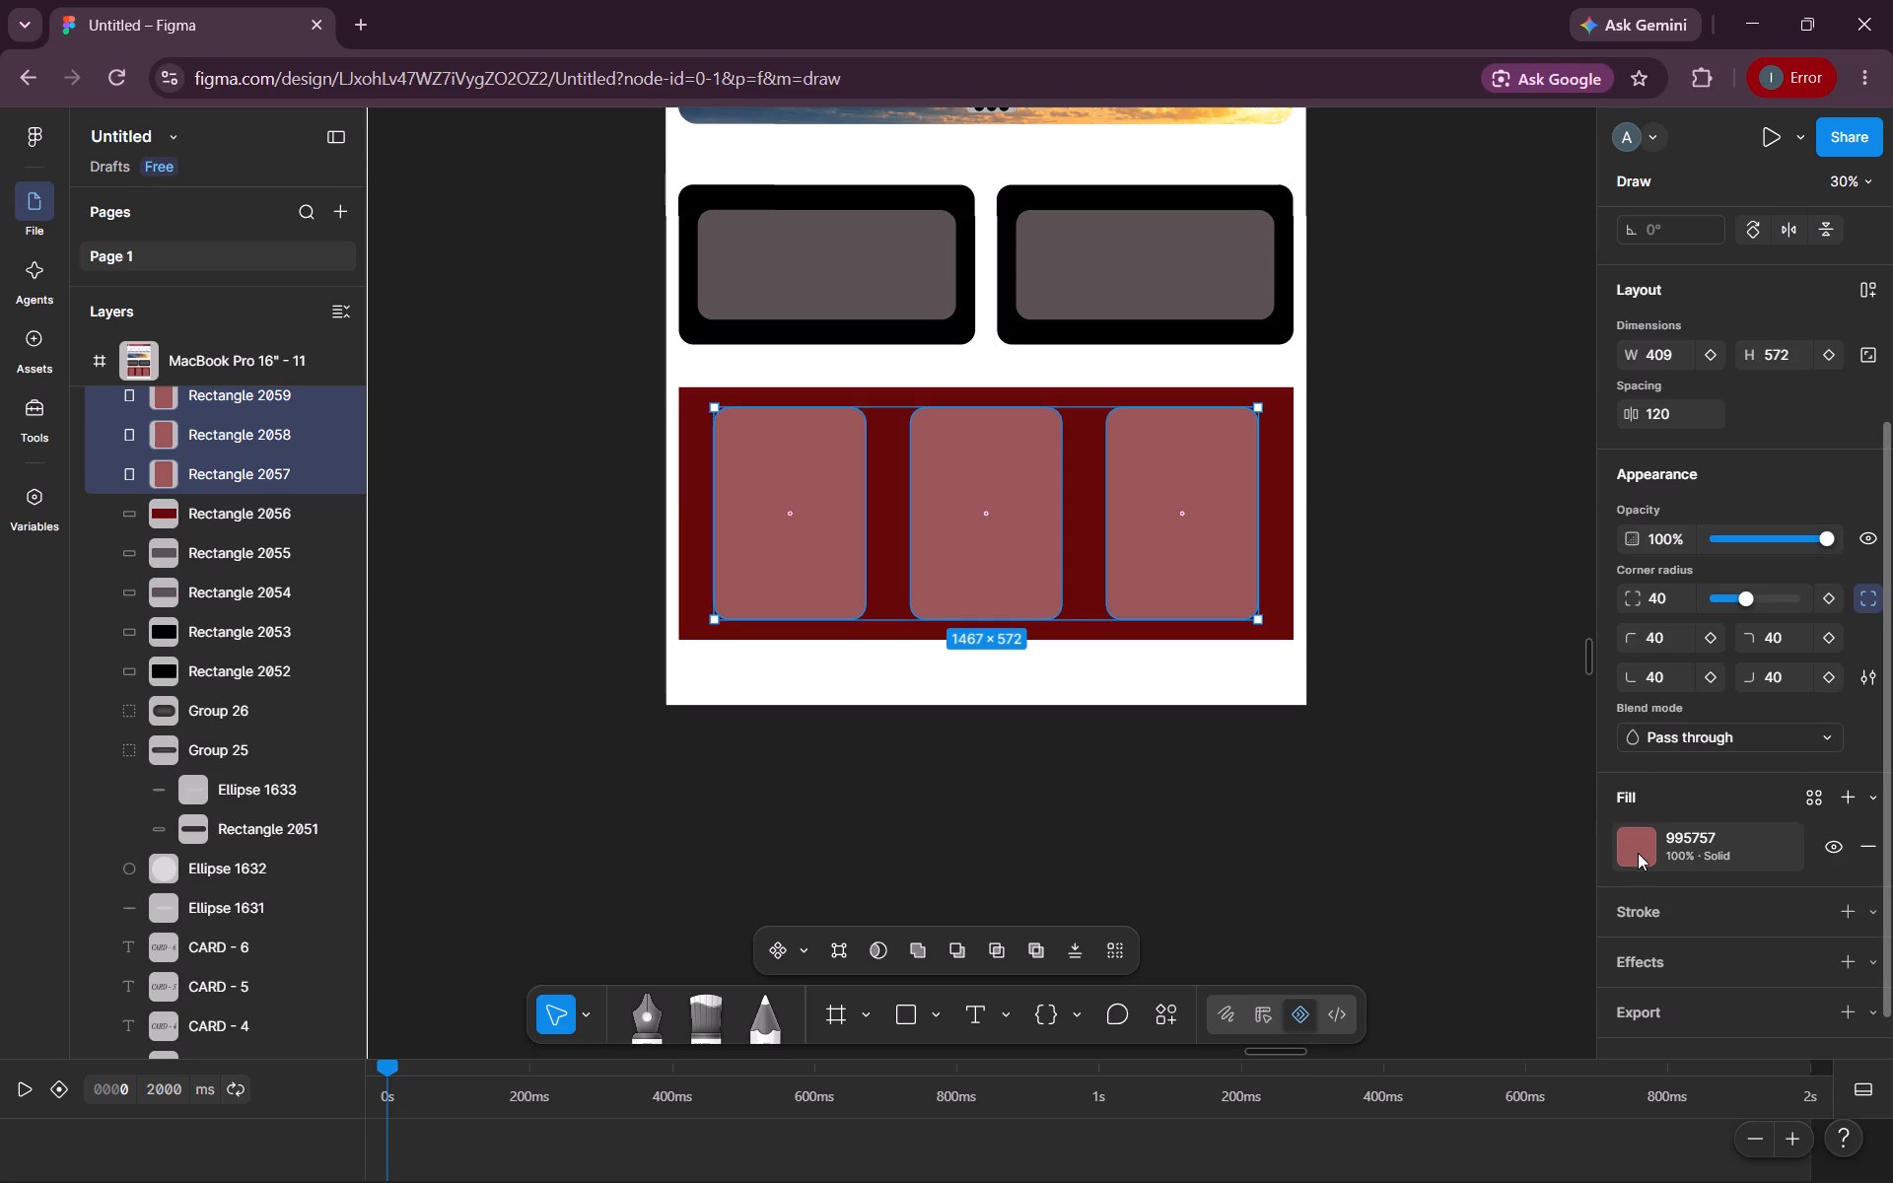
pyautogui.moveTo(1429, 717); pyautogui.dragTo(1399, 656)
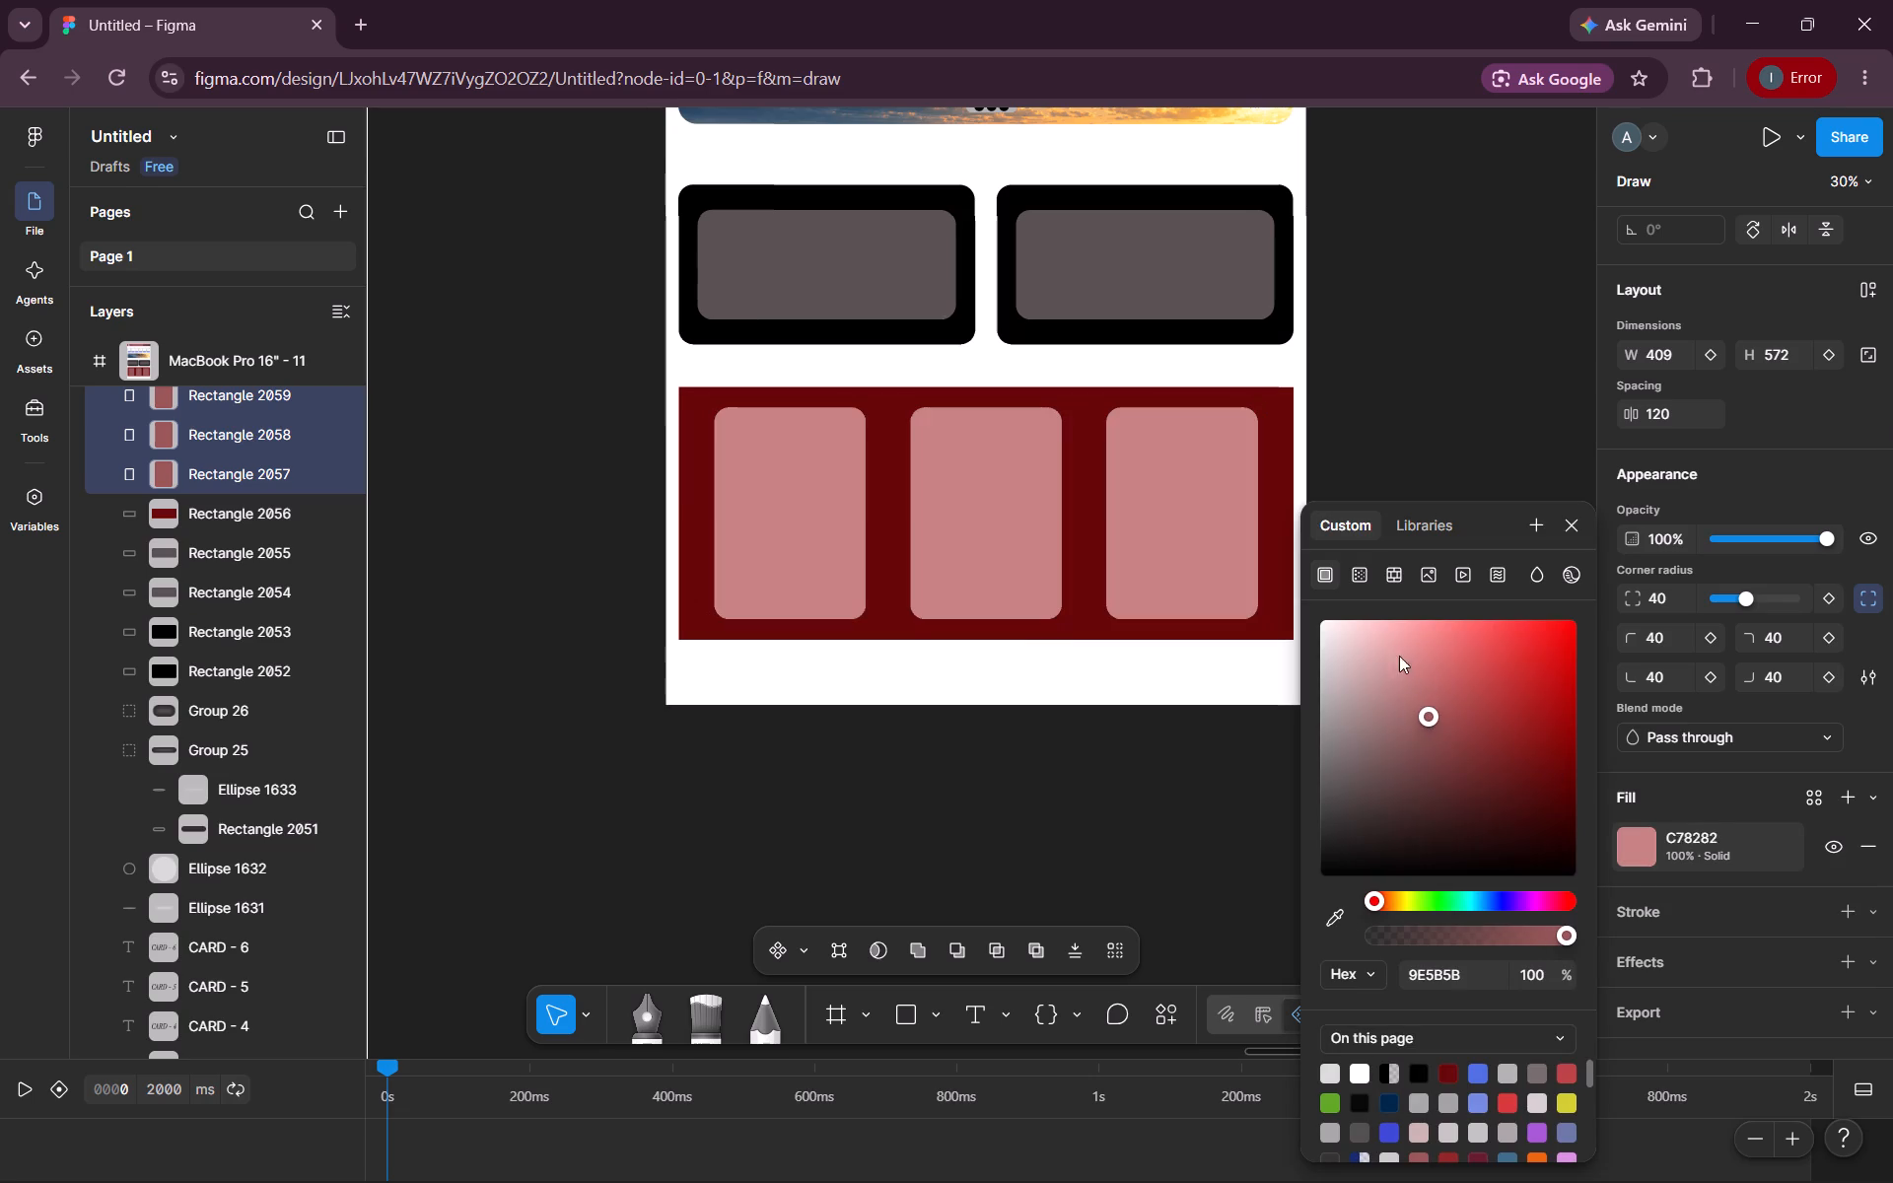
pyautogui.moveTo(1399, 656); pyautogui.dragTo(1389, 673)
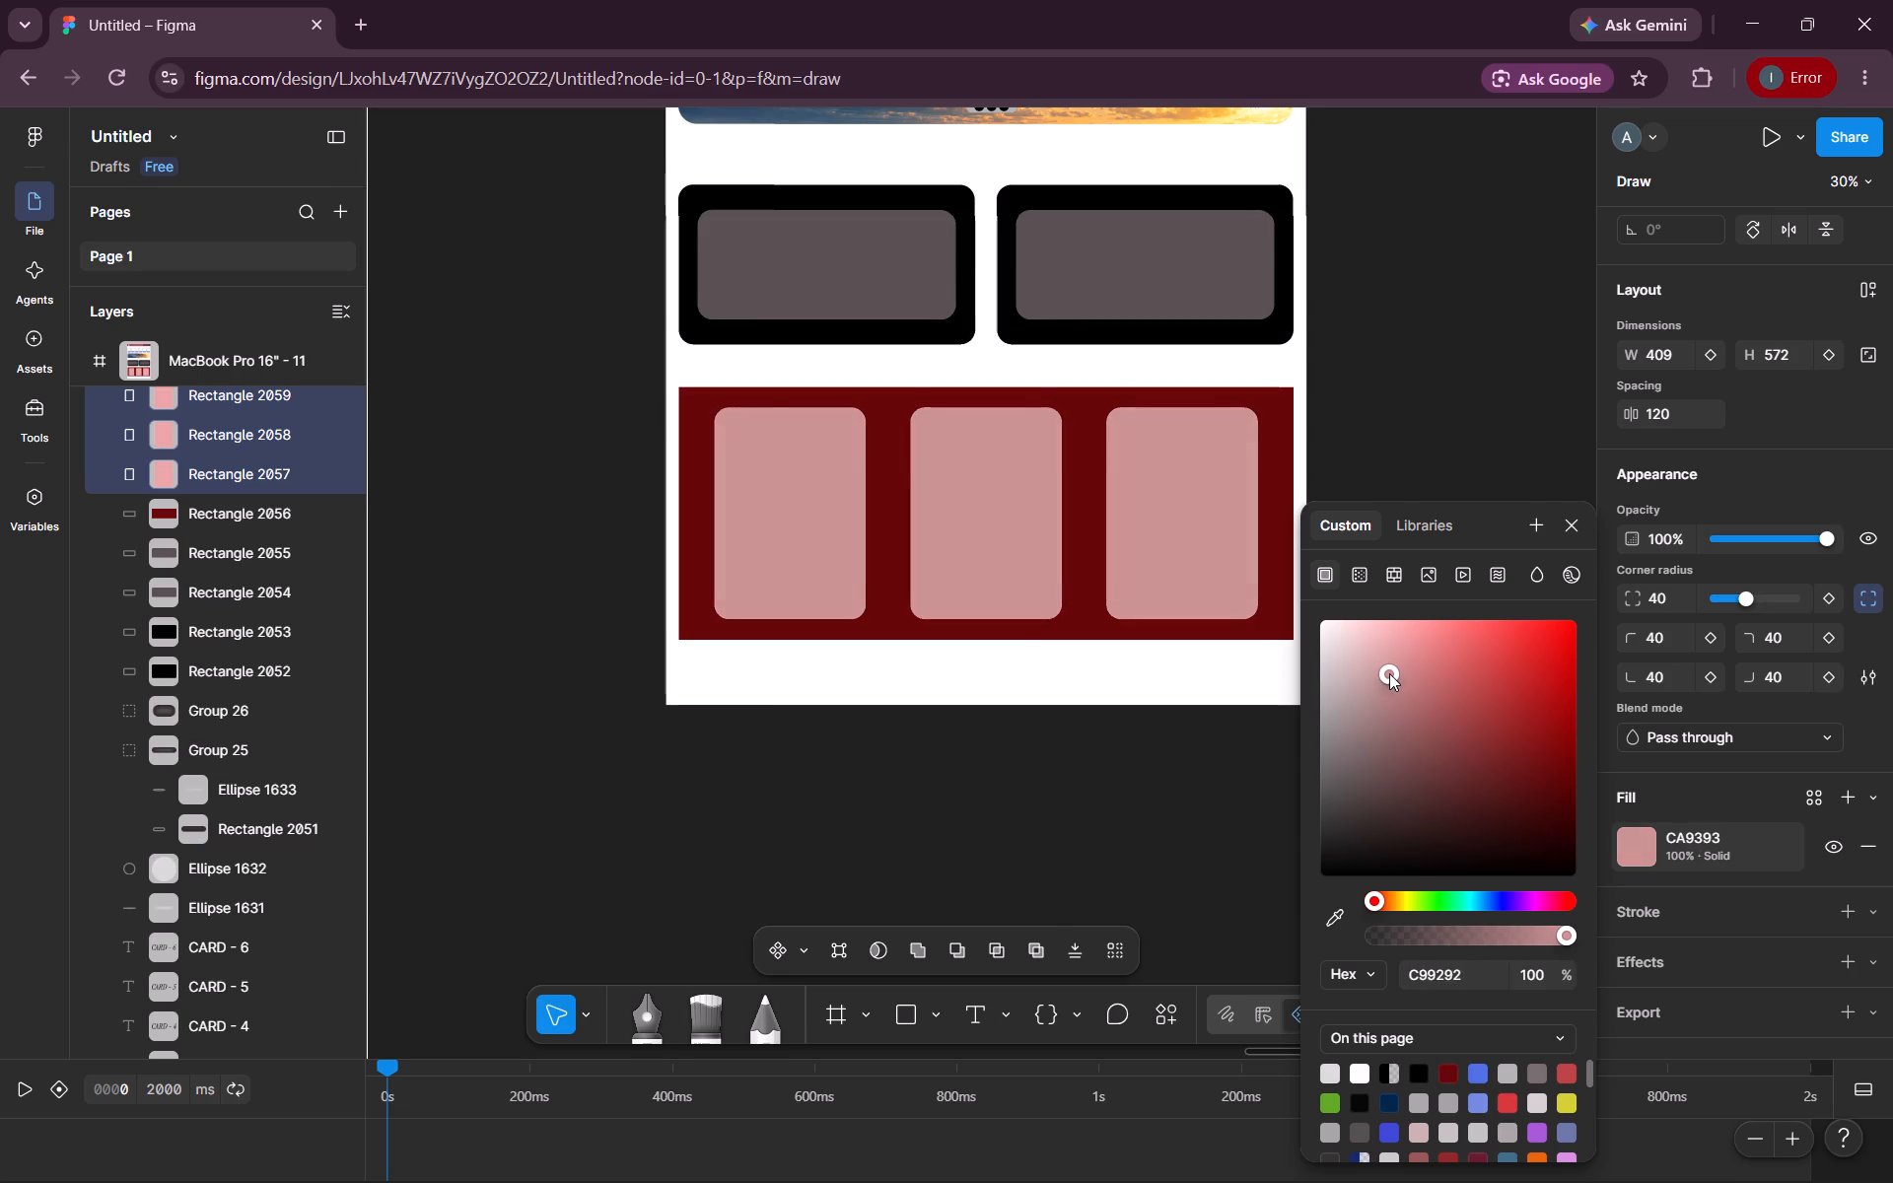
pyautogui.click(1431, 456)
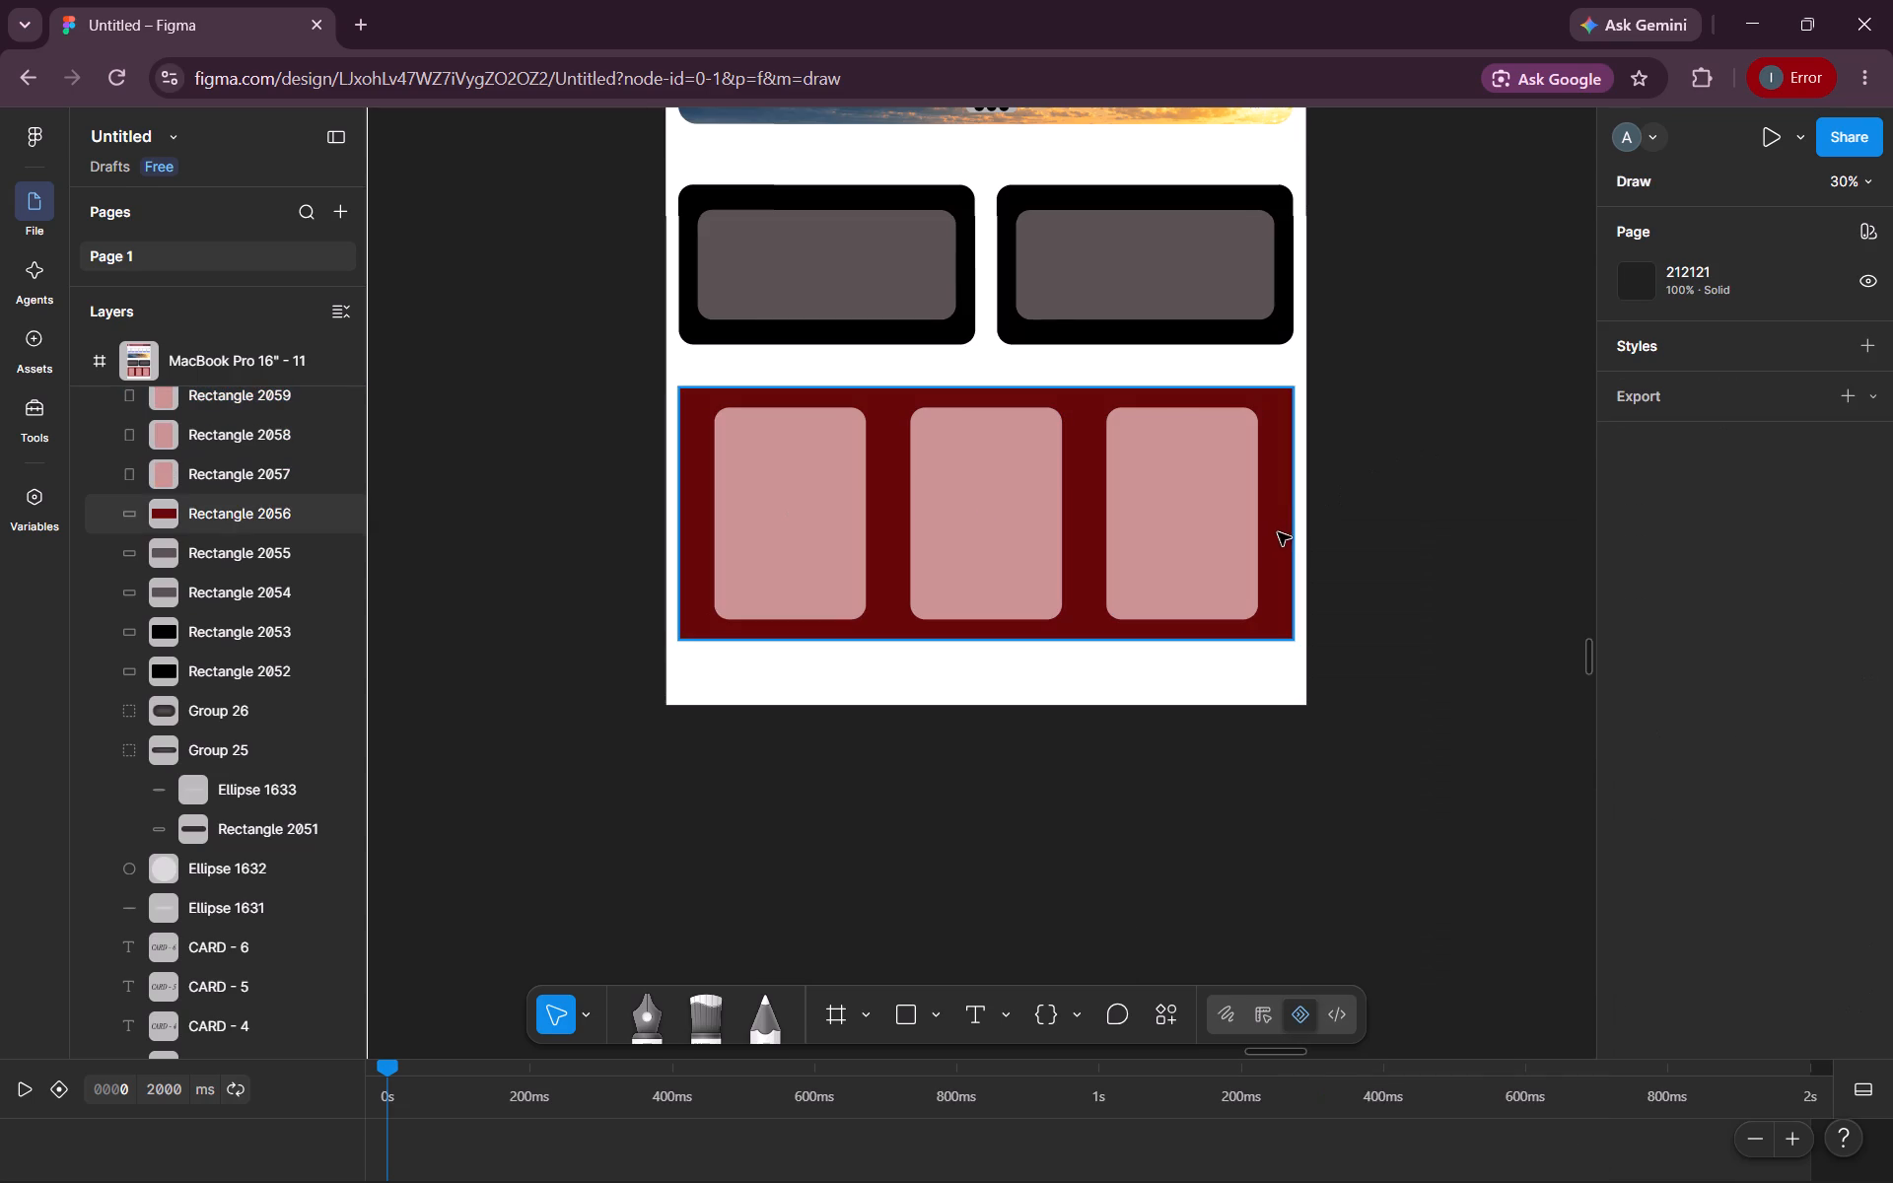
# Fill the large rectangle behind the three pink cards with dark maroon 4B2121.
pyautogui.click(1273, 537)
pyautogui.scroll(-2, 1637, 936)
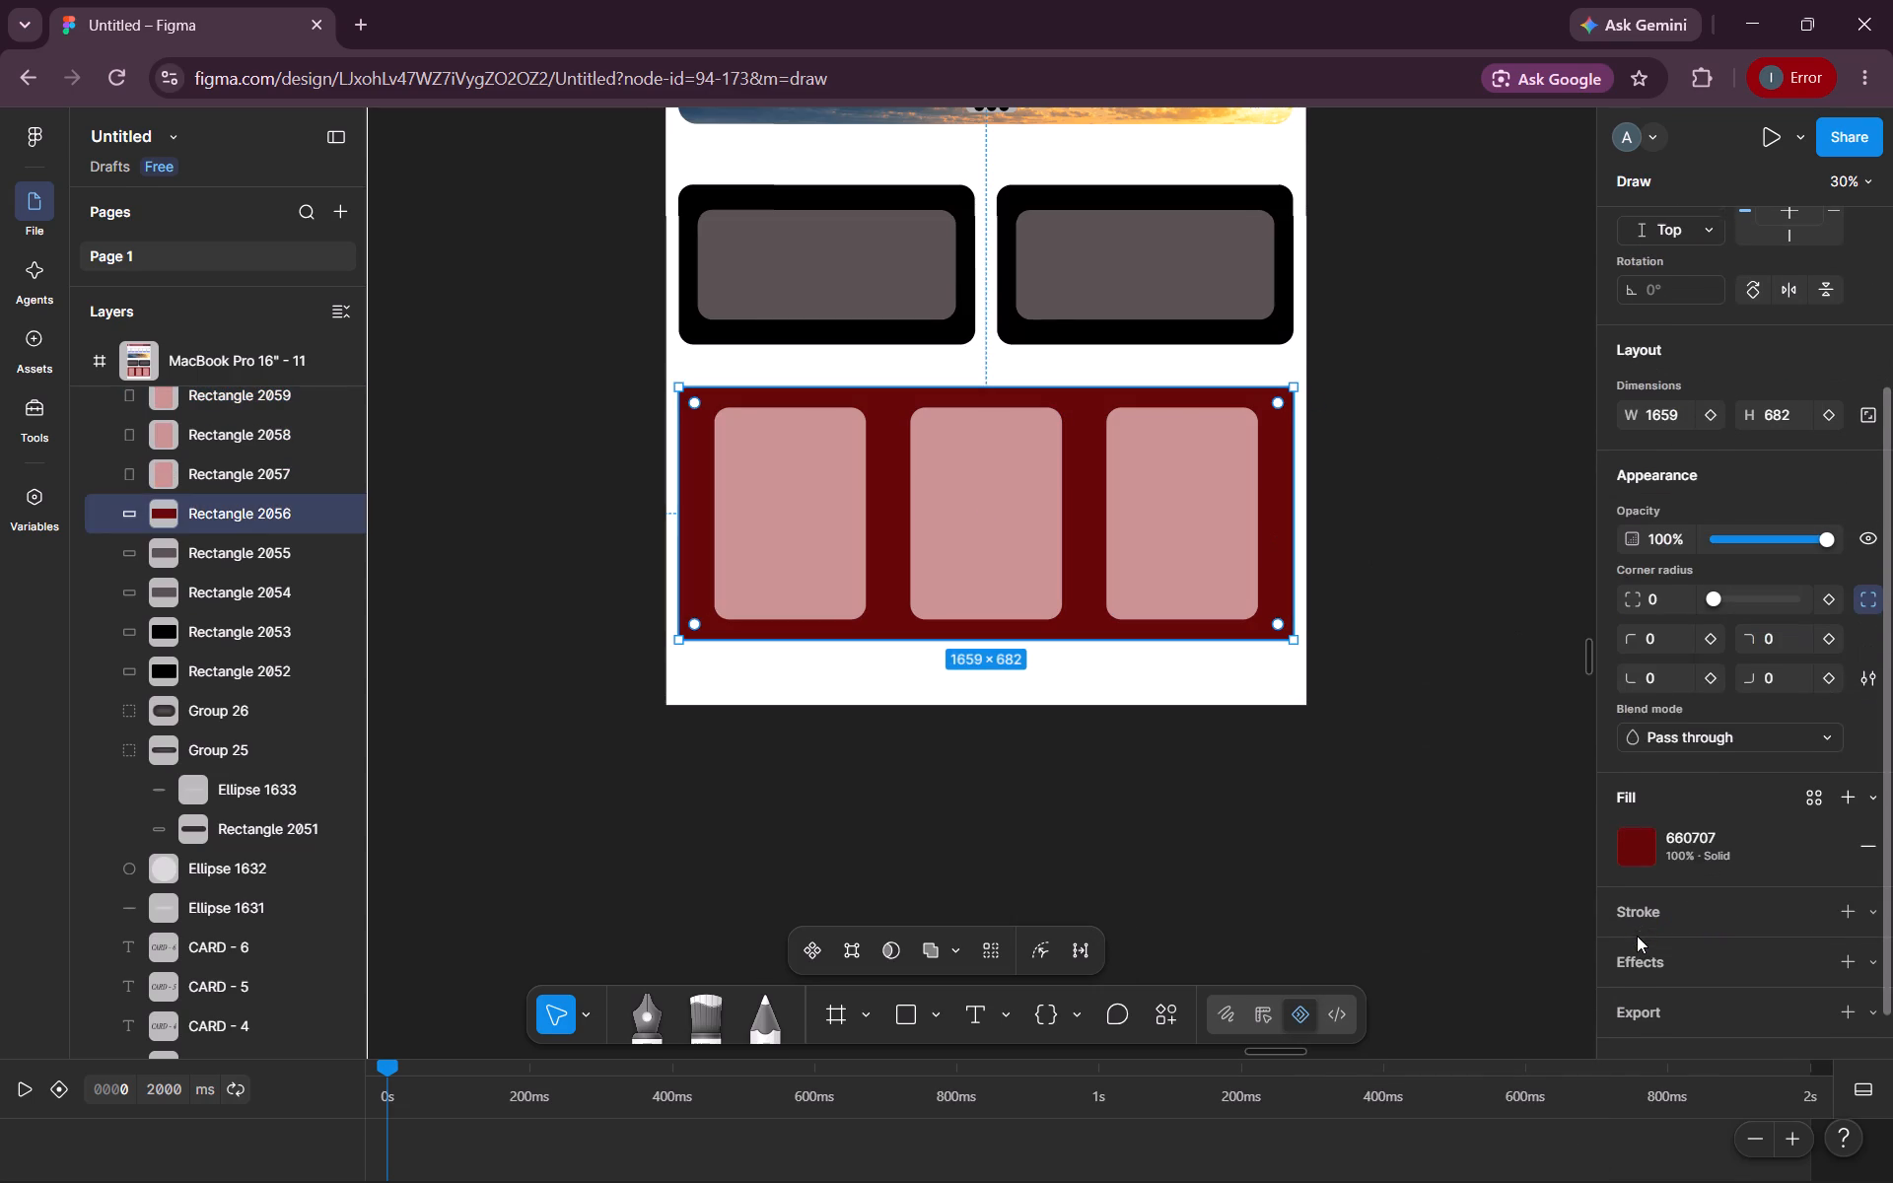
pyautogui.click(1628, 847)
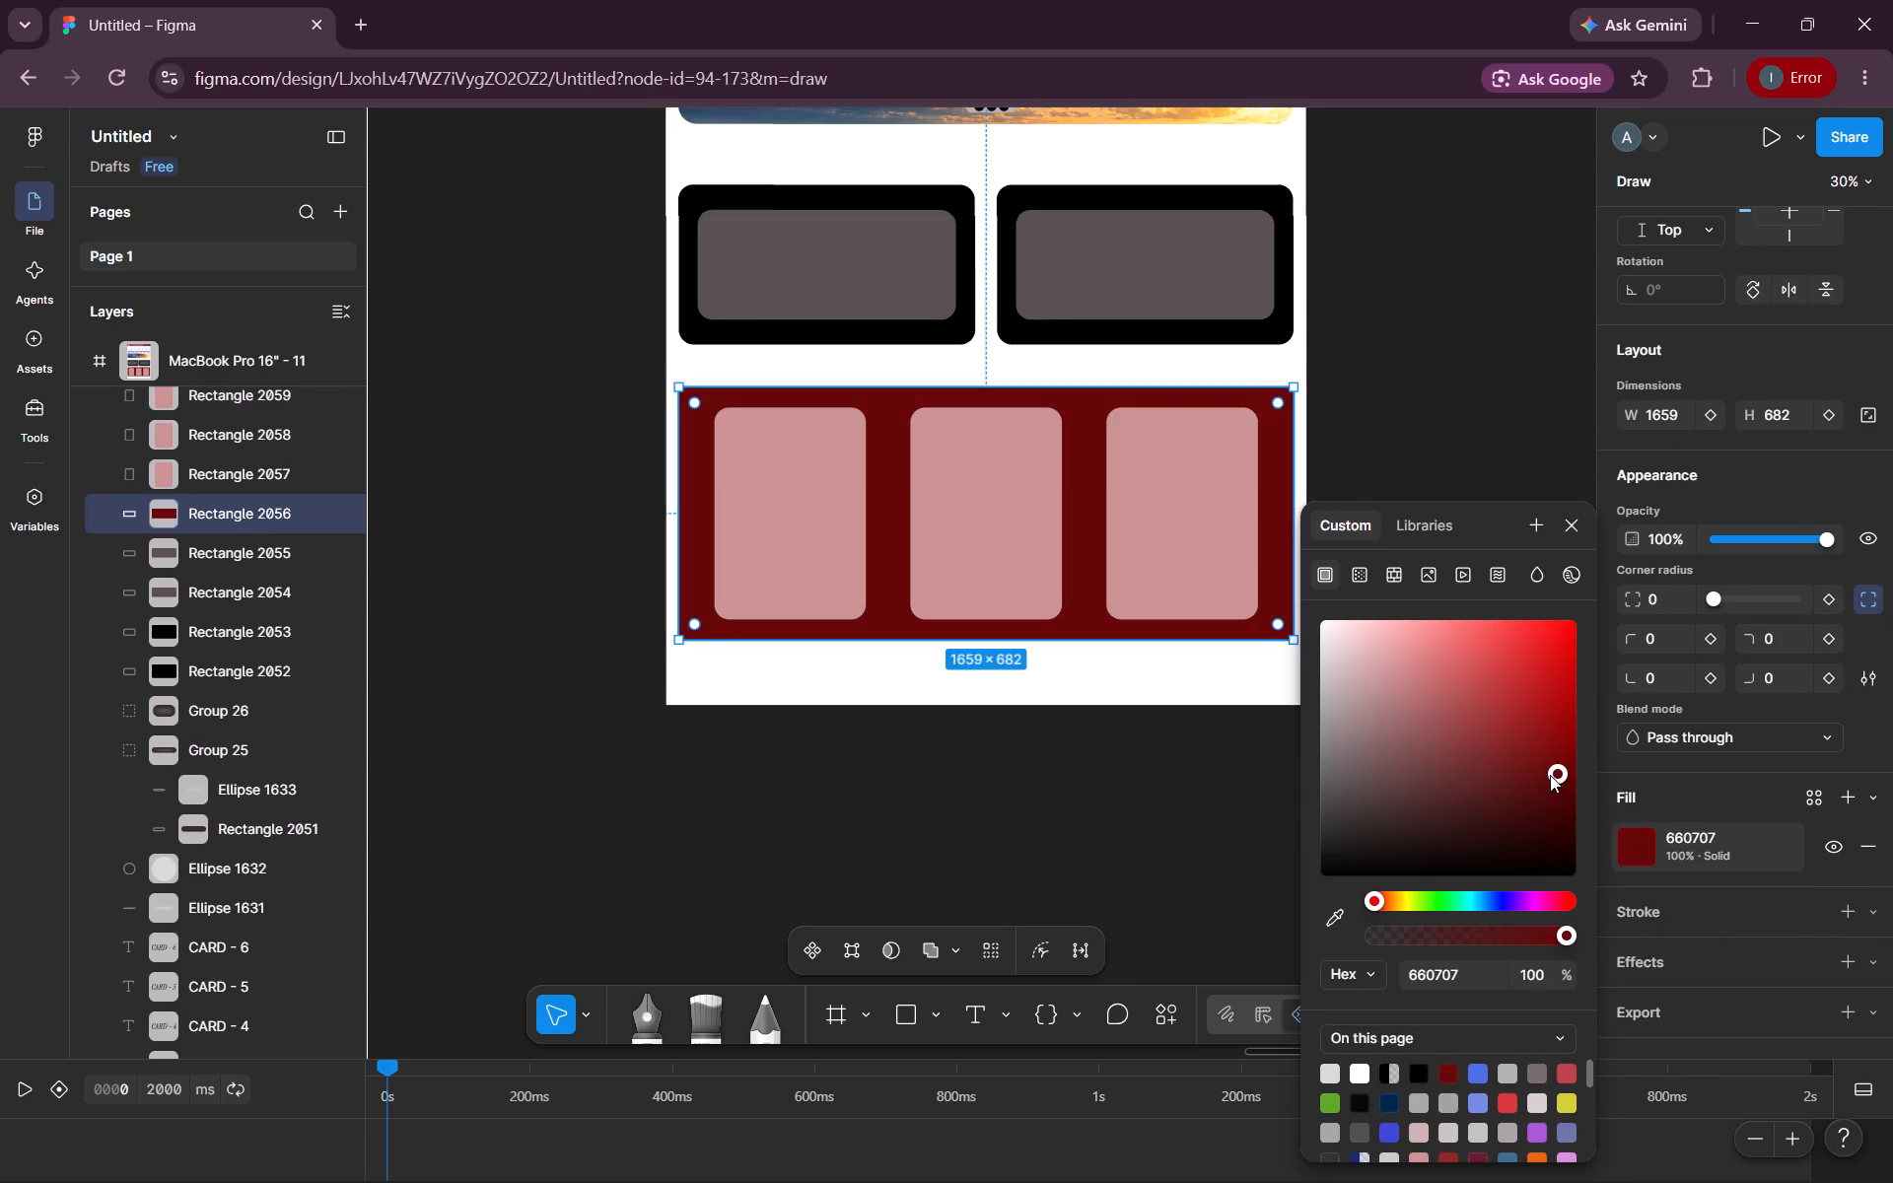
pyautogui.moveTo(1552, 775); pyautogui.dragTo(1483, 757)
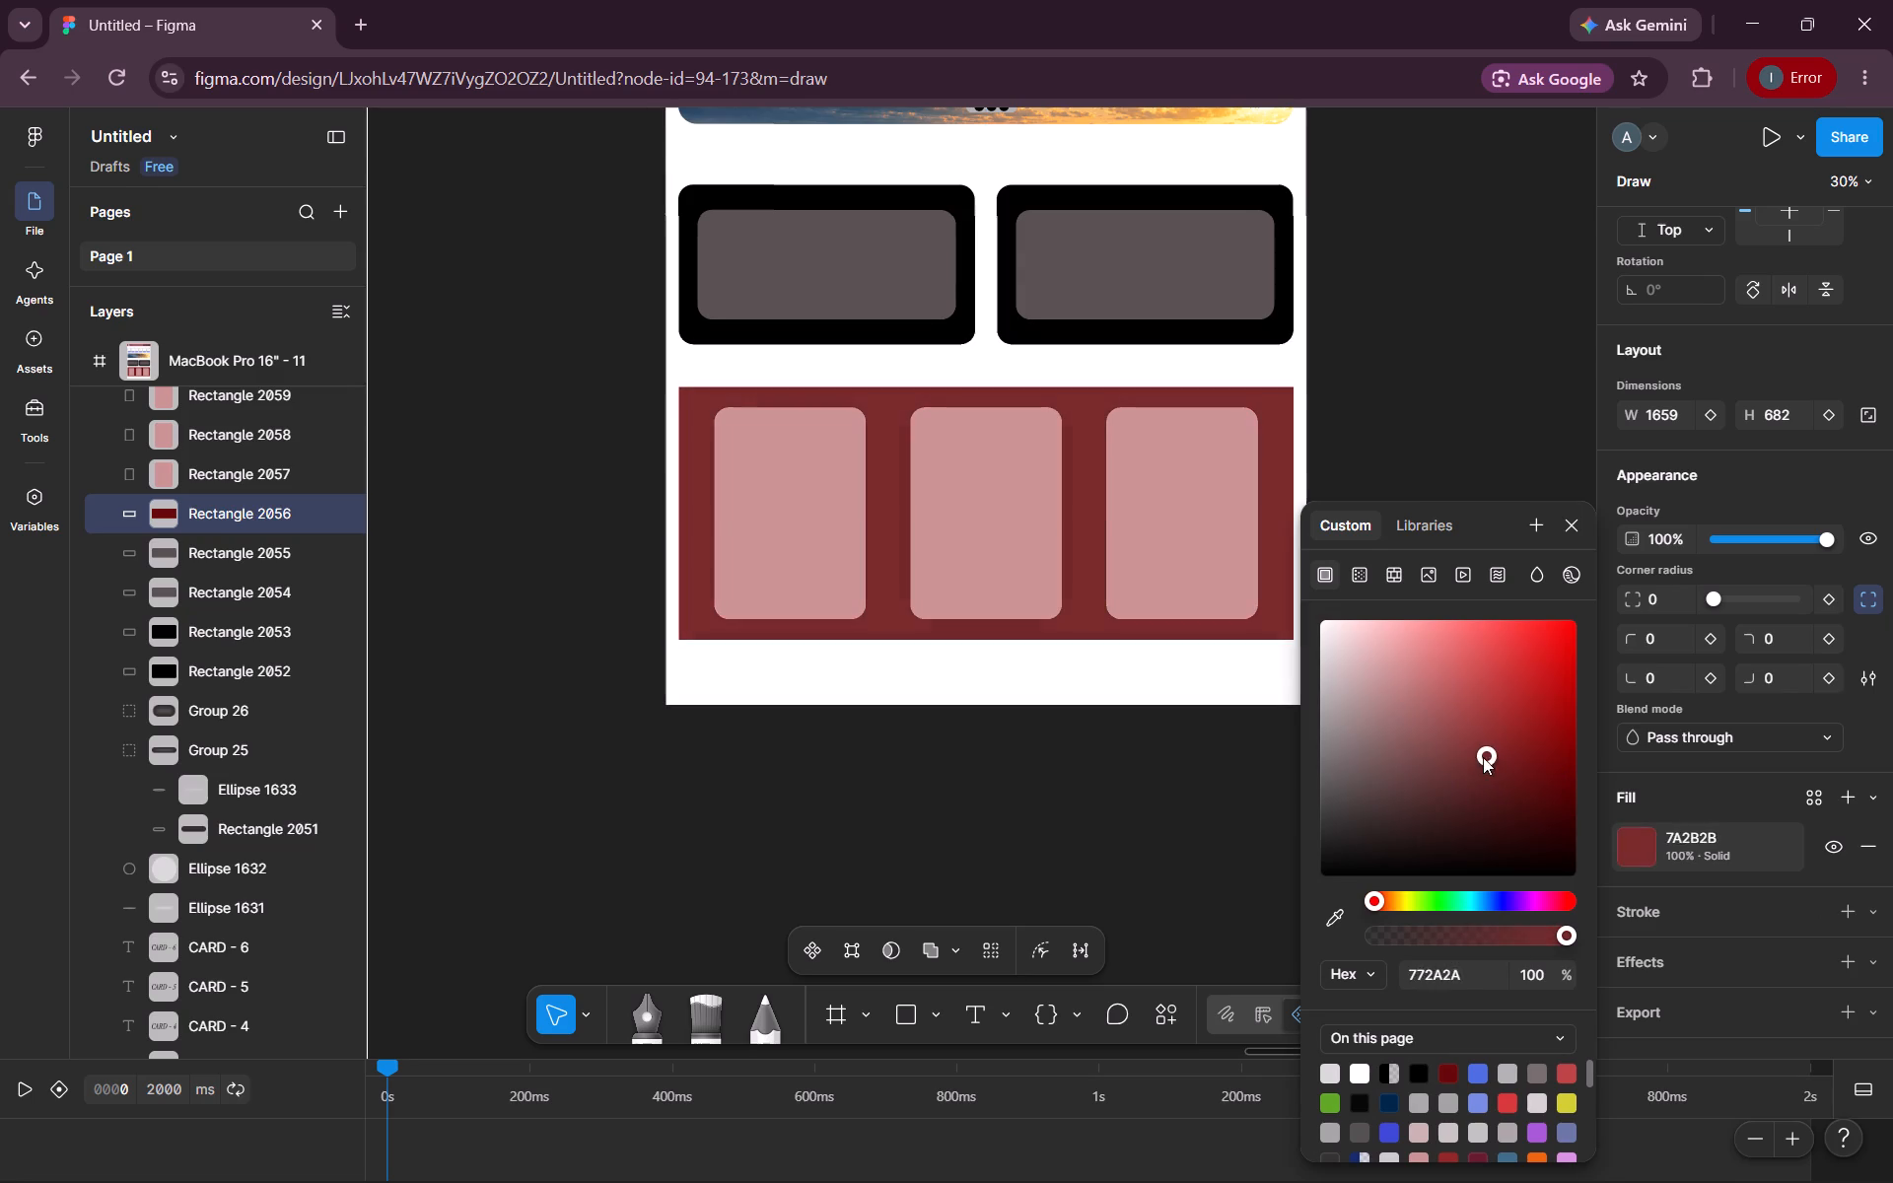
pyautogui.moveTo(1483, 757); pyautogui.dragTo(1464, 800)
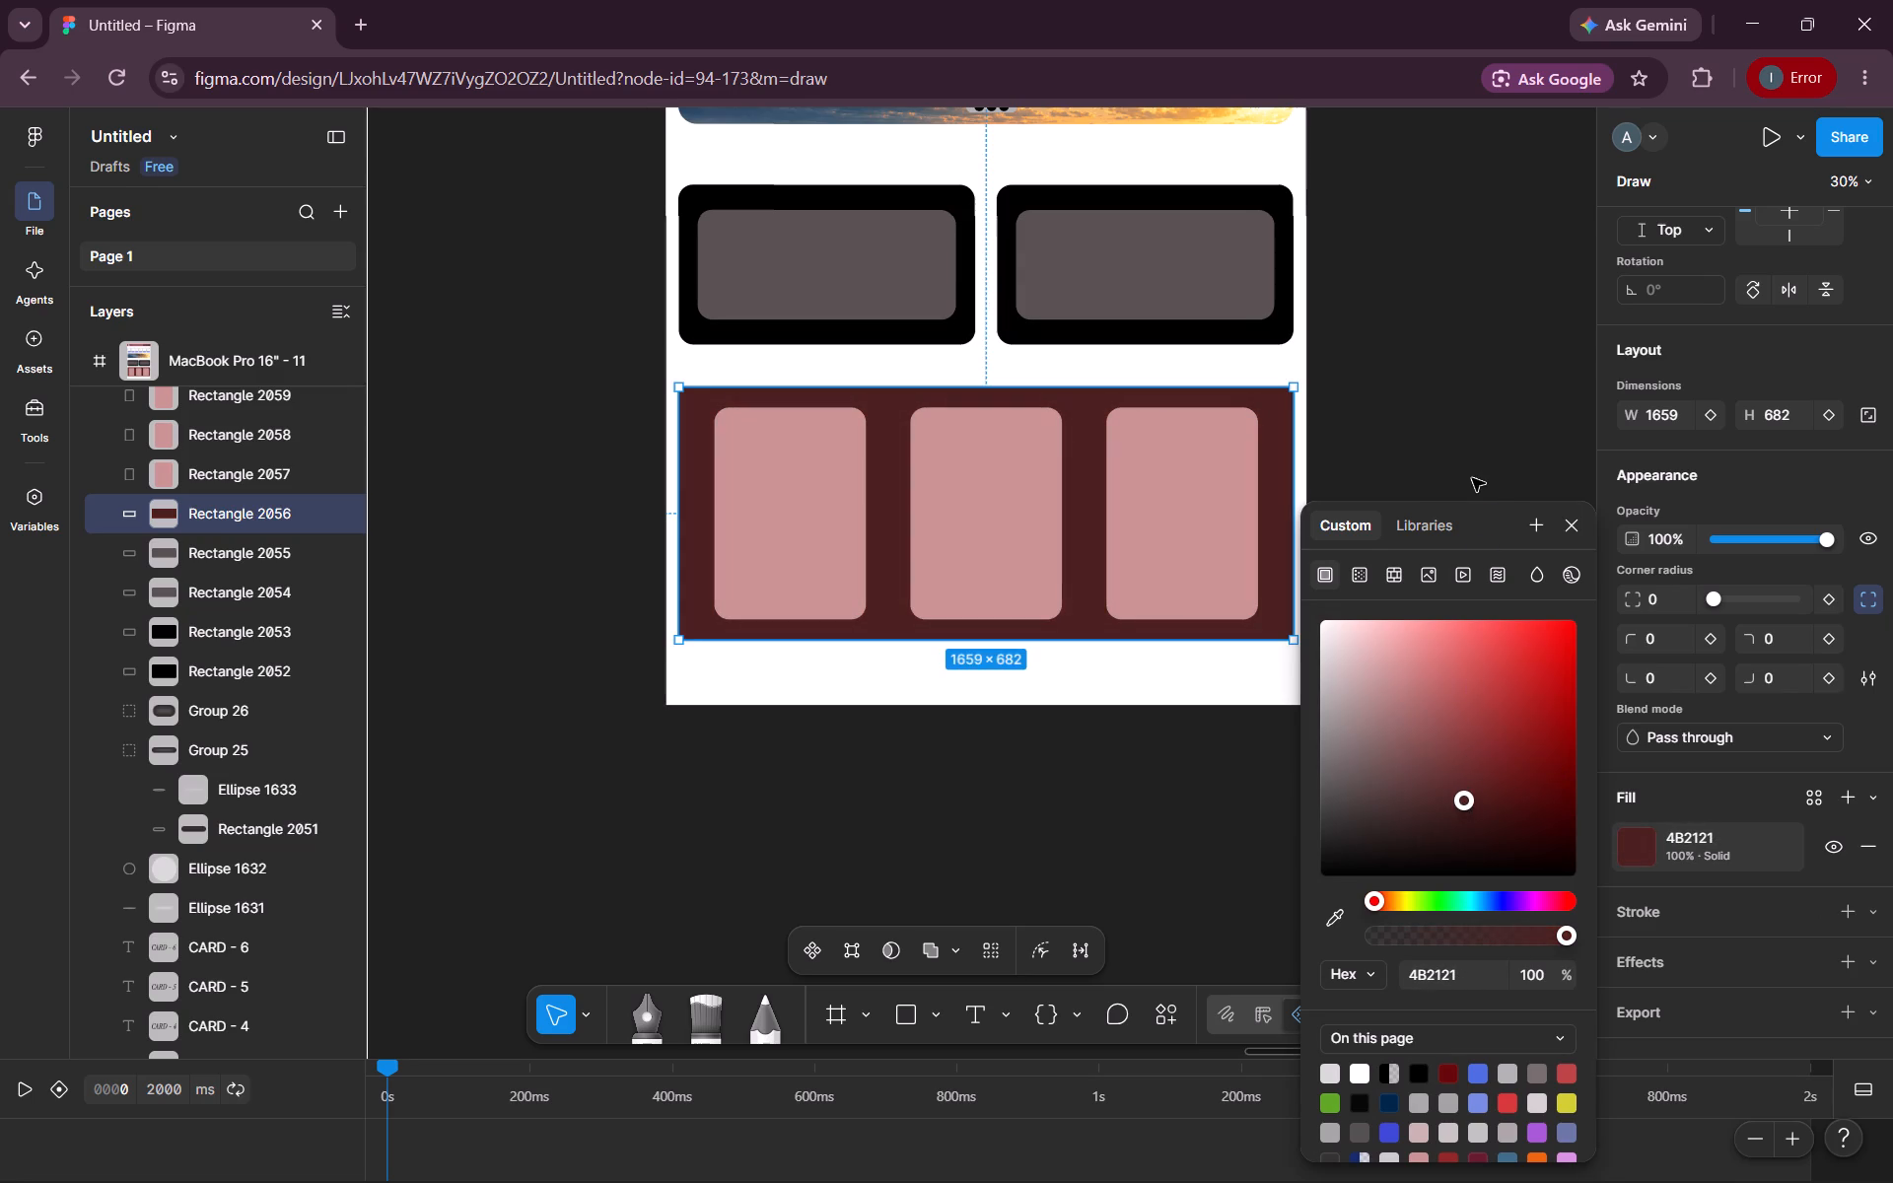
pyautogui.click(1473, 476)
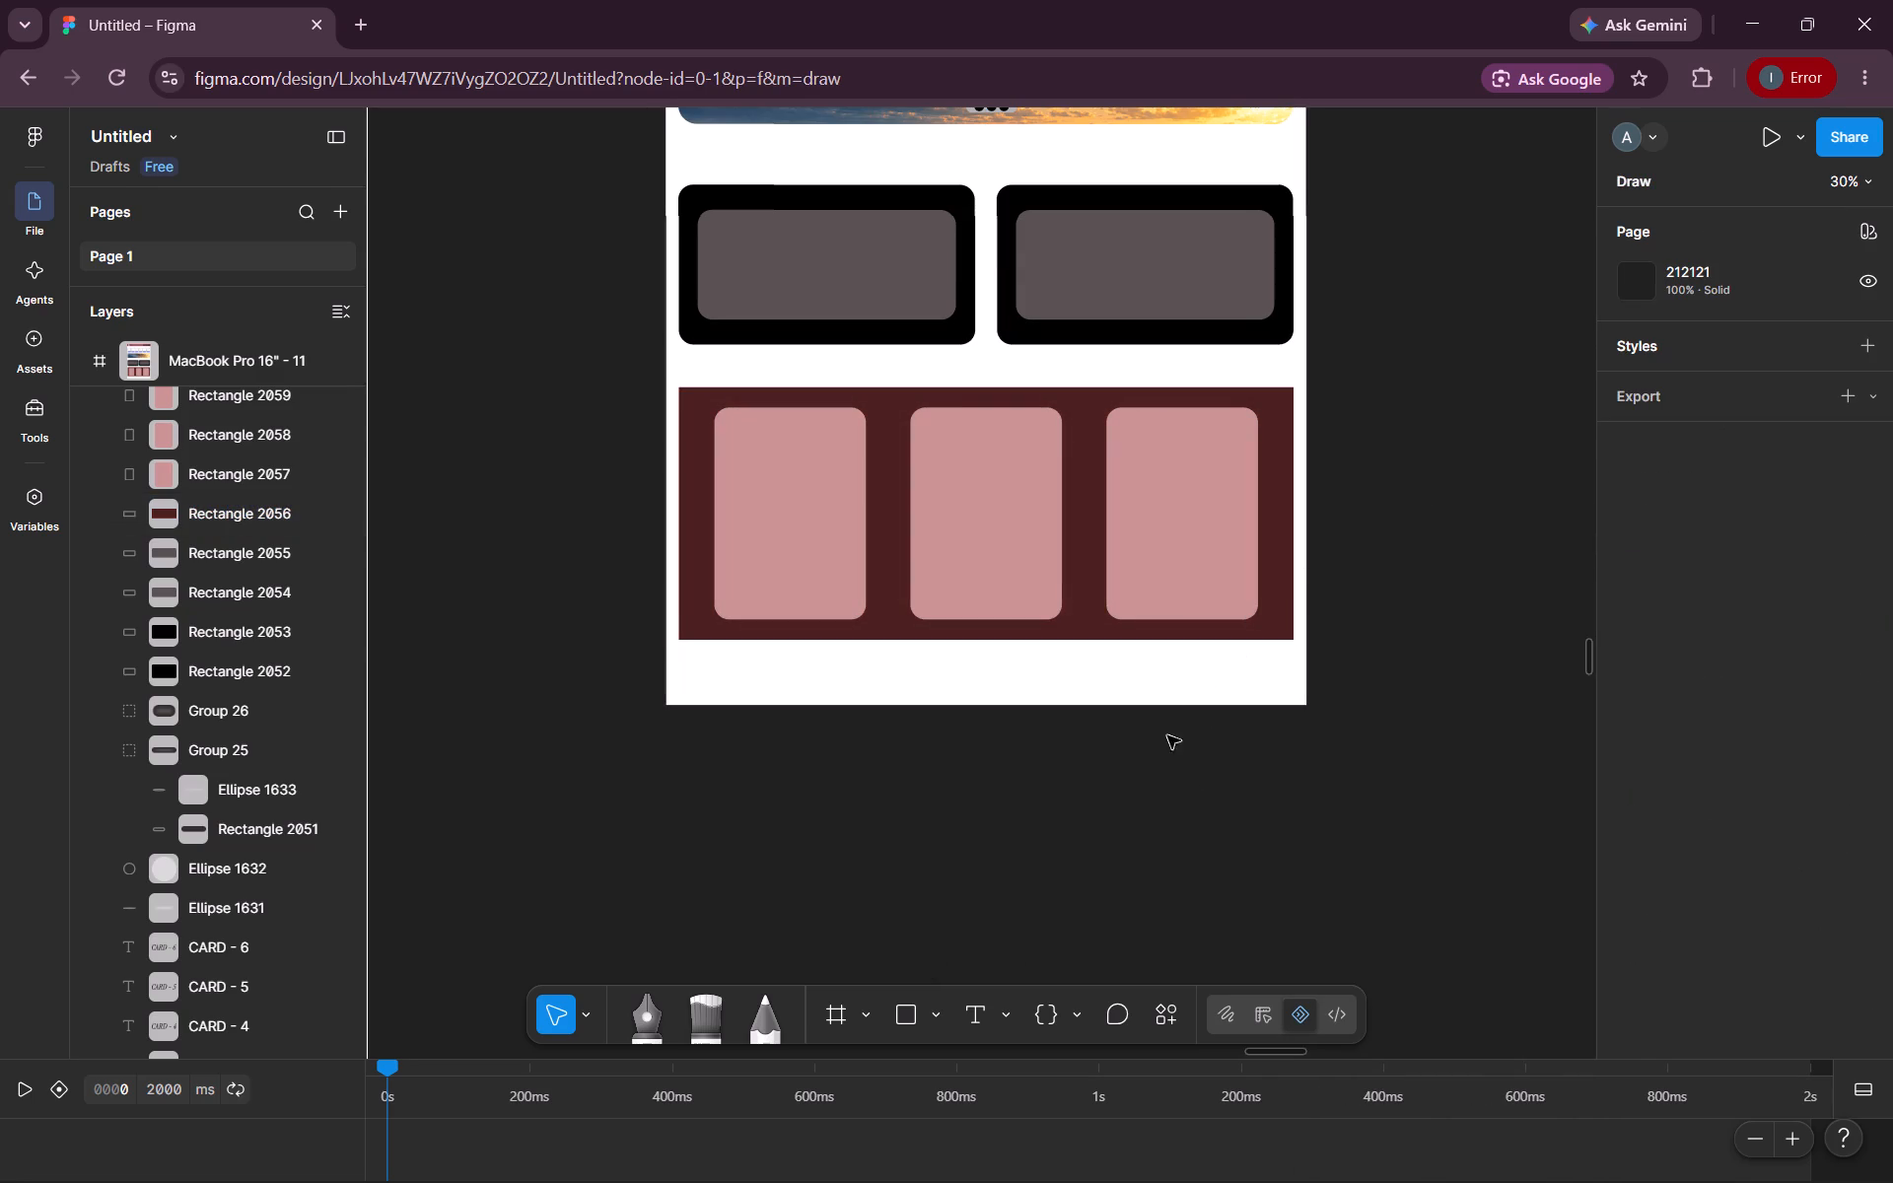
# Add a new MacBook Pro 16" frame (1728 × 1117) from the desktop presets.
pyautogui.scroll(-1, 1301, 584)
pyautogui.click(1163, 512)
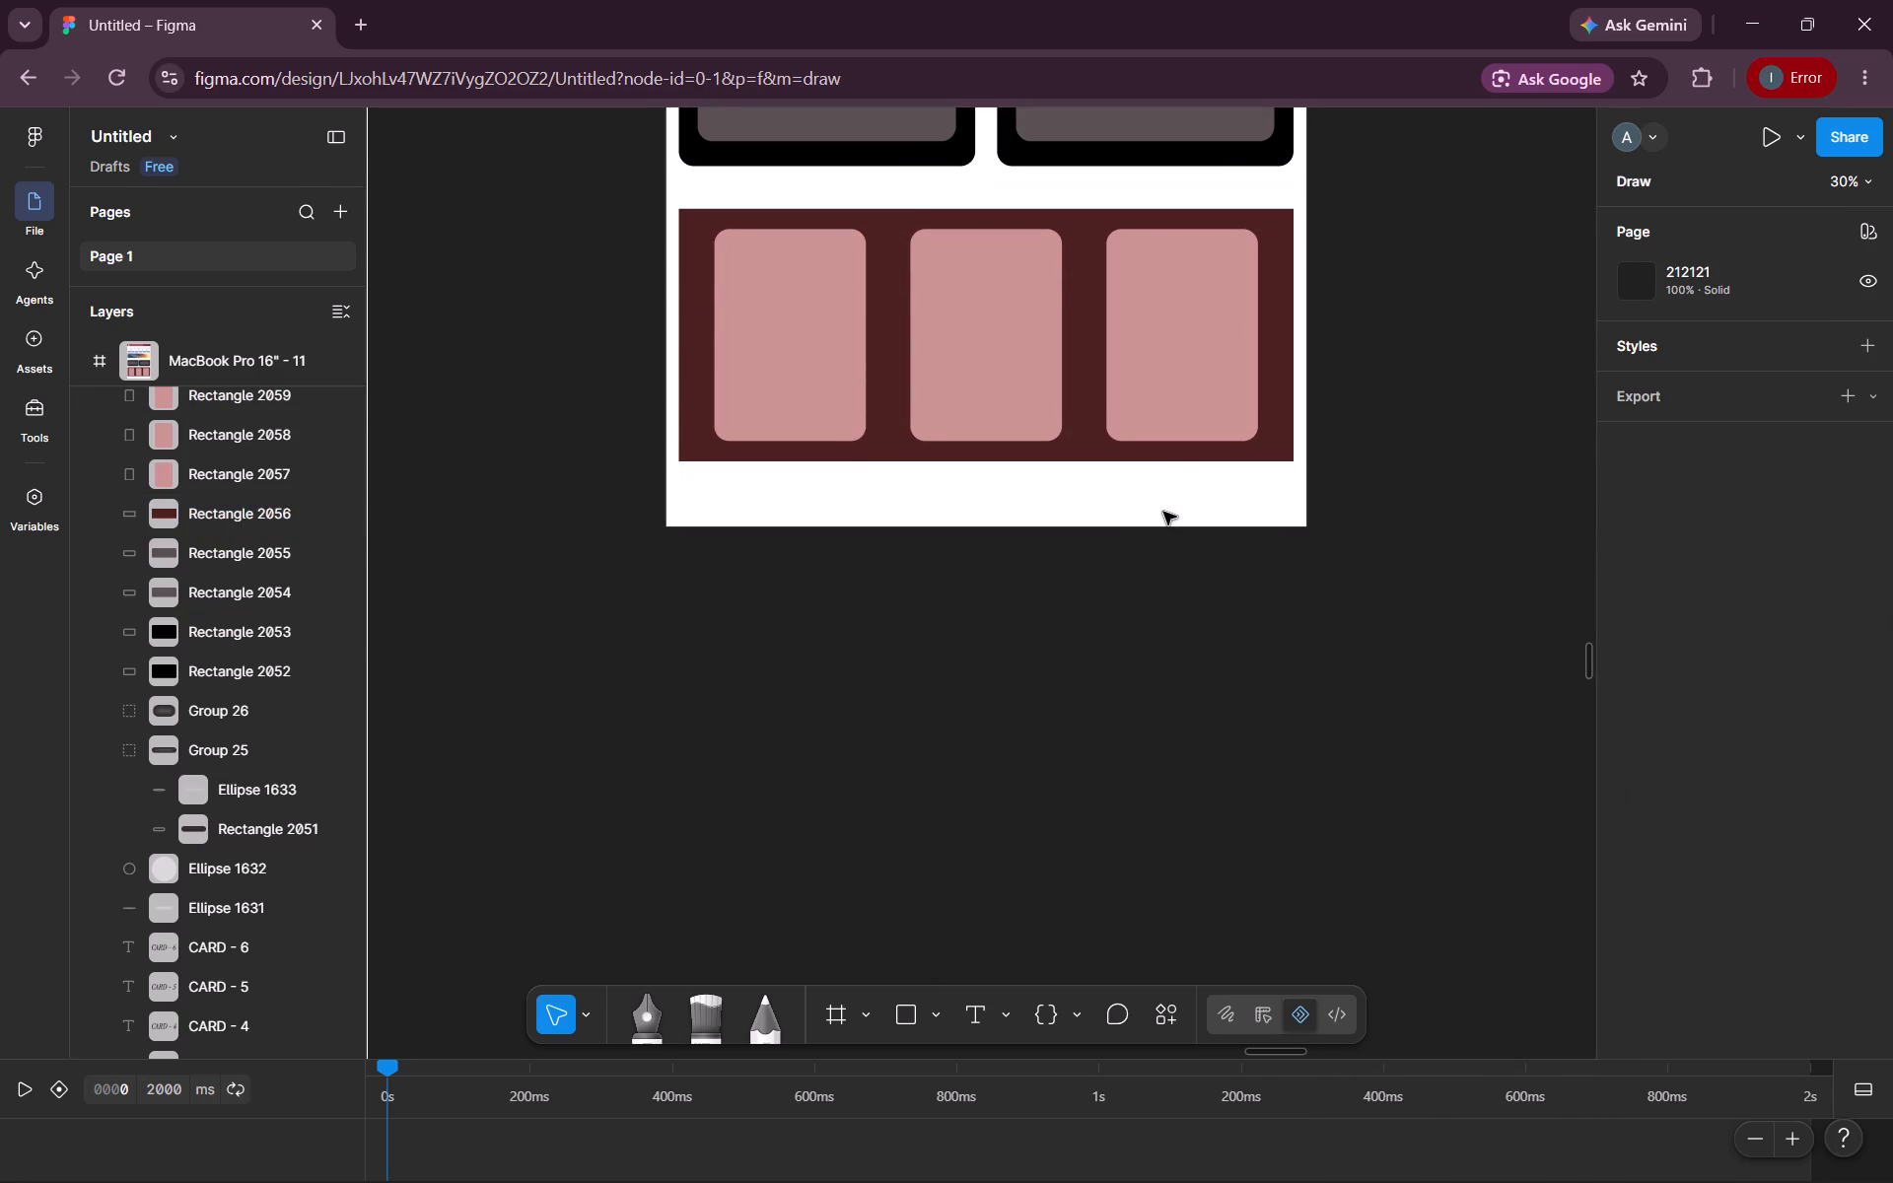
pyautogui.scroll(6, 1163, 512)
pyautogui.scroll(-2, 1163, 512)
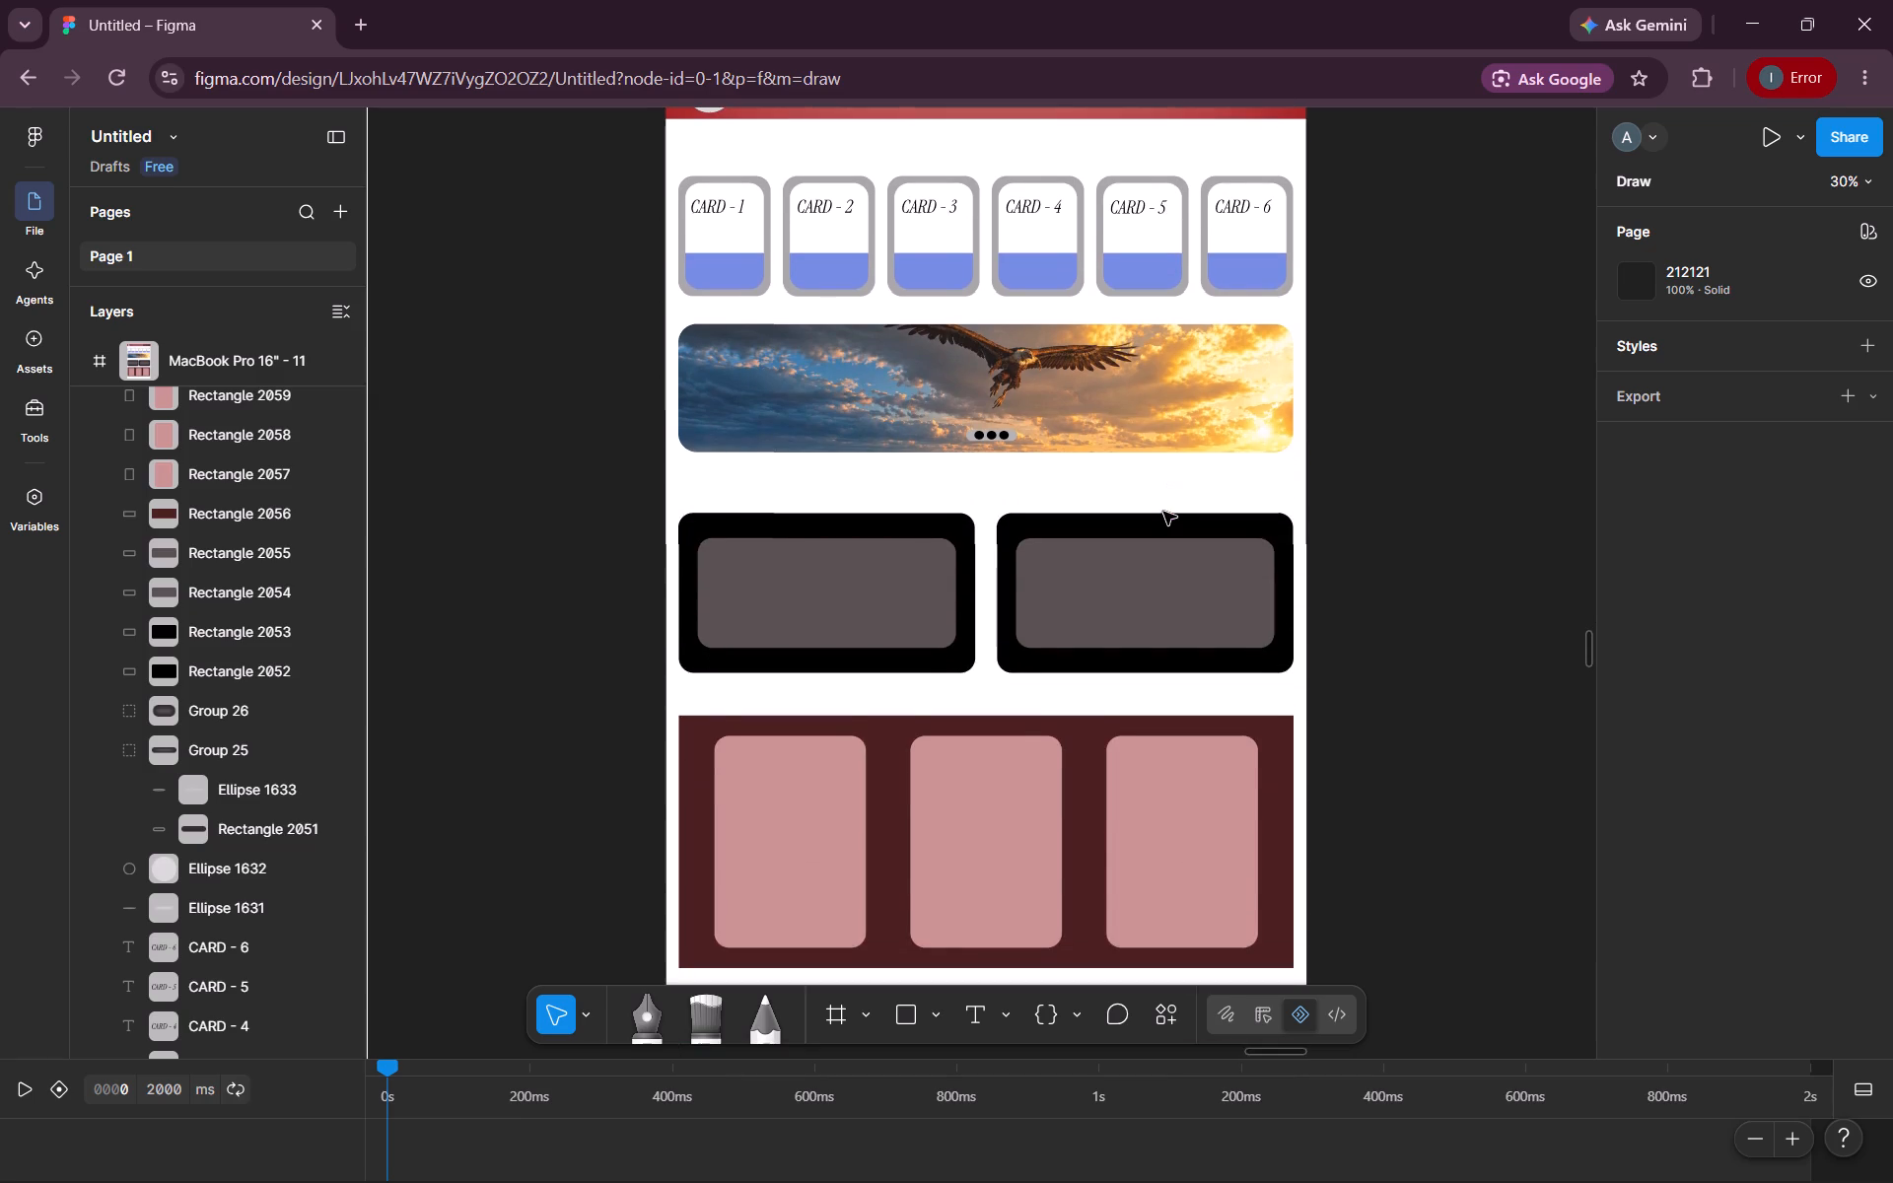
pyautogui.hscroll(-2, 1163, 512)
pyautogui.scroll(1, 1163, 512)
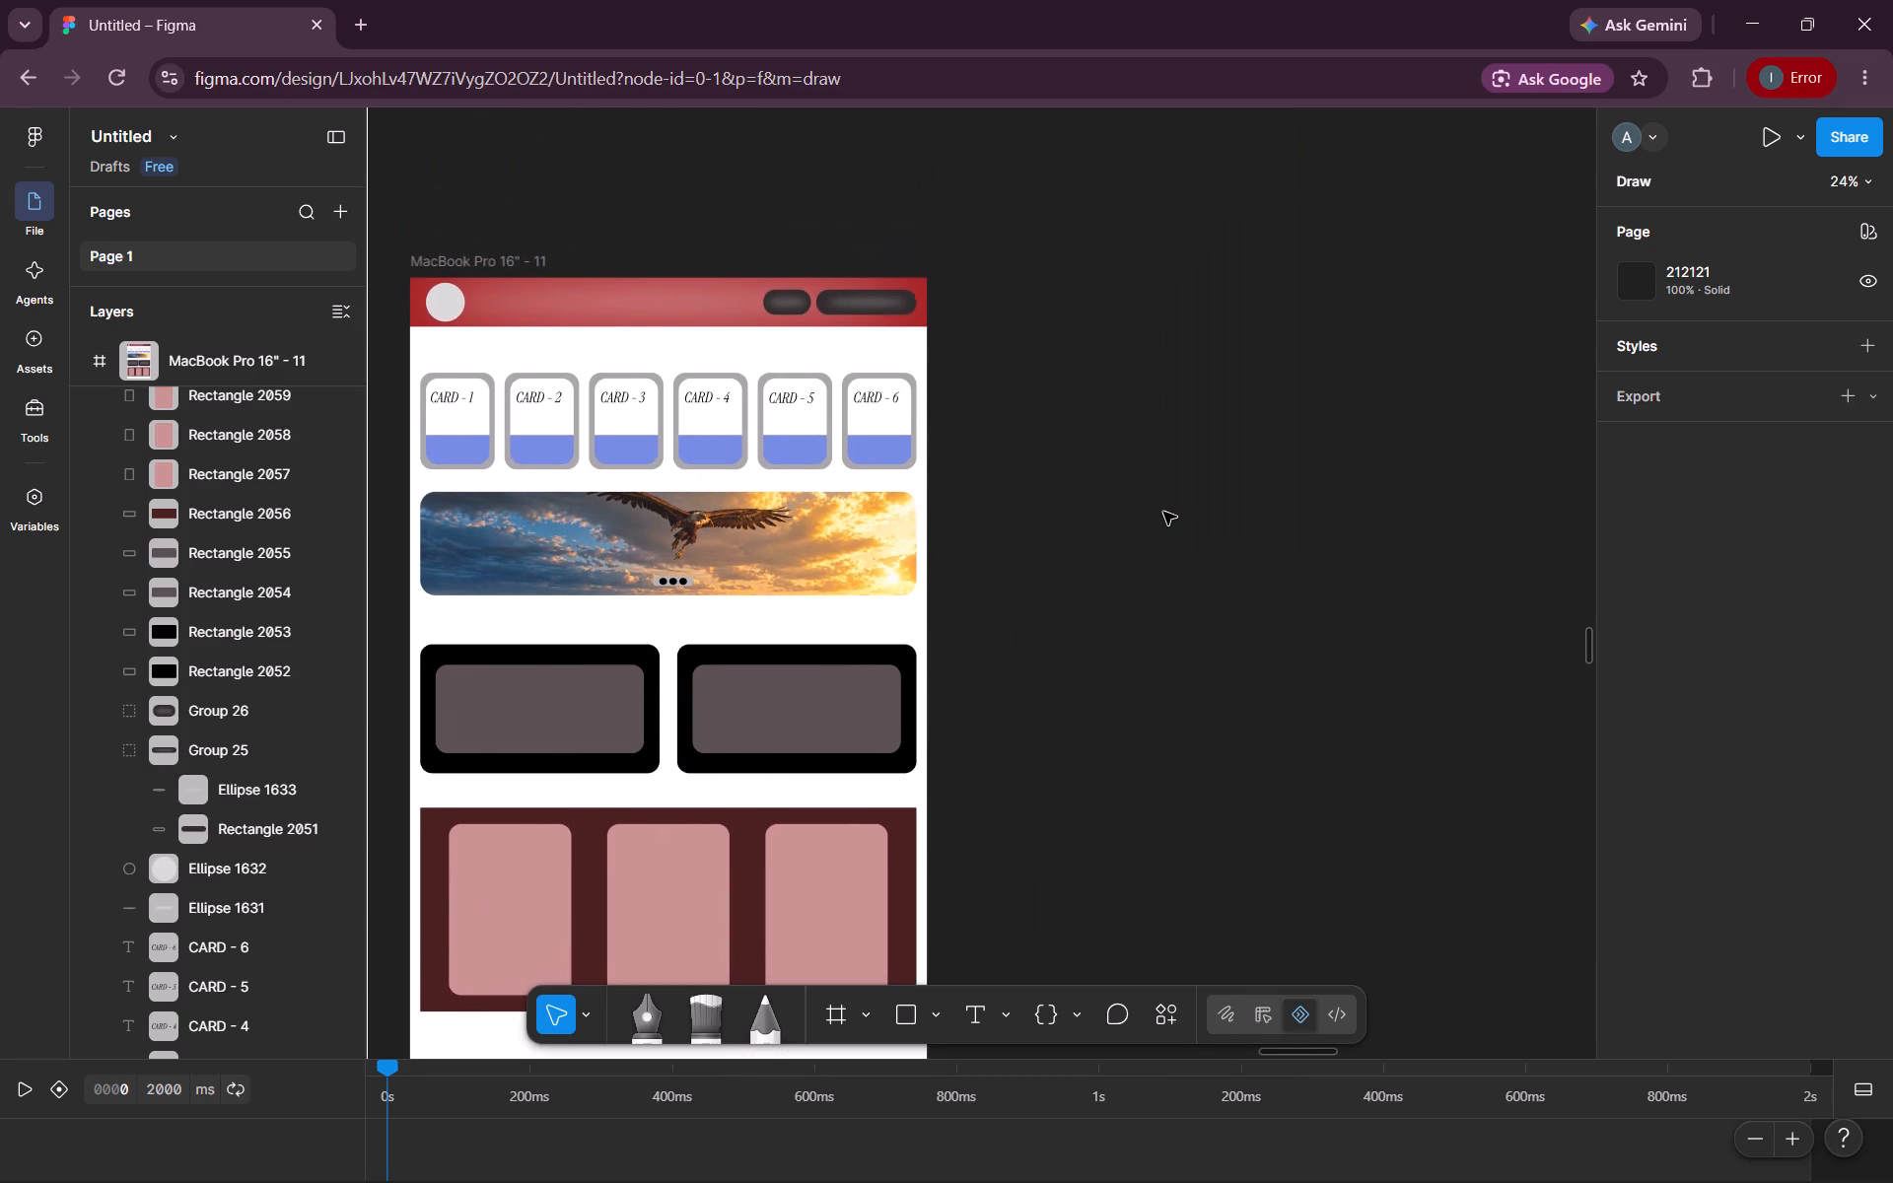
pyautogui.scroll(1, 1163, 512)
pyautogui.click(837, 1012)
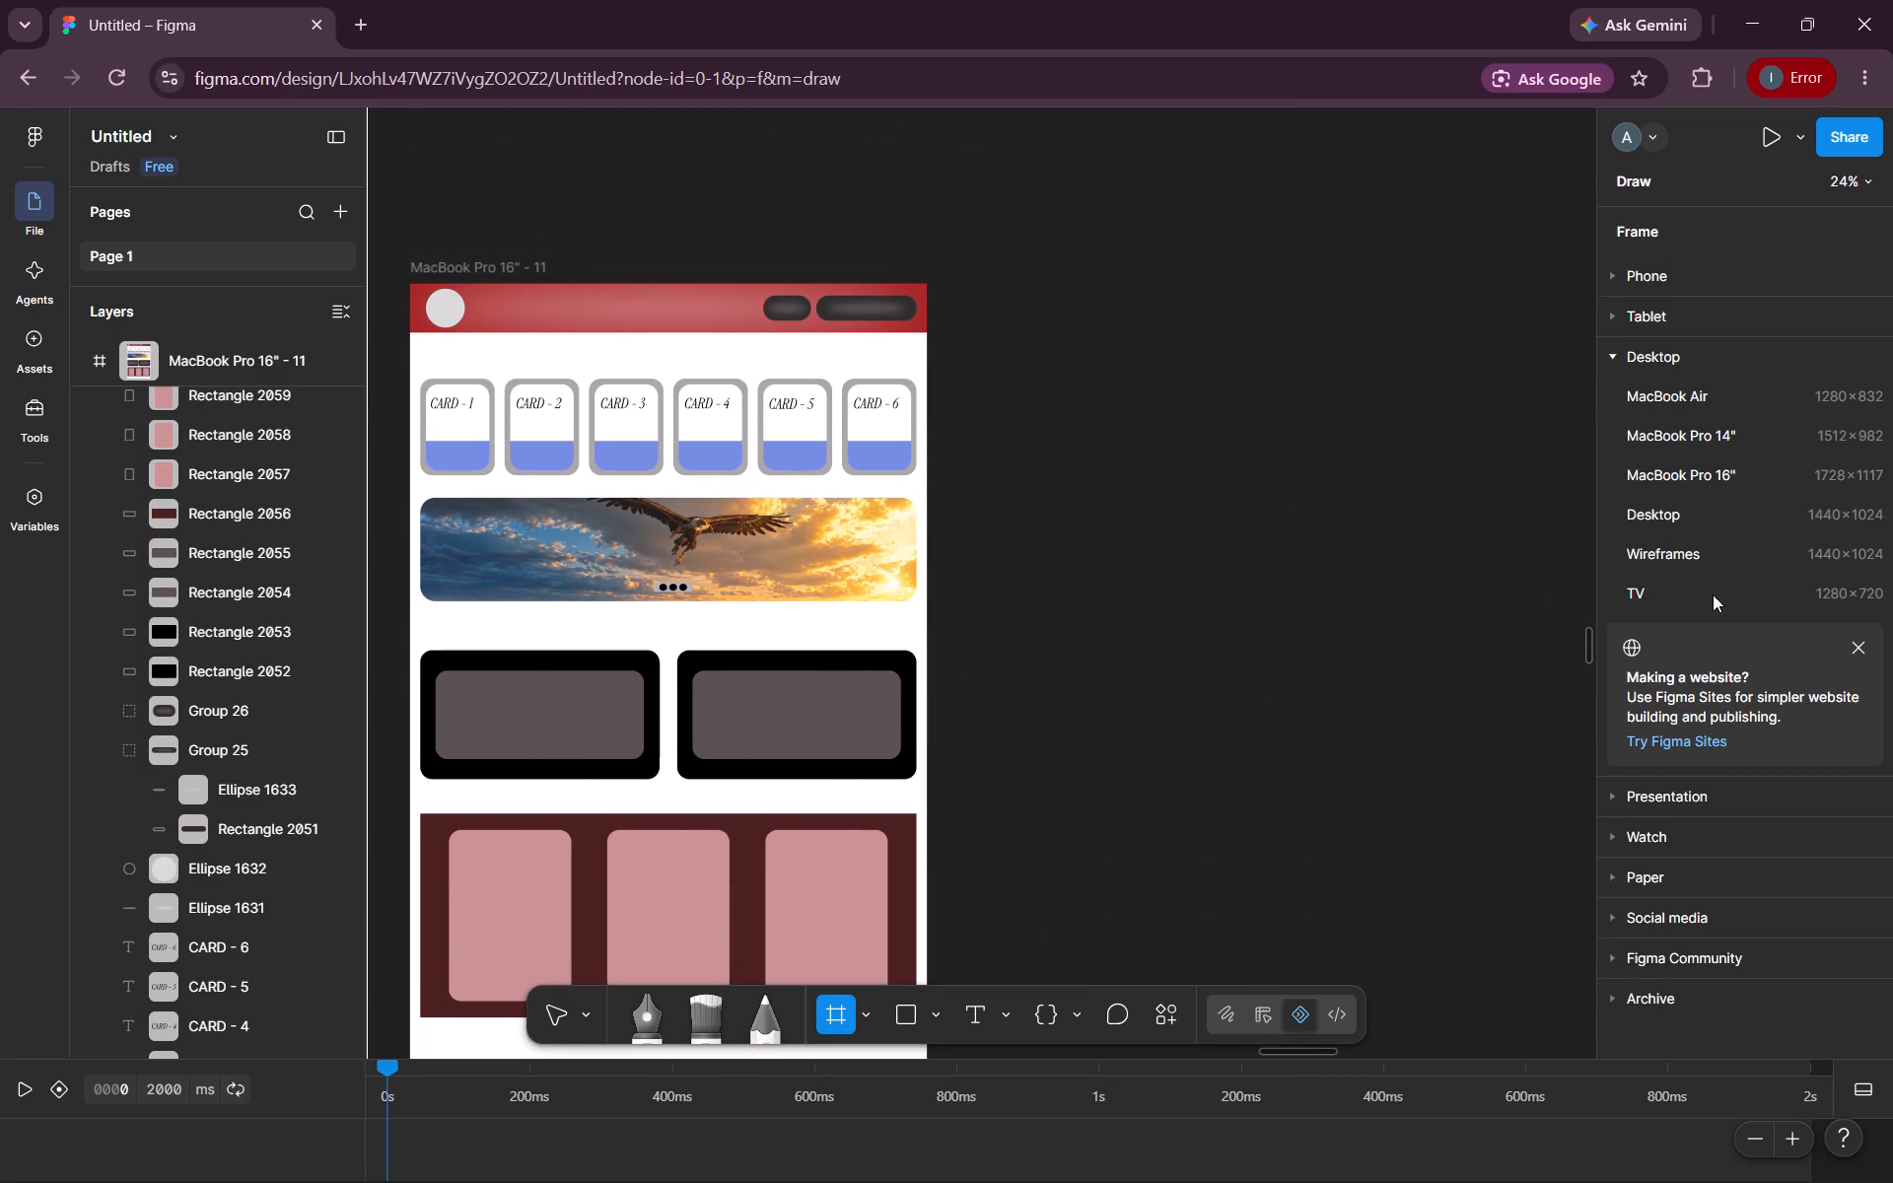
pyautogui.click(1737, 462)
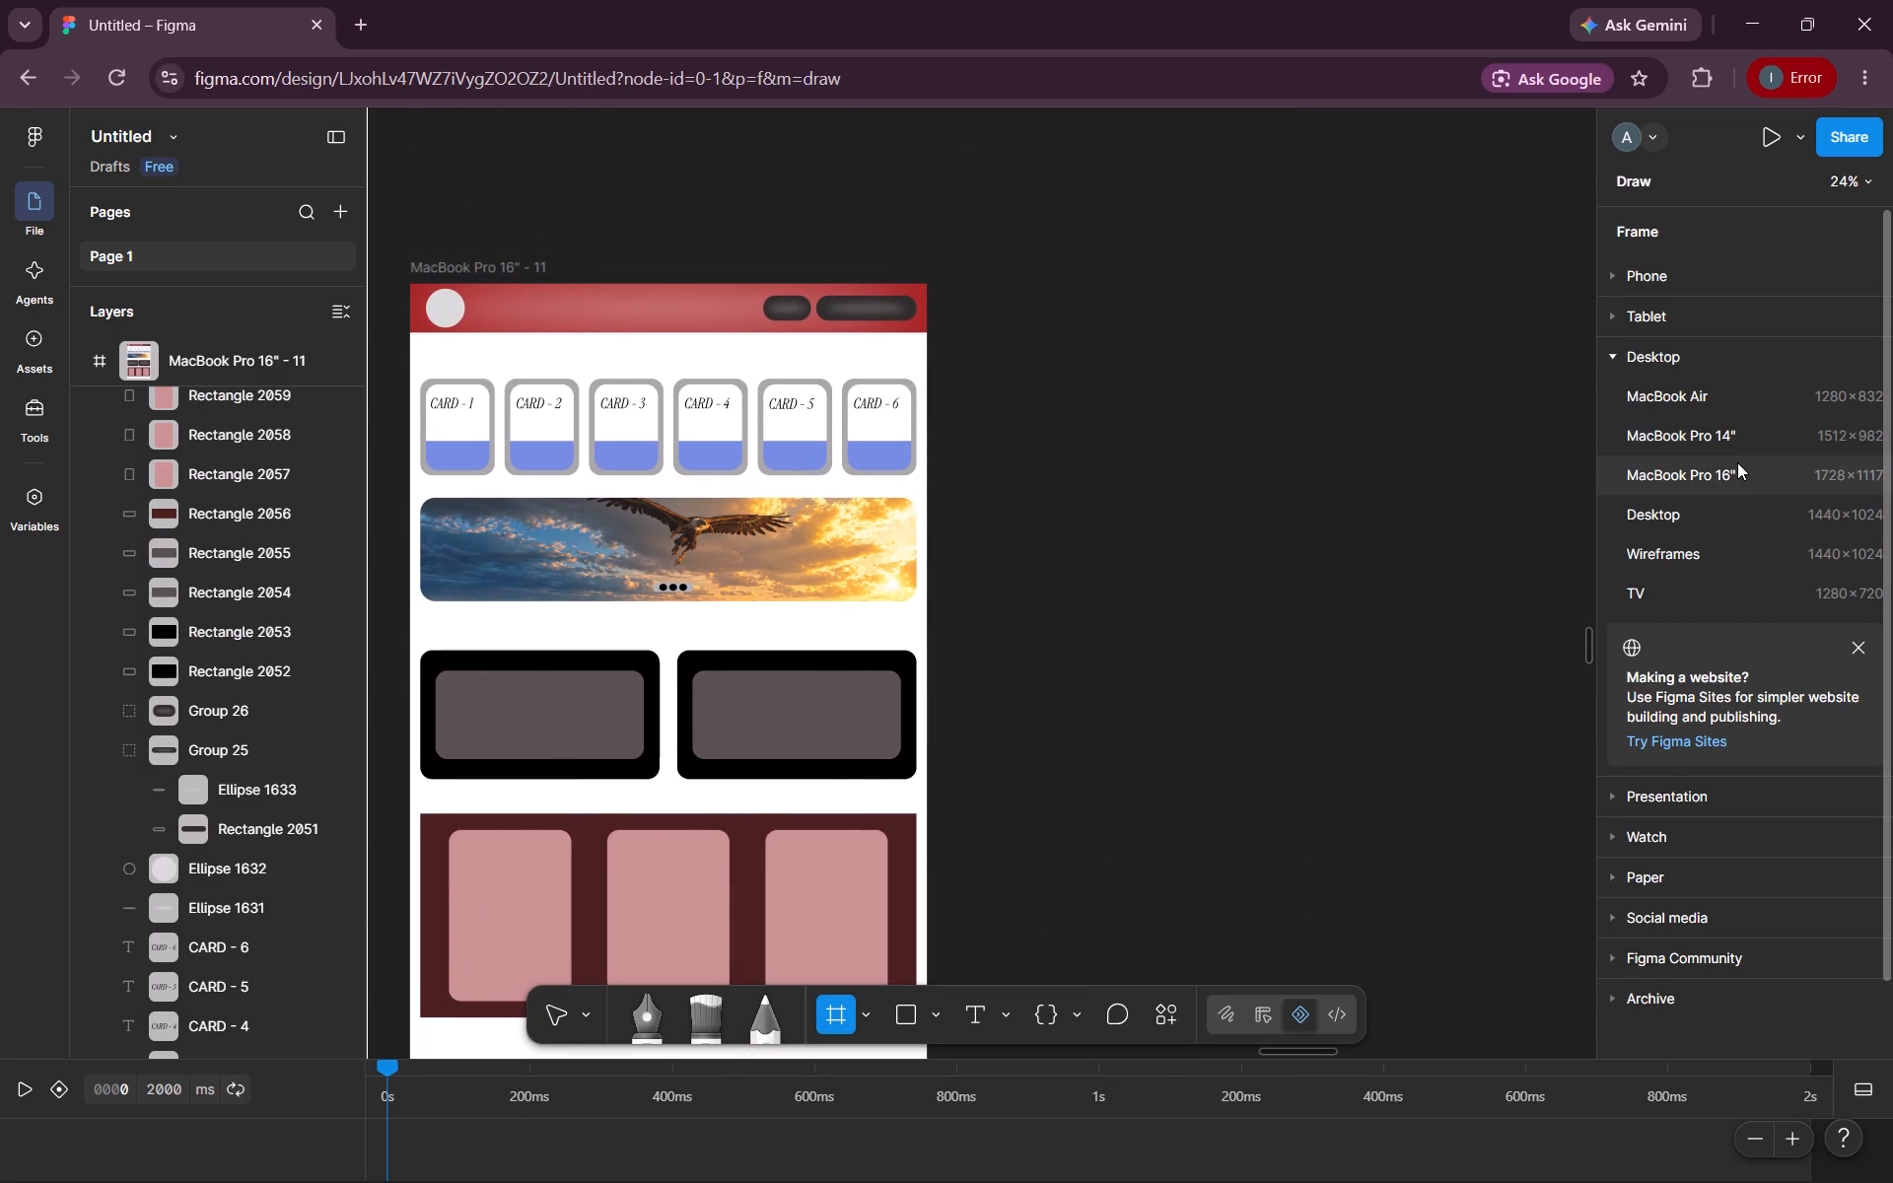
pyautogui.click(1662, 482)
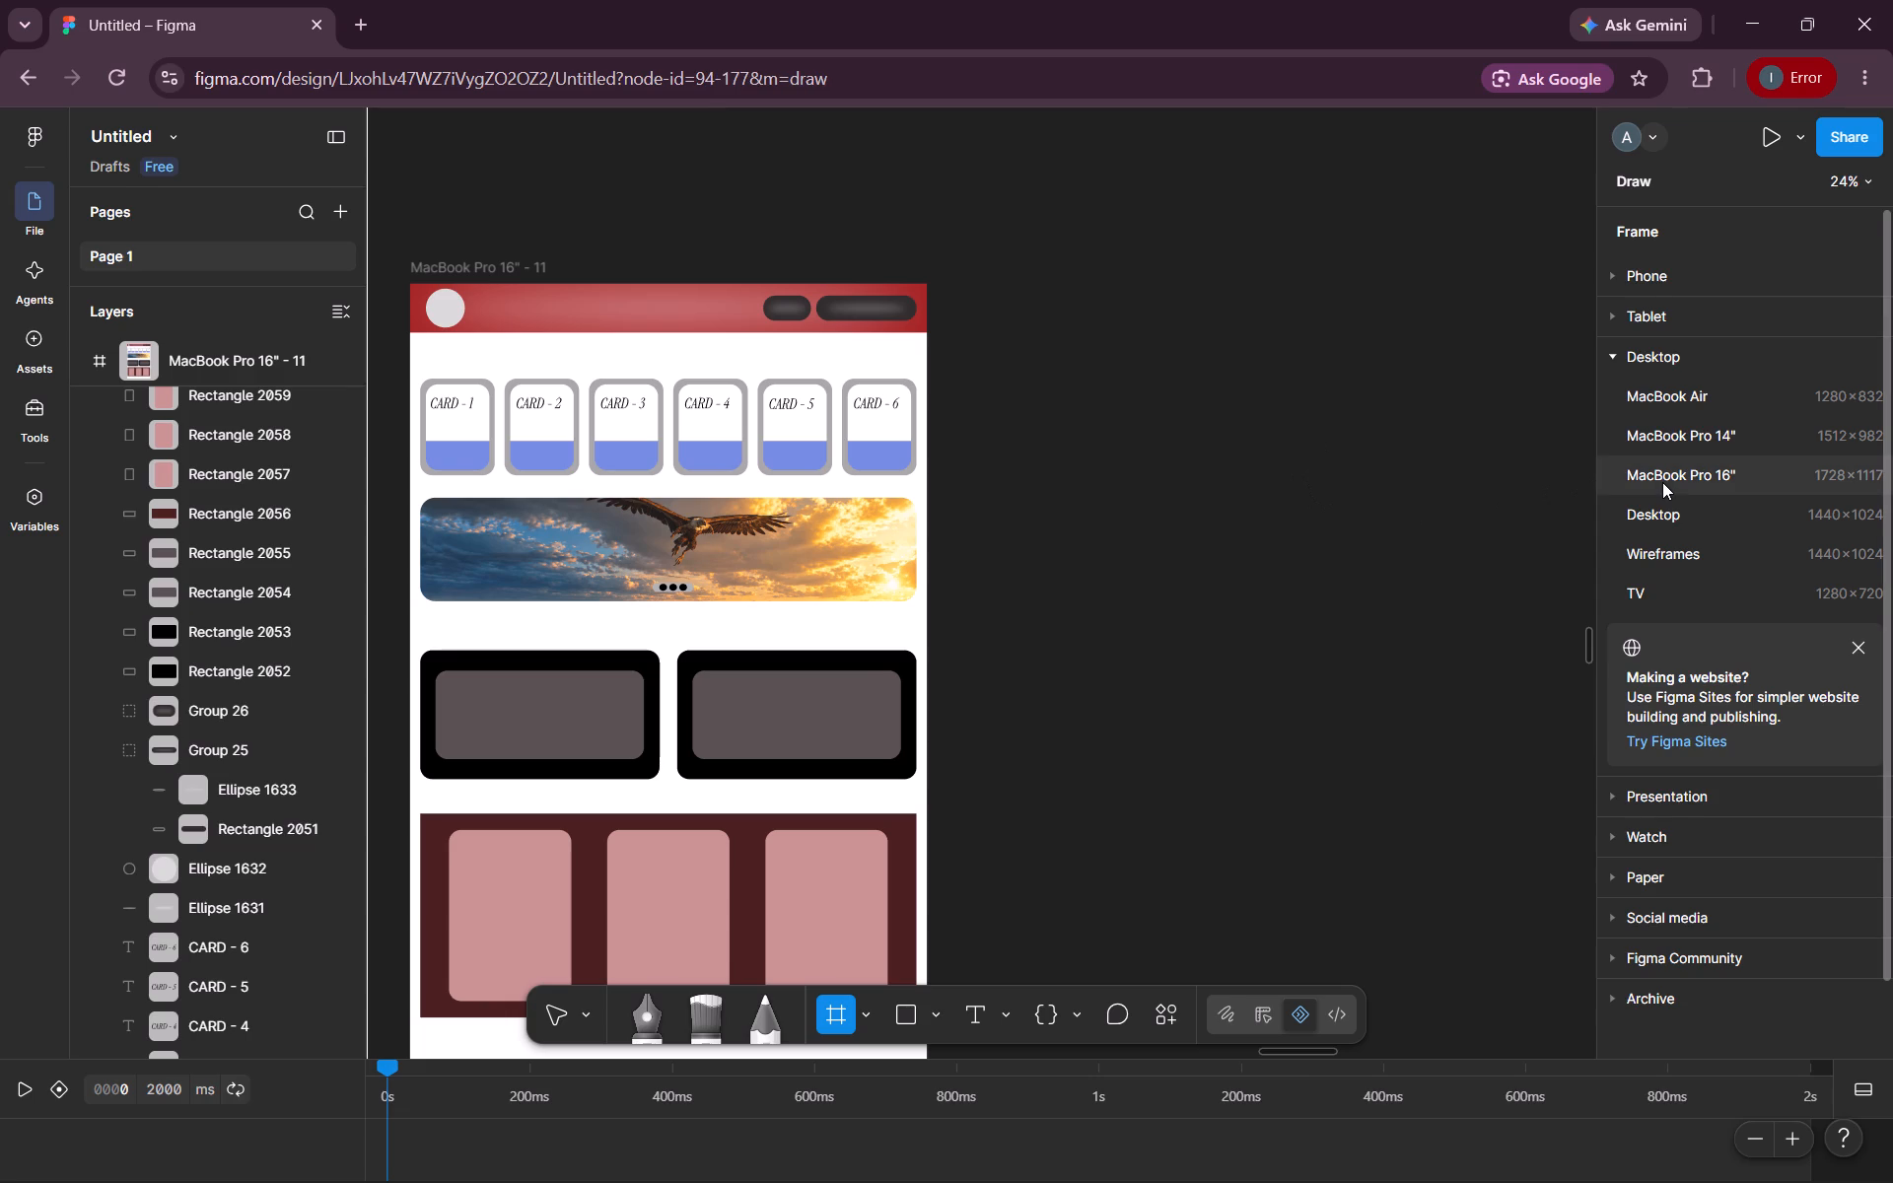
# Move the new MacBook Pro 16" frame farther sideways to leave a gap beside the finished layout.
pyautogui.moveTo(1130, 565); pyautogui.dragTo(1218, 565)
pyautogui.hscroll(-2, 1218, 565)
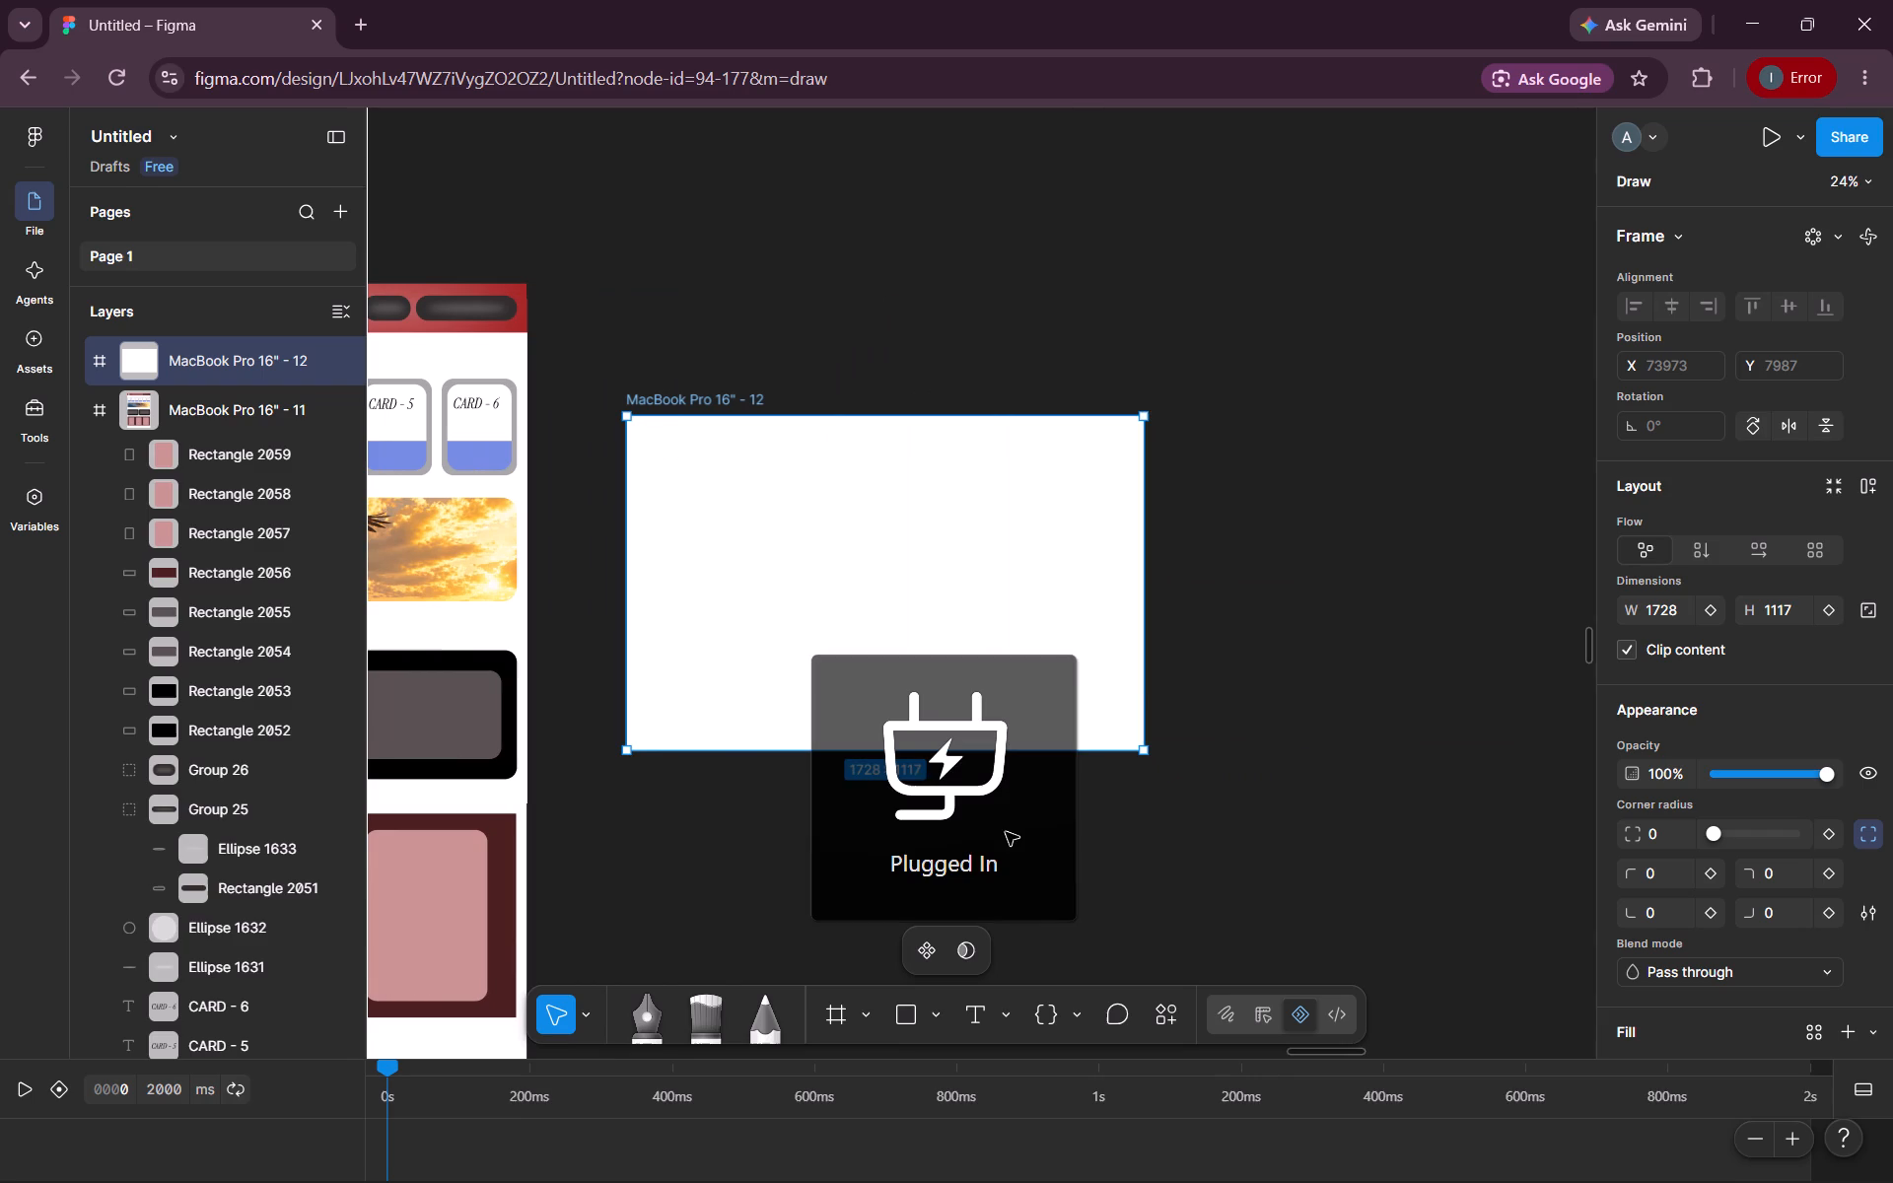
# Draw a large rectangle about 1553 × 783 in the new frame and centre it at about X 87, Y 167.
pyautogui.click(900, 1026)
pyautogui.click(900, 1026)
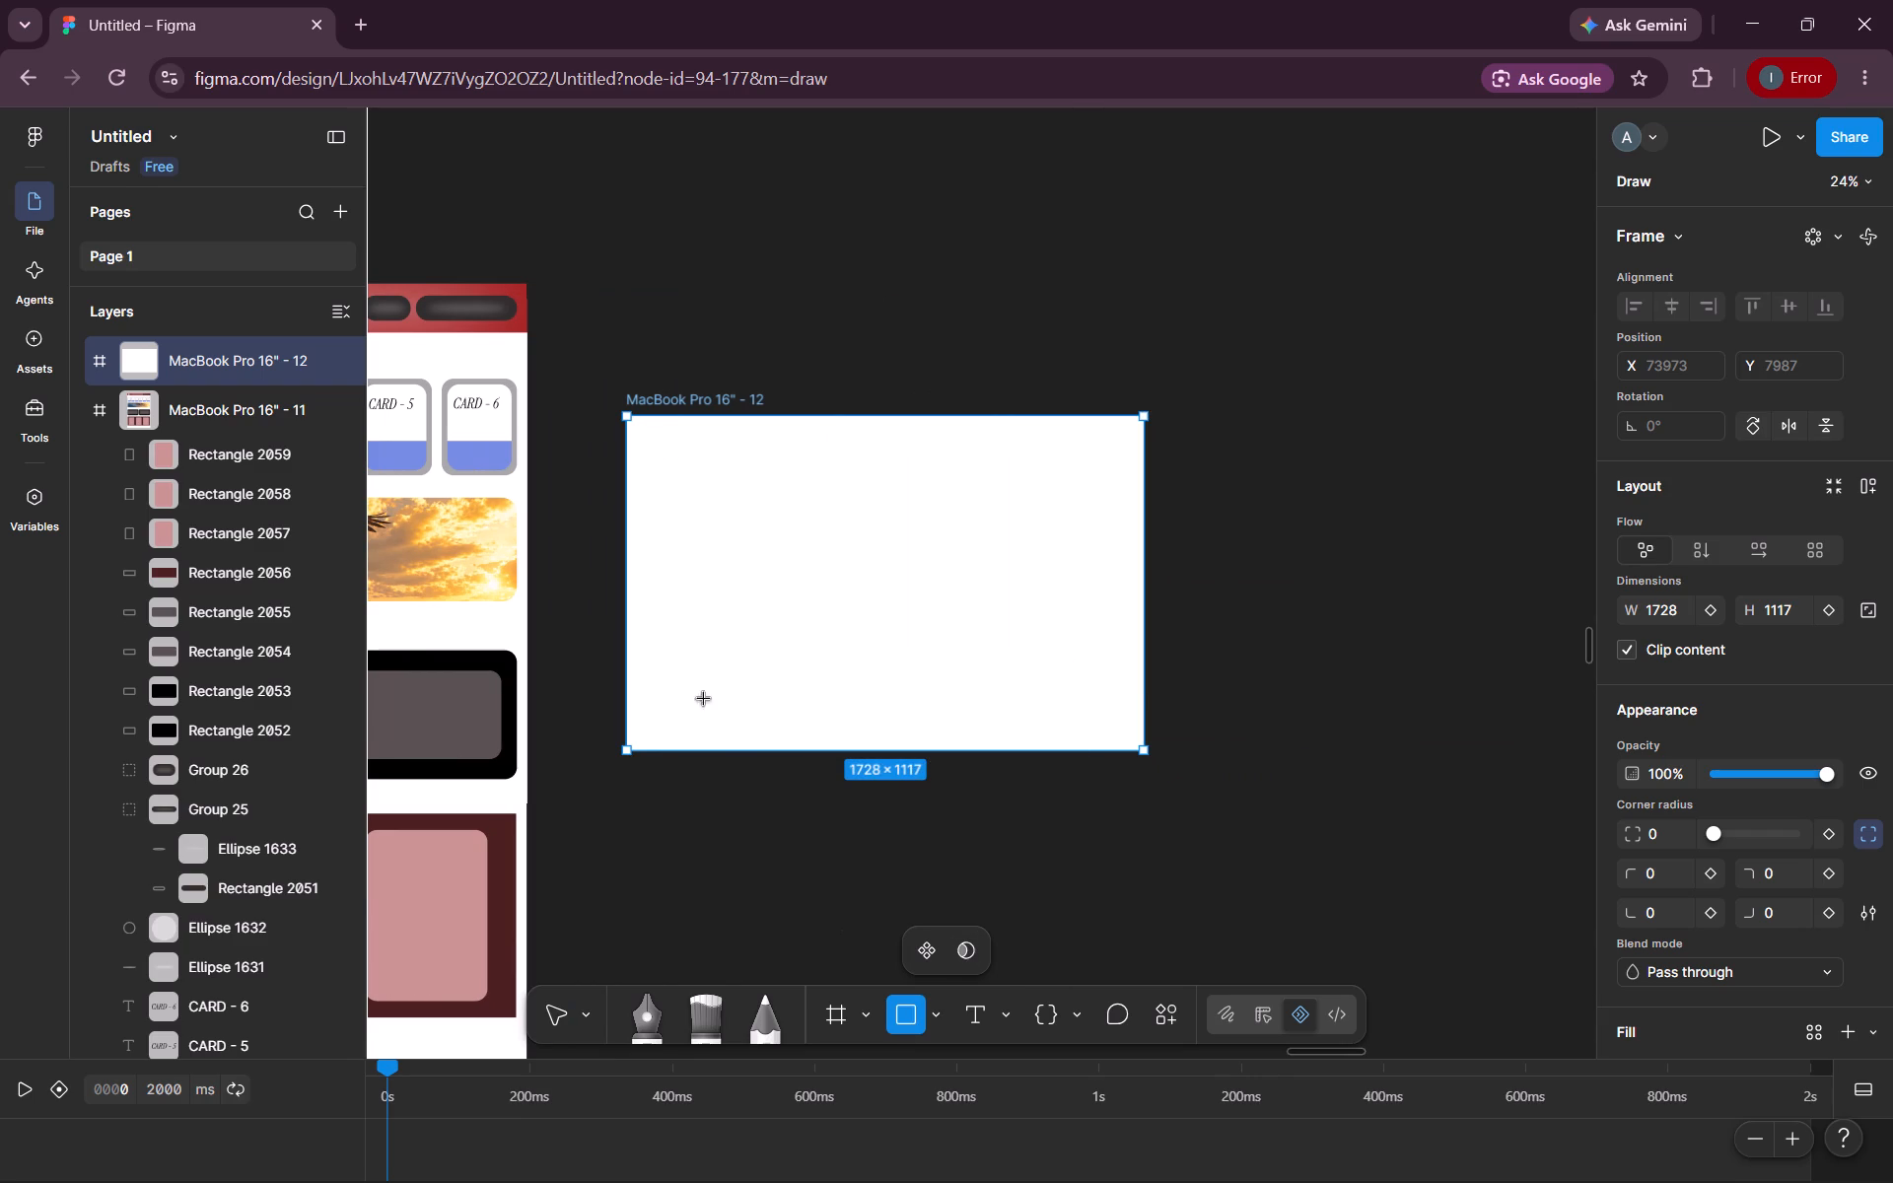
pyautogui.moveTo(652, 456); pyautogui.dragTo(991, 679)
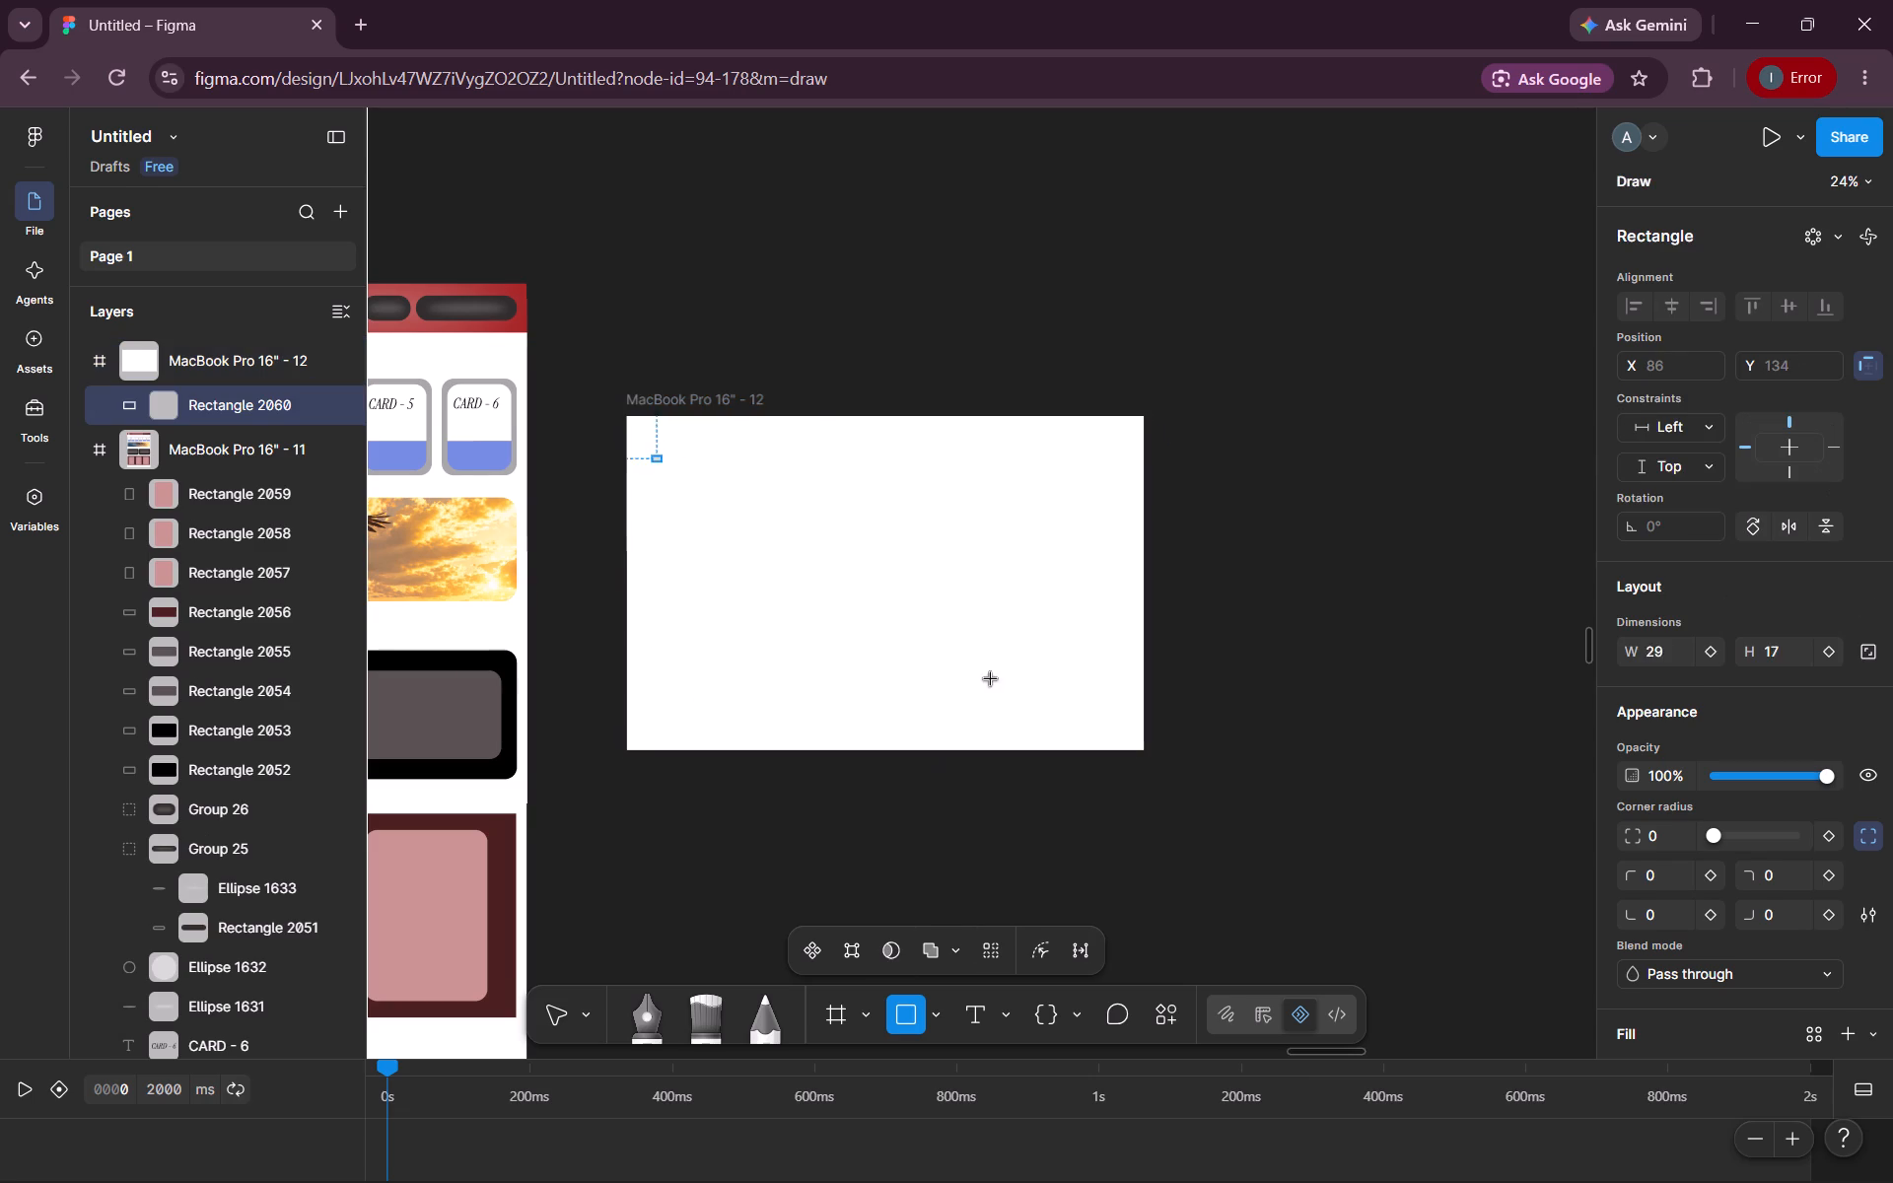
pyautogui.moveTo(991, 679); pyautogui.dragTo(1116, 690)
pyautogui.moveTo(928, 585); pyautogui.dragTo(914, 602)
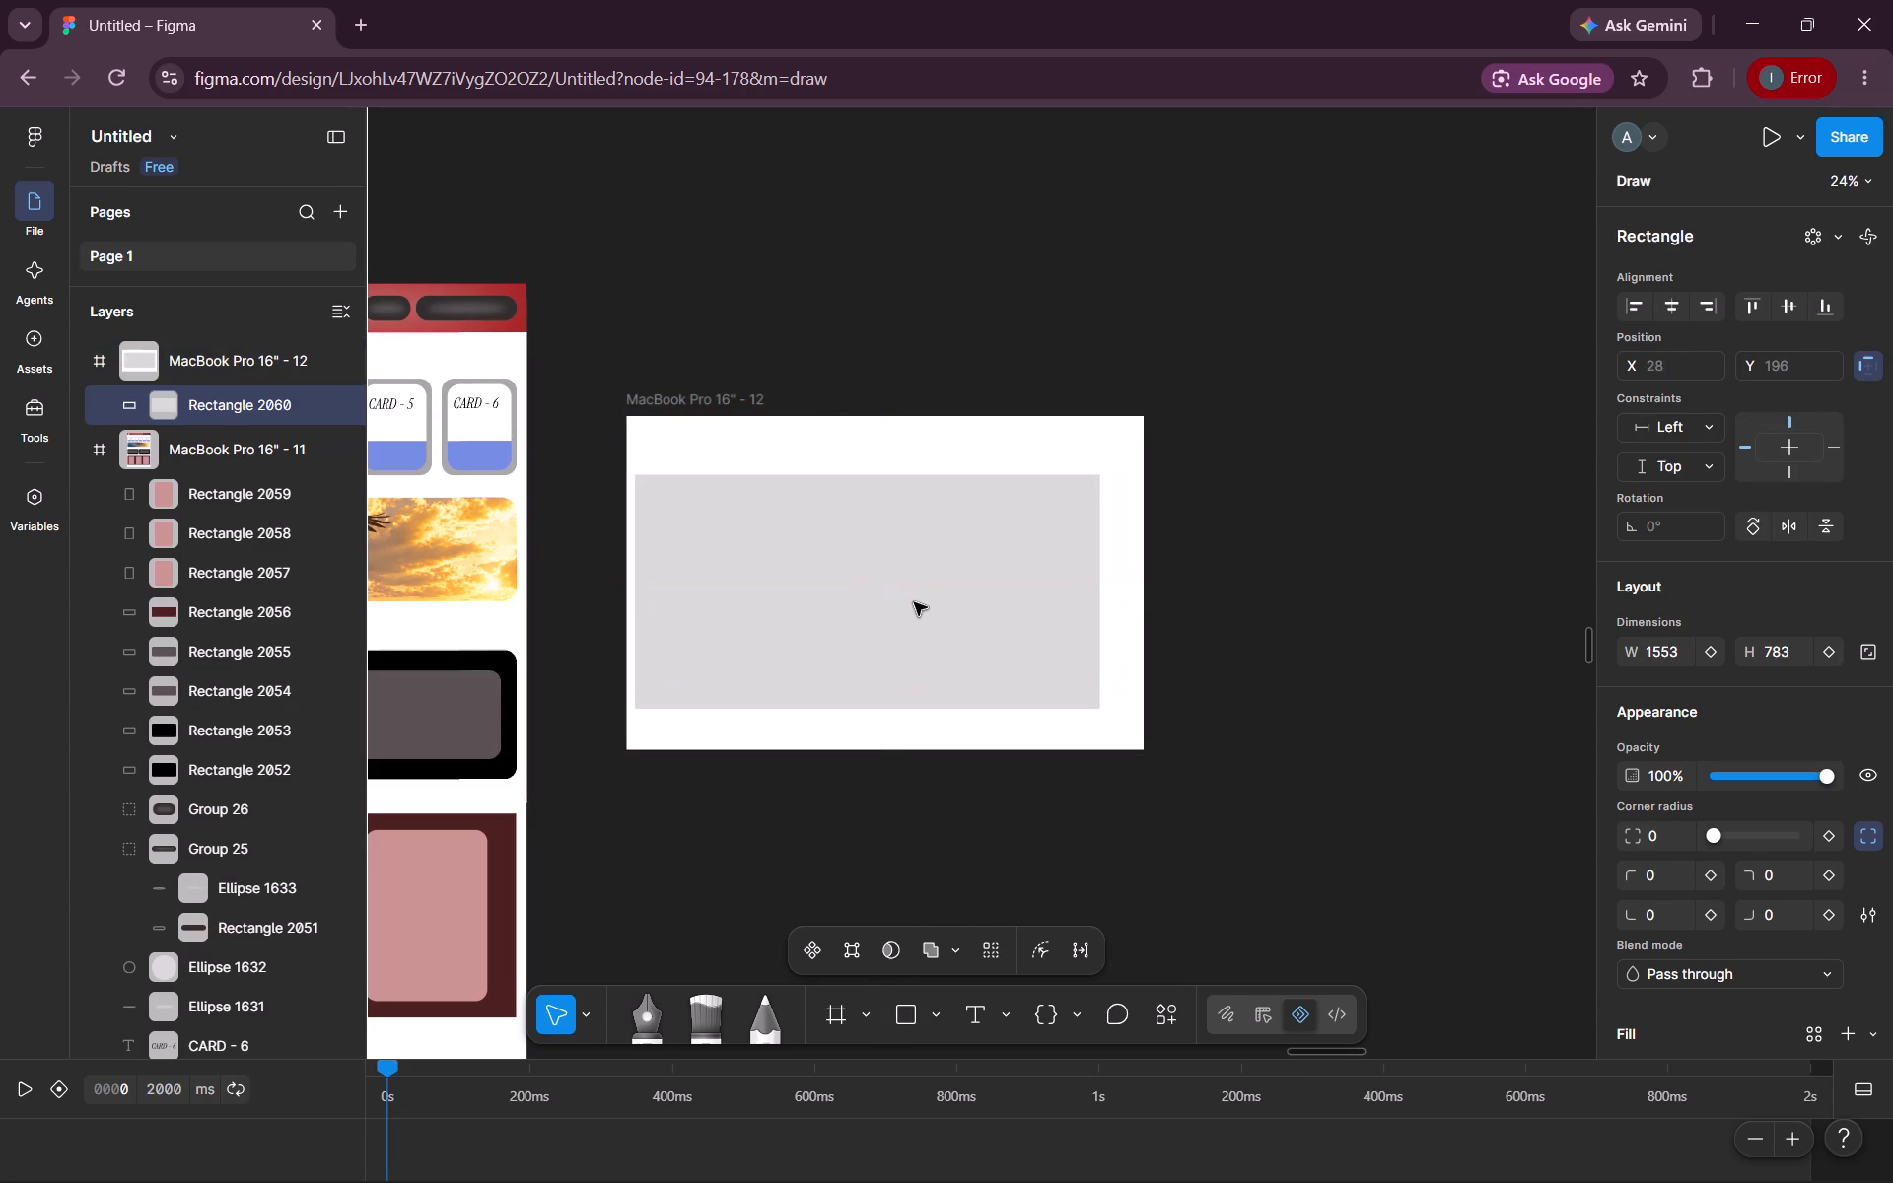
pyautogui.moveTo(914, 602); pyautogui.dragTo(927, 599)
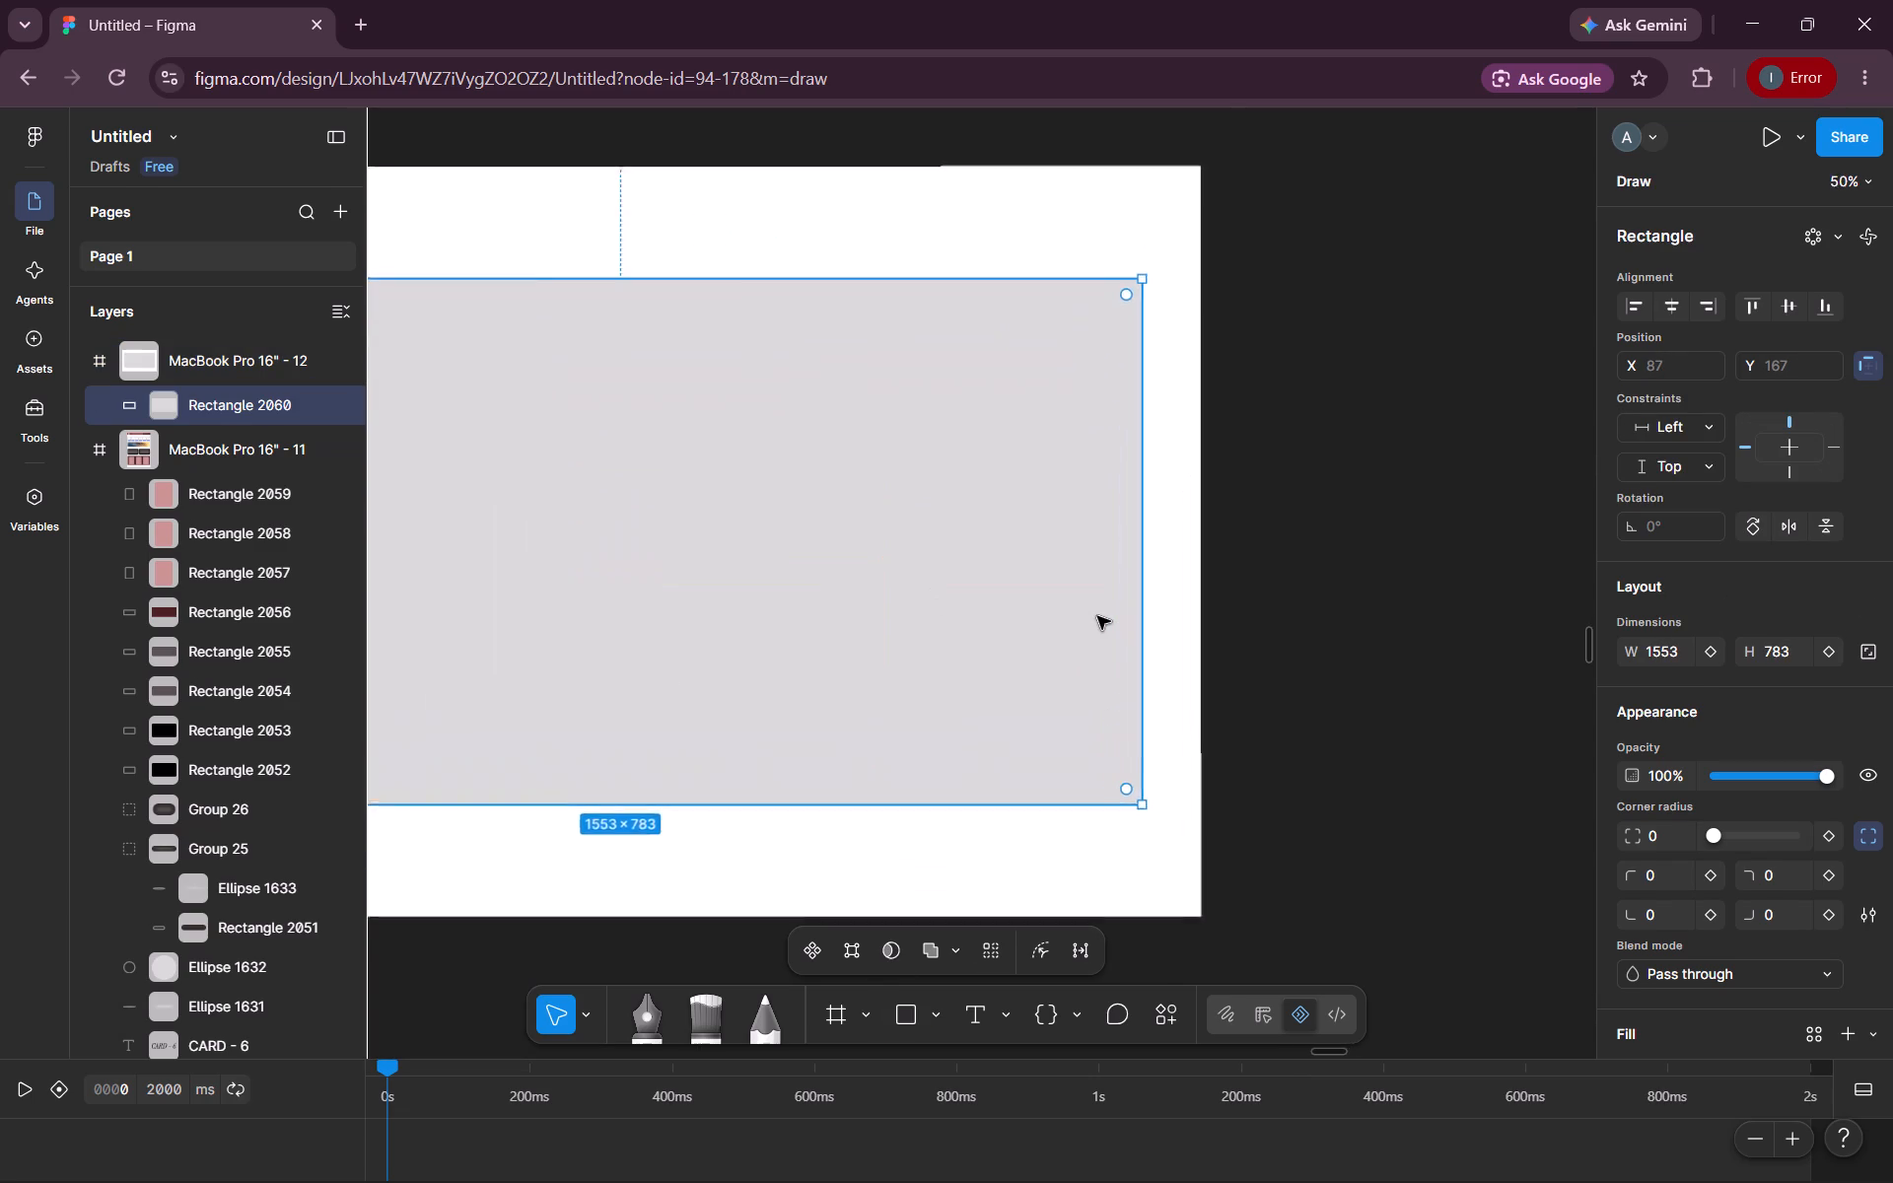
pyautogui.hscroll(4, 1097, 616)
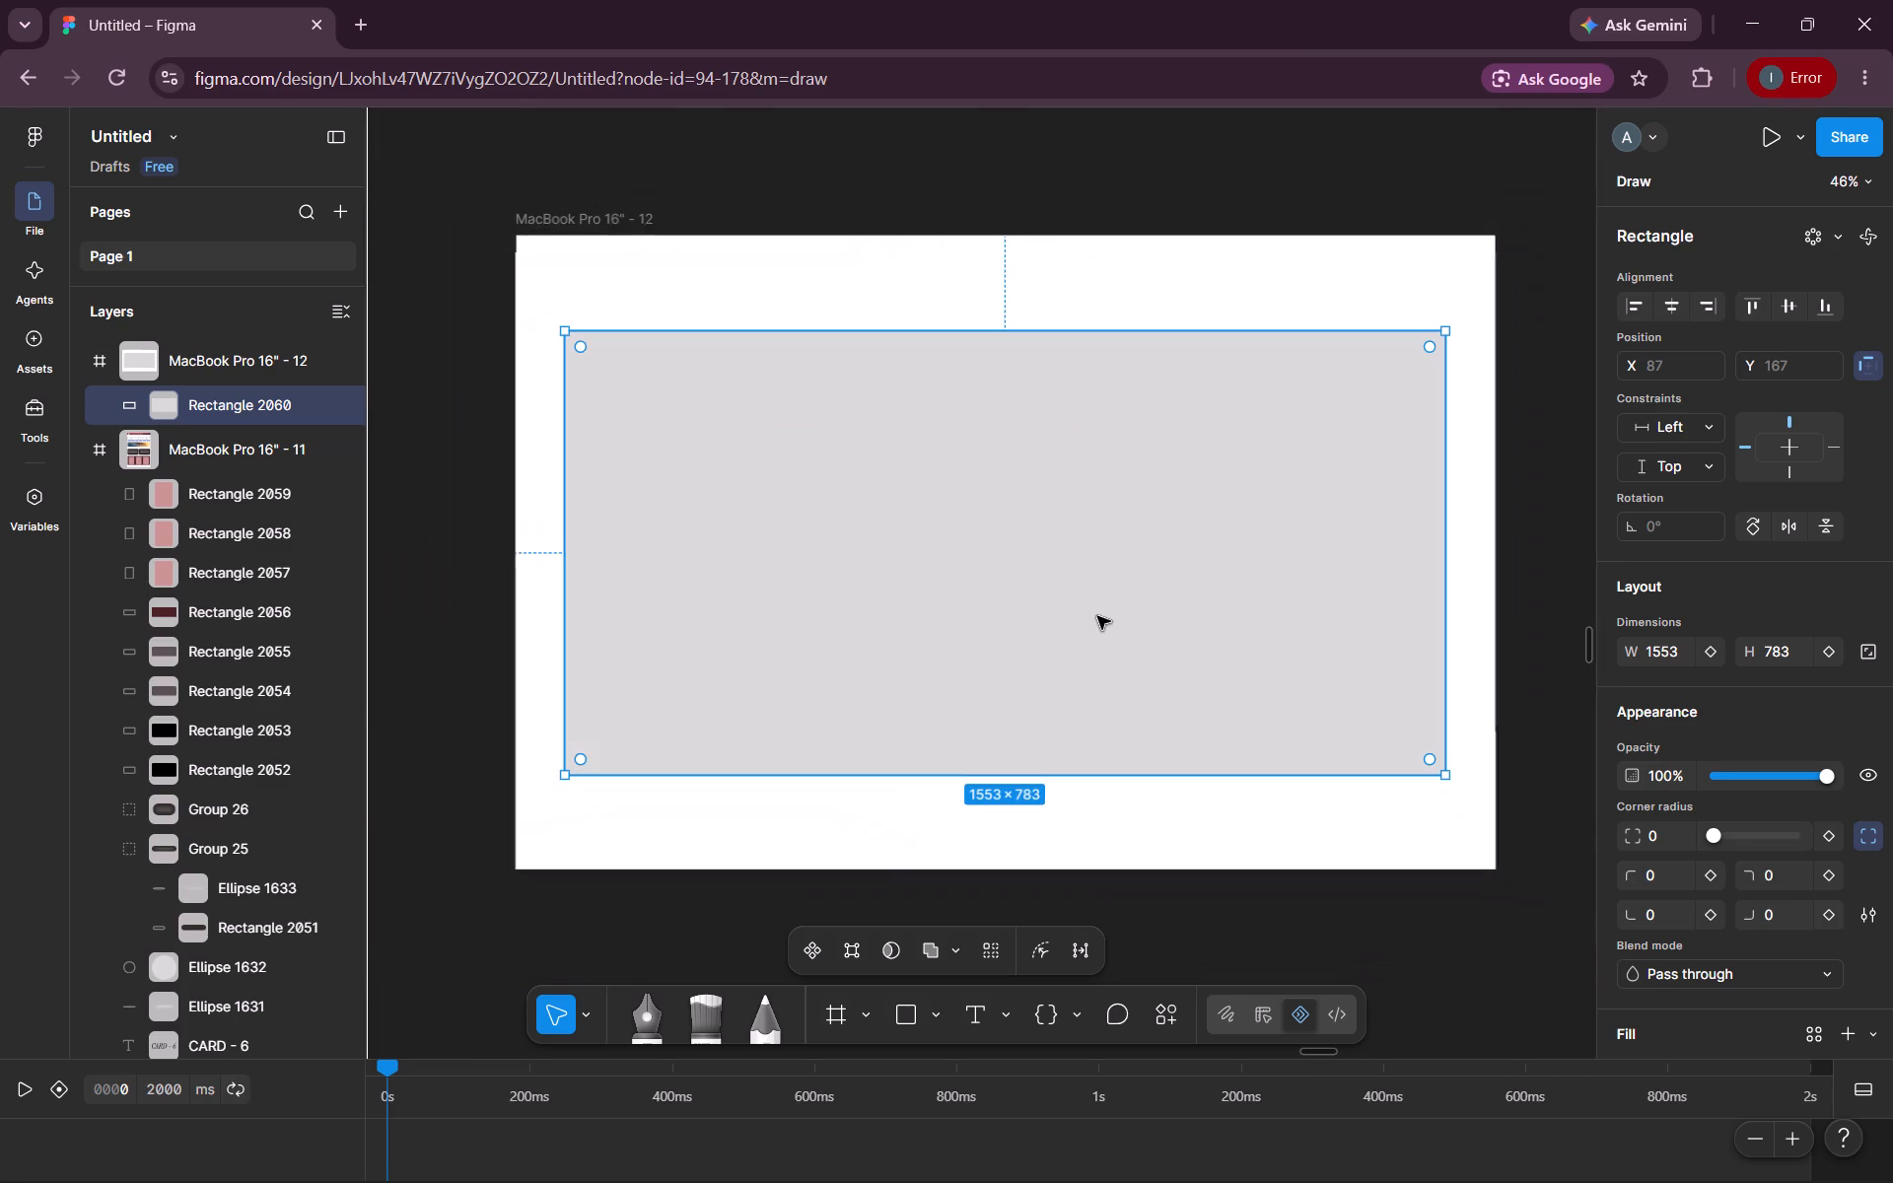
pyautogui.click(1224, 912)
# Draw a tall card rectangle about 337 × 696 inside the large rectangle's left part, placed at about X 180, Y 211.
pyautogui.click(895, 1023)
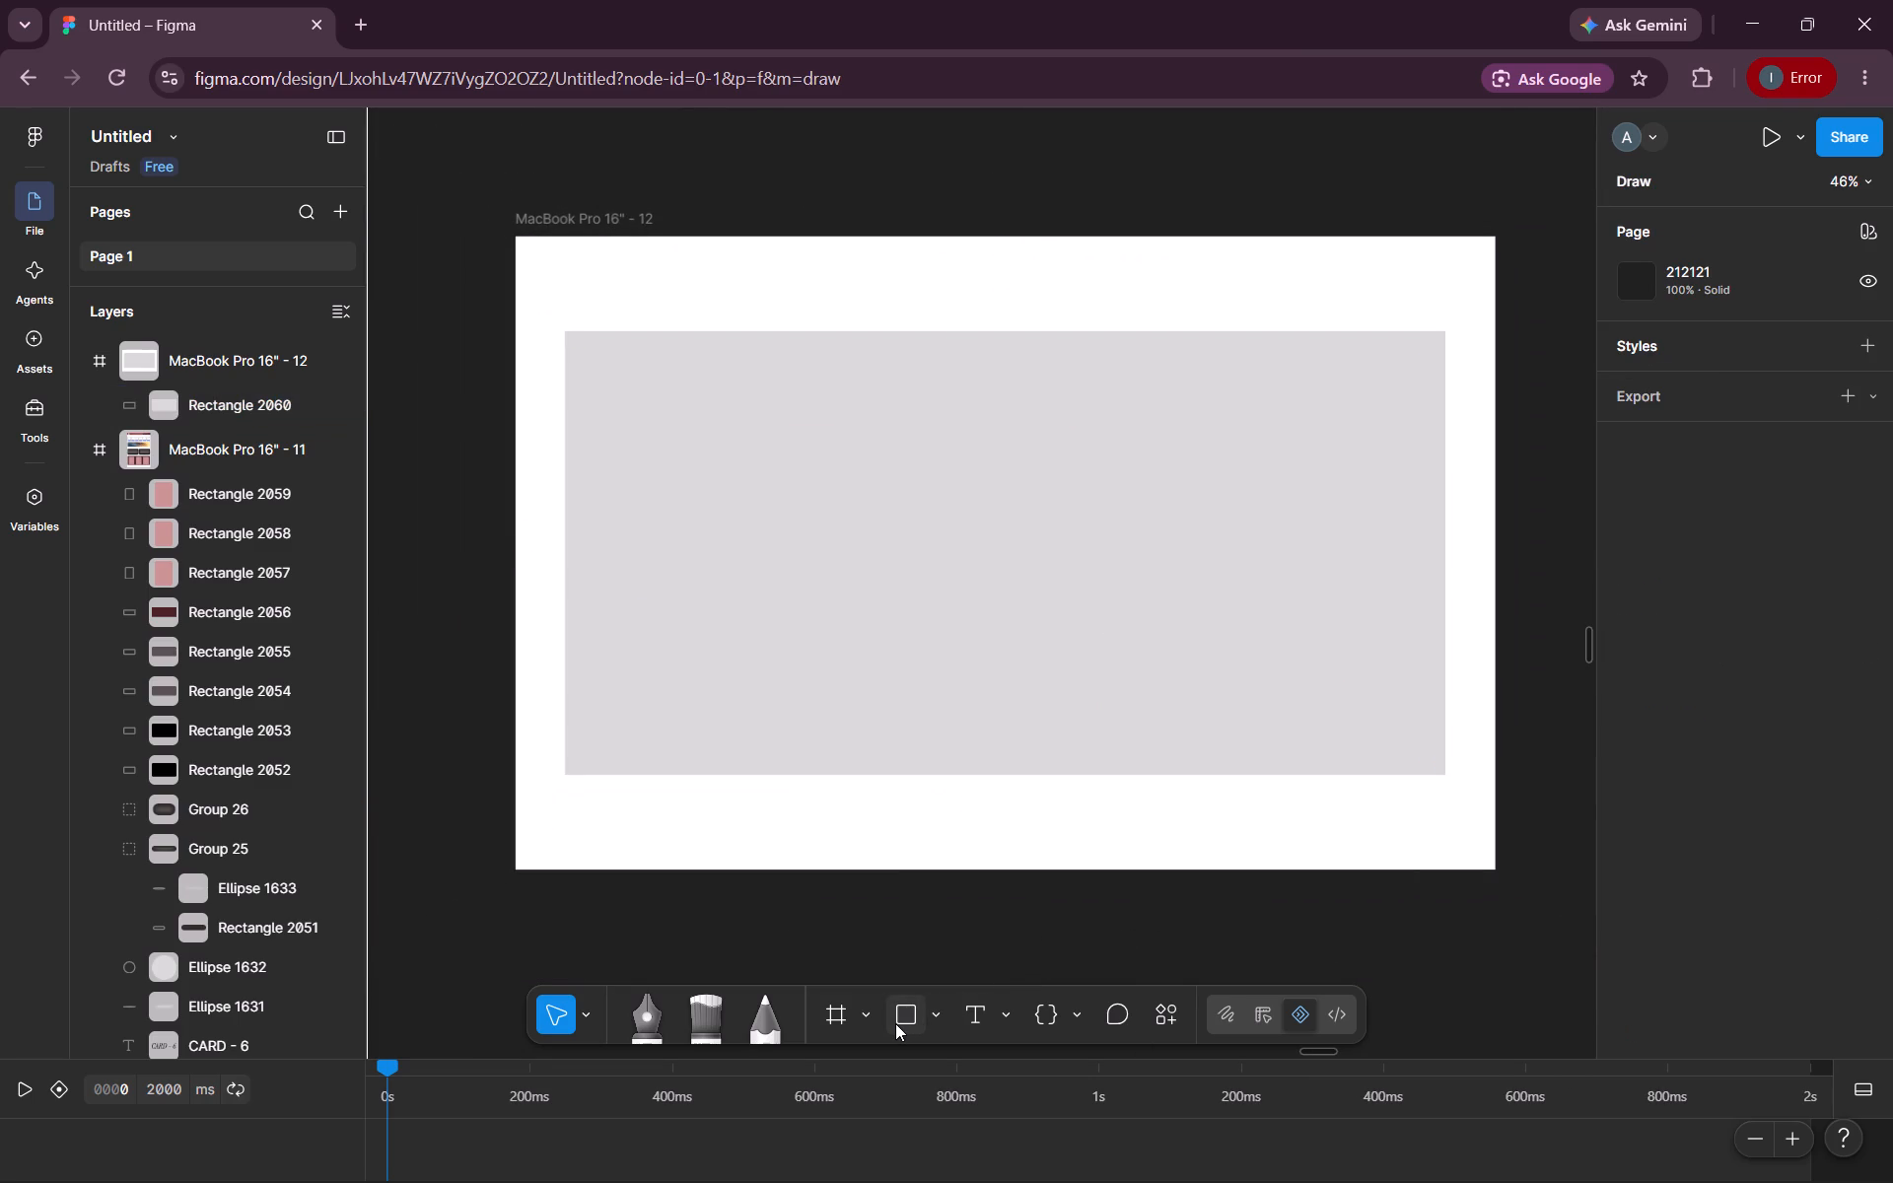
pyautogui.moveTo(627, 380); pyautogui.dragTo(780, 752)
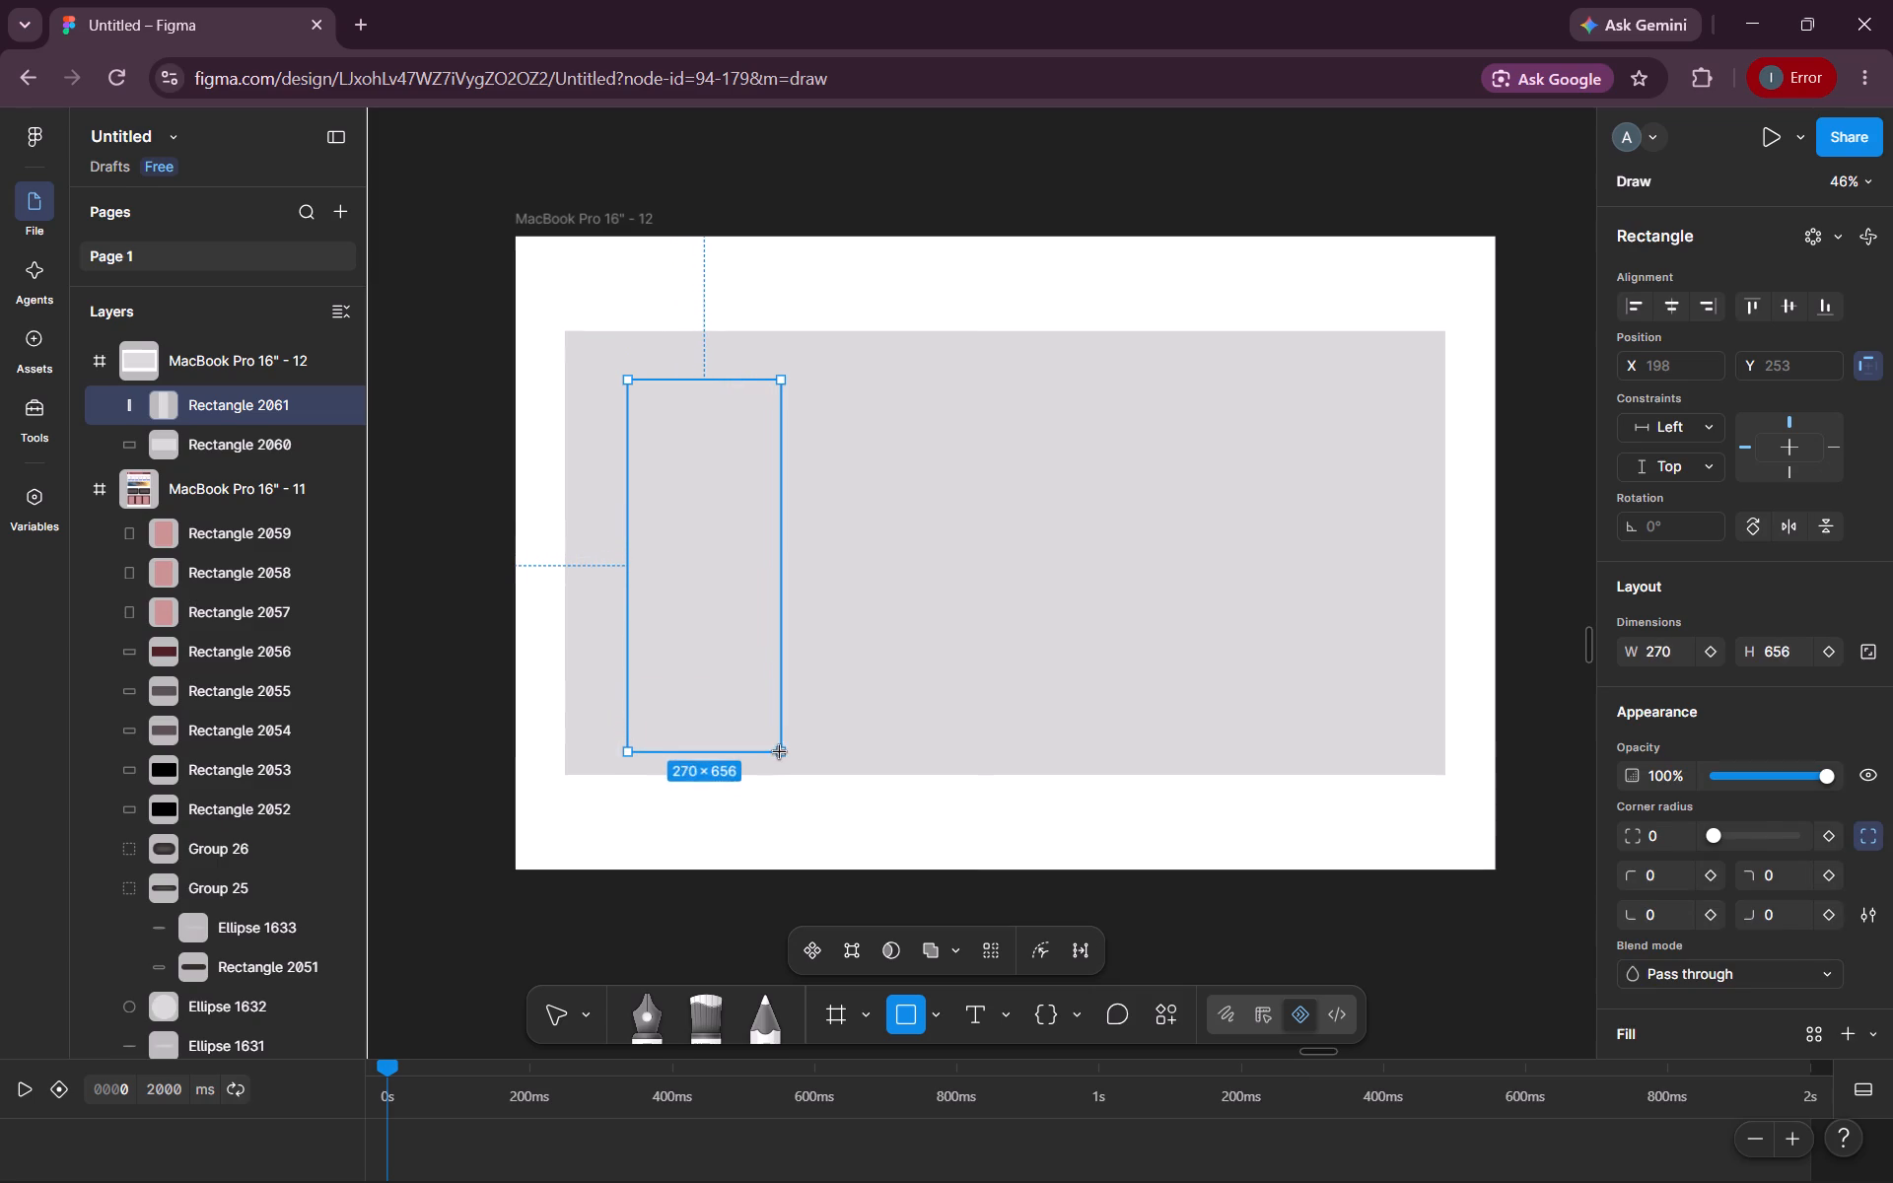
pyautogui.moveTo(780, 752); pyautogui.dragTo(785, 755)
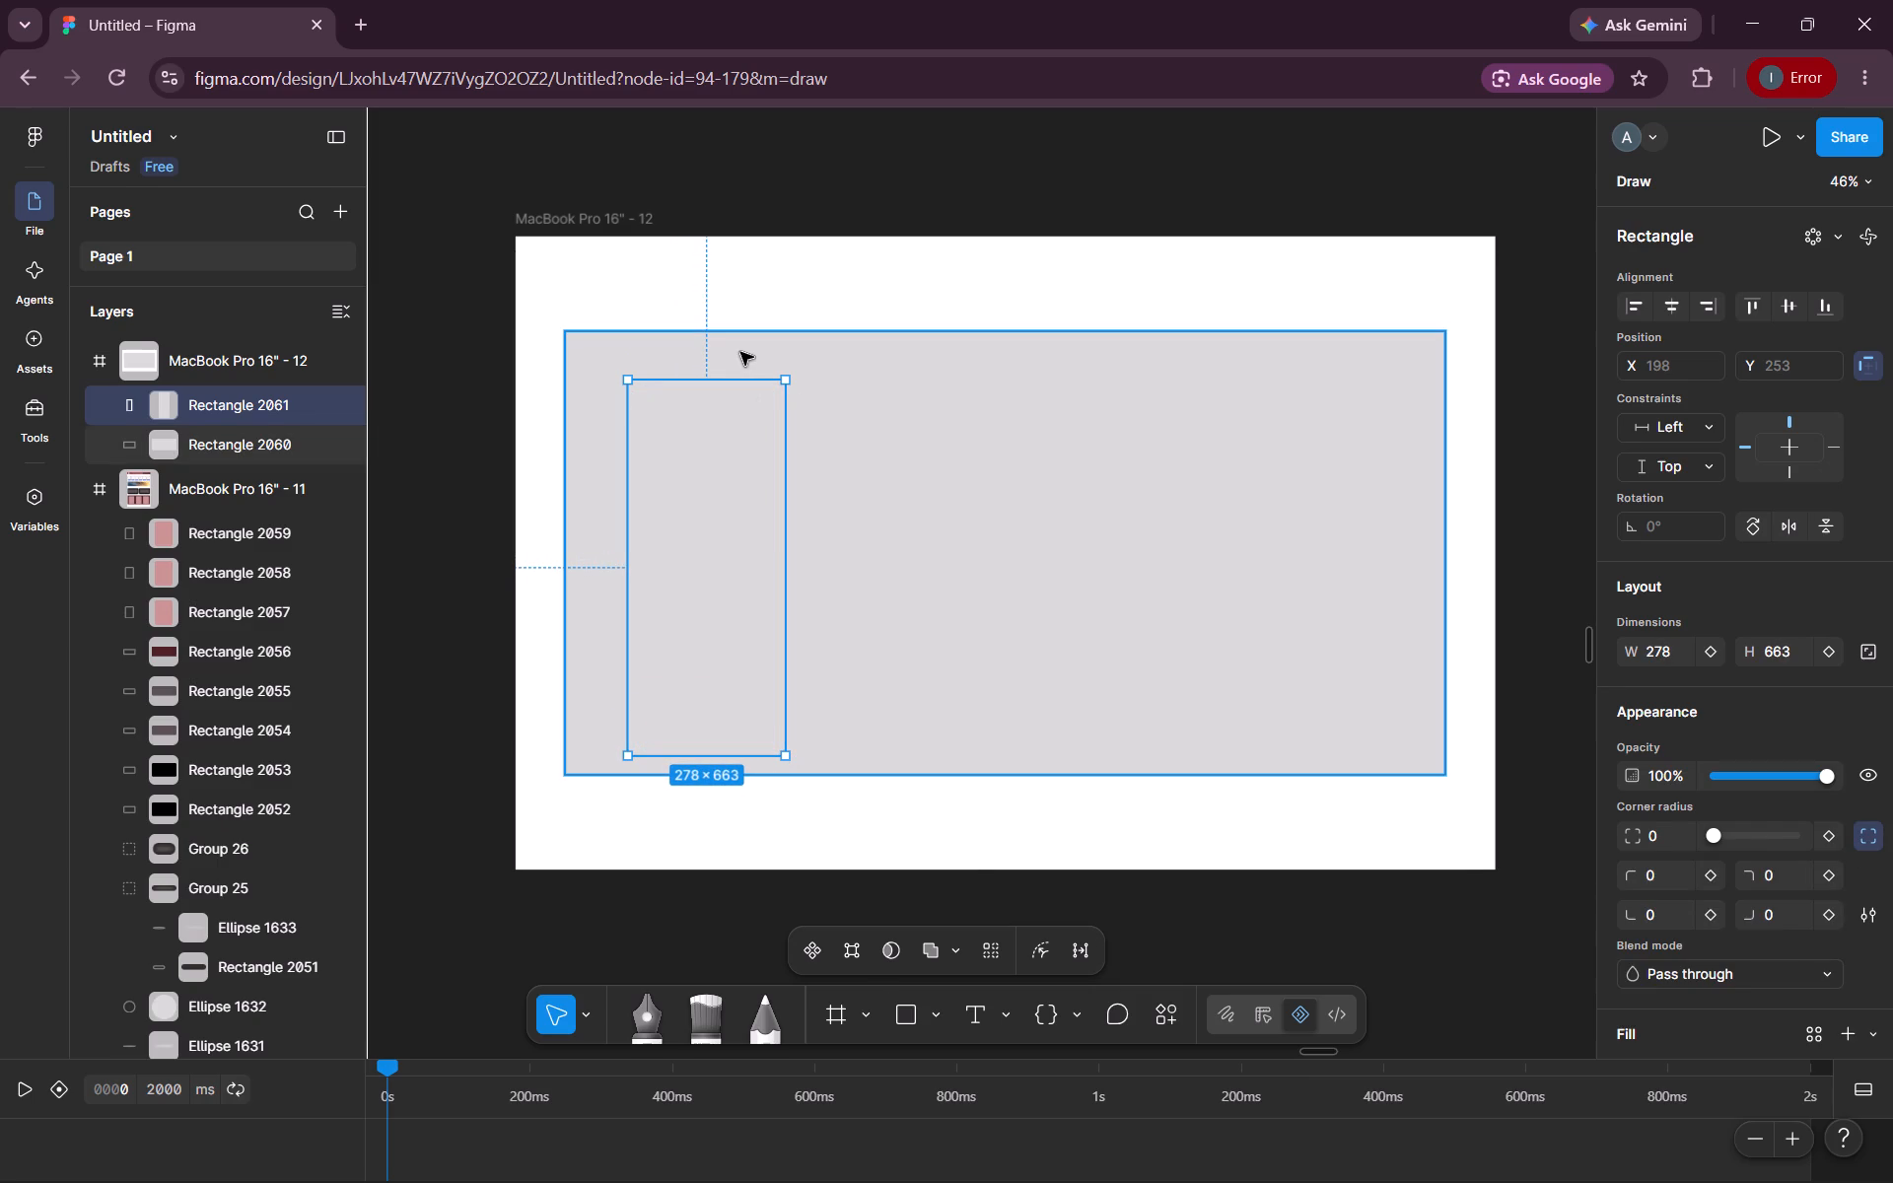
pyautogui.moveTo(732, 380); pyautogui.dragTo(733, 361)
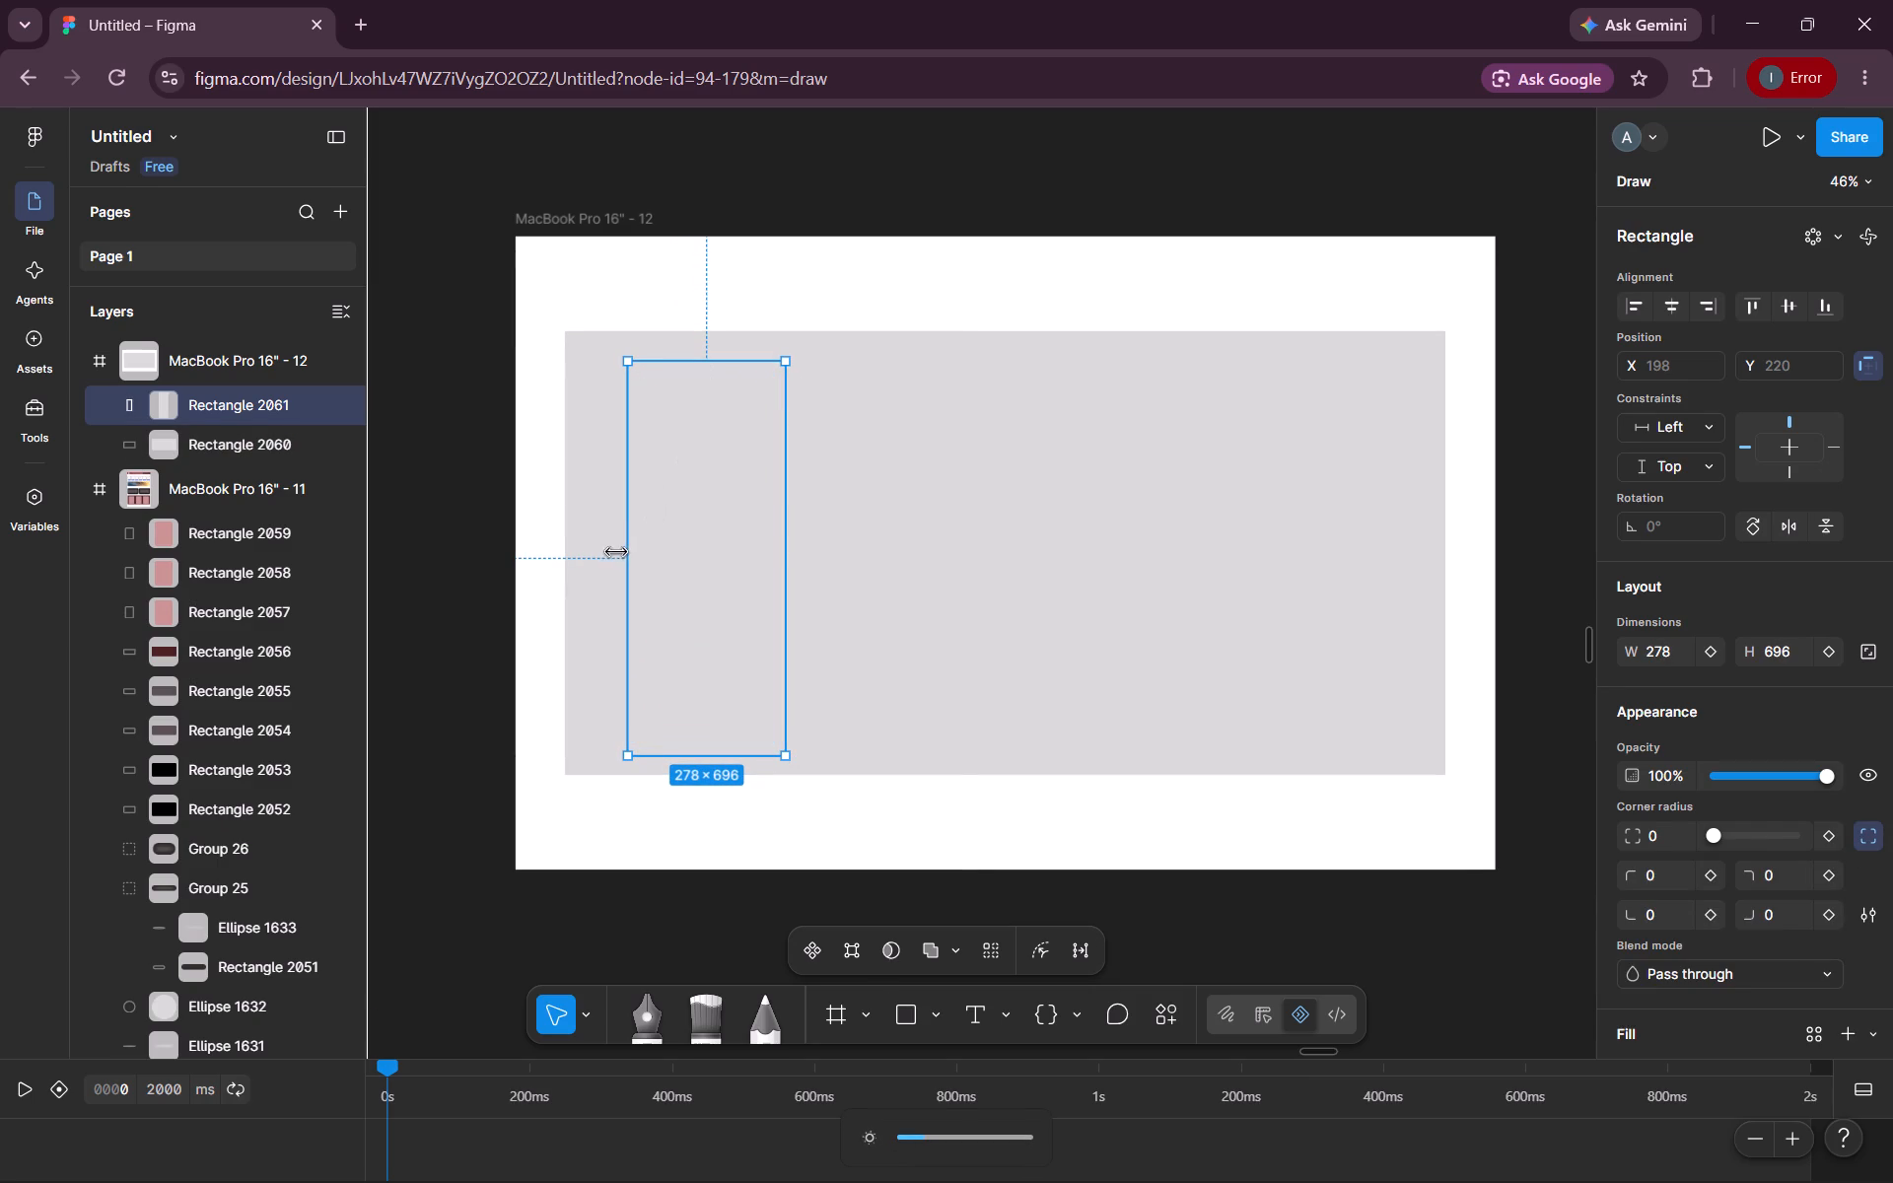
pyautogui.moveTo(624, 547); pyautogui.dragTo(599, 547)
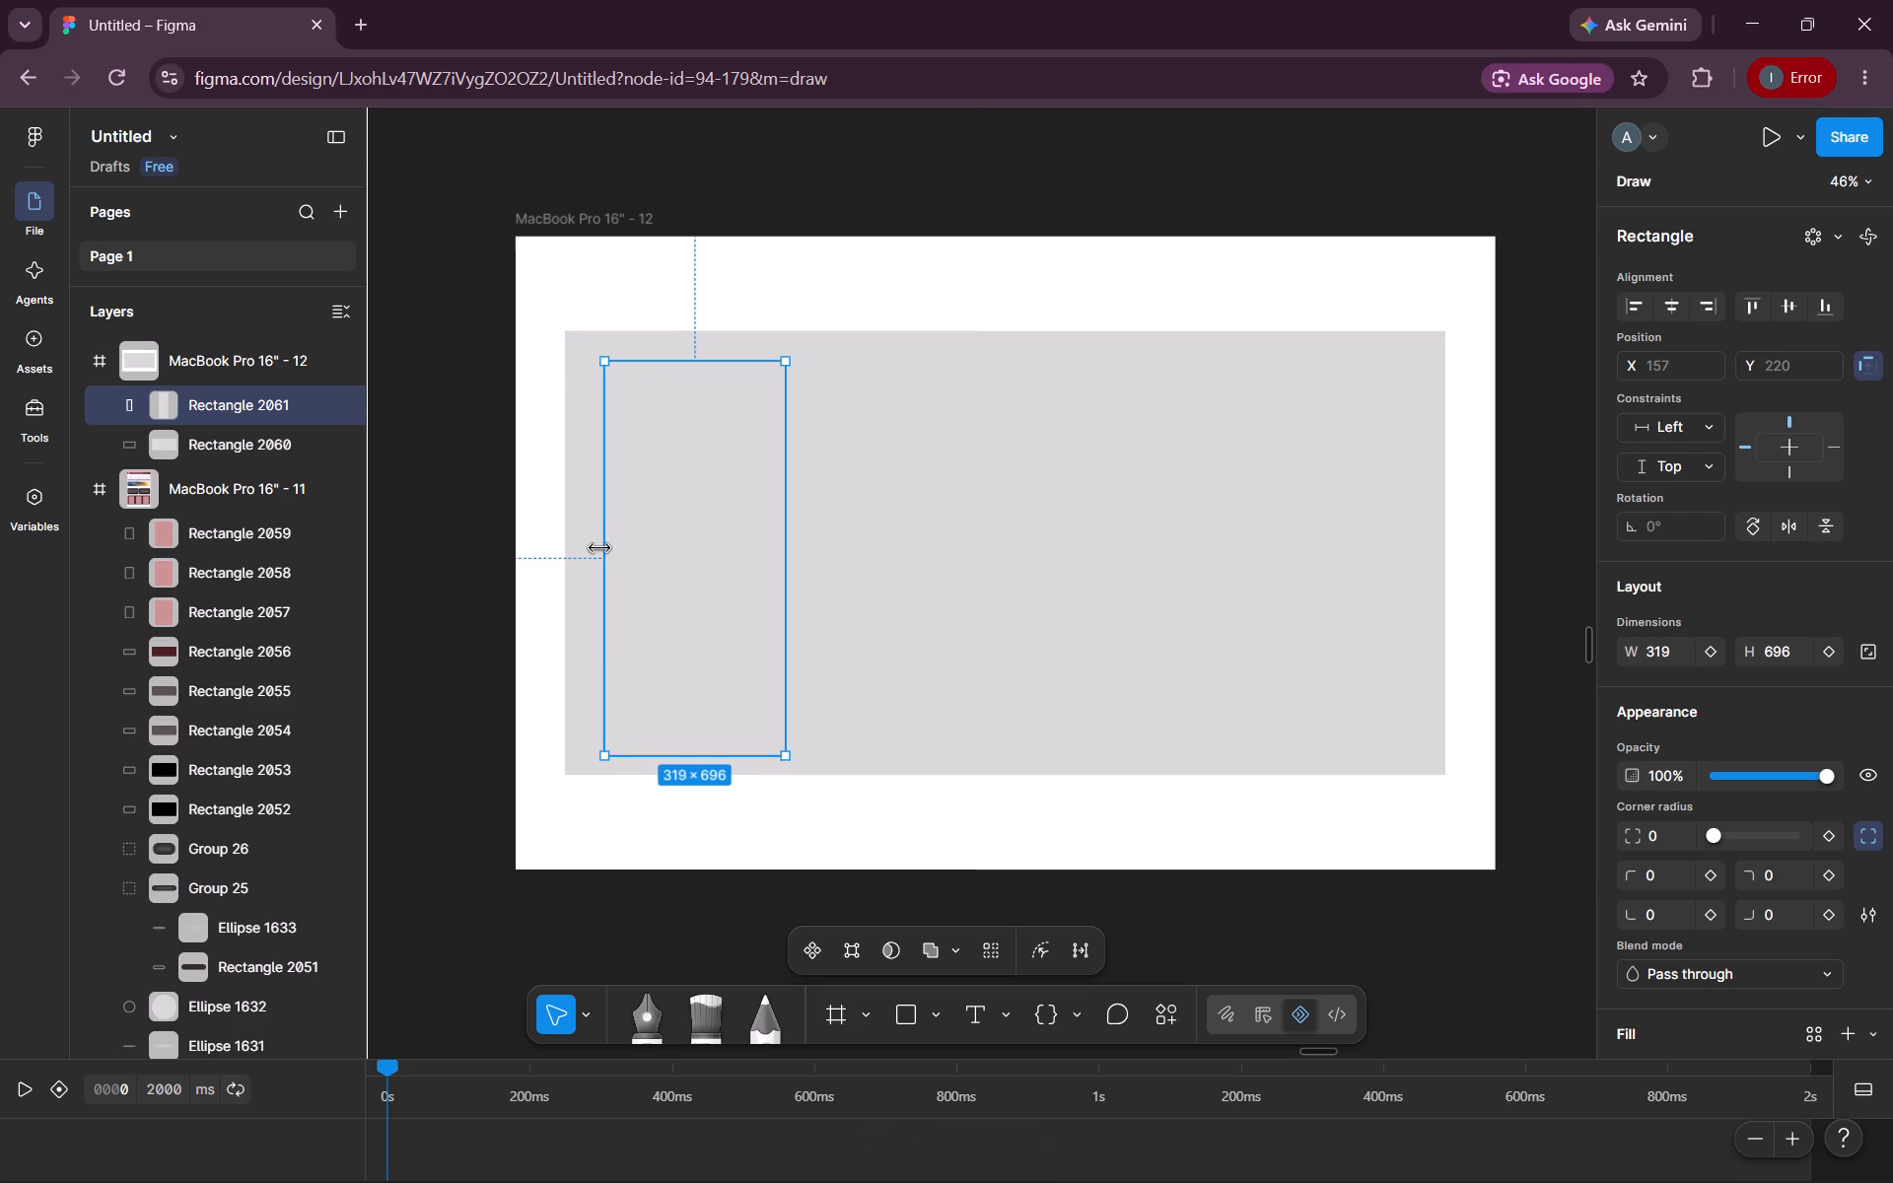
pyautogui.moveTo(599, 547); pyautogui.dragTo(594, 548)
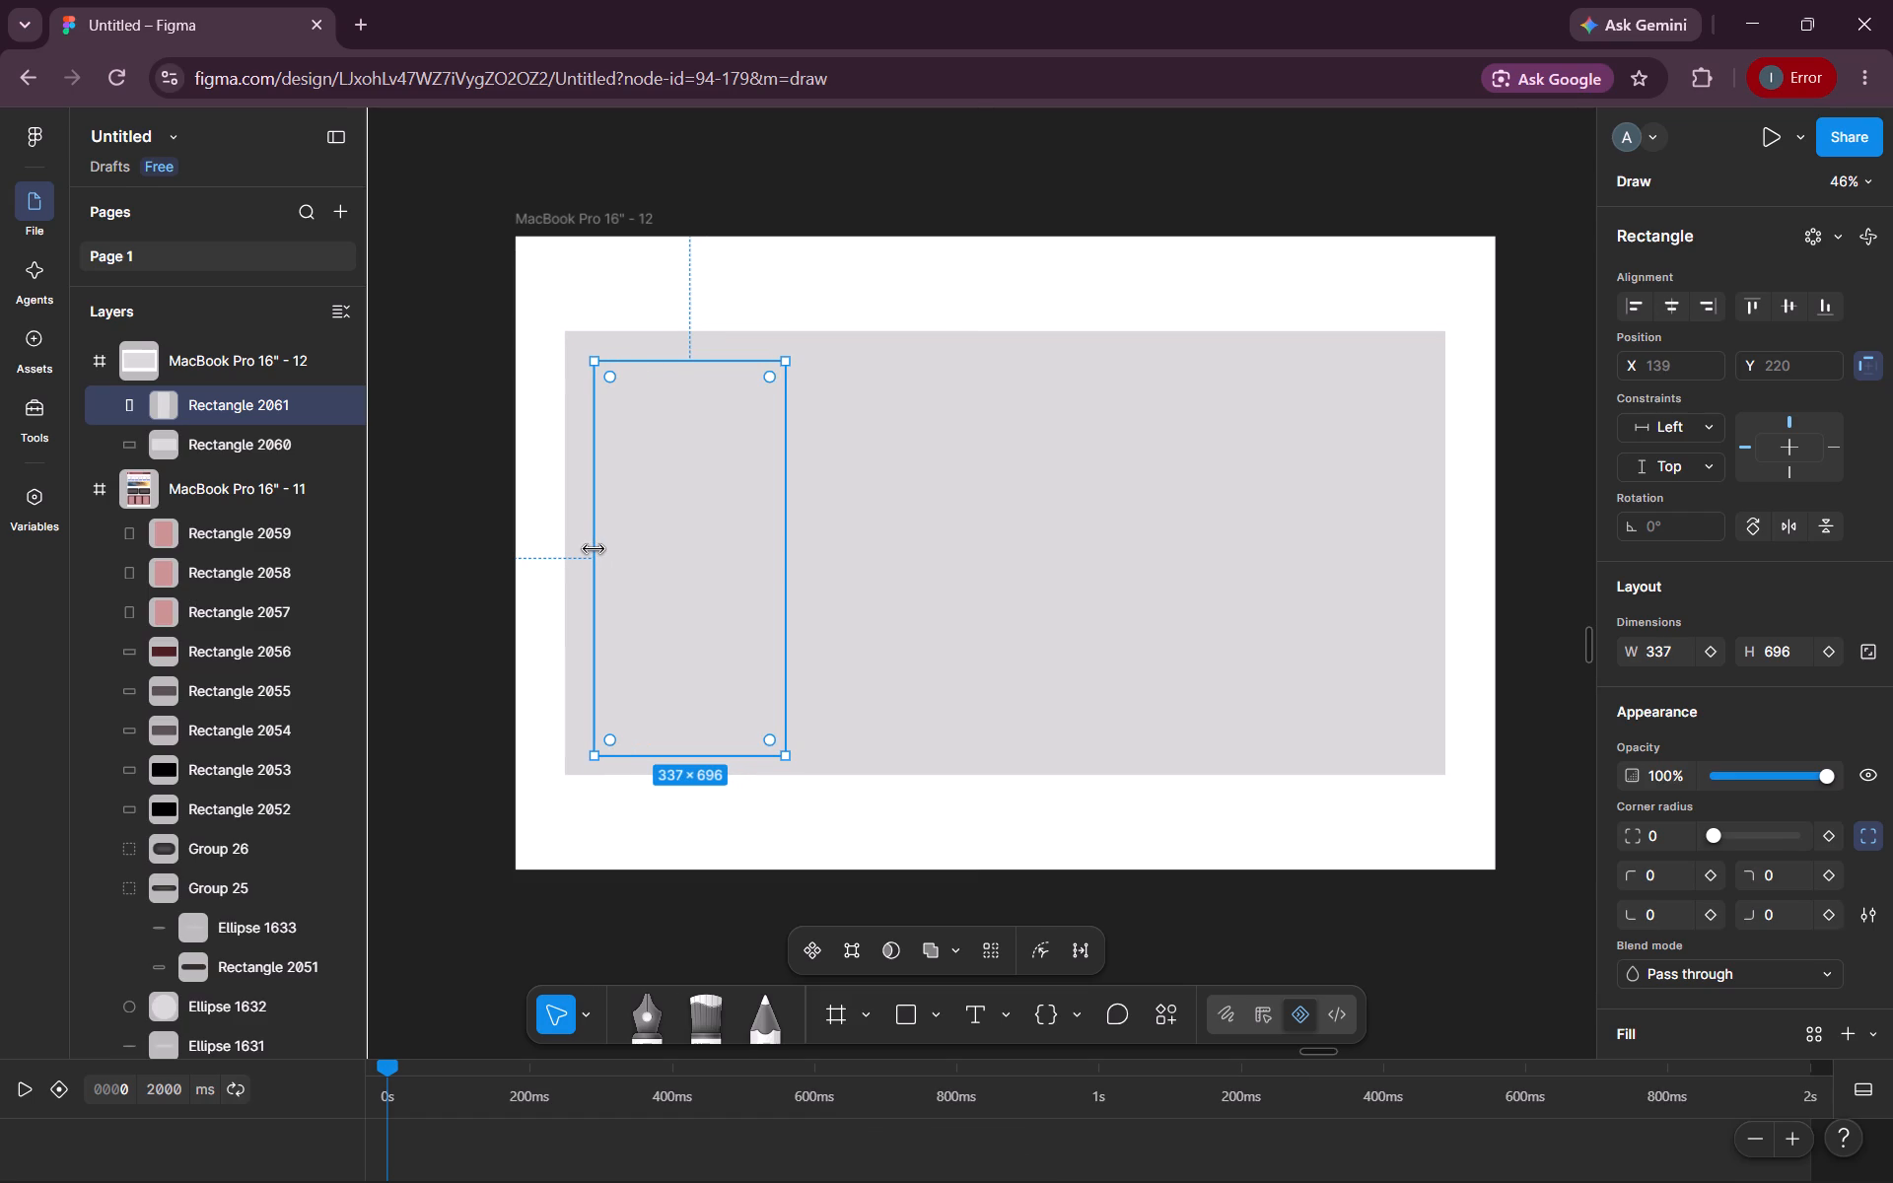
pyautogui.moveTo(677, 525); pyautogui.dragTo(696, 524)
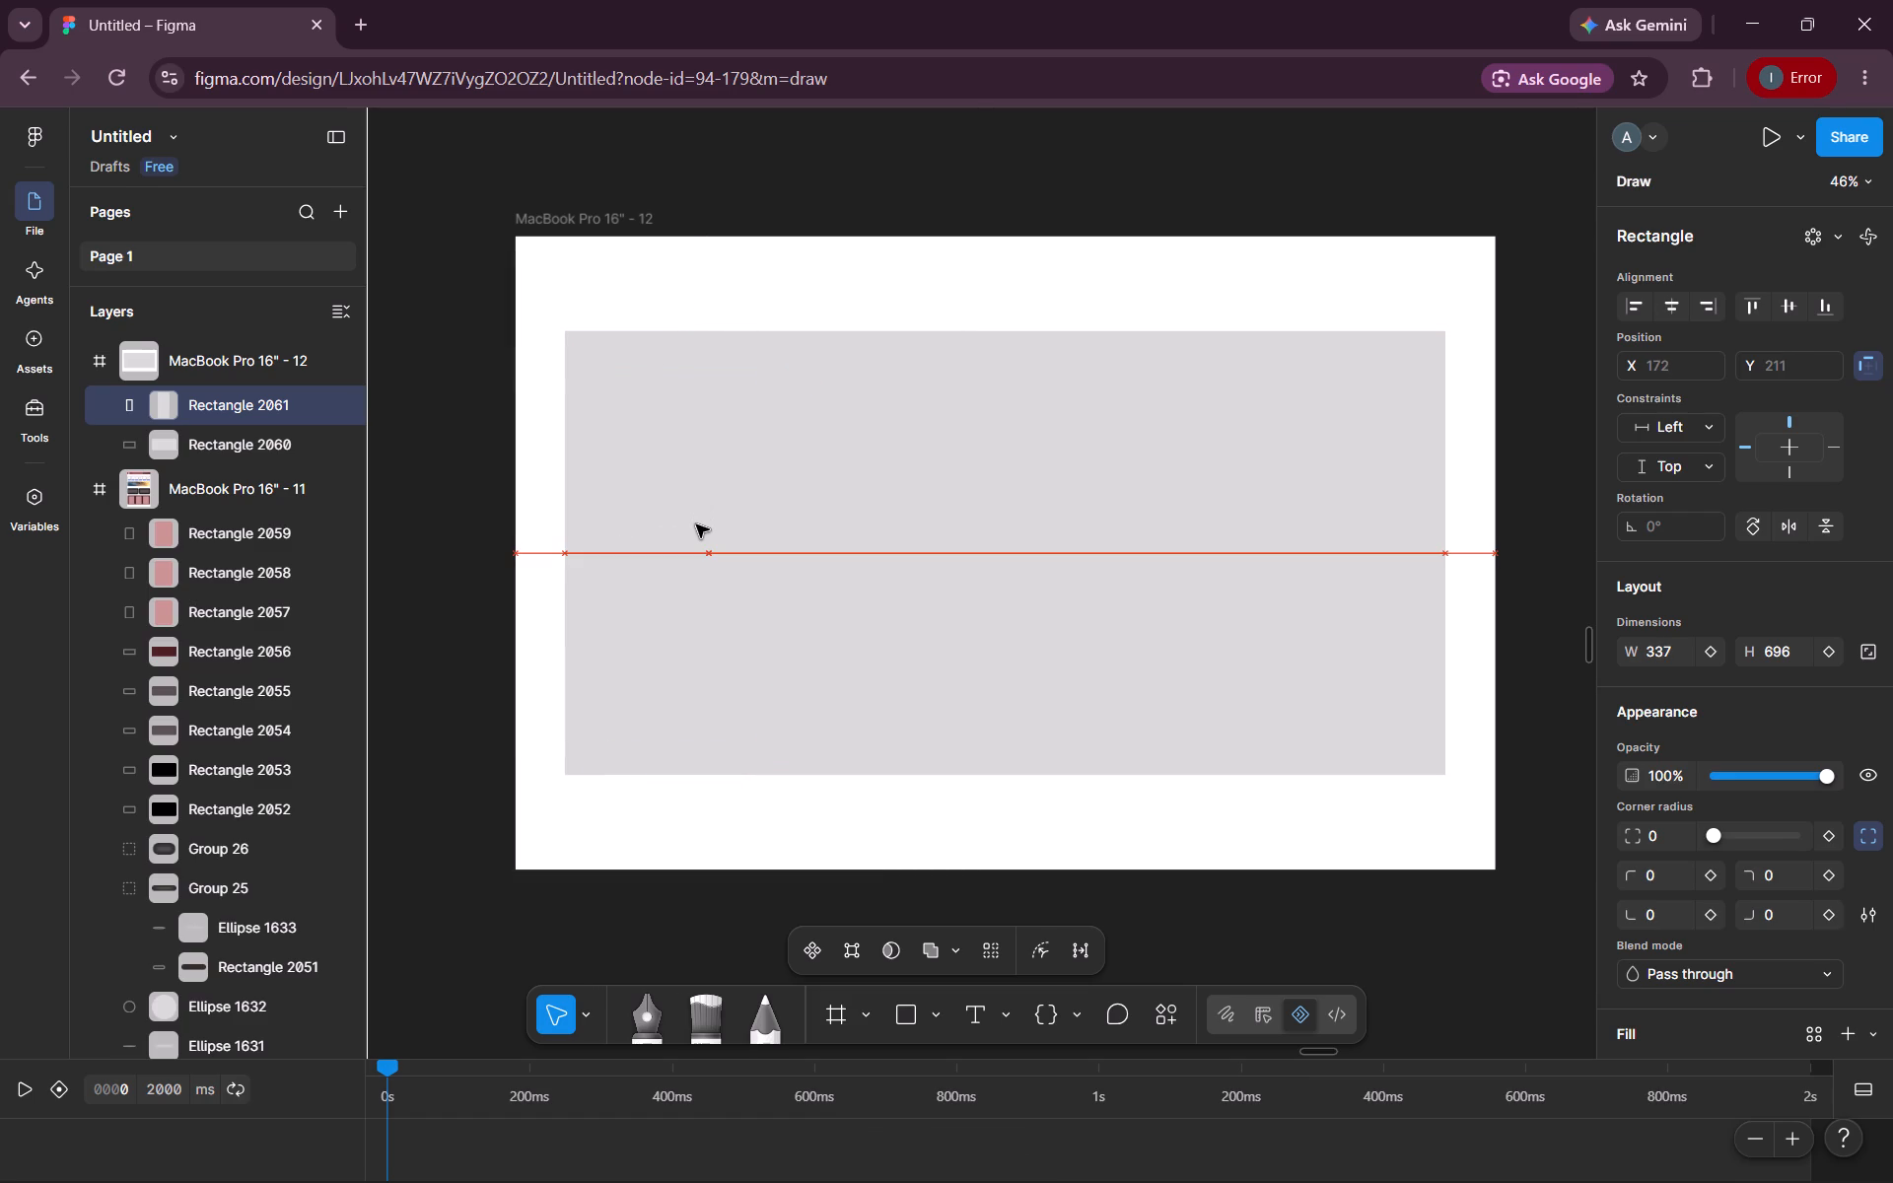
pyautogui.moveTo(696, 524); pyautogui.dragTo(701, 525)
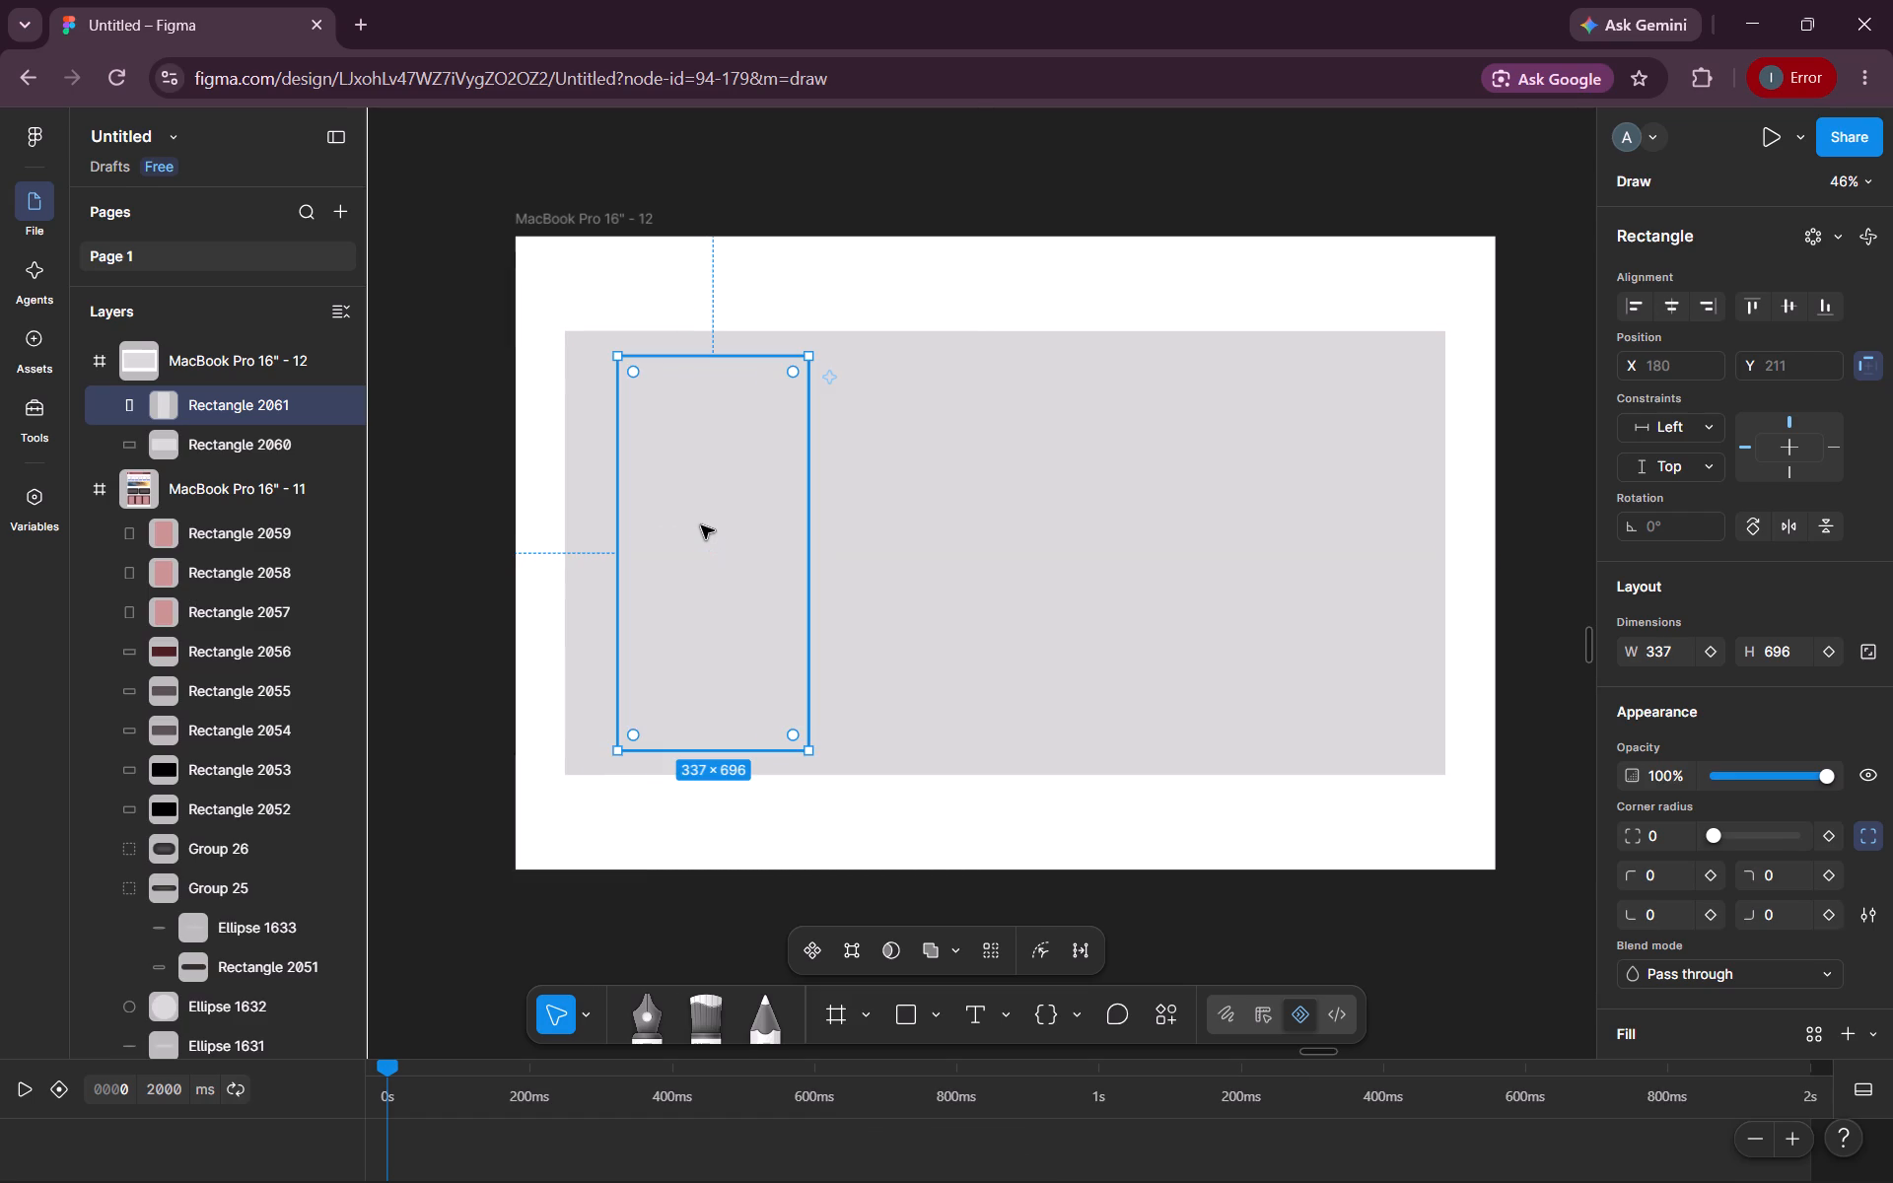
# Set the tall card's size to 400 × 700 and reposition it at about X 173, Y 209.
pyautogui.doubleClick(1661, 648)
pyautogui.write('400')
pyautogui.press('Return')
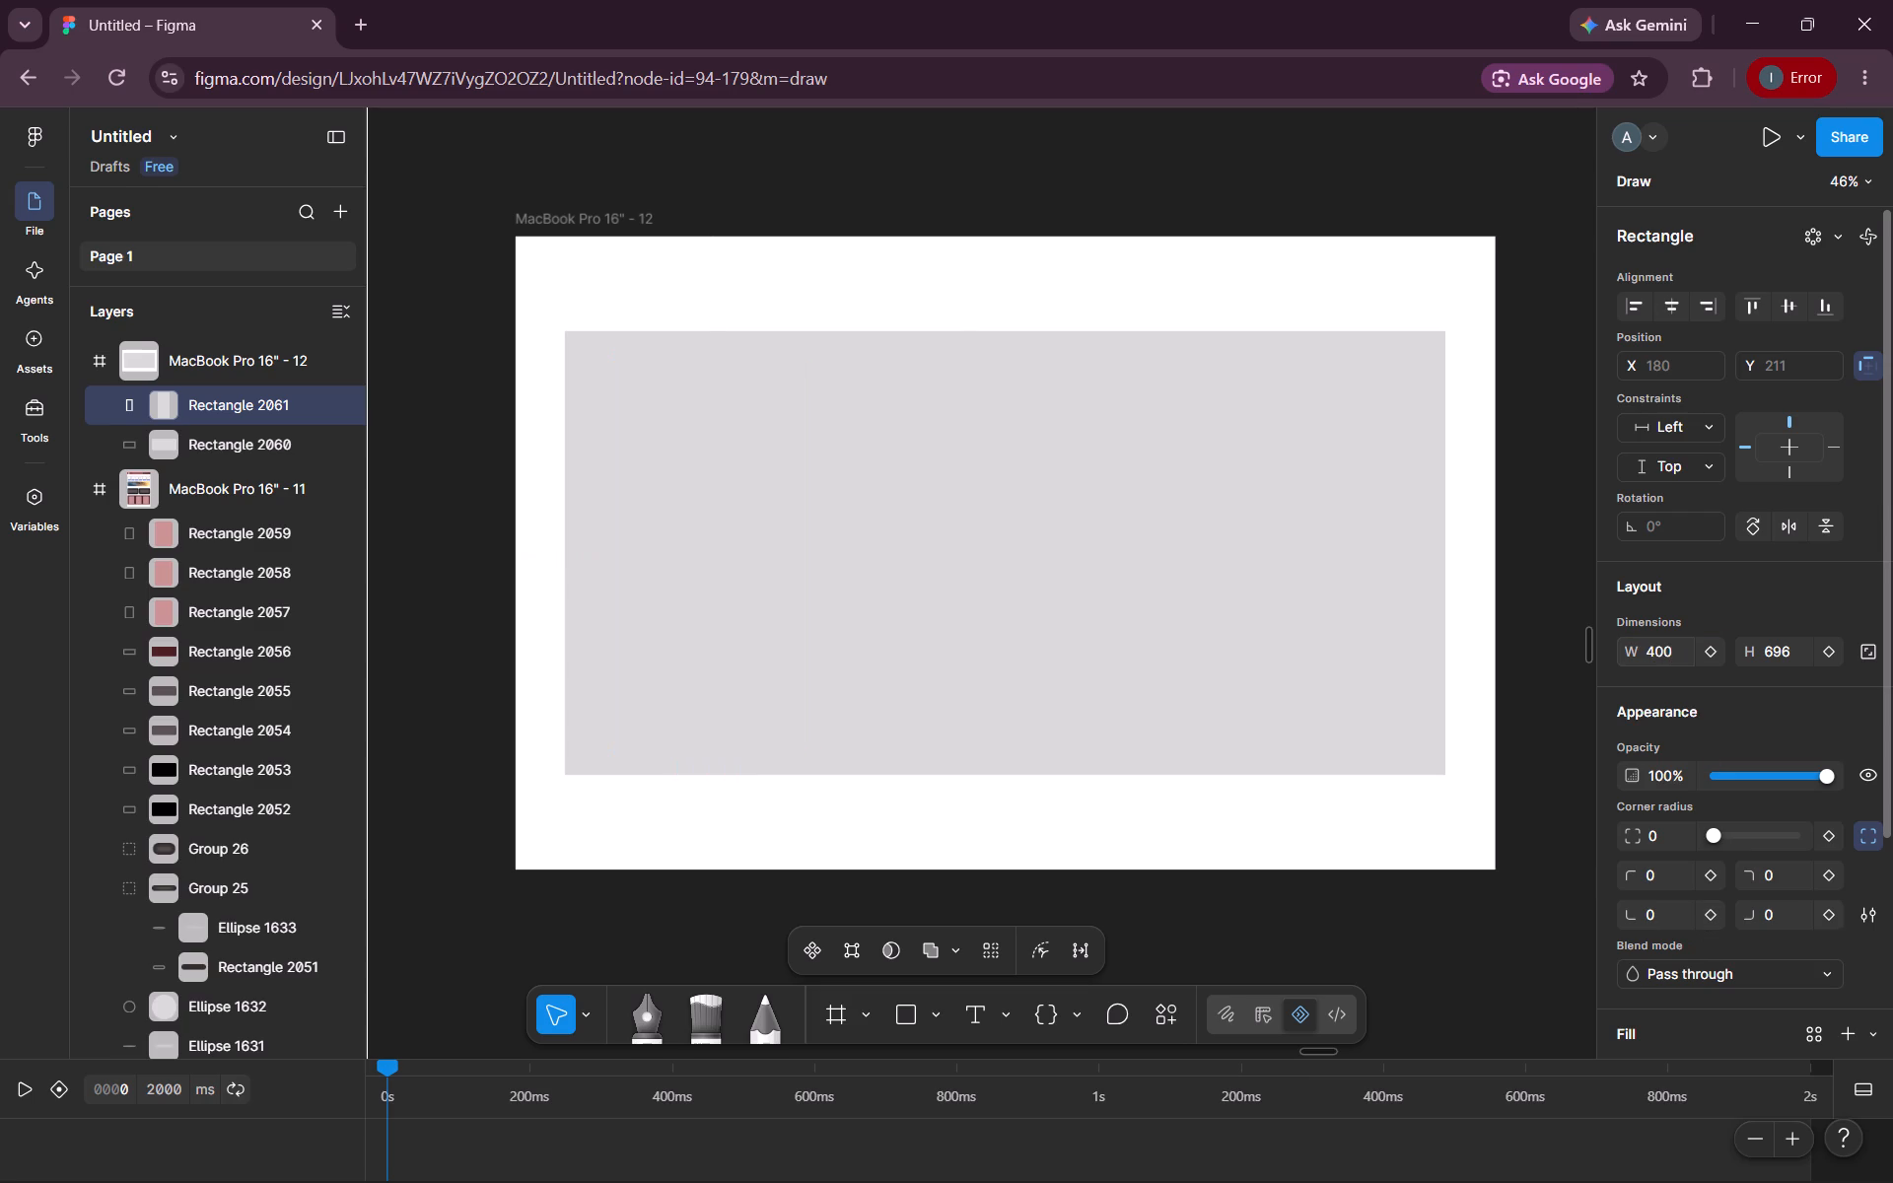
pyautogui.doubleClick(1781, 658)
pyautogui.write('700')
pyautogui.press('Return')
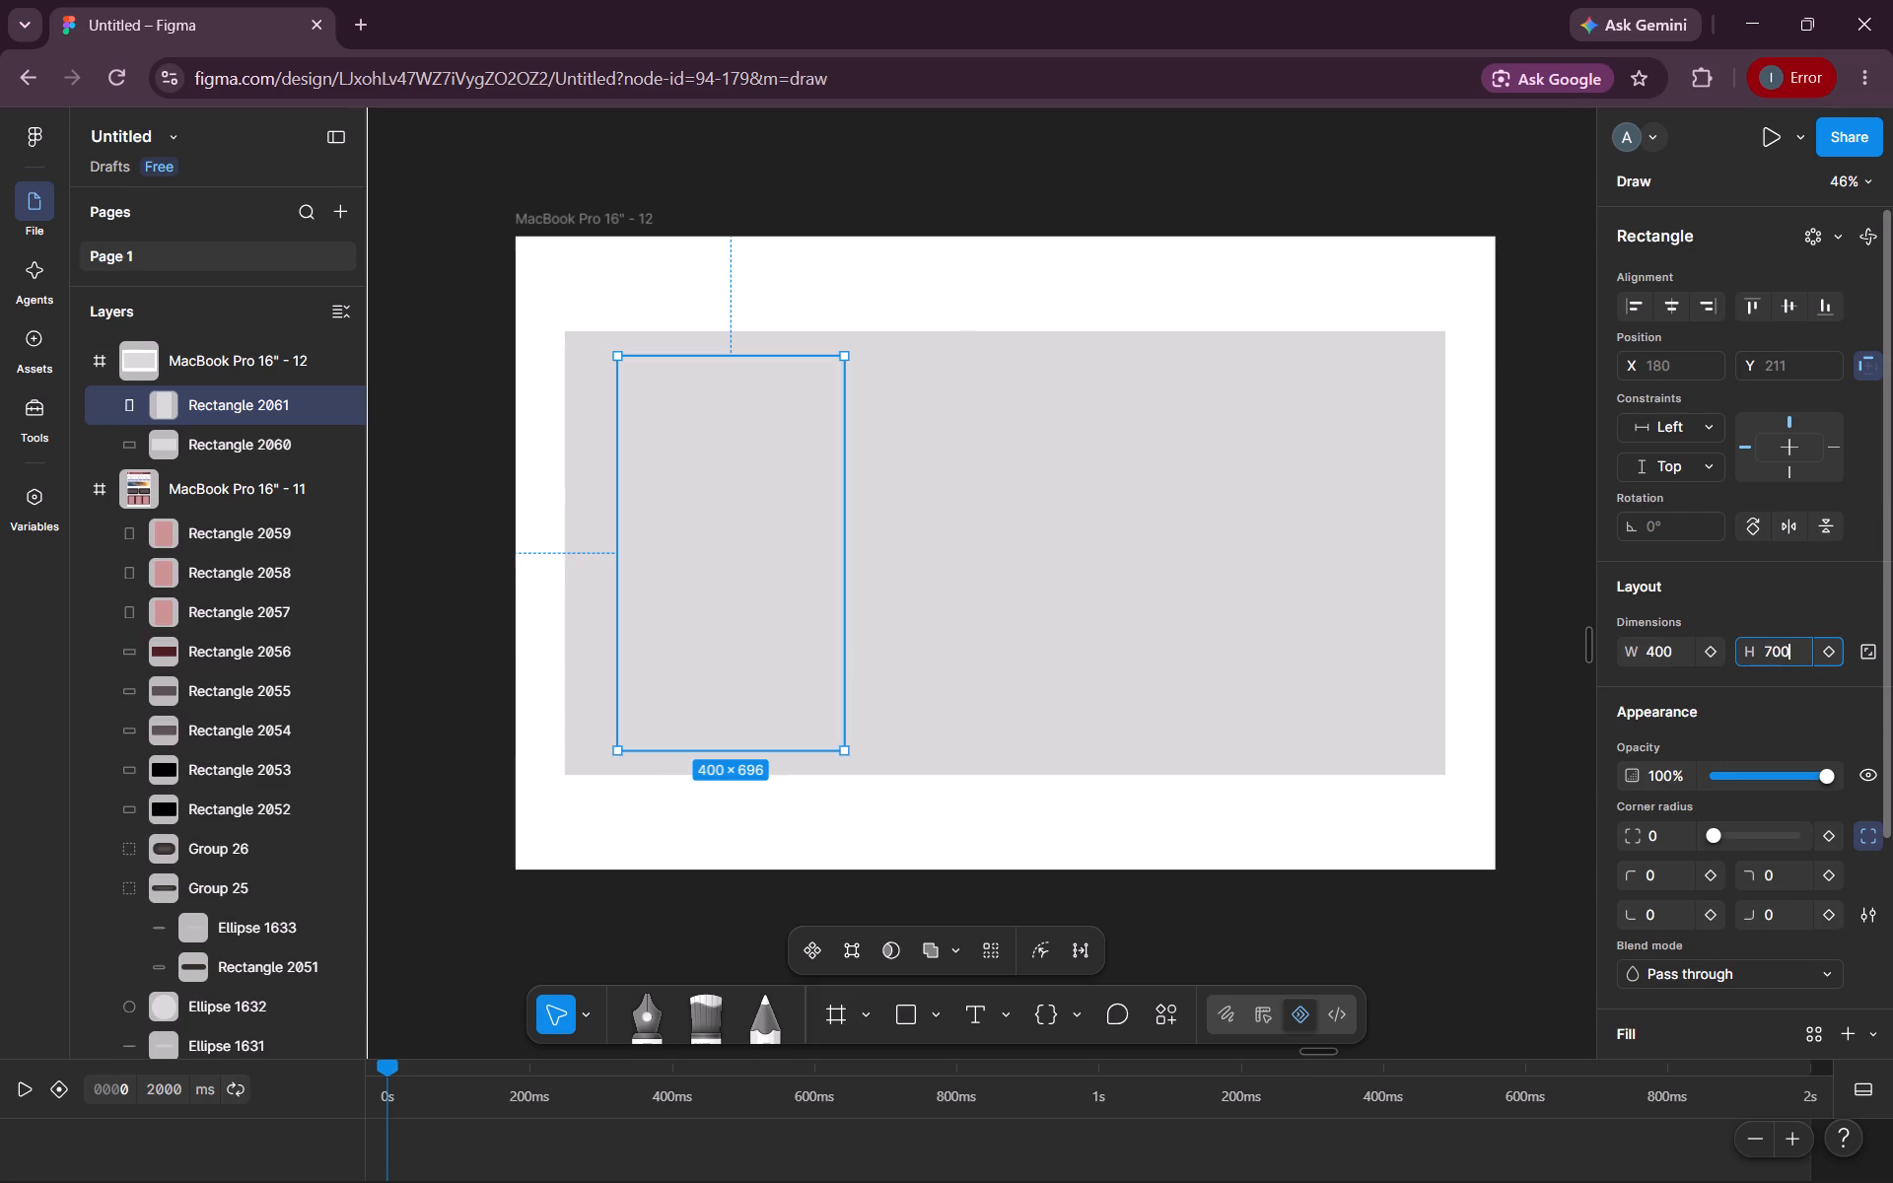
pyautogui.click(675, 507)
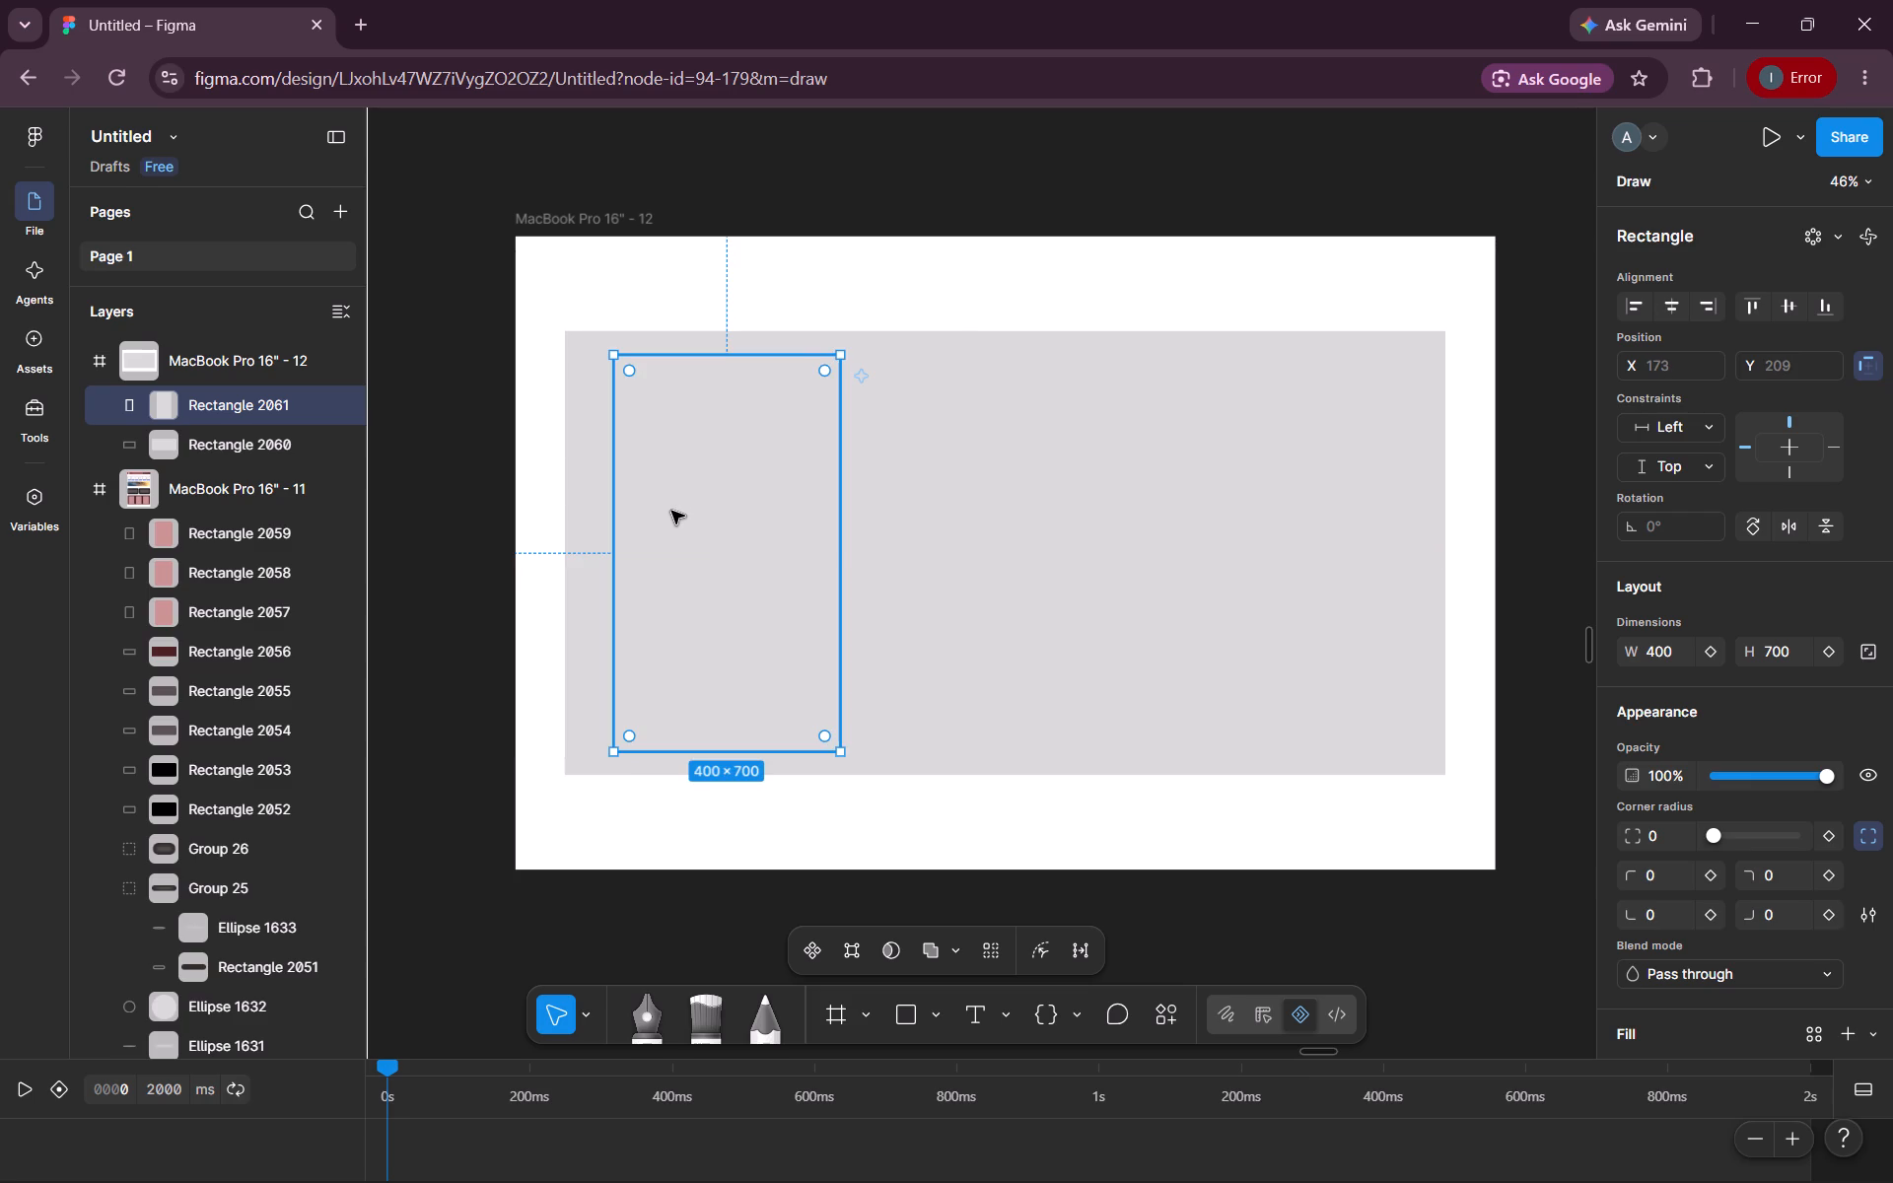
# Change the tall card's fill to grey 898383.
pyautogui.scroll(-2, 1699, 899)
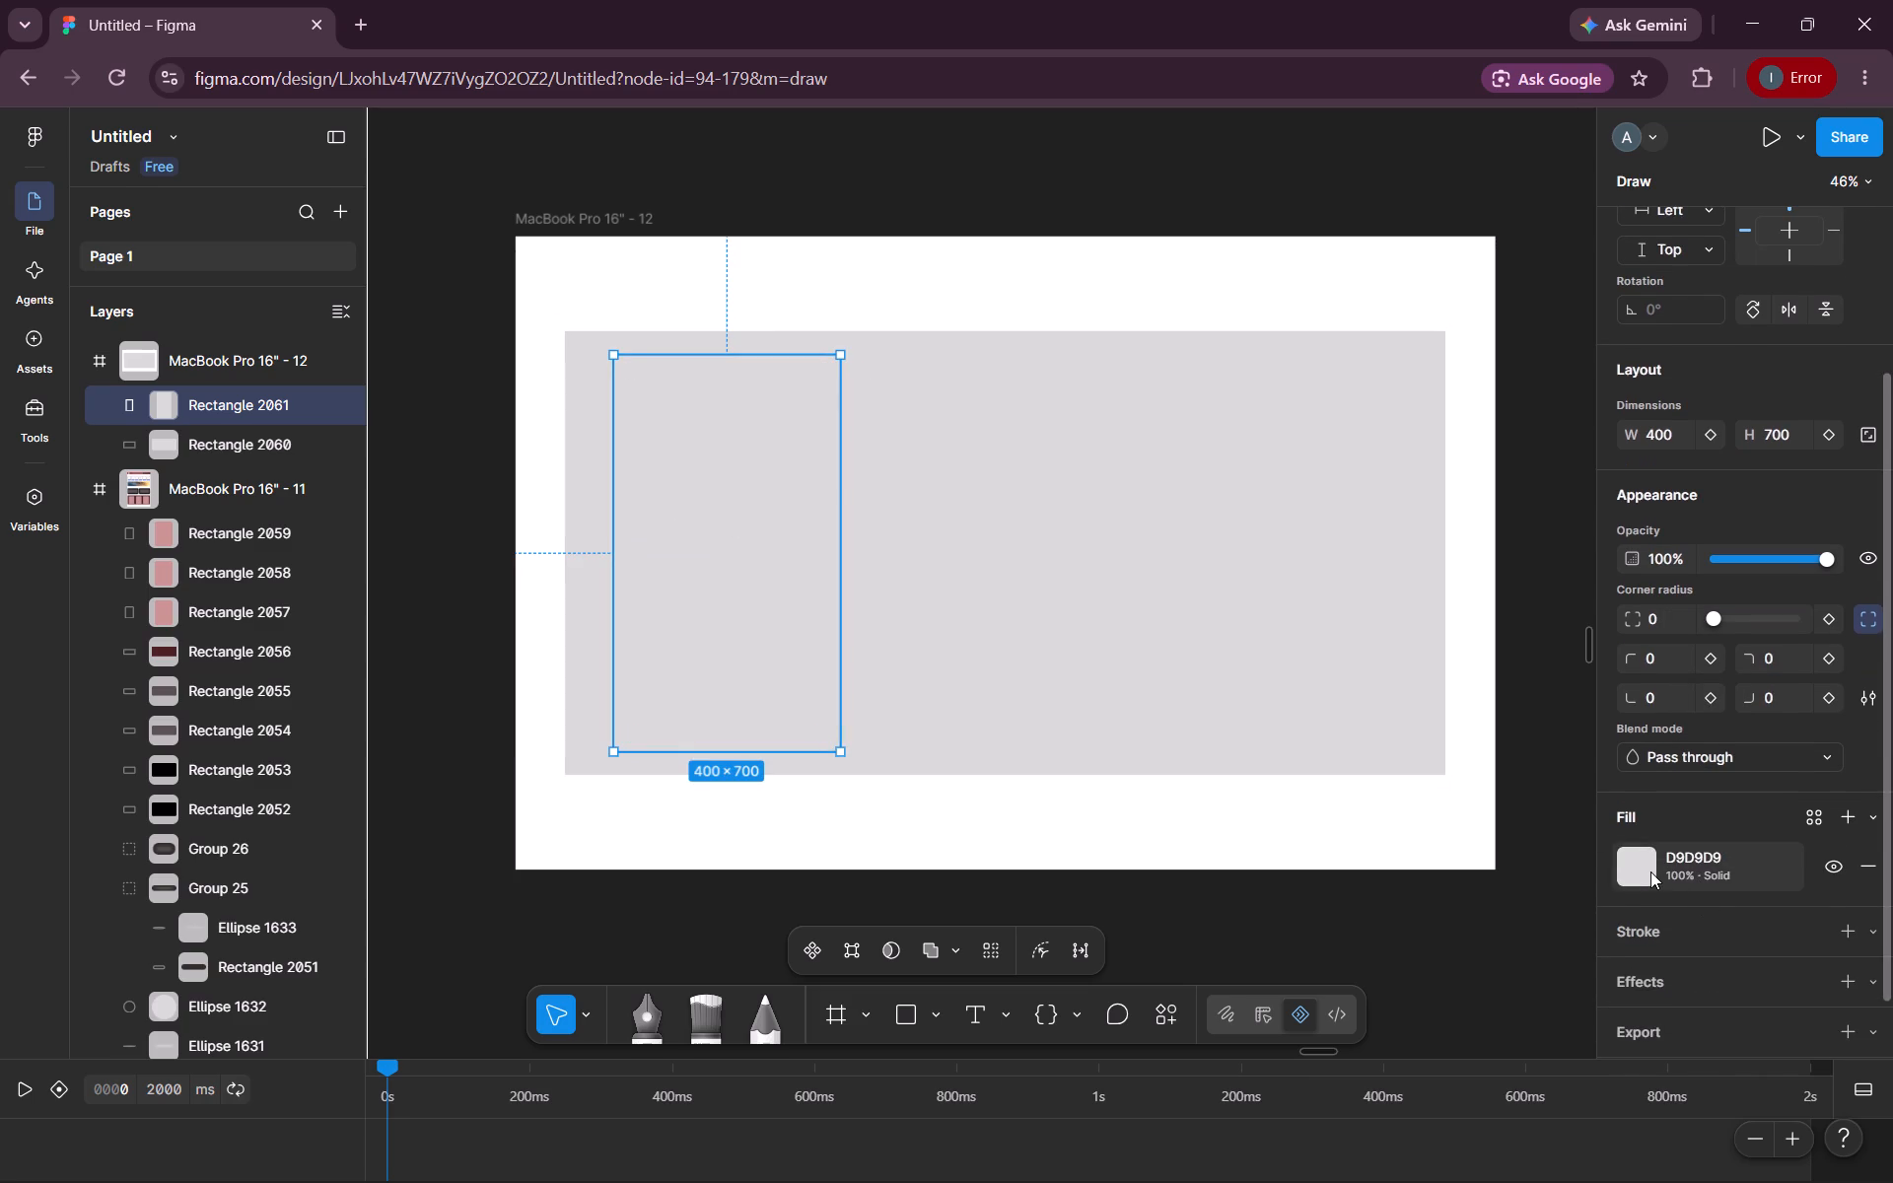
pyautogui.click(1650, 871)
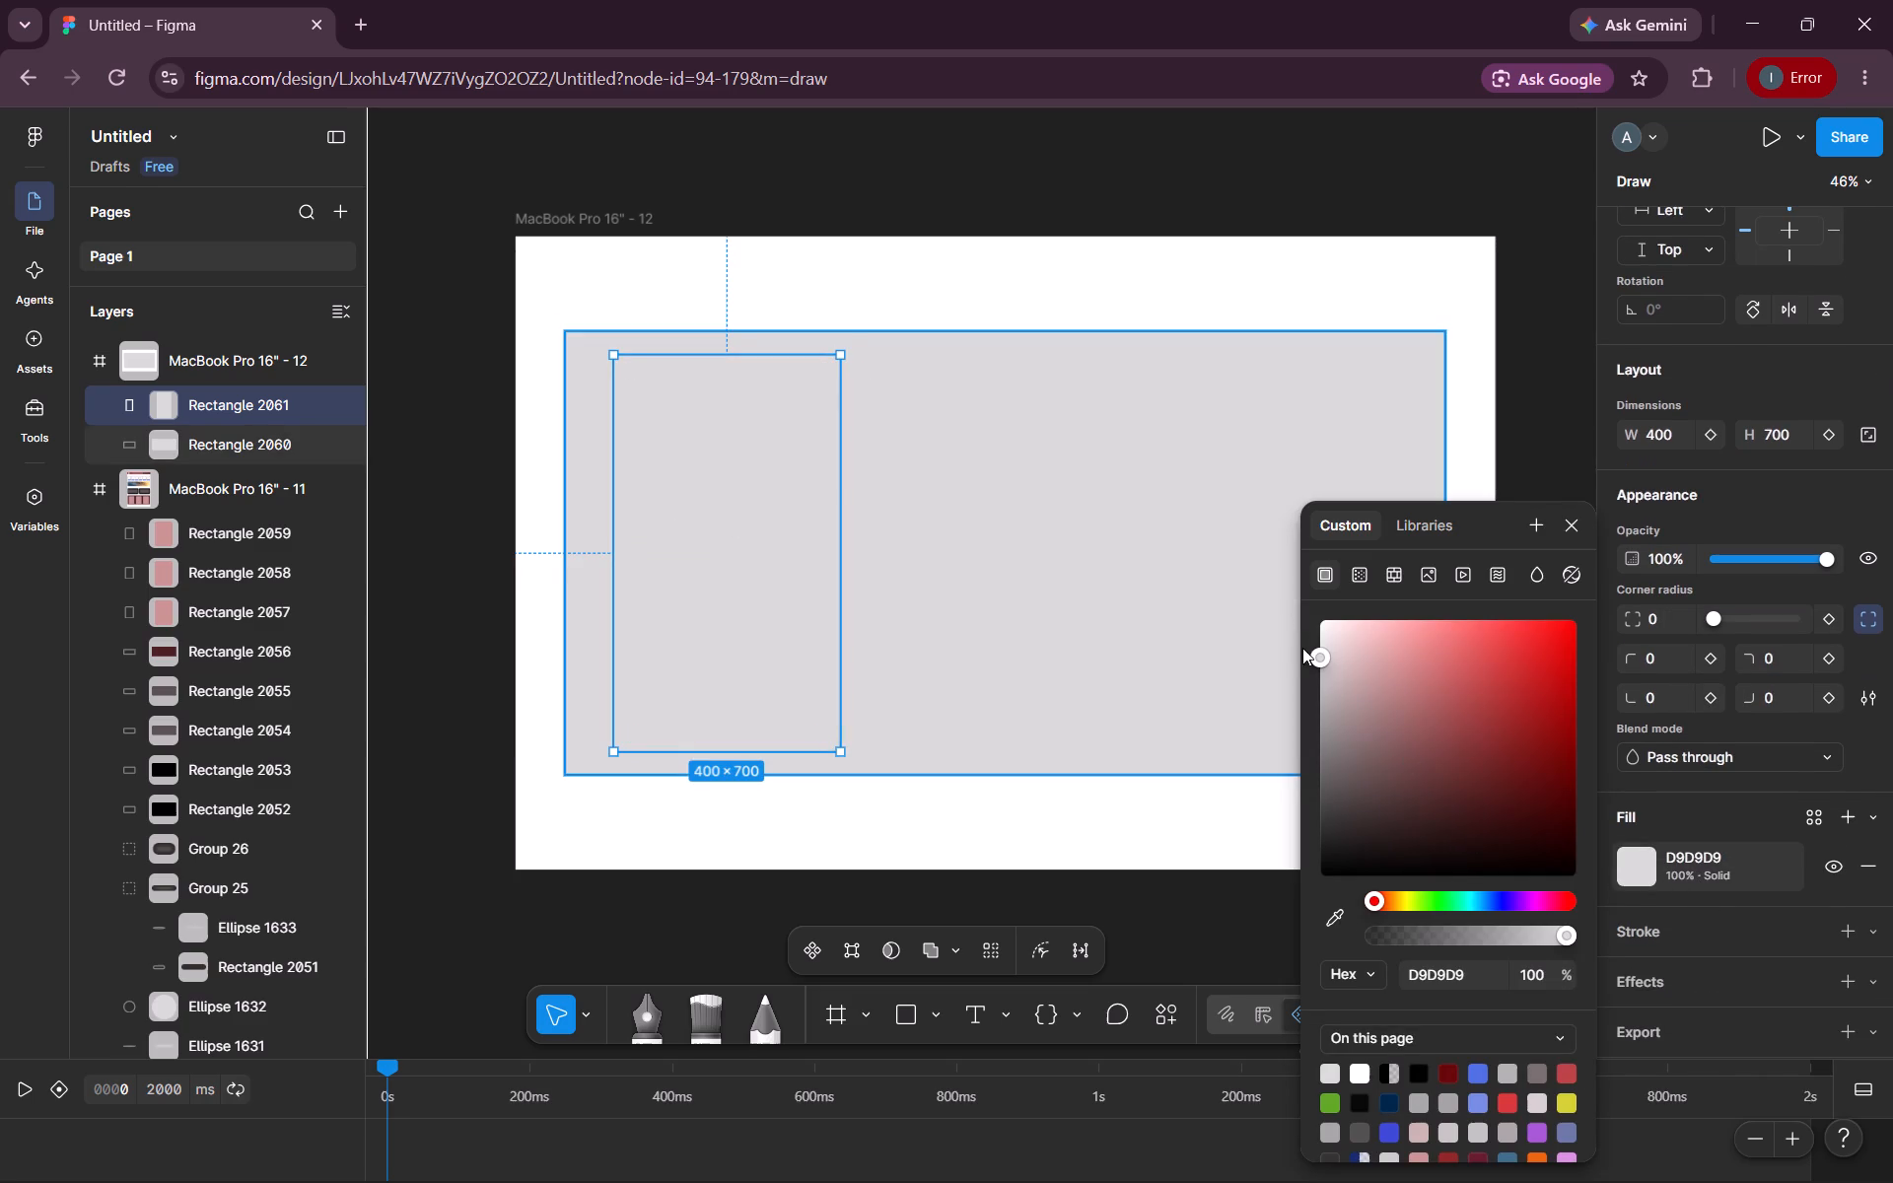
pyautogui.moveTo(1316, 659); pyautogui.dragTo(1343, 725)
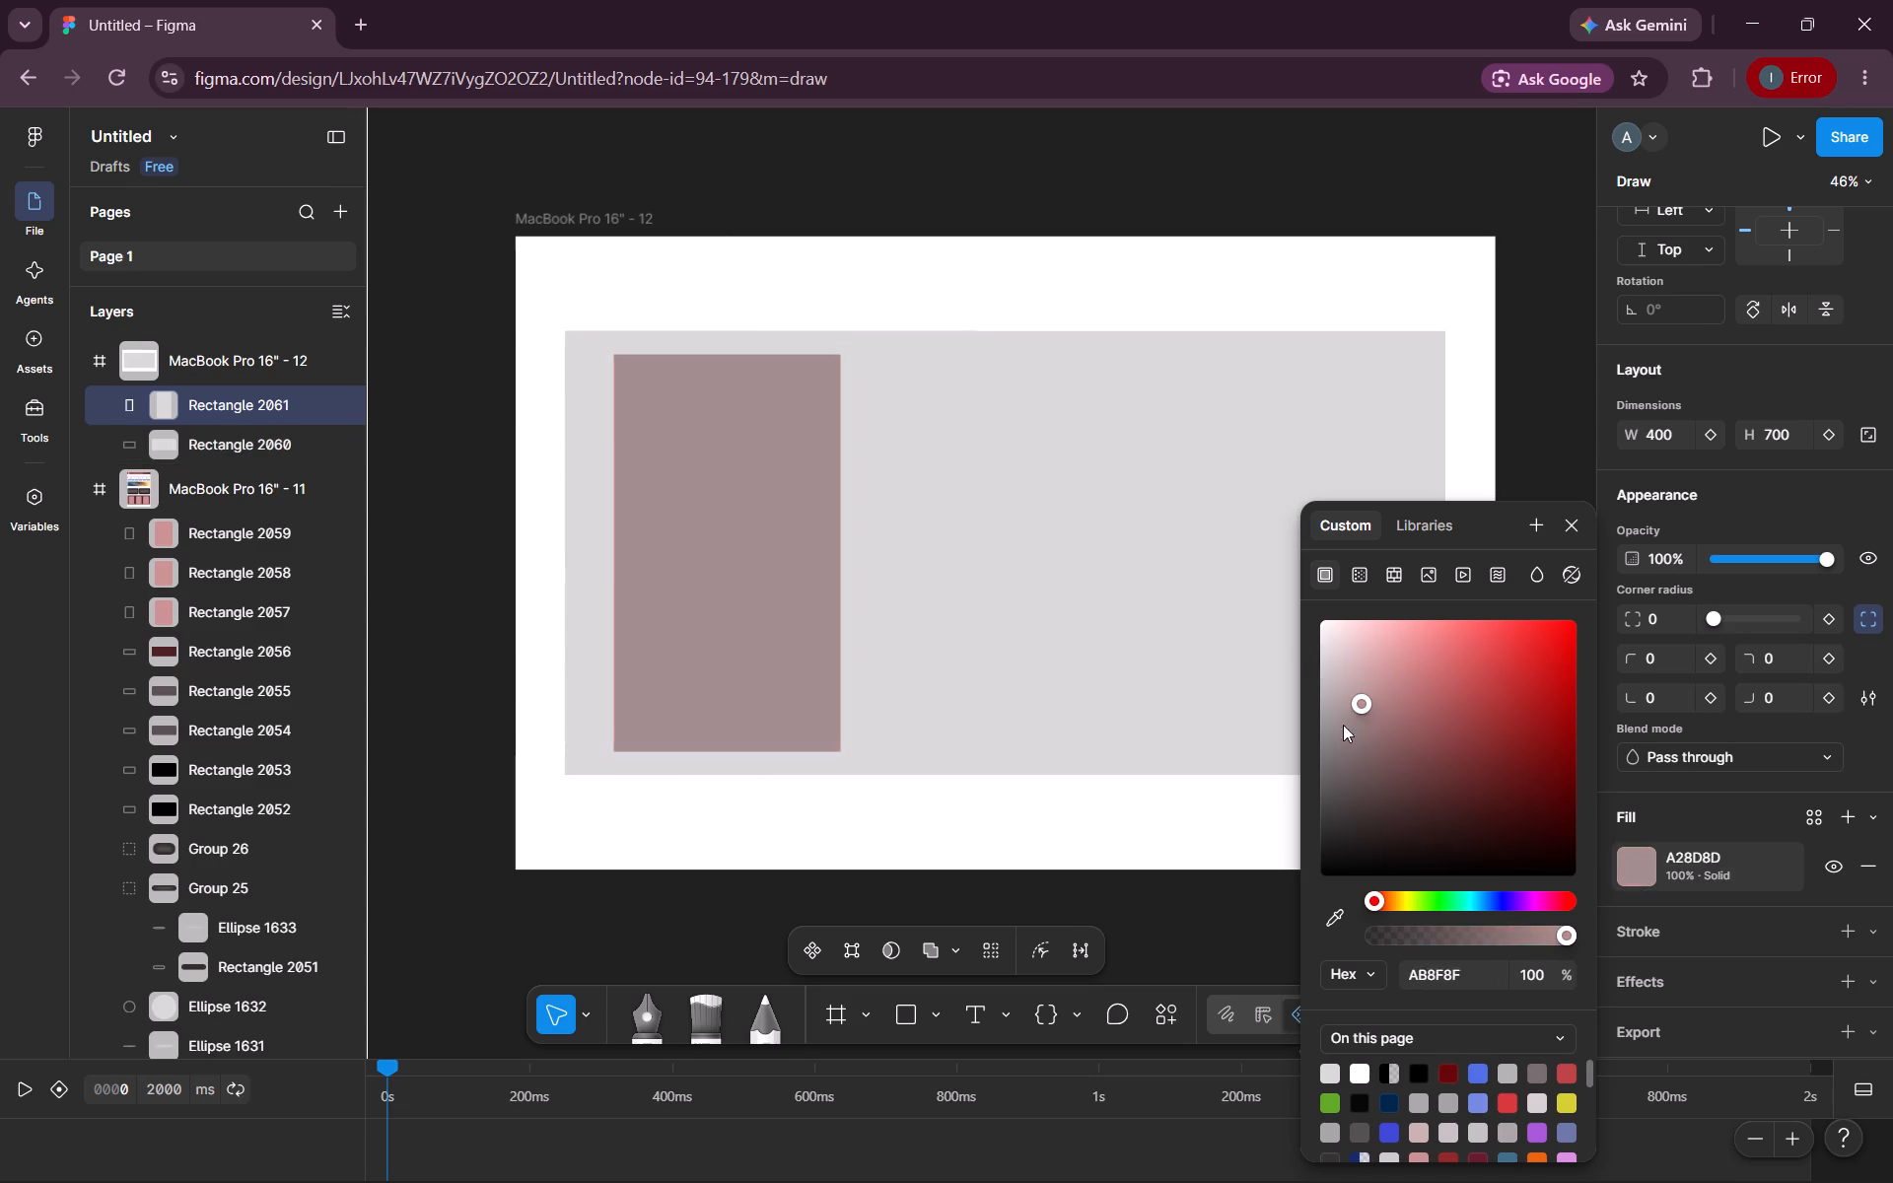
pyautogui.moveTo(1343, 725); pyautogui.dragTo(1330, 738)
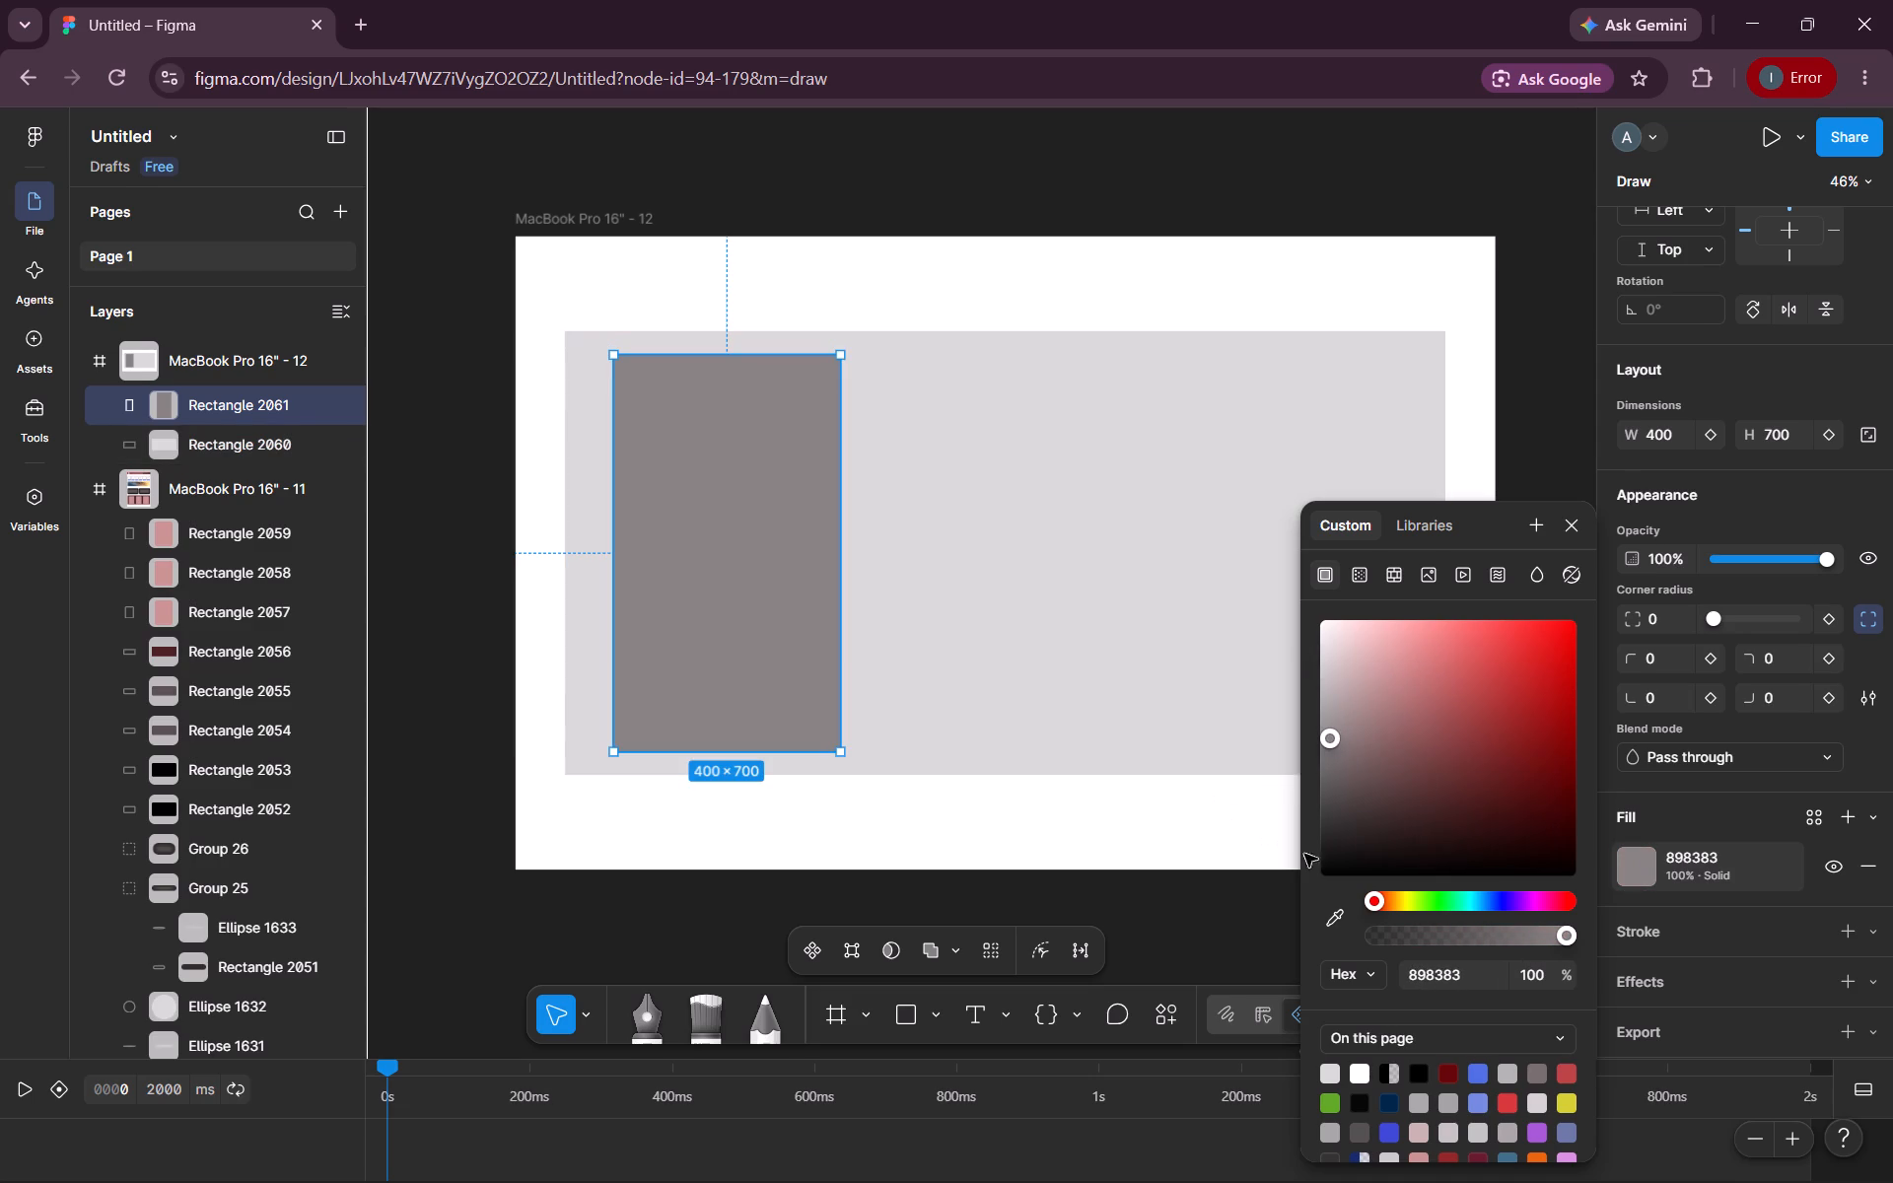
# Round the grey card's corners with a radius of 40.
pyautogui.doubleClick(1655, 613)
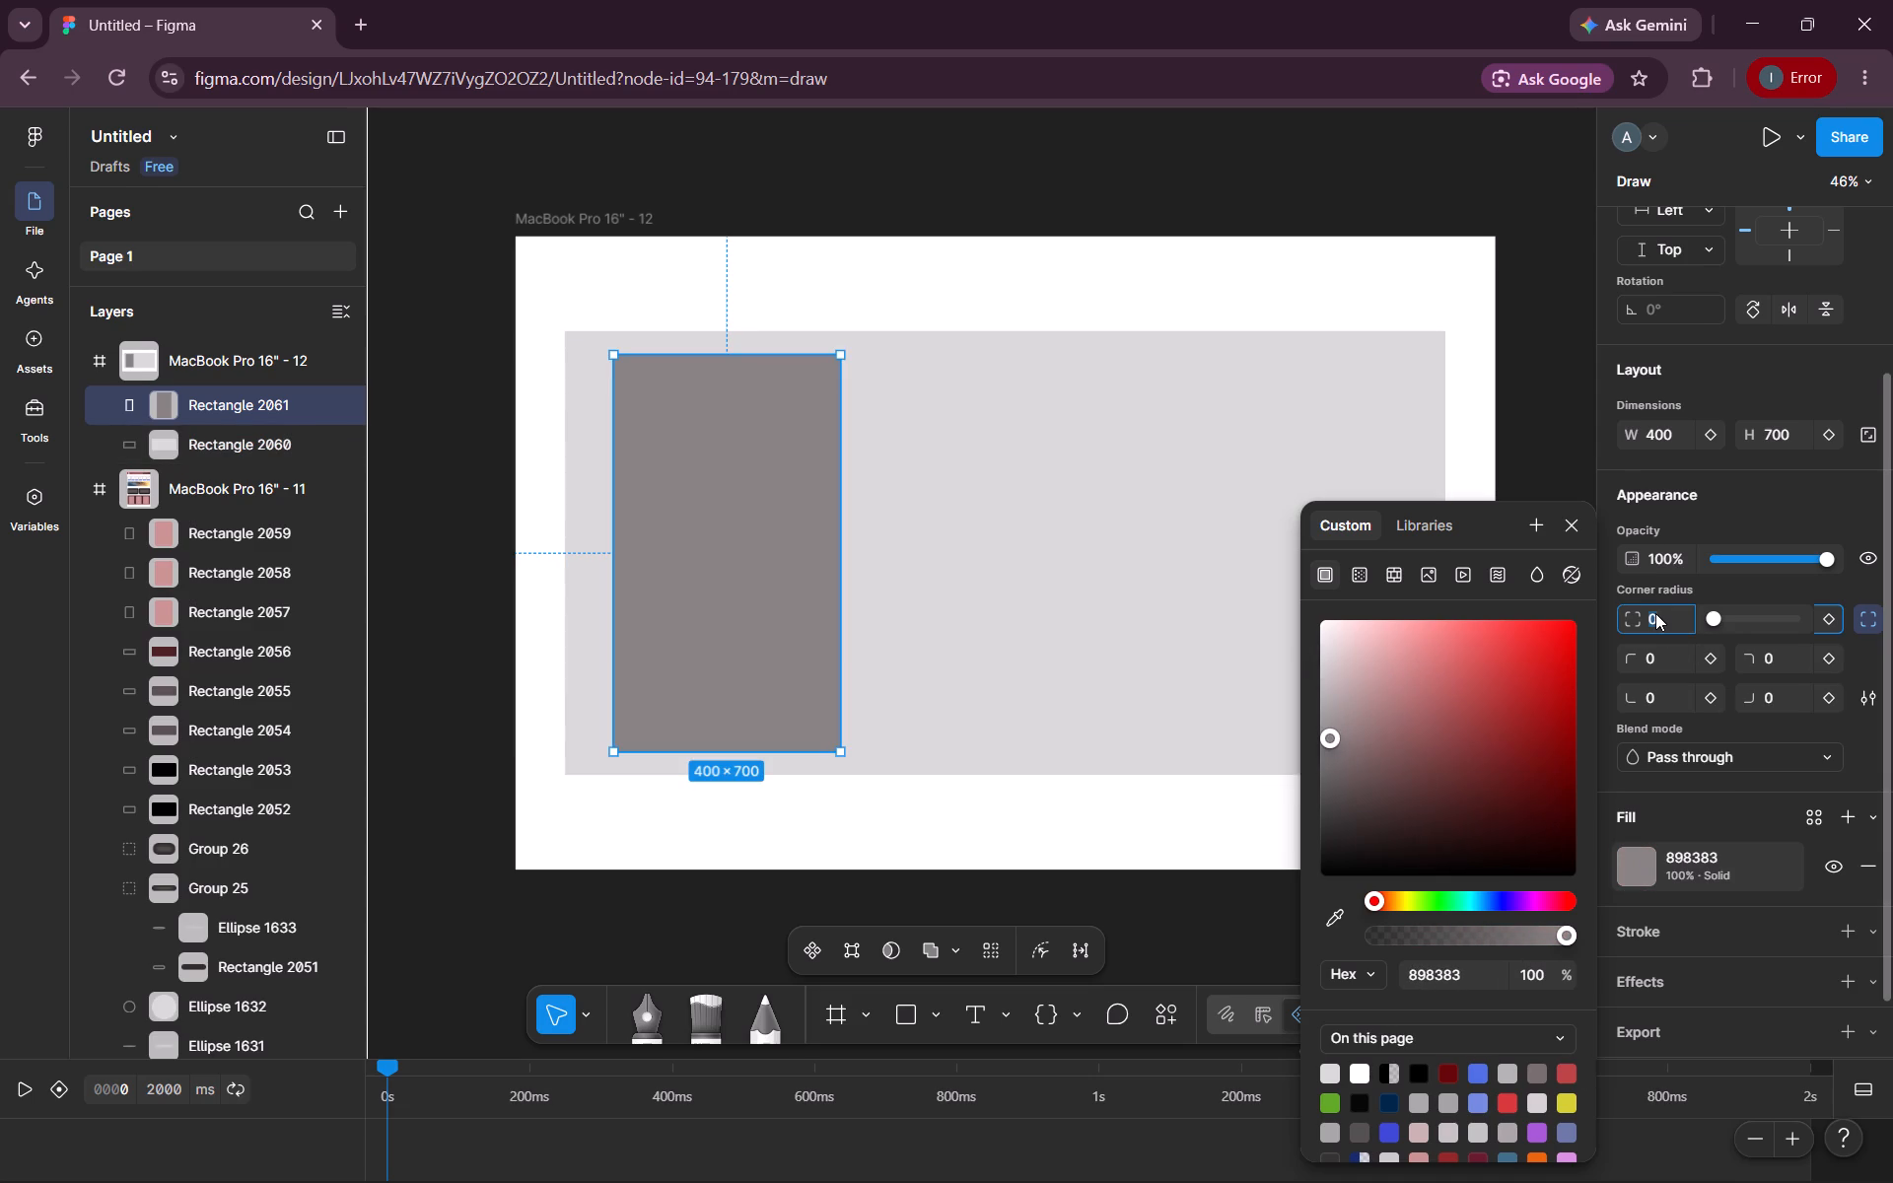
pyautogui.write('40')
pyautogui.press('Return')
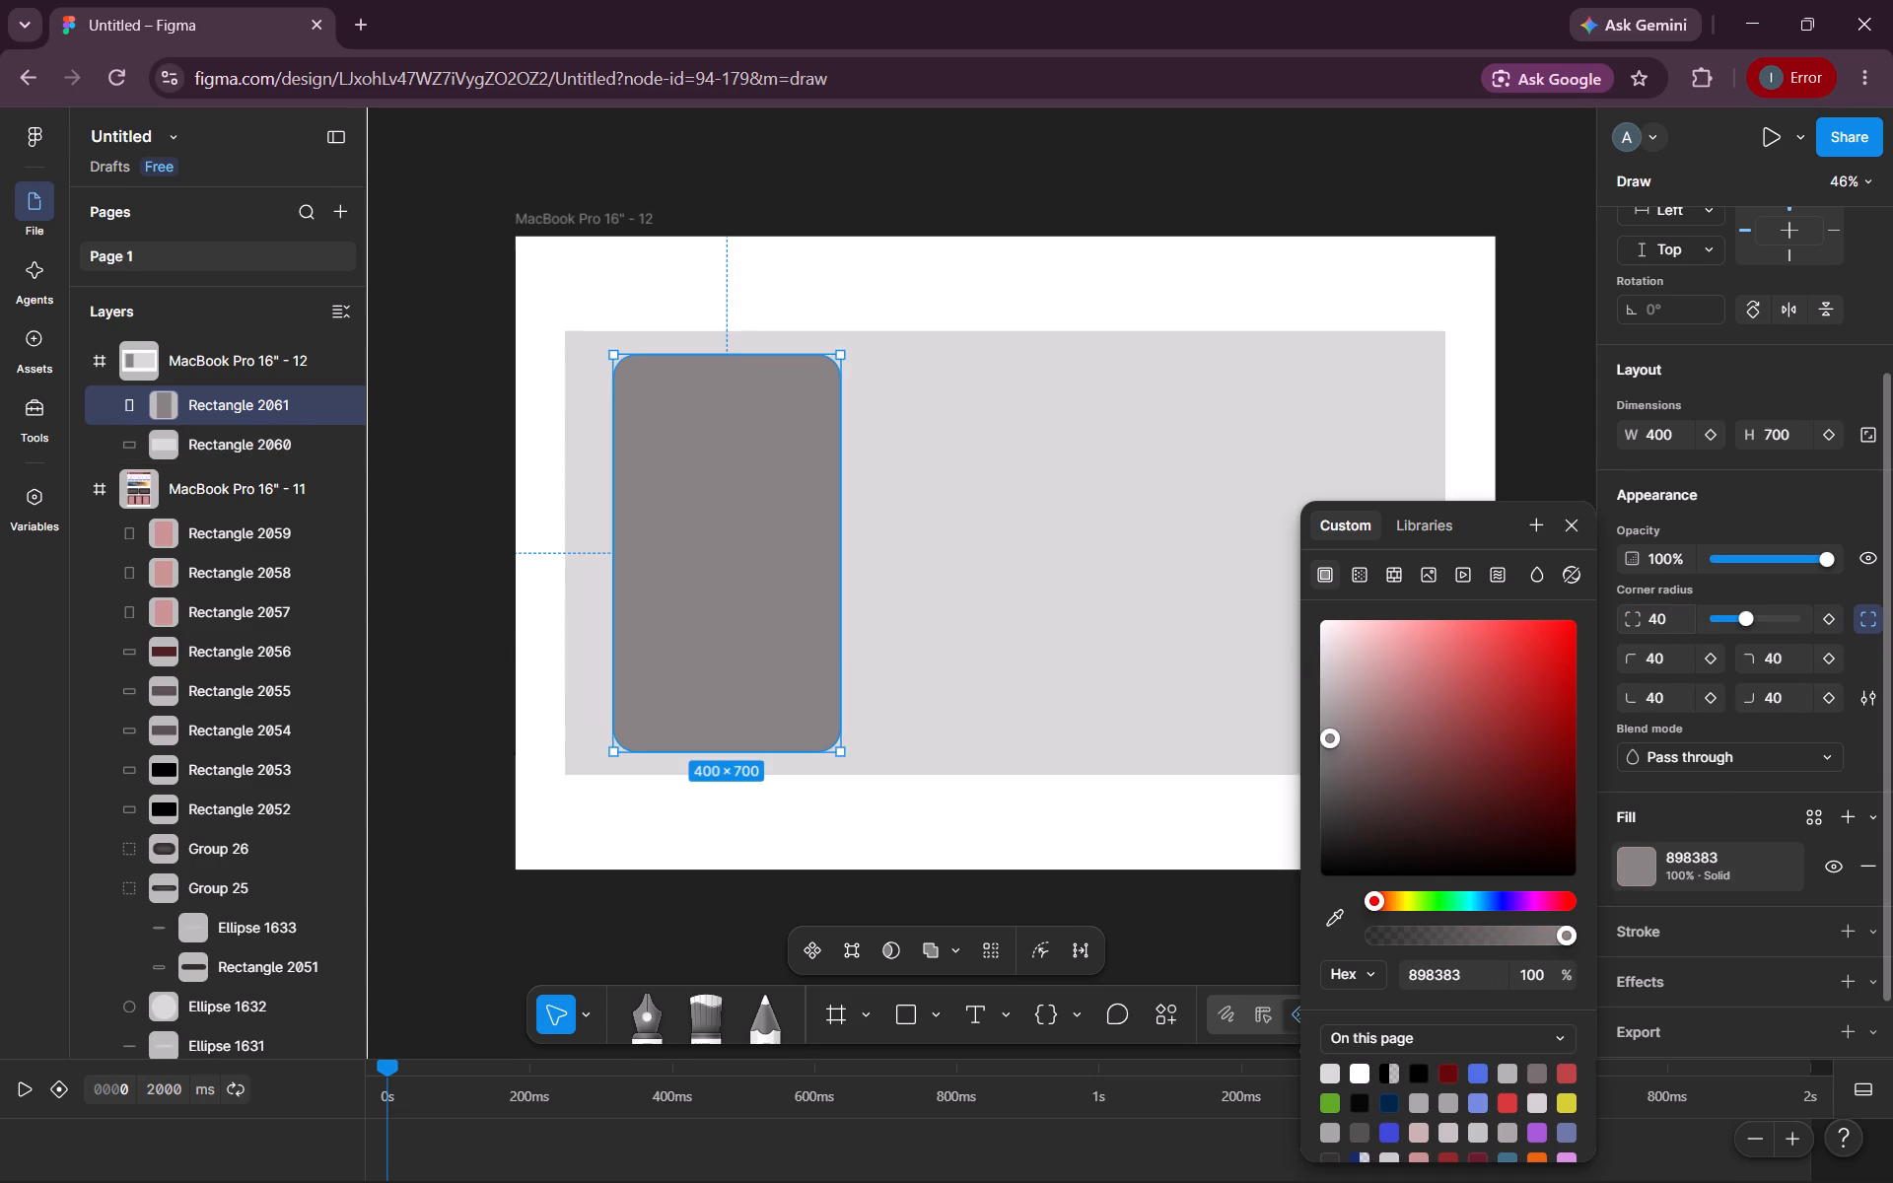
pyautogui.click(1690, 792)
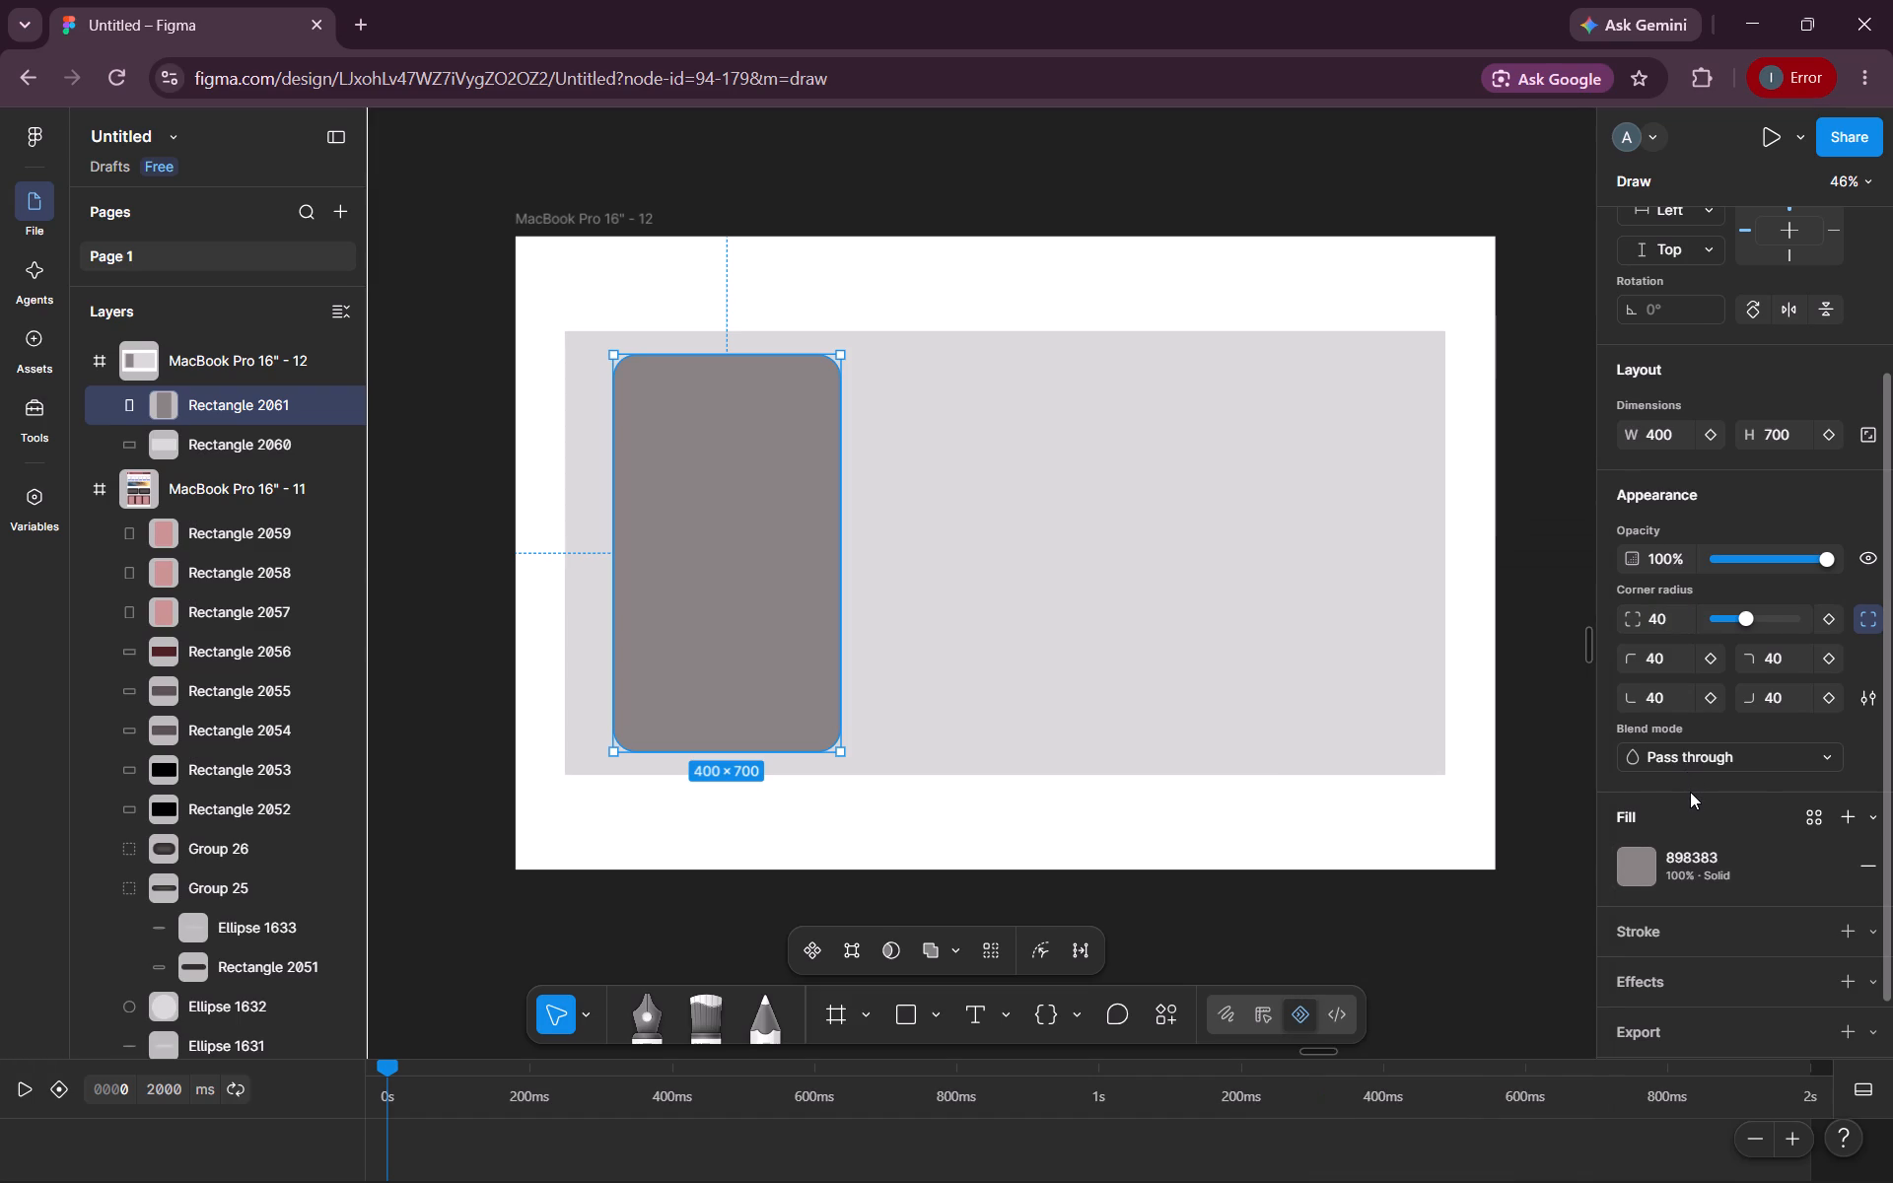
# Add a drop shadow to the grey card with X 0, Y 4, blur 4, spread 0 and 25% black.
pyautogui.scroll(-2, 1653, 799)
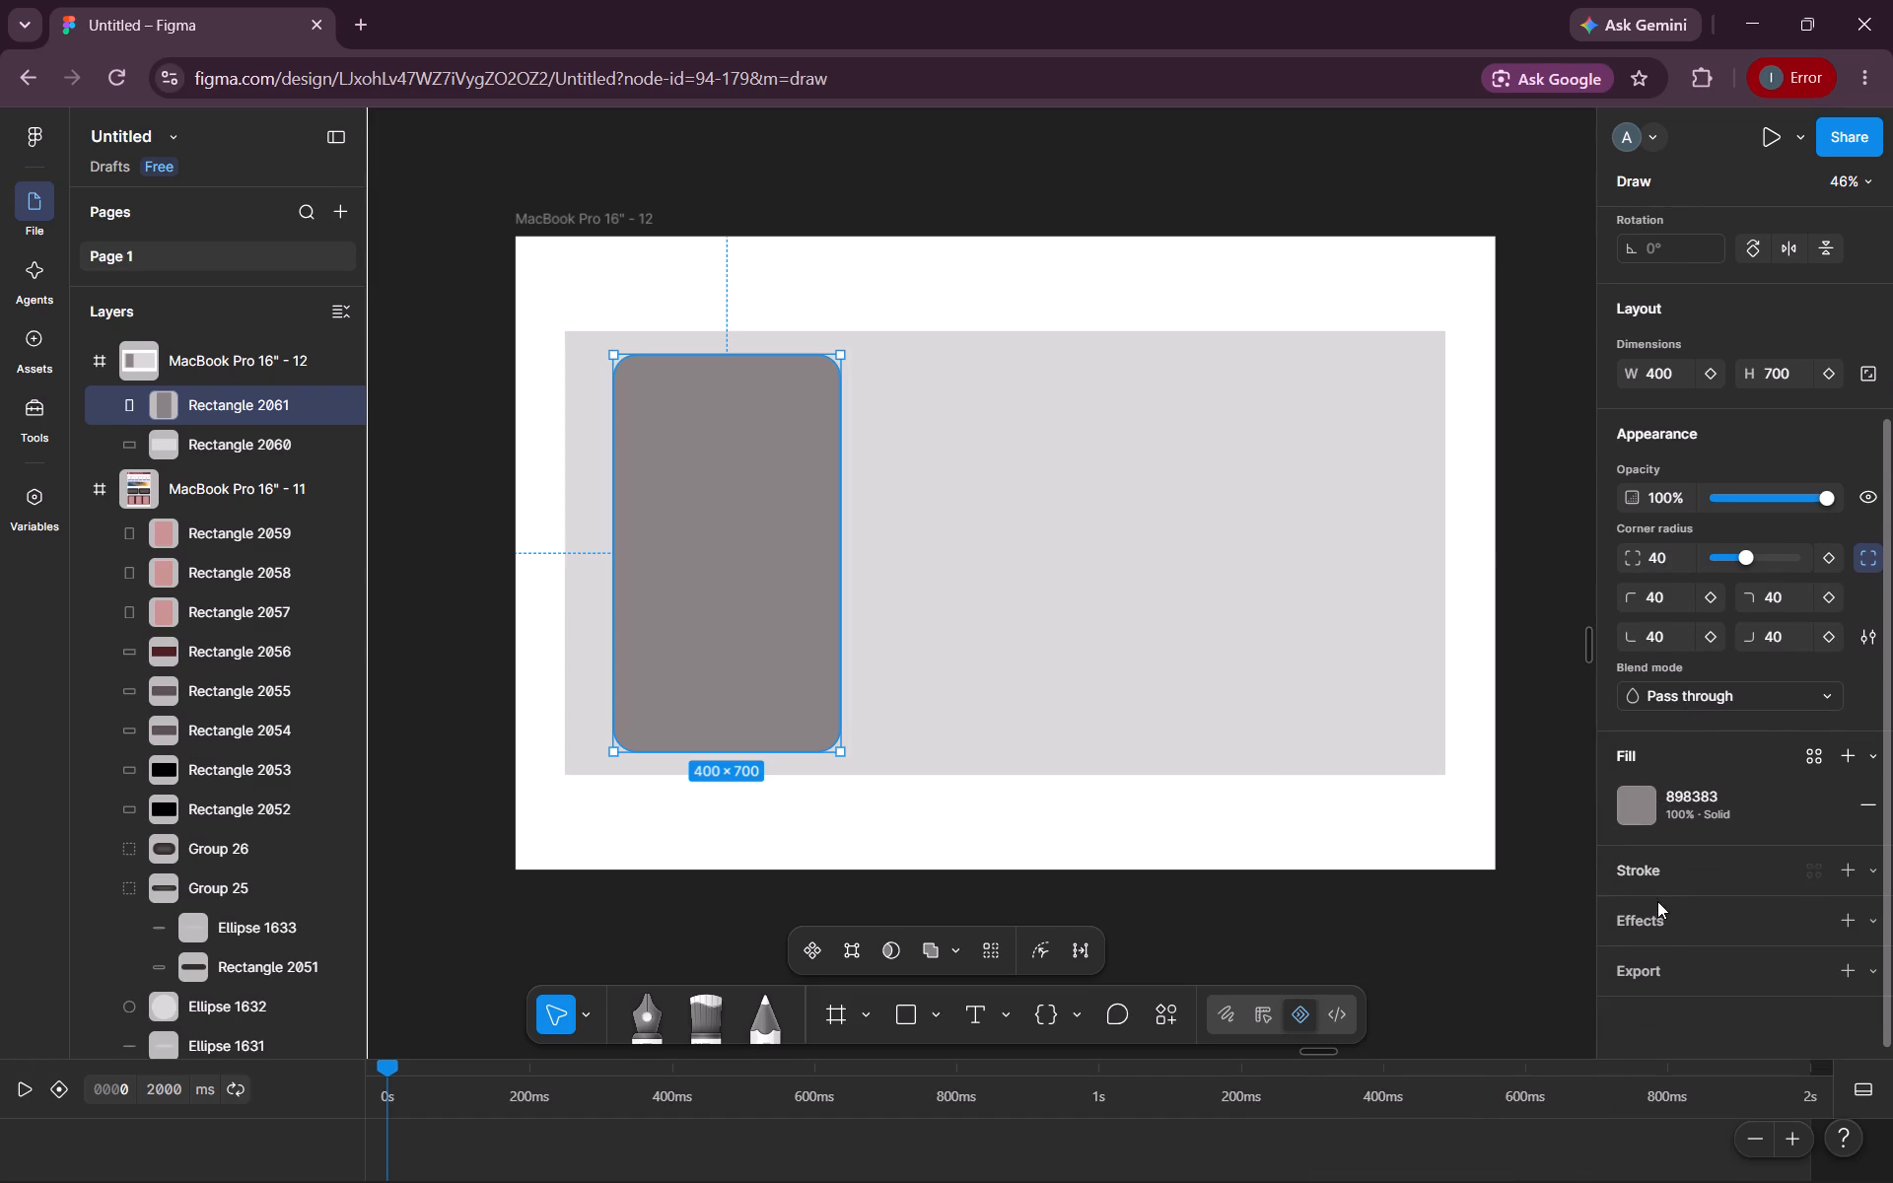
pyautogui.click(1657, 916)
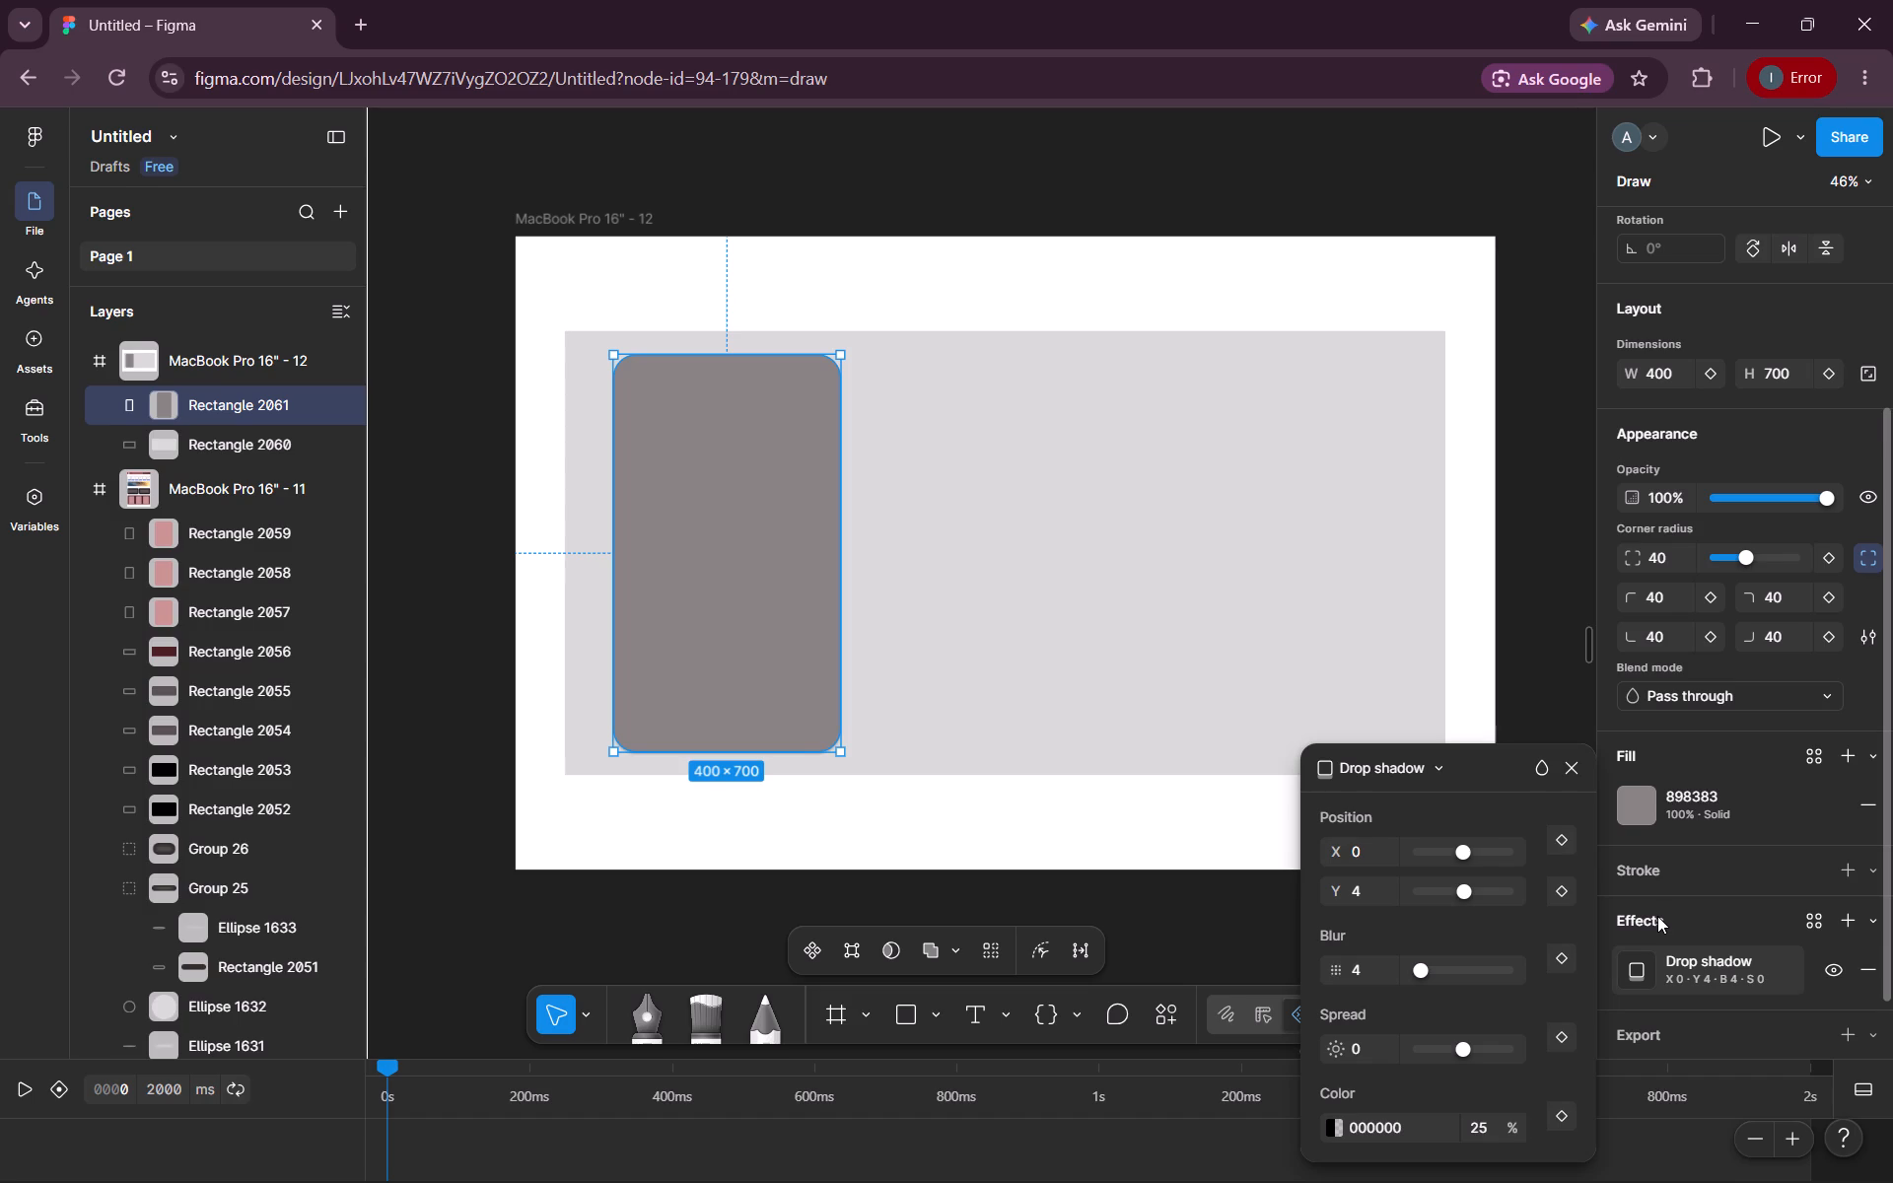
pyautogui.click(1389, 751)
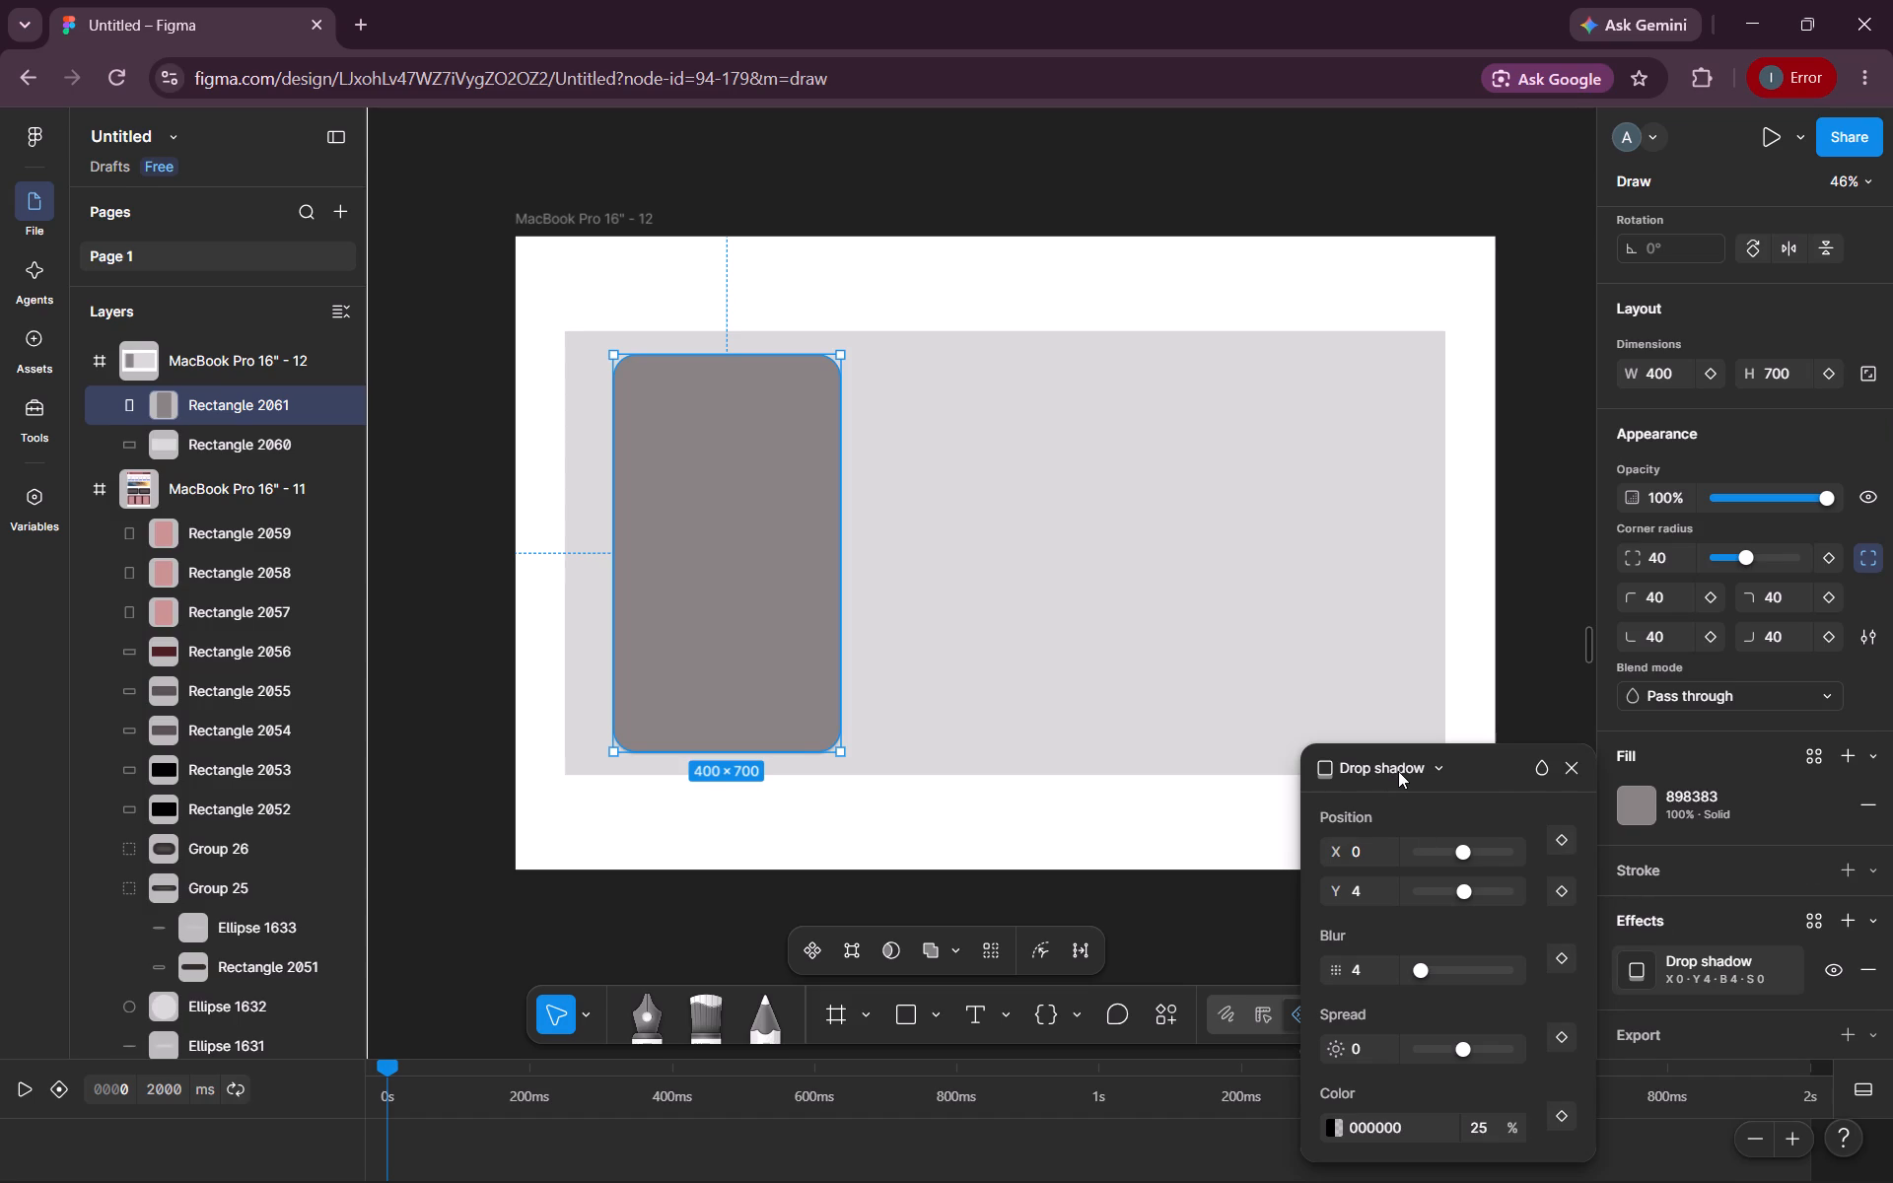
pyautogui.click(1399, 771)
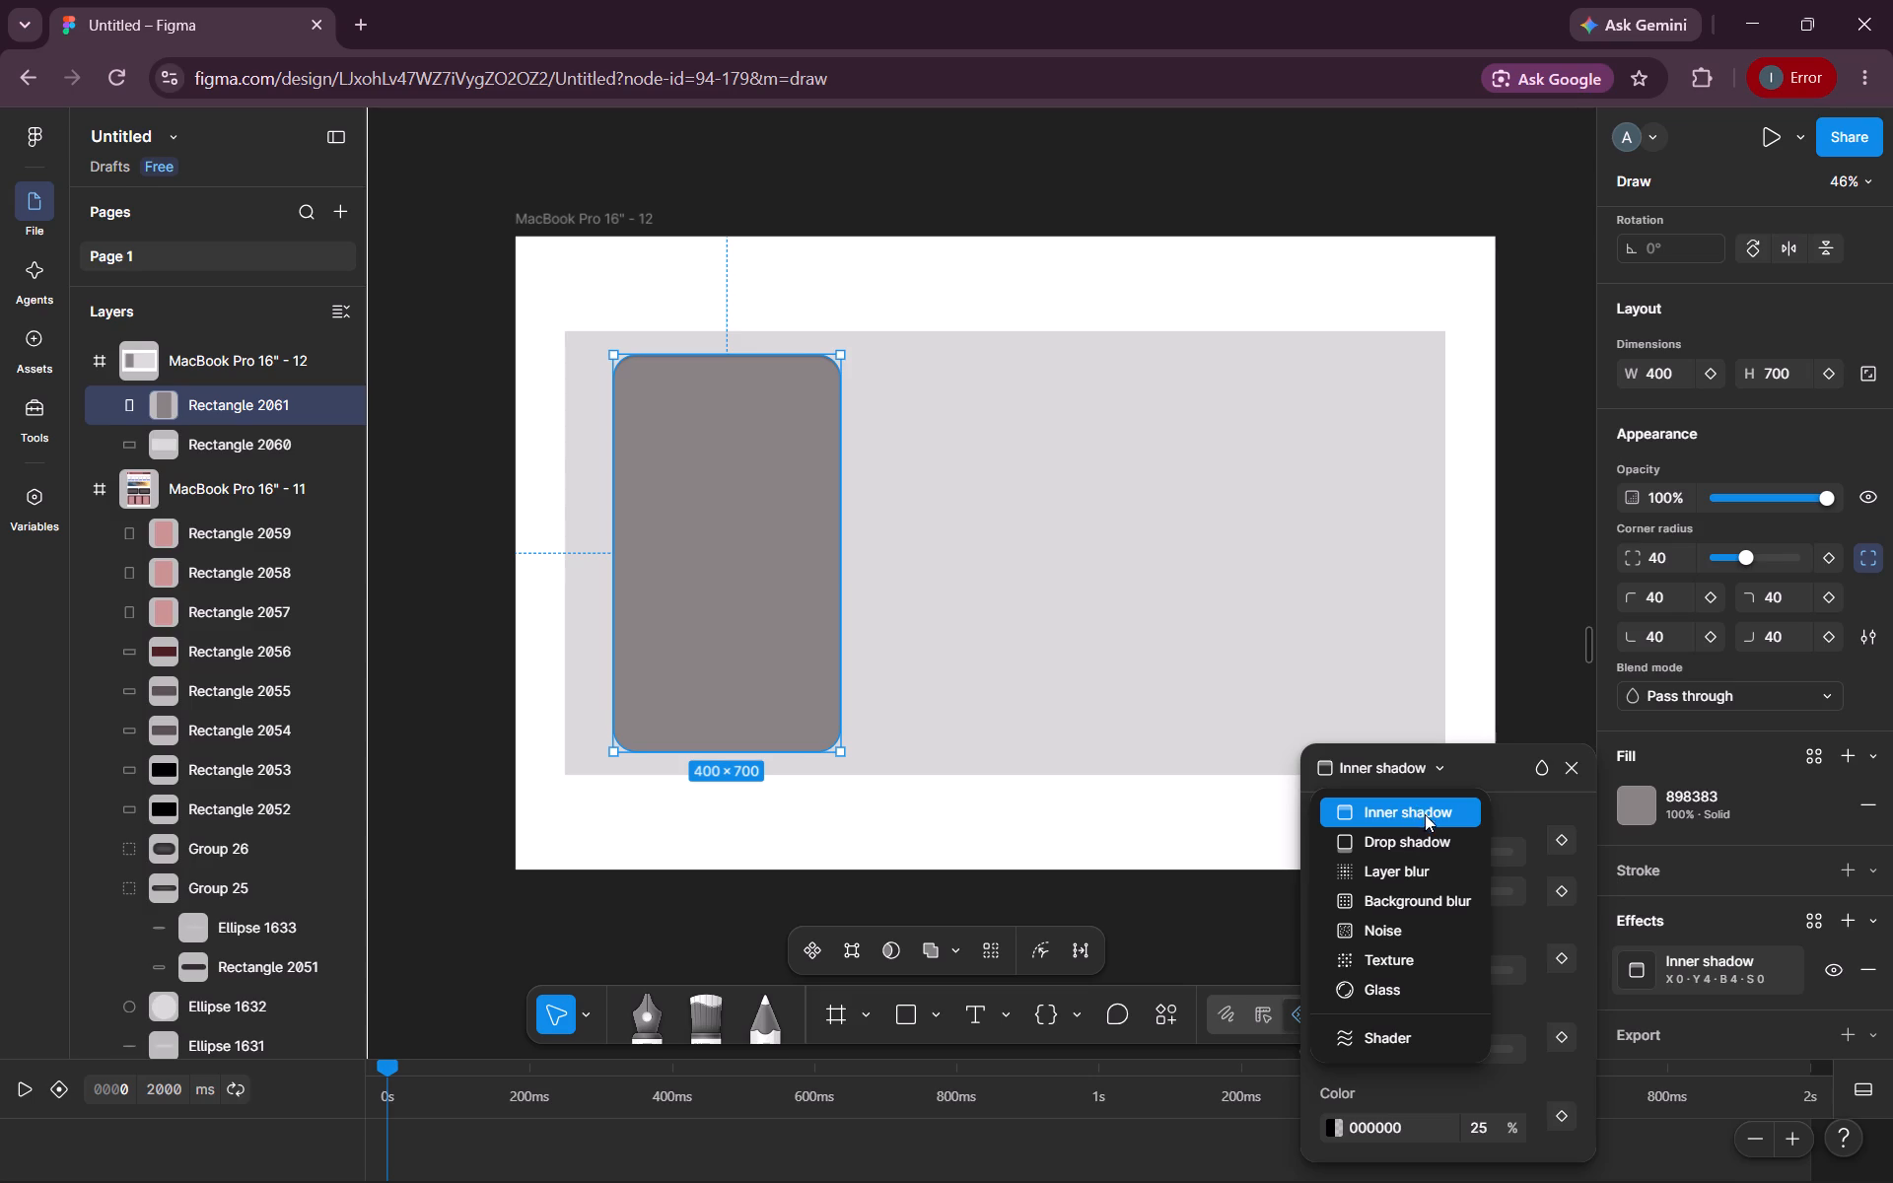
pyautogui.click(1566, 769)
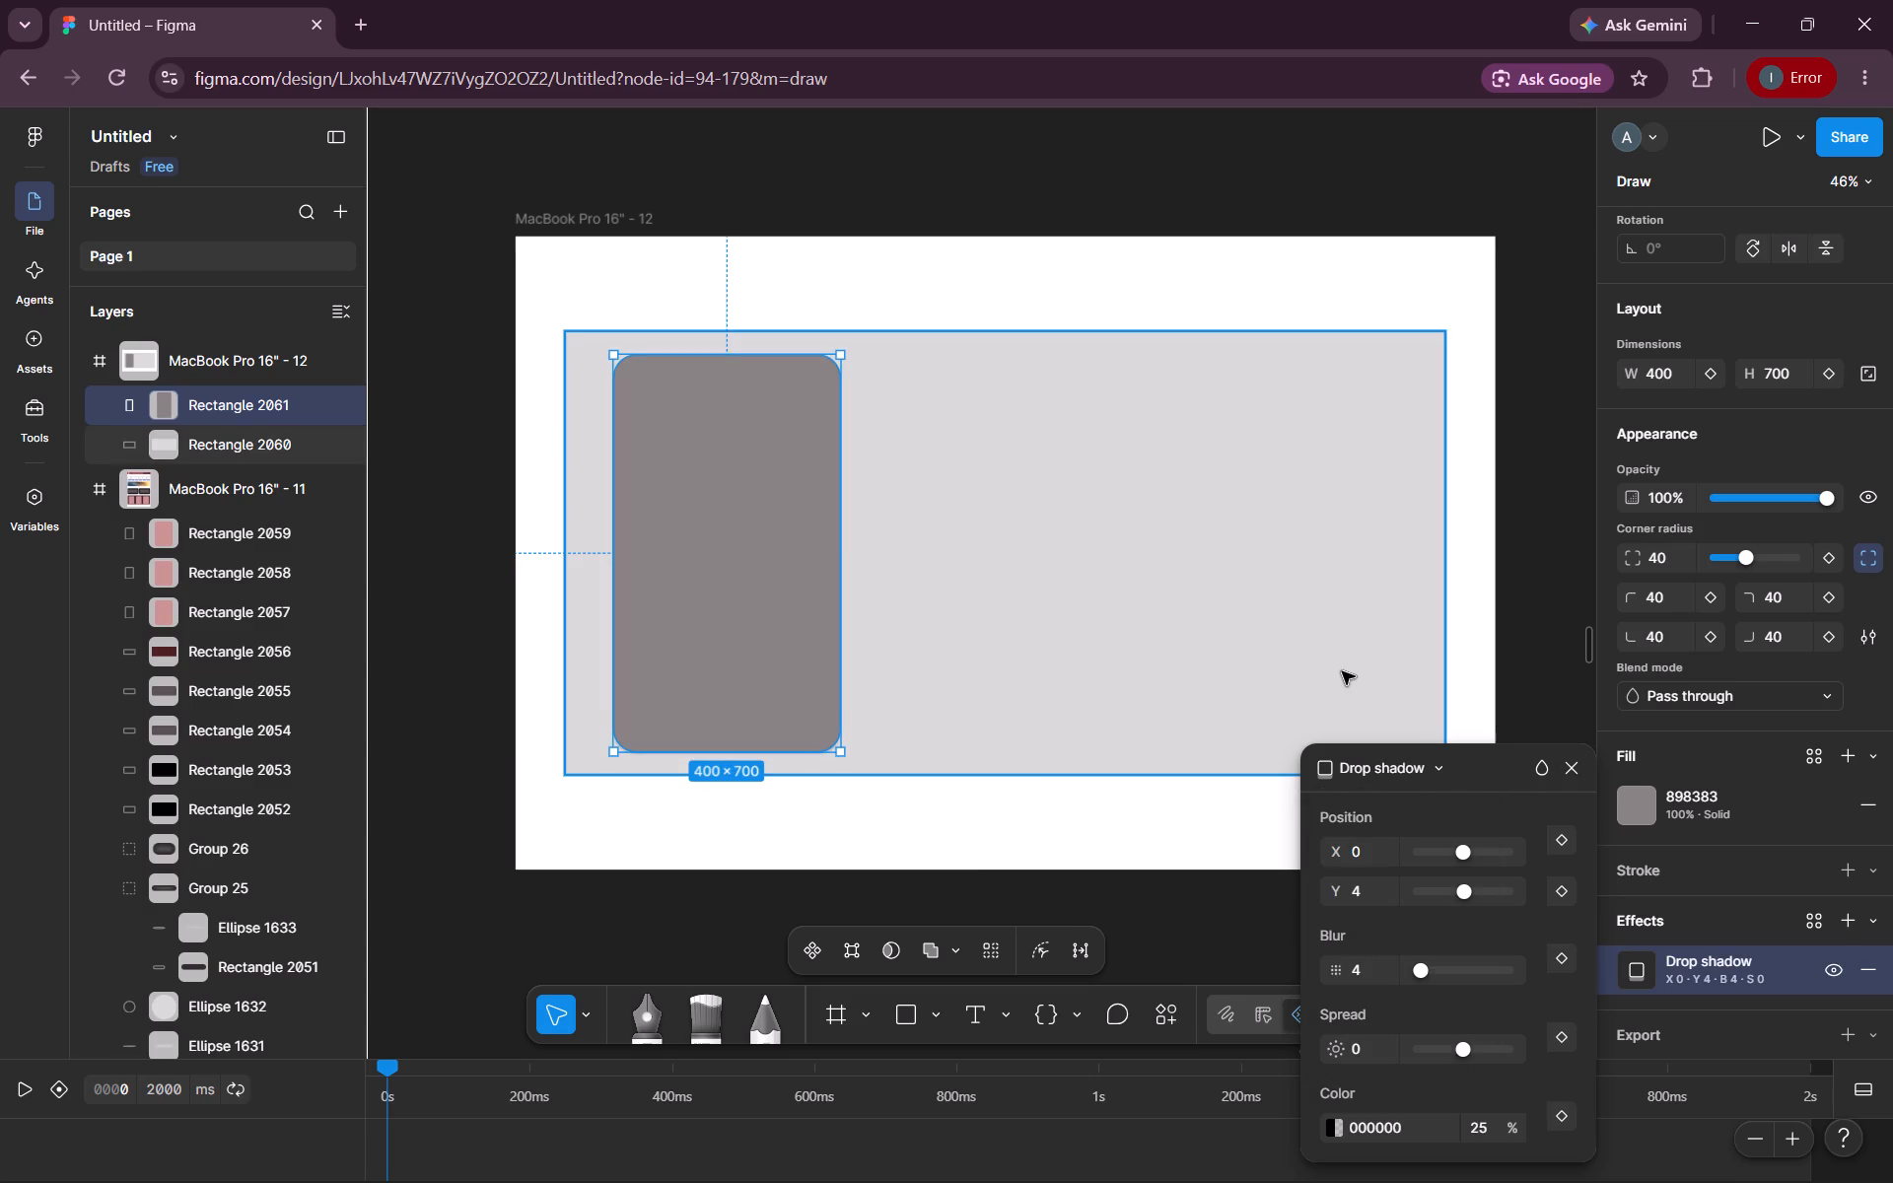
# Fill the large rectangle behind the grey card with bright red F40000.
pyautogui.click(1331, 662)
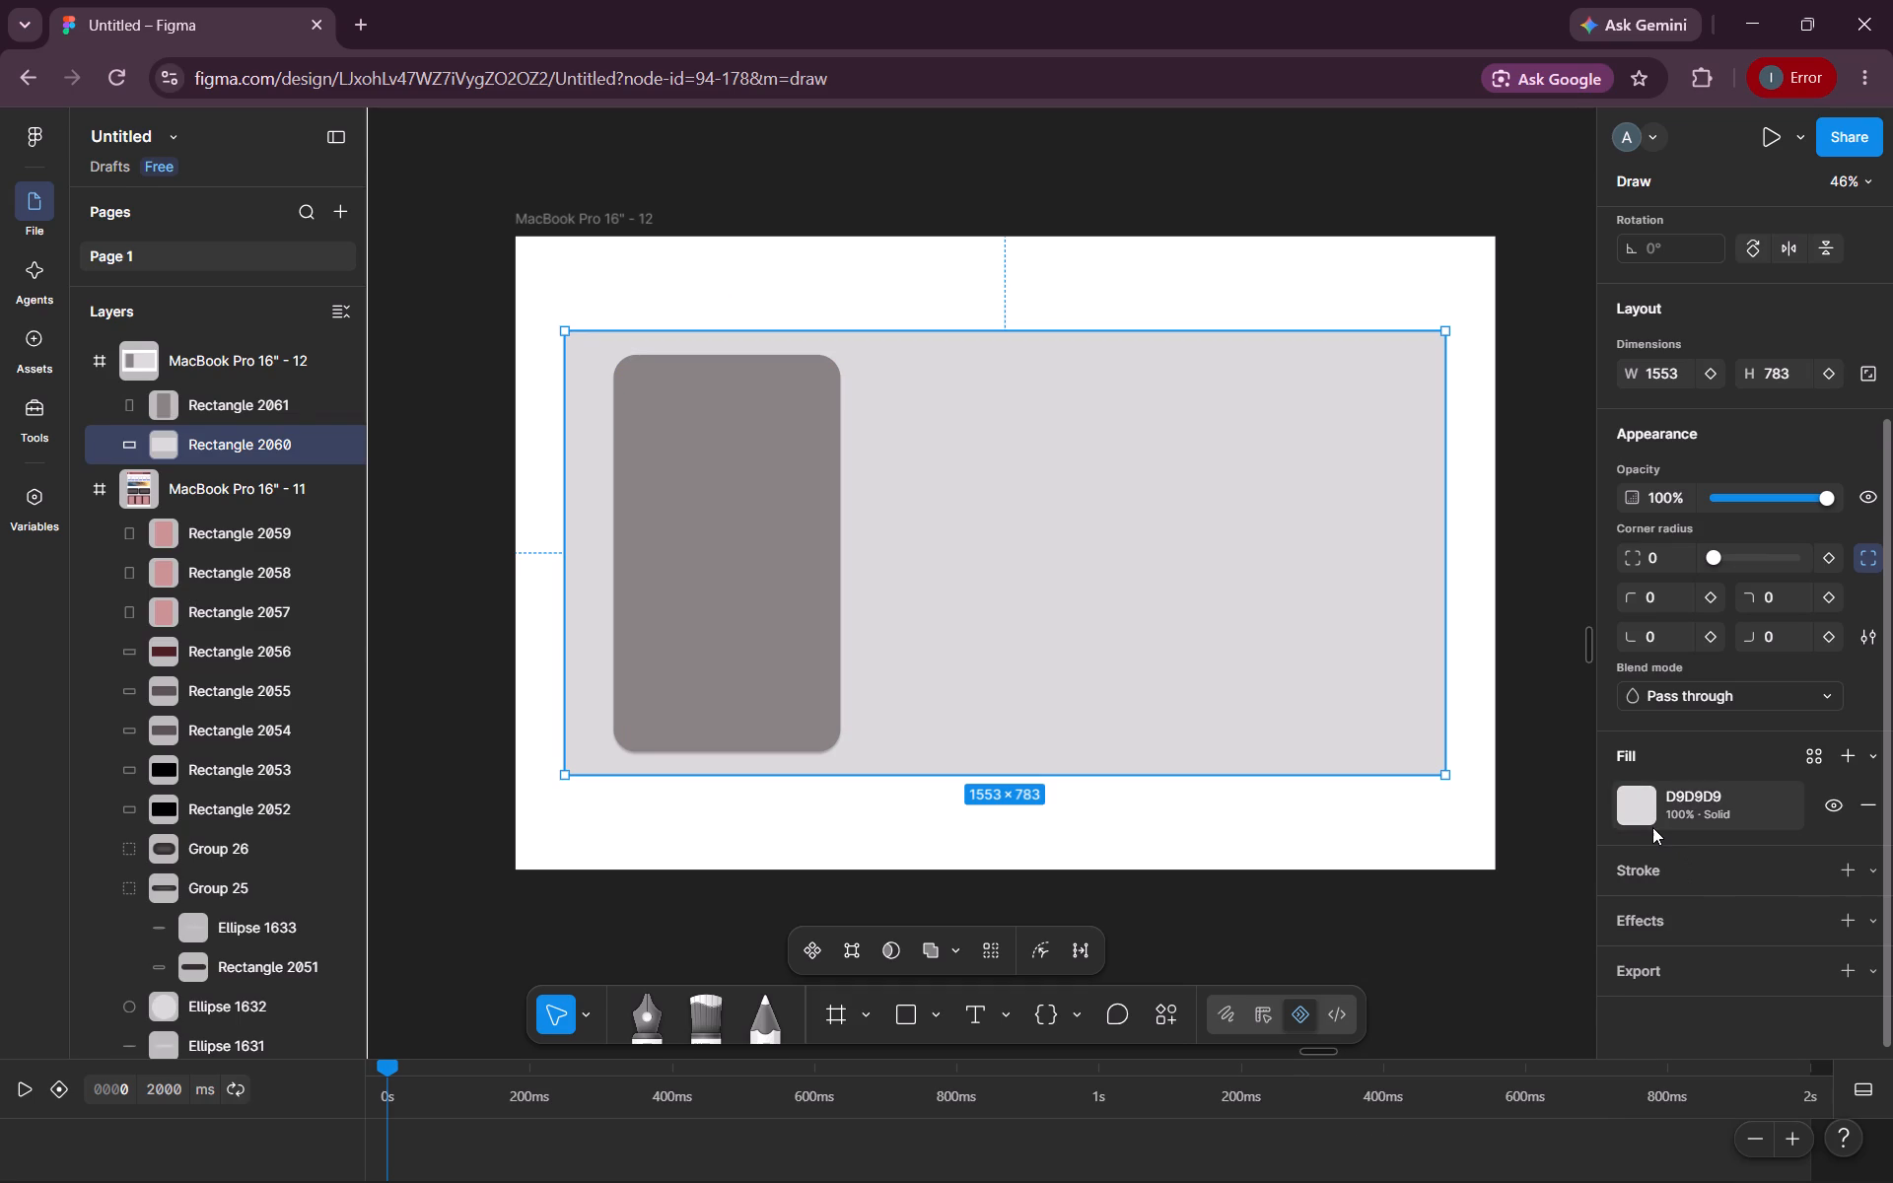
pyautogui.click(1652, 827)
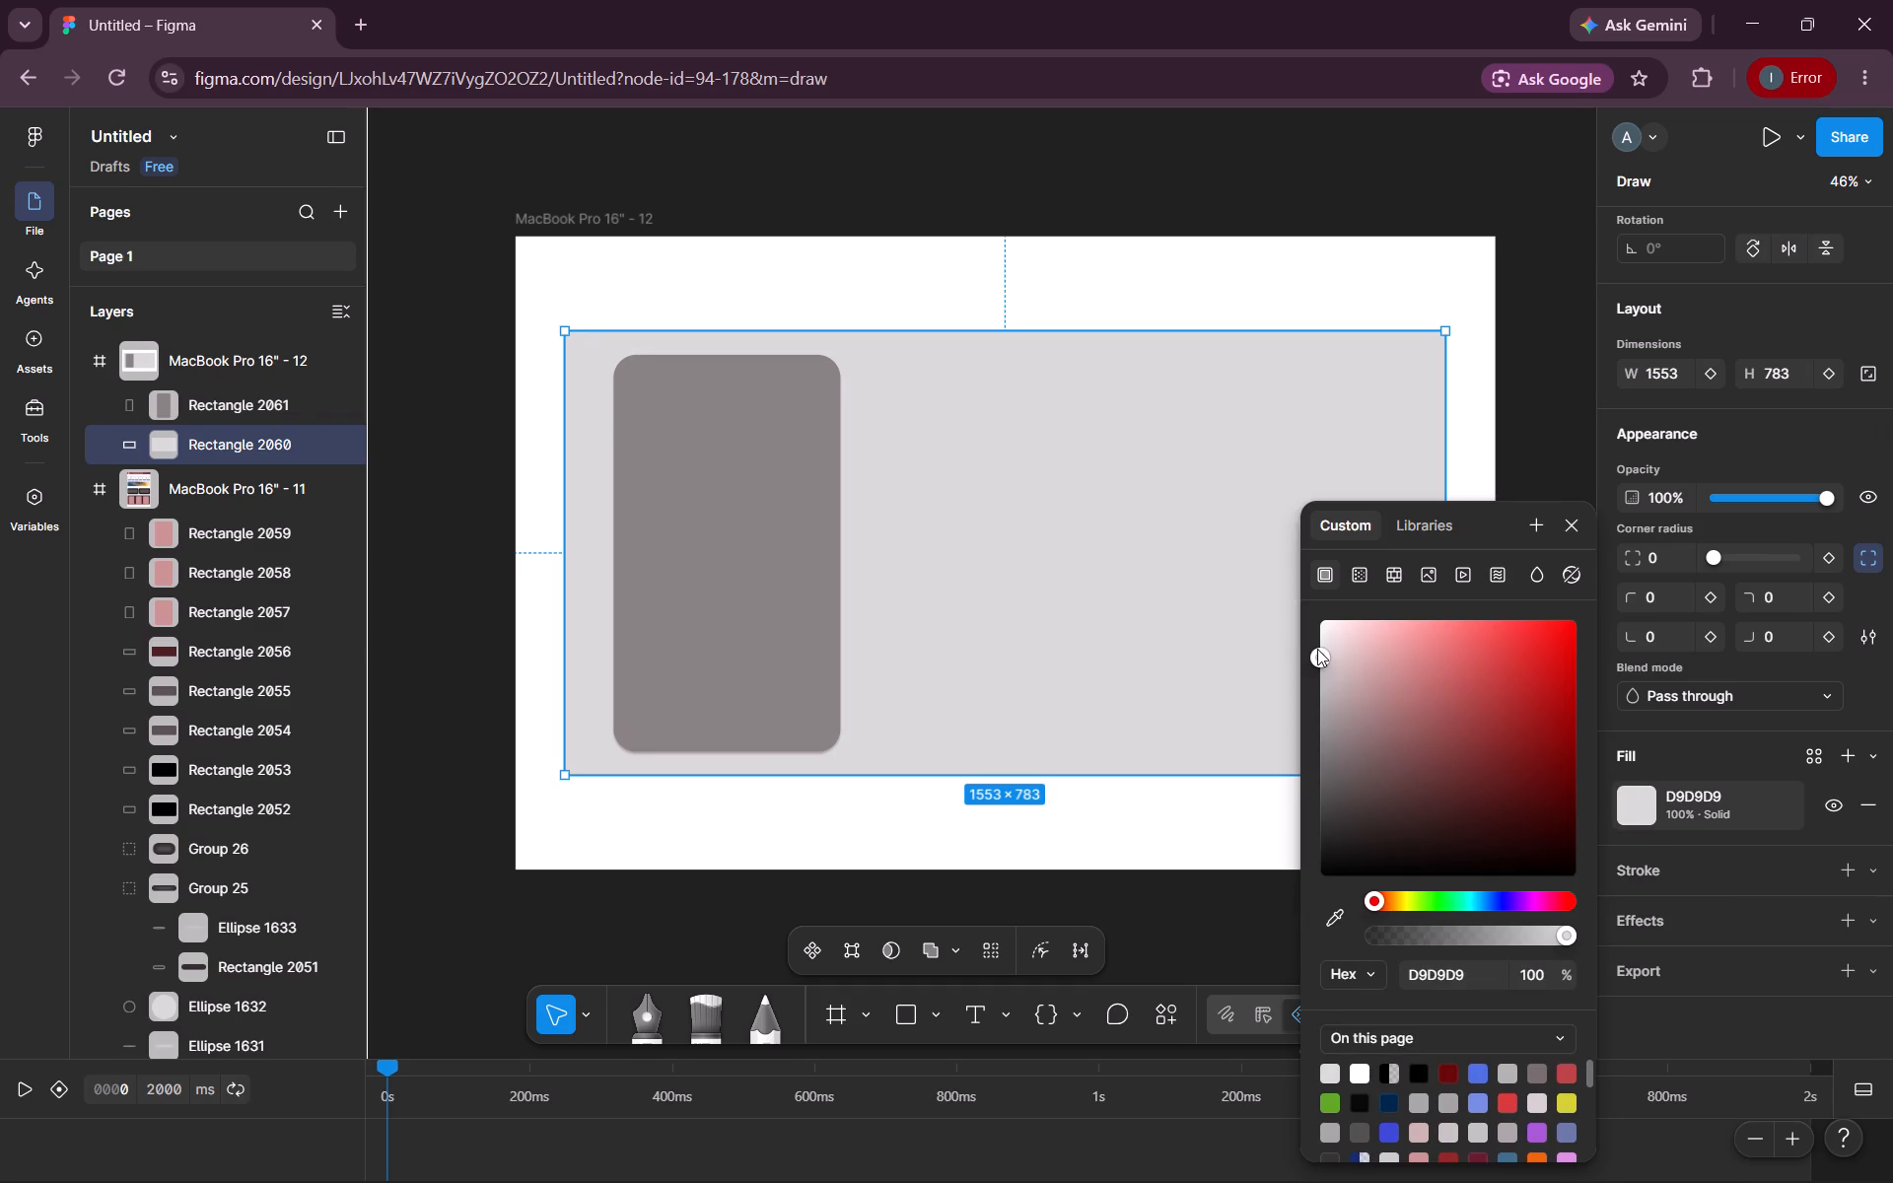
pyautogui.moveTo(1317, 649); pyautogui.dragTo(1374, 699)
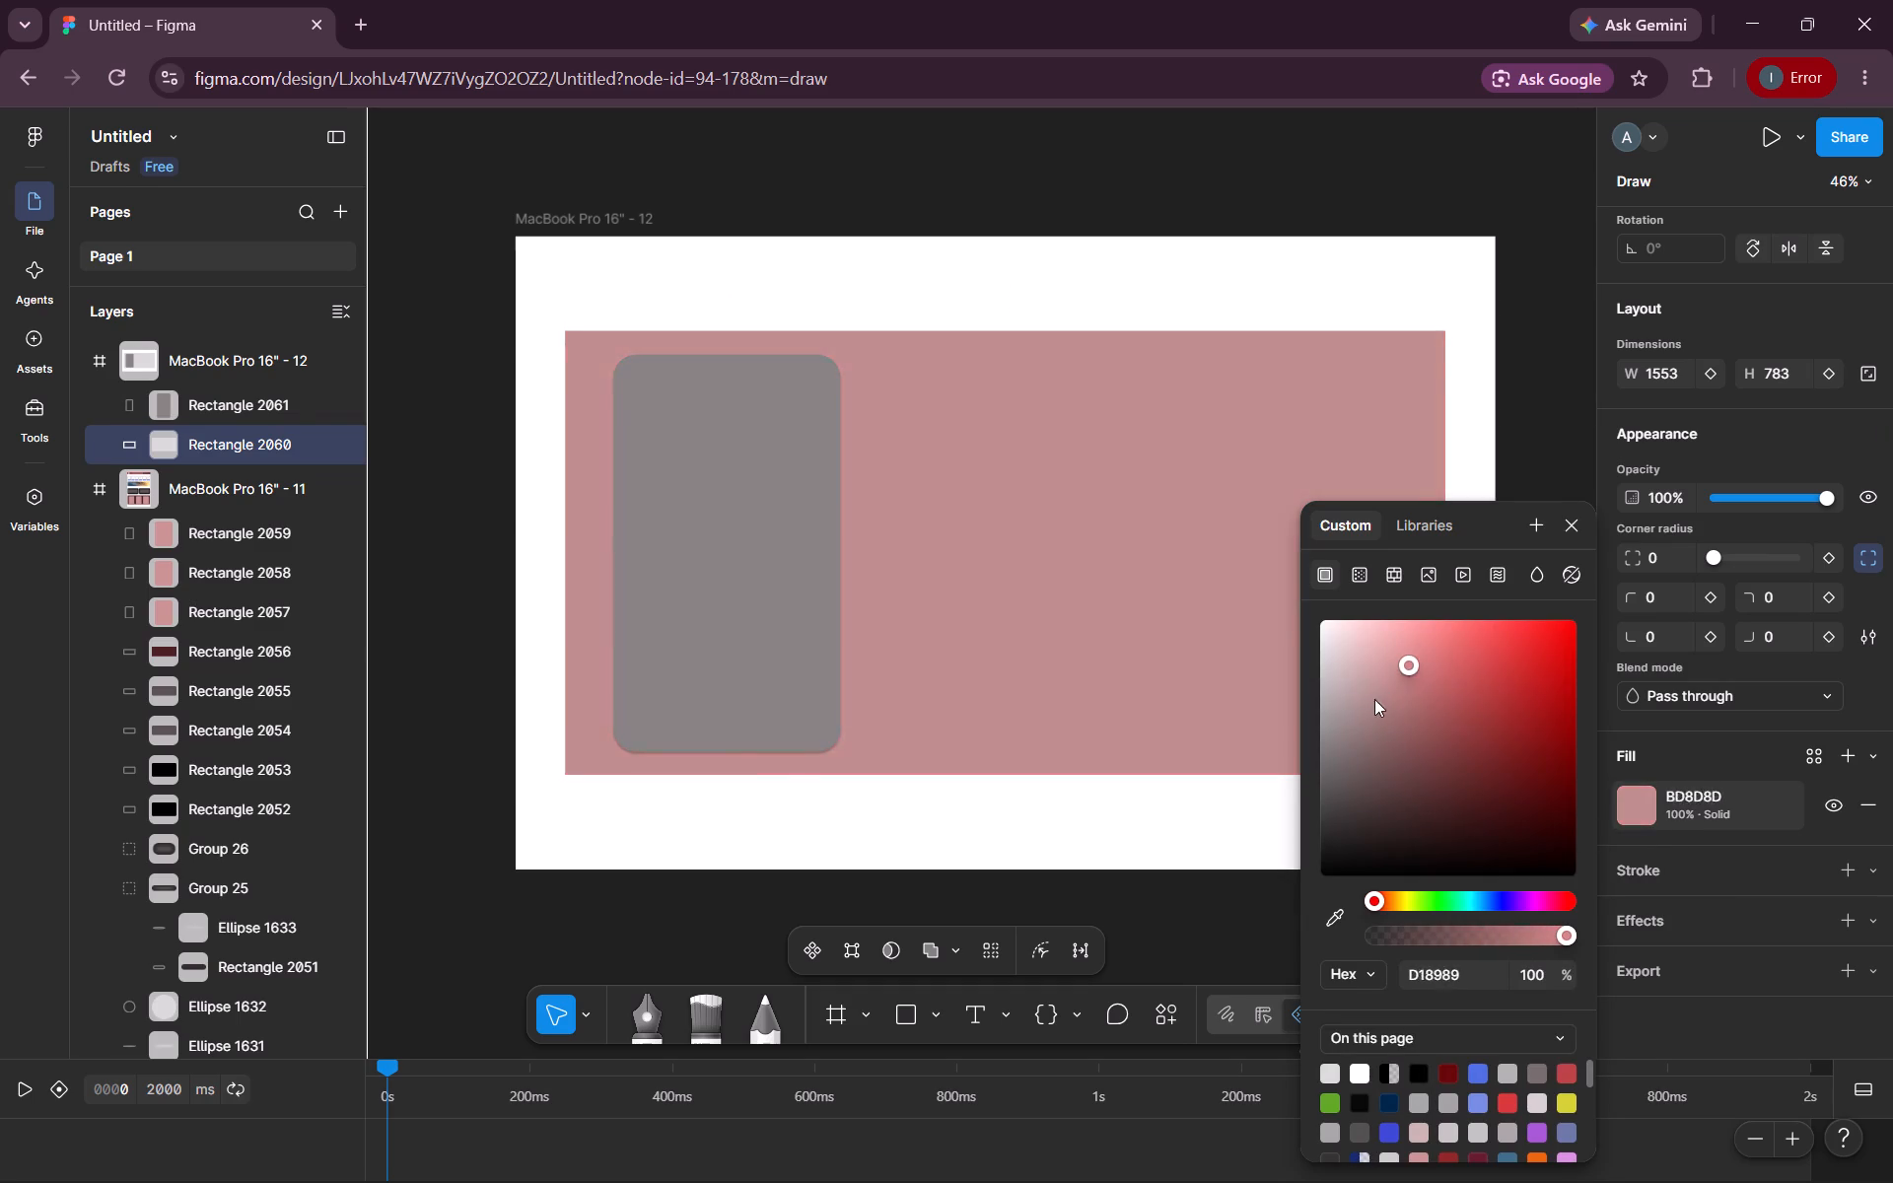
pyautogui.moveTo(1374, 699); pyautogui.dragTo(1525, 637)
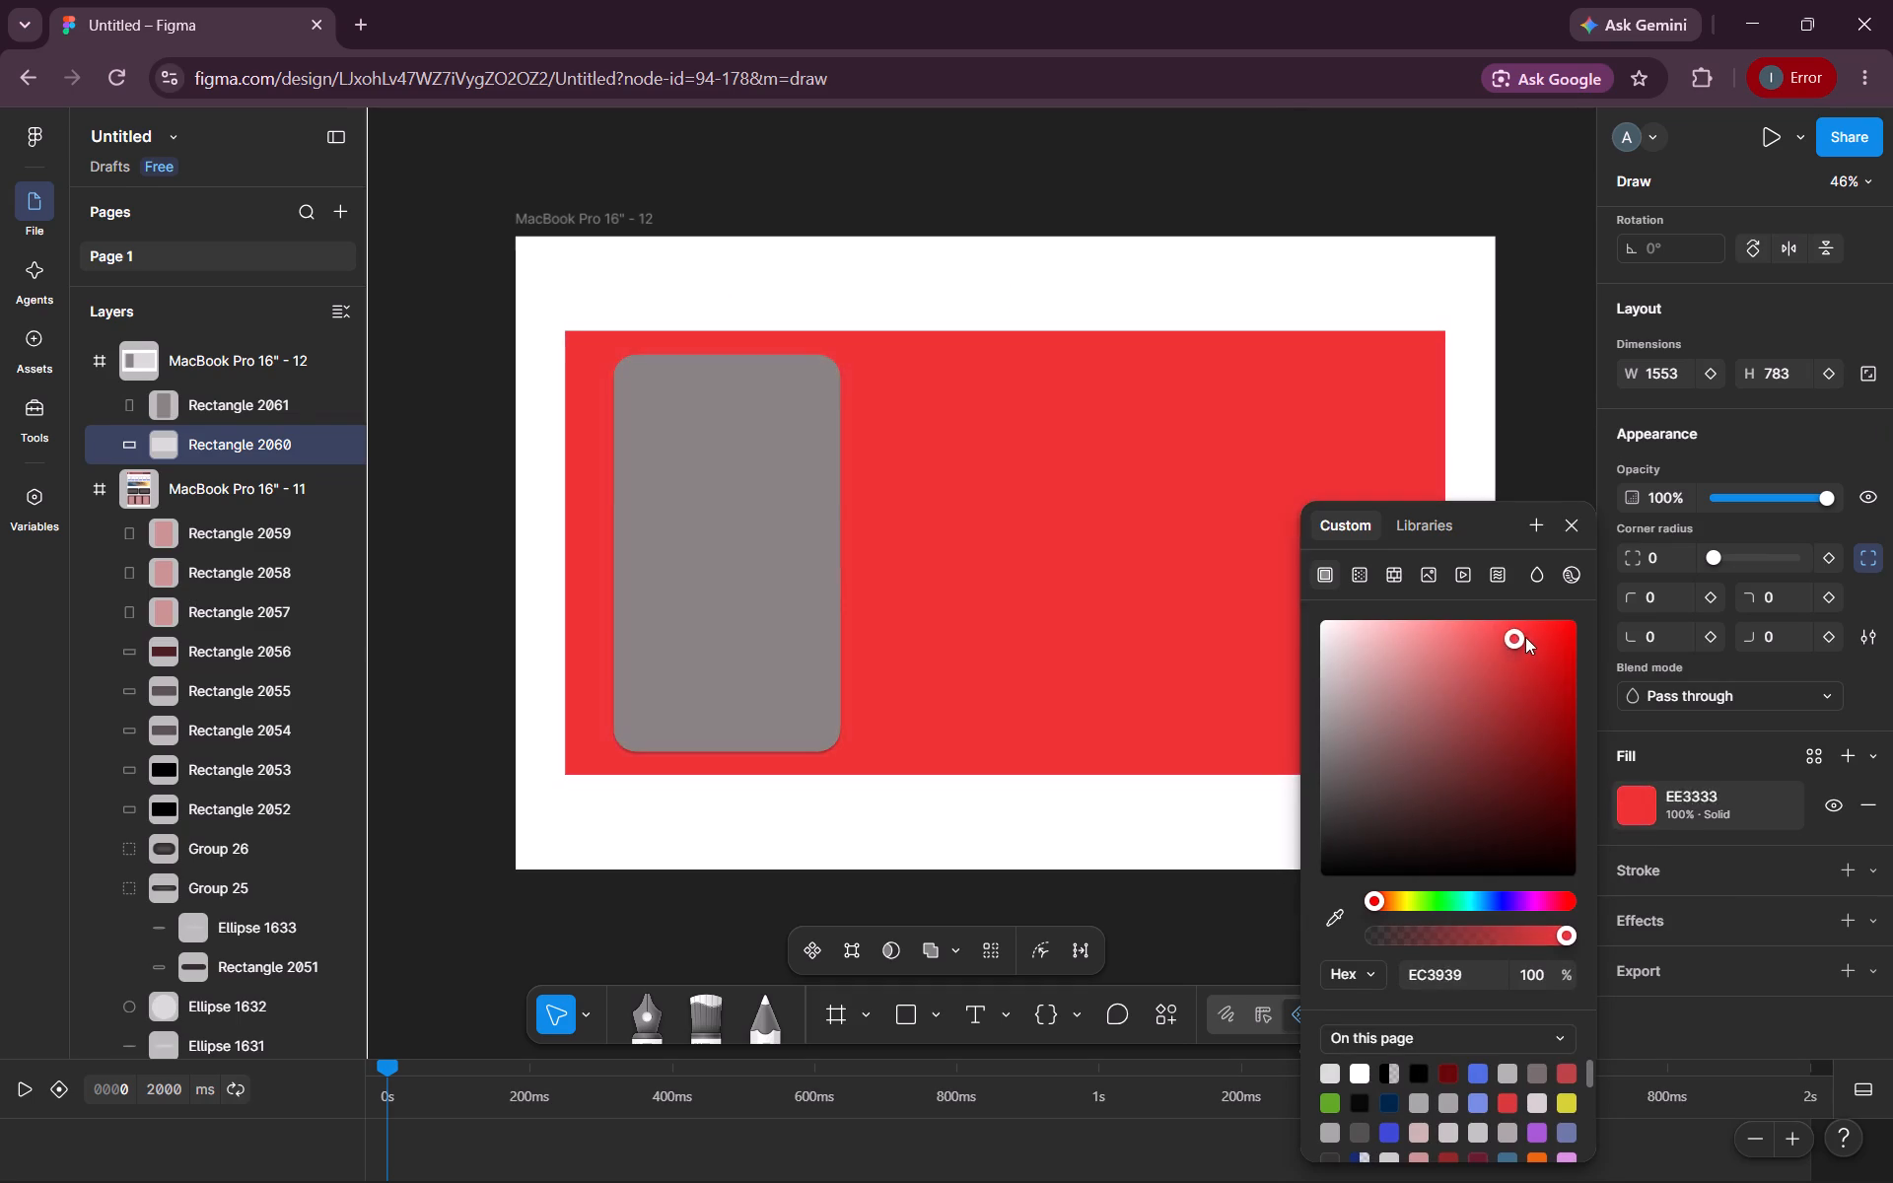
pyautogui.moveTo(1525, 637); pyautogui.dragTo(1582, 631)
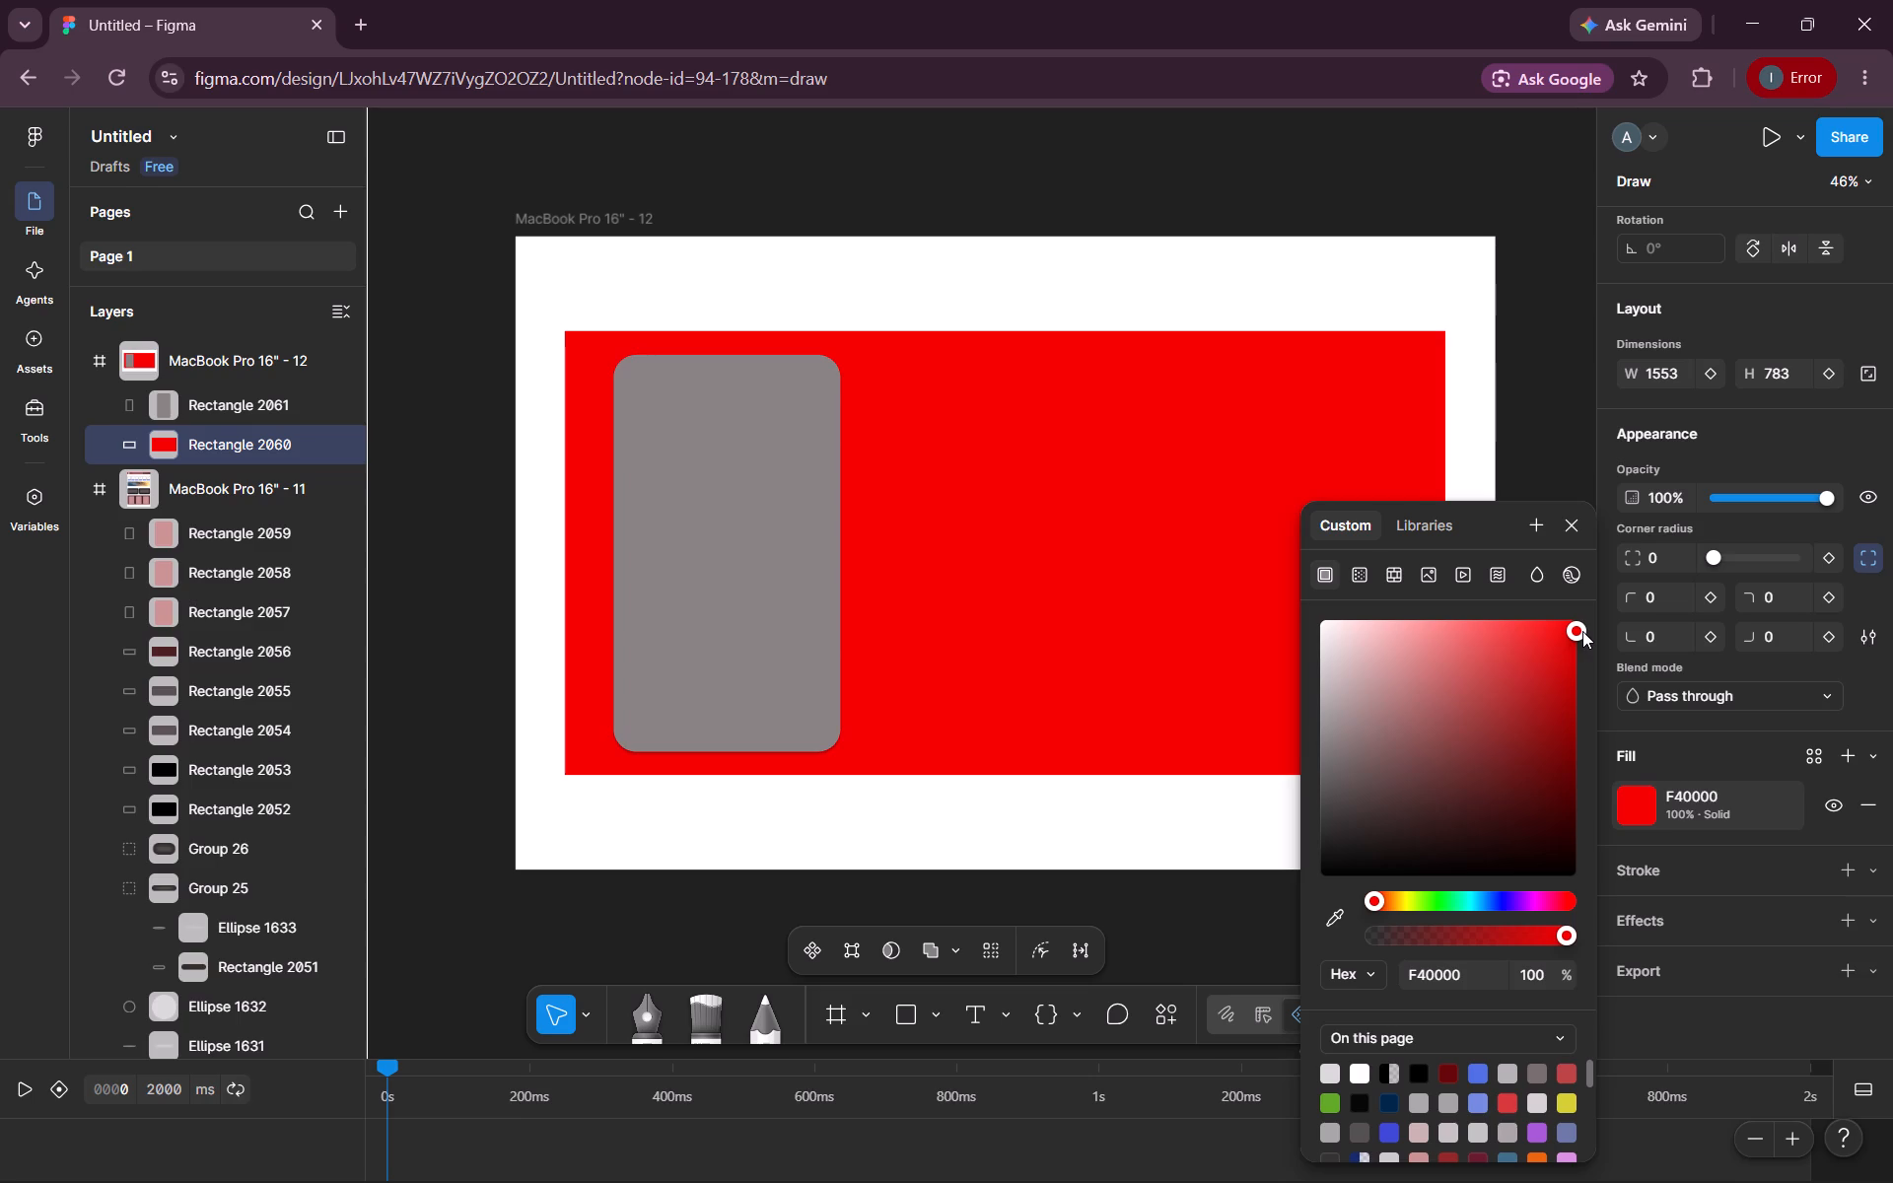
pyautogui.click(1719, 724)
pyautogui.scroll(-2, 1719, 724)
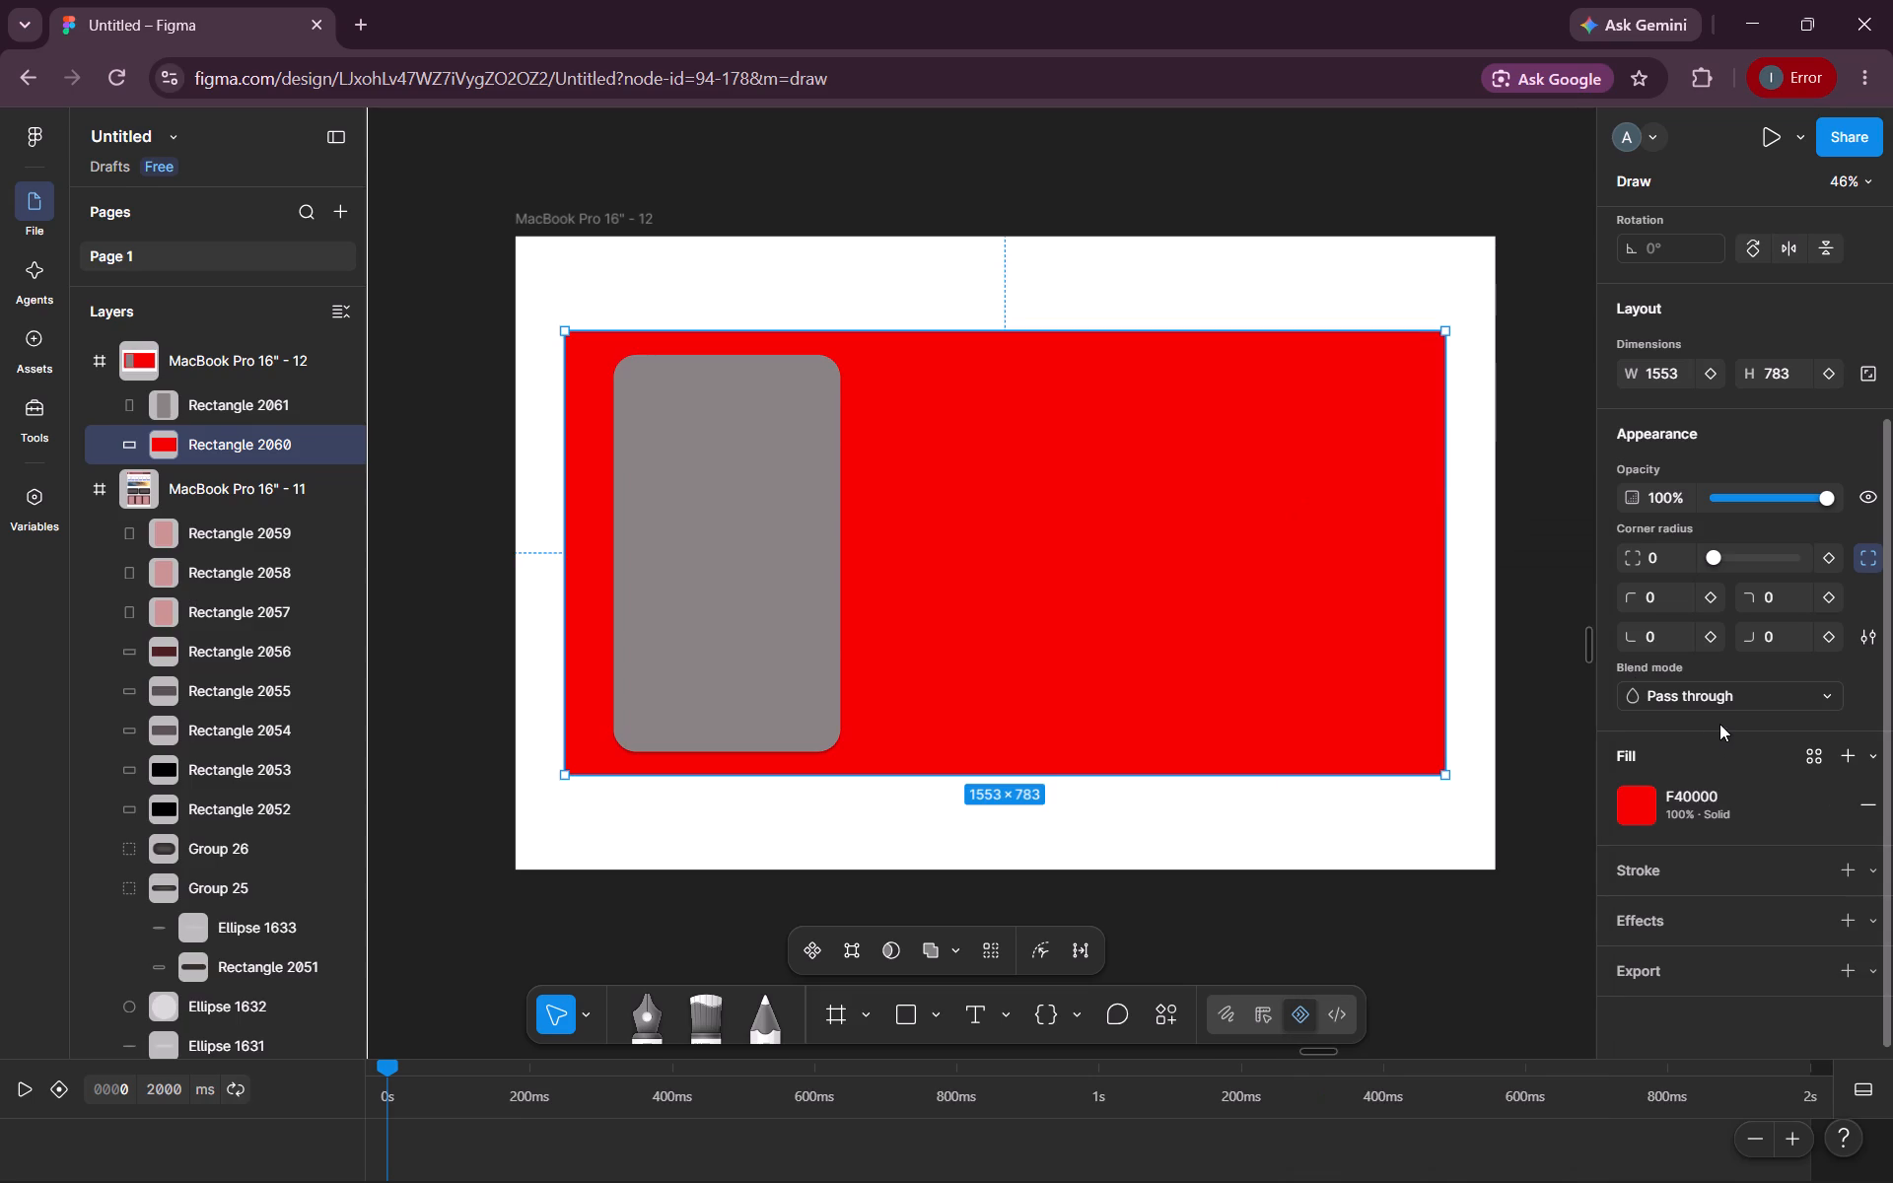
# Apply a uniform layer blur of 500 to the large red rectangle behind the grey card.
pyautogui.click(1688, 911)
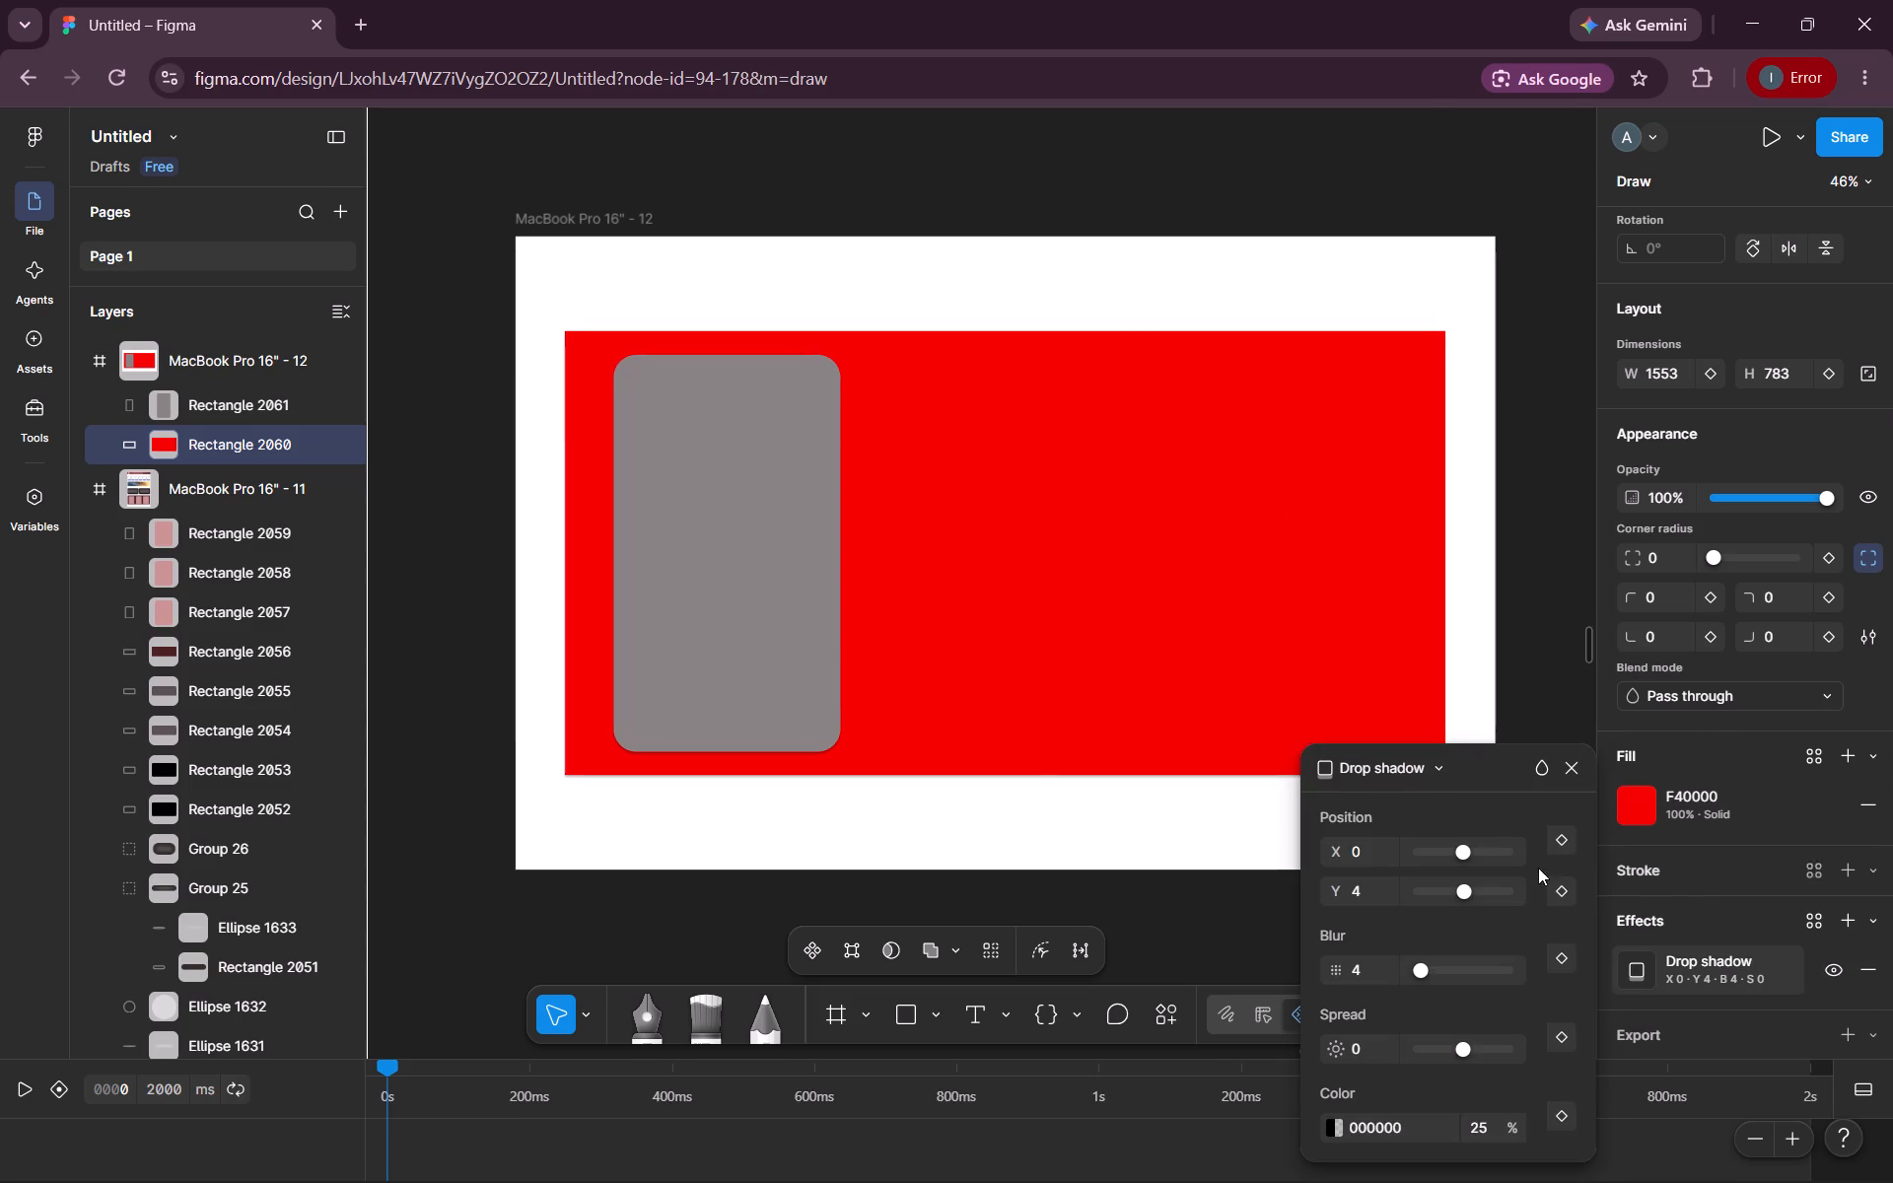
pyautogui.click(1436, 770)
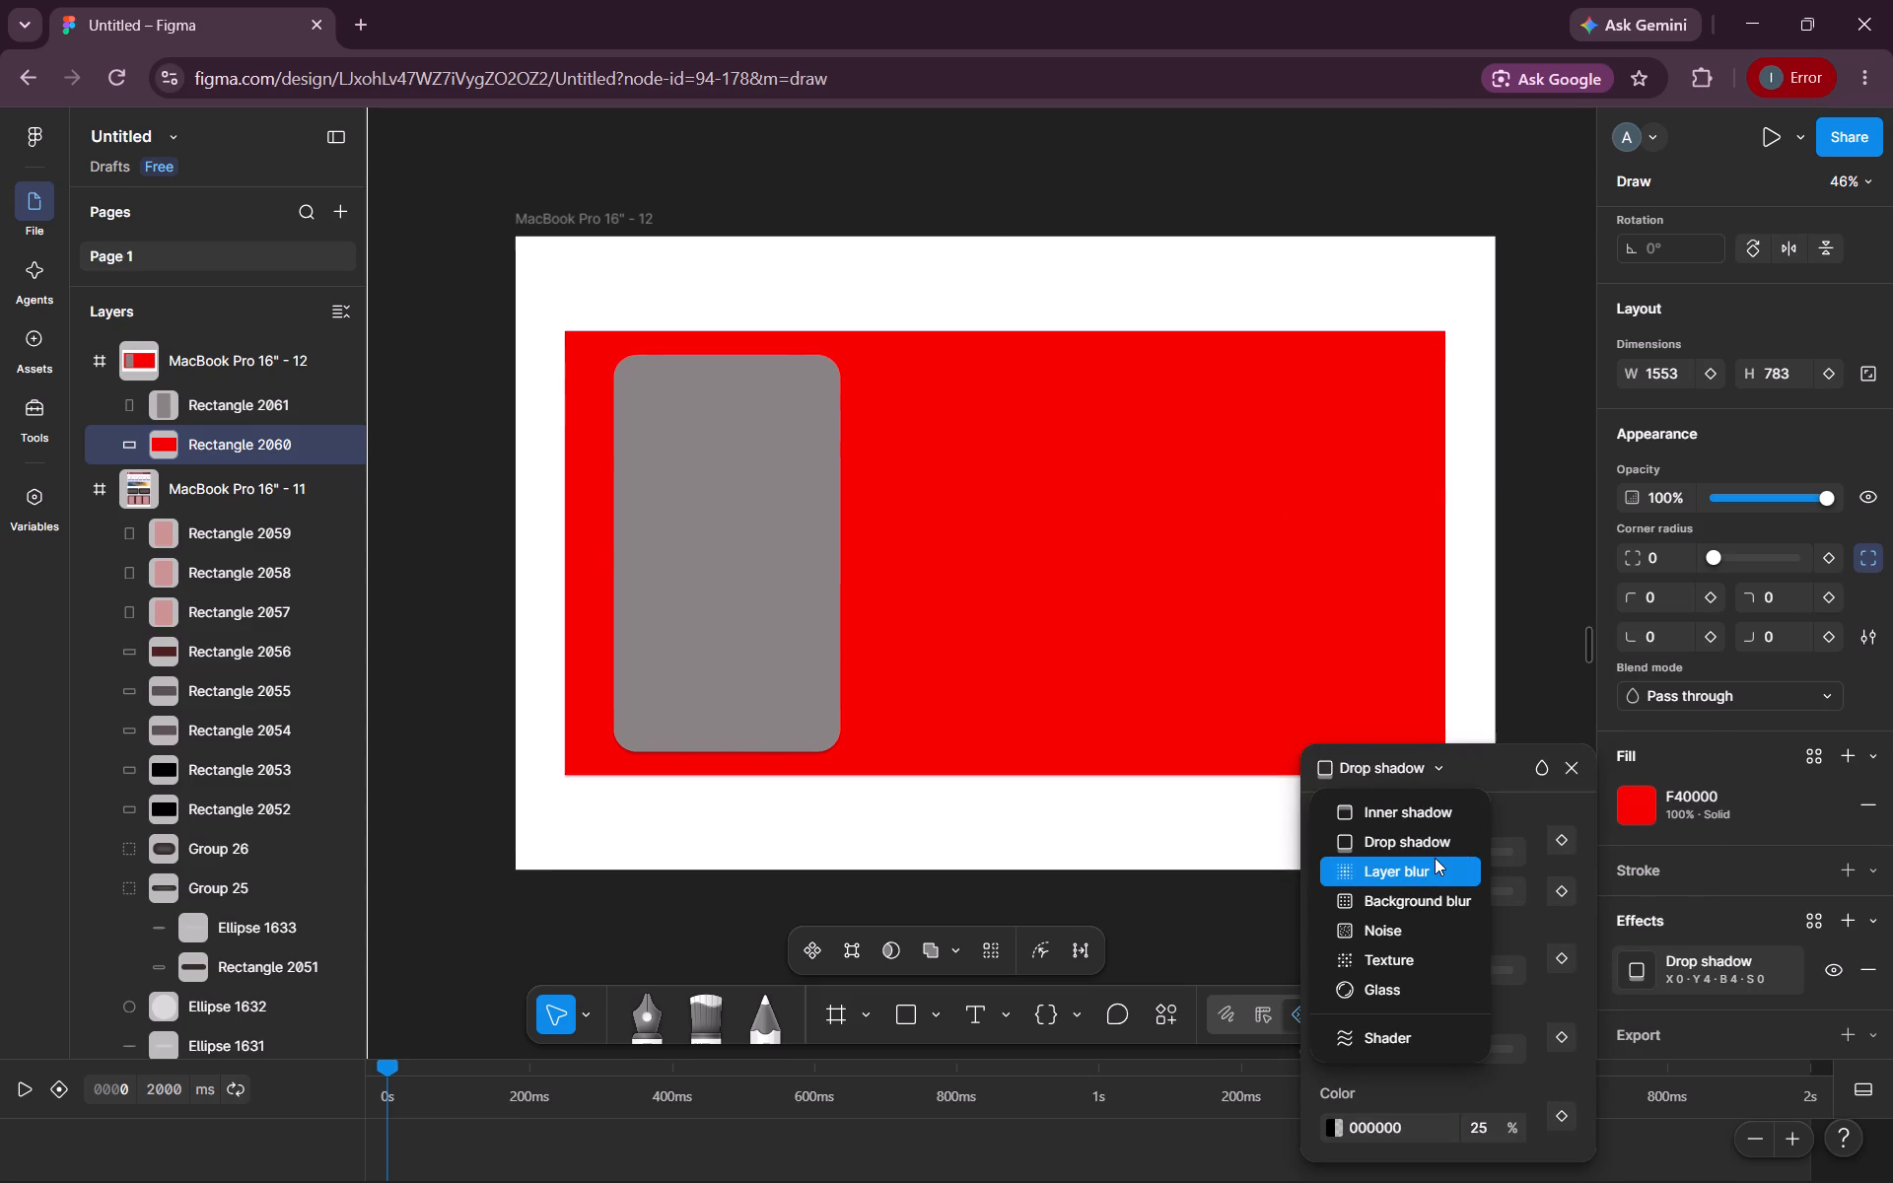
pyautogui.click(1435, 858)
pyautogui.moveTo(1420, 898); pyautogui.dragTo(1689, 895)
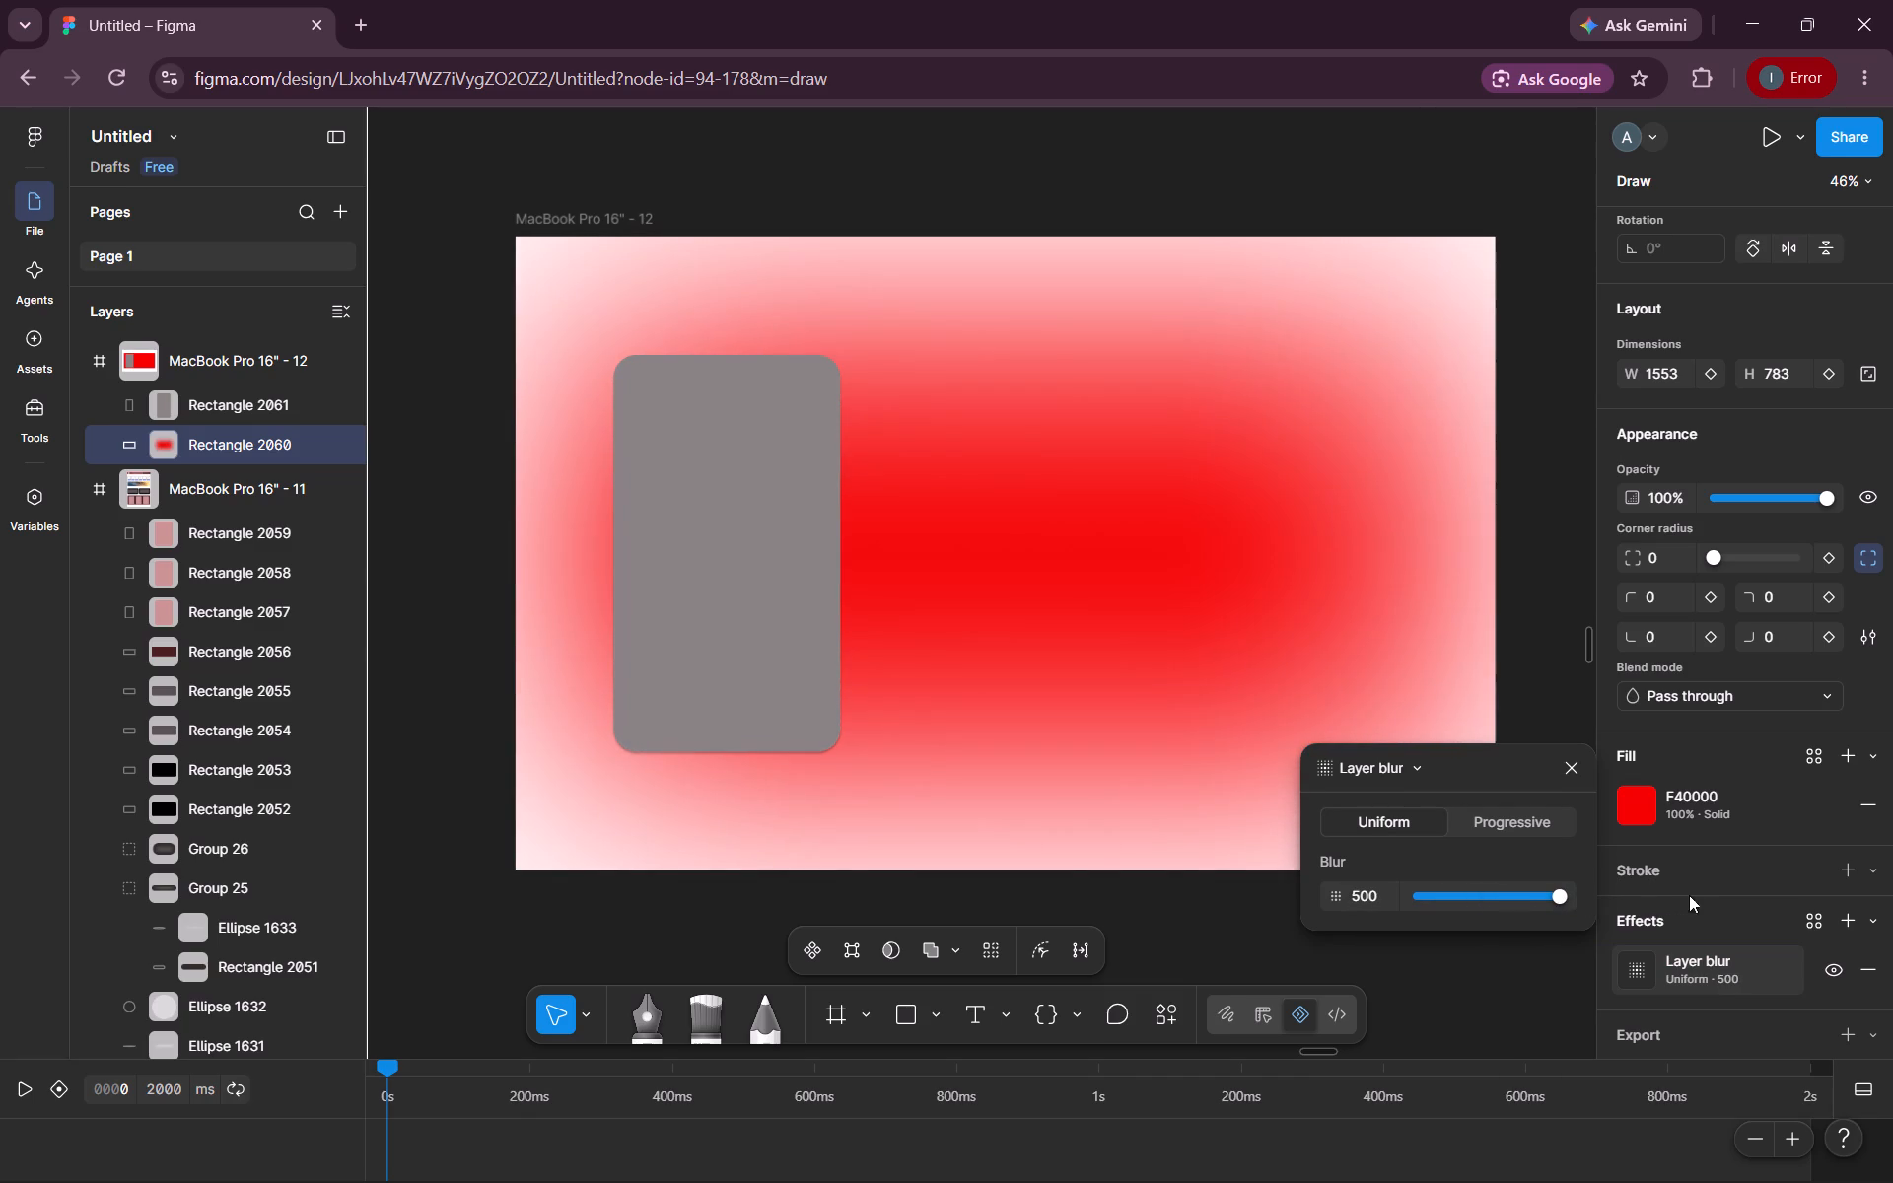
pyautogui.moveTo(1689, 895); pyautogui.dragTo(1700, 893)
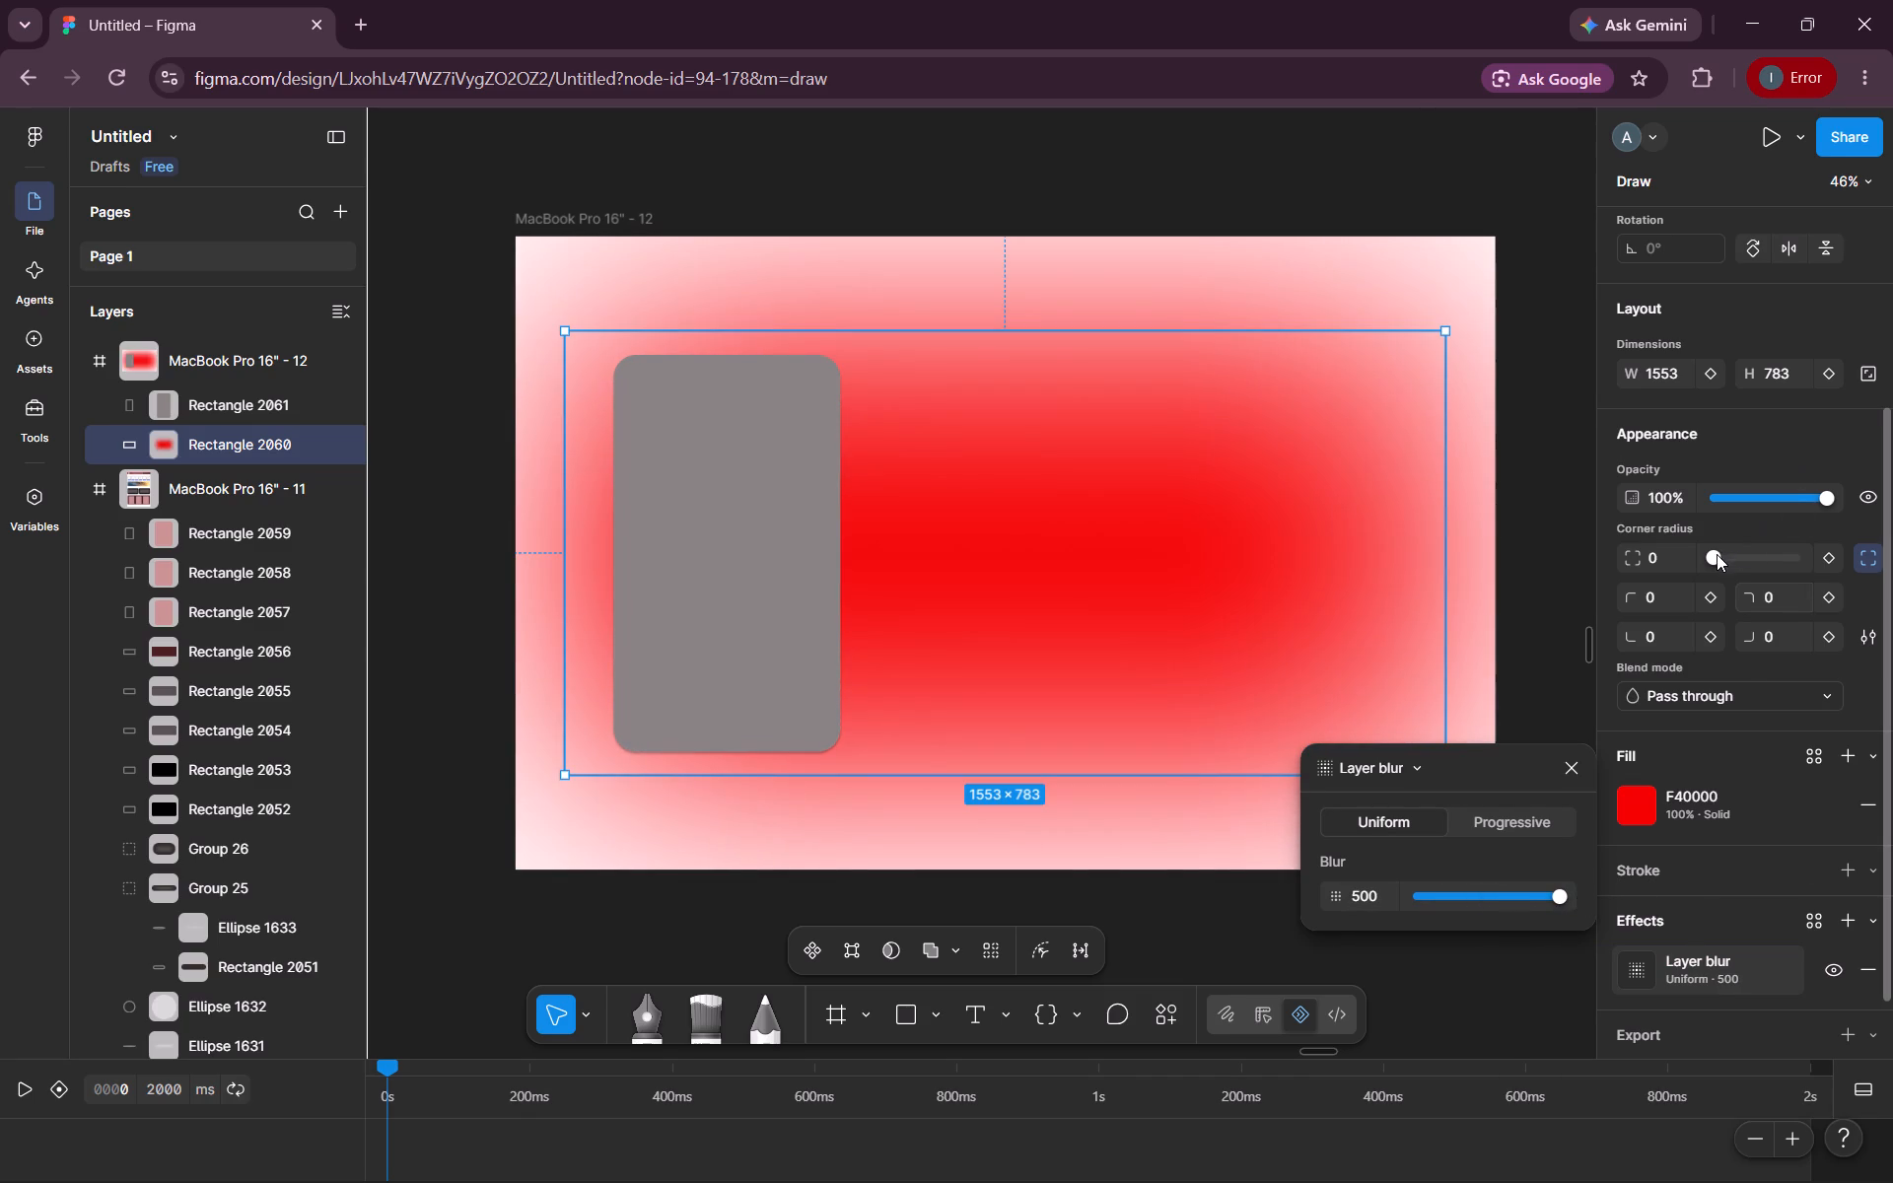
# Lower the blurred red rectangle's opacity to 43%.
pyautogui.moveTo(1825, 500); pyautogui.dragTo(1760, 505)
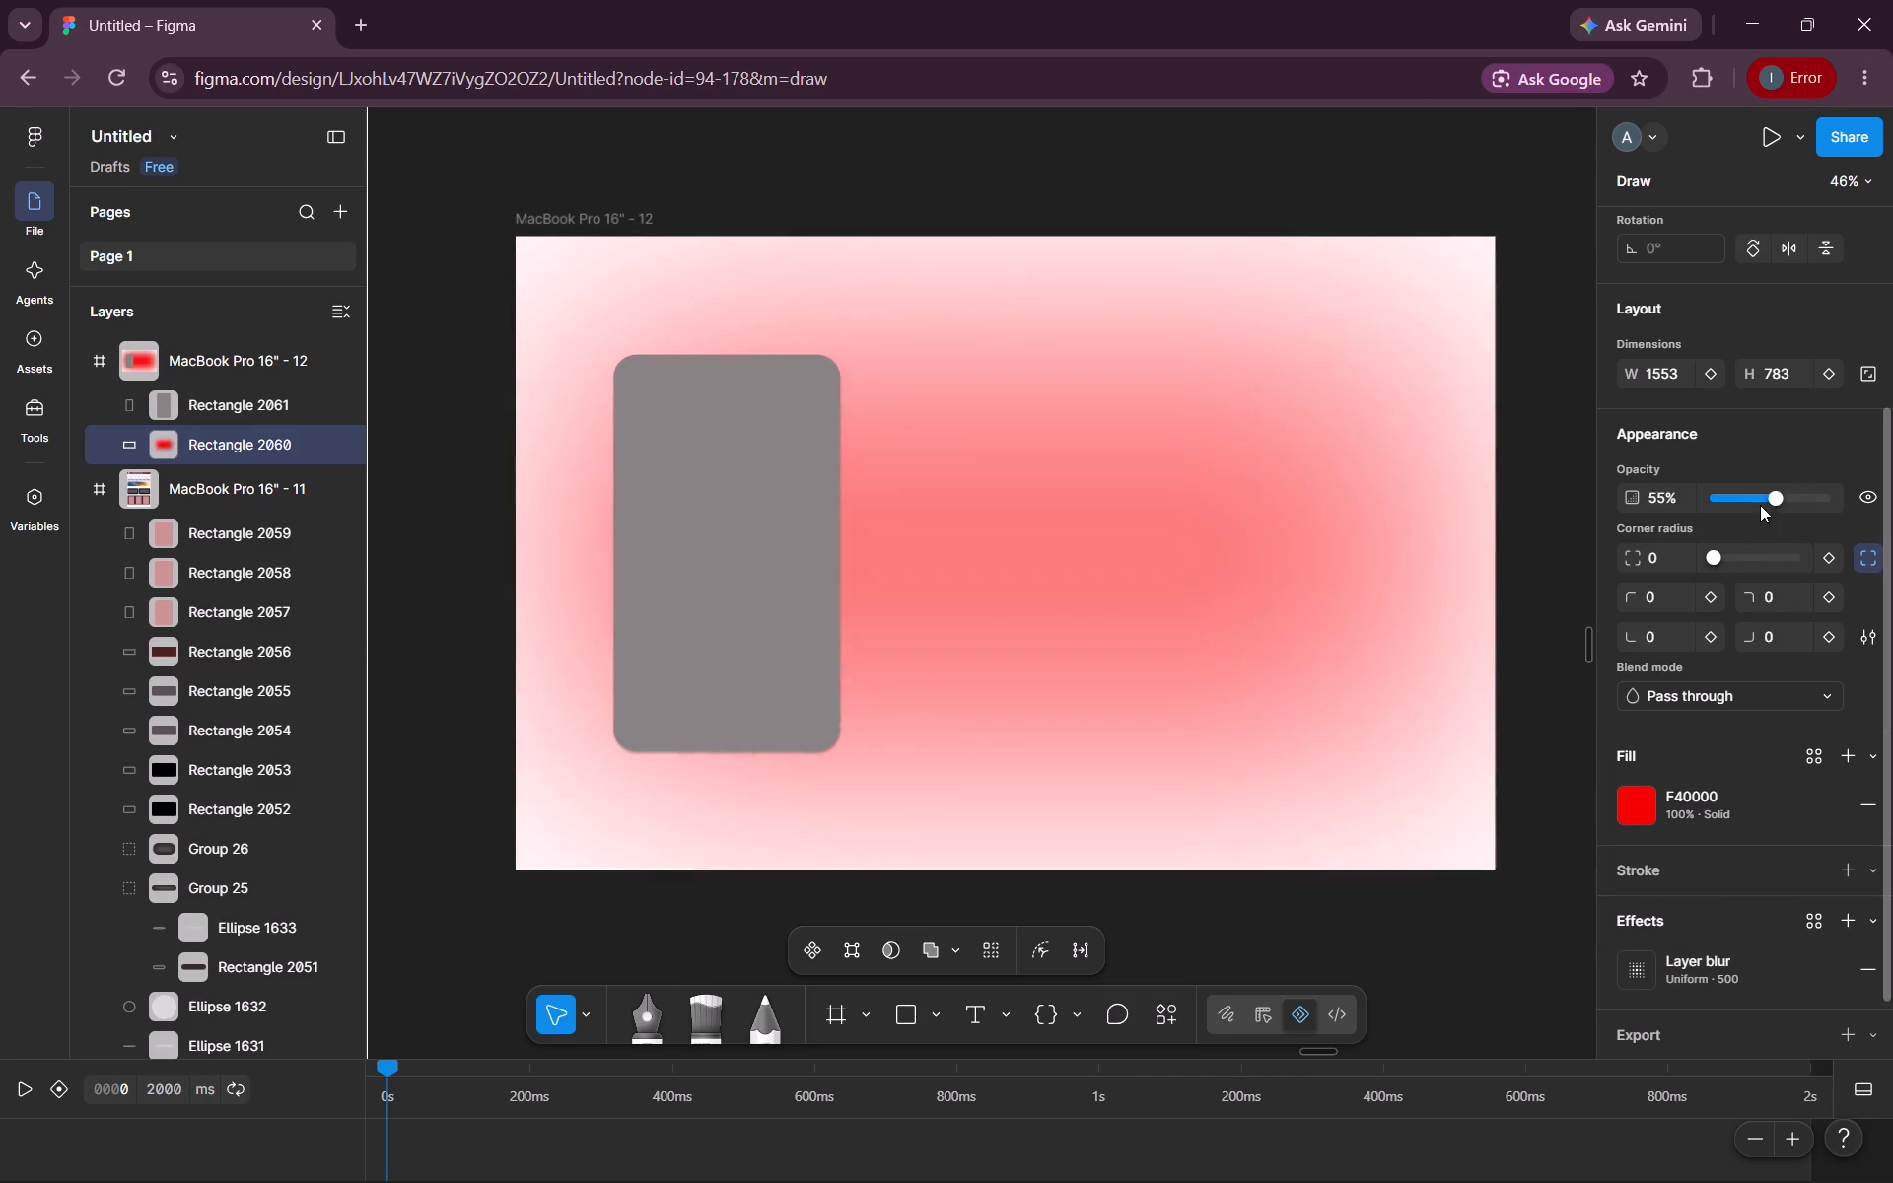
pyautogui.moveTo(1760, 505); pyautogui.dragTo(1763, 505)
pyautogui.click(1769, 441)
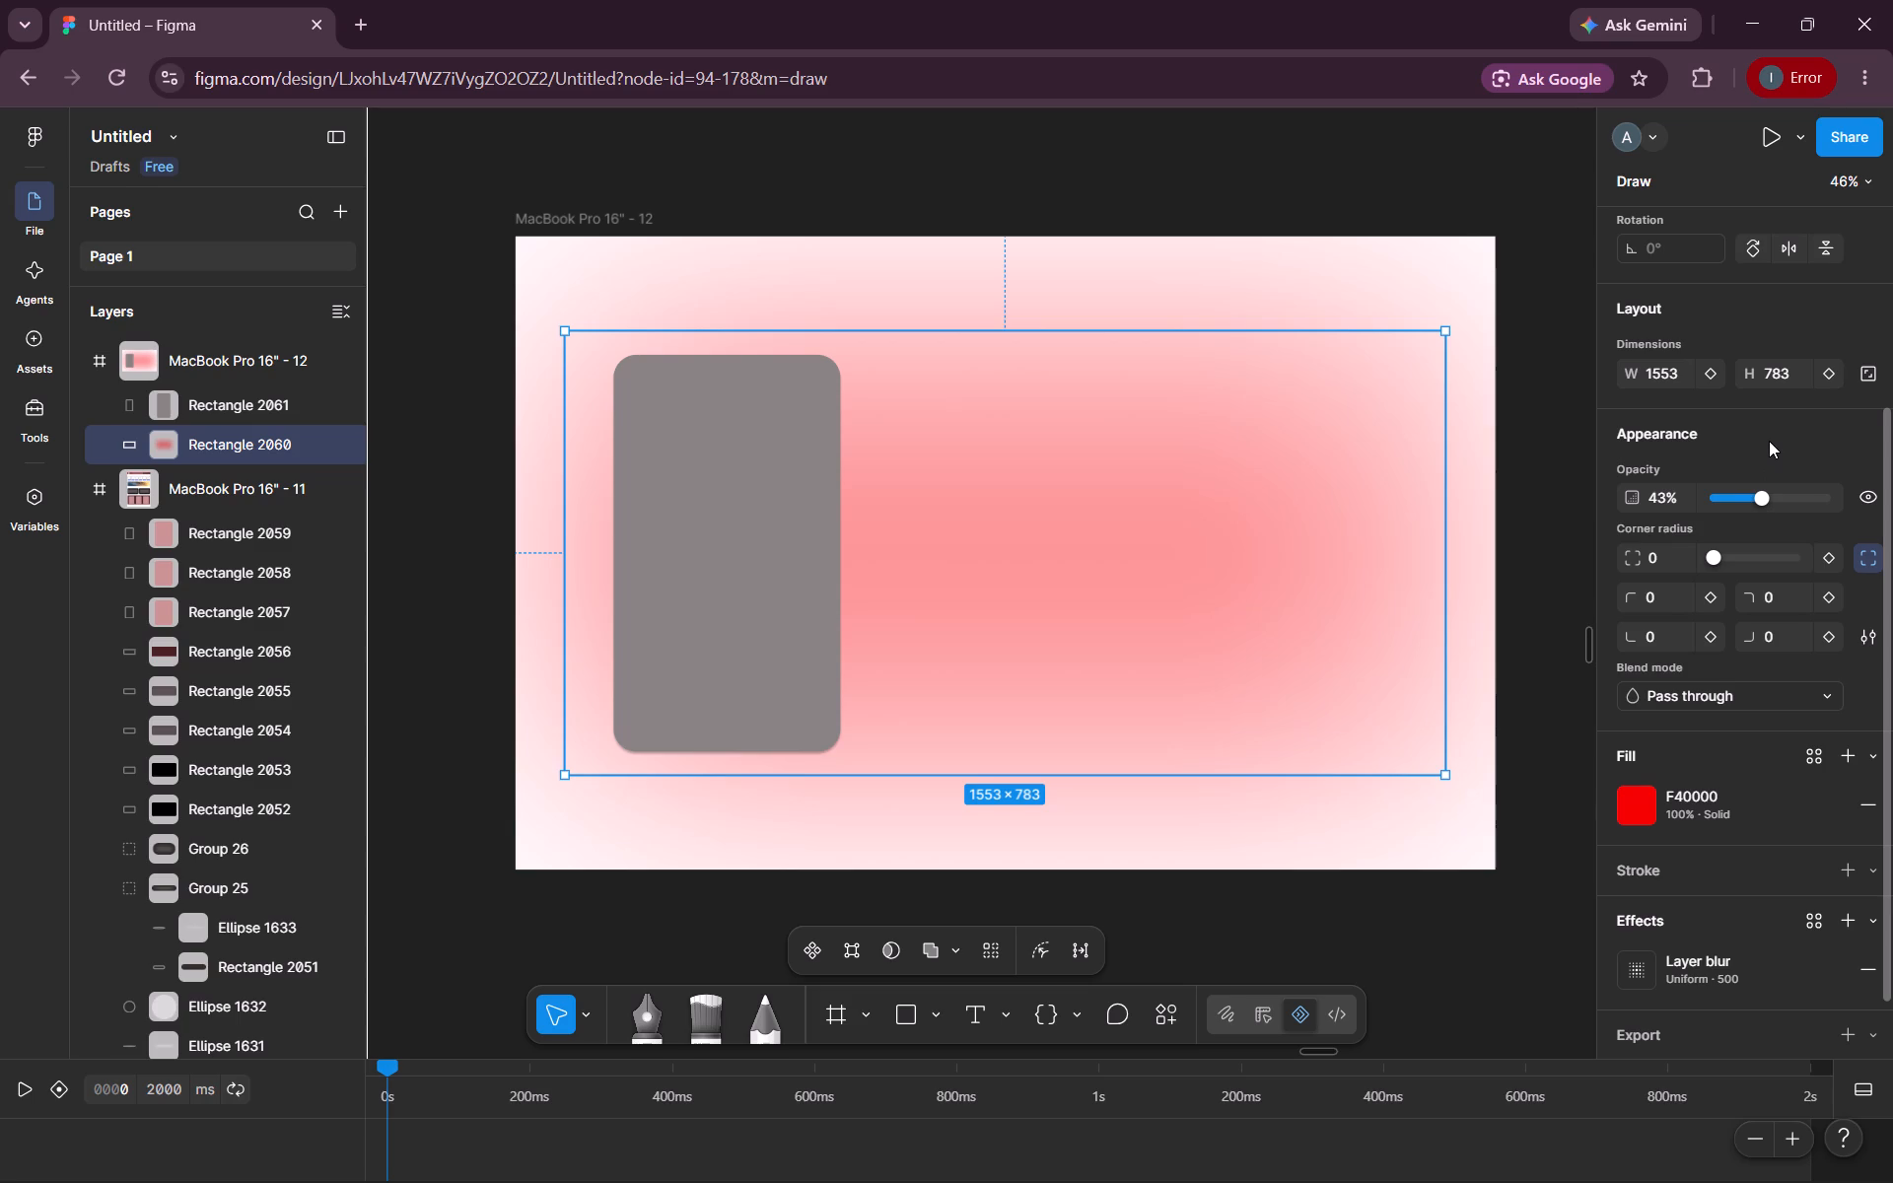
pyautogui.click(1521, 847)
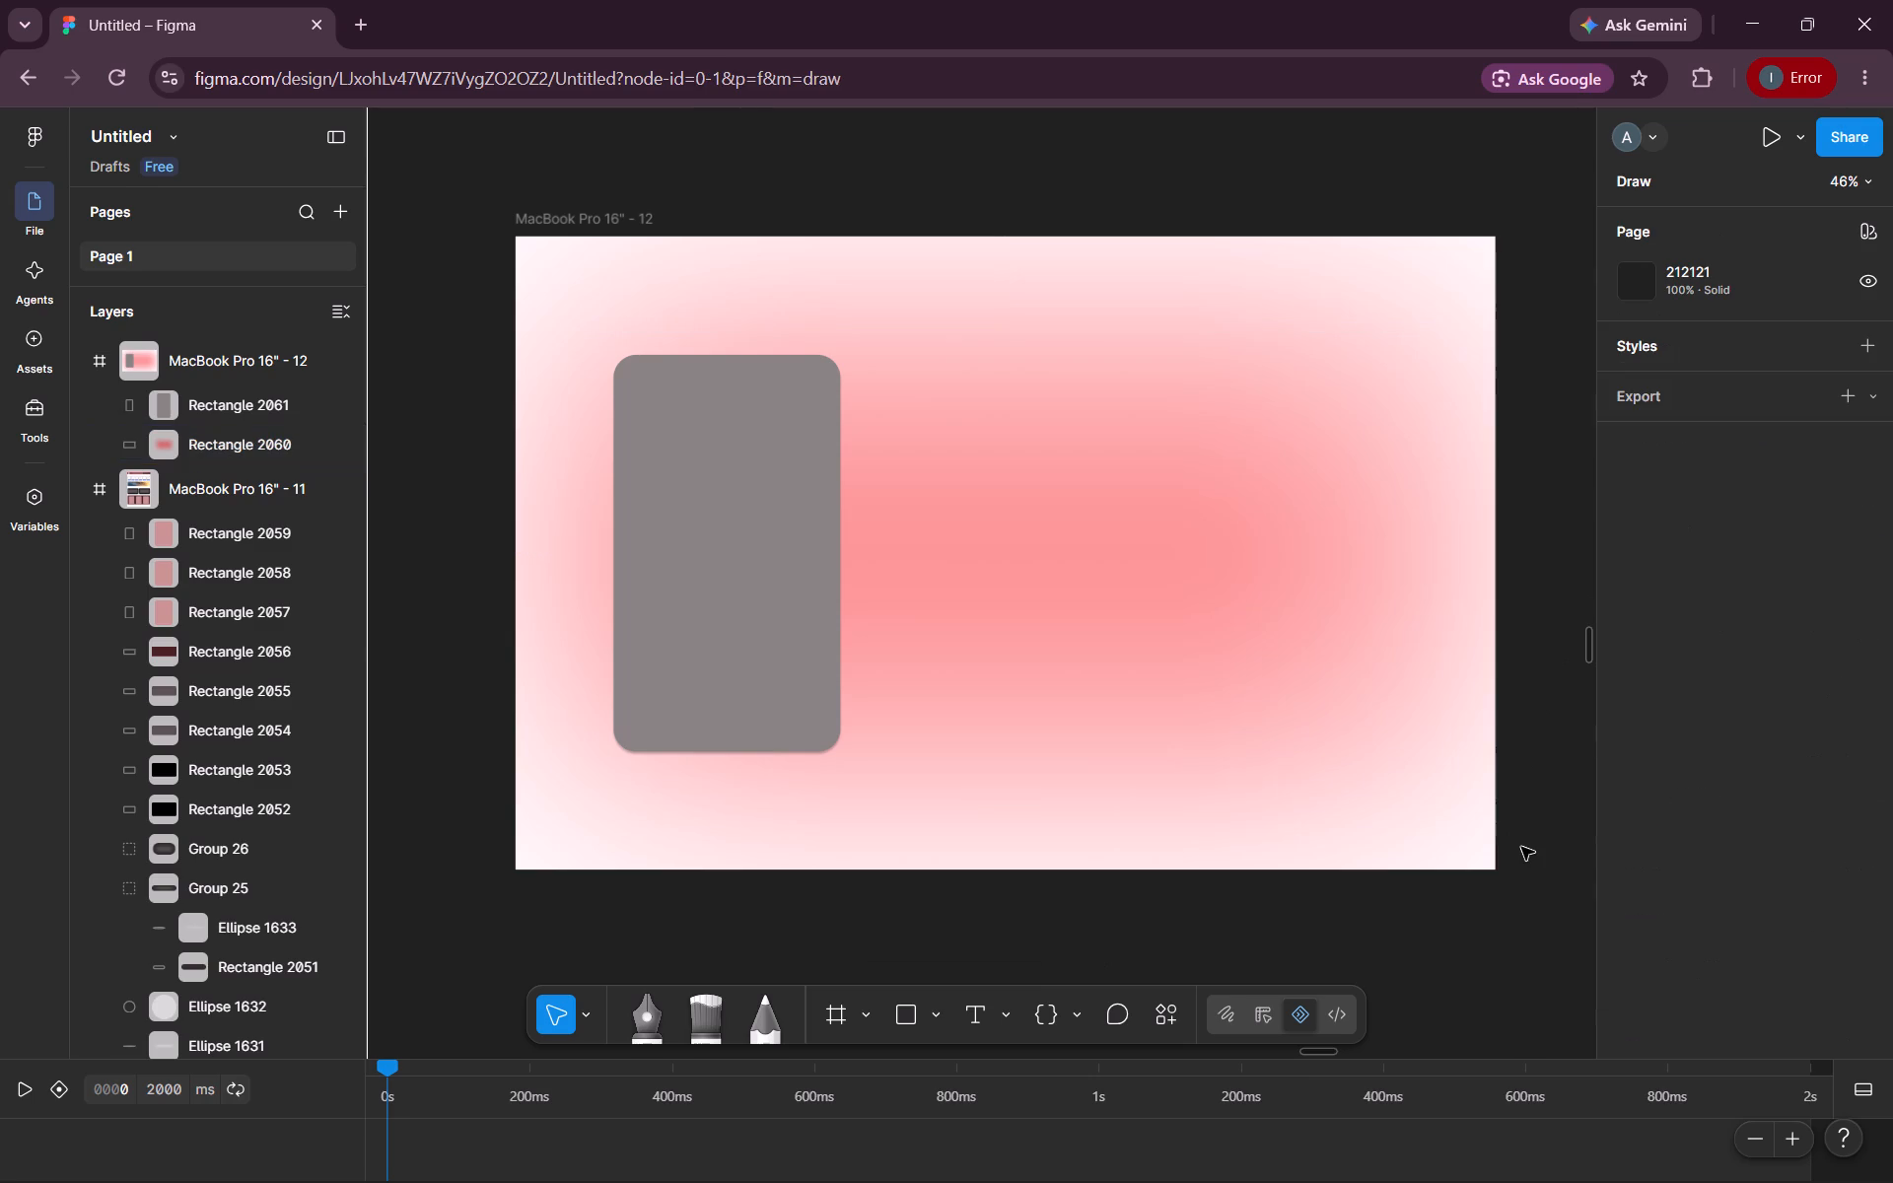
# Duplicate the grey card twice to form a row of three, placing the copies at X 651 and X 1129, both at Y 209.
pyautogui.click(716, 591)
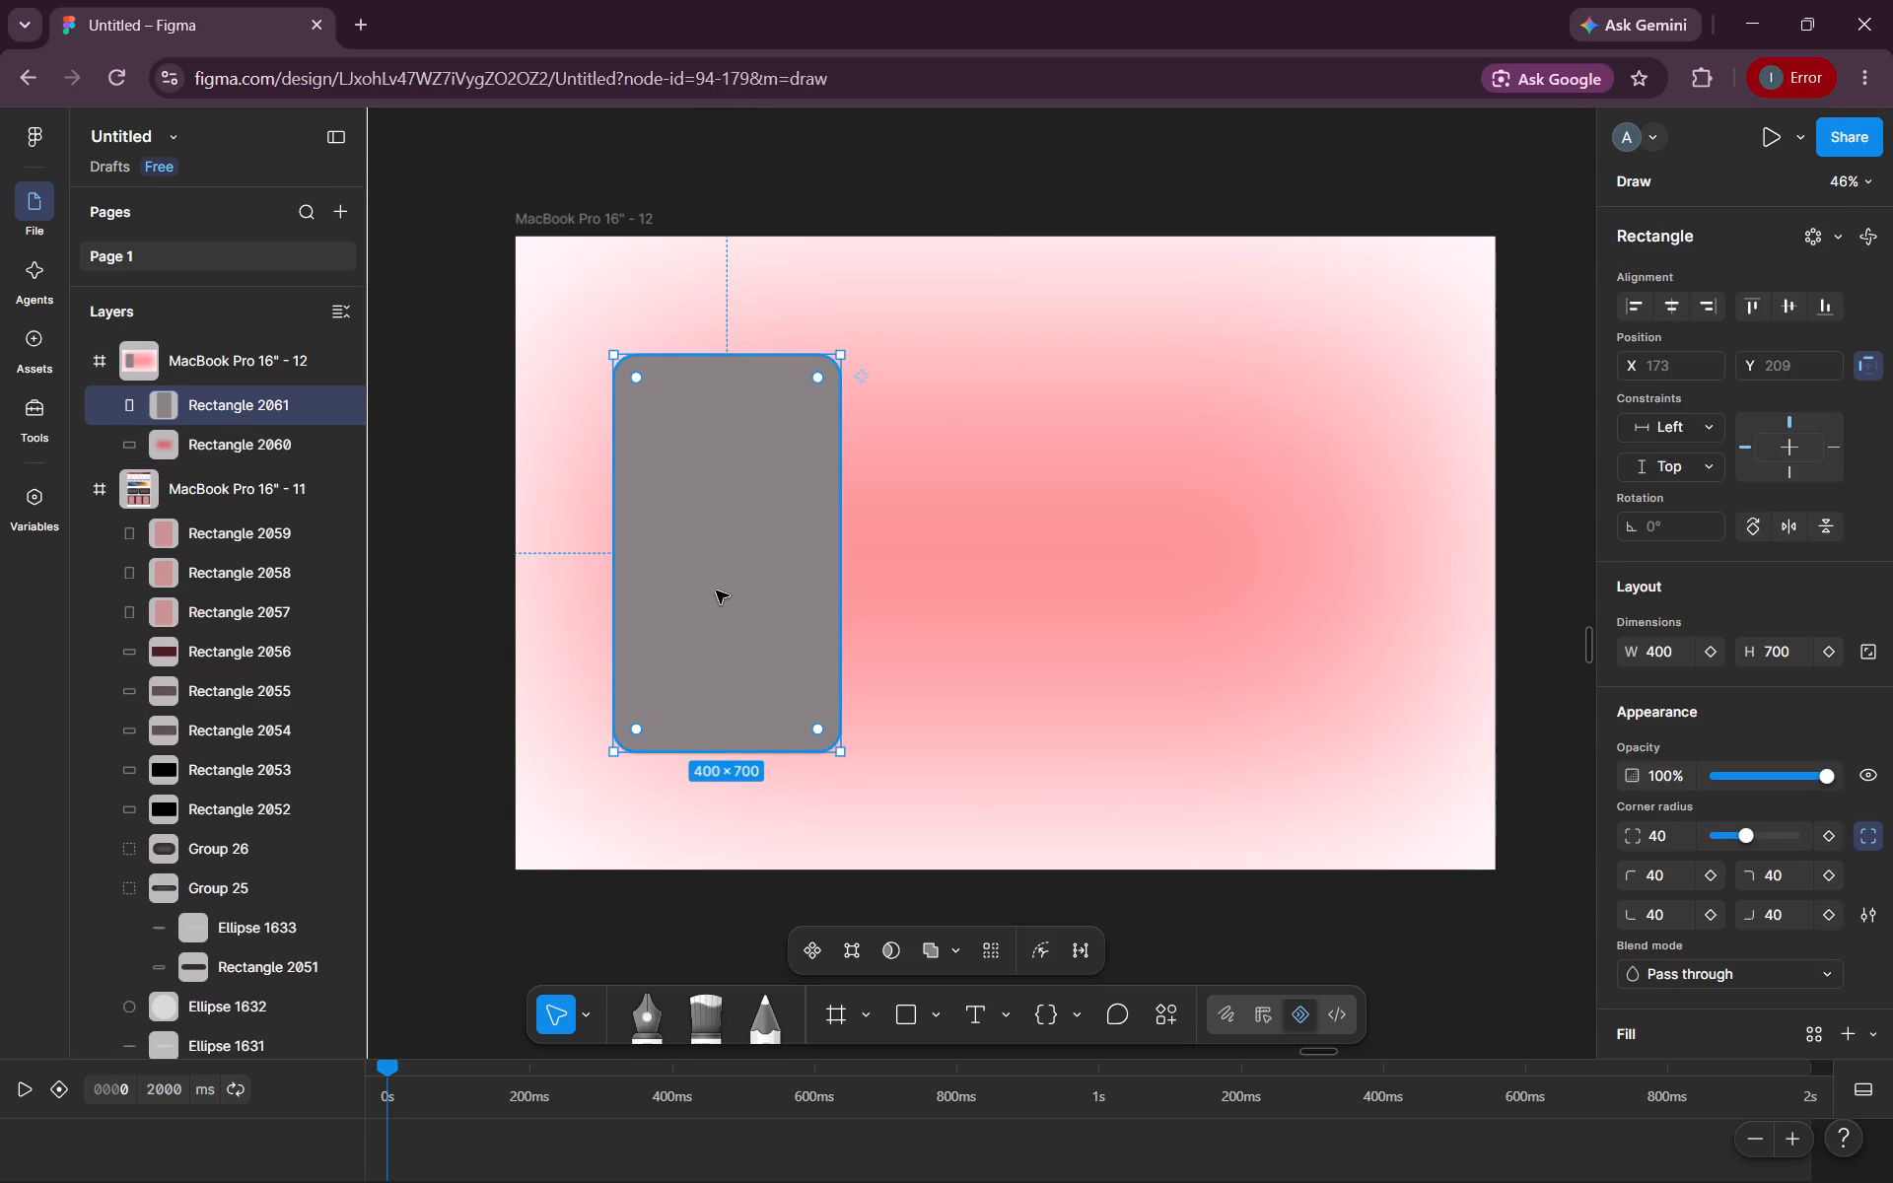
pyautogui.keyDown('alt'); pyautogui.moveTo(716, 591); pyautogui.dragTo(969, 587); pyautogui.keyUp('alt')
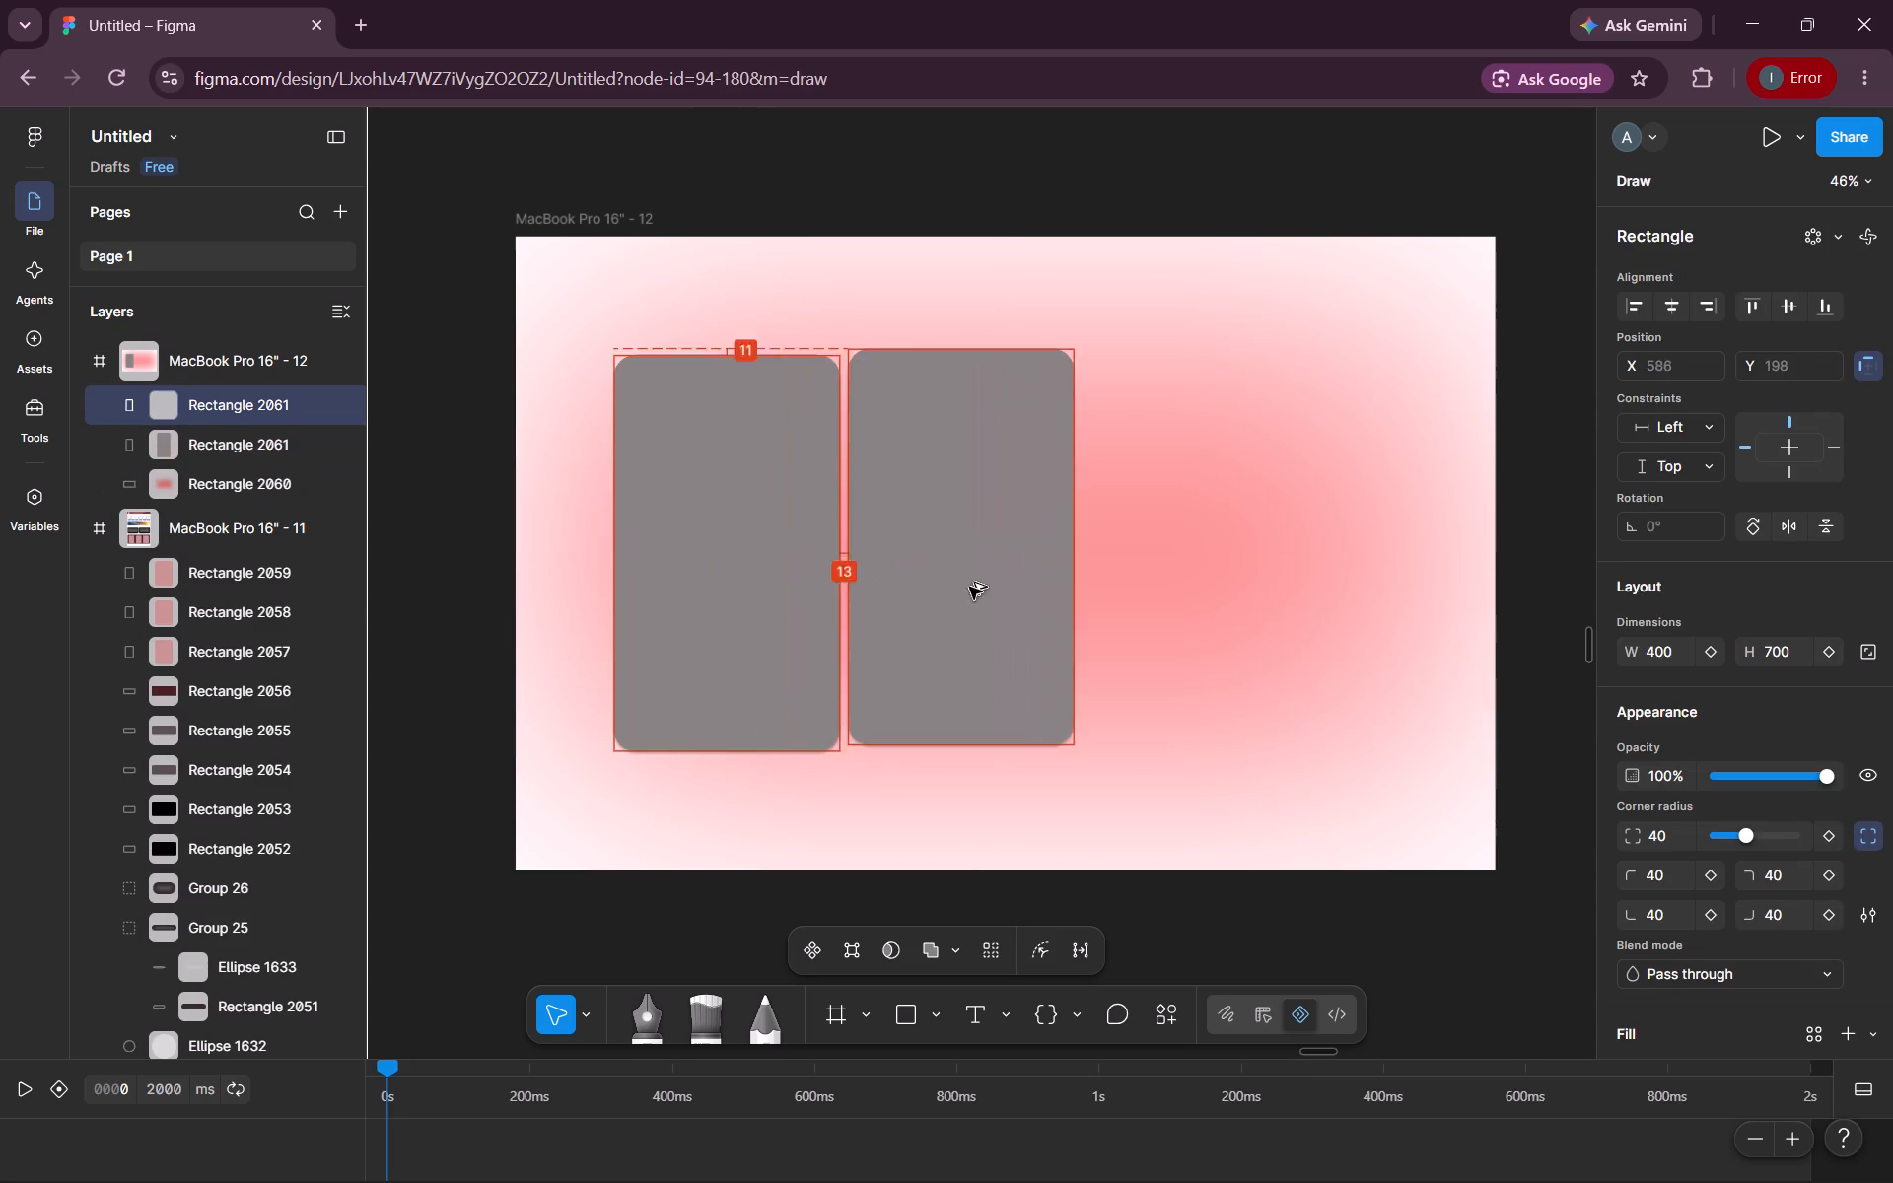
pyautogui.keyDown('alt'); pyautogui.moveTo(969, 587); pyautogui.dragTo(987, 589); pyautogui.keyUp('alt')
pyautogui.keyDown('alt'); pyautogui.moveTo(987, 589); pyautogui.dragTo(1056, 589); pyautogui.keyUp('alt')
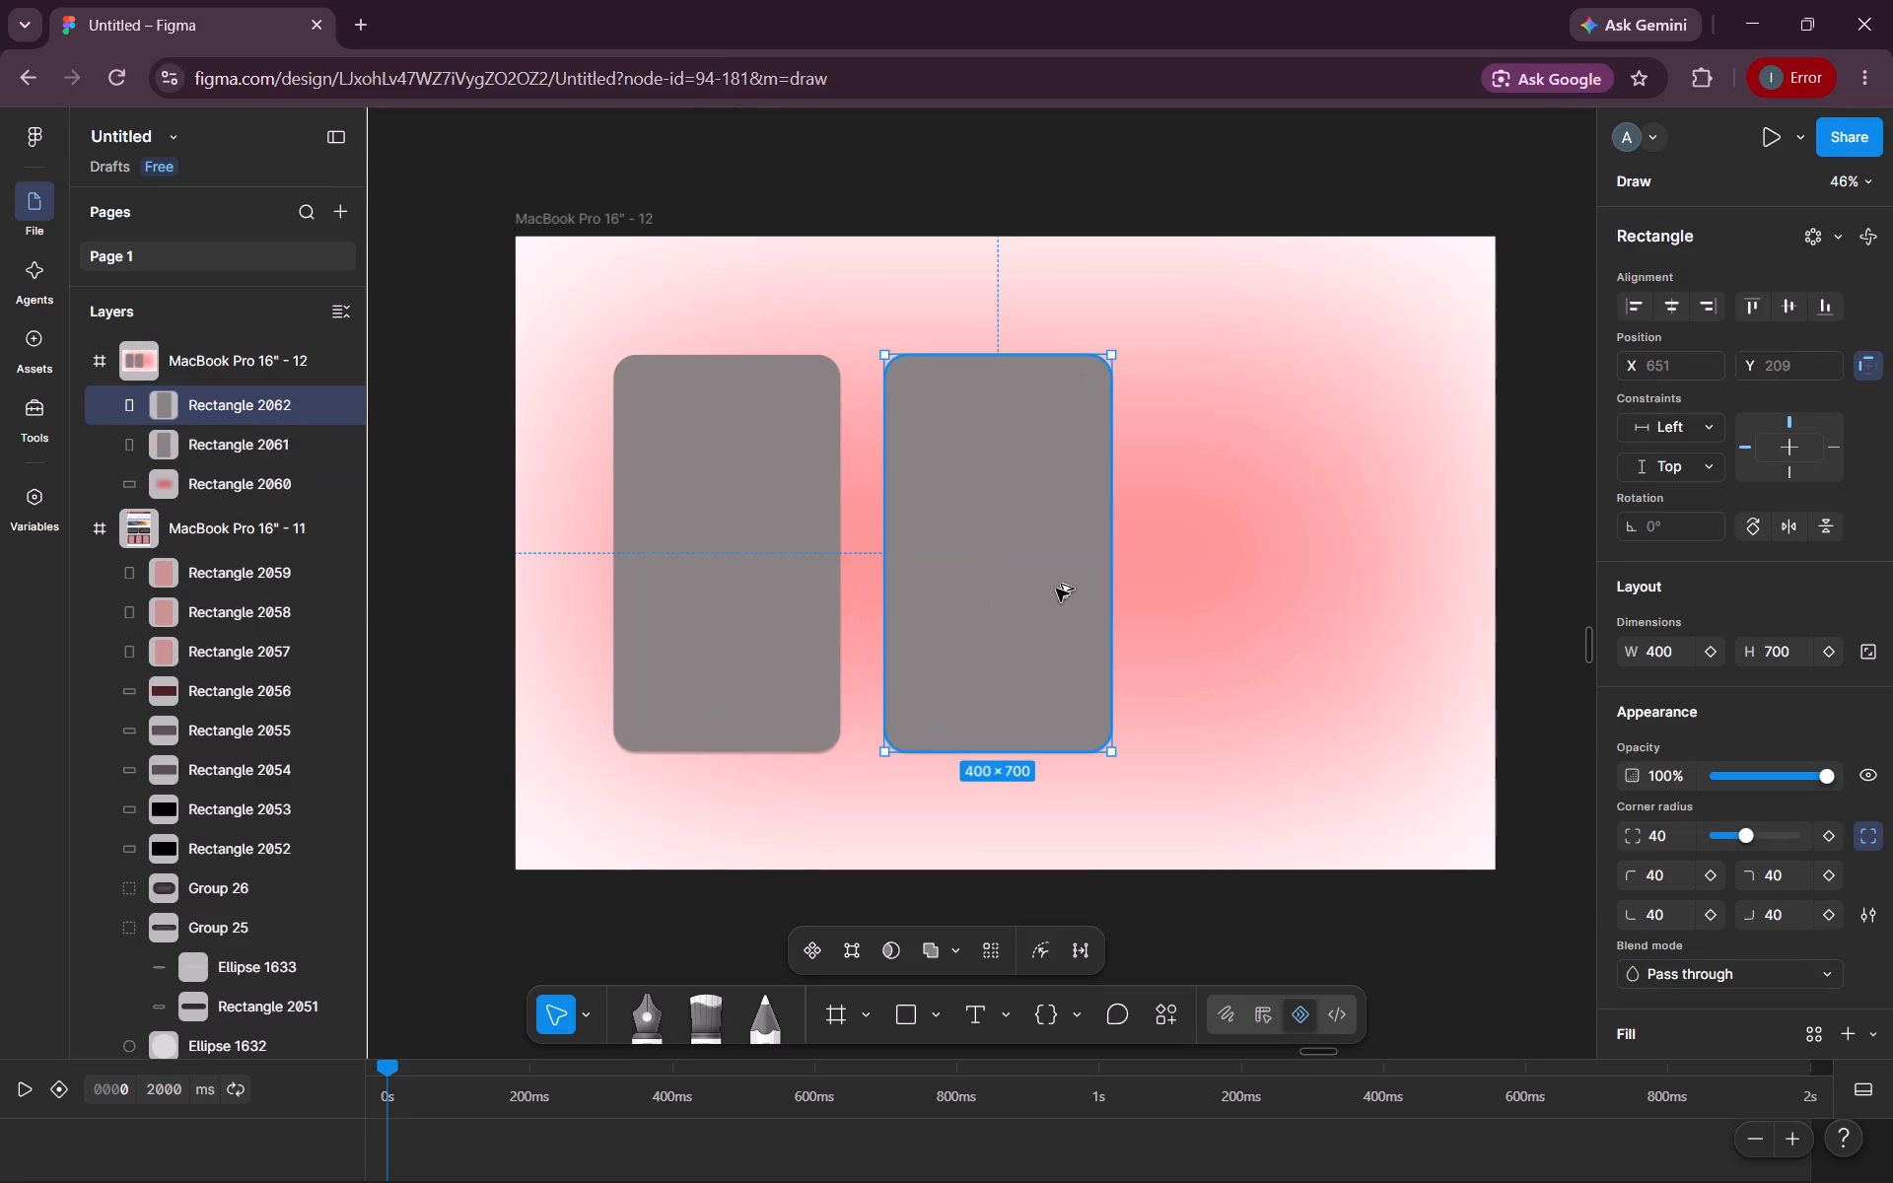
pyautogui.keyDown('alt'); pyautogui.moveTo(1056, 589); pyautogui.dragTo(1257, 588); pyautogui.keyUp('alt')
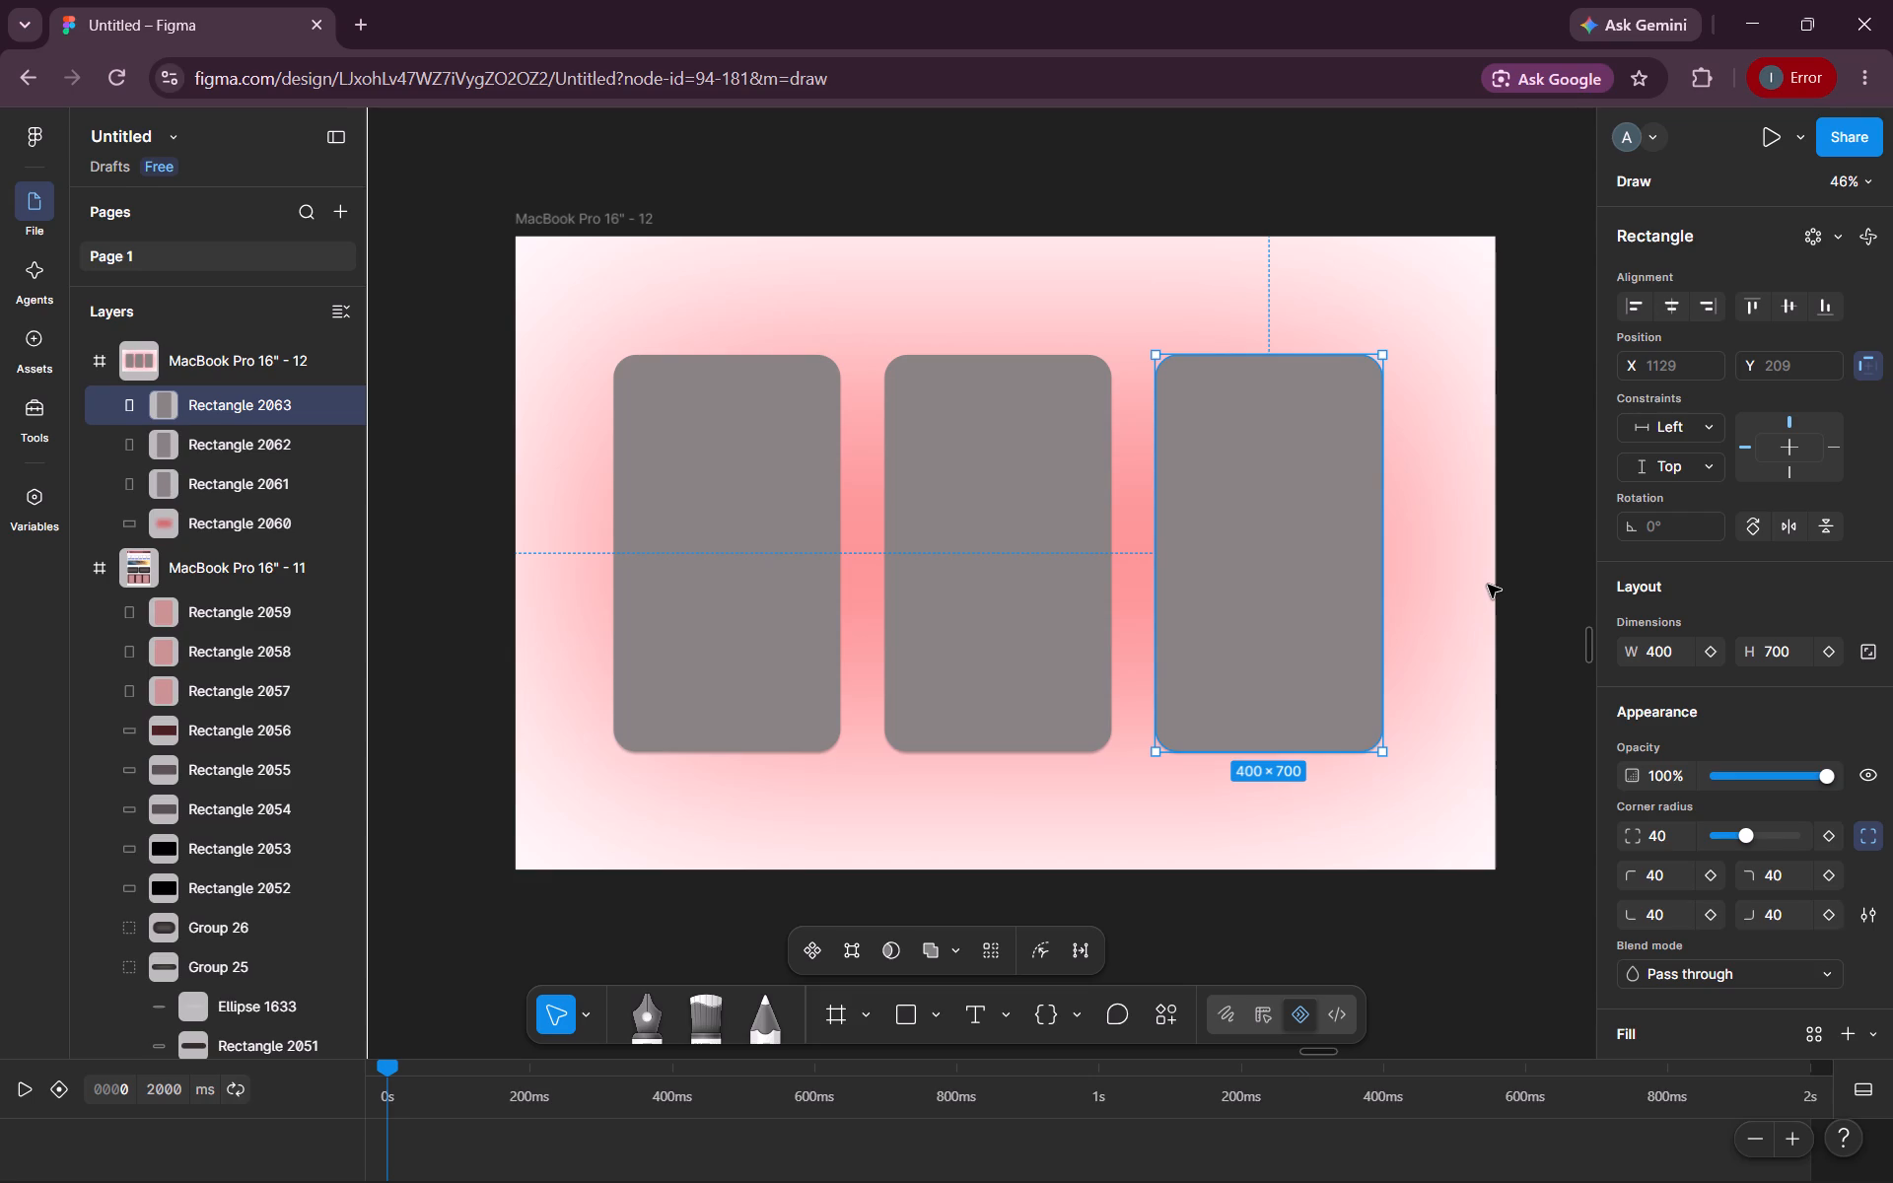
pyautogui.click(1528, 539)
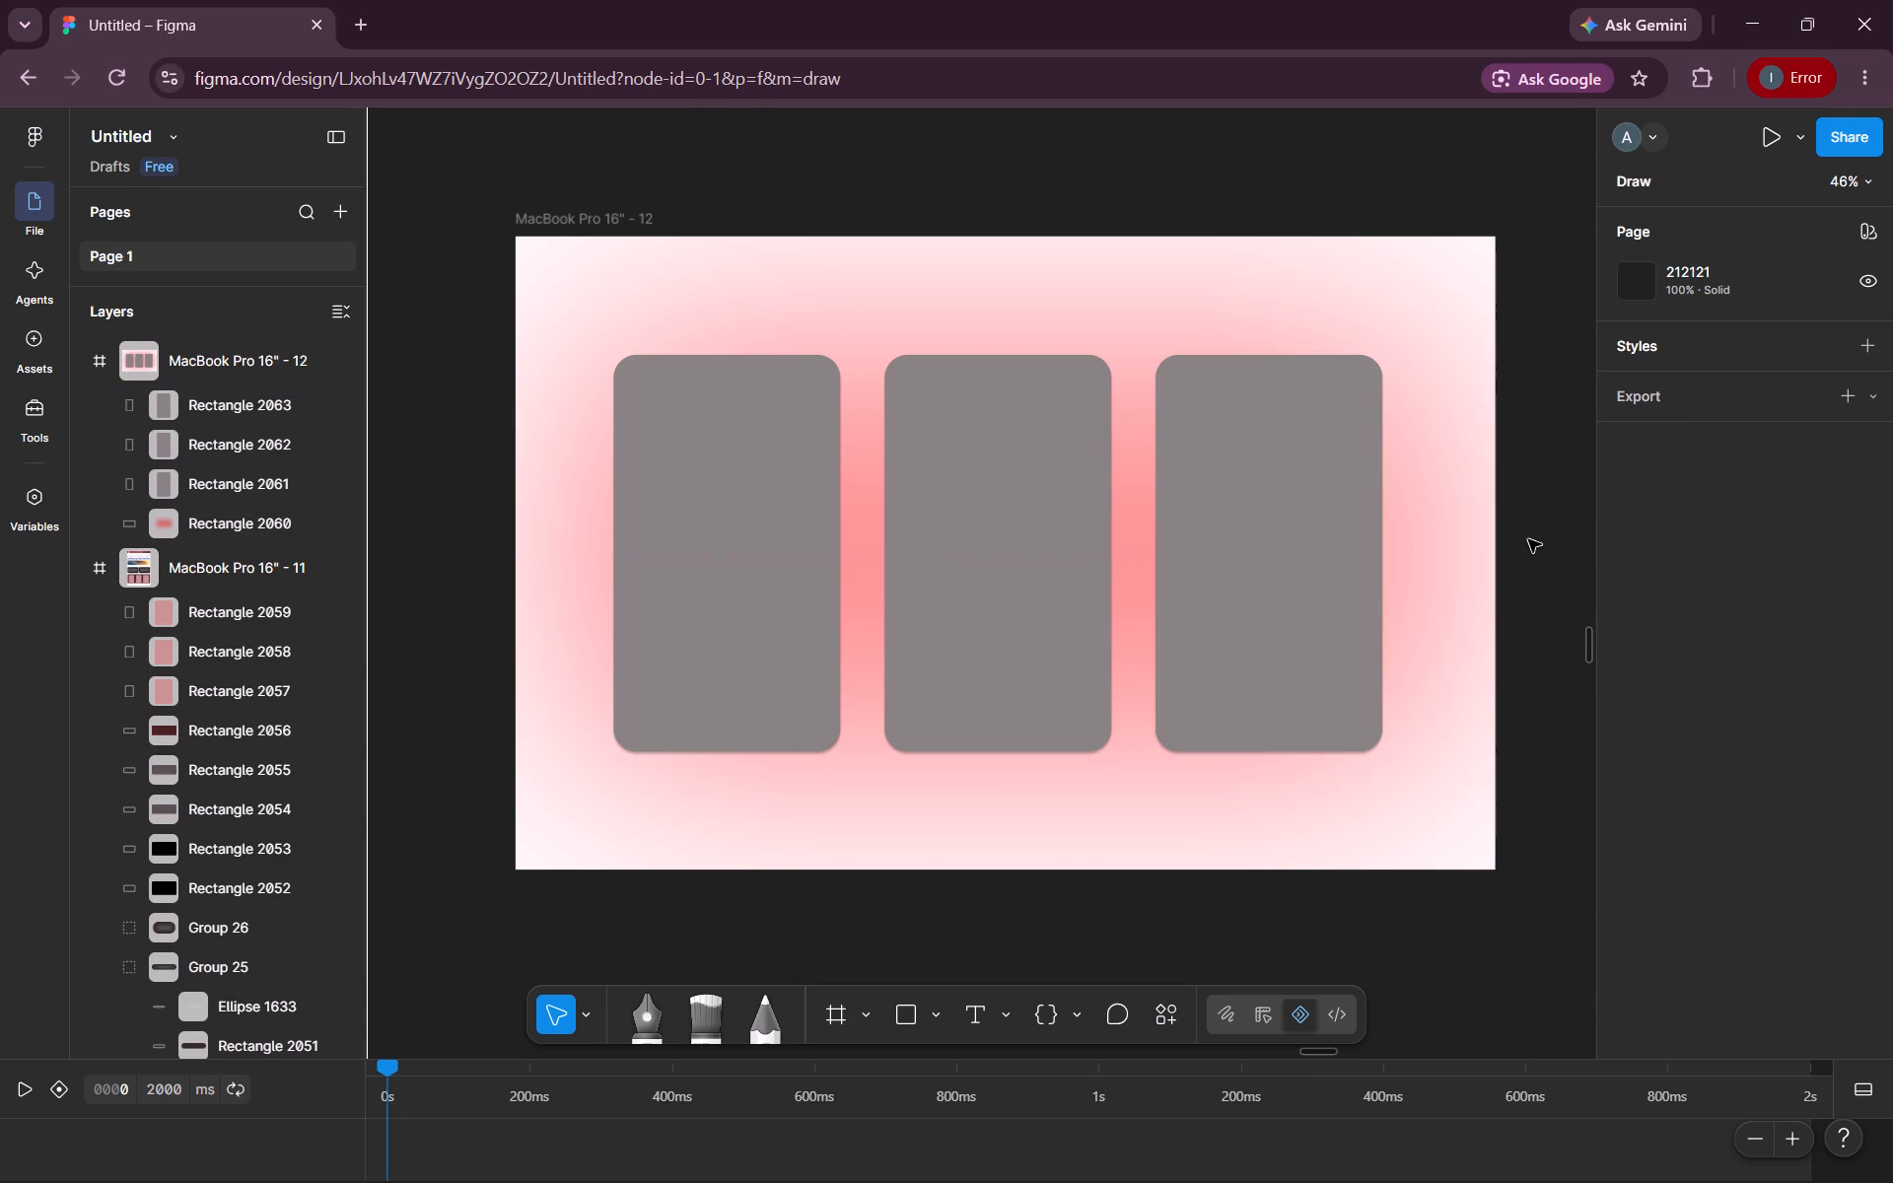
# Draw a full-width header rectangle of 1728 × 140 along the top edge of the MacBook Pro 16" - 12 frame.
pyautogui.scroll(1, 1528, 539)
pyautogui.click(895, 1011)
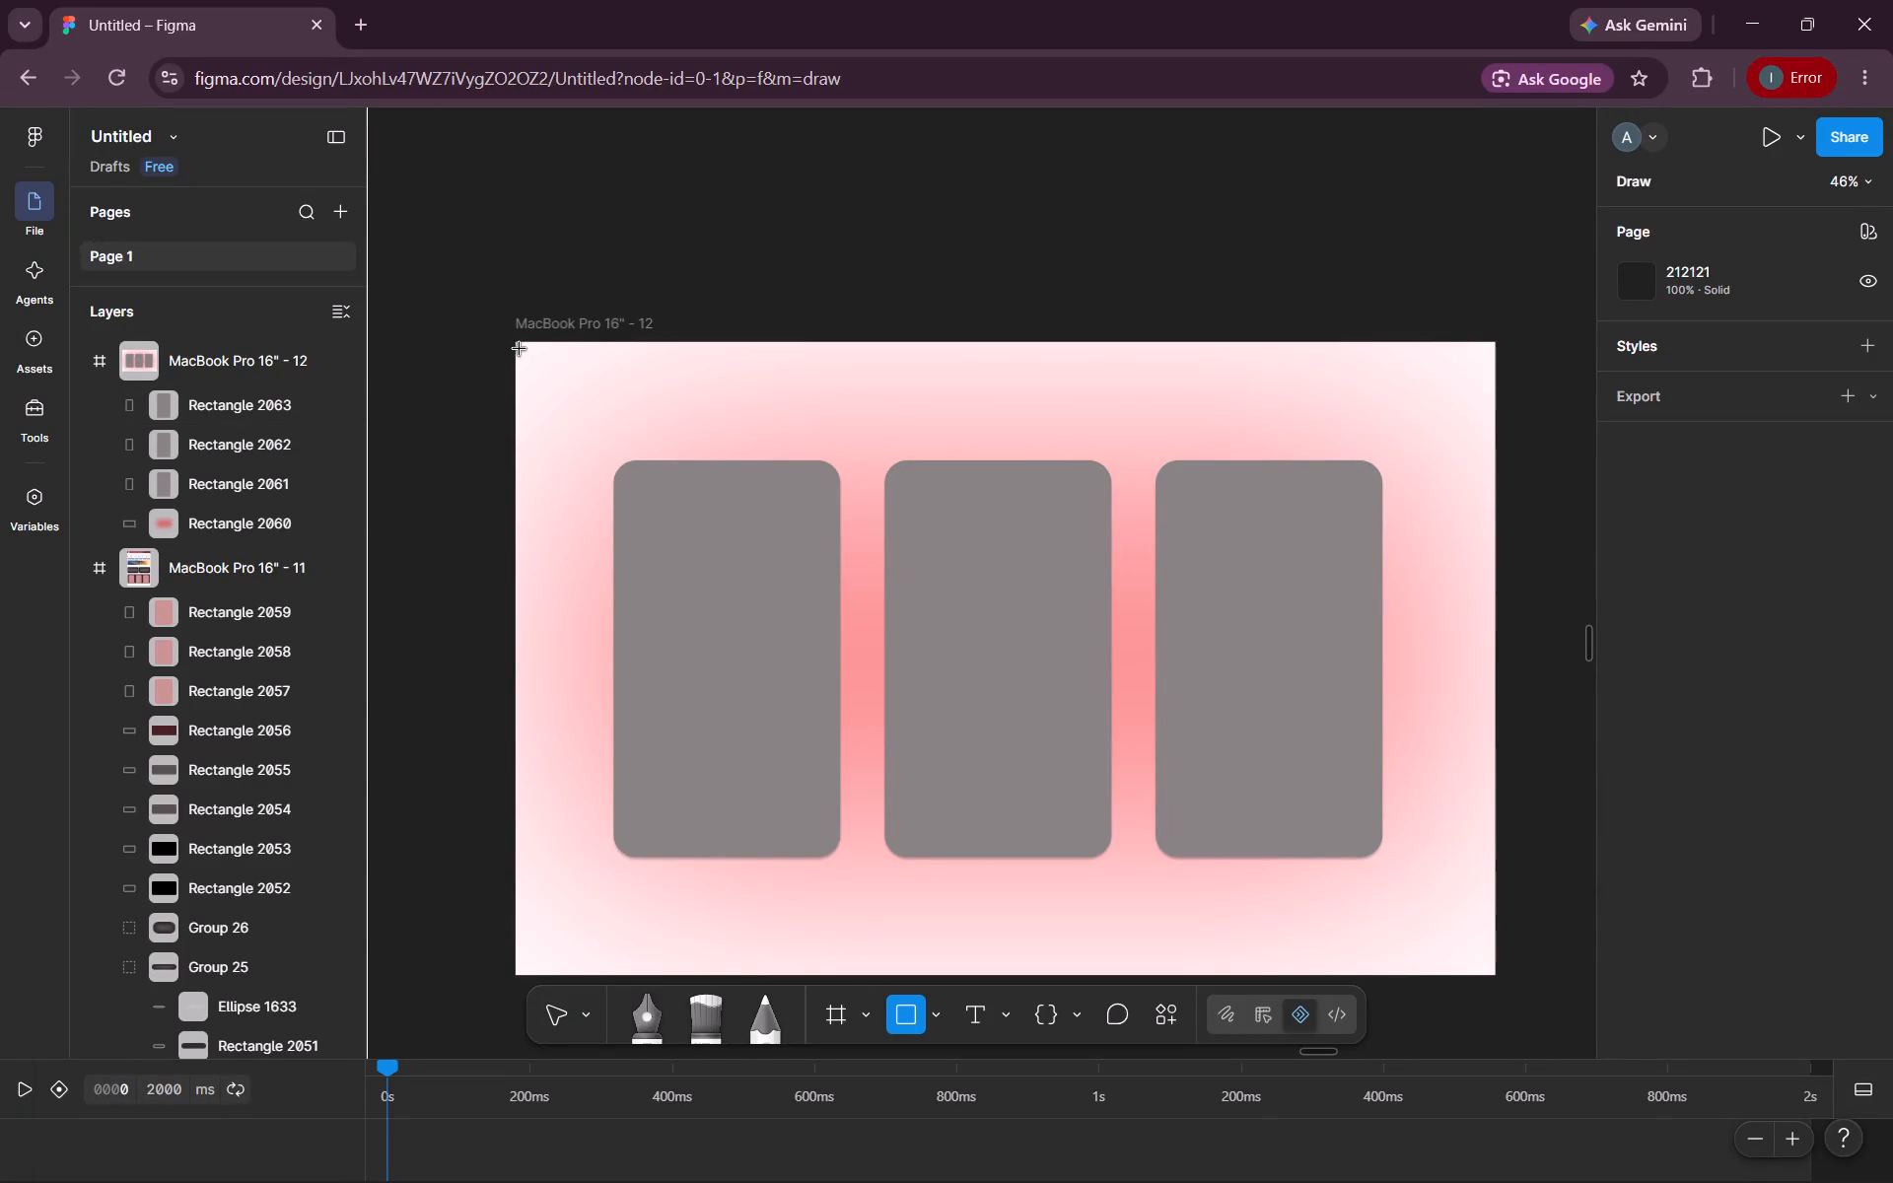
pyautogui.moveTo(517, 345); pyautogui.dragTo(1093, 399)
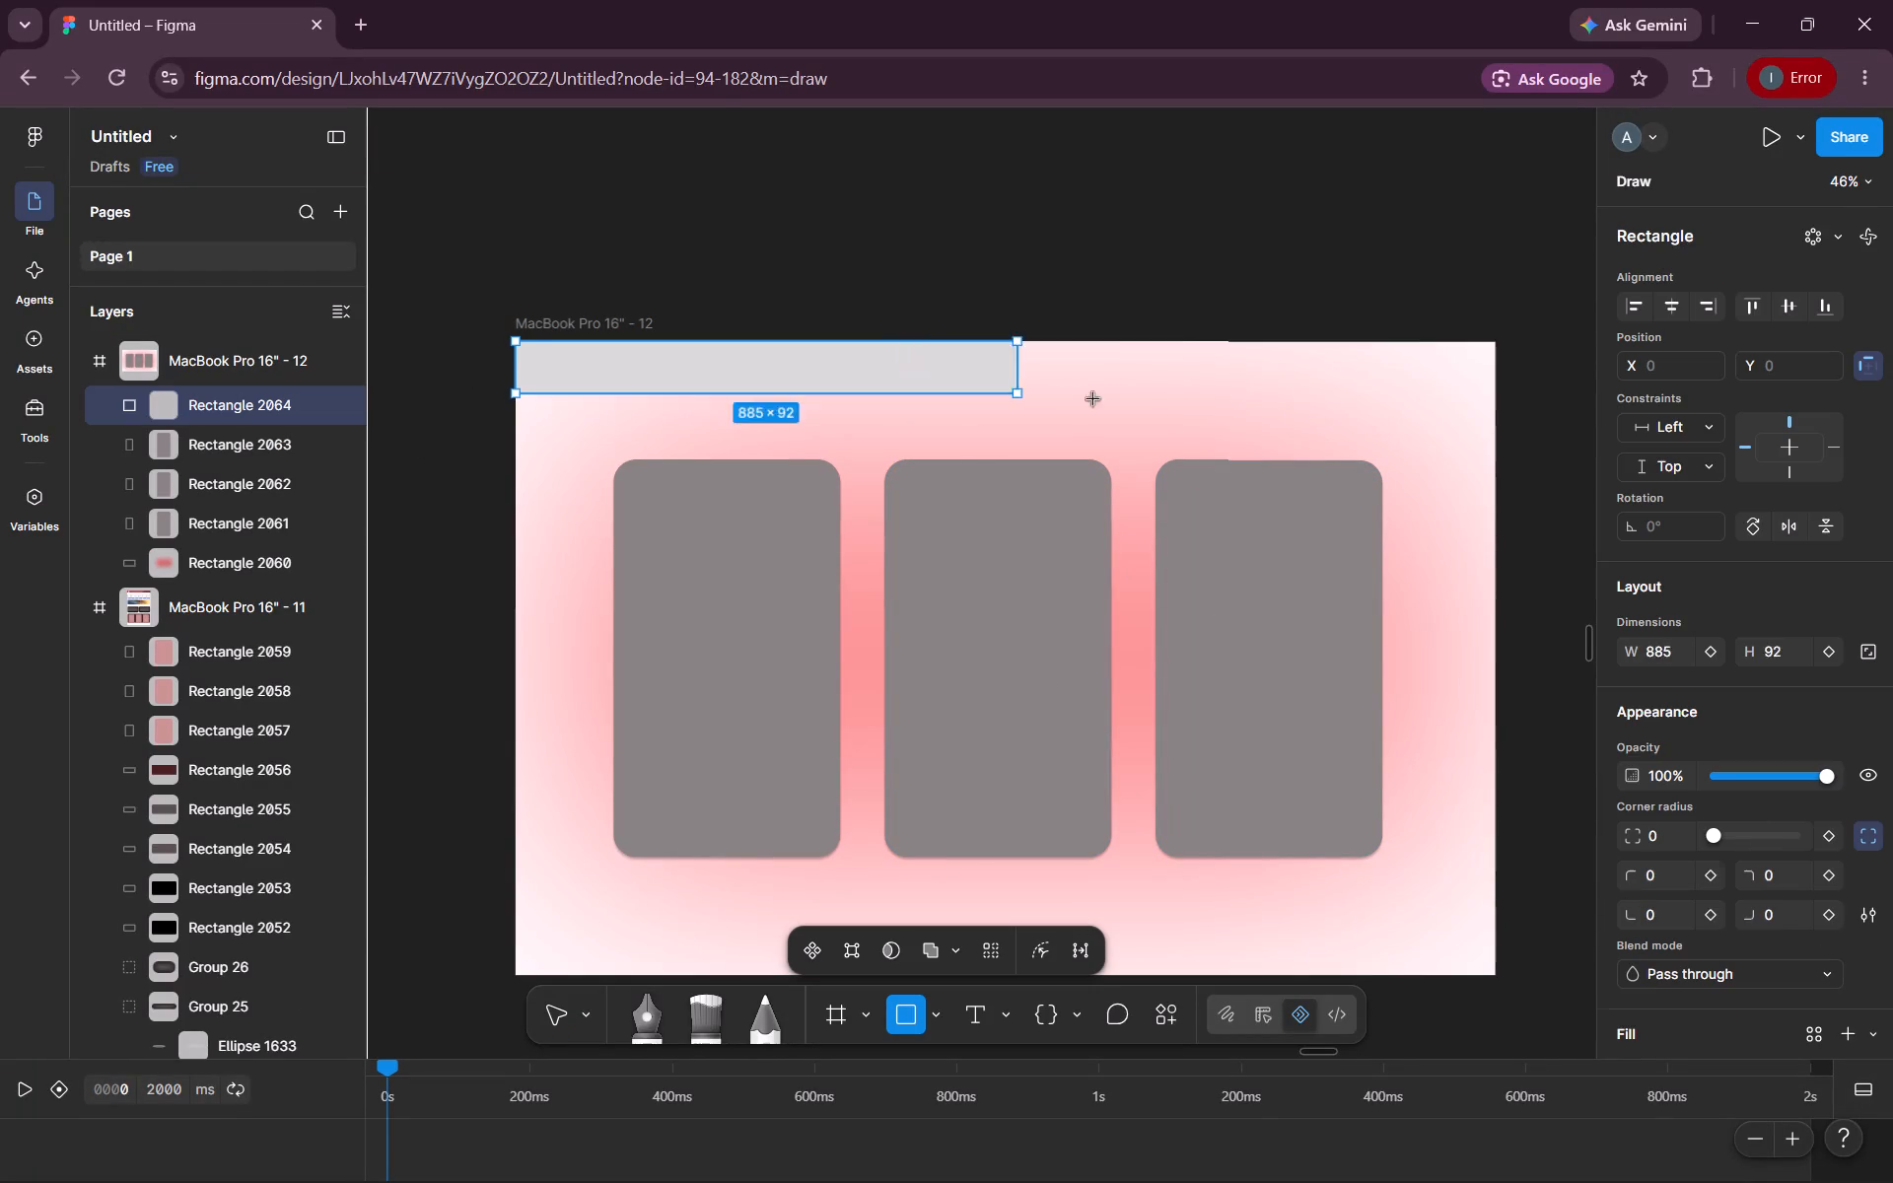
pyautogui.moveTo(1093, 399); pyautogui.dragTo(1493, 425)
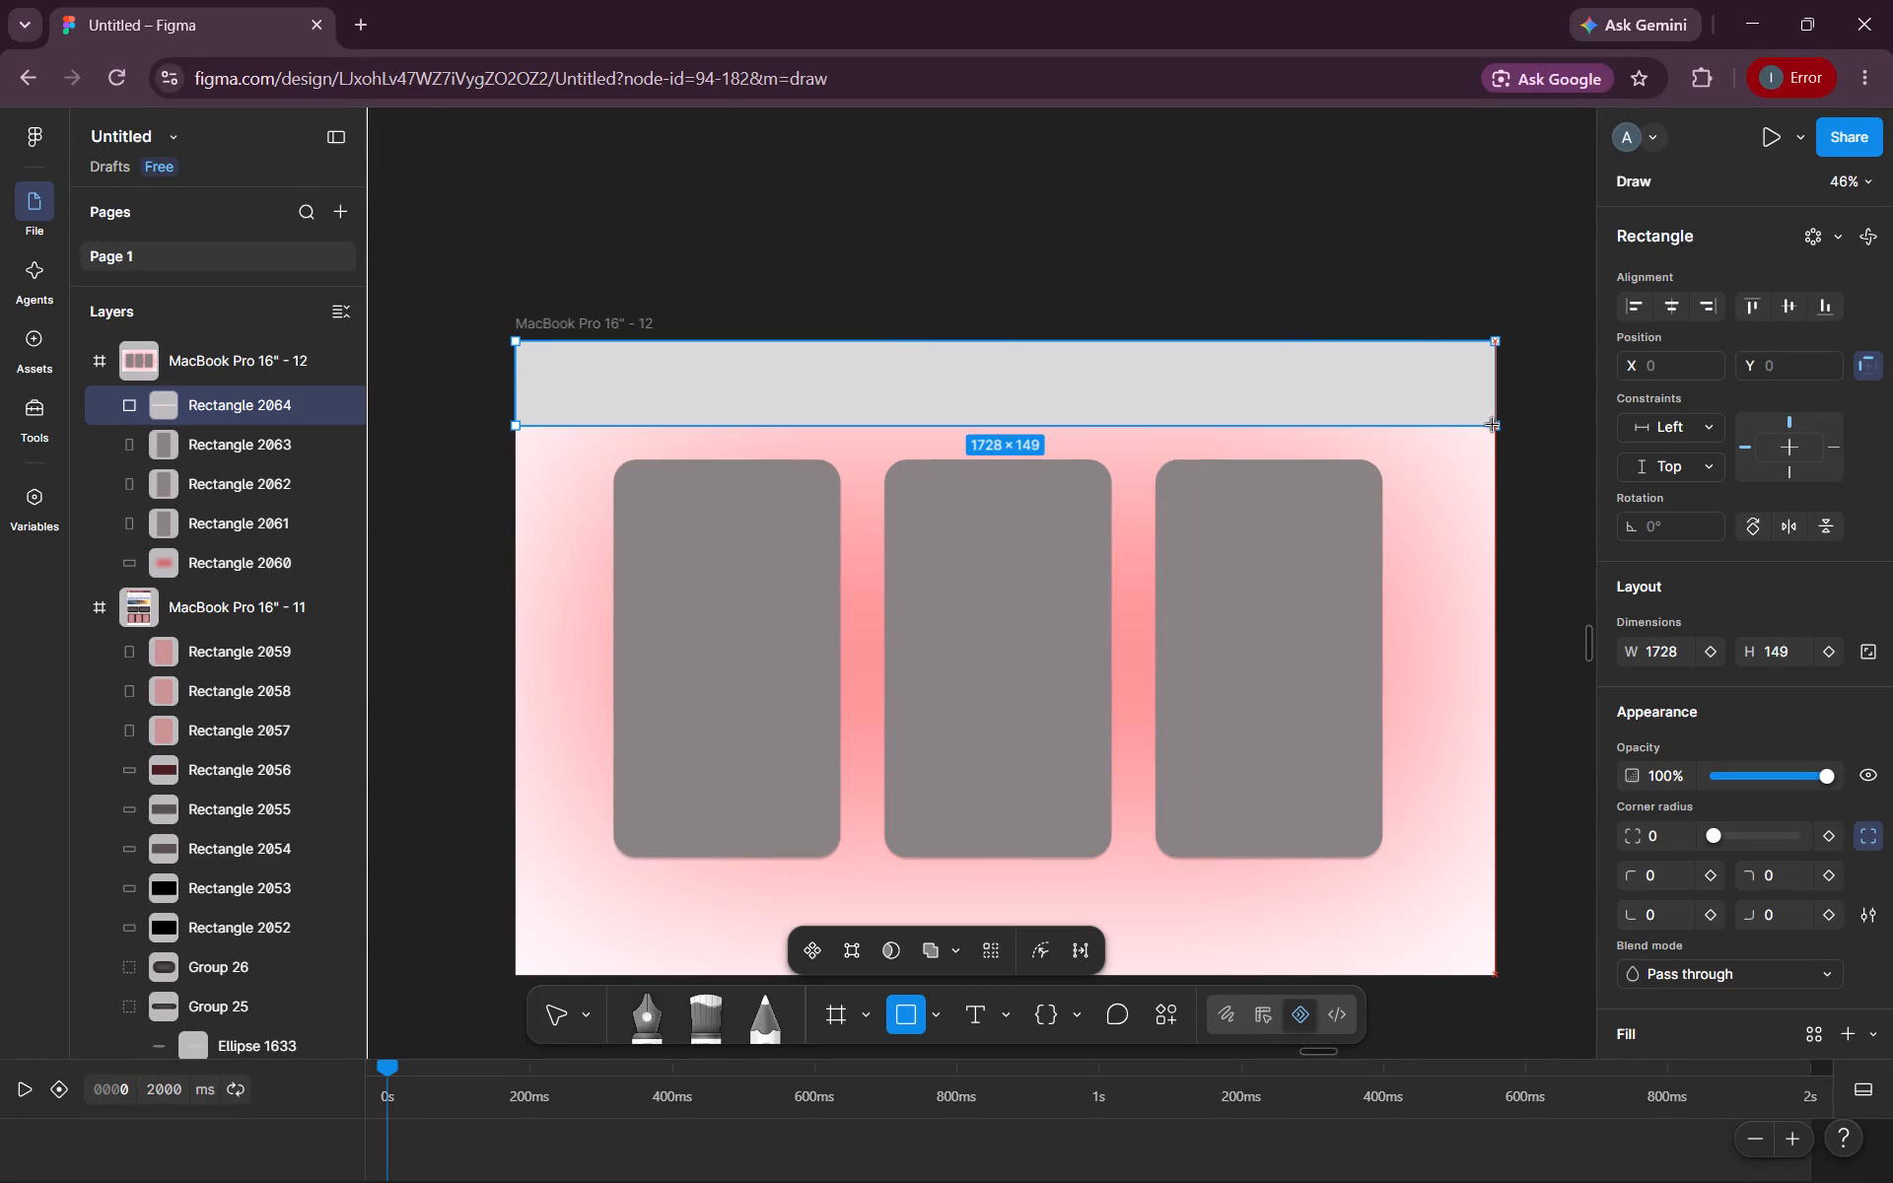
pyautogui.moveTo(1493, 425); pyautogui.dragTo(1493, 420)
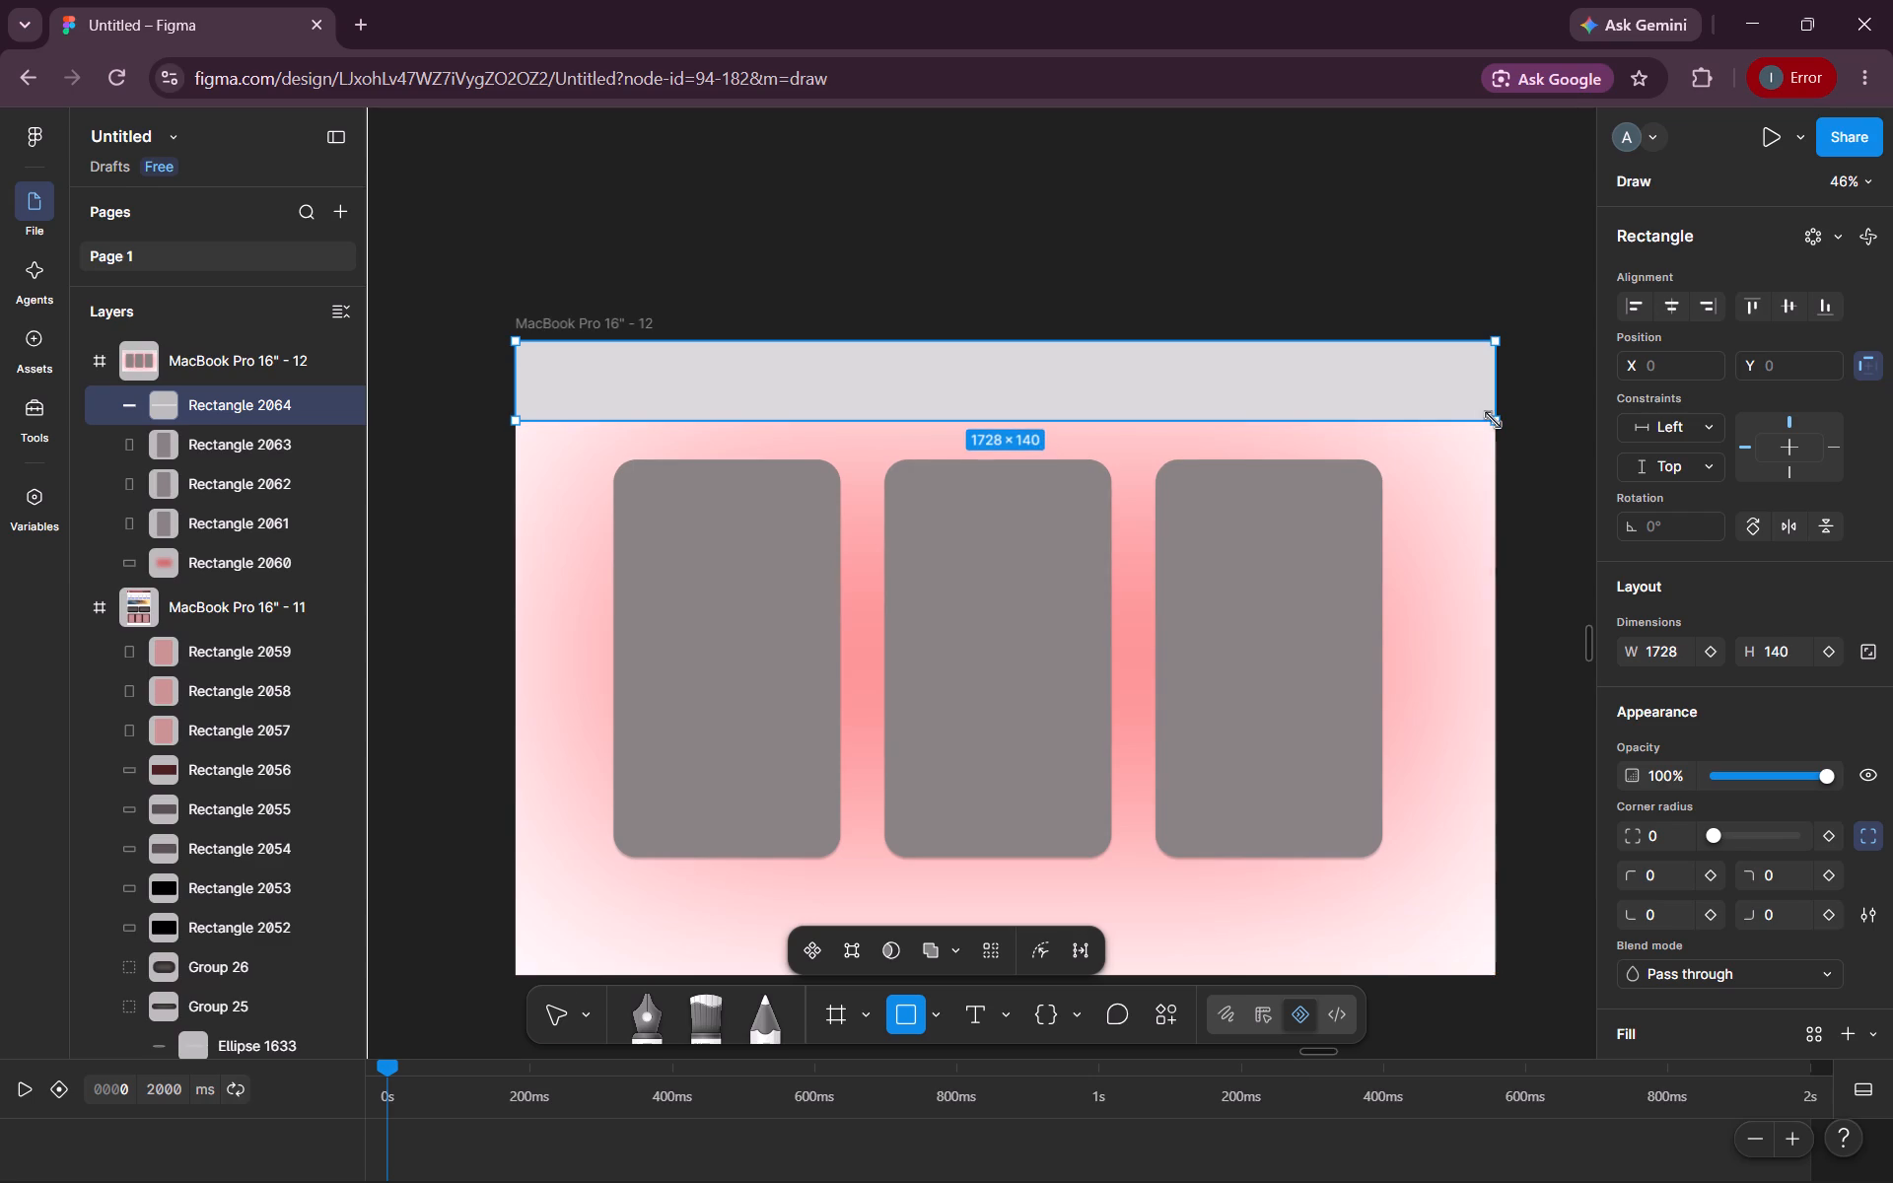
pyautogui.click(1080, 357)
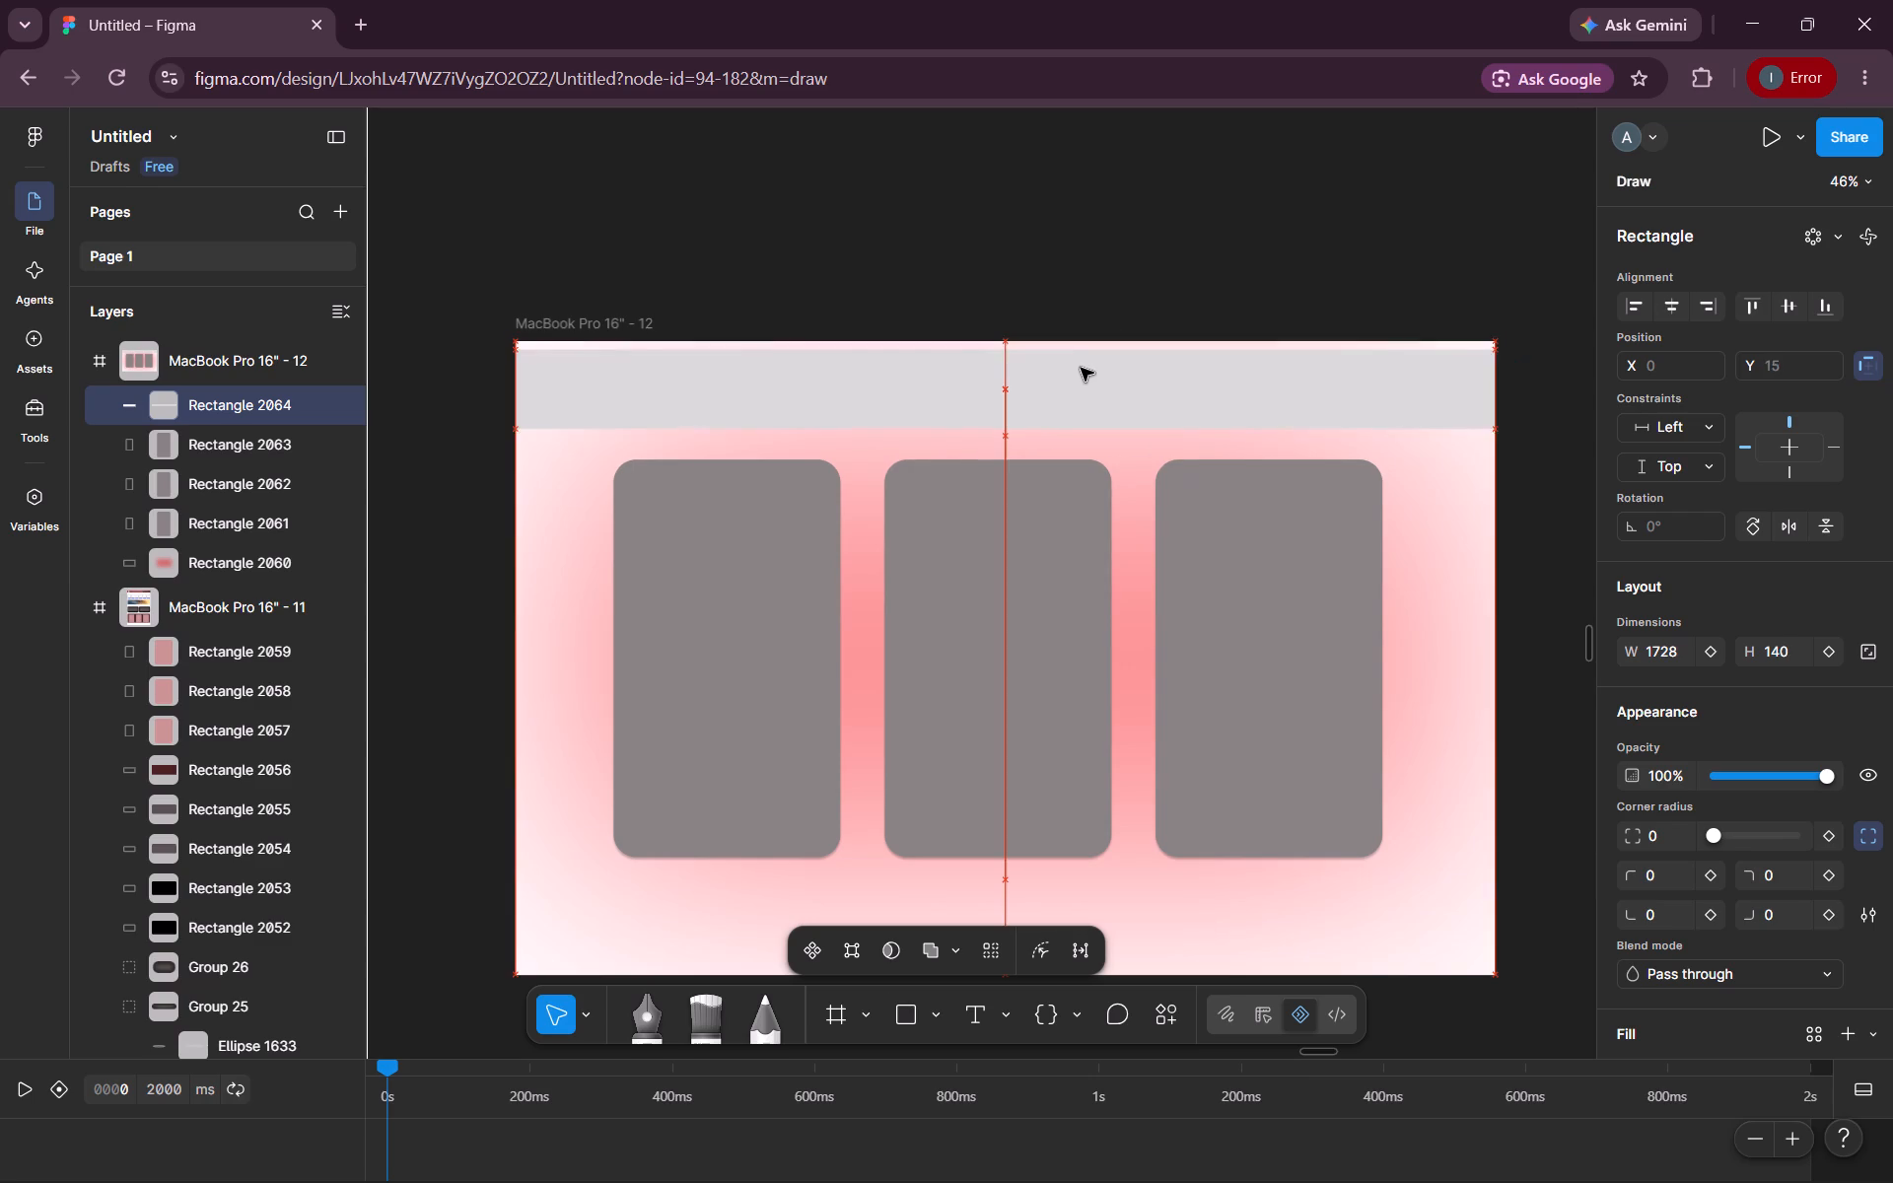
pyautogui.click(1547, 458)
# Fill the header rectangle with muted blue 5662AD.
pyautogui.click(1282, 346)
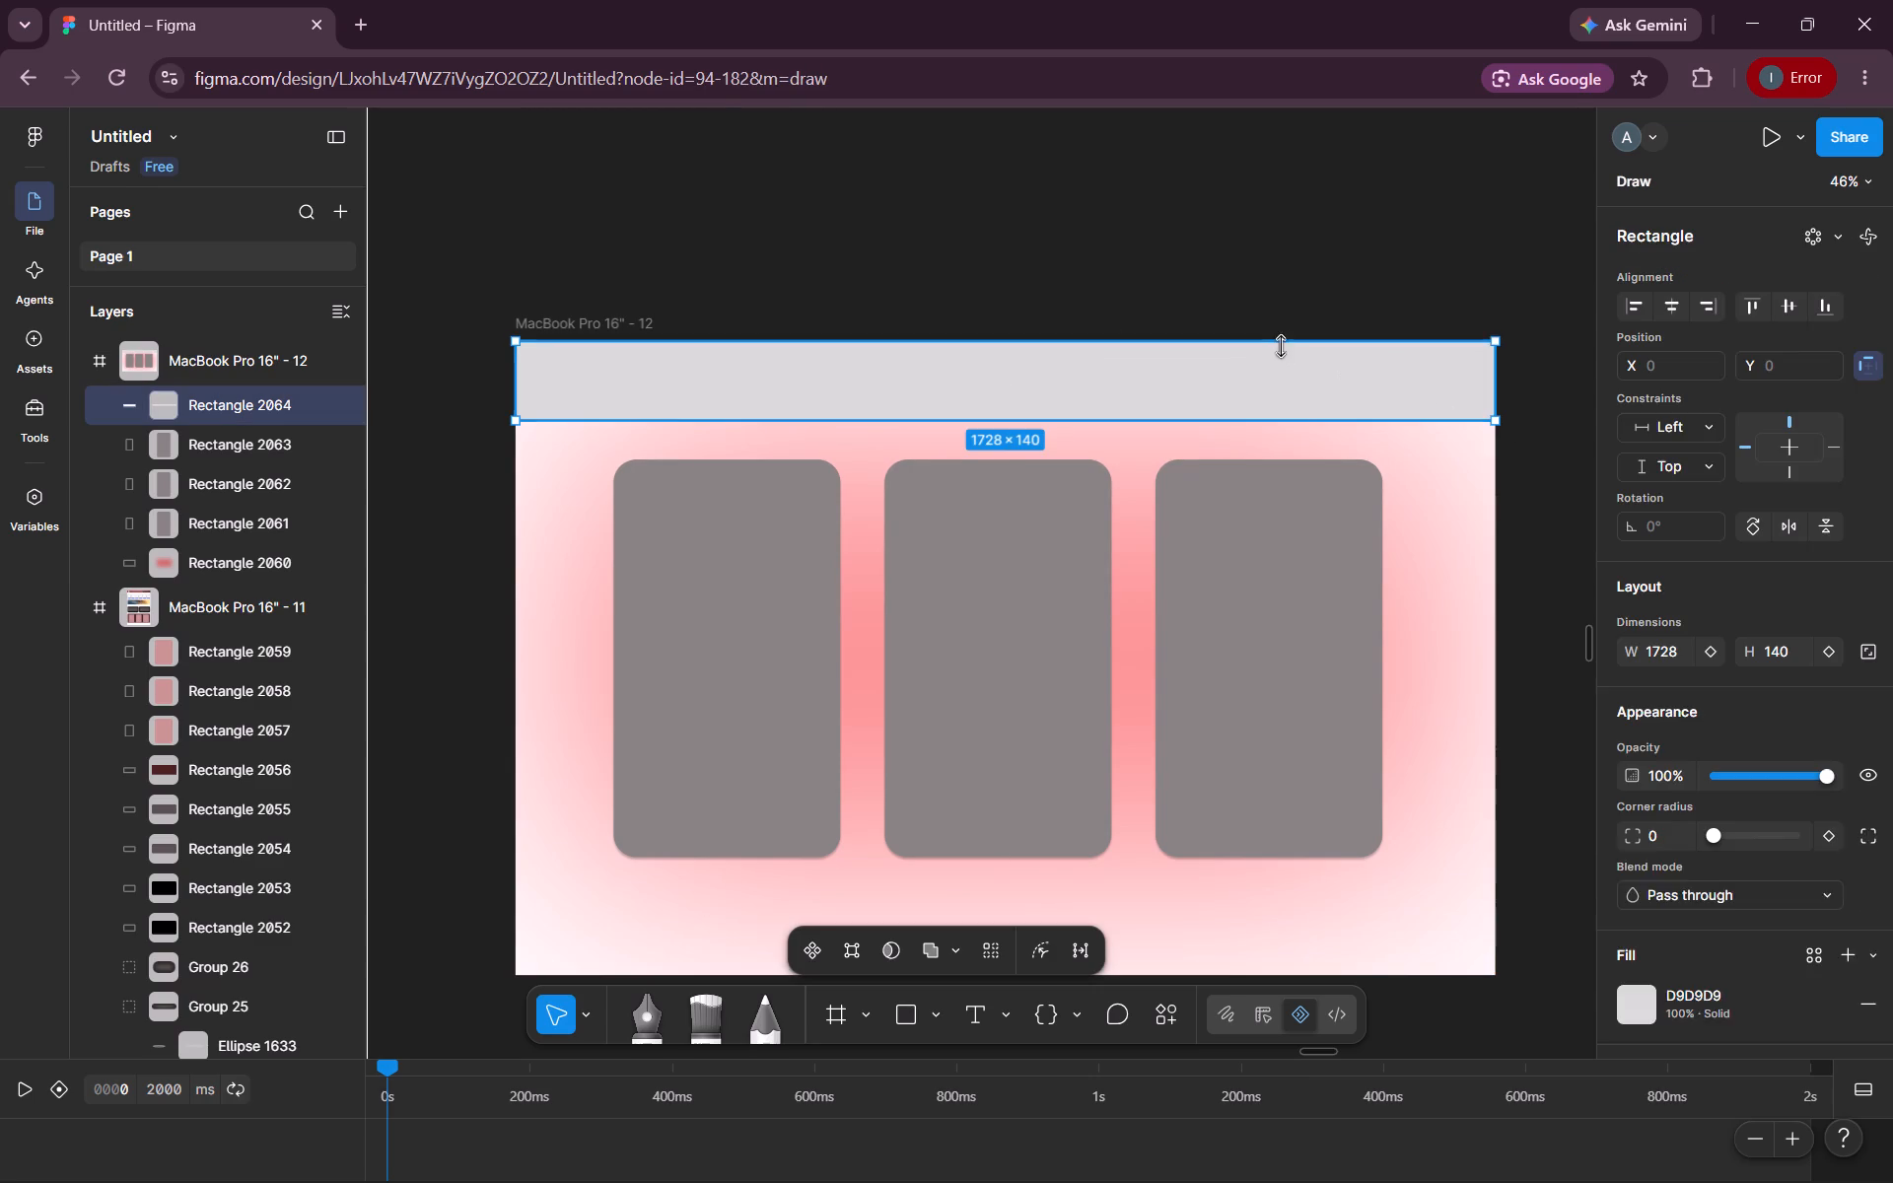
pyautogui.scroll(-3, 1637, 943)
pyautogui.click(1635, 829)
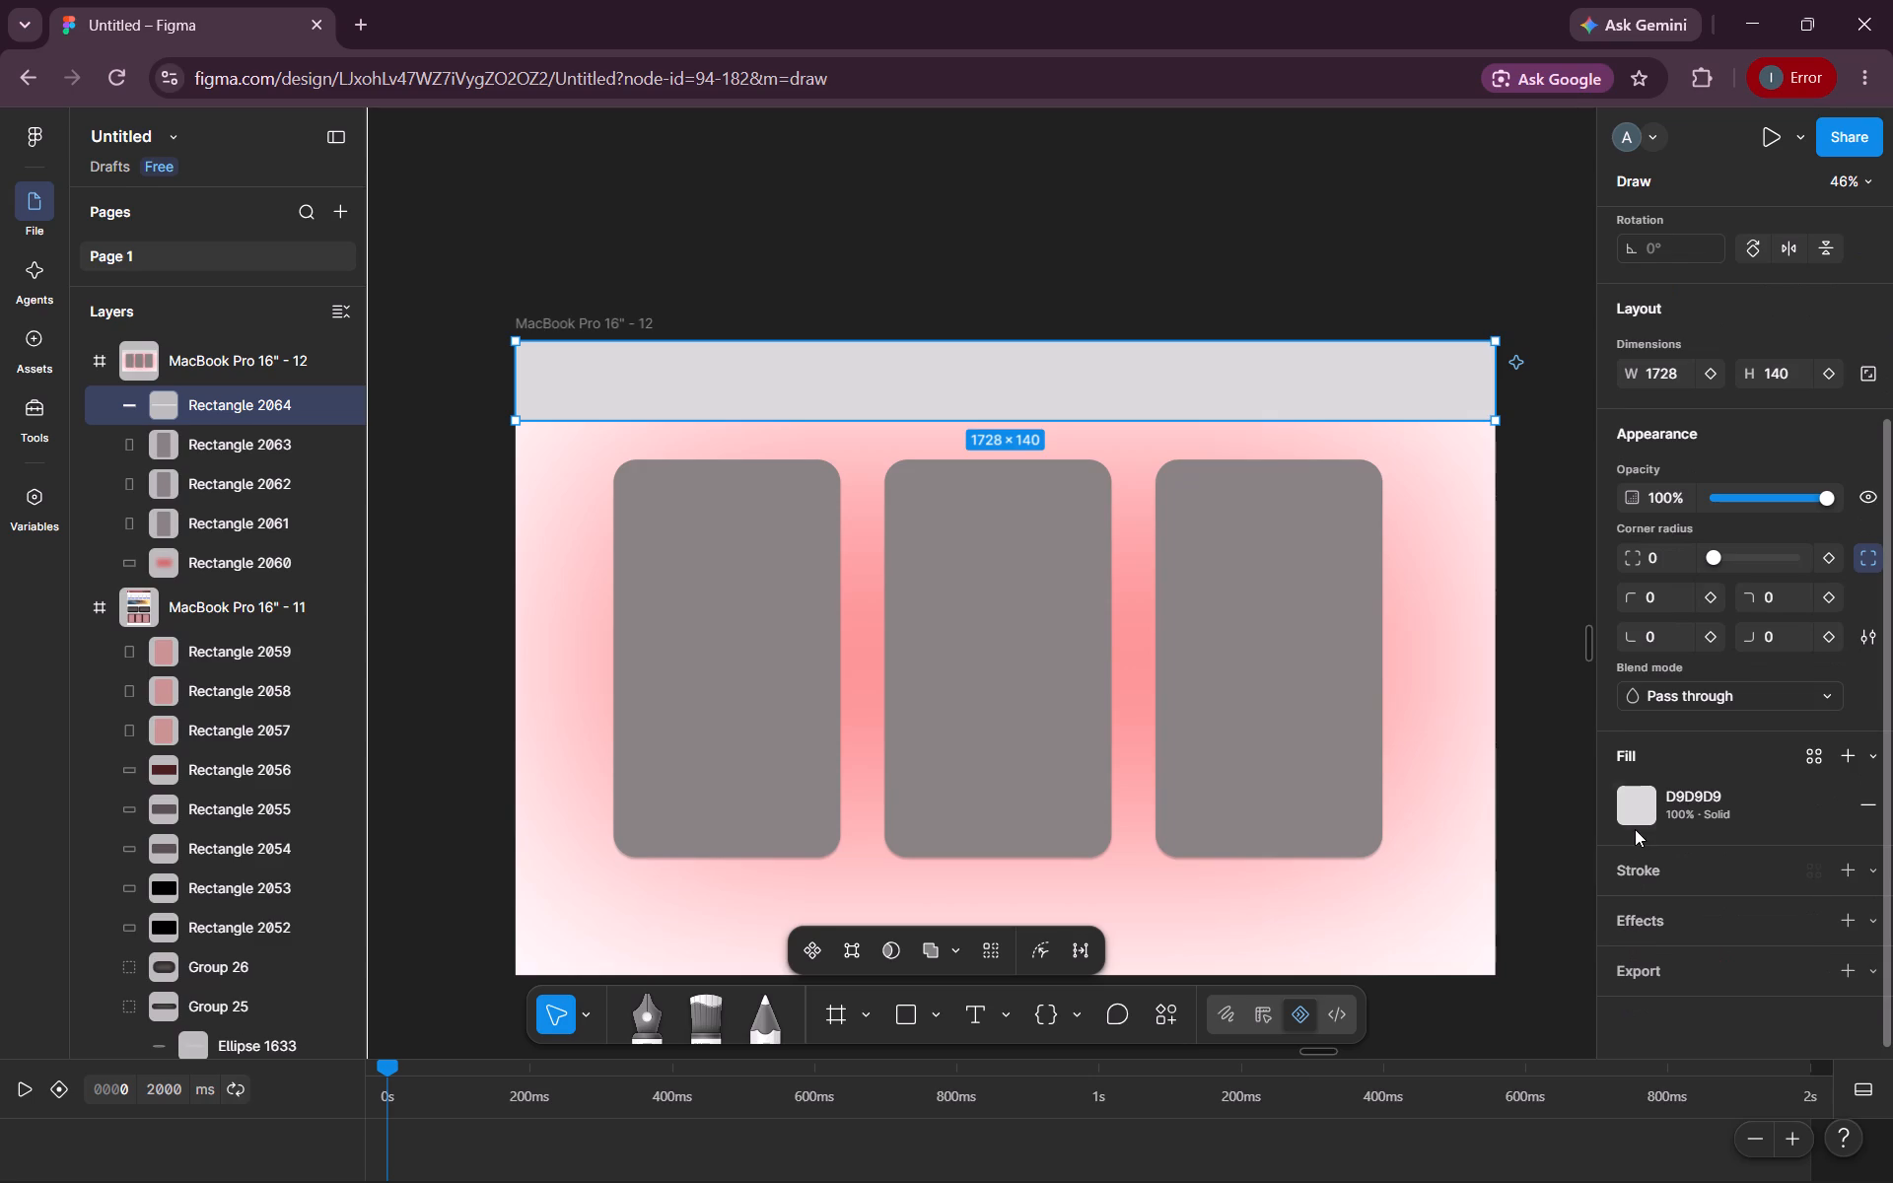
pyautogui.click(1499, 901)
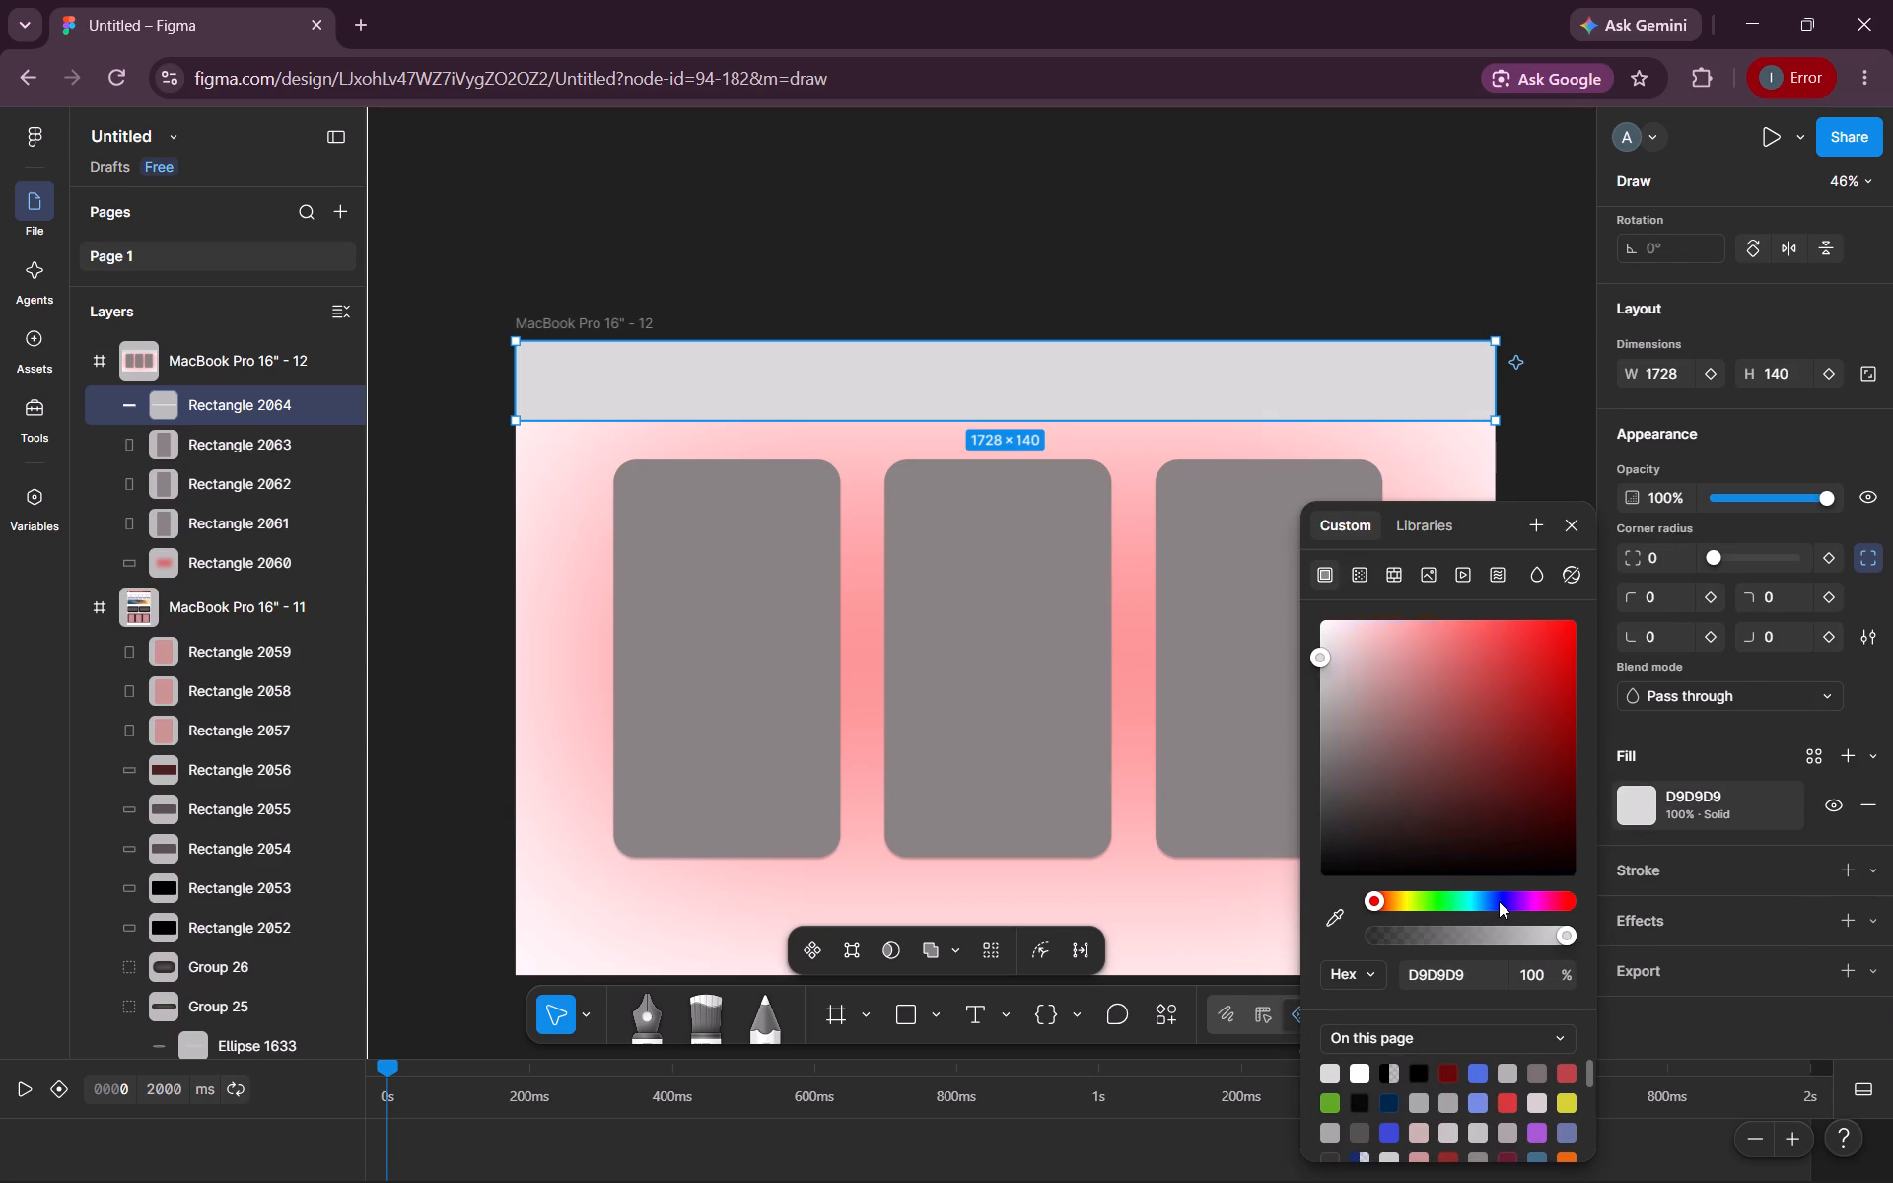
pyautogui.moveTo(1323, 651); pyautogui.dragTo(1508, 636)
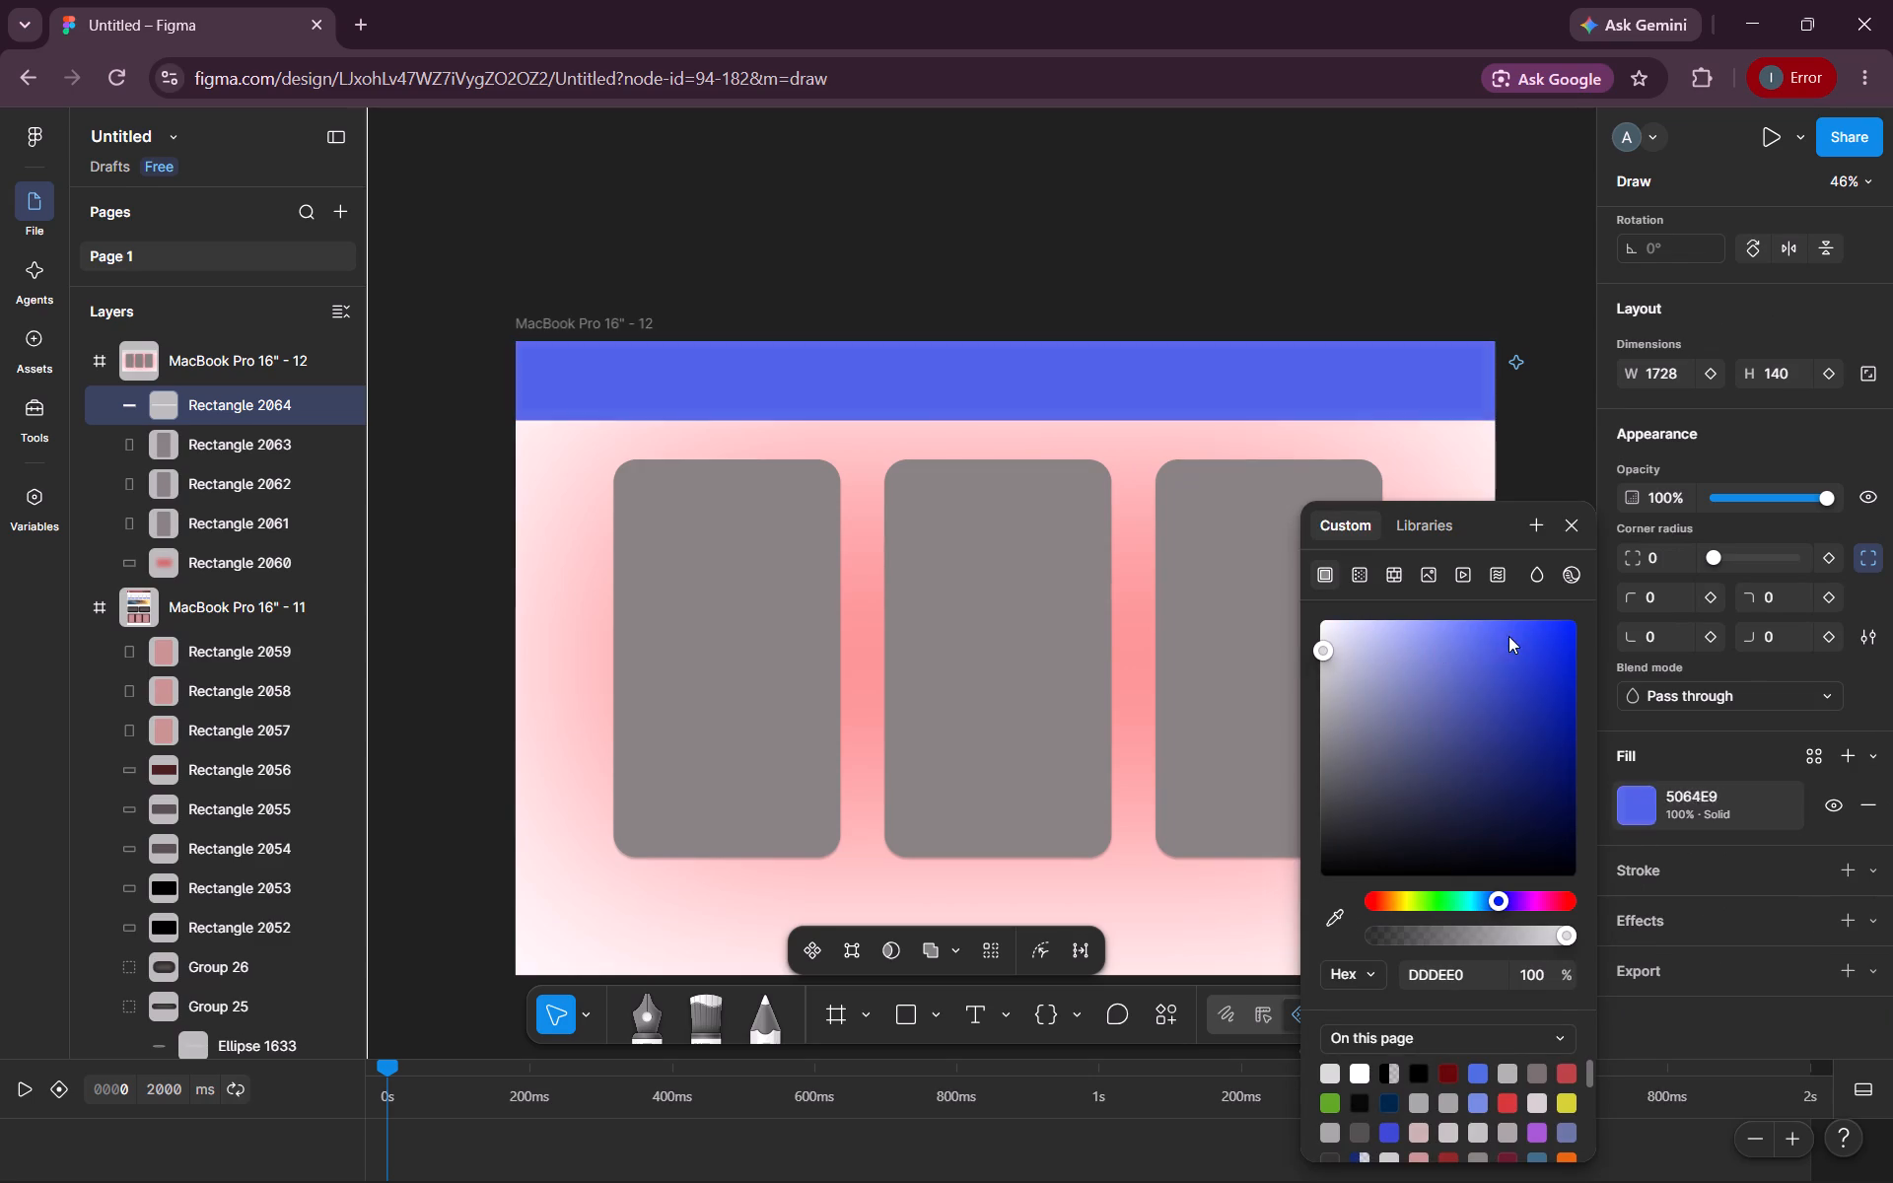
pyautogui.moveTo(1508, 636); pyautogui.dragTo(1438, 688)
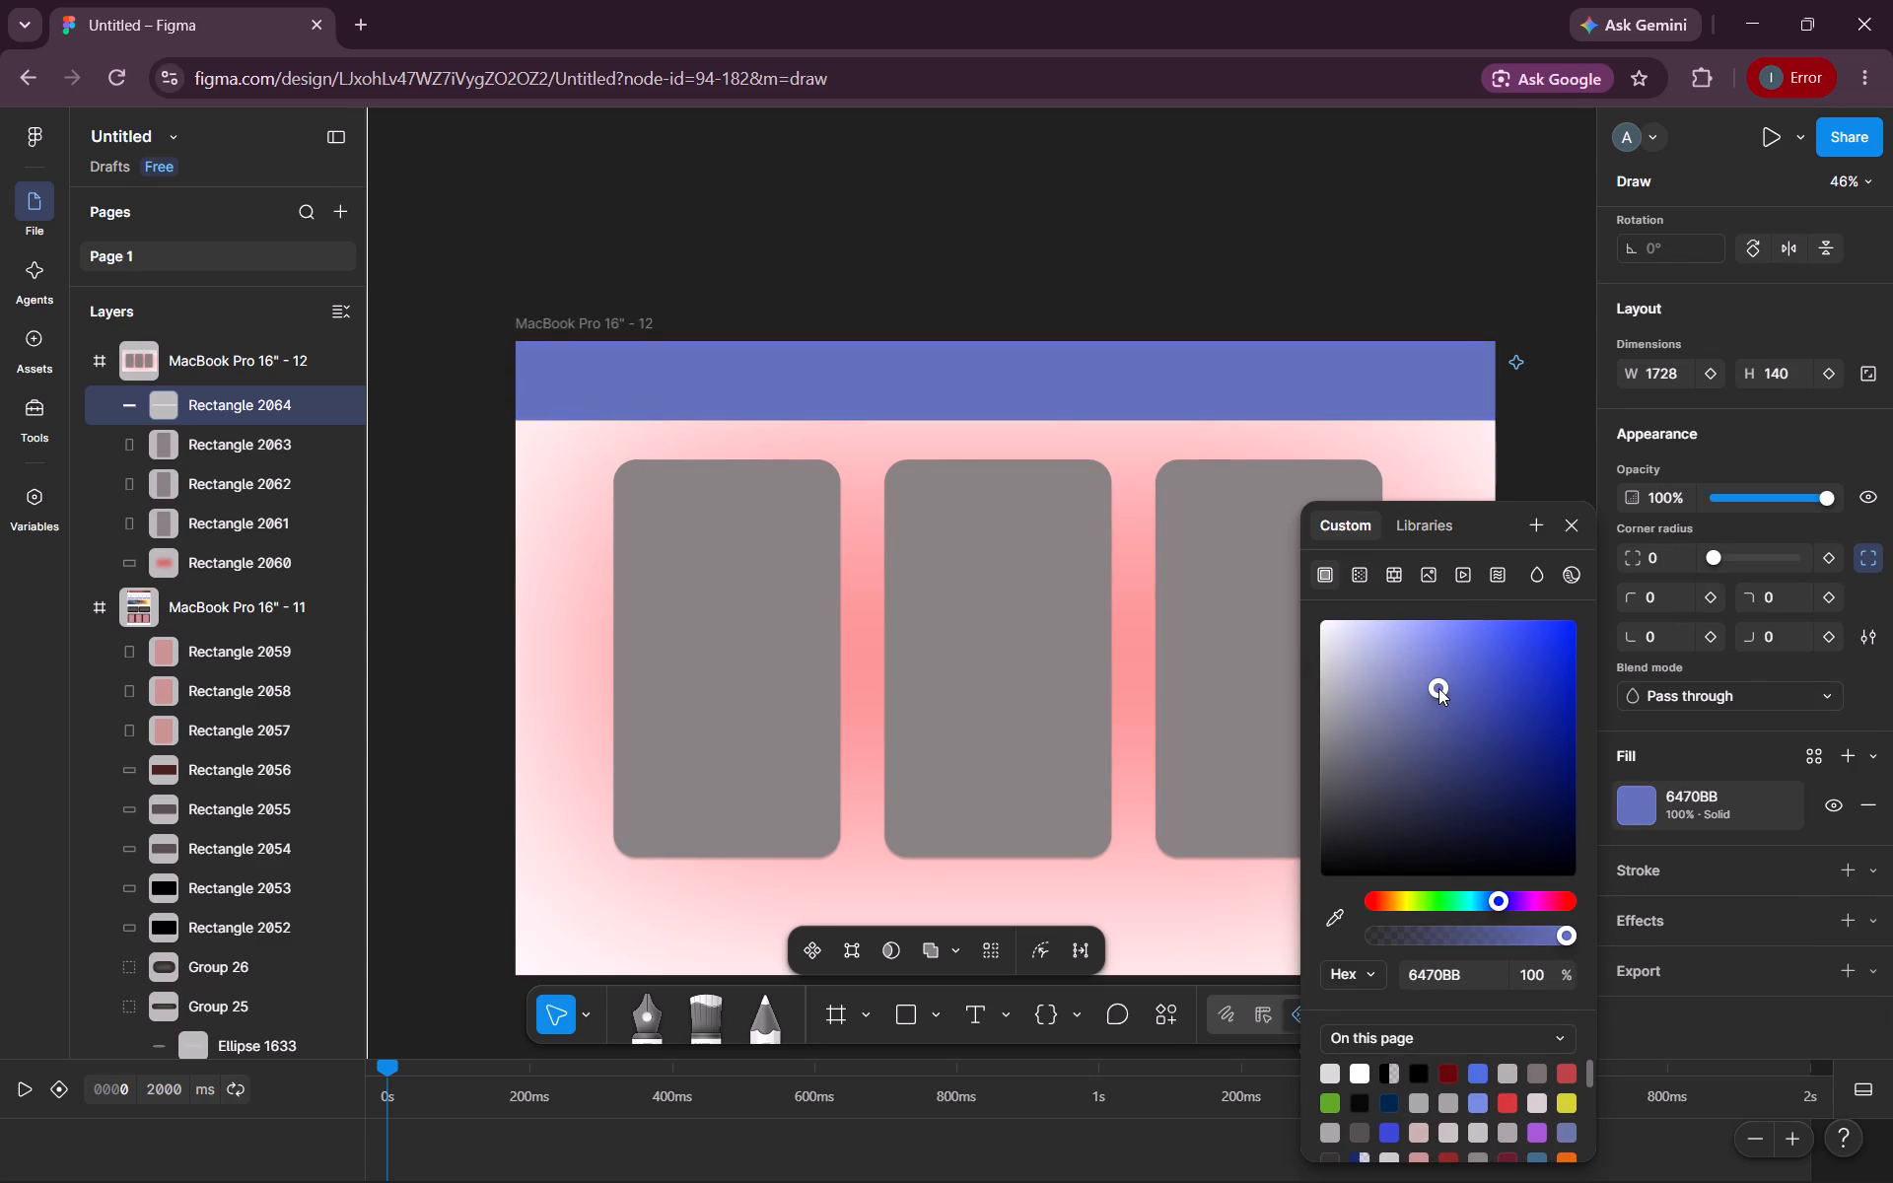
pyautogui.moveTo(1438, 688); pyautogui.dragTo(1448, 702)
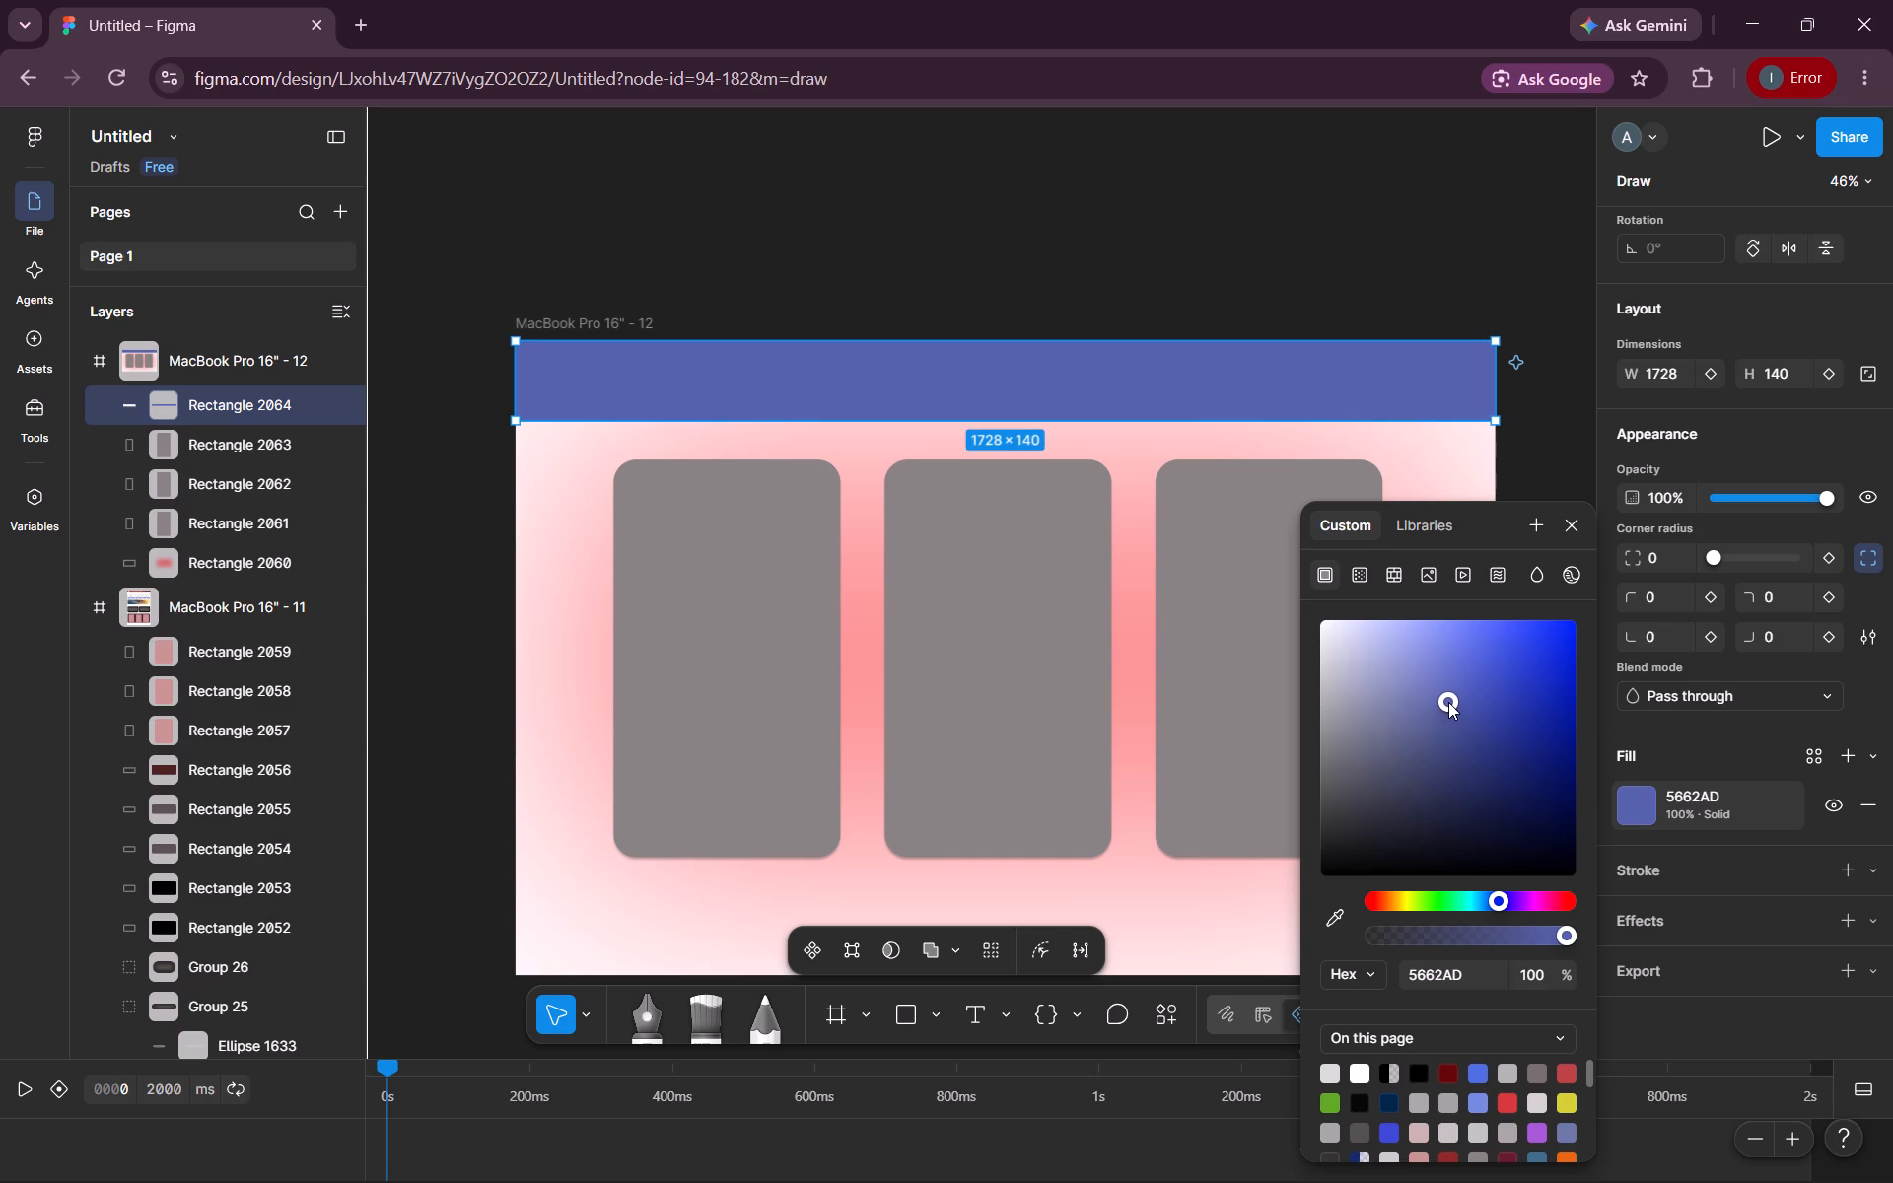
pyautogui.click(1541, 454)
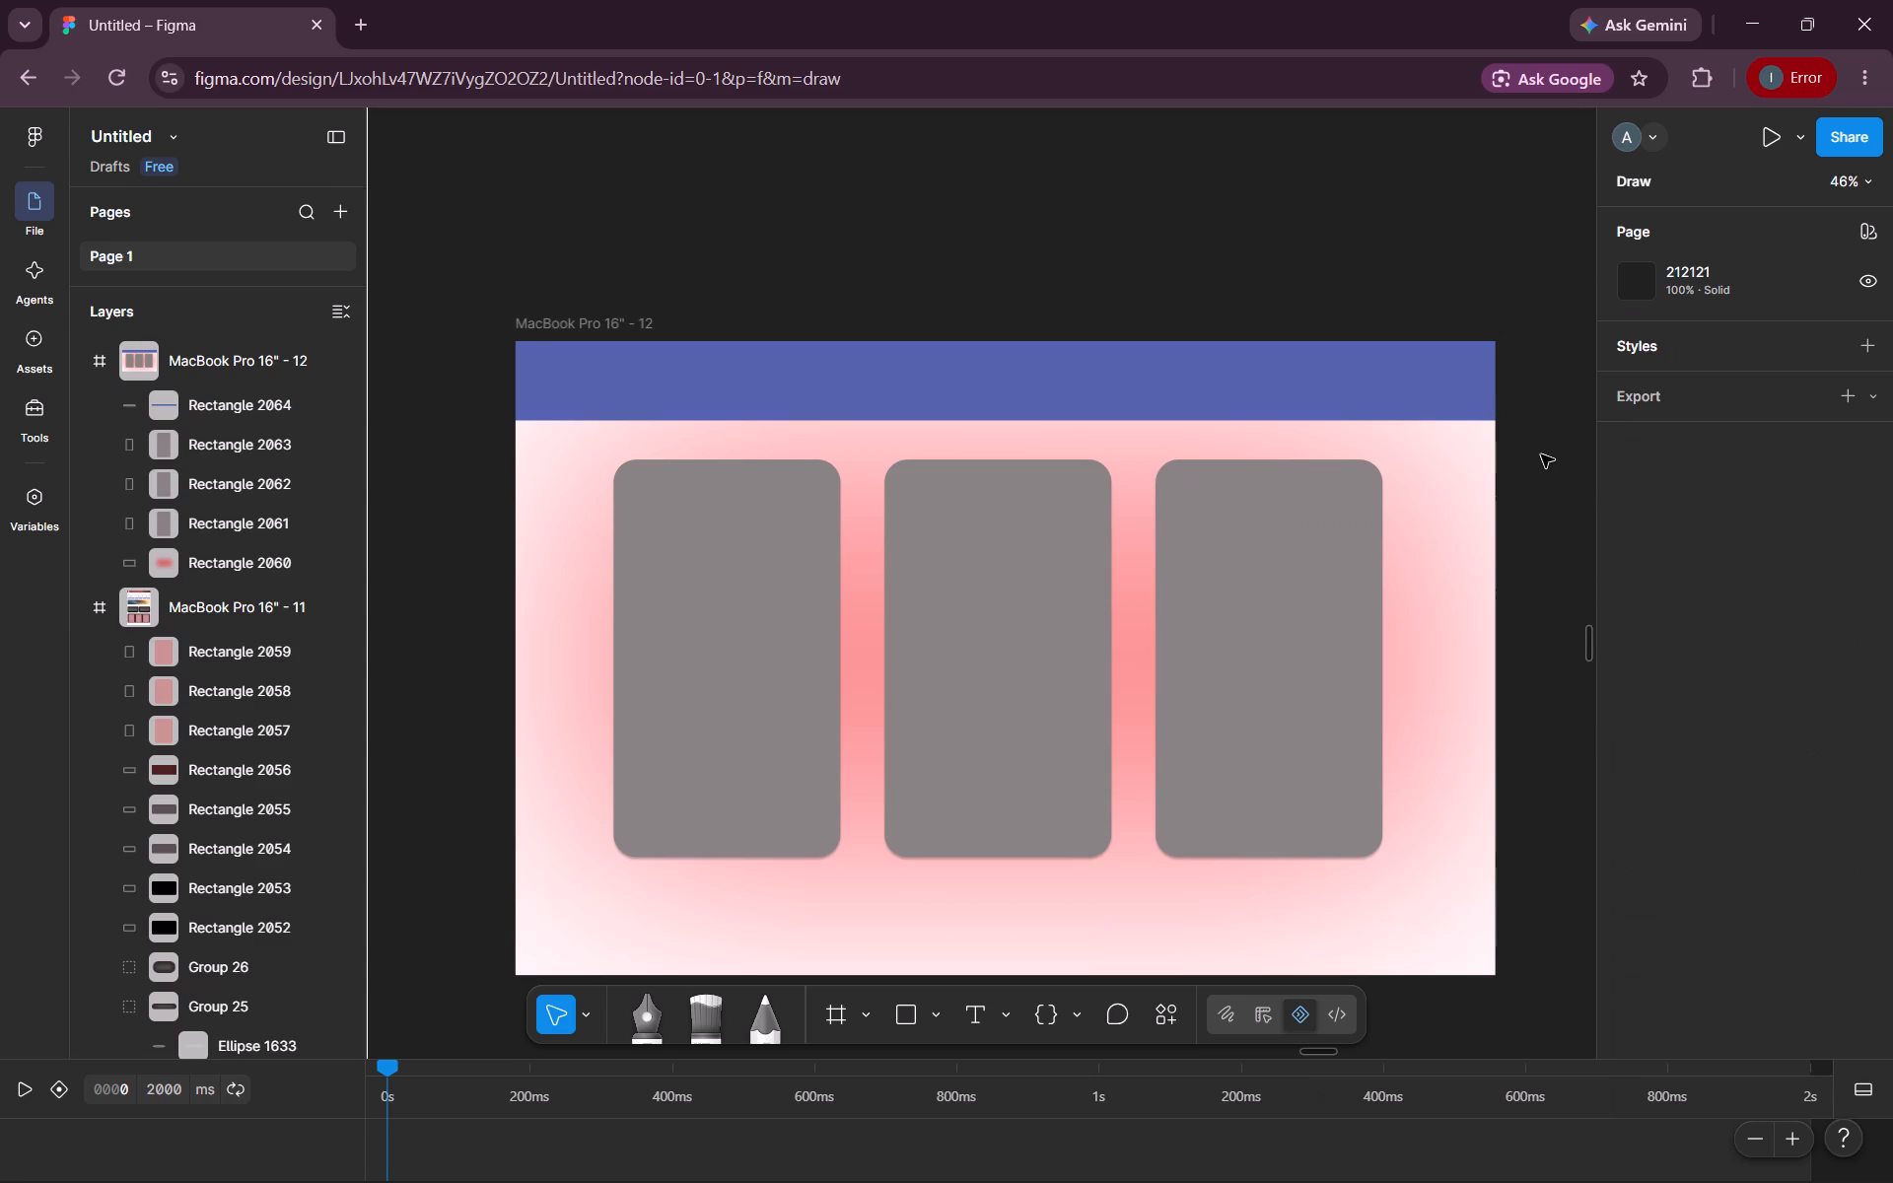
# Change the header rectangle's fill to darker blue 3A4485.
pyautogui.click(1458, 398)
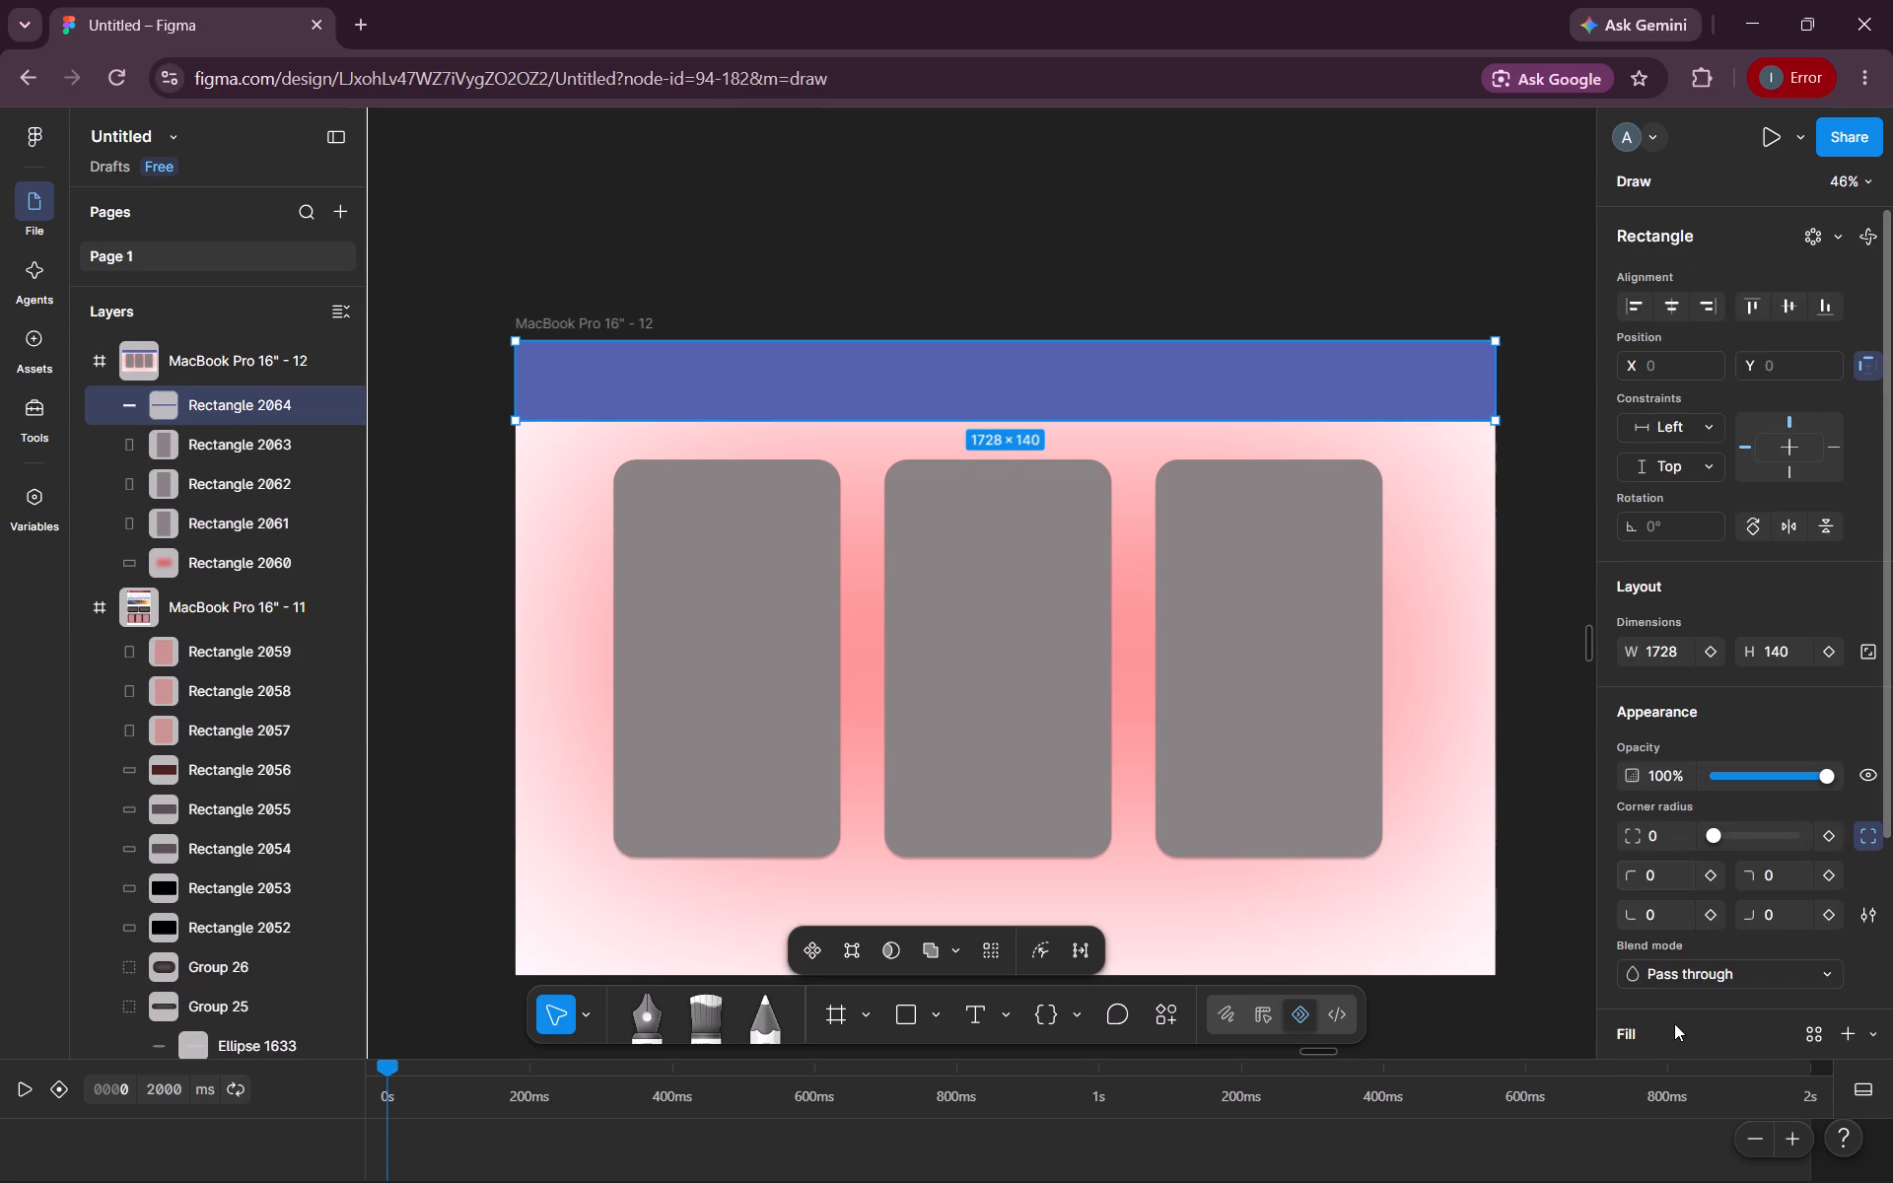
pyautogui.scroll(-2, 1673, 1036)
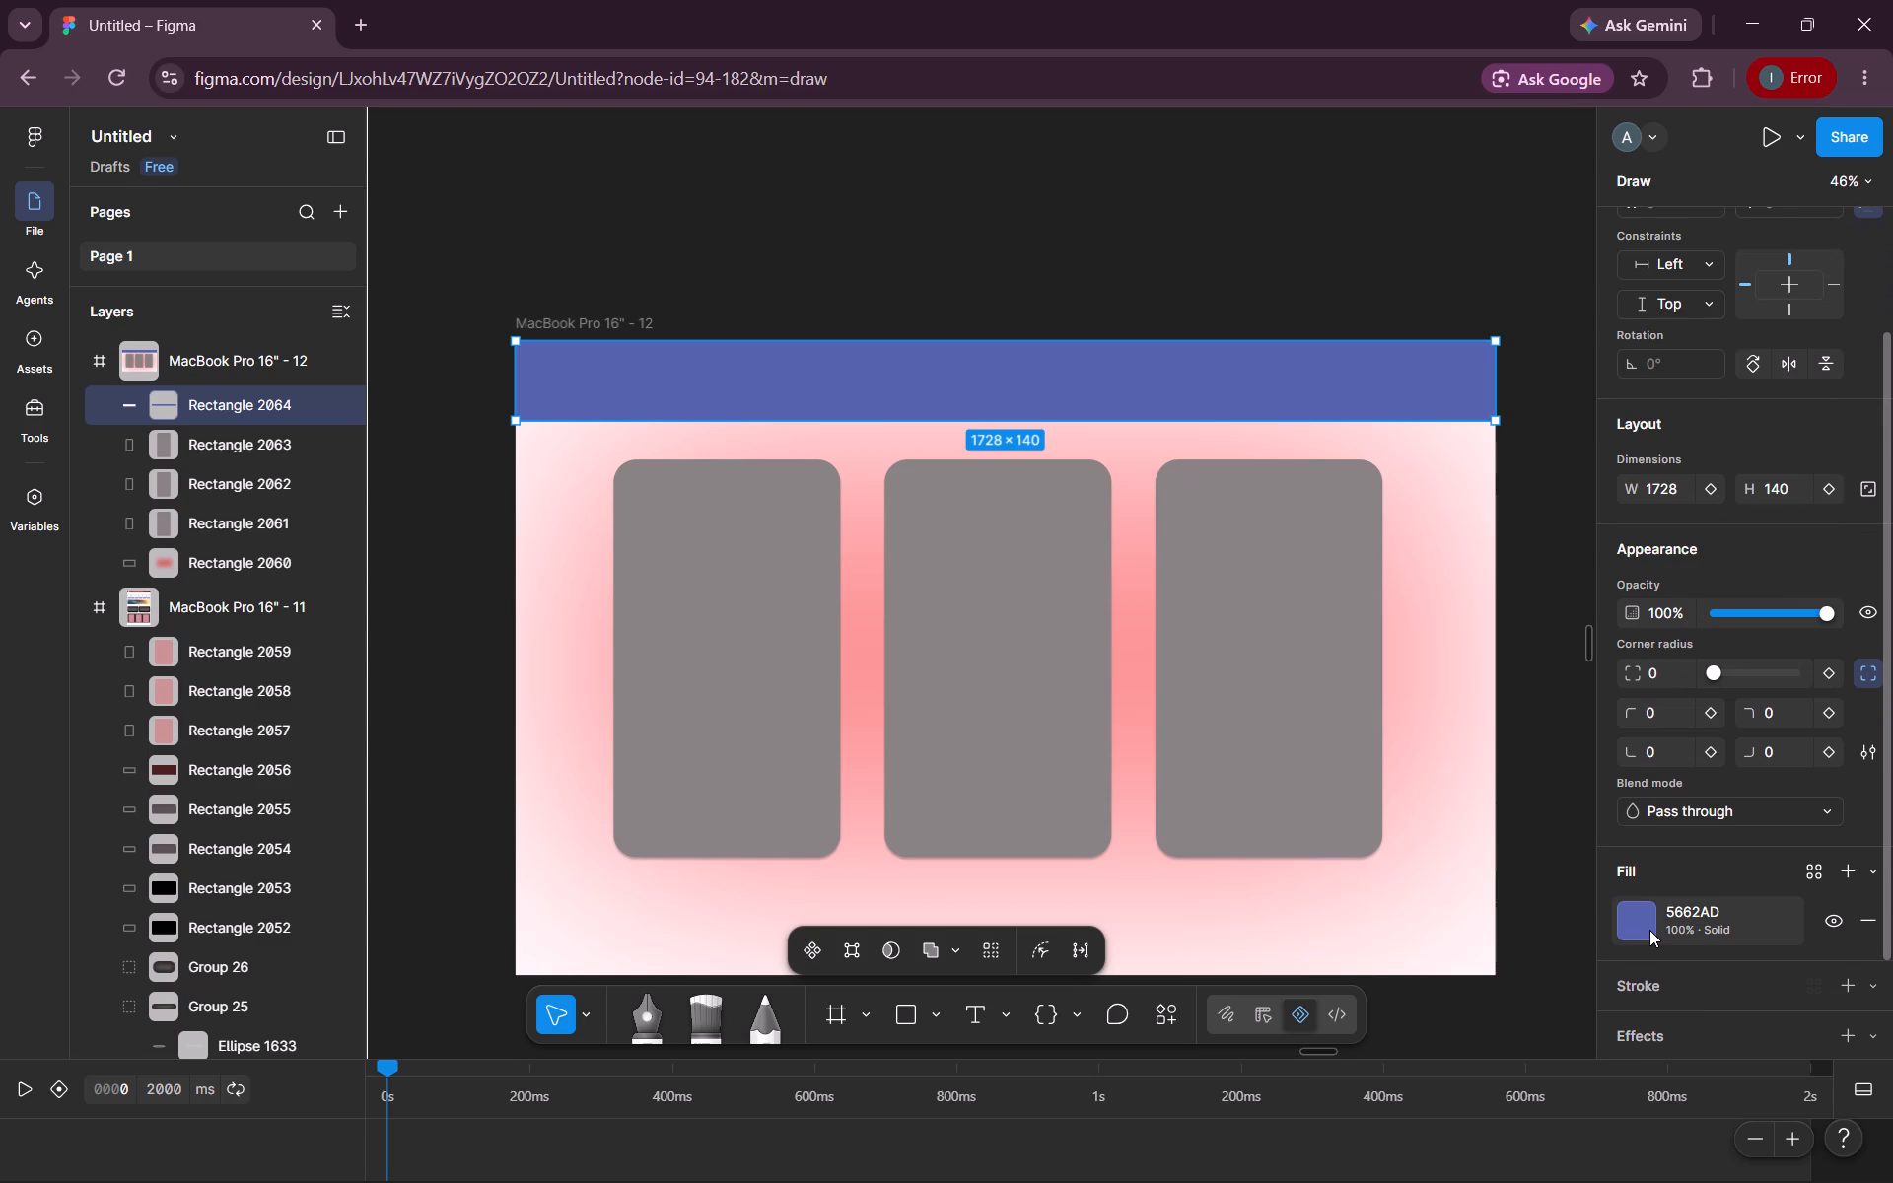
pyautogui.click(1649, 930)
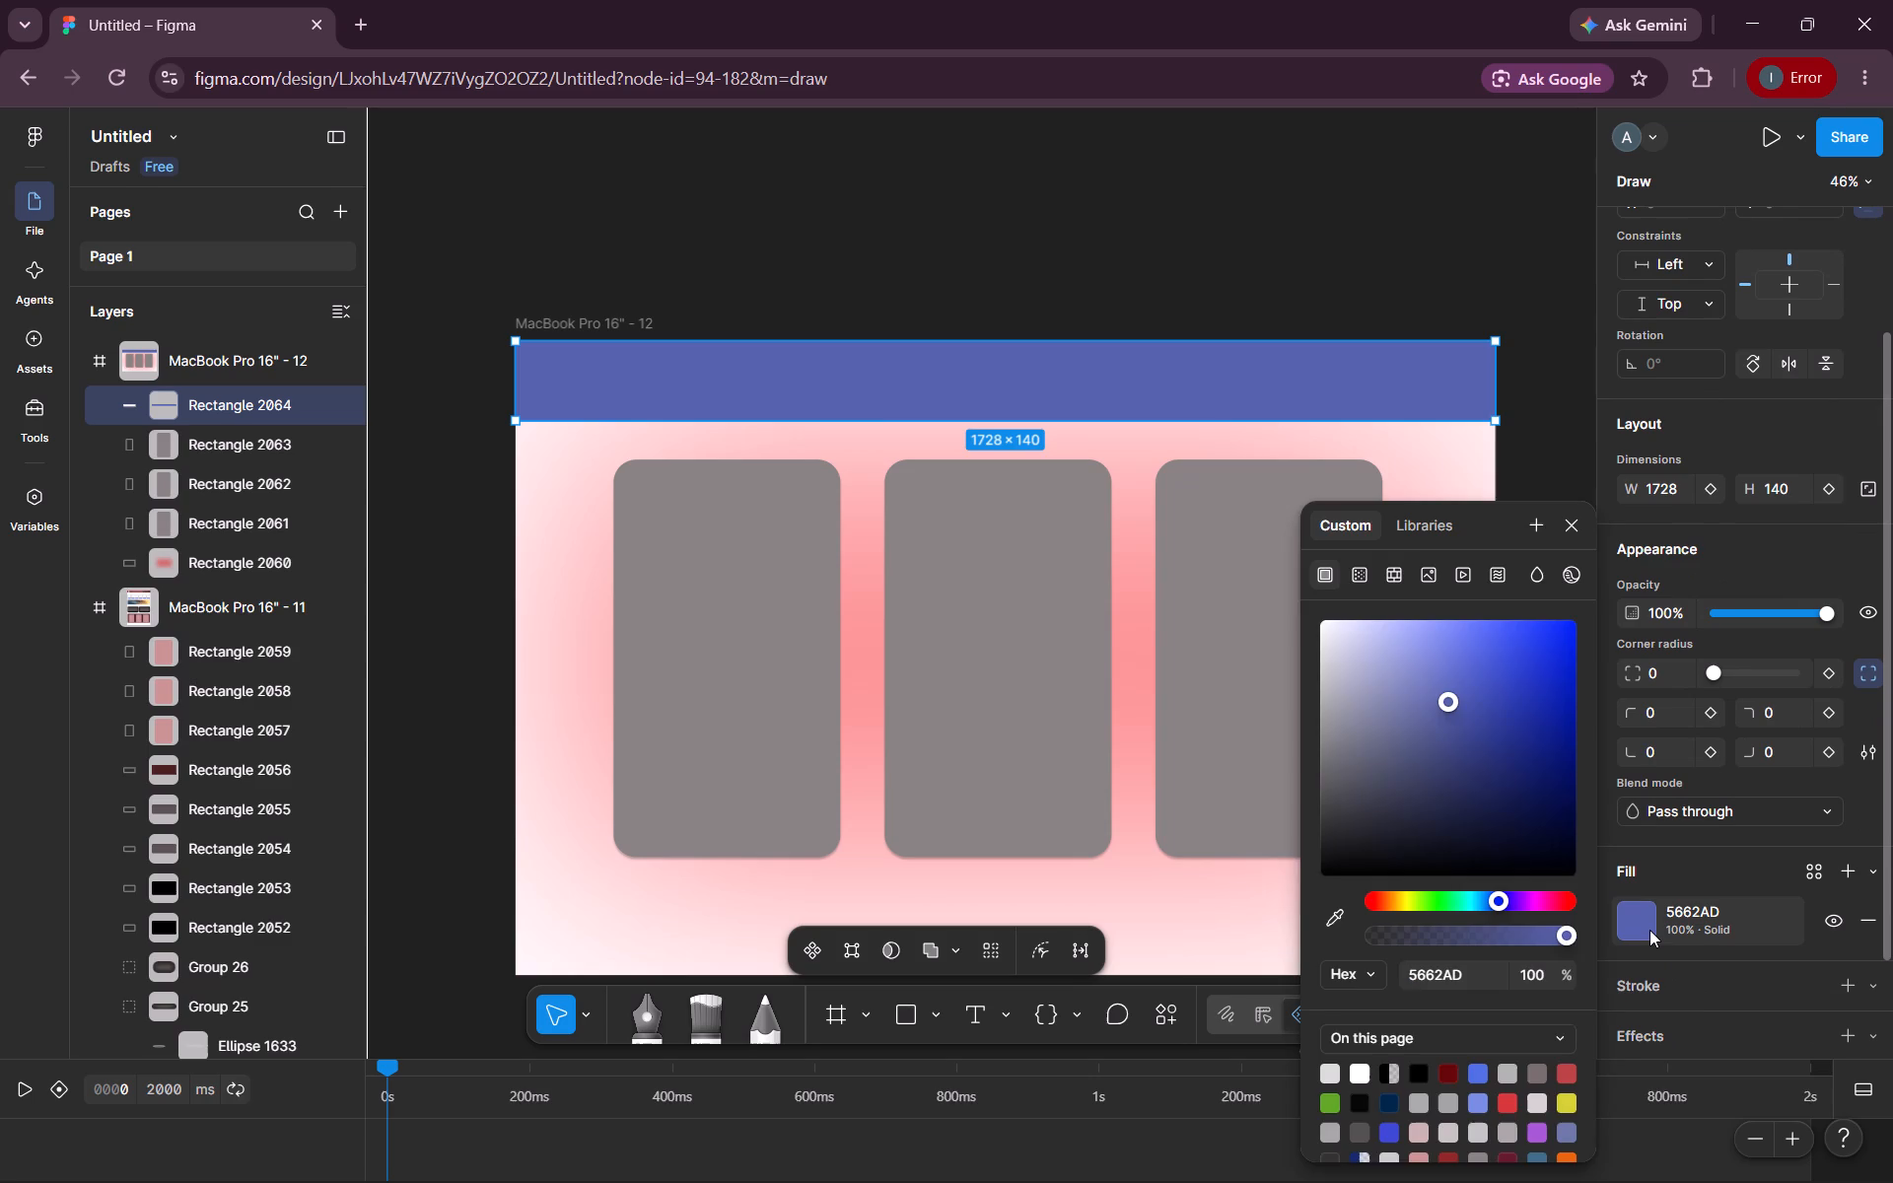
pyautogui.moveTo(1449, 702); pyautogui.dragTo(1497, 751)
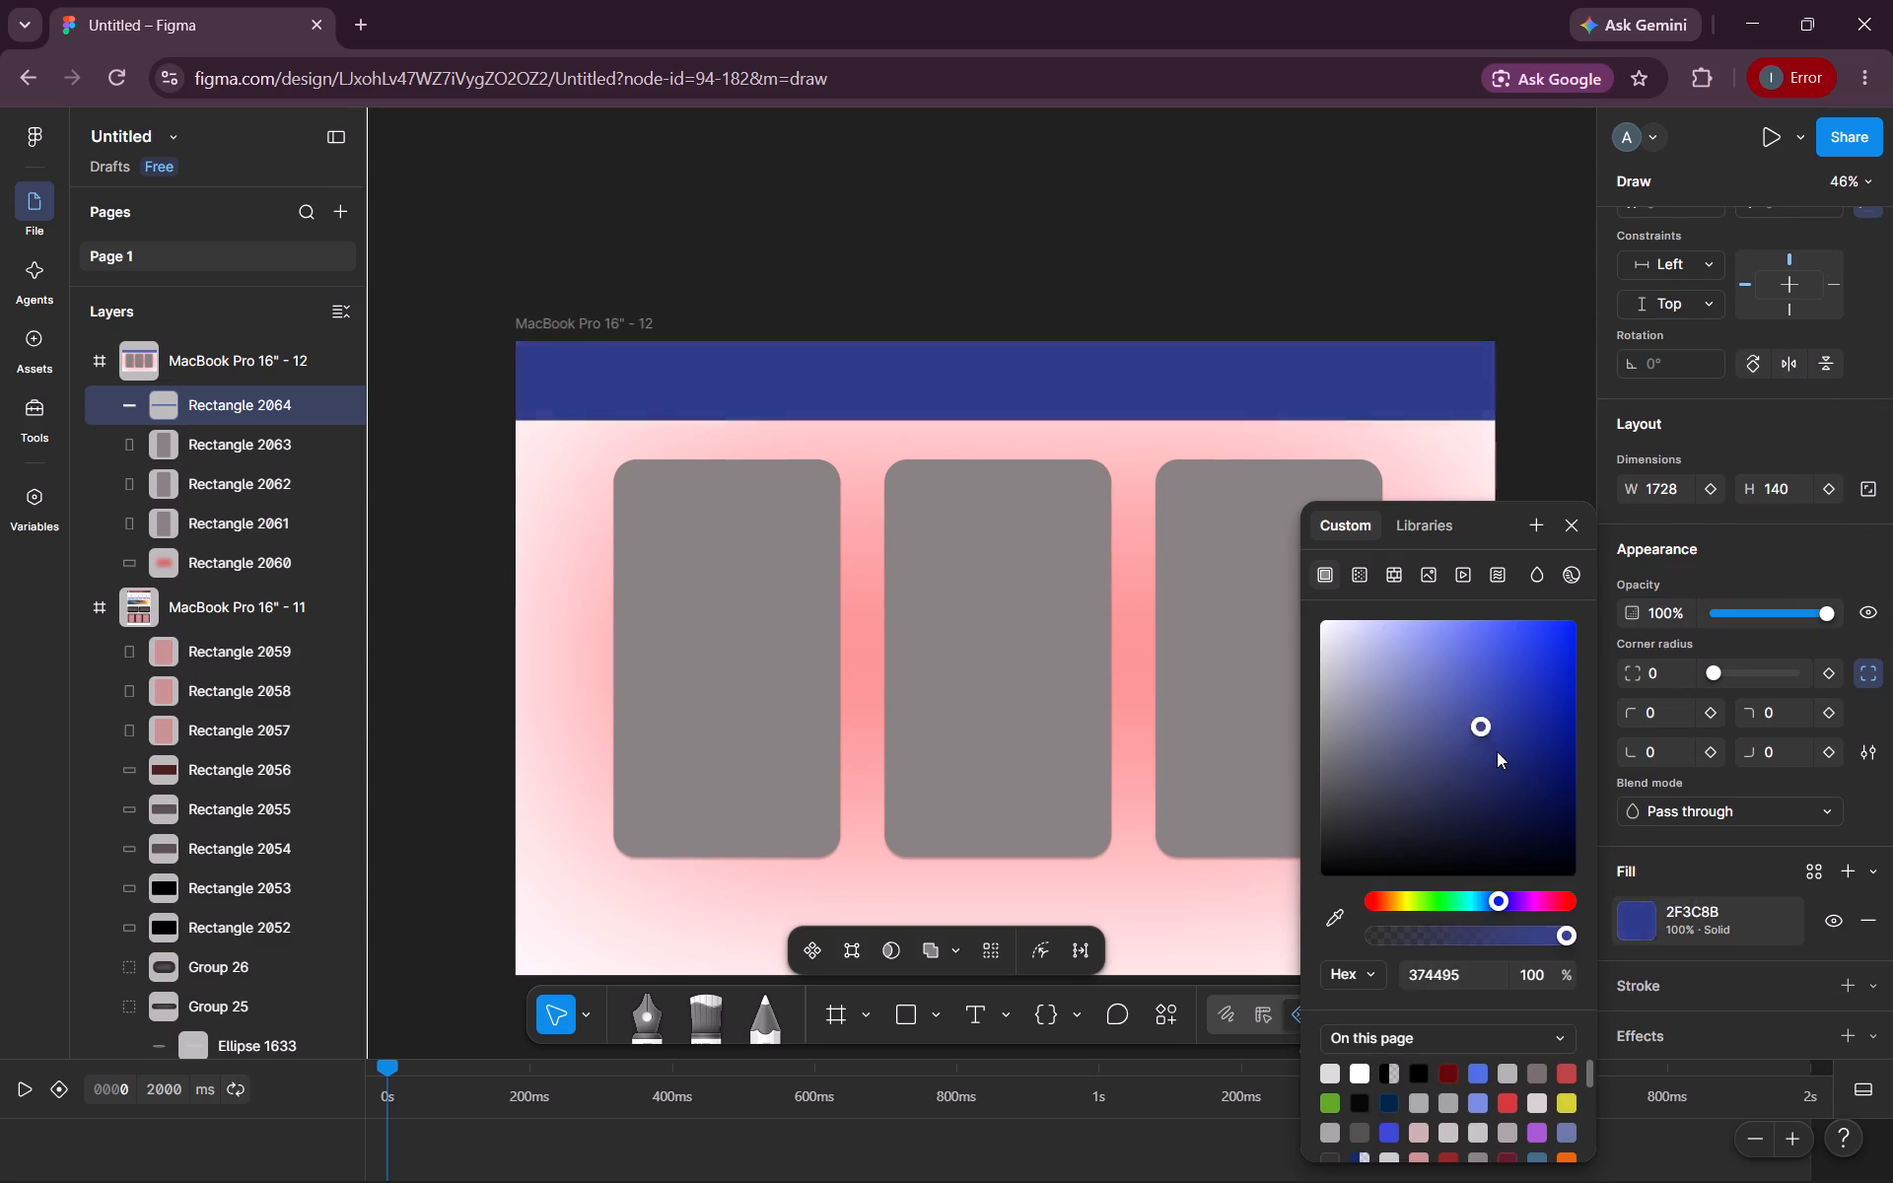
pyautogui.moveTo(1497, 751); pyautogui.dragTo(1466, 742)
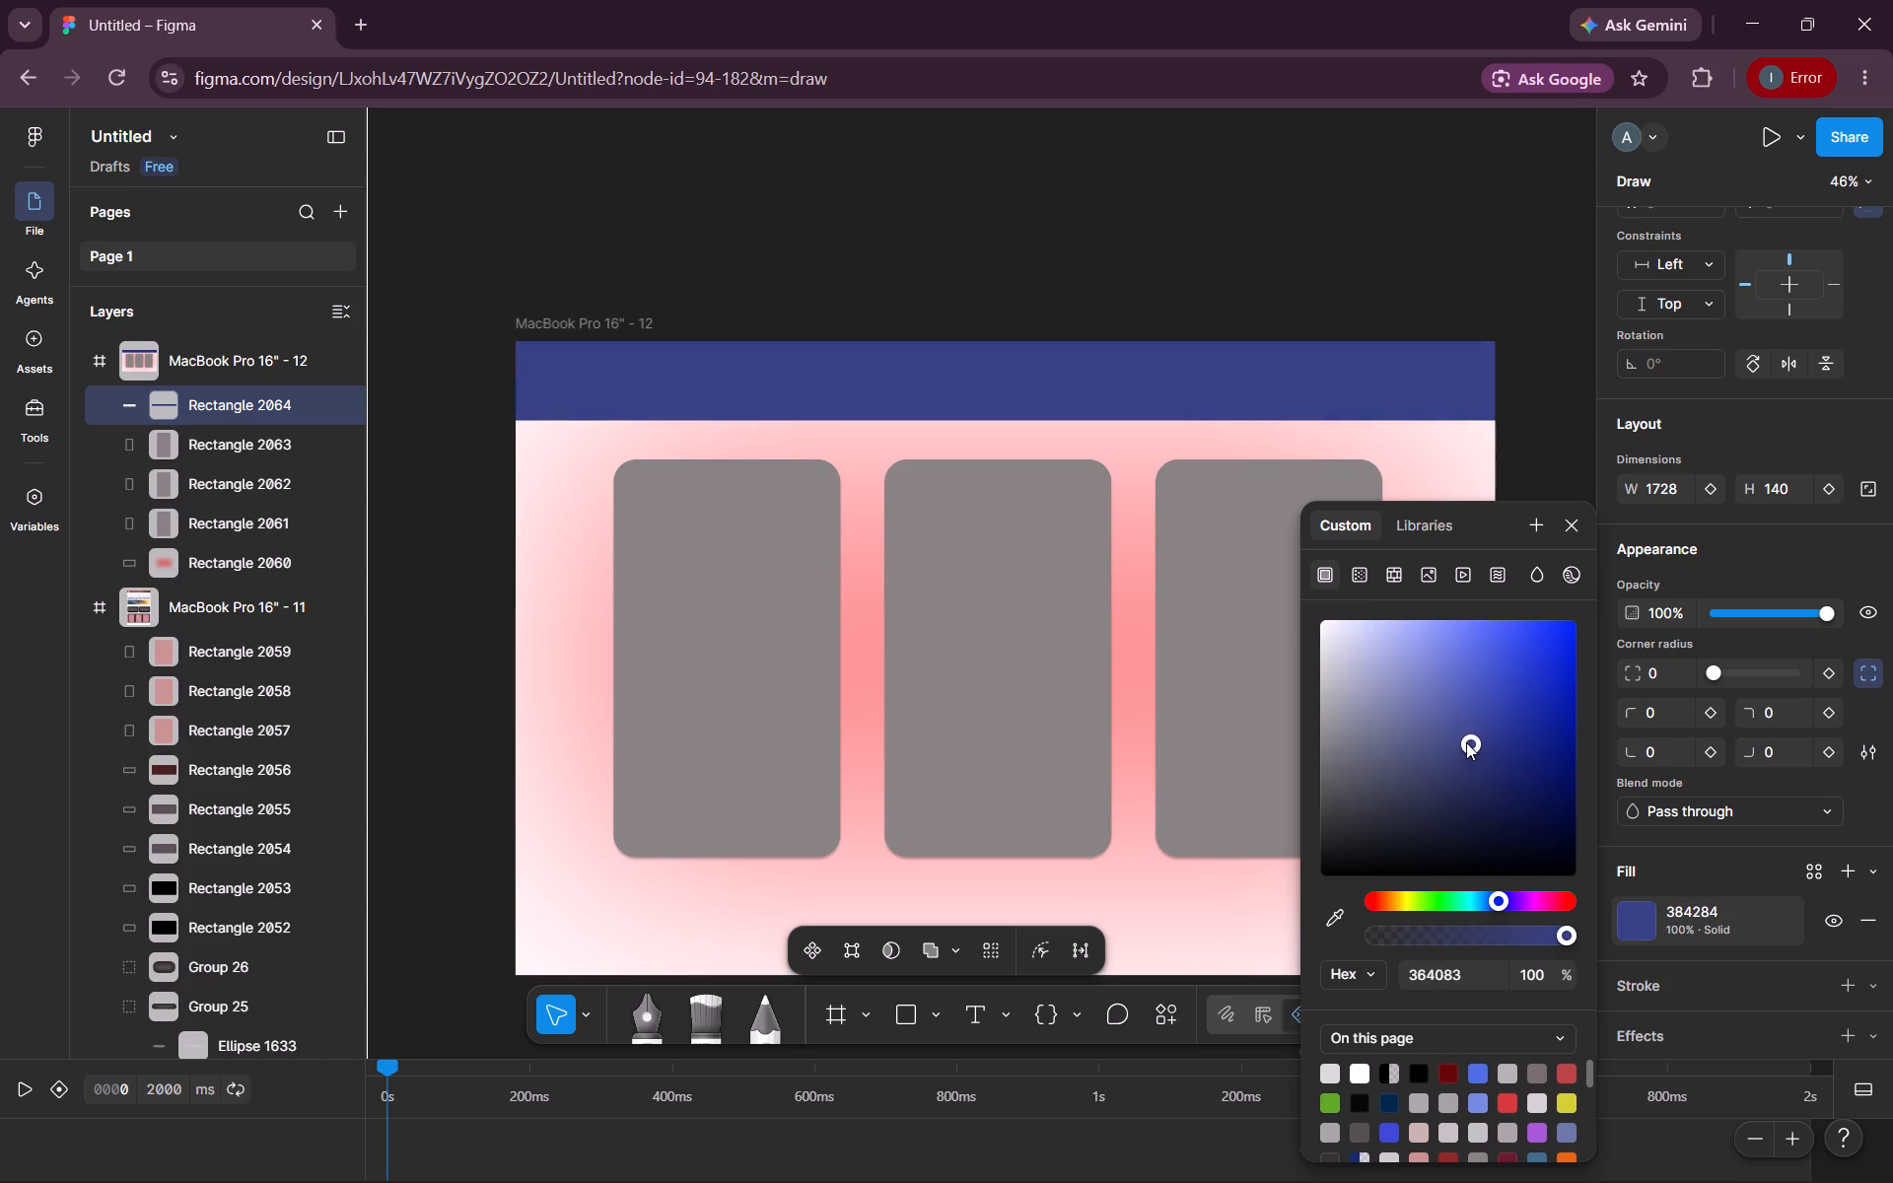
pyautogui.moveTo(1466, 742); pyautogui.dragTo(1465, 742)
pyautogui.click(1465, 742)
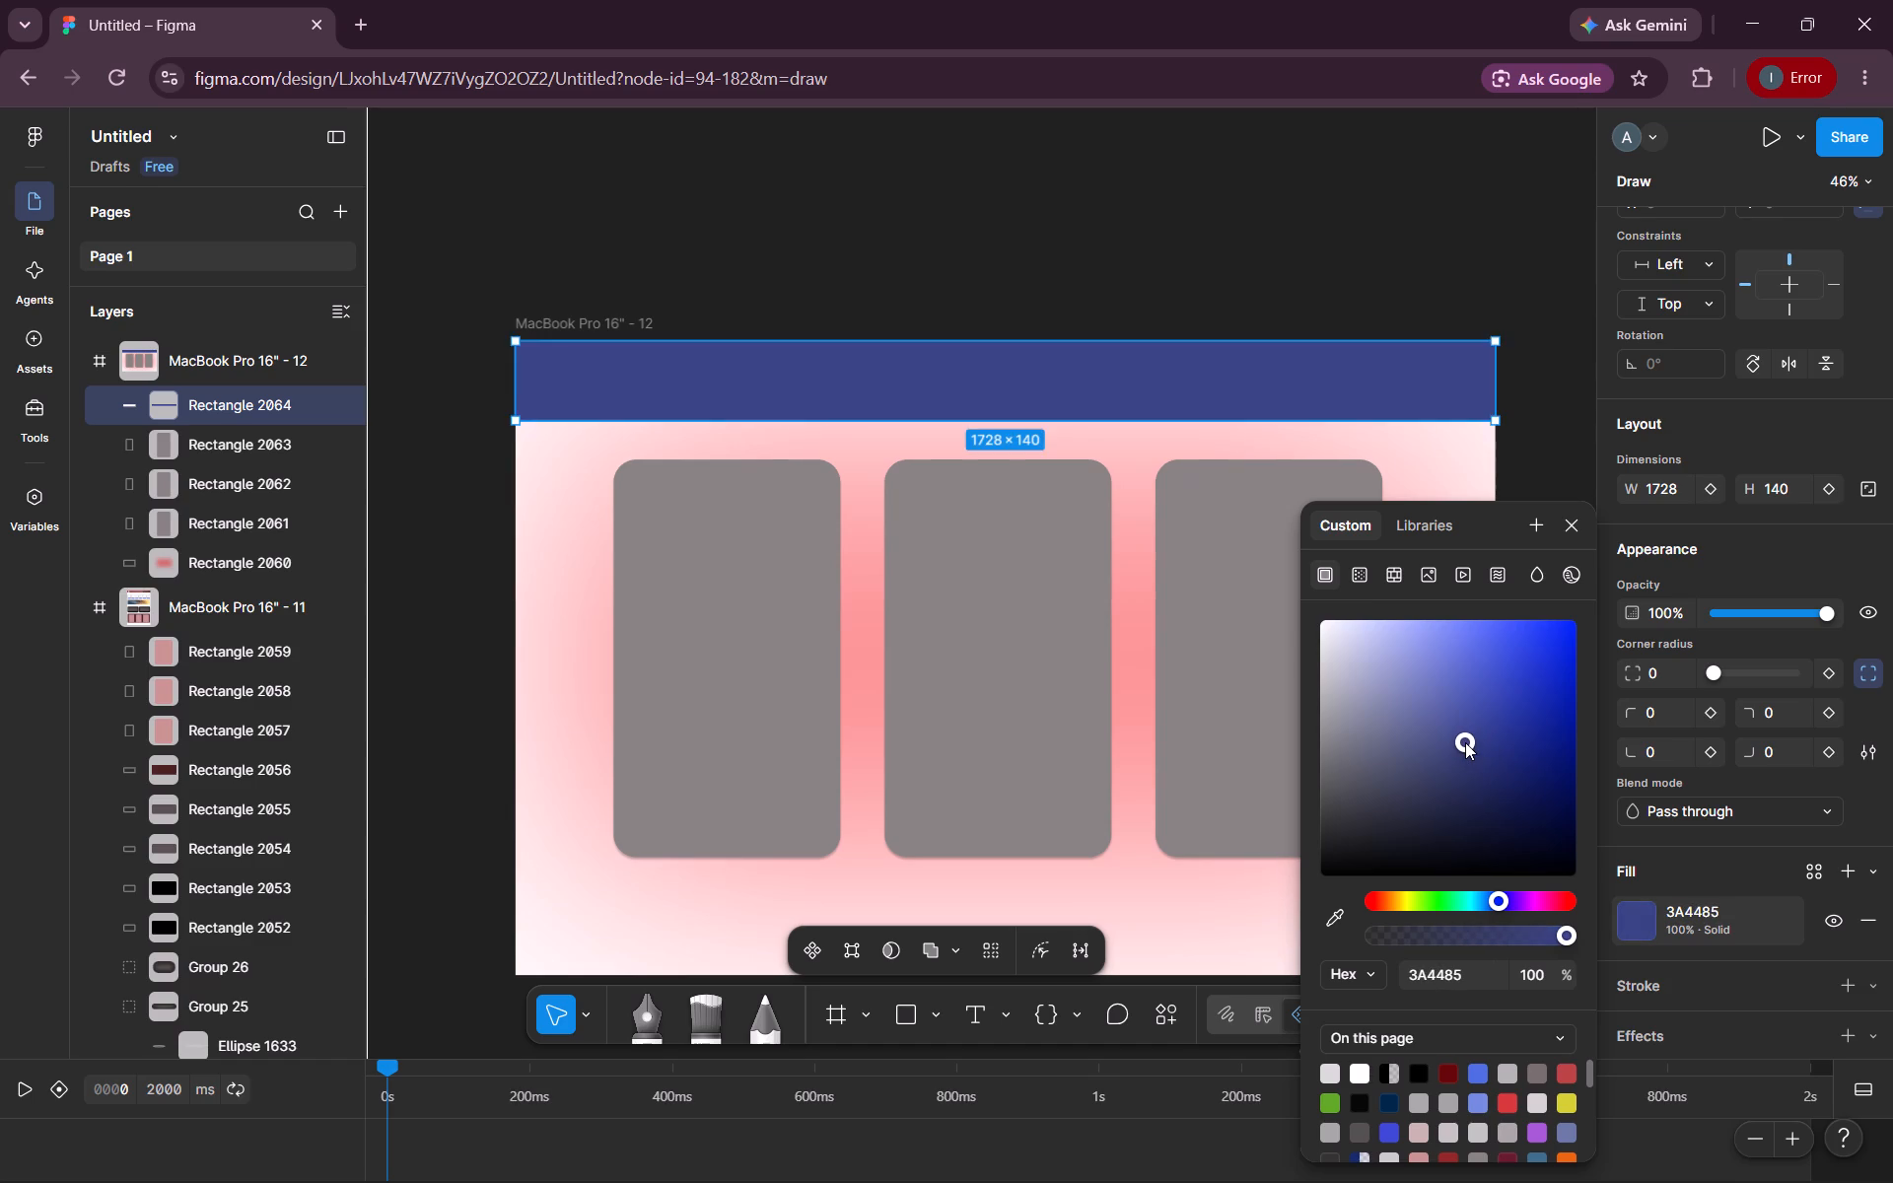
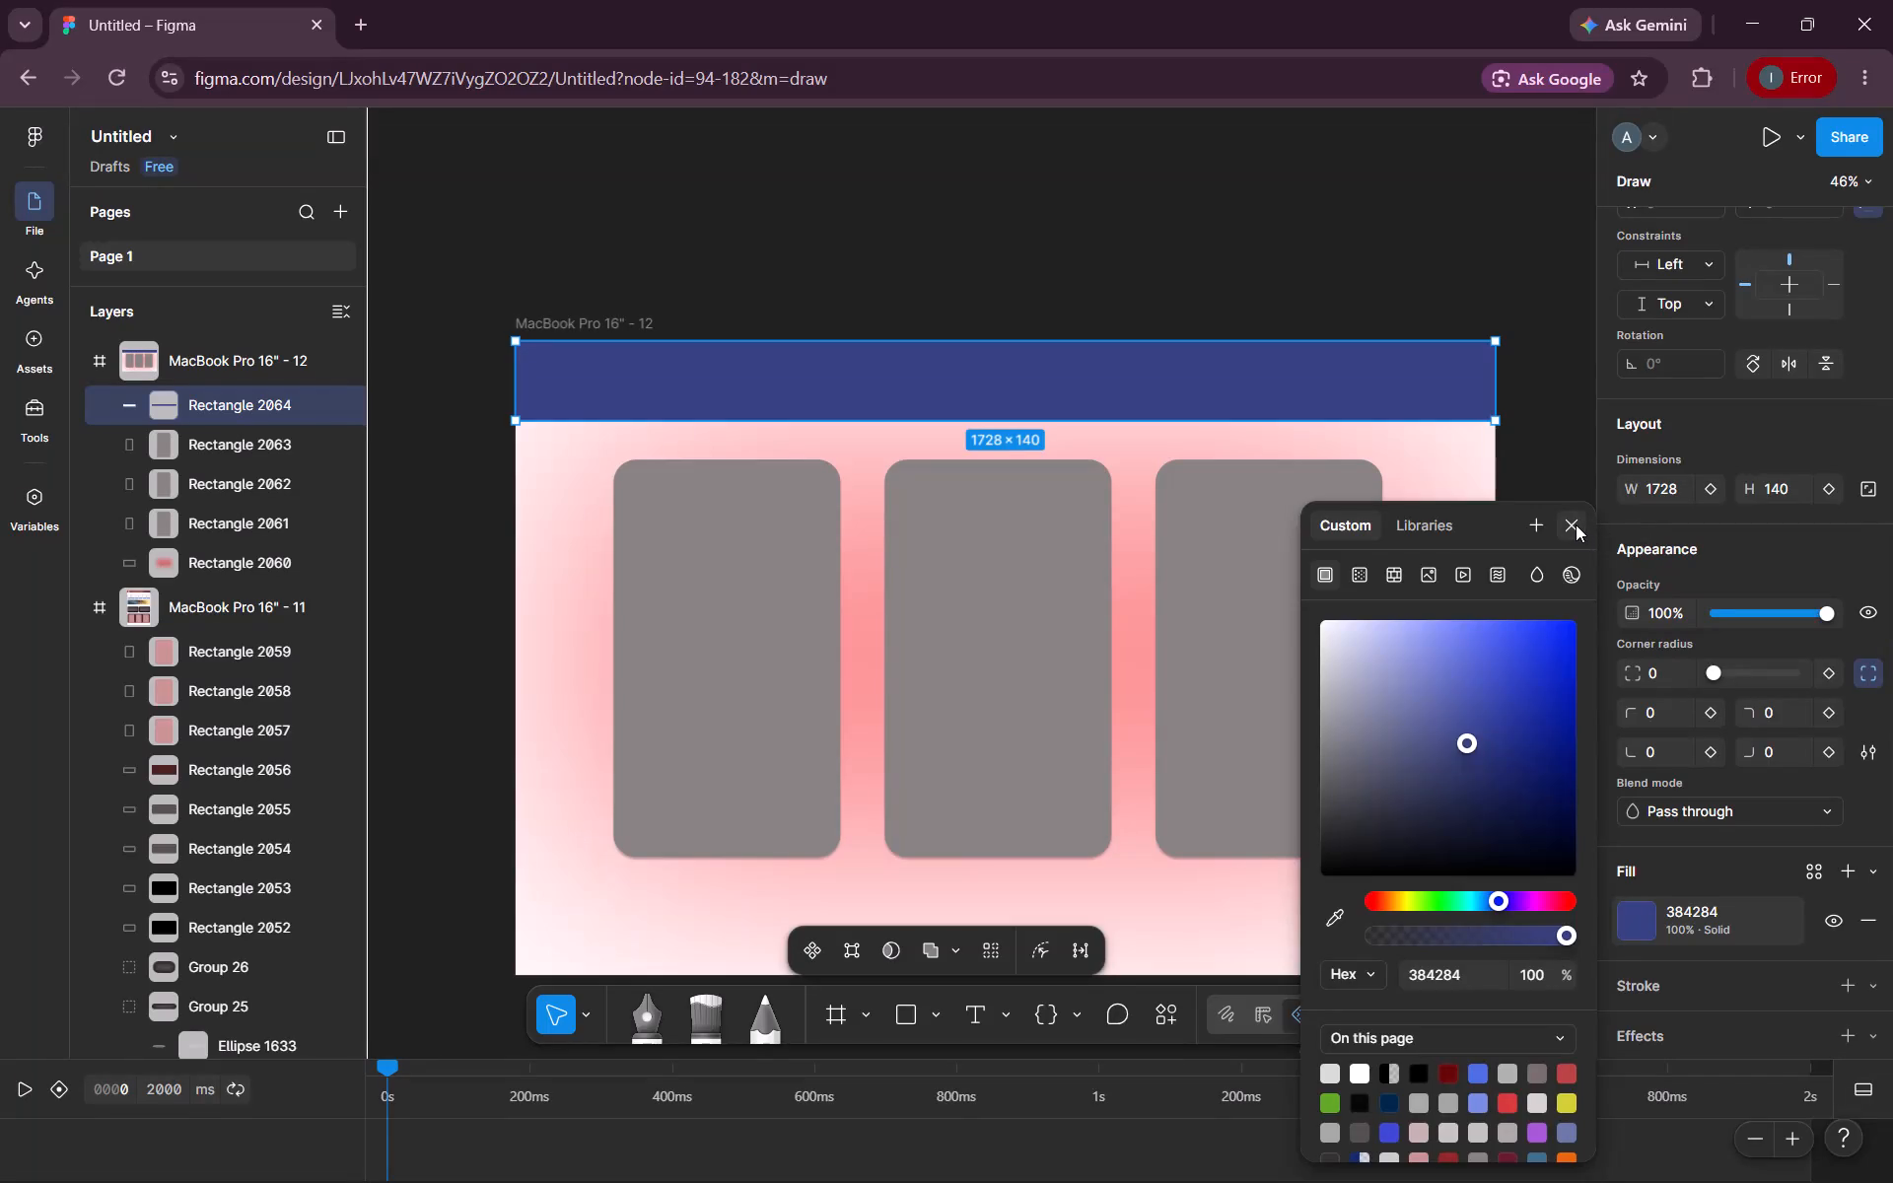
# Draw a wide flat ellipse of about 1305 × 66 inside the blue header bar and centre it there.
pyautogui.click(1576, 524)
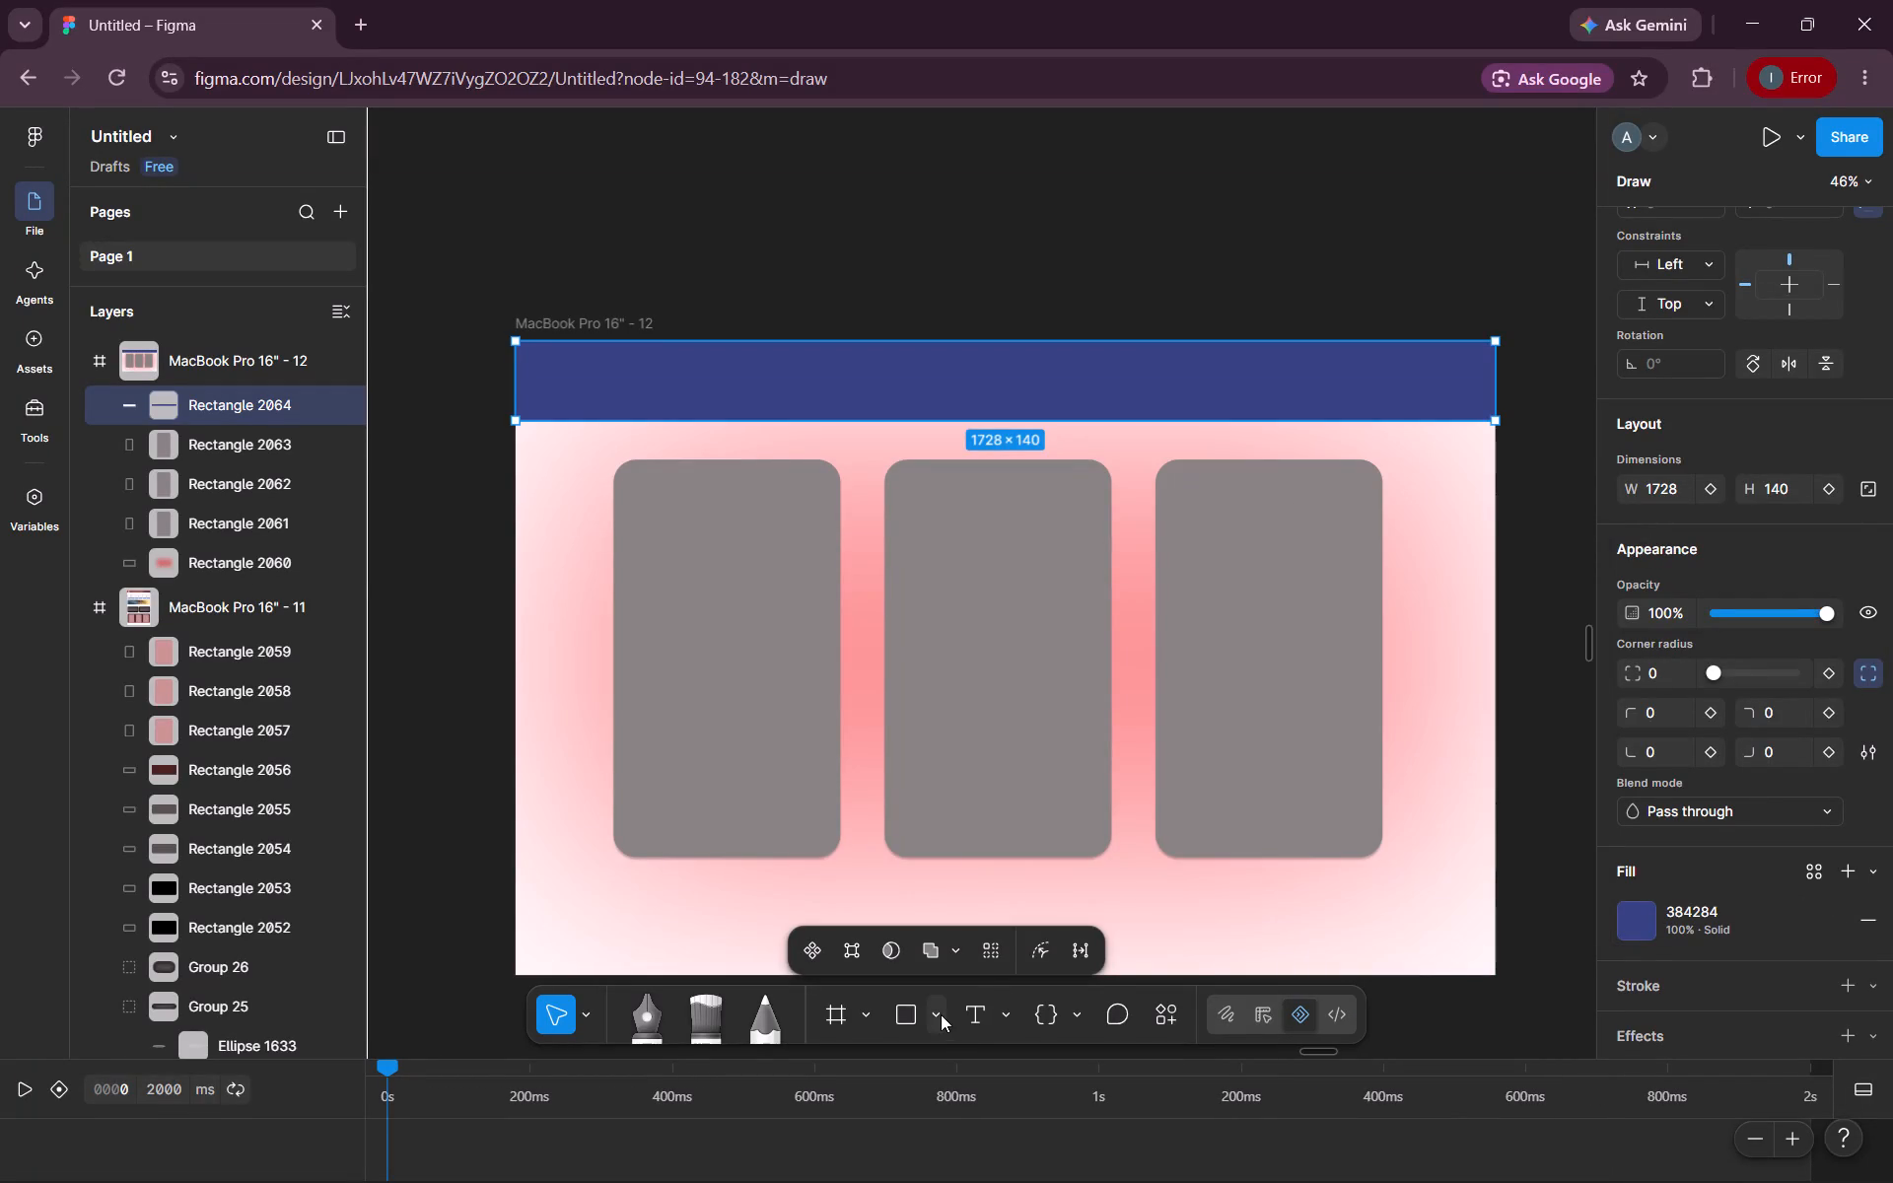
pyautogui.click(941, 1014)
pyautogui.click(1021, 865)
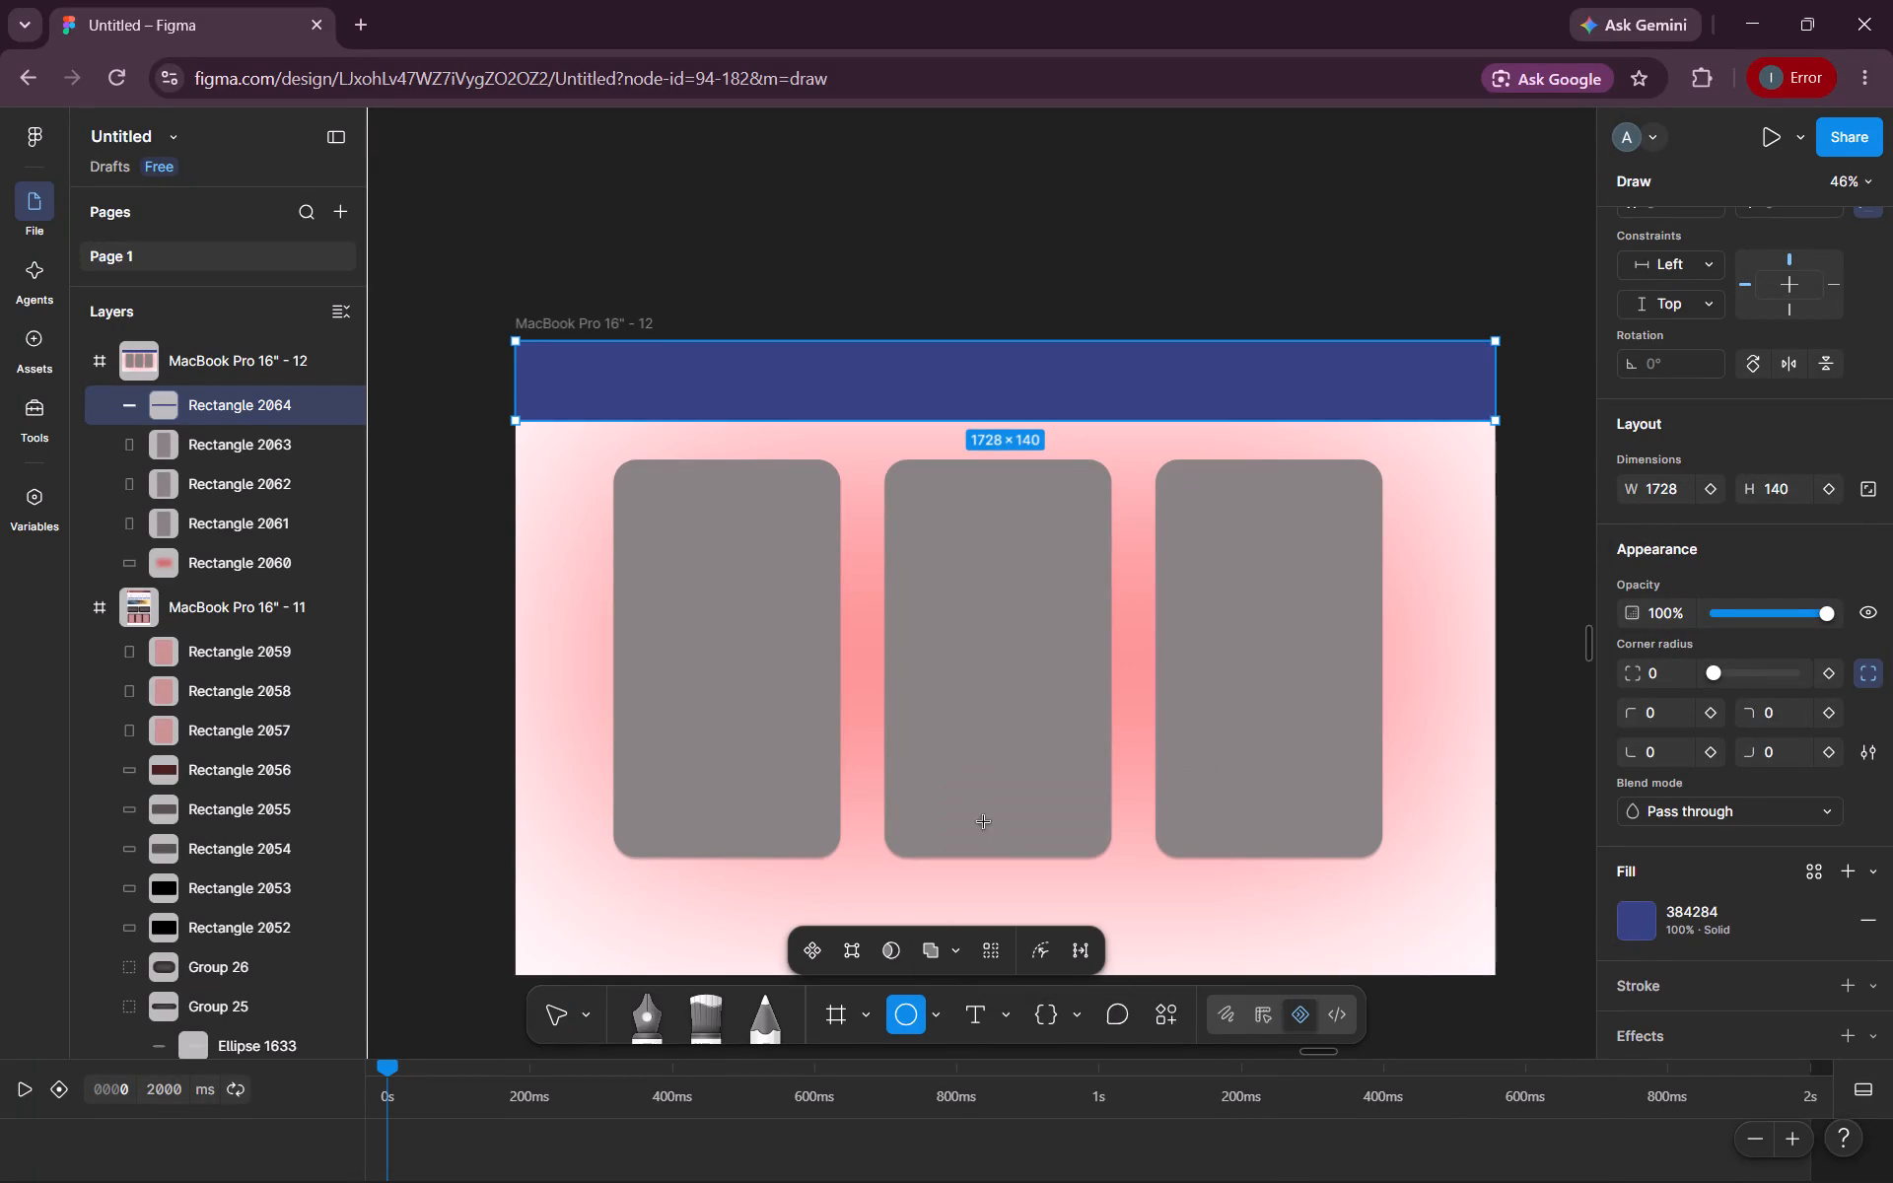
pyautogui.moveTo(642, 360); pyautogui.dragTo(1129, 389)
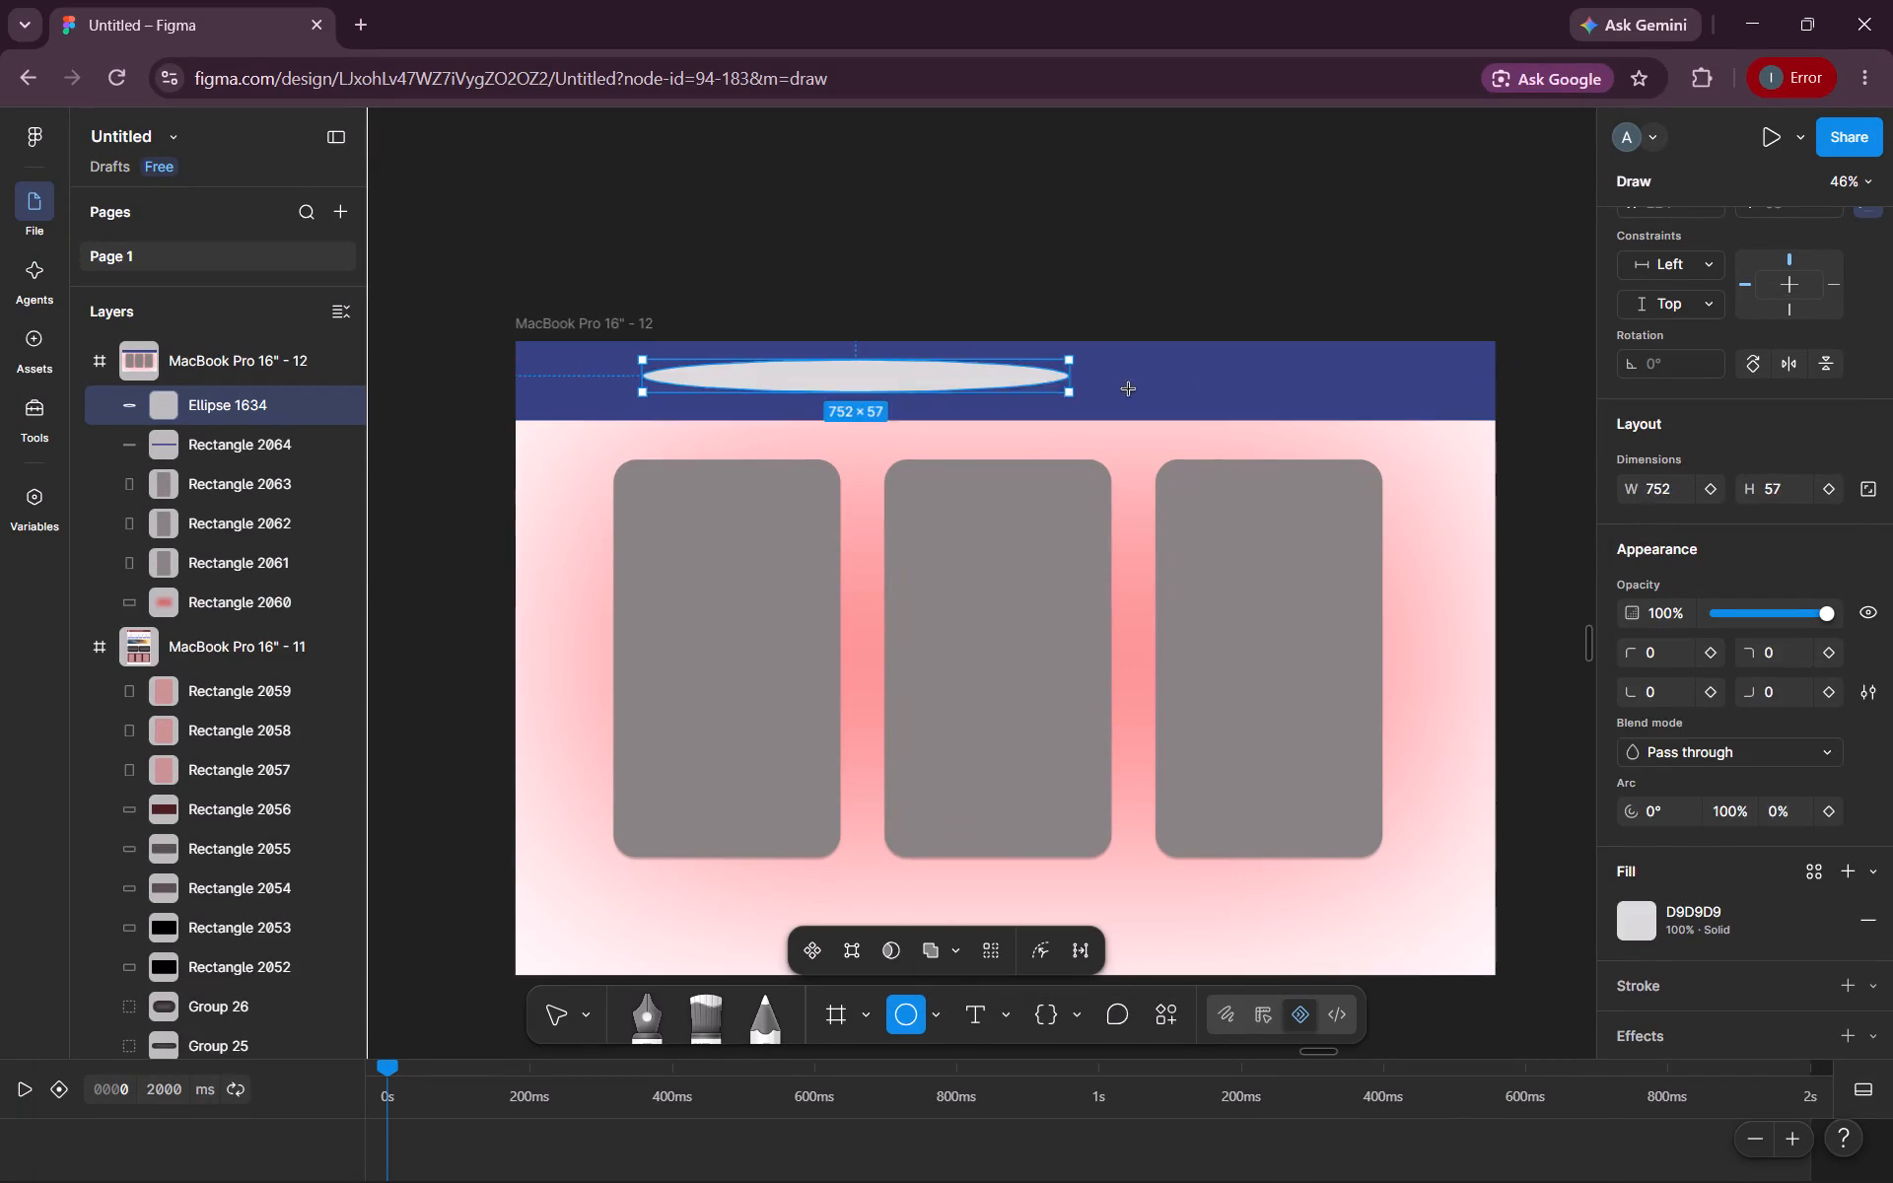
pyautogui.moveTo(1129, 389); pyautogui.dragTo(1386, 397)
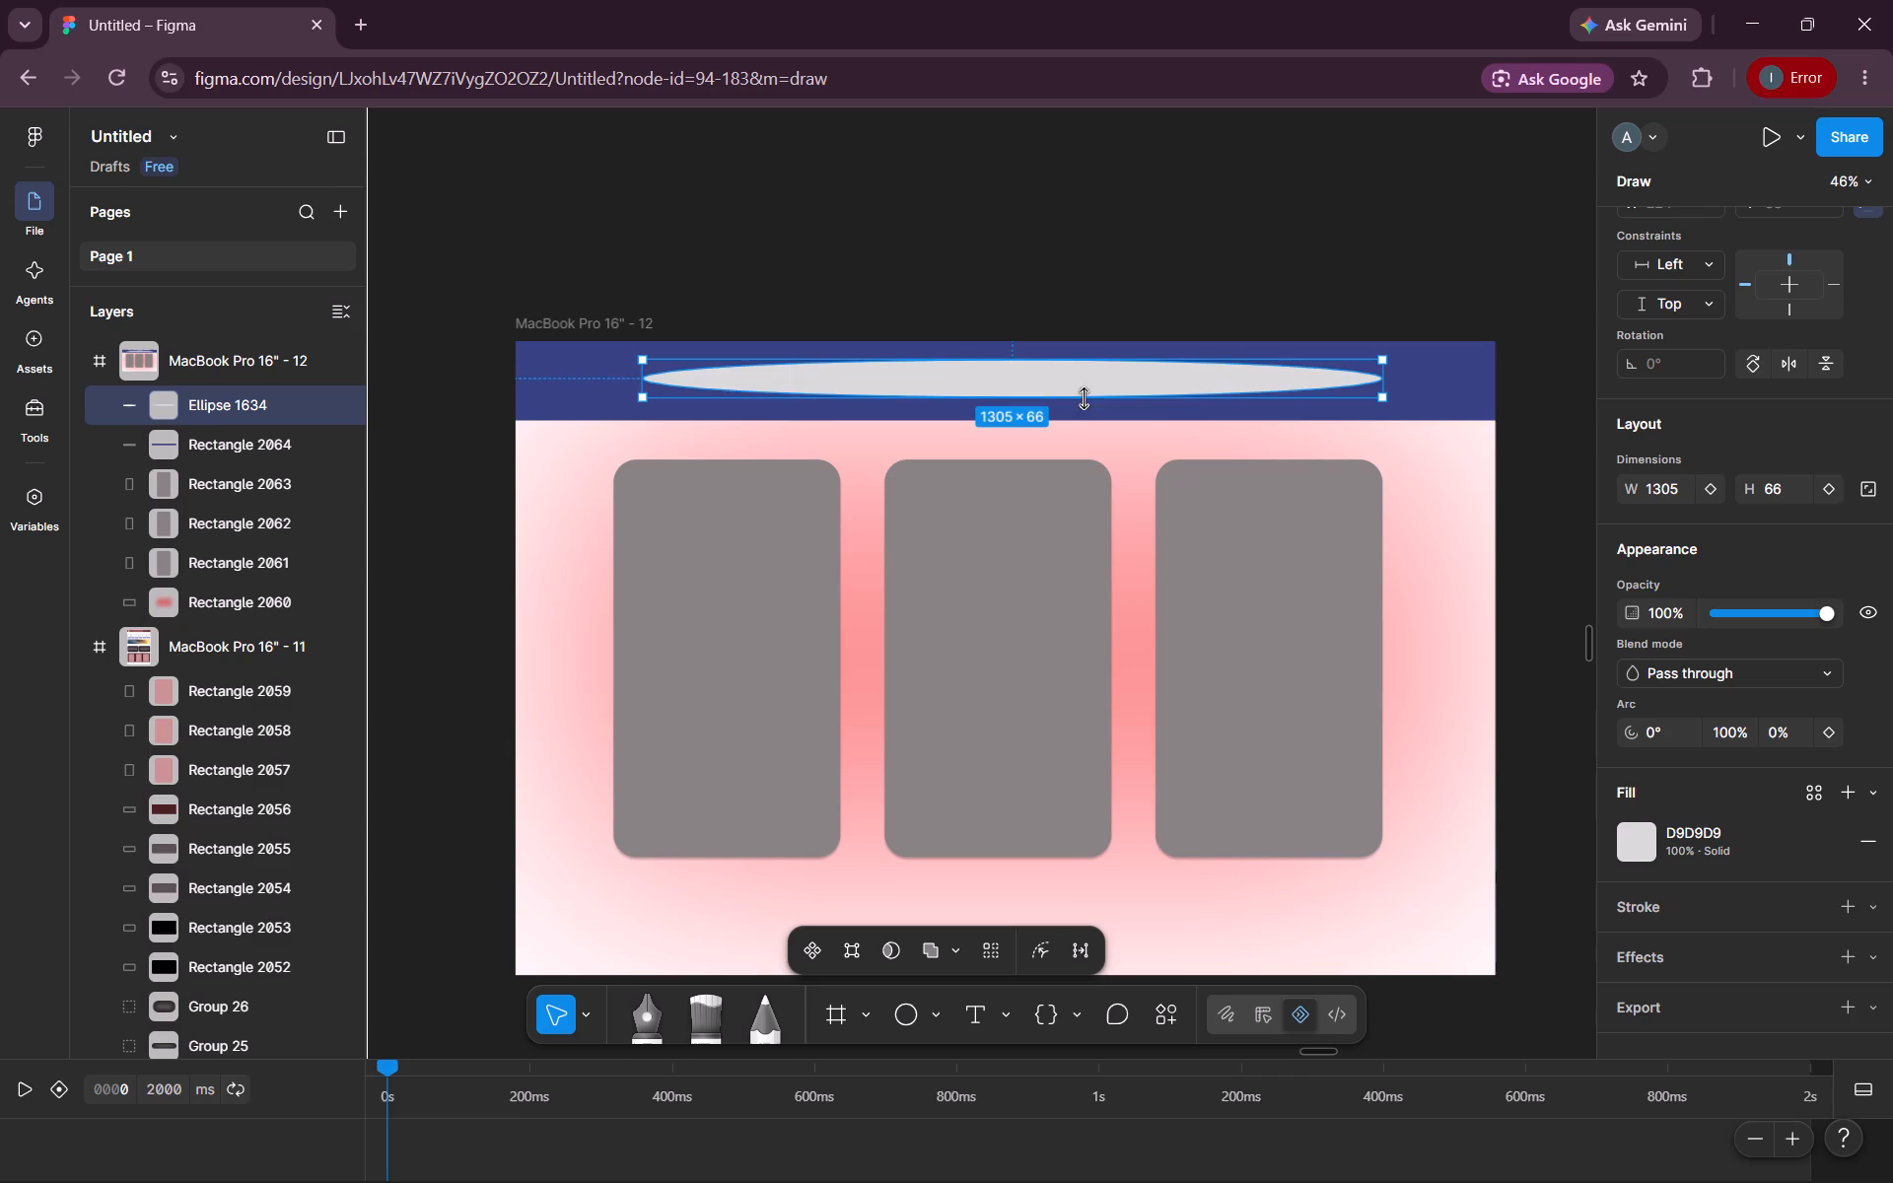
pyautogui.moveTo(1025, 378); pyautogui.dragTo(1000, 381)
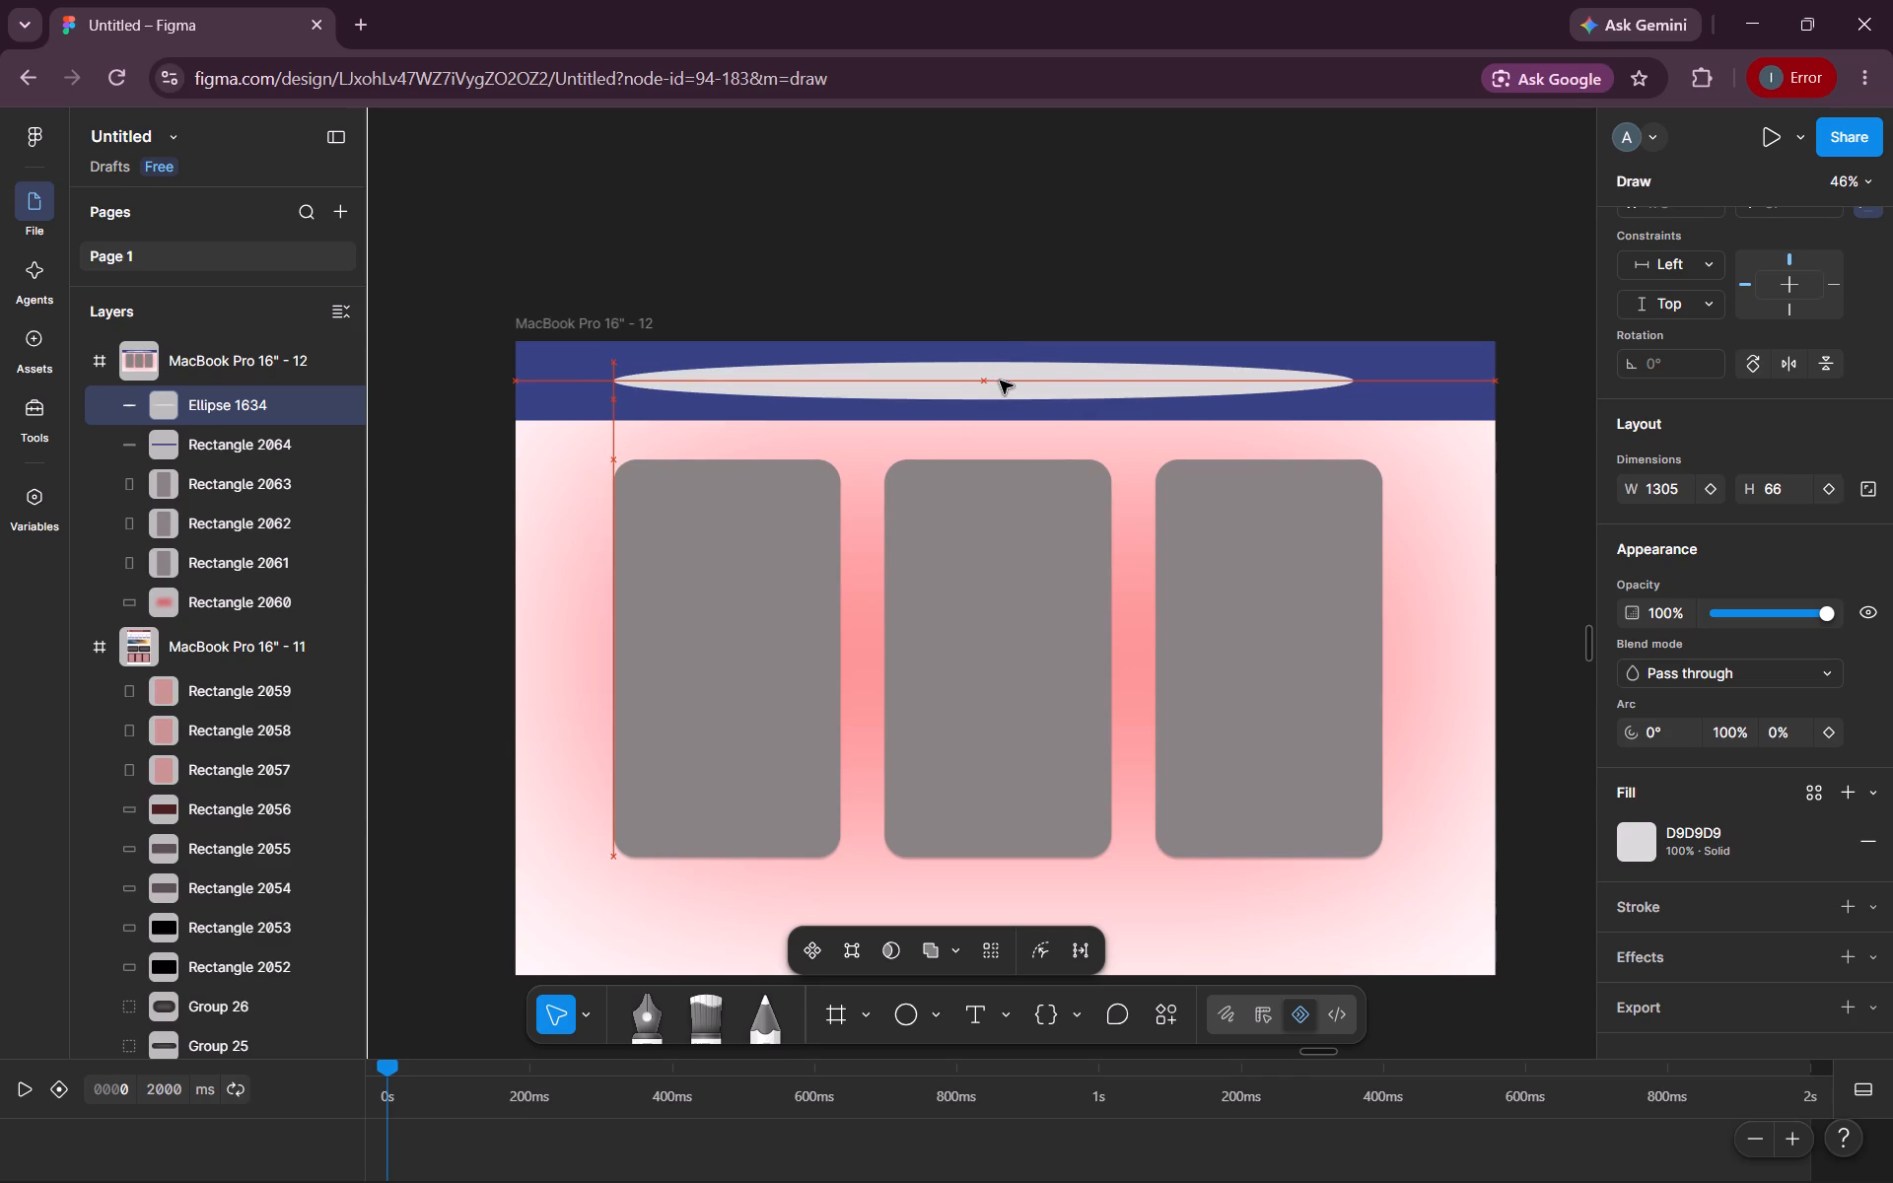
pyautogui.moveTo(1000, 381); pyautogui.dragTo(1017, 379)
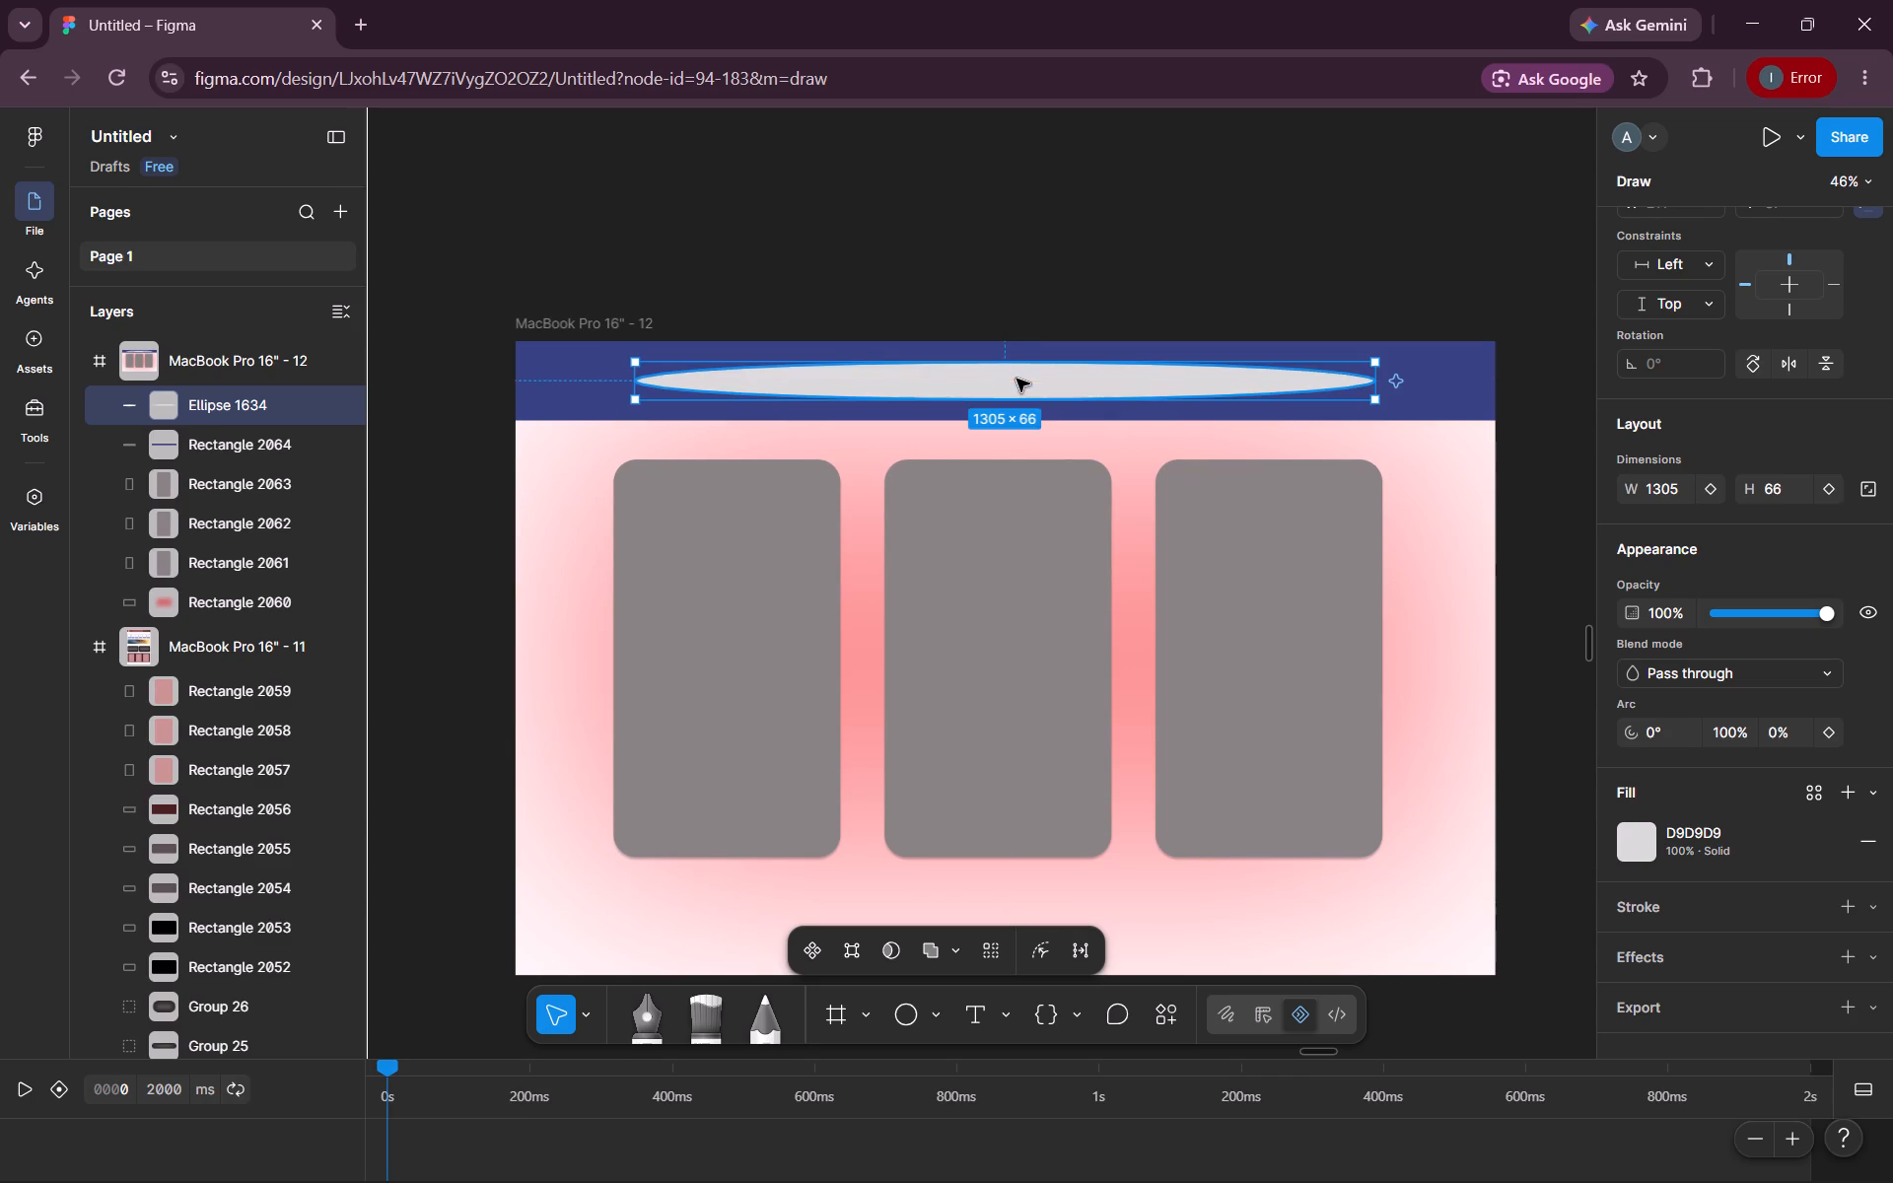
# Fill the header ellipse with white FFFFFF.
pyautogui.click(1641, 848)
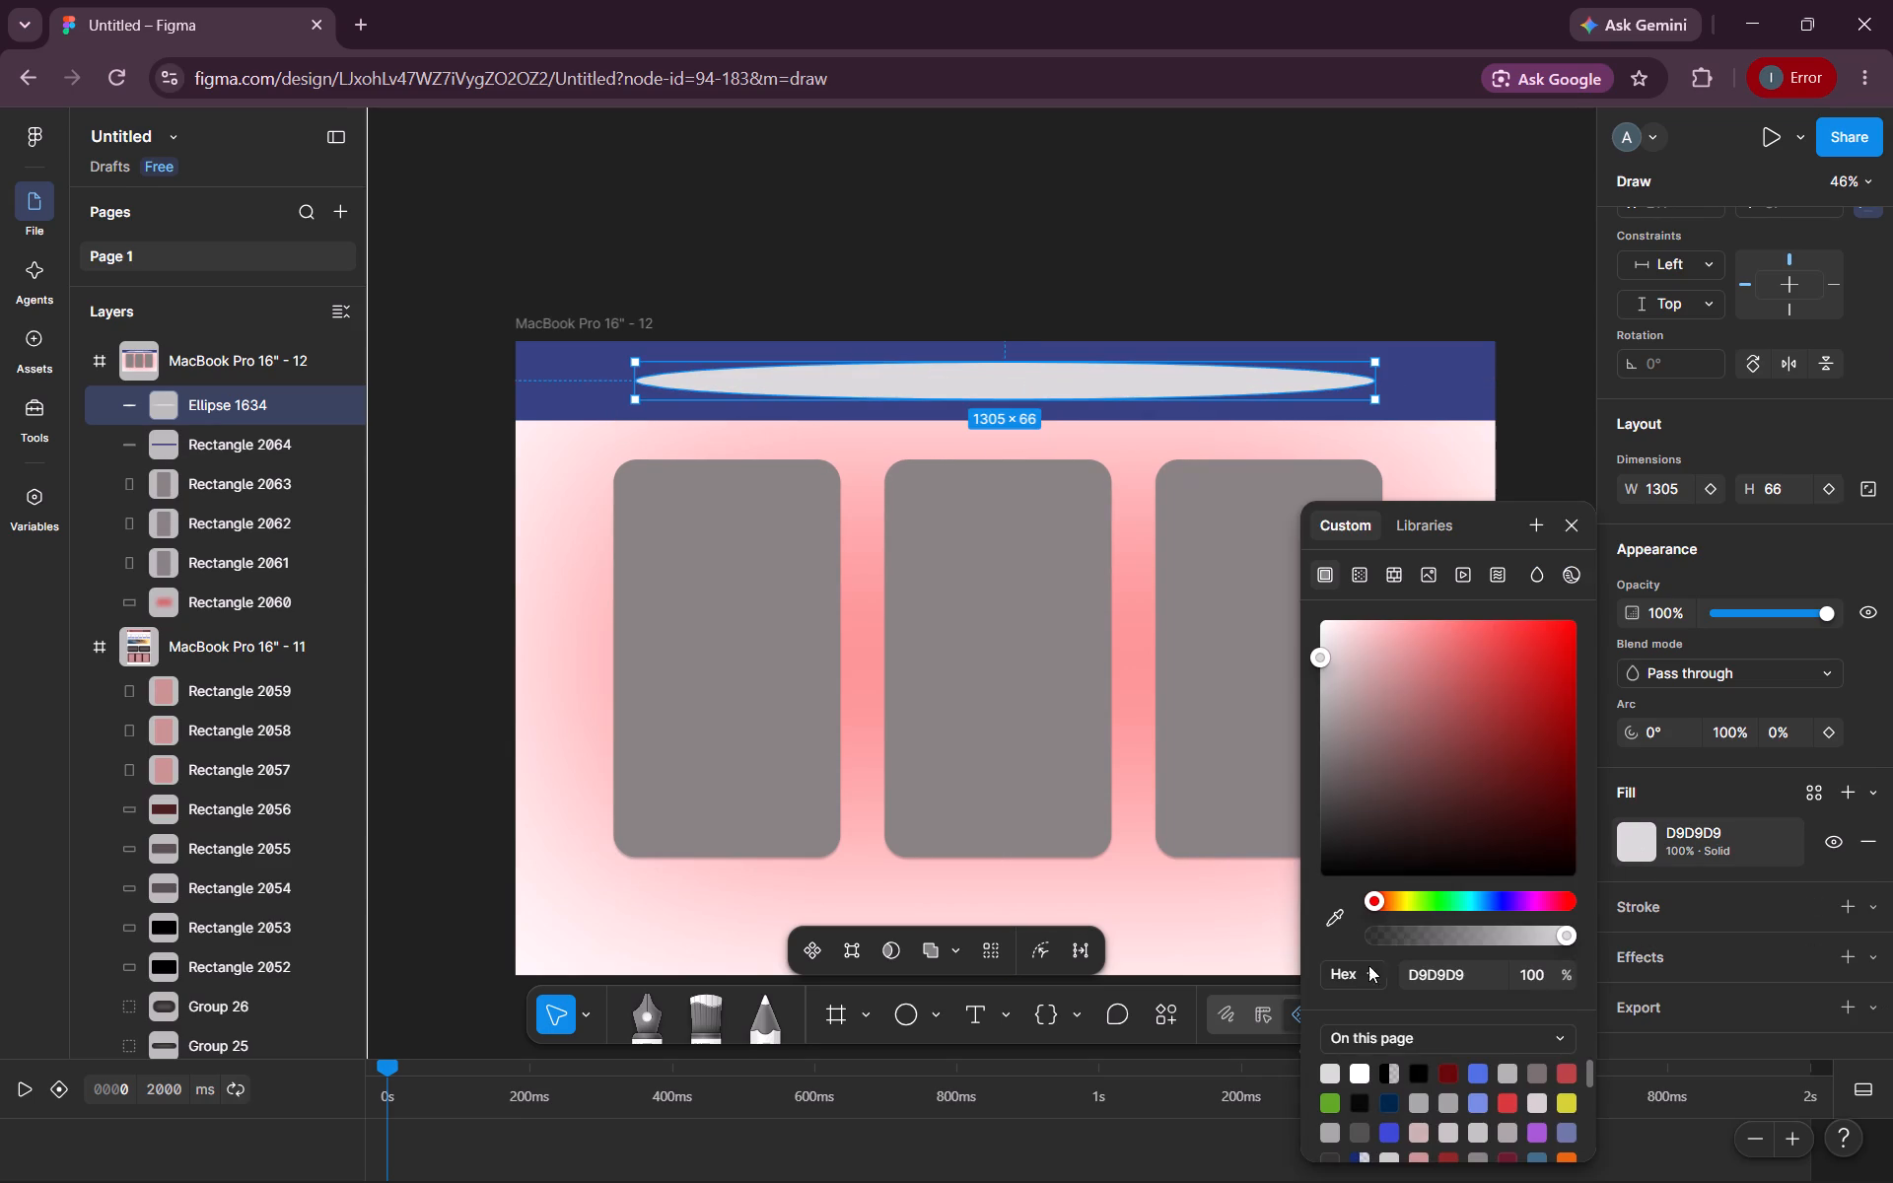
pyautogui.click(1359, 1076)
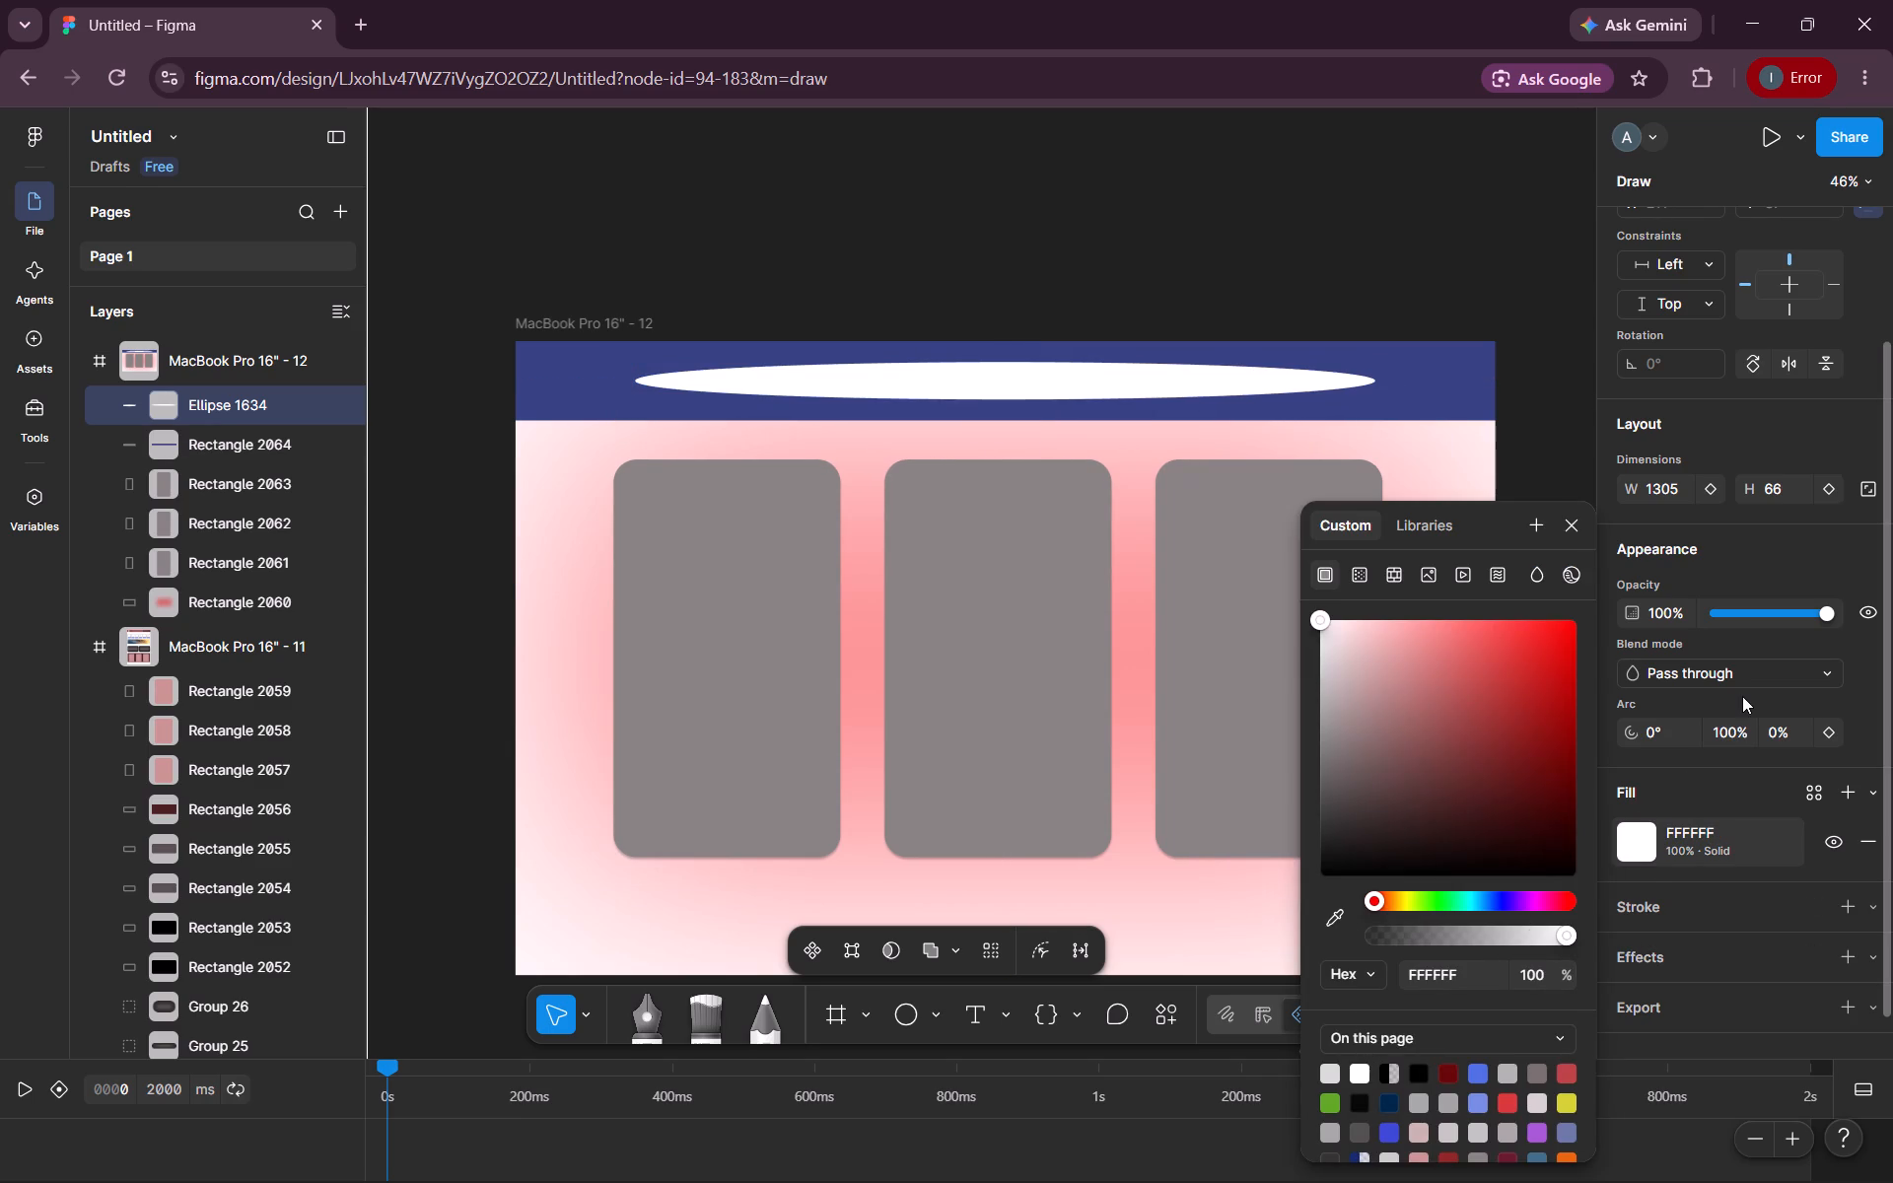
pyautogui.click(1742, 696)
# Add a uniform layer blur of 186 to the white header ellipse.
pyautogui.scroll(-2, 1731, 874)
pyautogui.click(1684, 920)
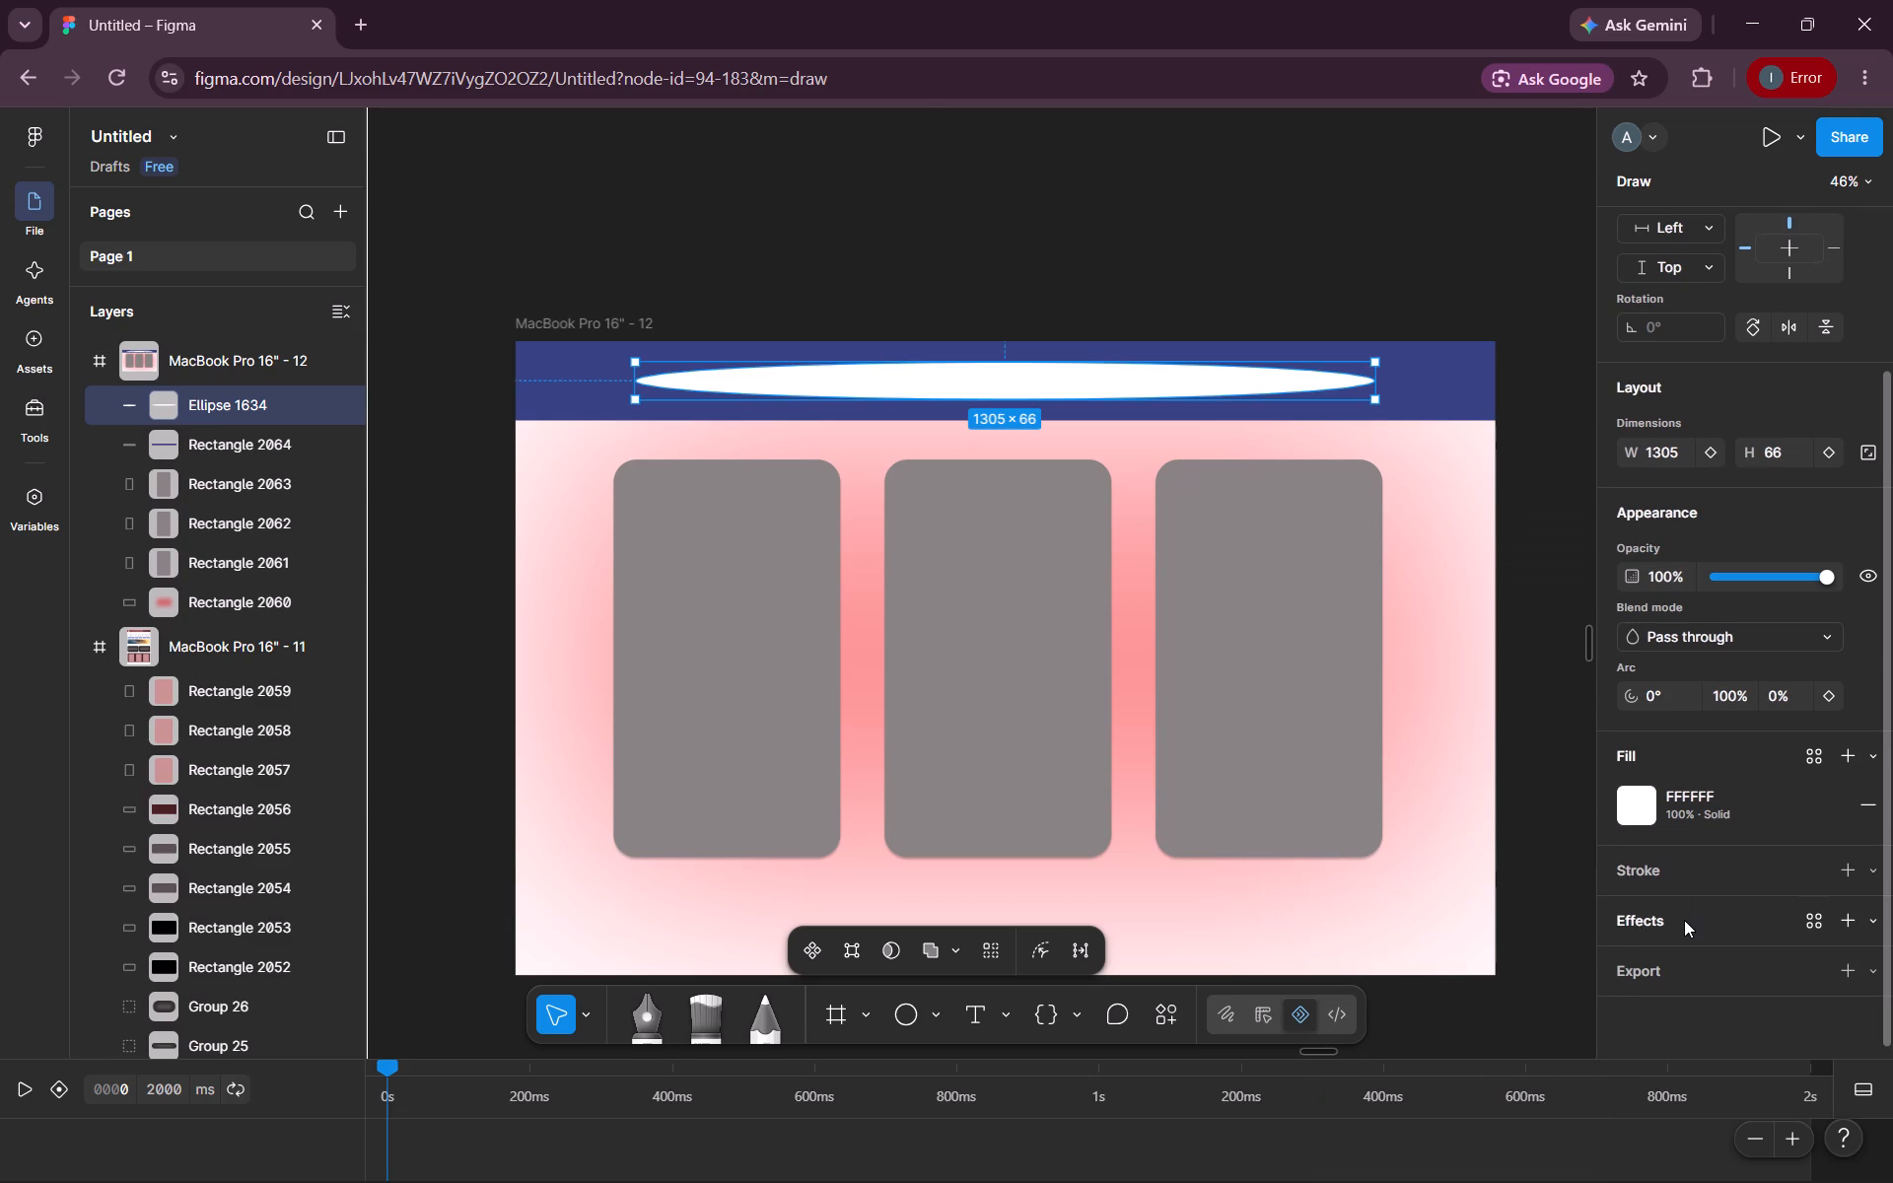
pyautogui.click(1380, 768)
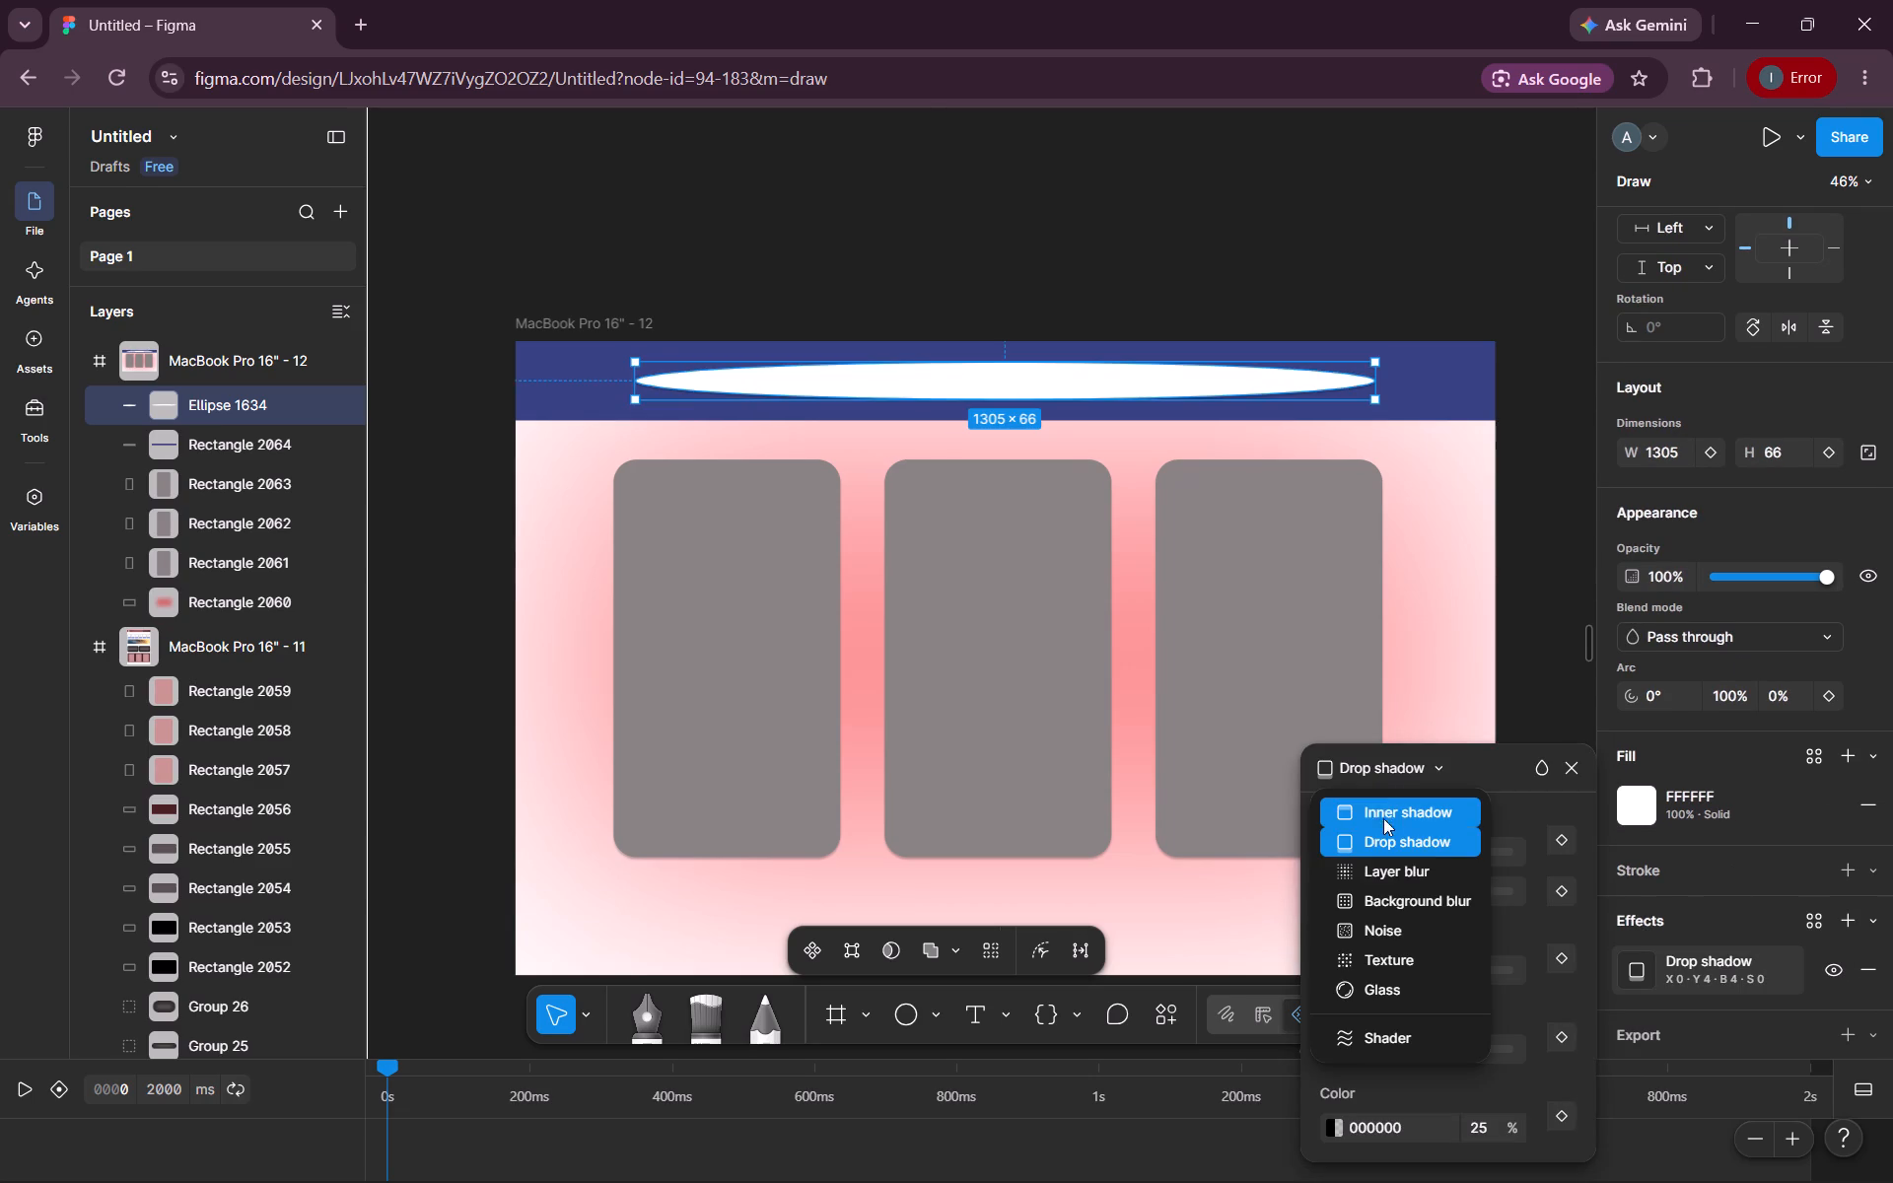
pyautogui.click(1390, 864)
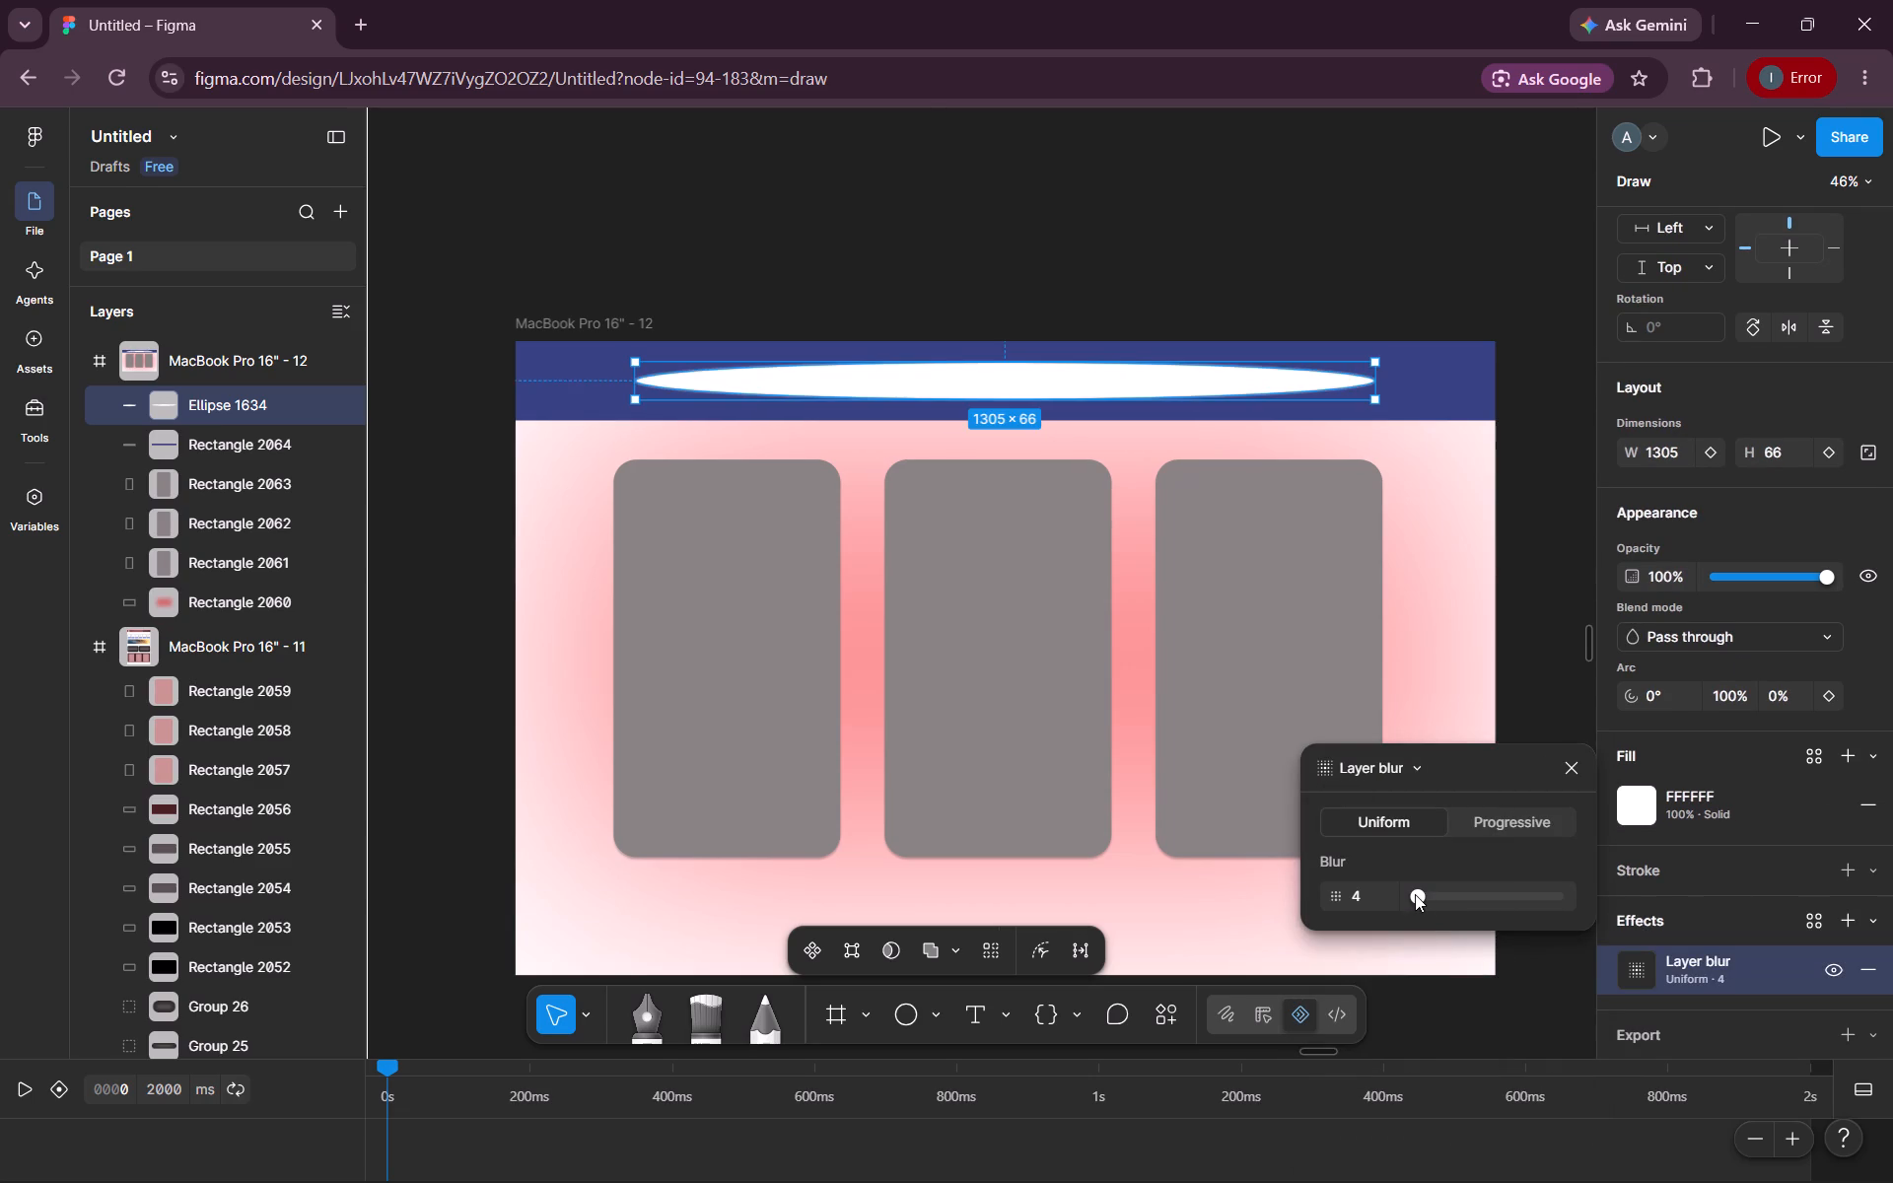
pyautogui.moveTo(1415, 894); pyautogui.dragTo(1470, 891)
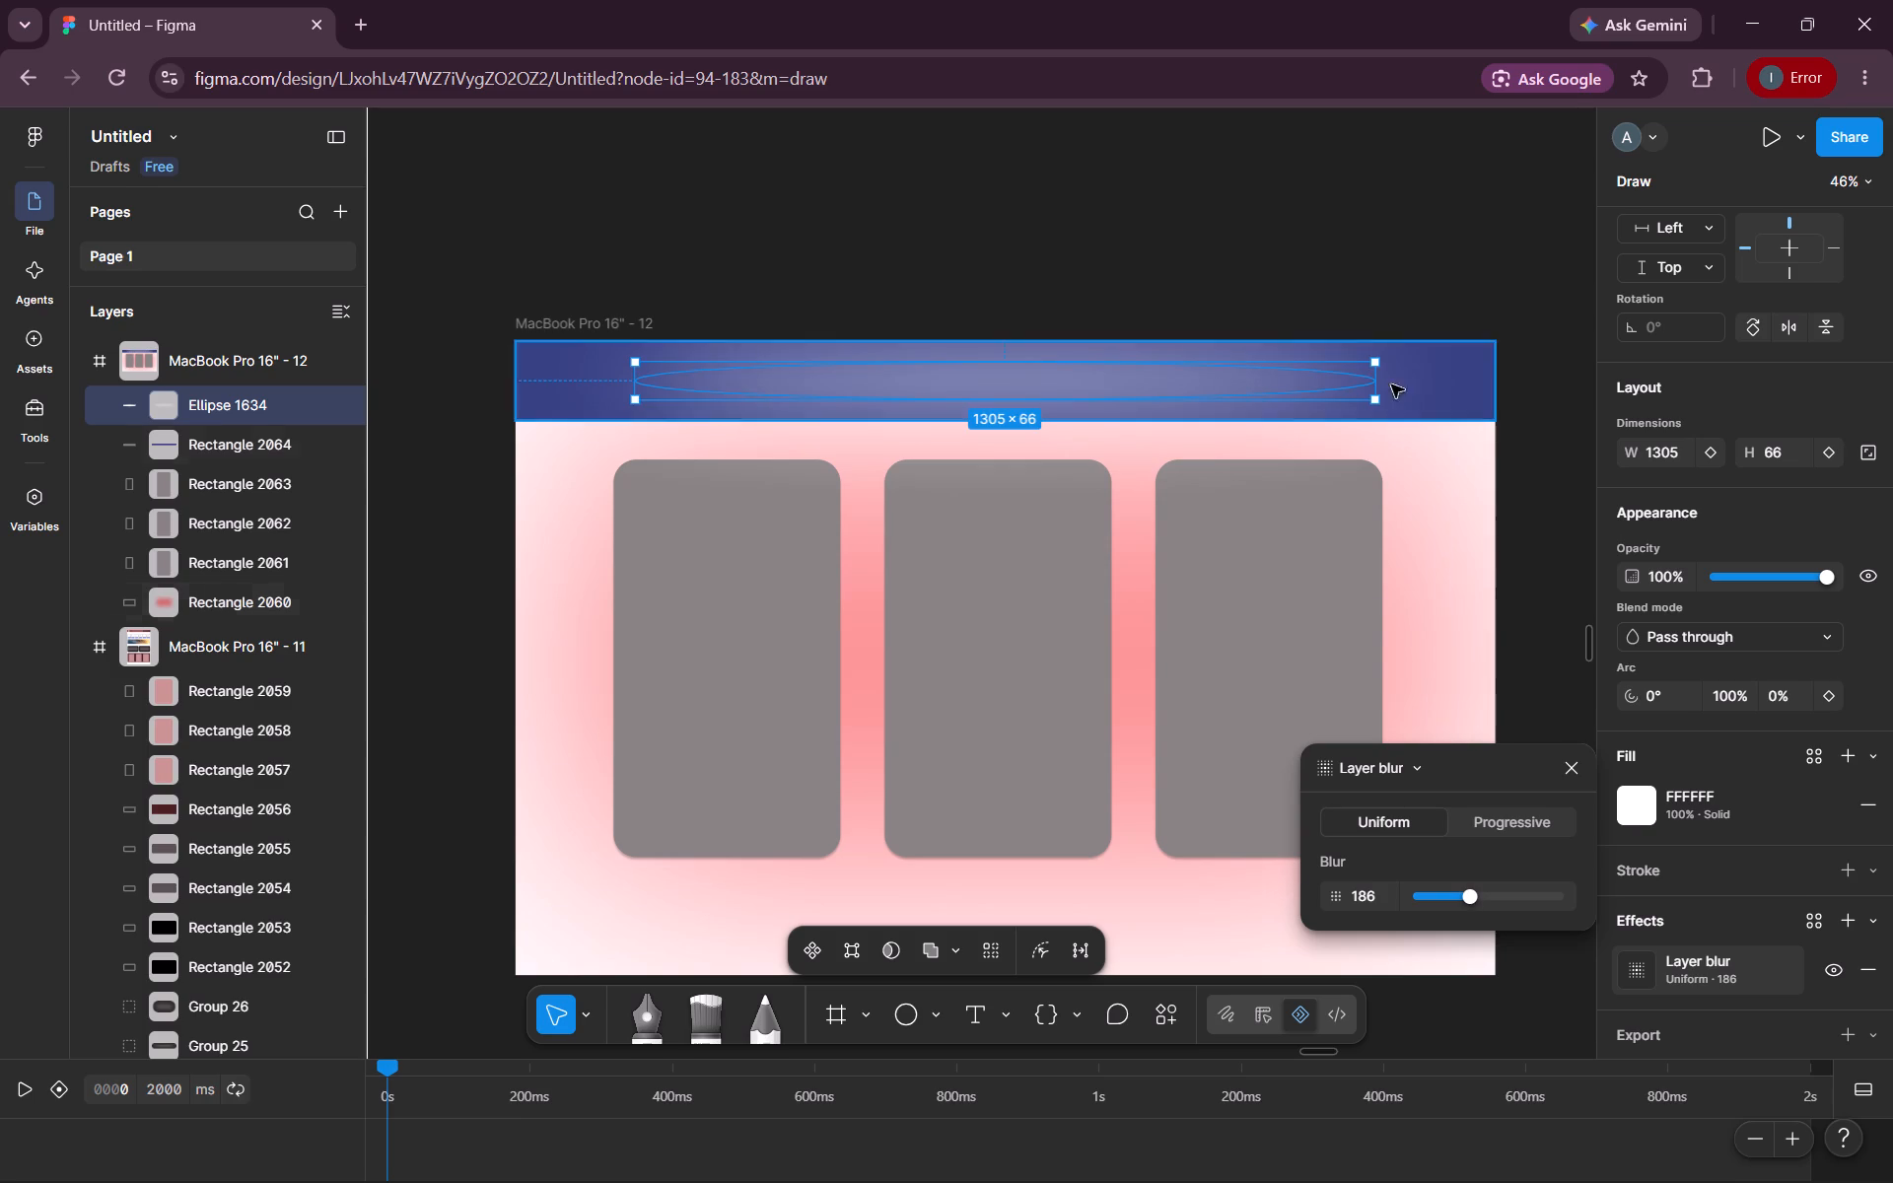
# Widen the blurred ellipse on both sides to about 1583 so that it nearly spans the header bar.
pyautogui.moveTo(1377, 382); pyautogui.dragTo(1450, 382)
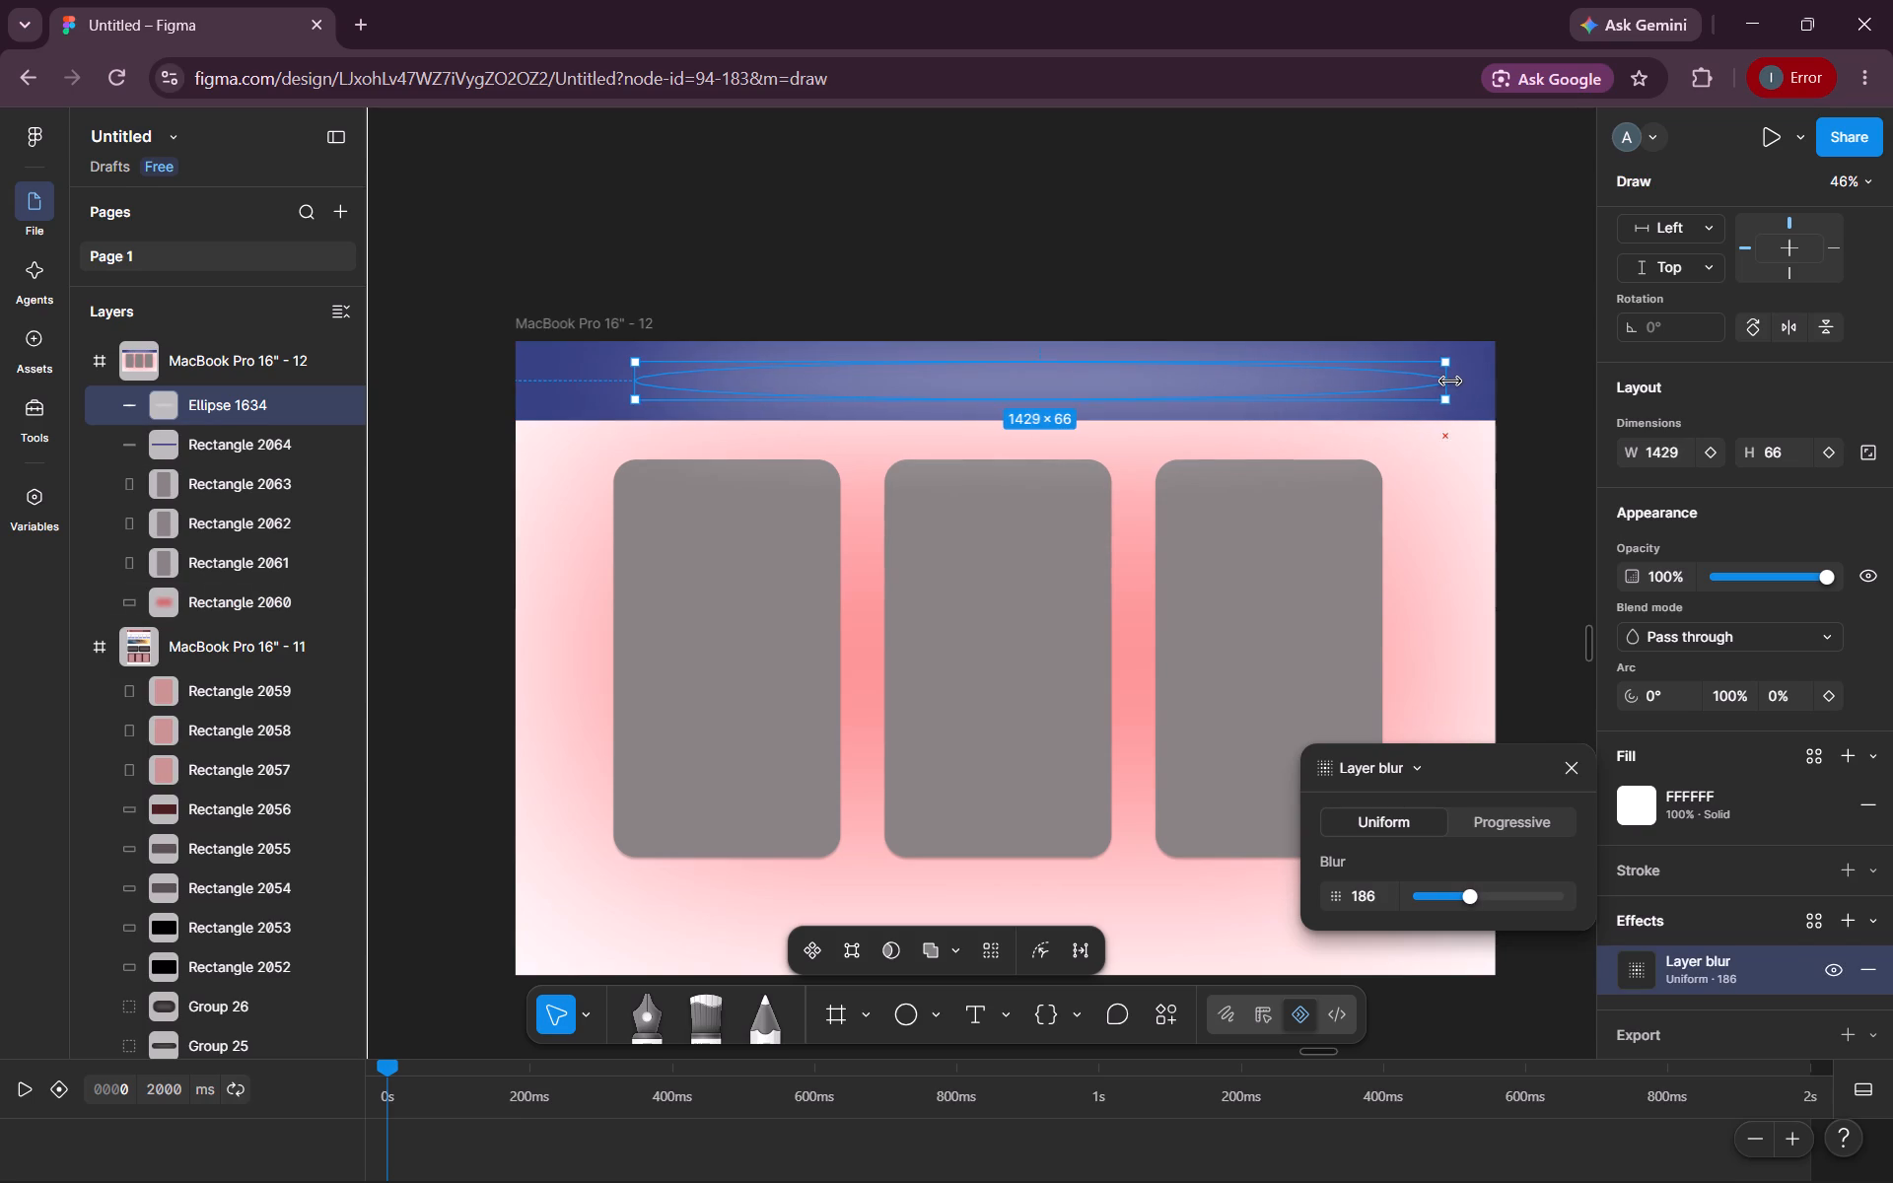
pyautogui.moveTo(1450, 382); pyautogui.dragTo(1461, 382)
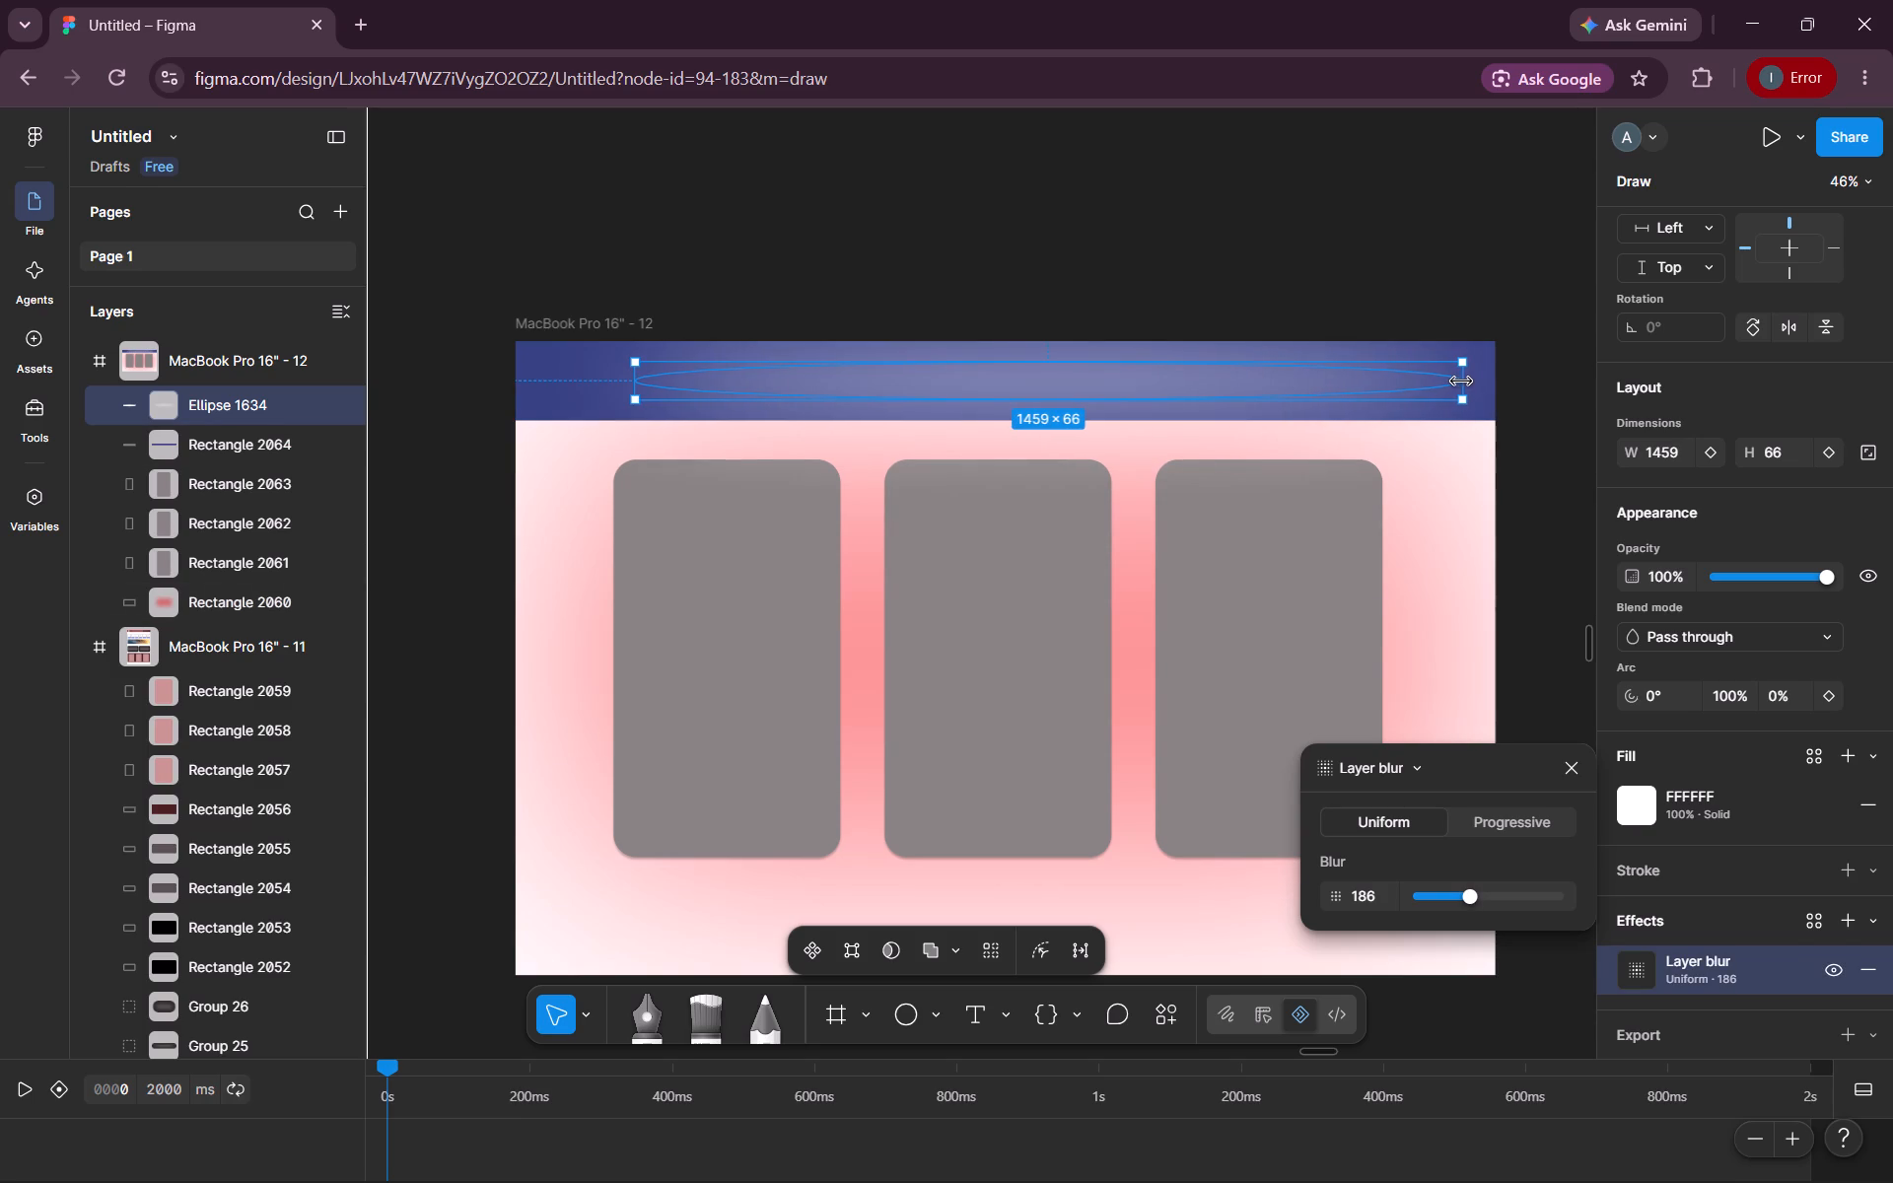
pyautogui.moveTo(636, 380); pyautogui.dragTo(570, 377)
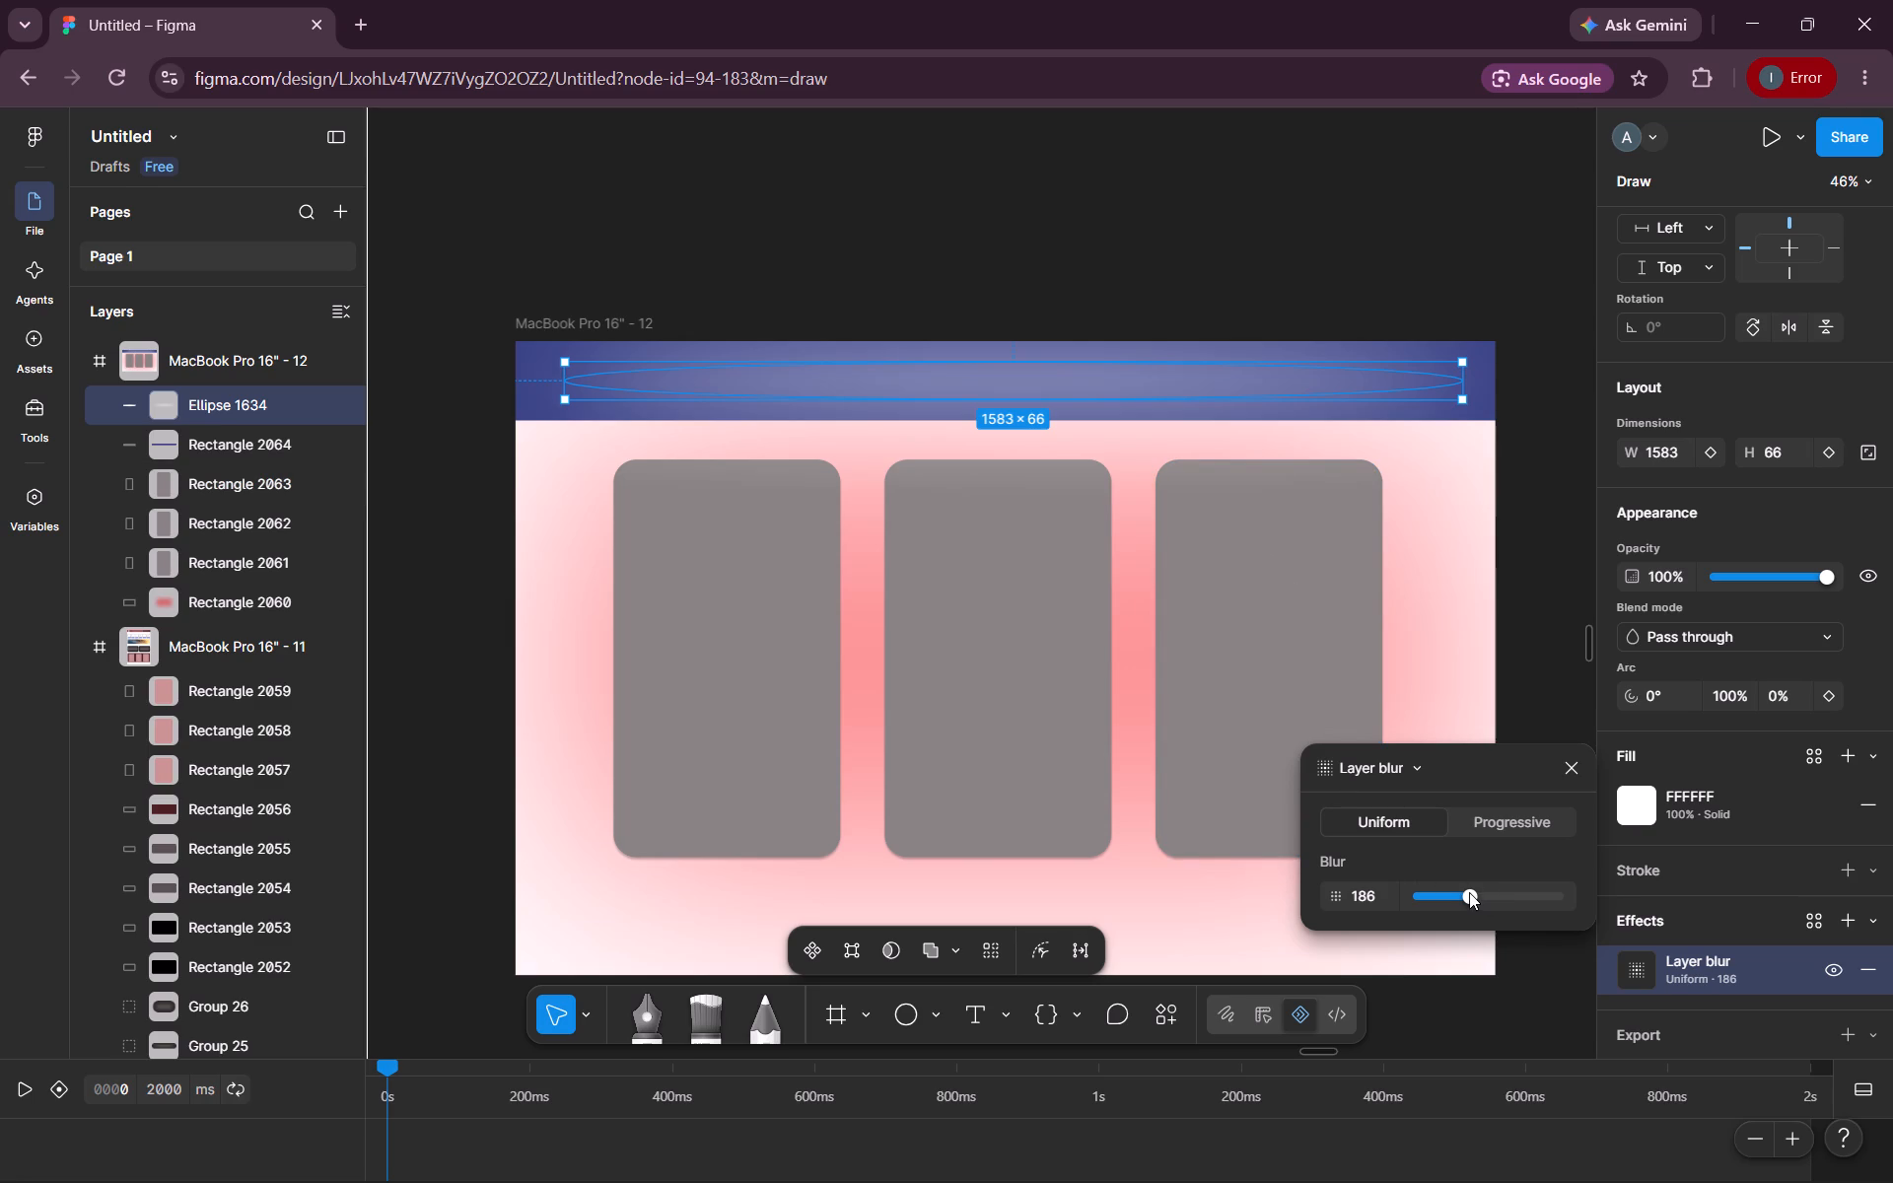
# Increase the header ellipse's layer blur to 217.
pyautogui.moveTo(1469, 892); pyautogui.dragTo(1479, 892)
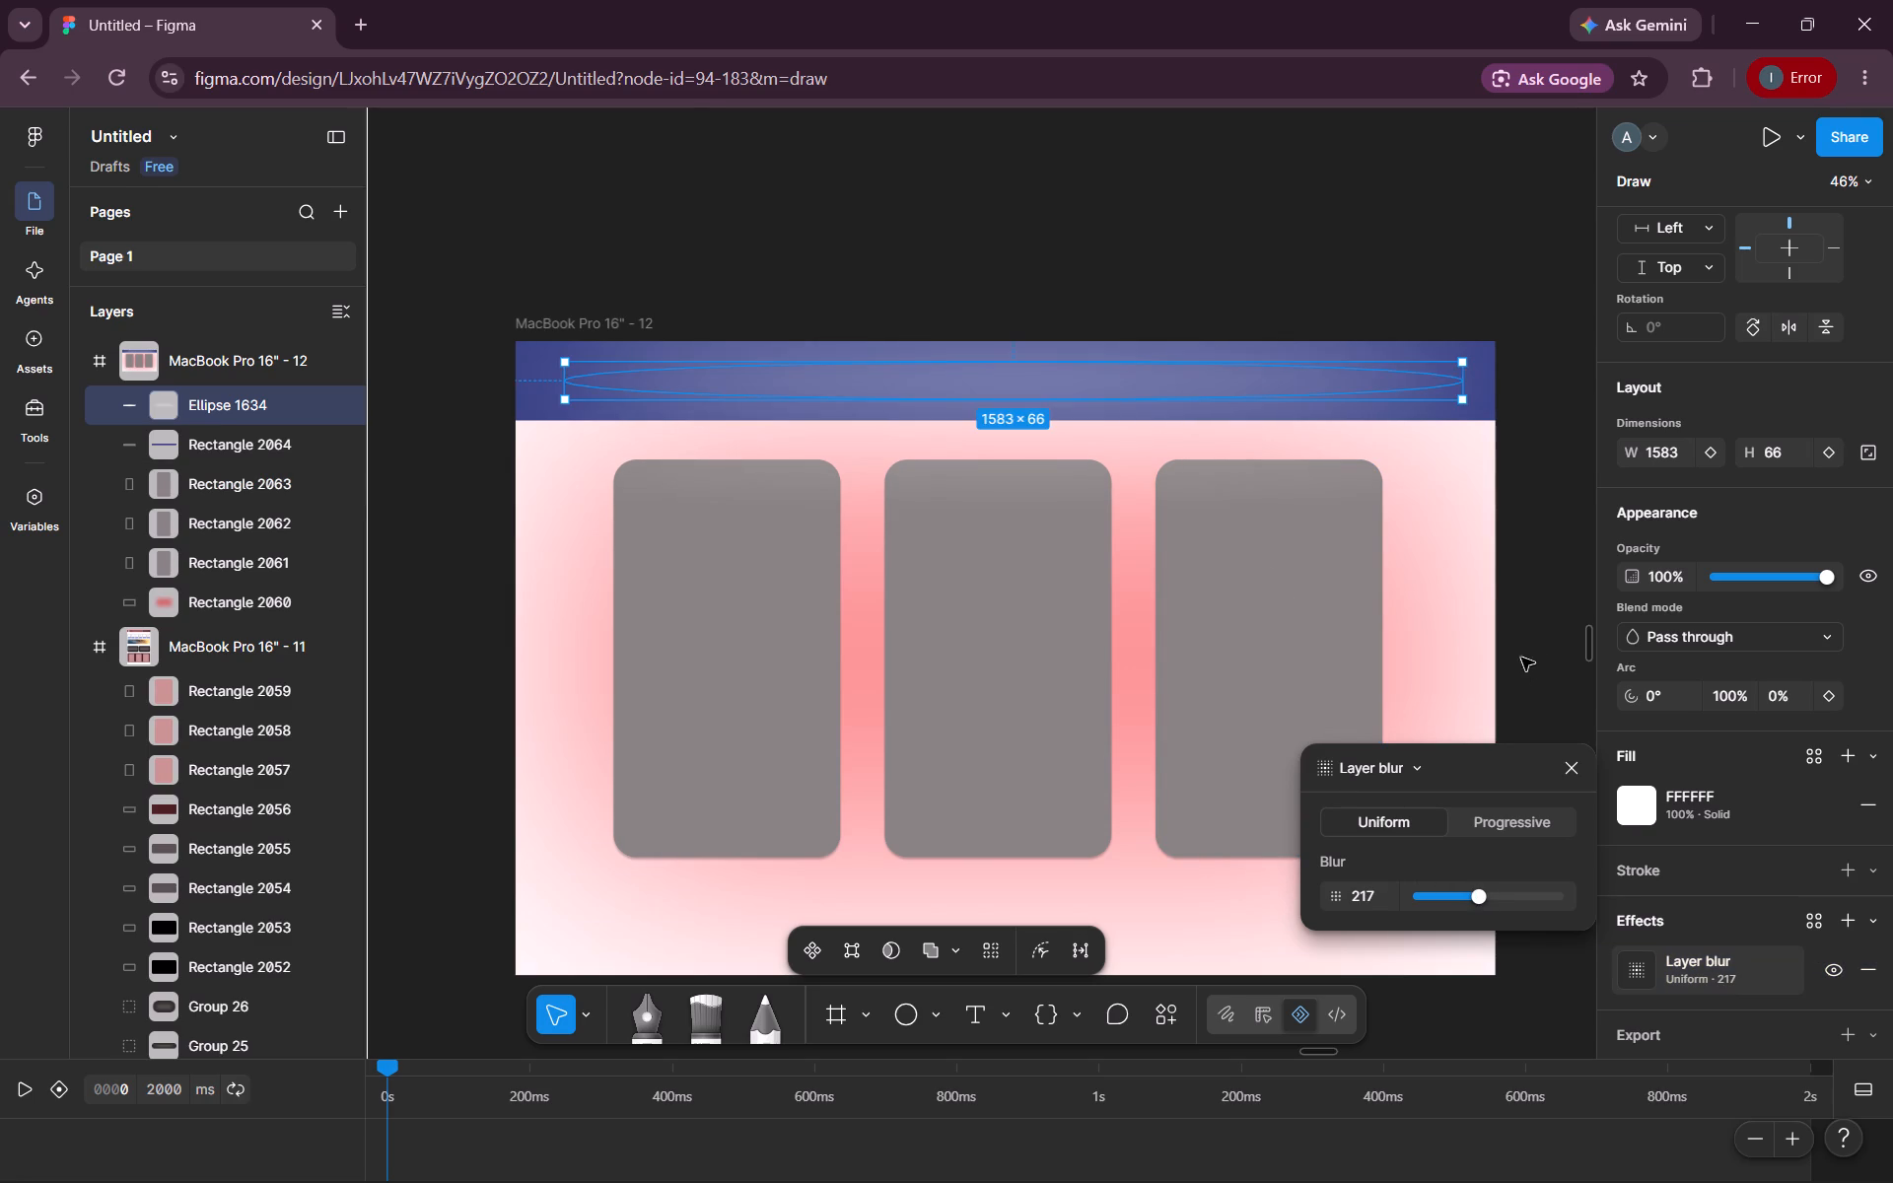
pyautogui.click(1529, 647)
# Move the three grey cards down together to Y 287, shifting them slightly to centre the row in the frame.
pyautogui.scroll(-1, 1529, 647)
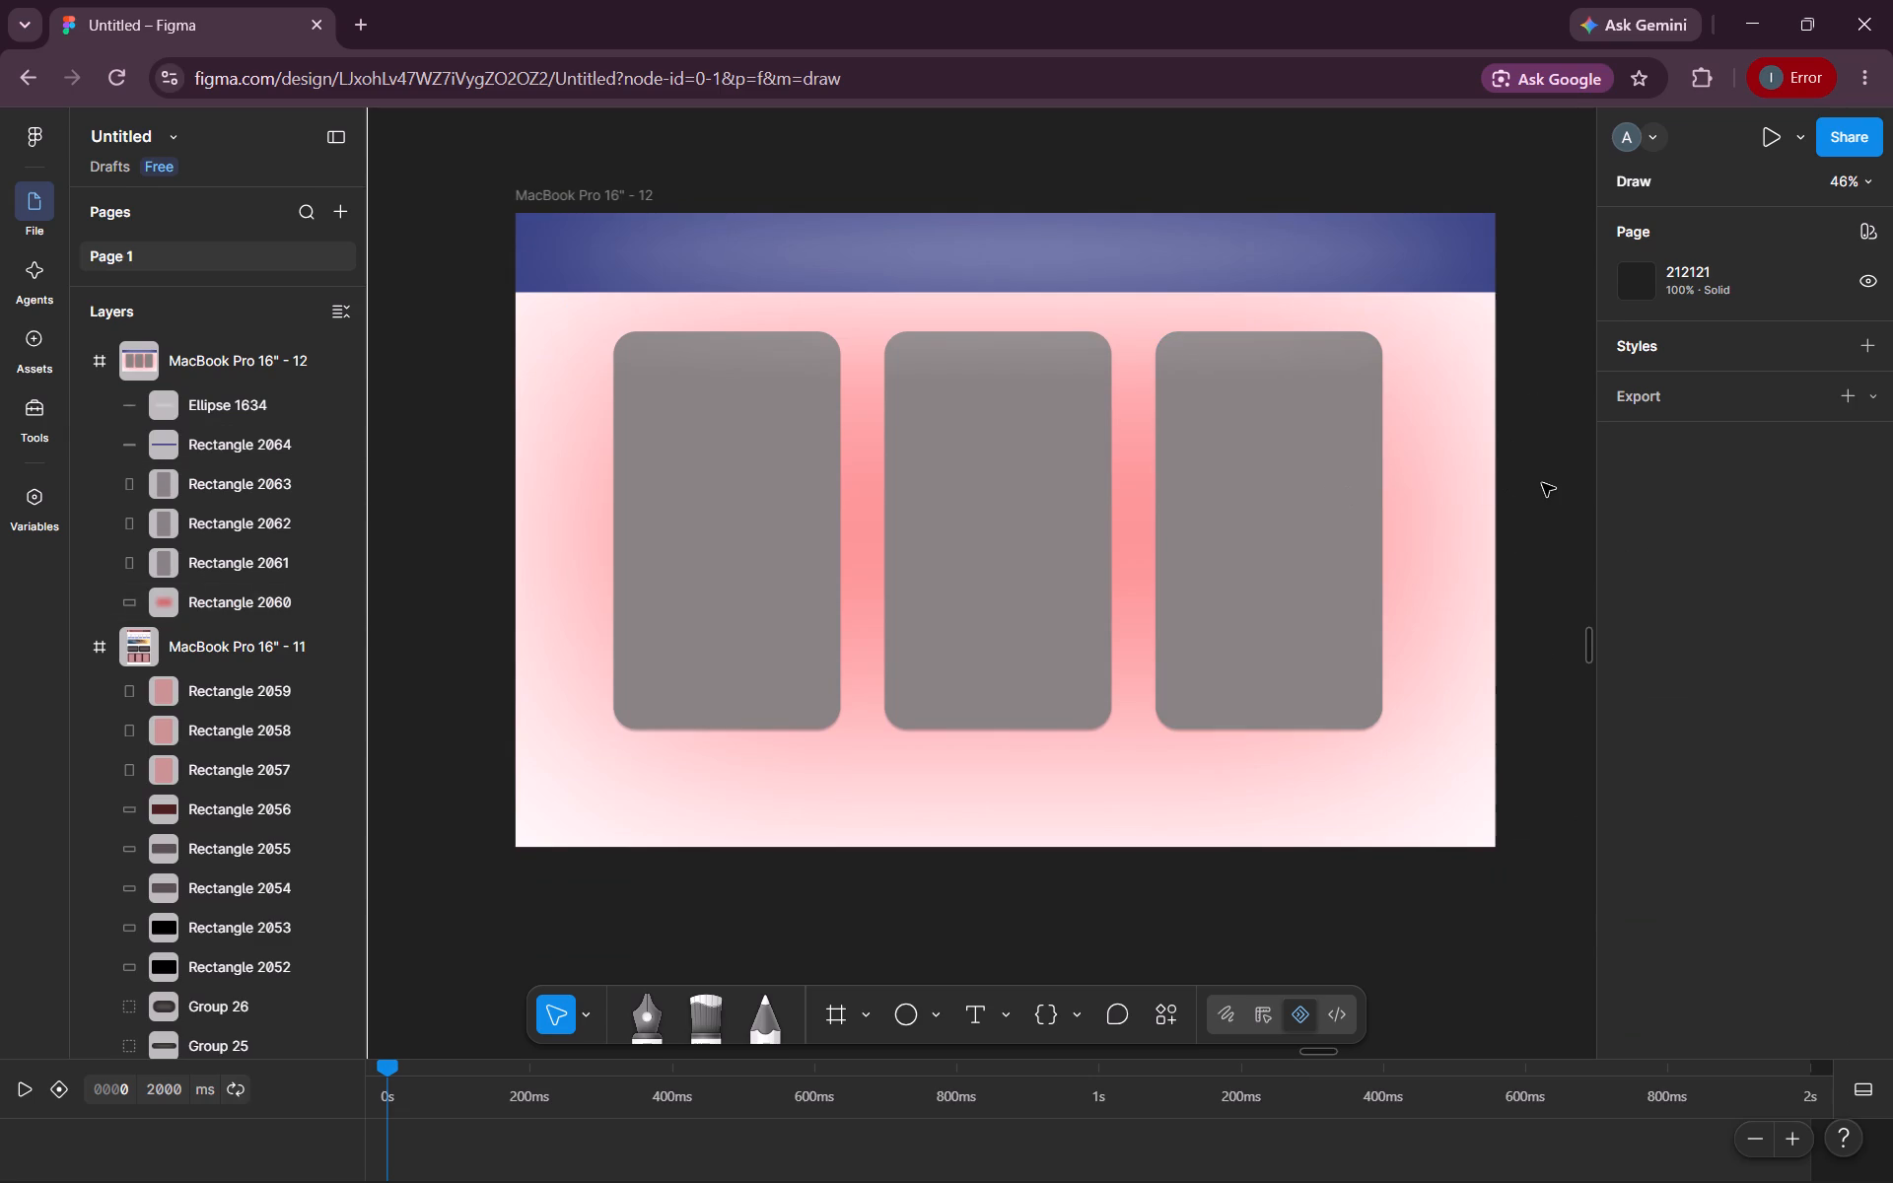
pyautogui.click(1312, 490)
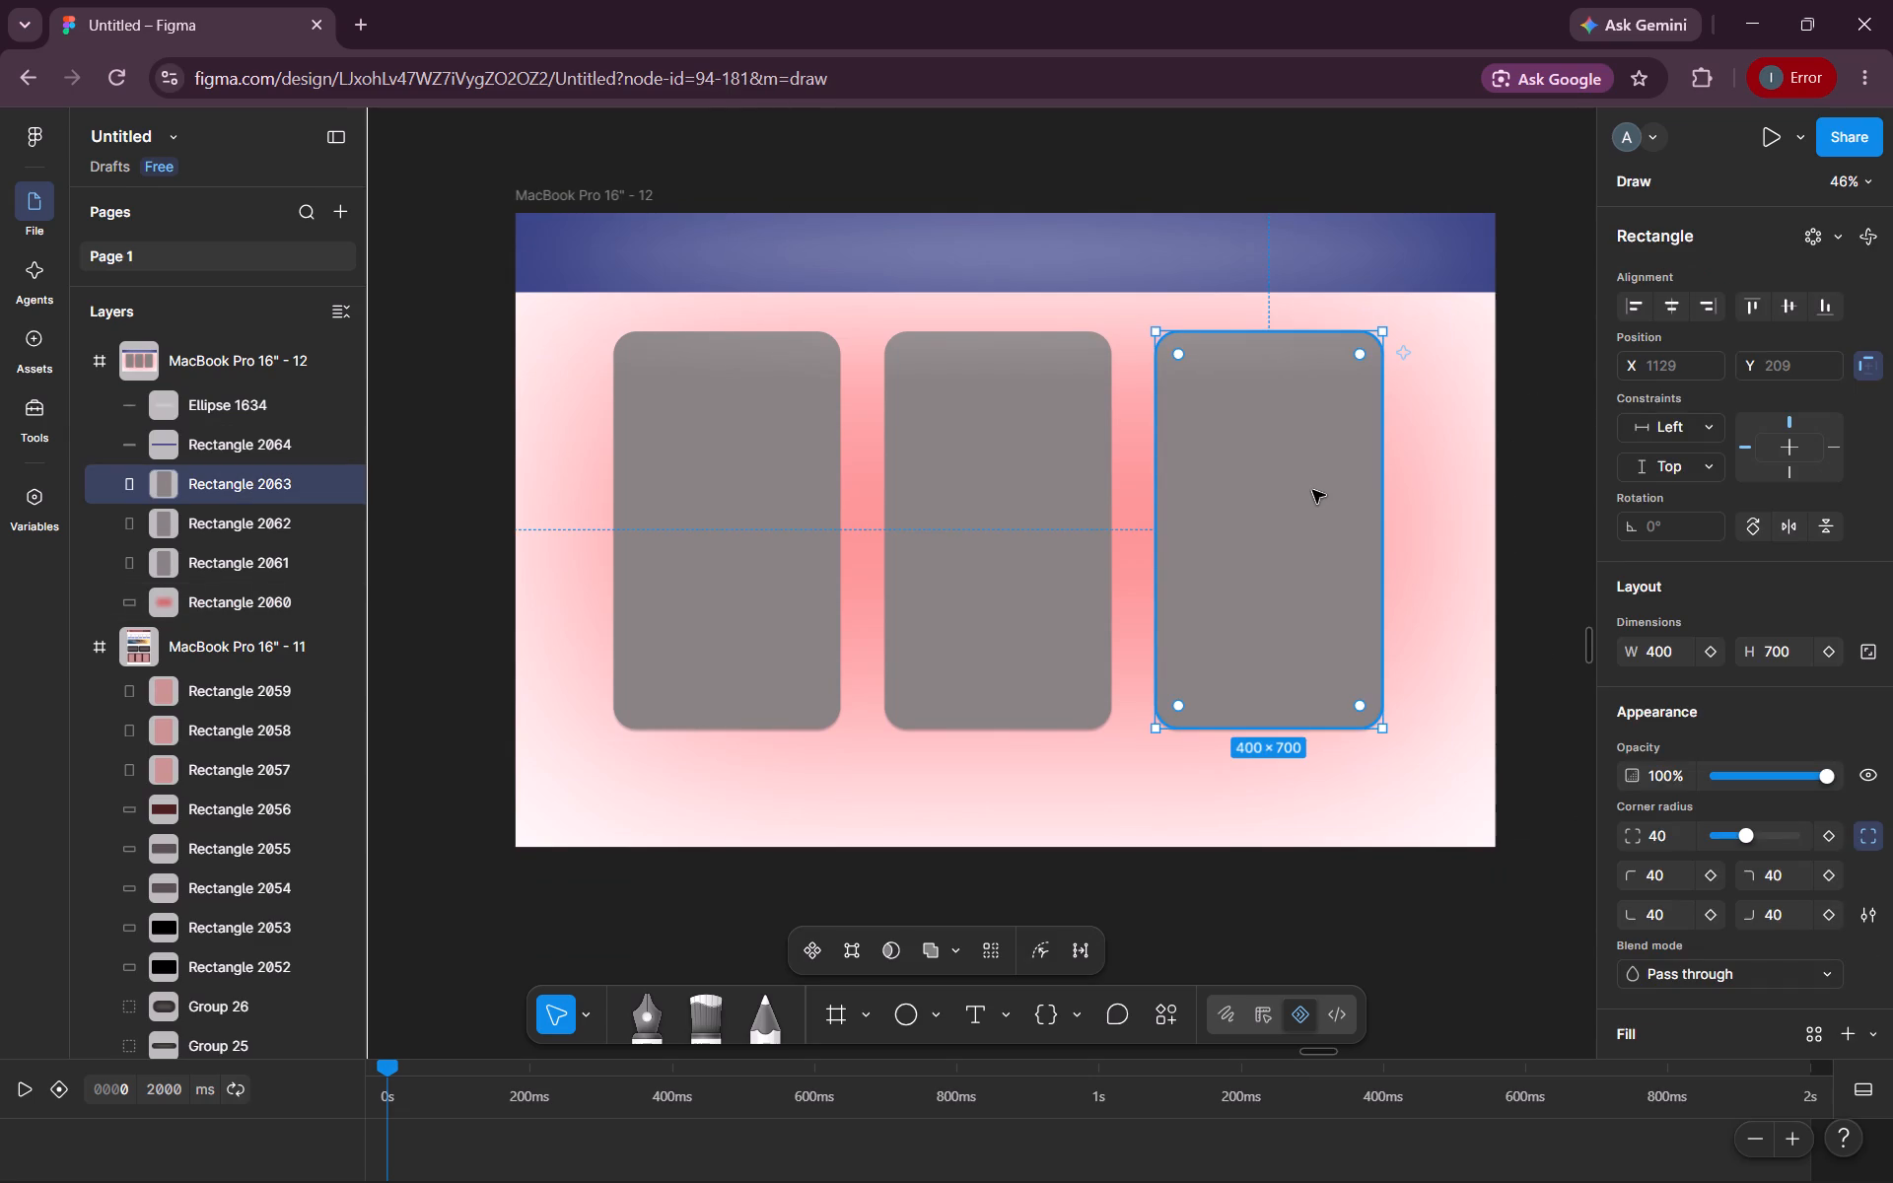
pyautogui.keyDown('shift'); pyautogui.click(999, 555); pyautogui.keyUp('shift')
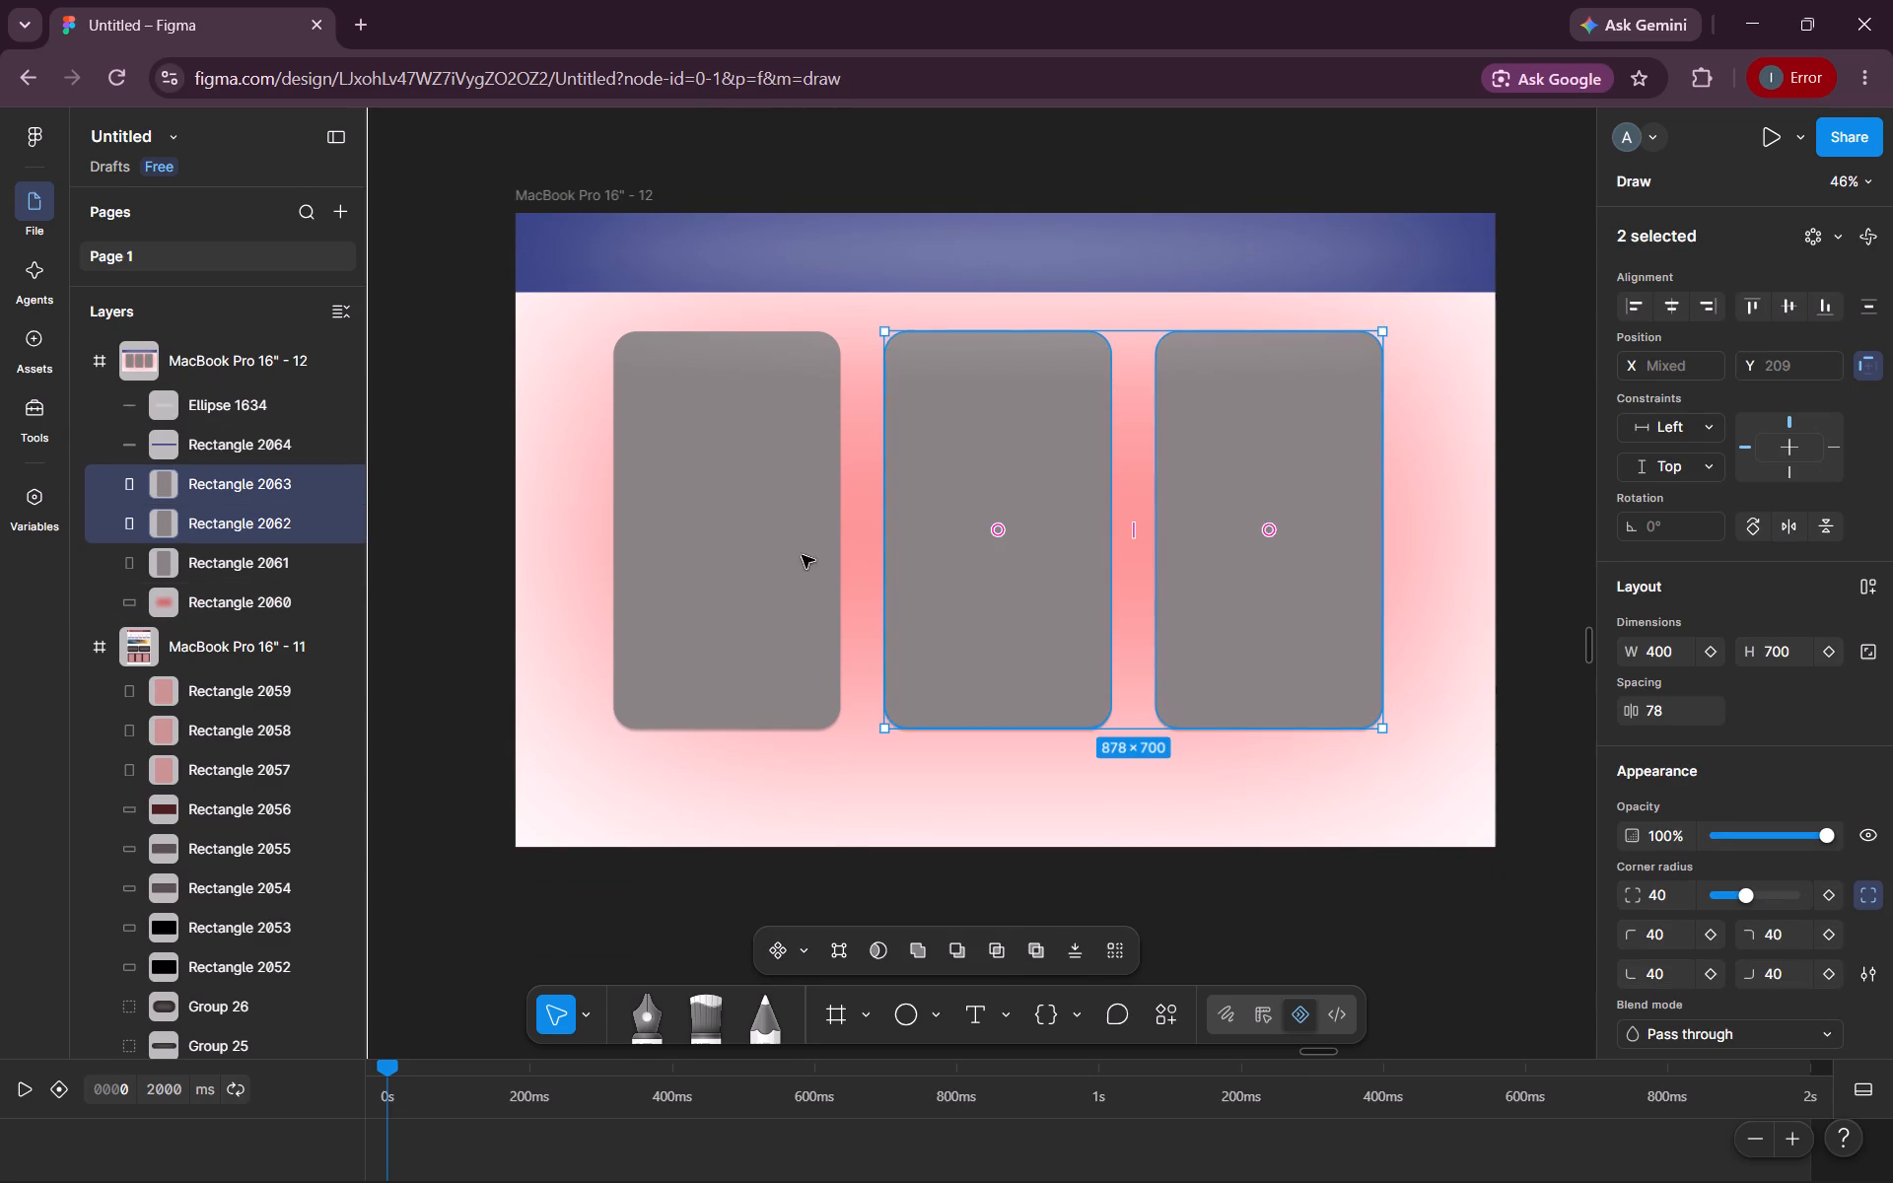
pyautogui.keyDown('shift'); pyautogui.click(781, 560); pyautogui.keyUp('shift')
pyautogui.moveTo(1075, 555); pyautogui.dragTo(1081, 598)
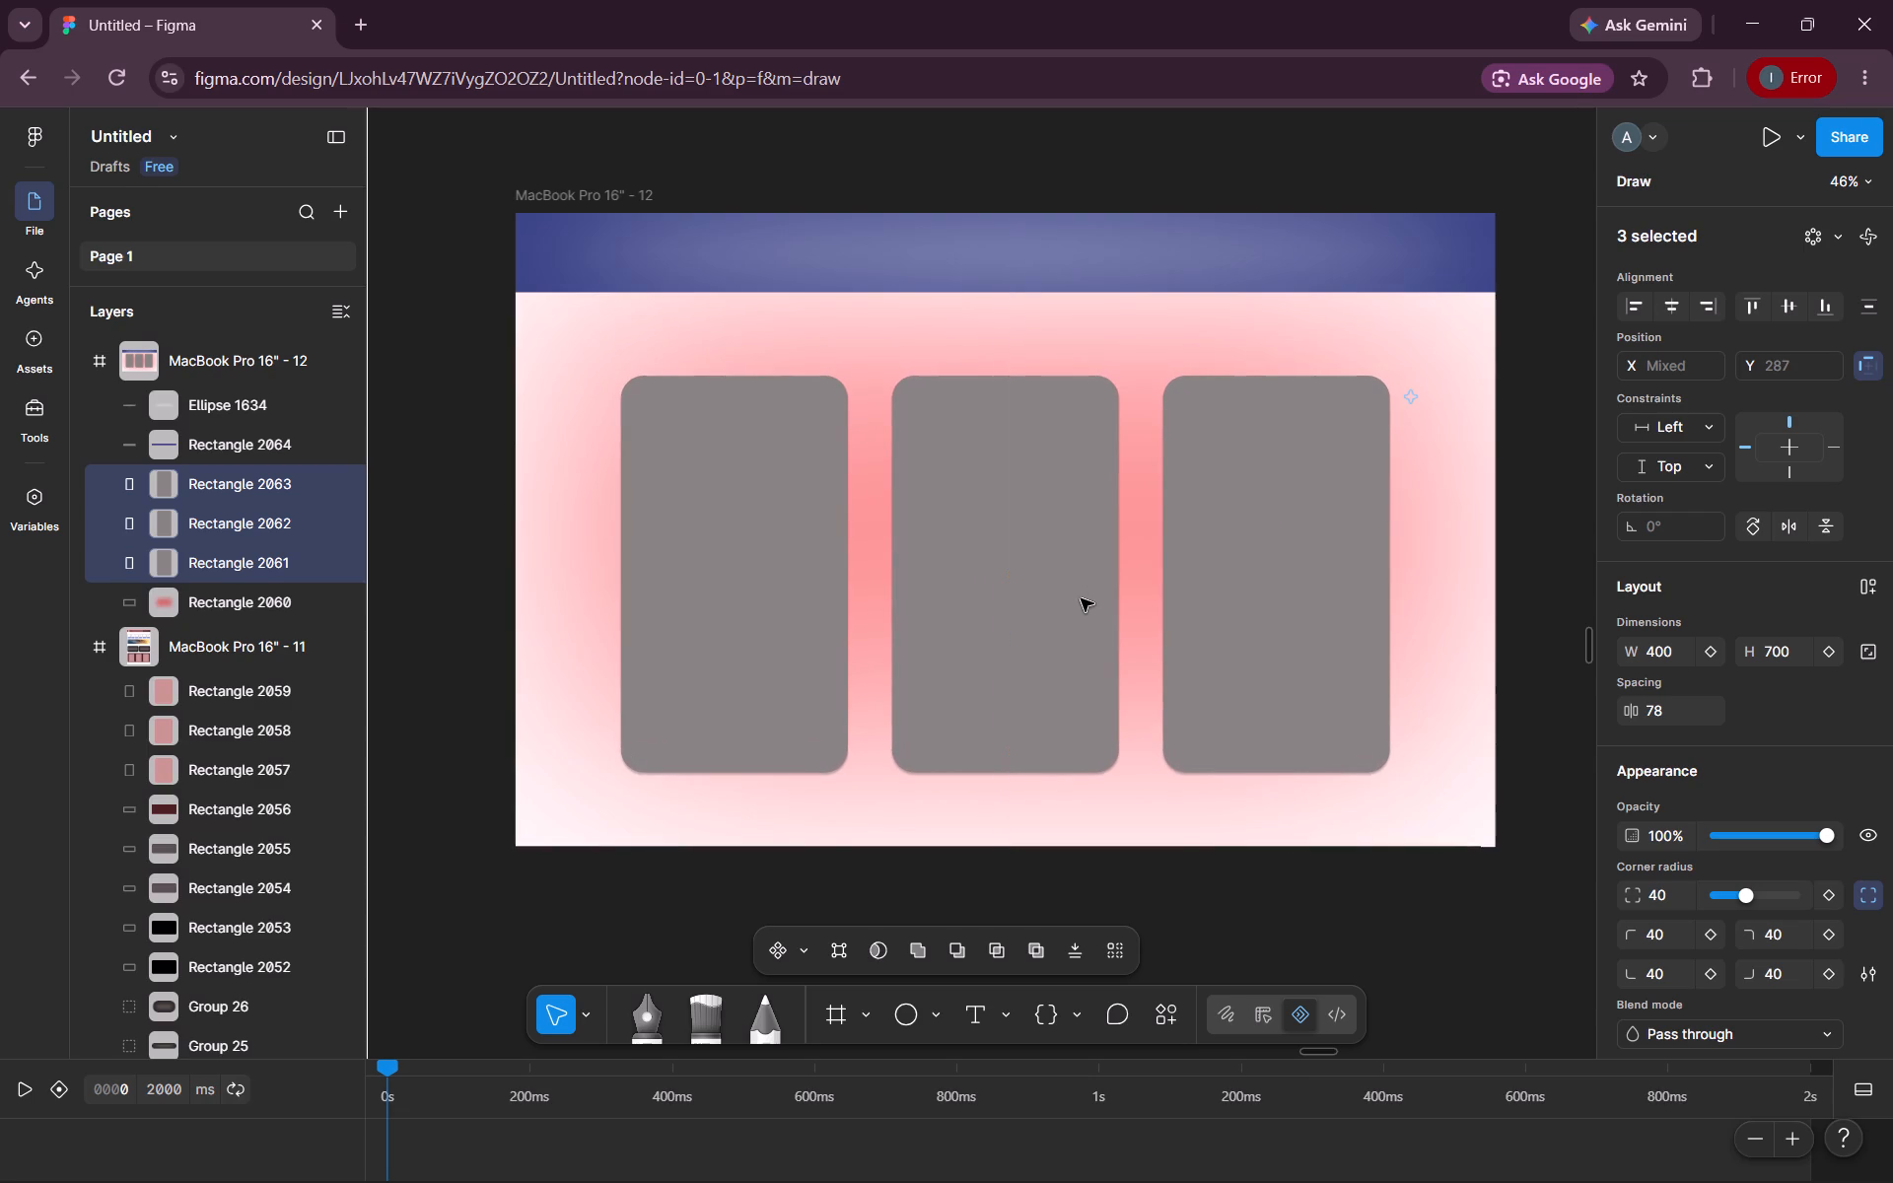
pyautogui.click(1550, 522)
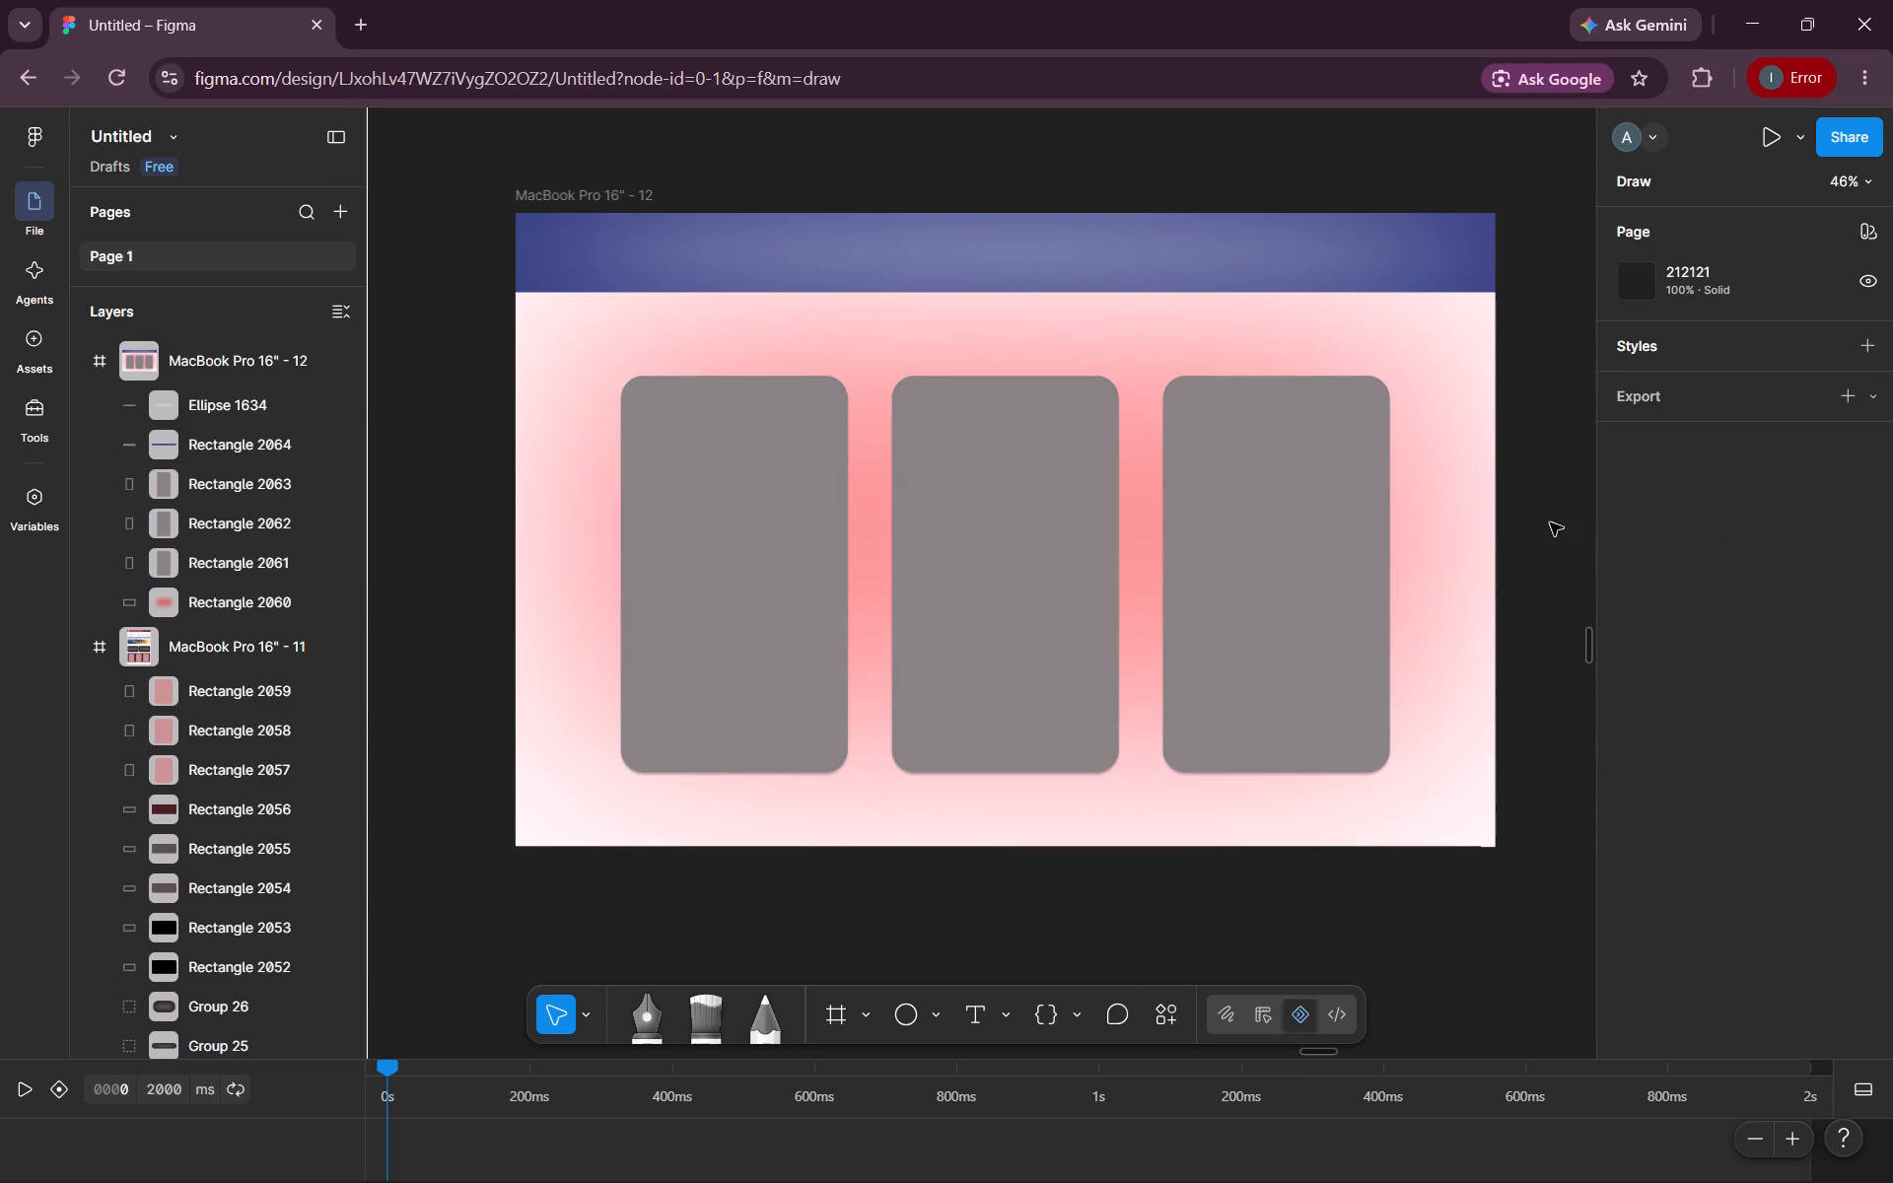
# Draw a light grey panel of about 308 × 499 inside the first grey card and position it at X 232, Y 387.
pyautogui.scroll(-1, 1550, 522)
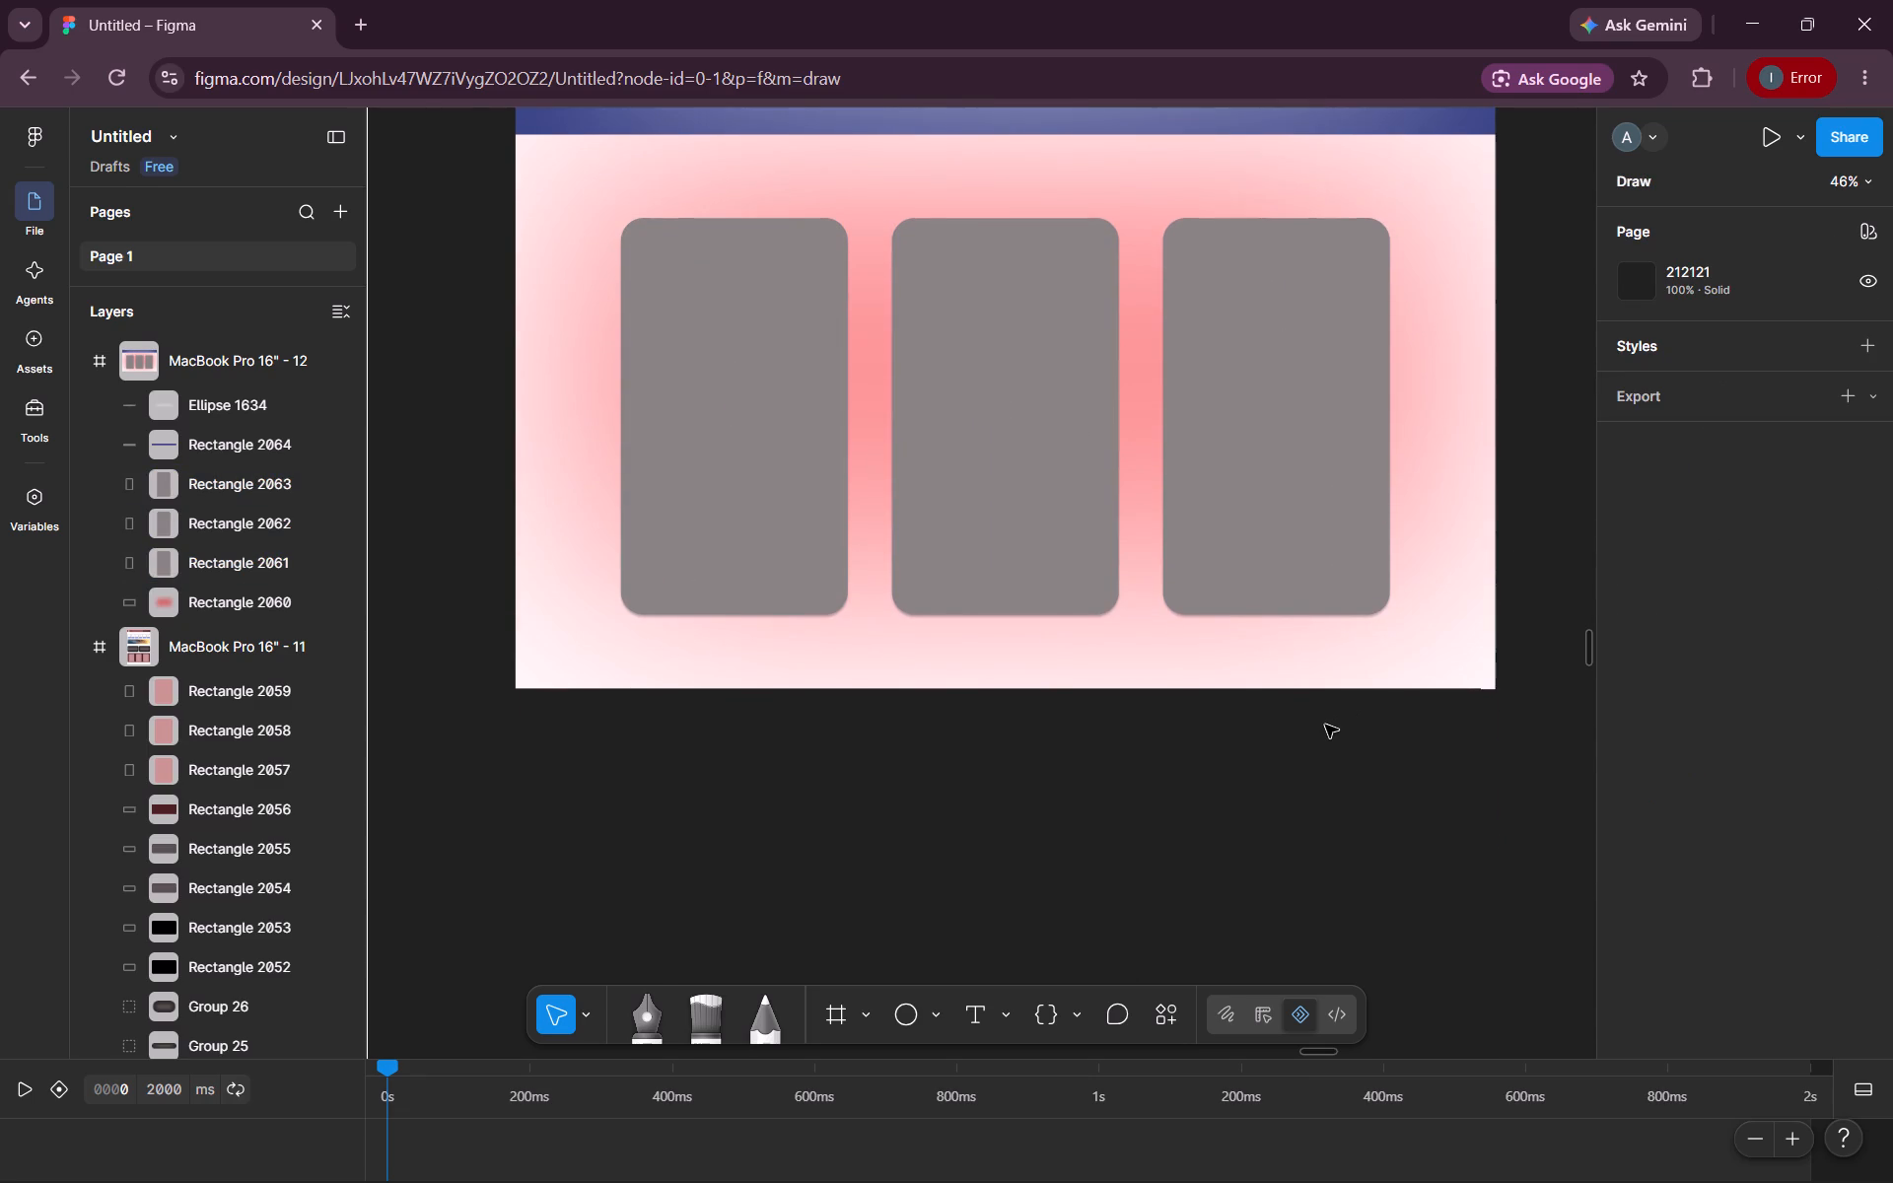
pyautogui.click(935, 1008)
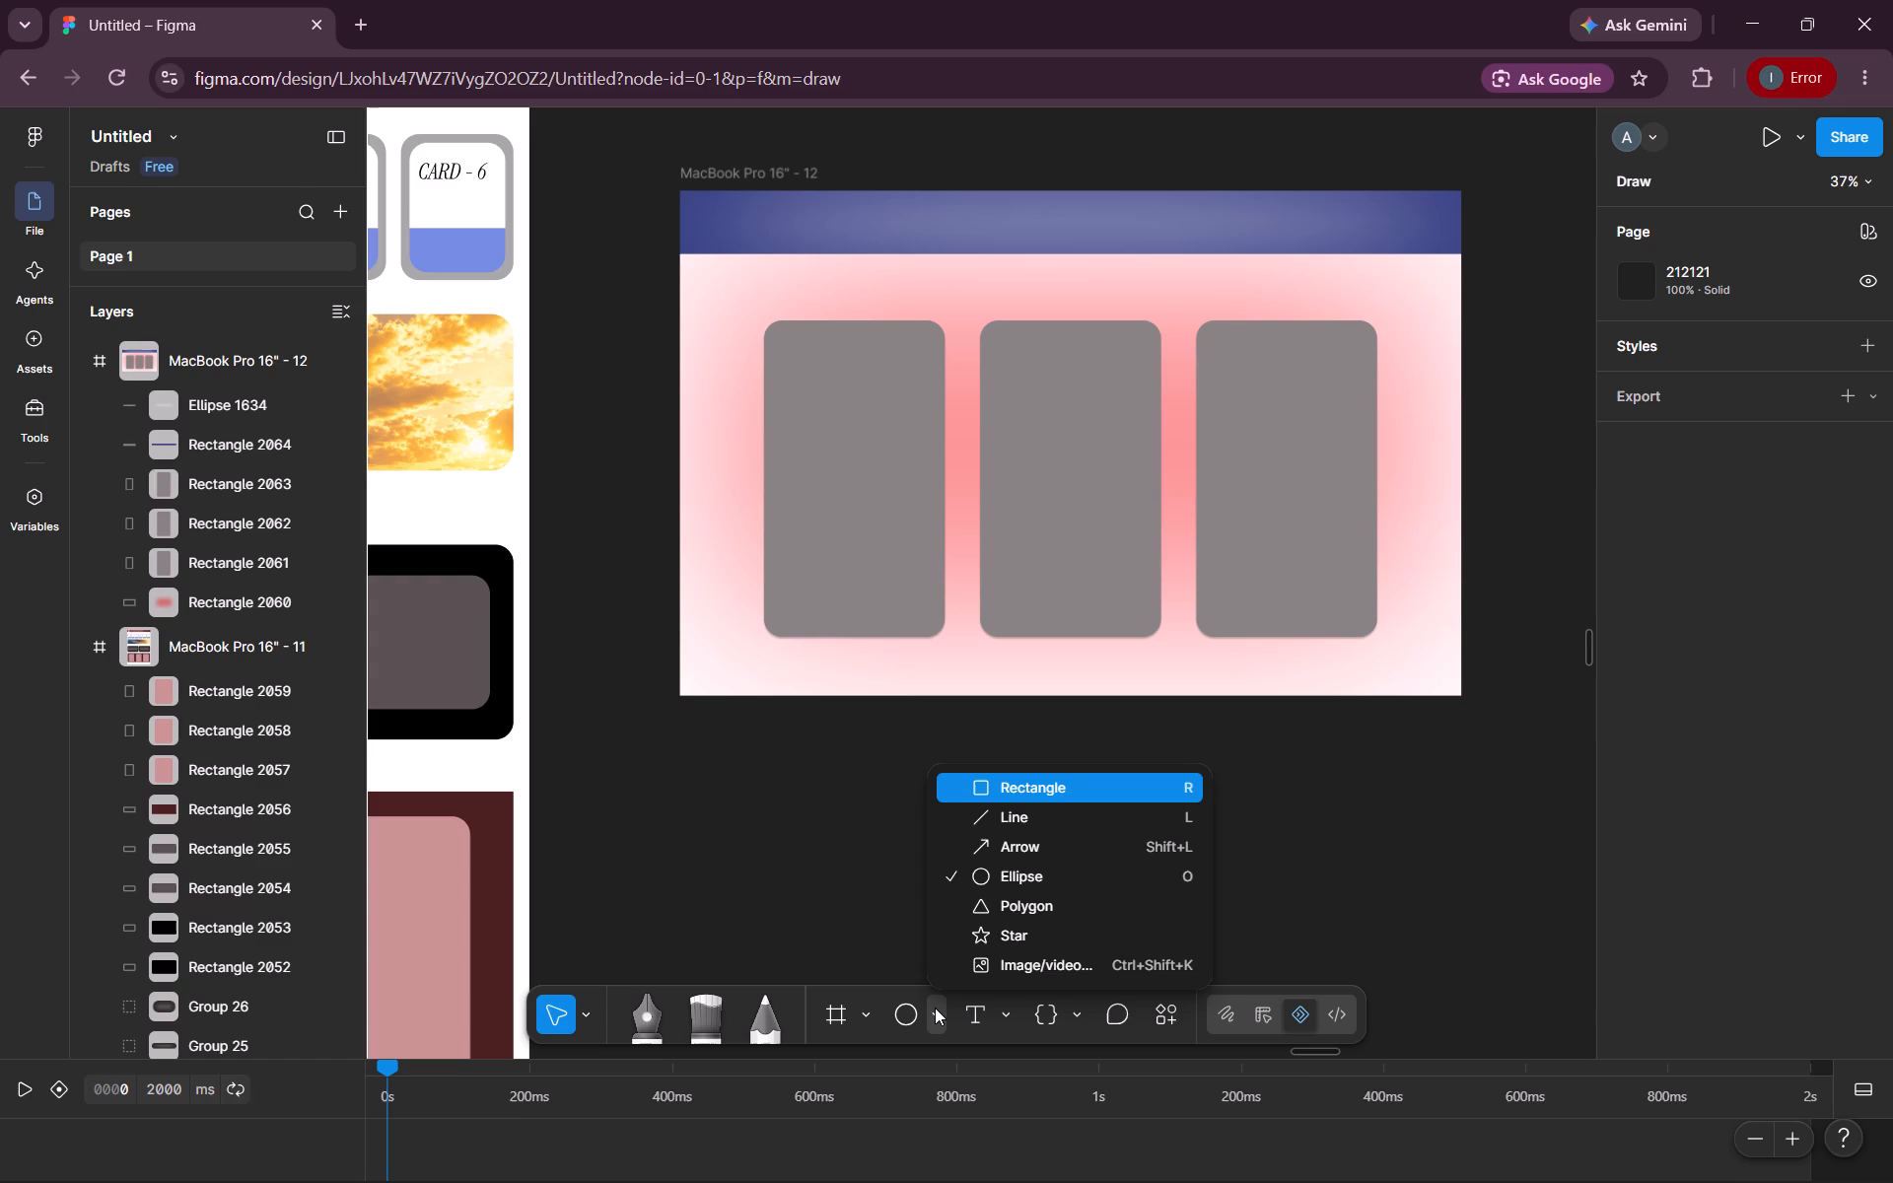
pyautogui.click(1035, 799)
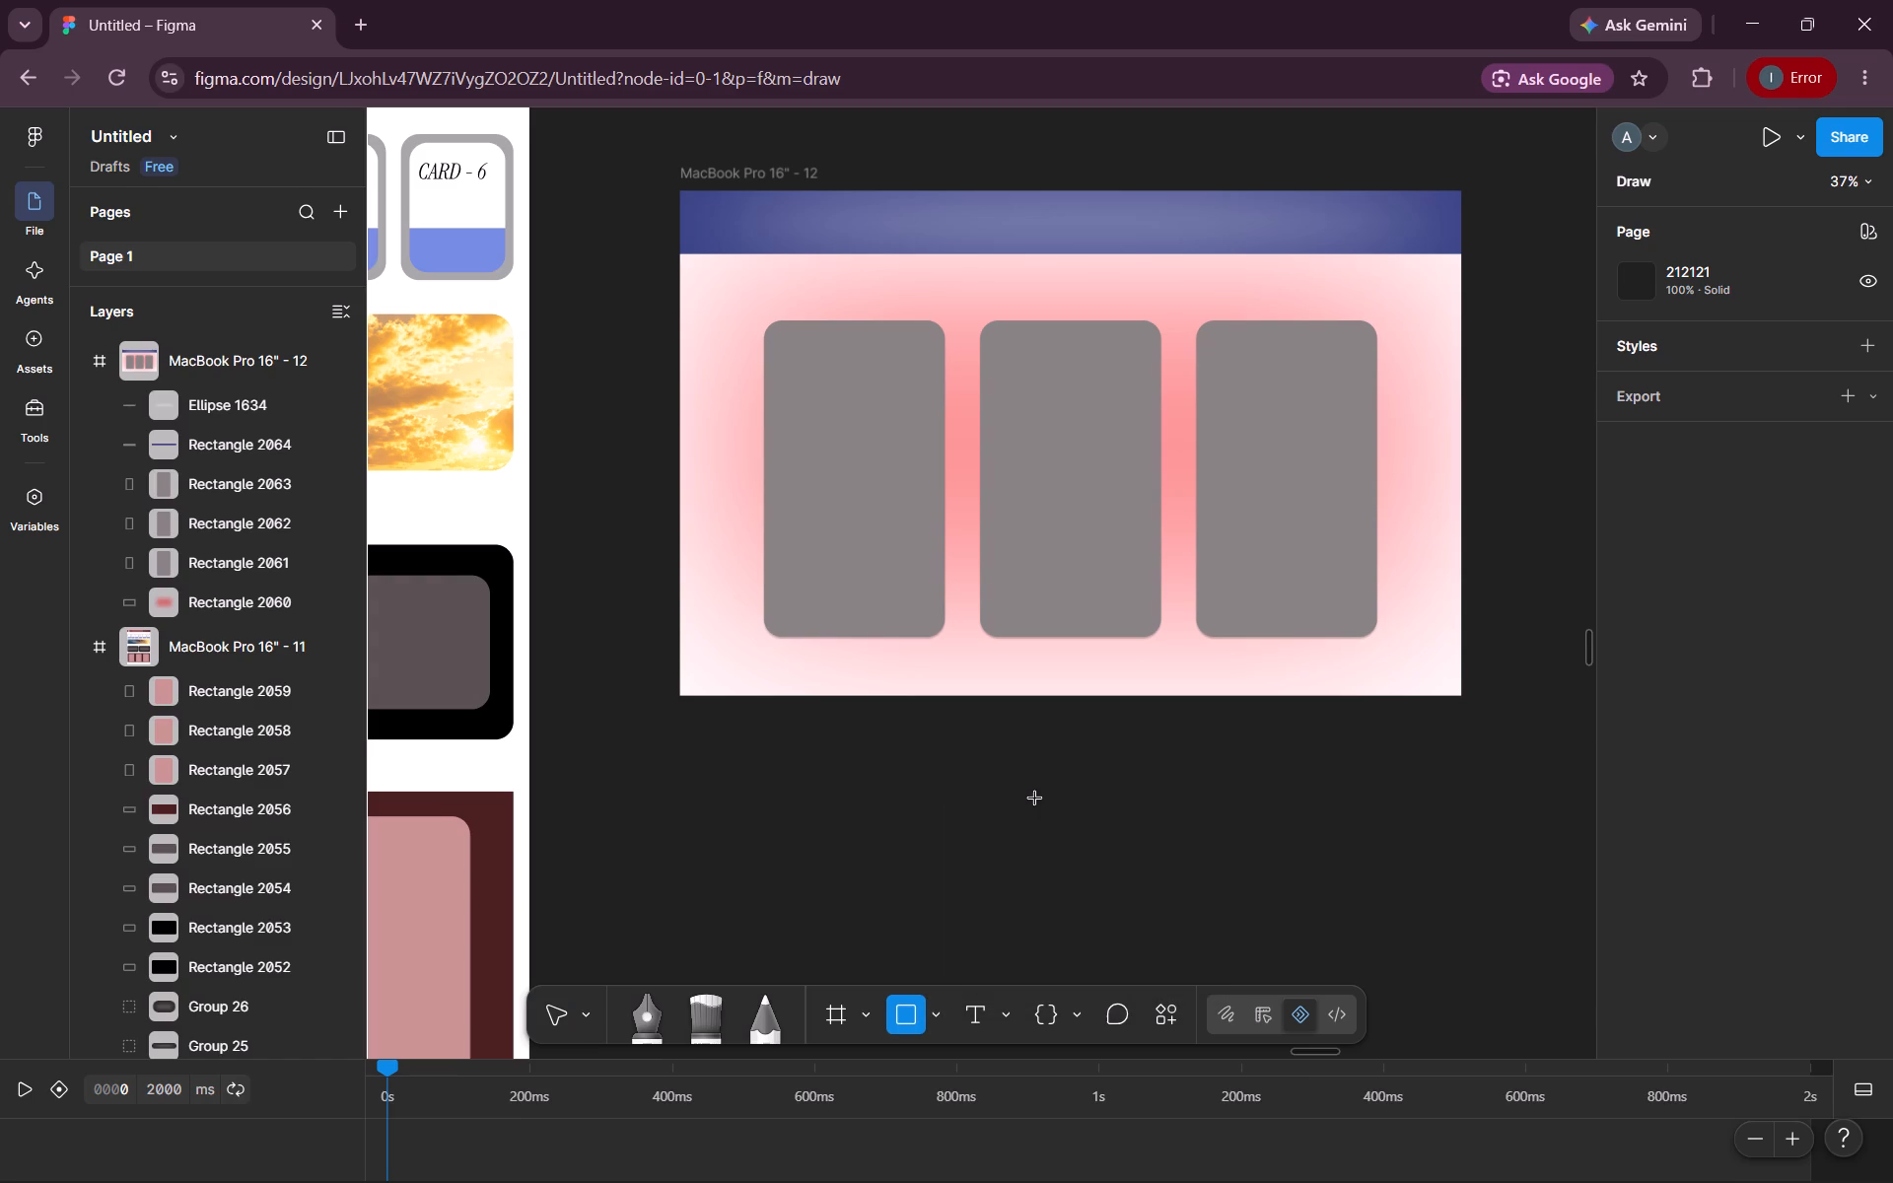
pyautogui.moveTo(803, 388); pyautogui.dragTo(861, 492)
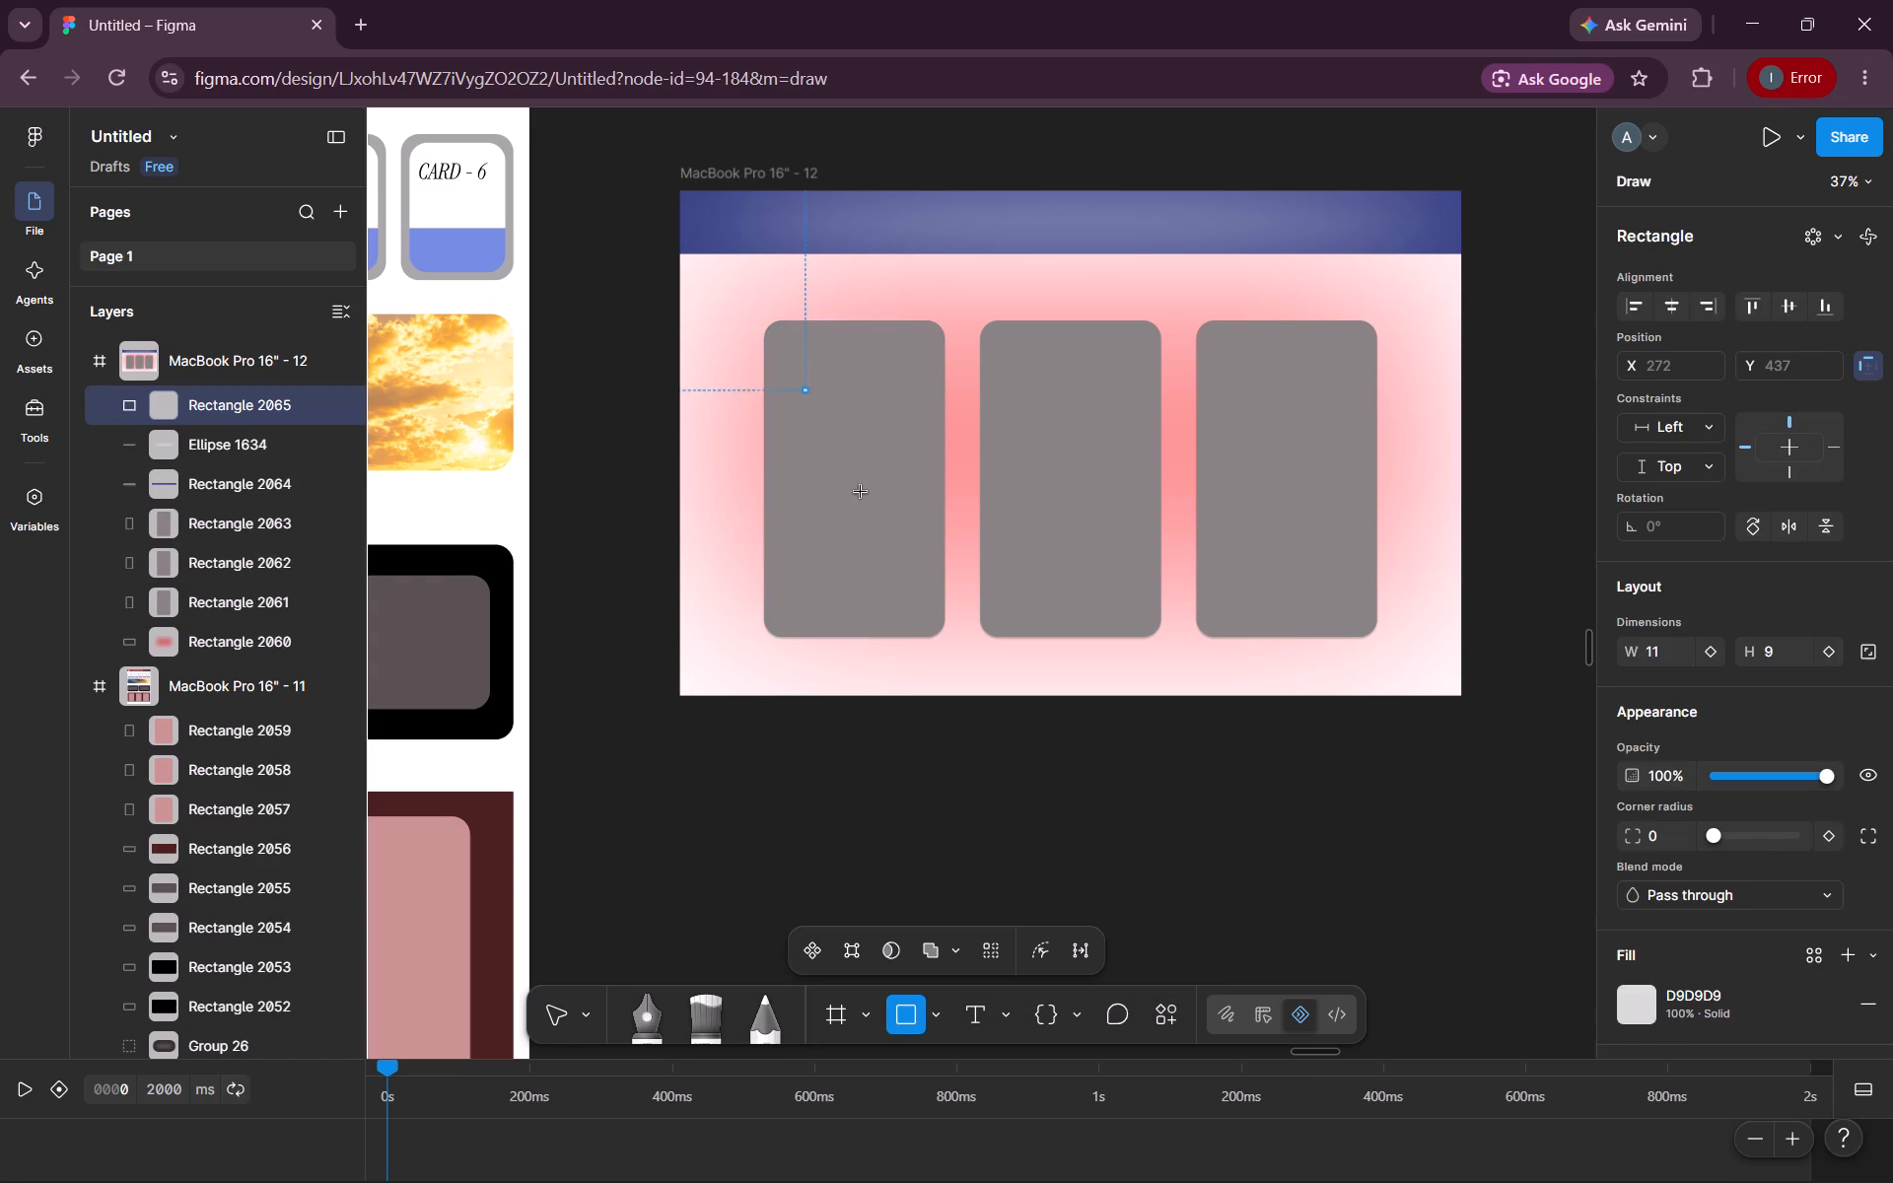
pyautogui.moveTo(861, 492); pyautogui.dragTo(922, 598)
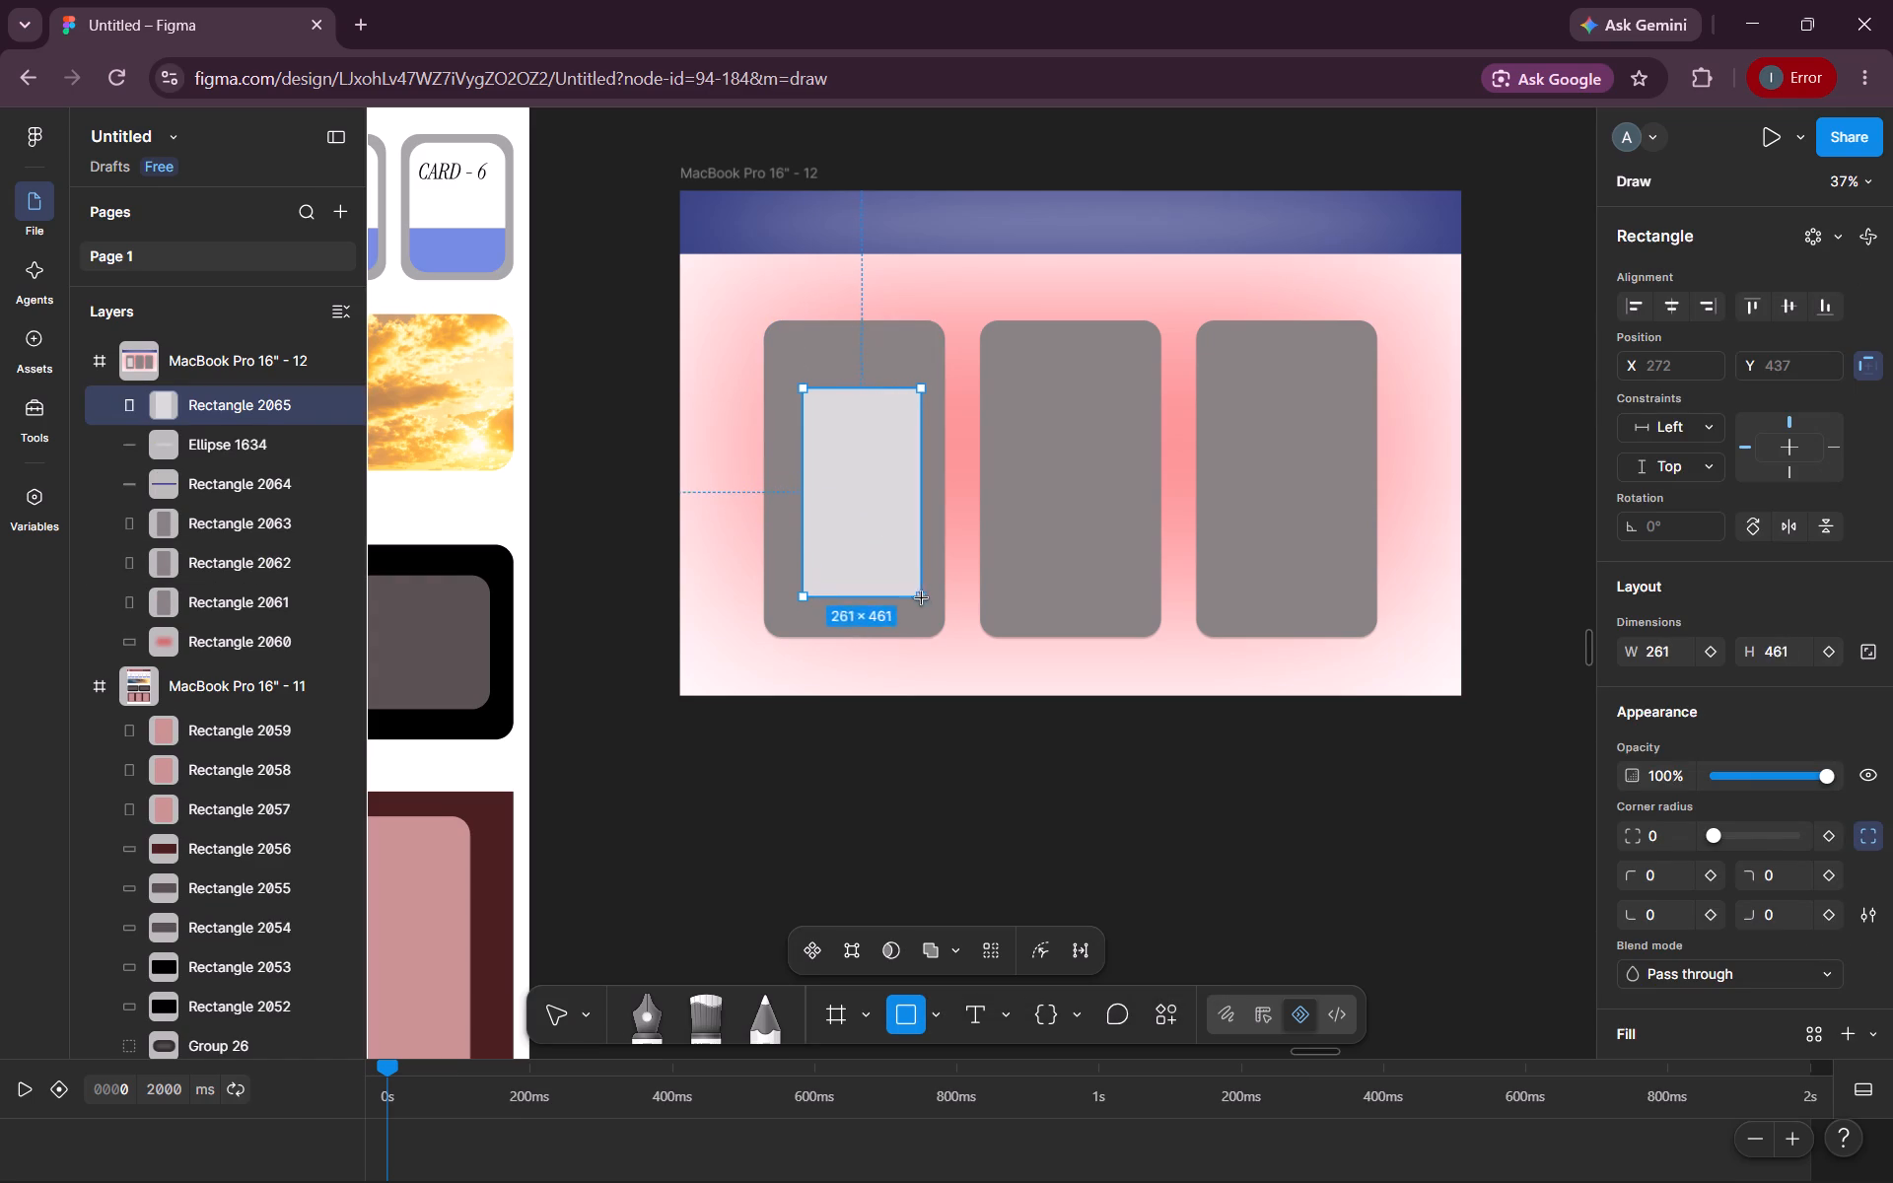
pyautogui.moveTo(922, 598); pyautogui.dragTo(926, 613)
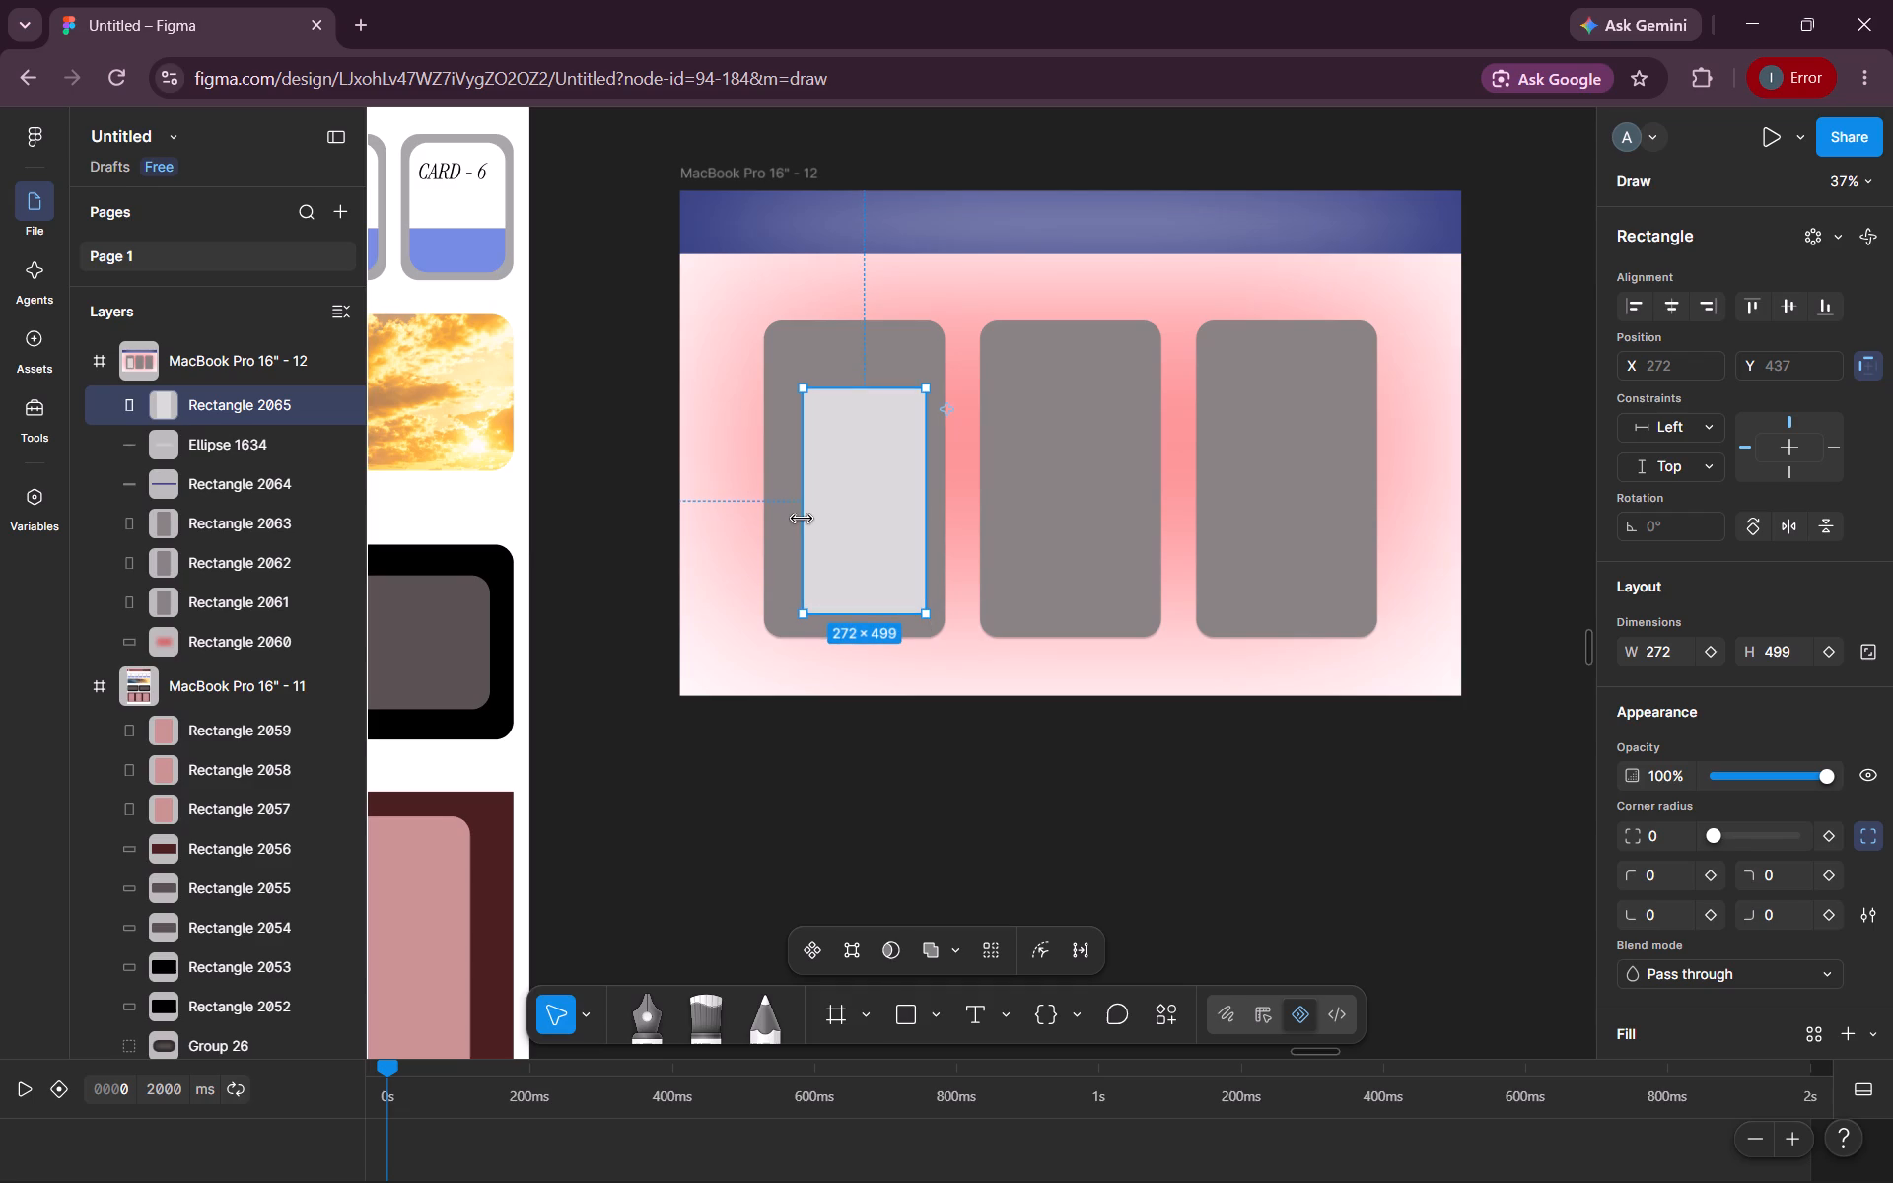
pyautogui.moveTo(802, 518); pyautogui.dragTo(786, 515)
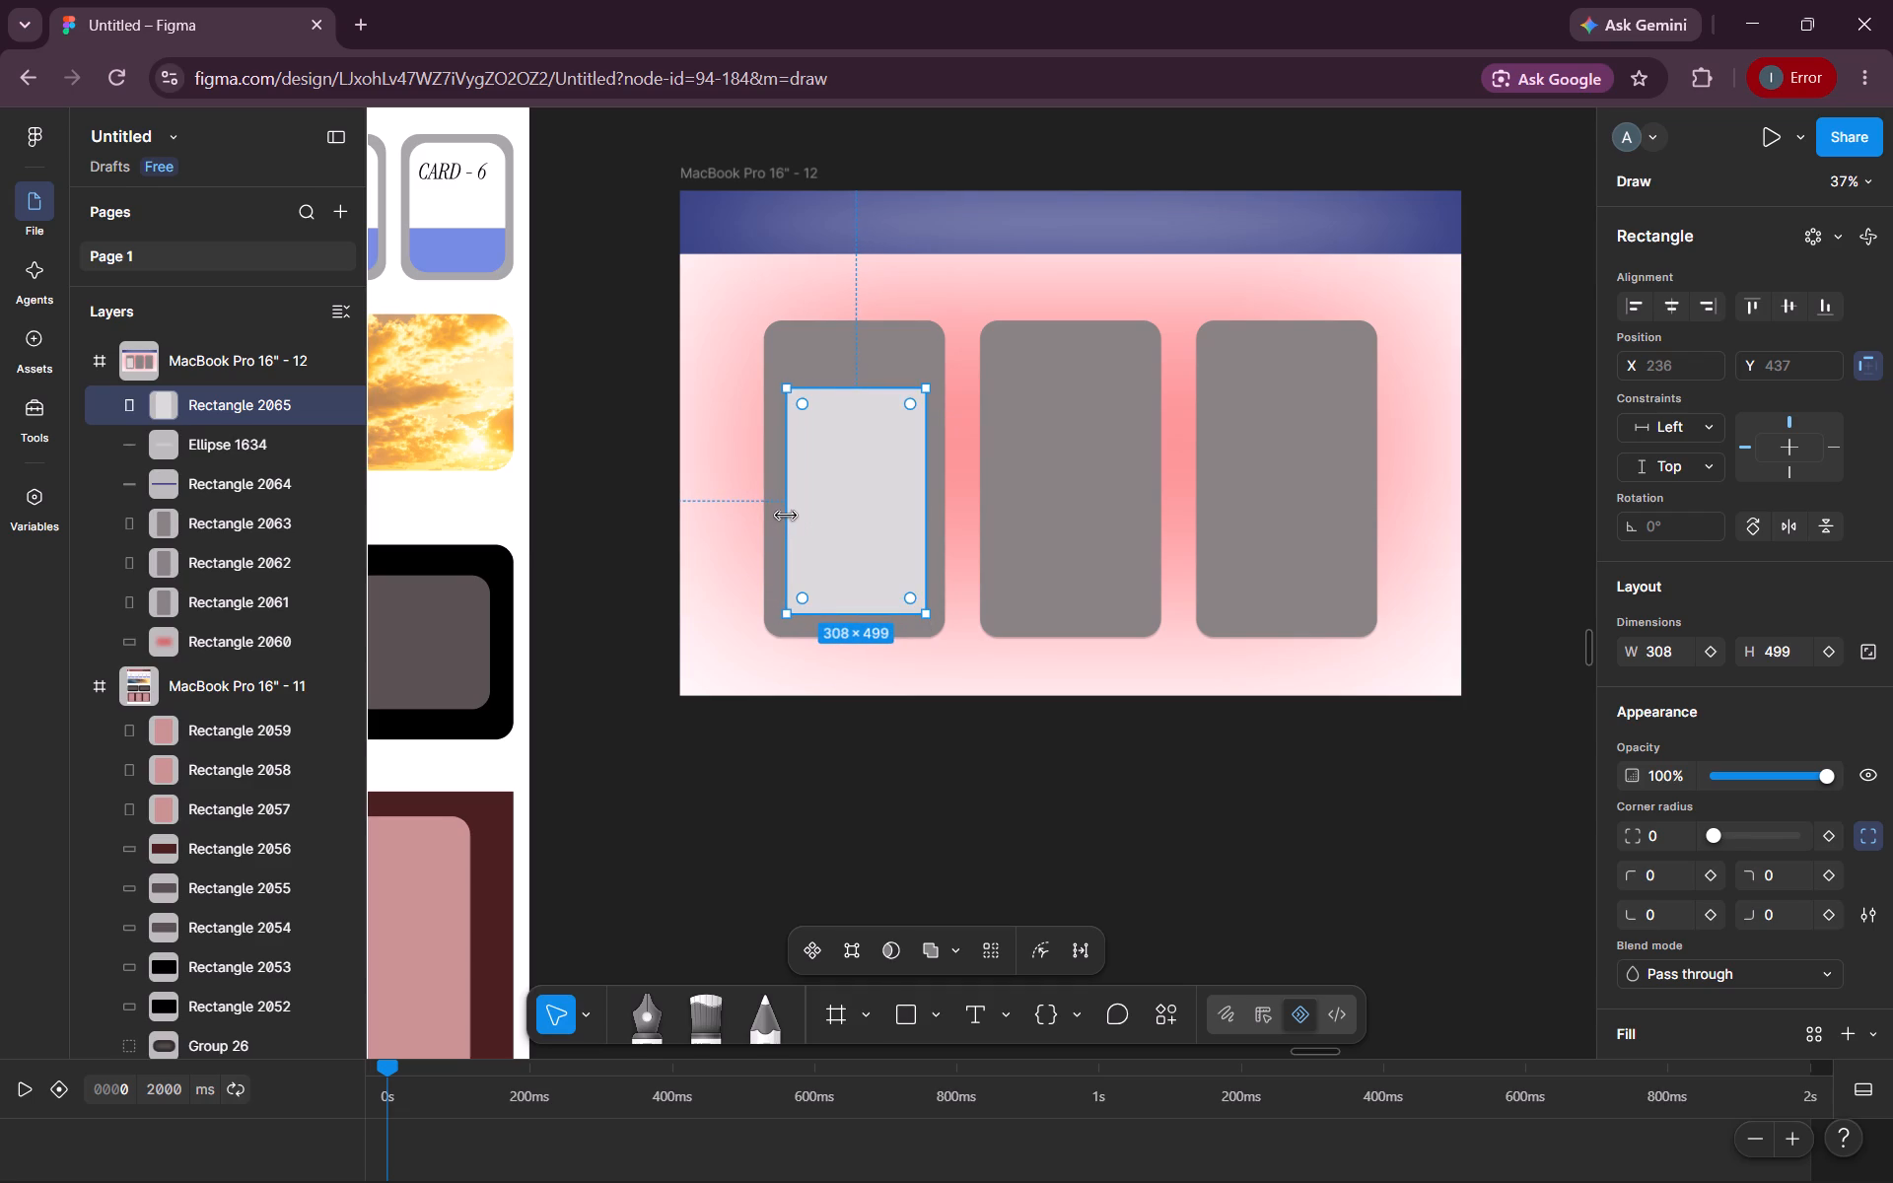
pyautogui.moveTo(828, 515); pyautogui.dragTo(827, 492)
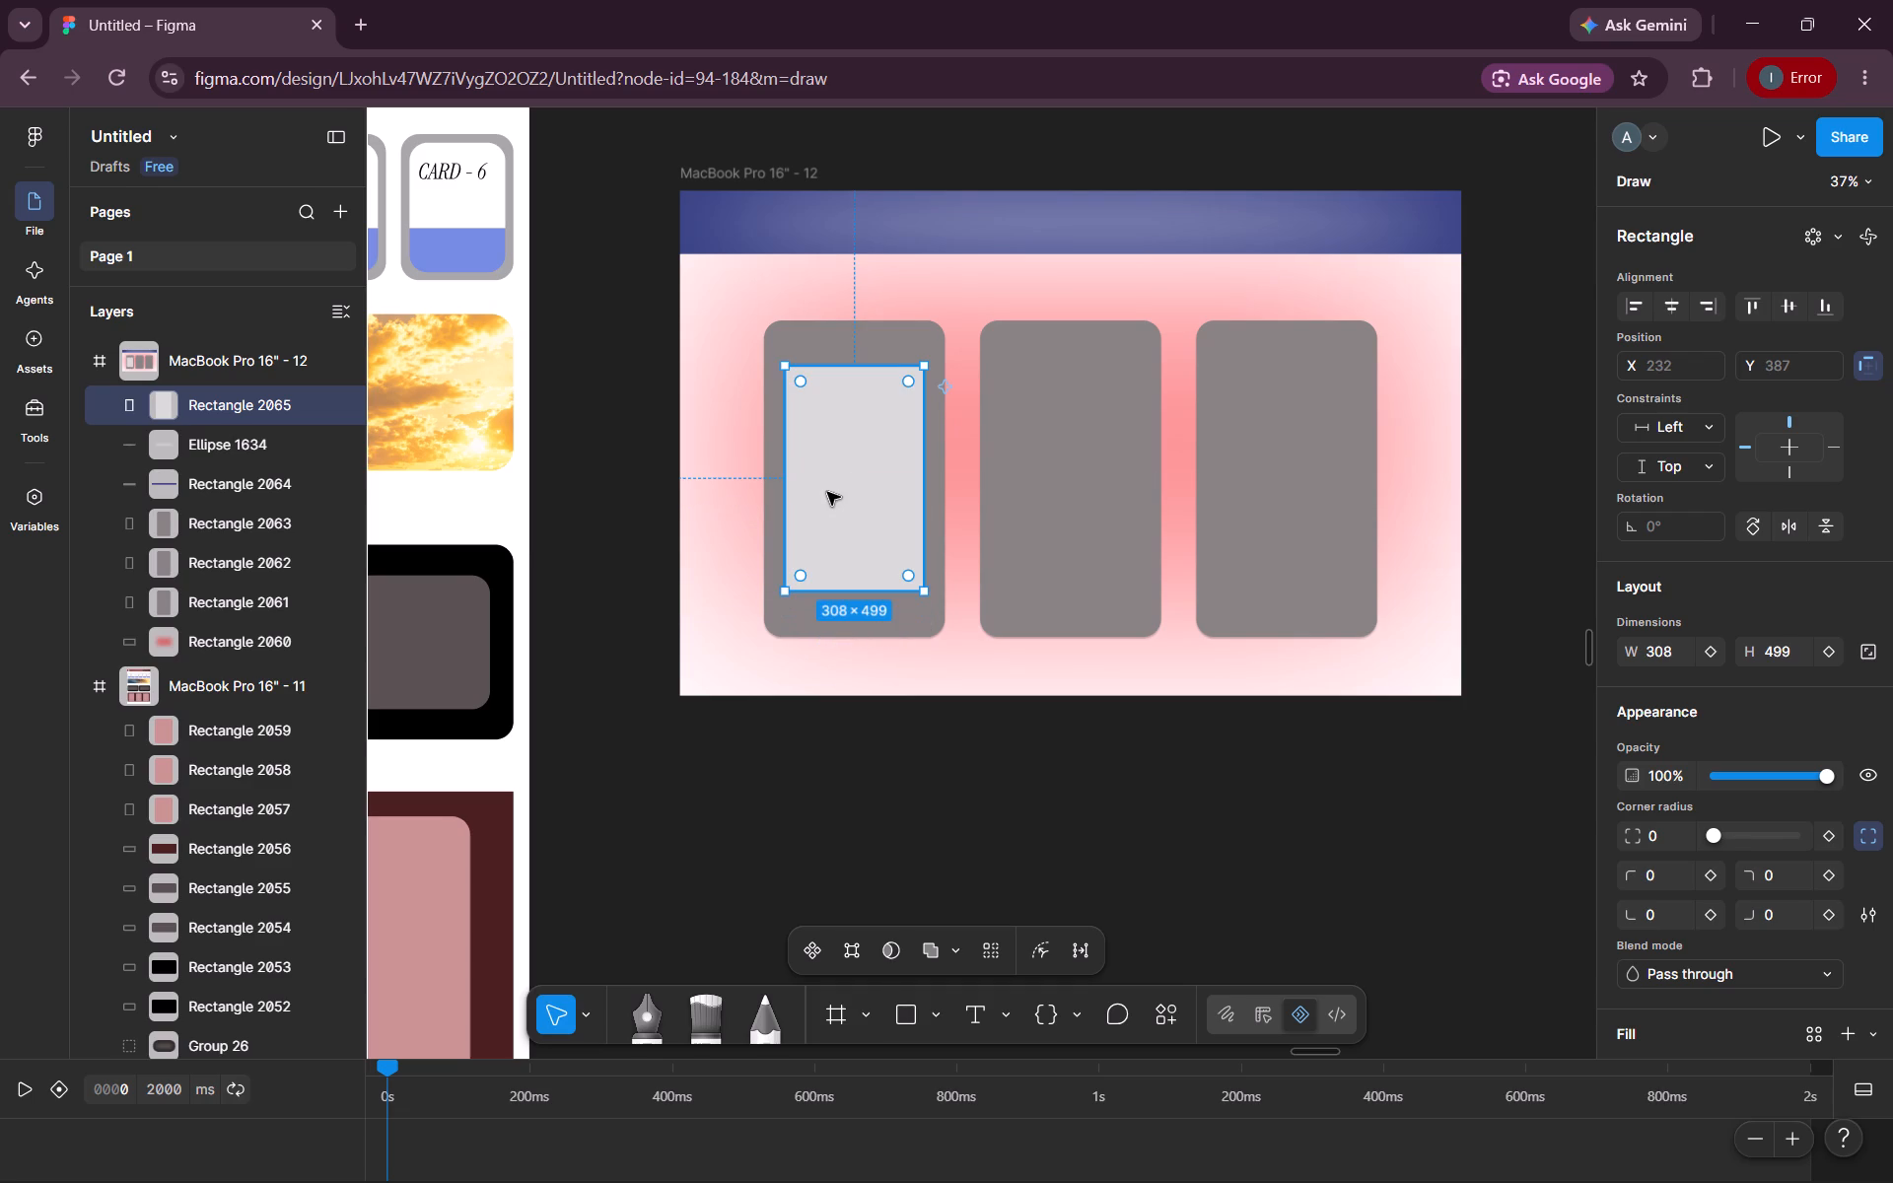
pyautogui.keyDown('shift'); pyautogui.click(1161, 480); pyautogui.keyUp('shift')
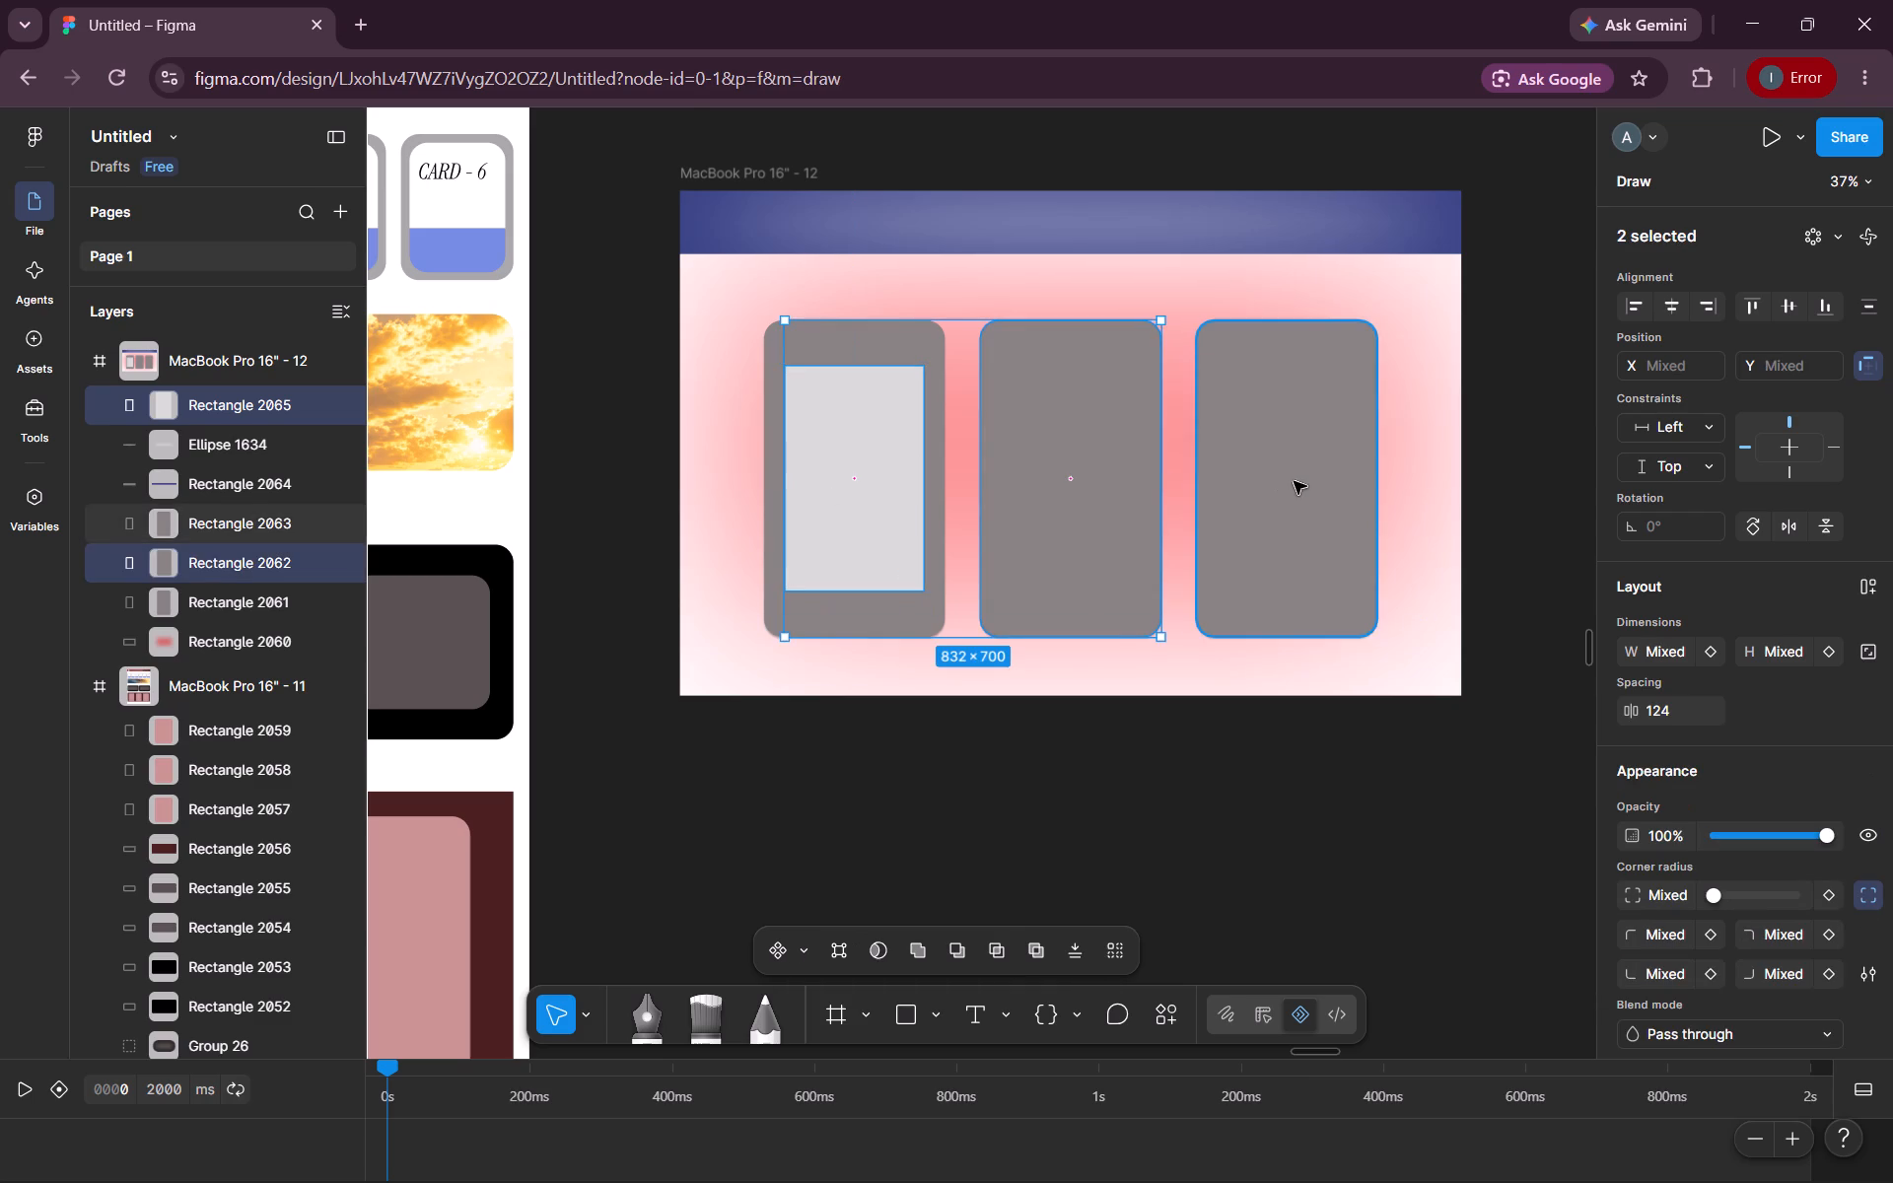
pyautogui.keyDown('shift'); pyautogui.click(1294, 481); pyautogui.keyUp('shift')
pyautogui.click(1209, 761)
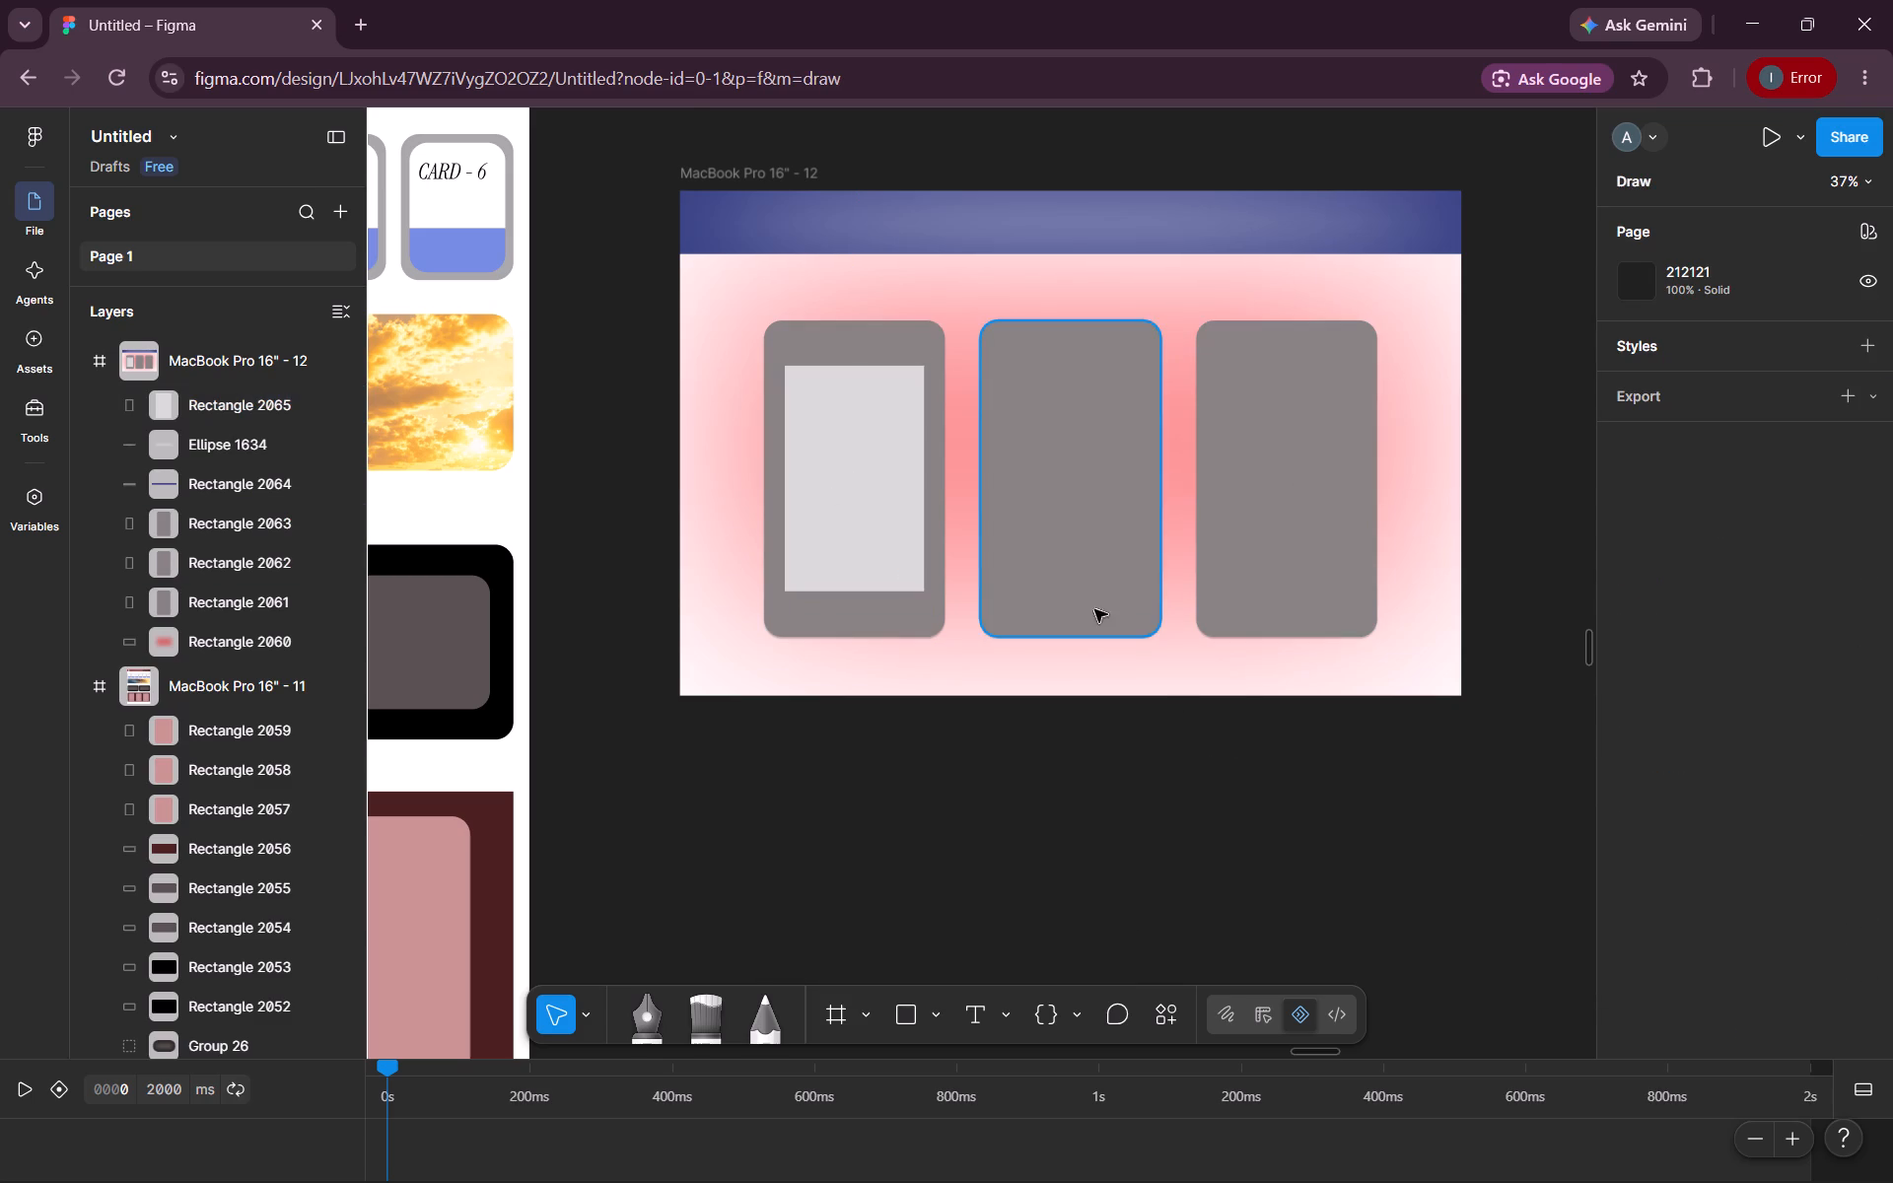
# Lower the light grey panel in the first card so it sits at Y 448 with a height of about 502.
pyautogui.click(876, 470)
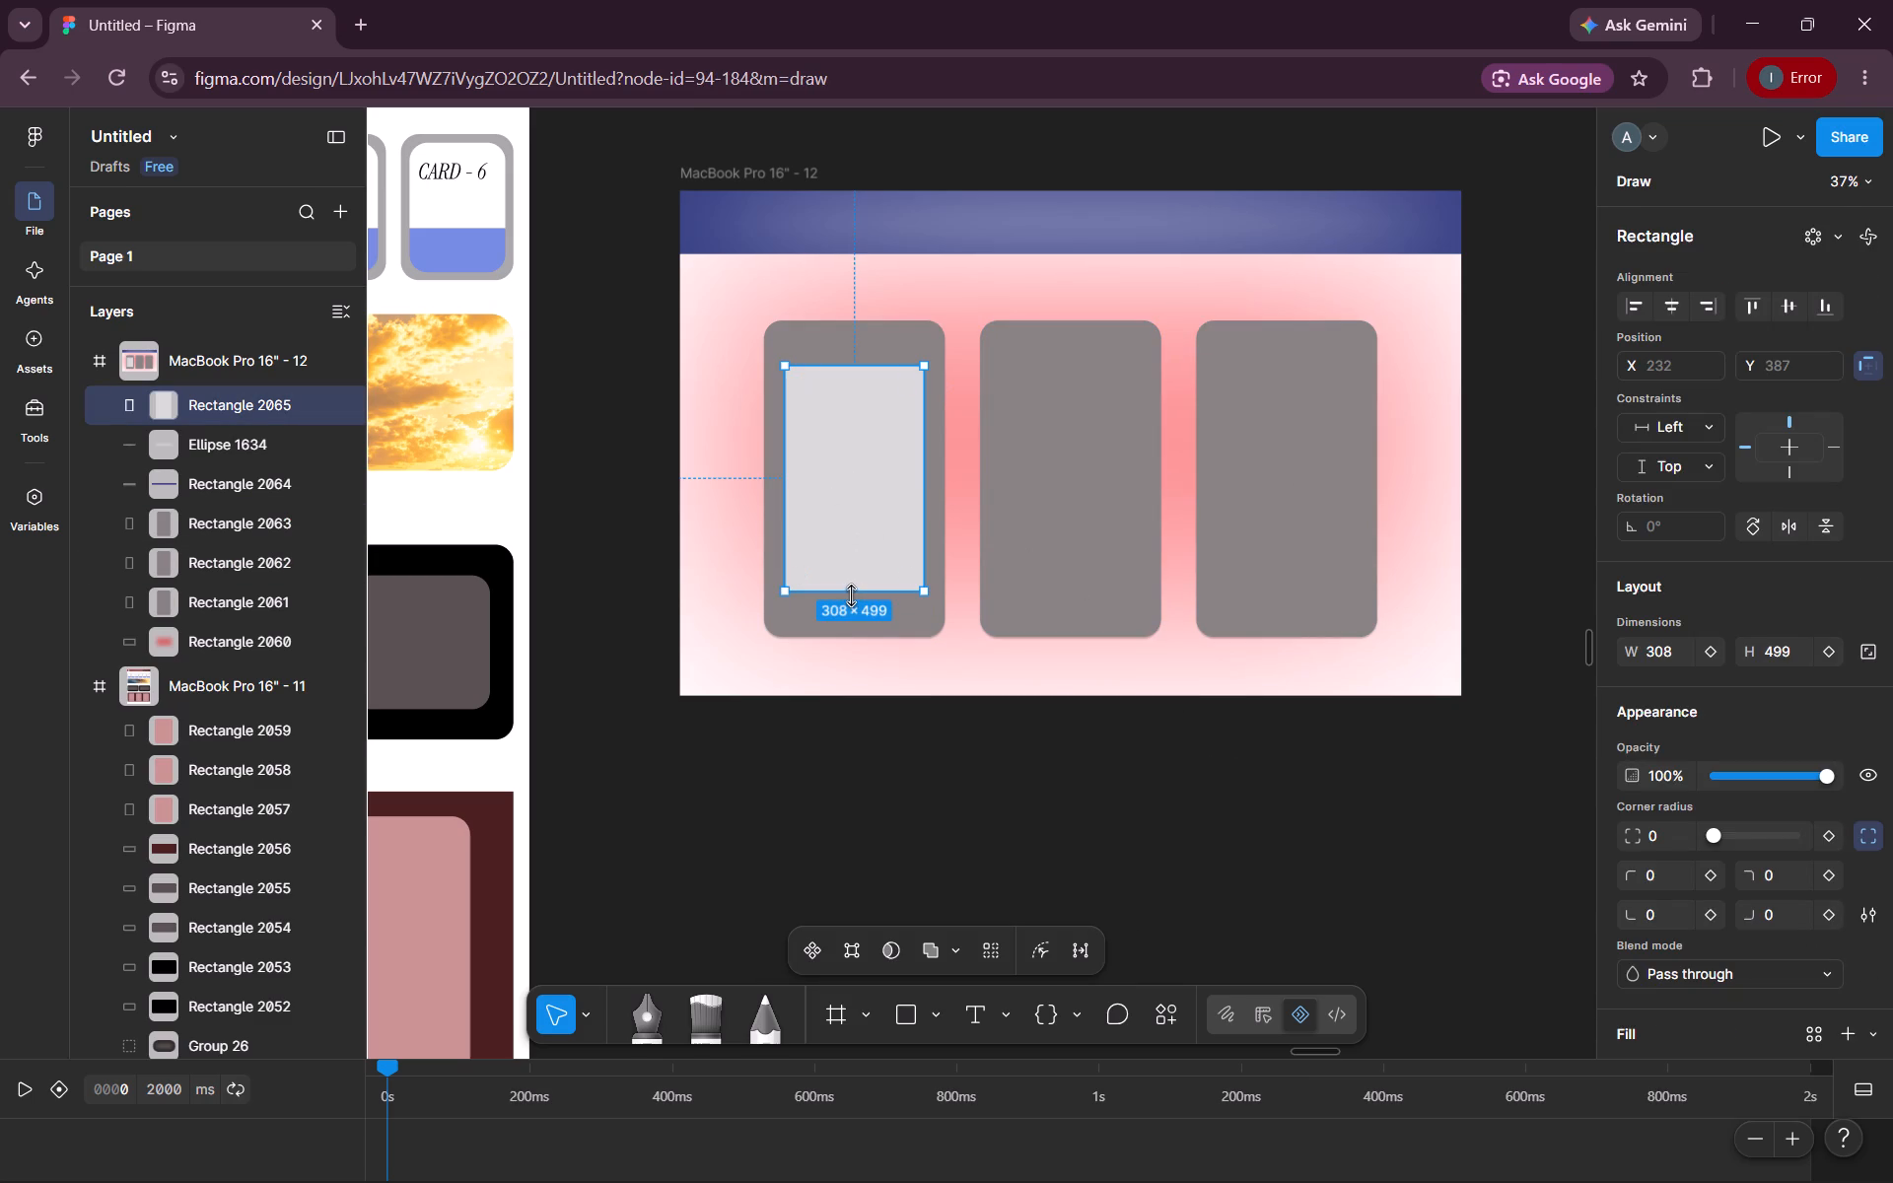
pyautogui.moveTo(851, 595); pyautogui.dragTo(851, 616)
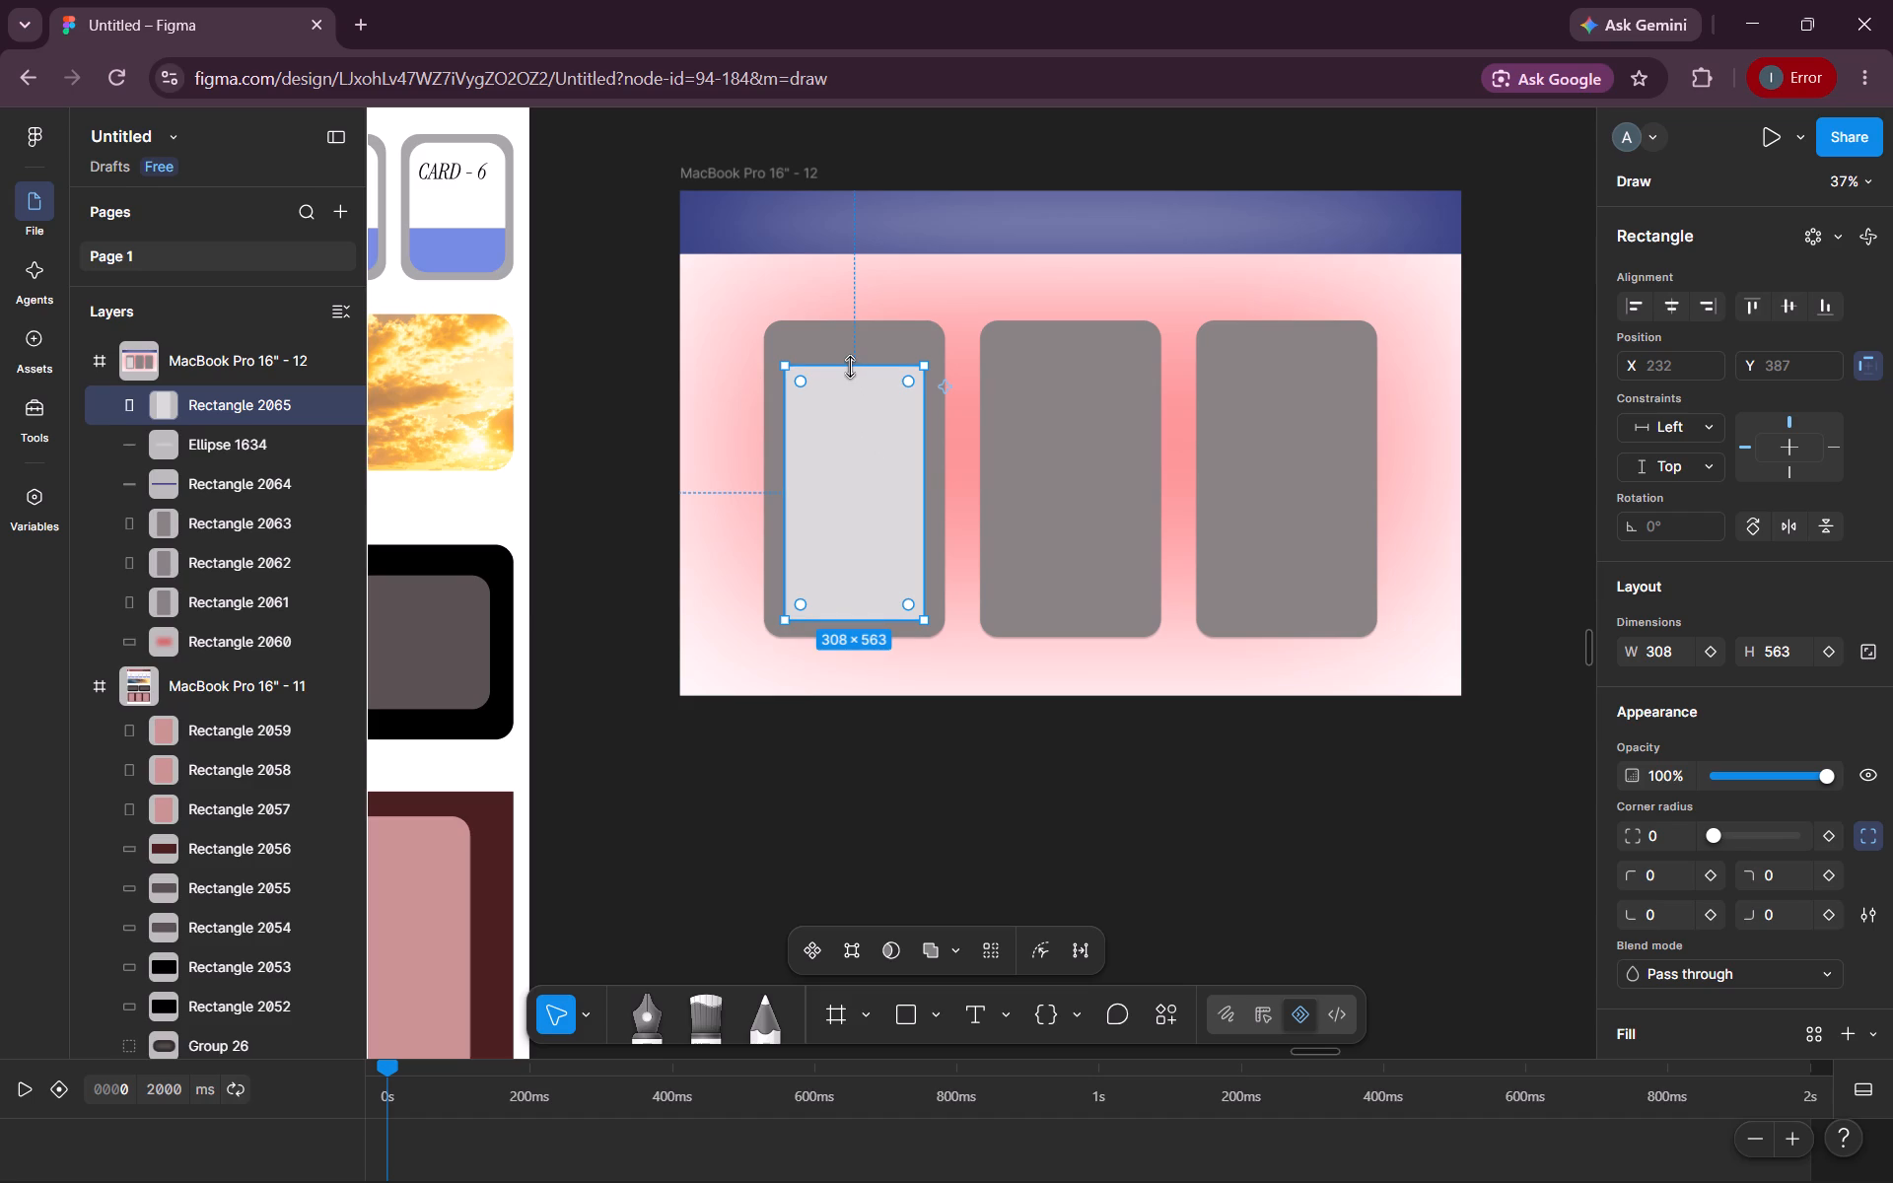
pyautogui.moveTo(851, 367); pyautogui.dragTo(852, 393)
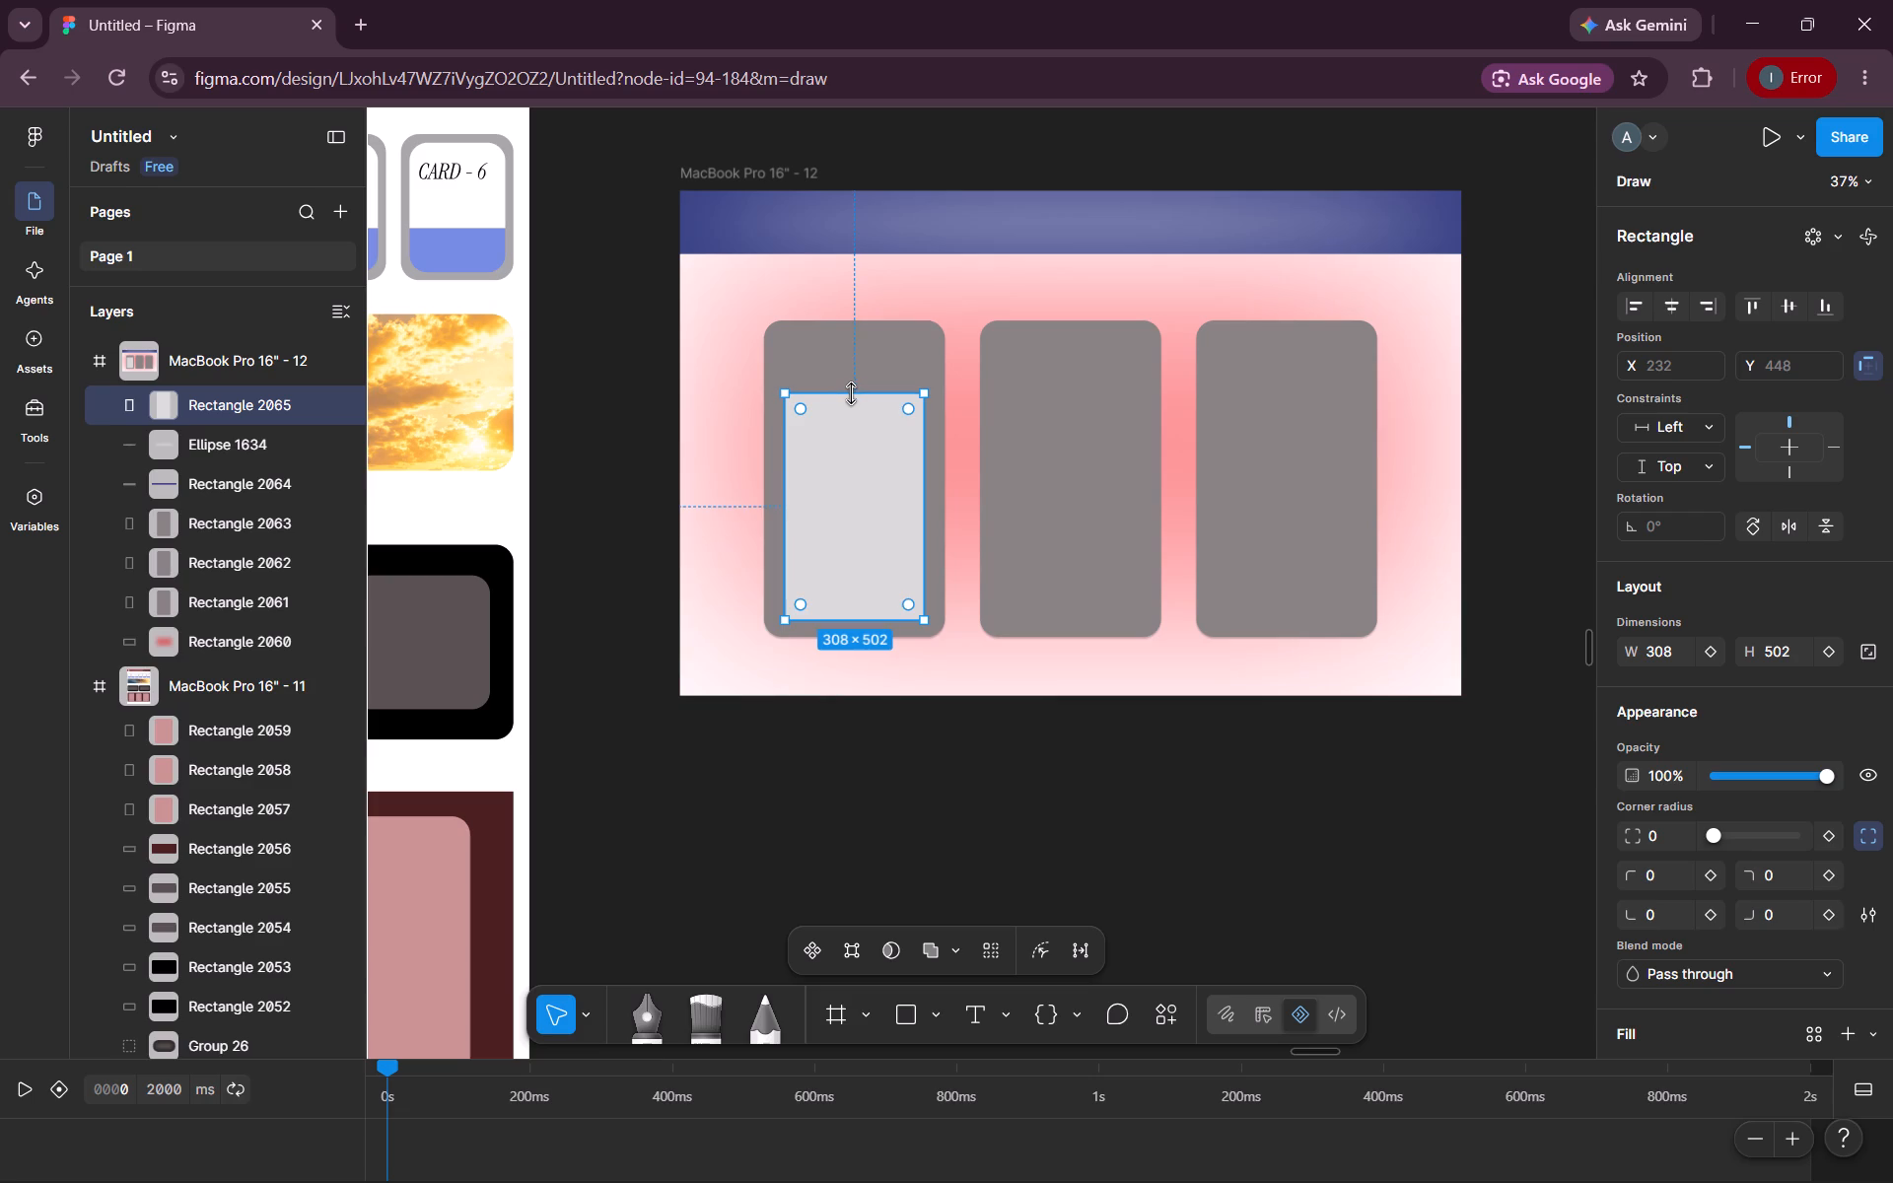
# Round only the two bottom corners of the first card's light grey panel with a radius of 40.
pyautogui.click(863, 489)
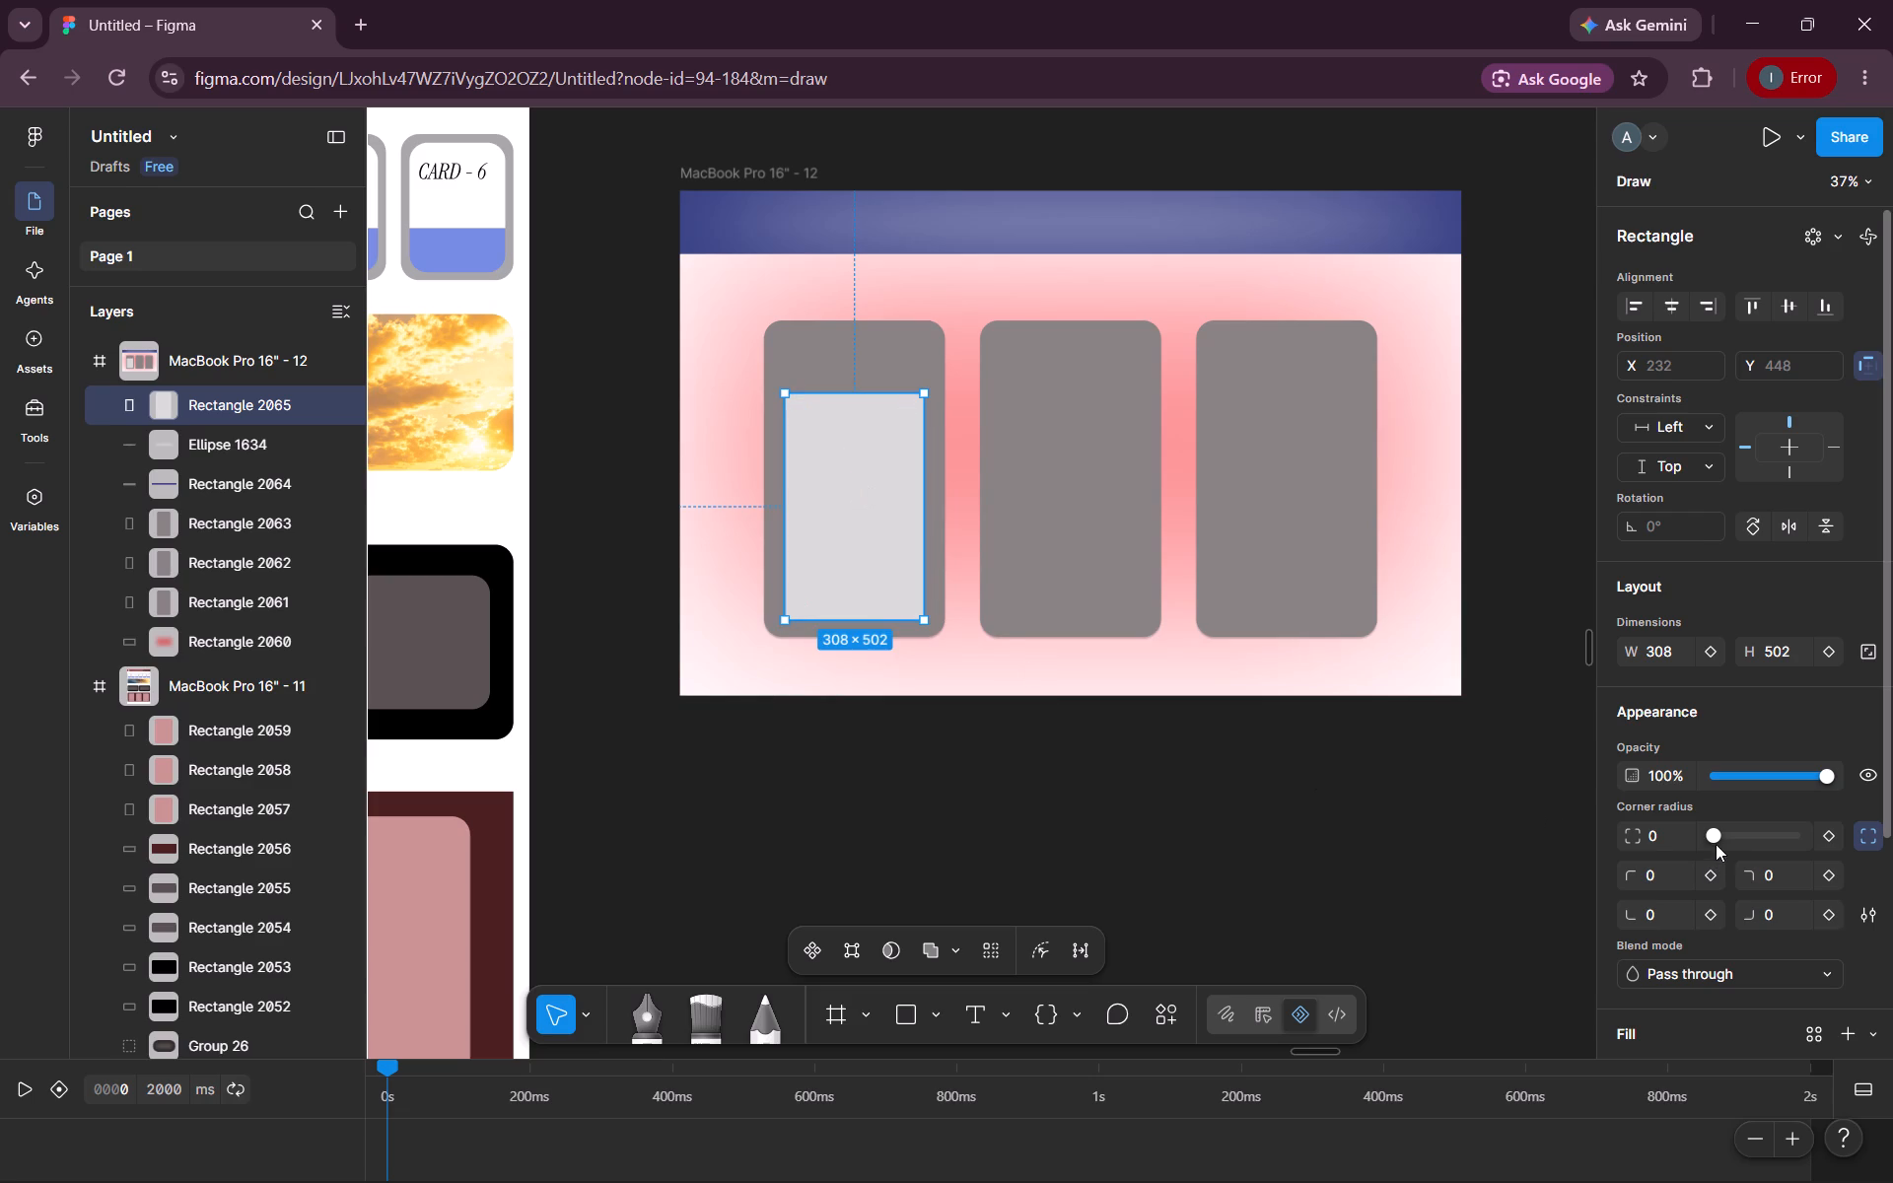
pyautogui.doubleClick(1778, 915)
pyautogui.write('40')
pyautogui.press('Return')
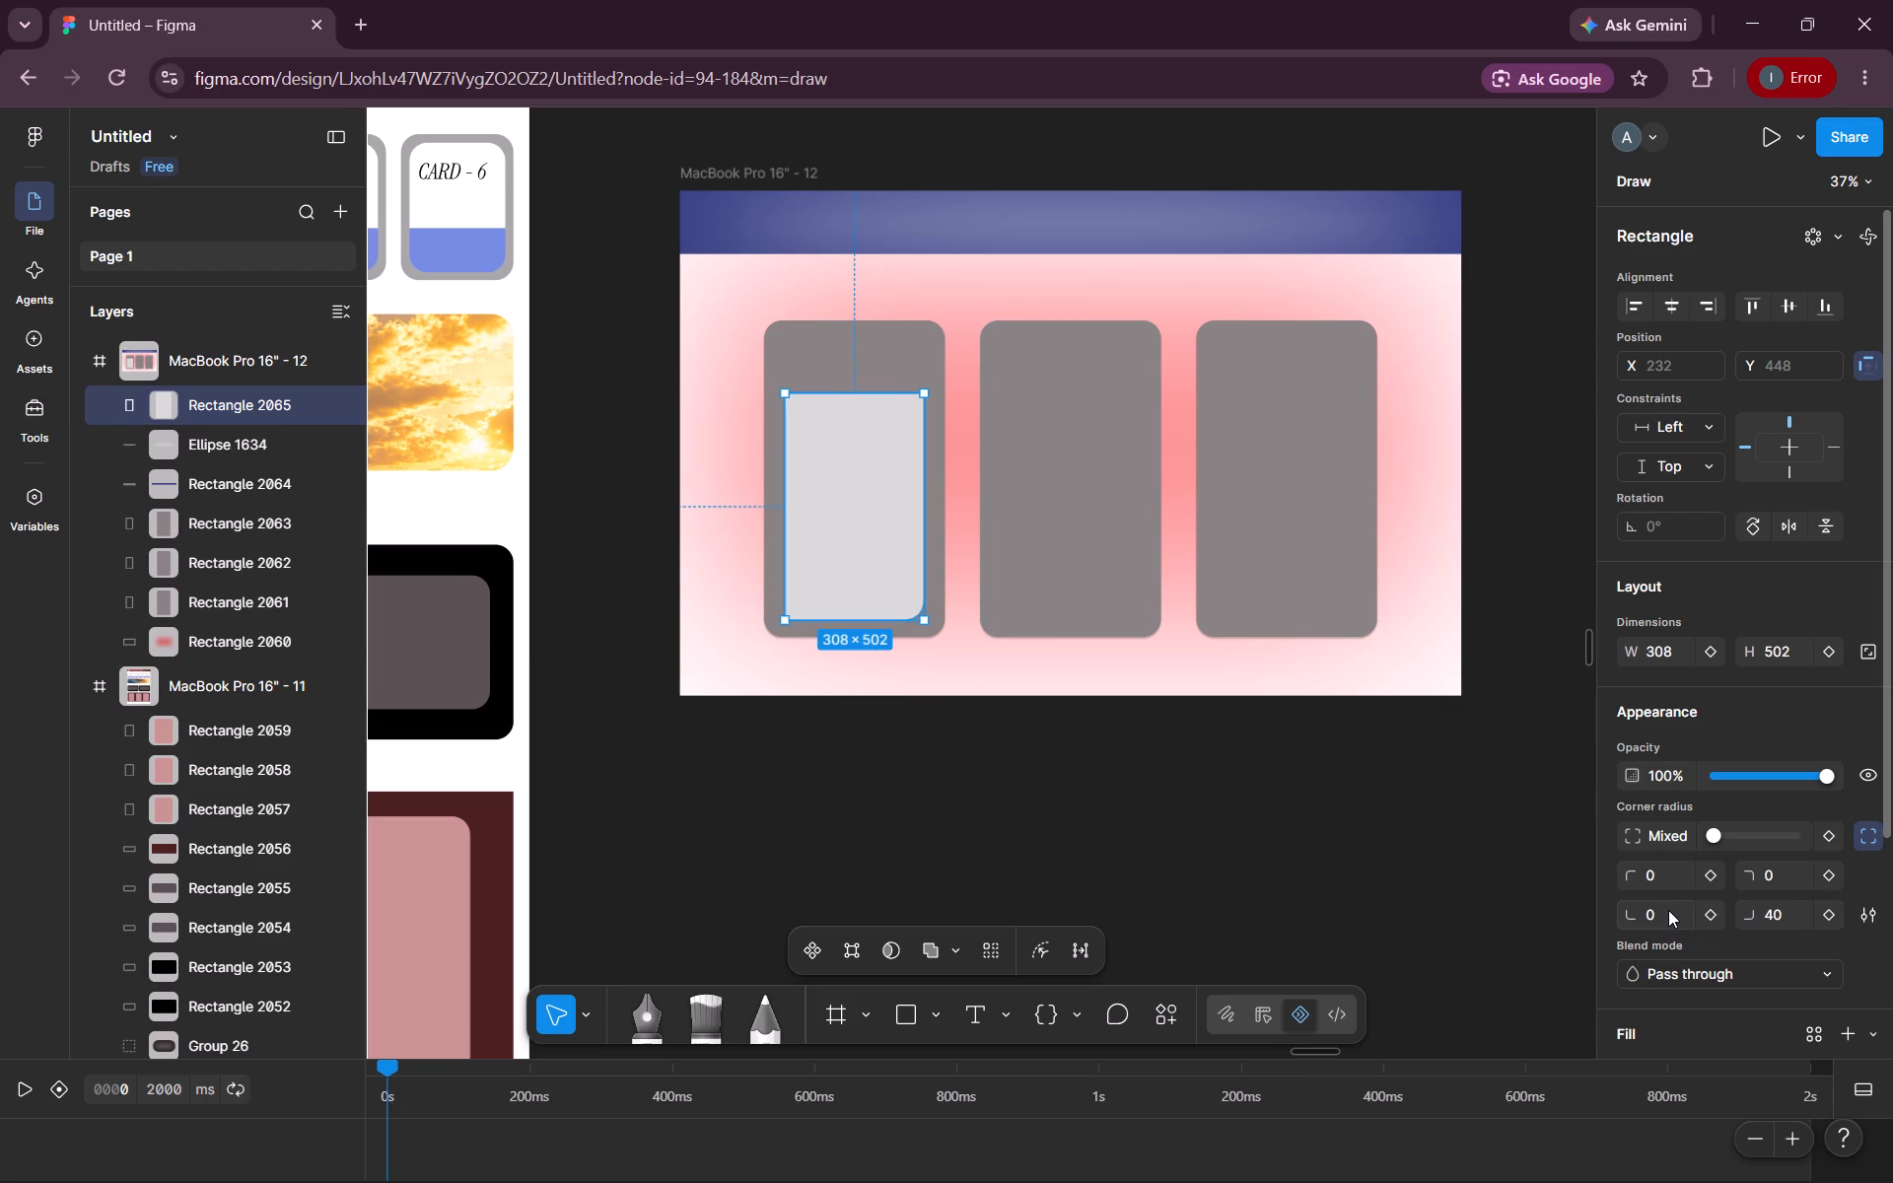
pyautogui.doubleClick(1668, 910)
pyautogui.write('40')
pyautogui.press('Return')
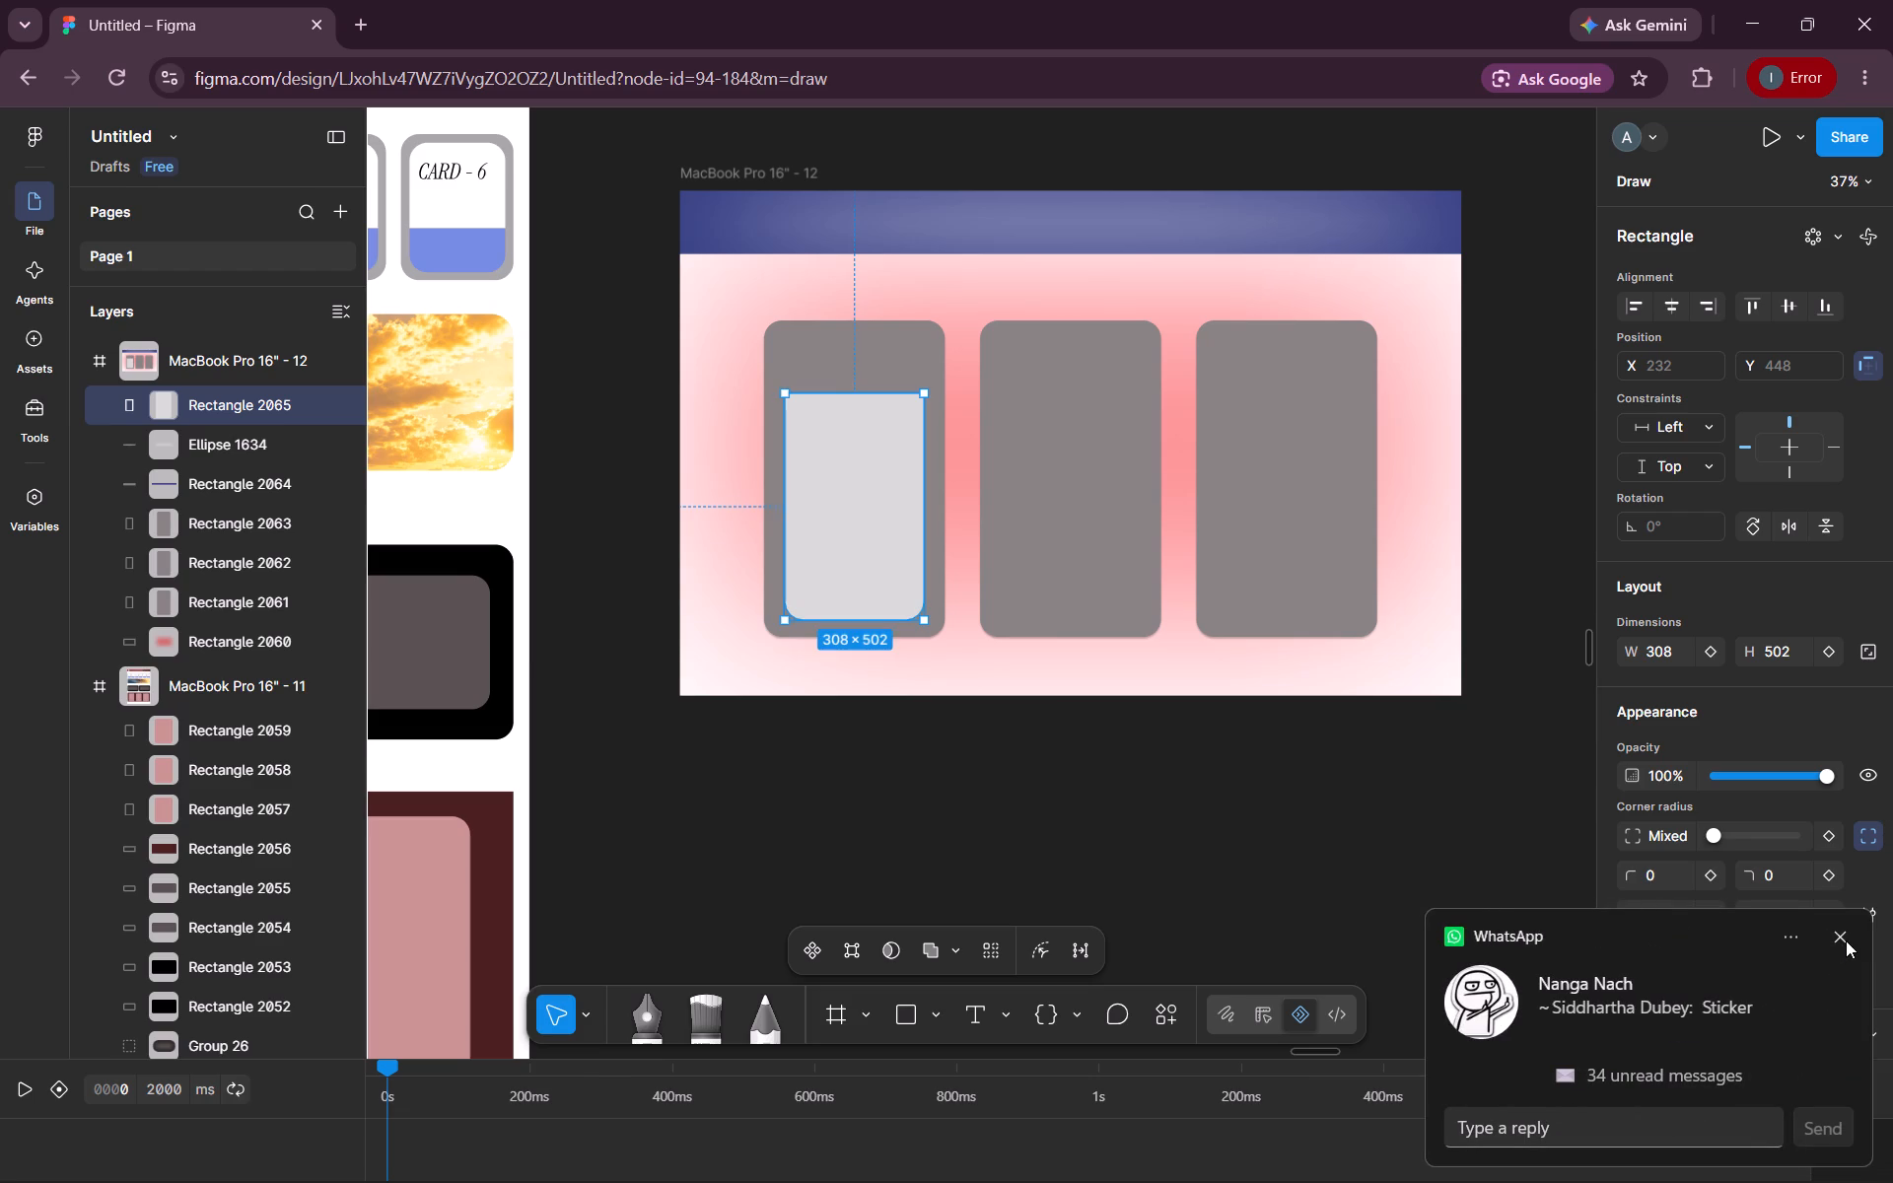
pyautogui.click(1843, 939)
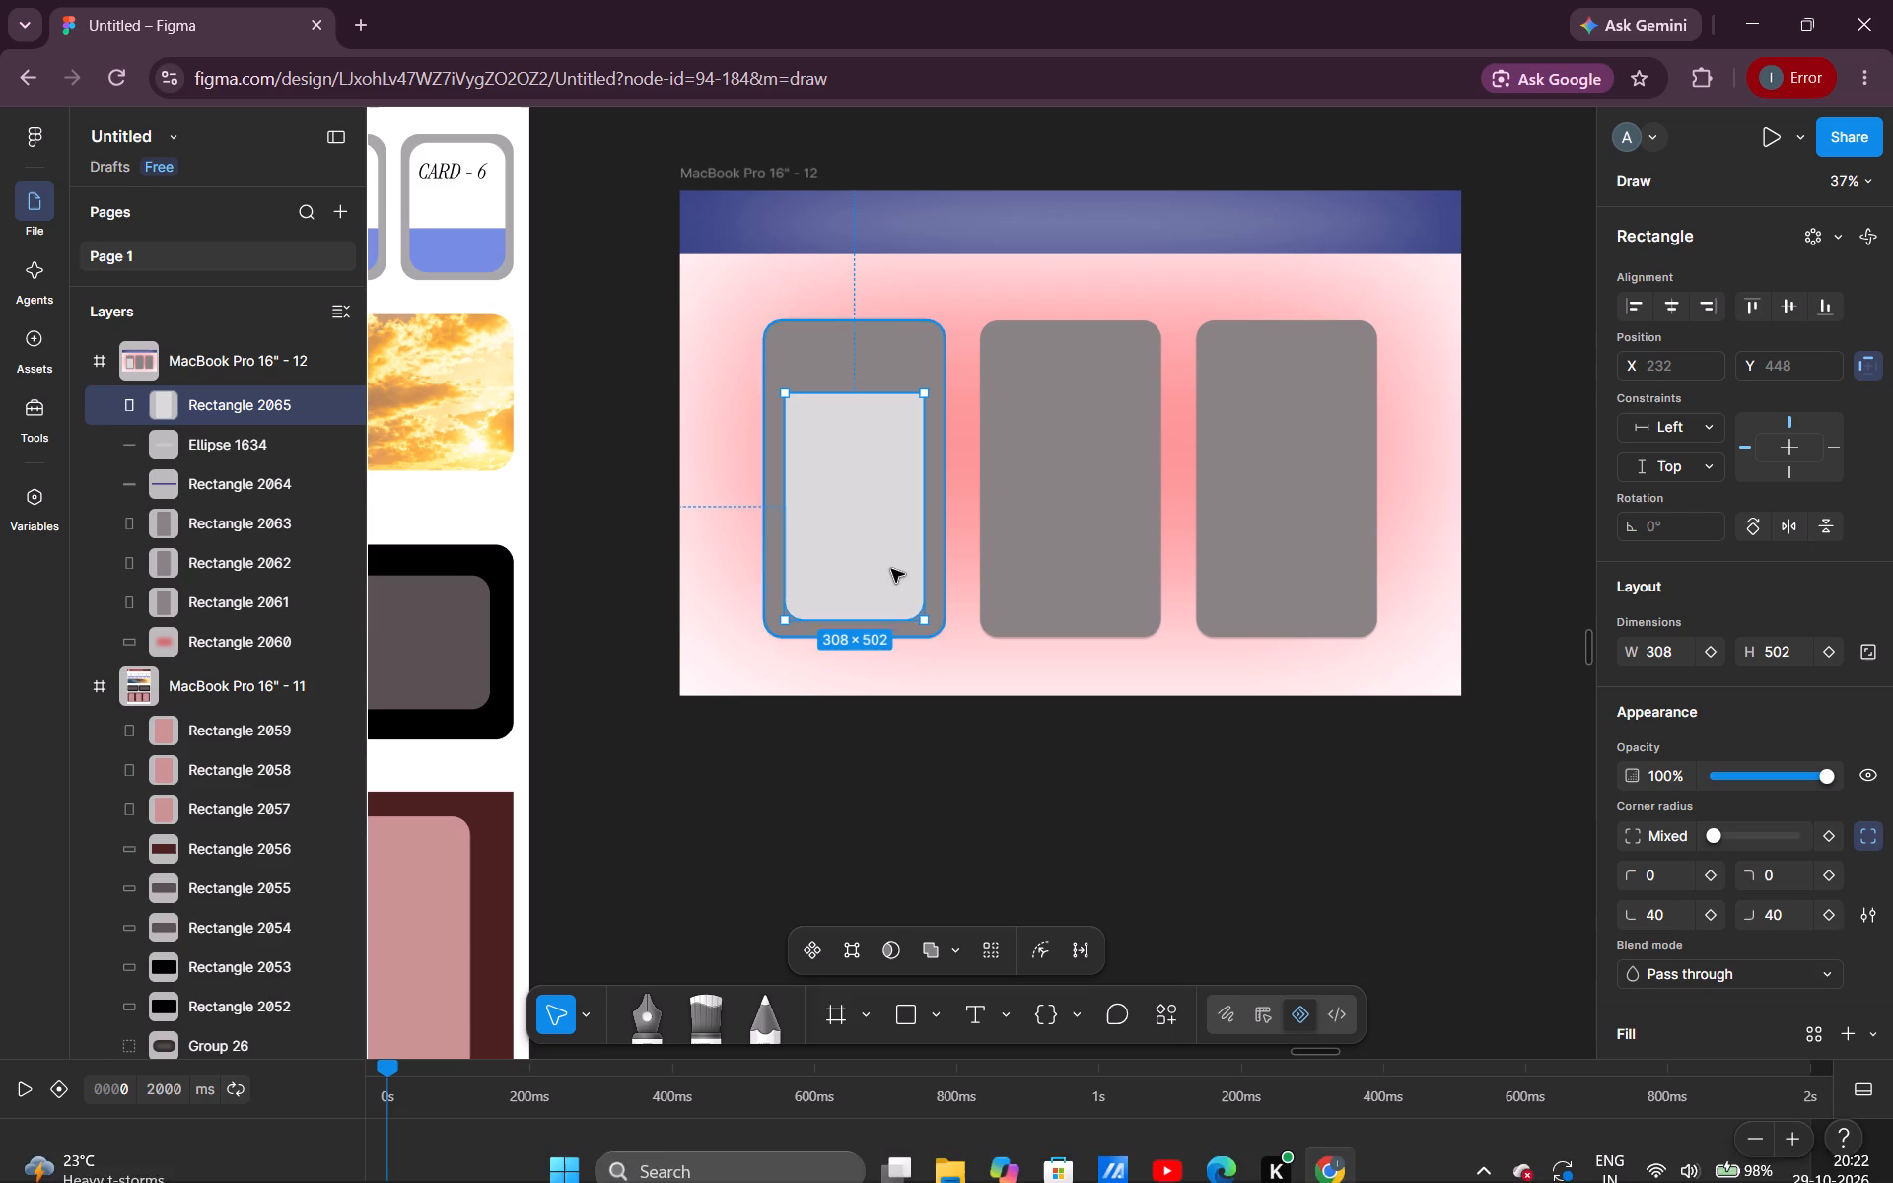
pyautogui.click(954, 812)
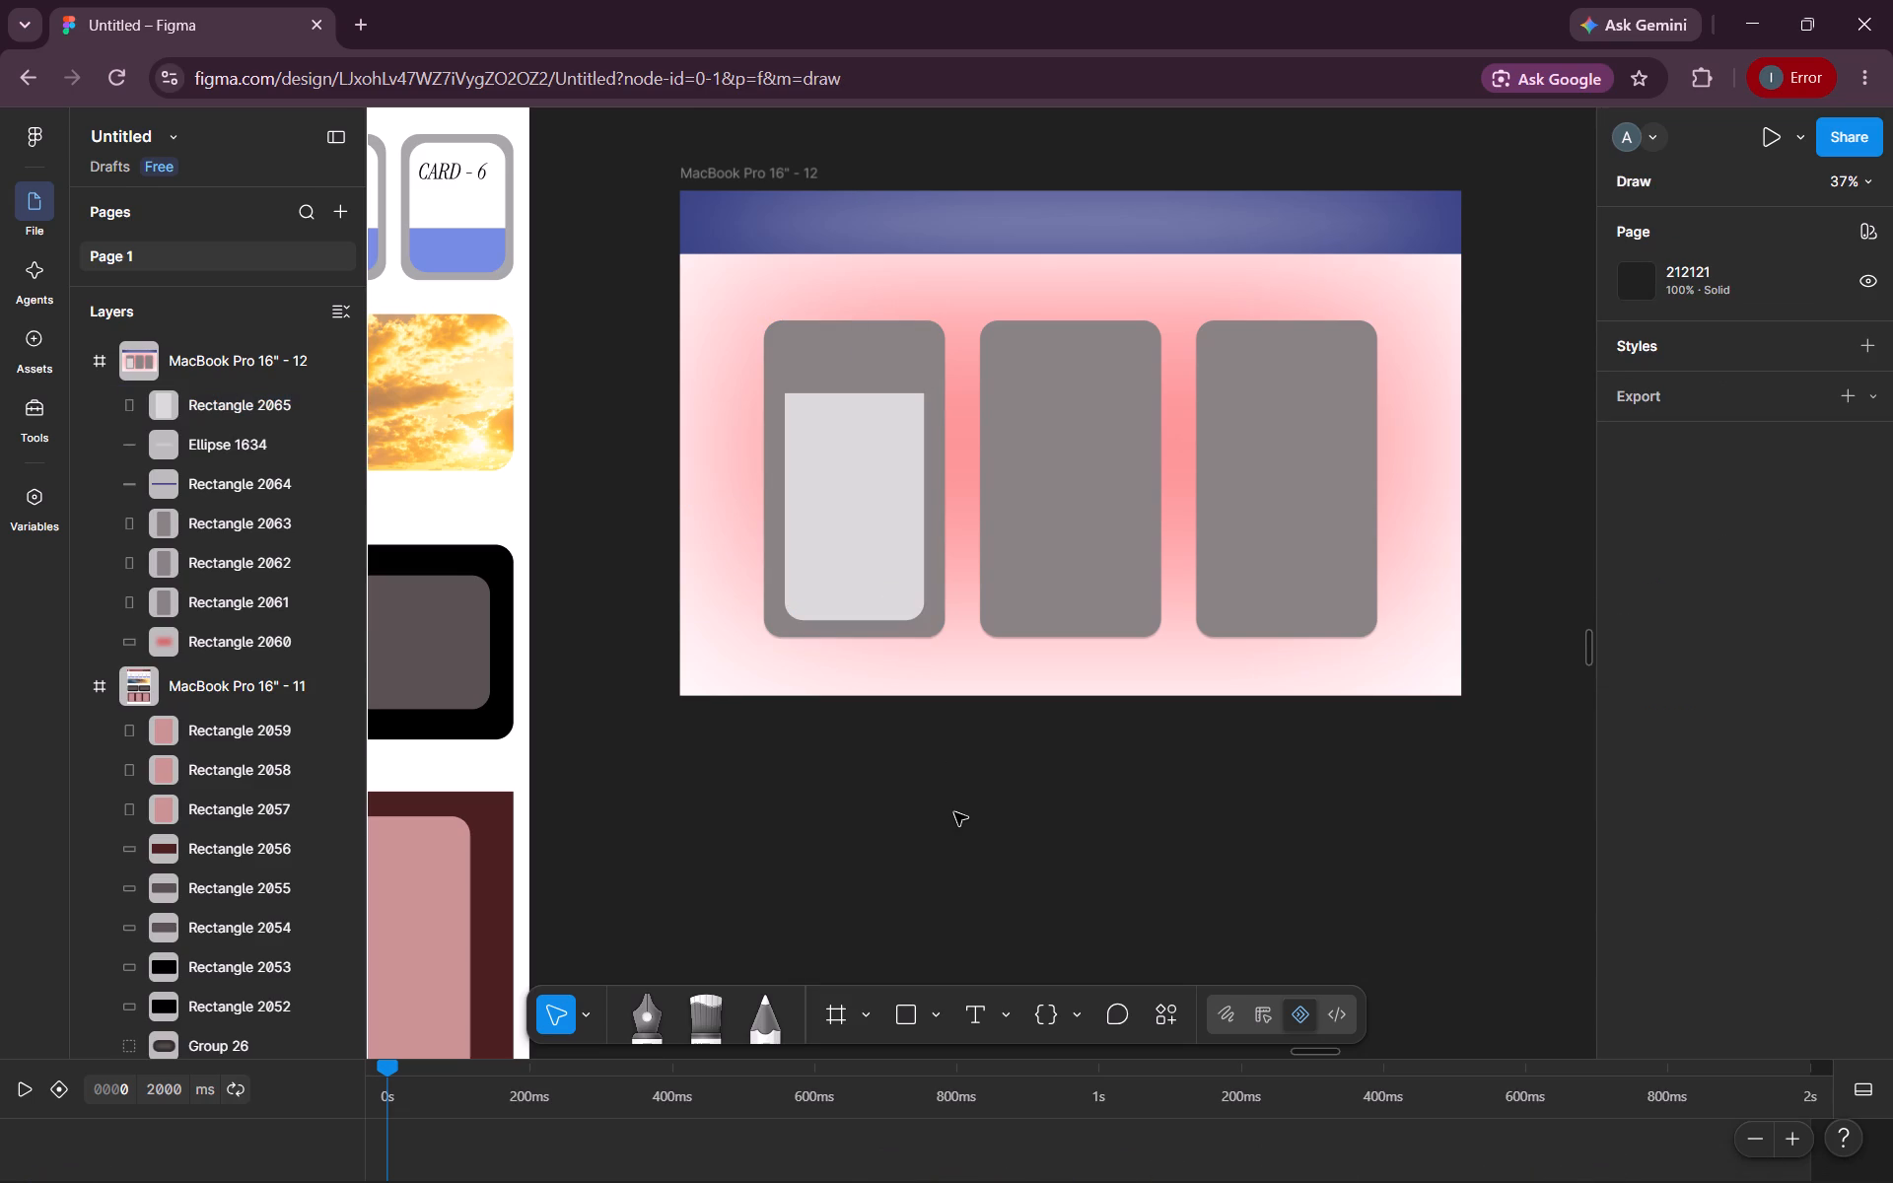
# Duplicate the light grey panel into the second card at X 710 and the third card at X 1188, both at Y 448.
pyautogui.click(844, 513)
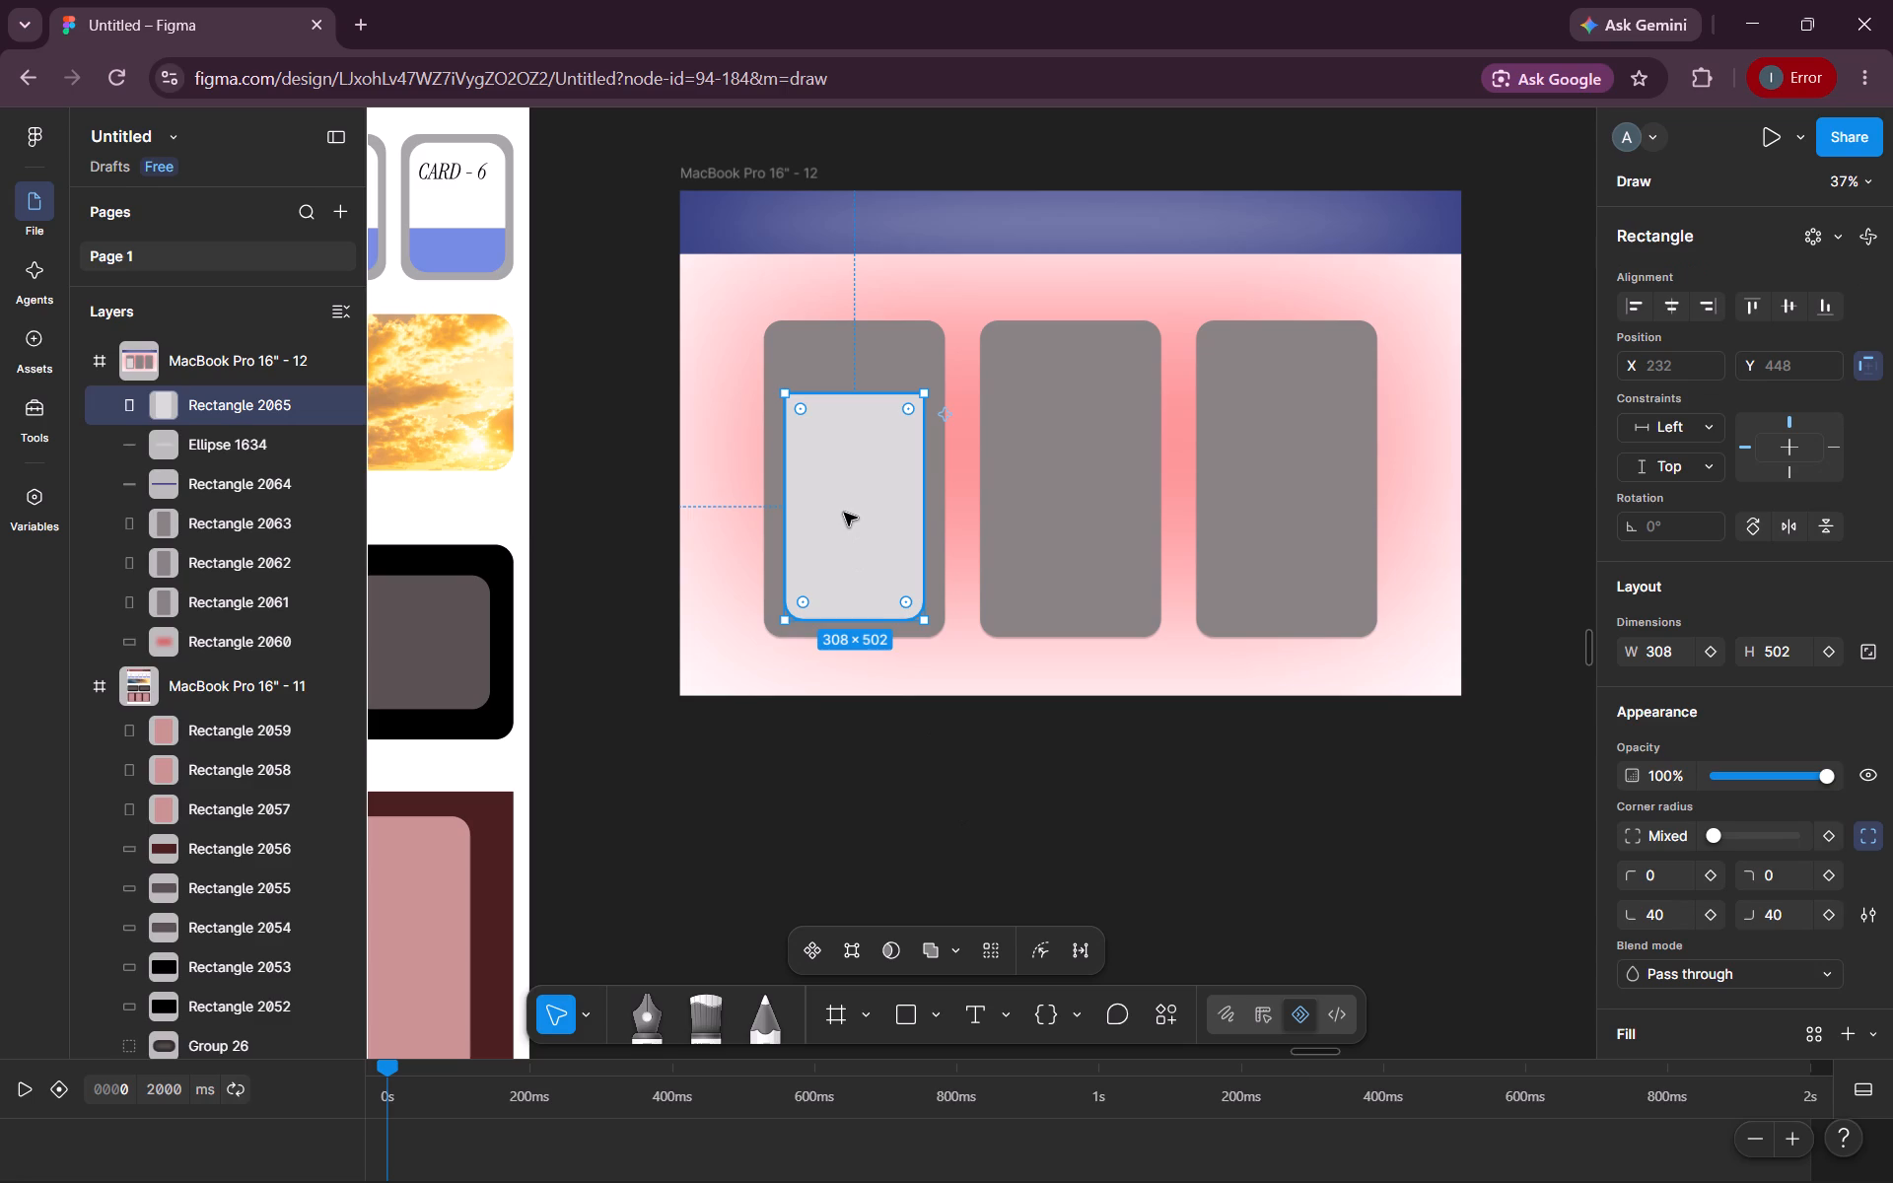
pyautogui.keyDown('alt'); pyautogui.moveTo(844, 513); pyautogui.dragTo(944, 503); pyautogui.keyUp('alt')
pyautogui.keyDown('alt'); pyautogui.moveTo(944, 503); pyautogui.dragTo(1069, 510); pyautogui.keyUp('alt')
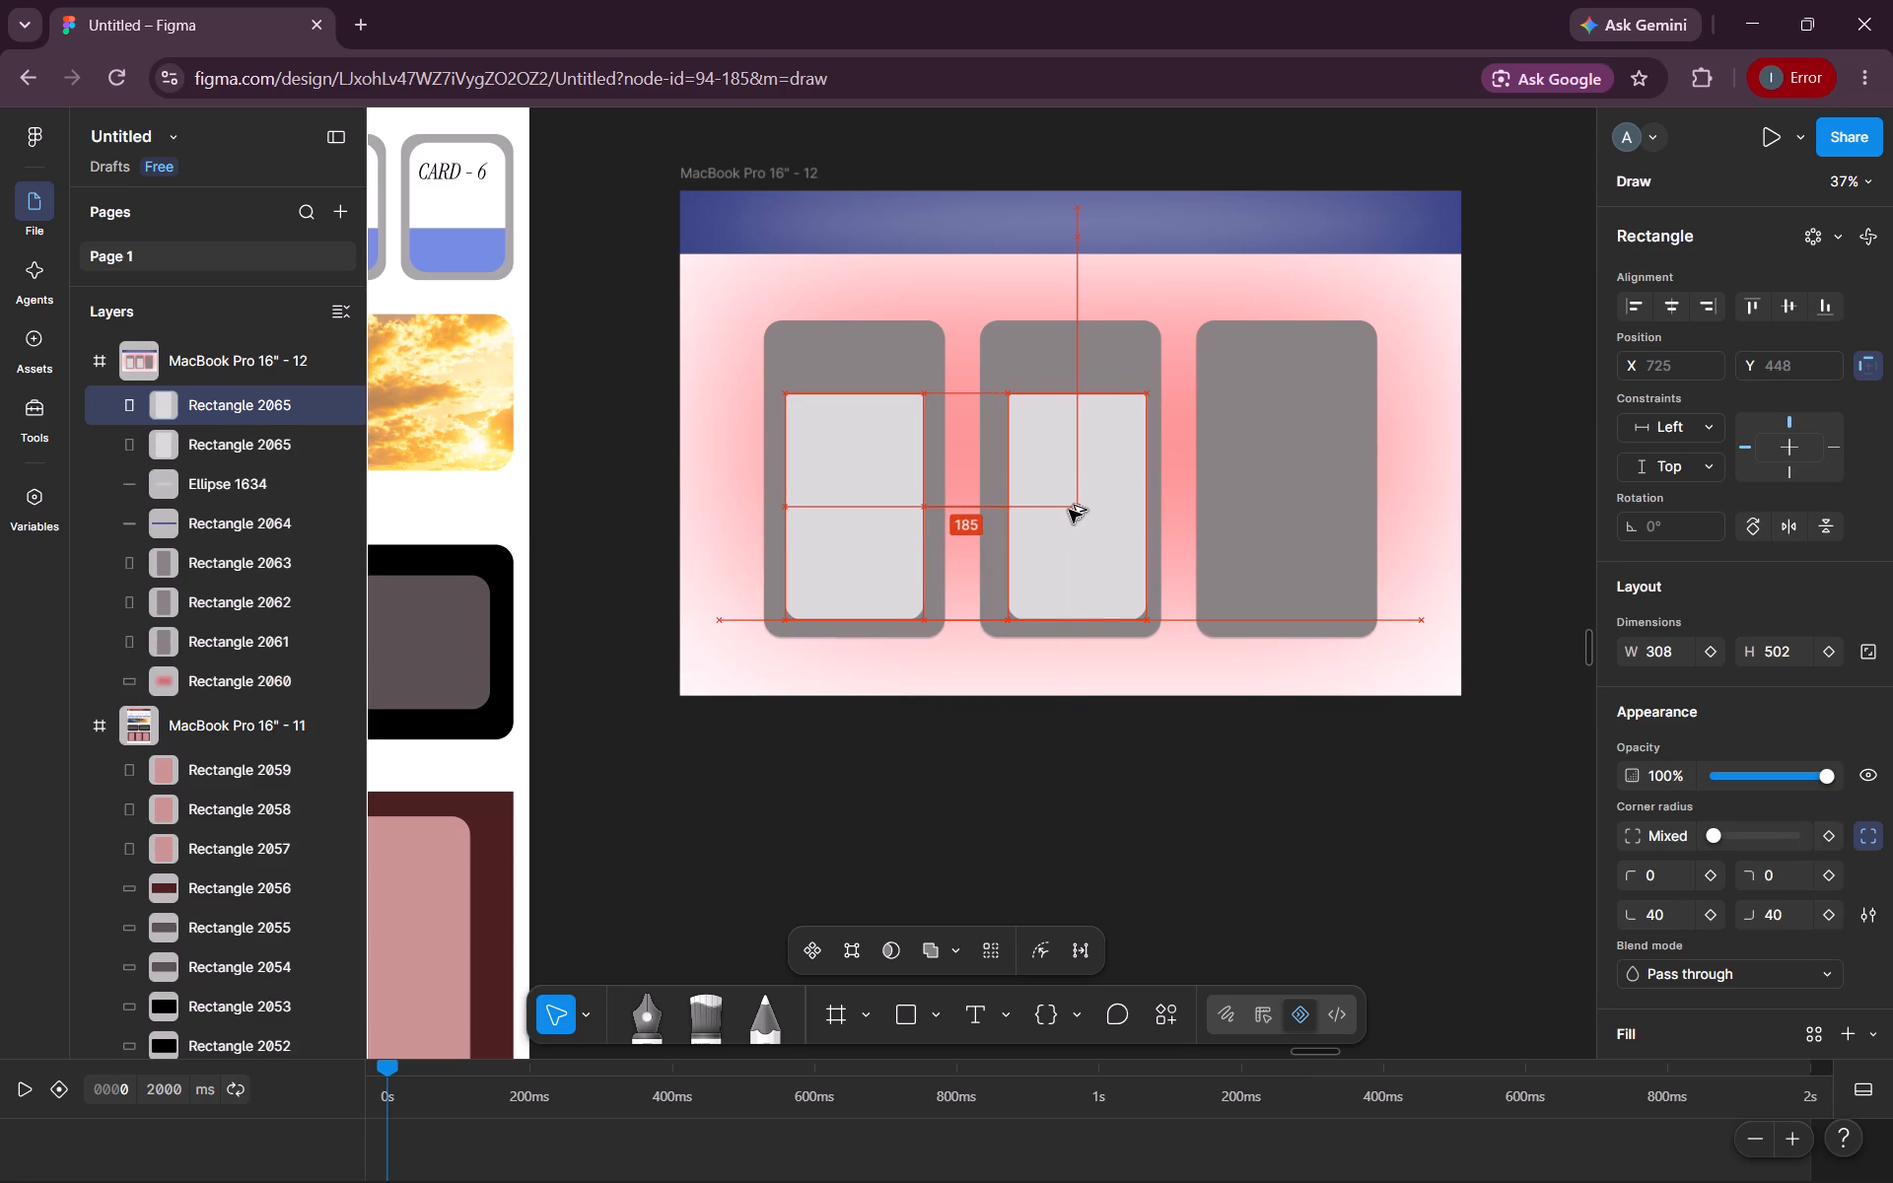
pyautogui.keyDown('alt'); pyautogui.moveTo(1069, 510); pyautogui.dragTo(1064, 512); pyautogui.keyUp('alt')
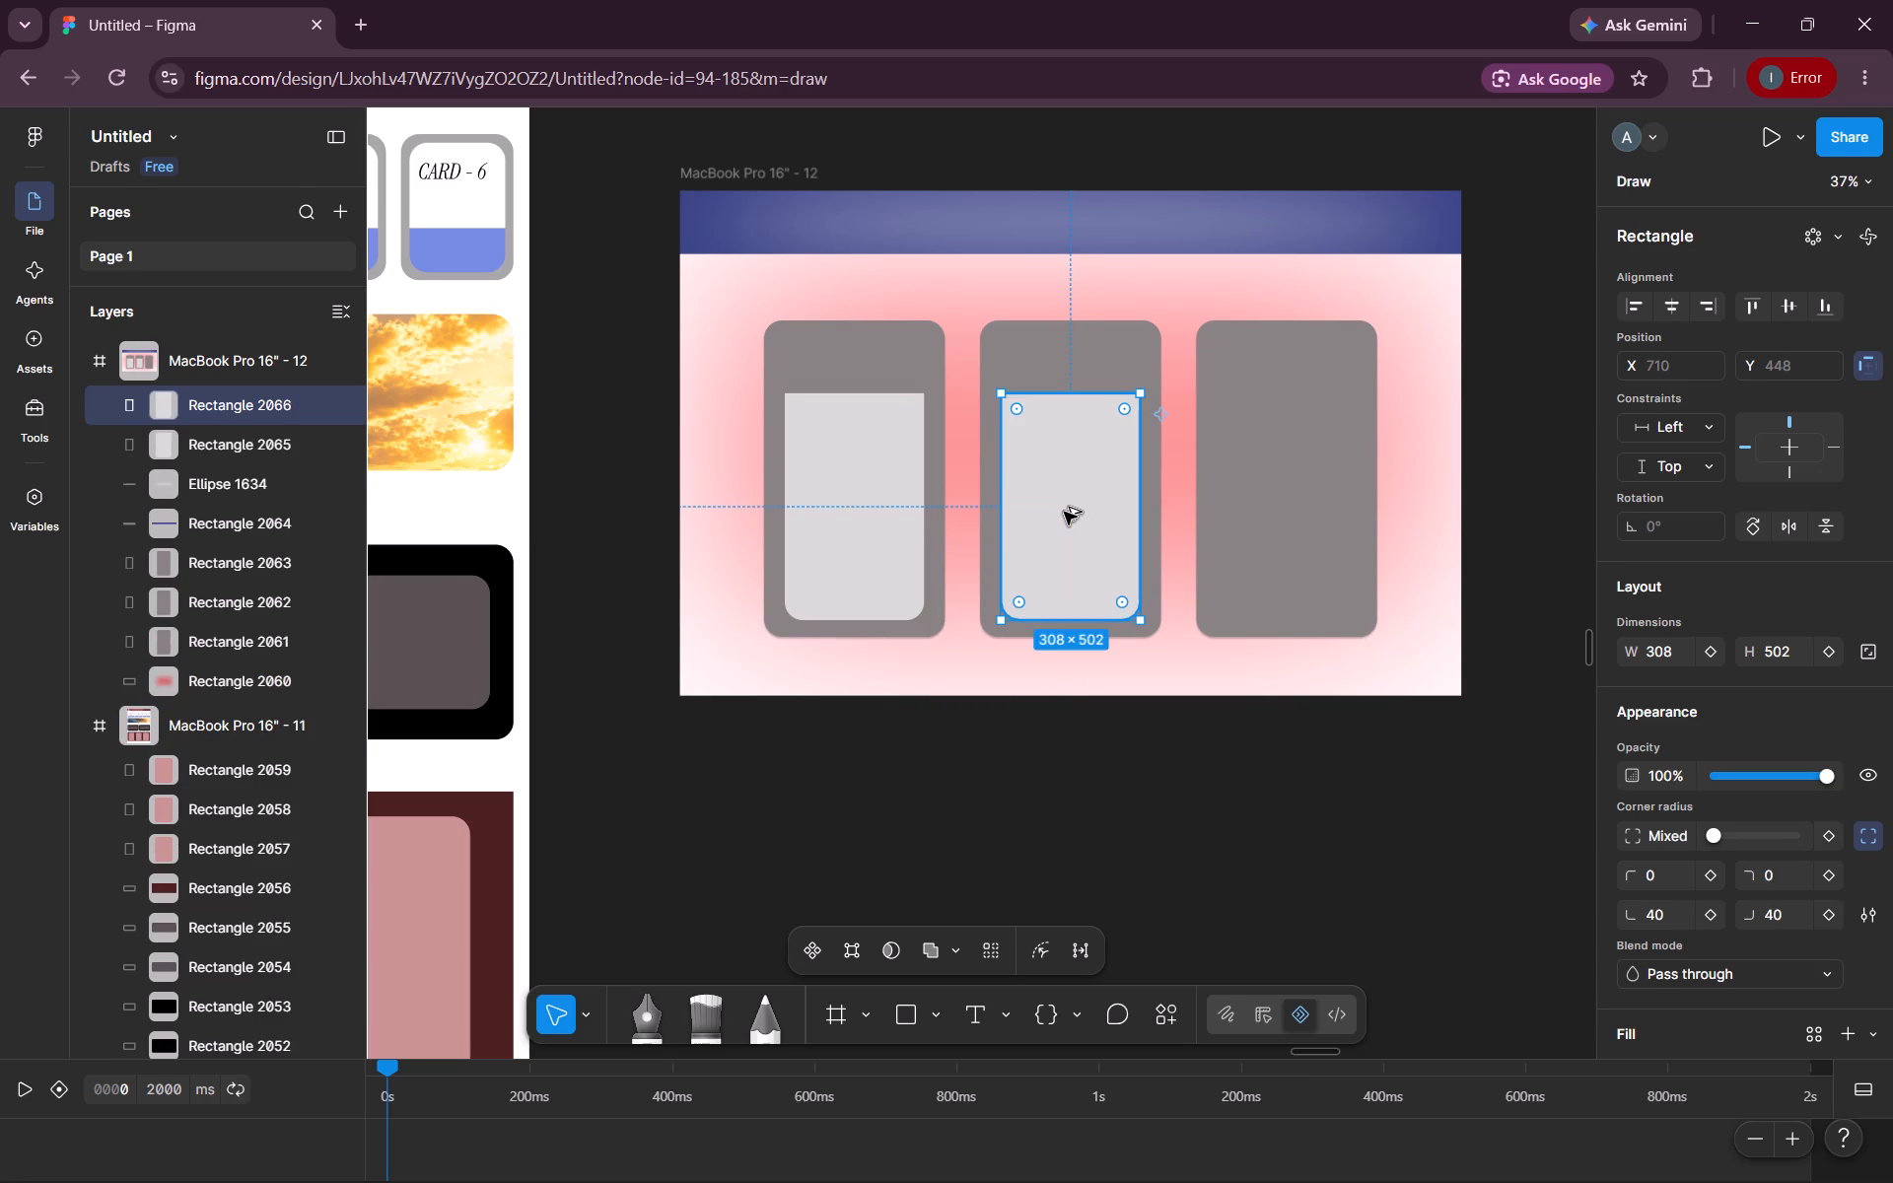
pyautogui.keyDown('alt'); pyautogui.moveTo(1064, 512); pyautogui.dragTo(1288, 510); pyautogui.keyUp('alt')
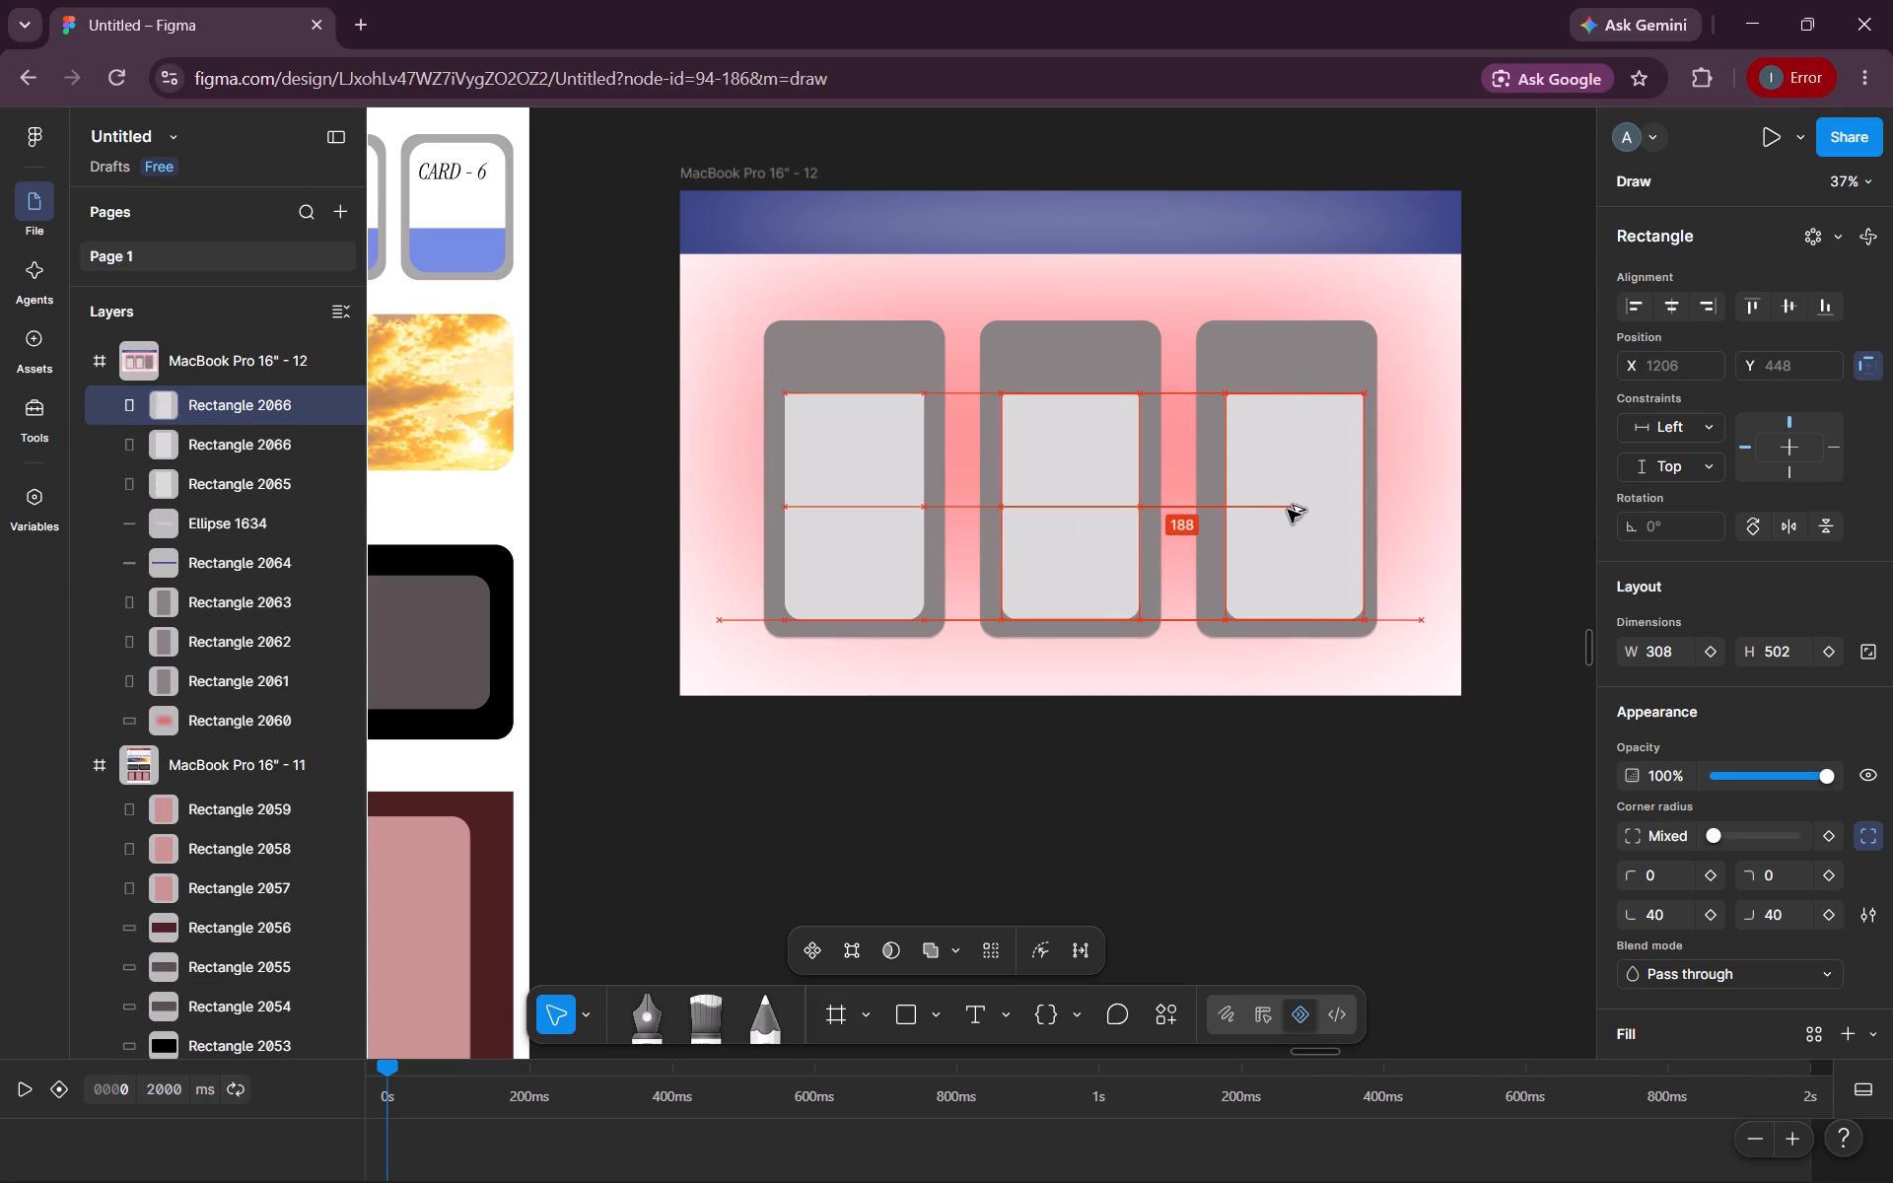
pyautogui.keyDown('alt'); pyautogui.moveTo(1288, 510); pyautogui.dragTo(1286, 510); pyautogui.keyUp('alt')
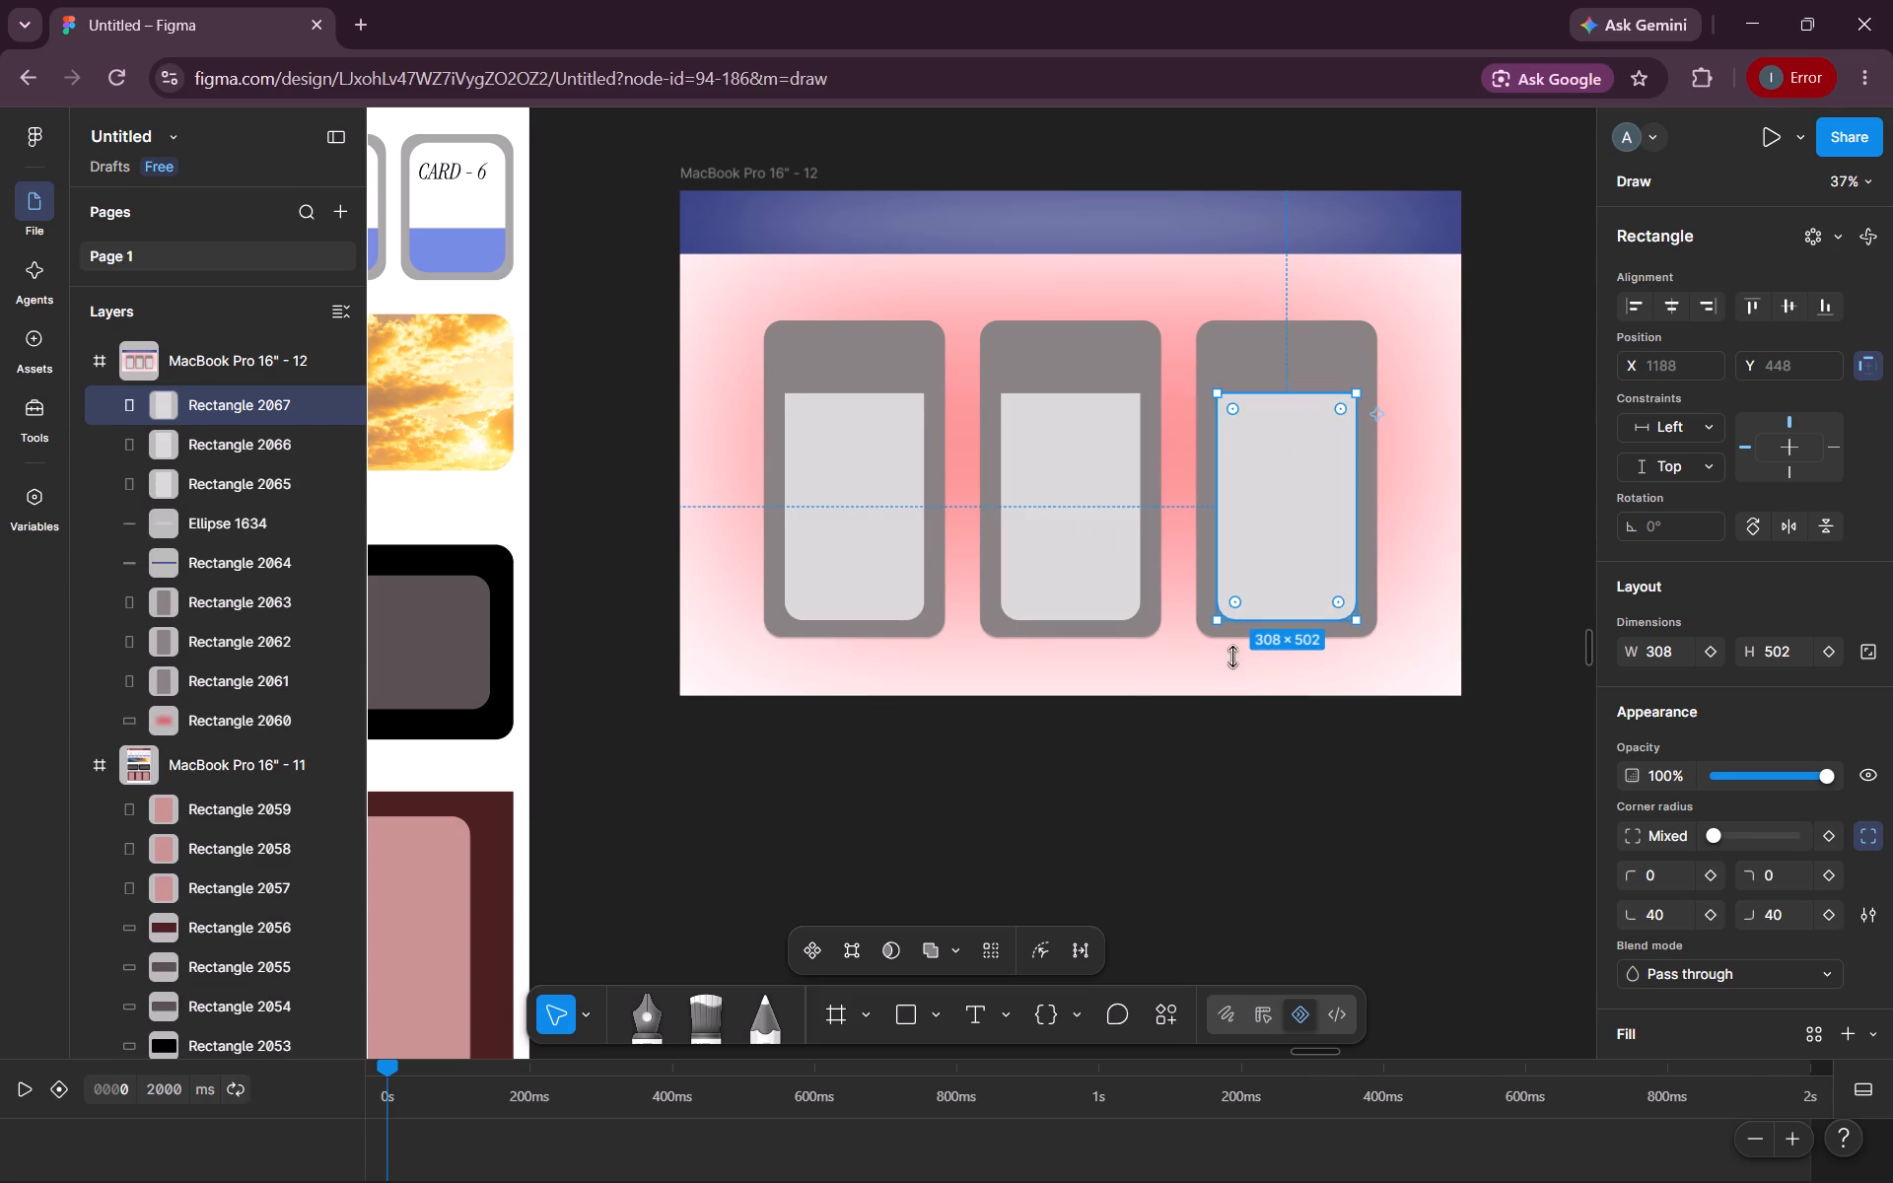
pyautogui.click(1205, 724)
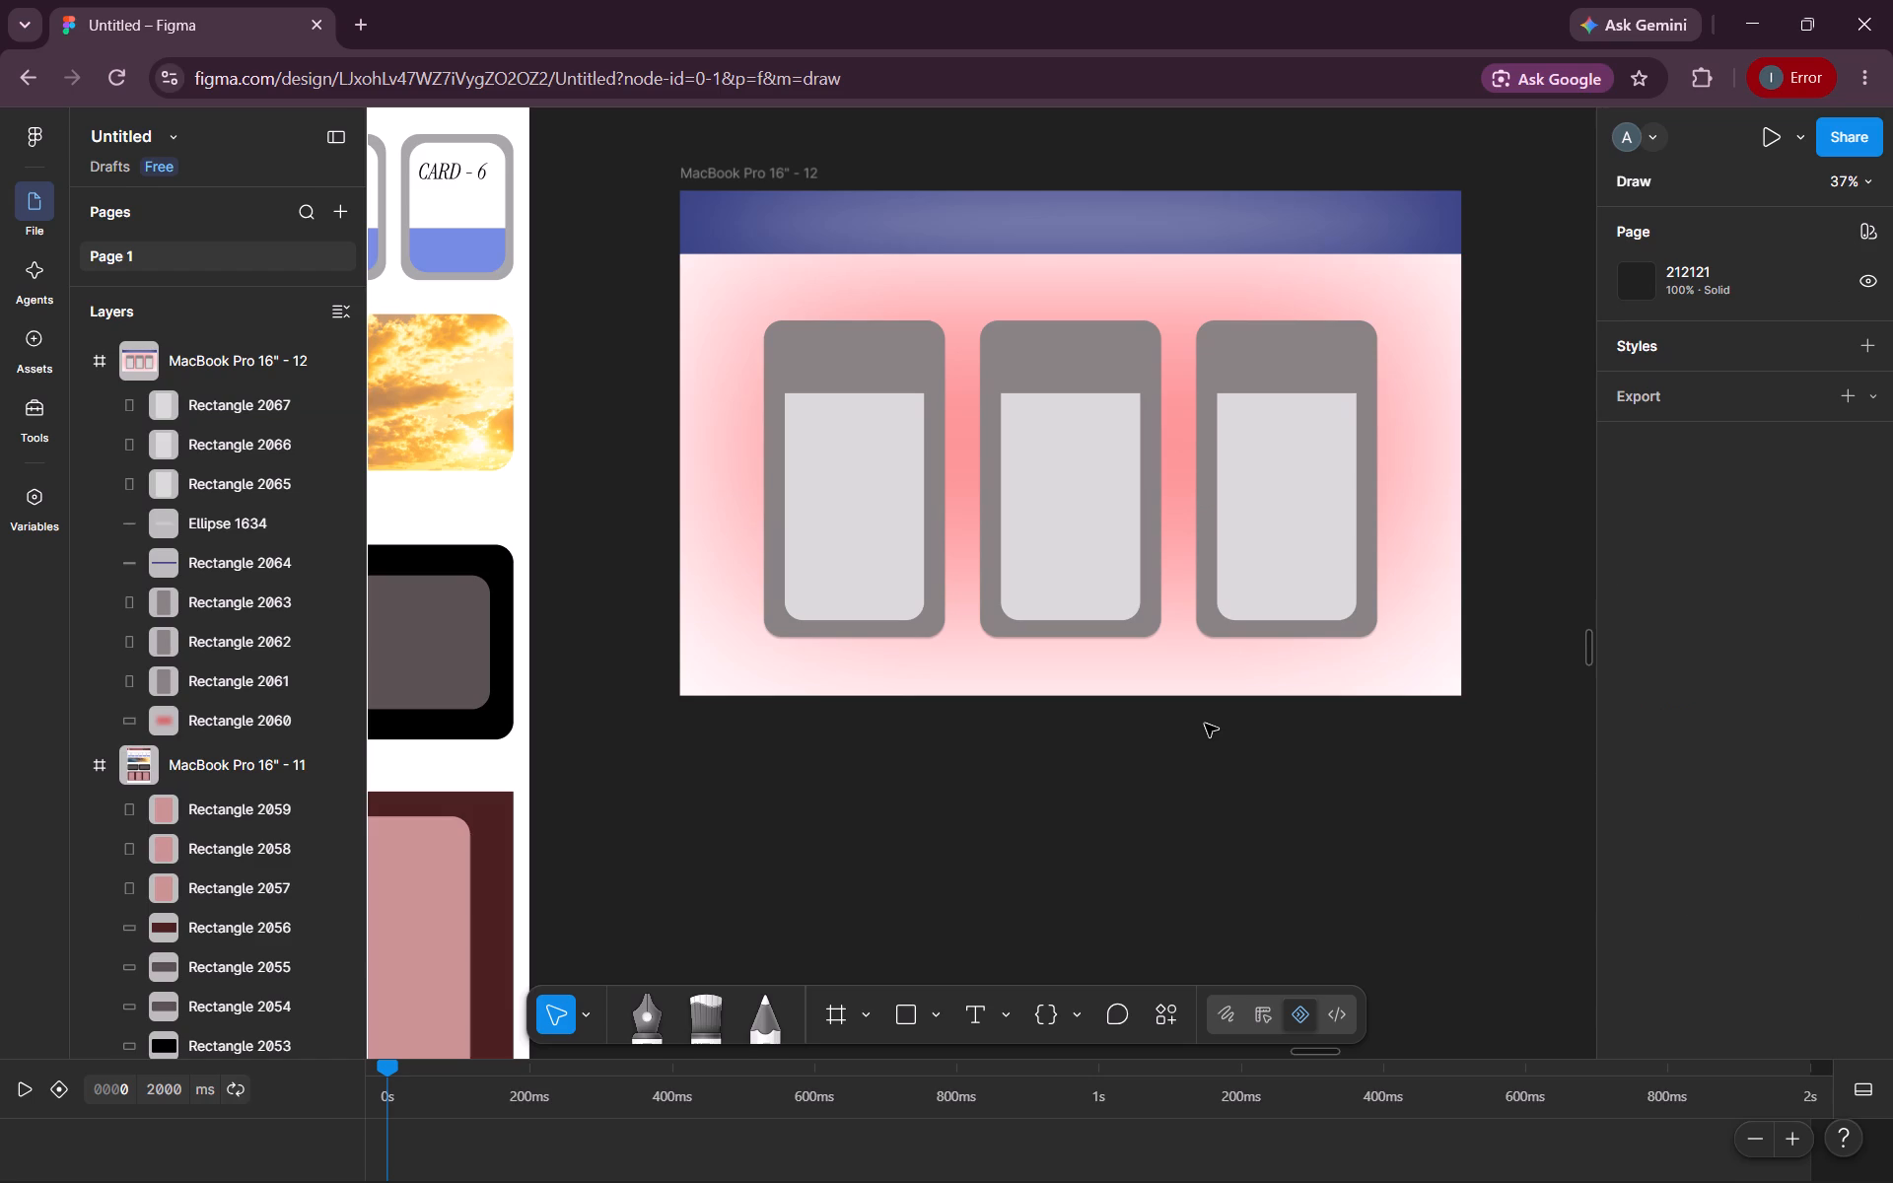
# Draw a light grey rectangle of about 243 × 240 below the MacBook Pro 16" - 12 frame and set its width to 308.
pyautogui.click(908, 1015)
pyautogui.moveTo(837, 793); pyautogui.dragTo(945, 897)
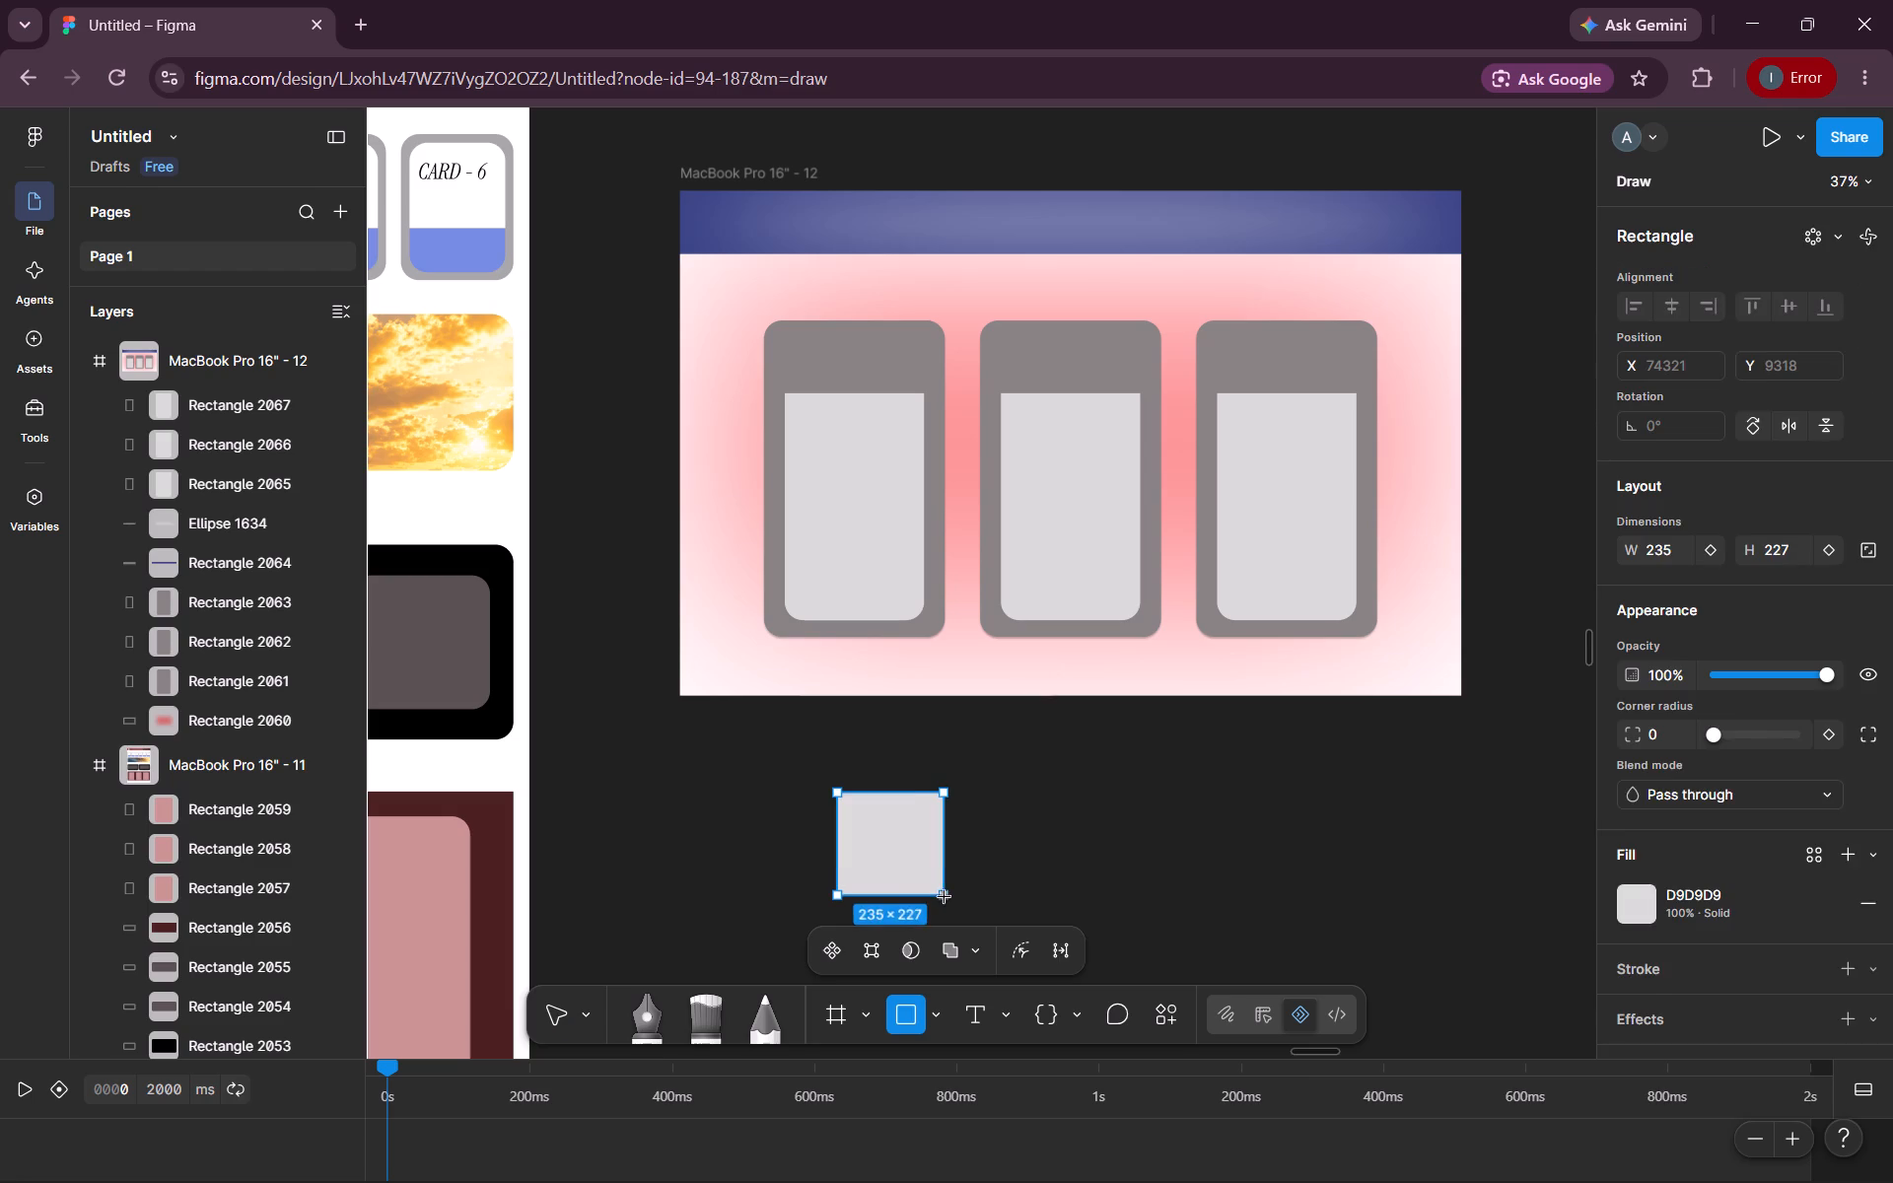
pyautogui.moveTo(945, 897); pyautogui.dragTo(946, 901)
pyautogui.moveTo(905, 834); pyautogui.dragTo(878, 799)
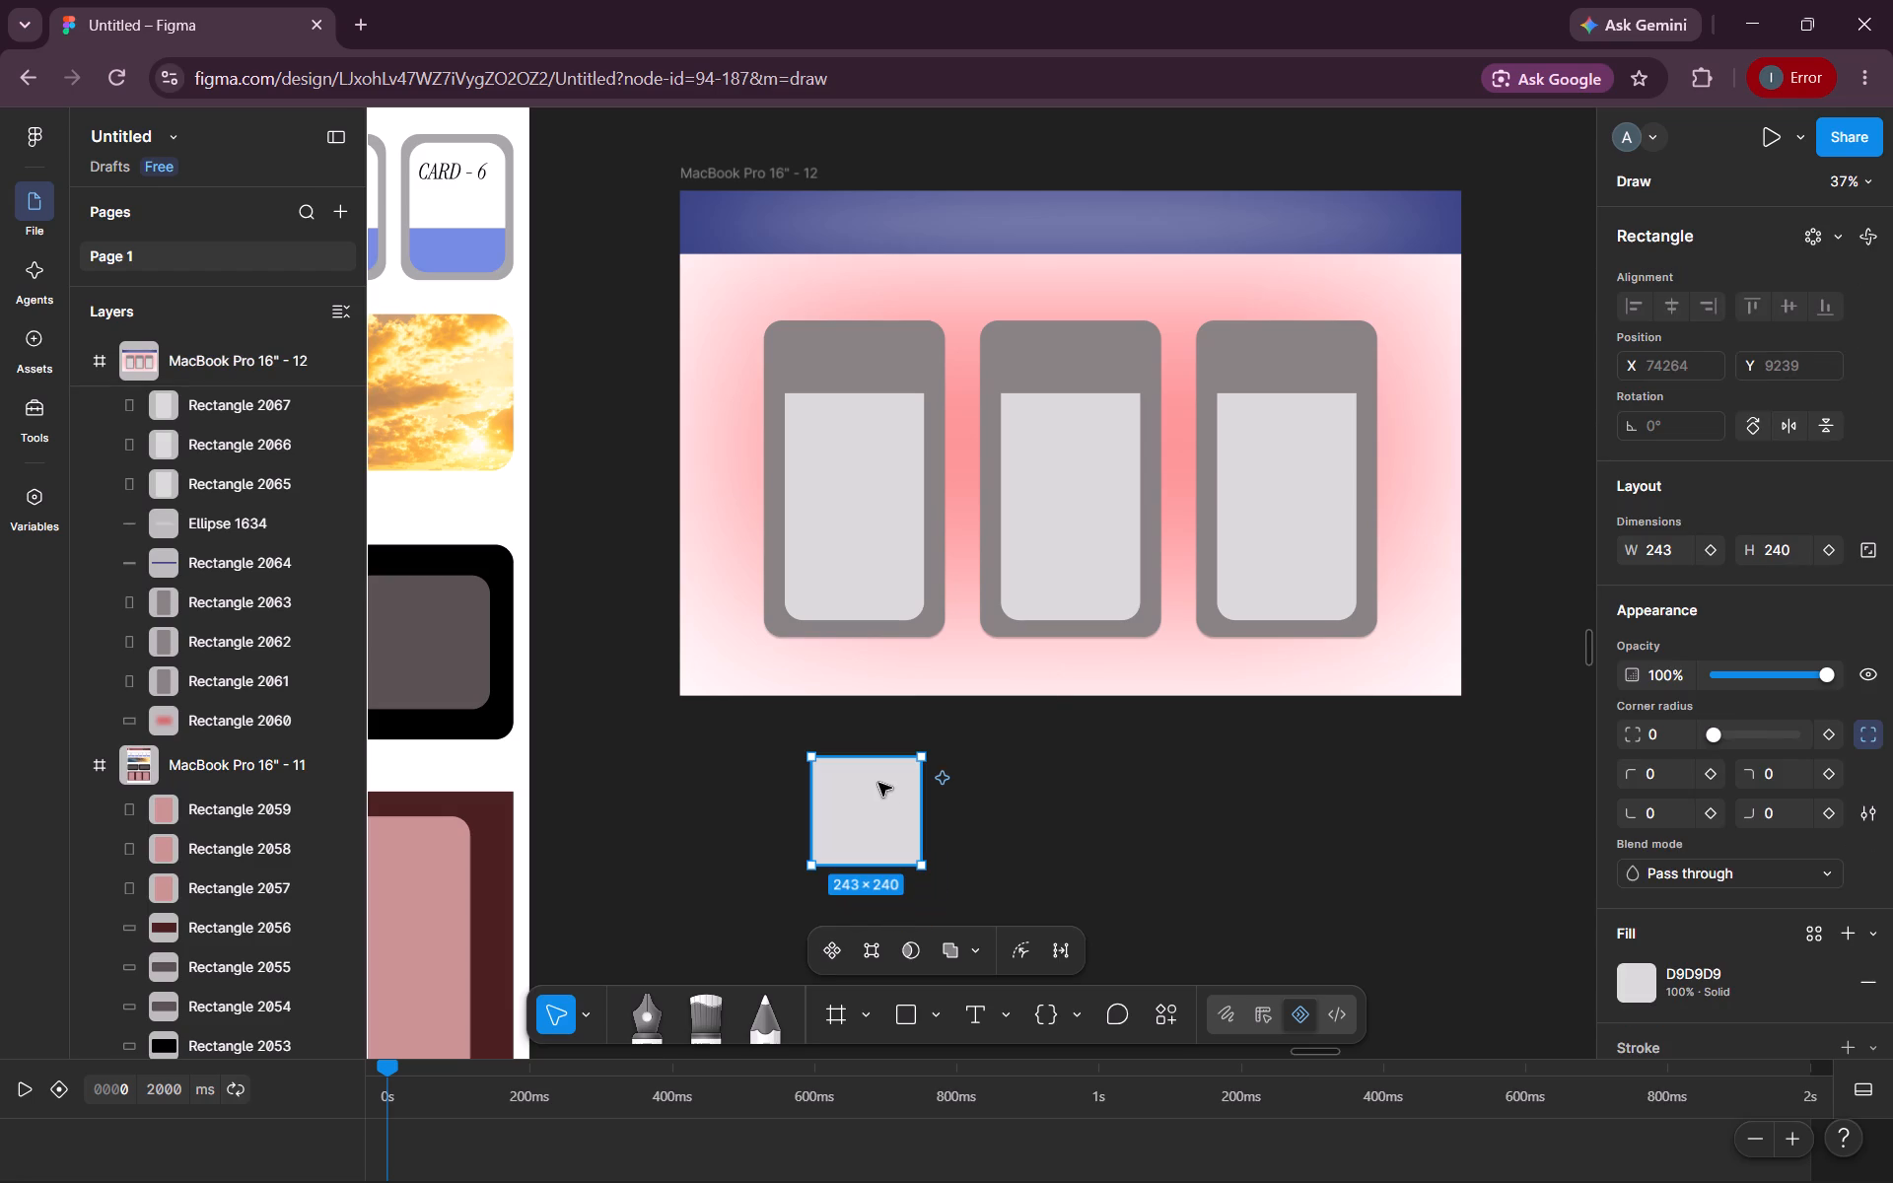
pyautogui.click(891, 491)
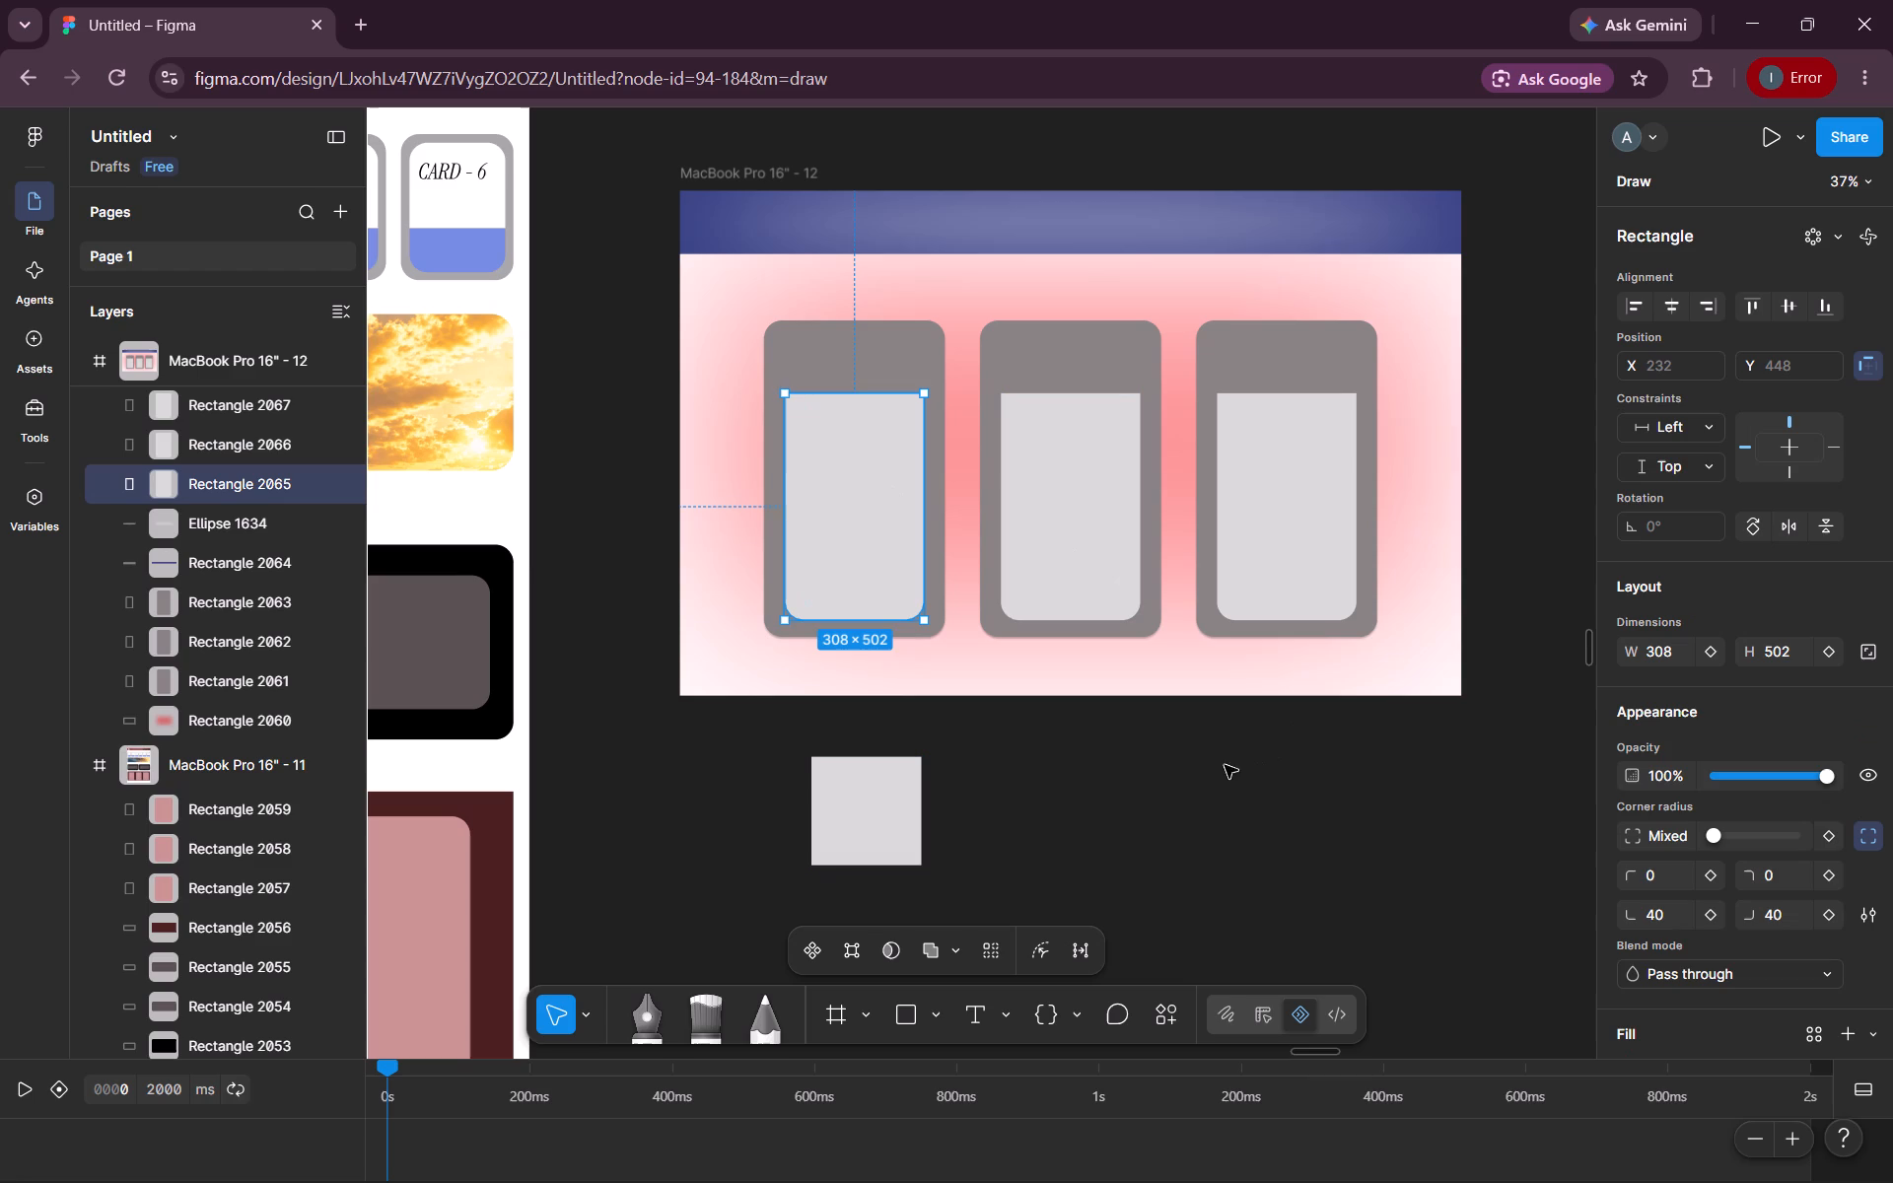
pyautogui.click(885, 815)
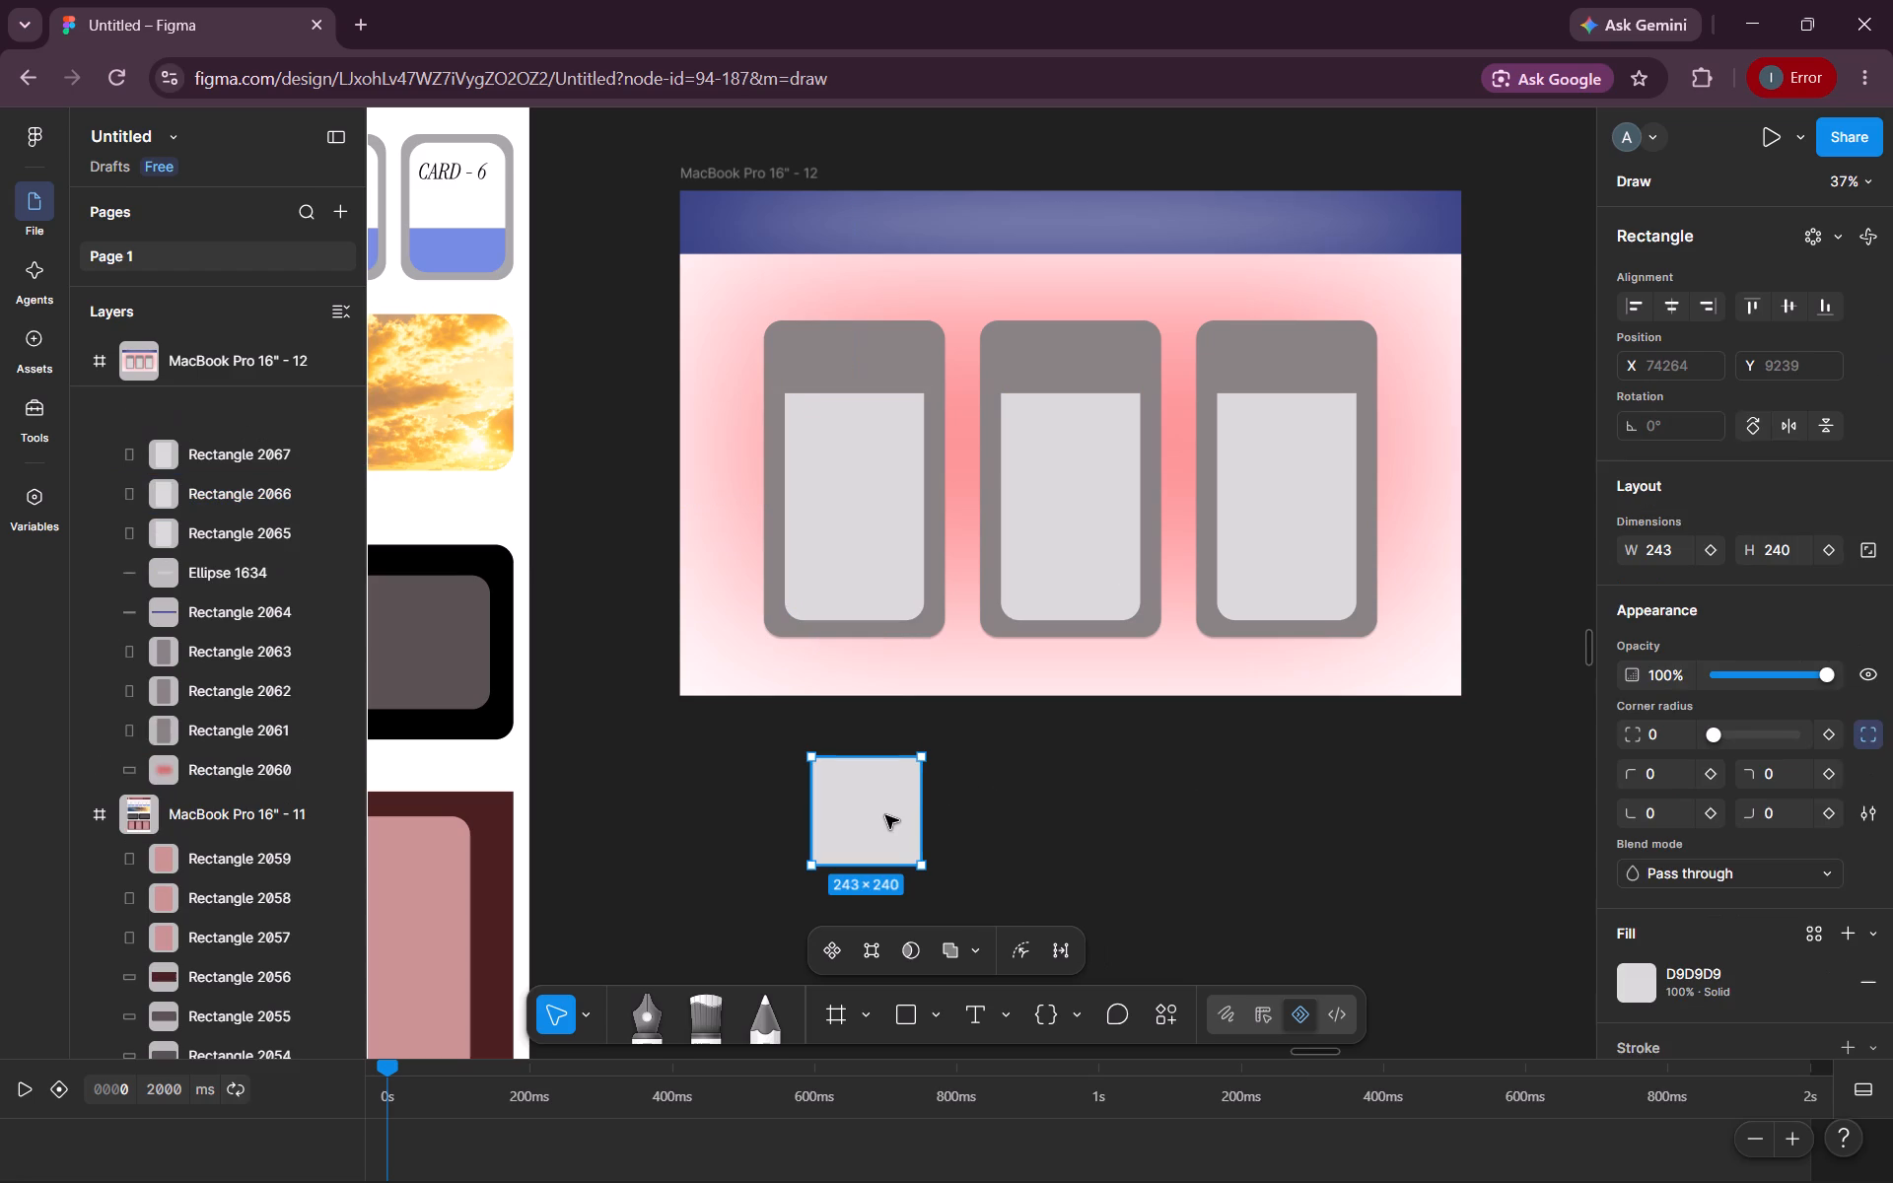
pyautogui.doubleClick(1661, 543)
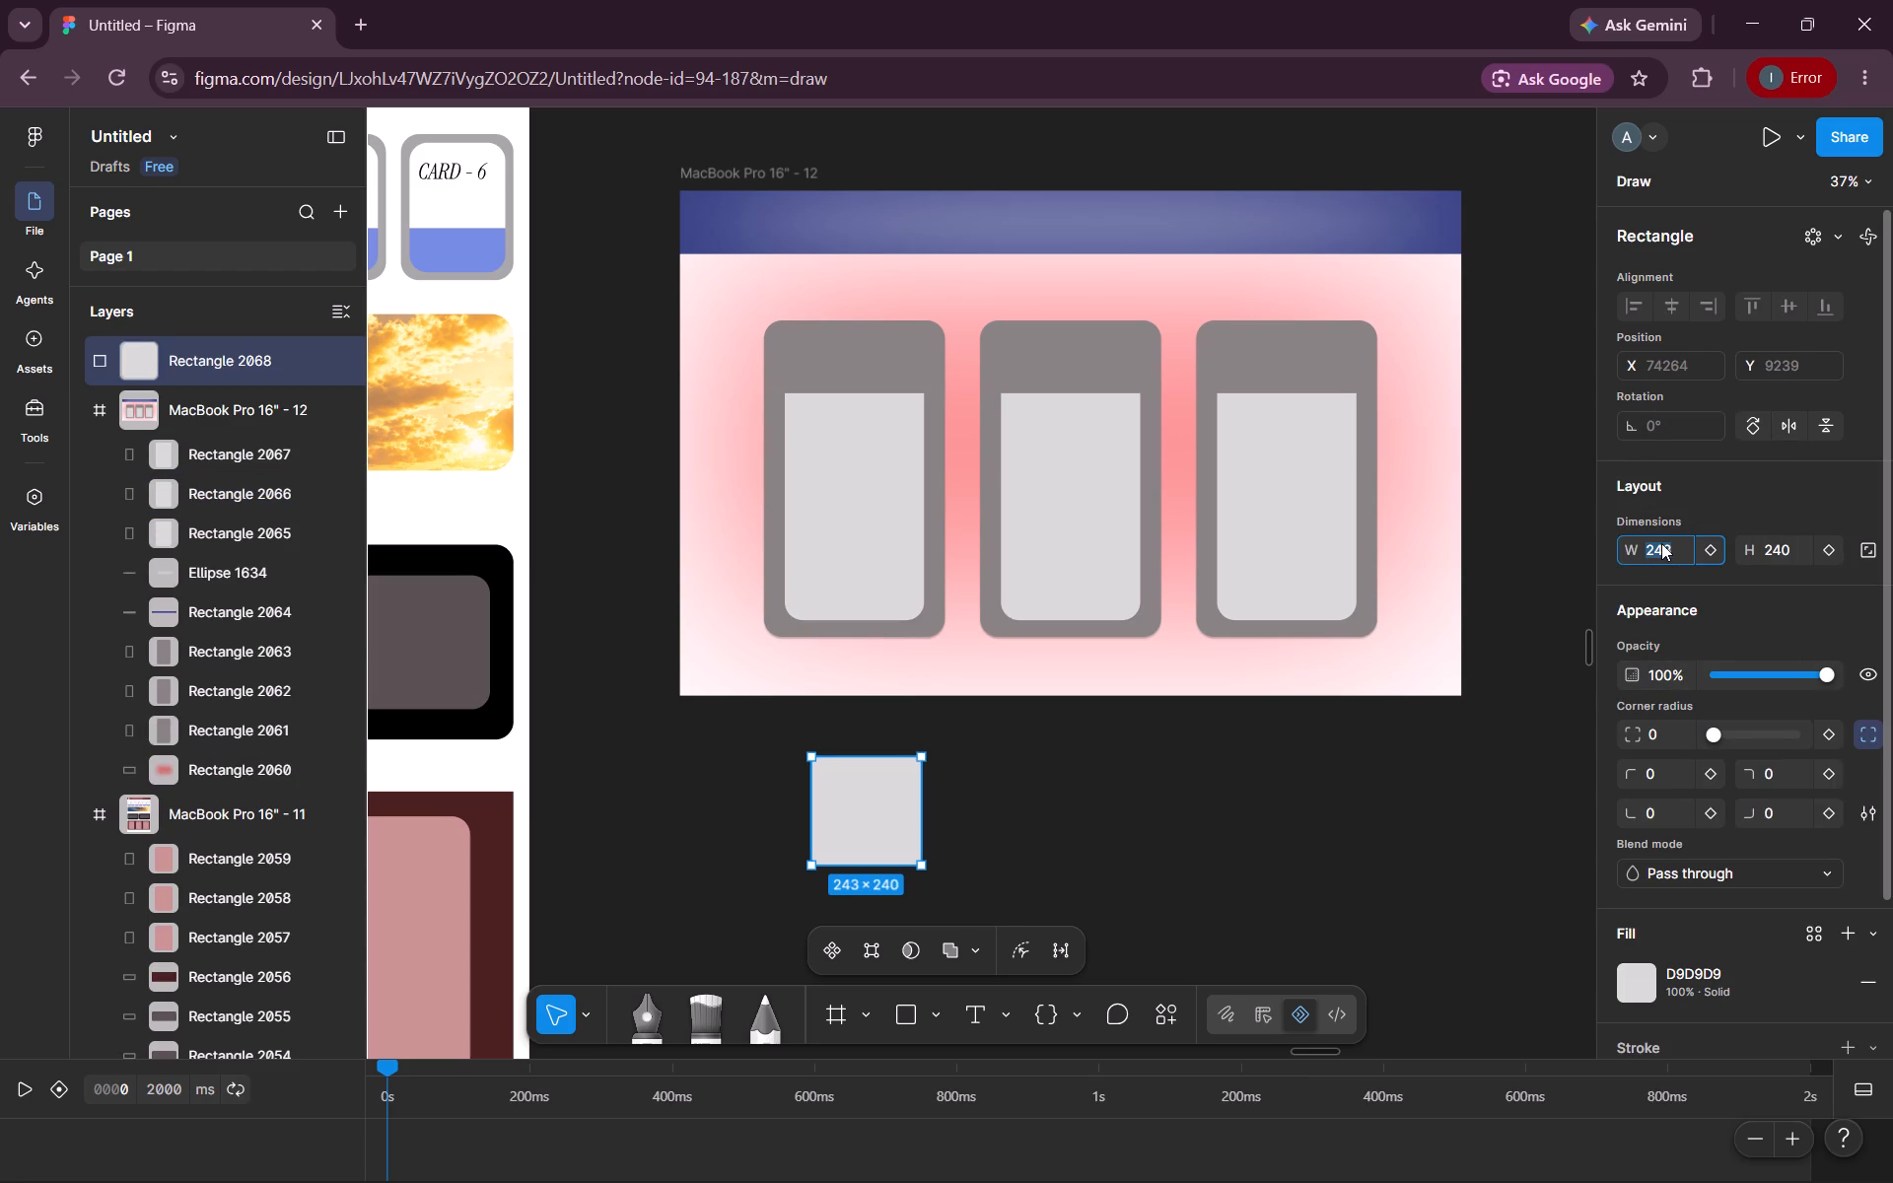
pyautogui.write('30')
pyautogui.press('8')
pyautogui.press('Return')
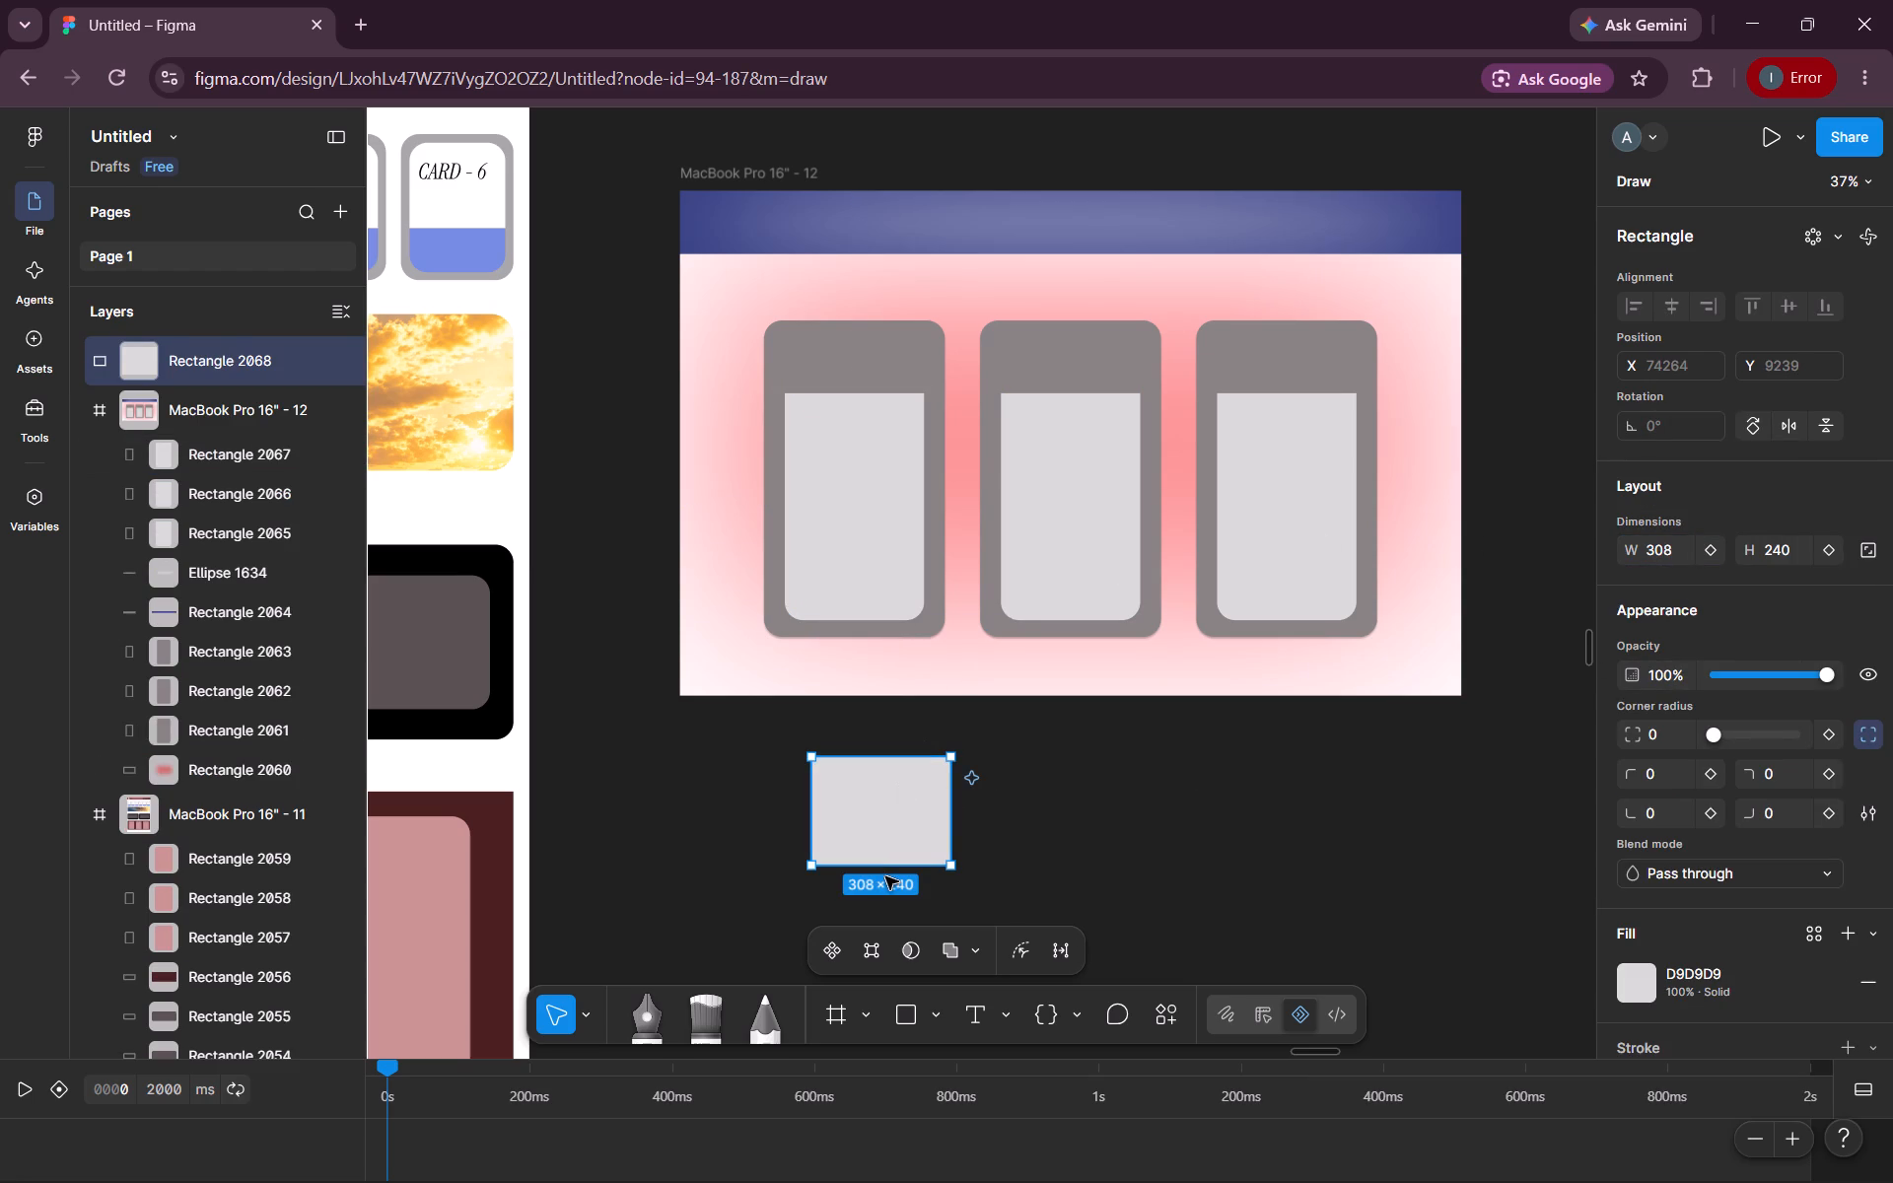
# Fit the new rectangle directly above the first card's light grey panel, at X 232, Y 342, with its height reduced to about 106.
pyautogui.moveTo(881, 869); pyautogui.dragTo(881, 802)
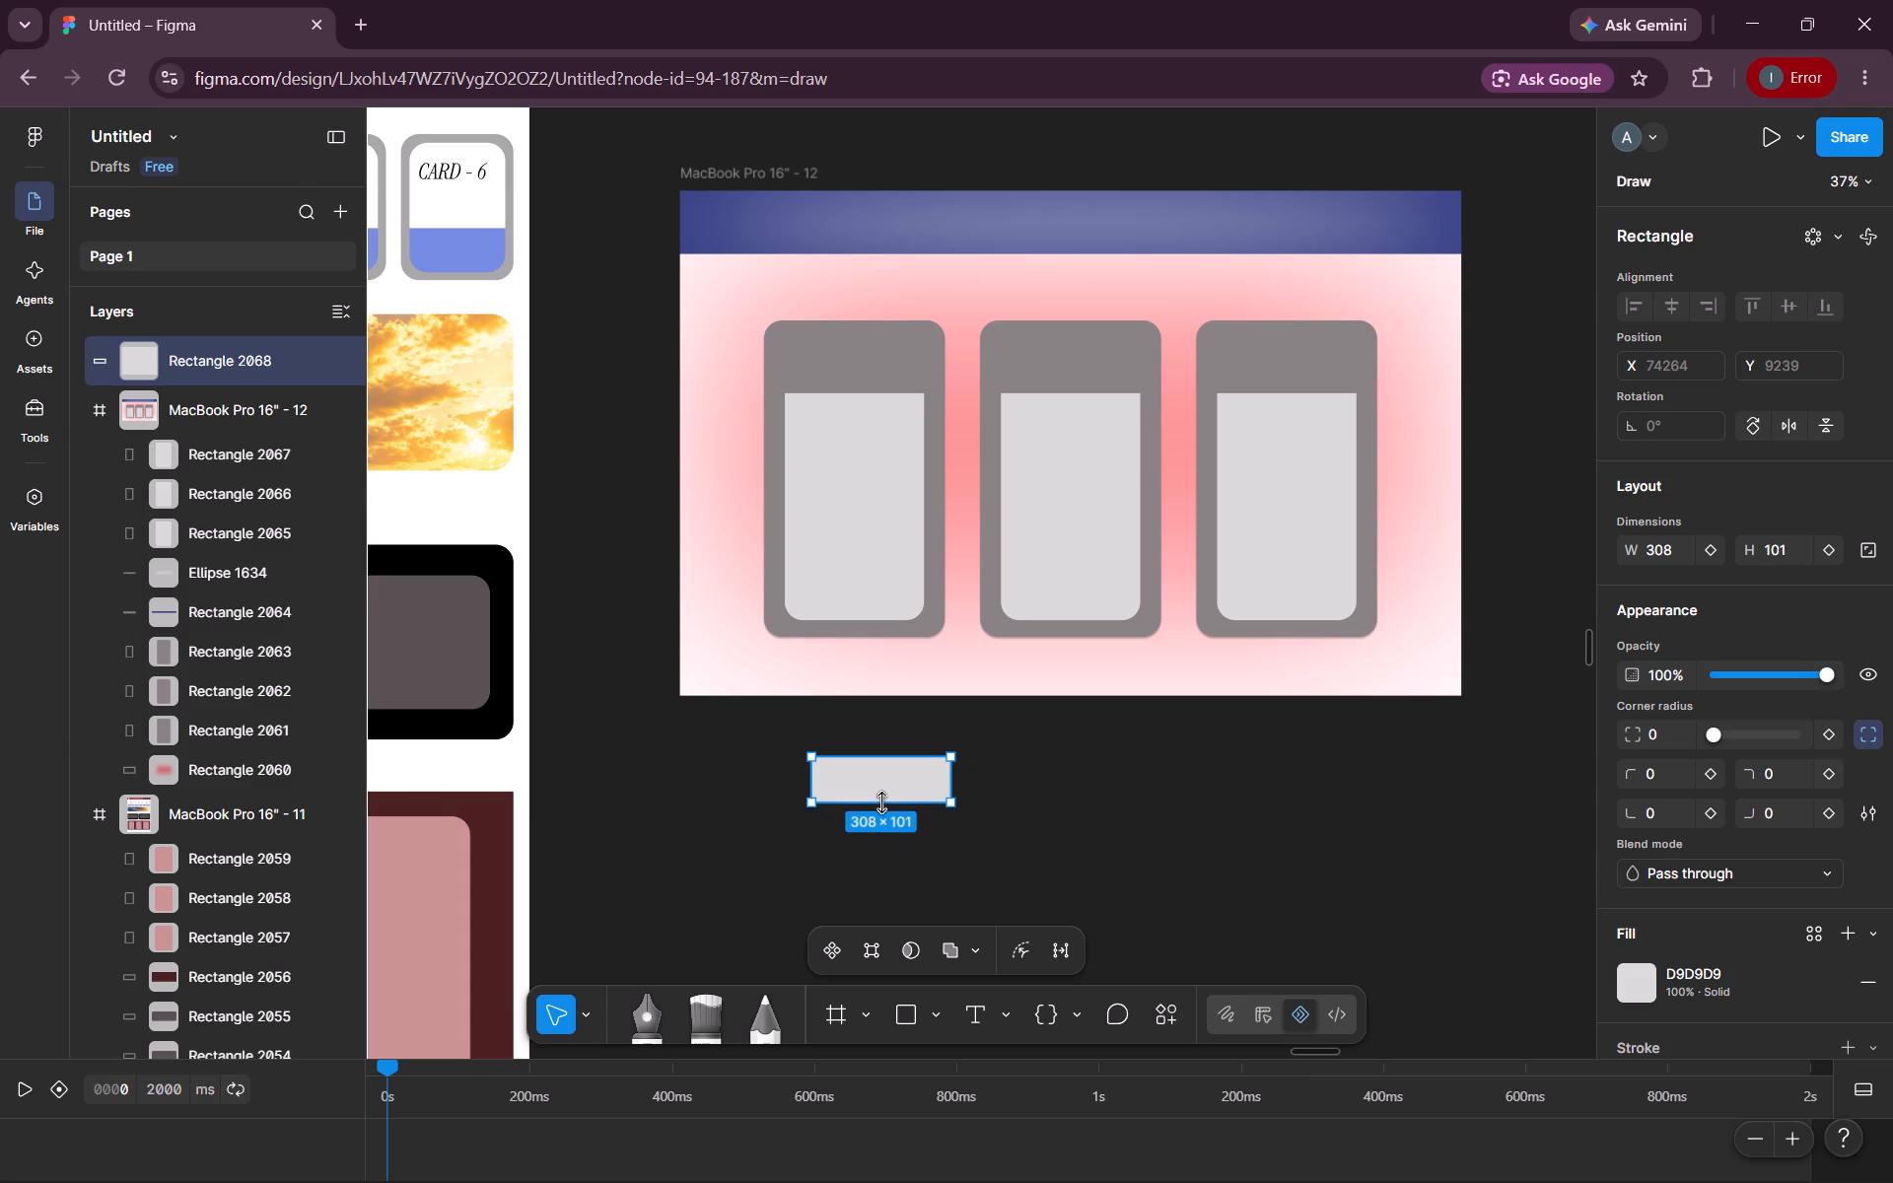
pyautogui.moveTo(881, 802); pyautogui.dragTo(880, 823)
pyautogui.moveTo(880, 804); pyautogui.dragTo(832, 599)
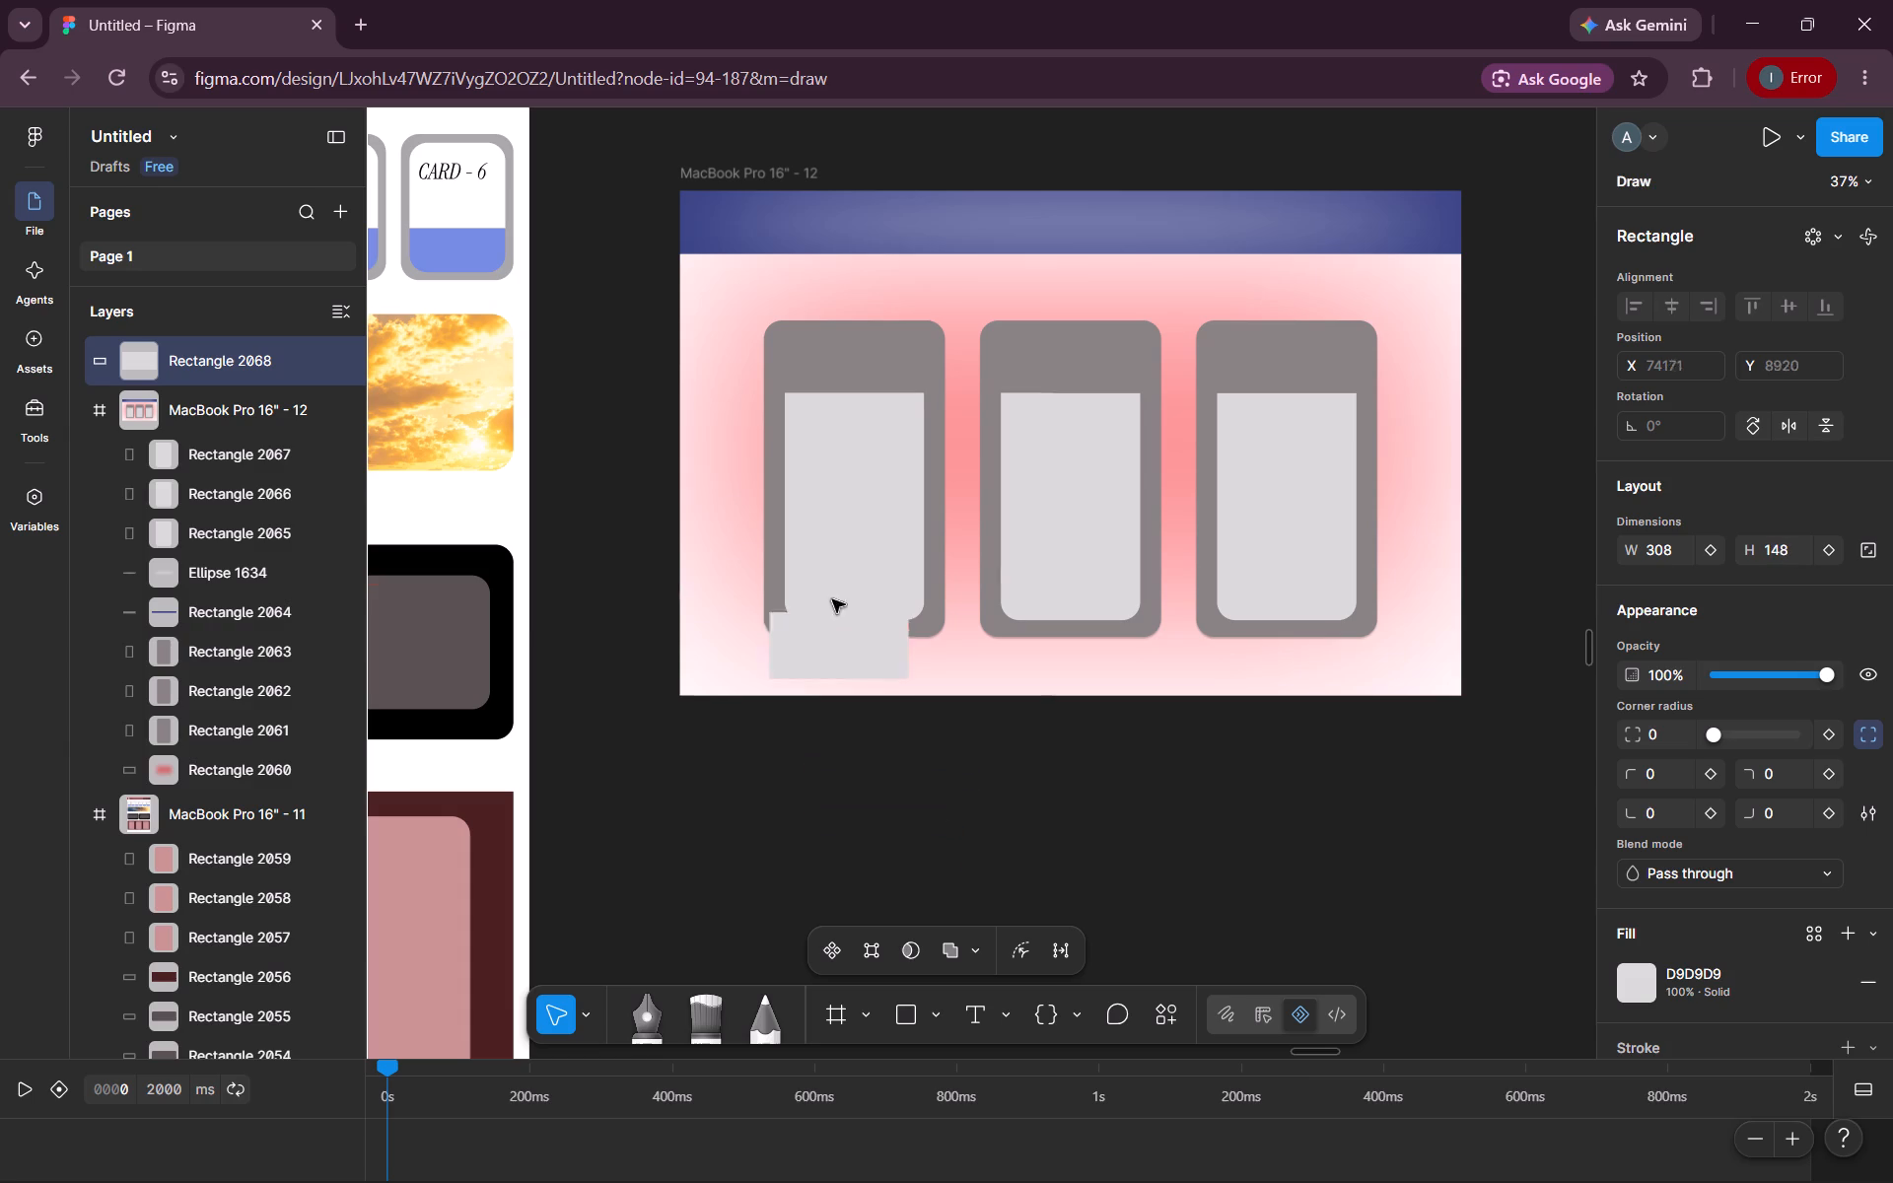
pyautogui.moveTo(832, 599); pyautogui.dragTo(856, 366)
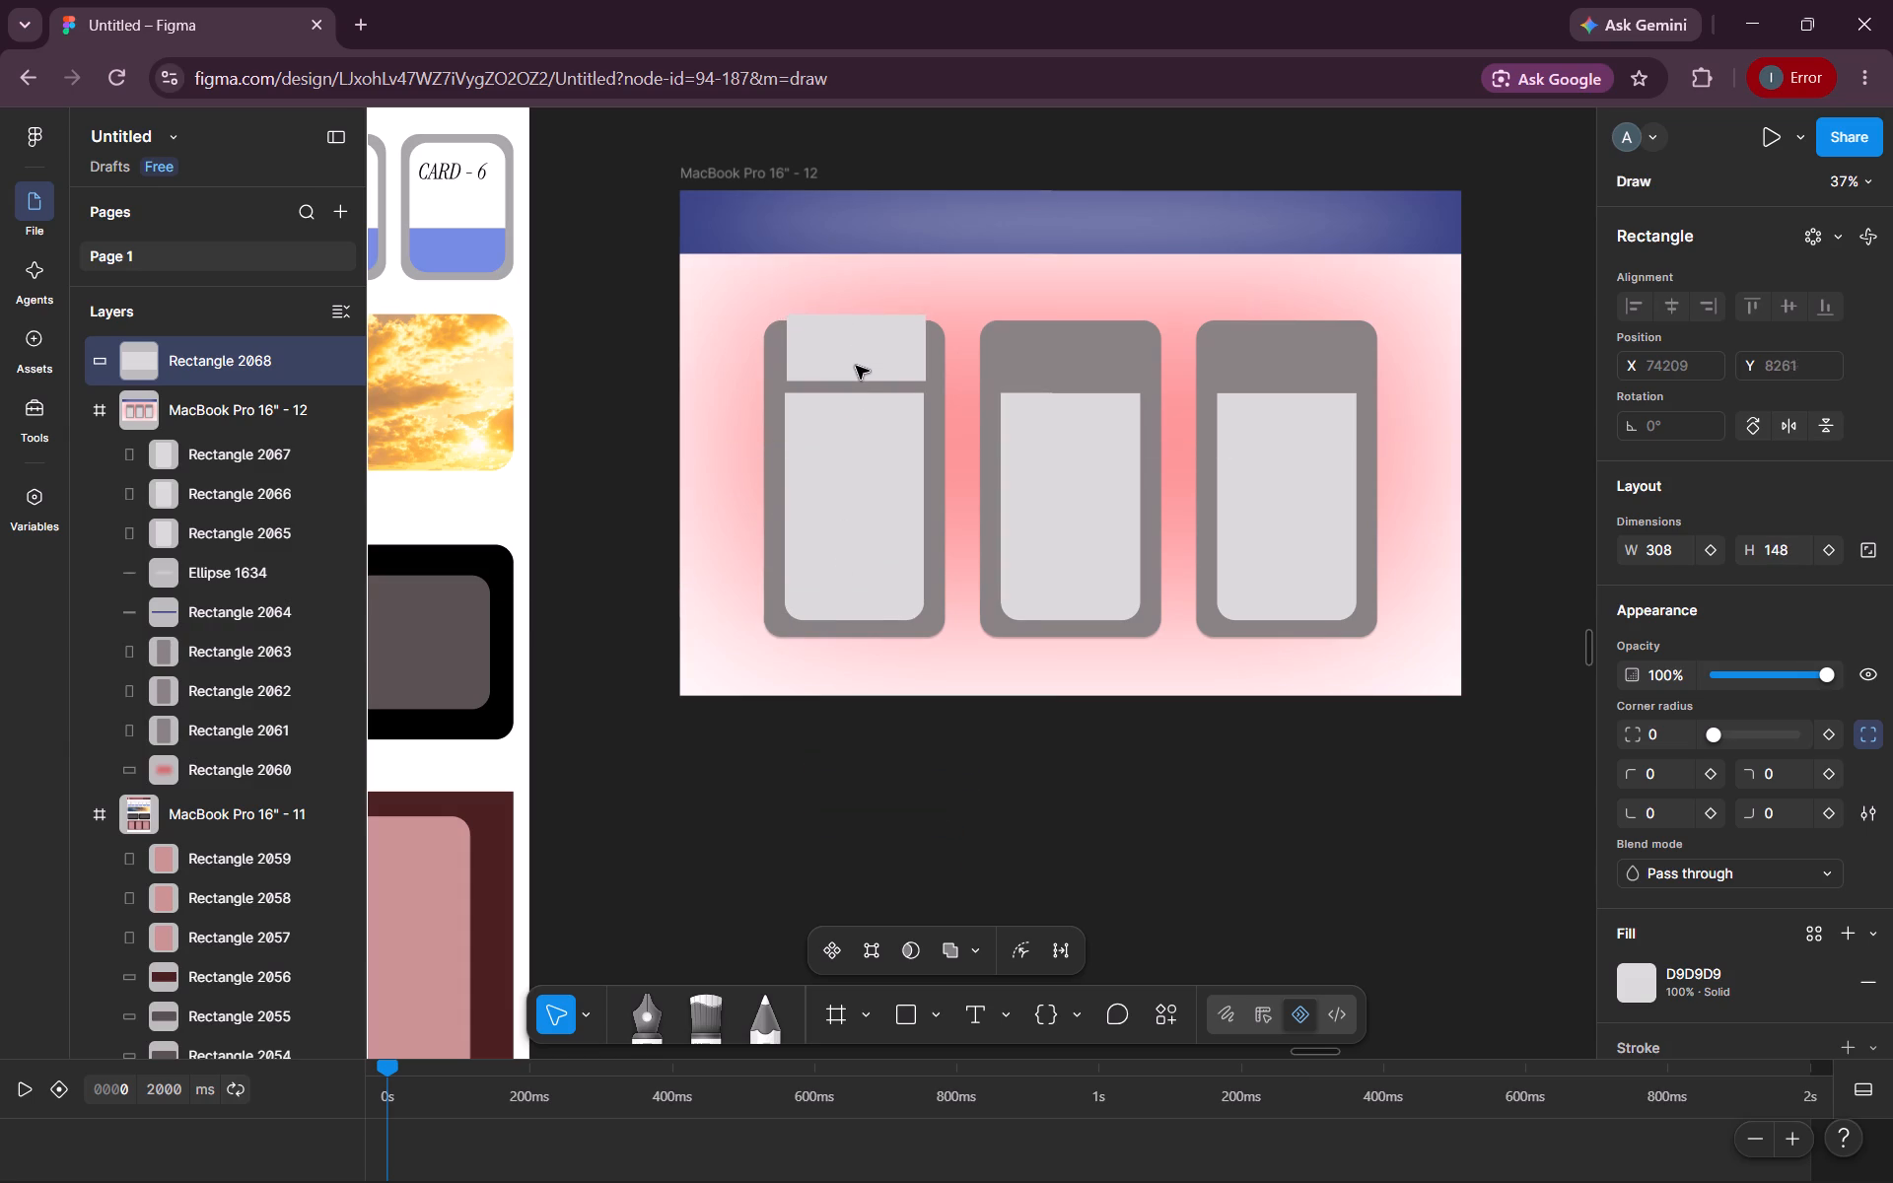
pyautogui.moveTo(856, 366); pyautogui.dragTo(853, 373)
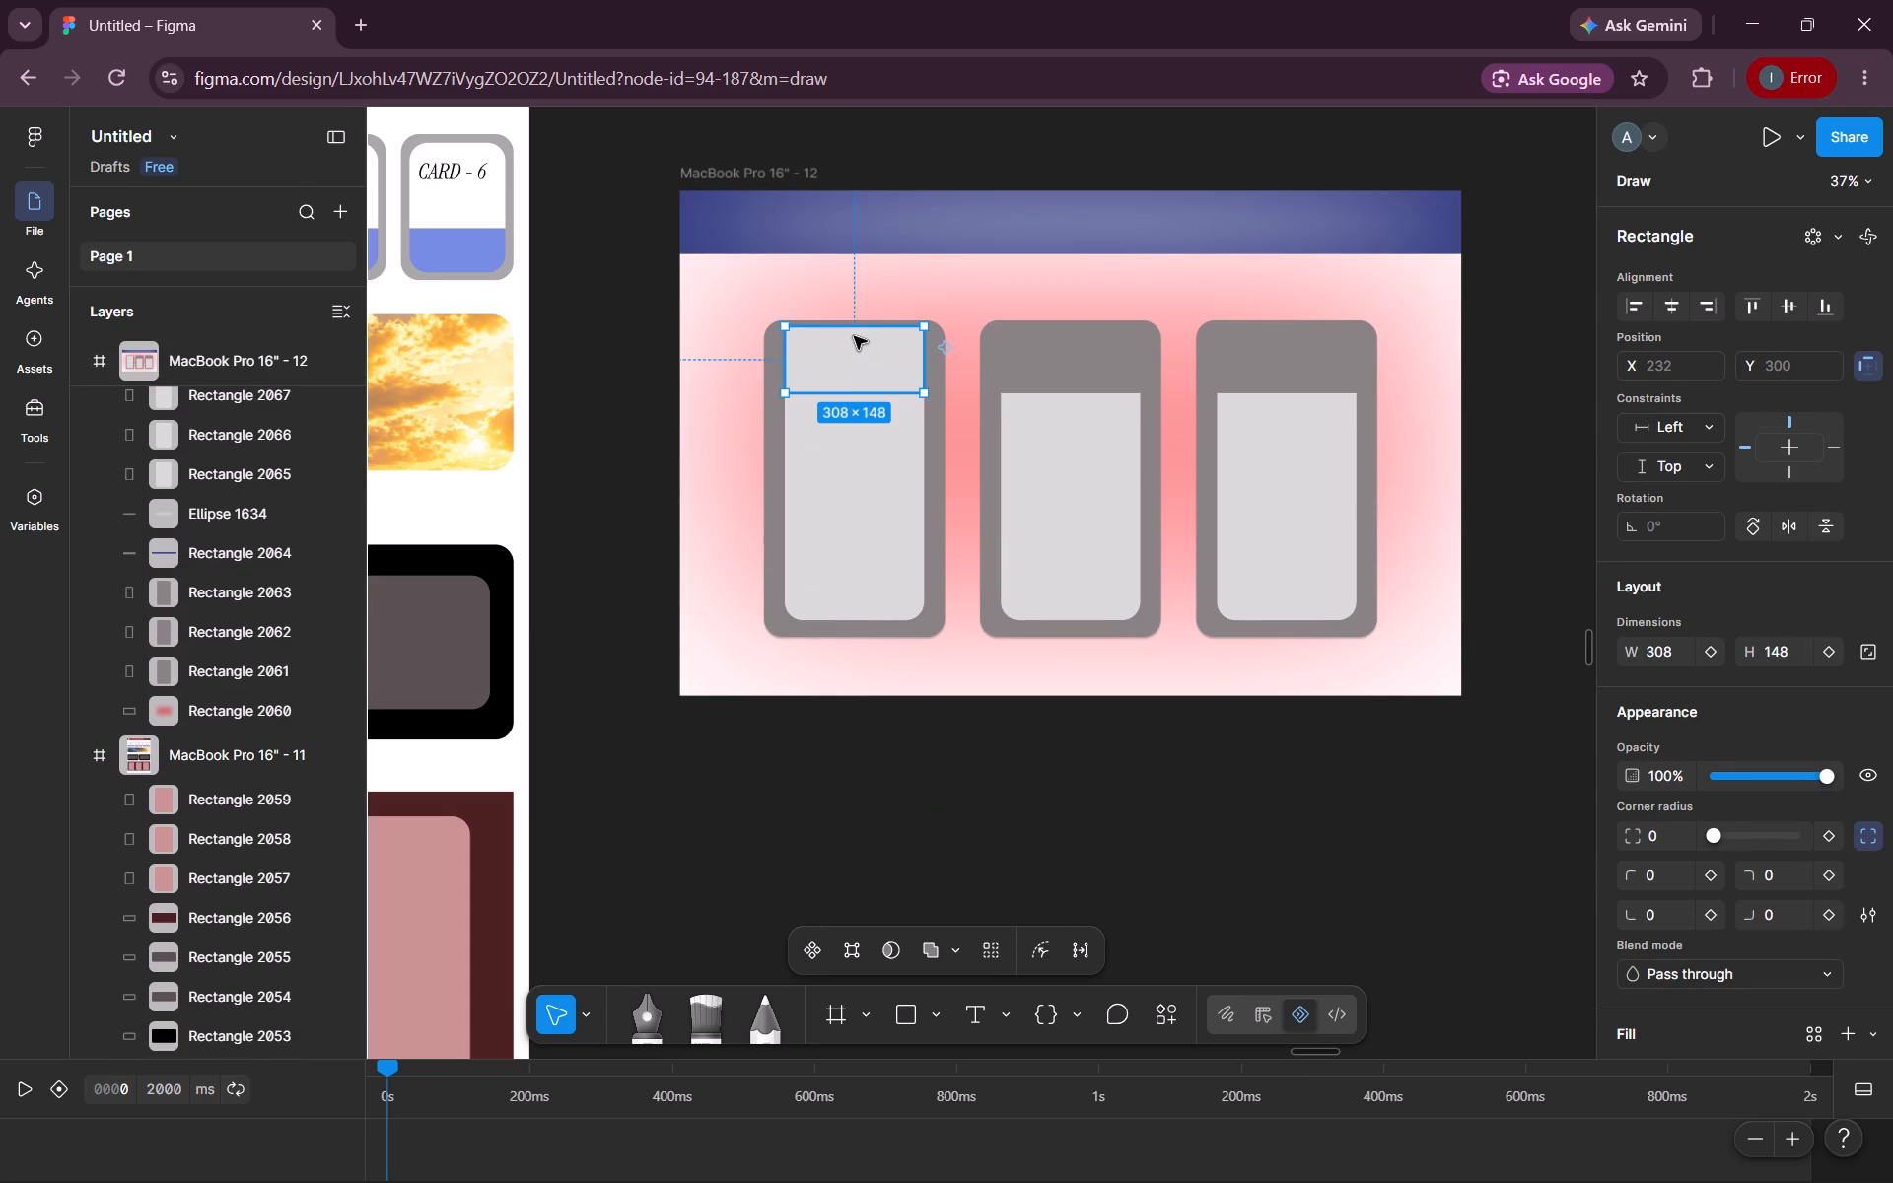
pyautogui.moveTo(850, 326); pyautogui.dragTo(847, 342)
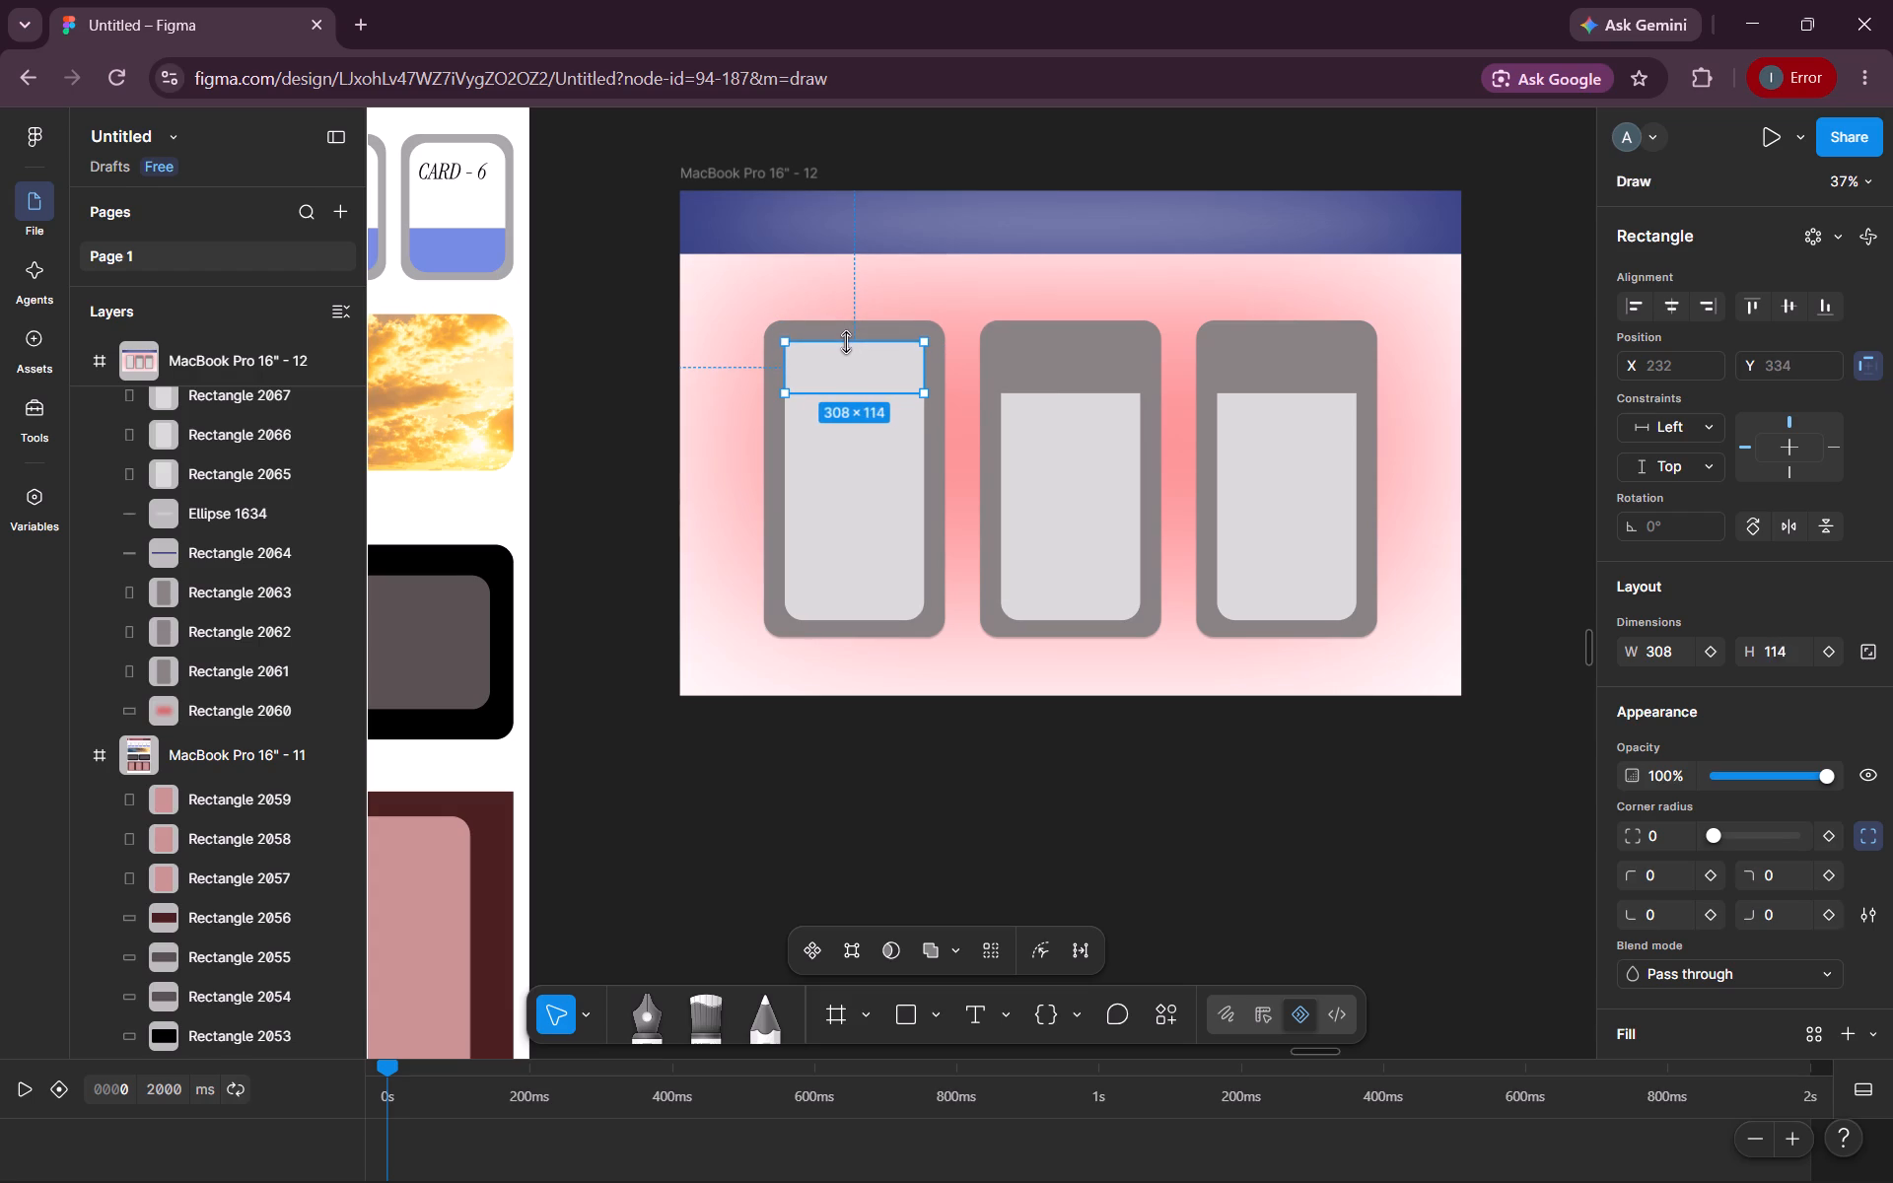
pyautogui.moveTo(847, 342); pyautogui.dragTo(846, 345)
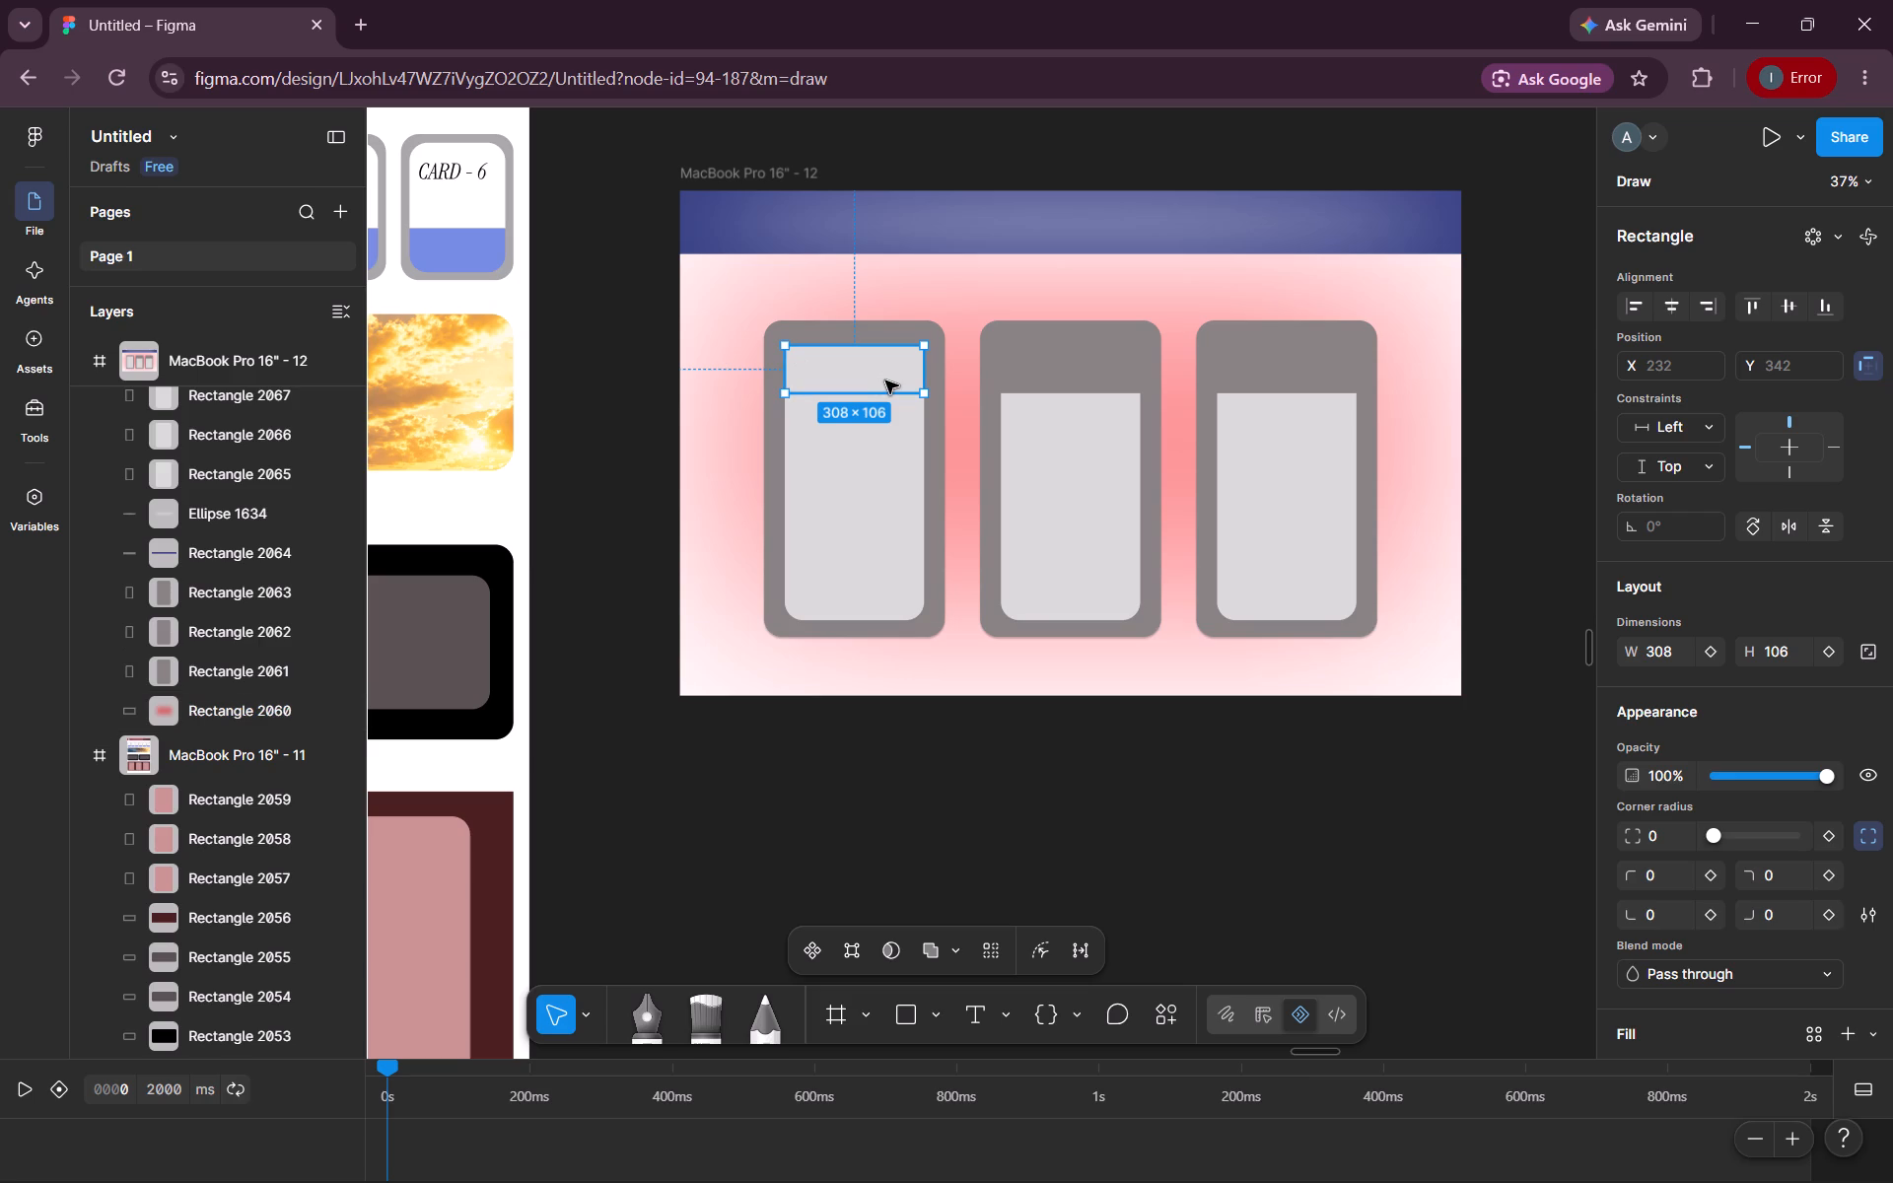
# Copy the 308 × 106 strip into the second and third cards at X 710 and X 1188, keeping Y 342.
pyautogui.keyDown('alt'); pyautogui.moveTo(883, 380); pyautogui.dragTo(982, 372); pyautogui.keyUp('alt')
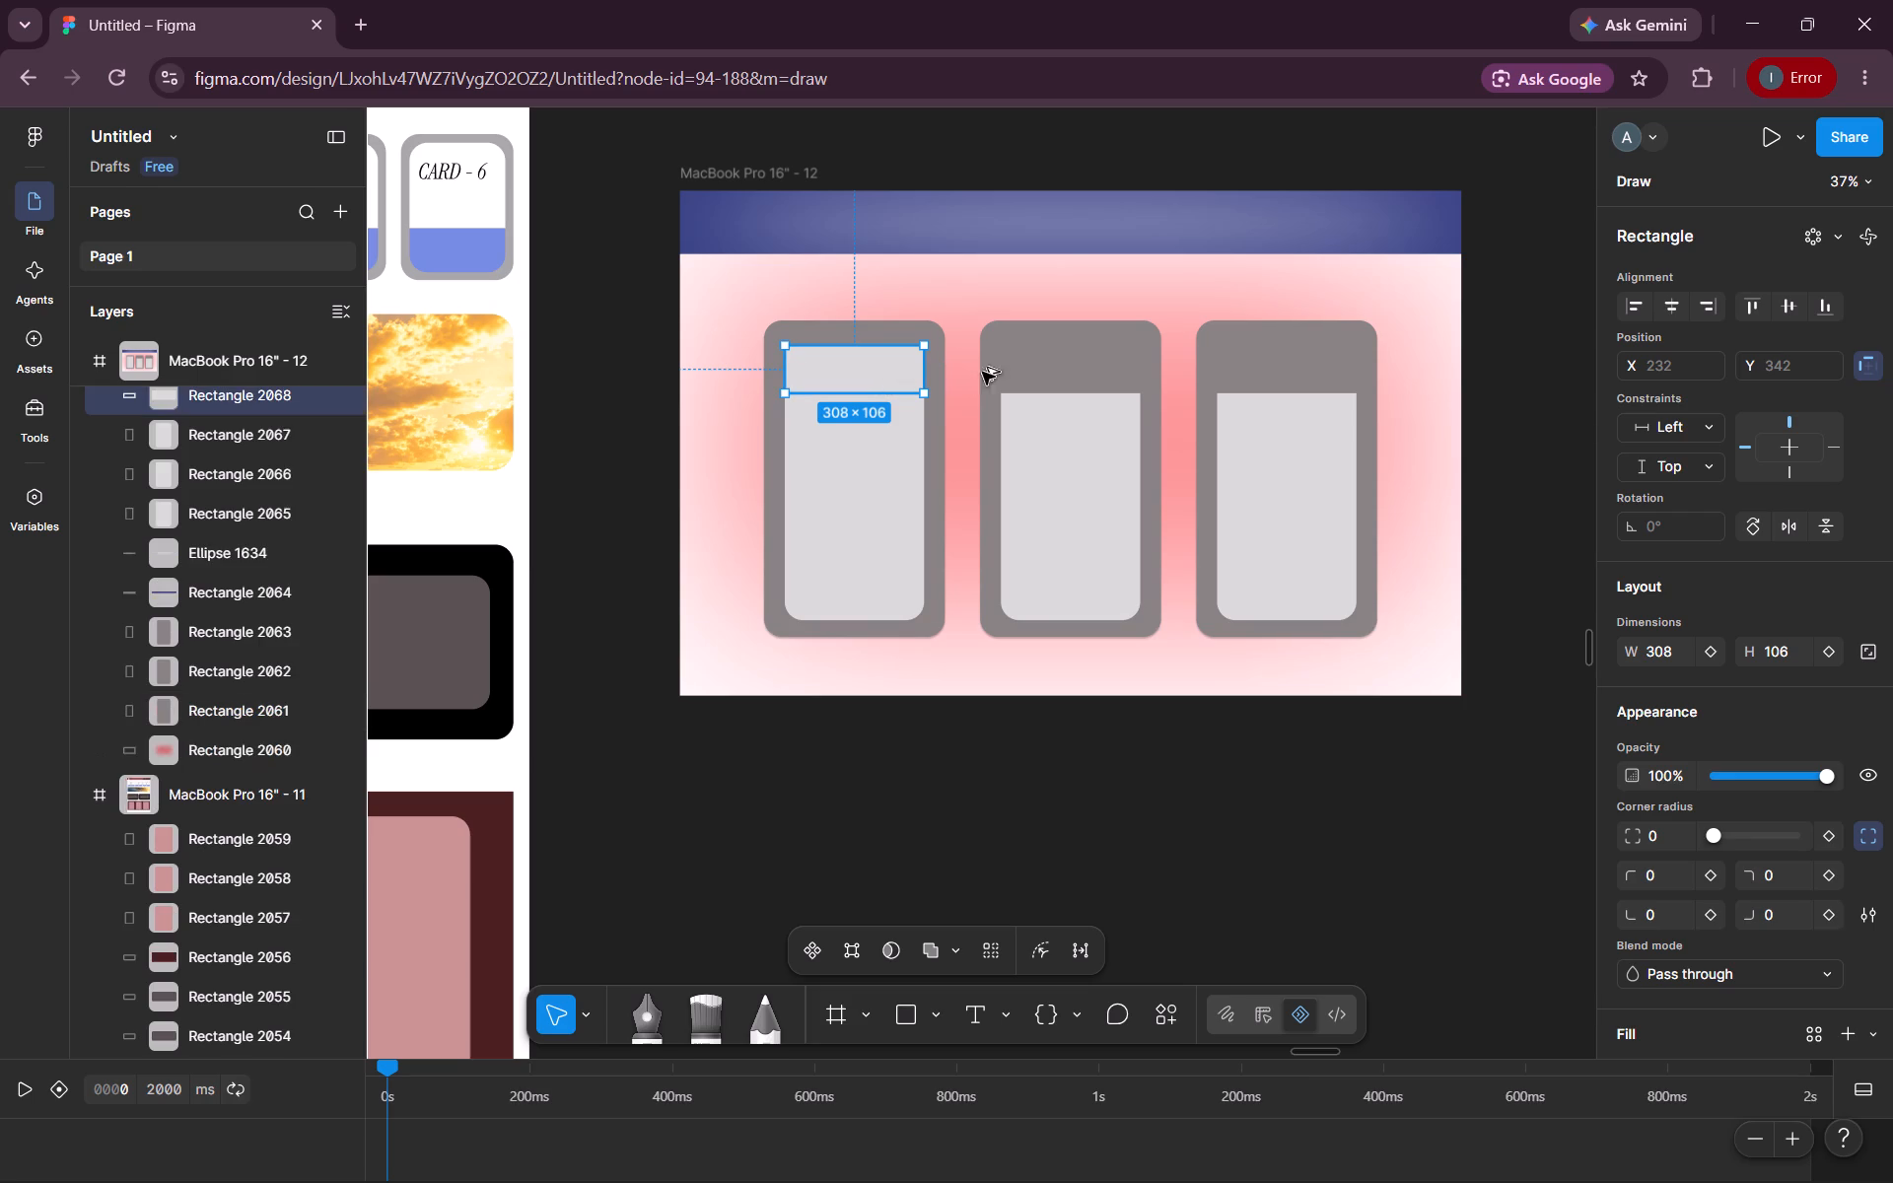
pyautogui.keyDown('alt'); pyautogui.moveTo(982, 372); pyautogui.dragTo(1105, 375); pyautogui.keyUp('alt')
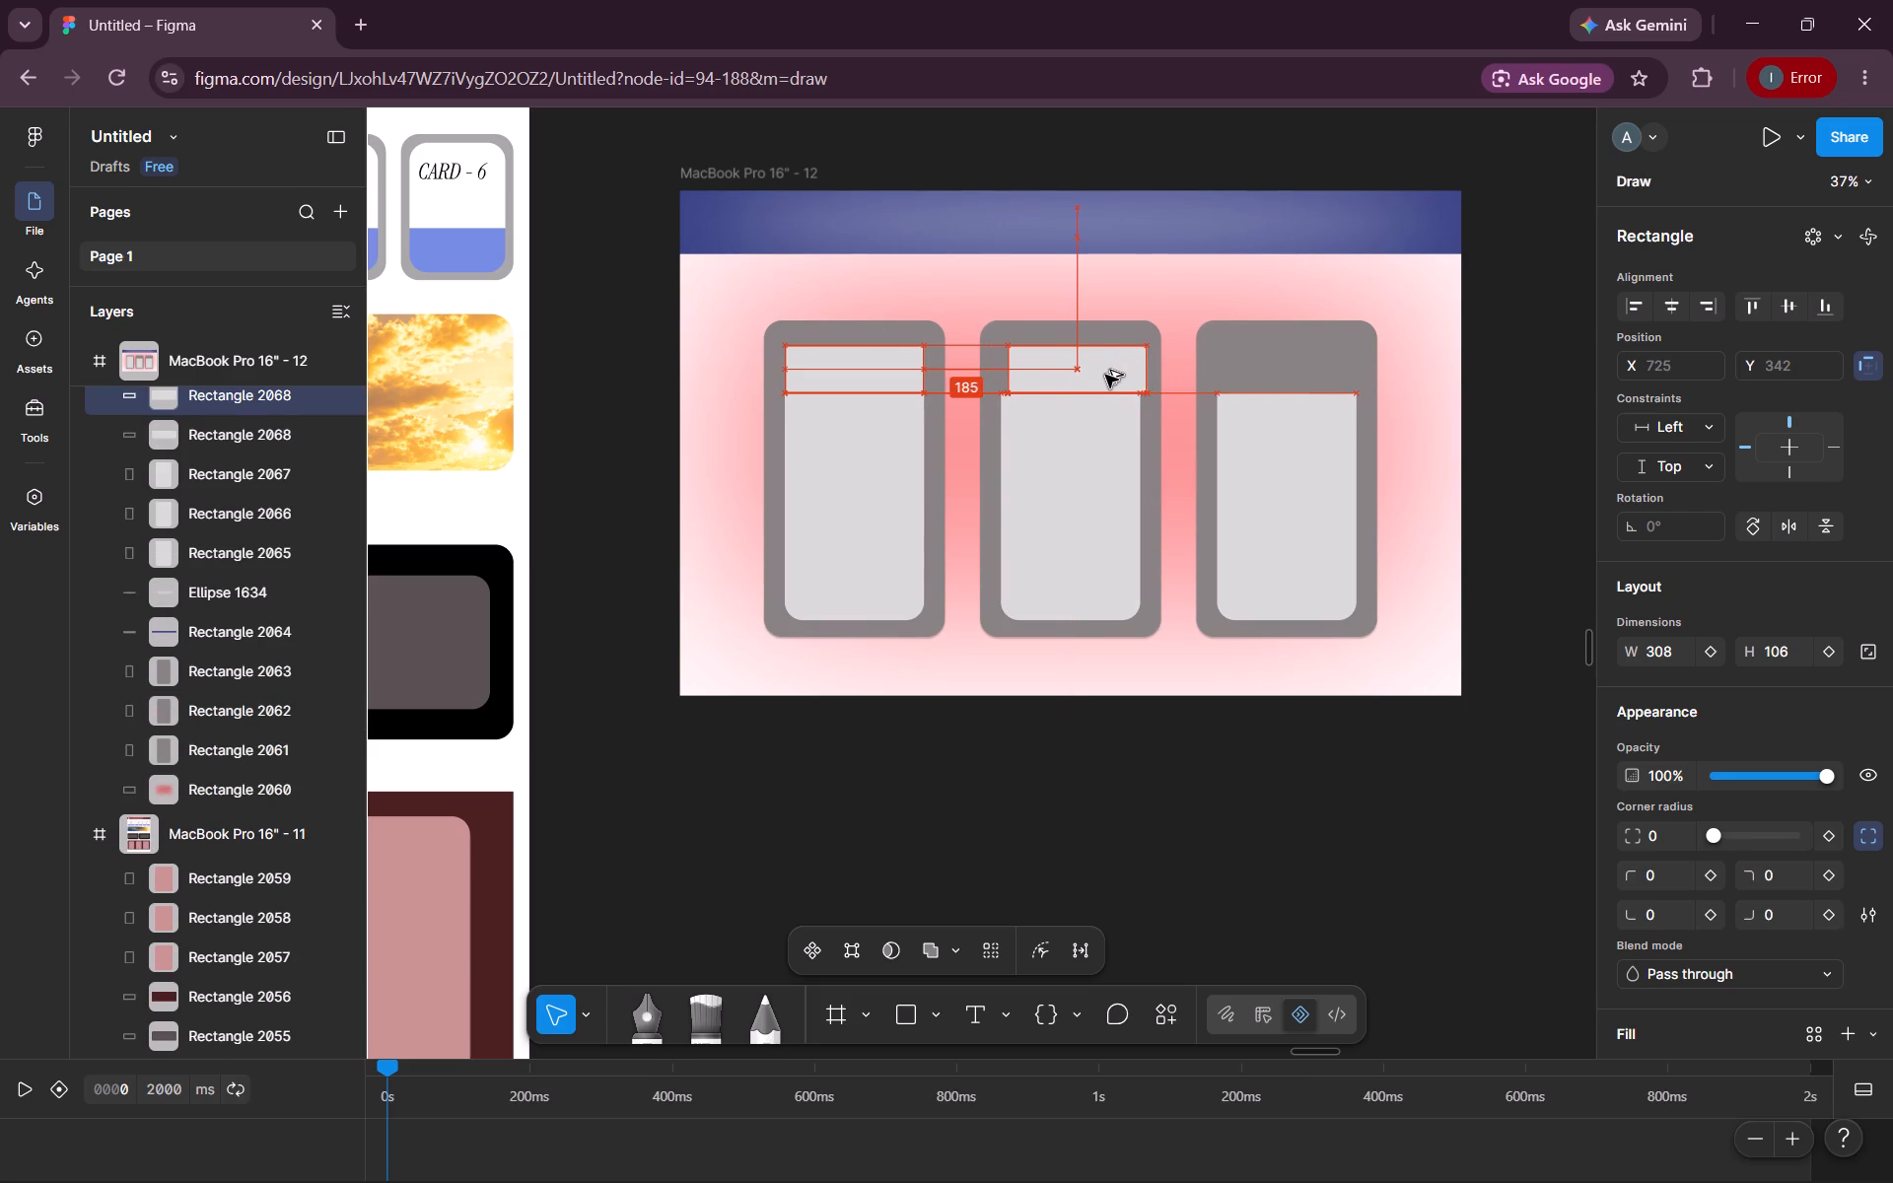
pyautogui.keyDown('alt'); pyautogui.moveTo(1105, 375); pyautogui.dragTo(1098, 375); pyautogui.keyUp('alt')
pyautogui.keyDown('alt'); pyautogui.moveTo(1098, 375); pyautogui.dragTo(1205, 375); pyautogui.keyUp('alt')
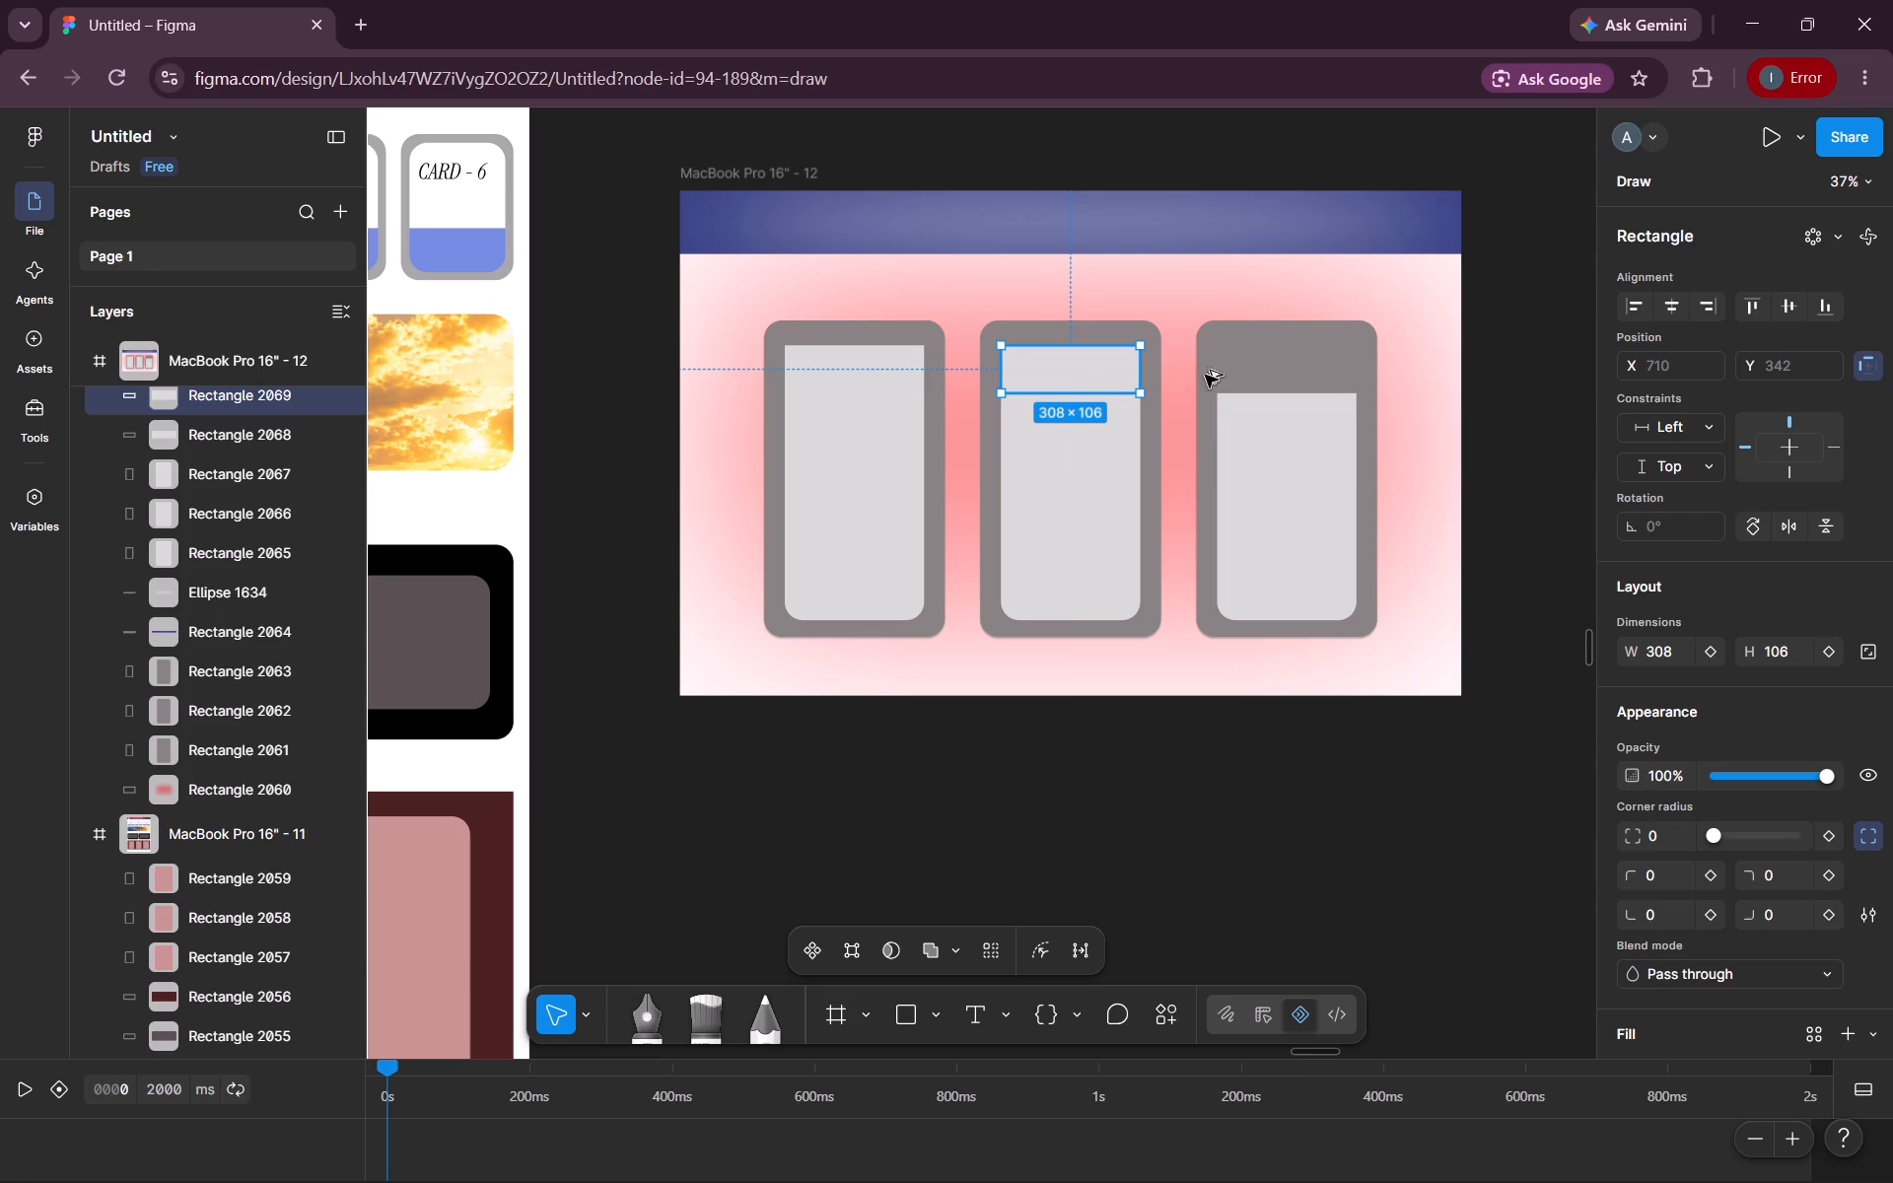
pyautogui.keyDown('alt'); pyautogui.moveTo(1205, 375); pyautogui.dragTo(1319, 371); pyautogui.keyUp('alt')
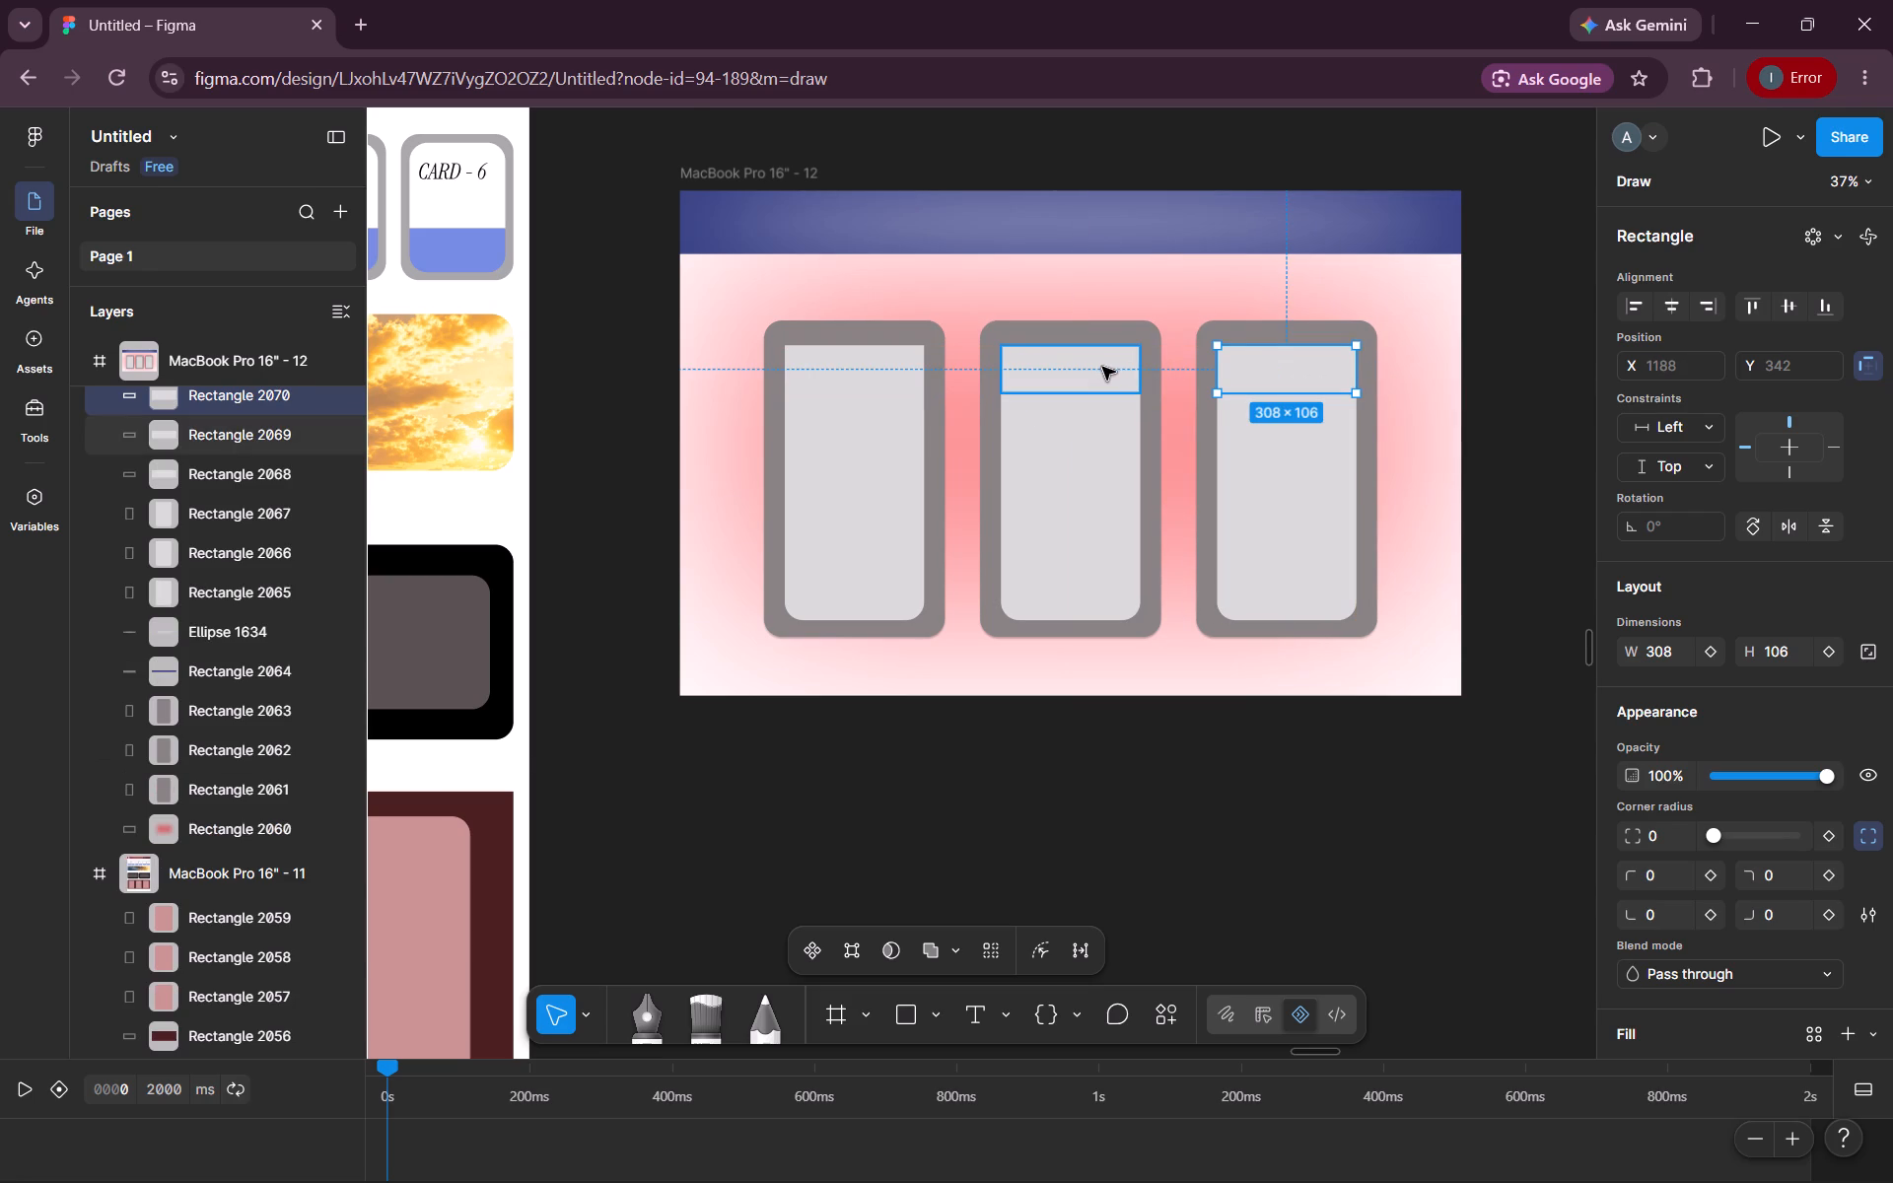
# Round the top-left and top-right corners of all three strips to 40.
pyautogui.keyDown('shift'); pyautogui.click(1102, 367); pyautogui.keyUp('shift')
pyautogui.keyDown('shift'); pyautogui.click(891, 357); pyautogui.keyUp('shift')
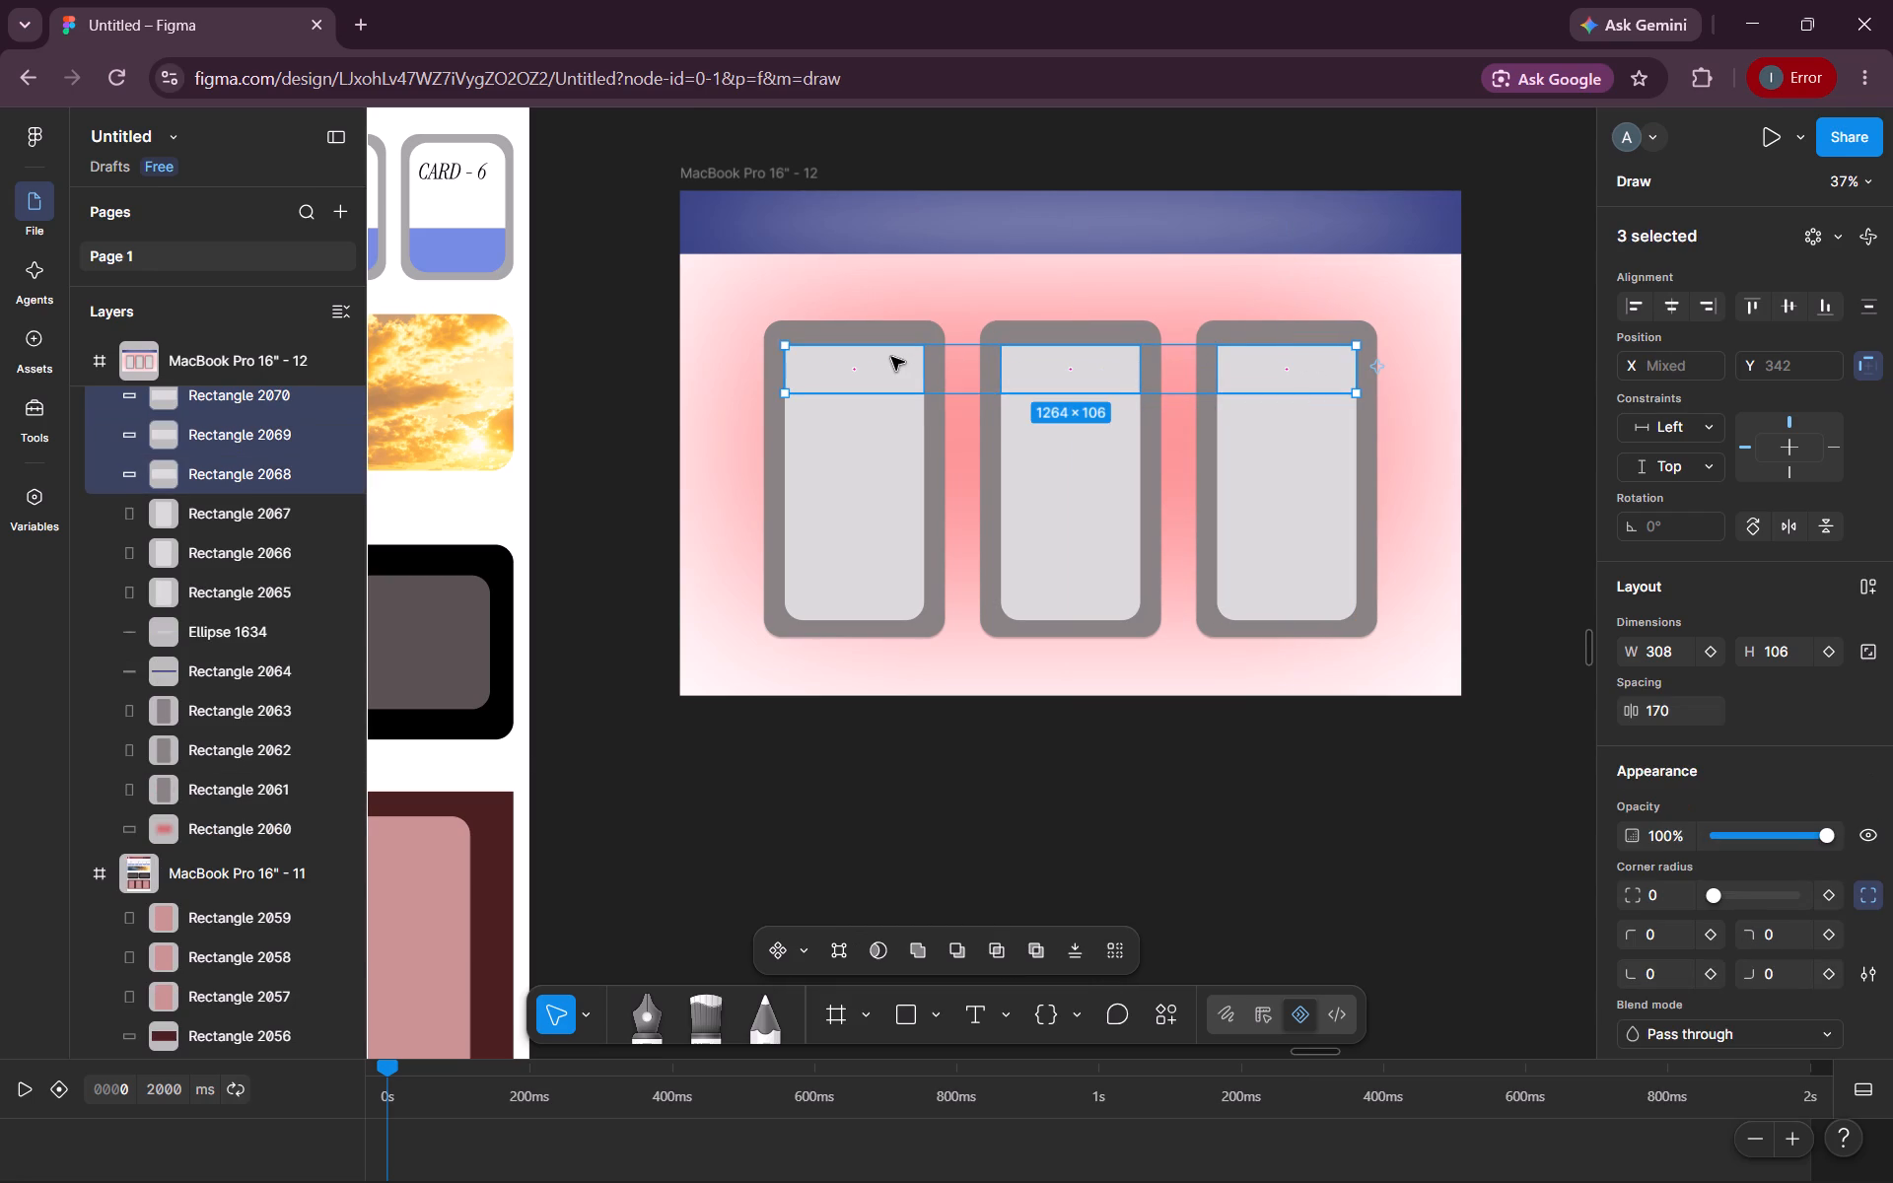
pyautogui.click(1658, 935)
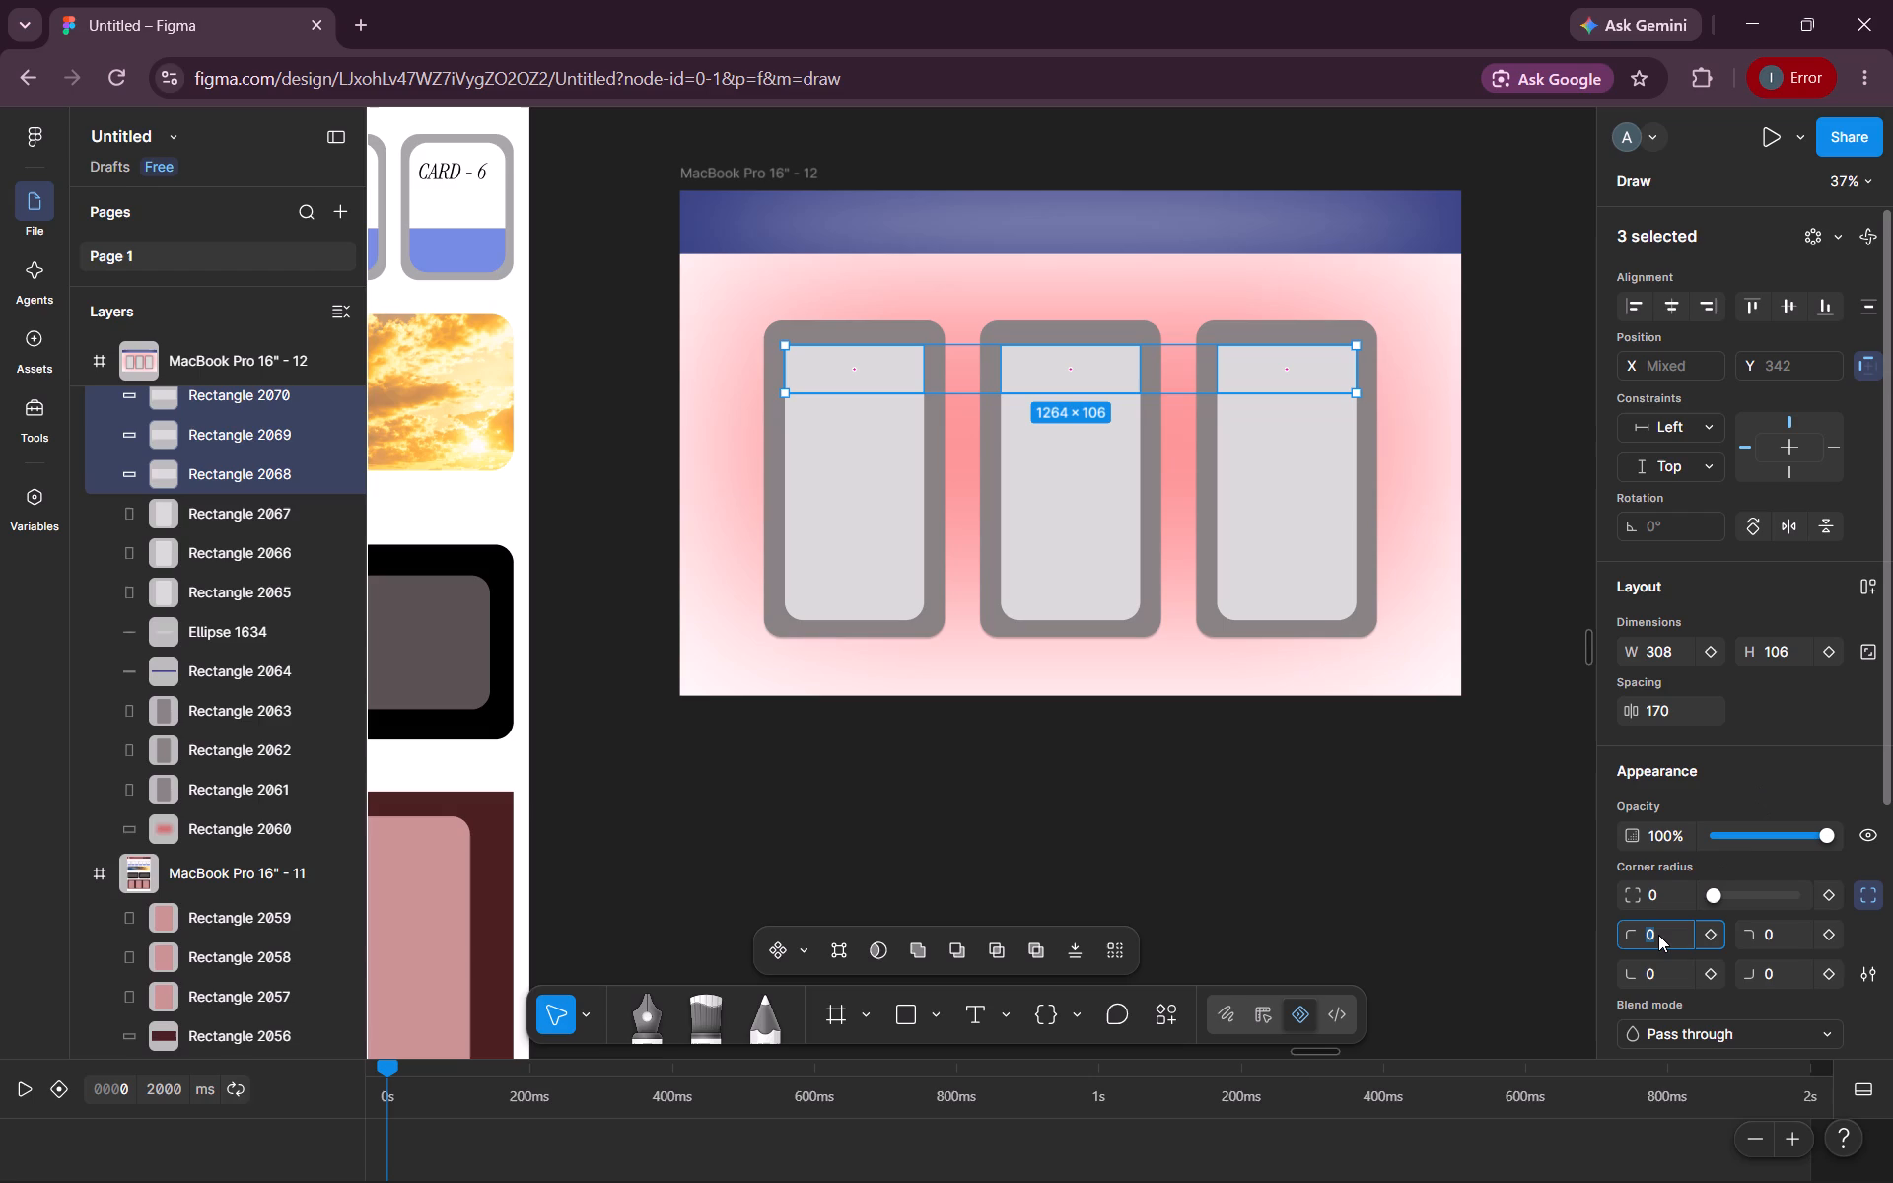
pyautogui.write('40')
pyautogui.press('Return')
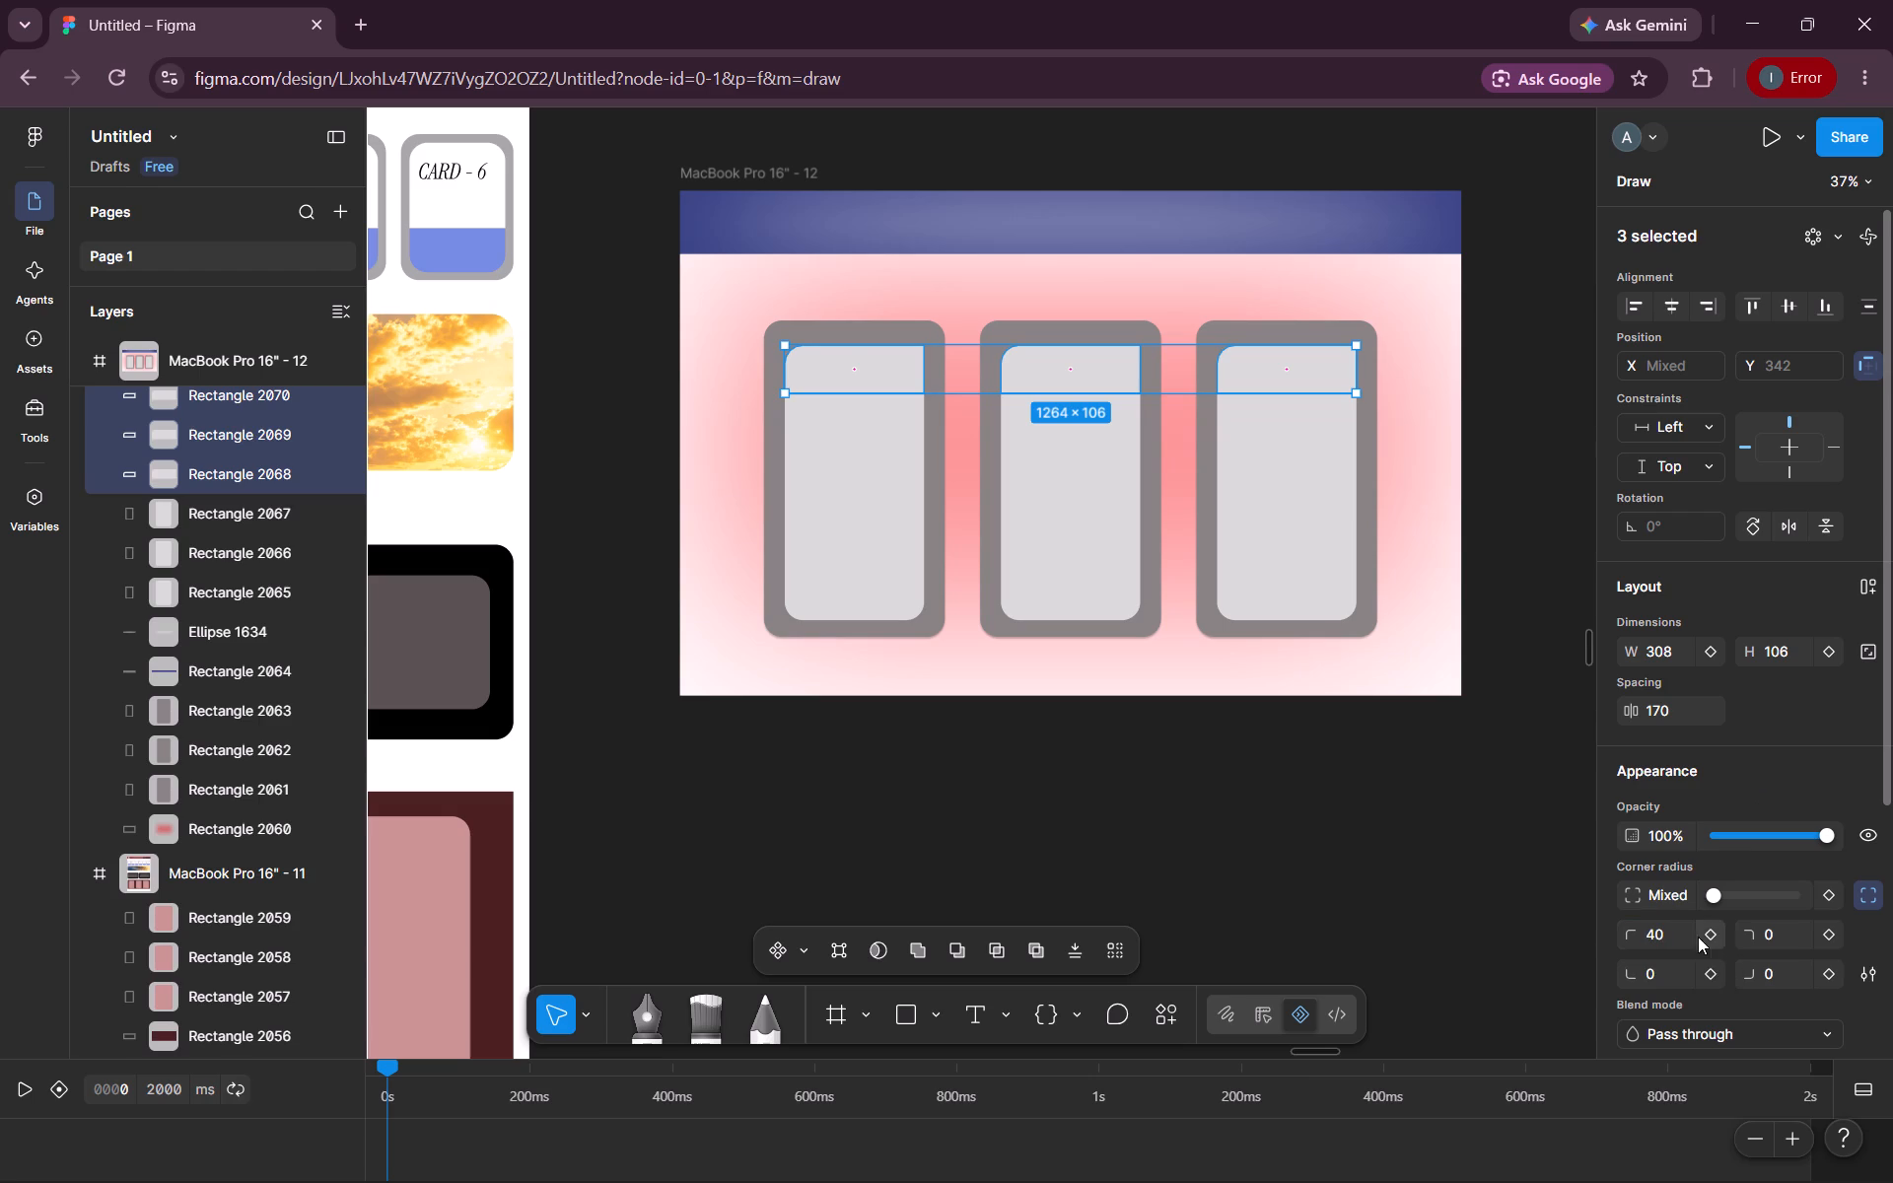
pyautogui.doubleClick(1783, 927)
pyautogui.write('40')
pyautogui.press('Return')
# Recolour the three top strips with the blue 024499 from the colours already used on the page.
pyautogui.scroll(-2, 1769, 811)
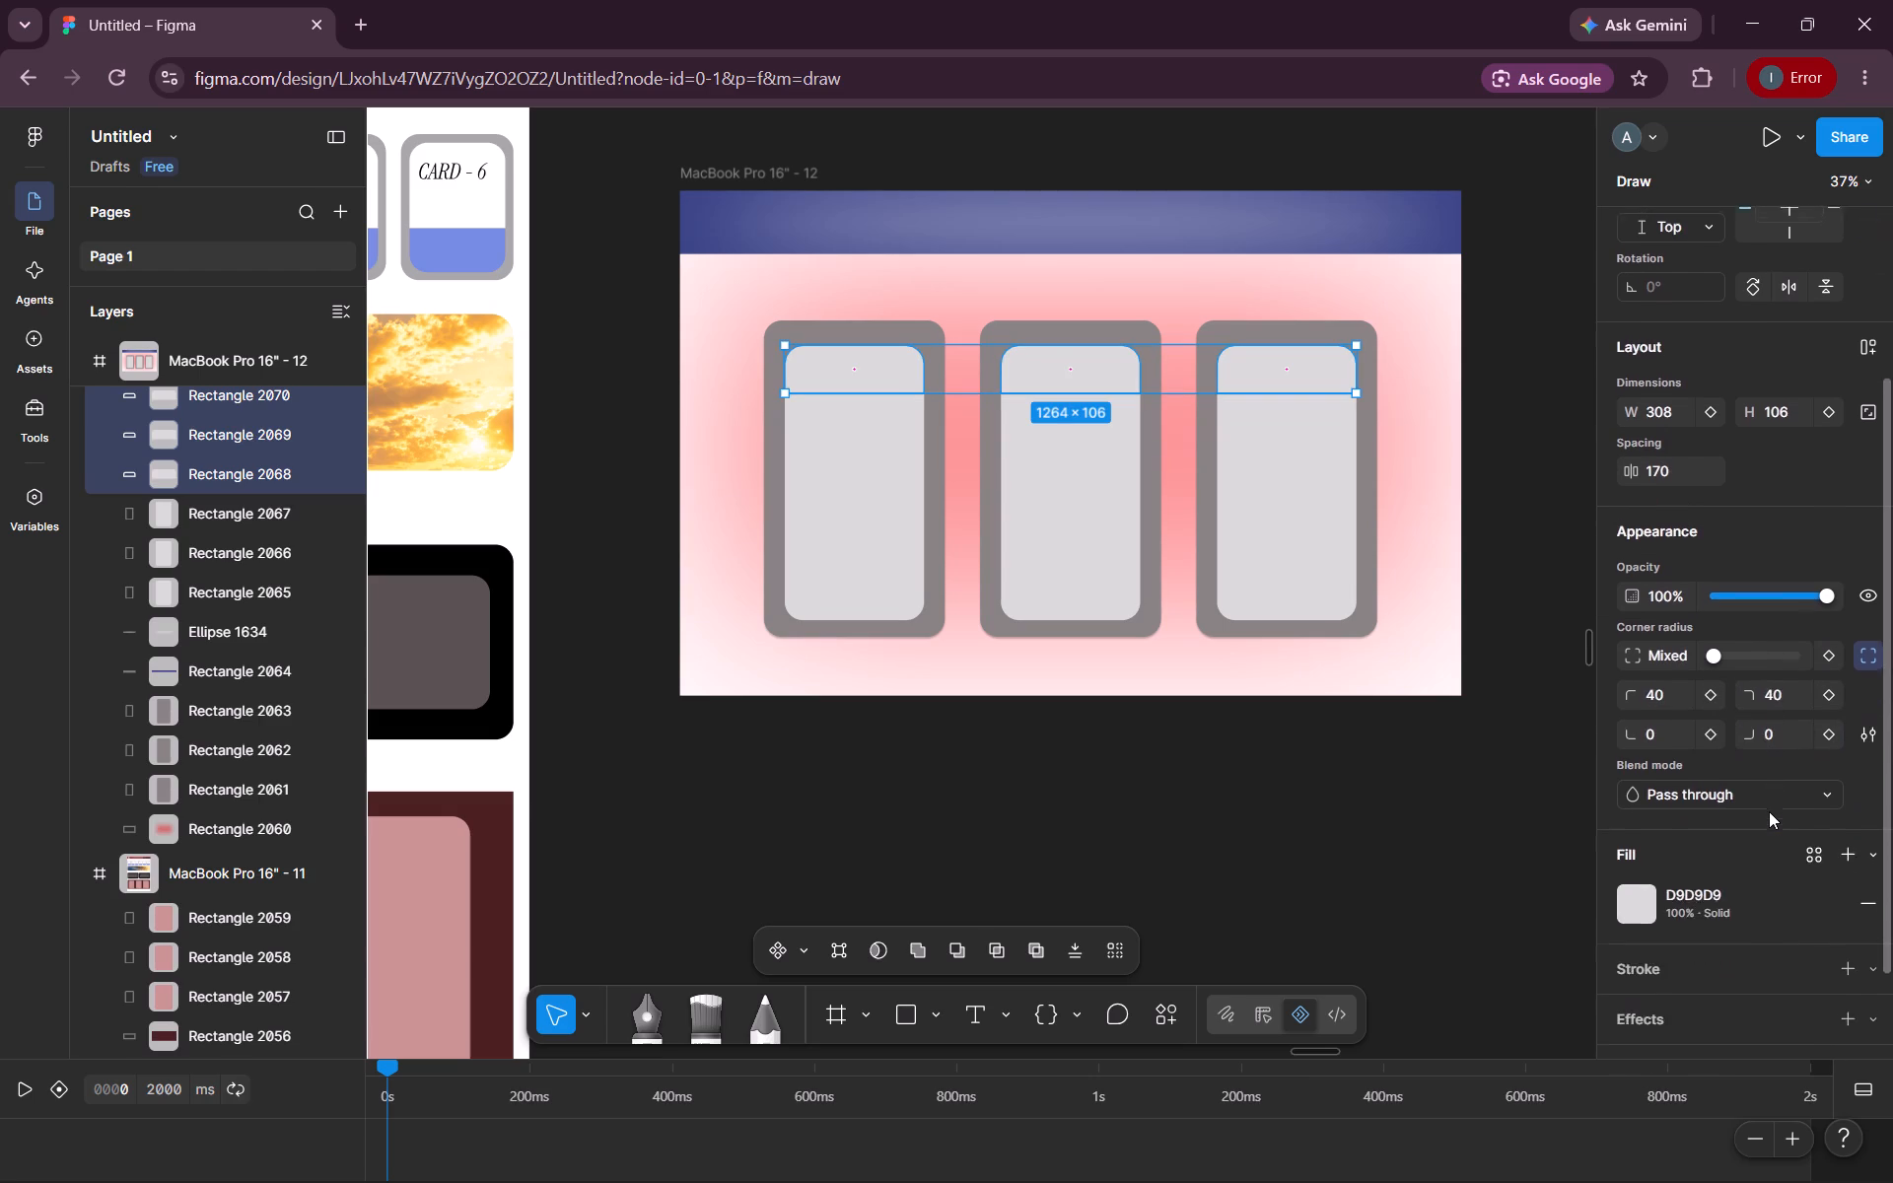
pyautogui.scroll(-2, 1769, 811)
pyautogui.click(1712, 800)
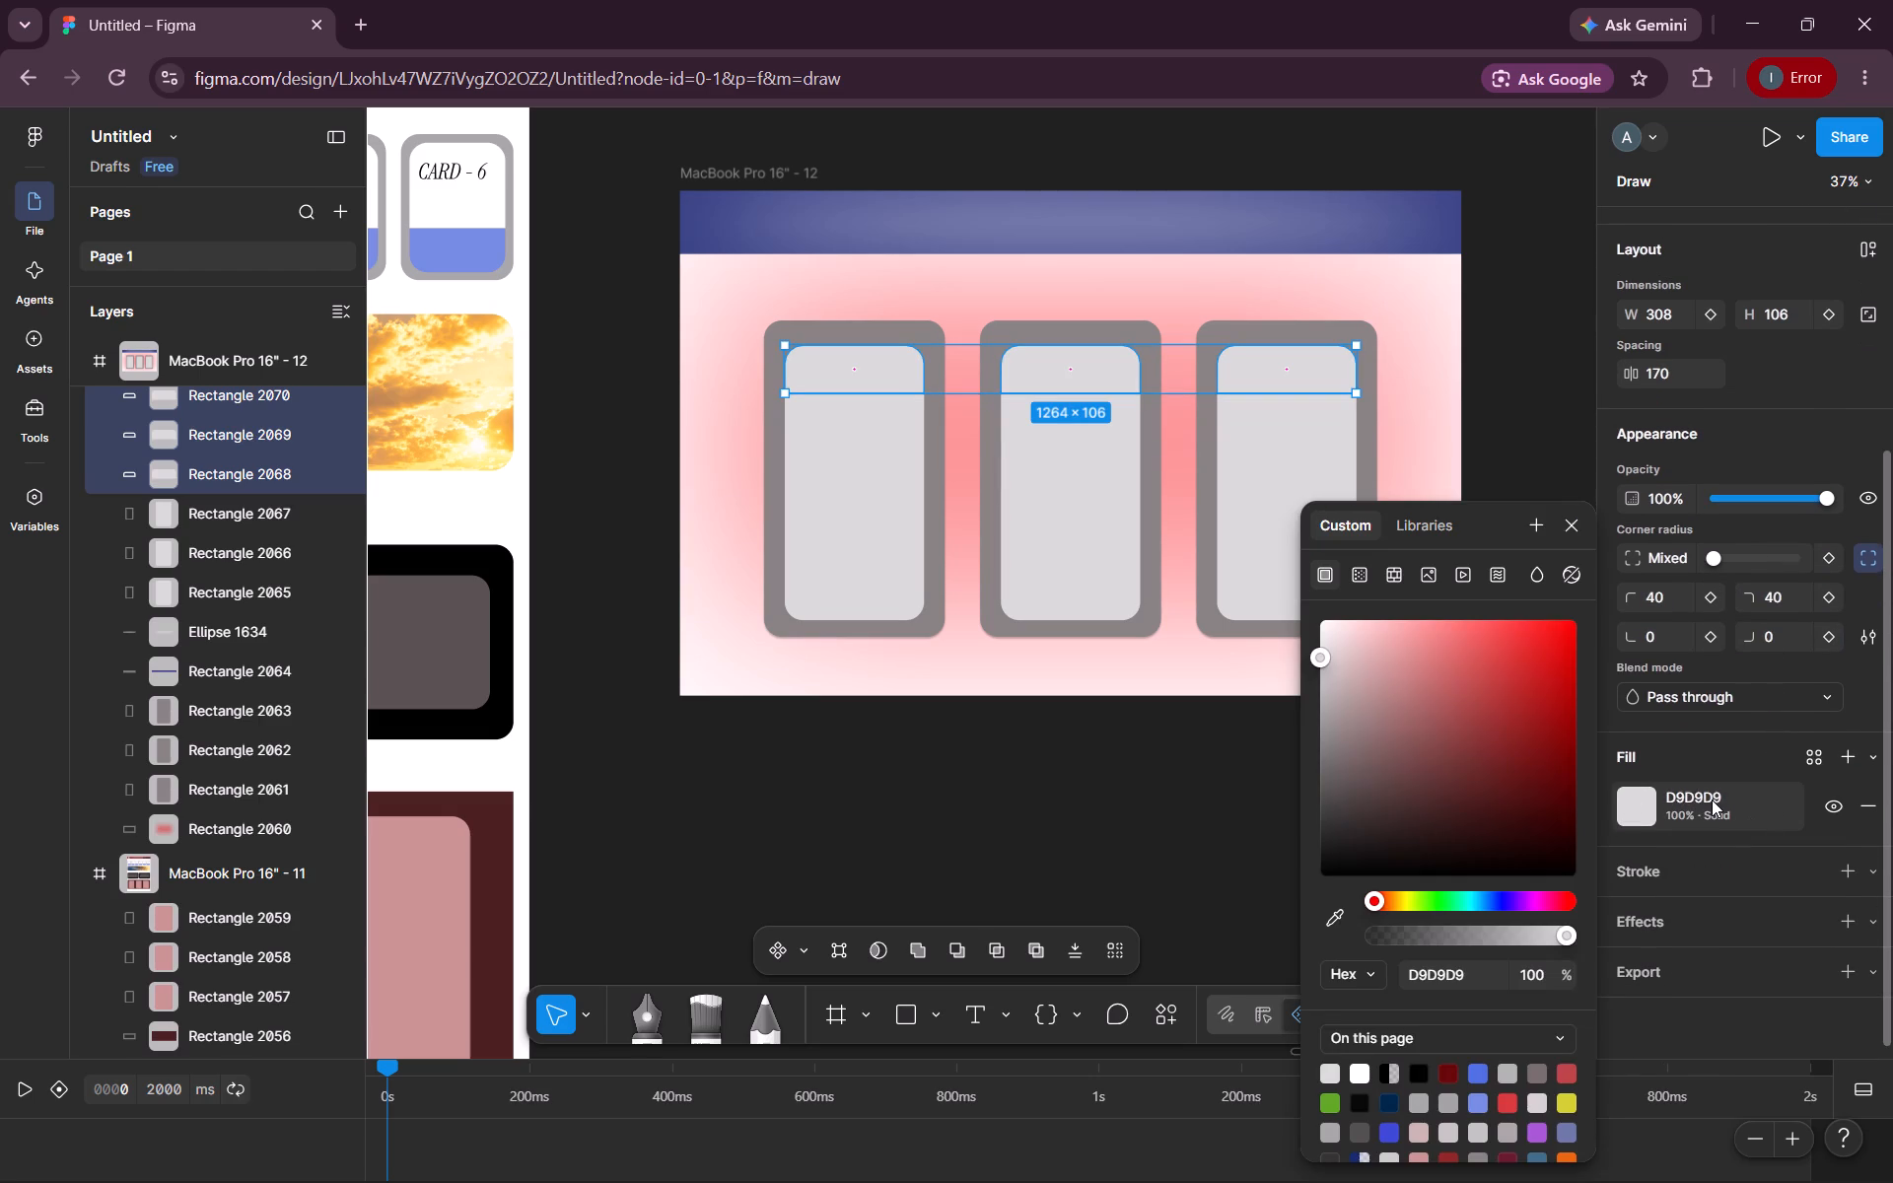
pyautogui.click(1500, 901)
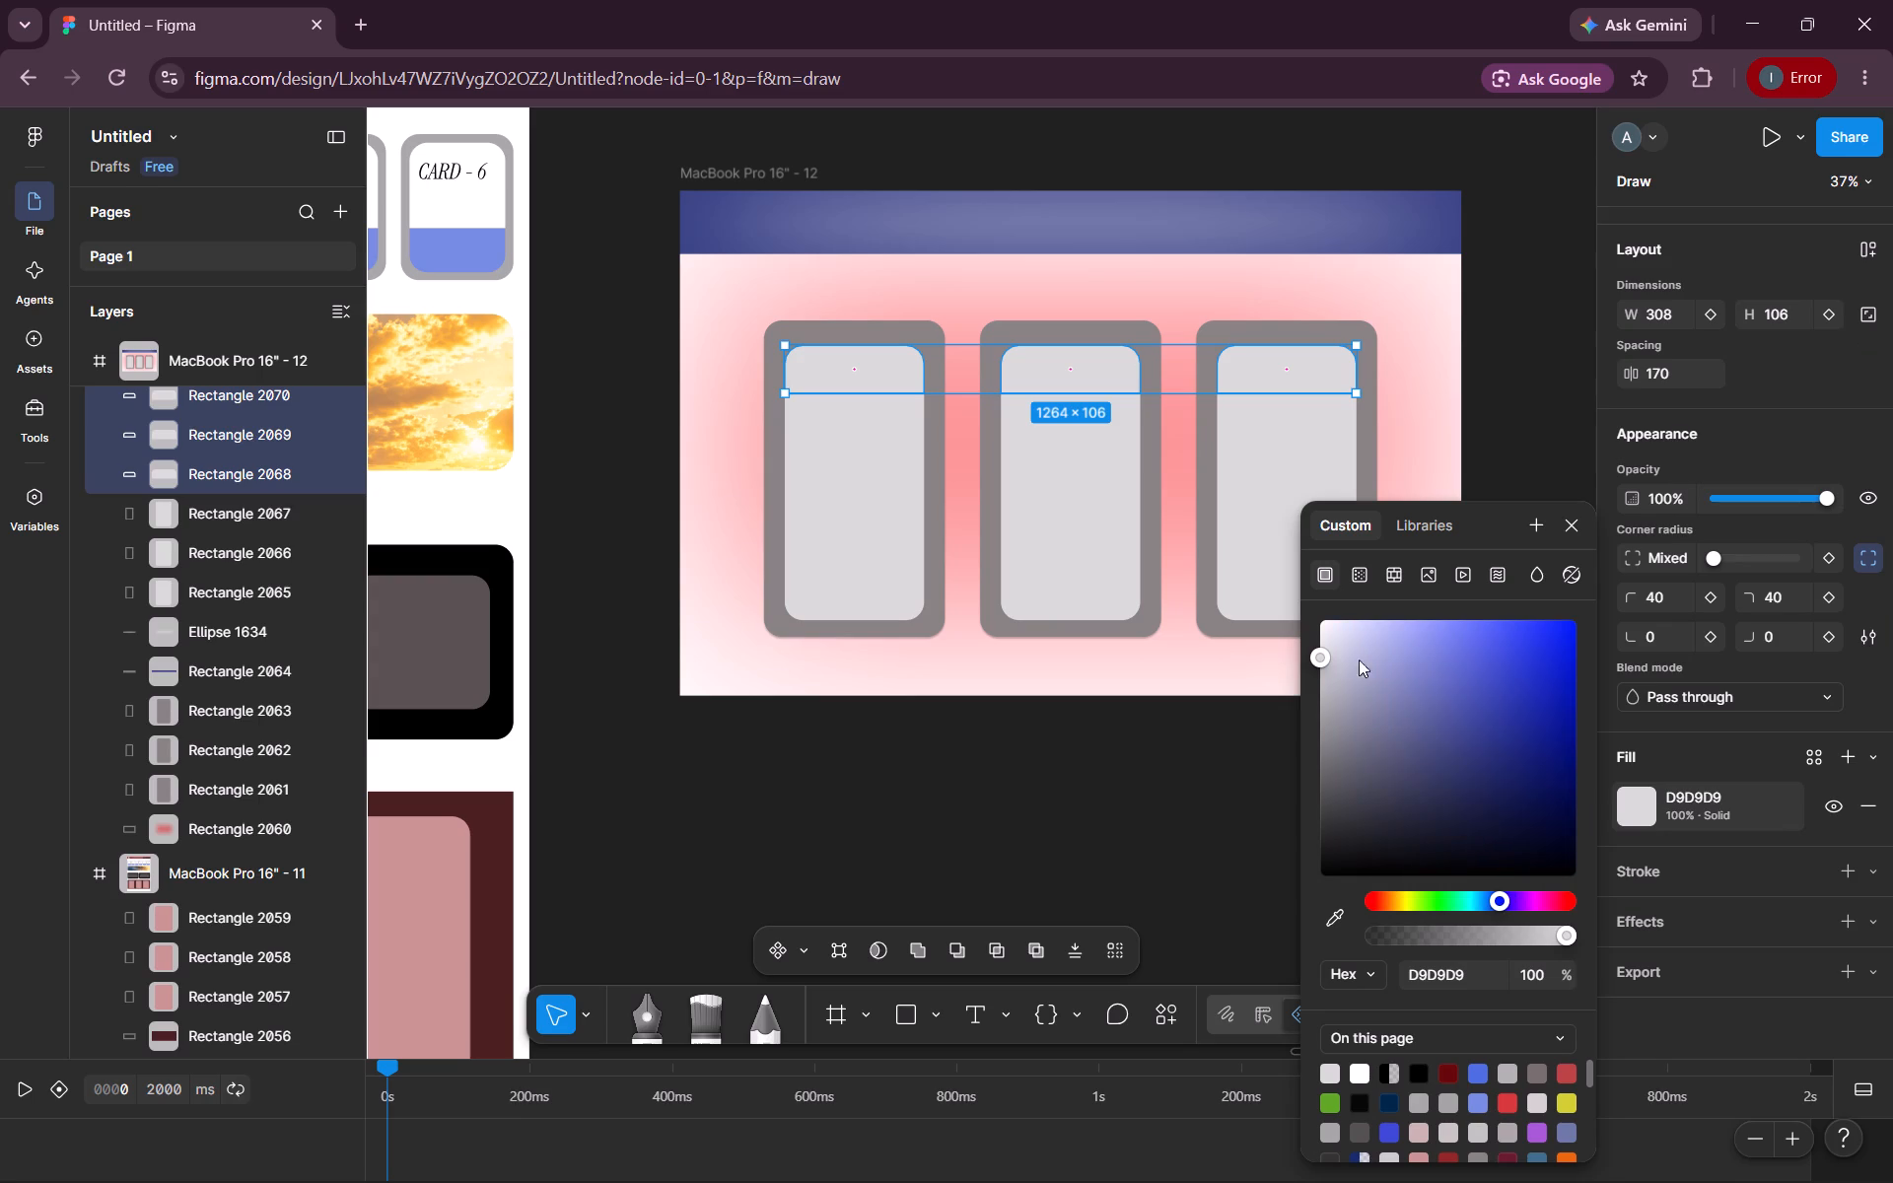
pyautogui.click(1313, 658)
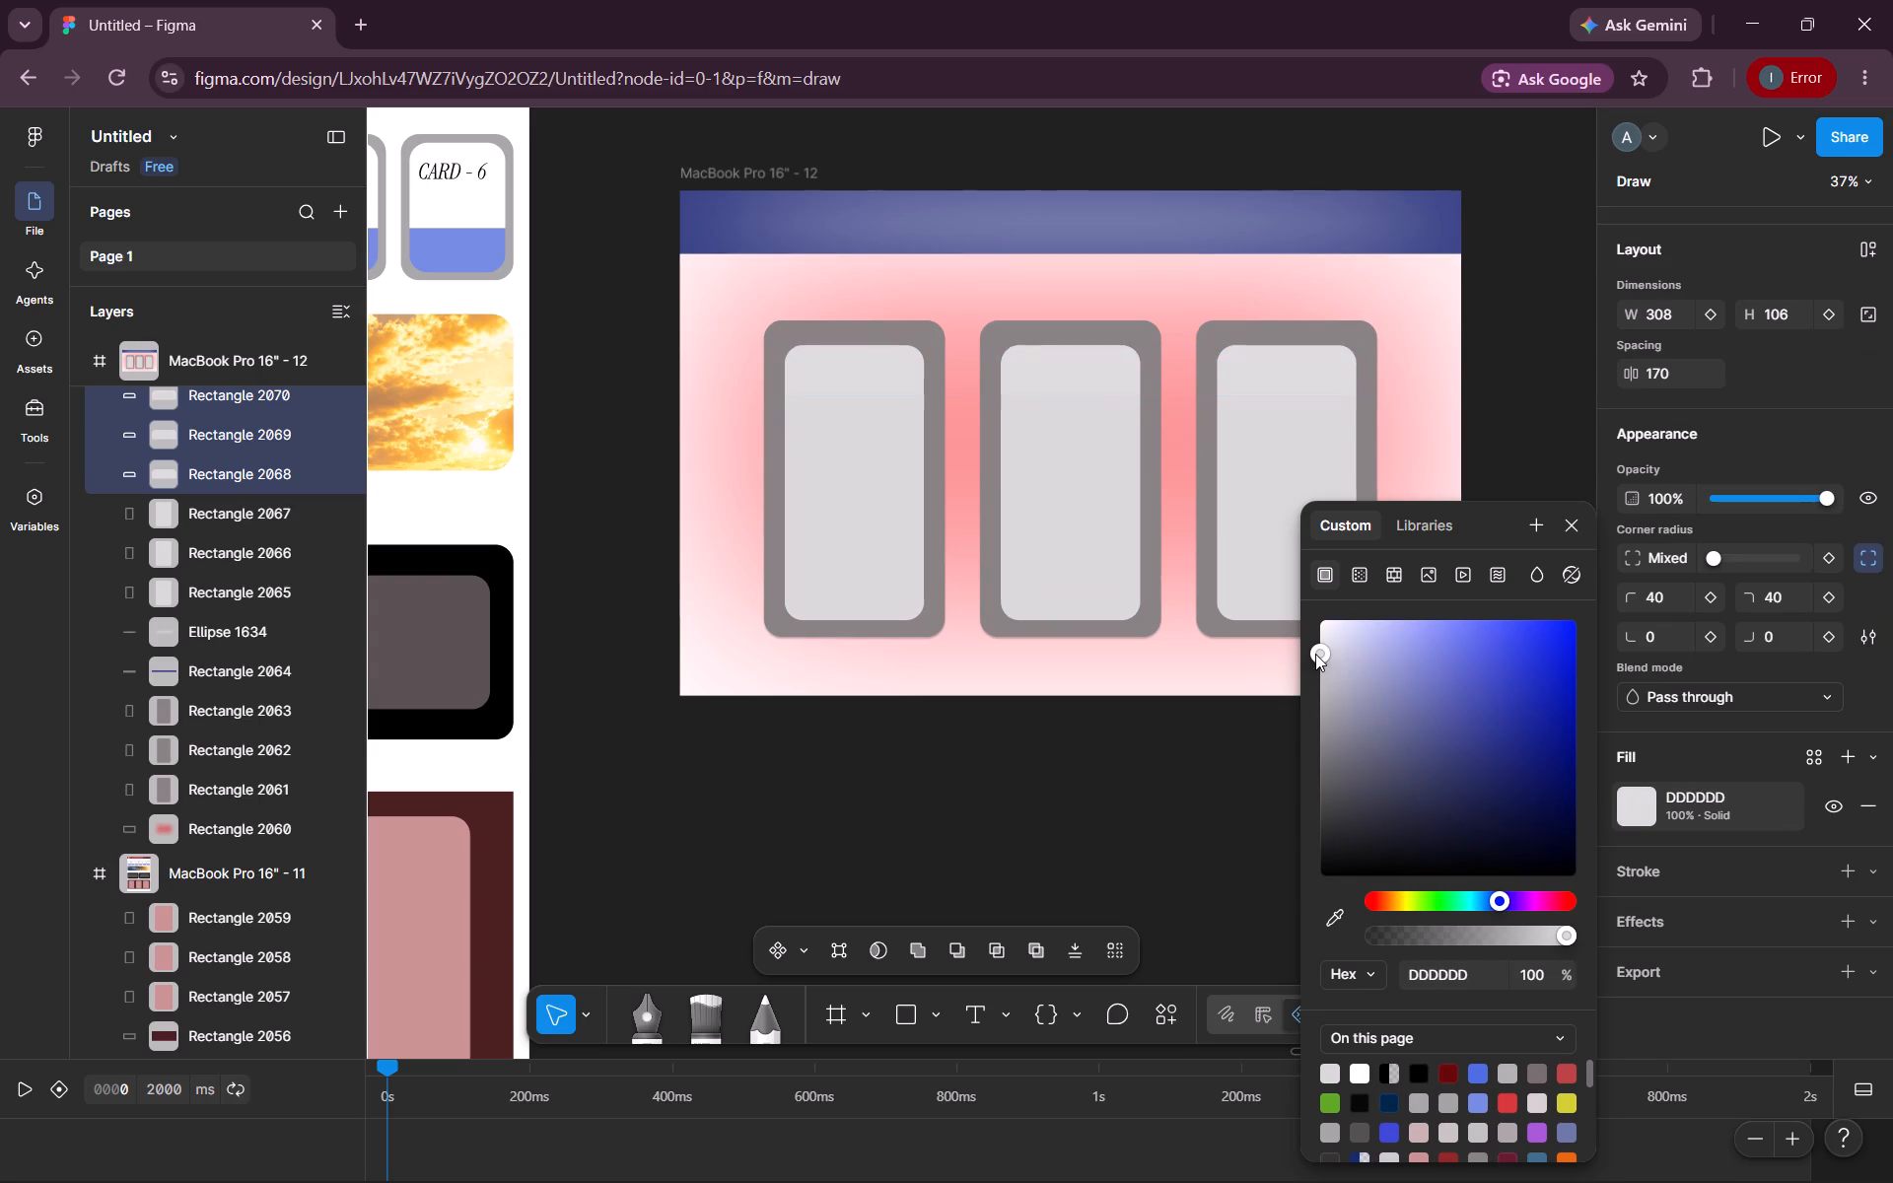
pyautogui.click(1478, 1075)
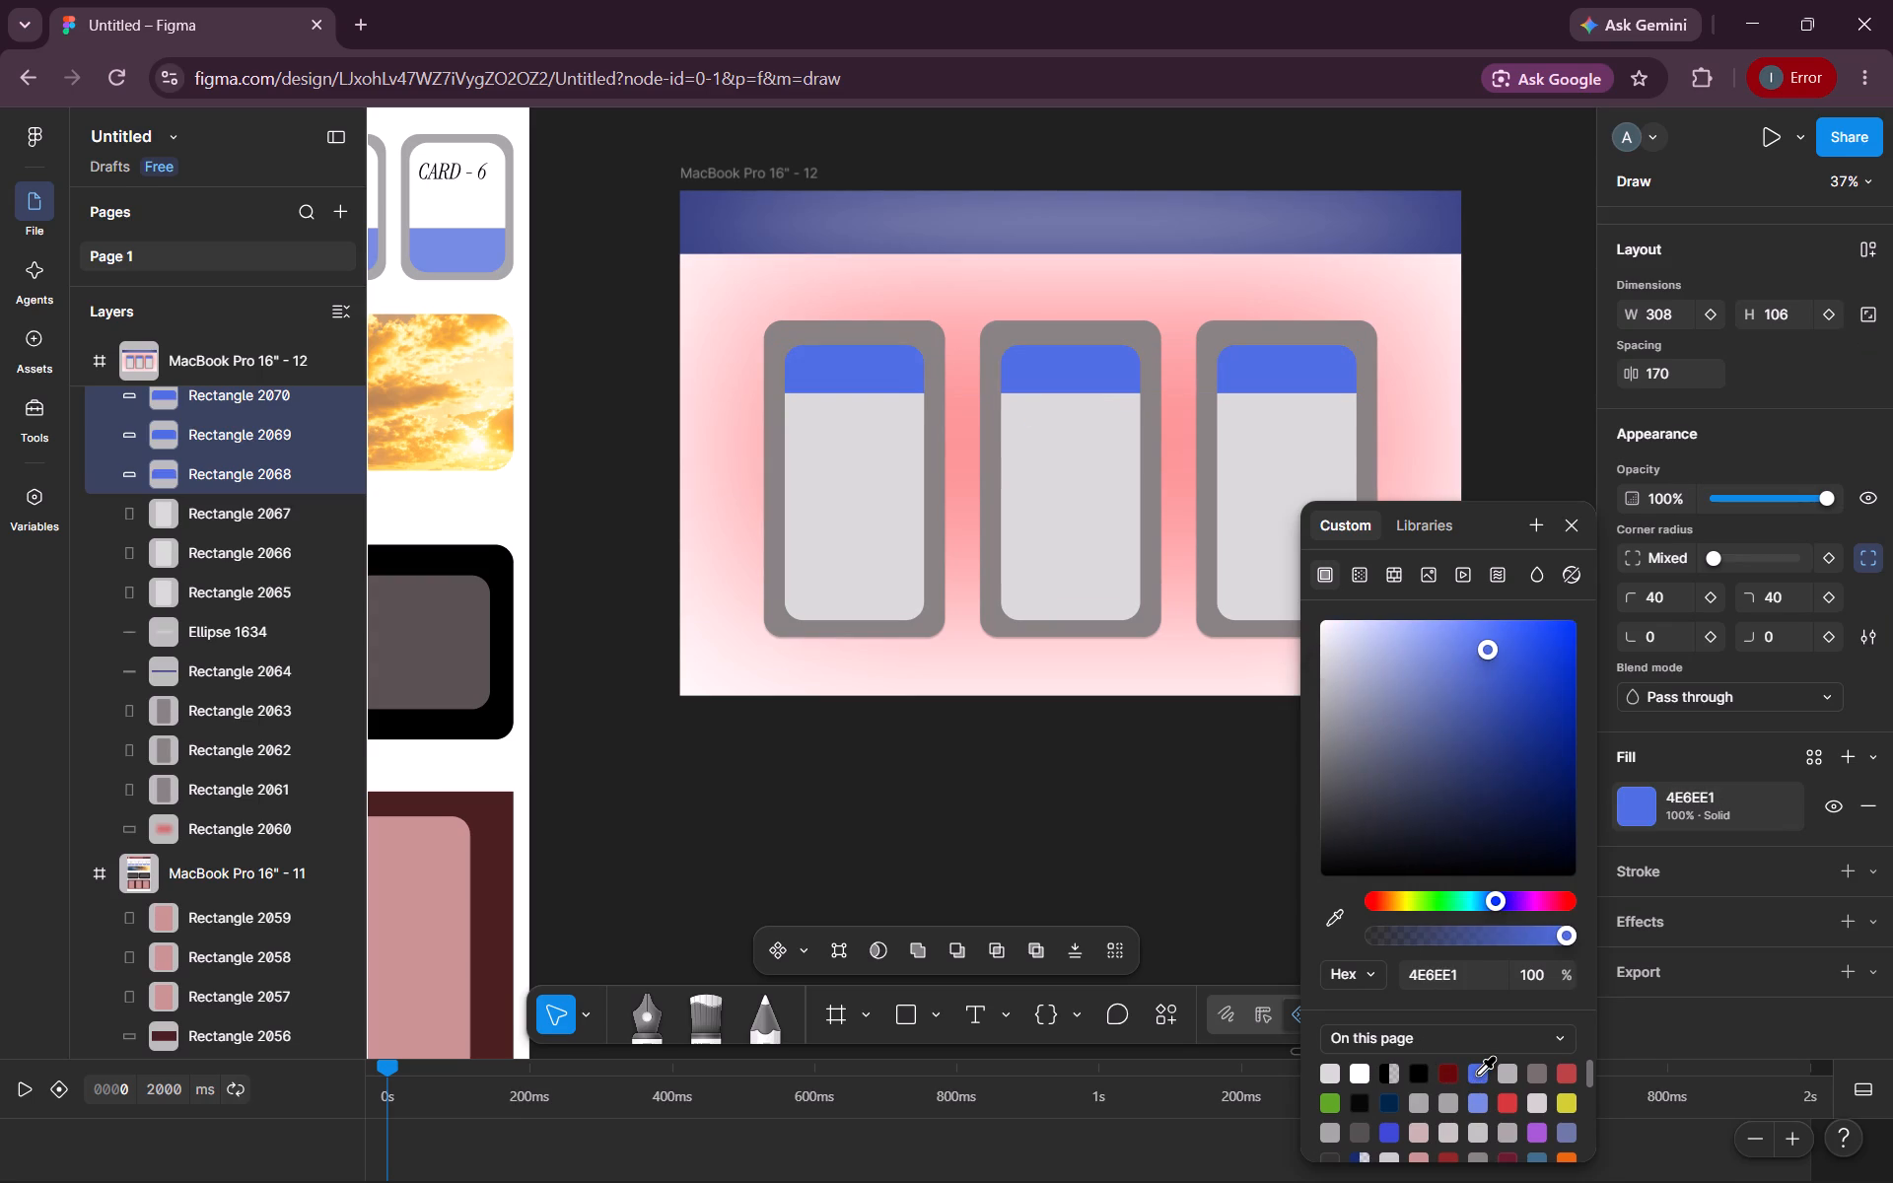
pyautogui.scroll(-1, 1475, 1095)
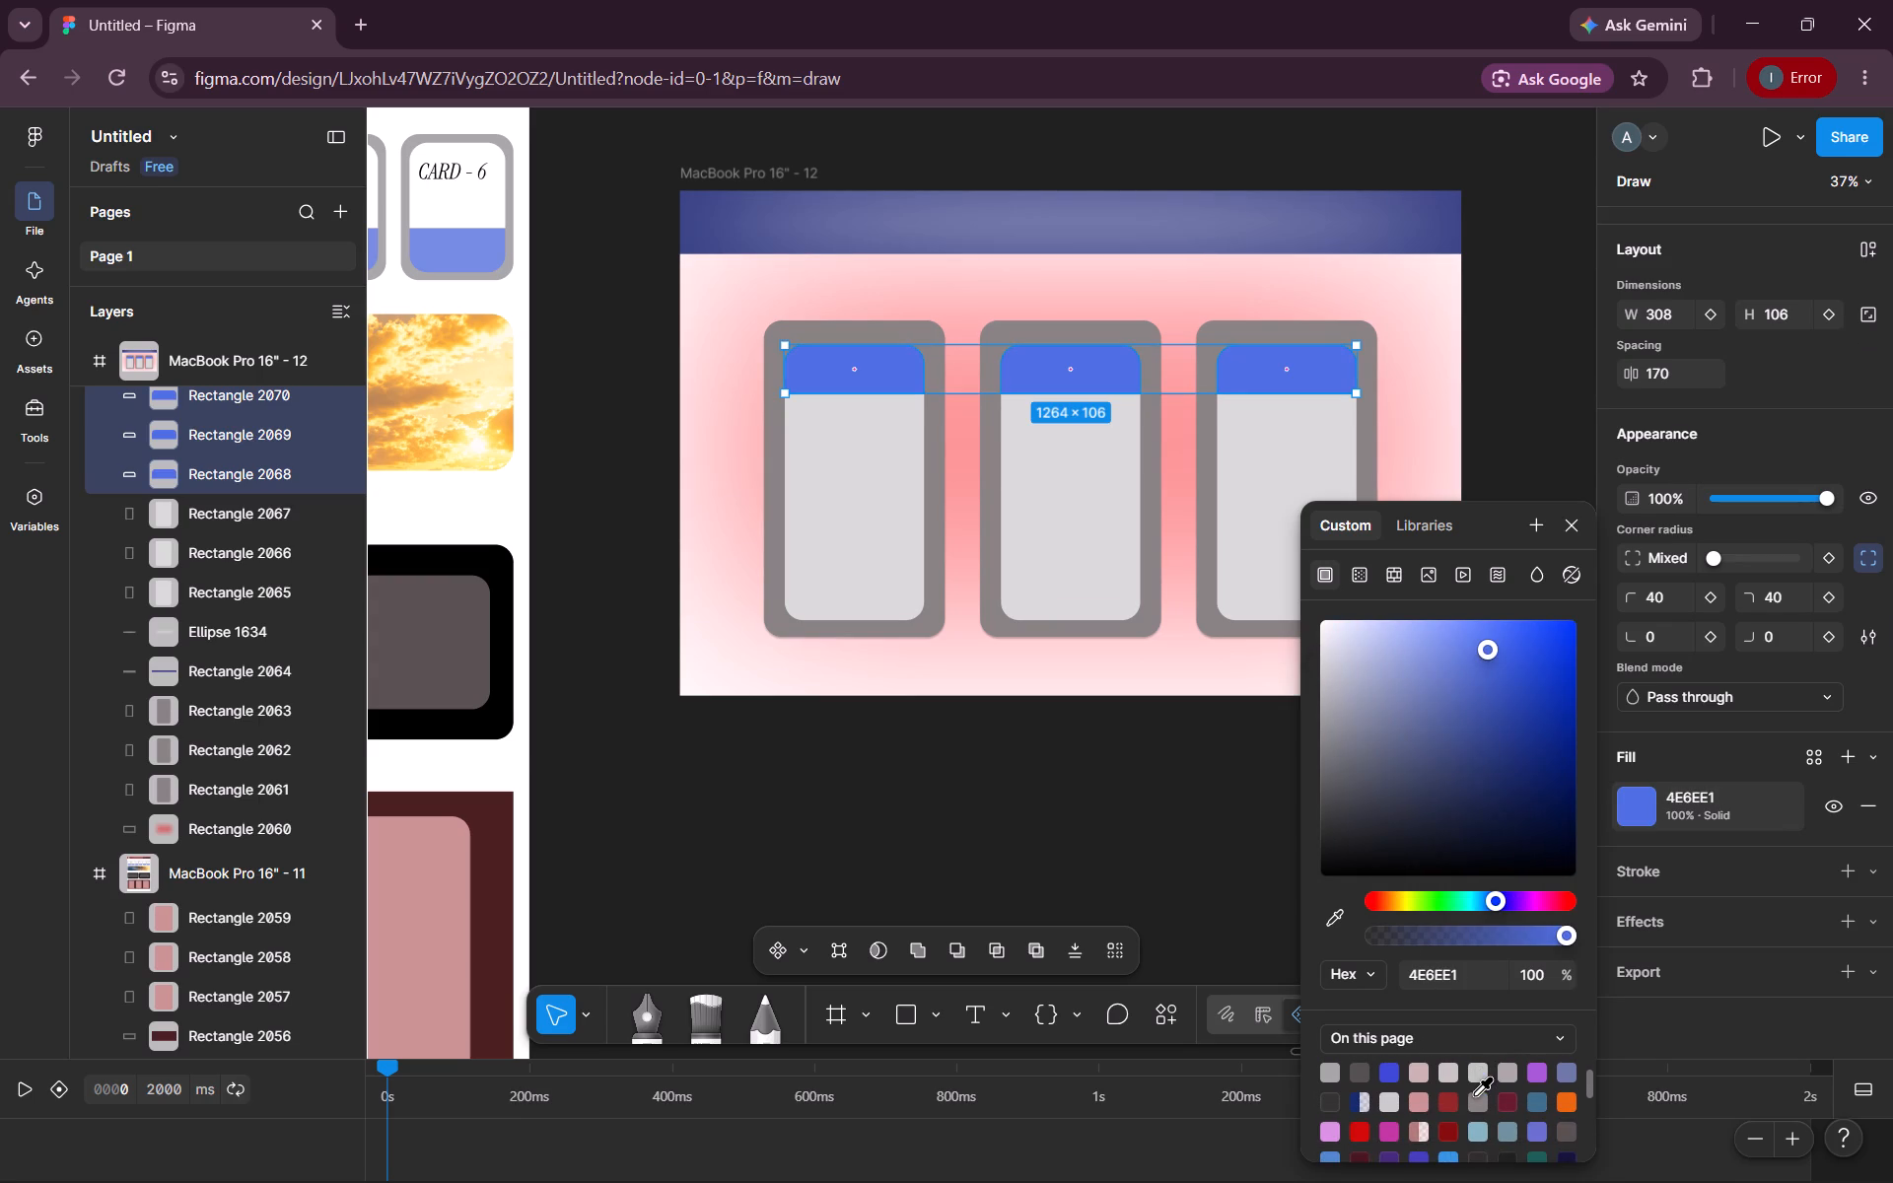
pyautogui.scroll(-1, 1475, 1095)
pyautogui.click(1391, 1070)
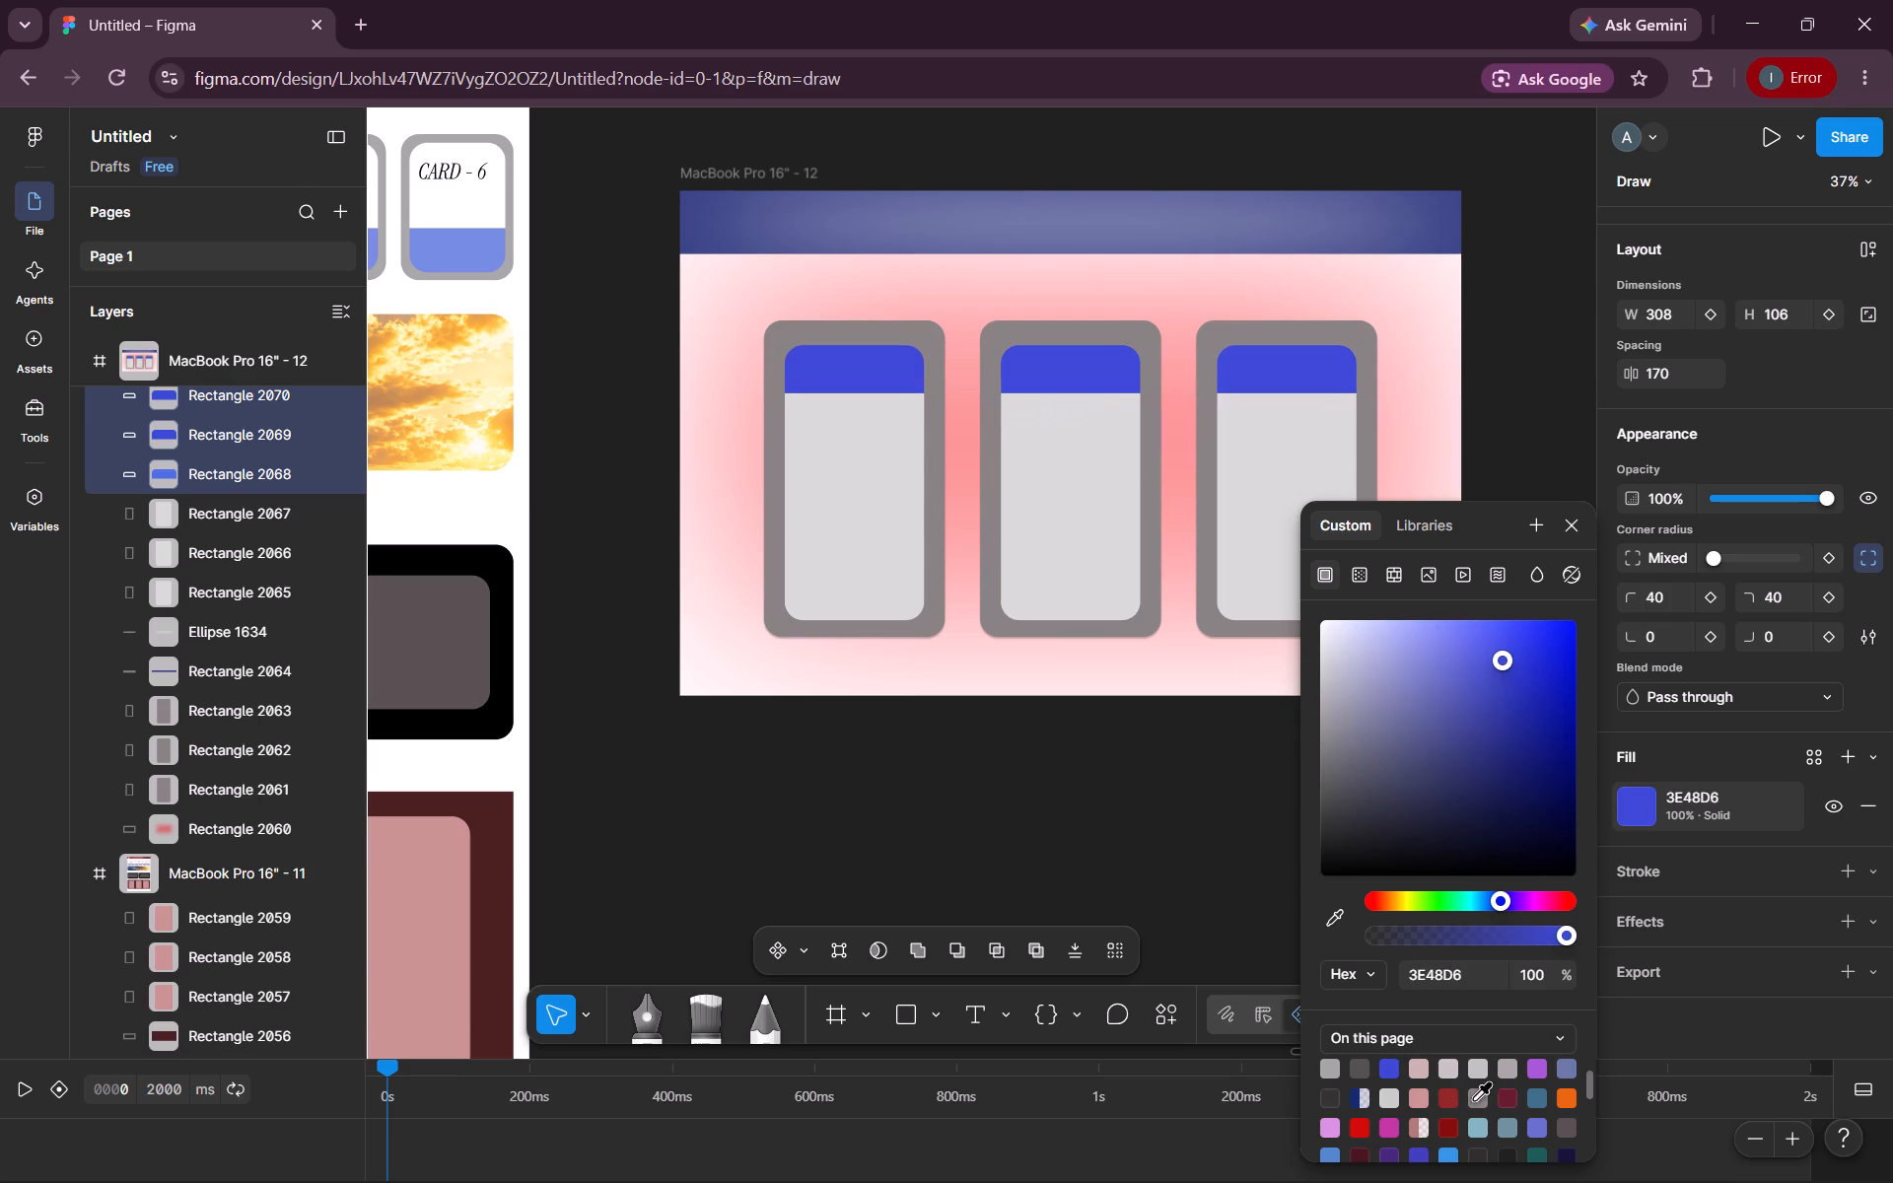
pyautogui.scroll(-1, 1482, 1107)
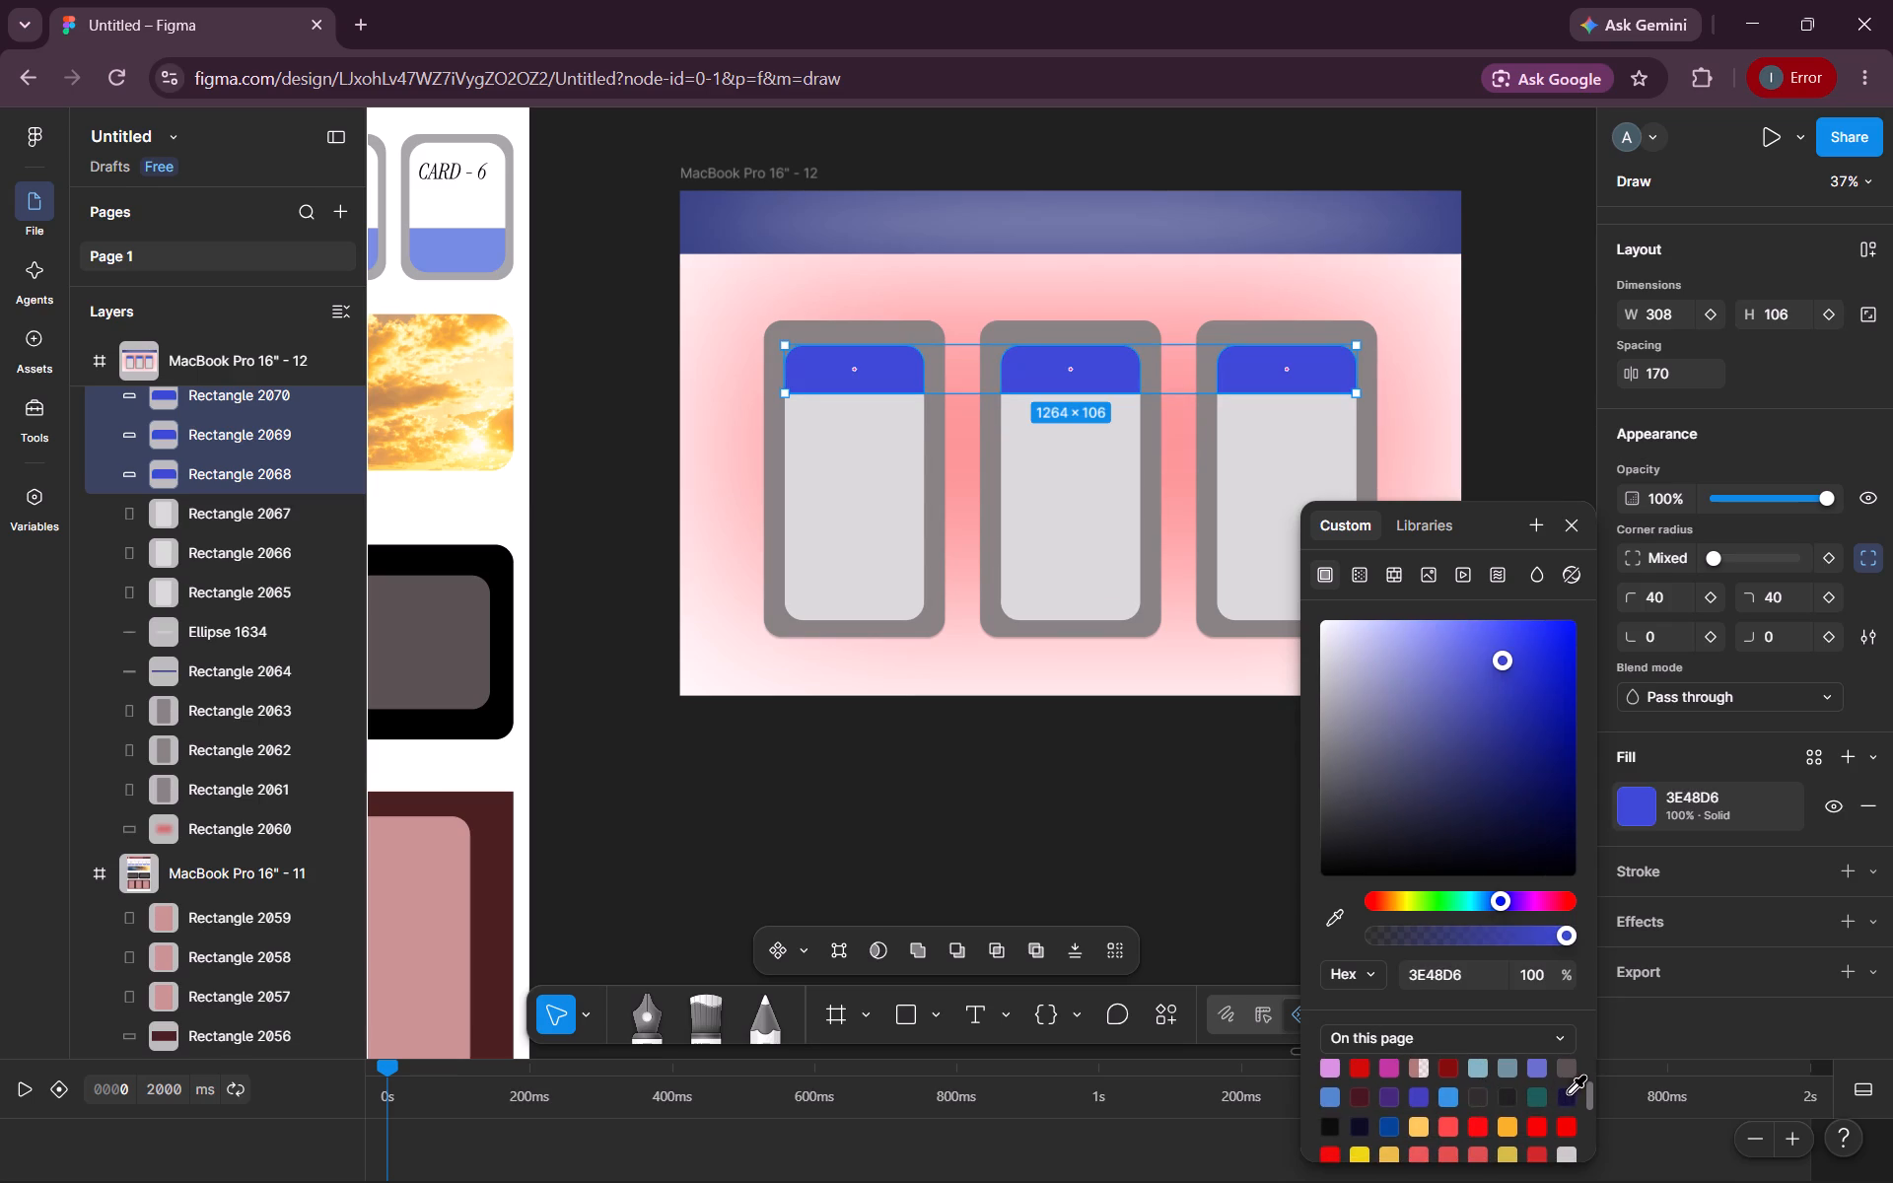
pyautogui.click(1569, 1093)
pyautogui.scroll(-1, 1524, 1092)
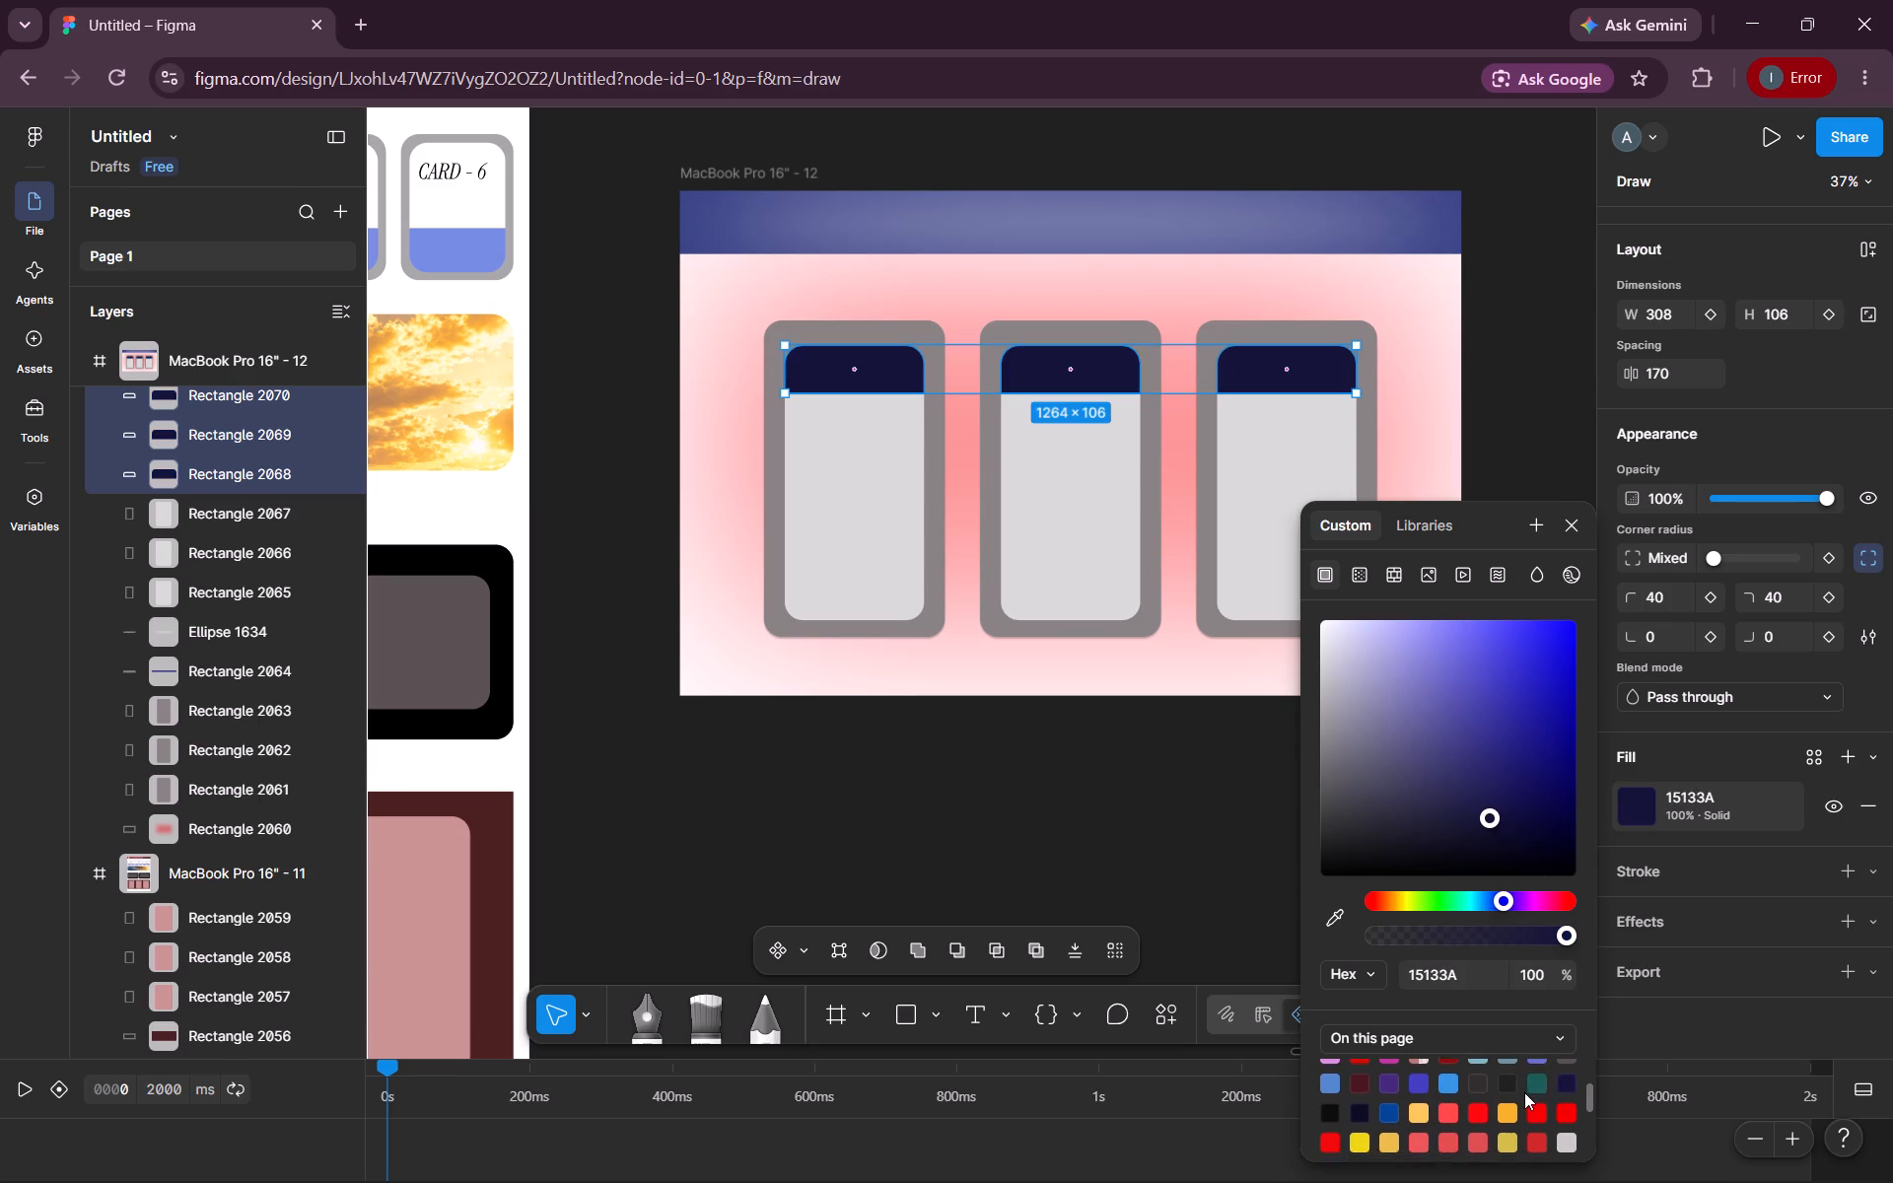
pyautogui.scroll(-1, 1524, 1092)
pyautogui.click(1386, 1111)
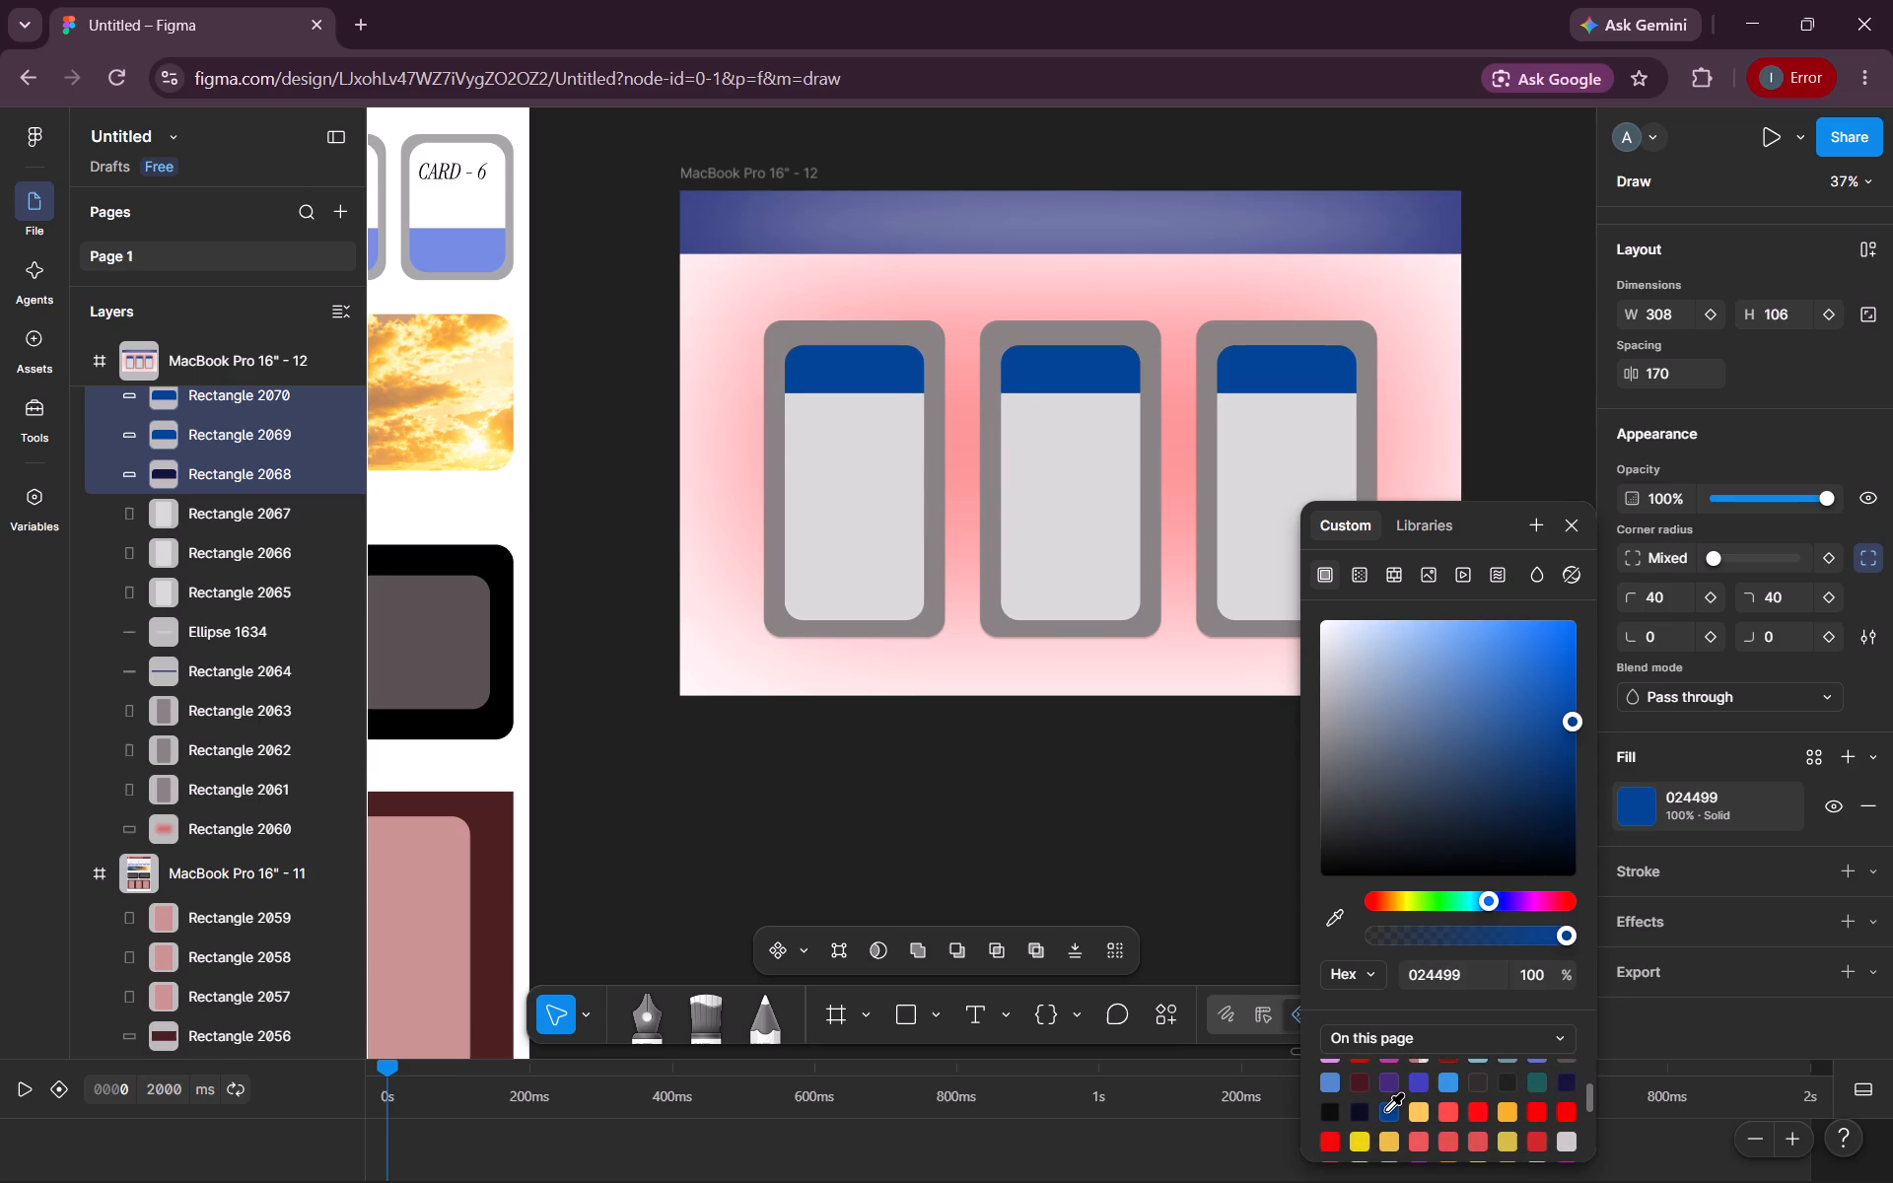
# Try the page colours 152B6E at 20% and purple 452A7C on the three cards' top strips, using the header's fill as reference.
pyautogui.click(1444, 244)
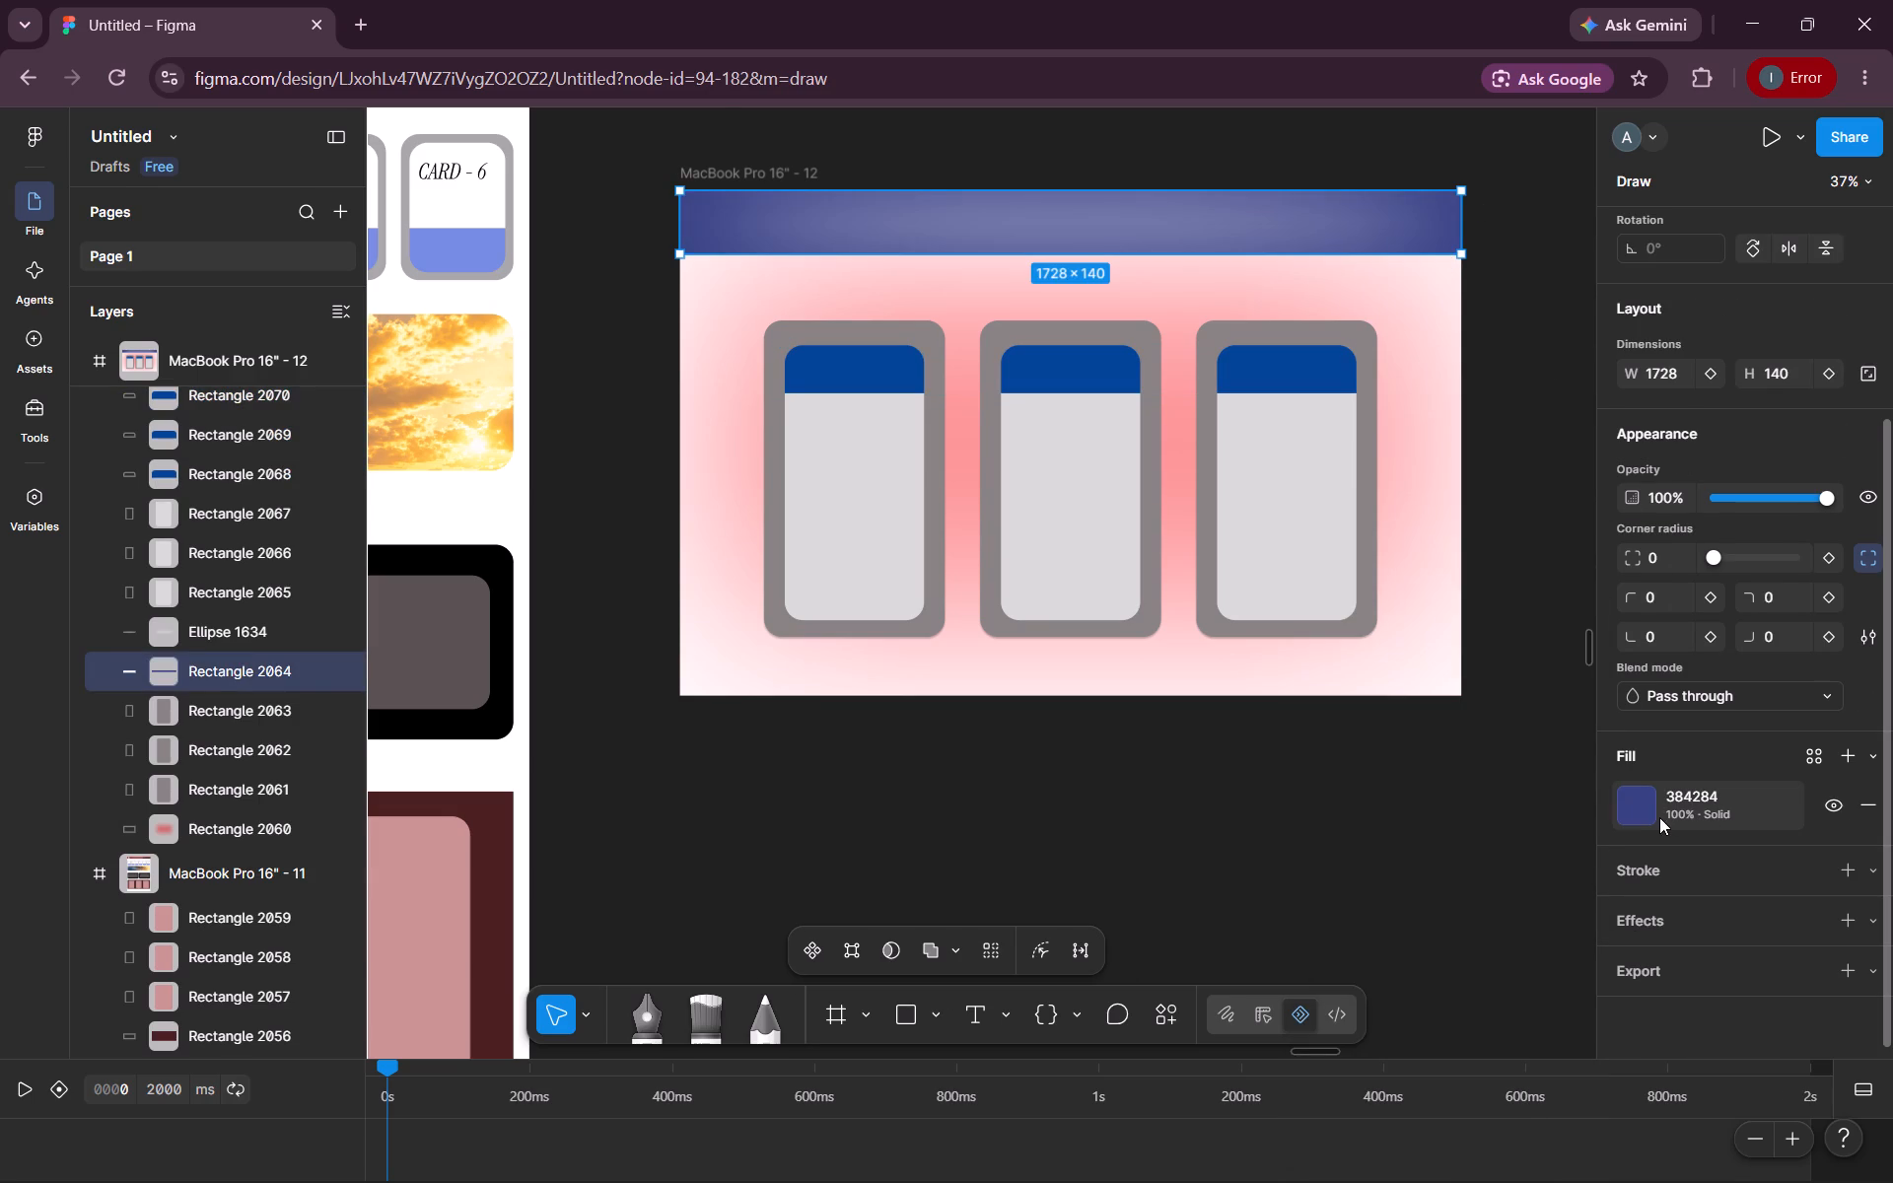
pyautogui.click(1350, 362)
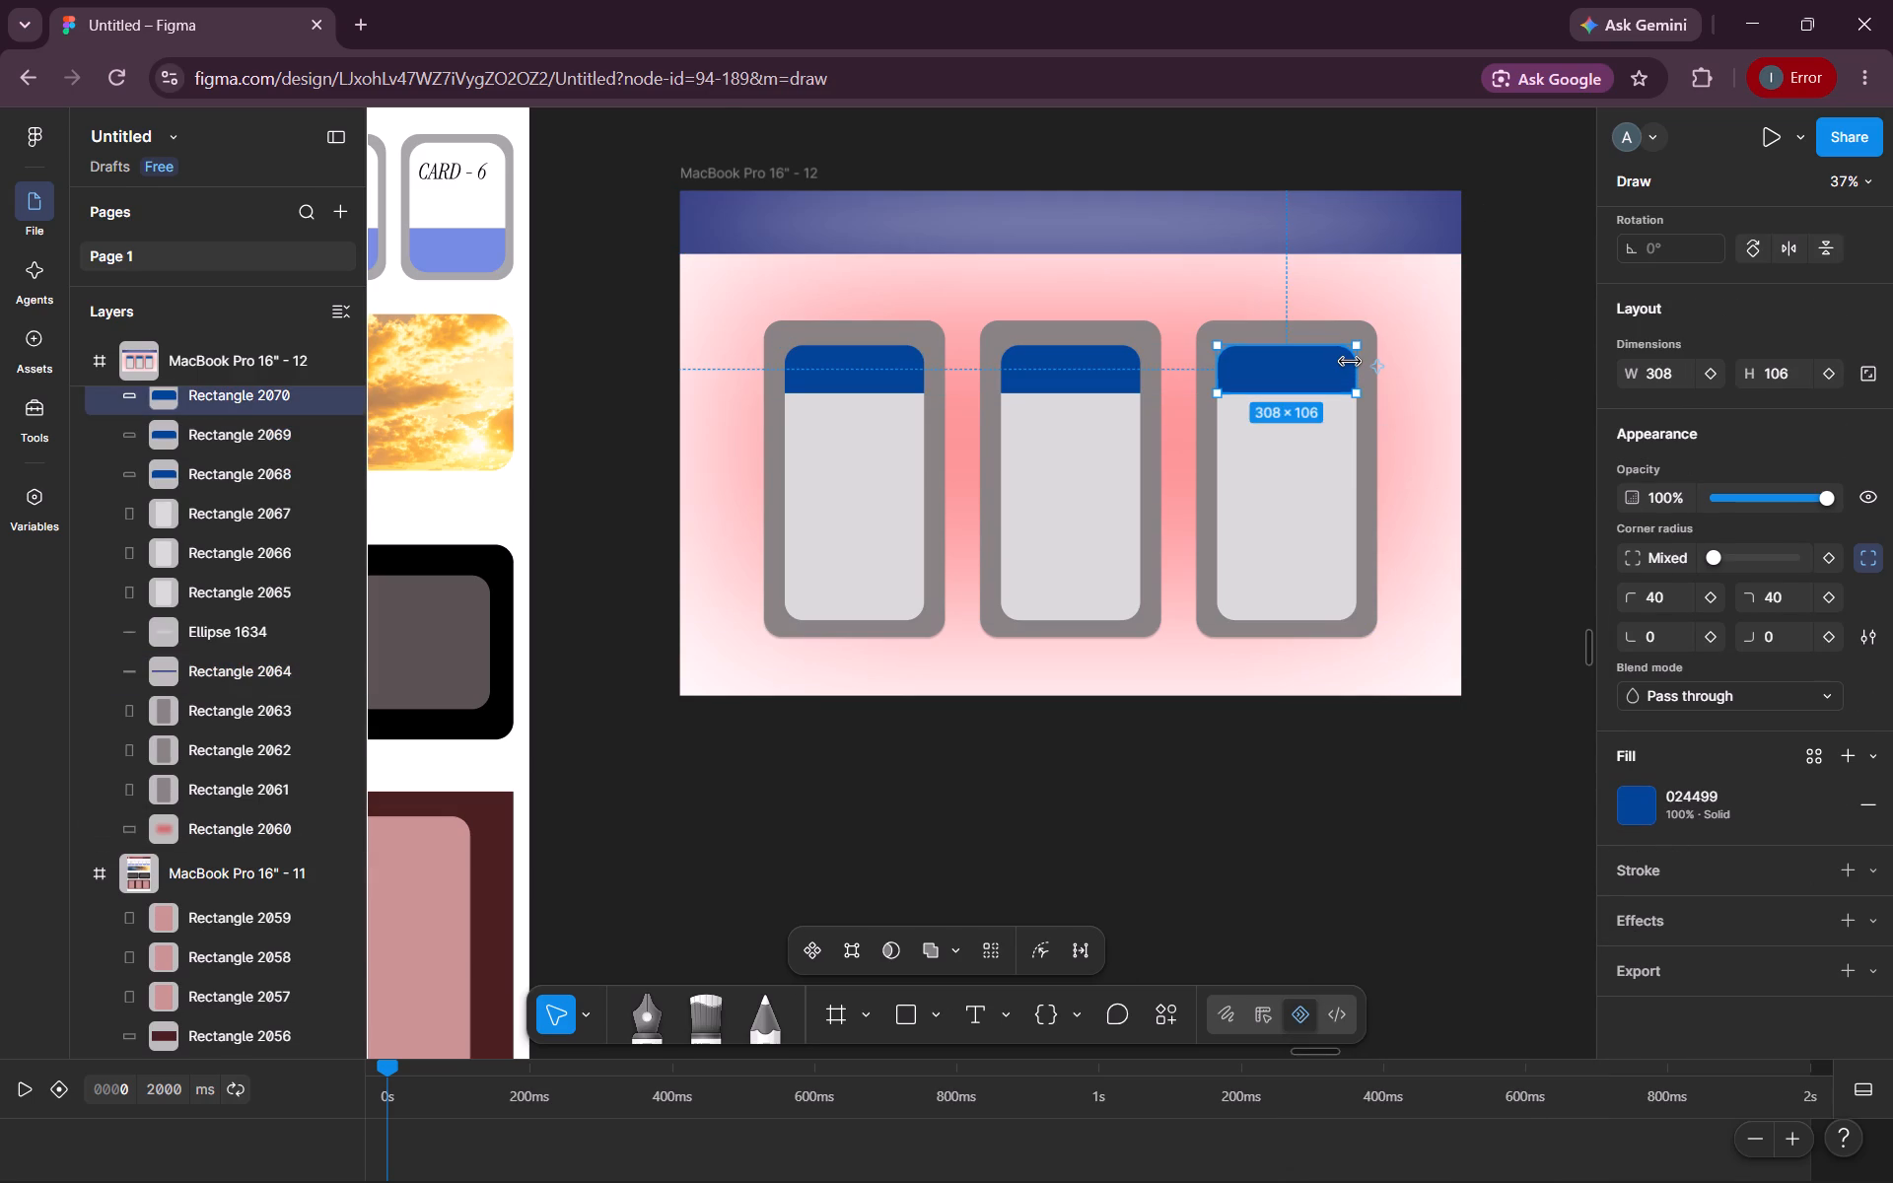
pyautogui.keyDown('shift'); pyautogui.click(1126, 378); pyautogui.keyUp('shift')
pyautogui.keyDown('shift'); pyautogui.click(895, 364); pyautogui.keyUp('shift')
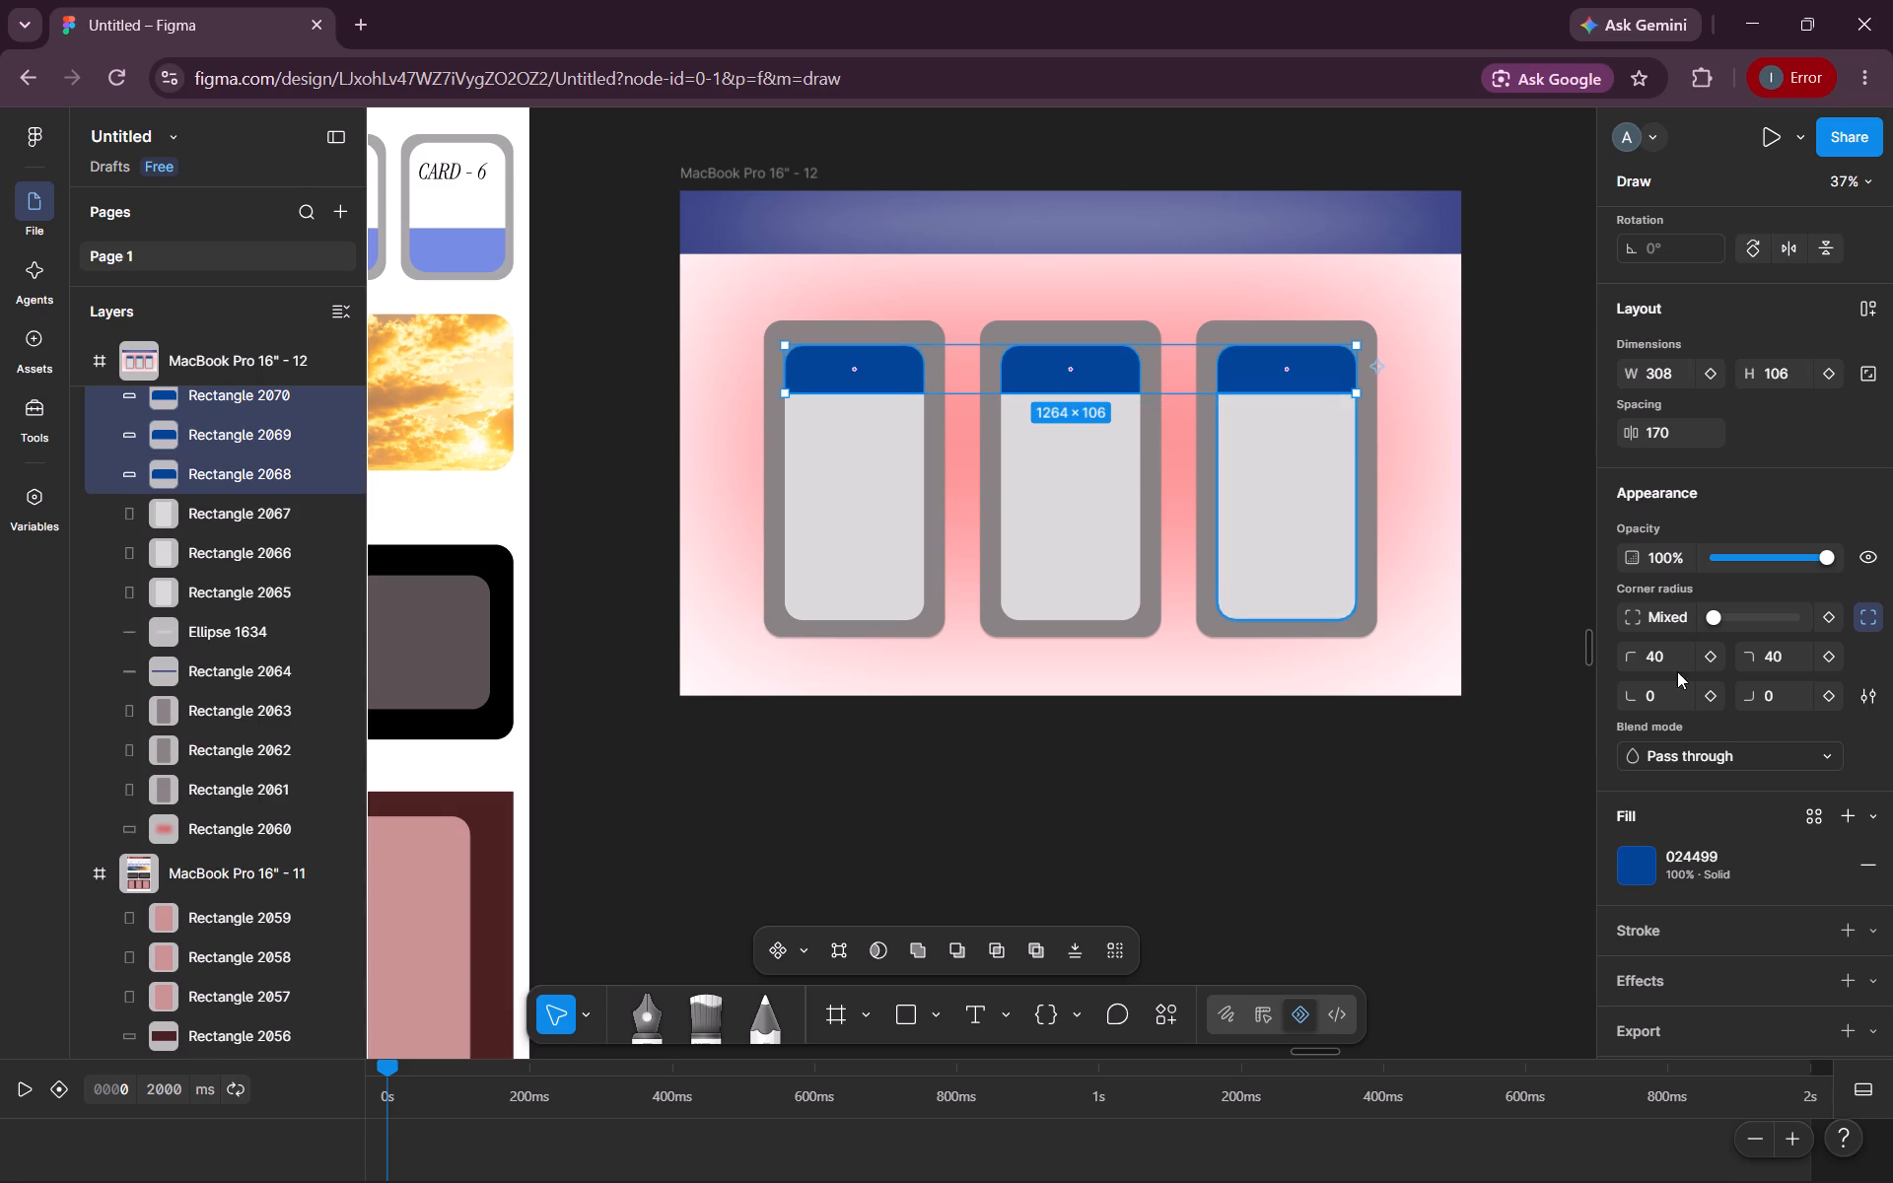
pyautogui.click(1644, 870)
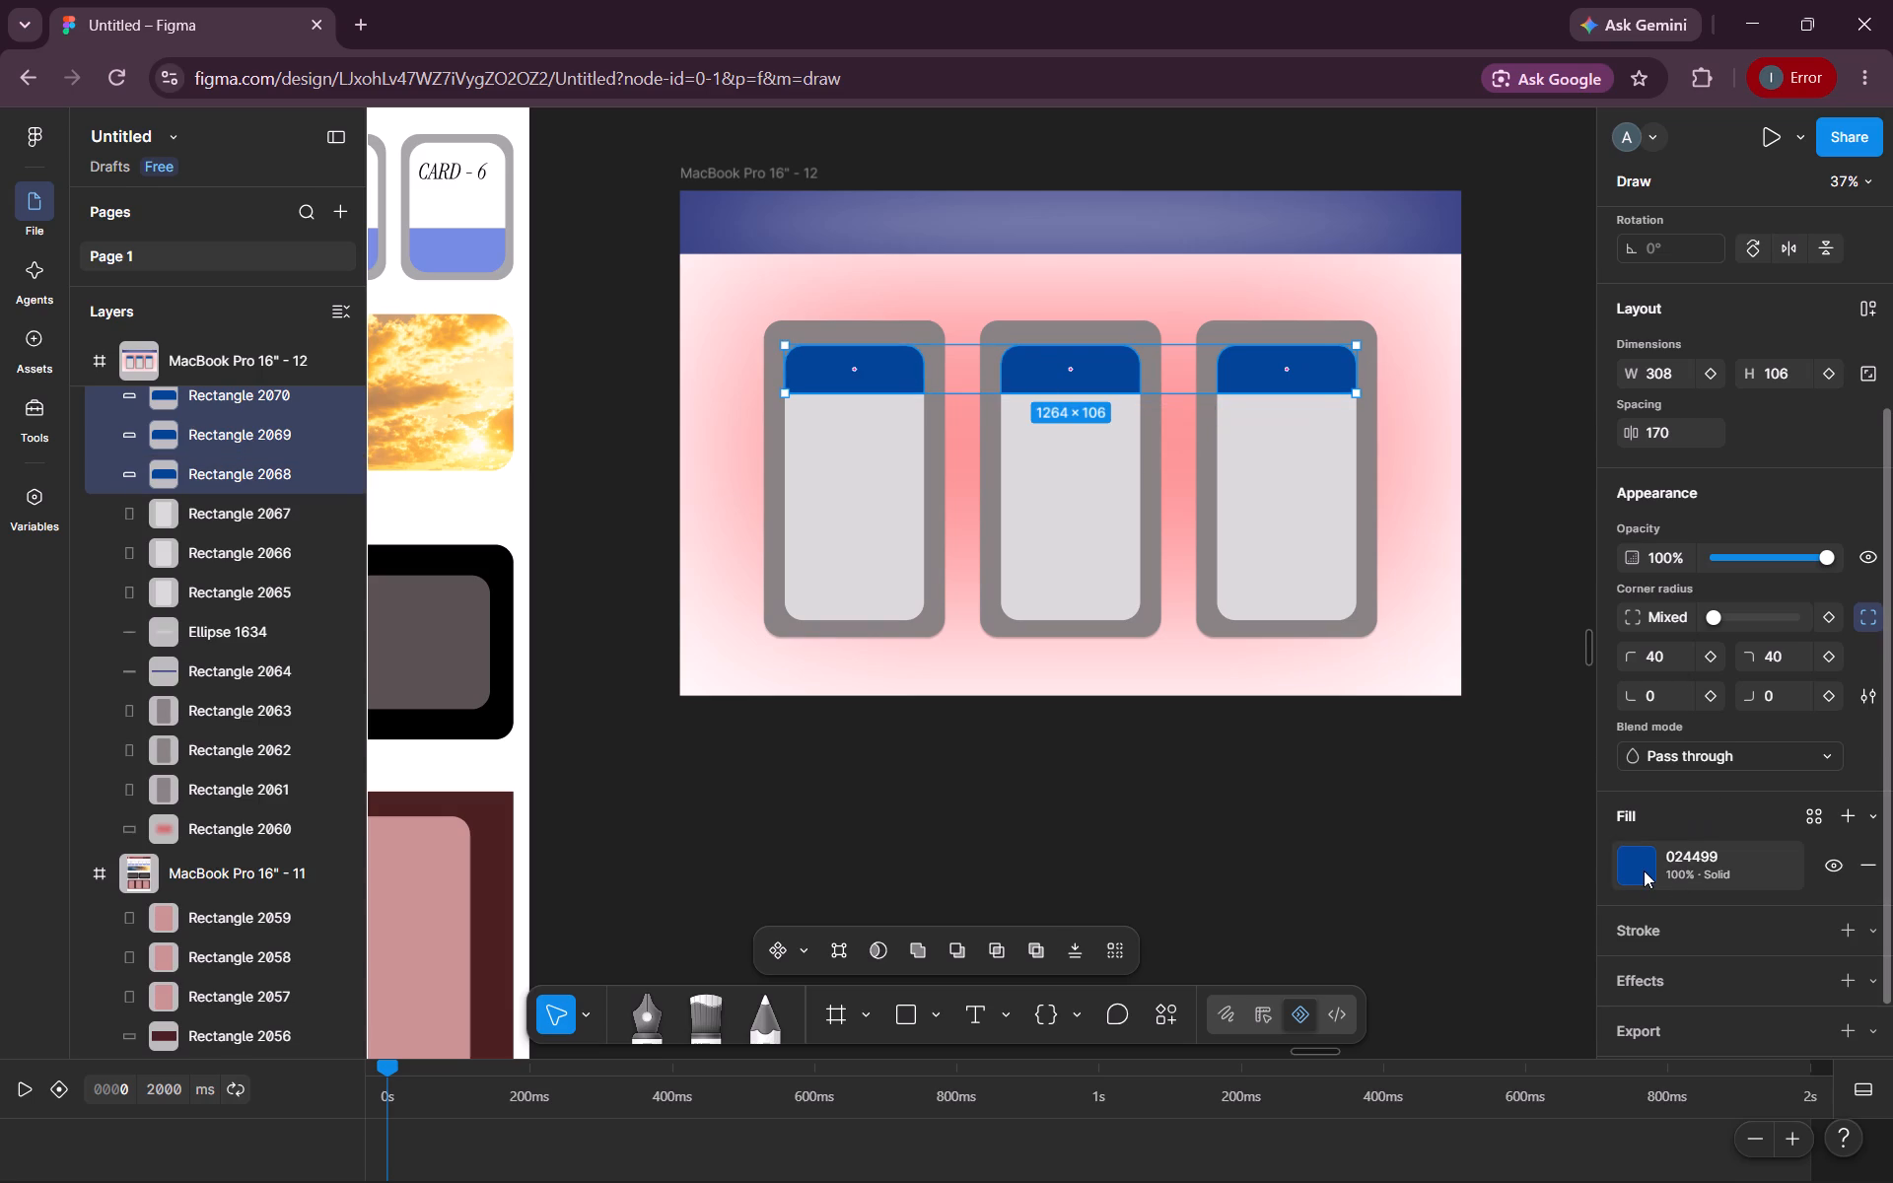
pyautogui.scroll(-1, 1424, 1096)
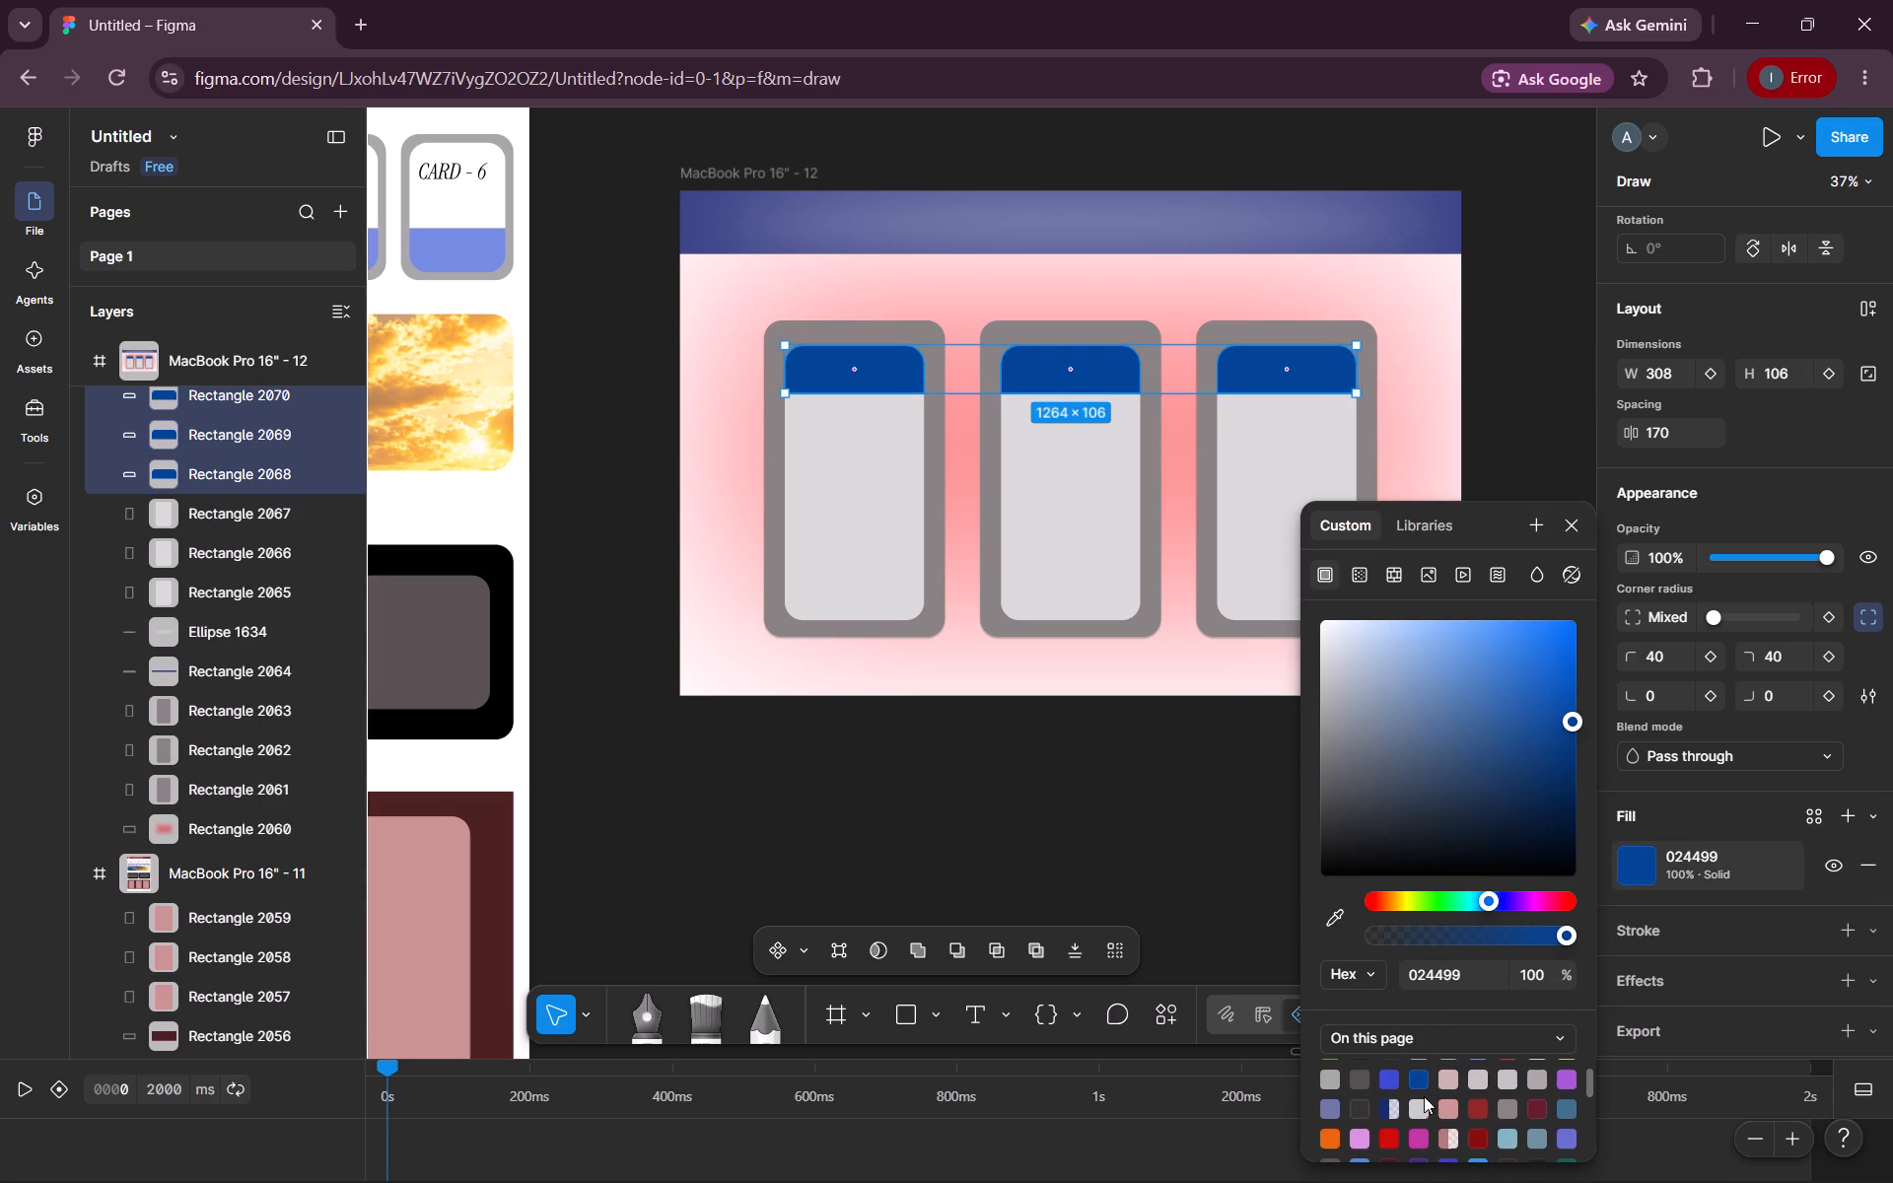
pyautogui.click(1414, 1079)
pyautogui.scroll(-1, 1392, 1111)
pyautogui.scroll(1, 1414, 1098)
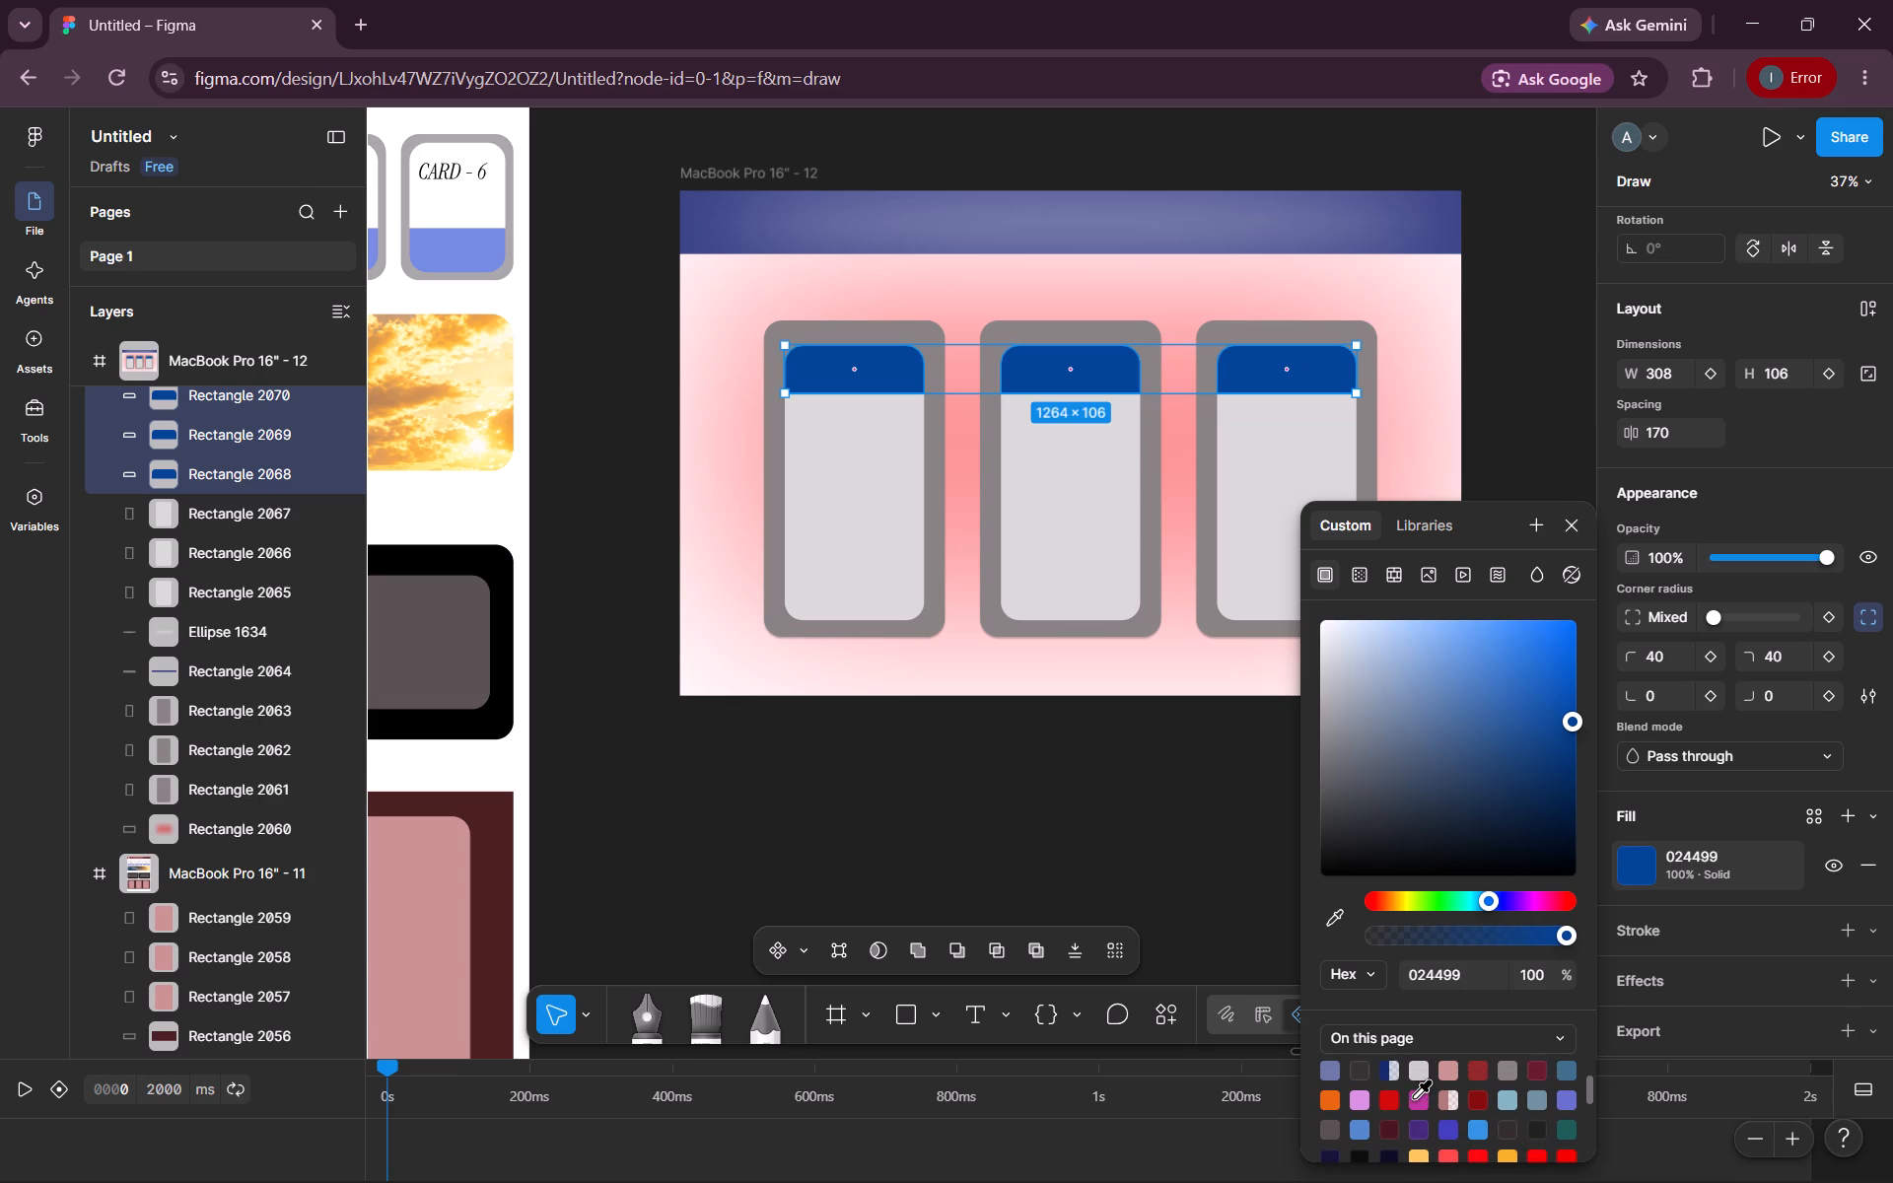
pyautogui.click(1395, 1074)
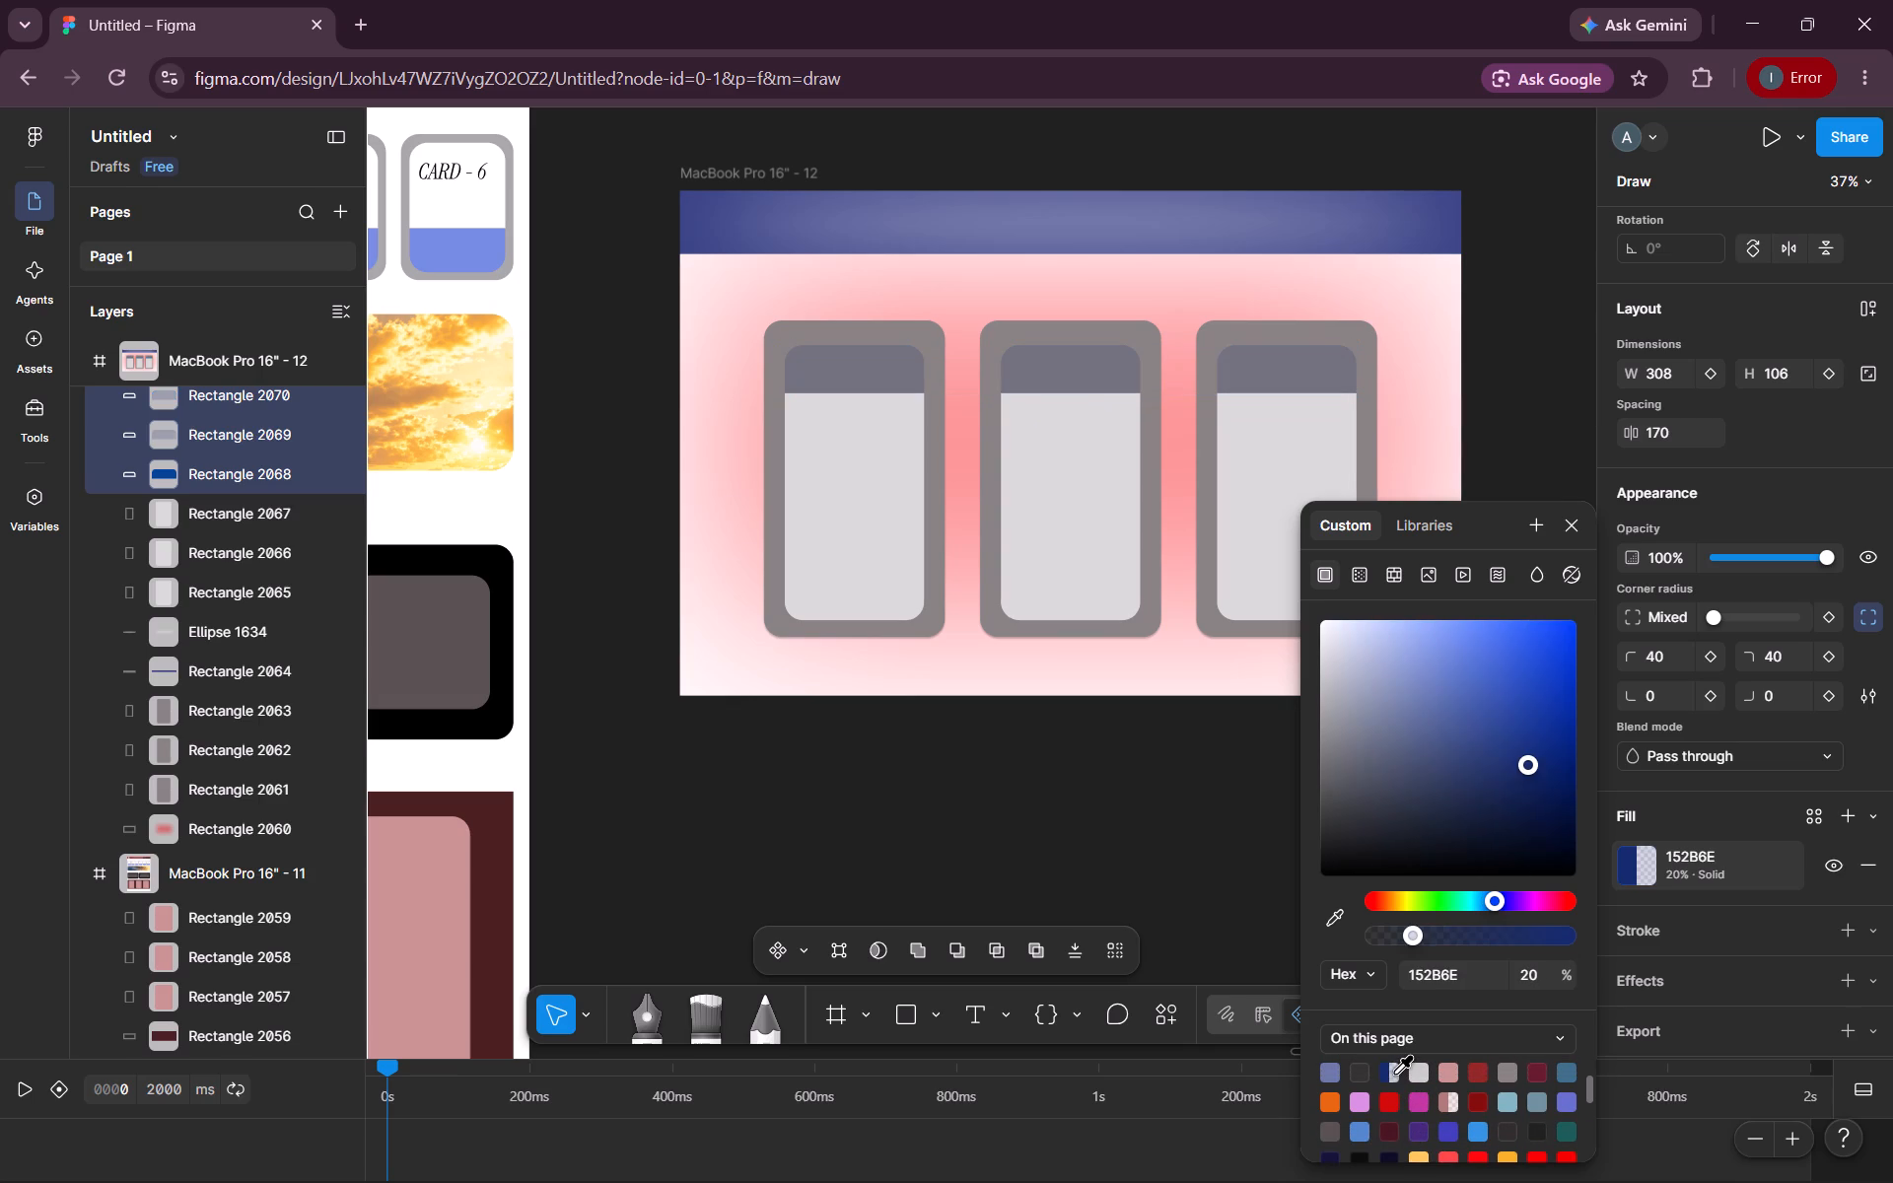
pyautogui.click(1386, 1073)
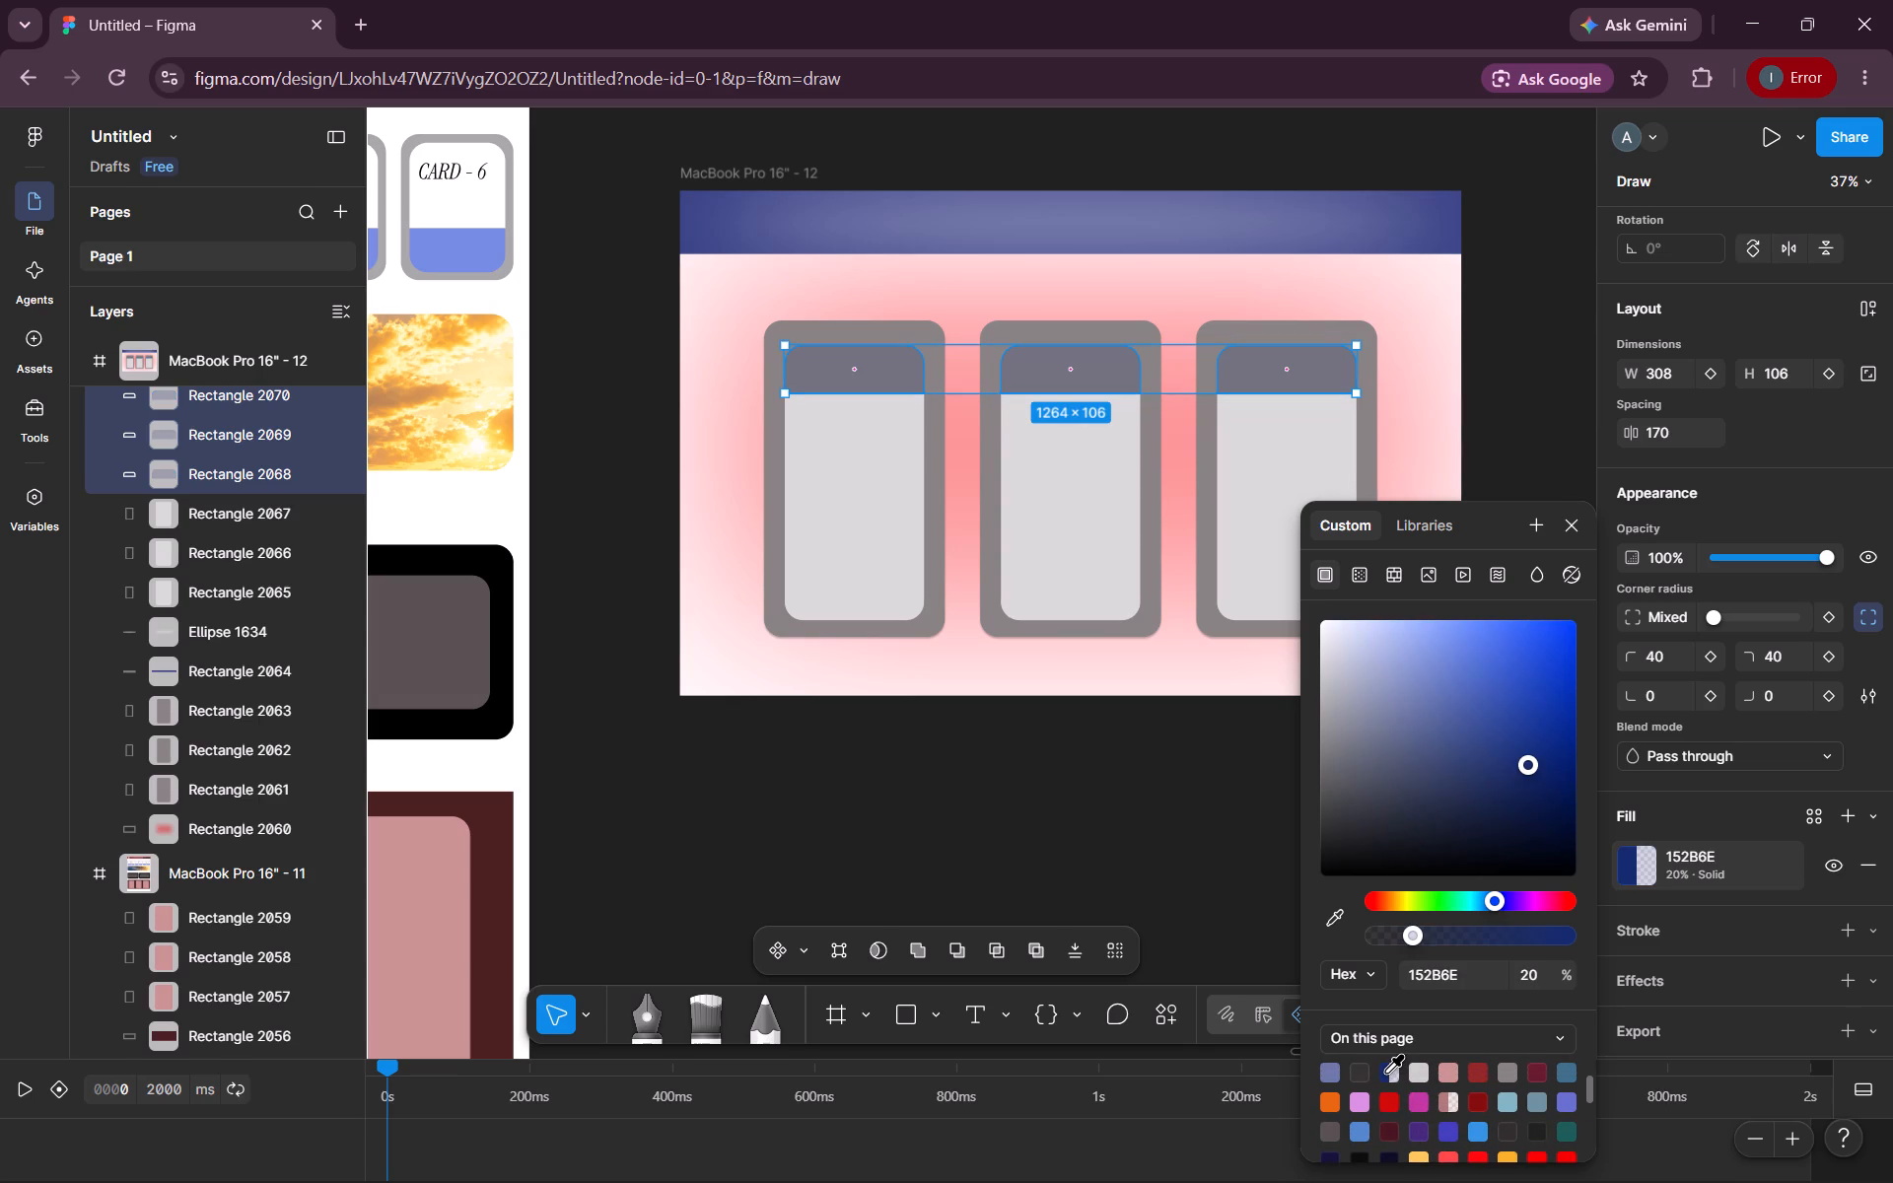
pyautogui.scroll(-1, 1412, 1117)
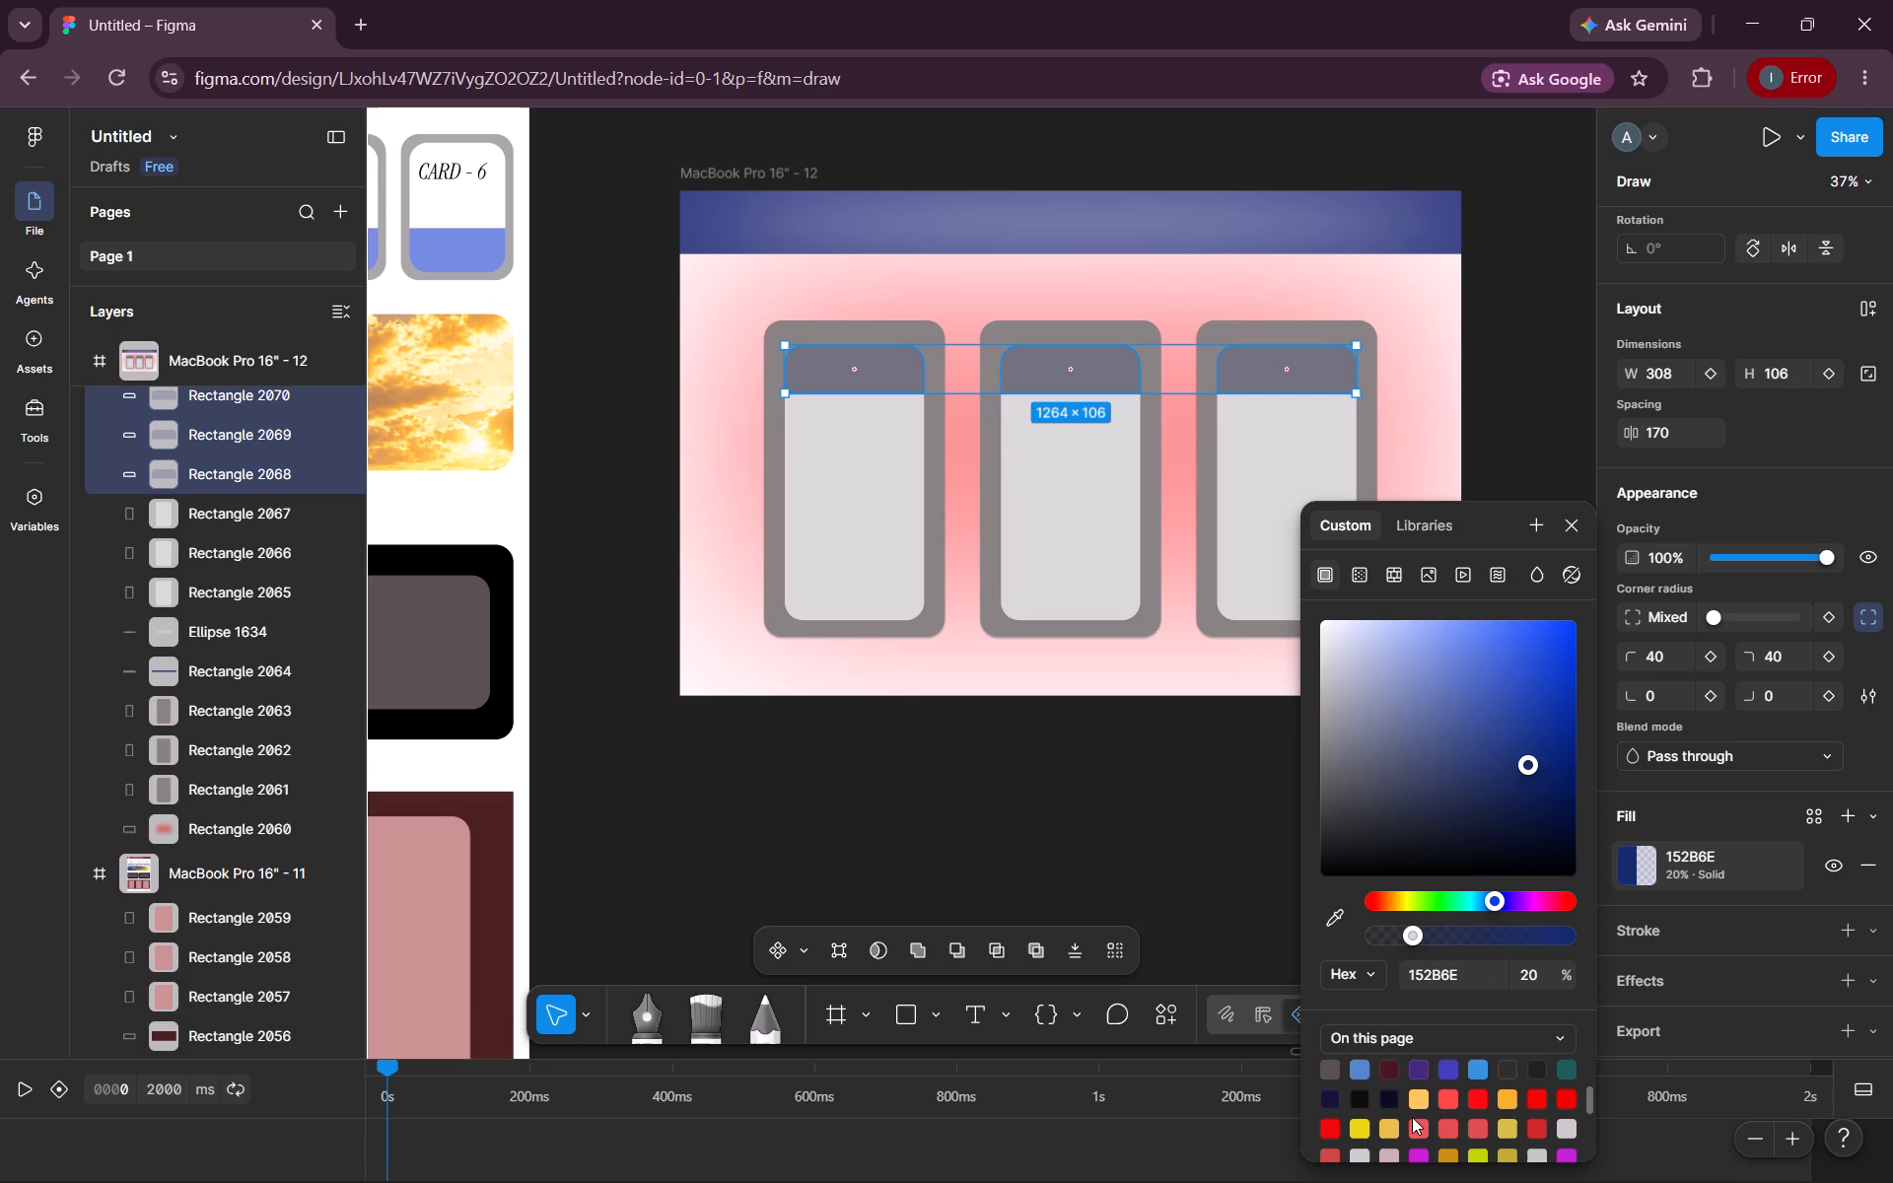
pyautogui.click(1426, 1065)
# Recolour the three top strips with the header's blue 384284 from the page colours, comparing it with 34397F, 14086C and 4D55CC.
pyautogui.scroll(-1, 1486, 1133)
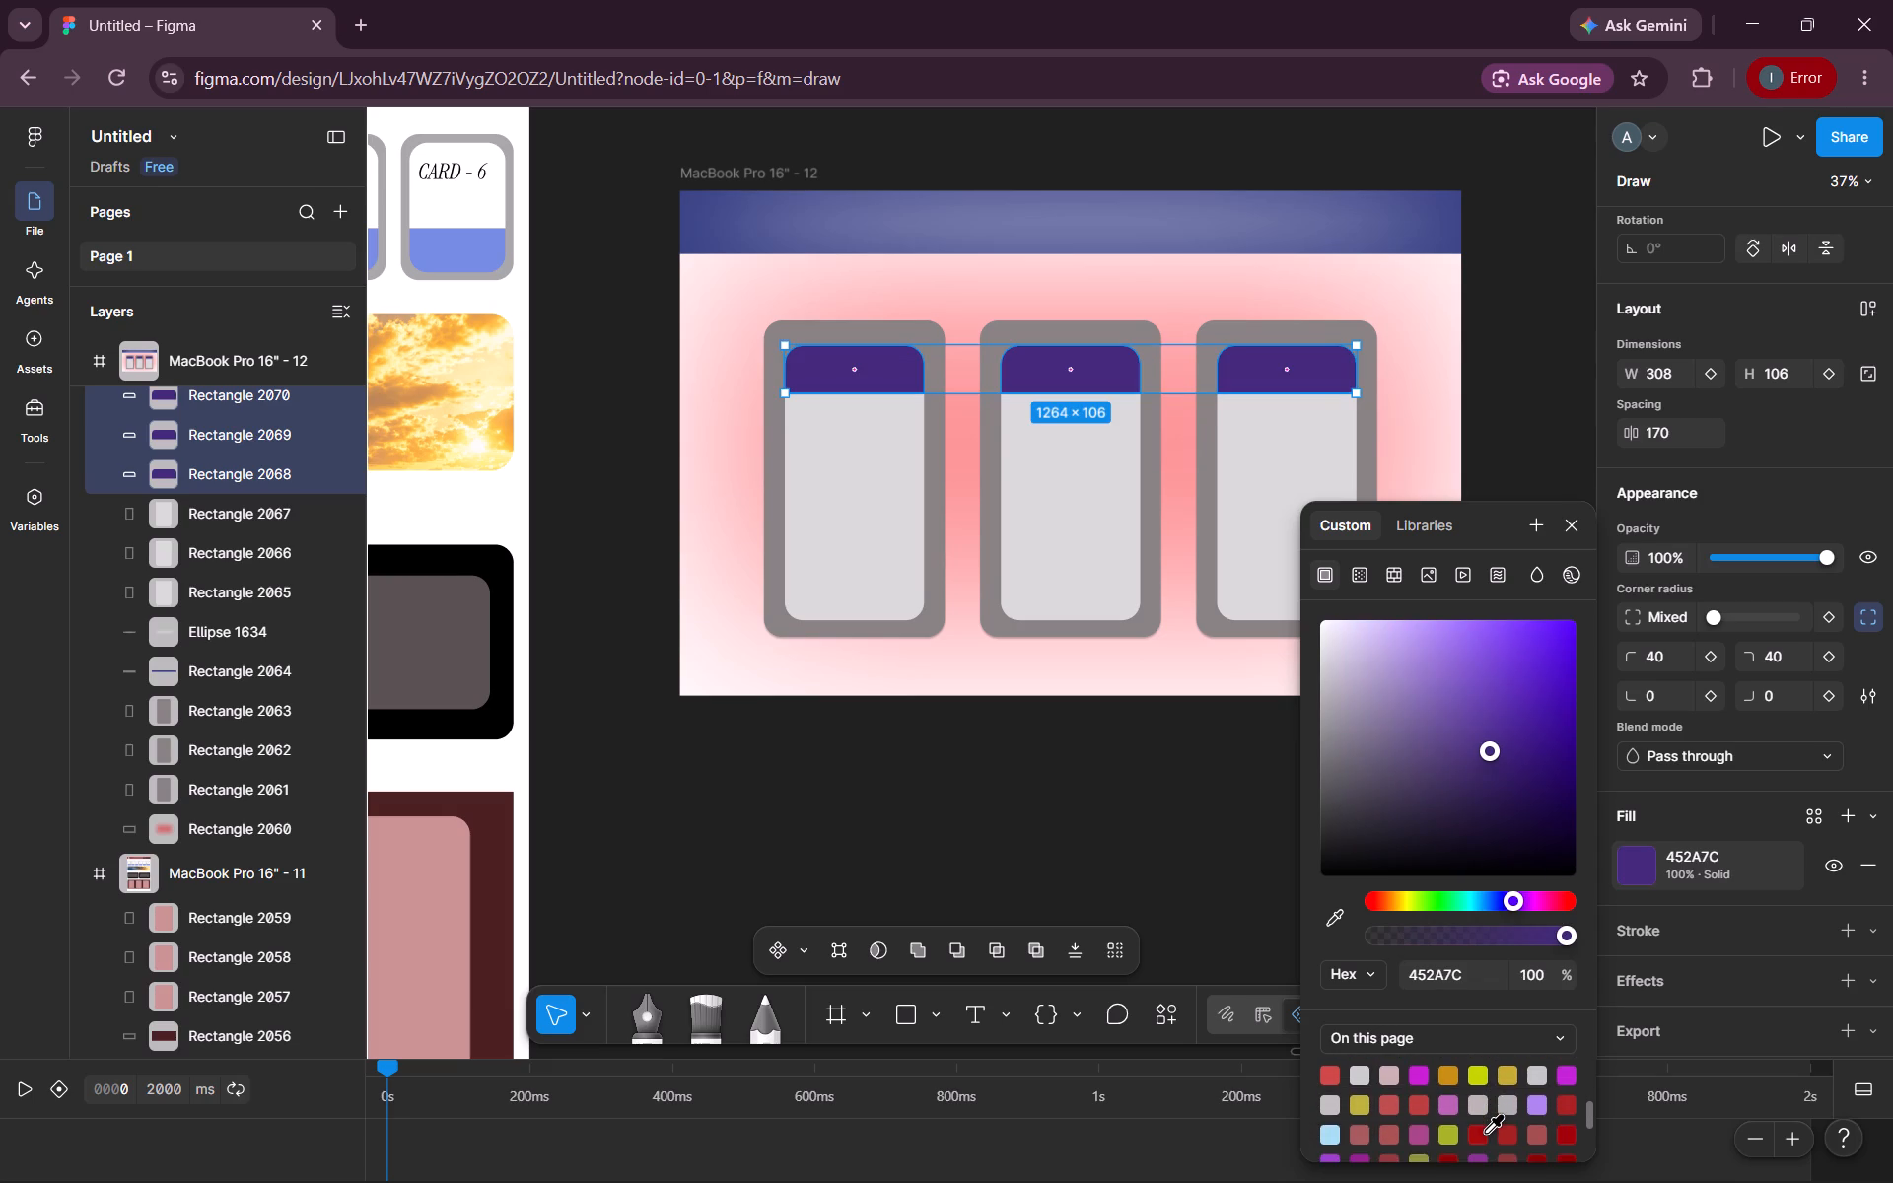
pyautogui.scroll(-3, 1486, 1133)
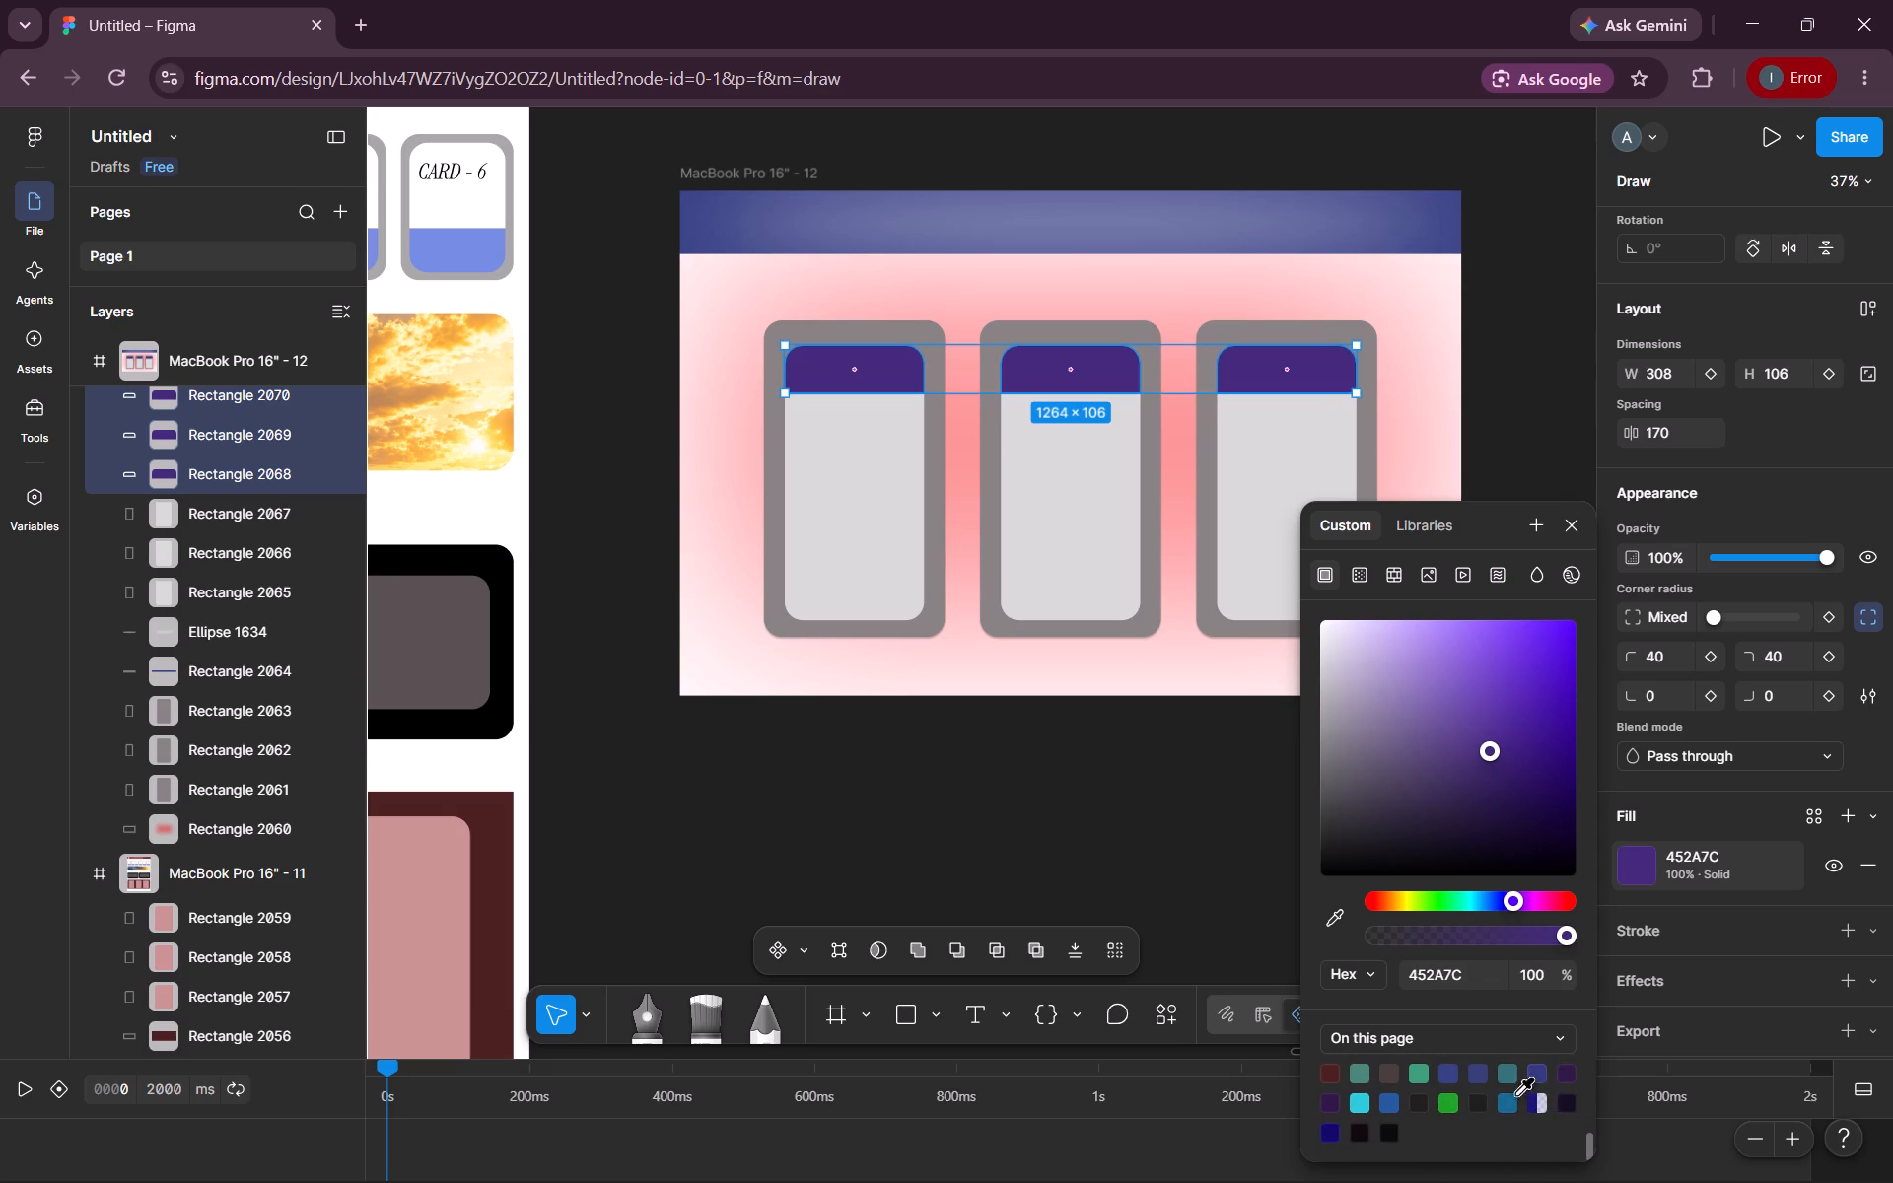
pyautogui.click(1544, 1068)
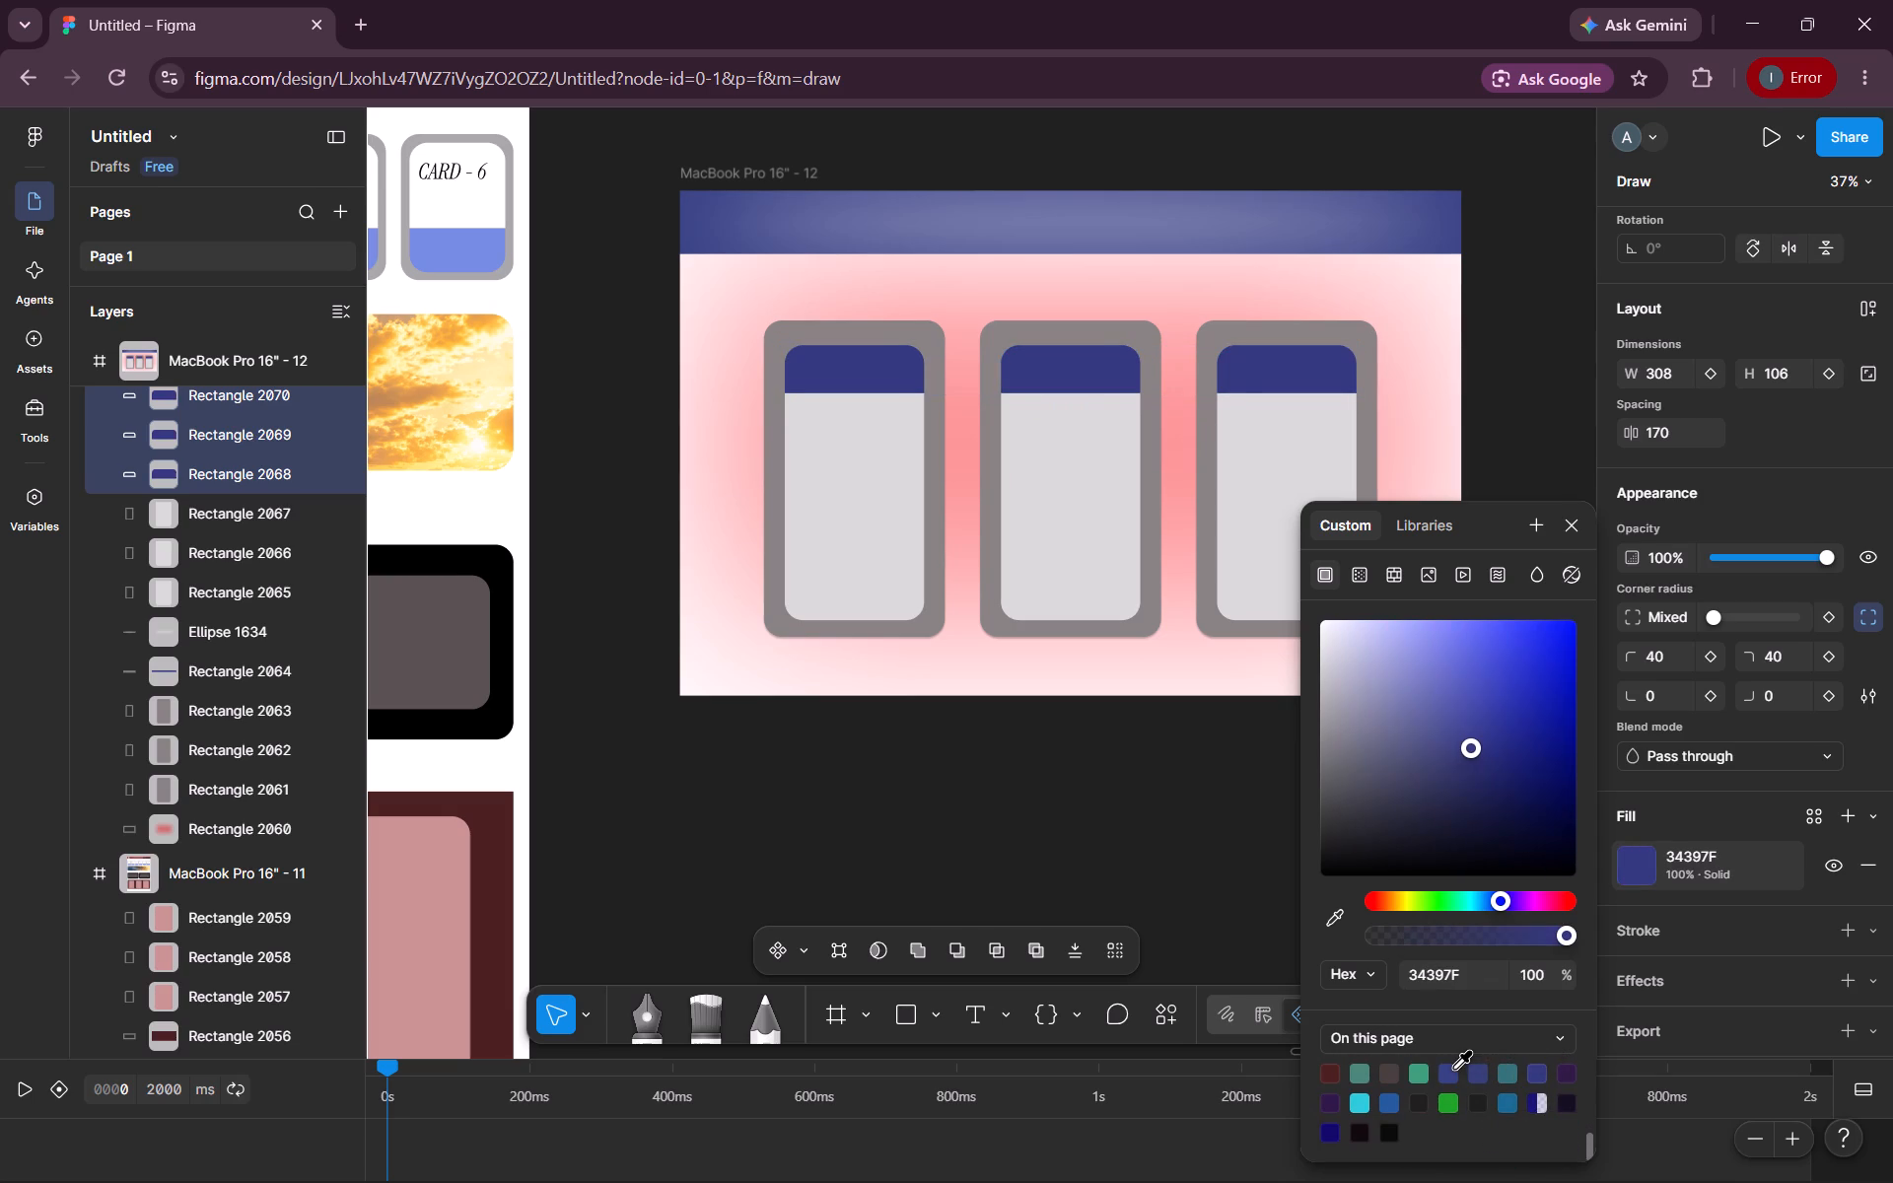
pyautogui.click(1454, 1069)
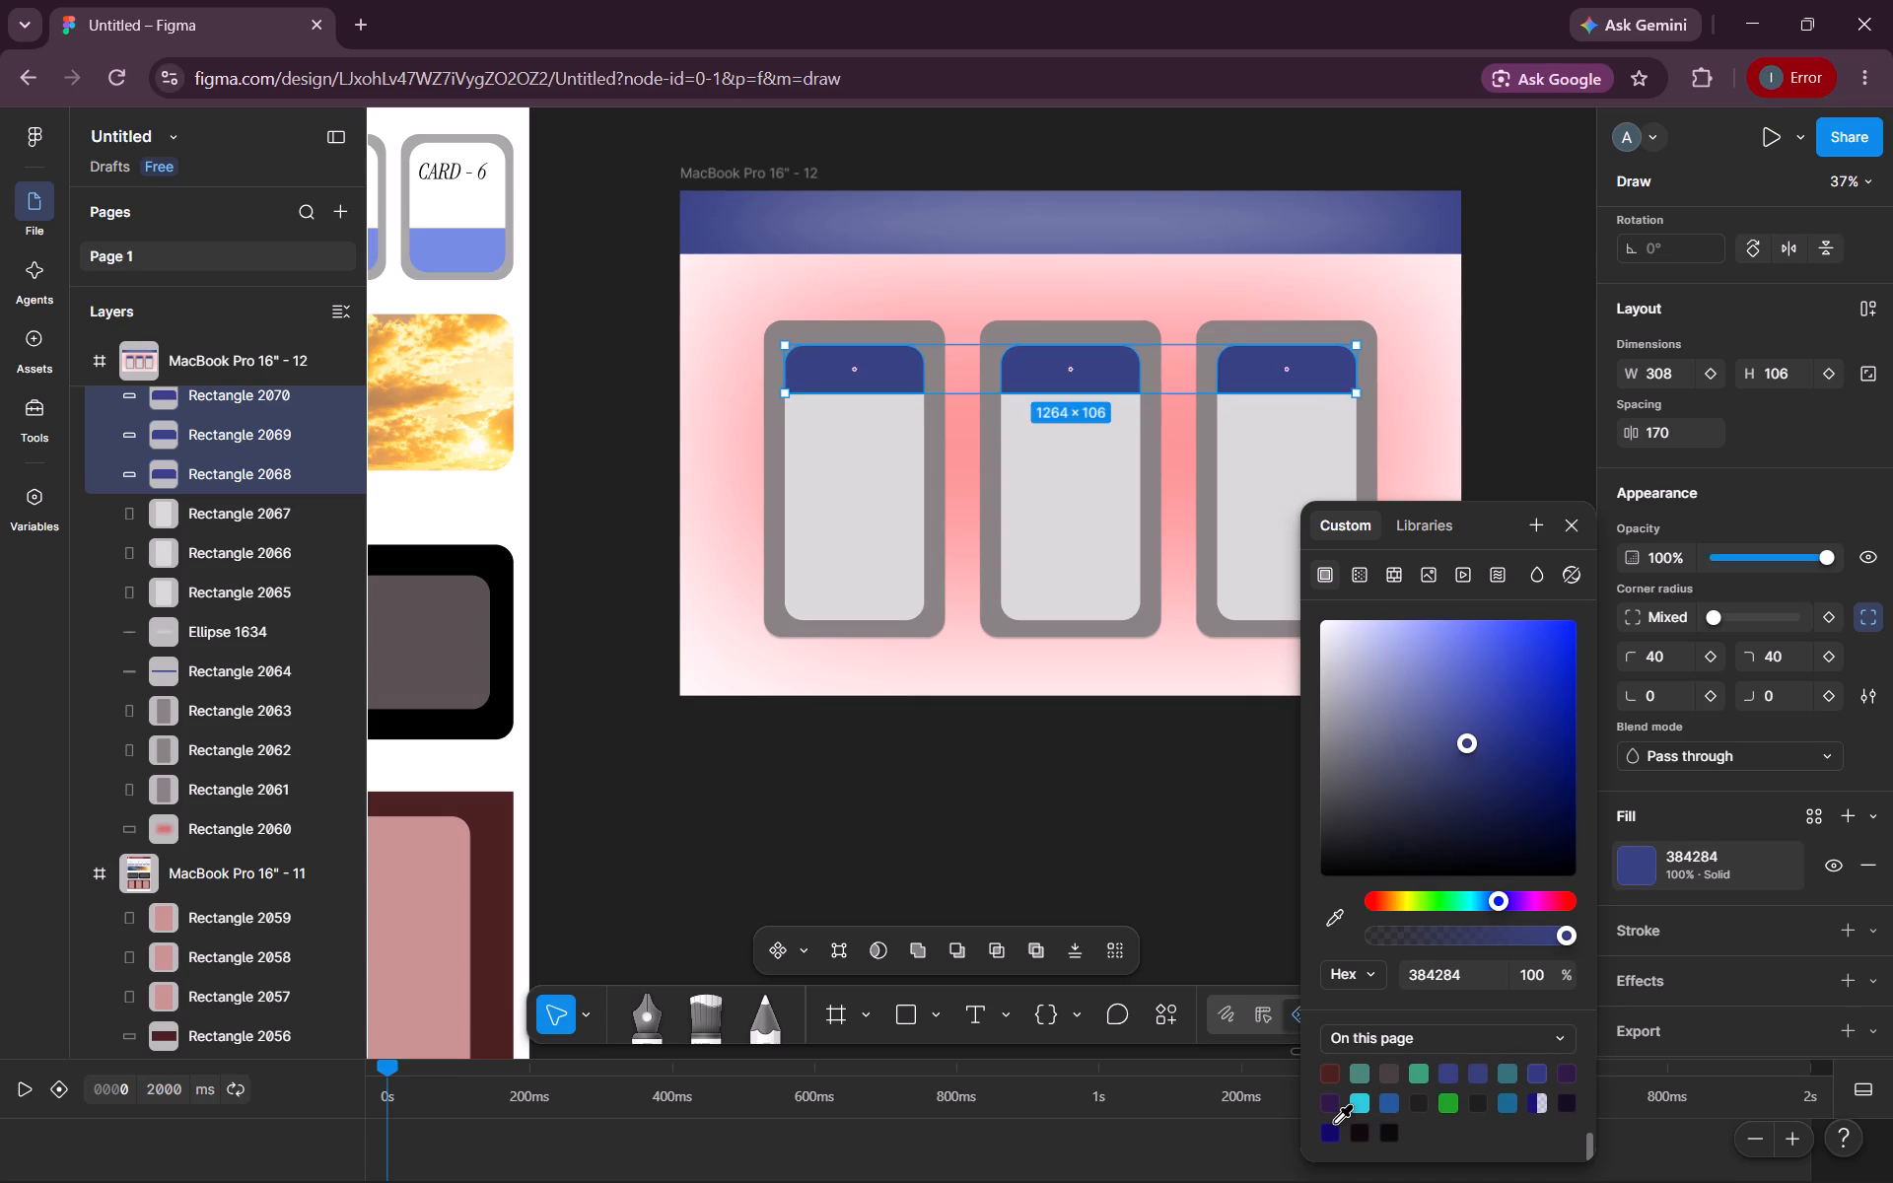
pyautogui.click(1335, 1123)
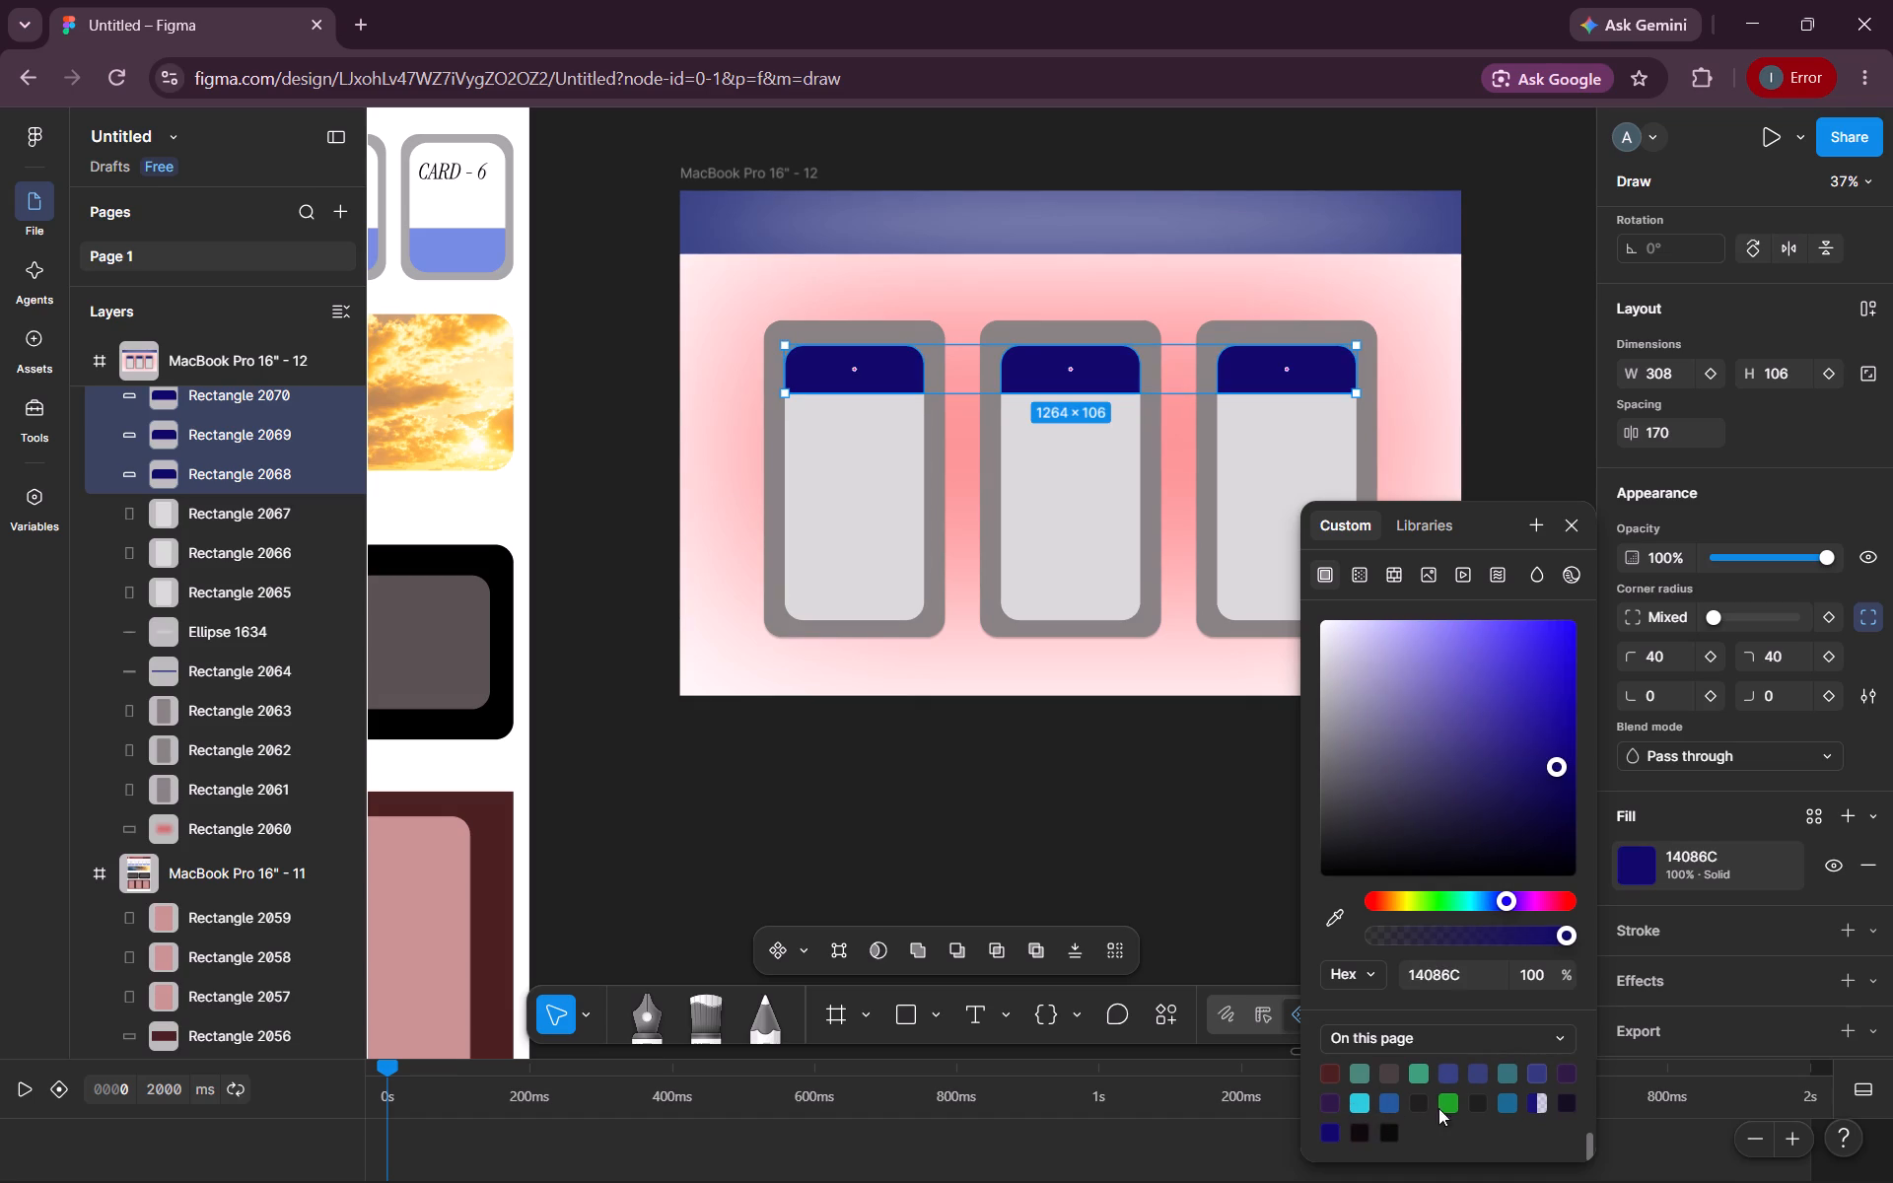
pyautogui.click(1537, 1077)
pyautogui.scroll(1, 1537, 1077)
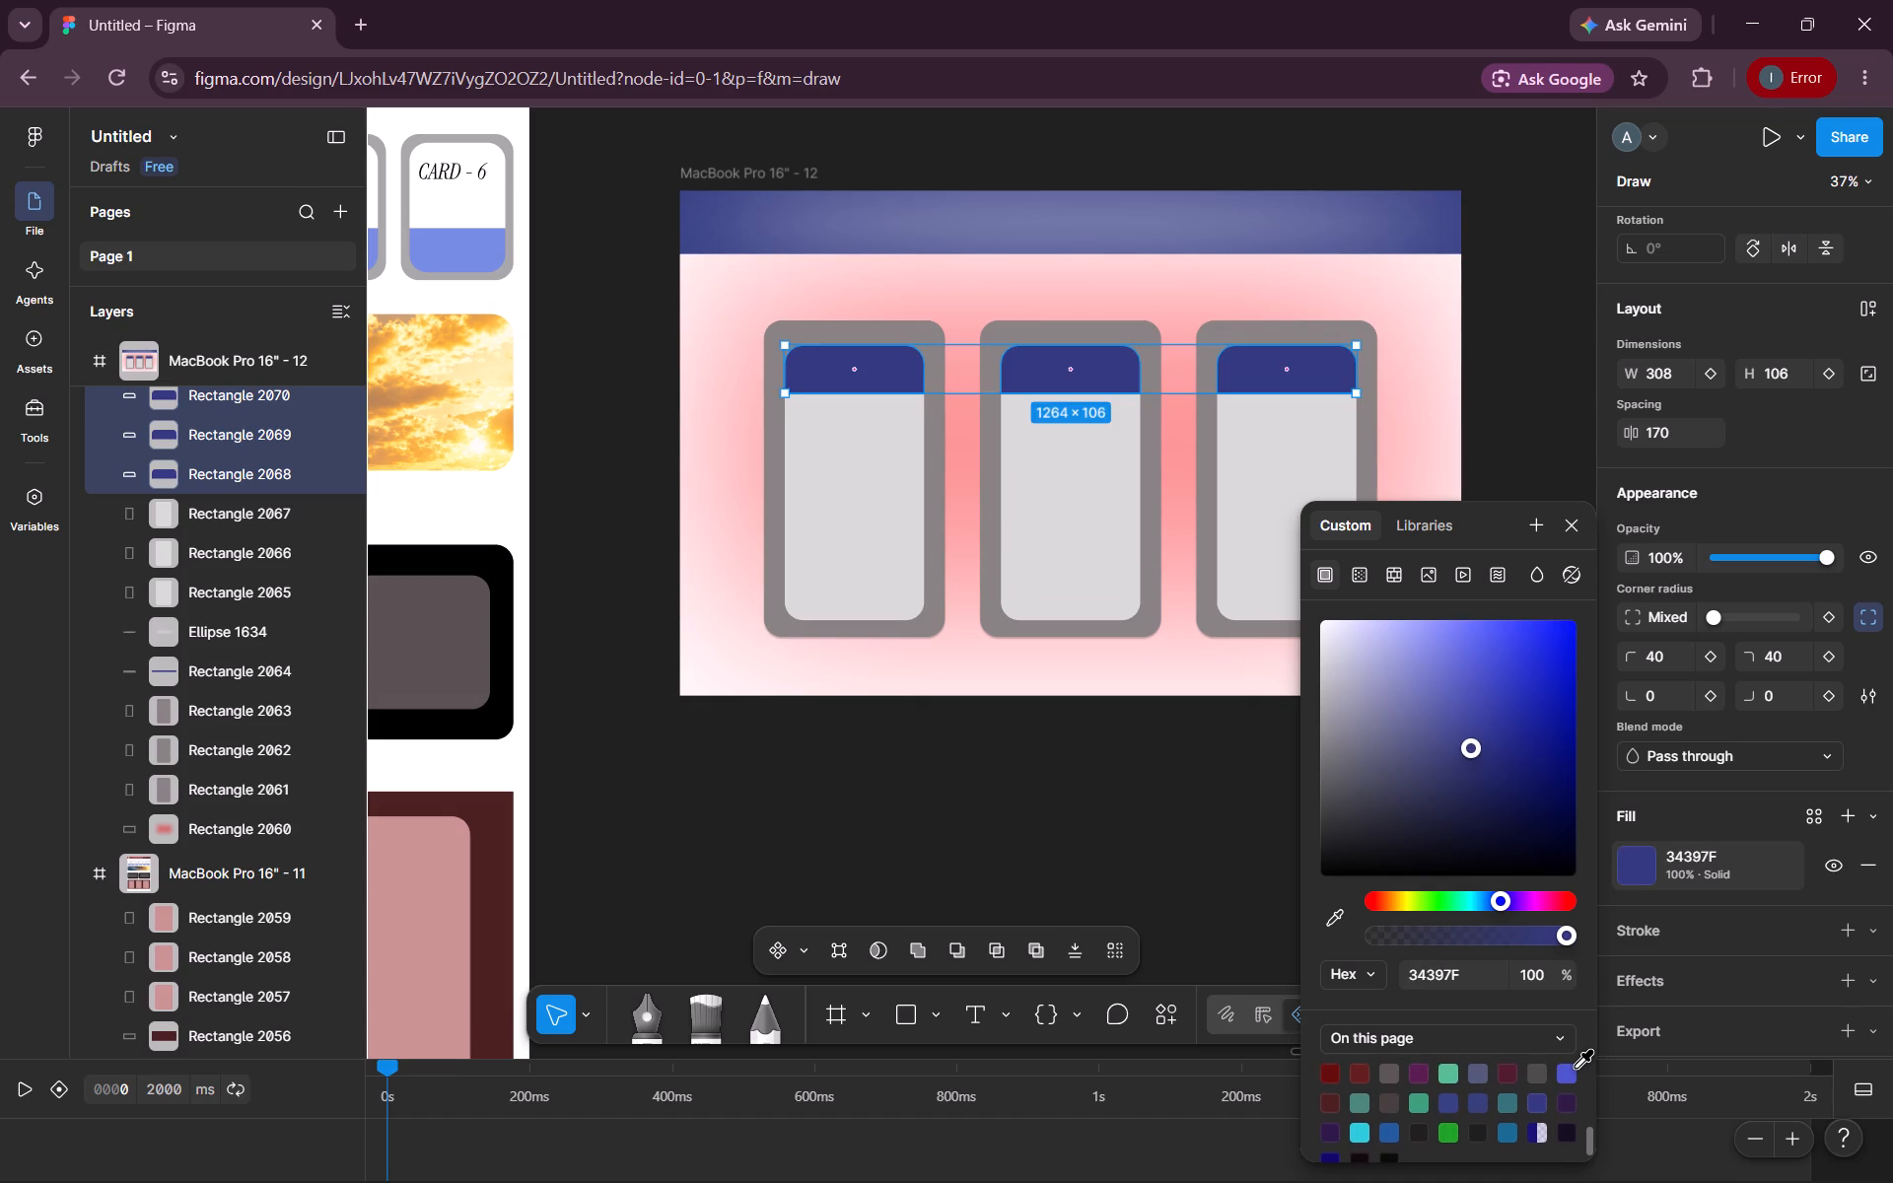
pyautogui.click(1576, 1068)
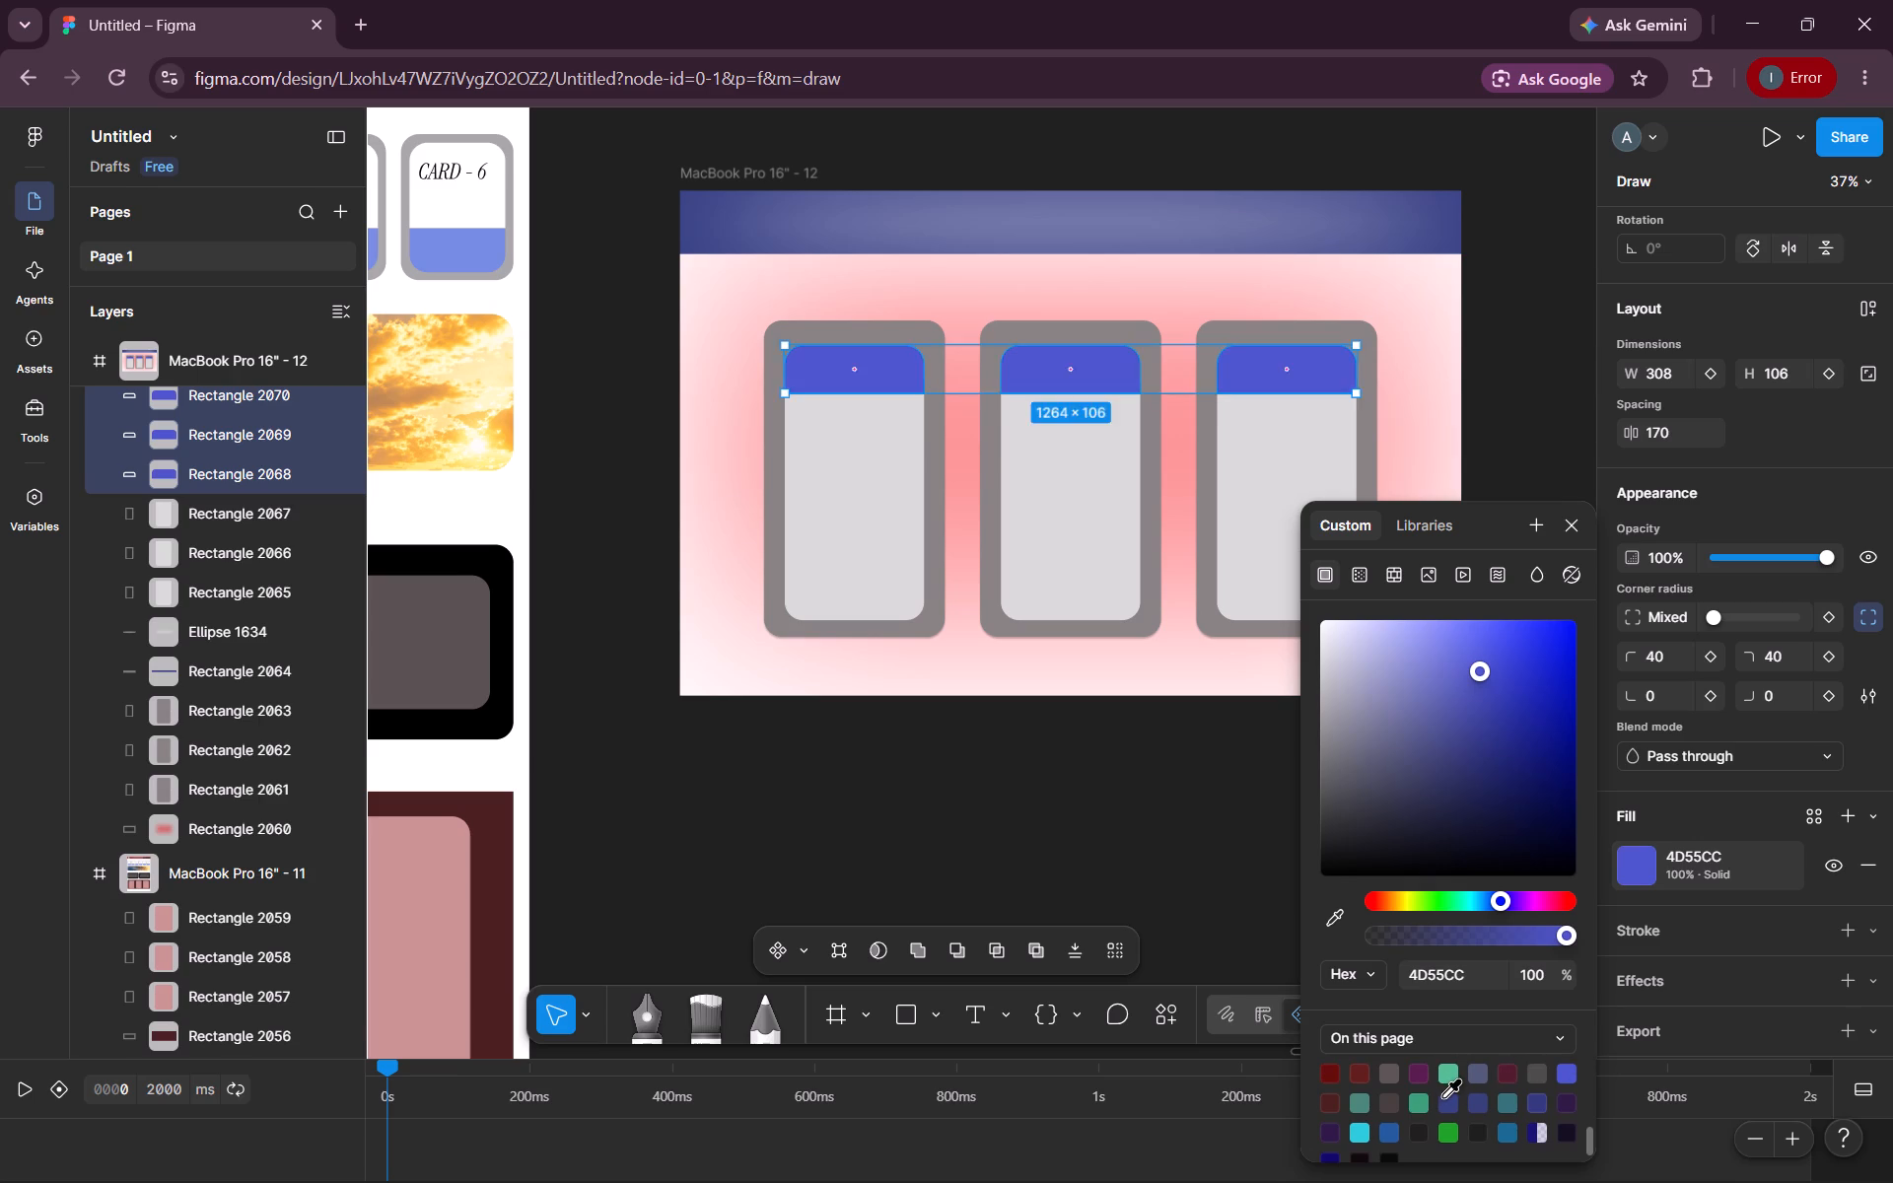
pyautogui.click(1443, 1097)
pyautogui.click(1199, 844)
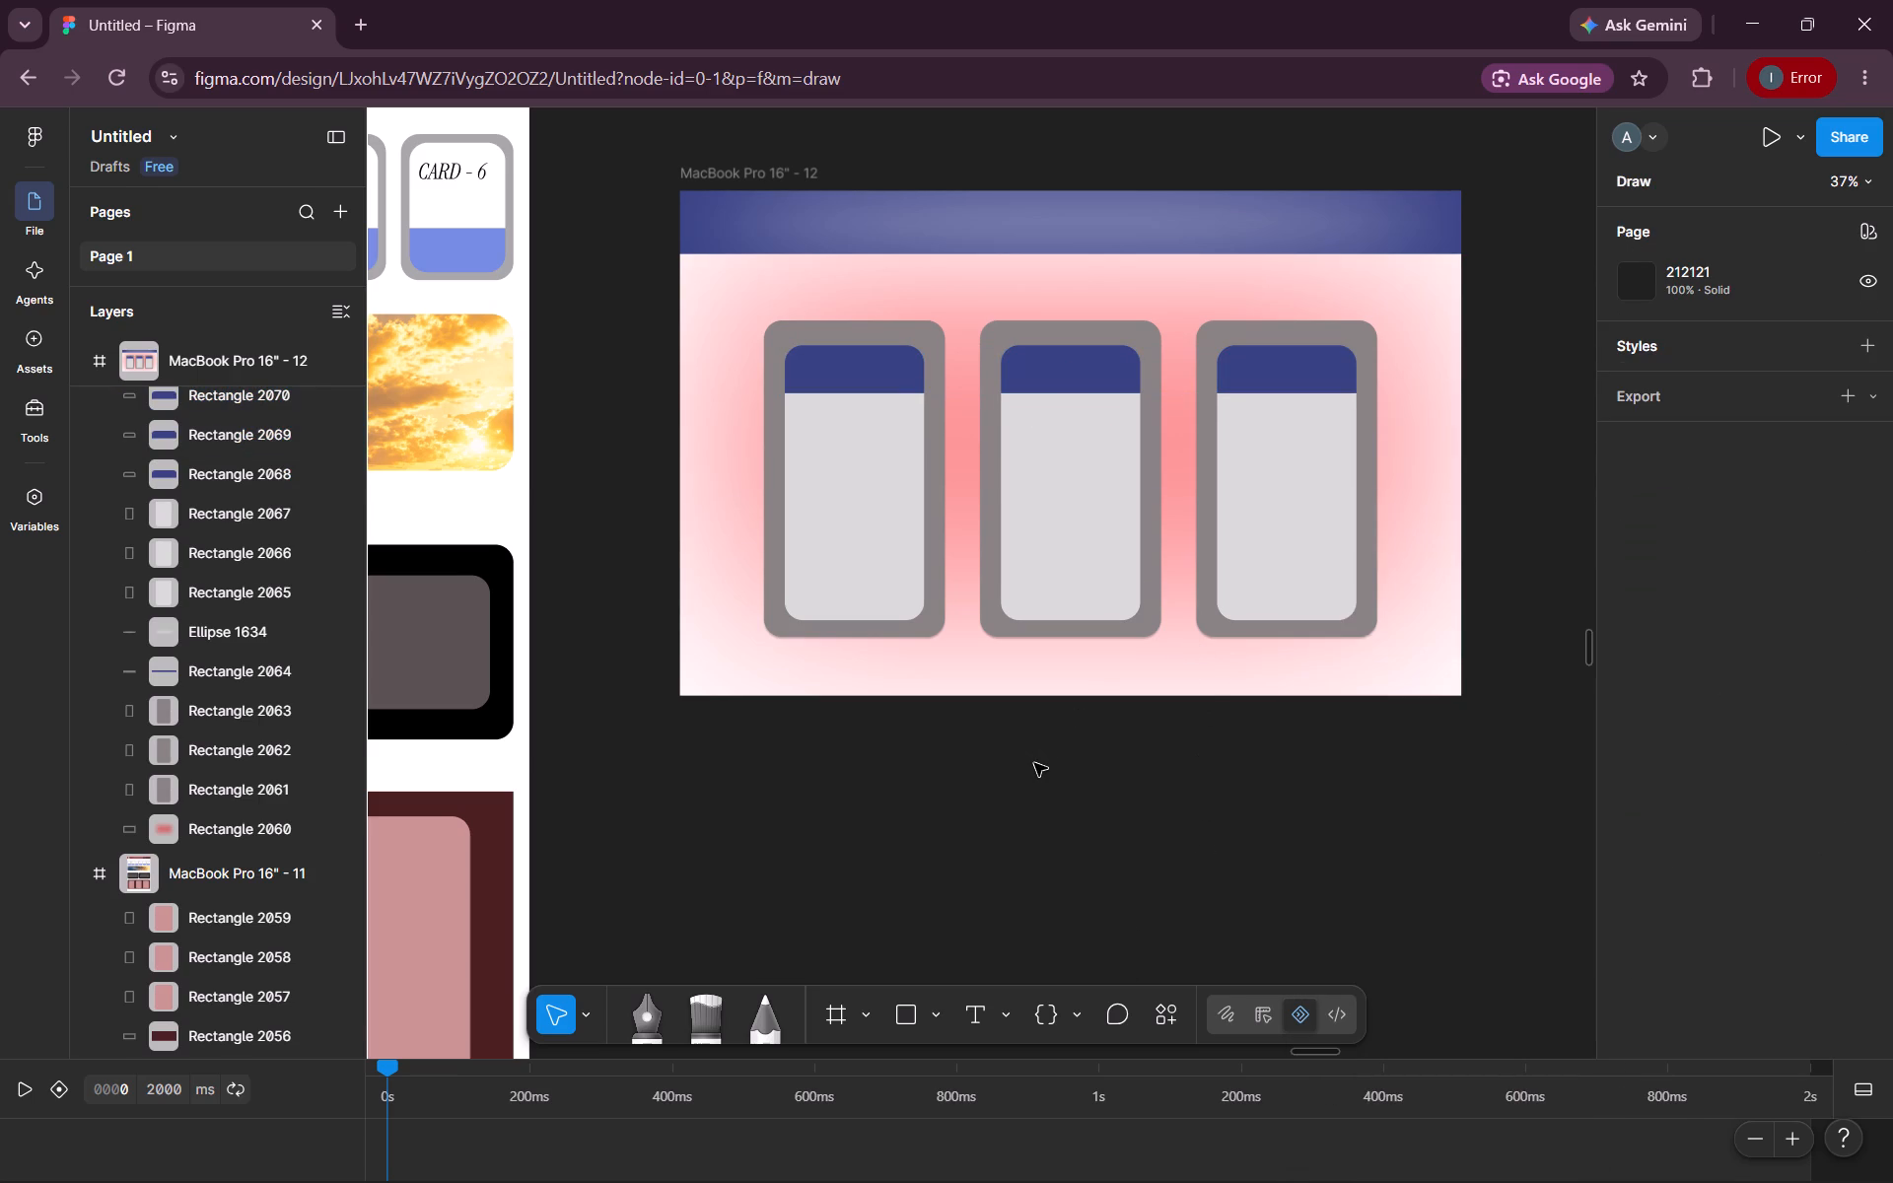
# Stretch the first card's blue strip and light grey panel together, up and down, to a combined height of about 657.
pyautogui.click(884, 506)
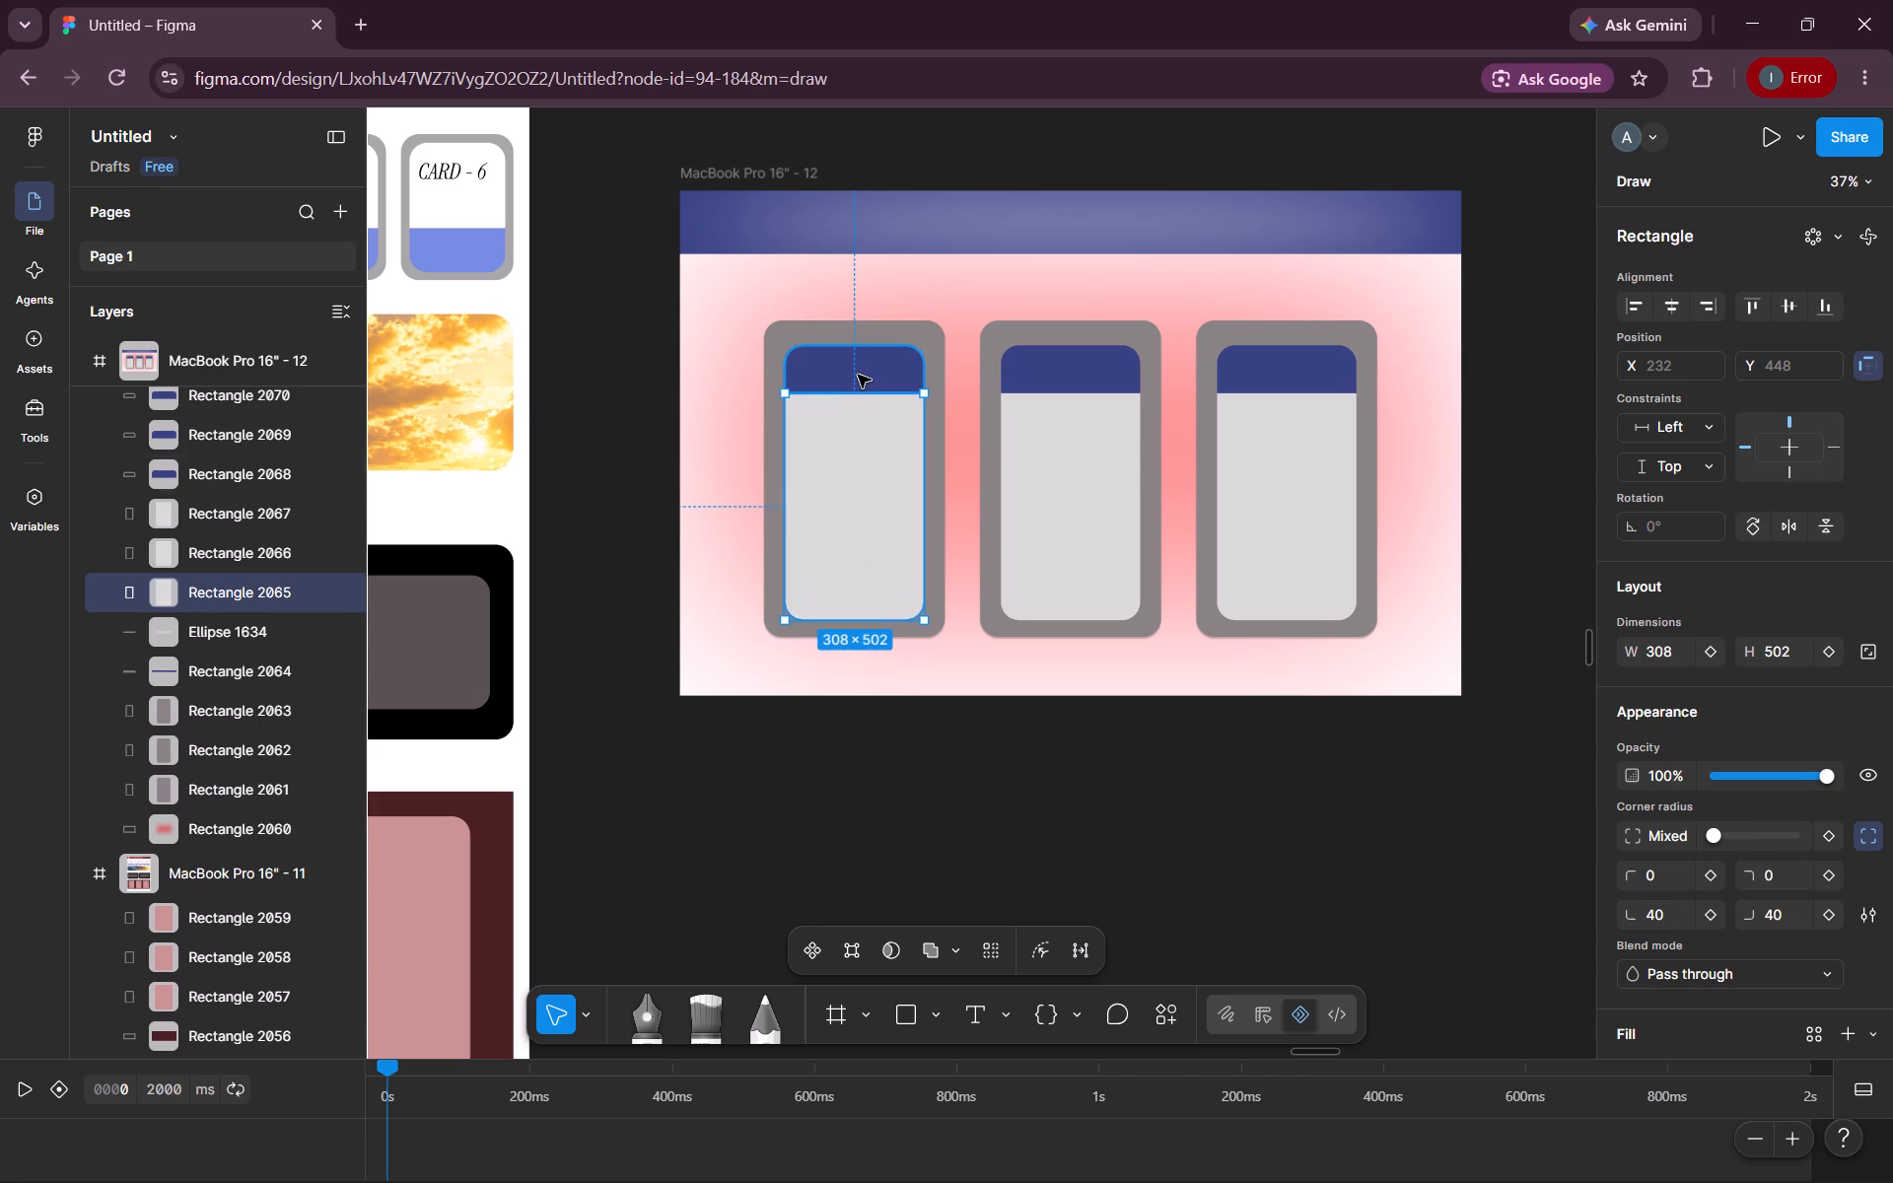
pyautogui.keyDown('shift'); pyautogui.click(858, 374); pyautogui.keyUp('shift')
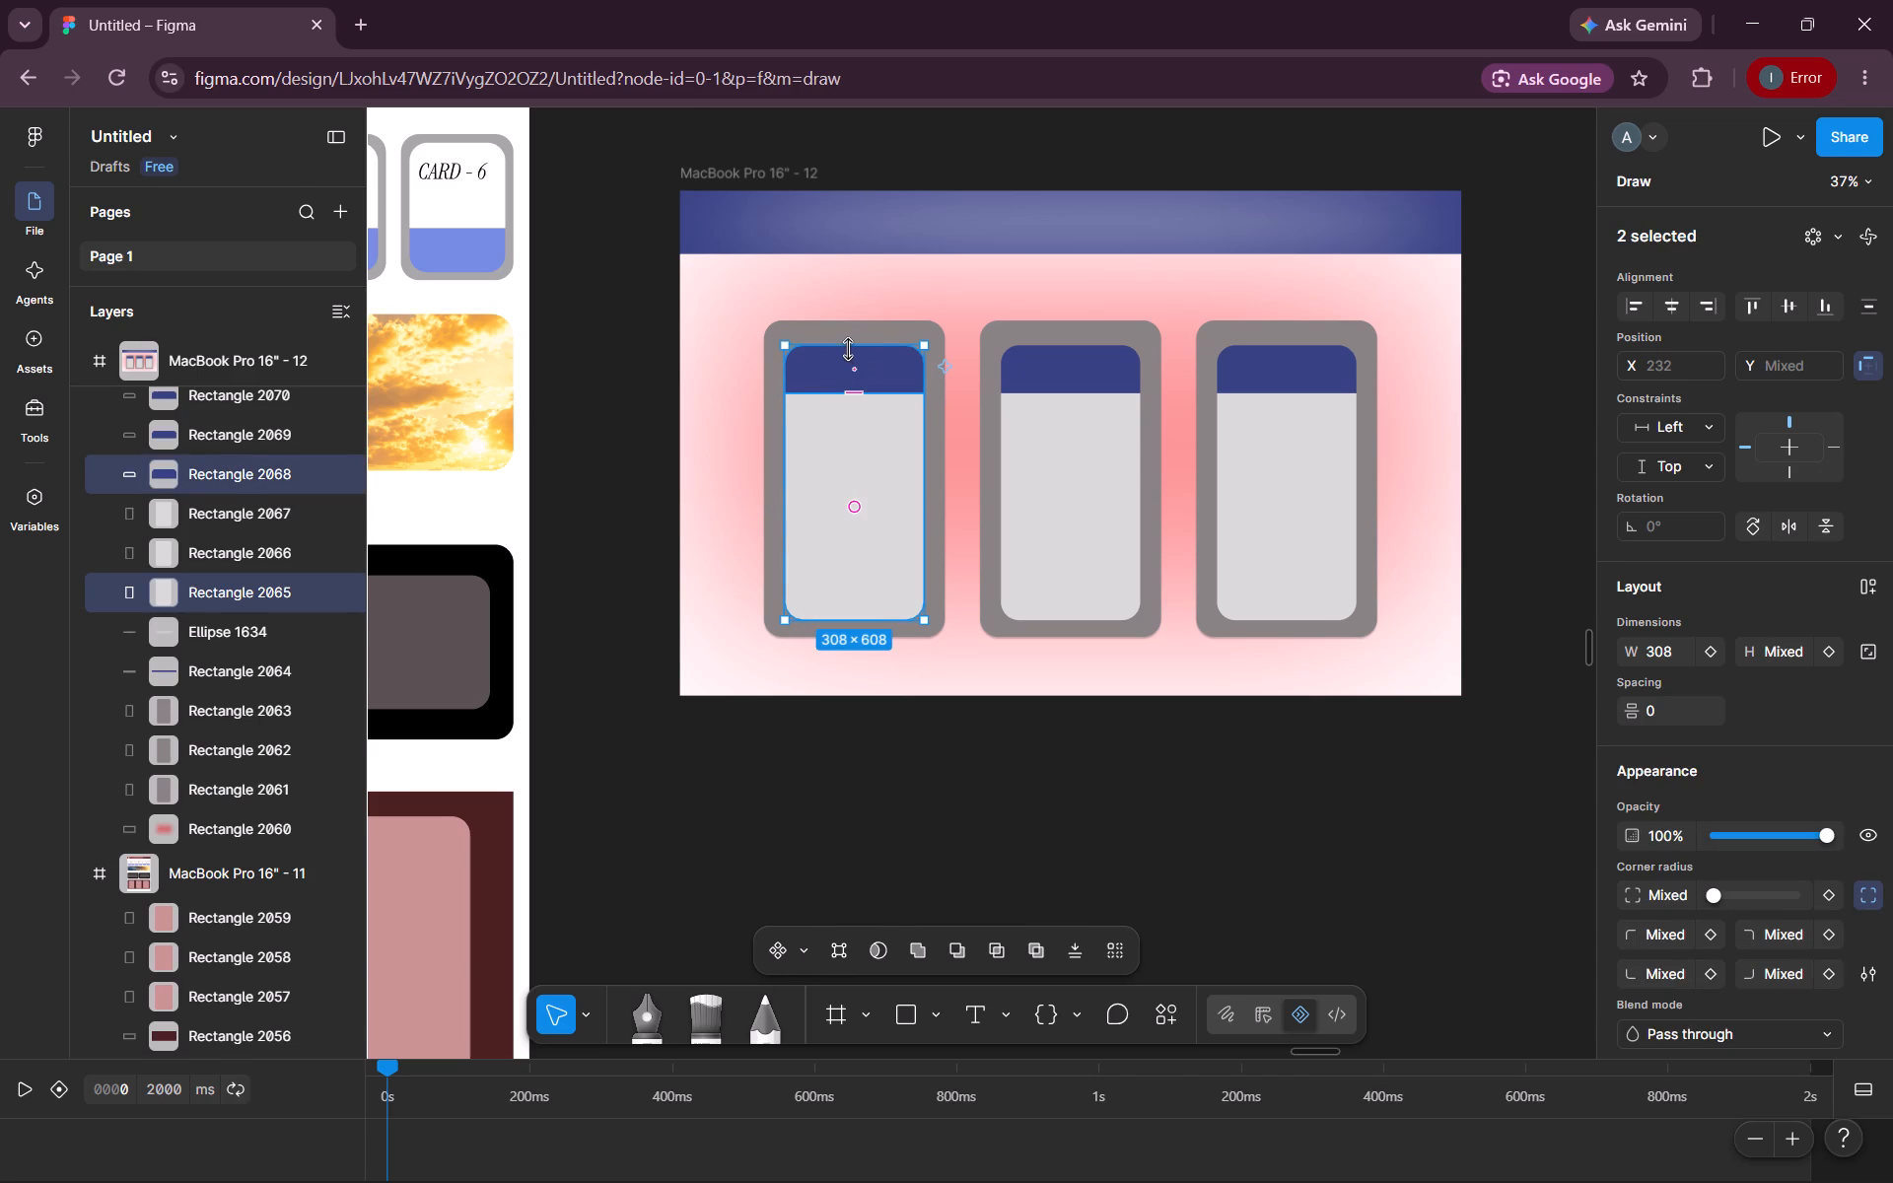
pyautogui.moveTo(849, 349); pyautogui.dragTo(848, 334)
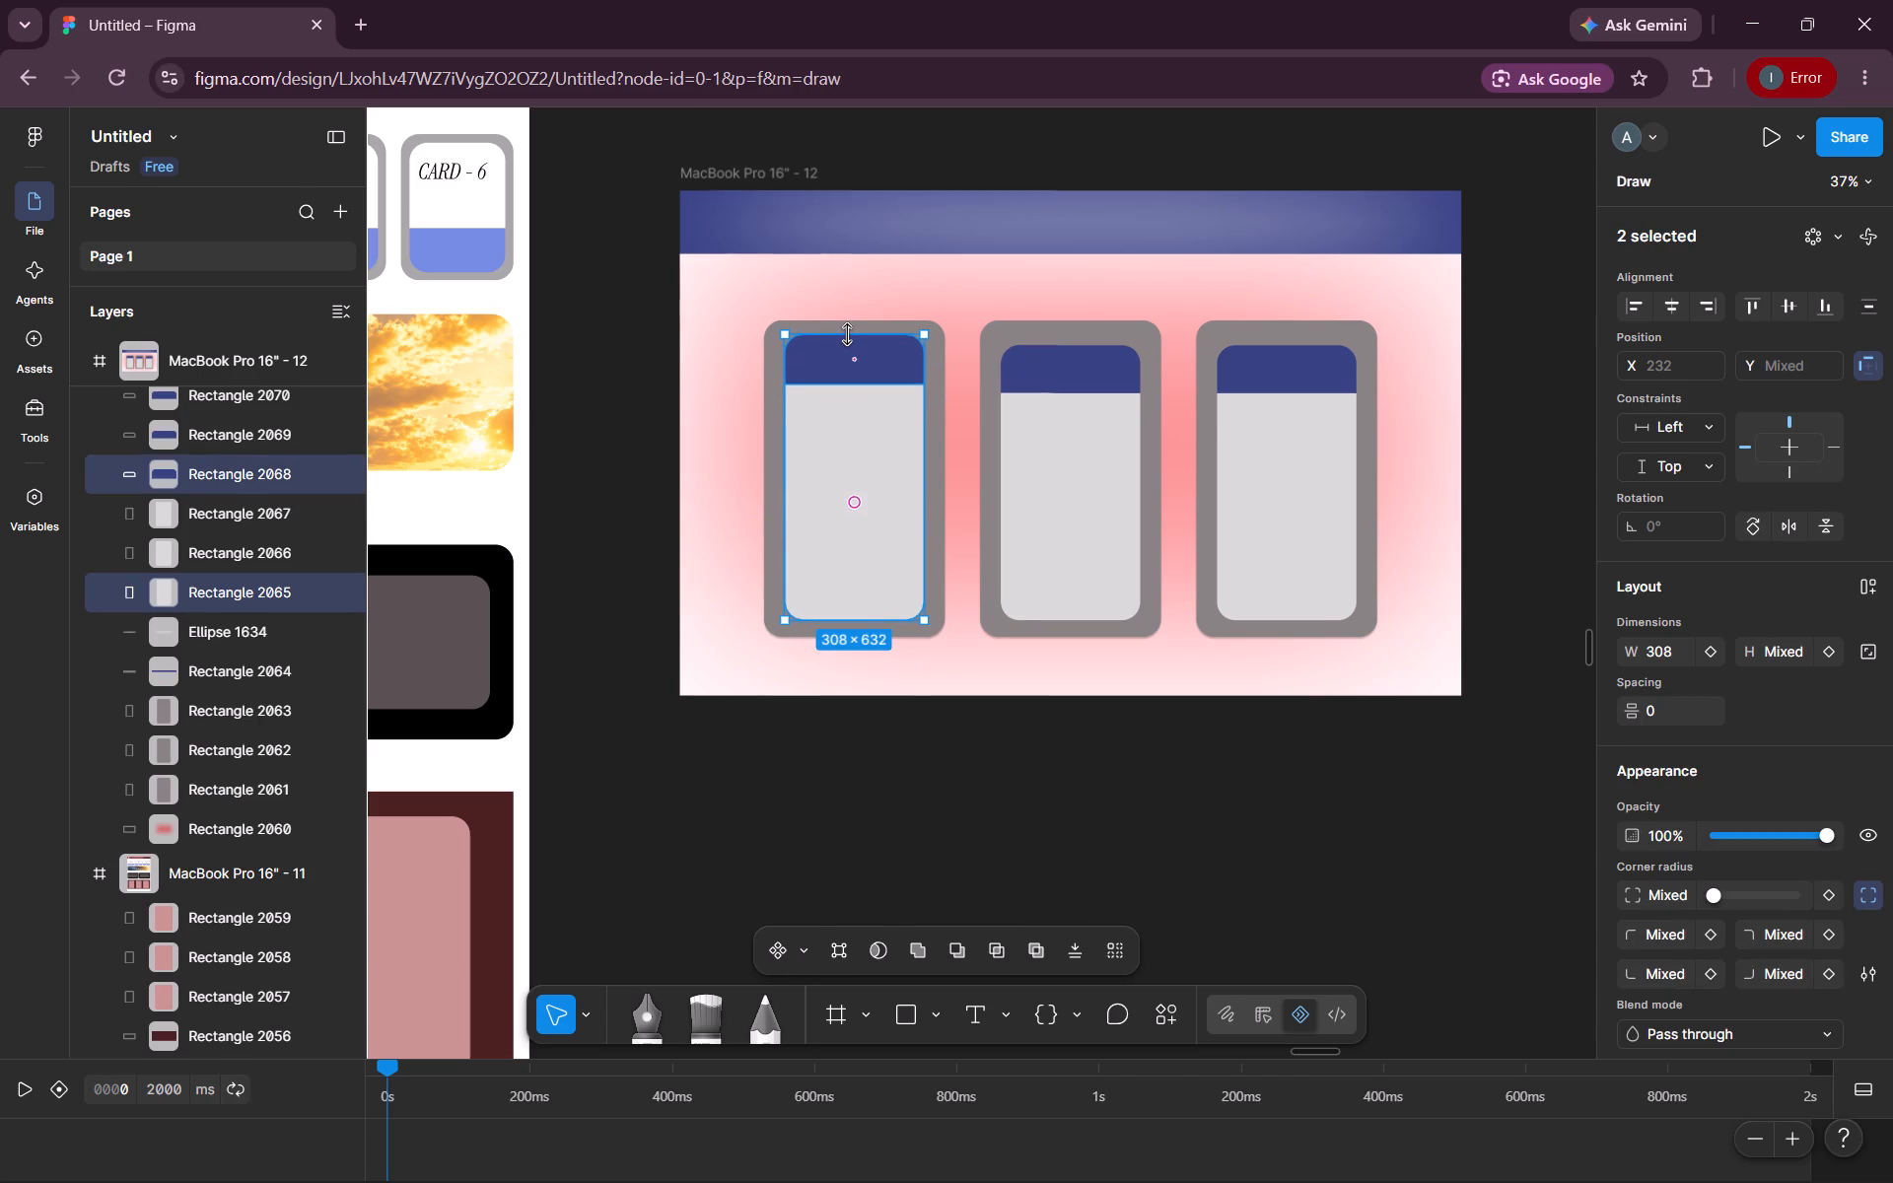
pyautogui.click(848, 334)
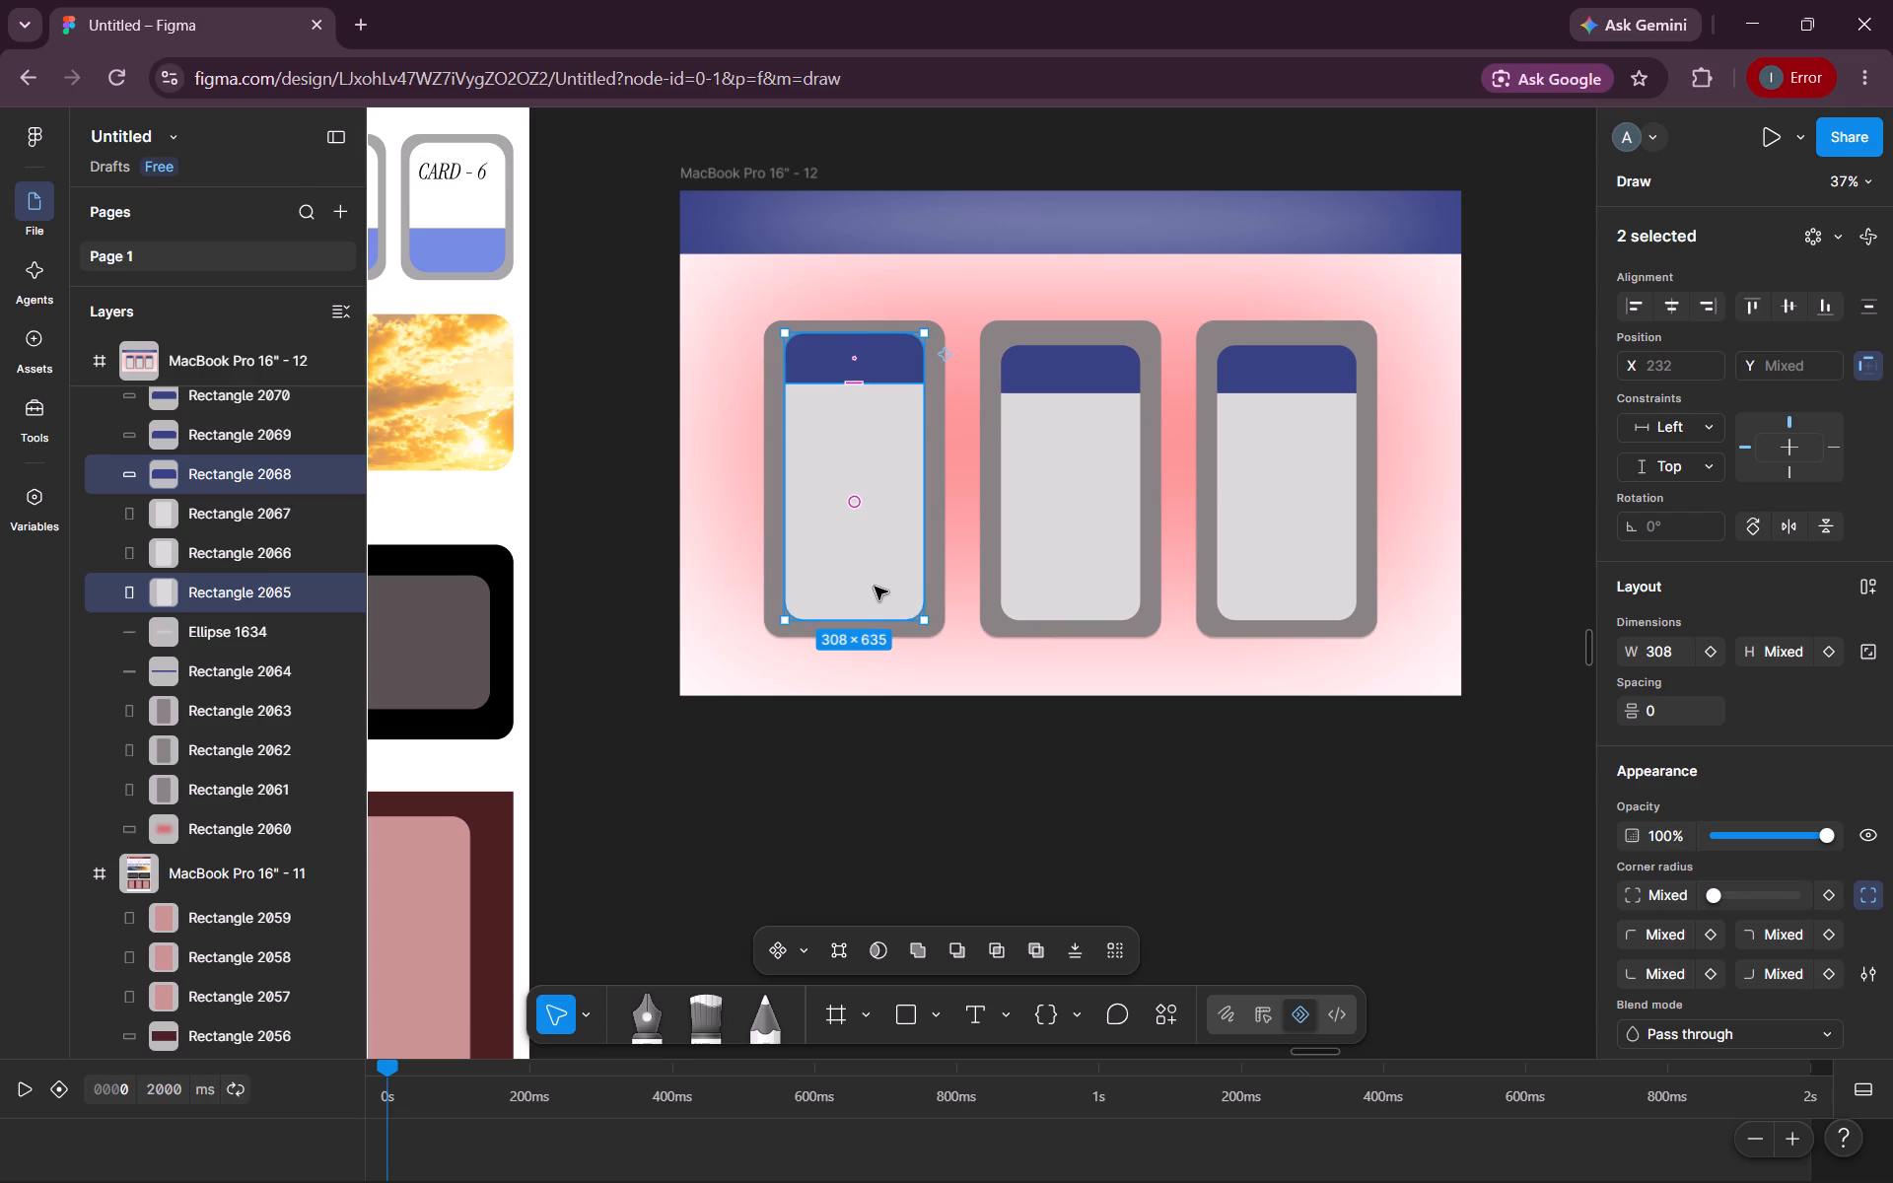
pyautogui.moveTo(859, 612); pyautogui.dragTo(858, 628)
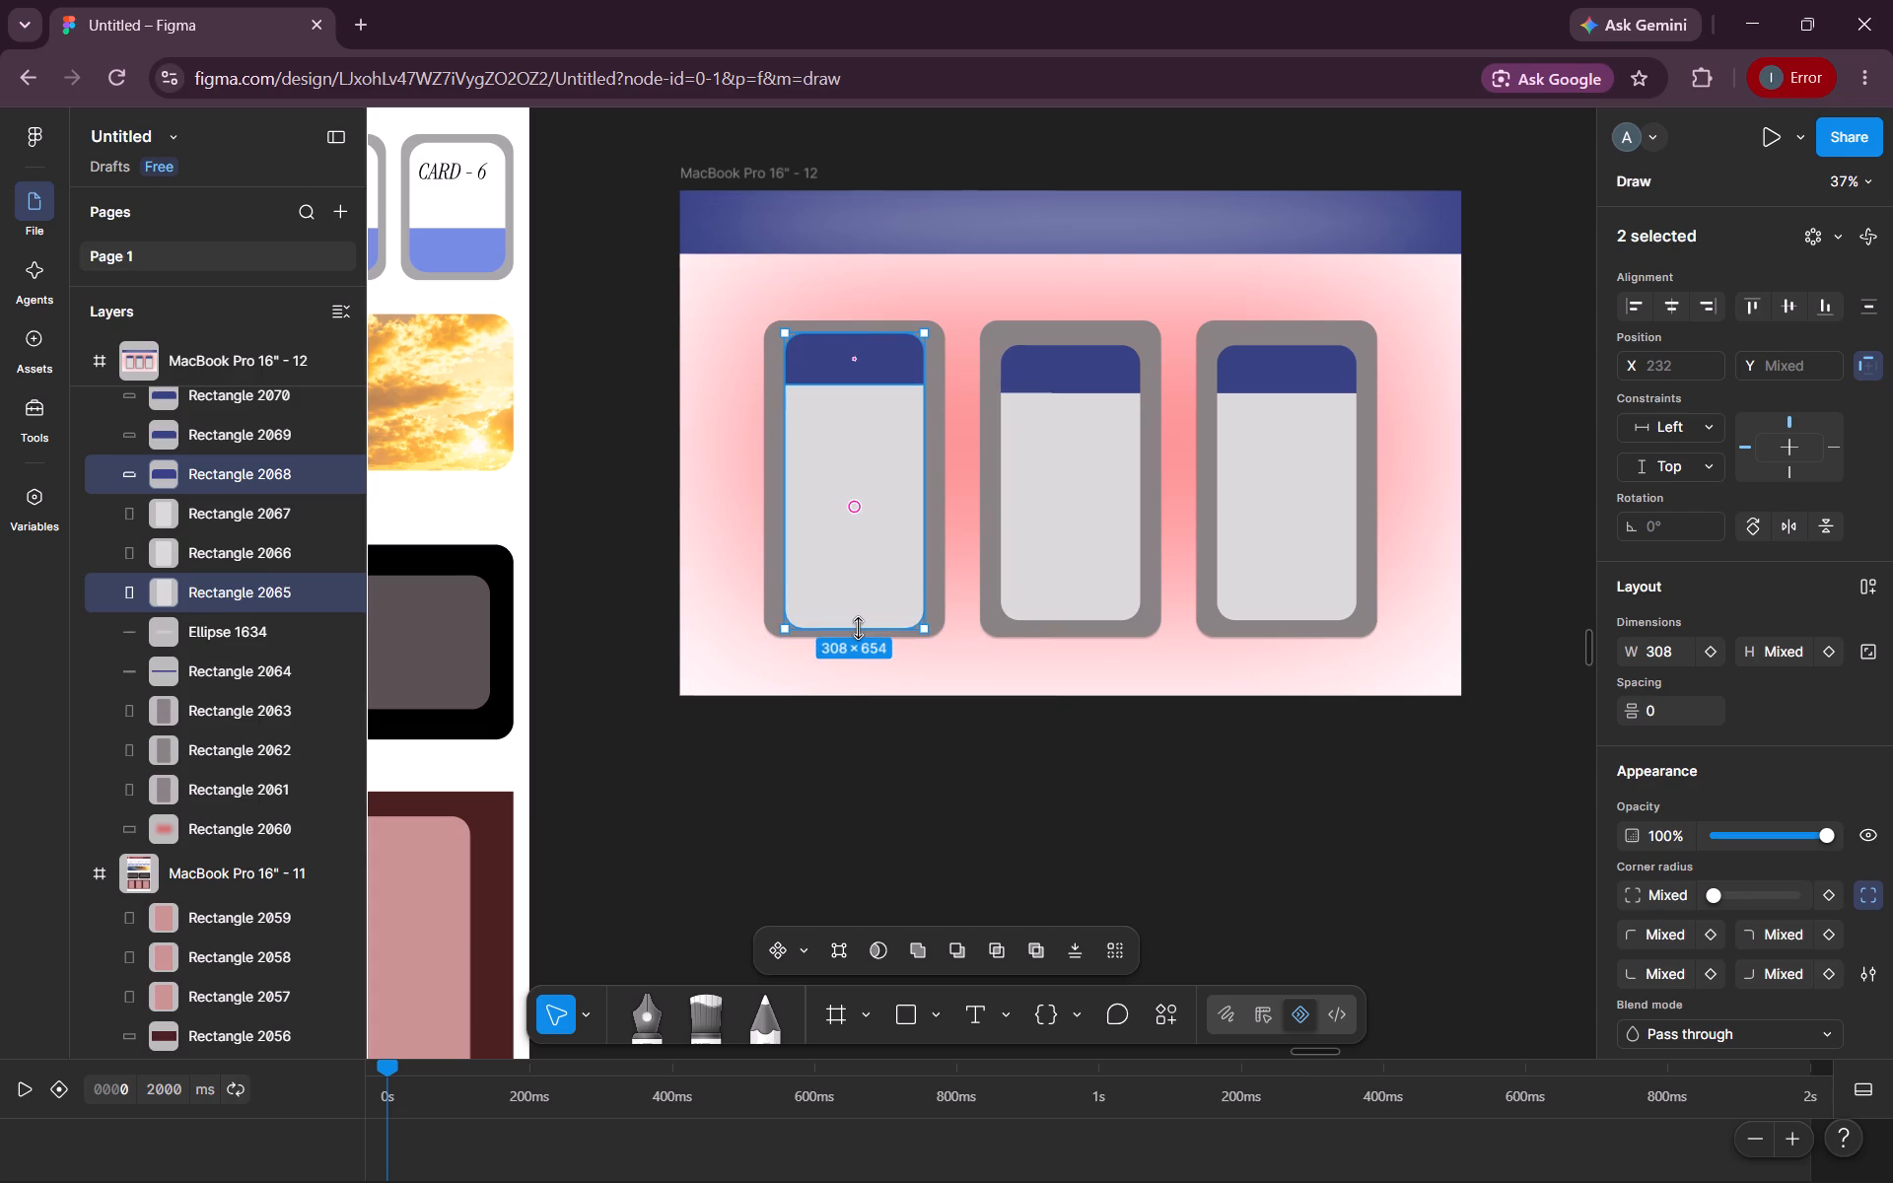
pyautogui.moveTo(858, 628); pyautogui.dragTo(857, 630)
# Widen the first card's strip and panel on both sides to fill the card at X 204, with an exact width of 360.
pyautogui.moveTo(923, 503); pyautogui.dragTo(935, 502)
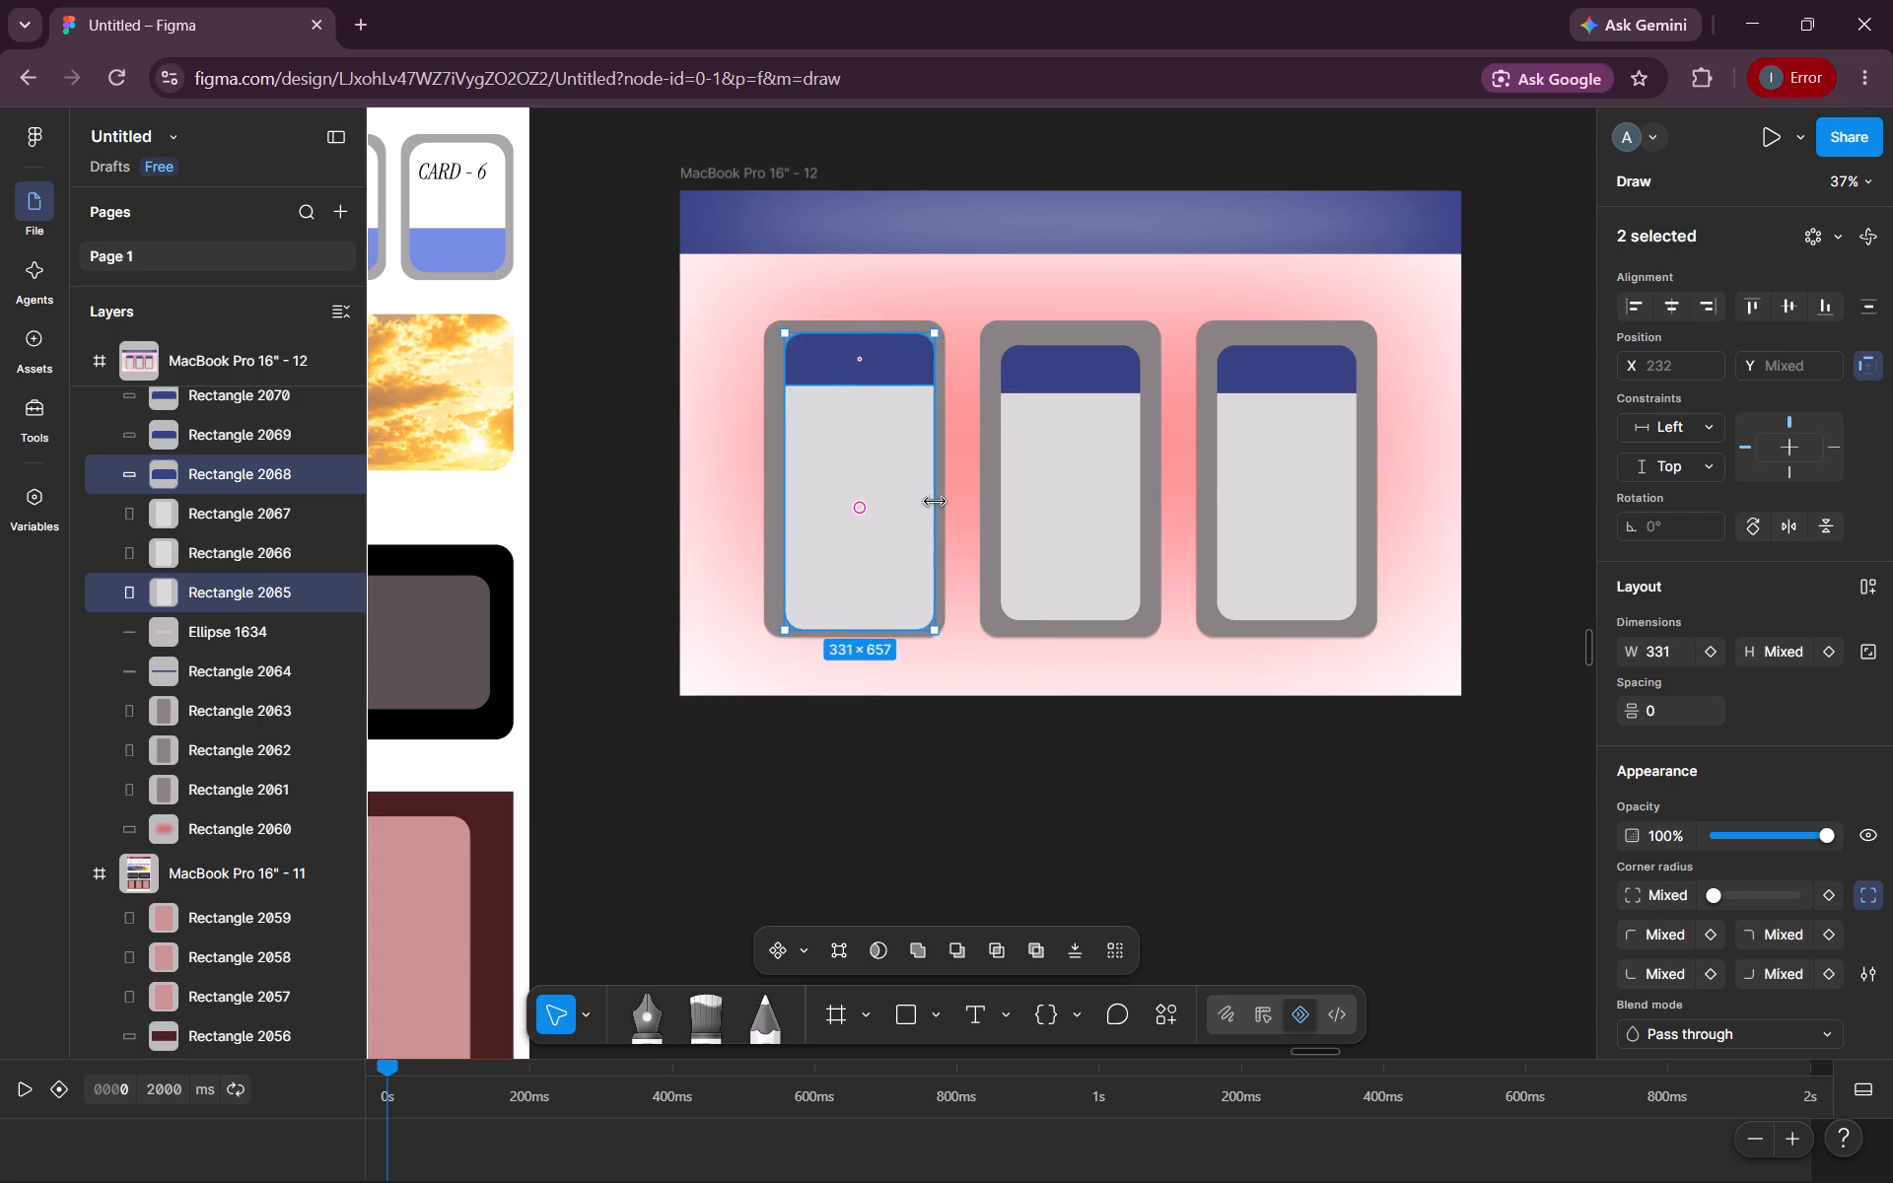
pyautogui.moveTo(935, 502); pyautogui.dragTo(934, 502)
pyautogui.moveTo(787, 506); pyautogui.dragTo(772, 505)
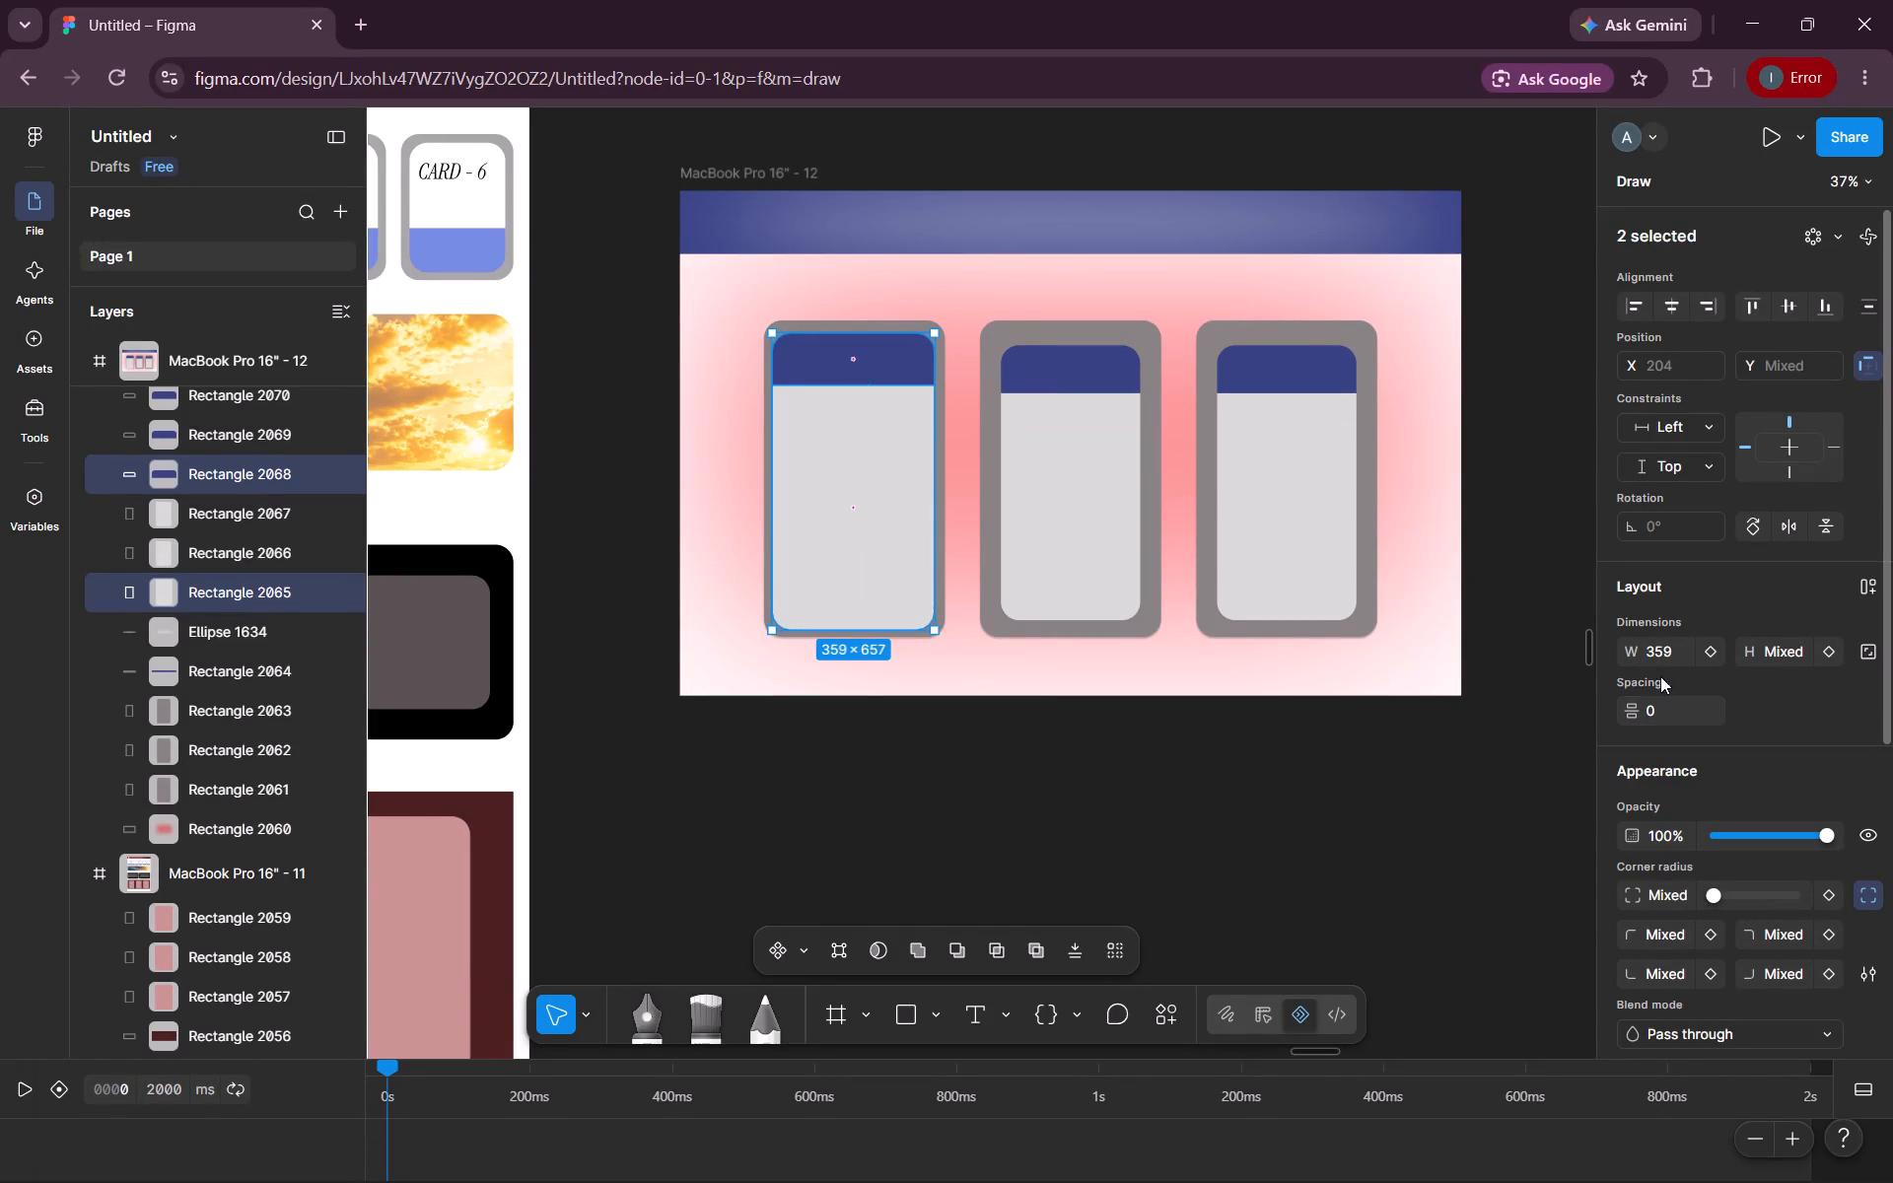
pyautogui.doubleClick(1666, 651)
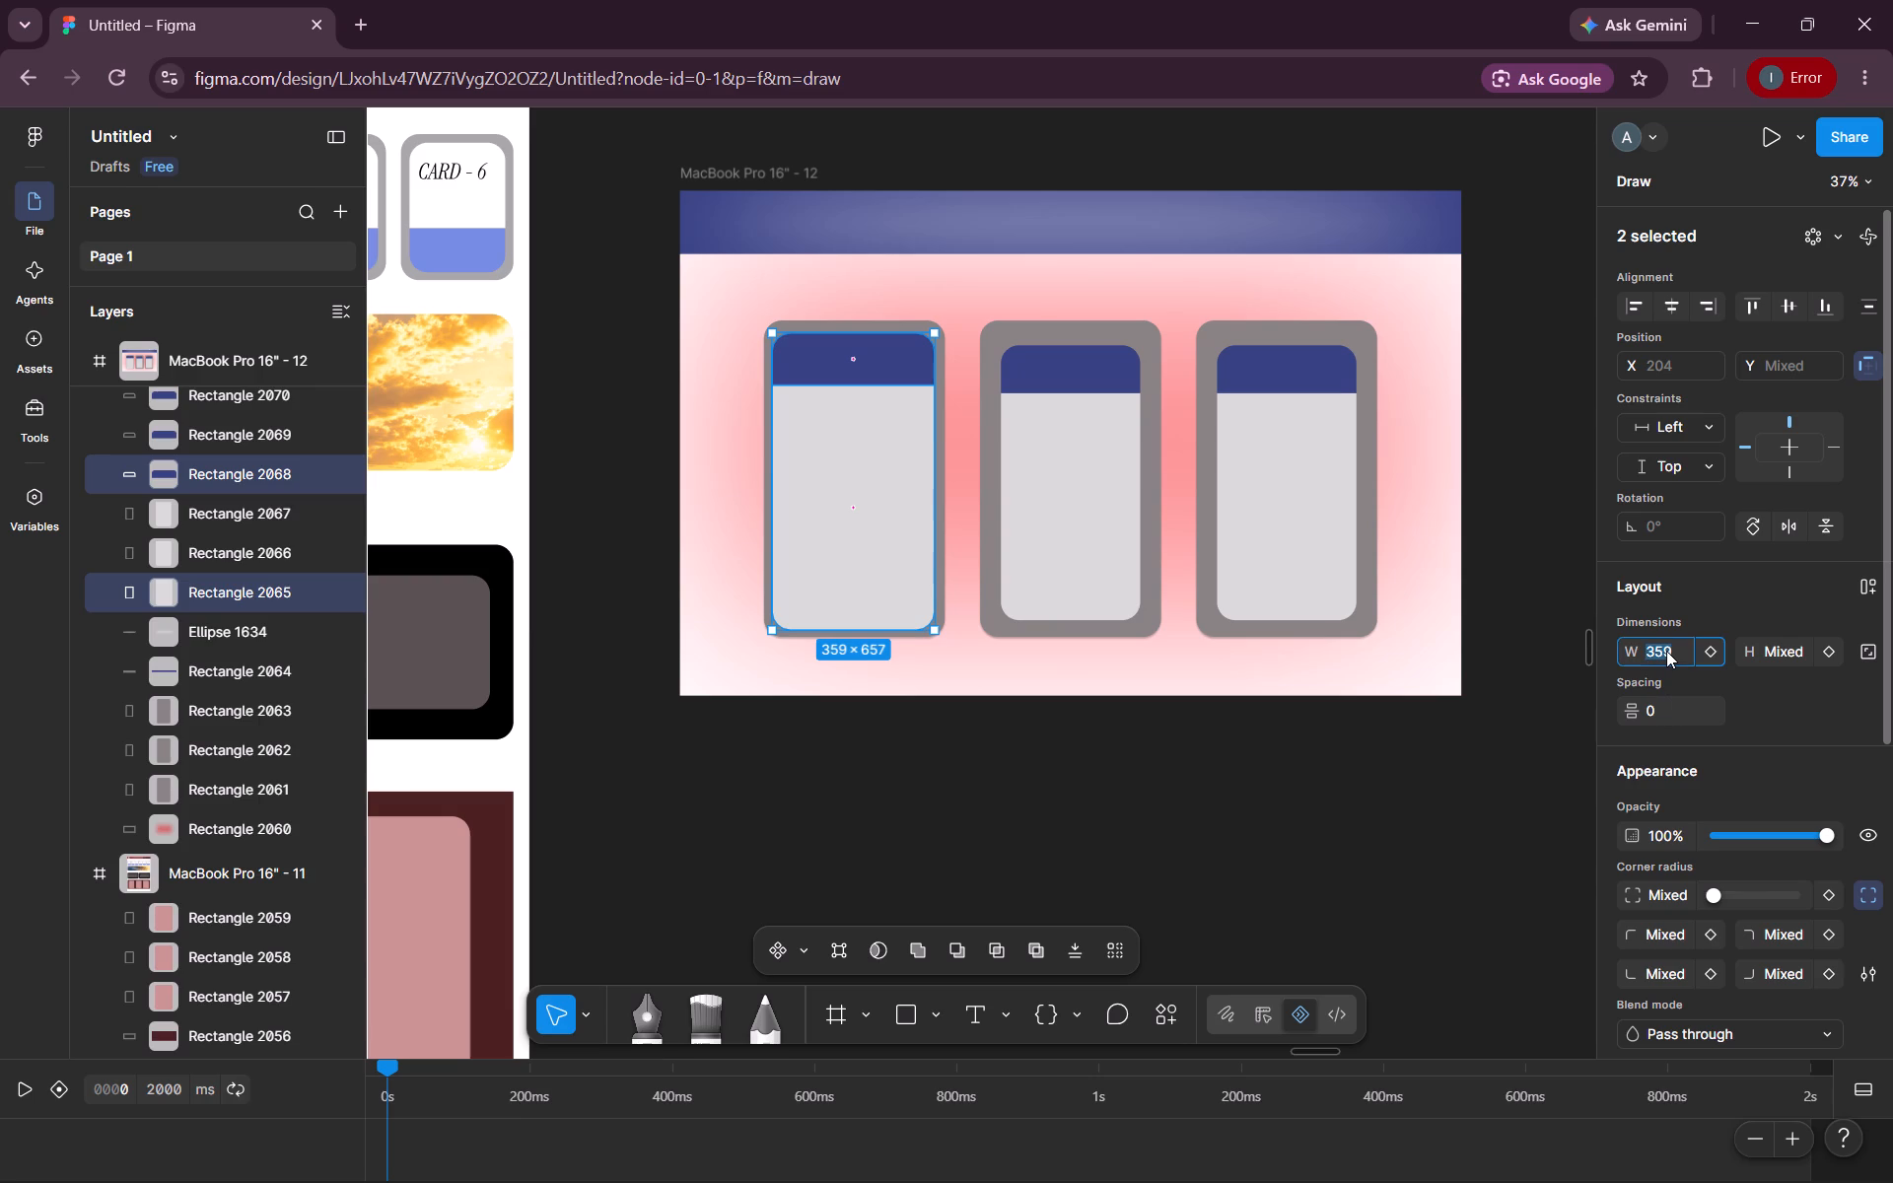
pyautogui.write('360')
pyautogui.press('Return')
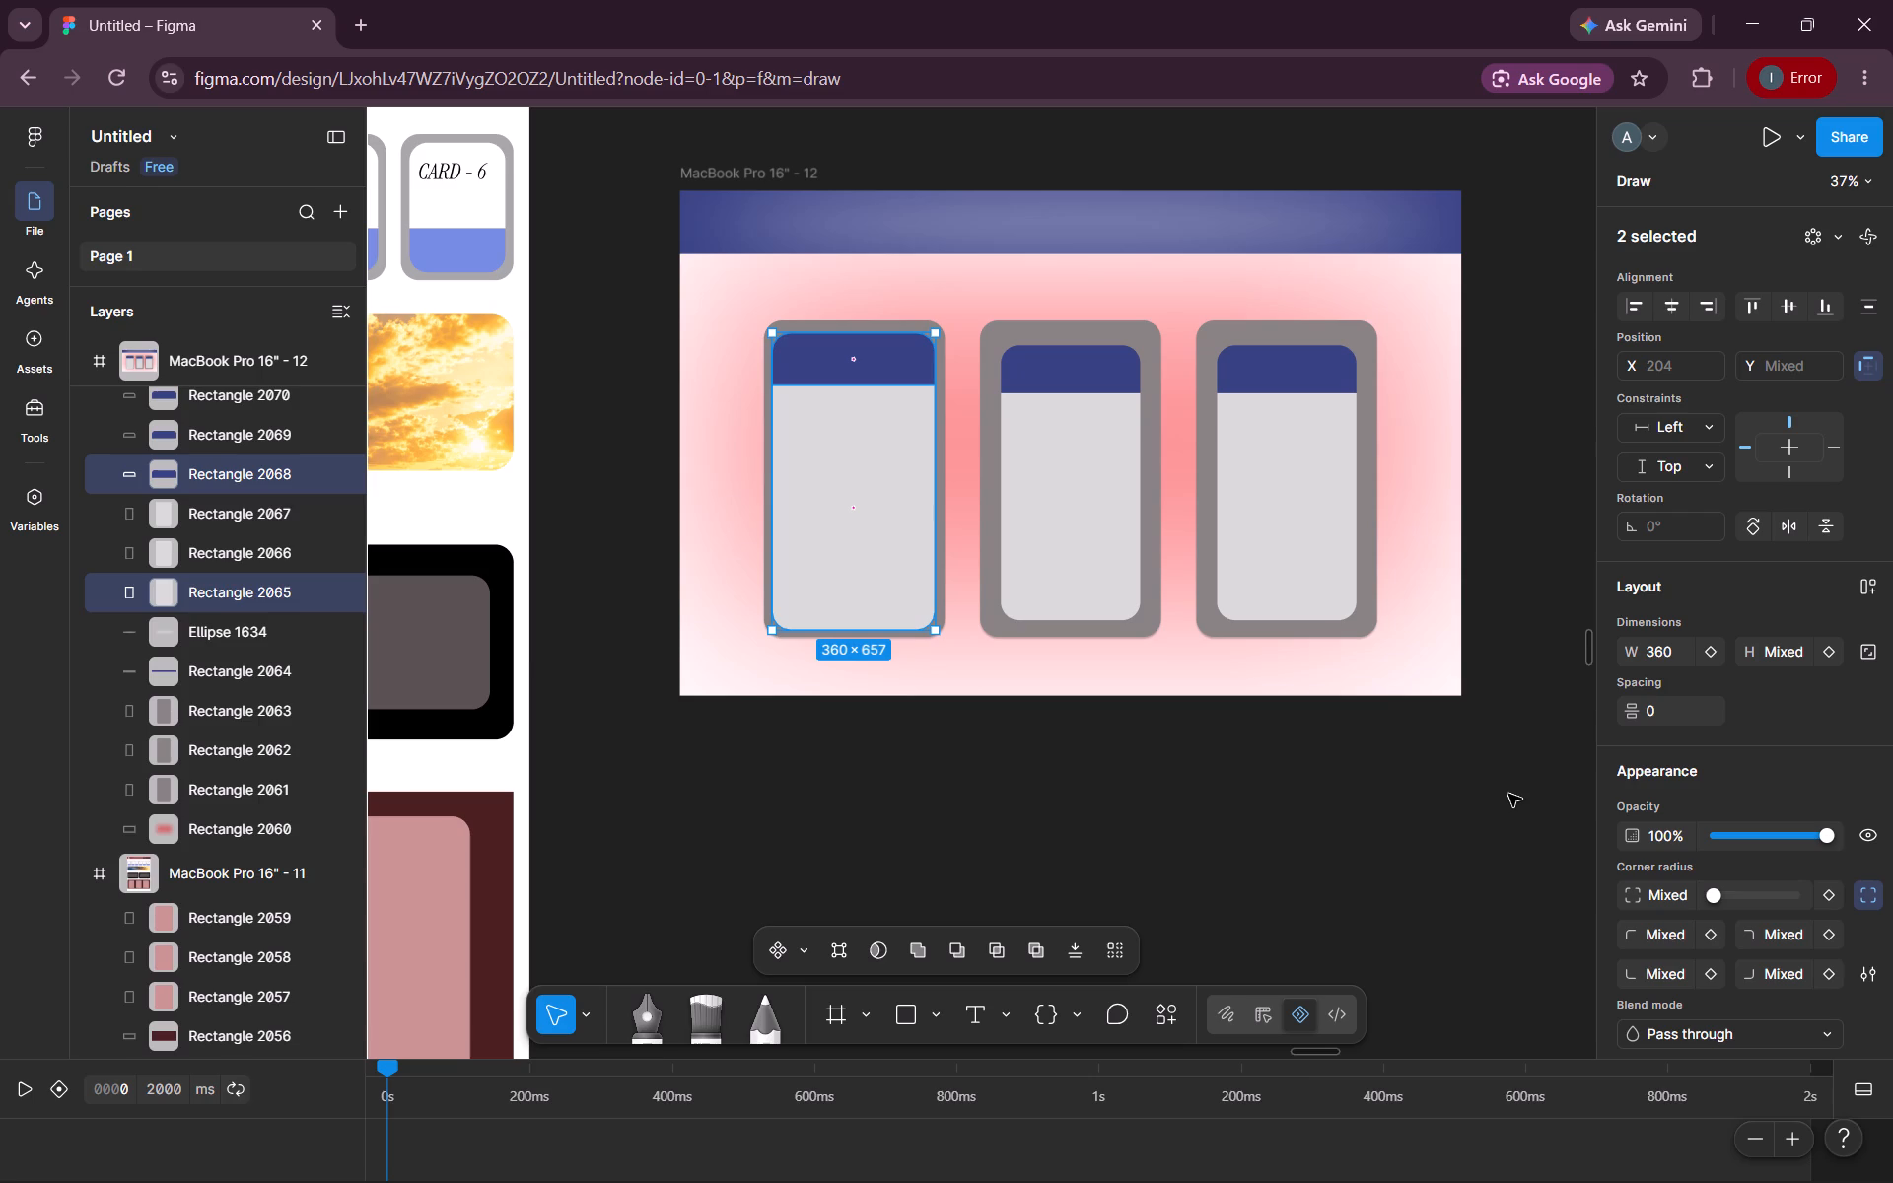
pyautogui.click(1782, 652)
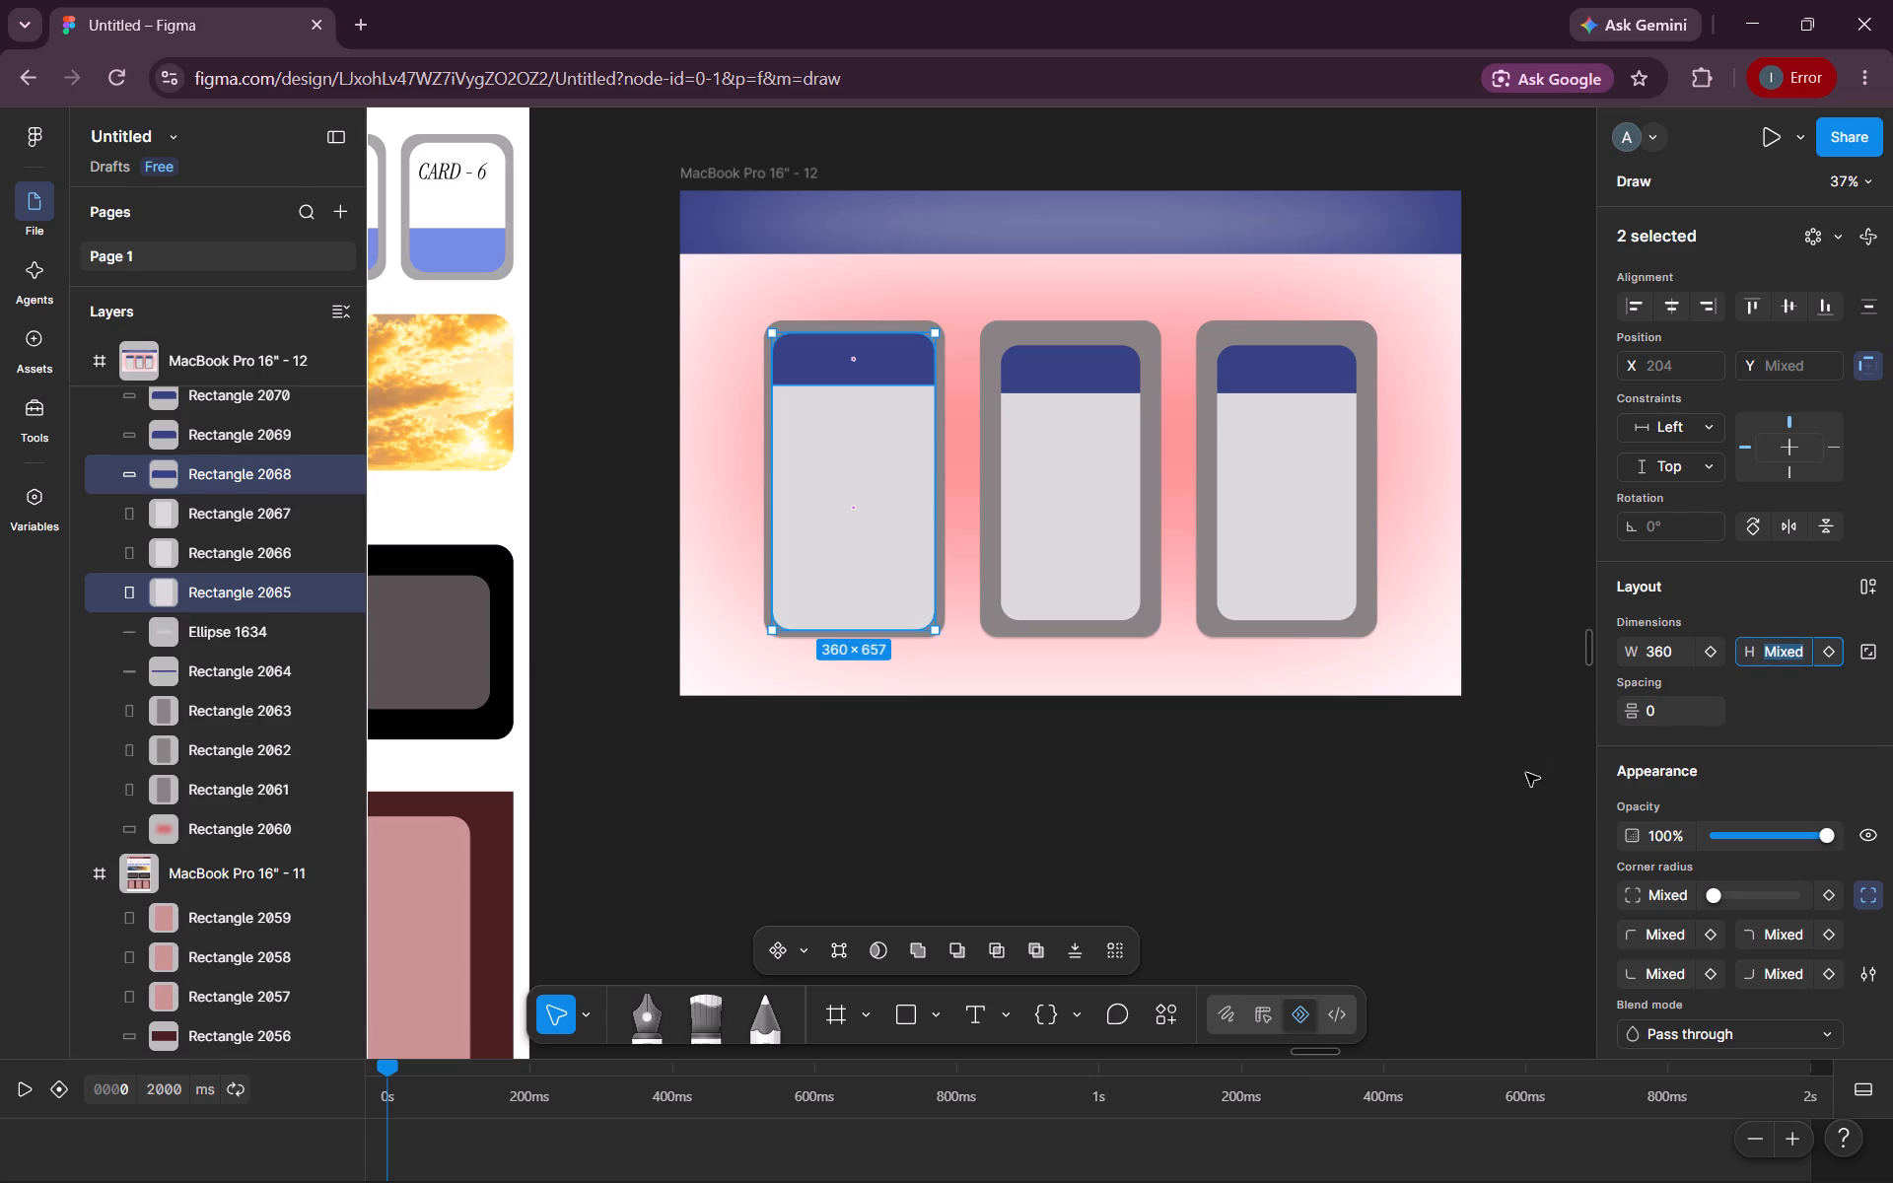
pyautogui.click(1518, 781)
# Resize the second card's light grey panel to 360 wide and about 524 high, centred in the card at X 684.
pyautogui.click(1050, 526)
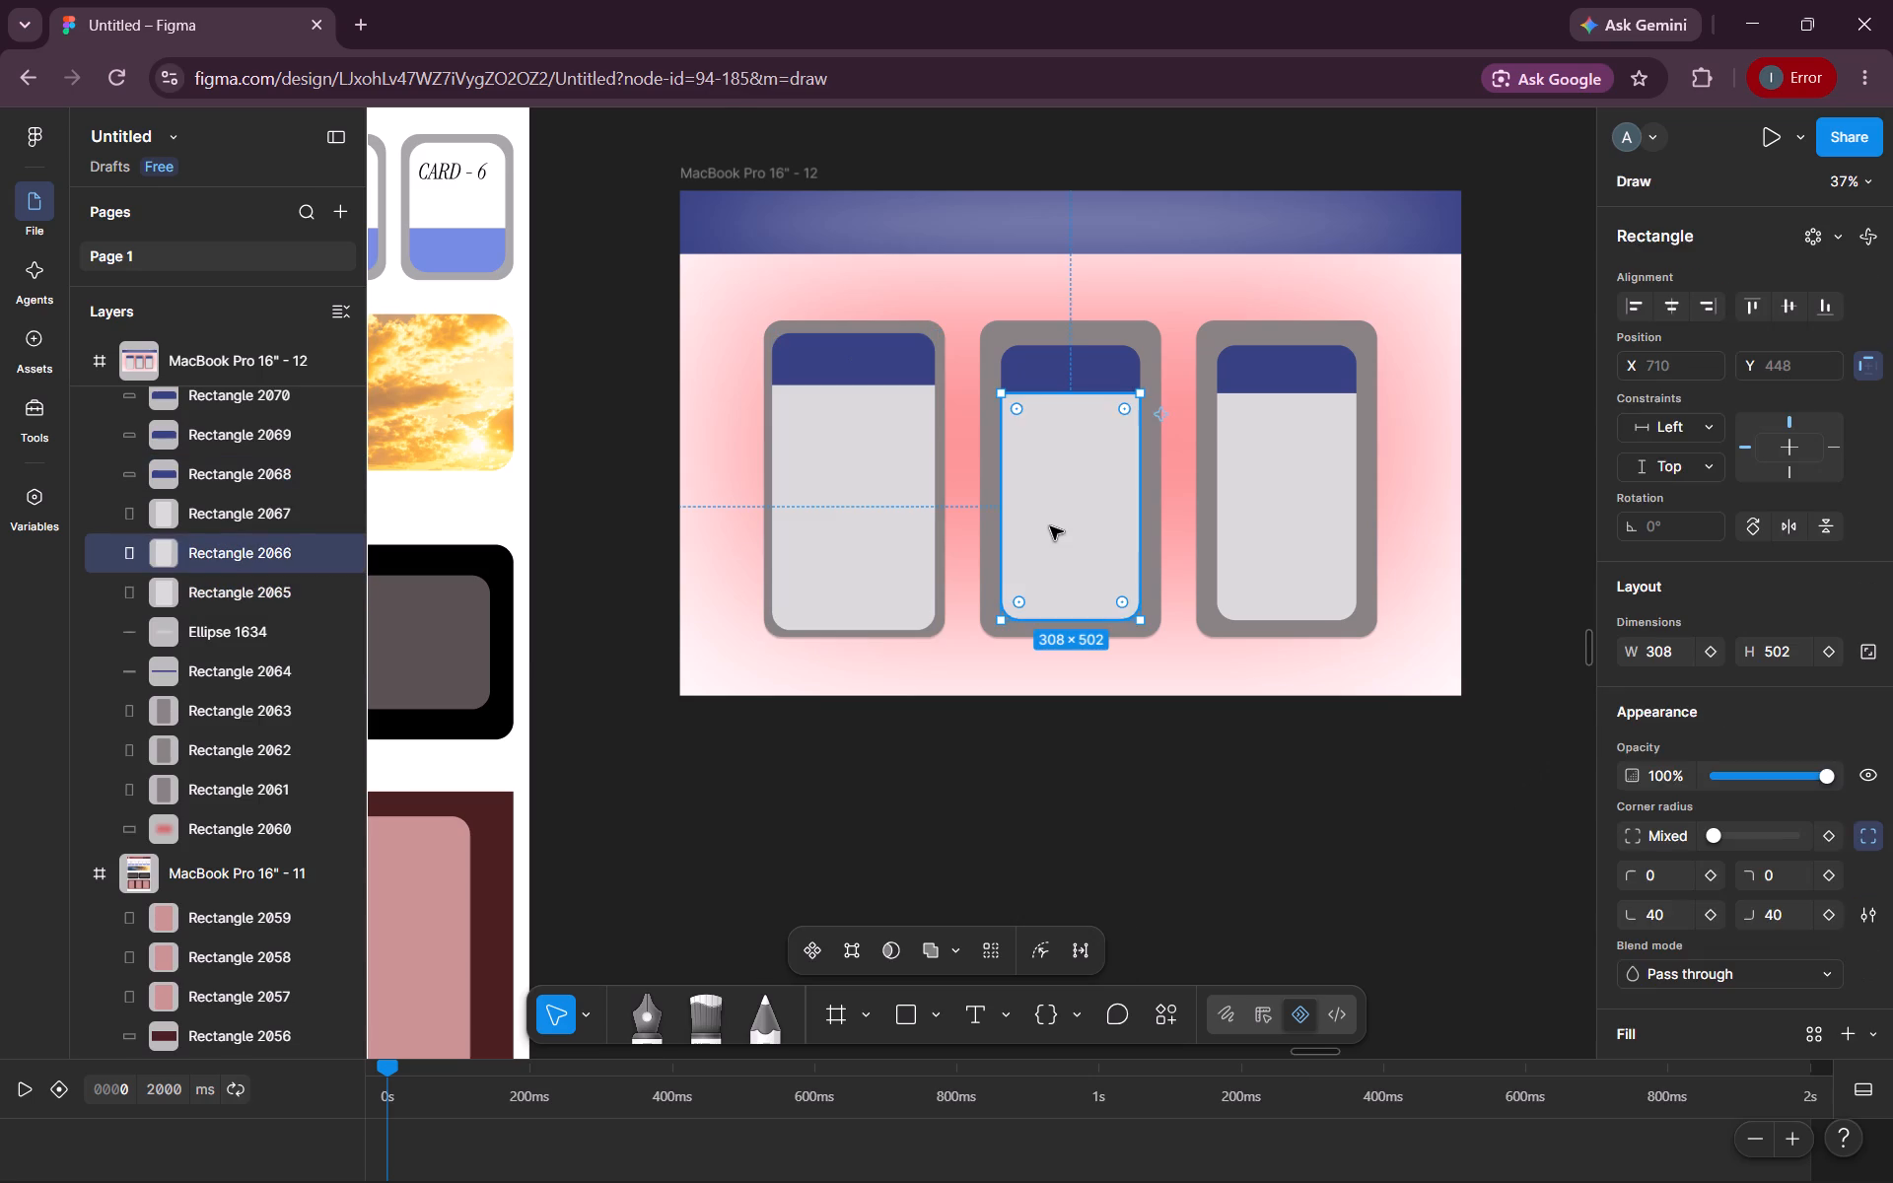
pyautogui.doubleClick(1661, 647)
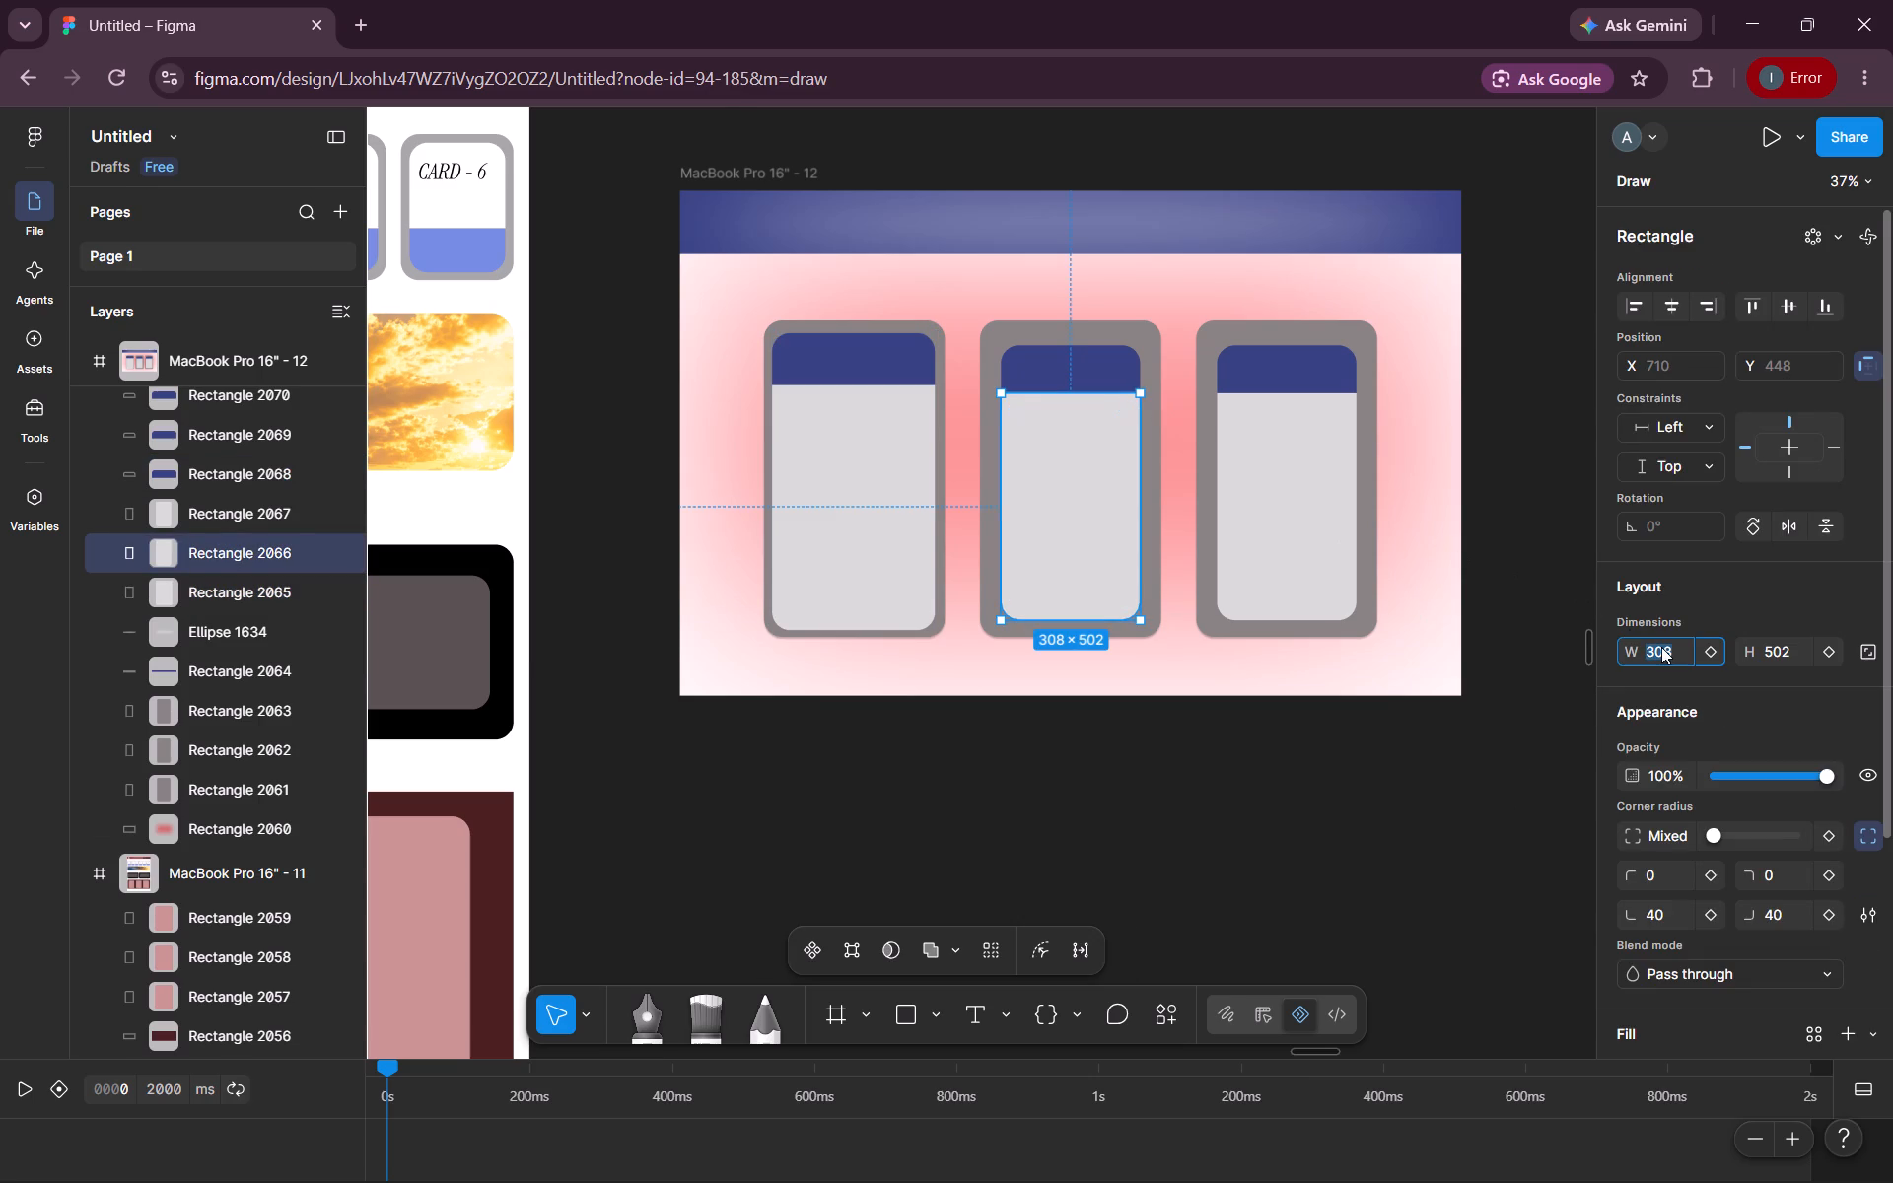
pyautogui.write('360')
pyautogui.press('Return')
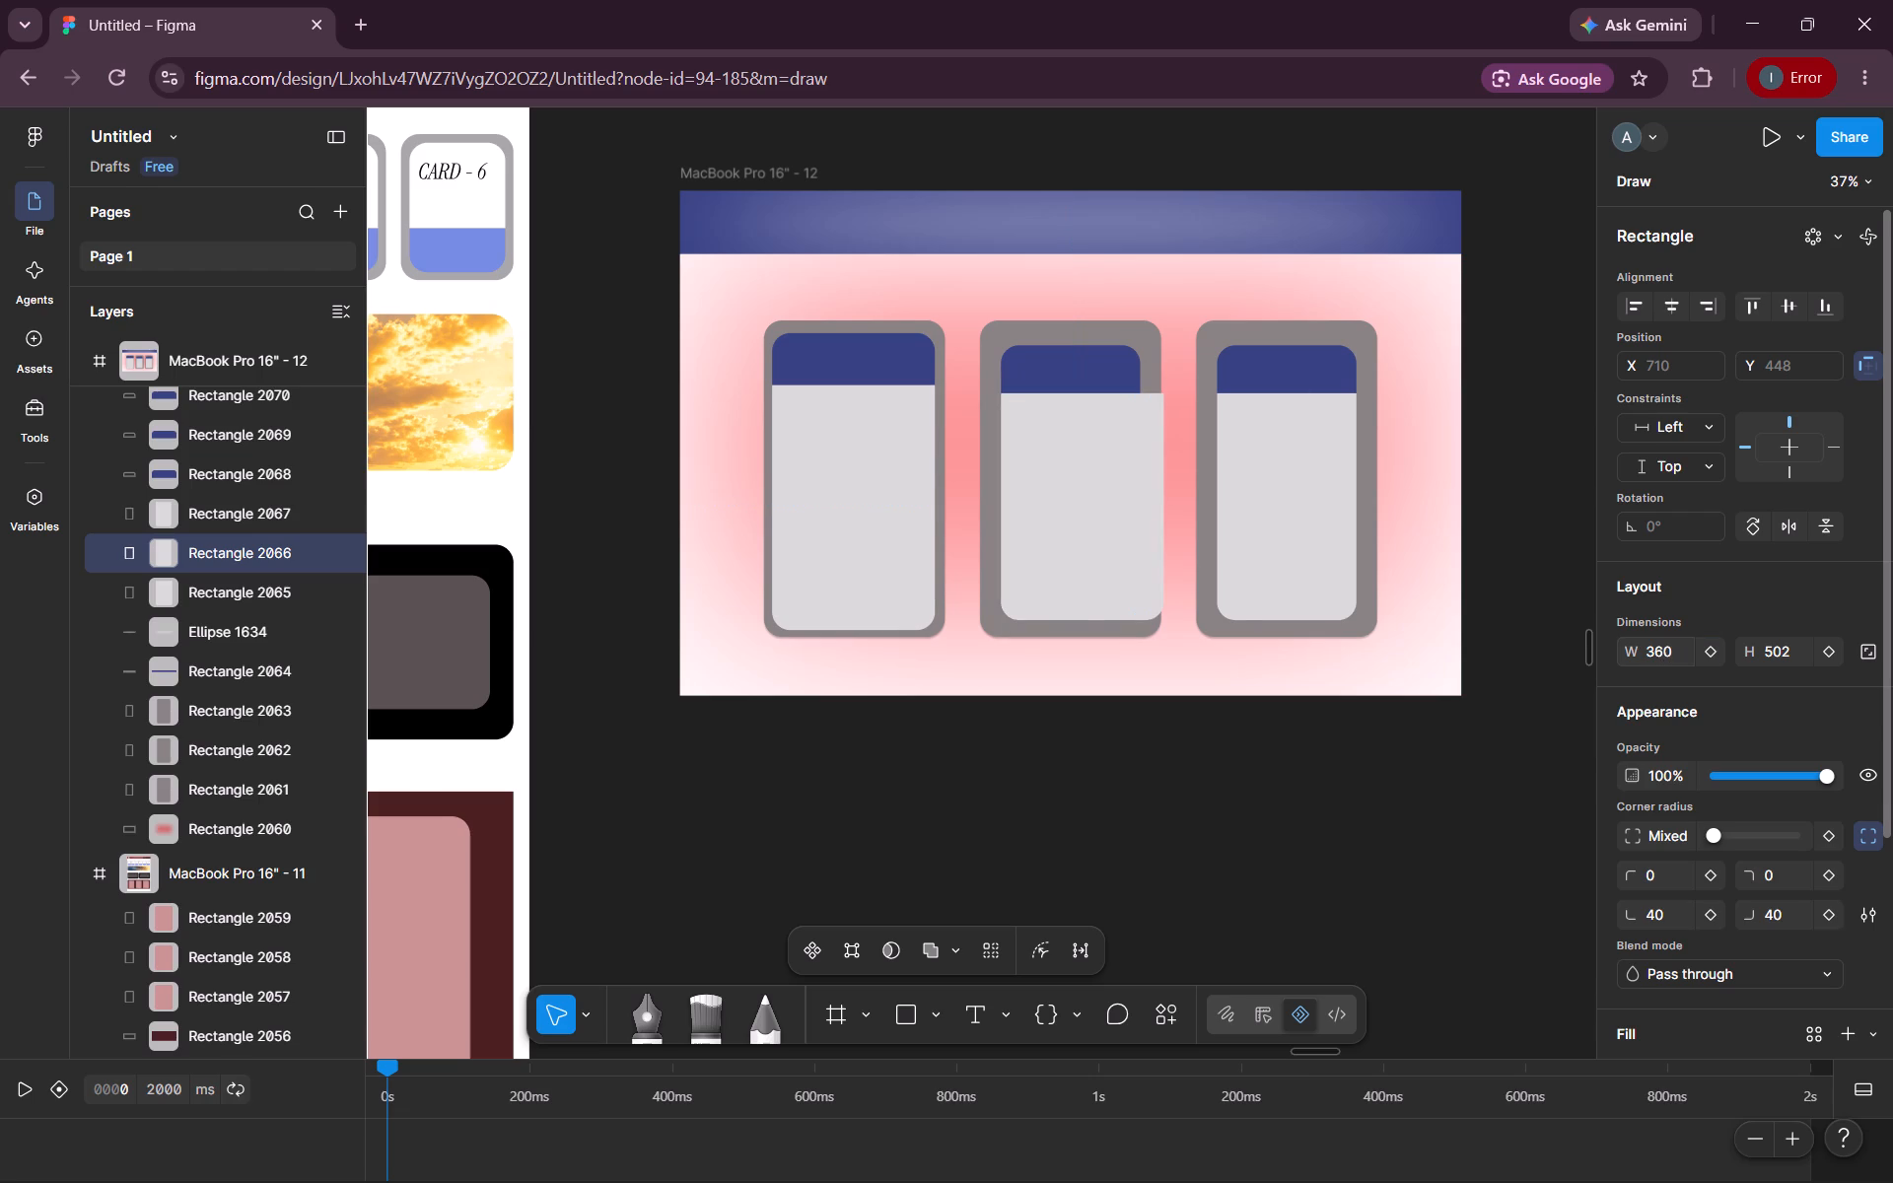
pyautogui.moveTo(1086, 546); pyautogui.dragTo(1075, 545)
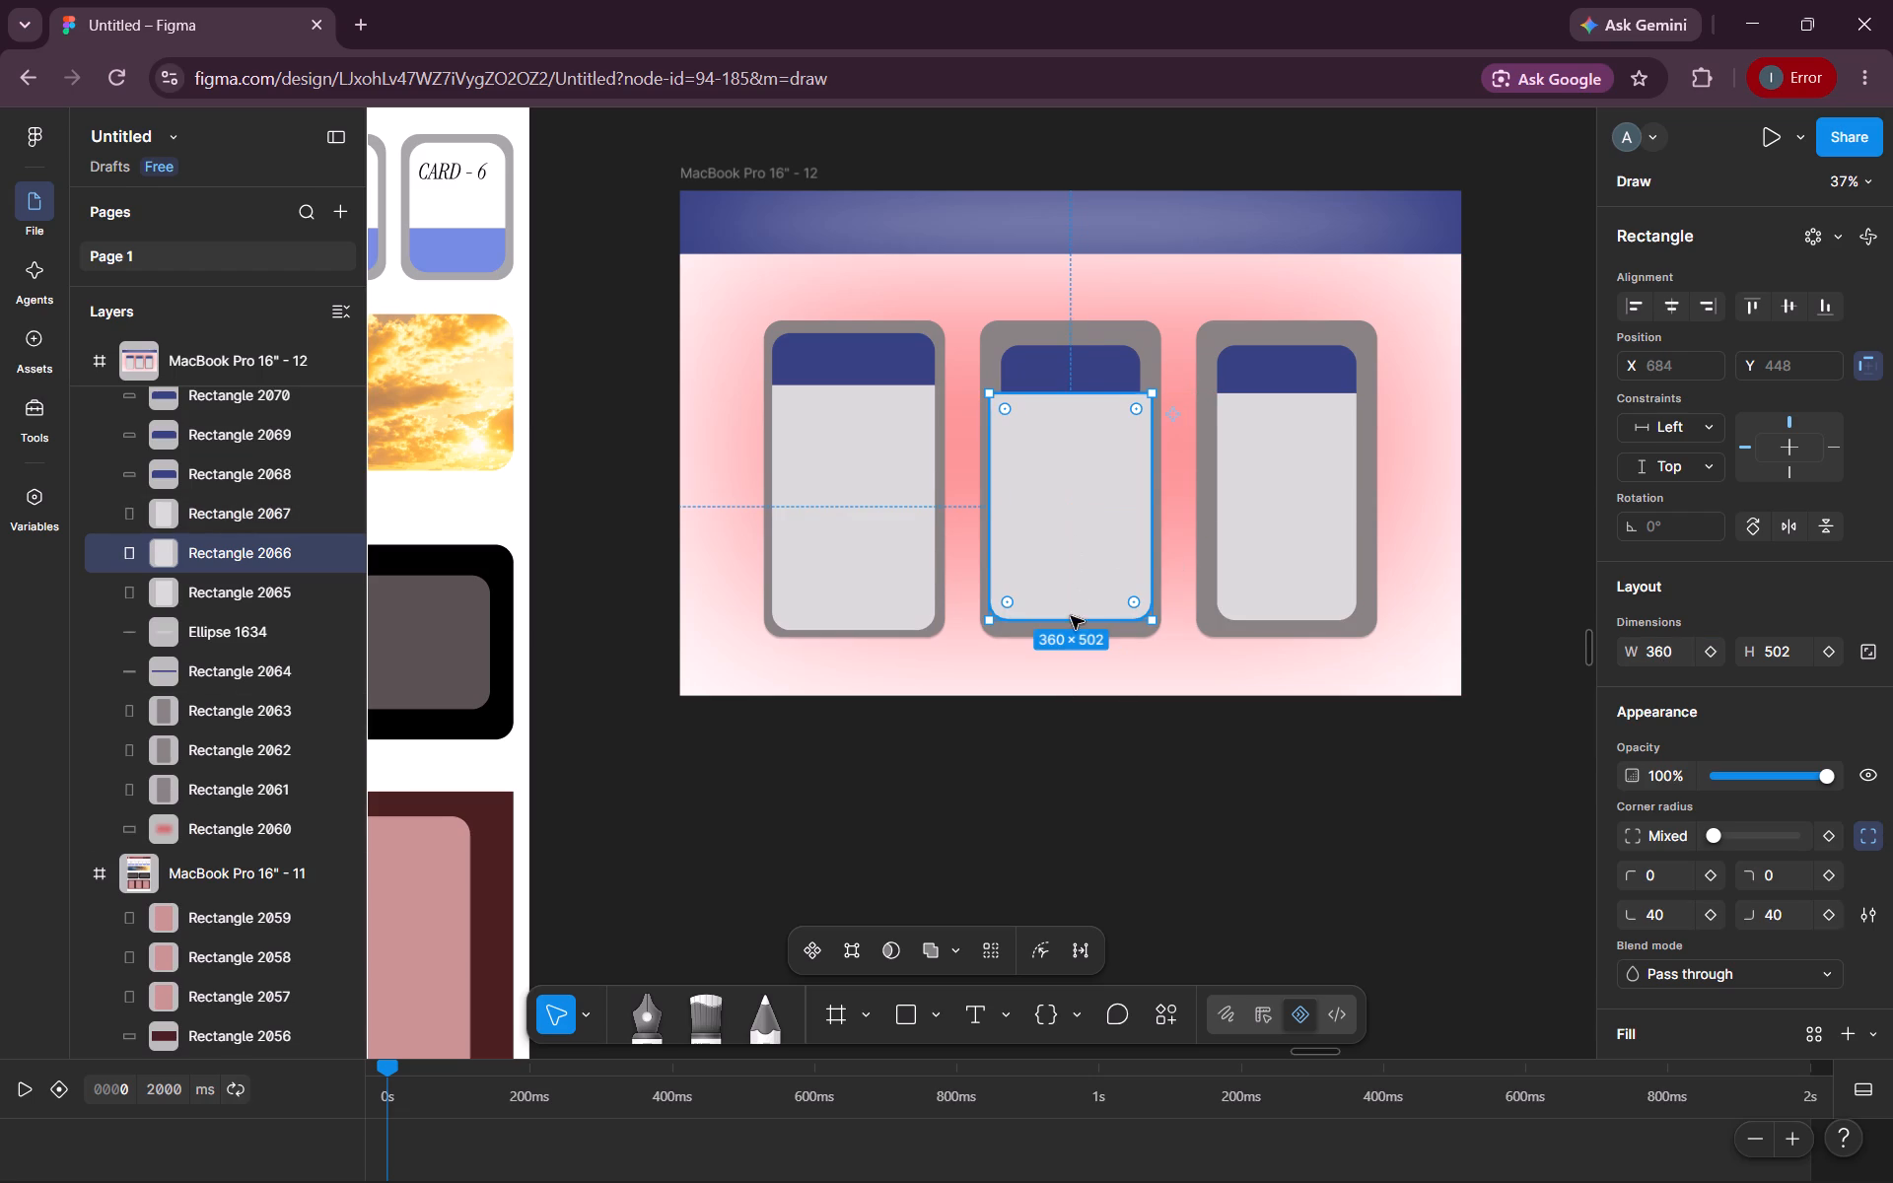
pyautogui.moveTo(1071, 620); pyautogui.dragTo(1071, 632)
# Set the second card's blue strip to 360 wide and align it over the light grey panel at X 684.
pyautogui.click(1055, 363)
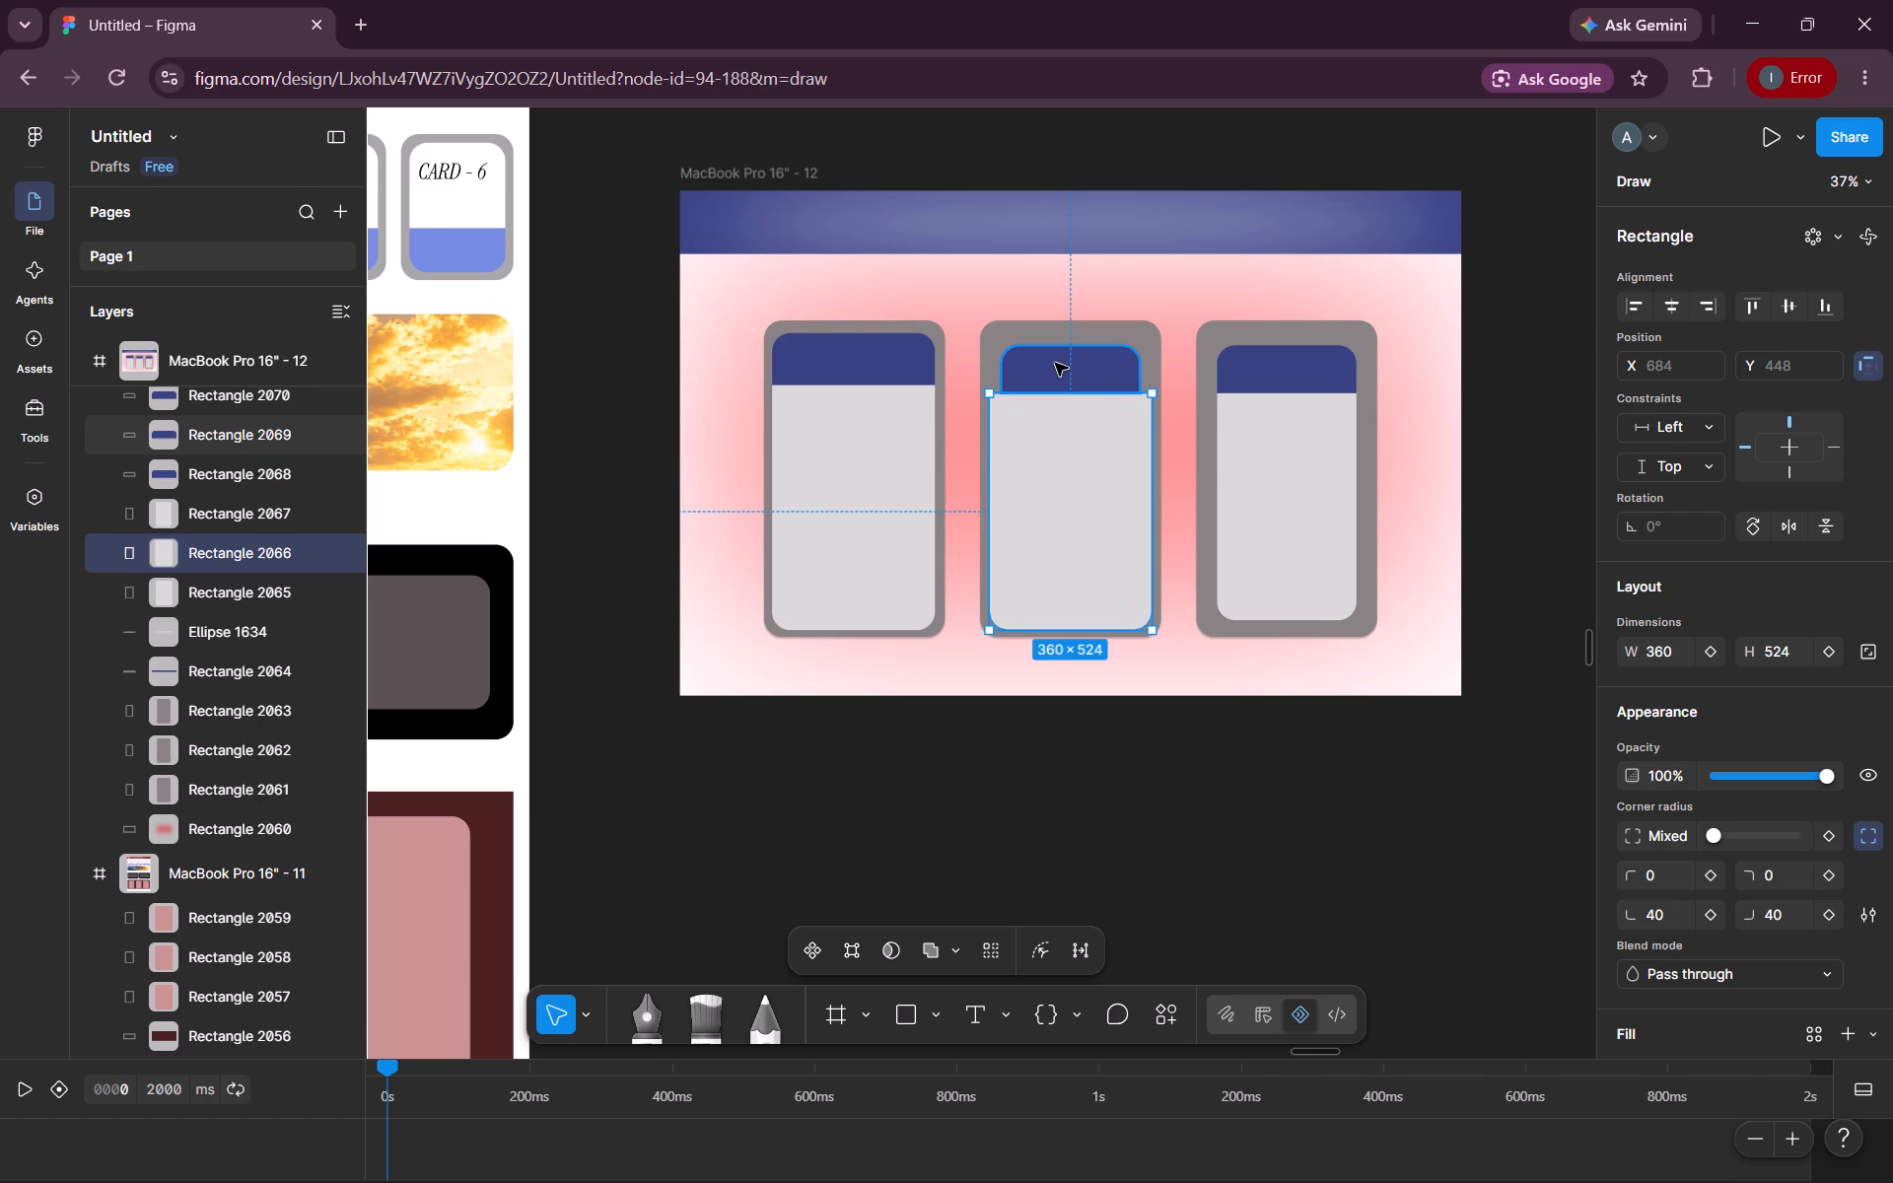
pyautogui.doubleClick(1672, 646)
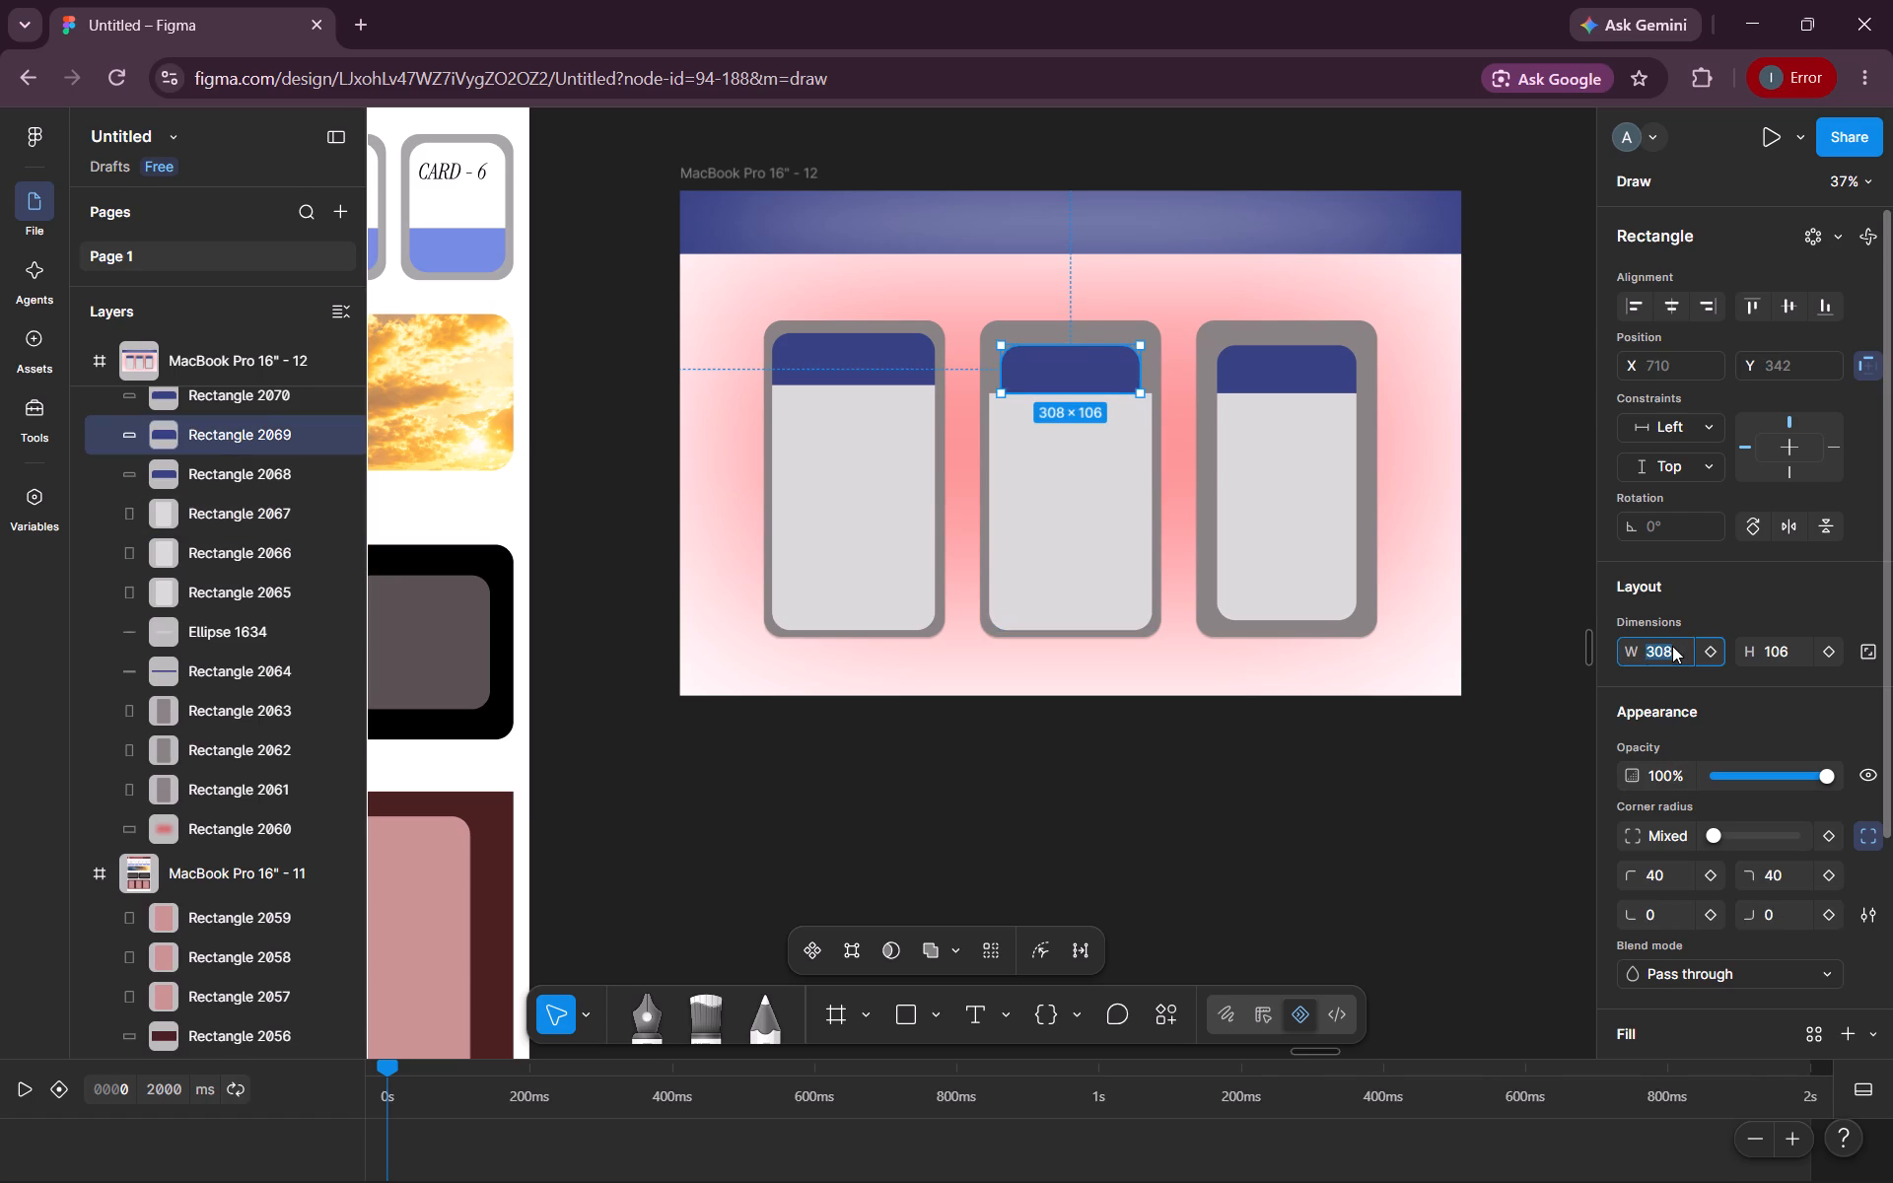
pyautogui.write('360')
pyautogui.press('Return')
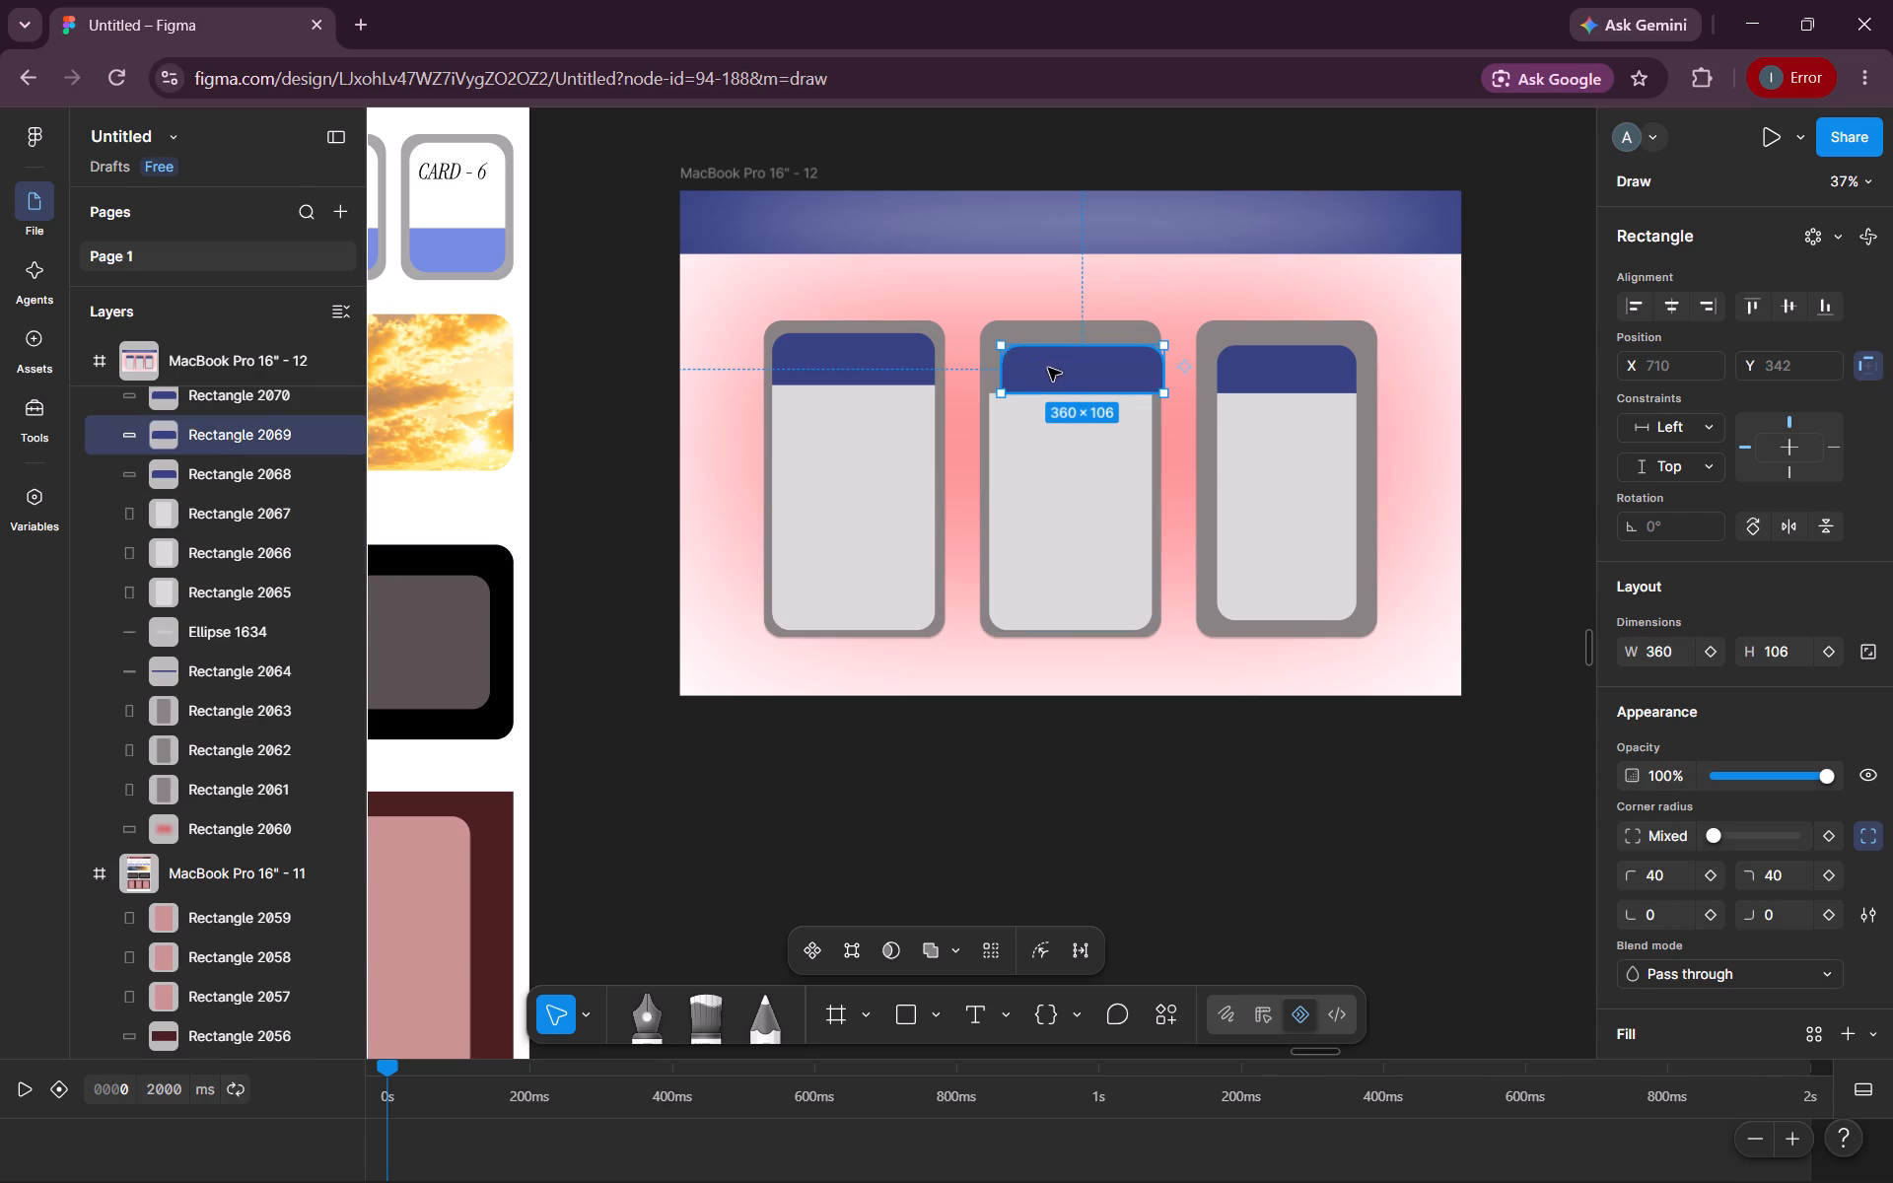
pyautogui.moveTo(1053, 369); pyautogui.dragTo(1039, 366)
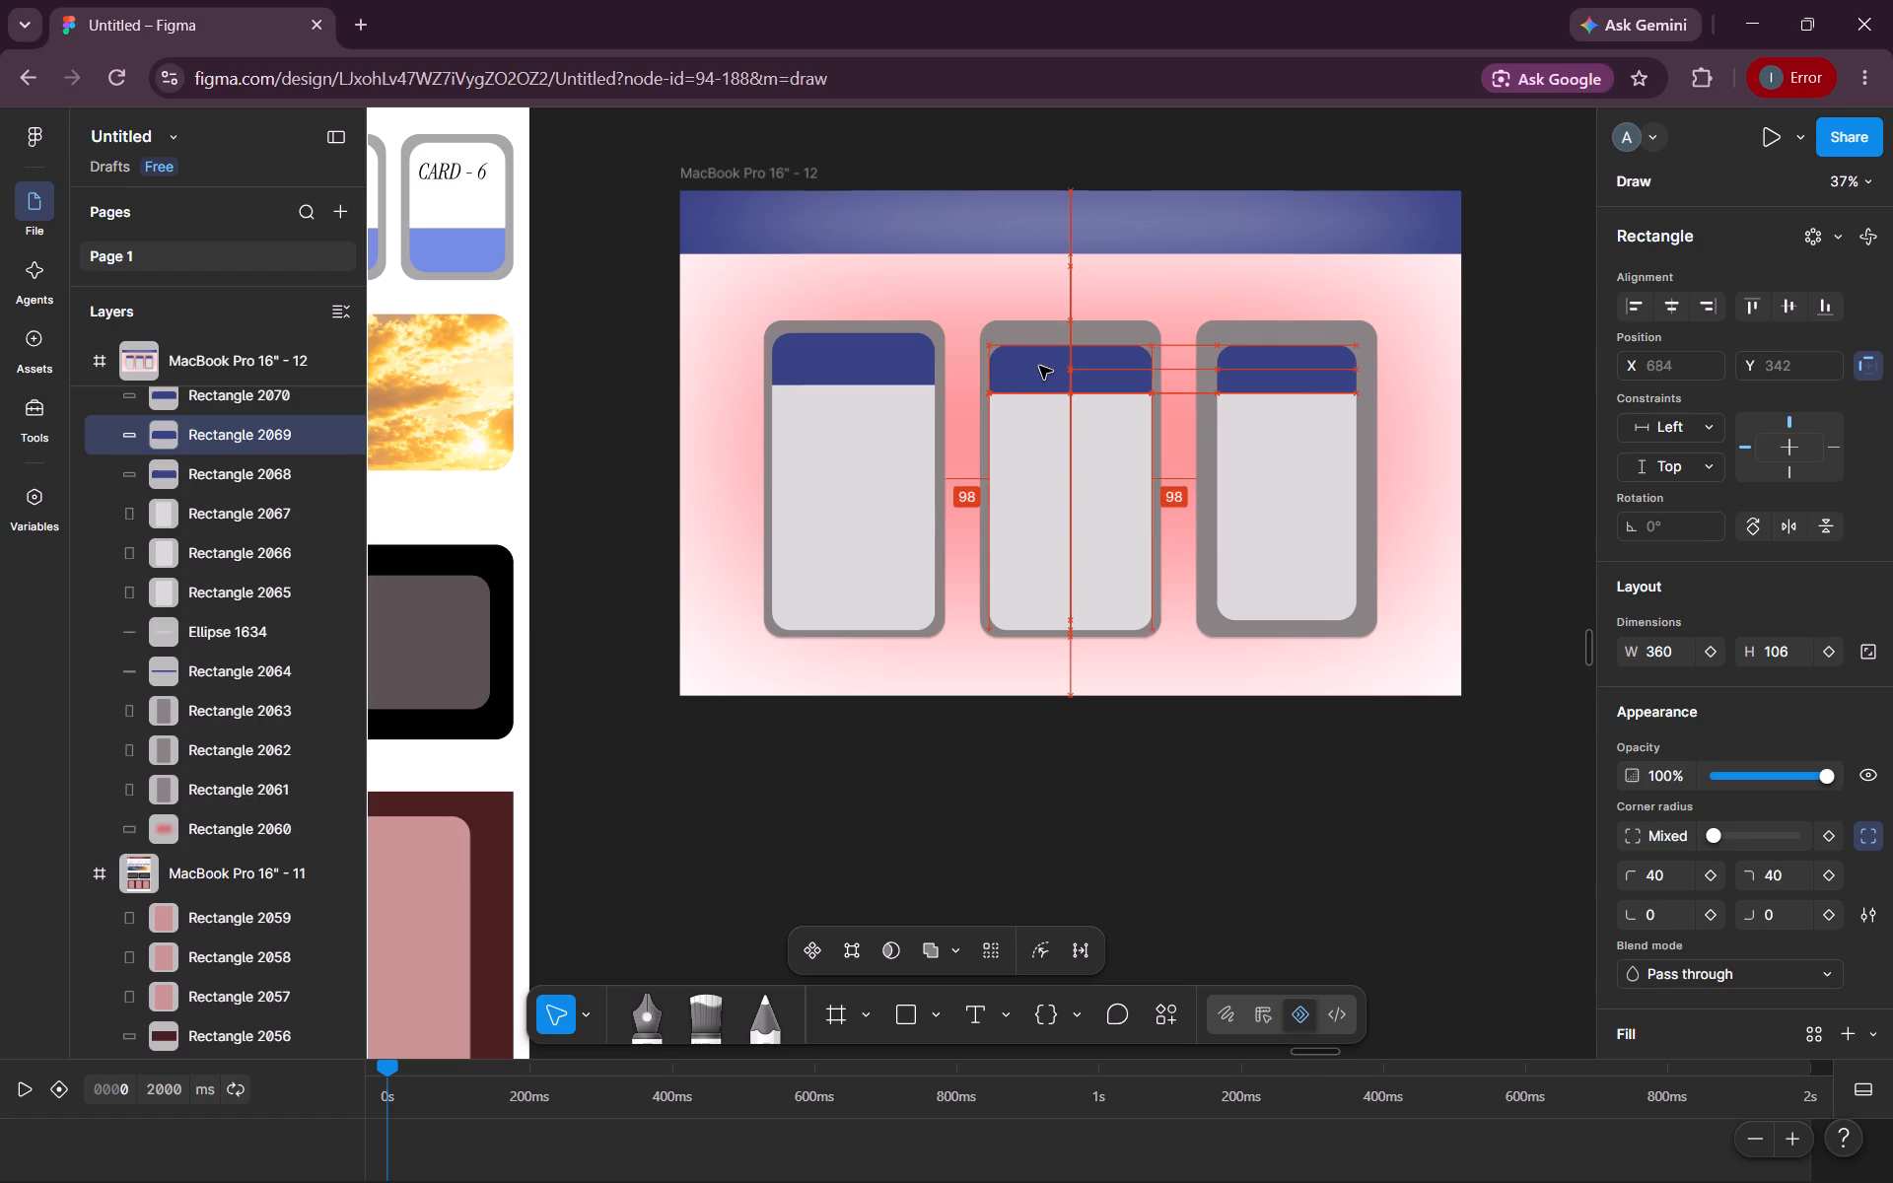
pyautogui.moveTo(1039, 366); pyautogui.dragTo(1040, 366)
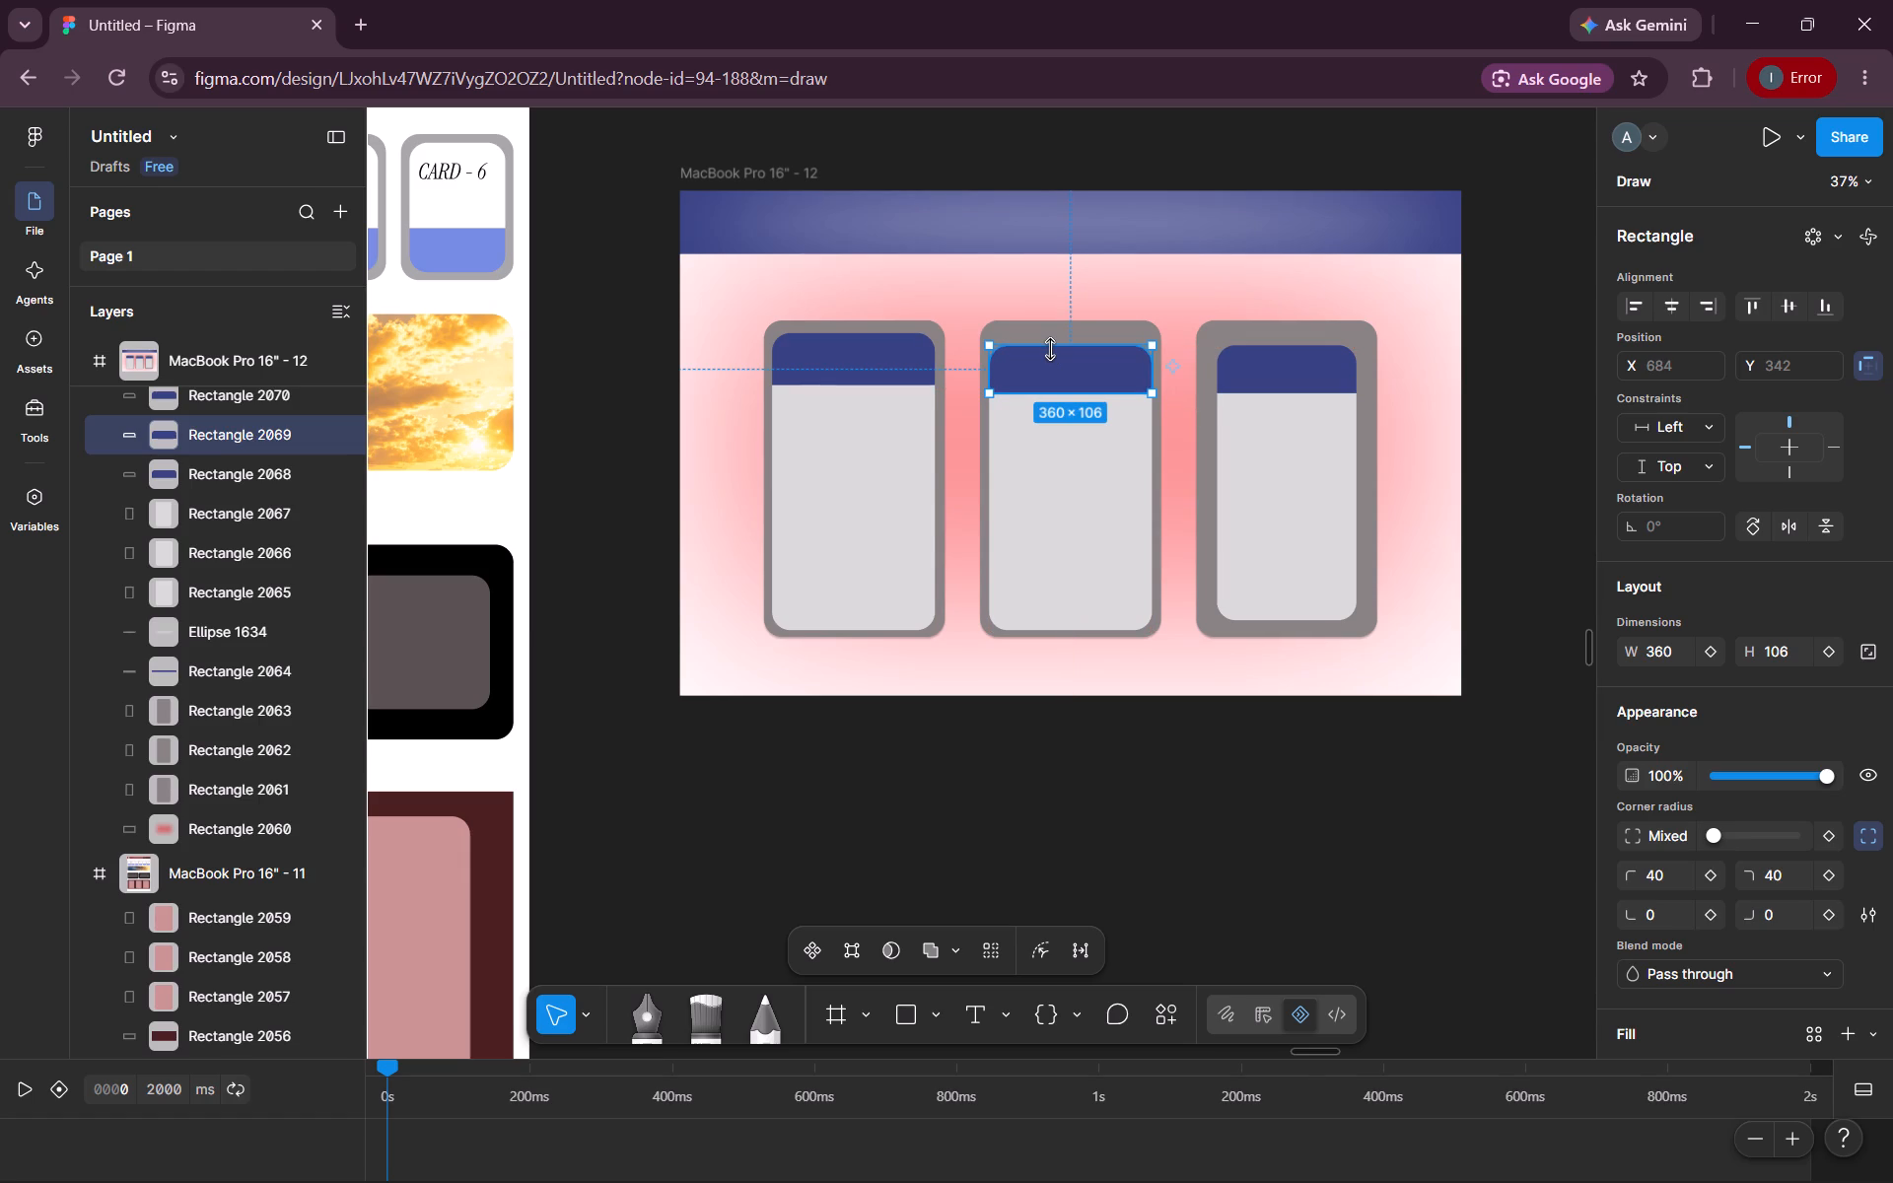
pyautogui.click(1051, 349)
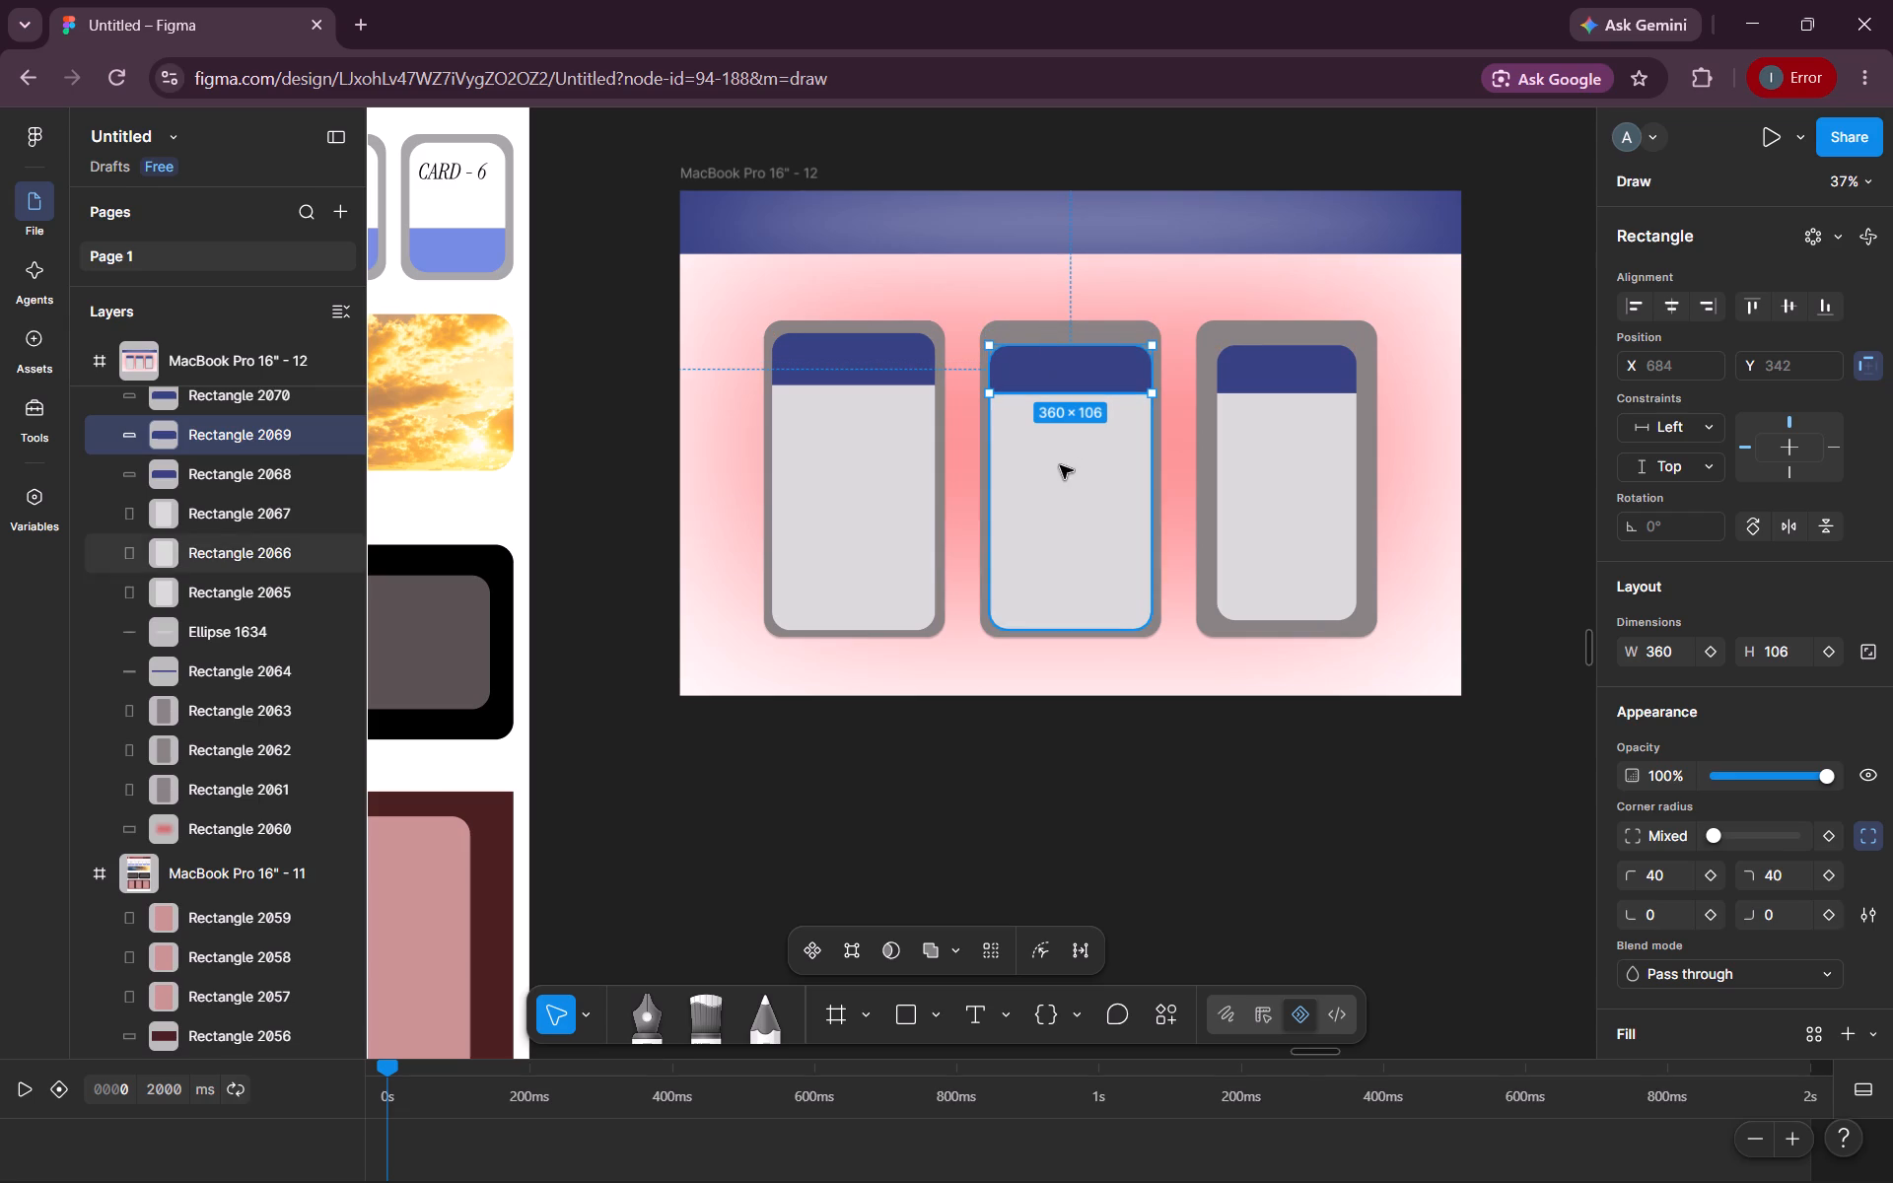
# Match the second card's blue strip to the first card's, with a height of 115 and position Y 315.
pyautogui.click(904, 353)
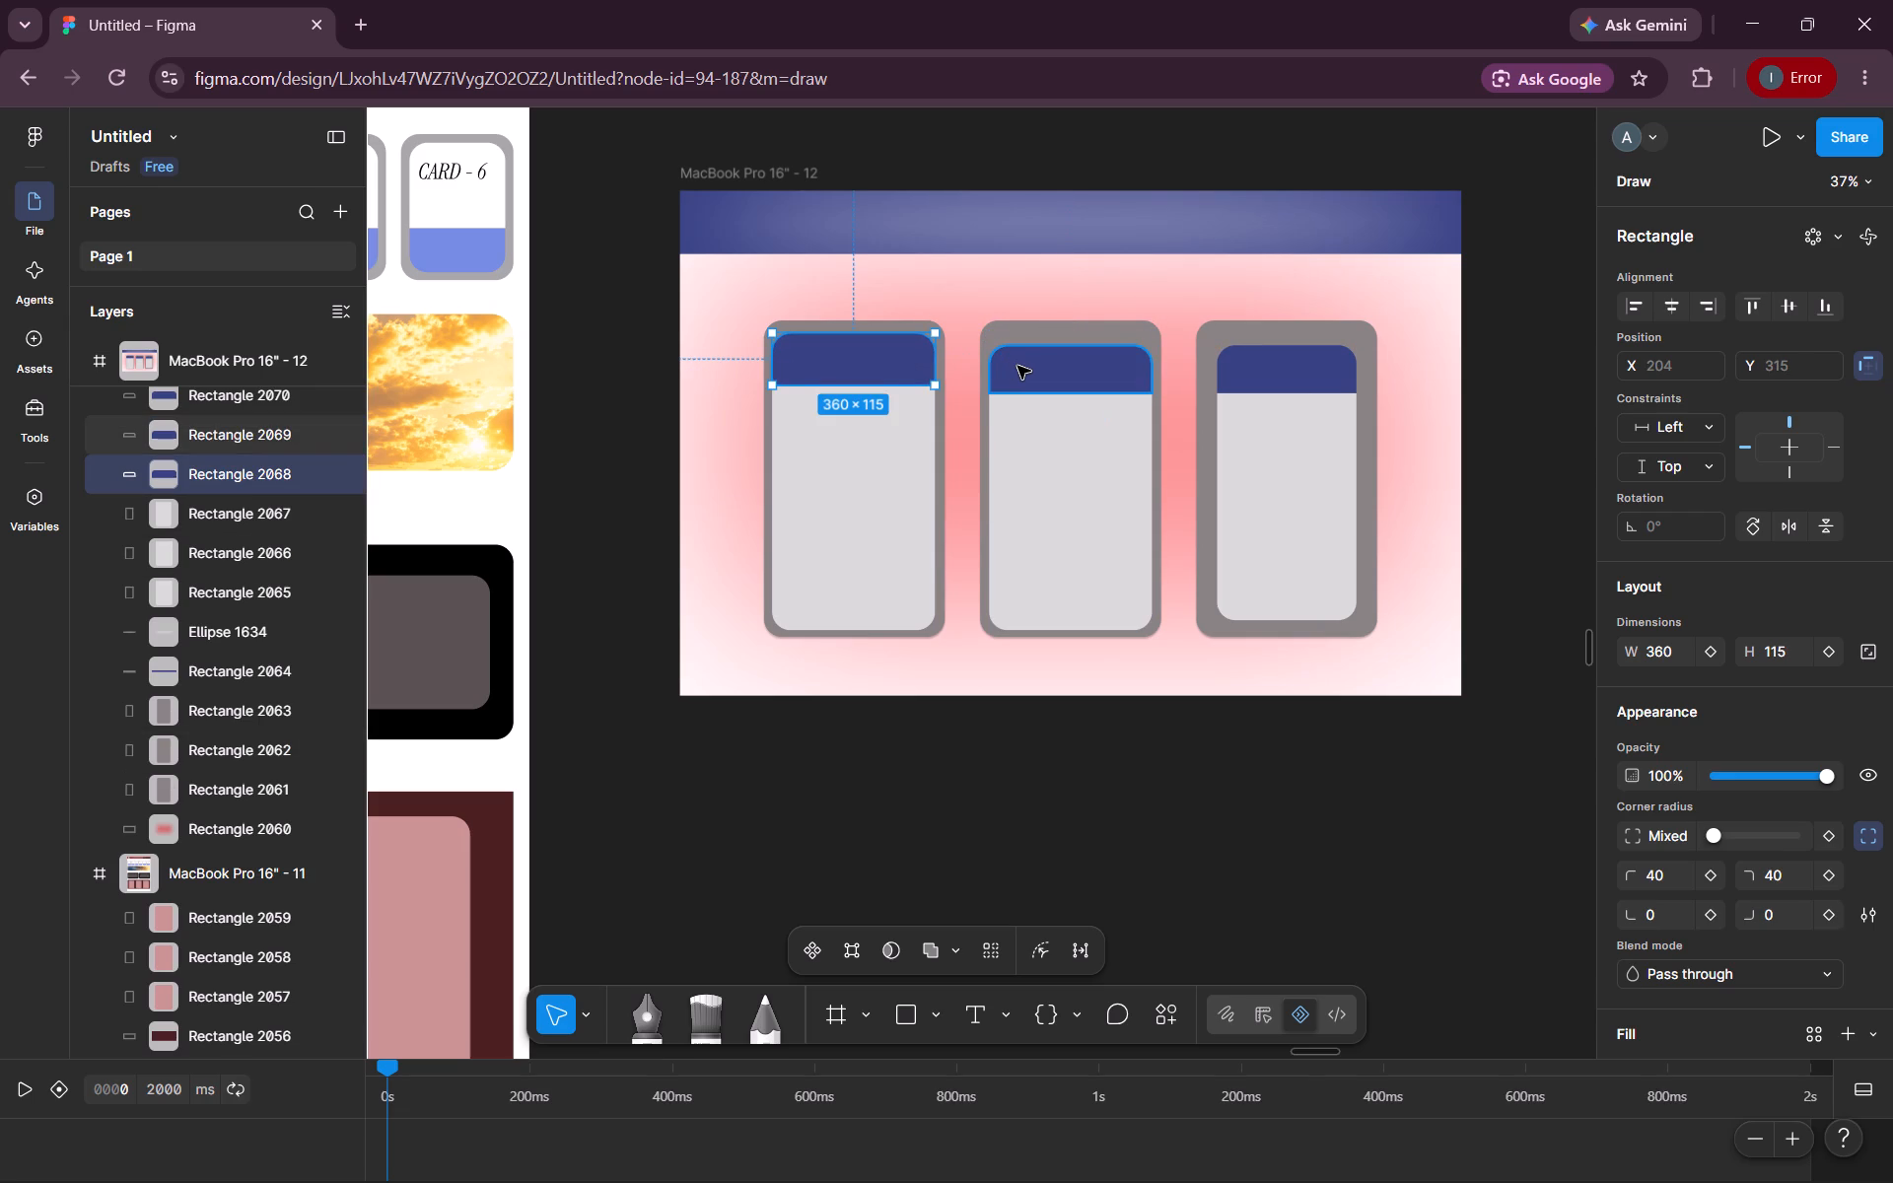
pyautogui.click(1017, 366)
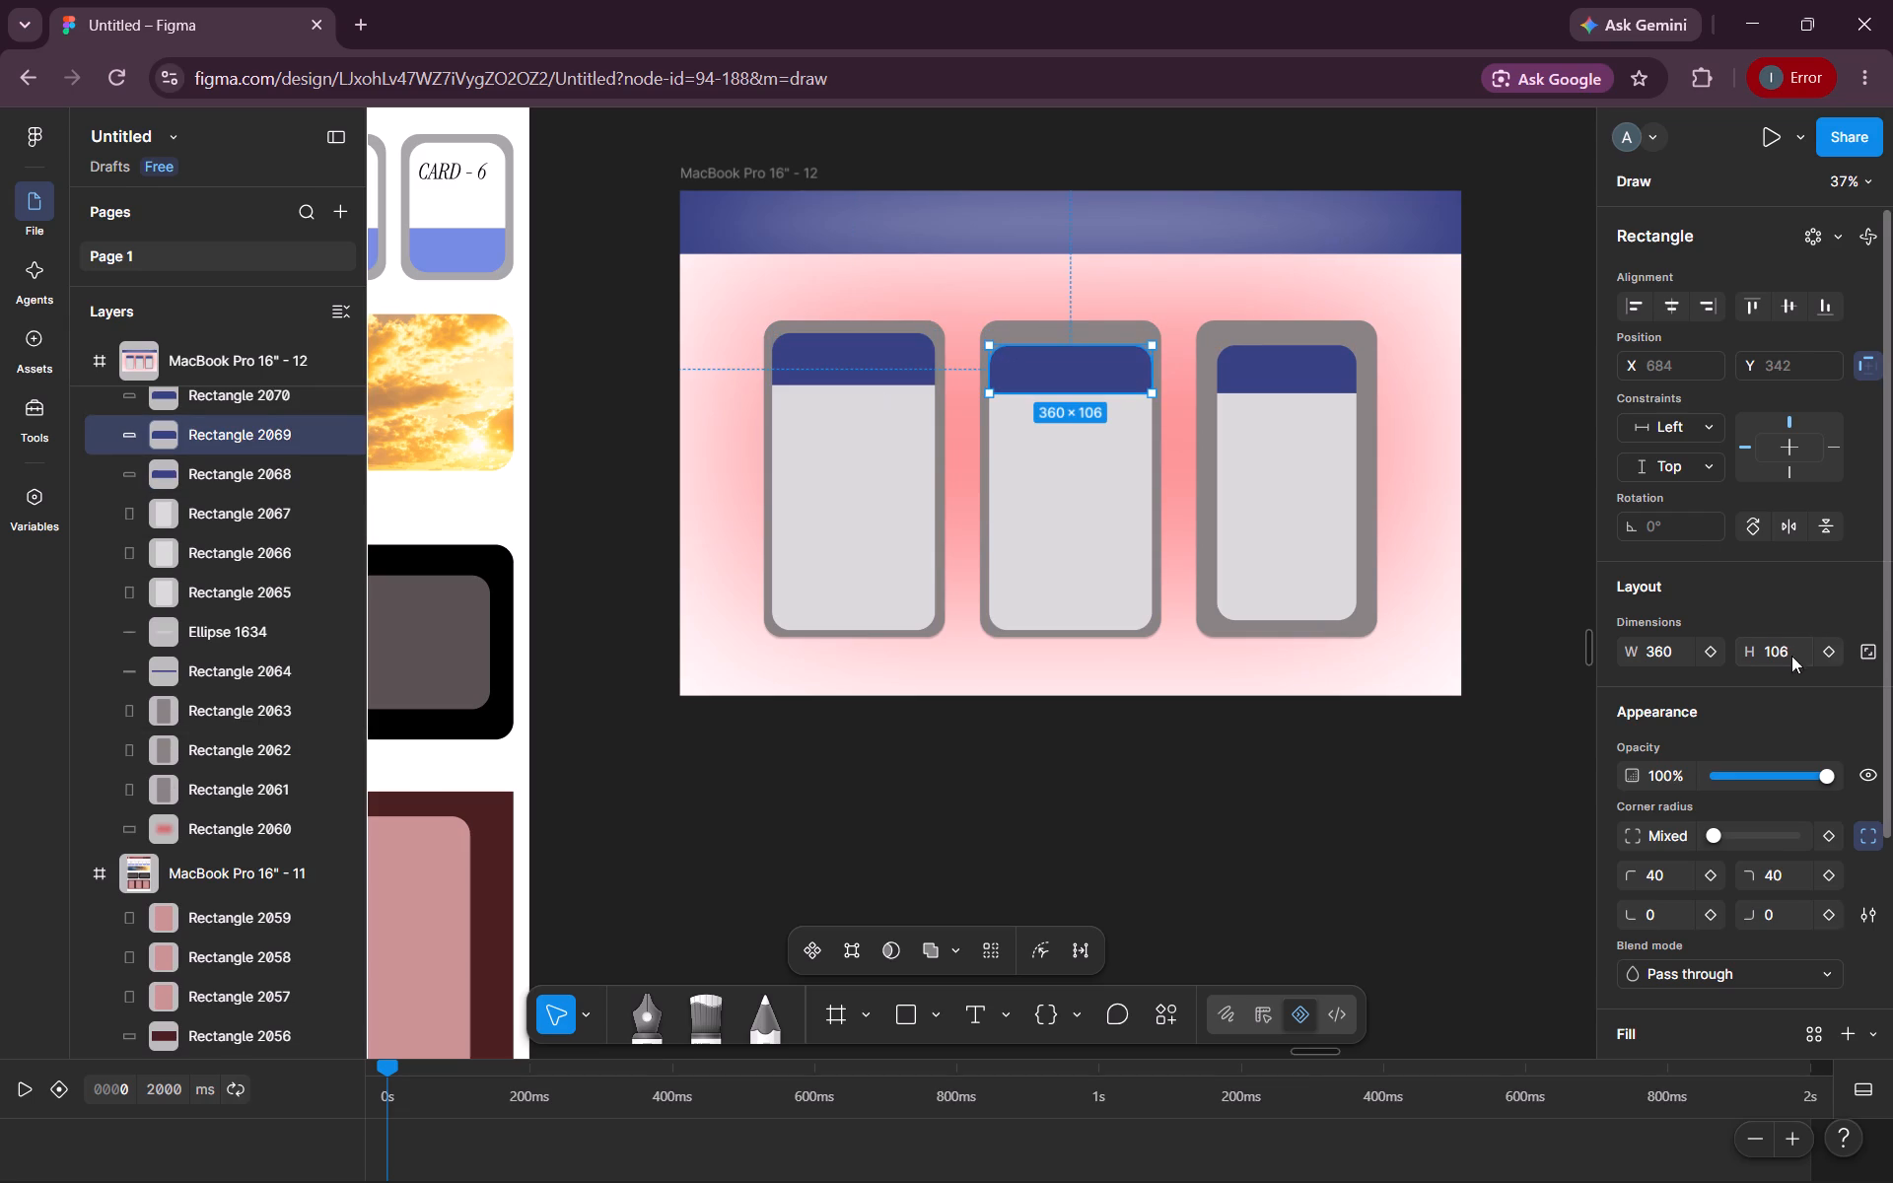
pyautogui.doubleClick(1779, 645)
pyautogui.write('115')
pyautogui.press('Return')
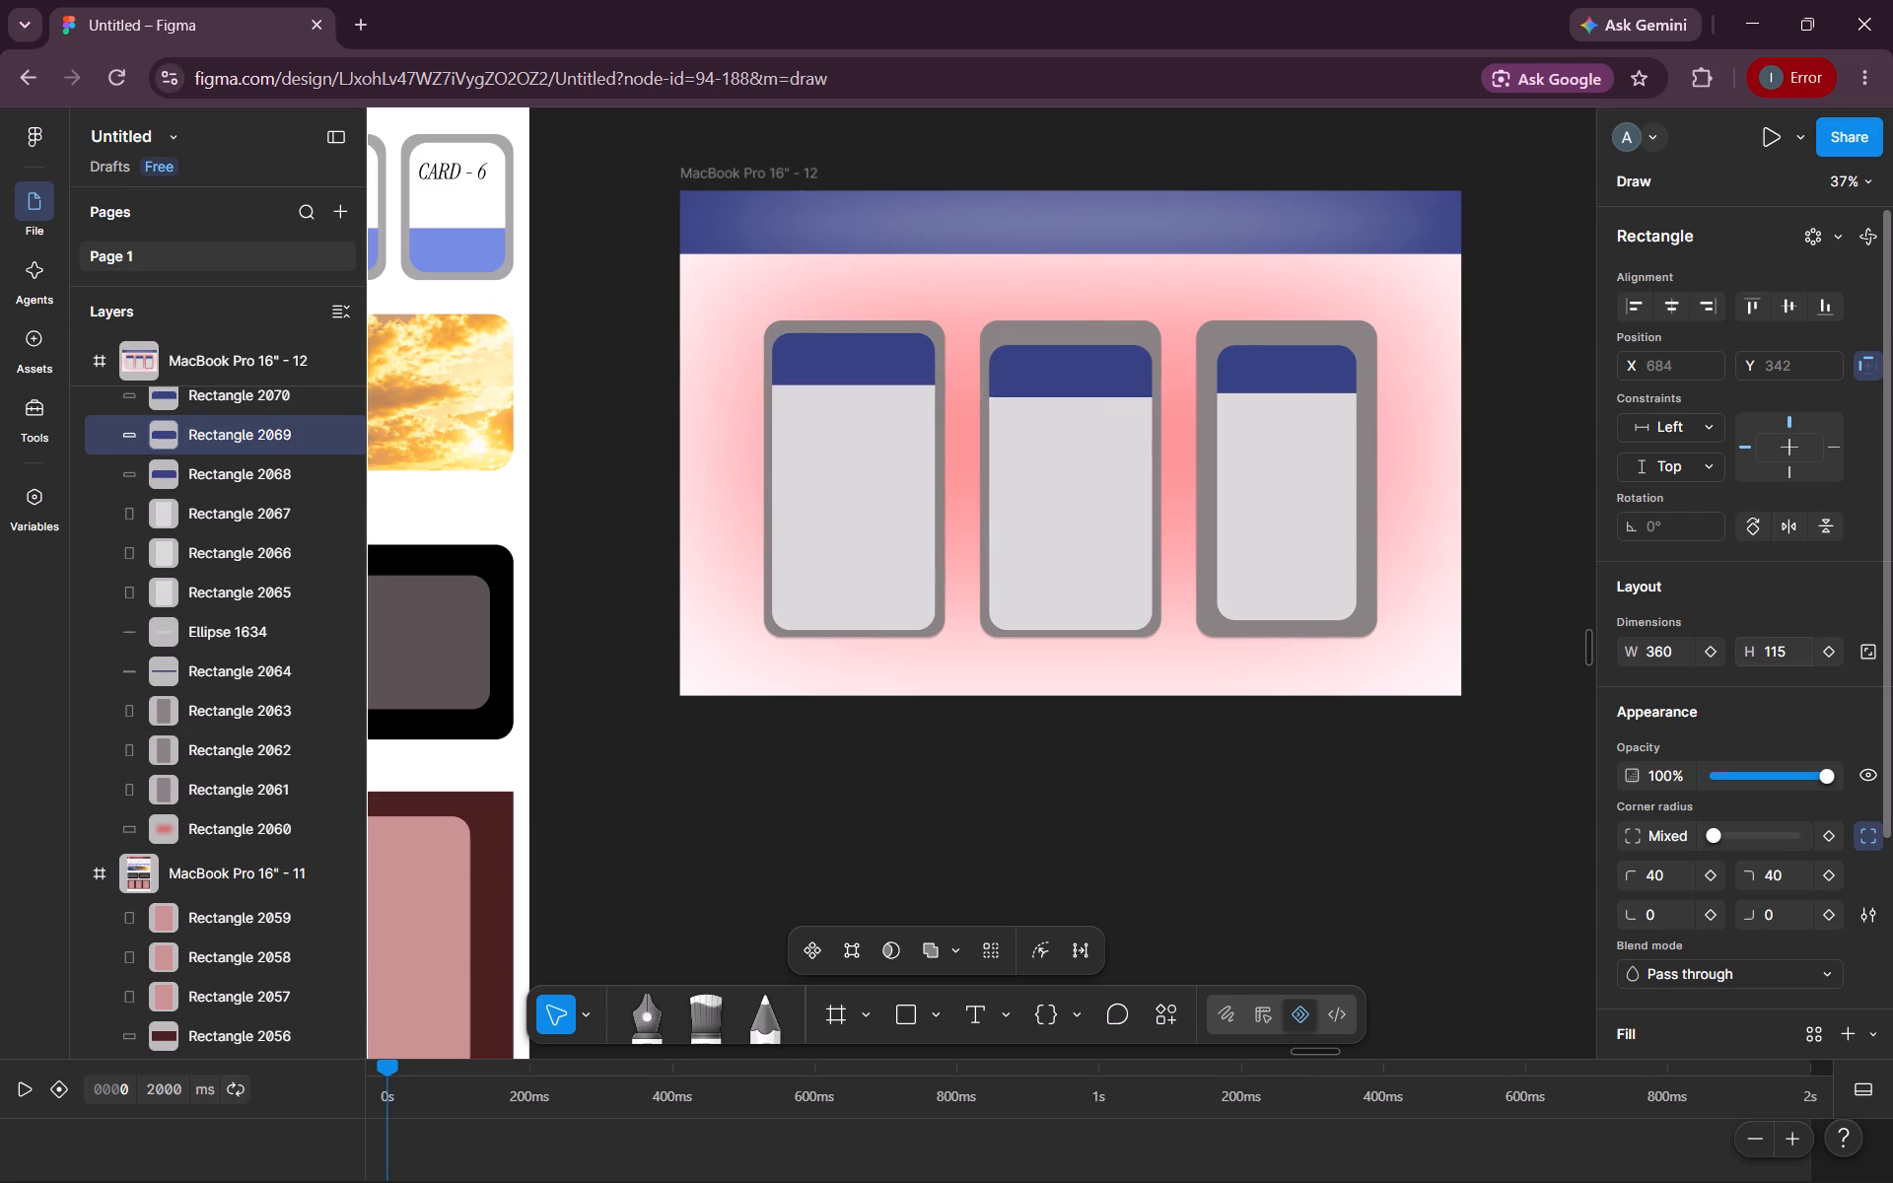
pyautogui.moveTo(1069, 362); pyautogui.dragTo(1069, 345)
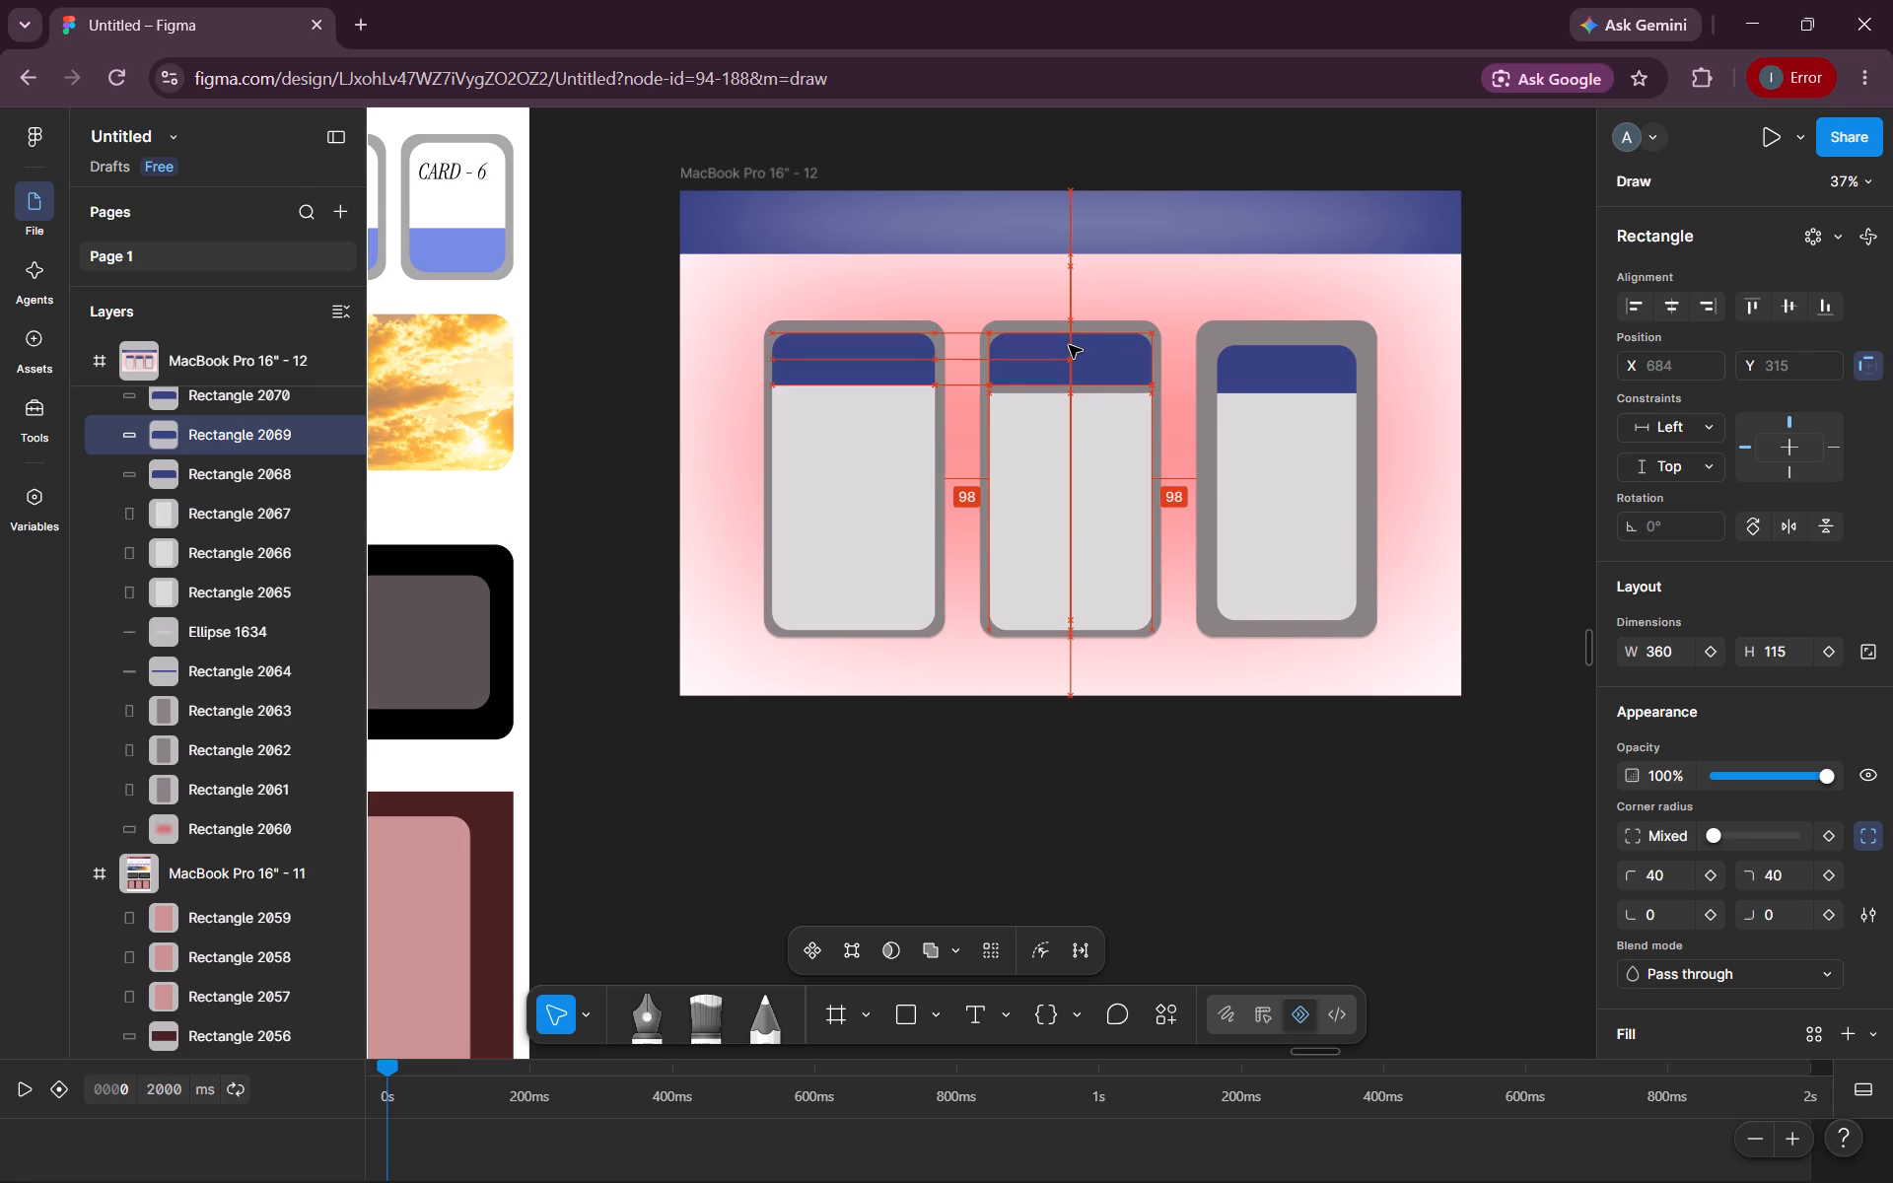
pyautogui.moveTo(1069, 345); pyautogui.dragTo(1067, 350)
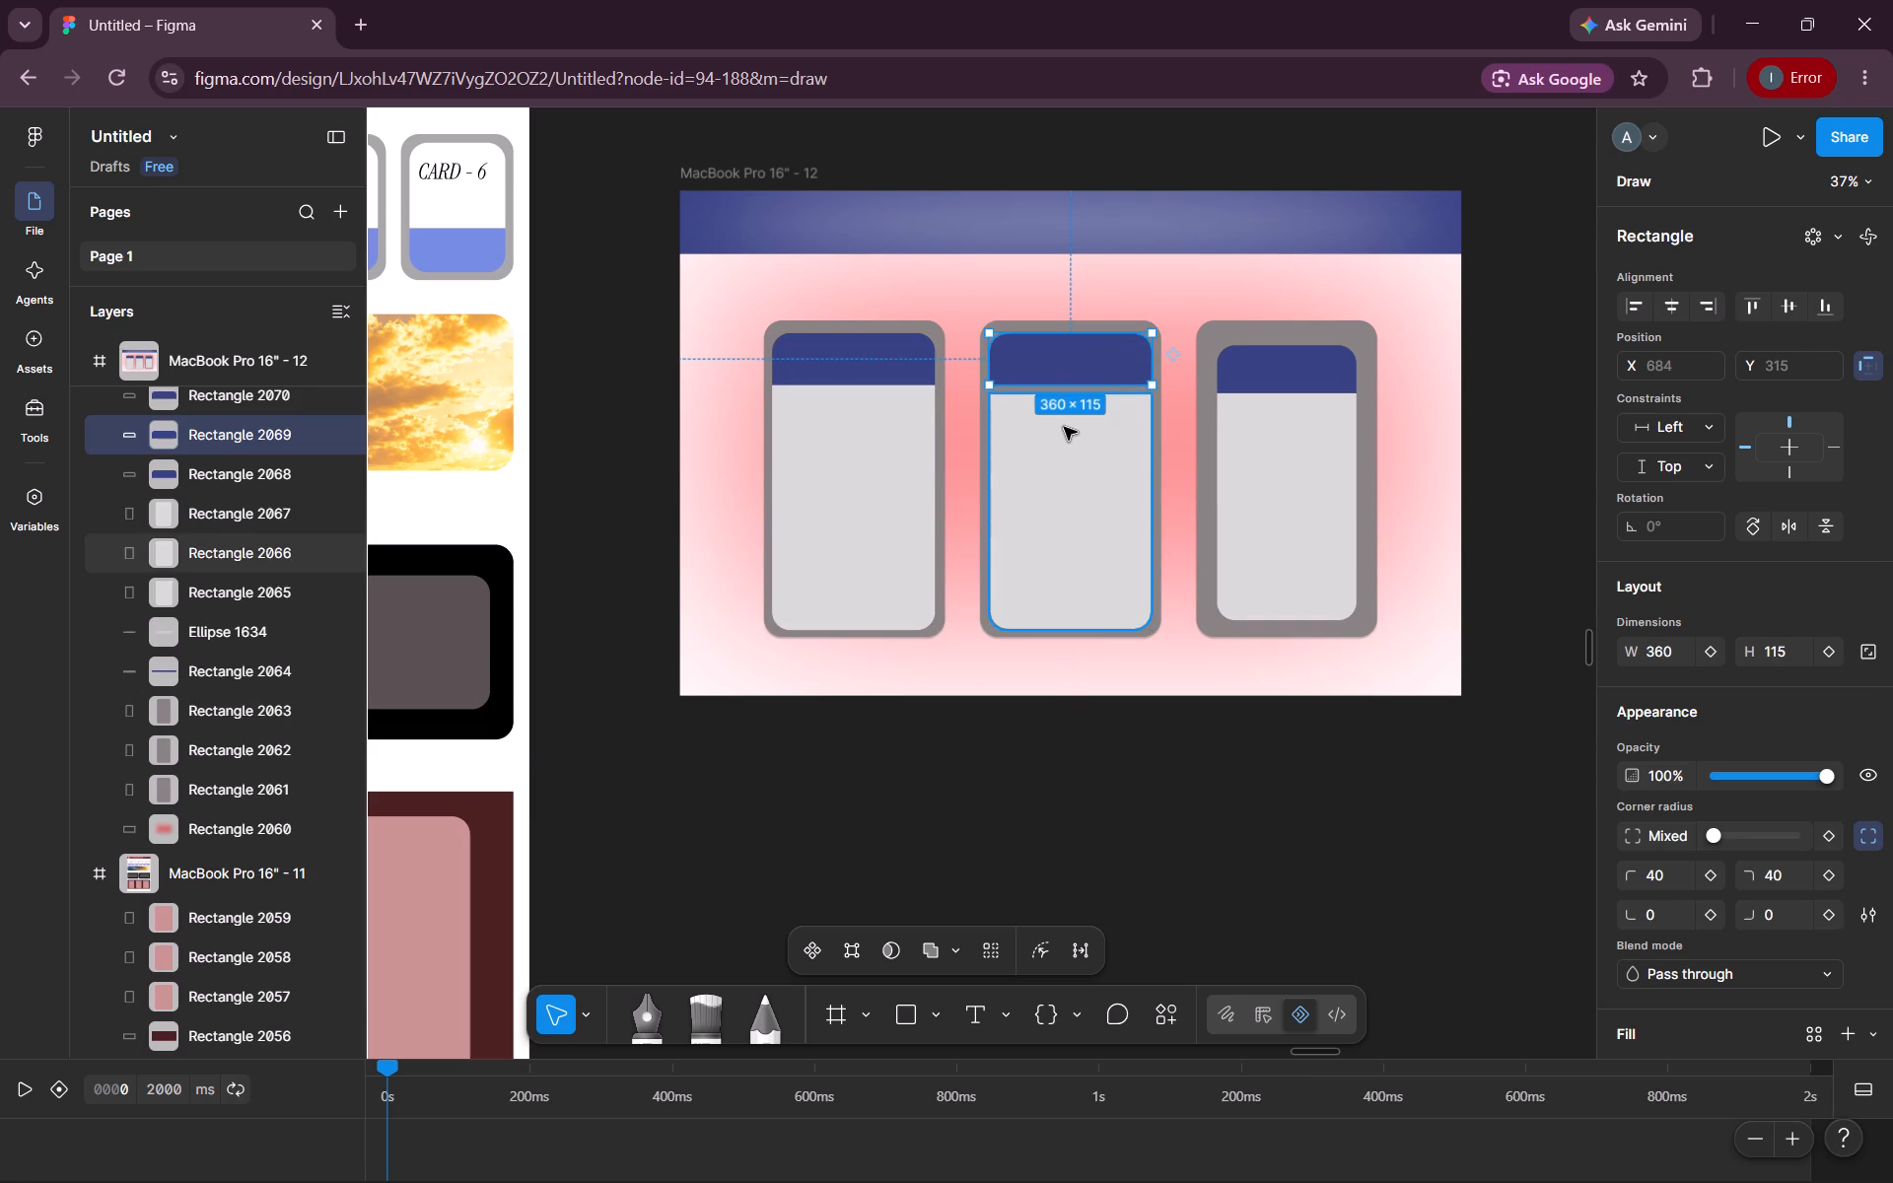
# Extend the second card's light grey panel upward until it meets the bottom of the blue strip.
pyautogui.click(1064, 427)
pyautogui.moveTo(1064, 397); pyautogui.dragTo(1064, 387)
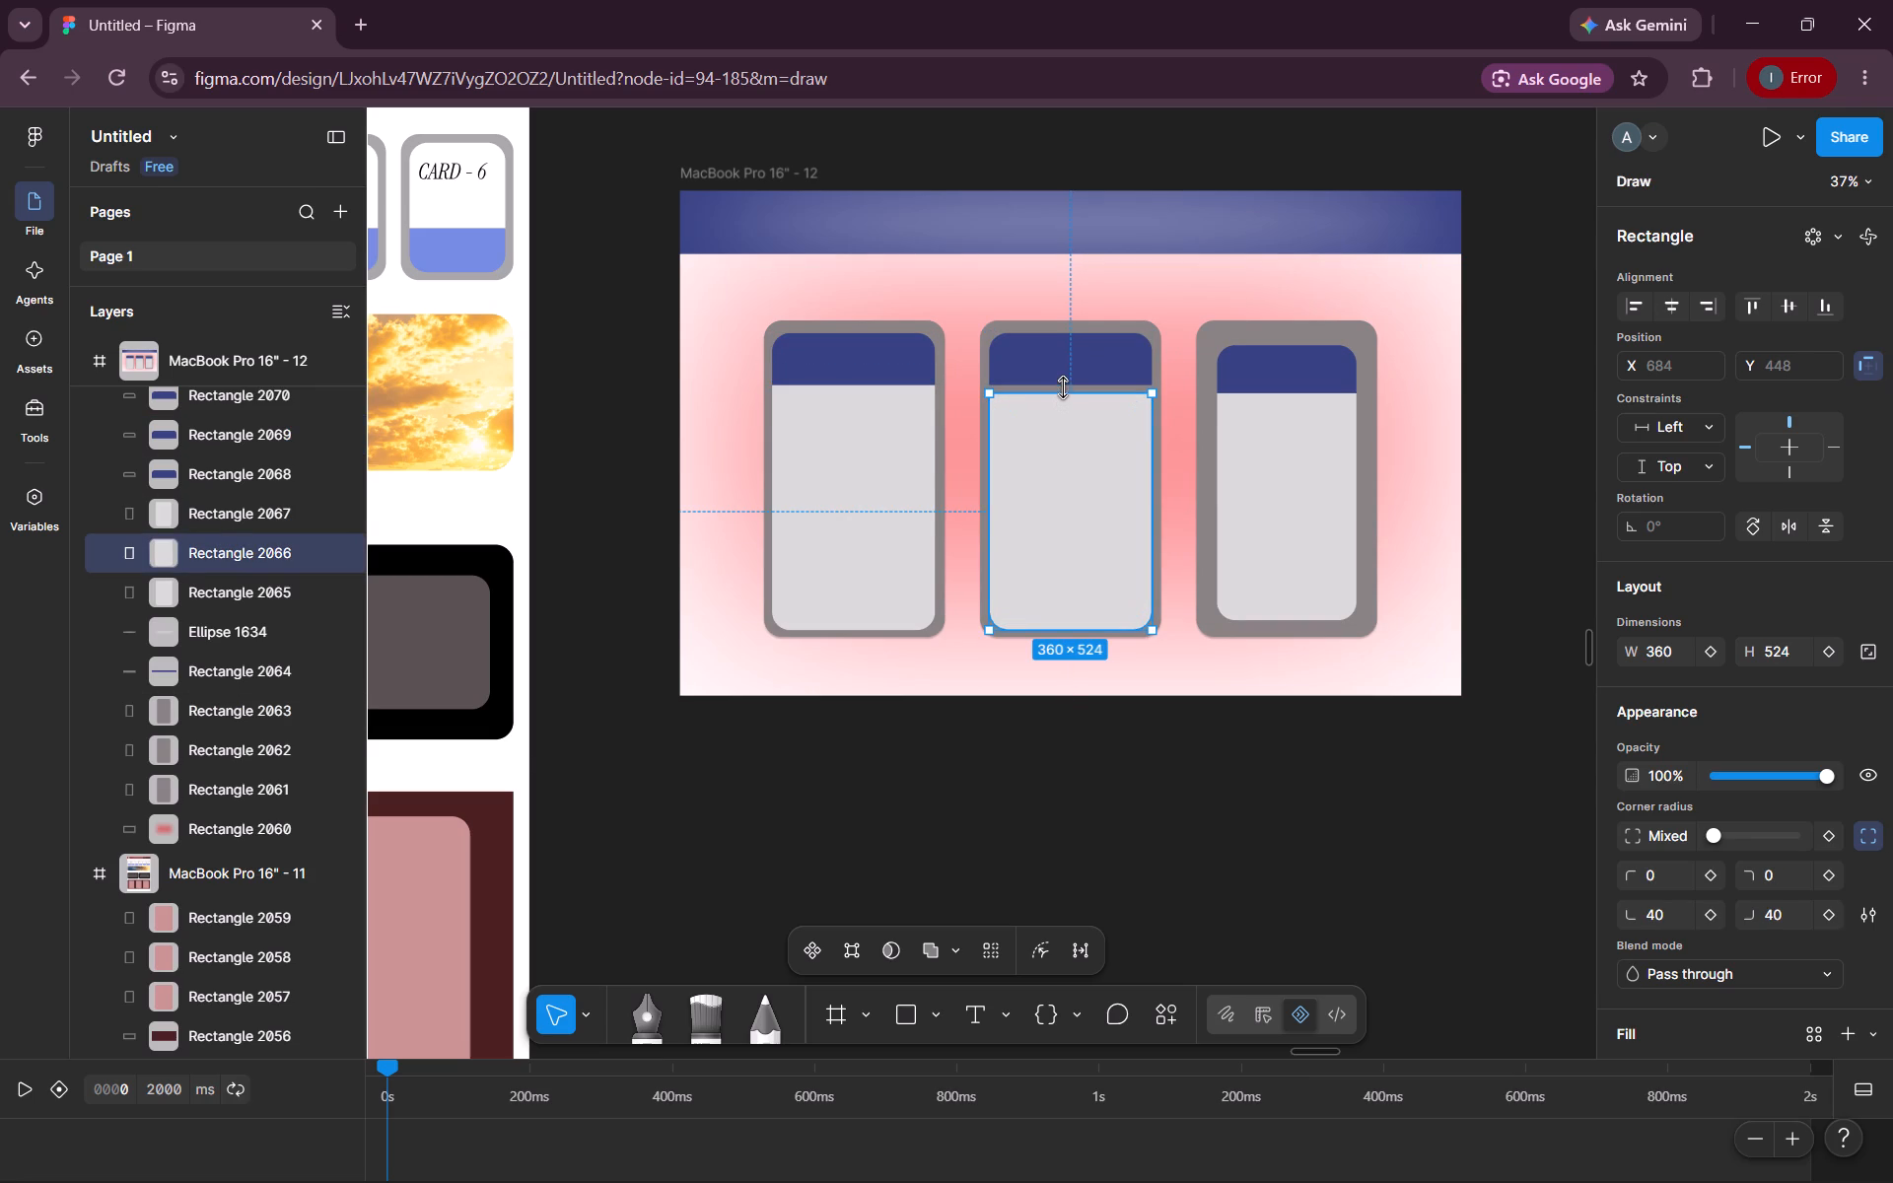
pyautogui.moveTo(1064, 387); pyautogui.dragTo(1063, 387)
pyautogui.click(1081, 742)
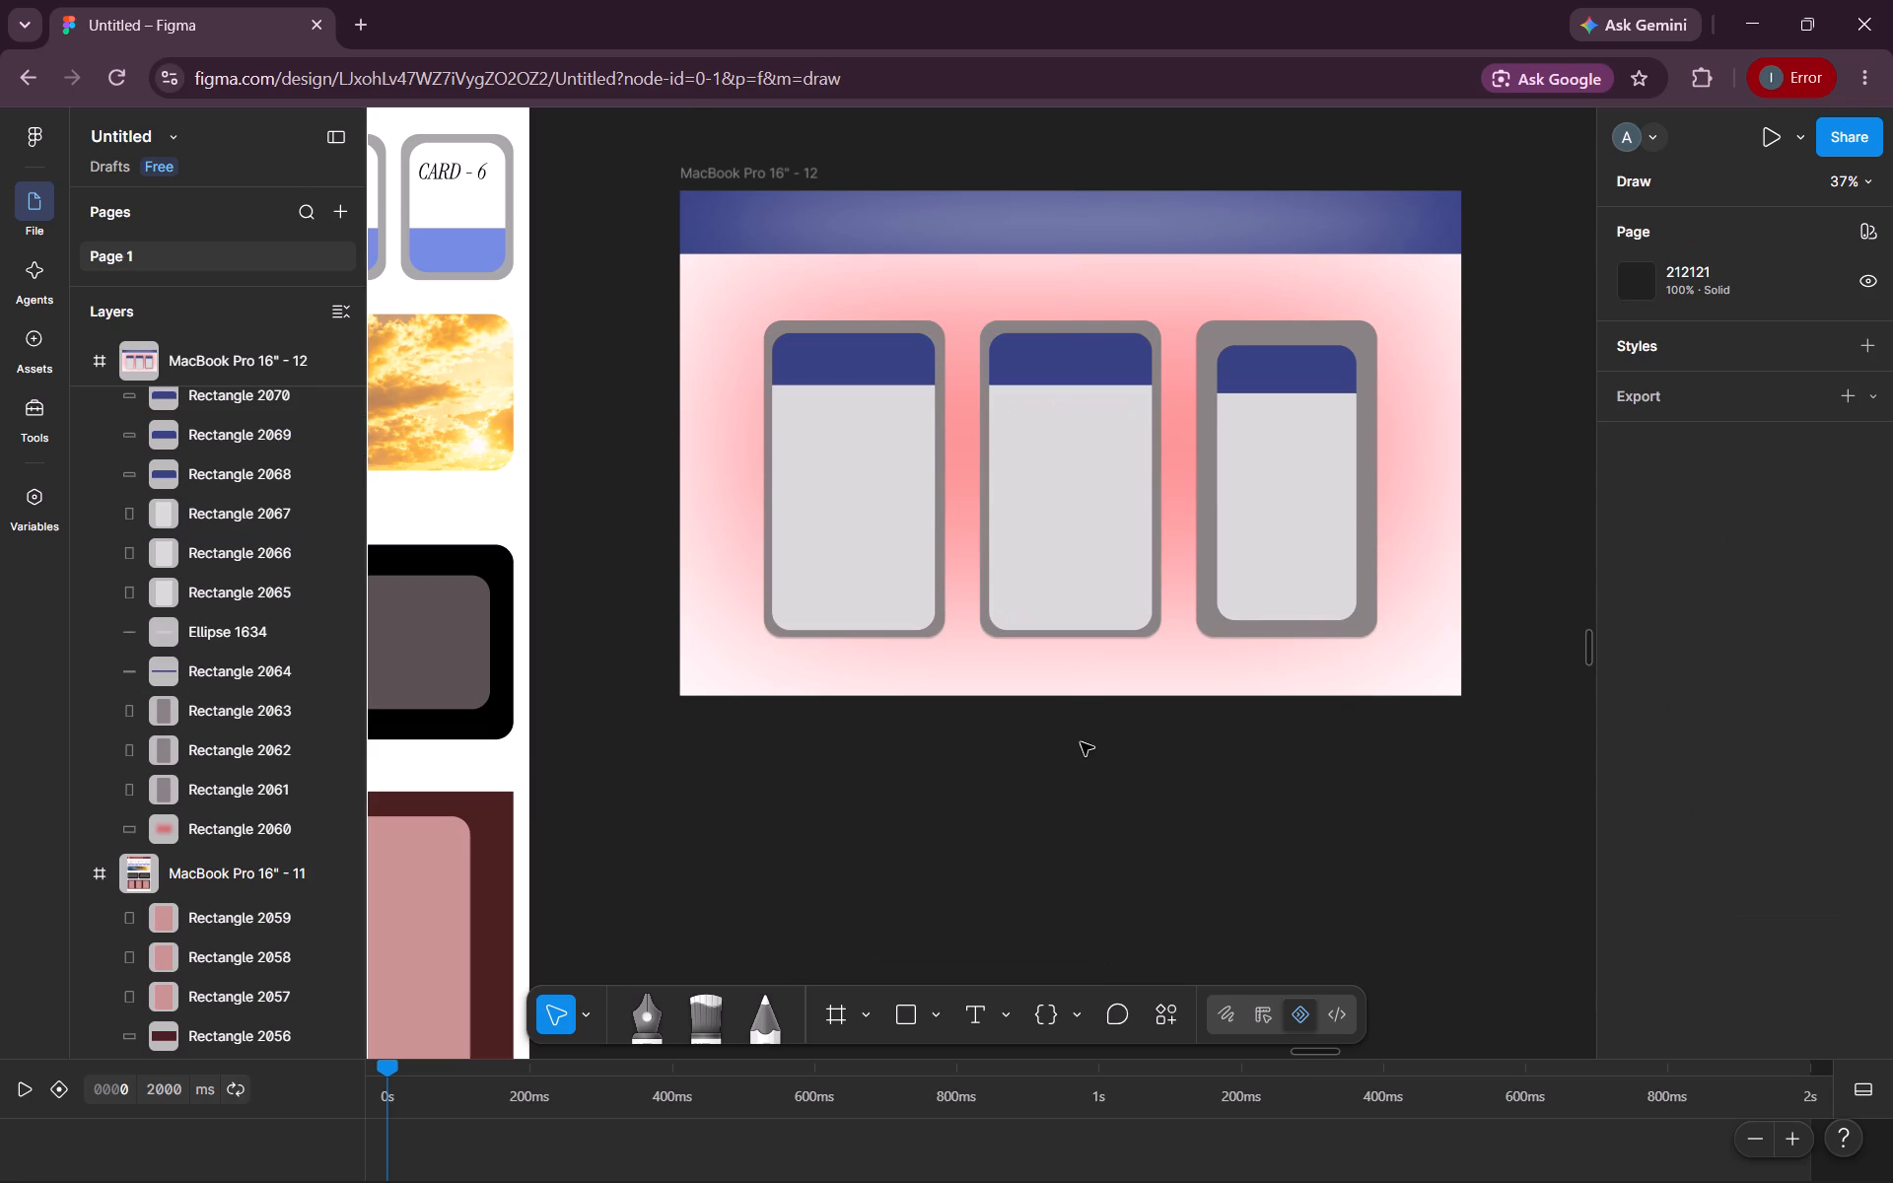
# Resize the third card's light grey panel to 360 wide and about 524 high, centred in the card at X 1162.
pyautogui.click(1342, 552)
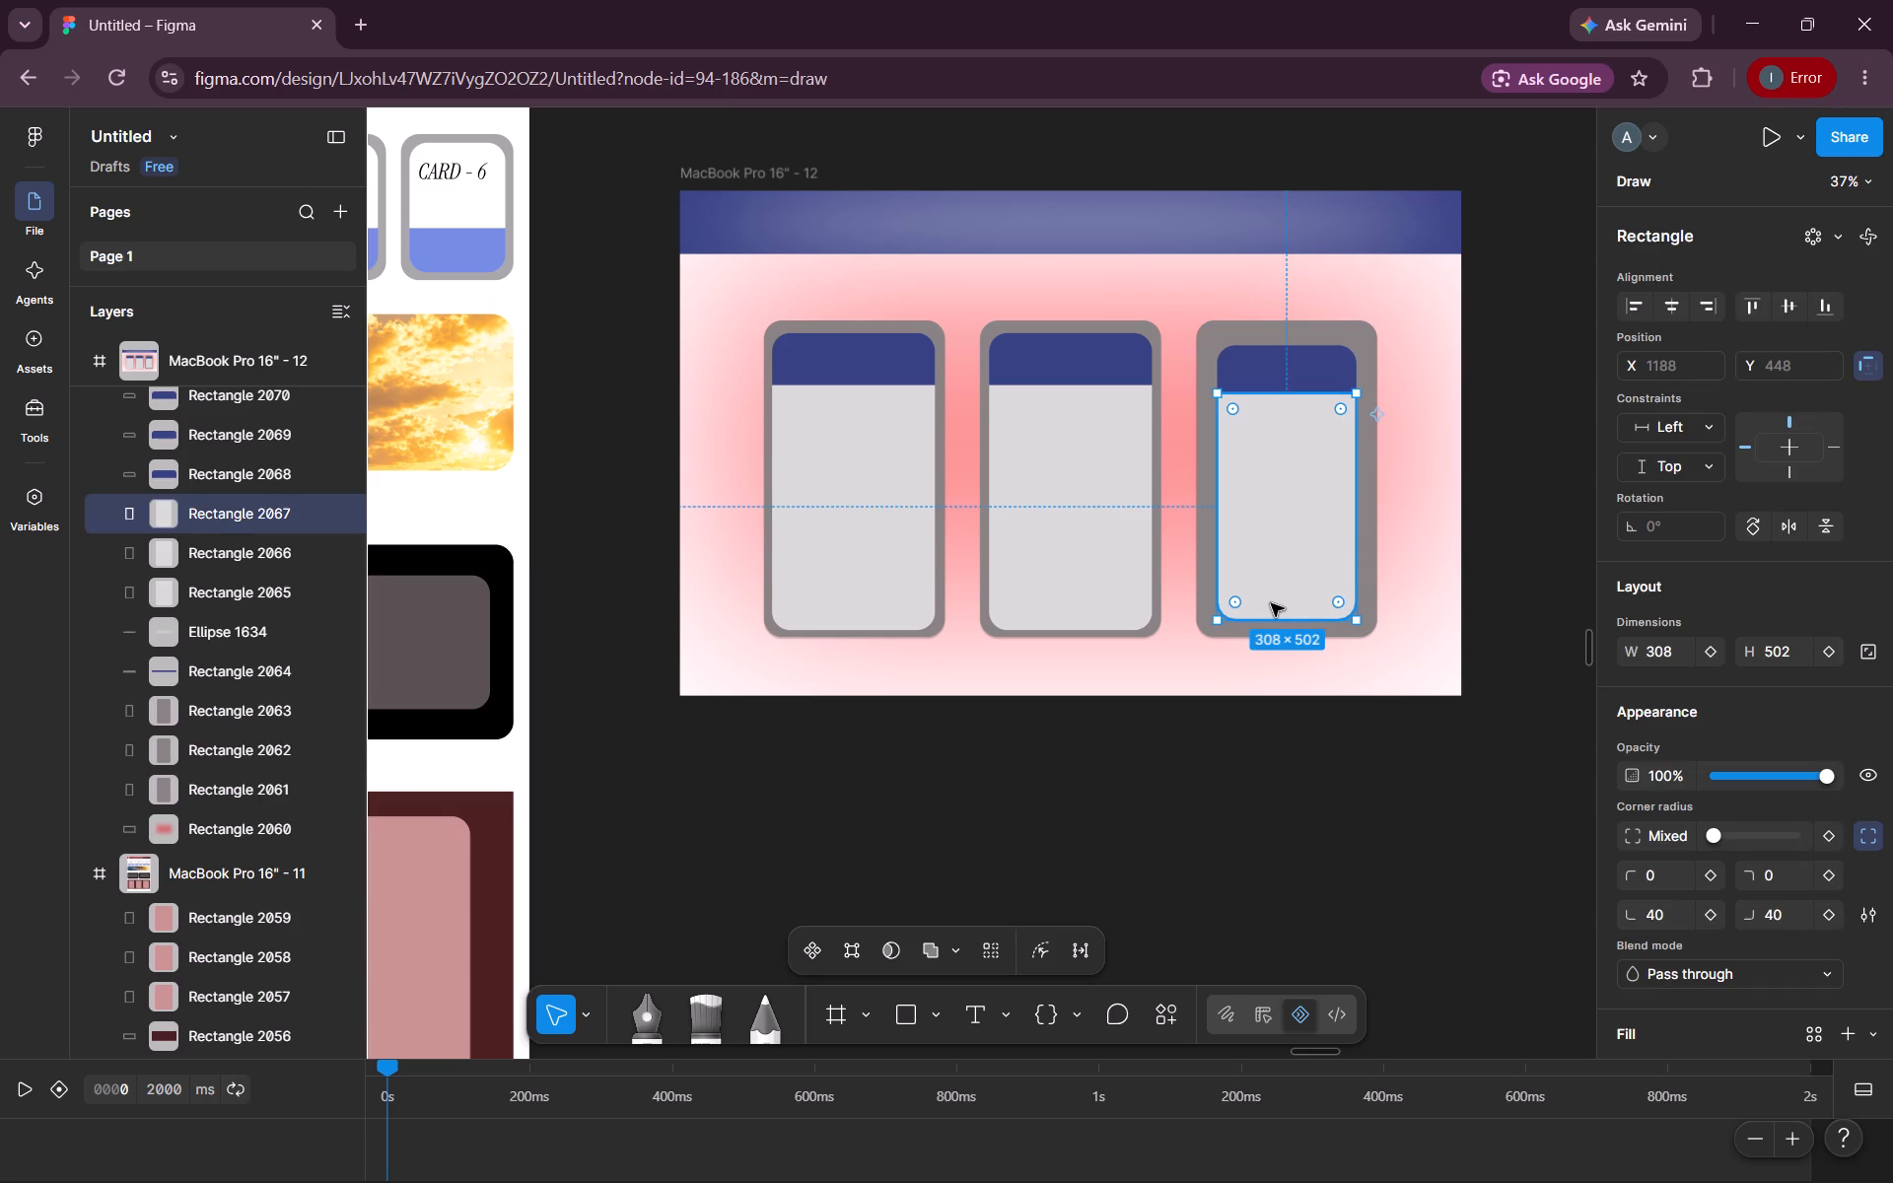
pyautogui.click(1097, 495)
pyautogui.click(1270, 521)
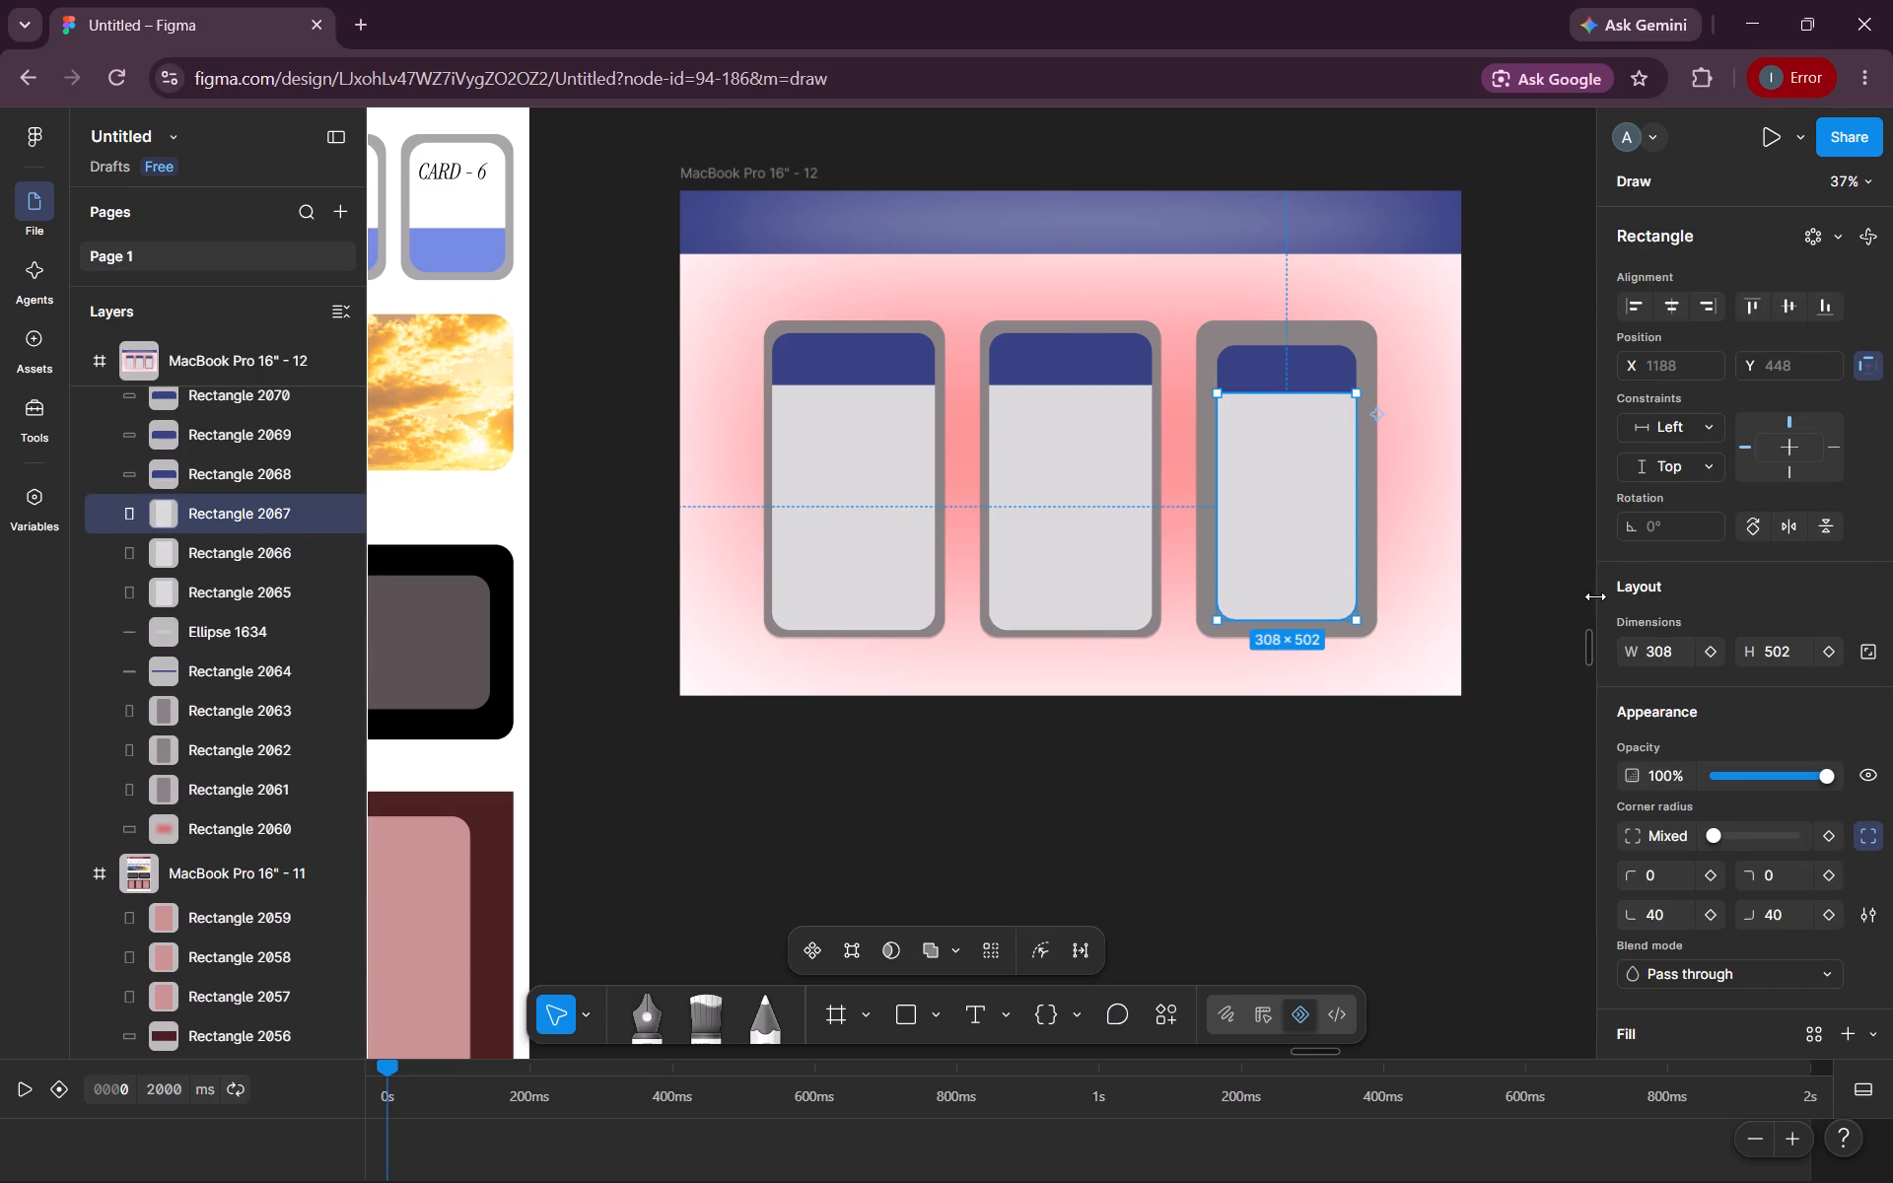
pyautogui.doubleClick(1661, 648)
pyautogui.write('360')
pyautogui.press('Return')
pyautogui.moveTo(1277, 547); pyautogui.dragTo(1268, 547)
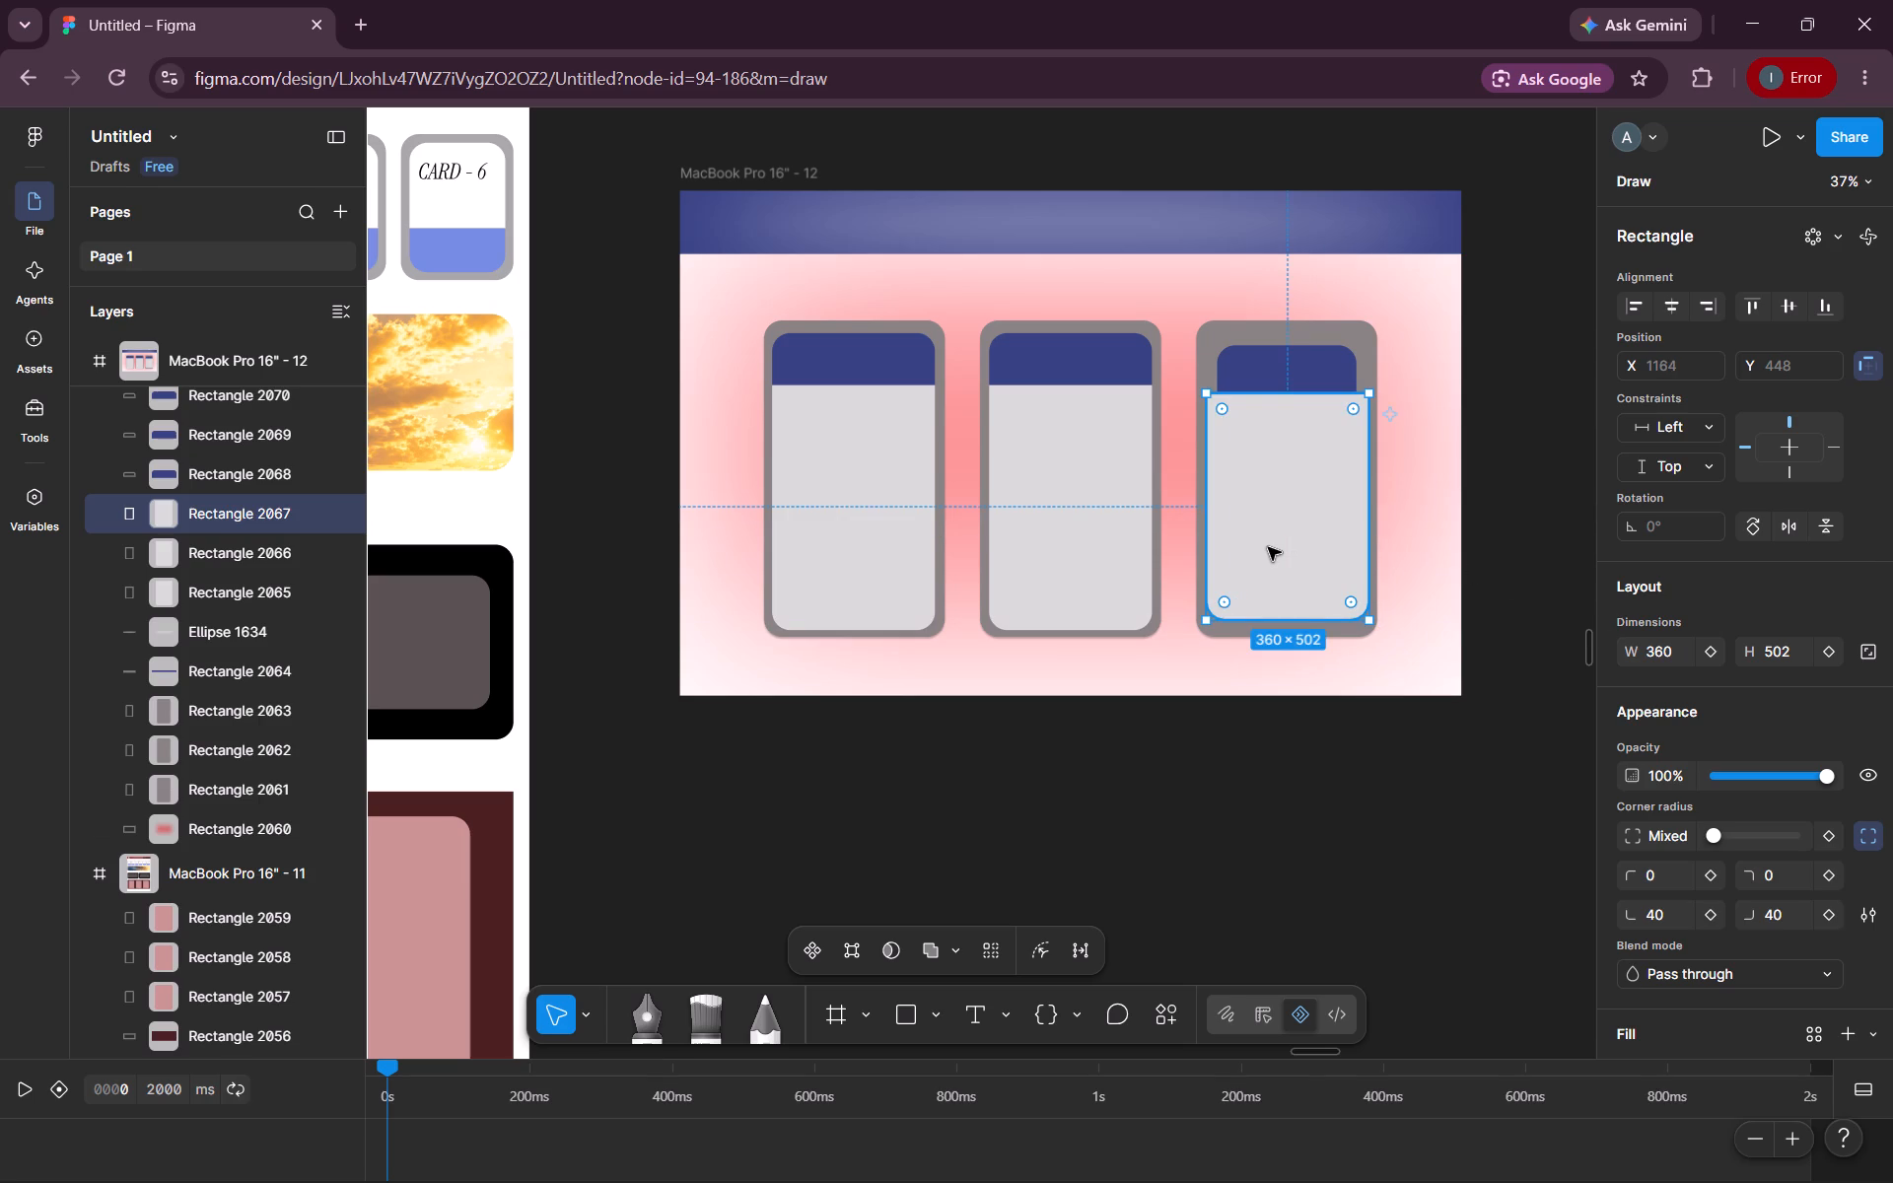
pyautogui.click(1268, 547)
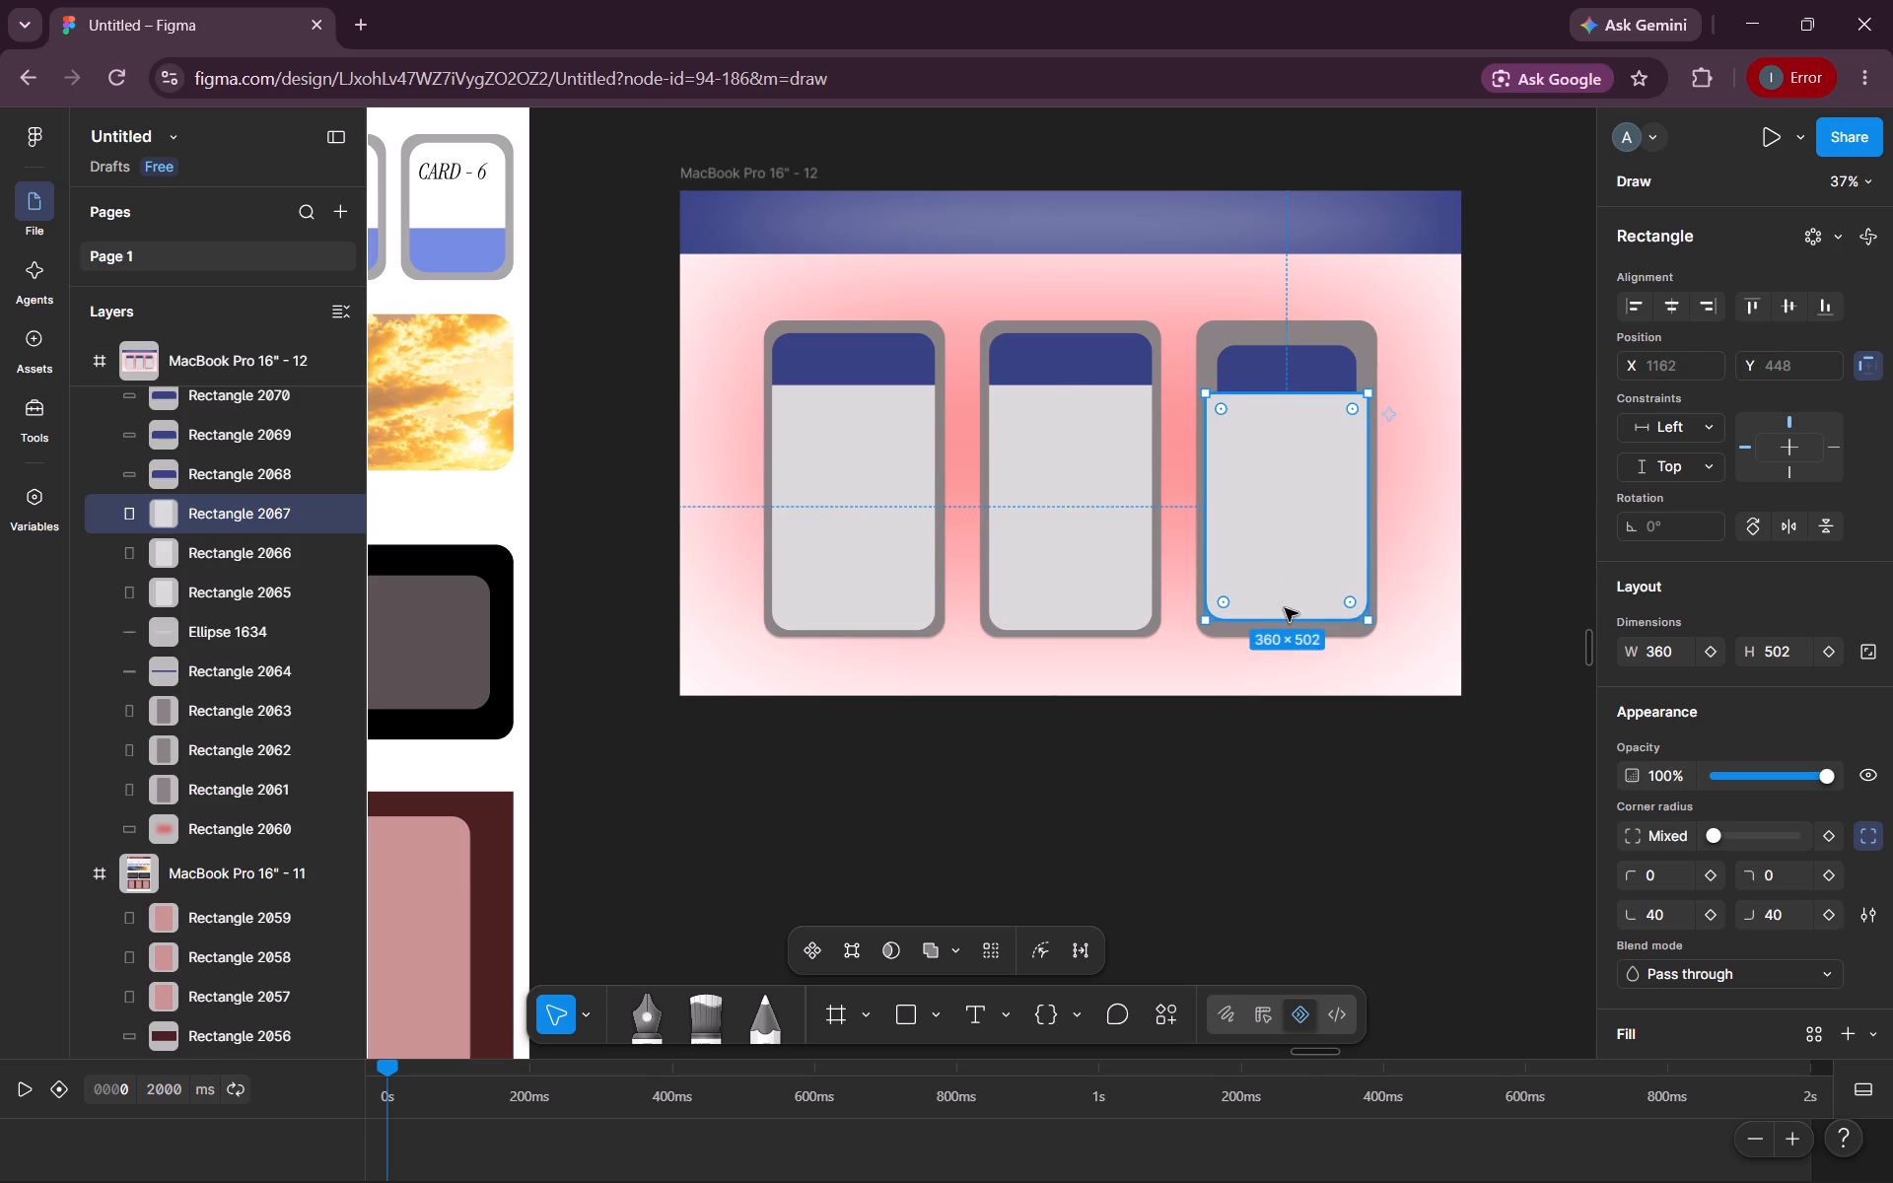
pyautogui.moveTo(1284, 617); pyautogui.dragTo(1285, 626)
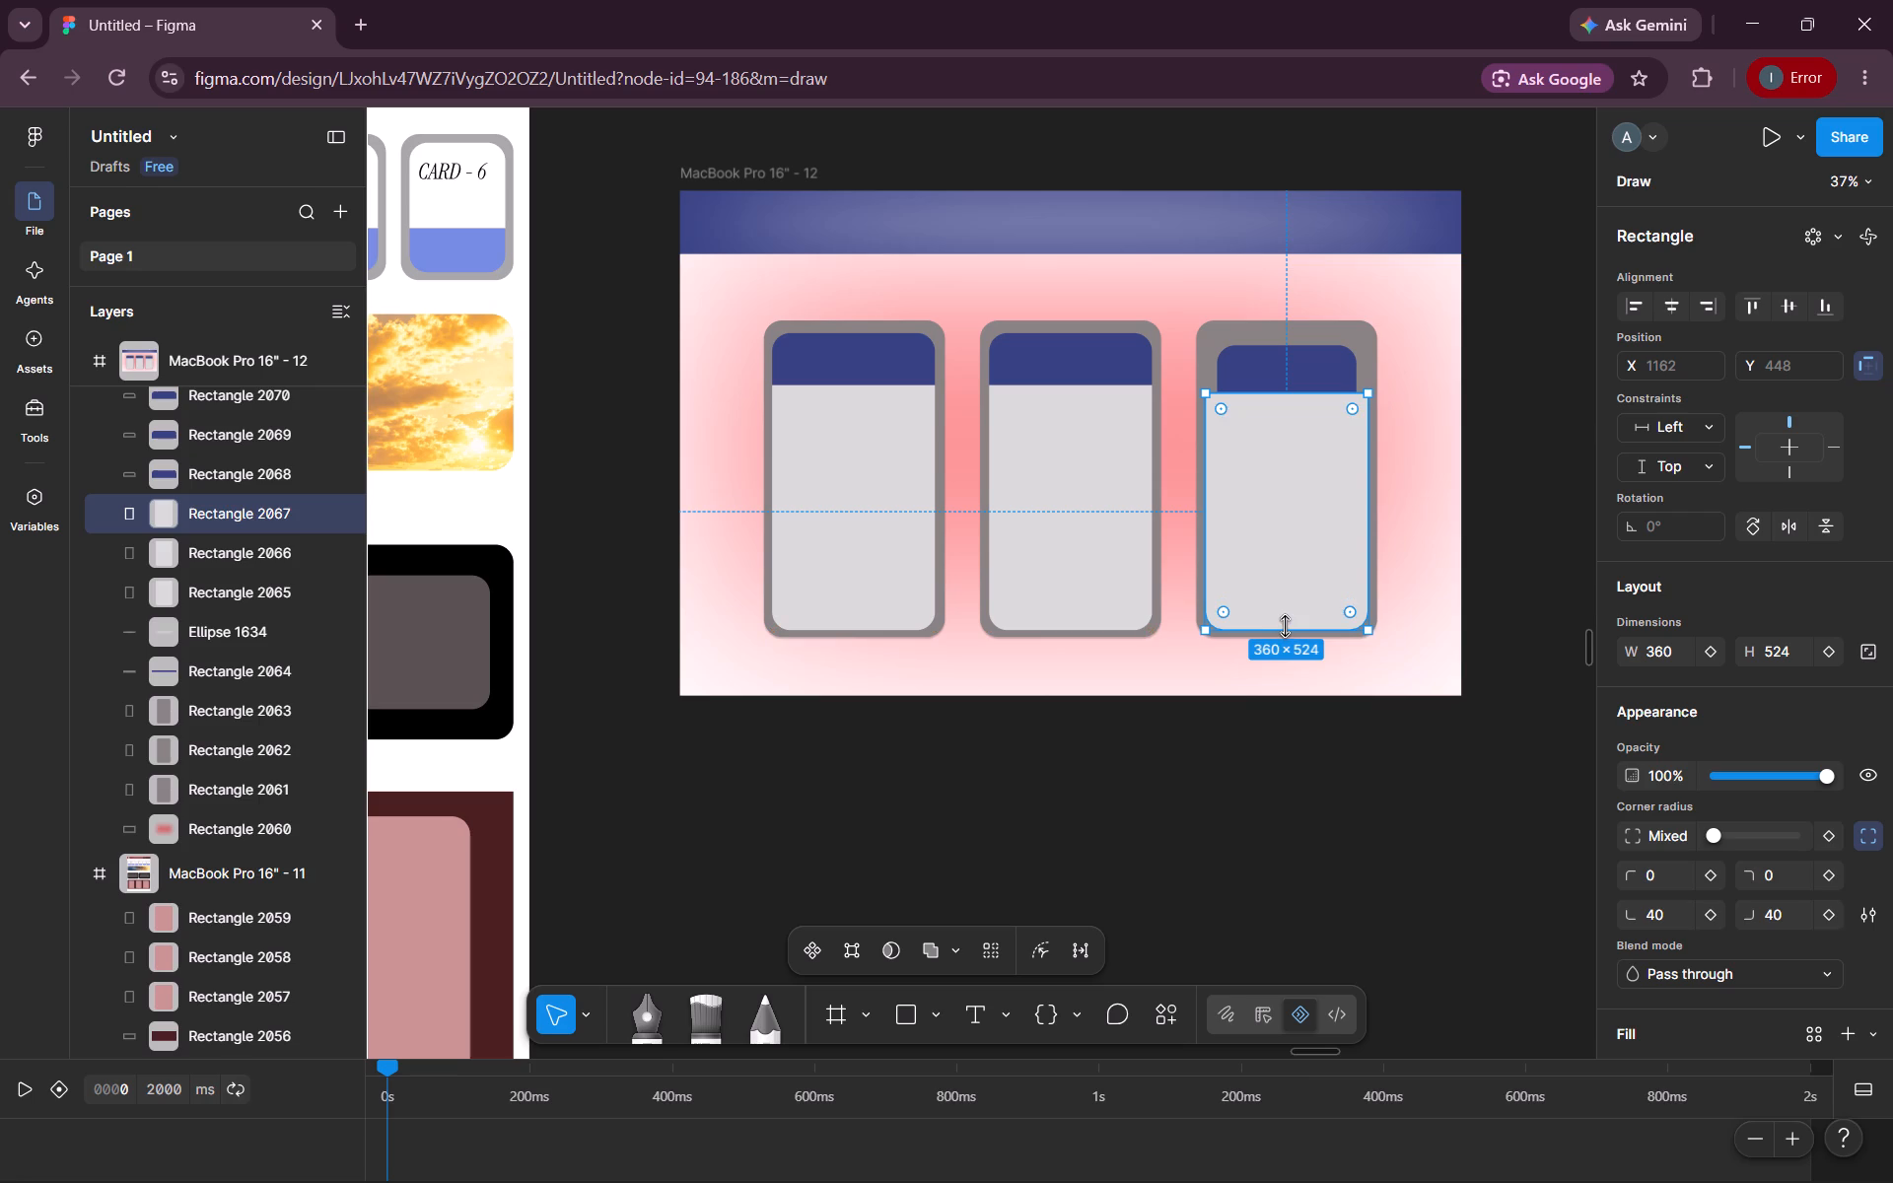
pyautogui.click(1230, 755)
# Set the third card's blue strip to 360 wide and move it to X 1162, Y 315, level with the other strips.
pyautogui.scroll(1, 1230, 755)
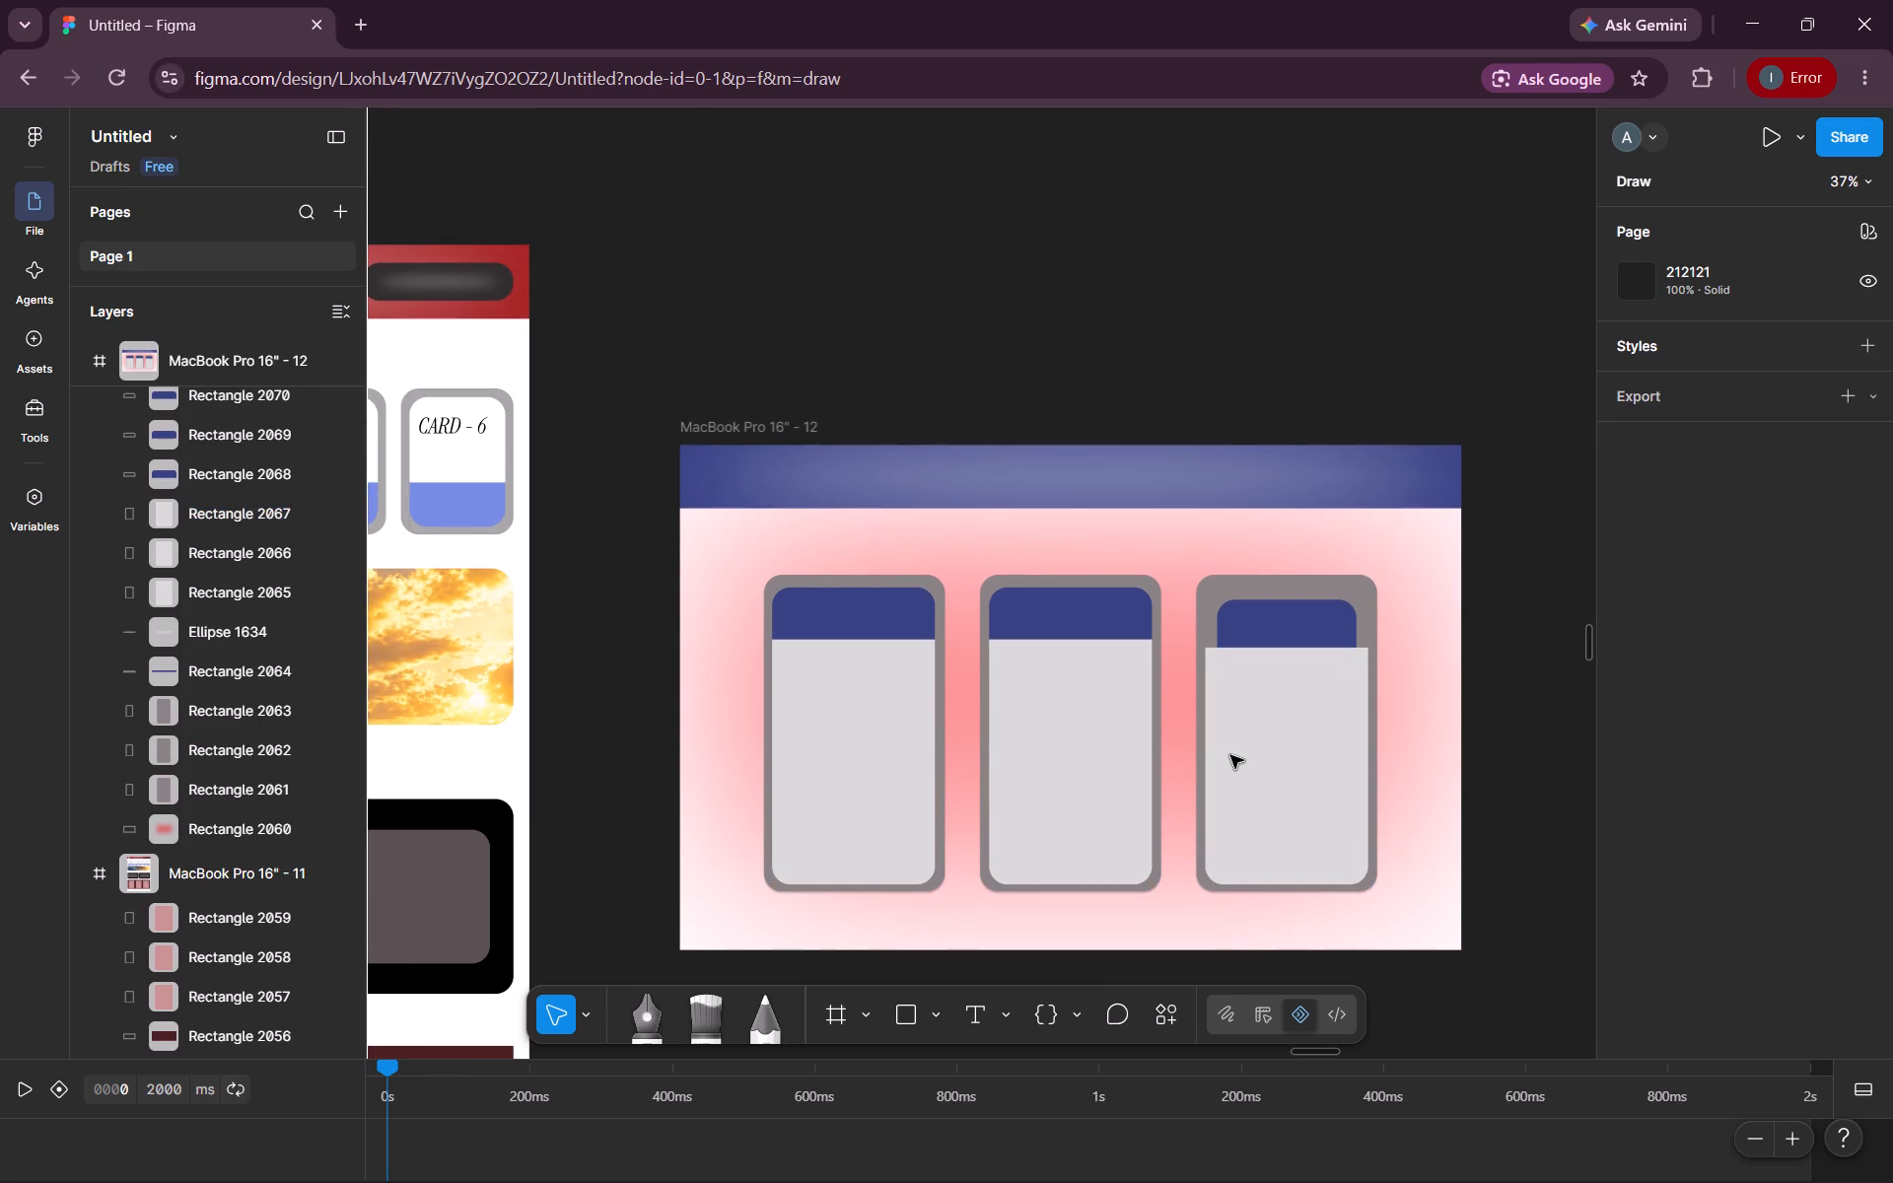
pyautogui.click(1267, 626)
pyautogui.doubleClick(1659, 651)
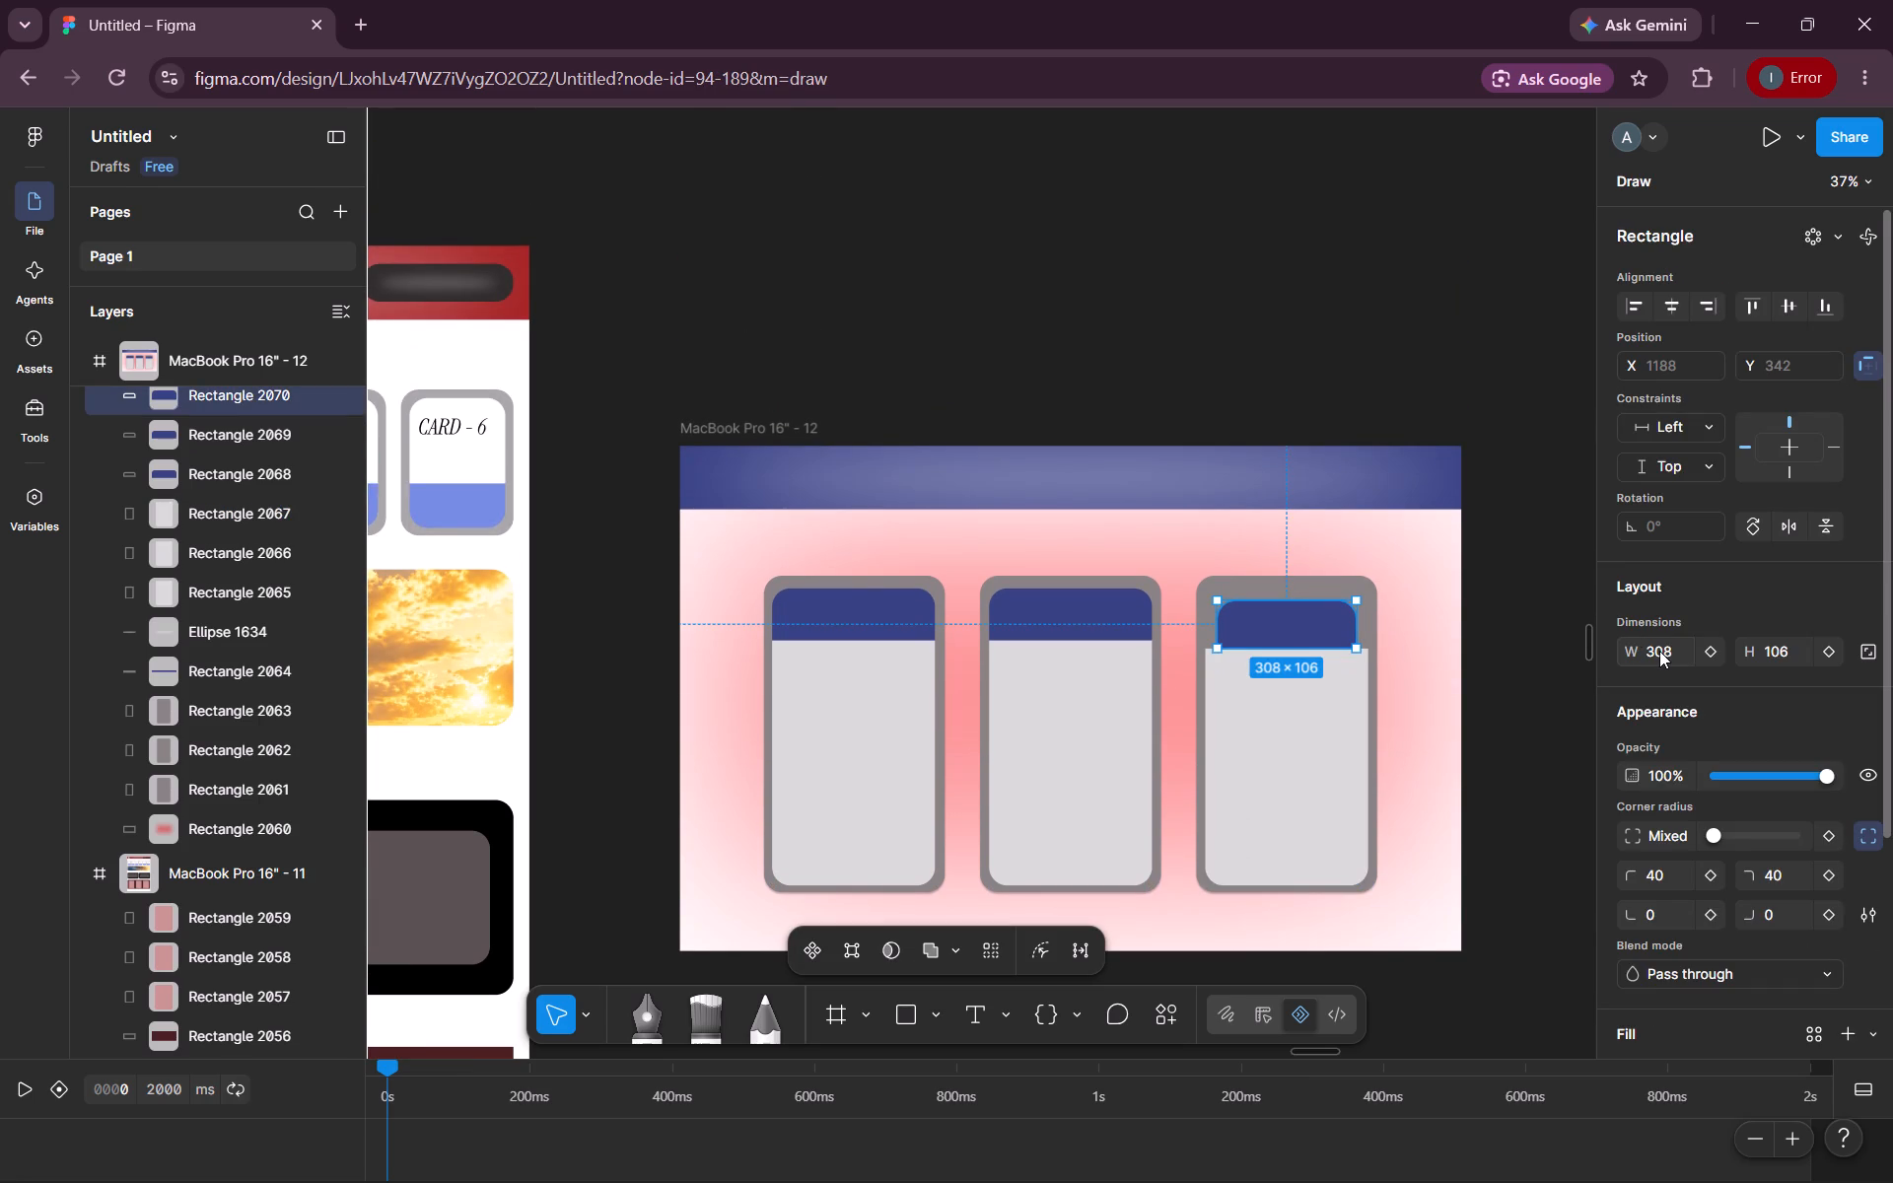
pyautogui.write('360')
pyautogui.press('Return')
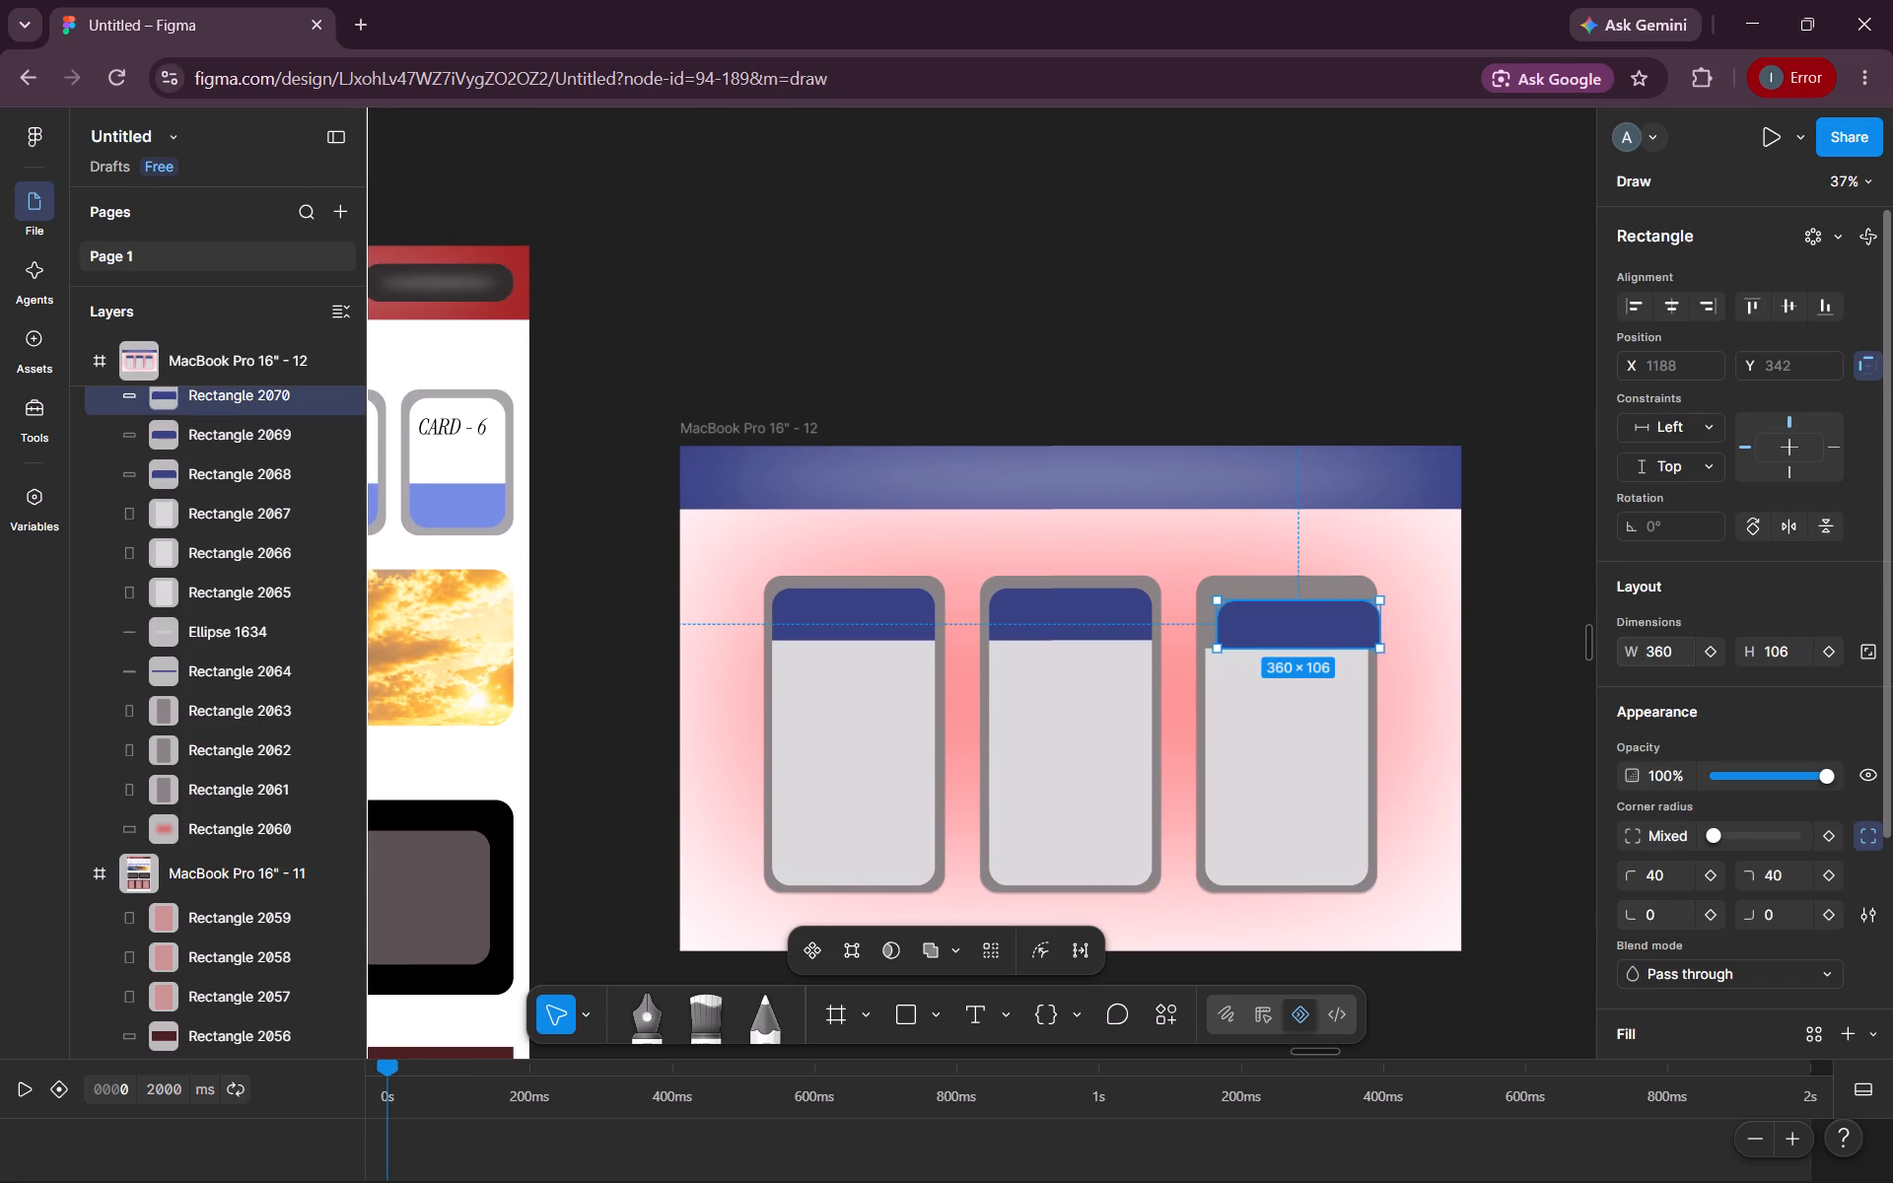
pyautogui.moveTo(1319, 618); pyautogui.dragTo(1307, 616)
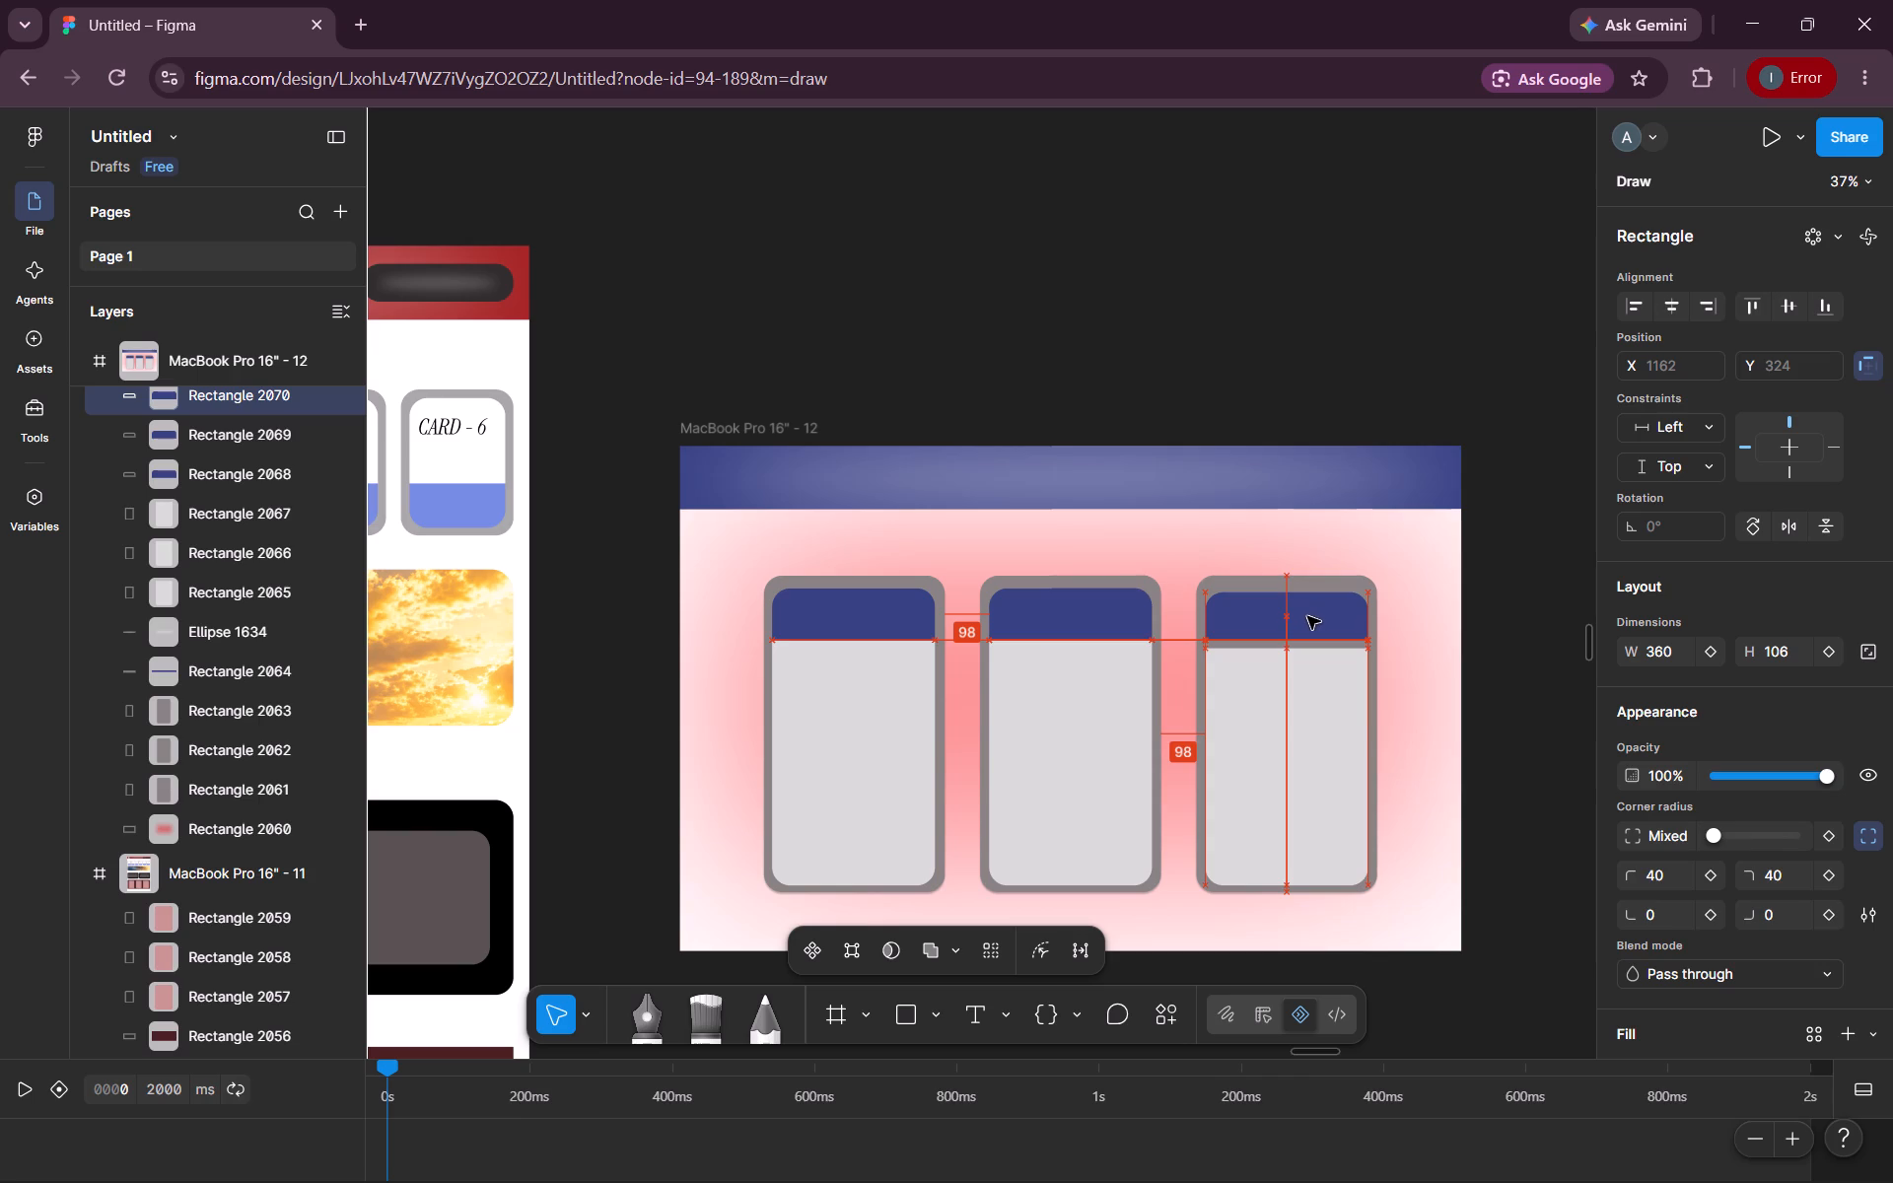
pyautogui.moveTo(1307, 616); pyautogui.dragTo(1307, 620)
pyautogui.moveTo(1301, 622); pyautogui.dragTo(1300, 612)
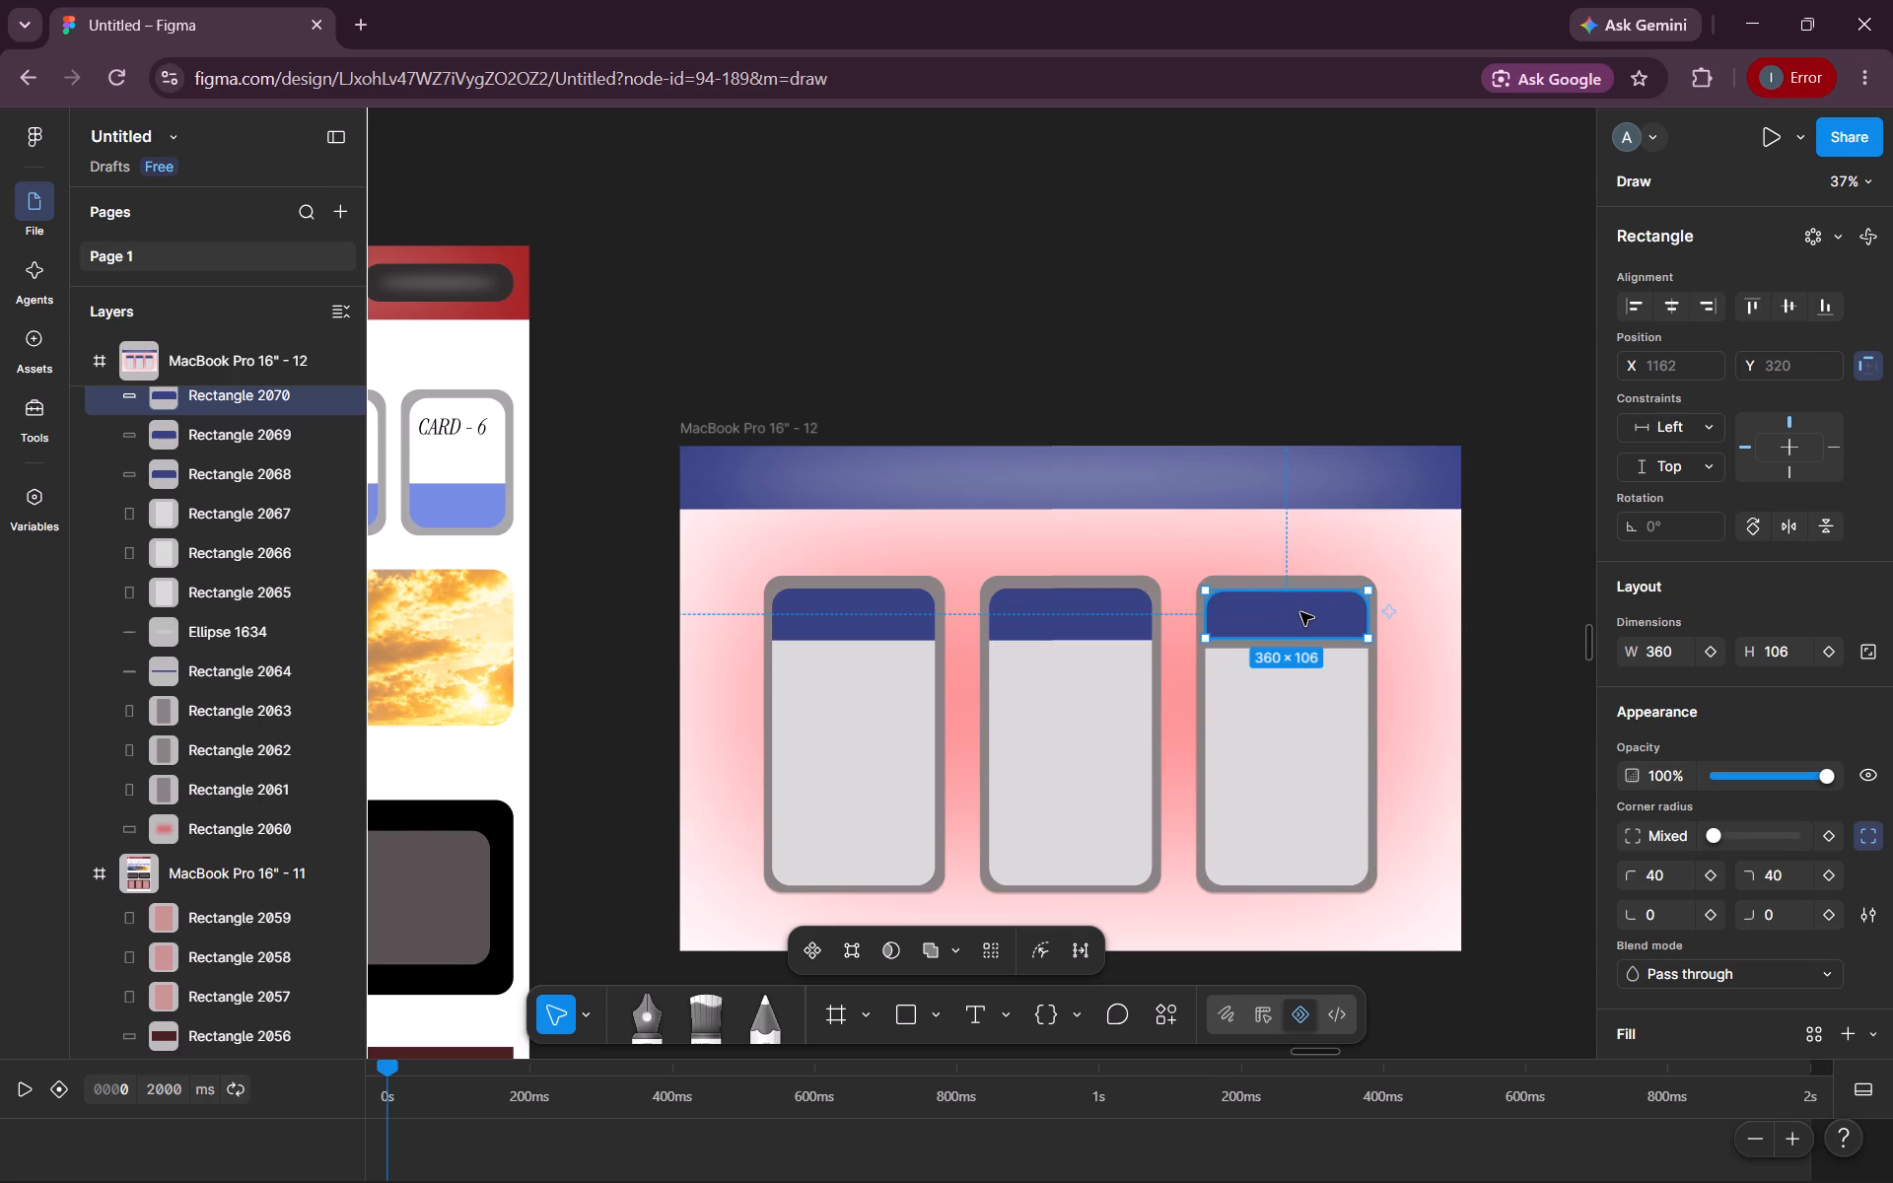
pyautogui.click(1306, 611)
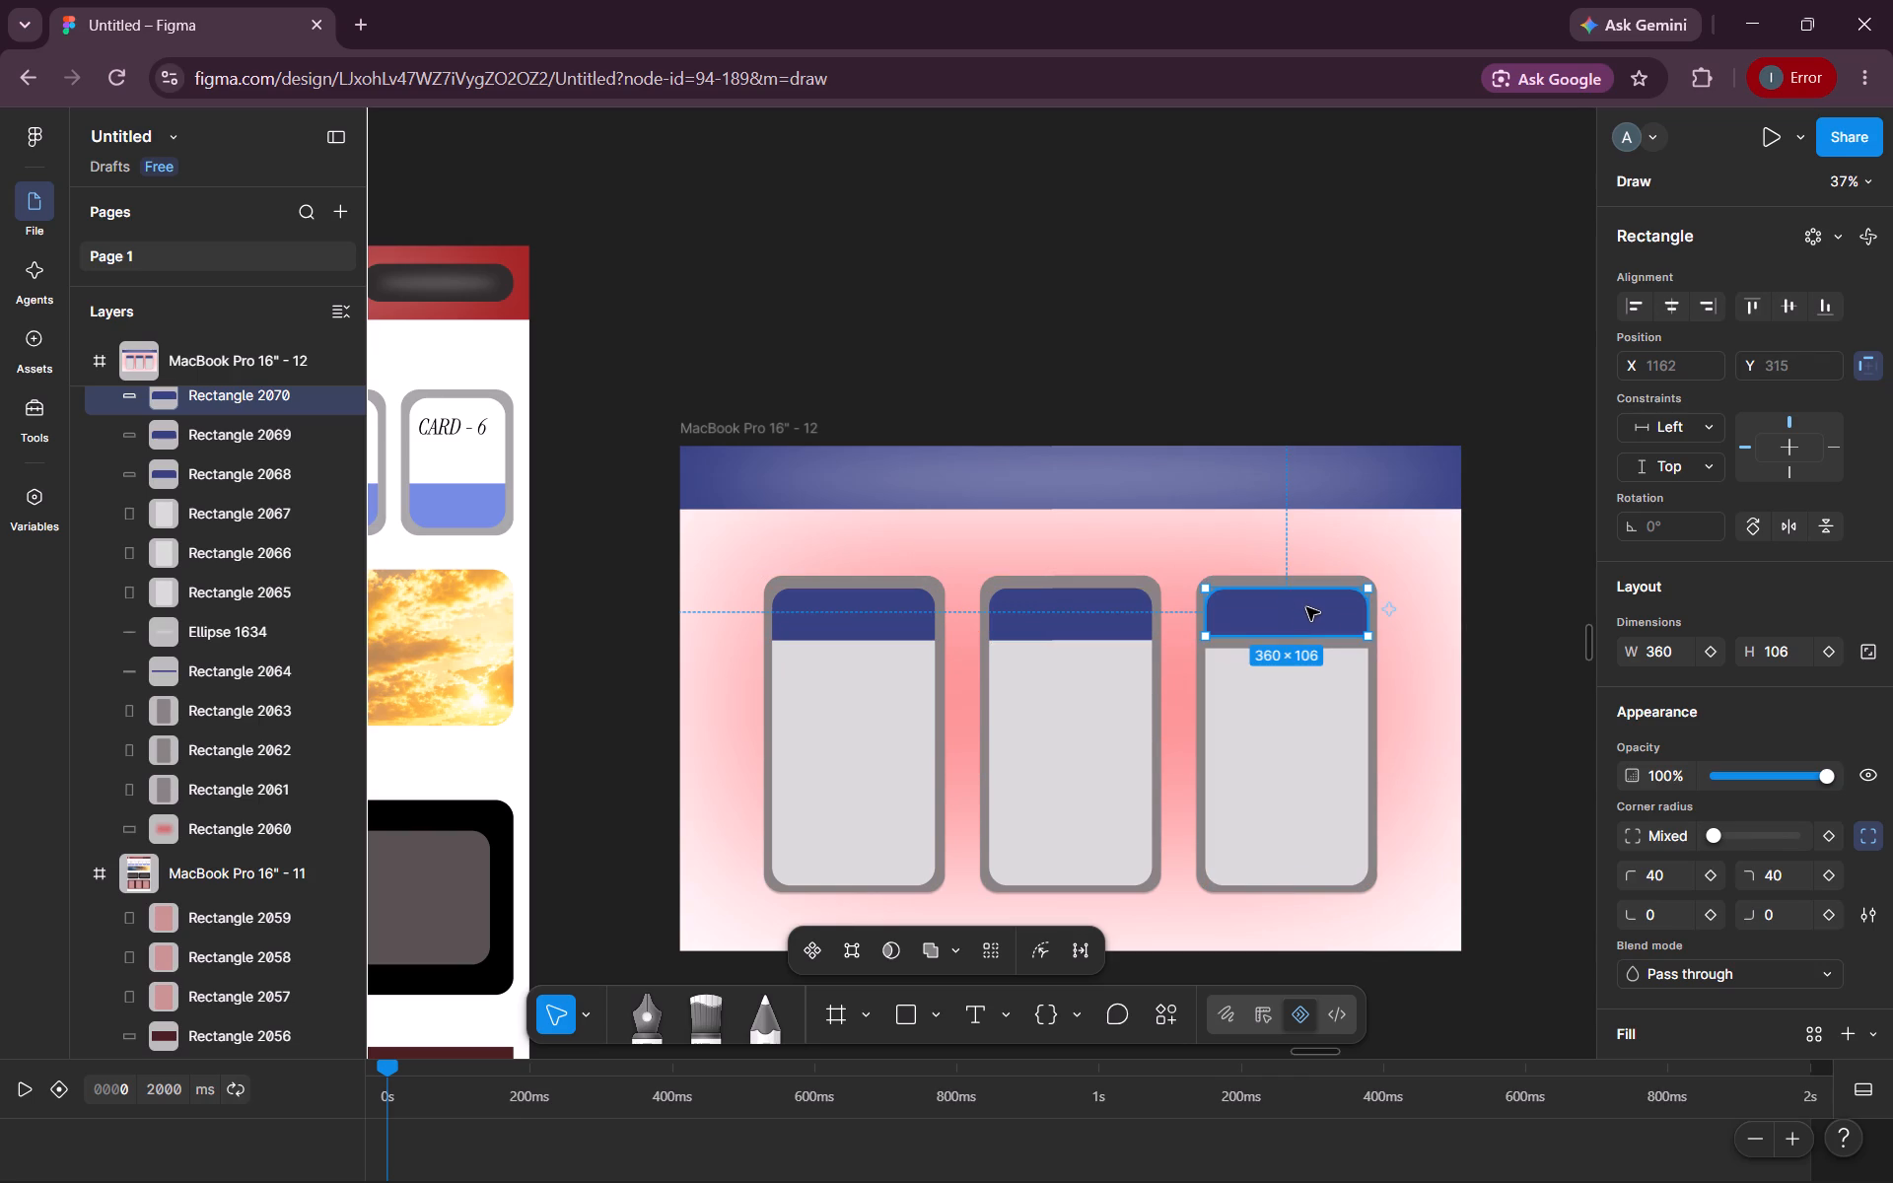
# Close the third card's gap by extending the light grey panel up to 542 high and the blue strip down to 115 high.
pyautogui.click(1298, 686)
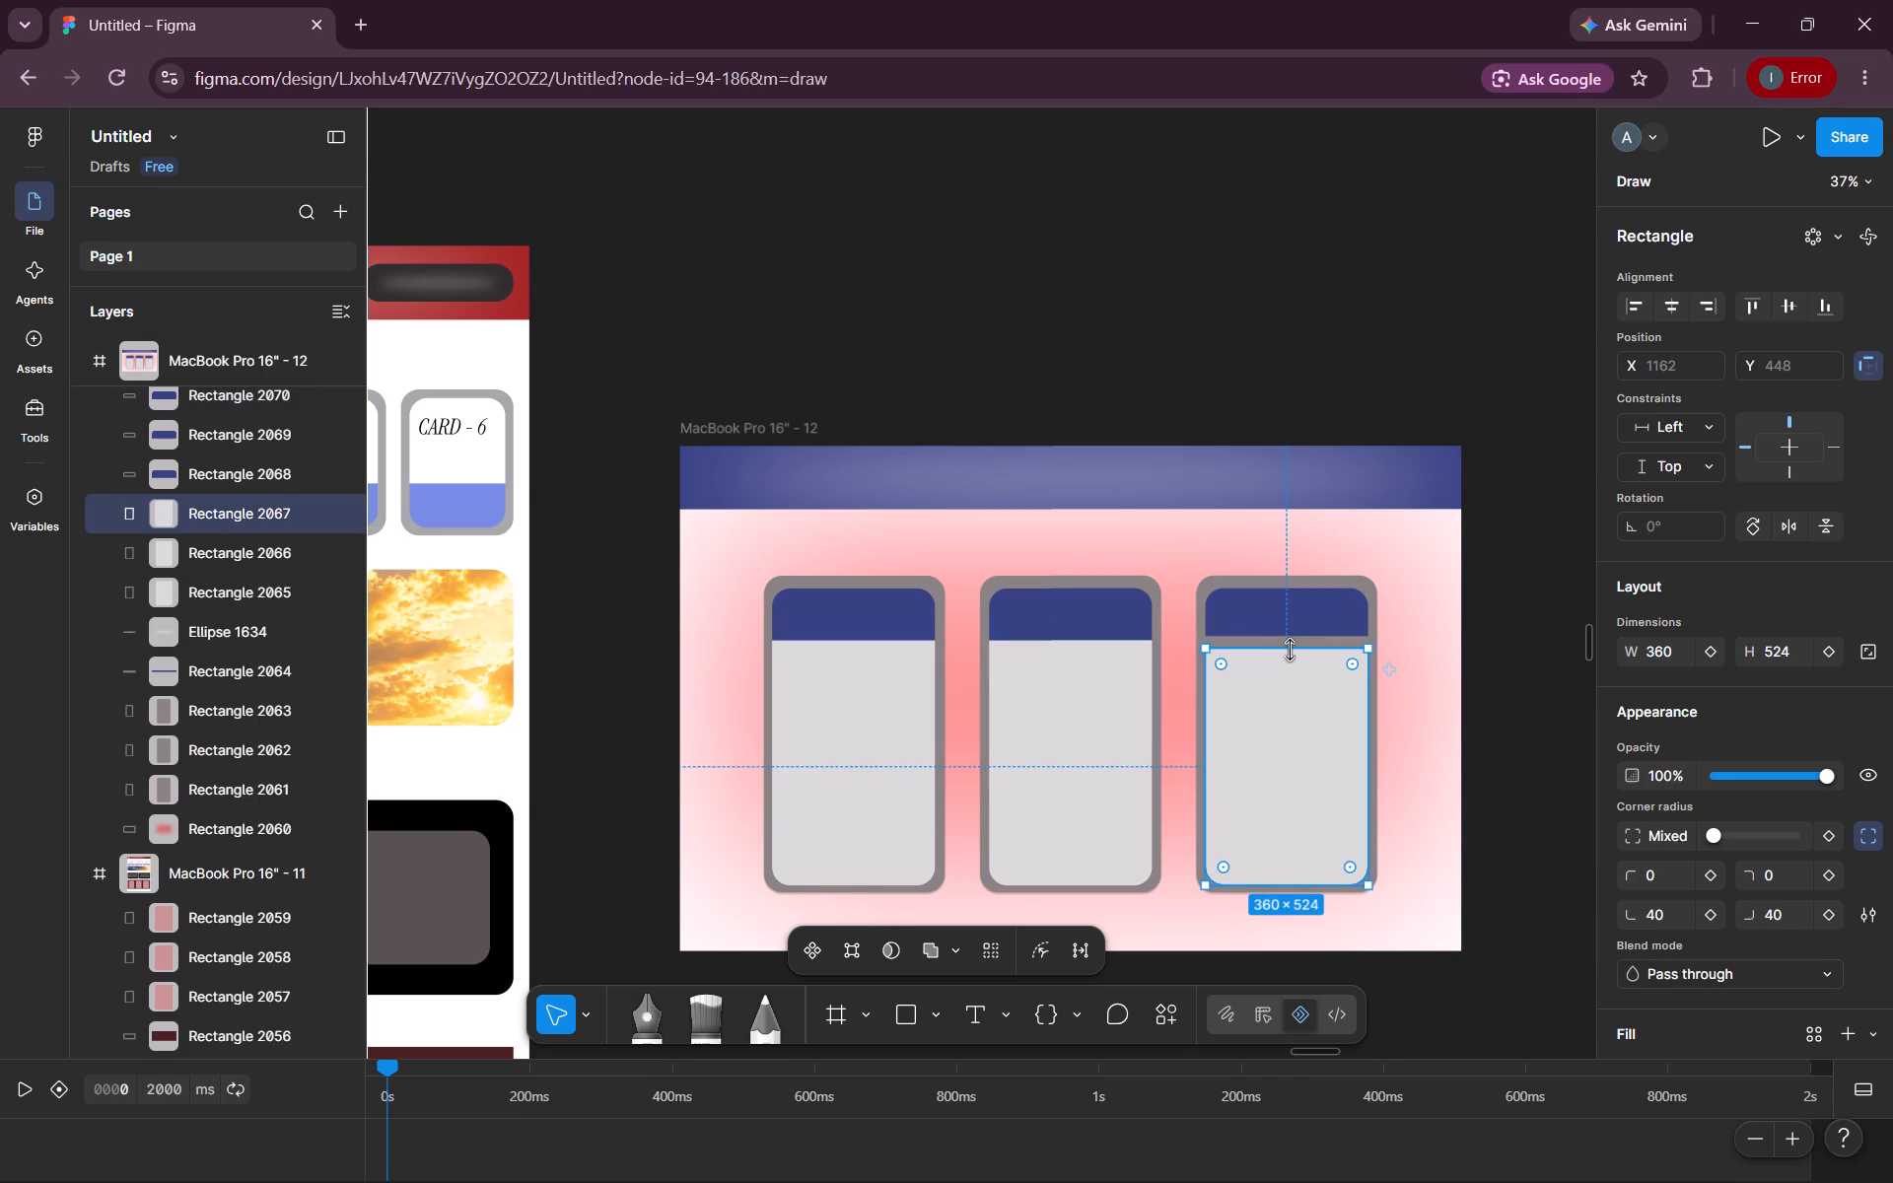
pyautogui.moveTo(1291, 650); pyautogui.dragTo(1288, 639)
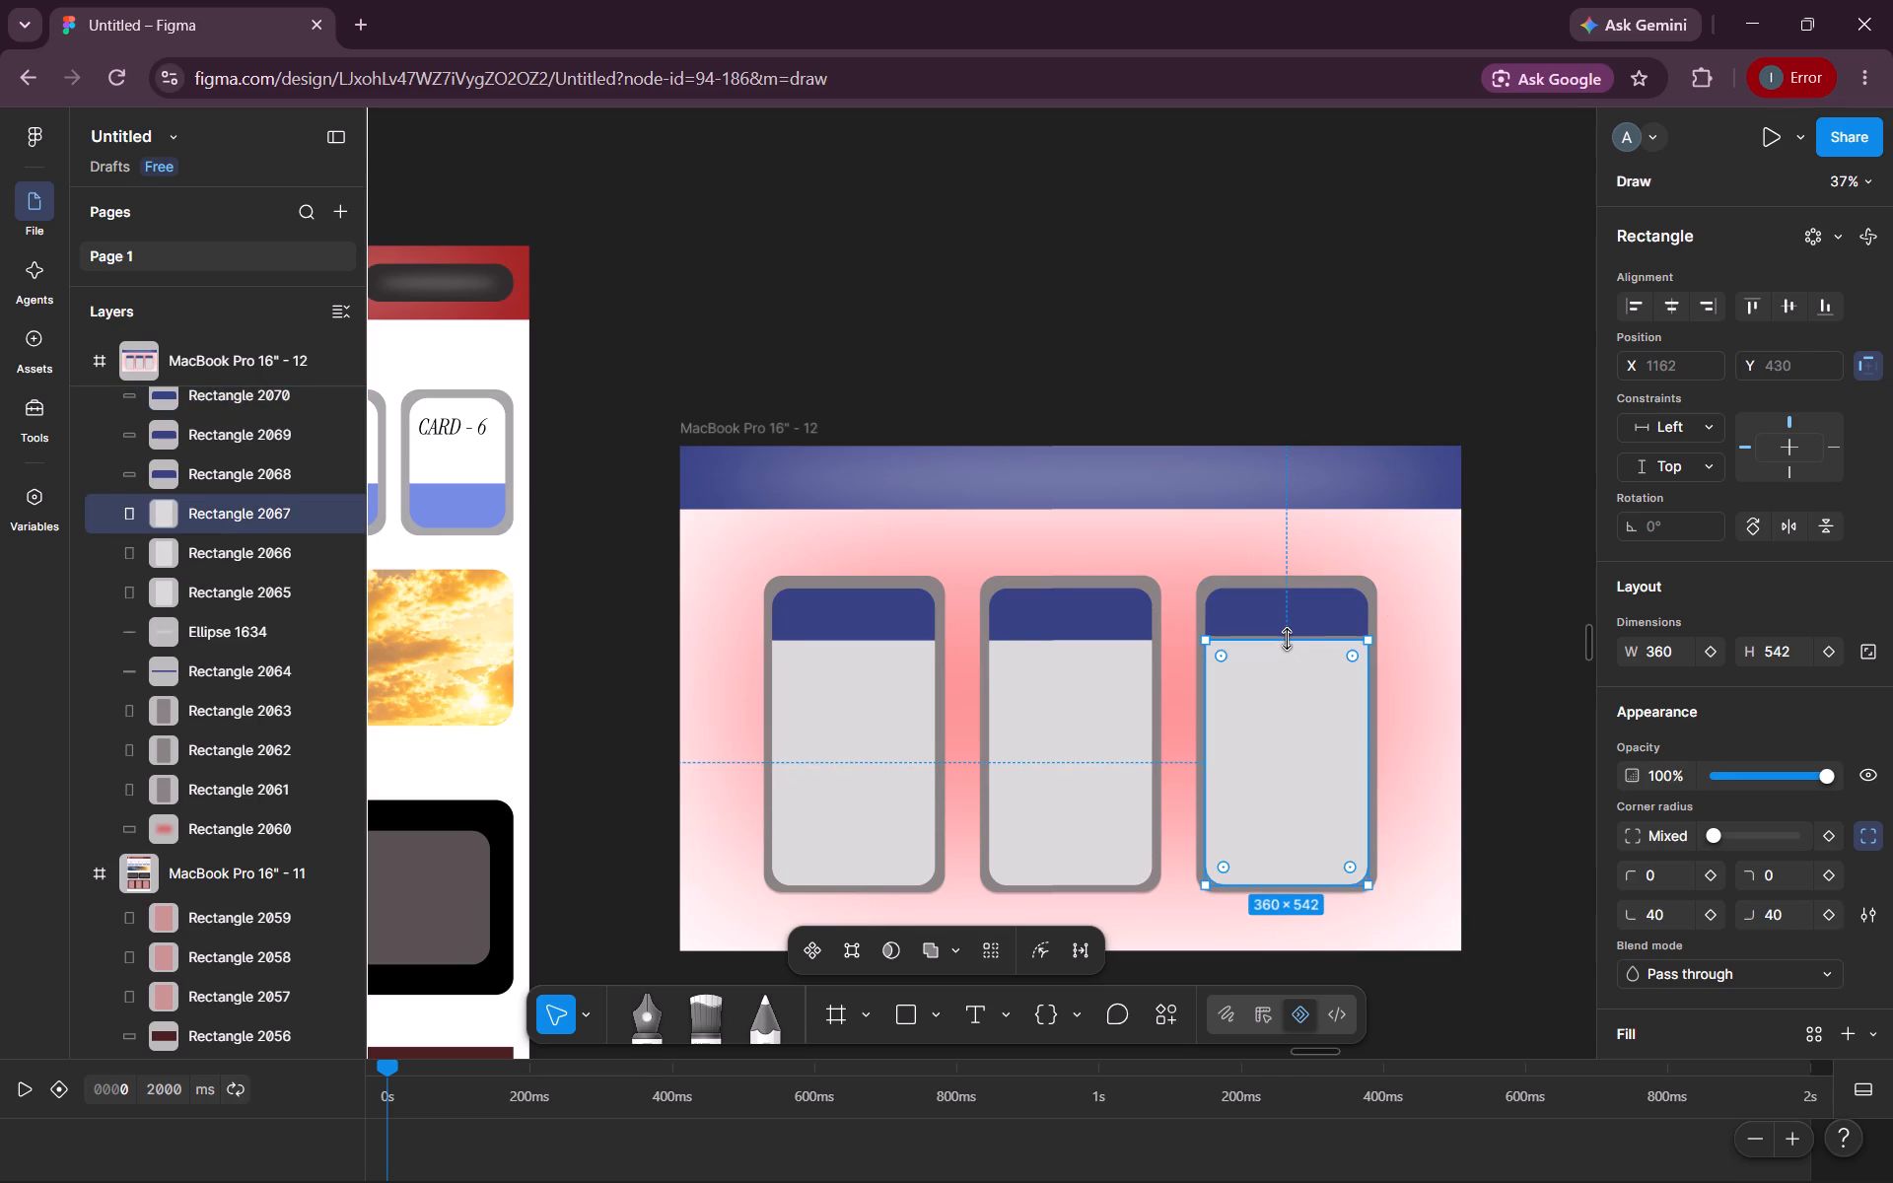
pyautogui.click(1288, 622)
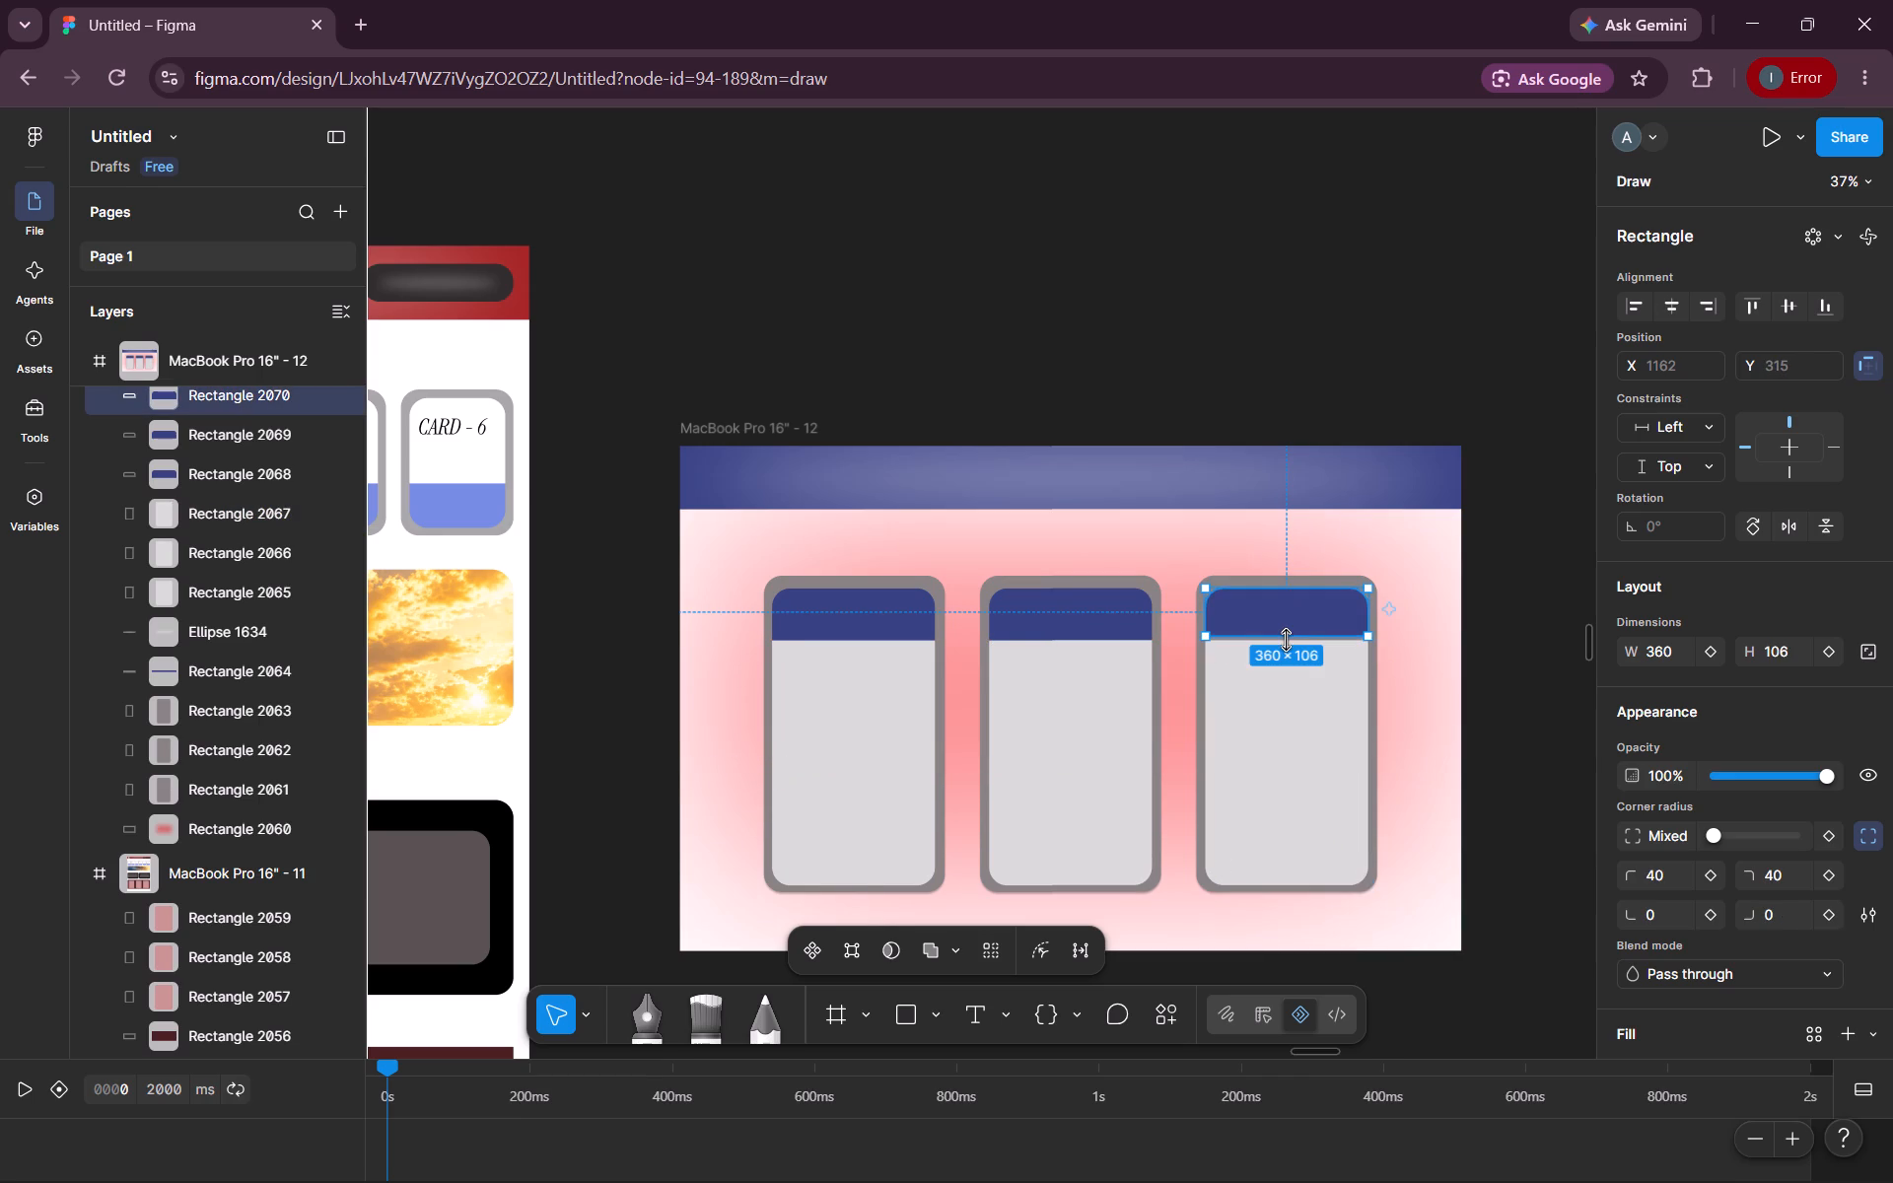
pyautogui.click(1286, 640)
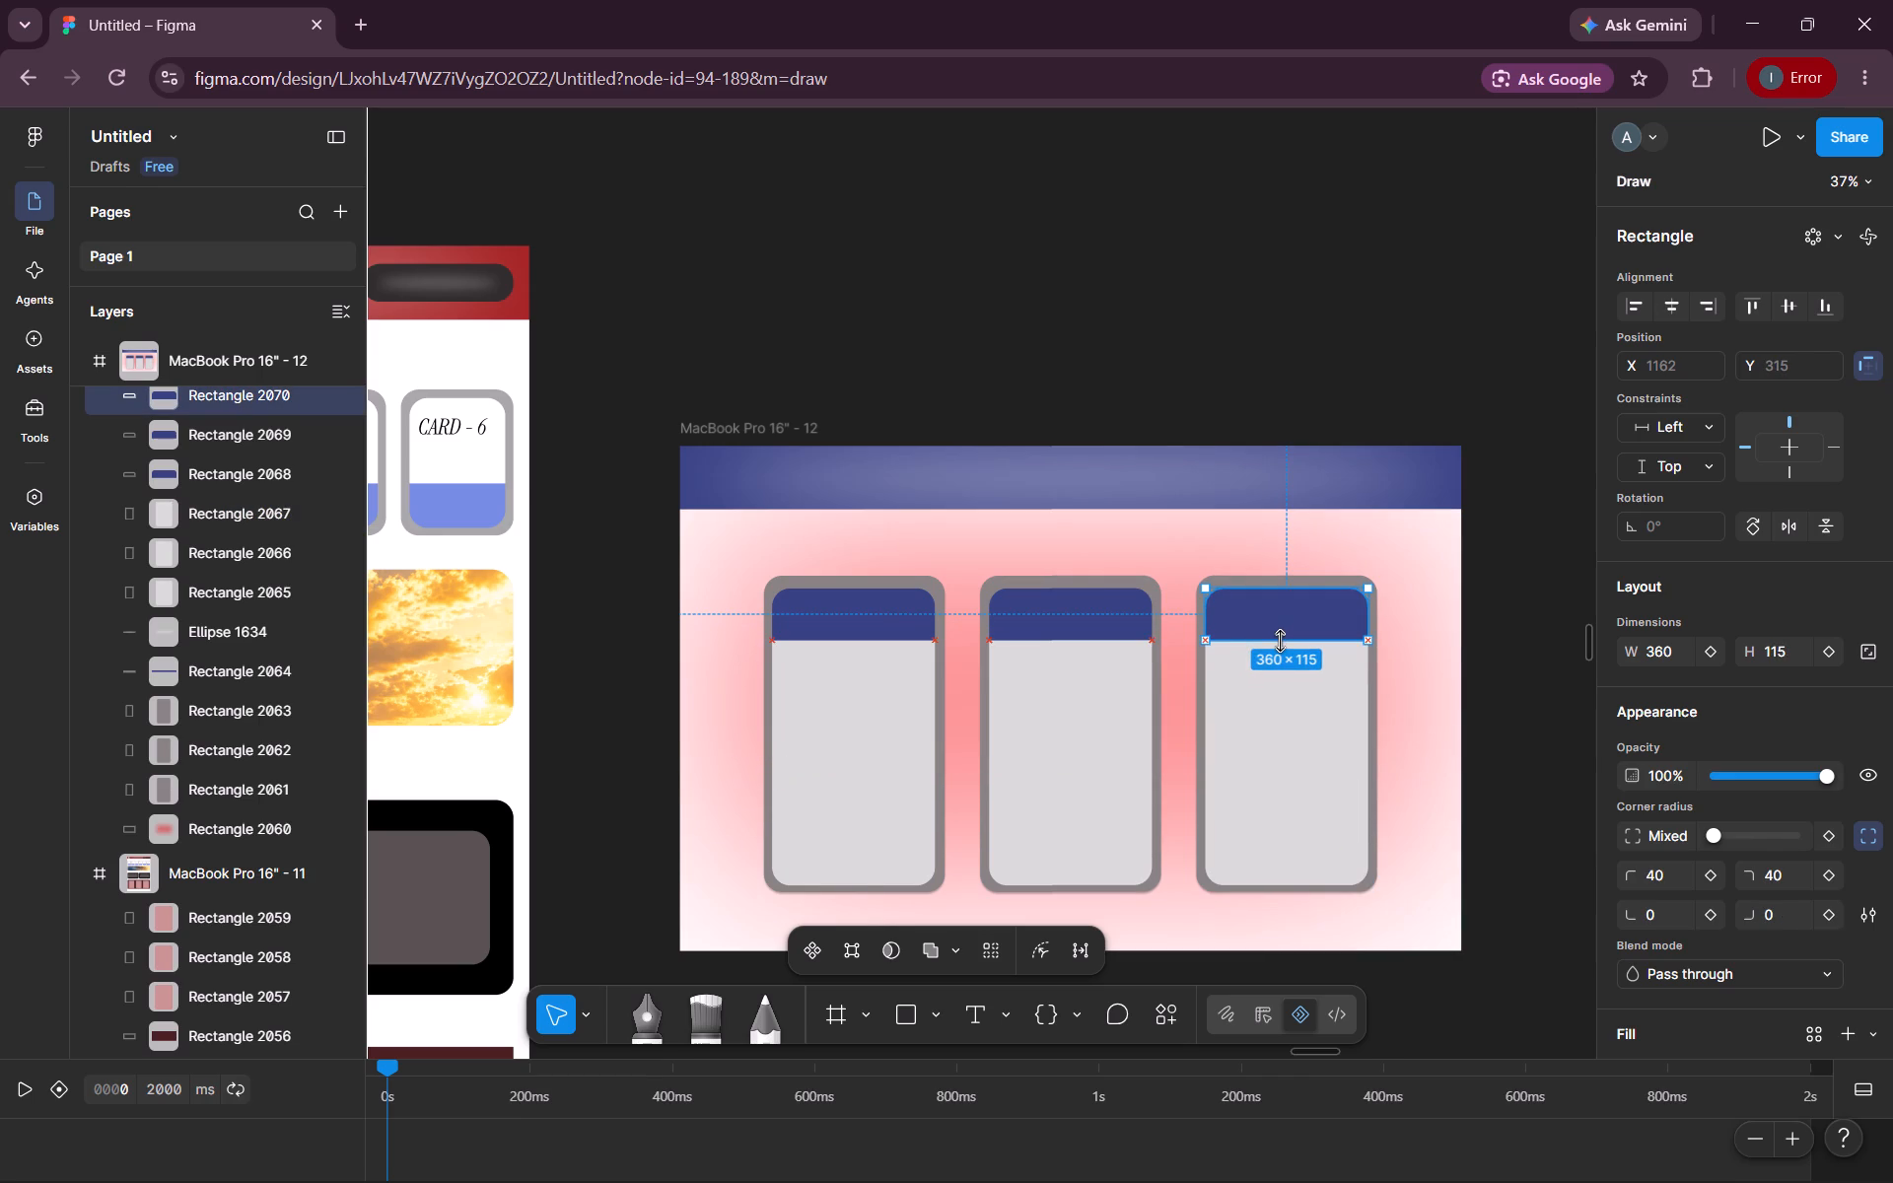
pyautogui.click(1528, 631)
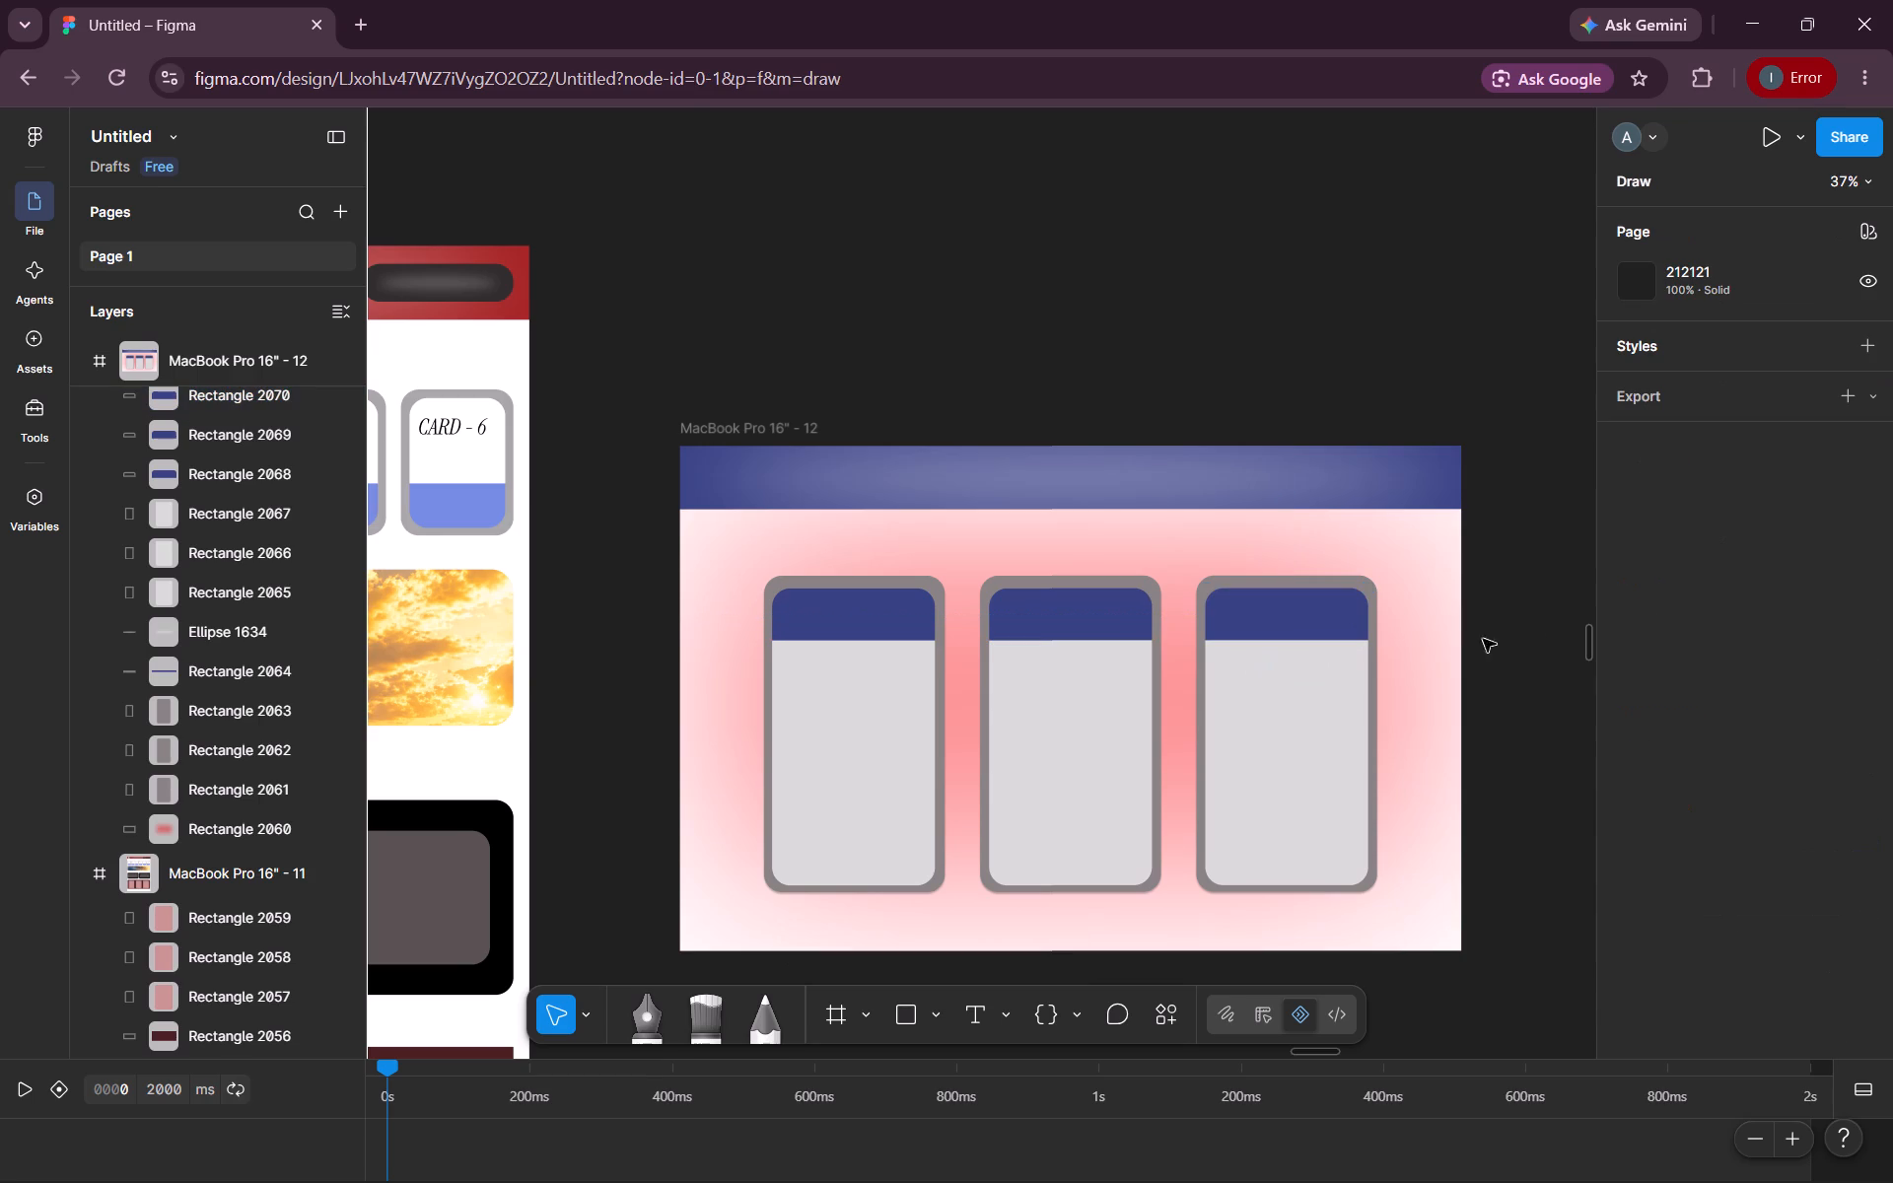
# Draw a rectangle about 315 by 186 in the lower half of the first card's light grey panel.
pyautogui.scroll(-1, 1297, 816)
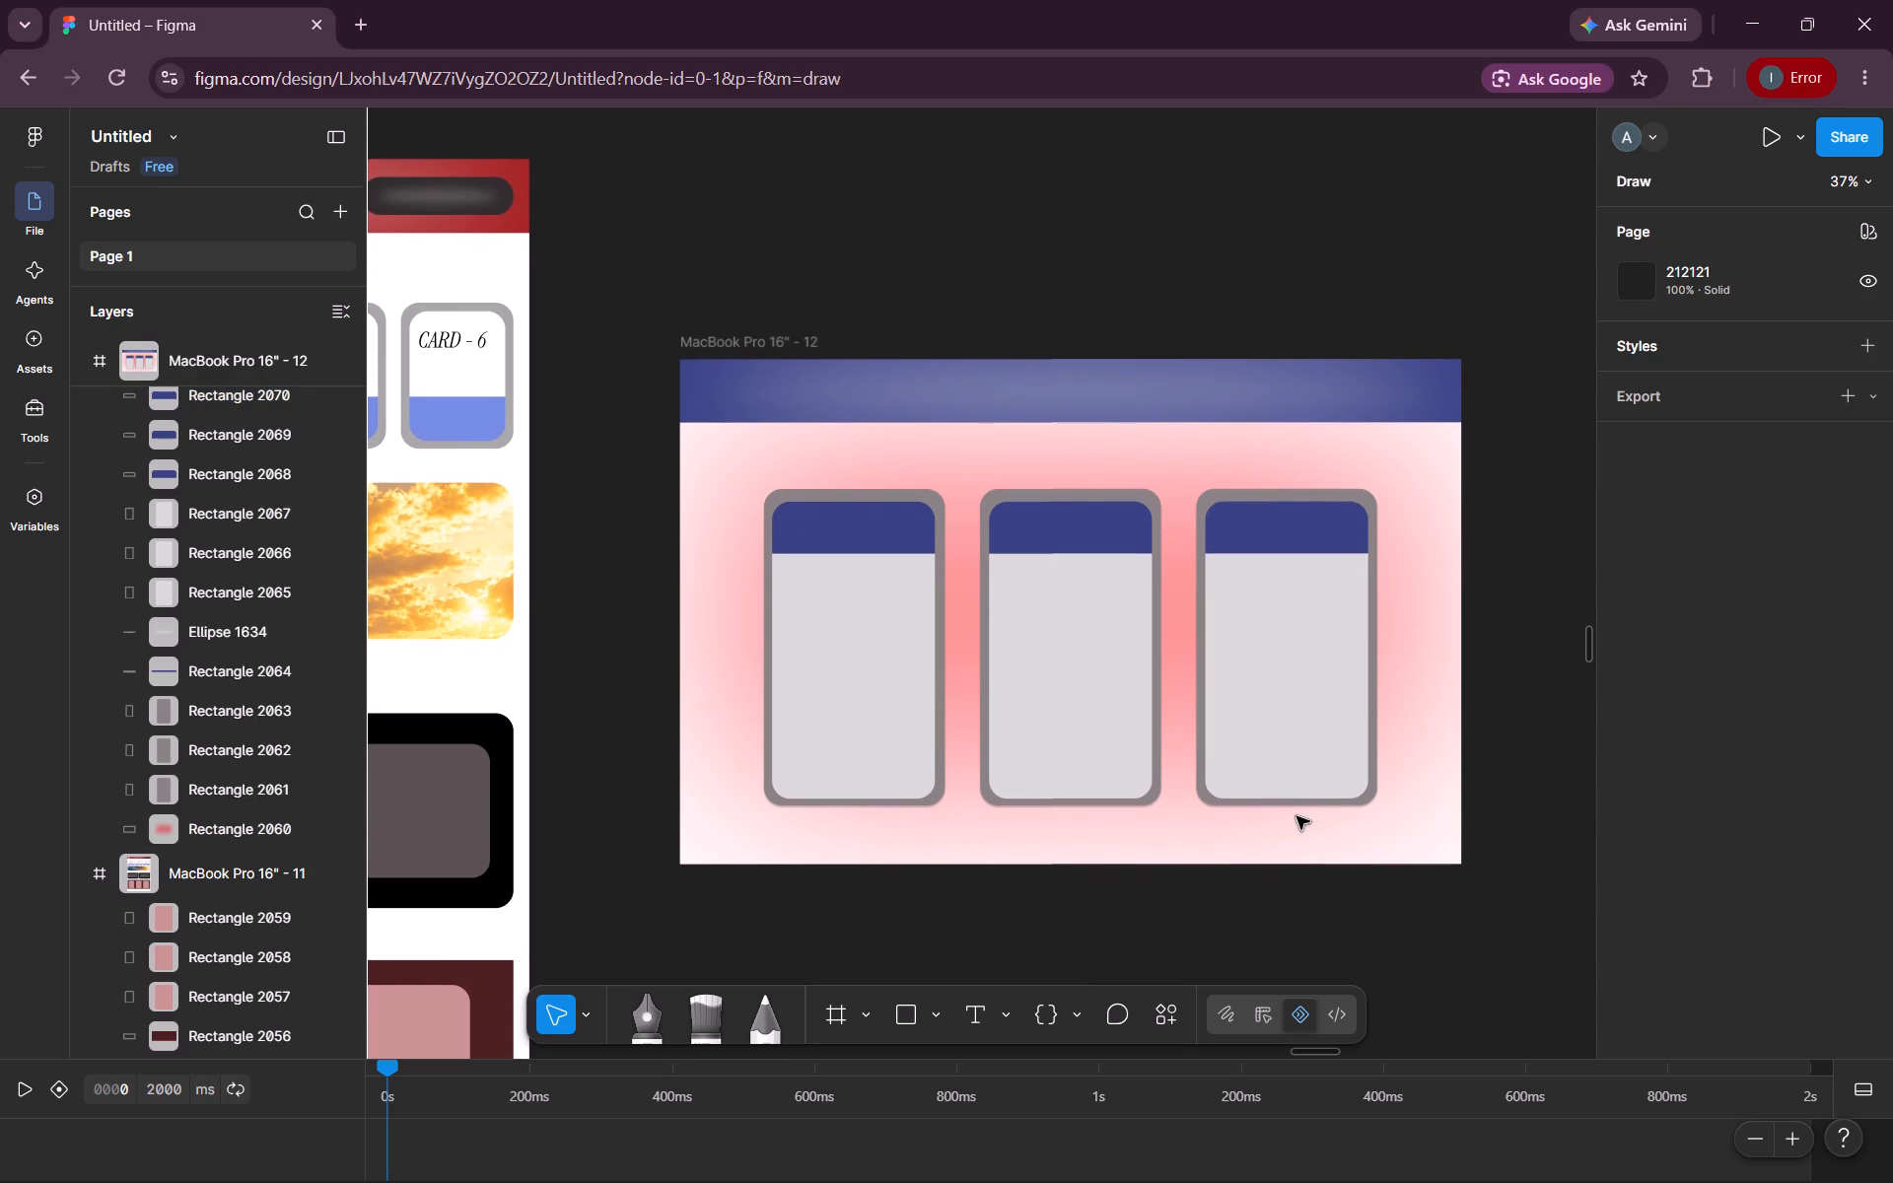
pyautogui.scroll(-1, 1297, 816)
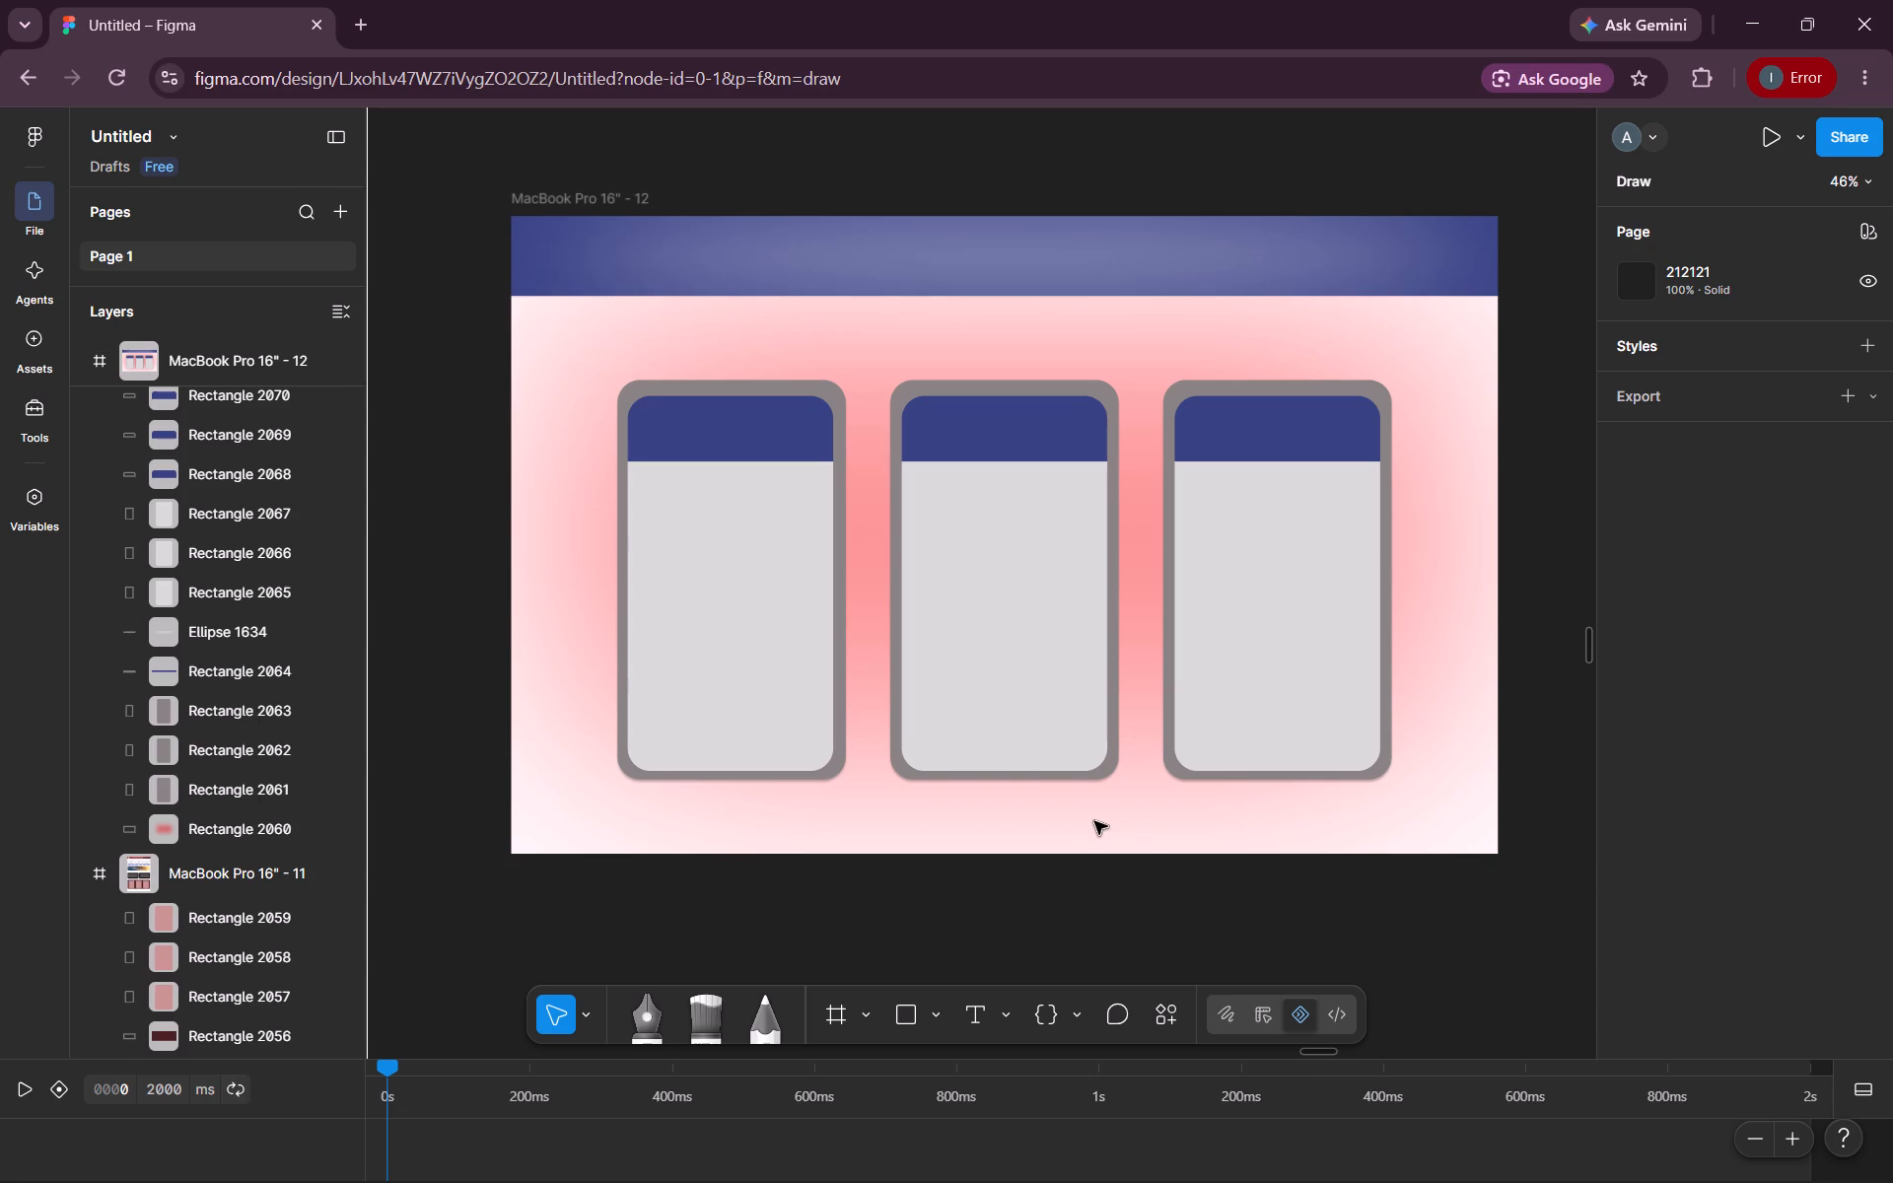
pyautogui.click(903, 1013)
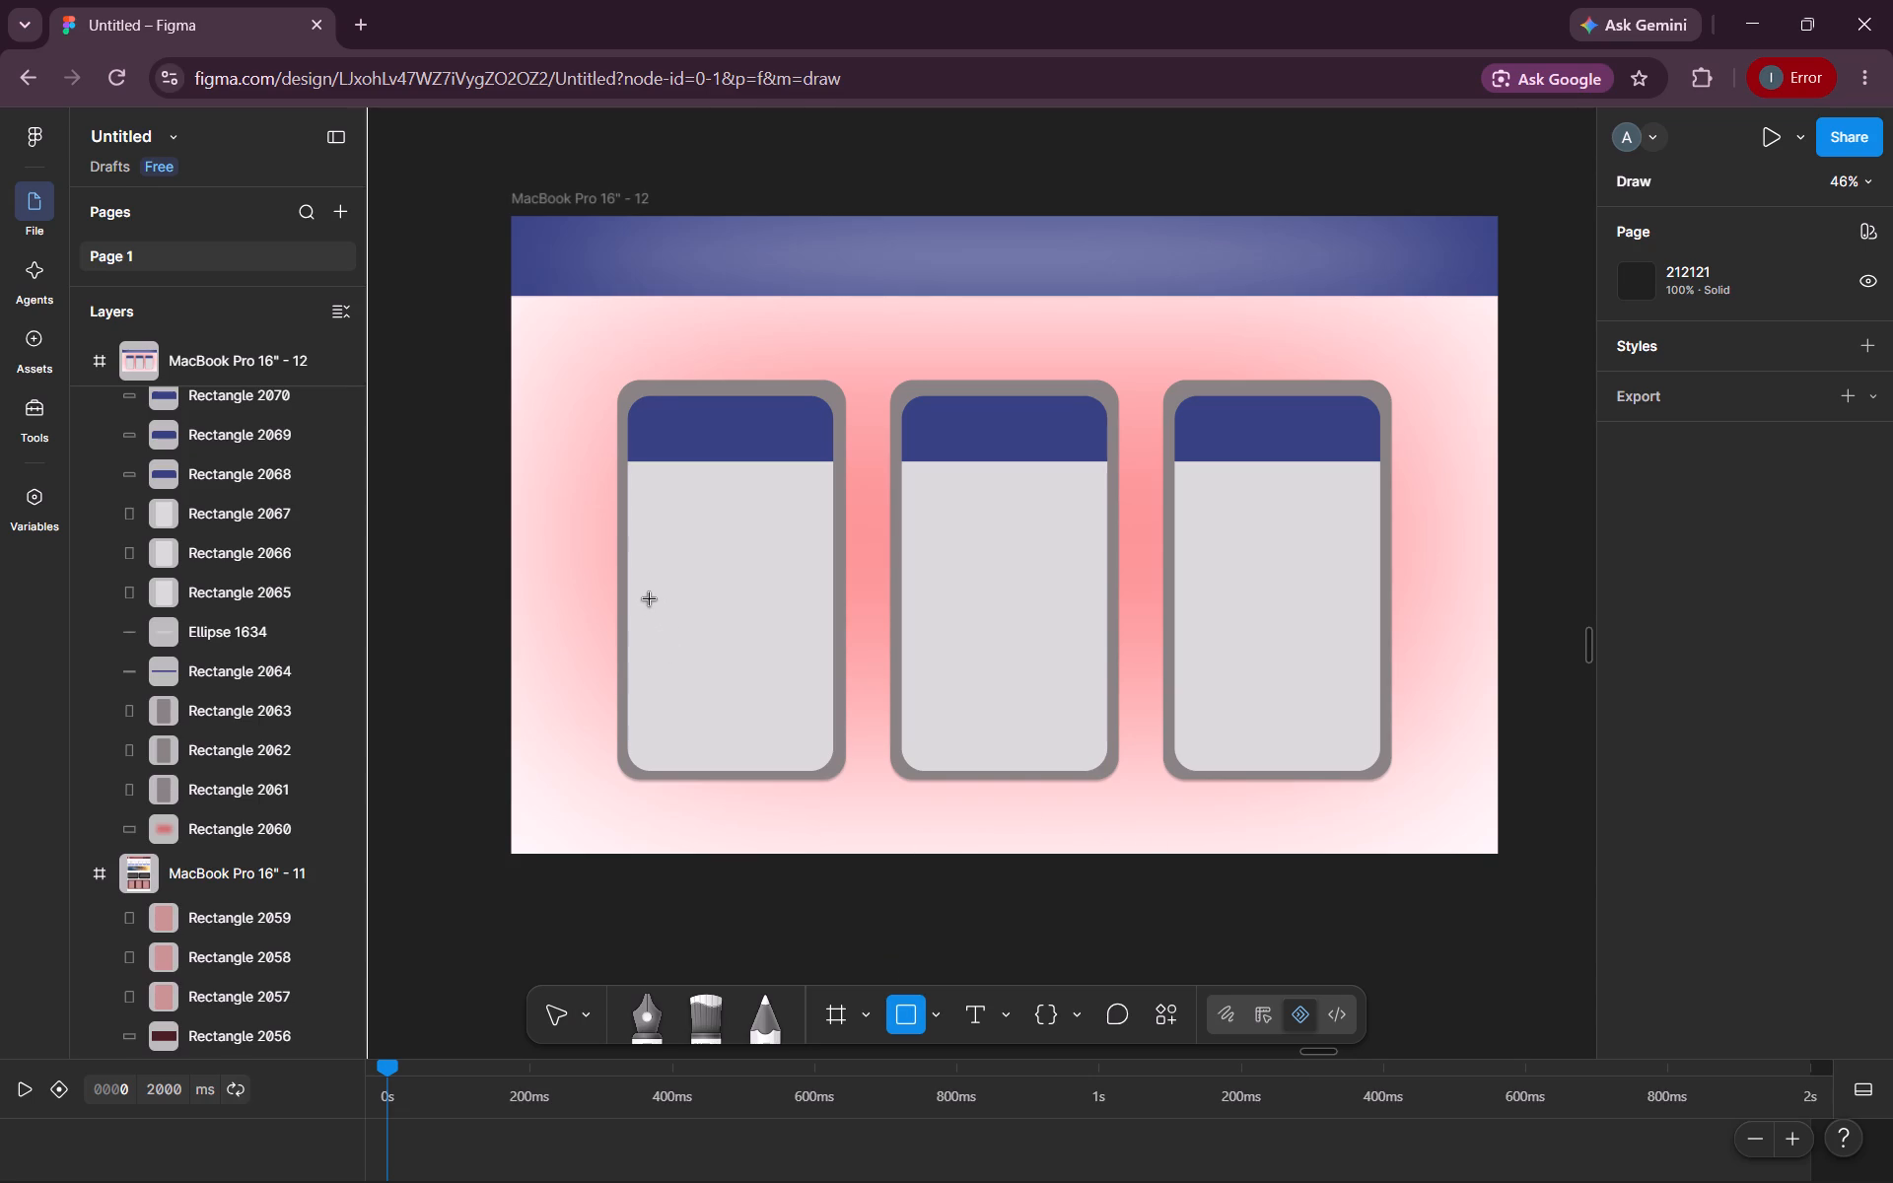
pyautogui.moveTo(650, 599); pyautogui.dragTo(782, 712)
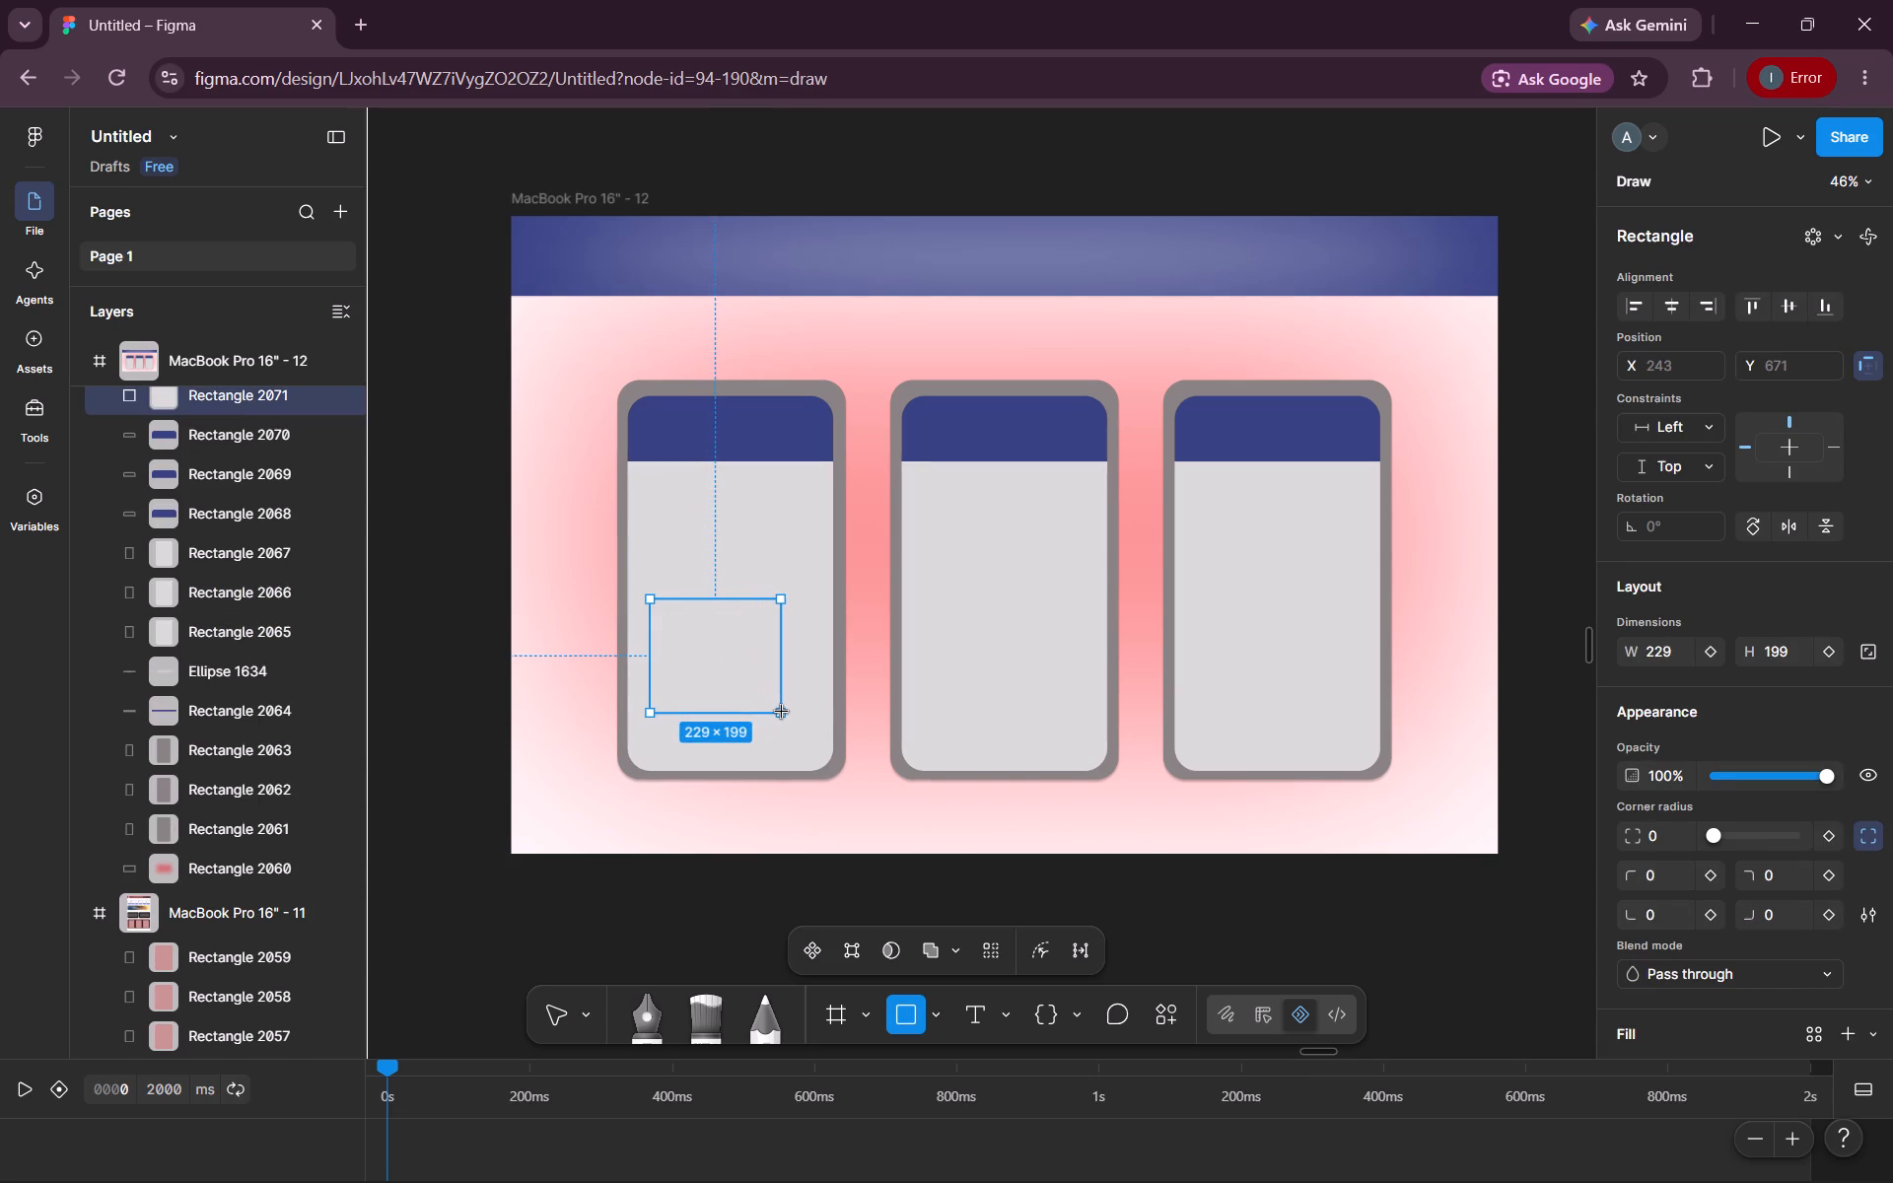
pyautogui.moveTo(782, 712); pyautogui.dragTo(784, 712)
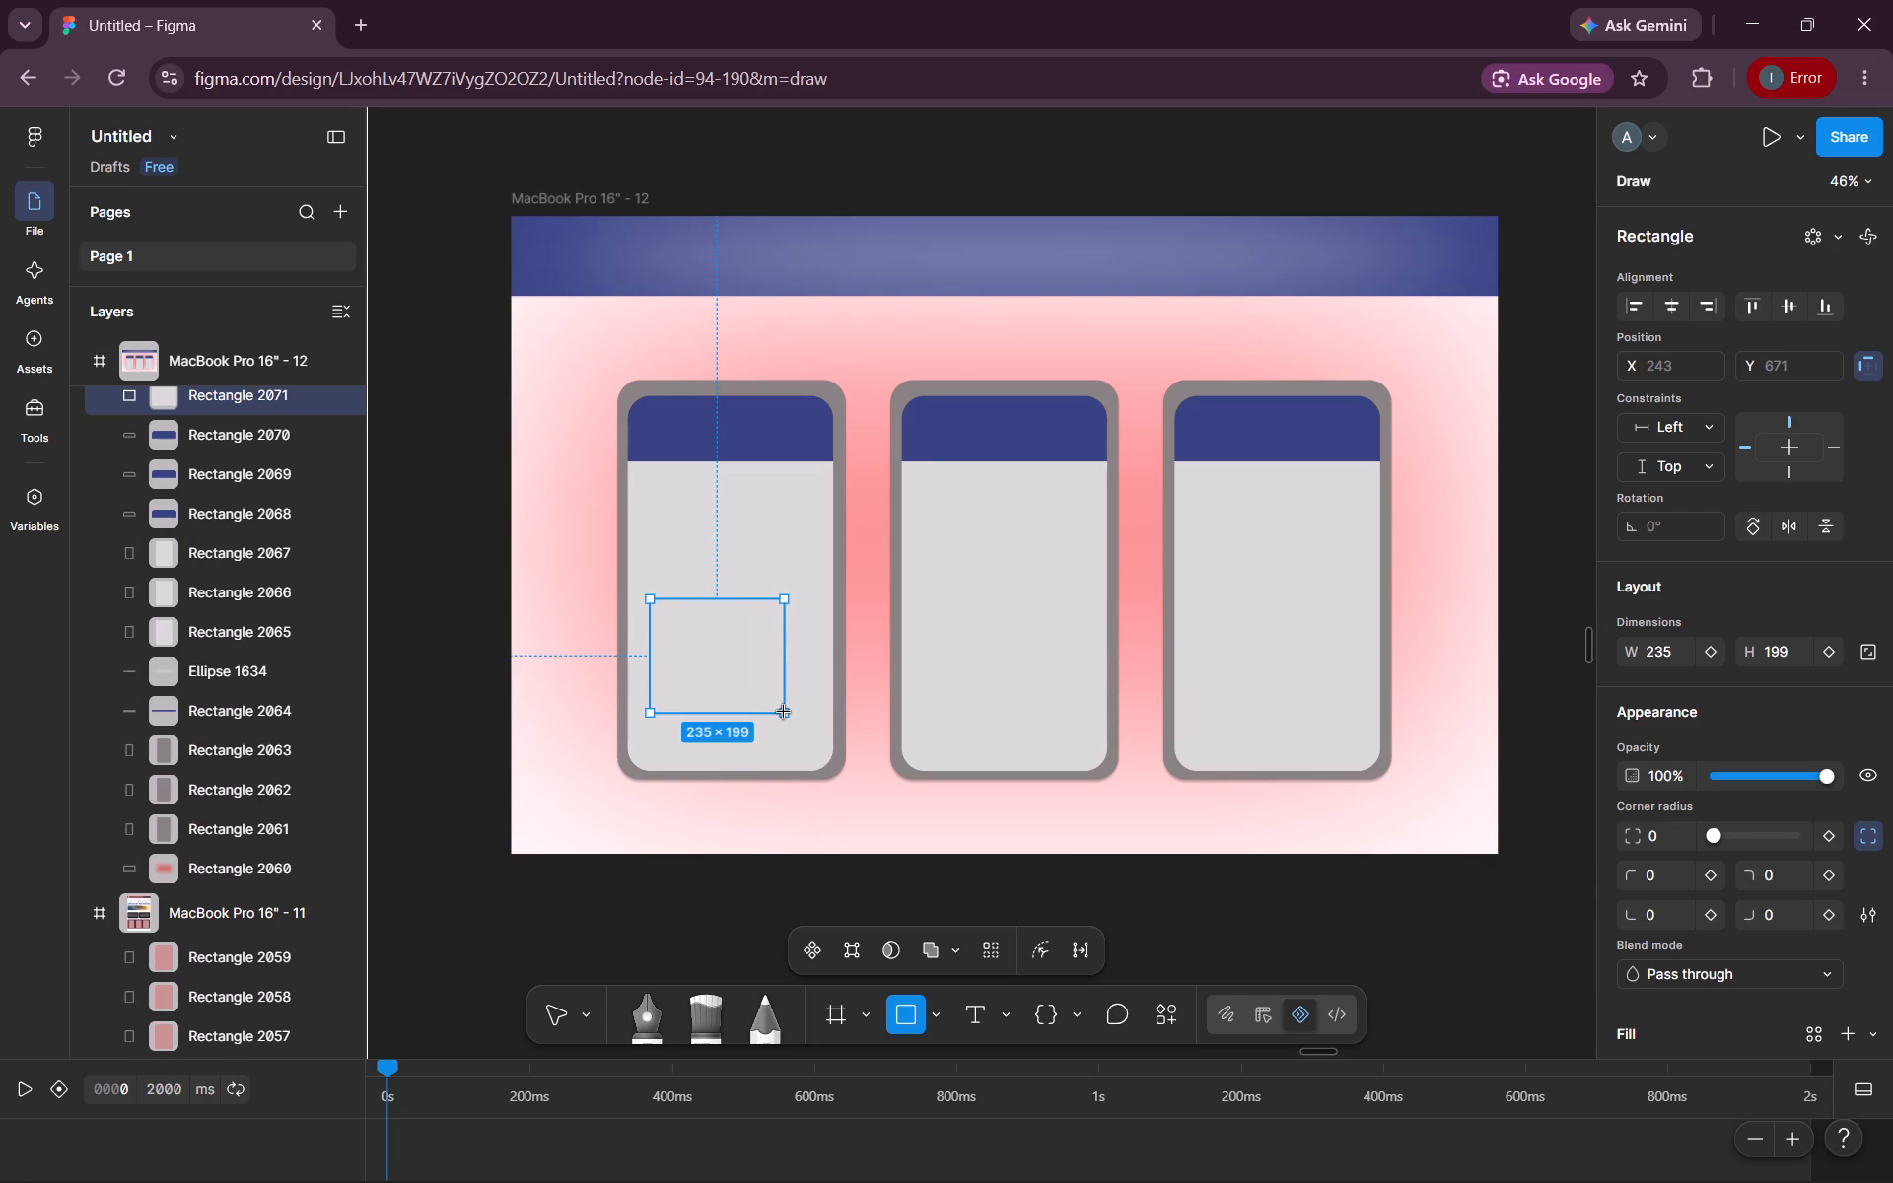
pyautogui.moveTo(784, 712); pyautogui.dragTo(826, 707)
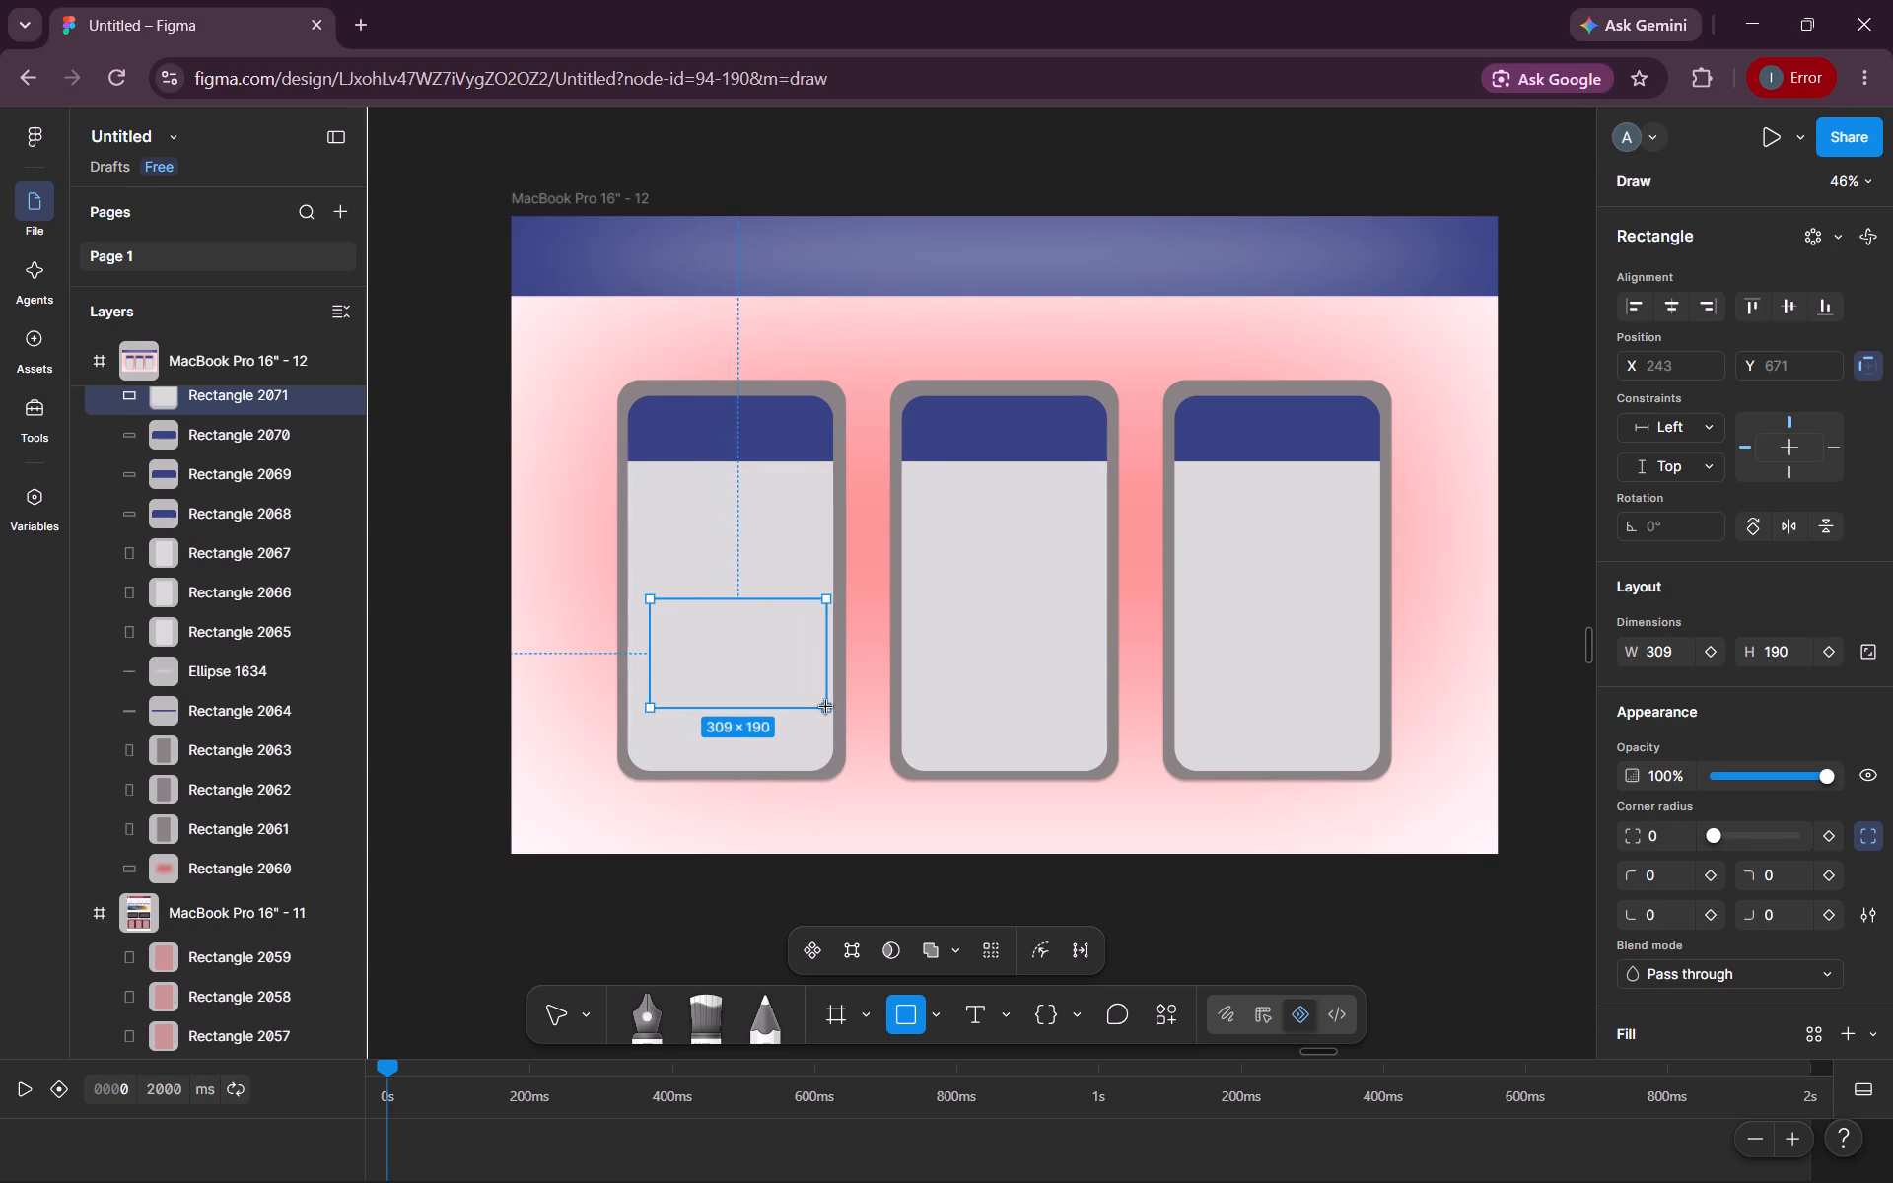
pyautogui.moveTo(826, 707); pyautogui.dragTo(821, 705)
pyautogui.moveTo(653, 655); pyautogui.dragTo(641, 654)
# Centre the new rectangle horizontally in the first card, at X 226, Y 701.
pyautogui.moveTo(707, 653); pyautogui.dragTo(692, 651)
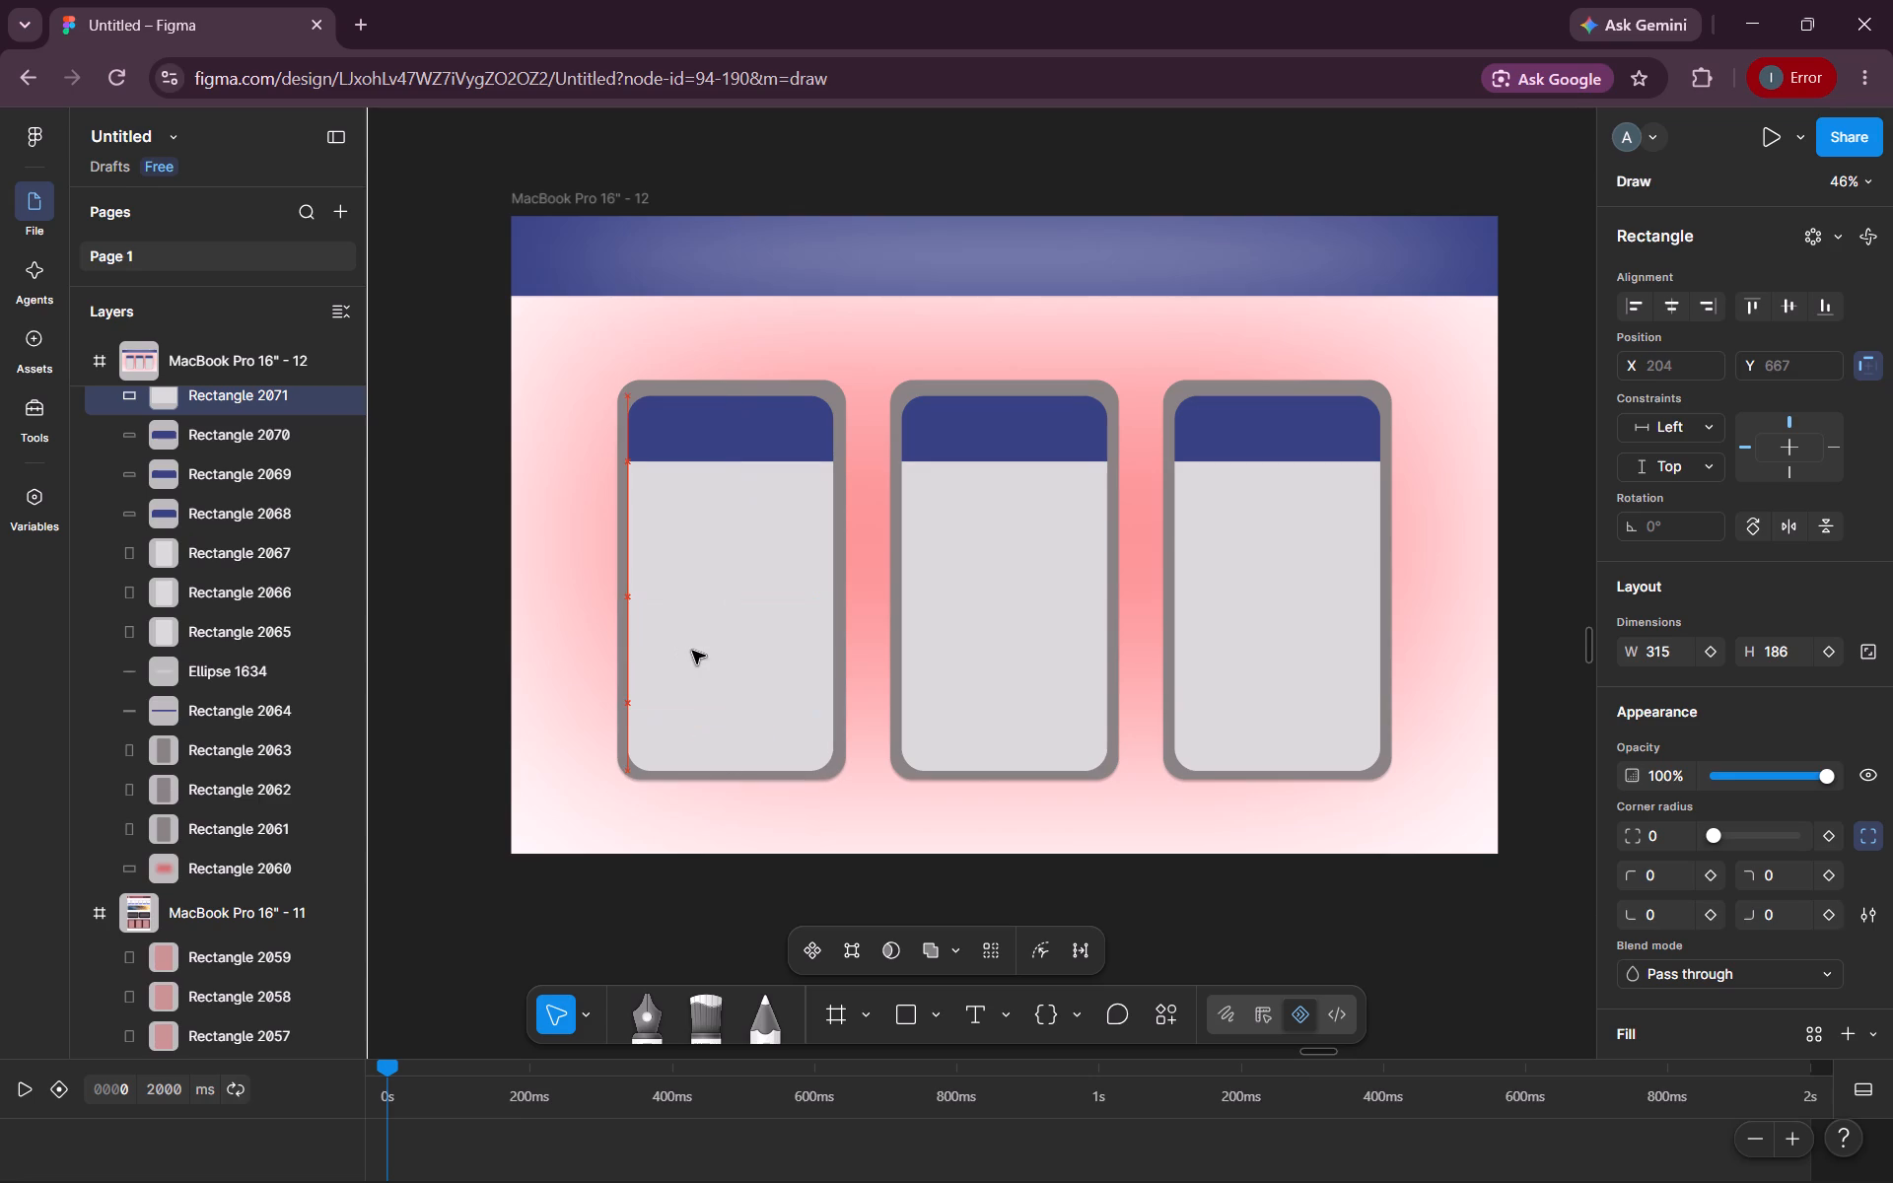
pyautogui.moveTo(692, 651); pyautogui.dragTo(704, 680)
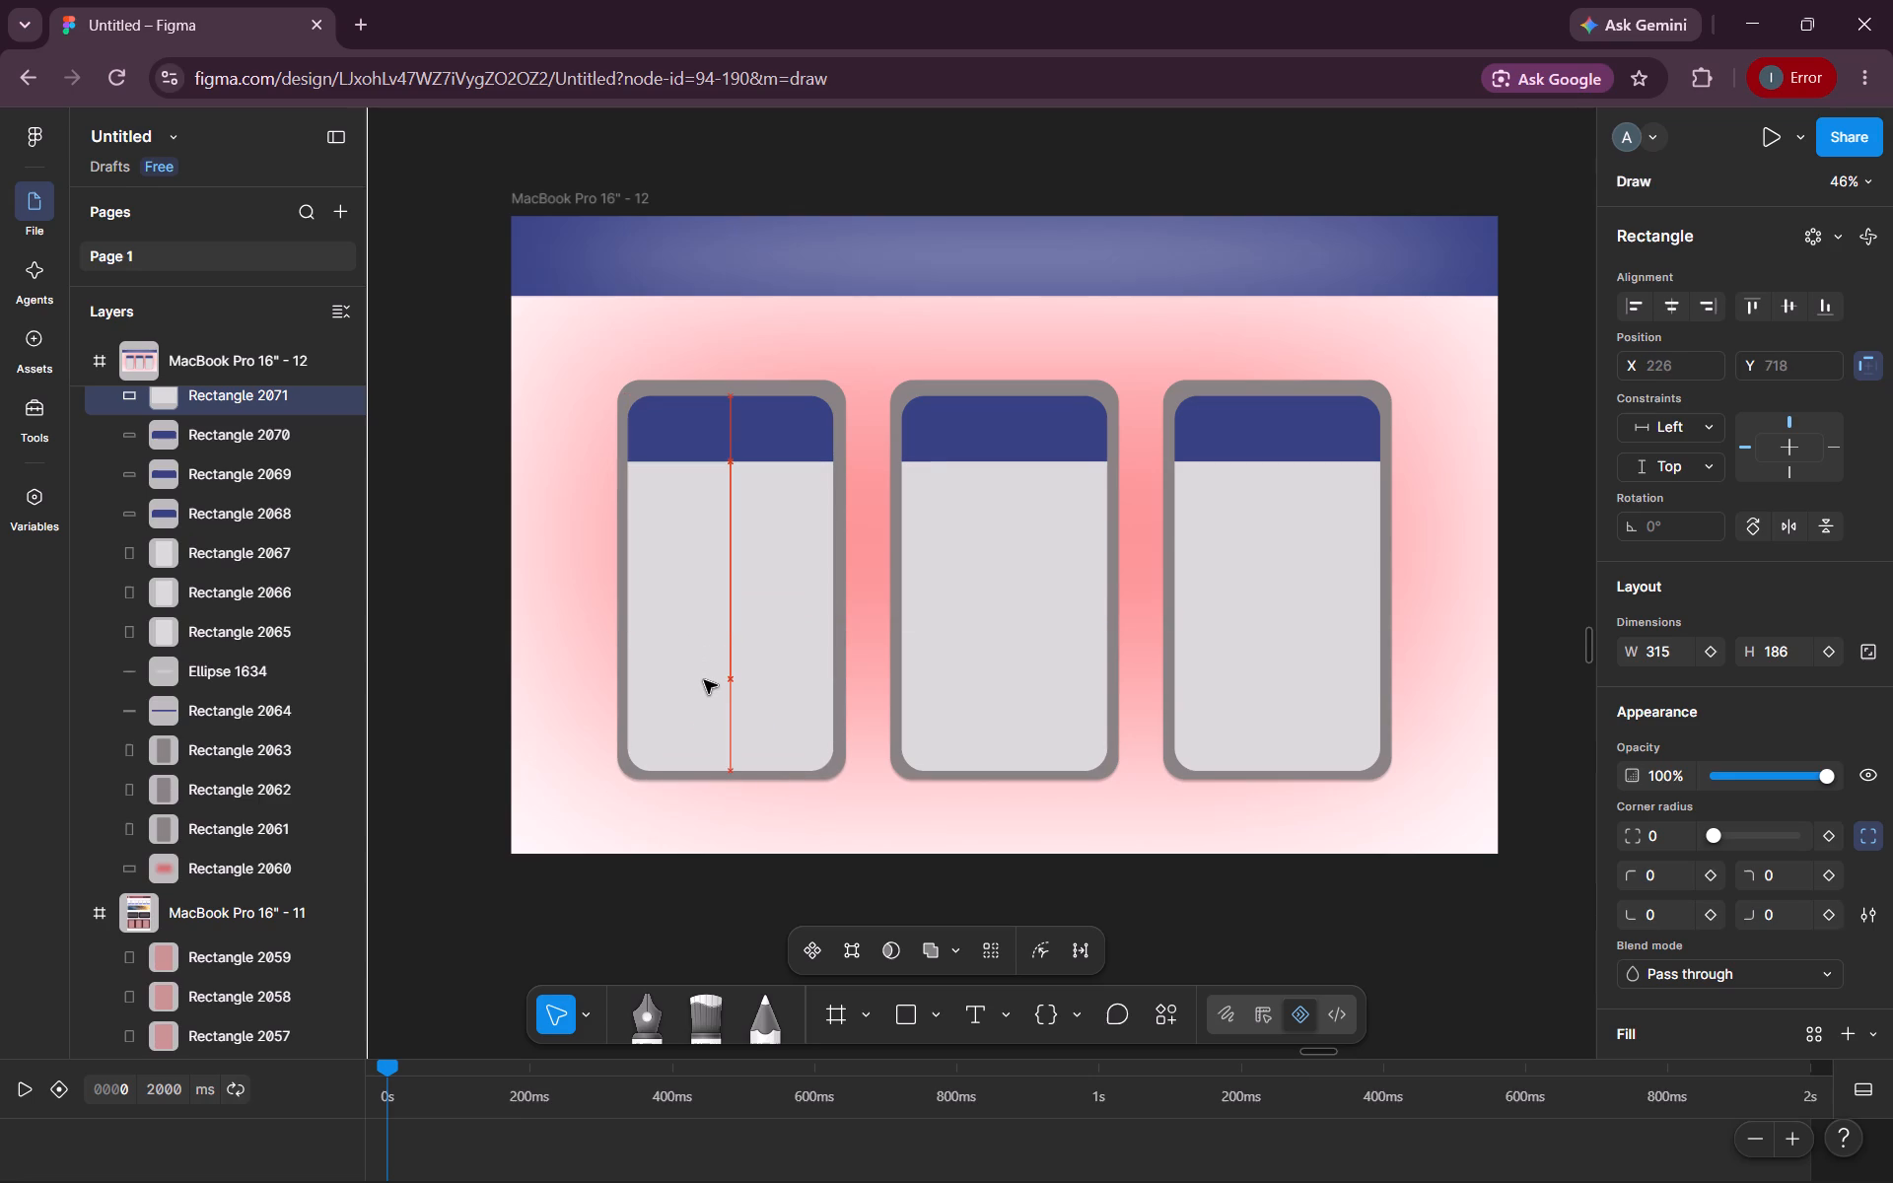
pyautogui.moveTo(704, 680); pyautogui.dragTo(704, 676)
pyautogui.moveTo(704, 676); pyautogui.dragTo(704, 674)
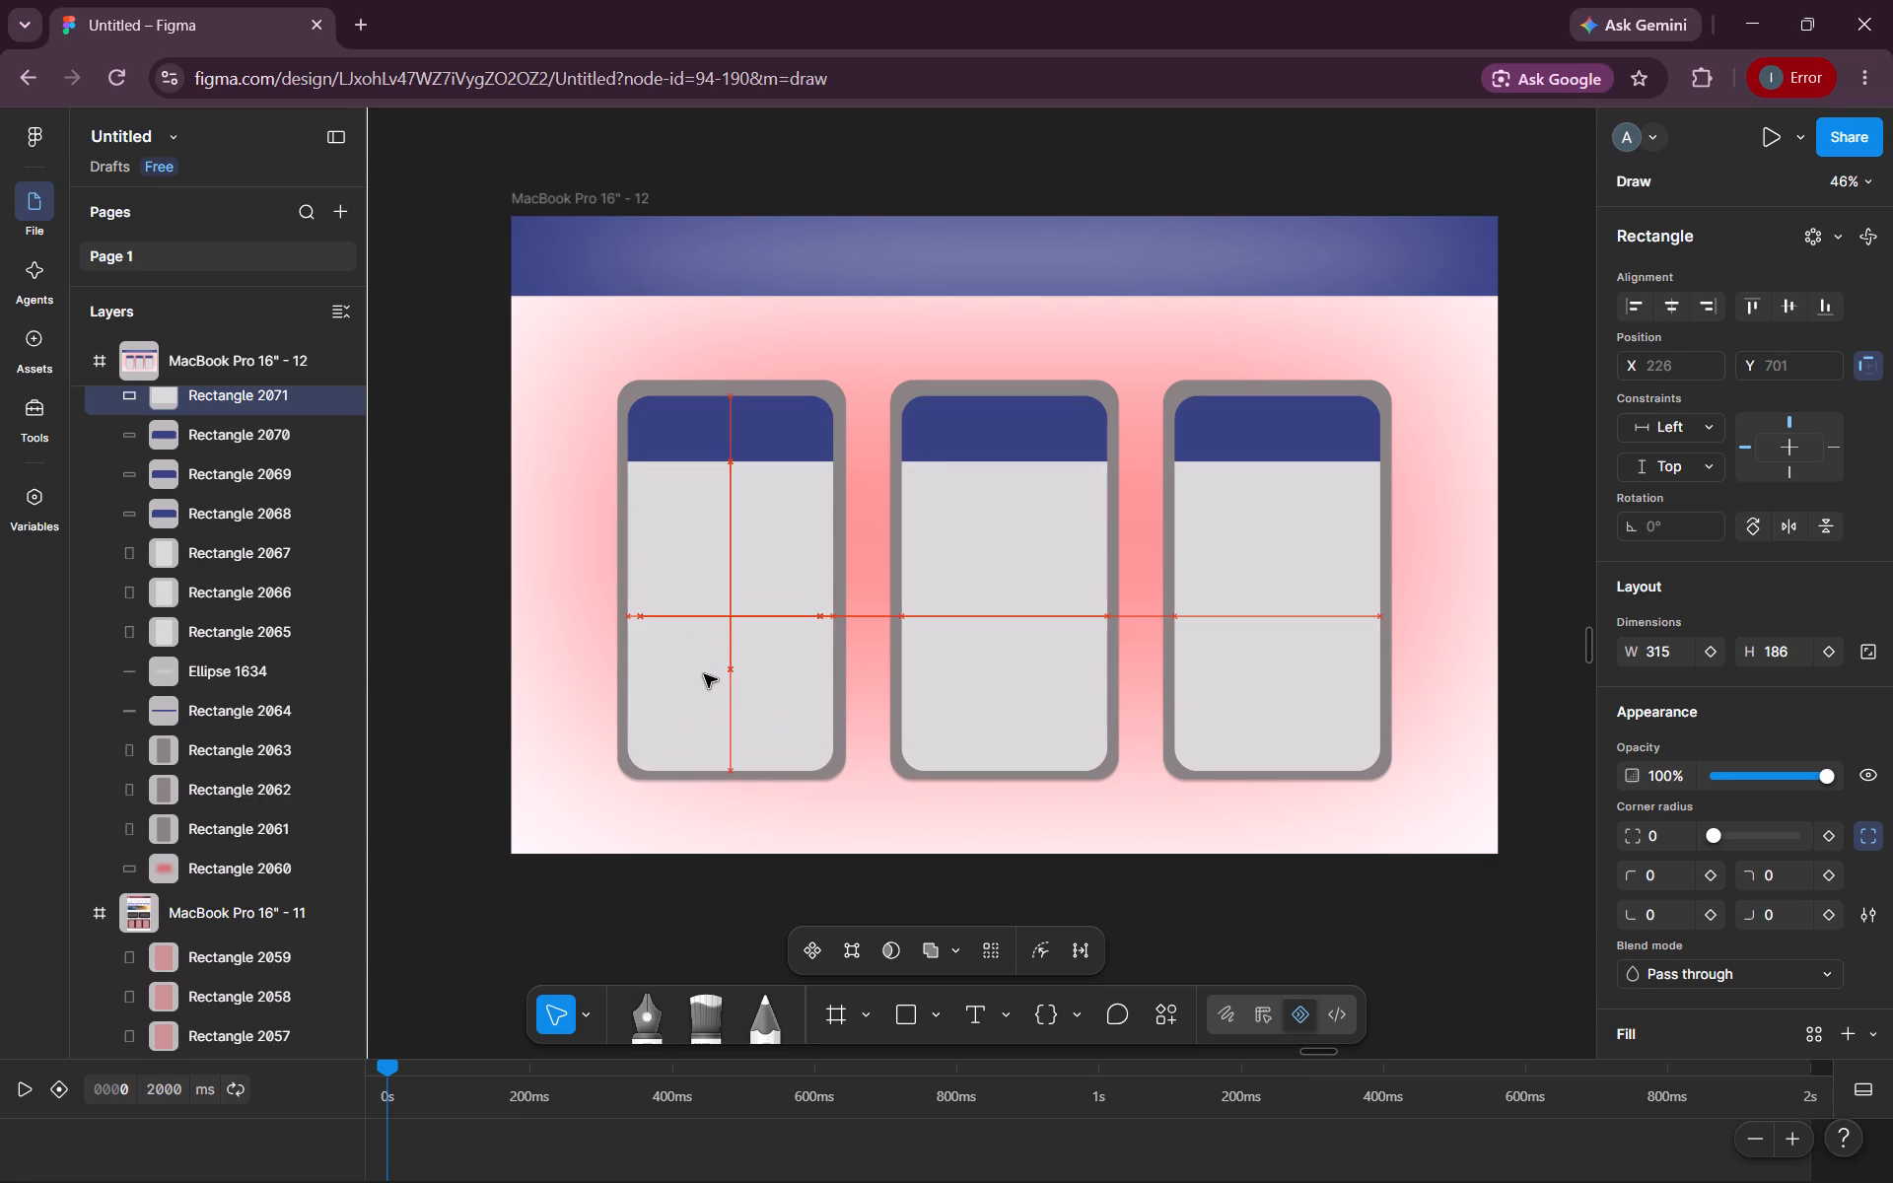
pyautogui.moveTo(704, 674); pyautogui.dragTo(704, 678)
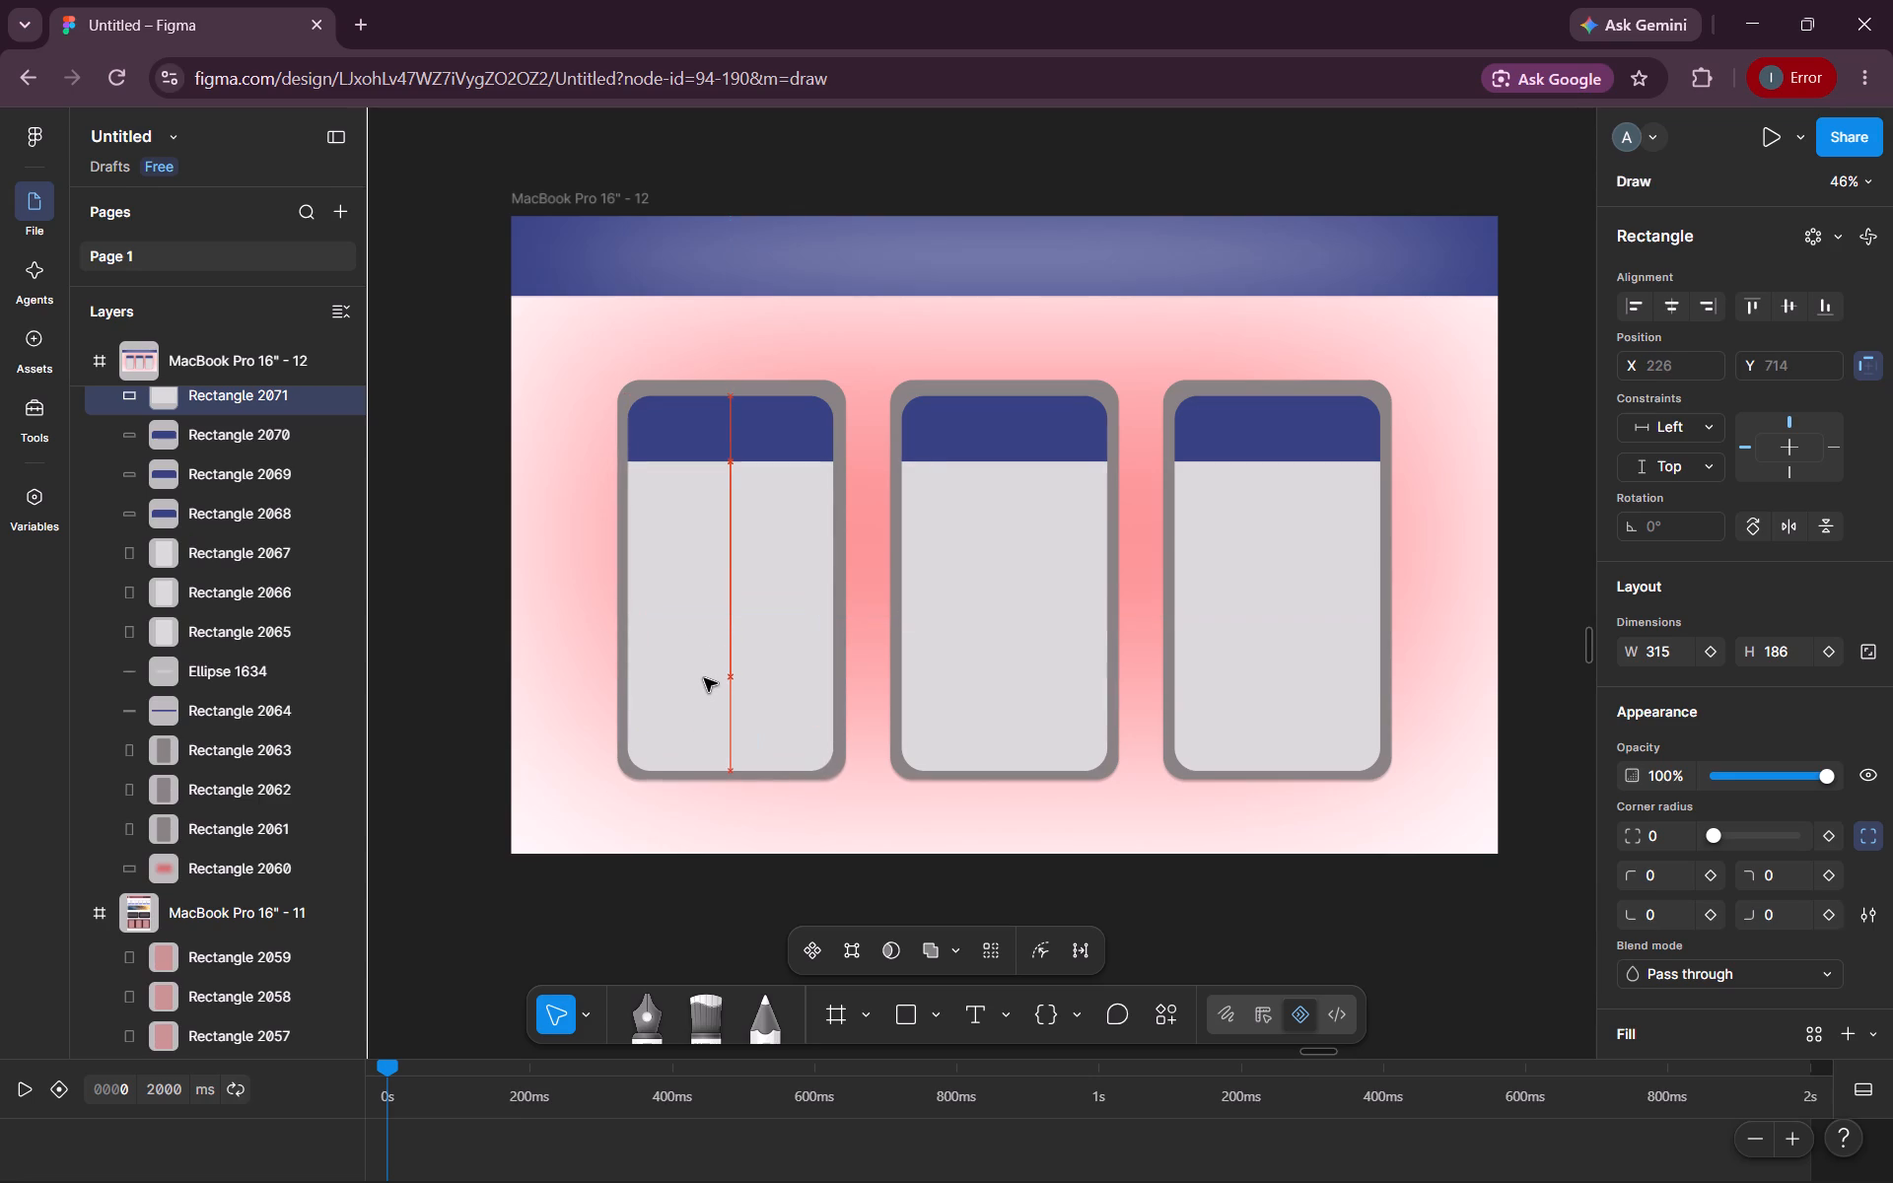
pyautogui.moveTo(704, 678); pyautogui.dragTo(704, 674)
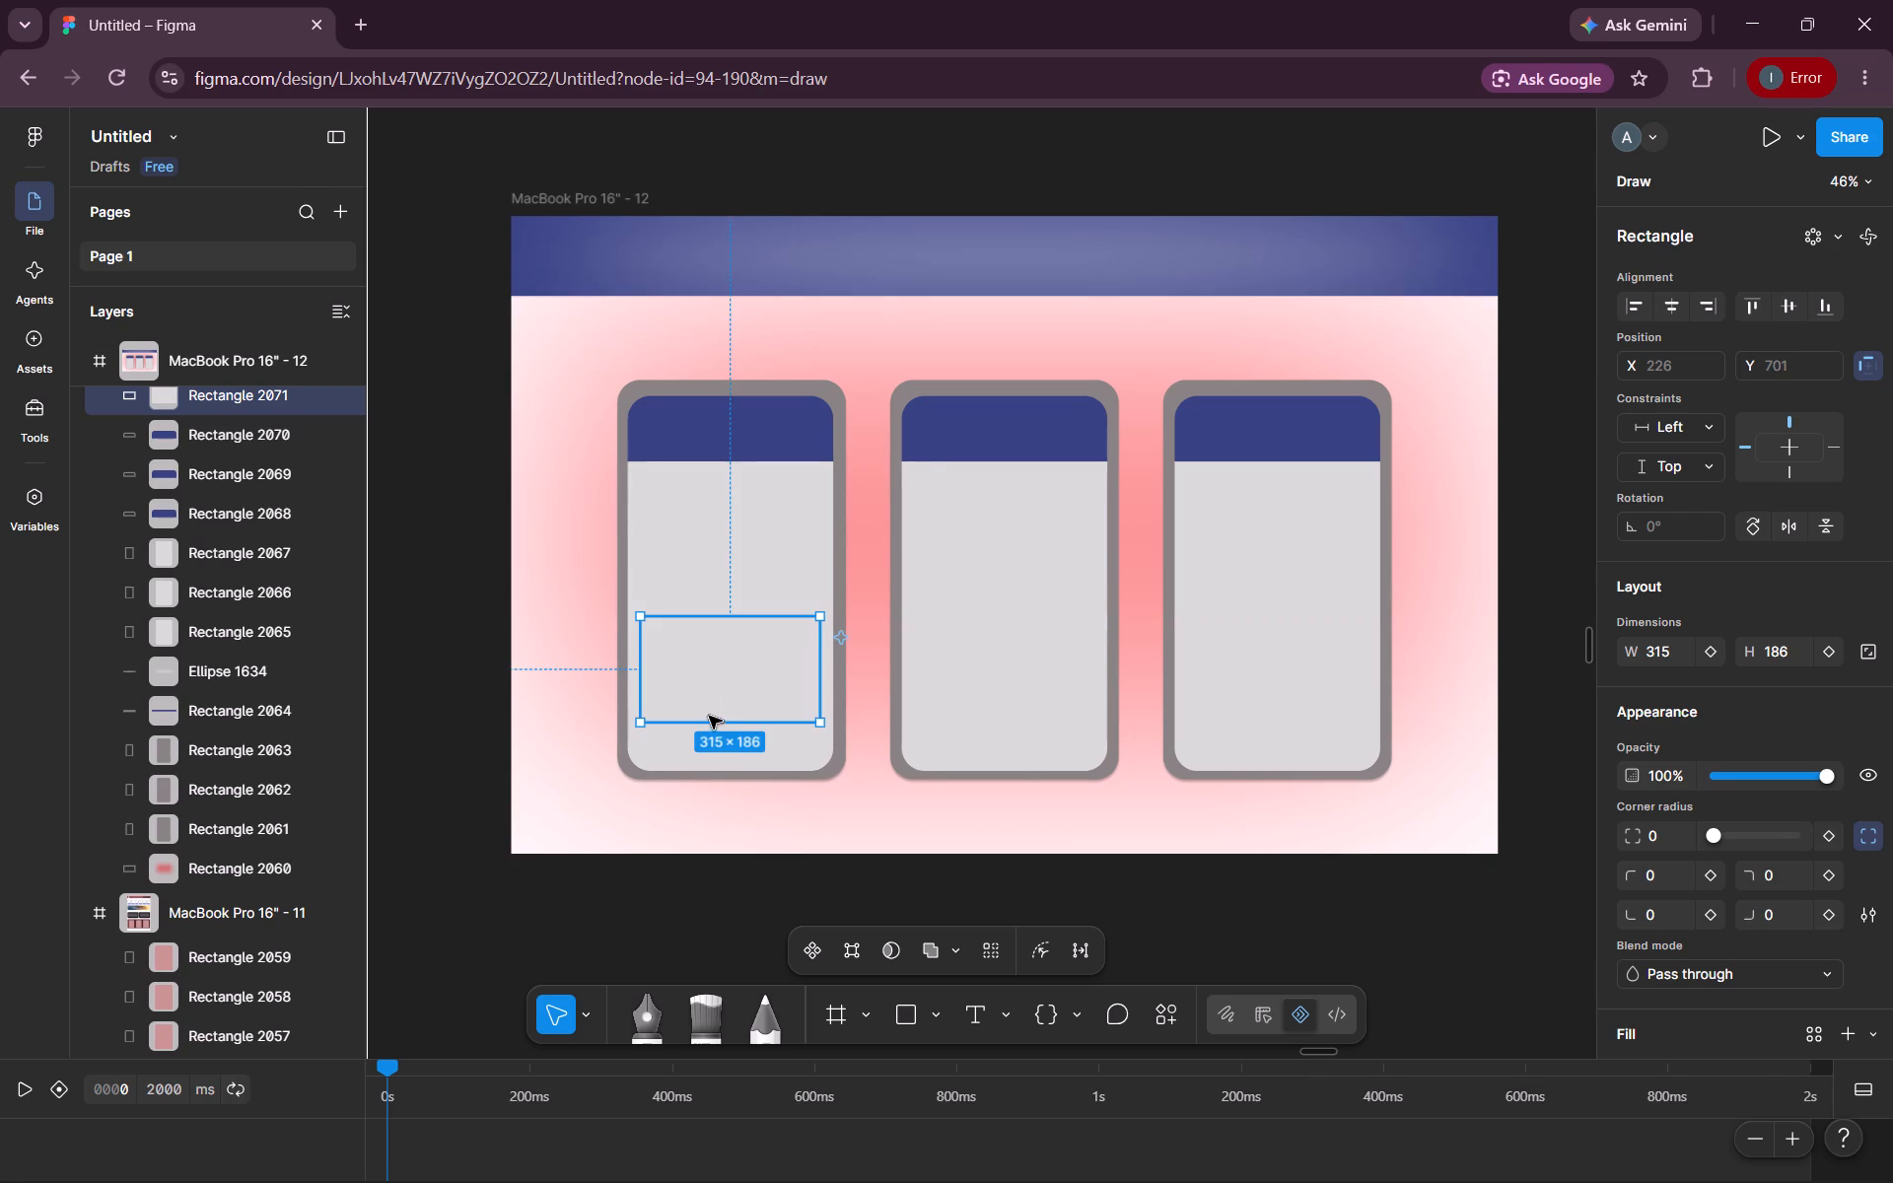
# Extend the first card's inner rectangle downward to about 229 high and set its width to 320.
pyautogui.moveTo(710, 719); pyautogui.dragTo(710, 742)
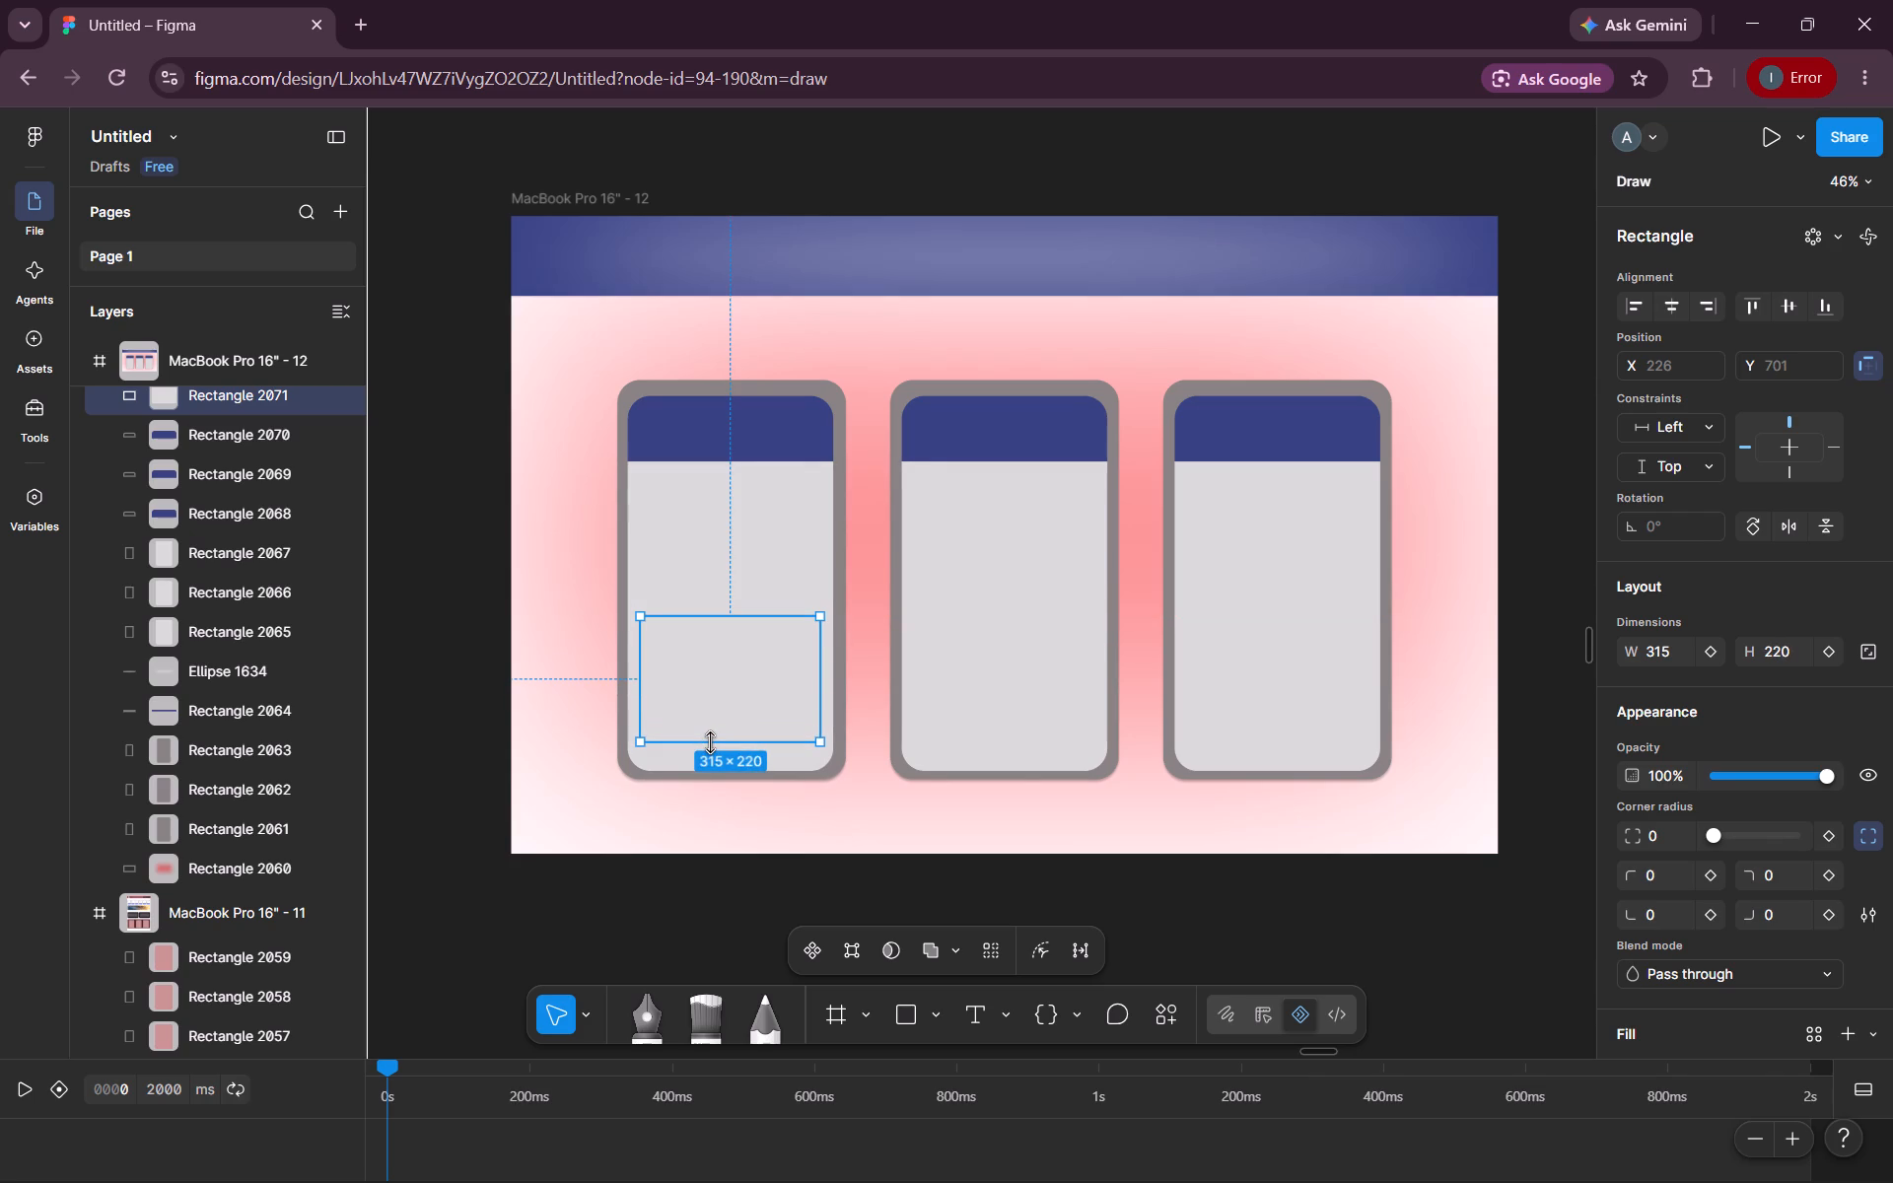
pyautogui.moveTo(710, 742); pyautogui.dragTo(711, 747)
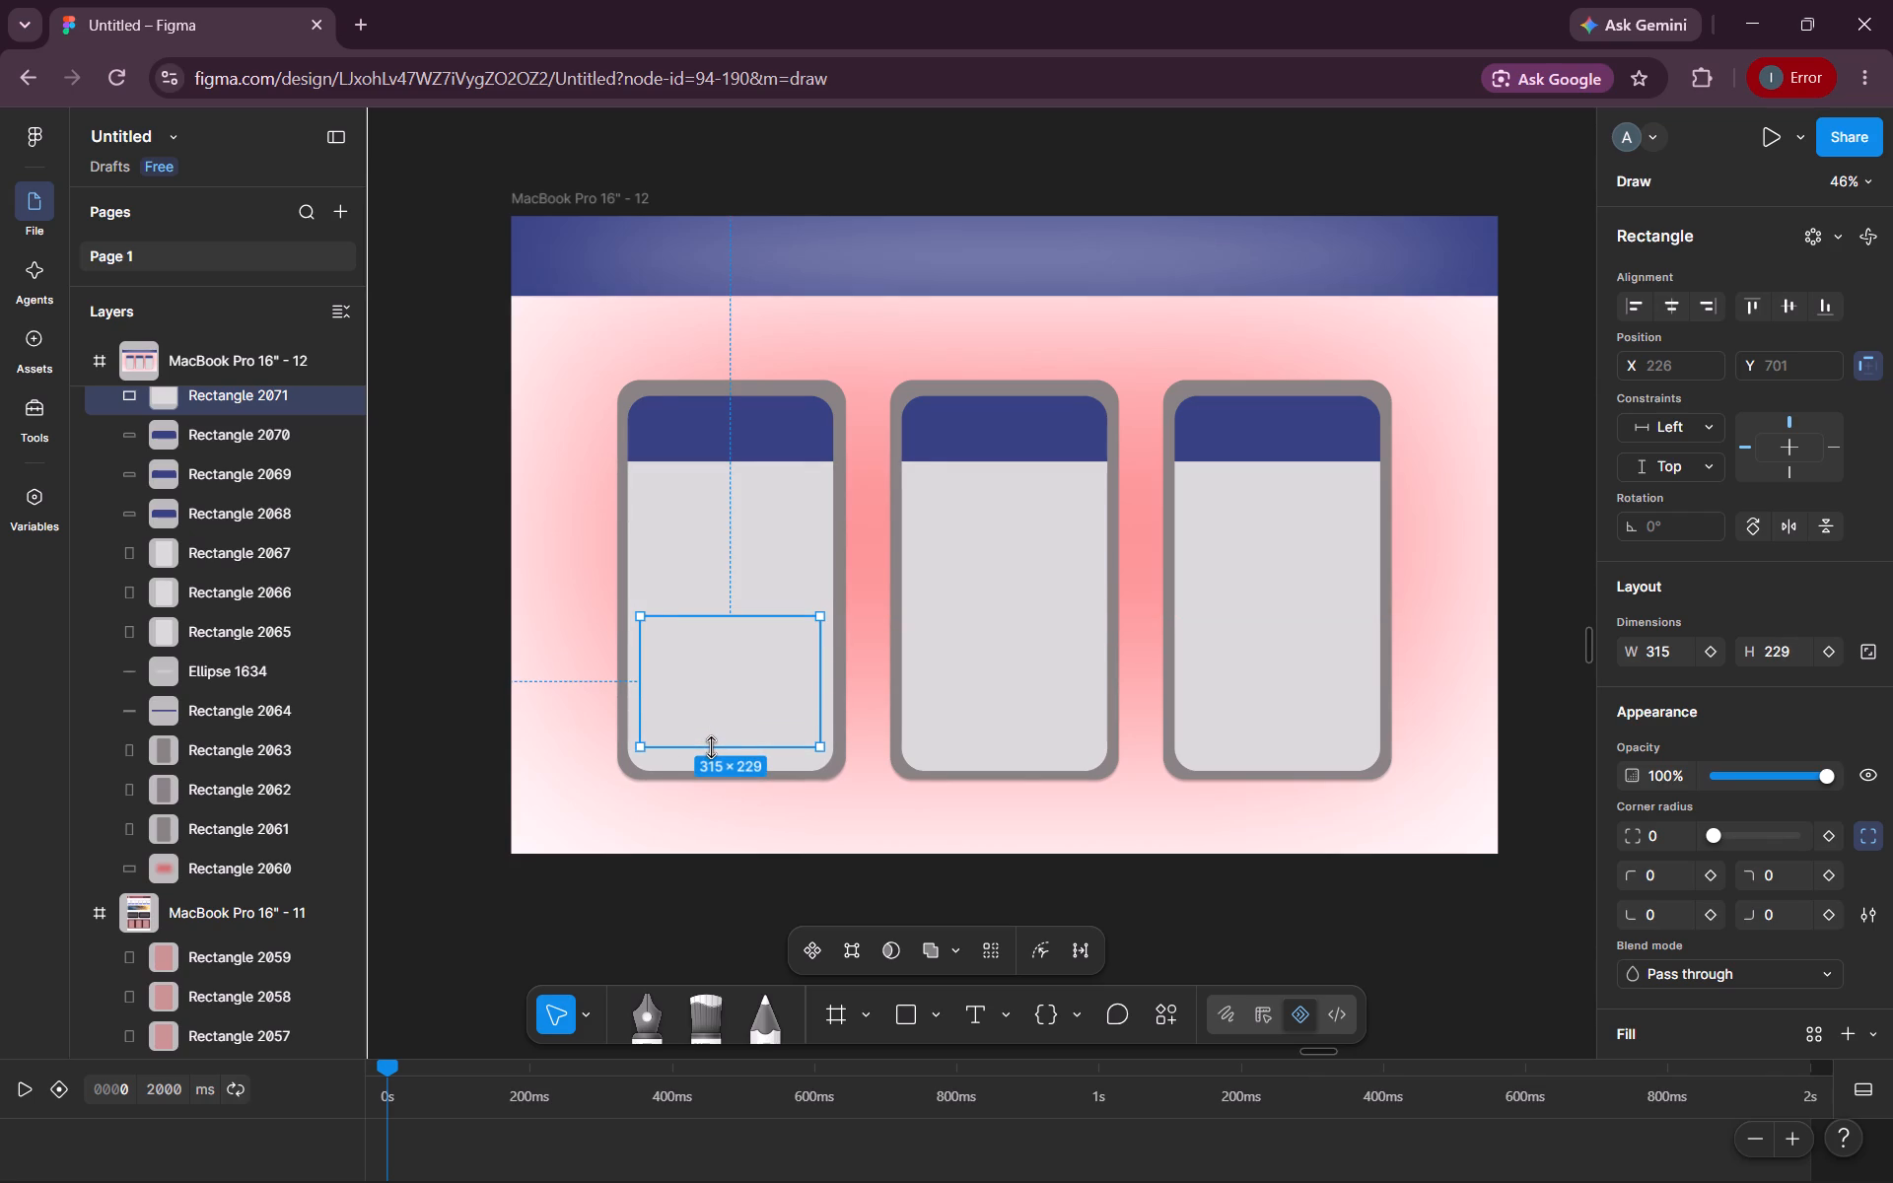
pyautogui.doubleClick(1658, 653)
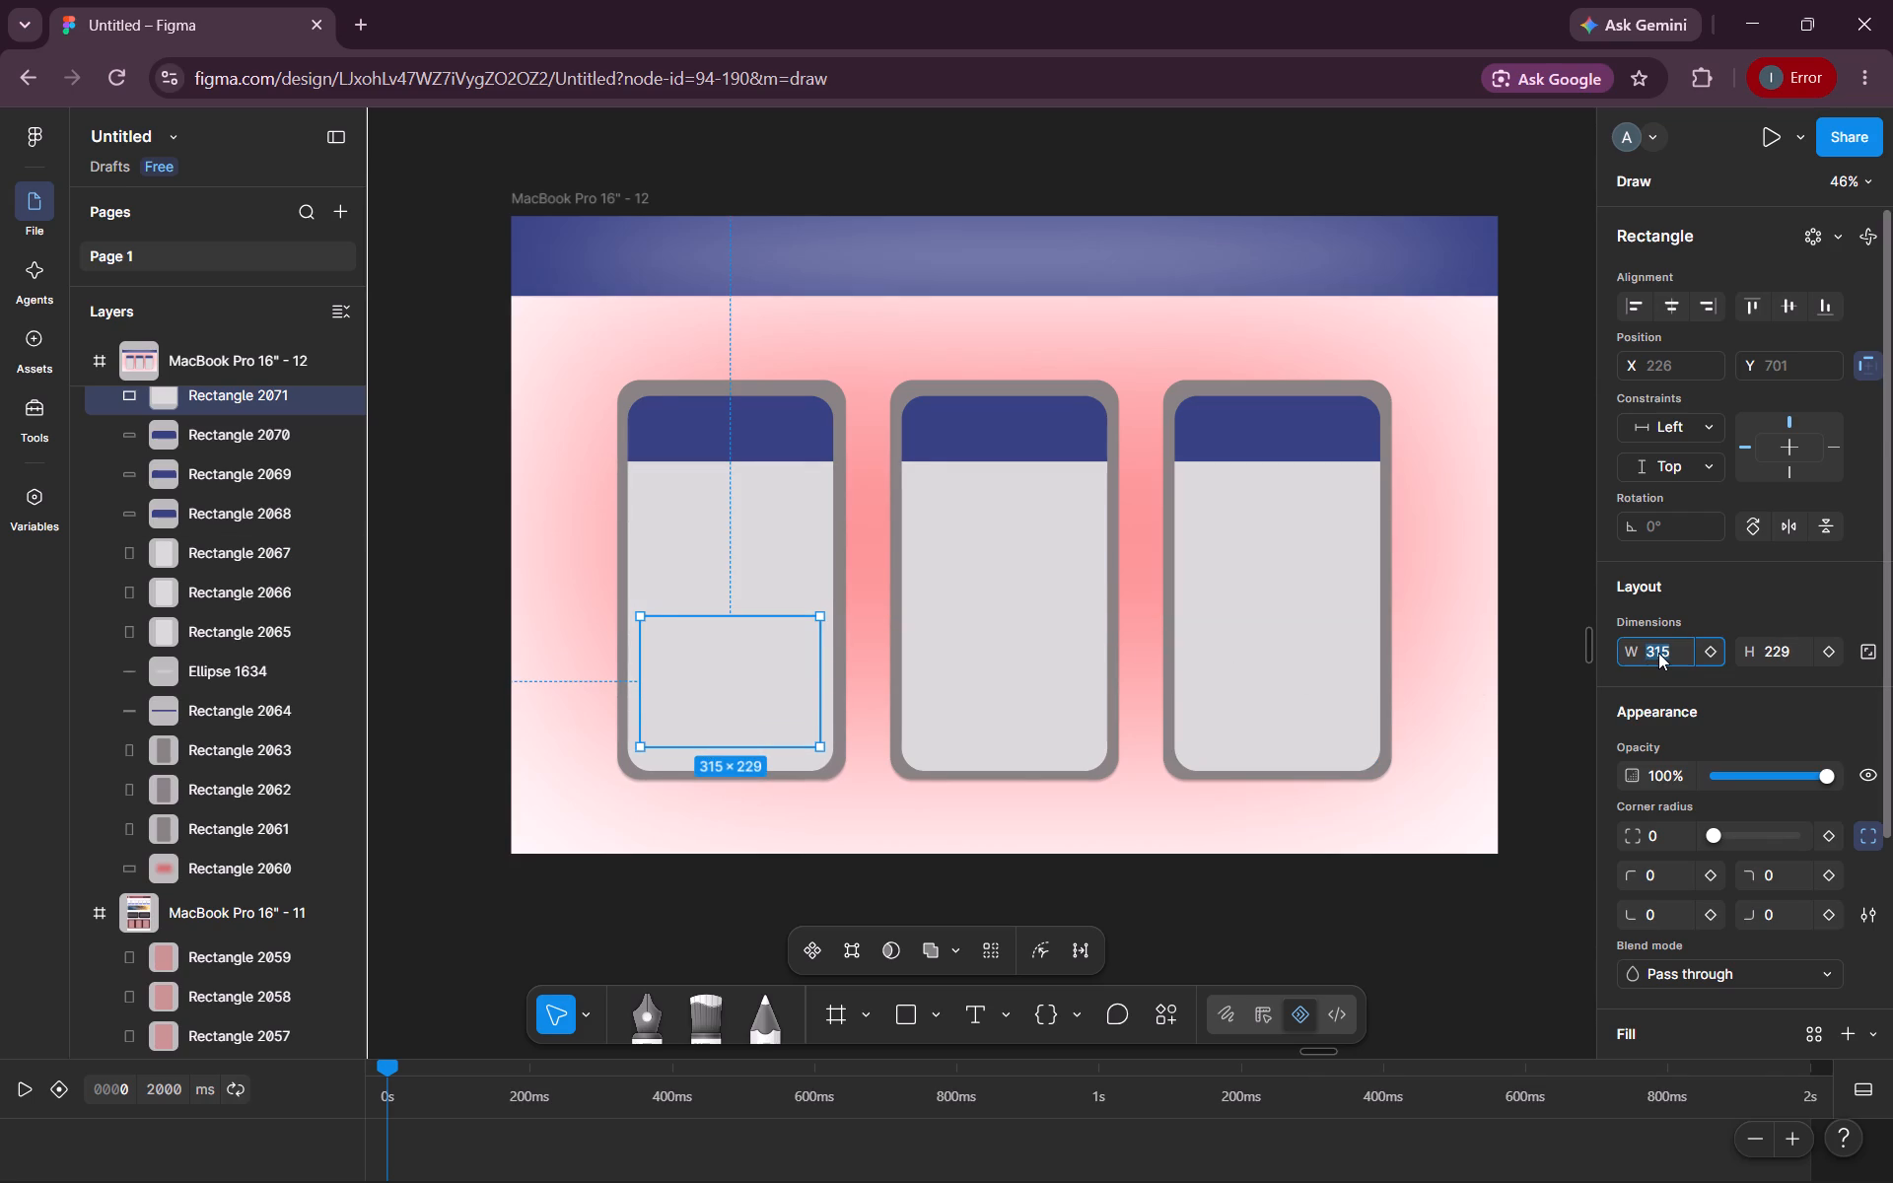
pyautogui.write('320')
pyautogui.press('Return')
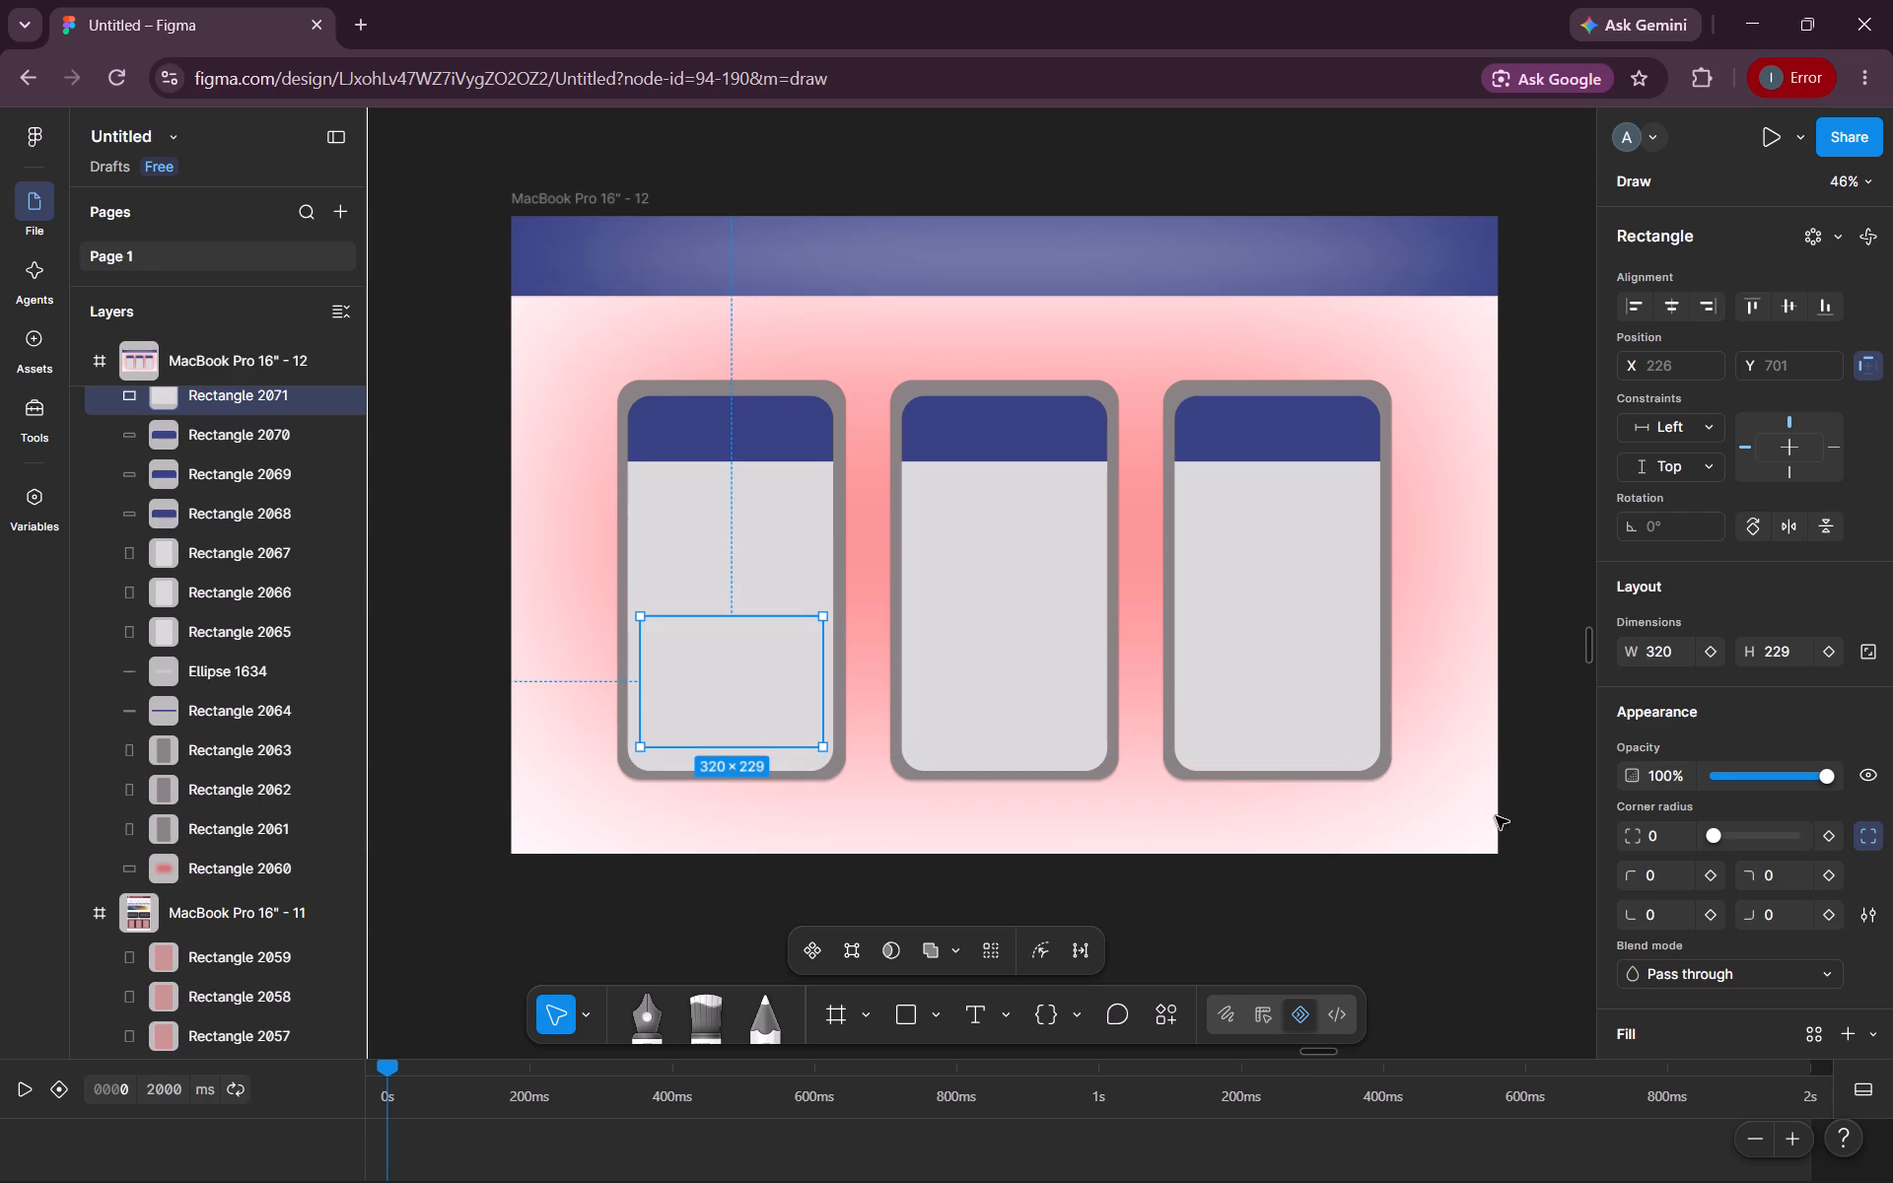
# Set the inner rectangle's corner radius to 40 on all corners.
pyautogui.doubleClick(1659, 836)
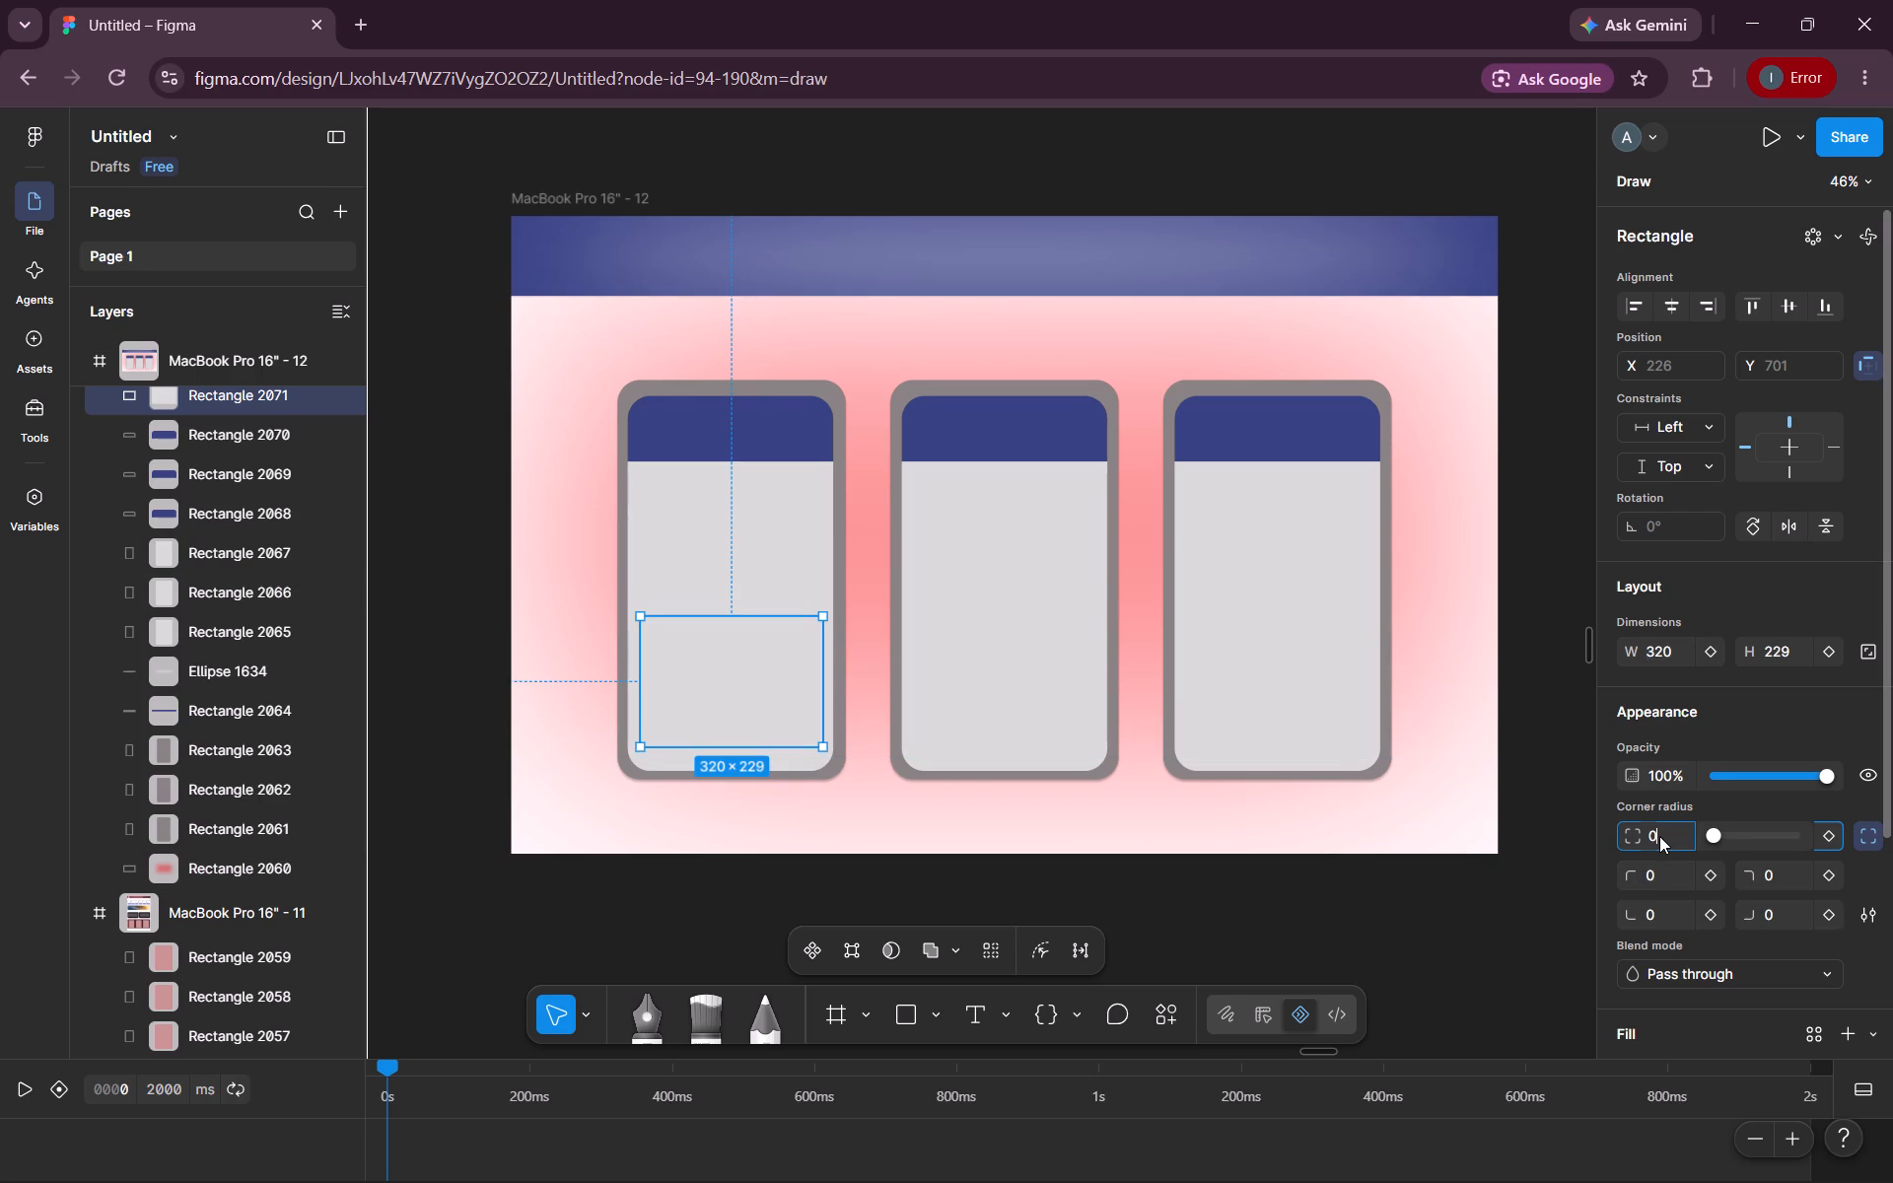
pyautogui.write('32')
pyautogui.press('BackSpace')
pyautogui.press('BackSpace')
pyautogui.write('40')
pyautogui.press('Return')
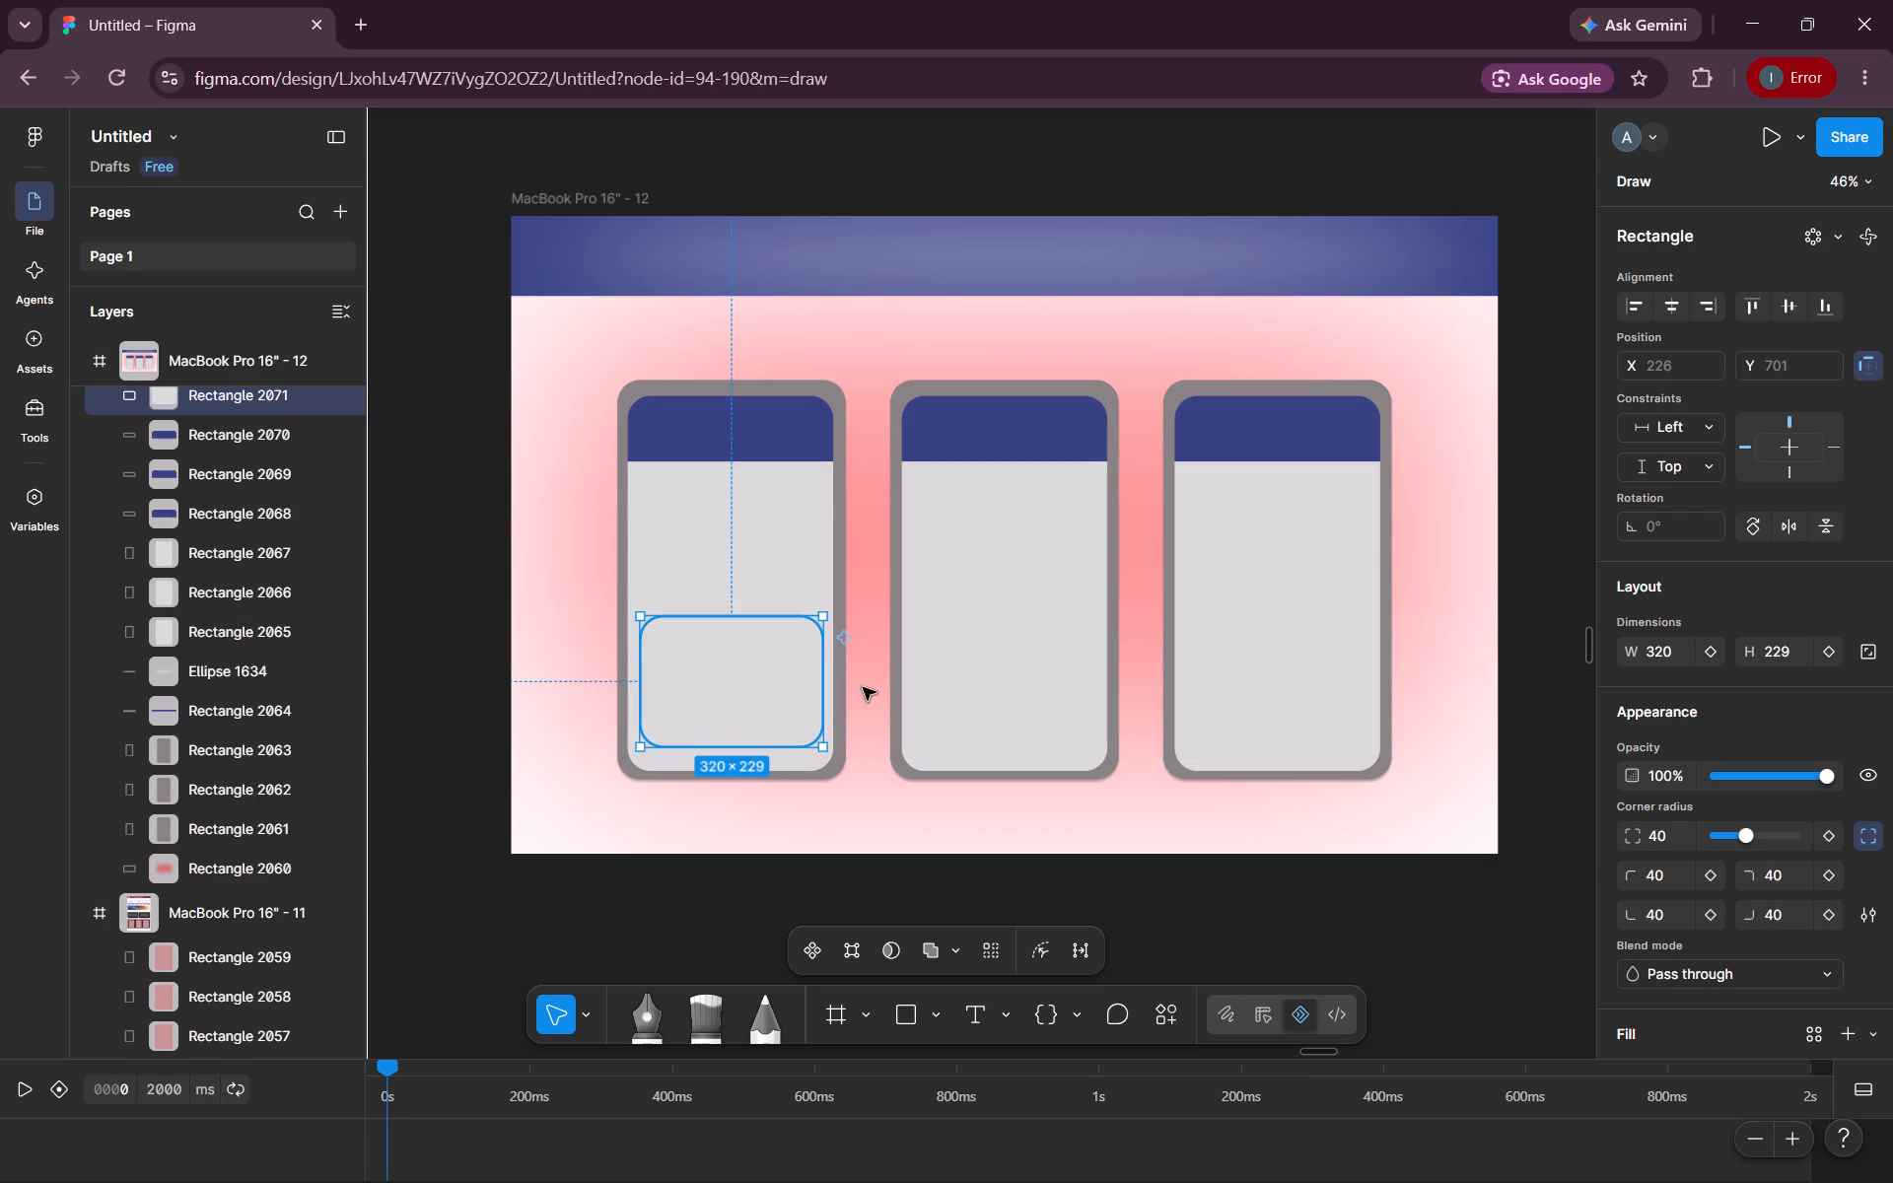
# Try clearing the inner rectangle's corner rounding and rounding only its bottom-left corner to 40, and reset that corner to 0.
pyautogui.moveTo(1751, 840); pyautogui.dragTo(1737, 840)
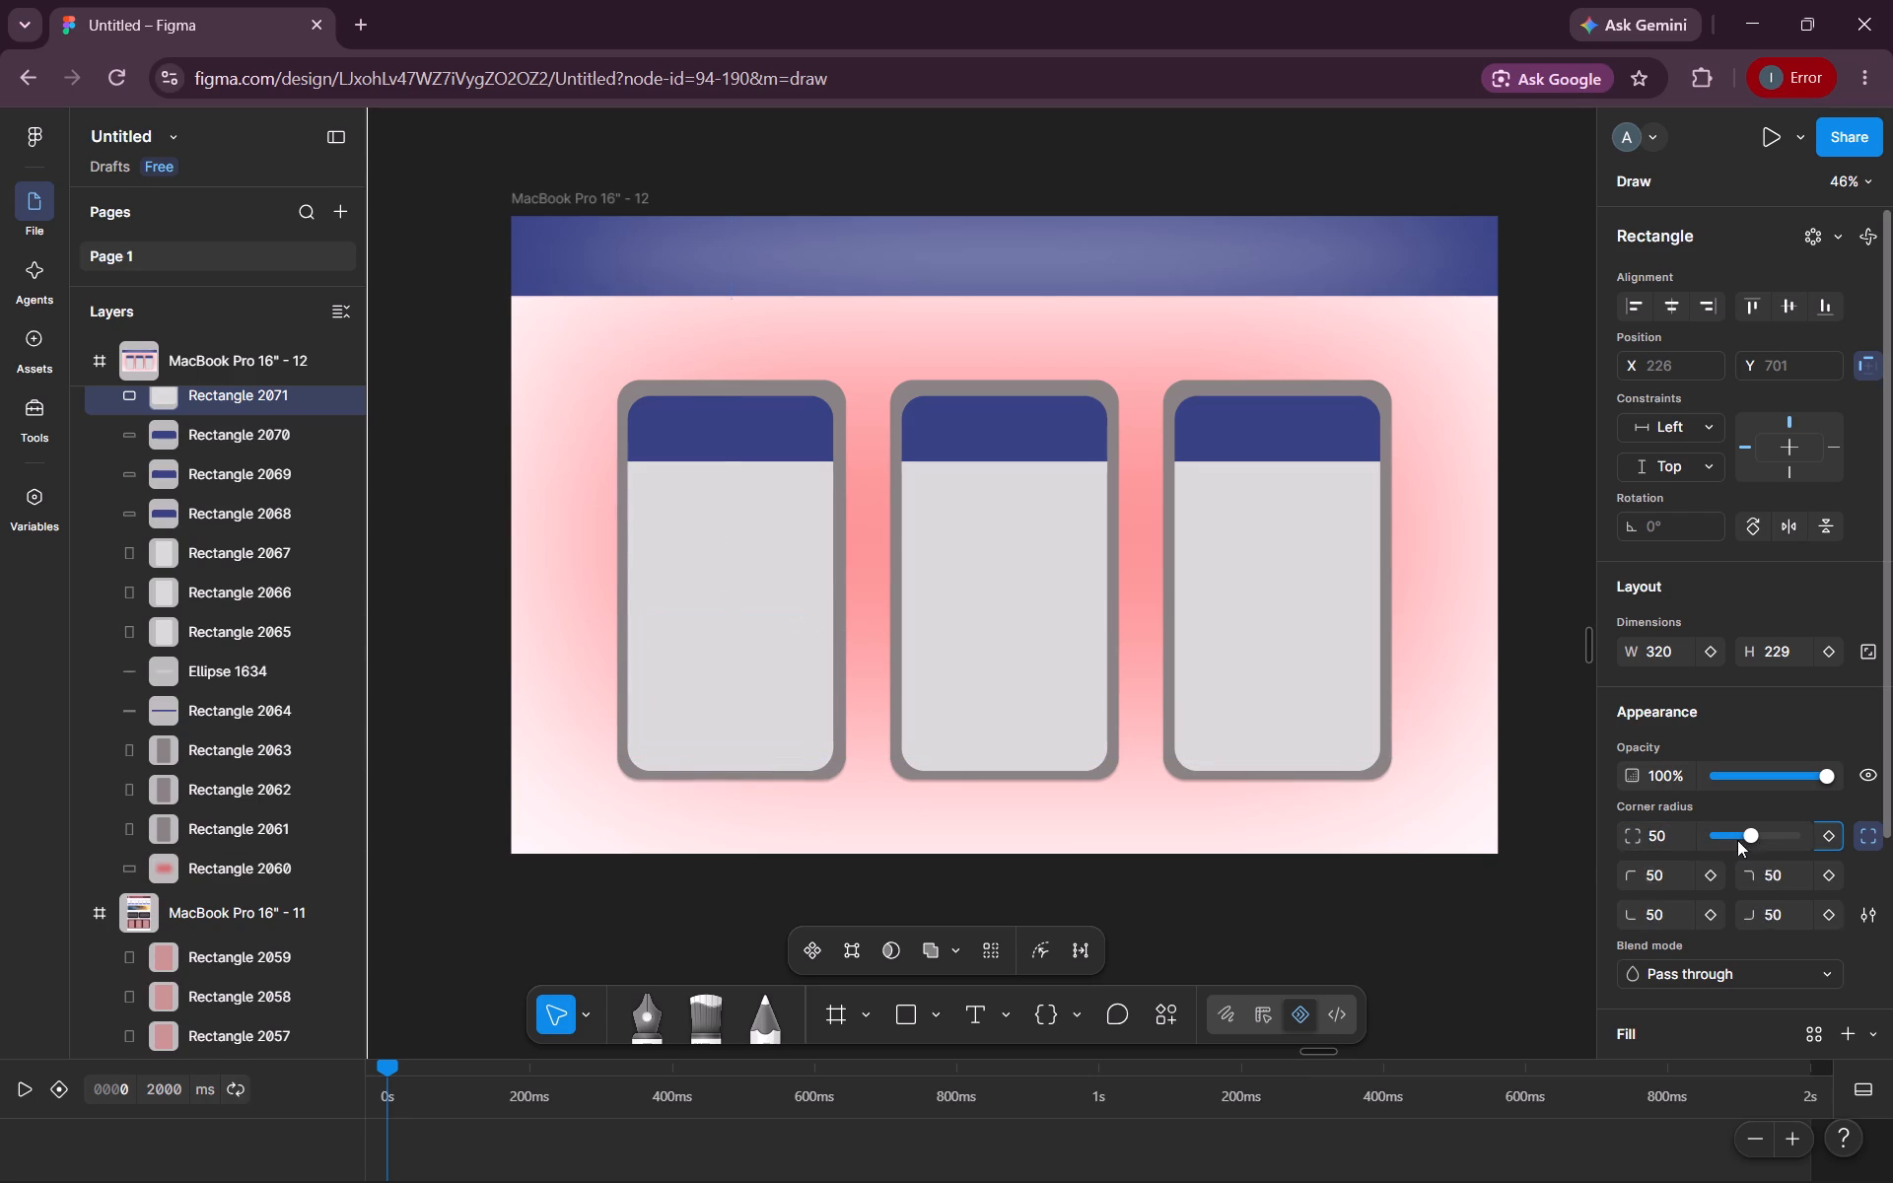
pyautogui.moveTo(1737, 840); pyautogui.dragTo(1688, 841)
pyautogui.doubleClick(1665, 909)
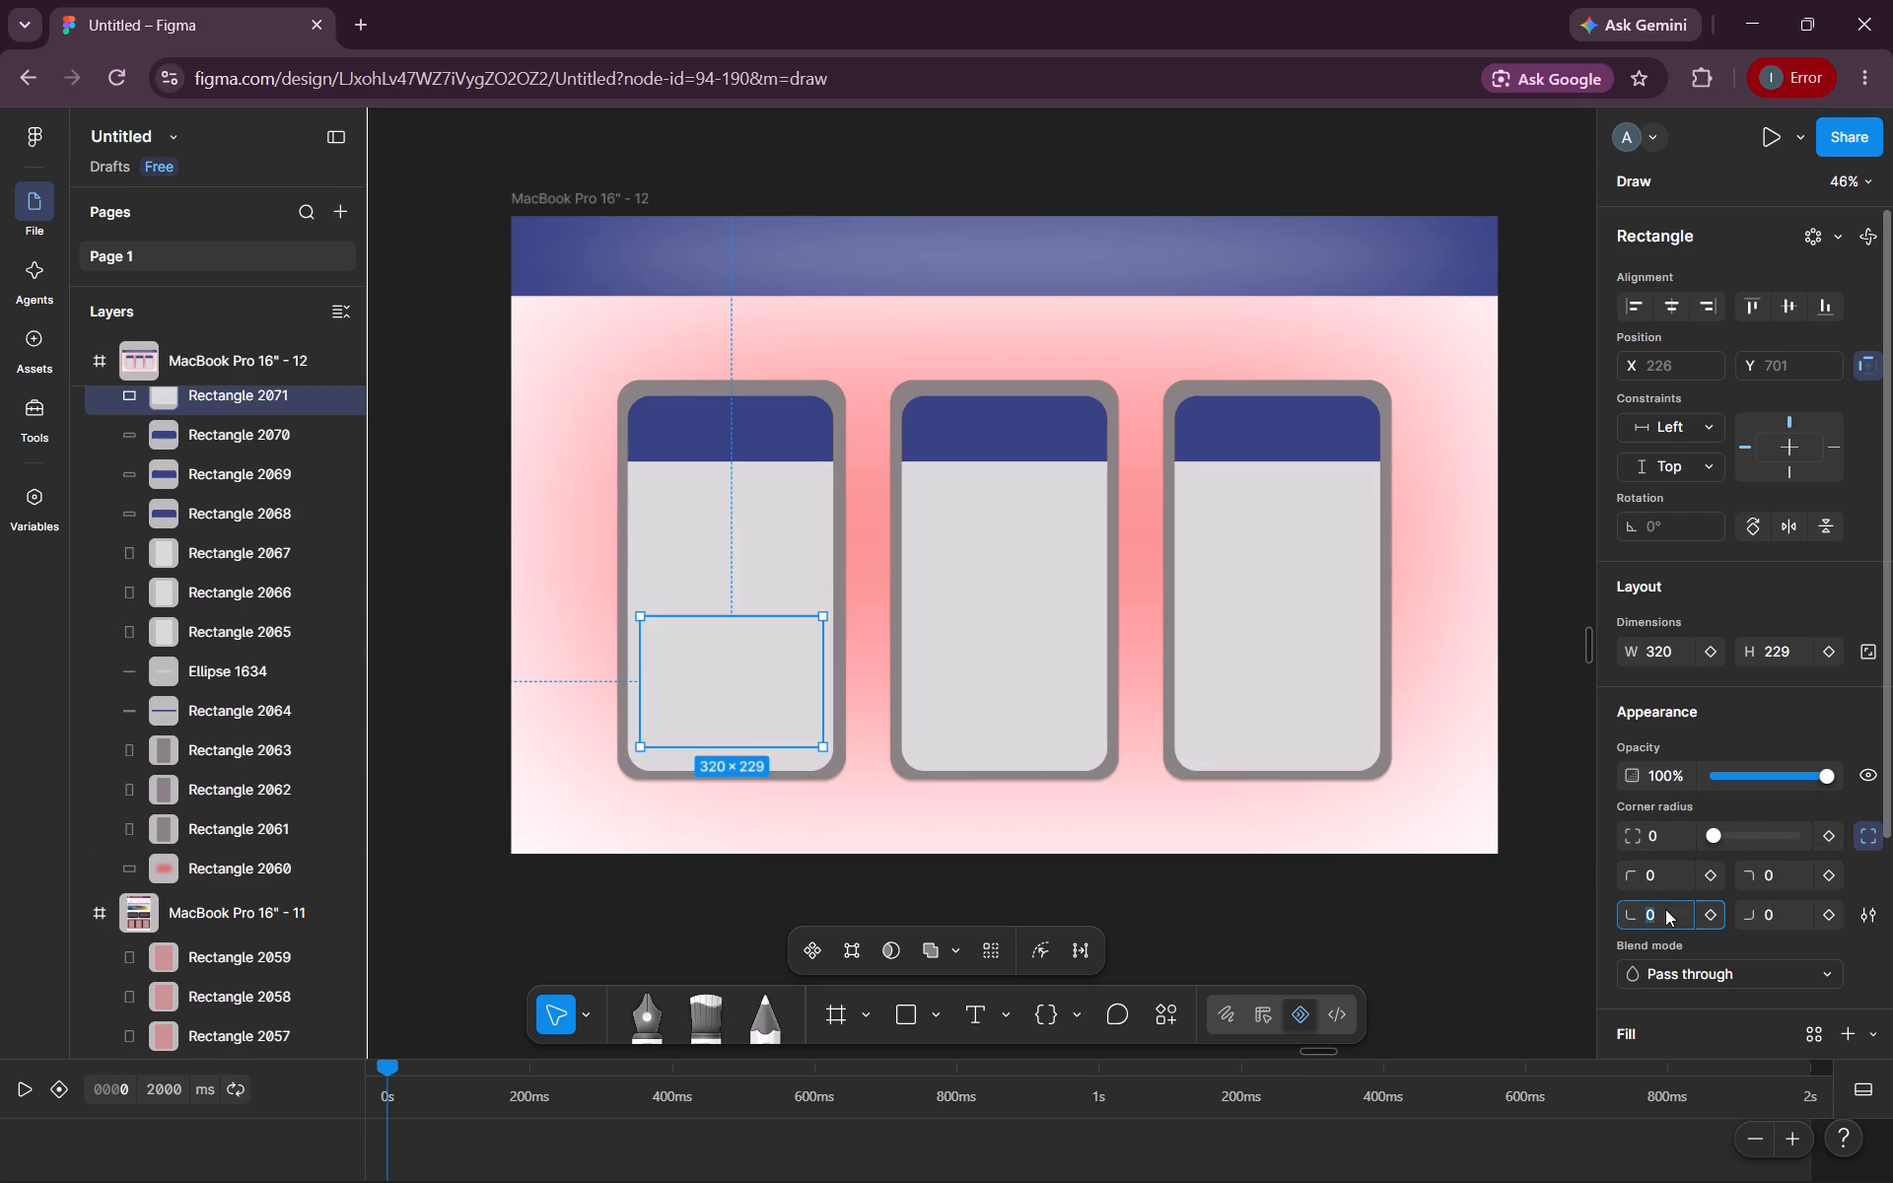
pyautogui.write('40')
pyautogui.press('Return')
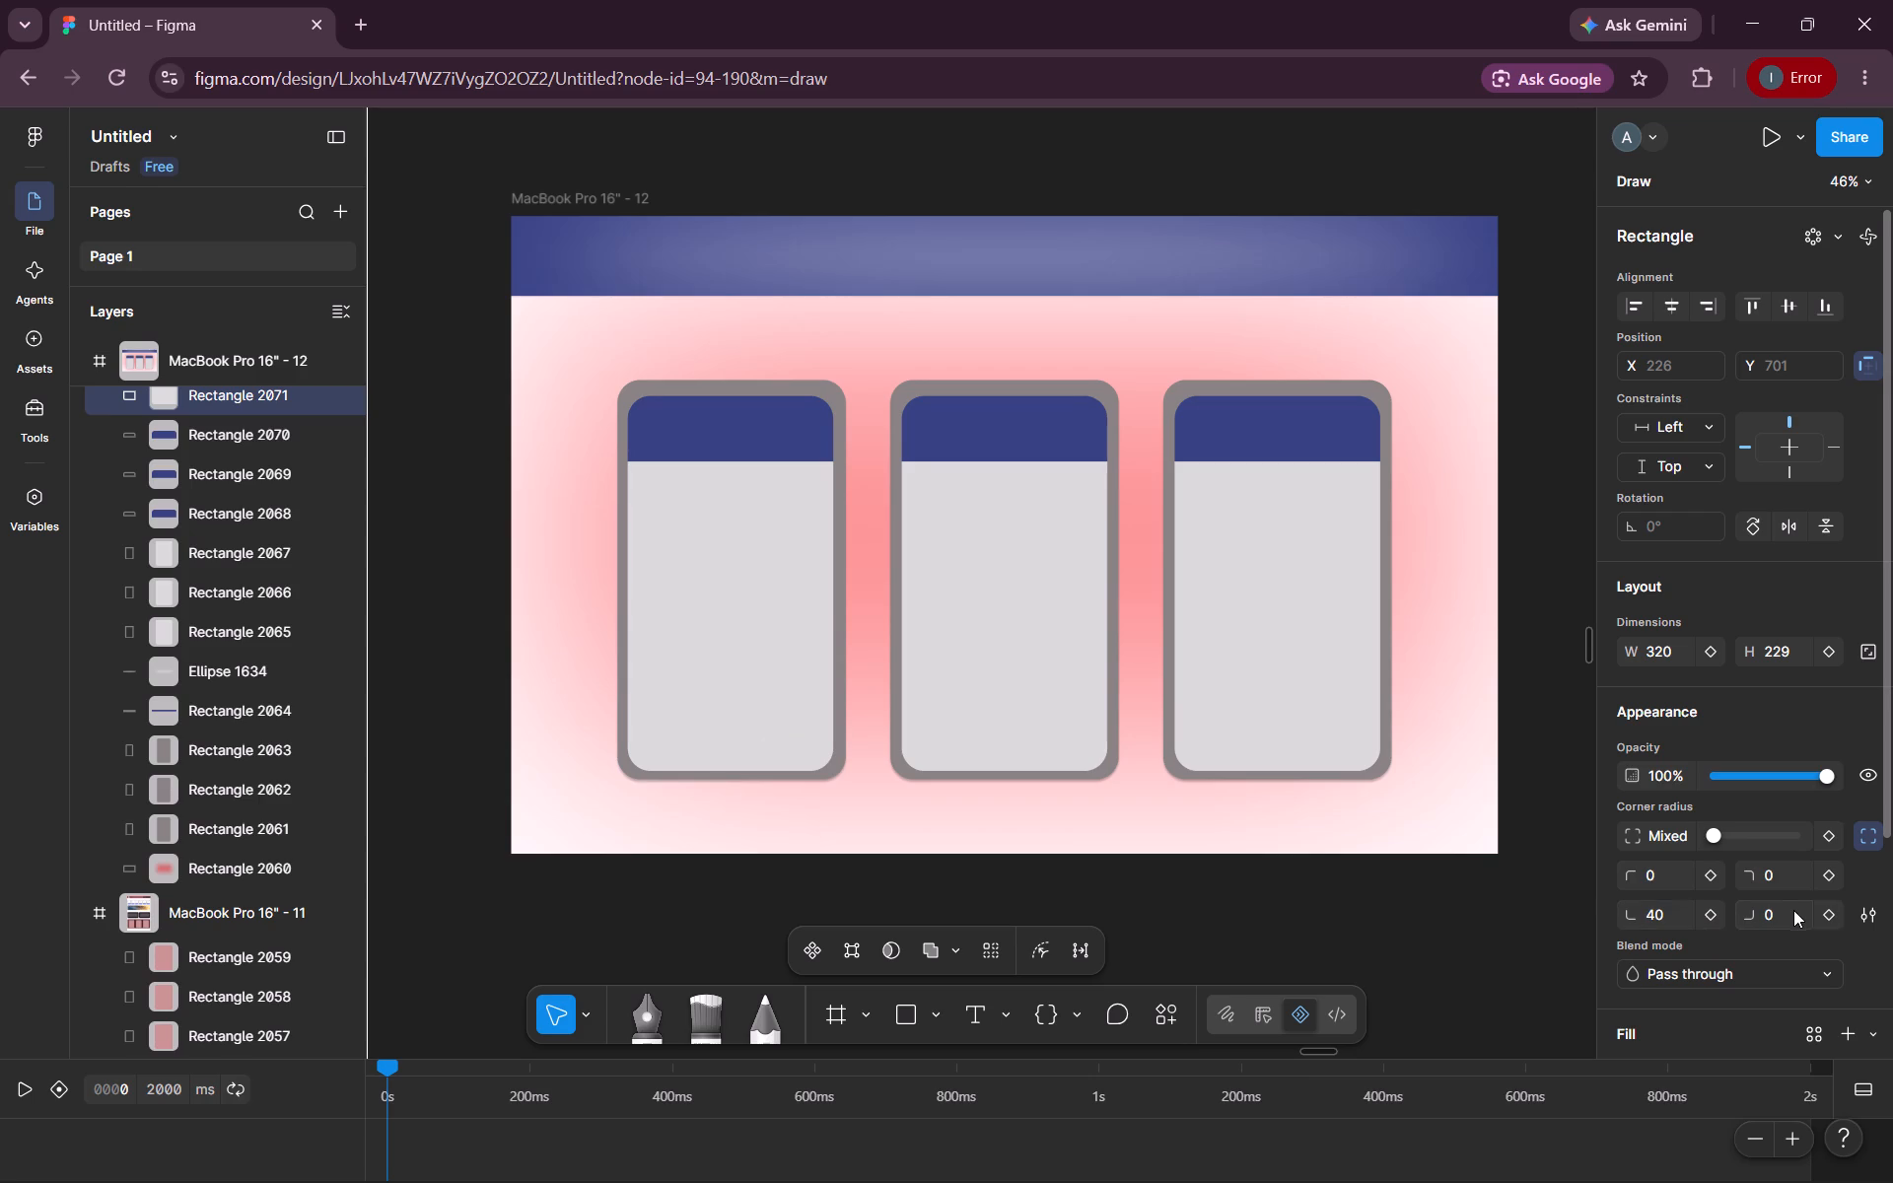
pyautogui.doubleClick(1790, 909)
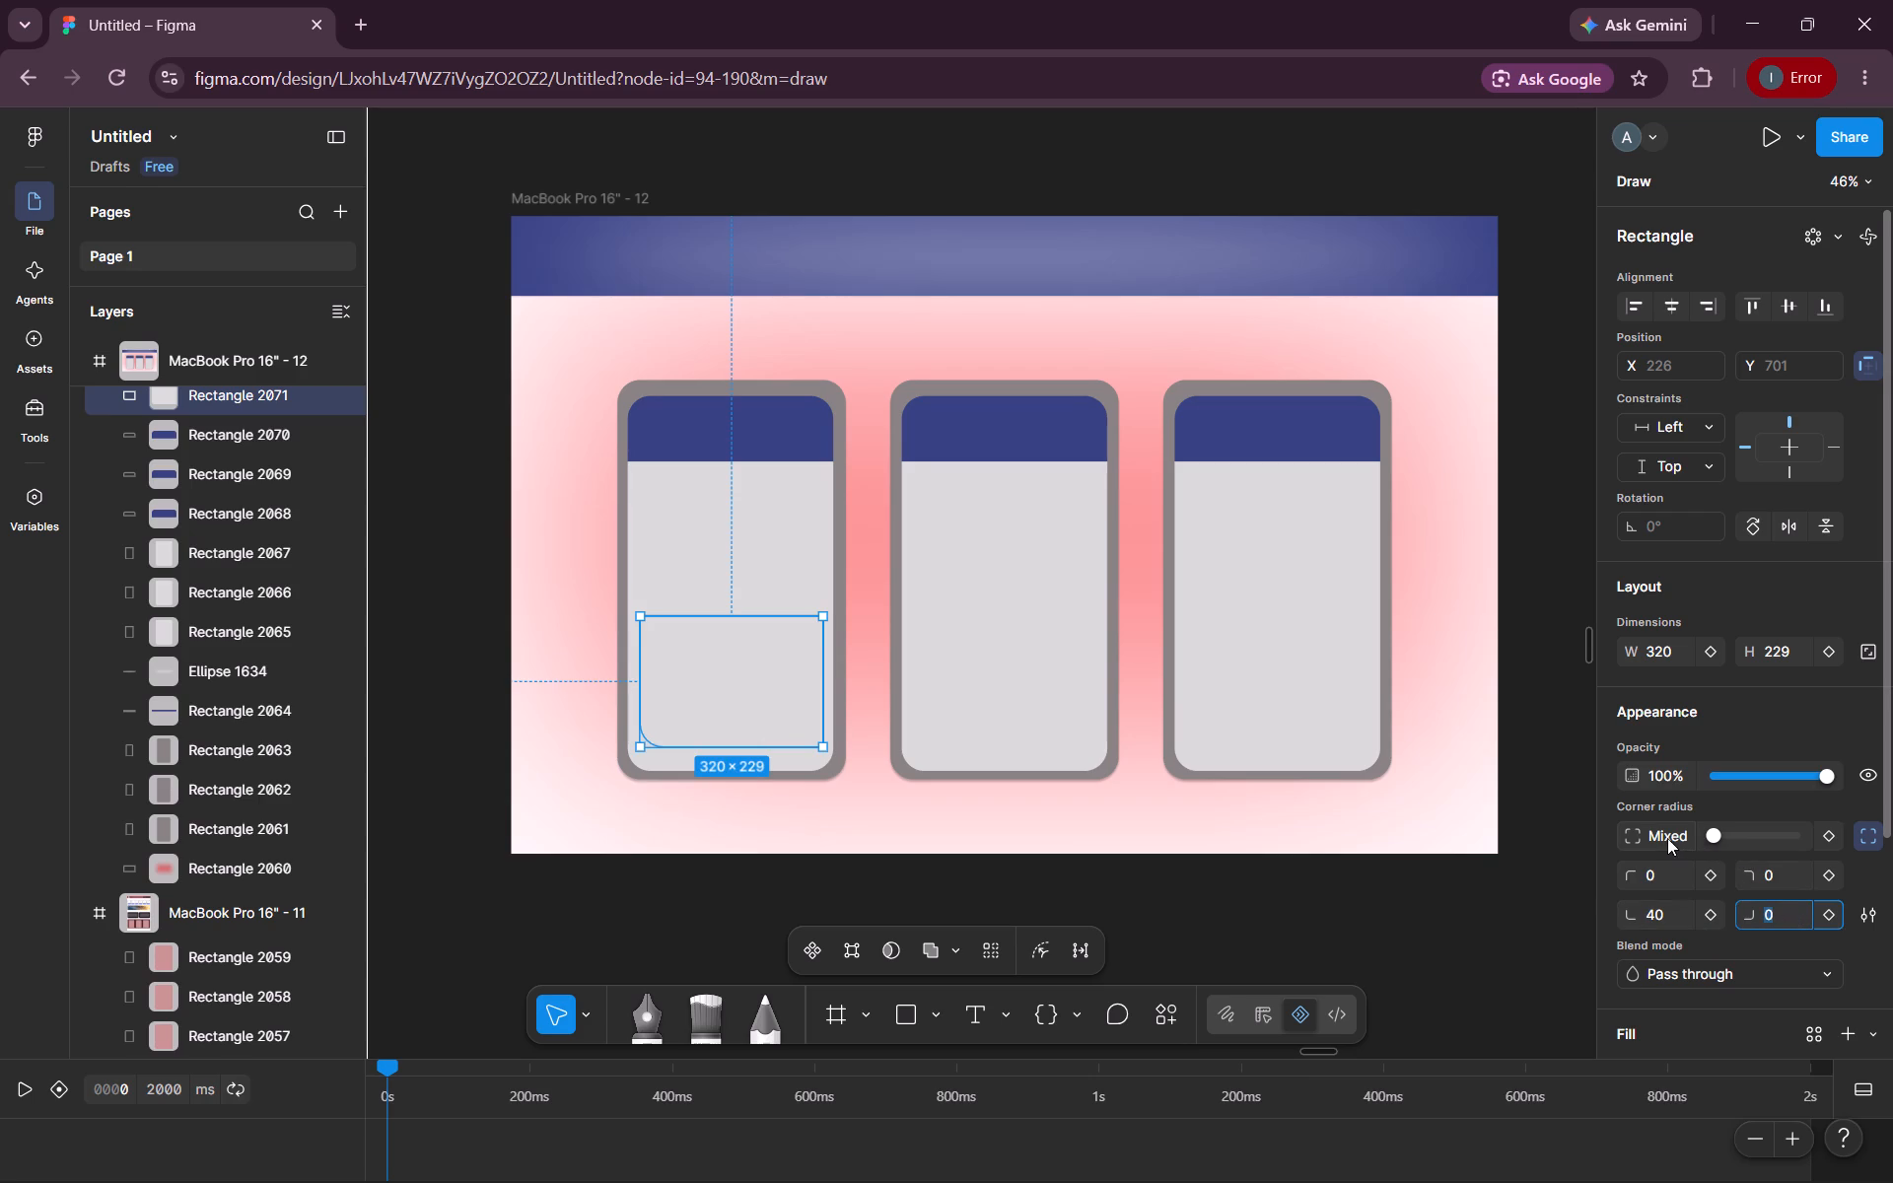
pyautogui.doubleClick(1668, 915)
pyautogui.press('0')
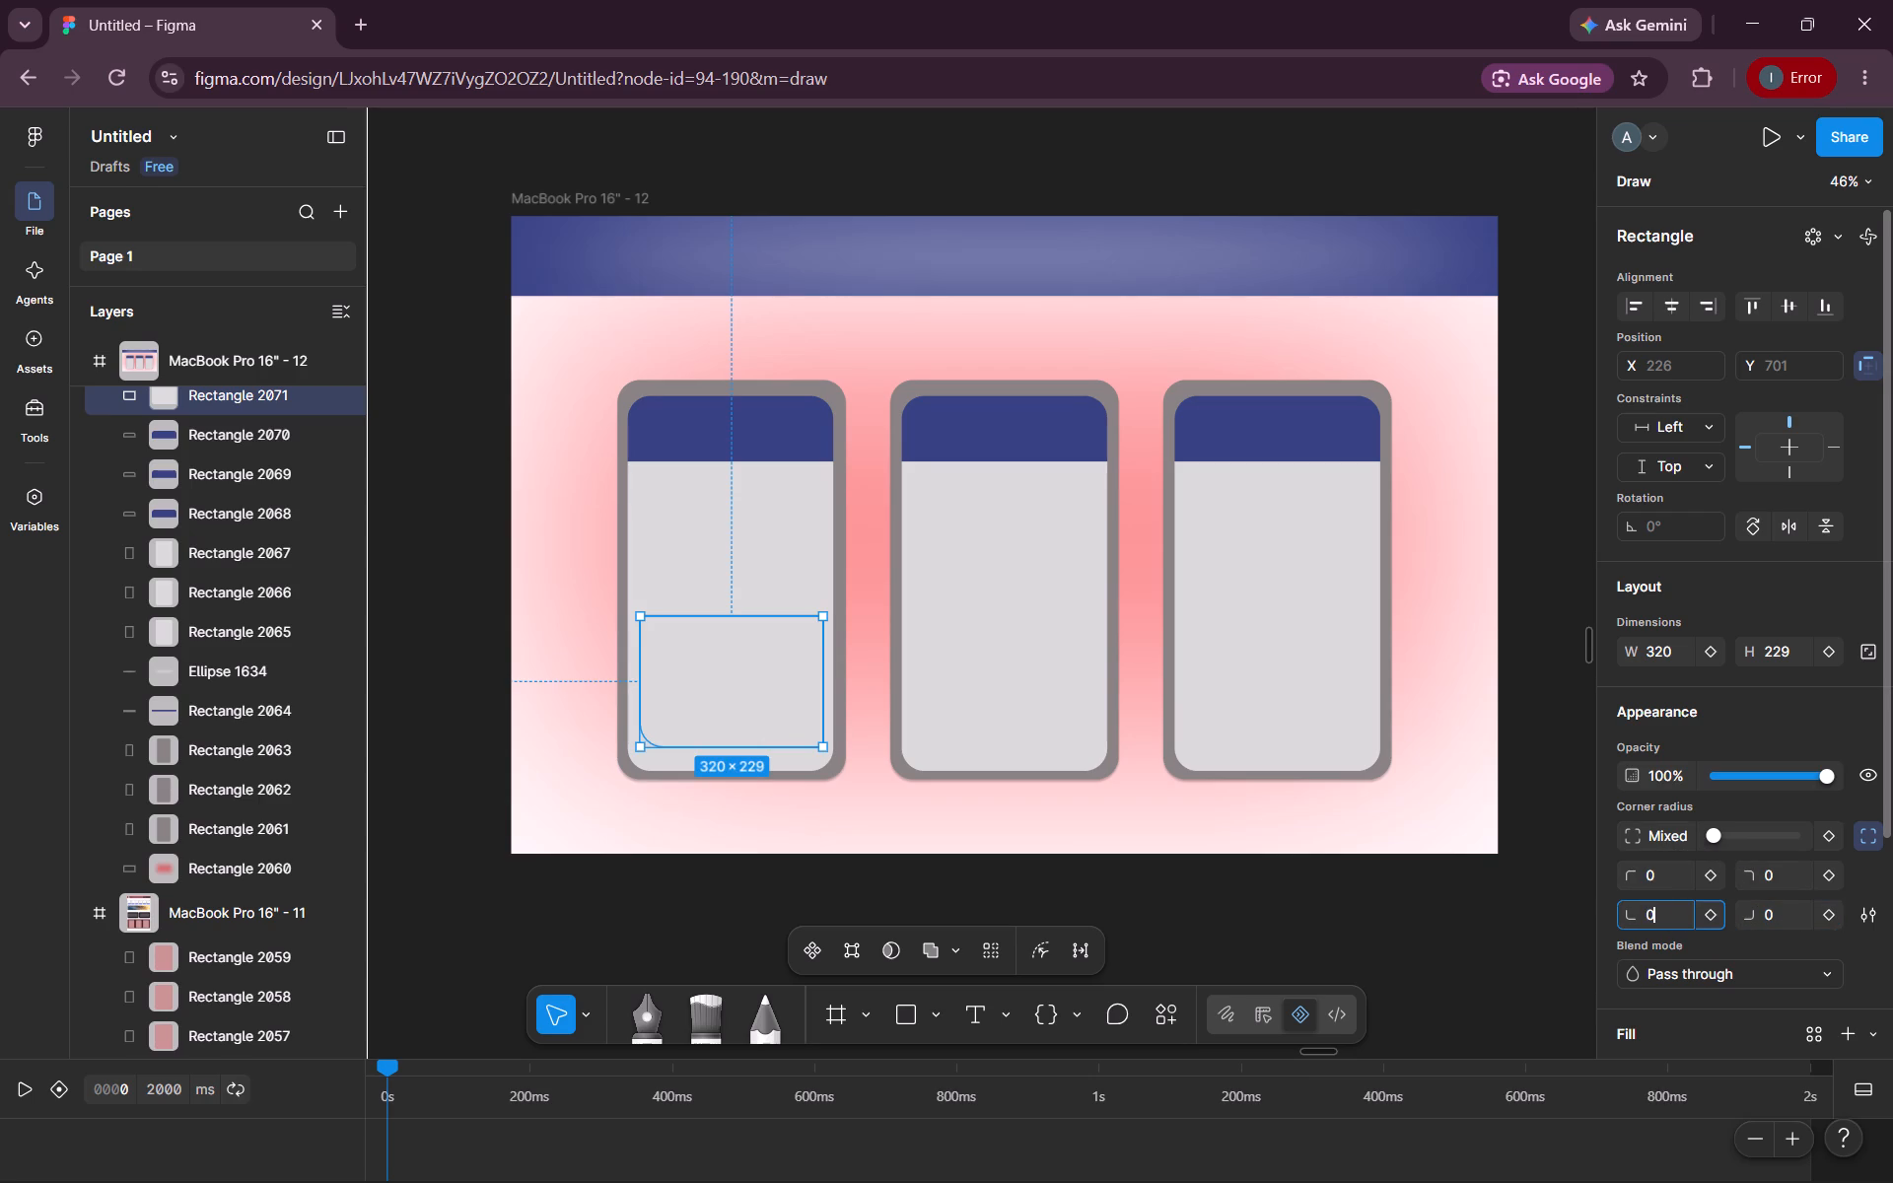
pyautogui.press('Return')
# Round all four corners of the inner rectangle to a radius of 40.
pyautogui.doubleClick(1654, 836)
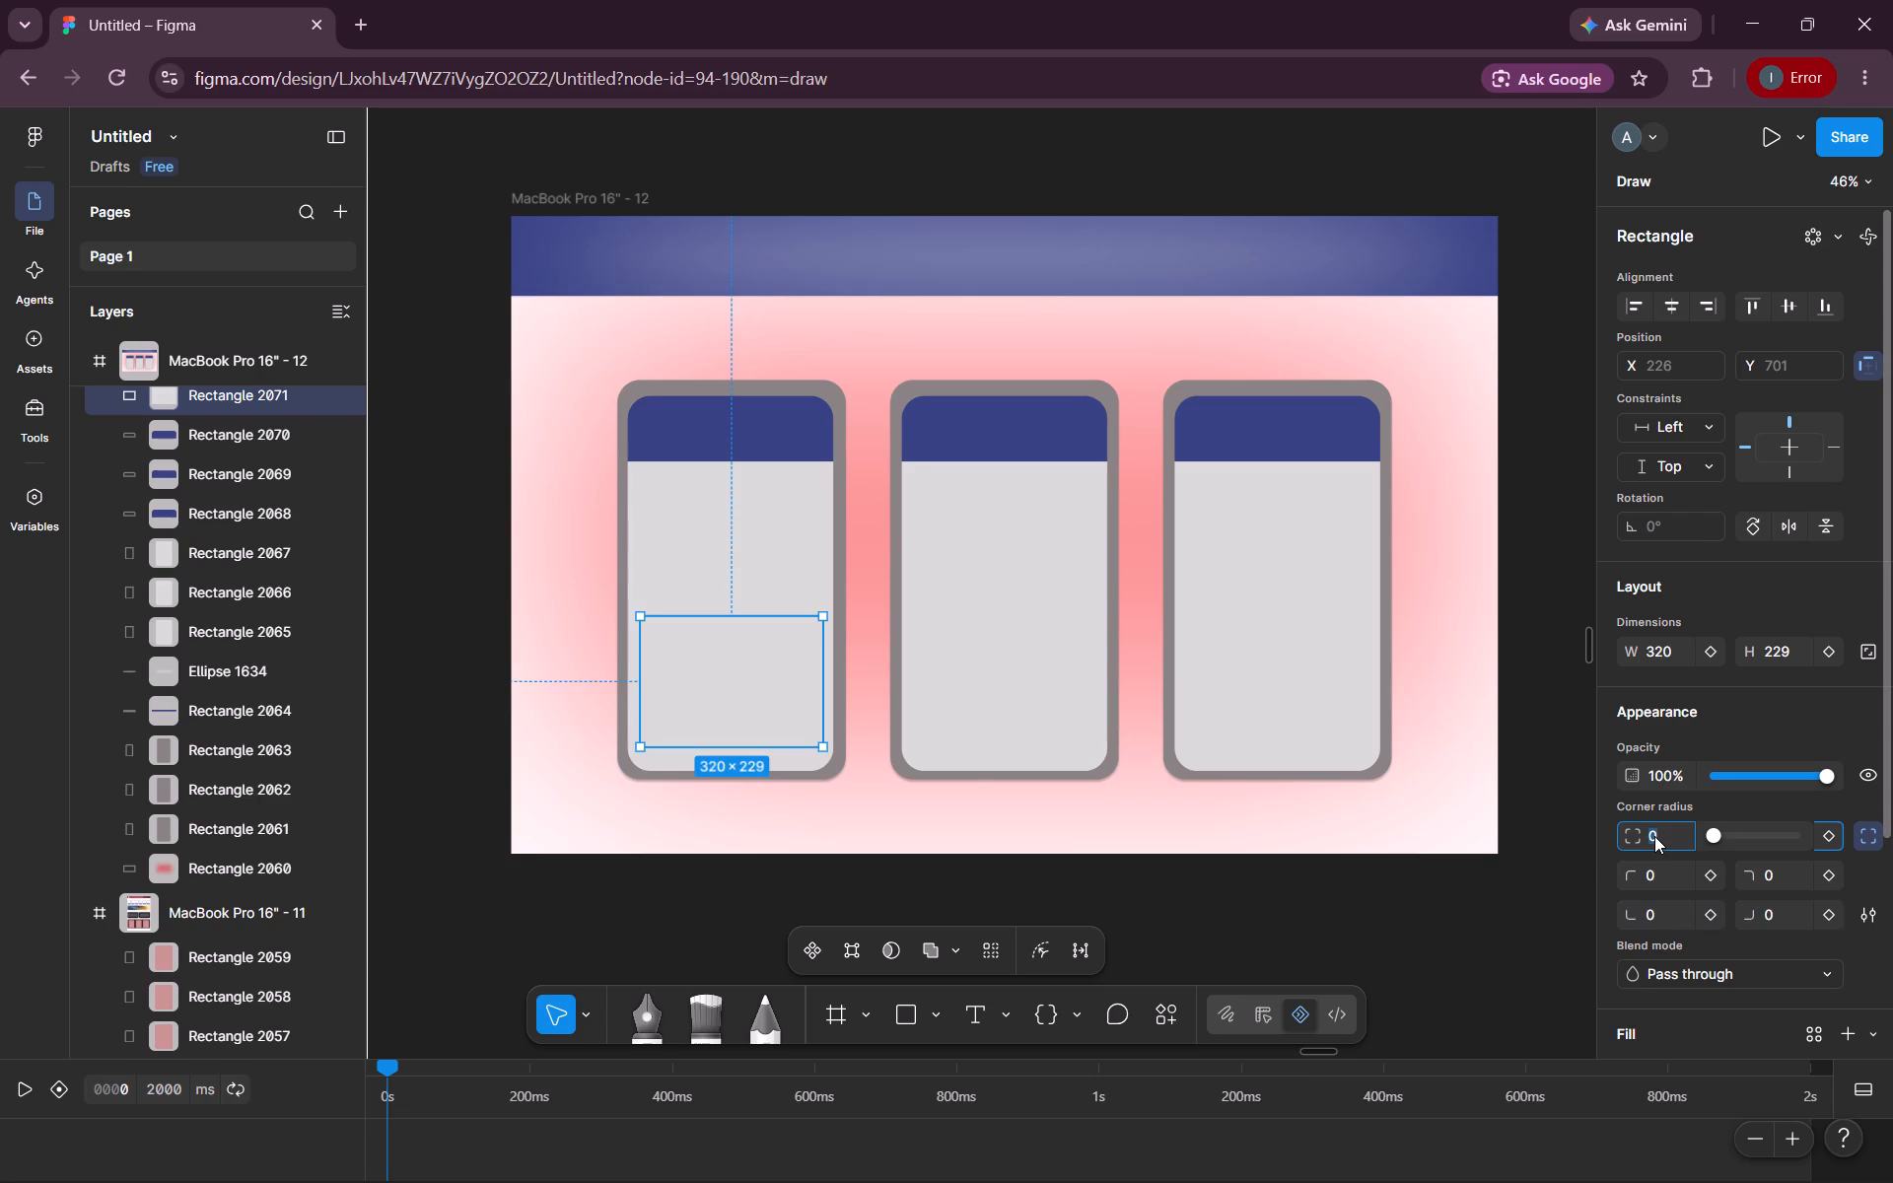
pyautogui.write('40')
pyautogui.press('Return')
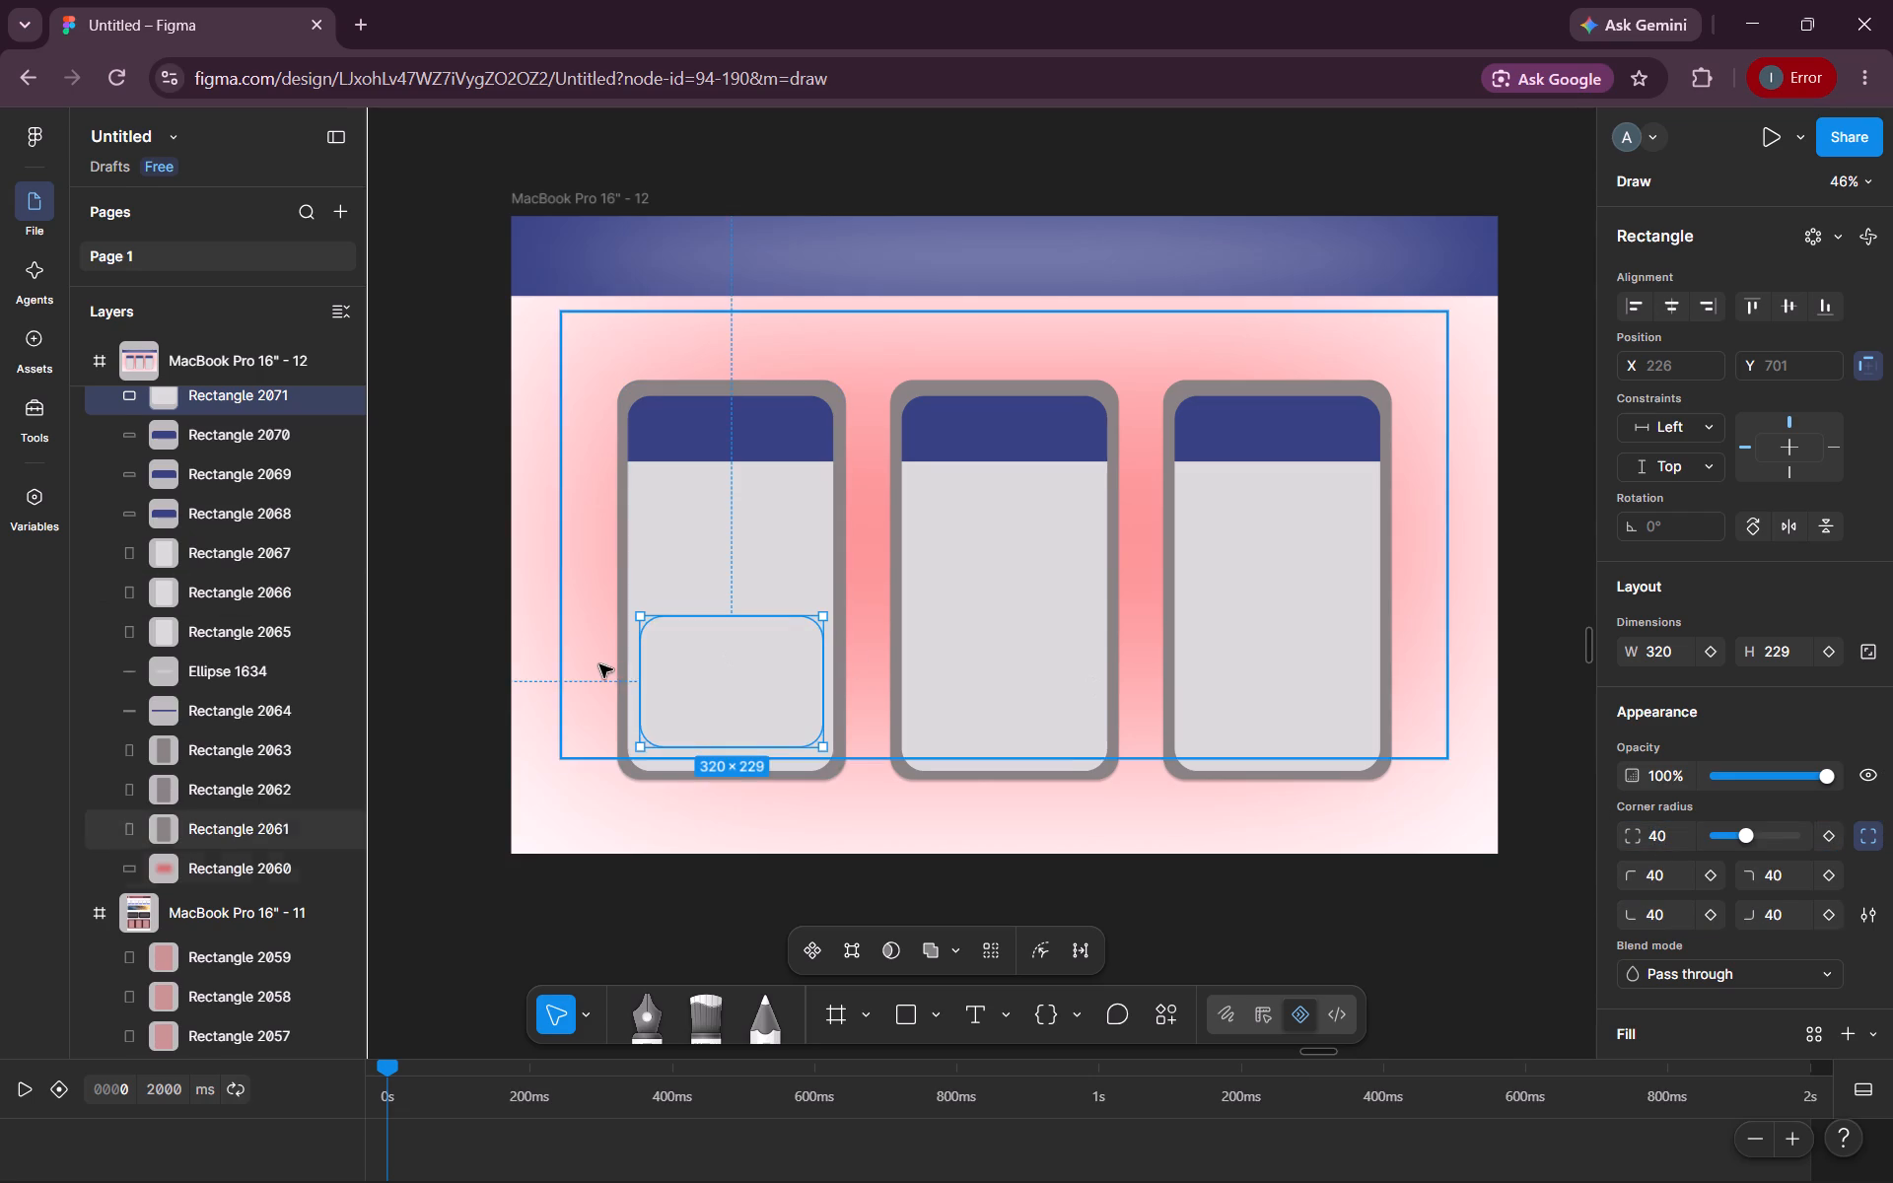
# Move the rounded inner box from the first card to the second, centred in the card at X 704, Y 701.
pyautogui.click(687, 665)
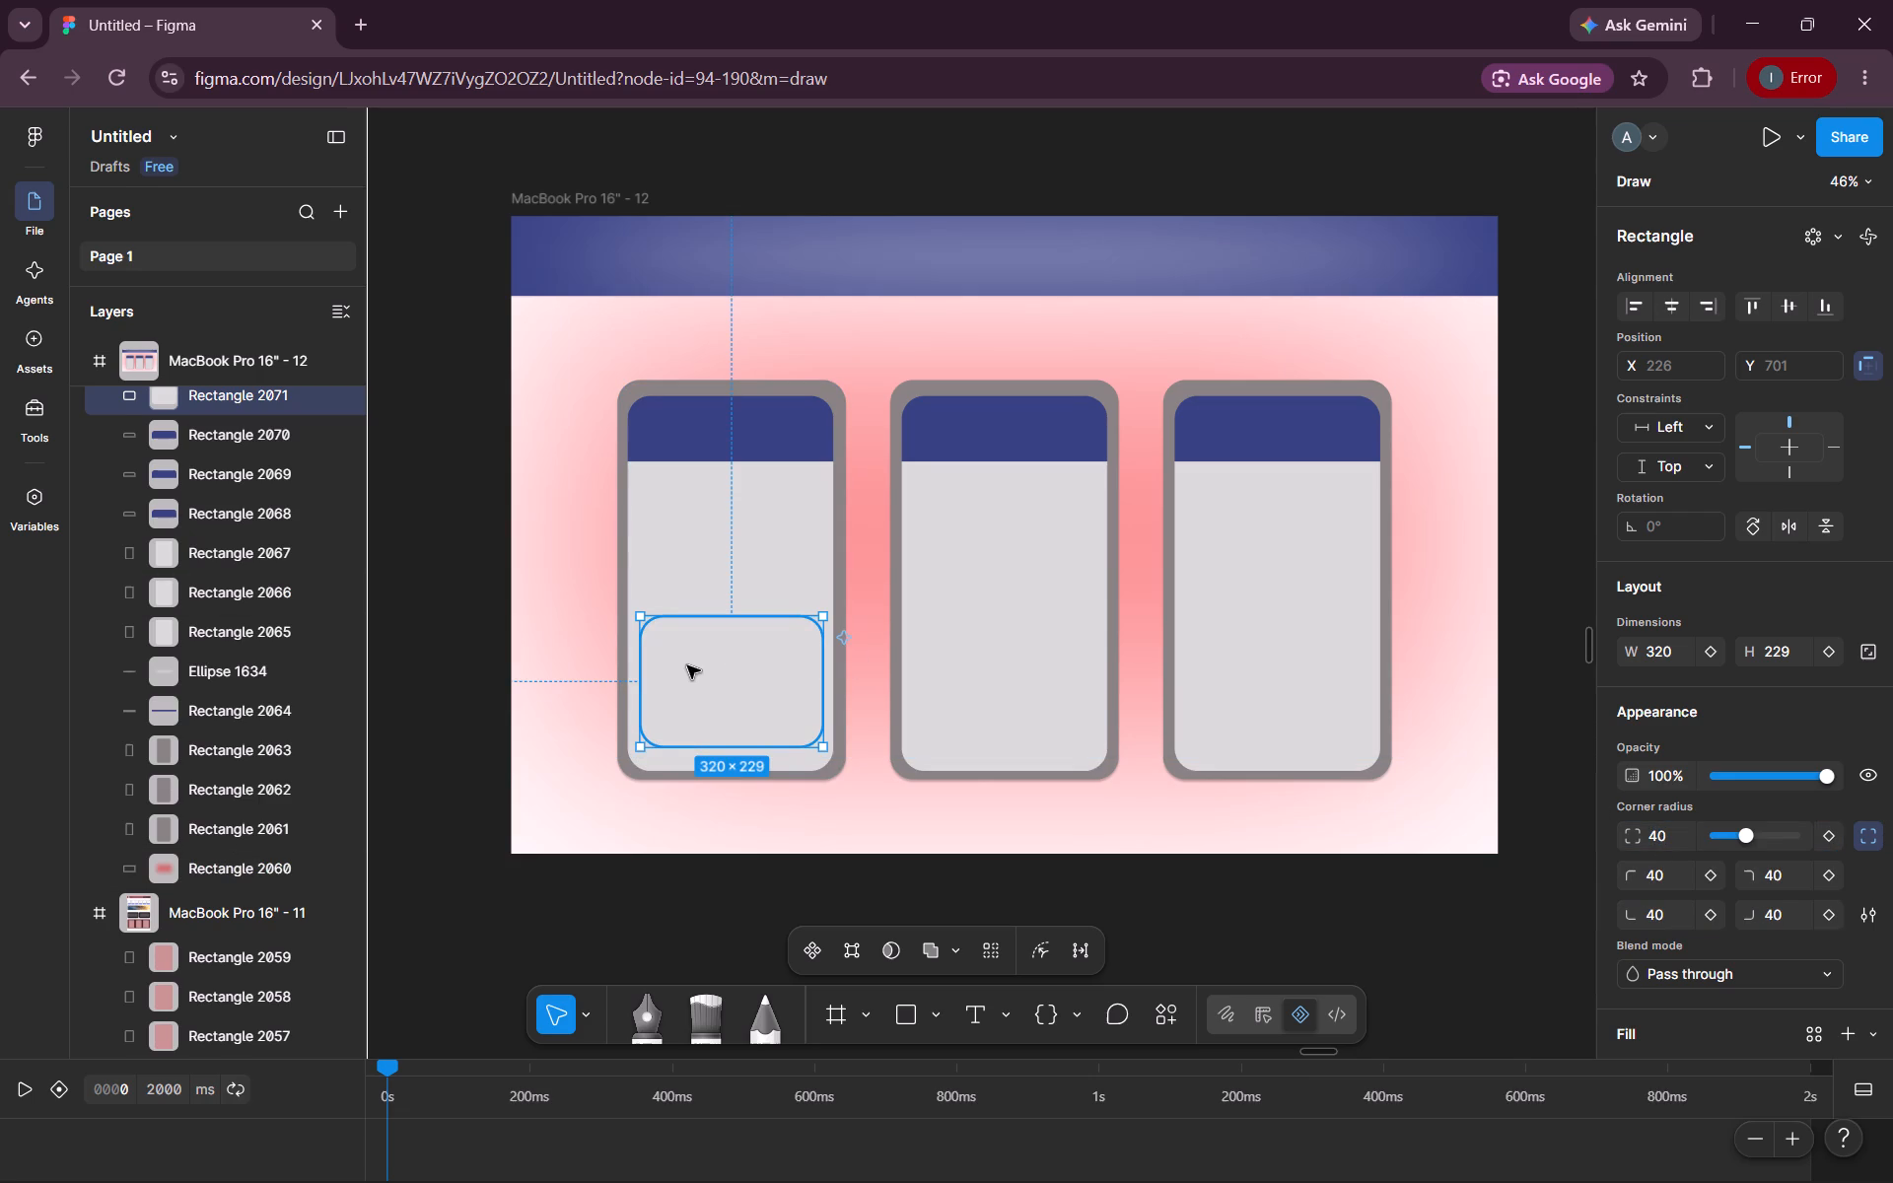
pyautogui.keyDown('alt'); pyautogui.moveTo(687, 665); pyautogui.dragTo(847, 667); pyautogui.keyUp('alt')
pyautogui.keyDown('alt'); pyautogui.moveTo(847, 667); pyautogui.dragTo(964, 665); pyautogui.keyUp('alt')
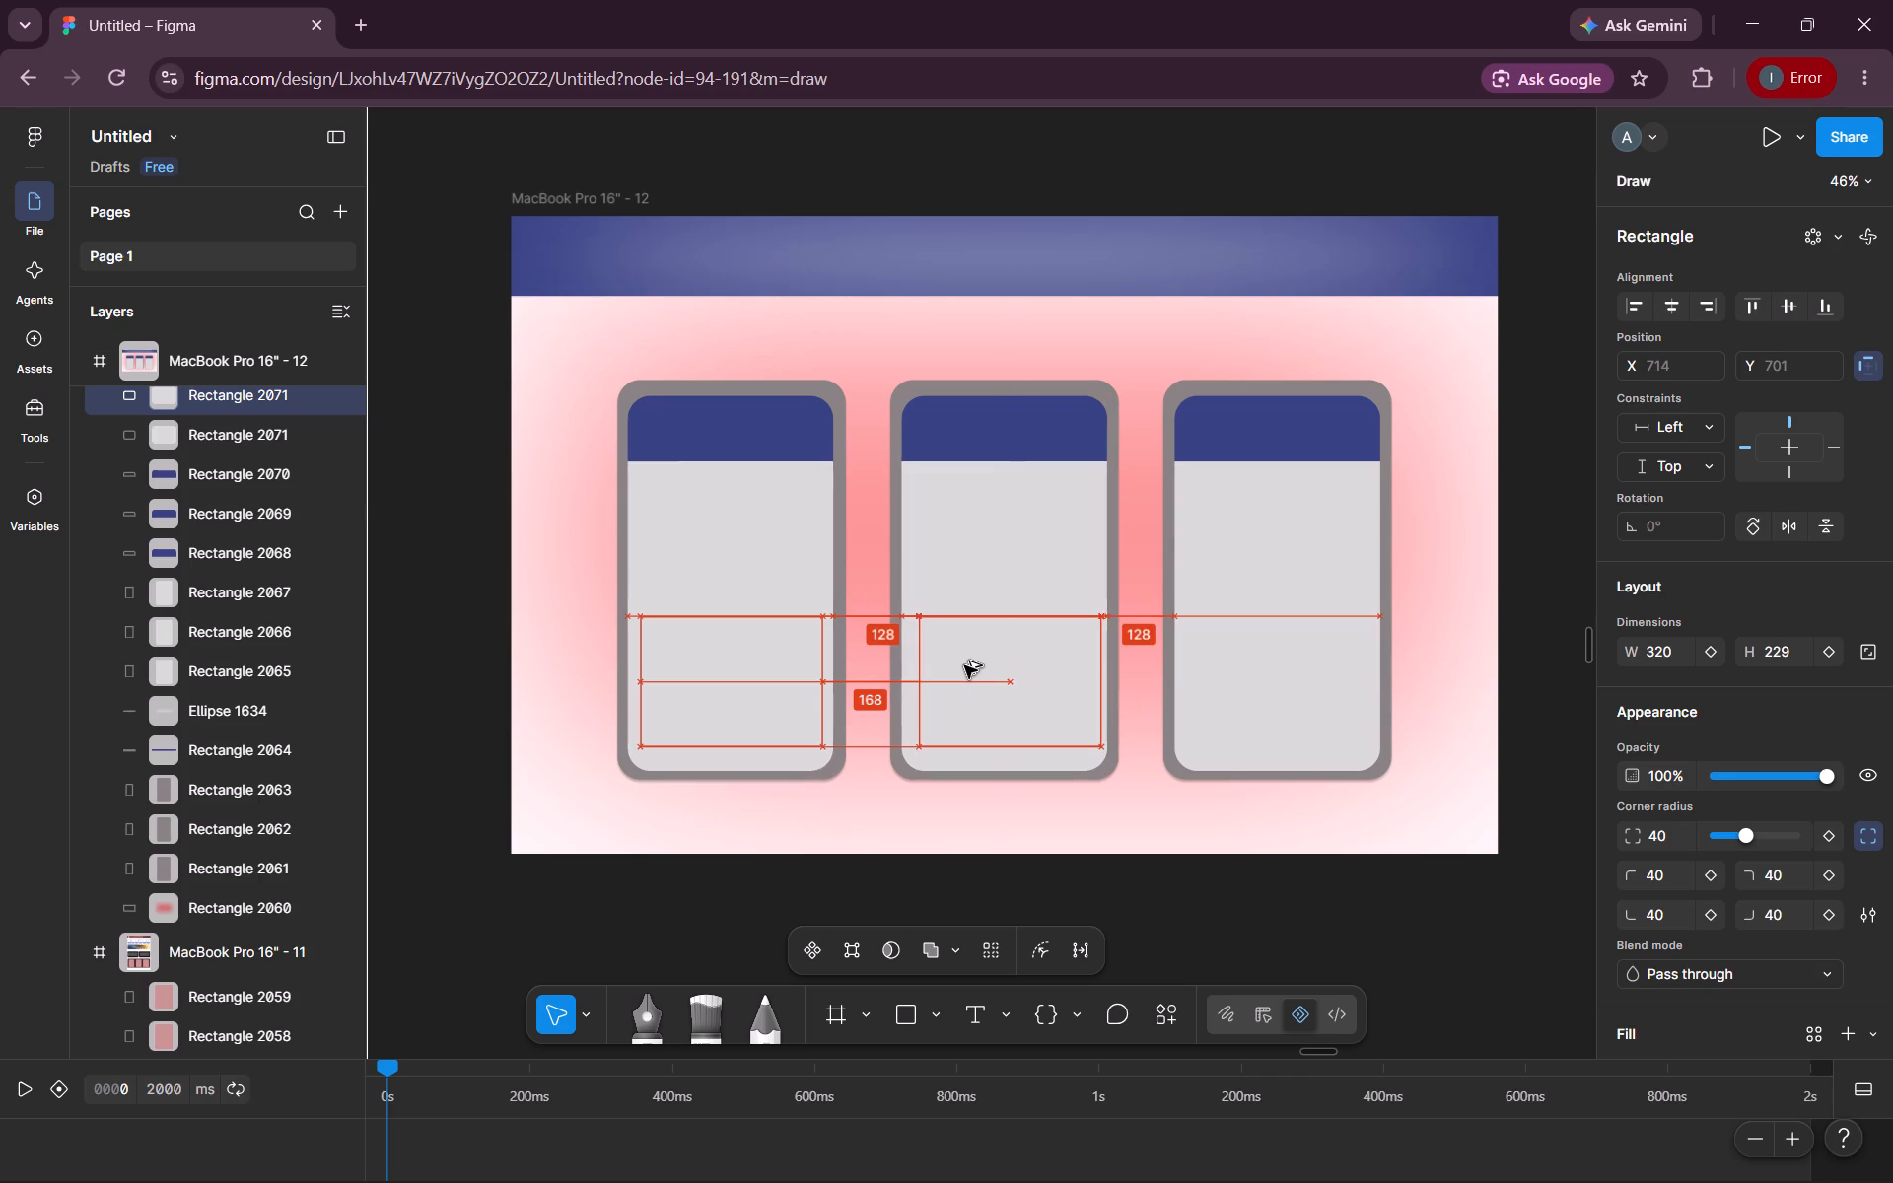
pyautogui.keyDown('alt'); pyautogui.moveTo(964, 665); pyautogui.dragTo(961, 664); pyautogui.keyUp('alt')
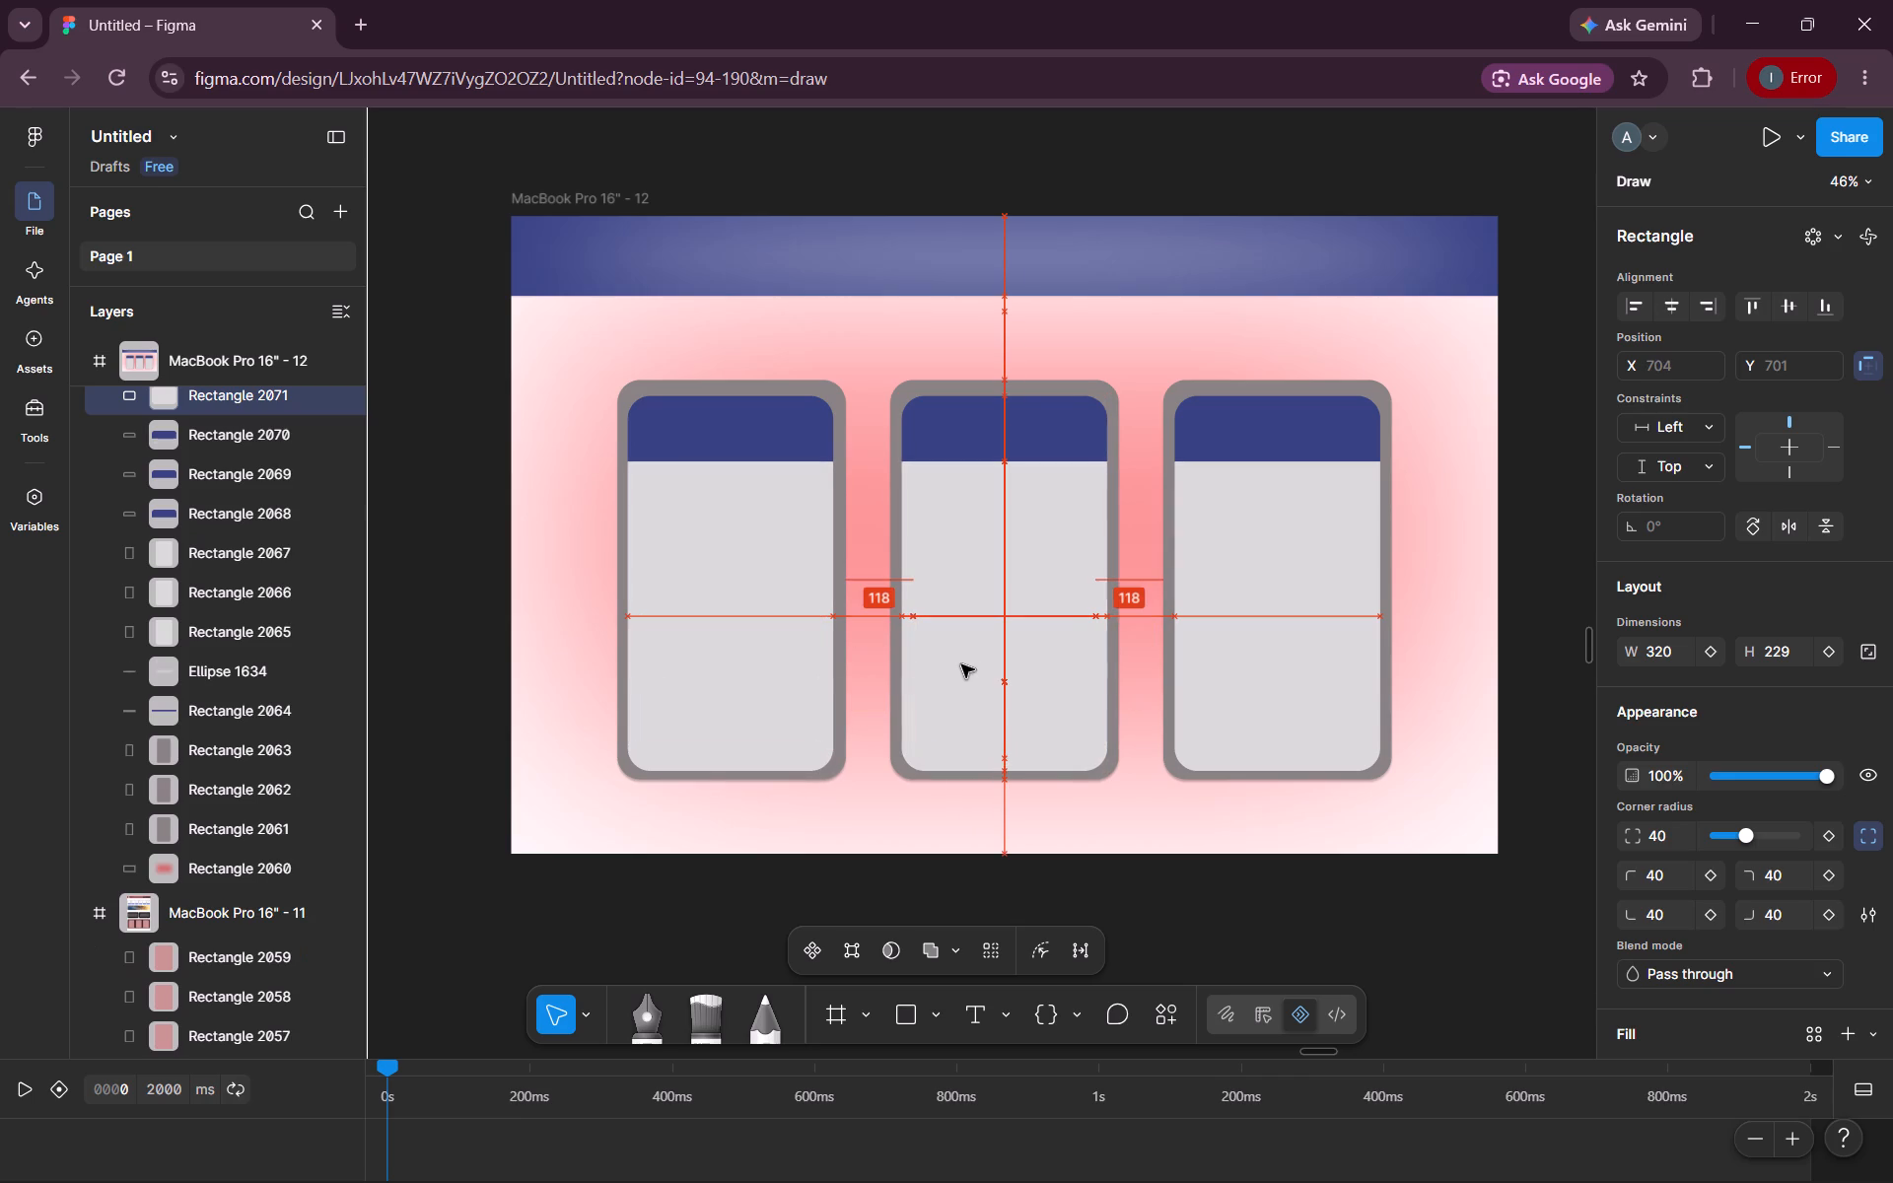
pyautogui.keyDown('alt'); pyautogui.moveTo(961, 664); pyautogui.dragTo(962, 661); pyautogui.keyUp('alt')
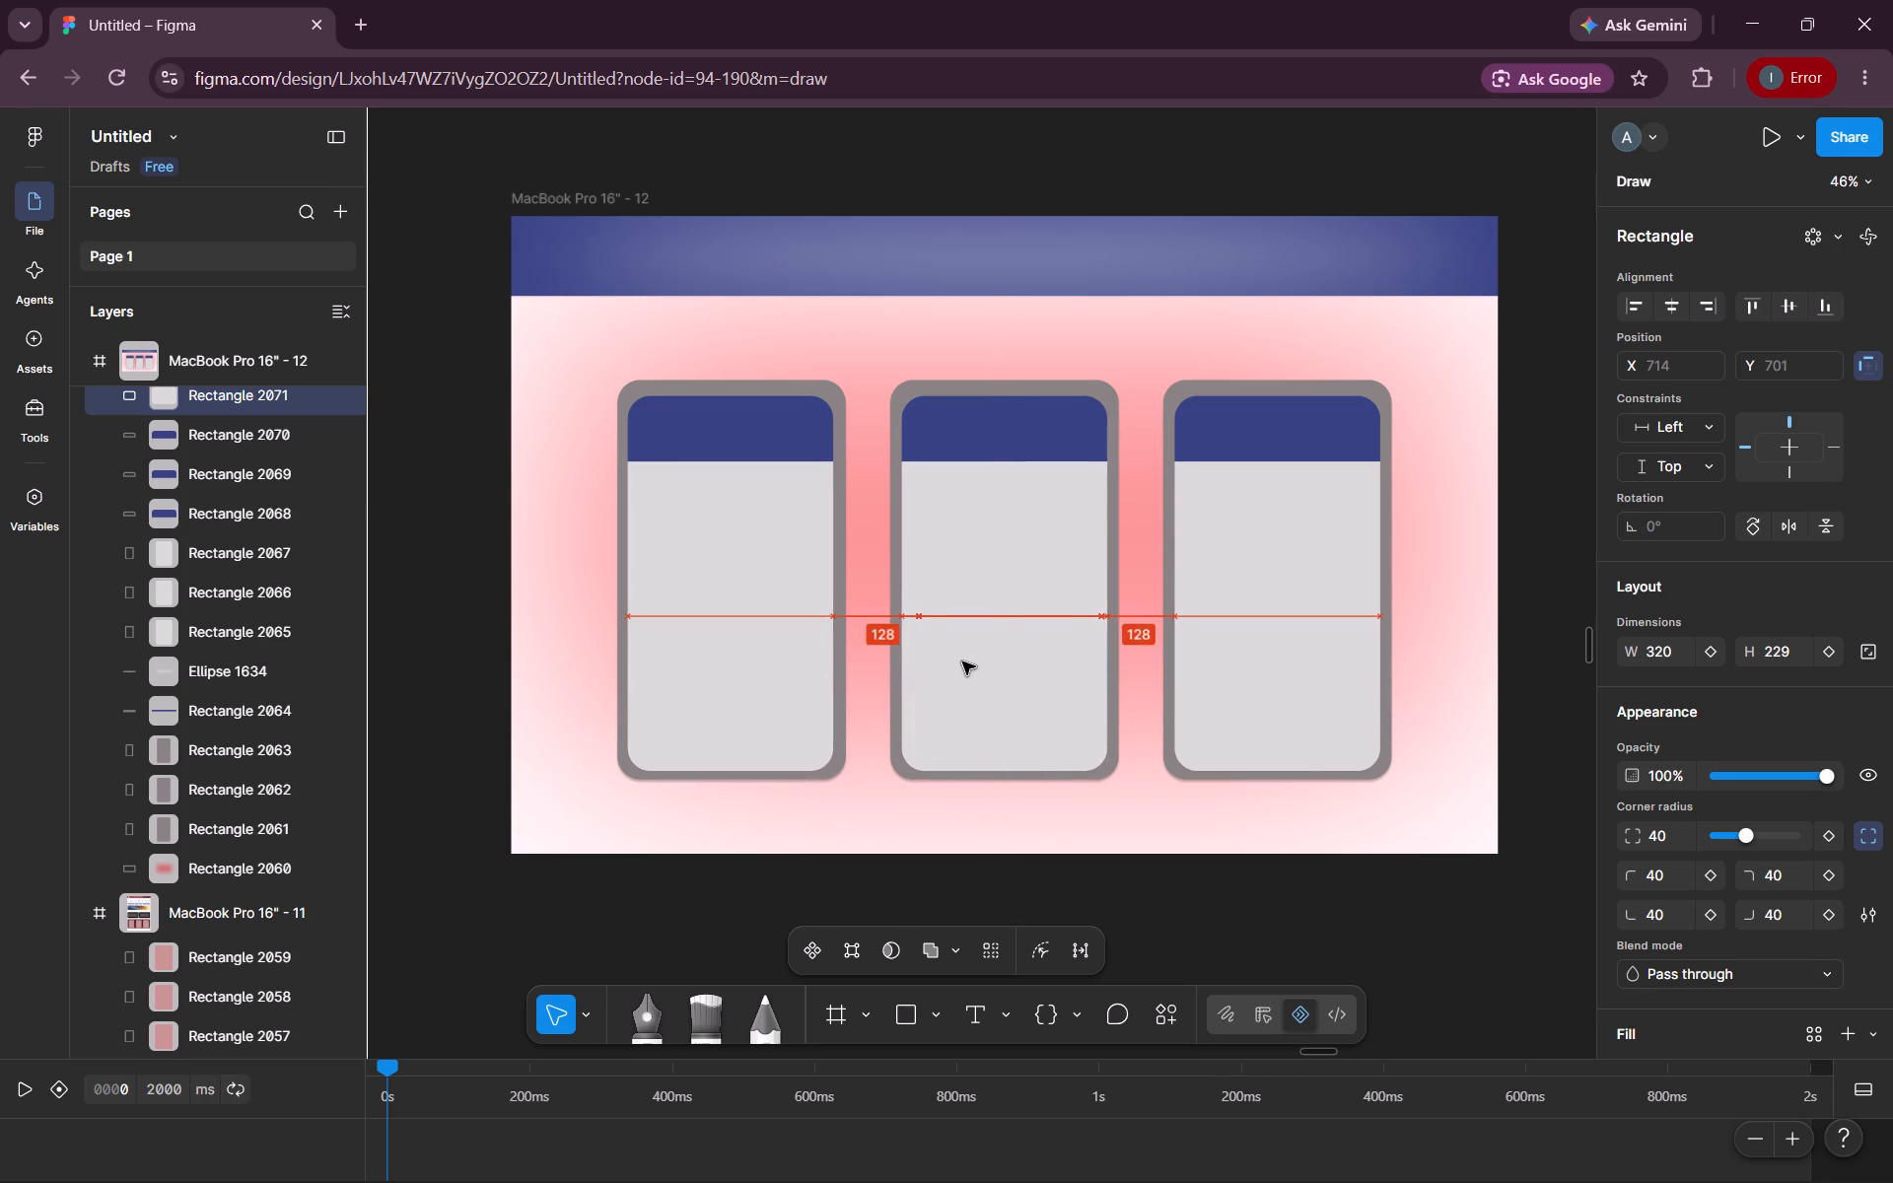
pyautogui.keyDown('alt'); pyautogui.moveTo(962, 661); pyautogui.dragTo(961, 661); pyautogui.keyUp('alt')
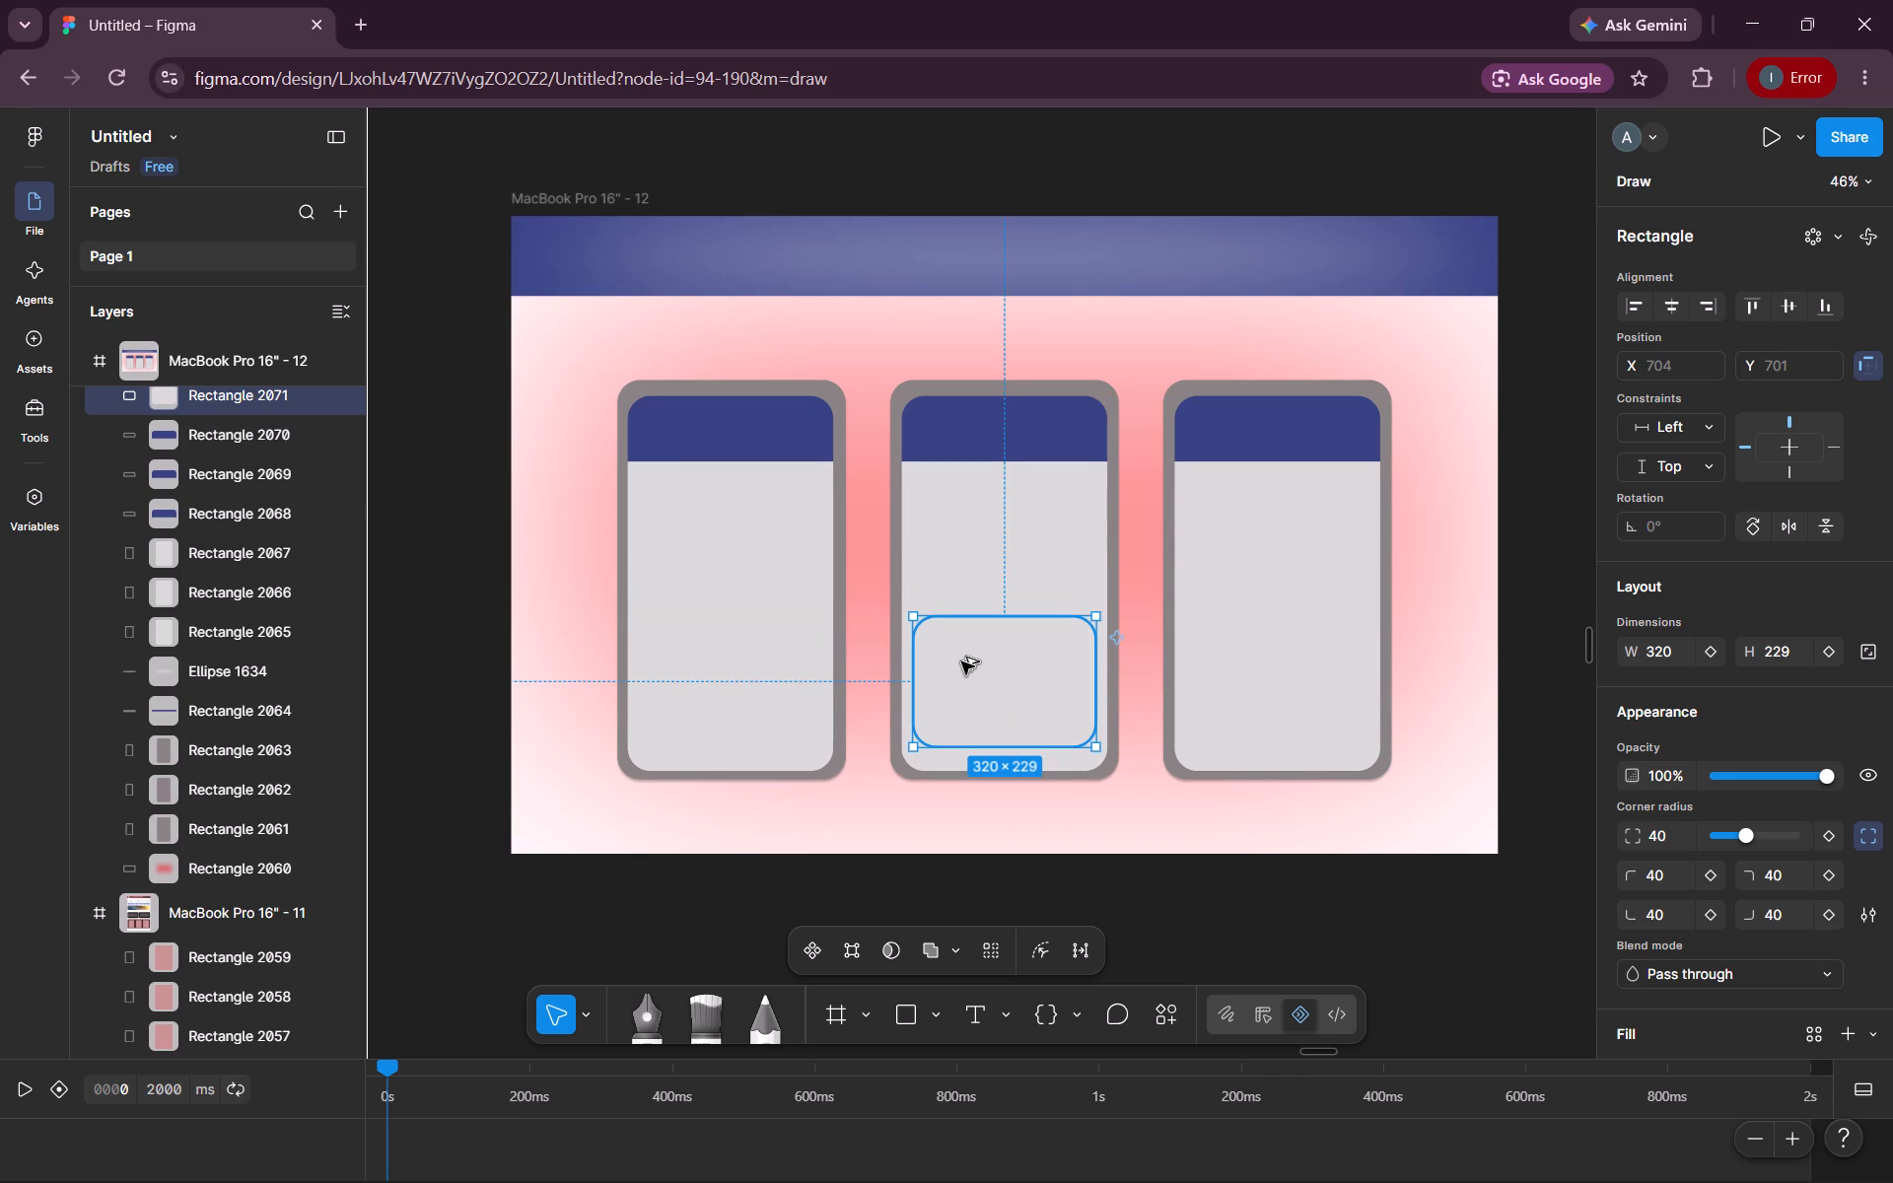
# Duplicate the second card's rounded inner box into the third card, centred at X 1184, Y 701.
pyautogui.keyDown('alt'); pyautogui.moveTo(961, 661); pyautogui.dragTo(1231, 657); pyautogui.keyUp('alt')
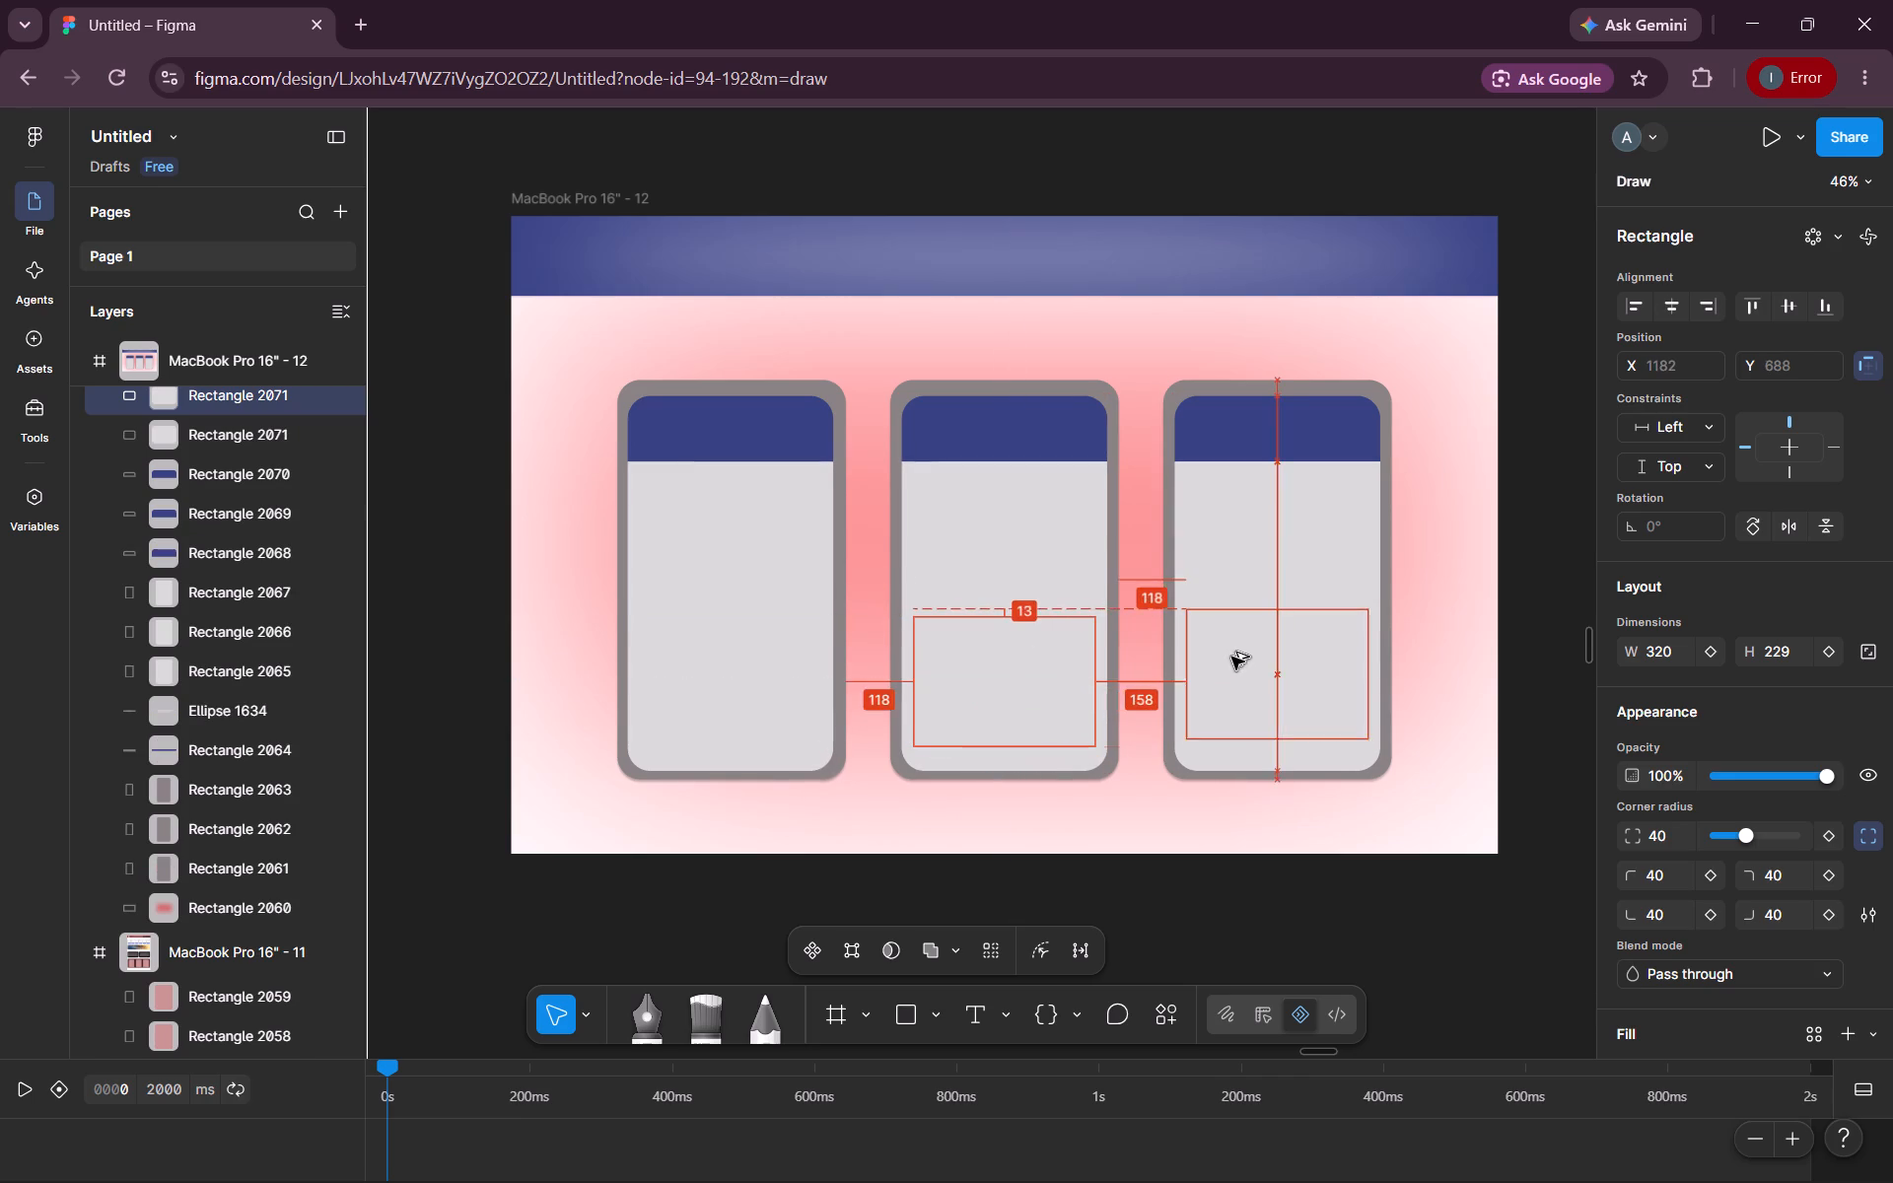
pyautogui.keyDown('alt'); pyautogui.moveTo(1231, 657); pyautogui.dragTo(1237, 663); pyautogui.keyUp('alt')
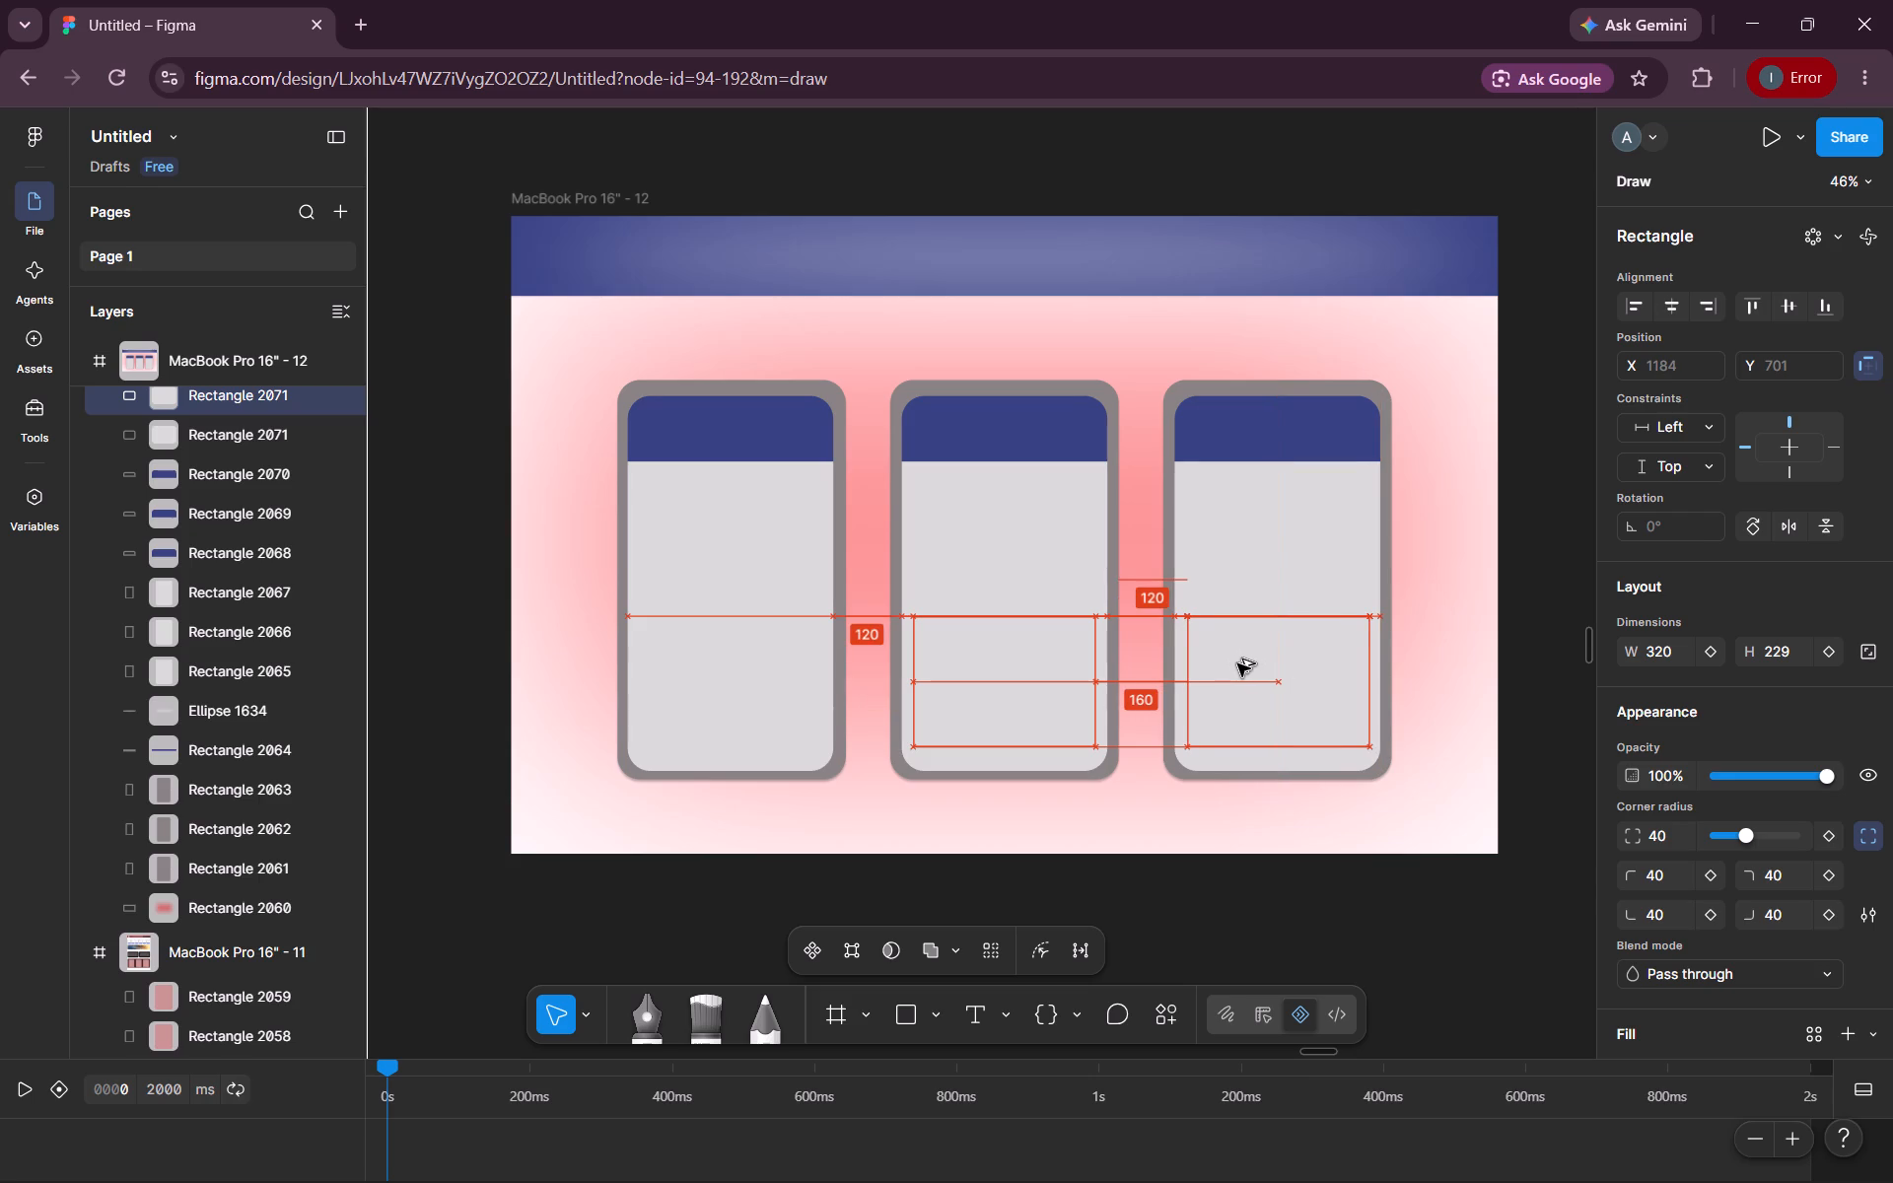
pyautogui.keyDown('alt'); pyautogui.moveTo(1237, 663); pyautogui.dragTo(1239, 663); pyautogui.keyUp('alt')
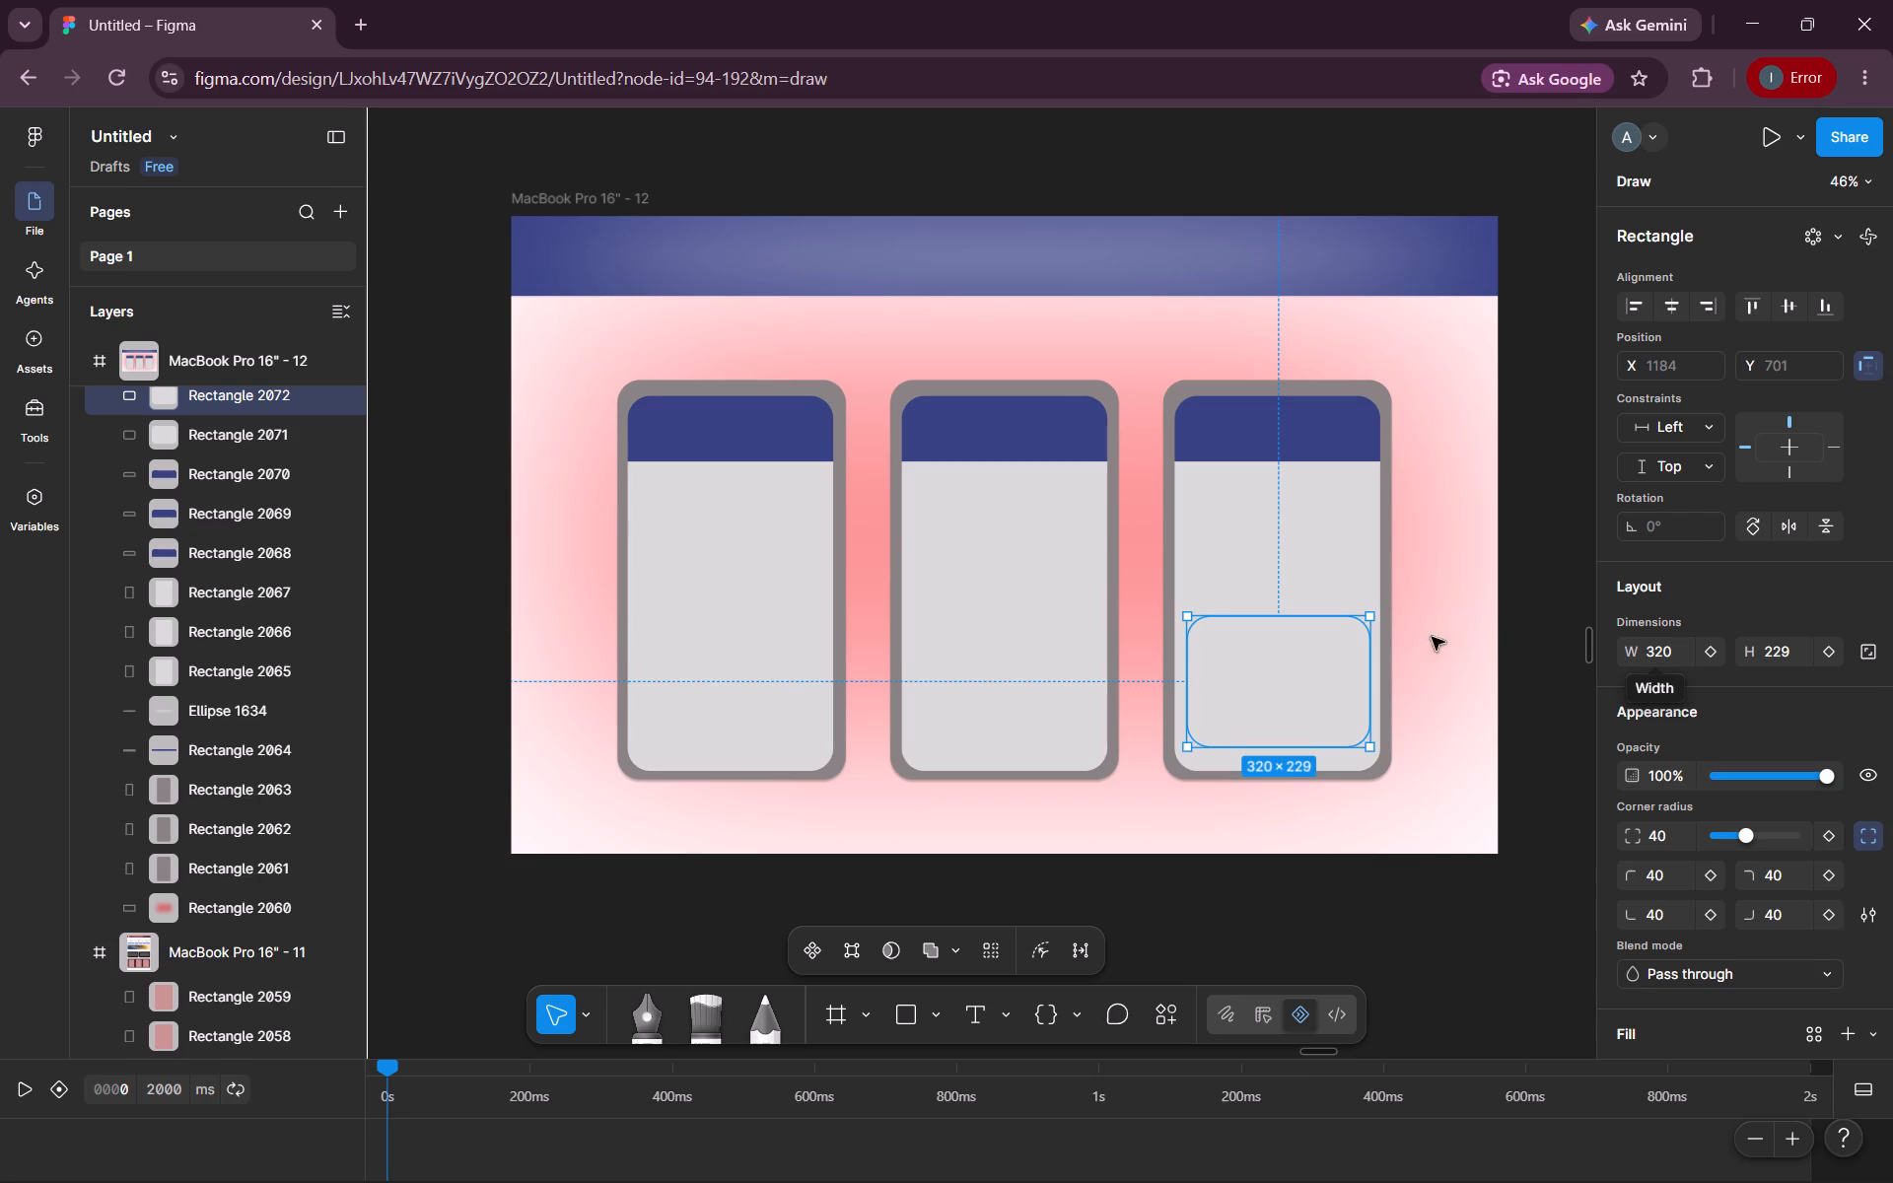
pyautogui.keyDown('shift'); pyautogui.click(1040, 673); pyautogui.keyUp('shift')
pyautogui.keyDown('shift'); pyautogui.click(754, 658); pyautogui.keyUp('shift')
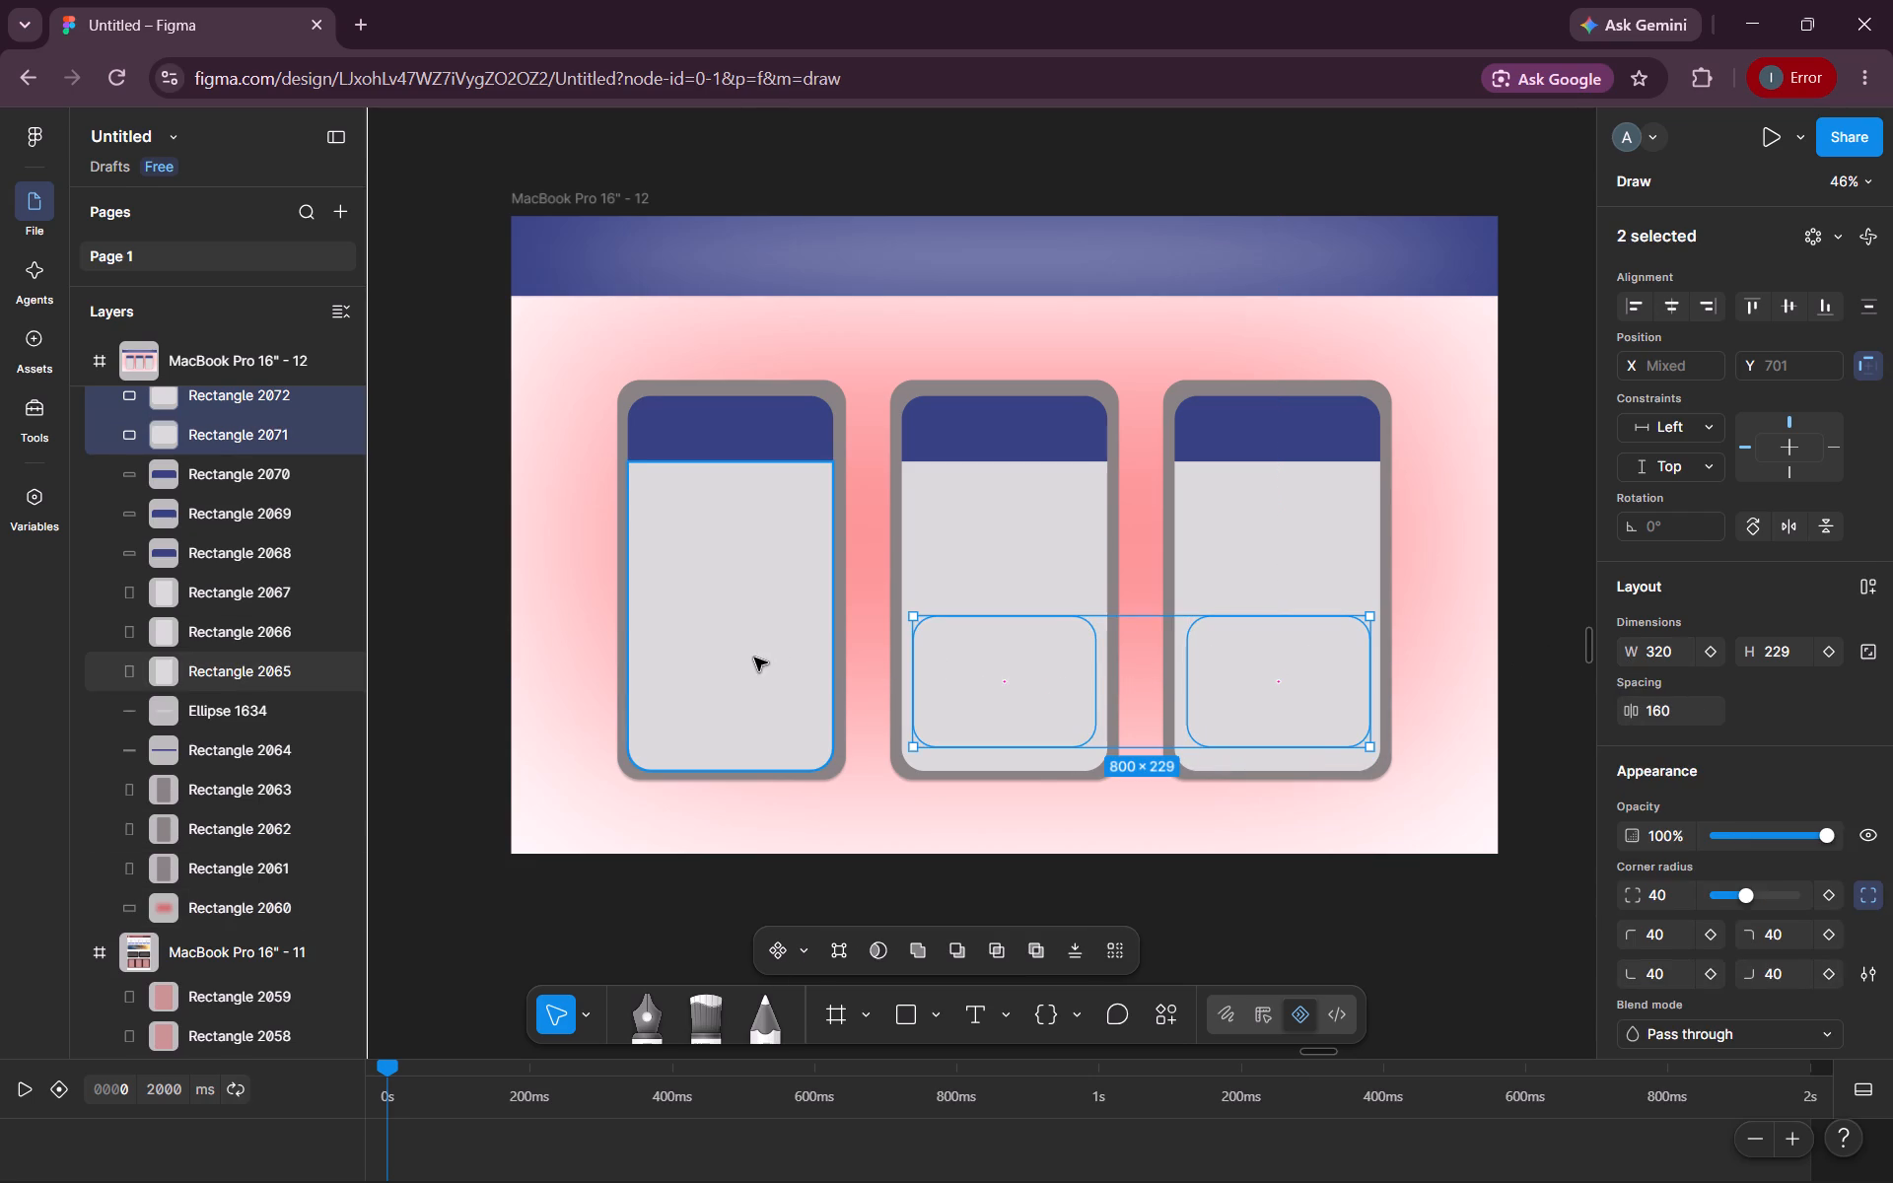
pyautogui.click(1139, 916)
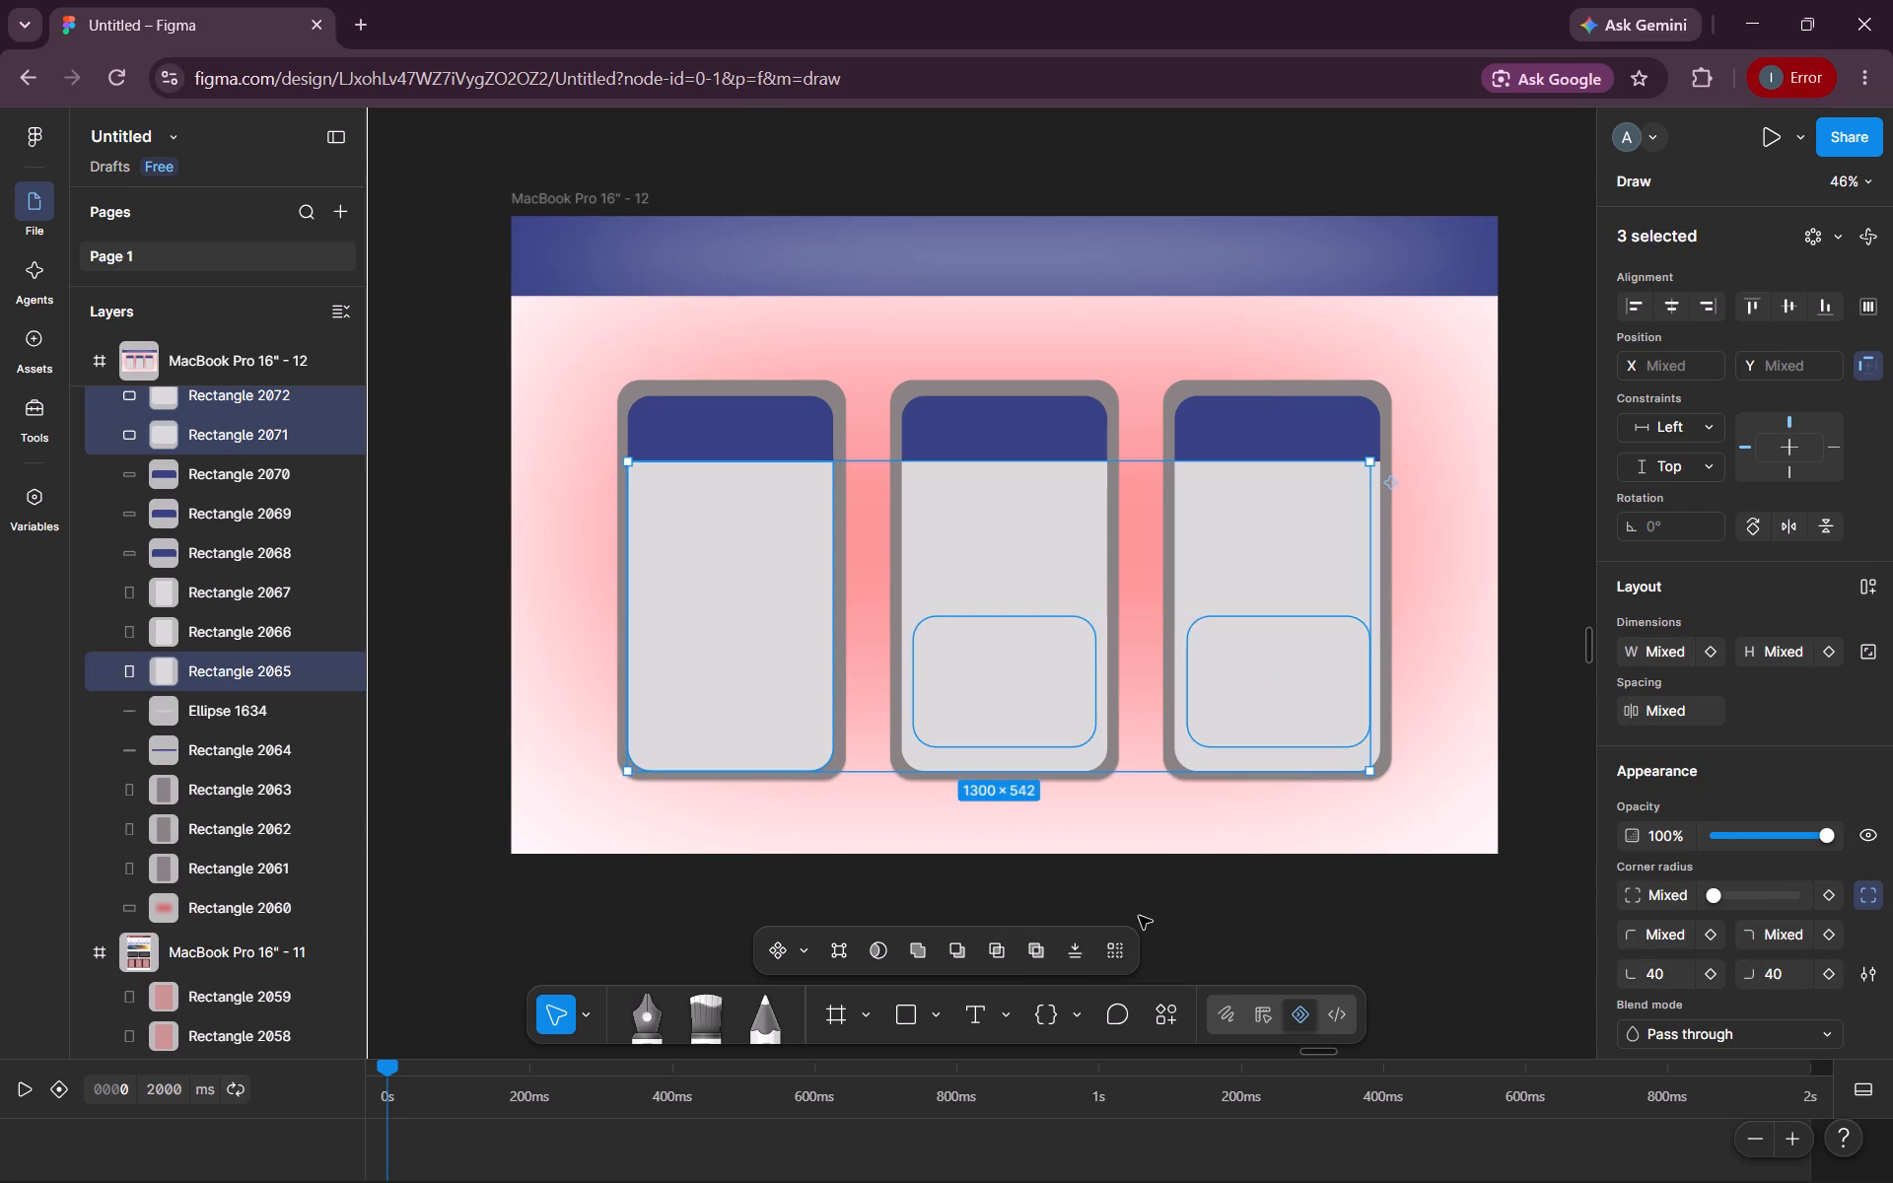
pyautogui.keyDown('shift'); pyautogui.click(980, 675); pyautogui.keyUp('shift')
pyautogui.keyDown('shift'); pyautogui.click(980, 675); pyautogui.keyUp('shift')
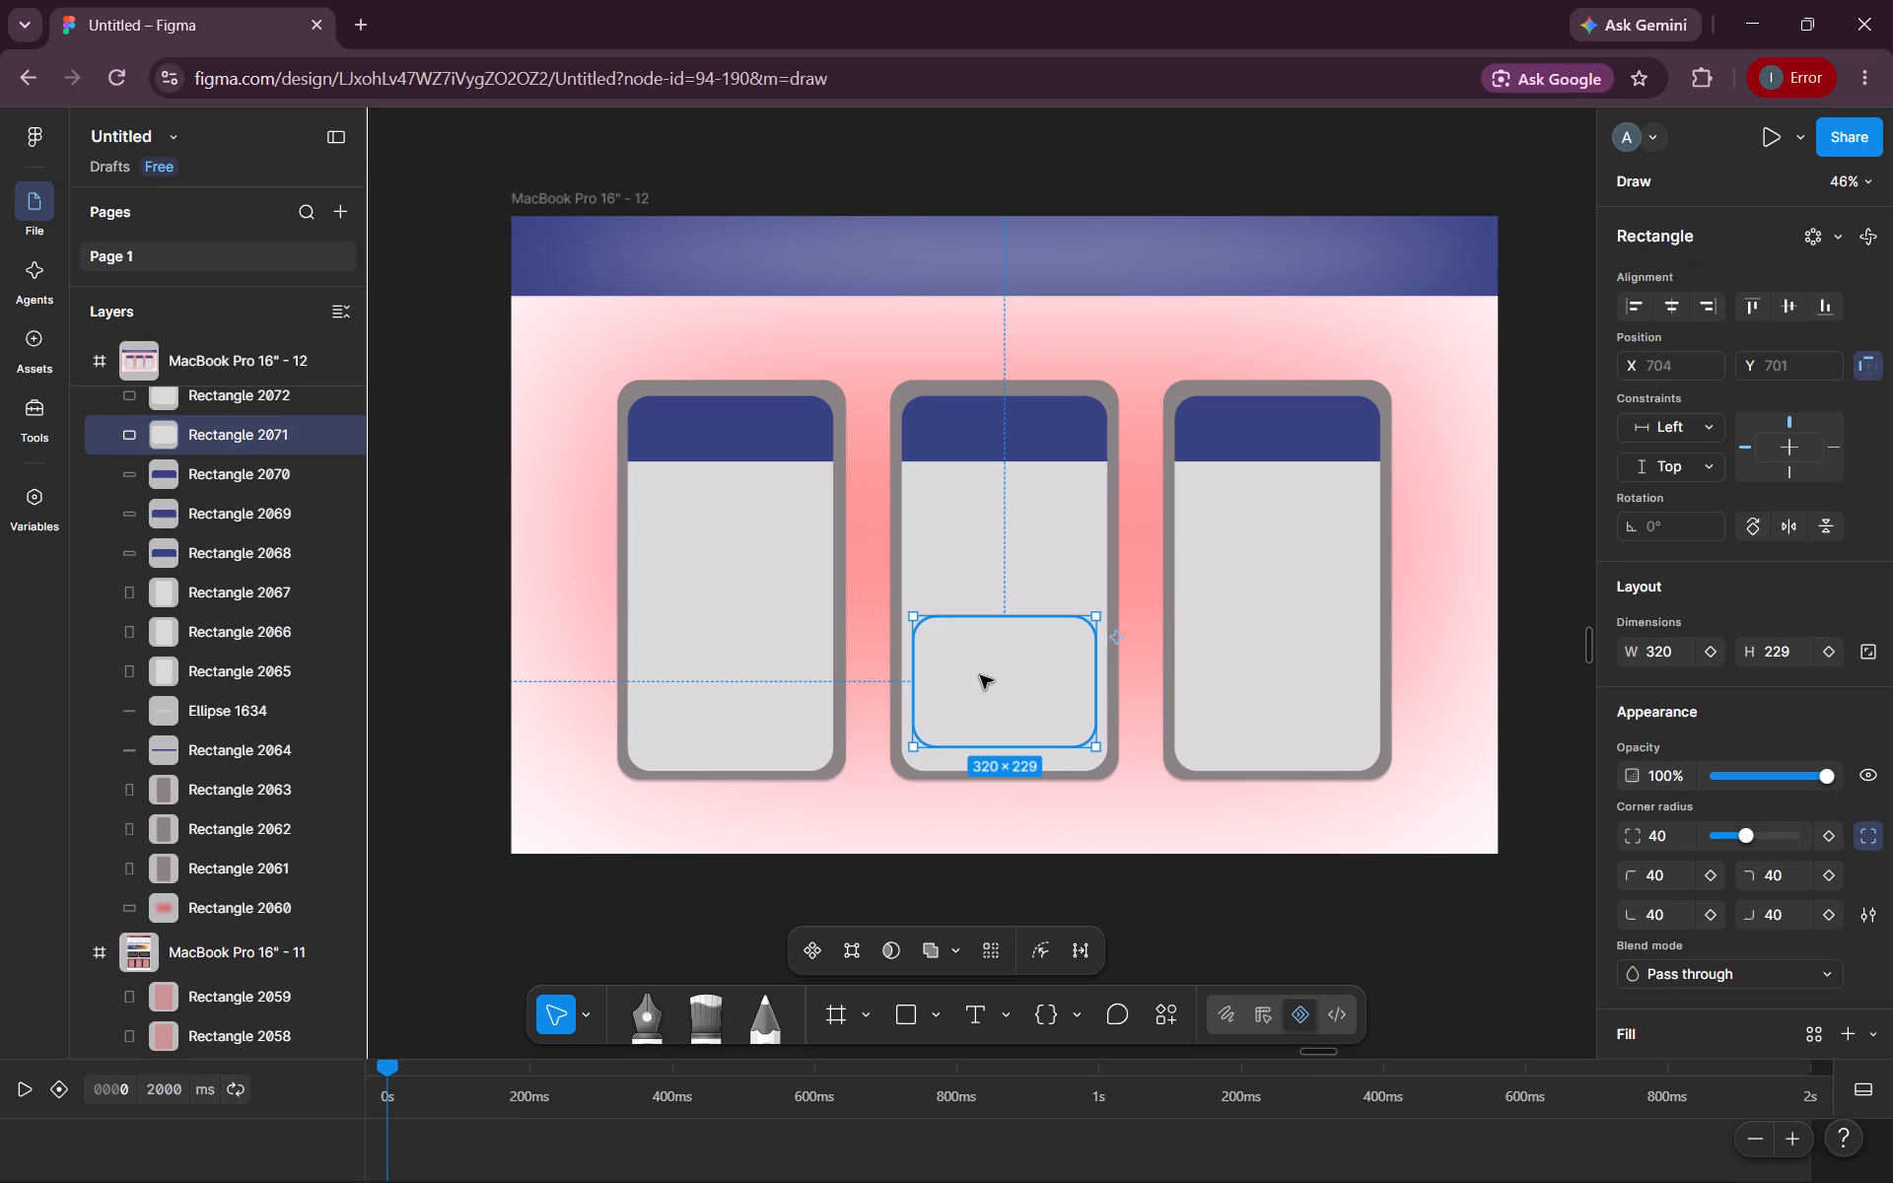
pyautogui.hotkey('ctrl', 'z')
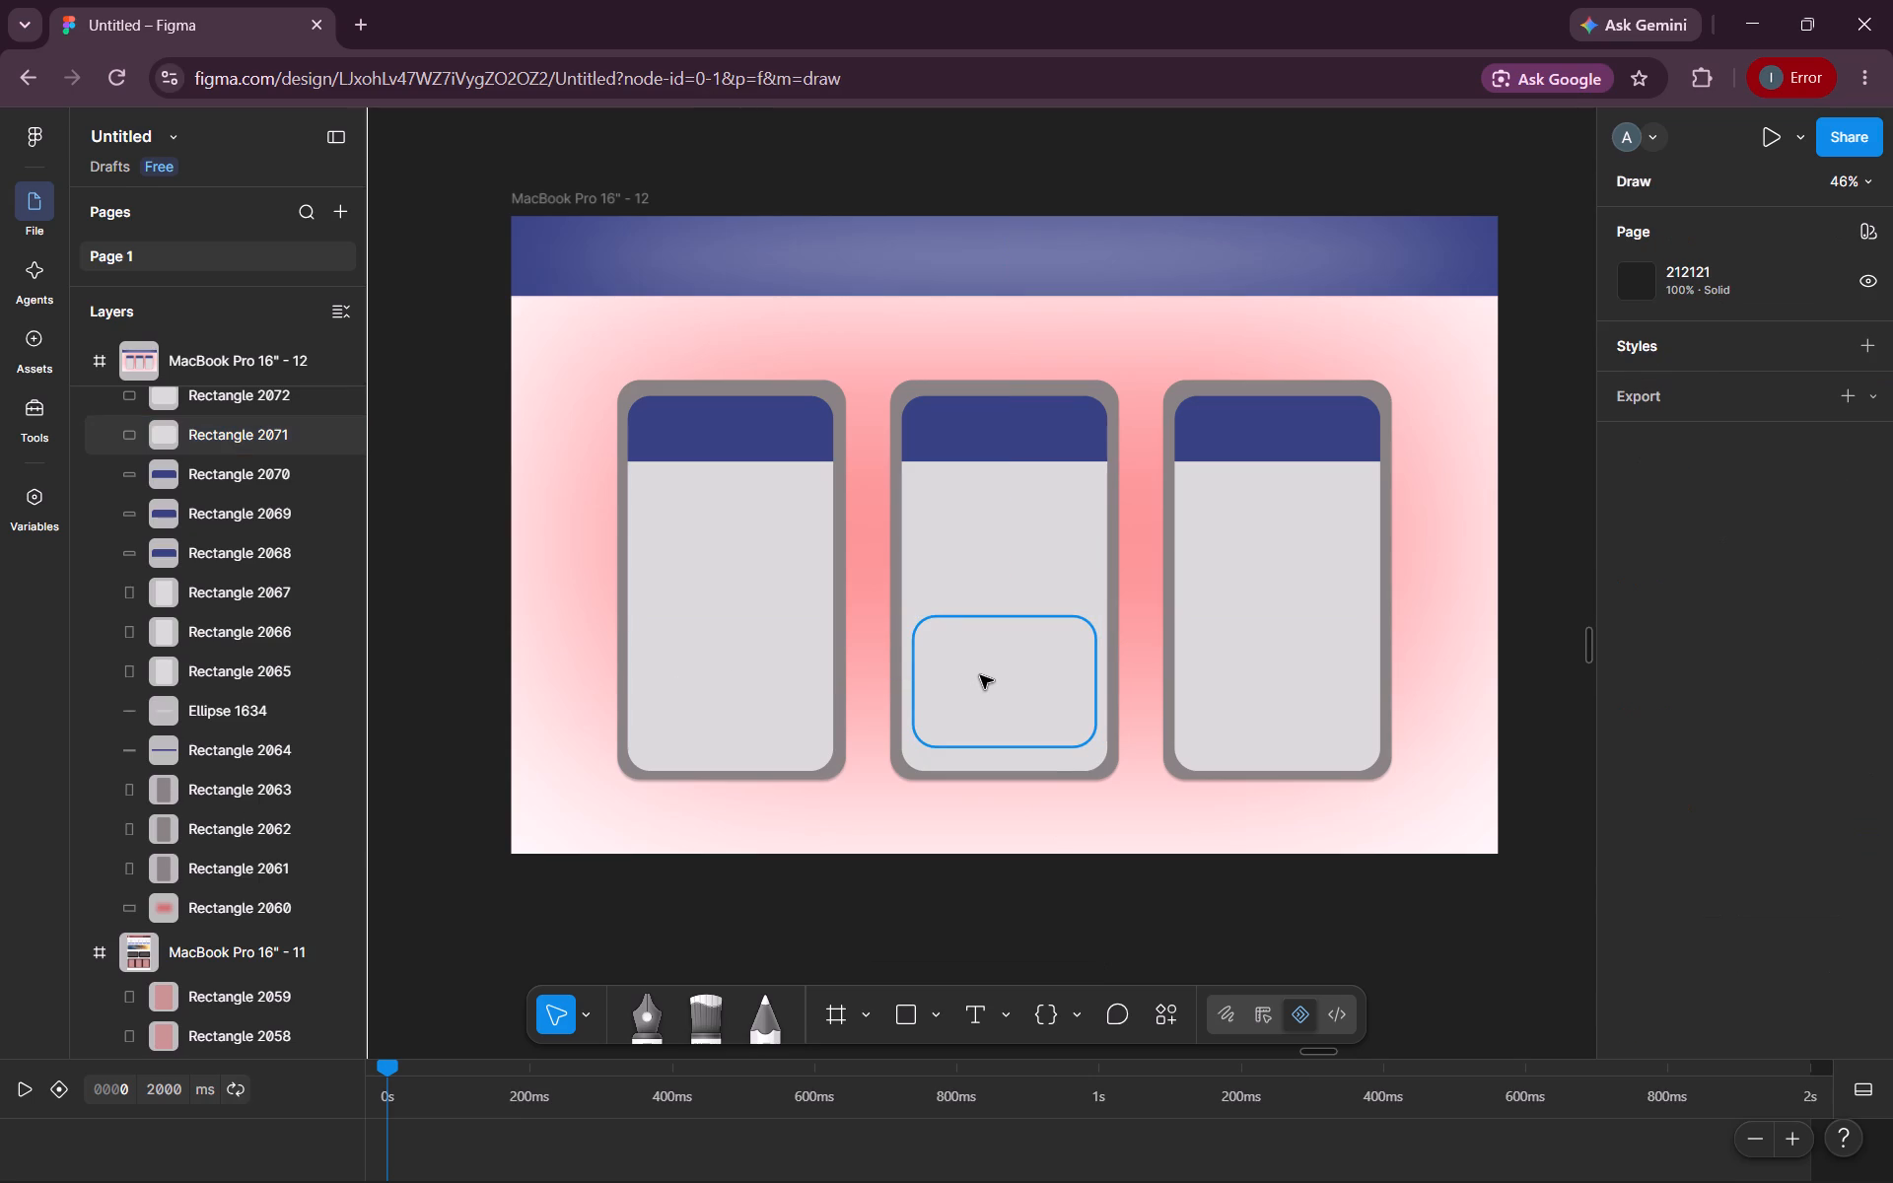
# Duplicate the second card's rounded inner box into the first card, centred at X 226, Y 701.
pyautogui.keyDown('alt'); pyautogui.moveTo(980, 675); pyautogui.dragTo(869, 670); pyautogui.keyUp('alt')
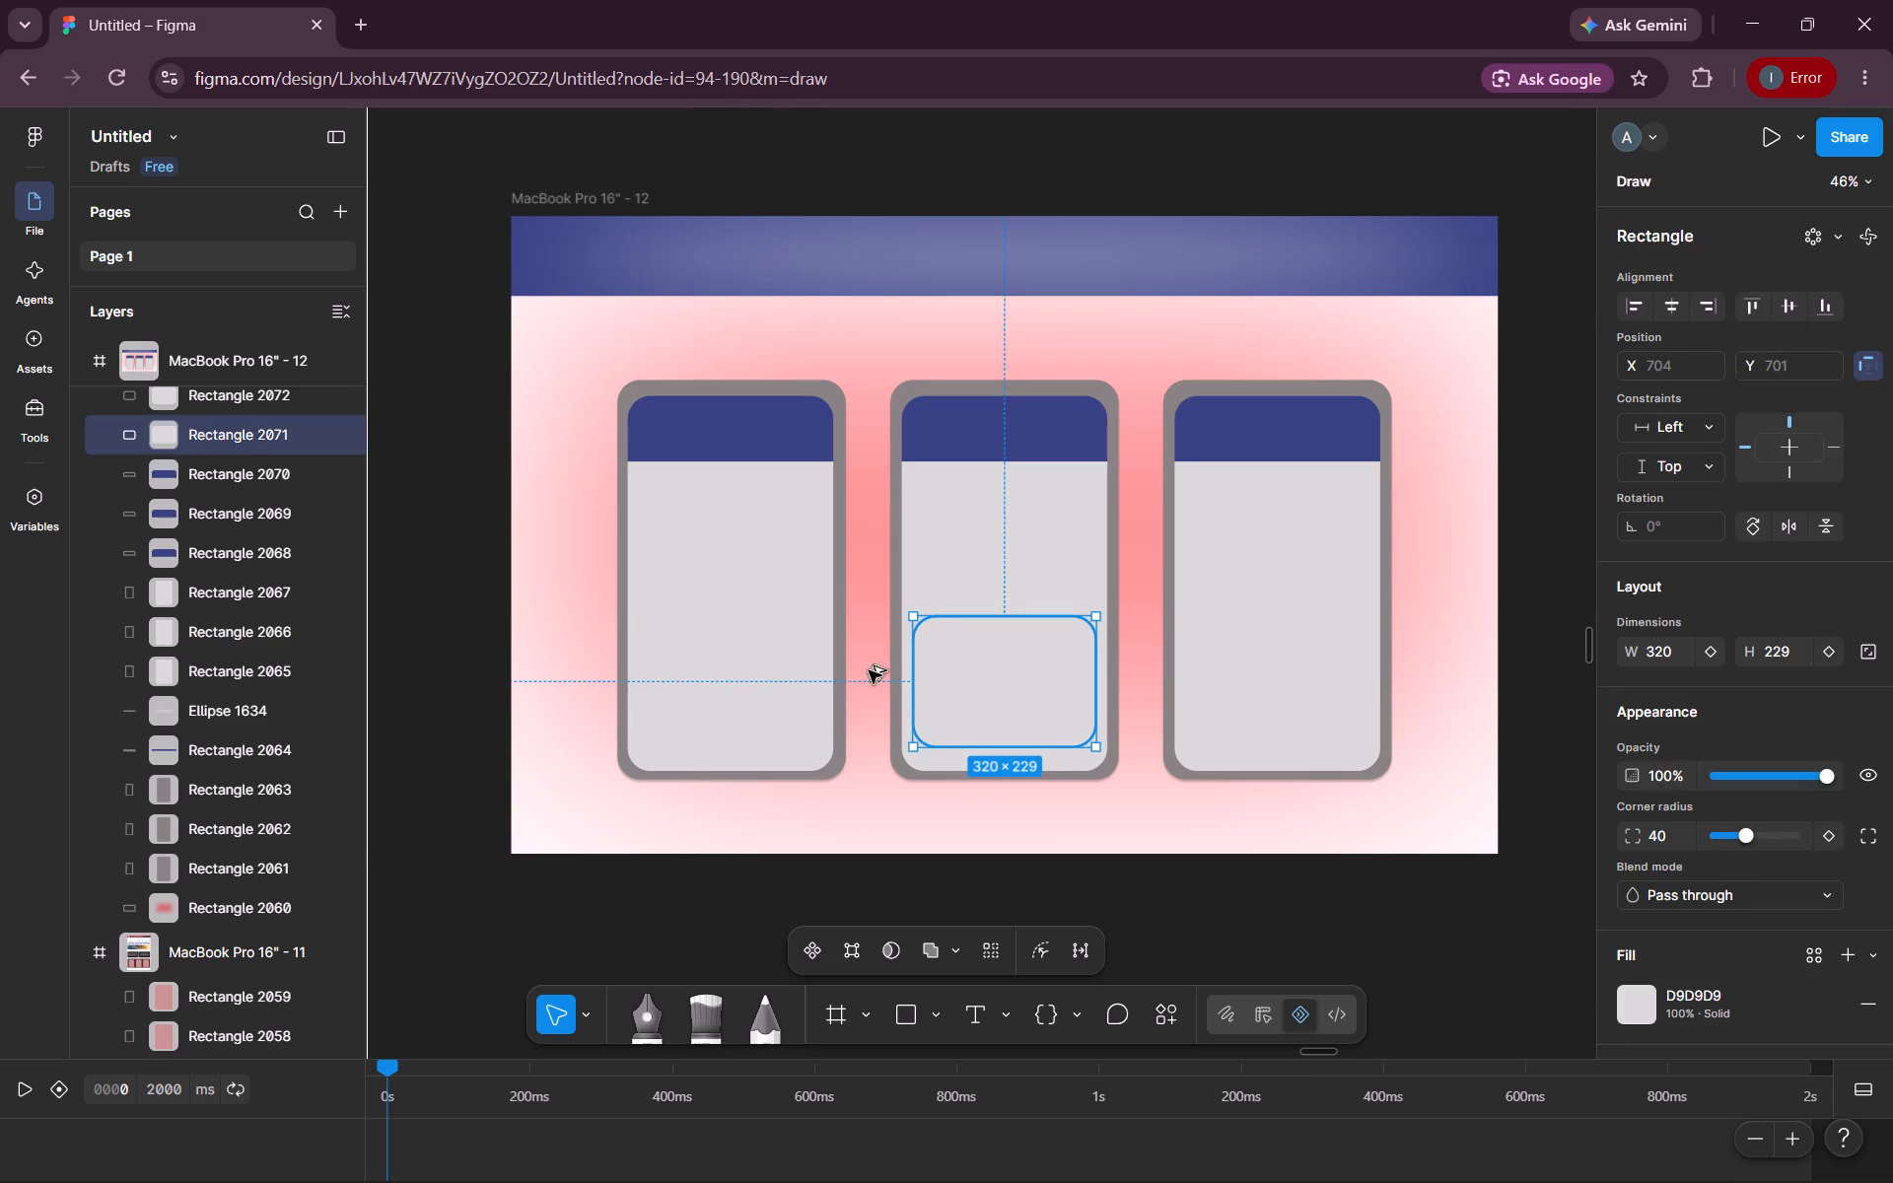
pyautogui.keyDown('alt'); pyautogui.moveTo(869, 670); pyautogui.dragTo(709, 679); pyautogui.keyUp('alt')
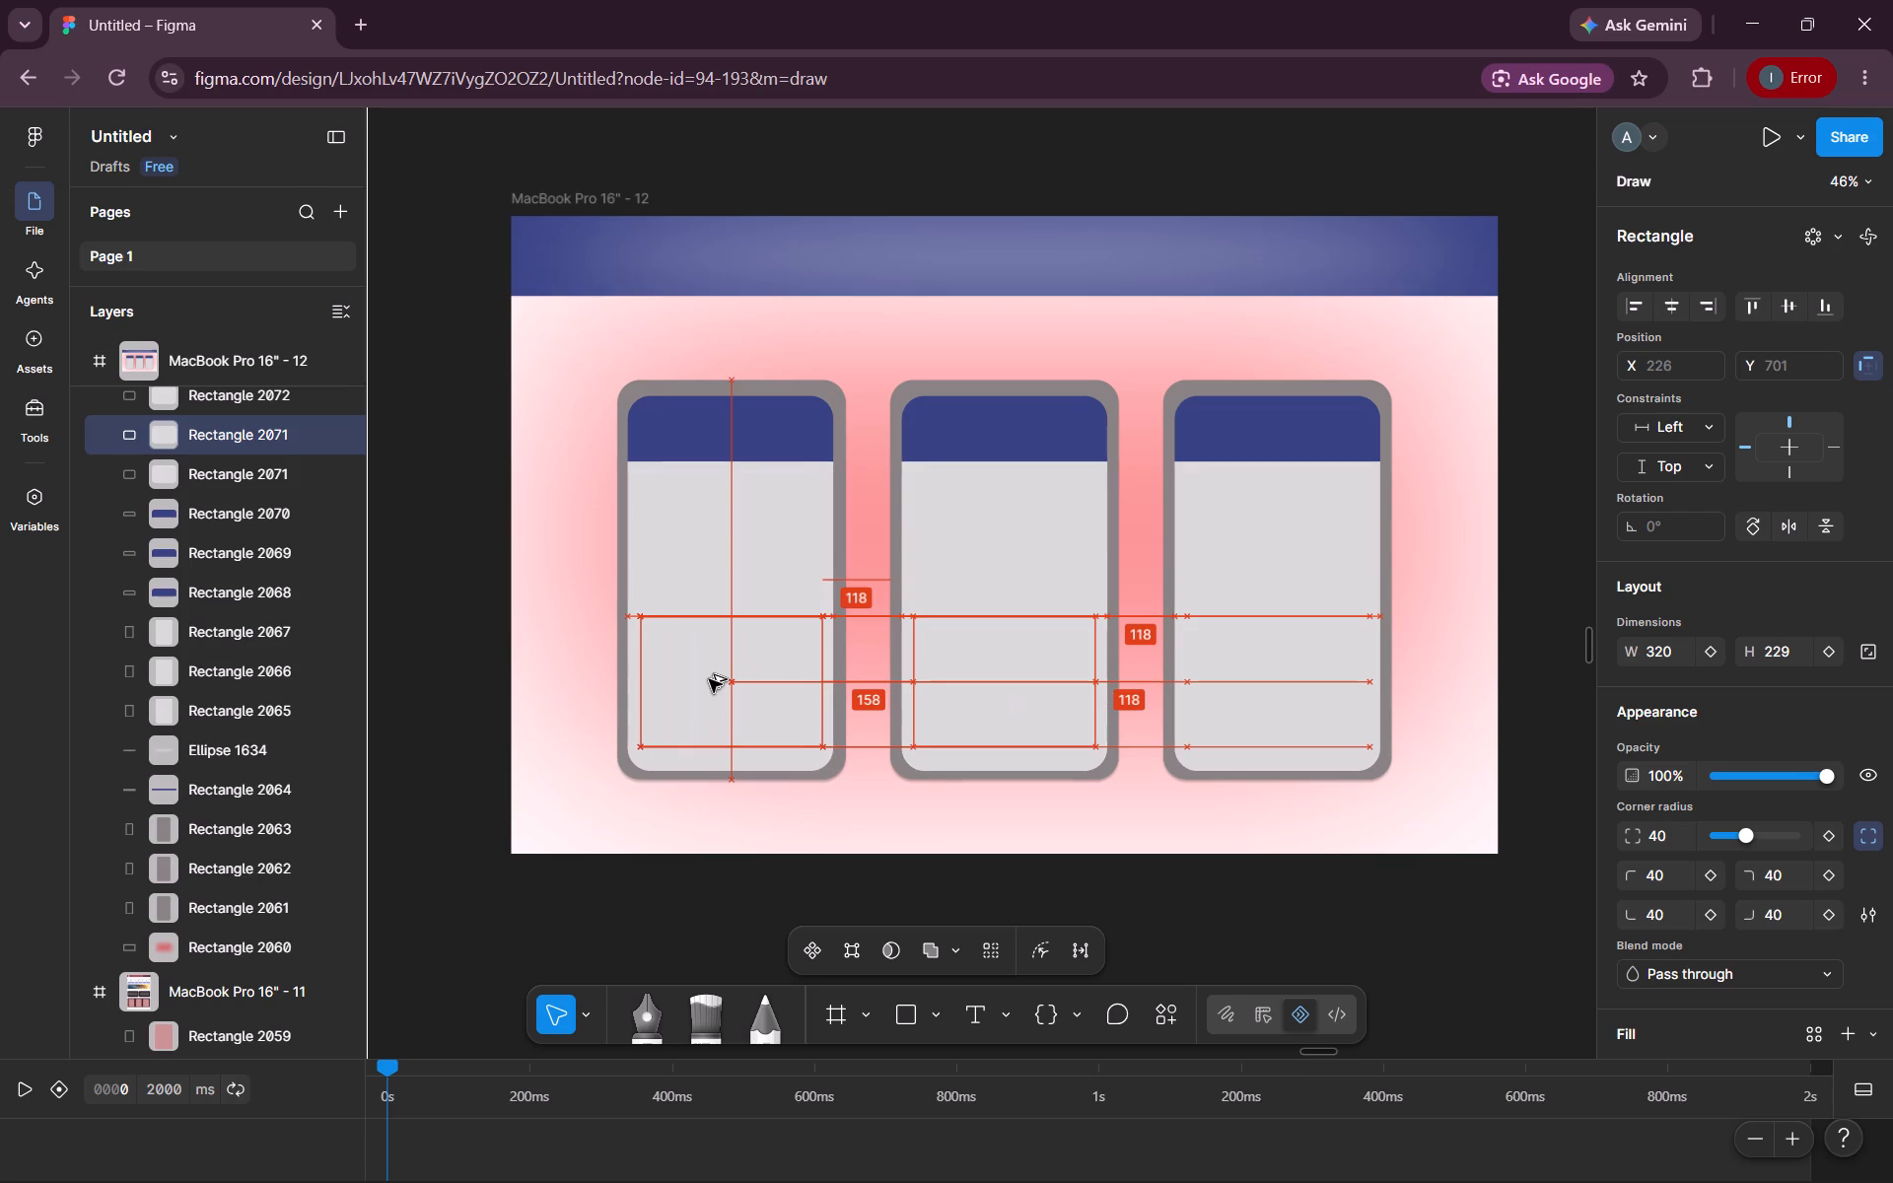
# Select the rounded inner boxes of all three cards and fill them with muted brown 876363.
pyautogui.keyDown('shift'); pyautogui.click(1068, 703); pyautogui.keyUp('shift')
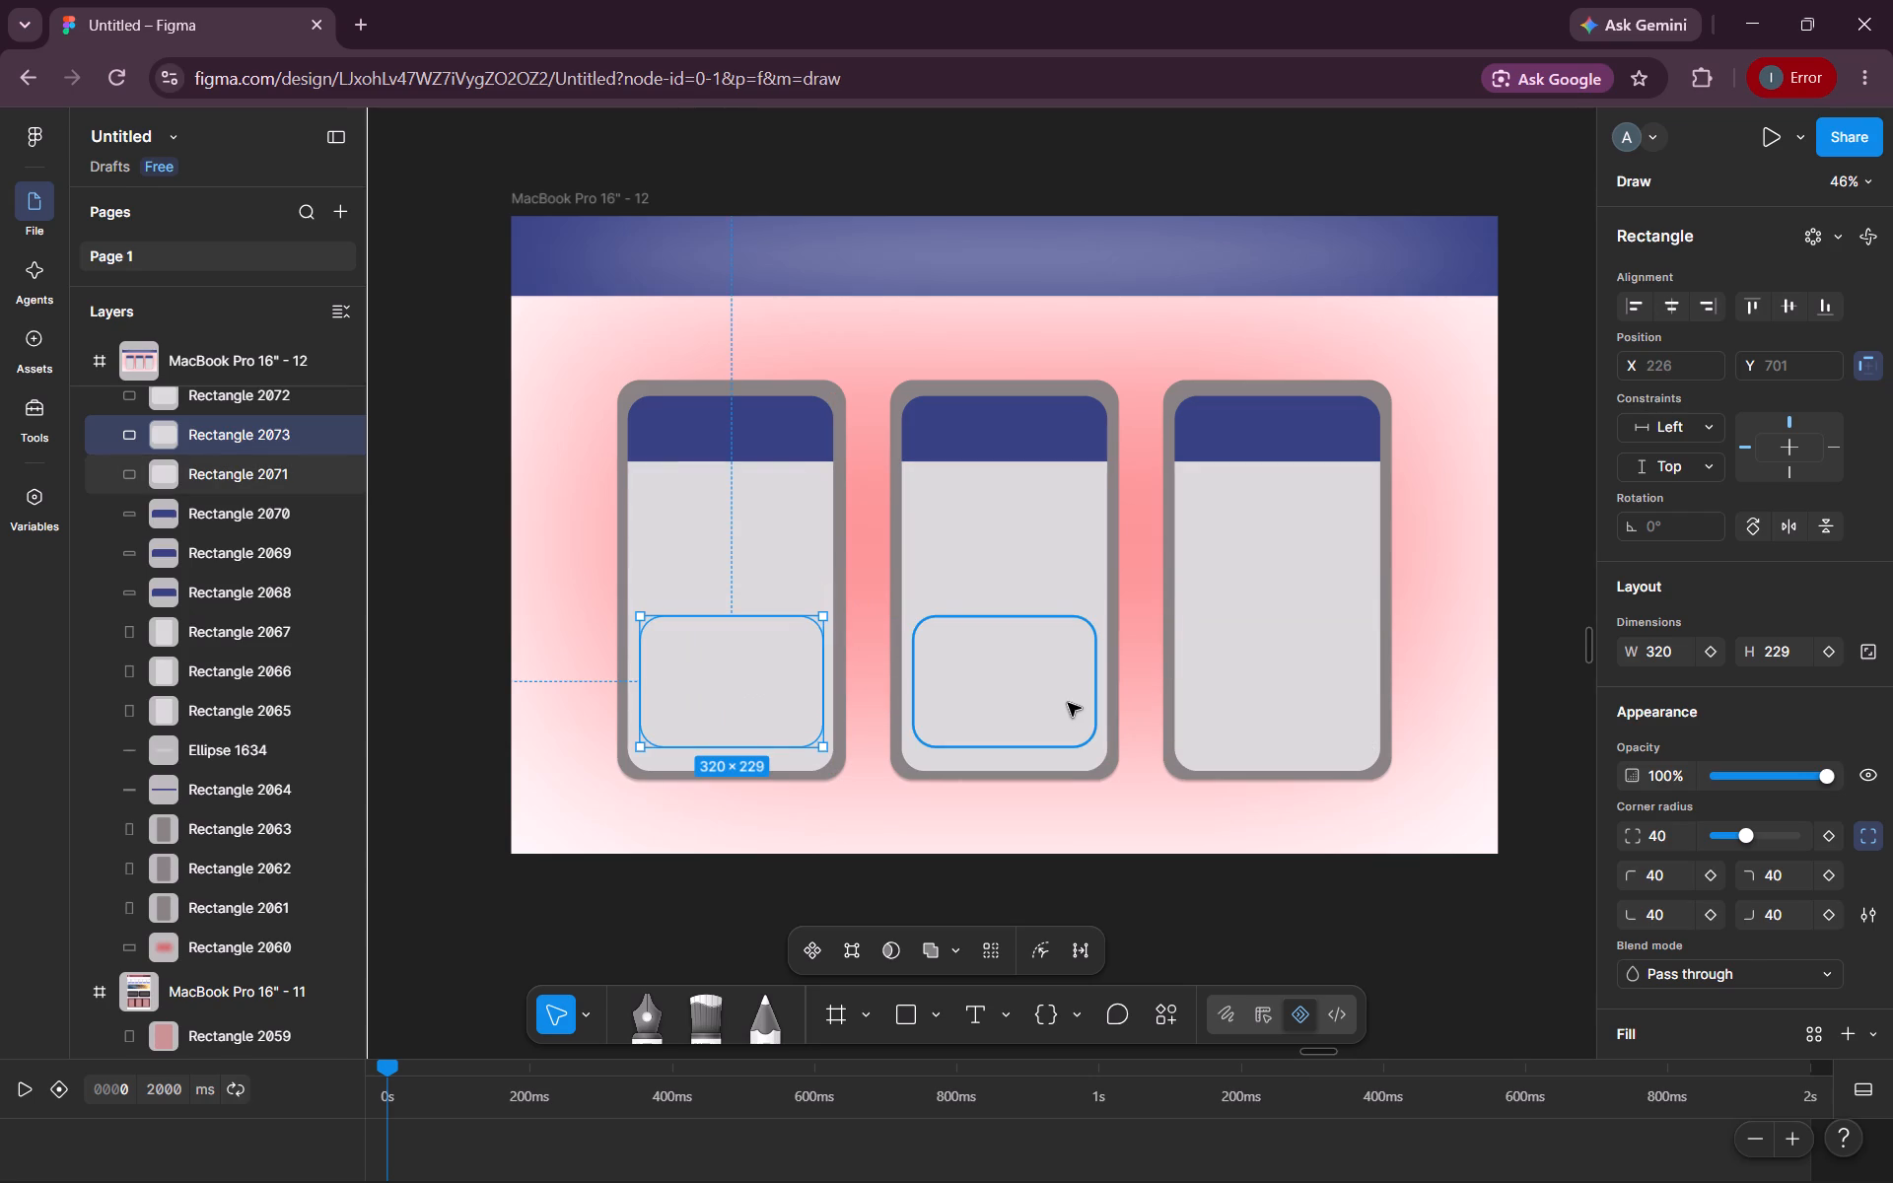
pyautogui.keyDown('shift'); pyautogui.click(1250, 694); pyautogui.keyUp('shift')
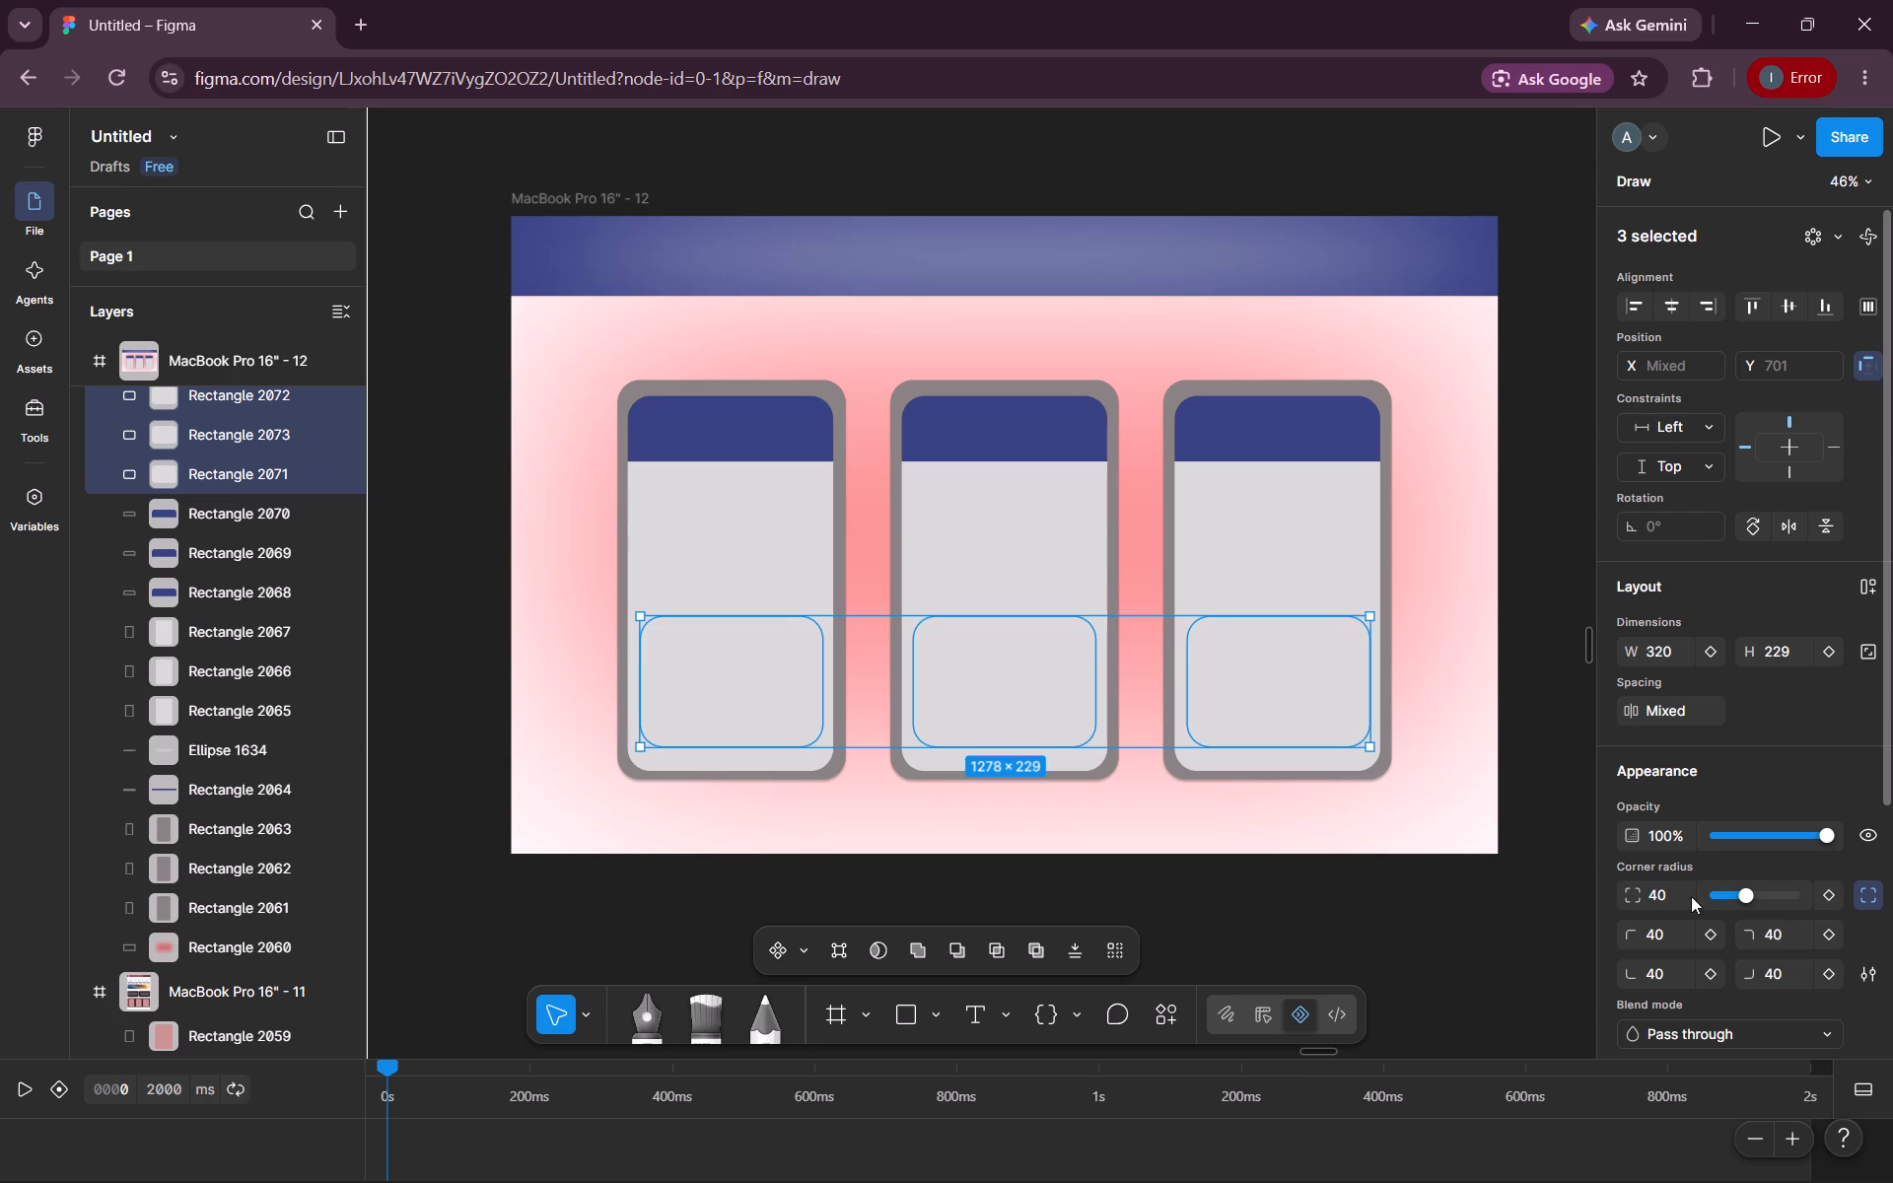
pyautogui.scroll(-1, 1688, 942)
pyautogui.click(1657, 933)
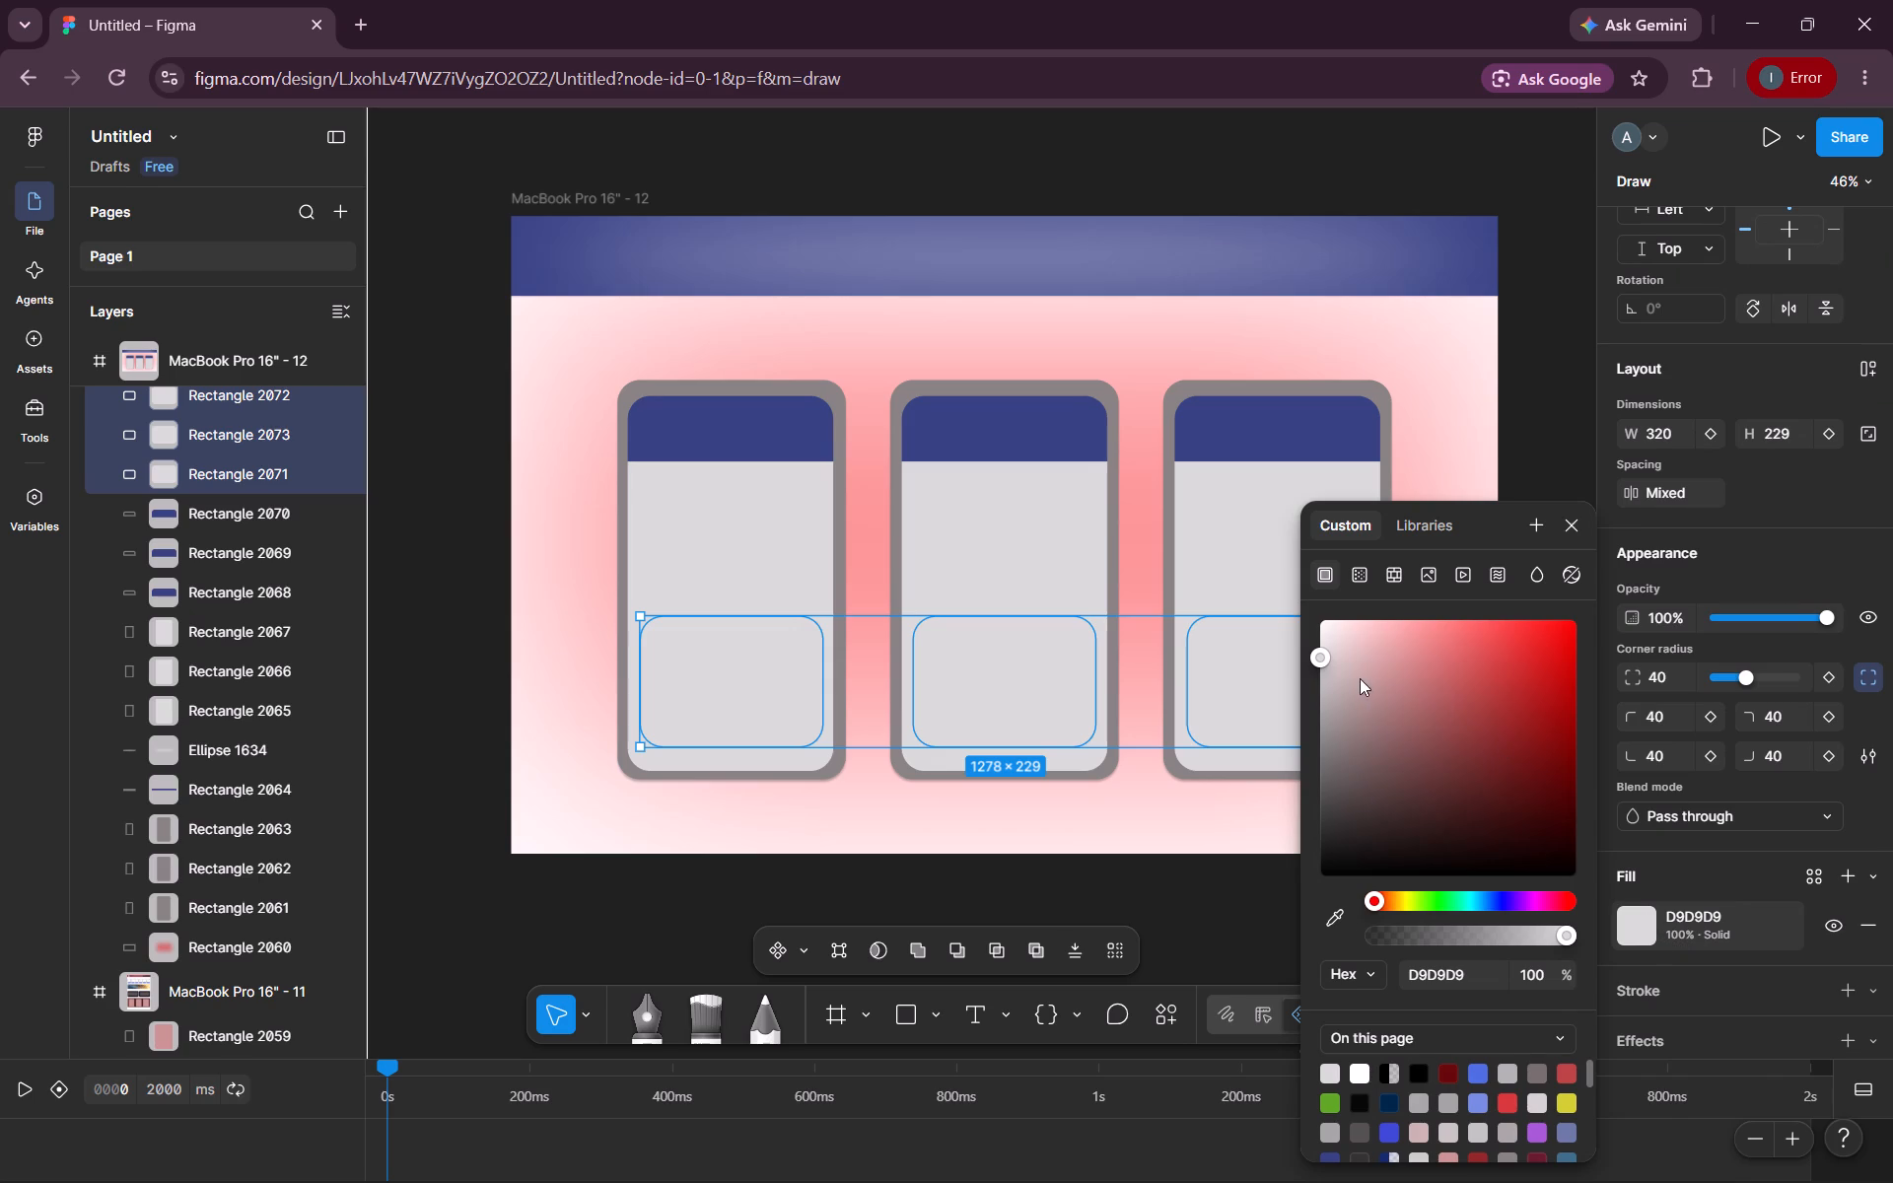
pyautogui.moveTo(1328, 655); pyautogui.dragTo(1413, 741)
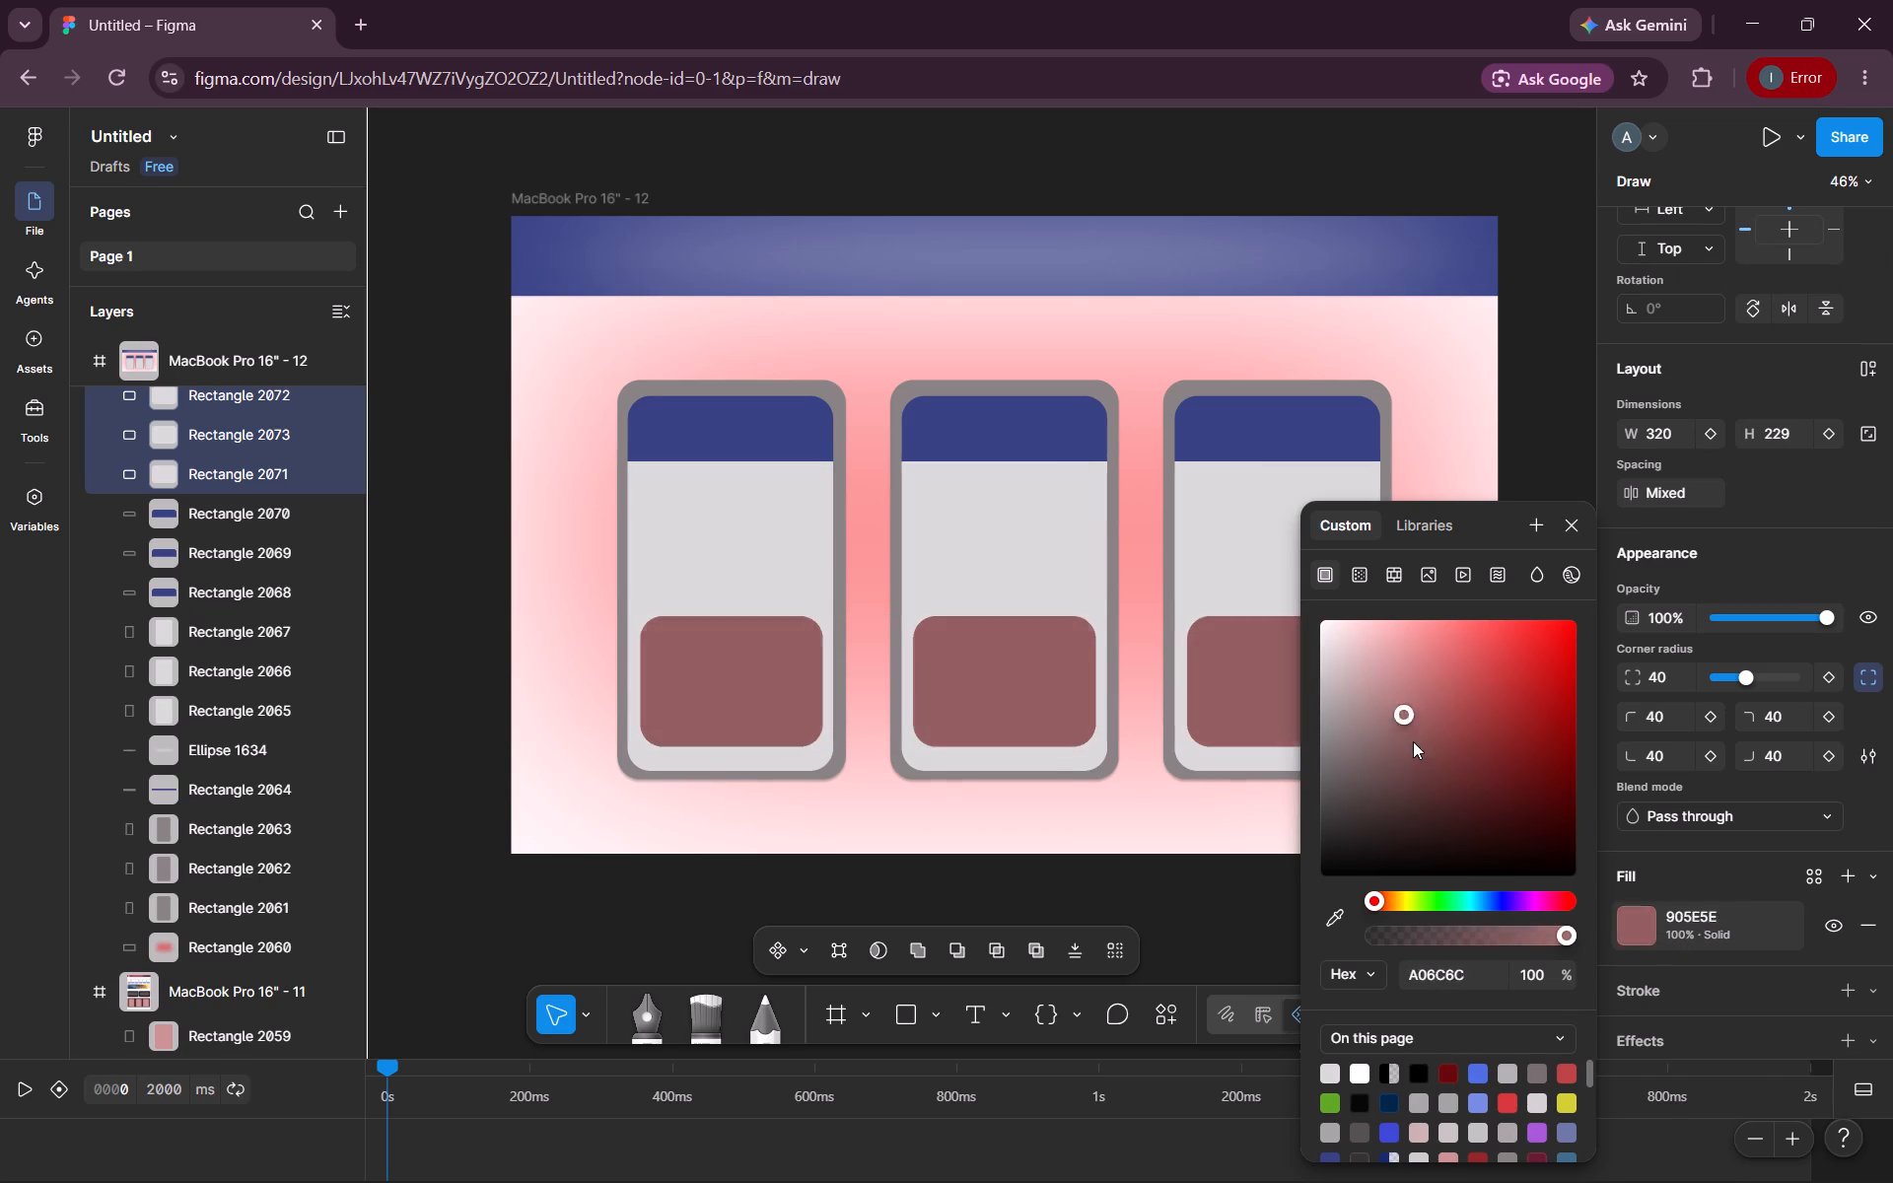
pyautogui.moveTo(1413, 741); pyautogui.dragTo(1390, 739)
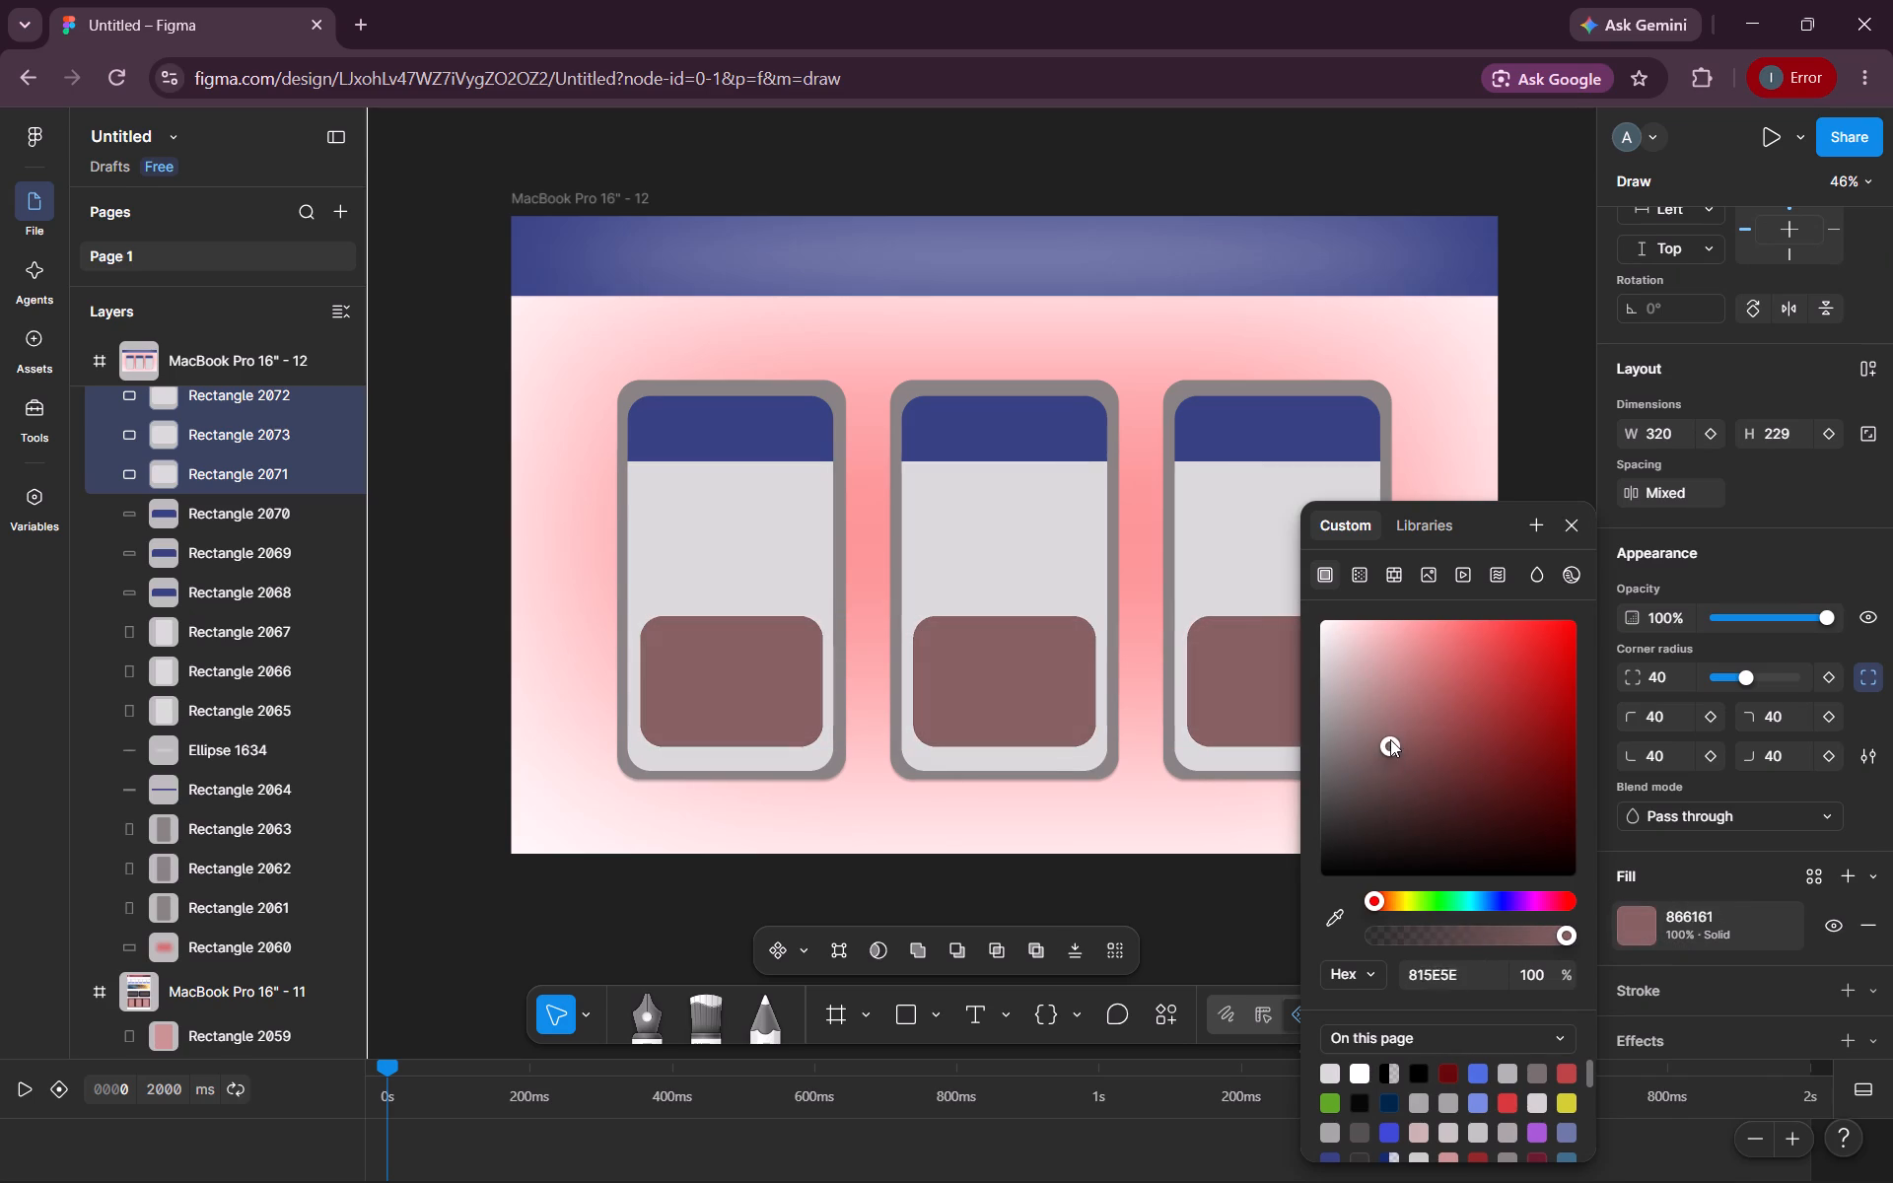
pyautogui.moveTo(1390, 739); pyautogui.dragTo(1387, 740)
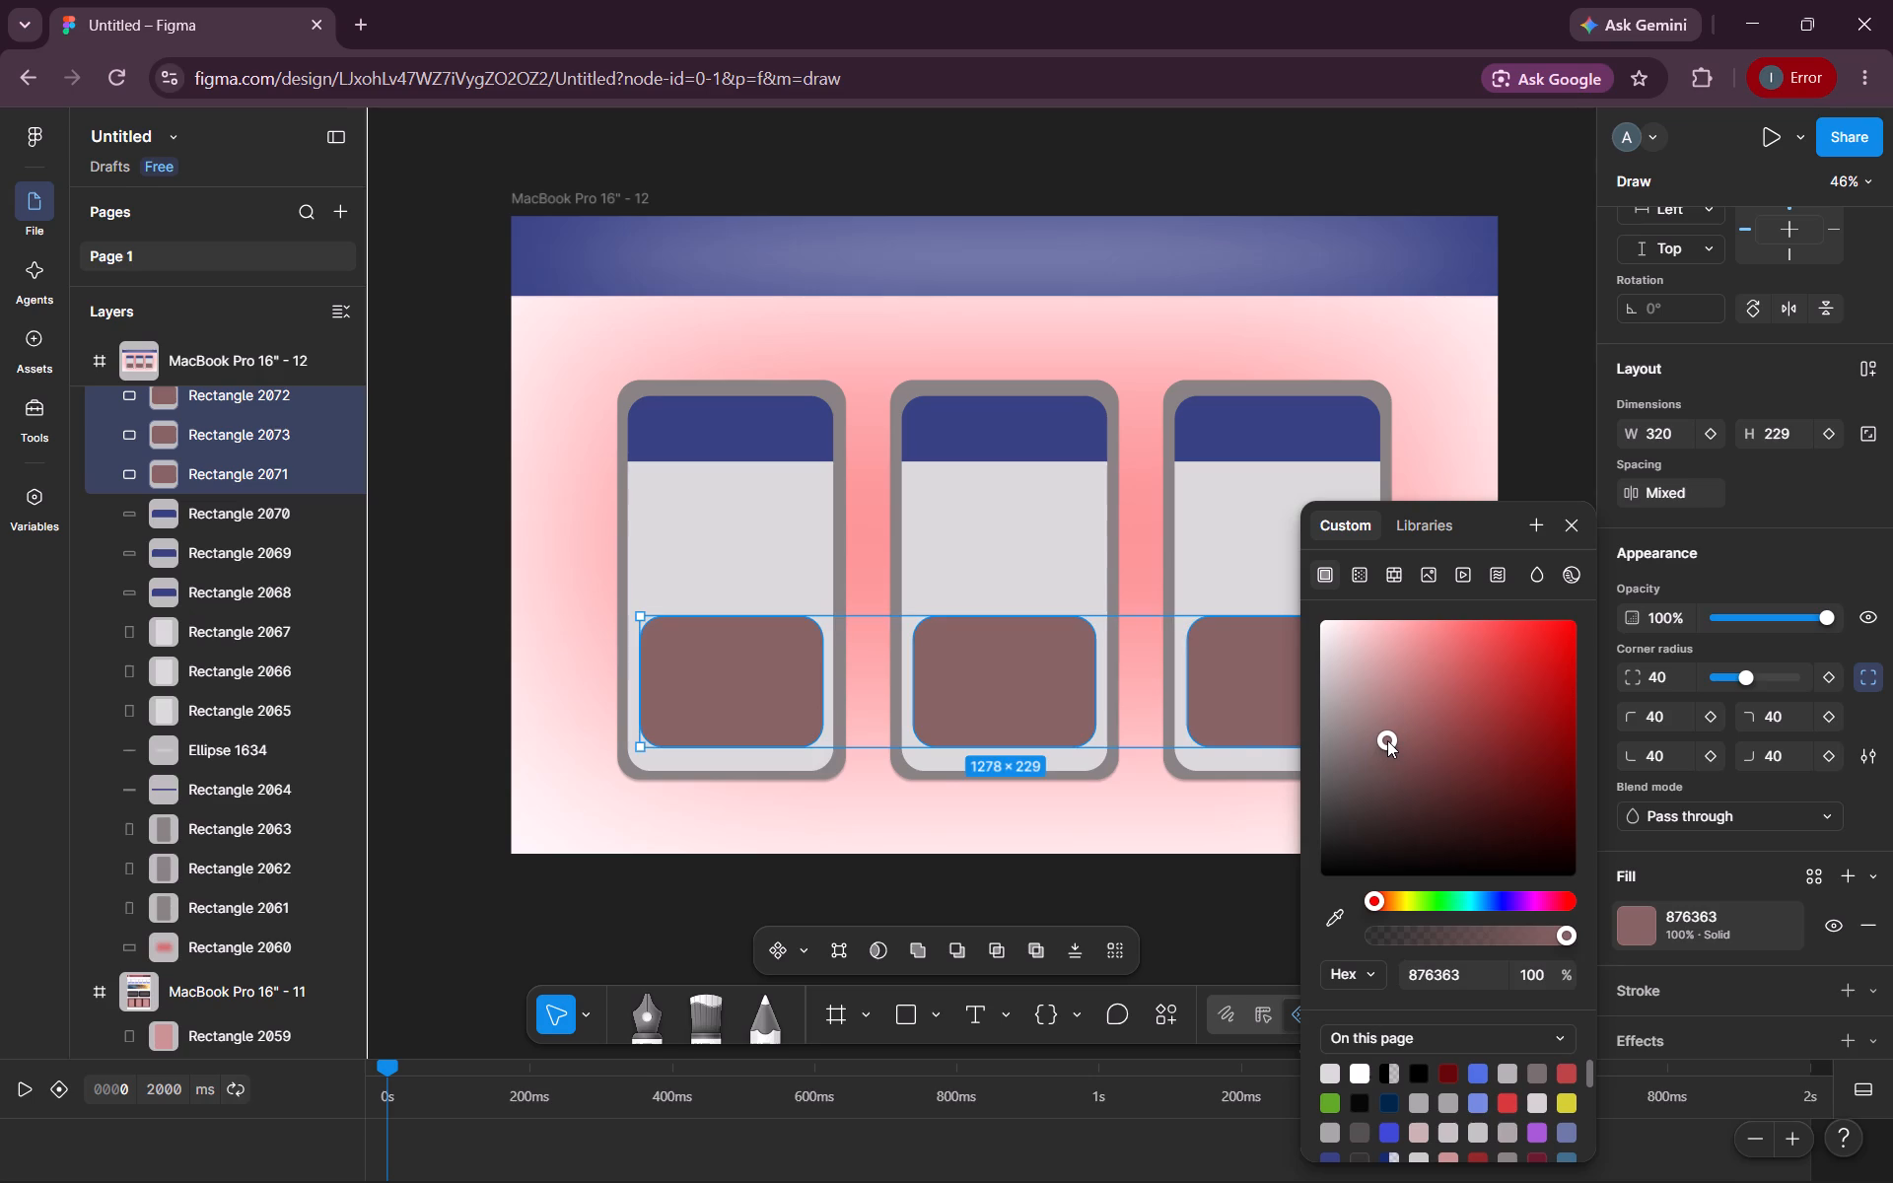
# Extend the three inner boxes downward together to a height of 249.
pyautogui.click(1154, 753)
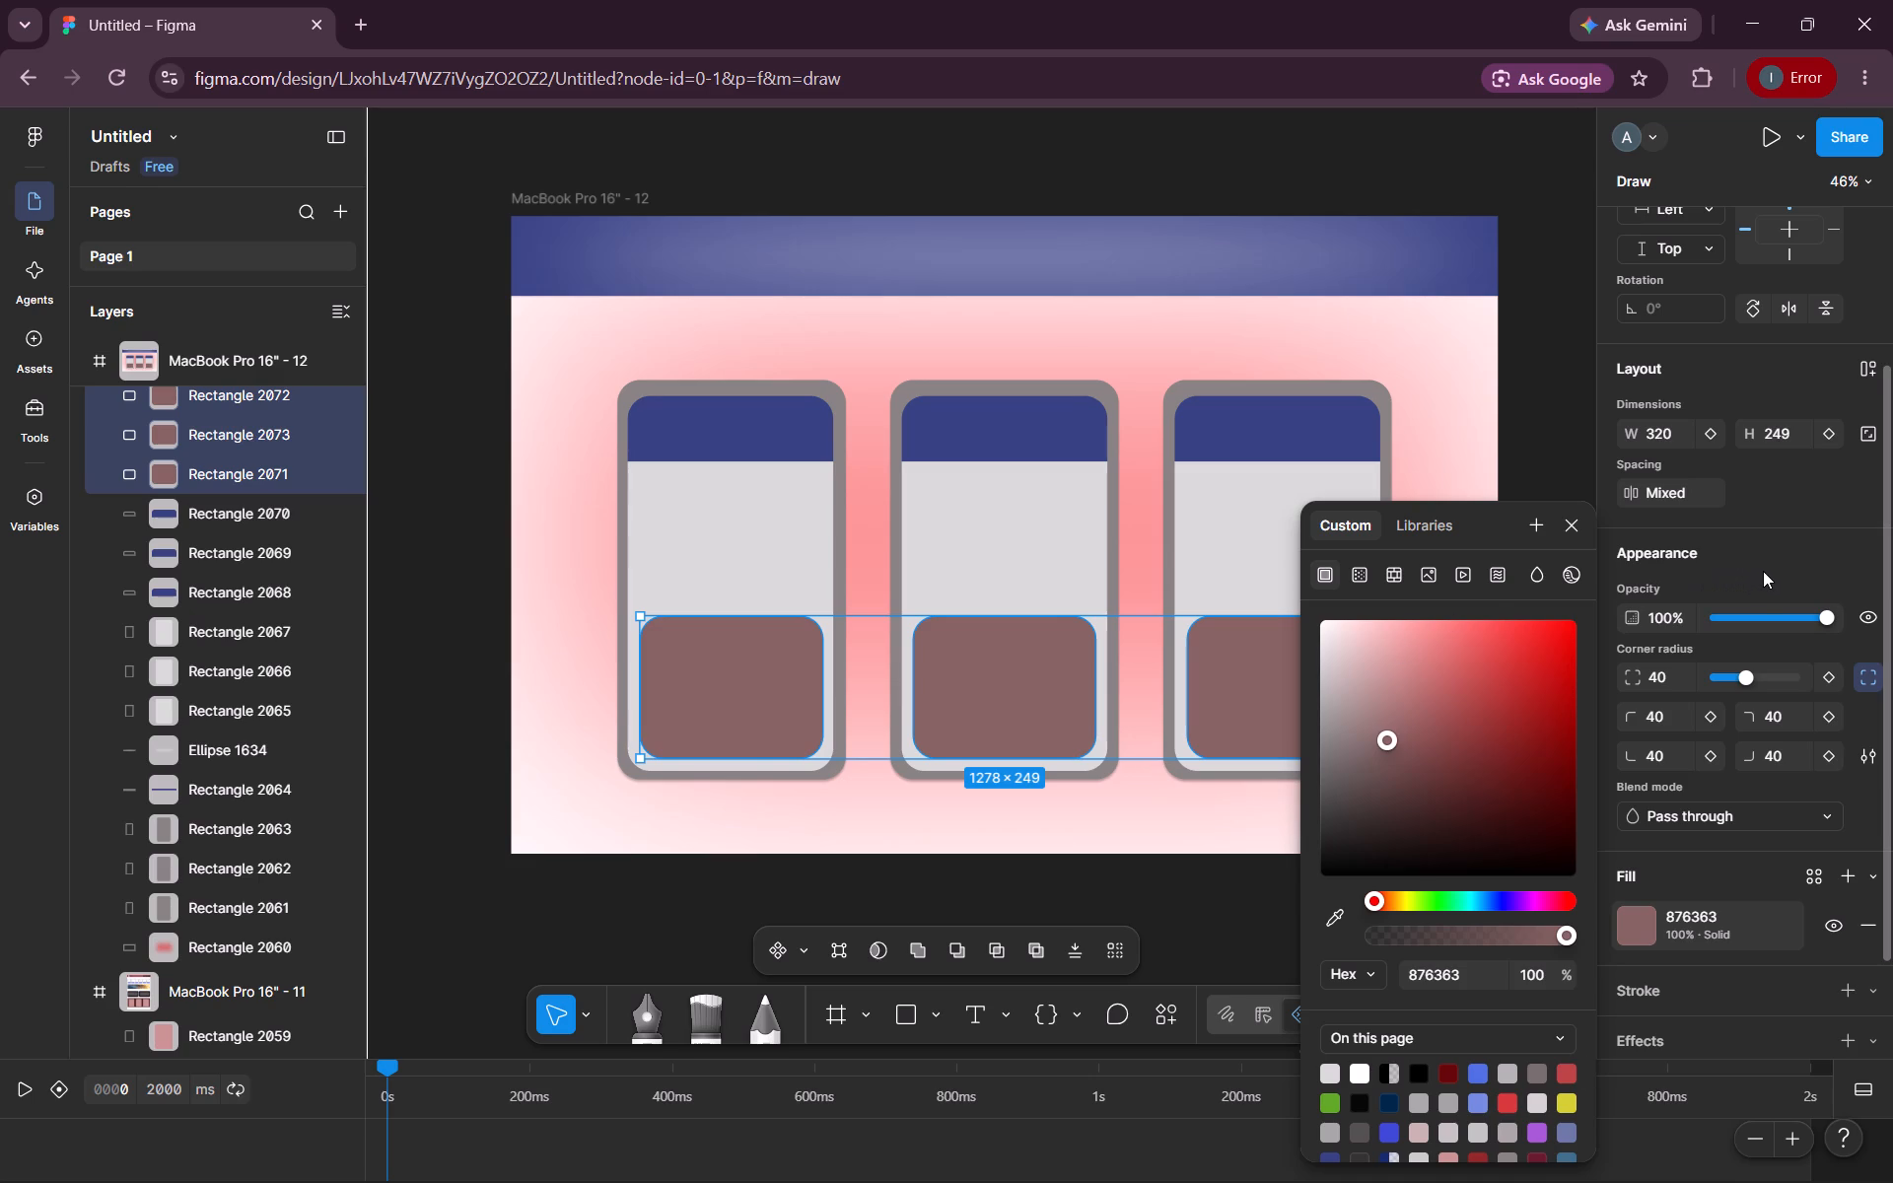
# Darken the fill of the three inner boxes to 694F4F.
pyautogui.moveTo(1387, 738); pyautogui.dragTo(1387, 756)
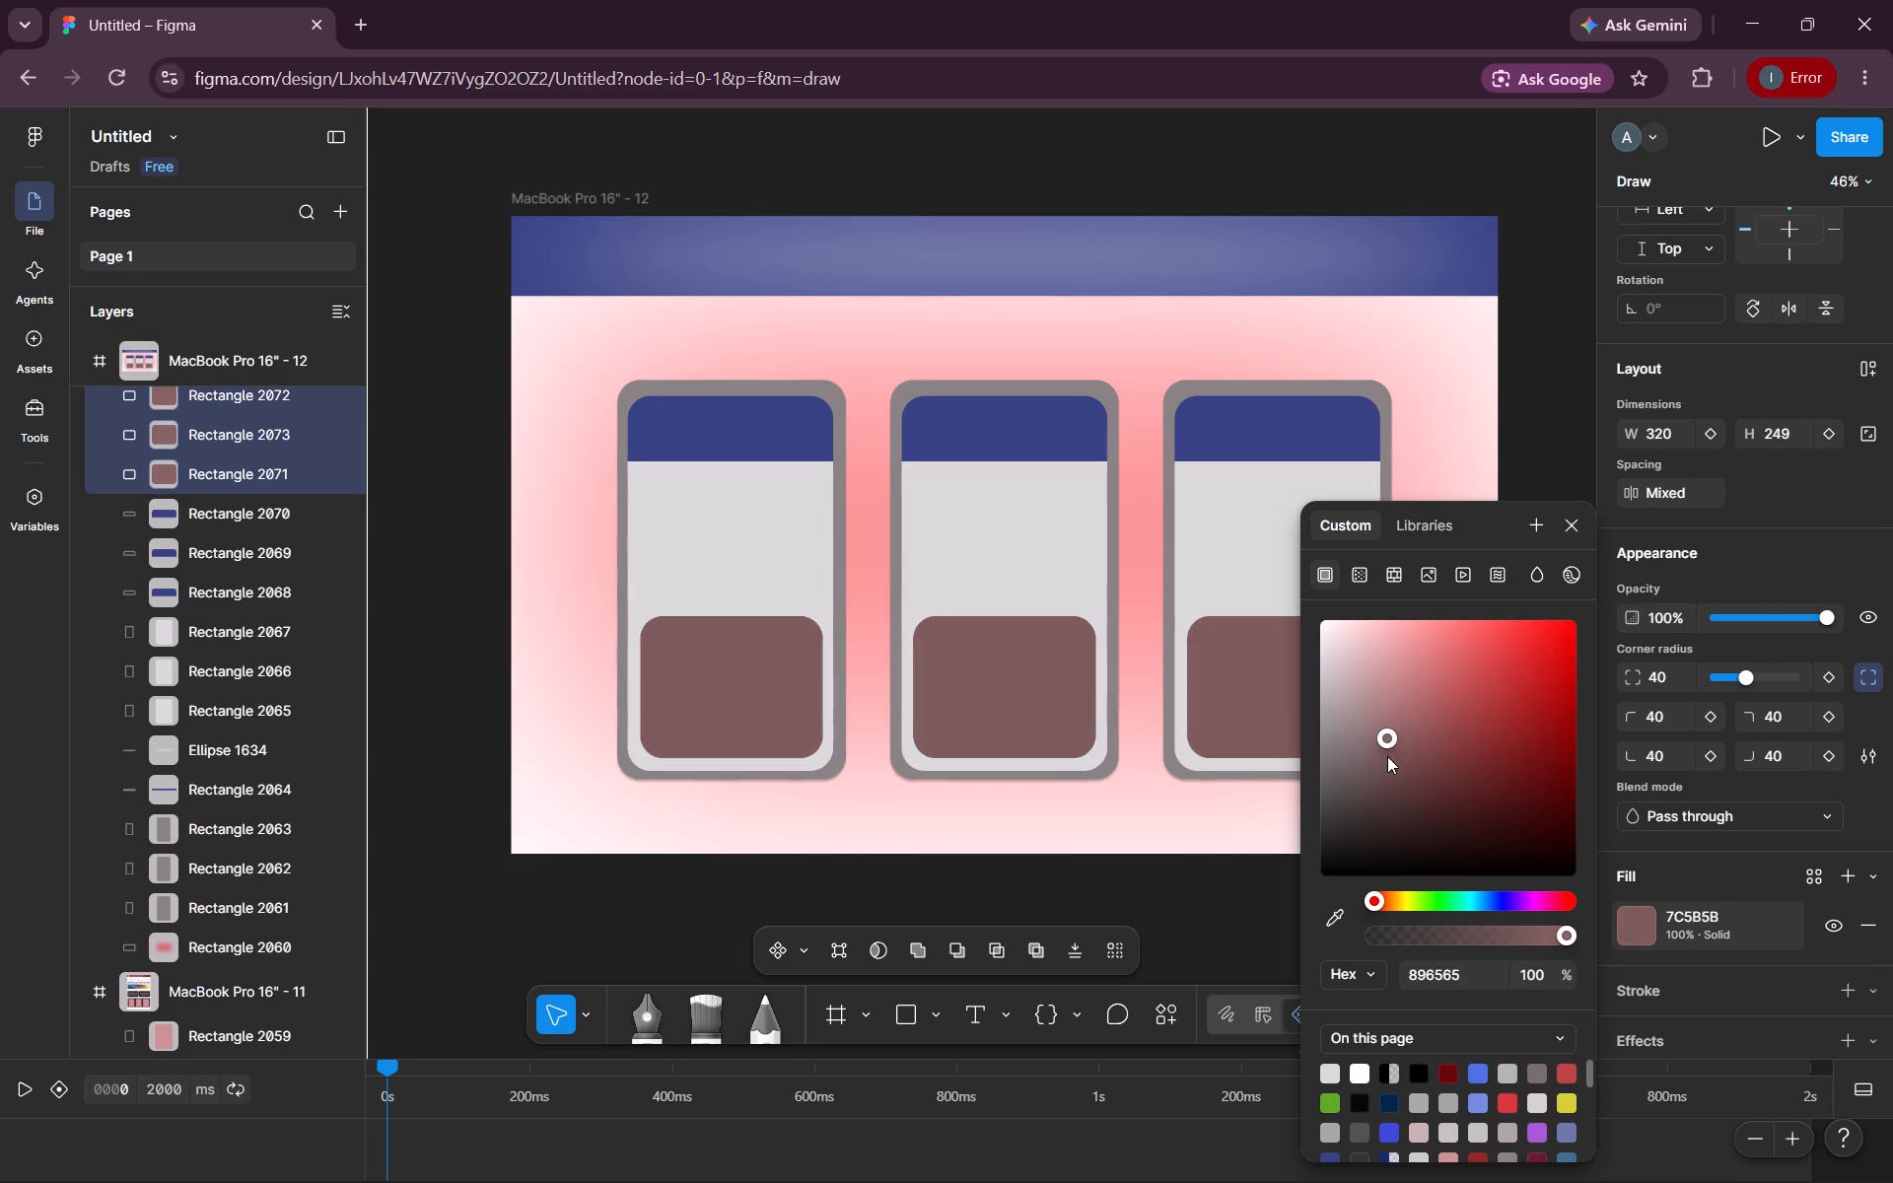
pyautogui.moveTo(1387, 756); pyautogui.dragTo(1382, 772)
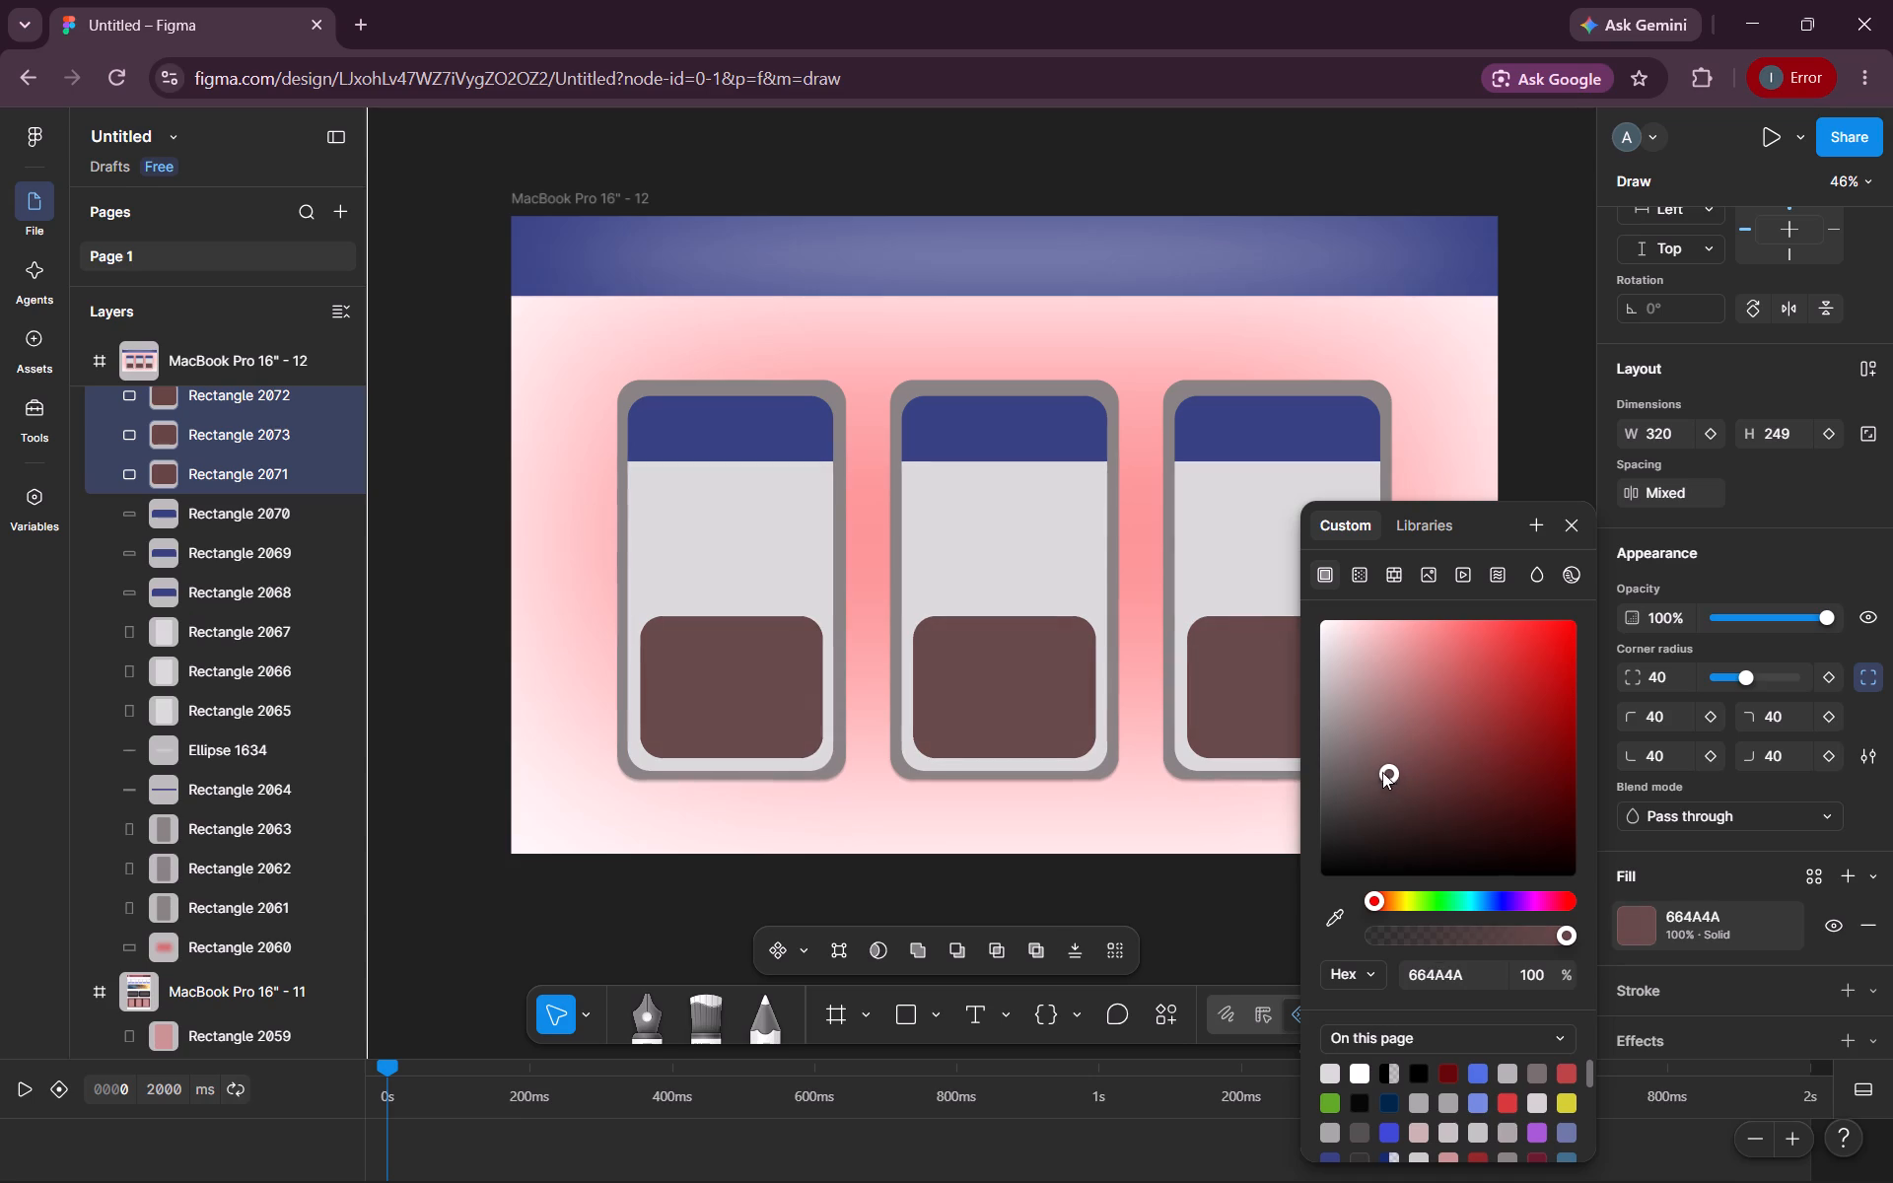
pyautogui.moveTo(1382, 772); pyautogui.dragTo(1383, 770)
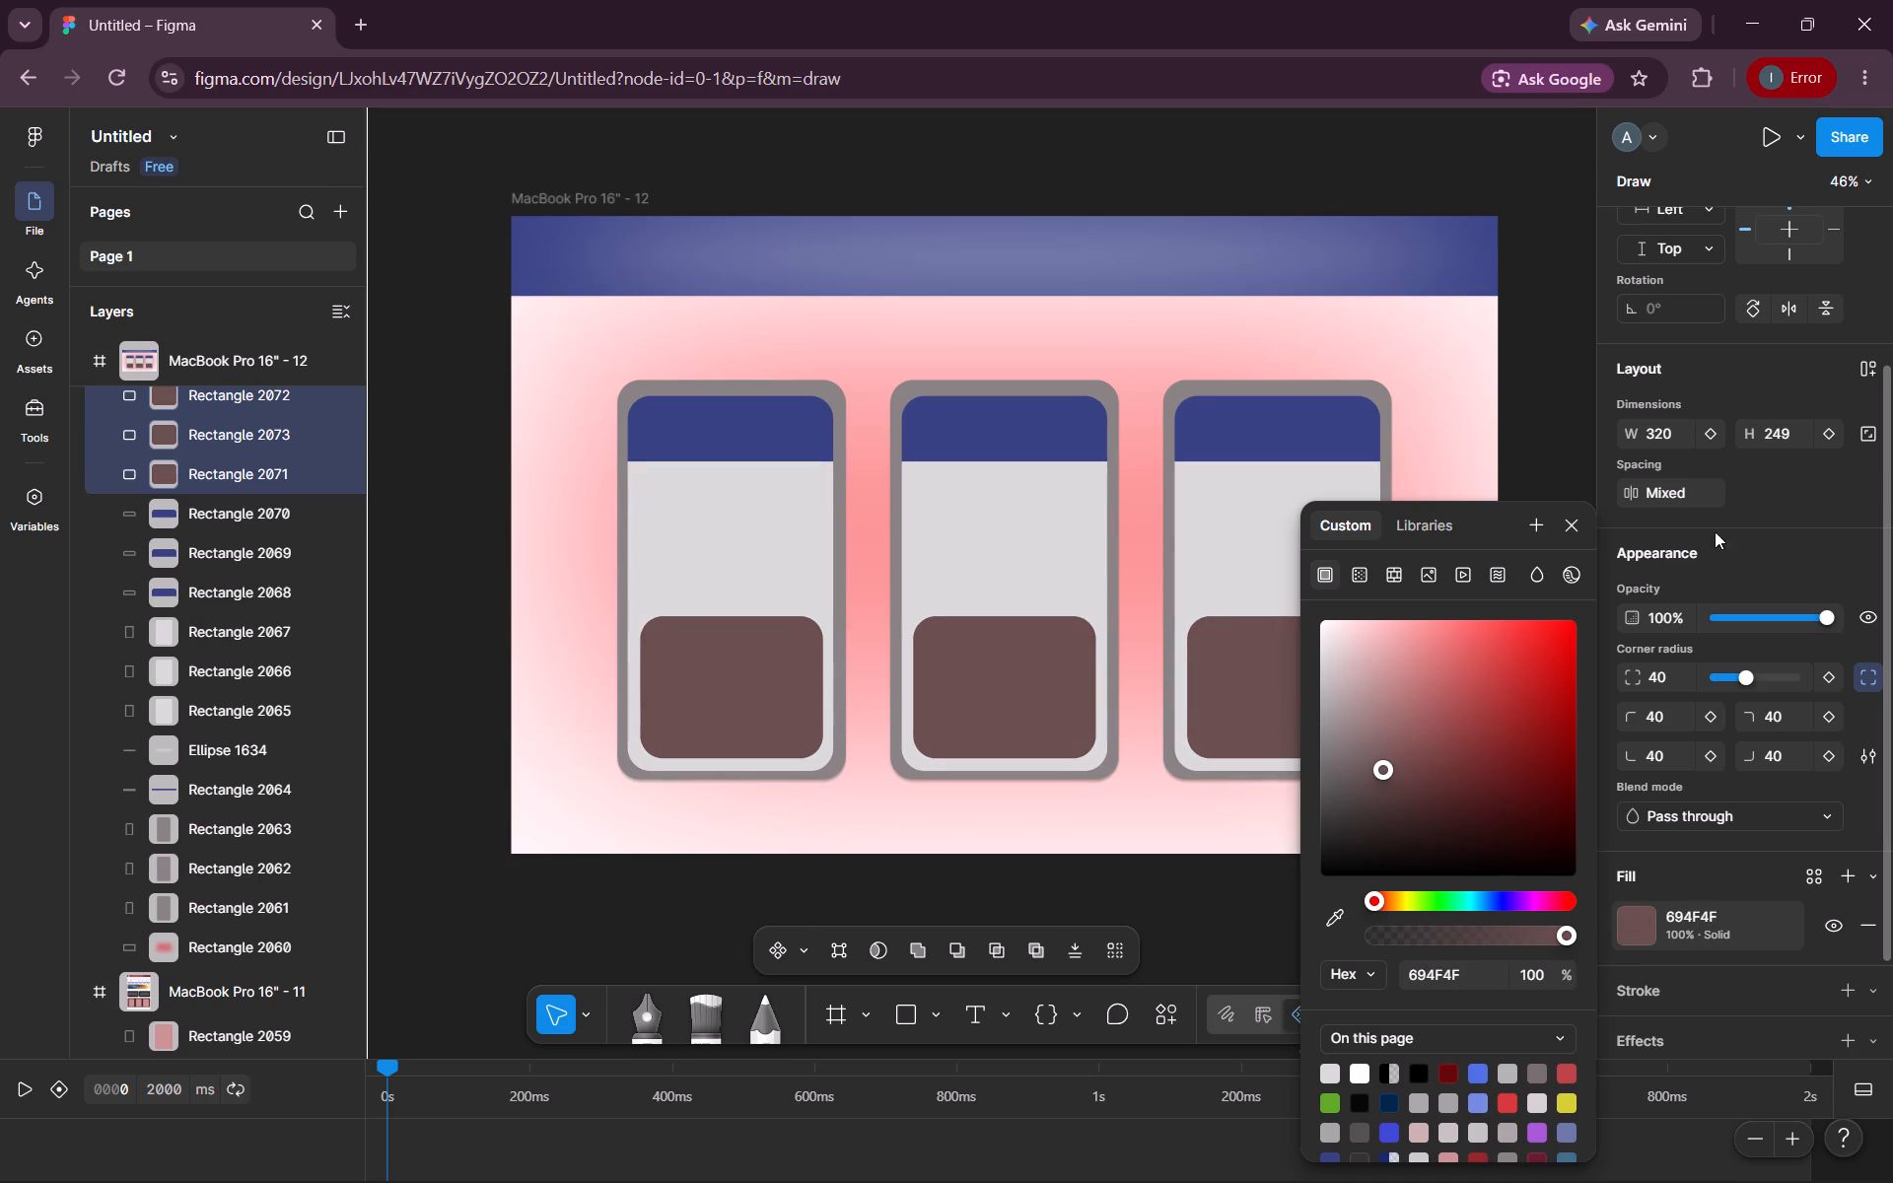
pyautogui.click(1748, 527)
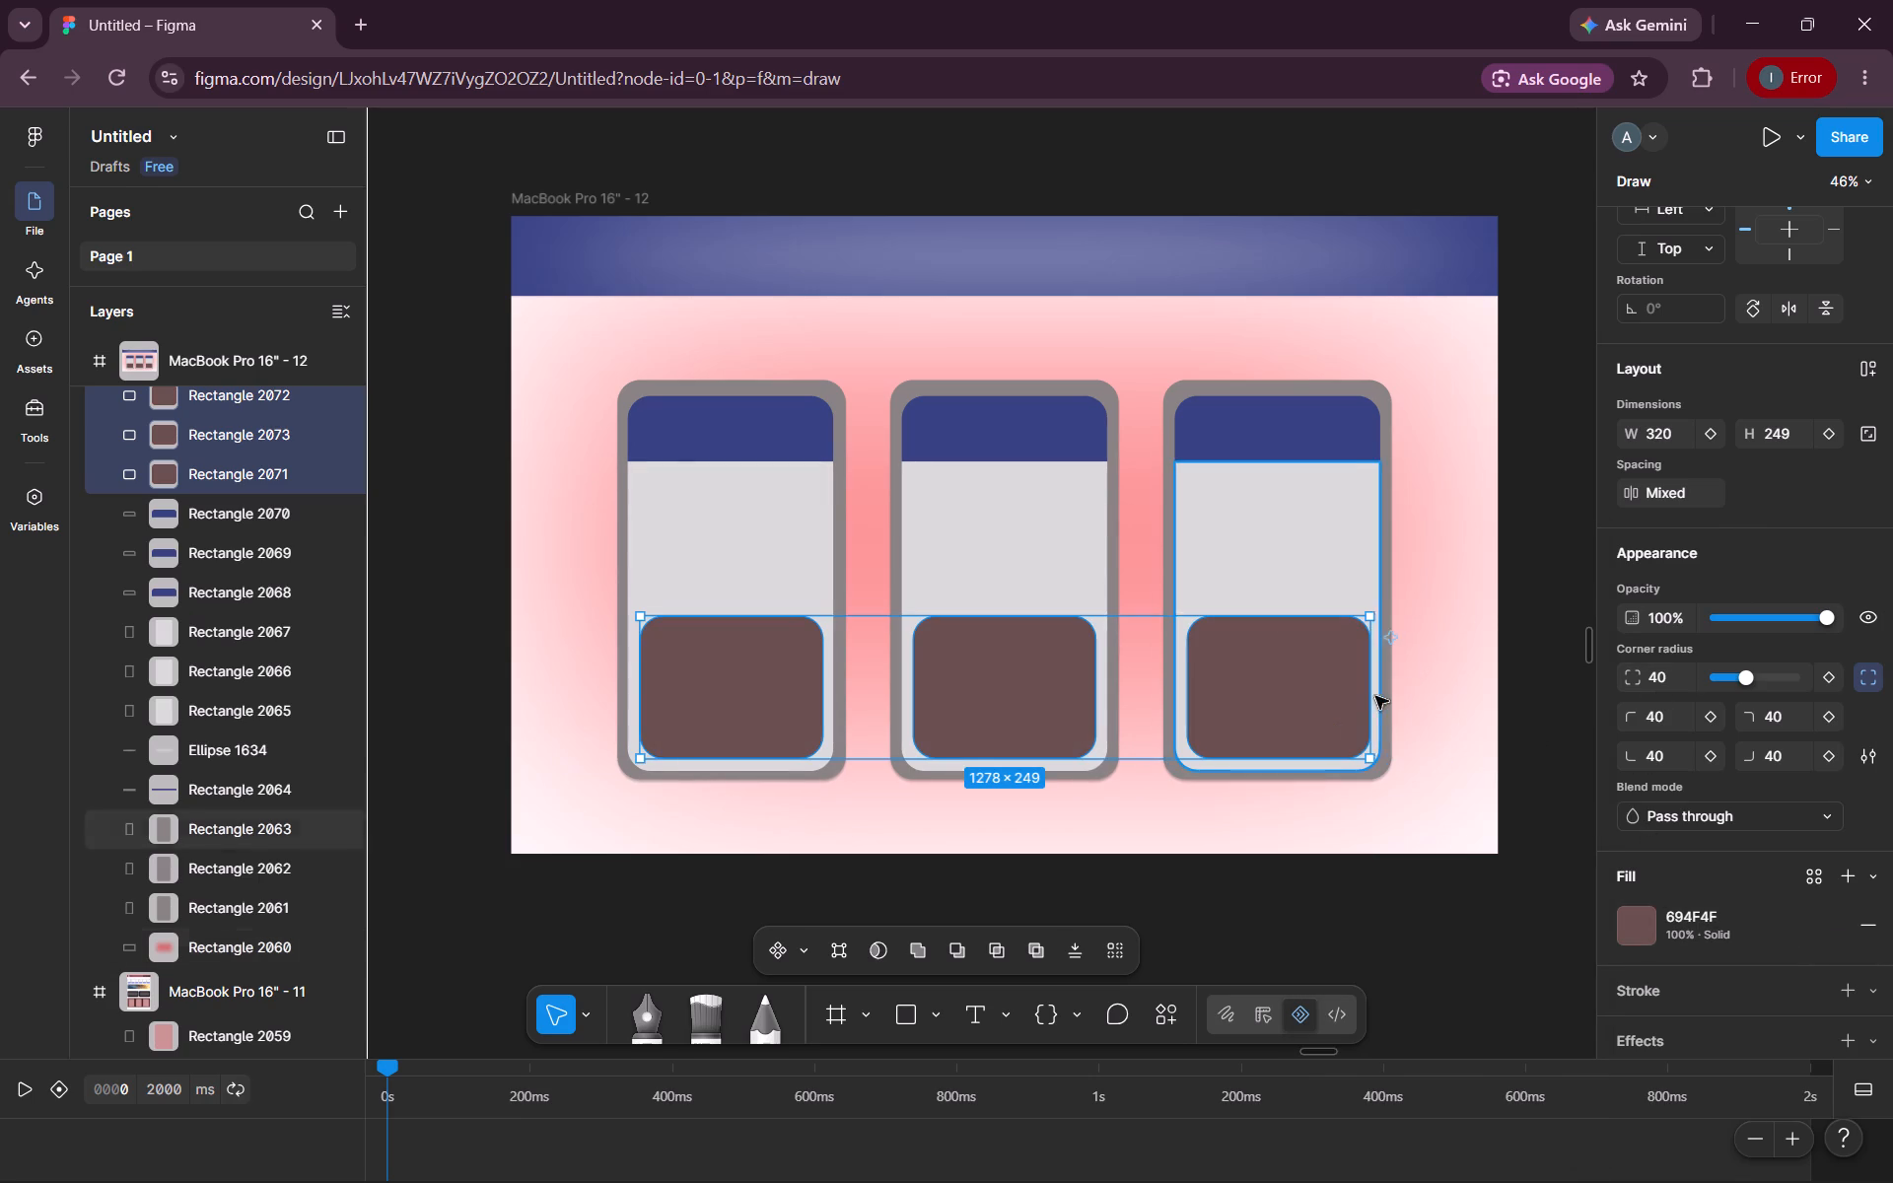
# Tidy up the three inner boxes with an even horizontal spacing of 159.
pyautogui.click(1344, 731)
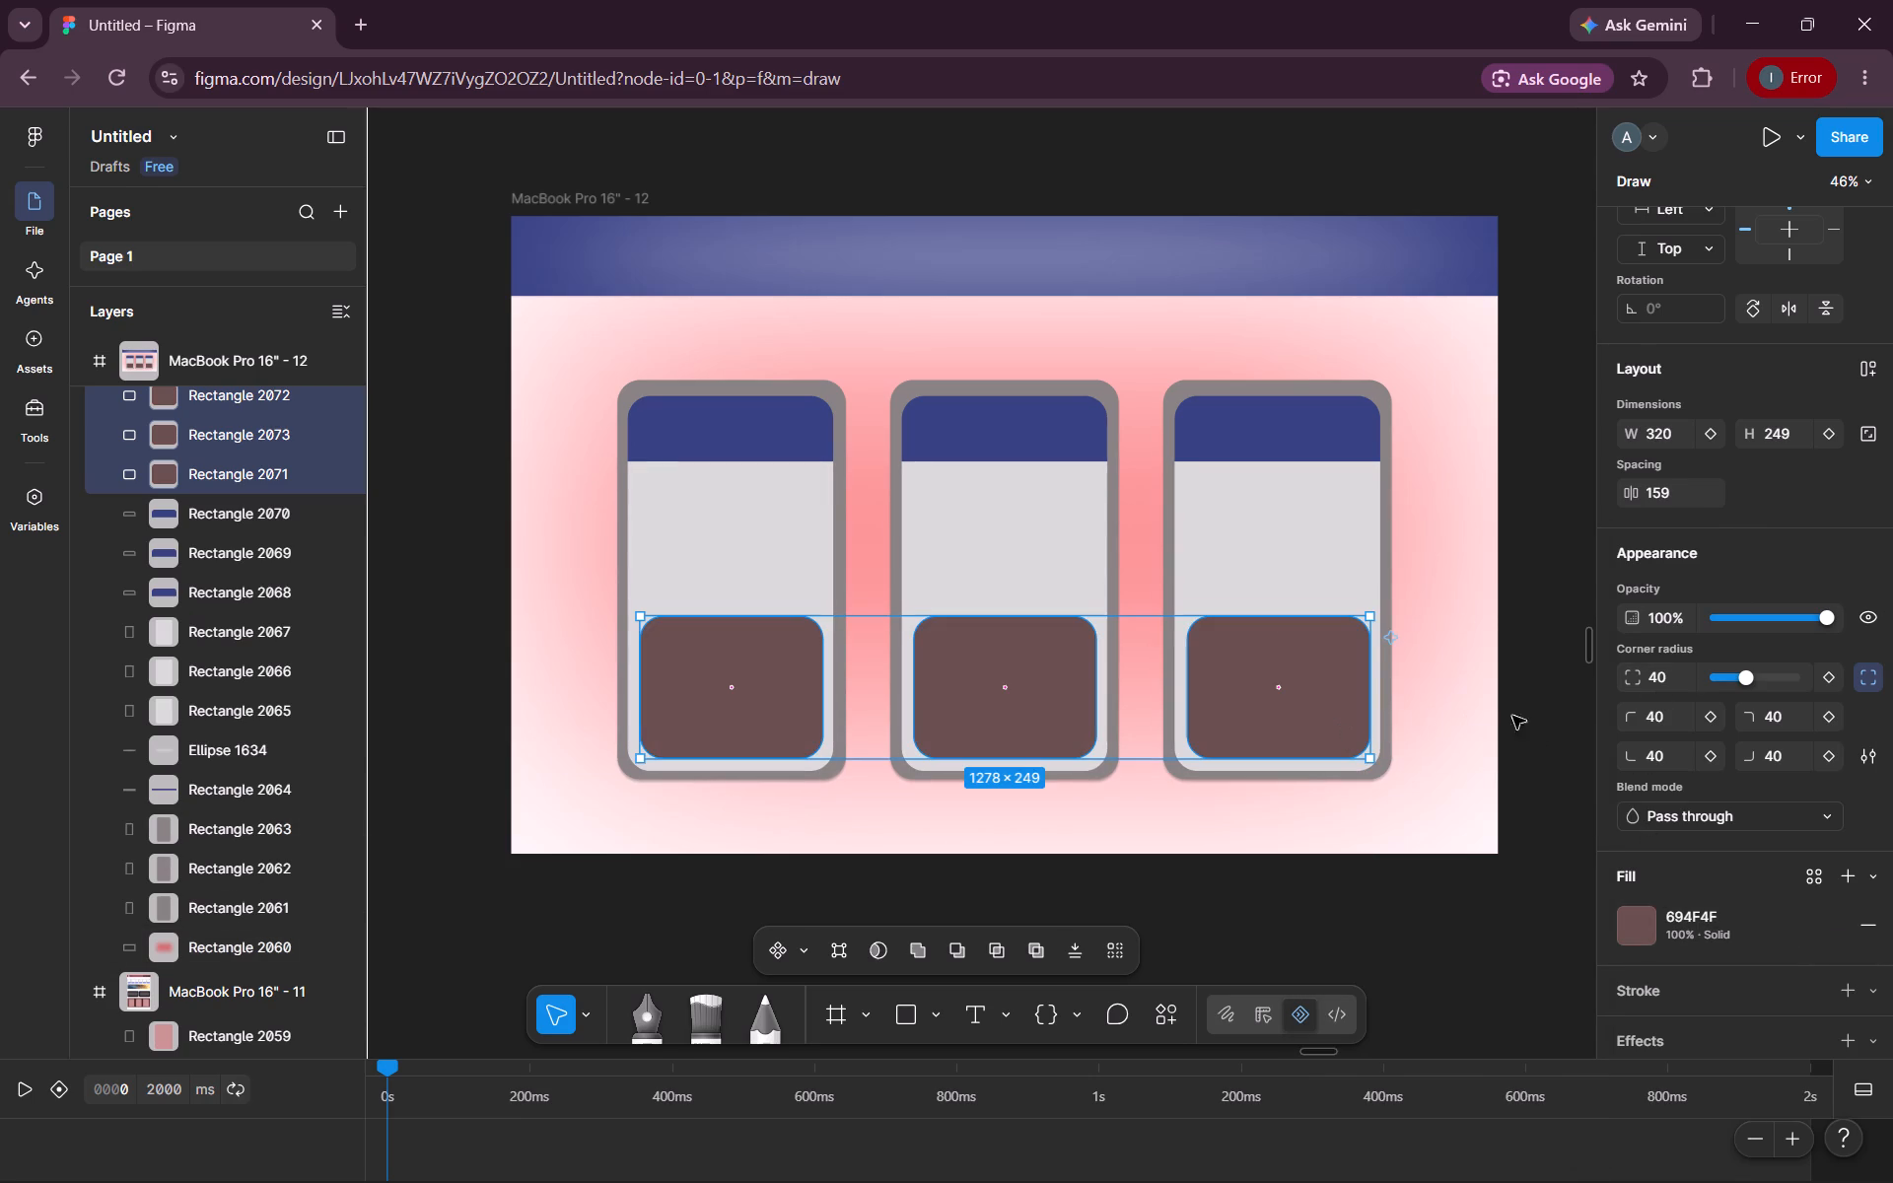
# Extend the three inner boxes upward together to a height of 279.
pyautogui.moveTo(1308, 614); pyautogui.dragTo(1303, 567)
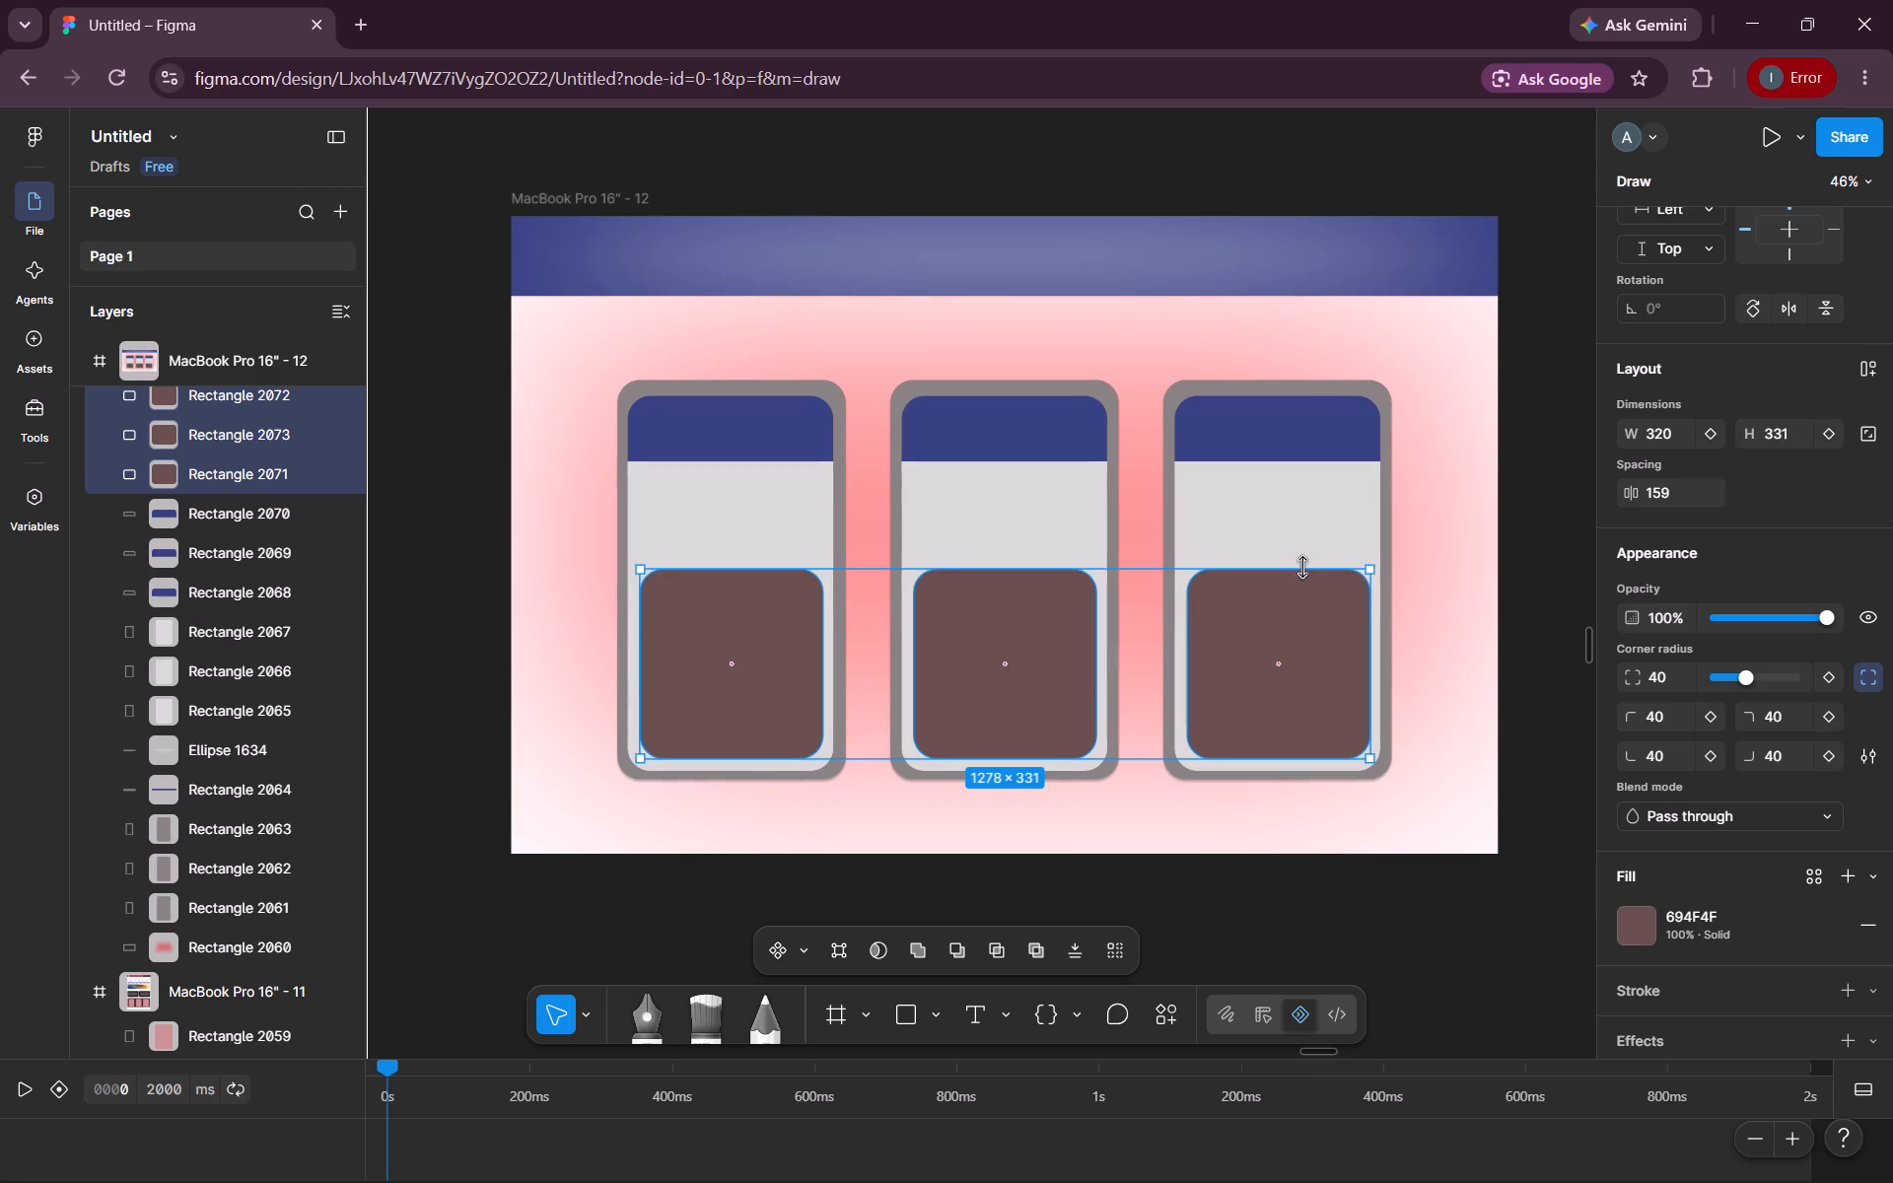
pyautogui.moveTo(1303, 567); pyautogui.dragTo(1297, 599)
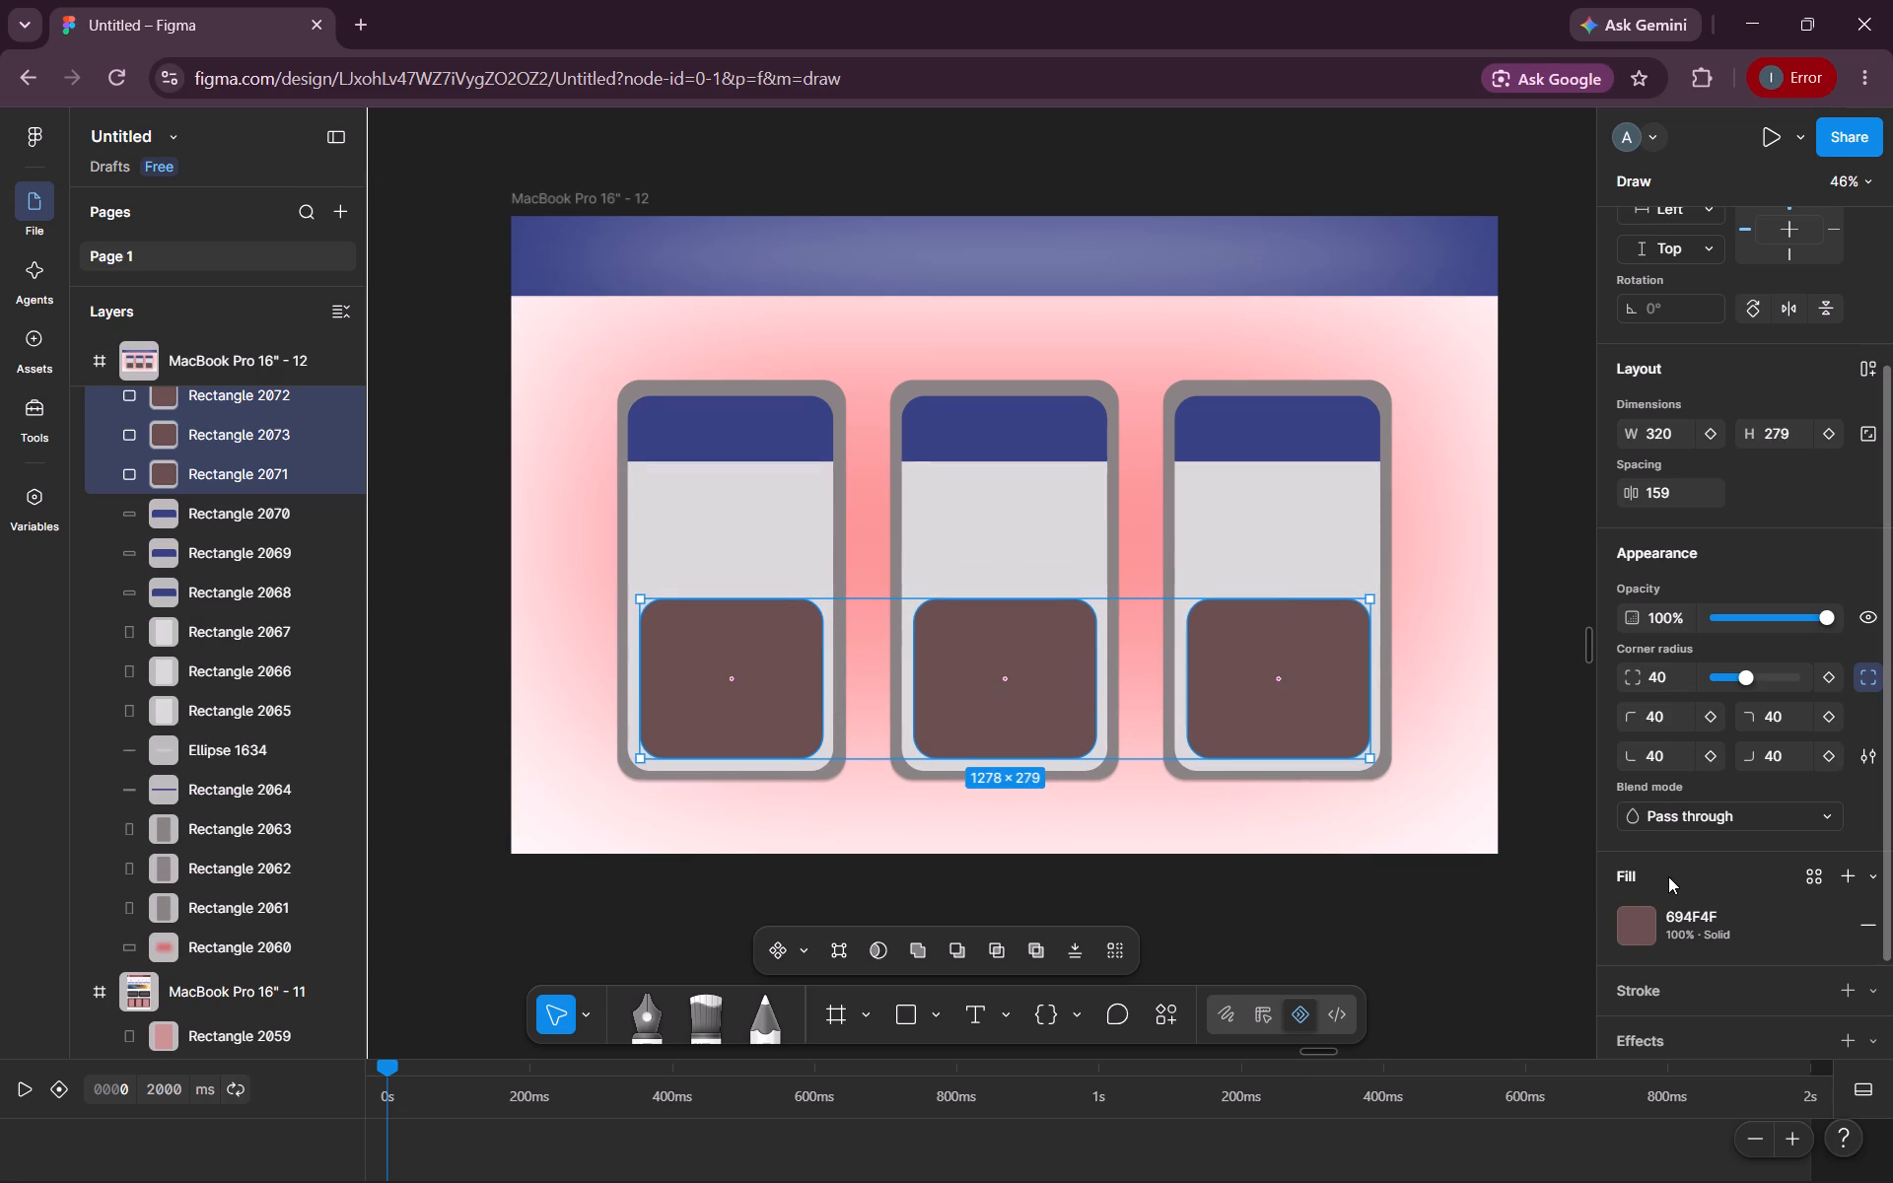
# Set the opacity of the three inner boxes to 50%.
pyautogui.scroll(-2, 1659, 963)
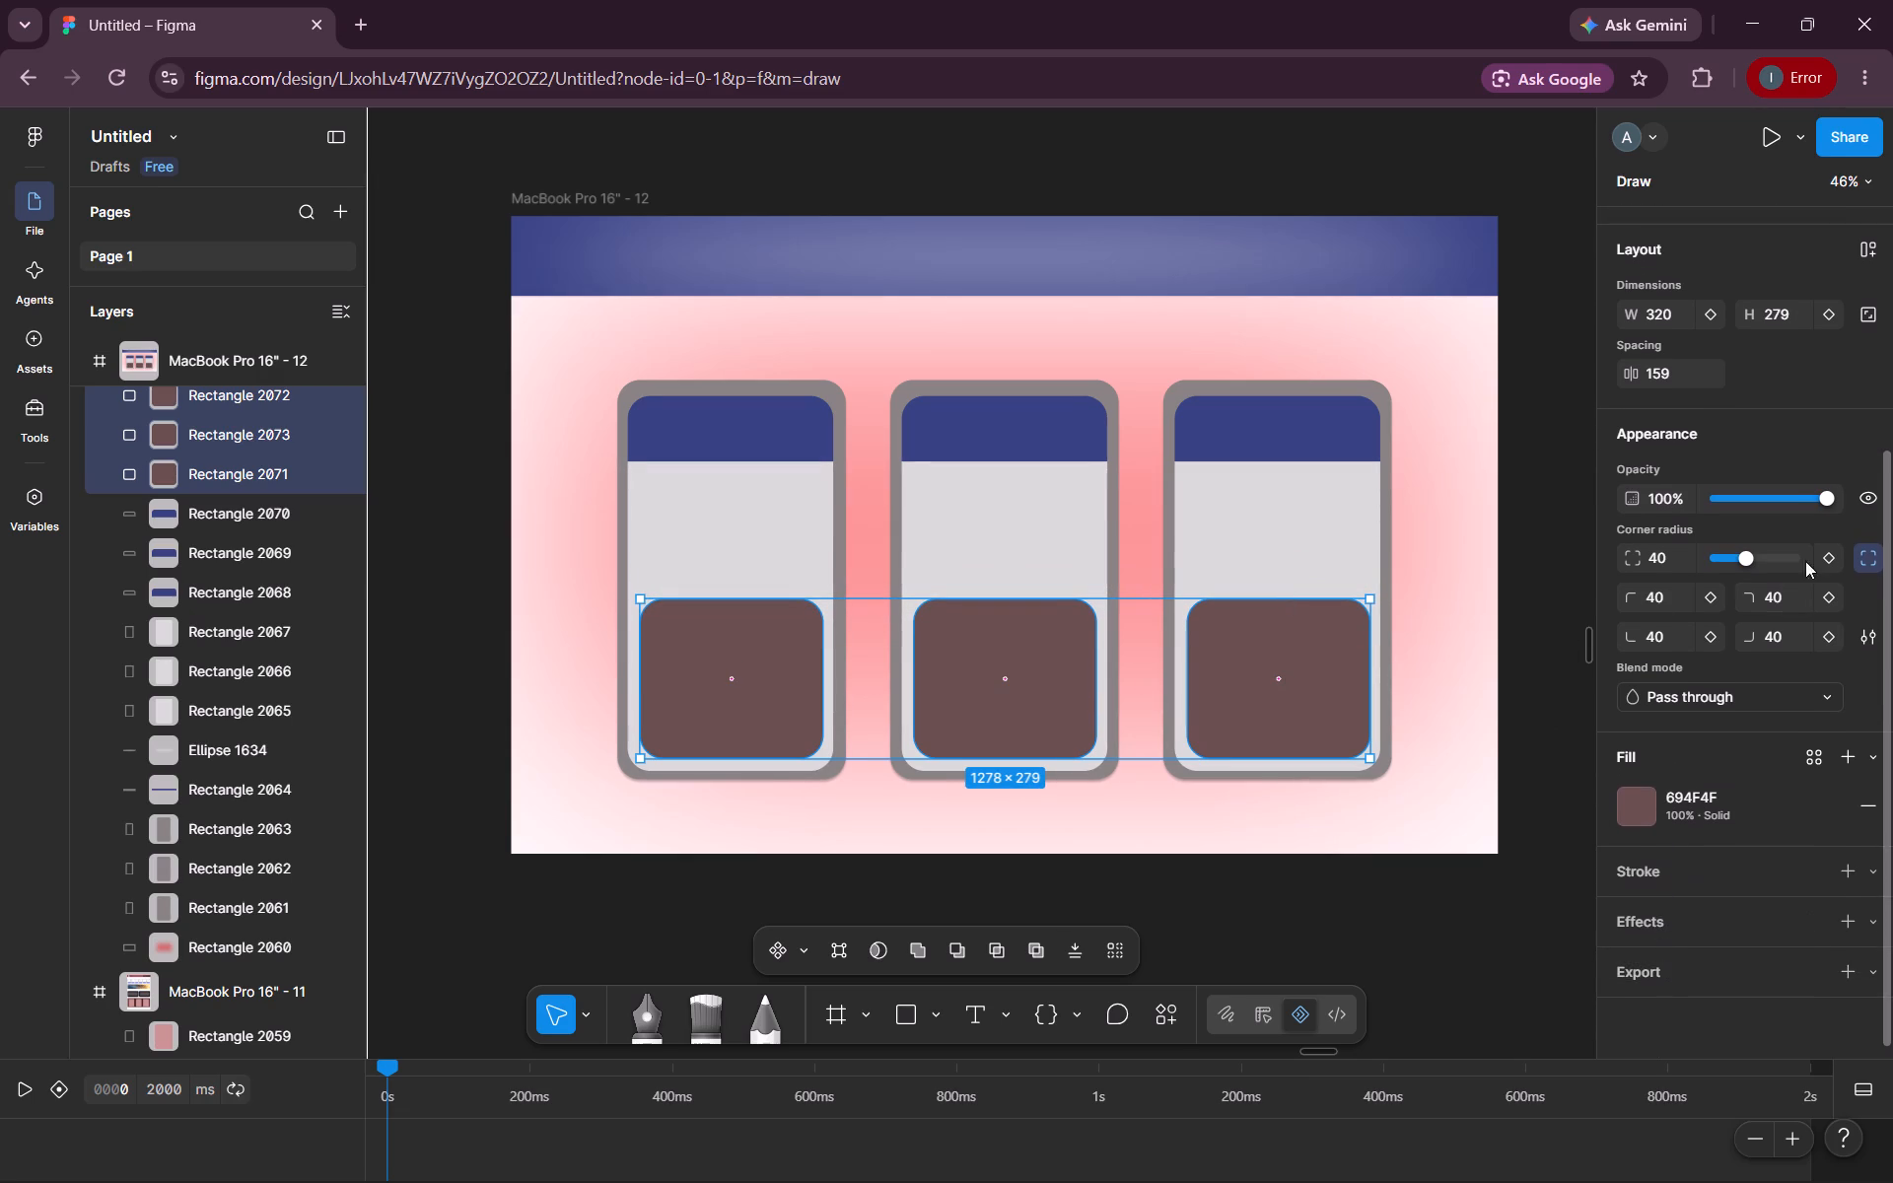
pyautogui.moveTo(1824, 498); pyautogui.dragTo(1773, 499)
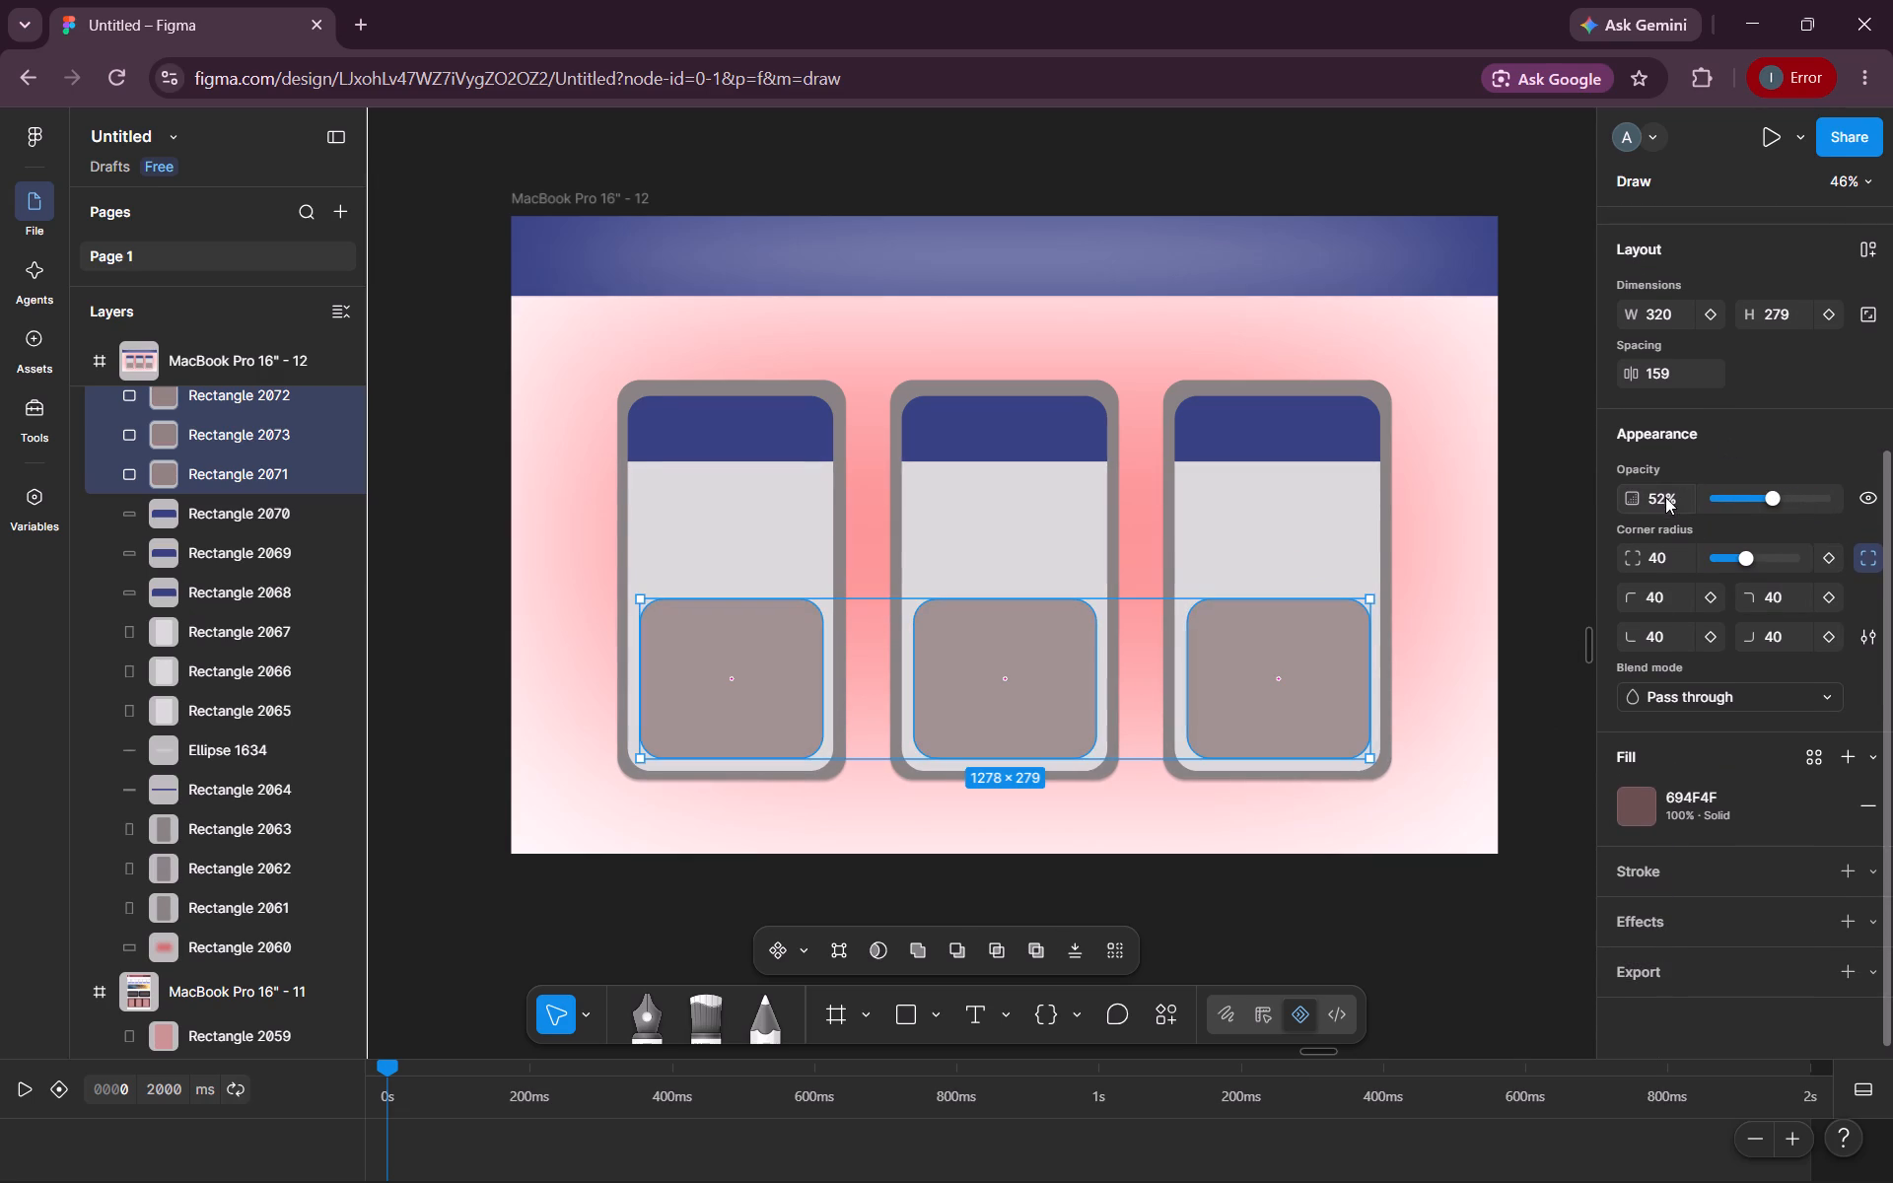
pyautogui.doubleClick(1665, 497)
pyautogui.press('5')
pyautogui.press('0')
pyautogui.press('Return')
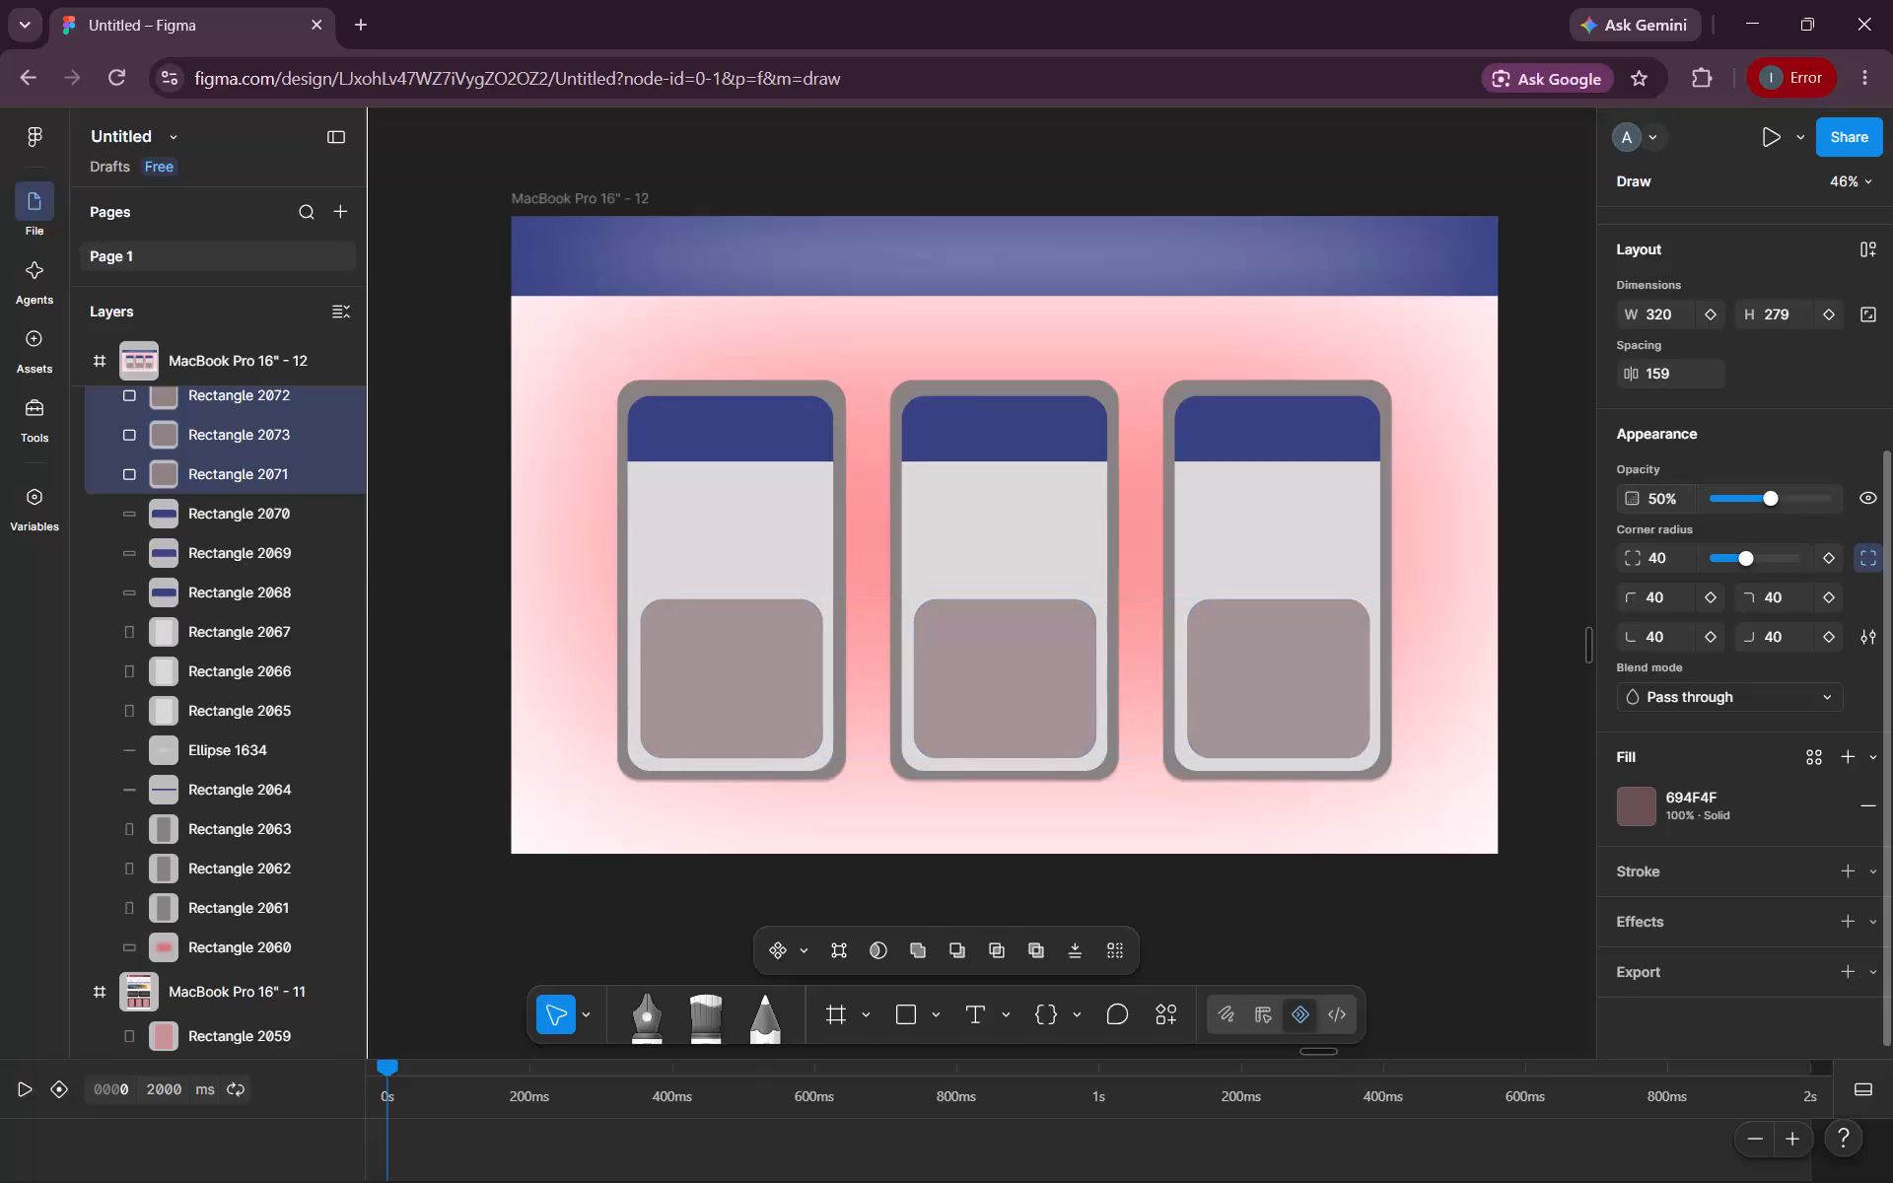
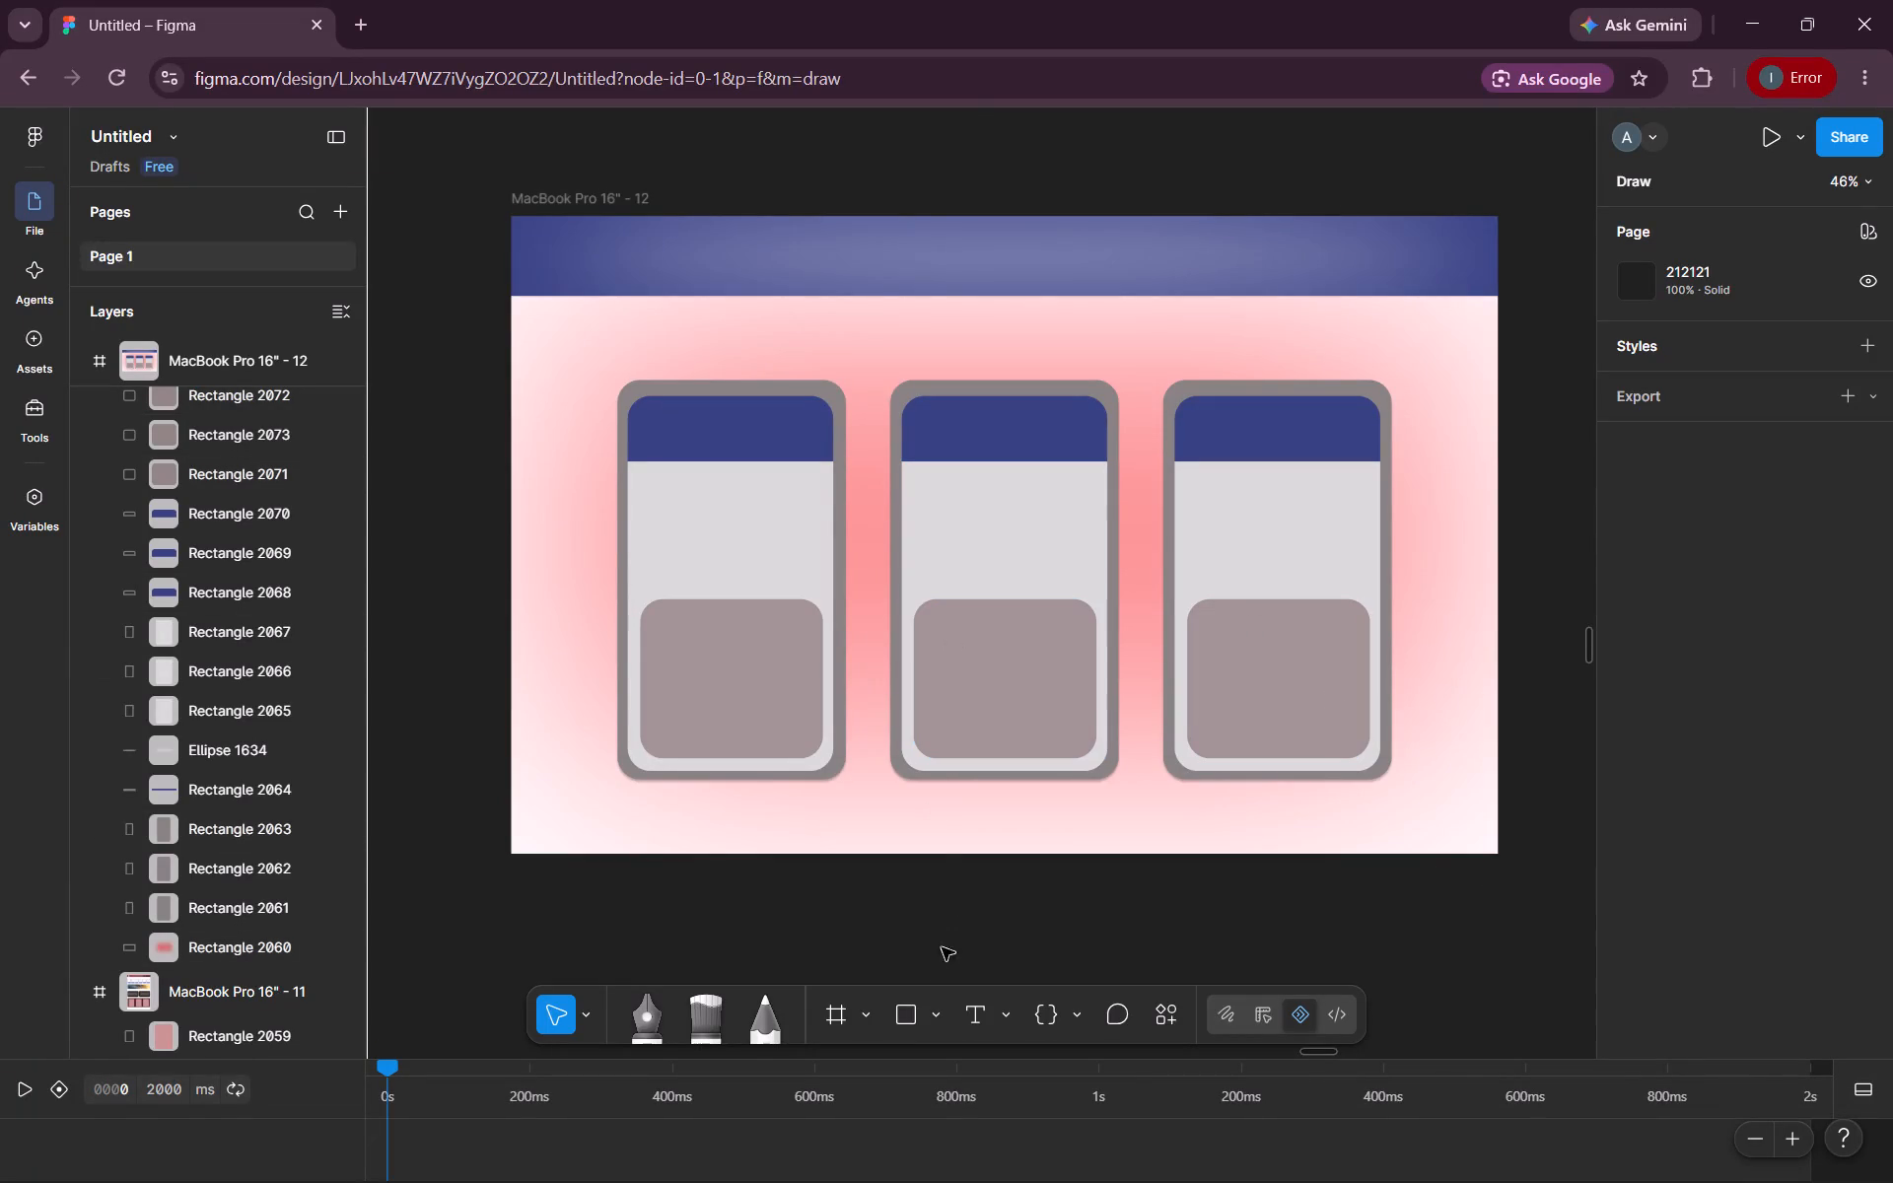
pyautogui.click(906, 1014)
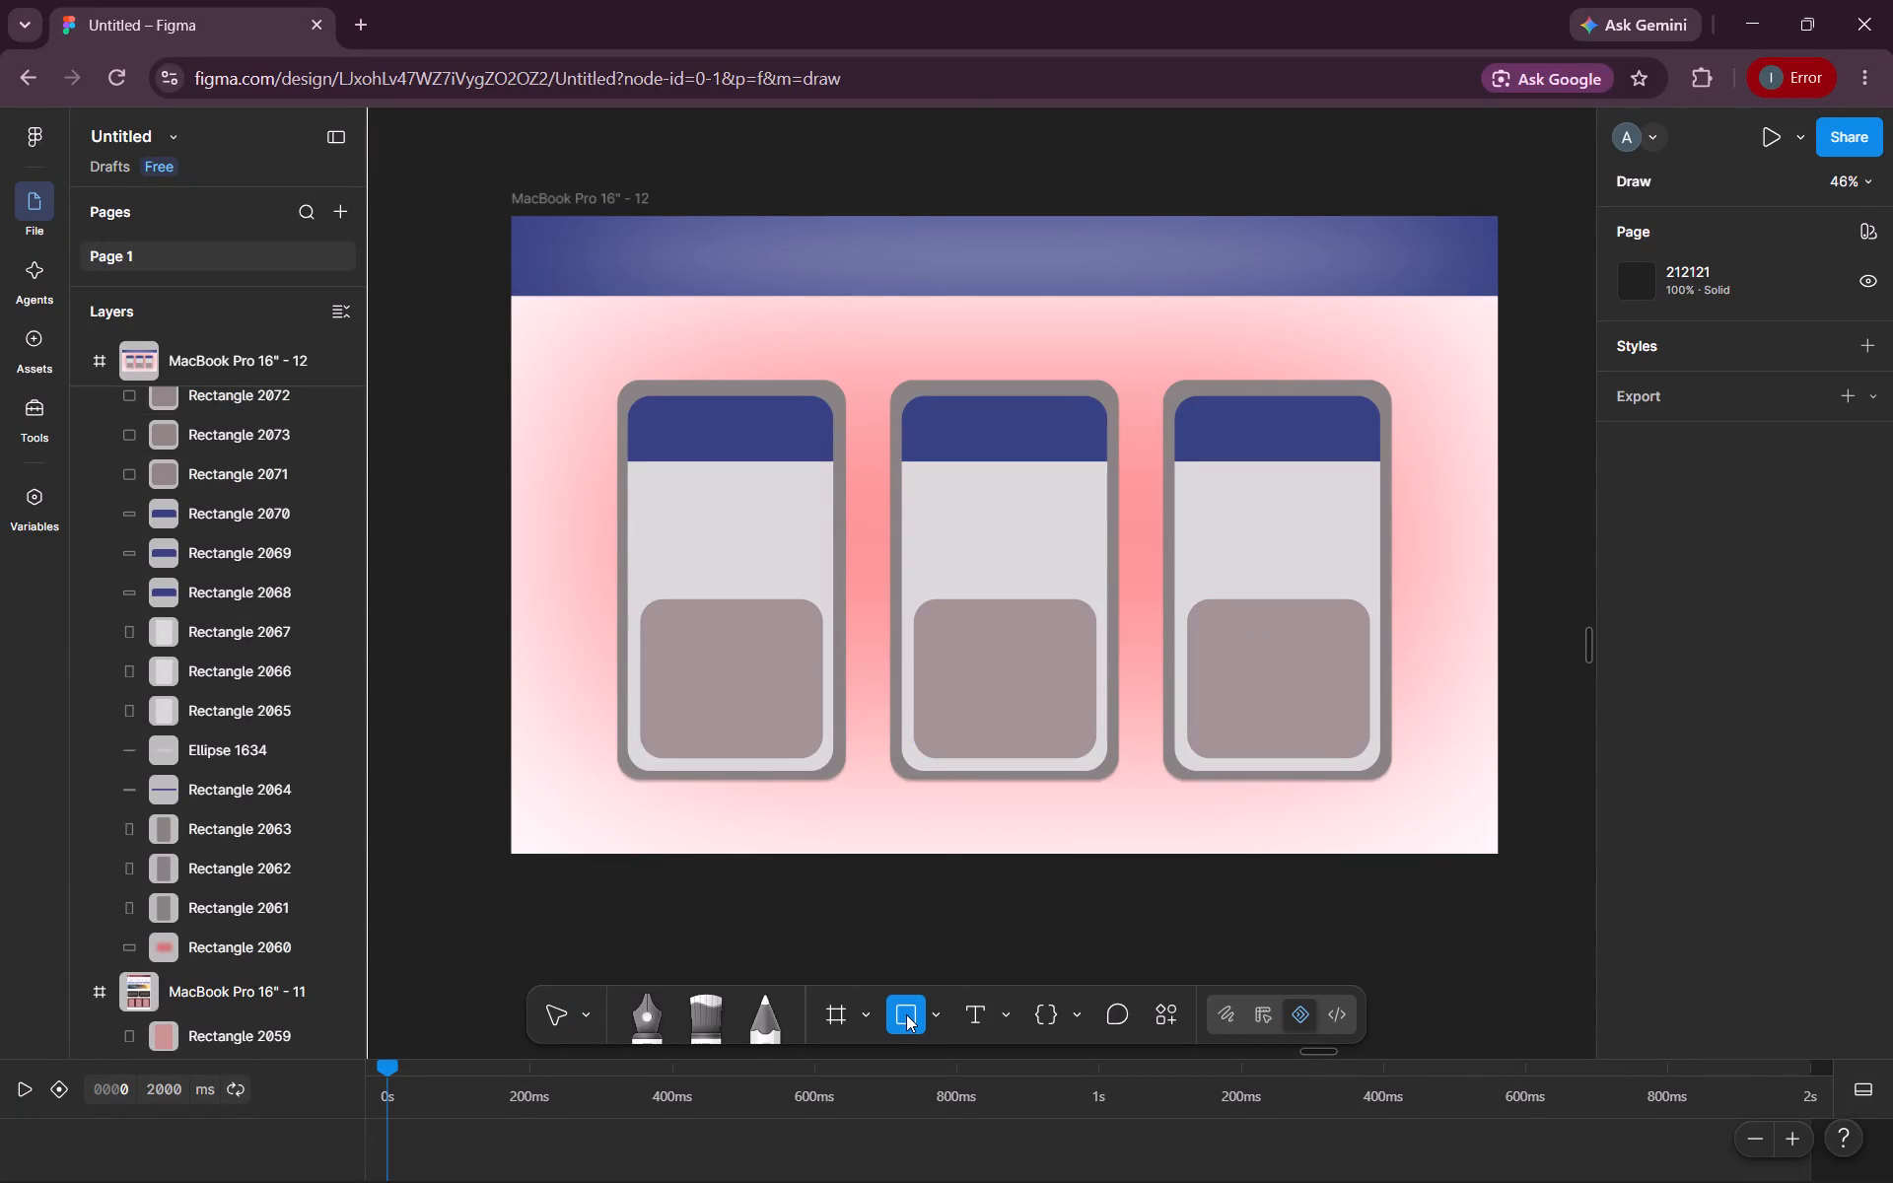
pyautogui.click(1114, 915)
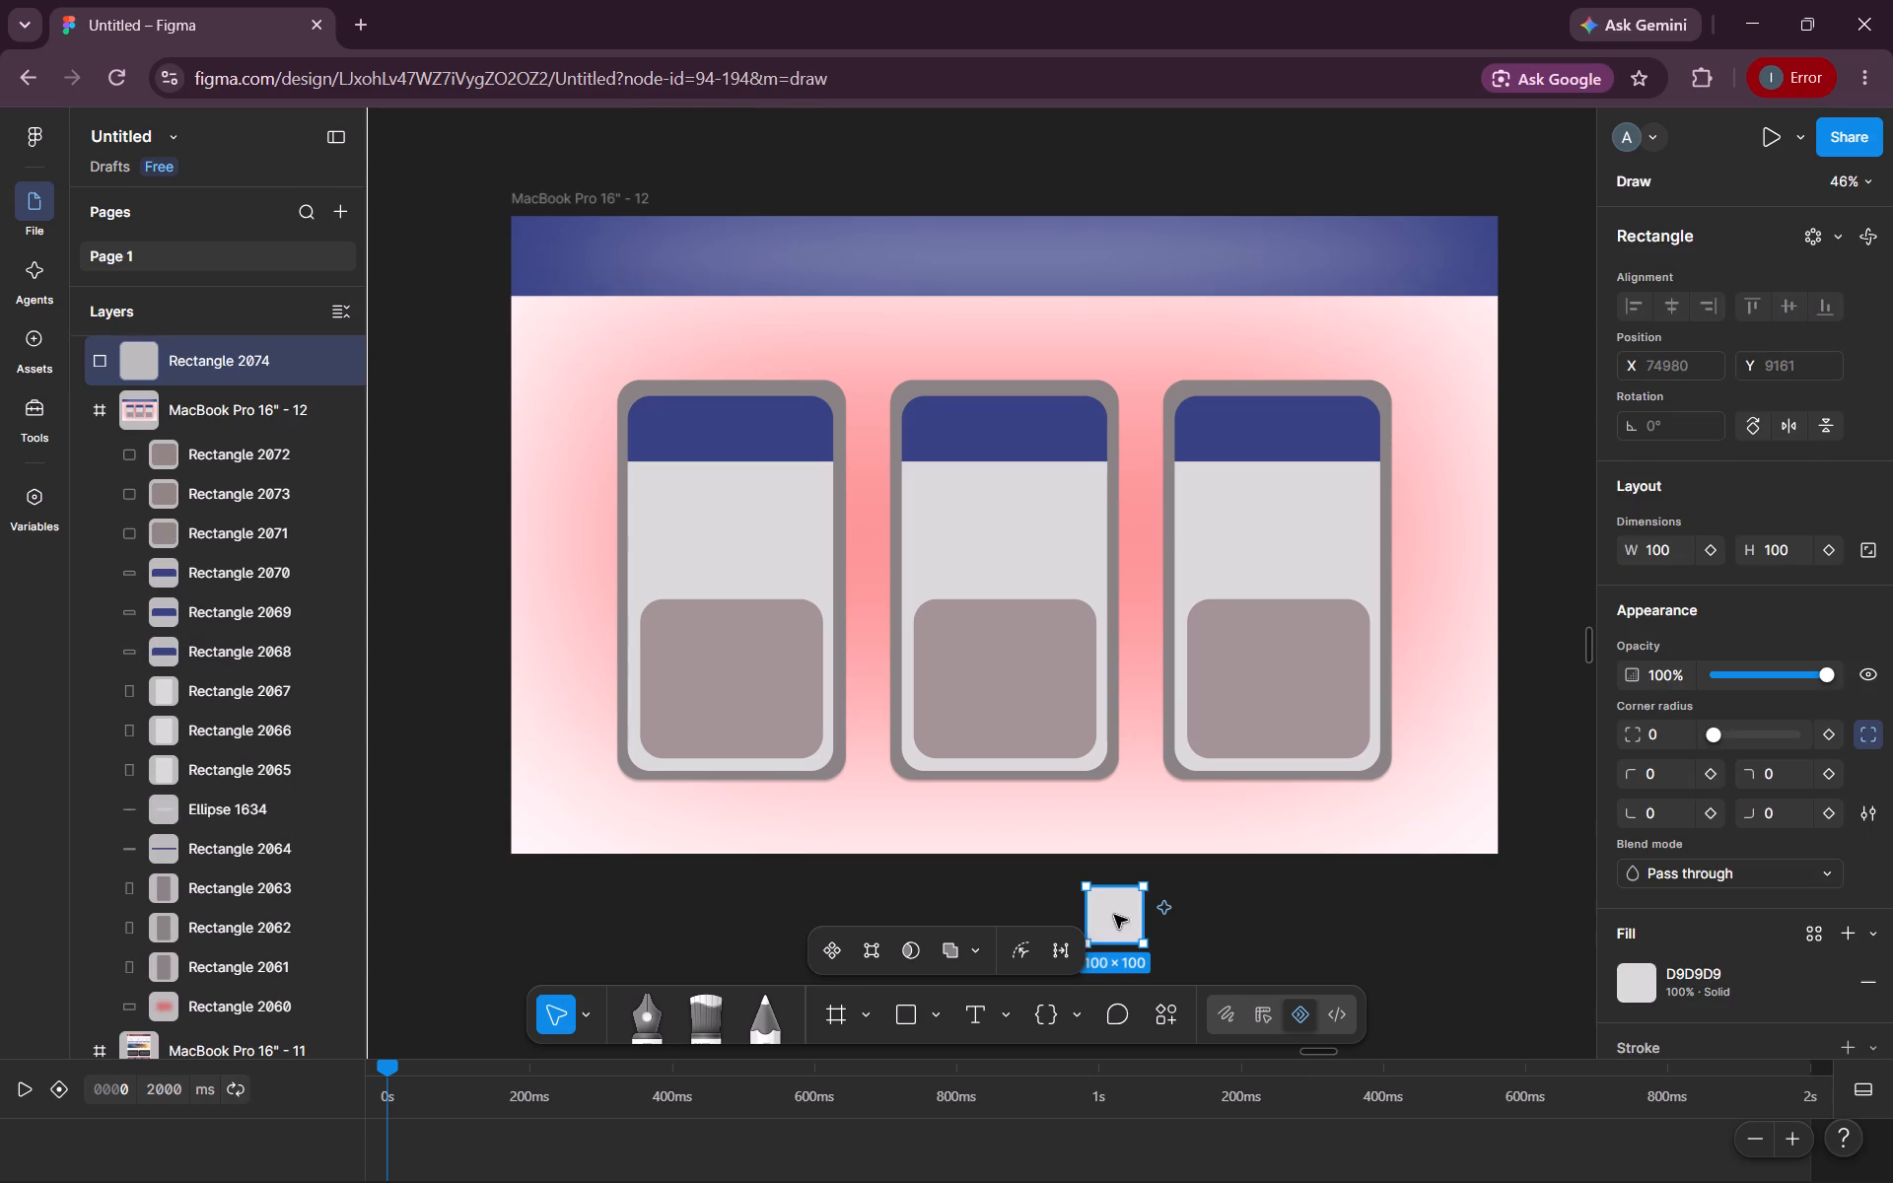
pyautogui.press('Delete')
# Add a new MacBook Pro 16" frame (1728 × 1117) on the empty canvas to the right of the three-card frame.
pyautogui.scroll(-1, 1114, 915)
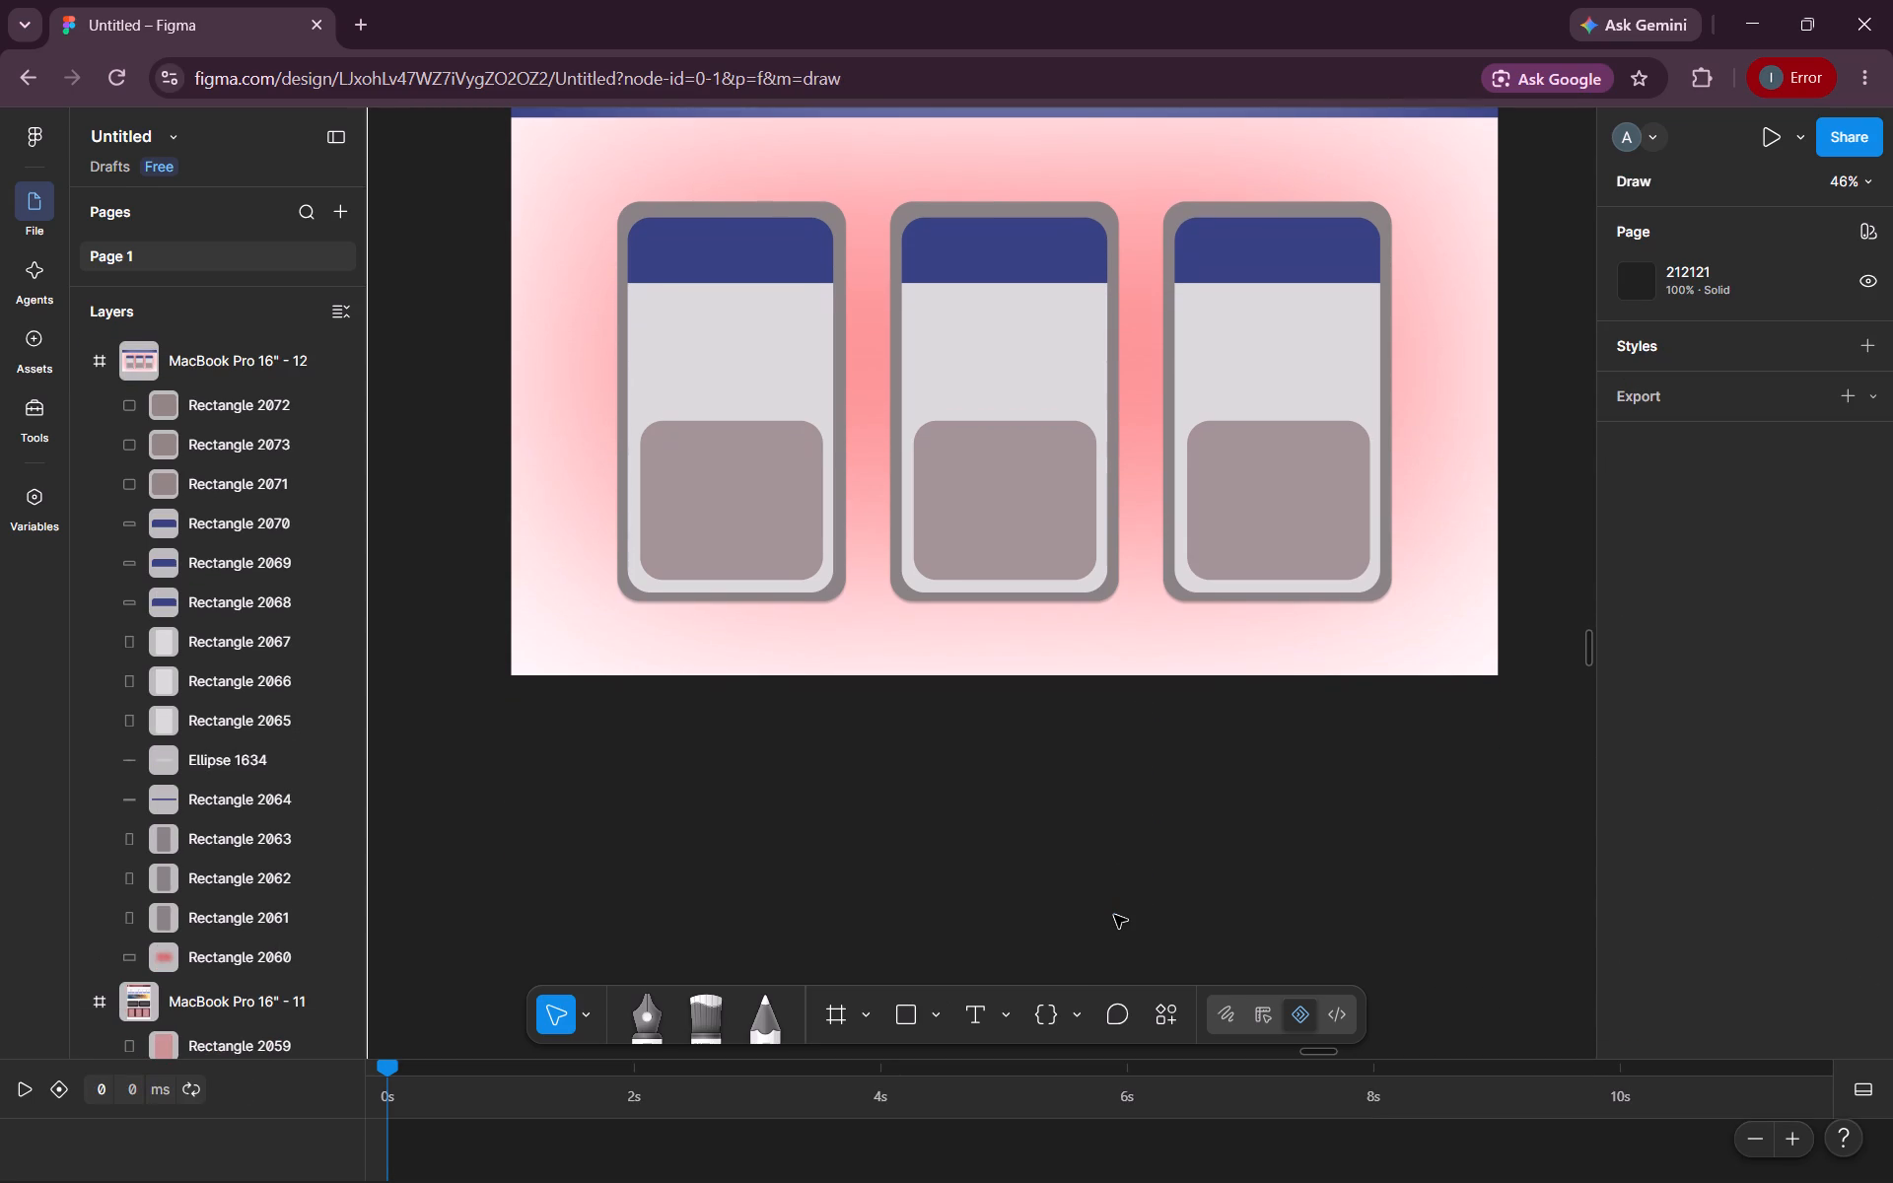
pyautogui.scroll(1, 1114, 915)
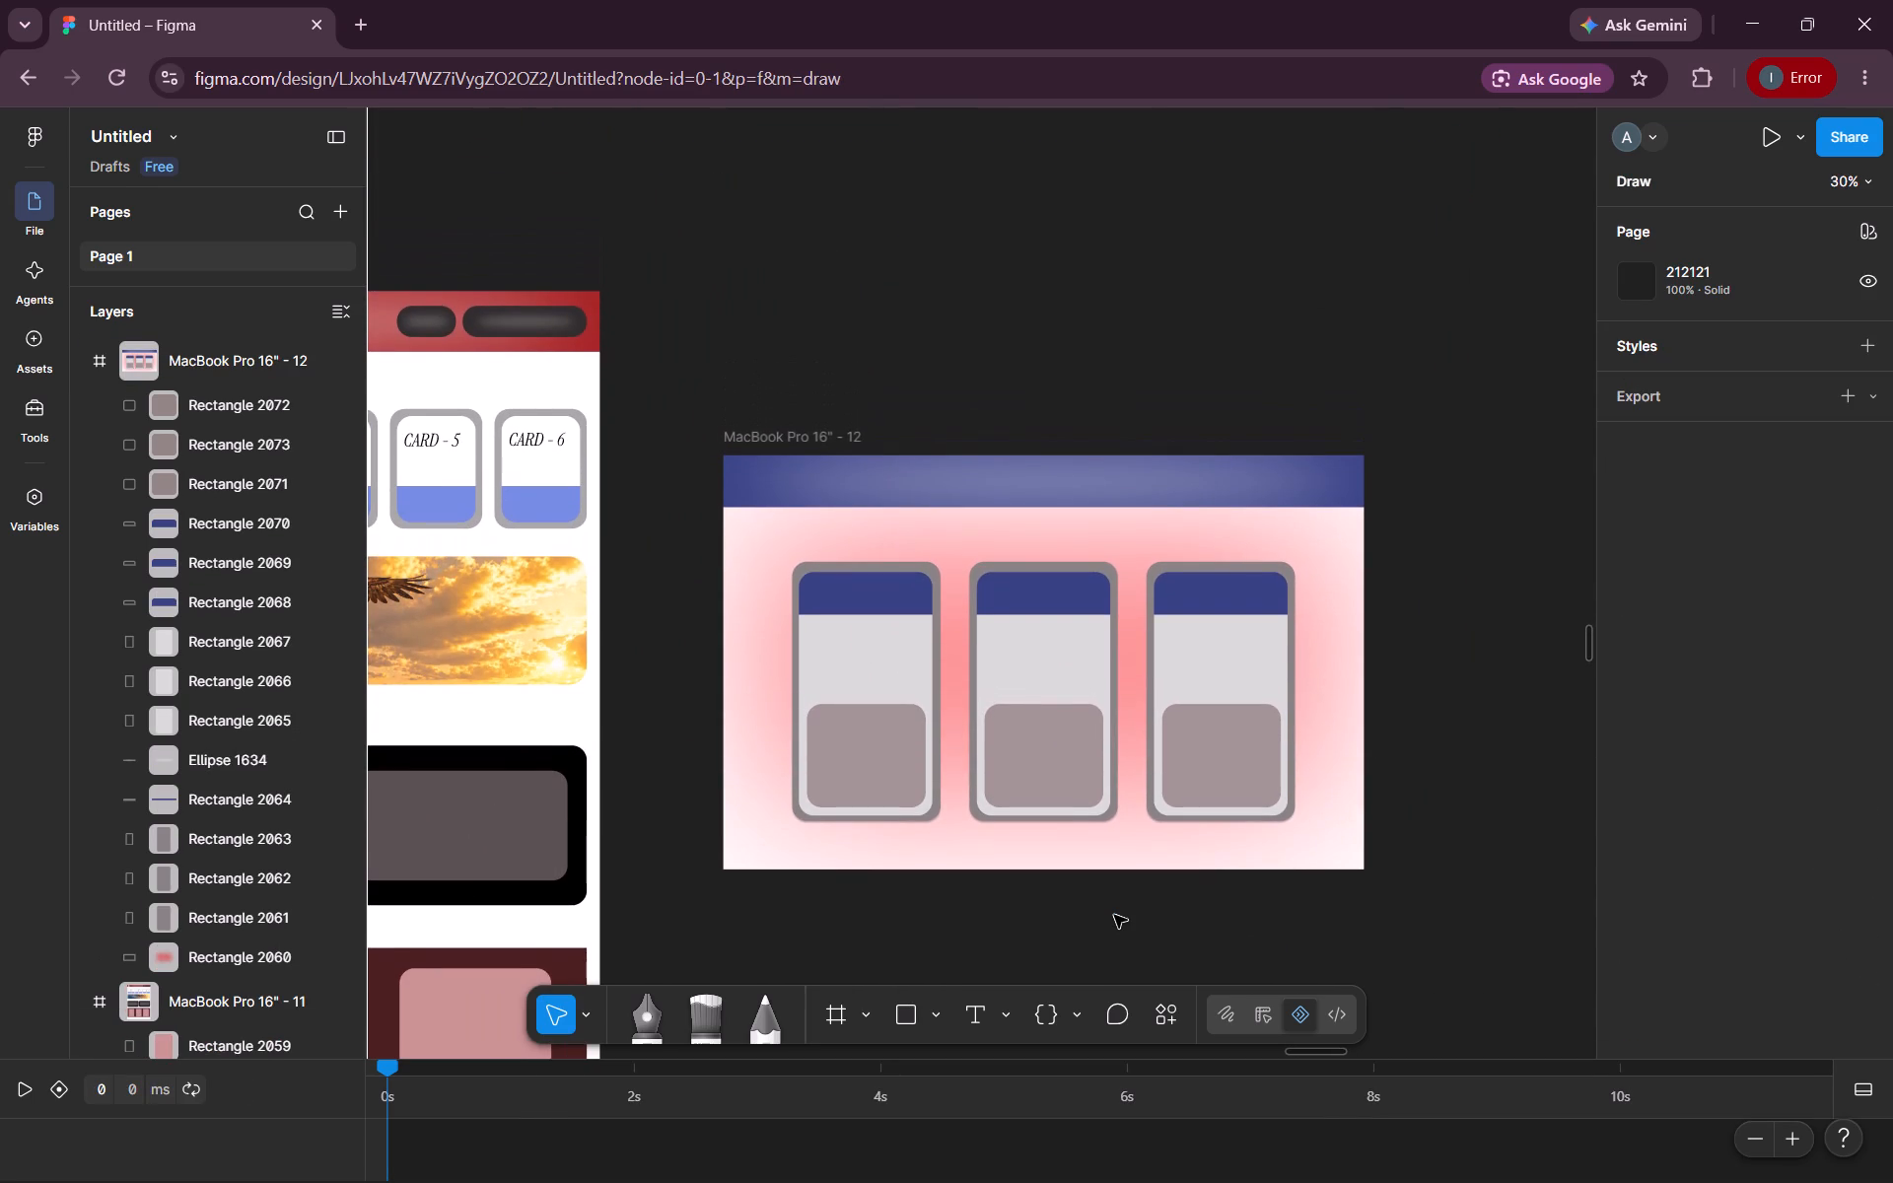
pyautogui.scroll(1, 1114, 915)
pyautogui.hscroll(-1, 1114, 915)
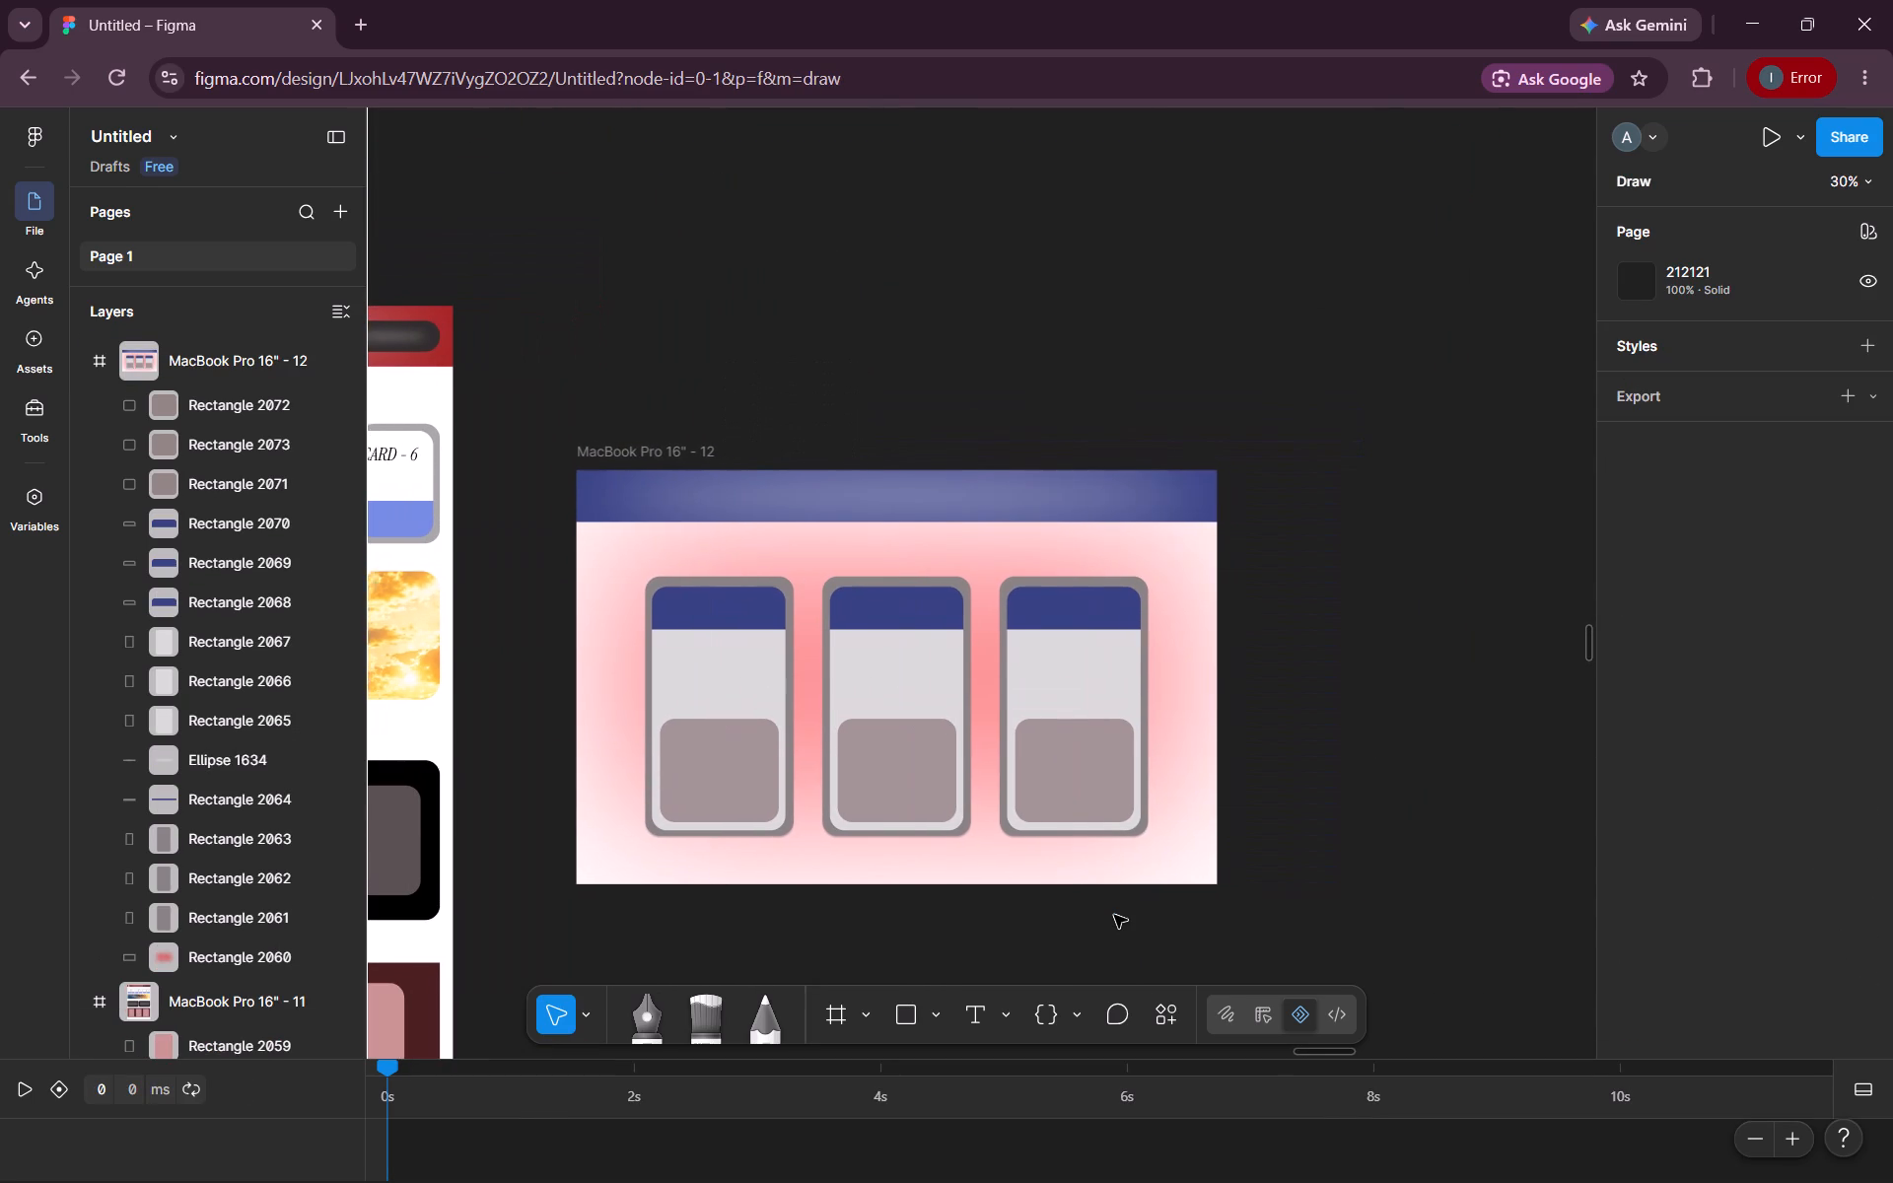
pyautogui.hscroll(-4, 1114, 915)
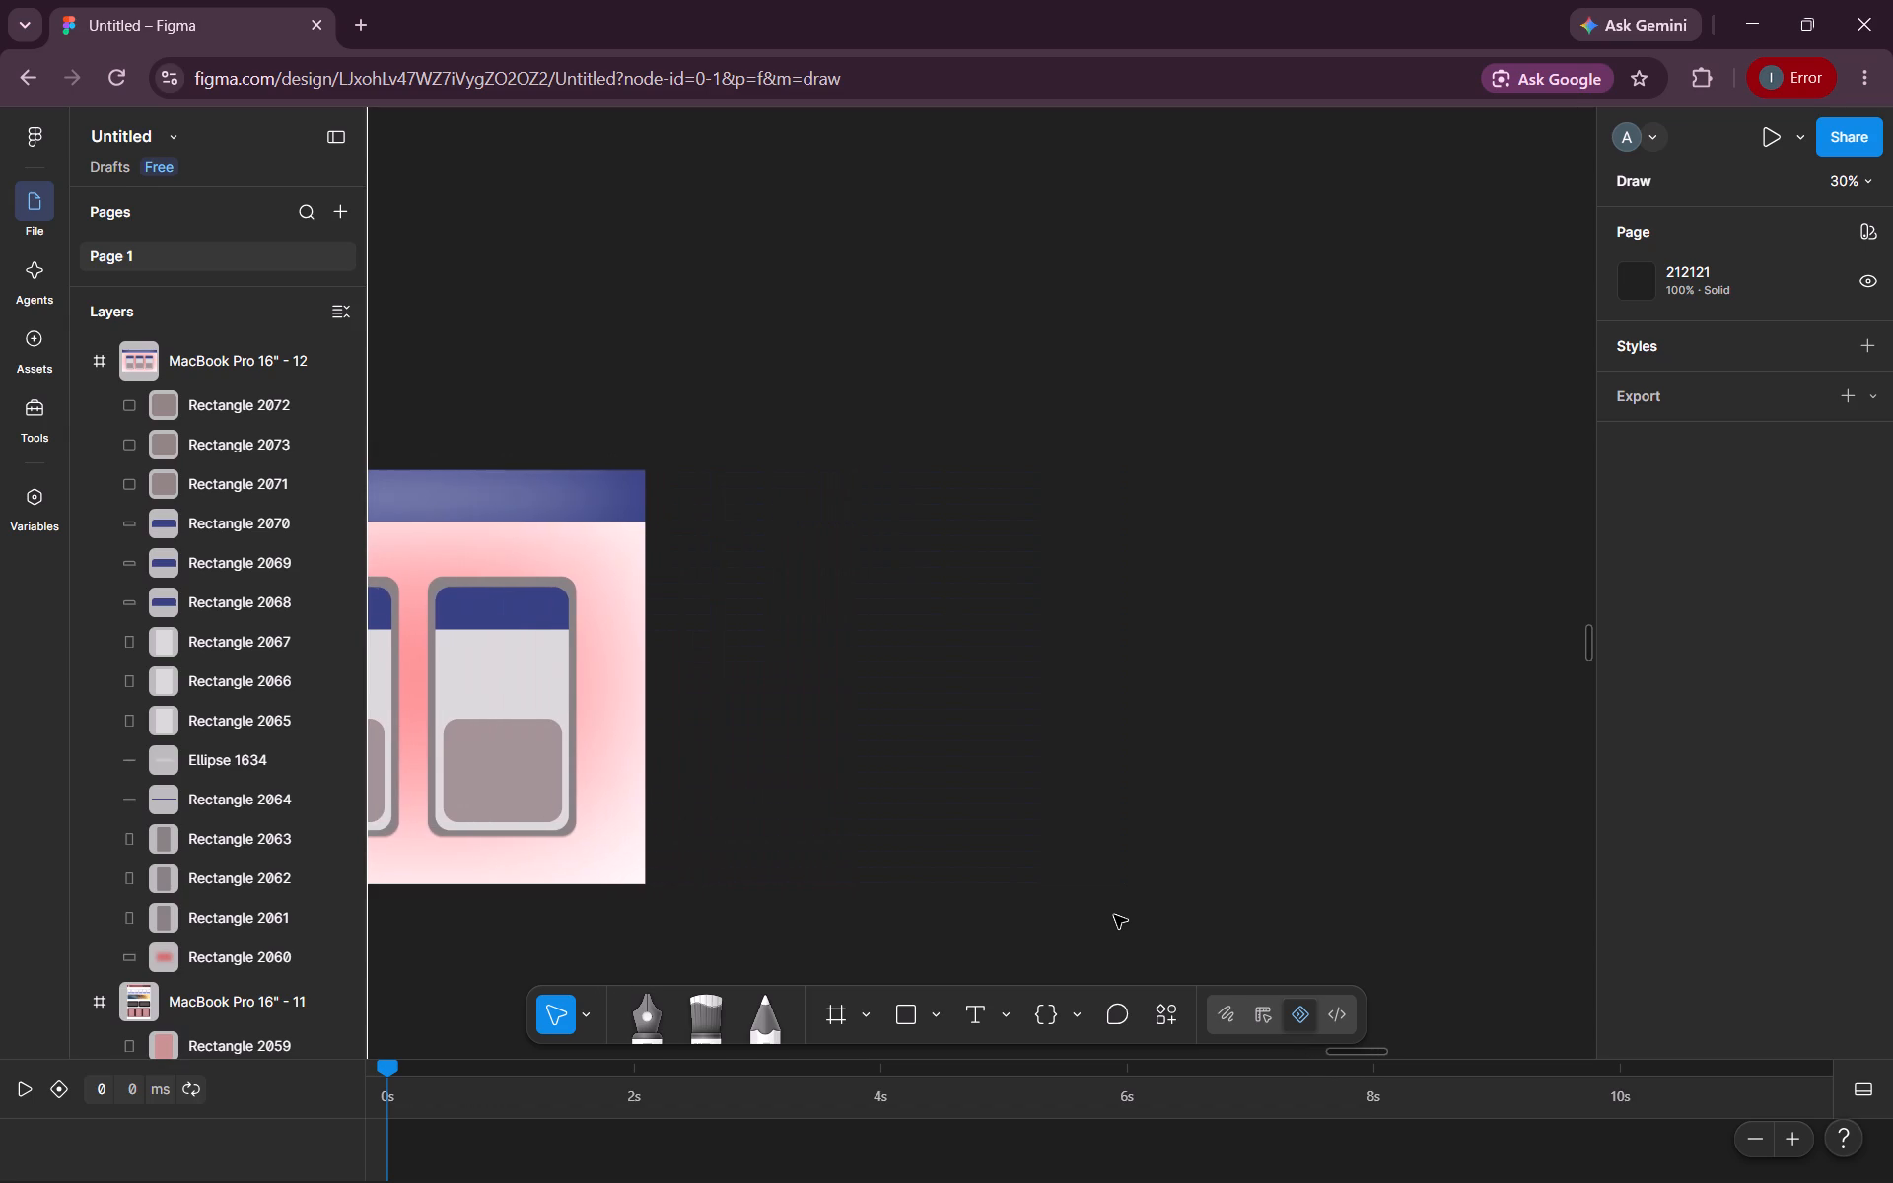
pyautogui.hscroll(-2, 1114, 915)
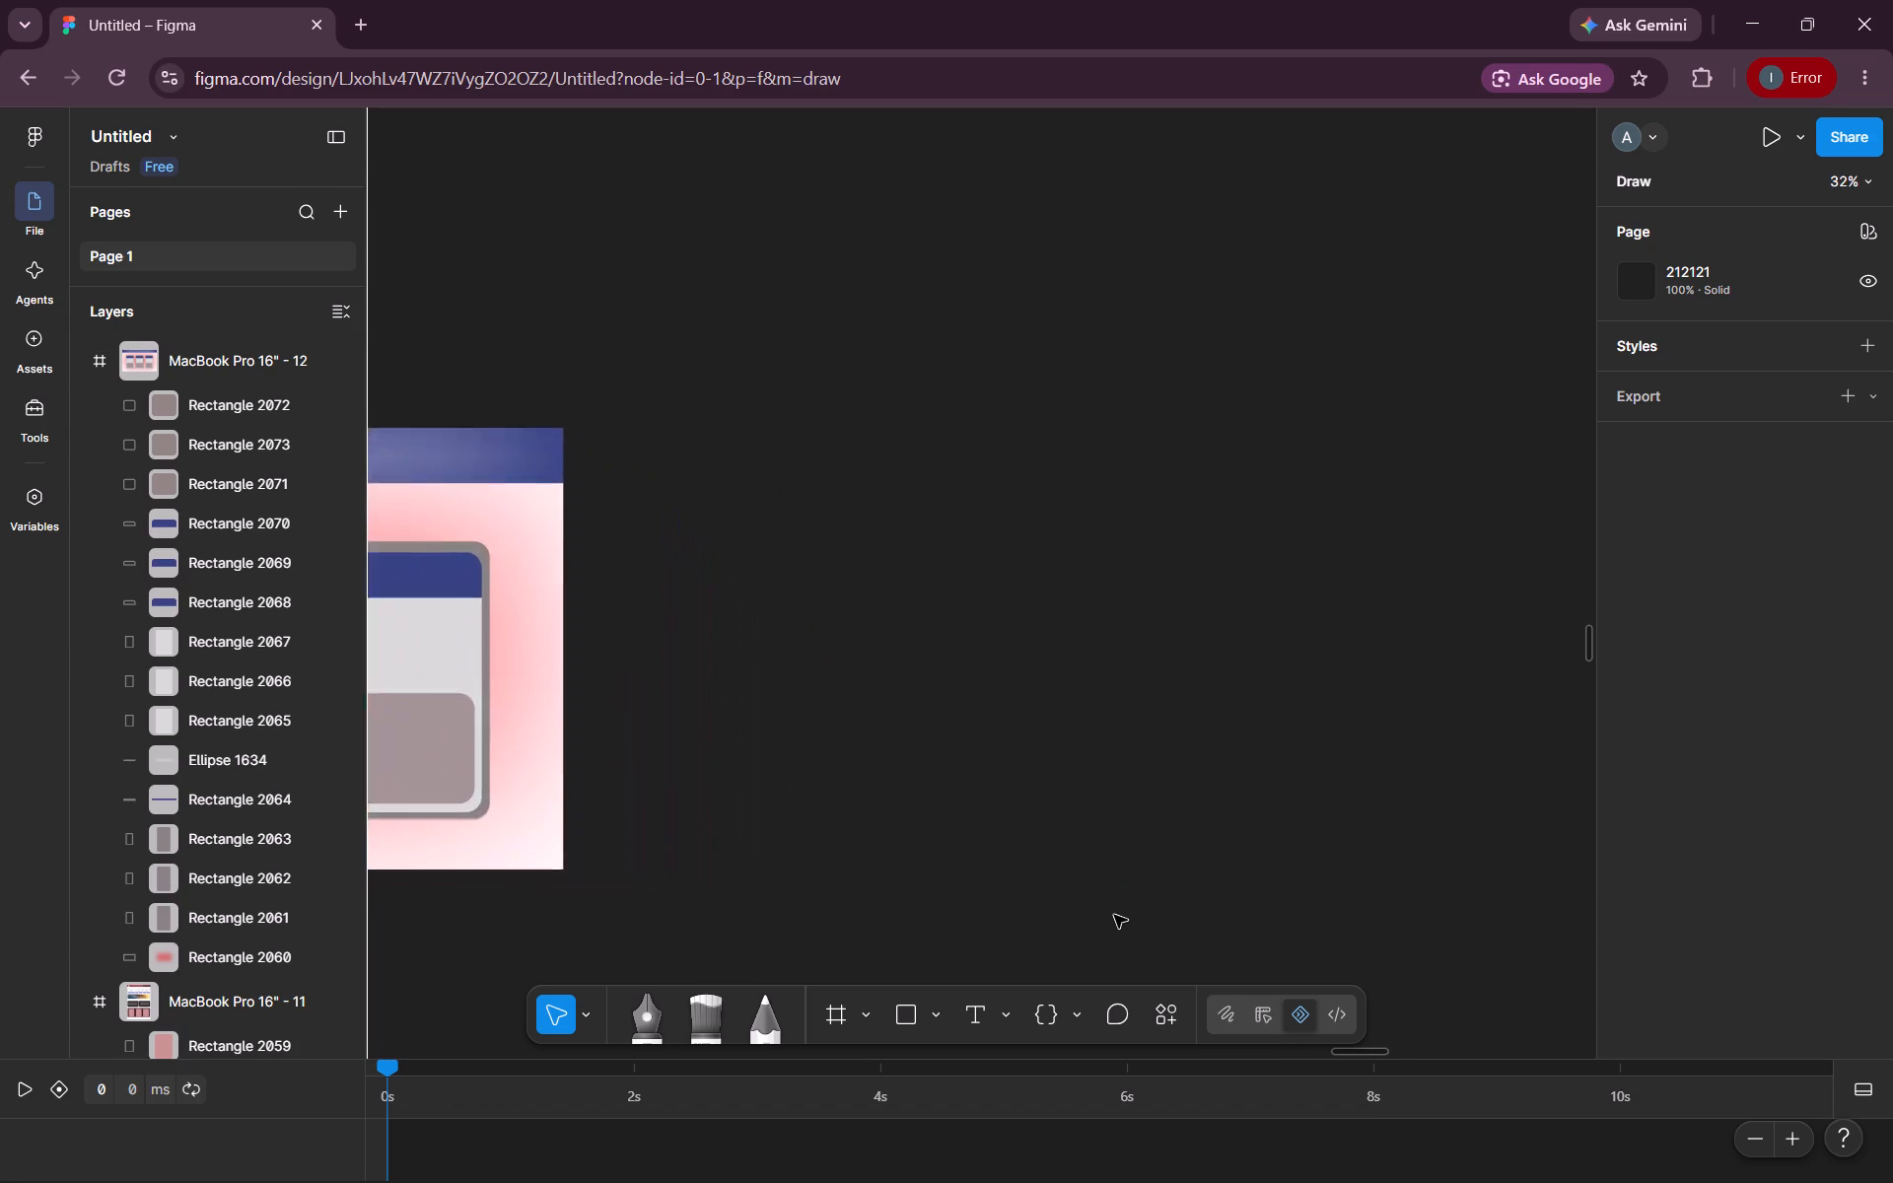
pyautogui.hscroll(-1, 1114, 915)
pyautogui.click(831, 1029)
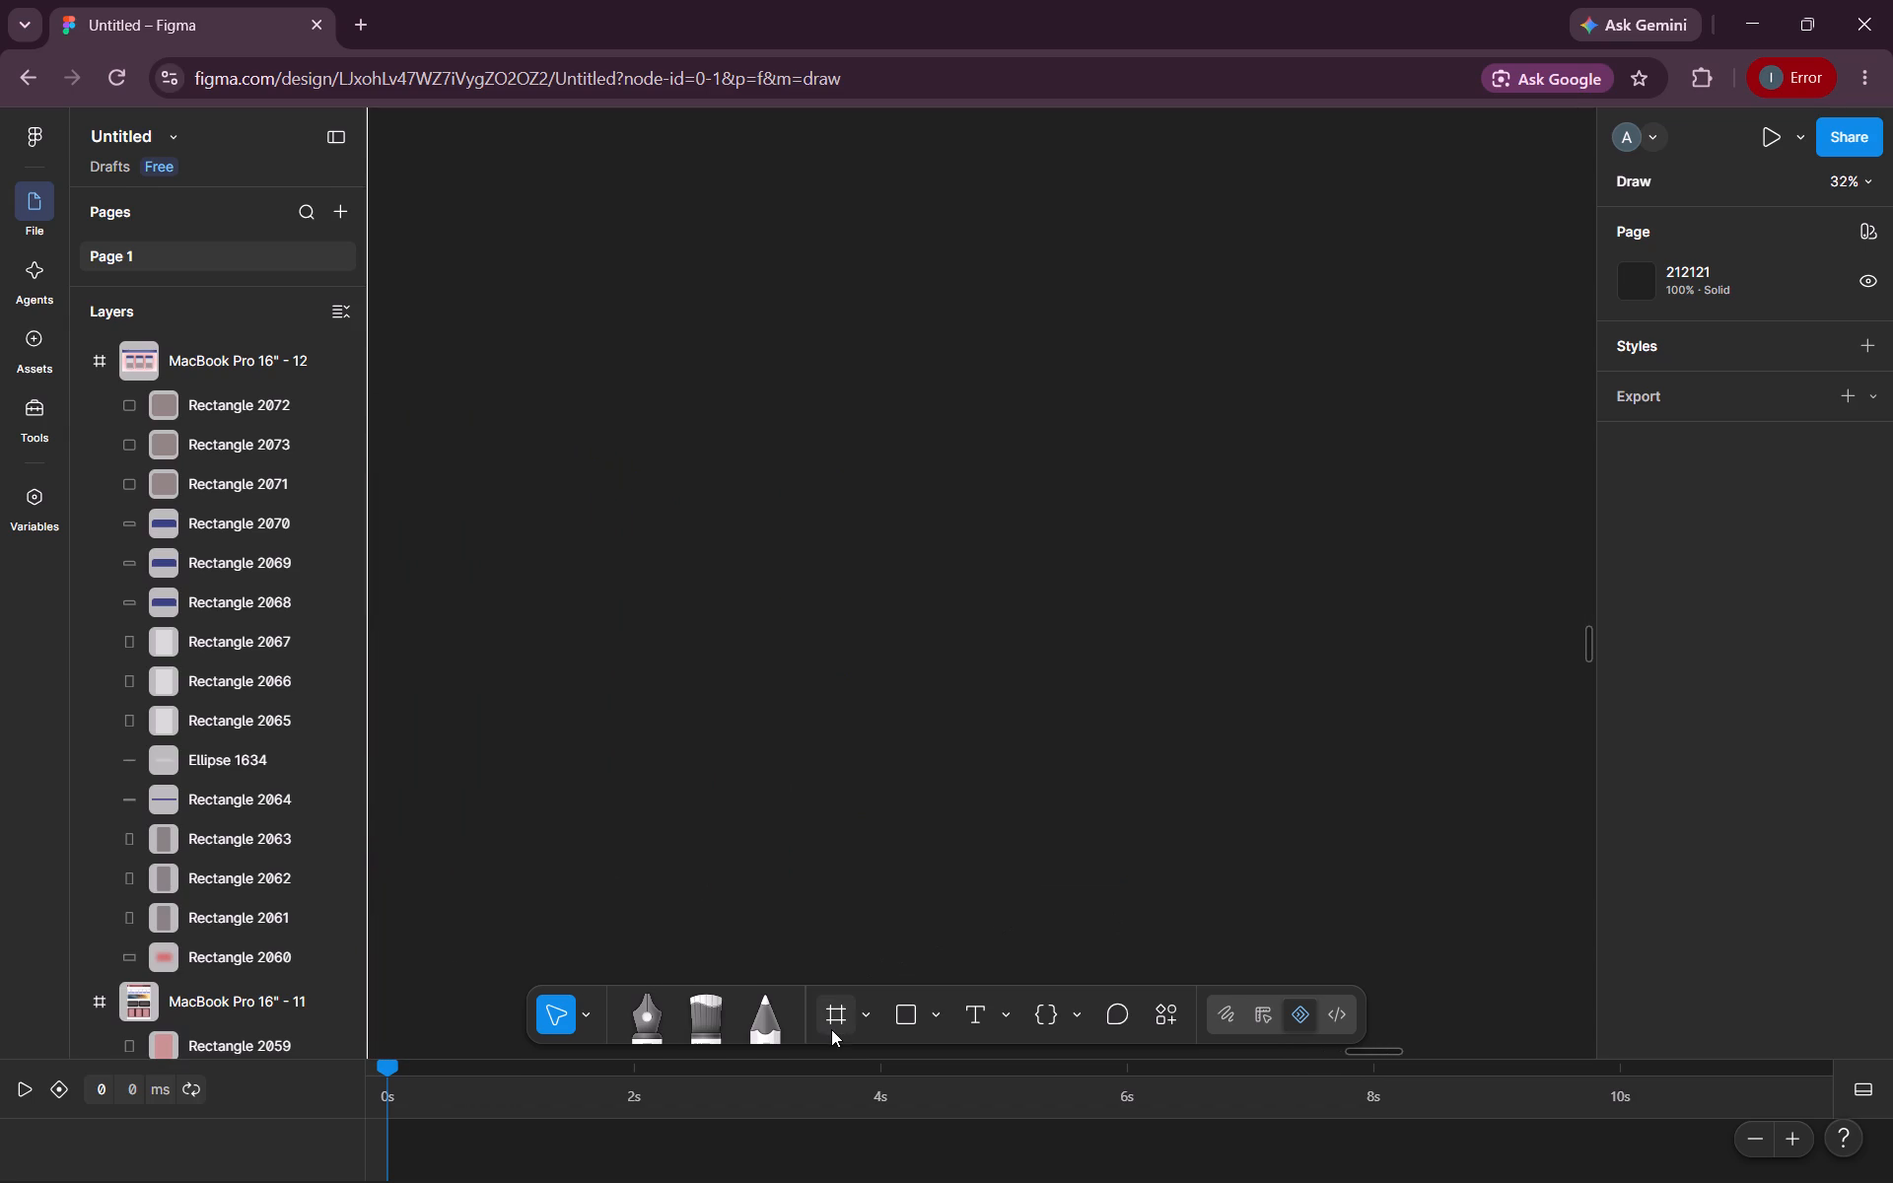
pyautogui.click(1742, 468)
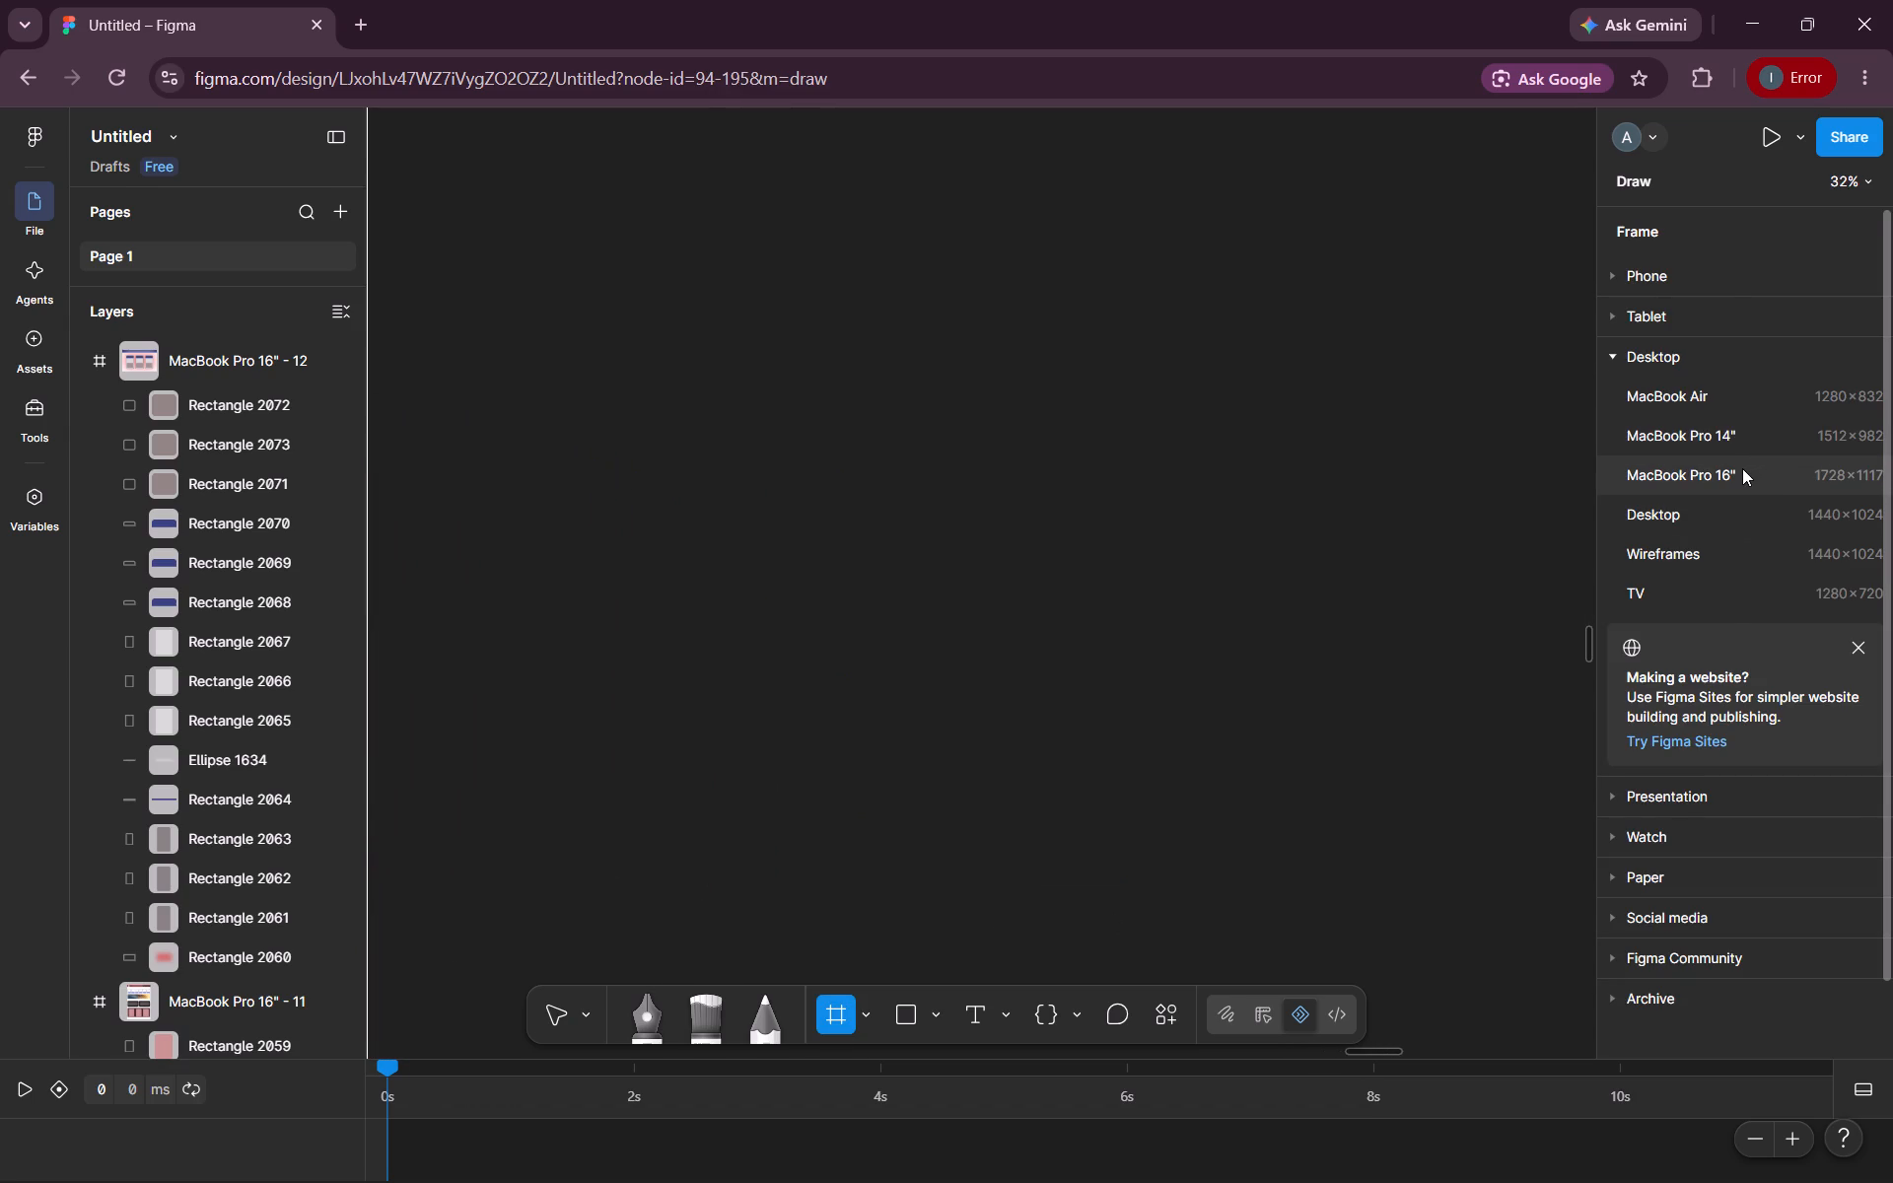
pyautogui.moveTo(1096, 495); pyautogui.dragTo(1034, 437)
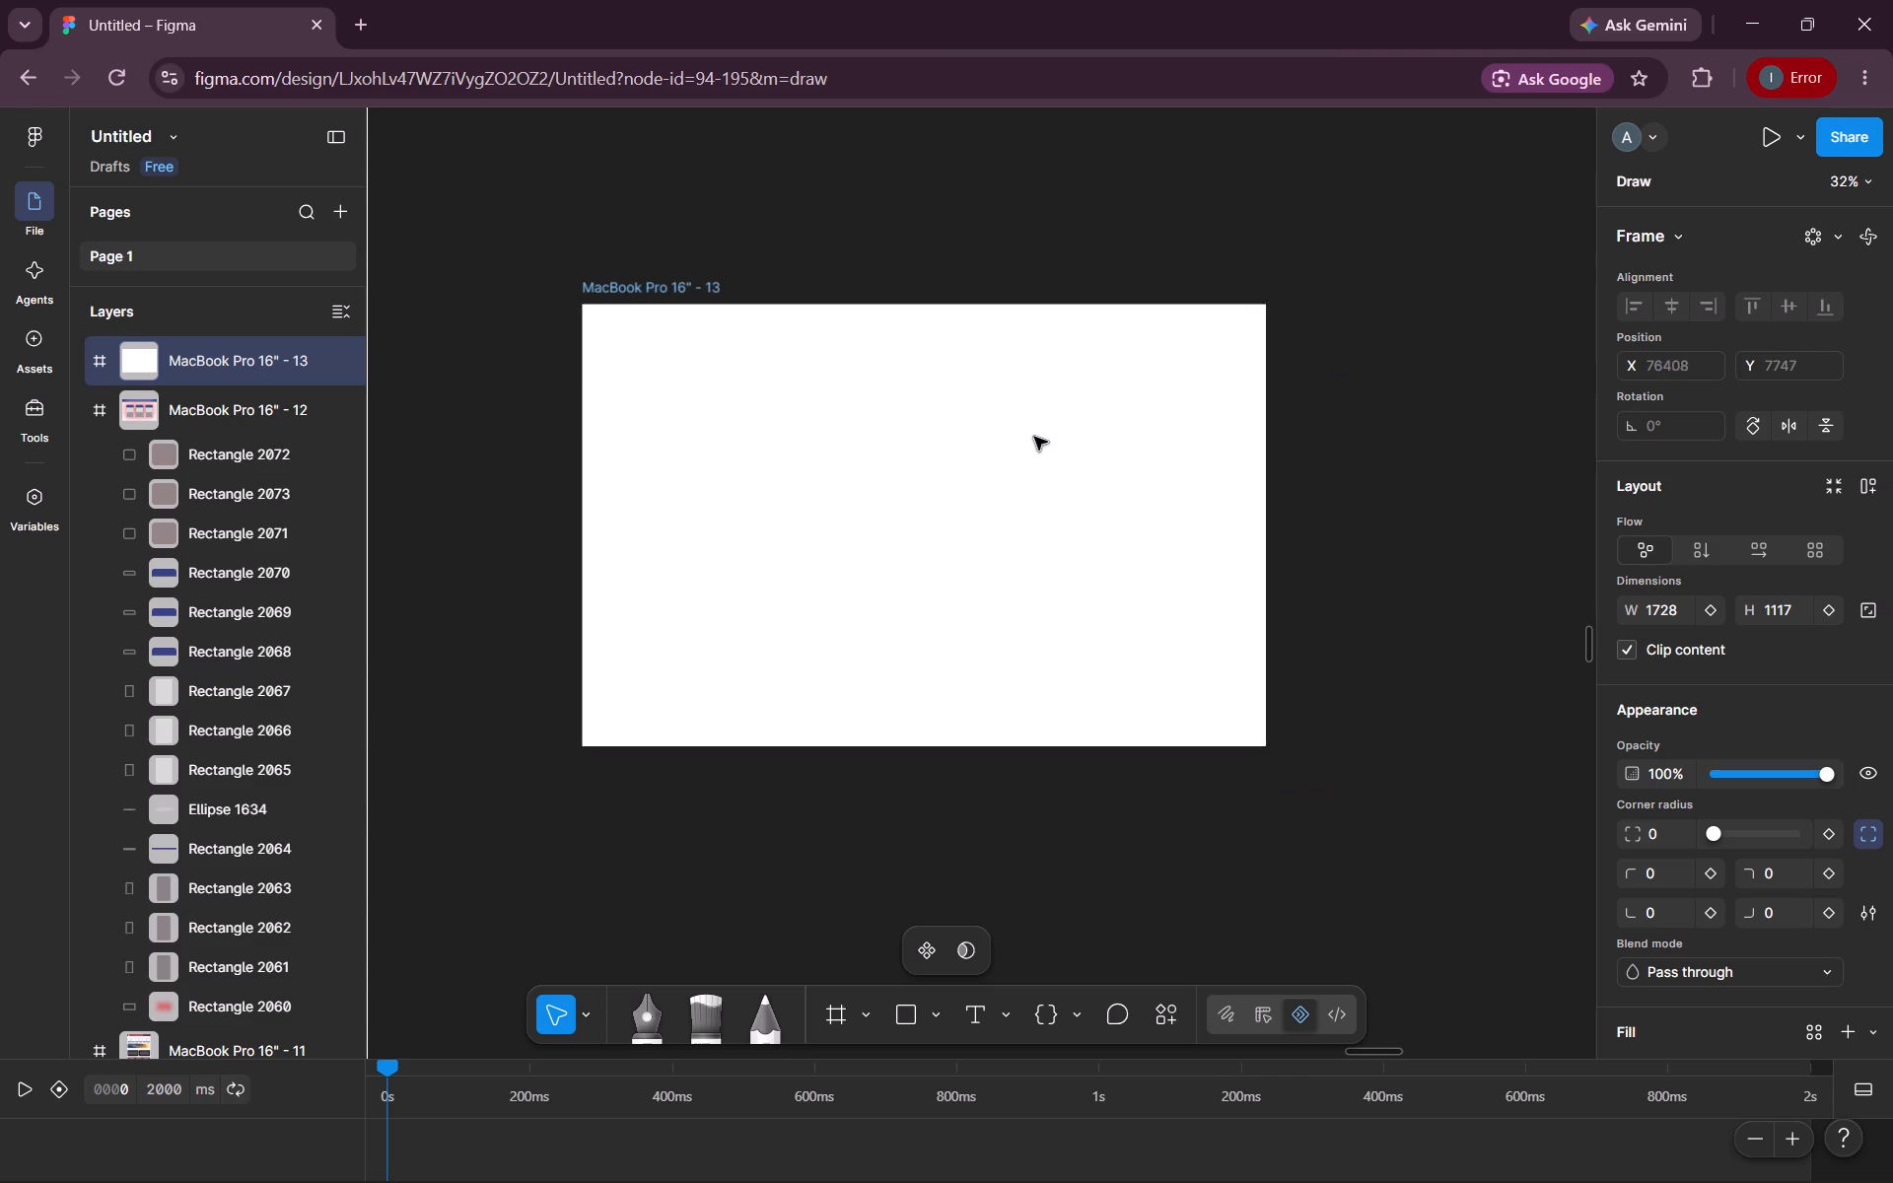
pyautogui.moveTo(1034, 437); pyautogui.dragTo(1019, 432)
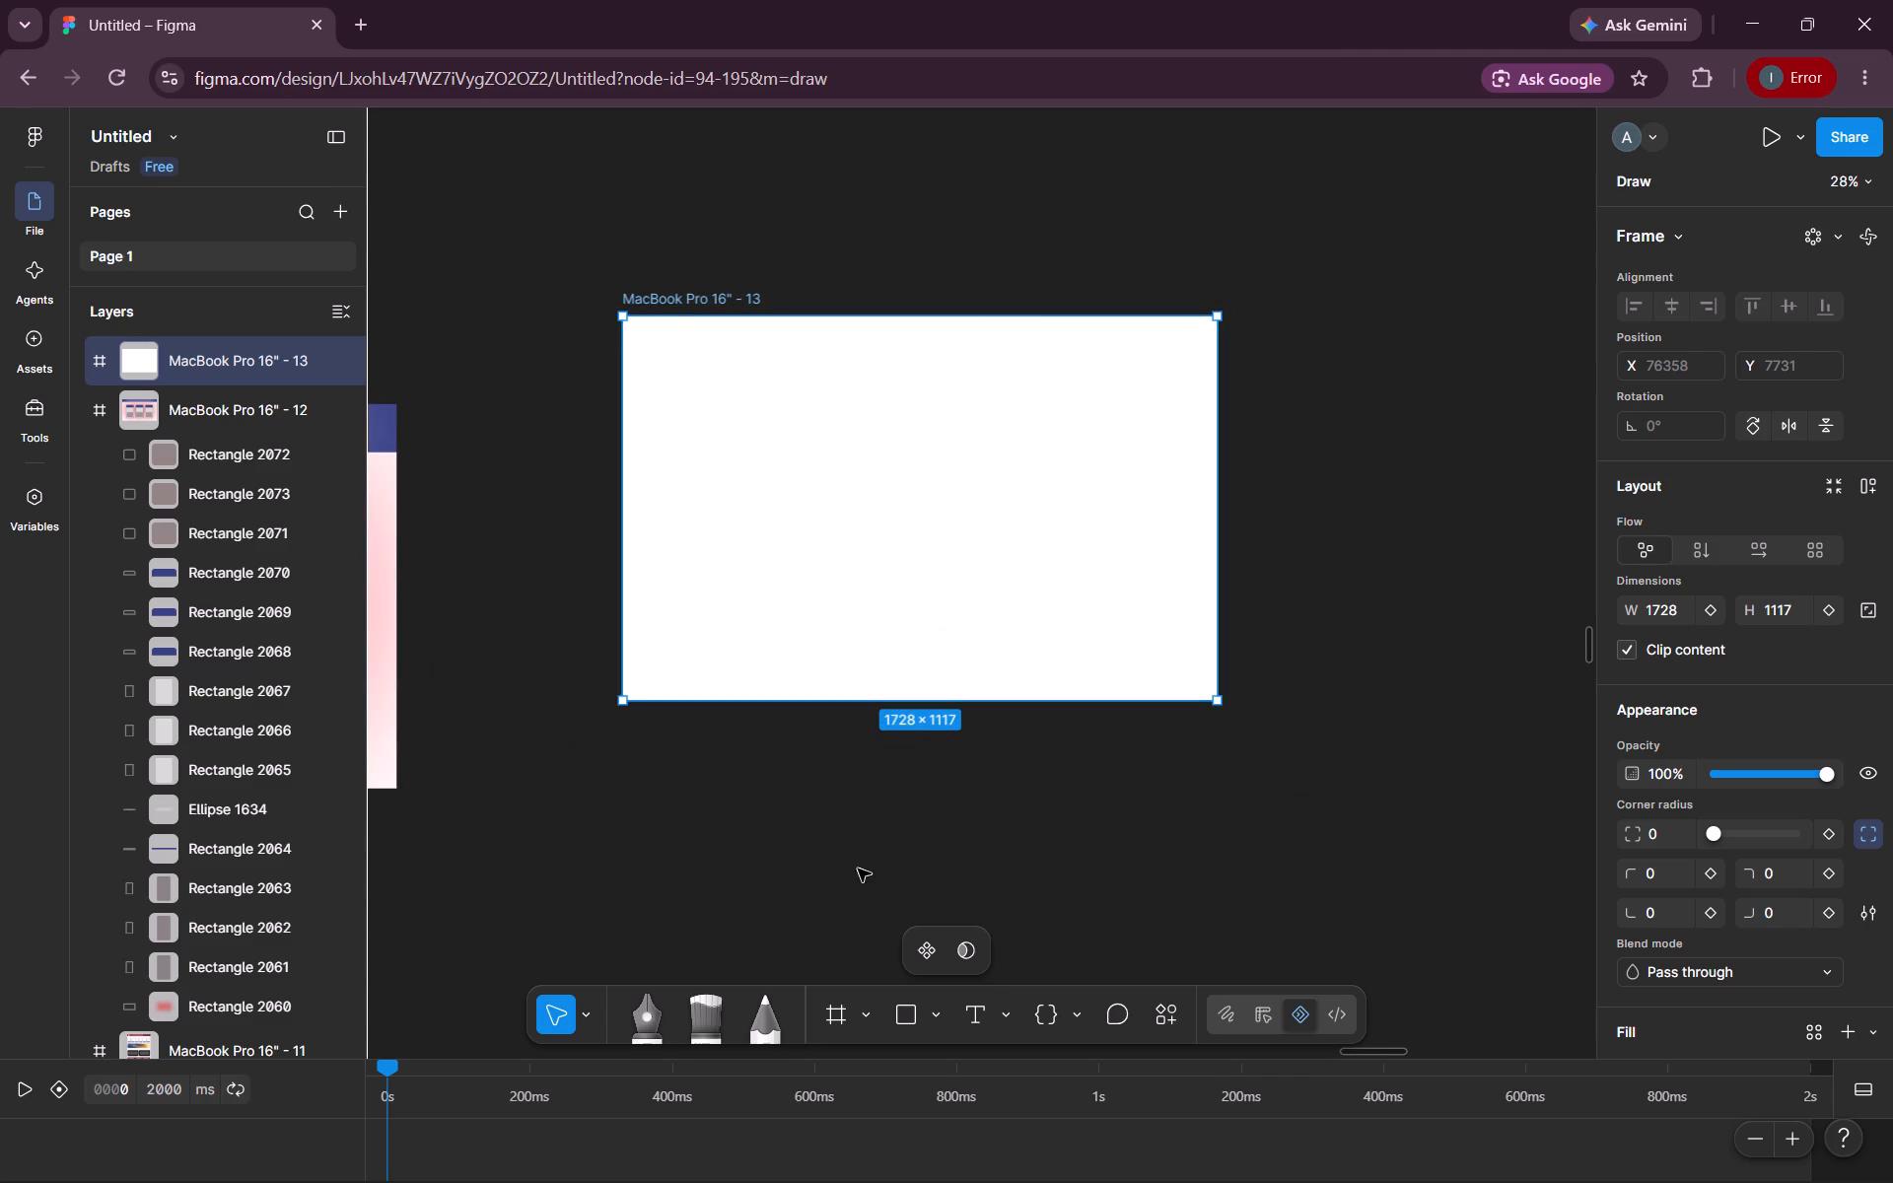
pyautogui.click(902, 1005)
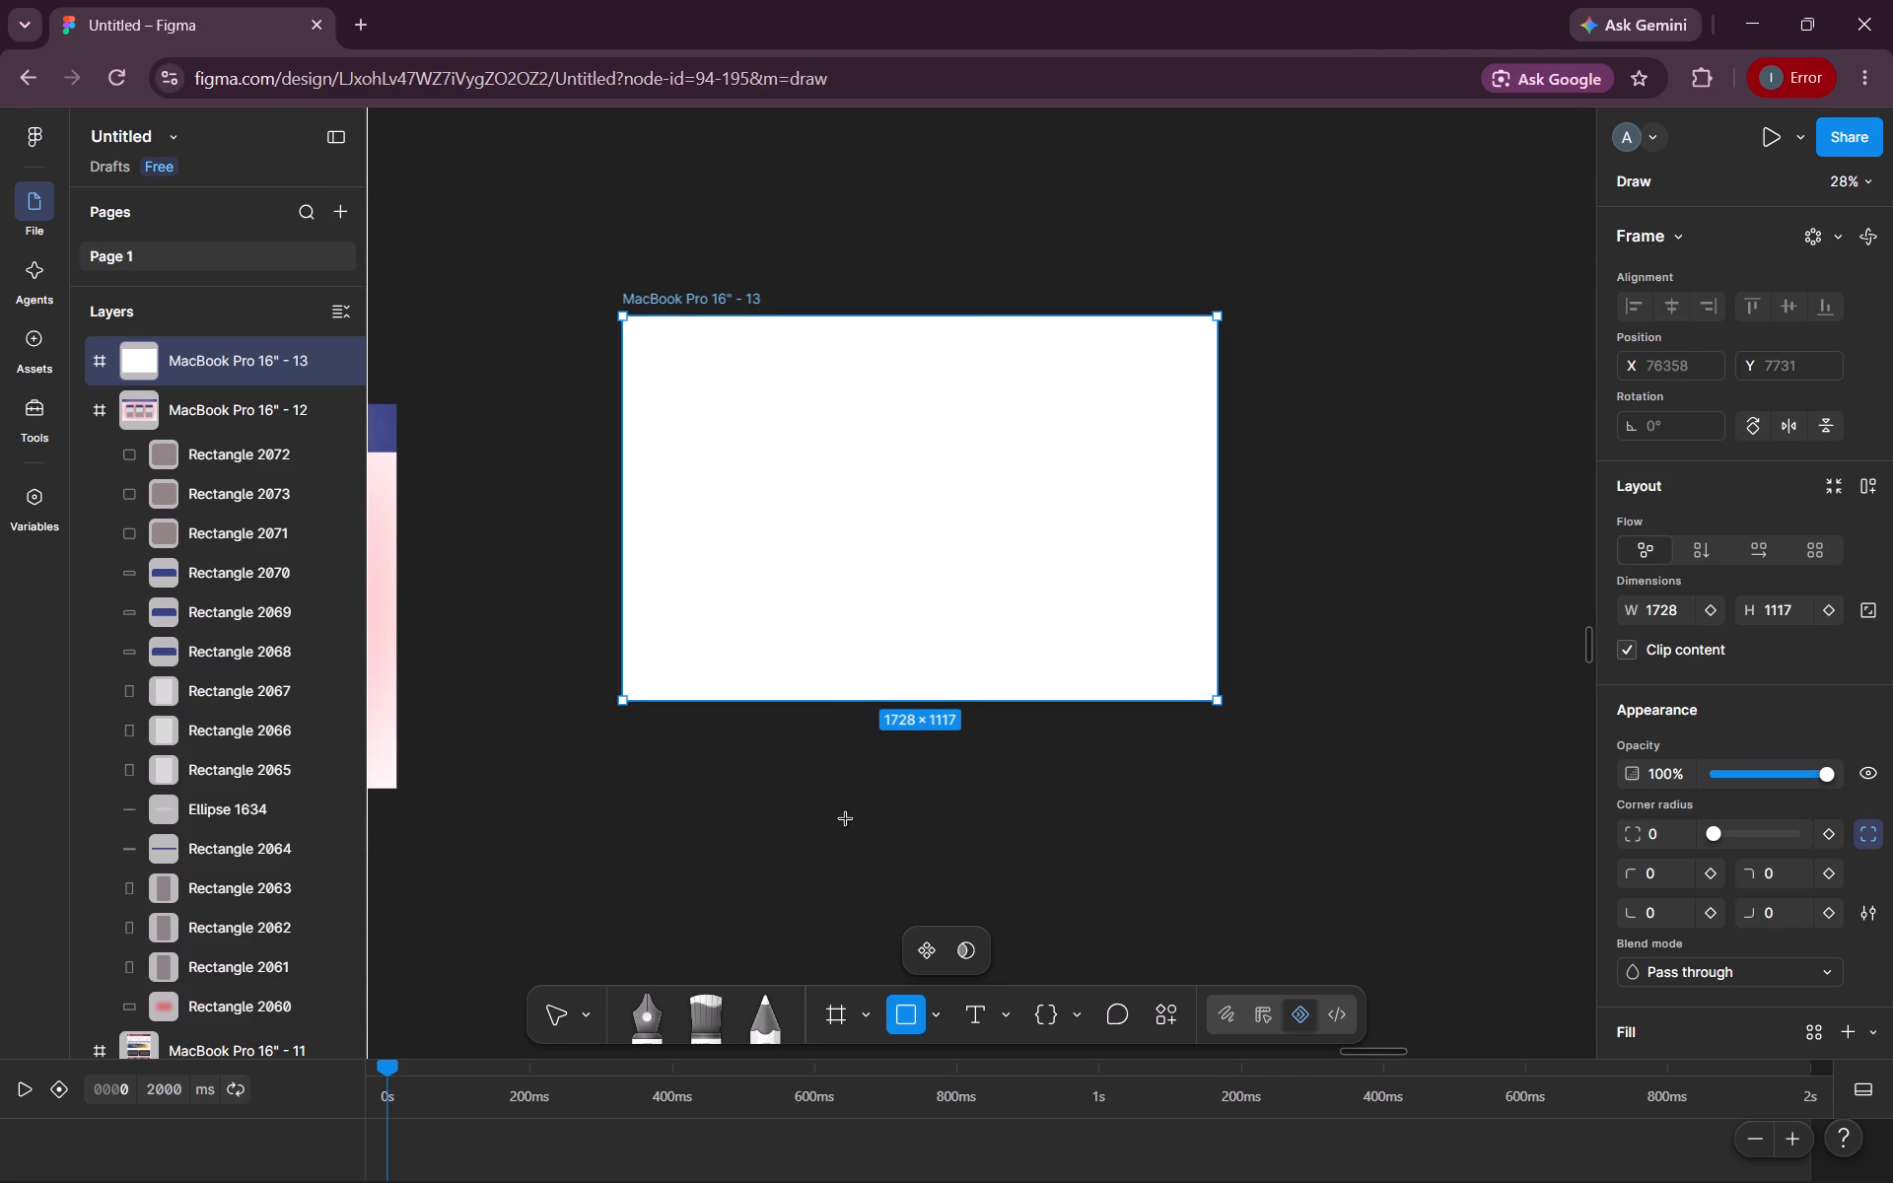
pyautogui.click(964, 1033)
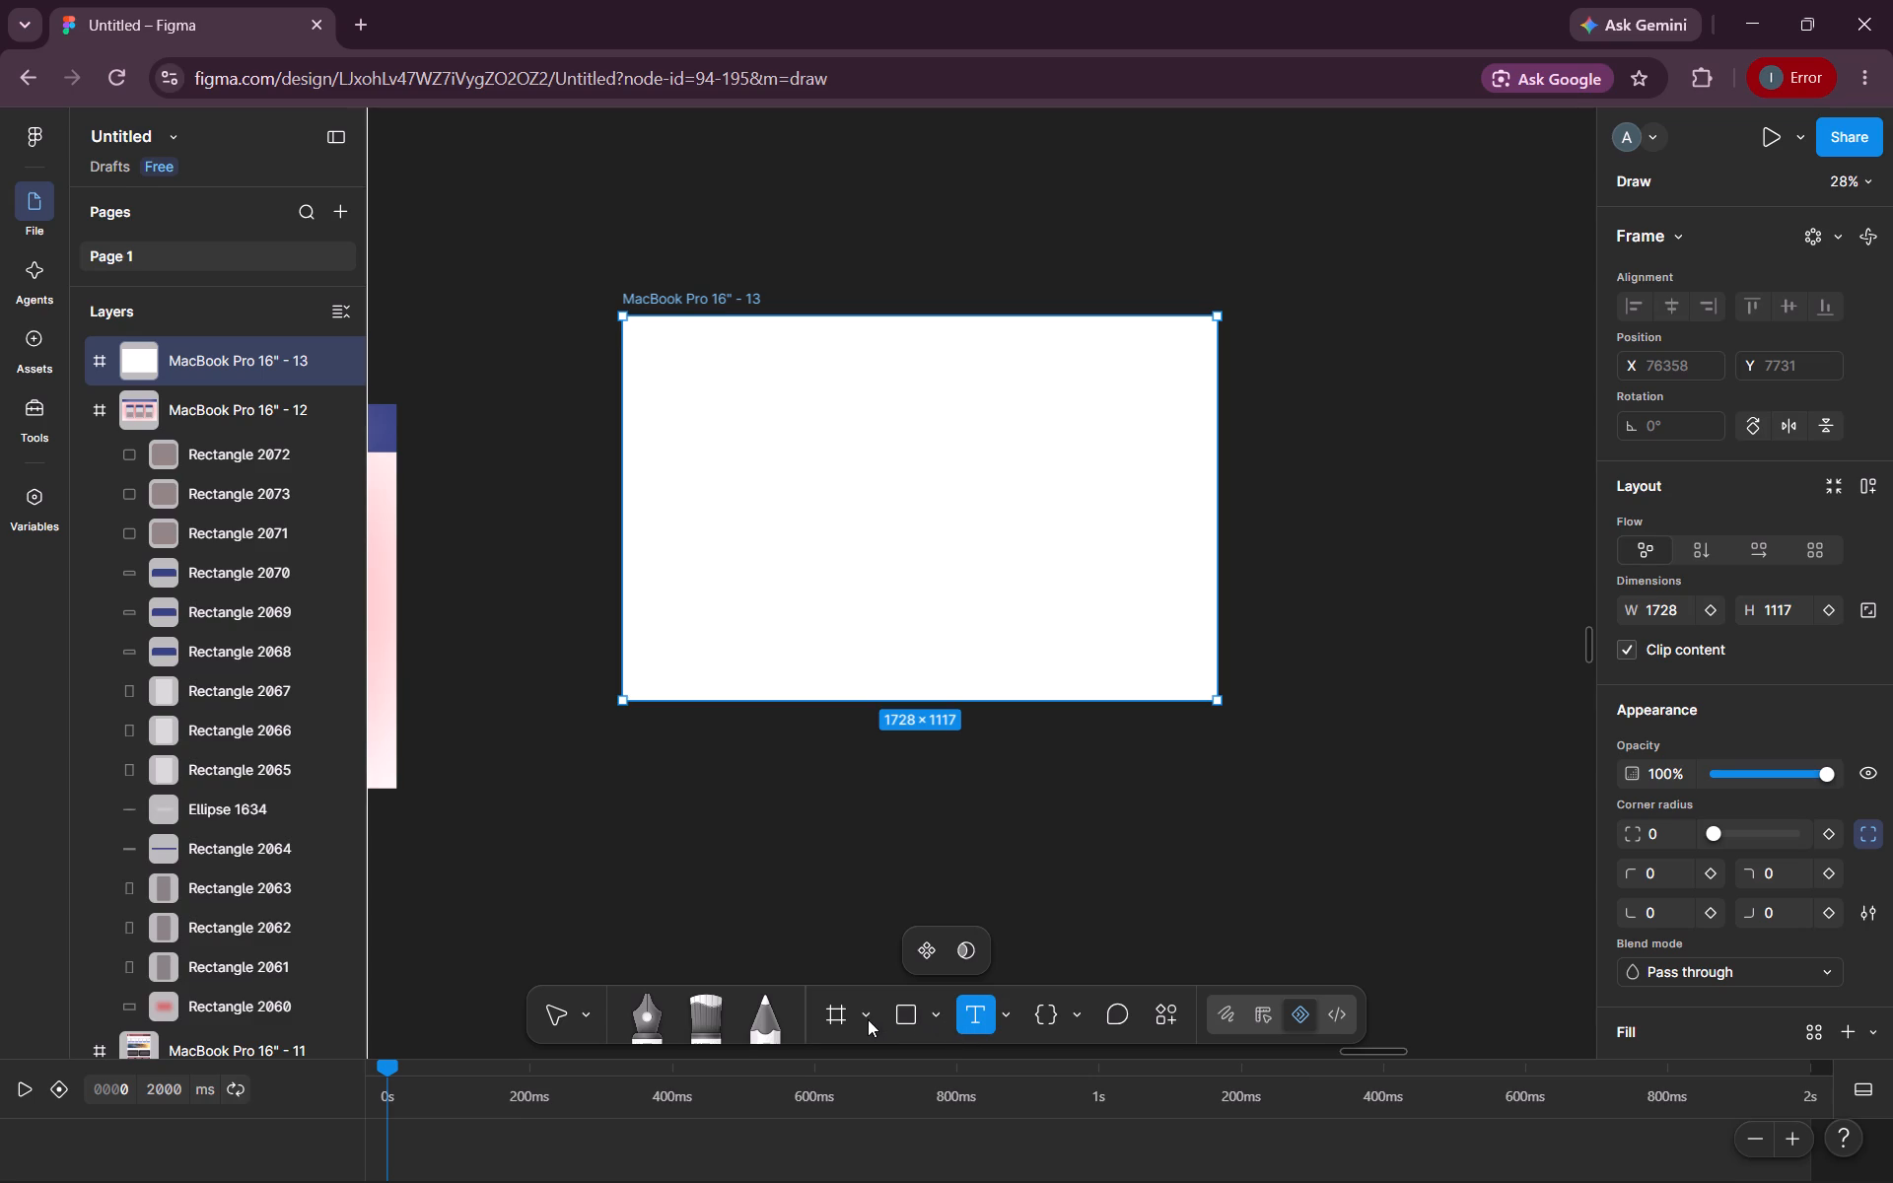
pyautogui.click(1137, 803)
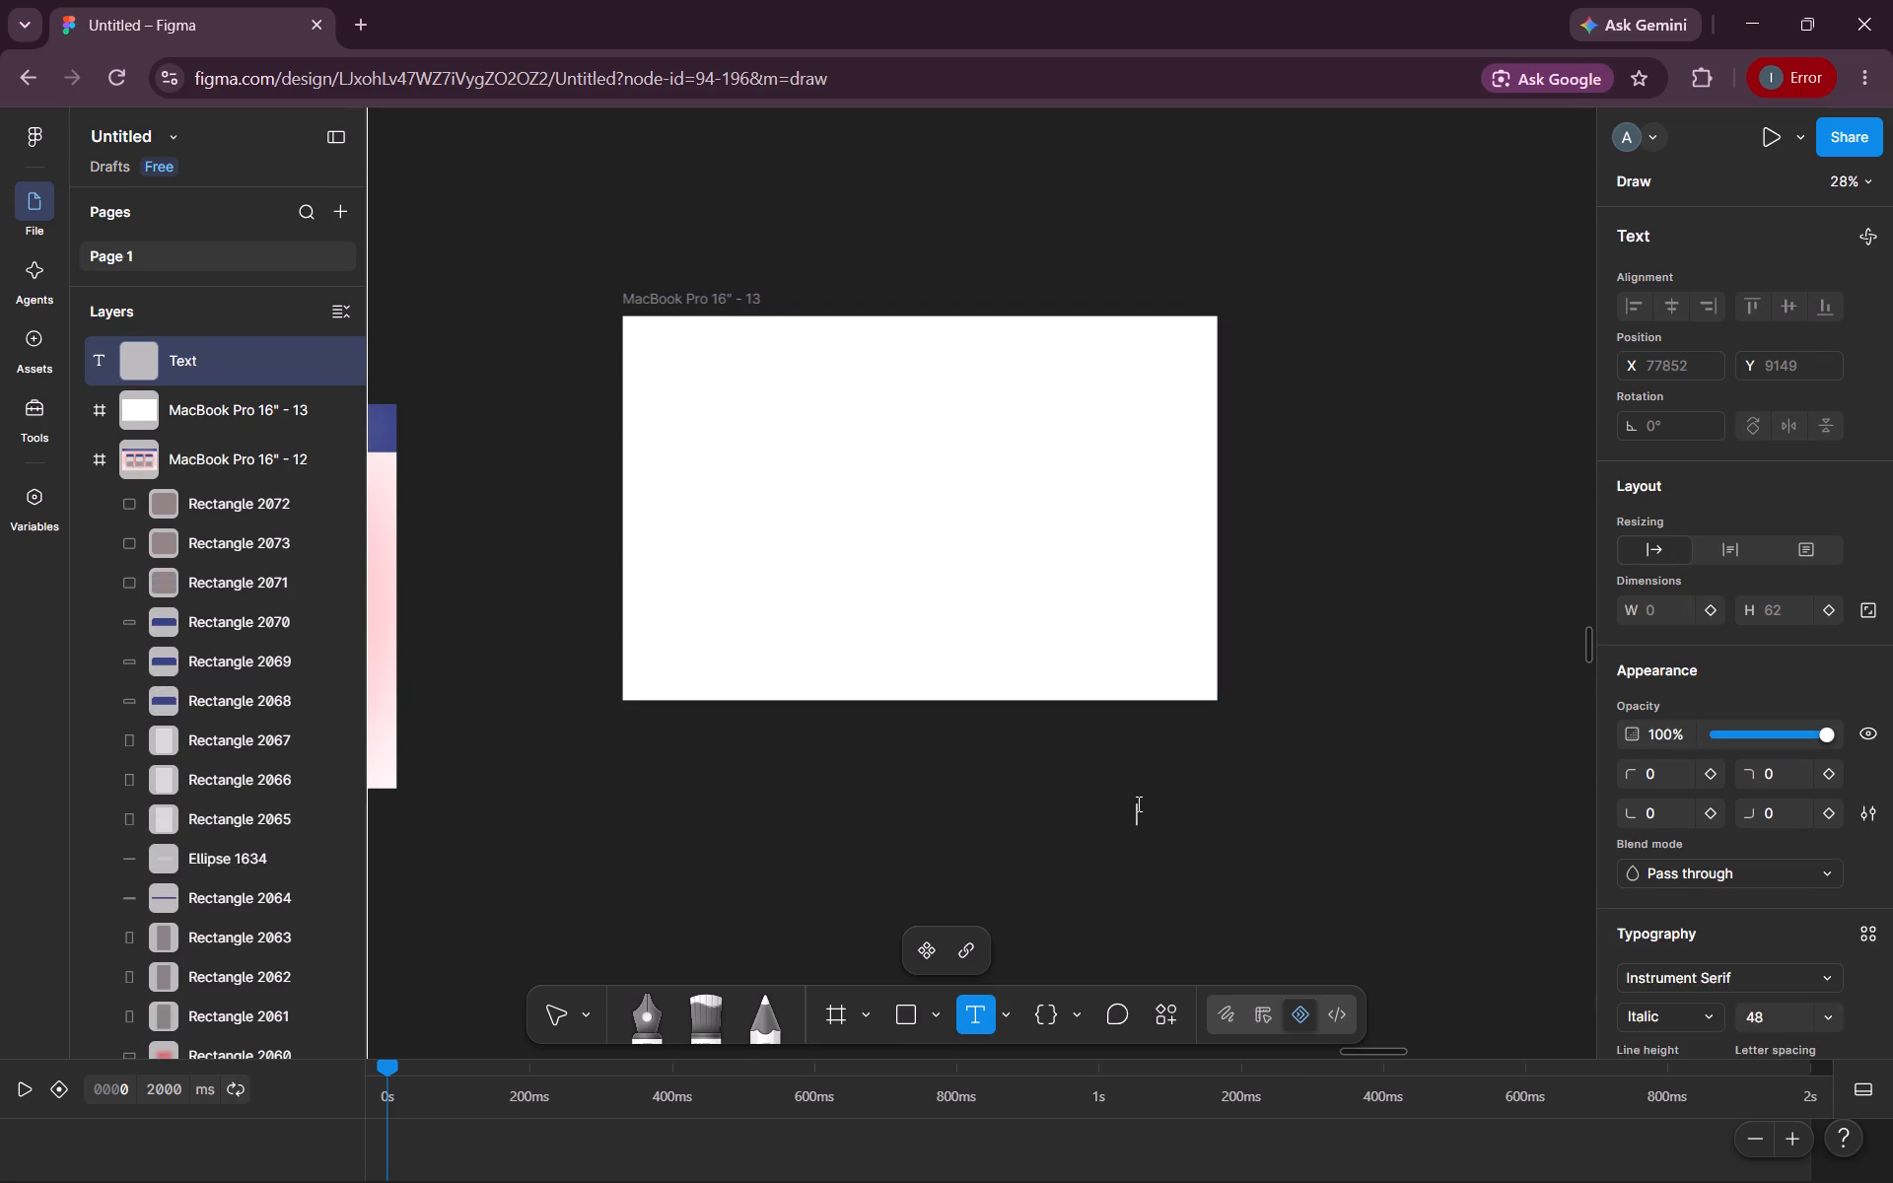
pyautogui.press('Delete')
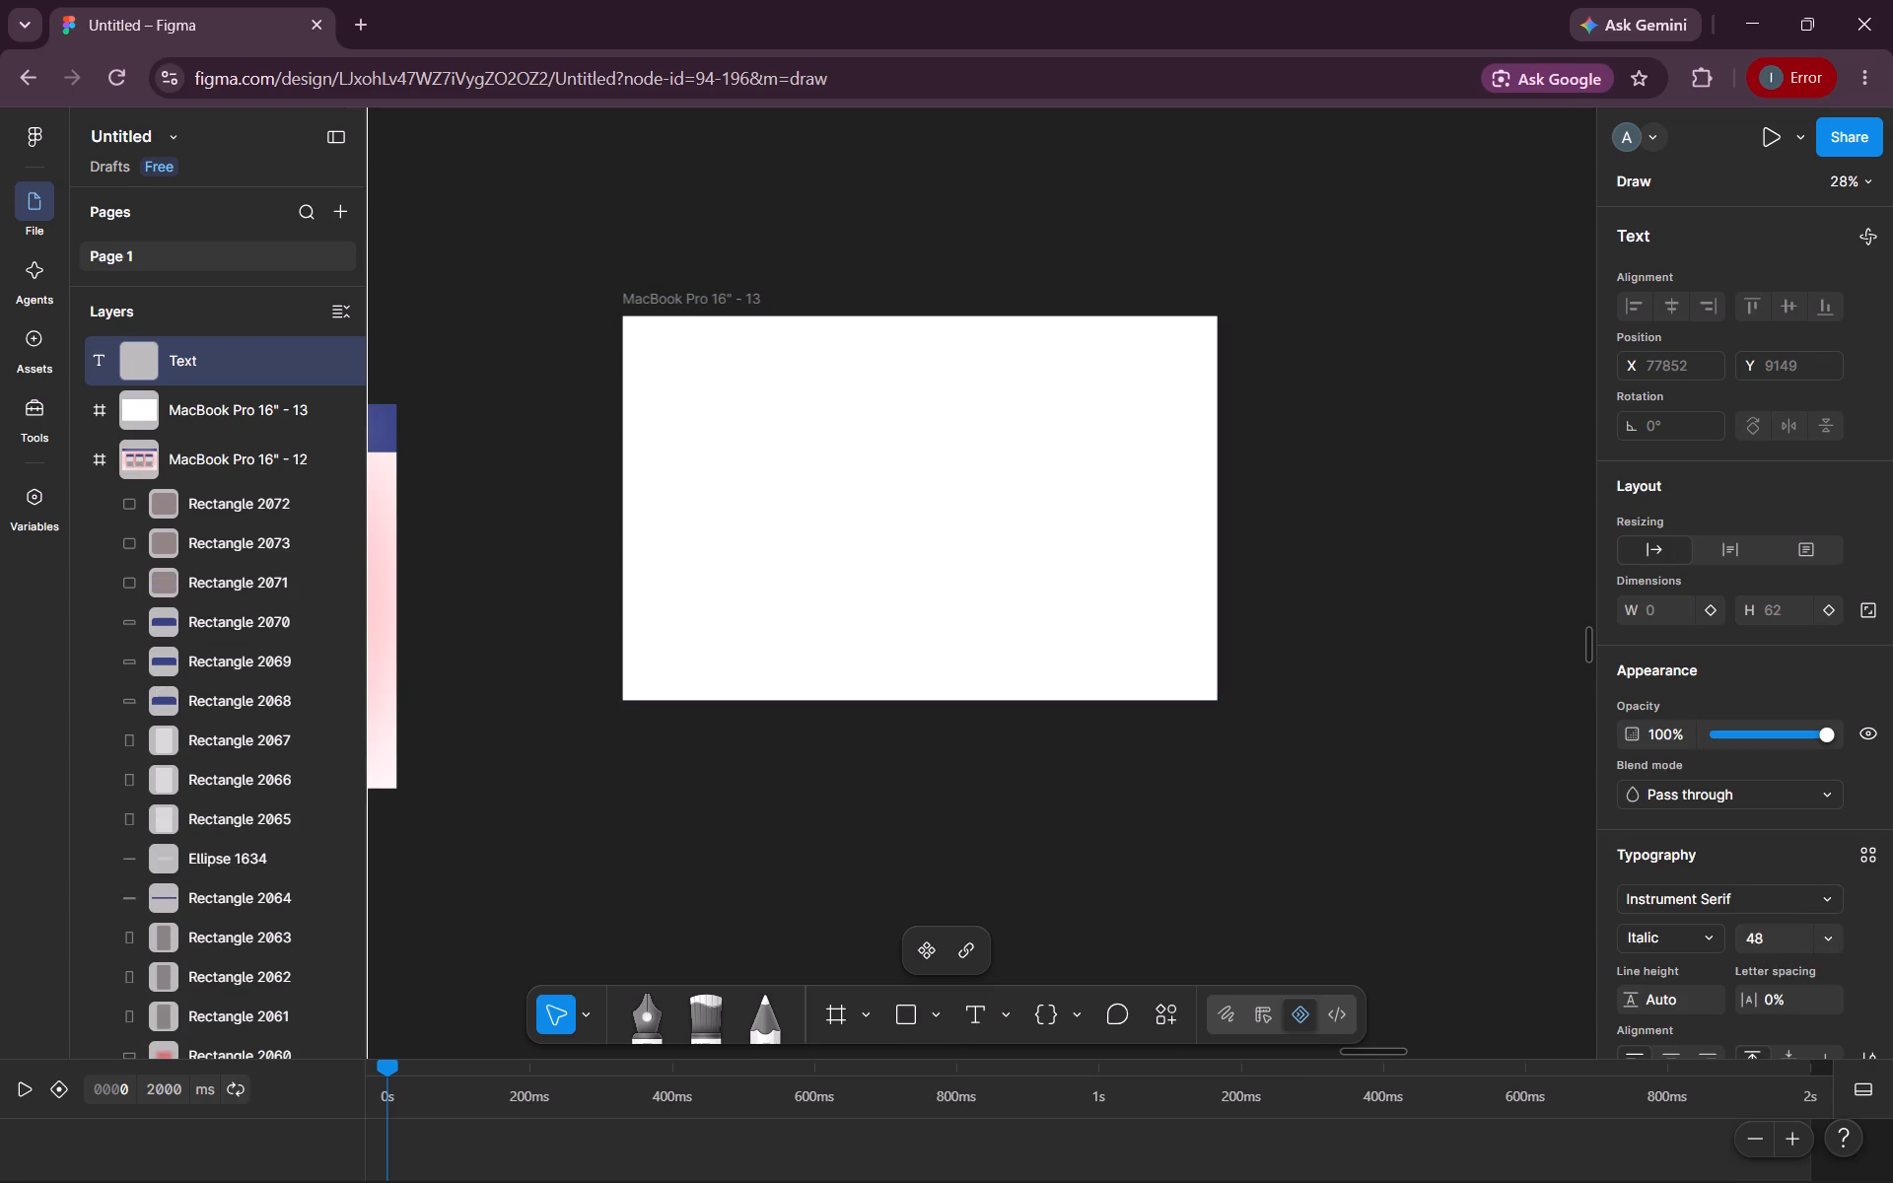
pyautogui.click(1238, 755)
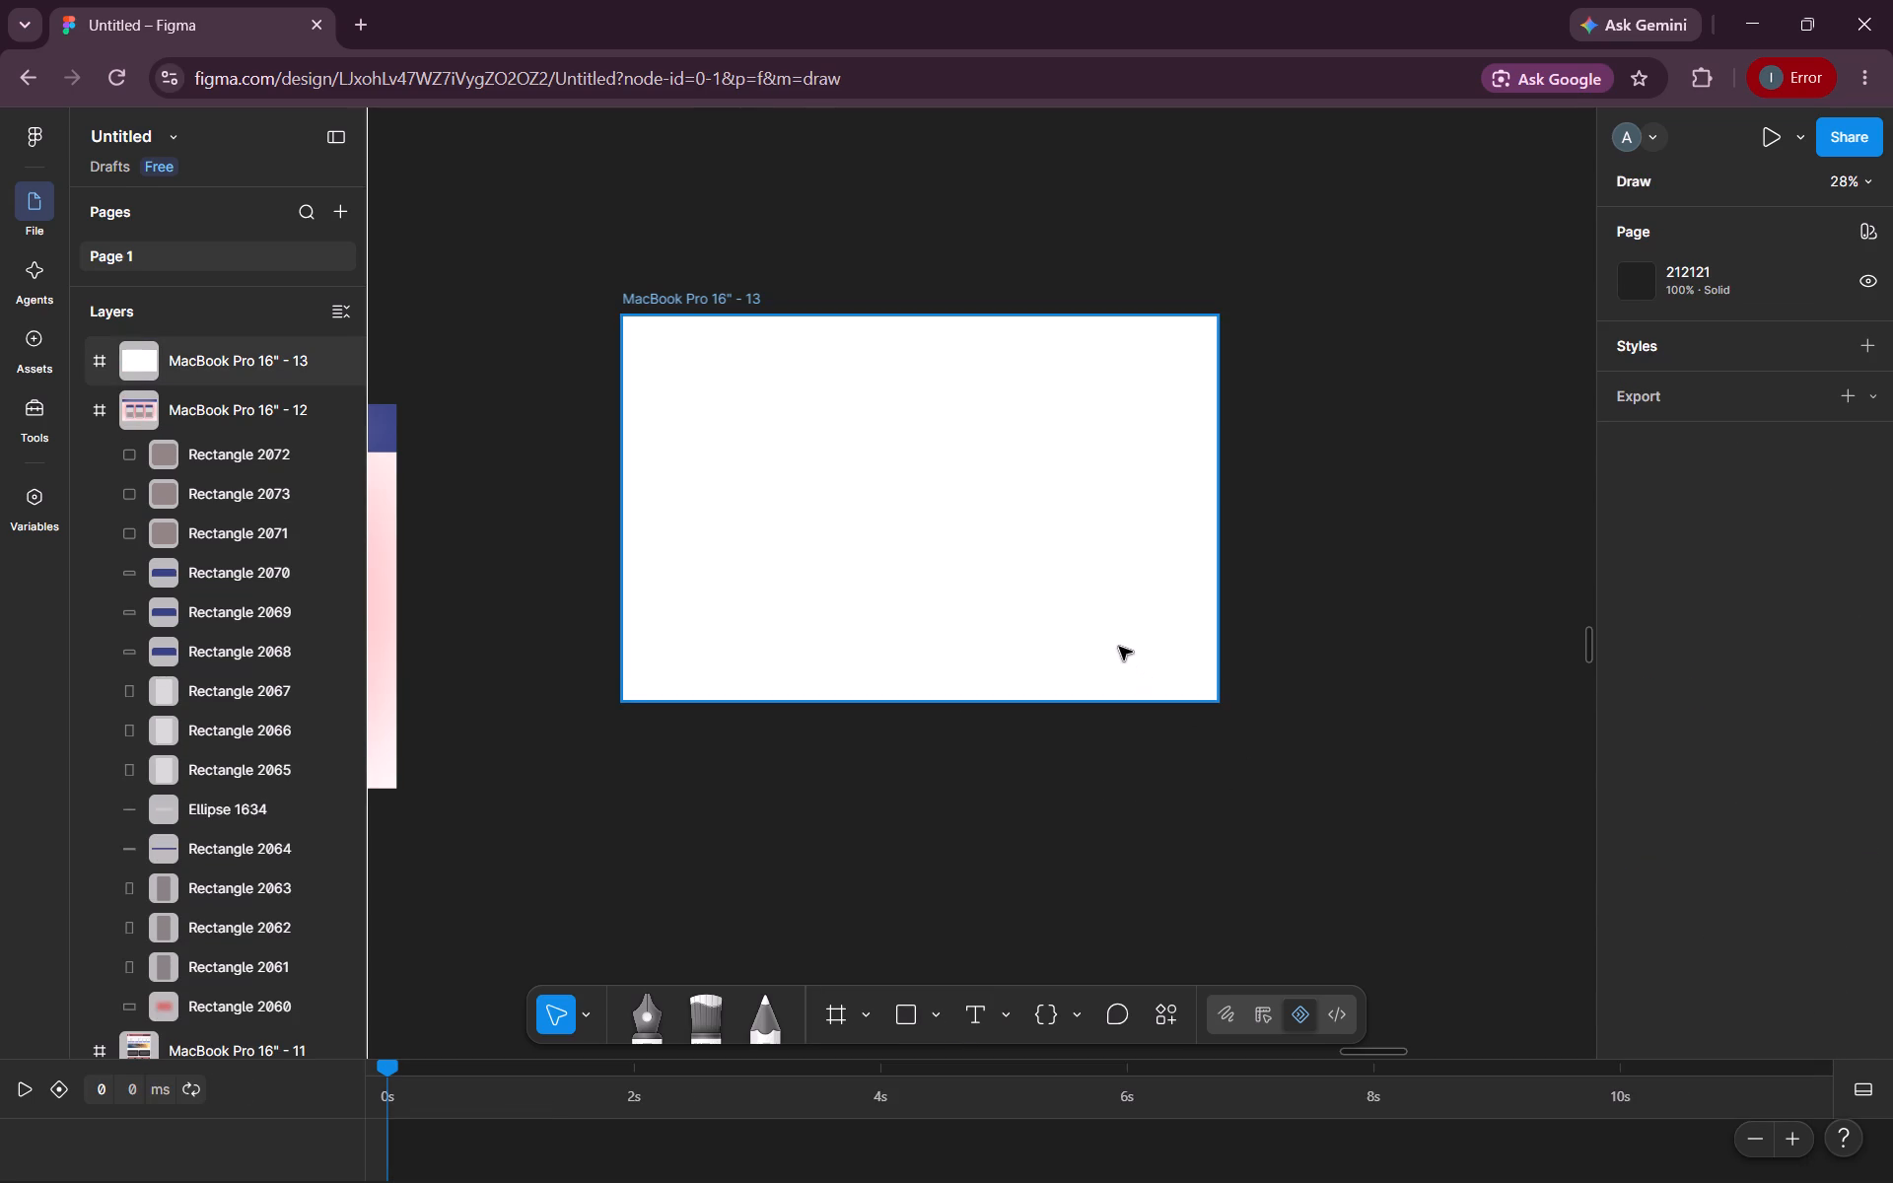
# Change the new MacBook Pro 16" frame's fill to solid black, 000000.
pyautogui.click(1119, 647)
pyautogui.scroll(-1, 1710, 924)
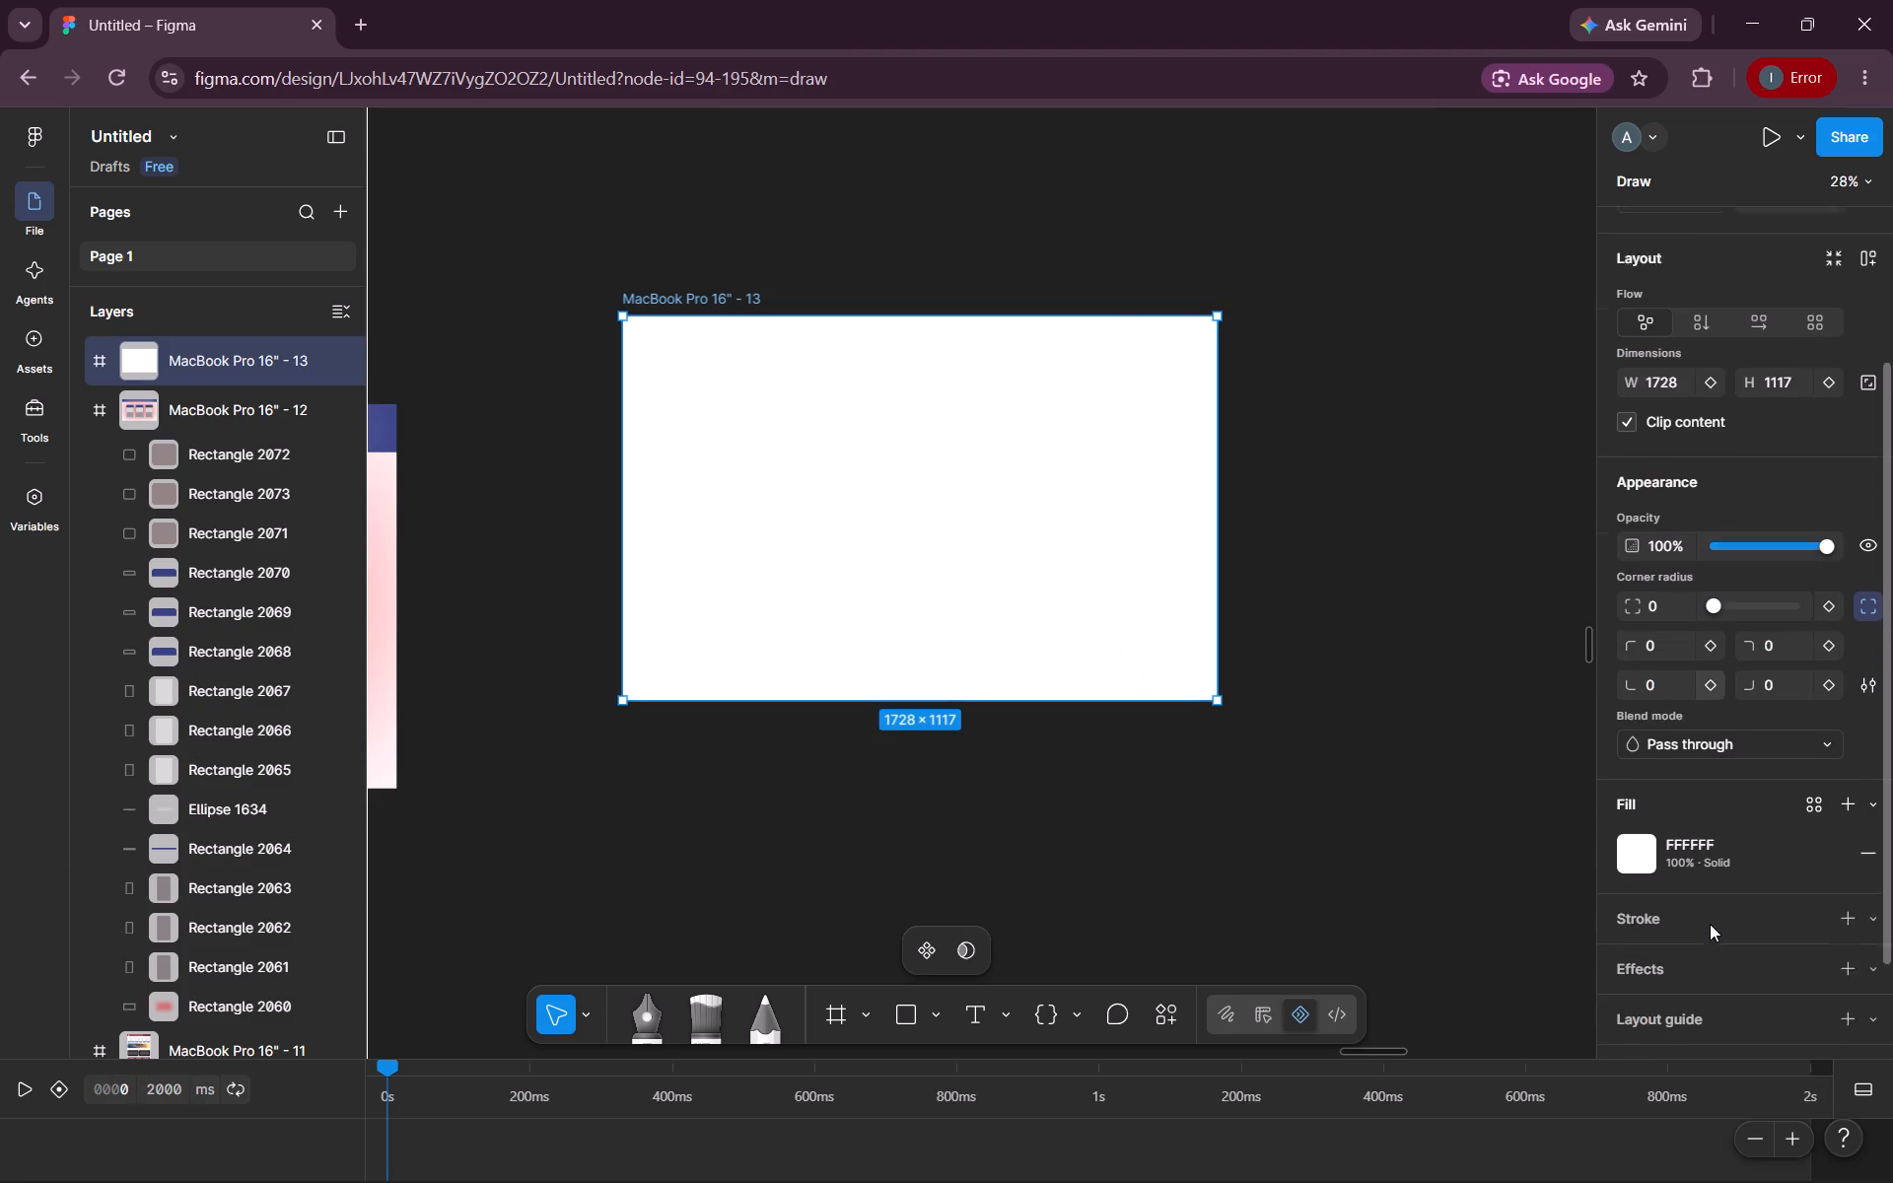
pyautogui.scroll(-2, 1710, 924)
pyautogui.scroll(-1, 1647, 853)
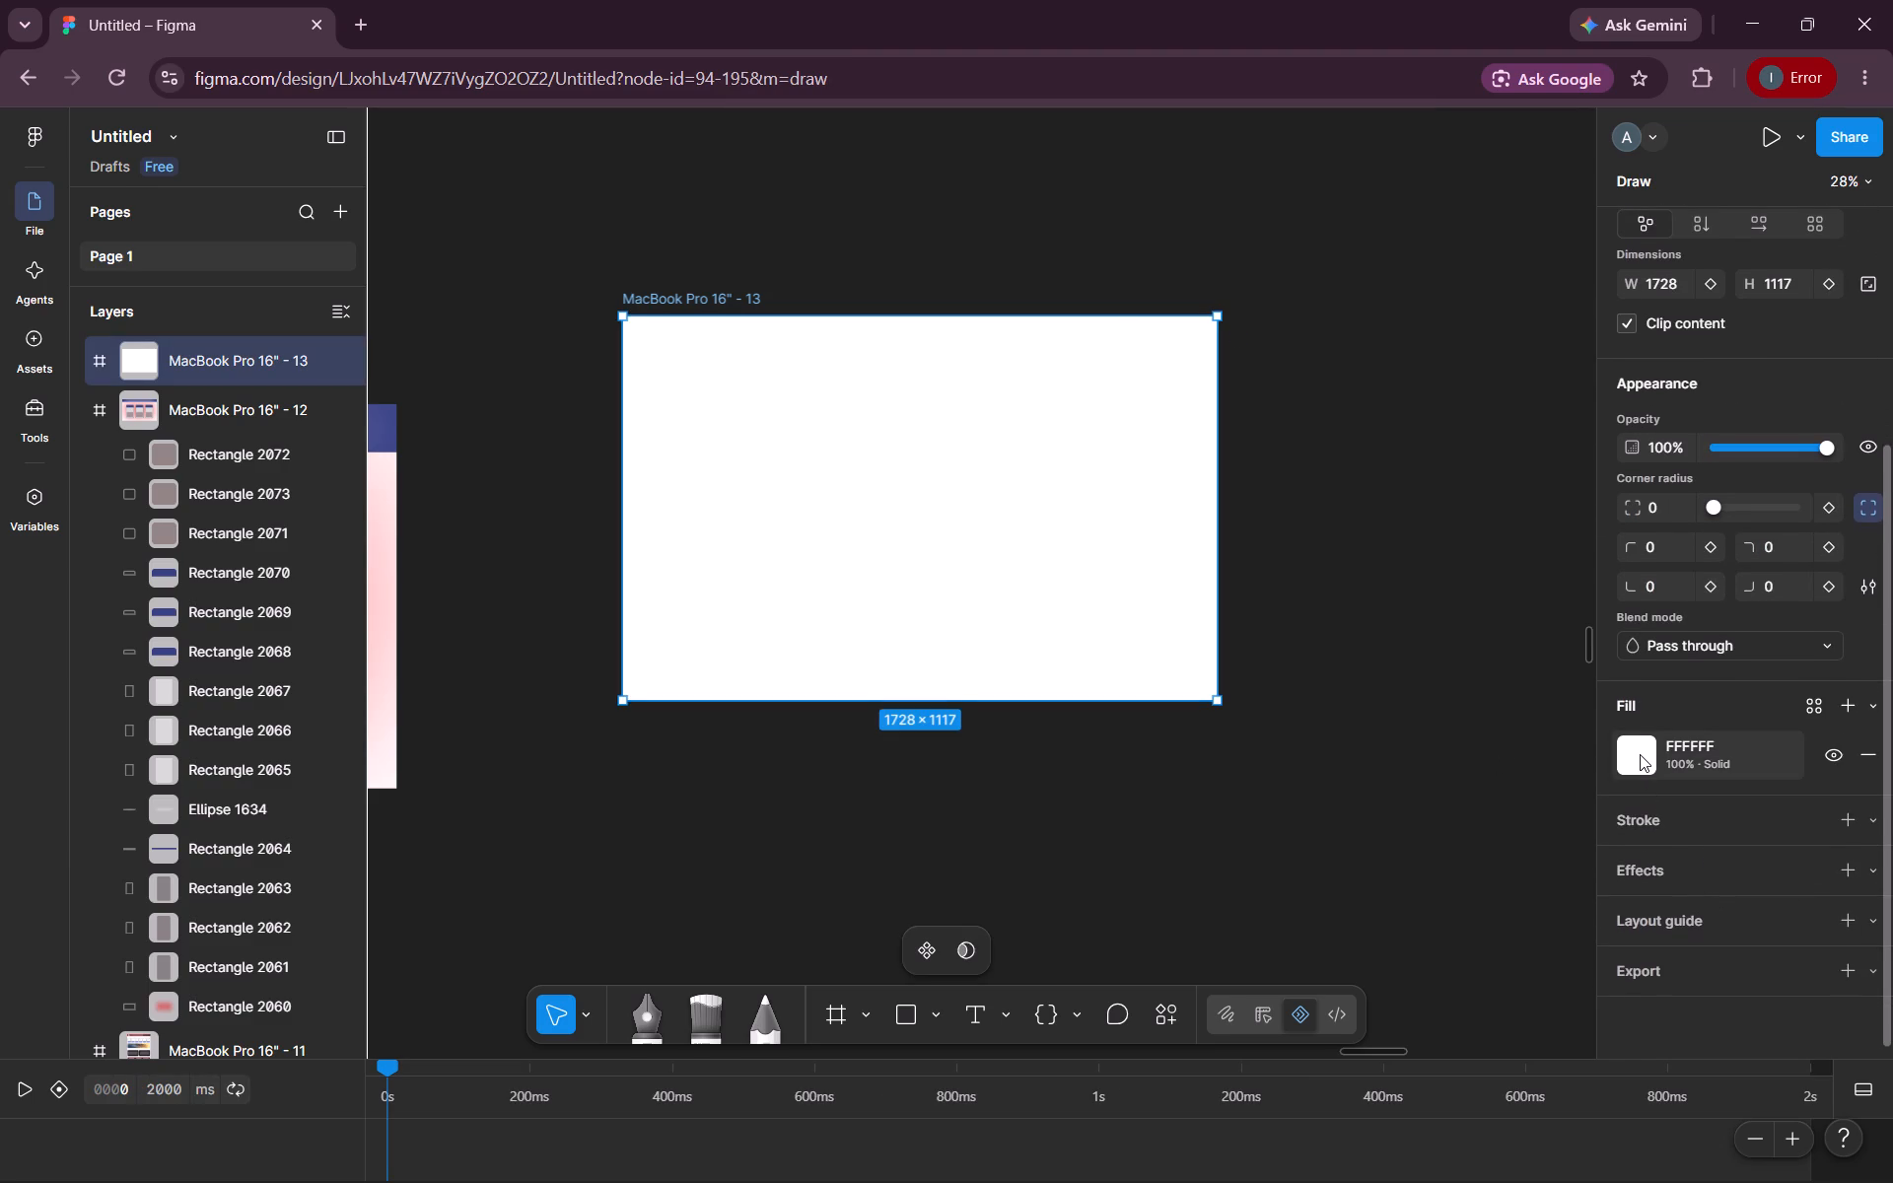
pyautogui.click(1640, 754)
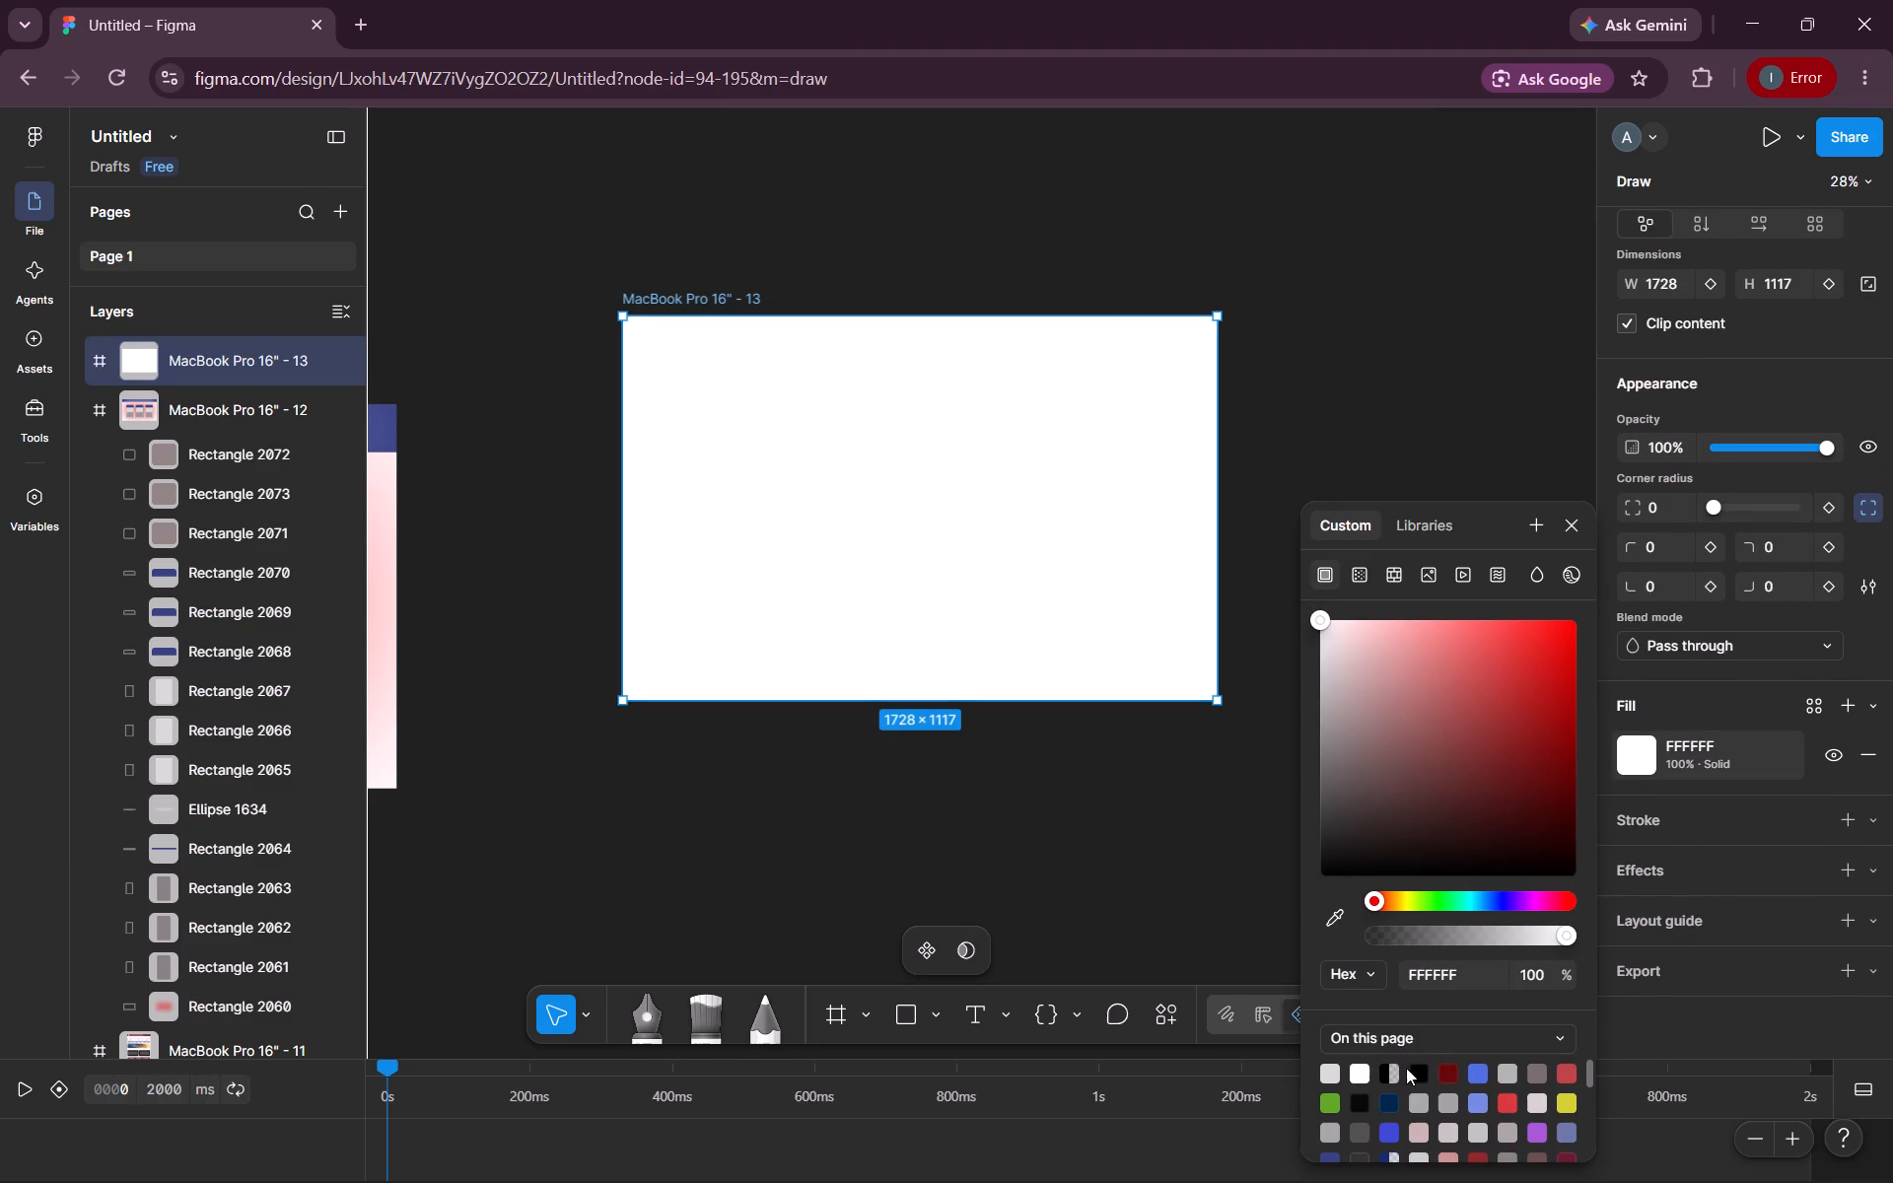
pyautogui.click(1415, 1070)
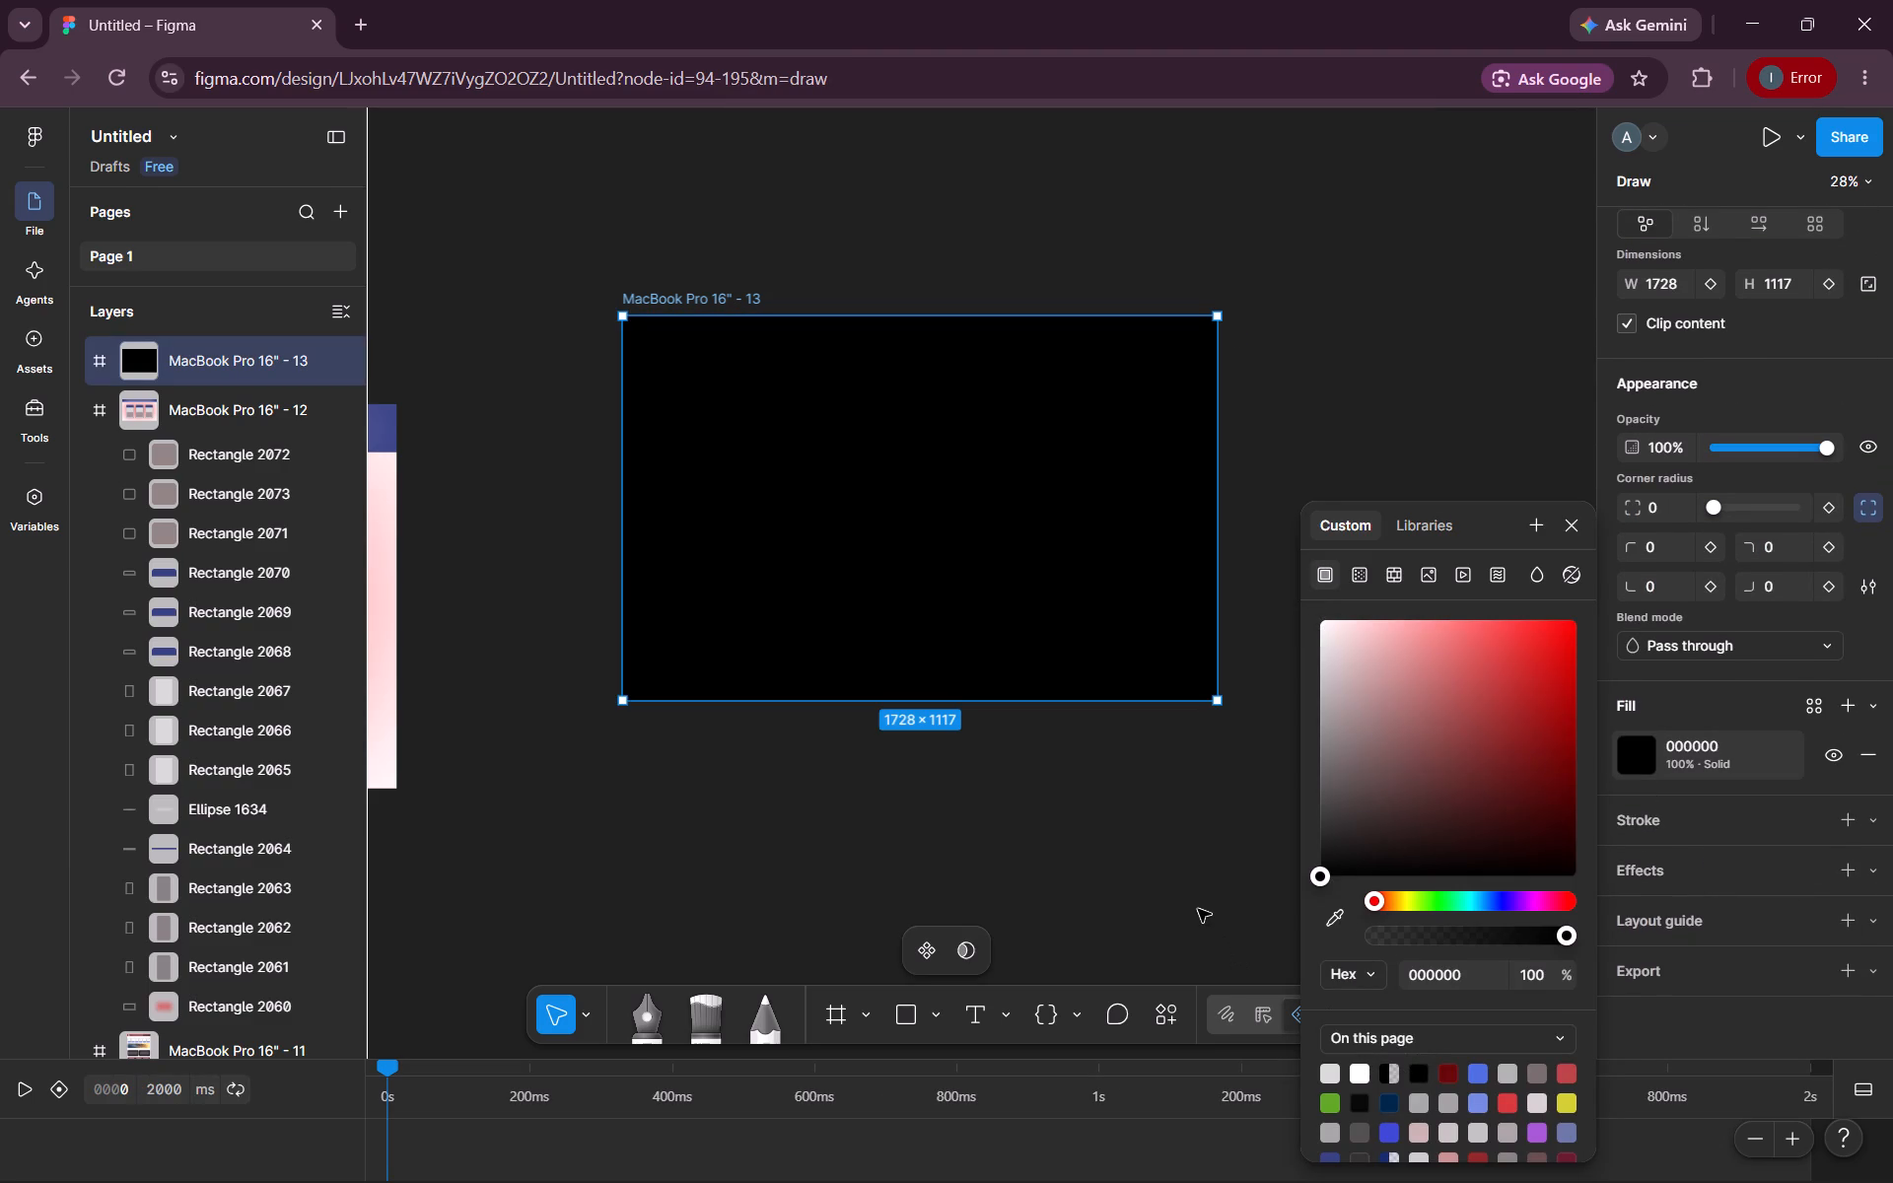
# Add an ellipse sized 250 × 250 to the black frame and position it near the frame's upper-left corner.
pyautogui.click(941, 1010)
pyautogui.click(1003, 878)
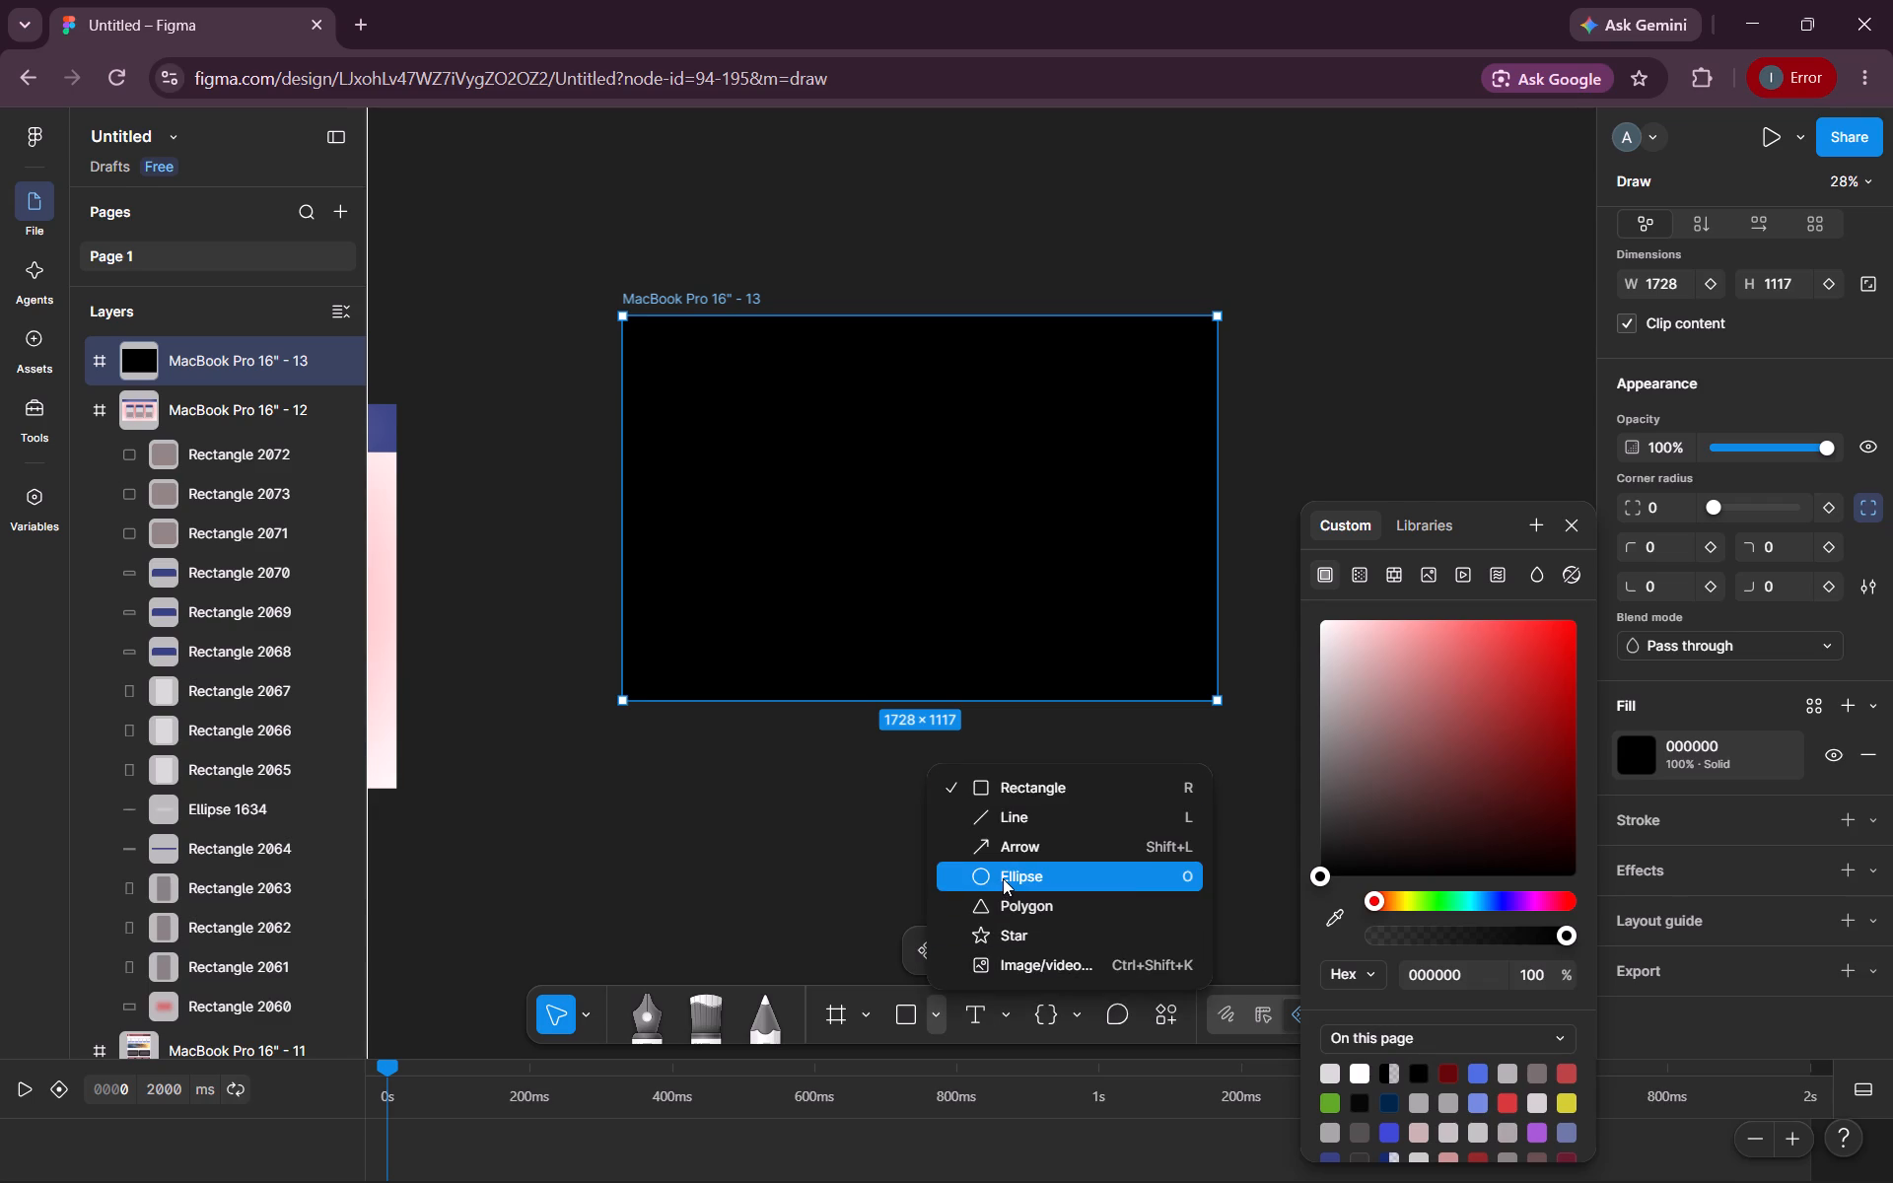
pyautogui.click(750, 411)
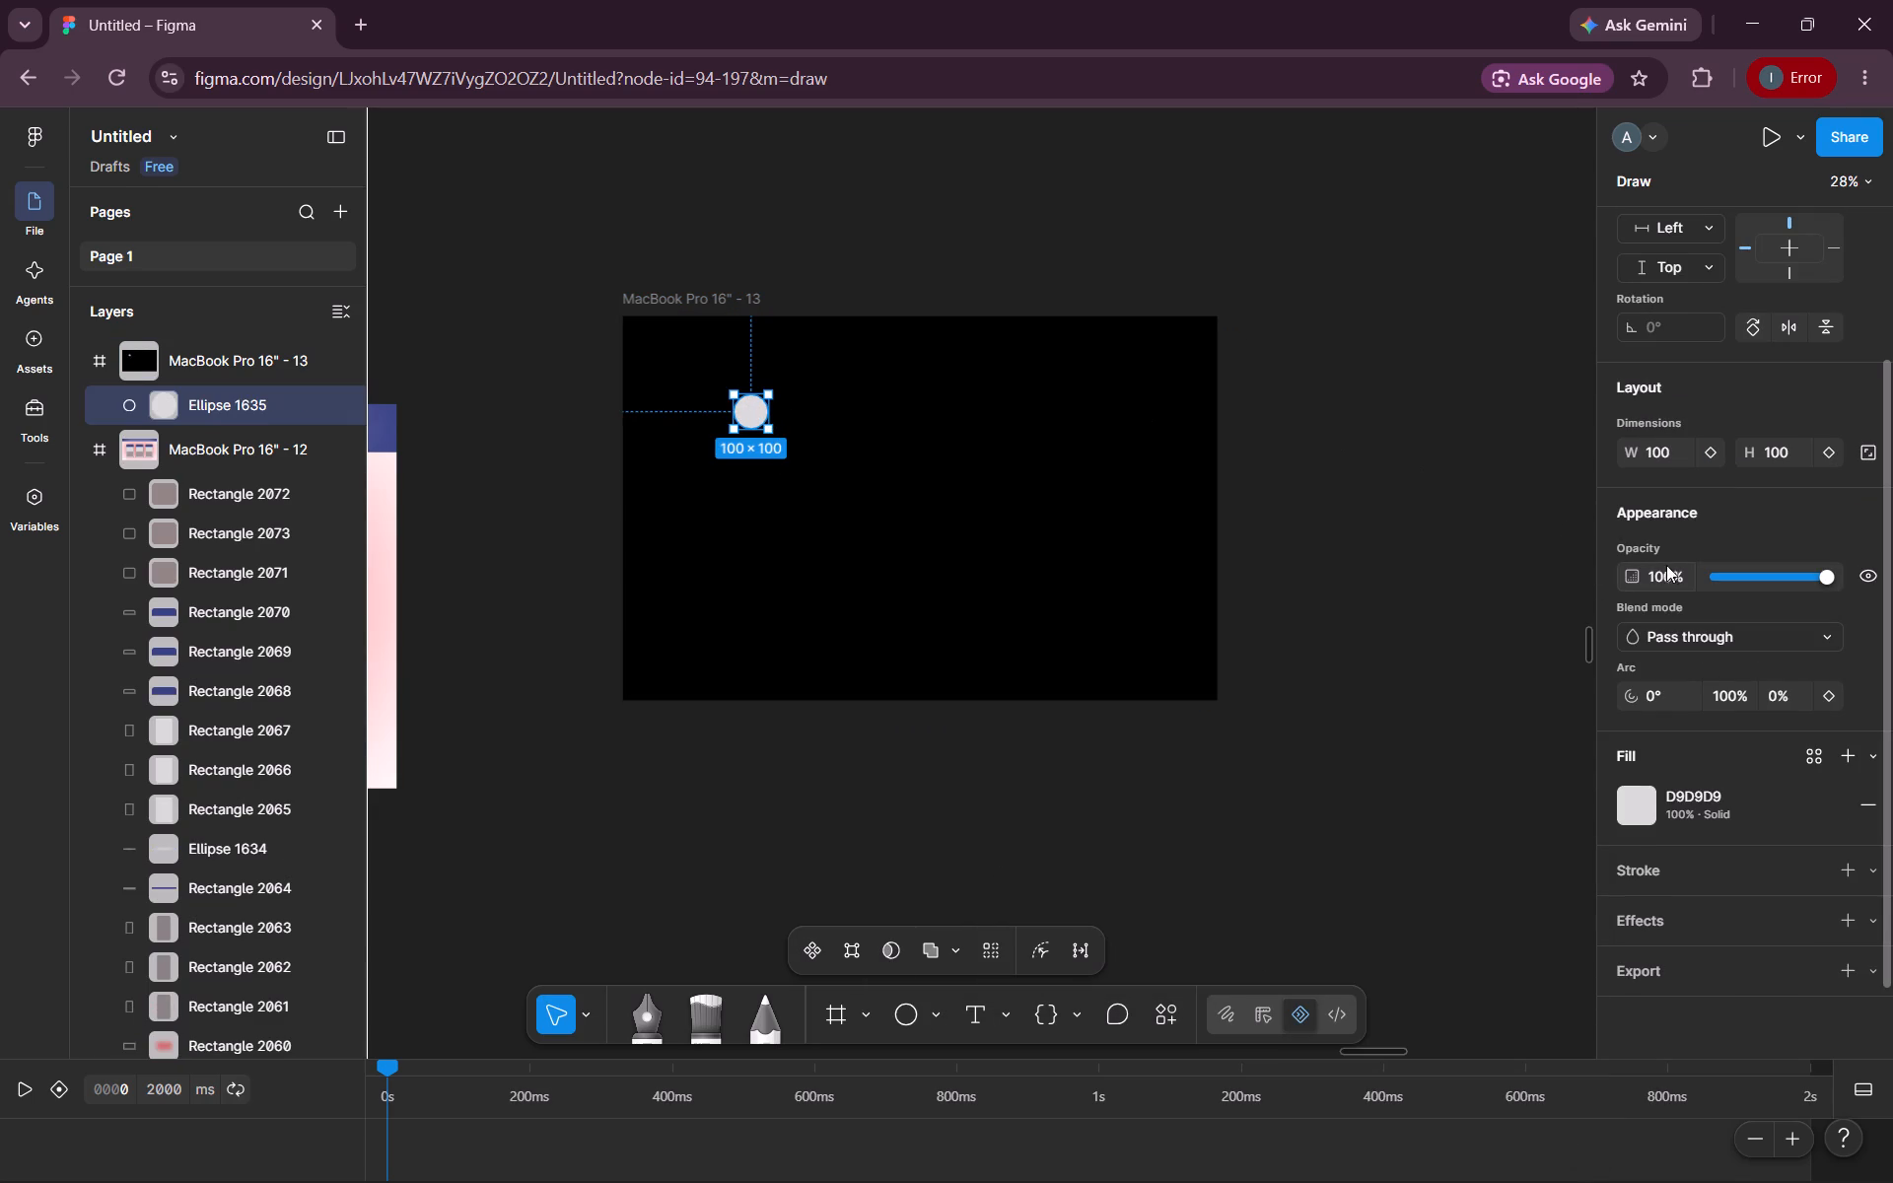
pyautogui.doubleClick(1668, 448)
pyautogui.write('250')
pyautogui.press('Return')
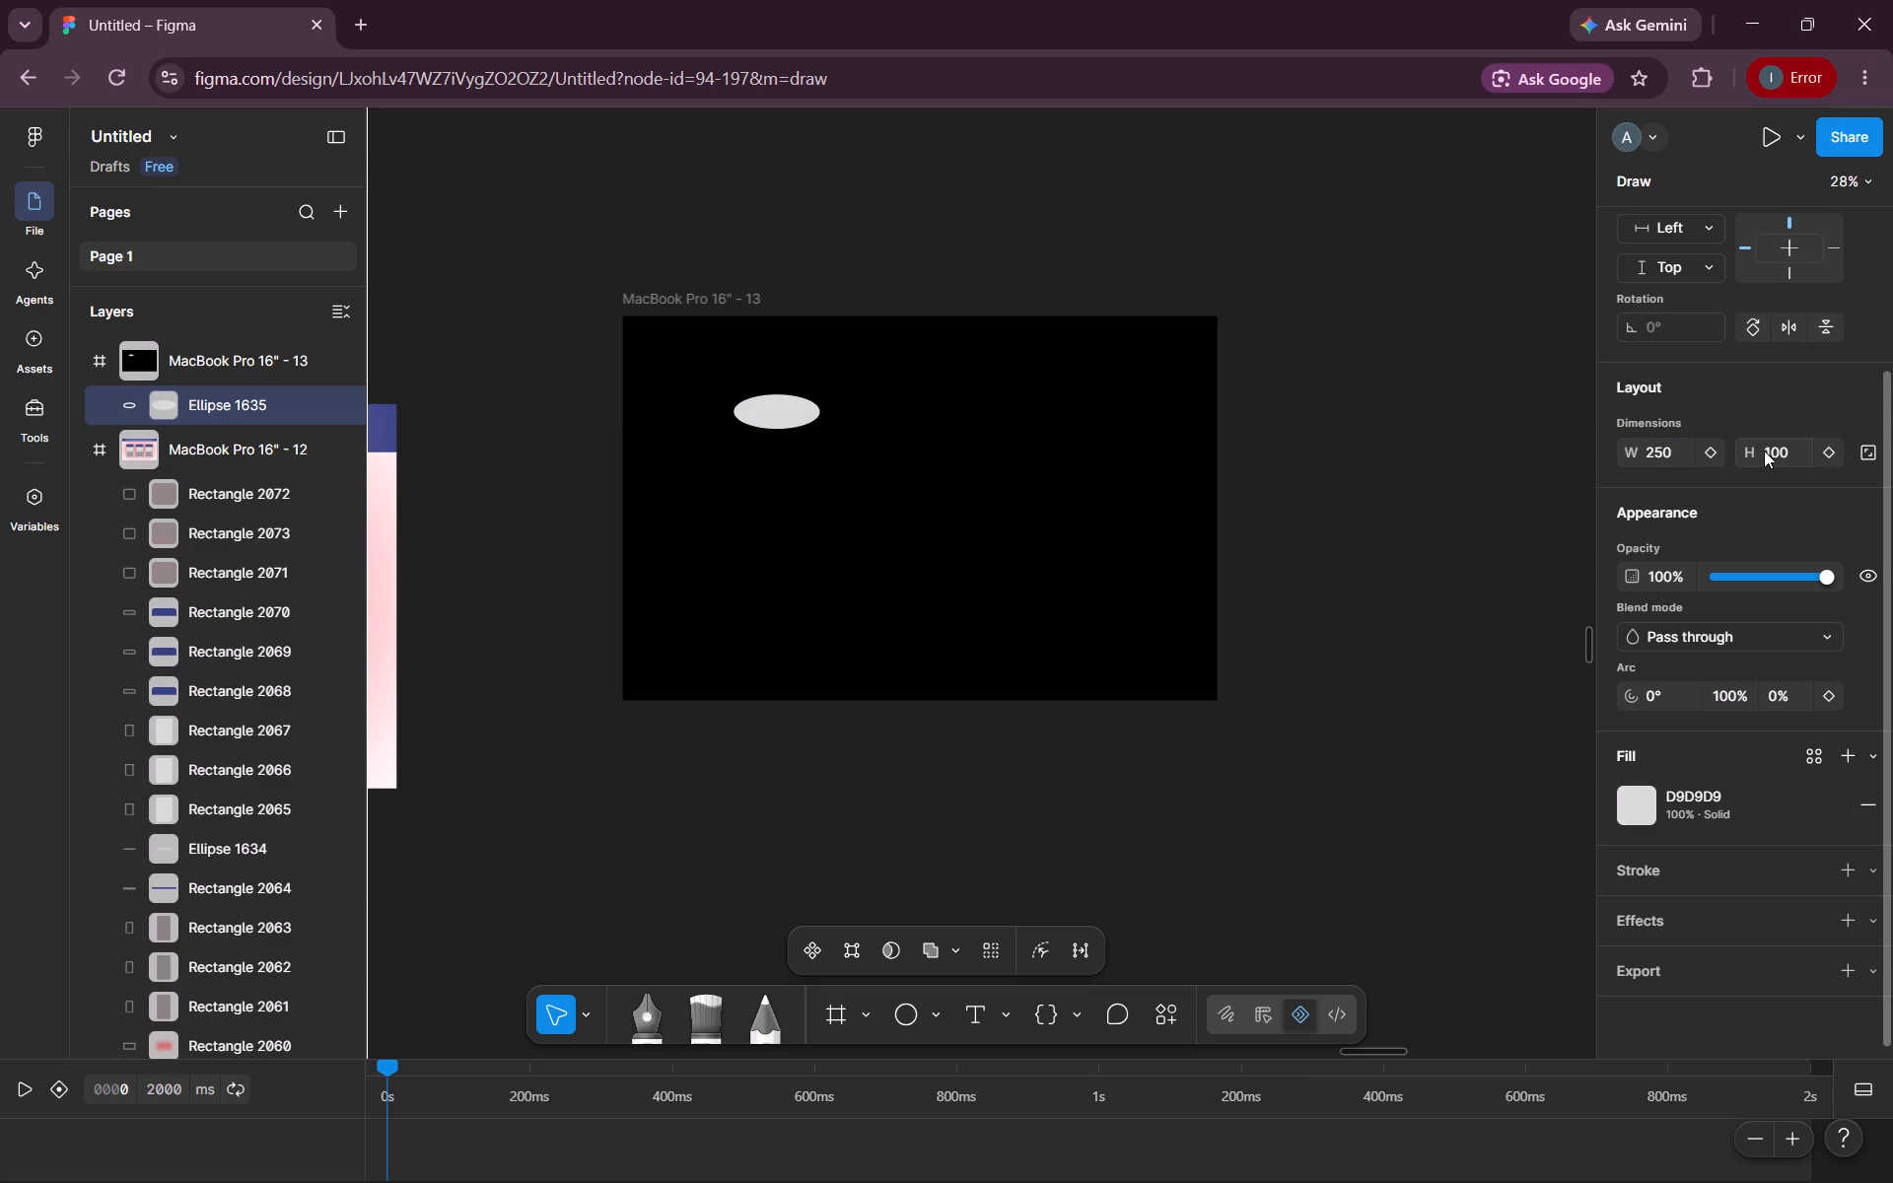
pyautogui.doubleClick(1766, 452)
pyautogui.write('250')
pyautogui.press('Return')
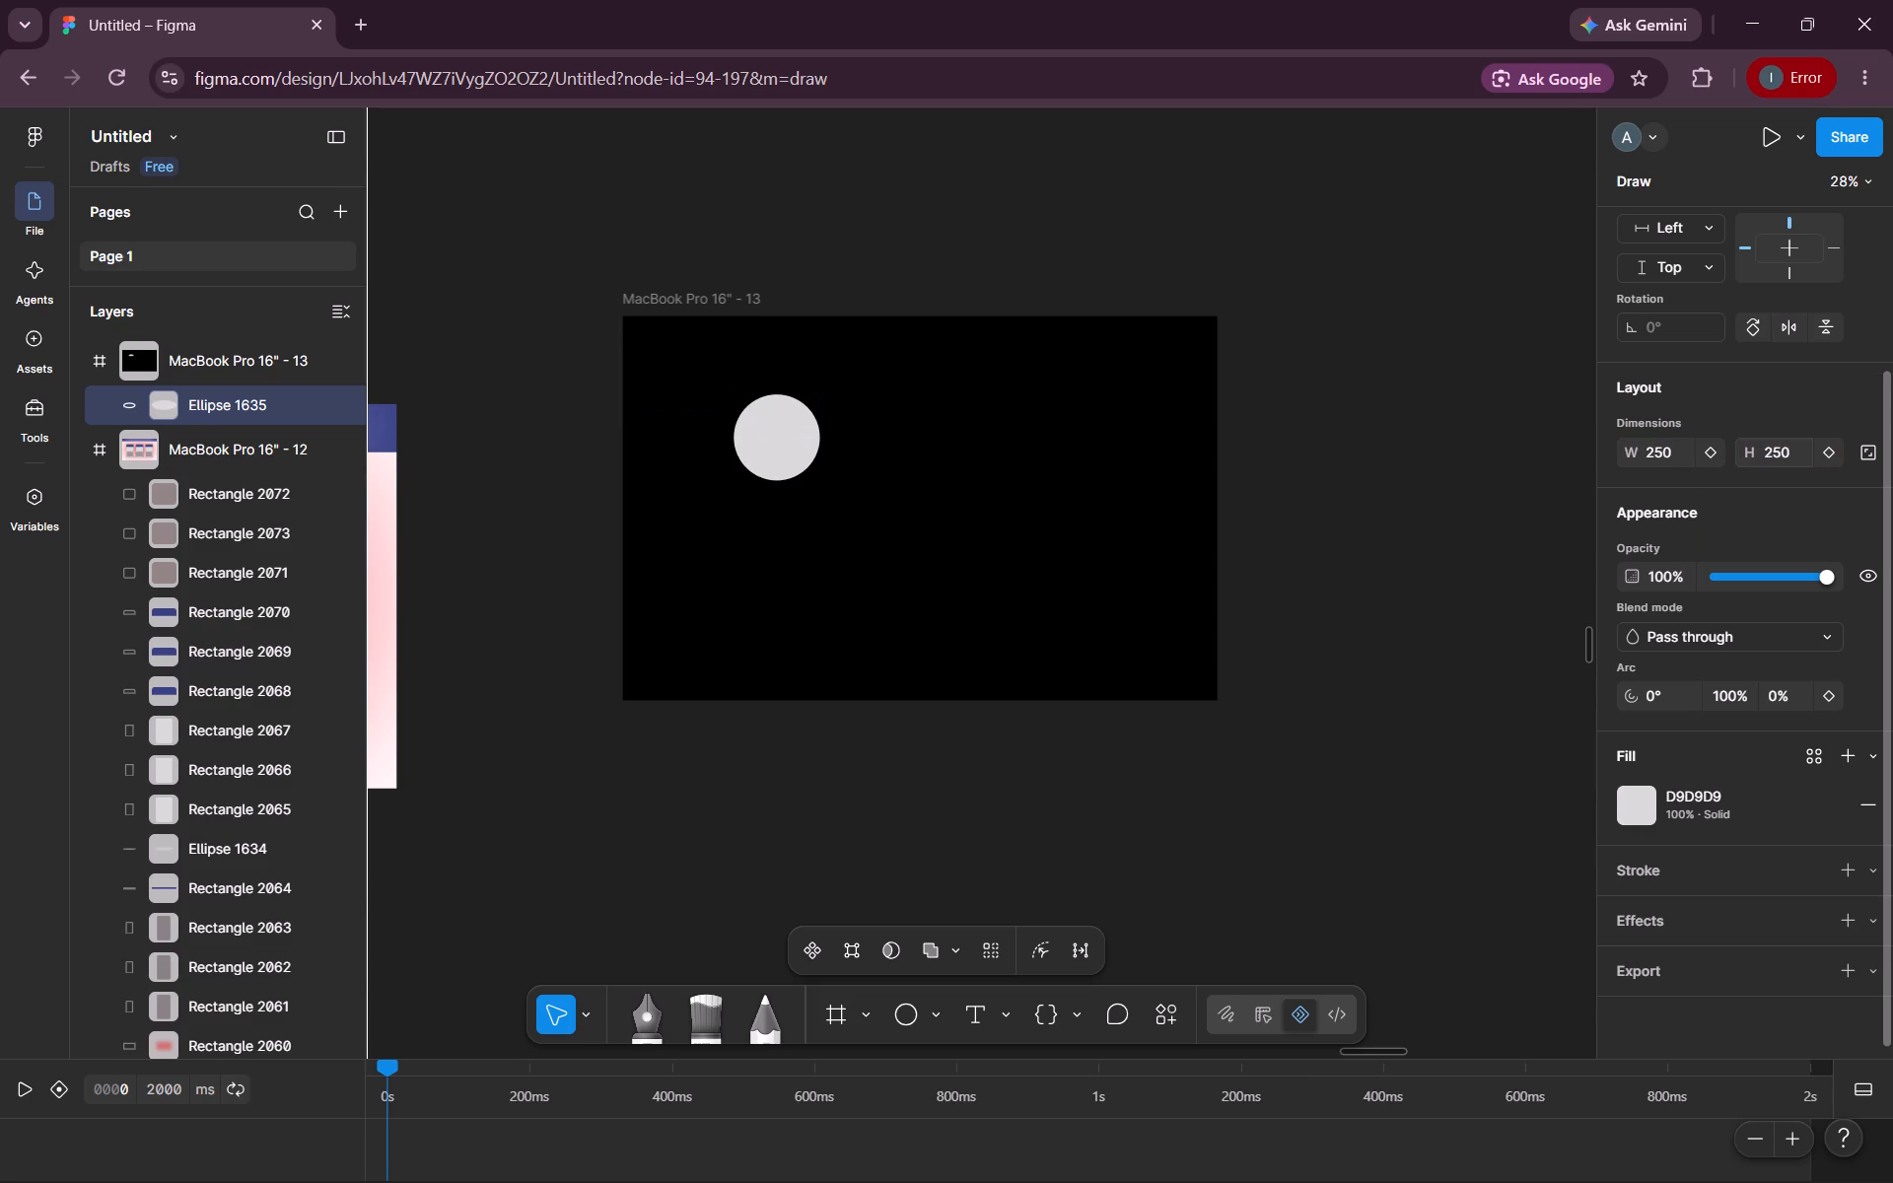
pyautogui.moveTo(784, 459); pyautogui.dragTo(739, 435)
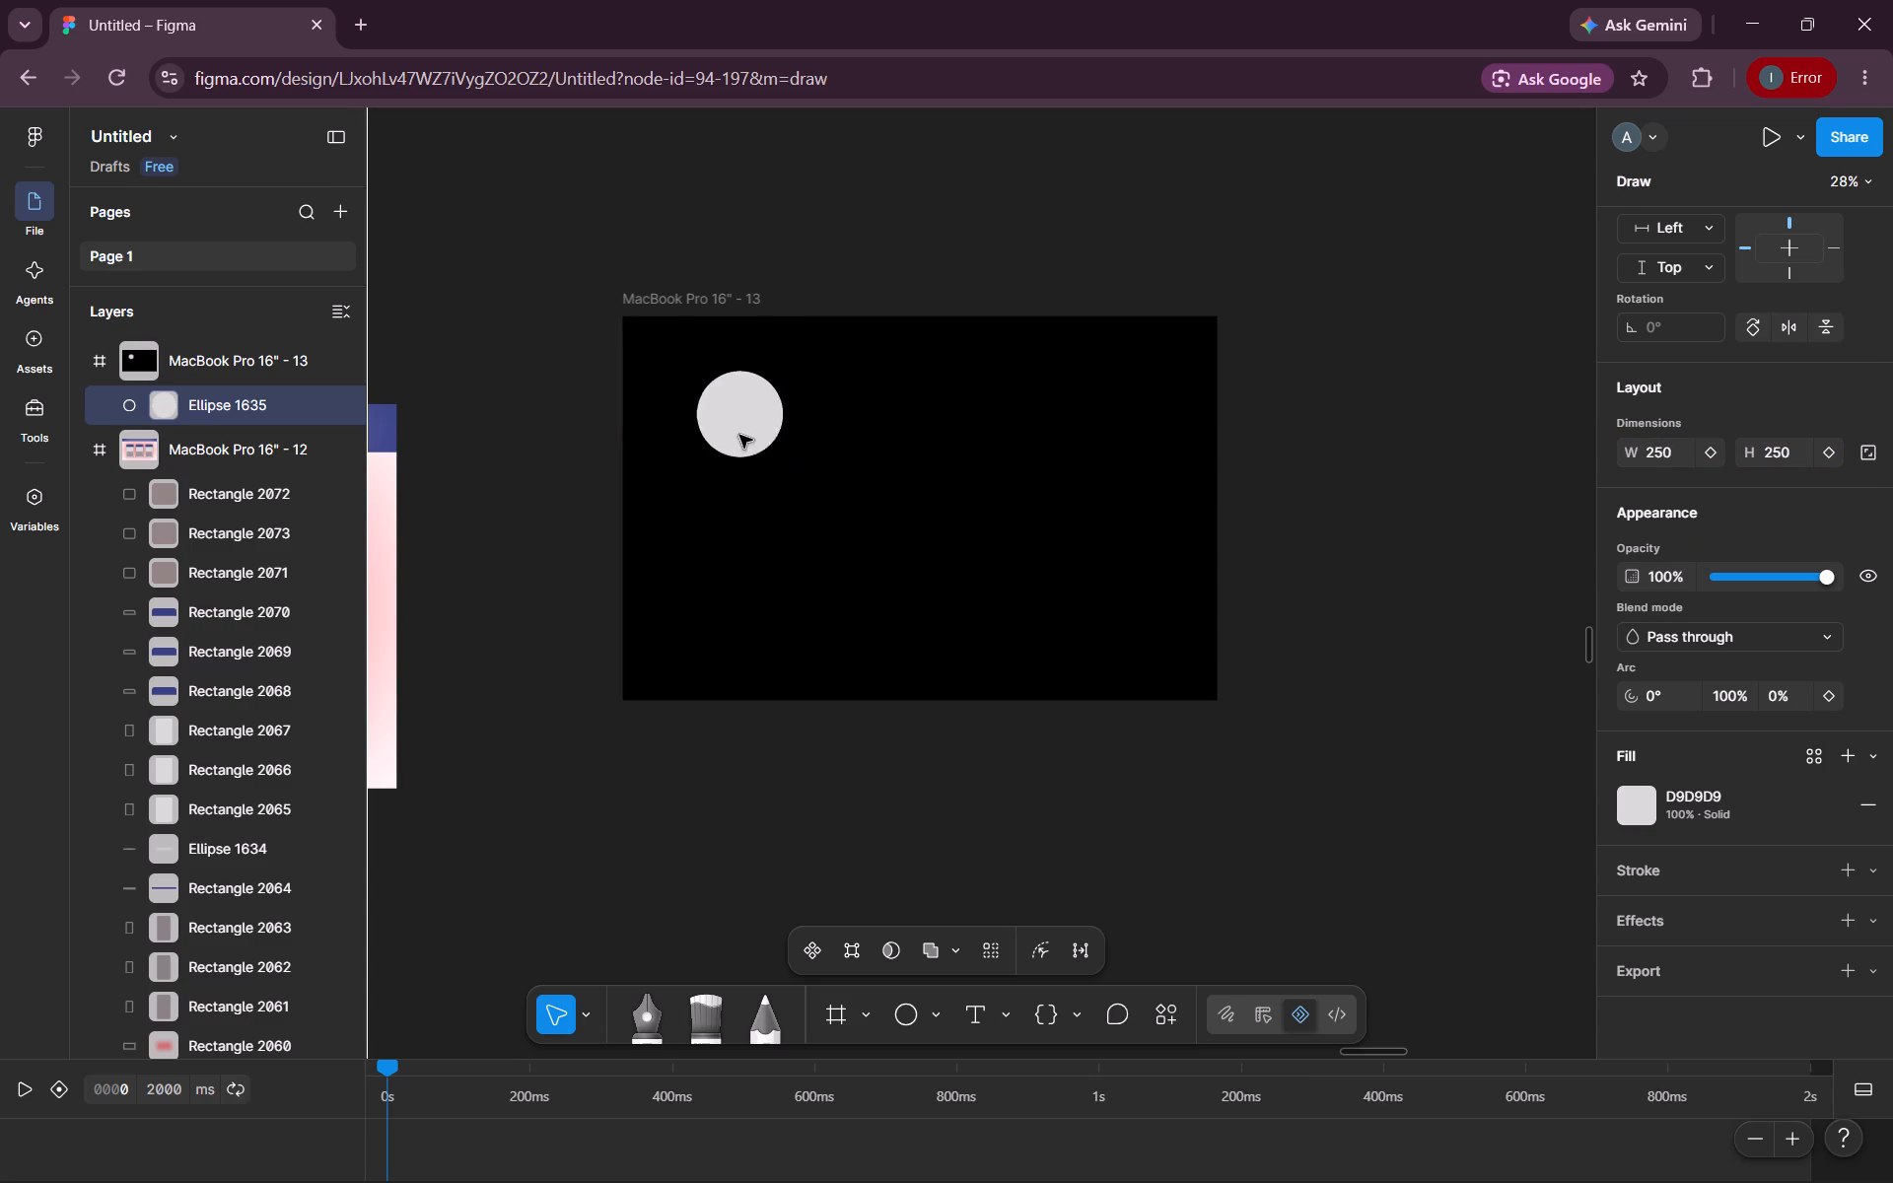
pyautogui.moveTo(739, 435); pyautogui.dragTo(731, 441)
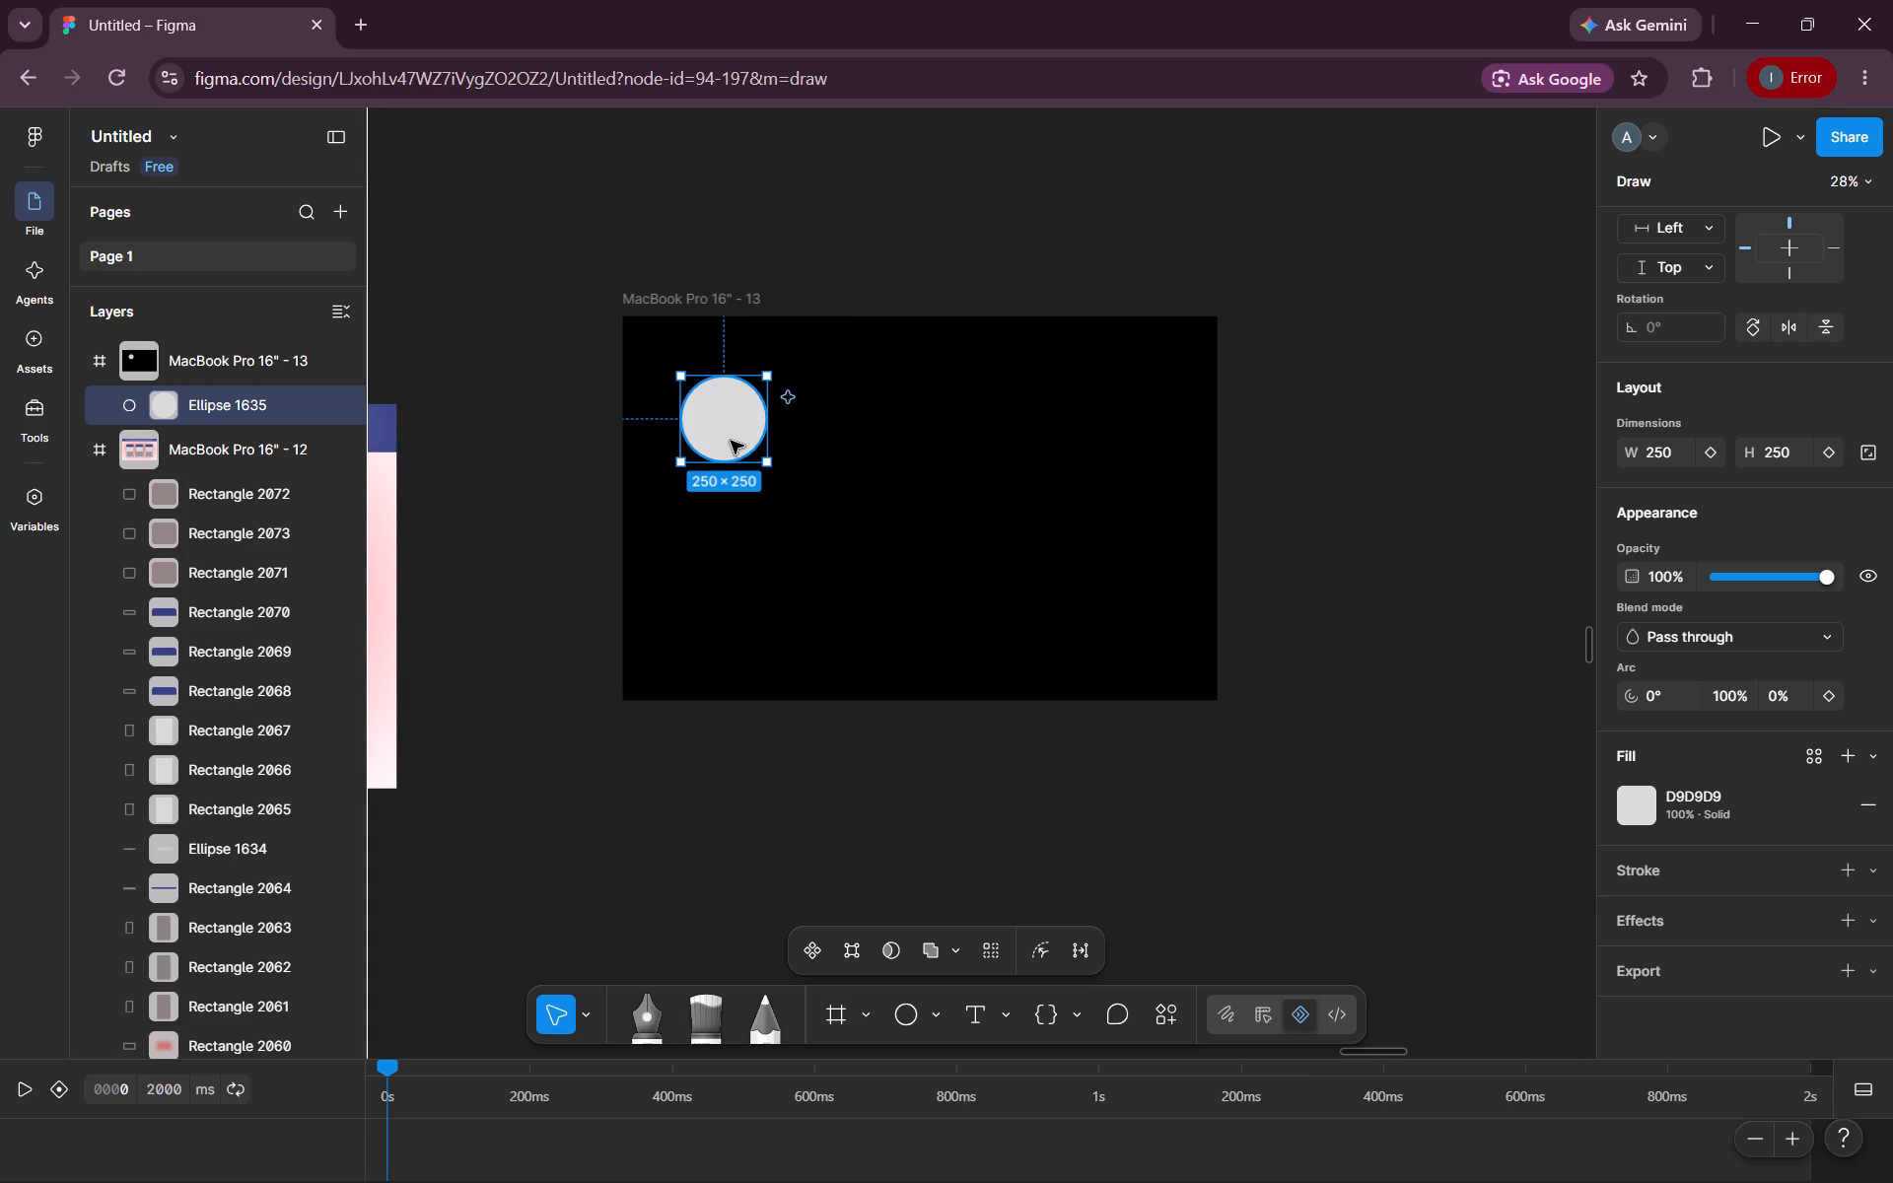
pyautogui.keyDown('shift'); pyautogui.click(731, 441); pyautogui.keyUp('shift')
# Duplicate the circle three times to form an aligned two-by-two layout near the frame's corners, with rows about 300 px apart.
pyautogui.keyDown('alt'); pyautogui.moveTo(731, 441); pyautogui.dragTo(941, 434); pyautogui.keyUp('alt')
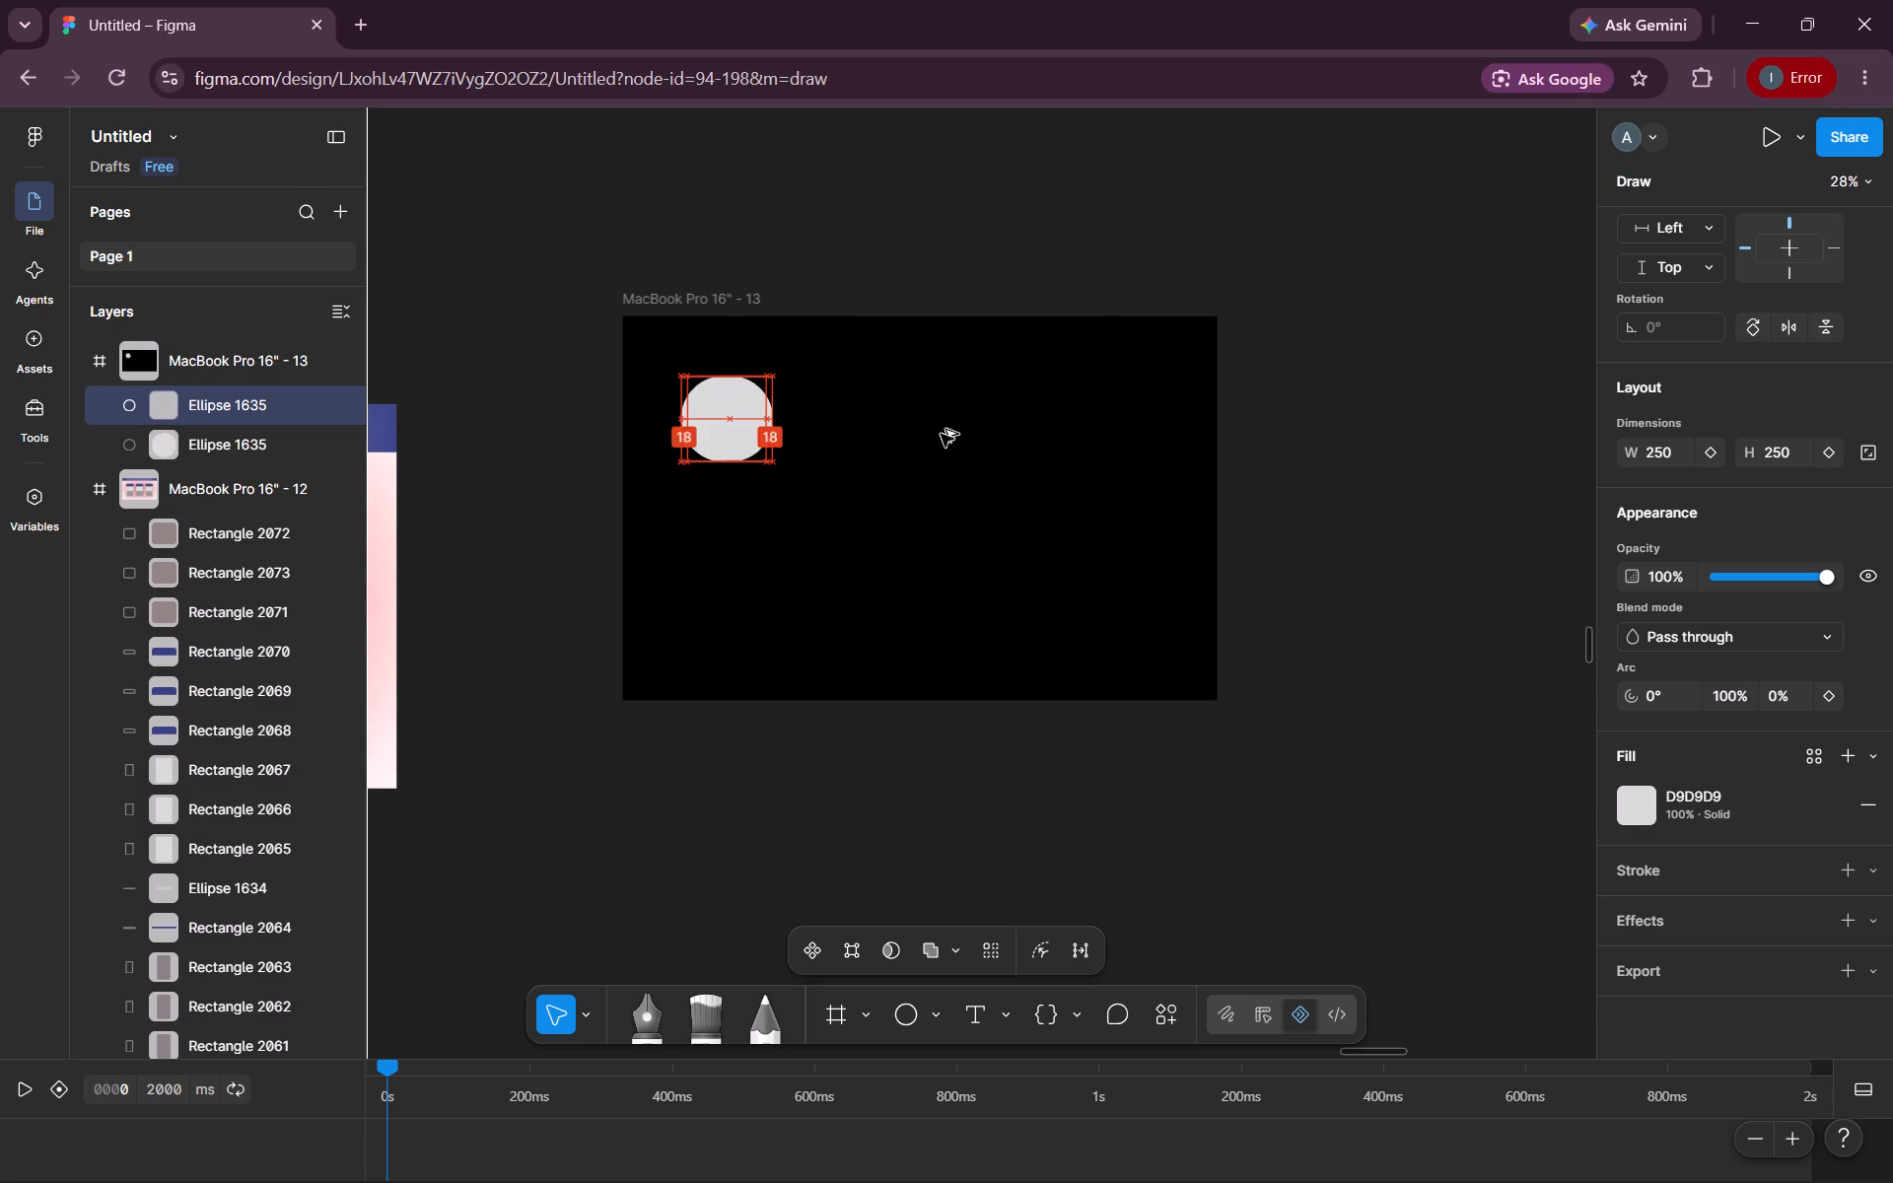
pyautogui.keyDown('alt'); pyautogui.moveTo(941, 434); pyautogui.dragTo(1107, 442); pyautogui.keyUp('alt')
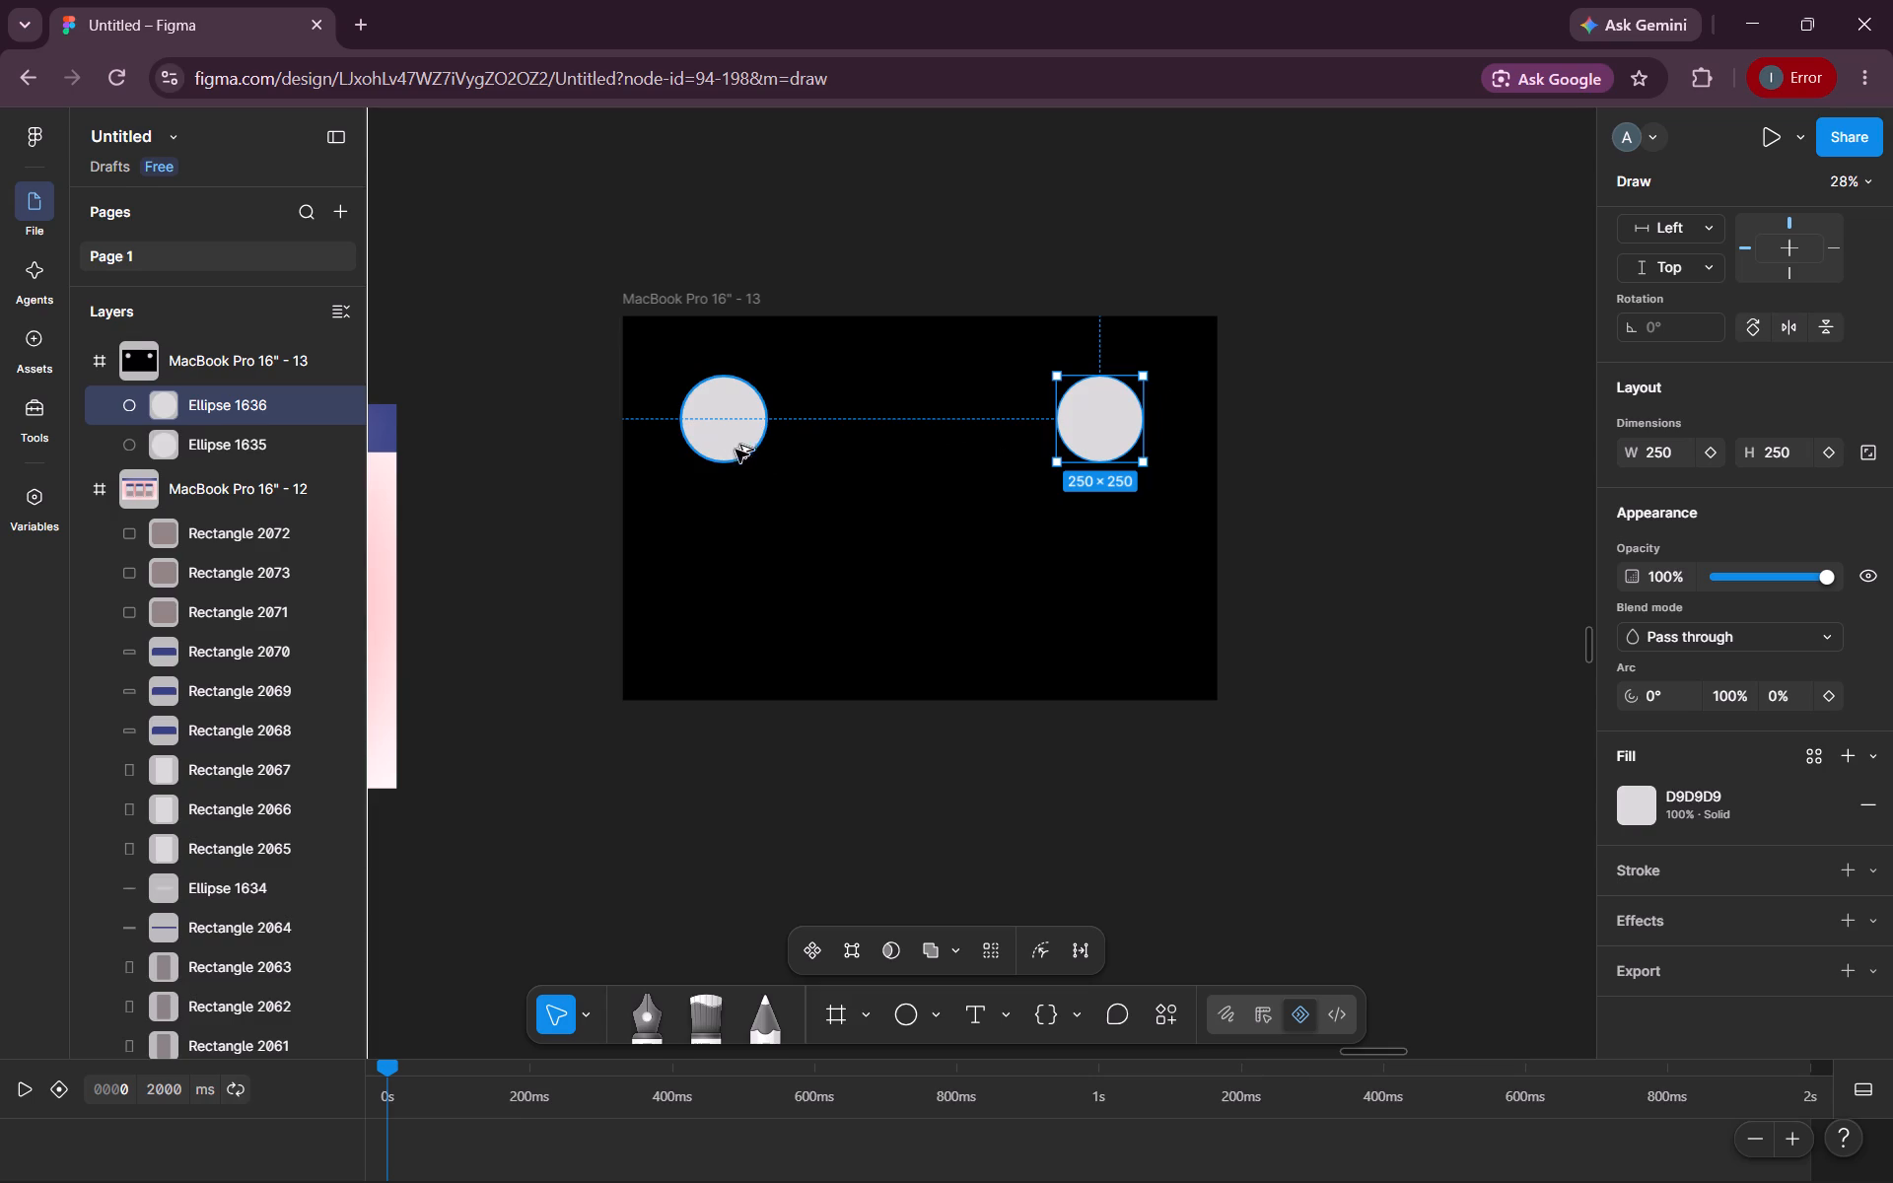
pyautogui.keyDown('alt'); pyautogui.moveTo(724, 431); pyautogui.dragTo(722, 591); pyautogui.keyUp('alt')
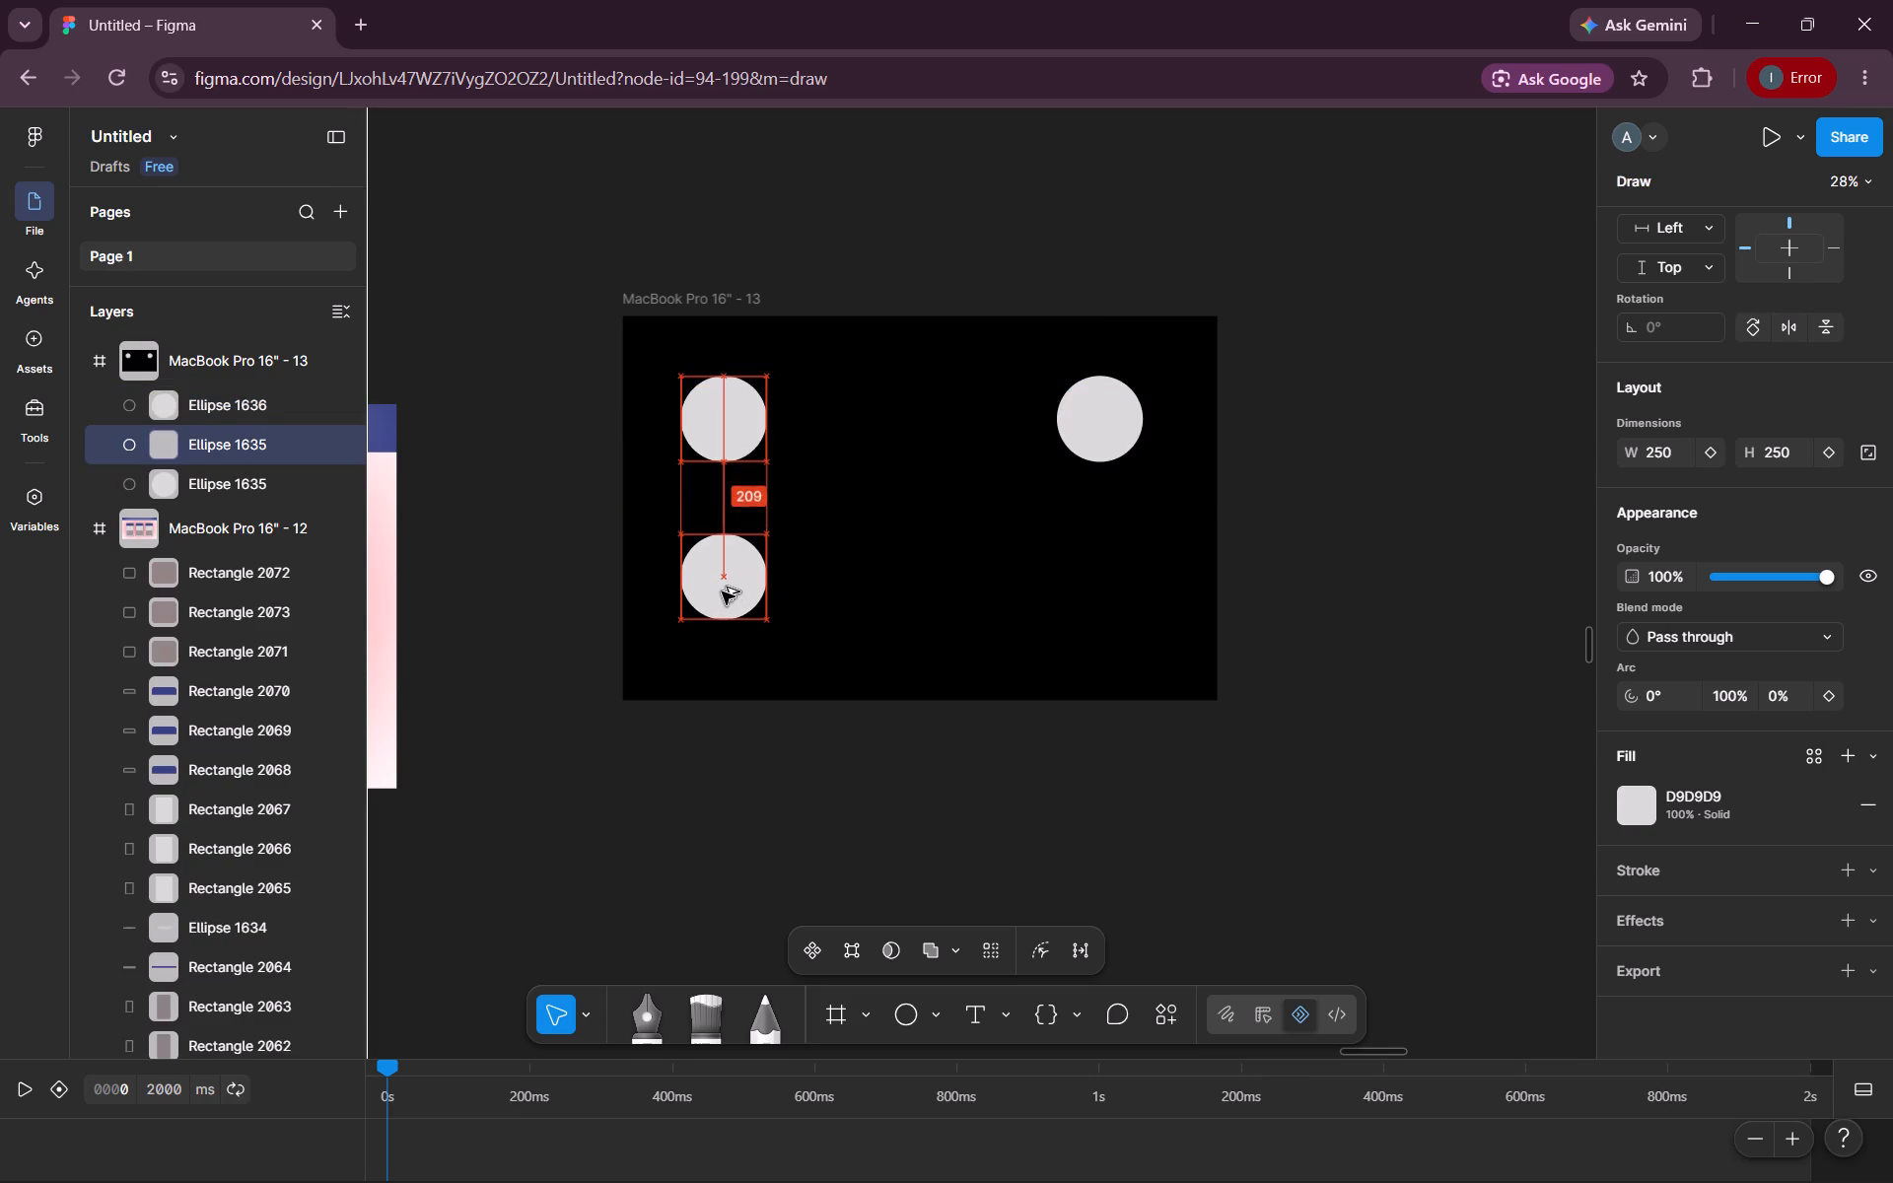
pyautogui.keyDown('alt'); pyautogui.moveTo(722, 591); pyautogui.dragTo(722, 618); pyautogui.keyUp('alt')
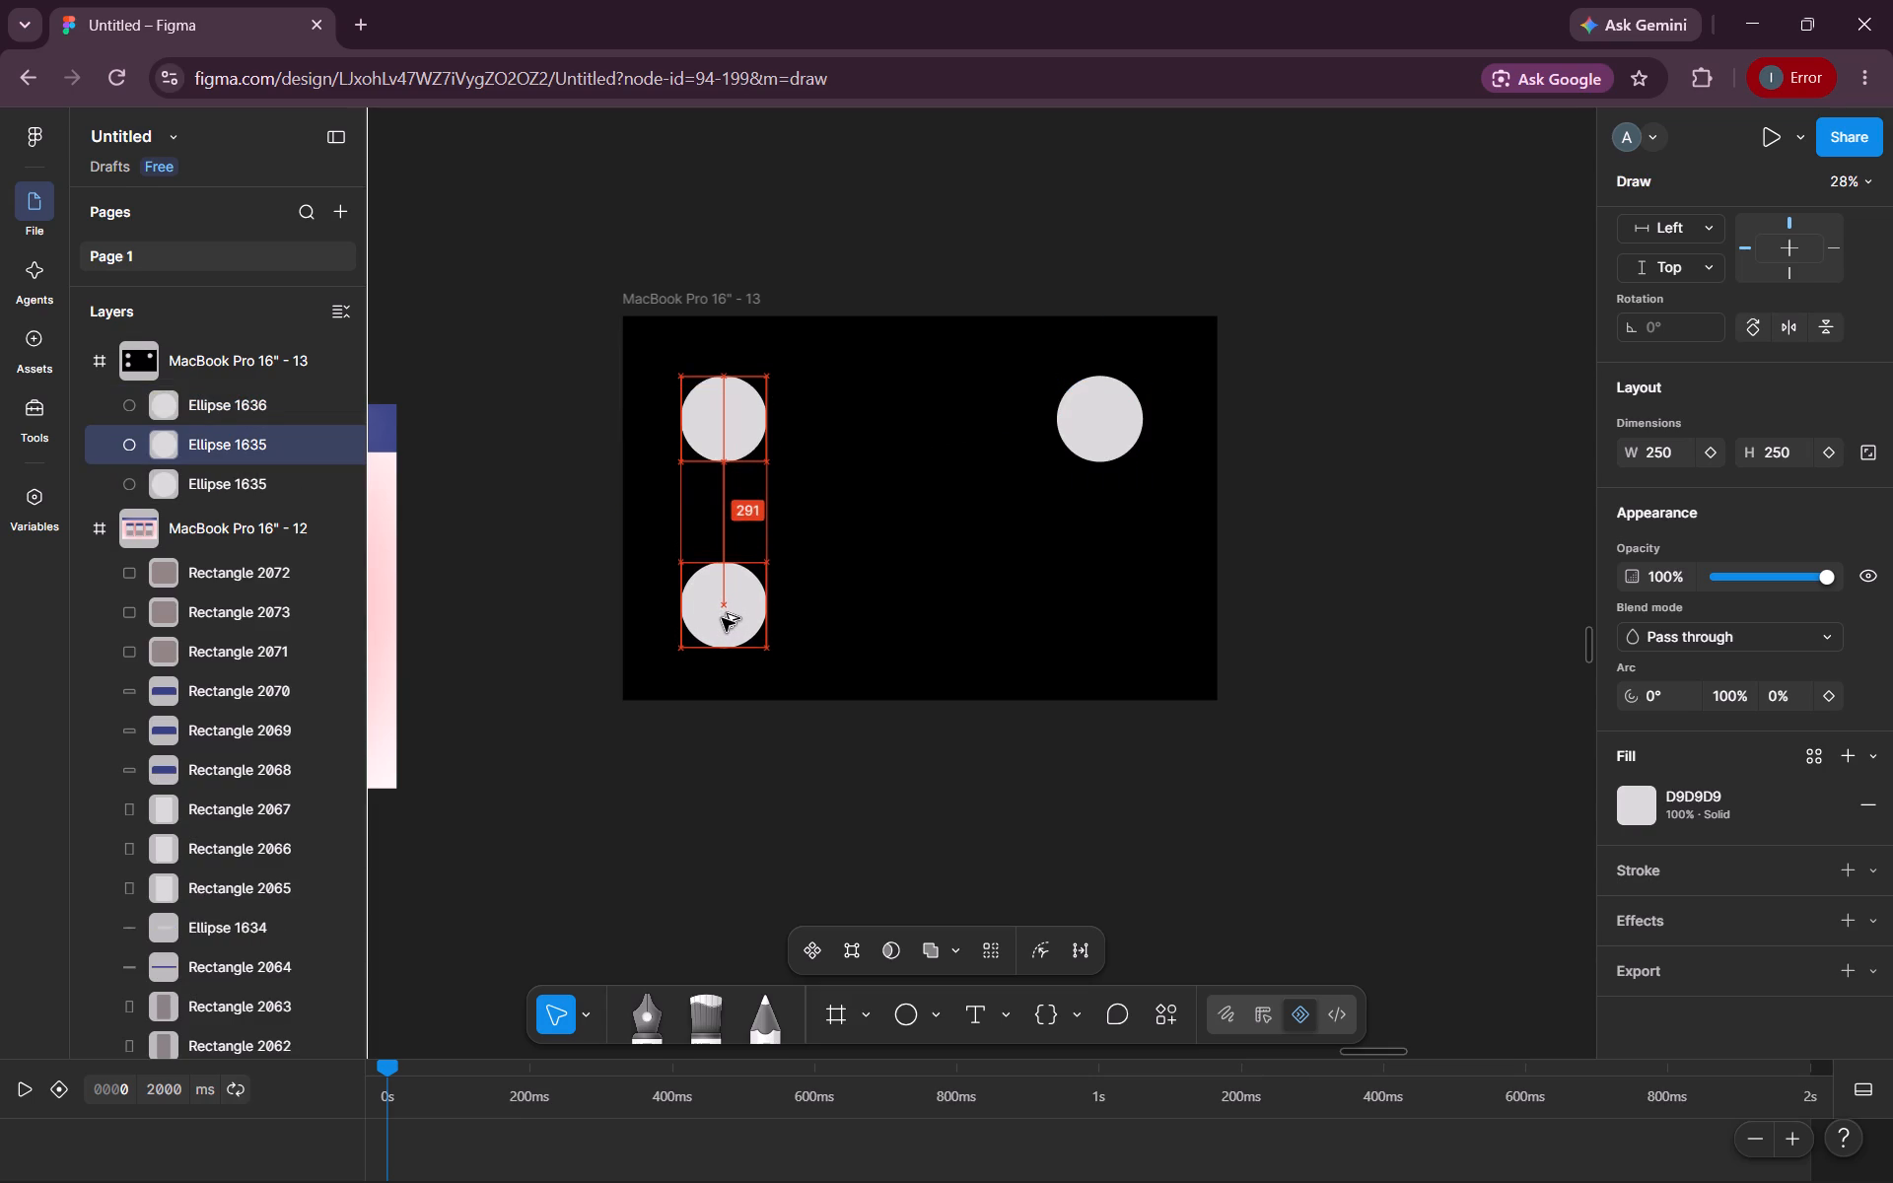
pyautogui.keyDown('alt'); pyautogui.moveTo(722, 618); pyautogui.dragTo(722, 619); pyautogui.keyUp('alt')
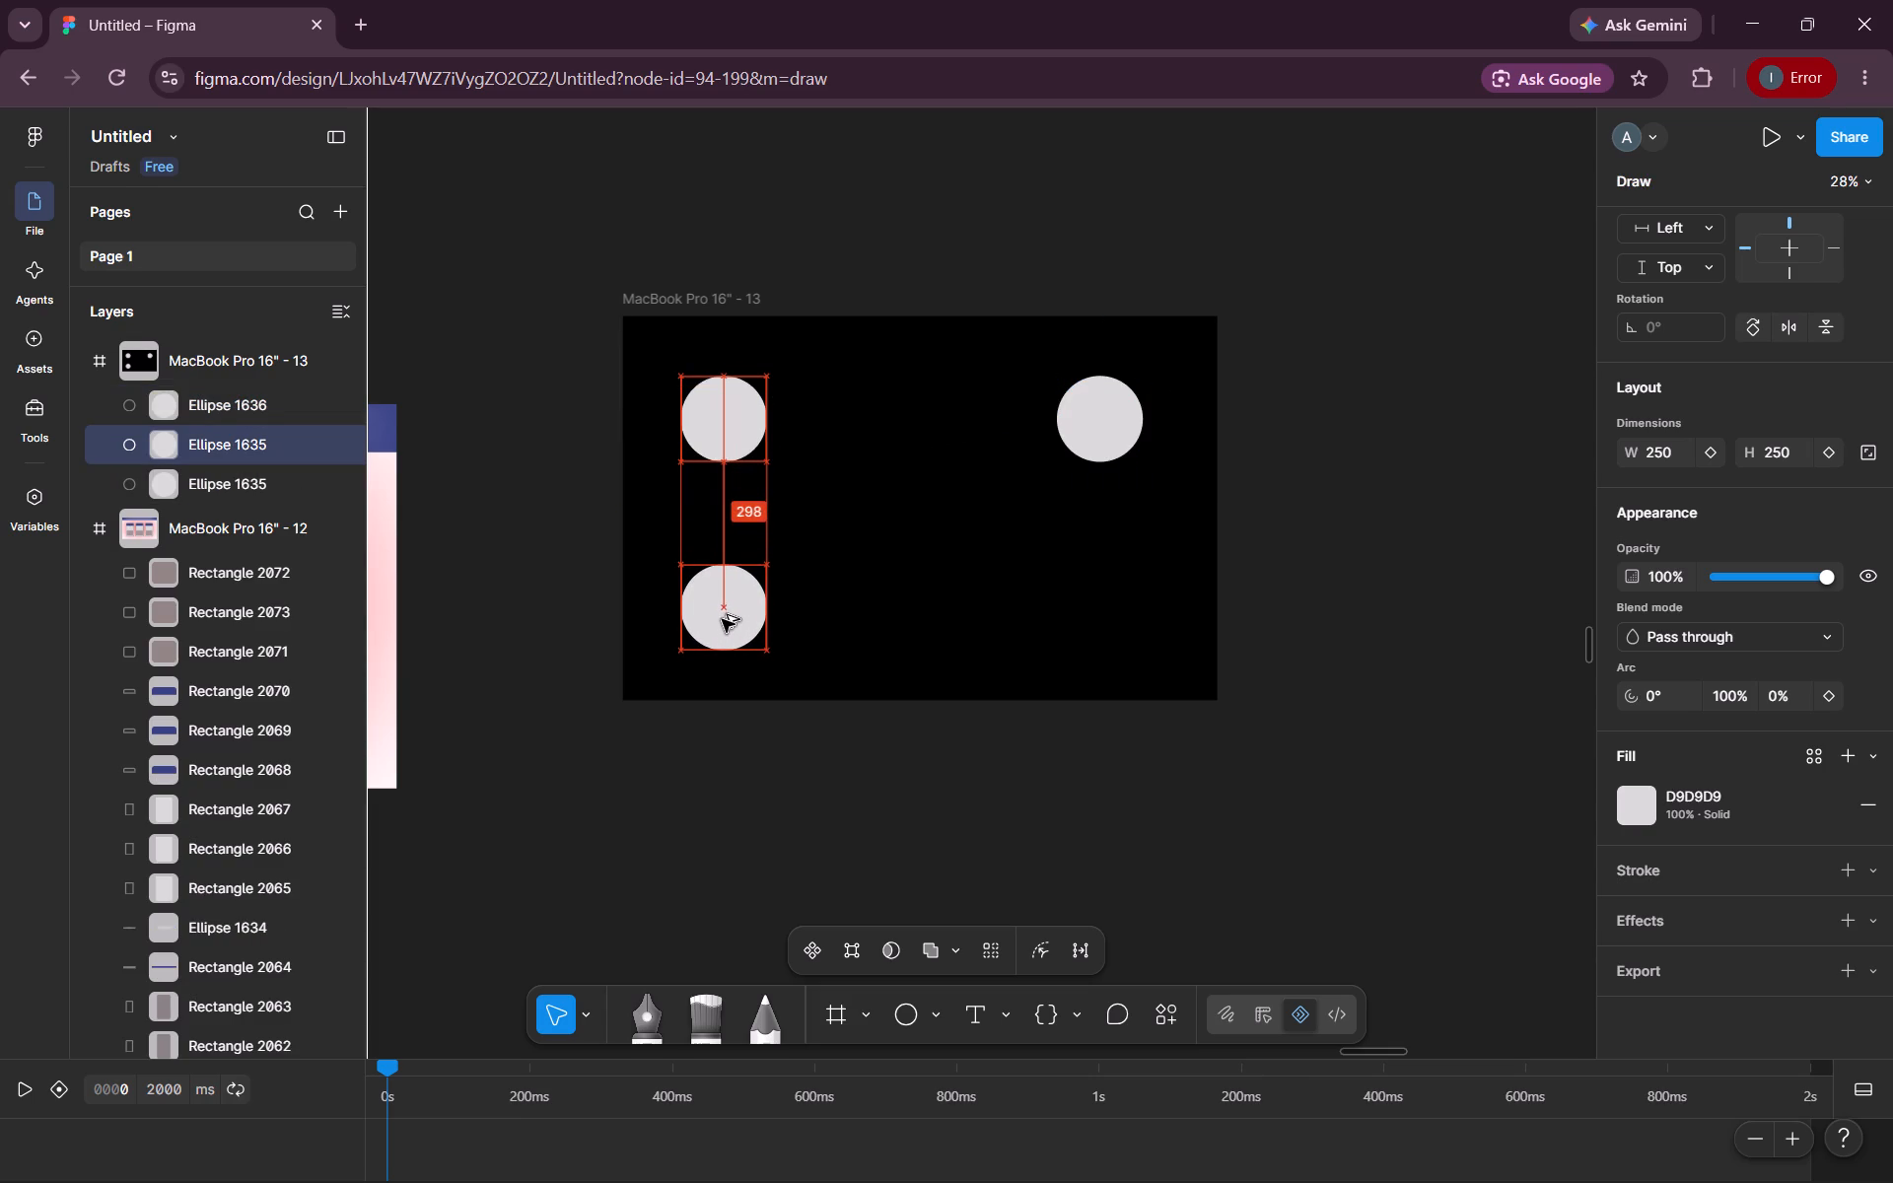
pyautogui.keyDown('alt'); pyautogui.moveTo(722, 619); pyautogui.dragTo(722, 620); pyautogui.keyUp('alt')
pyautogui.keyDown('alt'); pyautogui.moveTo(722, 620); pyautogui.dragTo(1094, 614); pyautogui.keyUp('alt')
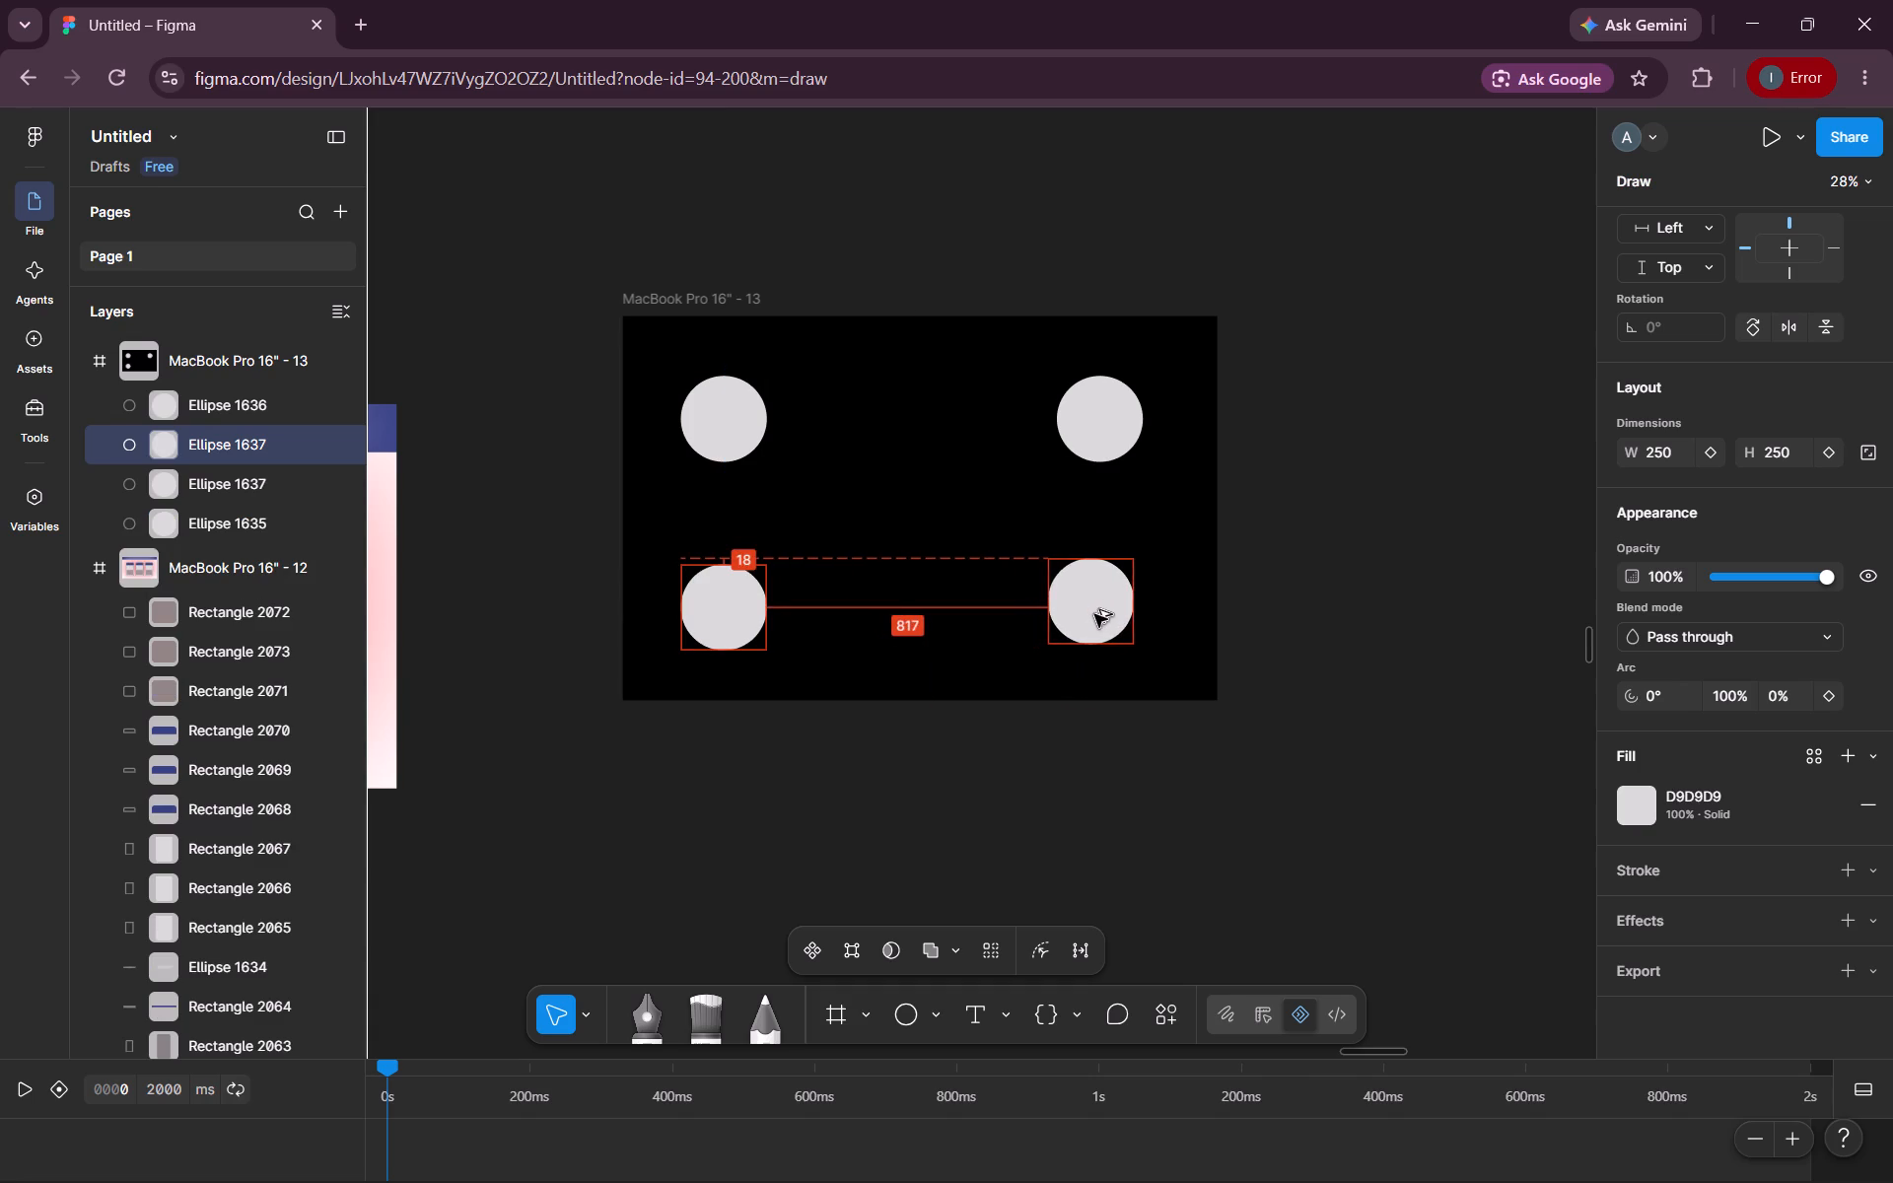
pyautogui.keyDown('alt'); pyautogui.moveTo(1094, 614); pyautogui.dragTo(1096, 617); pyautogui.keyUp('alt')
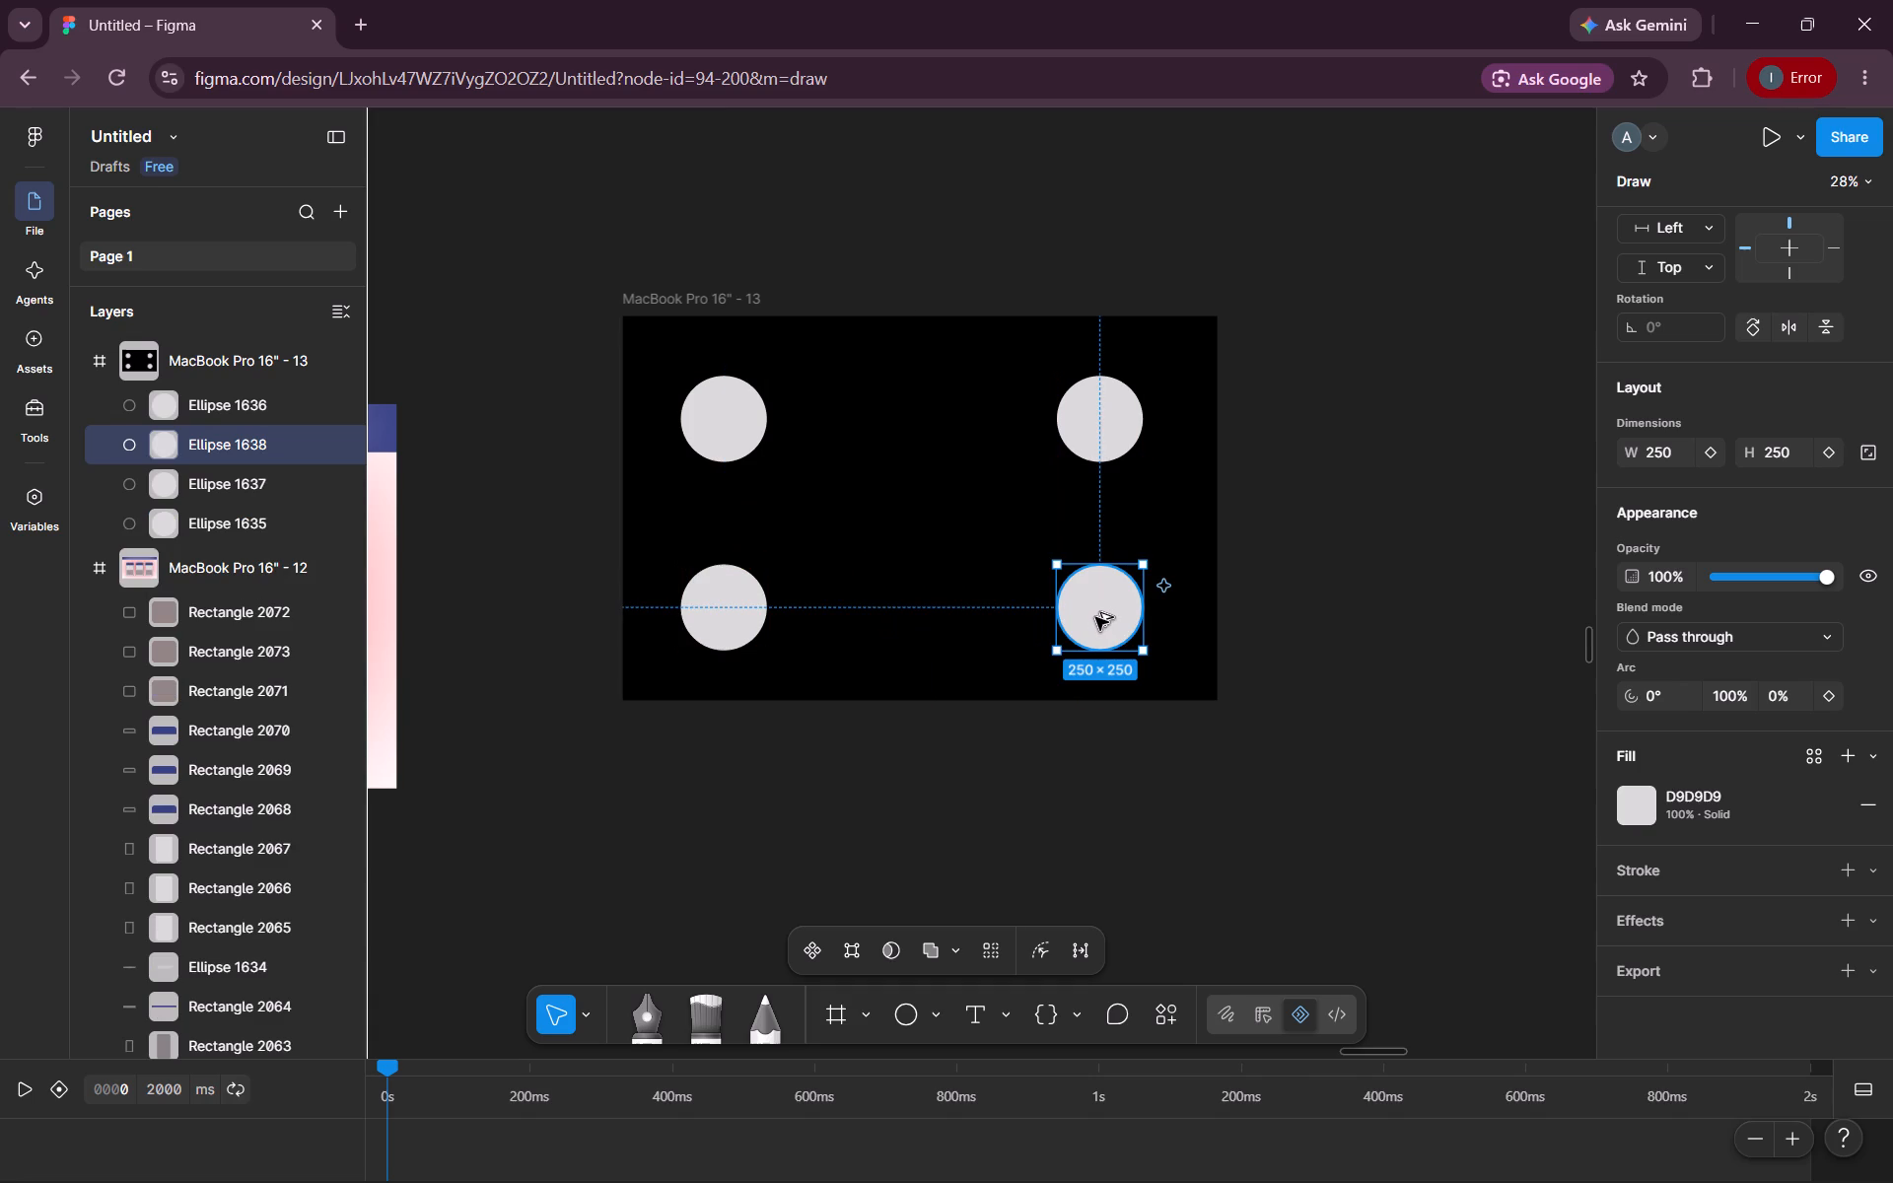
# Duplicate the lower-right 250 × 250 circle and place the copy at the exact centre of the black frame.
pyautogui.keyDown('alt'); pyautogui.moveTo(1086, 616); pyautogui.dragTo(897, 518); pyautogui.keyUp('alt')
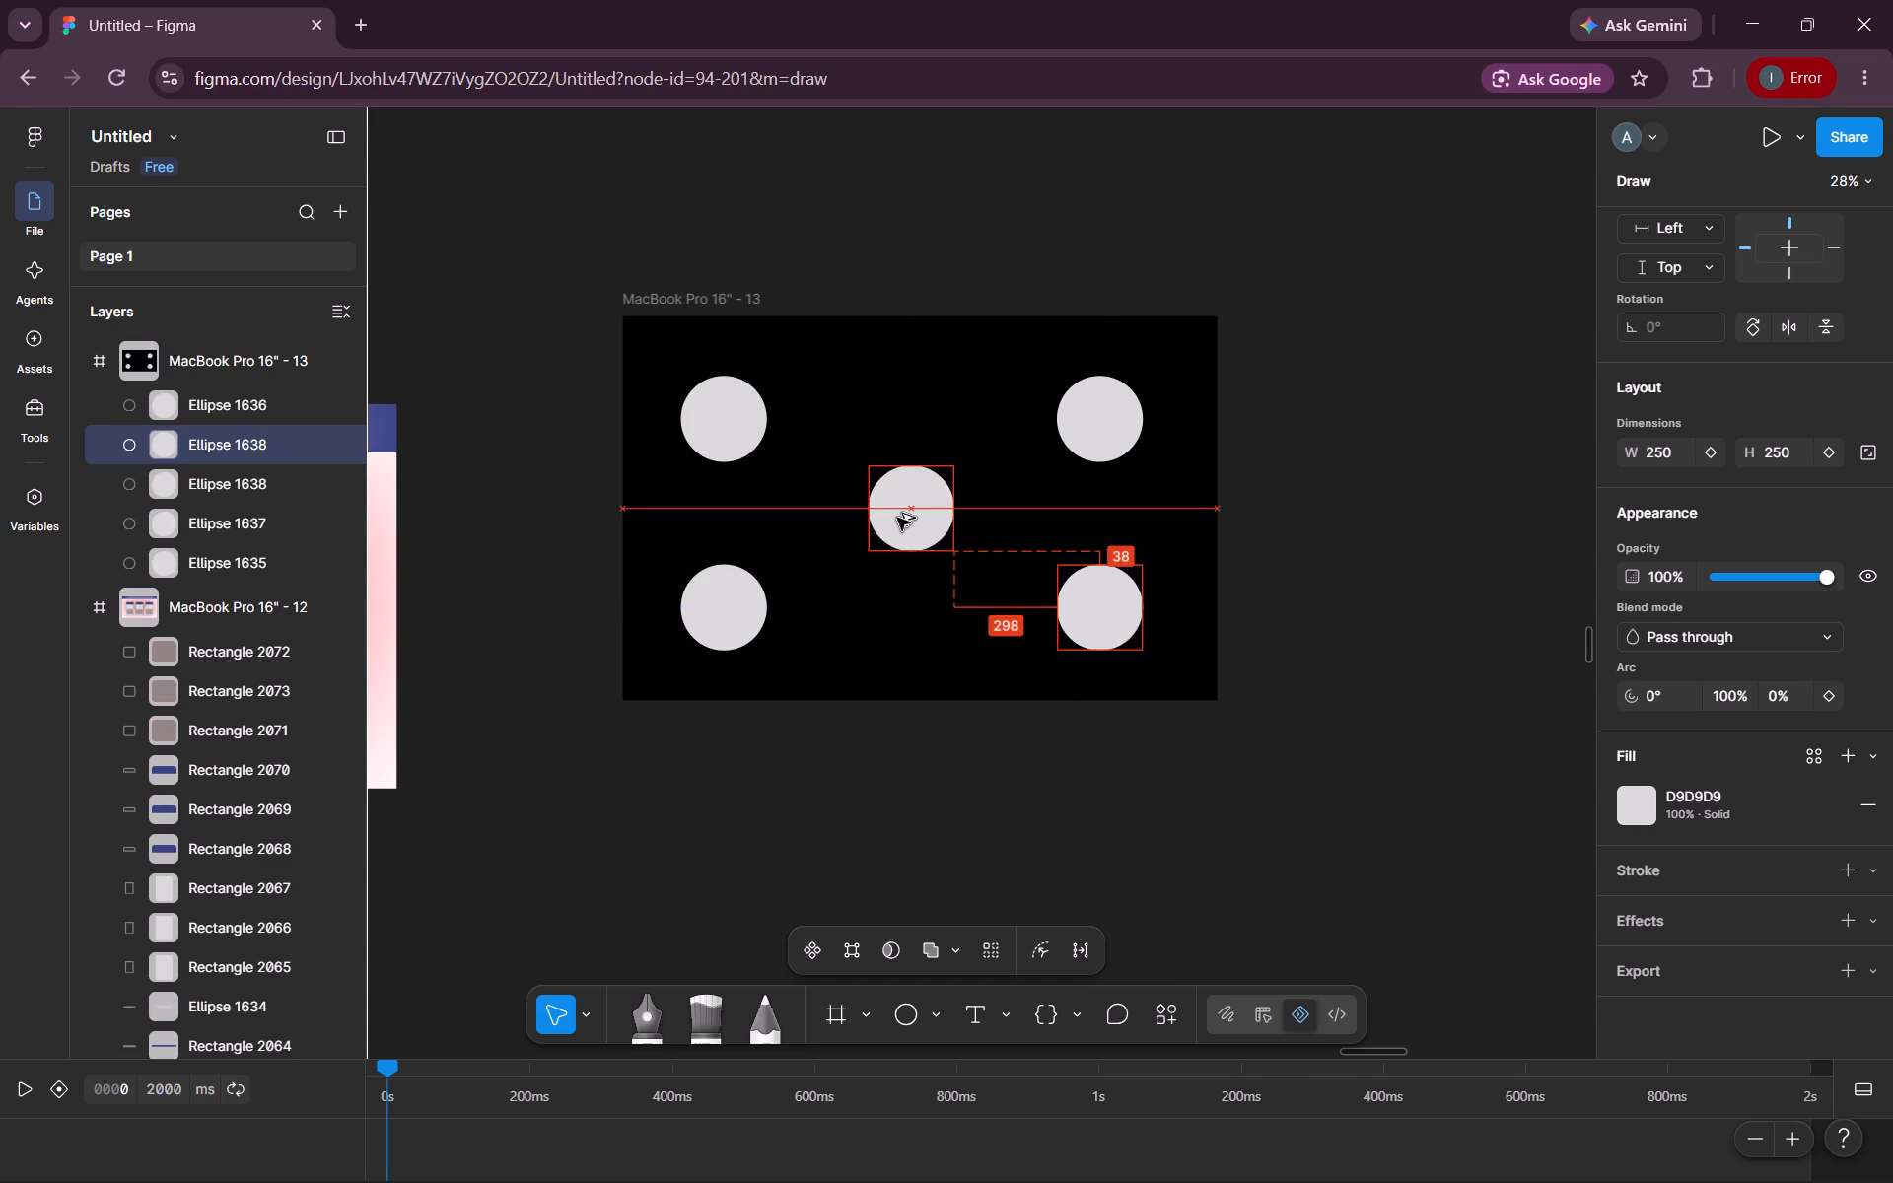
pyautogui.keyDown('alt'); pyautogui.moveTo(897, 518); pyautogui.dragTo(904, 519); pyautogui.keyUp('alt')
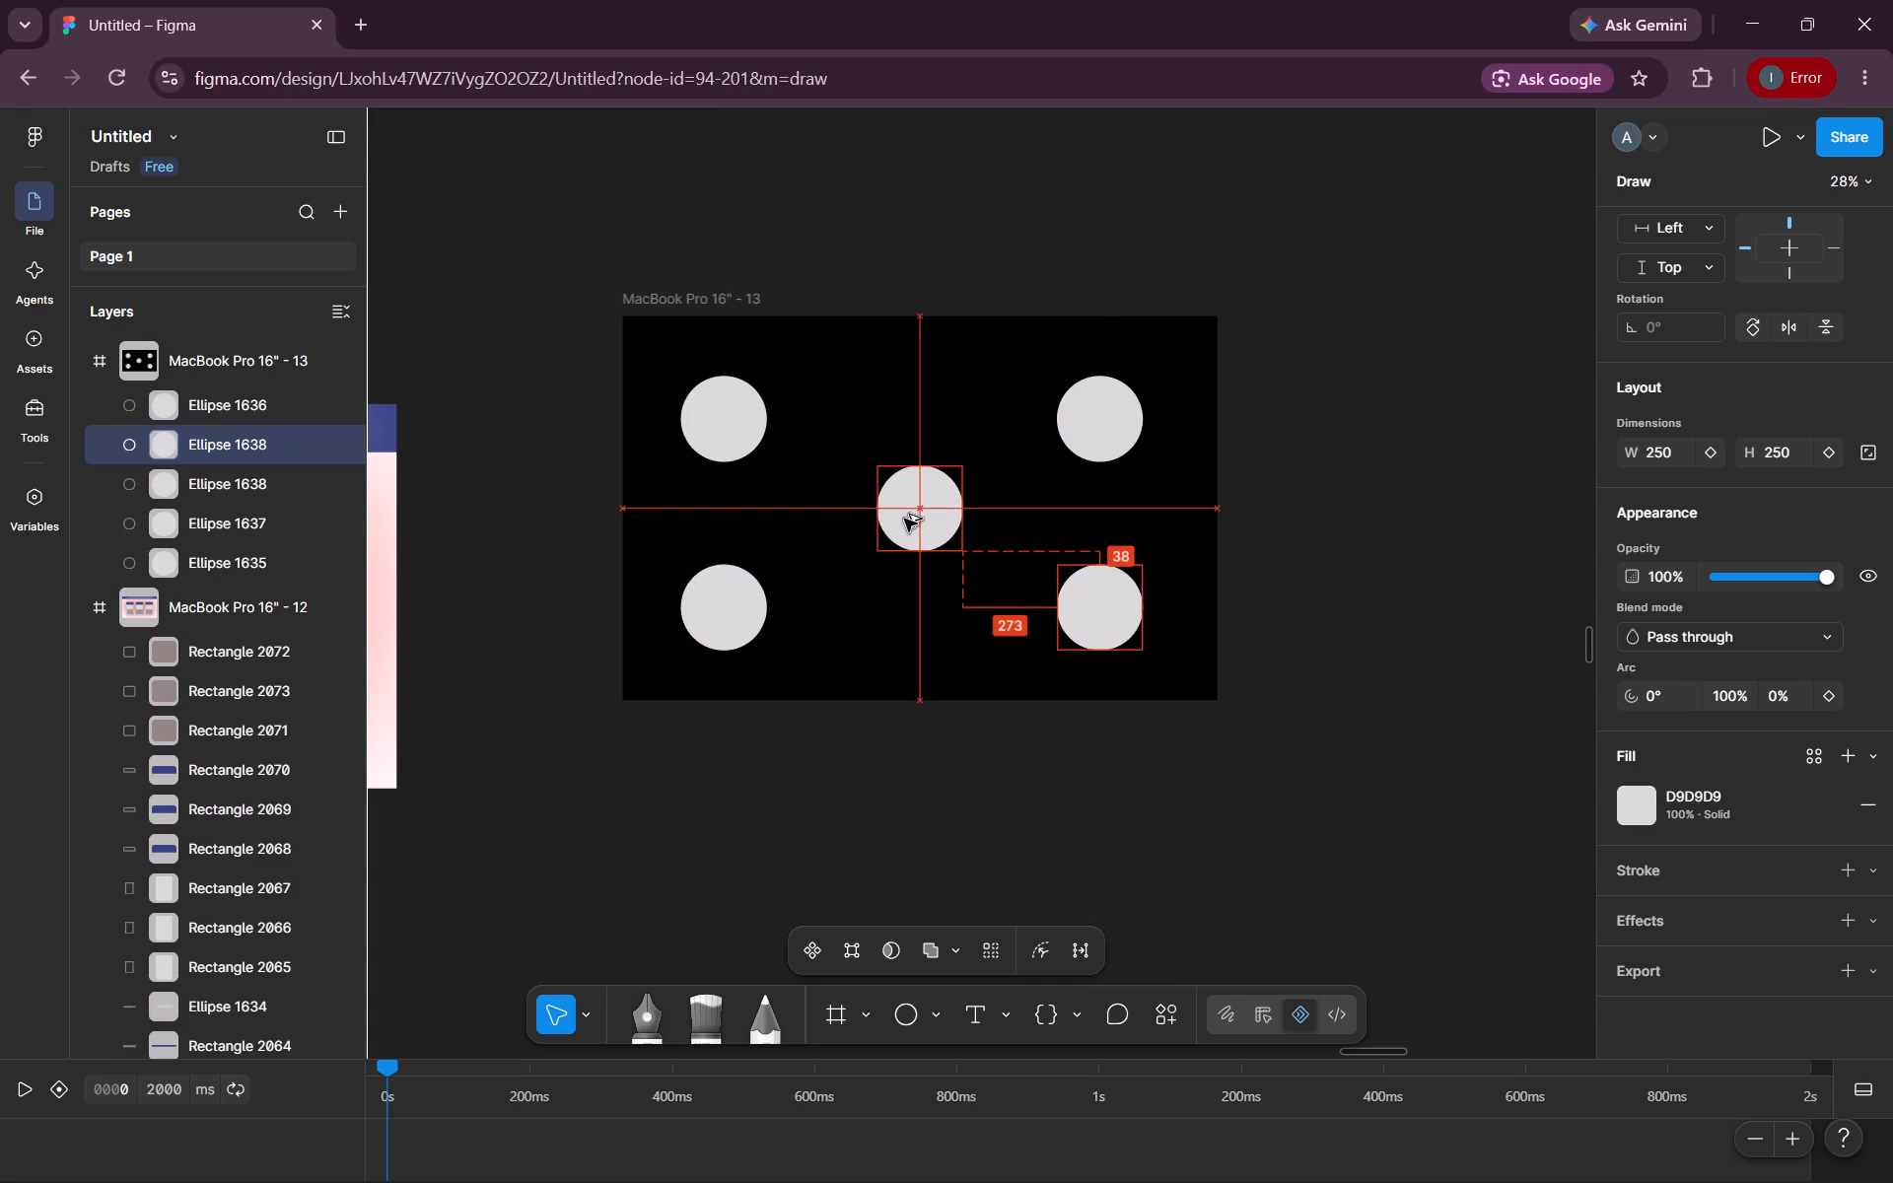
pyautogui.keyDown('alt'); pyautogui.moveTo(904, 519); pyautogui.dragTo(902, 519); pyautogui.keyUp('alt')
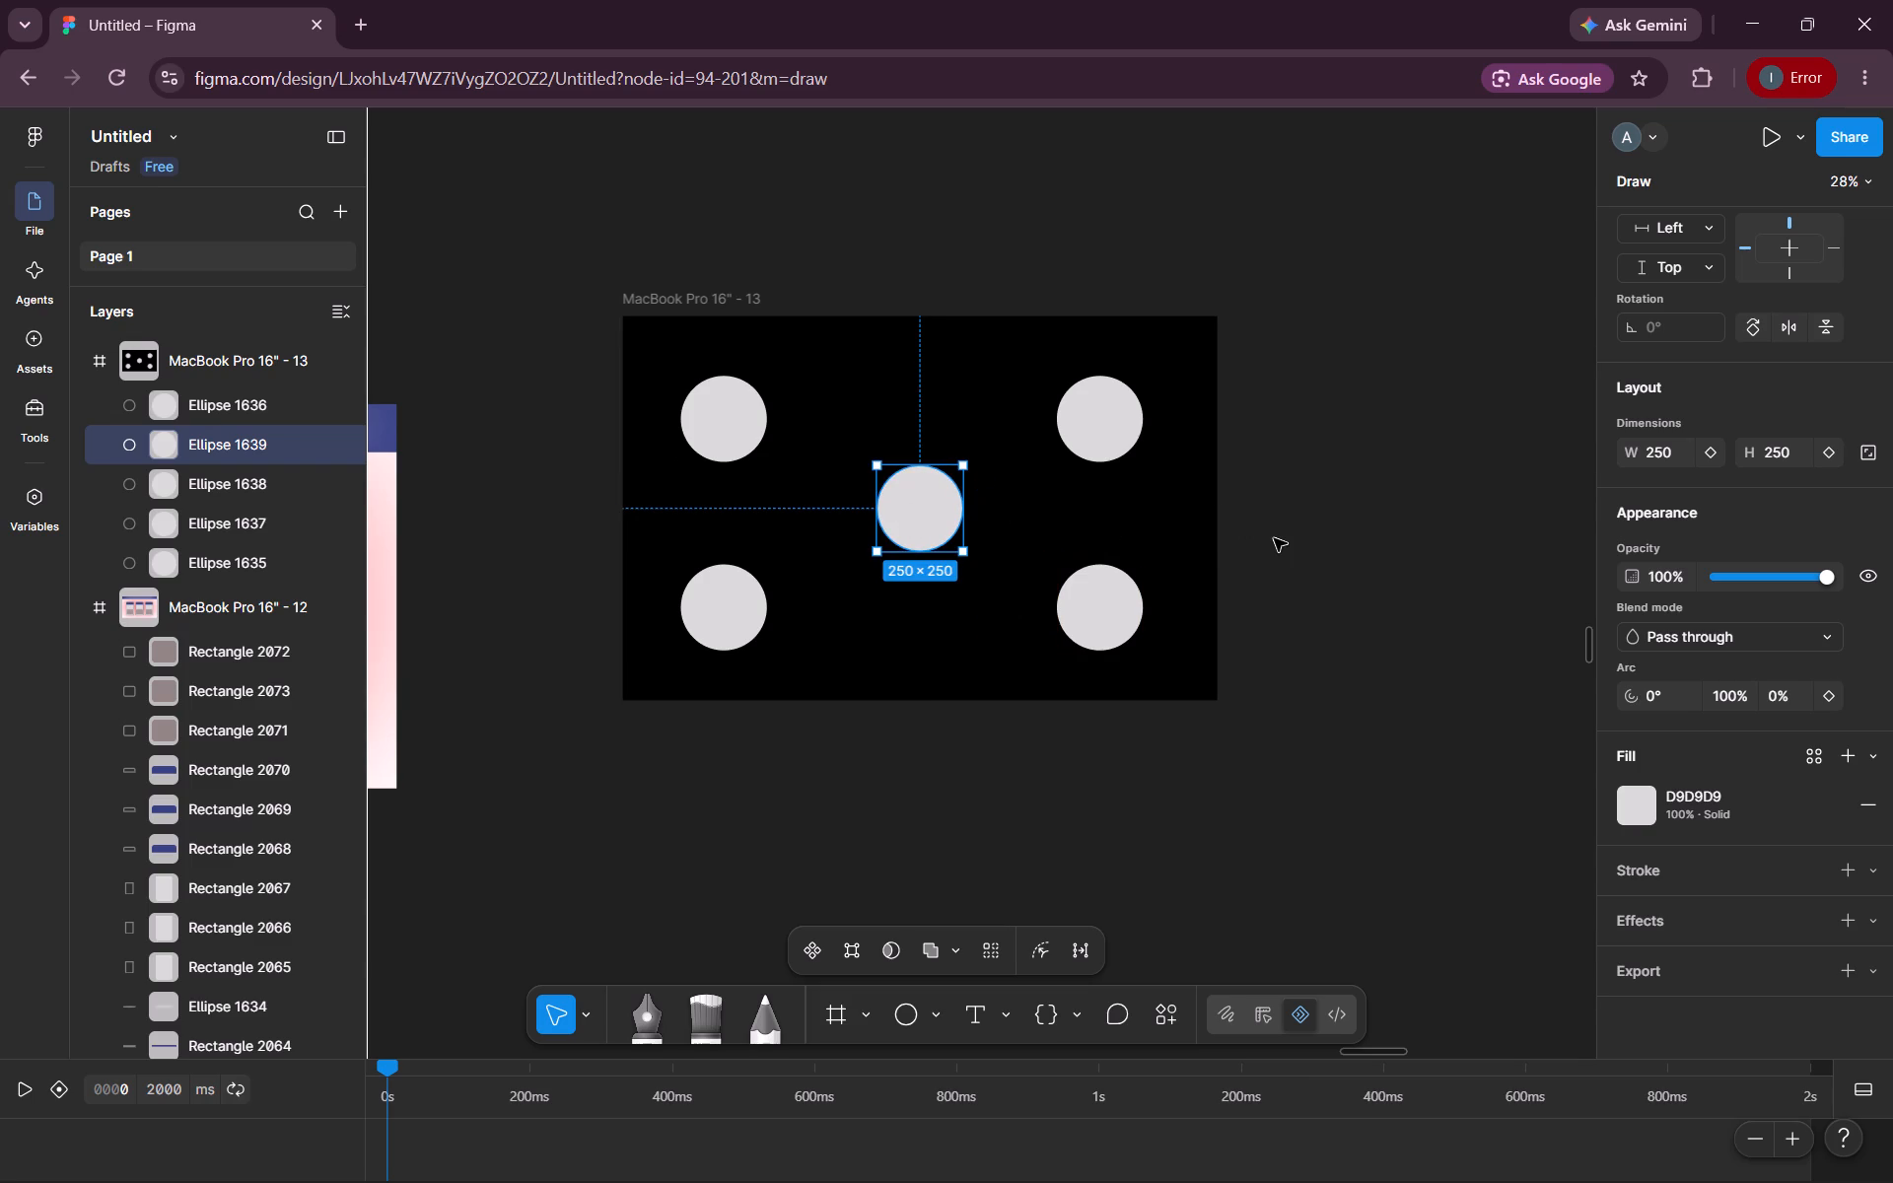
pyautogui.keyDown('shift'); pyautogui.click(1104, 426); pyautogui.keyUp('shift')
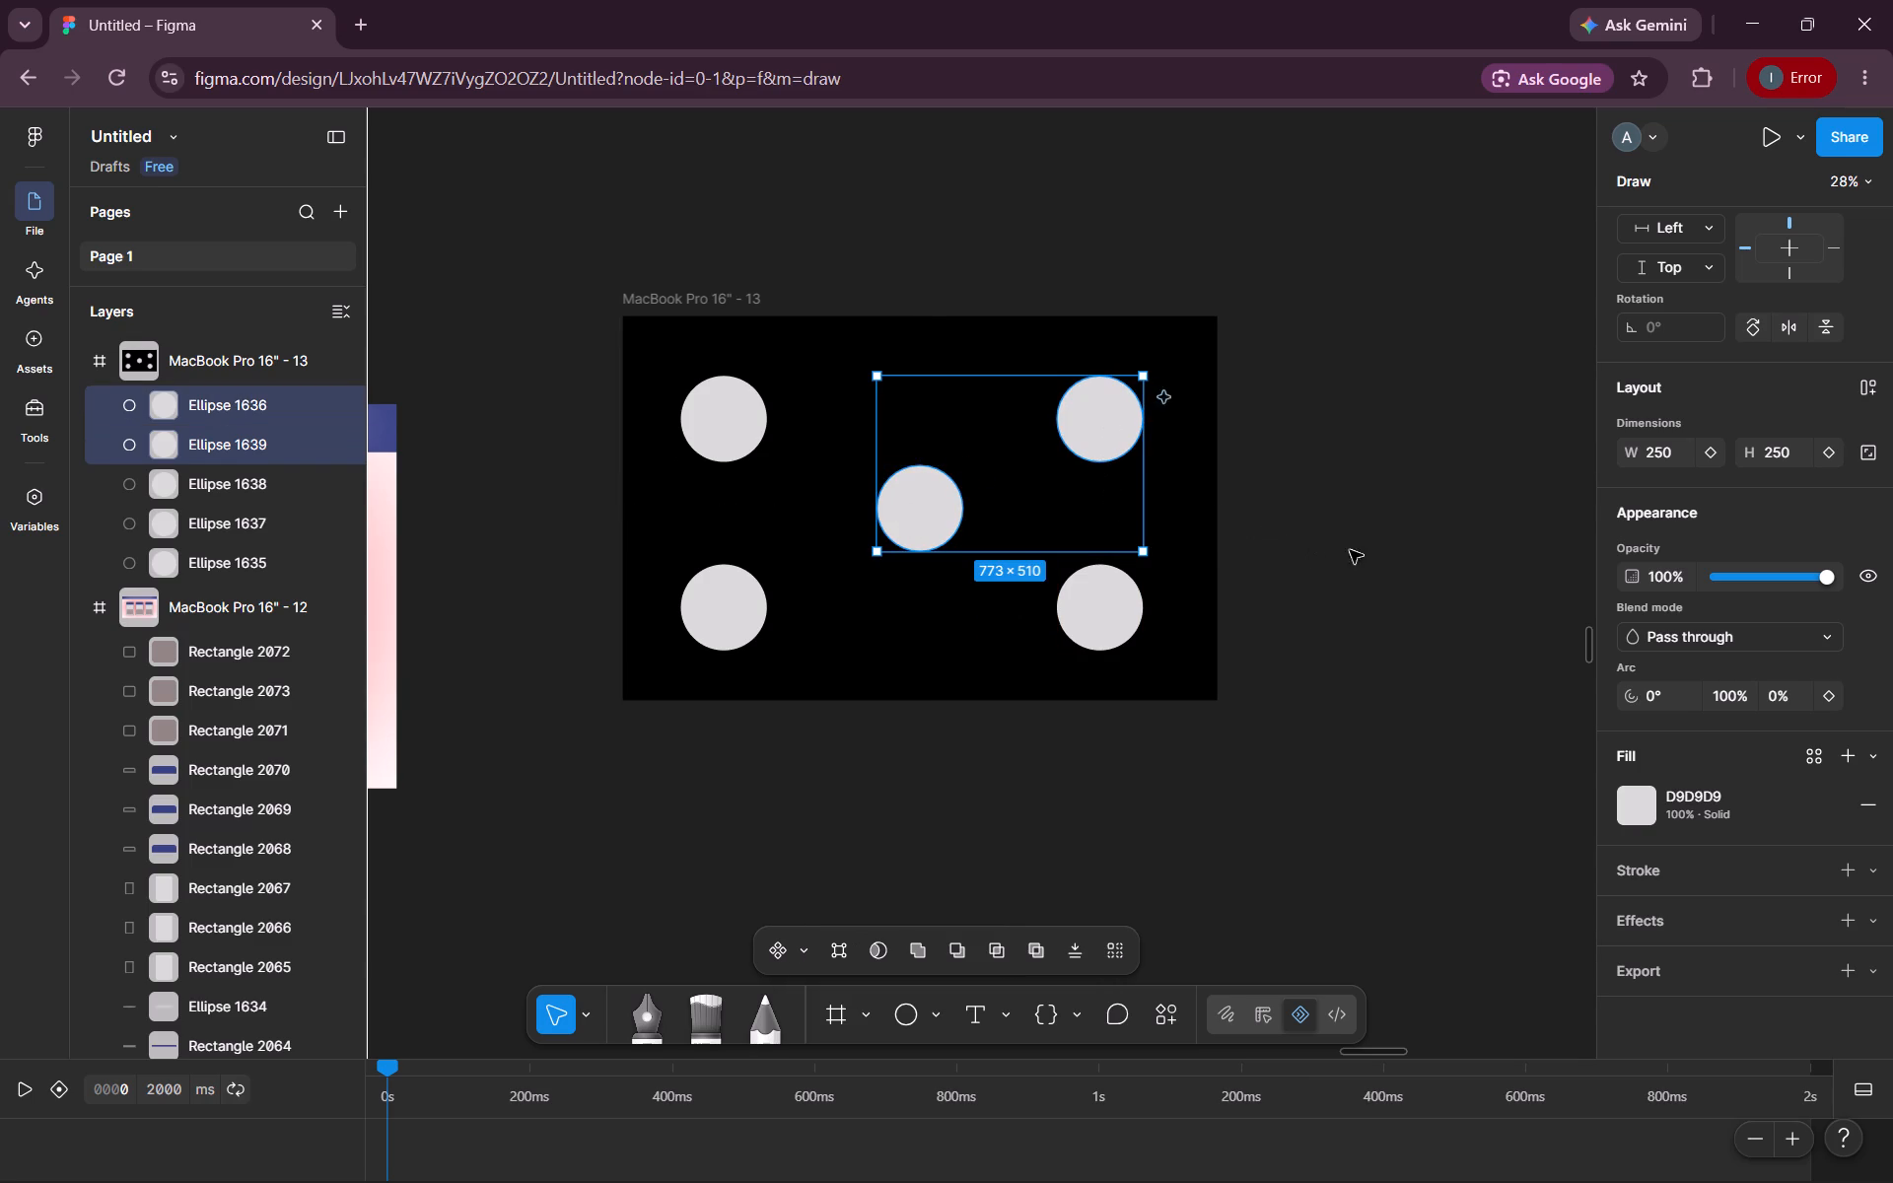
pyautogui.click(1384, 550)
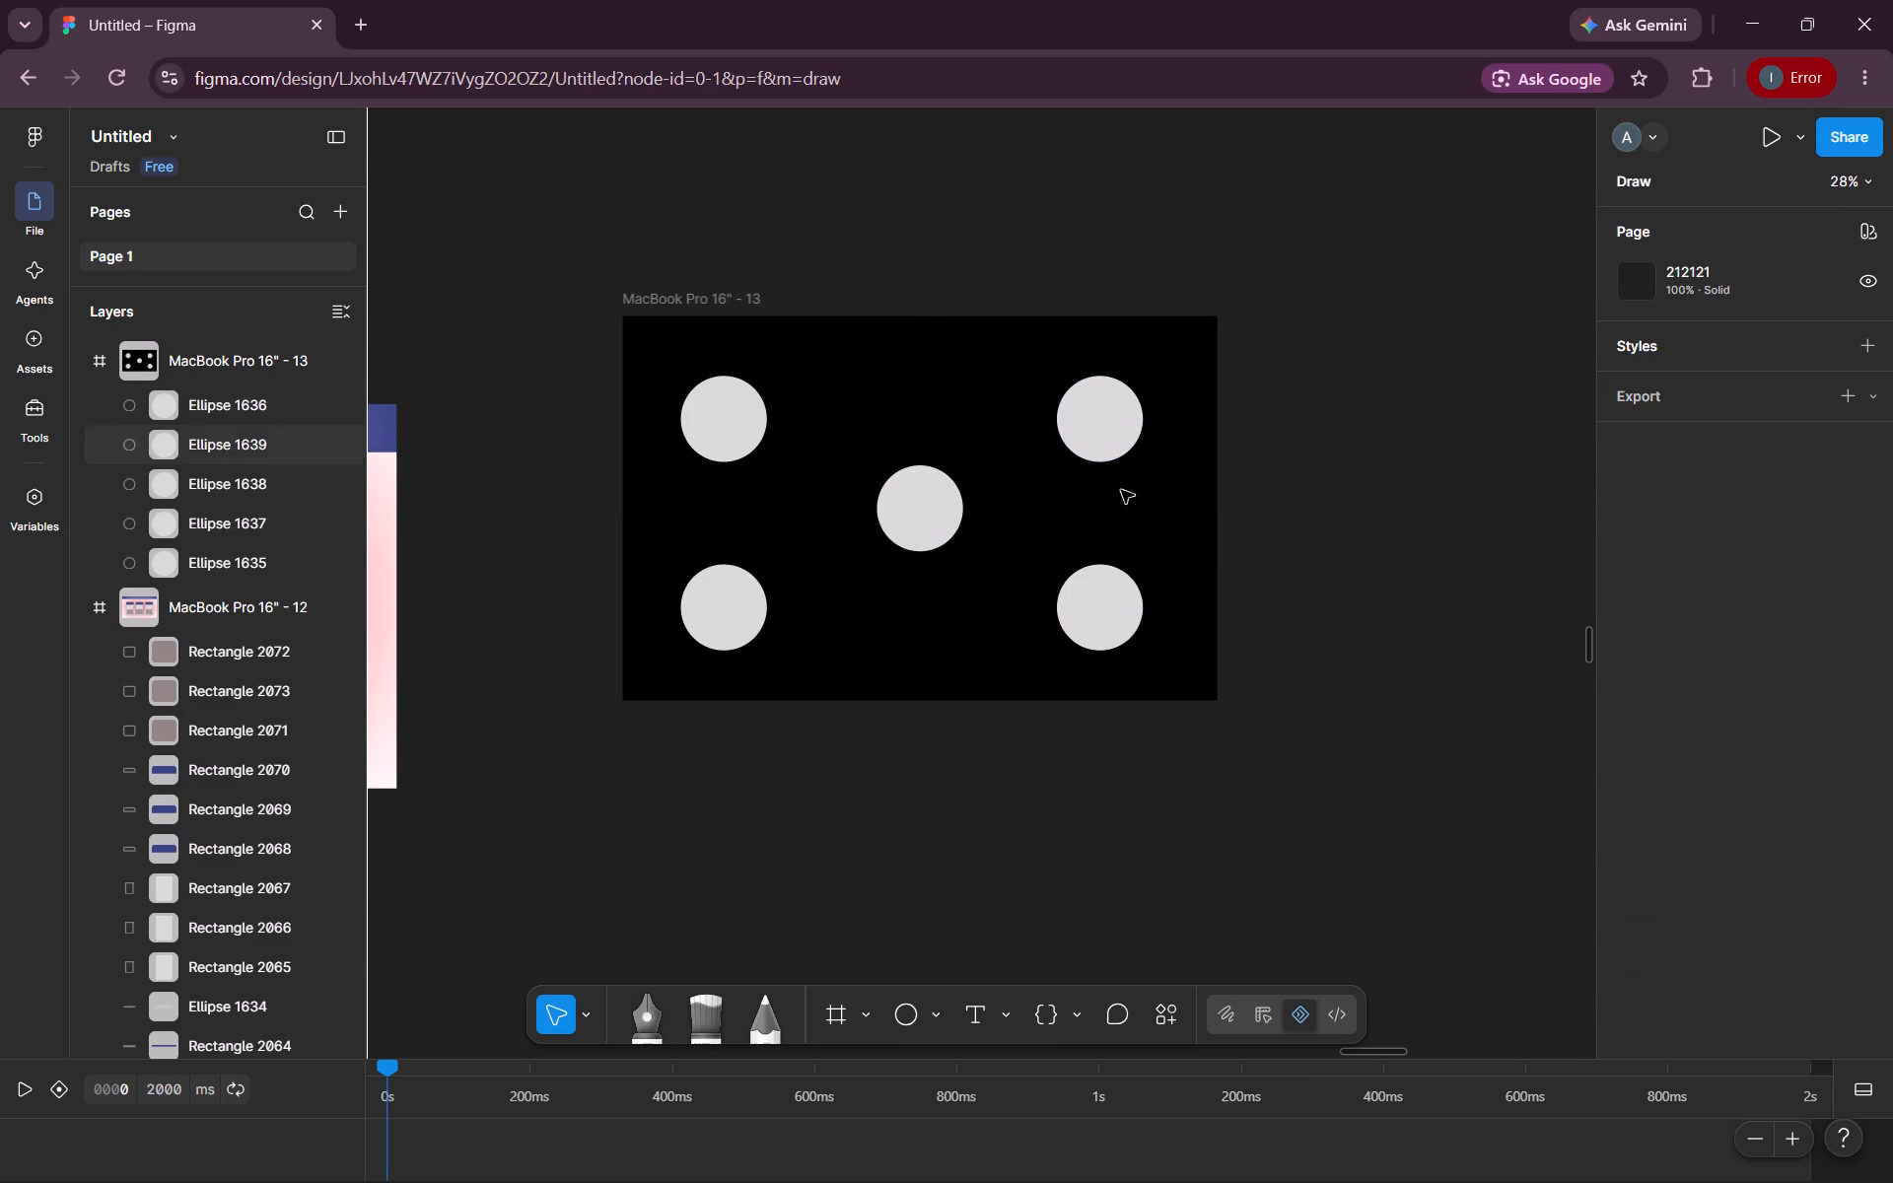
# Select all five circles in the black frame and change their fill to white, FFFFFF.
pyautogui.keyDown('shift'); pyautogui.click(721, 428); pyautogui.keyUp('shift')
pyautogui.keyDown('shift'); pyautogui.click(1083, 432); pyautogui.keyUp('shift')
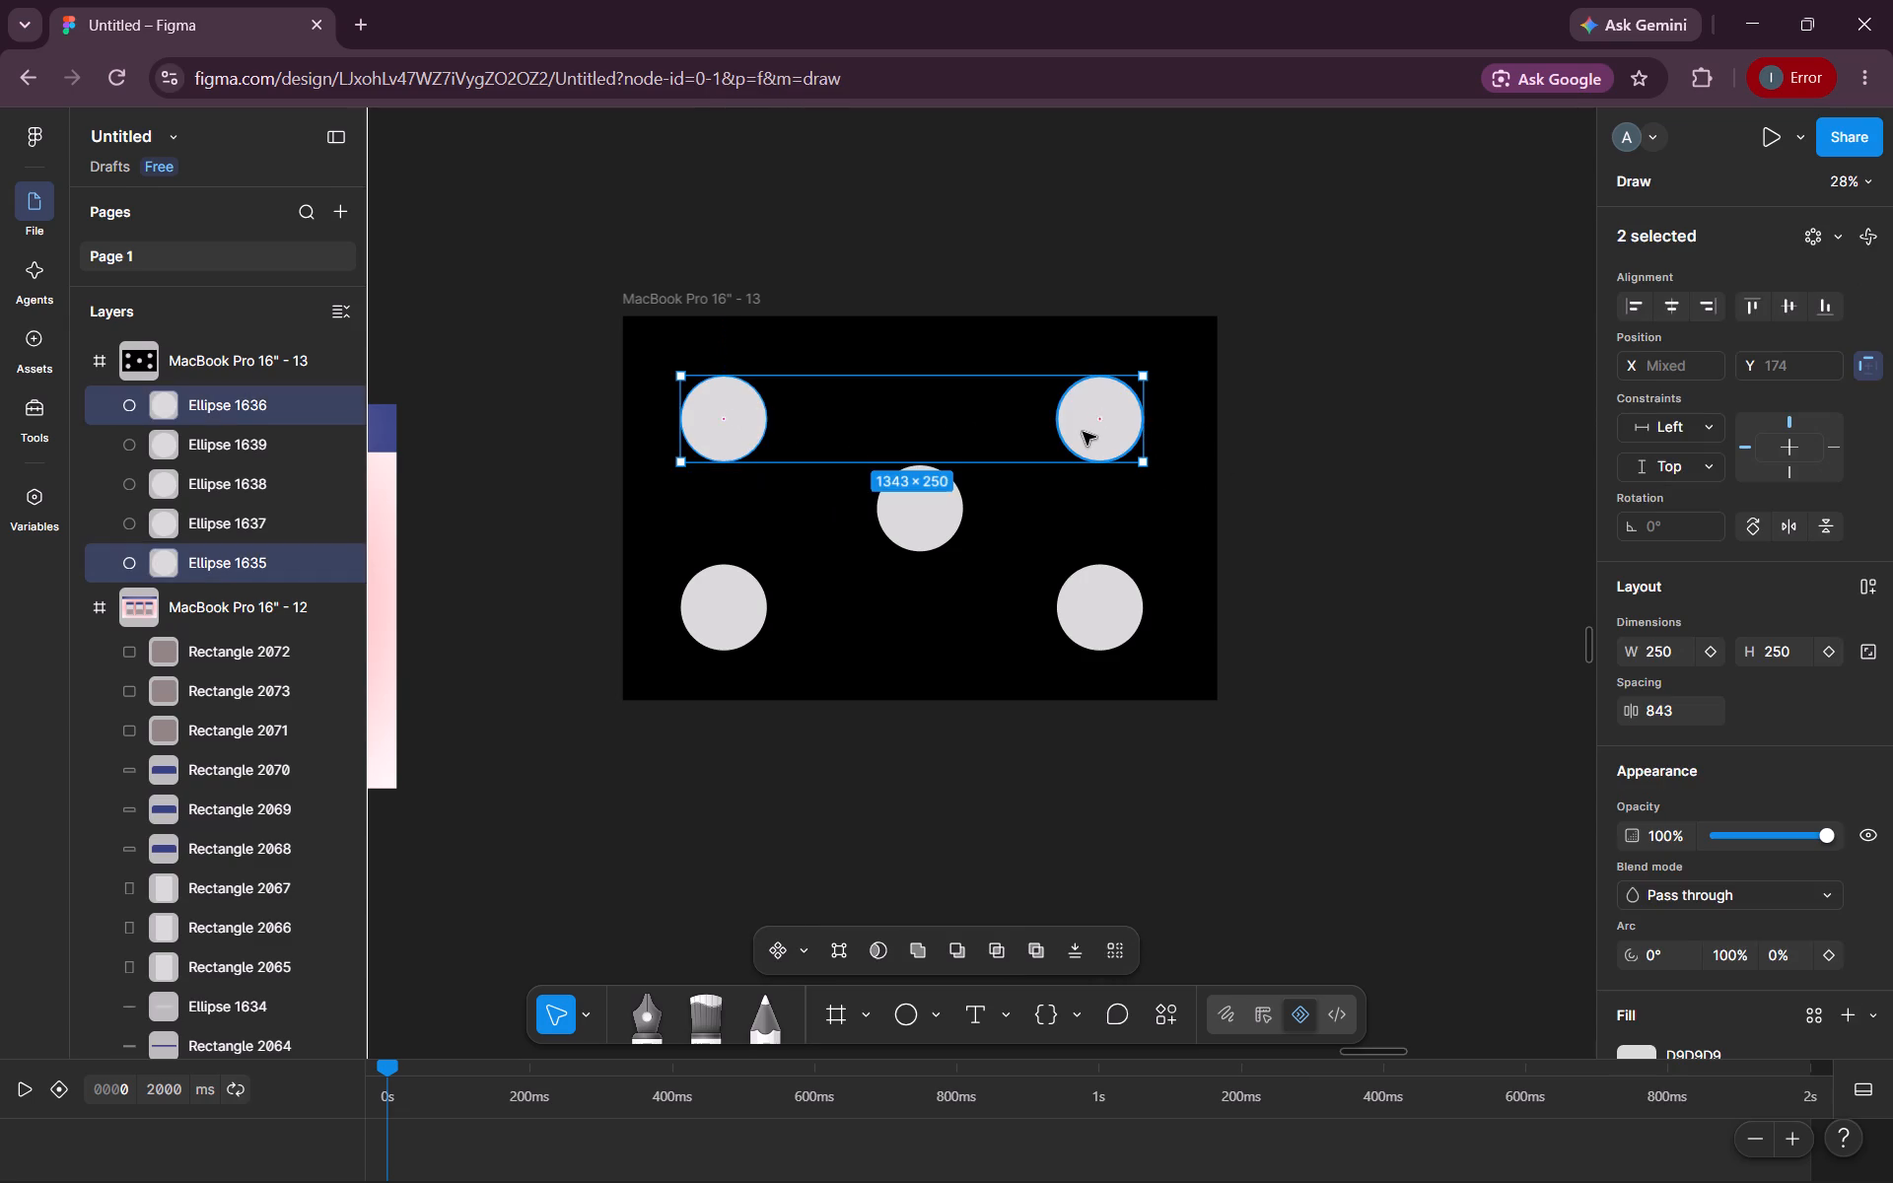
pyautogui.keyDown('shift'); pyautogui.click(903, 516); pyautogui.keyUp('shift')
pyautogui.keyDown('shift'); pyautogui.click(704, 634); pyautogui.keyUp('shift')
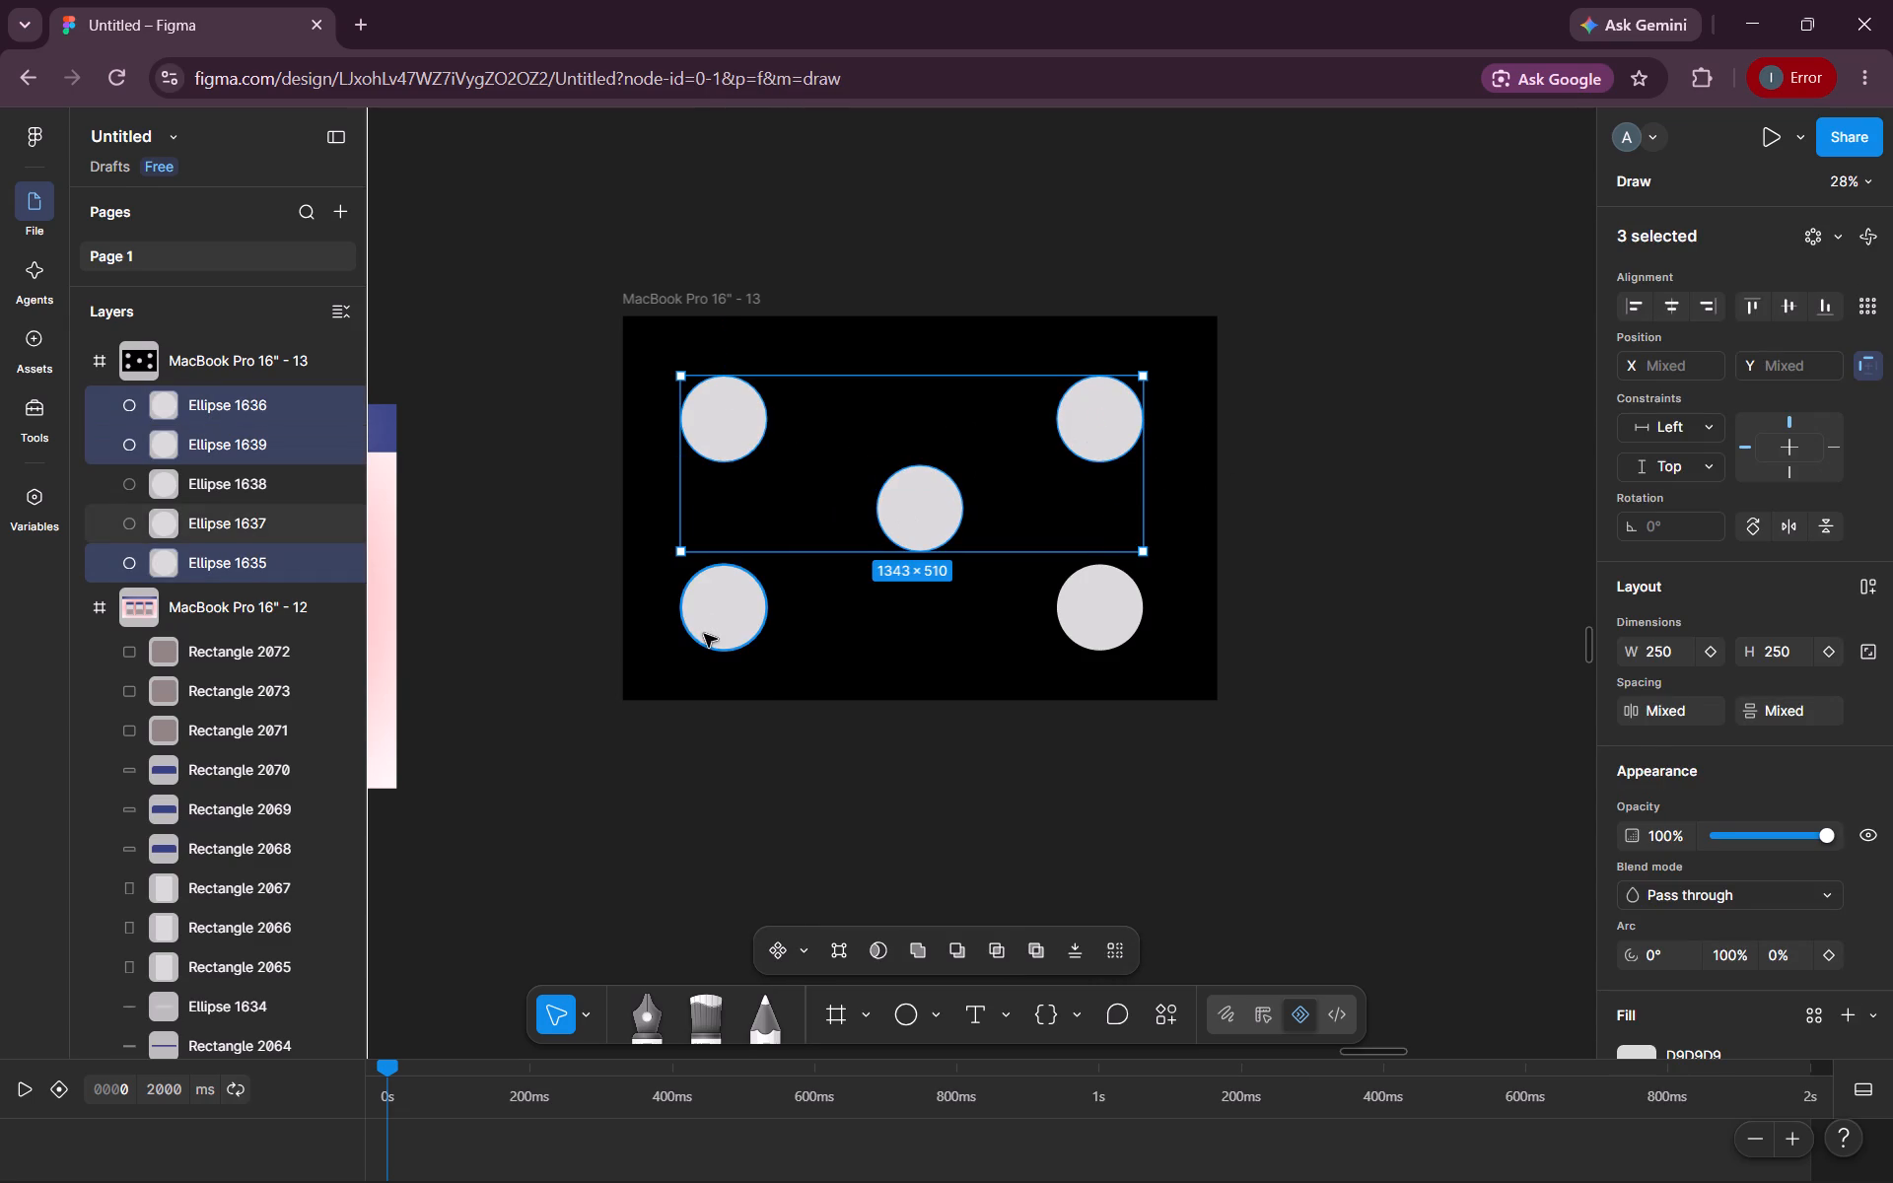
pyautogui.keyDown('shift'); pyautogui.click(1096, 612); pyautogui.keyUp('shift')
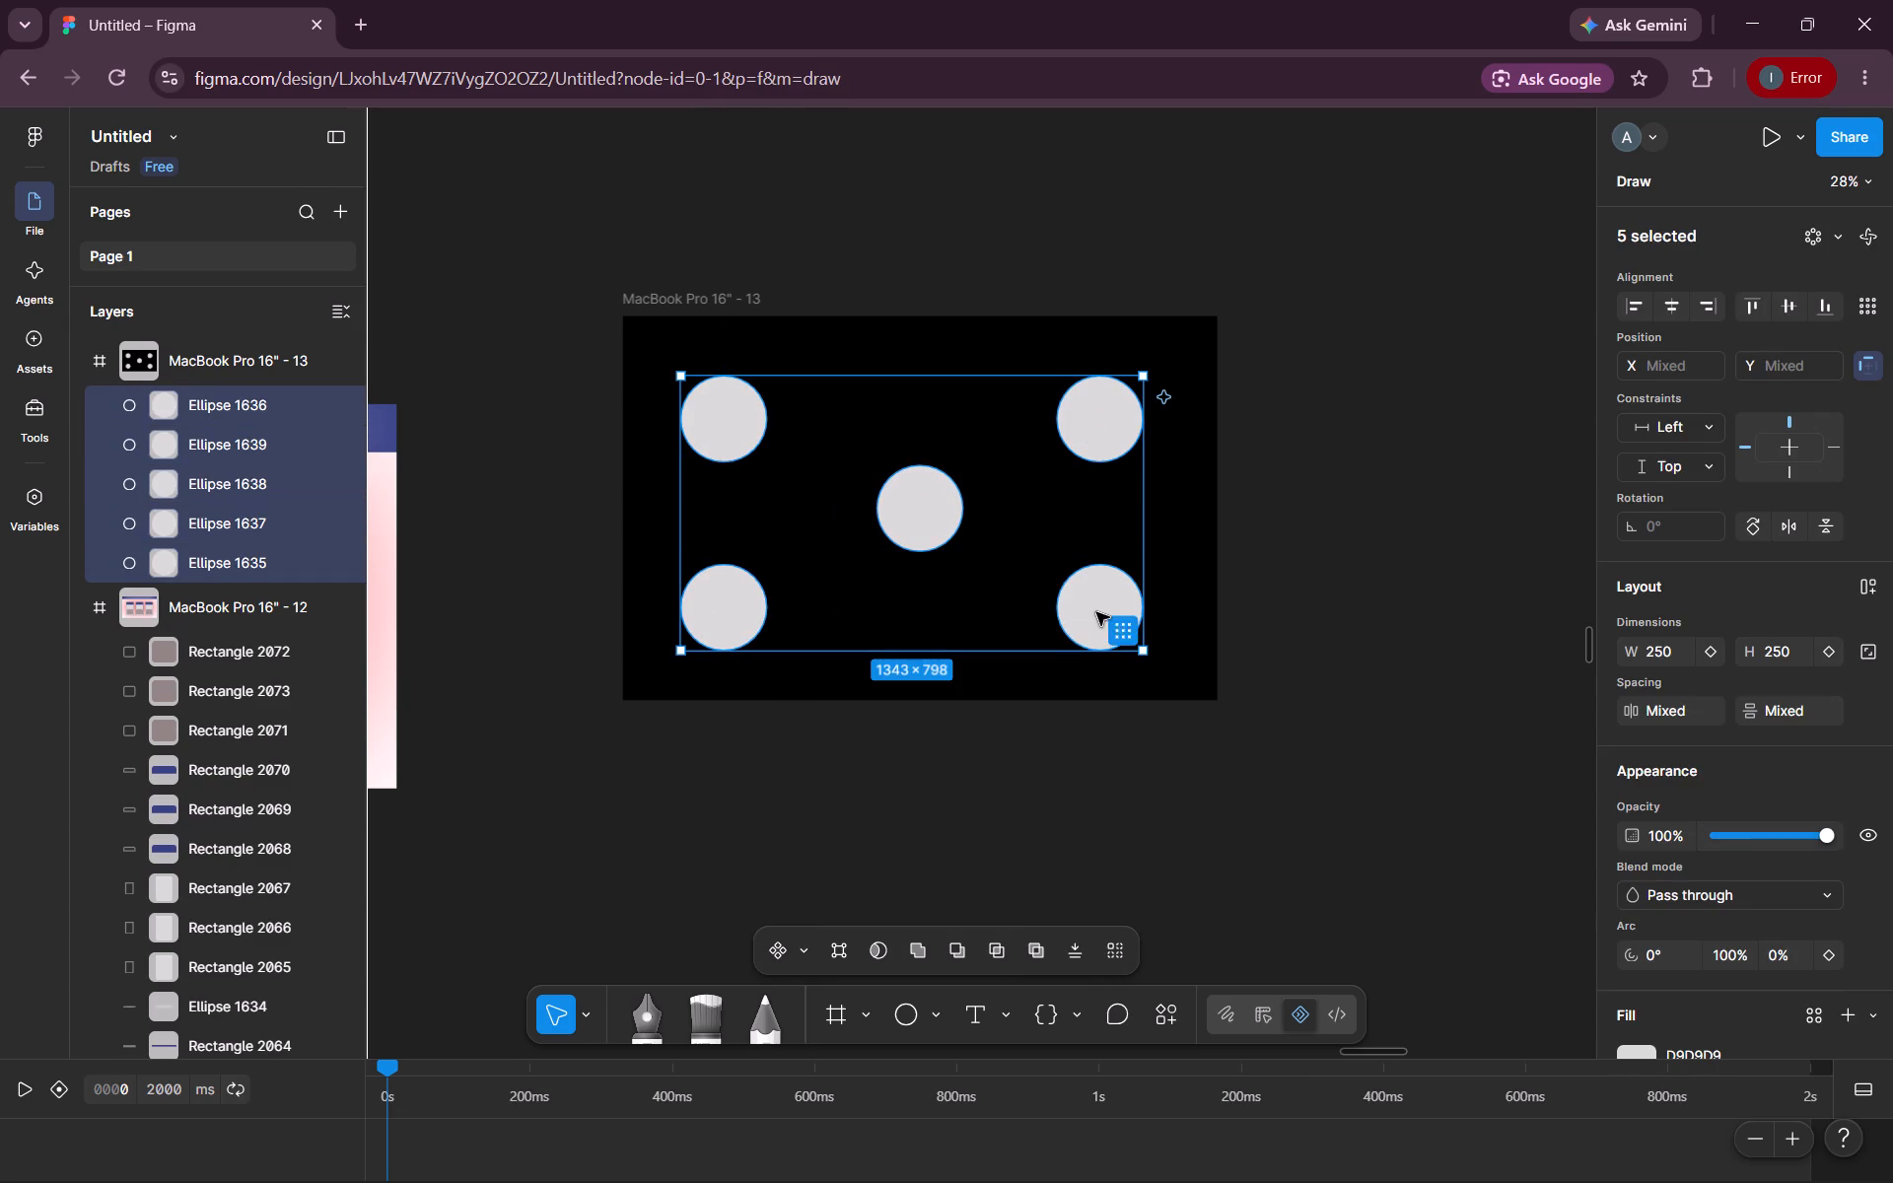
pyautogui.scroll(-2, 1682, 841)
pyautogui.click(1639, 852)
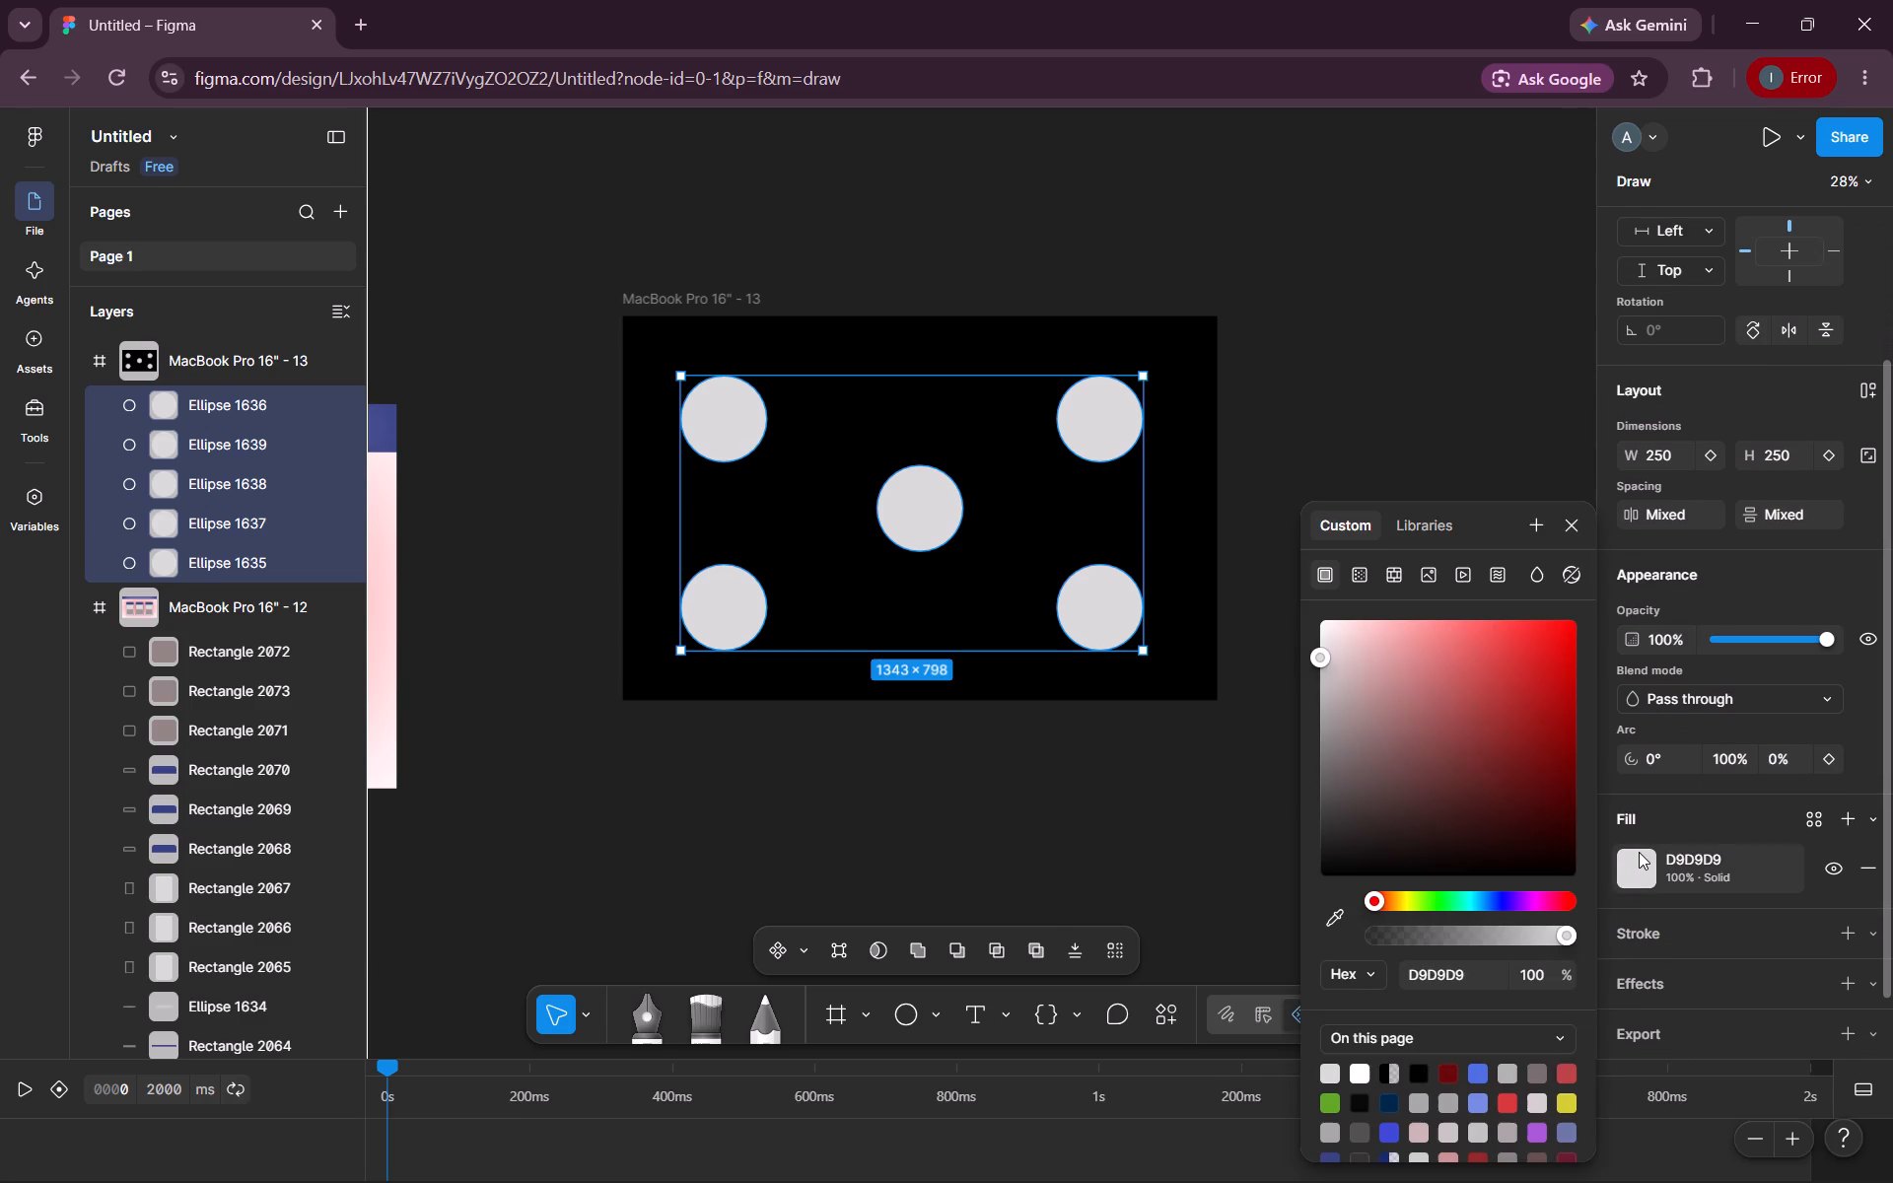
pyautogui.click(1360, 1074)
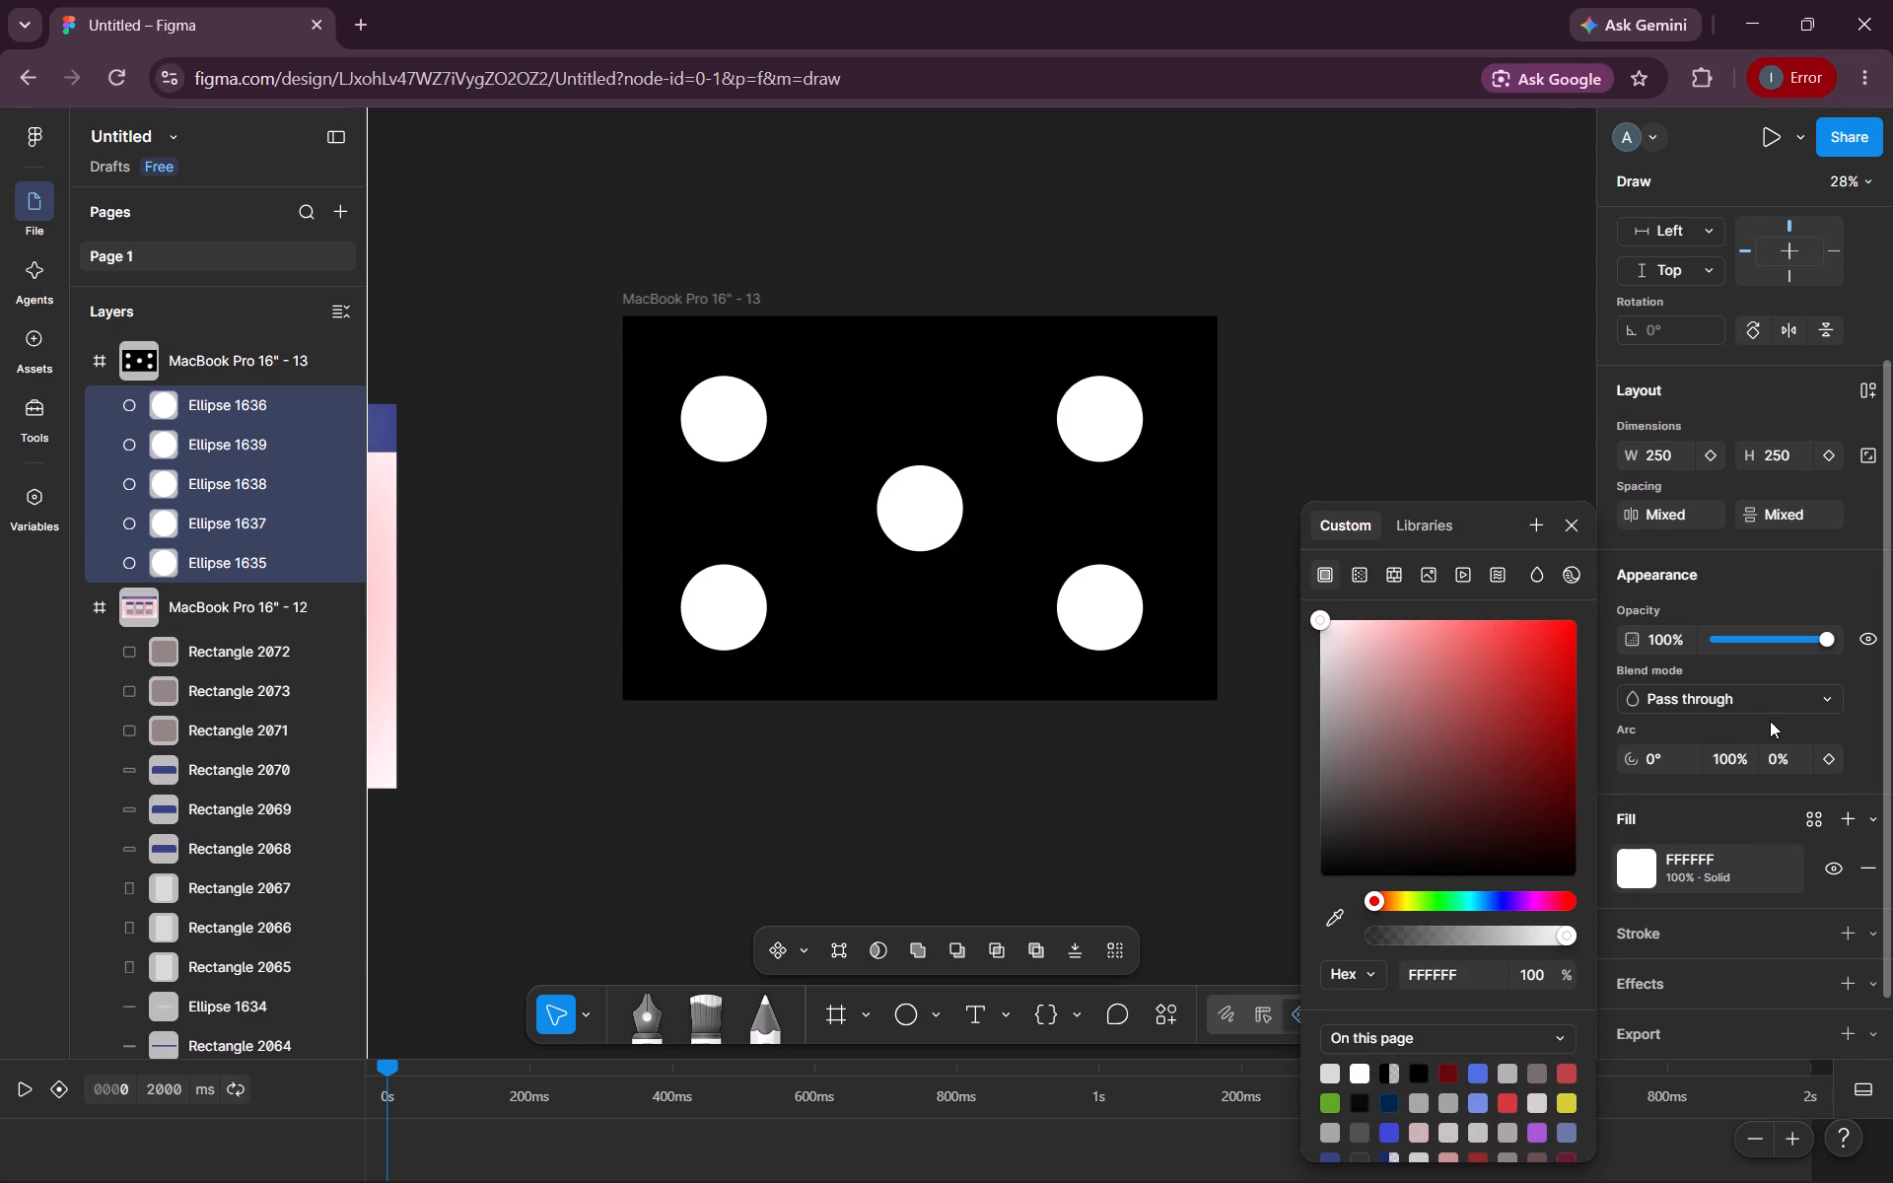
pyautogui.click(1771, 723)
# Add a uniform layer blur of about 482 to the five selected circles.
pyautogui.scroll(-1, 1707, 925)
pyautogui.click(1691, 910)
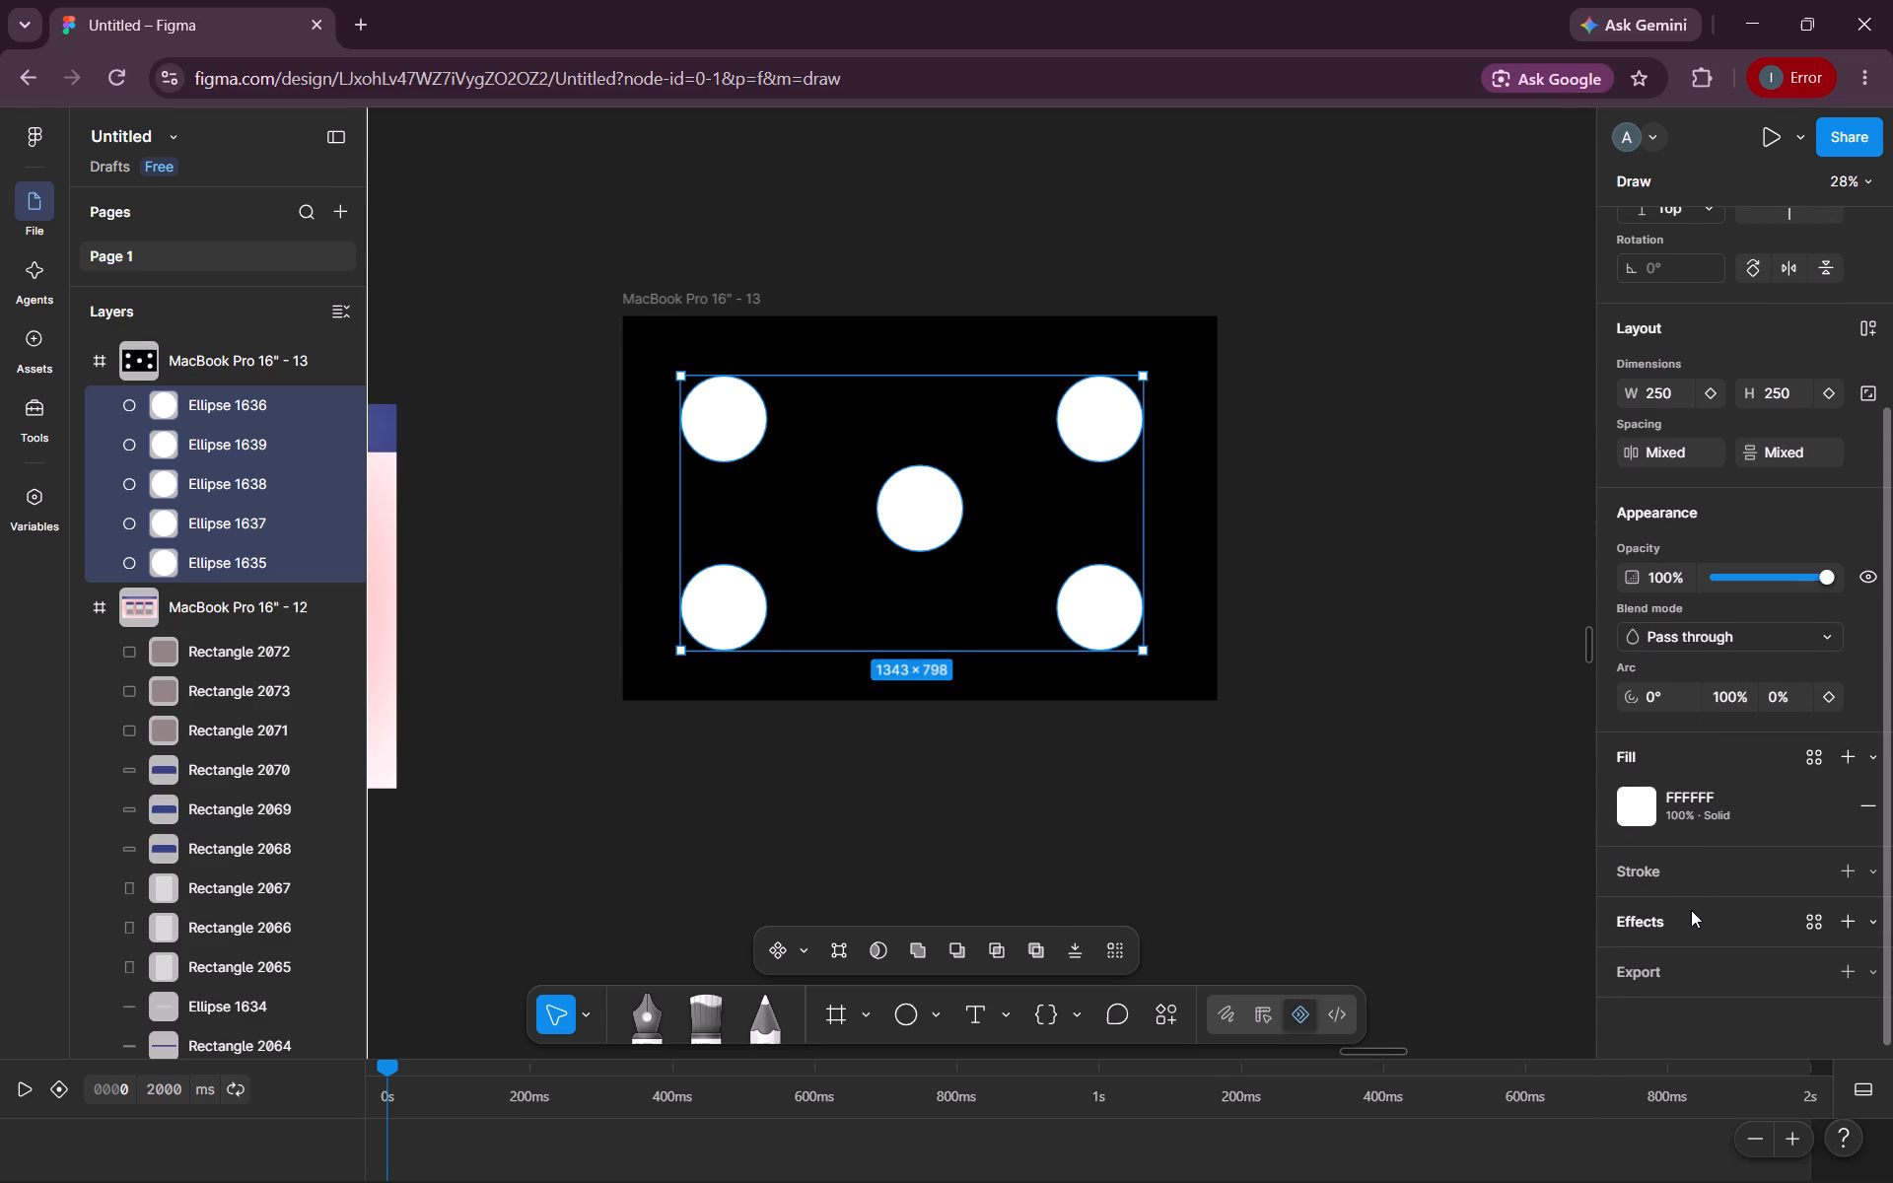
pyautogui.click(1404, 761)
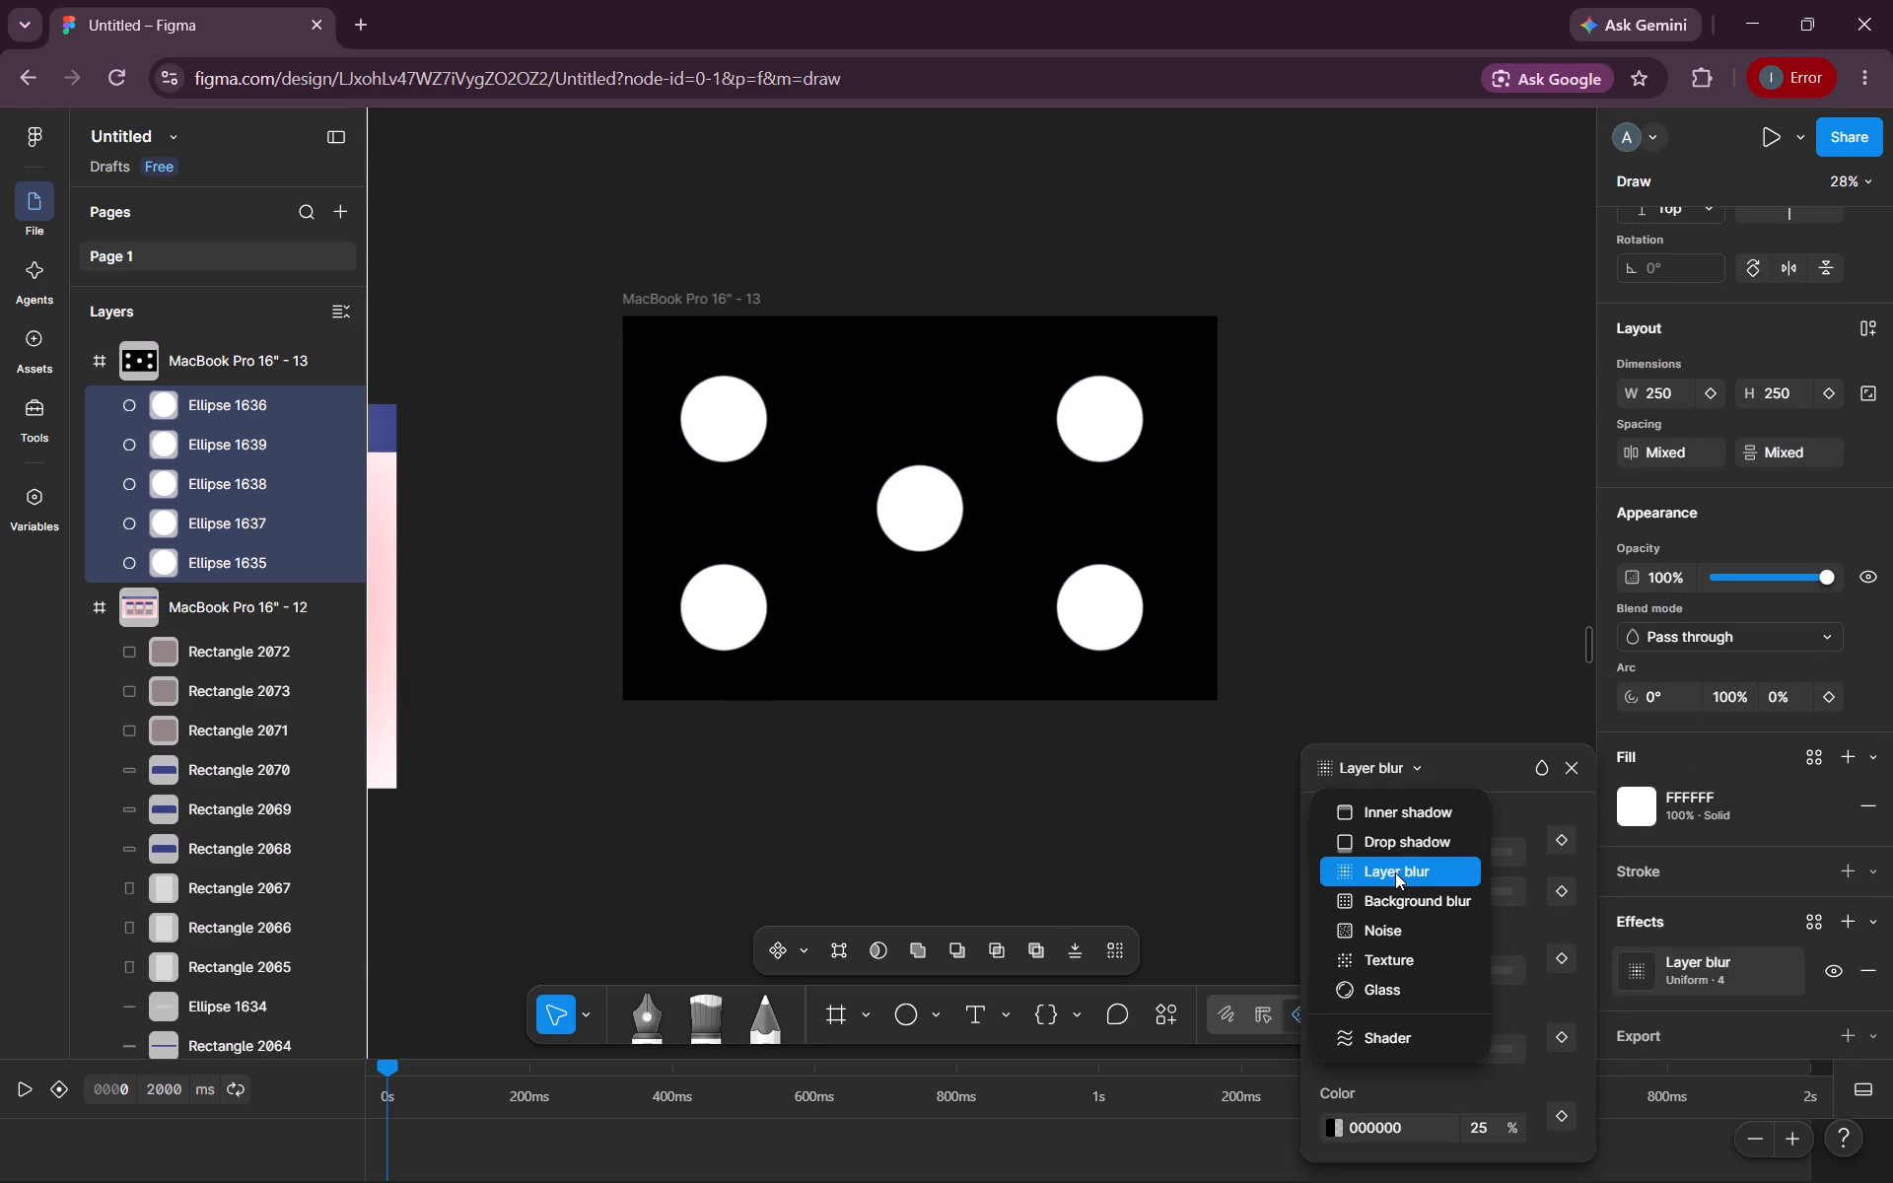
pyautogui.click(1395, 872)
pyautogui.moveTo(1413, 900); pyautogui.dragTo(1507, 887)
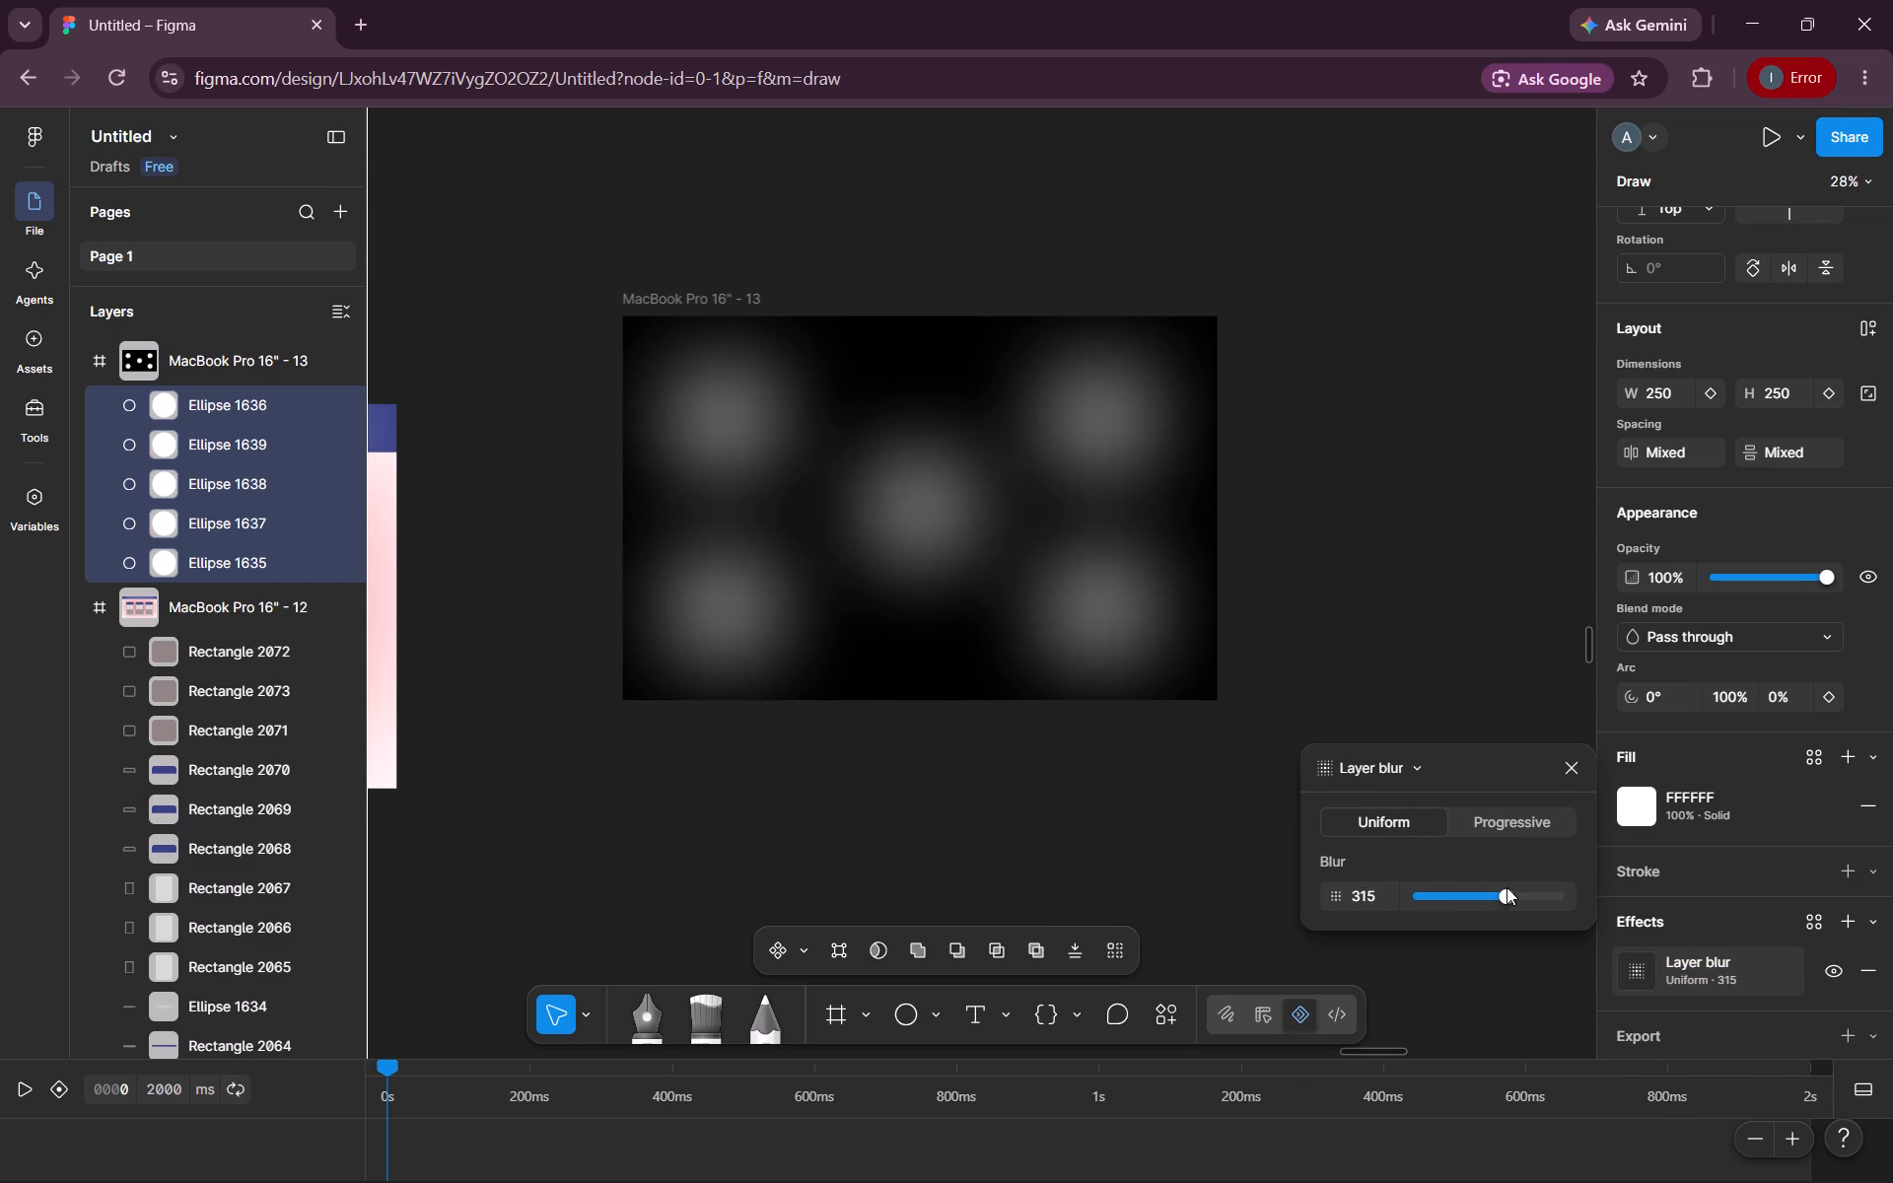
pyautogui.moveTo(1507, 887); pyautogui.dragTo(1513, 886)
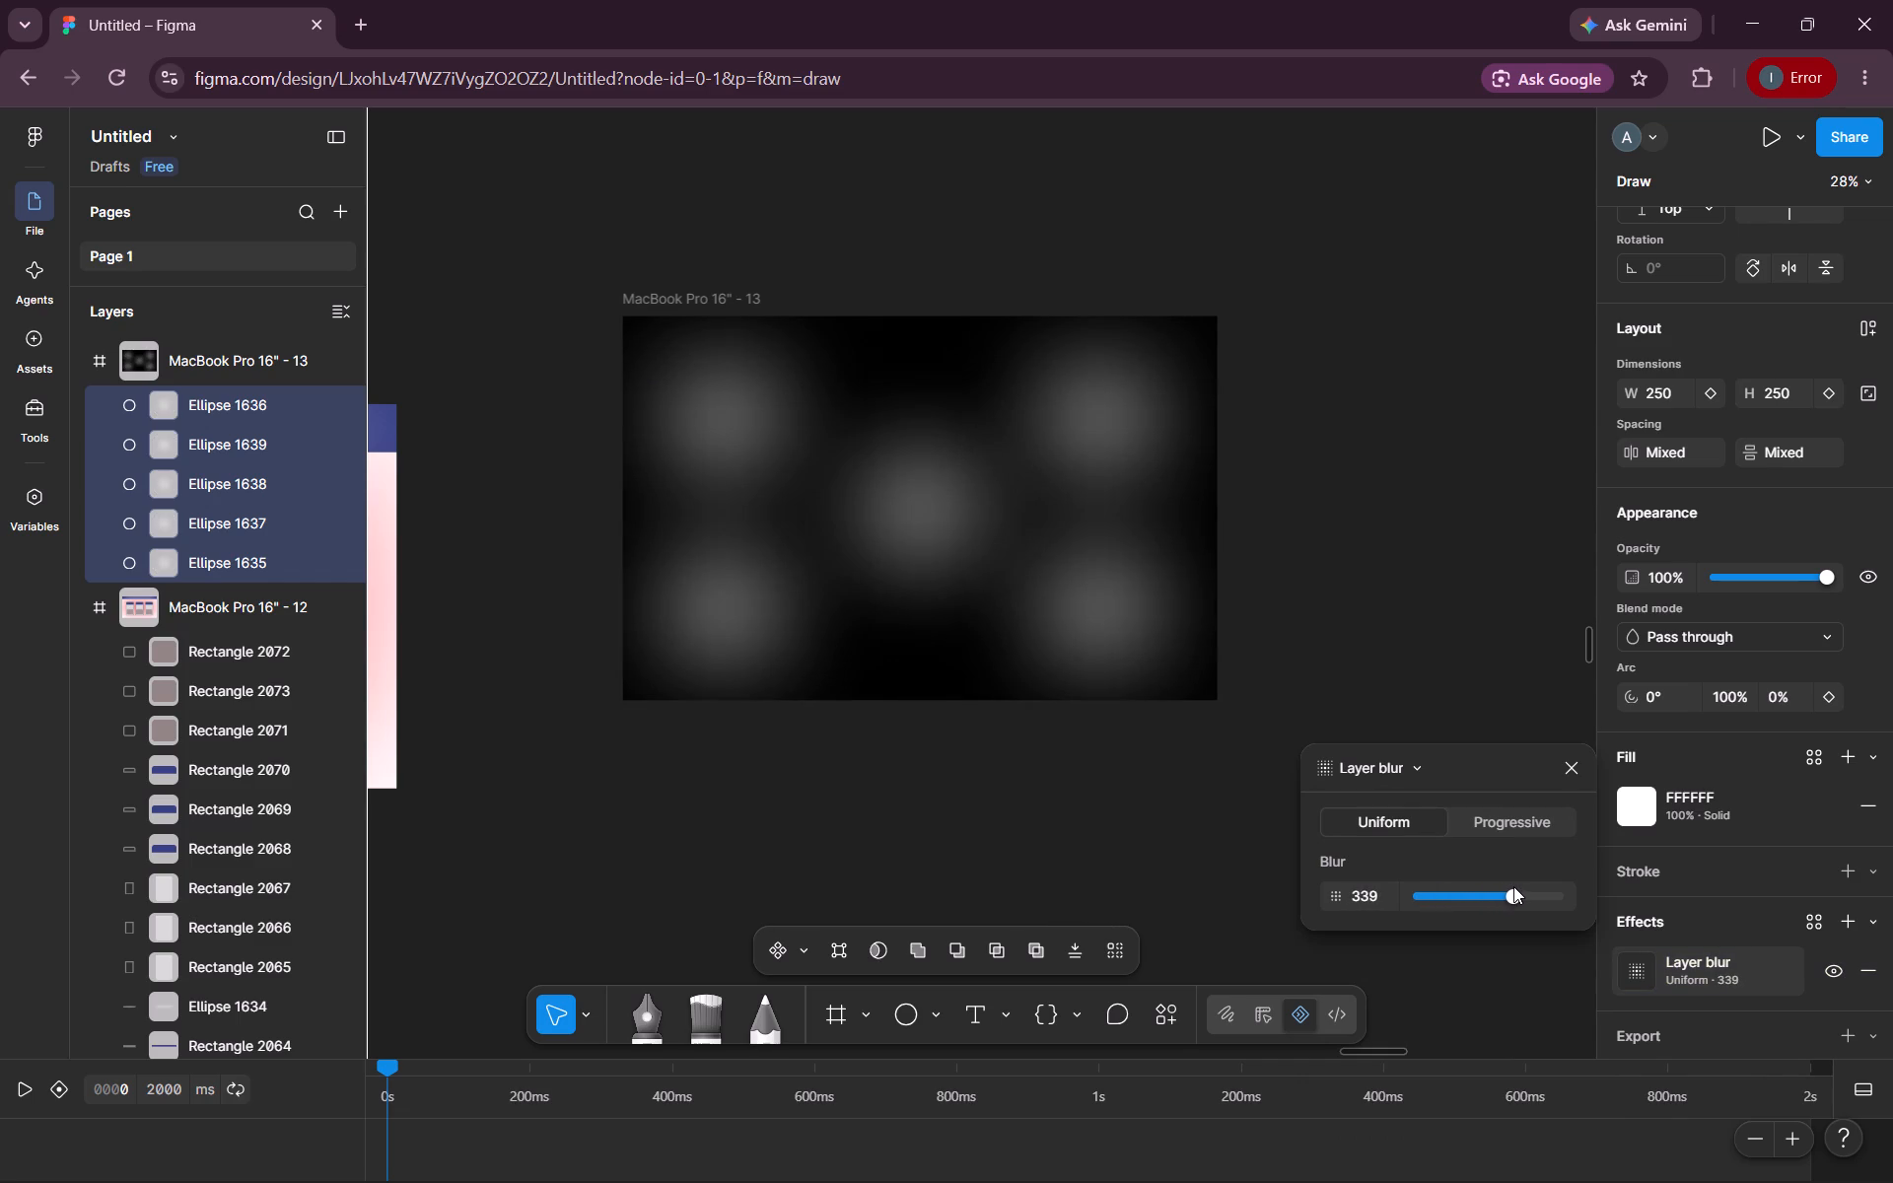
pyautogui.moveTo(1513, 886); pyautogui.dragTo(1554, 885)
# Lower the opacity of the five blurred circles to 93% and deselect them.
pyautogui.click(1823, 578)
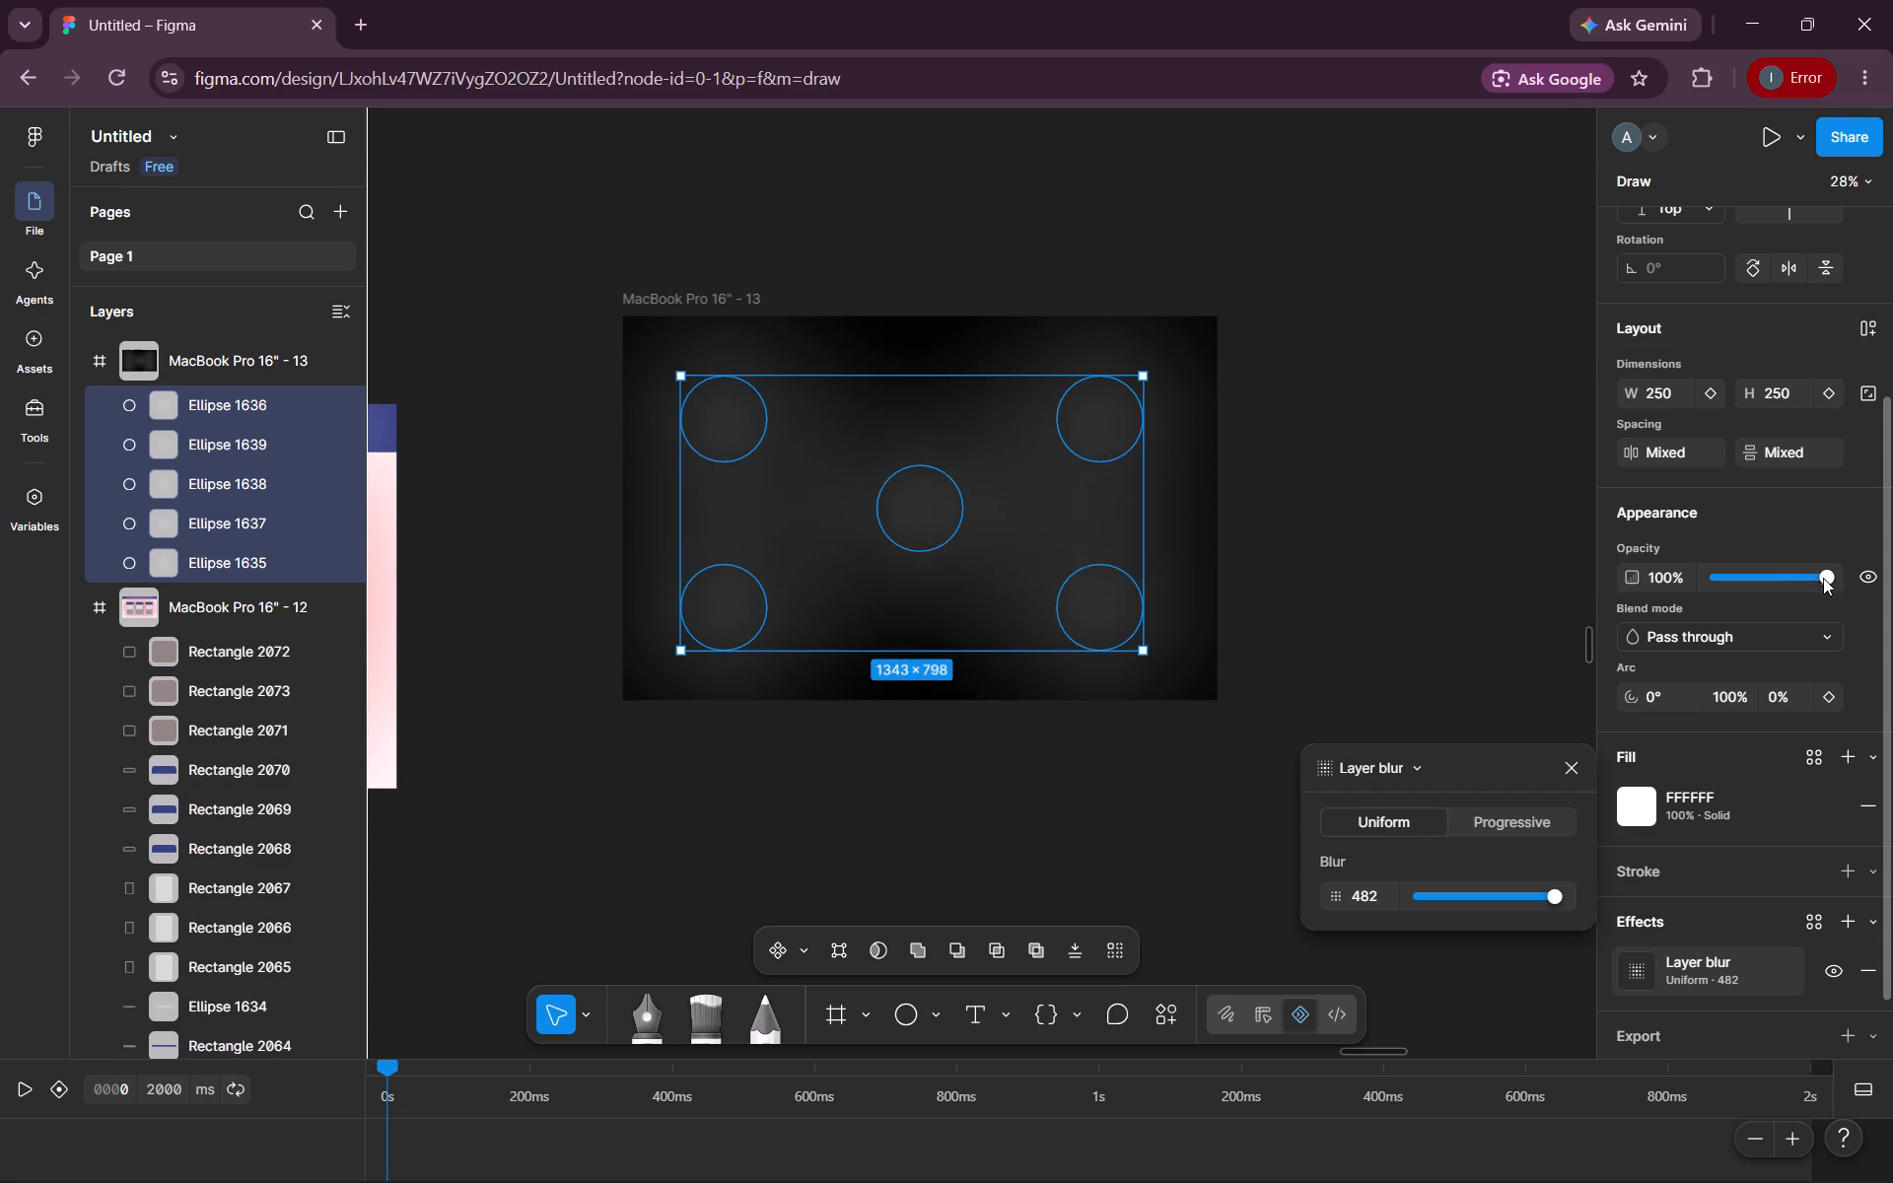
pyautogui.click(1748, 541)
pyautogui.click(1200, 807)
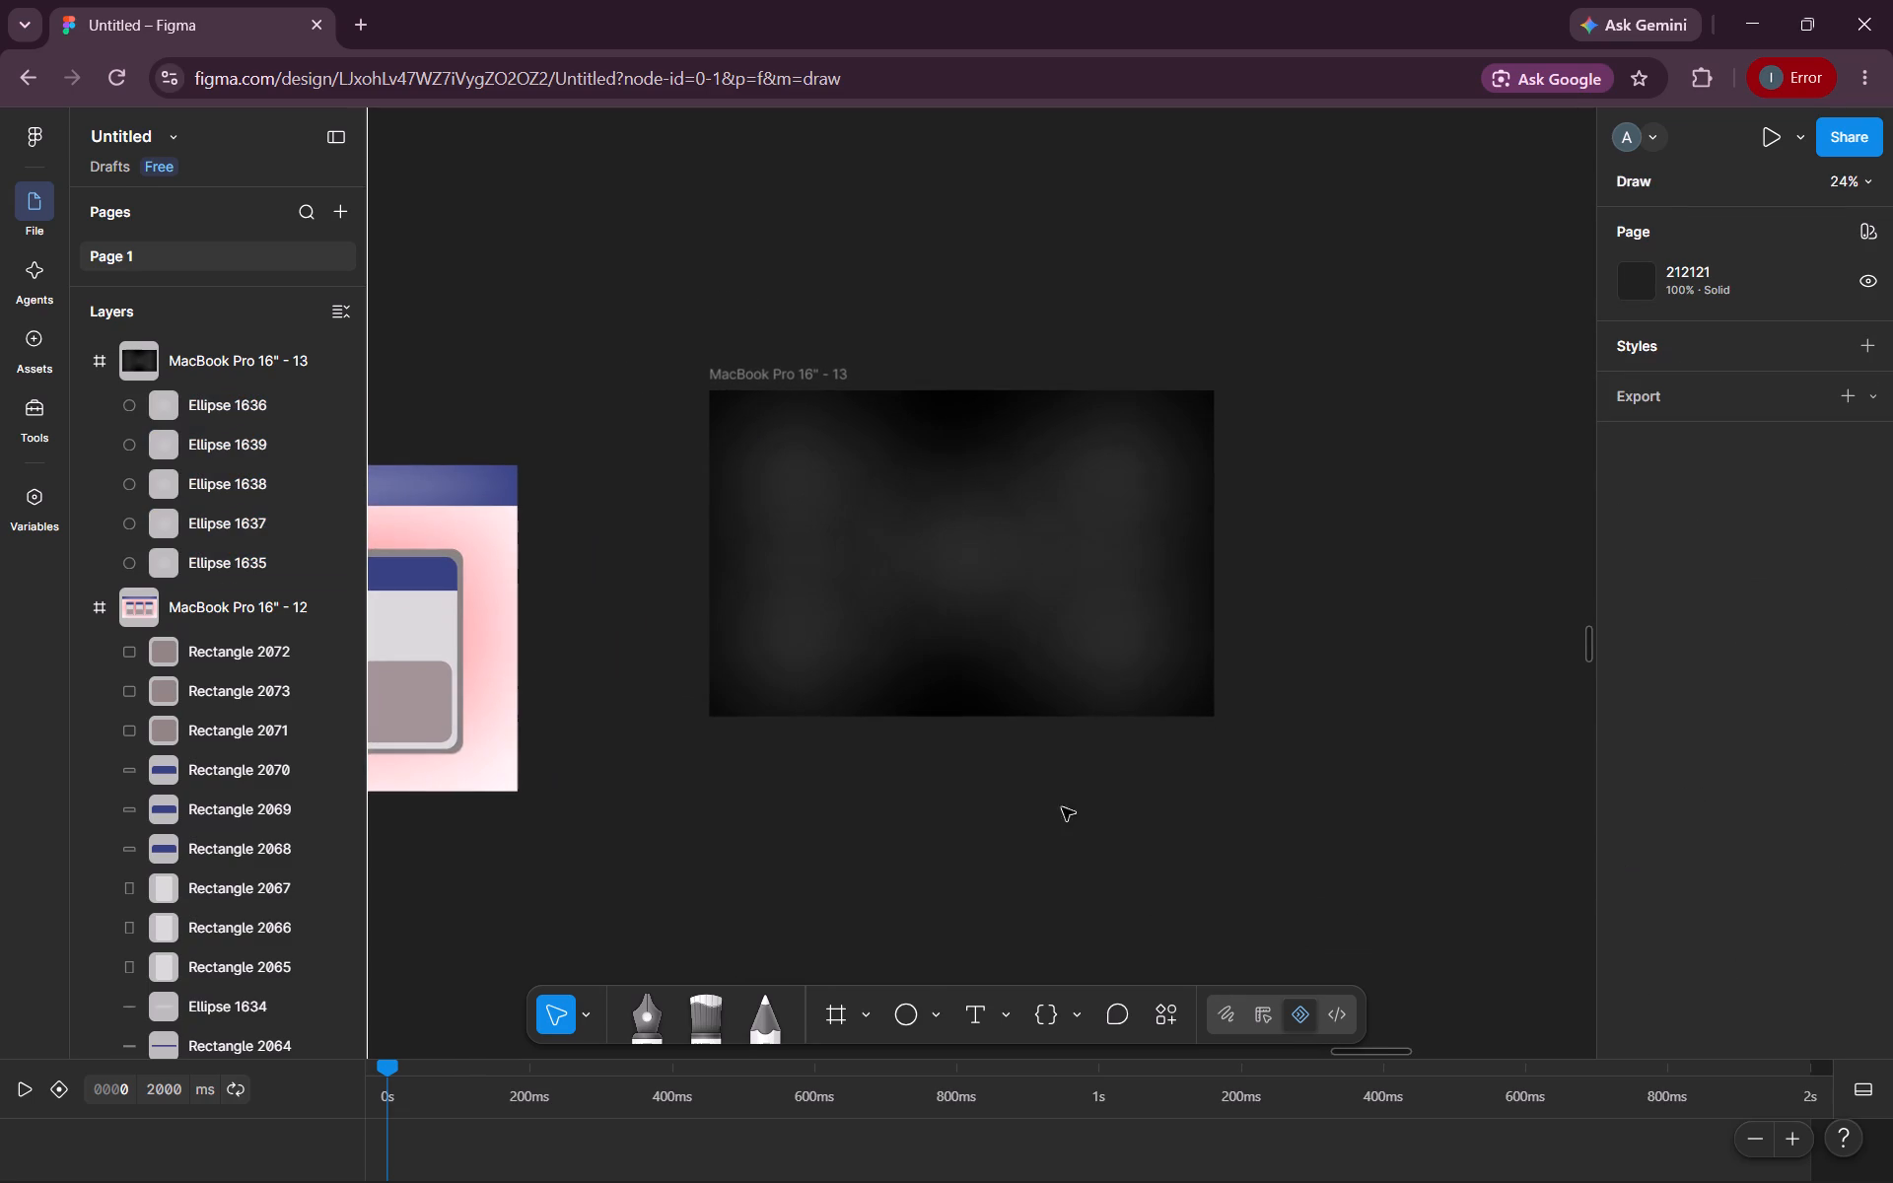
# Select the five blurred circles again and darken their fill to grey, B7B7B7.
pyautogui.keyDown('shift'); pyautogui.click(834, 482); pyautogui.keyUp('shift')
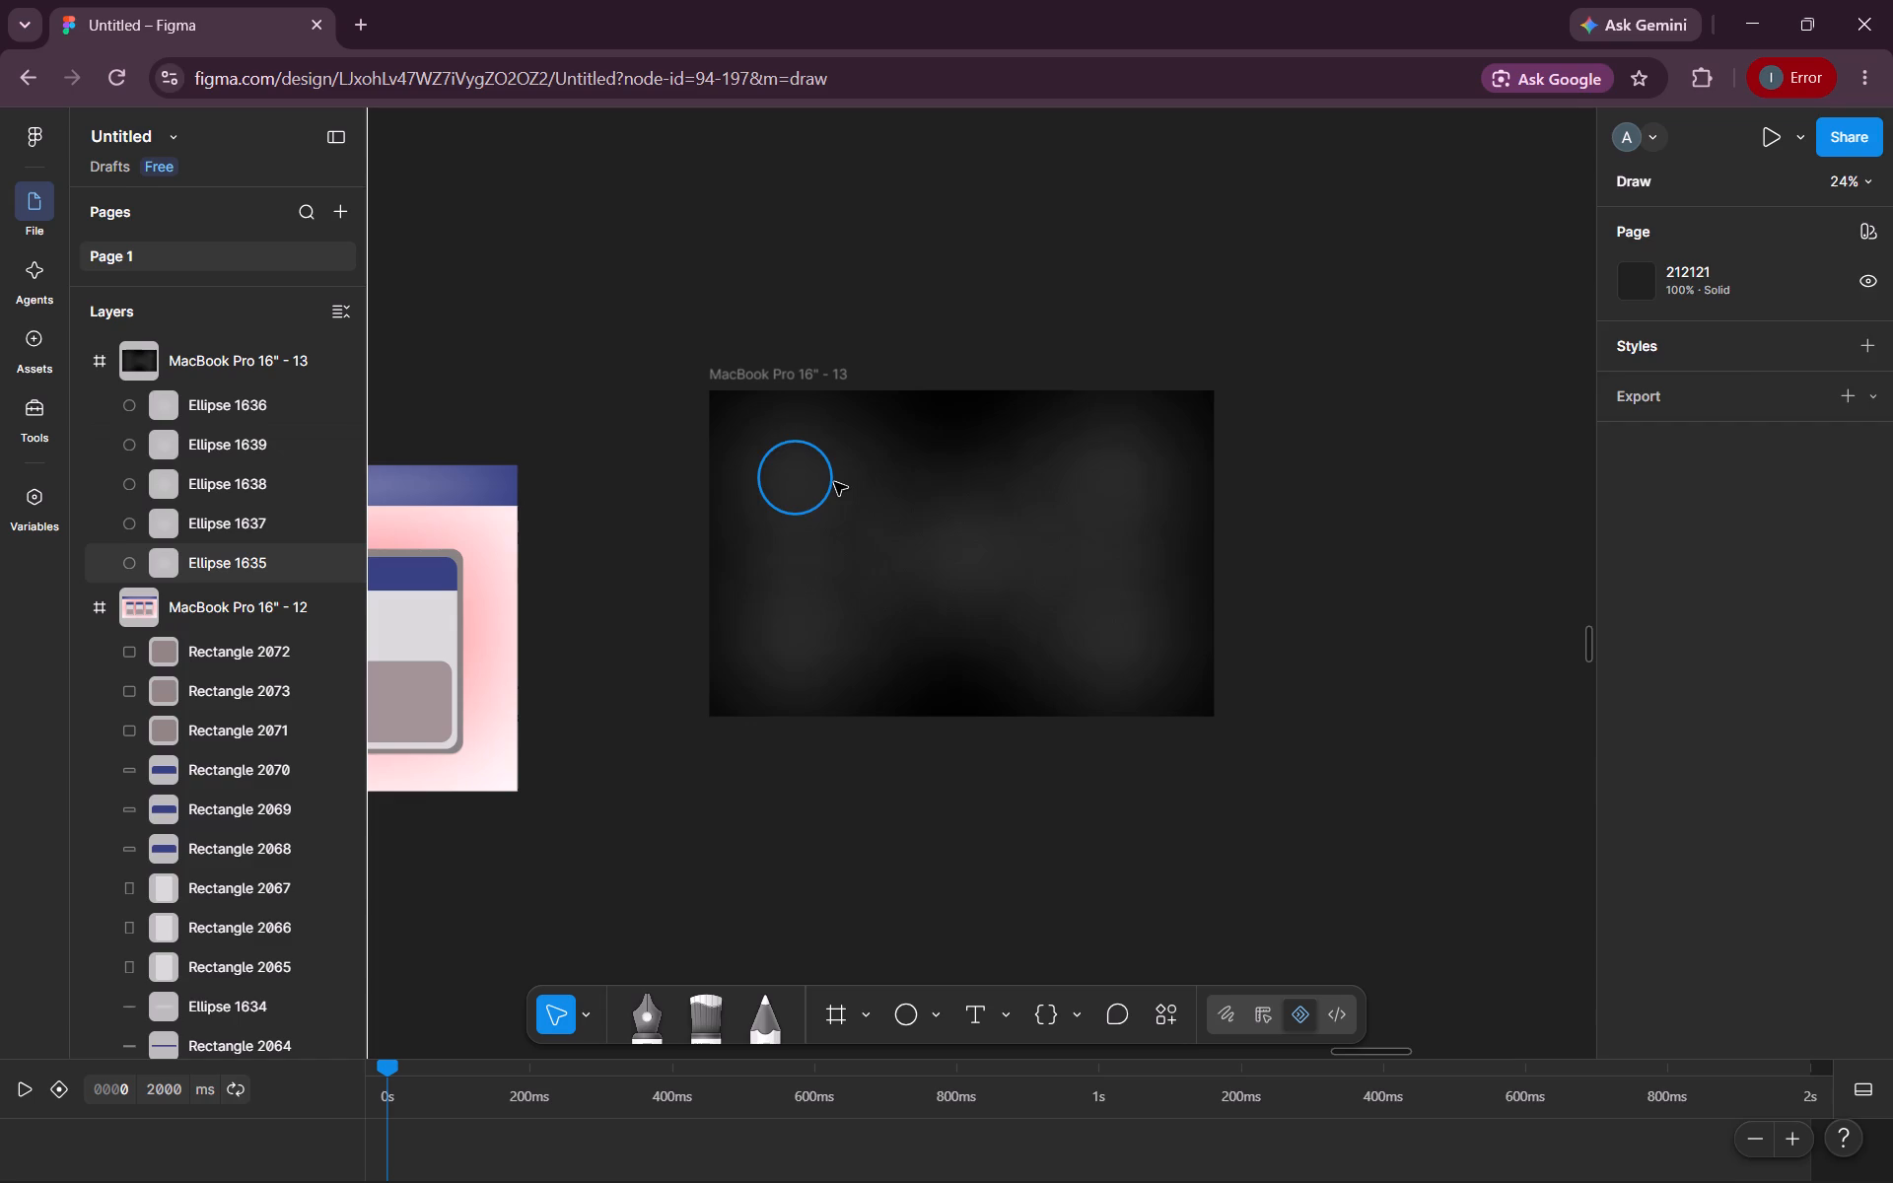
pyautogui.keyDown('shift'); pyautogui.click(827, 617); pyautogui.keyUp('shift')
pyautogui.keyDown('shift'); pyautogui.click(957, 543); pyautogui.keyUp('shift')
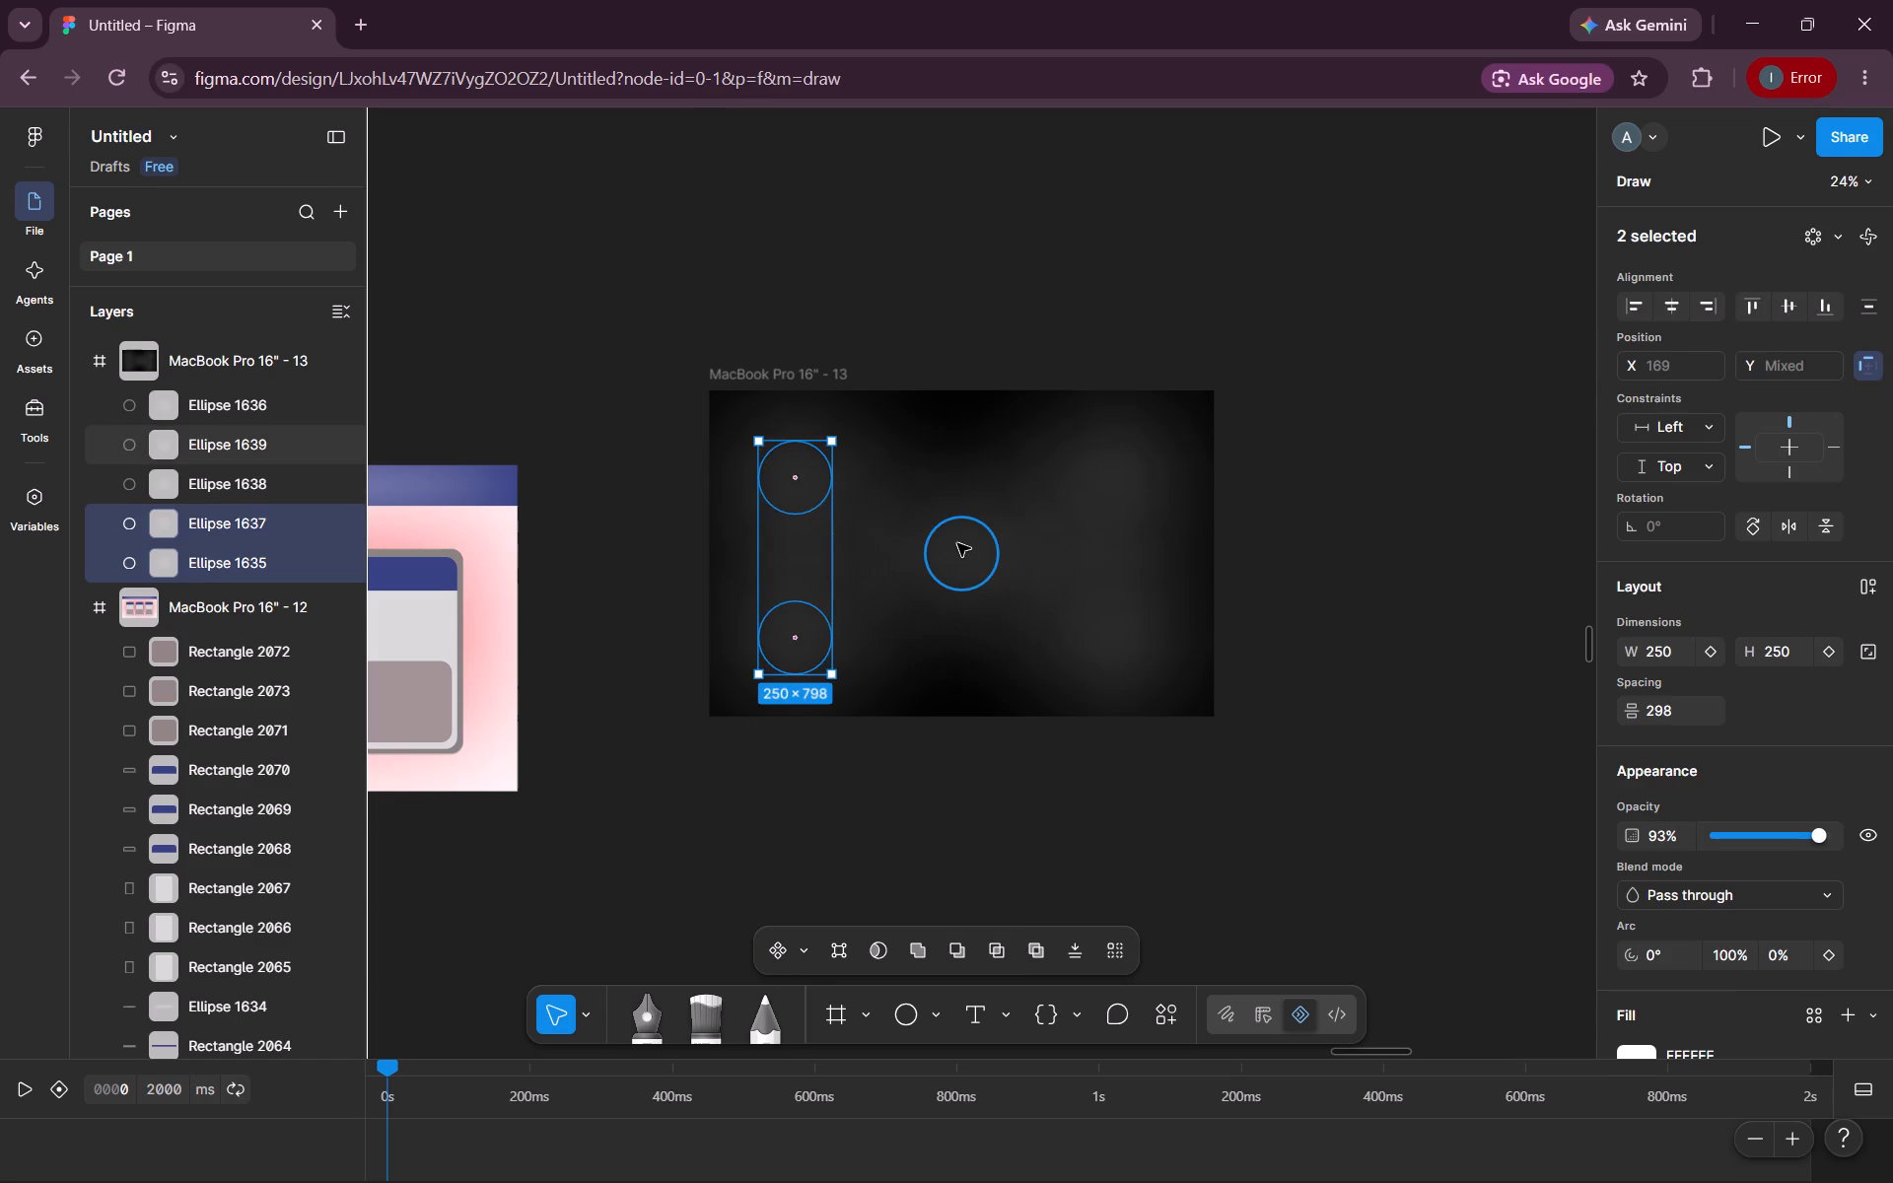
pyautogui.keyDown('shift'); pyautogui.click(1091, 472); pyautogui.keyUp('shift')
pyautogui.keyDown('shift'); pyautogui.click(1093, 627); pyautogui.keyUp('shift')
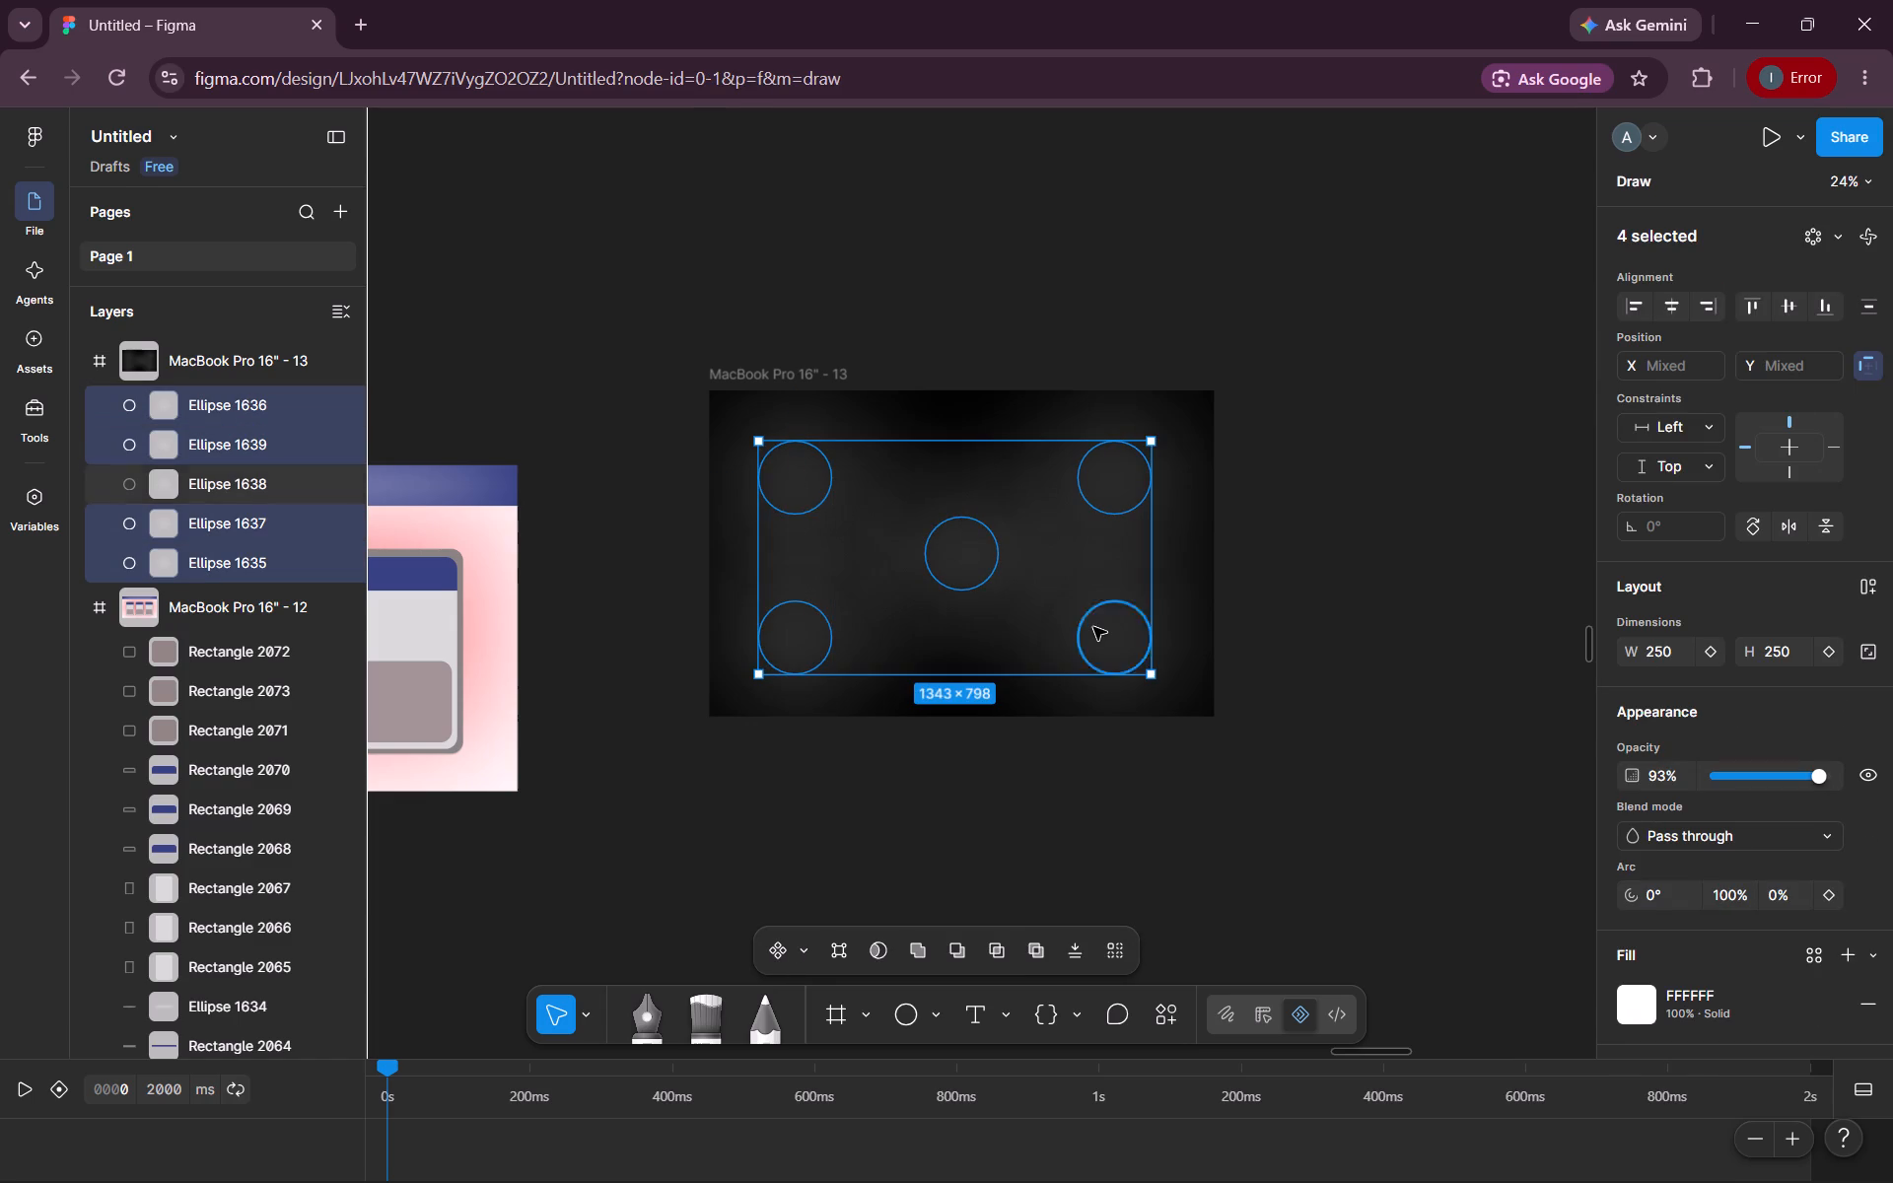
pyautogui.keyDown('shift'); pyautogui.click(1093, 627); pyautogui.keyUp('shift')
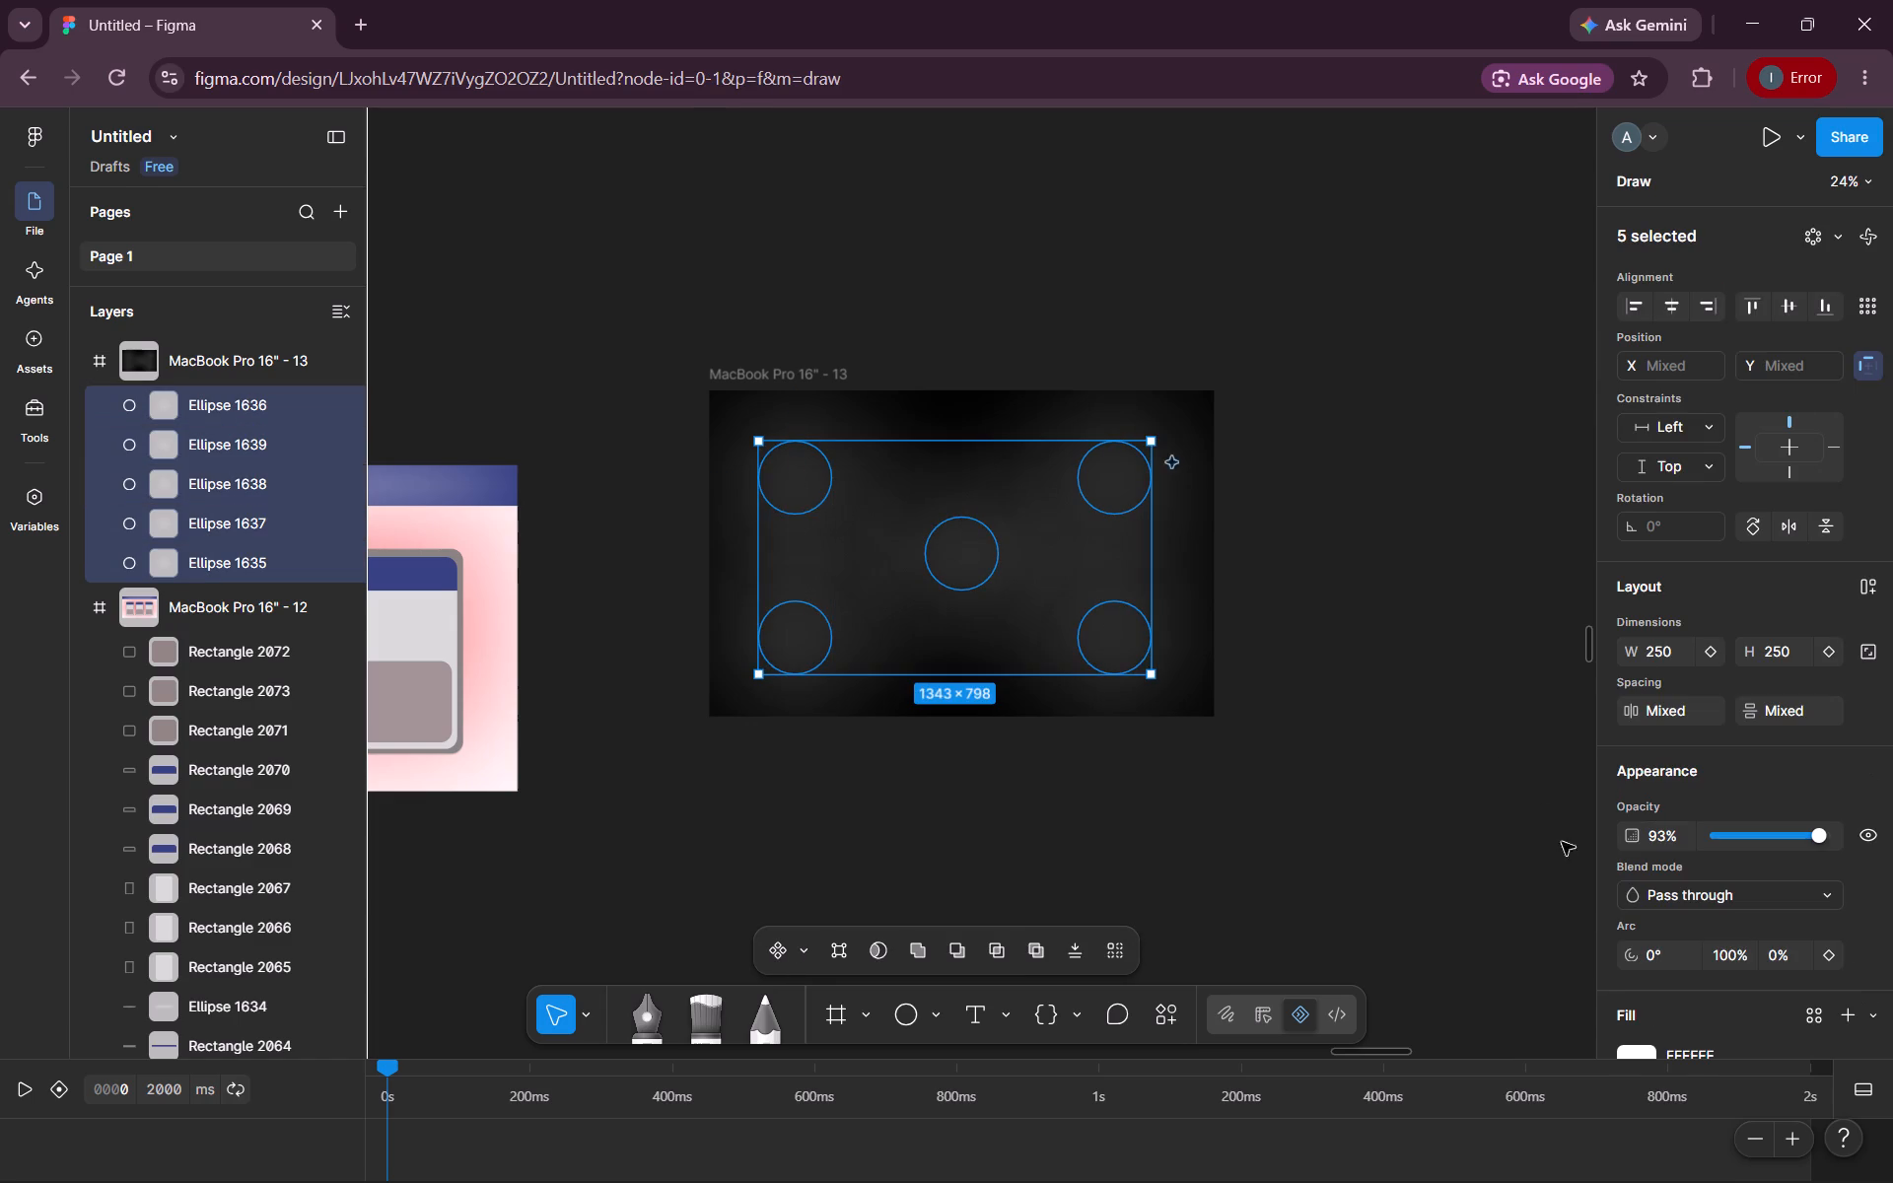
pyautogui.scroll(-2, 1655, 954)
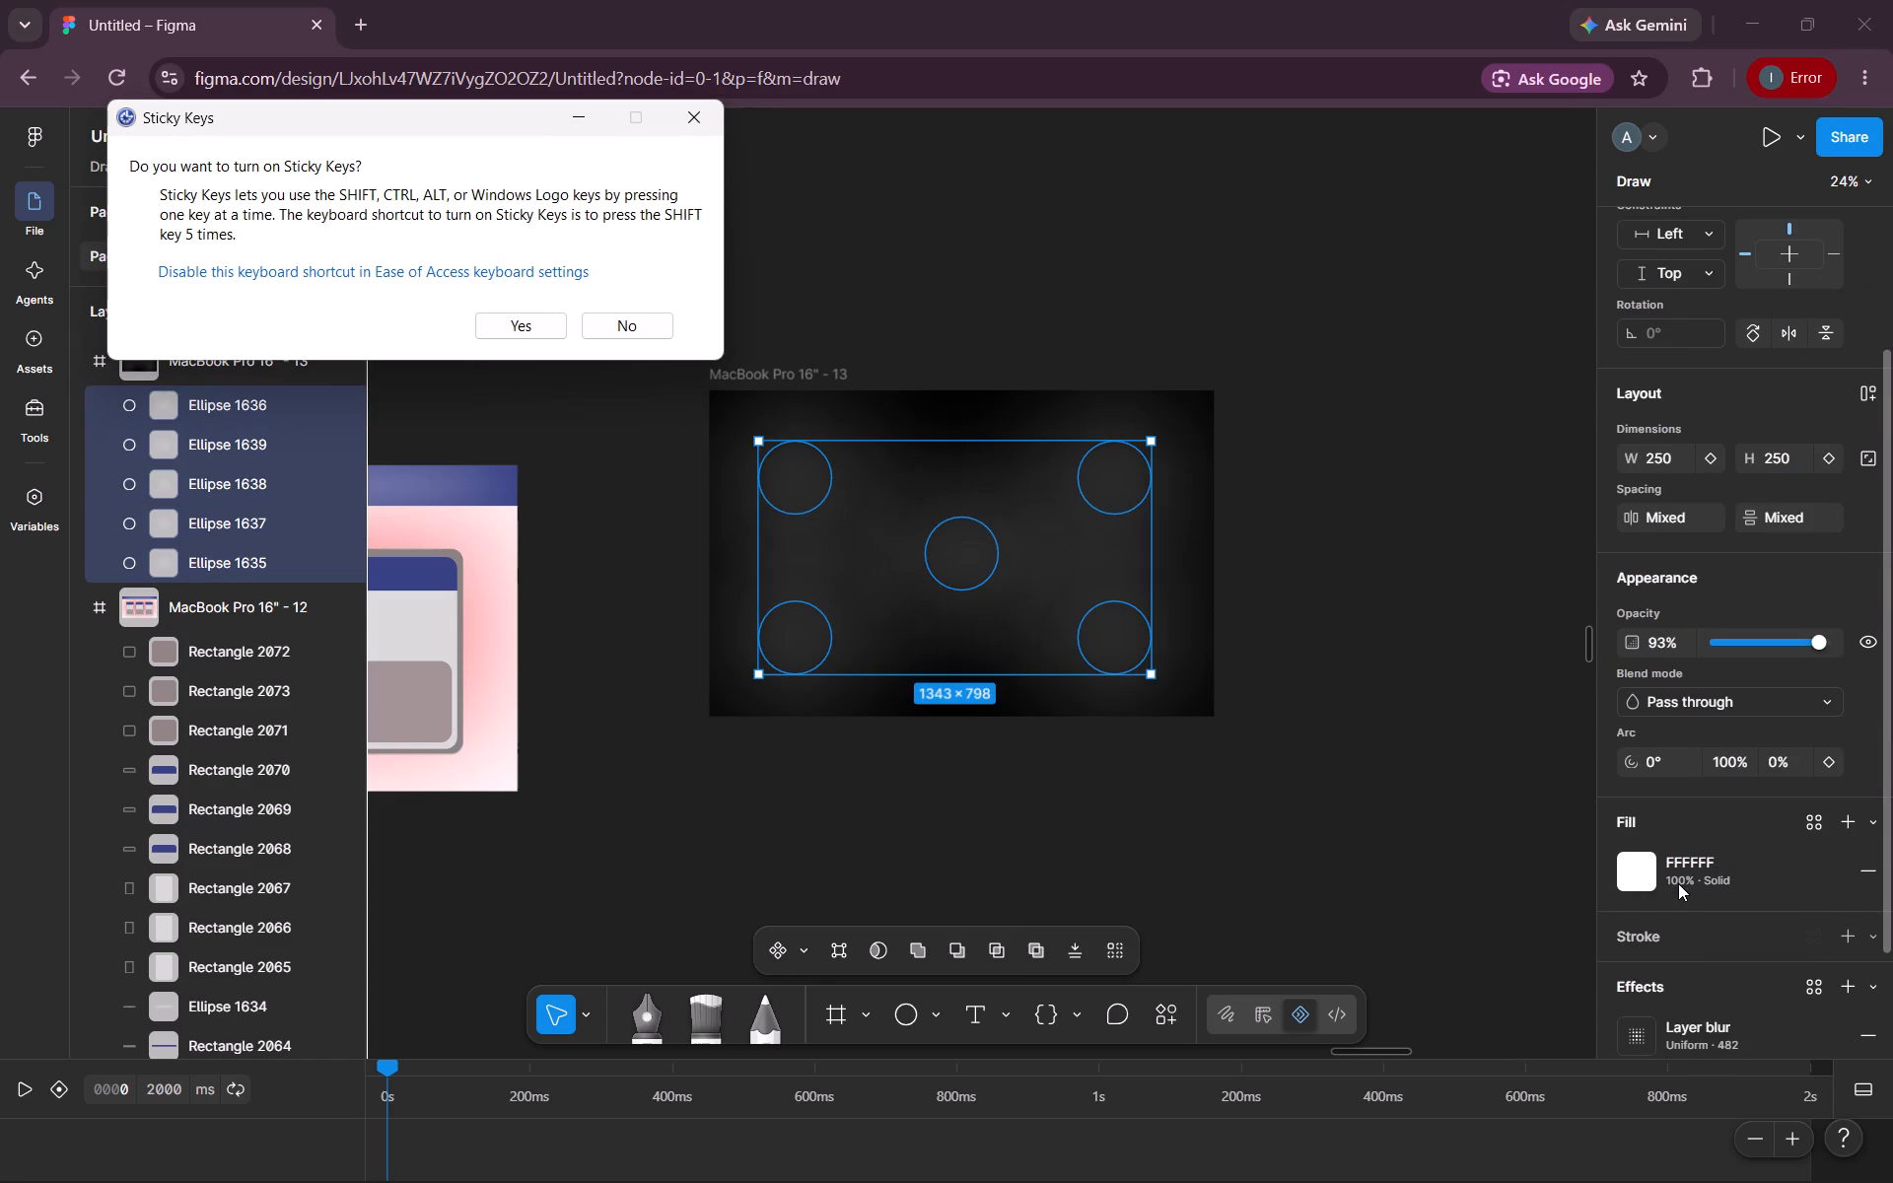
pyautogui.scroll(-1, 1671, 913)
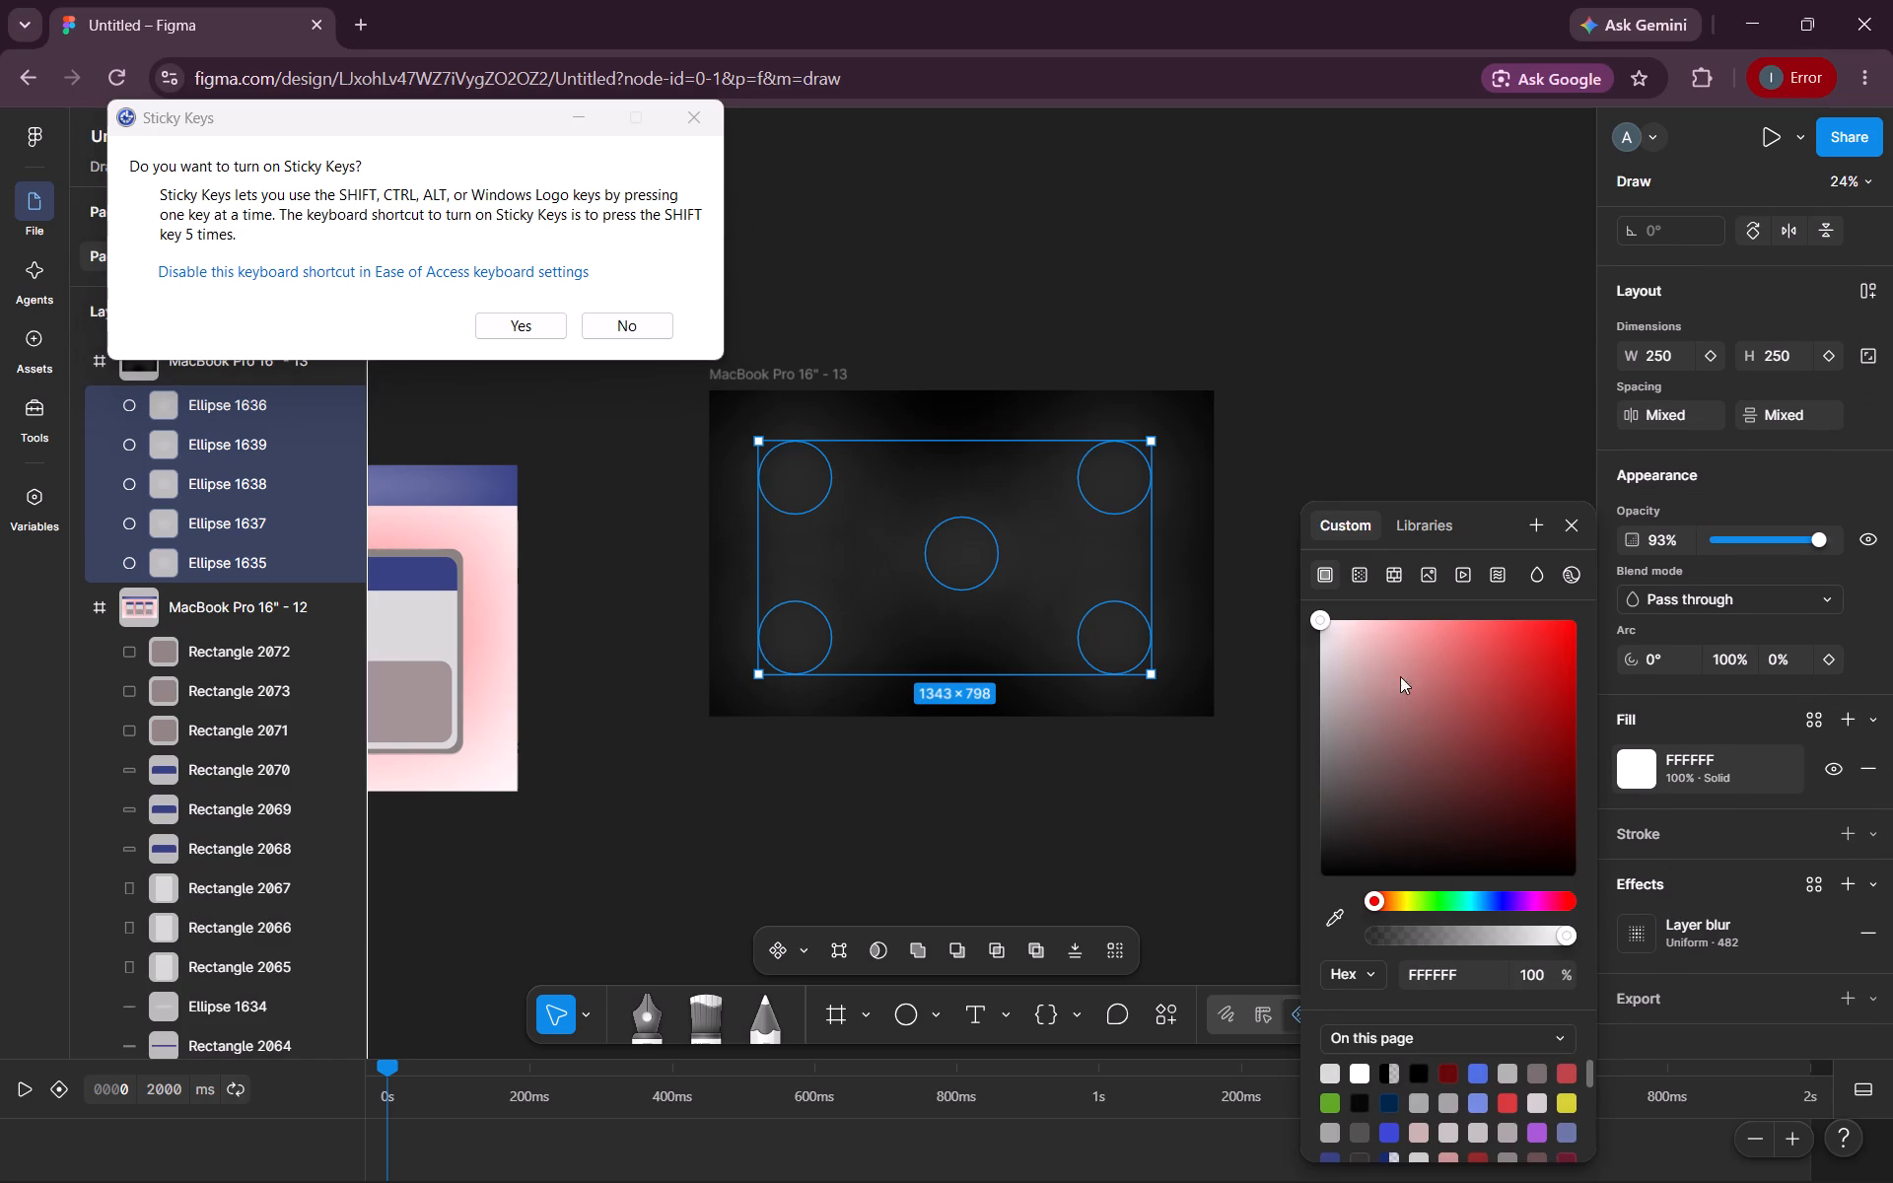
pyautogui.moveTo(1311, 616); pyautogui.dragTo(1315, 678)
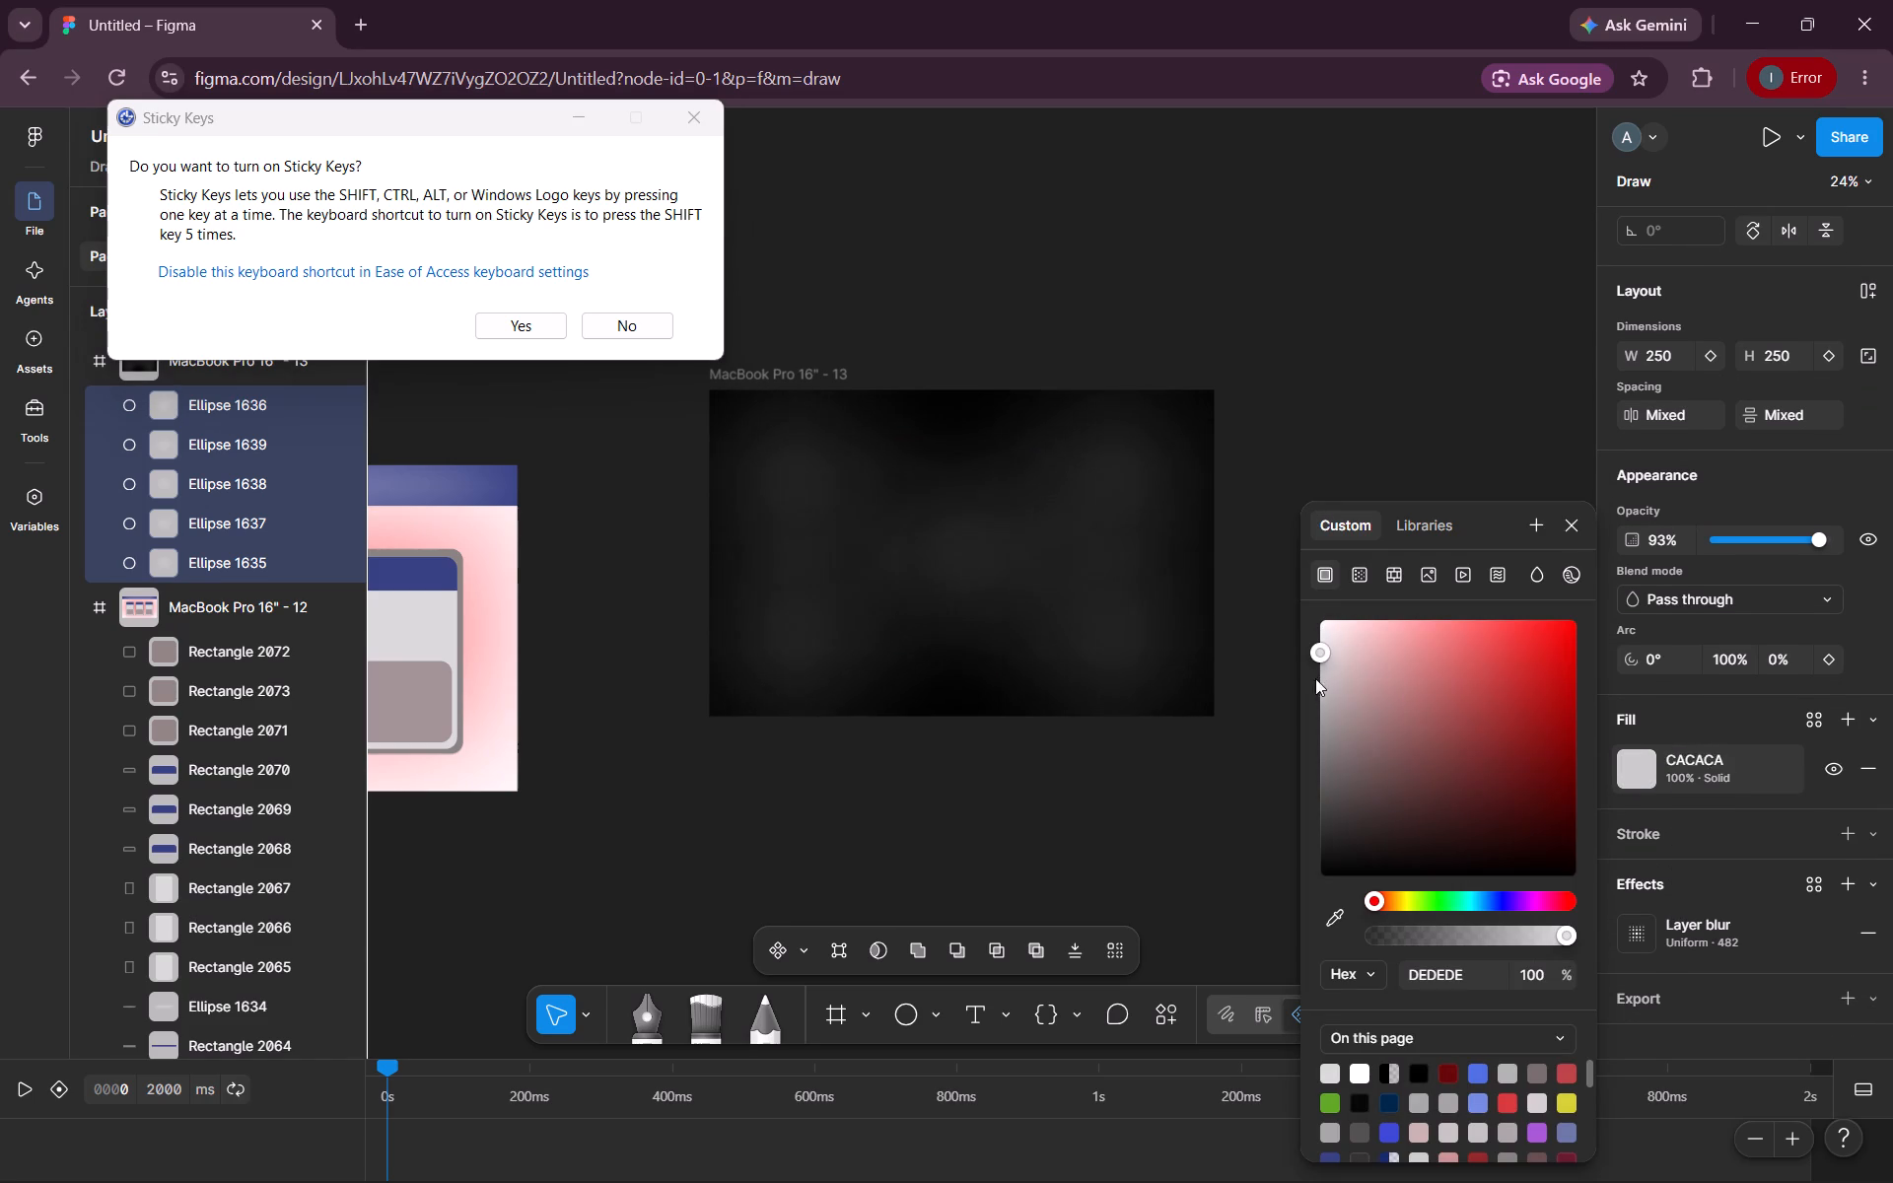
pyautogui.moveTo(1315, 678); pyautogui.dragTo(1315, 692)
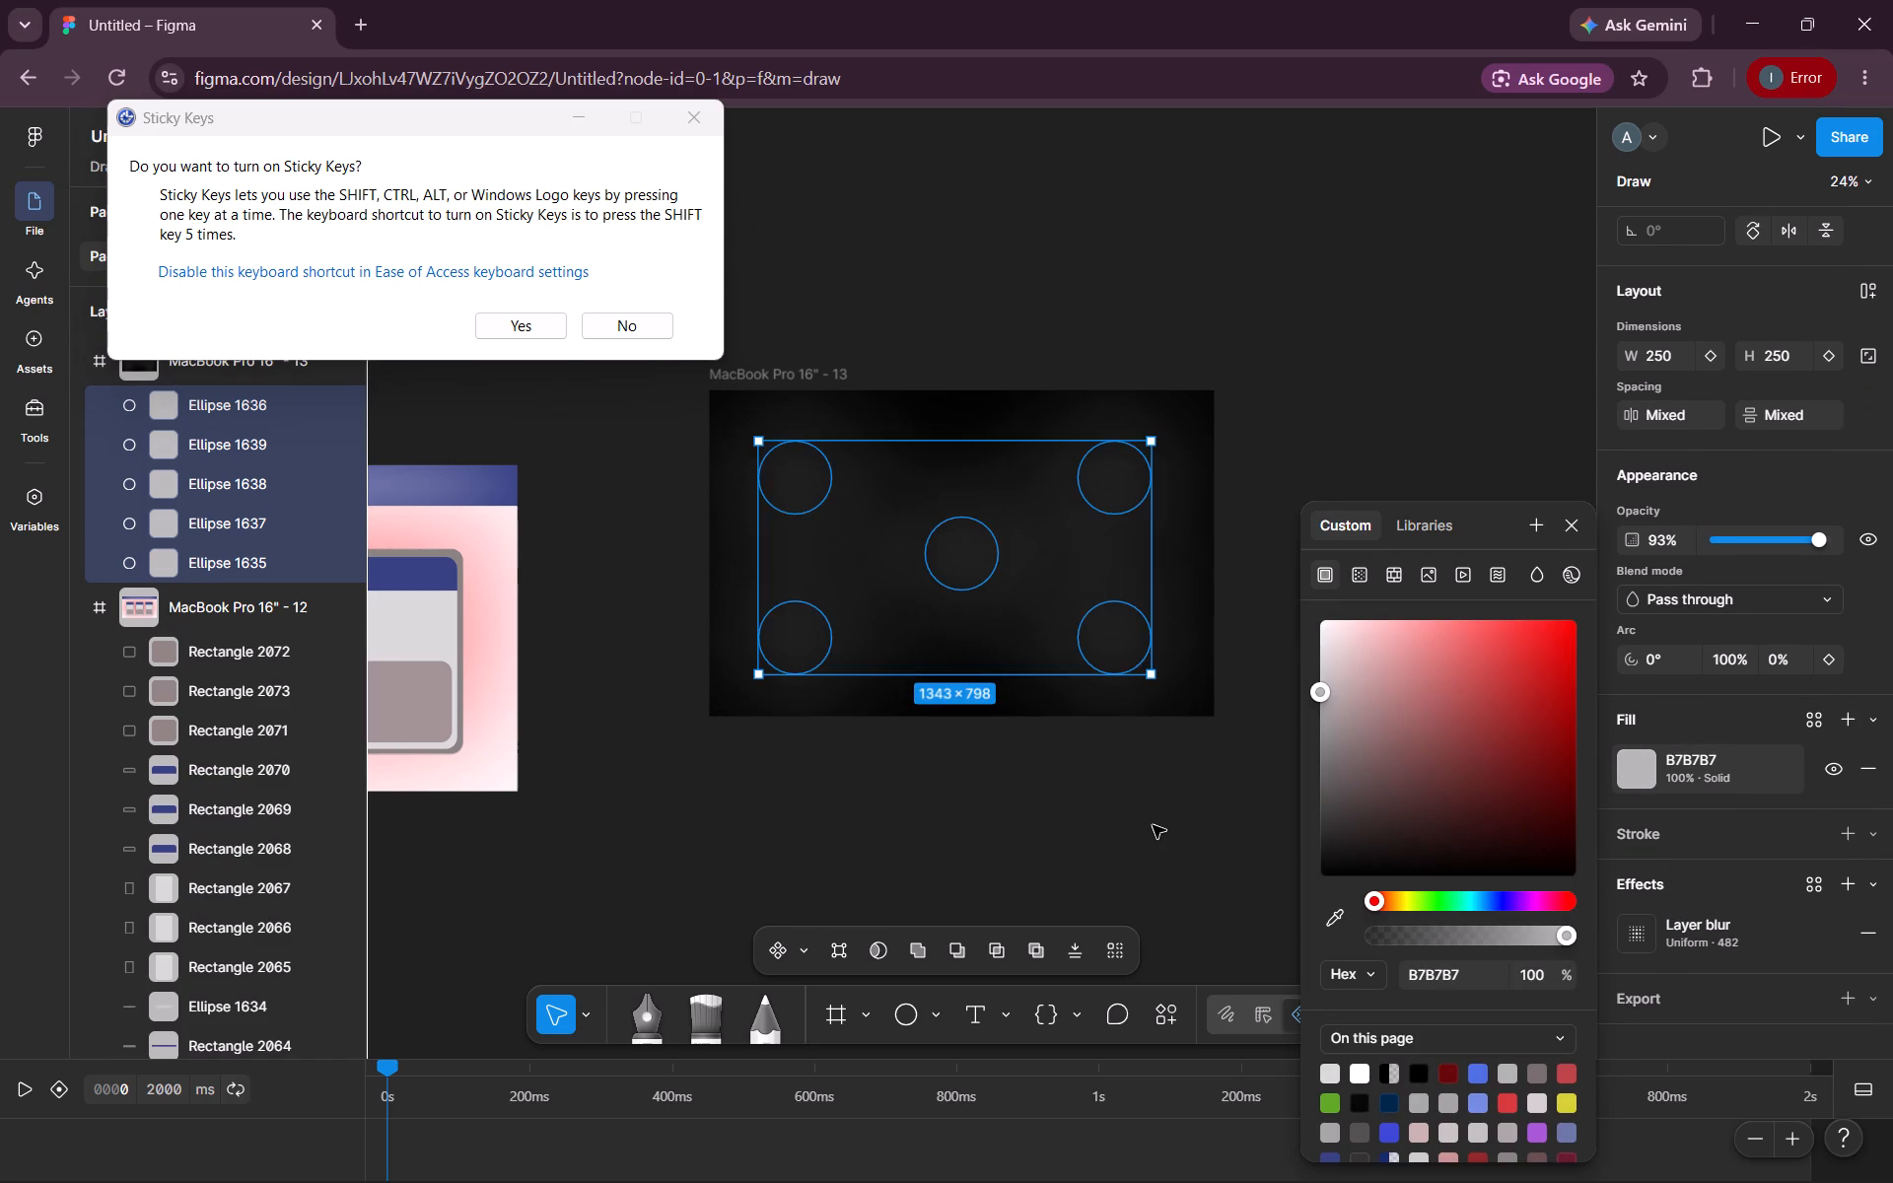
pyautogui.click(1153, 825)
pyautogui.scroll(1, 1153, 825)
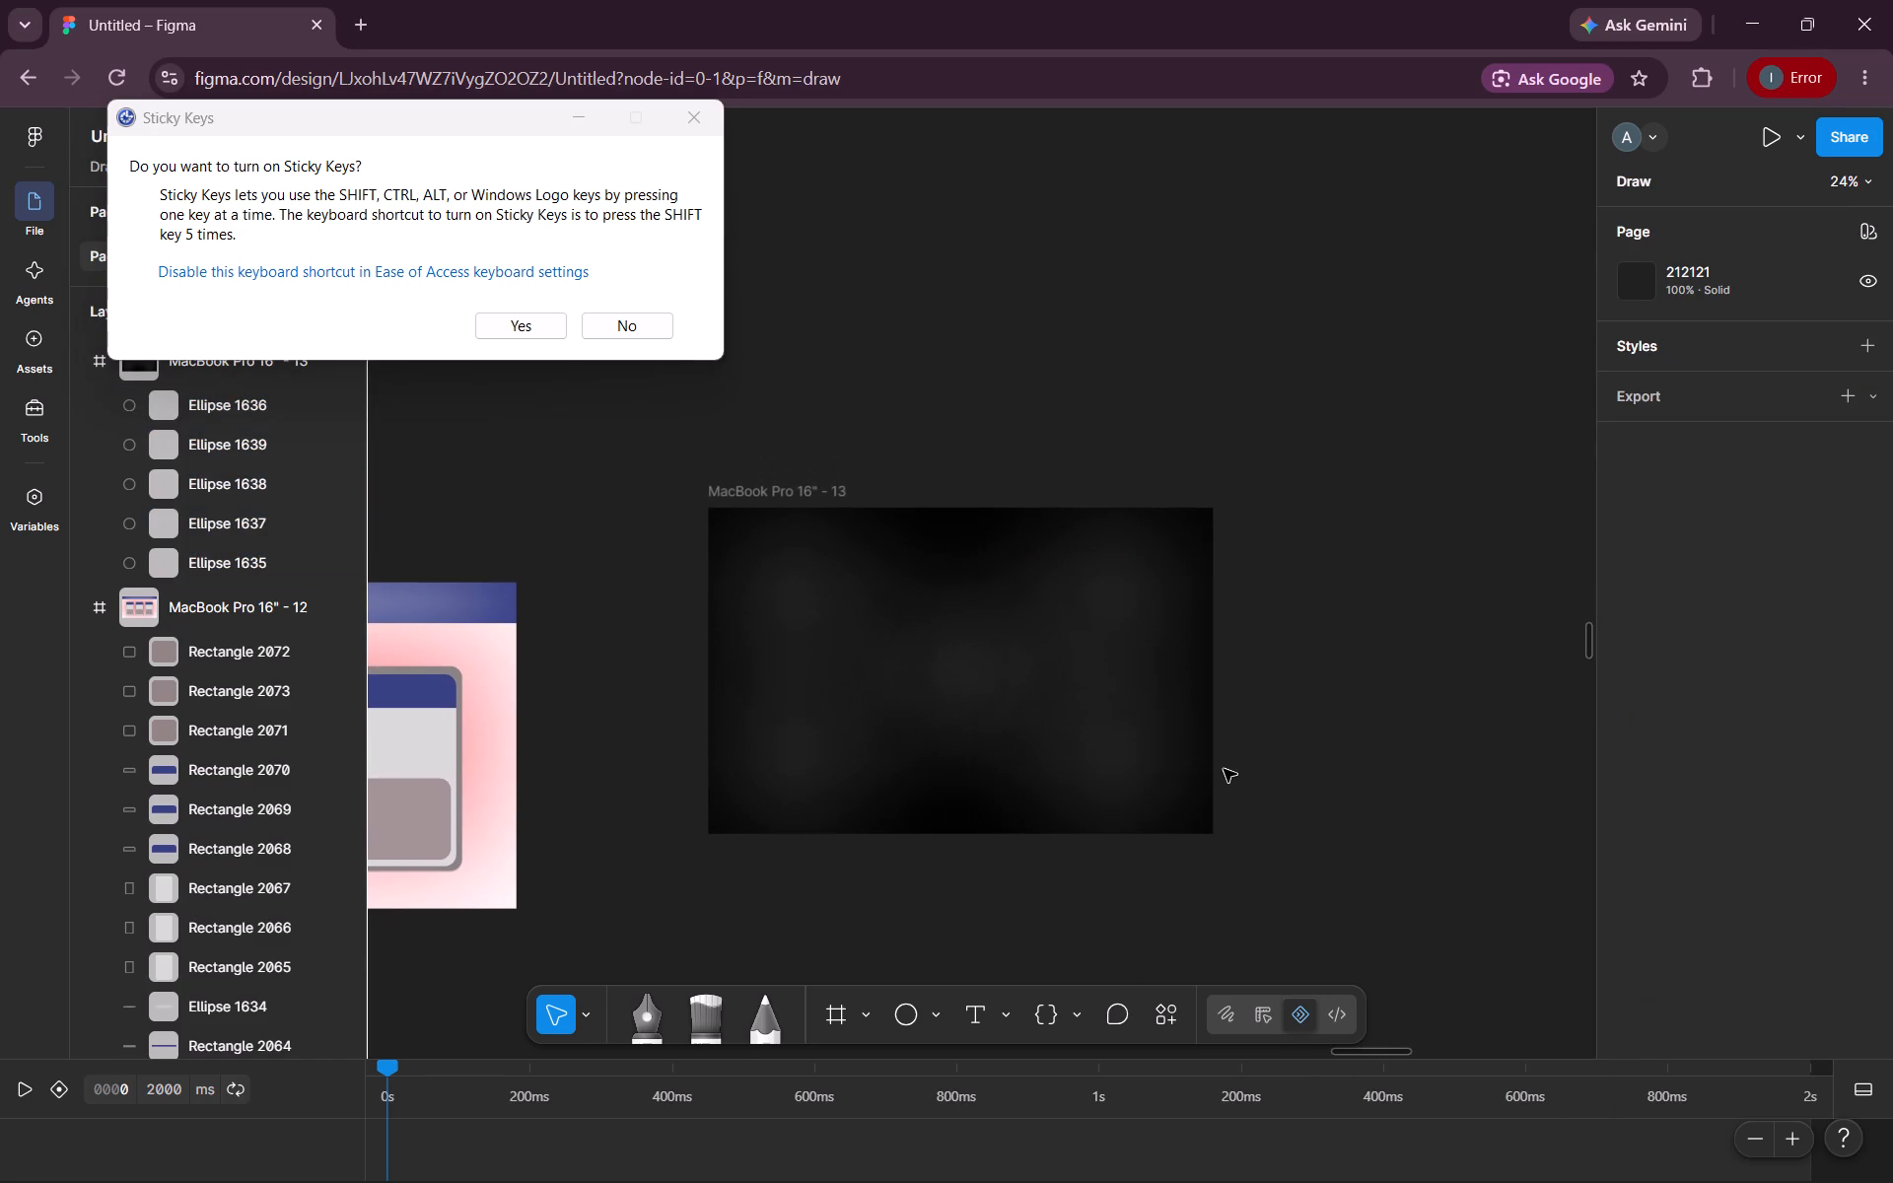
pyautogui.hscroll(1, 1225, 768)
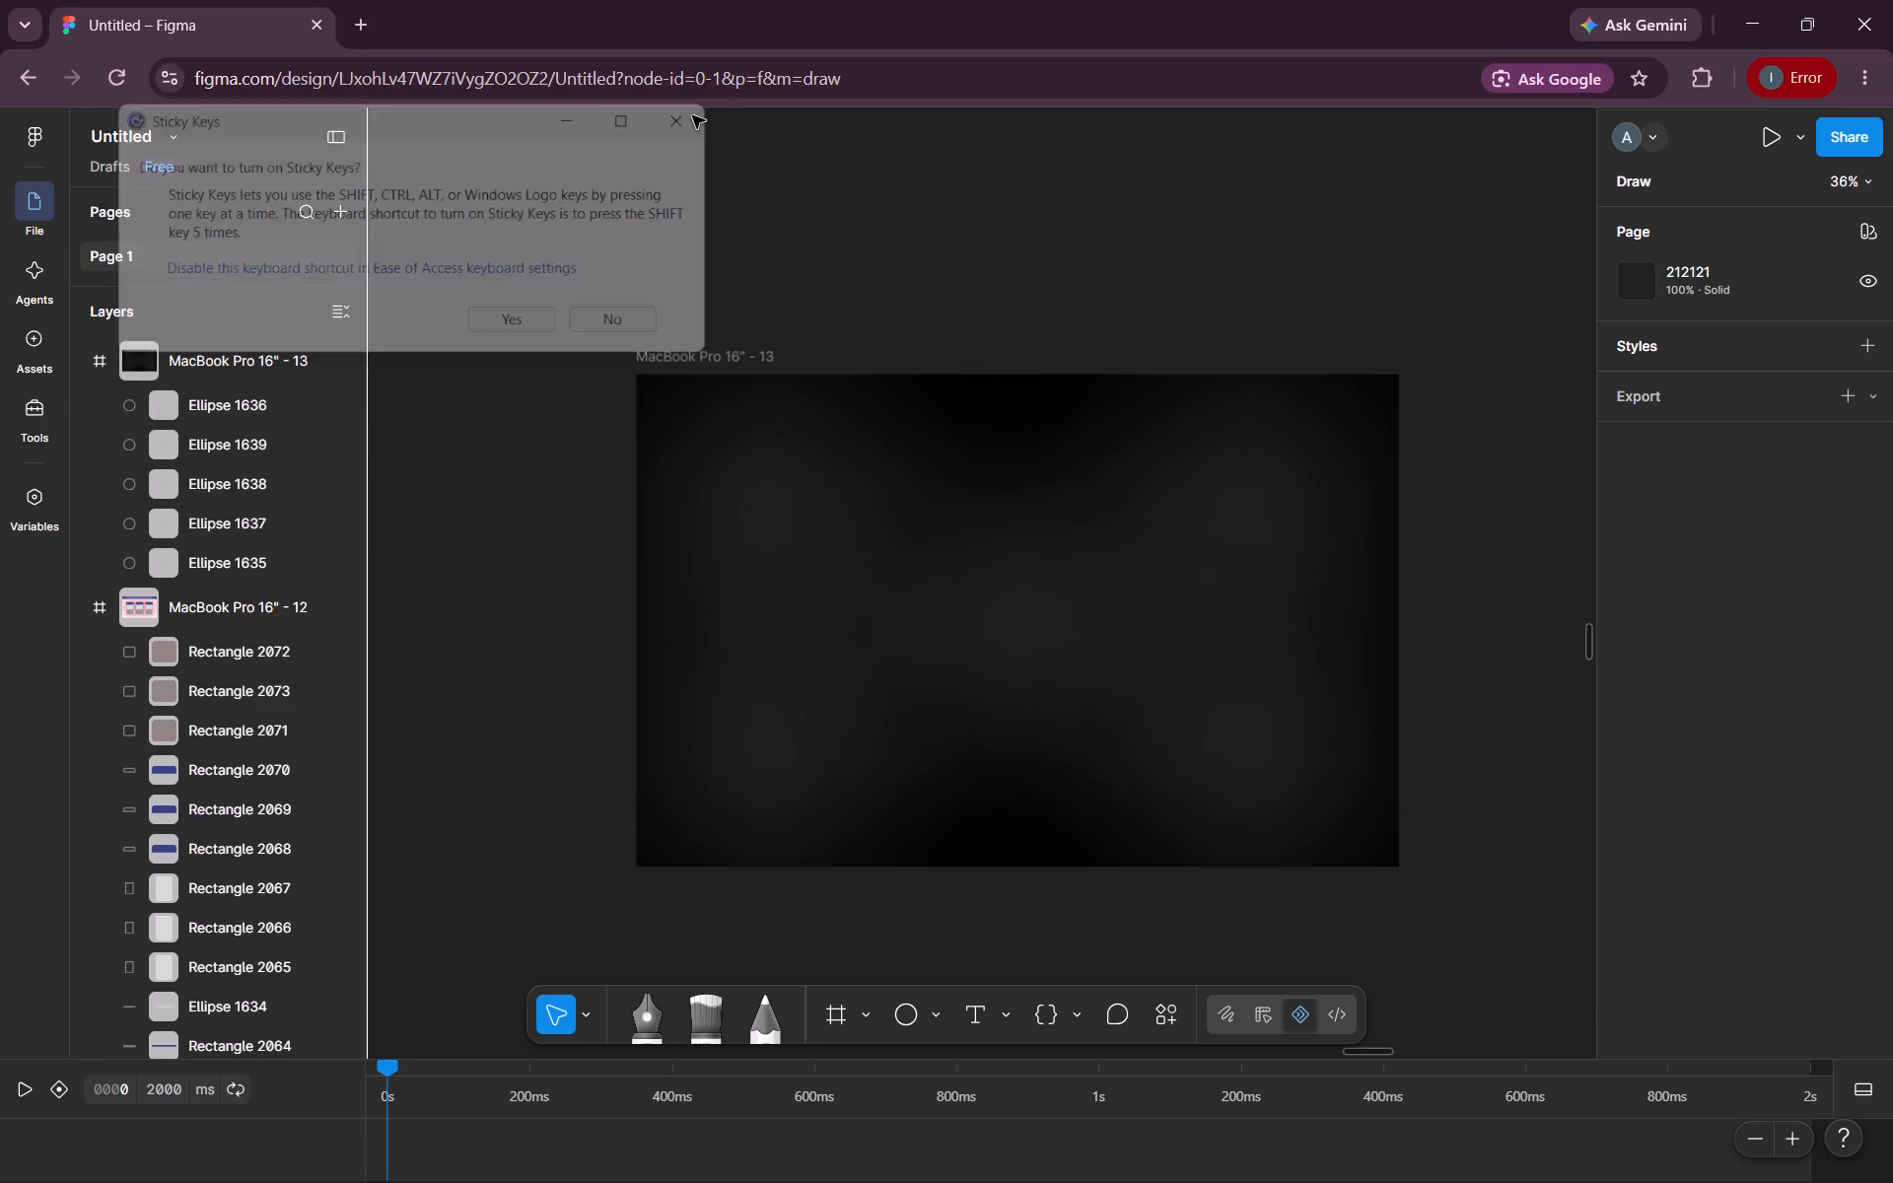
# Search Google for "racing car" in a new browser tab and show the image results.
pyautogui.click(356, 20)
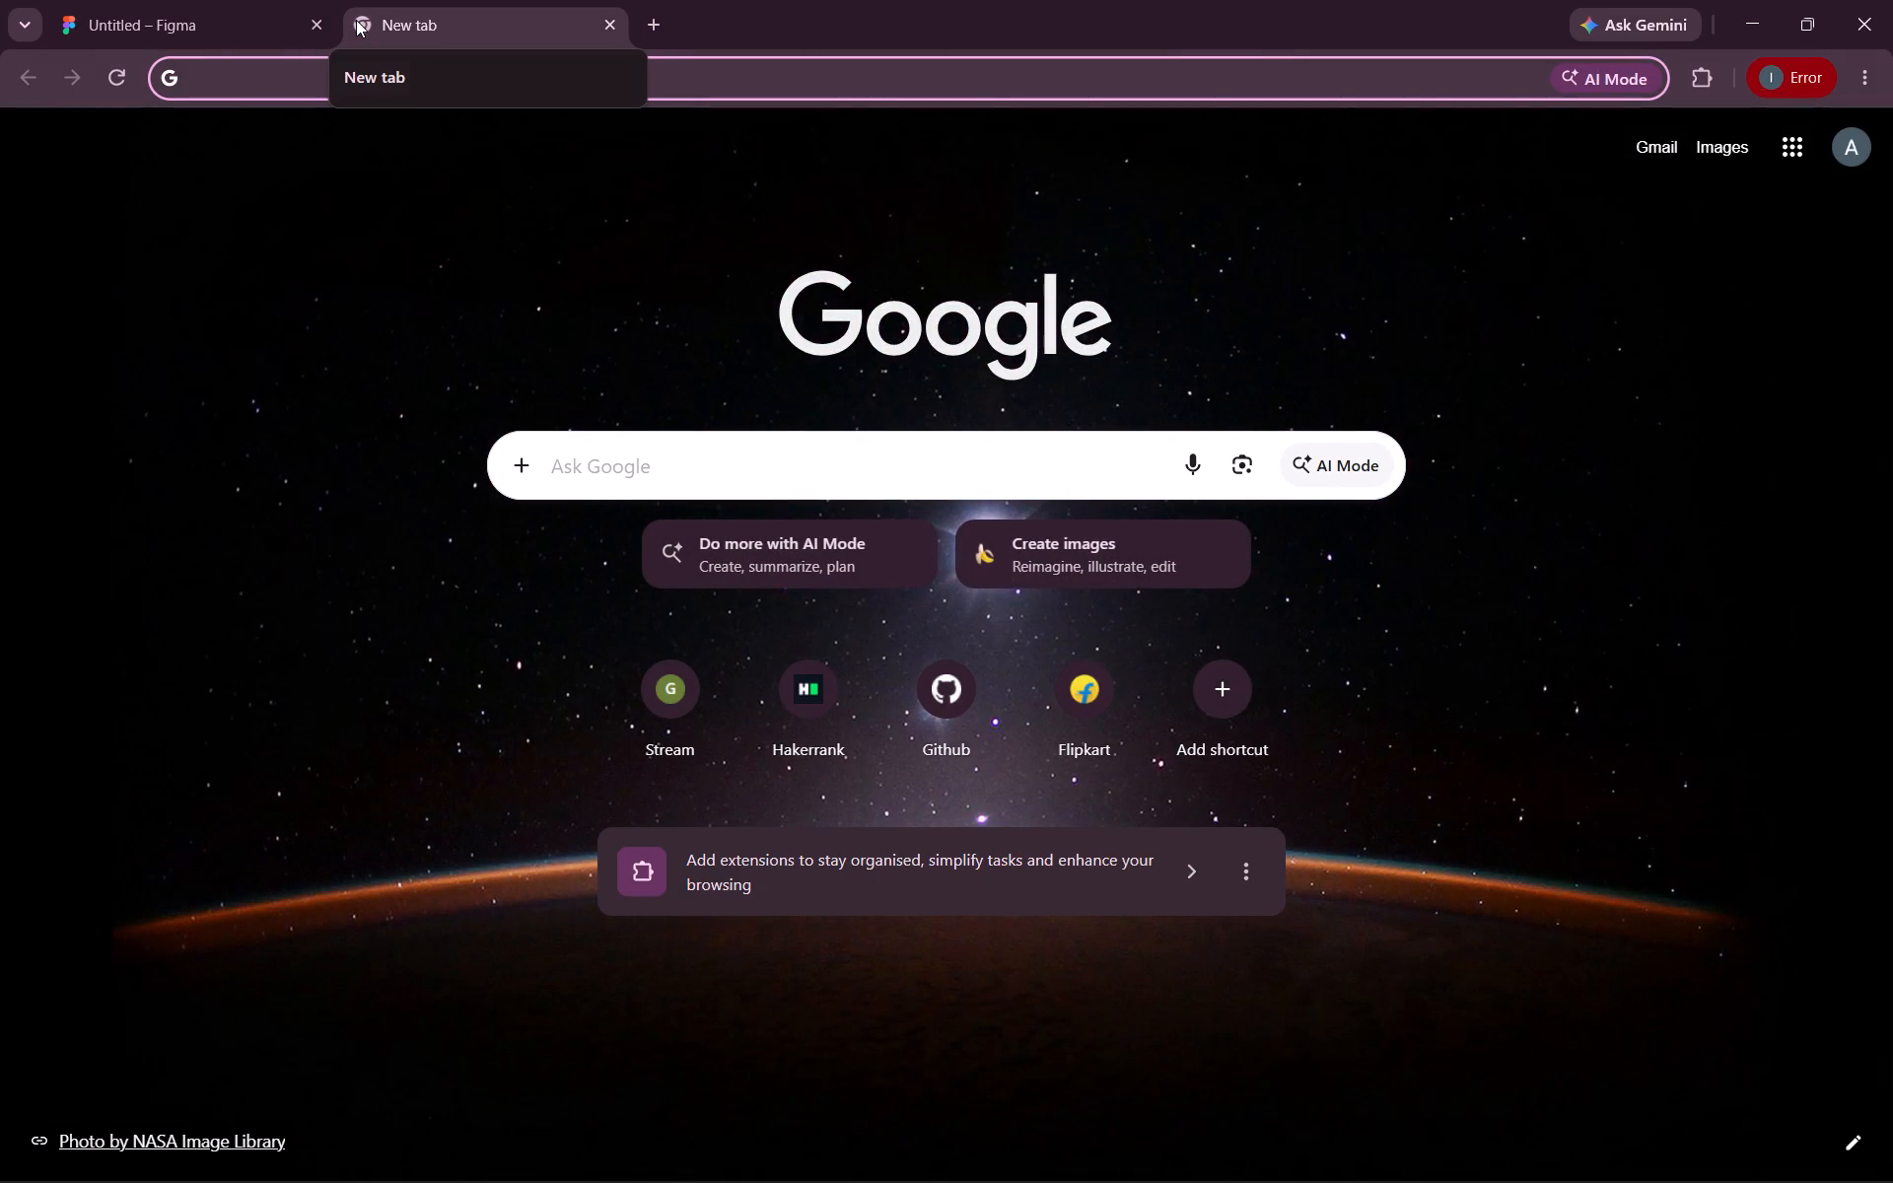
pyautogui.write('car')
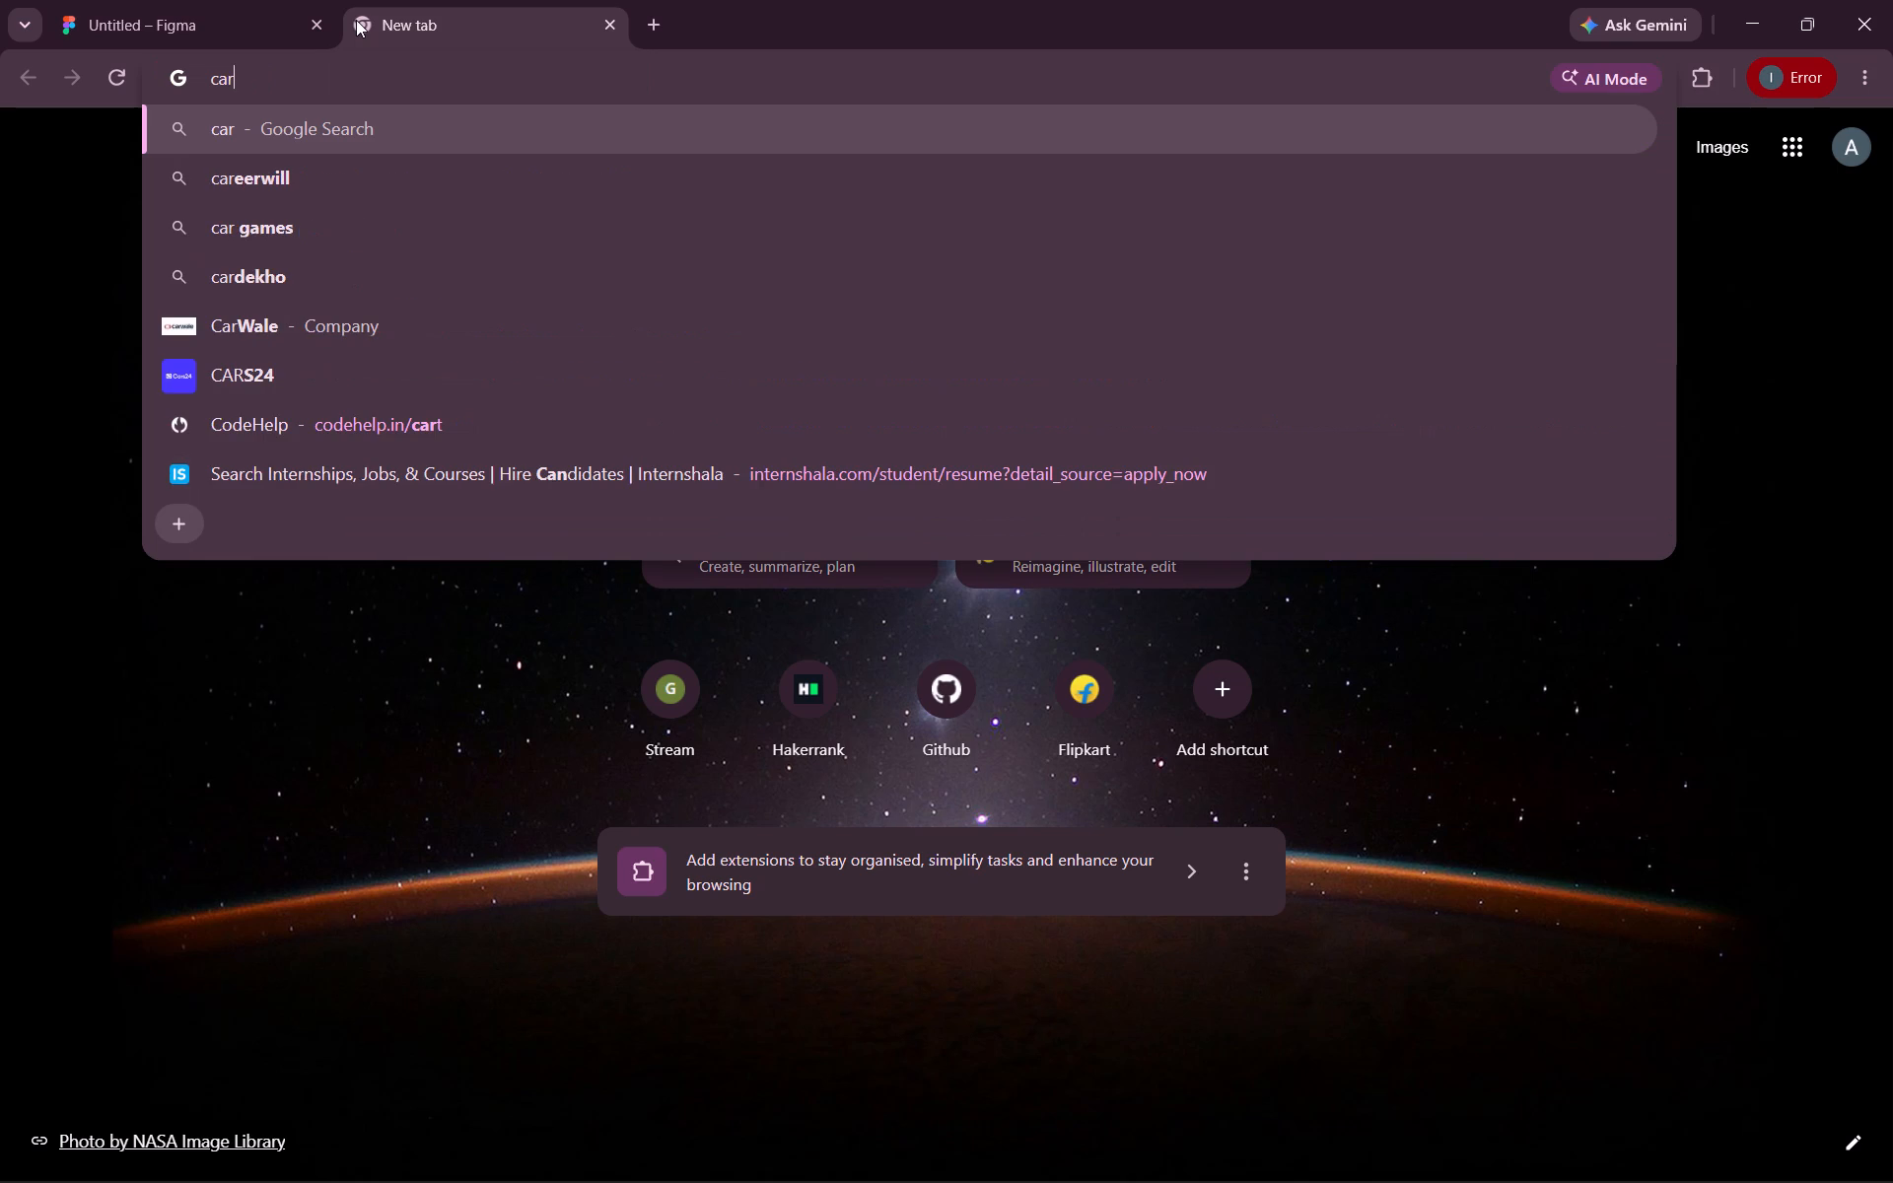
pyautogui.press('BackSpace')
pyautogui.press('BackSpace')
pyautogui.press('BackSpace')
pyautogui.write('raci')
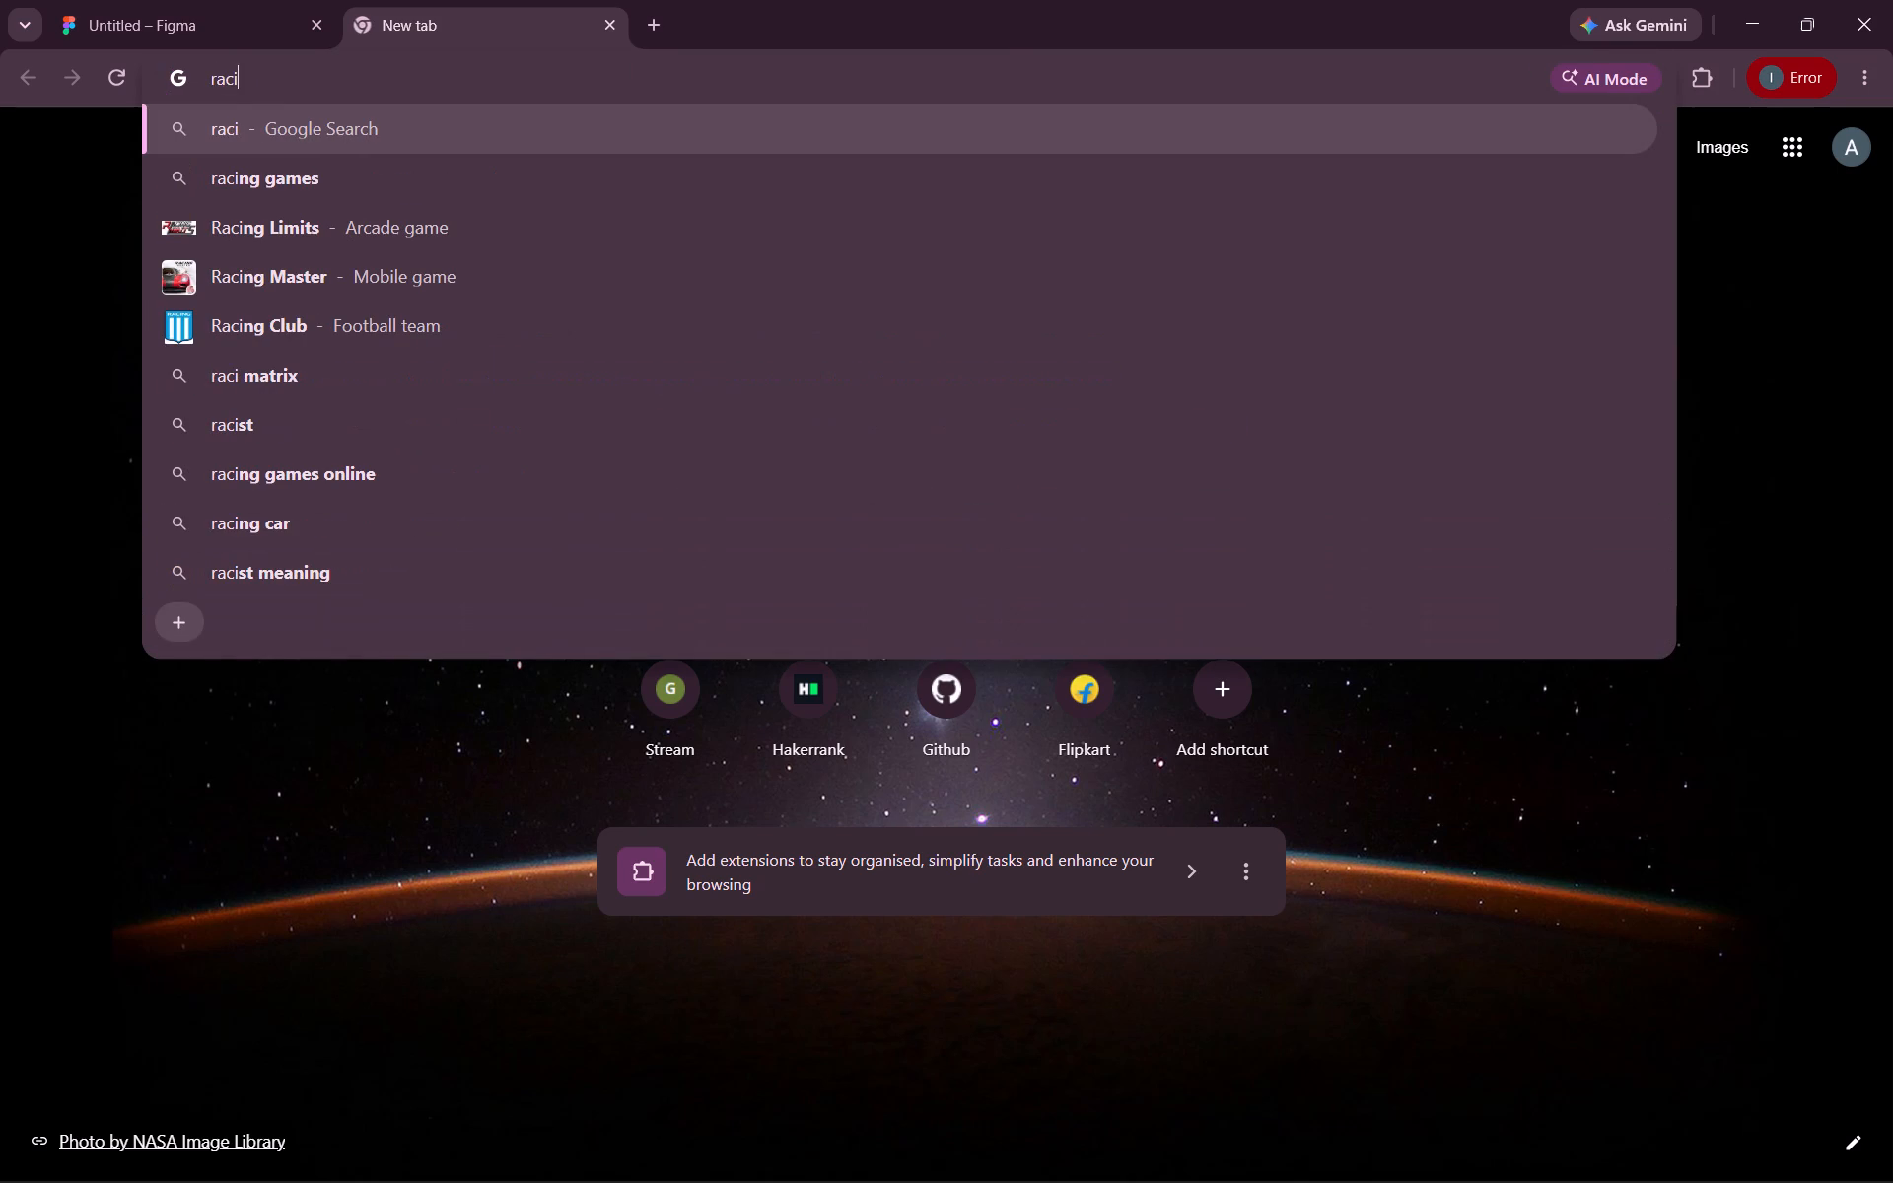
pyautogui.write('ng car')
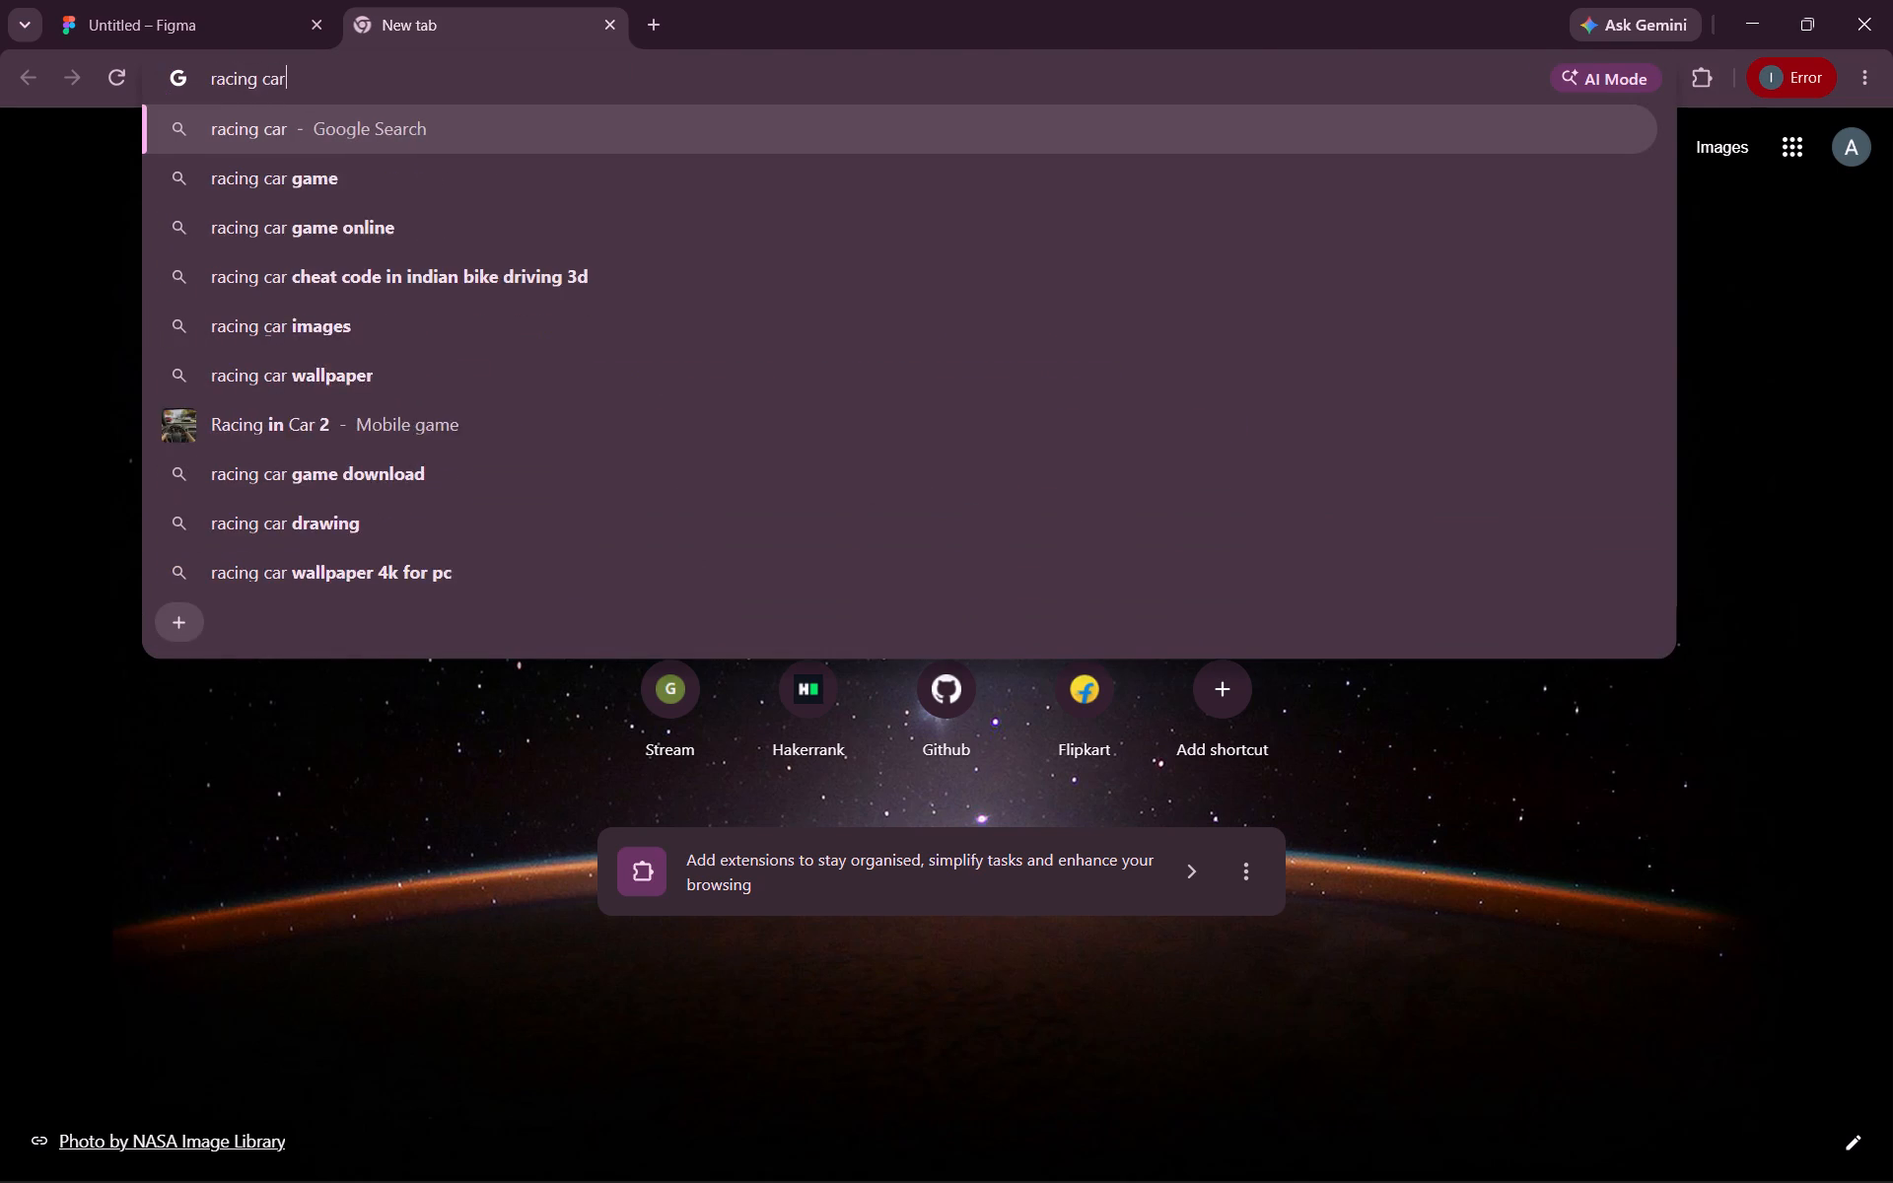
pyautogui.press('Return')
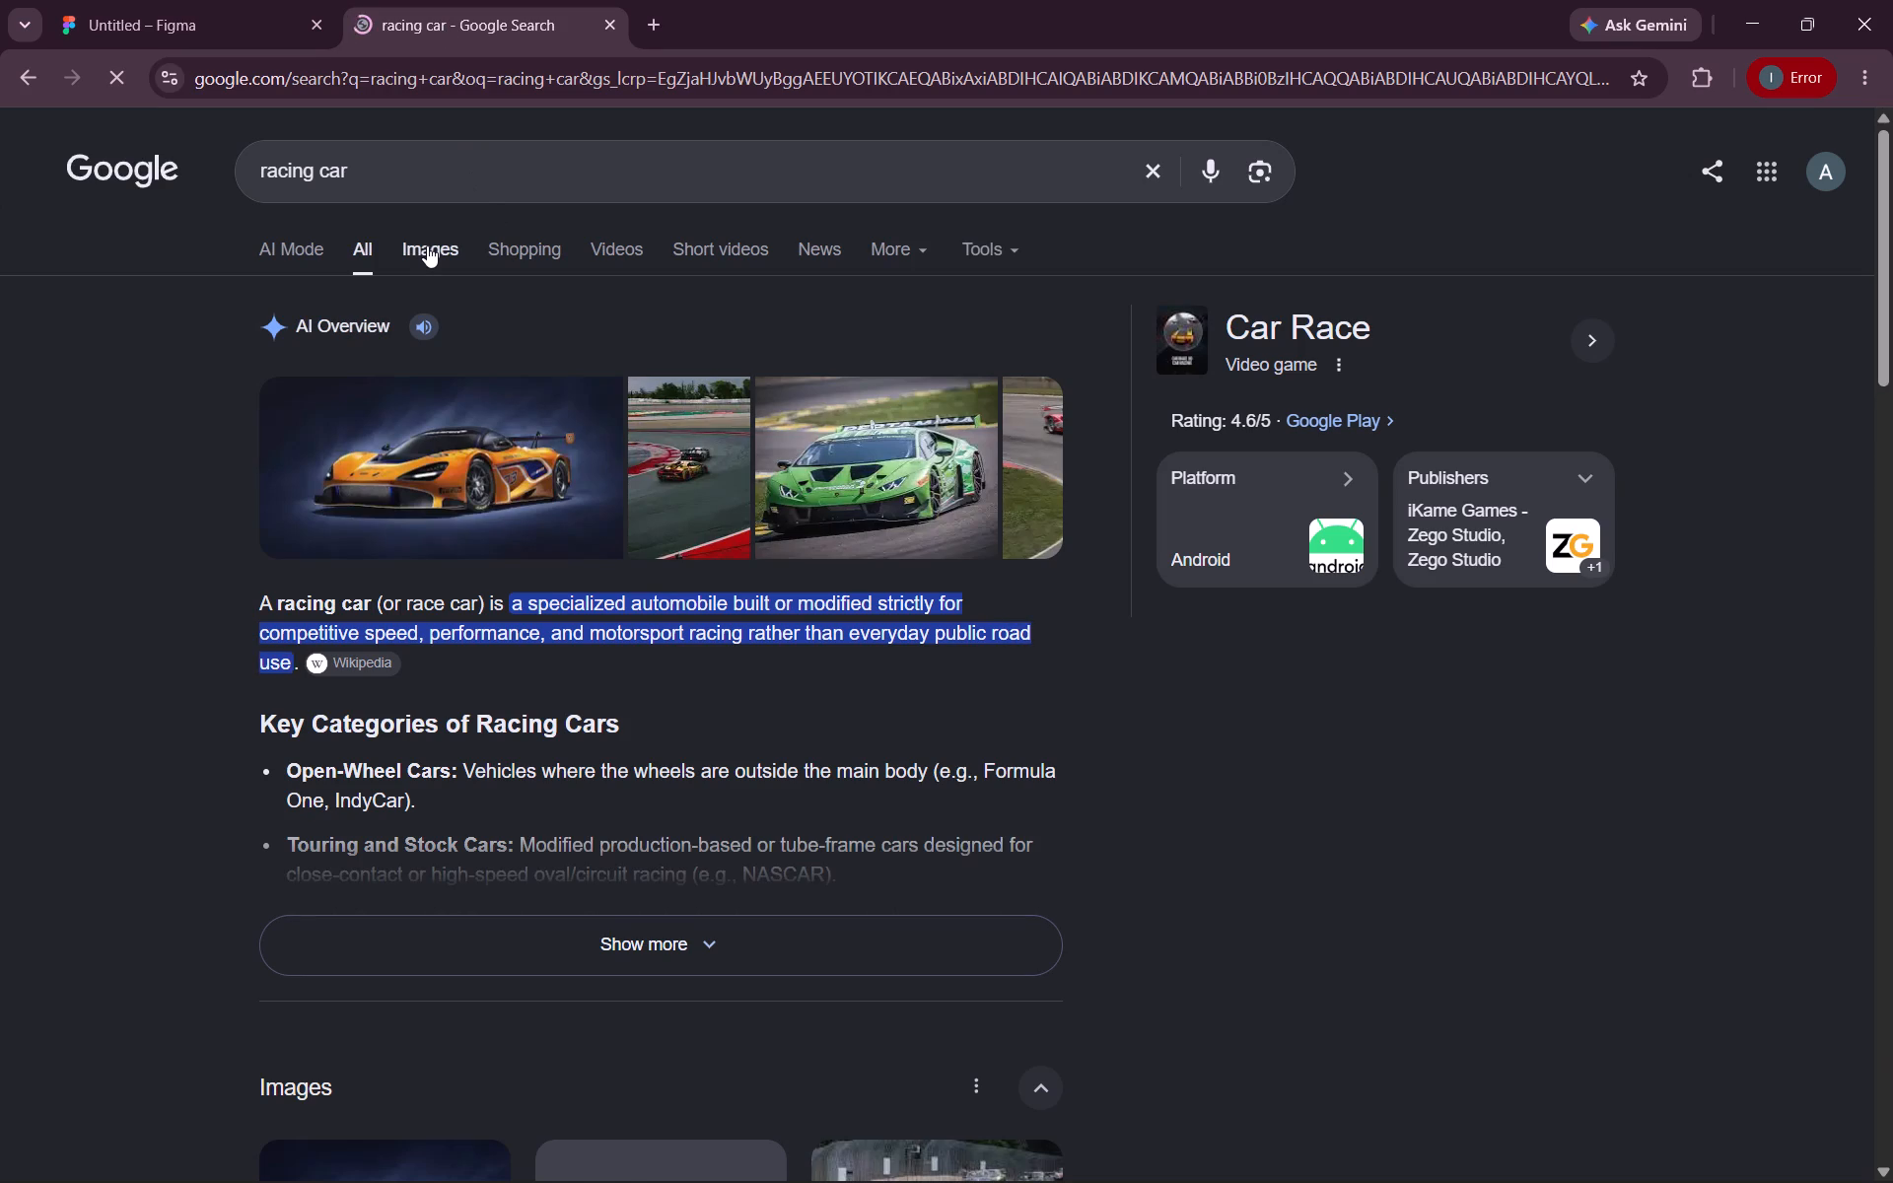
pyautogui.click(427, 245)
# Detach the racing car image results into a separate browser window, move it below the frame's upper edge and make it narrower.
pyautogui.moveTo(494, 27); pyautogui.dragTo(583, 274)
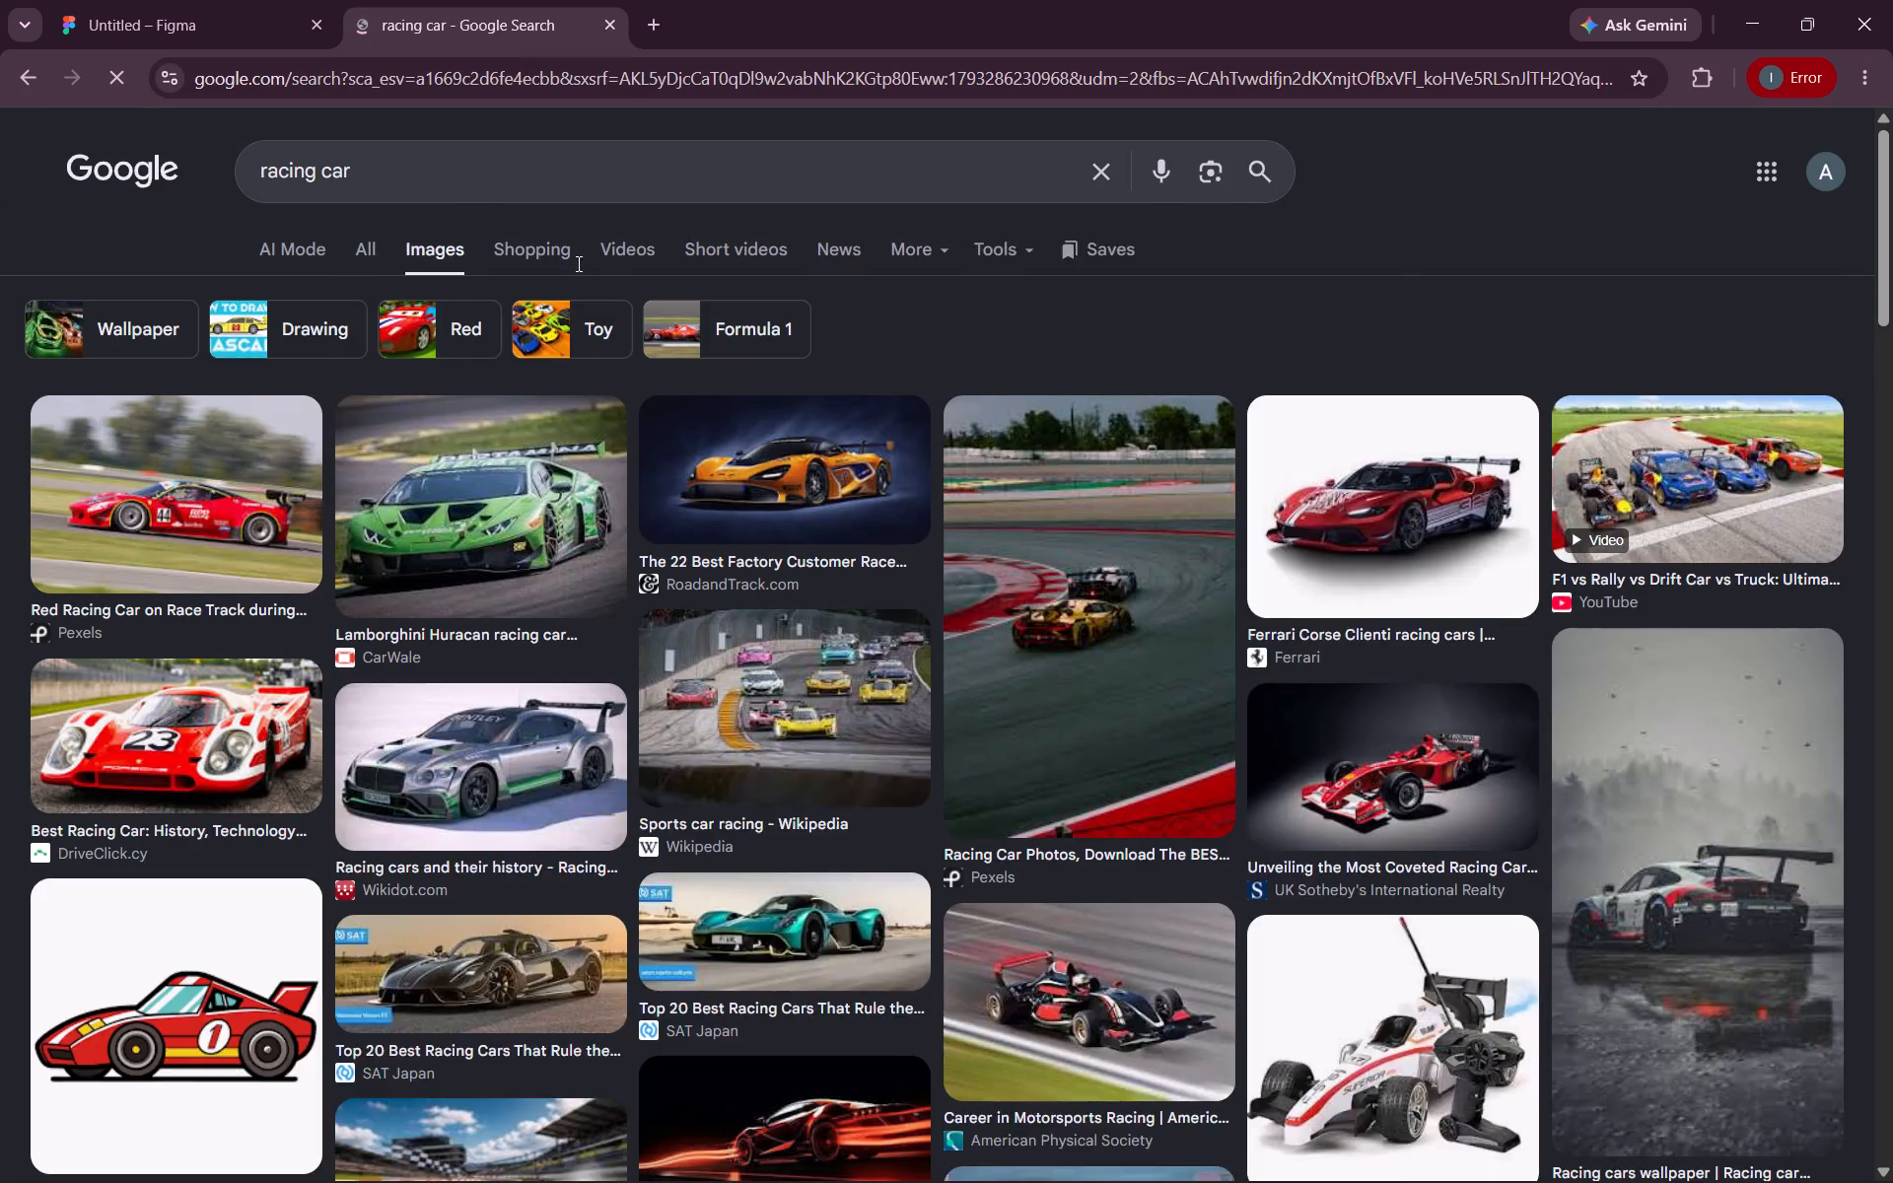
pyautogui.moveTo(583, 274); pyautogui.dragTo(738, 157)
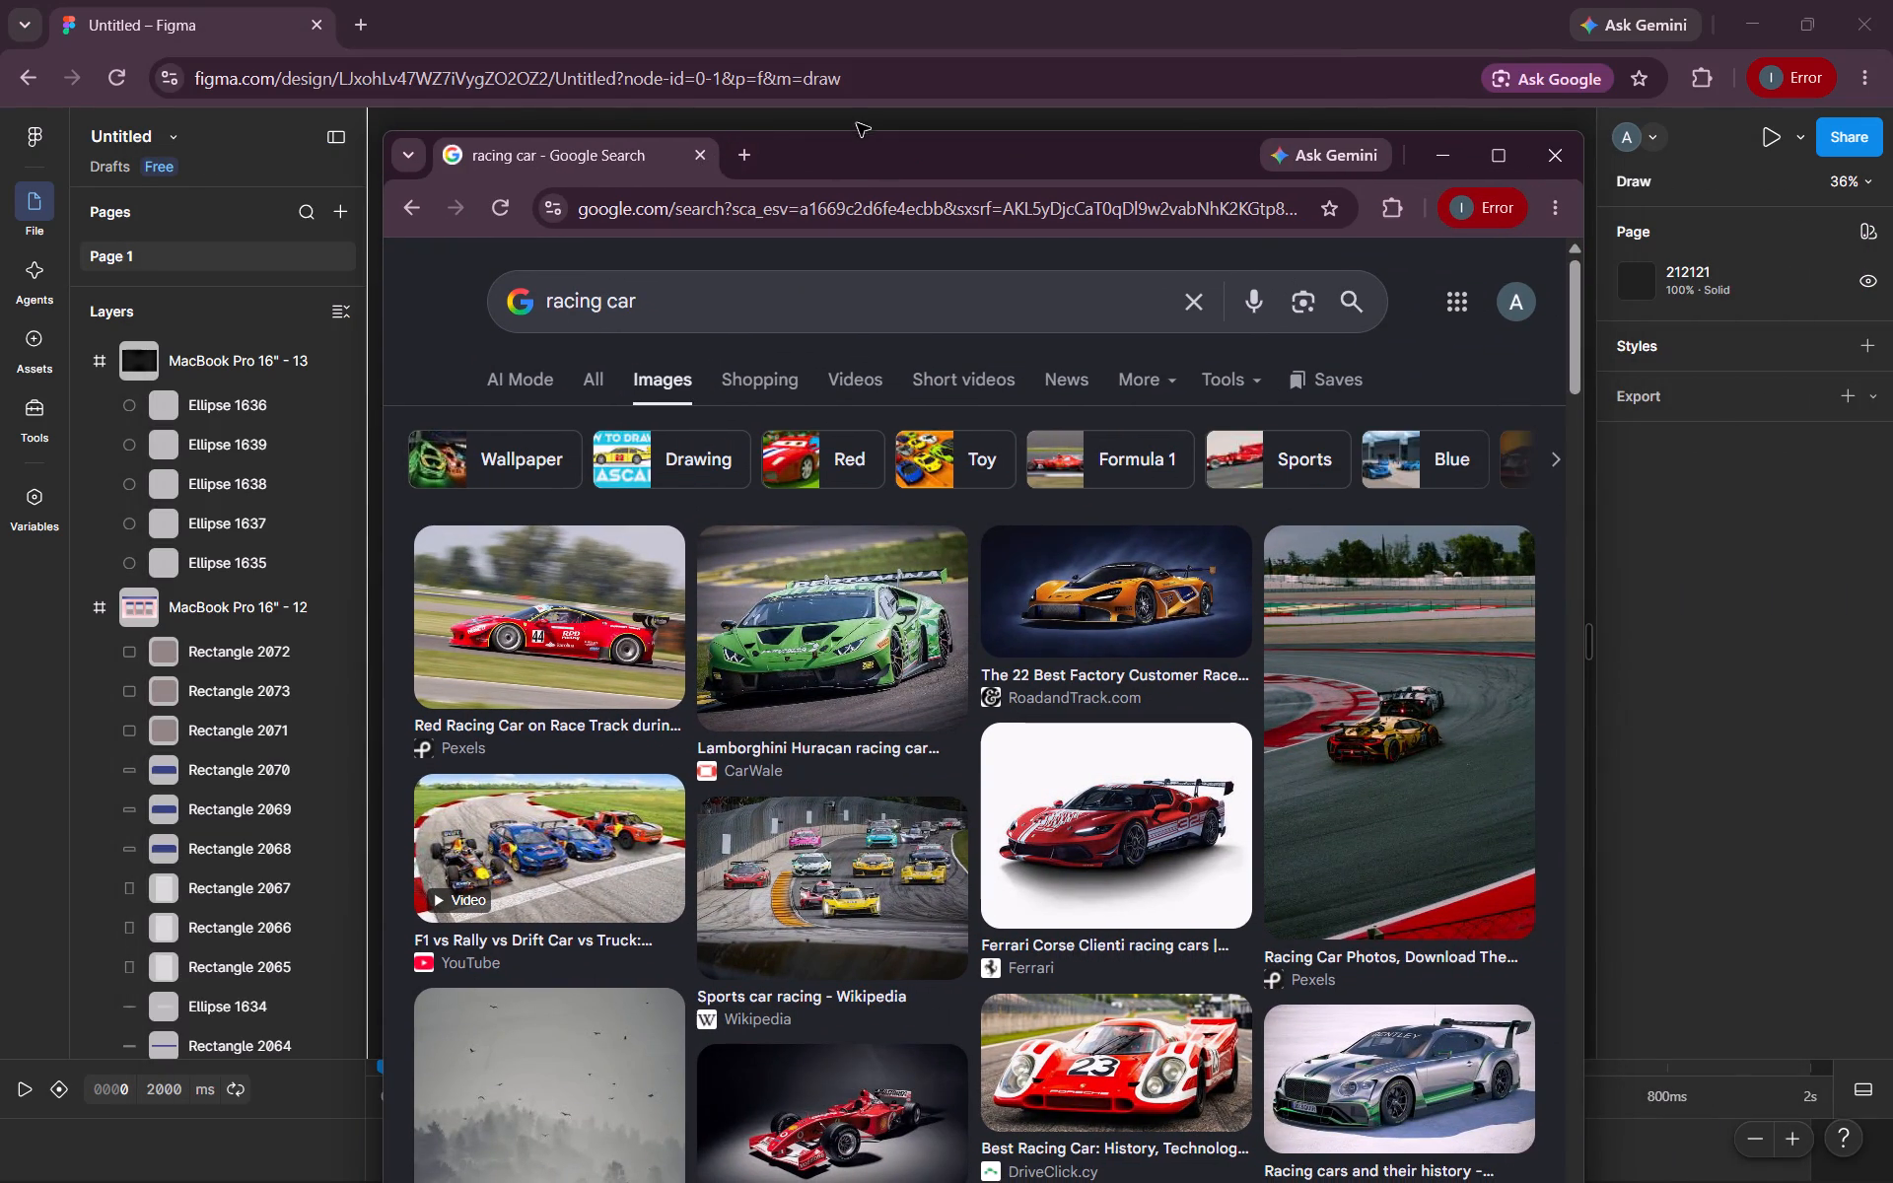
pyautogui.moveTo(859, 132); pyautogui.dragTo(821, 571)
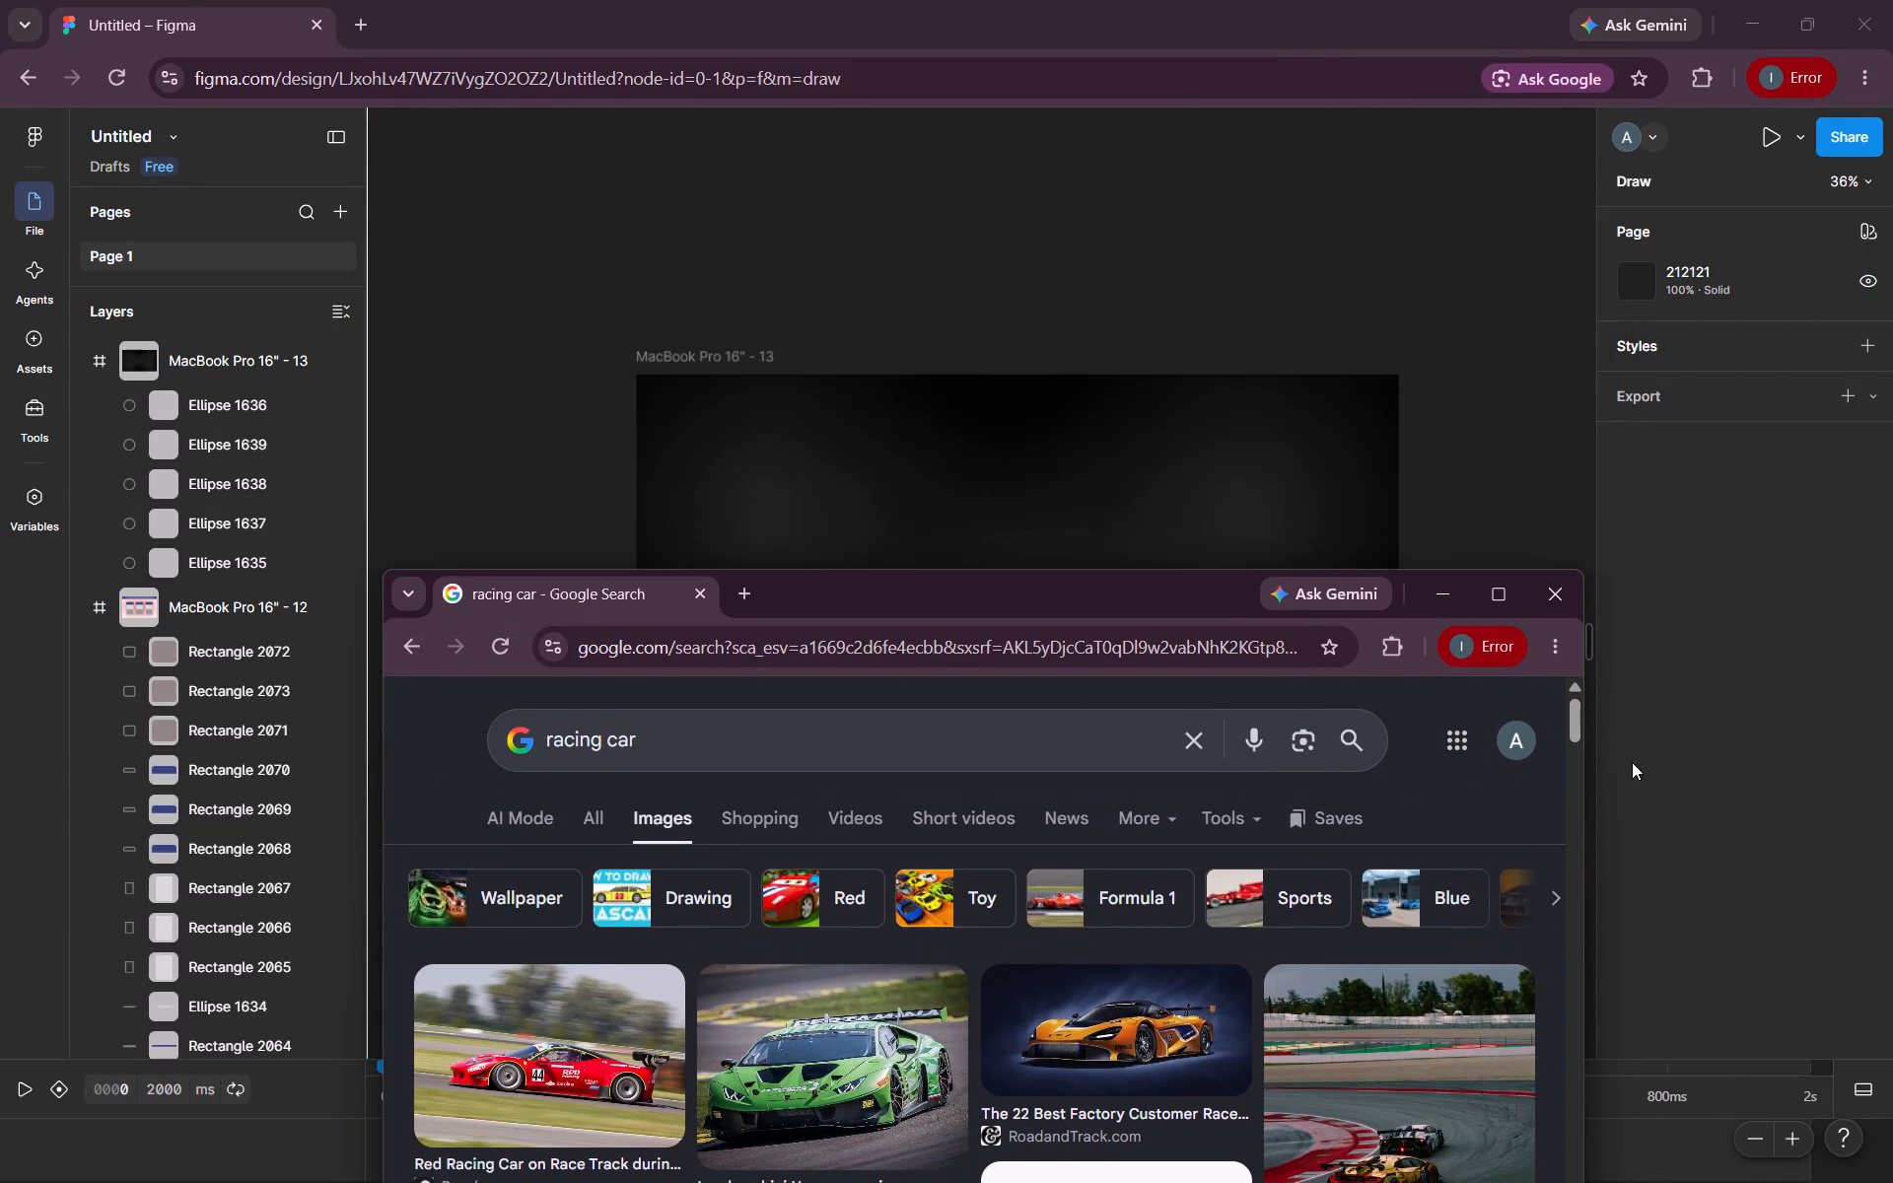
pyautogui.moveTo(1585, 802); pyautogui.dragTo(1205, 793)
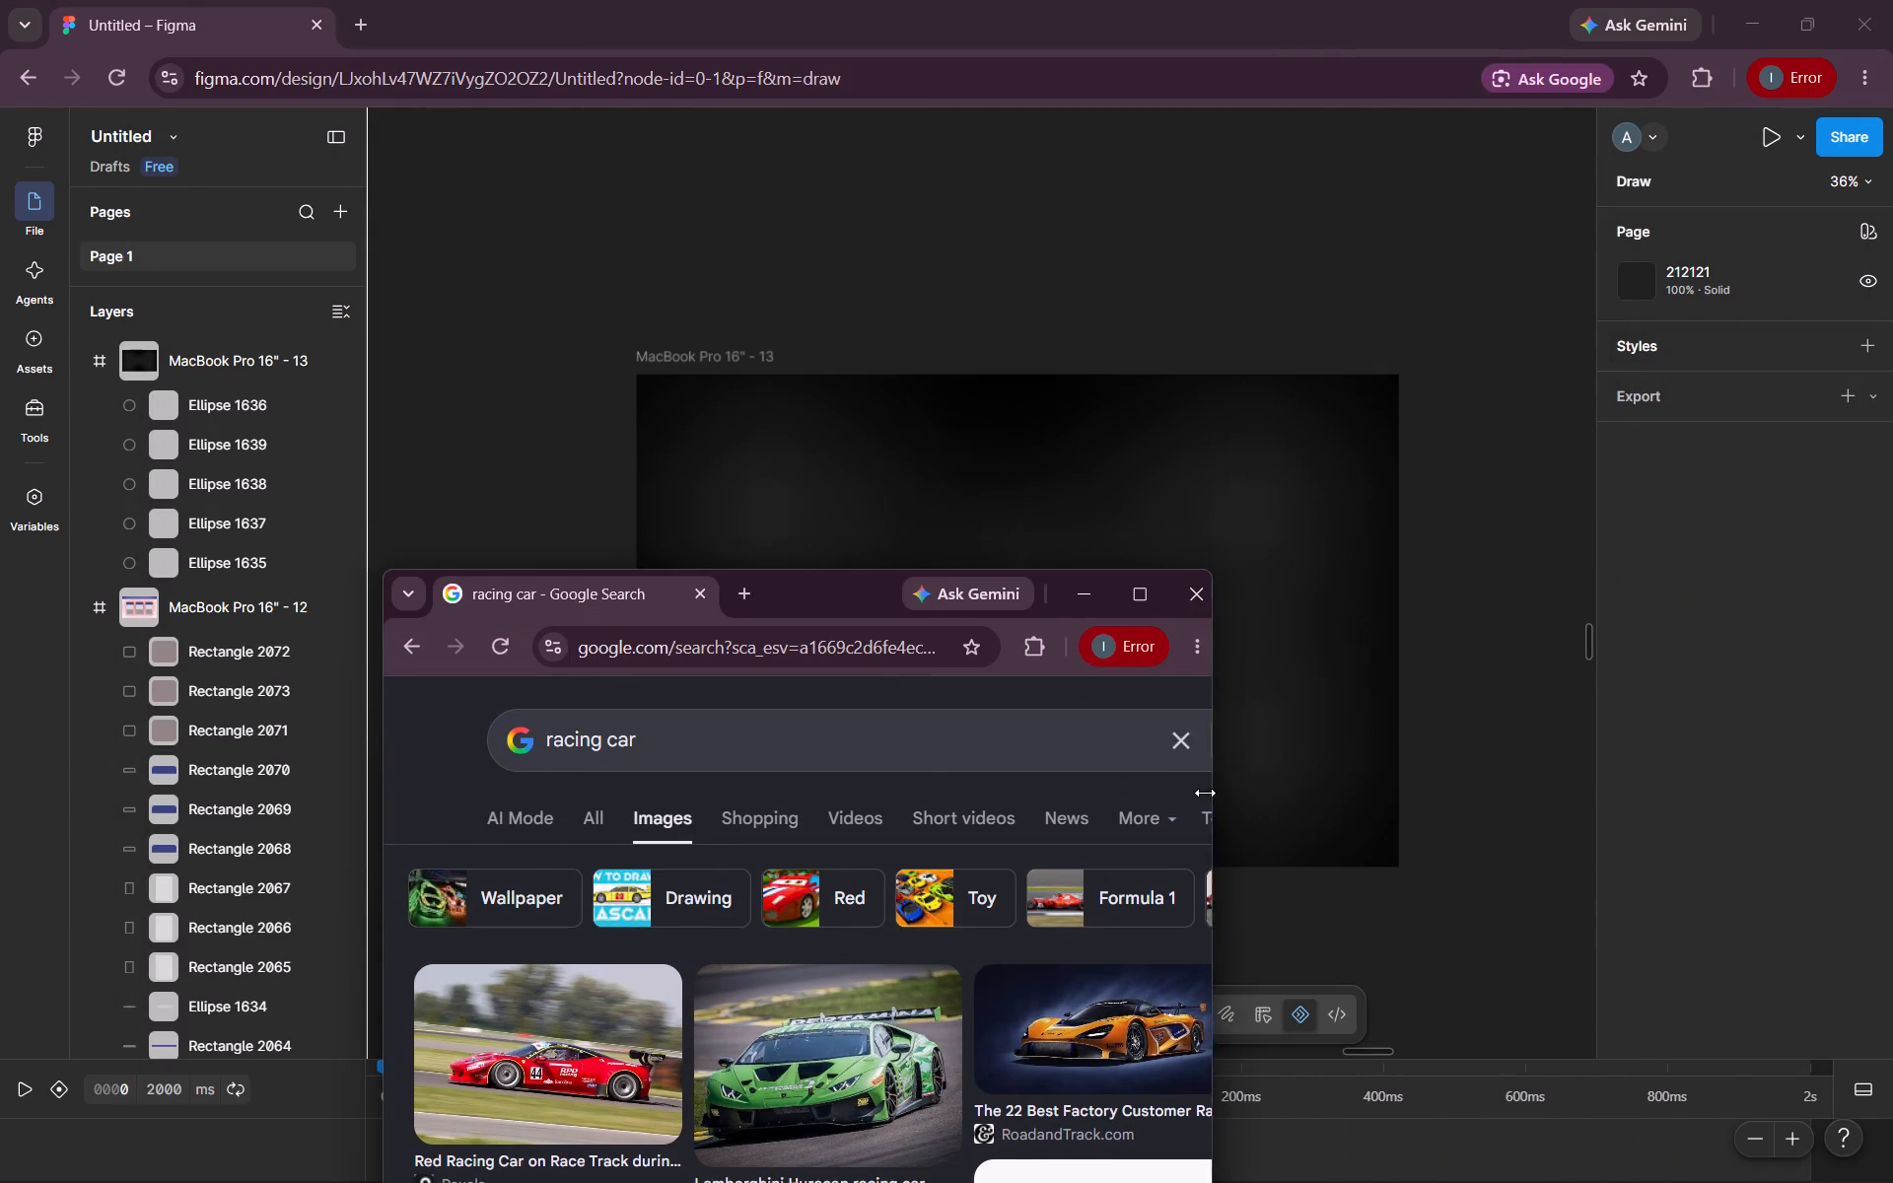
# Move the racing car results window aside and place the foggy white-and-red Porsche image into the right half of the MacBook Pro frame.
pyautogui.moveTo(1205, 793); pyautogui.dragTo(1204, 793)
pyautogui.moveTo(812, 591); pyautogui.dragTo(559, 243)
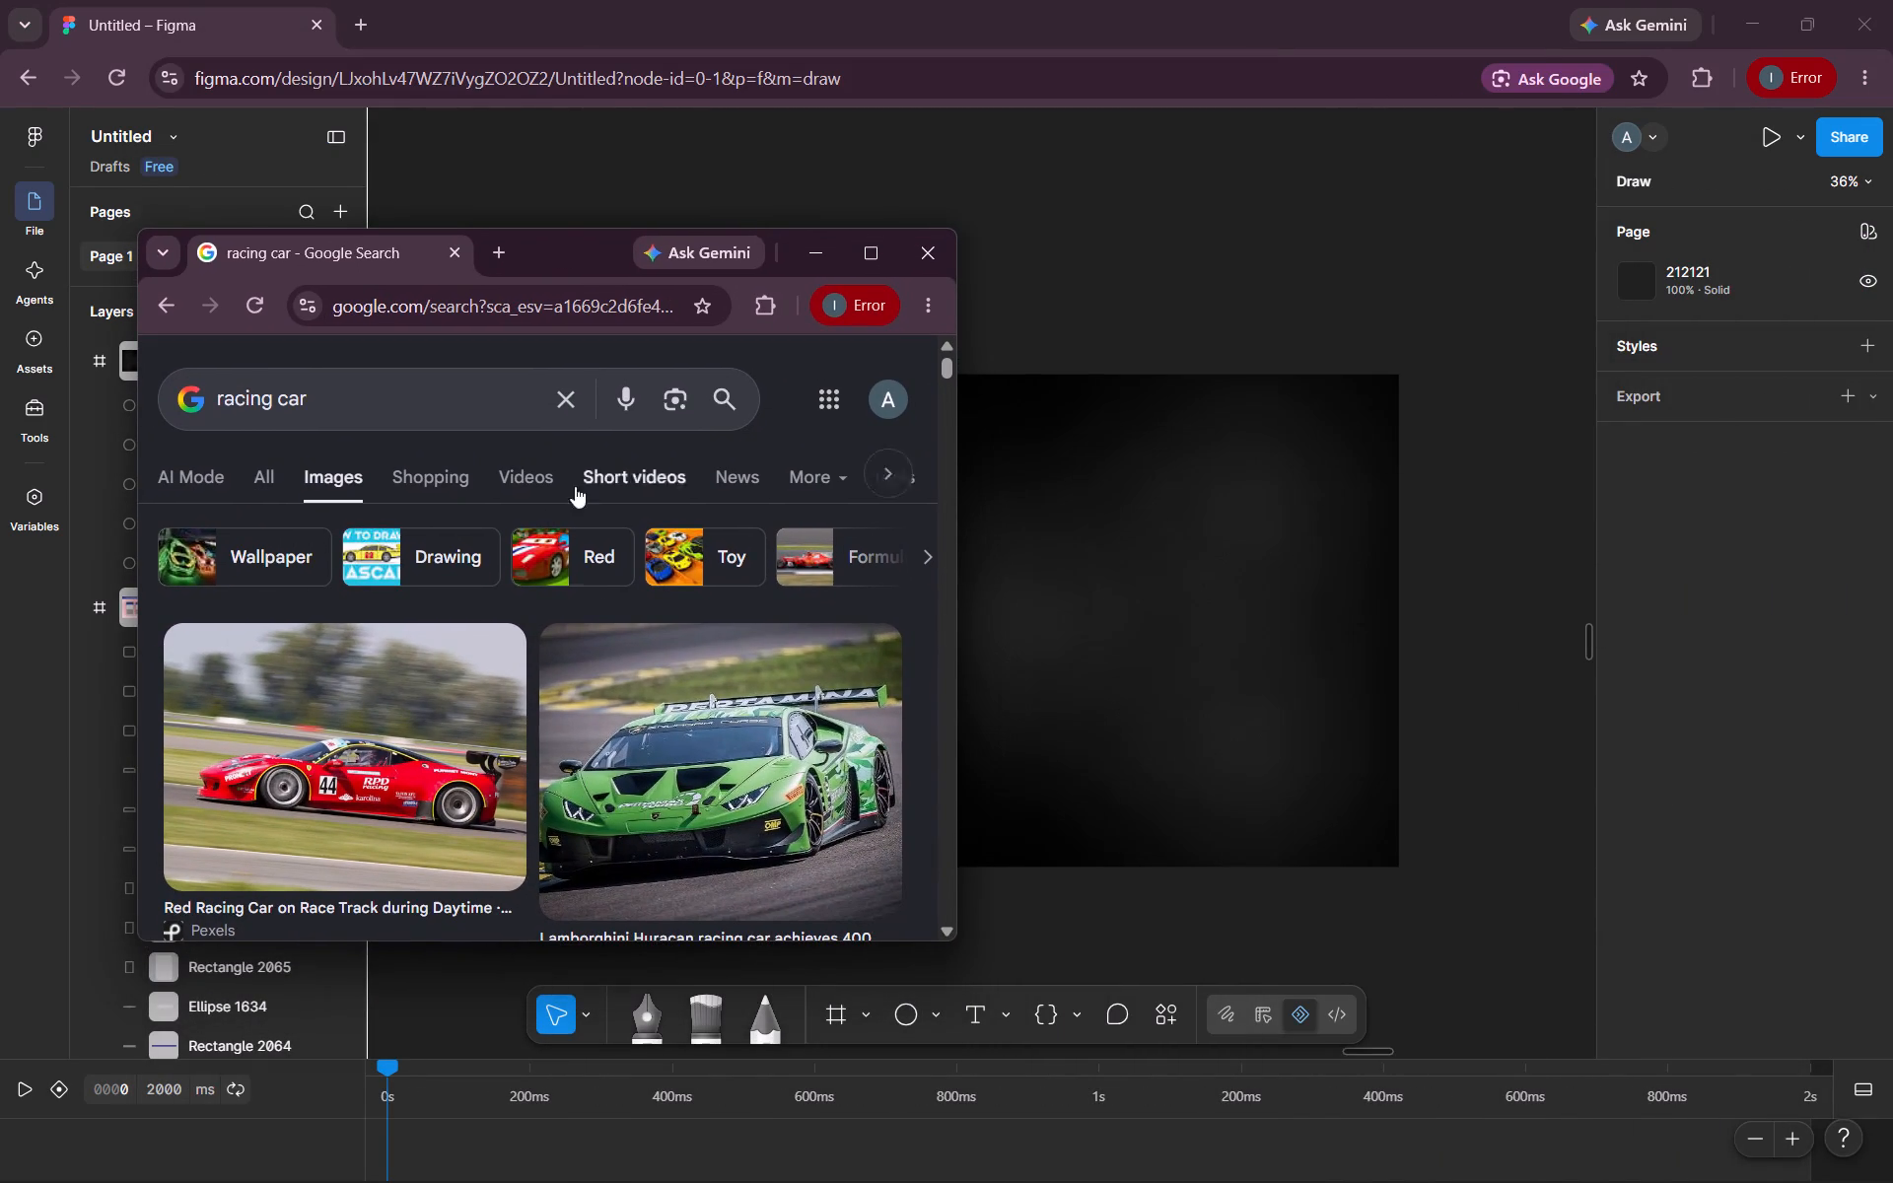
pyautogui.scroll(-5, 553, 587)
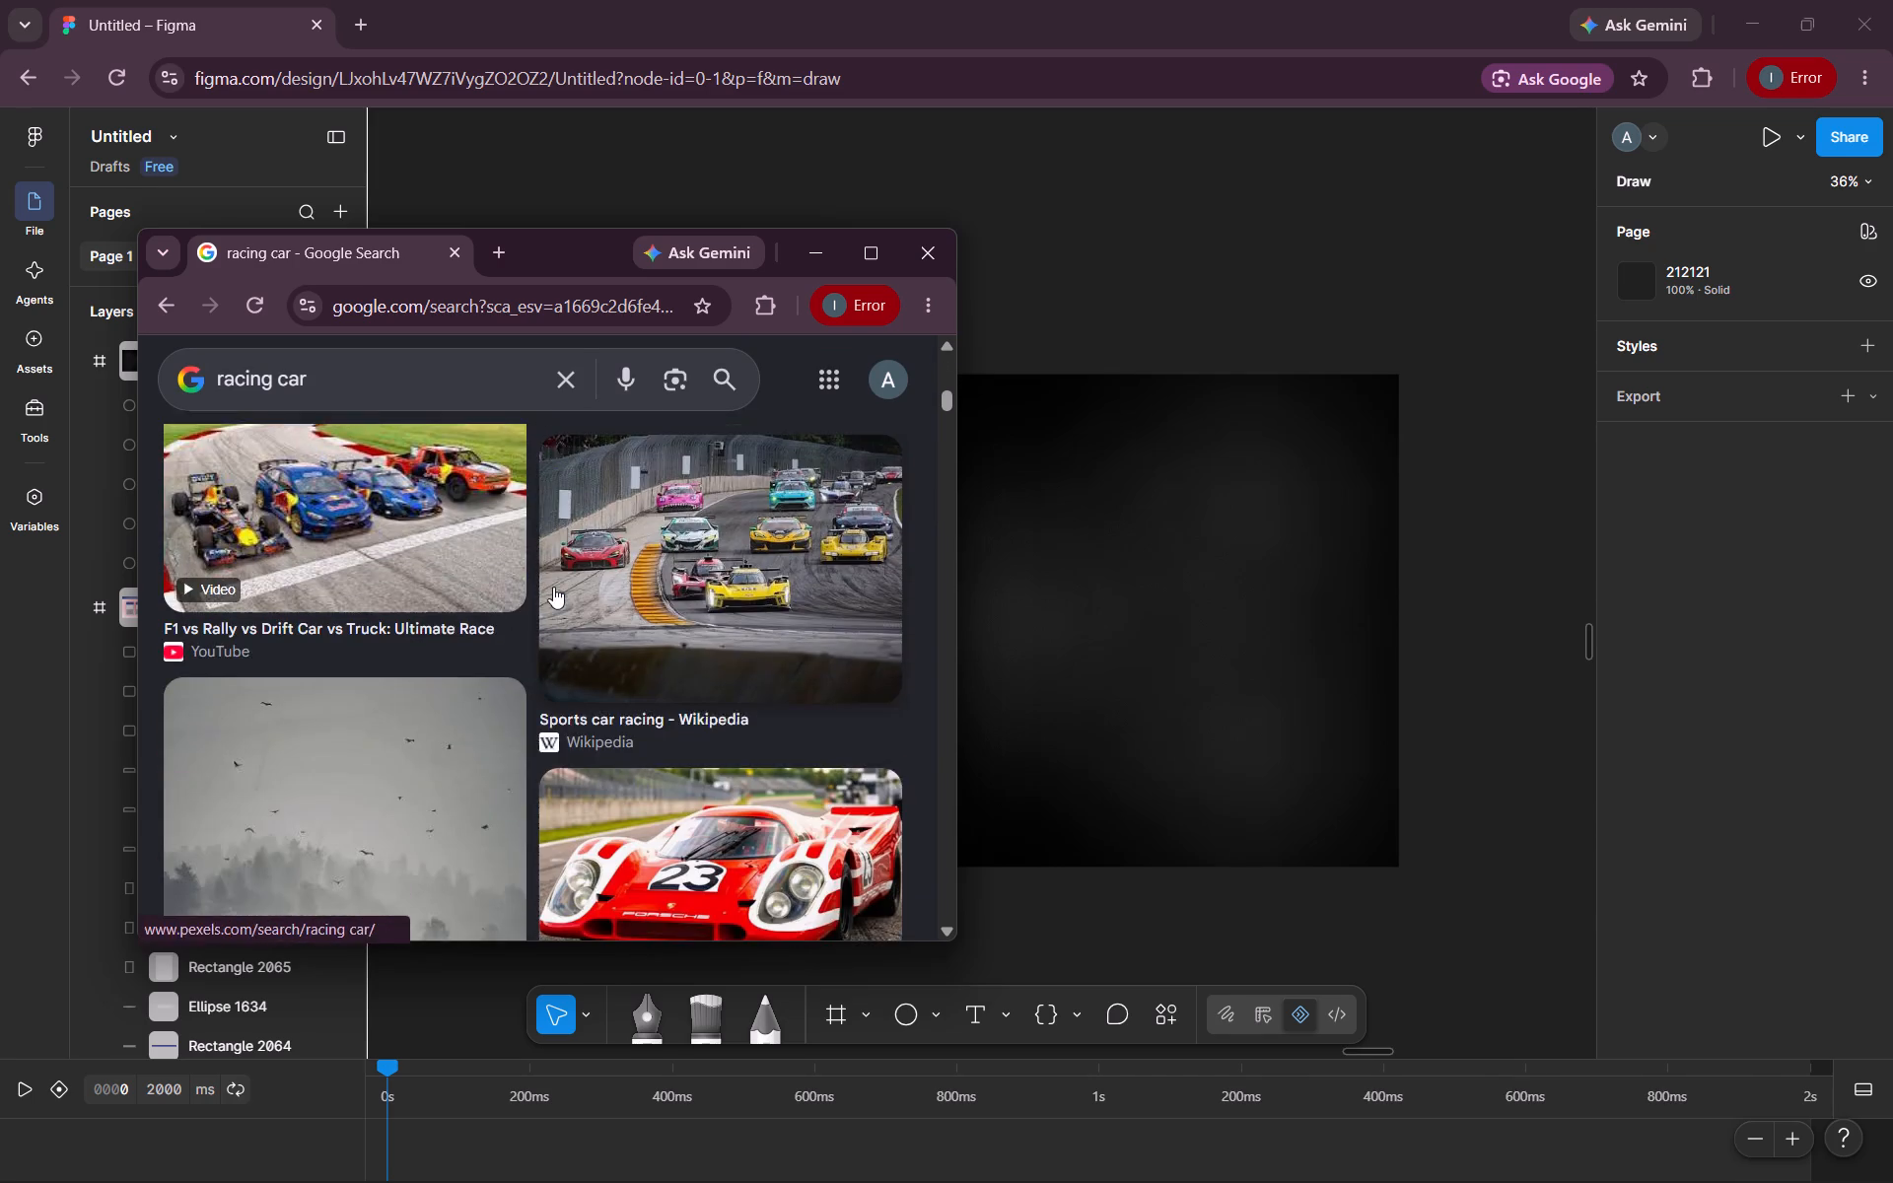
pyautogui.scroll(-4, 553, 587)
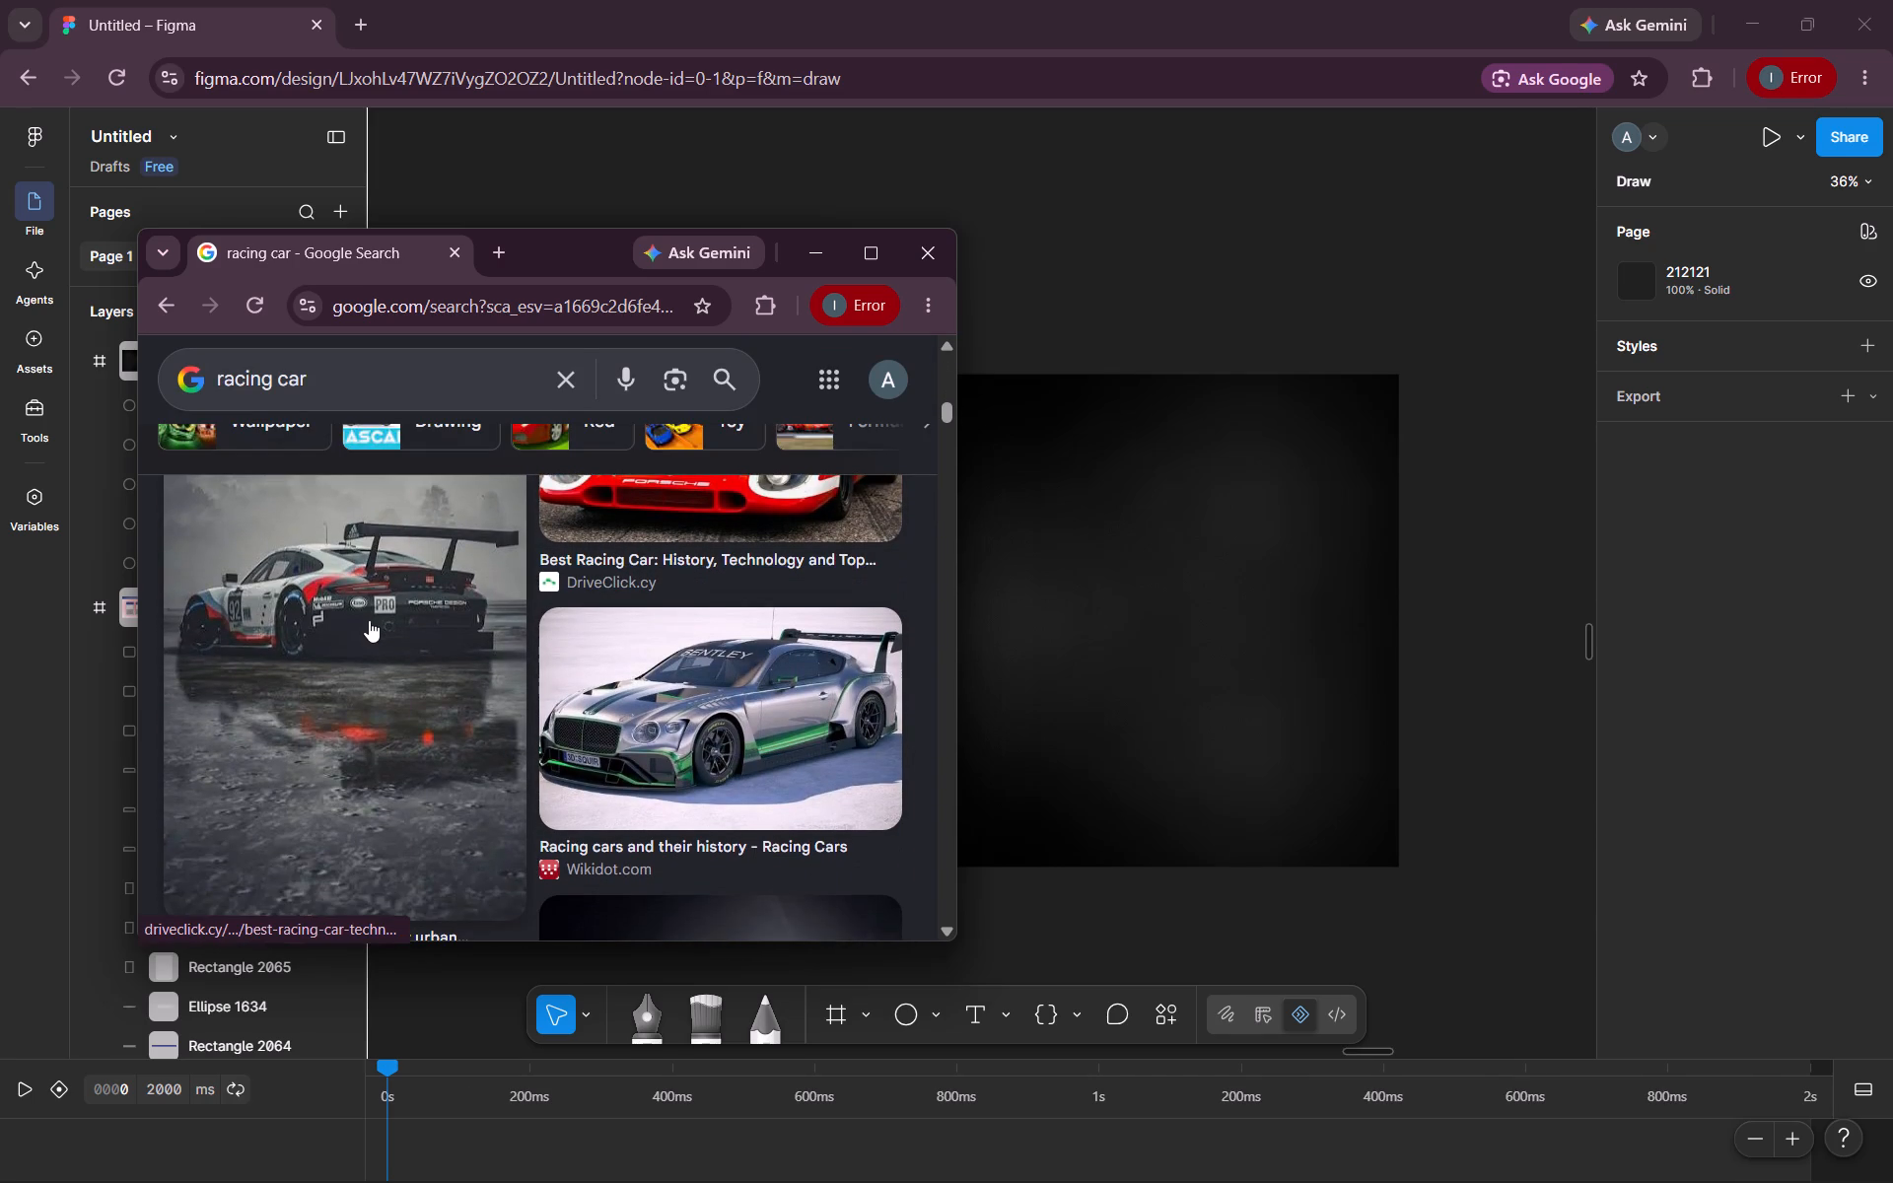
pyautogui.moveTo(369, 620); pyautogui.dragTo(1164, 582)
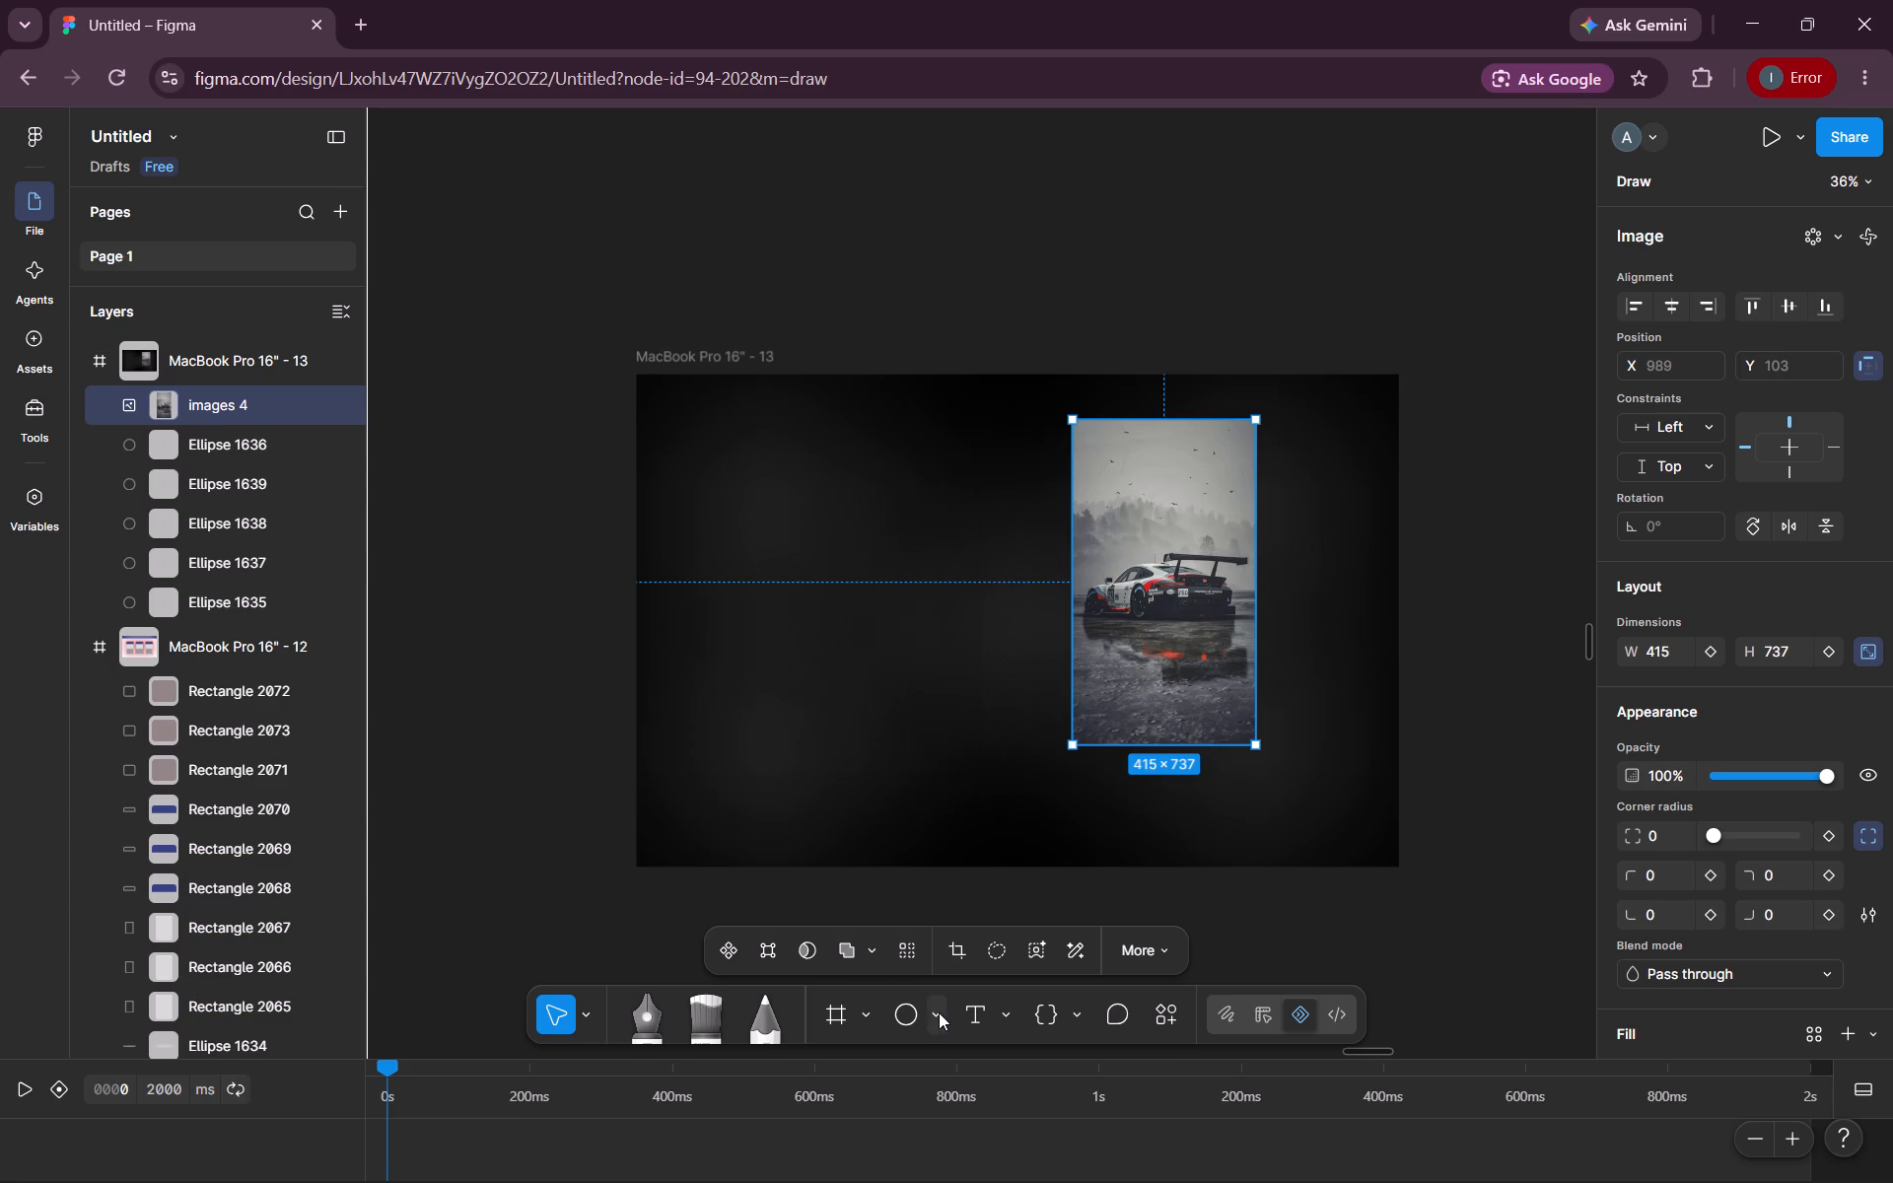
# Crop the Porsche image closely around the car to about 415 × 173 and move it to the frame's left half.
pyautogui.click(953, 945)
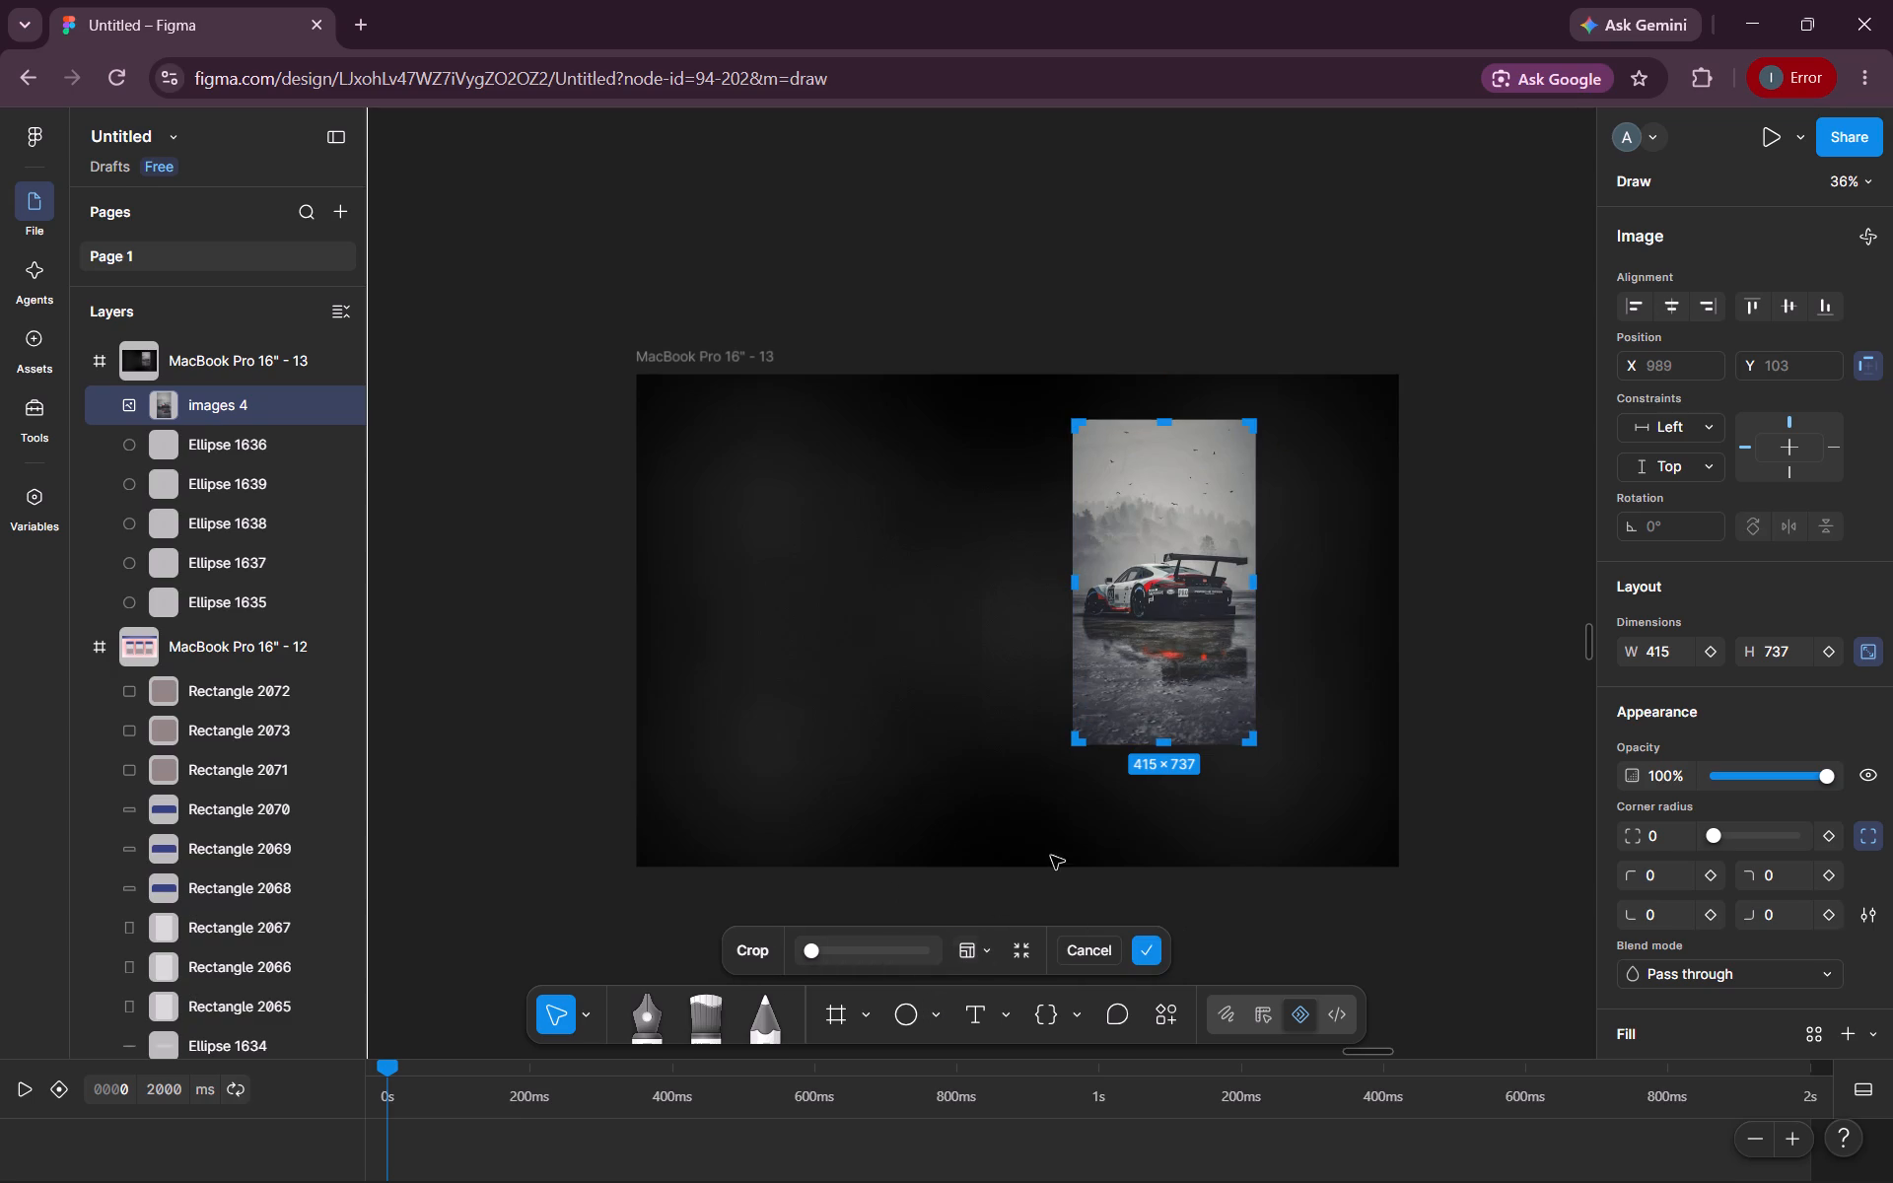
pyautogui.moveTo(1167, 744); pyautogui.dragTo(1175, 652)
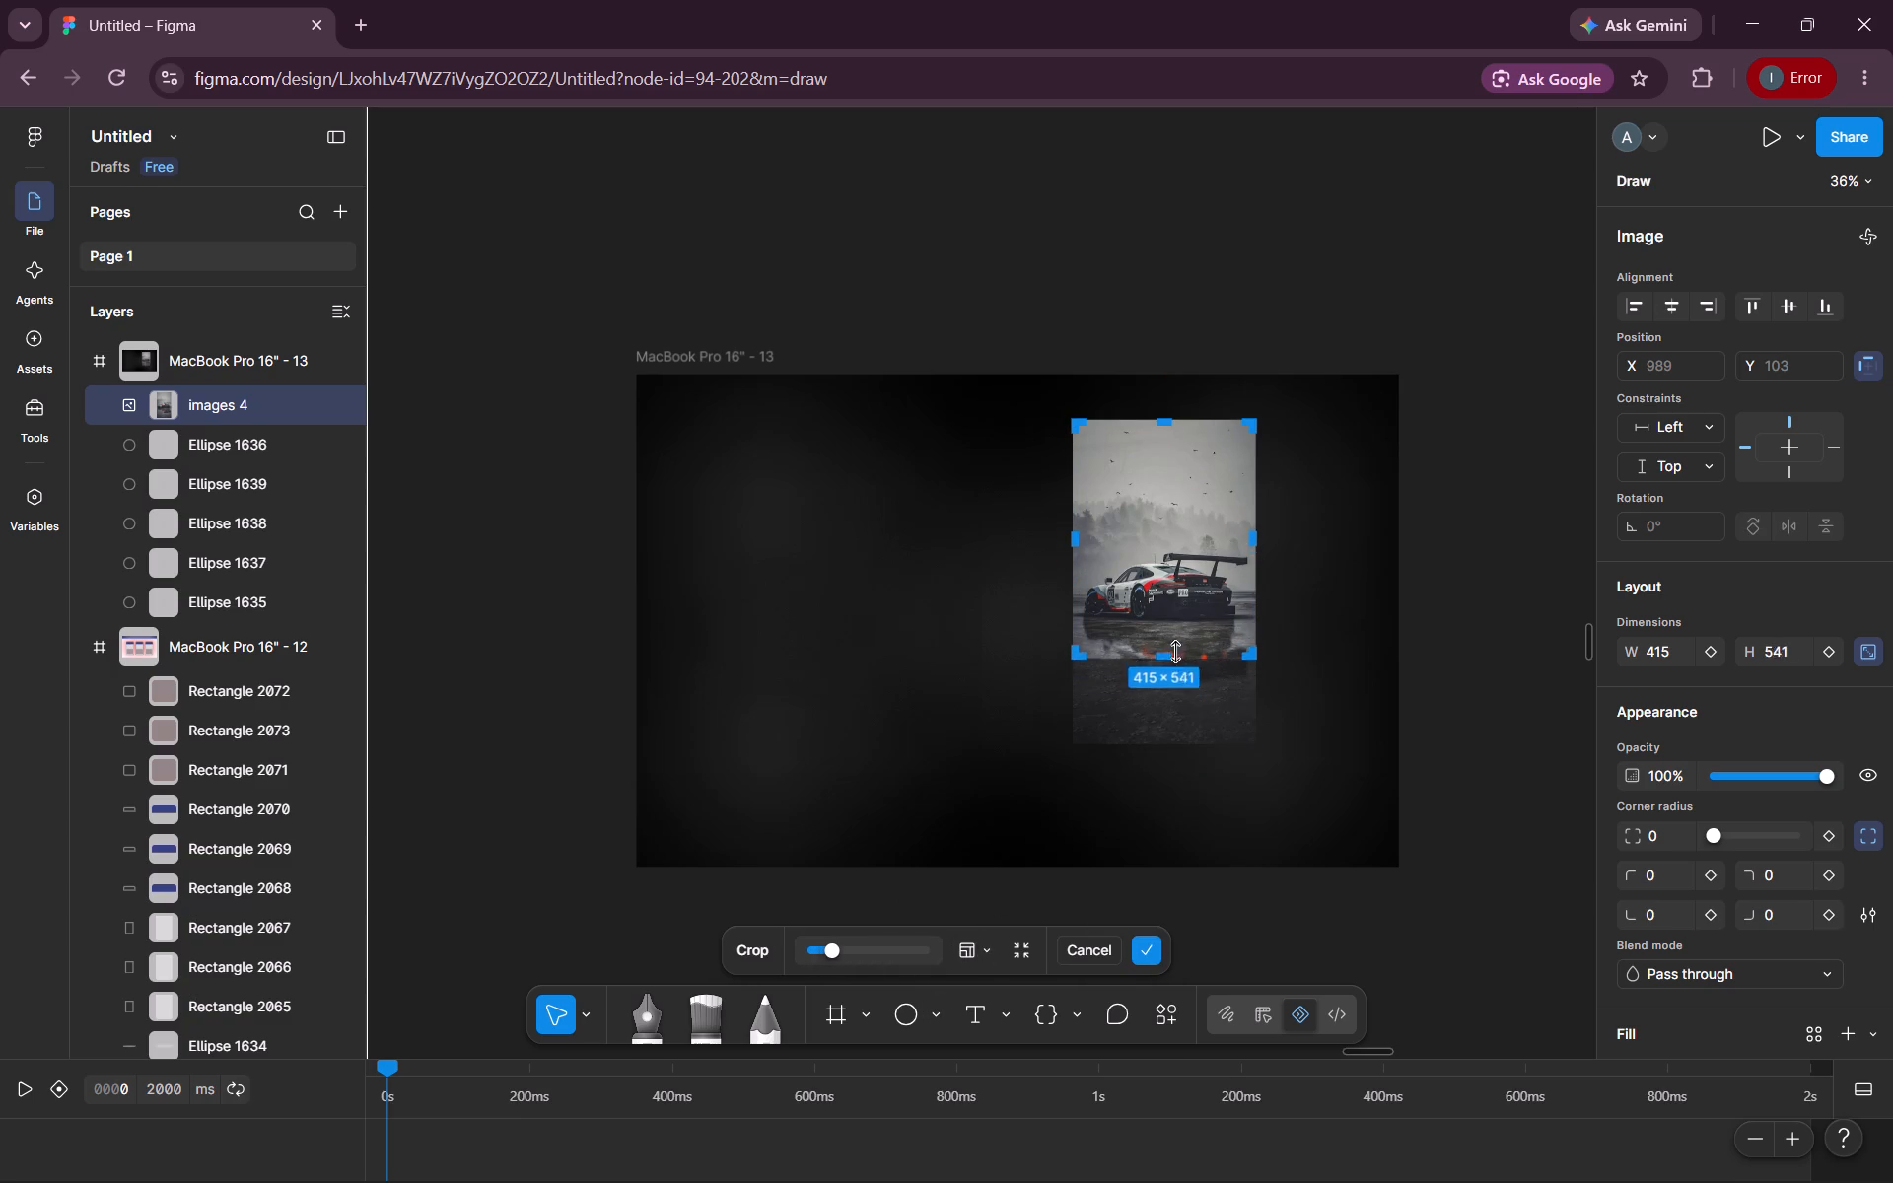
pyautogui.moveTo(1175, 652); pyautogui.dragTo(1177, 626)
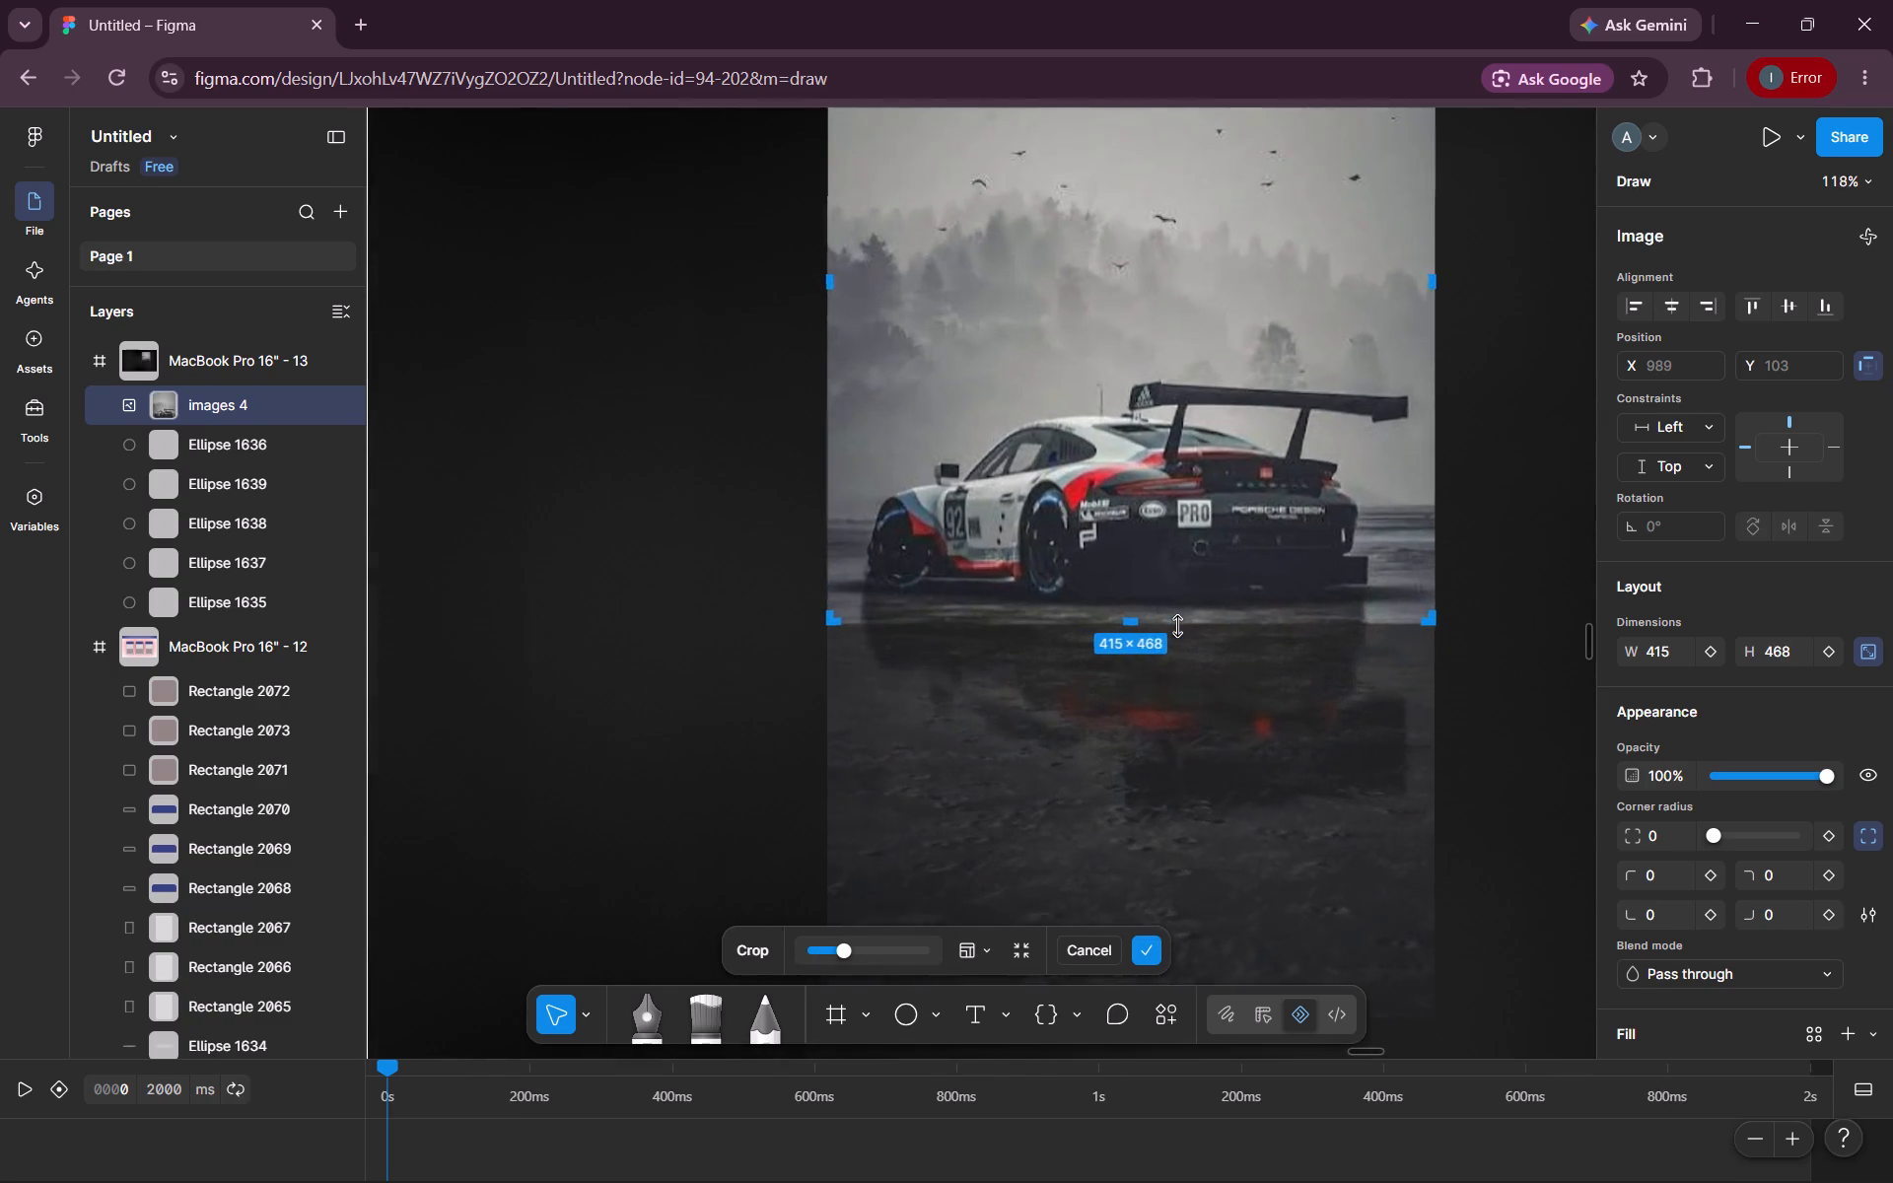
pyautogui.scroll(3, 1177, 626)
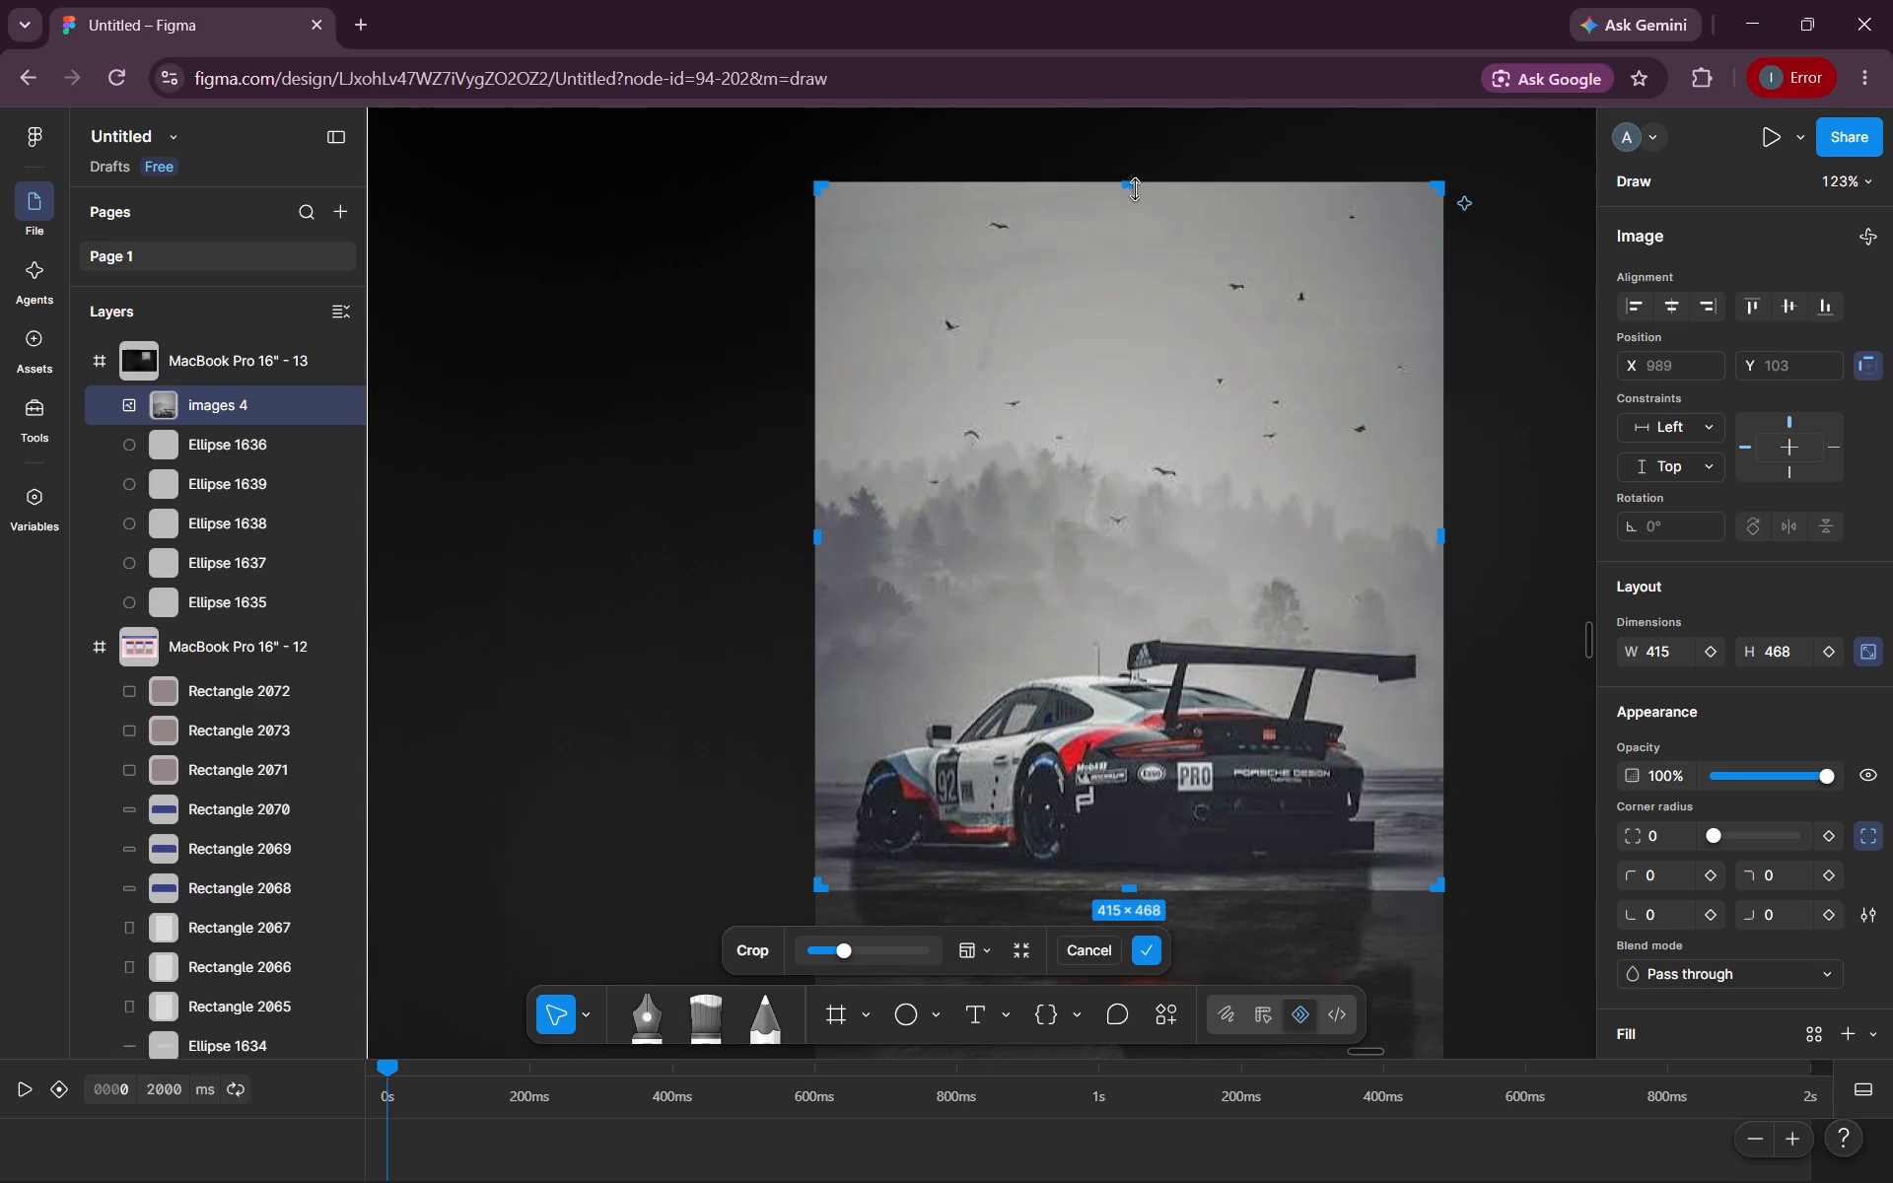
pyautogui.moveTo(1130, 183); pyautogui.dragTo(1103, 636)
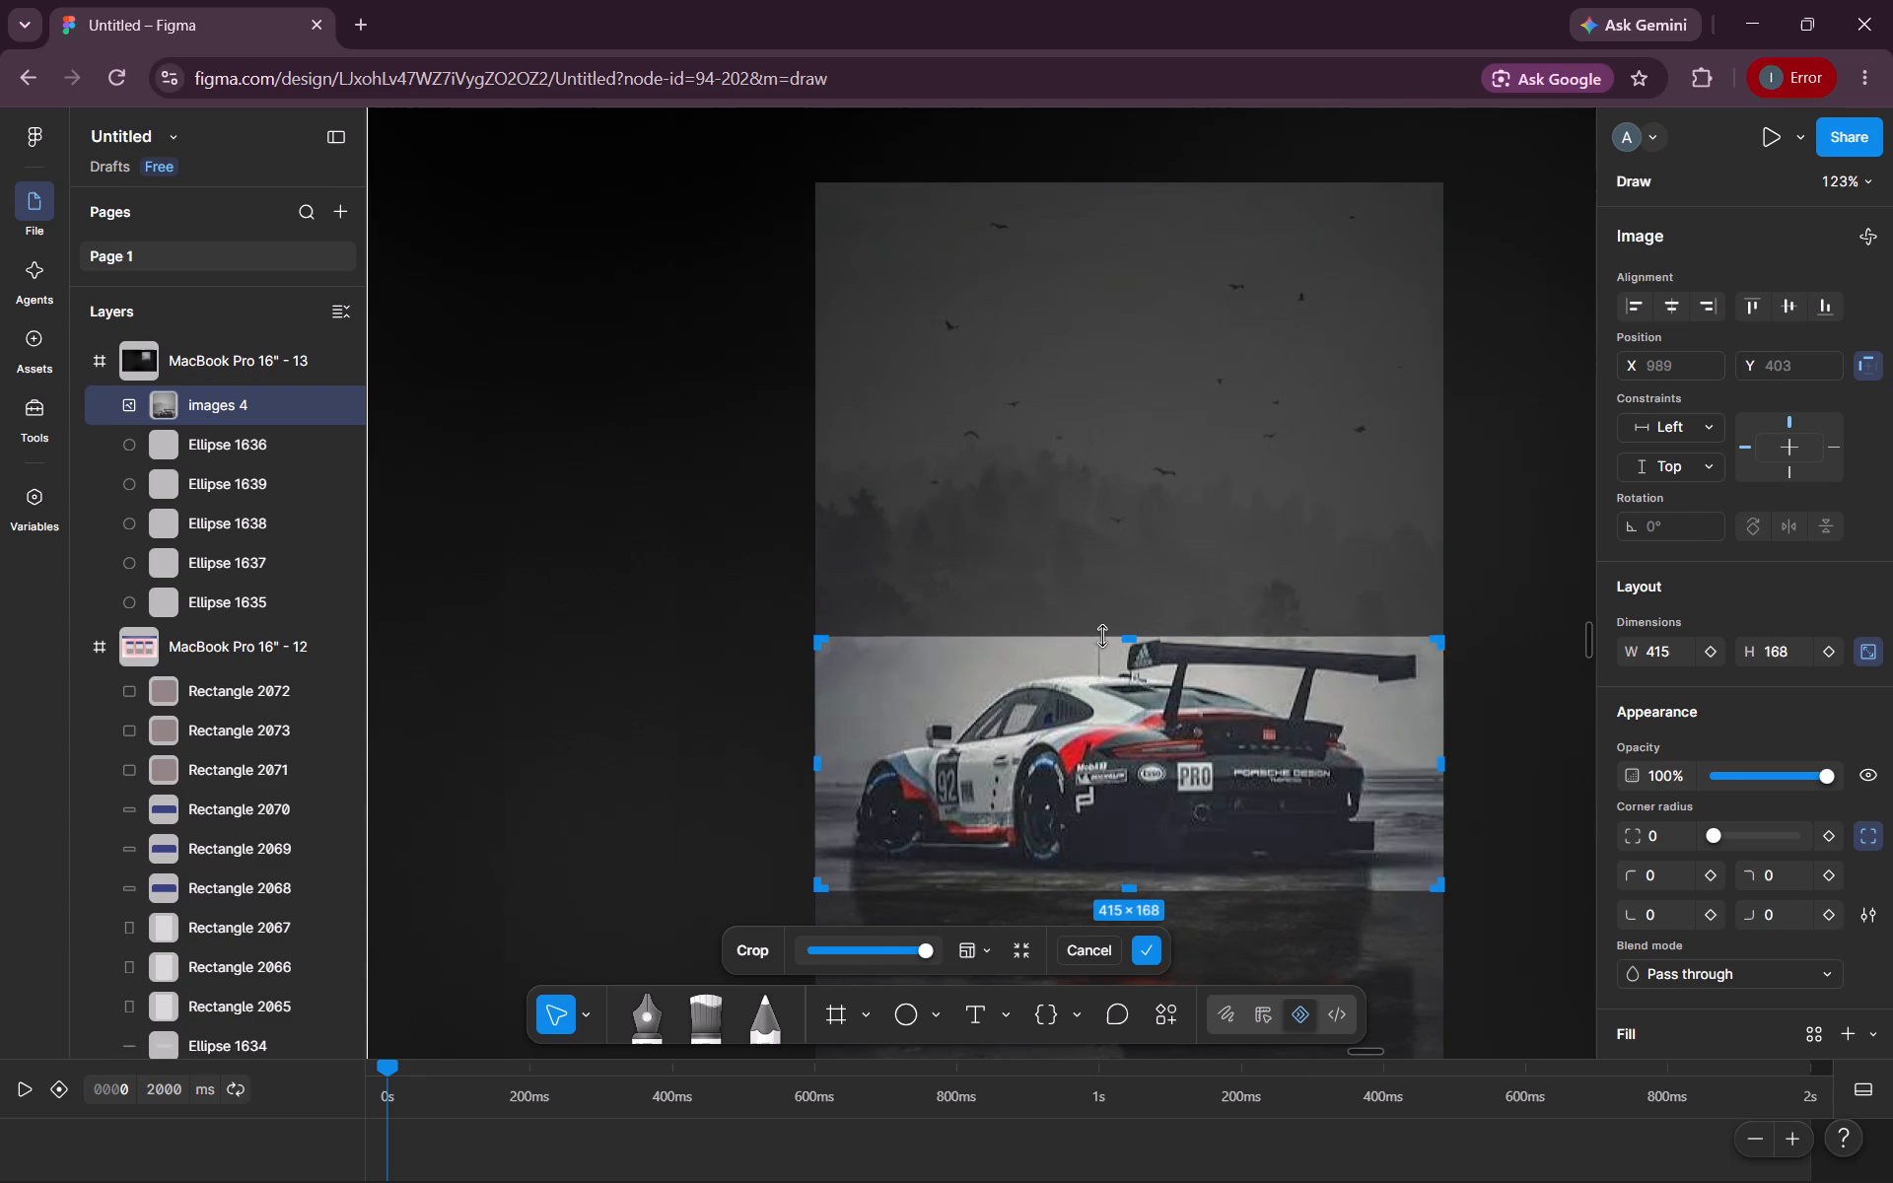
pyautogui.moveTo(1103, 636); pyautogui.dragTo(1103, 628)
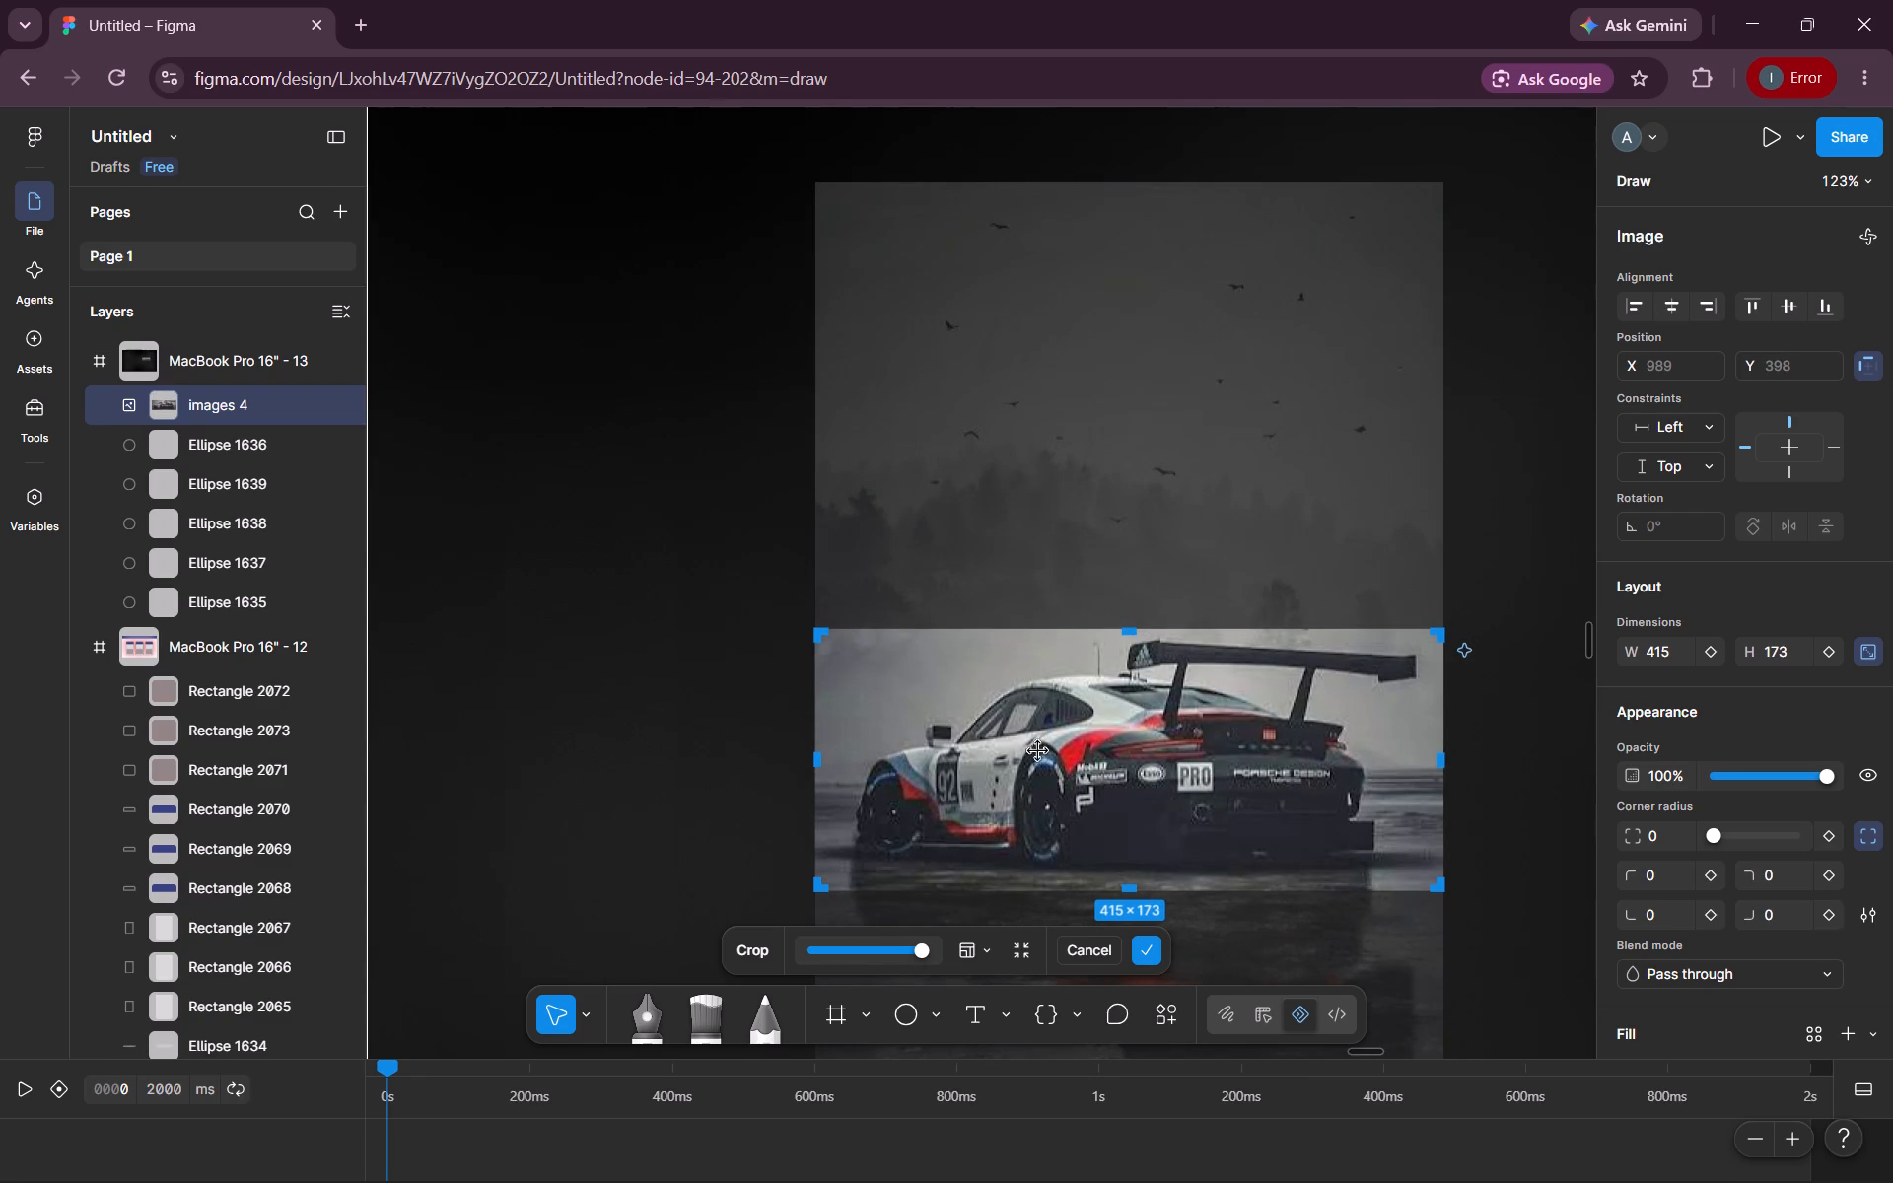
pyautogui.click(753, 698)
pyautogui.scroll(-1, 753, 698)
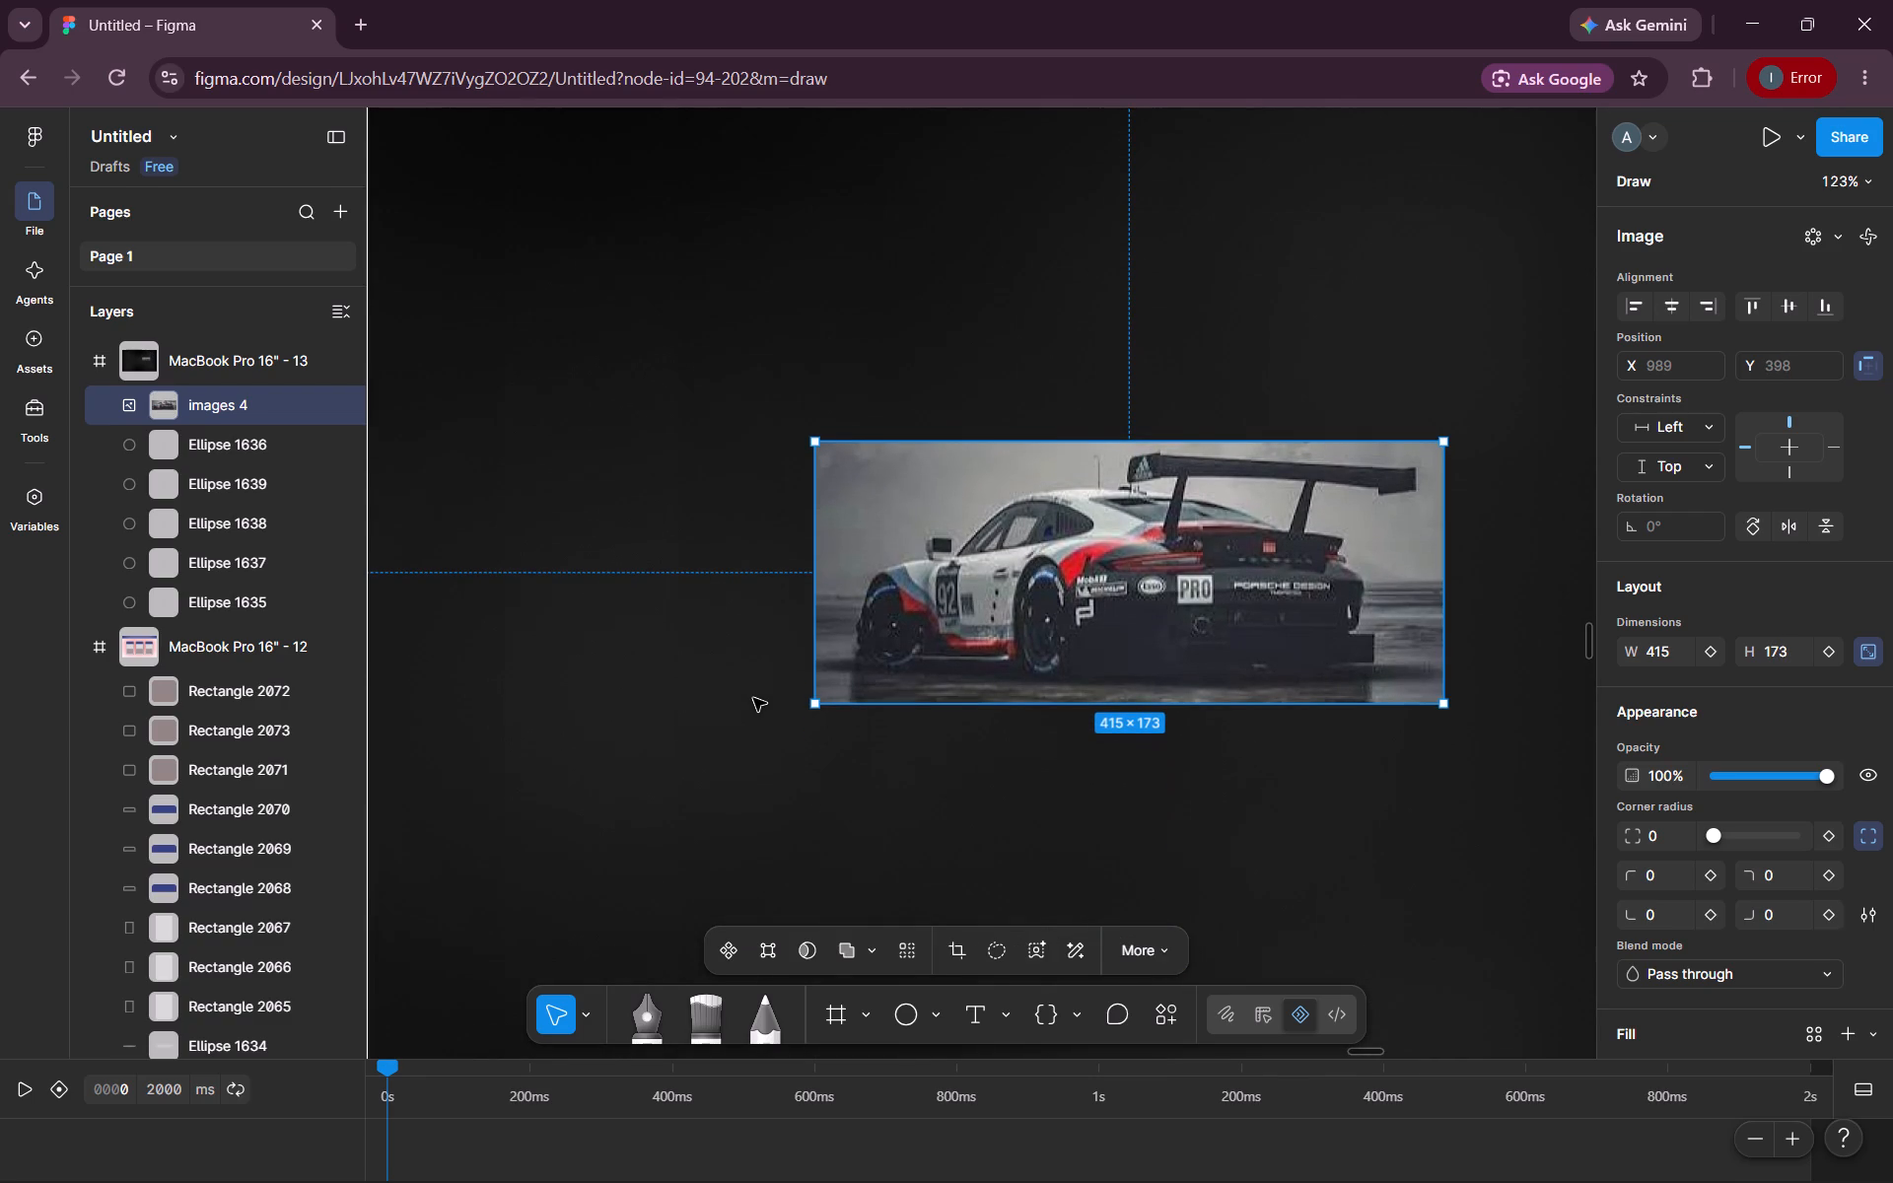
pyautogui.scroll(-1, 753, 698)
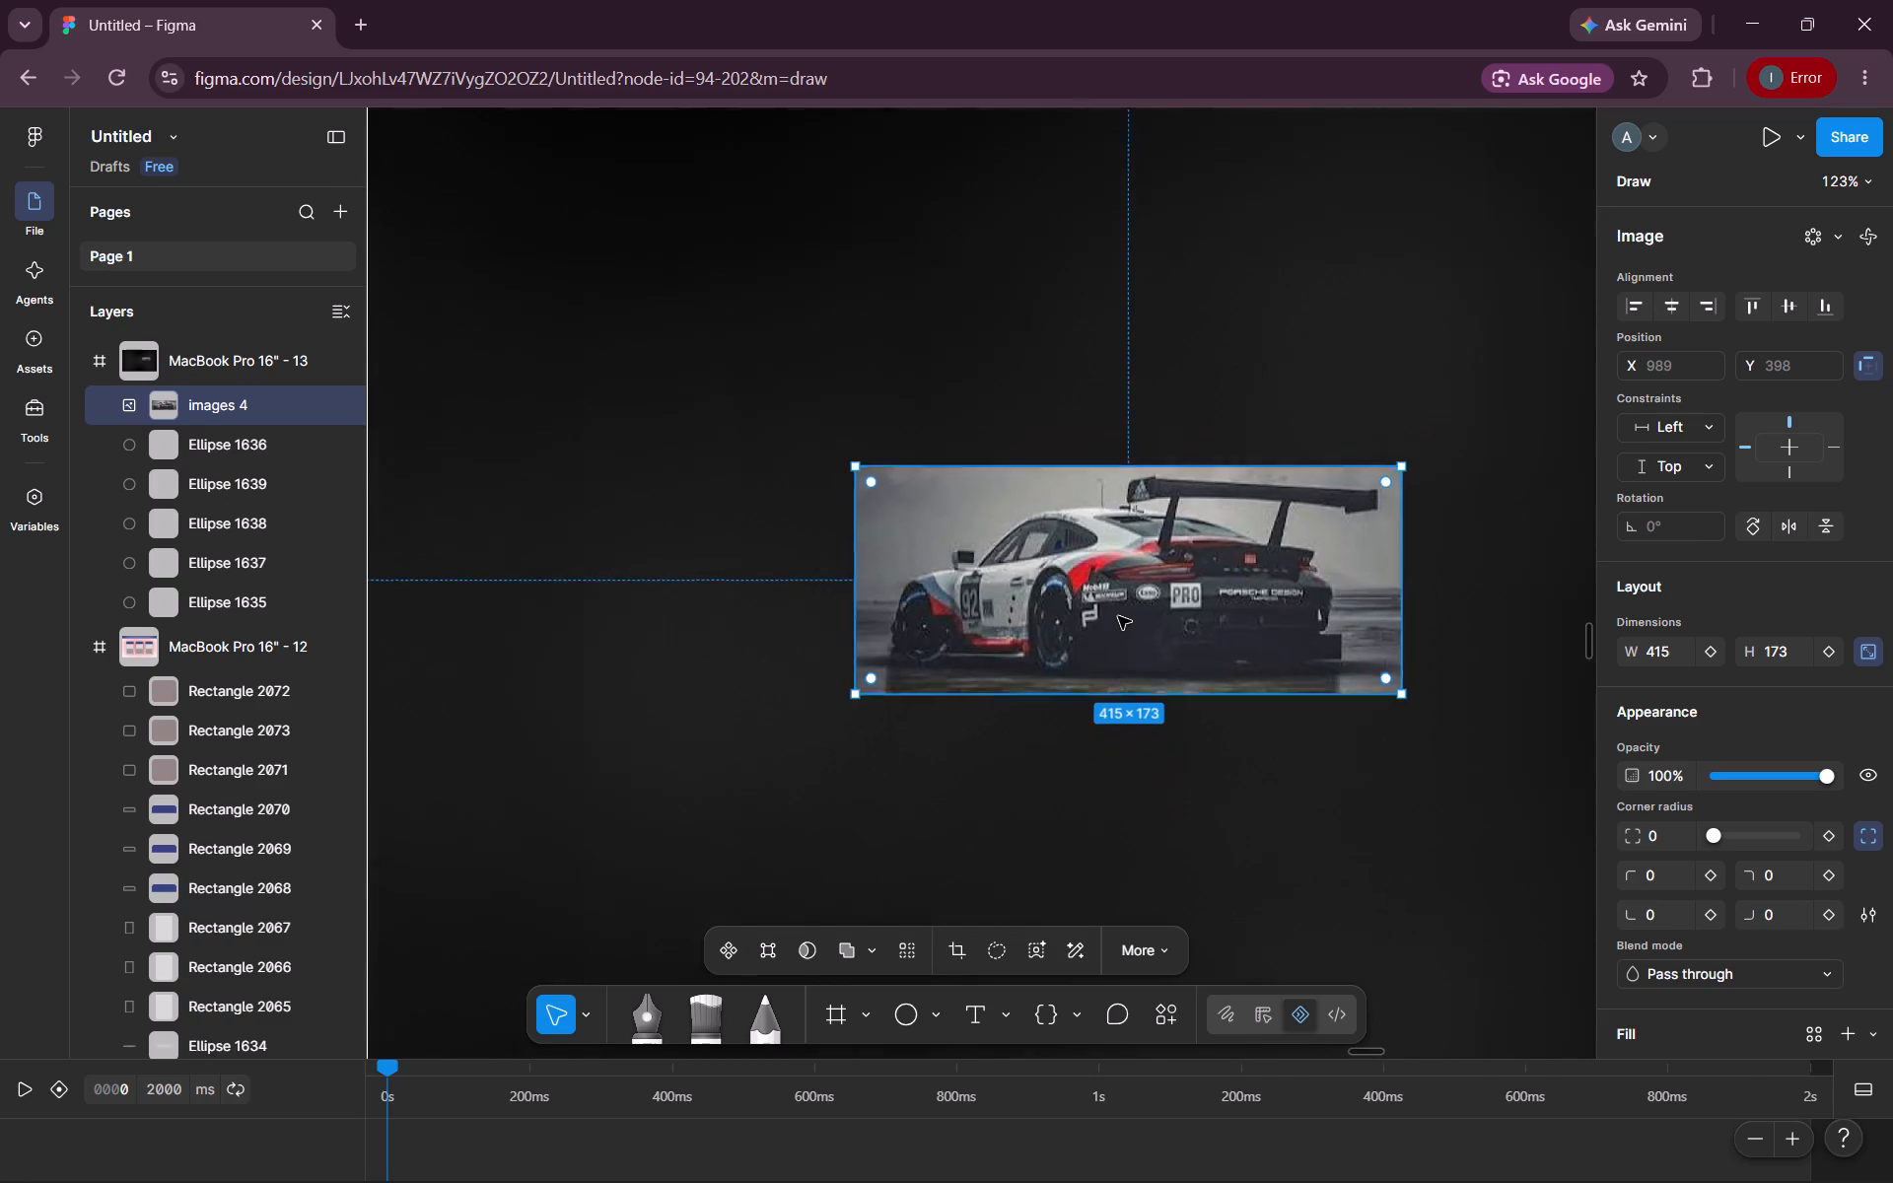
pyautogui.moveTo(1117, 612); pyautogui.dragTo(679, 562)
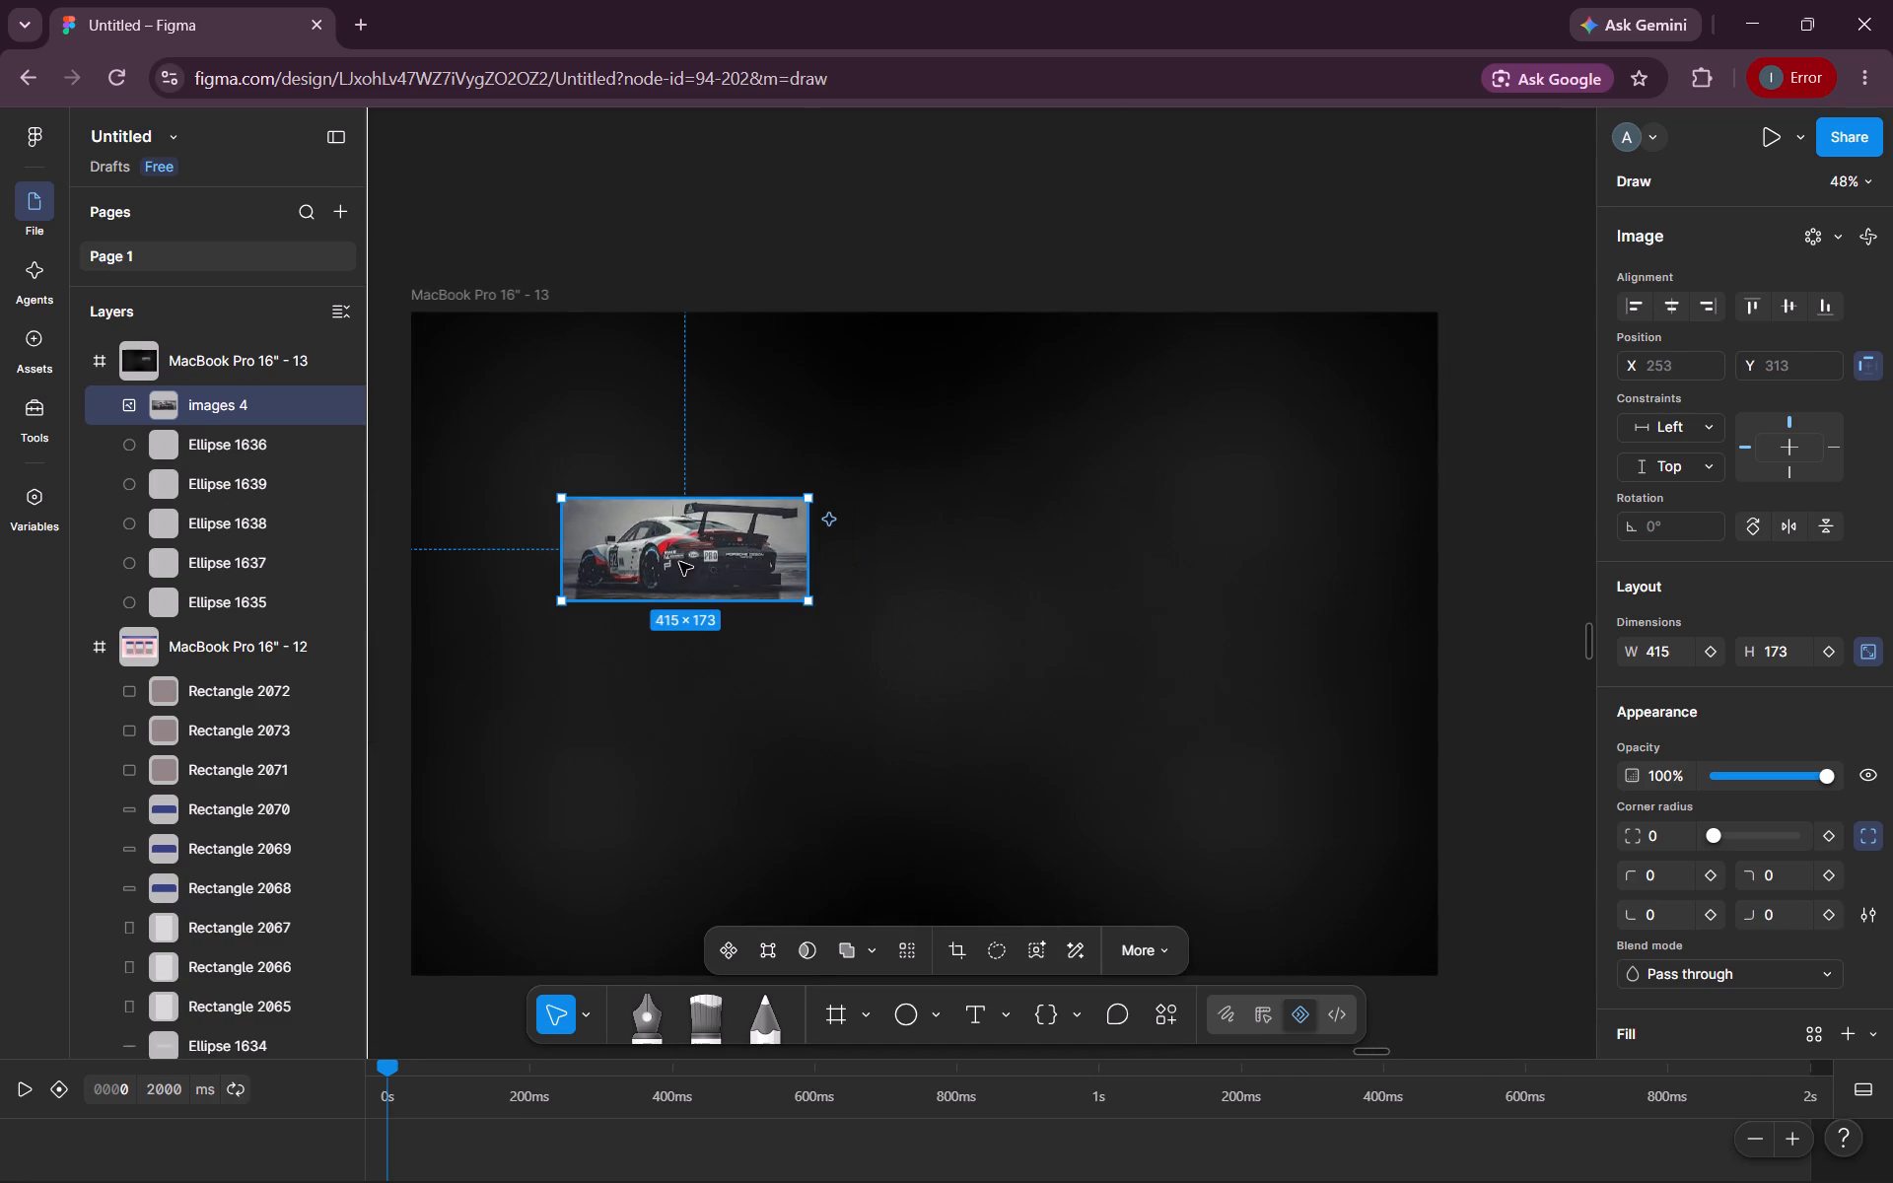
# Draw a rectangle about 616 × 609 in the frame's right half, positioned at about X 1026, Y 254.
pyautogui.click(929, 1013)
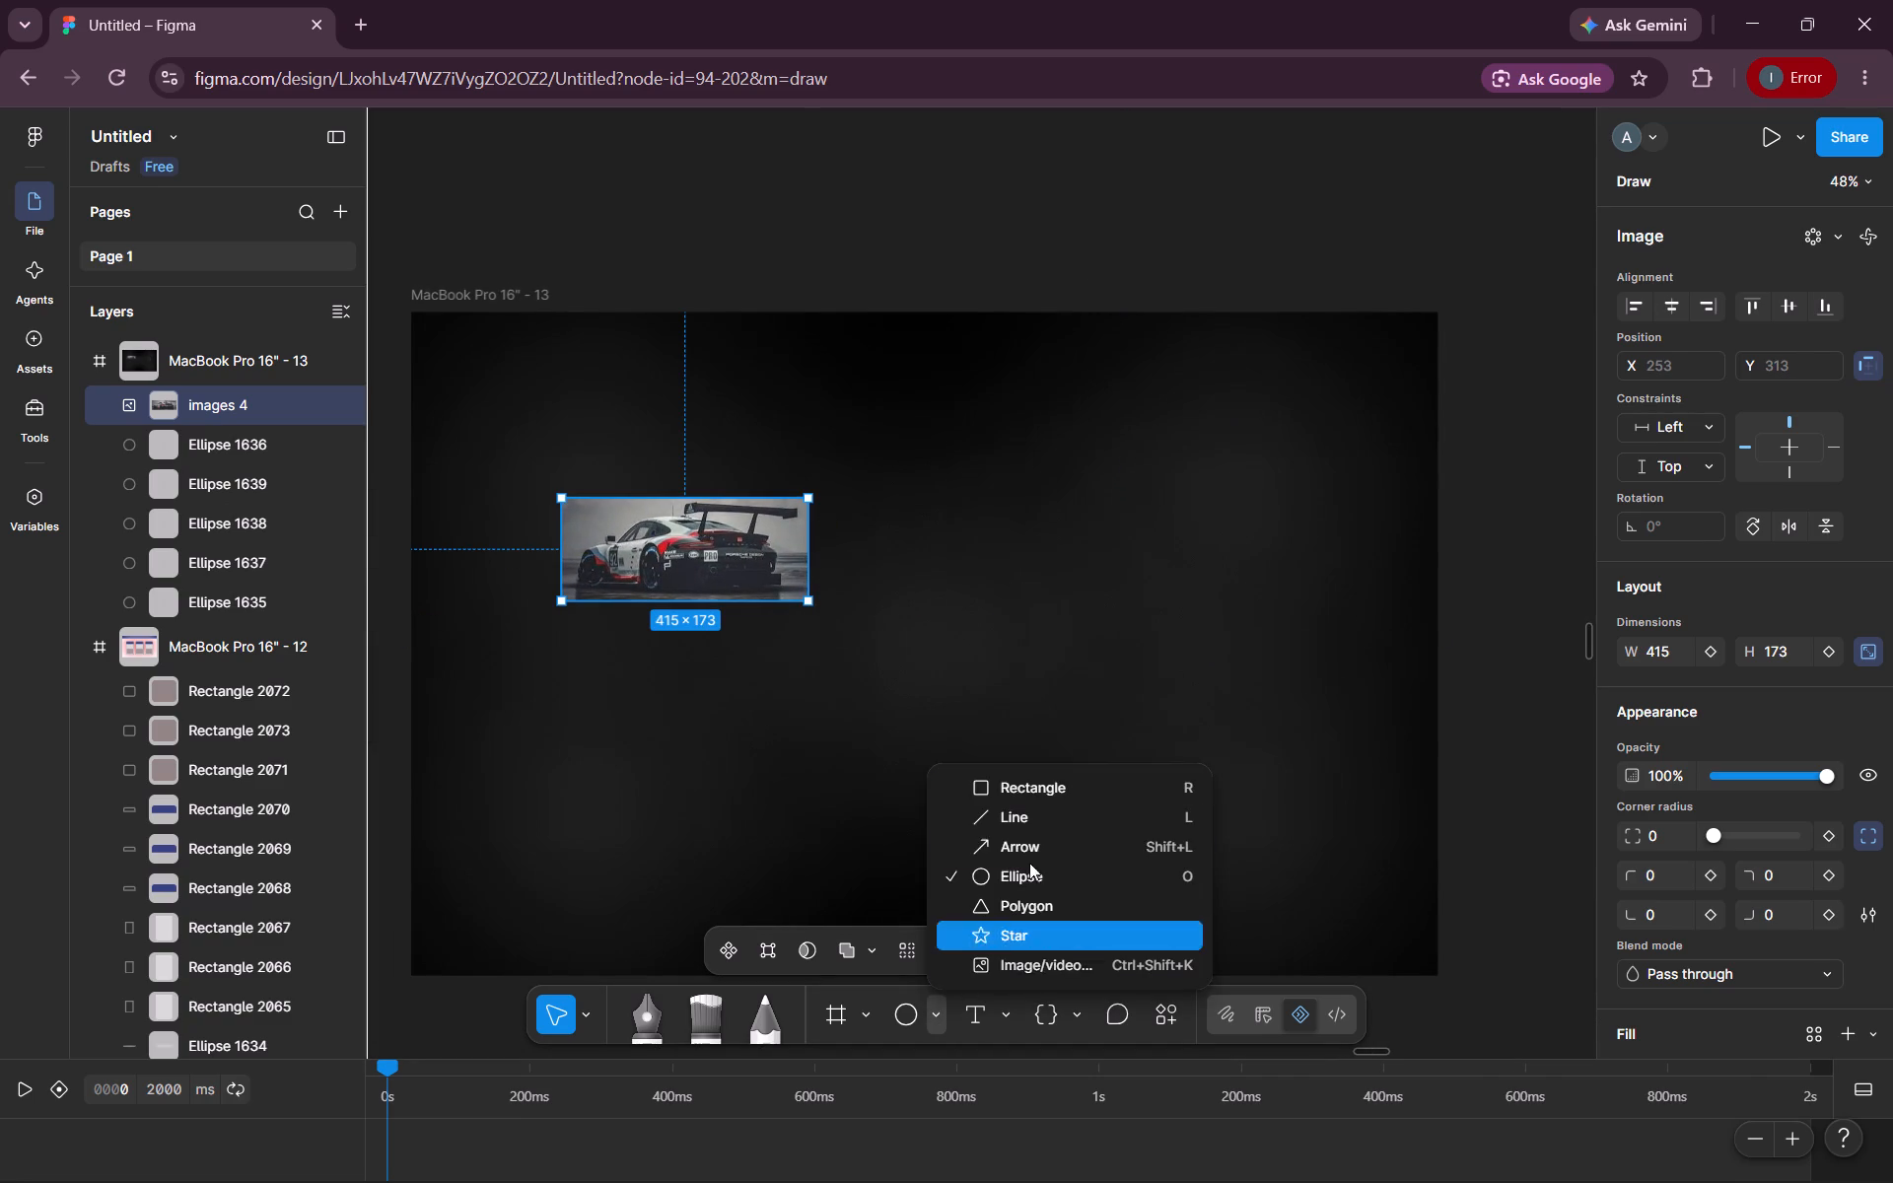
pyautogui.click(1040, 789)
pyautogui.moveTo(1017, 453); pyautogui.dragTo(1383, 810)
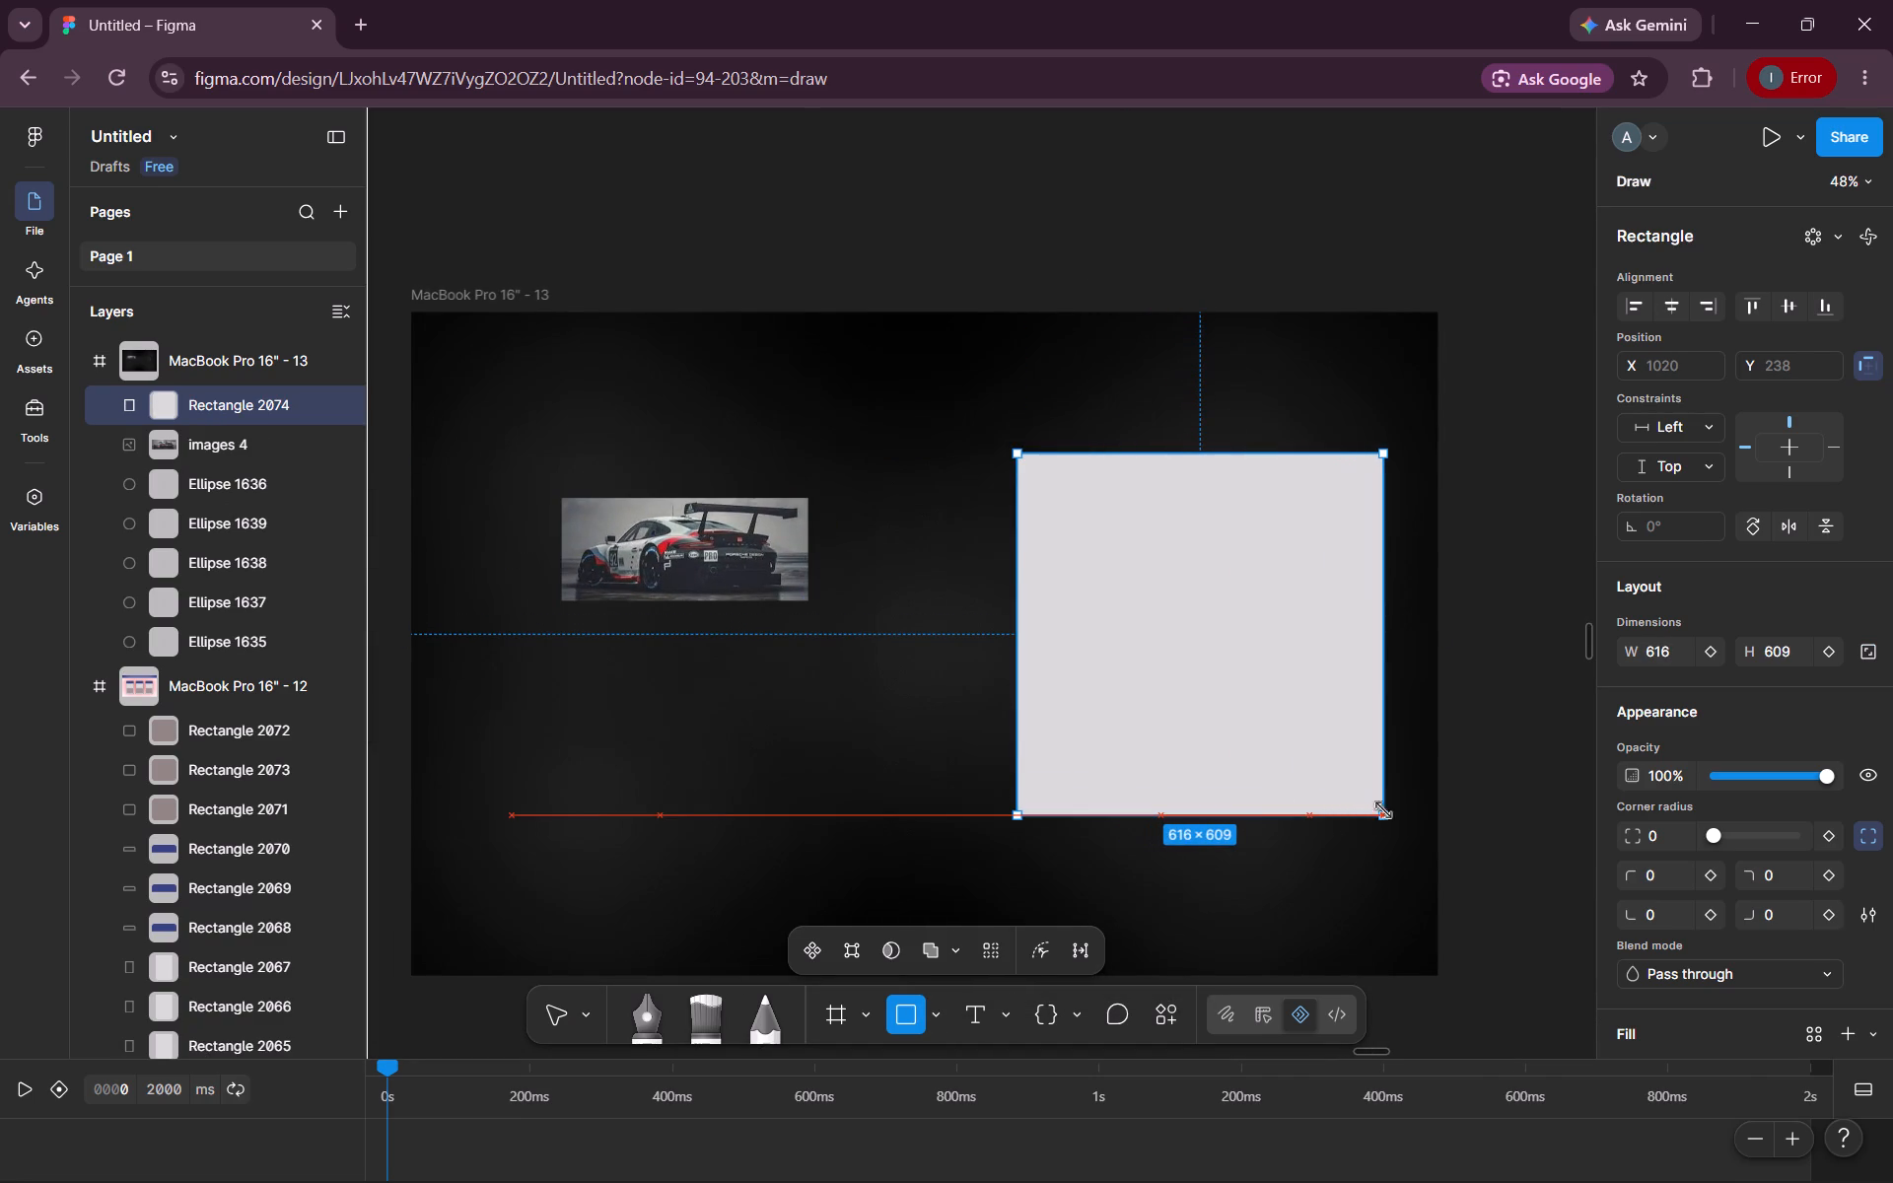
pyautogui.moveTo(1197, 648); pyautogui.dragTo(1200, 658)
# Round all corners of the new rectangle to a radius of 75.
pyautogui.moveTo(1711, 844); pyautogui.dragTo(1755, 843)
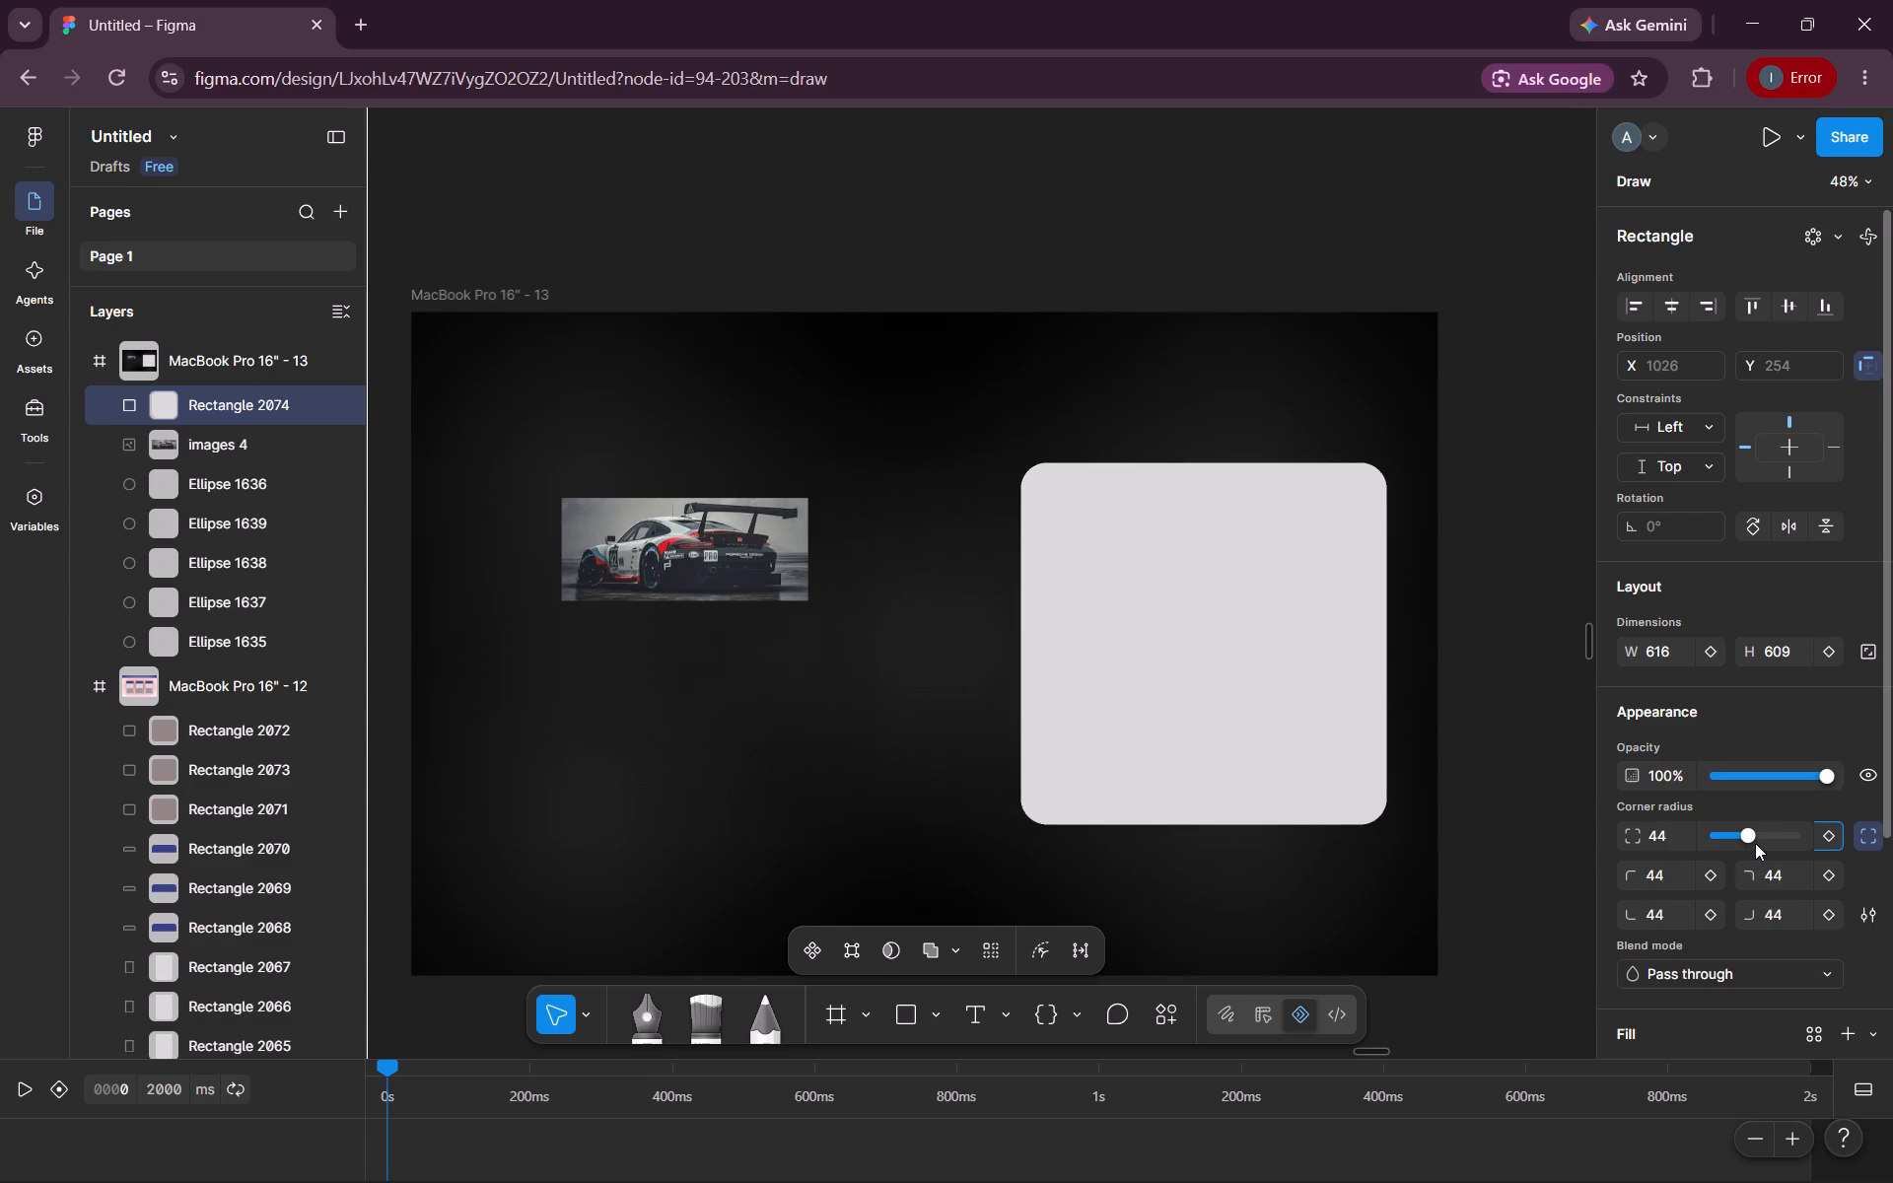
pyautogui.moveTo(1755, 843); pyautogui.dragTo(1766, 842)
pyautogui.scroll(-1, 1702, 754)
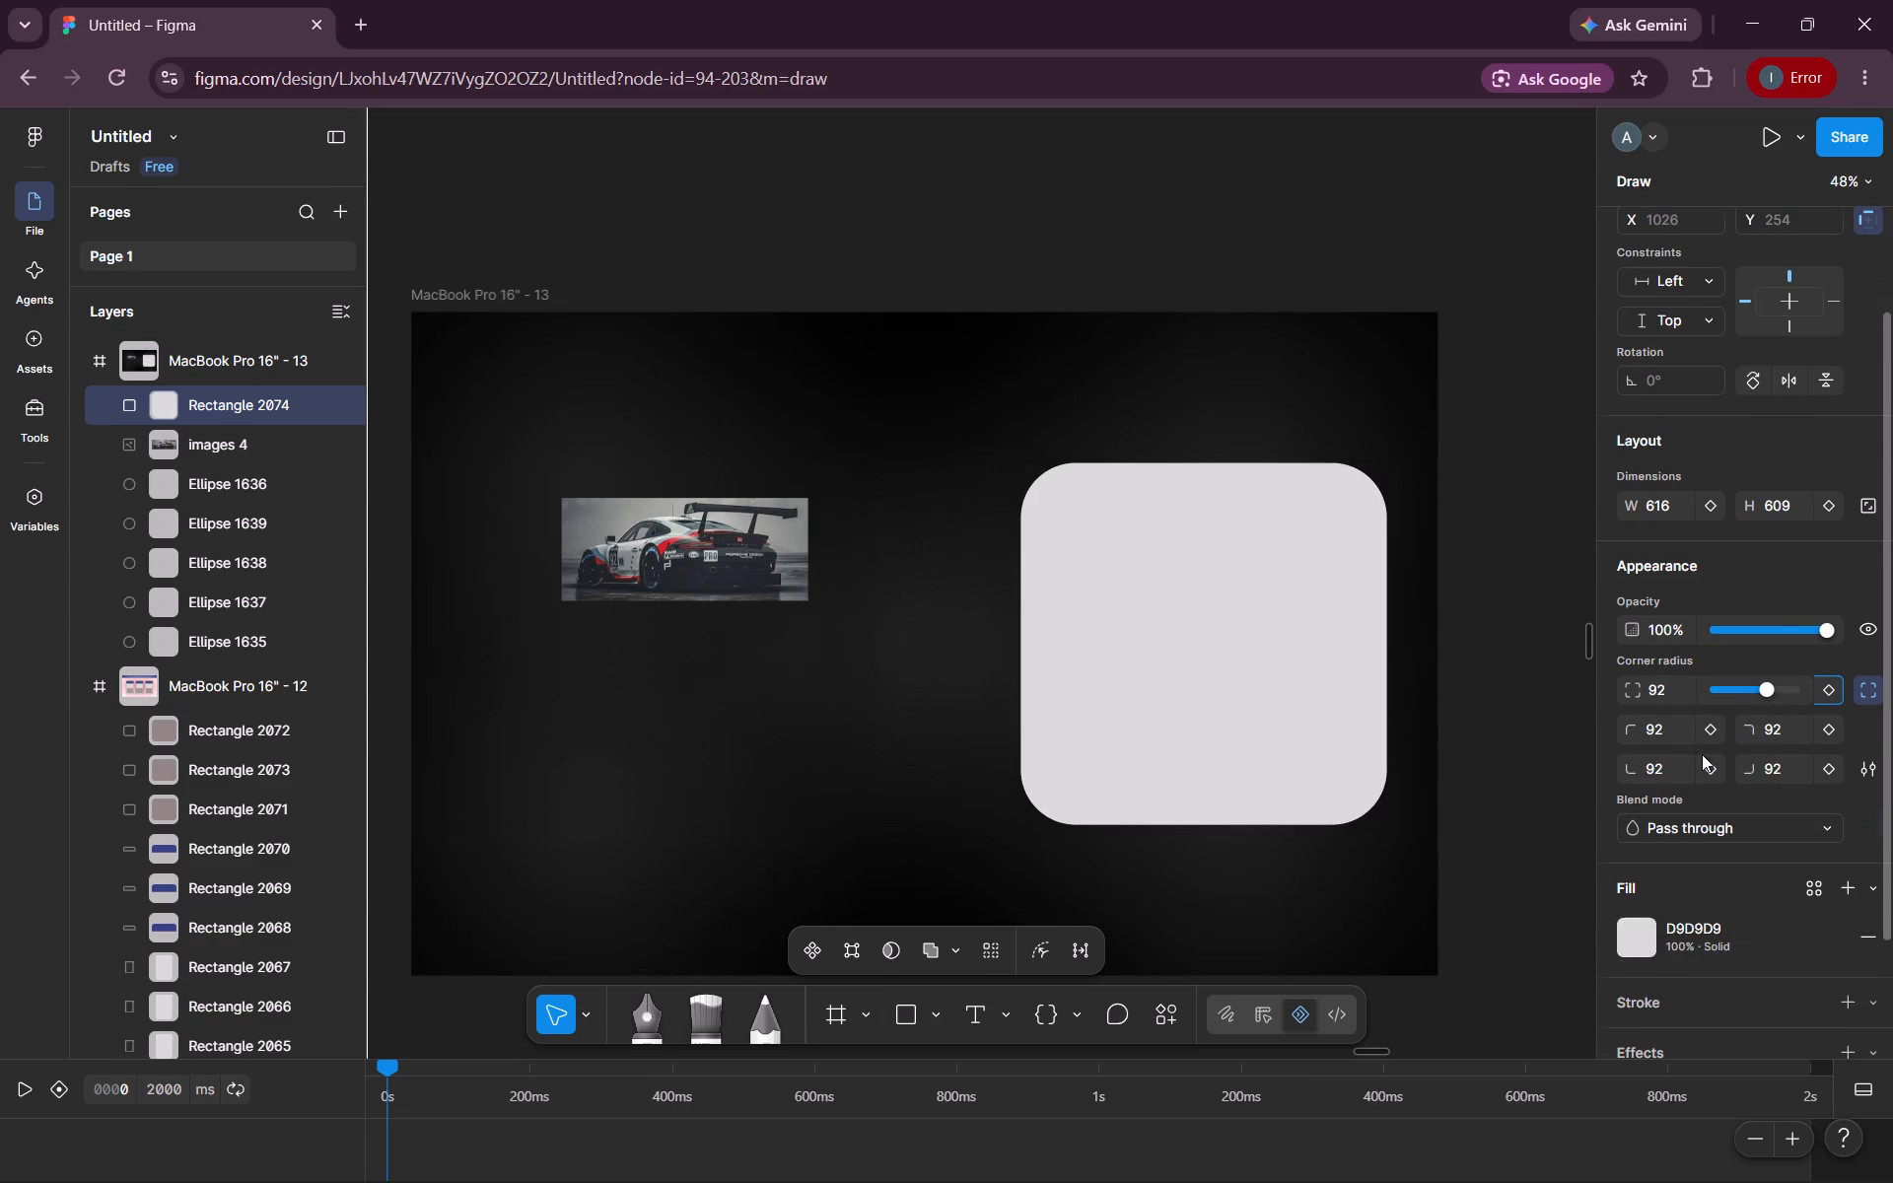
pyautogui.scroll(-1, 1702, 754)
pyautogui.doubleClick(1671, 673)
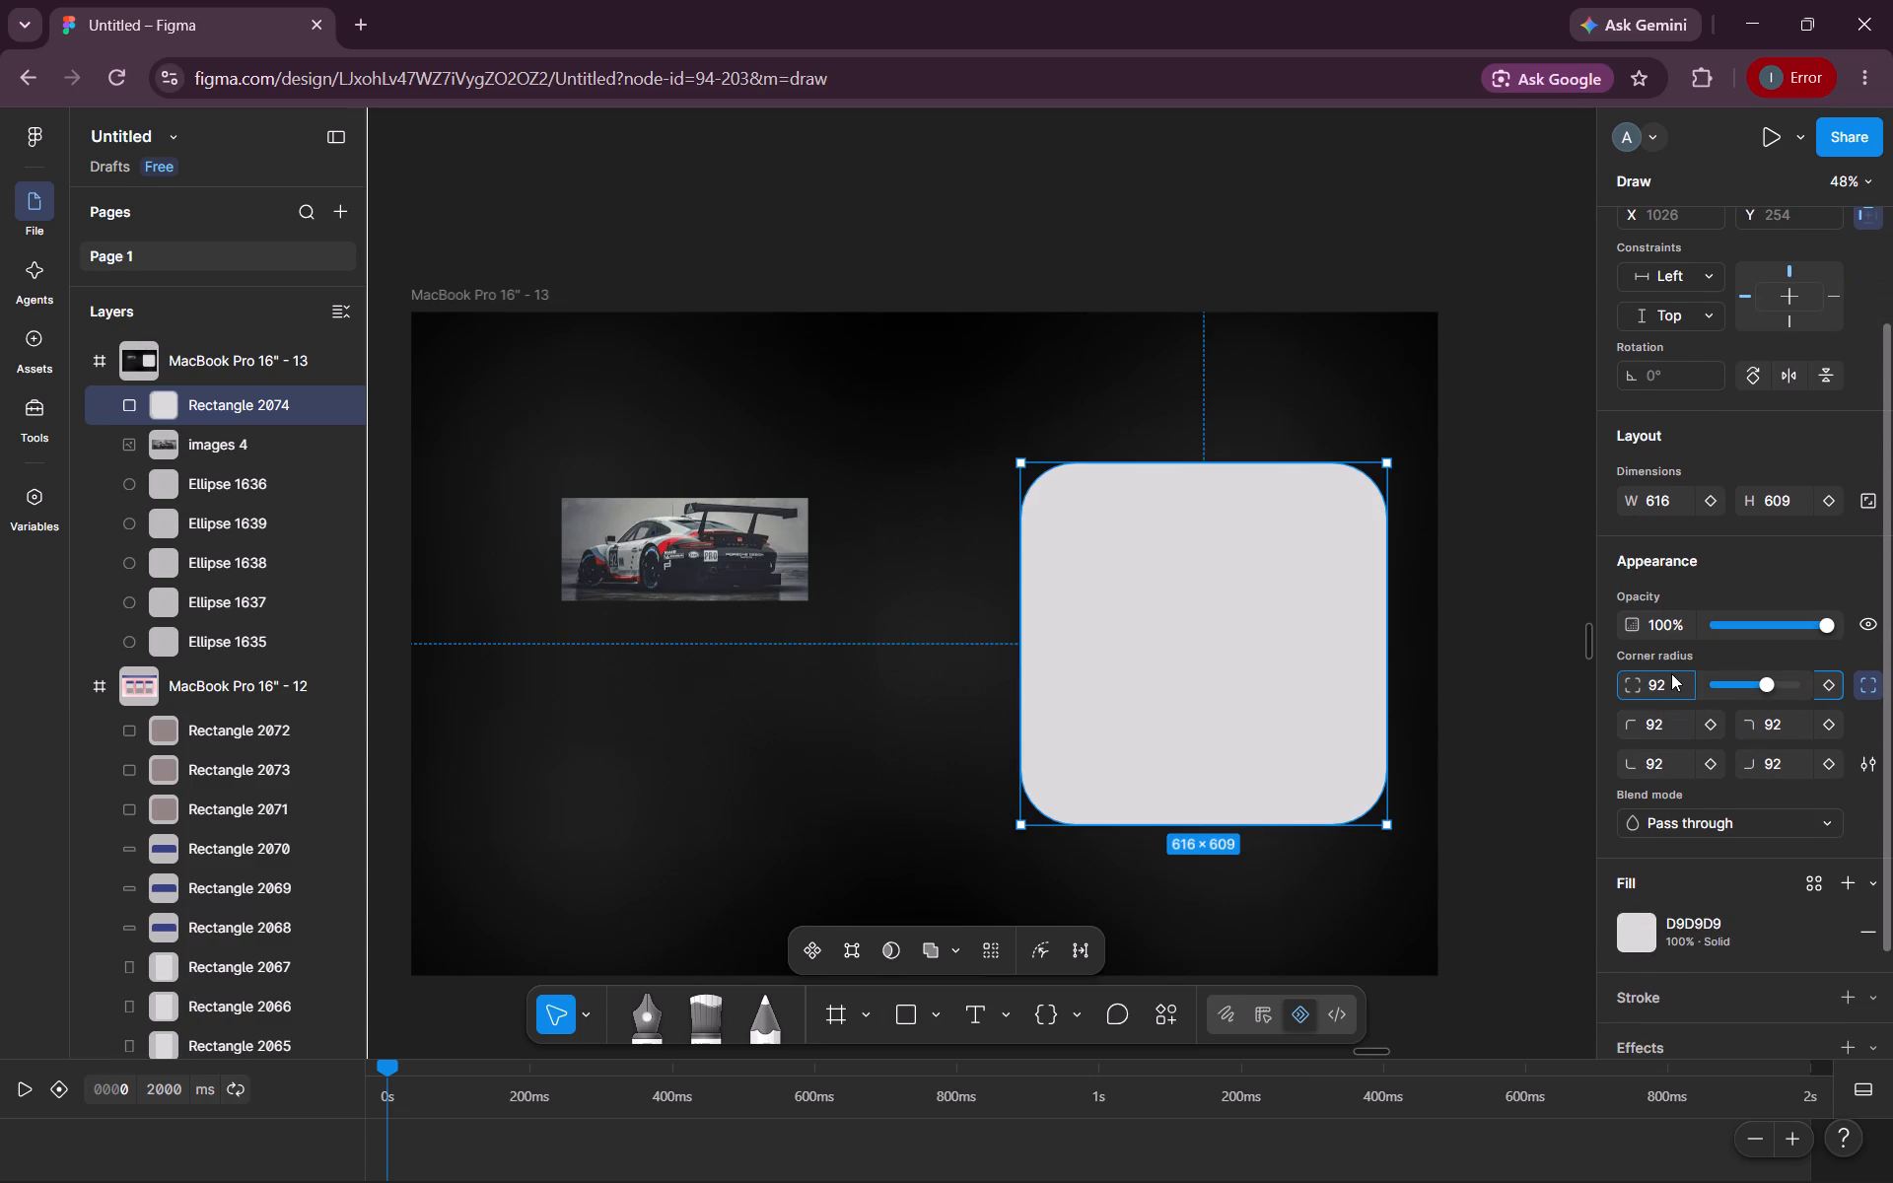
pyautogui.doubleClick(1670, 679)
pyautogui.write('75\\')
pyautogui.press('BackSpace')
pyautogui.press('Return')
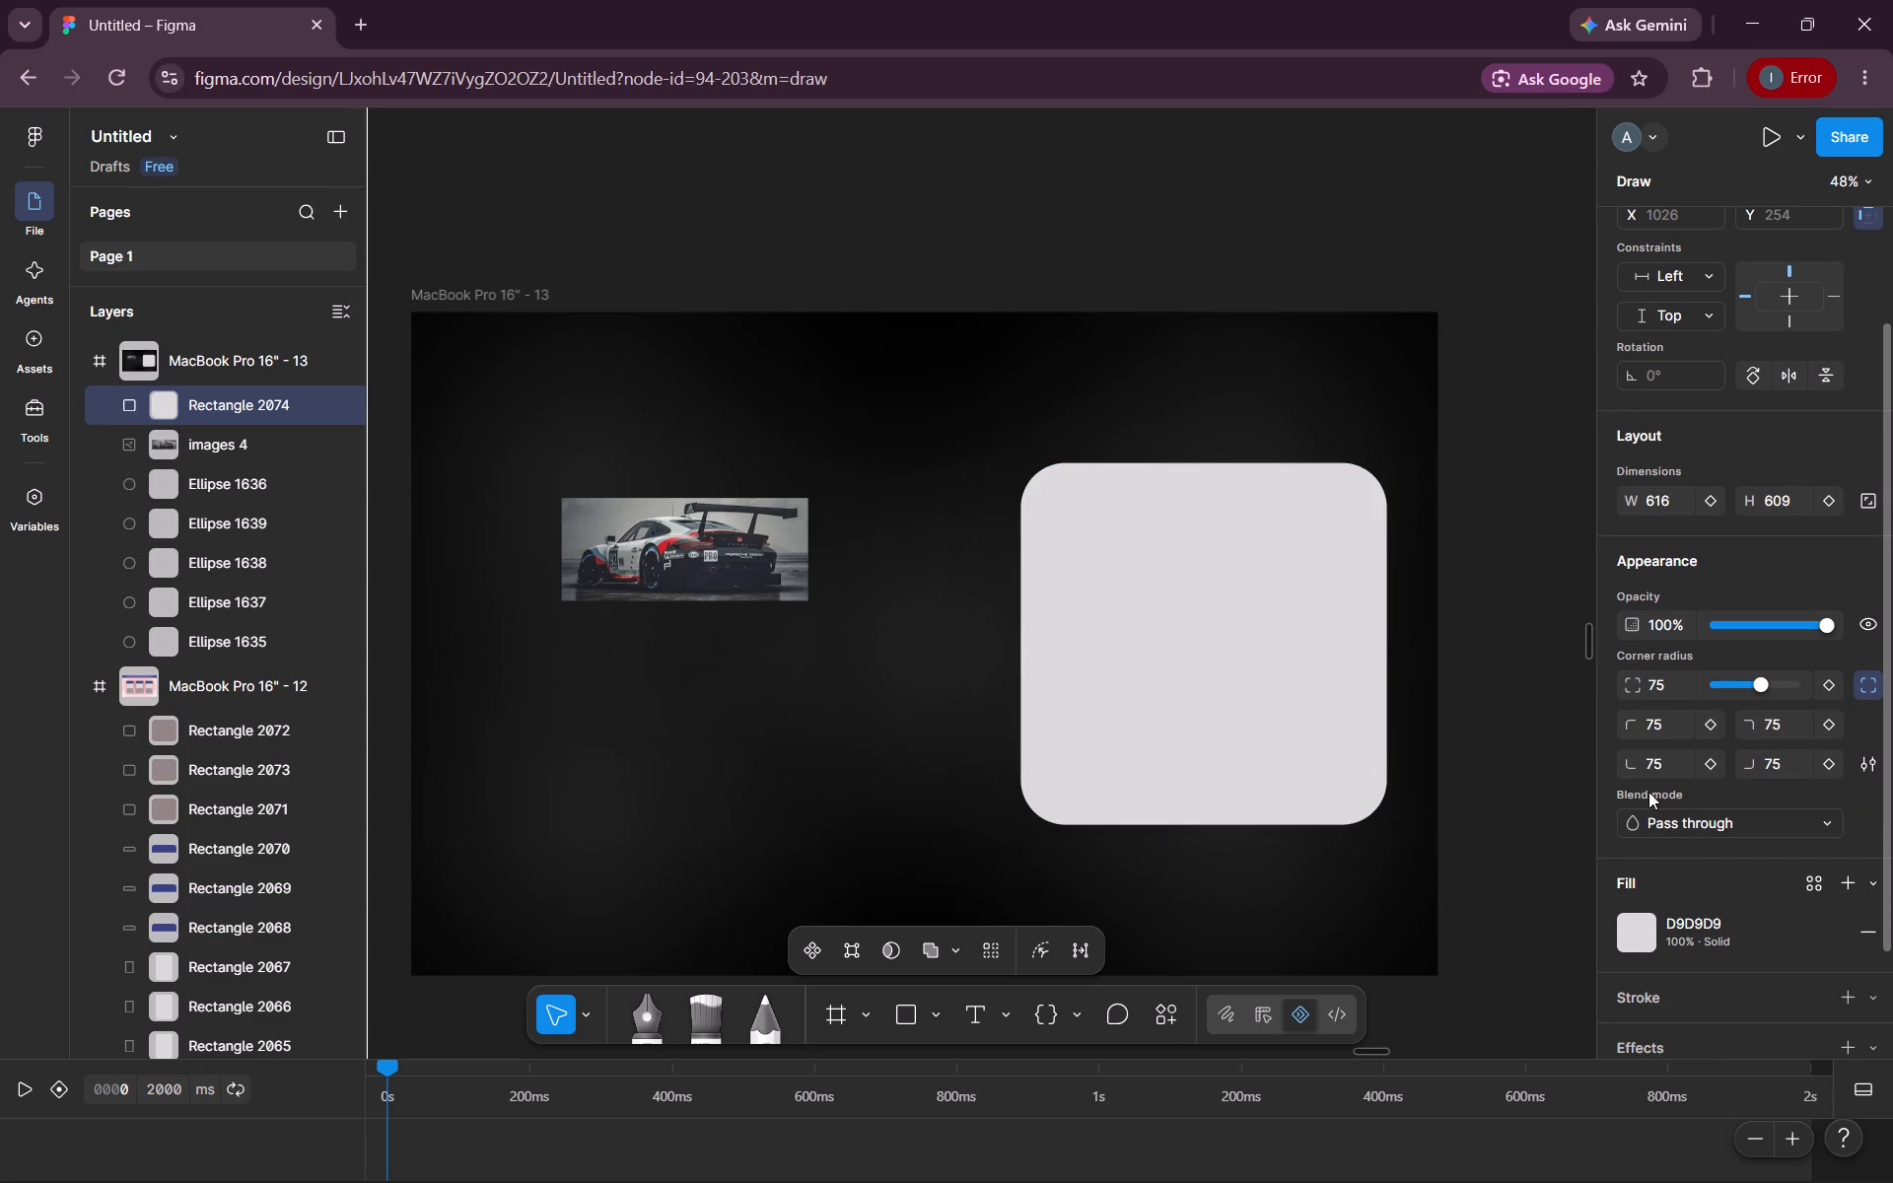
# Change the rounded rectangle's fill to dark grey, 484343.
pyautogui.scroll(-2, 1661, 838)
pyautogui.click(1635, 812)
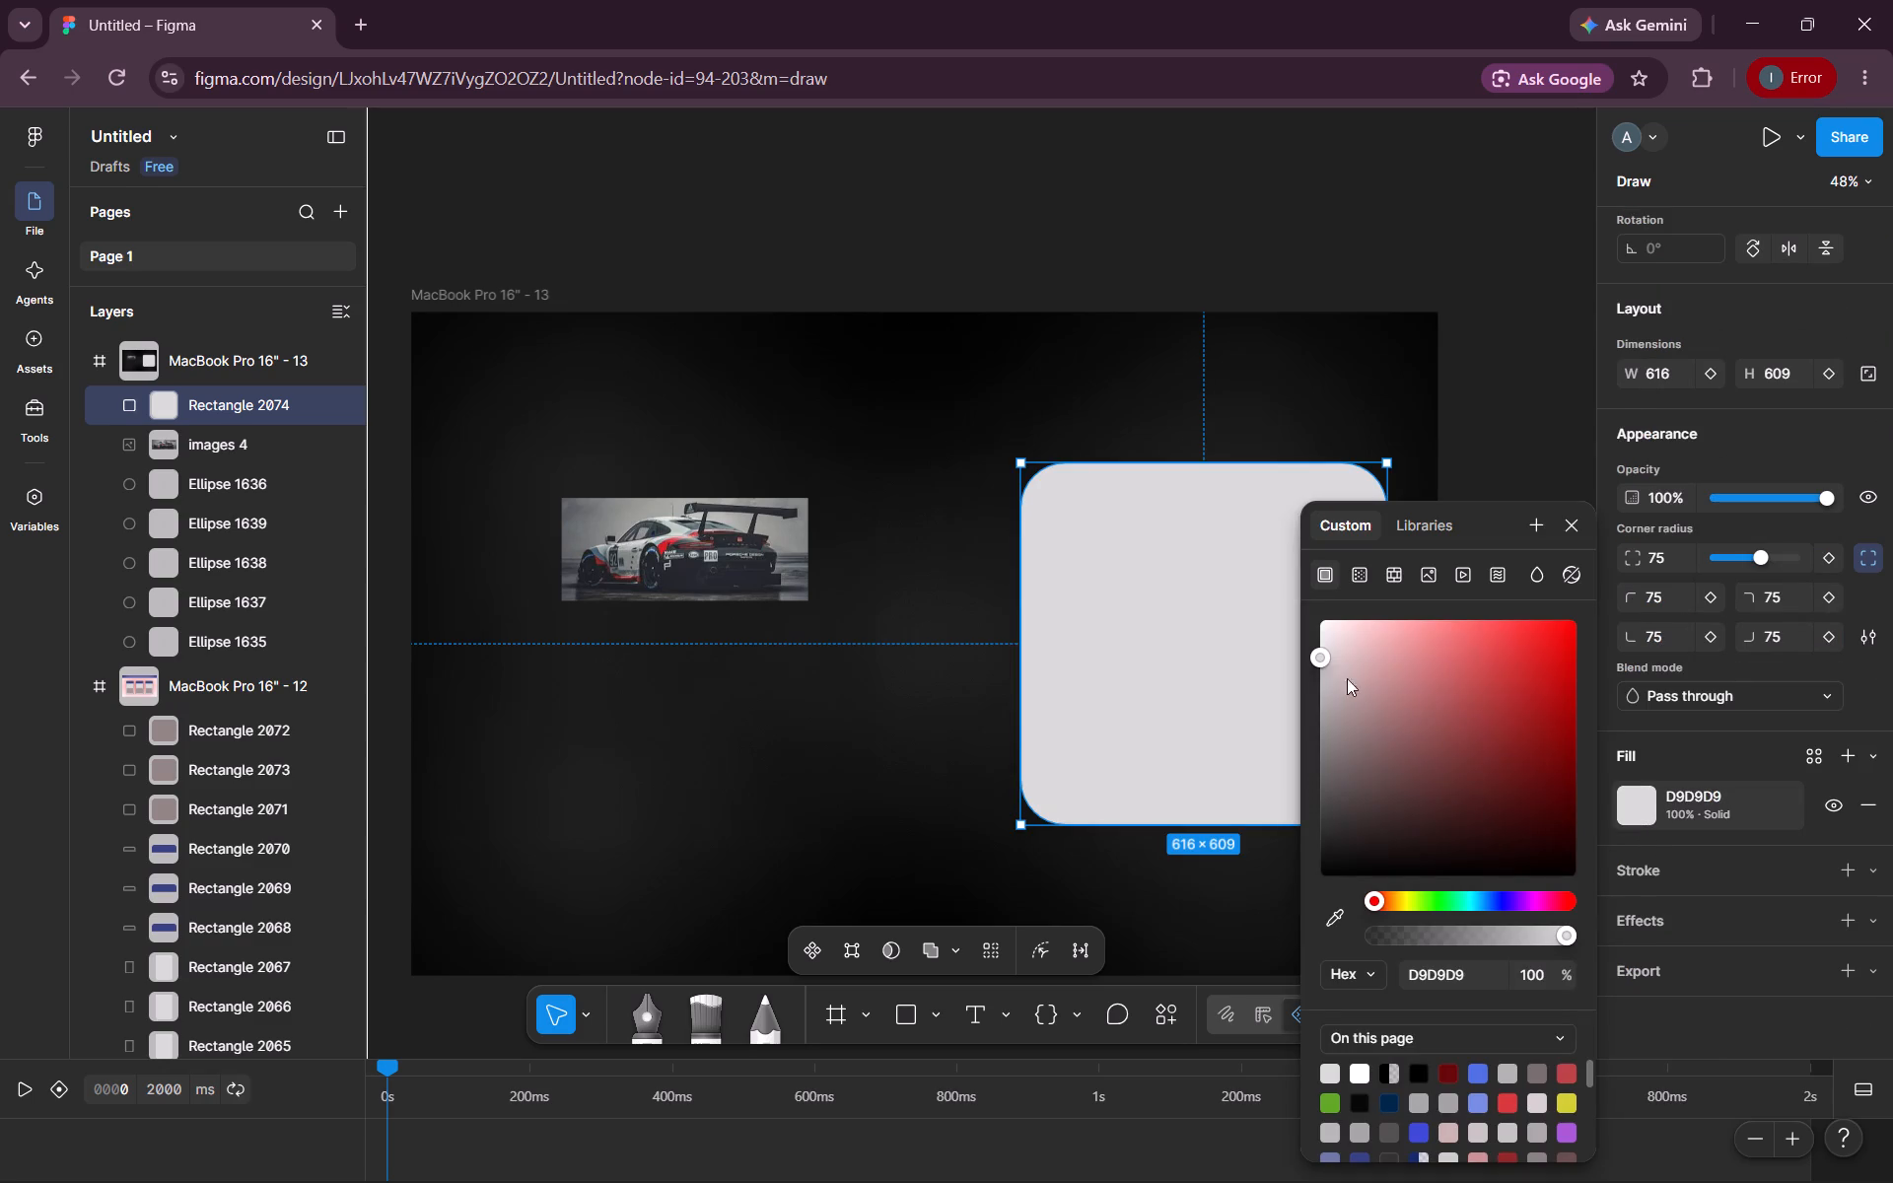
pyautogui.moveTo(1320, 658); pyautogui.dragTo(1338, 802)
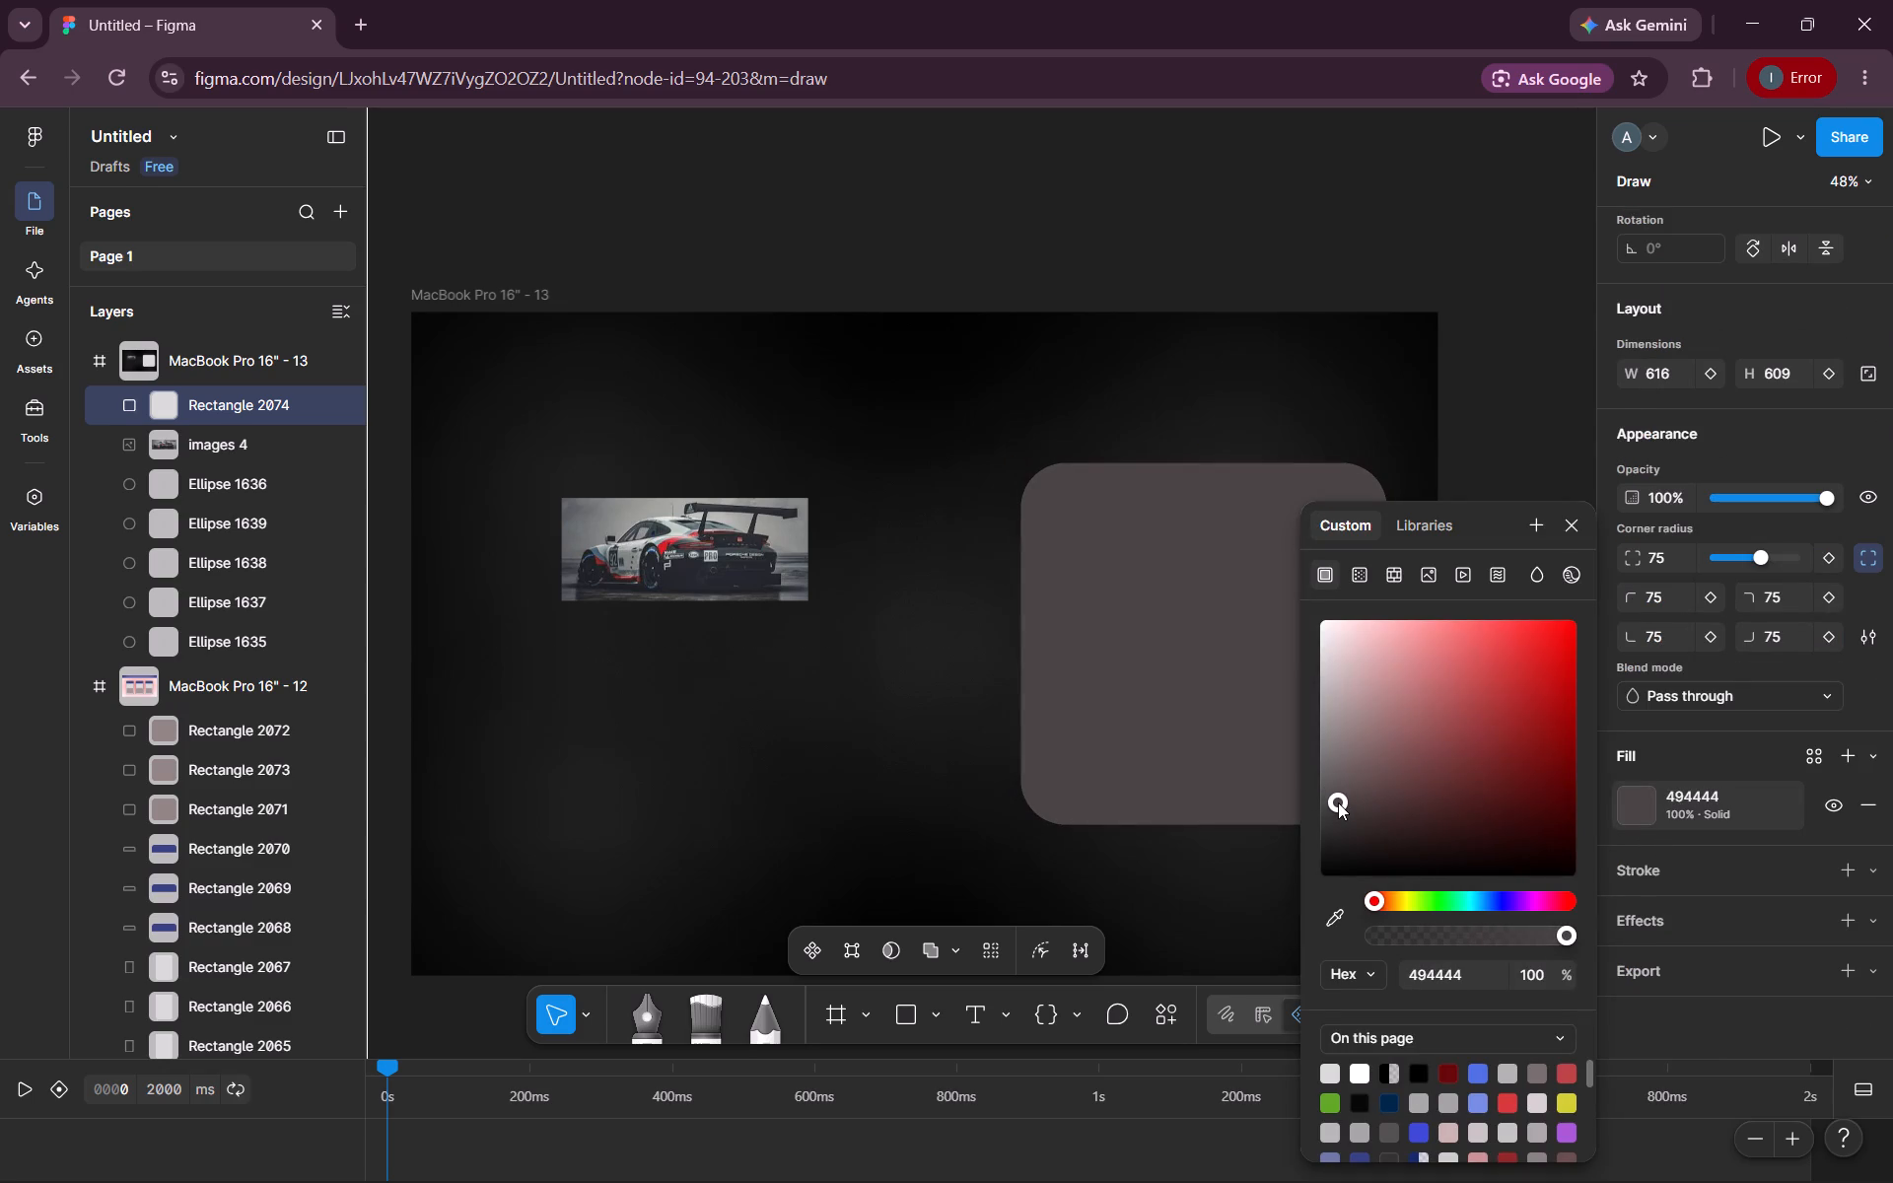
pyautogui.moveTo(1338, 802); pyautogui.dragTo(1337, 803)
pyautogui.click(1547, 461)
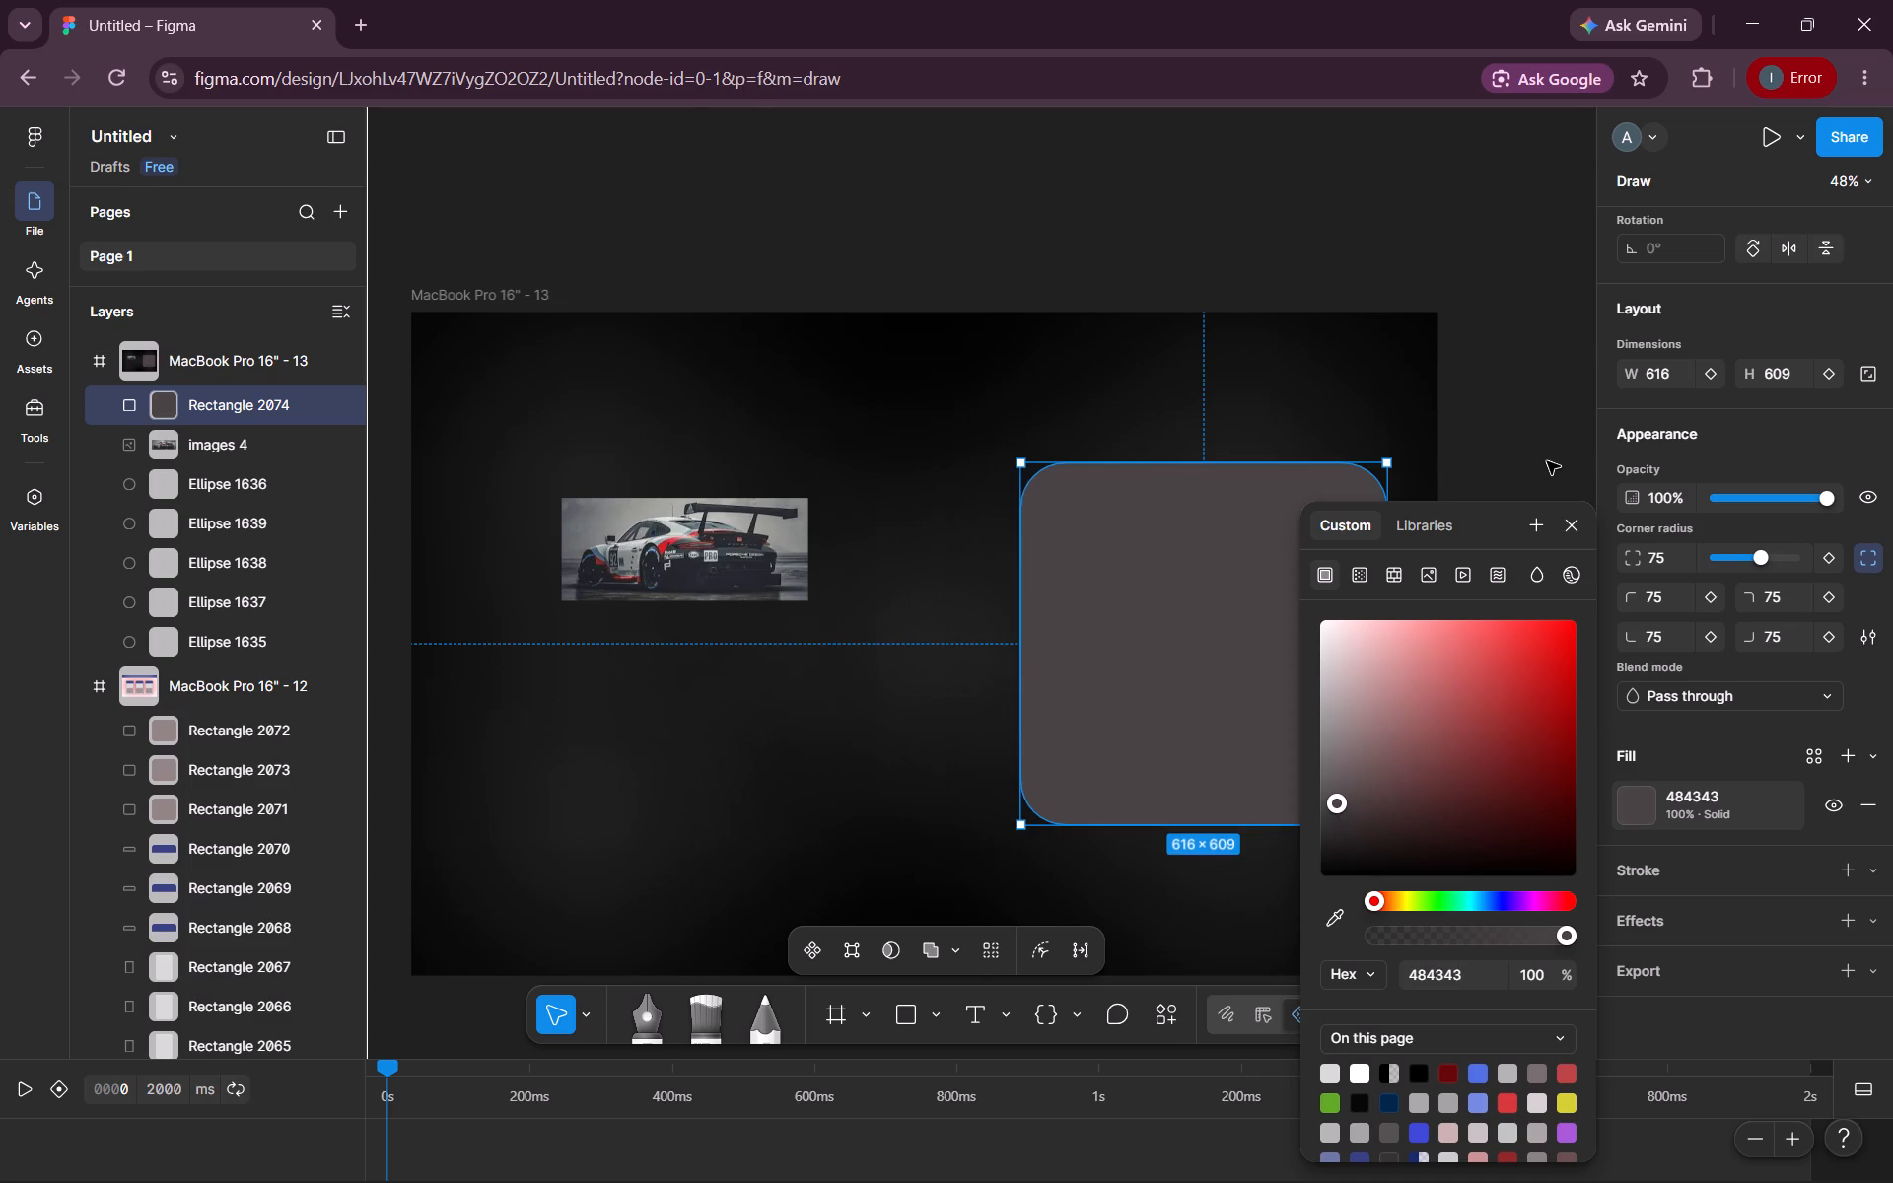
# Add a uniform layer blur of 200 to the dark grey rectangle and deselect it.
pyautogui.click(1259, 630)
pyautogui.scroll(-2, 1727, 993)
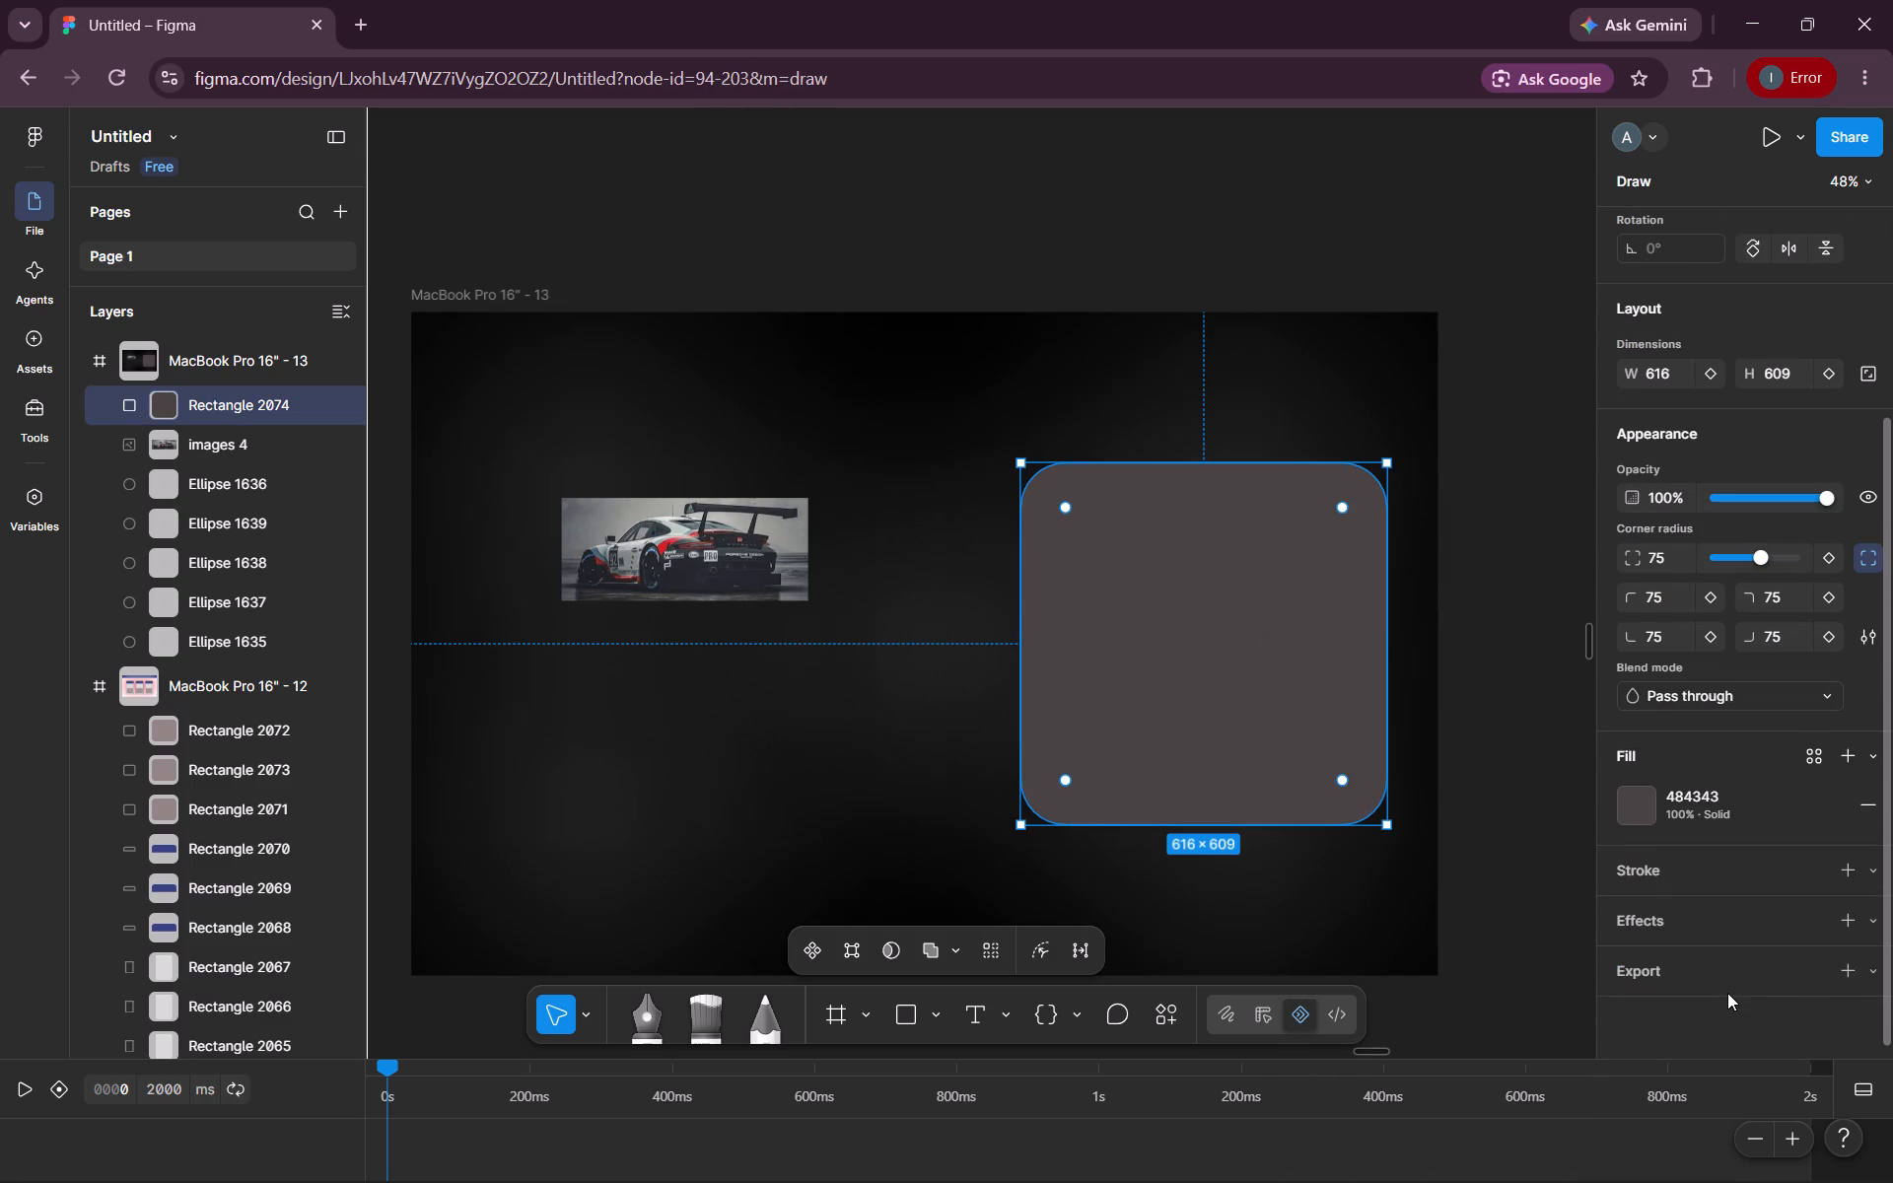
pyautogui.click(1706, 917)
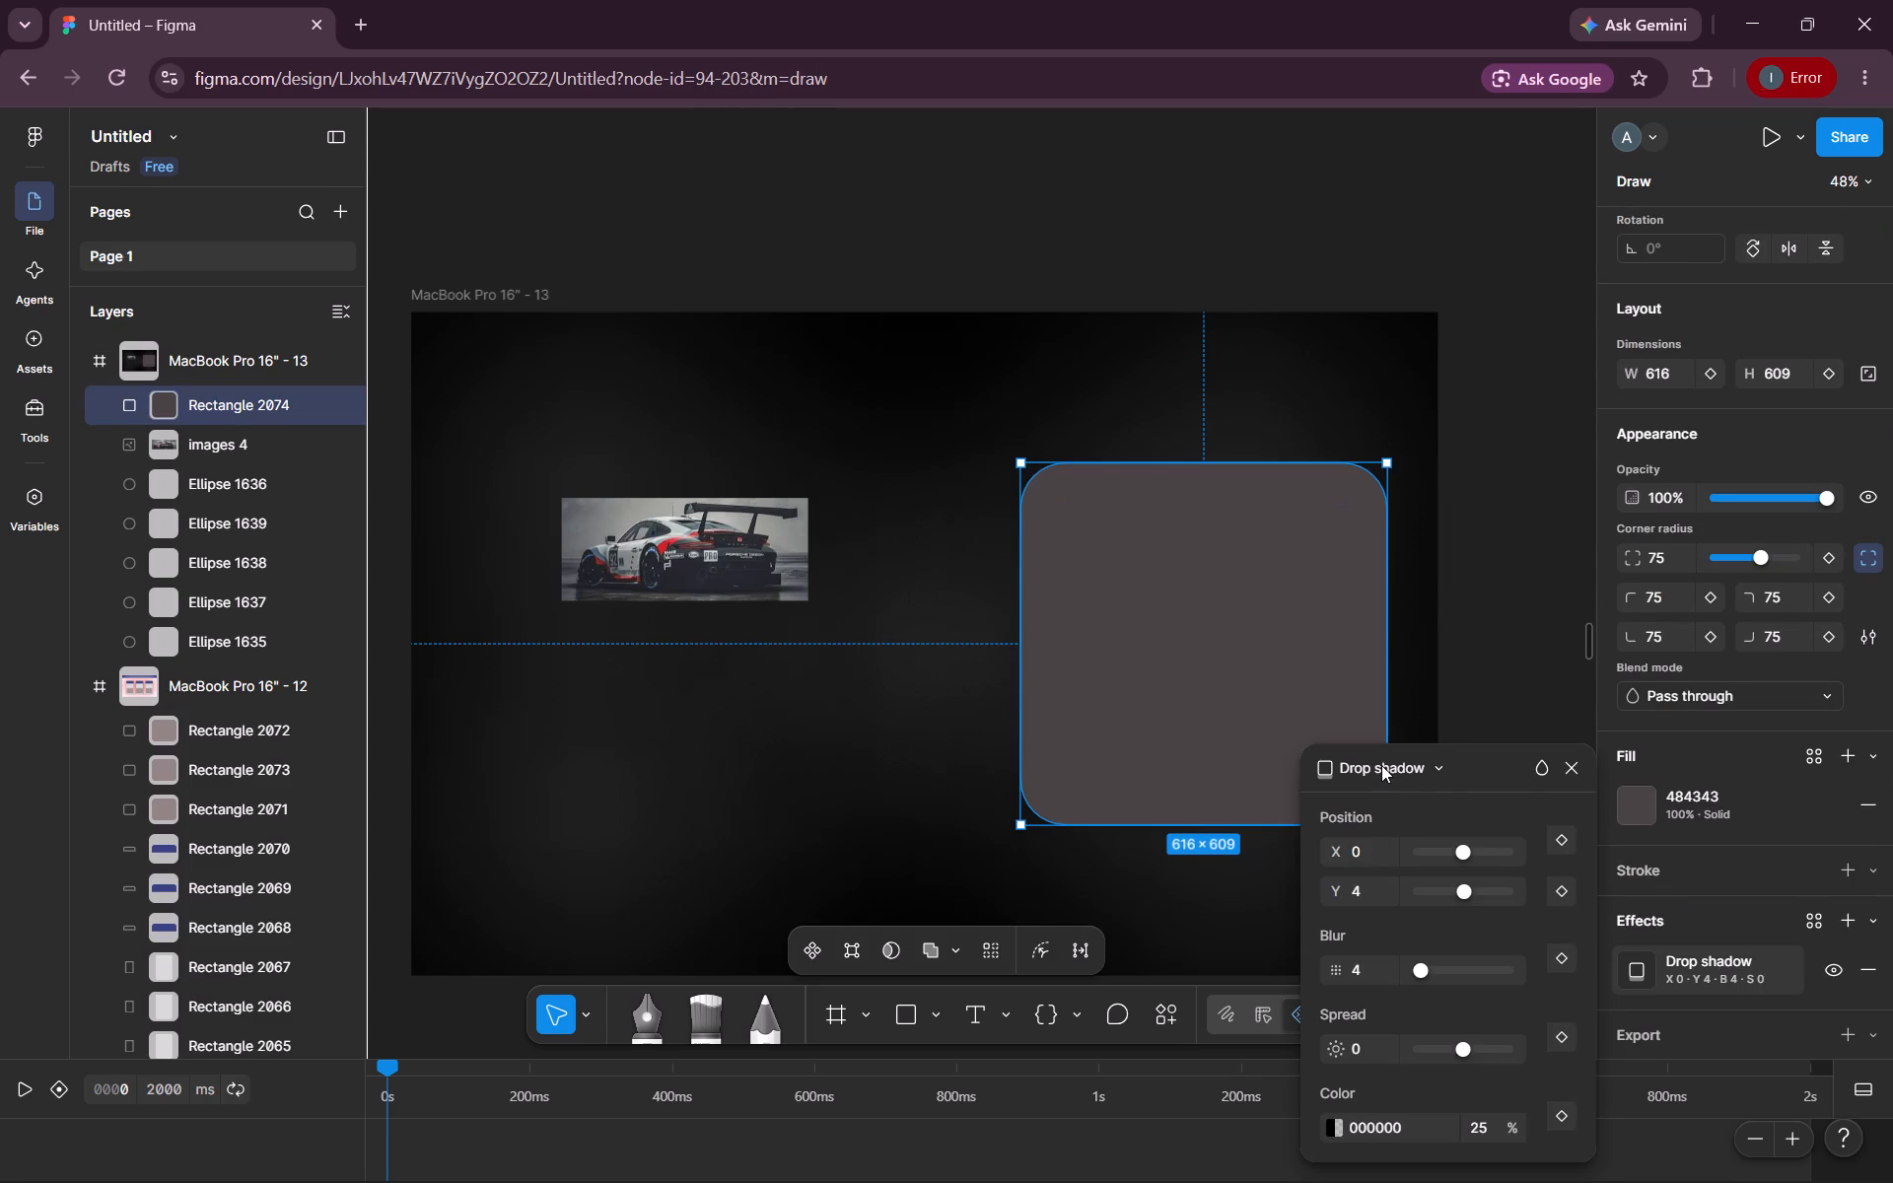
pyautogui.click(1381, 765)
pyautogui.click(1400, 870)
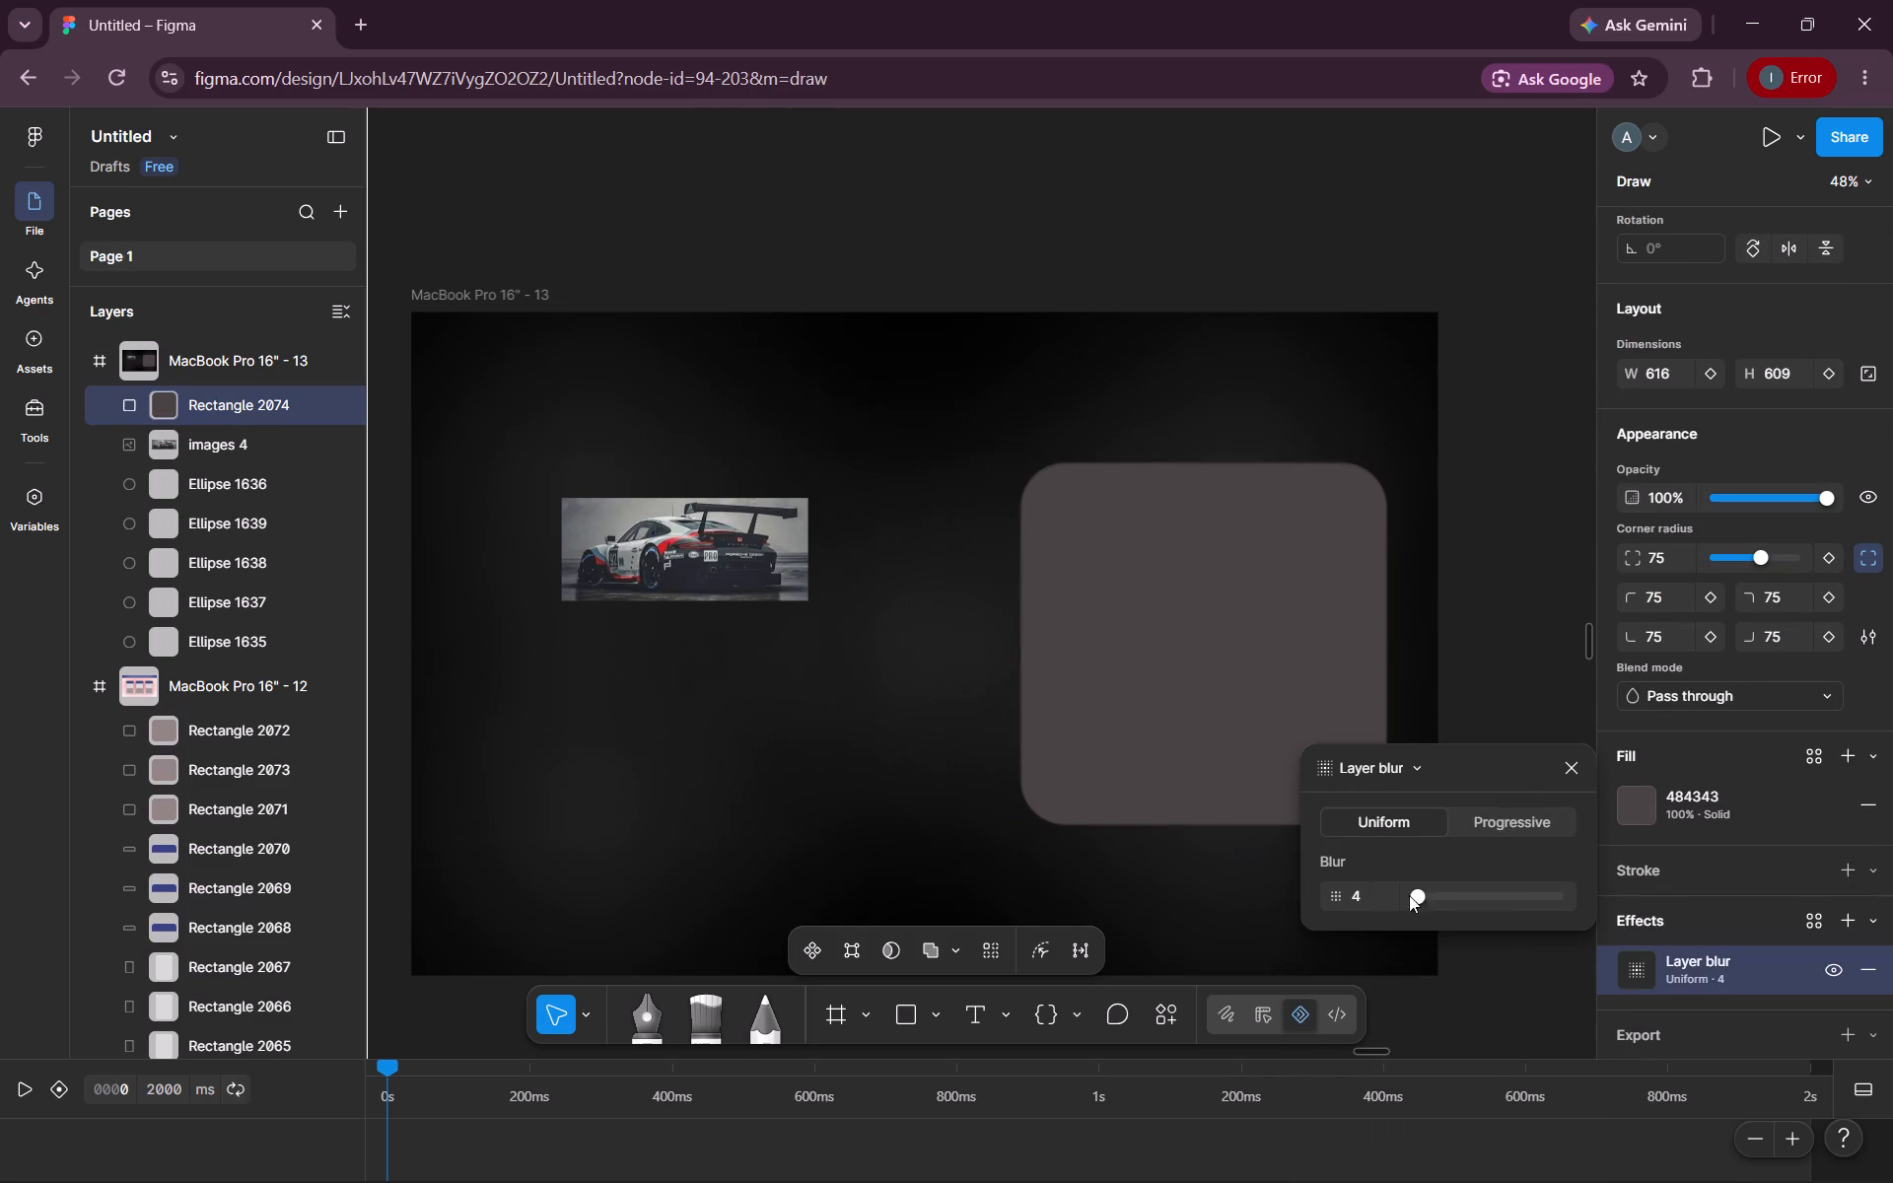
pyautogui.moveTo(1420, 895); pyautogui.dragTo(1474, 895)
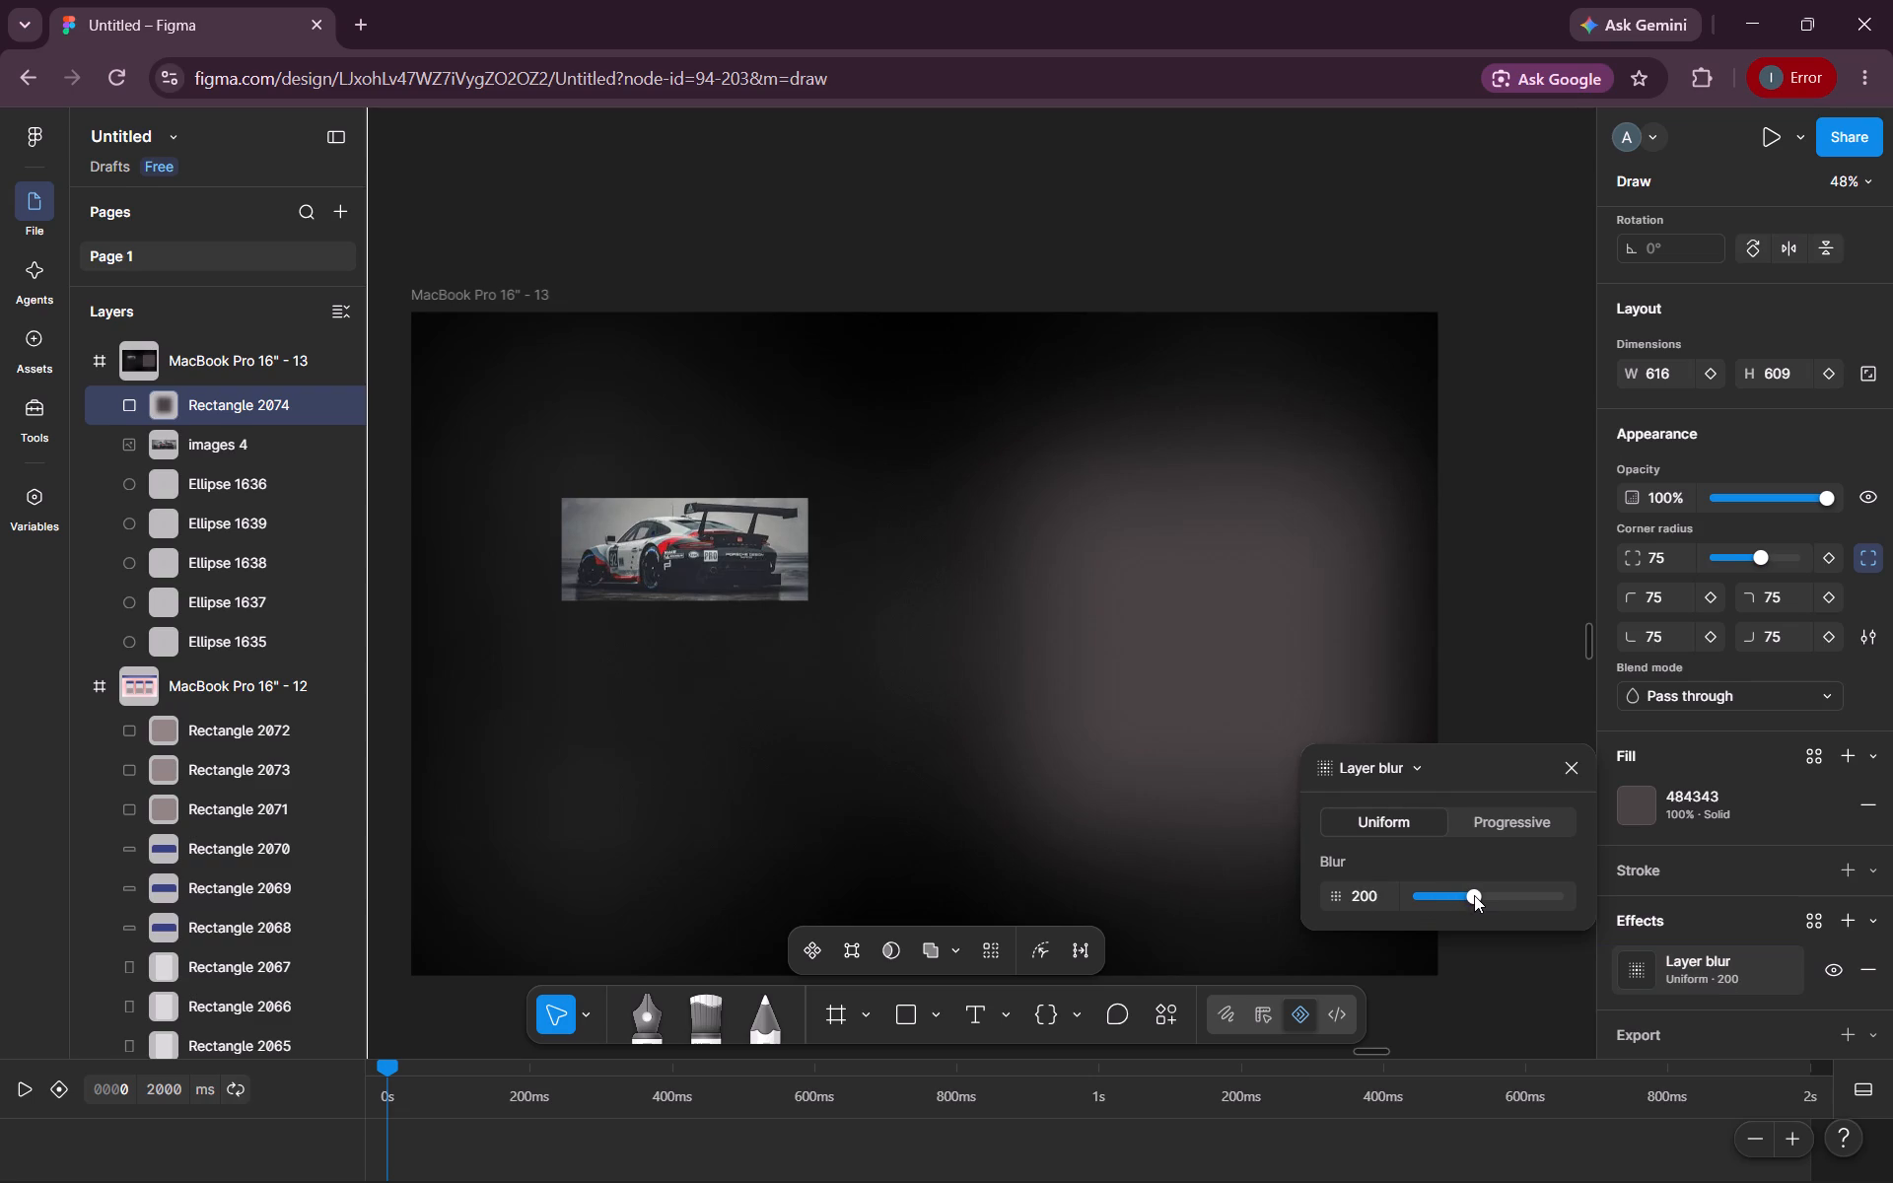
pyautogui.moveTo(1474, 895); pyautogui.dragTo(1474, 894)
pyautogui.click(1539, 677)
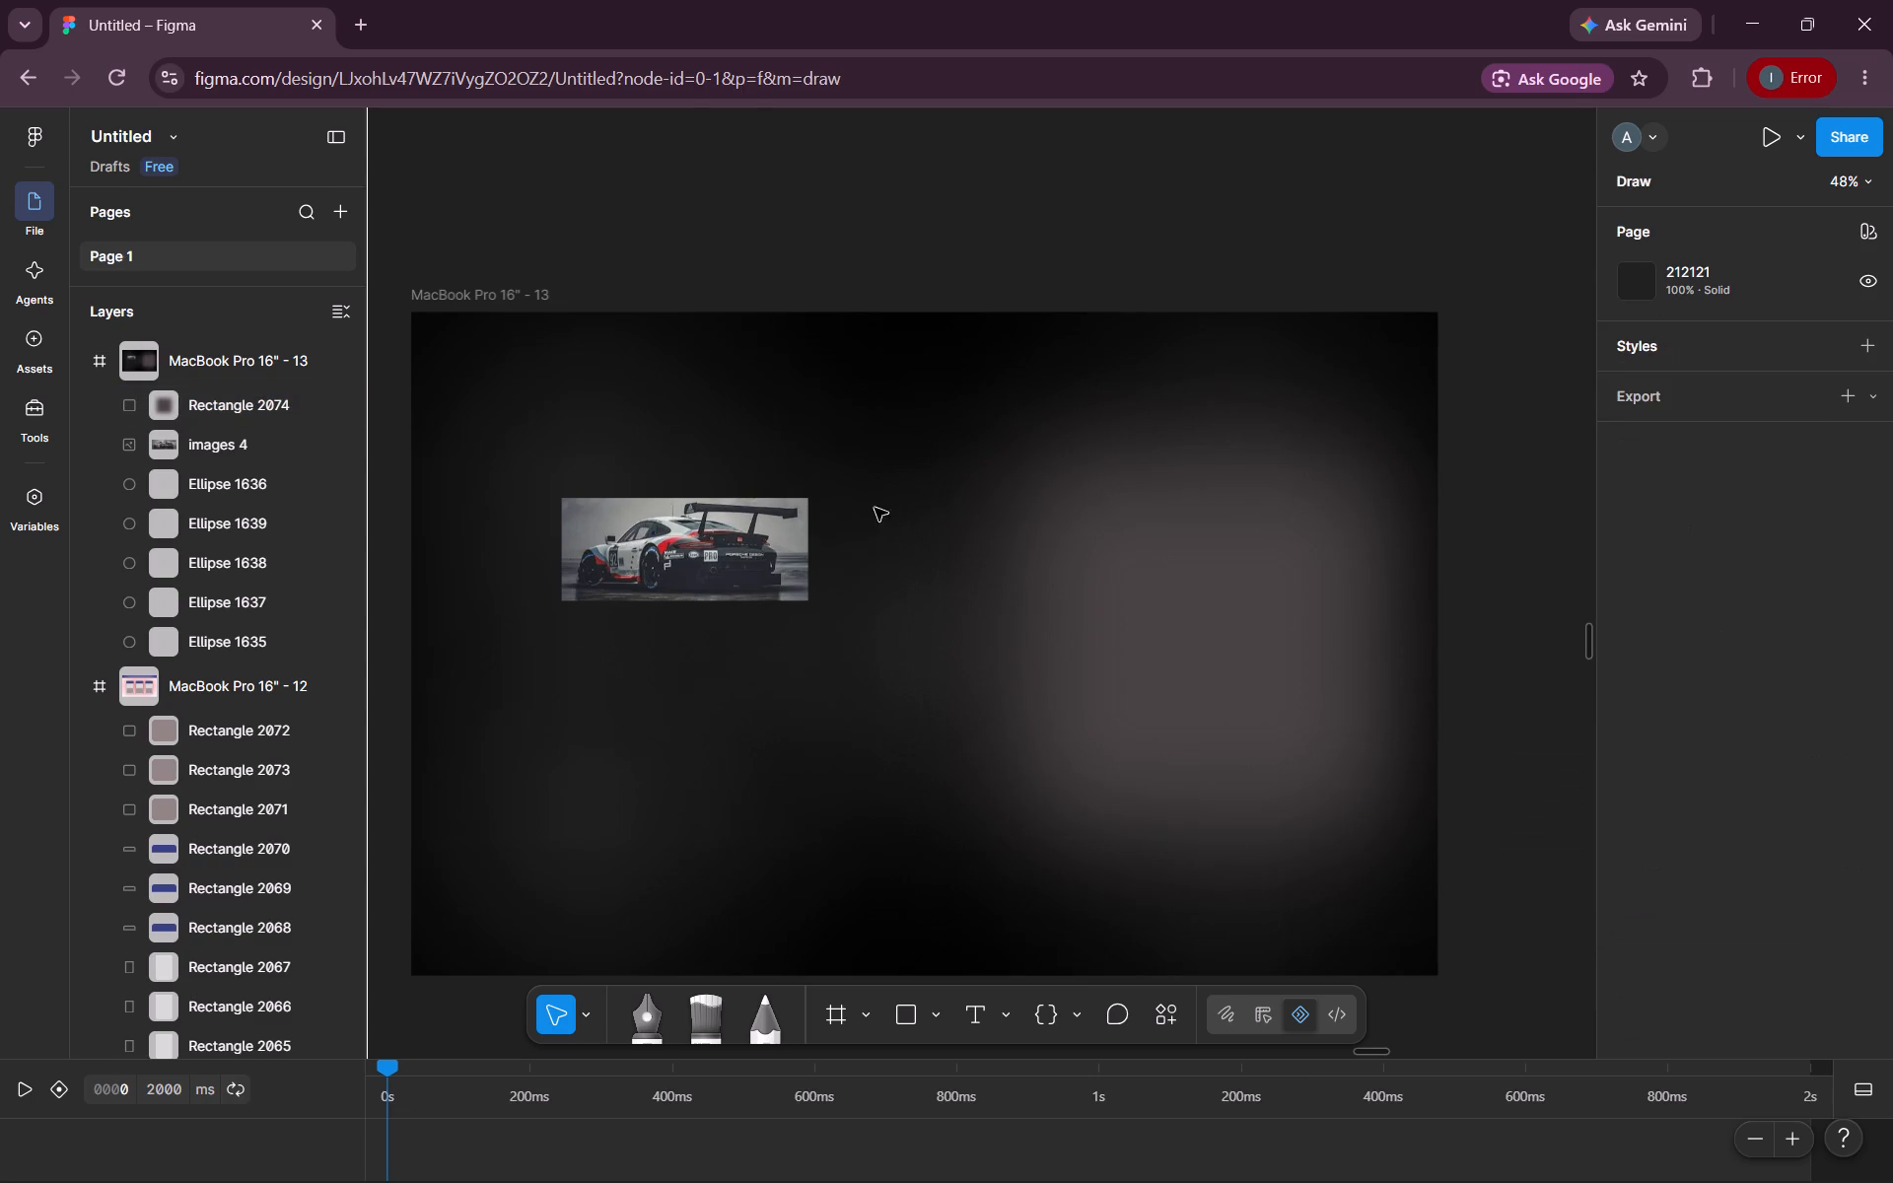
# Move the cropped car image onto the blurred rectangle and bring it to the front.
pyautogui.moveTo(777, 565); pyautogui.dragTo(1268, 610)
pyautogui.rightClick(1268, 610)
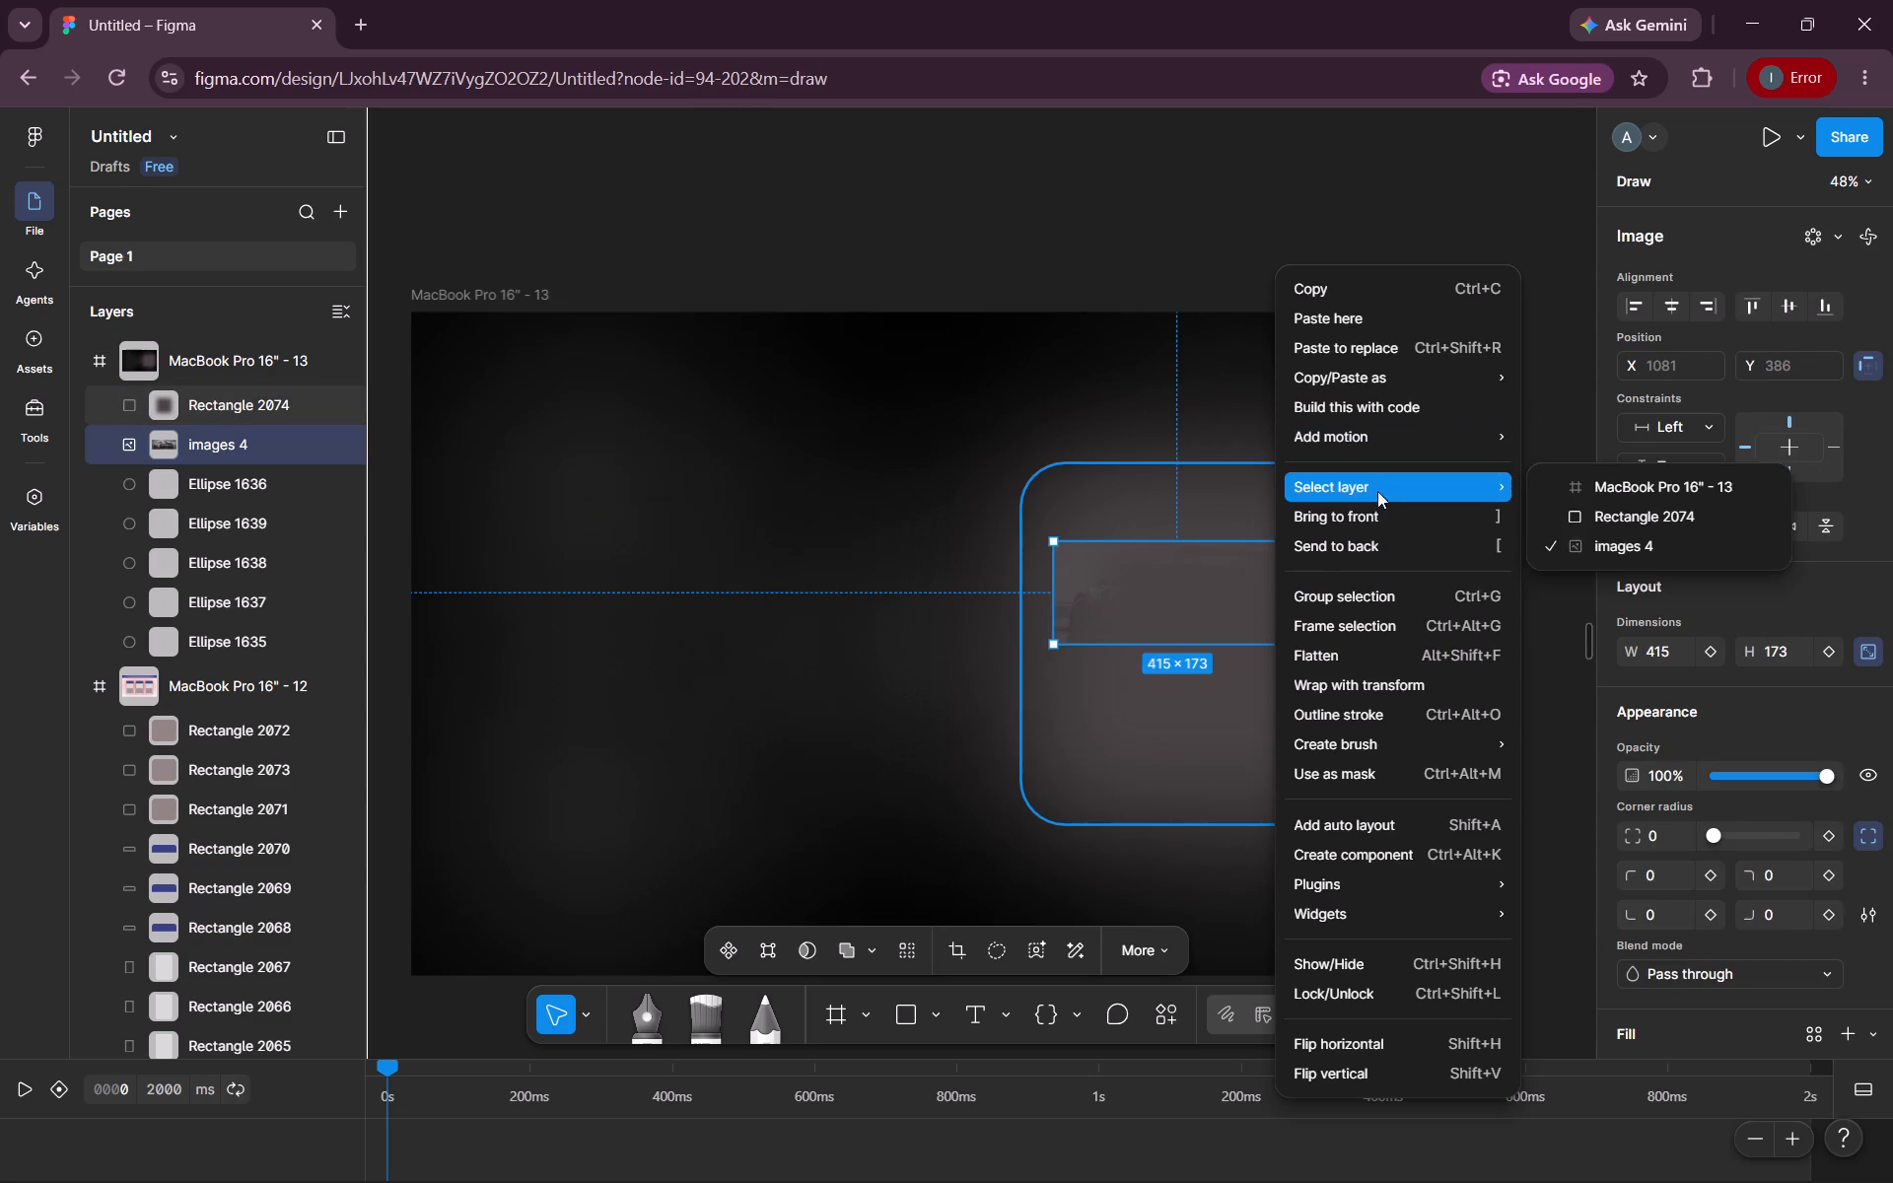
pyautogui.click(1381, 517)
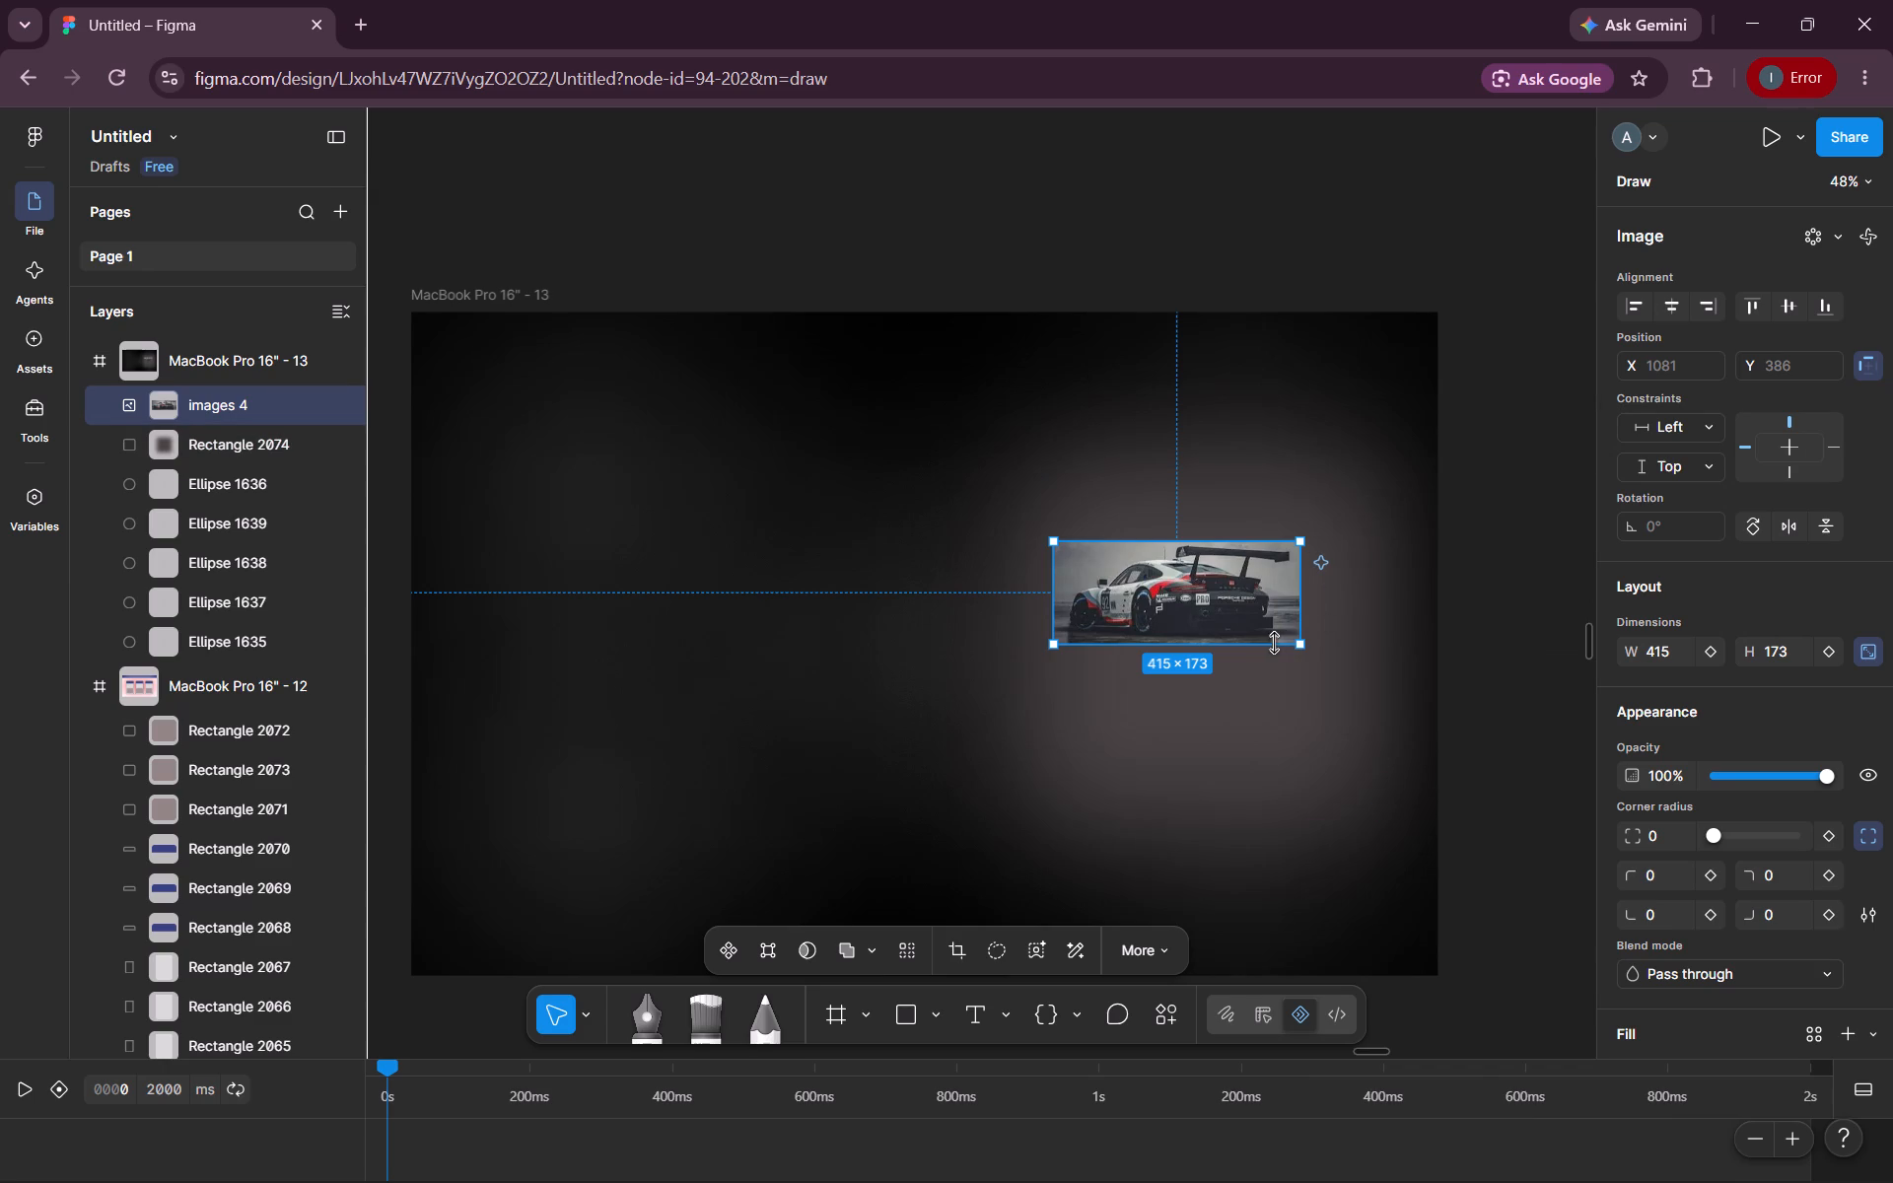
# Enlarge the car image to about 611 × 255, place it over the glow at about X 1047, Y 445, and deselect it.
pyautogui.moveTo(1280, 645); pyautogui.dragTo(1313, 693)
pyautogui.moveTo(1219, 630); pyautogui.dragTo(1257, 636)
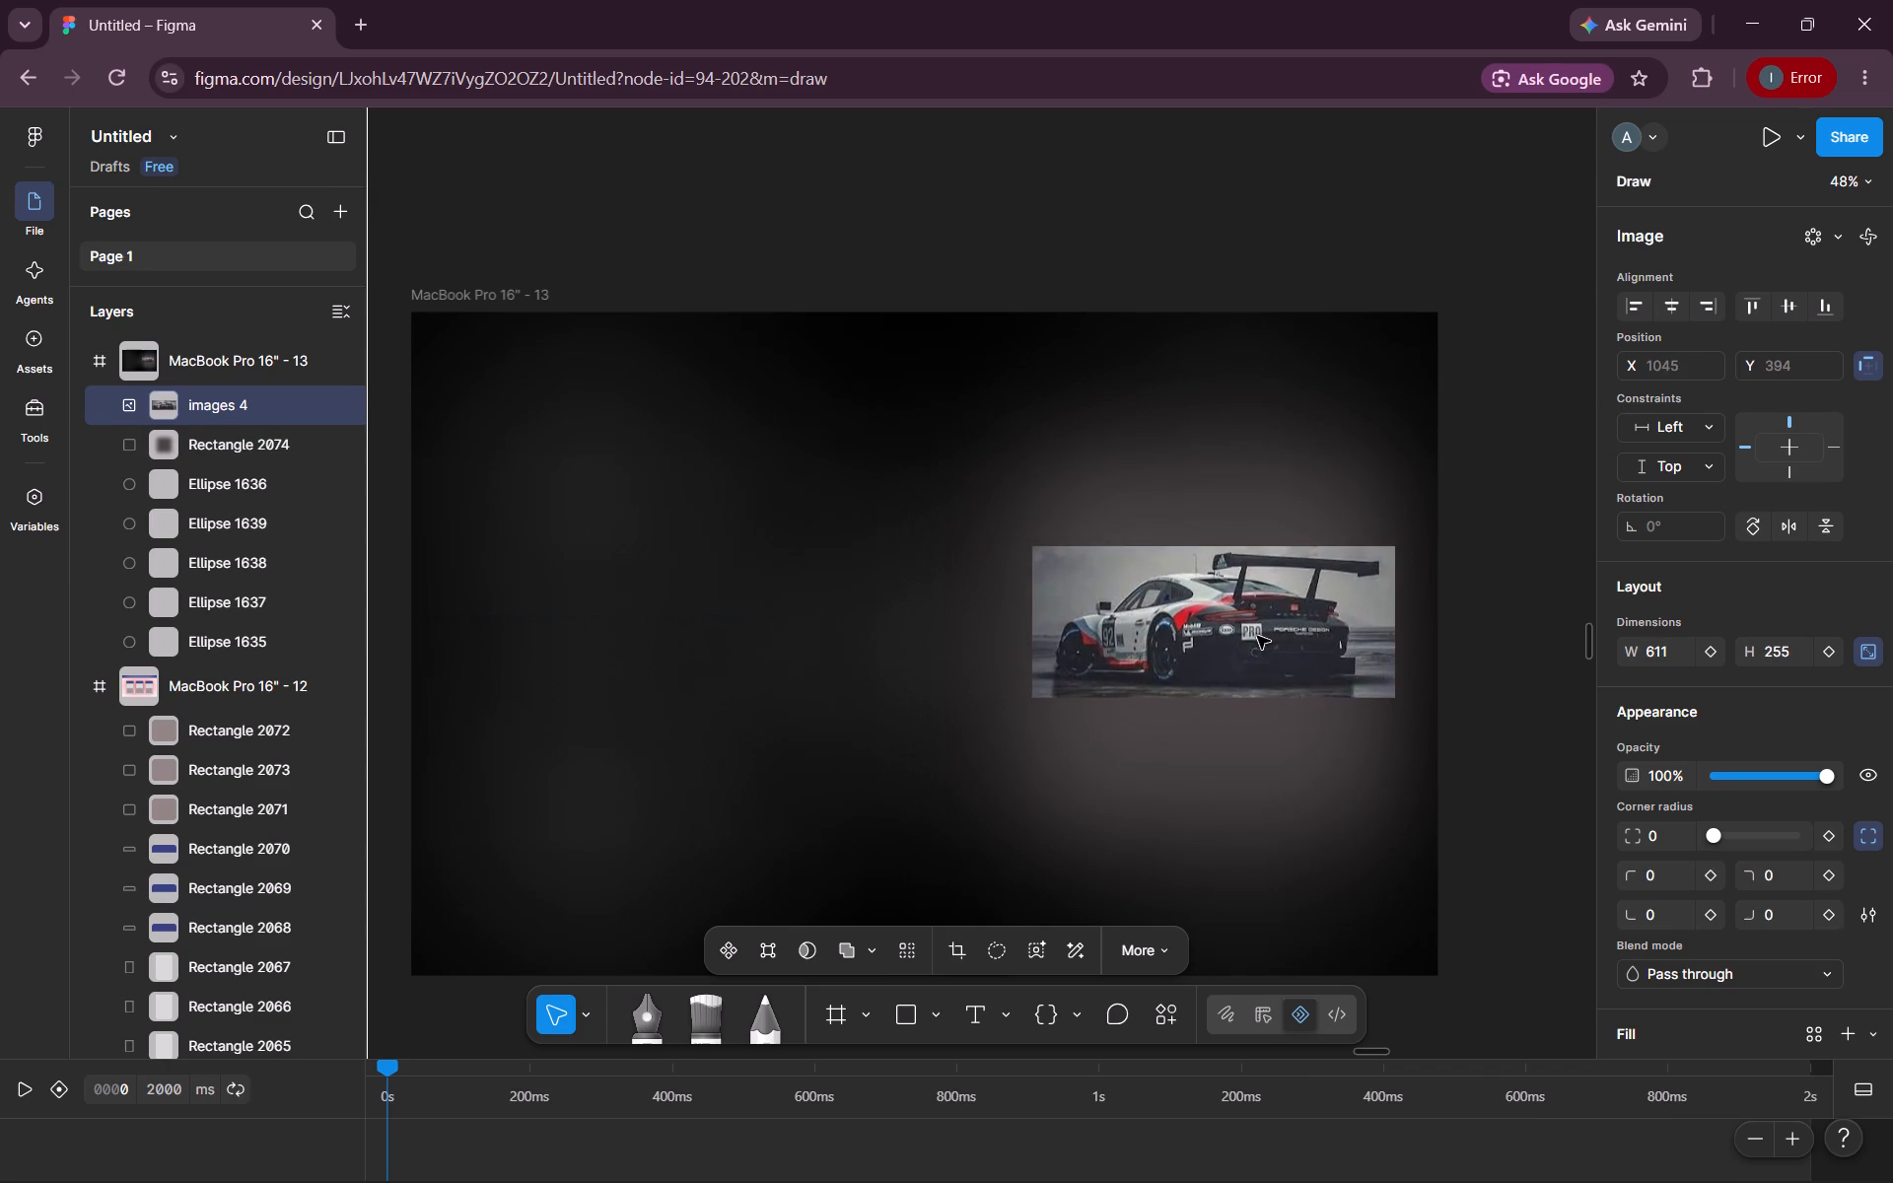
pyautogui.moveTo(1257, 636); pyautogui.dragTo(1257, 662)
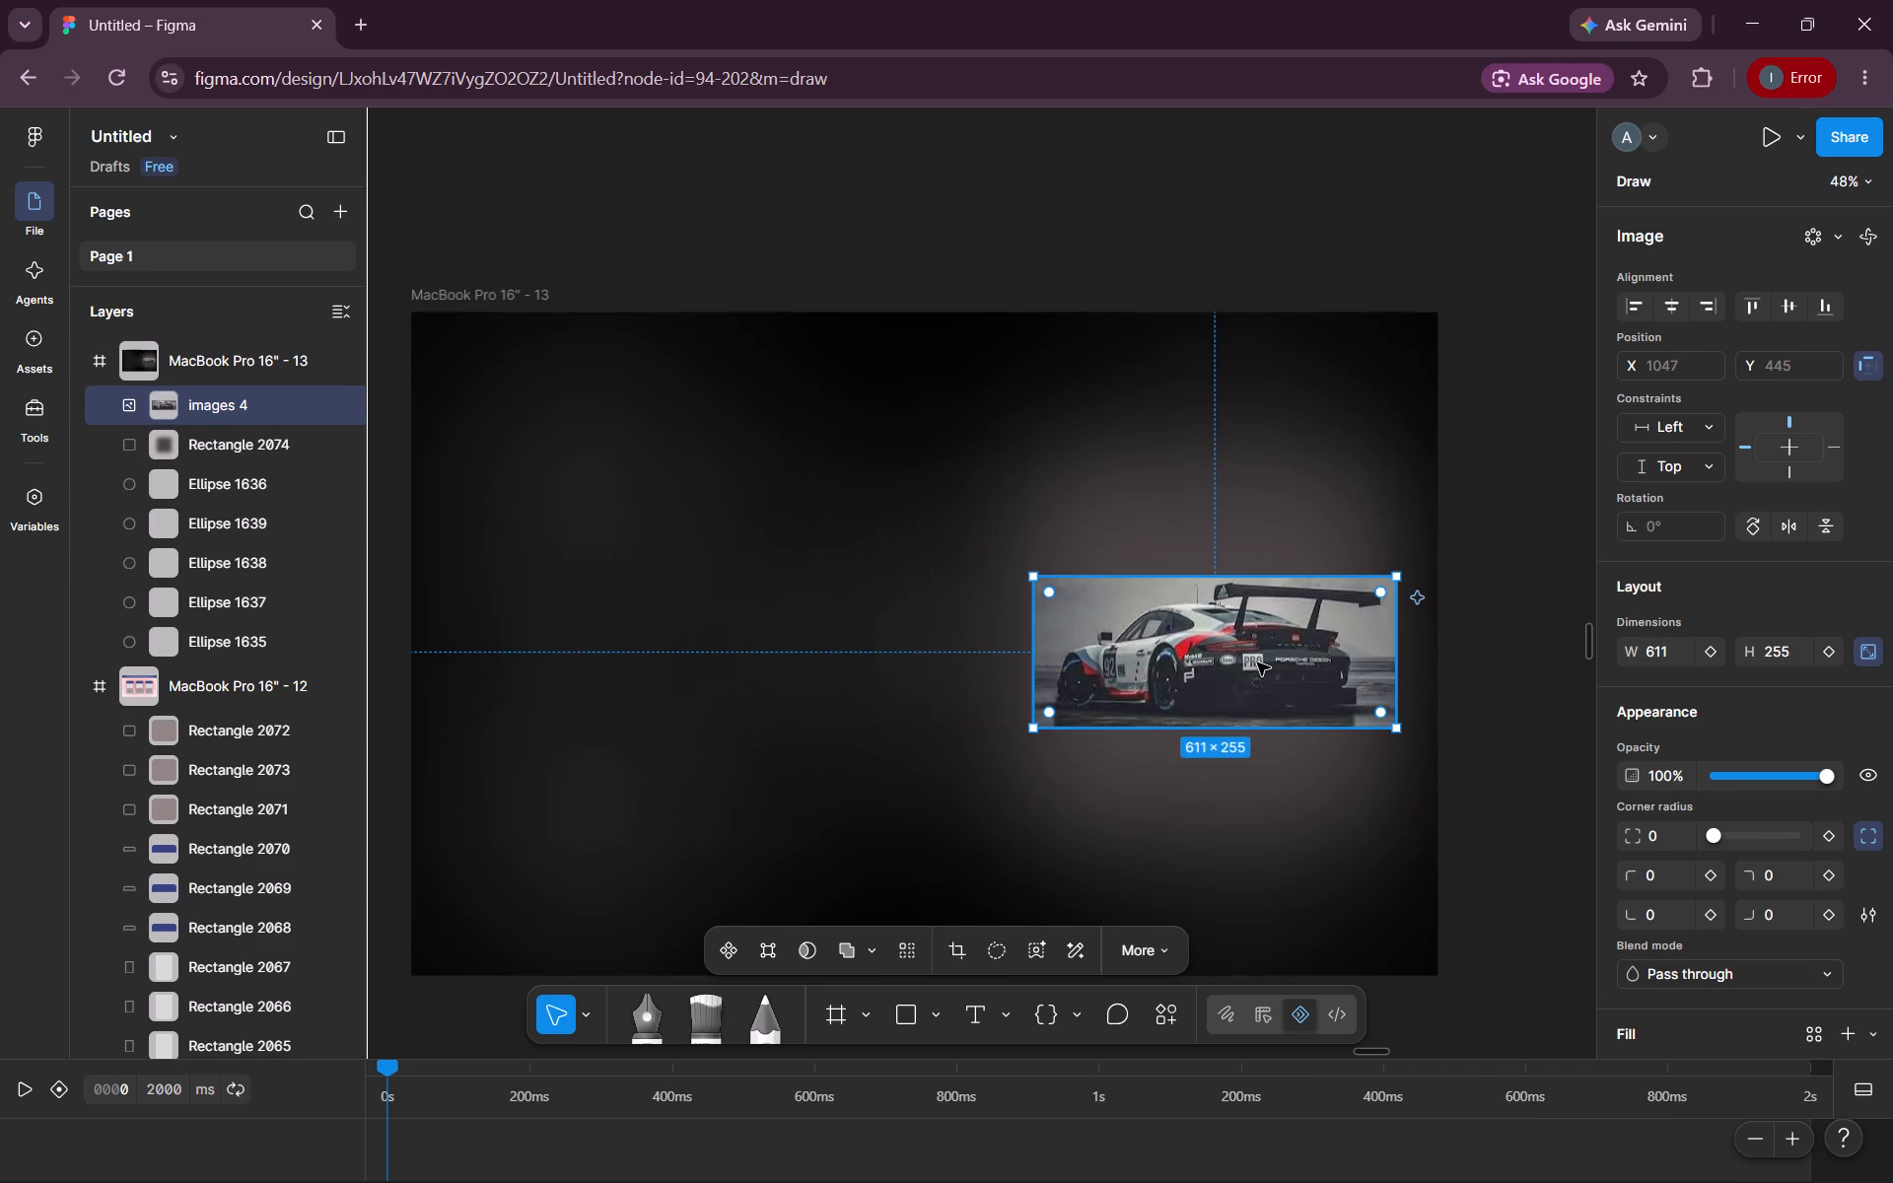
pyautogui.click(1477, 645)
# Switch to the Google image results window and search for "racing car png without background".
pyautogui.scroll(-1, 1477, 645)
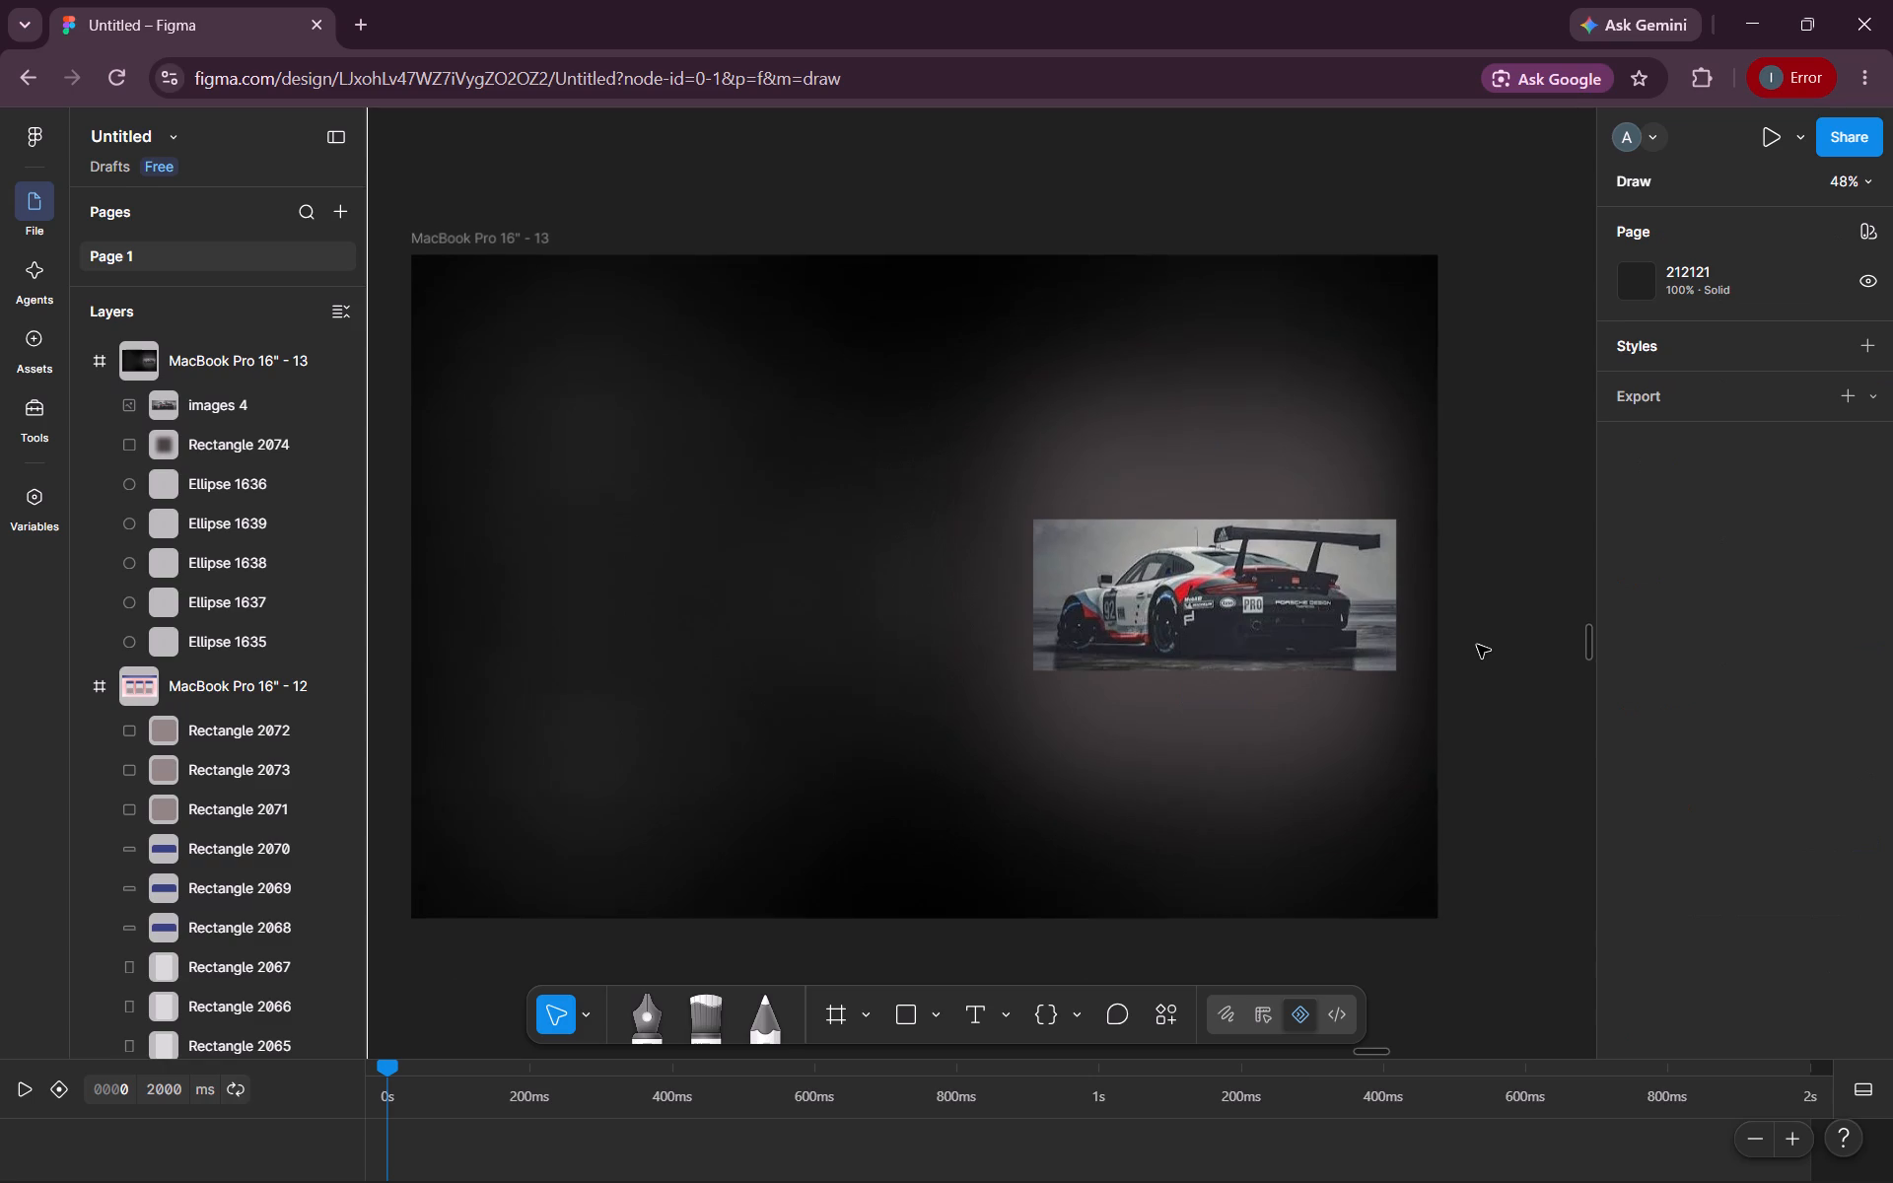
pyautogui.scroll(-1, 1477, 645)
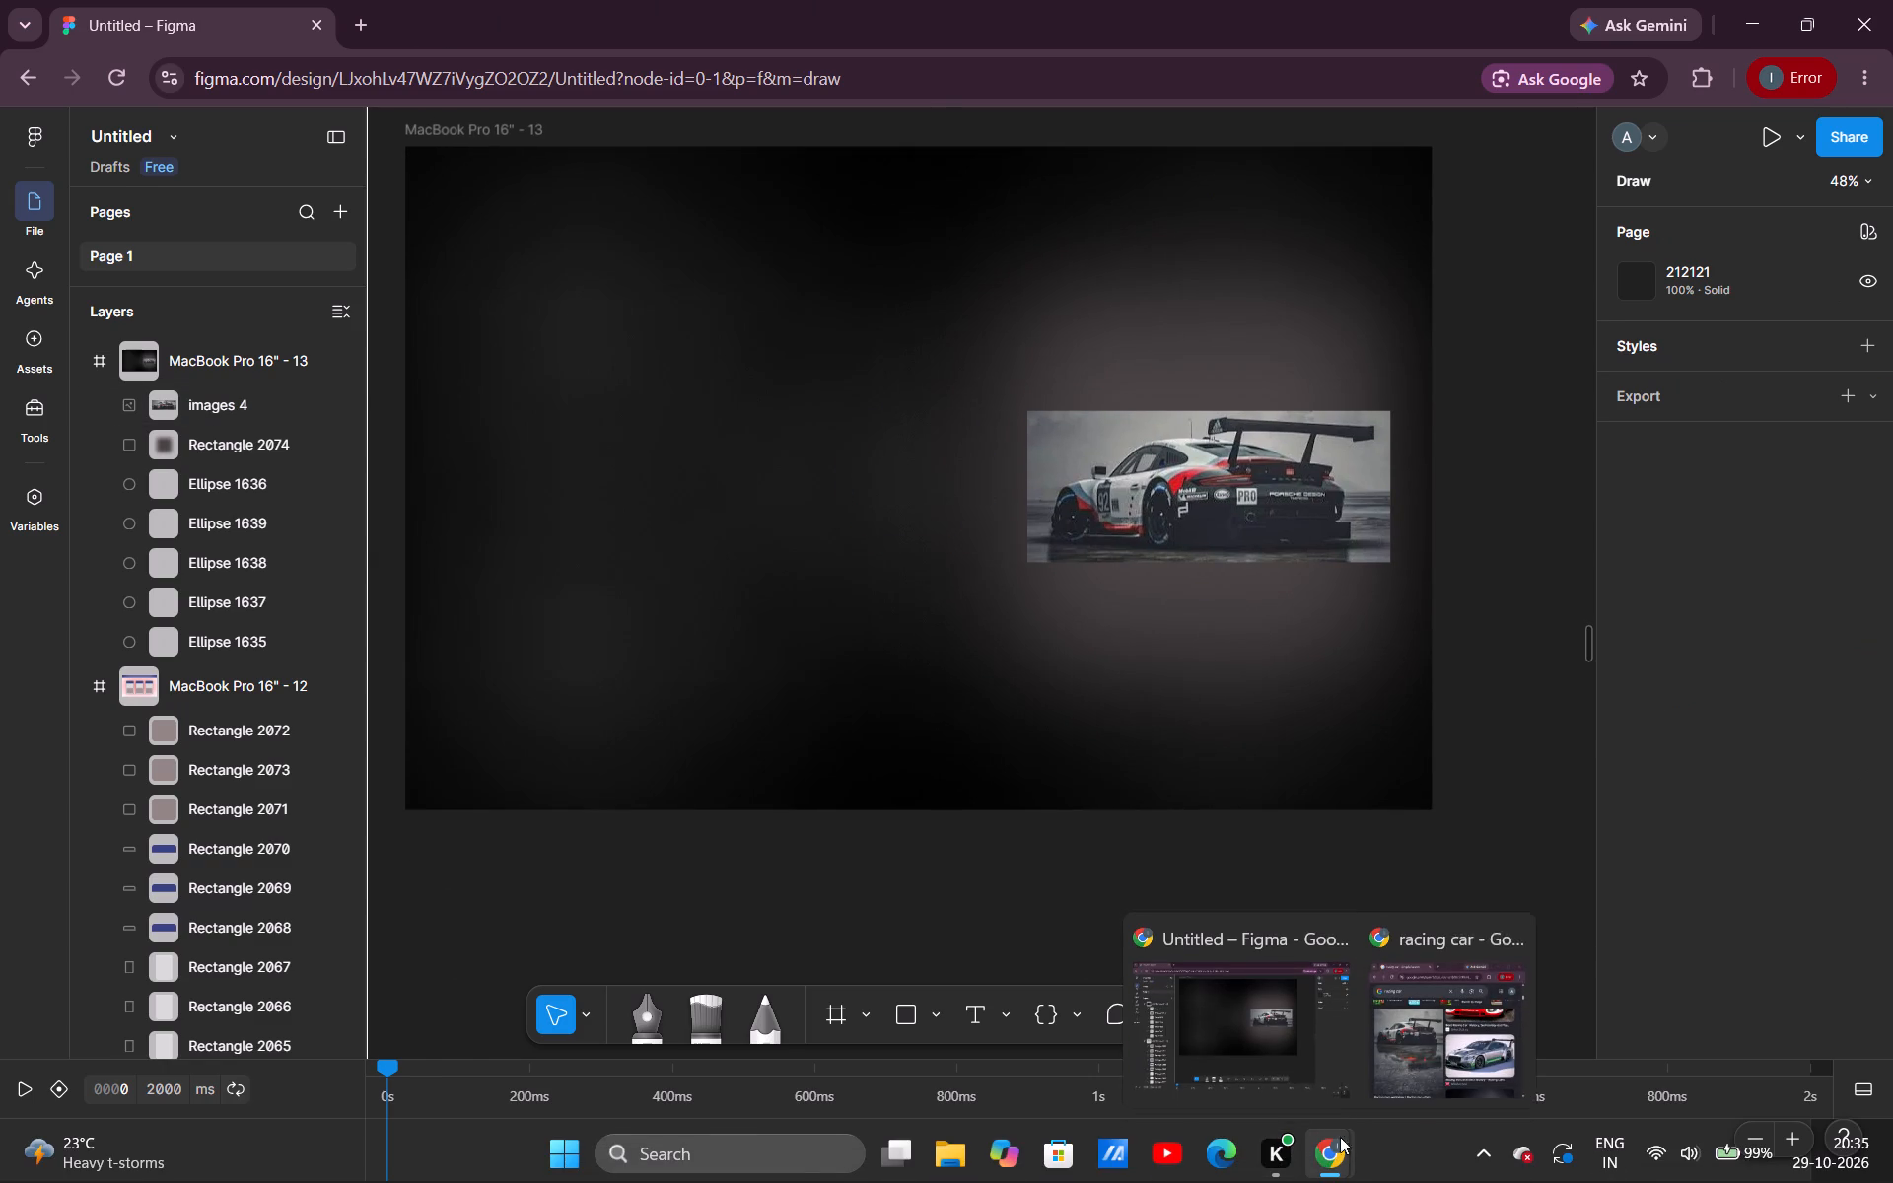
pyautogui.click(1432, 1051)
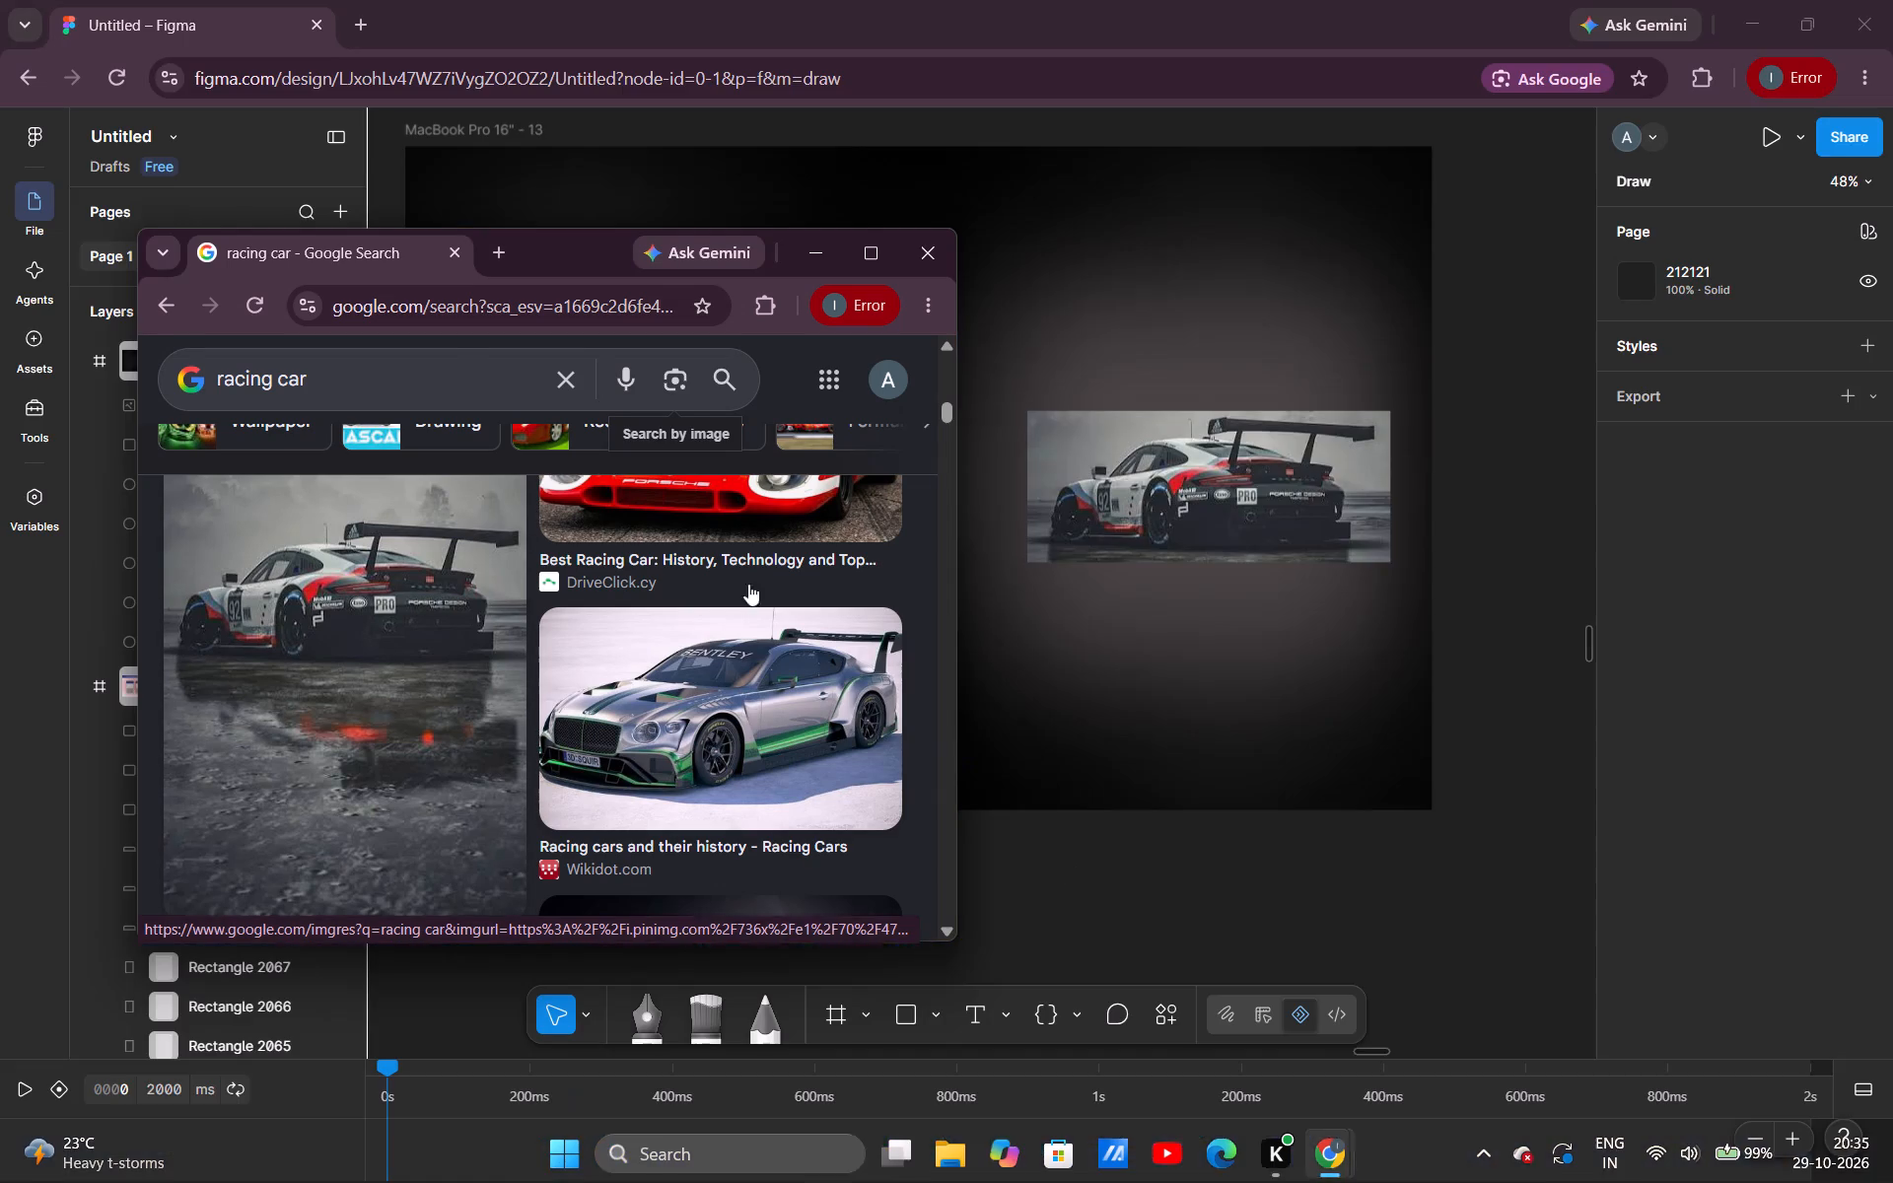
pyautogui.click(447, 381)
pyautogui.press('space')
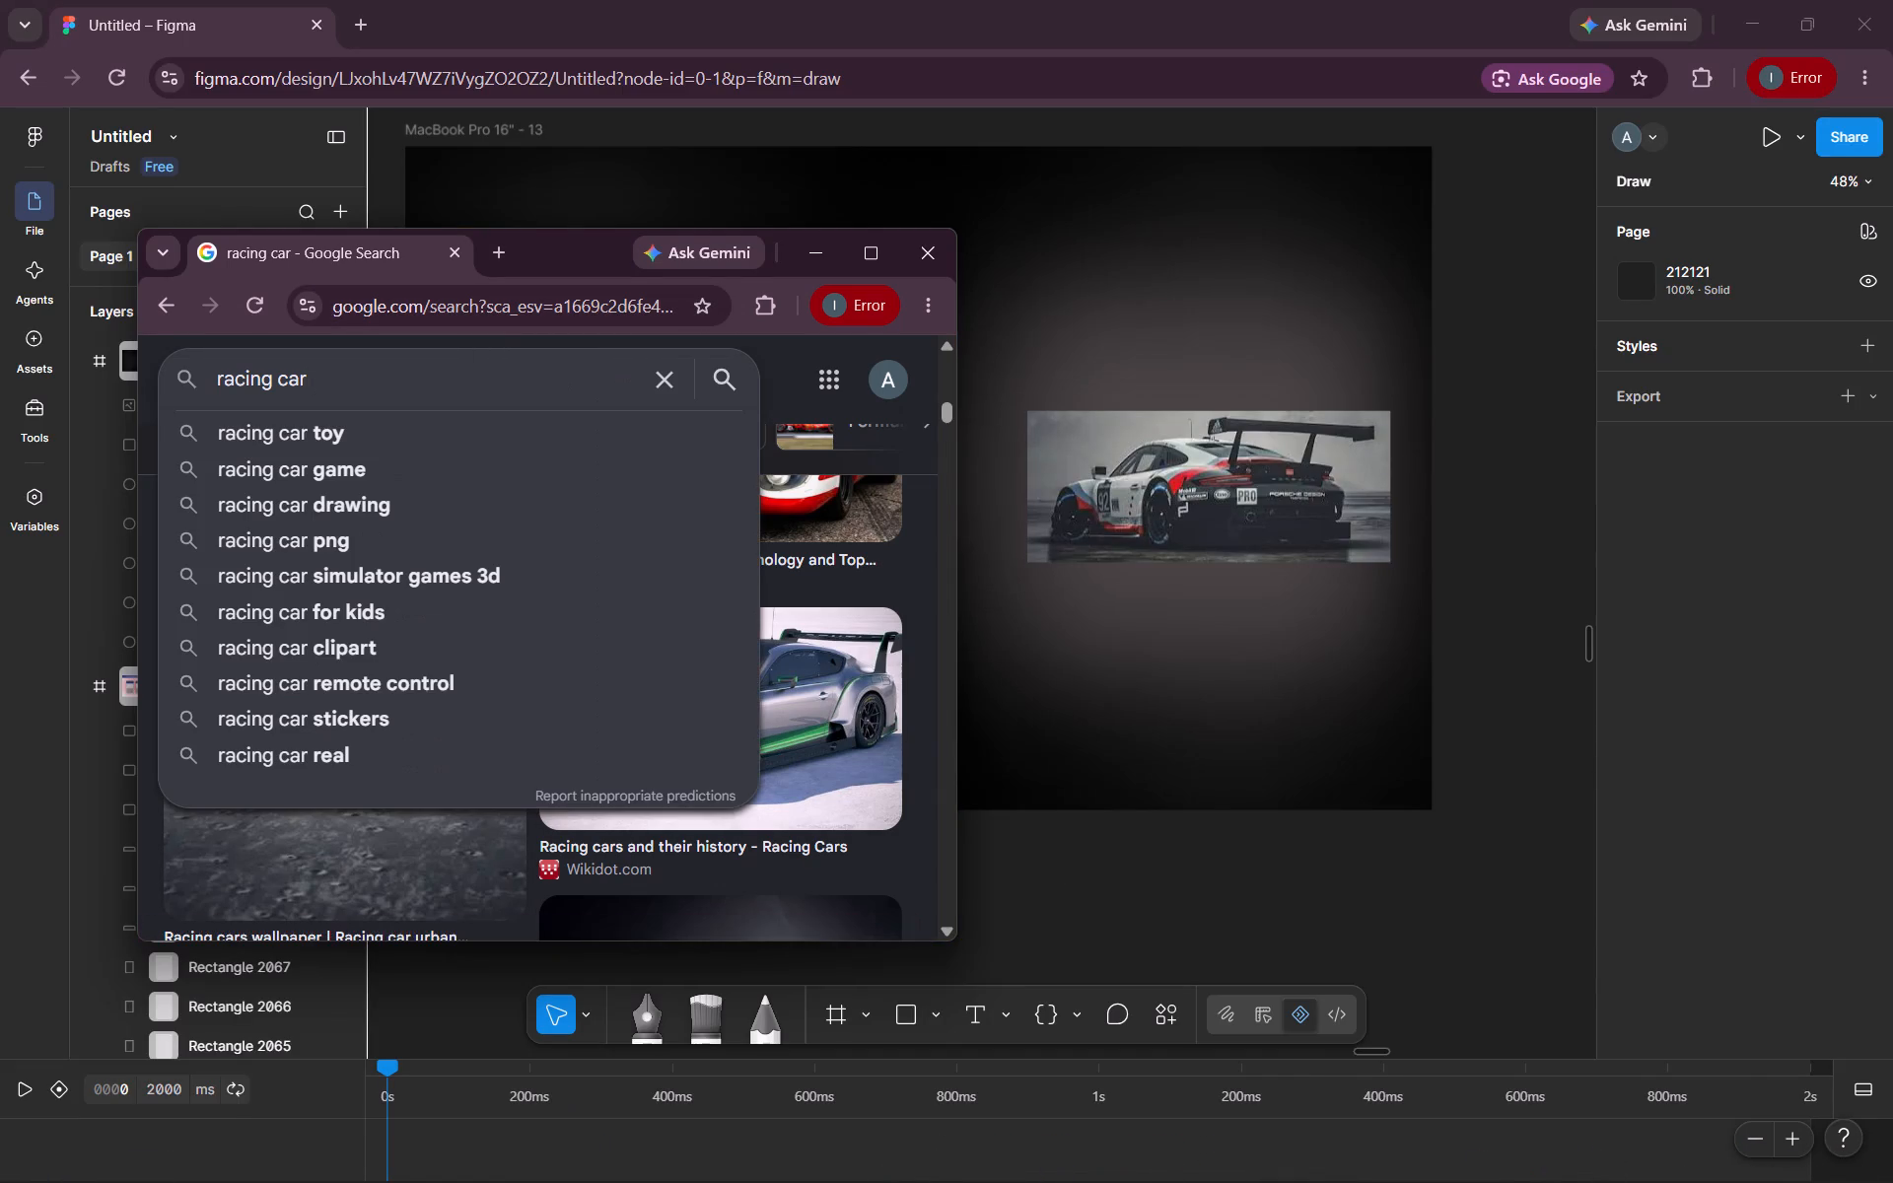
pyautogui.write('png without back')
pyautogui.write('ground')
pyautogui.press('Return')
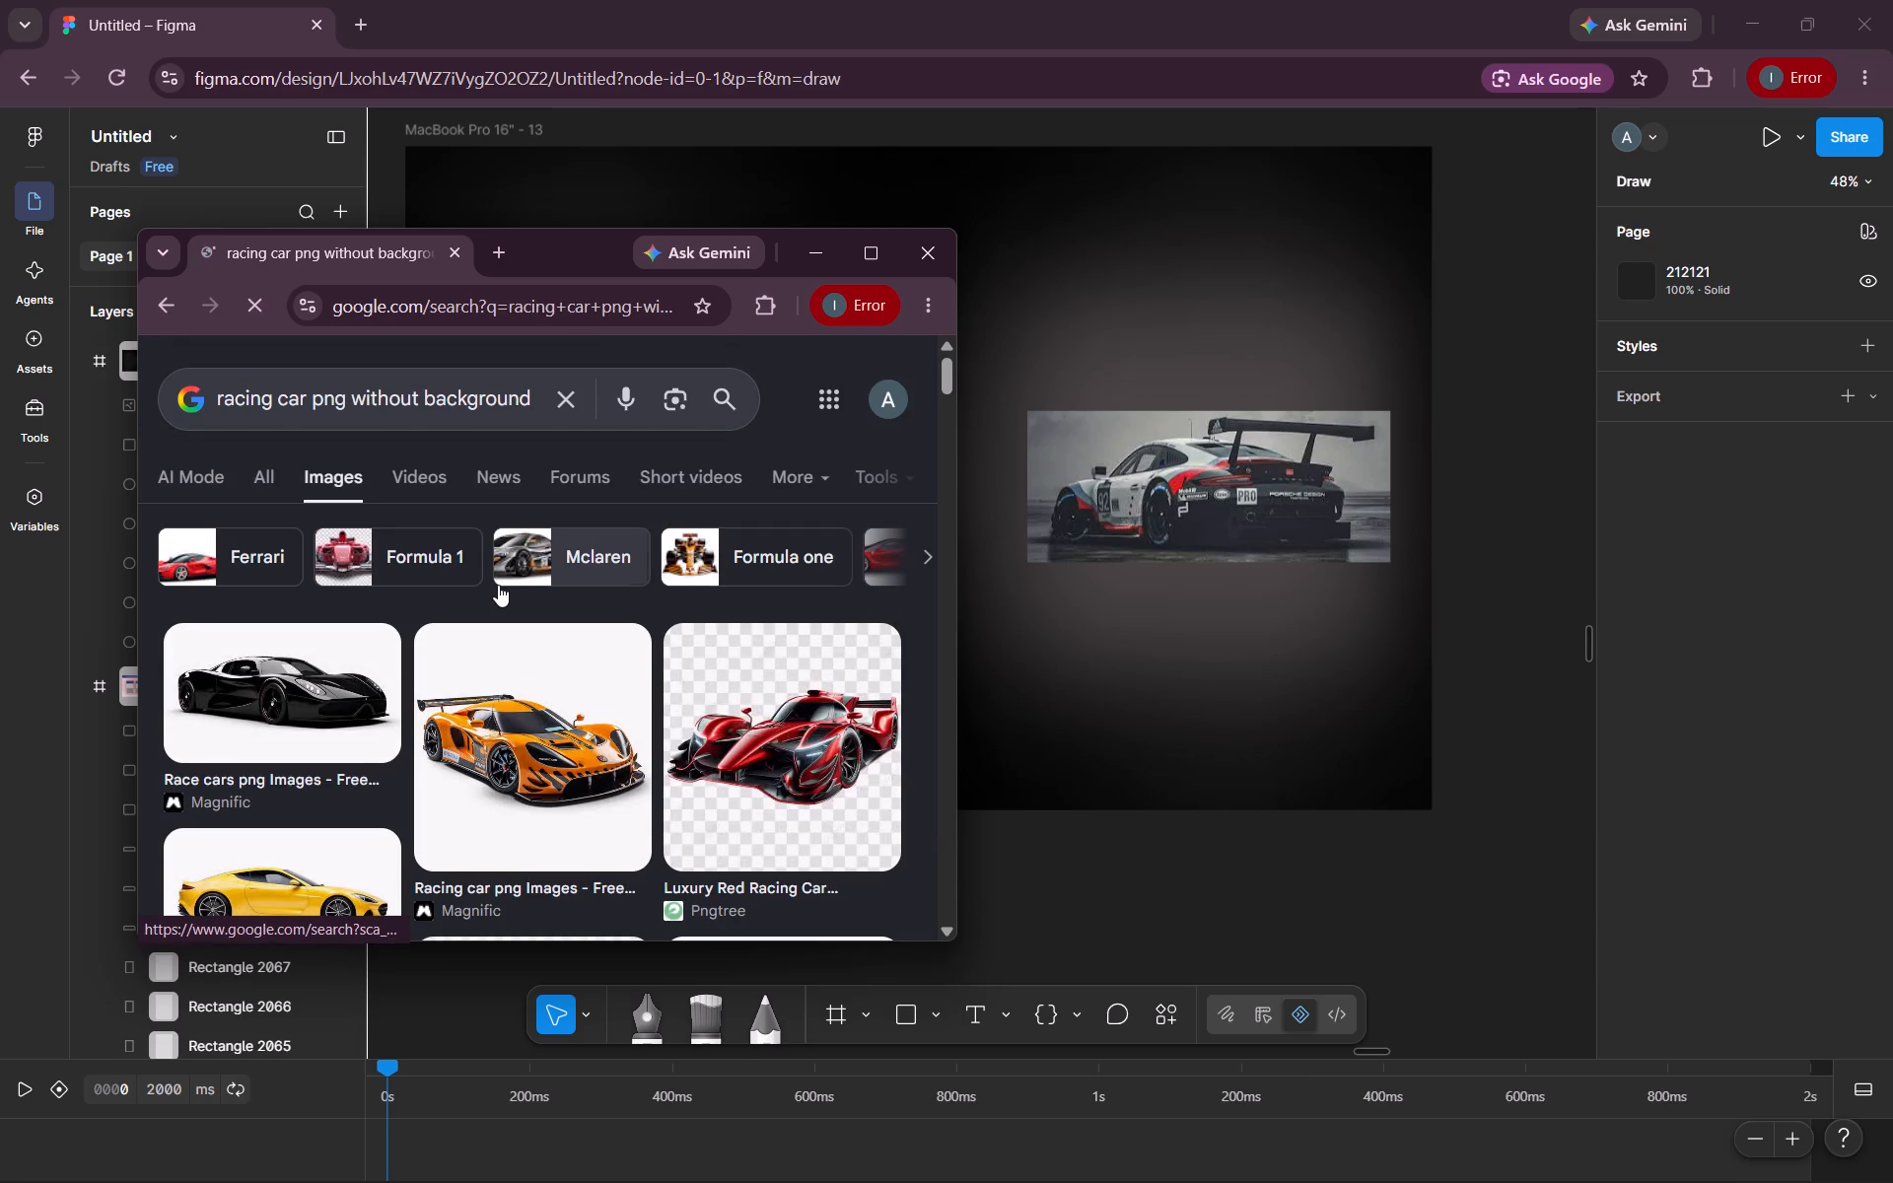
# Examine the image results for a racing car cutout with a transparent background suitable for the design.
pyautogui.scroll(-1, 534, 694)
pyautogui.scroll(1, 534, 694)
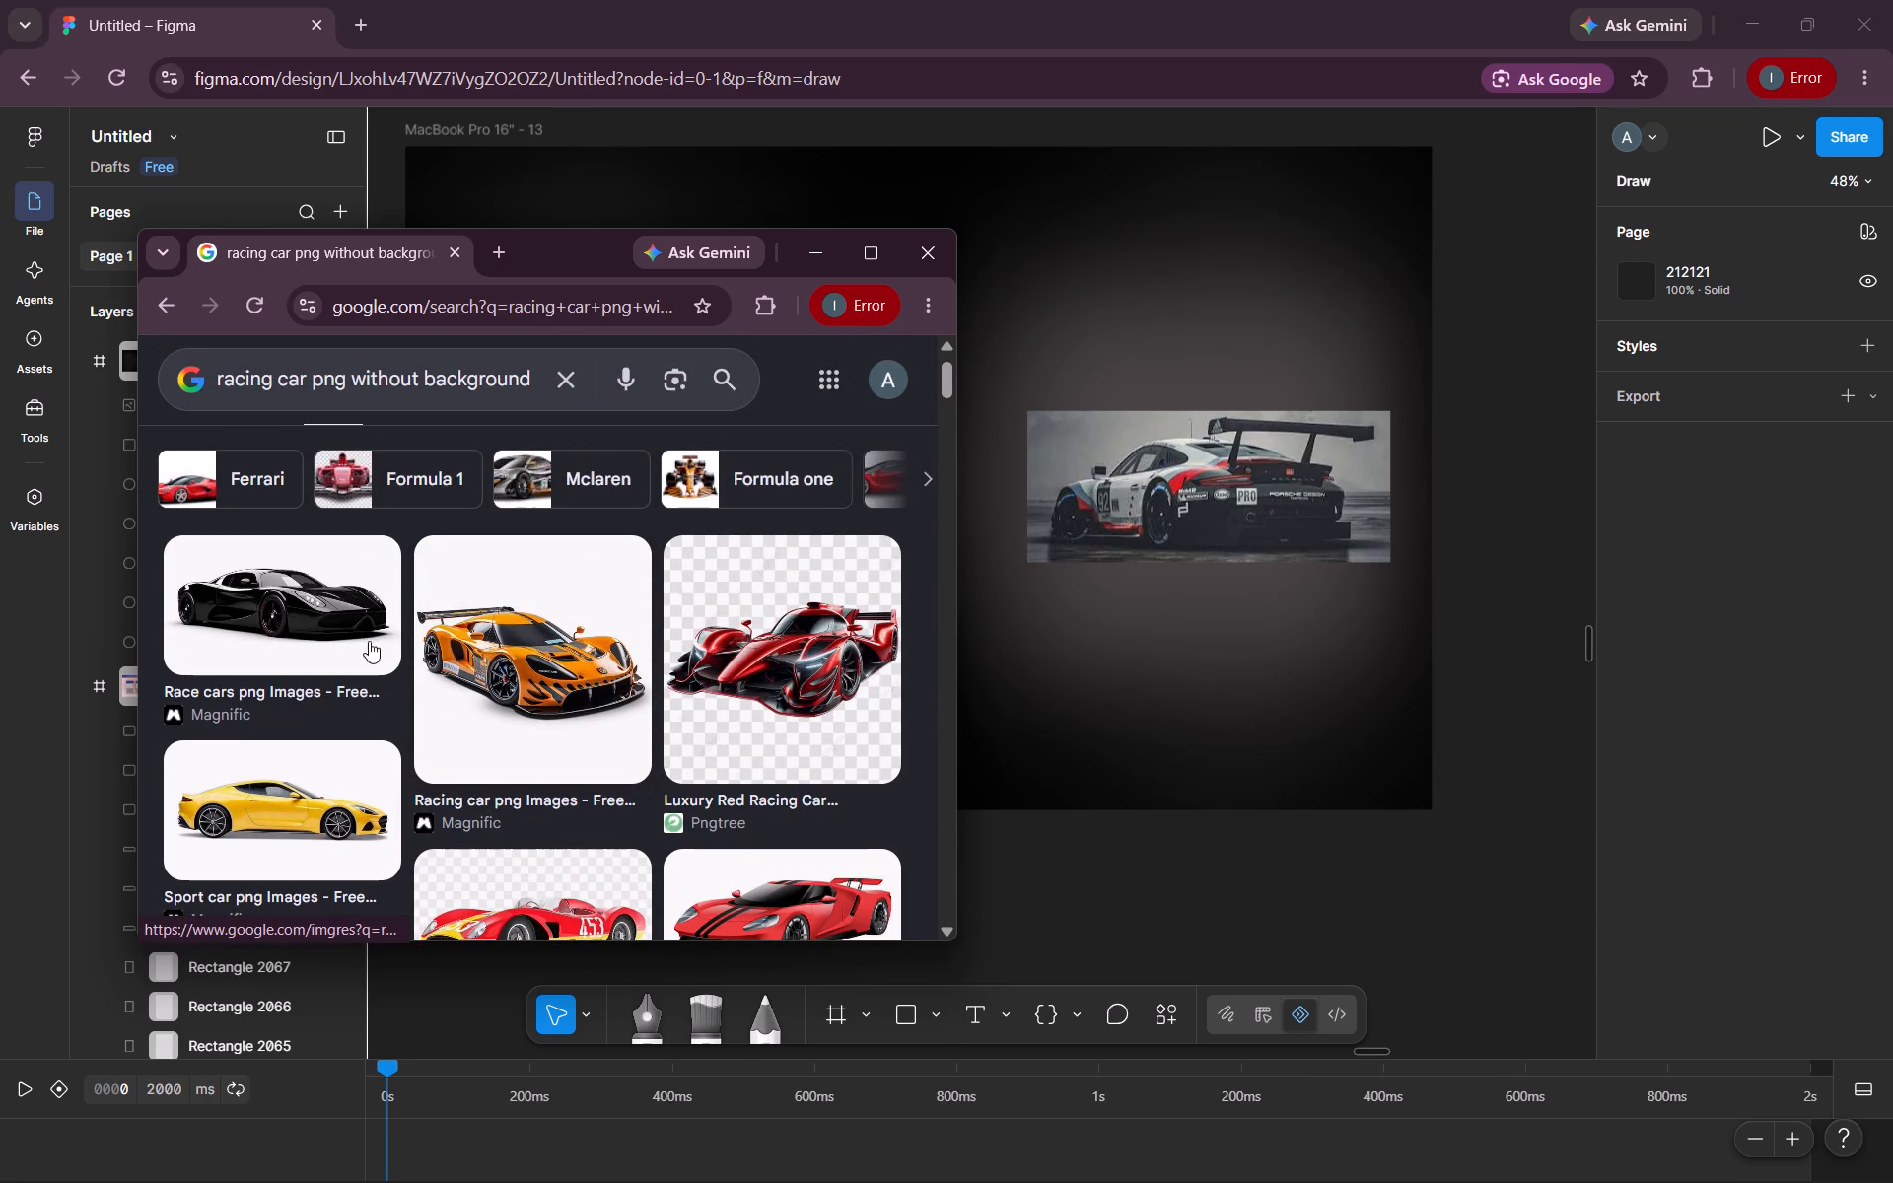
pyautogui.moveTo(299, 617); pyautogui.dragTo(256, 584)
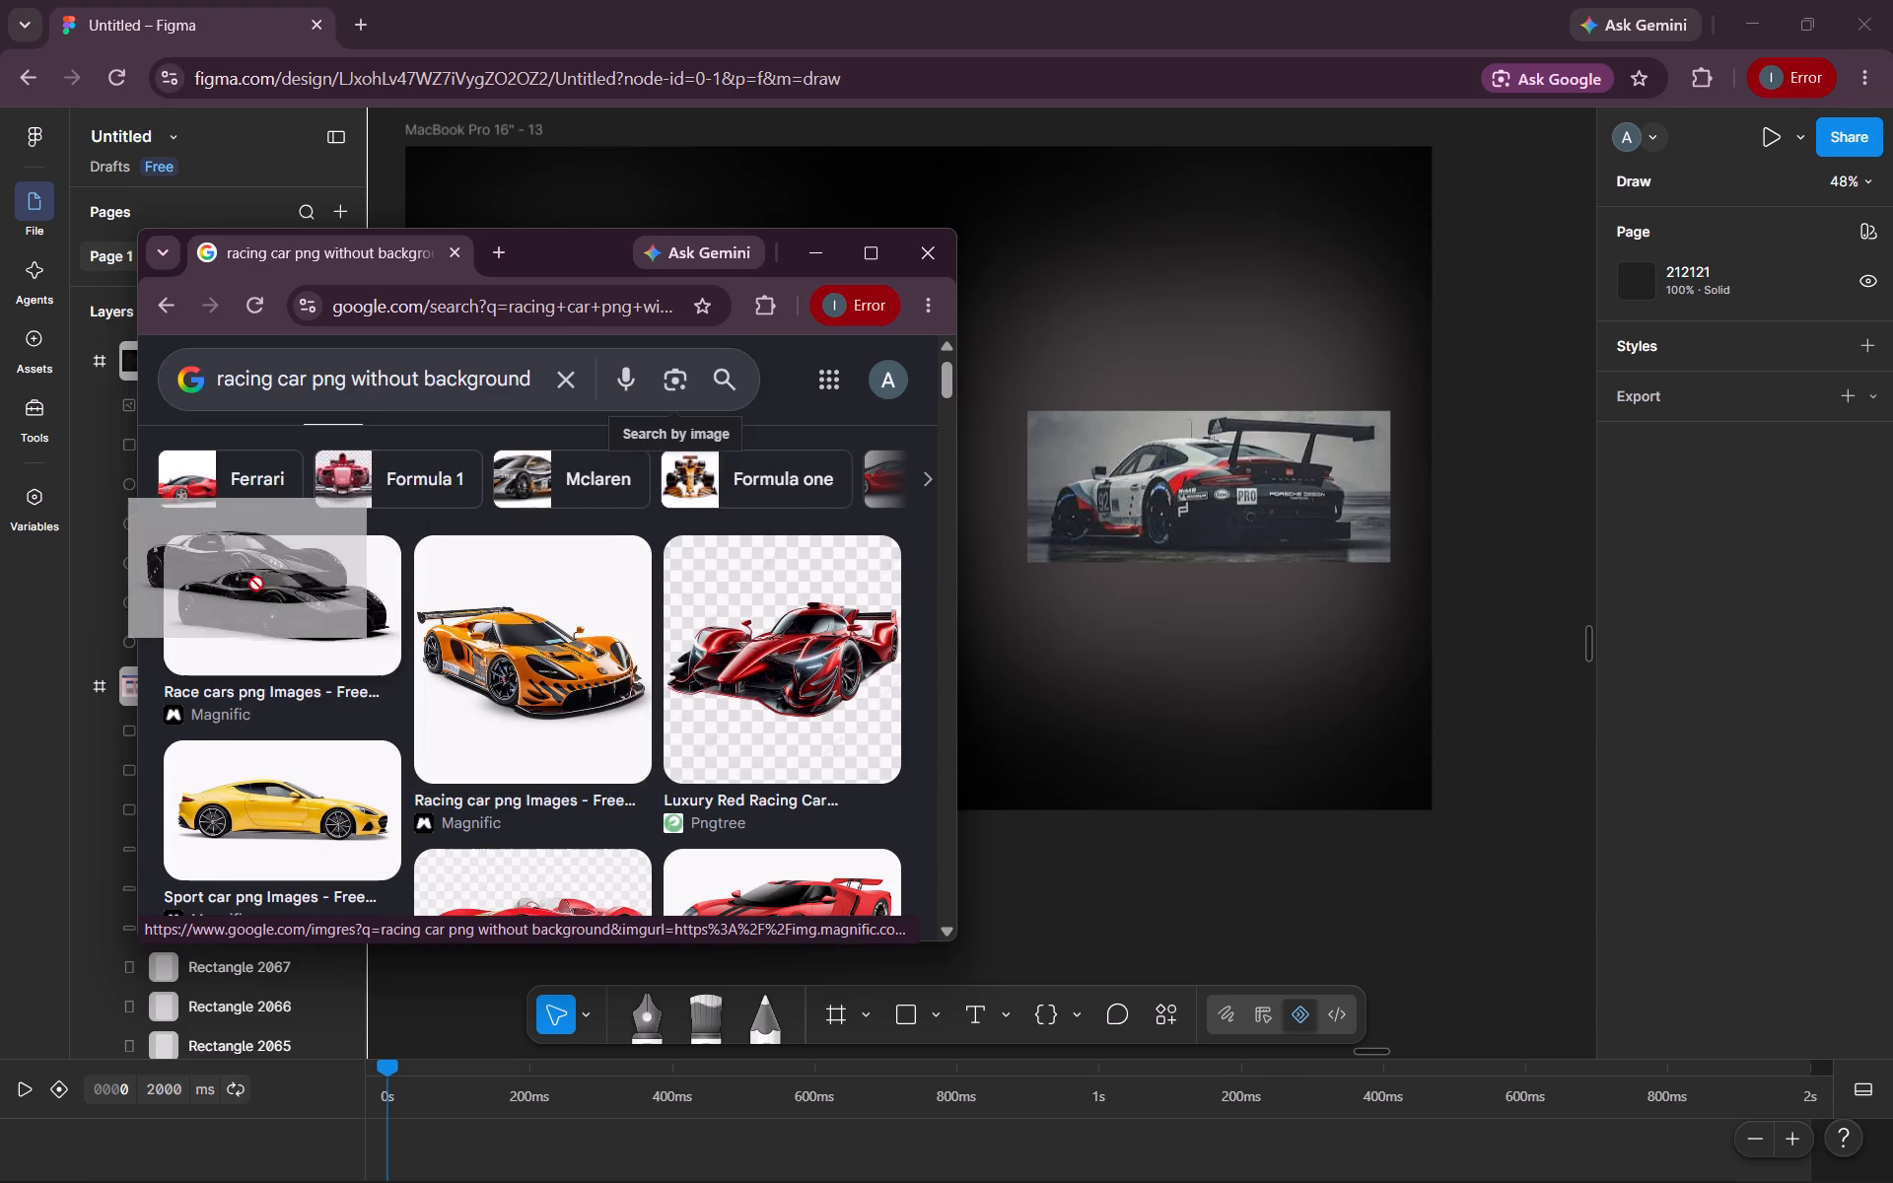
pyautogui.moveTo(256, 584); pyautogui.dragTo(285, 613)
pyautogui.moveTo(763, 716); pyautogui.dragTo(1036, 695)
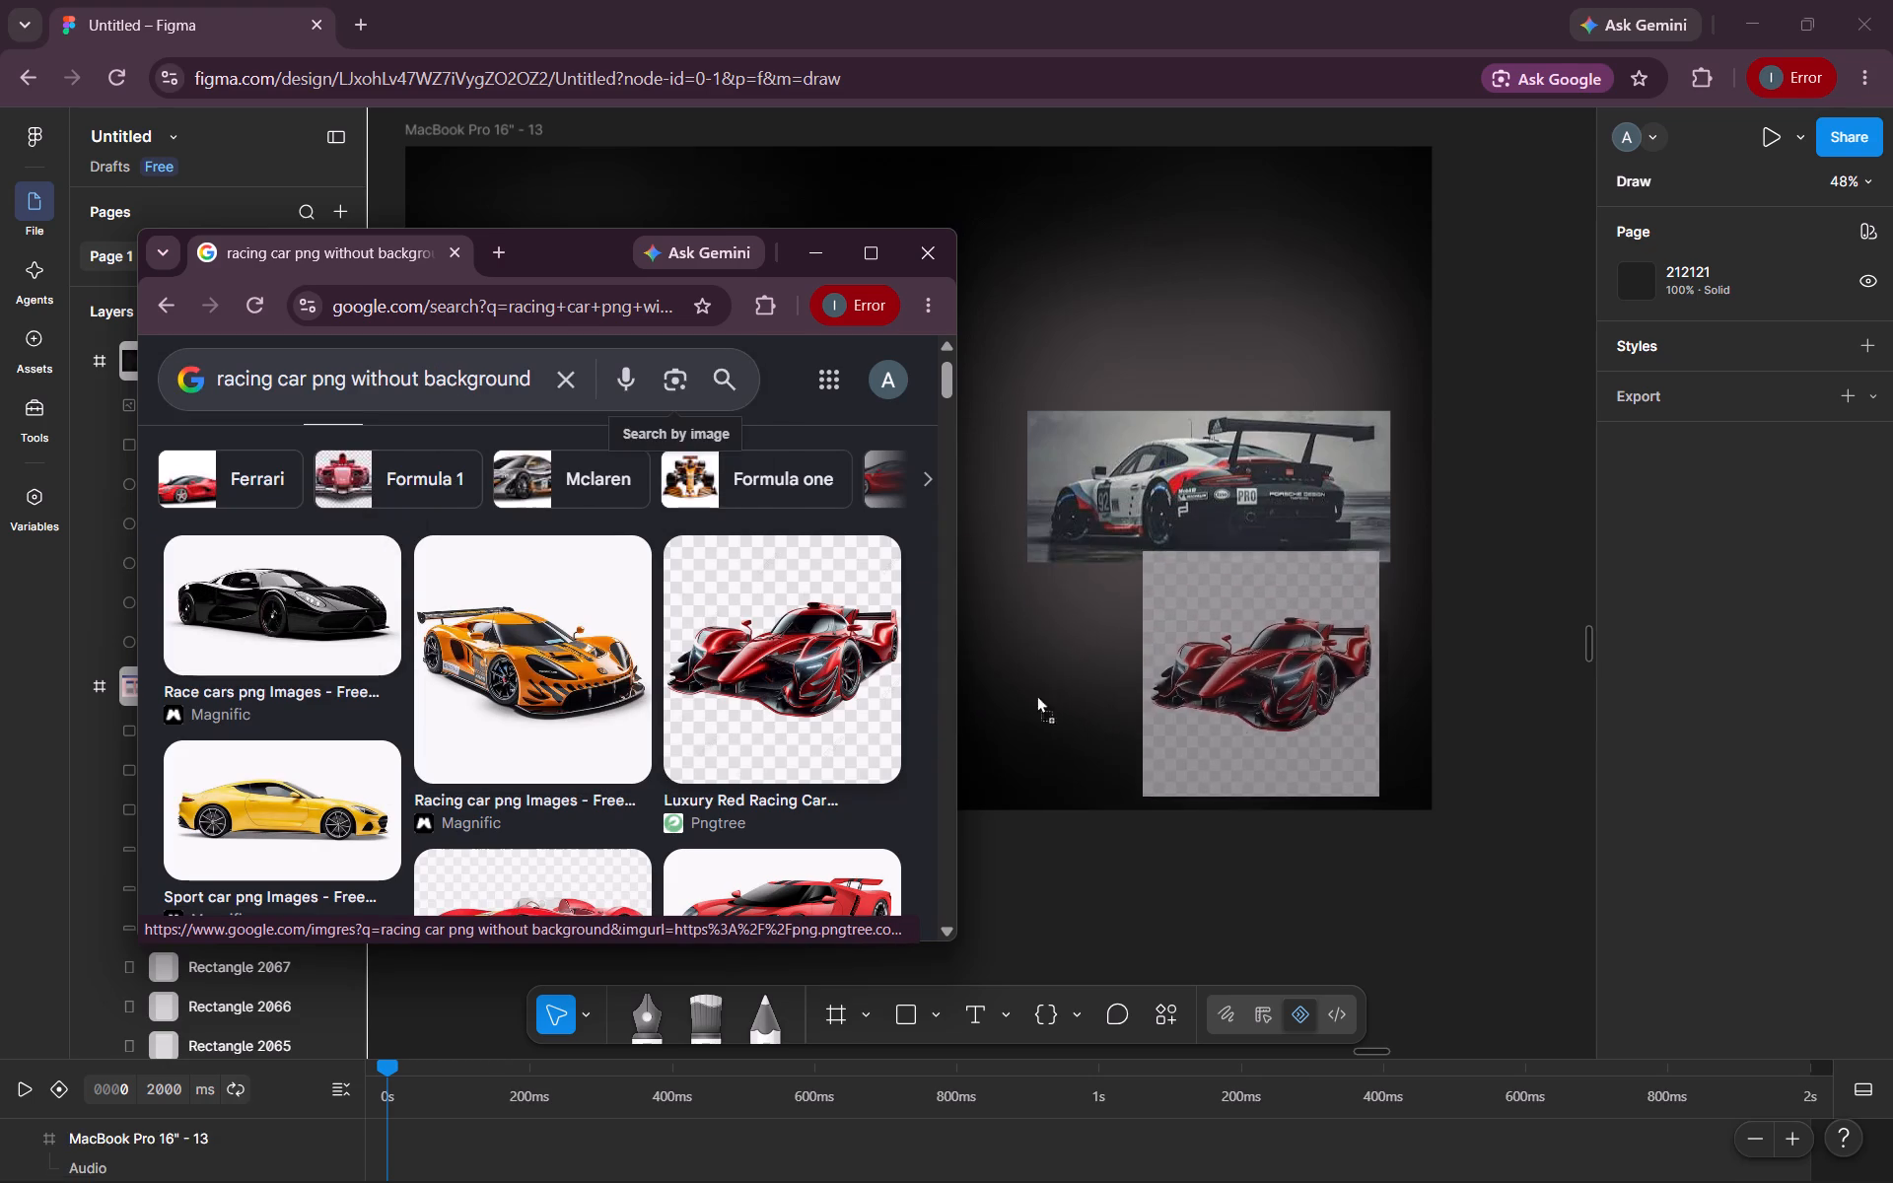
pyautogui.moveTo(1036, 695); pyautogui.dragTo(788, 720)
pyautogui.scroll(-3, 788, 720)
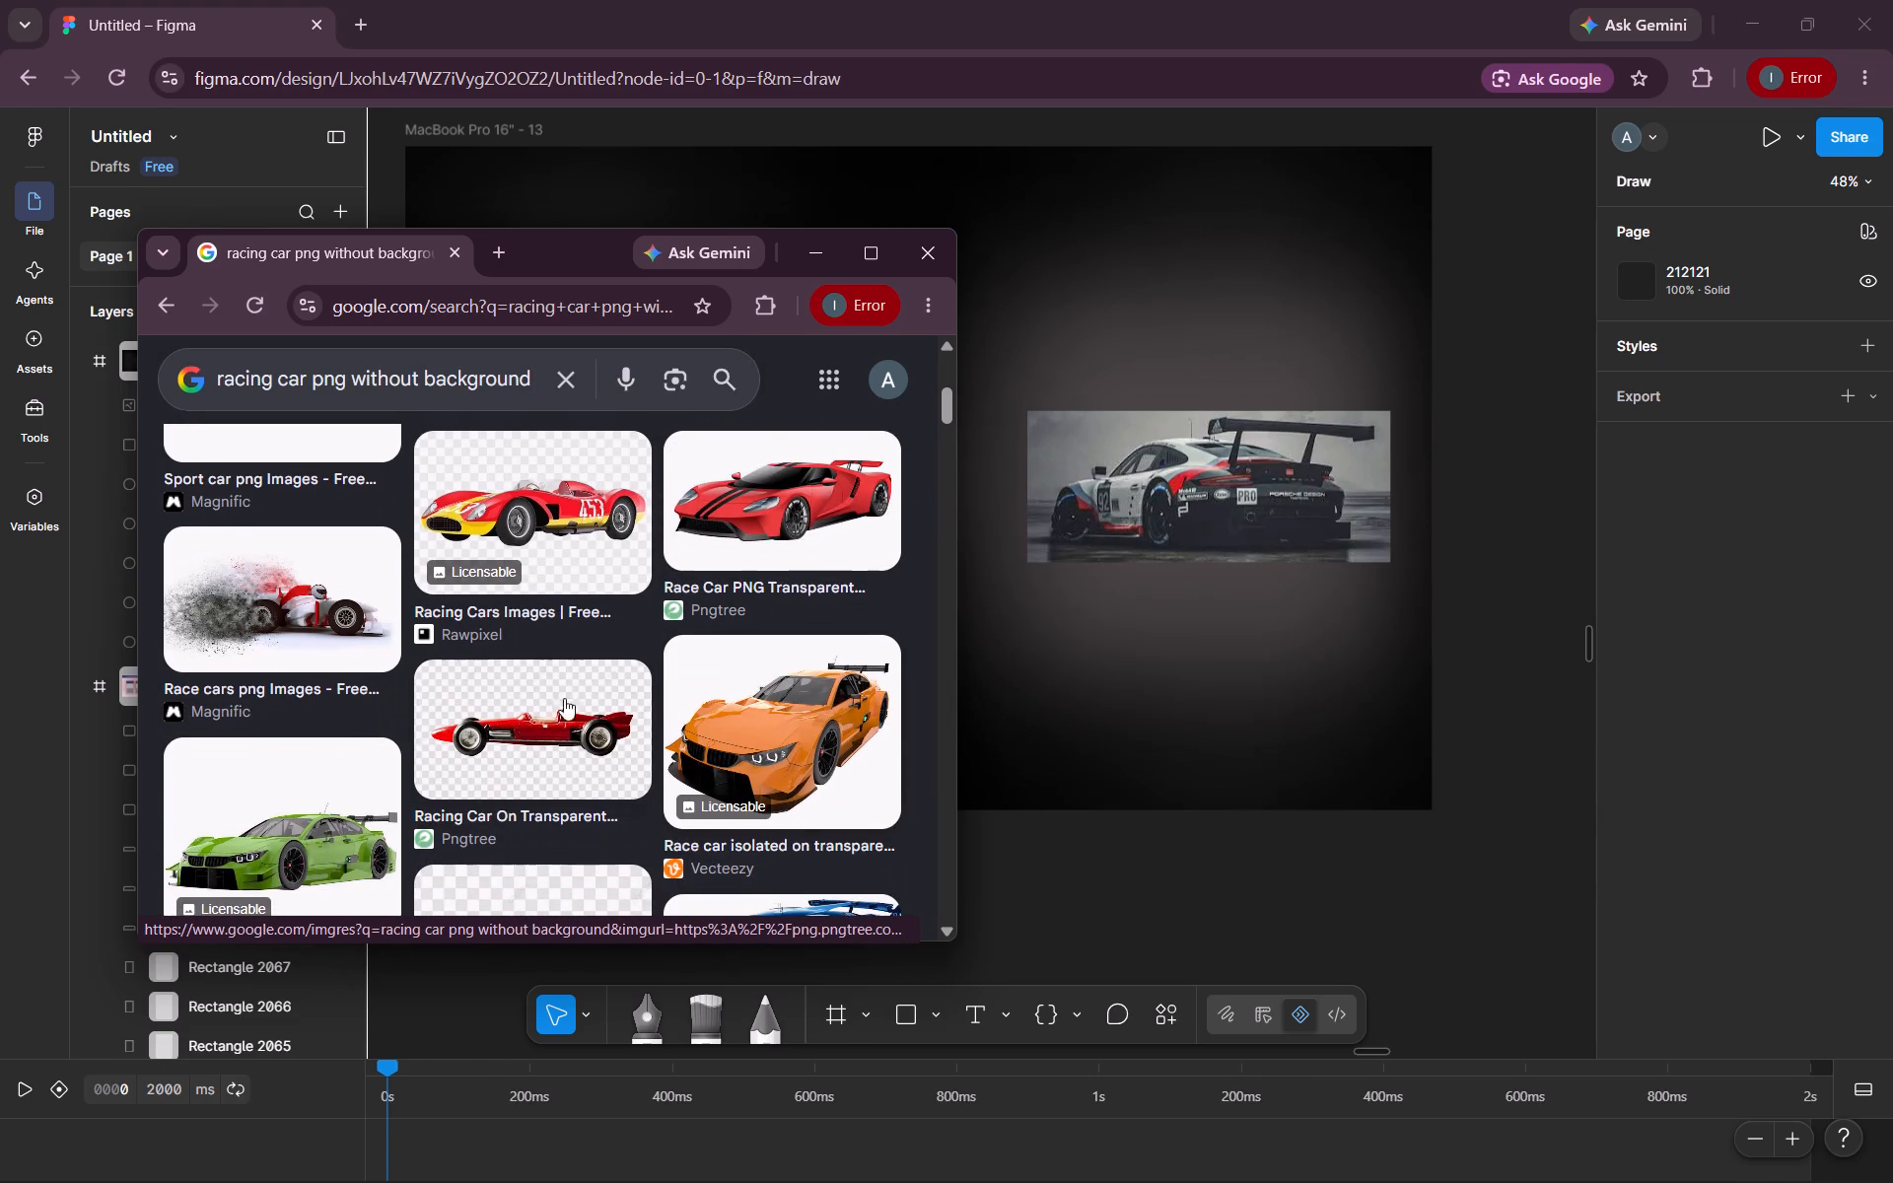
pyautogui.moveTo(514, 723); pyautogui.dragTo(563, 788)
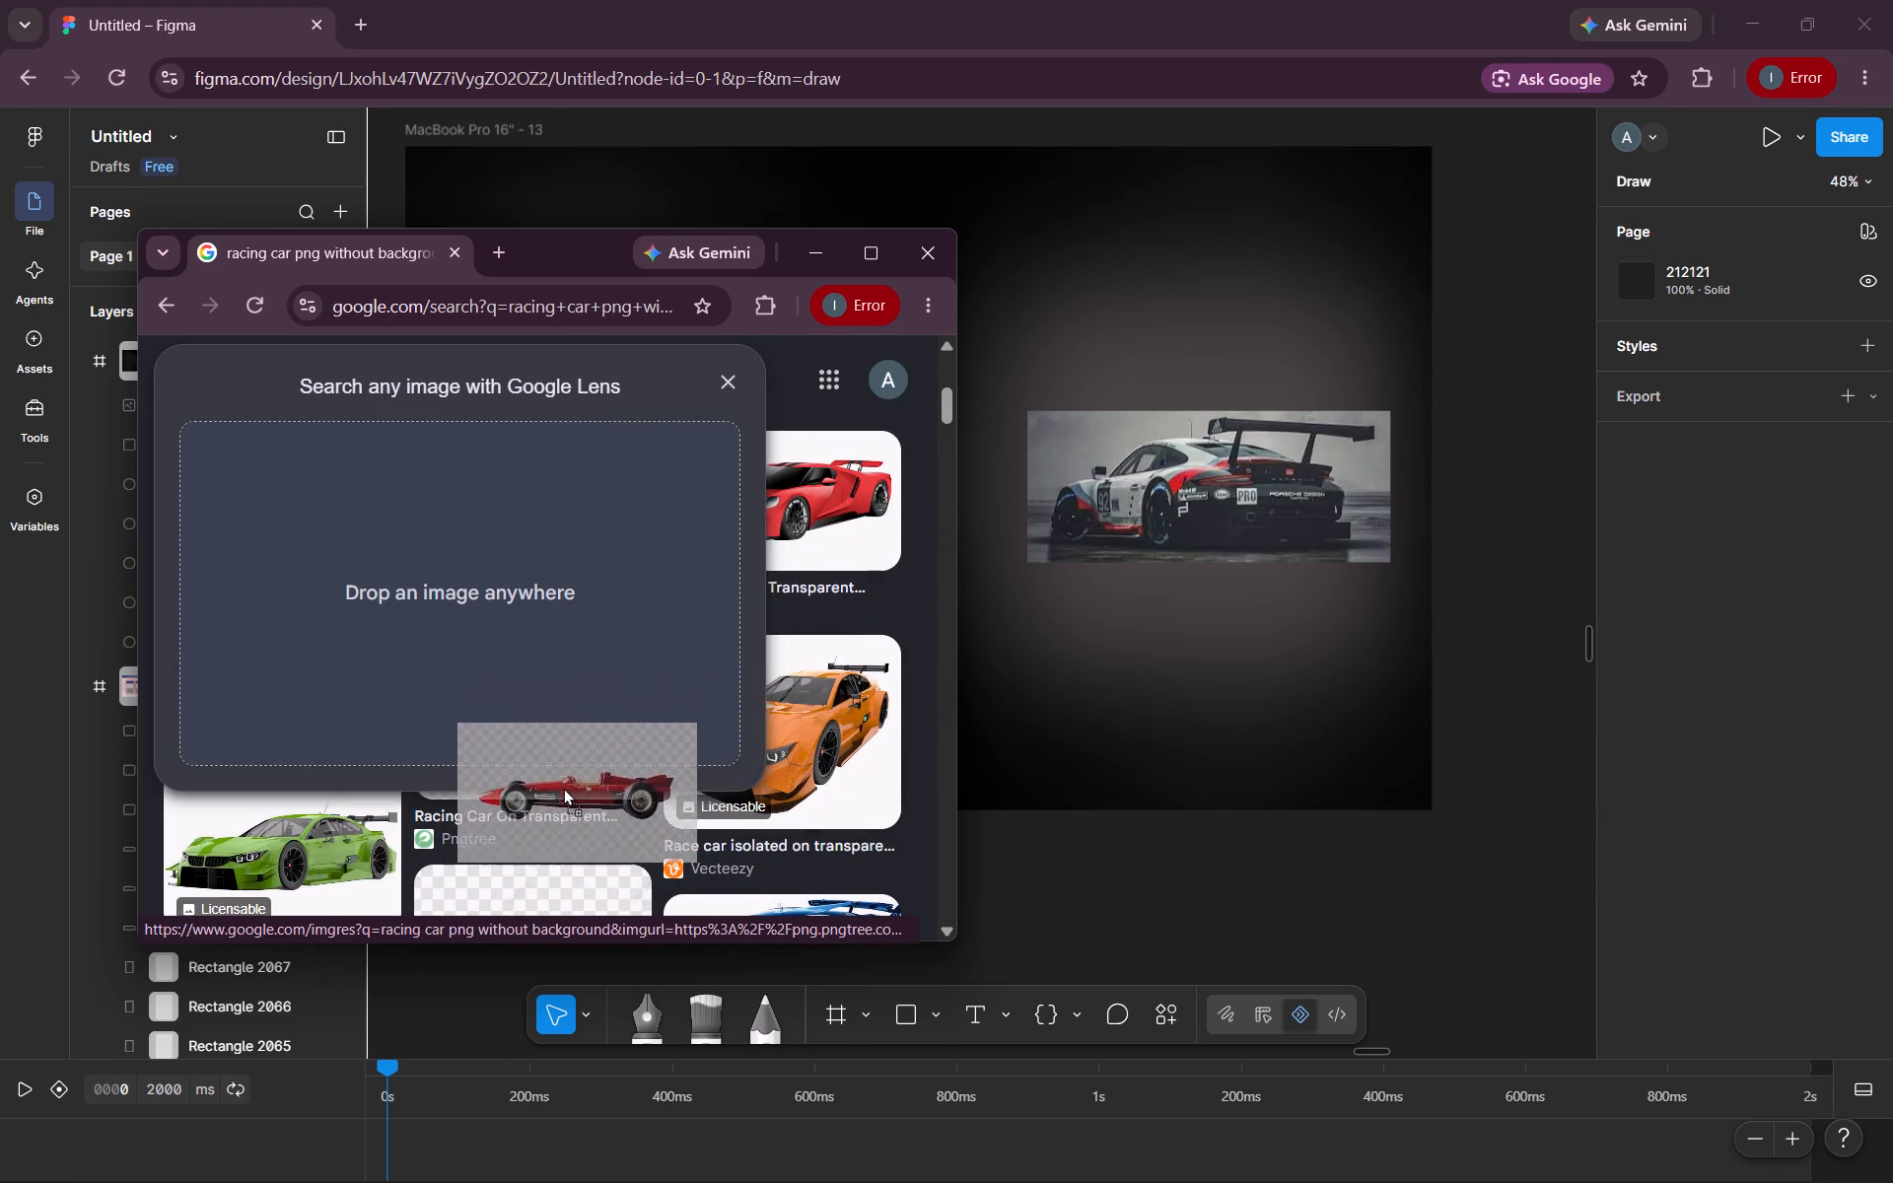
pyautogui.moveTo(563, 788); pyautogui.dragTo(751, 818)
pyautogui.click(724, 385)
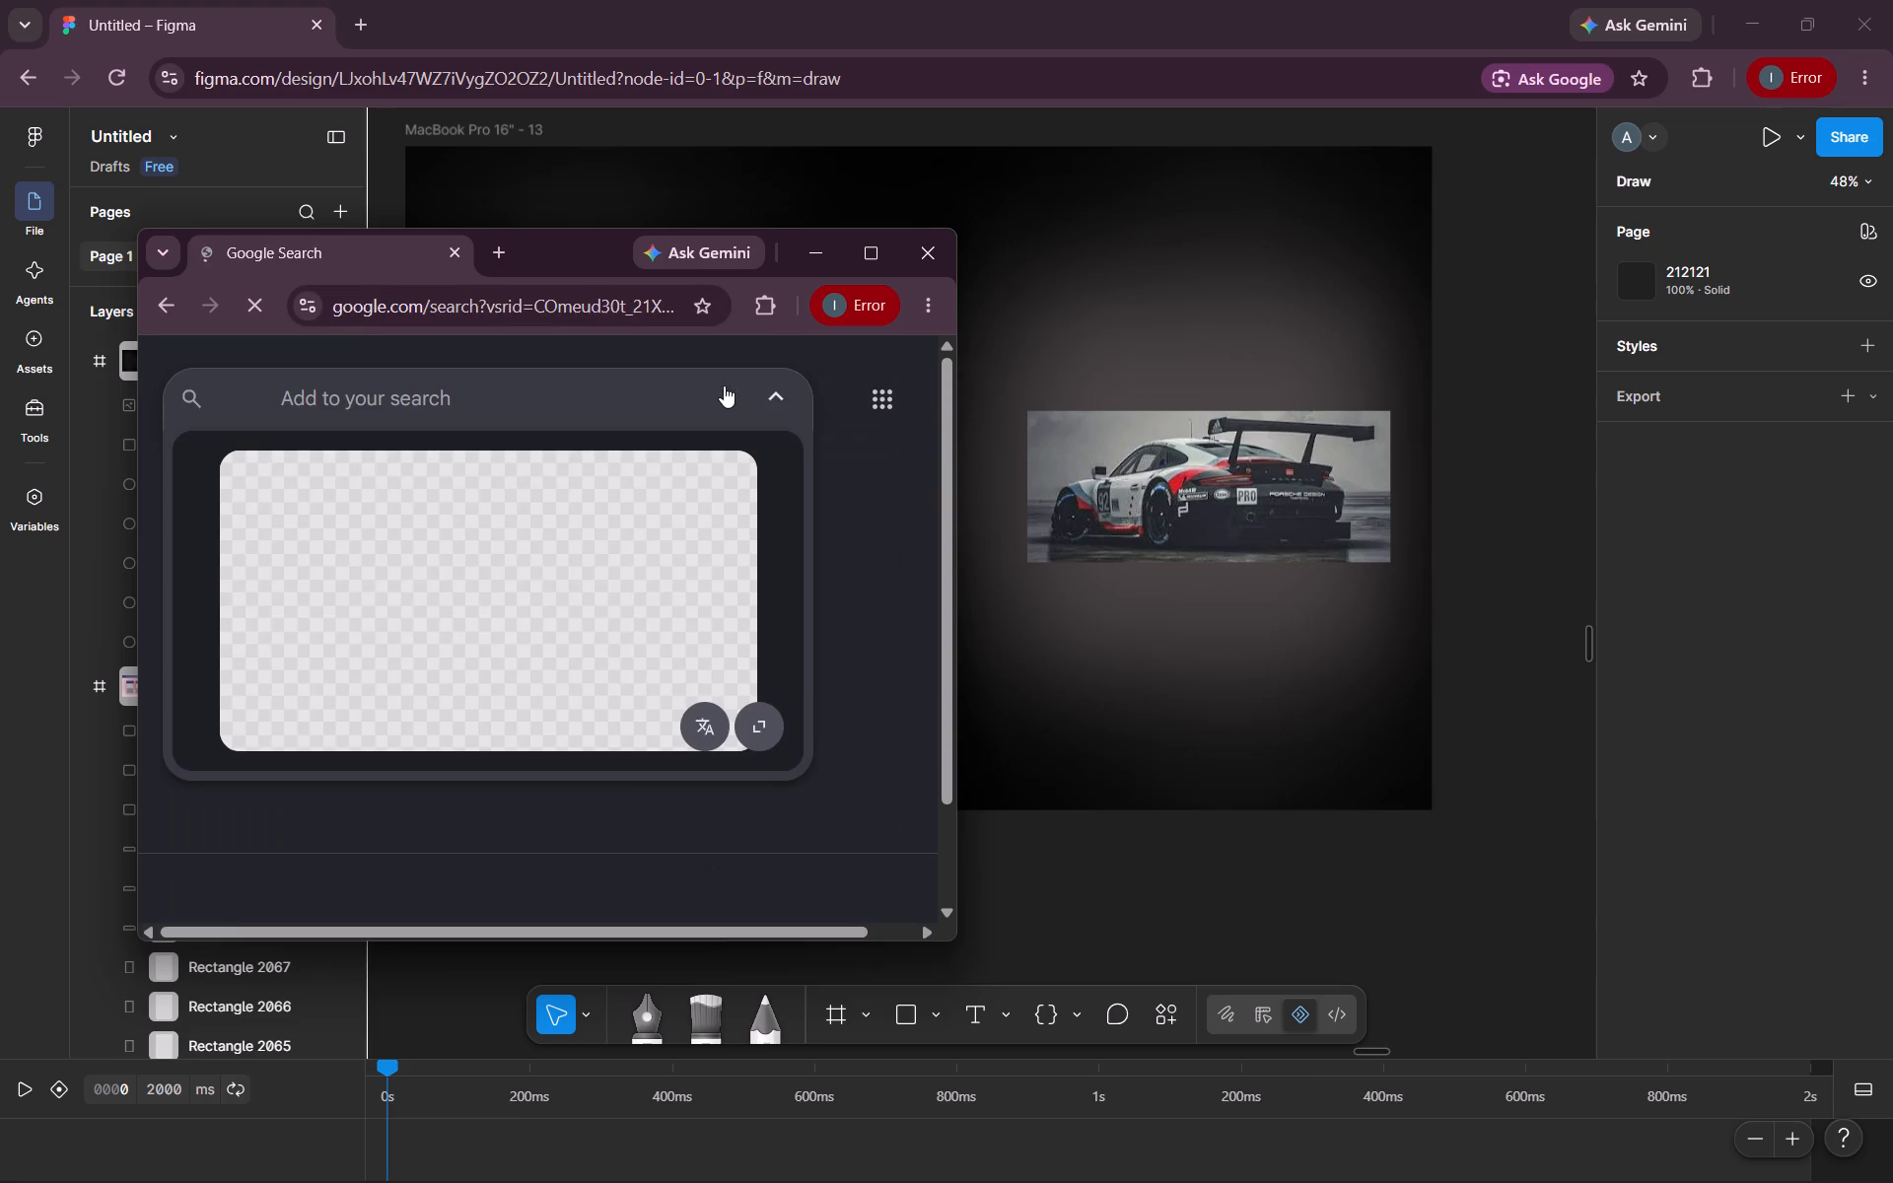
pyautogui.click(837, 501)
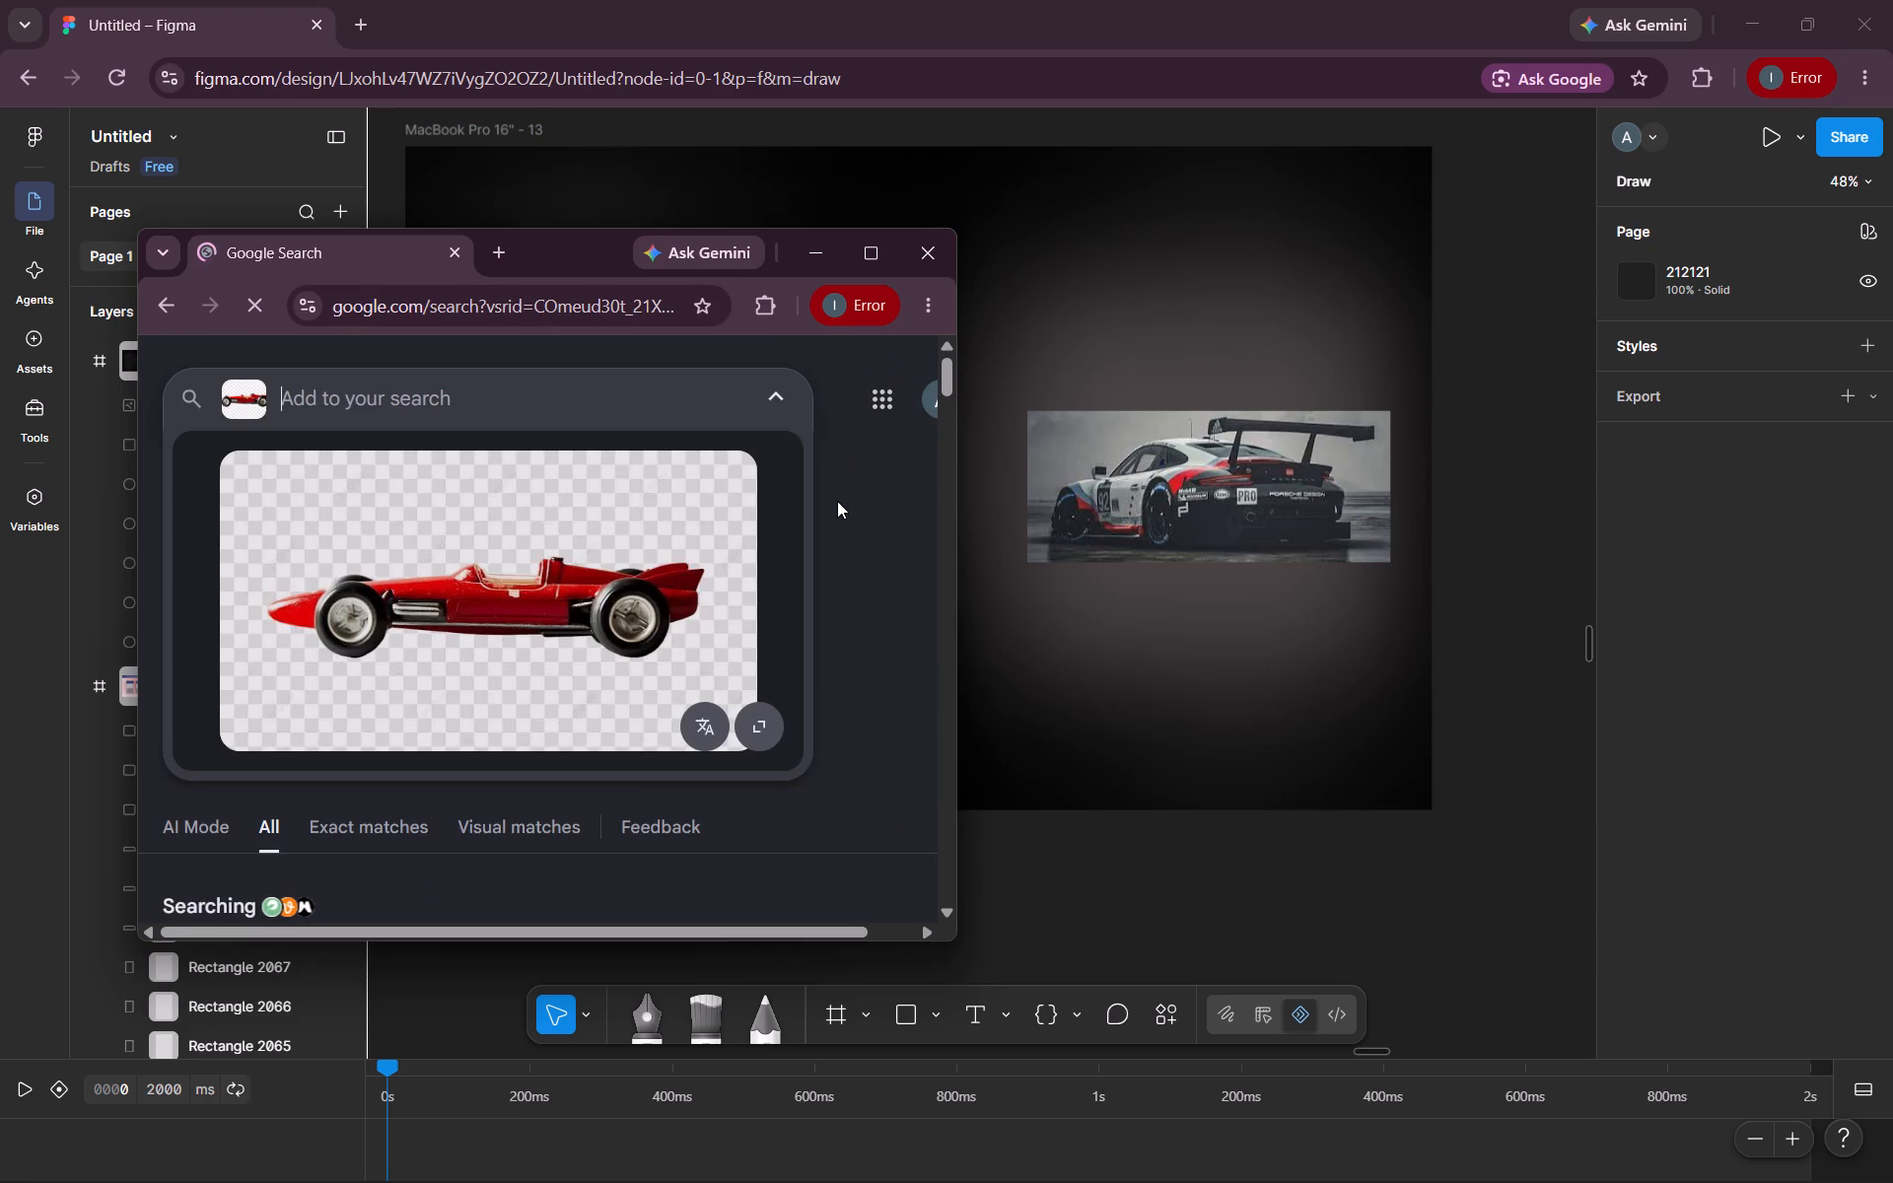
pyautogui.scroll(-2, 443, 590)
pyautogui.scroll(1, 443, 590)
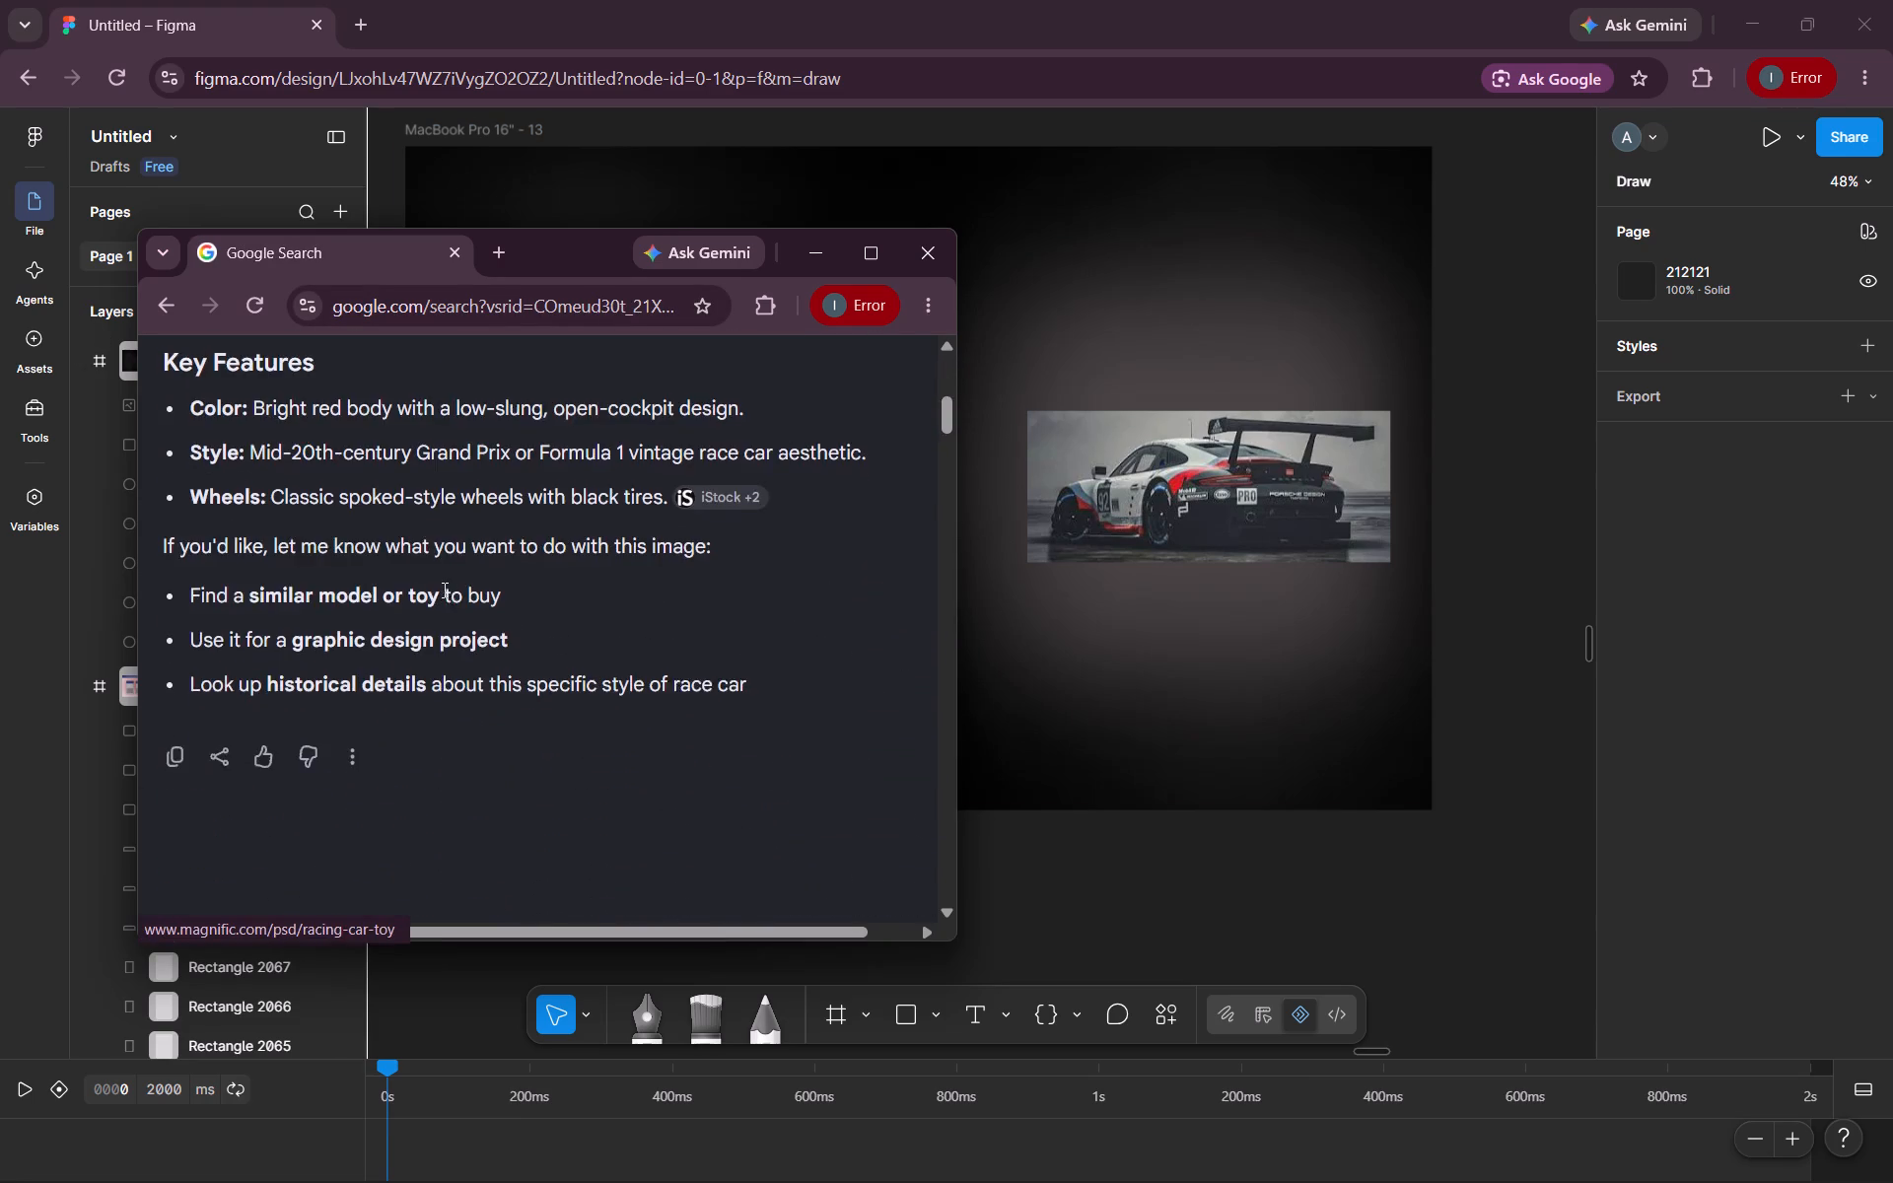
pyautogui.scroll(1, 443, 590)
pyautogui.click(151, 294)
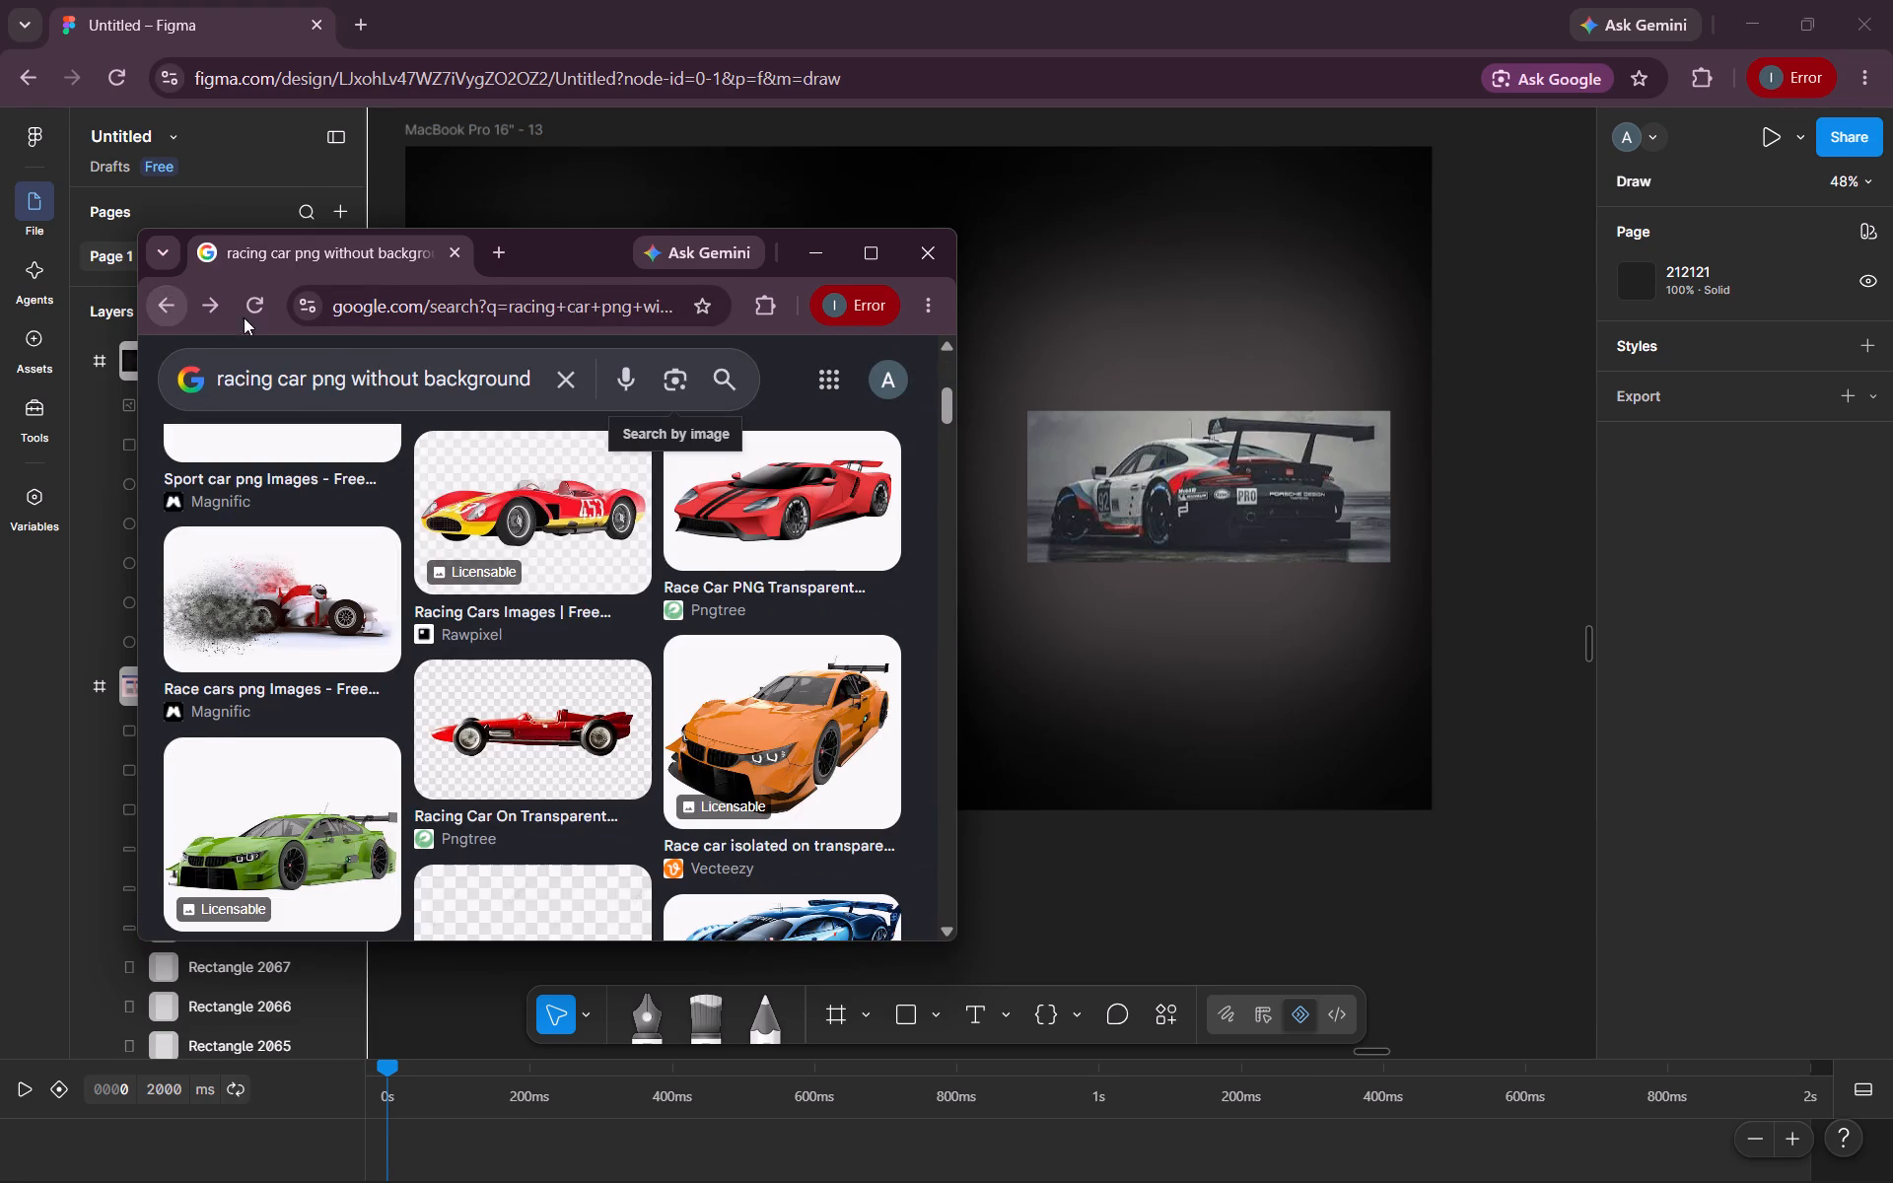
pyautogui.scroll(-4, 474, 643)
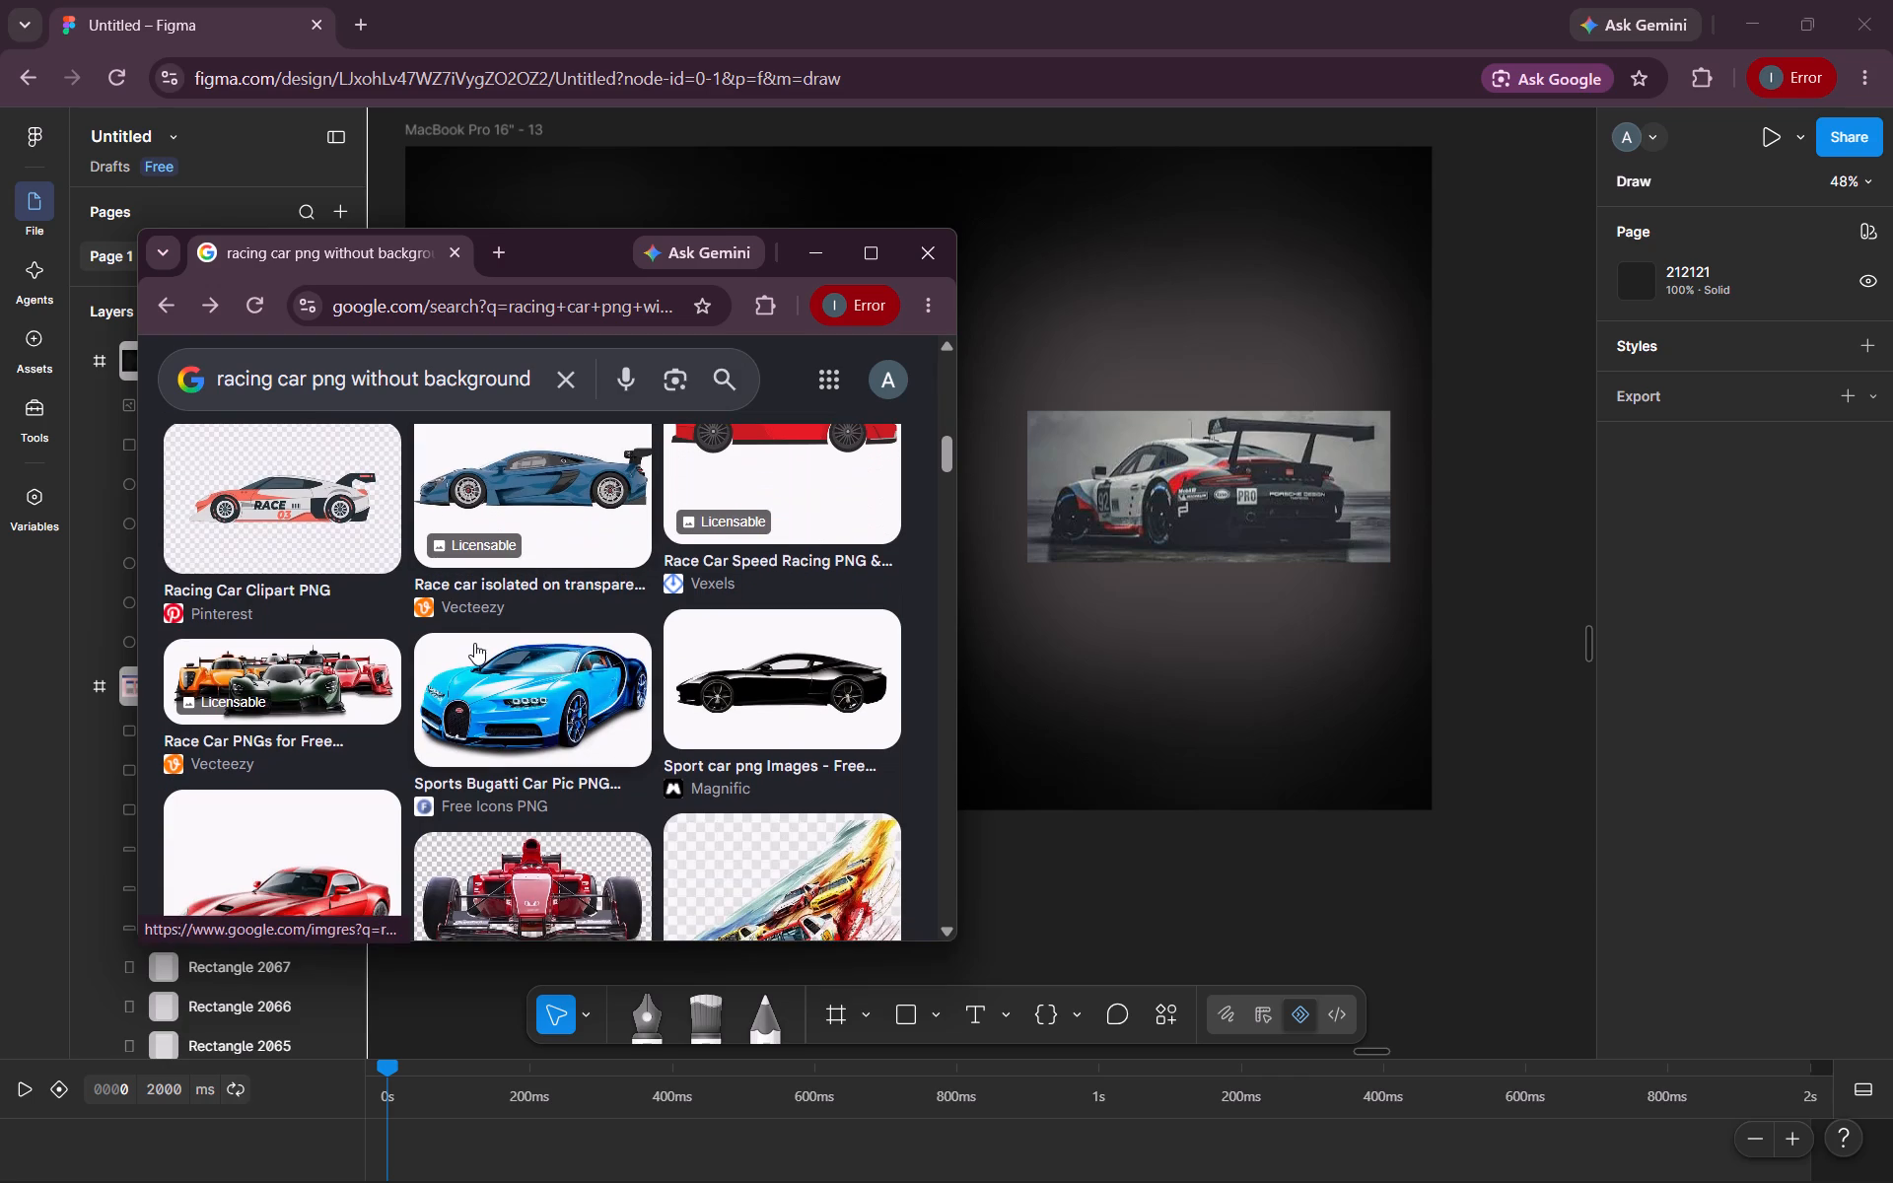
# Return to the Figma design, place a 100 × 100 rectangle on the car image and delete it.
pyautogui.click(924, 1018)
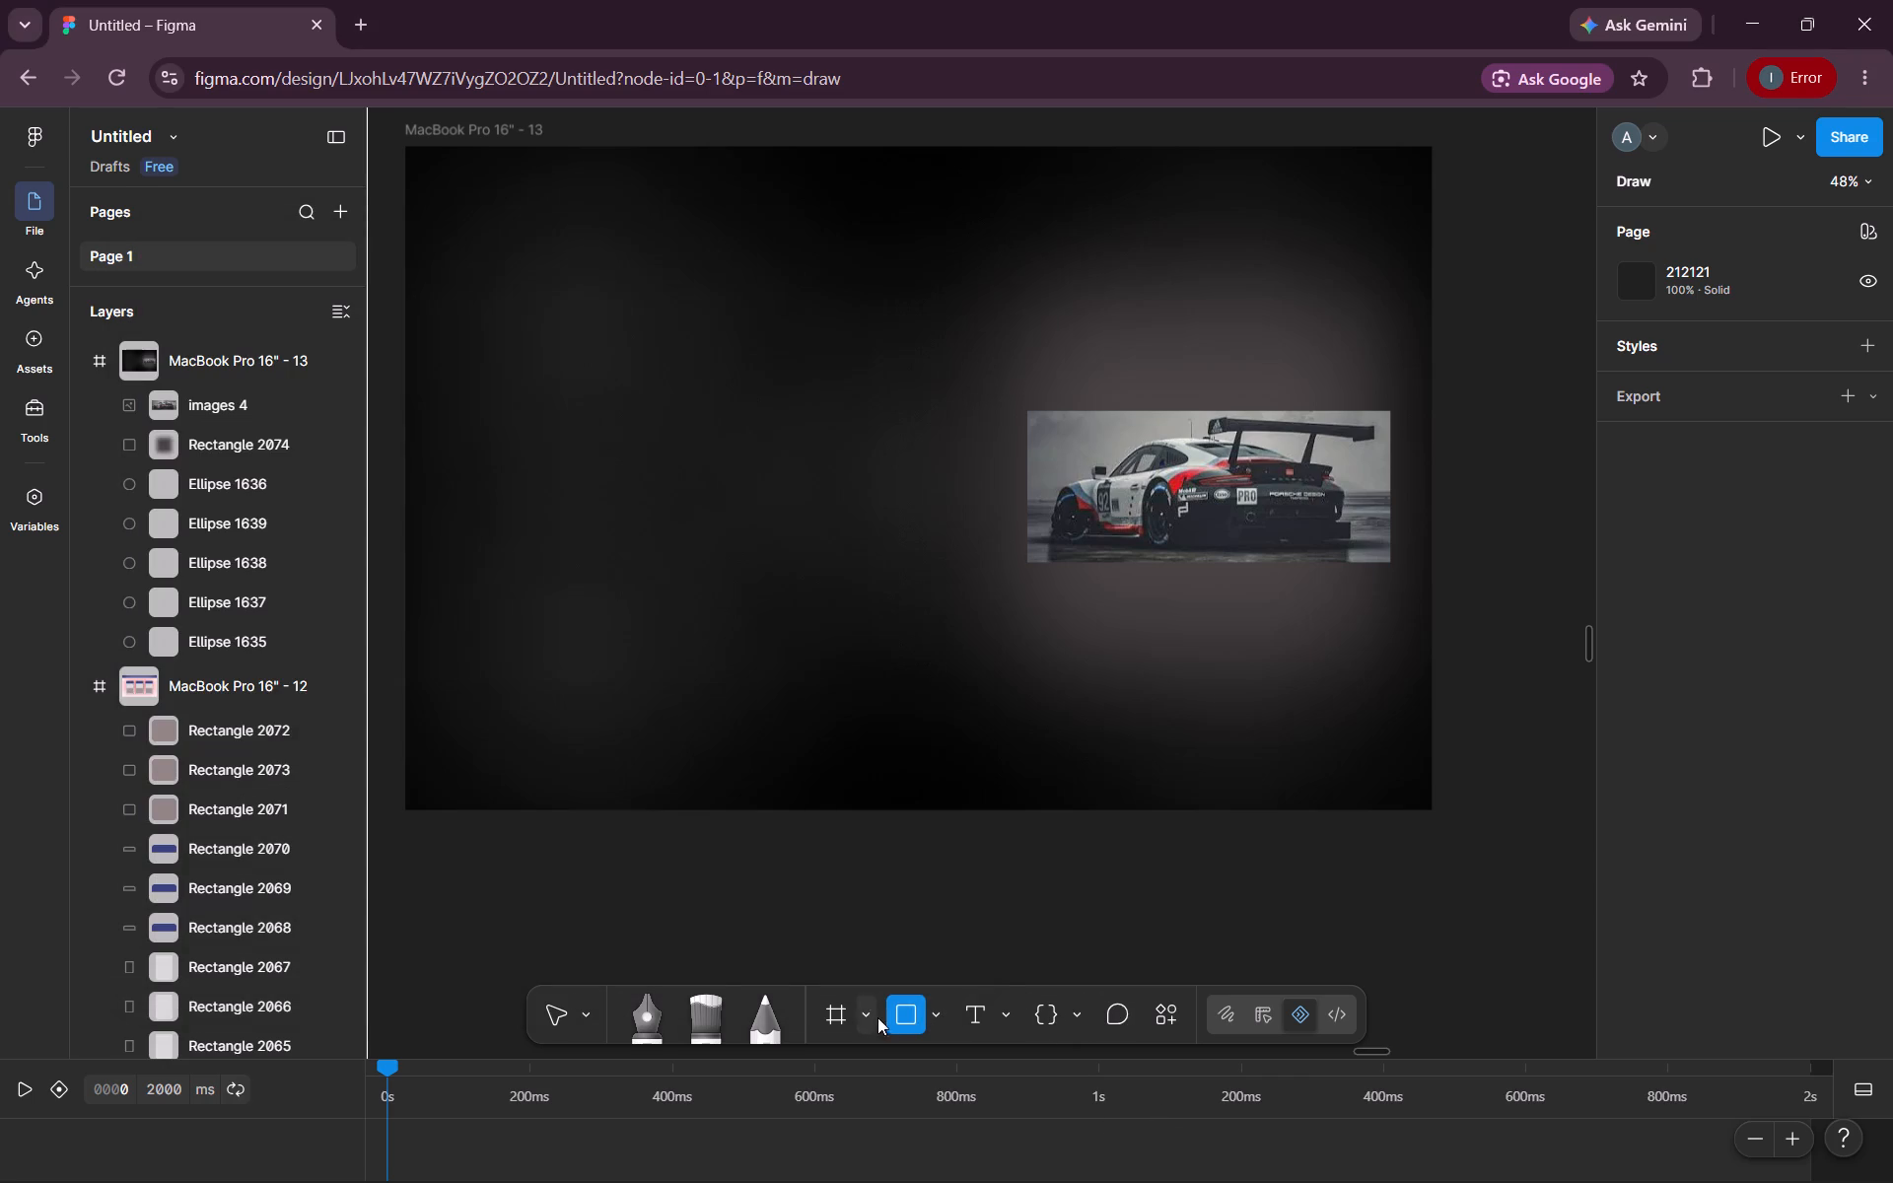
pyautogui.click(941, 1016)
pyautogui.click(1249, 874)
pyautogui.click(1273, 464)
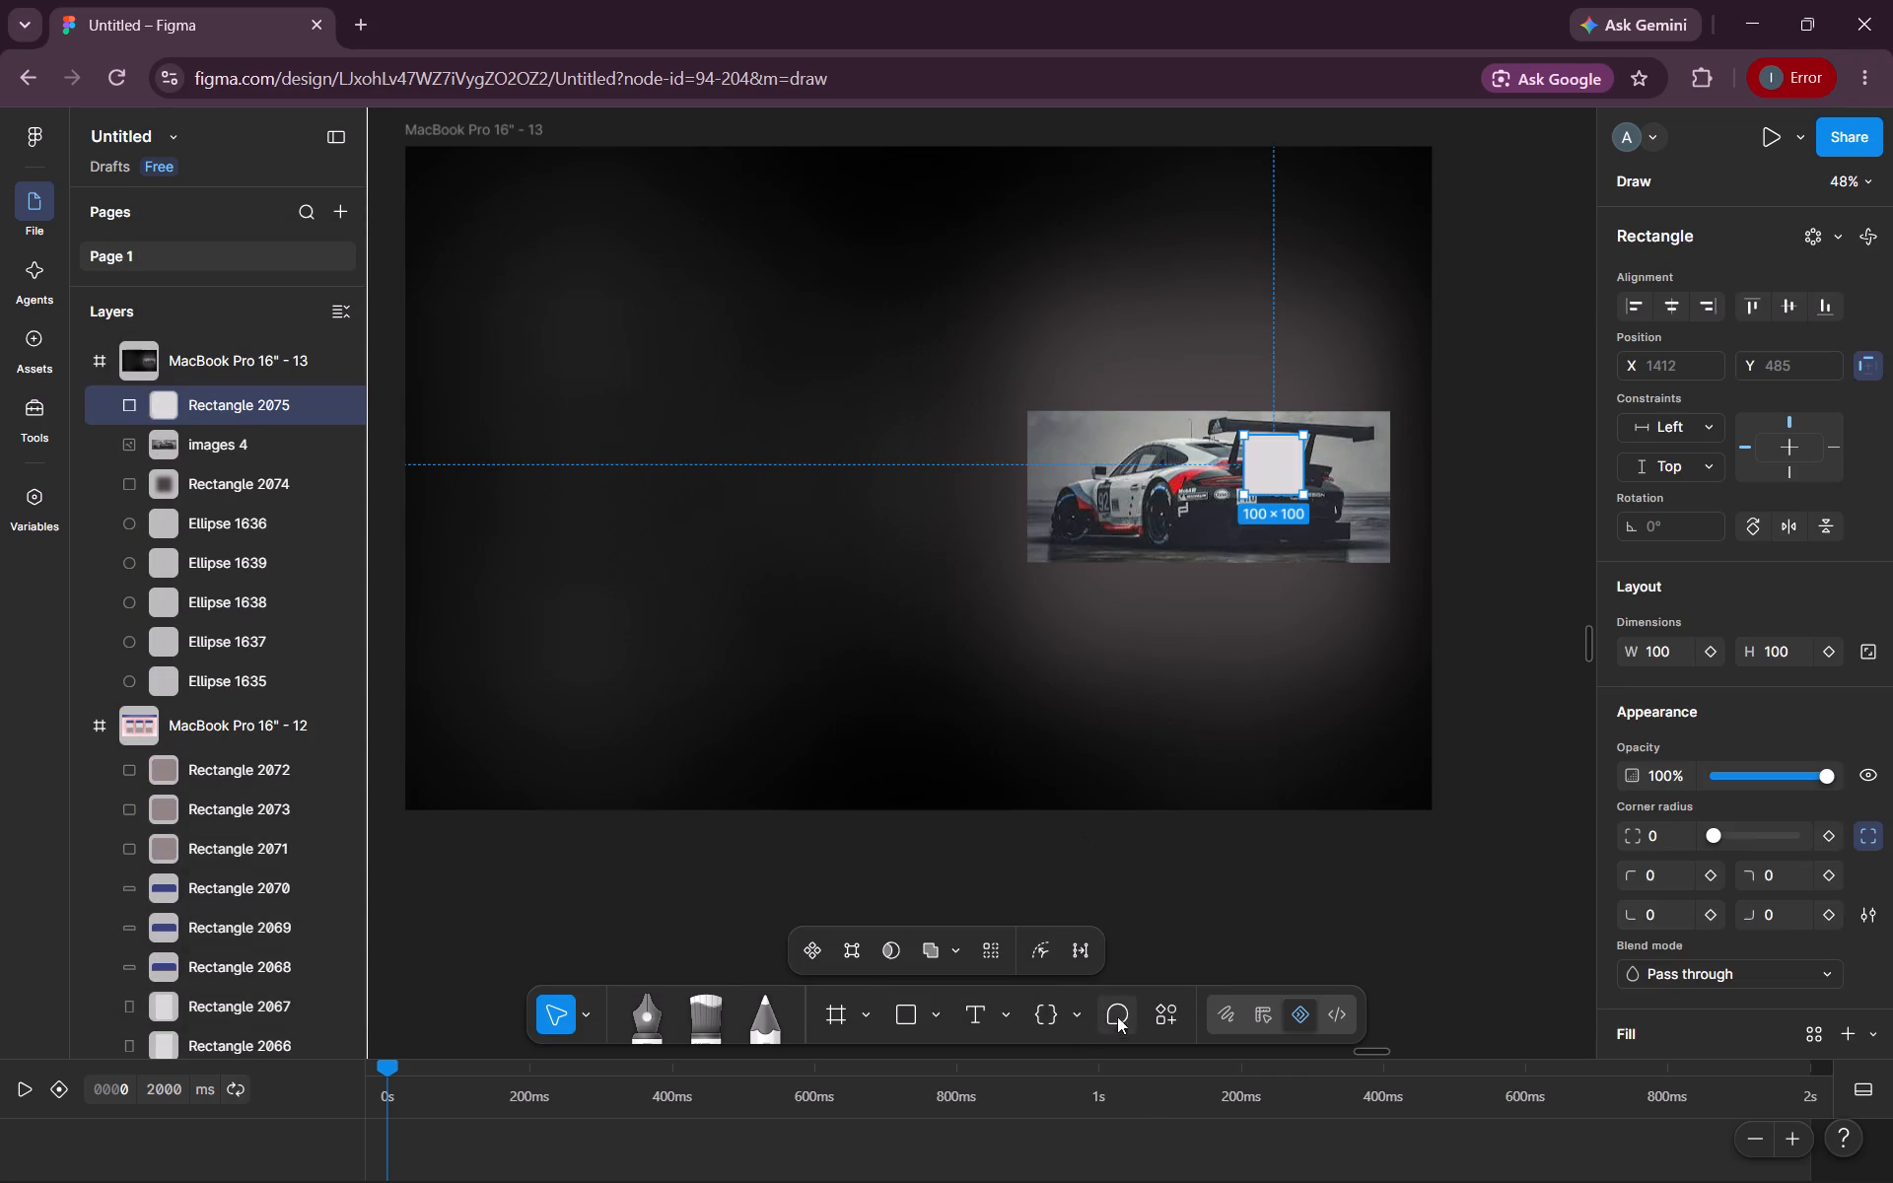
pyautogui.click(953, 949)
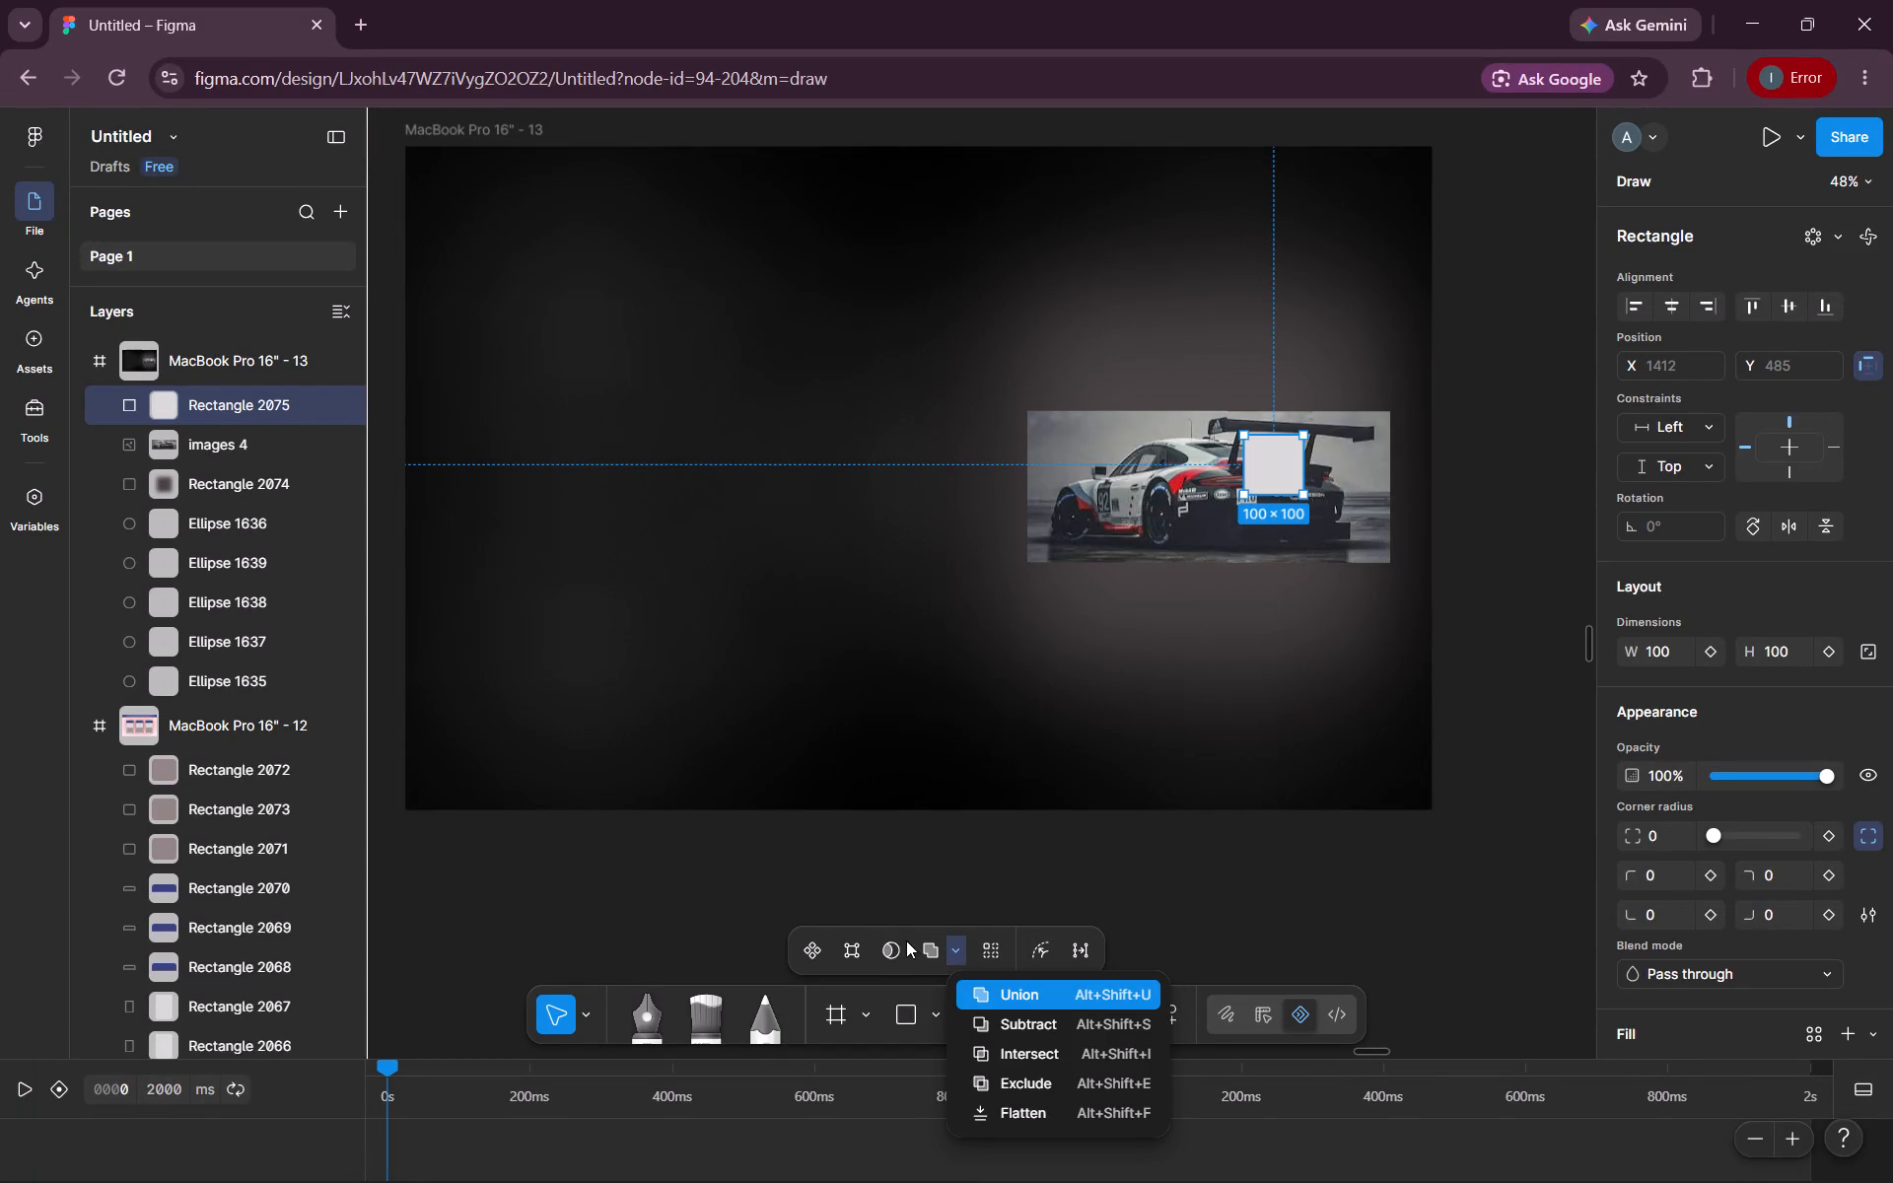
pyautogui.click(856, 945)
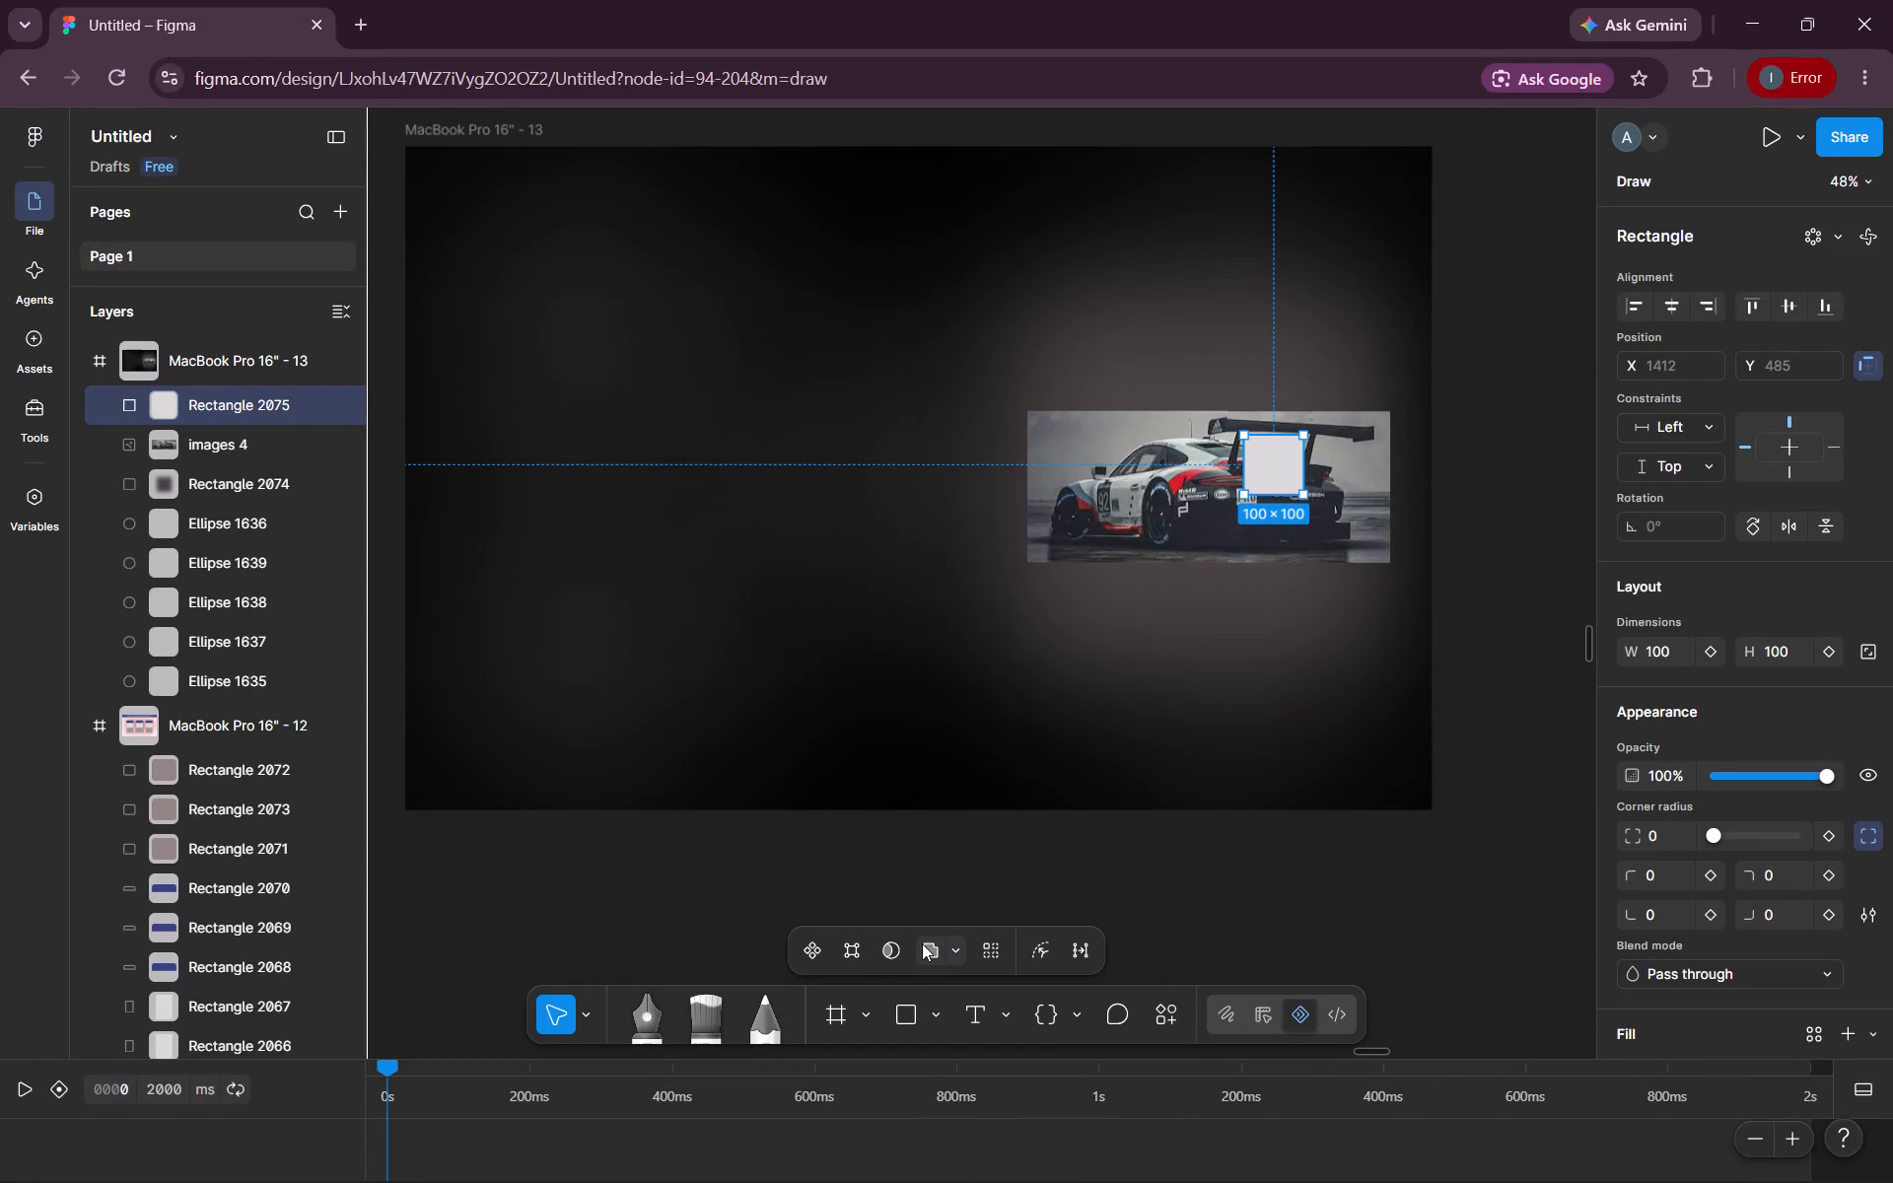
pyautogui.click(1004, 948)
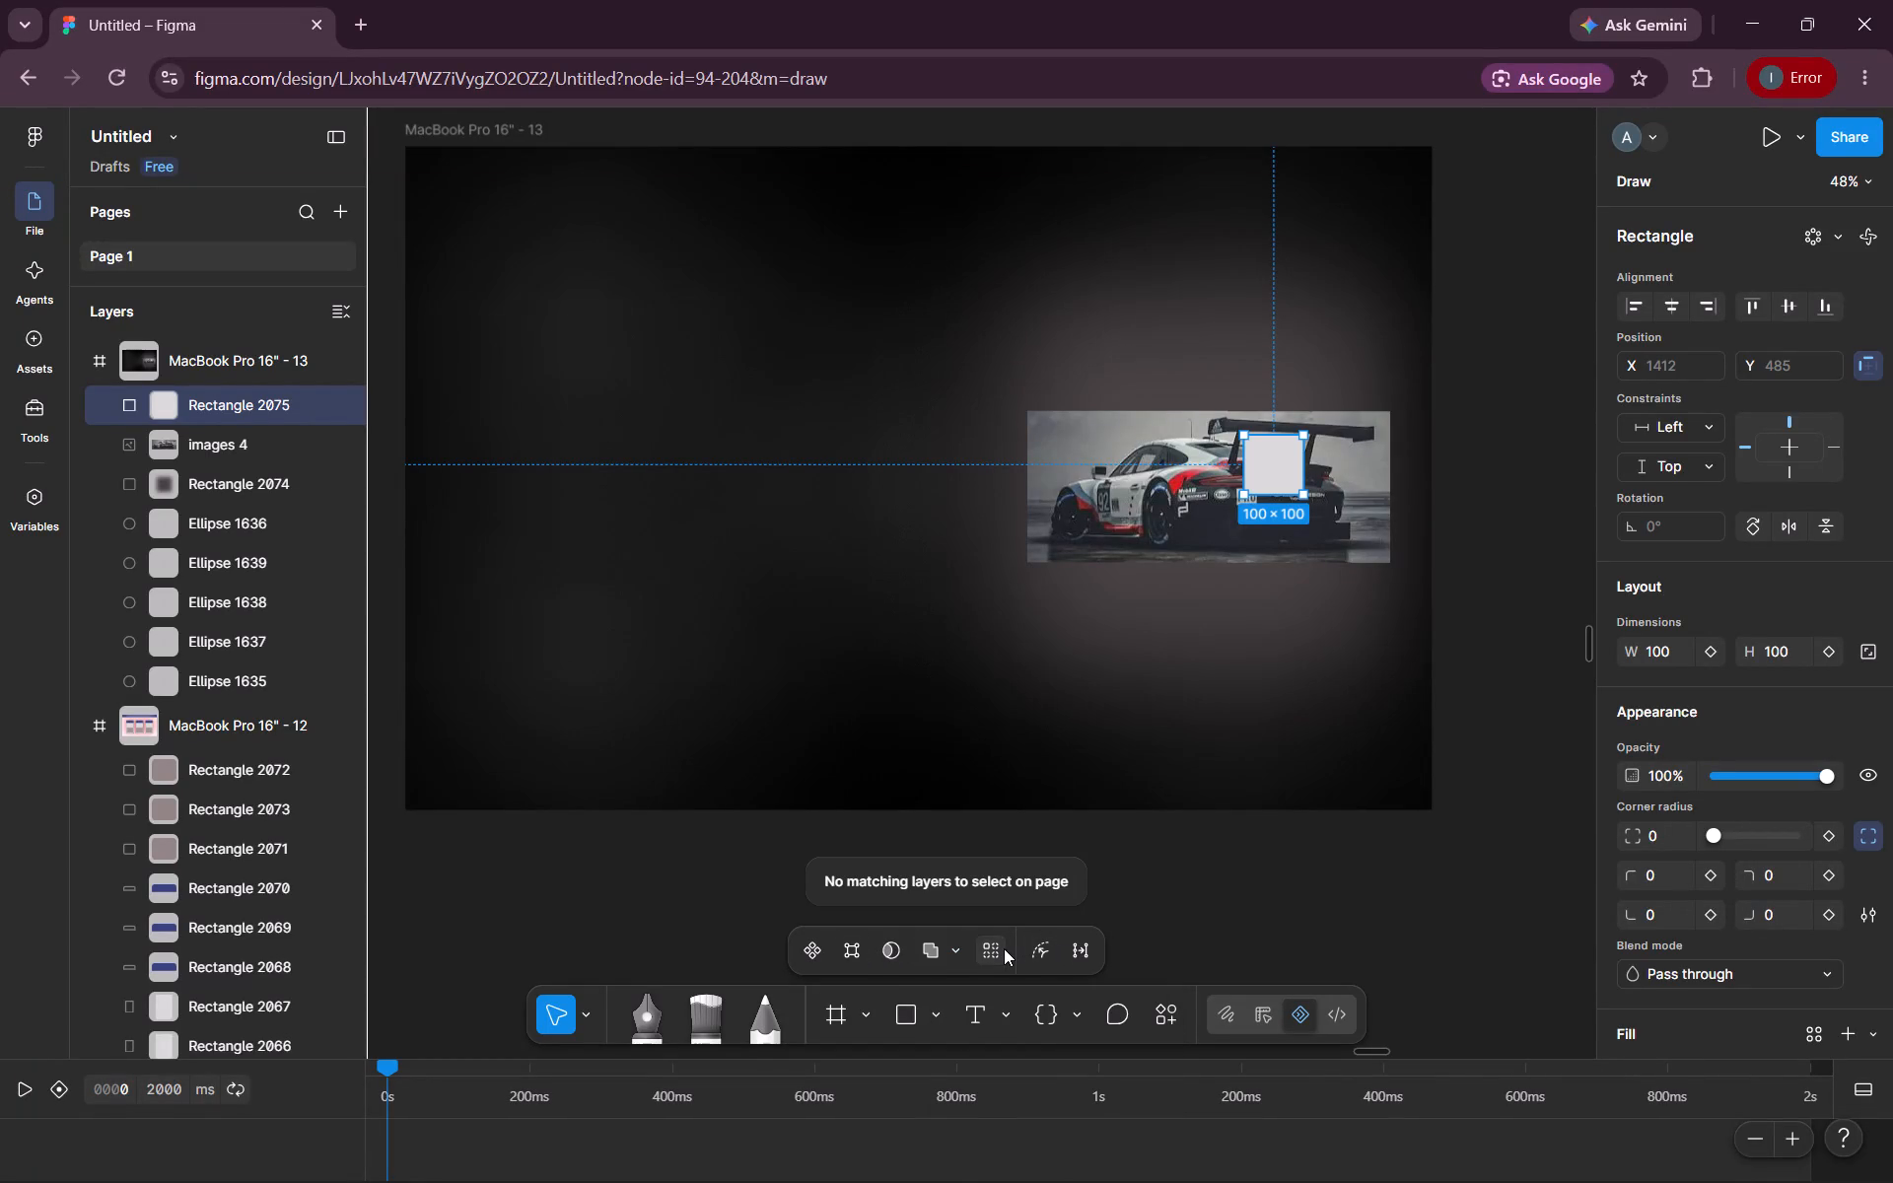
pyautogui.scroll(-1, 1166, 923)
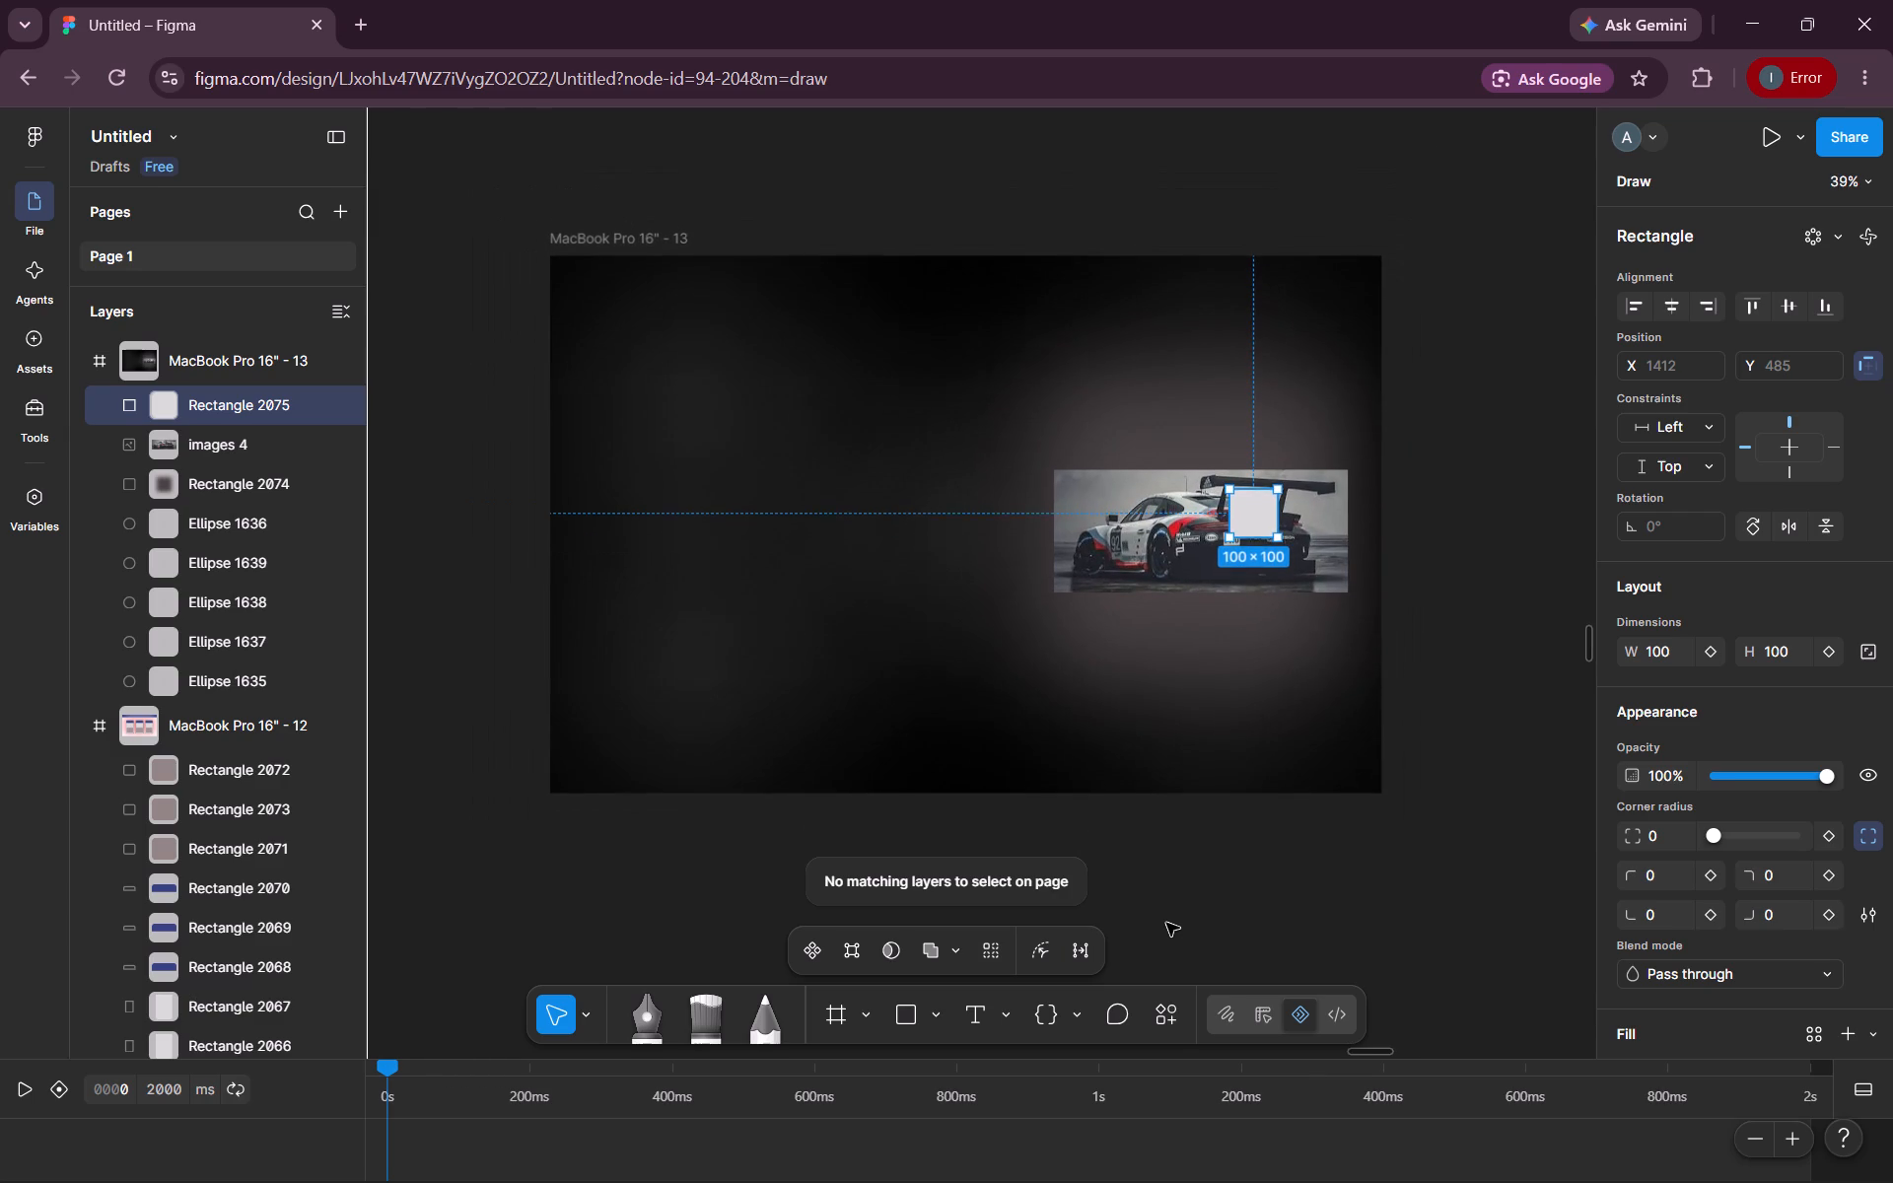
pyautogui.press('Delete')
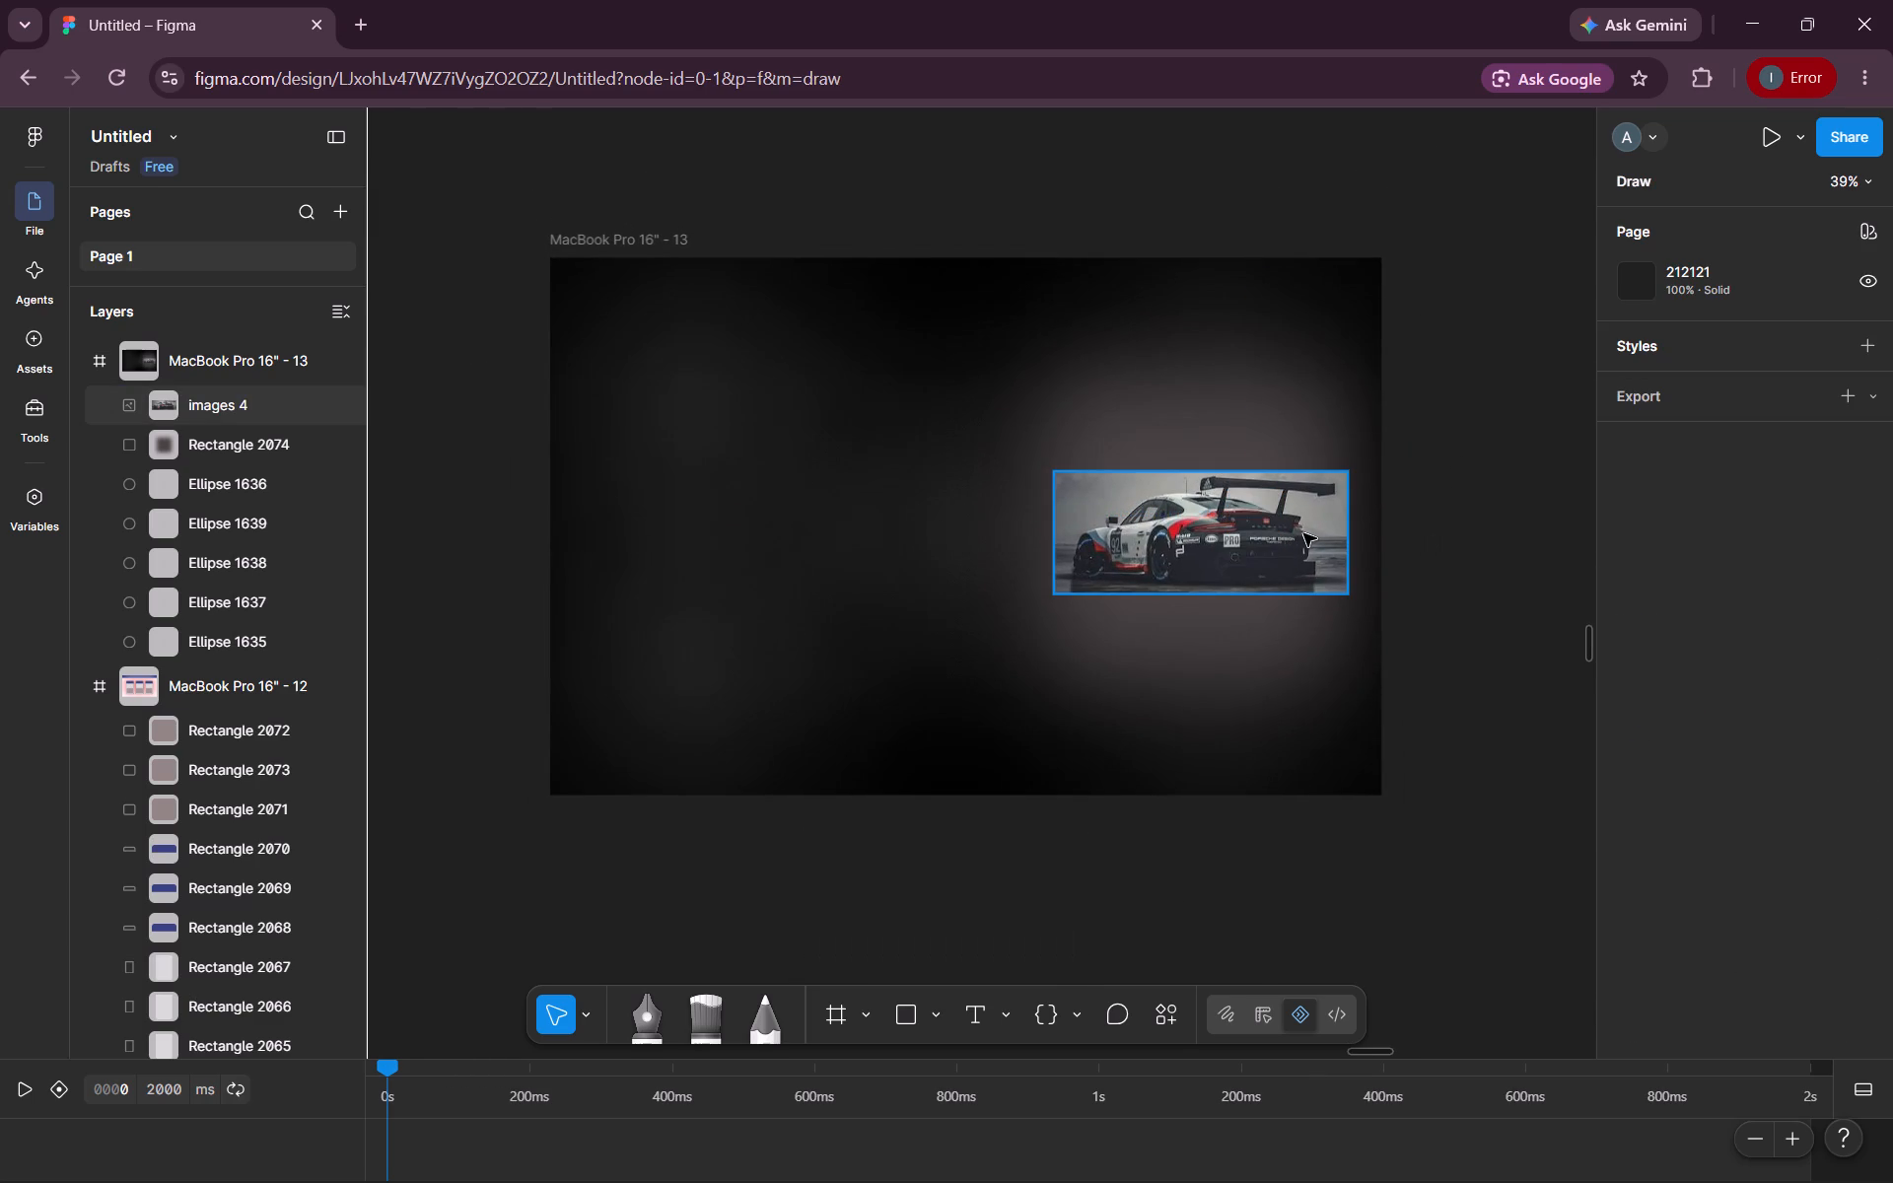
# Enlarge the car image to about 867 × 362, reposition it at about X 828, Y 360, and deselect it.
pyautogui.hscroll(-1, 1303, 533)
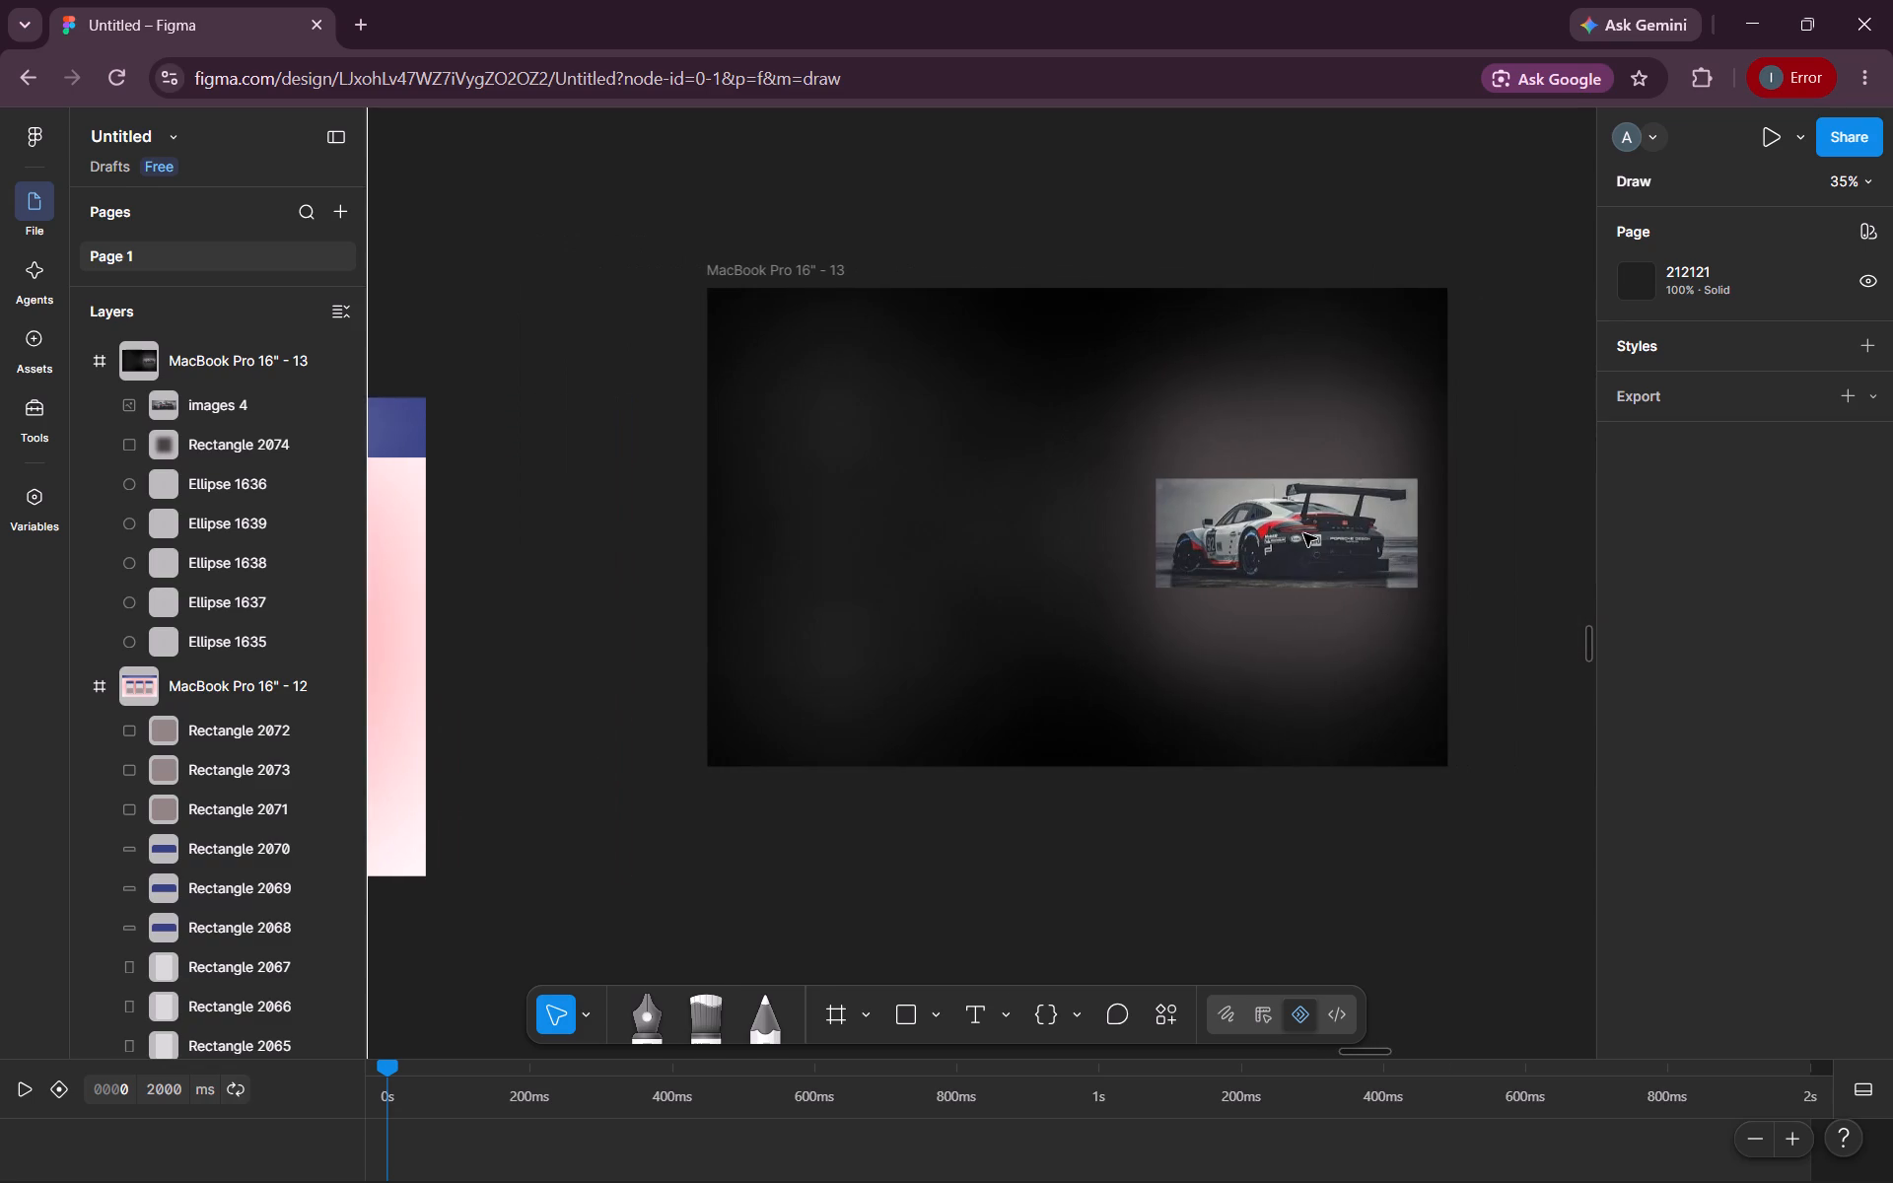
pyautogui.click(1319, 477)
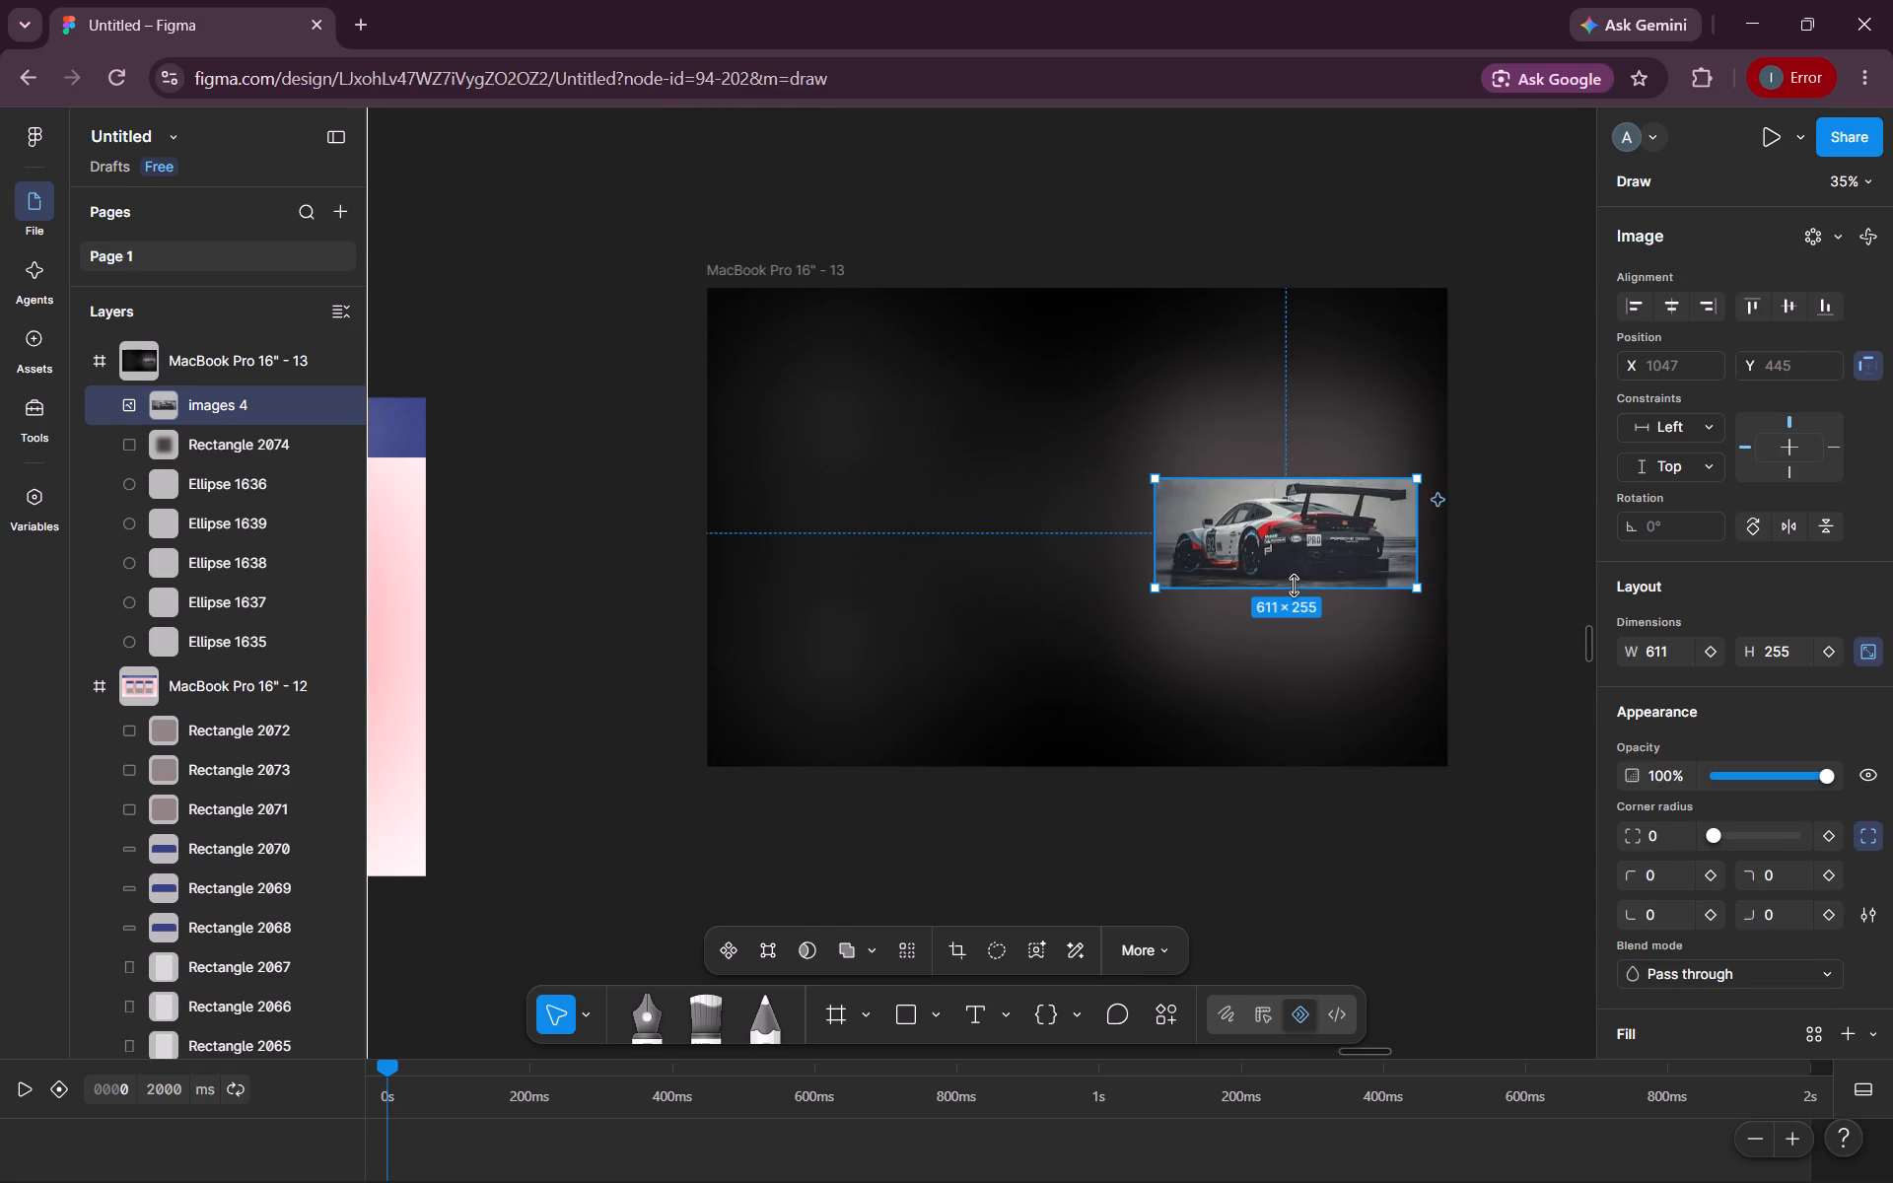
pyautogui.moveTo(1294, 586); pyautogui.dragTo(1284, 634)
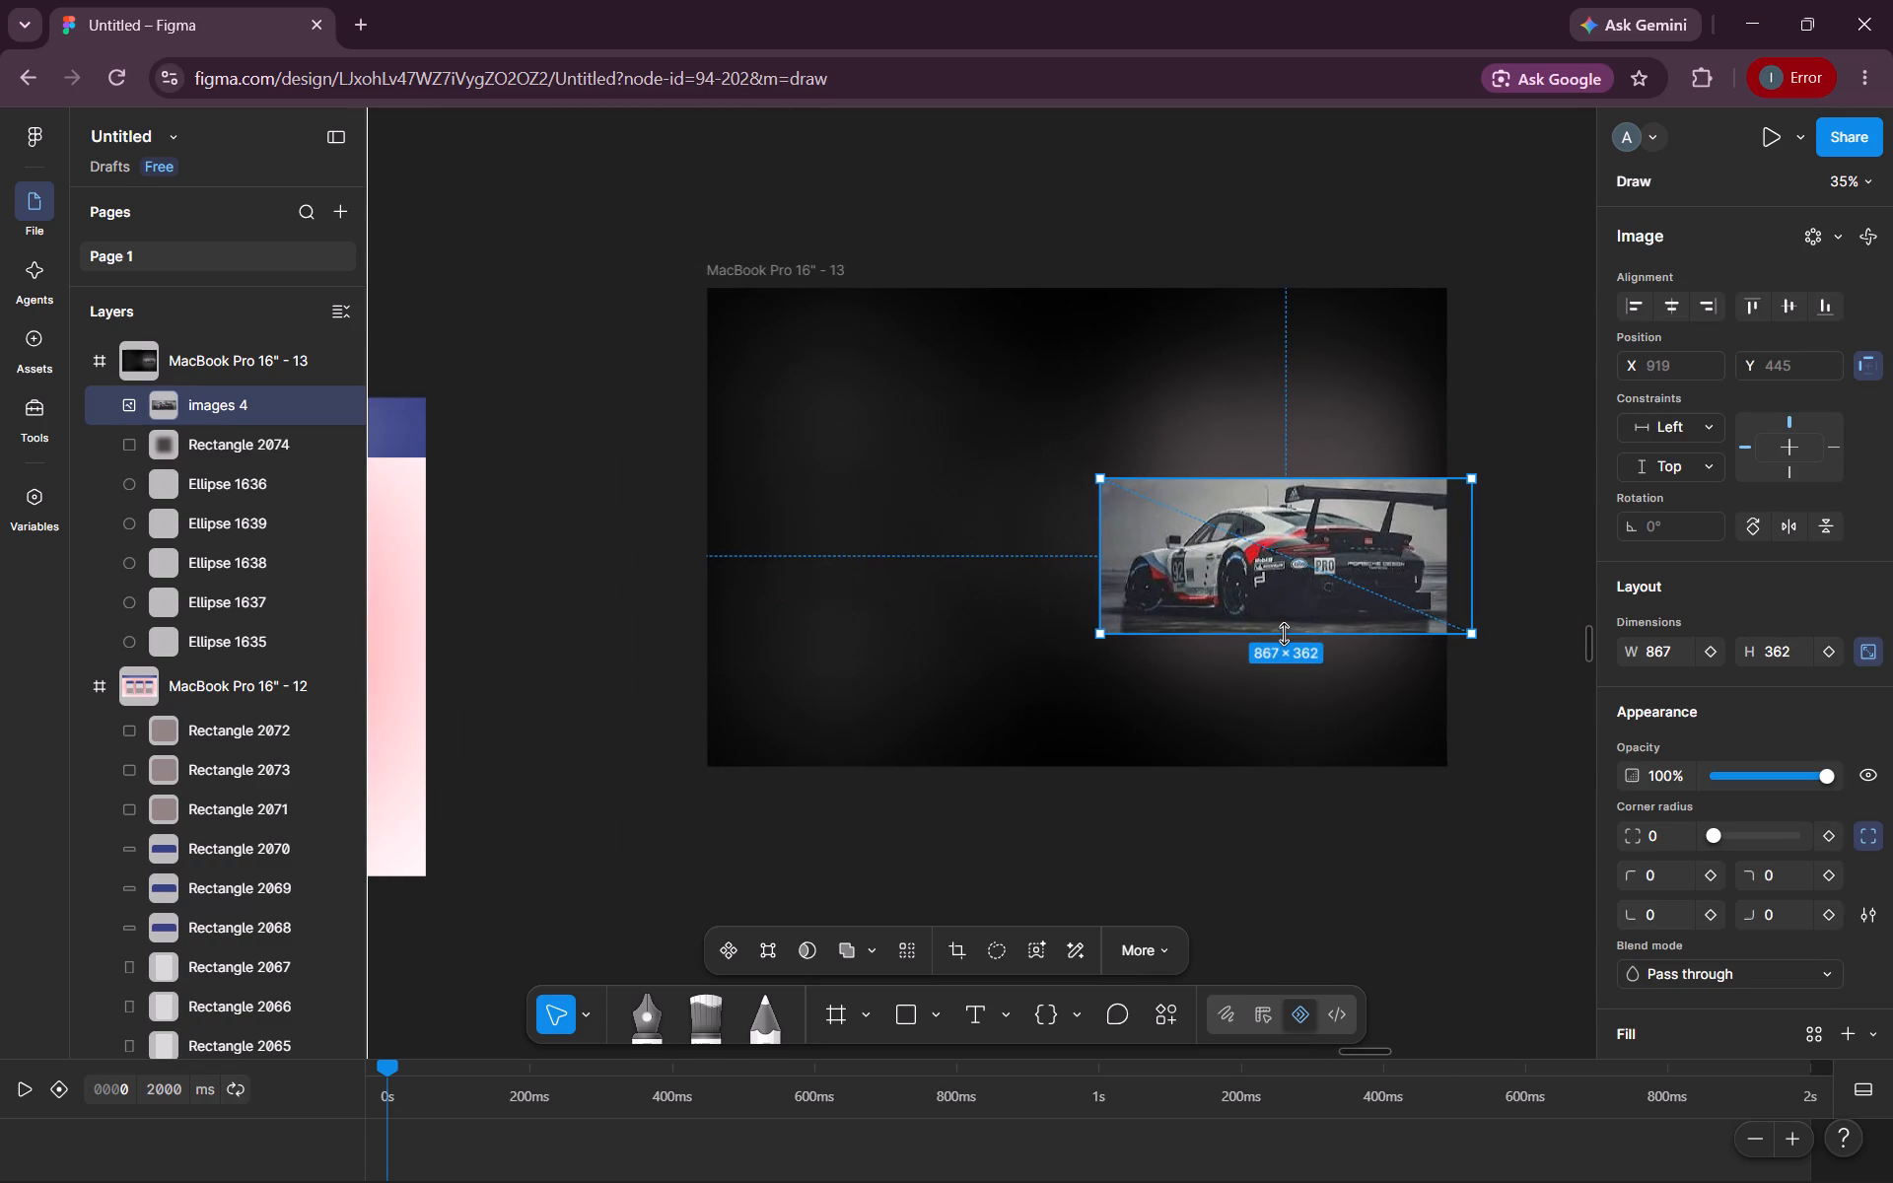
pyautogui.moveTo(1289, 565); pyautogui.dragTo(1251, 529)
pyautogui.click(1207, 796)
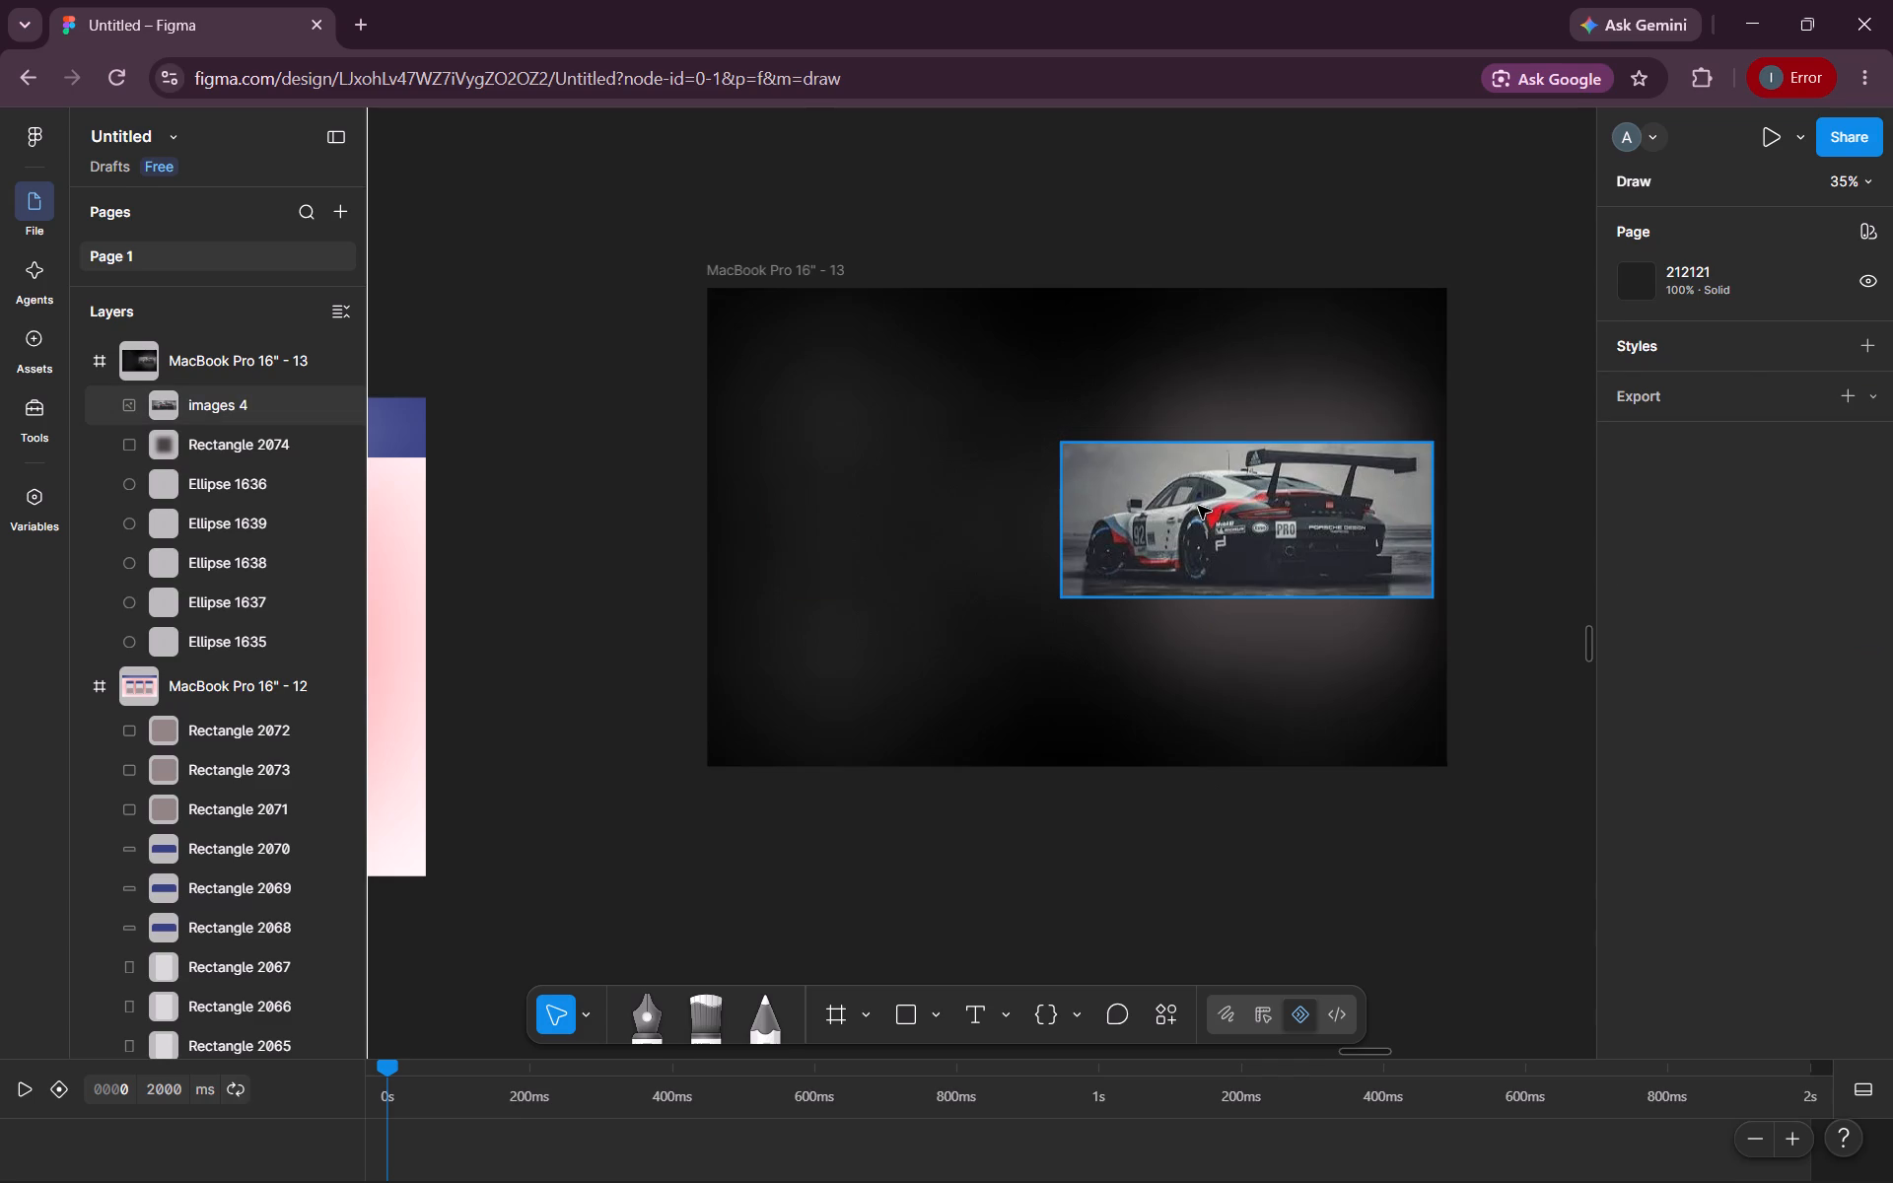
# Round the car image's corners to a radius of about 78 and deselect it.
pyautogui.click(1198, 506)
pyautogui.moveTo(1716, 832); pyautogui.dragTo(1759, 826)
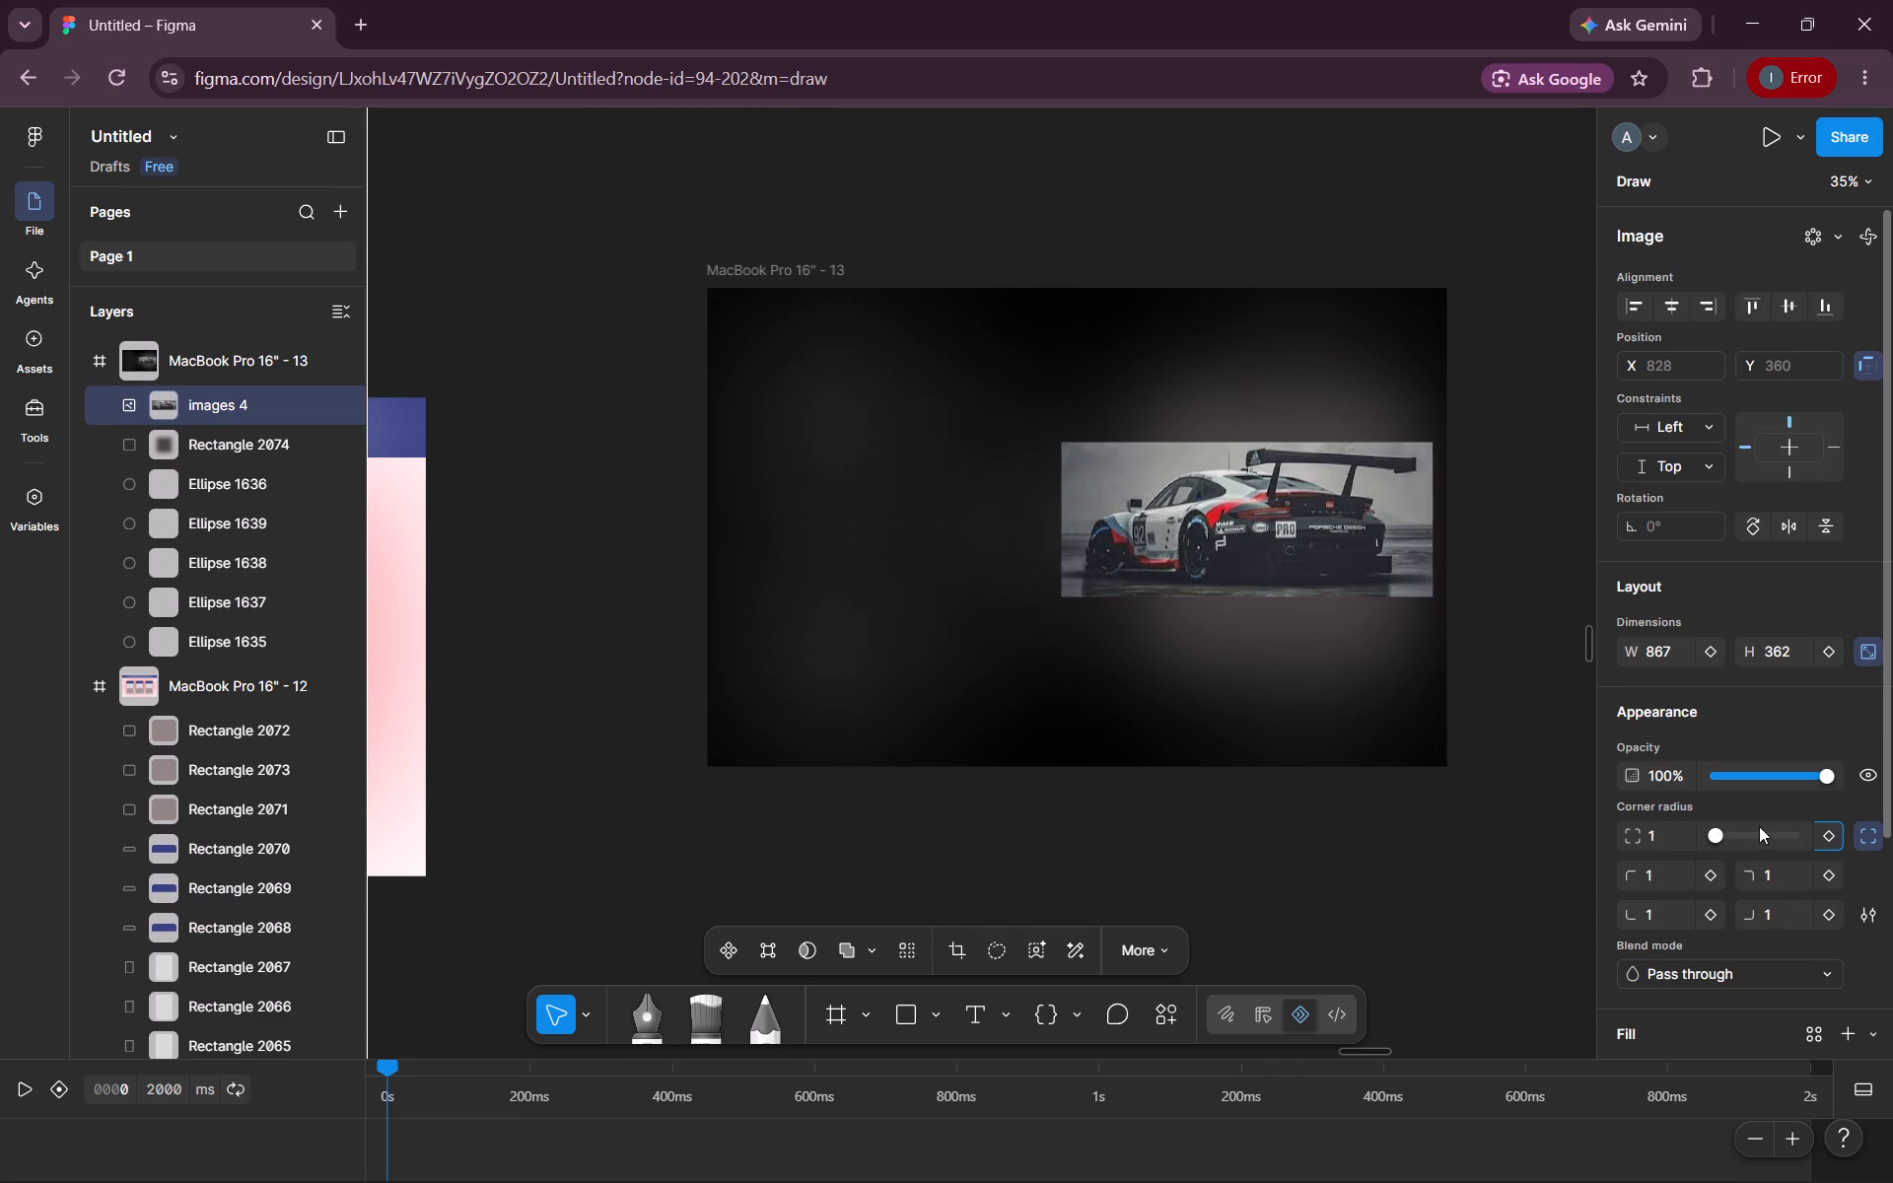
pyautogui.moveTo(1759, 826); pyautogui.dragTo(1763, 828)
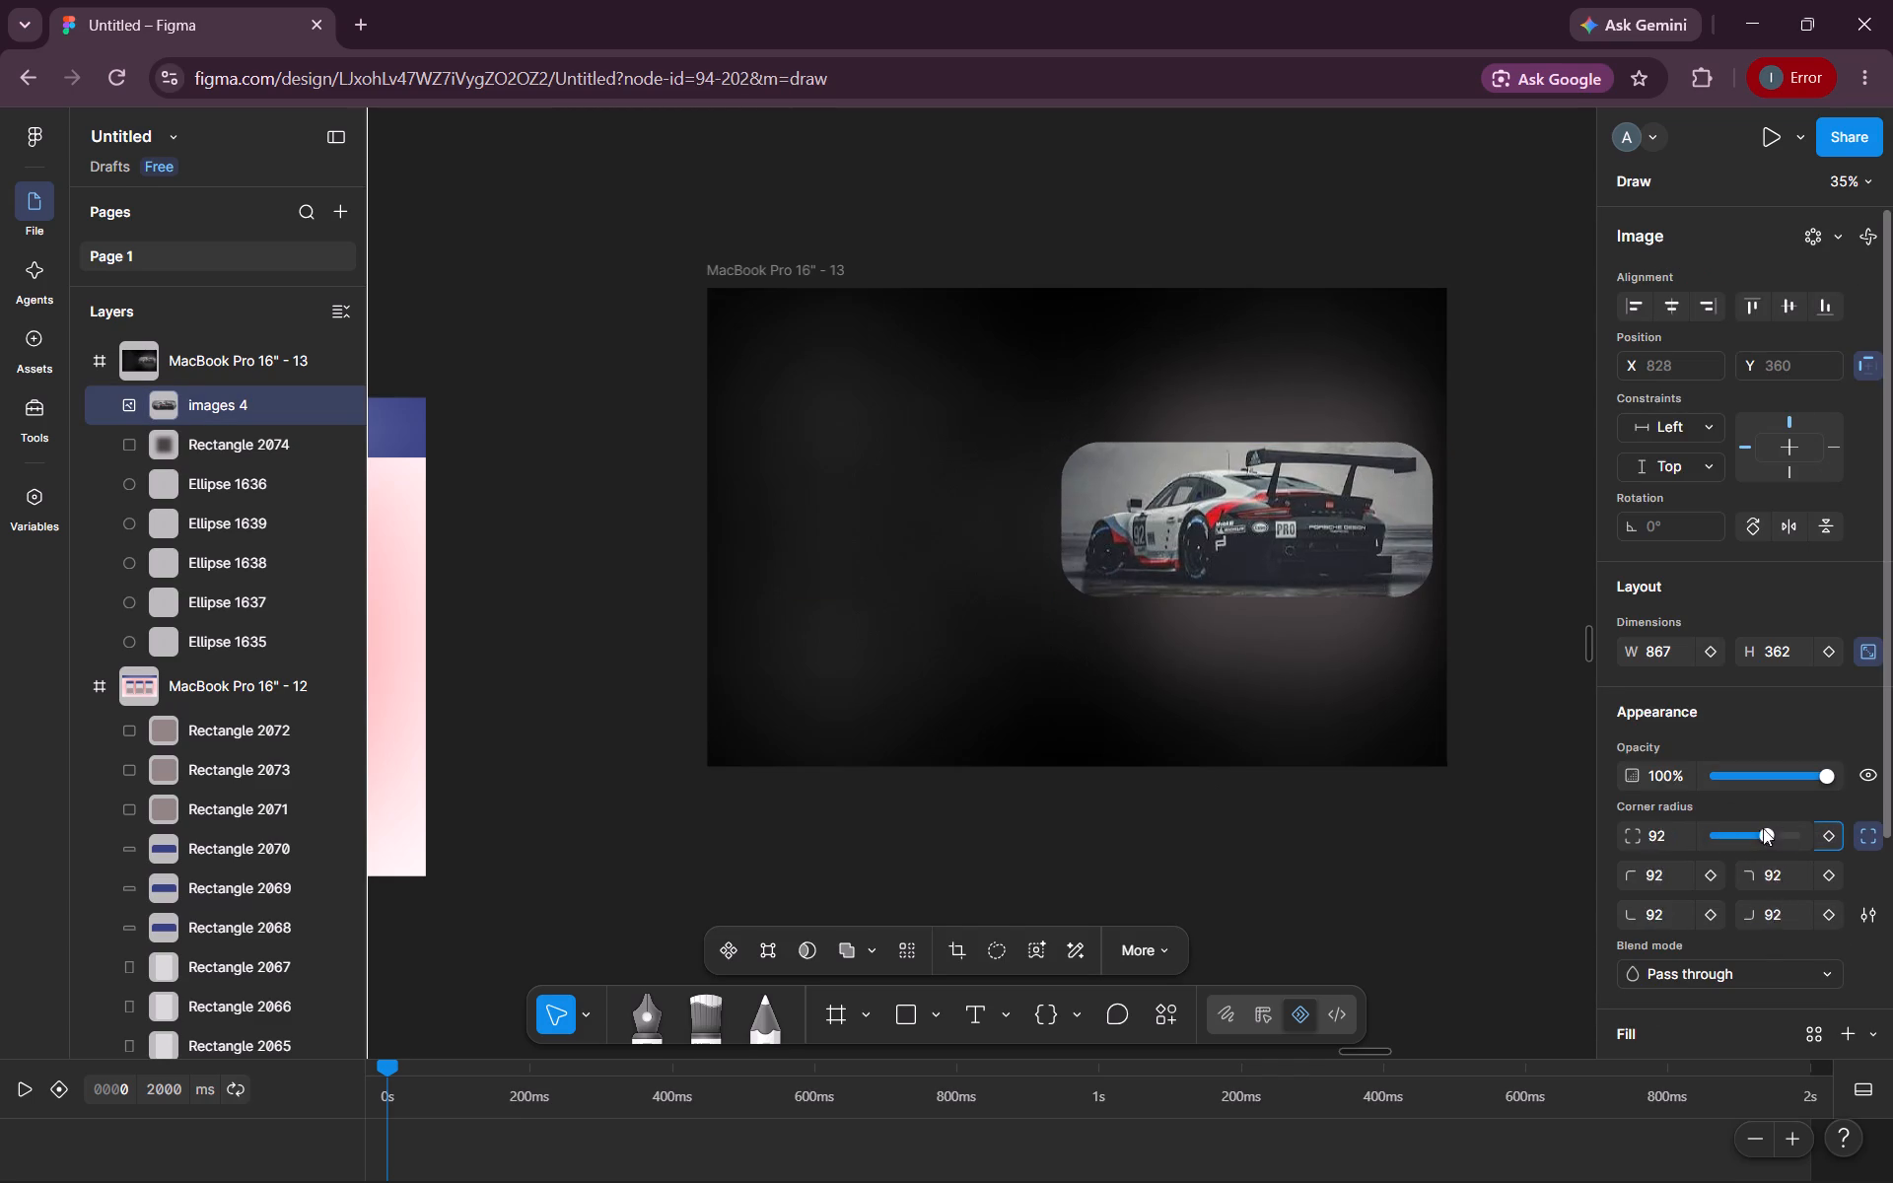
pyautogui.moveTo(1763, 828); pyautogui.dragTo(1762, 826)
pyautogui.click(1496, 878)
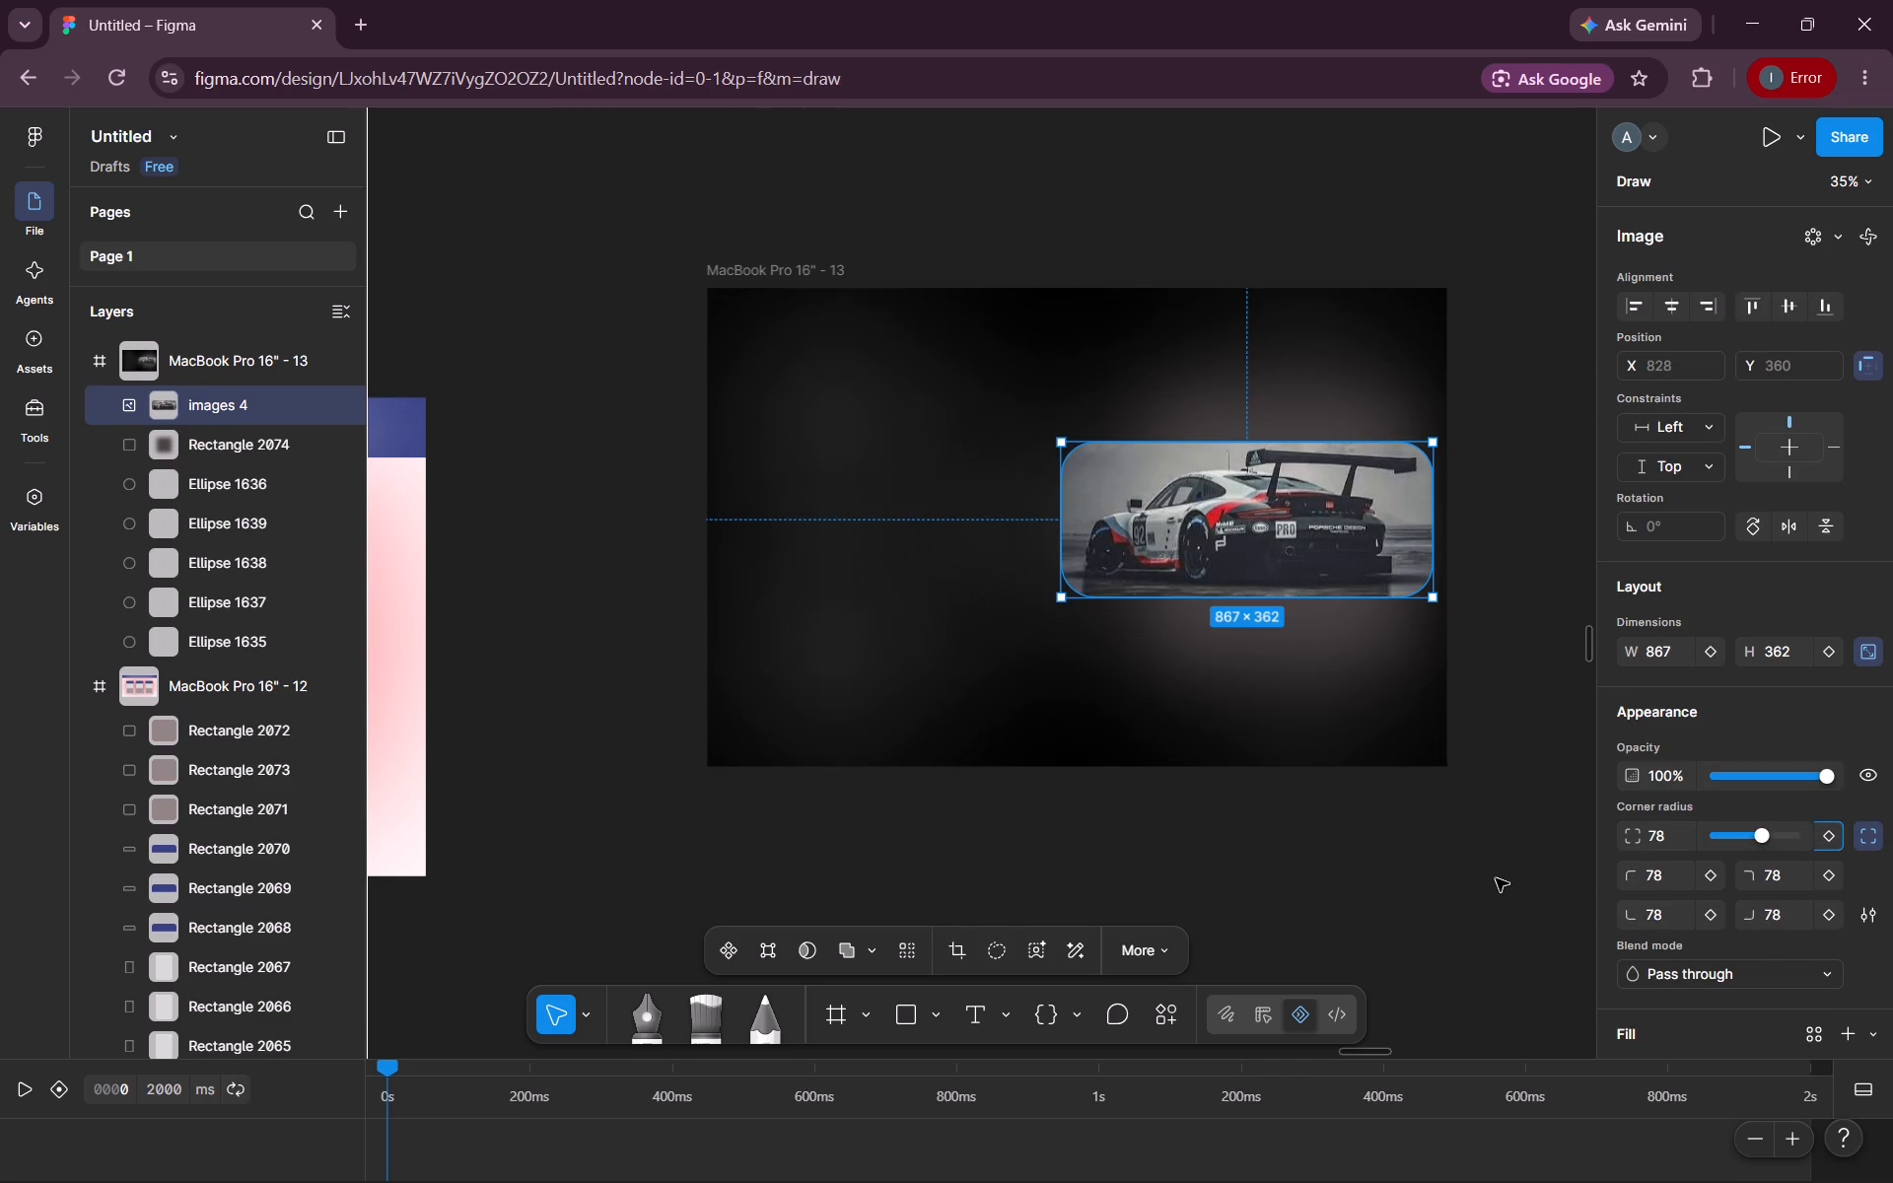
# Add the text "RACE" in the empty area beside the car image on the MacBook Pro 16" - 13 frame.
pyautogui.hscroll(1, 993, 776)
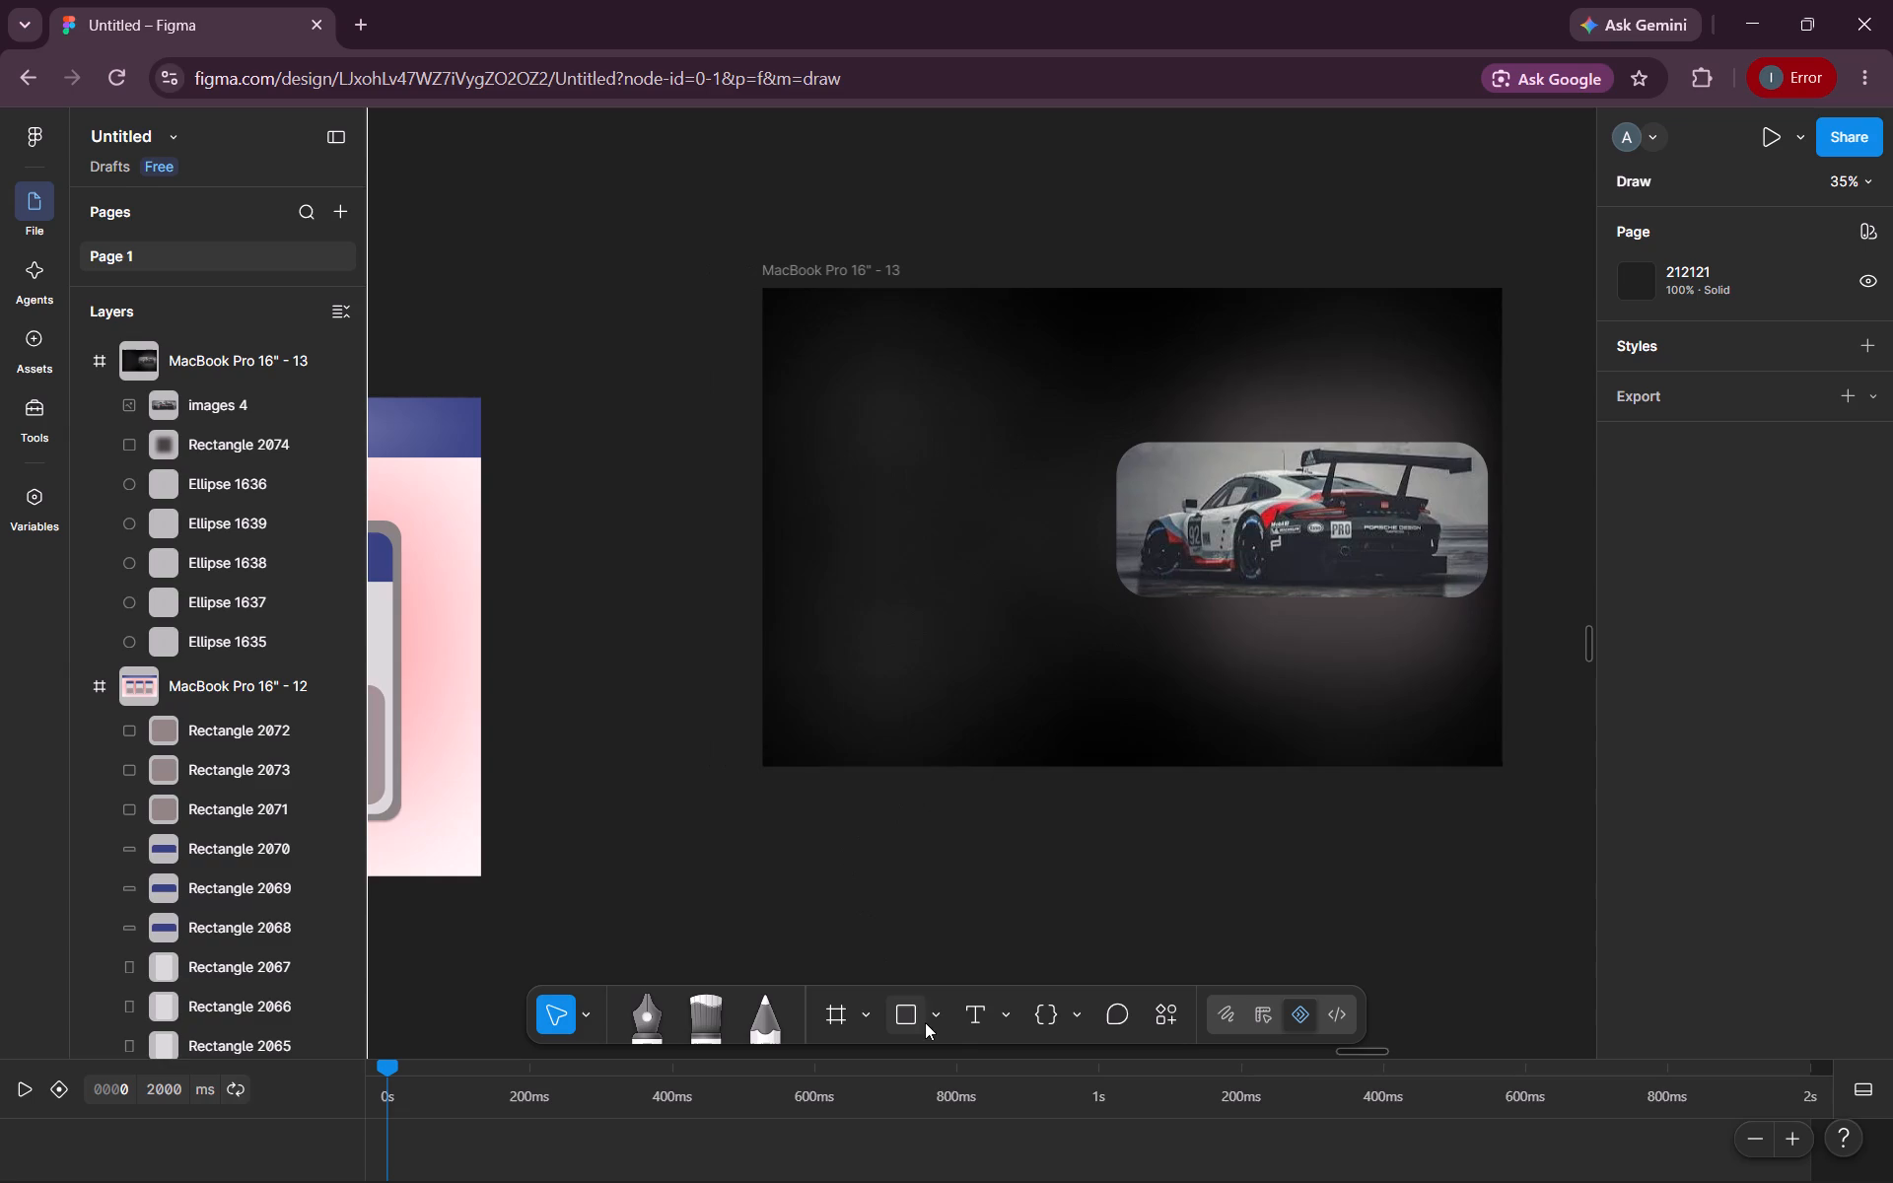
pyautogui.click(965, 1011)
pyautogui.click(855, 417)
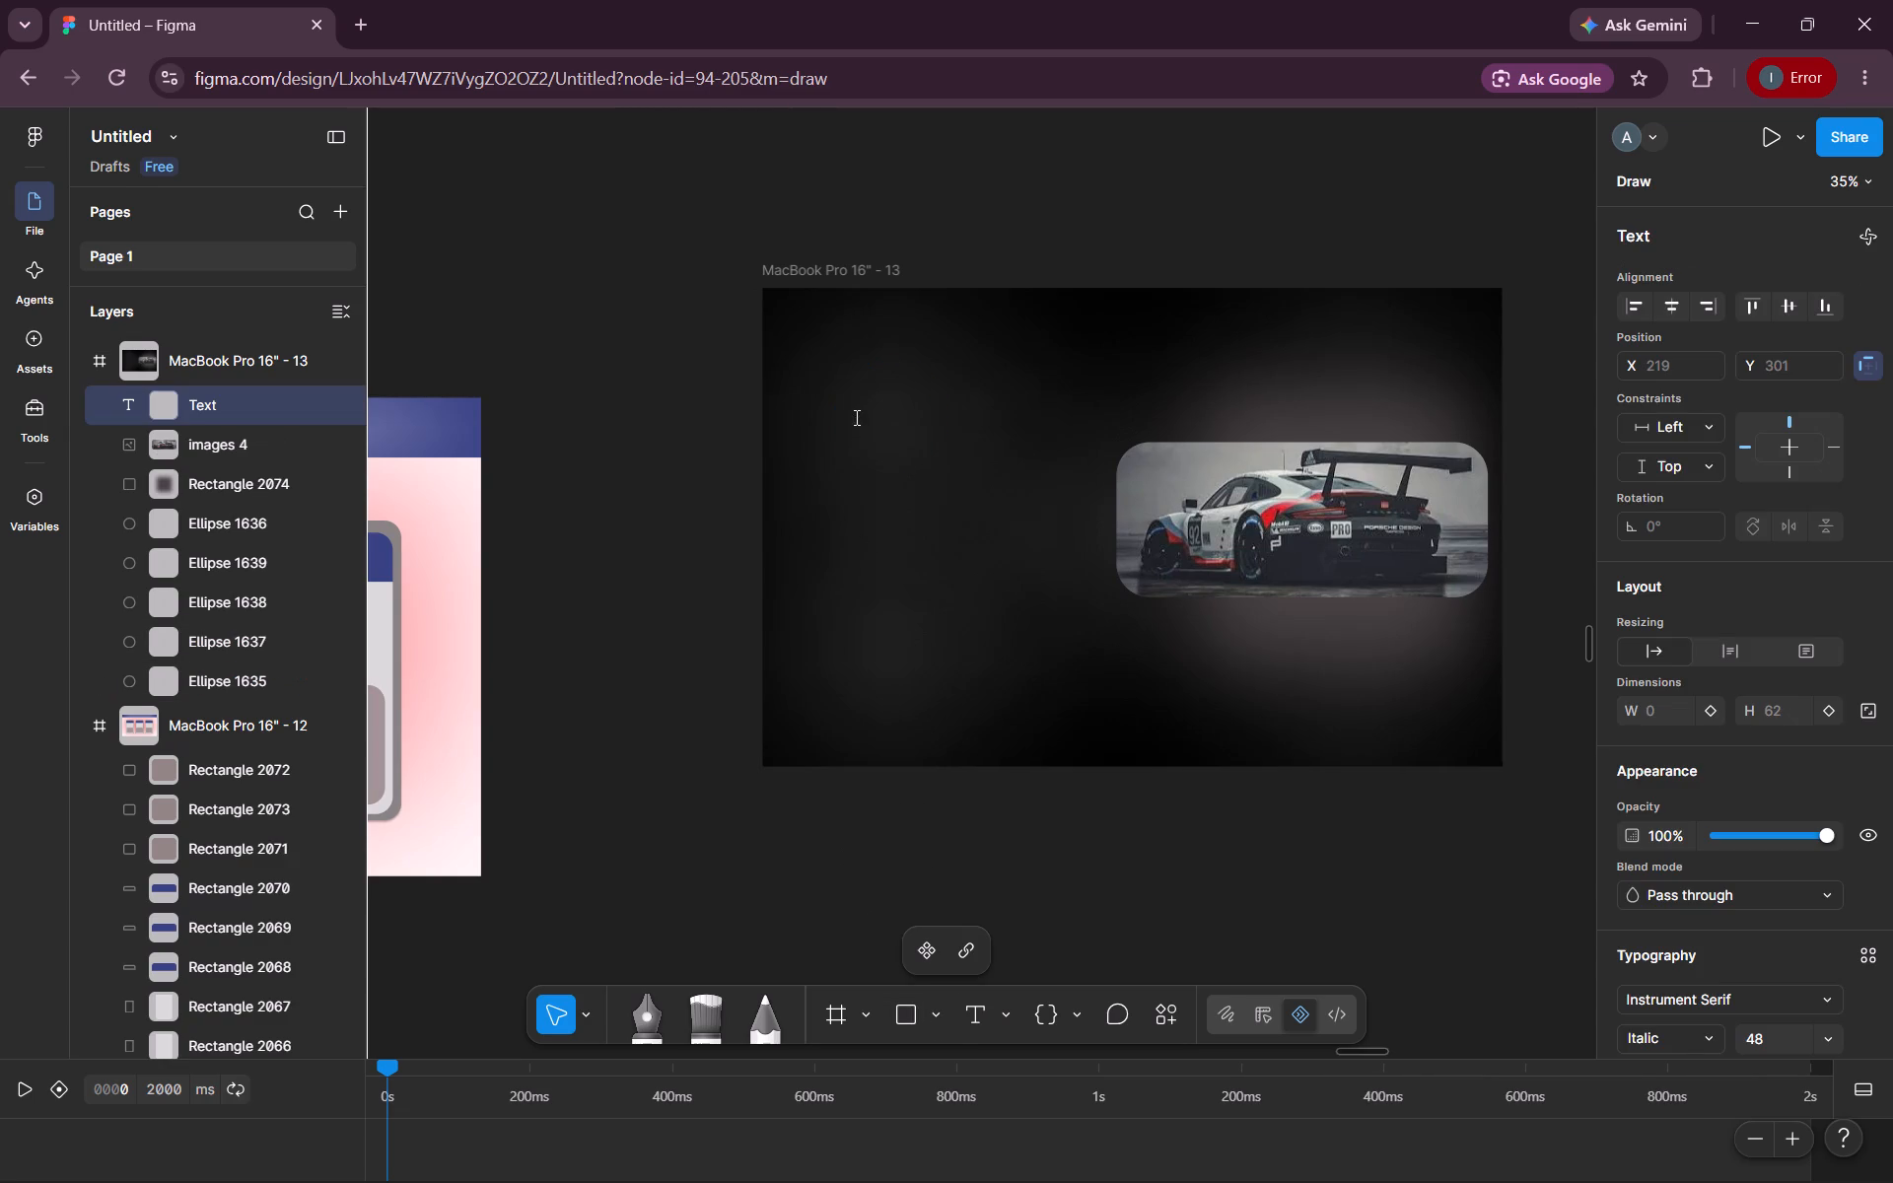
pyautogui.write('The')
pyautogui.write('RACING')
pyautogui.press('BackSpace')
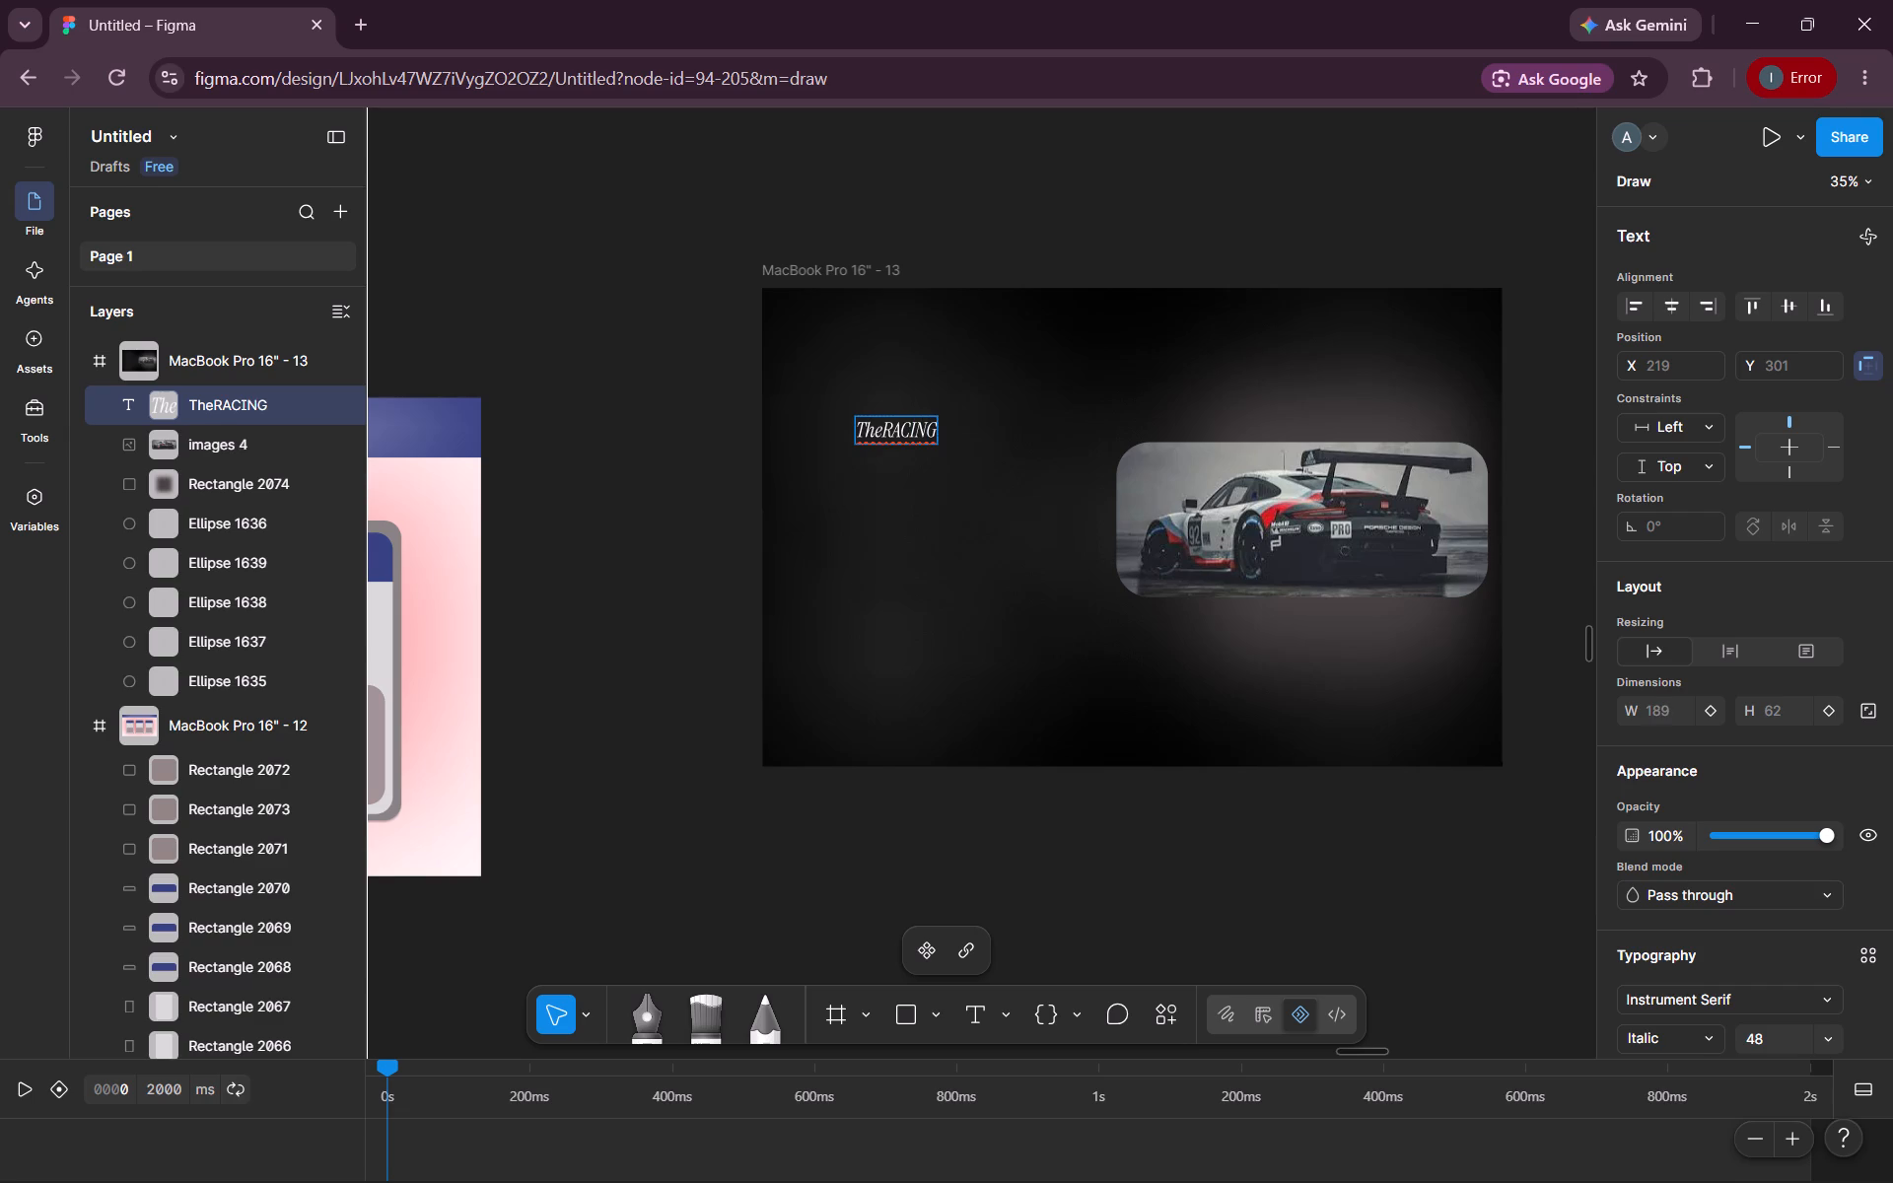
pyautogui.press('BackSpace')
pyautogui.press('BackSpace')
pyautogui.press('BackSpace')
pyautogui.press('BackSpace')
pyautogui.press('BackSpace')
pyautogui.press('BackSpace')
pyautogui.press('BackSpace')
pyautogui.press('BackSpace')
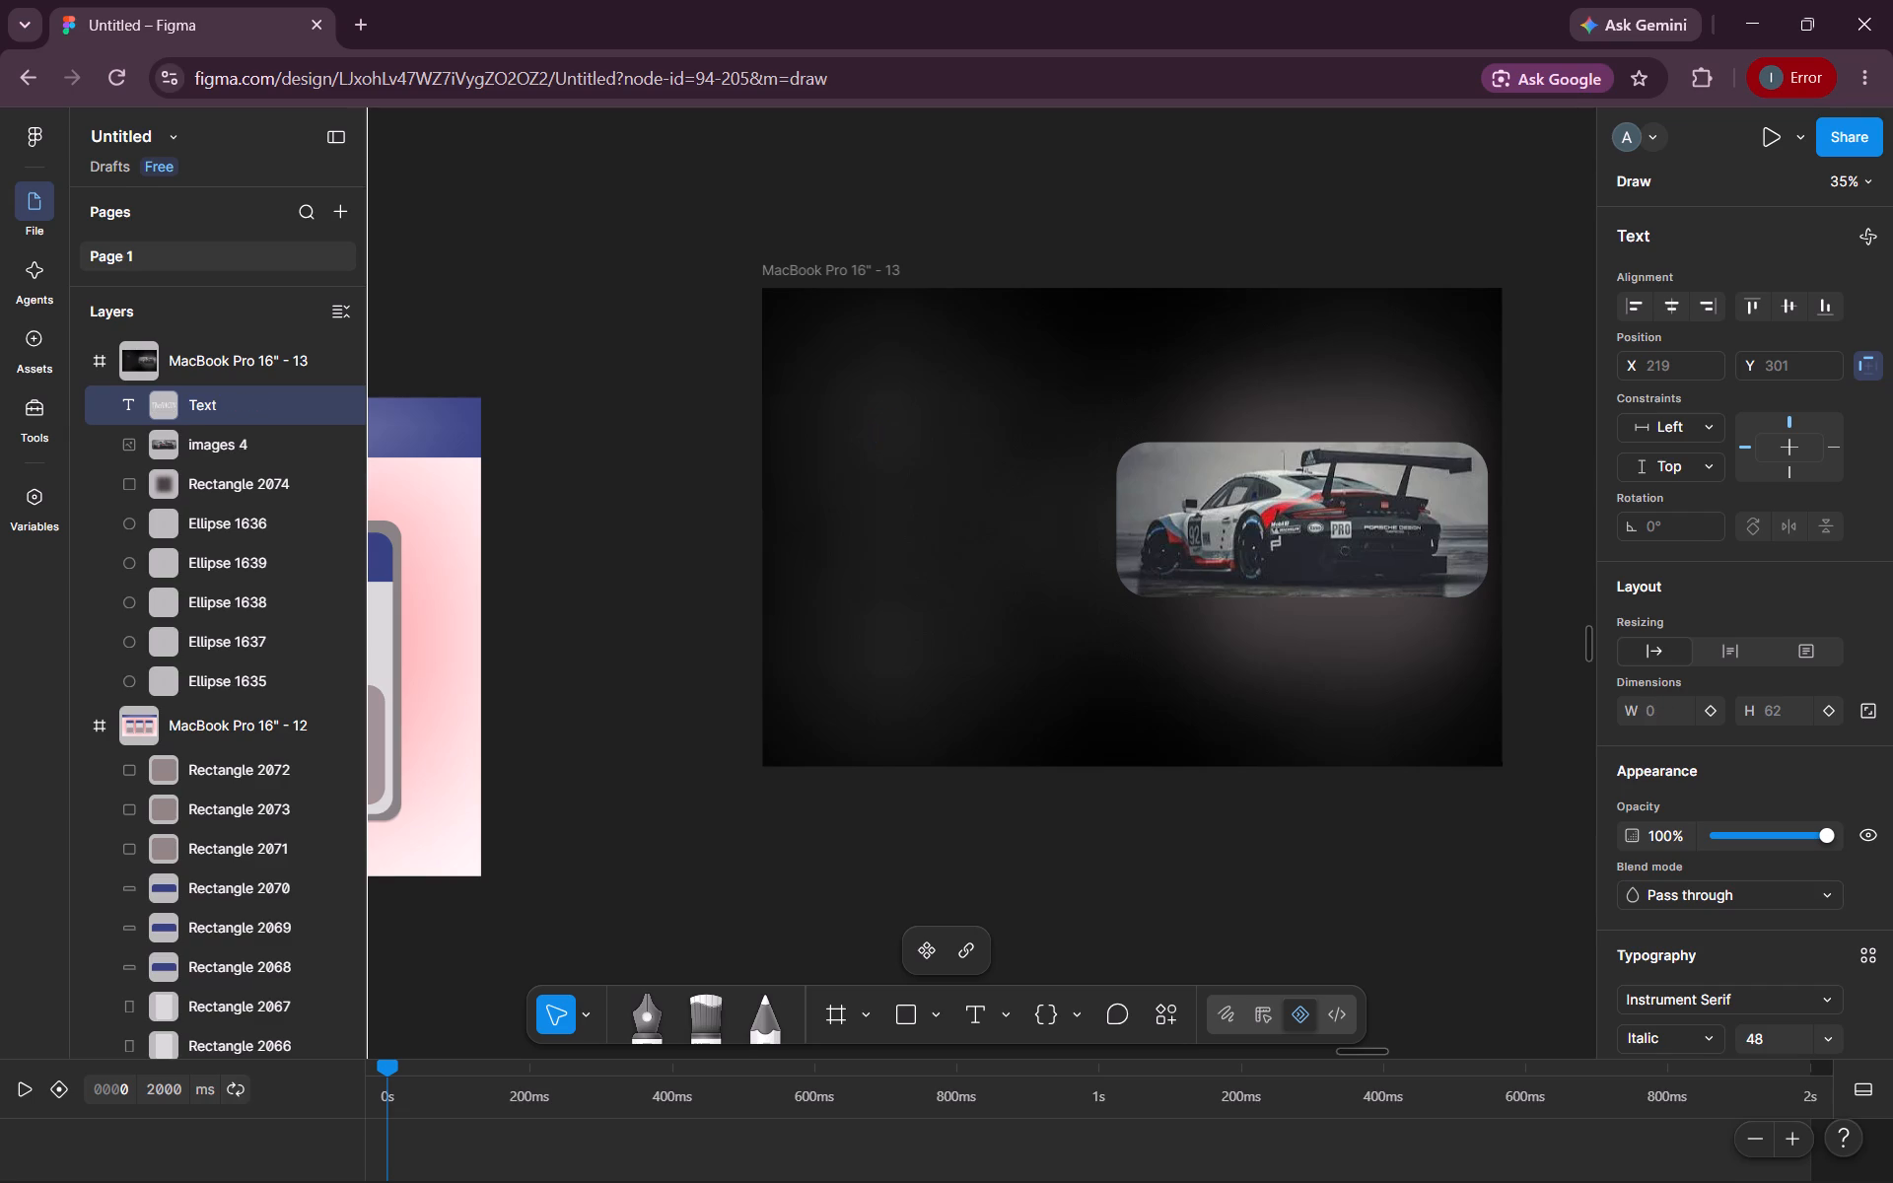
pyautogui.write('RACE')
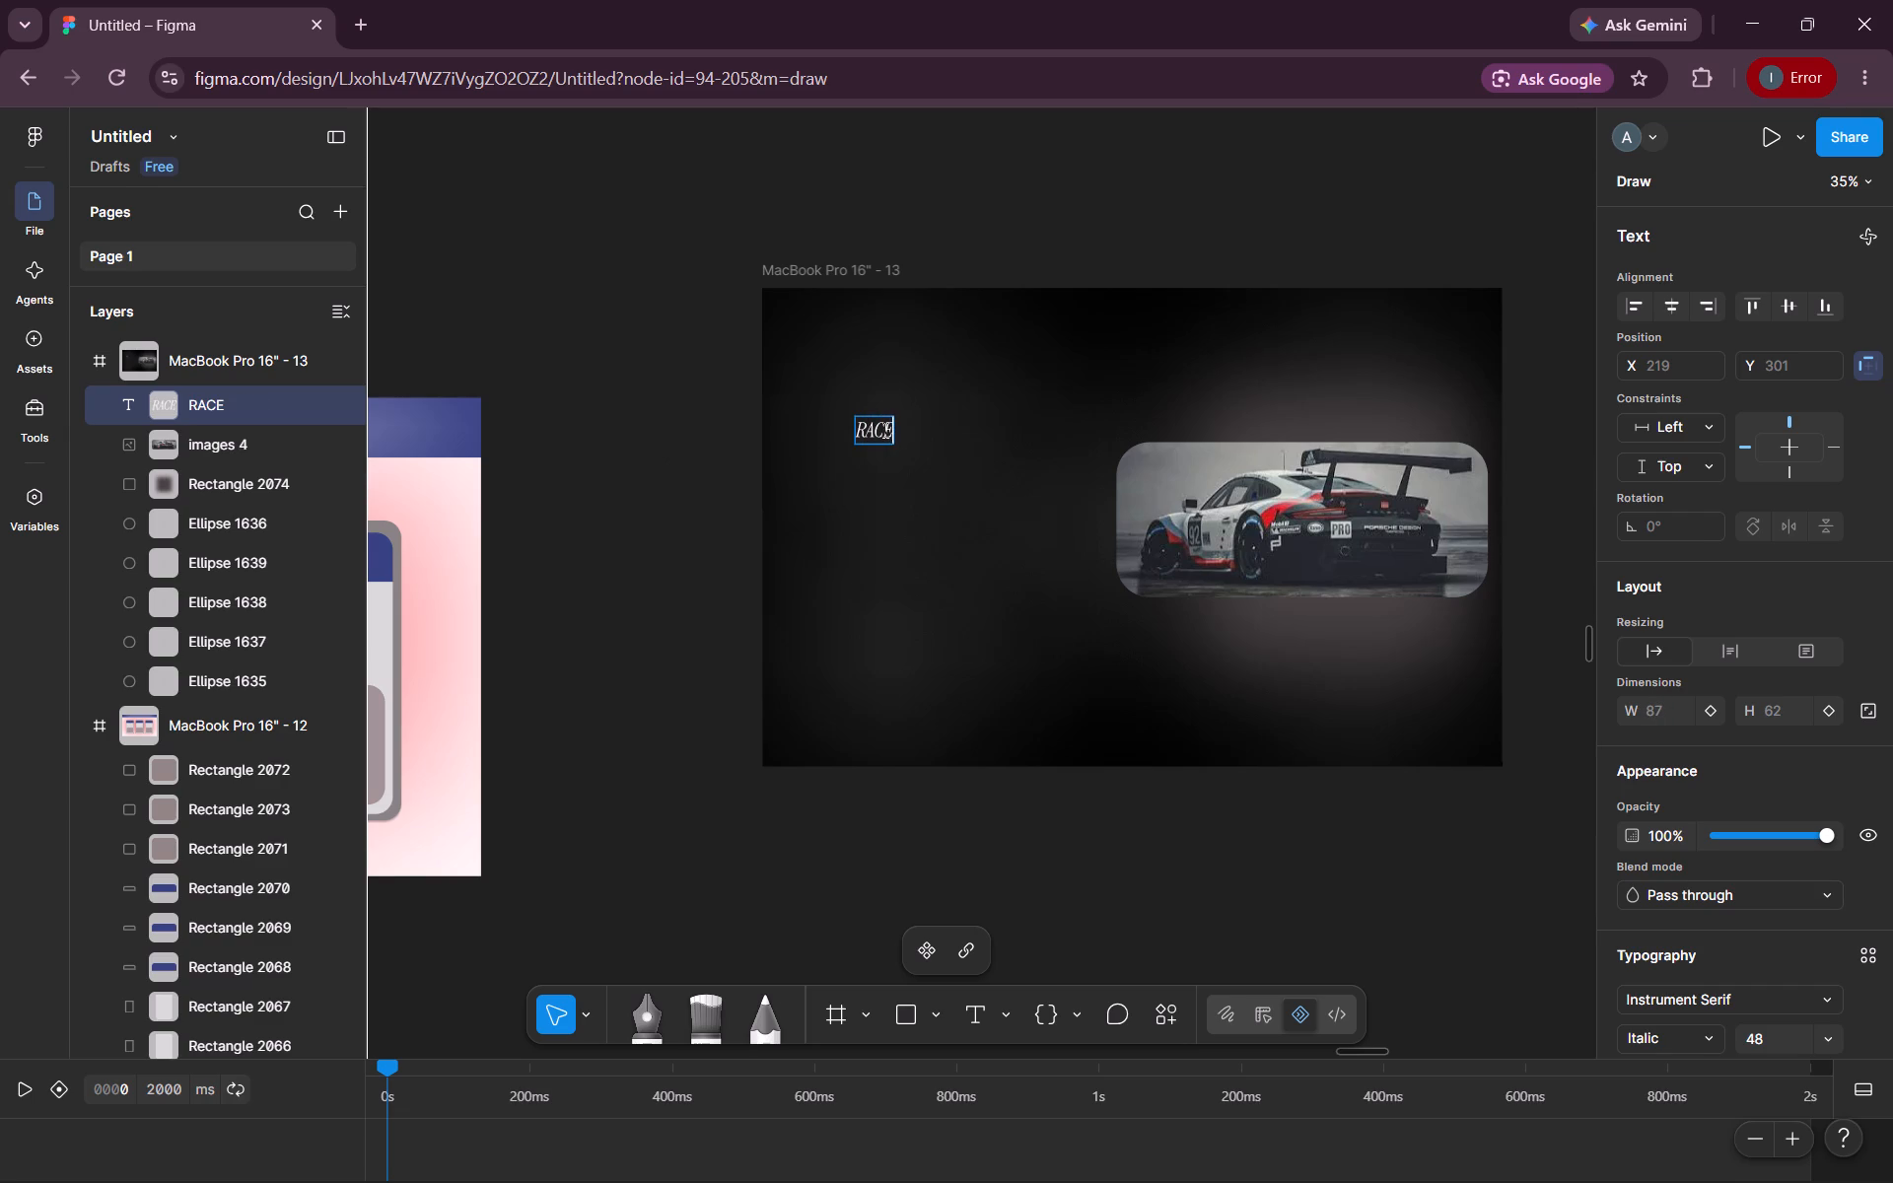
# Set the RACE text's font size to 128.
pyautogui.doubleClick(883, 430)
pyautogui.scroll(-3, 1684, 896)
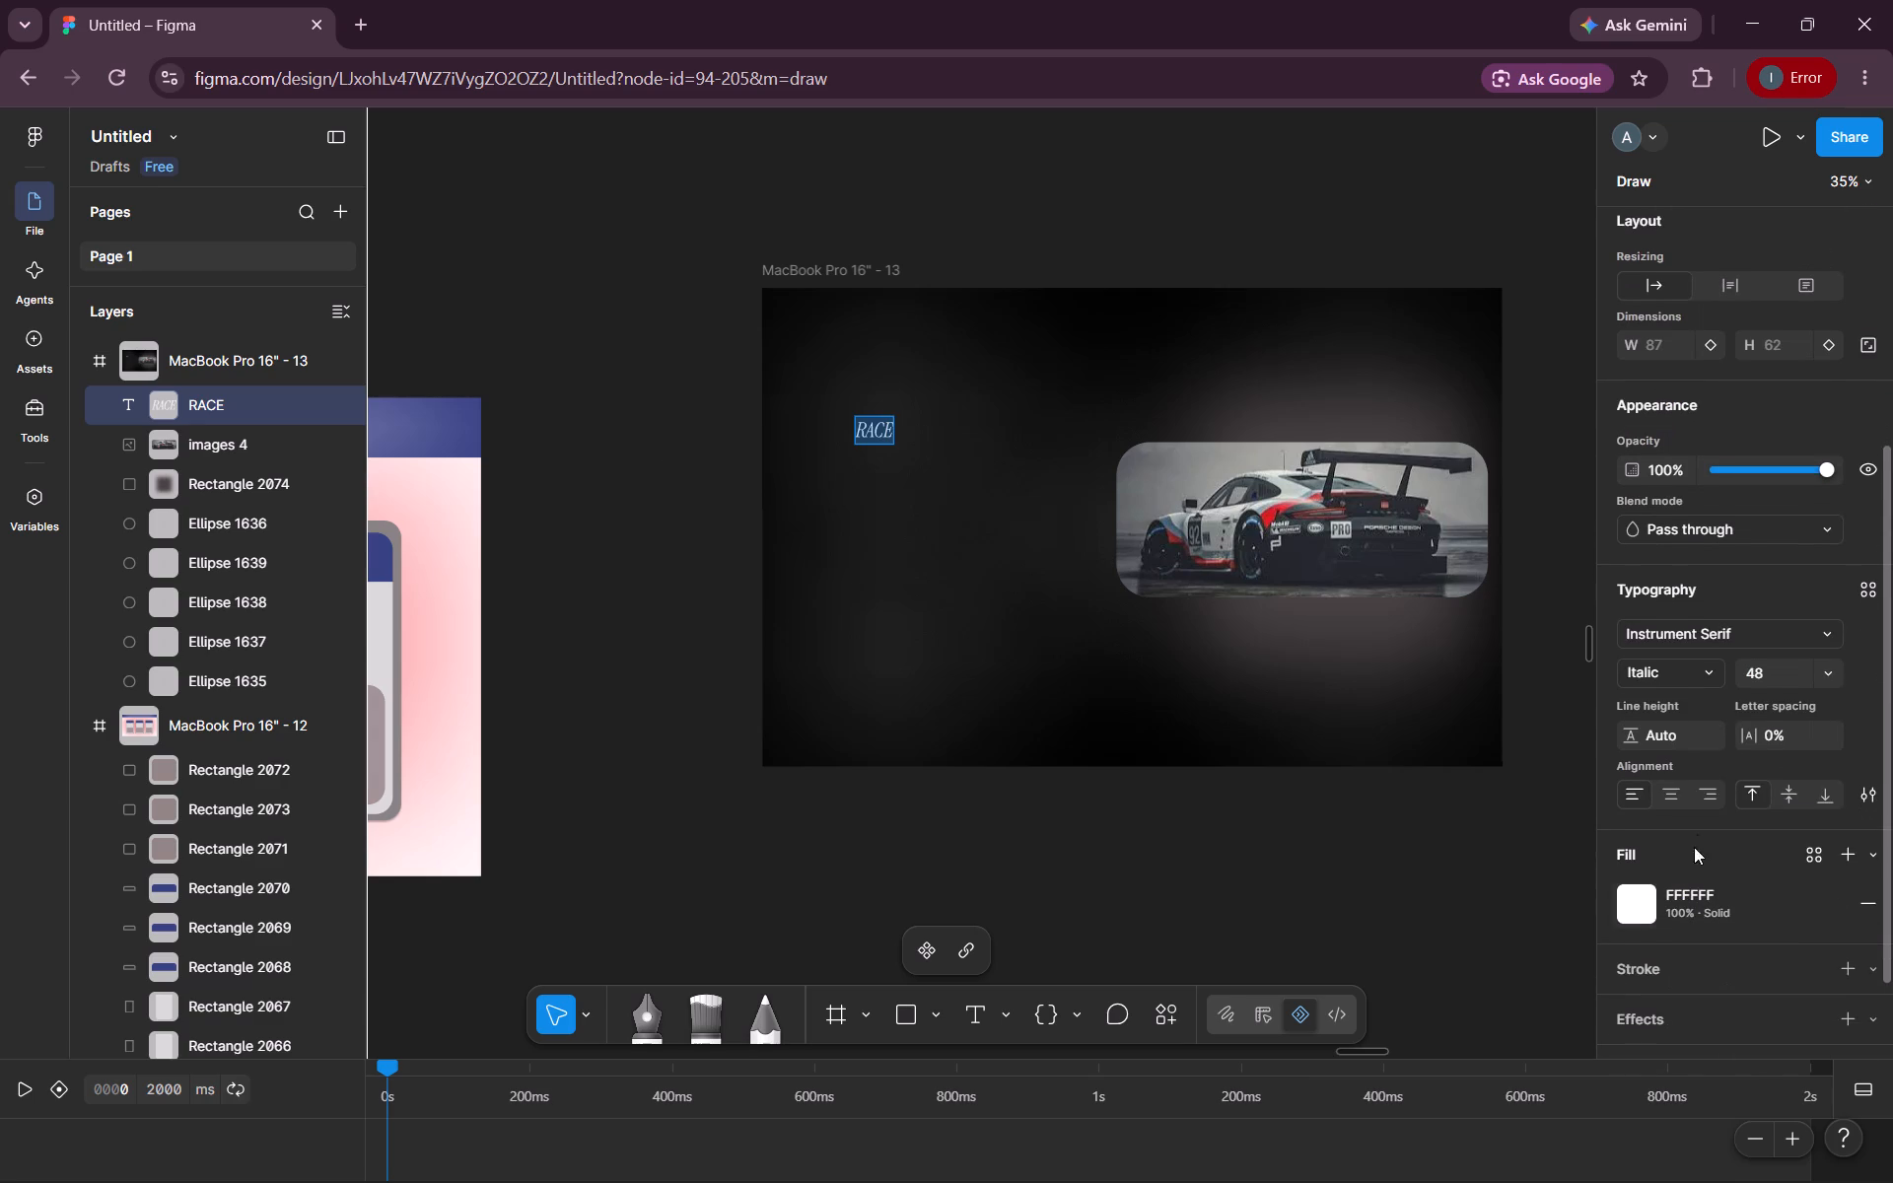
pyautogui.scroll(-1, 1693, 927)
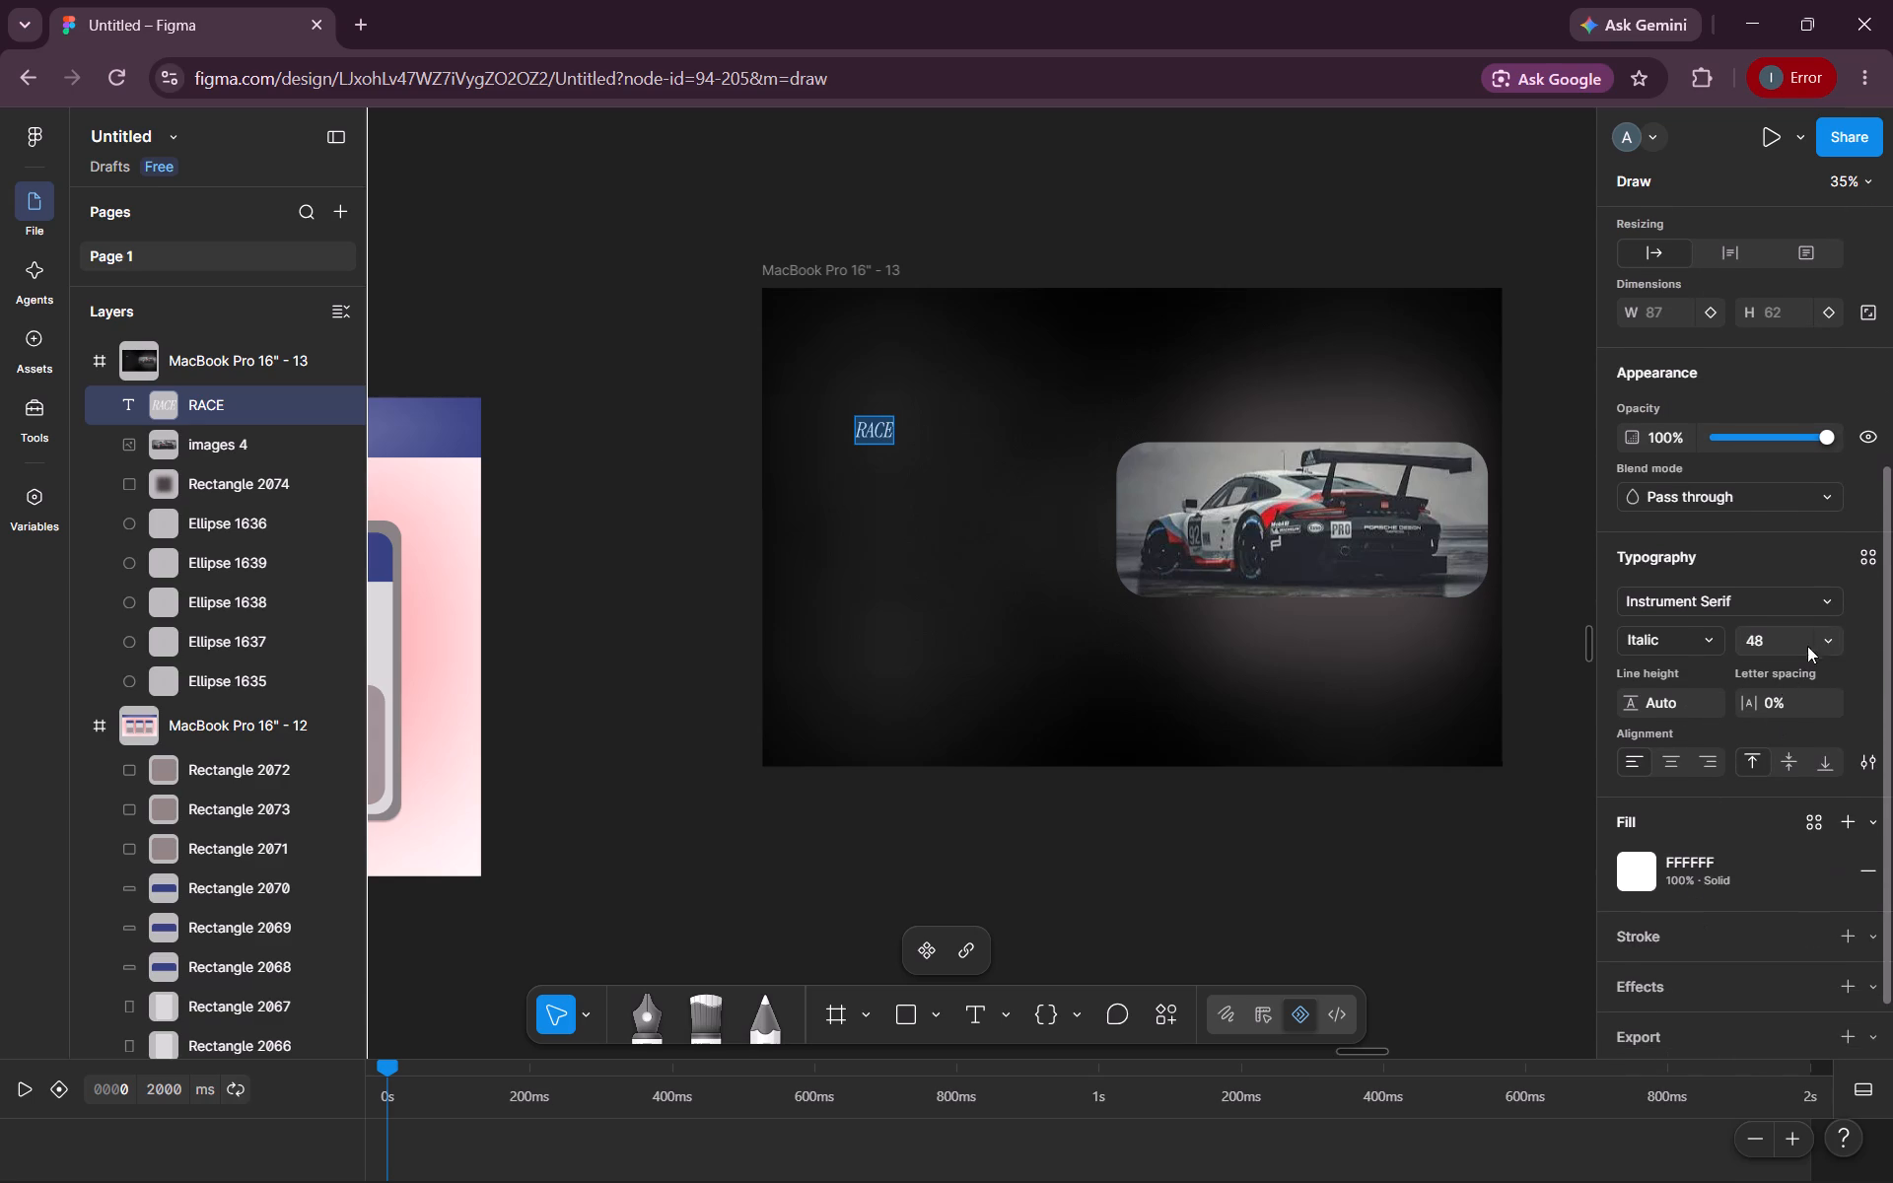
pyautogui.click(1826, 639)
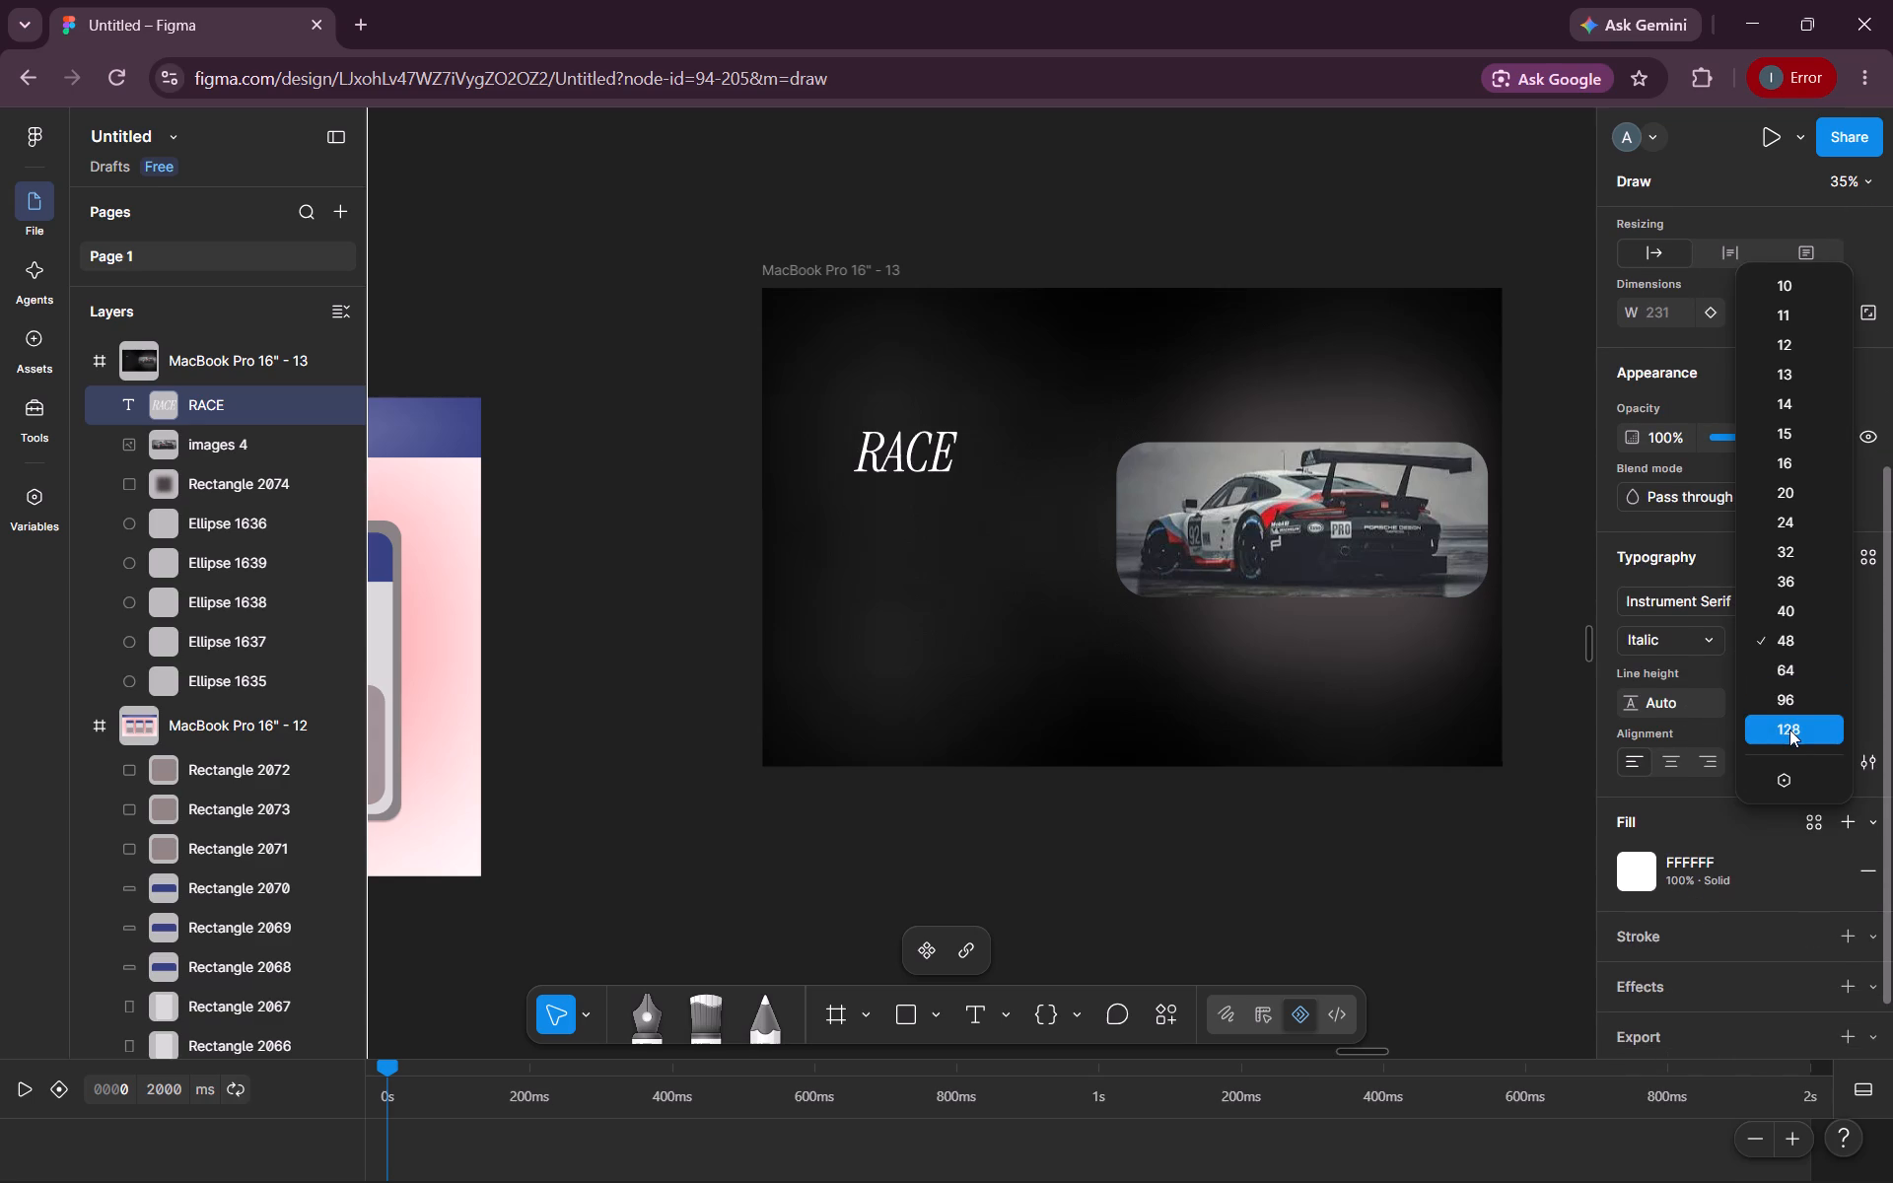
pyautogui.click(1789, 730)
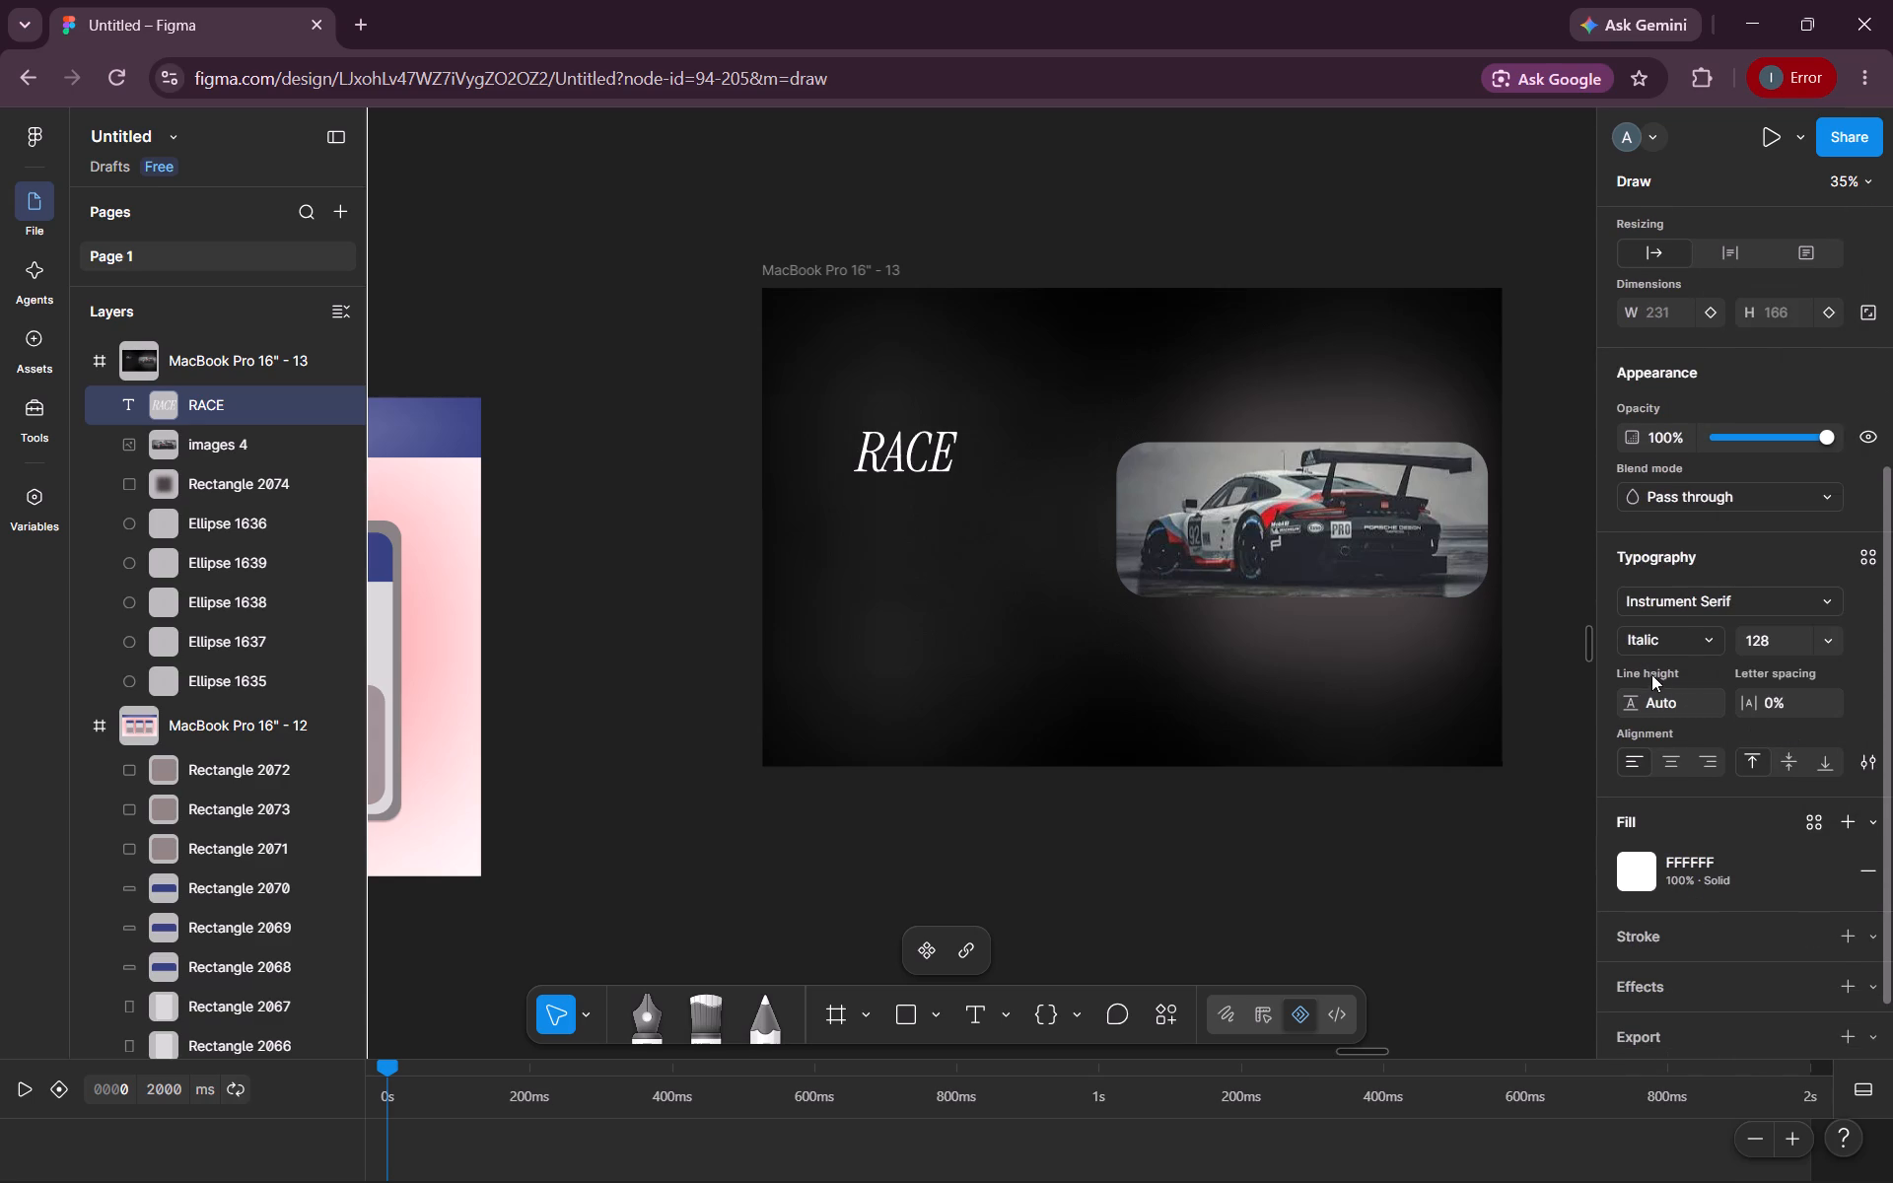
# Change the RACE text's font to Inria Serif and finish editing the text.
pyautogui.scroll(-2, 1681, 722)
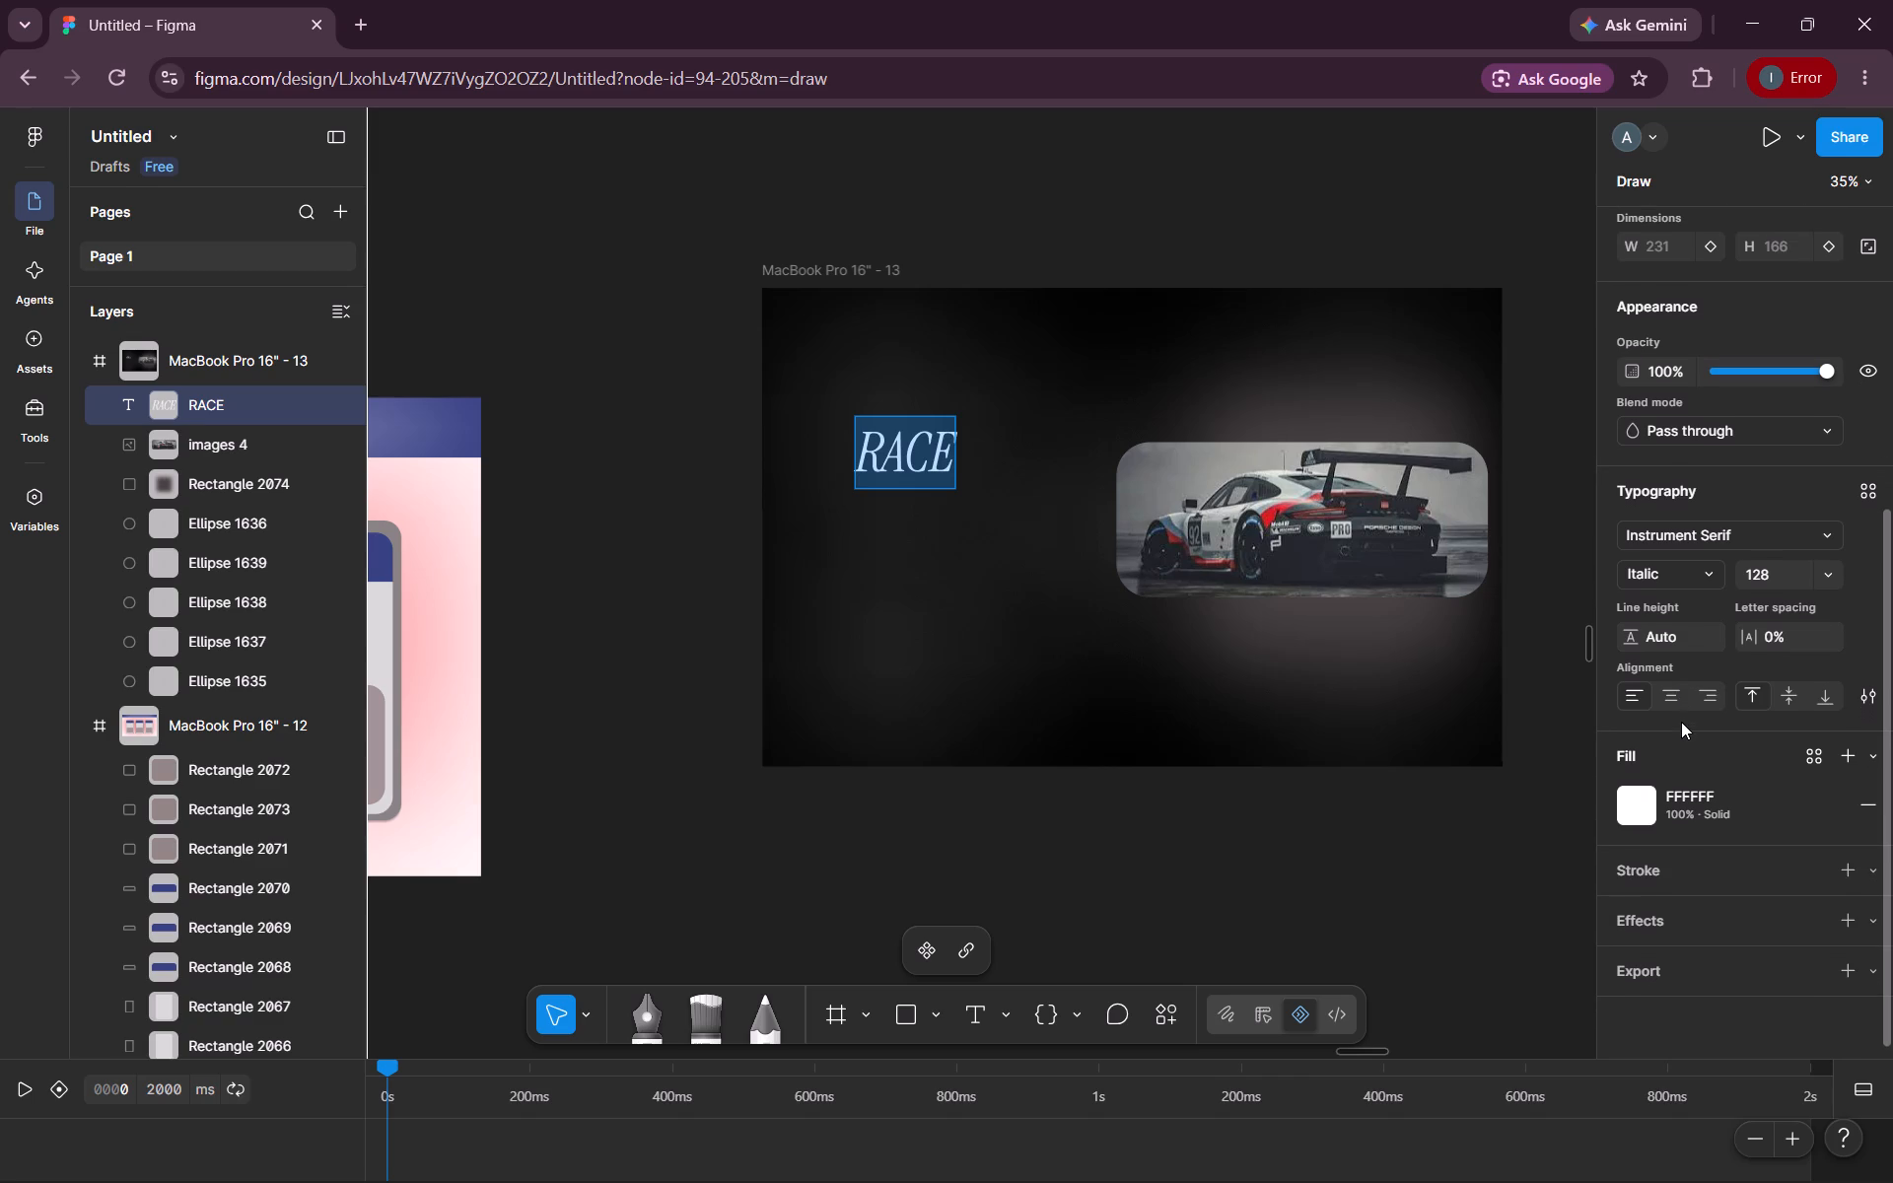
pyautogui.scroll(-1, 1681, 722)
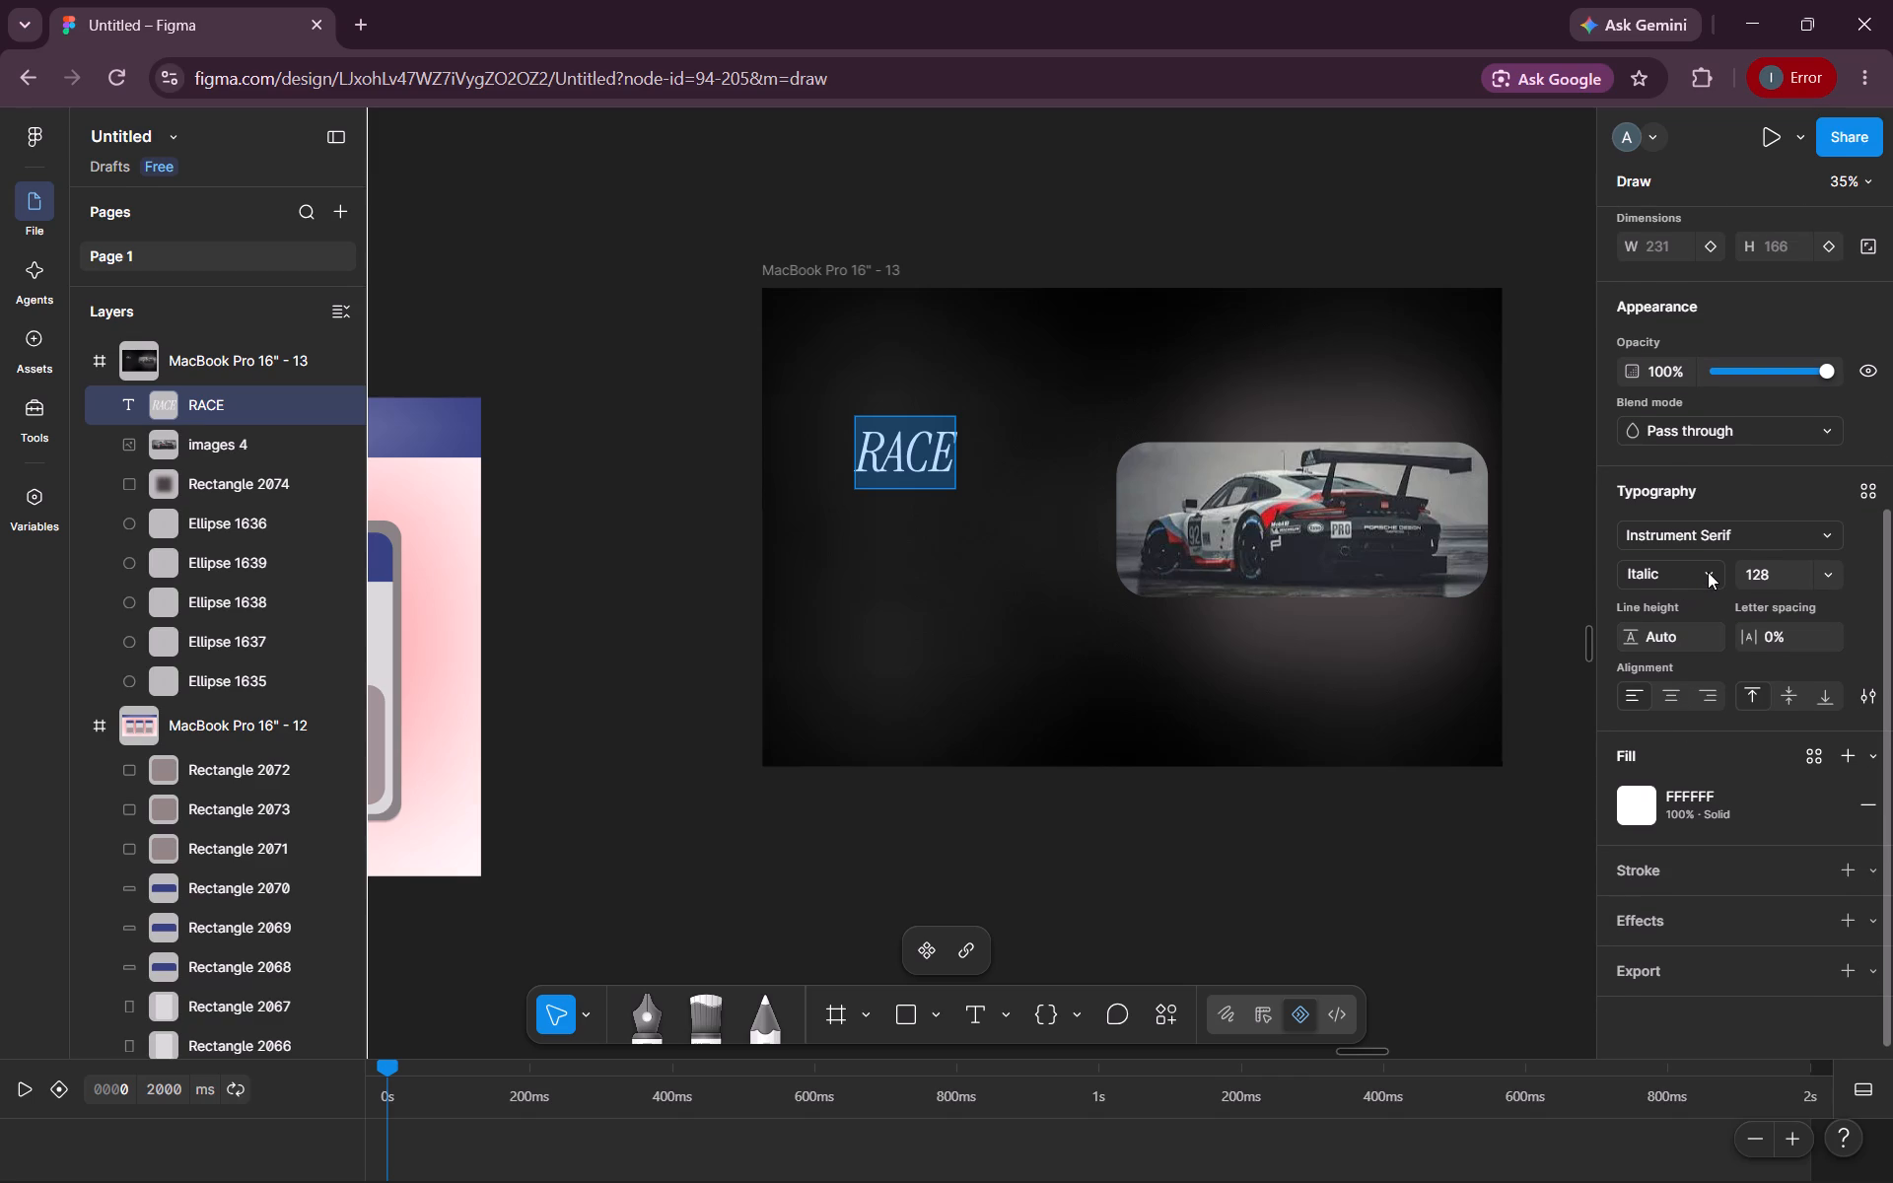
pyautogui.click(1708, 572)
pyautogui.click(1832, 533)
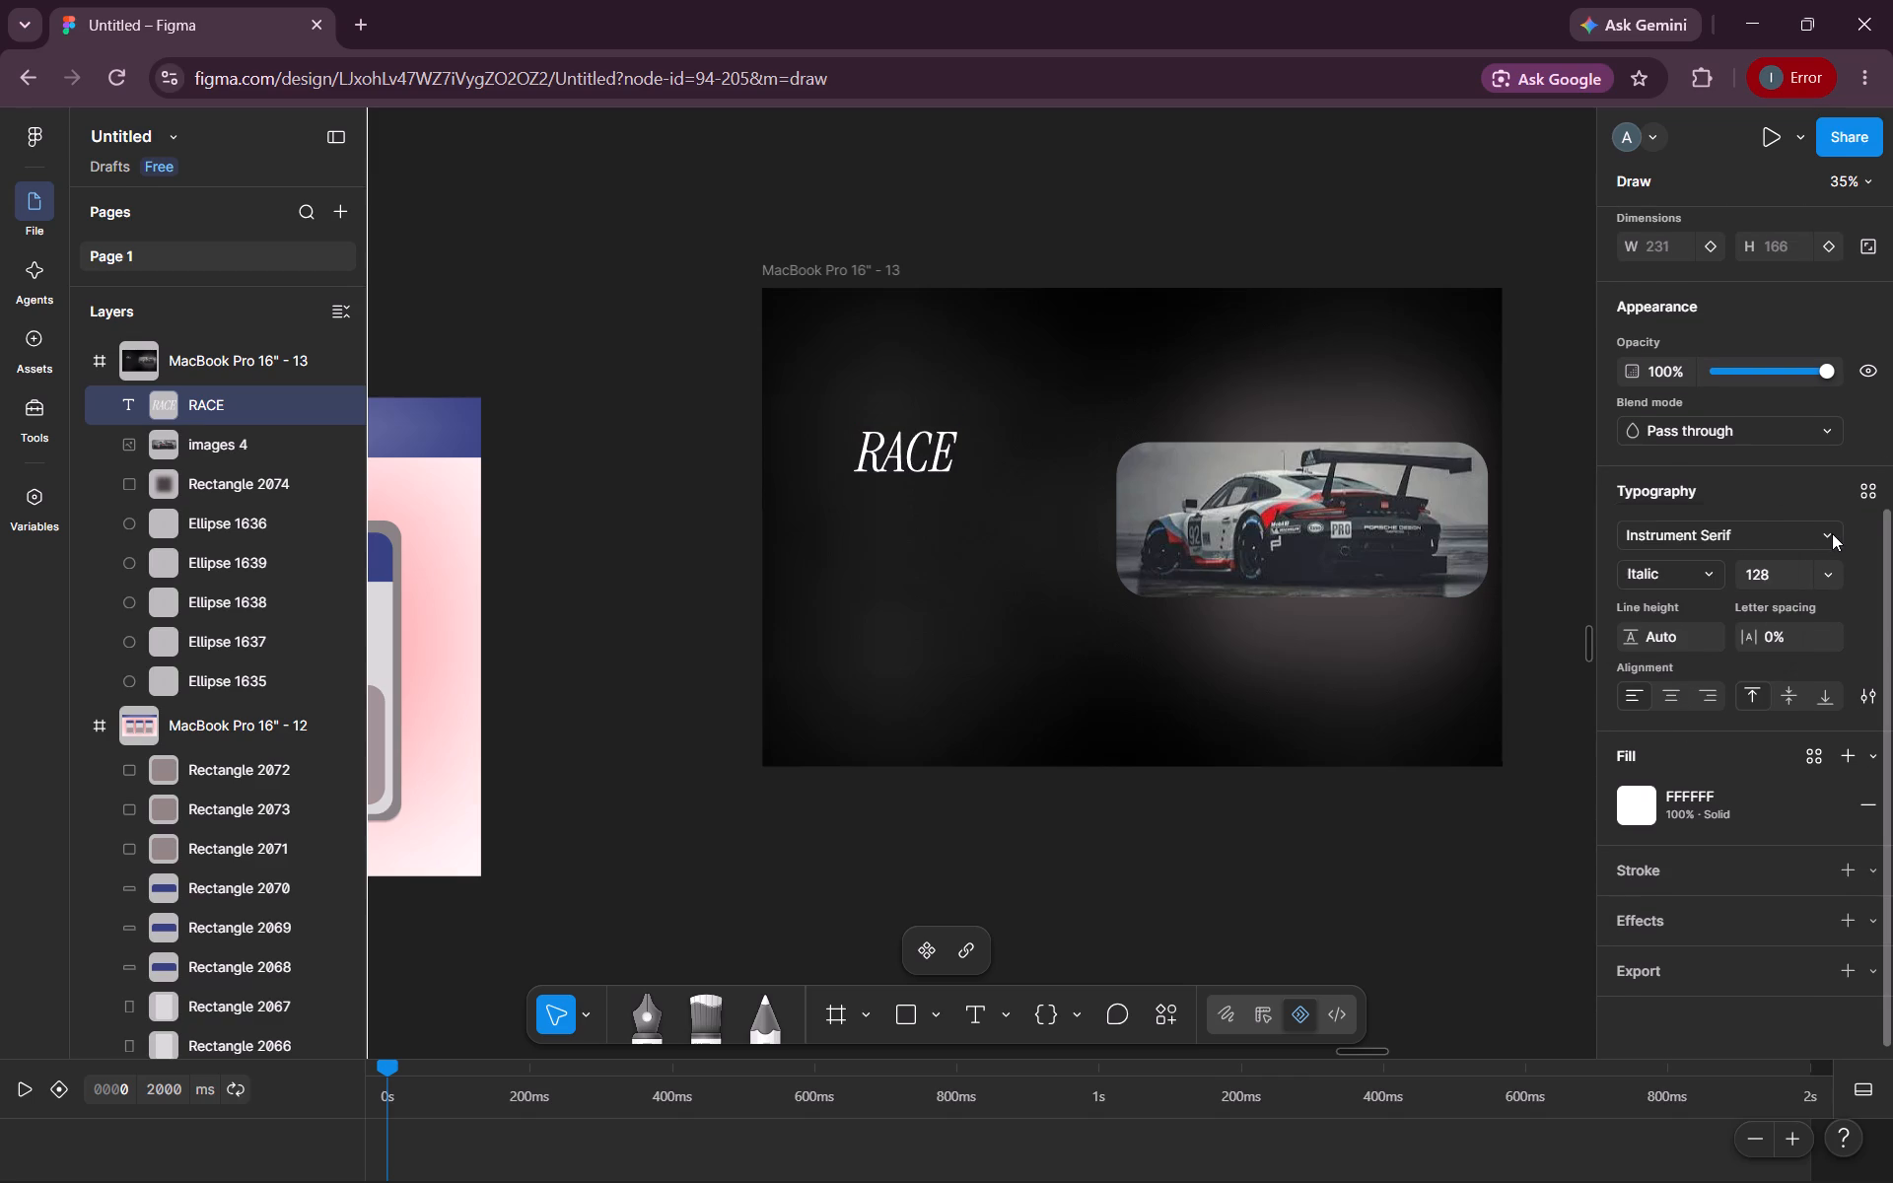
pyautogui.click(1824, 535)
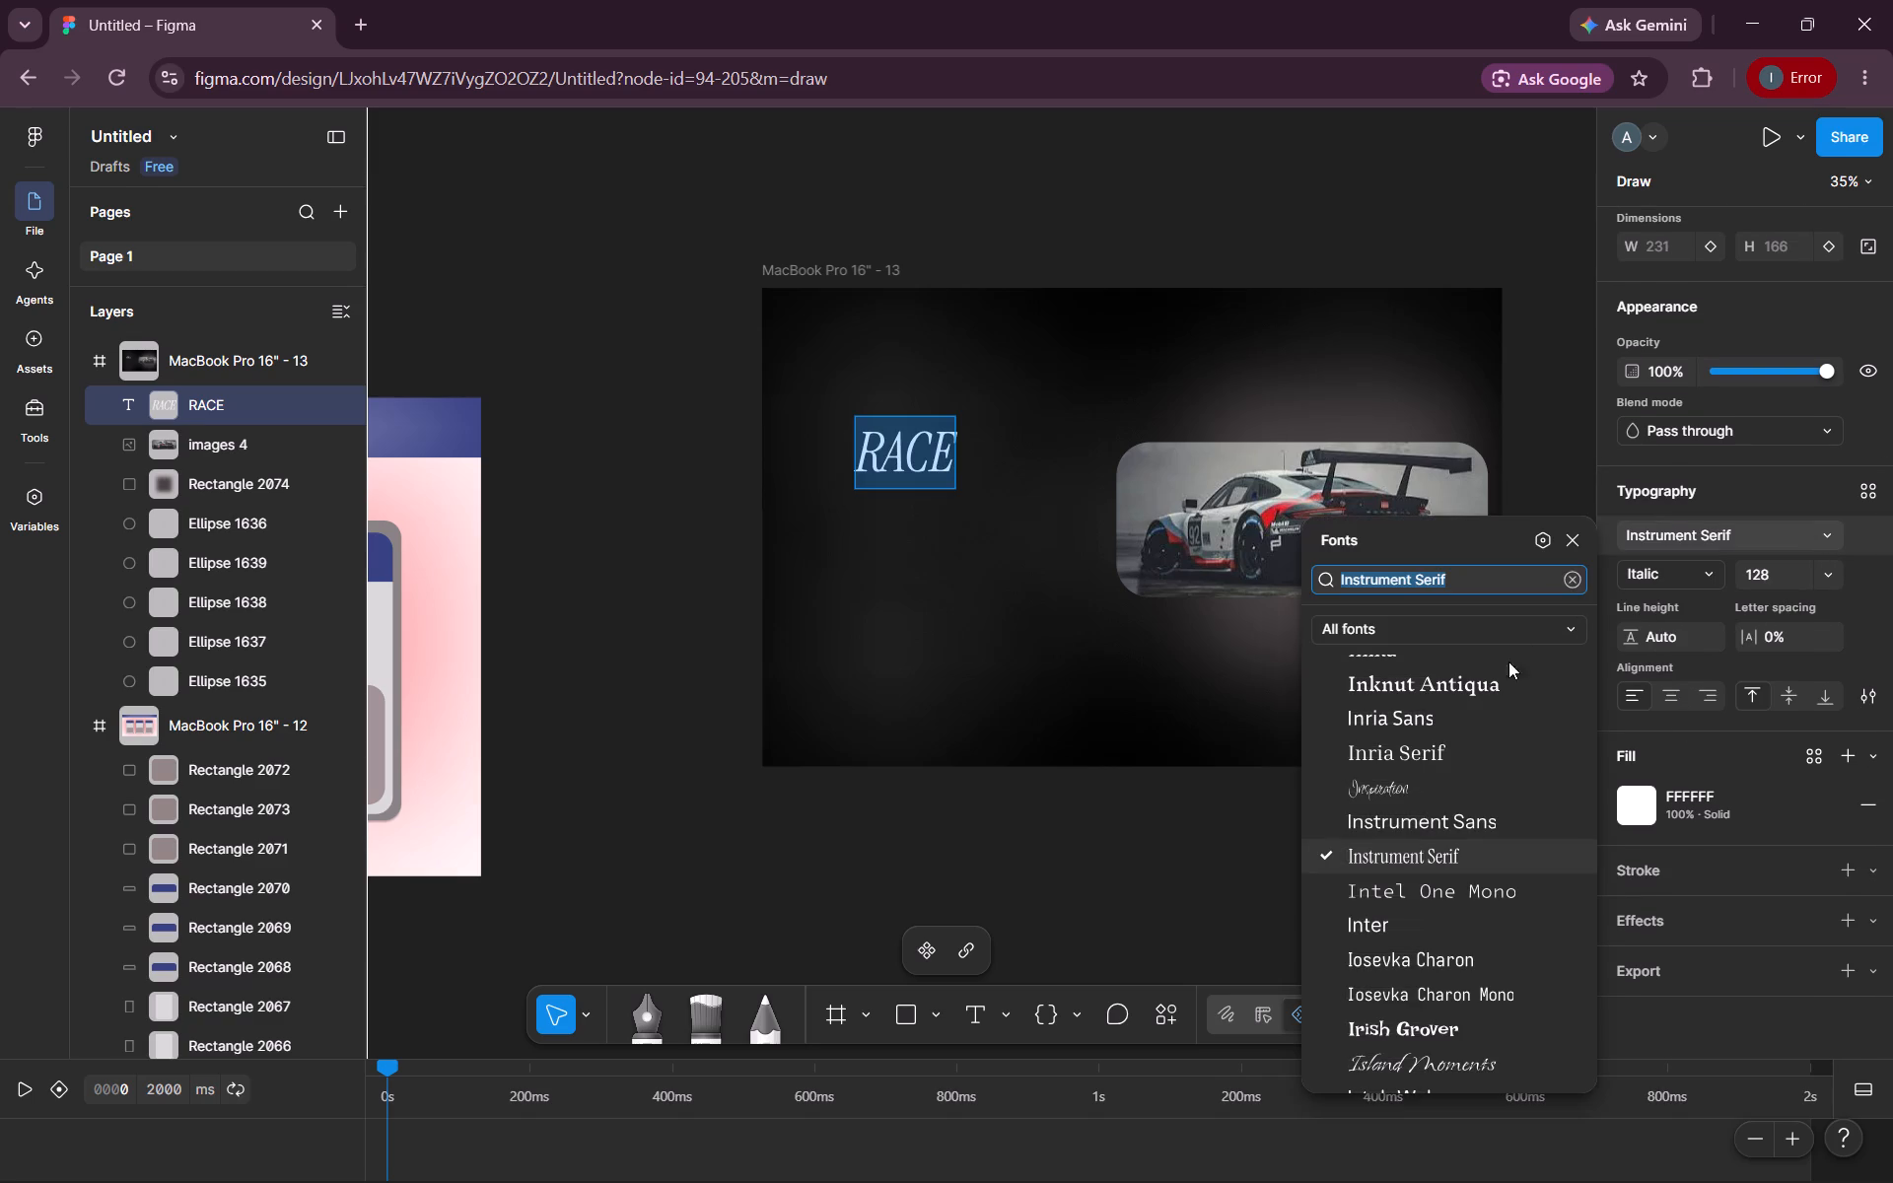
pyautogui.click(1466, 736)
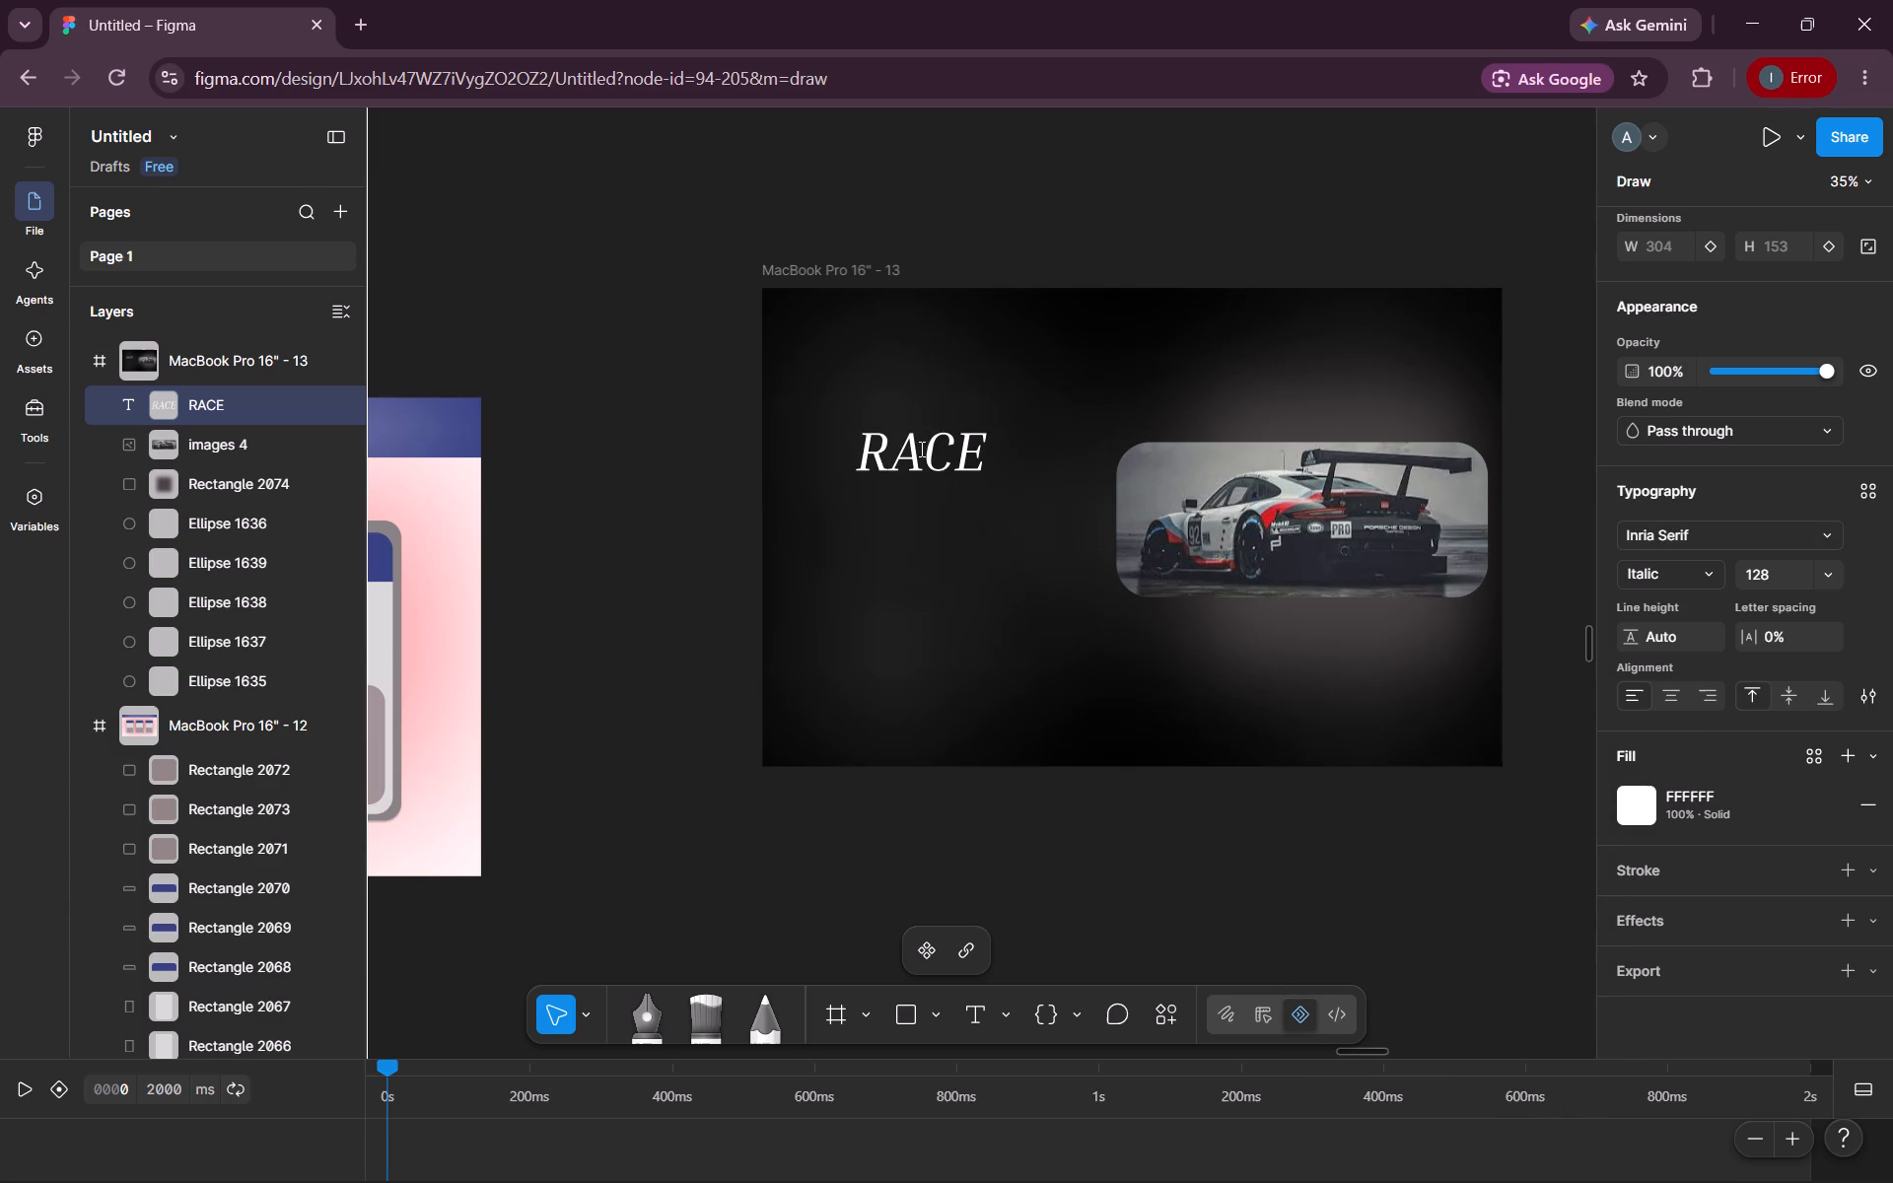
pyautogui.click(930, 568)
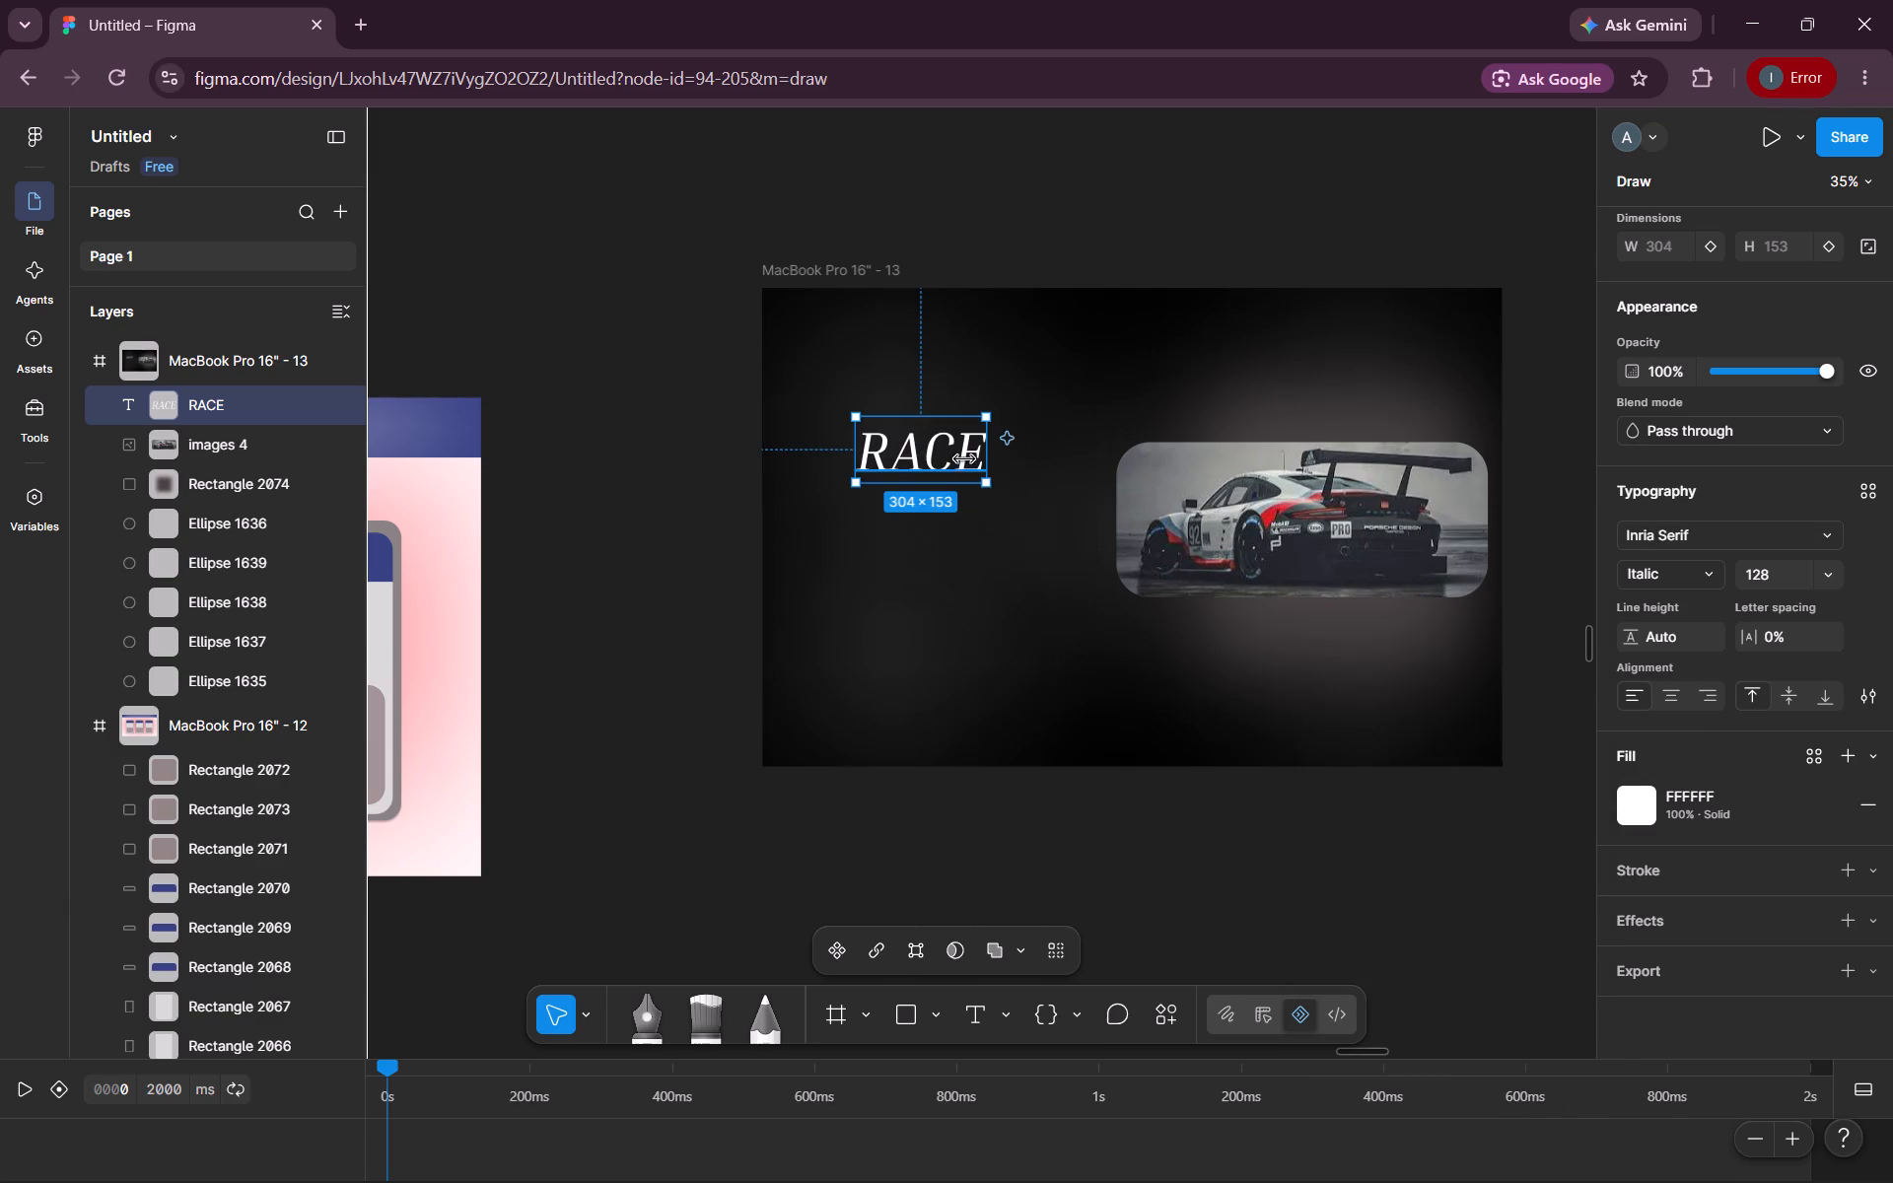
# Move the RACE text directly beneath the car image, roughly centred under it.
pyautogui.moveTo(952, 457); pyautogui.dragTo(904, 386)
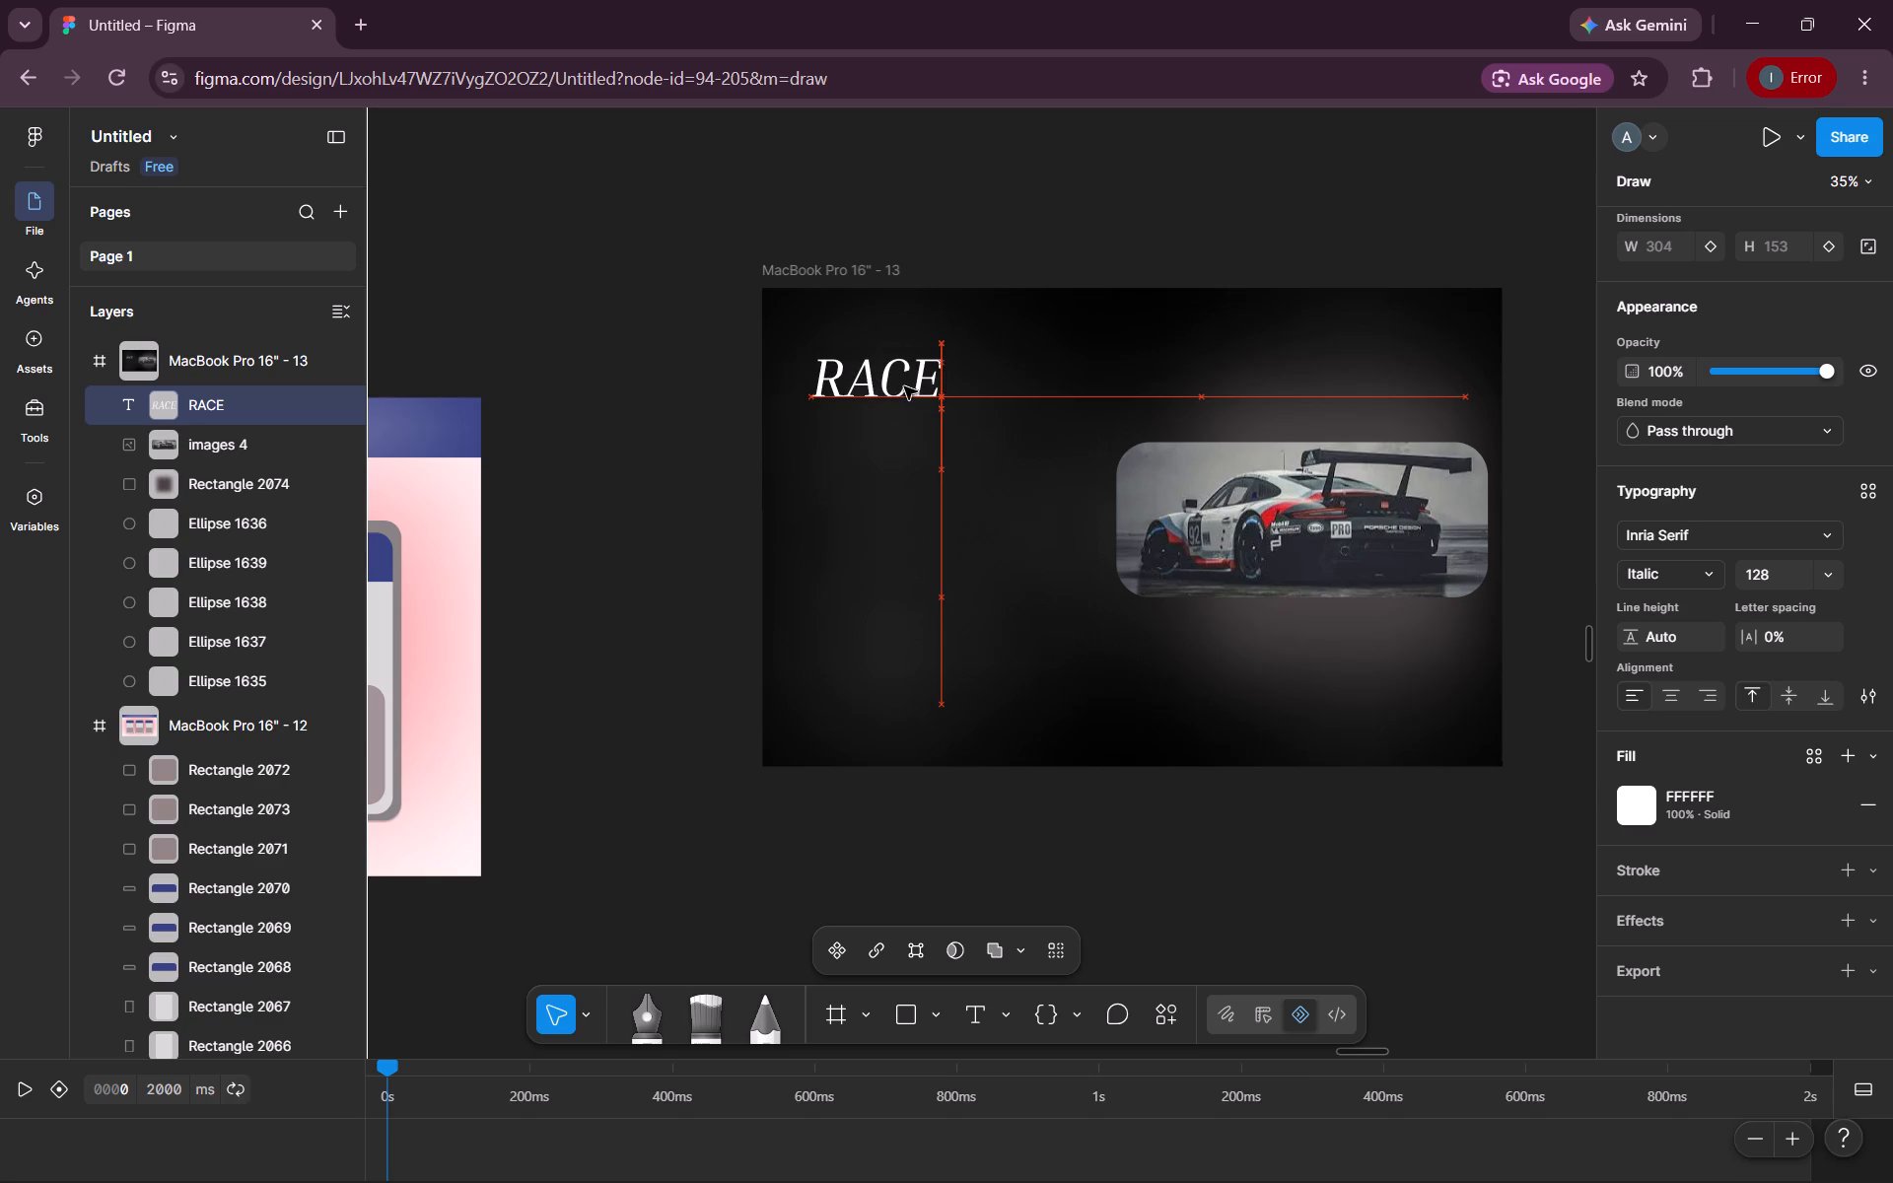
pyautogui.moveTo(904, 386); pyautogui.dragTo(1295, 624)
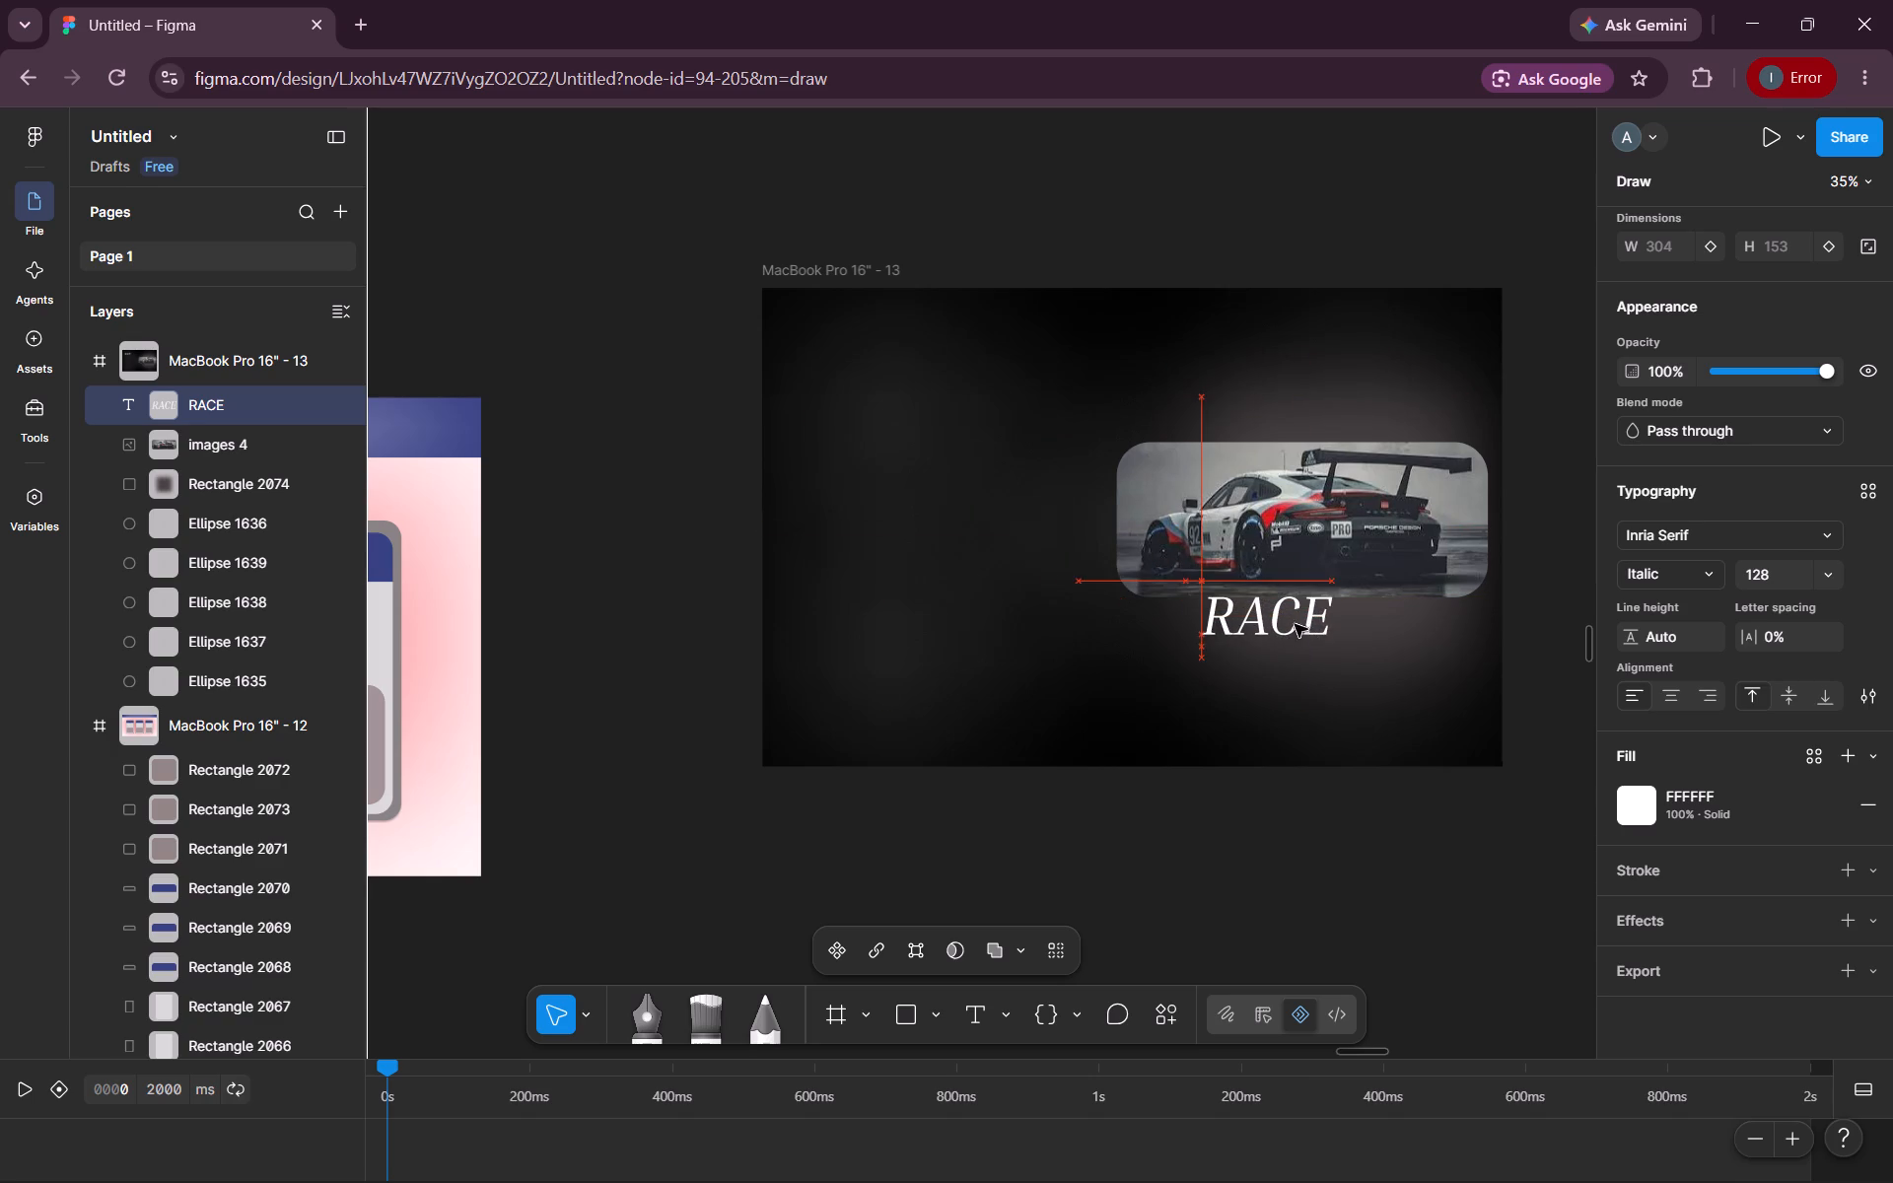
pyautogui.moveTo(1295, 624); pyautogui.dragTo(1337, 628)
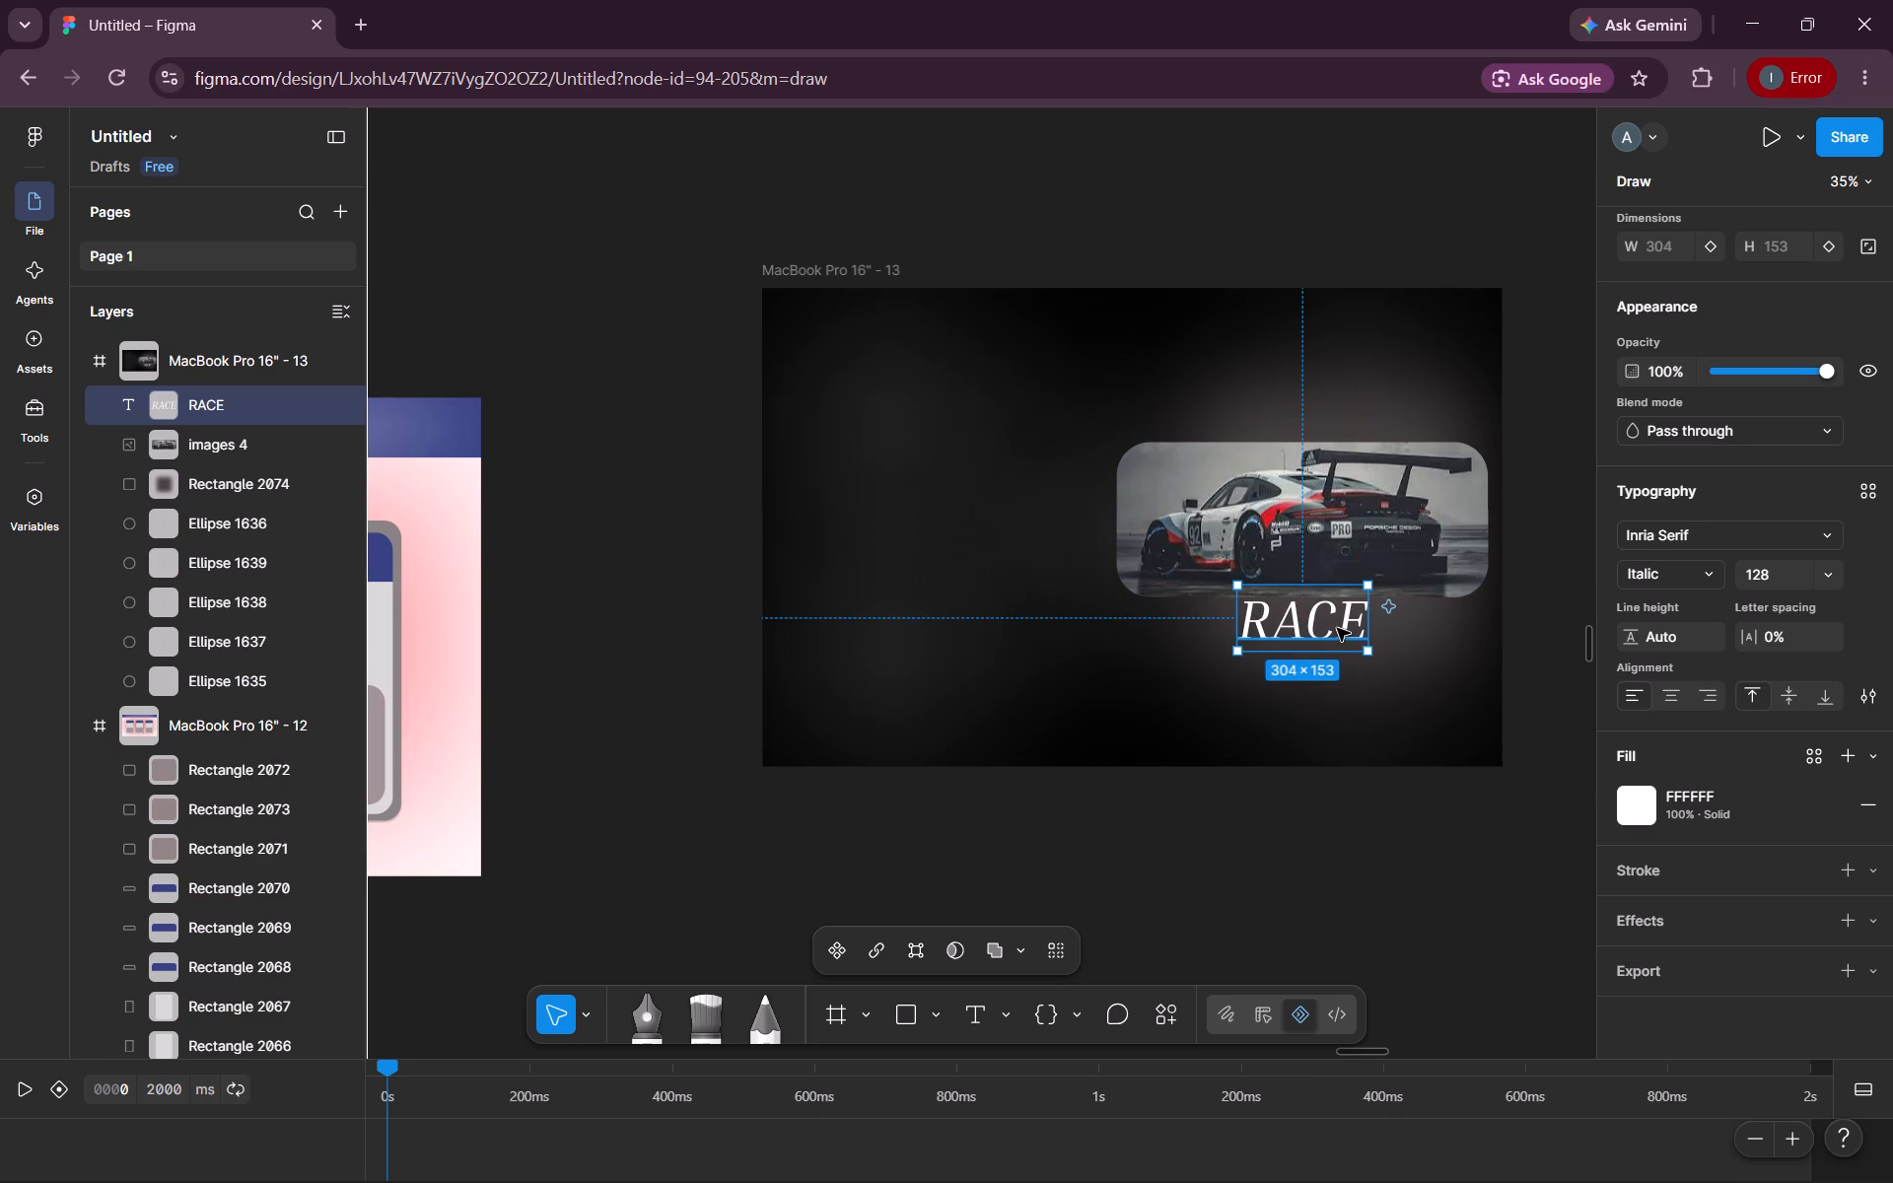
pyautogui.moveTo(1337, 628); pyautogui.dragTo(1341, 642)
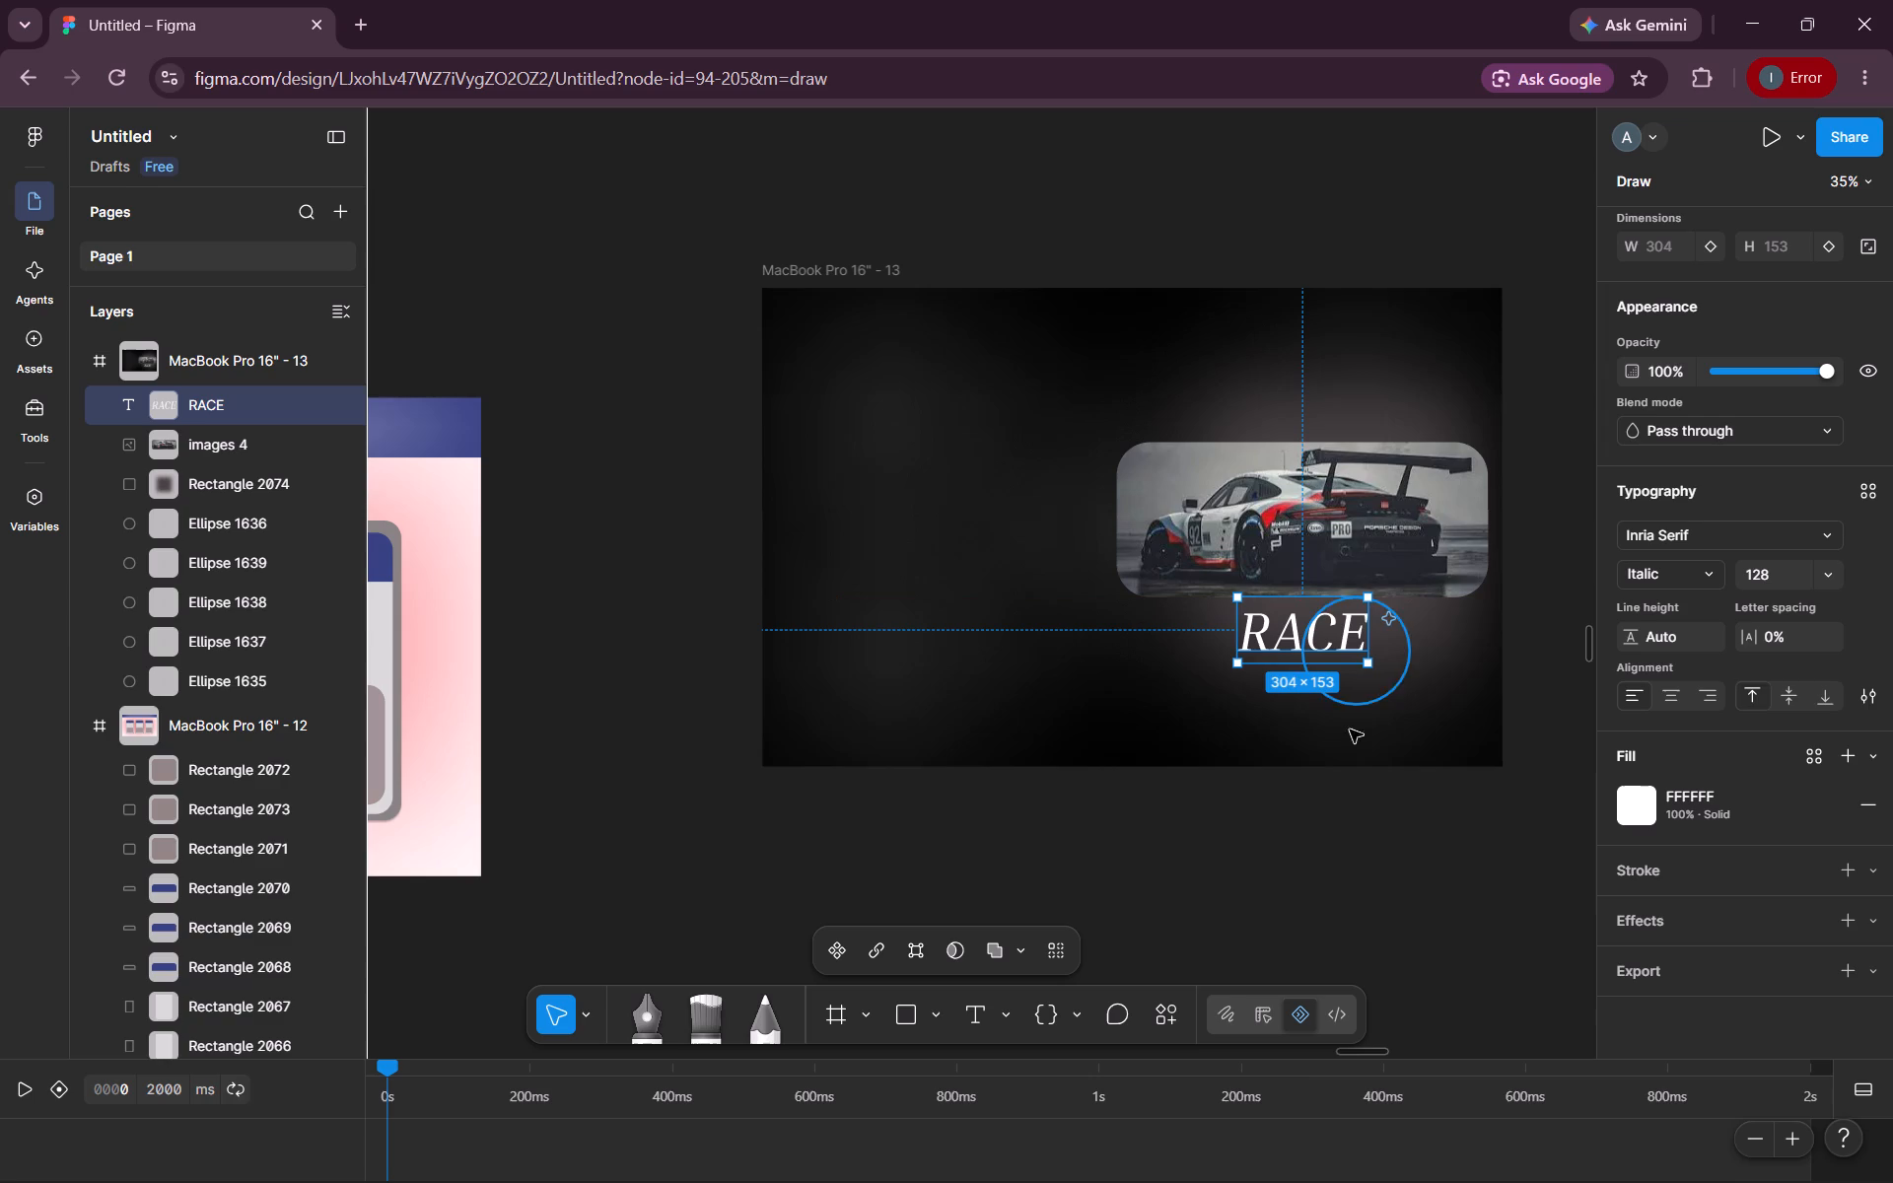
# Lower the RACE text's opacity to 44% and deselect it.
pyautogui.hscroll(-1, 1293, 818)
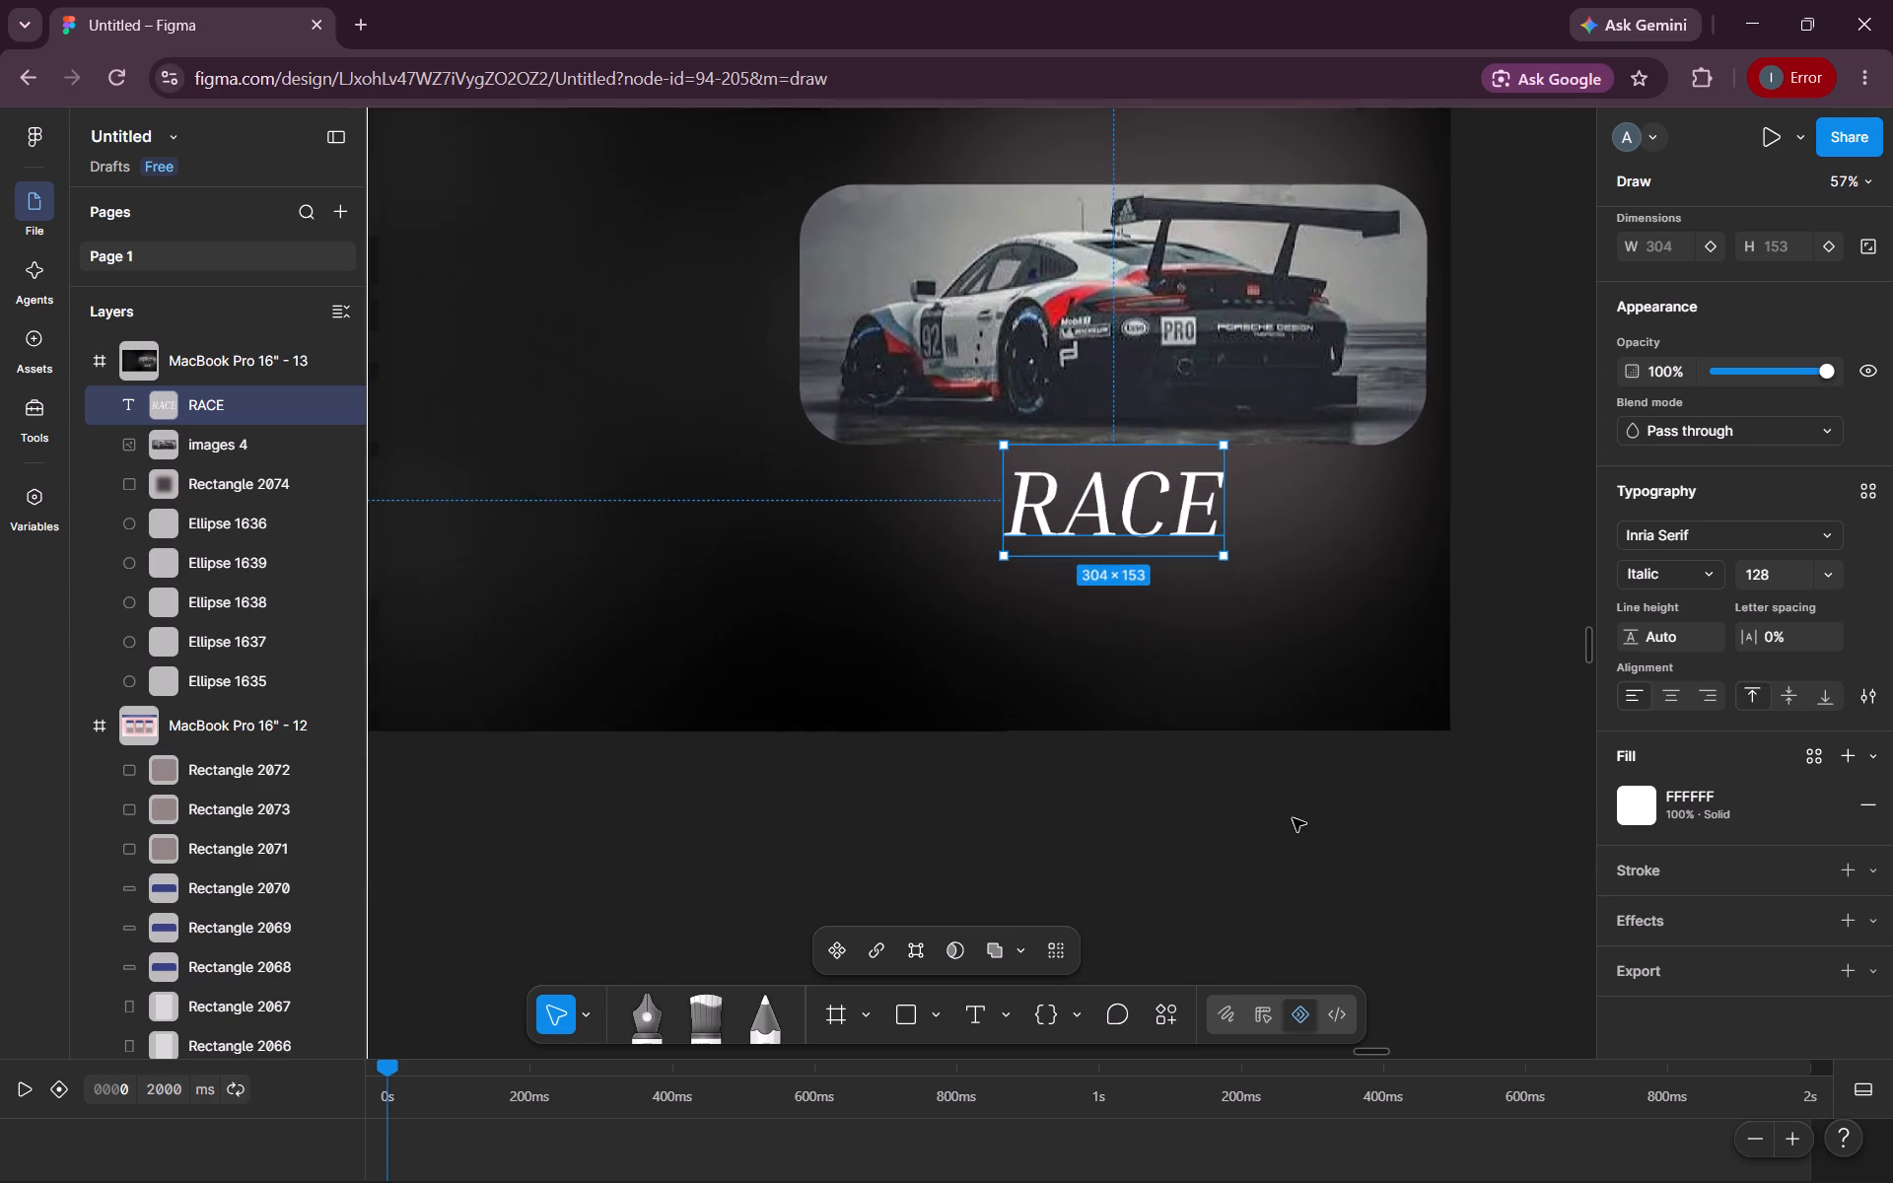
pyautogui.scroll(1, 1293, 818)
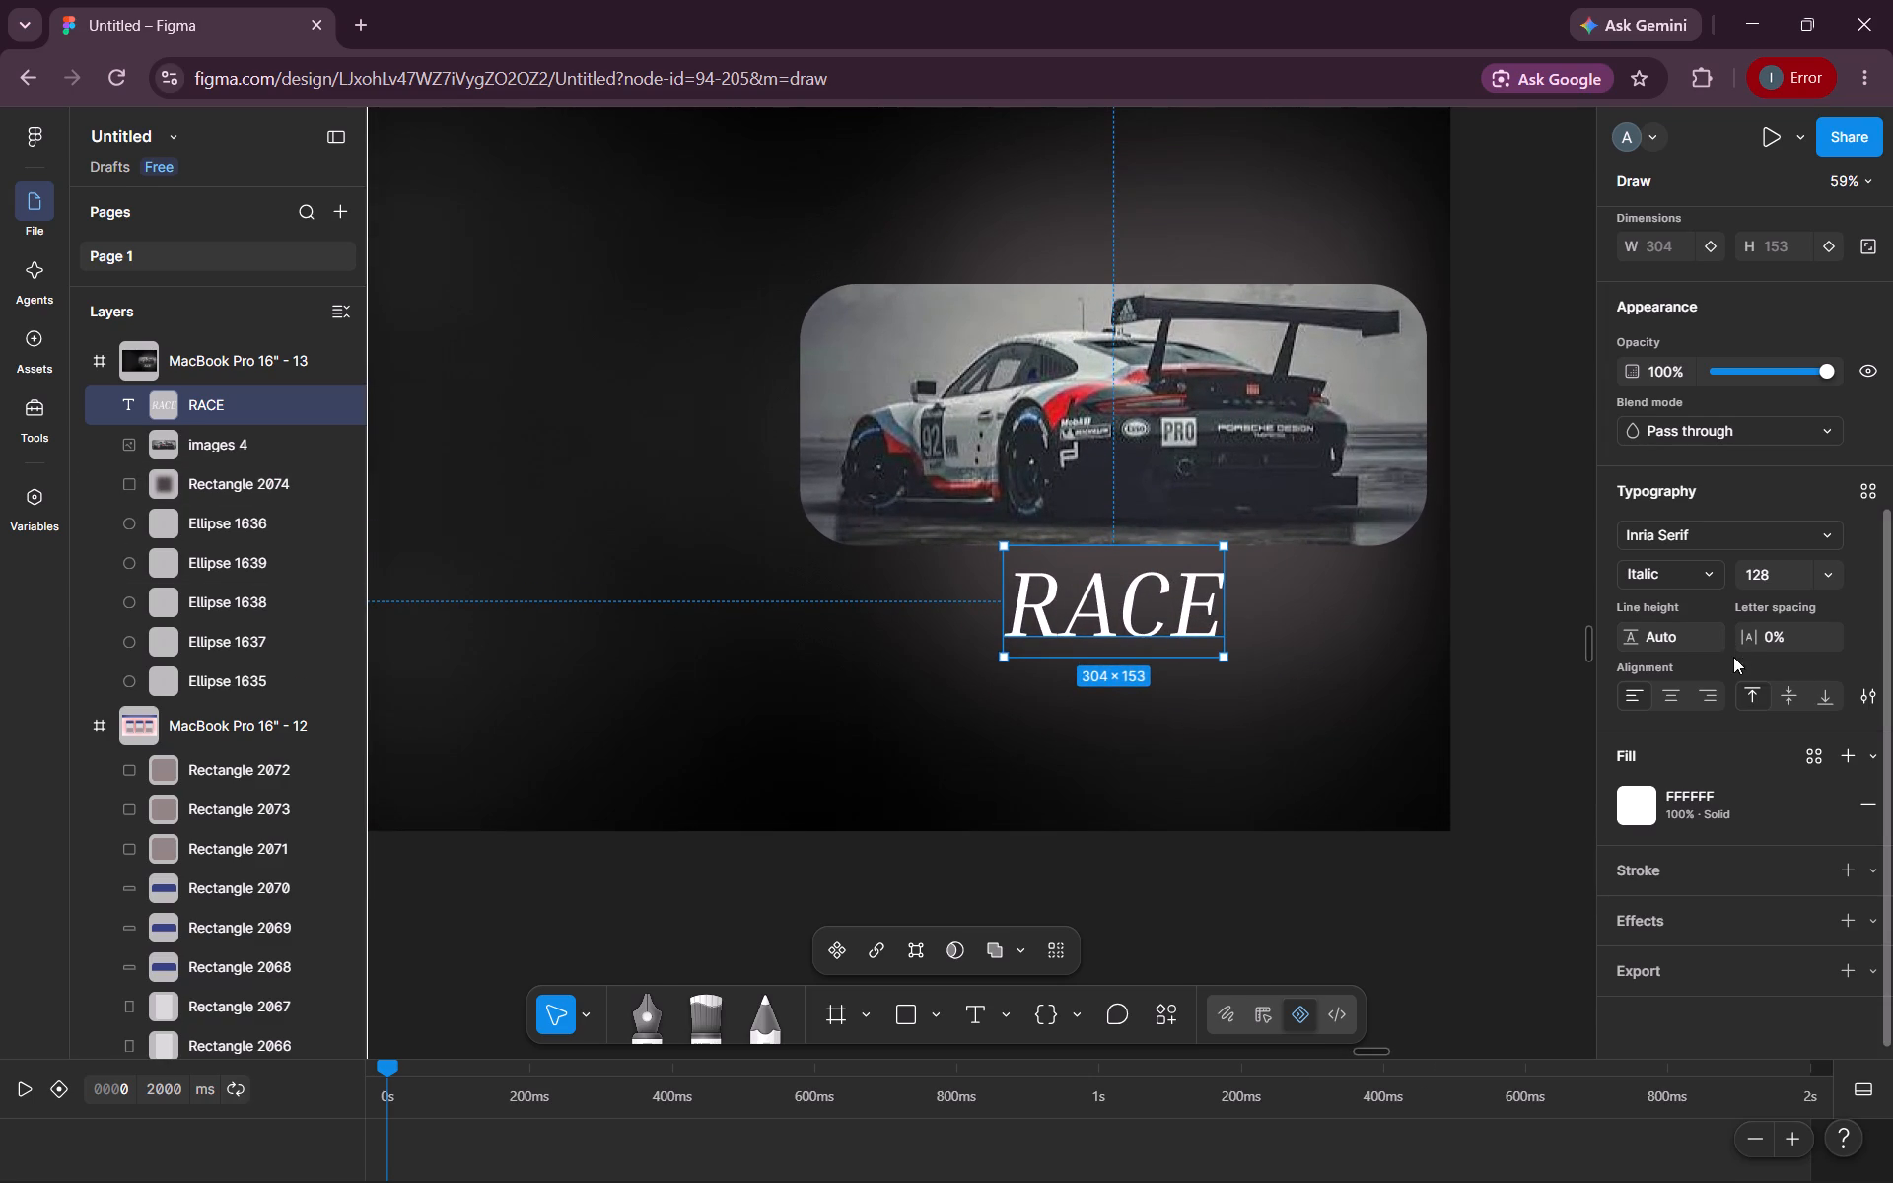
pyautogui.doubleClick(1170, 615)
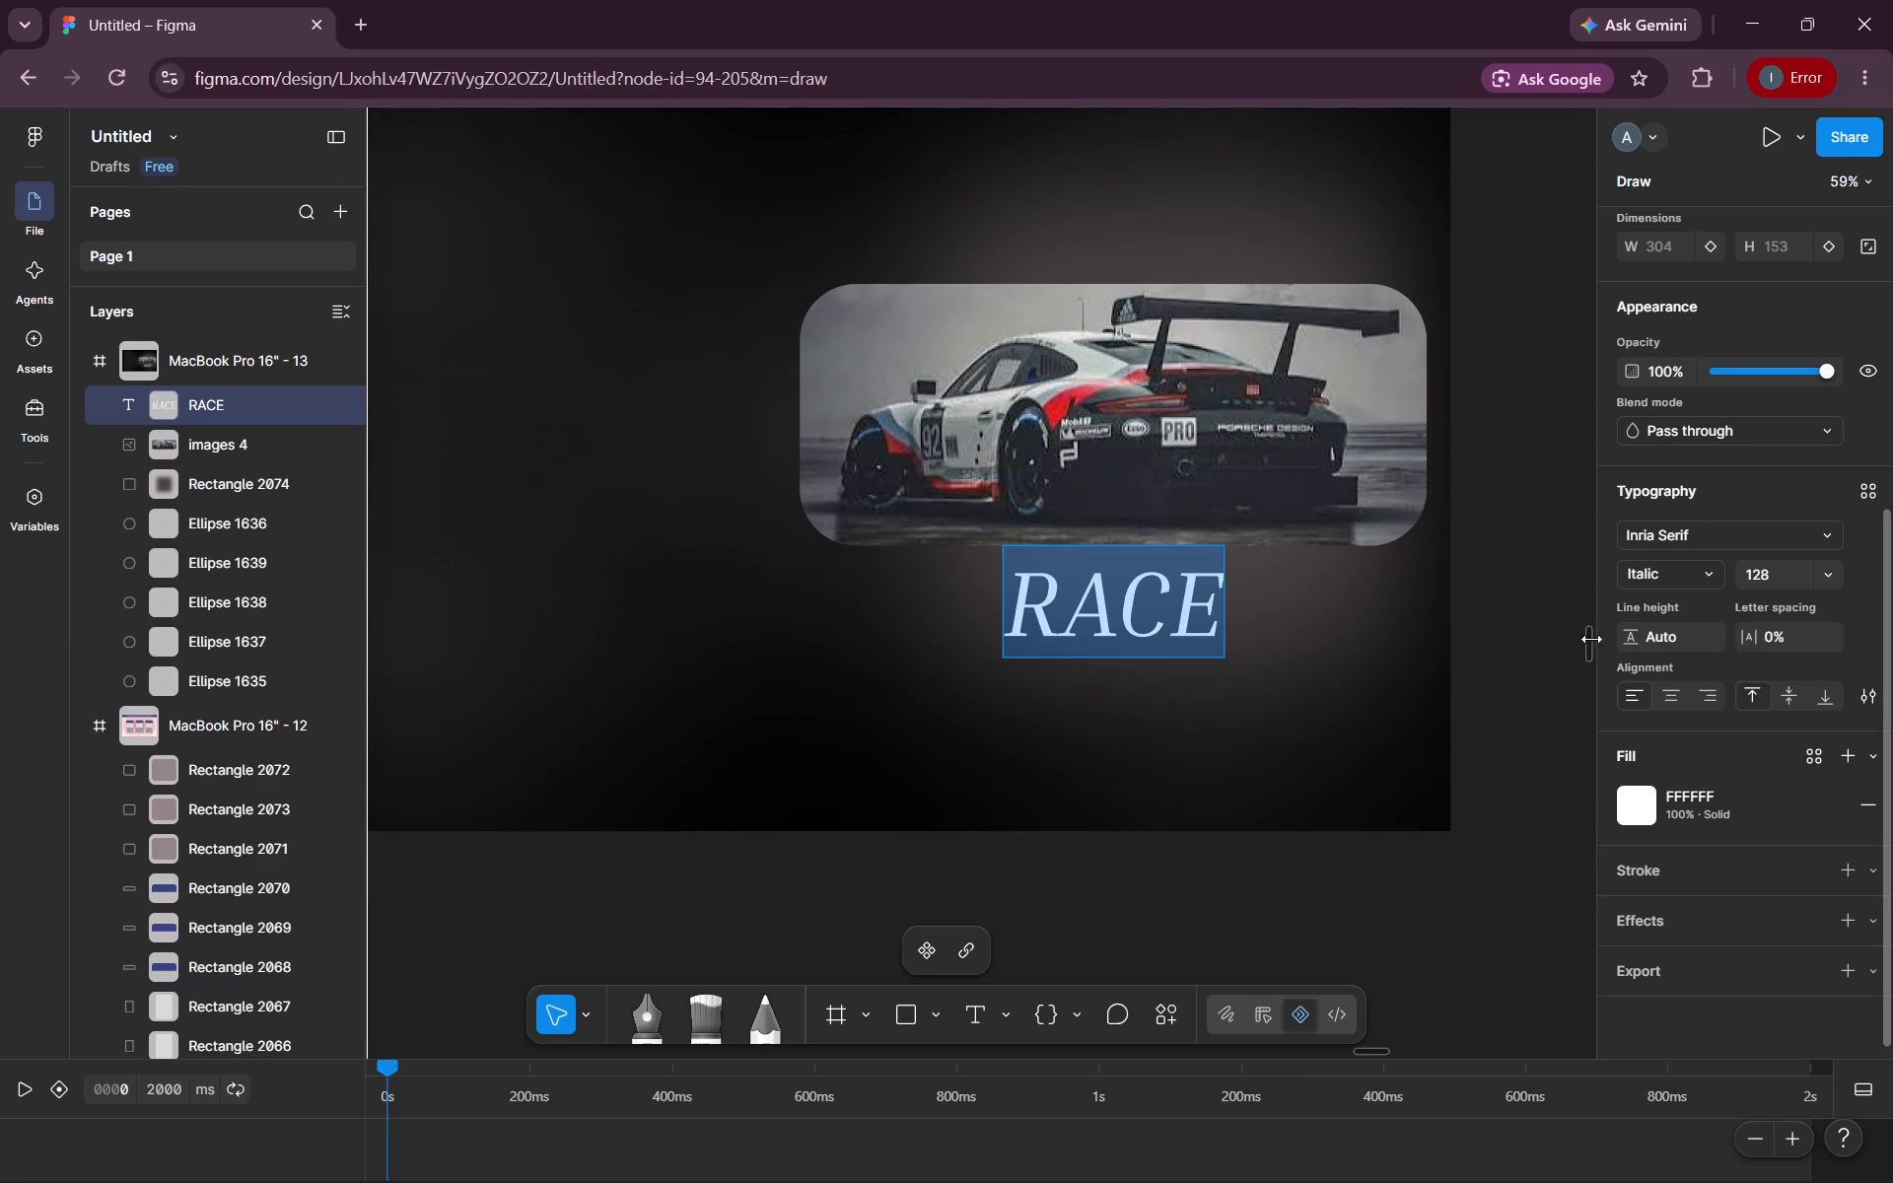
pyautogui.click(1554, 641)
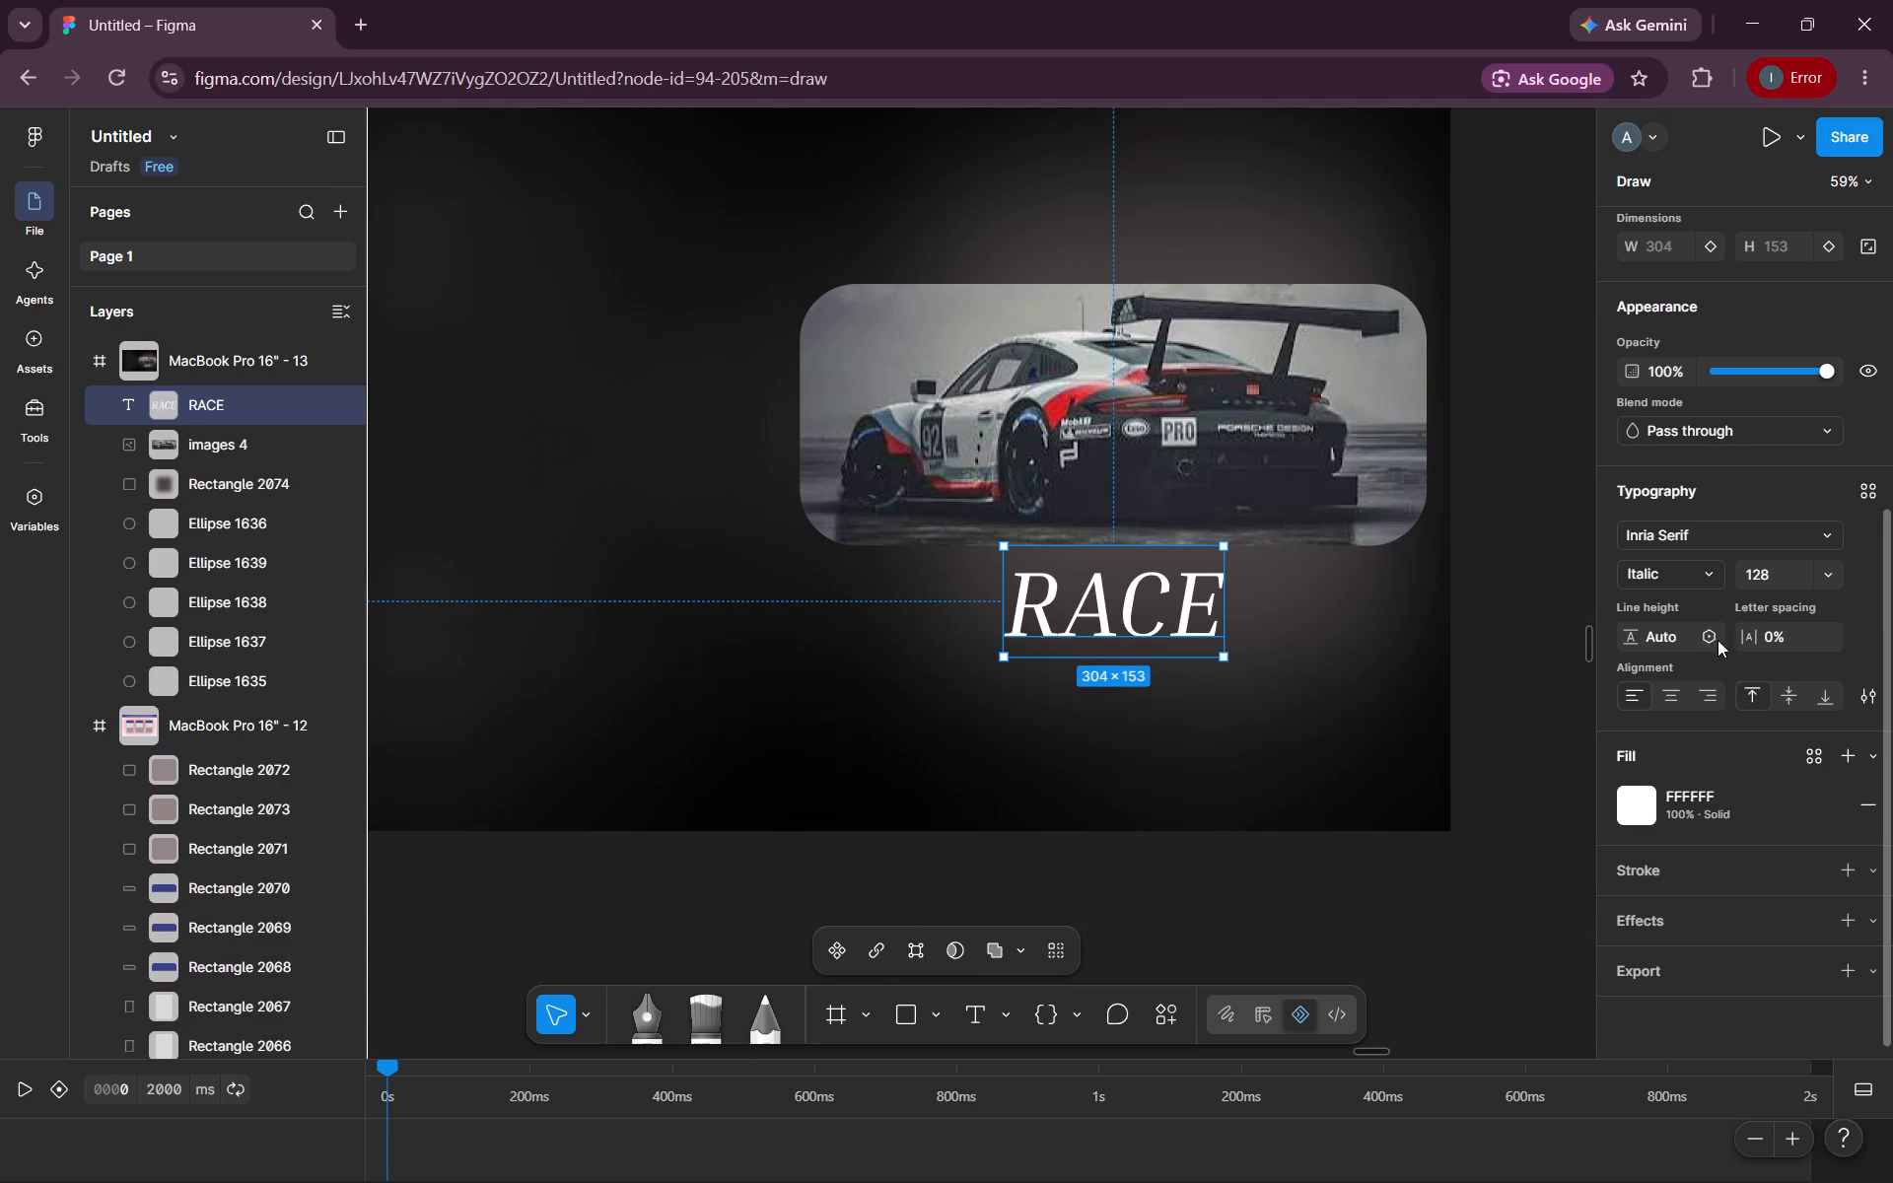
pyautogui.scroll(-1, 1741, 659)
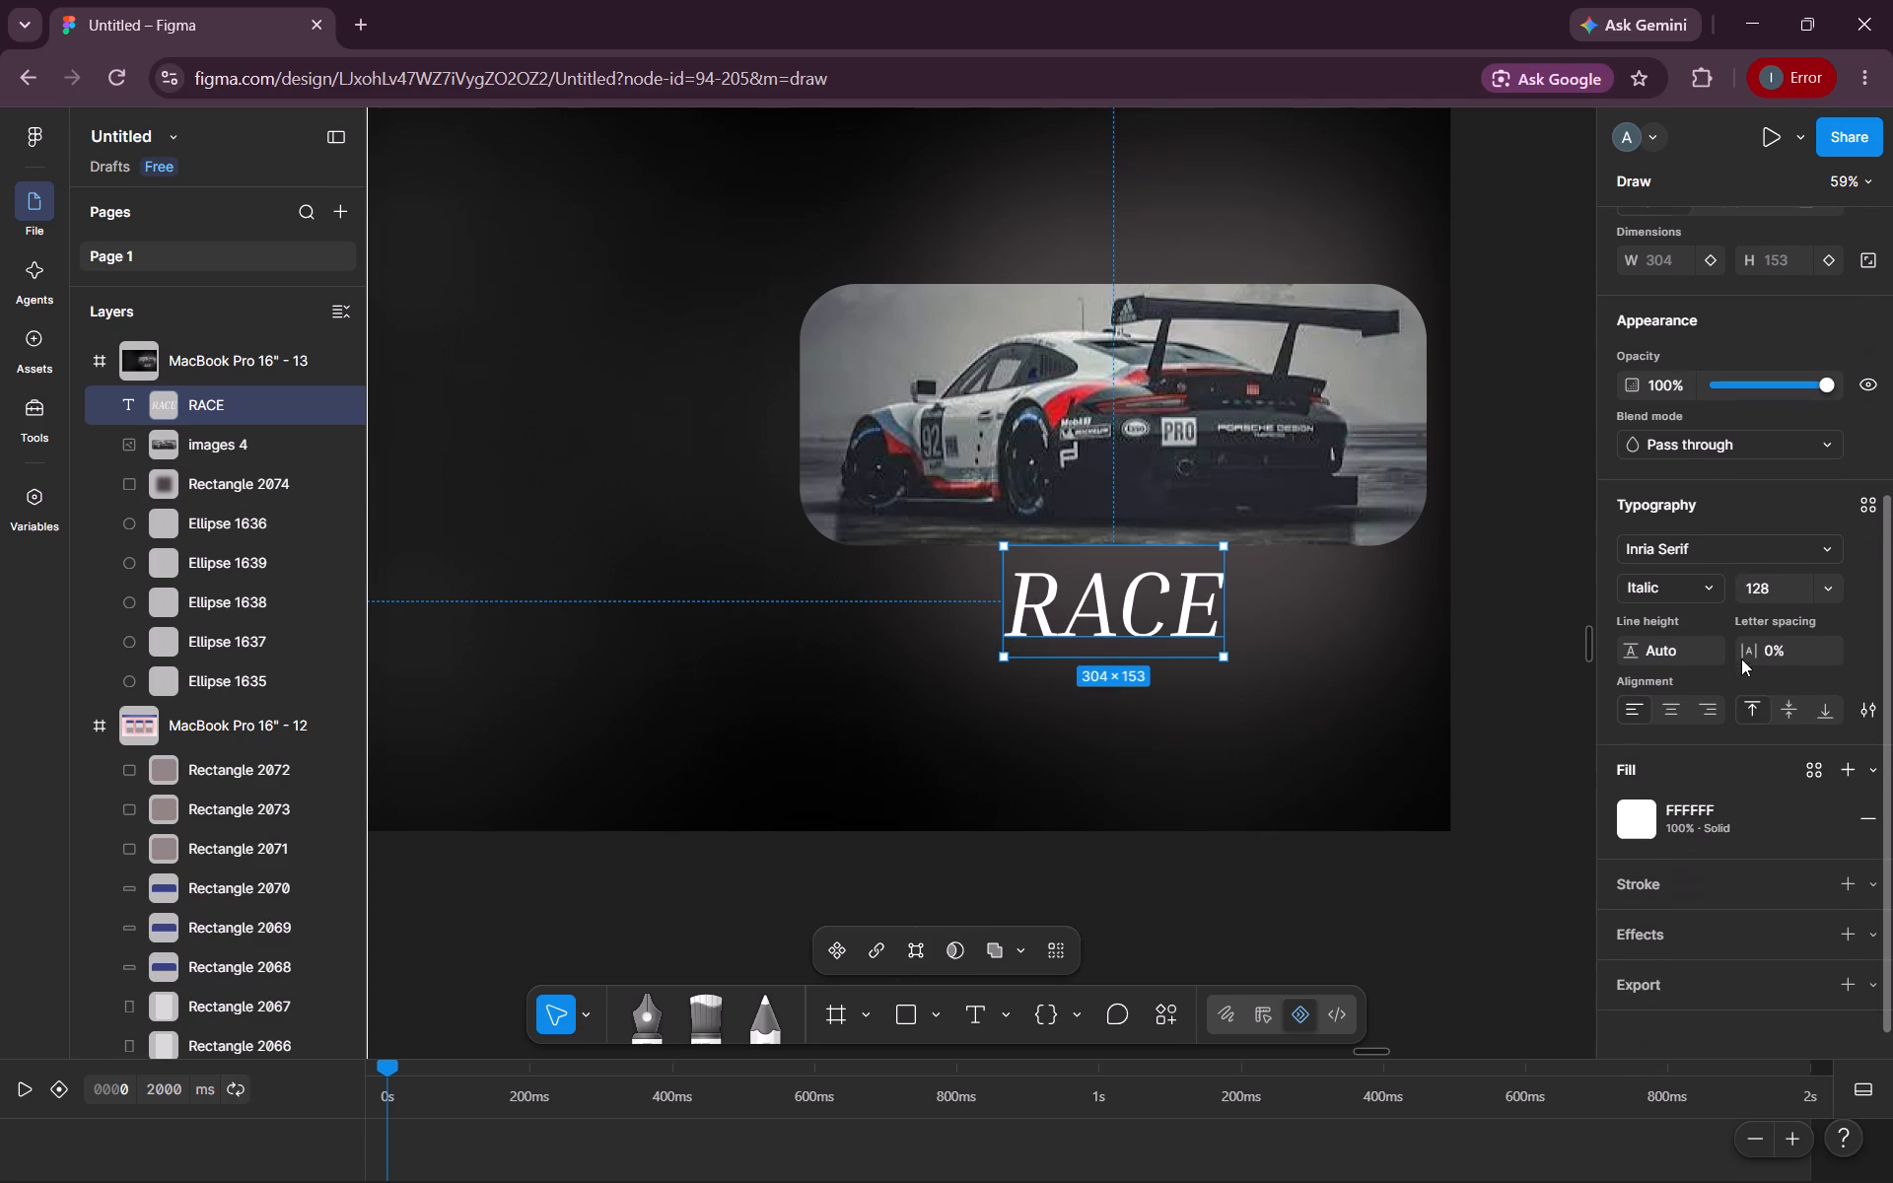
pyautogui.scroll(-1, 1741, 659)
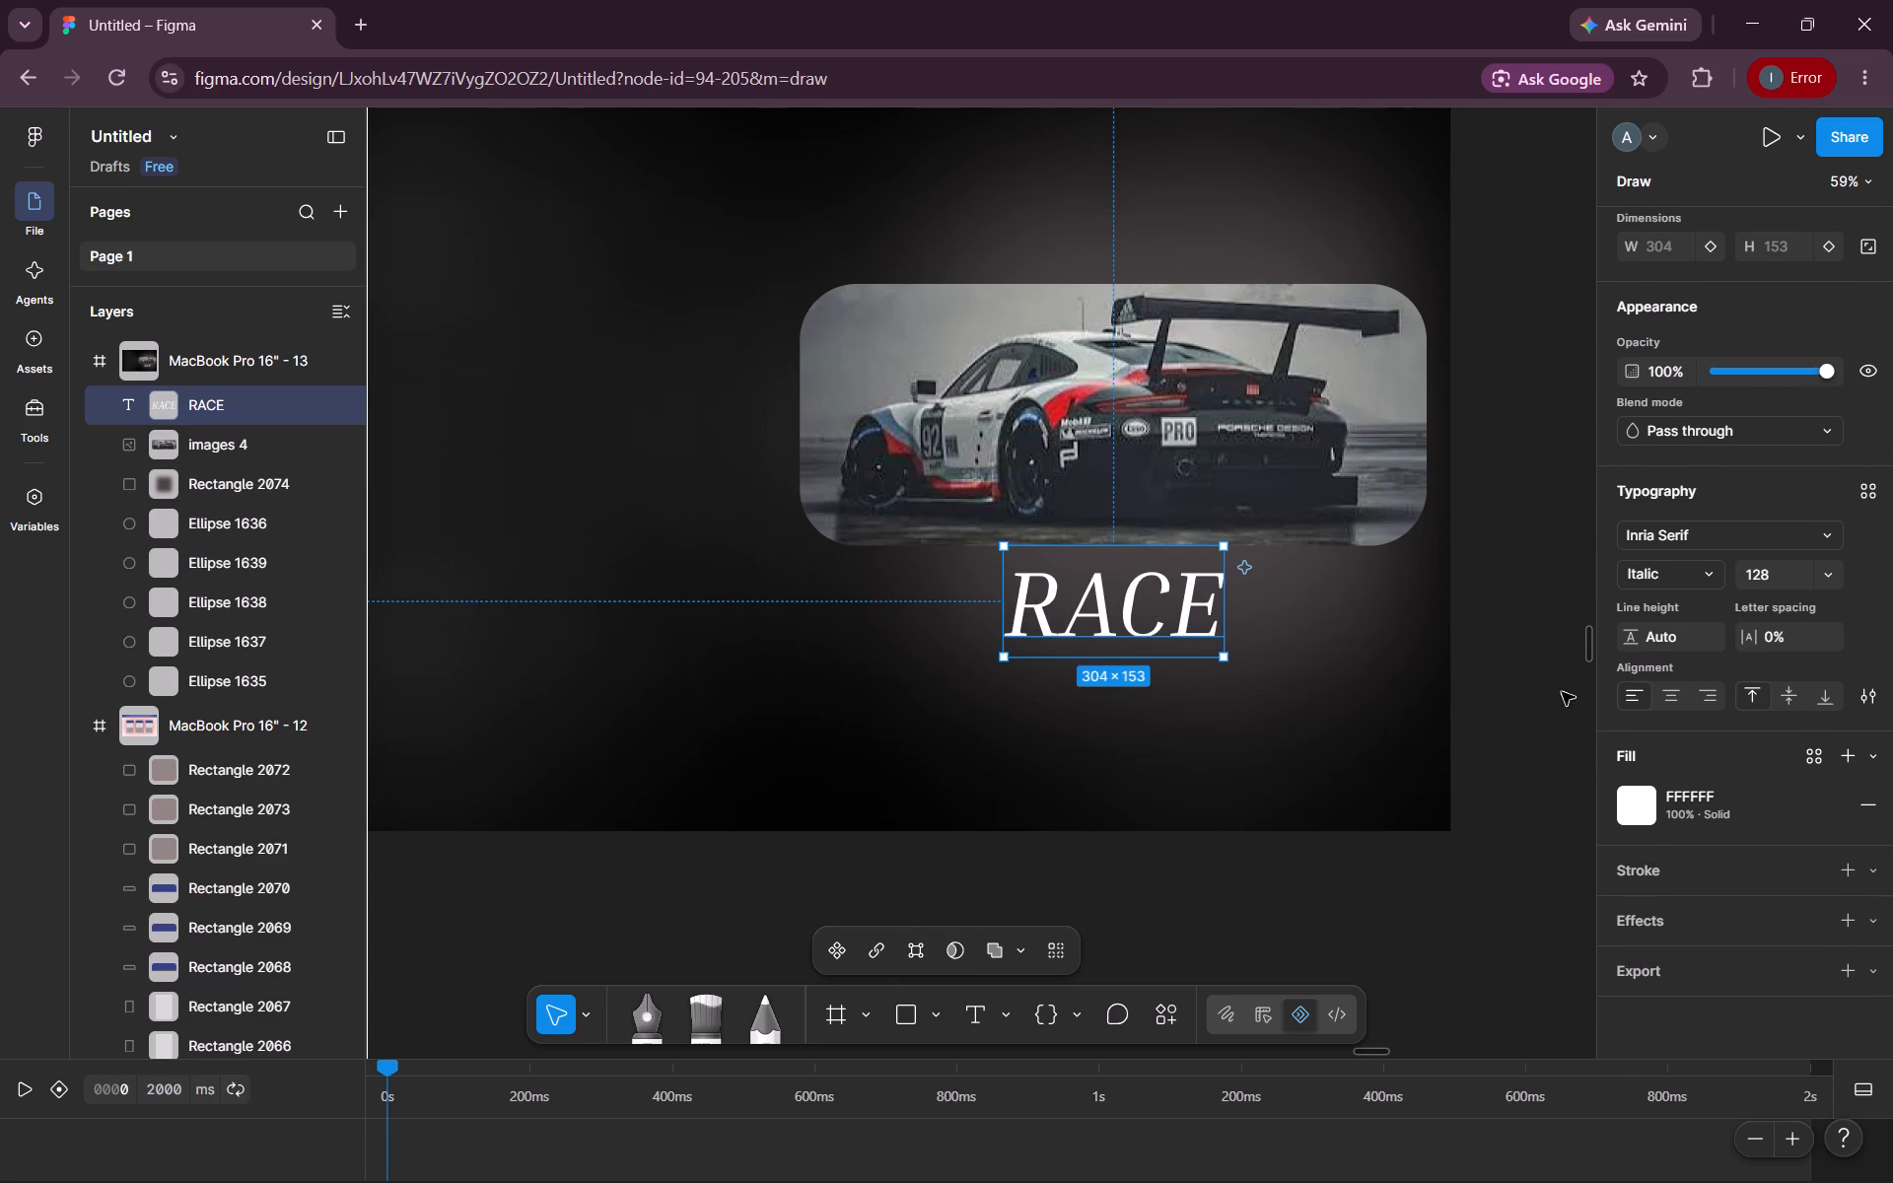
pyautogui.scroll(-1, 1715, 765)
pyautogui.scroll(2, 1715, 765)
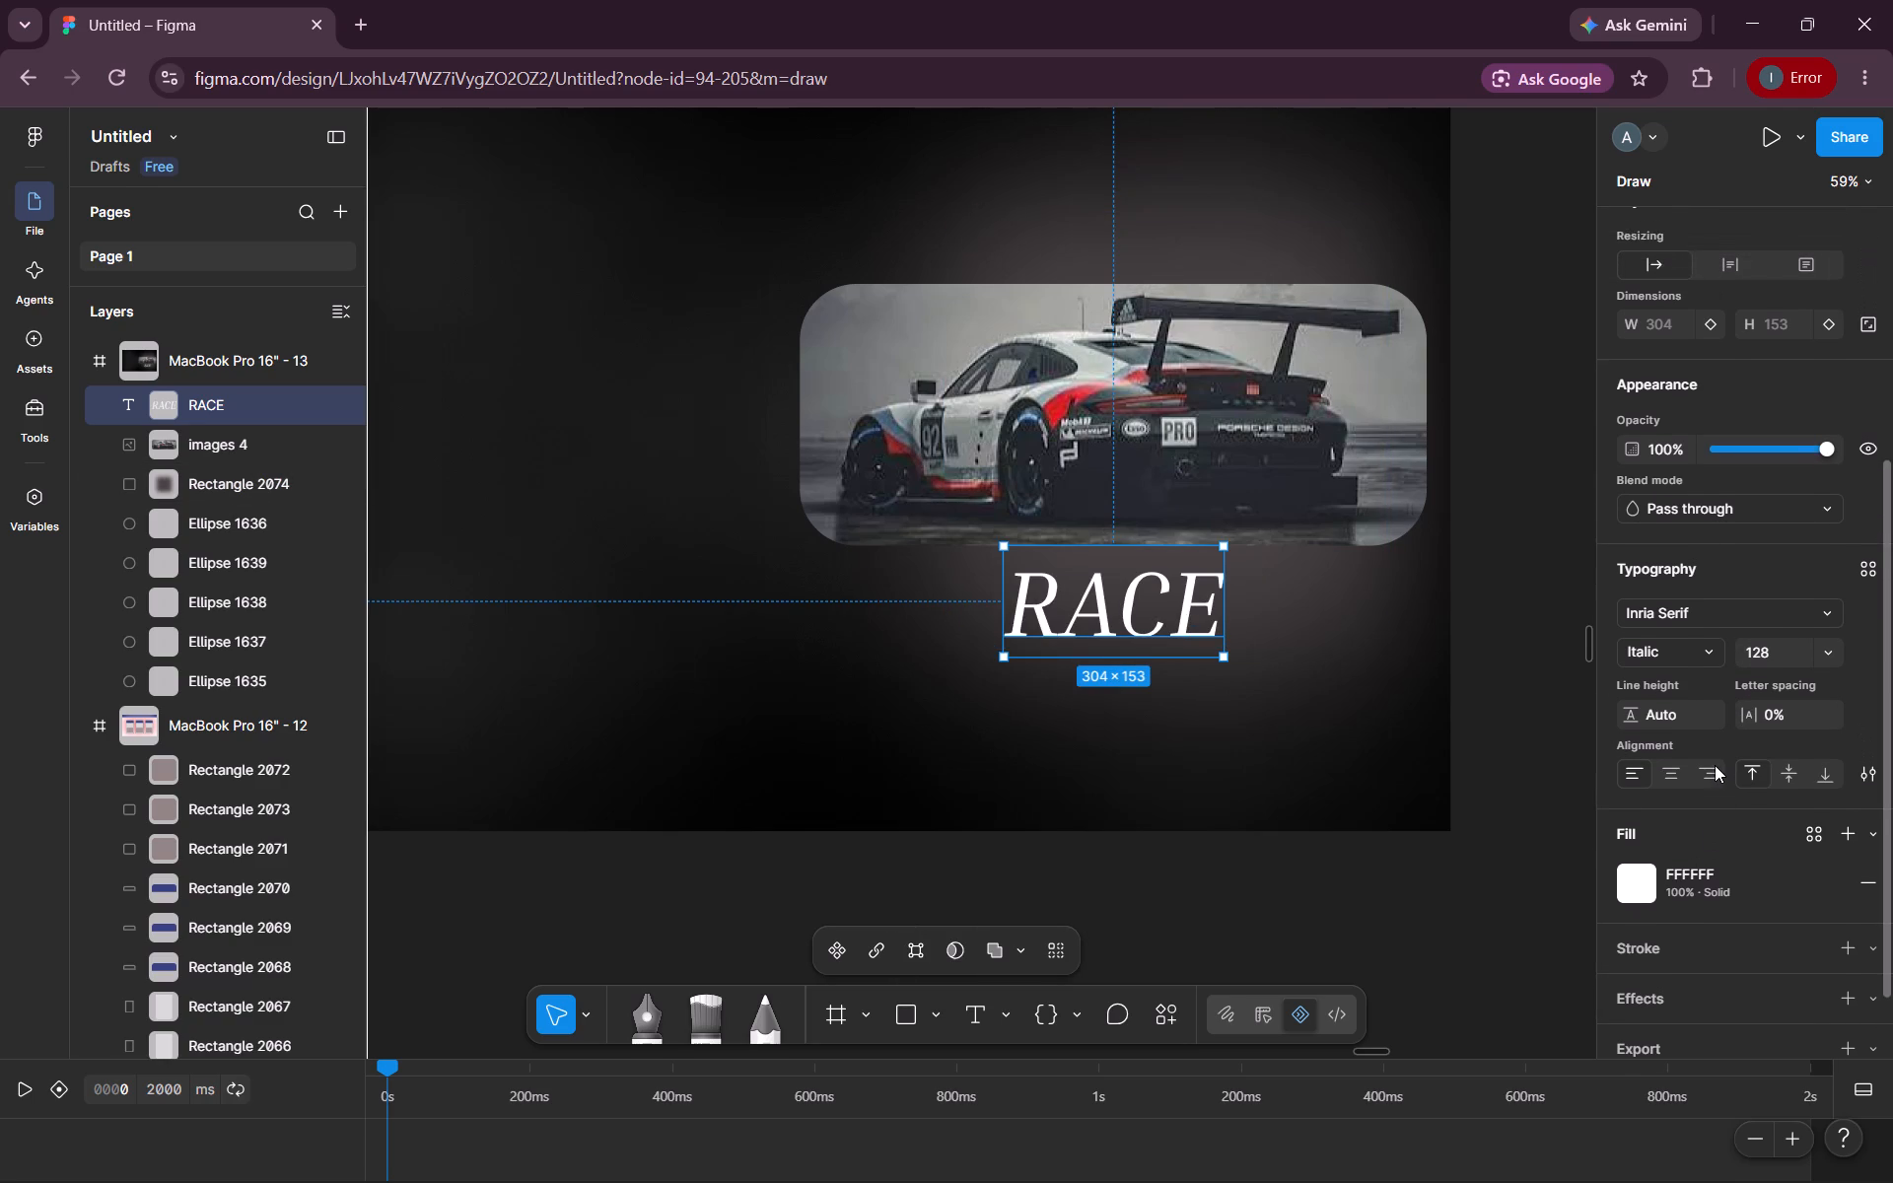
pyautogui.scroll(2, 1715, 765)
pyautogui.moveTo(1824, 568); pyautogui.dragTo(1777, 566)
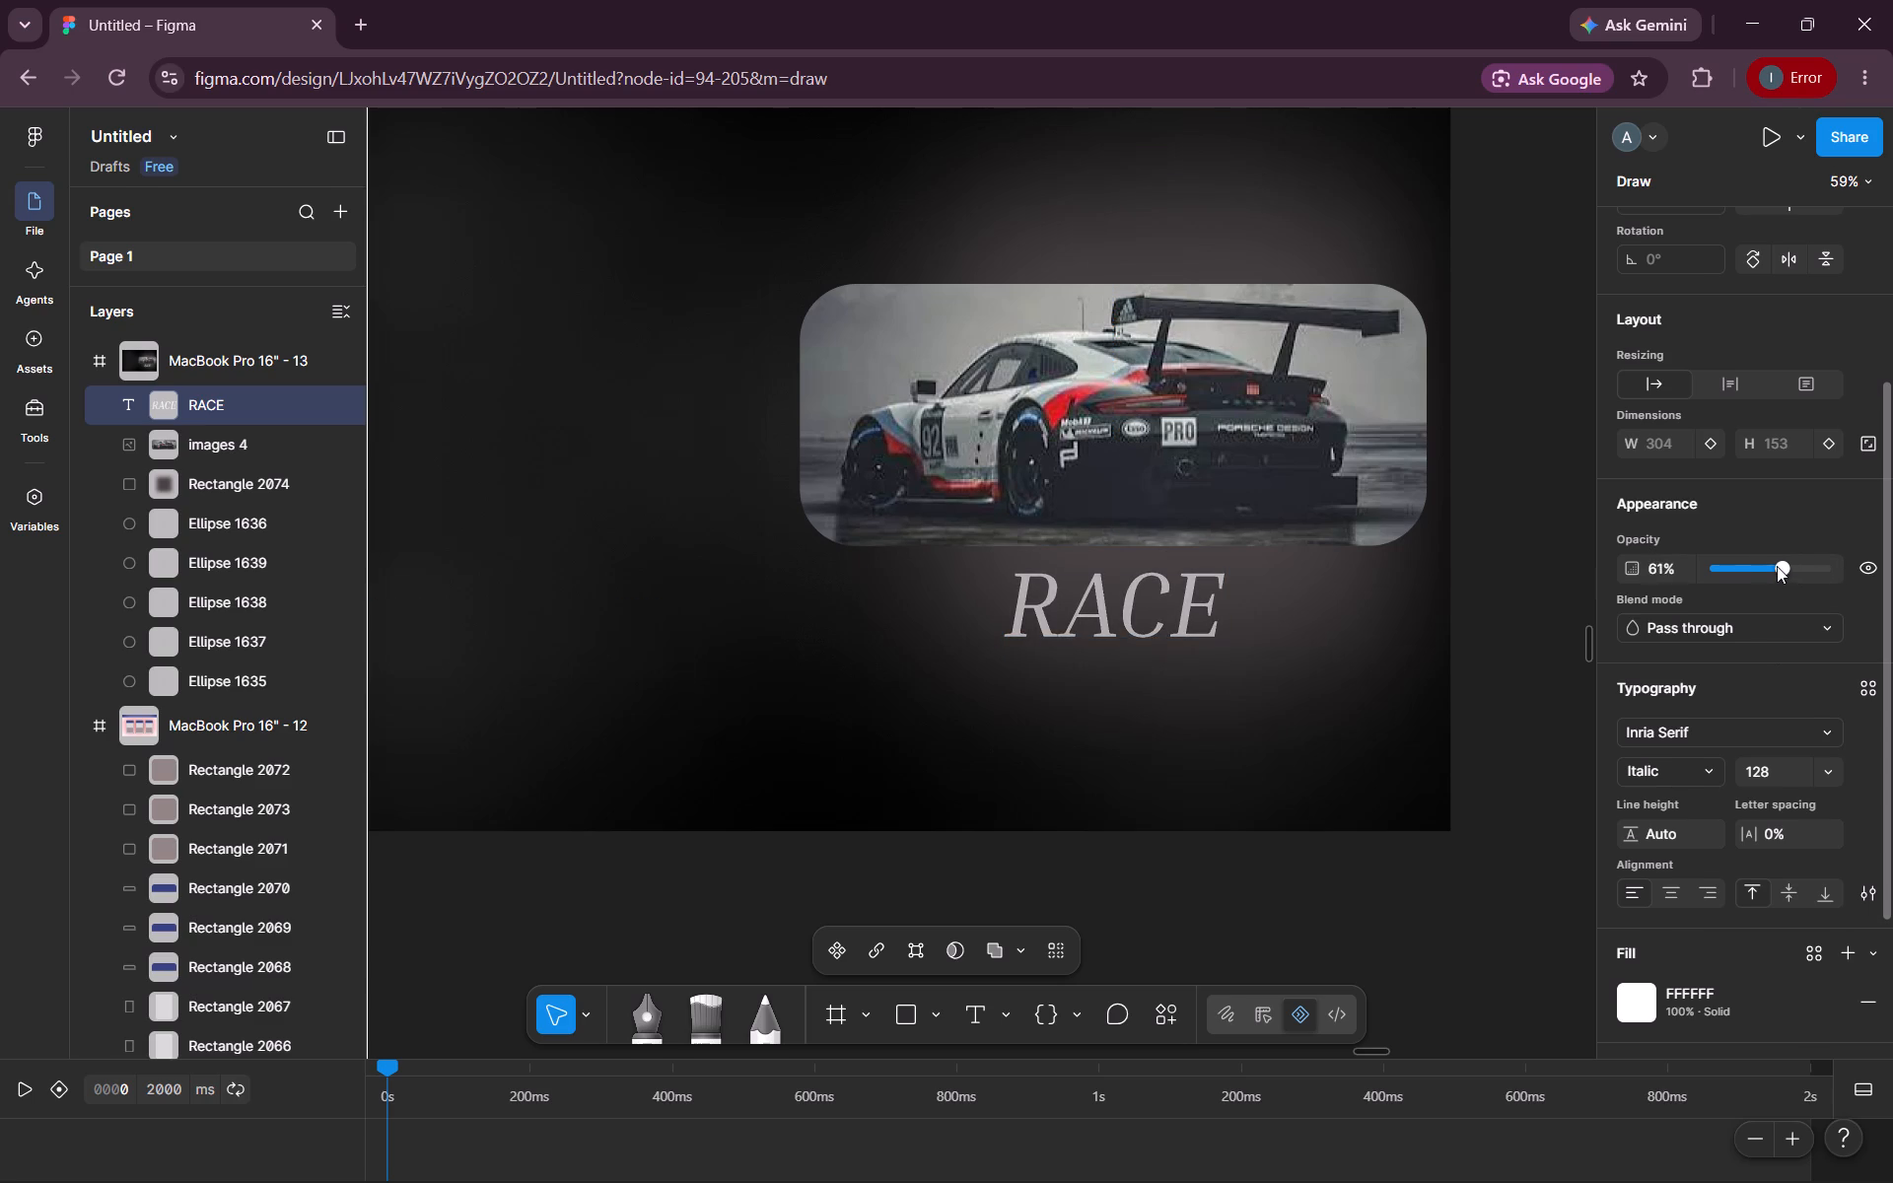
pyautogui.moveTo(1777, 566); pyautogui.dragTo(1764, 567)
pyautogui.click(1514, 708)
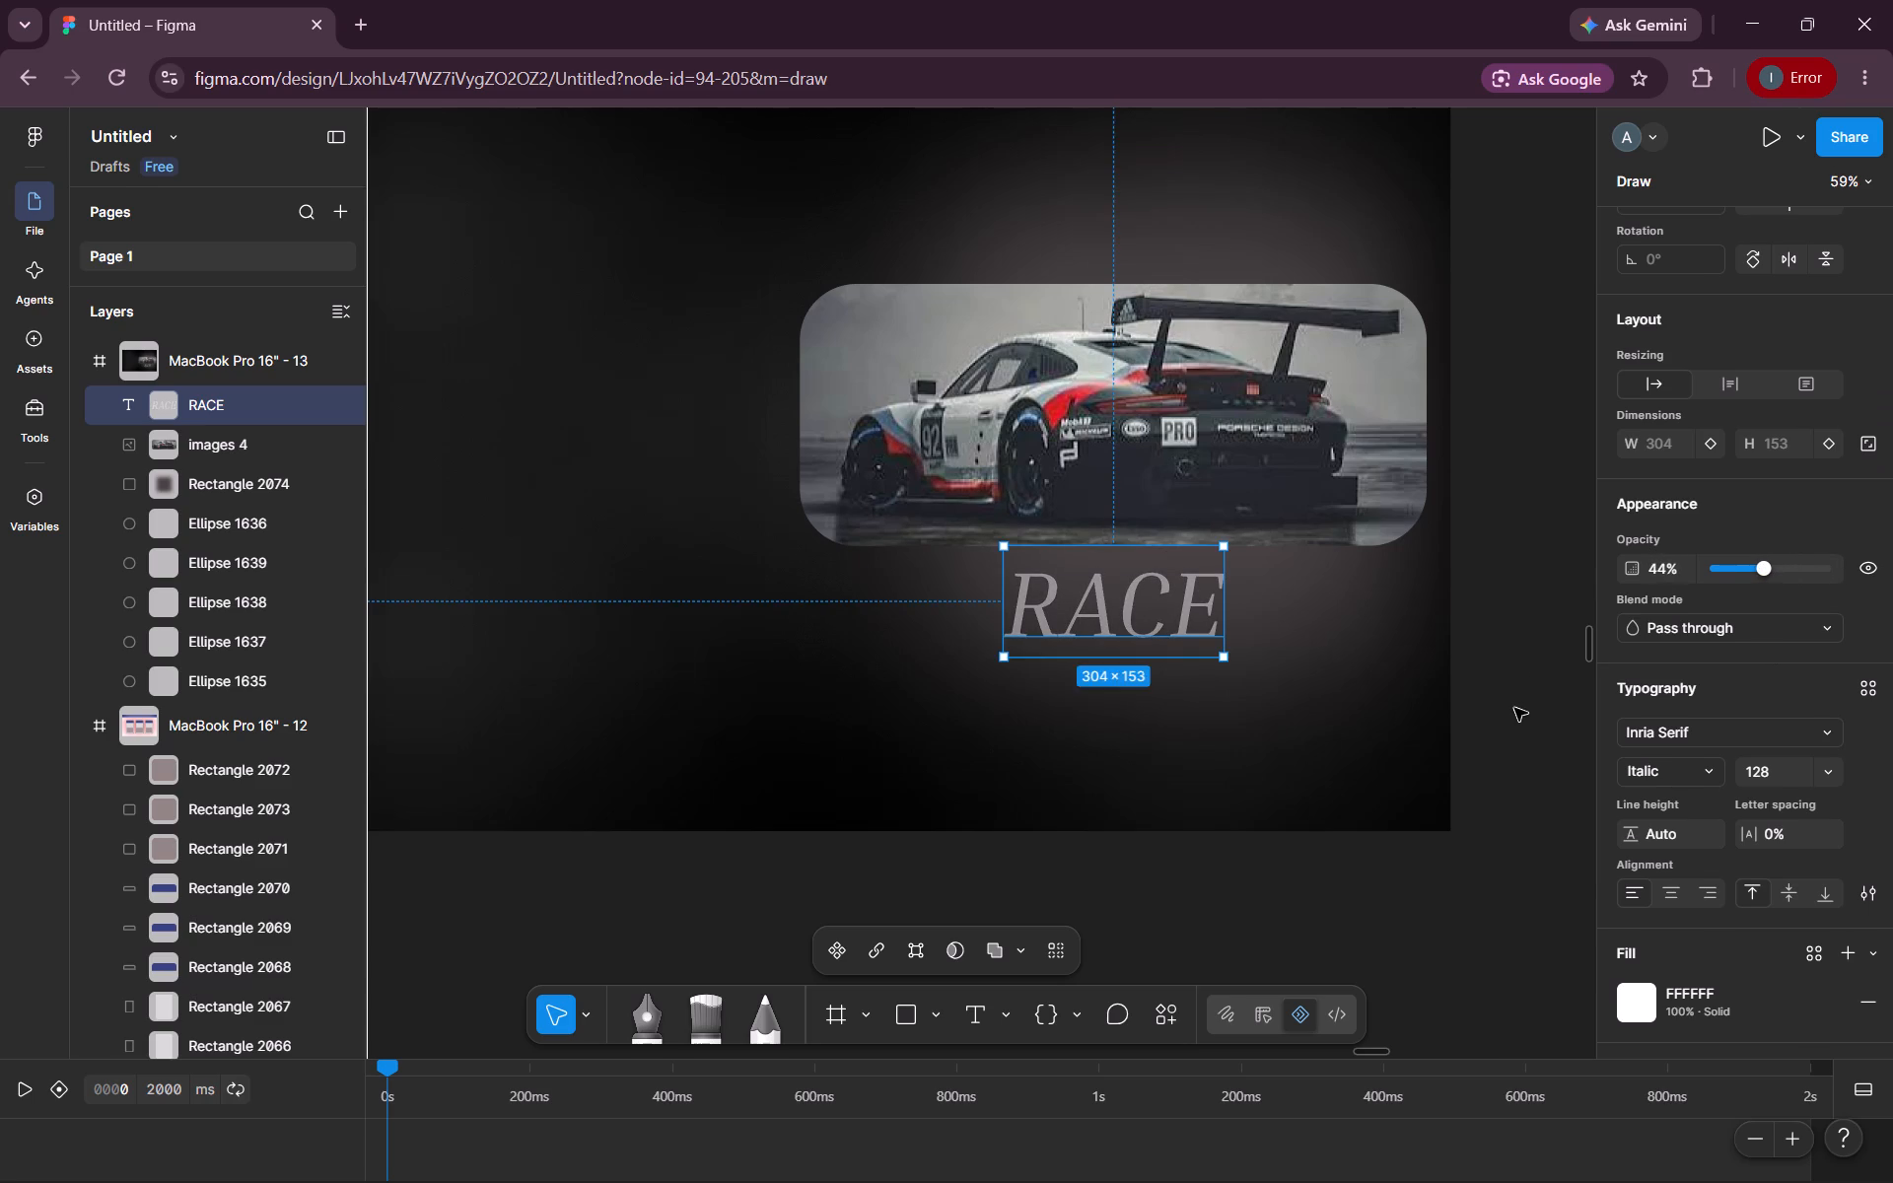
# Draw a rectangle of about 623 × 771 in the empty area beside the car image and RACE text.
pyautogui.hscroll(2, 1514, 708)
pyautogui.hscroll(-3, 1514, 708)
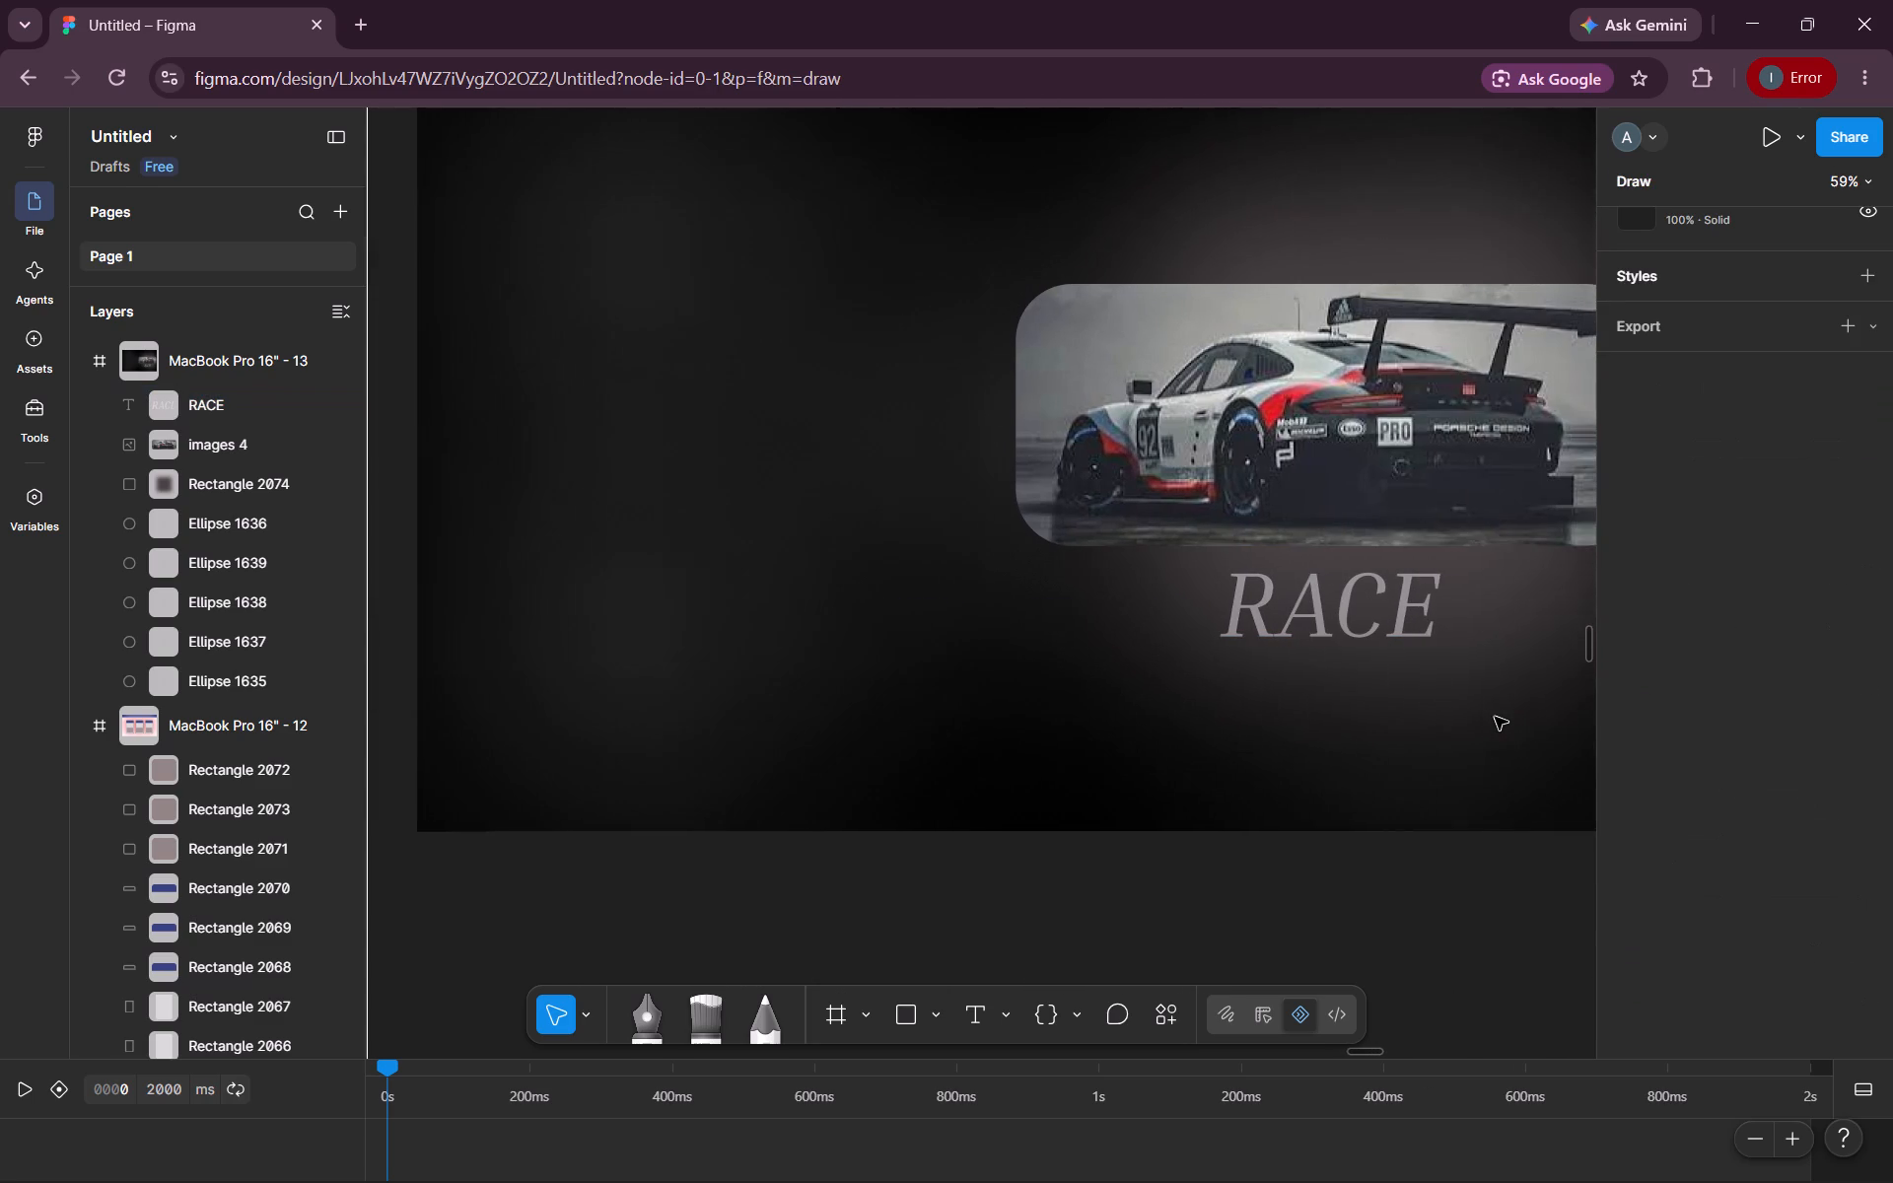
pyautogui.hscroll(-1, 1495, 717)
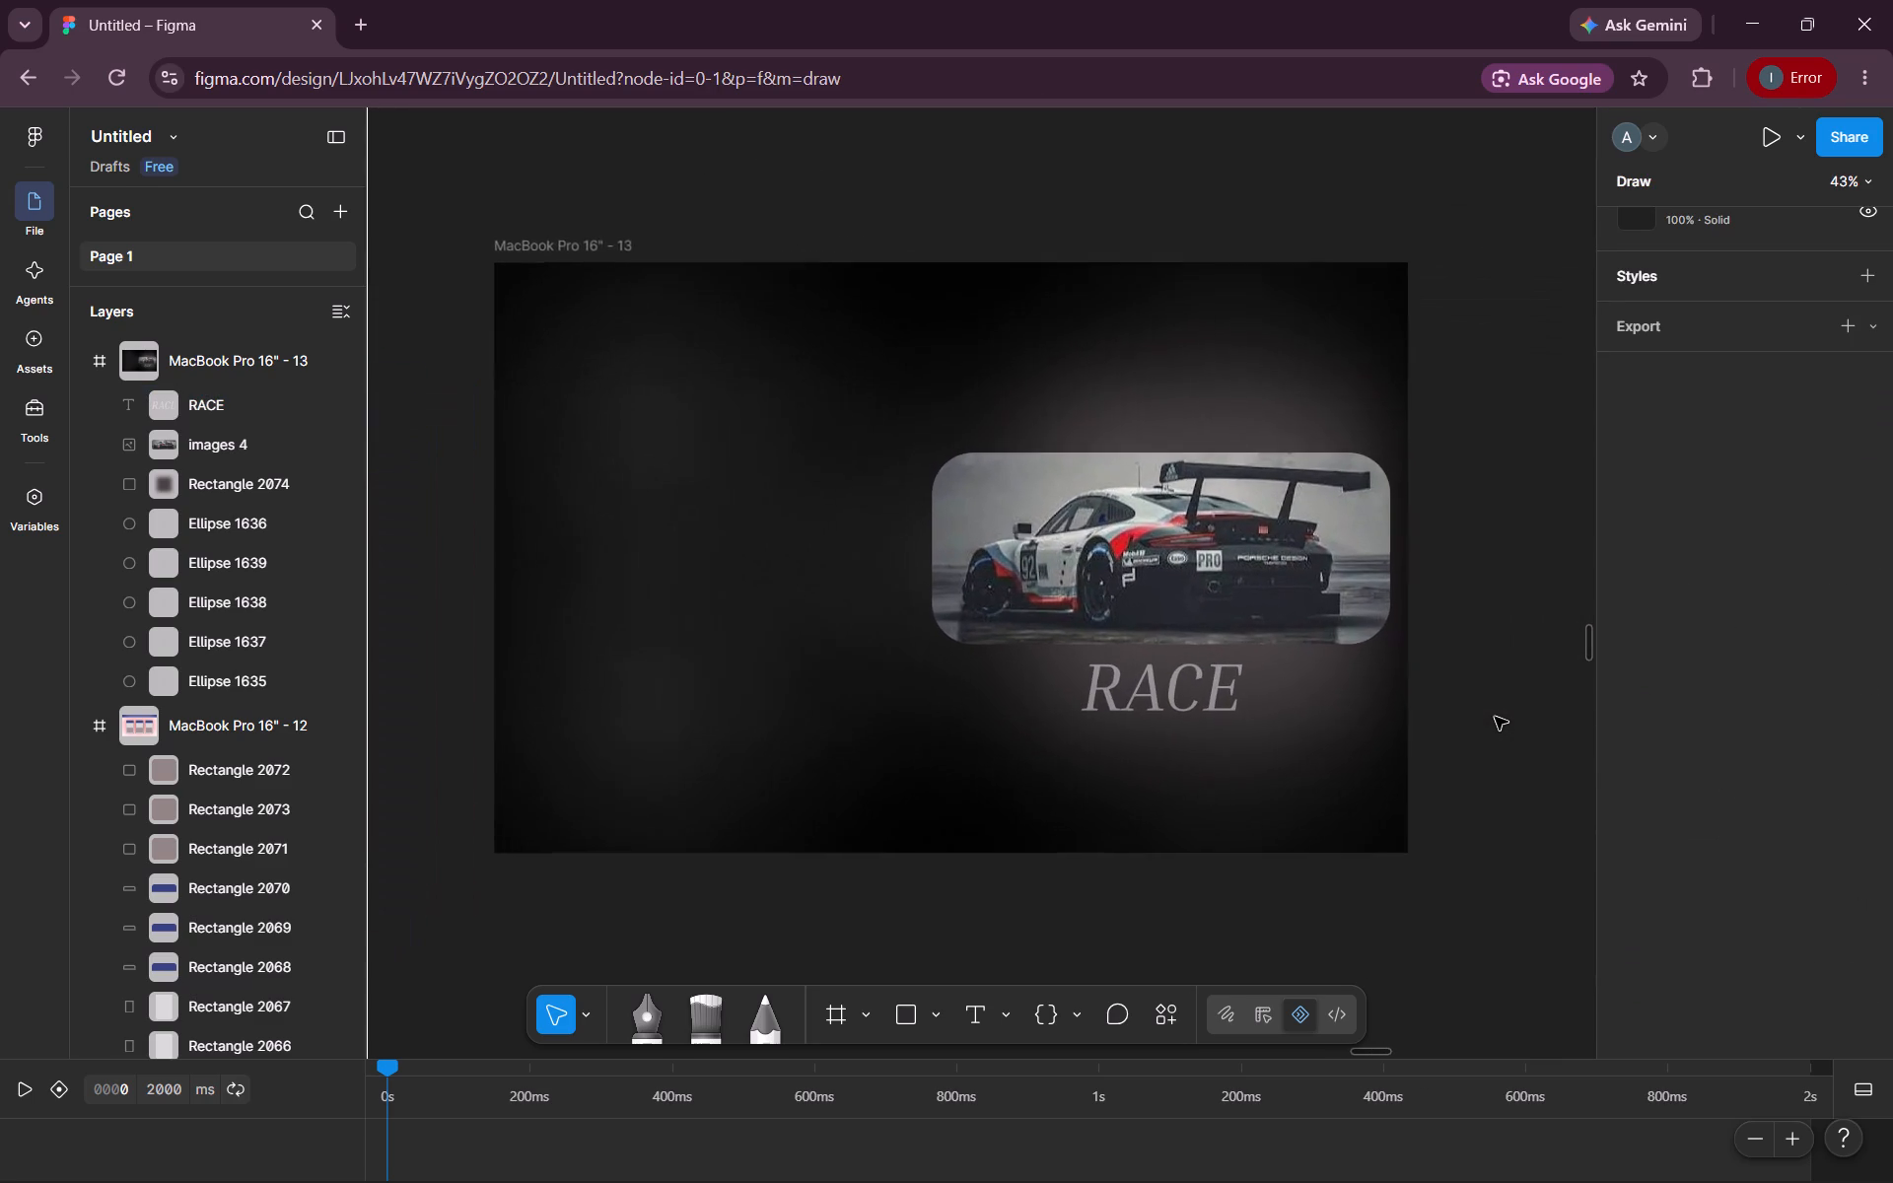
pyautogui.hscroll(1, 1495, 717)
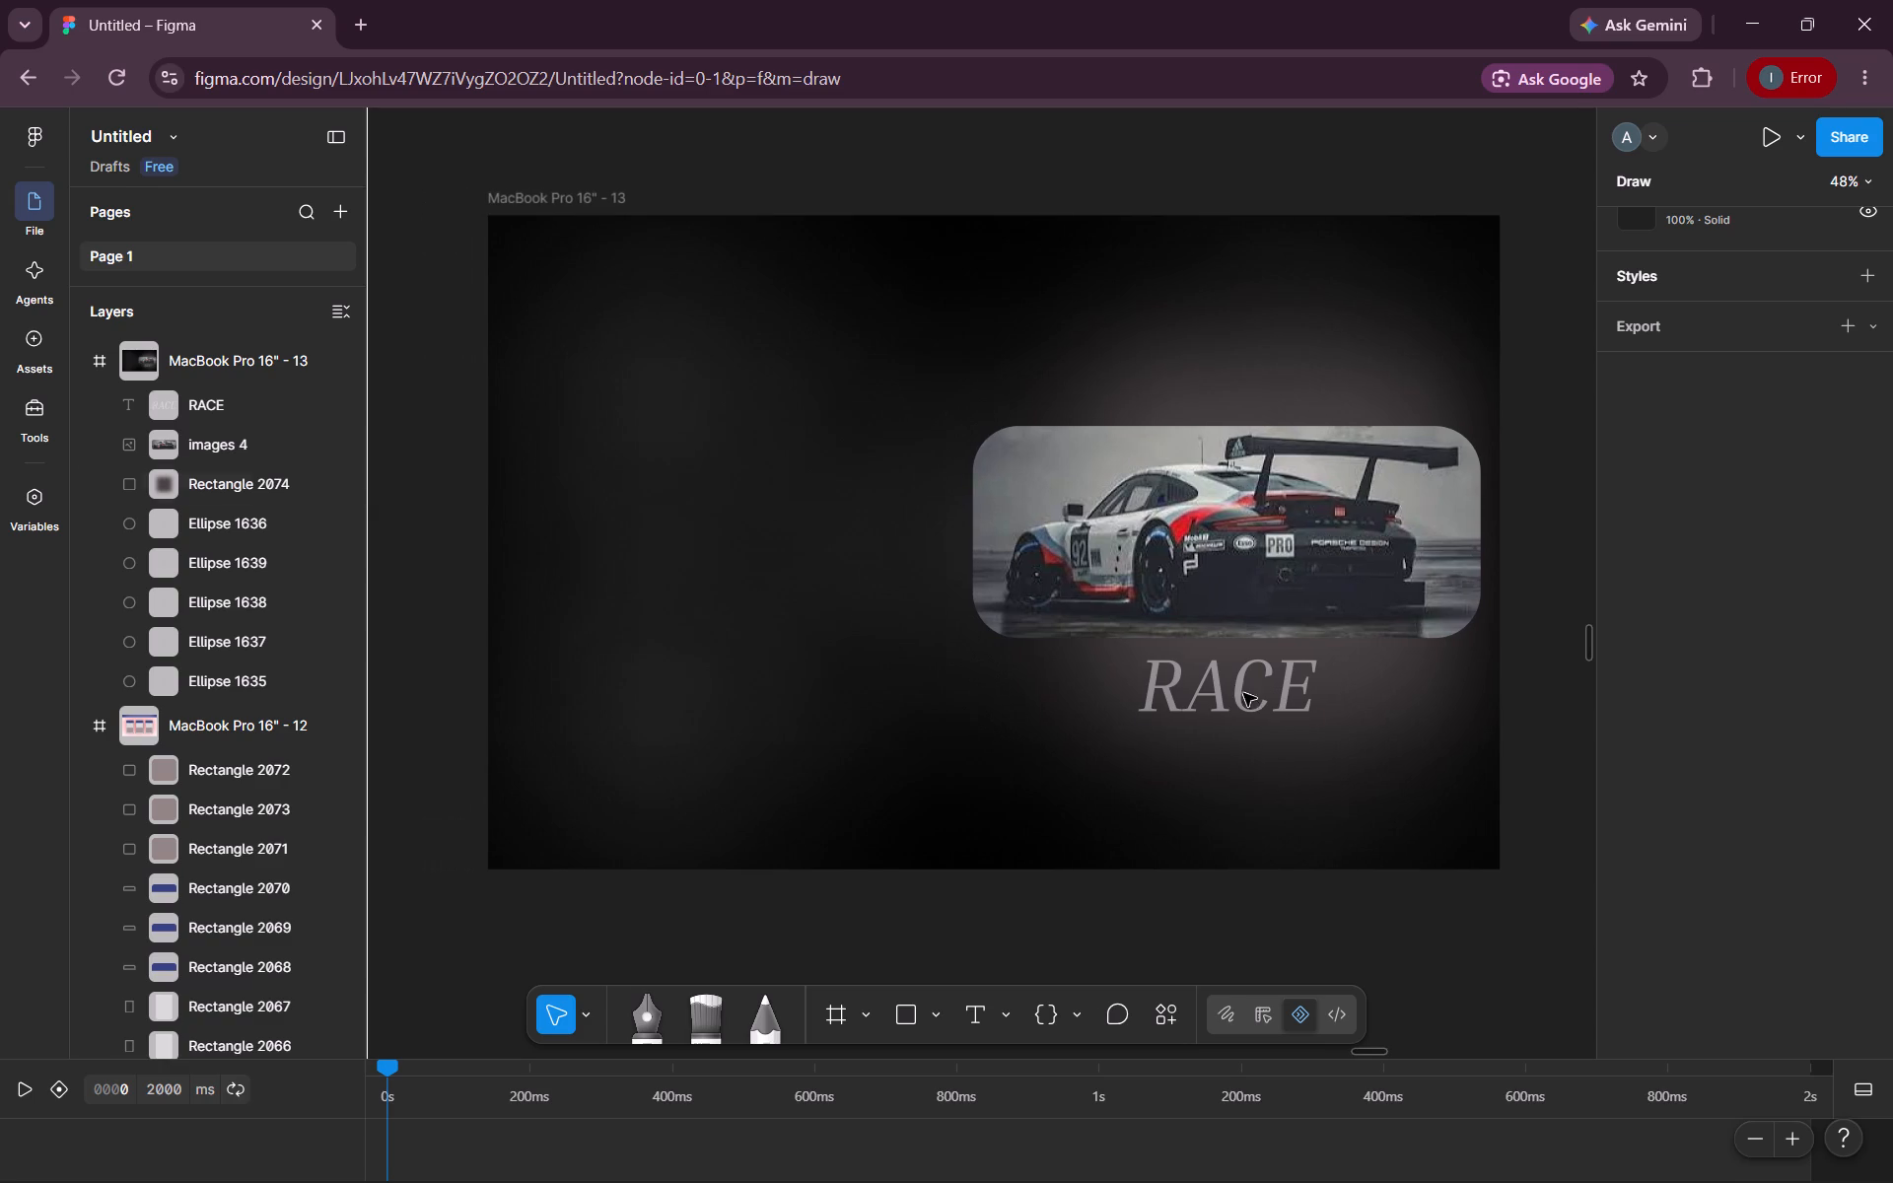
pyautogui.click(906, 1016)
pyautogui.moveTo(574, 360); pyautogui.dragTo(935, 800)
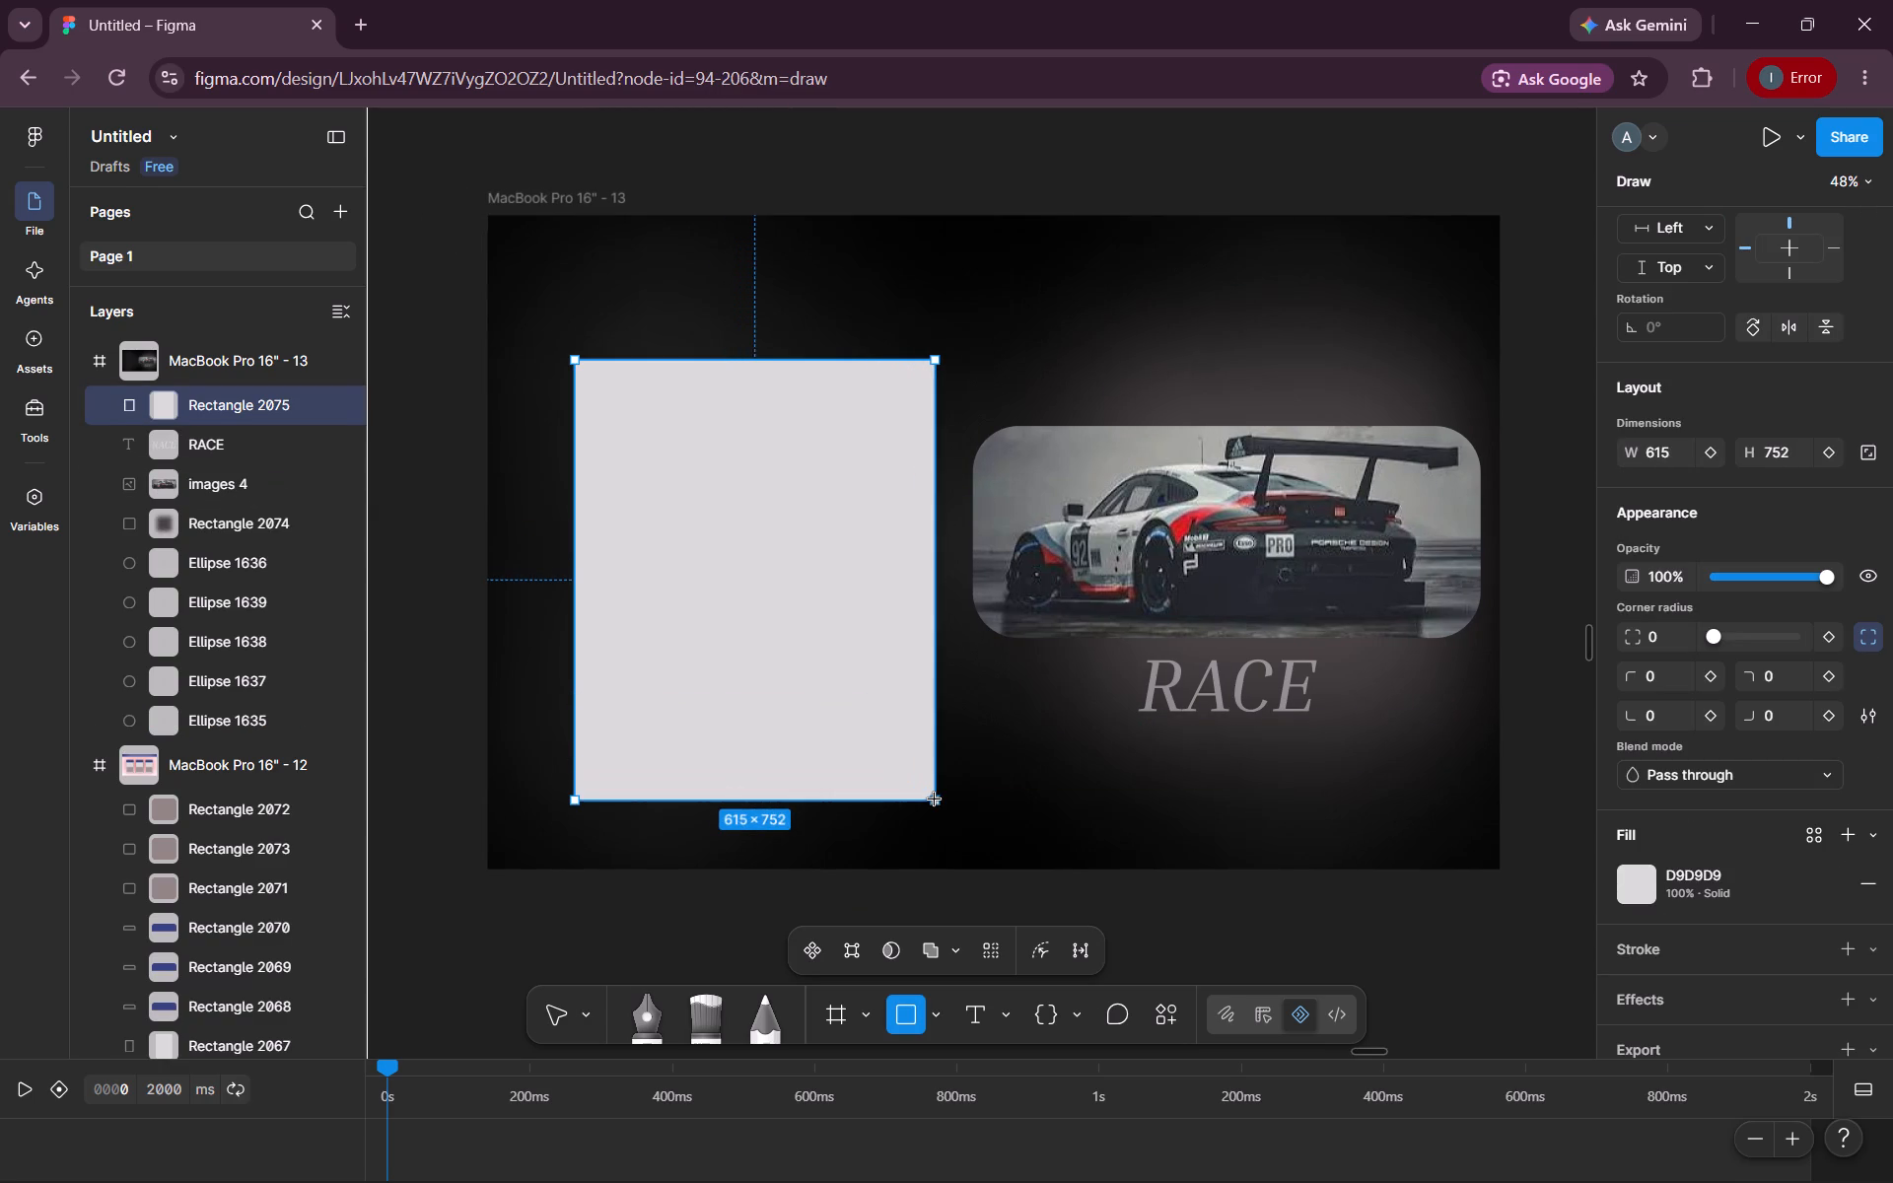
pyautogui.moveTo(935, 800); pyautogui.dragTo(940, 810)
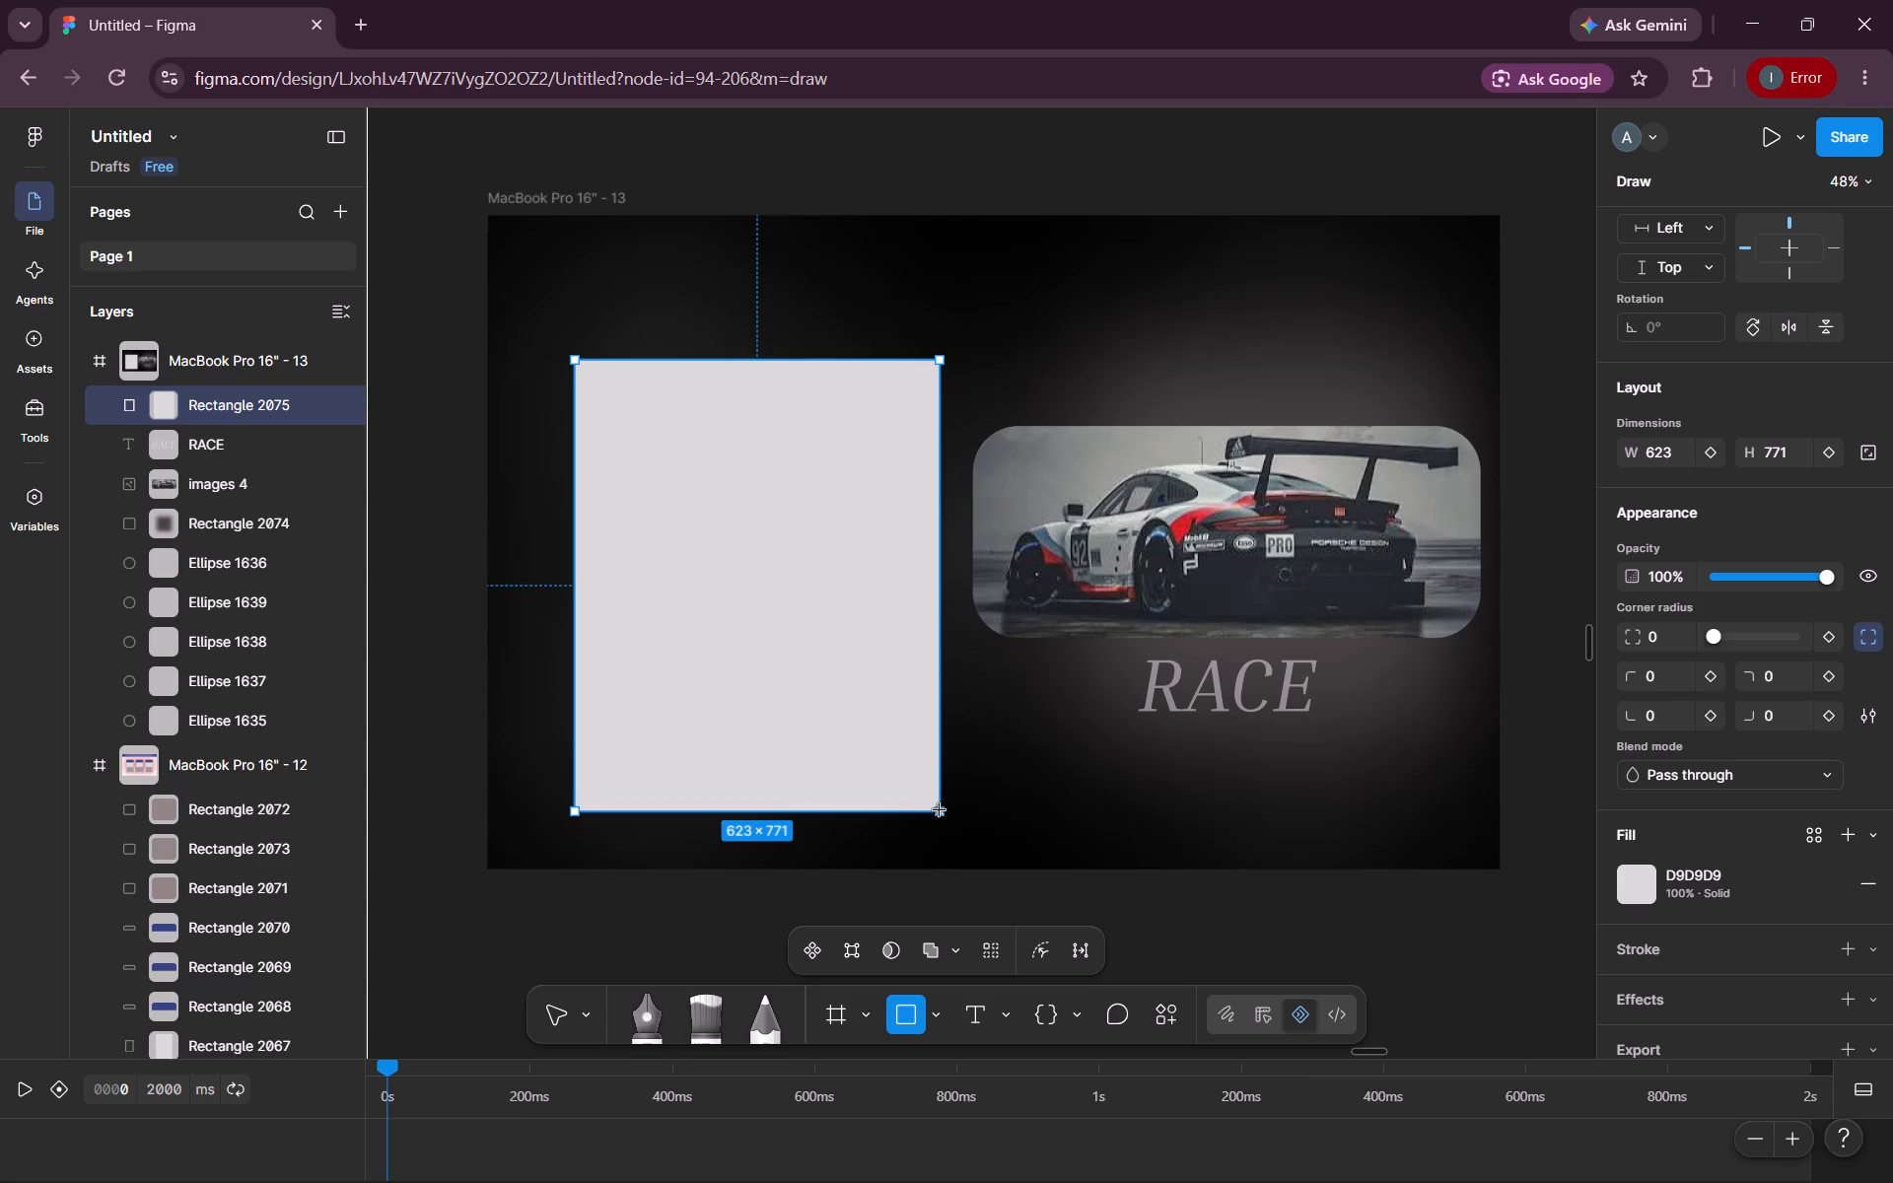
# Resize the grey rectangle to about 621 × 764 and move it close to the frame's left edge.
pyautogui.moveTo(940, 810); pyautogui.dragTo(938, 811)
pyautogui.moveTo(743, 367); pyautogui.dragTo(714, 397)
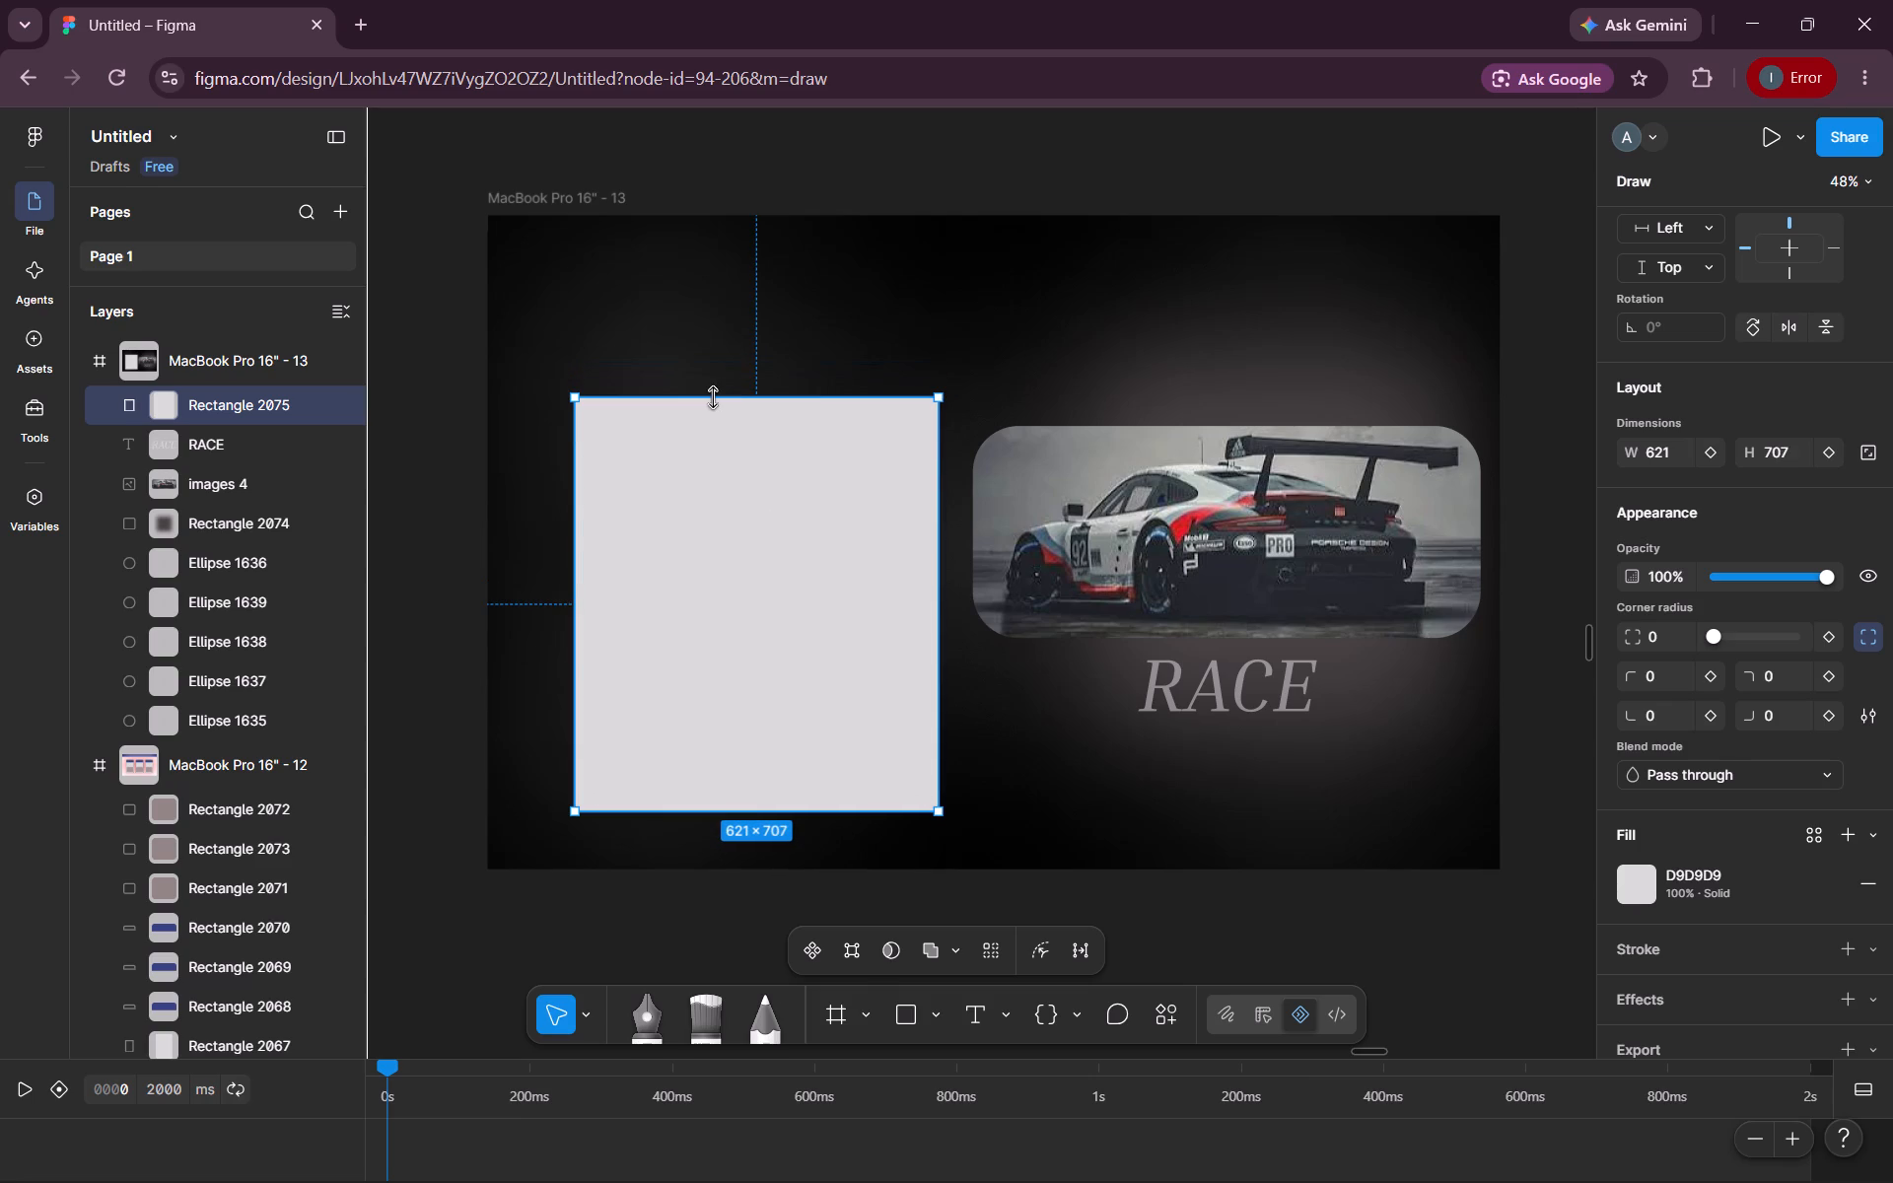
pyautogui.moveTo(714, 397); pyautogui.dragTo(729, 365)
pyautogui.moveTo(769, 488); pyautogui.dragTo(733, 486)
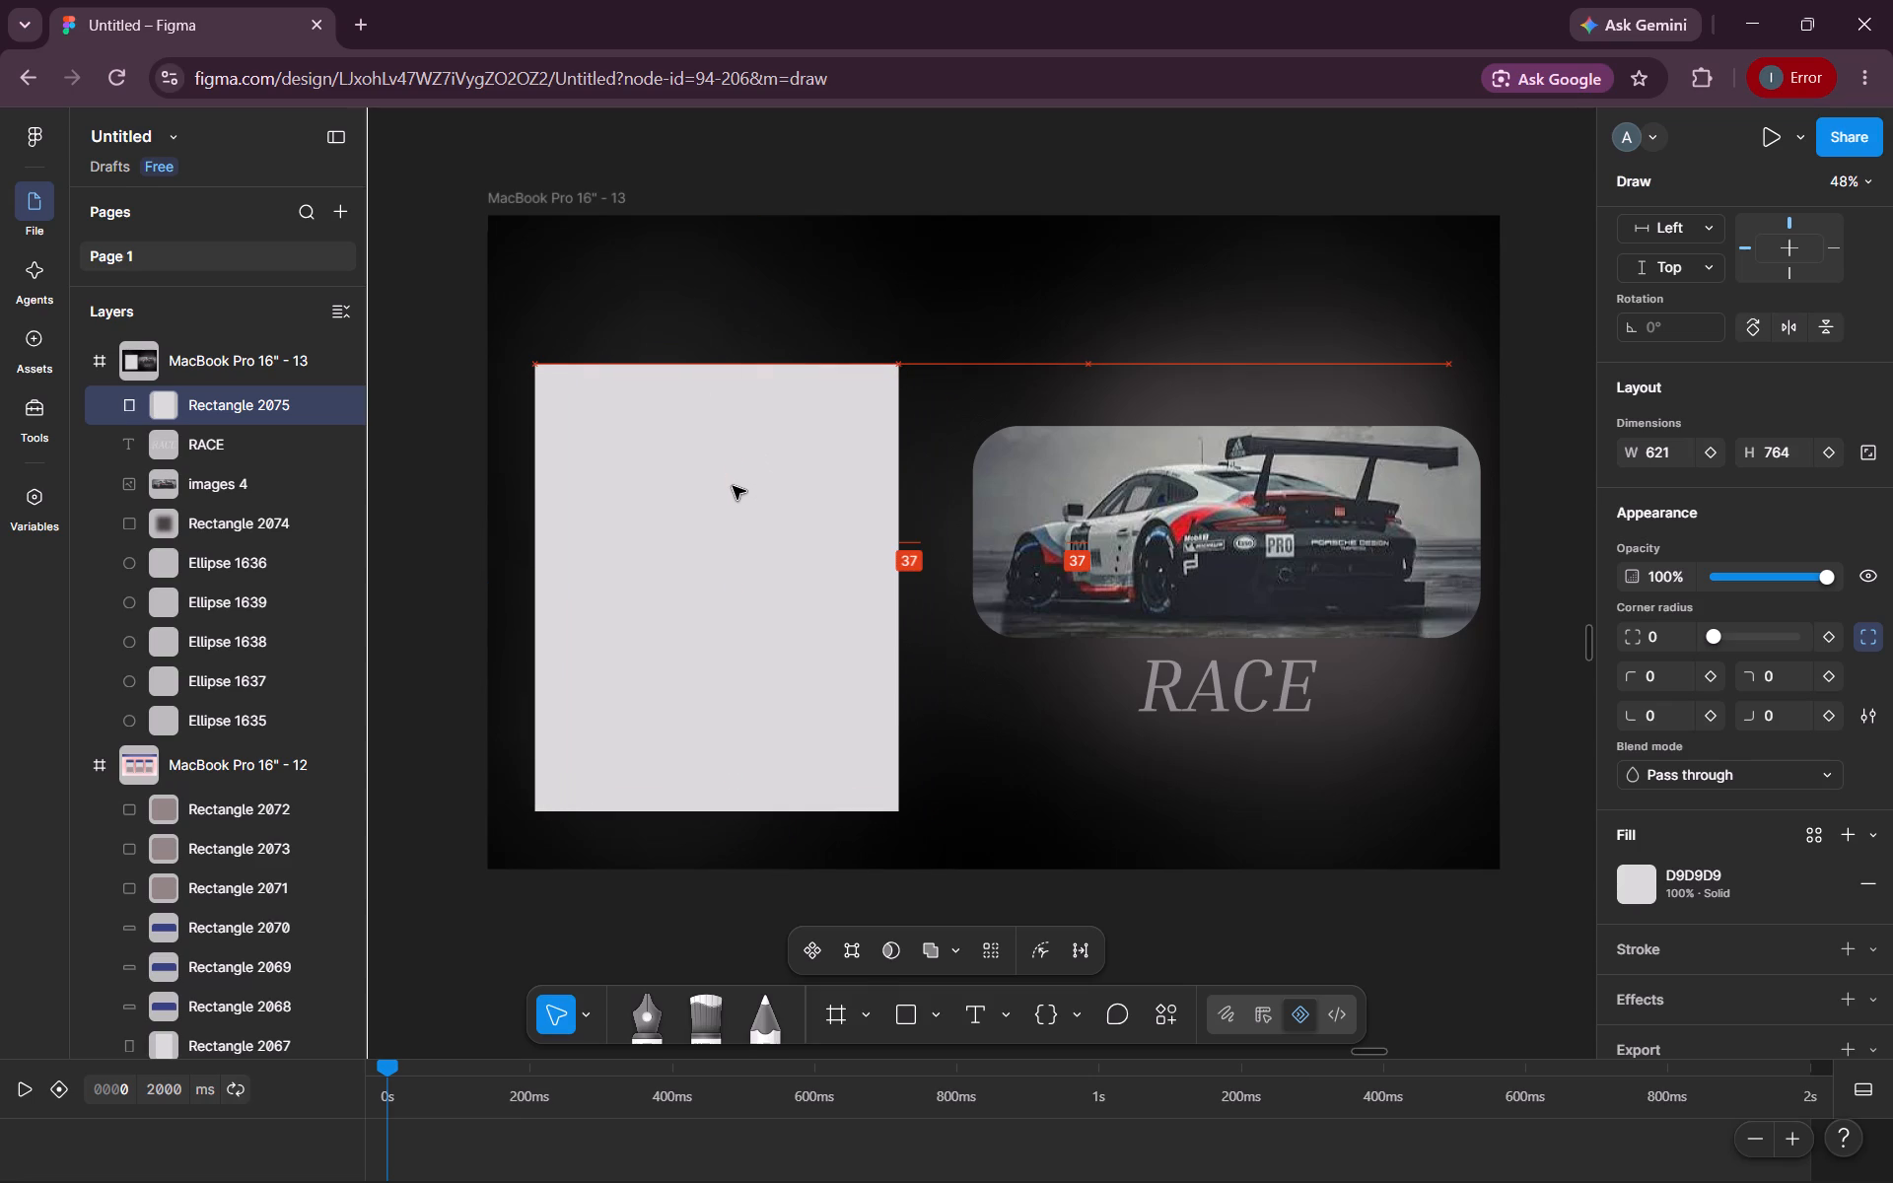
pyautogui.moveTo(733, 486); pyautogui.dragTo(727, 486)
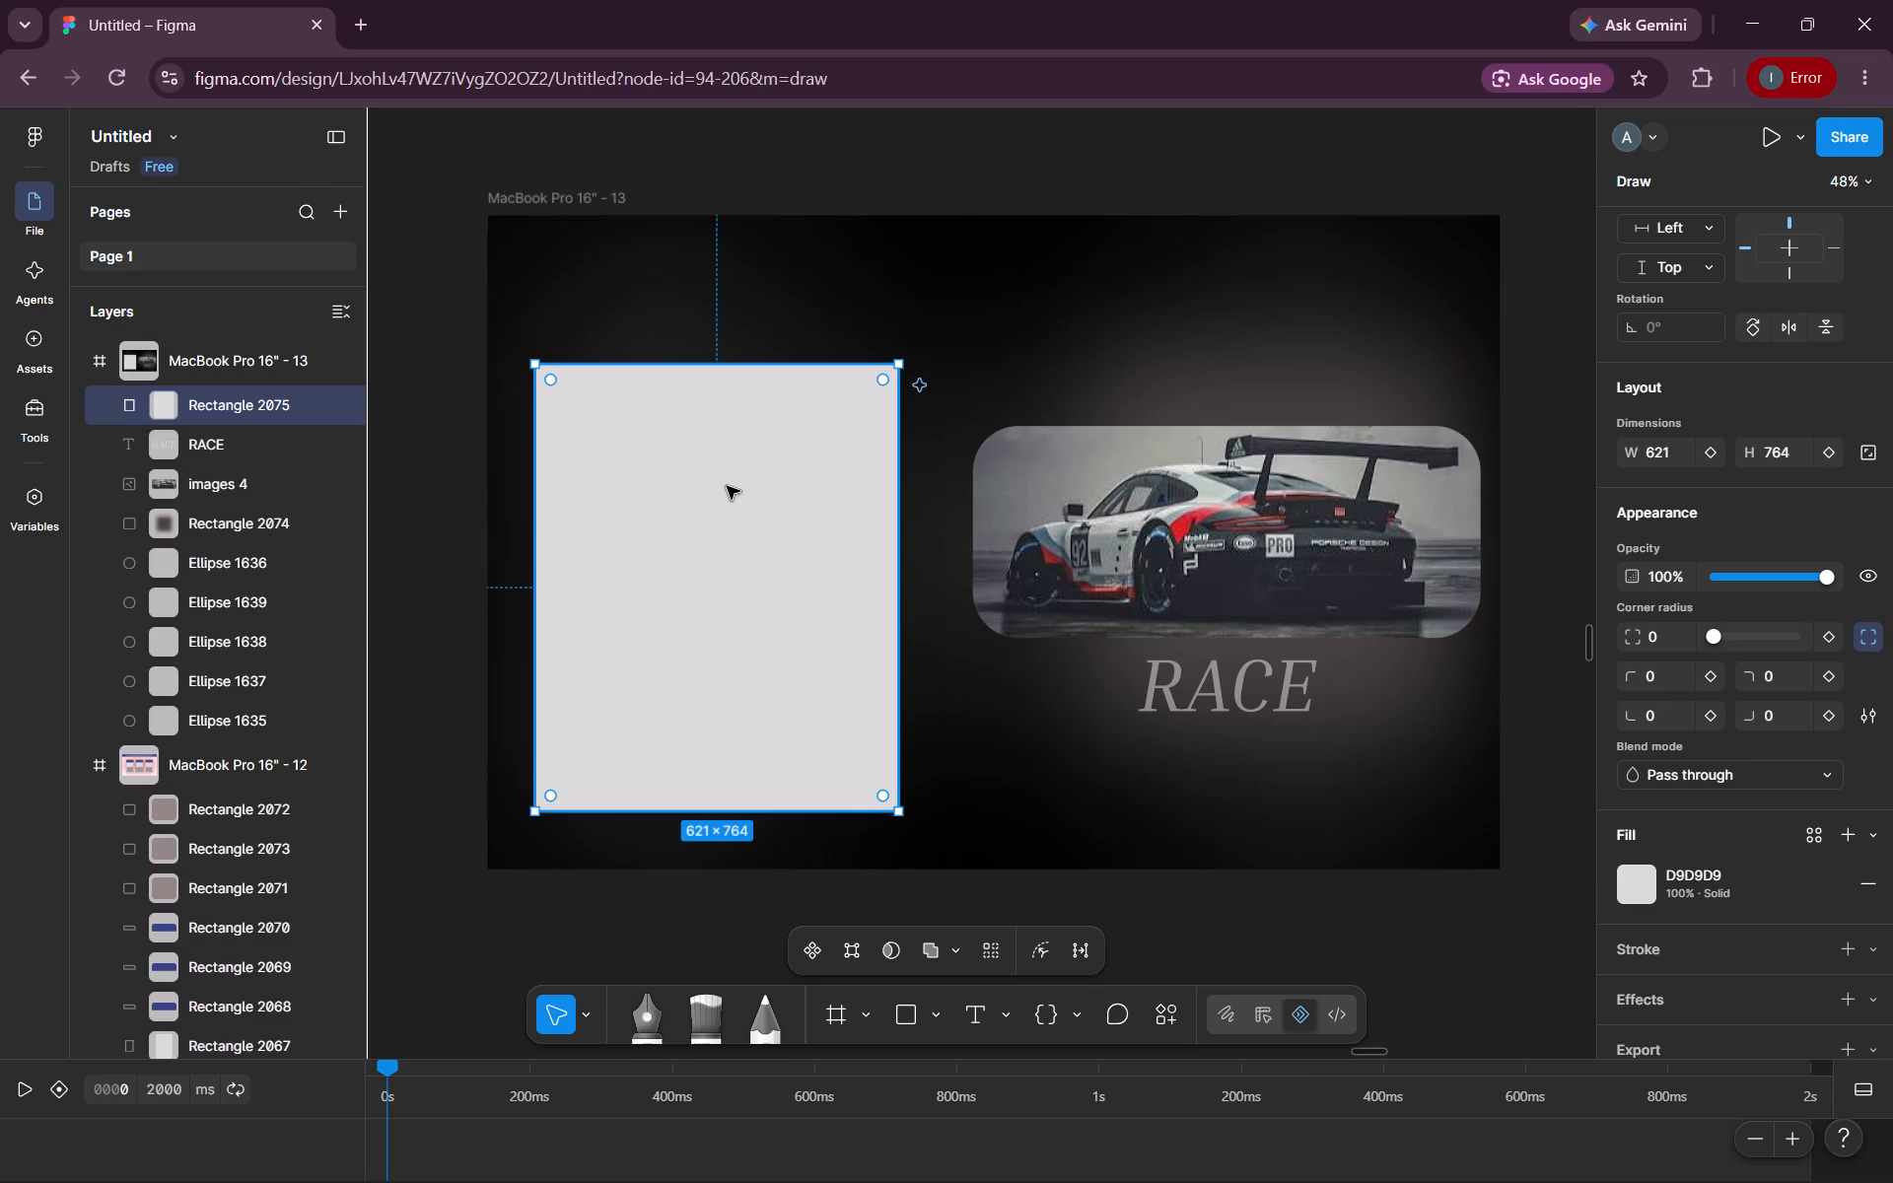
pyautogui.moveTo(727, 486); pyautogui.dragTo(698, 485)
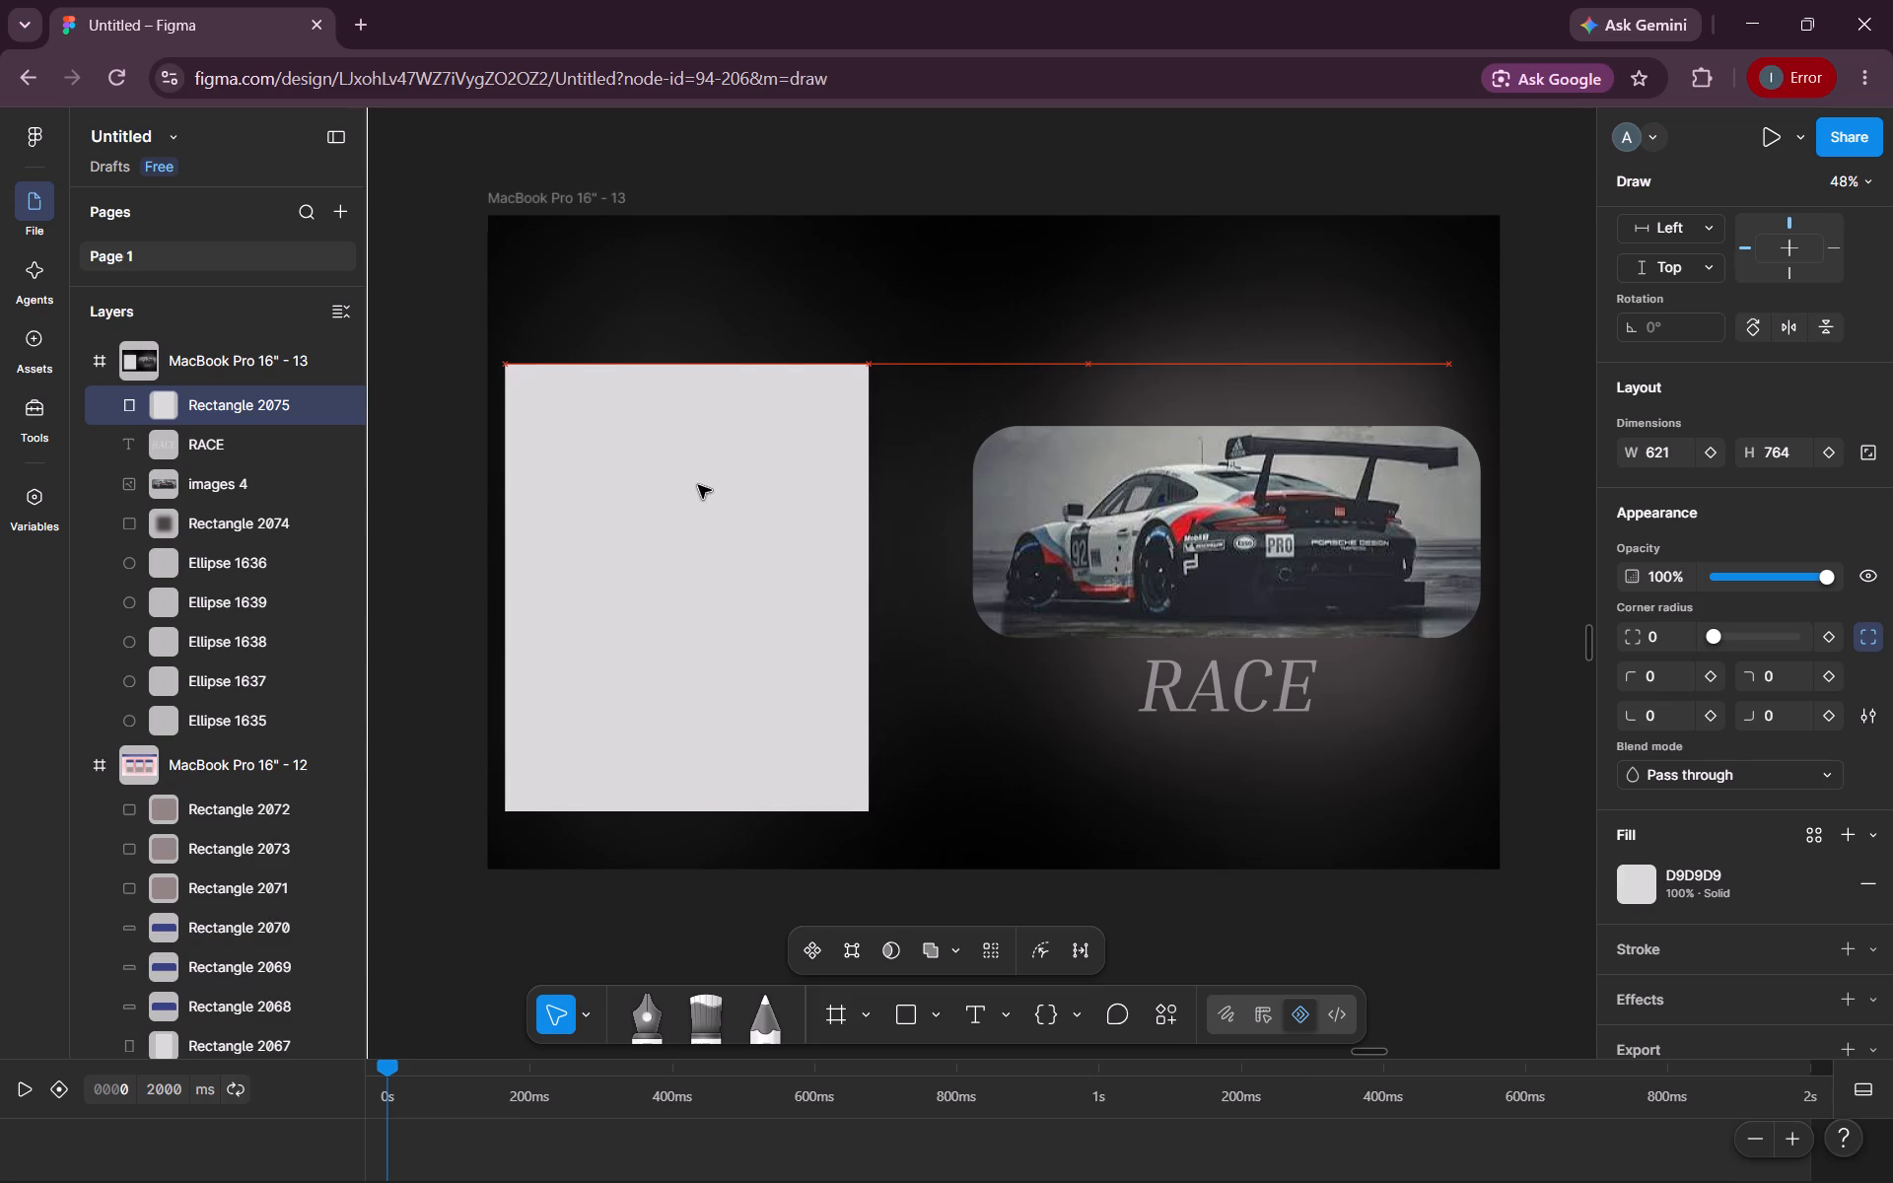
pyautogui.moveTo(698, 485); pyautogui.dragTo(709, 486)
pyautogui.click(709, 486)
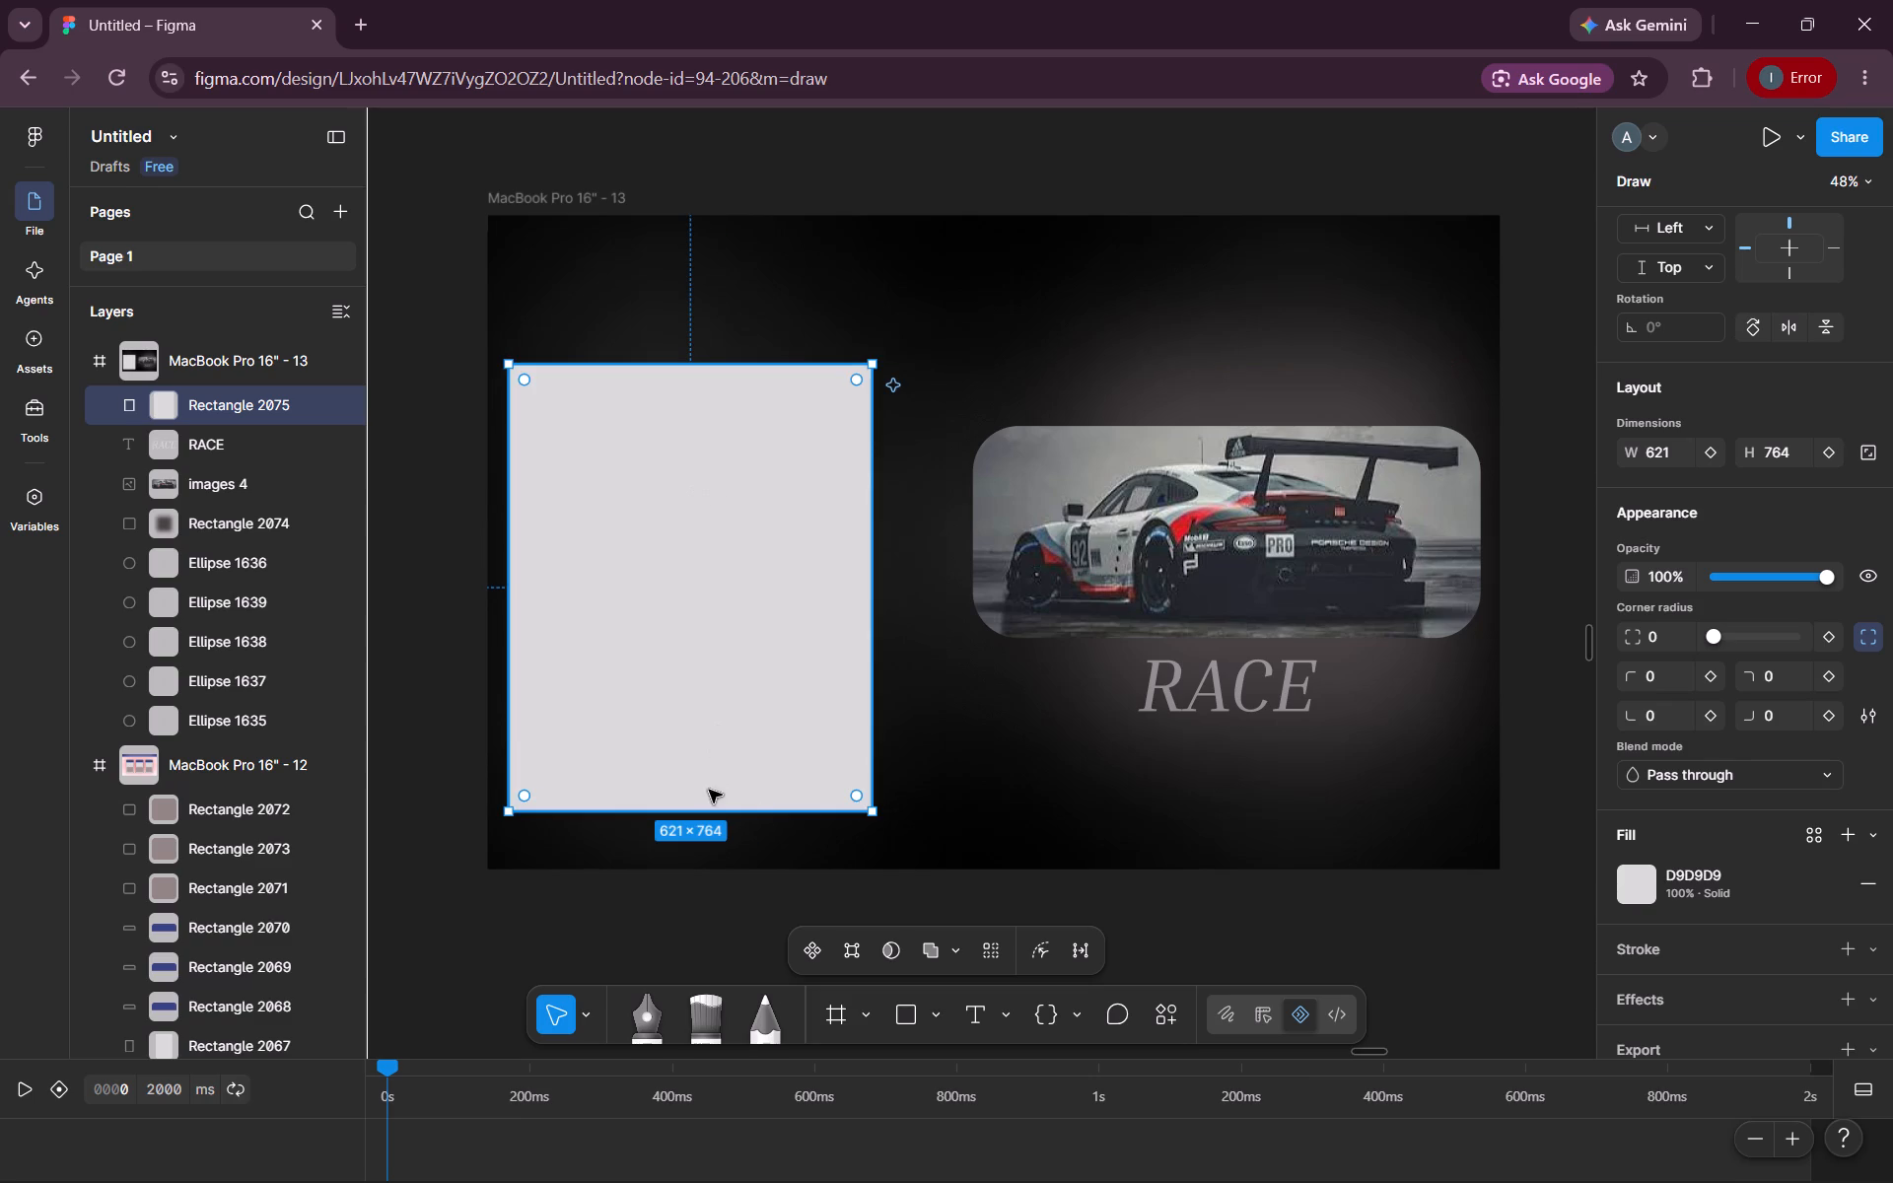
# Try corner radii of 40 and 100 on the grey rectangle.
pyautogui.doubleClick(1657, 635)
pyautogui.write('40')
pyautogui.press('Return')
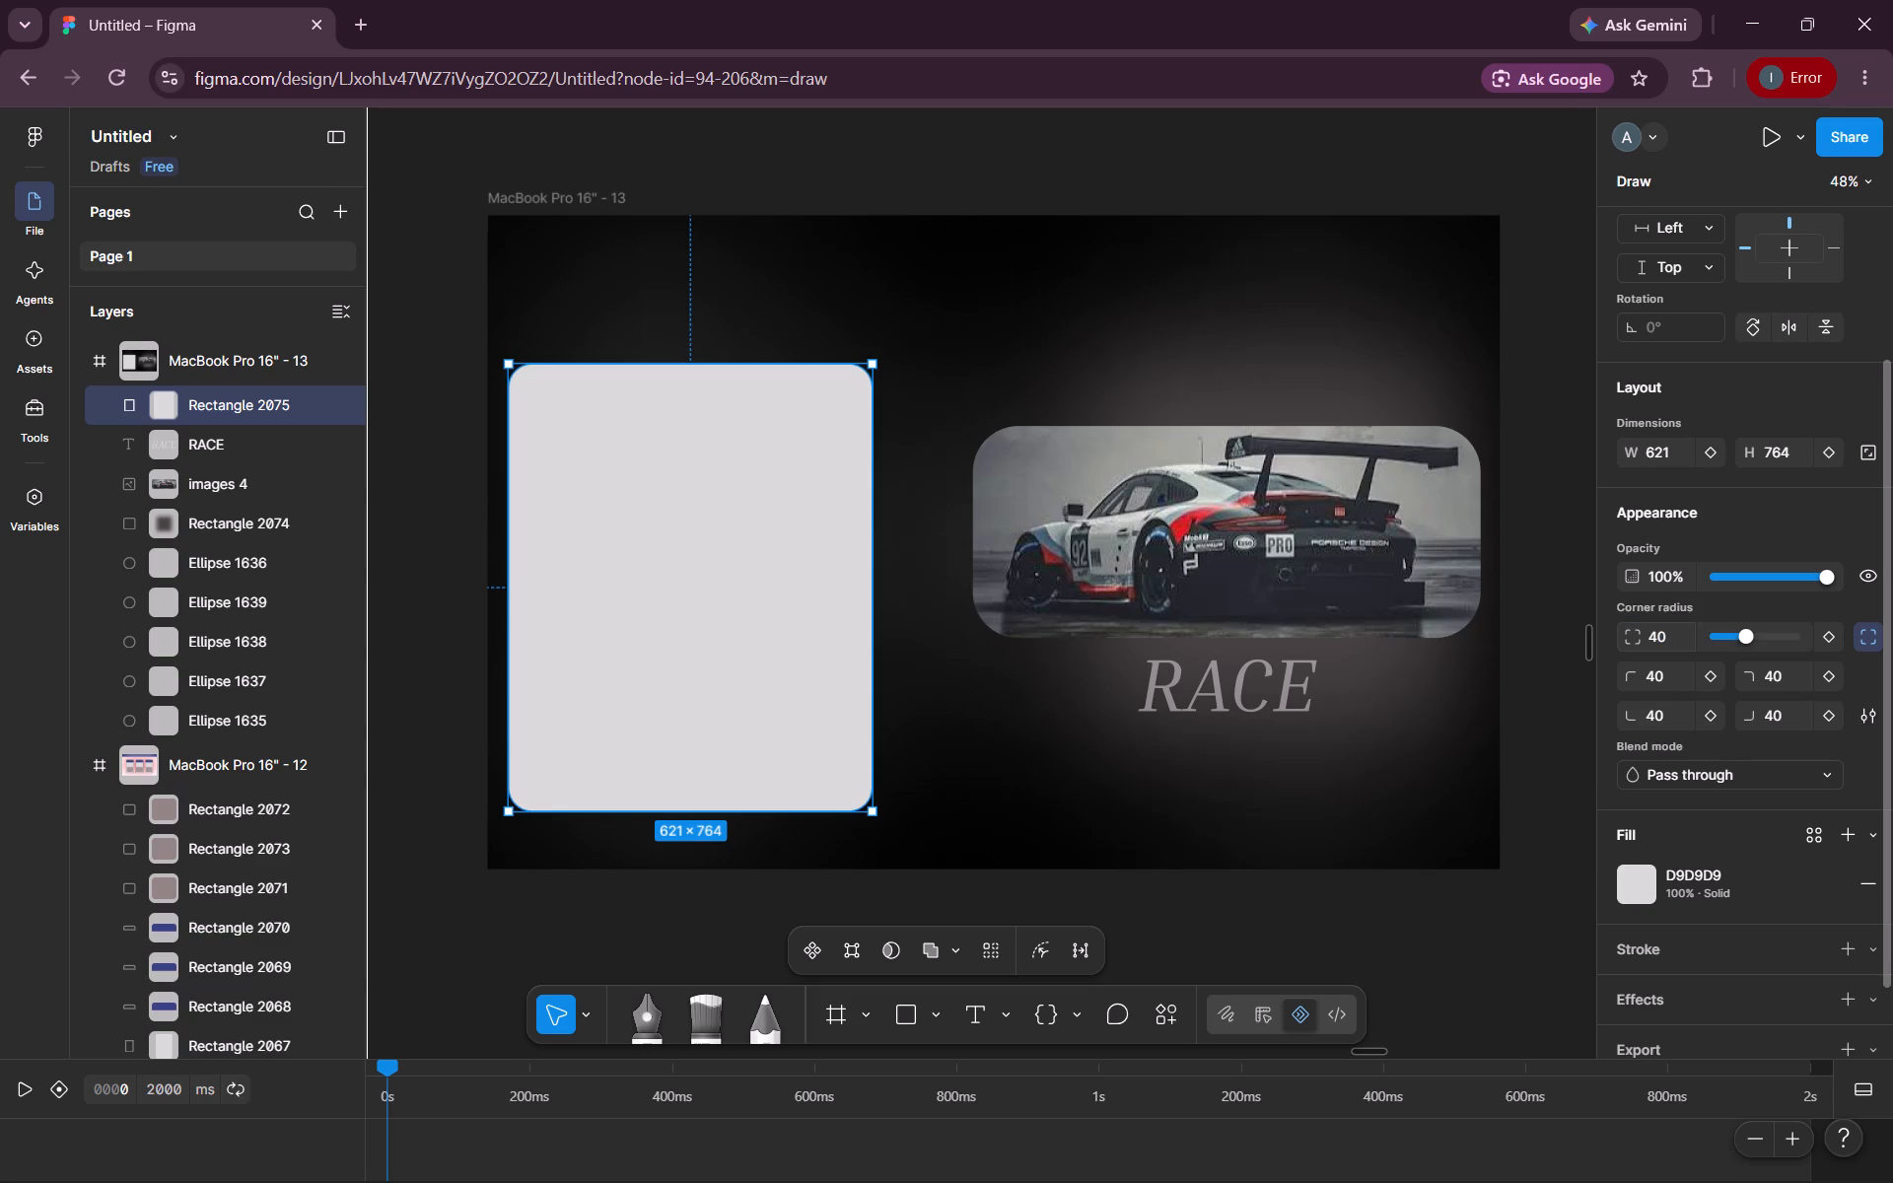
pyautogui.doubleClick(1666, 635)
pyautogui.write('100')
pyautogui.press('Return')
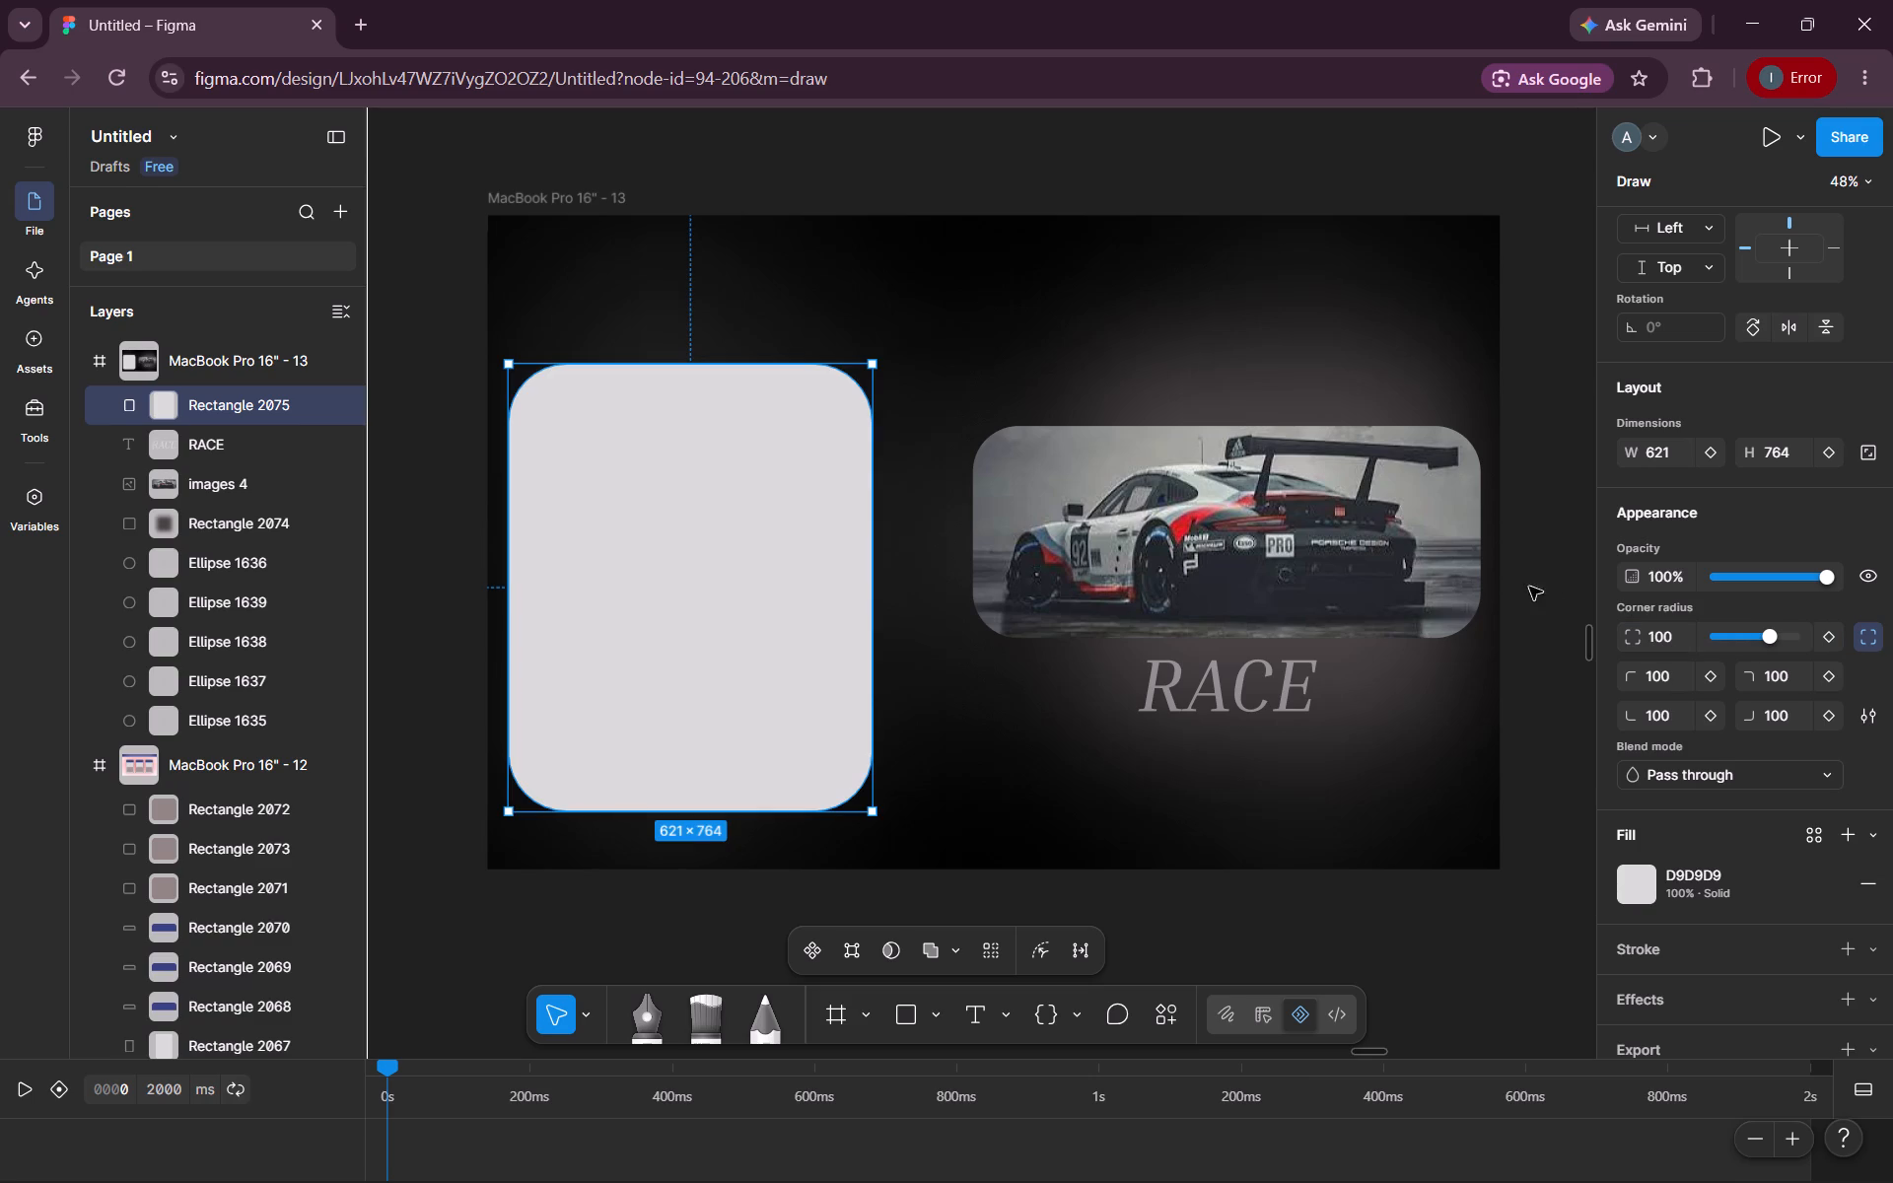
# Set the racing car image's corner radius to 75.
pyautogui.click(1405, 570)
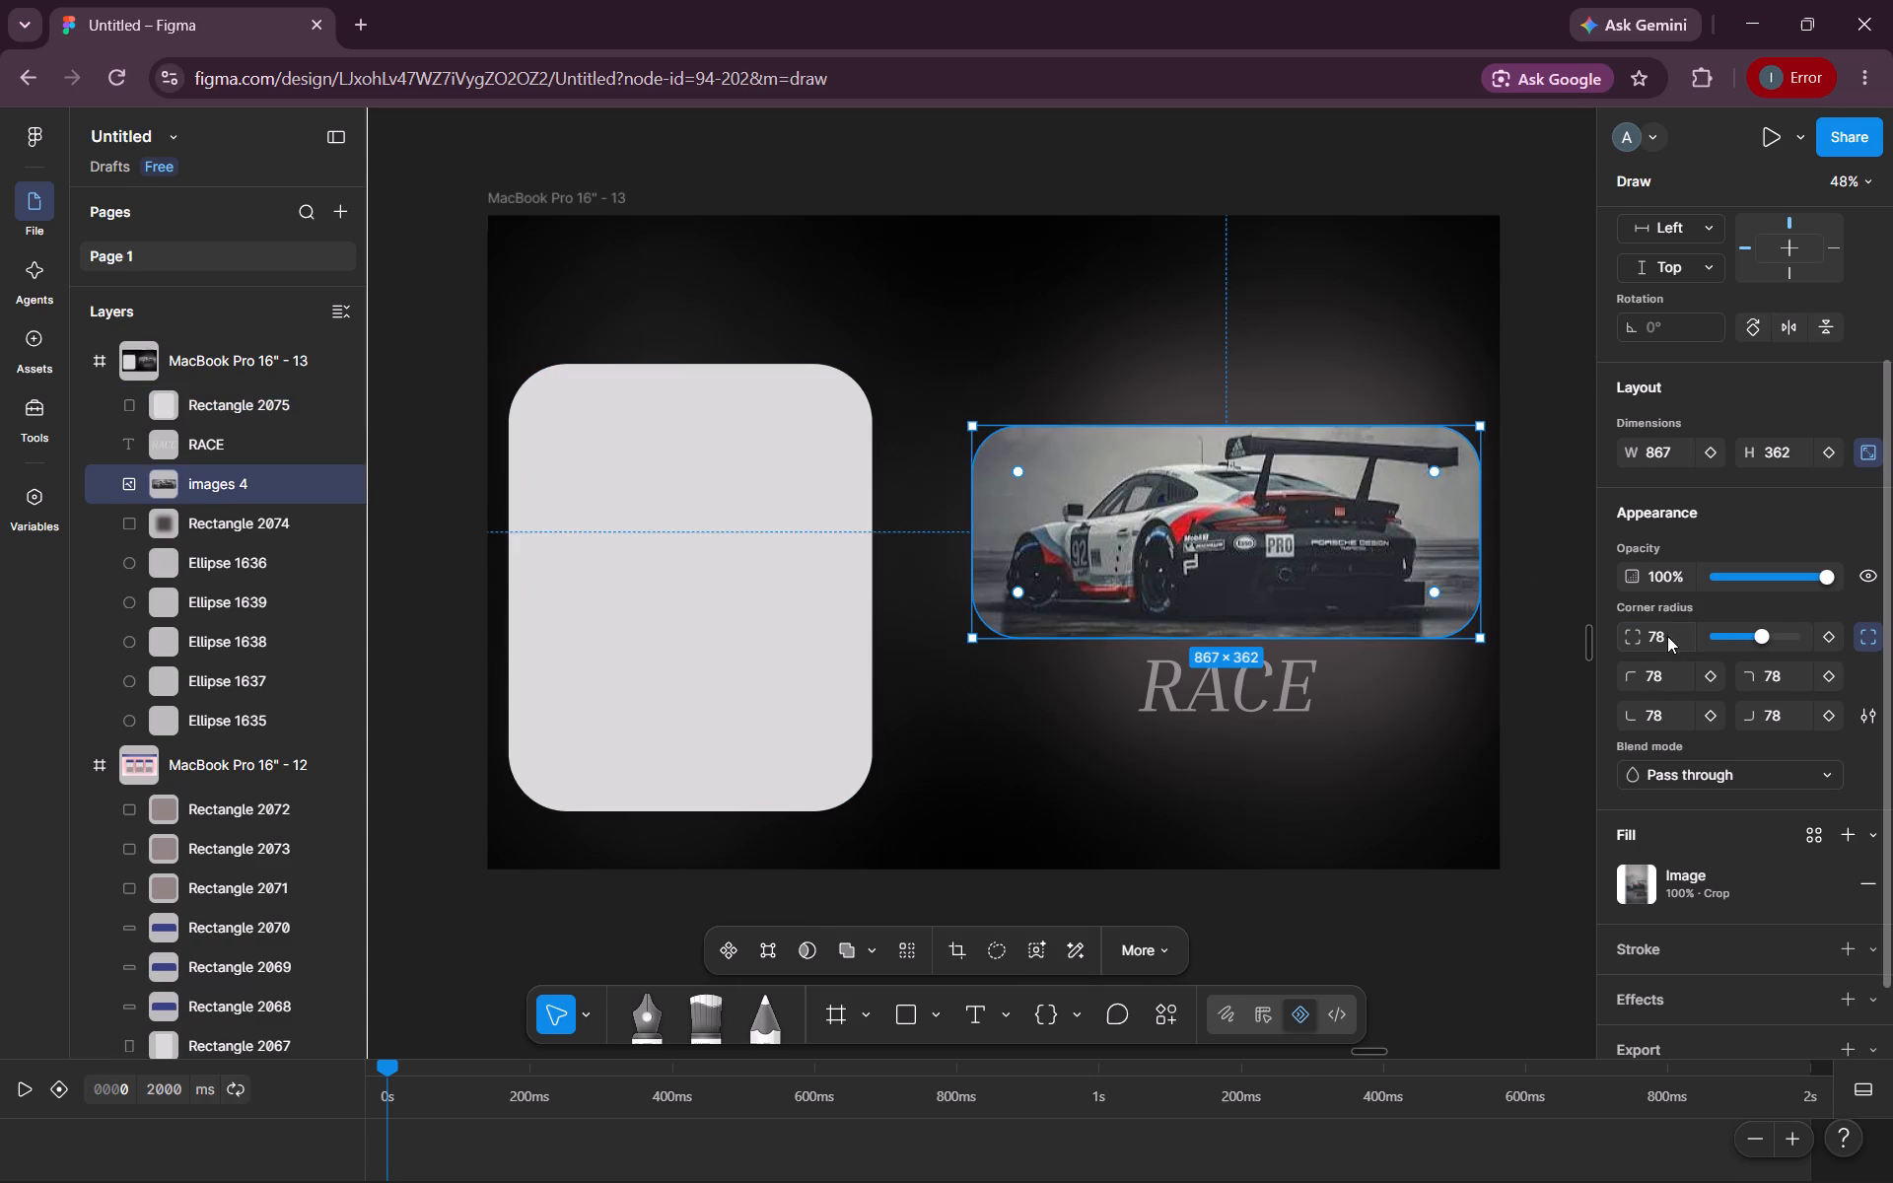
pyautogui.doubleClick(1660, 633)
pyautogui.write('75')
pyautogui.press('Return')
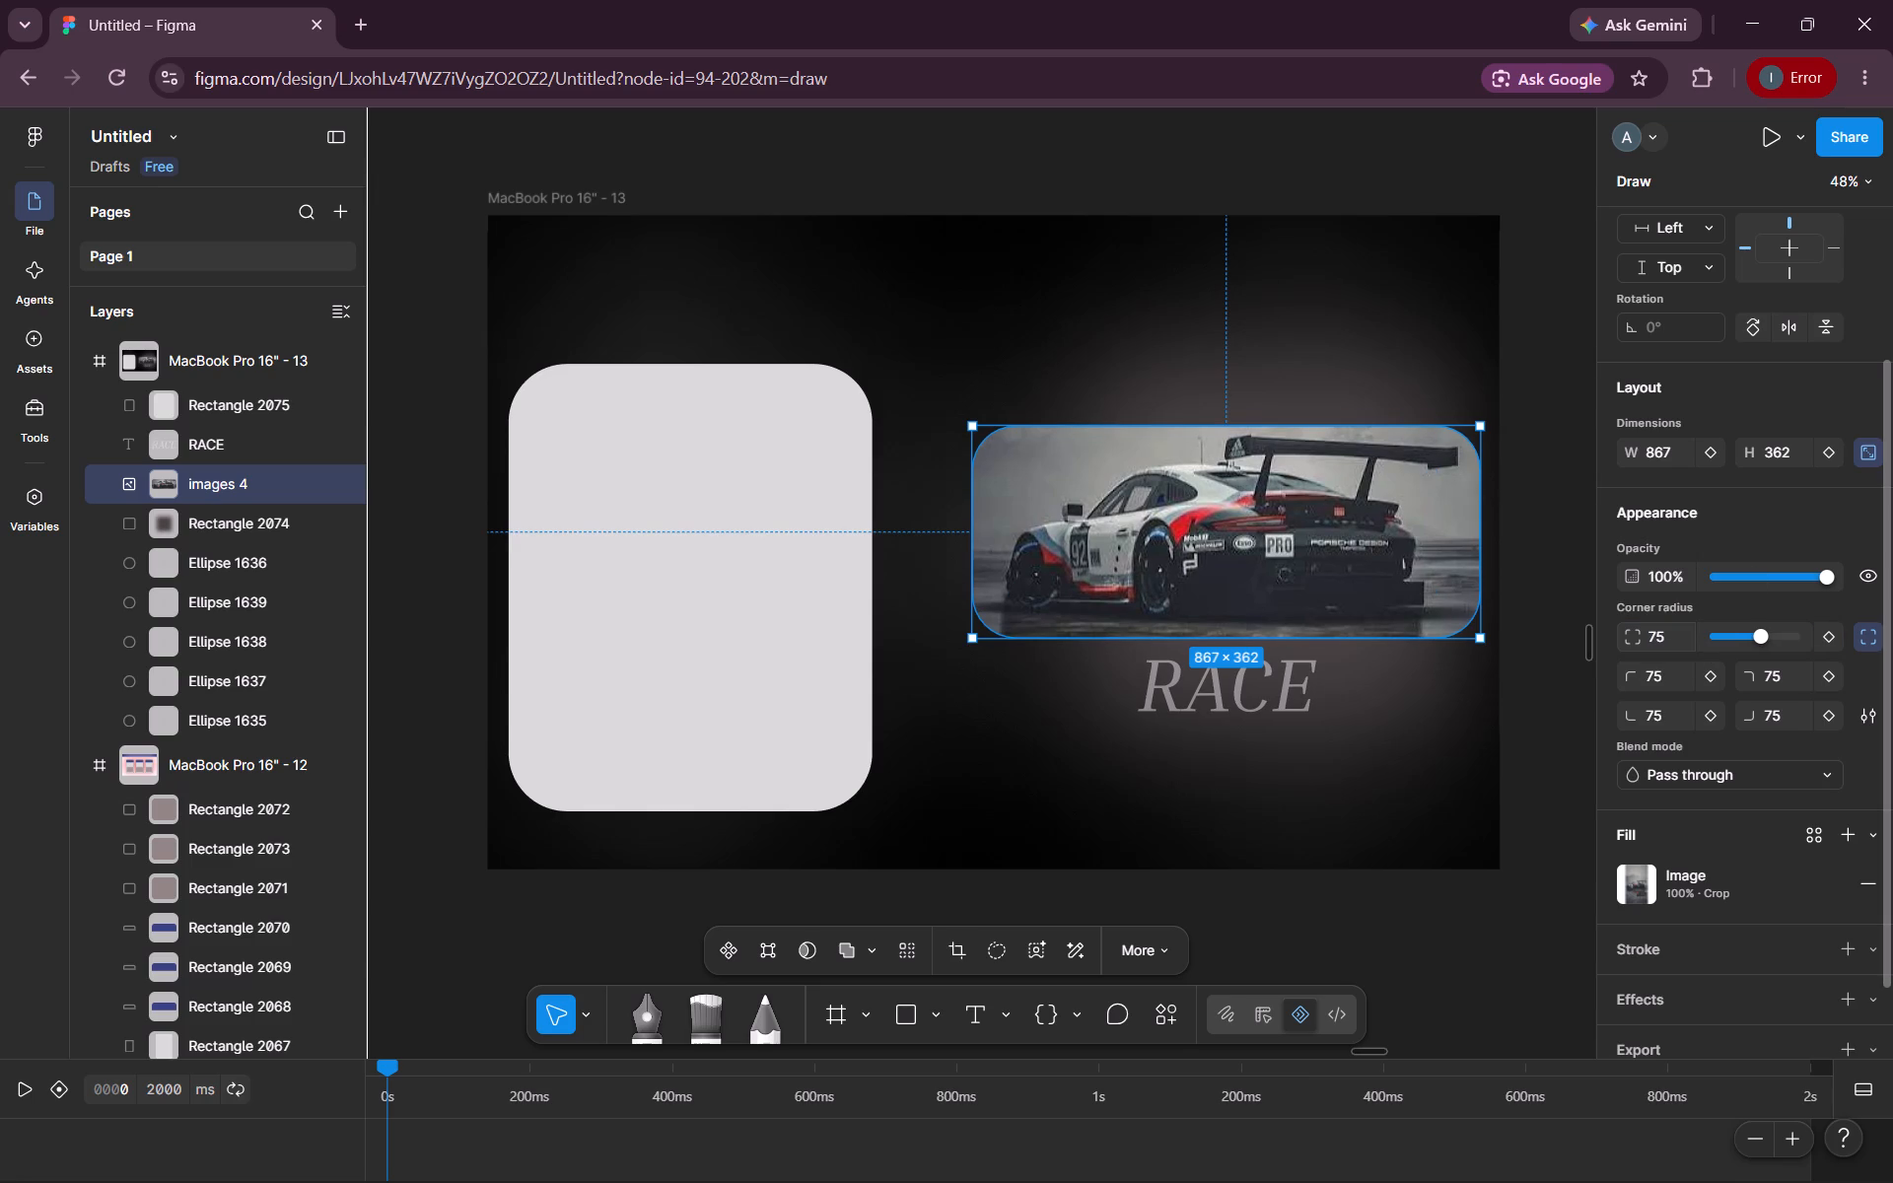
# Set the grey rectangle's corner radius to 75.
pyautogui.click(805, 679)
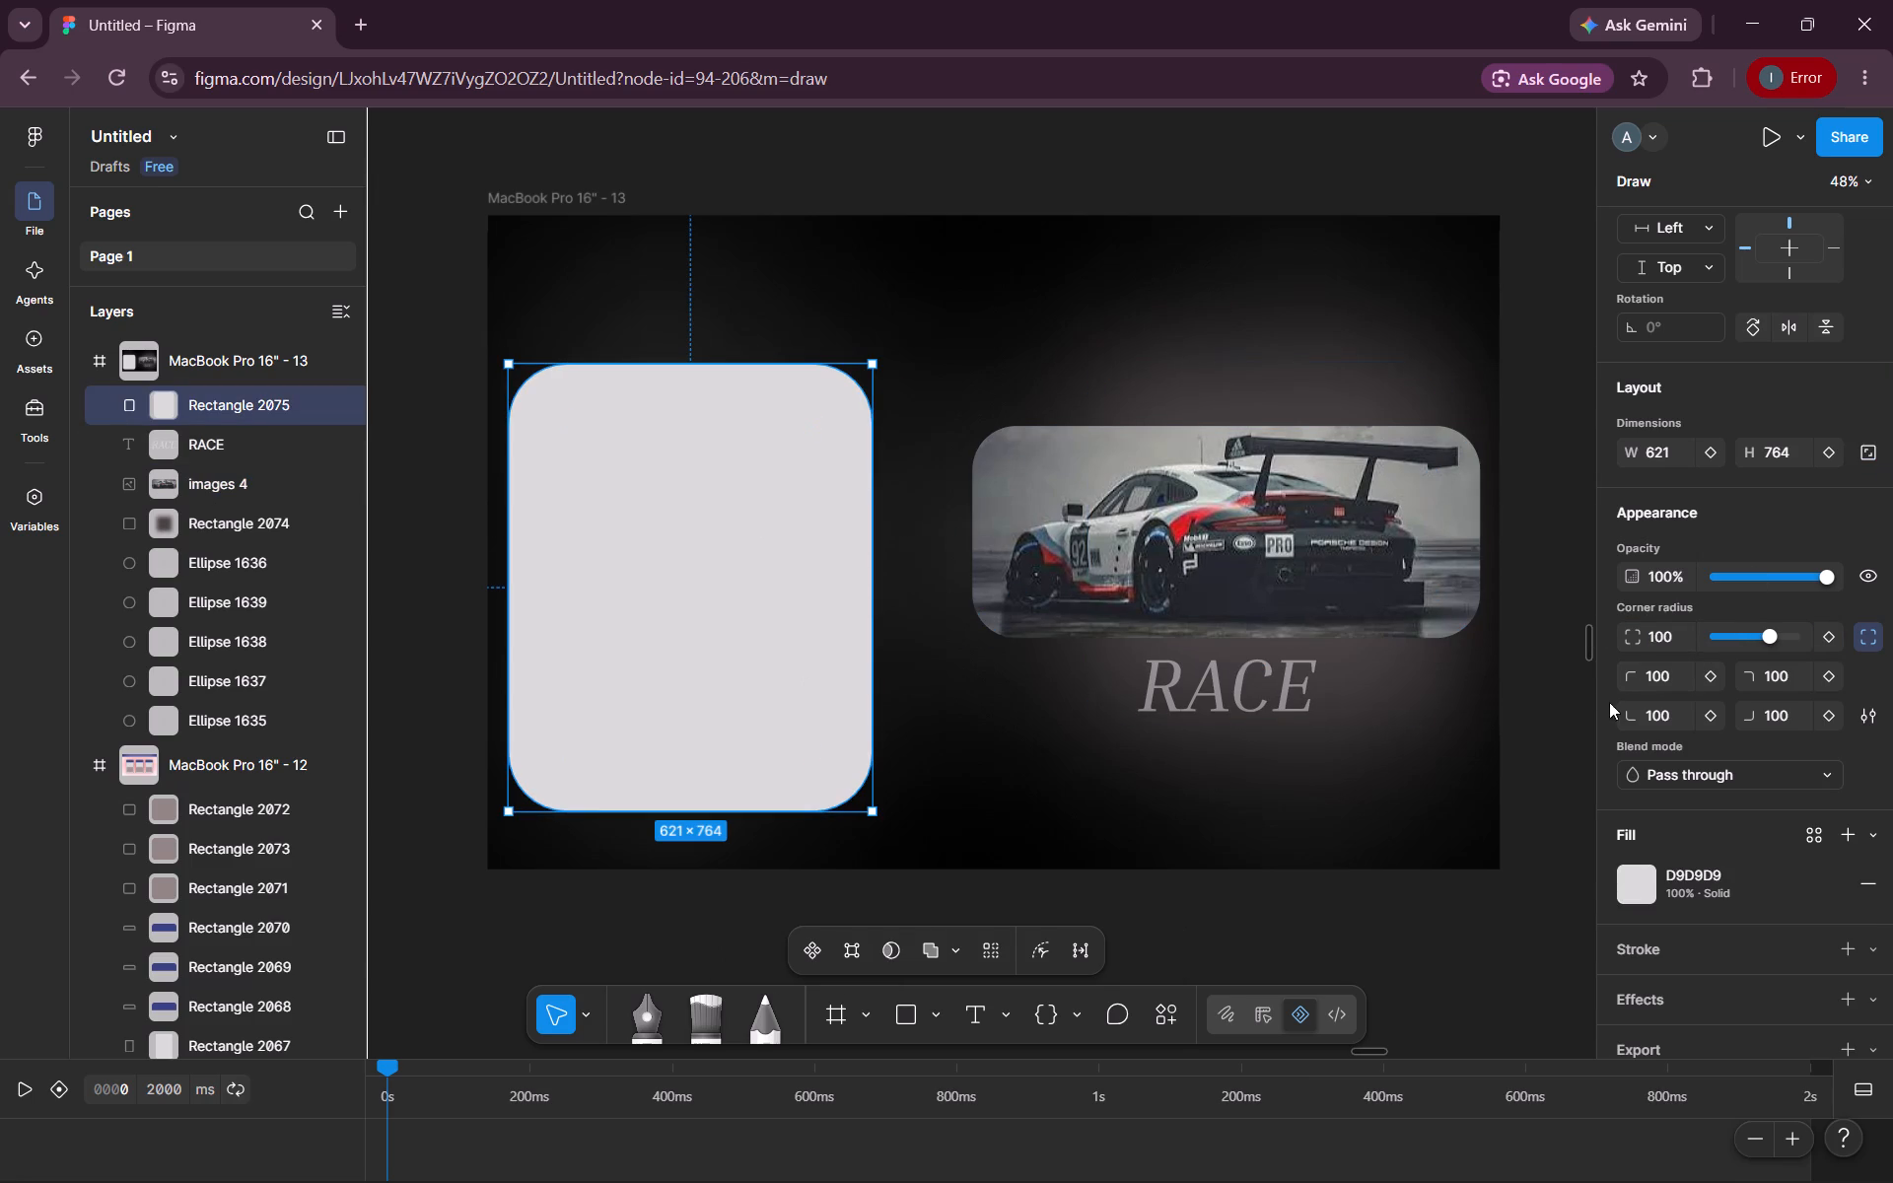
pyautogui.doubleClick(1671, 636)
pyautogui.write('75')
pyautogui.press('Return')
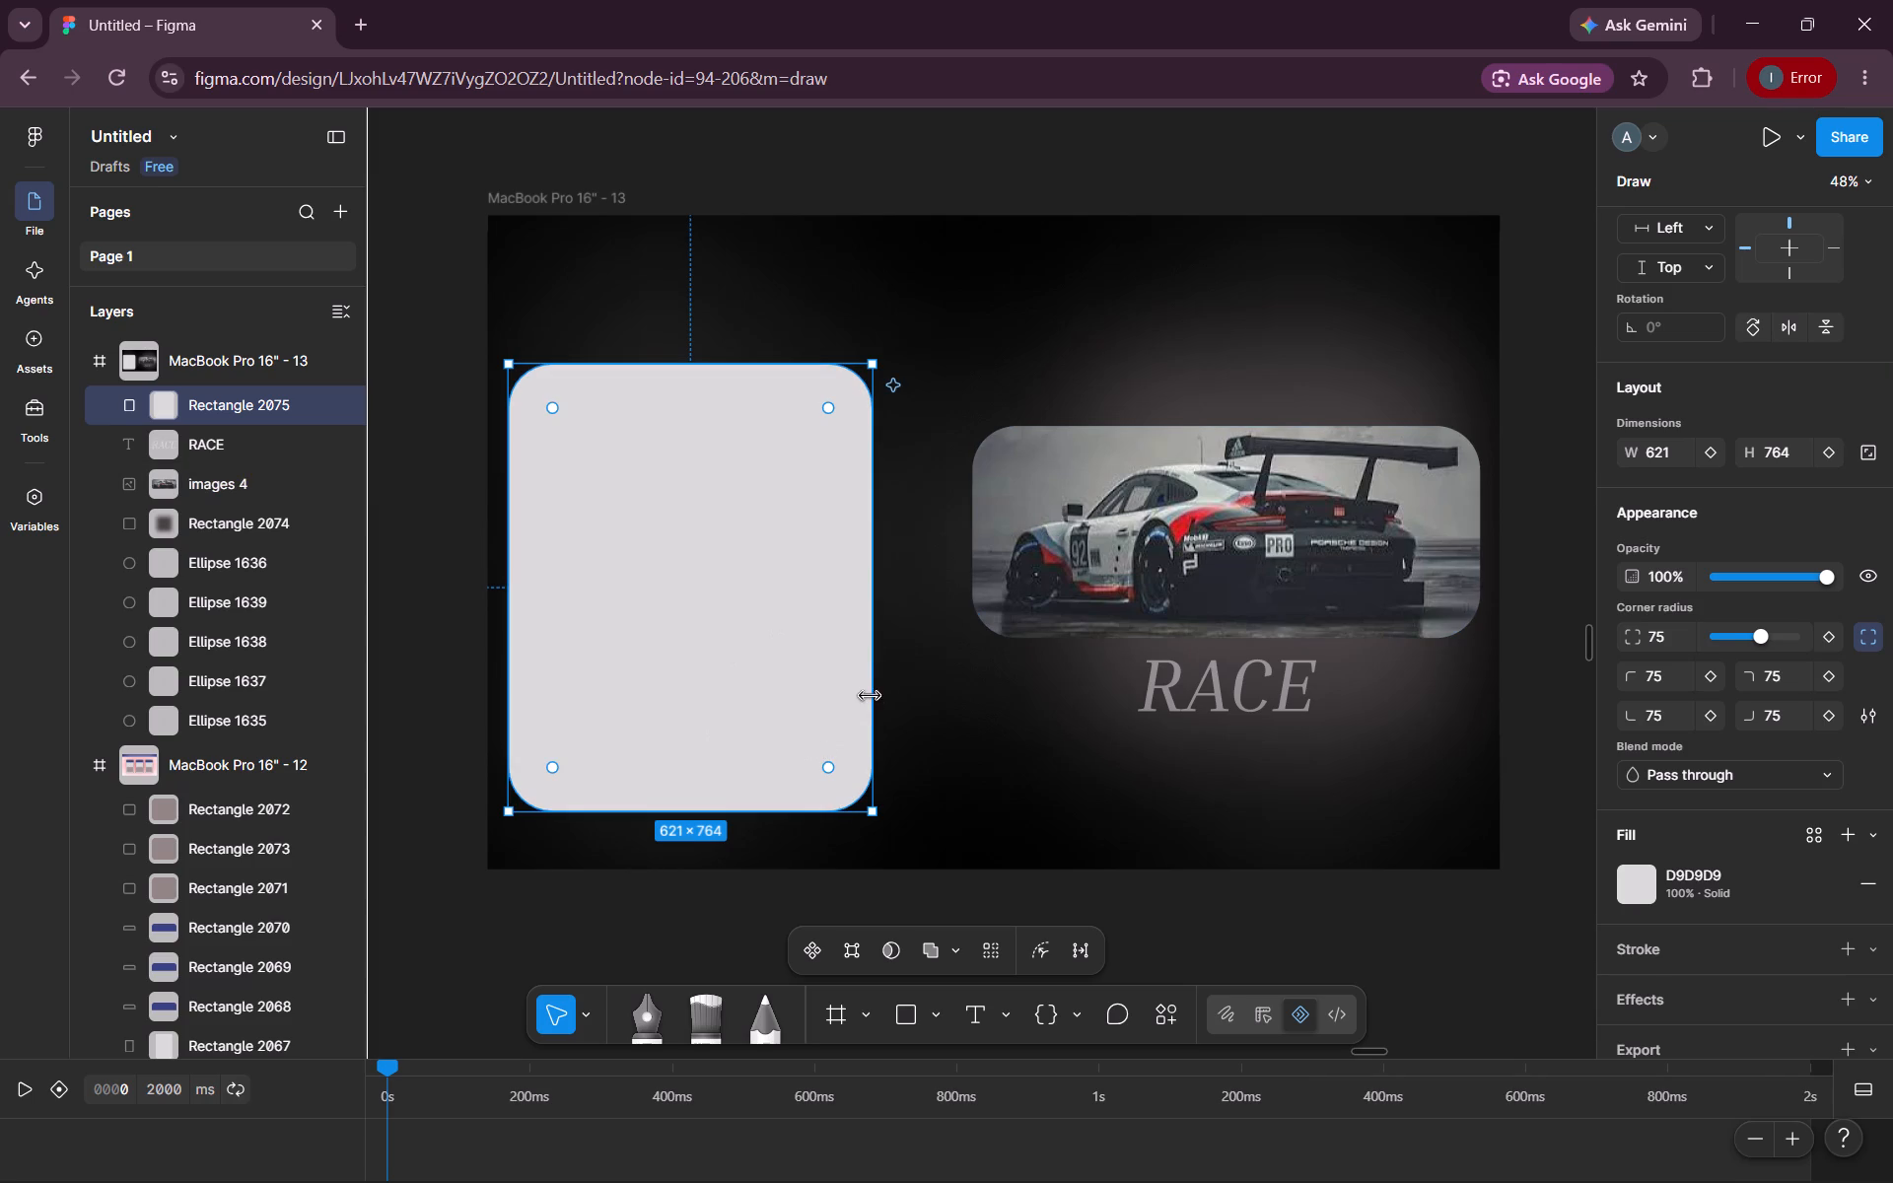
# Widen the grey rounded rectangle to about 681 towards the car image.
pyautogui.moveTo(867, 694); pyautogui.dragTo(905, 684)
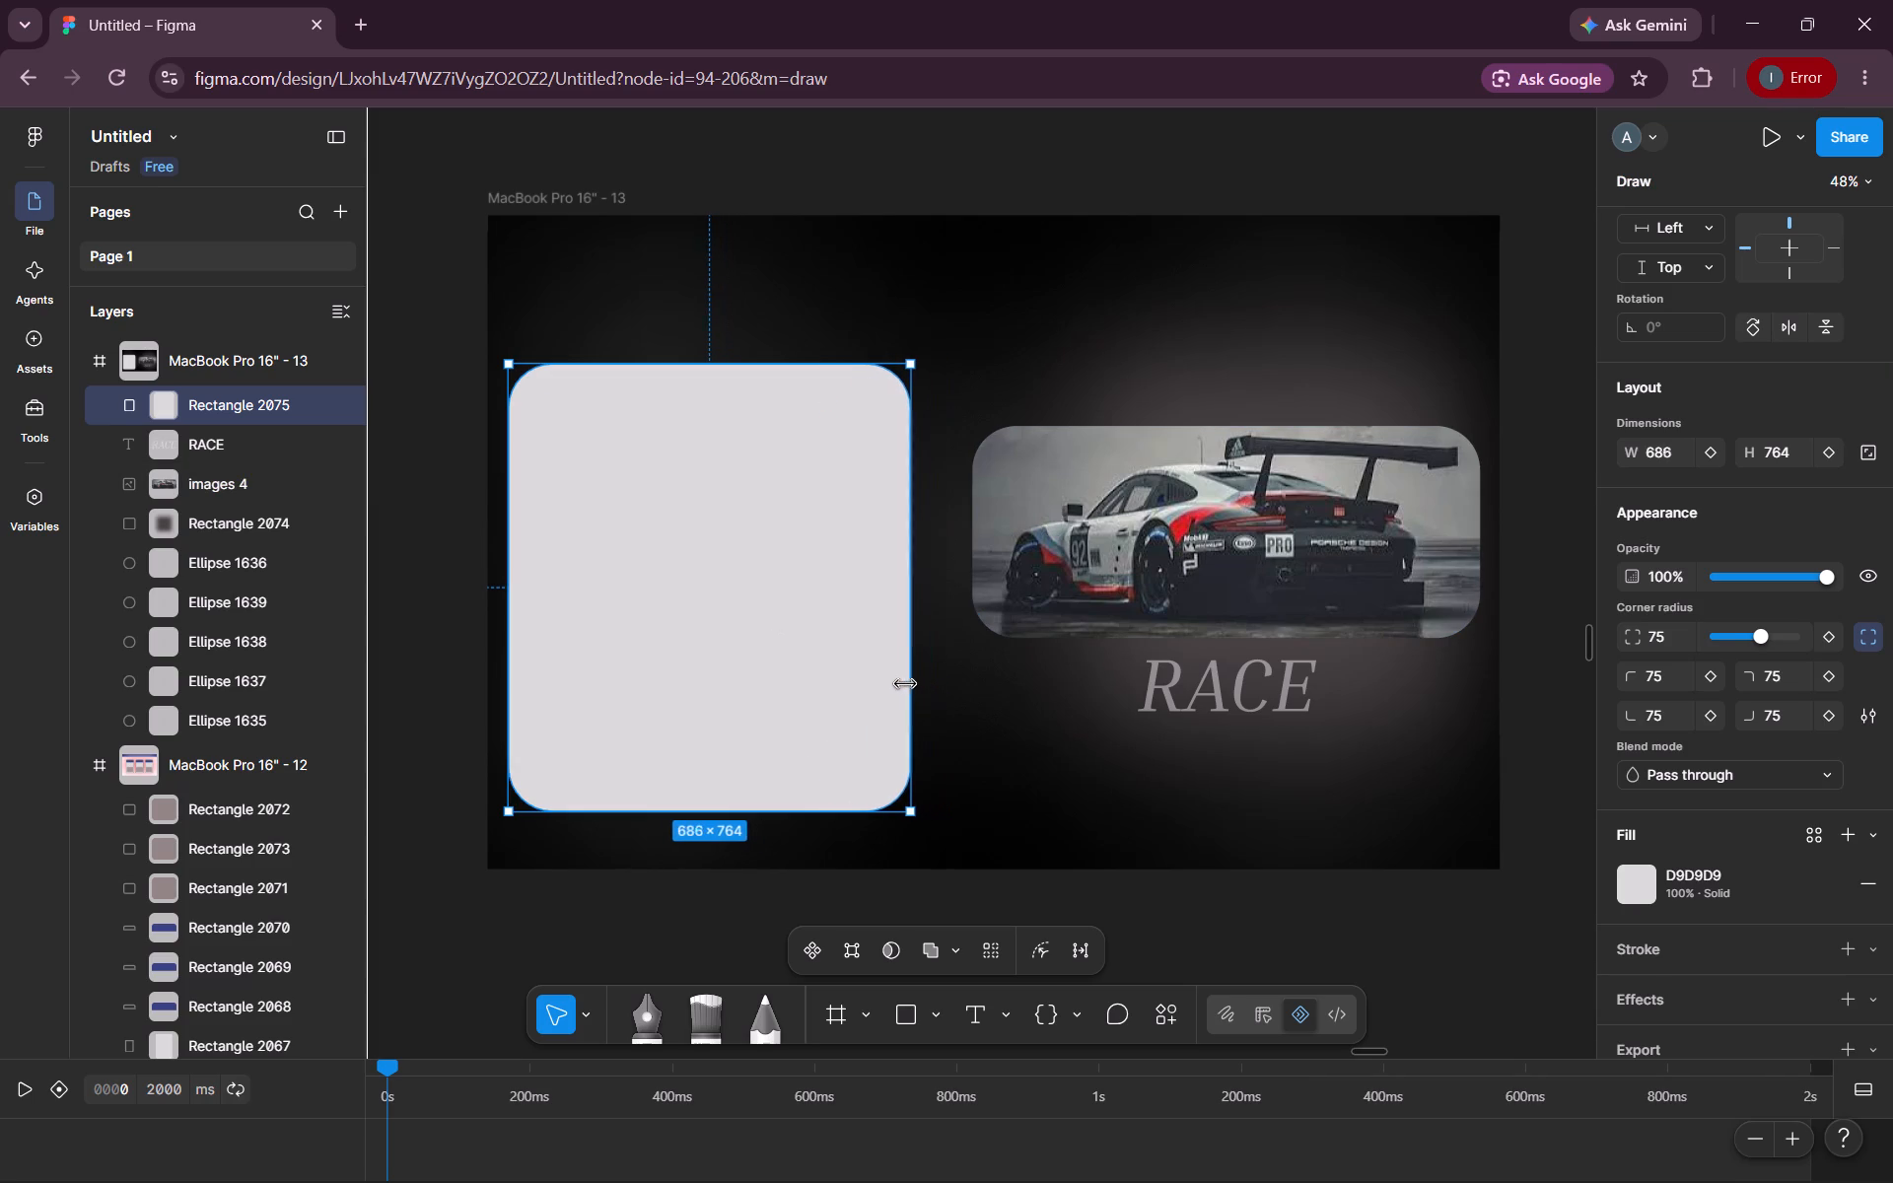
pyautogui.moveTo(905, 684); pyautogui.dragTo(907, 684)
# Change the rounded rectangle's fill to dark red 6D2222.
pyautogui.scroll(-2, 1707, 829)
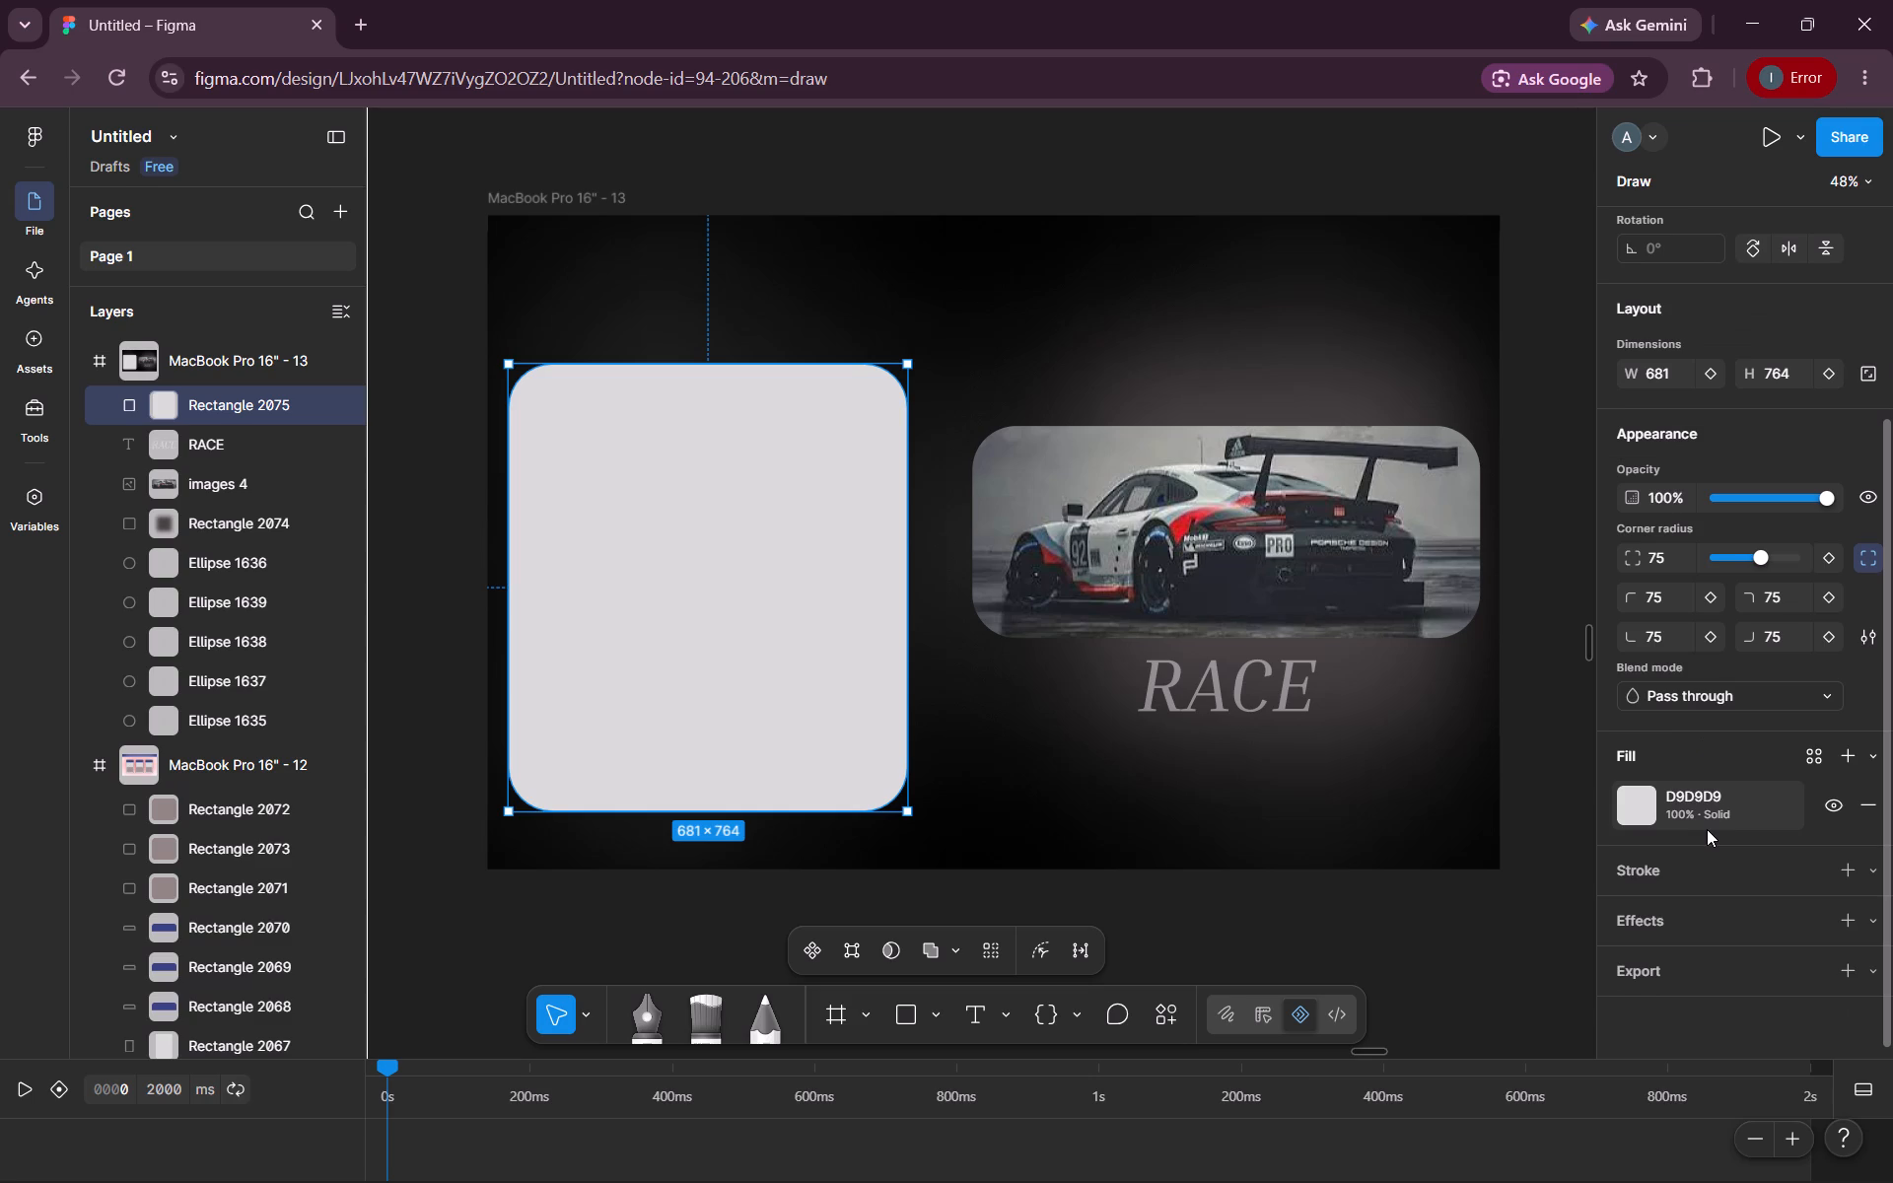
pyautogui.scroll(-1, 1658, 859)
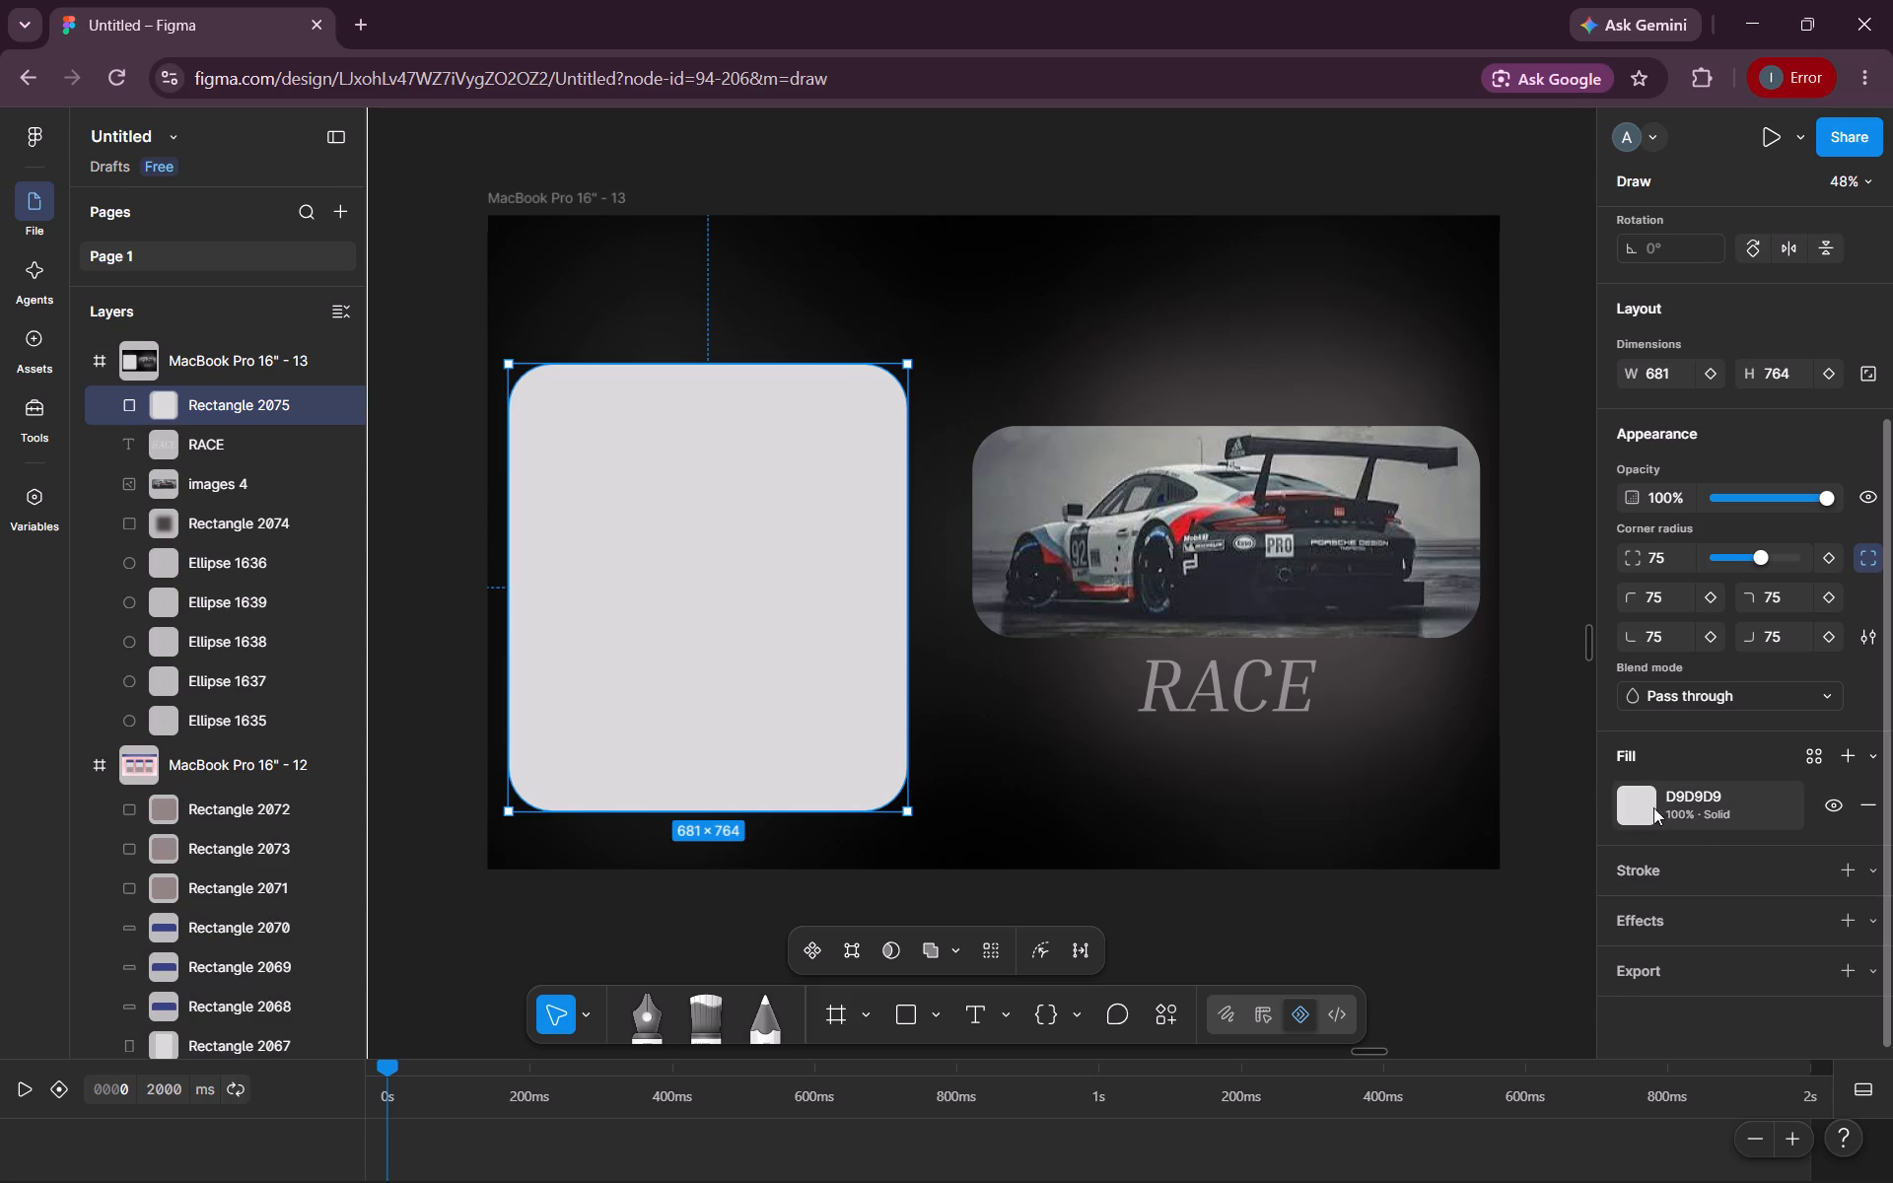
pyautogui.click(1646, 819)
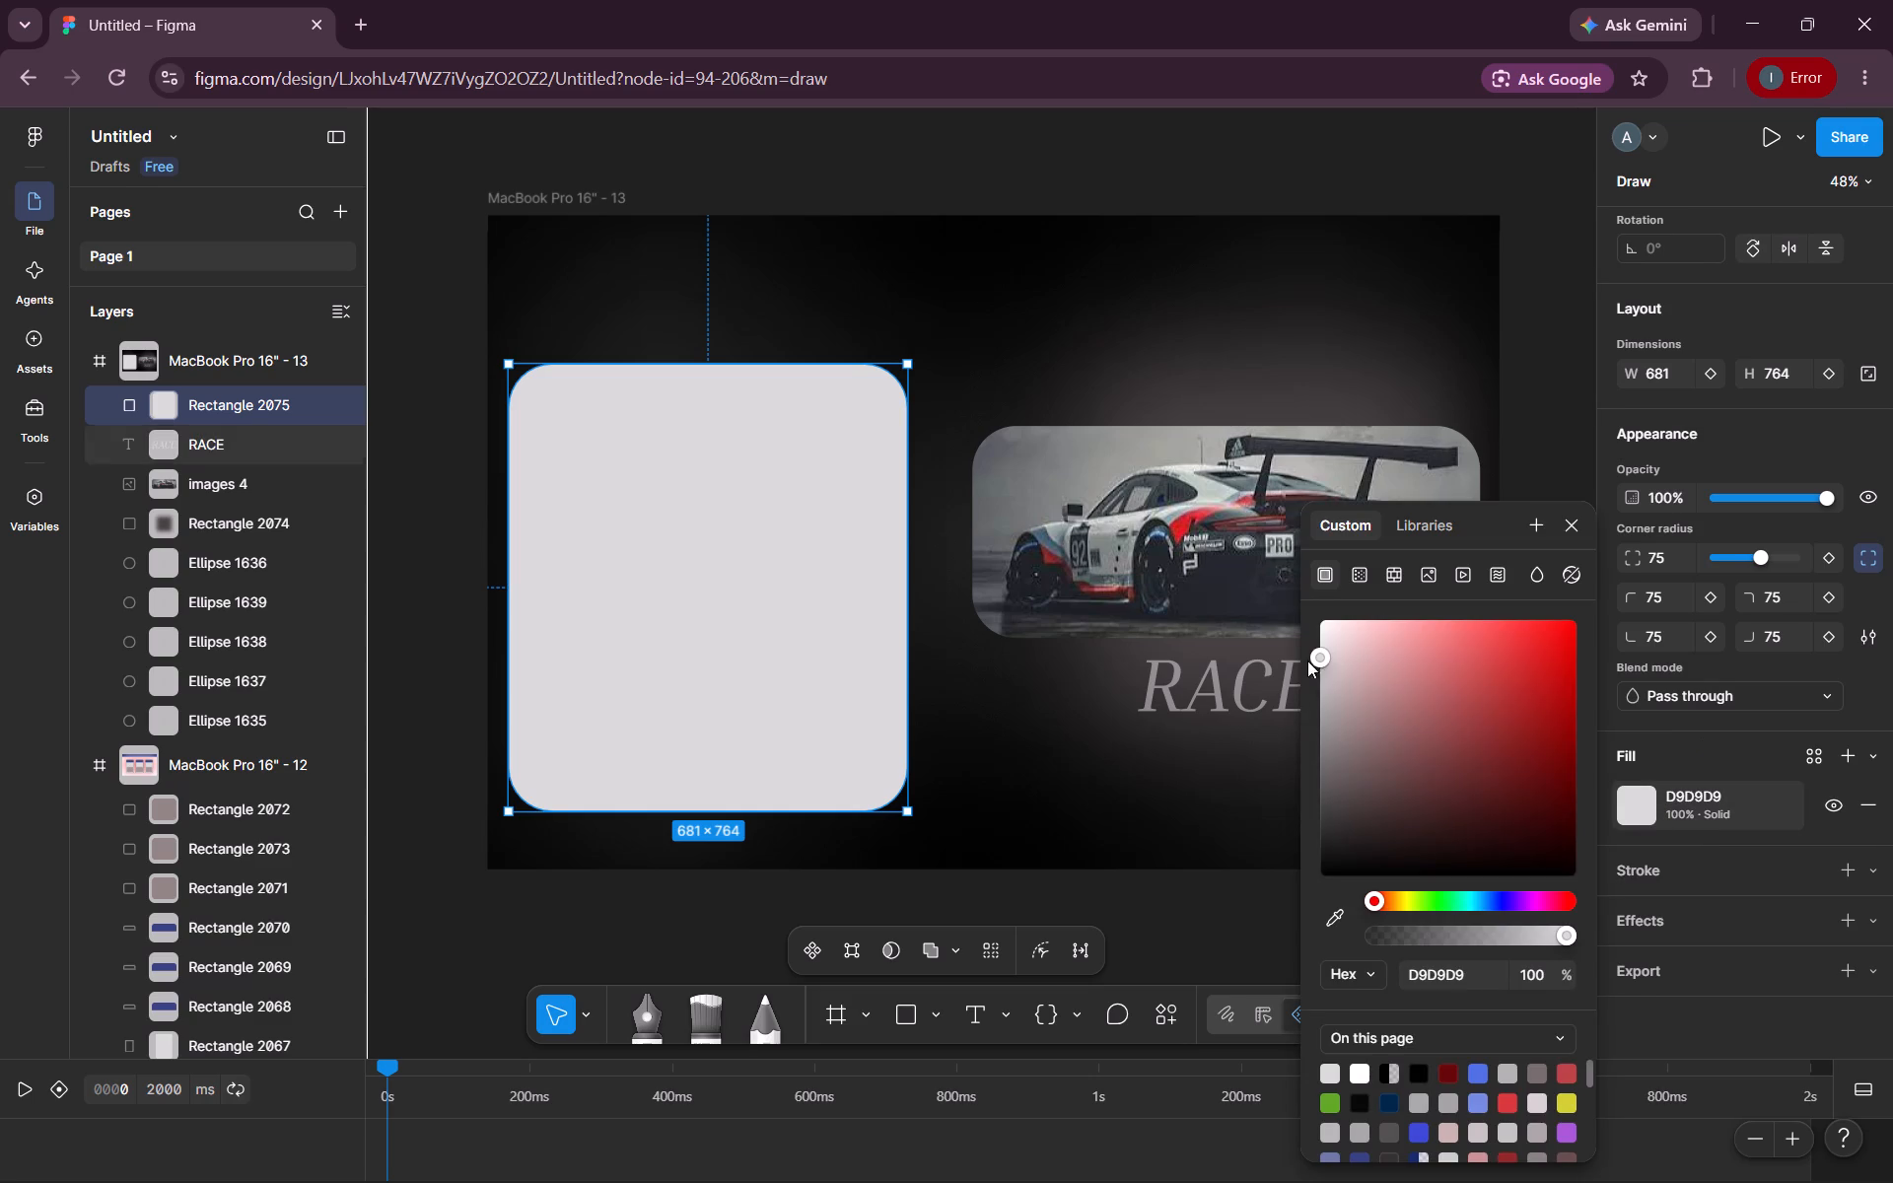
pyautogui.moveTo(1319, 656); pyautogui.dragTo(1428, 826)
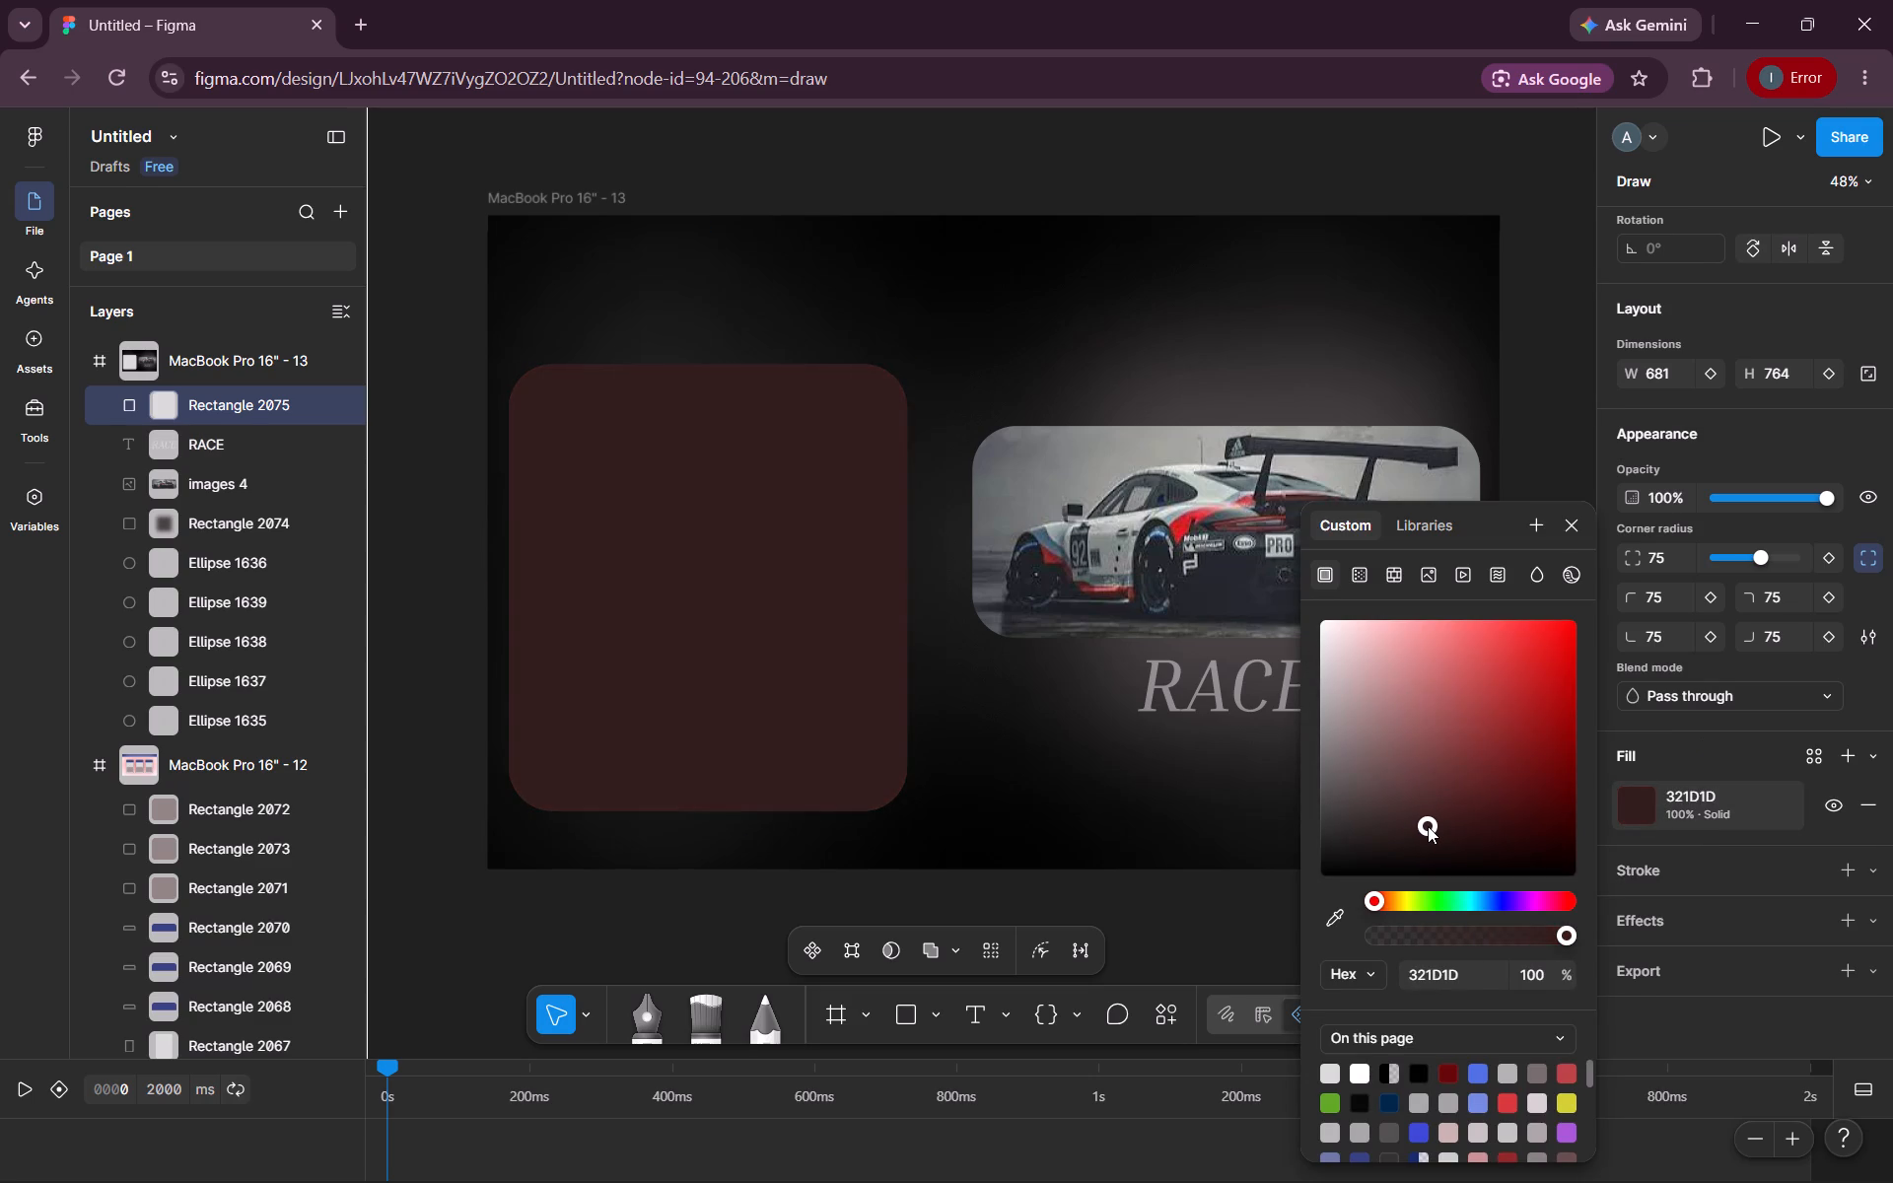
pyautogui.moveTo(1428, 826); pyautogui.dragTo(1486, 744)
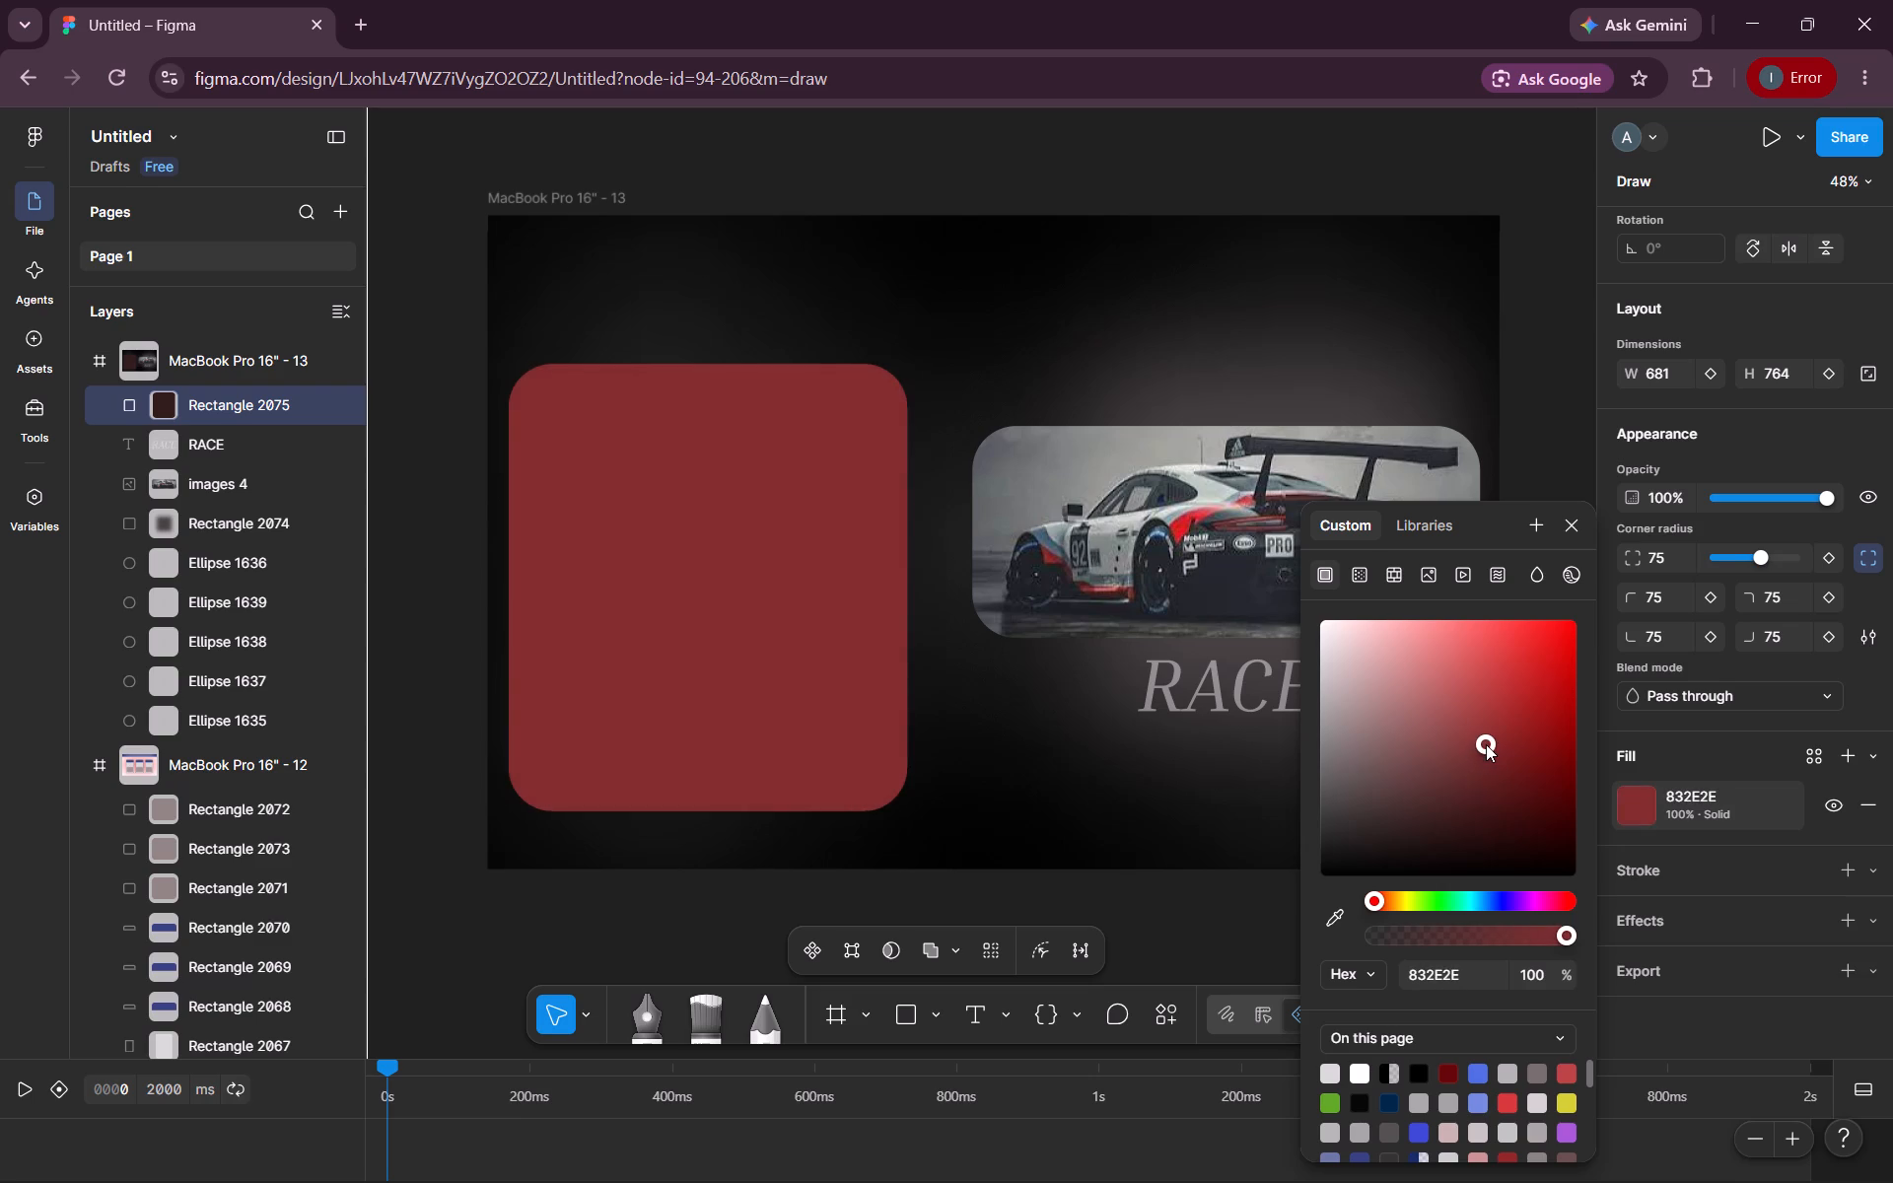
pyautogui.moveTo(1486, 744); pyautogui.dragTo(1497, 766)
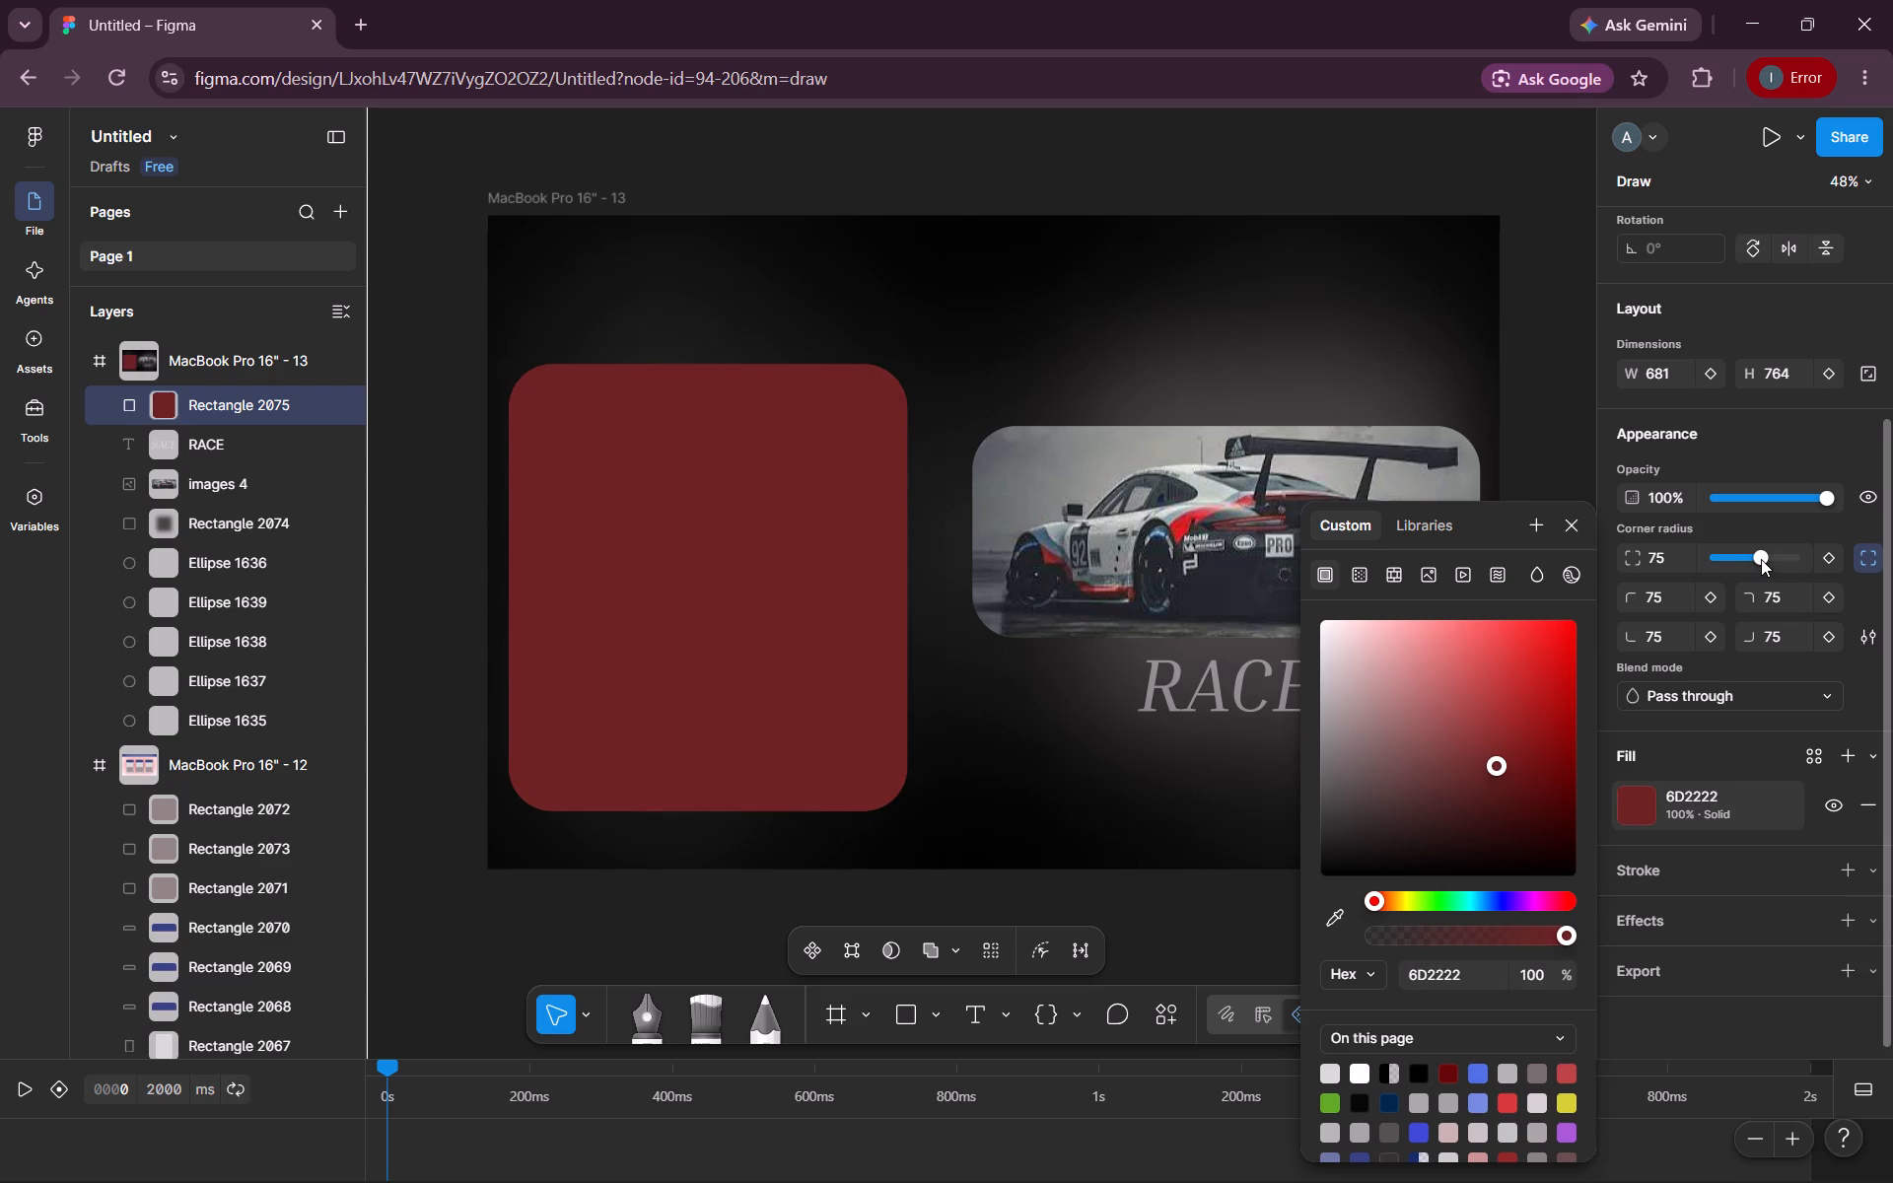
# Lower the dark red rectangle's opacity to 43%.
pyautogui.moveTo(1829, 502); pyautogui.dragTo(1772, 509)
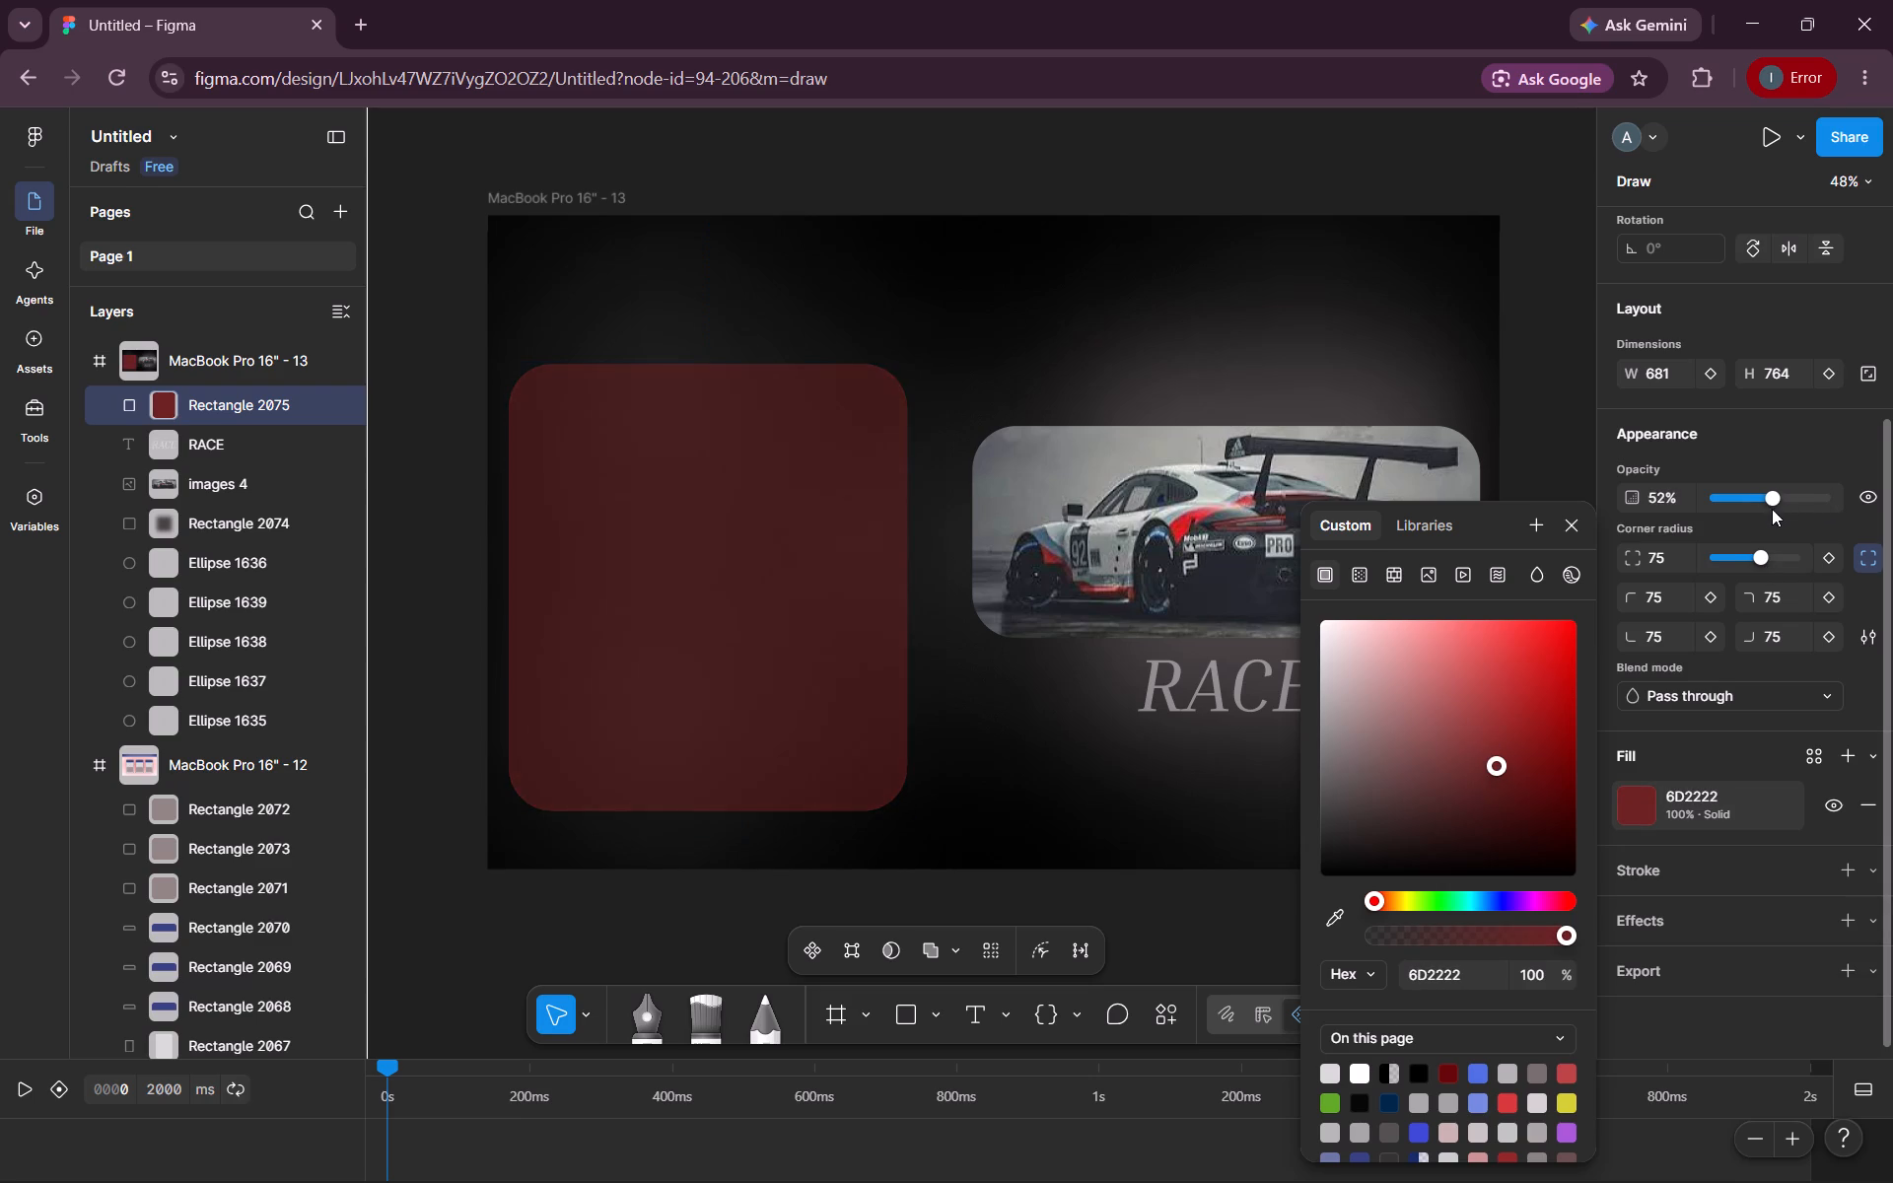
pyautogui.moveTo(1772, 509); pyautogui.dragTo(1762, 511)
# Extend the dark red rectangle upwards to a height of about 876 and centre it vertically in the frame, slightly inset from the left edge.
pyautogui.click(815, 530)
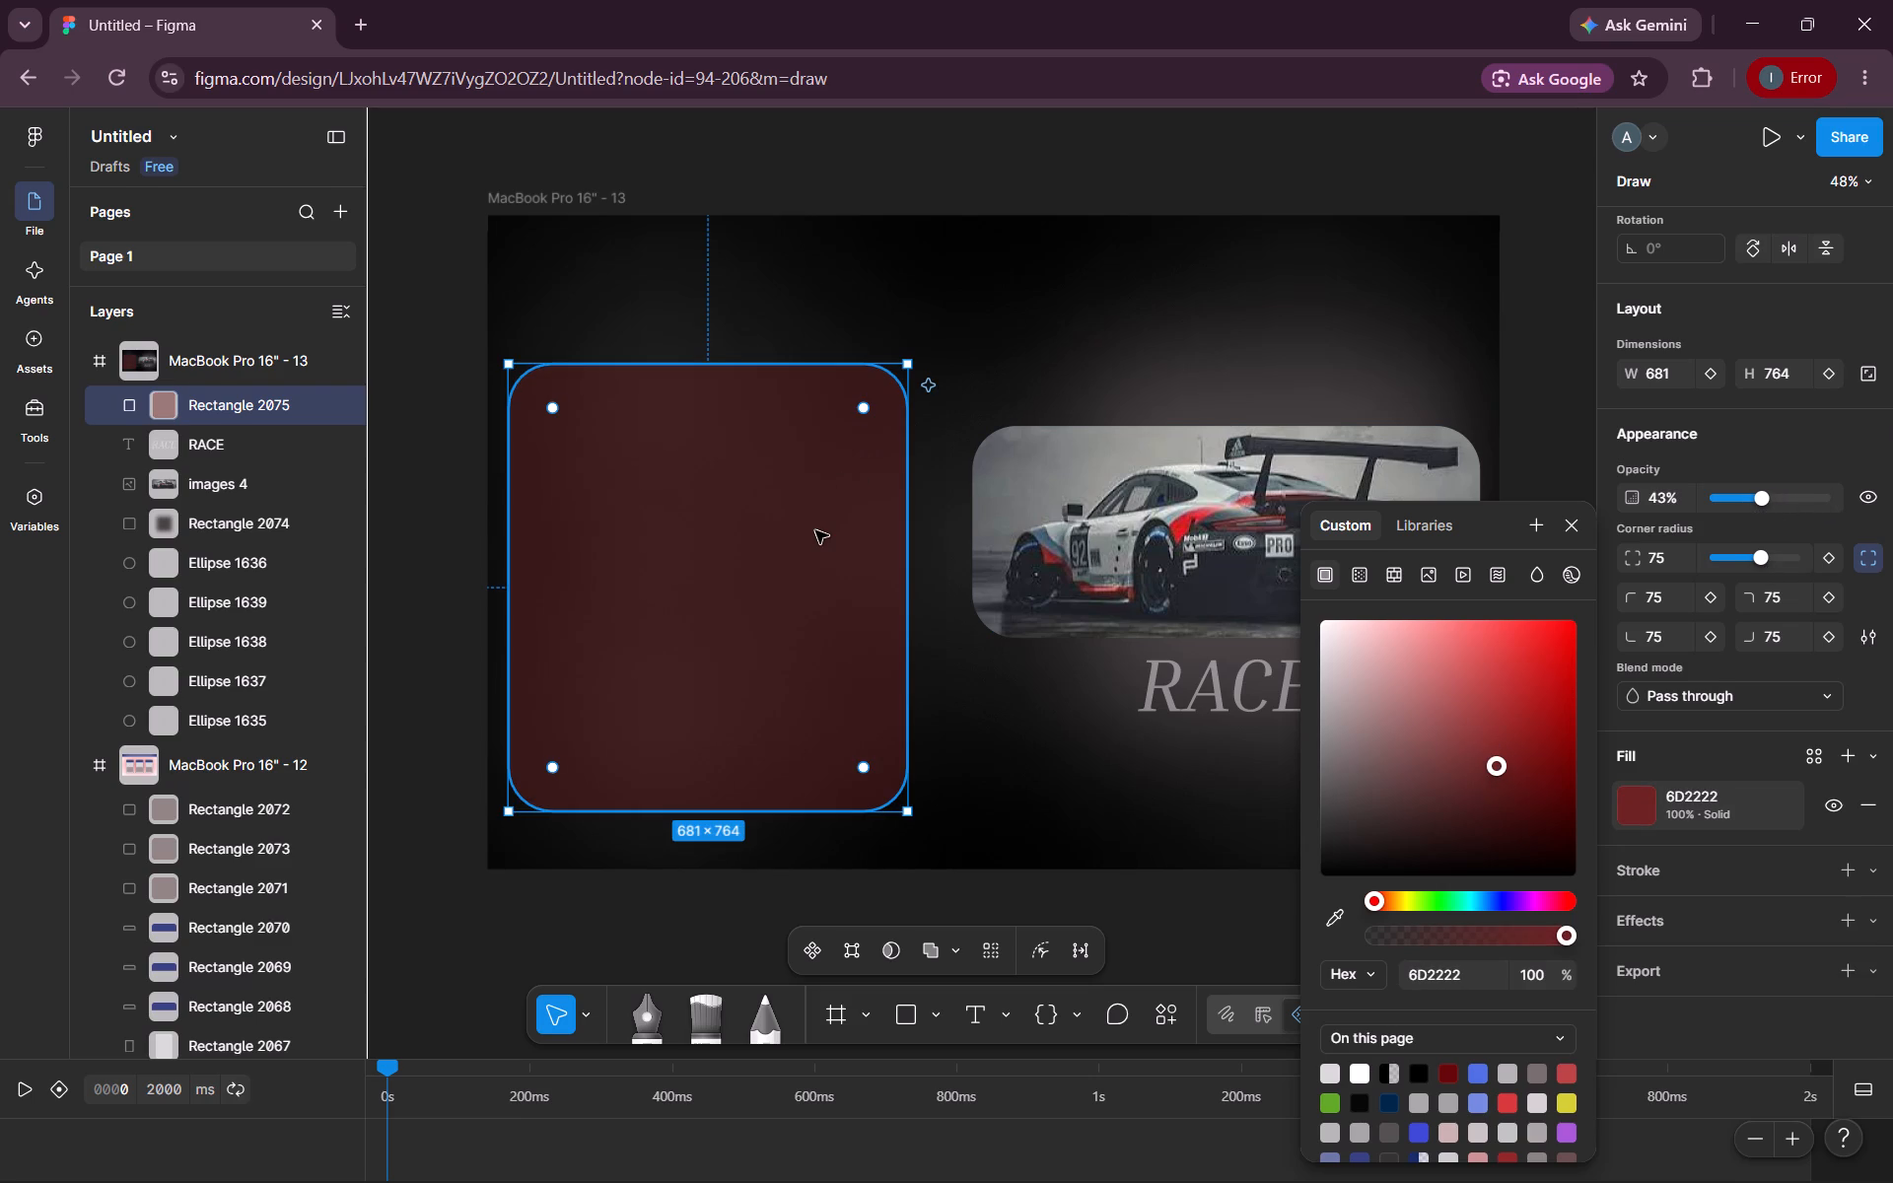
pyautogui.moveTo(720, 371); pyautogui.dragTo(720, 301)
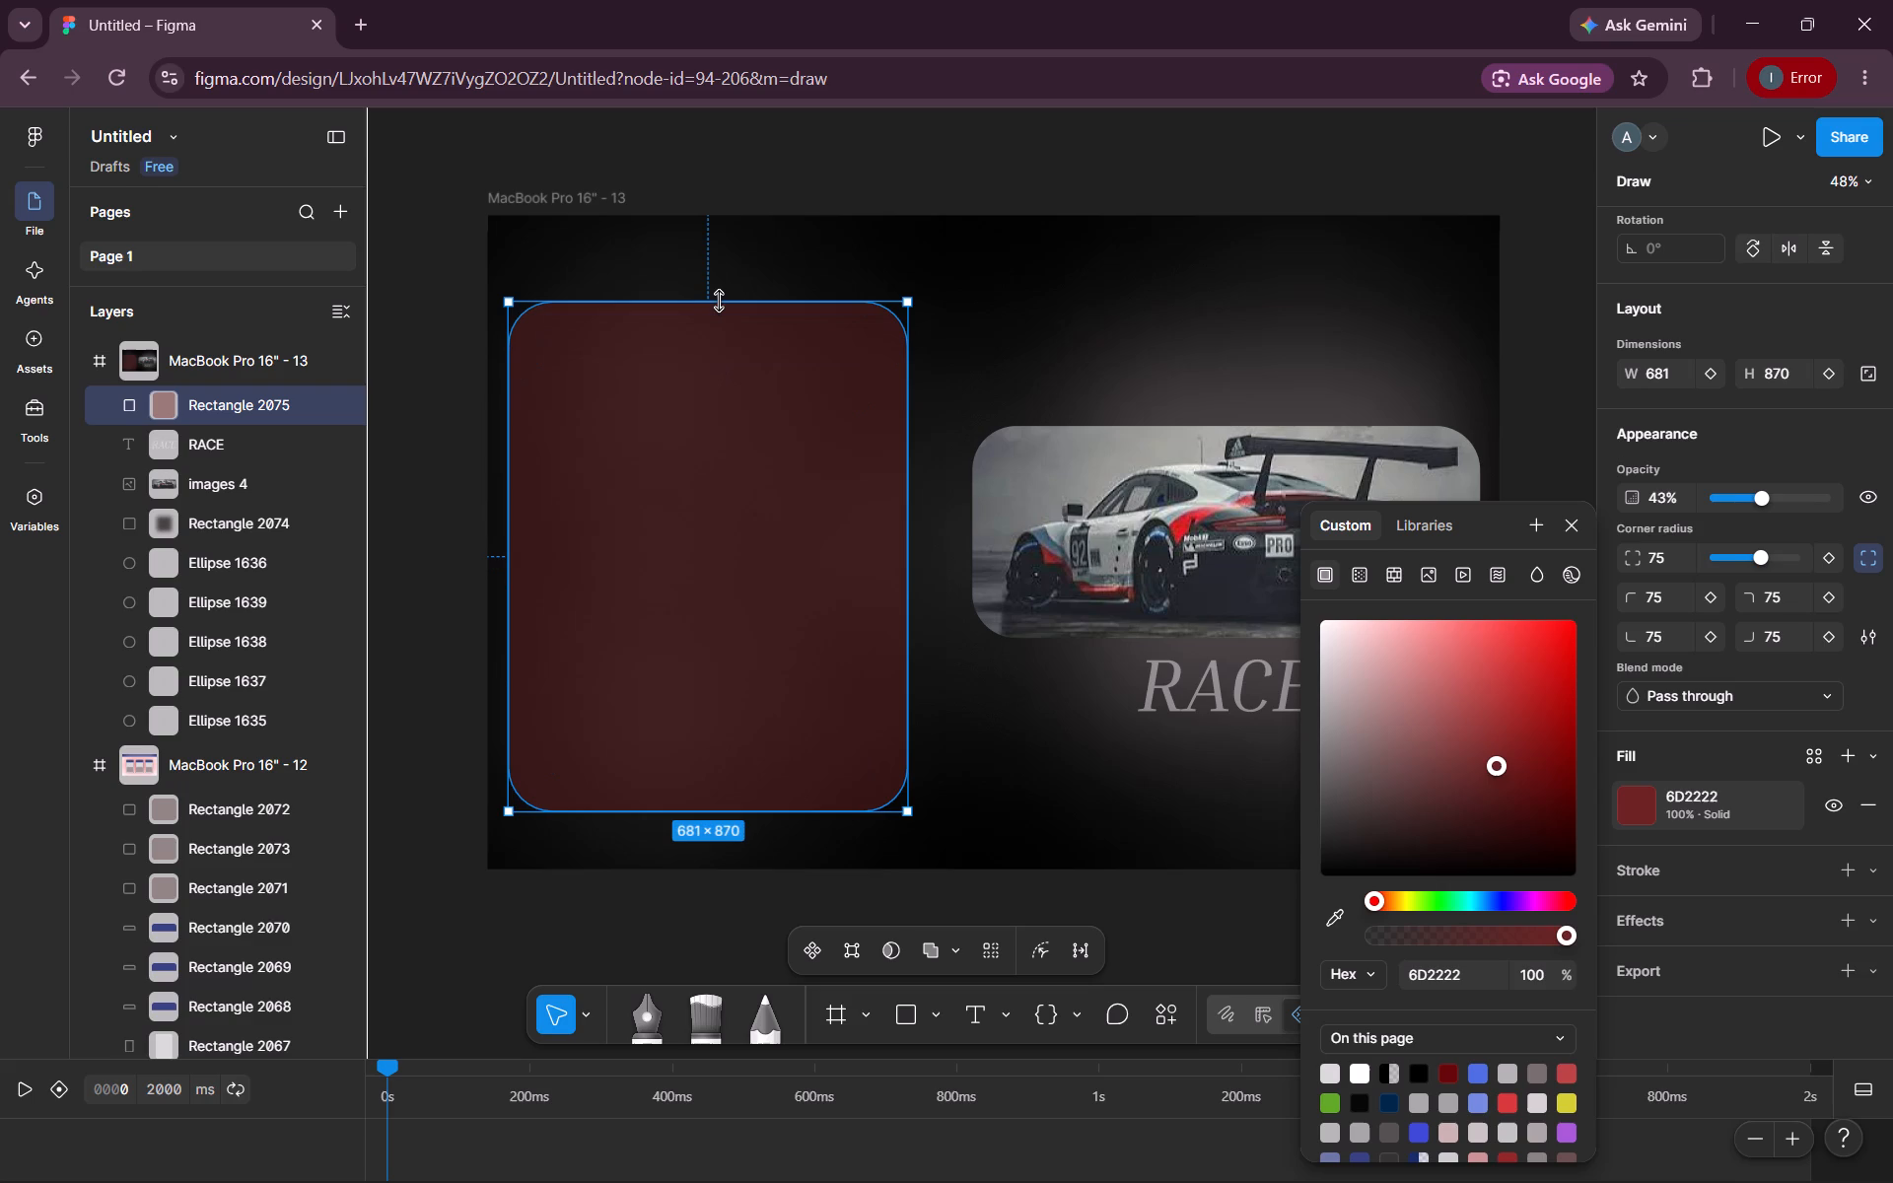
pyautogui.moveTo(720, 301); pyautogui.dragTo(720, 299)
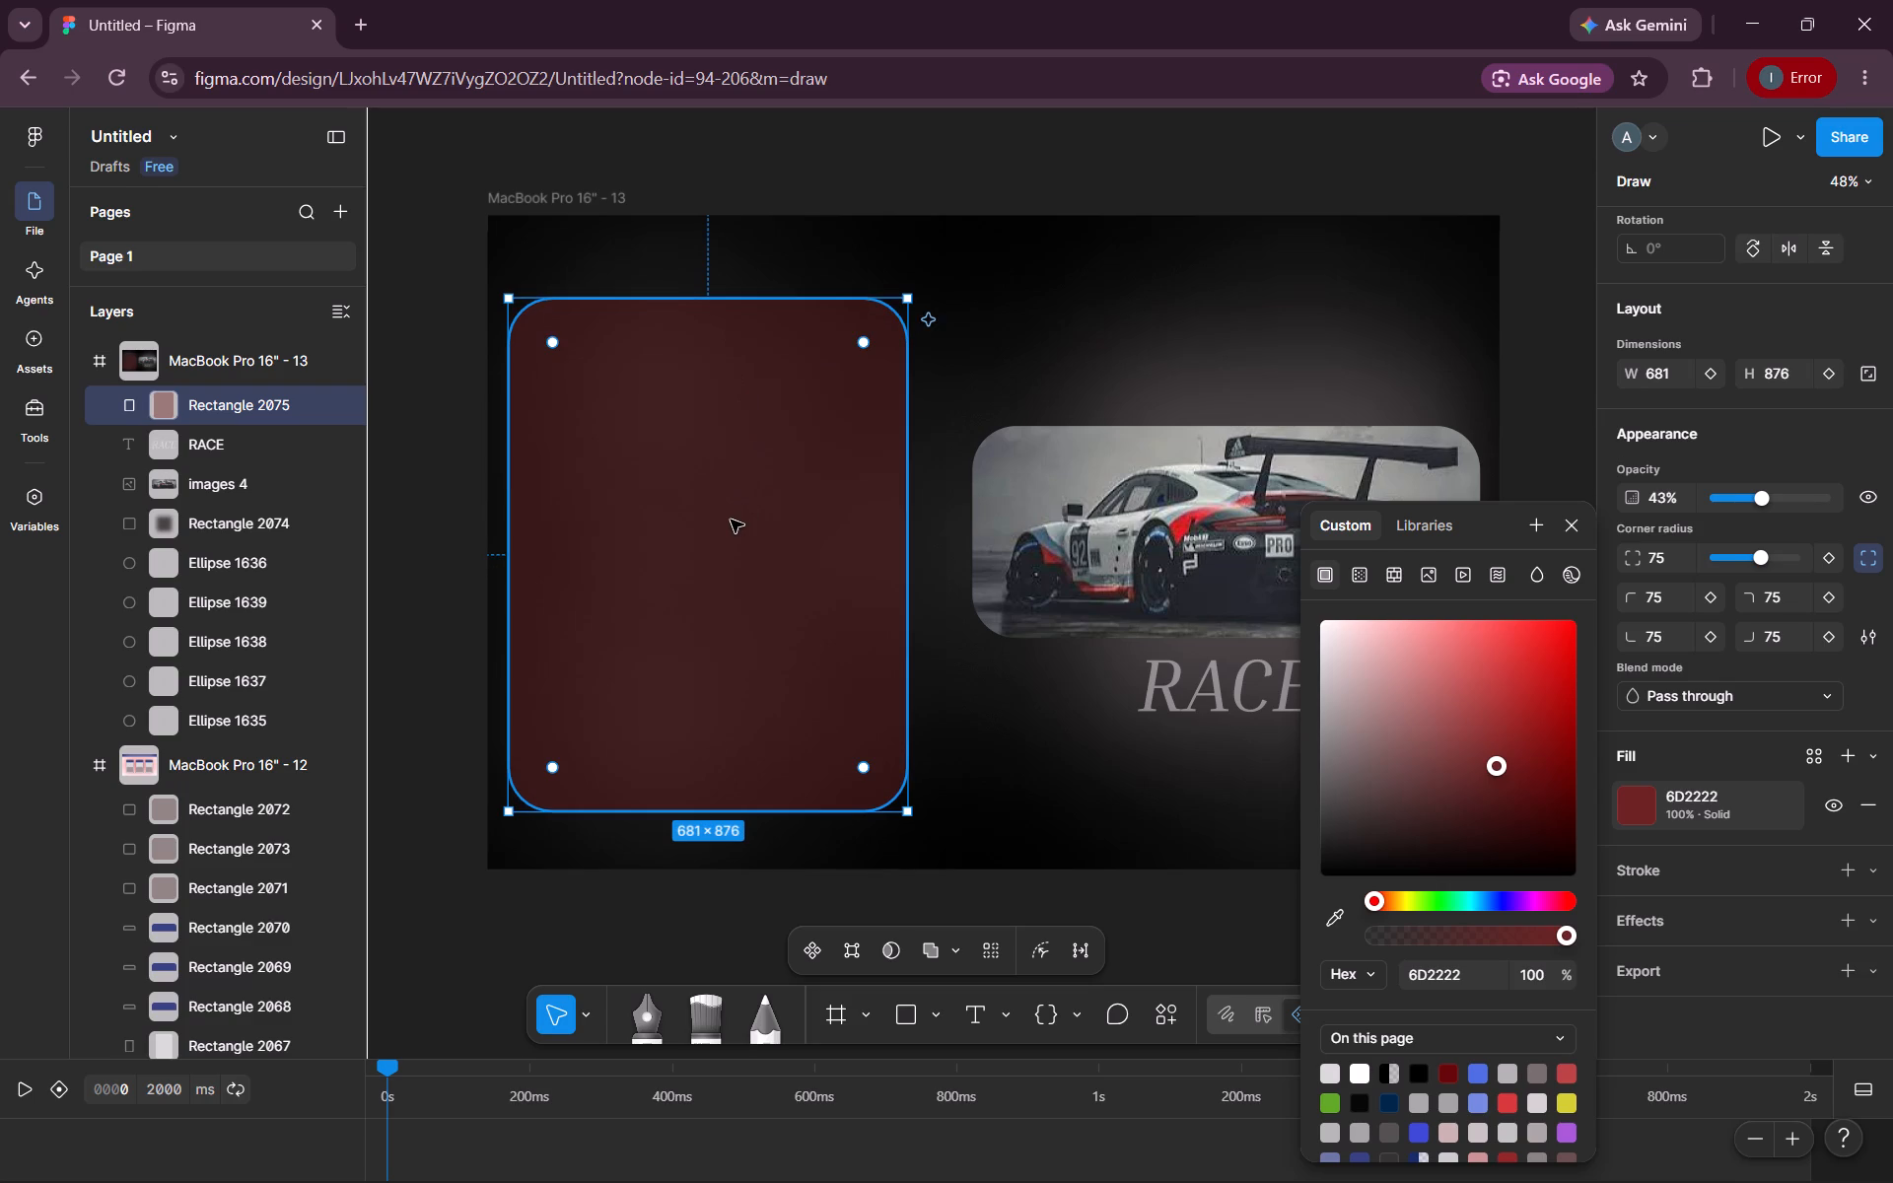
pyautogui.moveTo(731, 520); pyautogui.dragTo(742, 517)
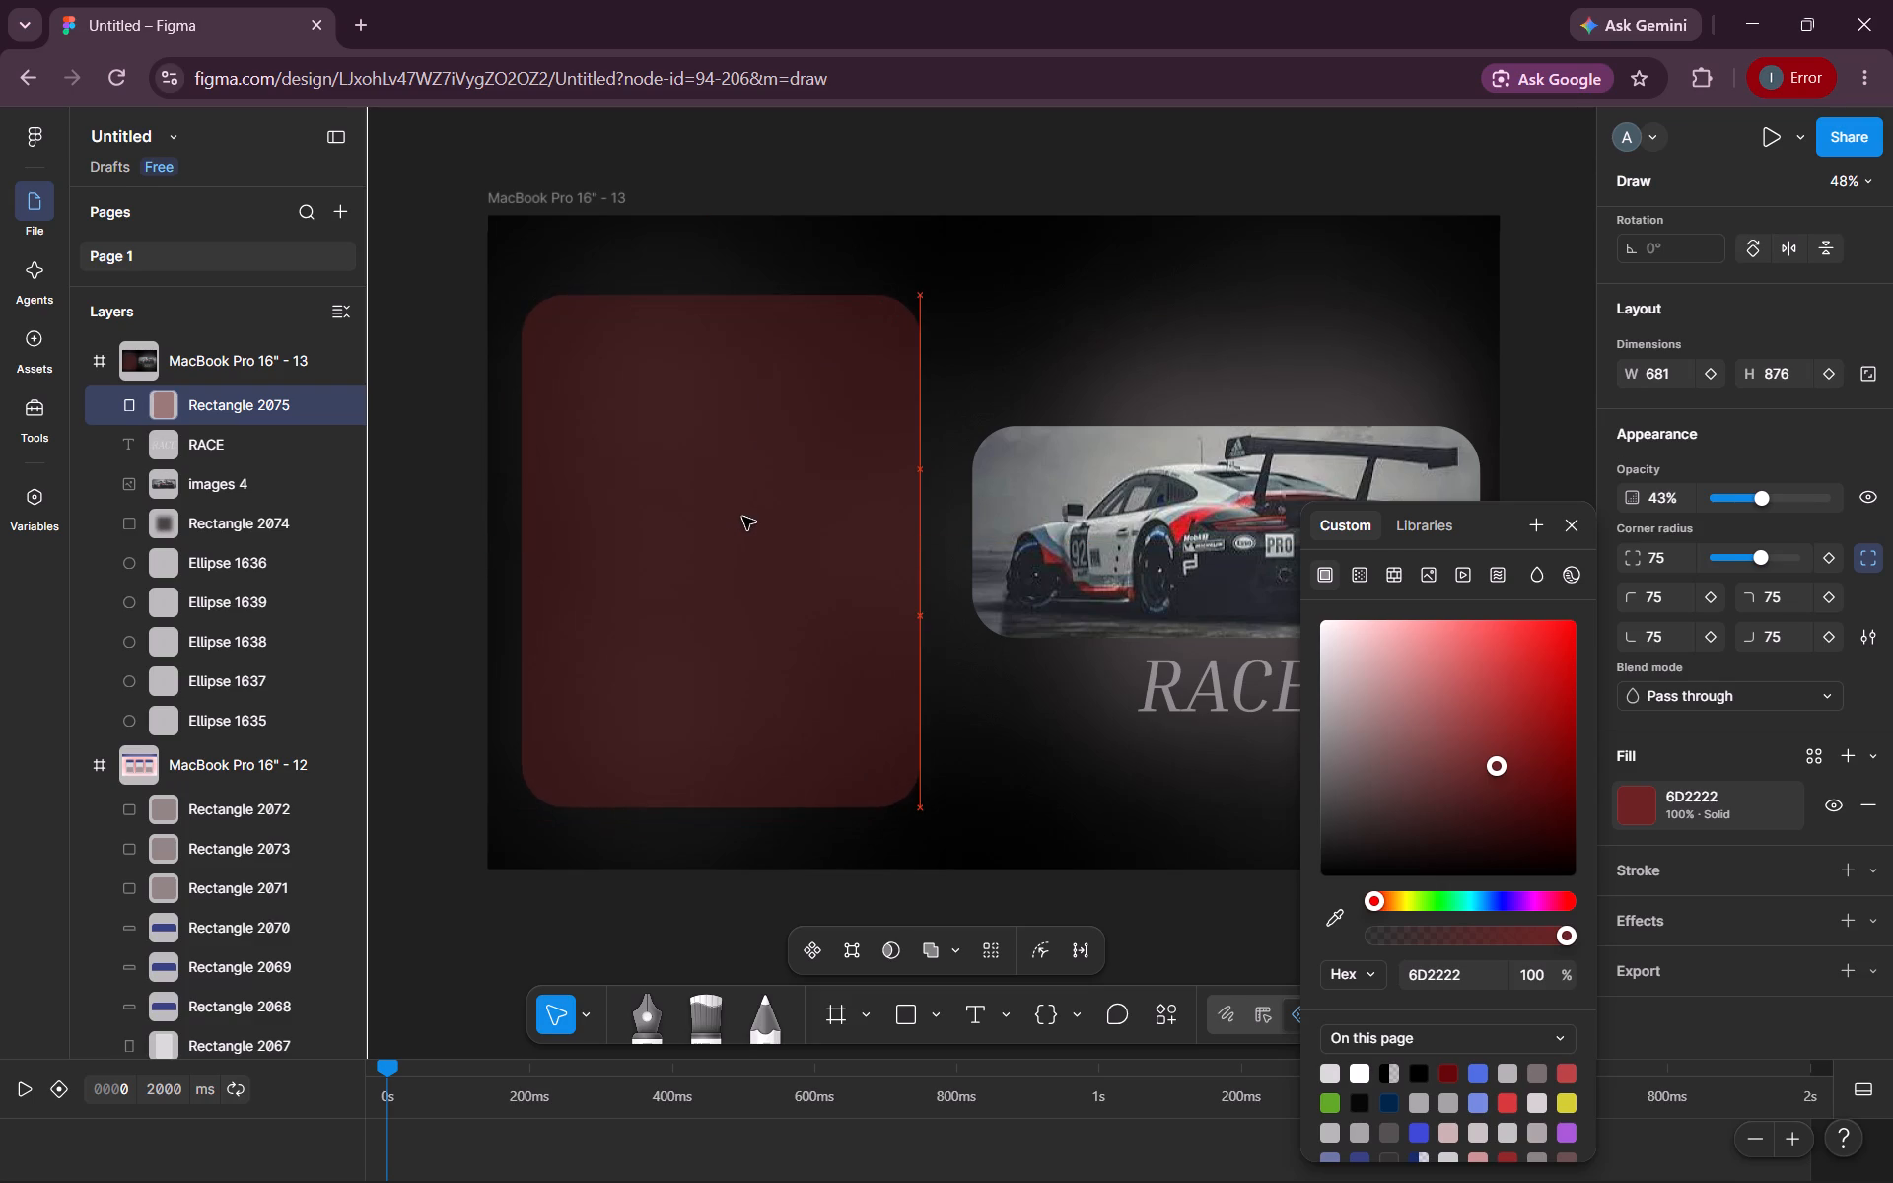
pyautogui.moveTo(742, 517); pyautogui.dragTo(743, 536)
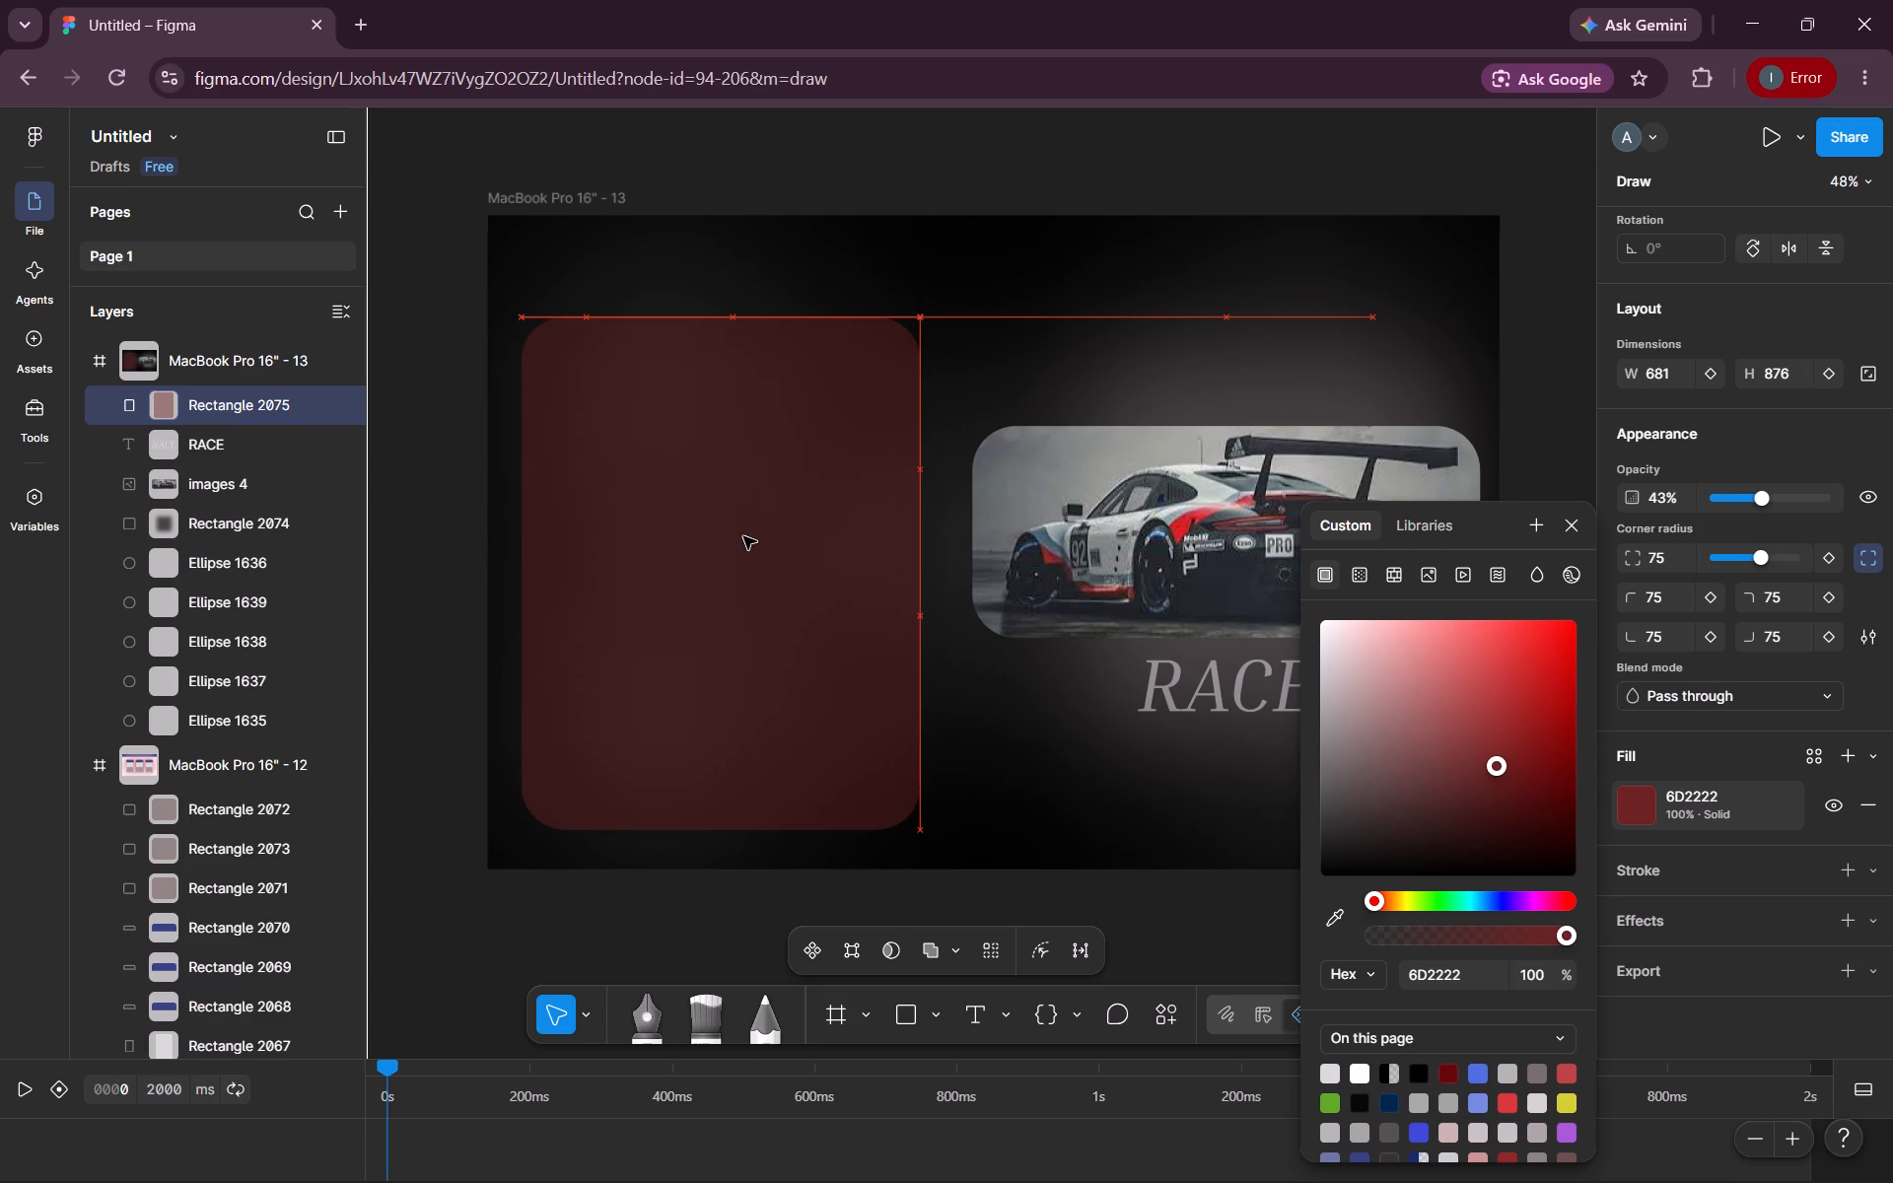
pyautogui.moveTo(743, 536); pyautogui.dragTo(744, 518)
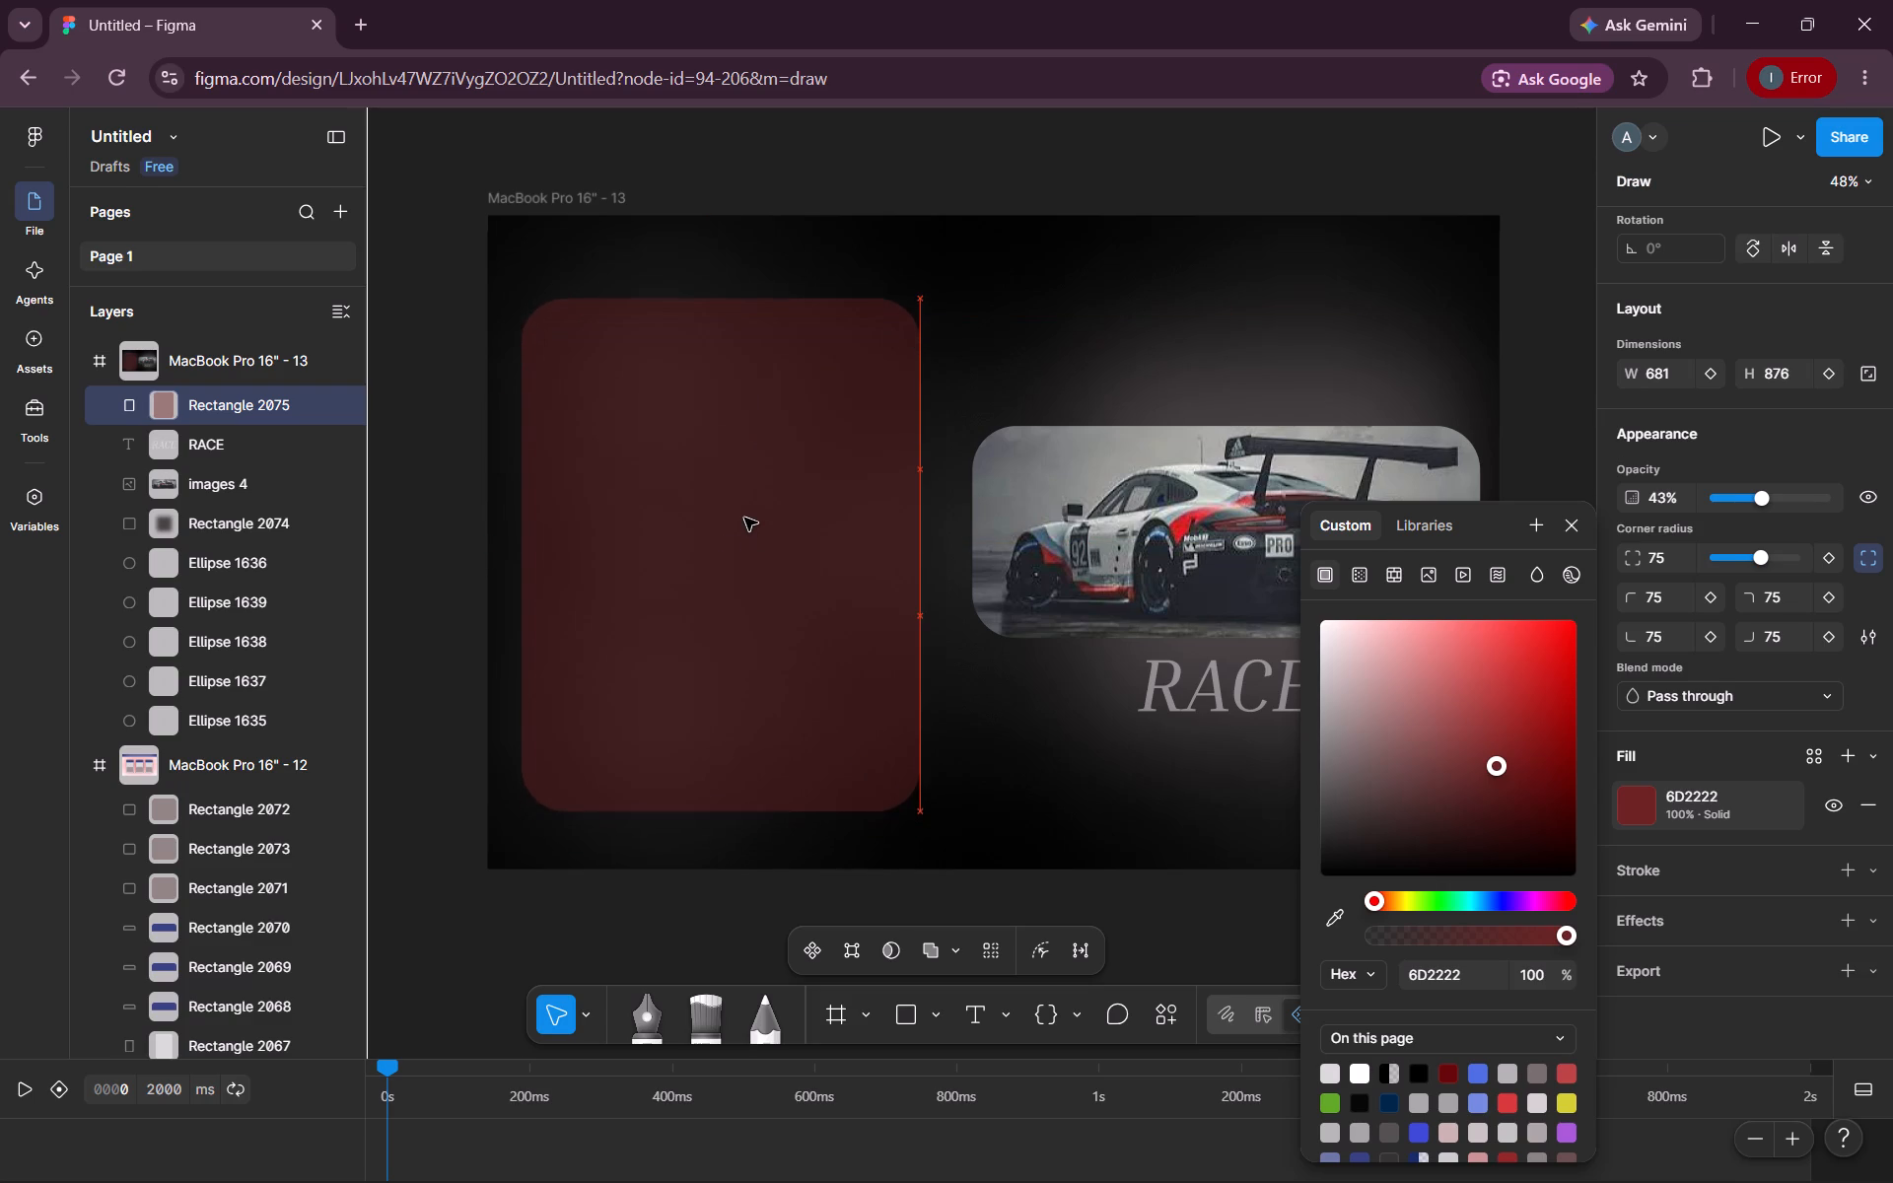
pyautogui.moveTo(744, 518); pyautogui.dragTo(744, 508)
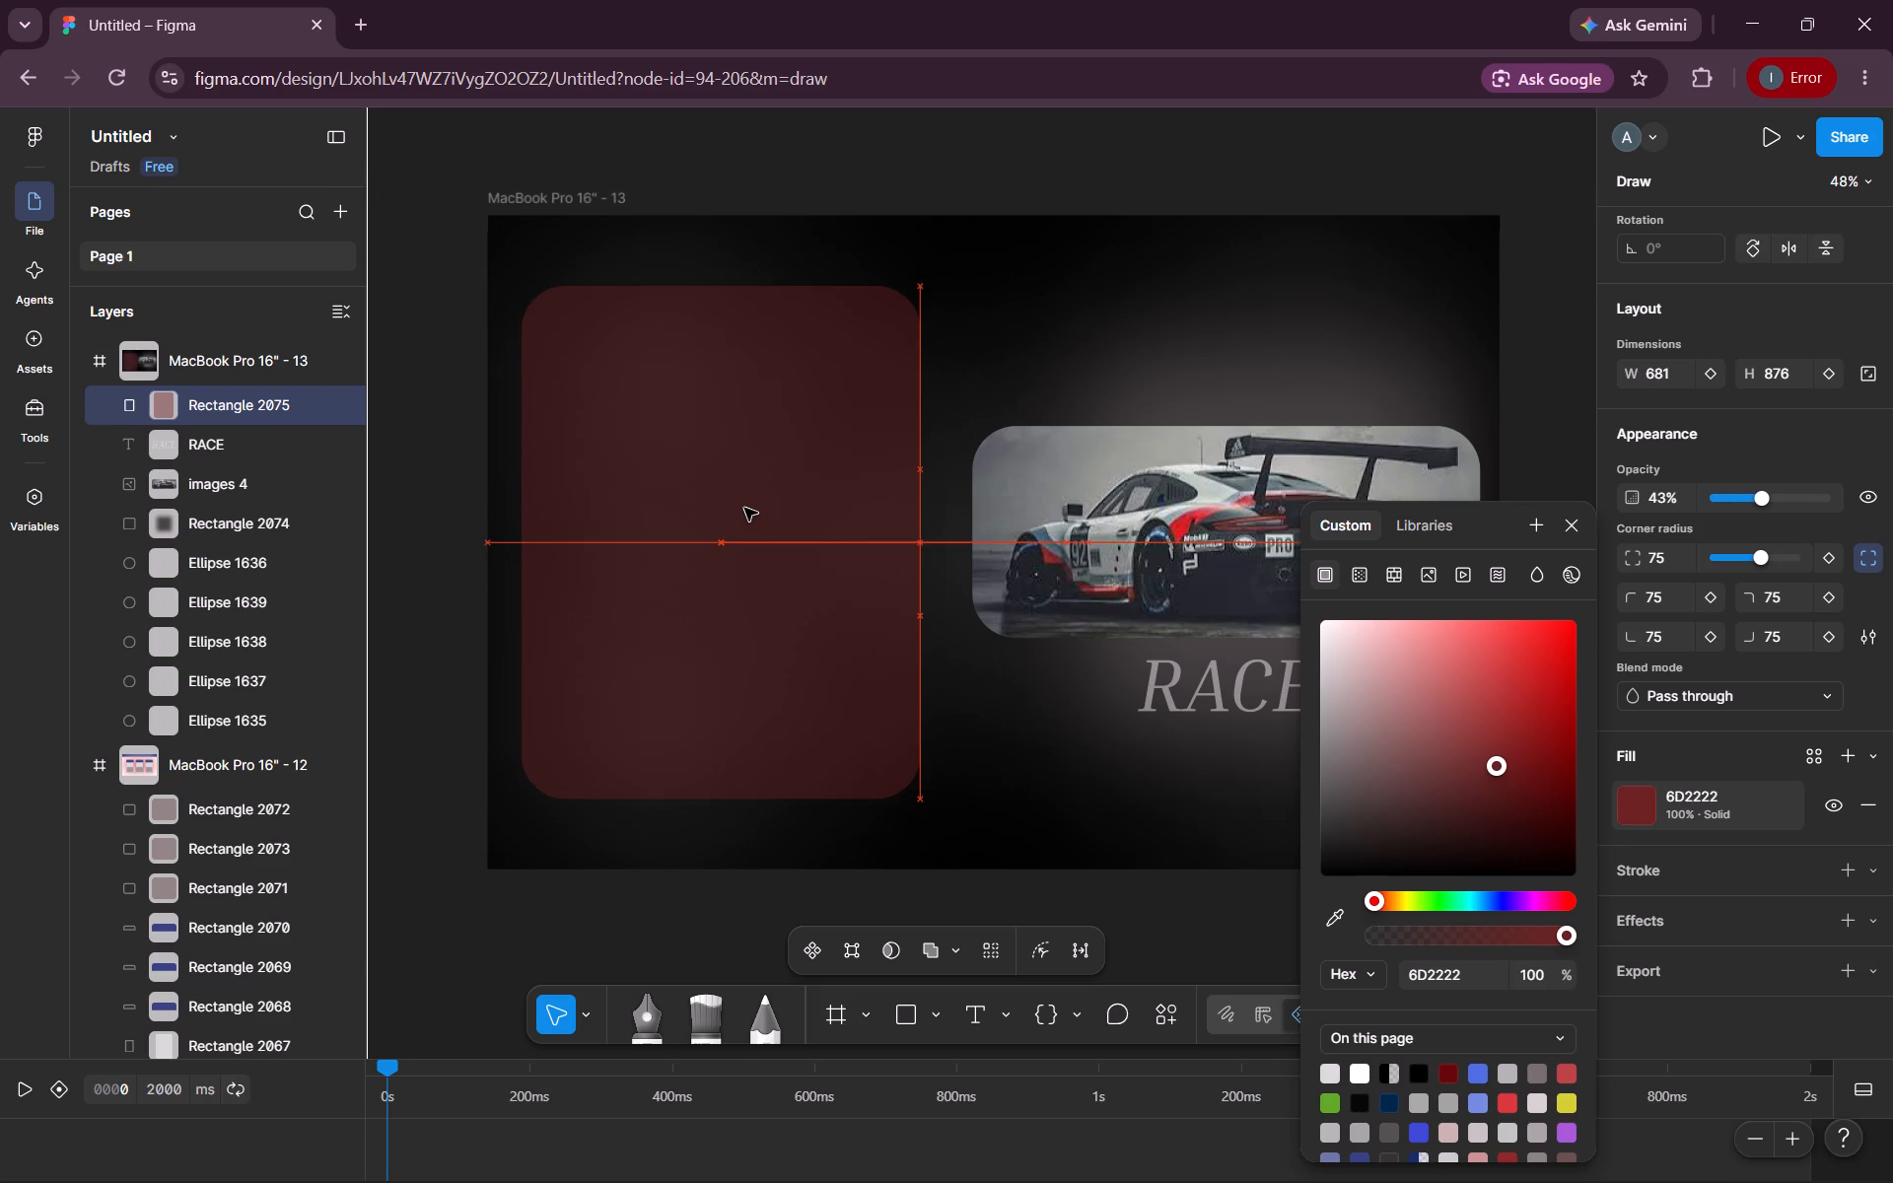
pyautogui.moveTo(744, 508); pyautogui.dragTo(743, 508)
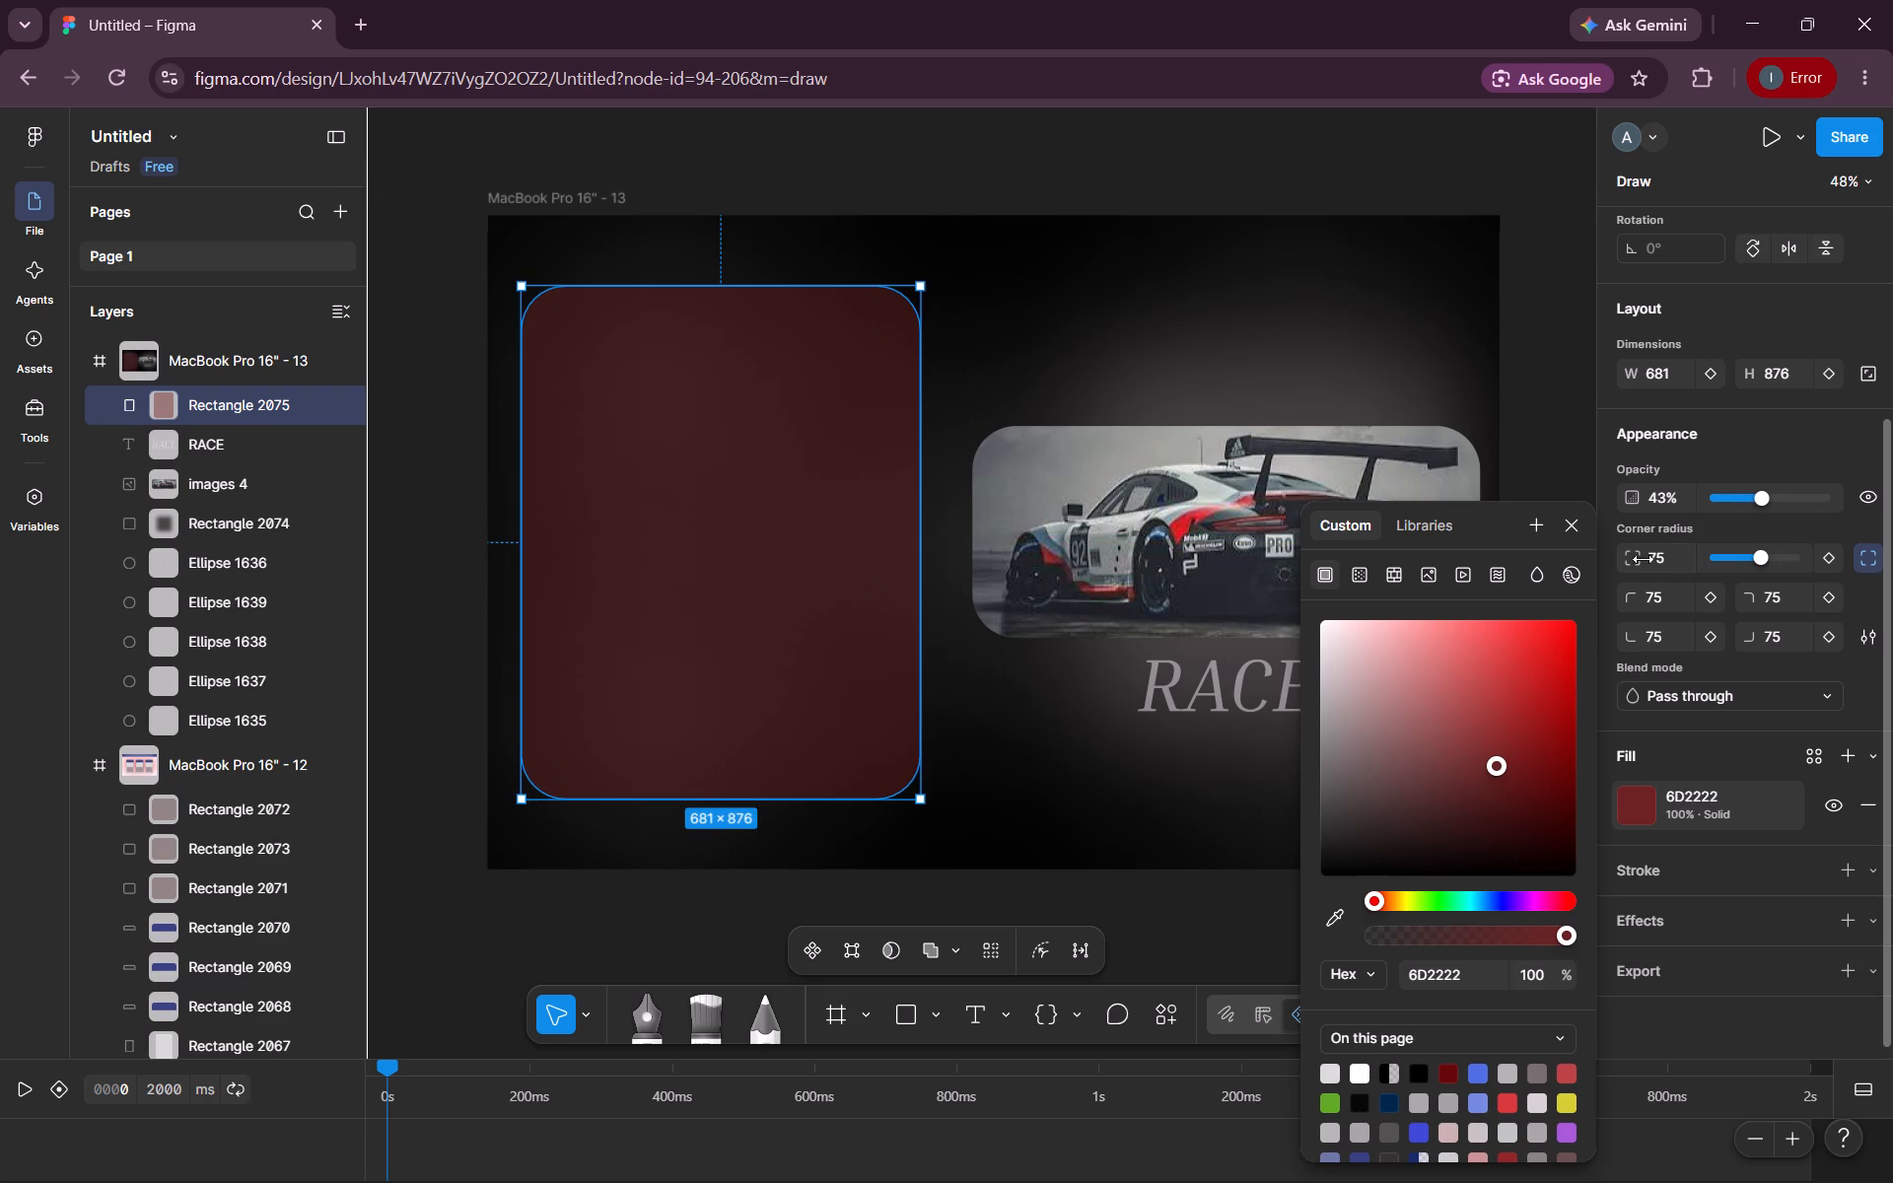
# Set the dark red rectangle's opacity to 50%.
pyautogui.doubleClick(1669, 497)
pyautogui.write('50')
pyautogui.press('Return')
# Change the rounded rectangle's fill to a brighter red, B13838, and deselect it.
pyautogui.moveTo(1502, 757); pyautogui.dragTo(1526, 665)
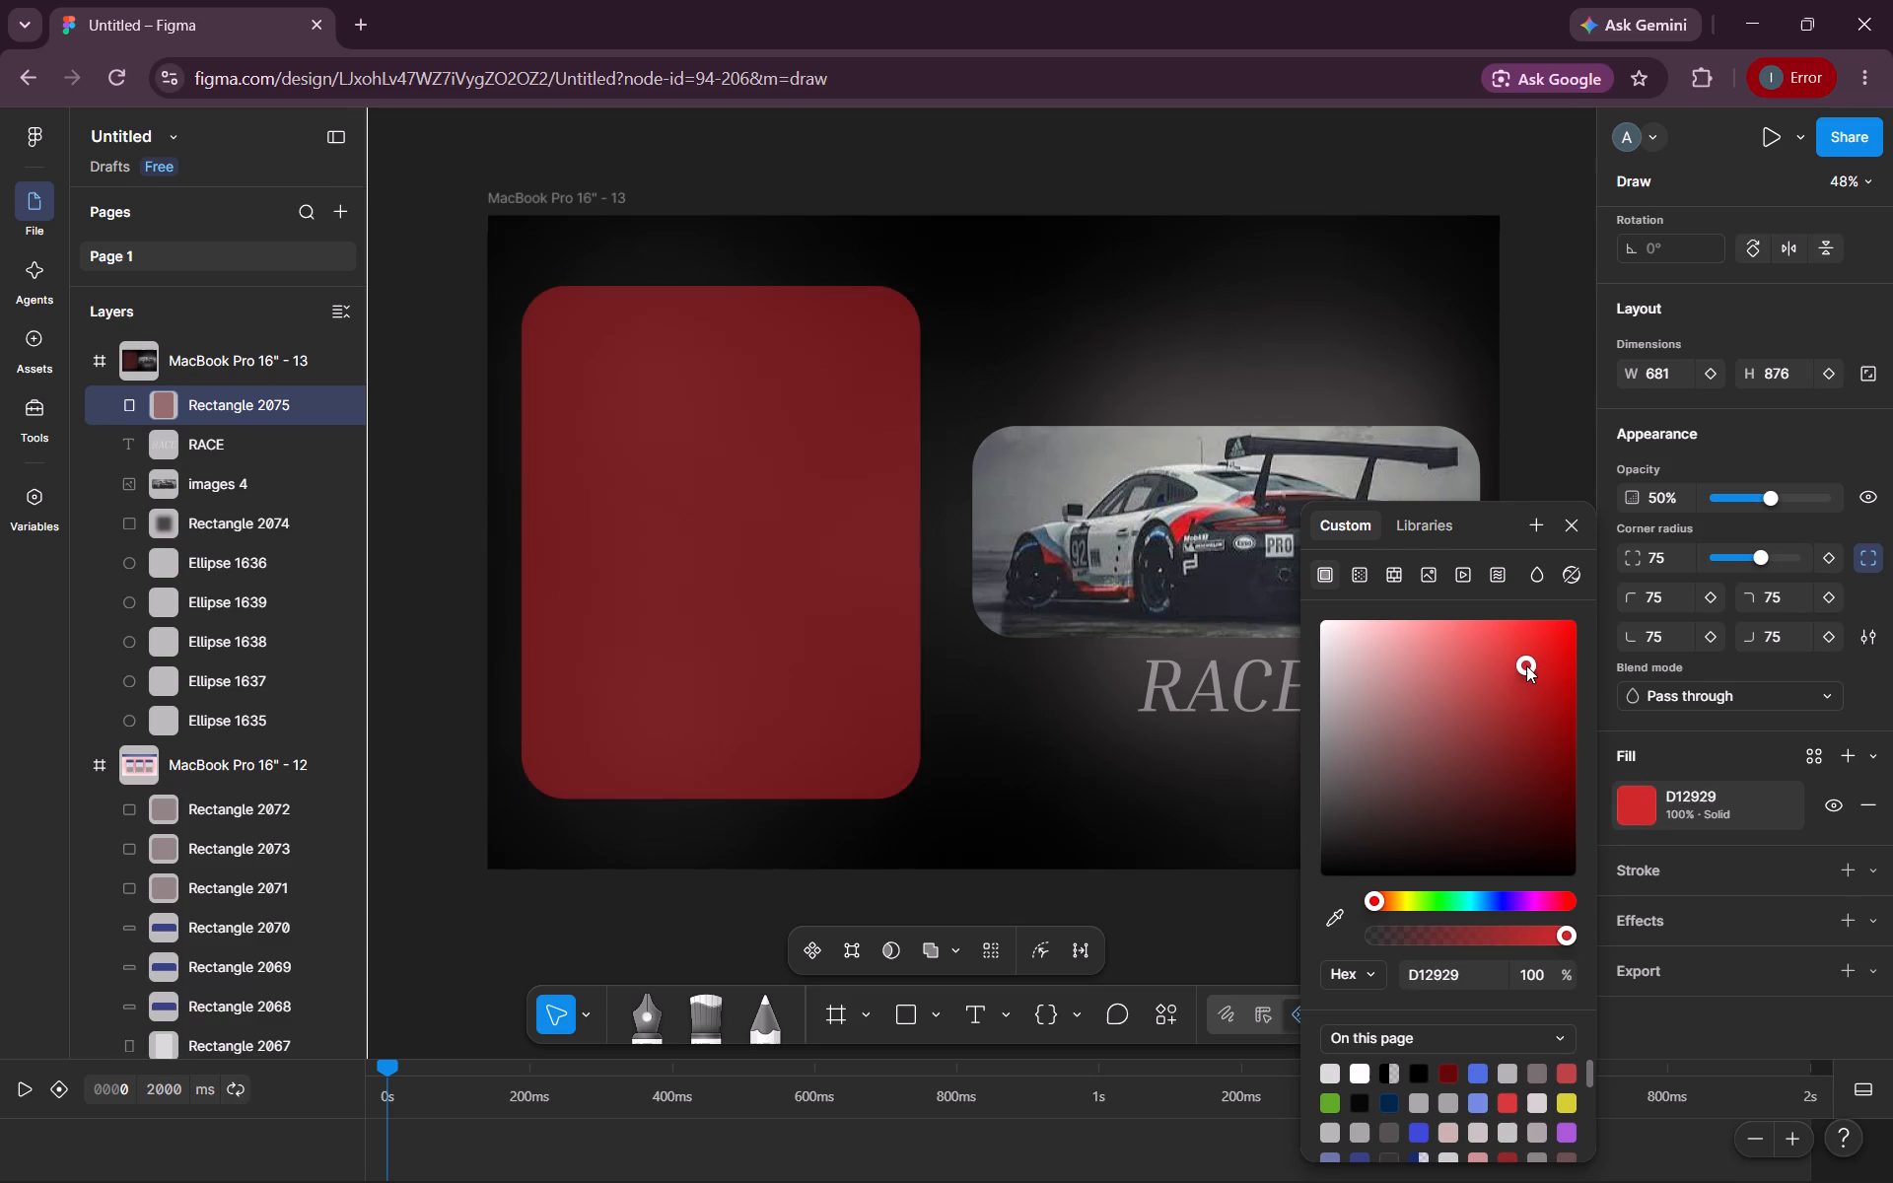
pyautogui.moveTo(1526, 665); pyautogui.dragTo(1495, 698)
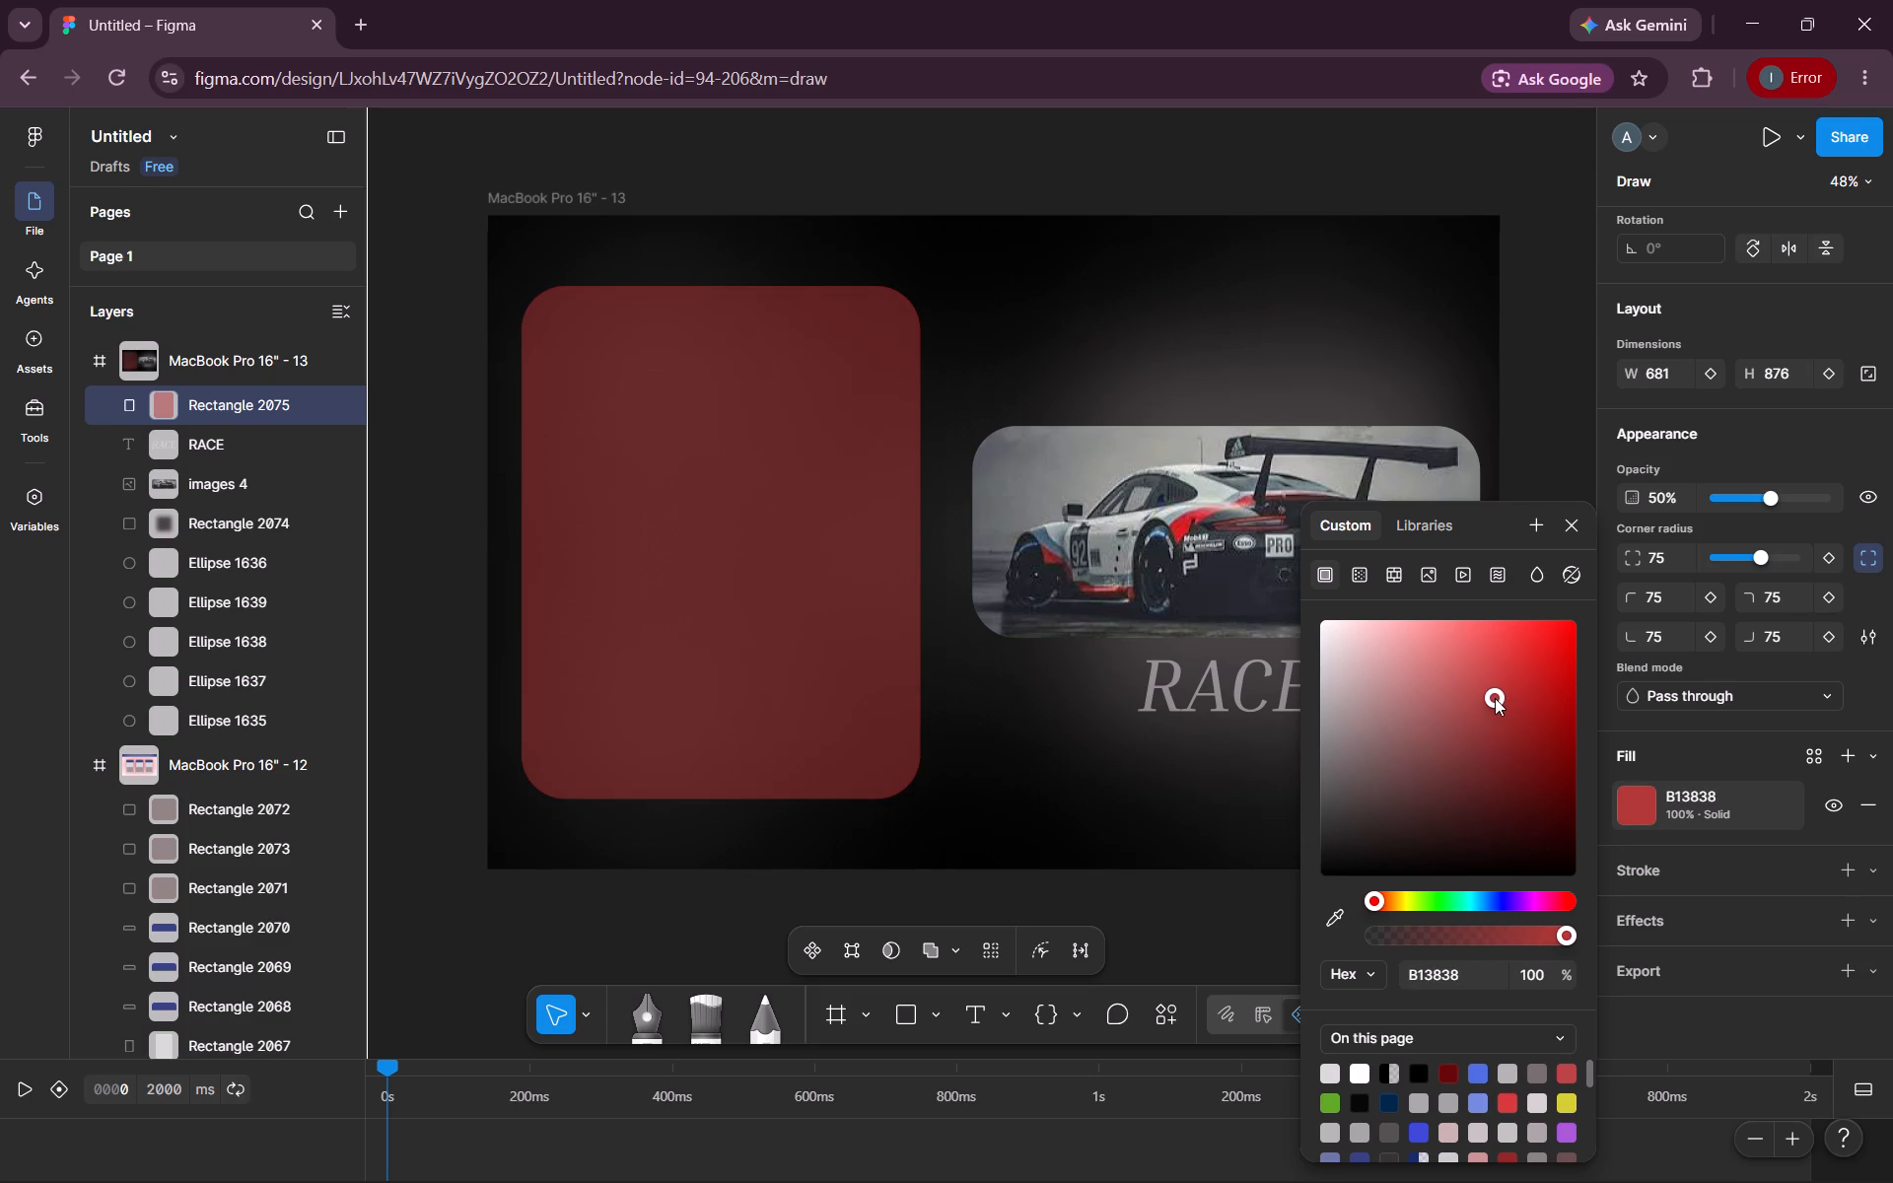
pyautogui.click(1121, 906)
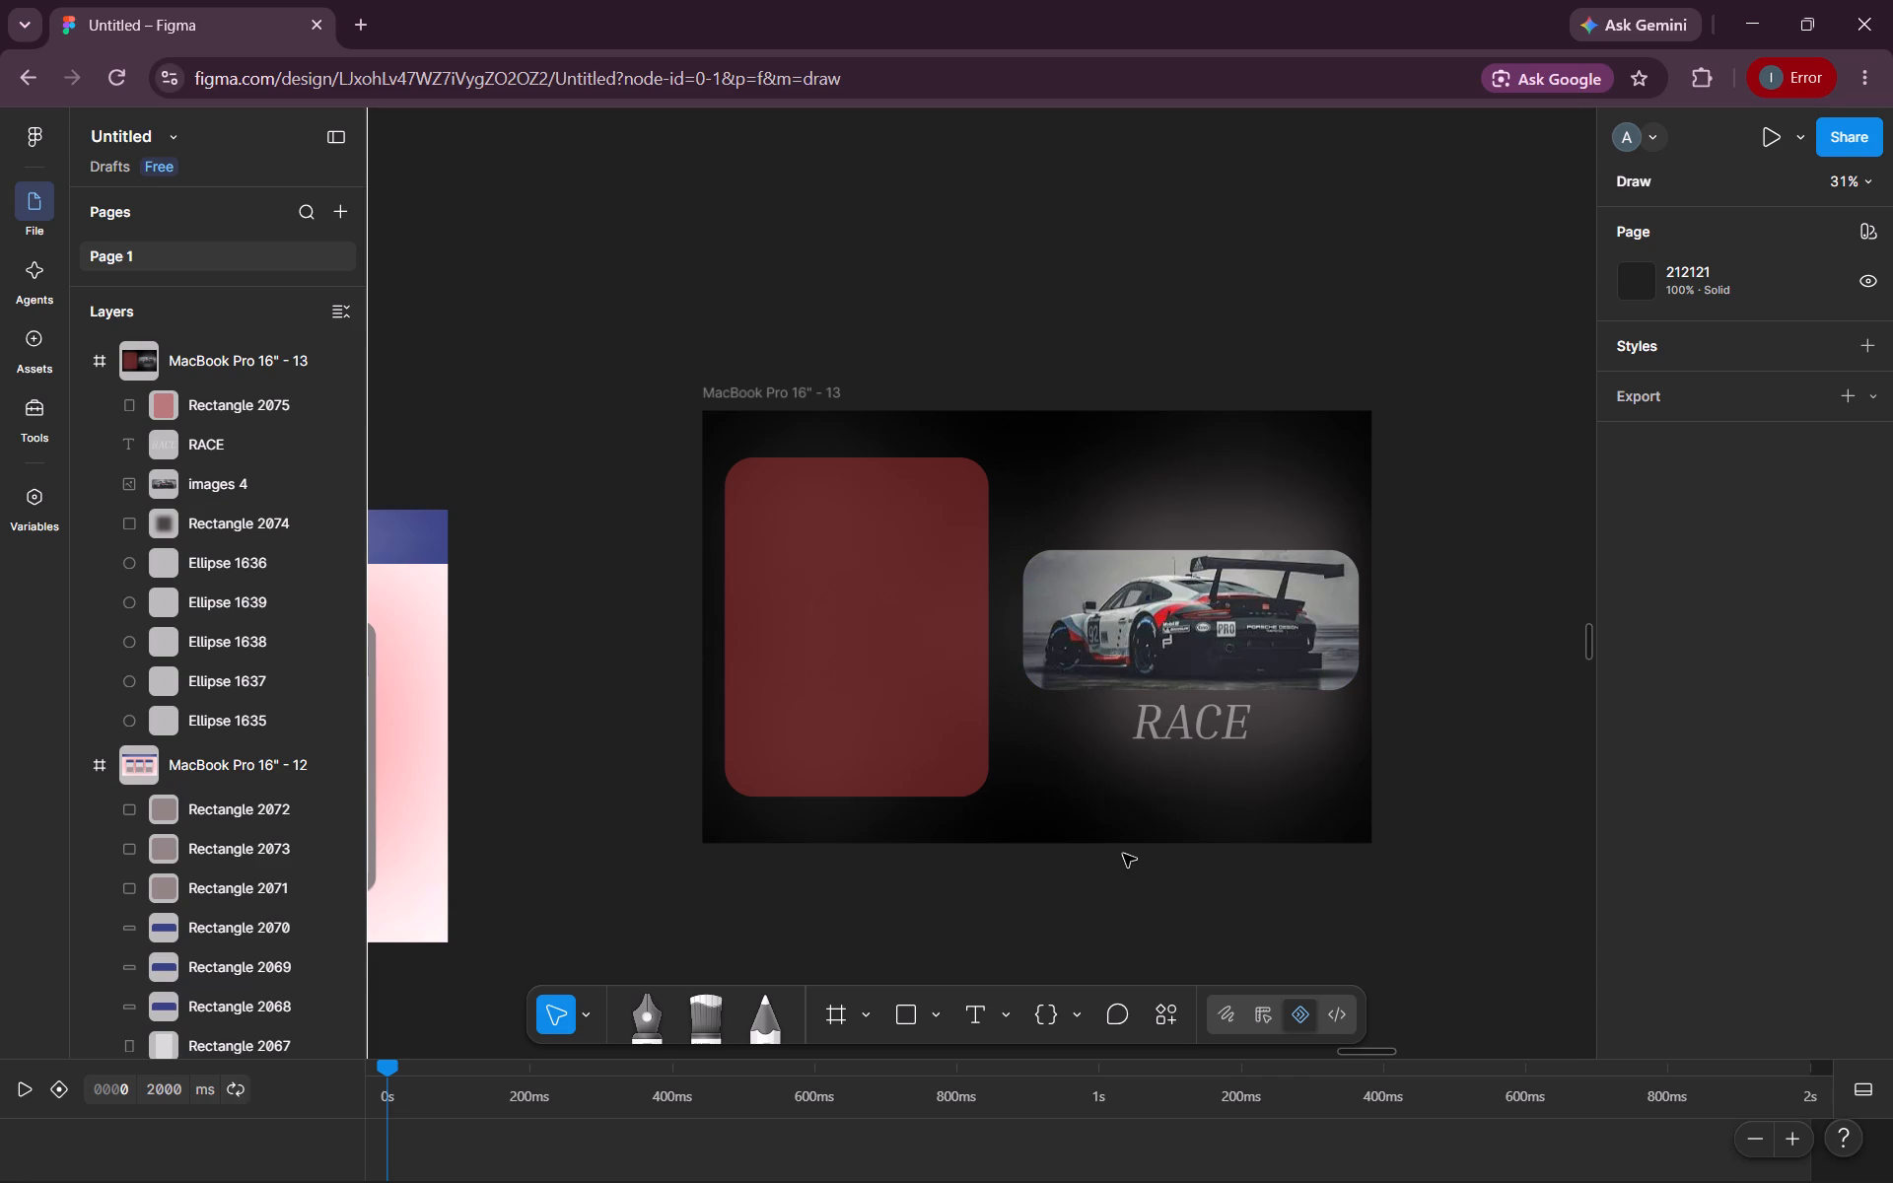
# Change the large rounded panel's fill from bright red to a muted brownish red, 764545, and deselect it.
pyautogui.scroll(-1, 1123, 854)
pyautogui.click(933, 614)
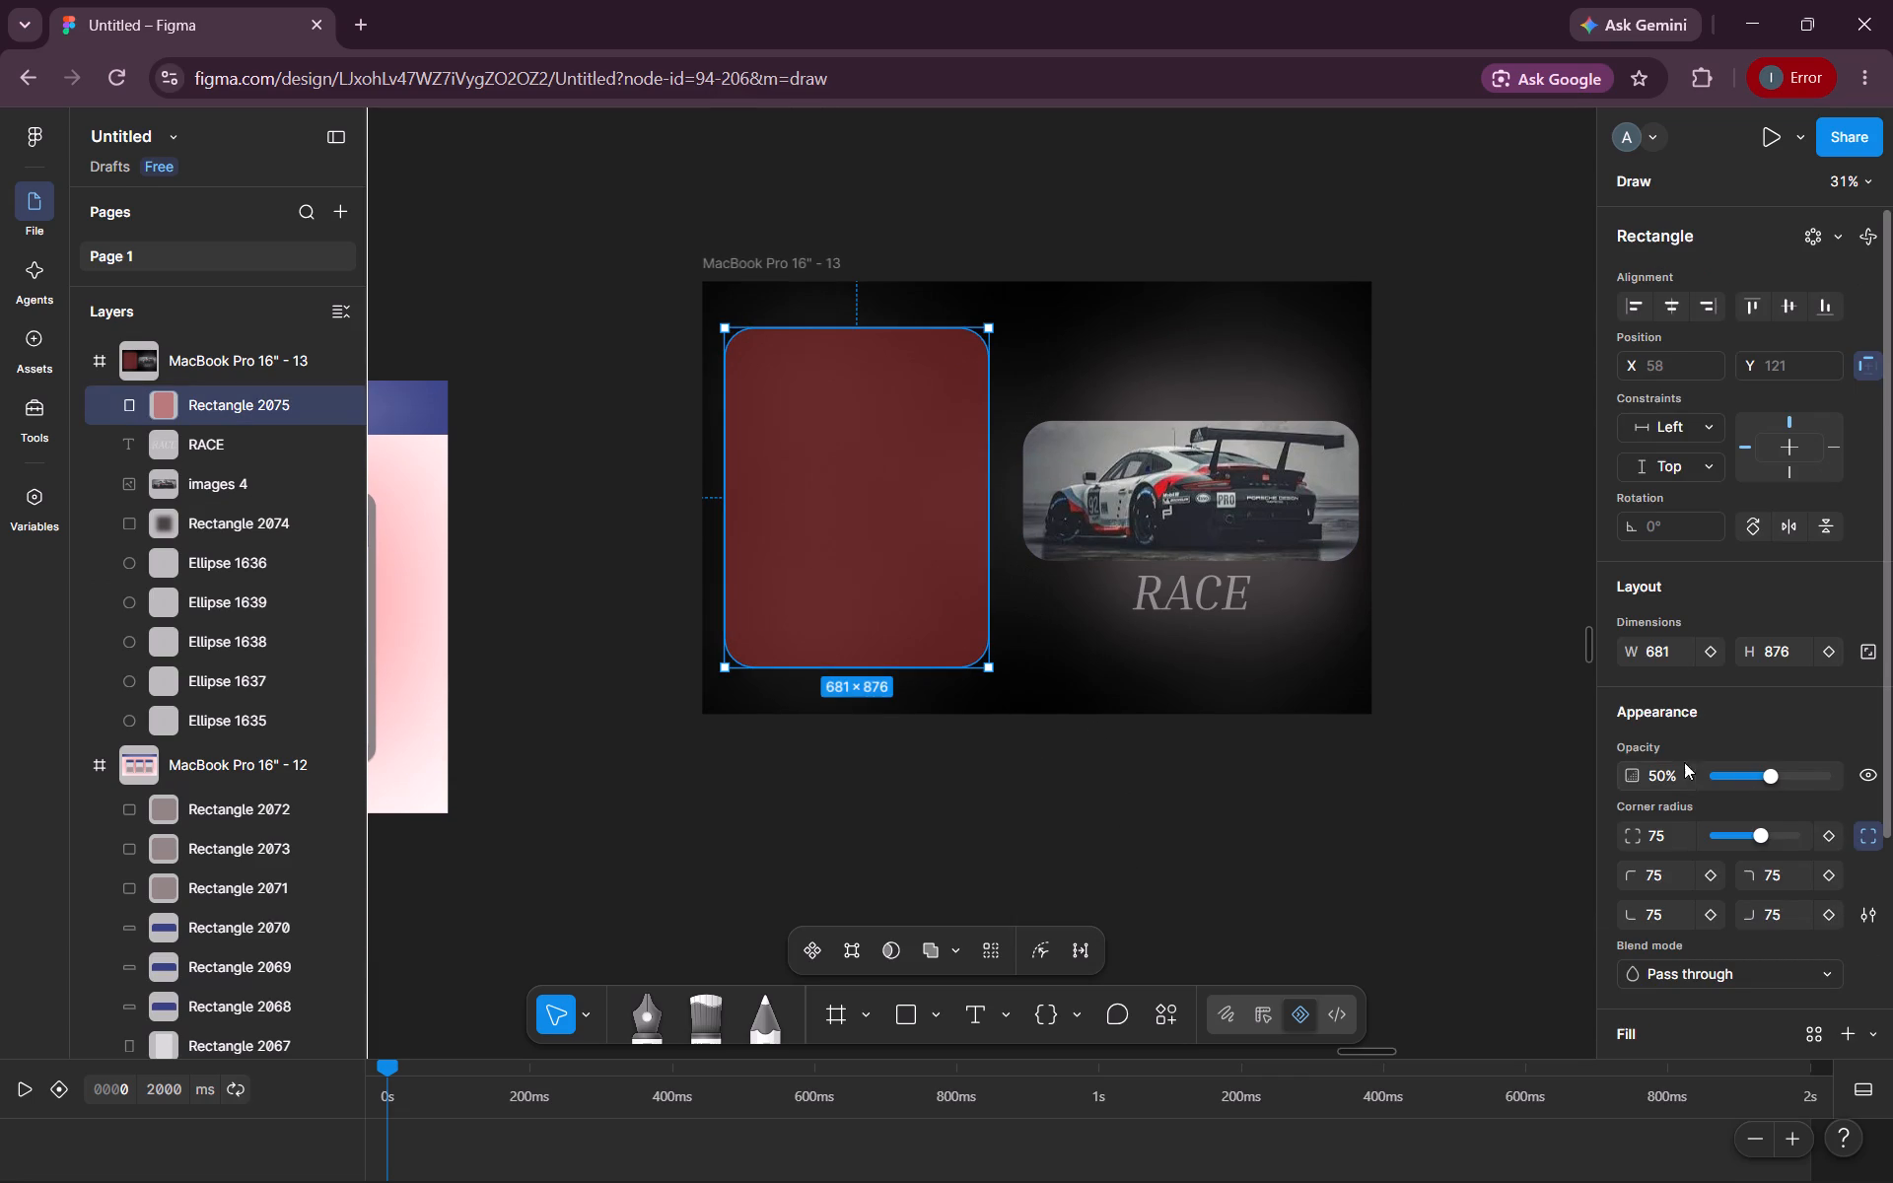
pyautogui.scroll(-3, 1643, 880)
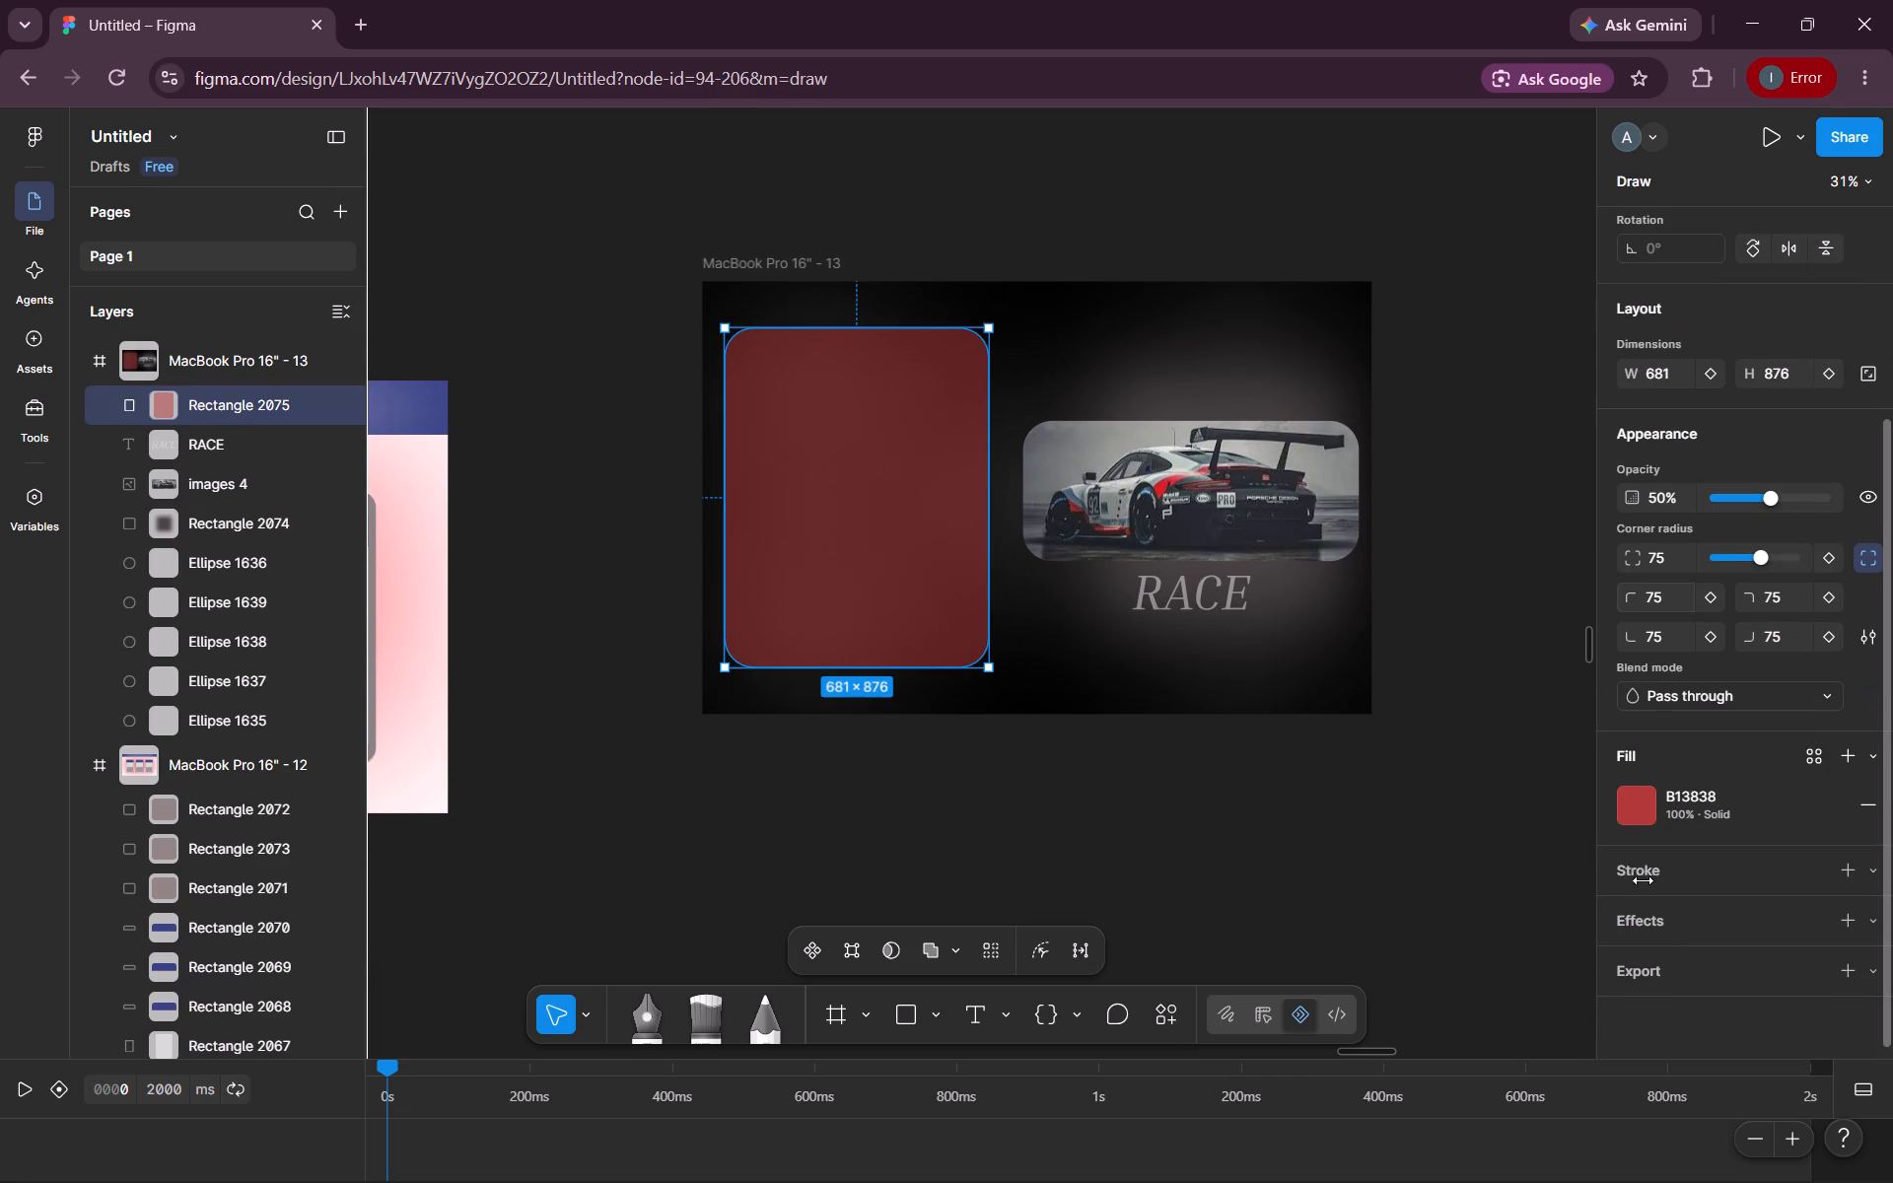
pyautogui.click(1634, 814)
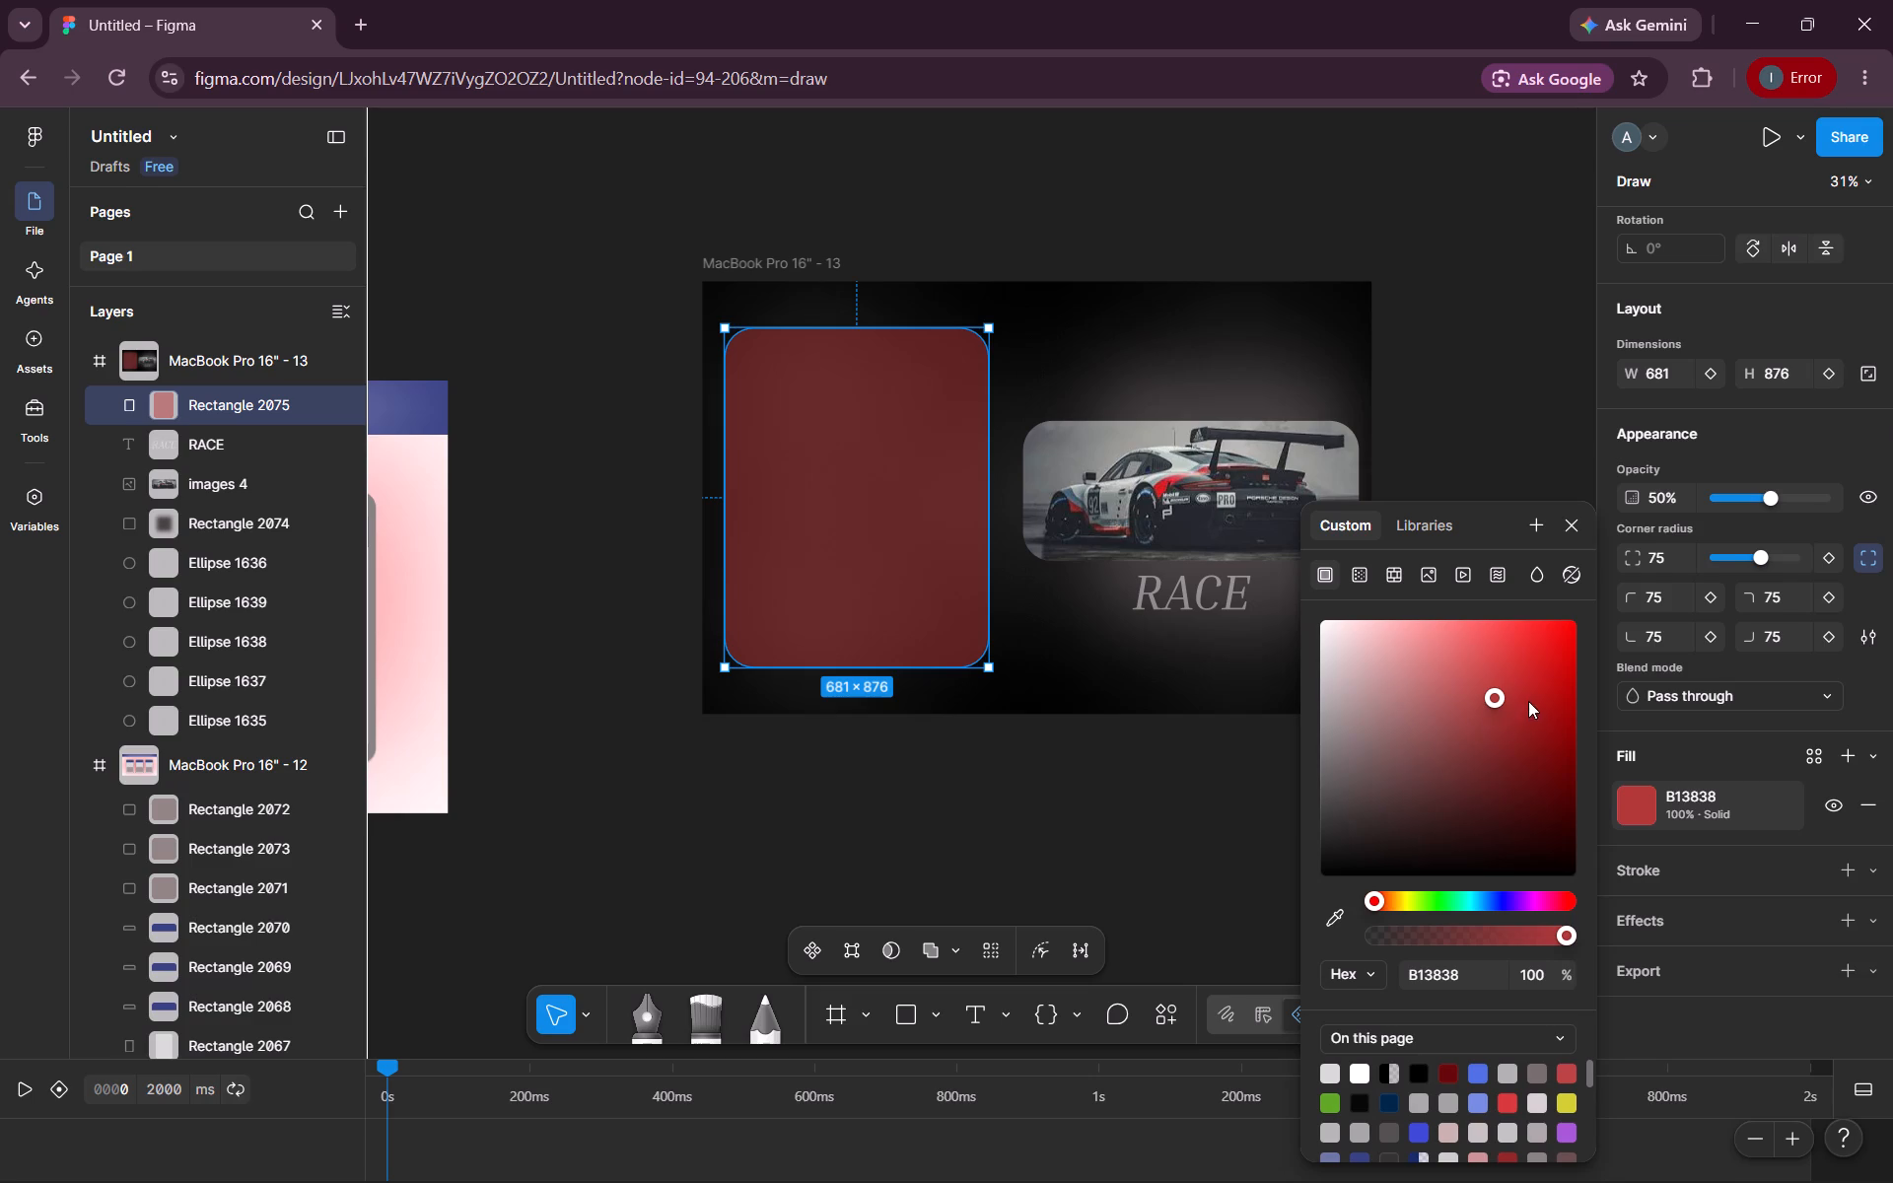
pyautogui.moveTo(1495, 699); pyautogui.dragTo(1388, 747)
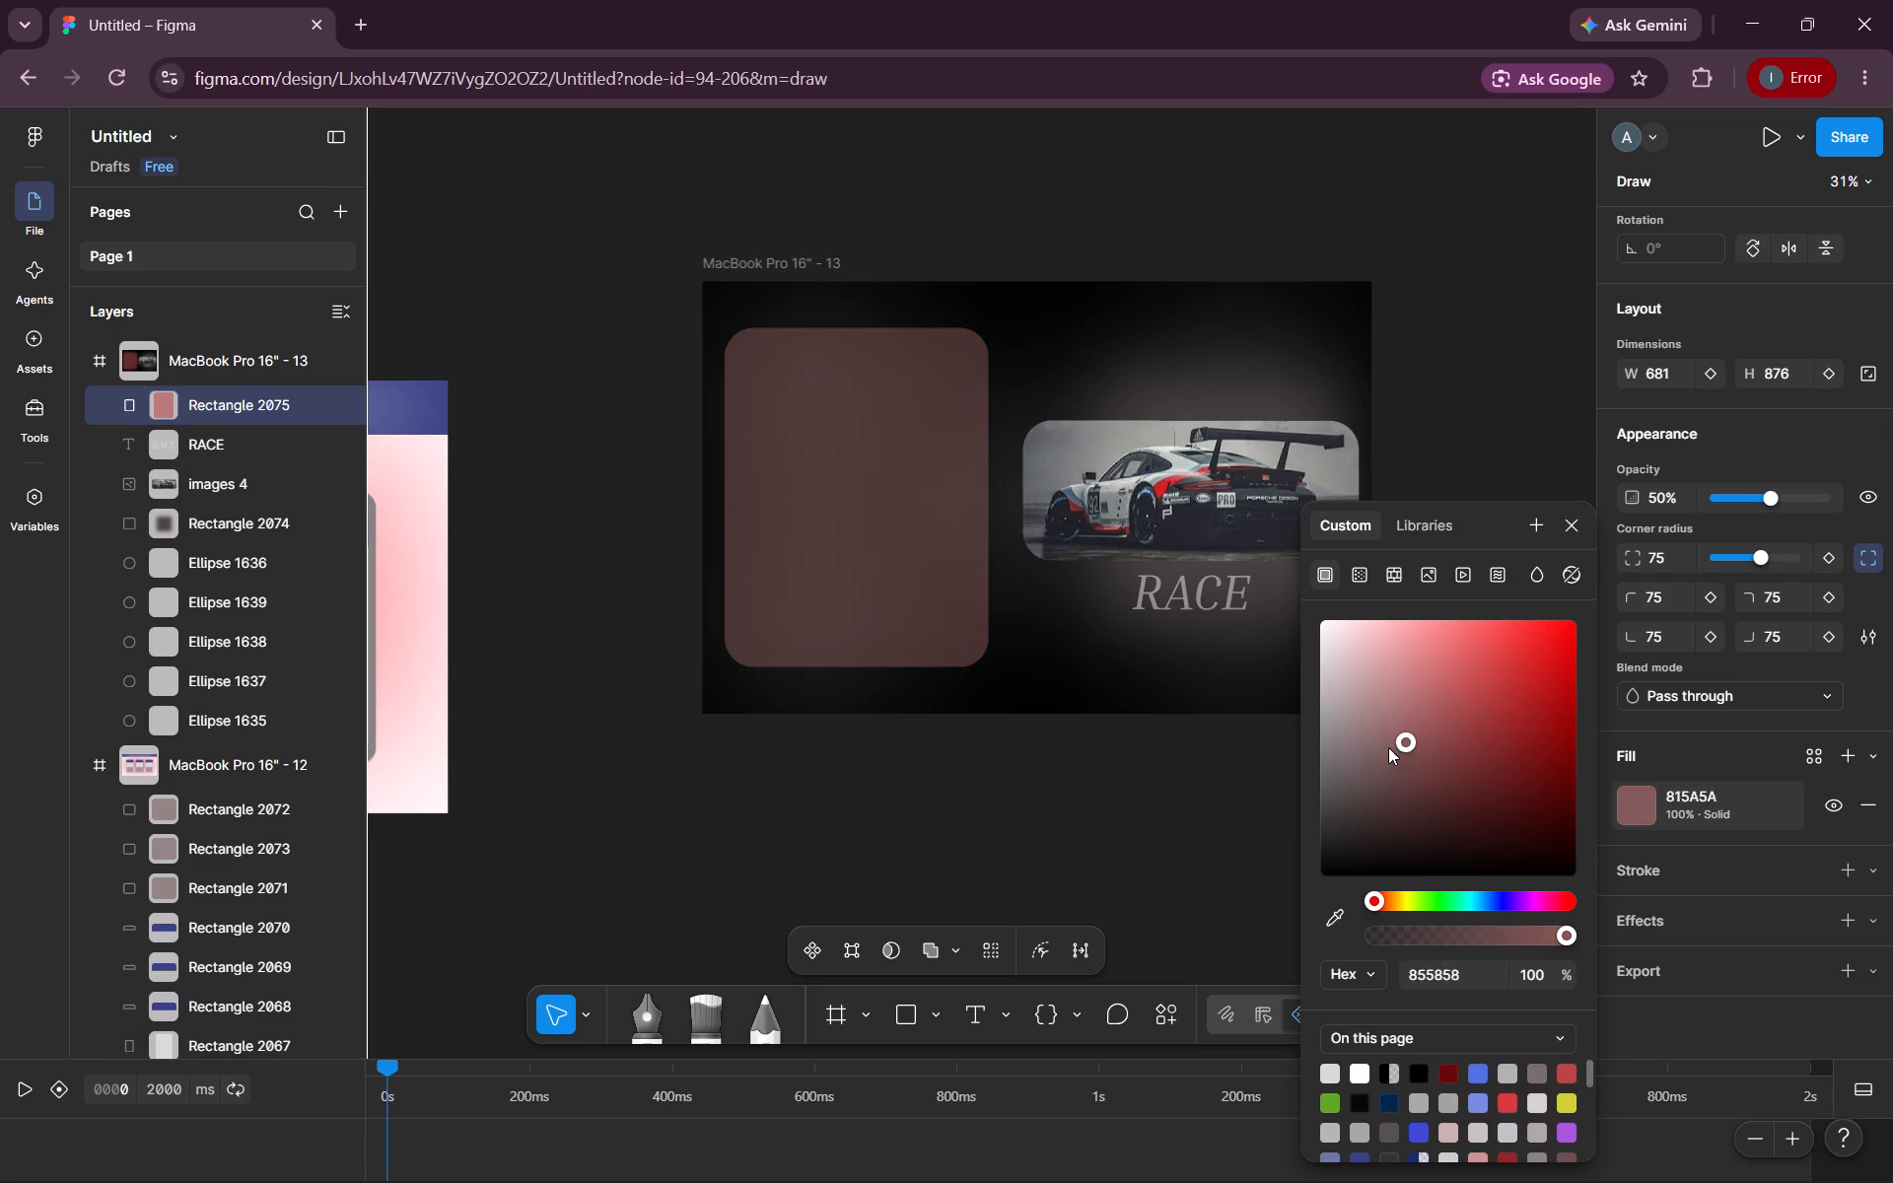
pyautogui.moveTo(1388, 747); pyautogui.dragTo(1387, 774)
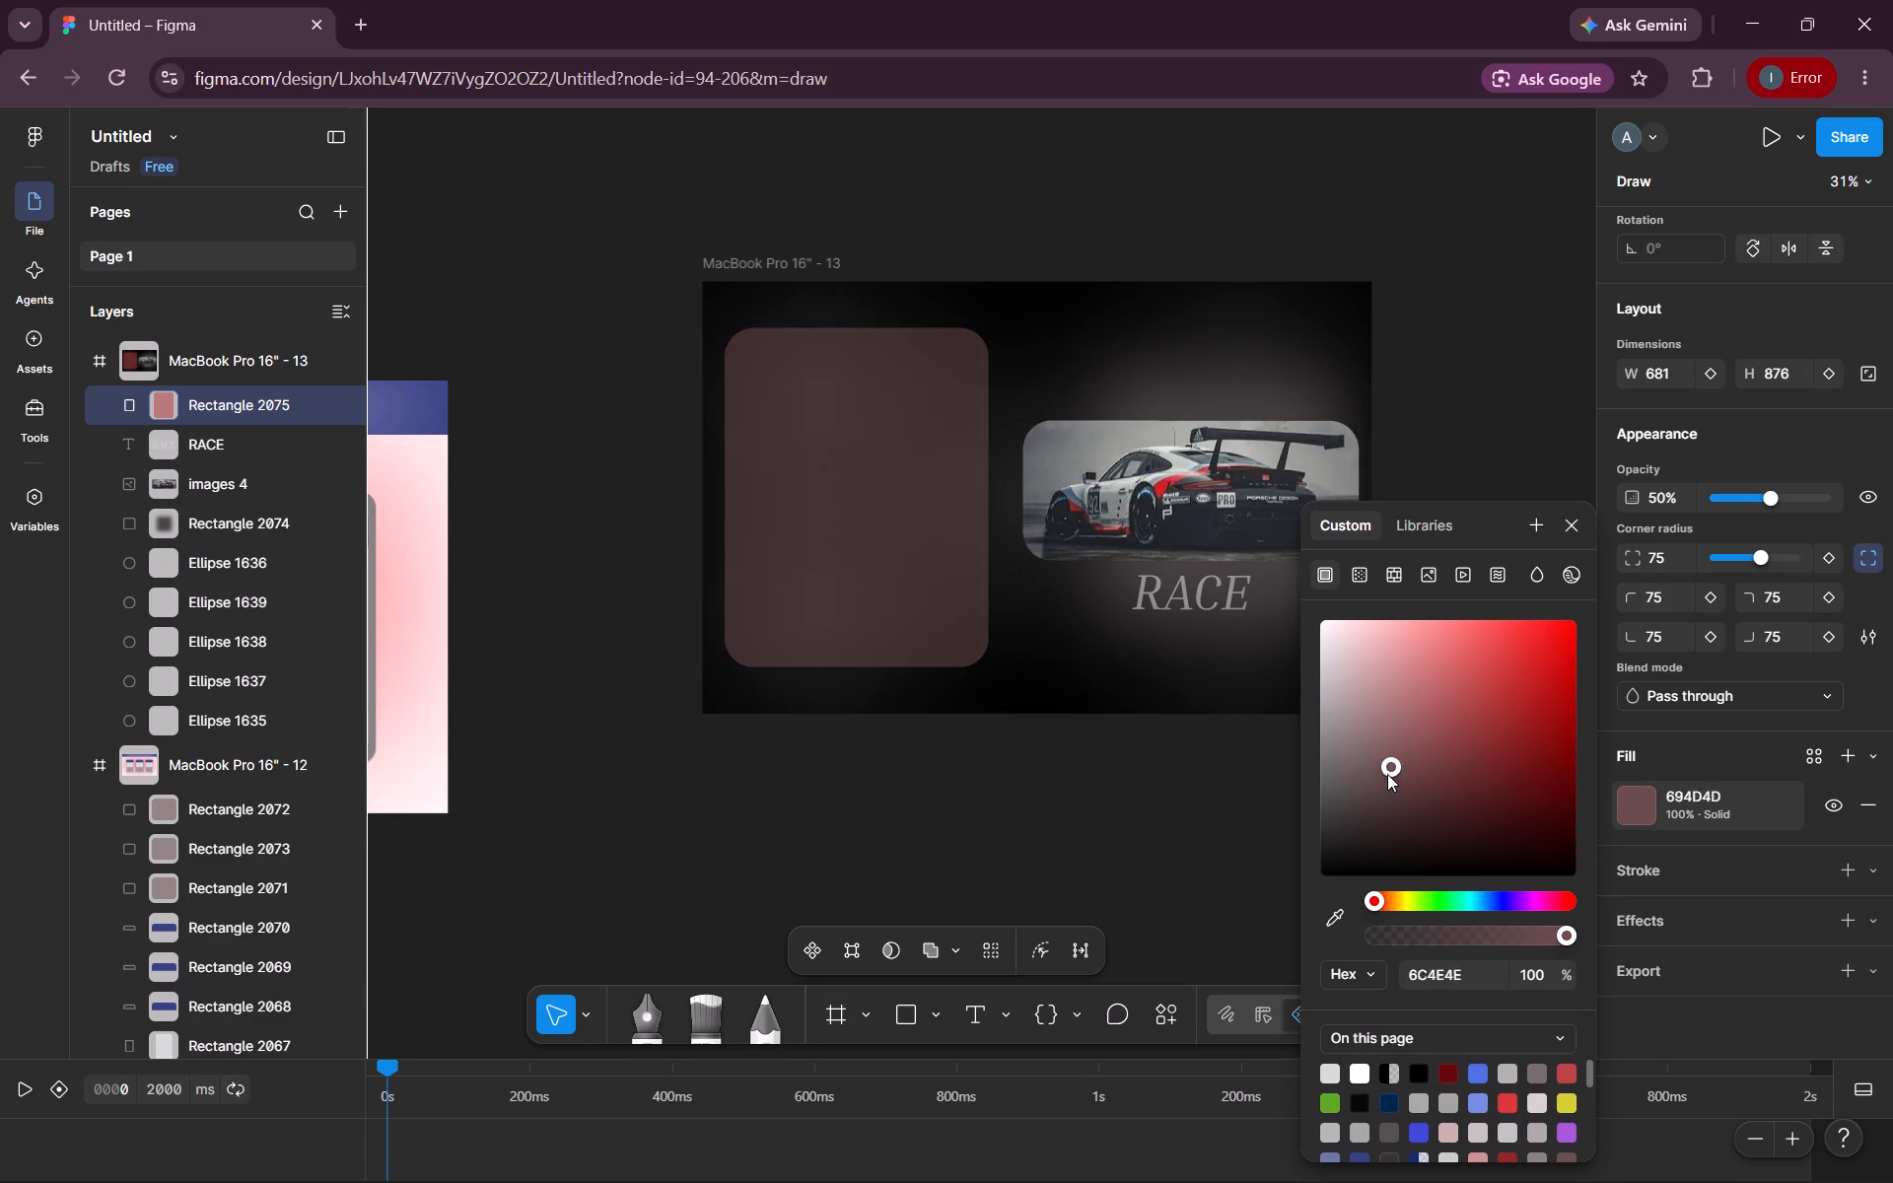
pyautogui.moveTo(1387, 774); pyautogui.dragTo(1353, 744)
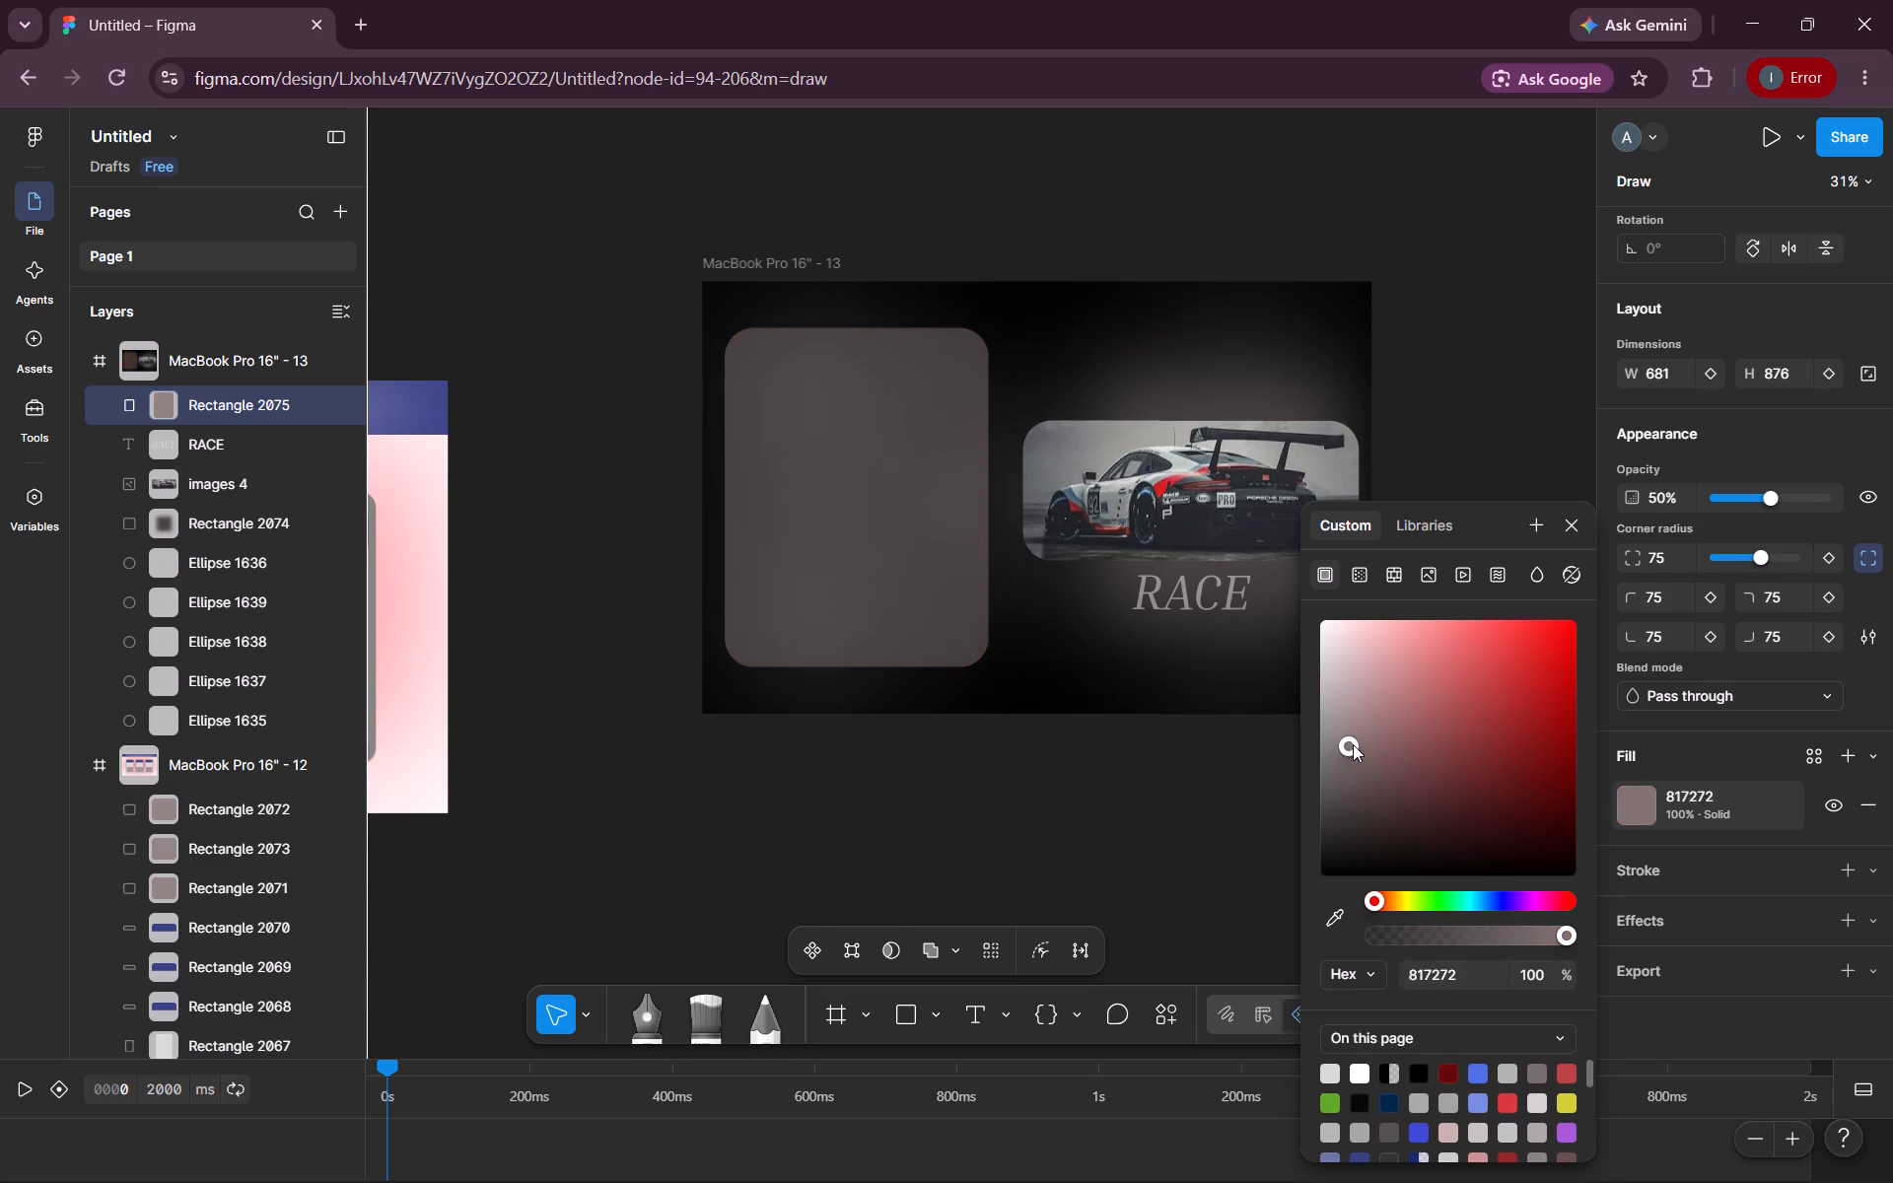
pyautogui.moveTo(1353, 744); pyautogui.dragTo(1428, 757)
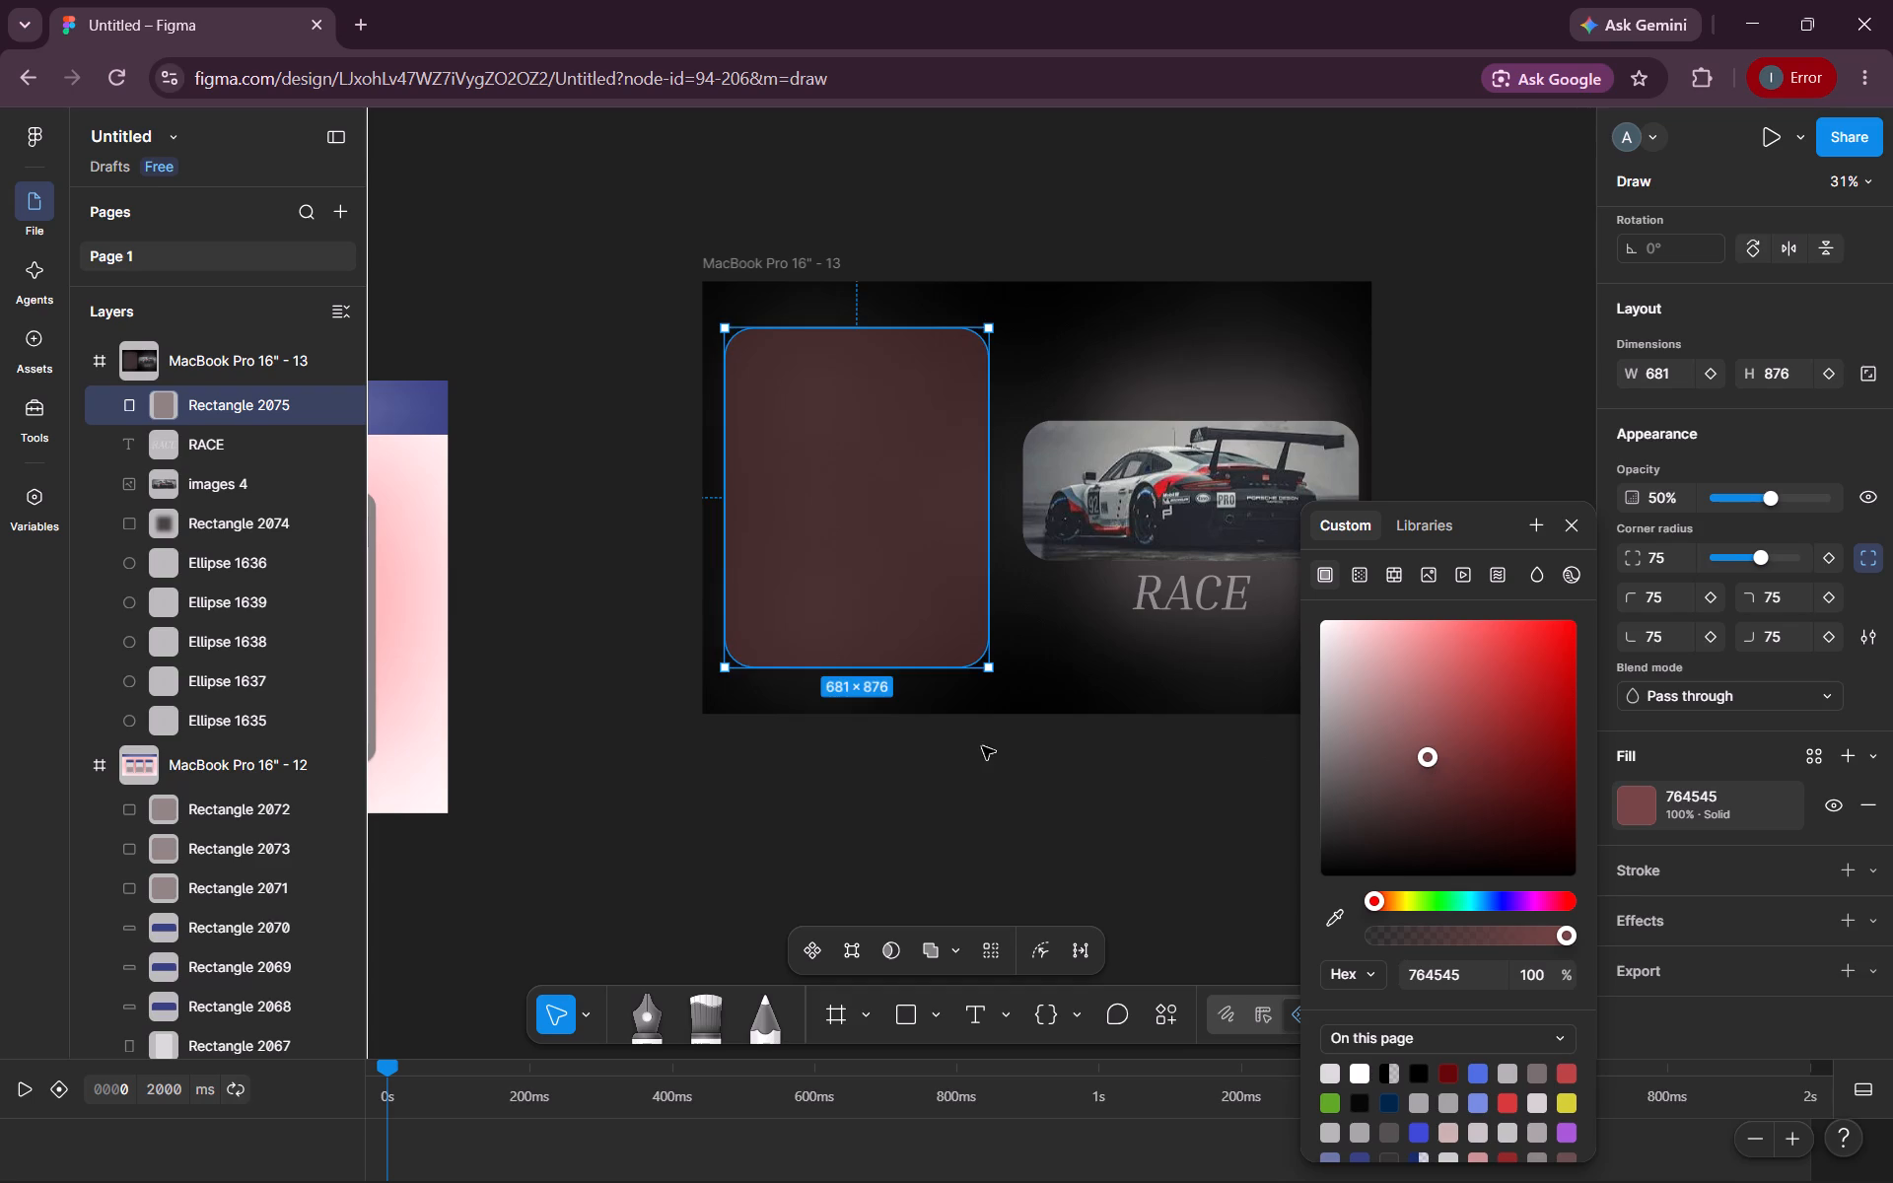
pyautogui.click(939, 747)
pyautogui.scroll(1, 939, 747)
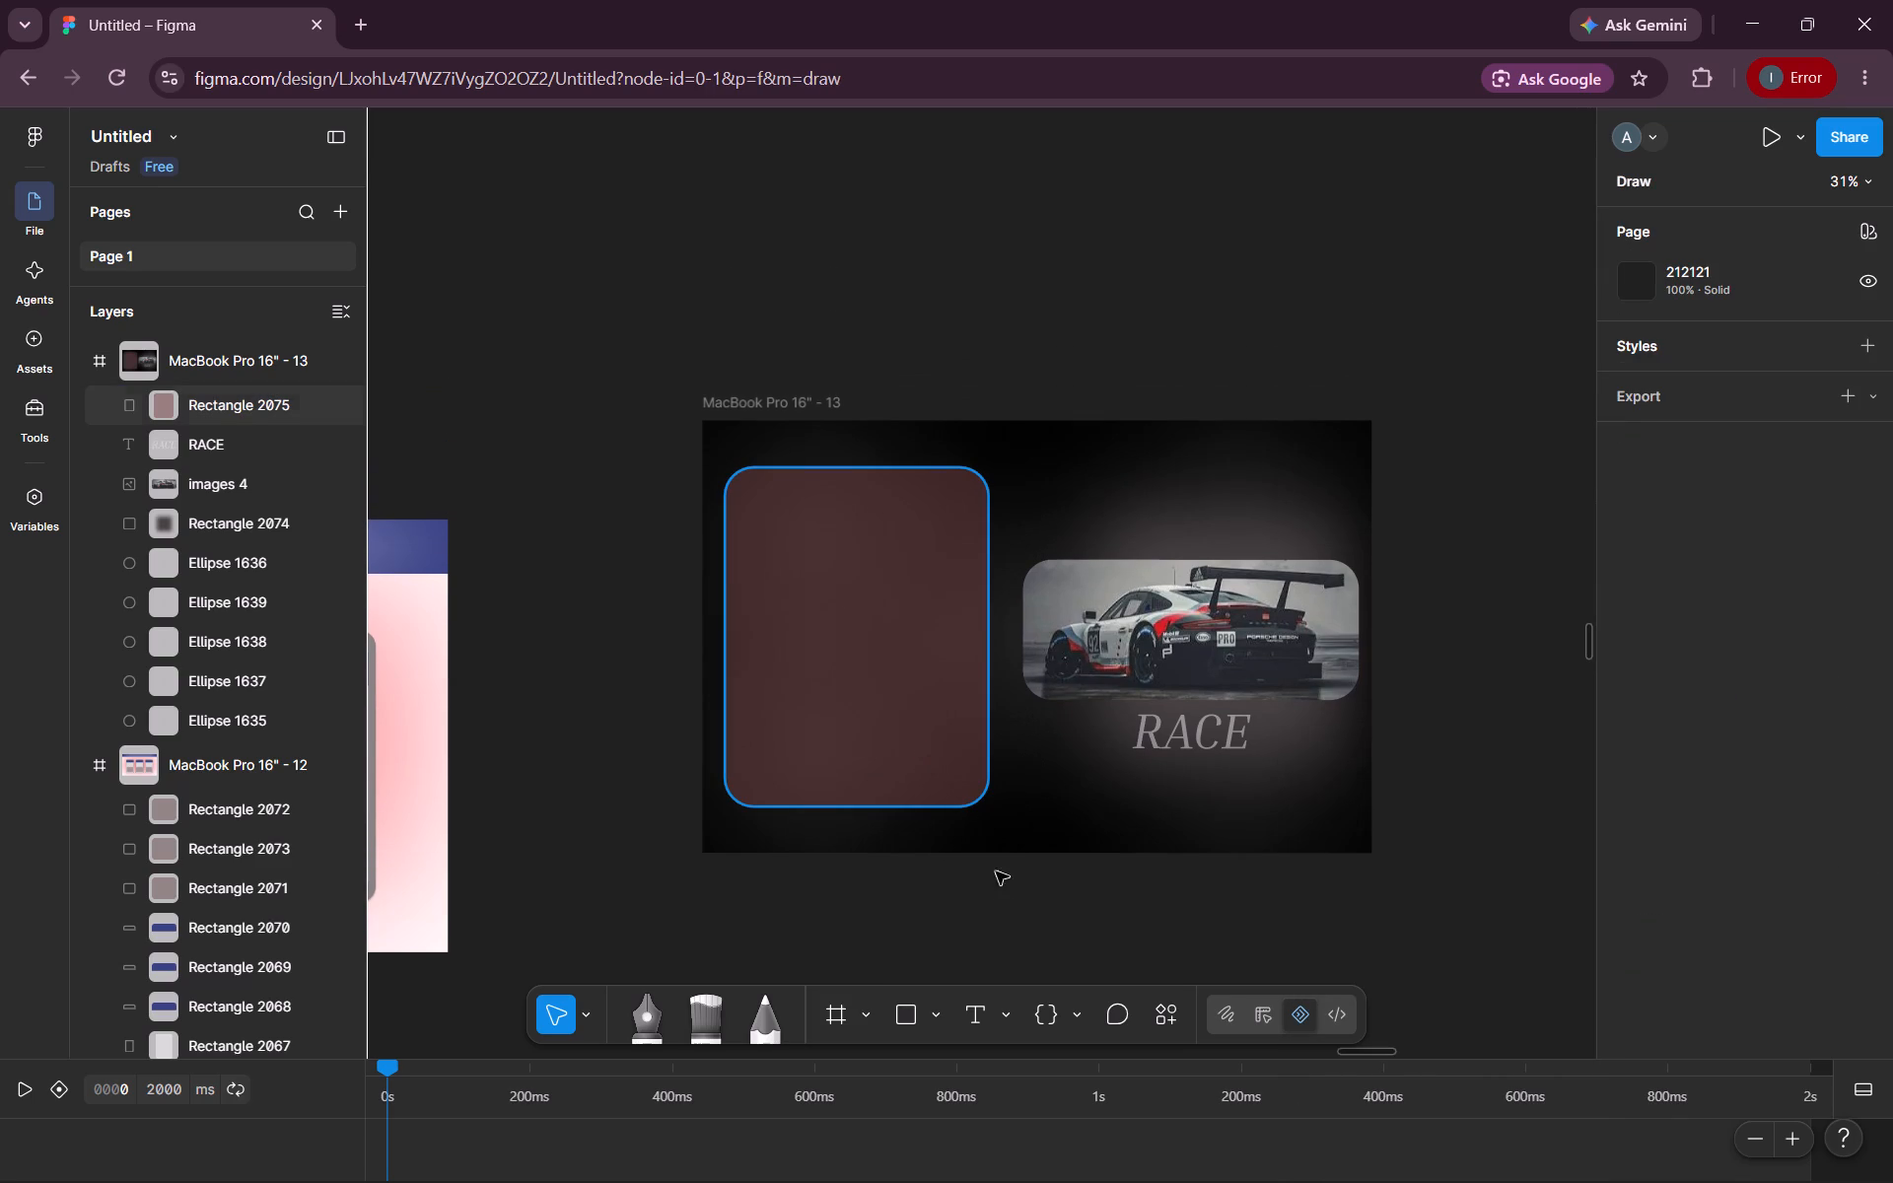
pyautogui.click(987, 947)
# Extend the MacBook Pro 16" - 13 frame downwards to a height of about 2396.
pyautogui.hscroll(-4, 987, 947)
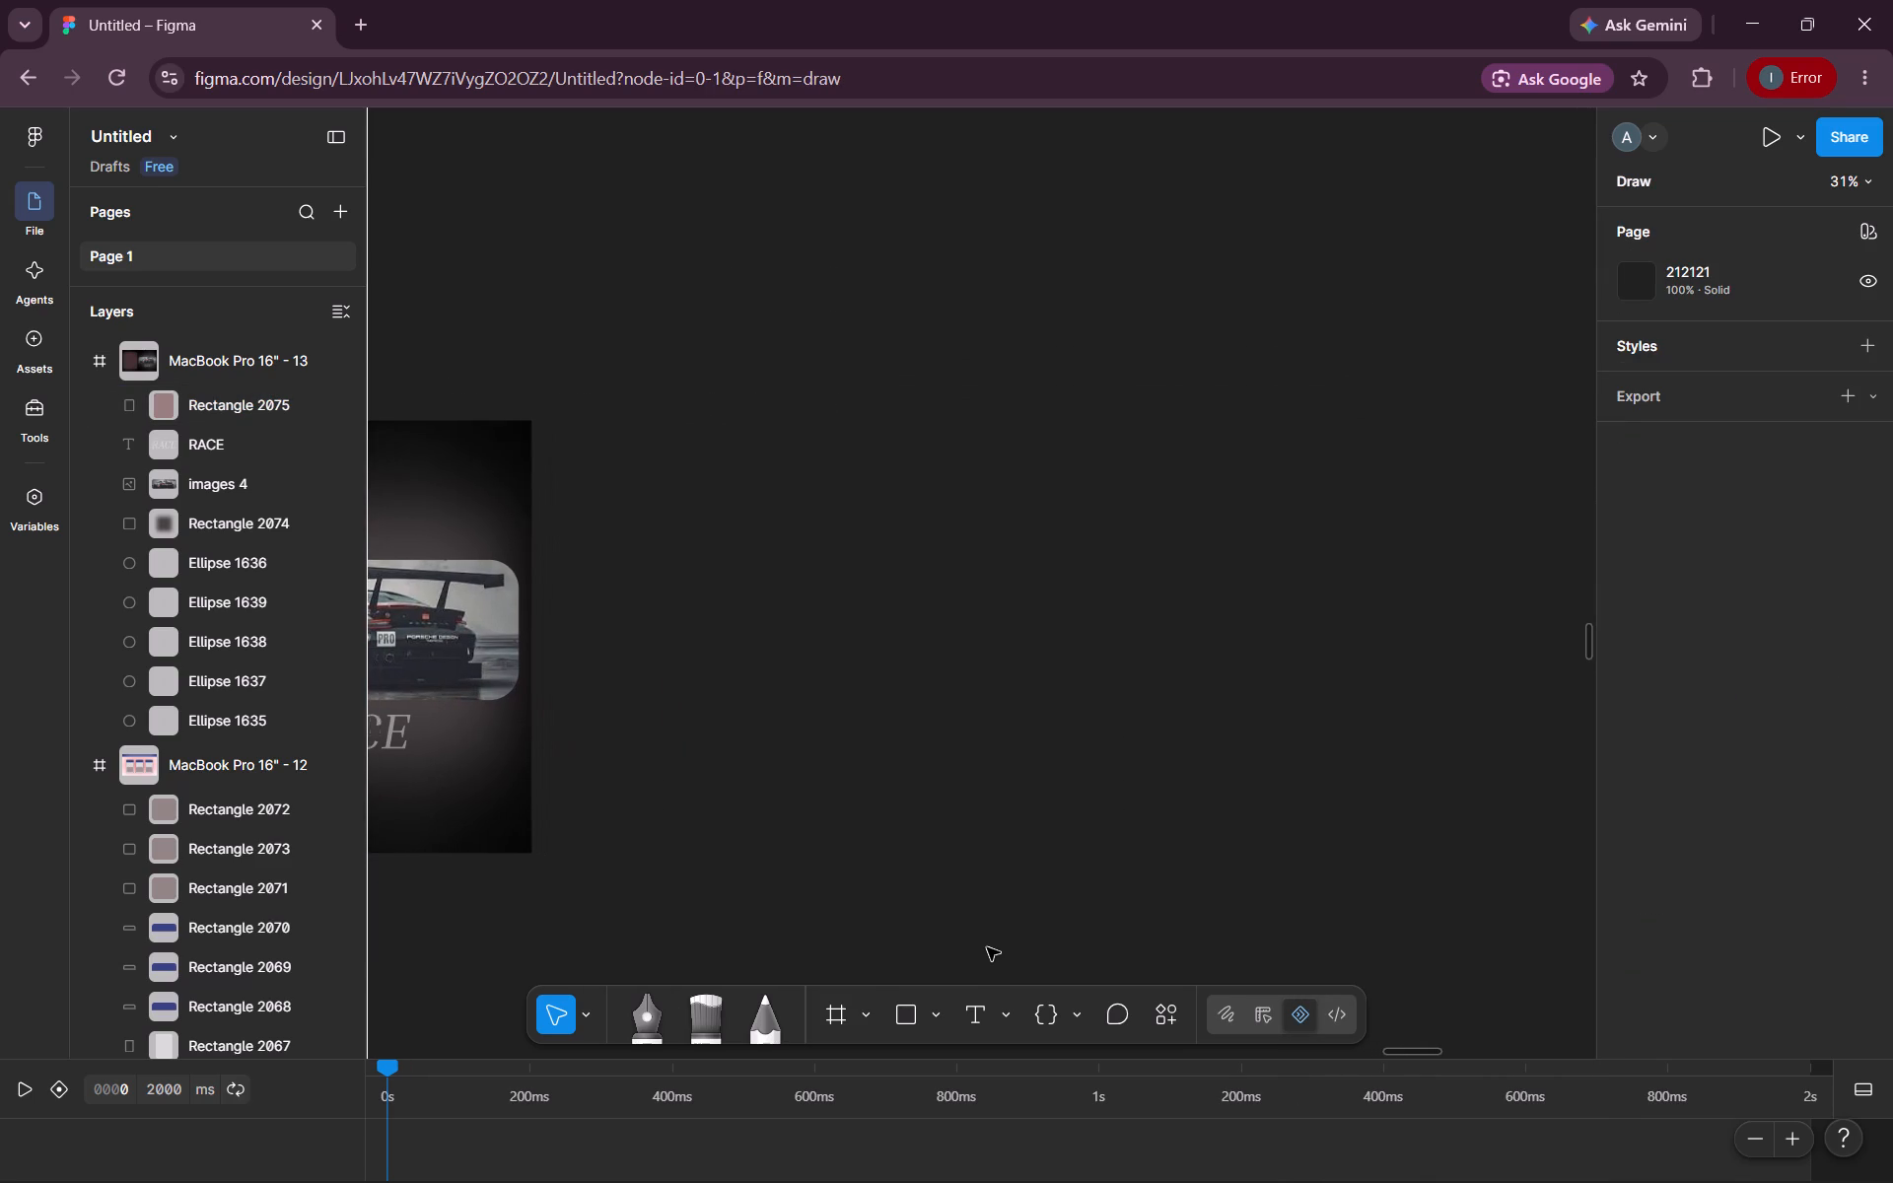
pyautogui.hscroll(-1, 987, 947)
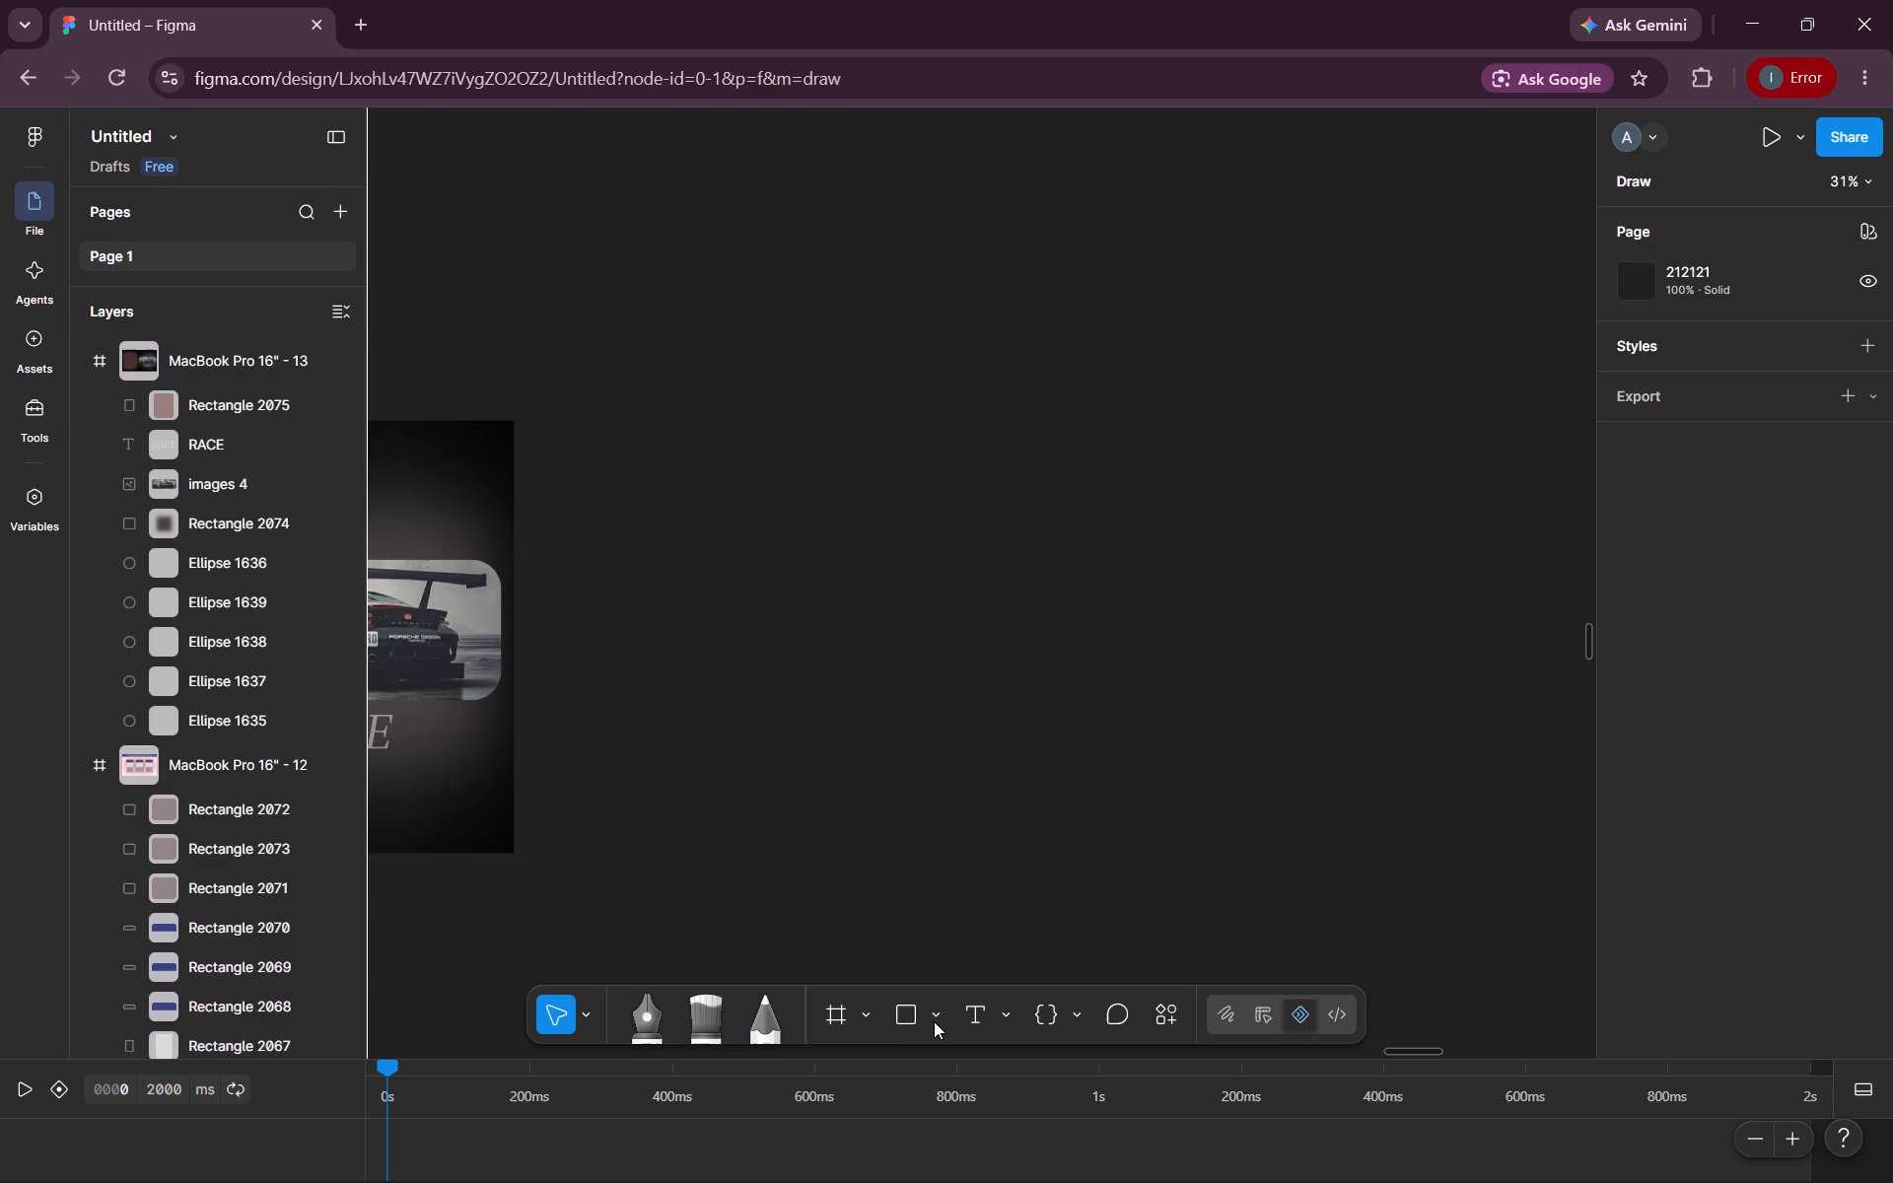
pyautogui.hscroll(3, 1038, 790)
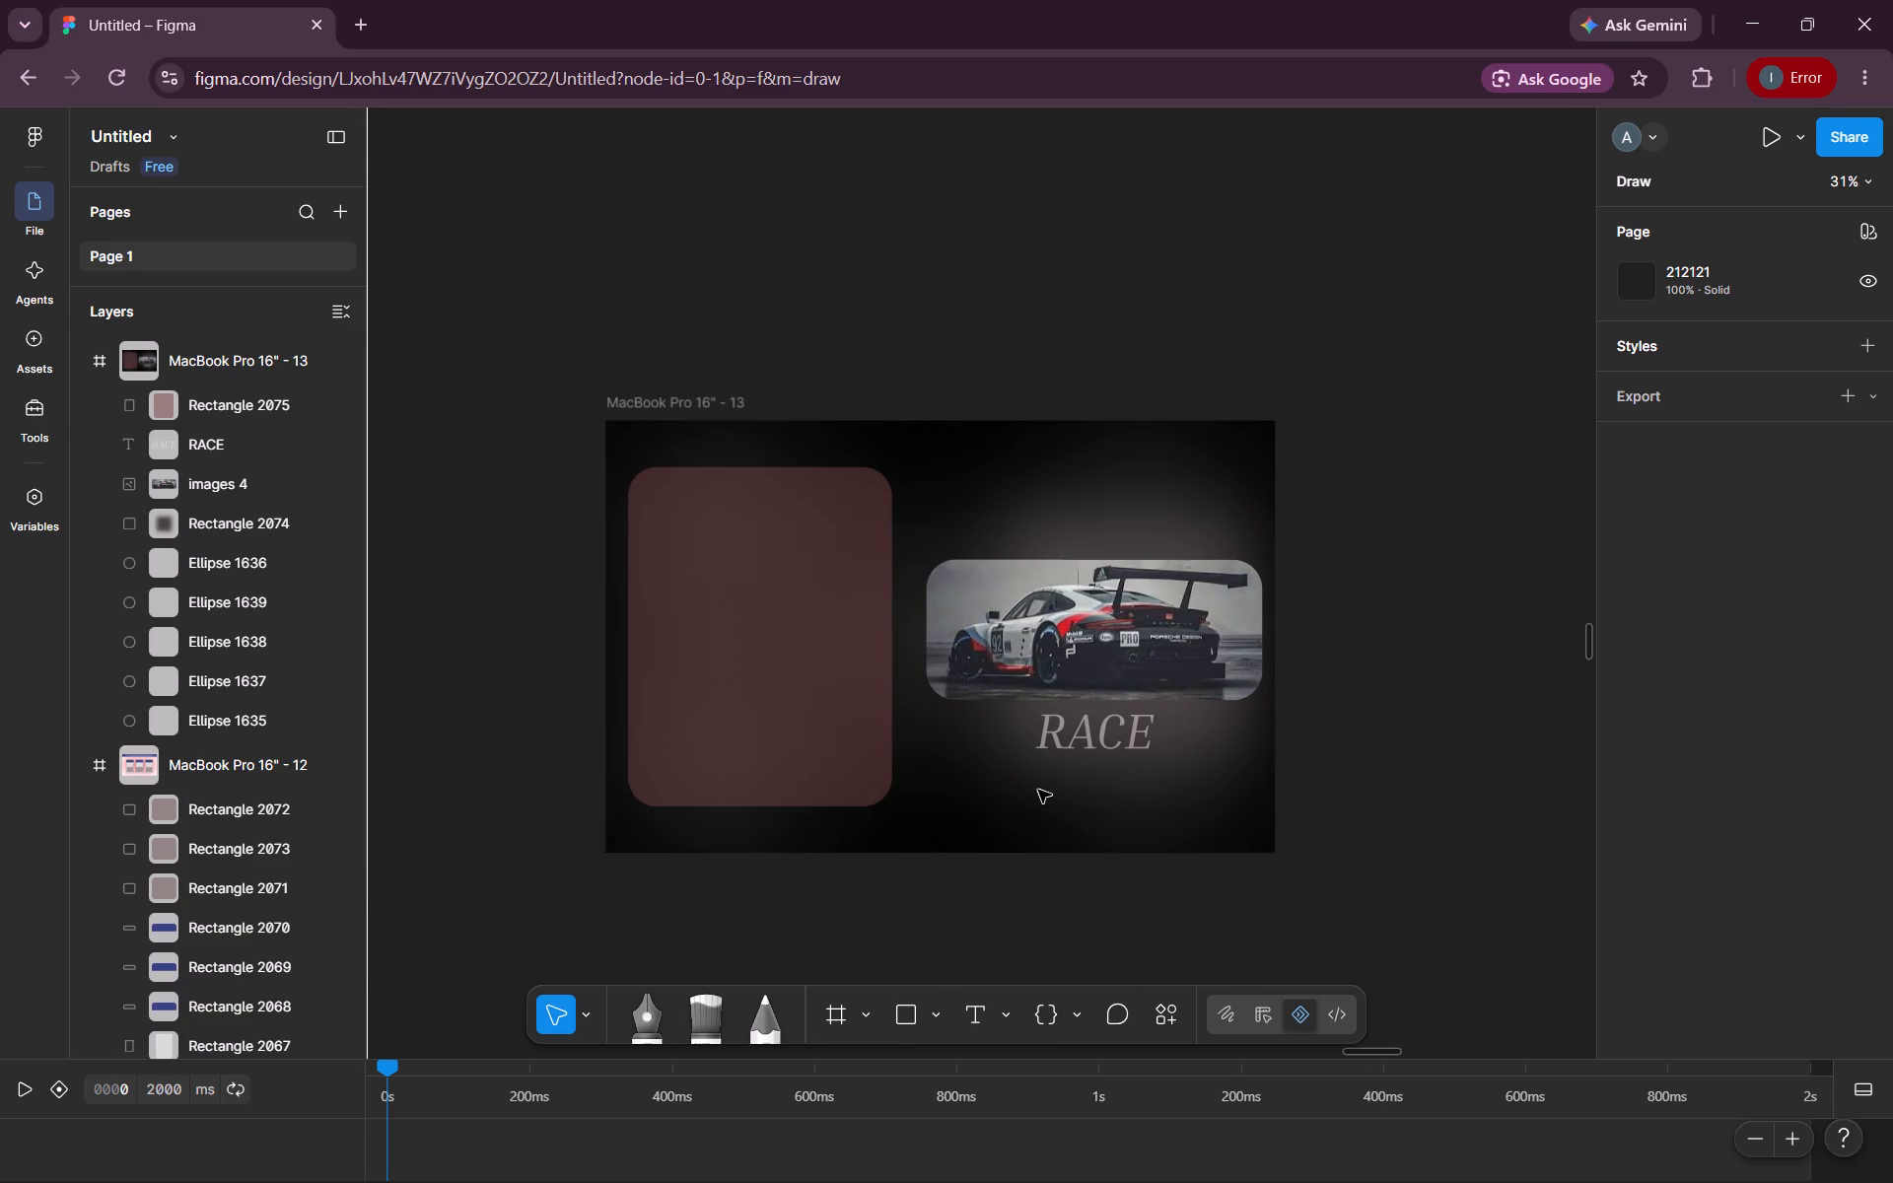
pyautogui.click(1038, 790)
pyautogui.rightClick(1038, 790)
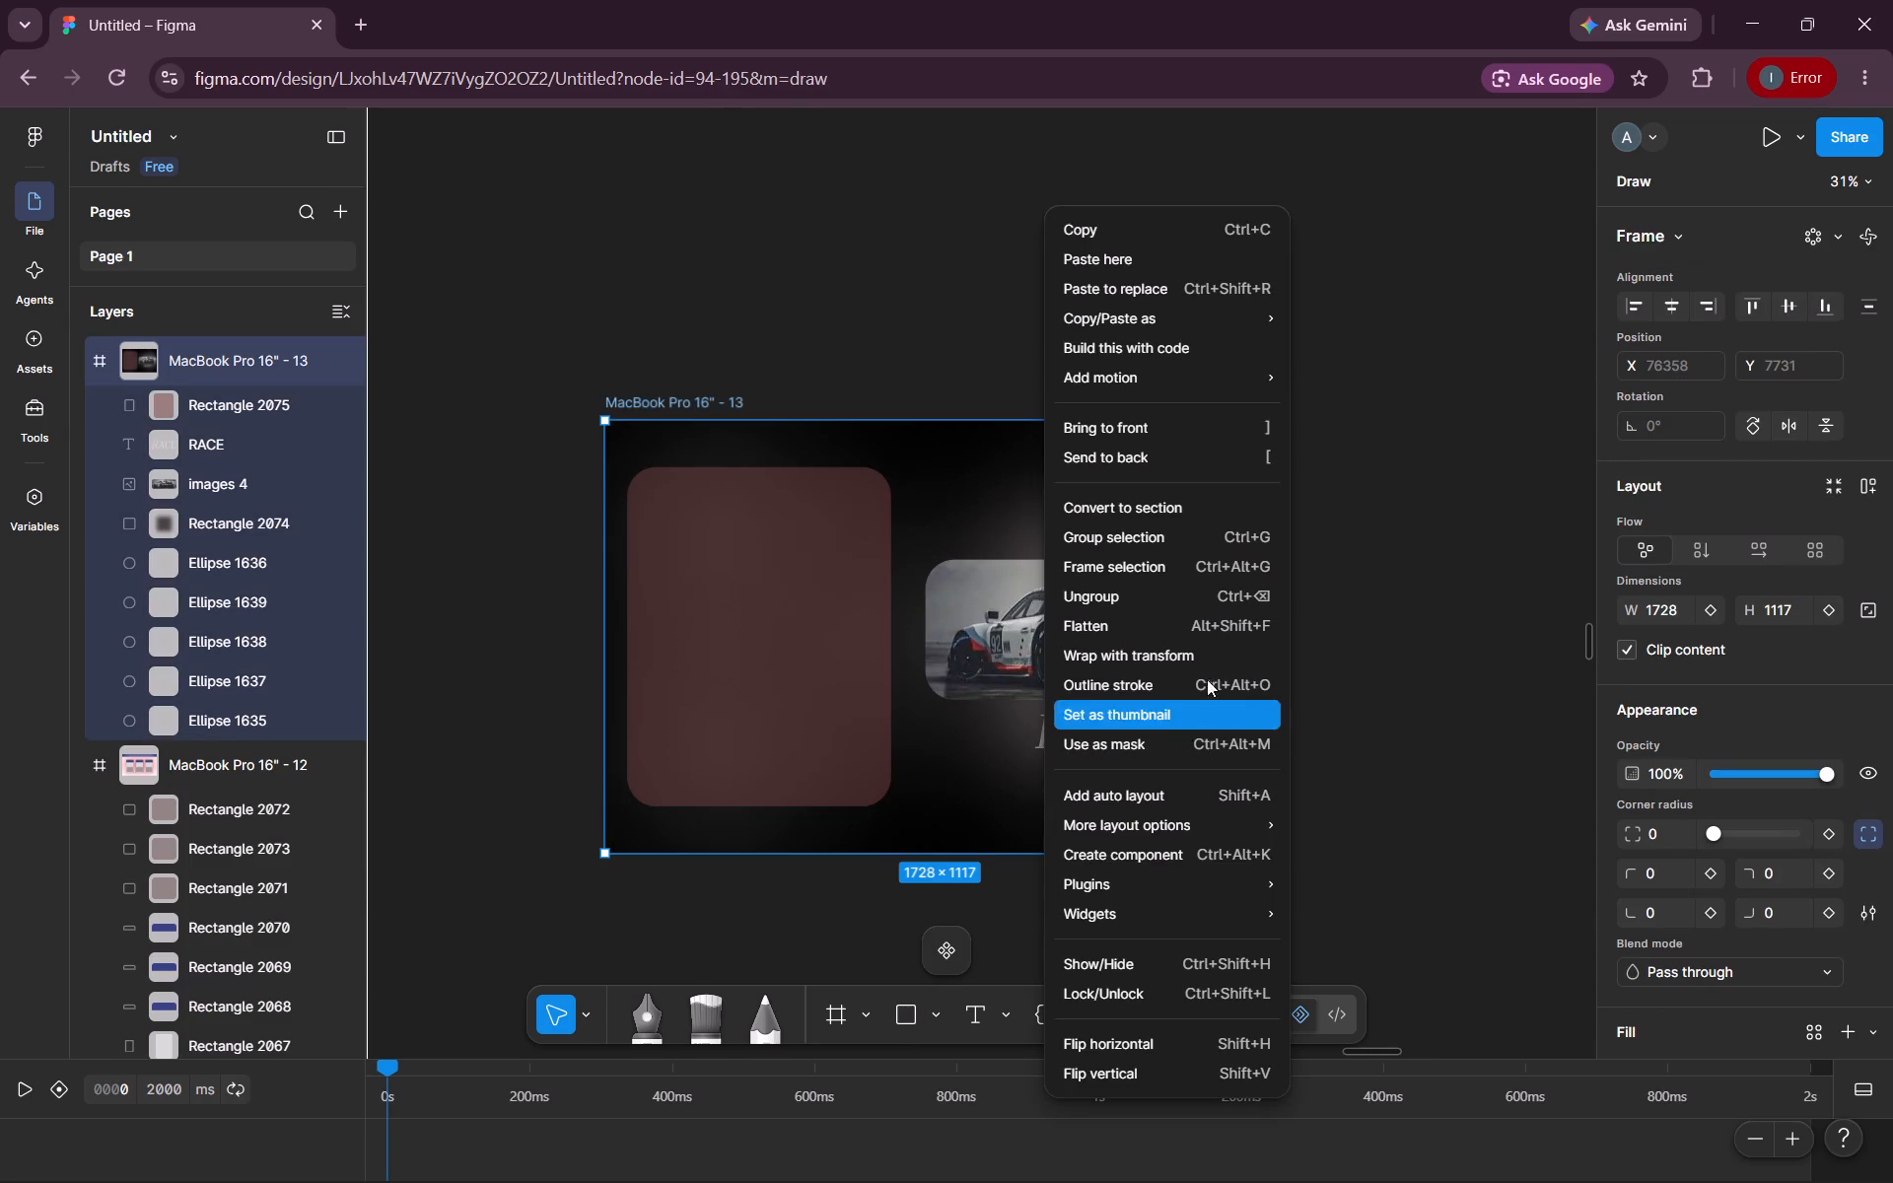
pyautogui.click(927, 854)
pyautogui.moveTo(927, 854); pyautogui.dragTo(911, 1140)
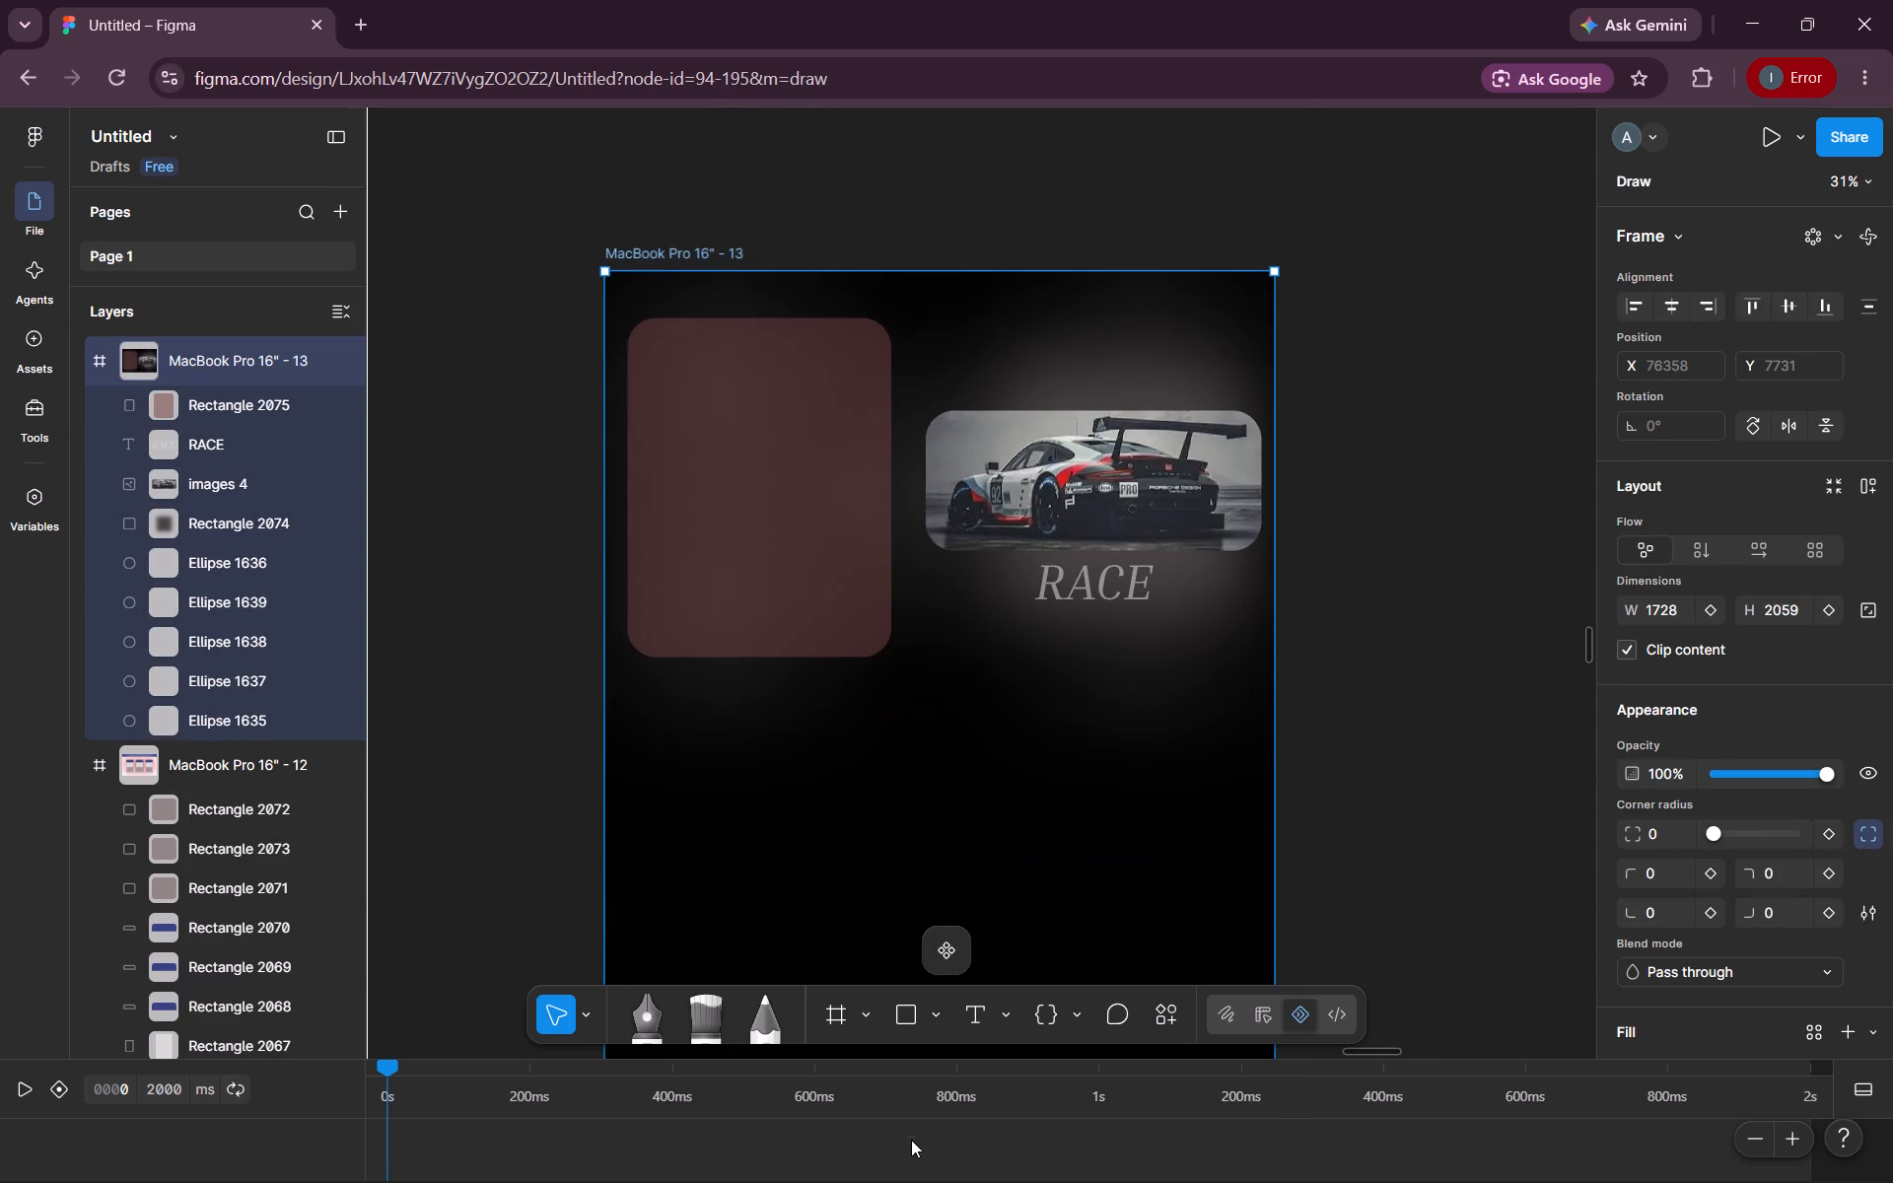
pyautogui.moveTo(911, 1140); pyautogui.dragTo(928, 903)
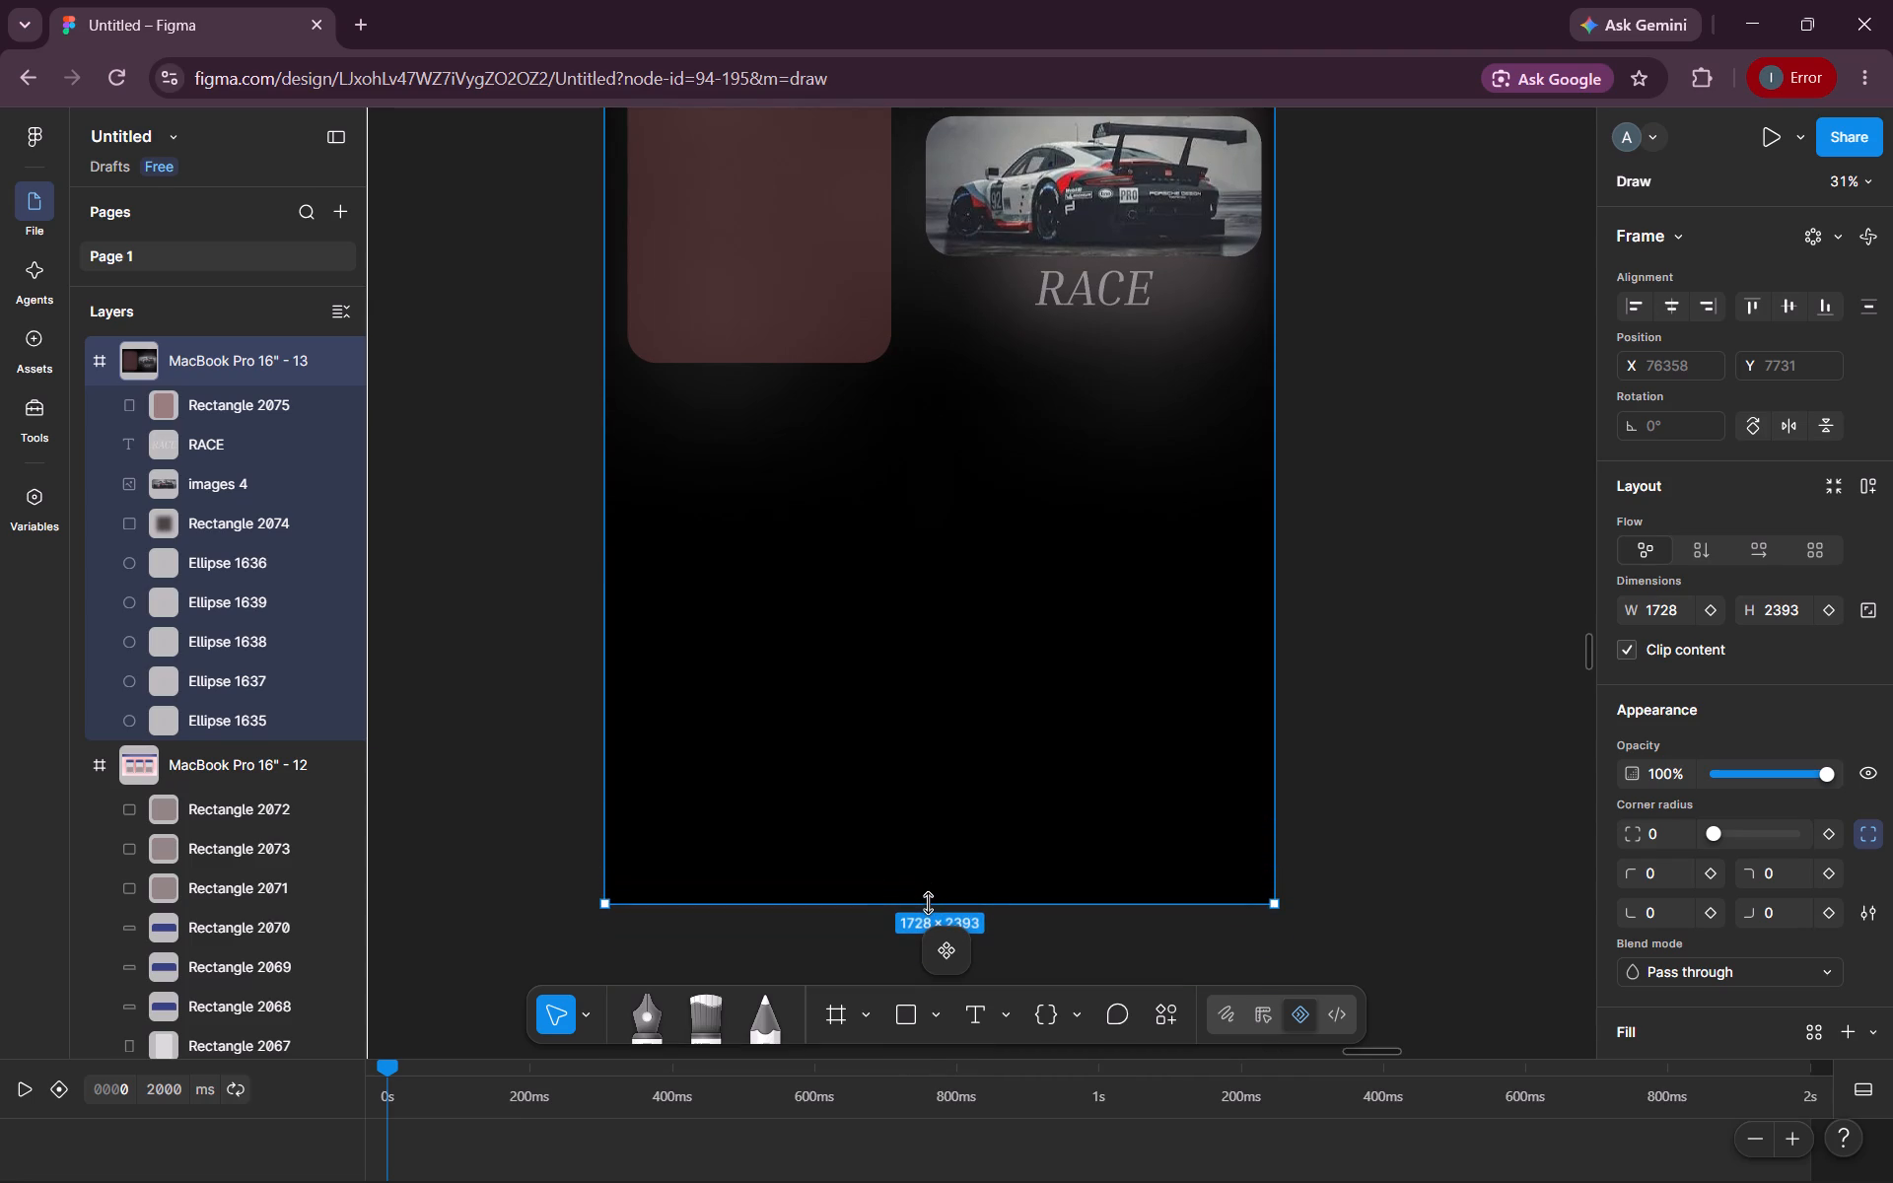
pyautogui.moveTo(928, 903); pyautogui.dragTo(928, 905)
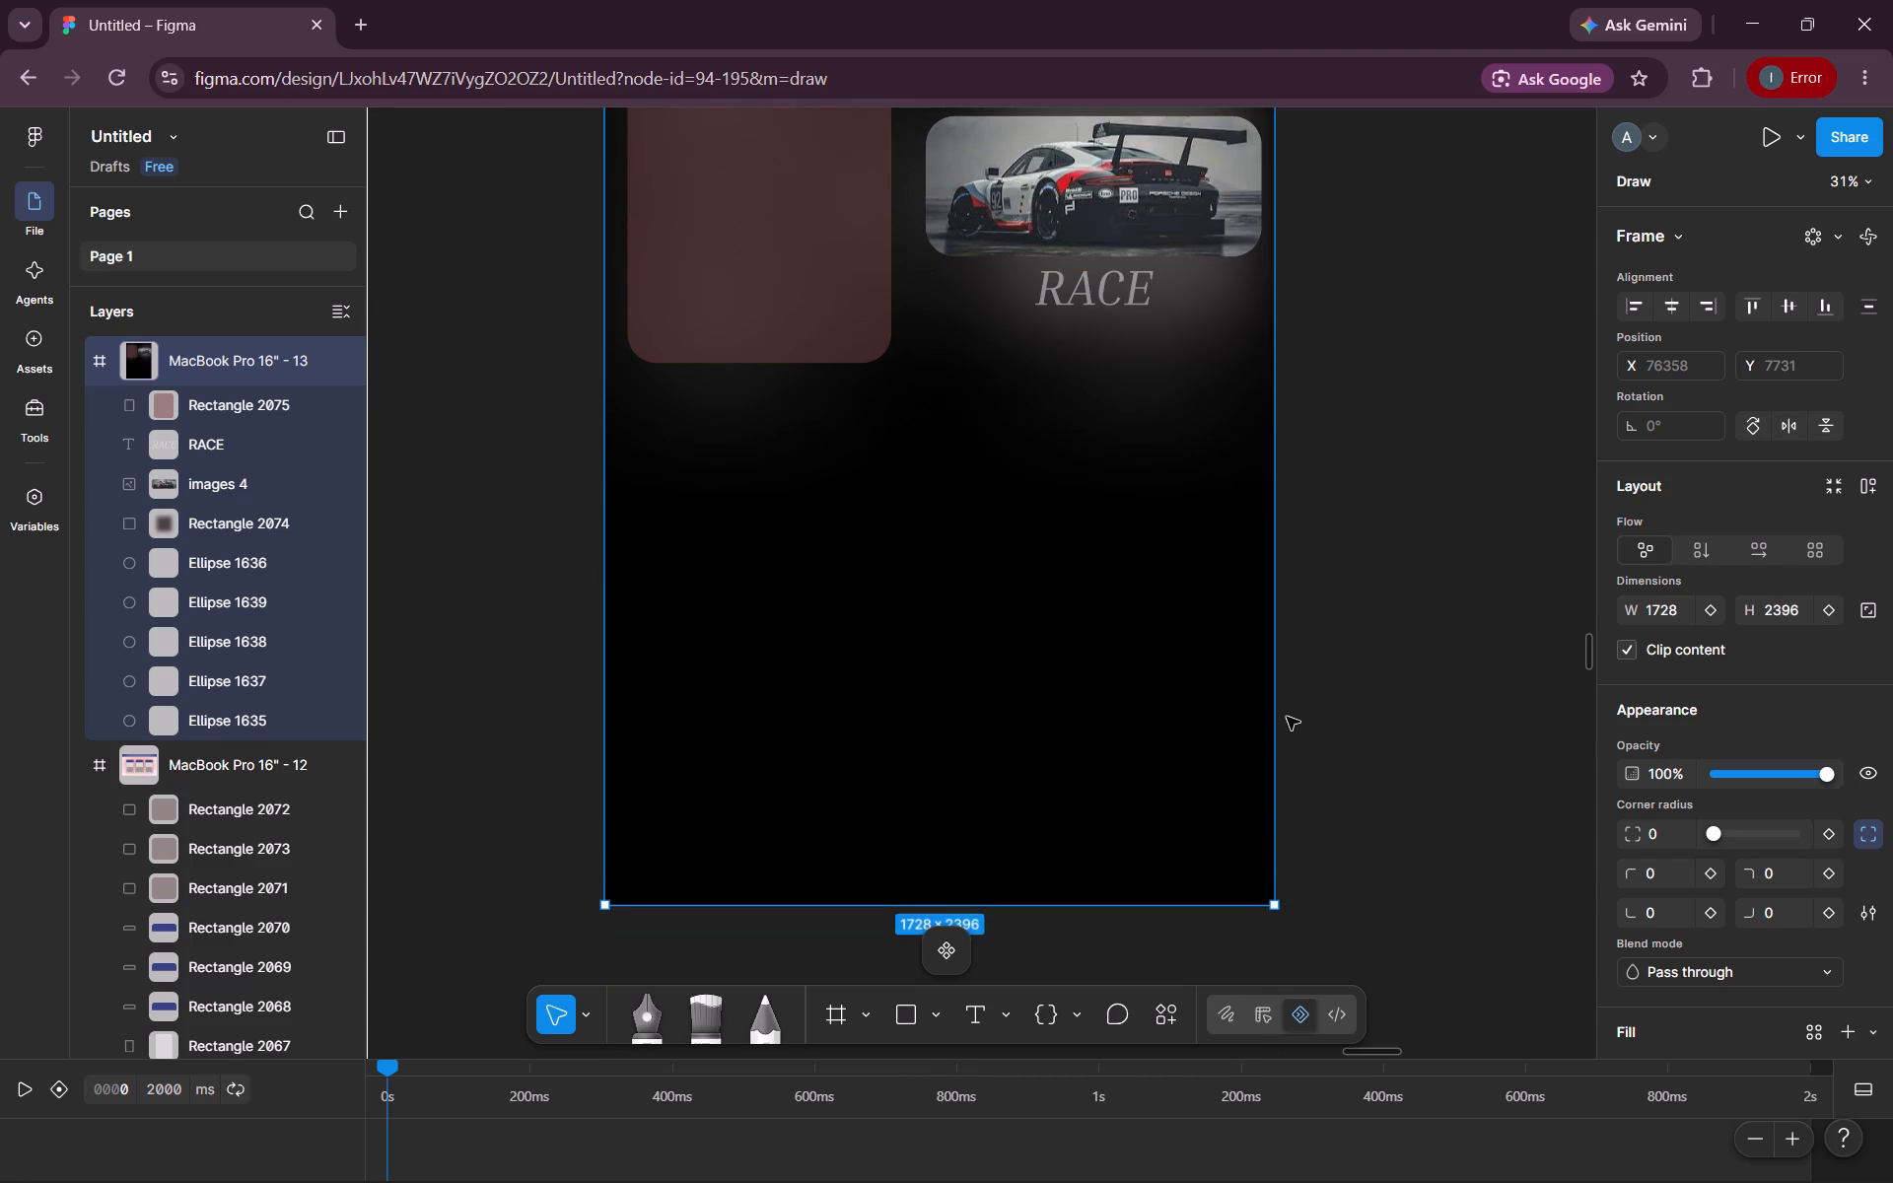
# Draw a wide rectangle about 1637 × 263 below the panel and RACE text, its left edge aligned with the panel's.
pyautogui.scroll(1, 1287, 717)
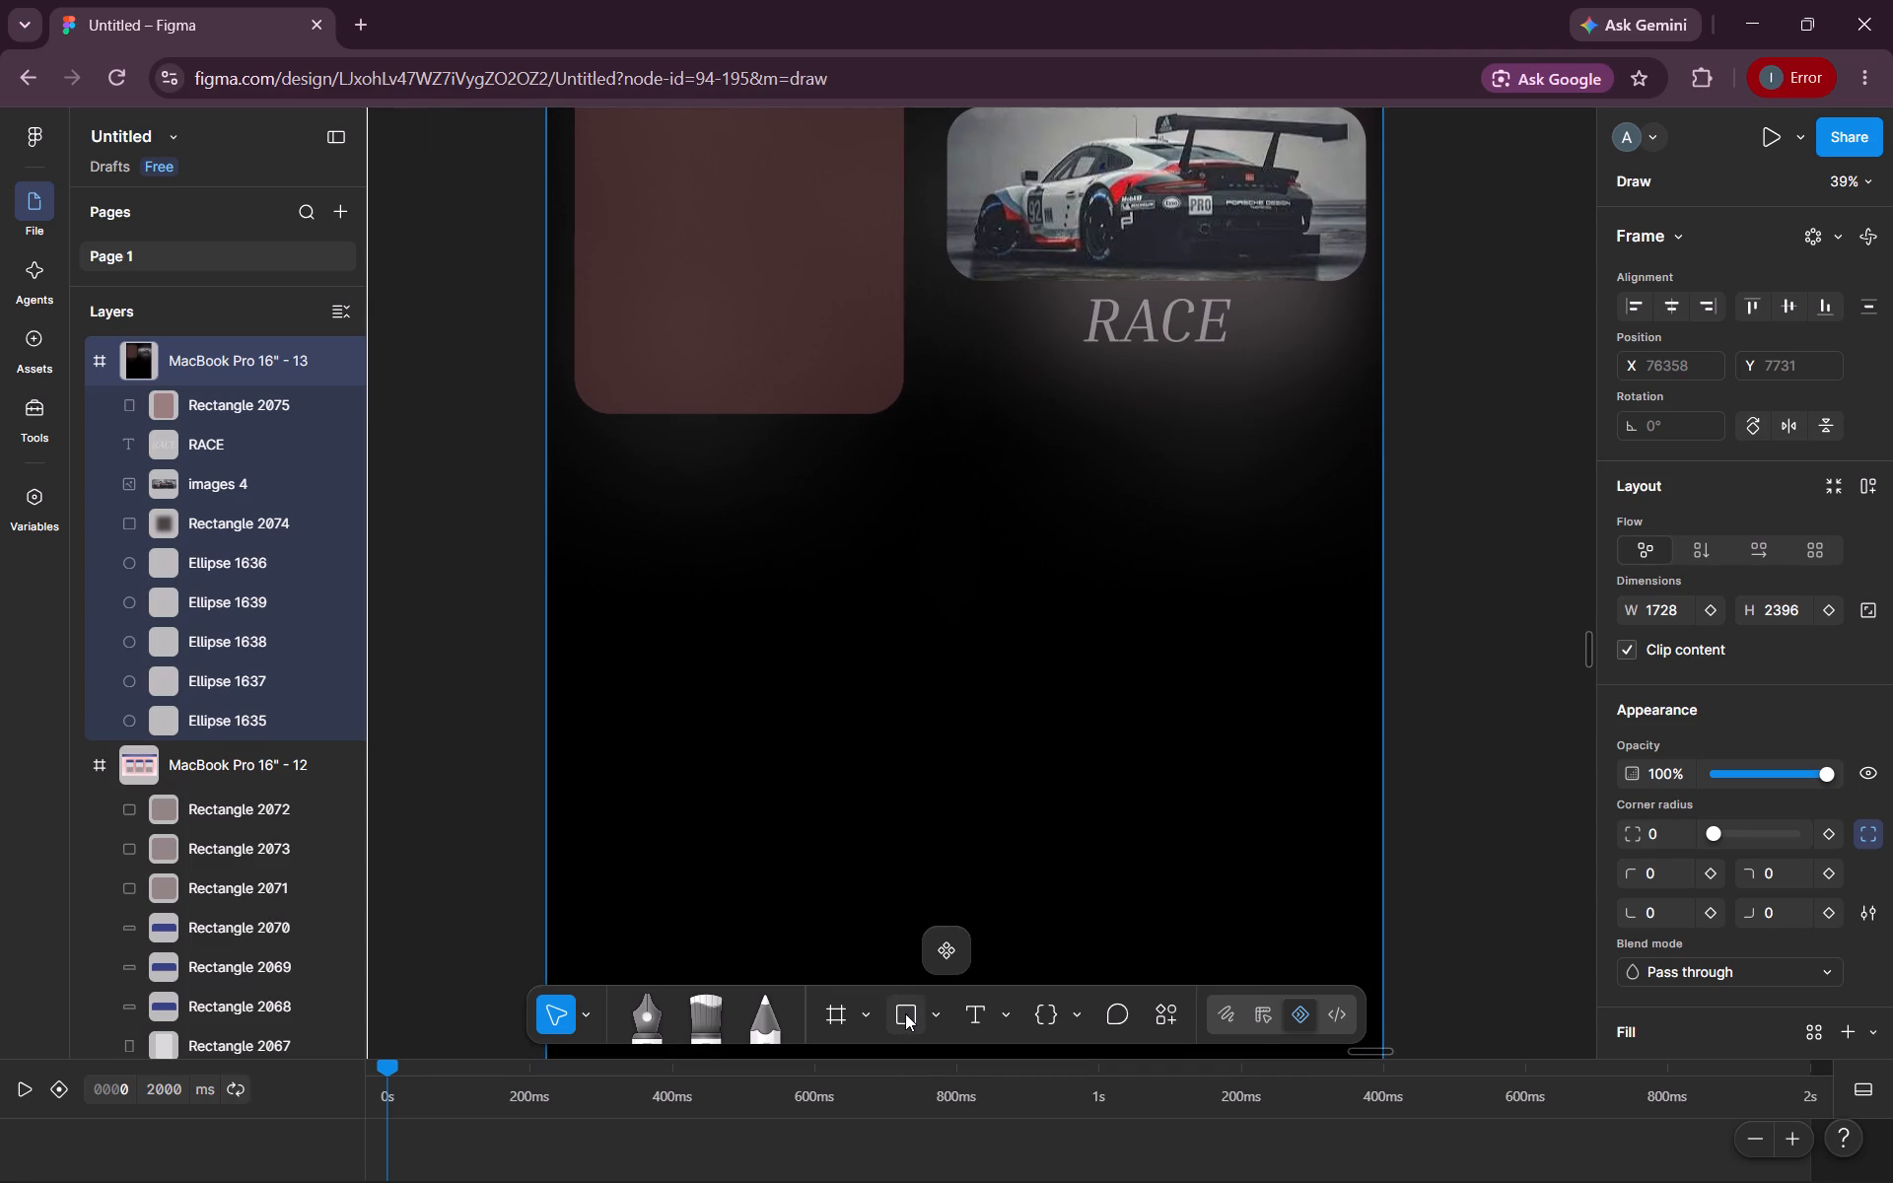
pyautogui.click(905, 1013)
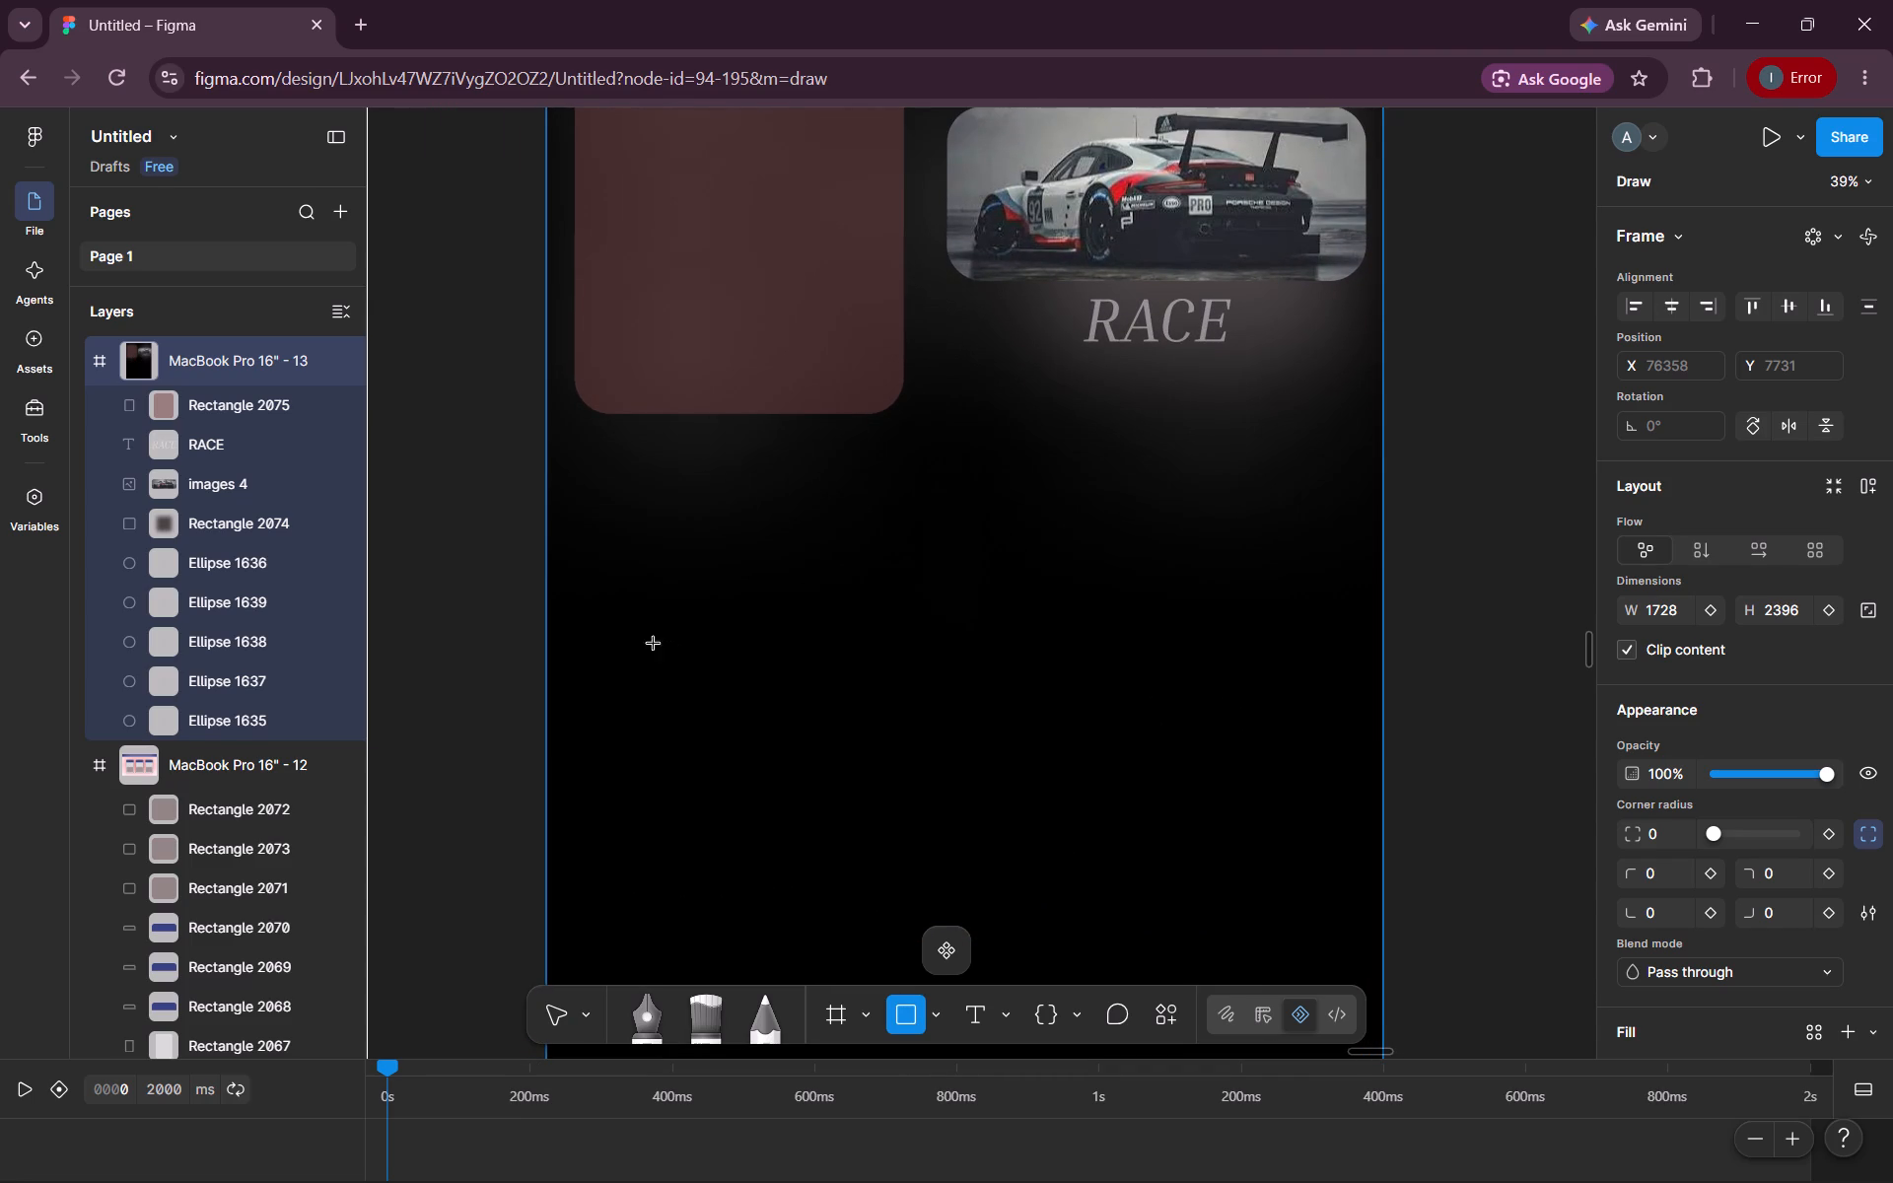
pyautogui.moveTo(612, 502); pyautogui.dragTo(859, 606)
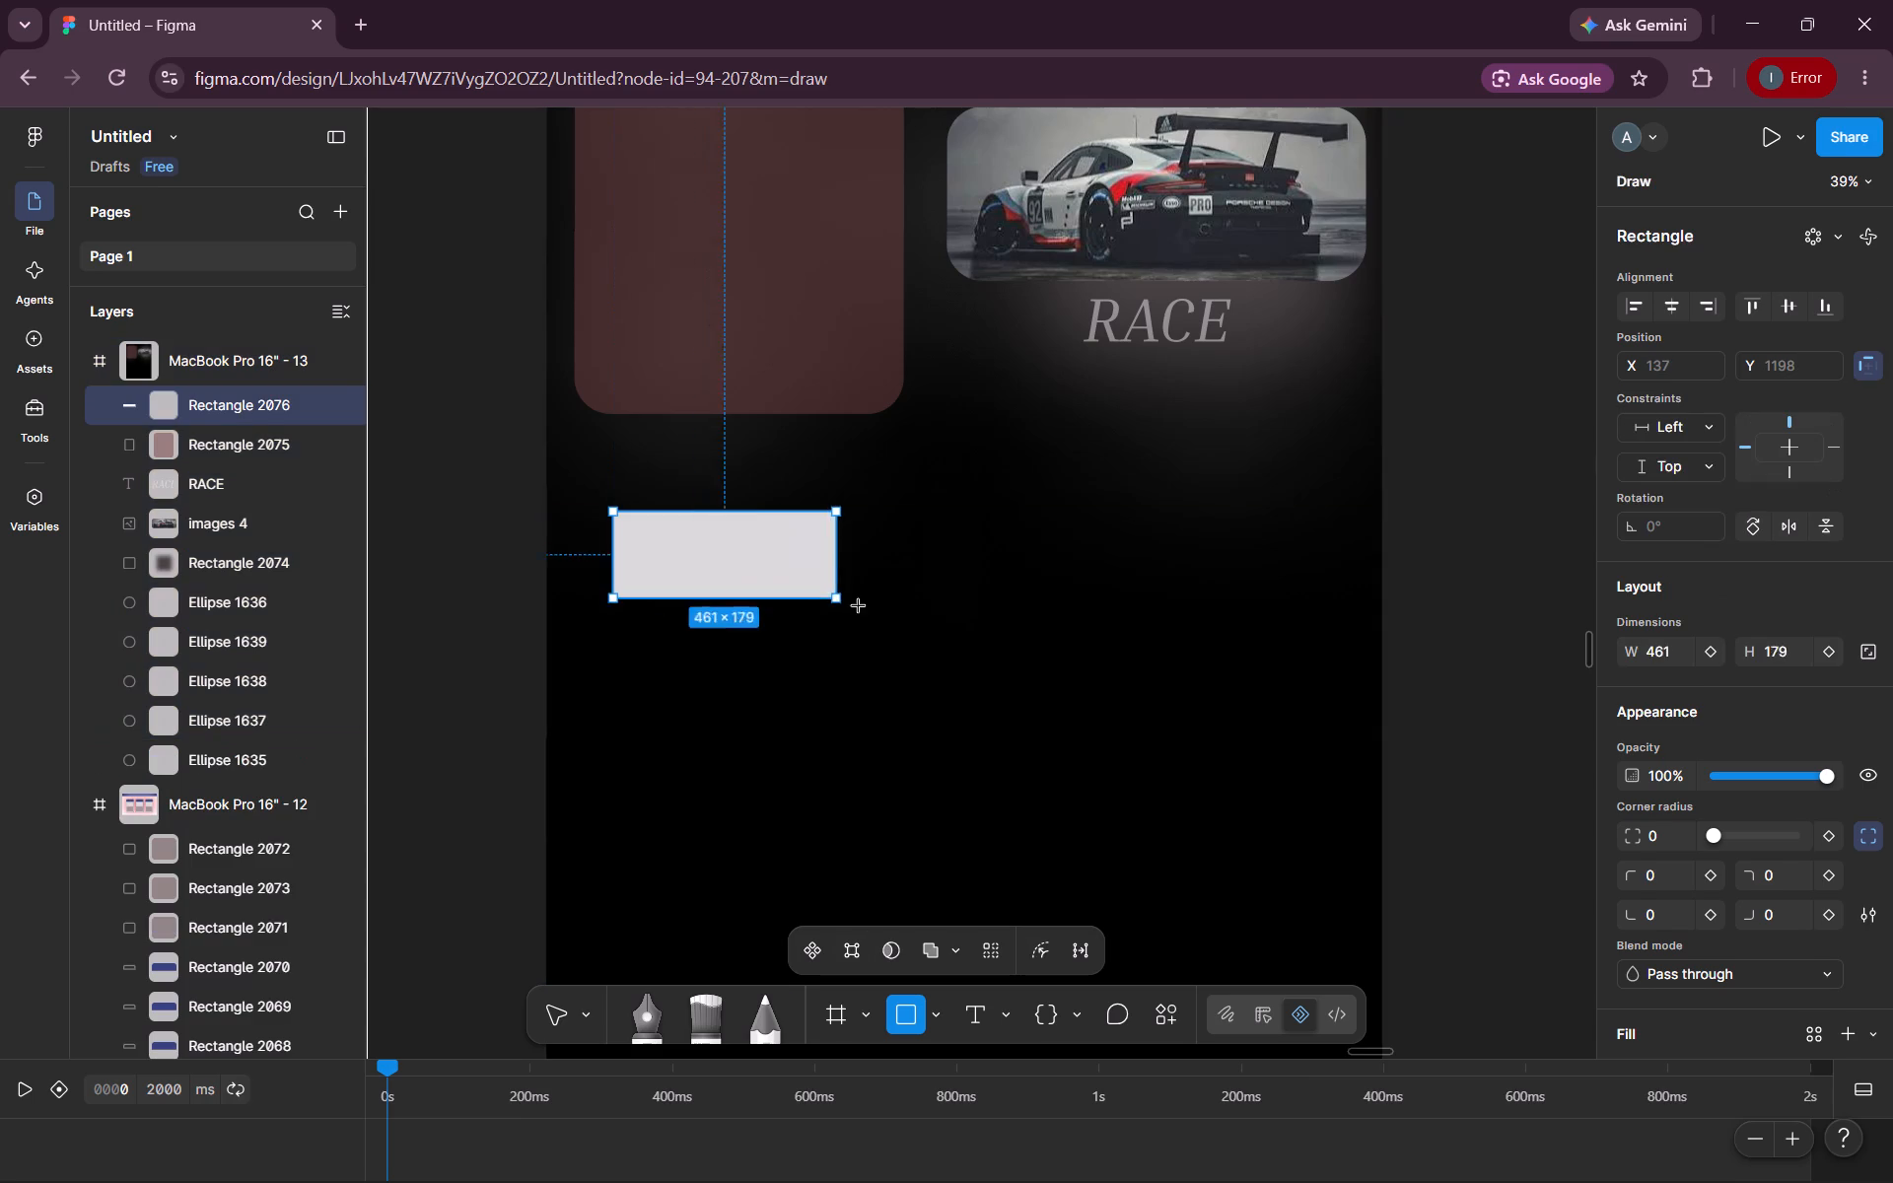
pyautogui.moveTo(859, 606); pyautogui.dragTo(1344, 630)
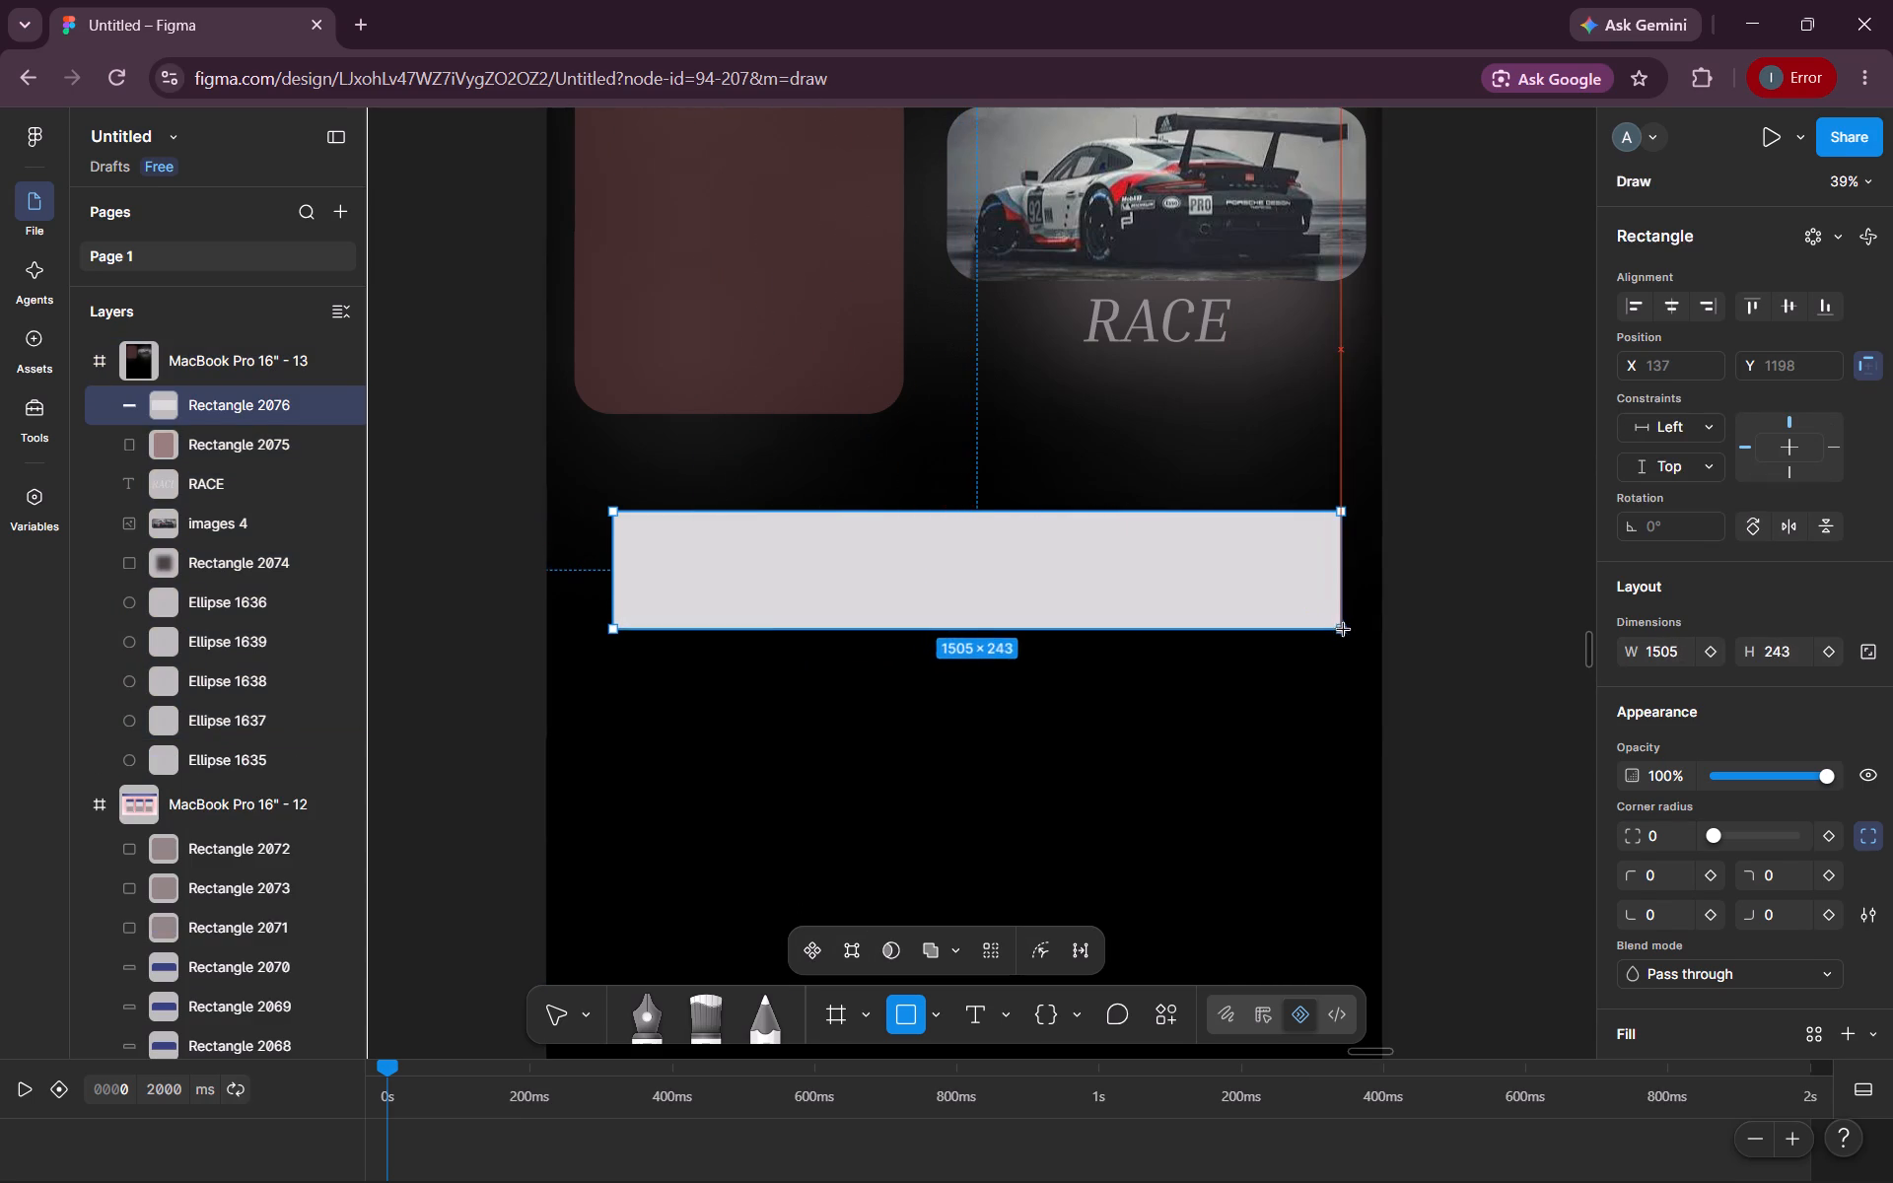
pyautogui.moveTo(1344, 630); pyautogui.dragTo(1361, 636)
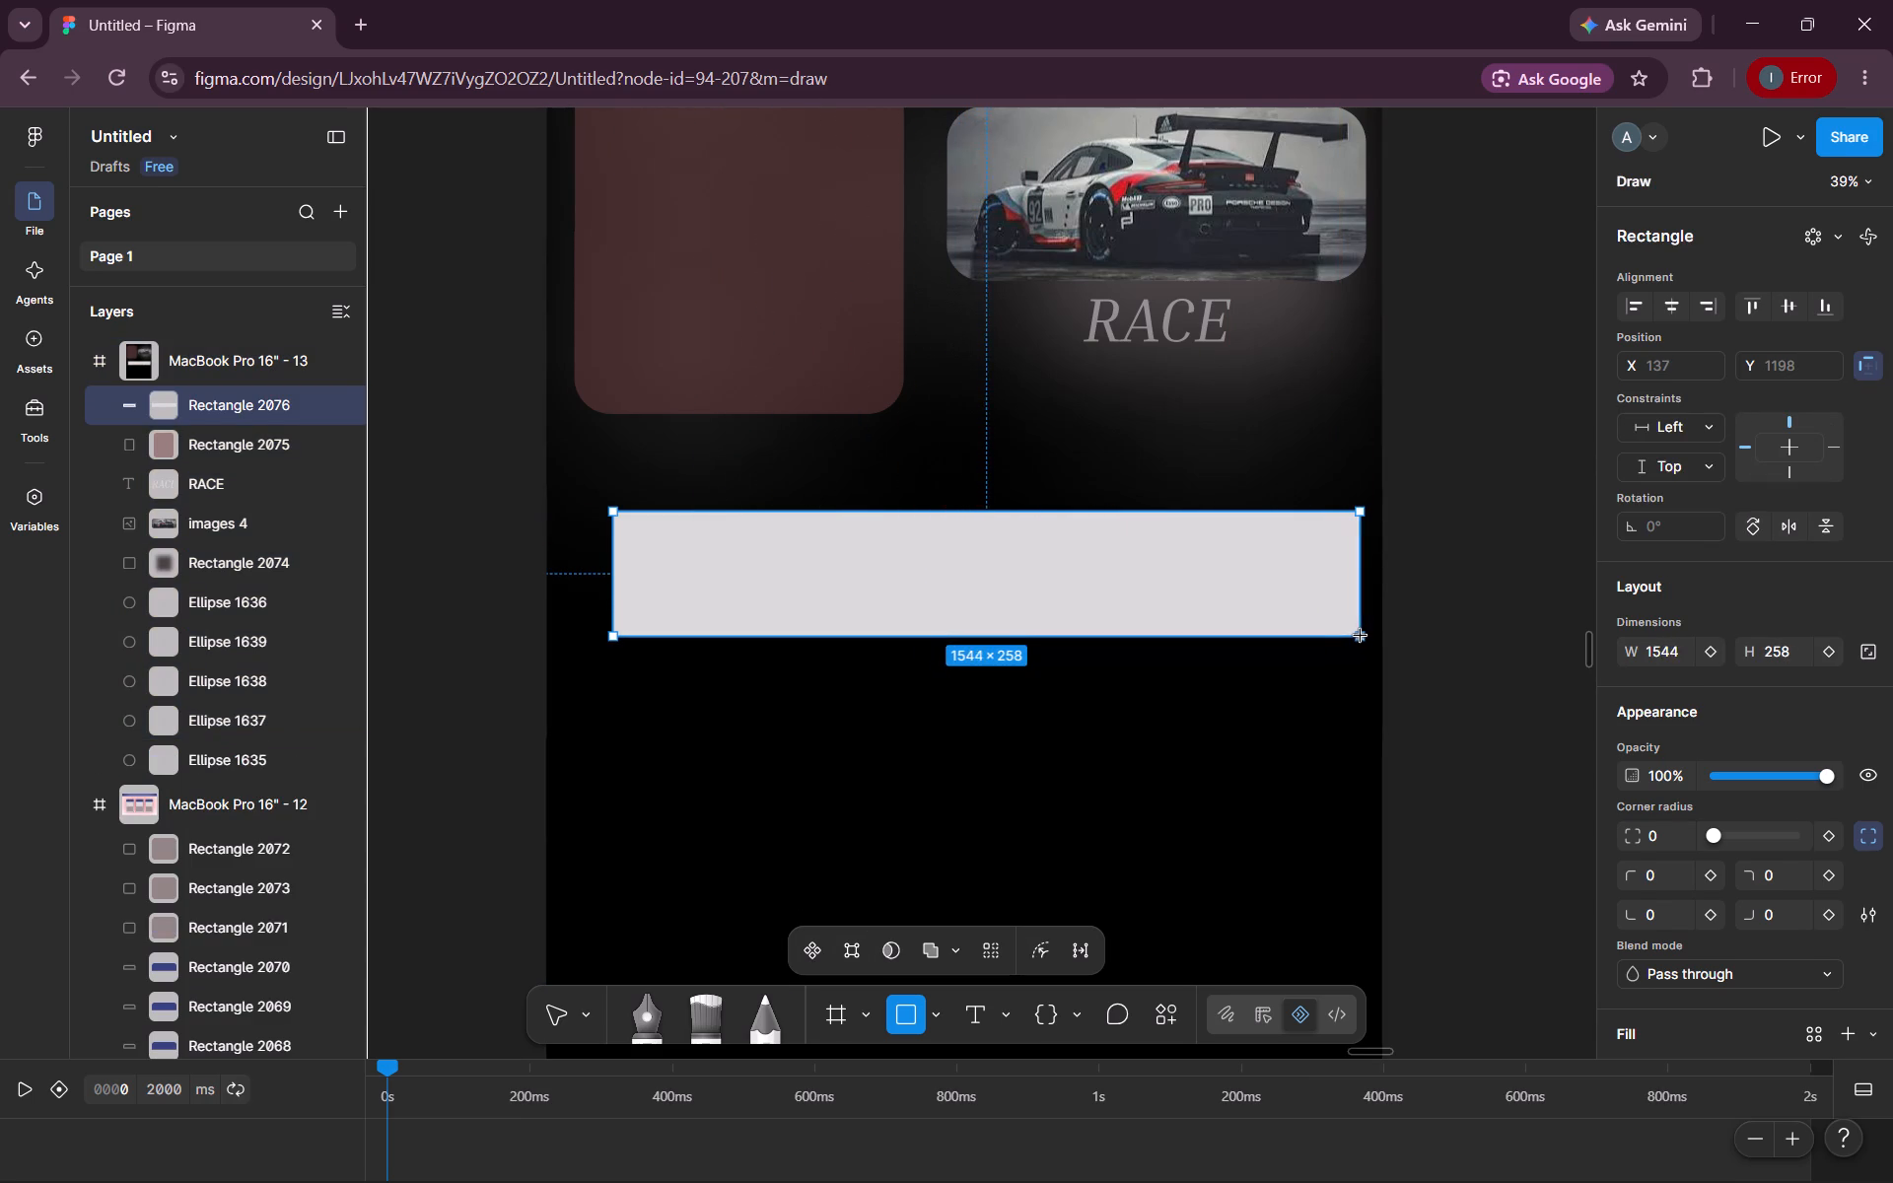
pyautogui.moveTo(1361, 636); pyautogui.dragTo(1364, 638)
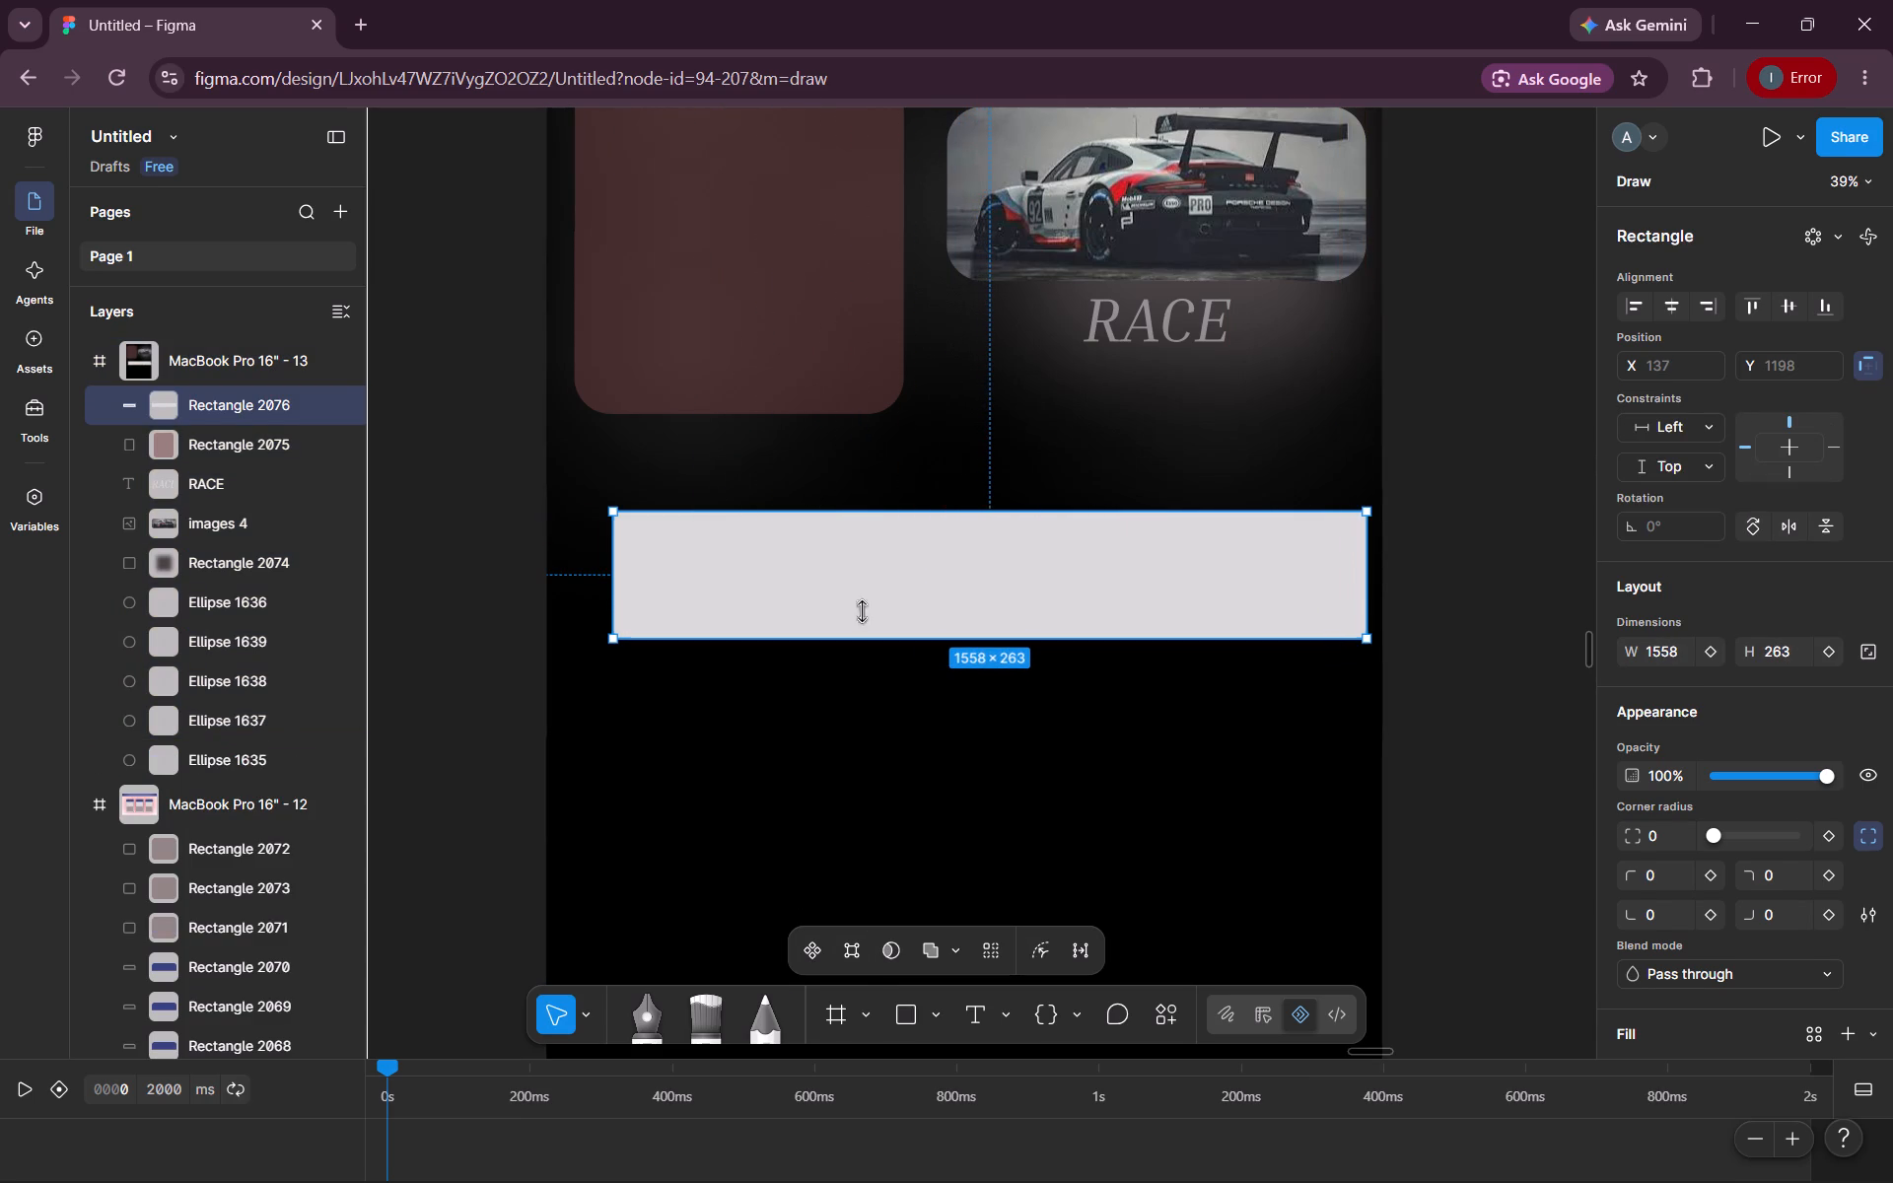
pyautogui.moveTo(616, 586); pyautogui.dragTo(576, 586)
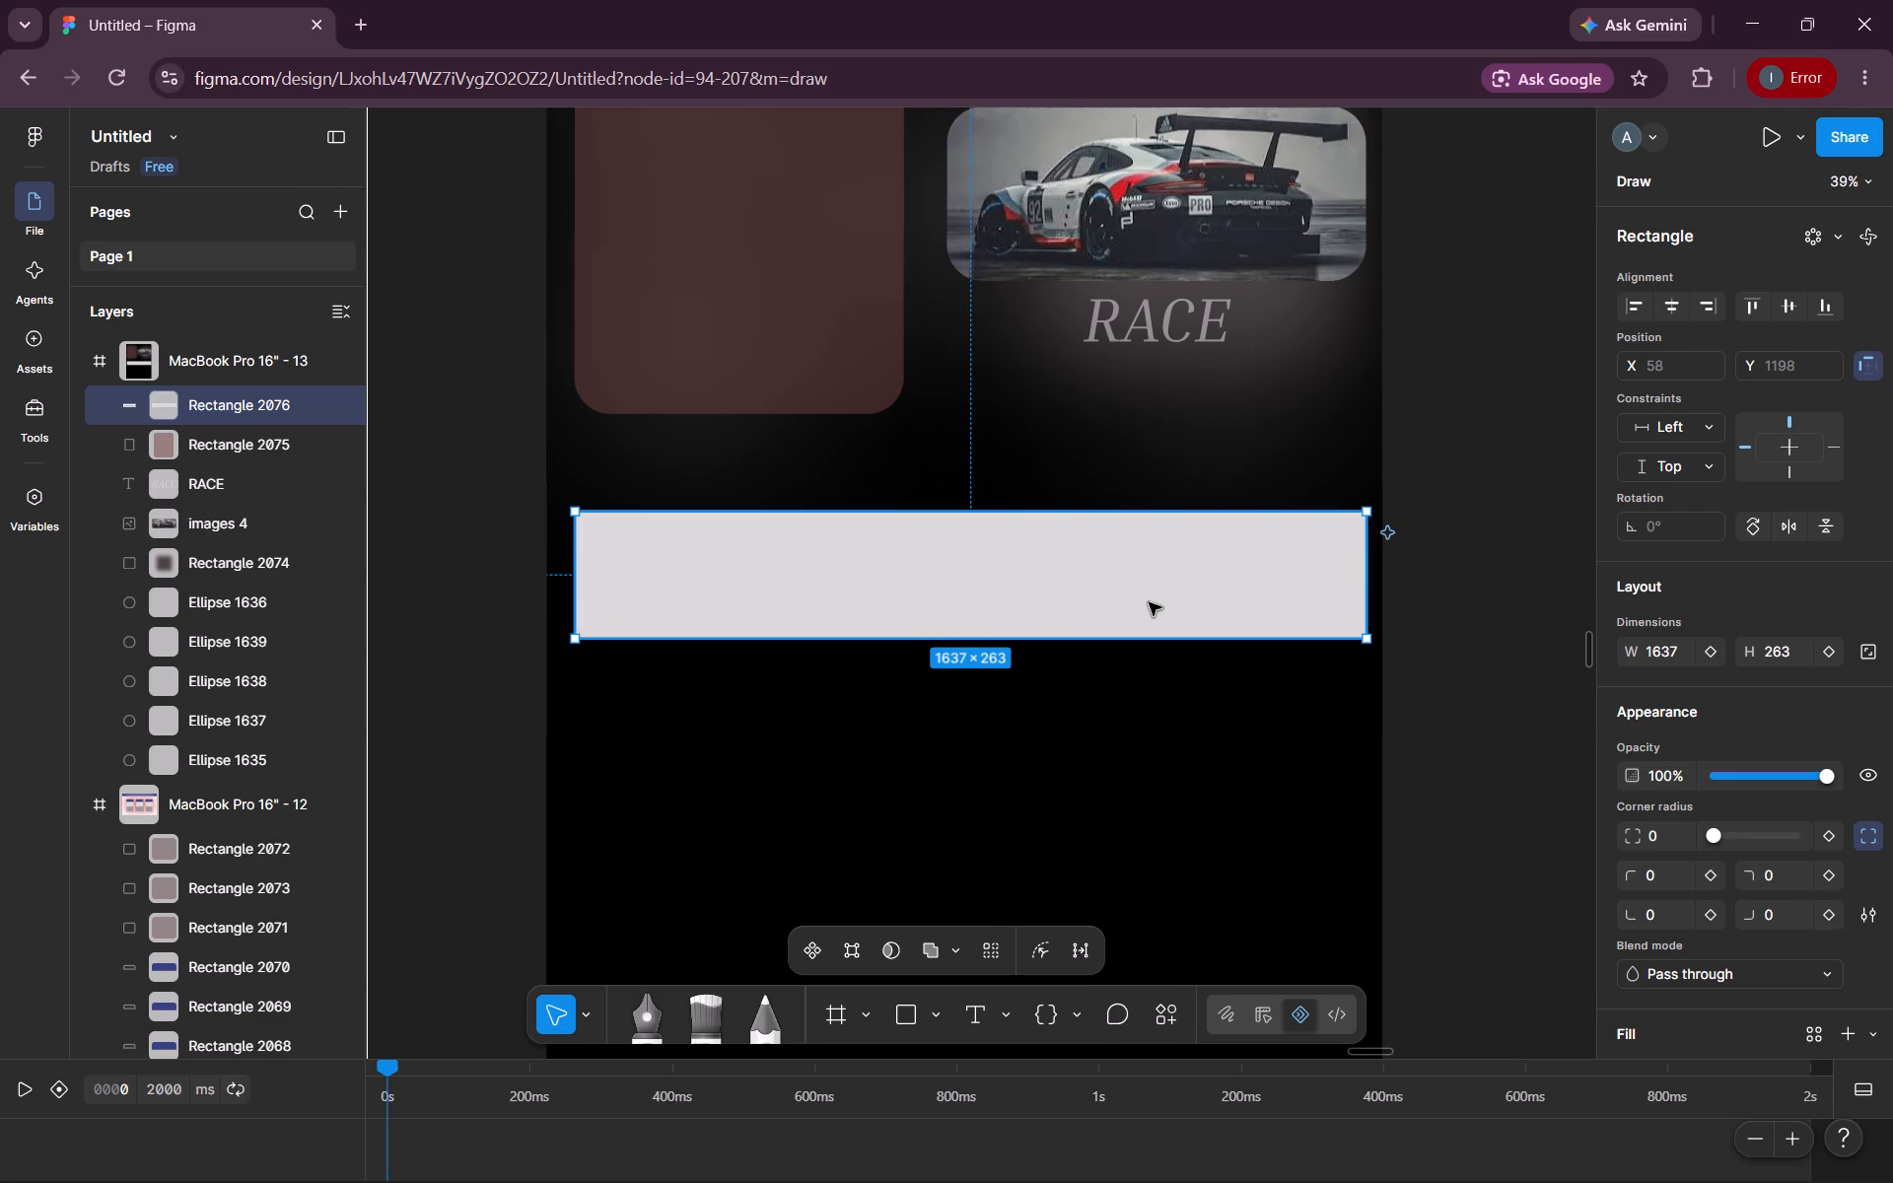
# Round the wide rectangle's corners with a radius of 75.
pyautogui.moveTo(1719, 831); pyautogui.dragTo(1762, 832)
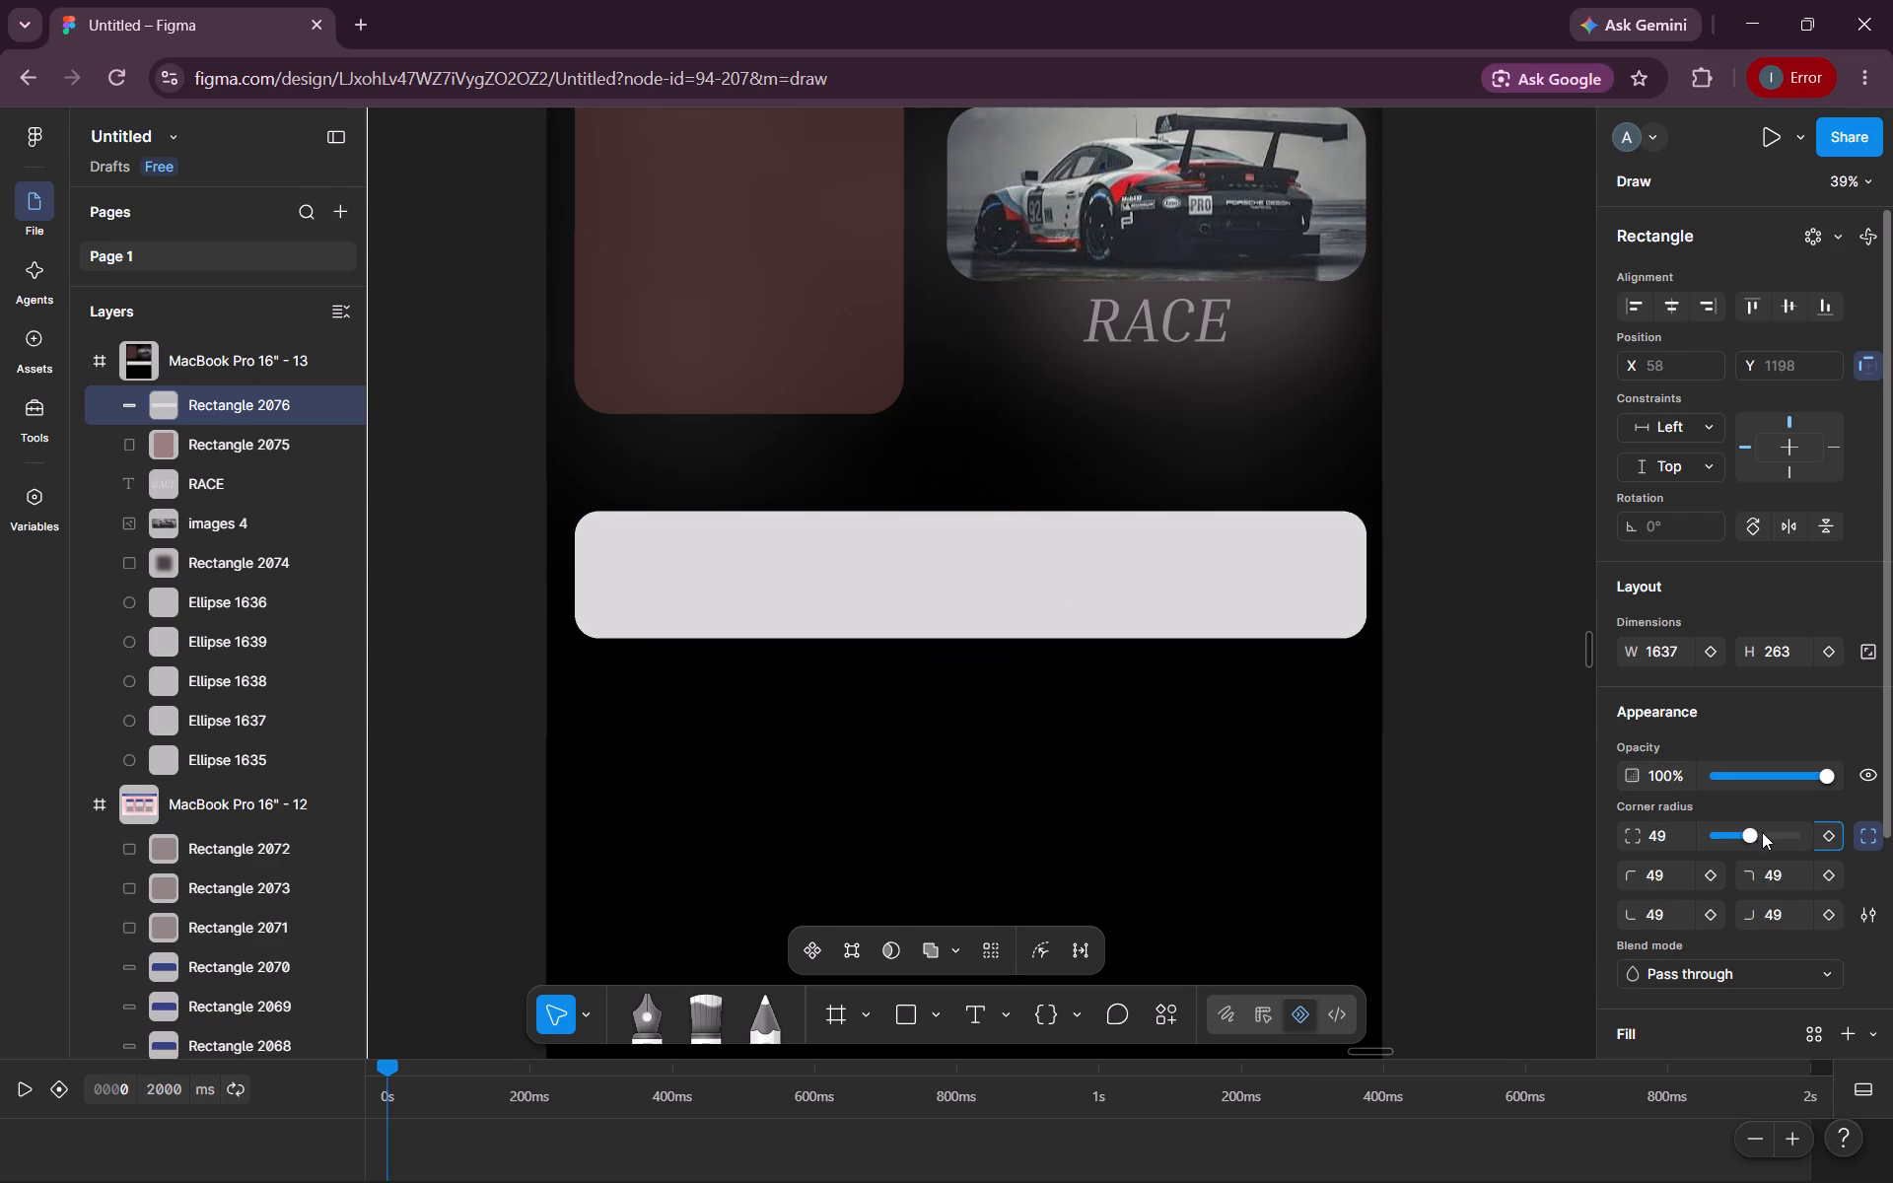
pyautogui.moveTo(1762, 832); pyautogui.dragTo(1764, 833)
pyautogui.doubleClick(1664, 831)
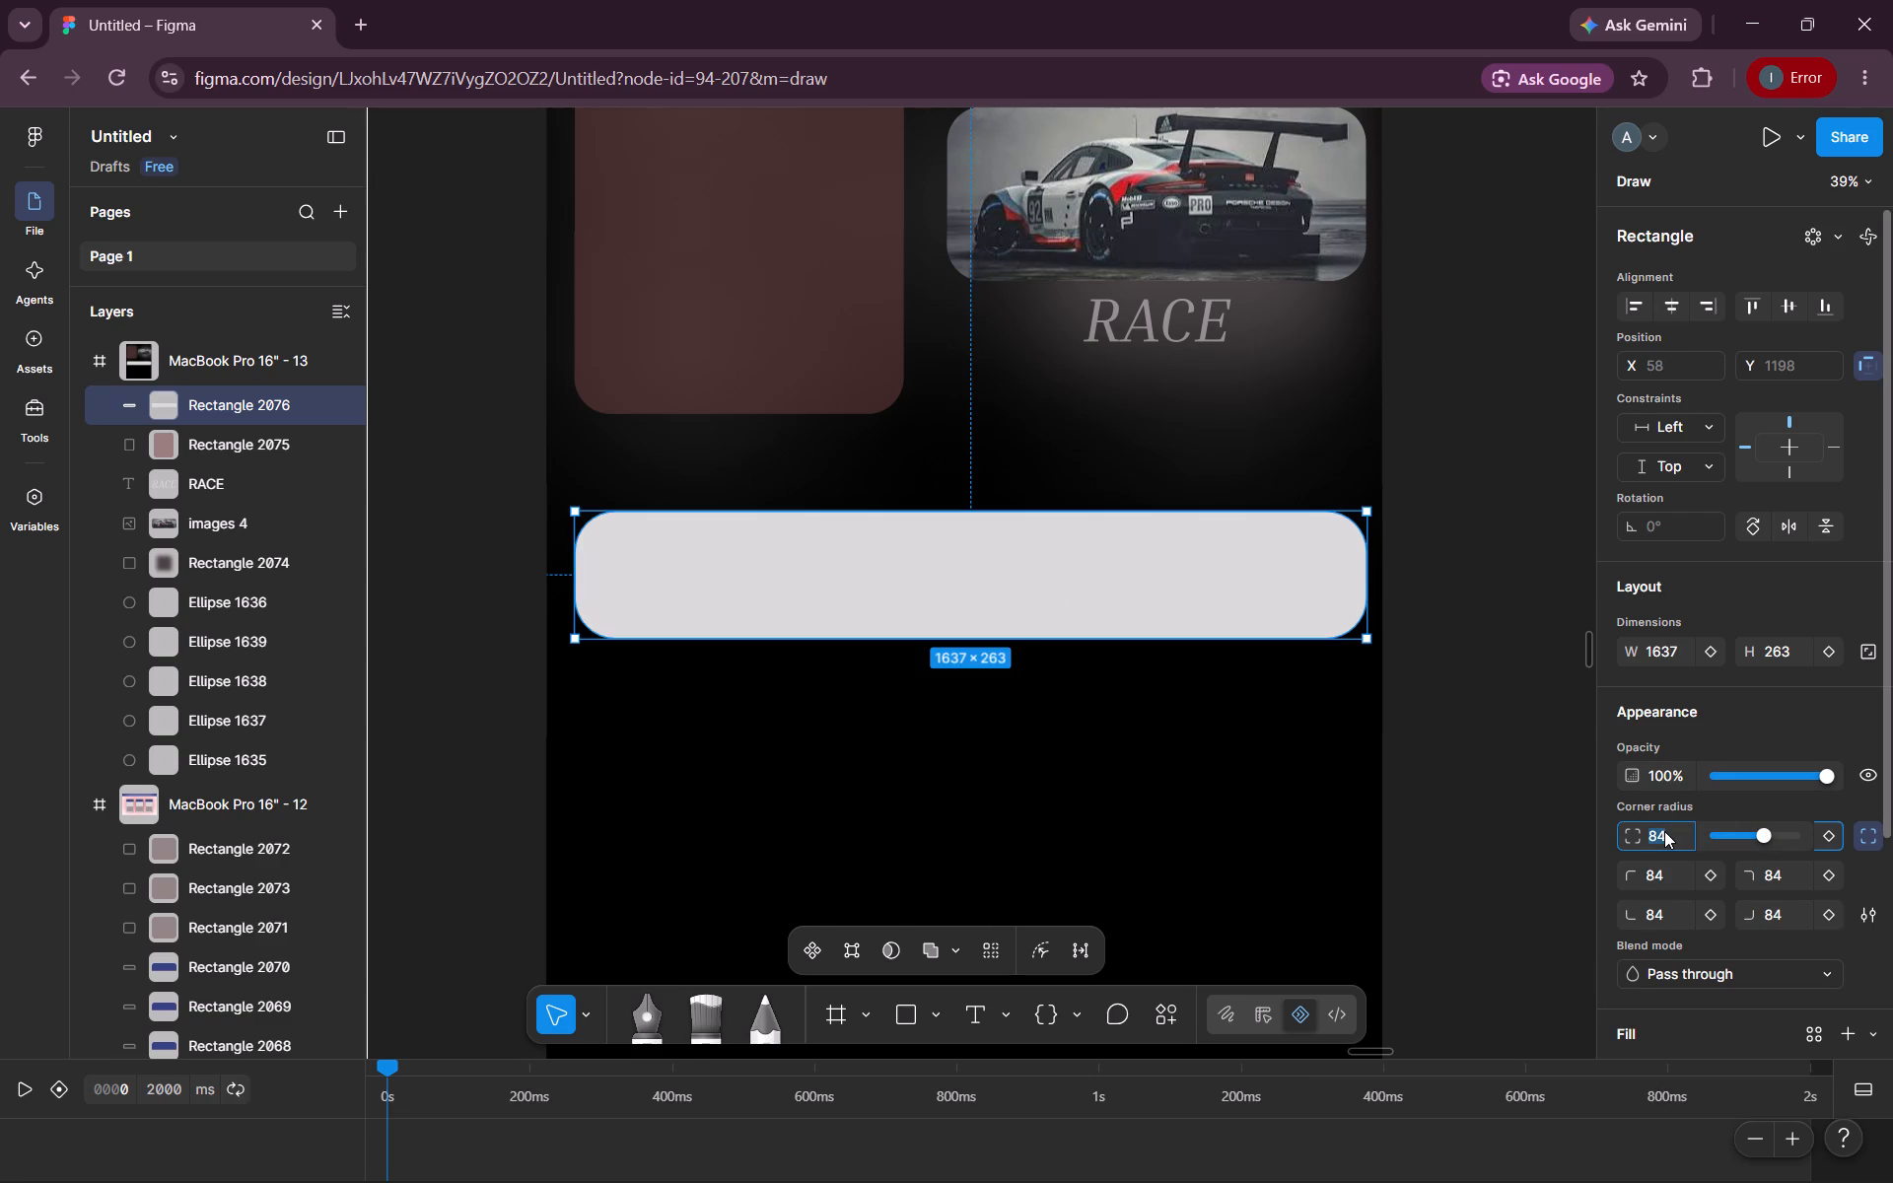
pyautogui.write('75')
pyautogui.press('Return')
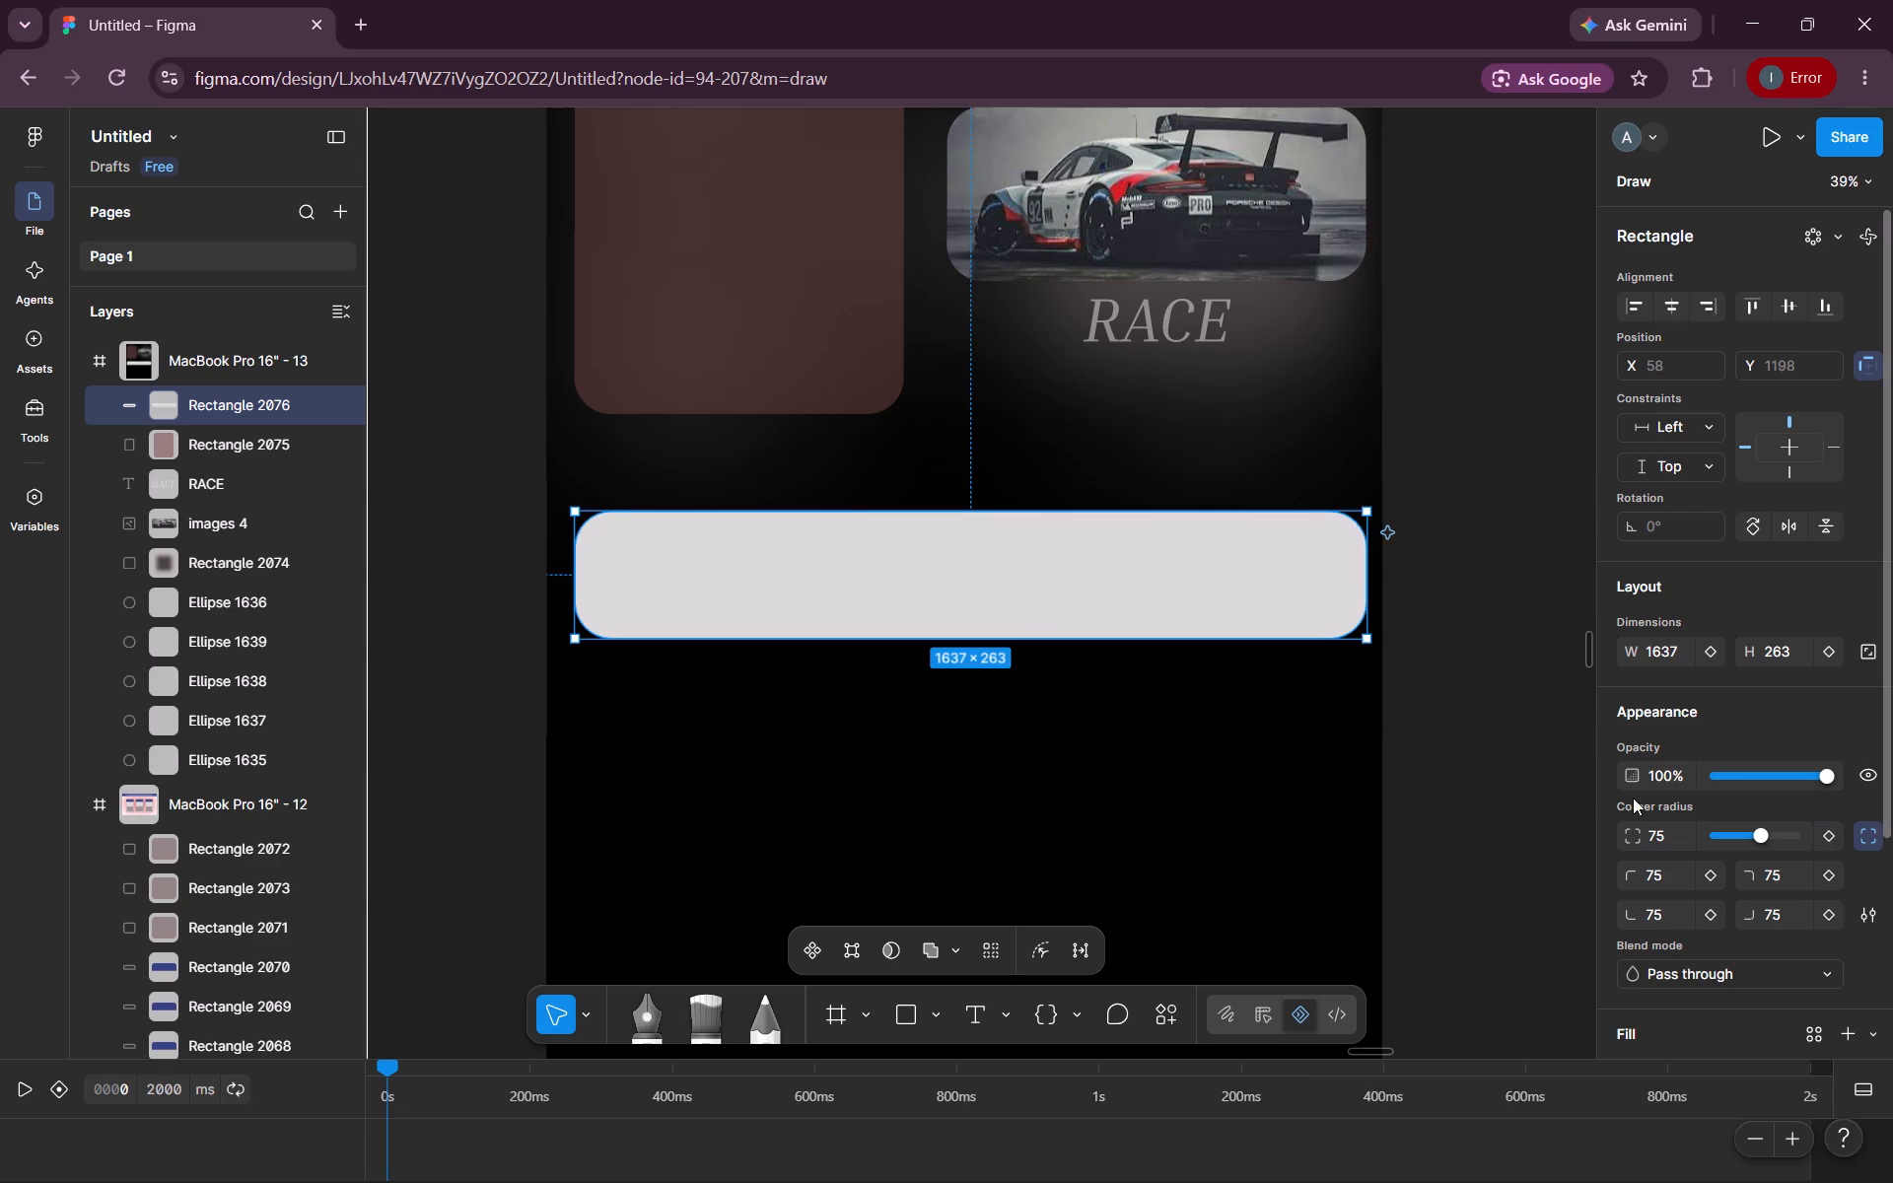
# Change the wide rounded rectangle's fill to a mid grey, 6D6B6B.
pyautogui.scroll(-2, 1664, 859)
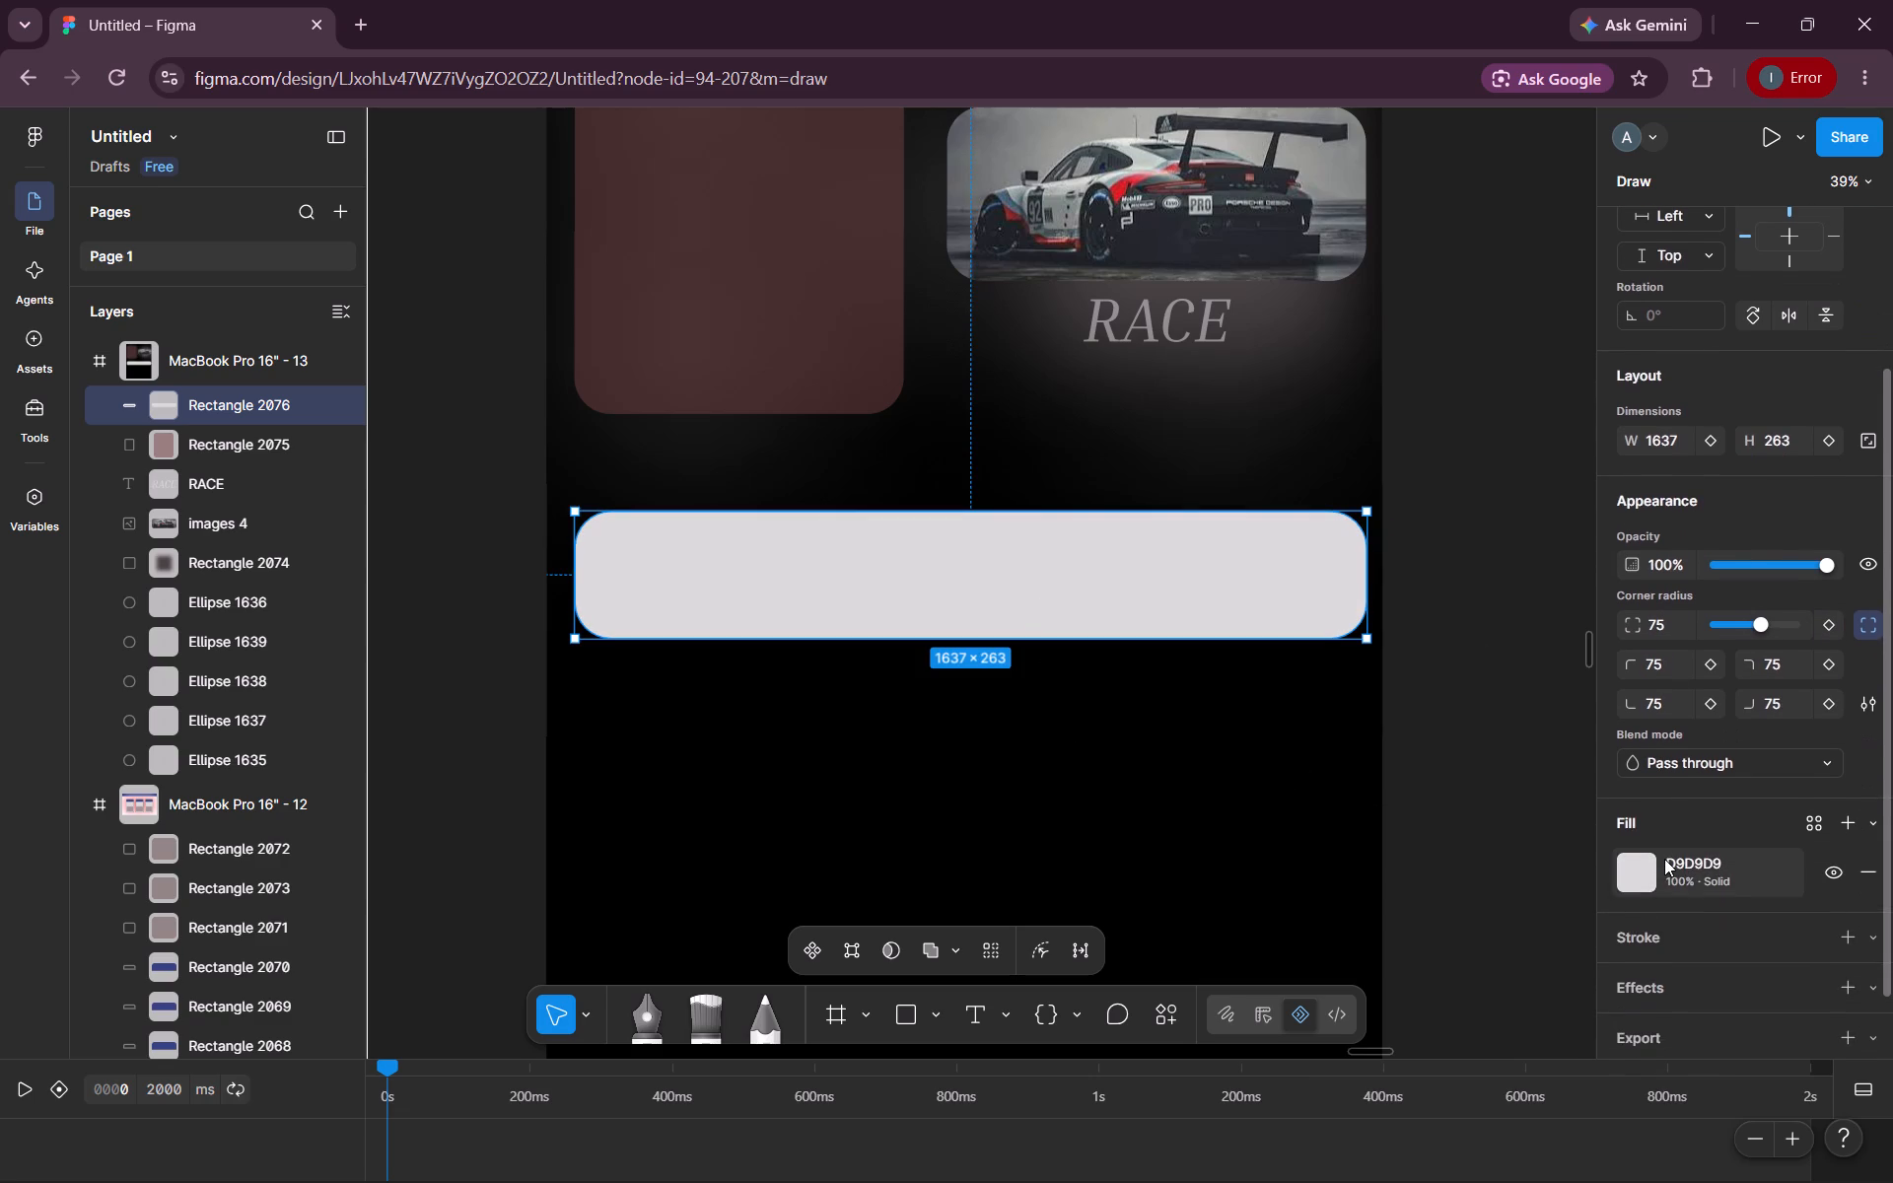
pyautogui.click(1646, 863)
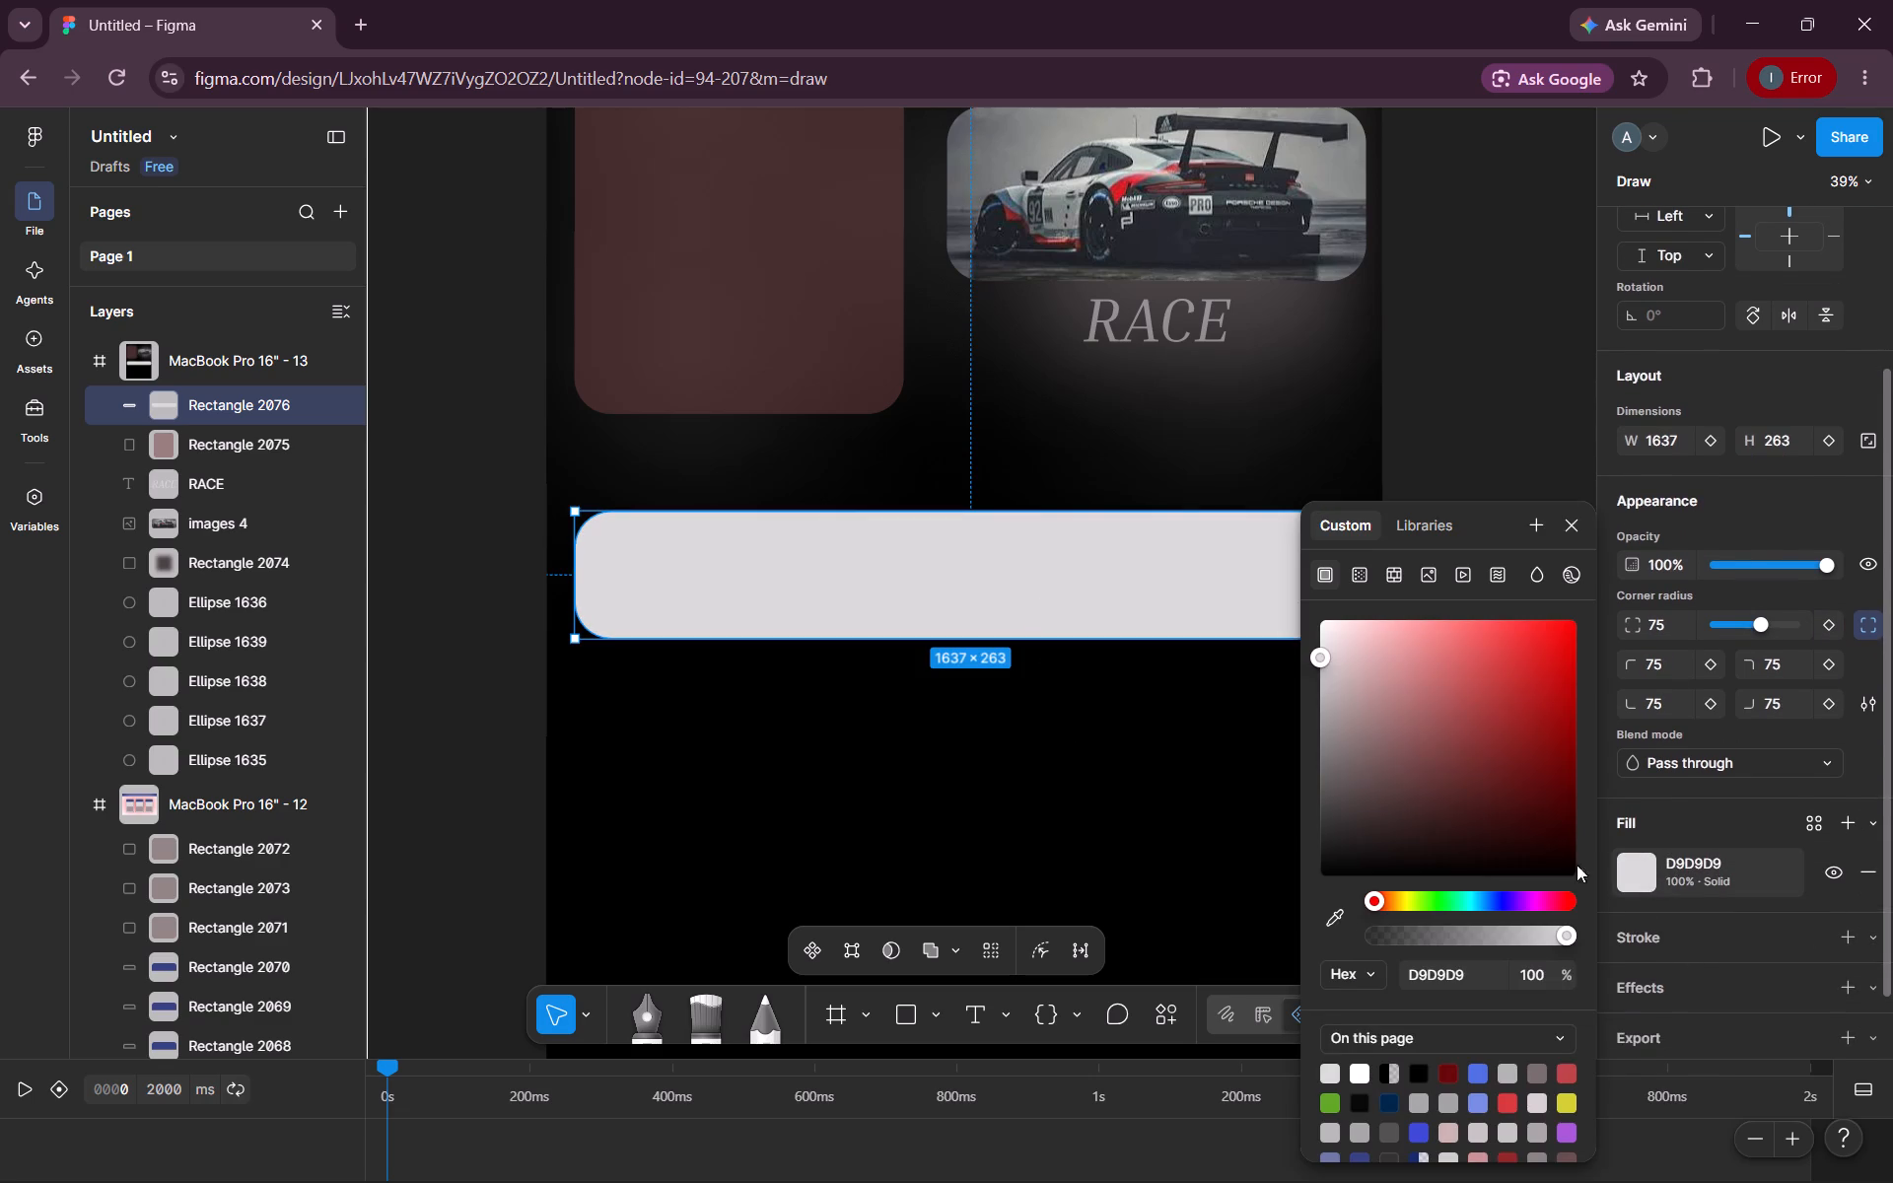
pyautogui.moveTo(1321, 655); pyautogui.dragTo(1392, 733)
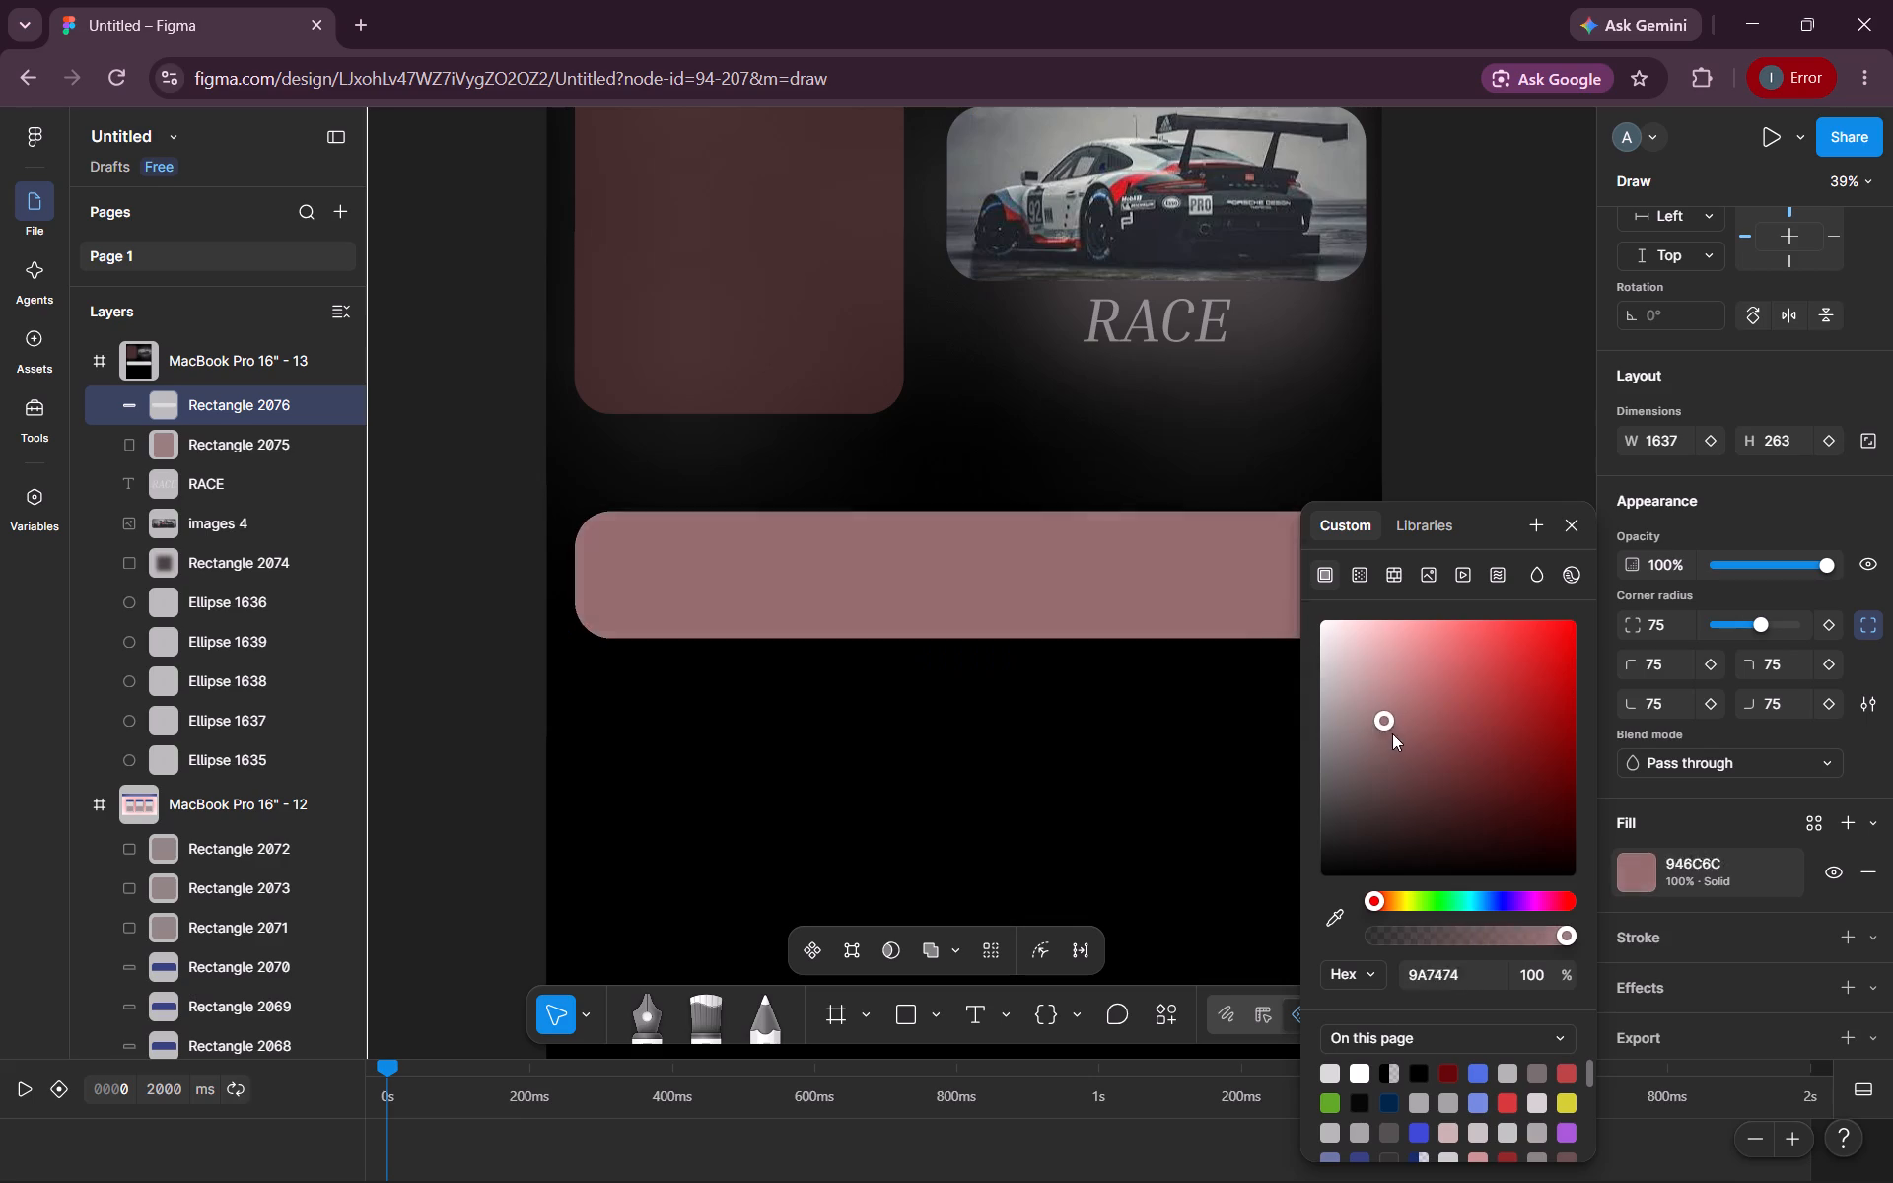
pyautogui.moveTo(1392, 733); pyautogui.dragTo(1351, 824)
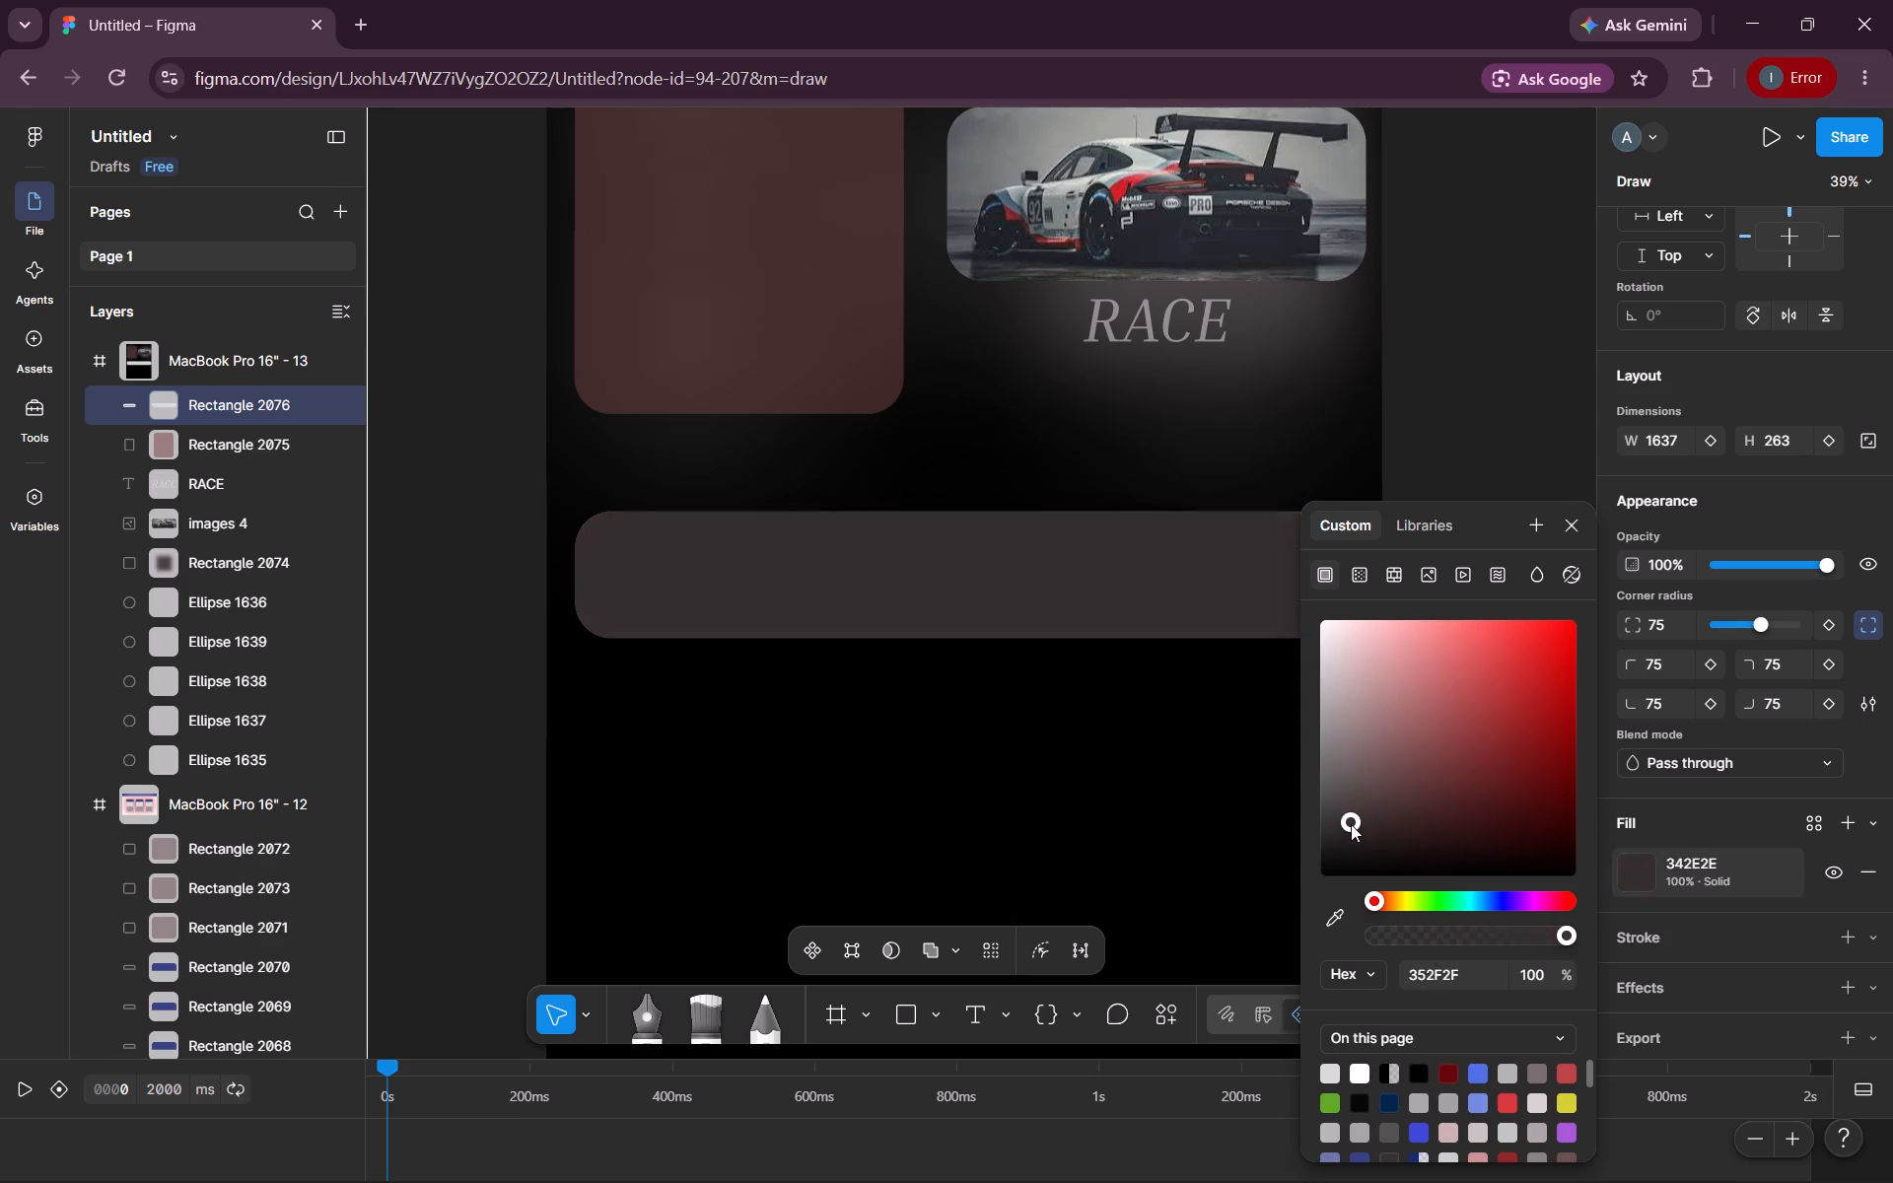
pyautogui.moveTo(1351, 824); pyautogui.dragTo(1330, 781)
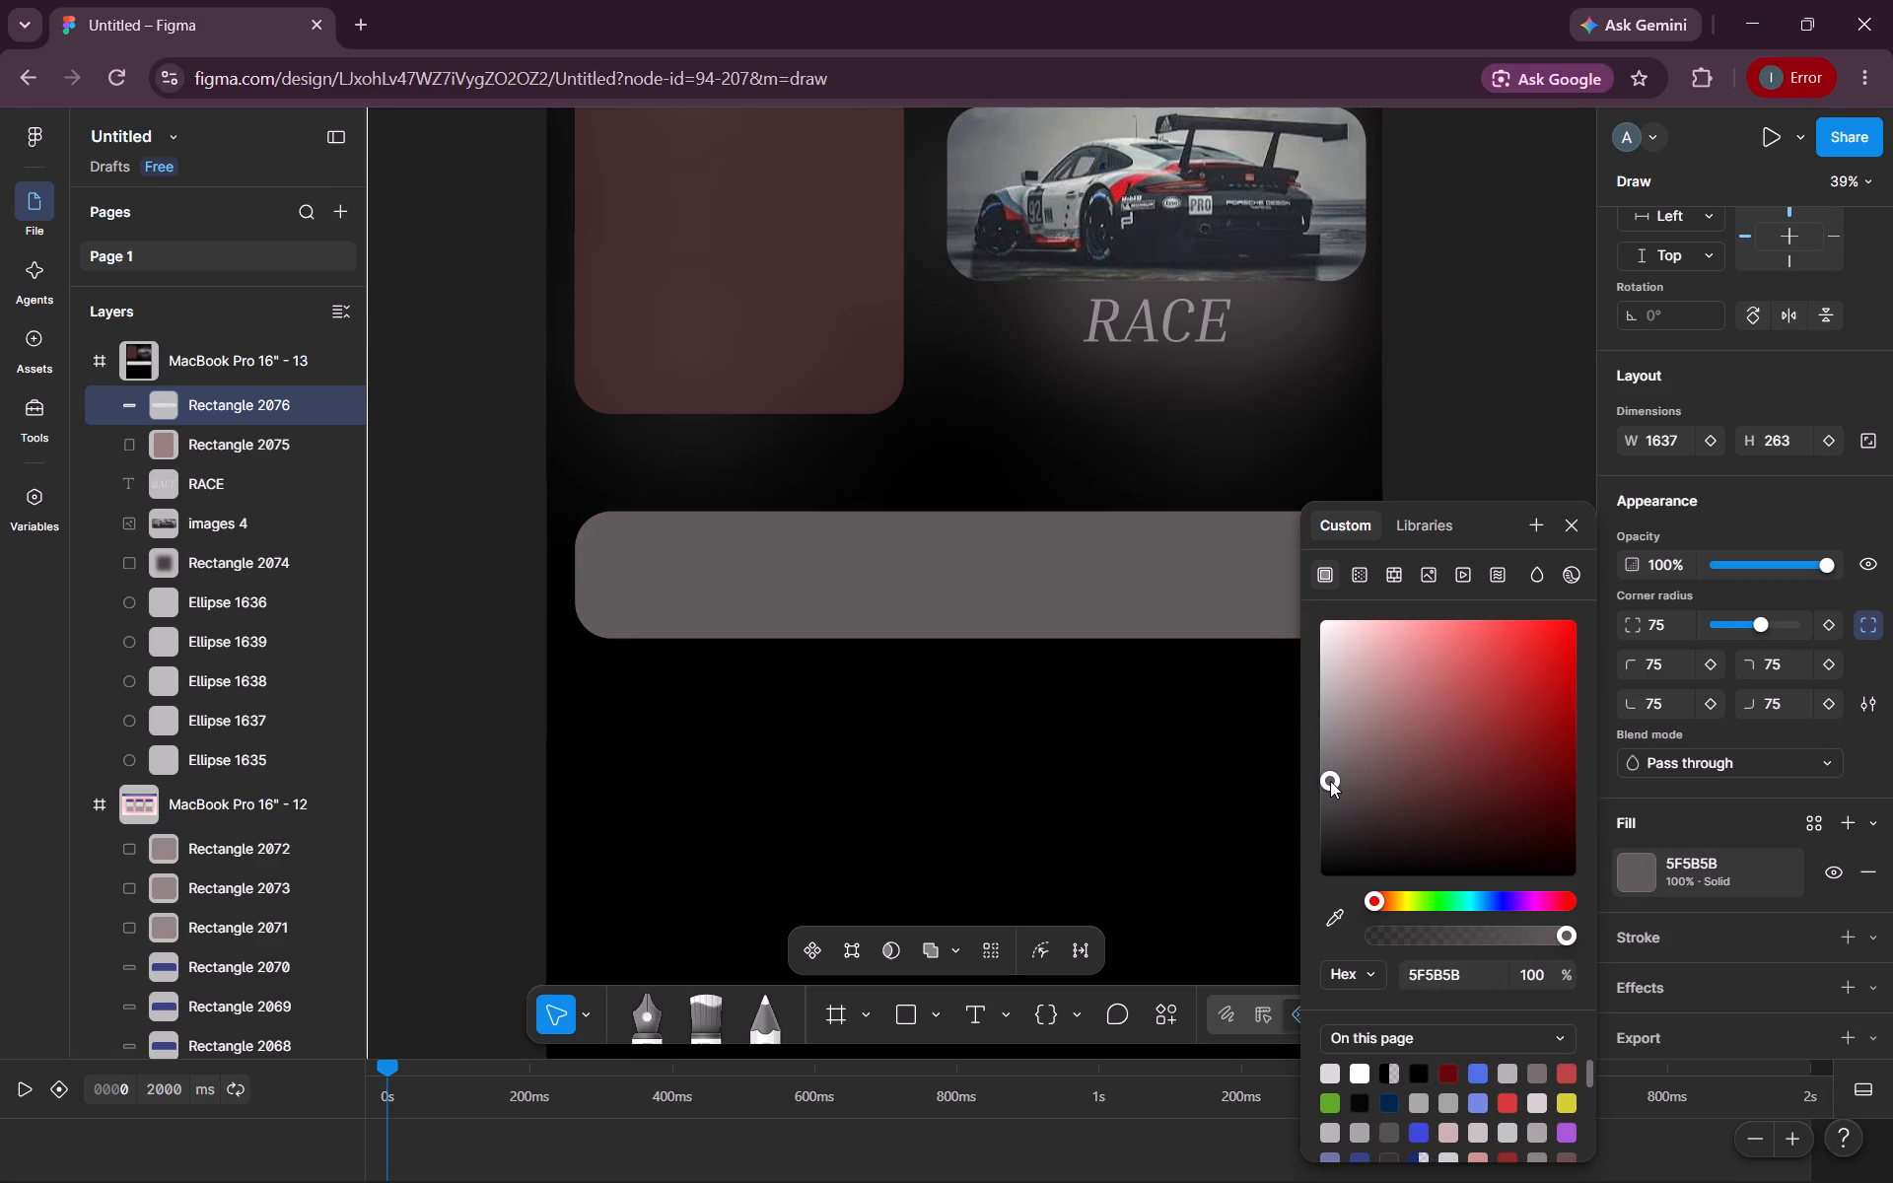
pyautogui.click(1694, 803)
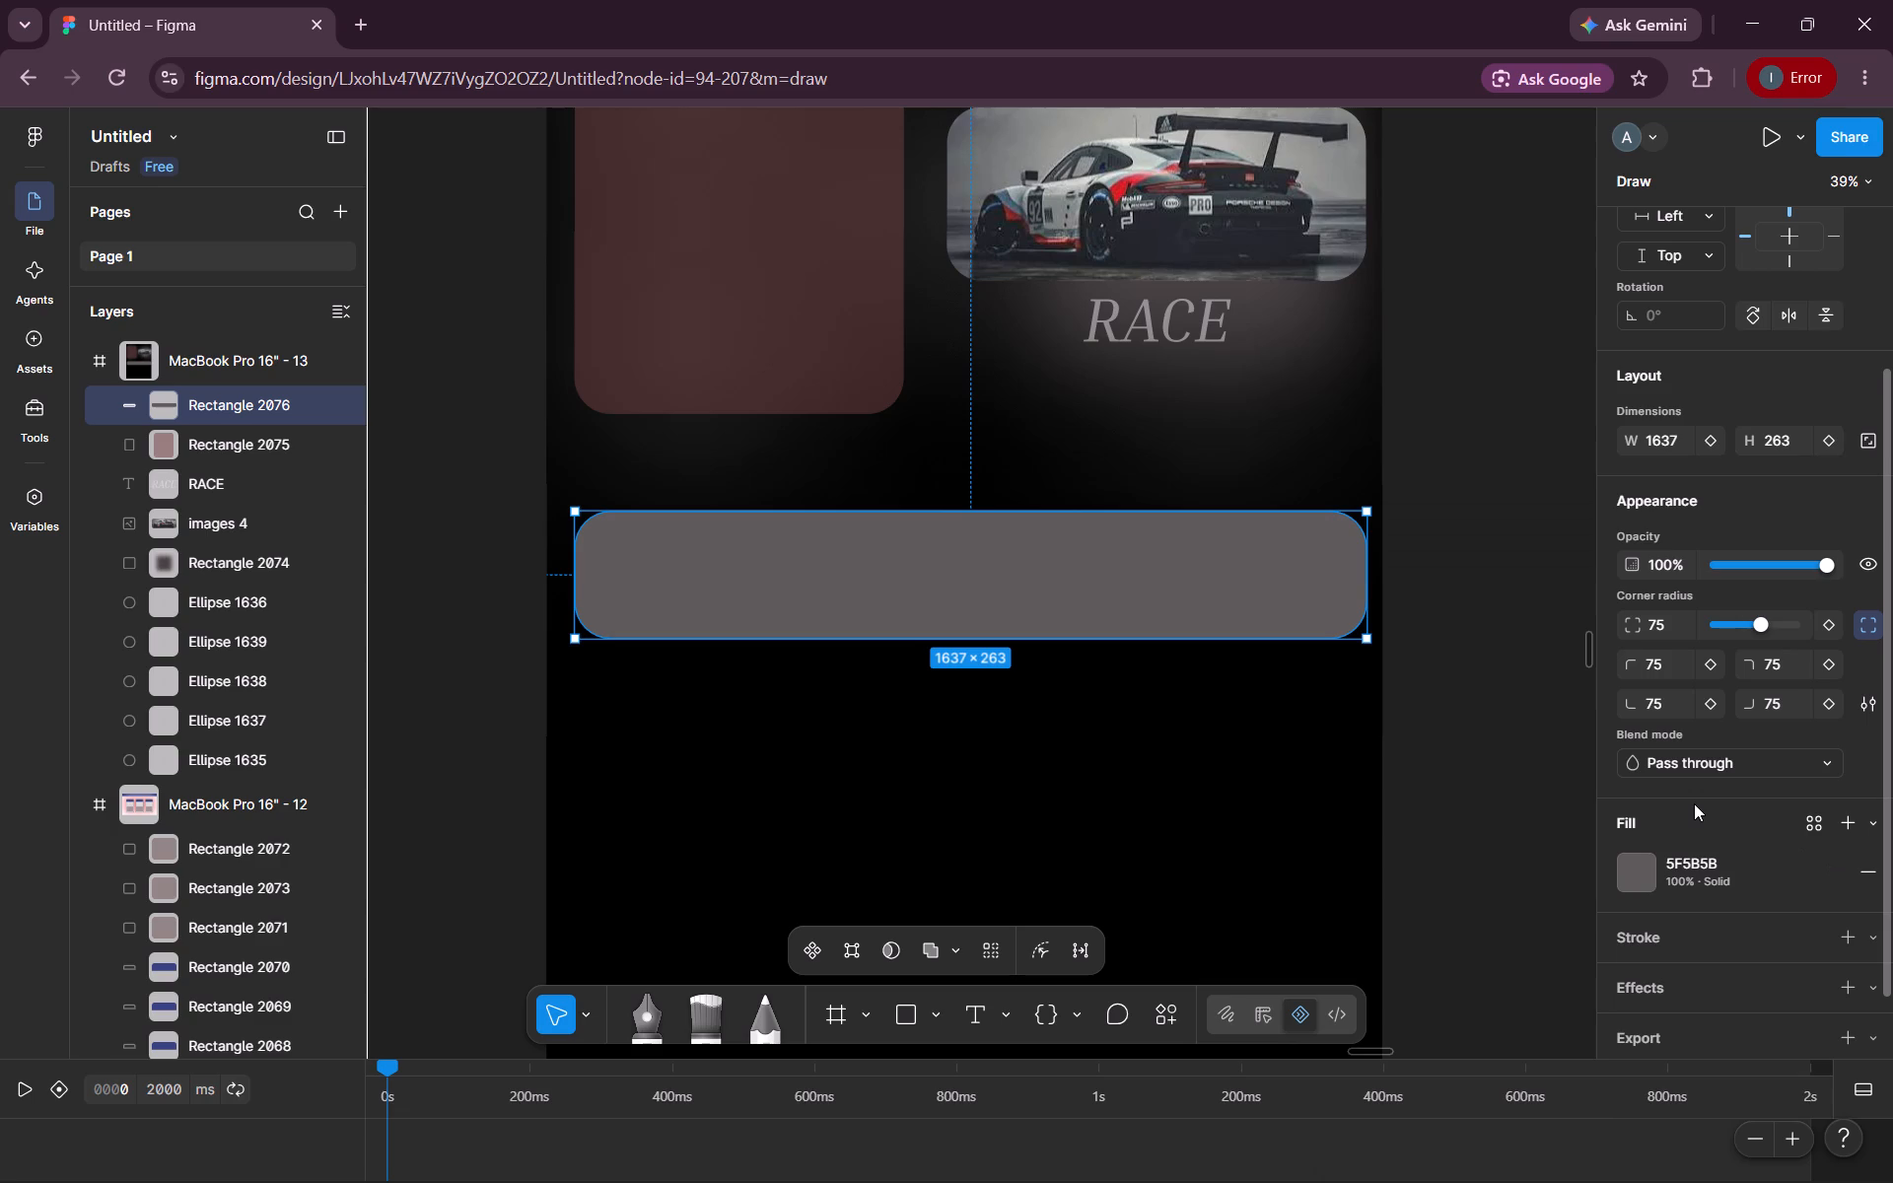
pyautogui.click(1649, 869)
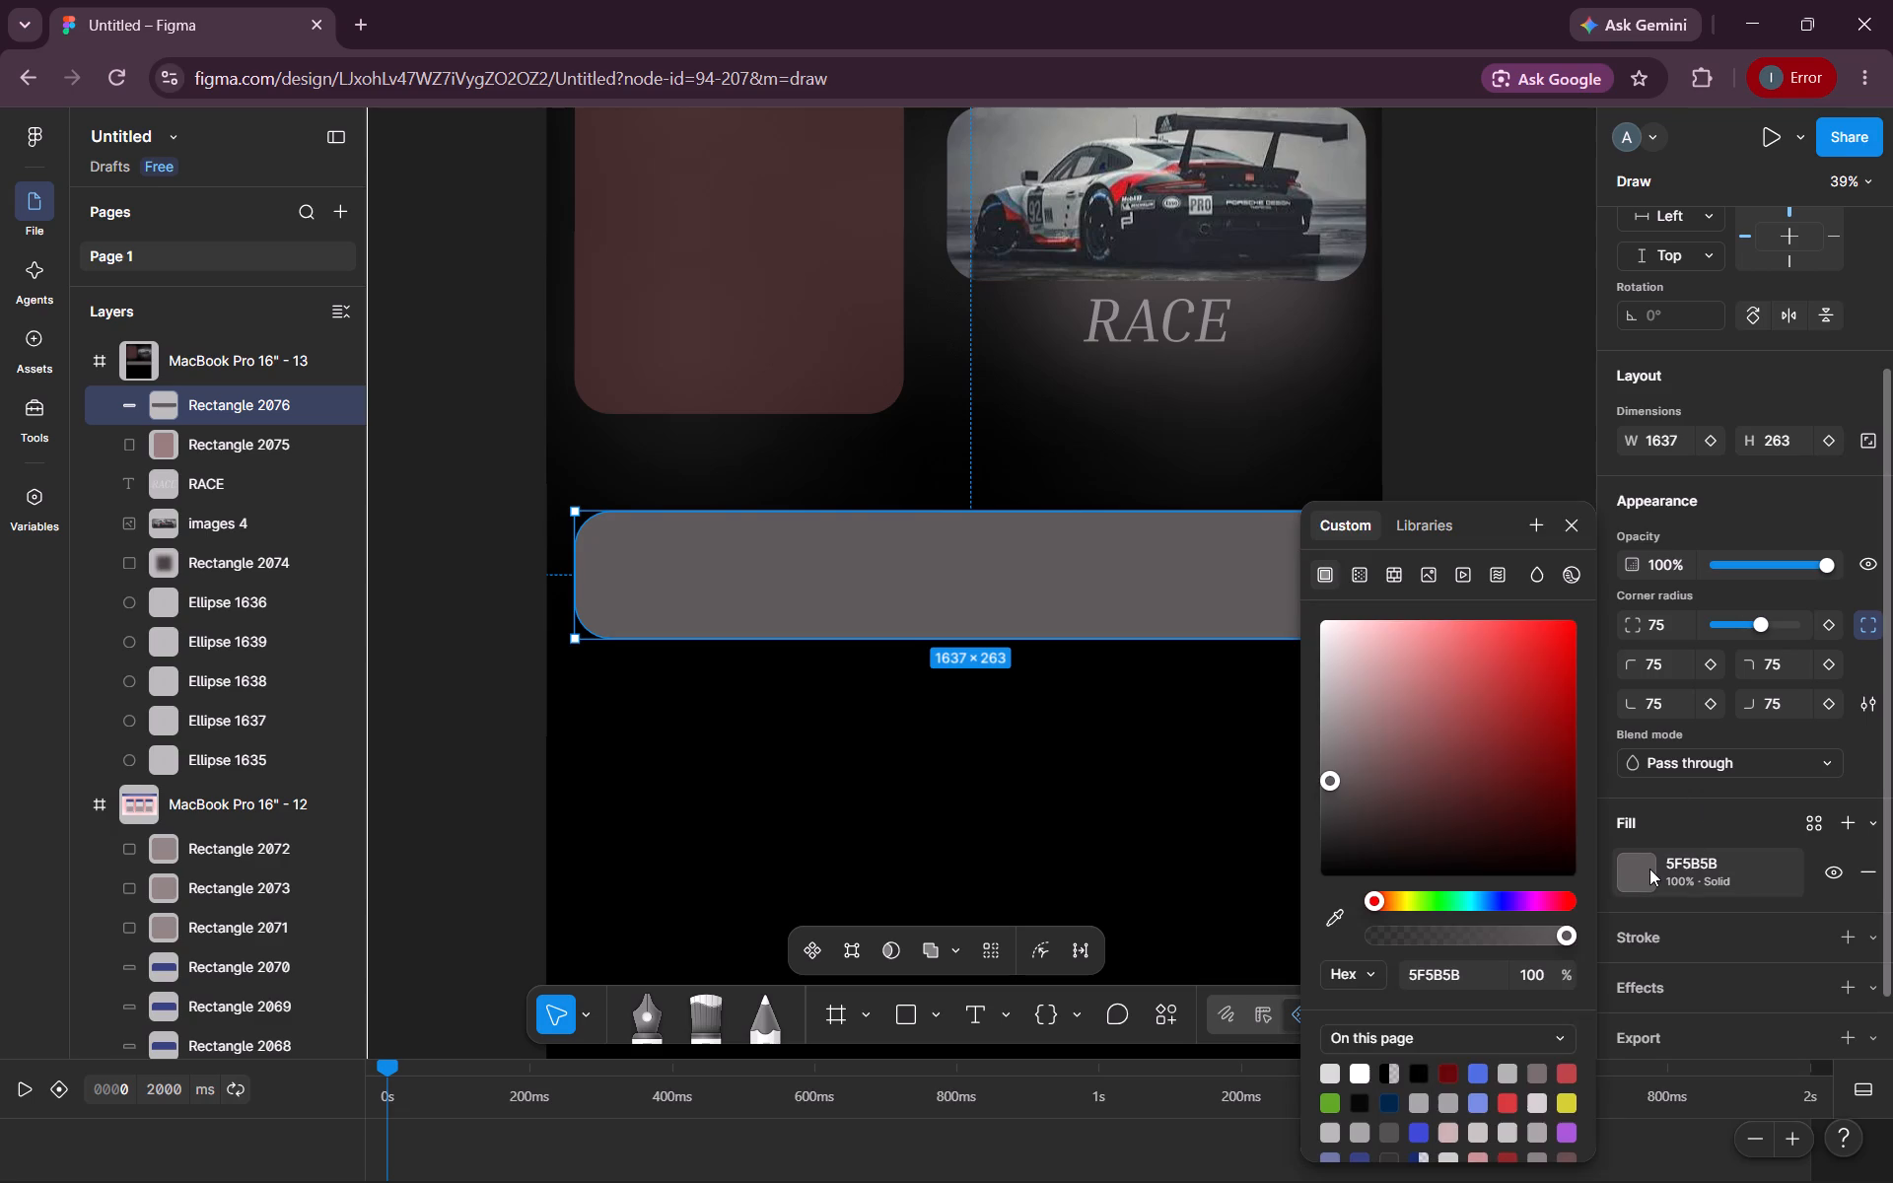
pyautogui.moveTo(1330, 785); pyautogui.dragTo(1327, 765)
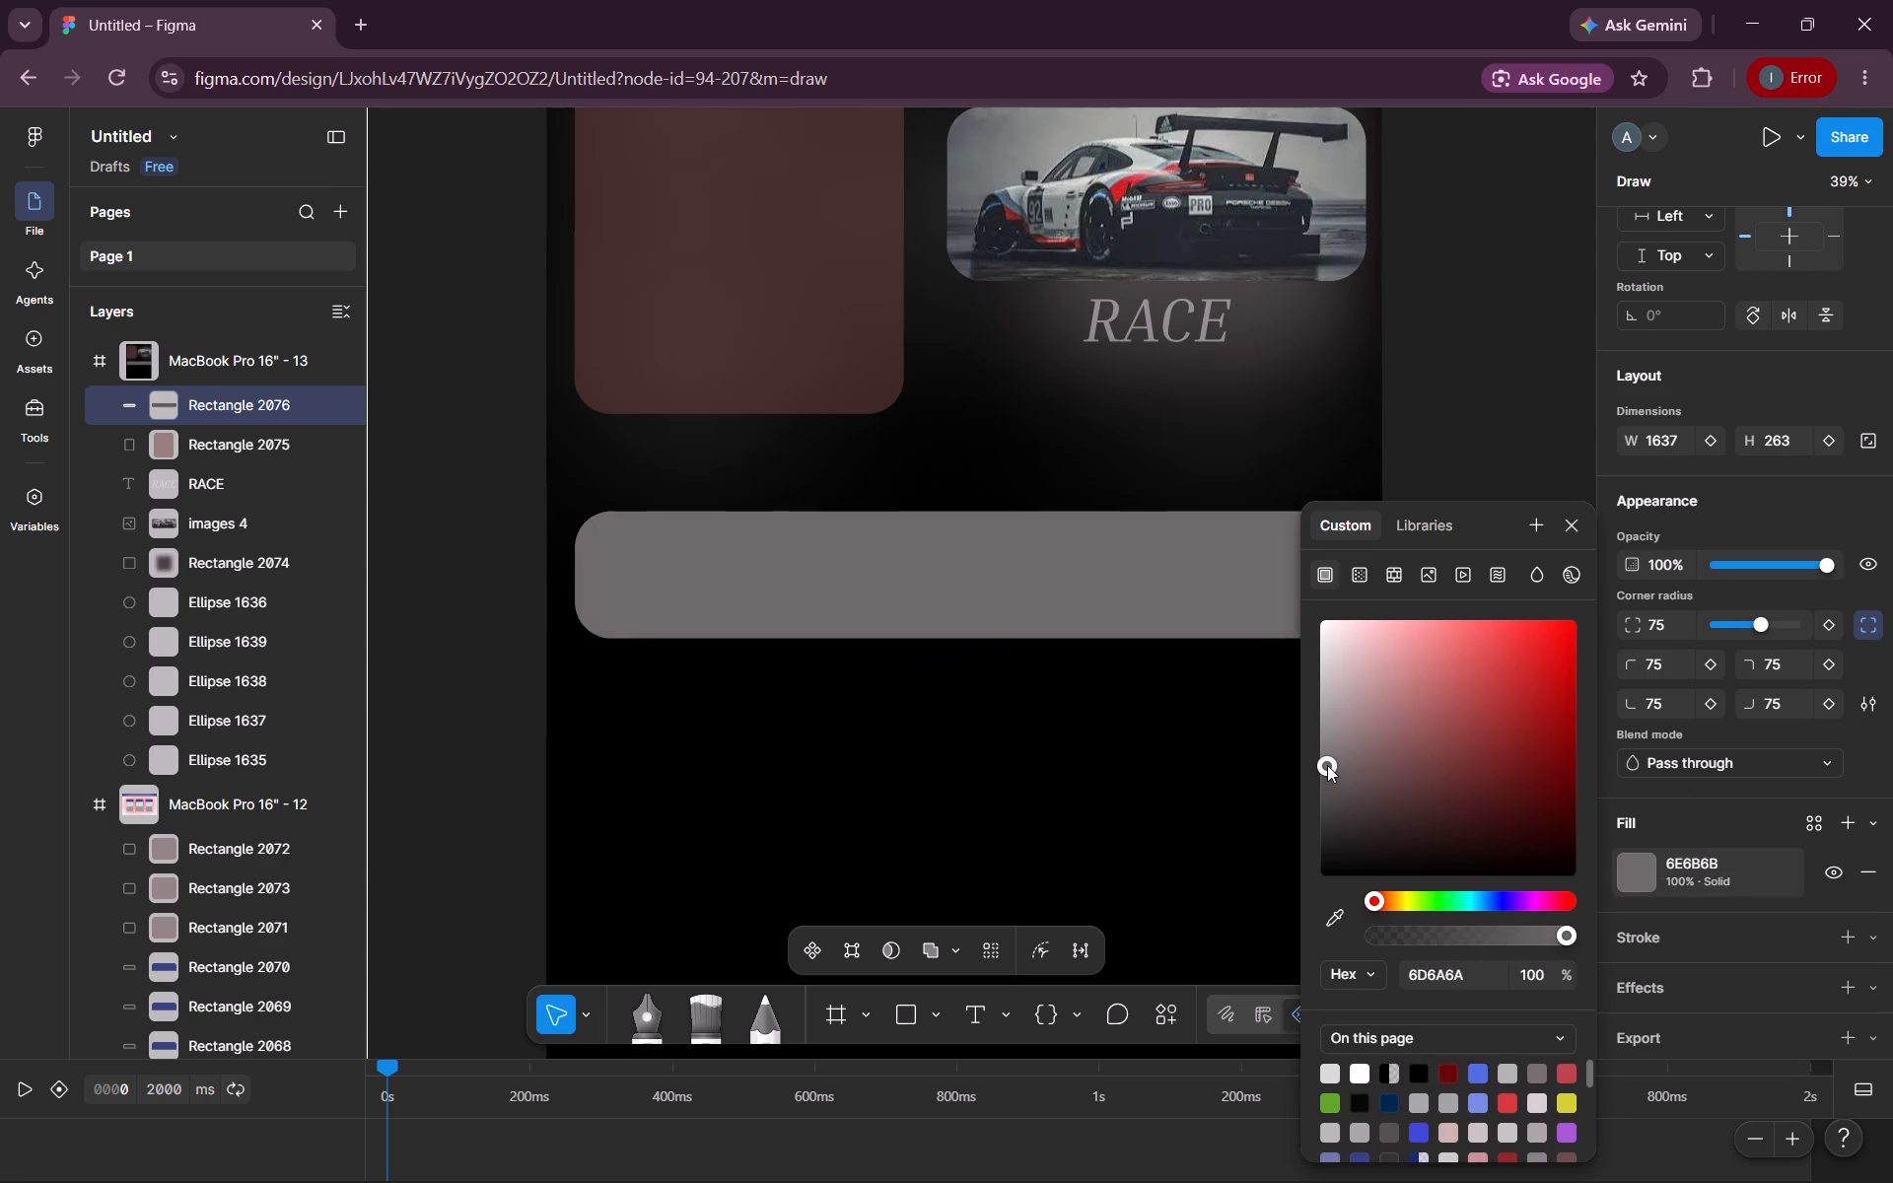
pyautogui.moveTo(1327, 765); pyautogui.dragTo(1326, 766)
pyautogui.click(1746, 510)
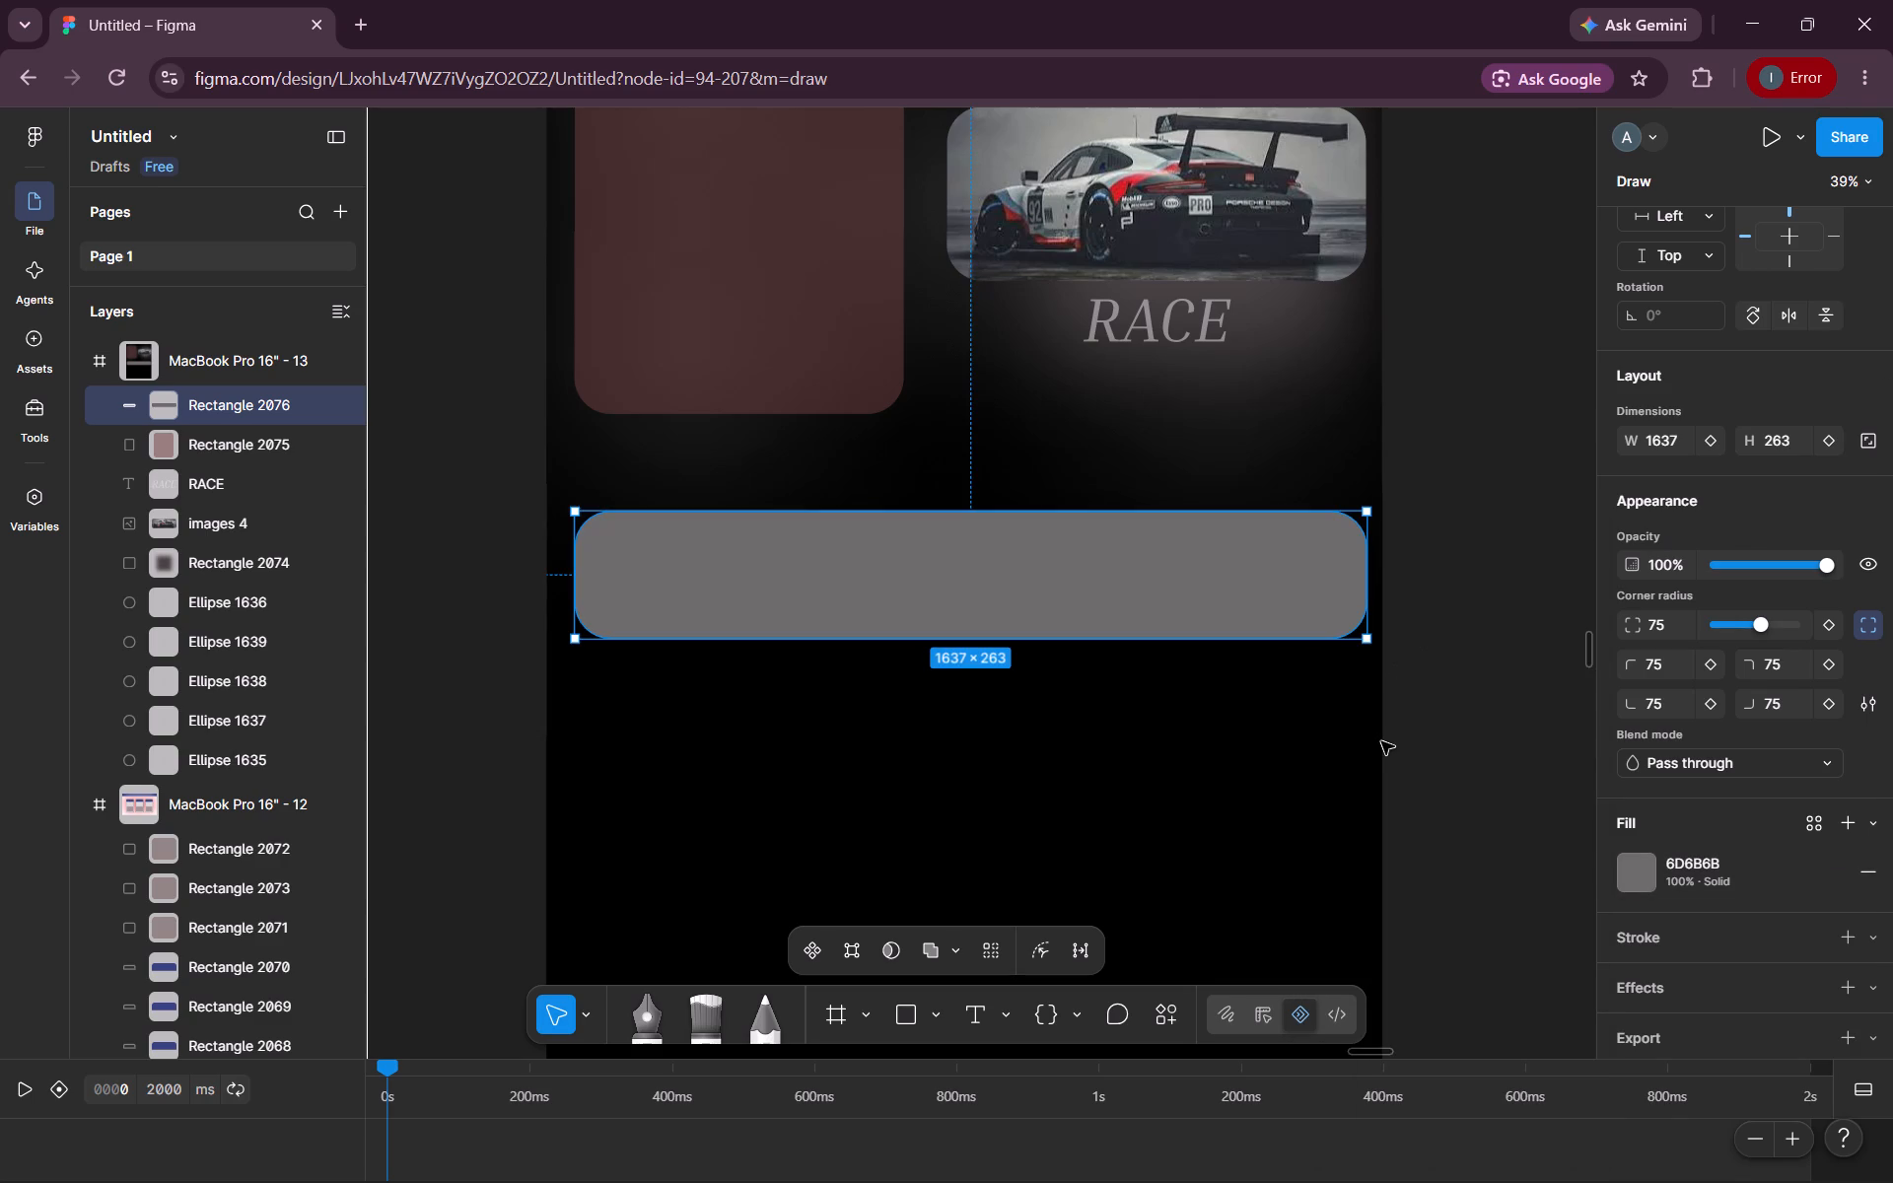
pyautogui.scroll(-1, 1381, 741)
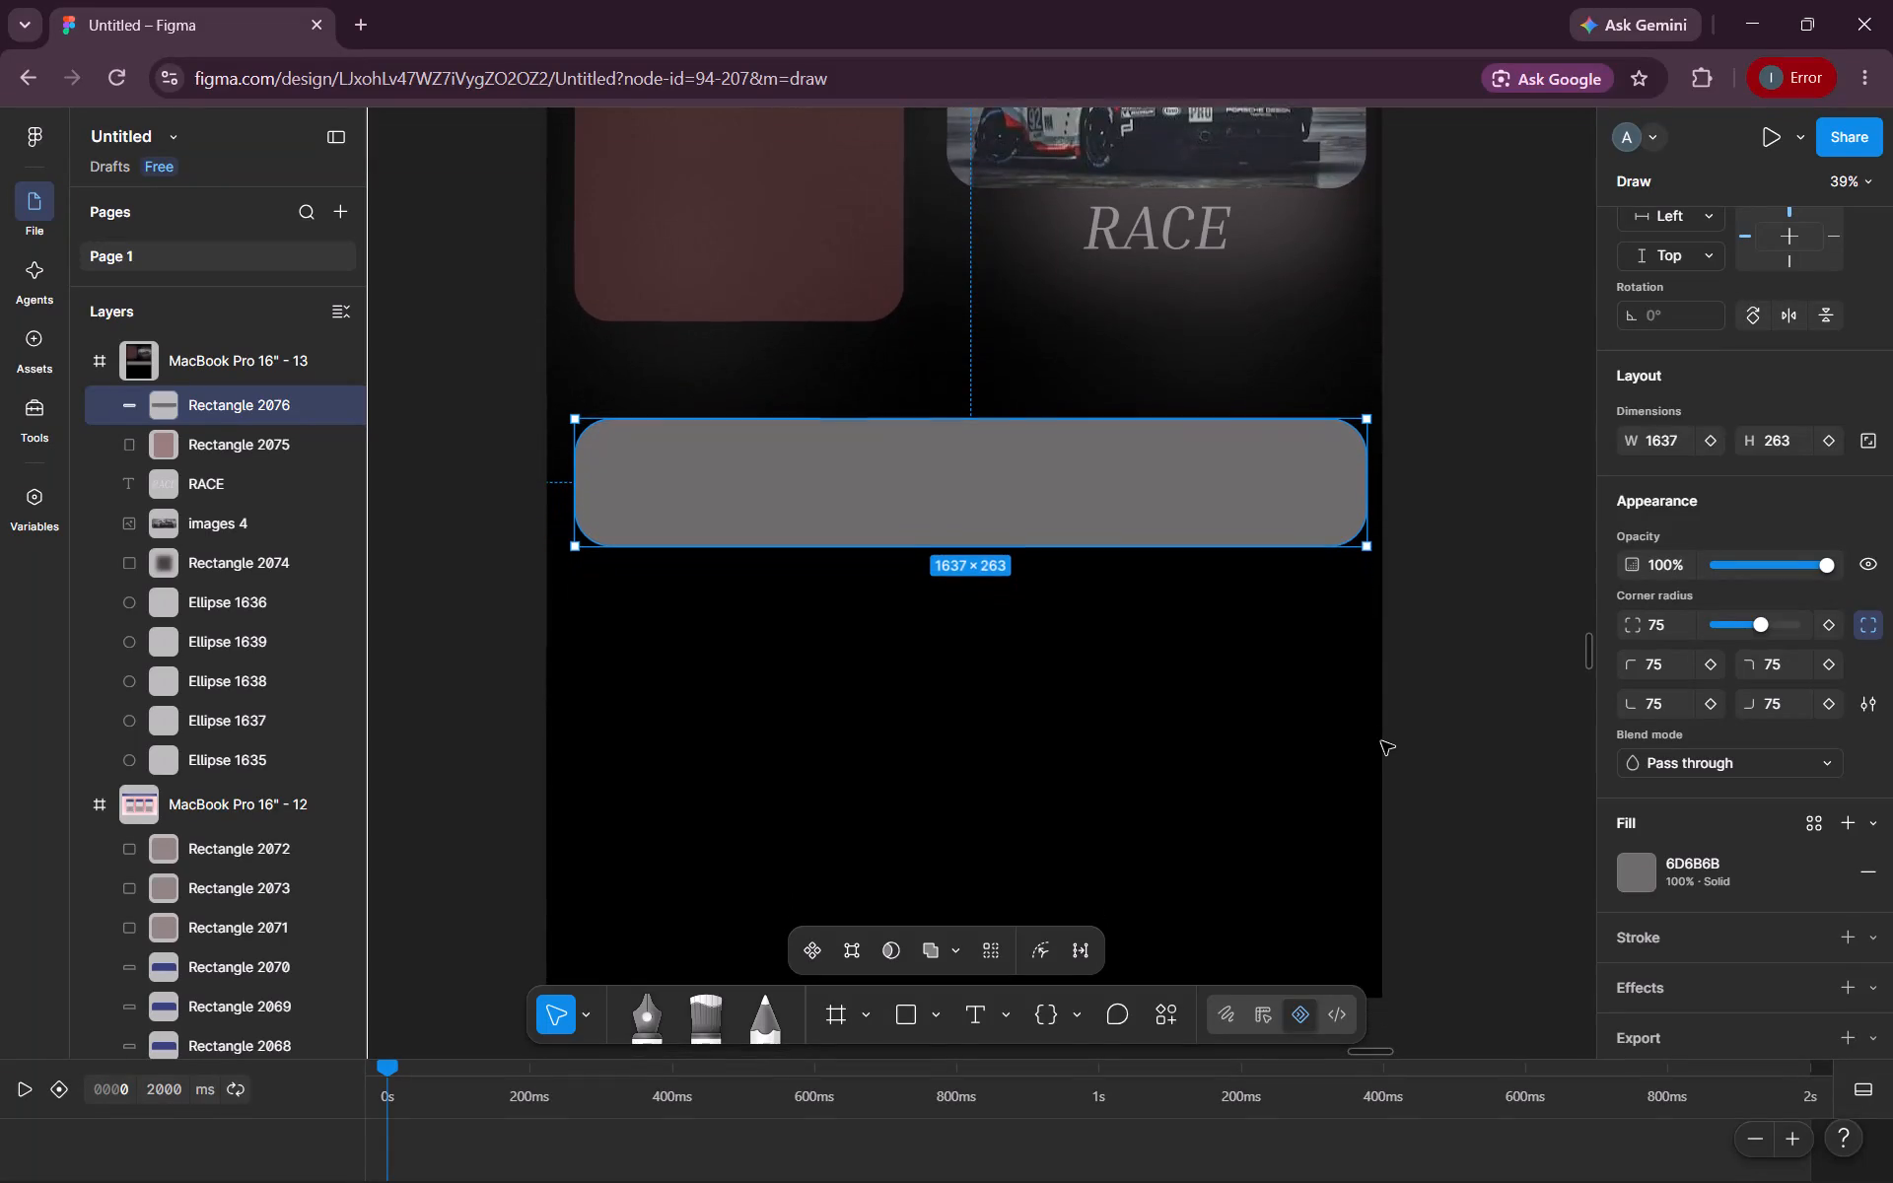
# Look over the frame's layout, checking how the grey bar sits beneath the muted red panel, car image and RACE text.
pyautogui.scroll(-1, 1381, 741)
pyautogui.click(1448, 685)
pyautogui.scroll(1, 1448, 685)
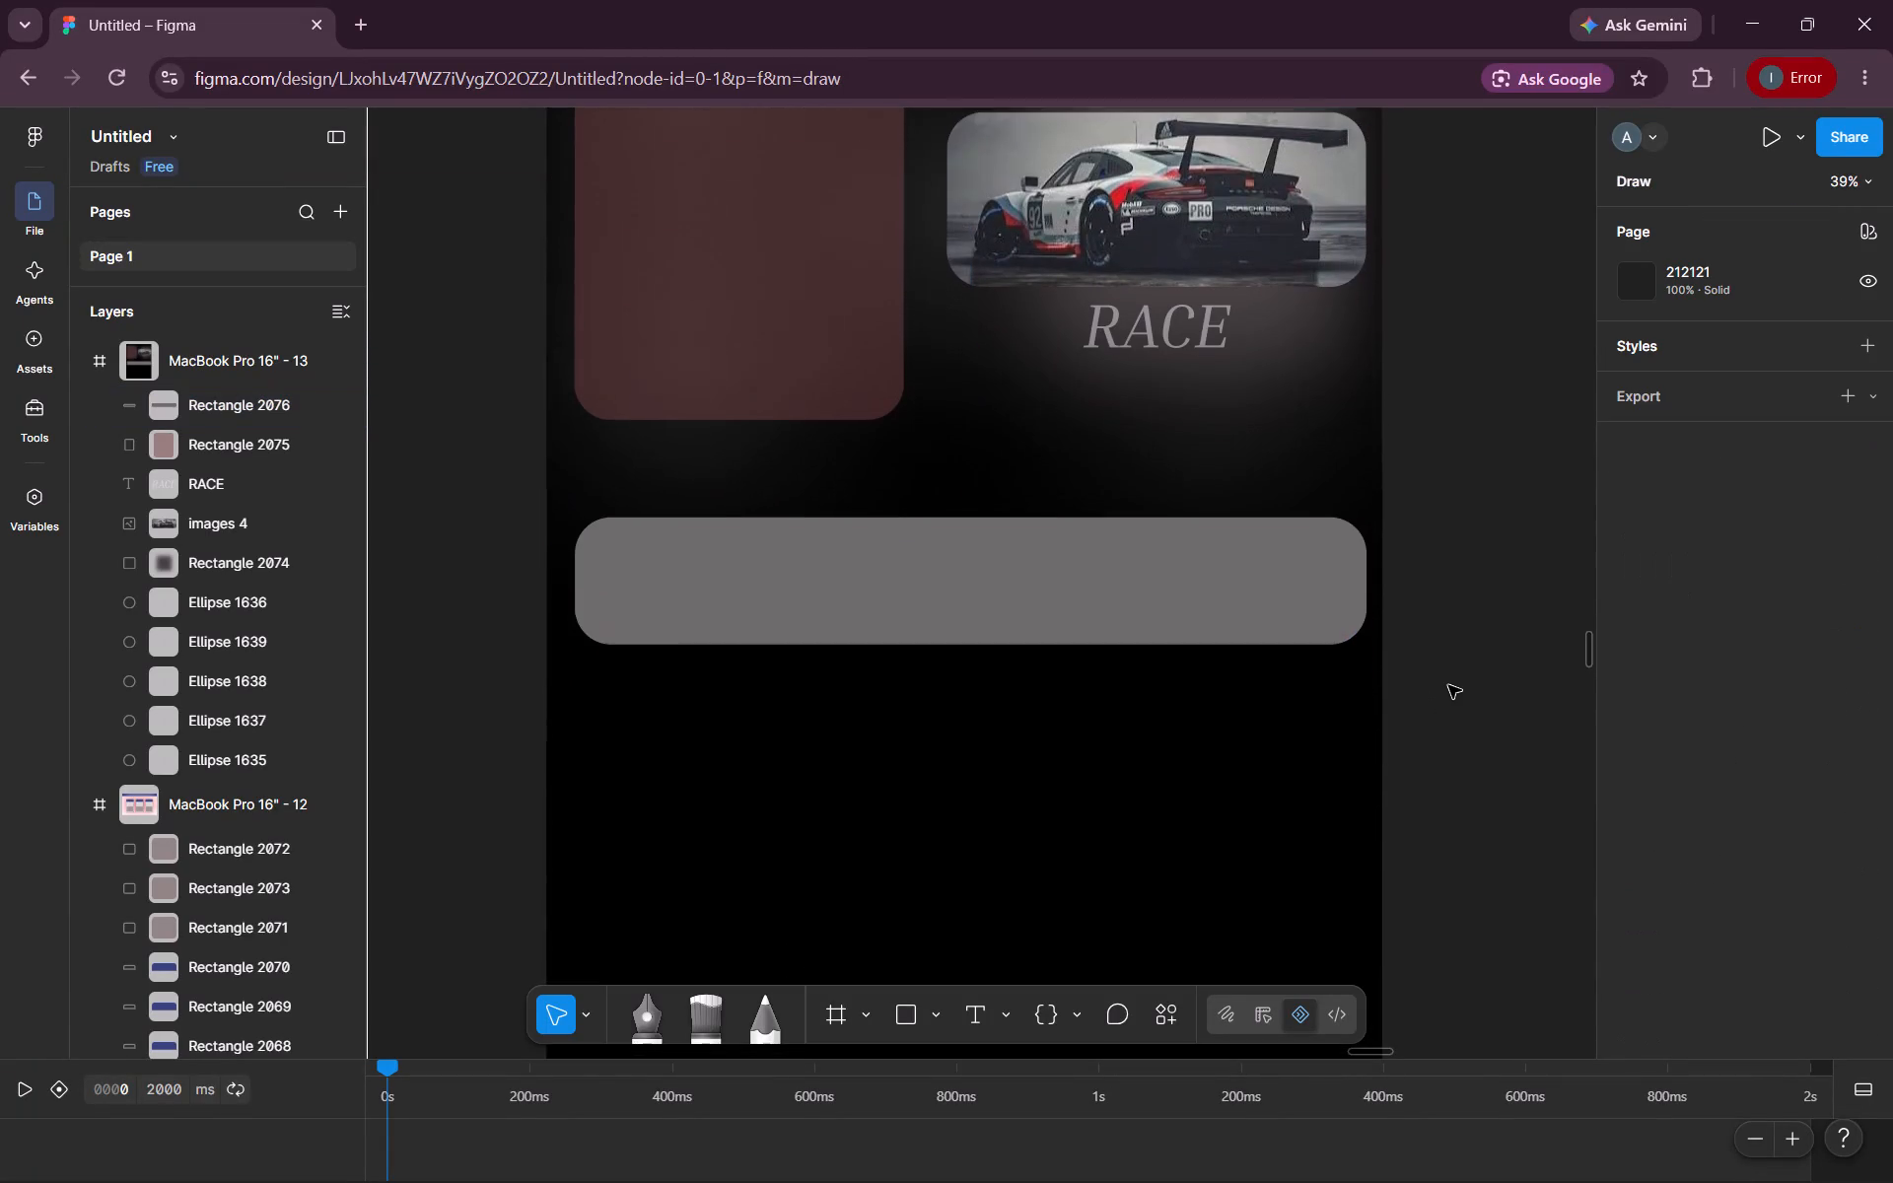
pyautogui.scroll(2, 1448, 685)
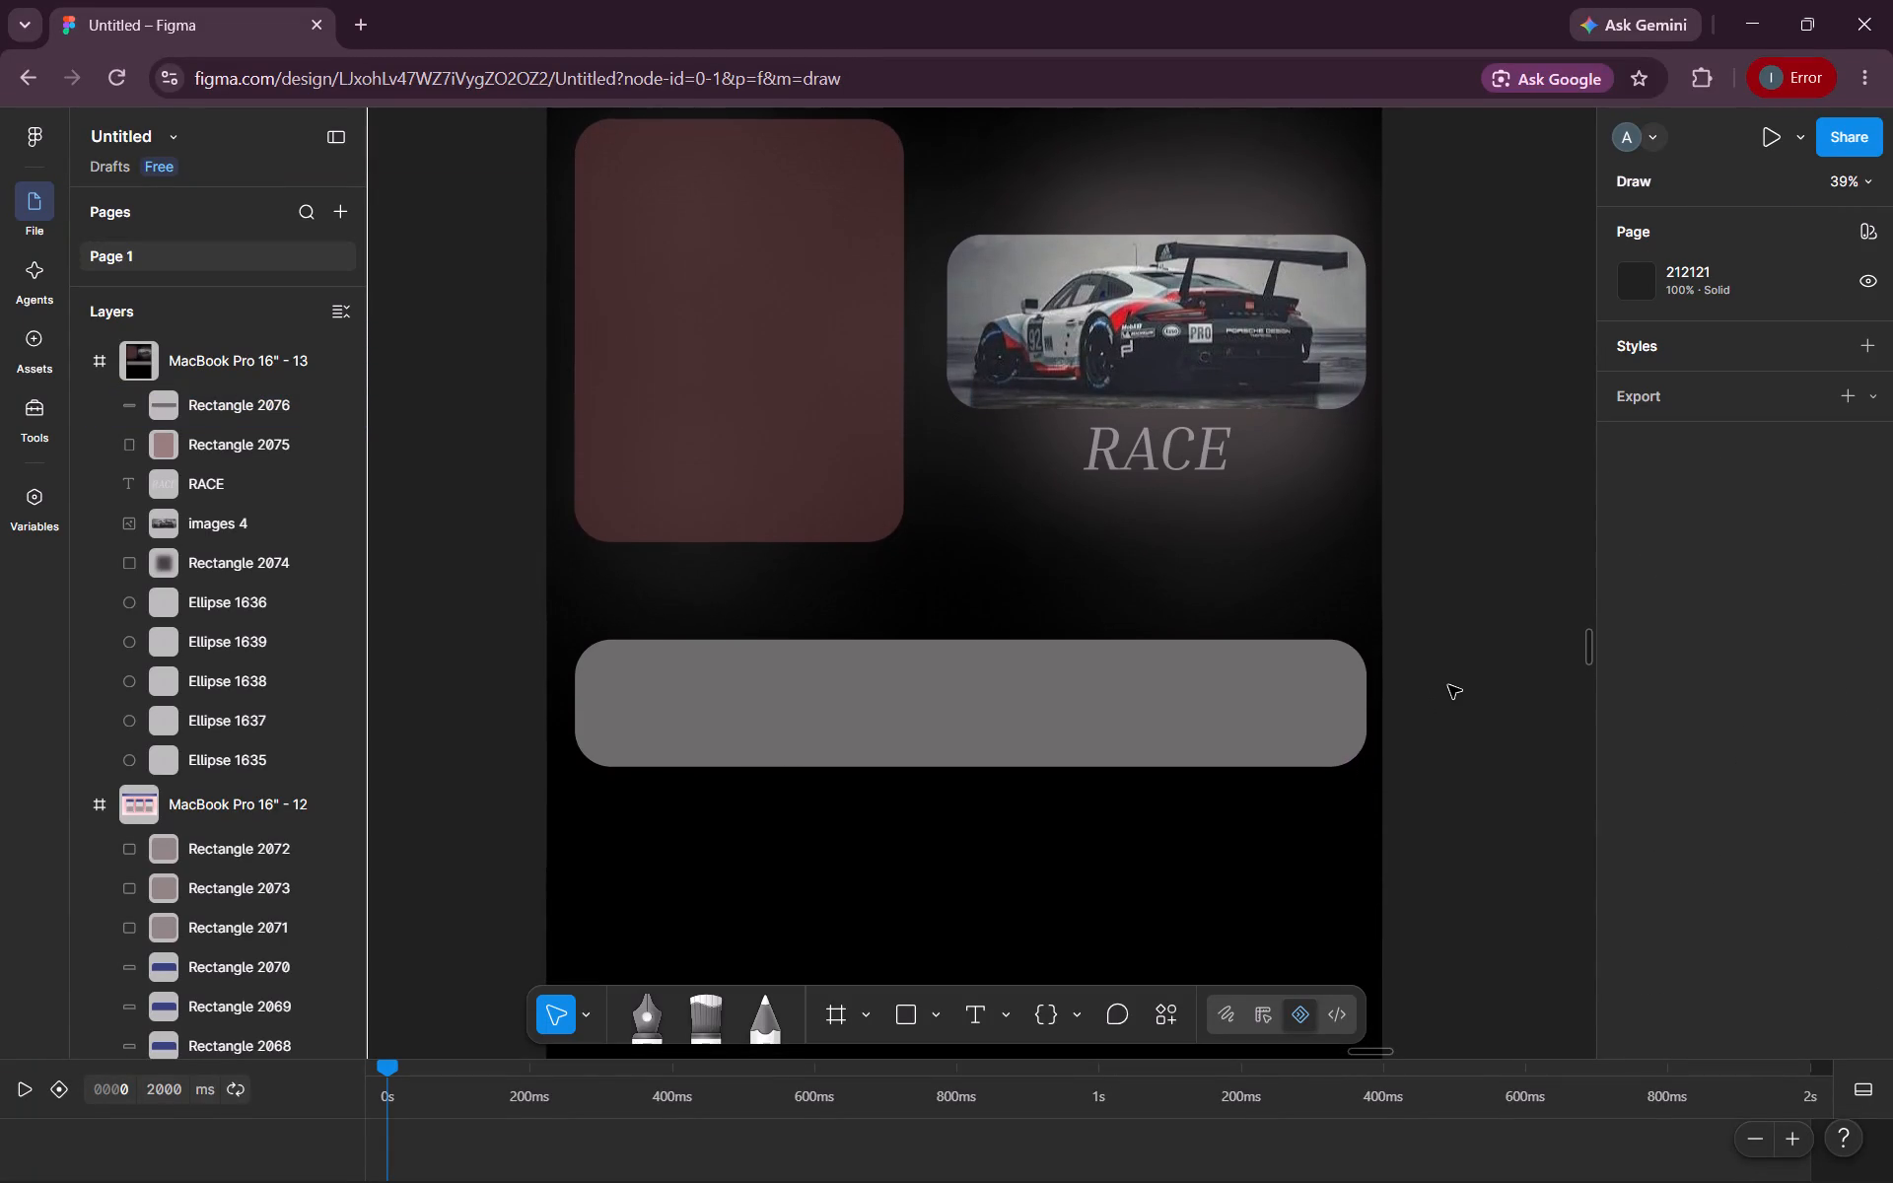
pyautogui.scroll(1, 1448, 685)
pyautogui.scroll(-1, 1448, 685)
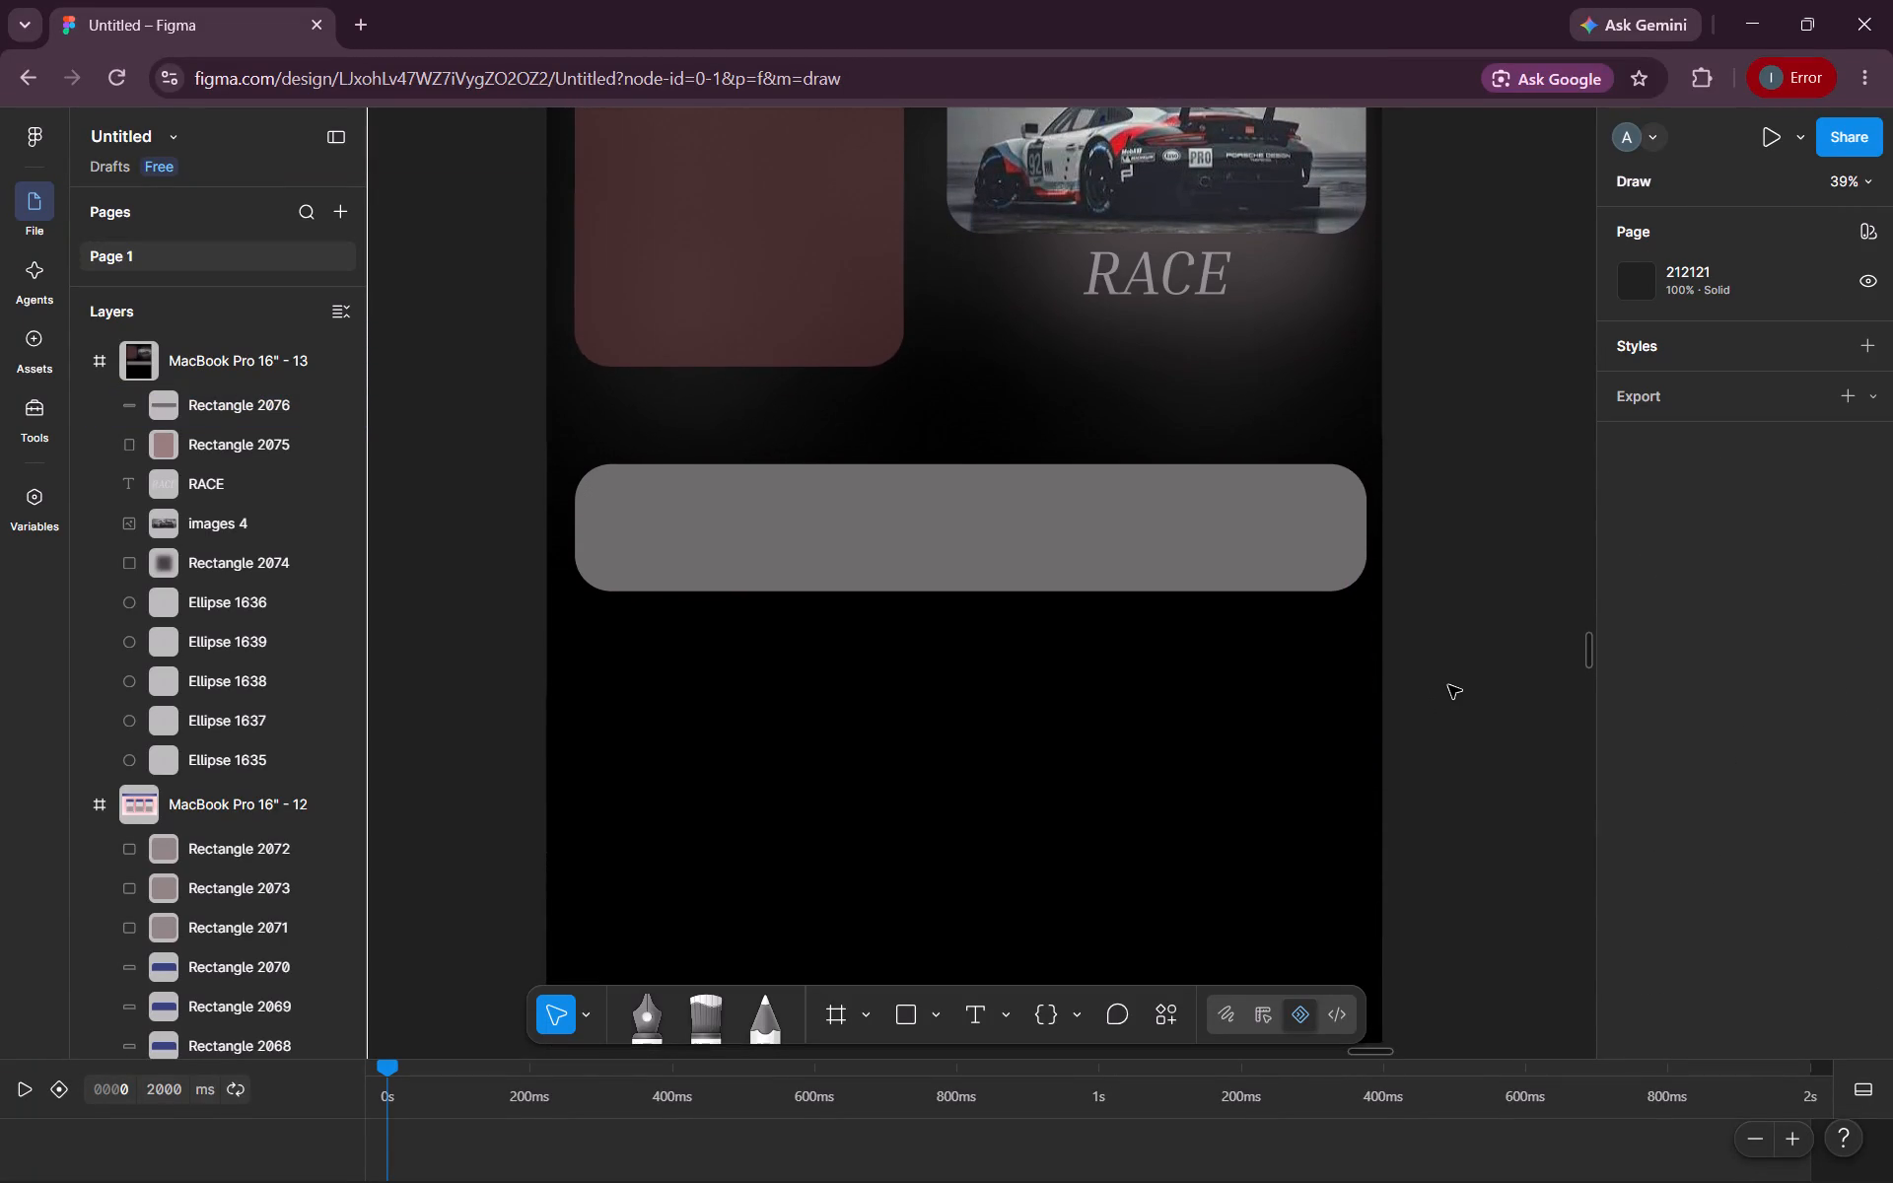
pyautogui.scroll(-1, 1448, 685)
pyautogui.scroll(2, 1448, 685)
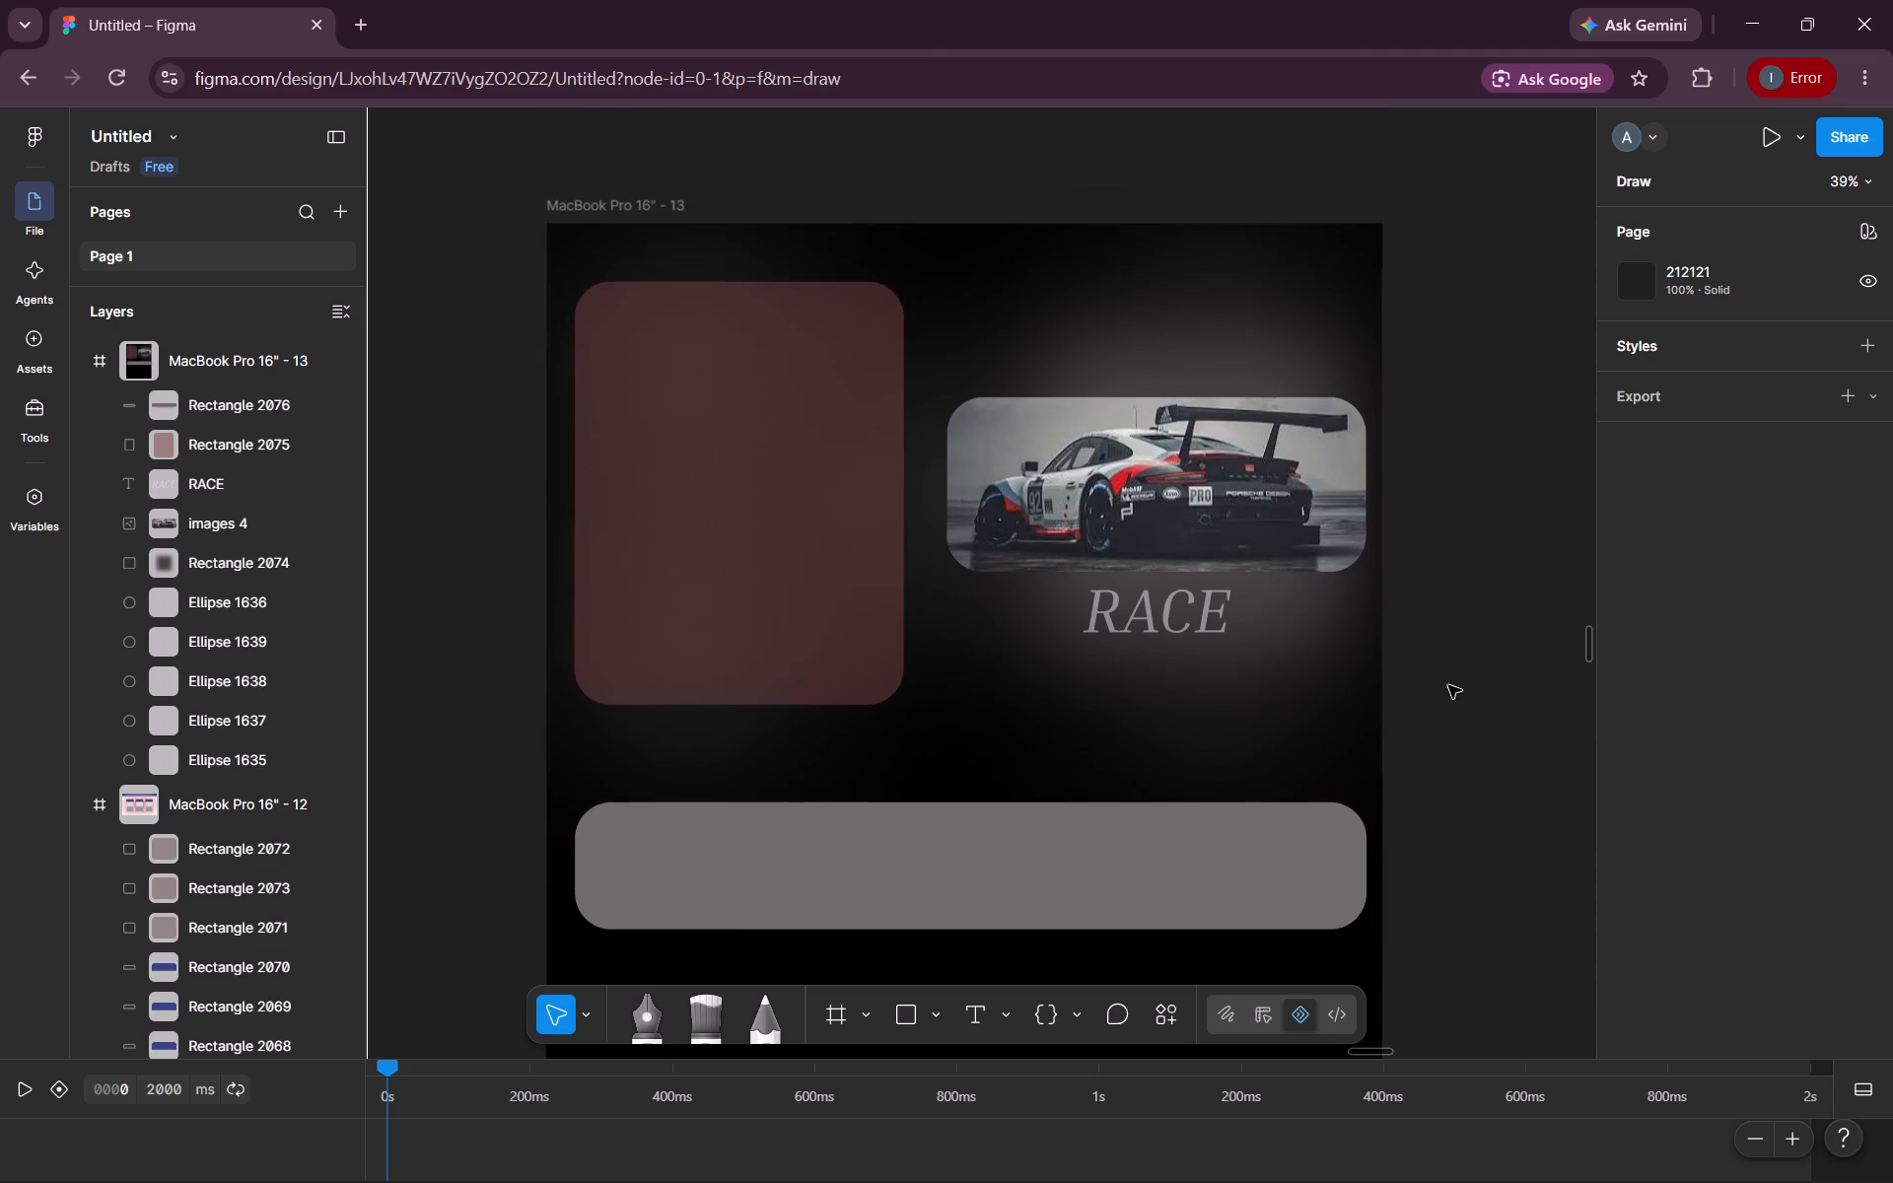
pyautogui.scroll(1, 1448, 685)
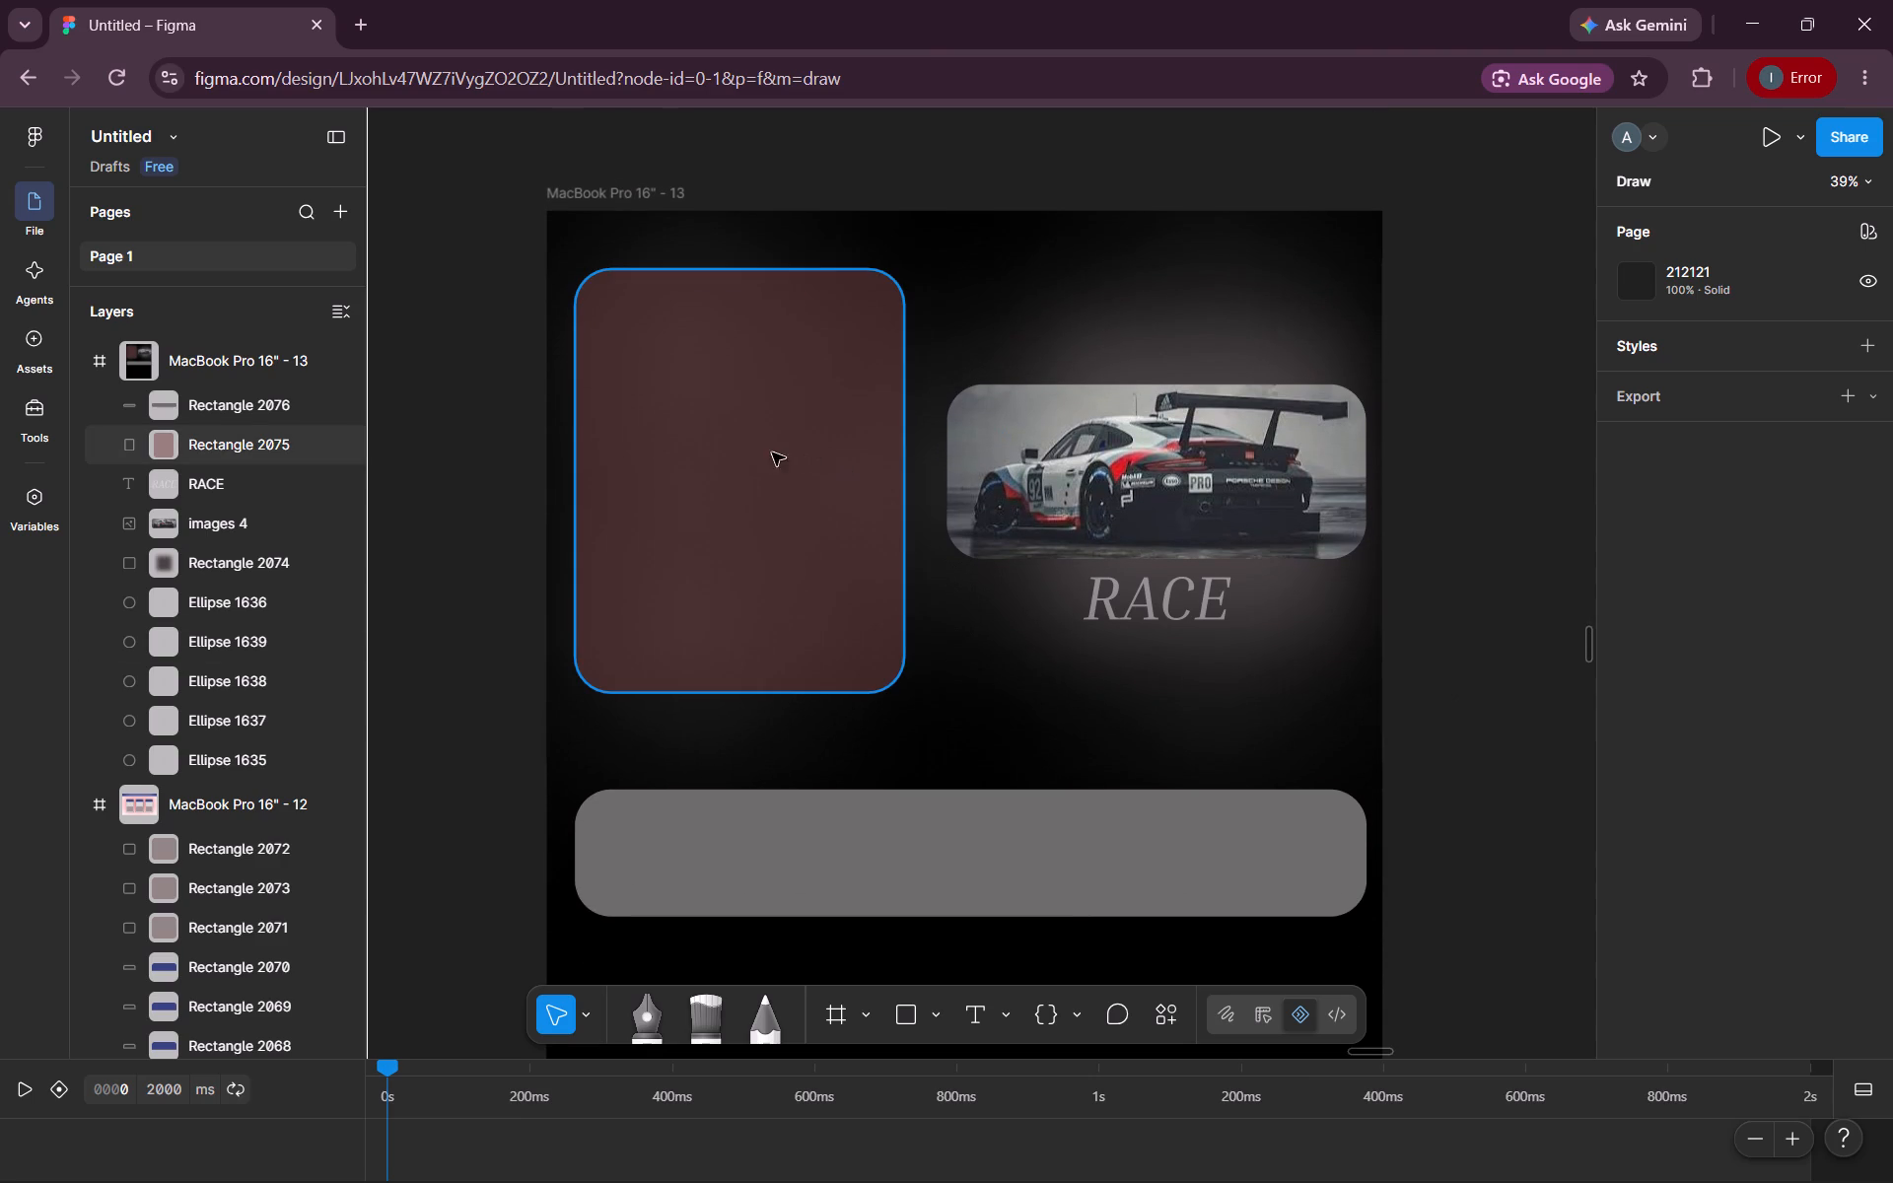
# Widen the muted red panel slightly by moving its left edge outward, closer to the frame's left edge.
pyautogui.click(691, 471)
pyautogui.moveTo(579, 489); pyautogui.dragTo(564, 489)
pyautogui.click(462, 624)
# Extend the grey bar's left edge in line with the panel's, making the bar about 1658 wide.
pyautogui.scroll(-1, 462, 624)
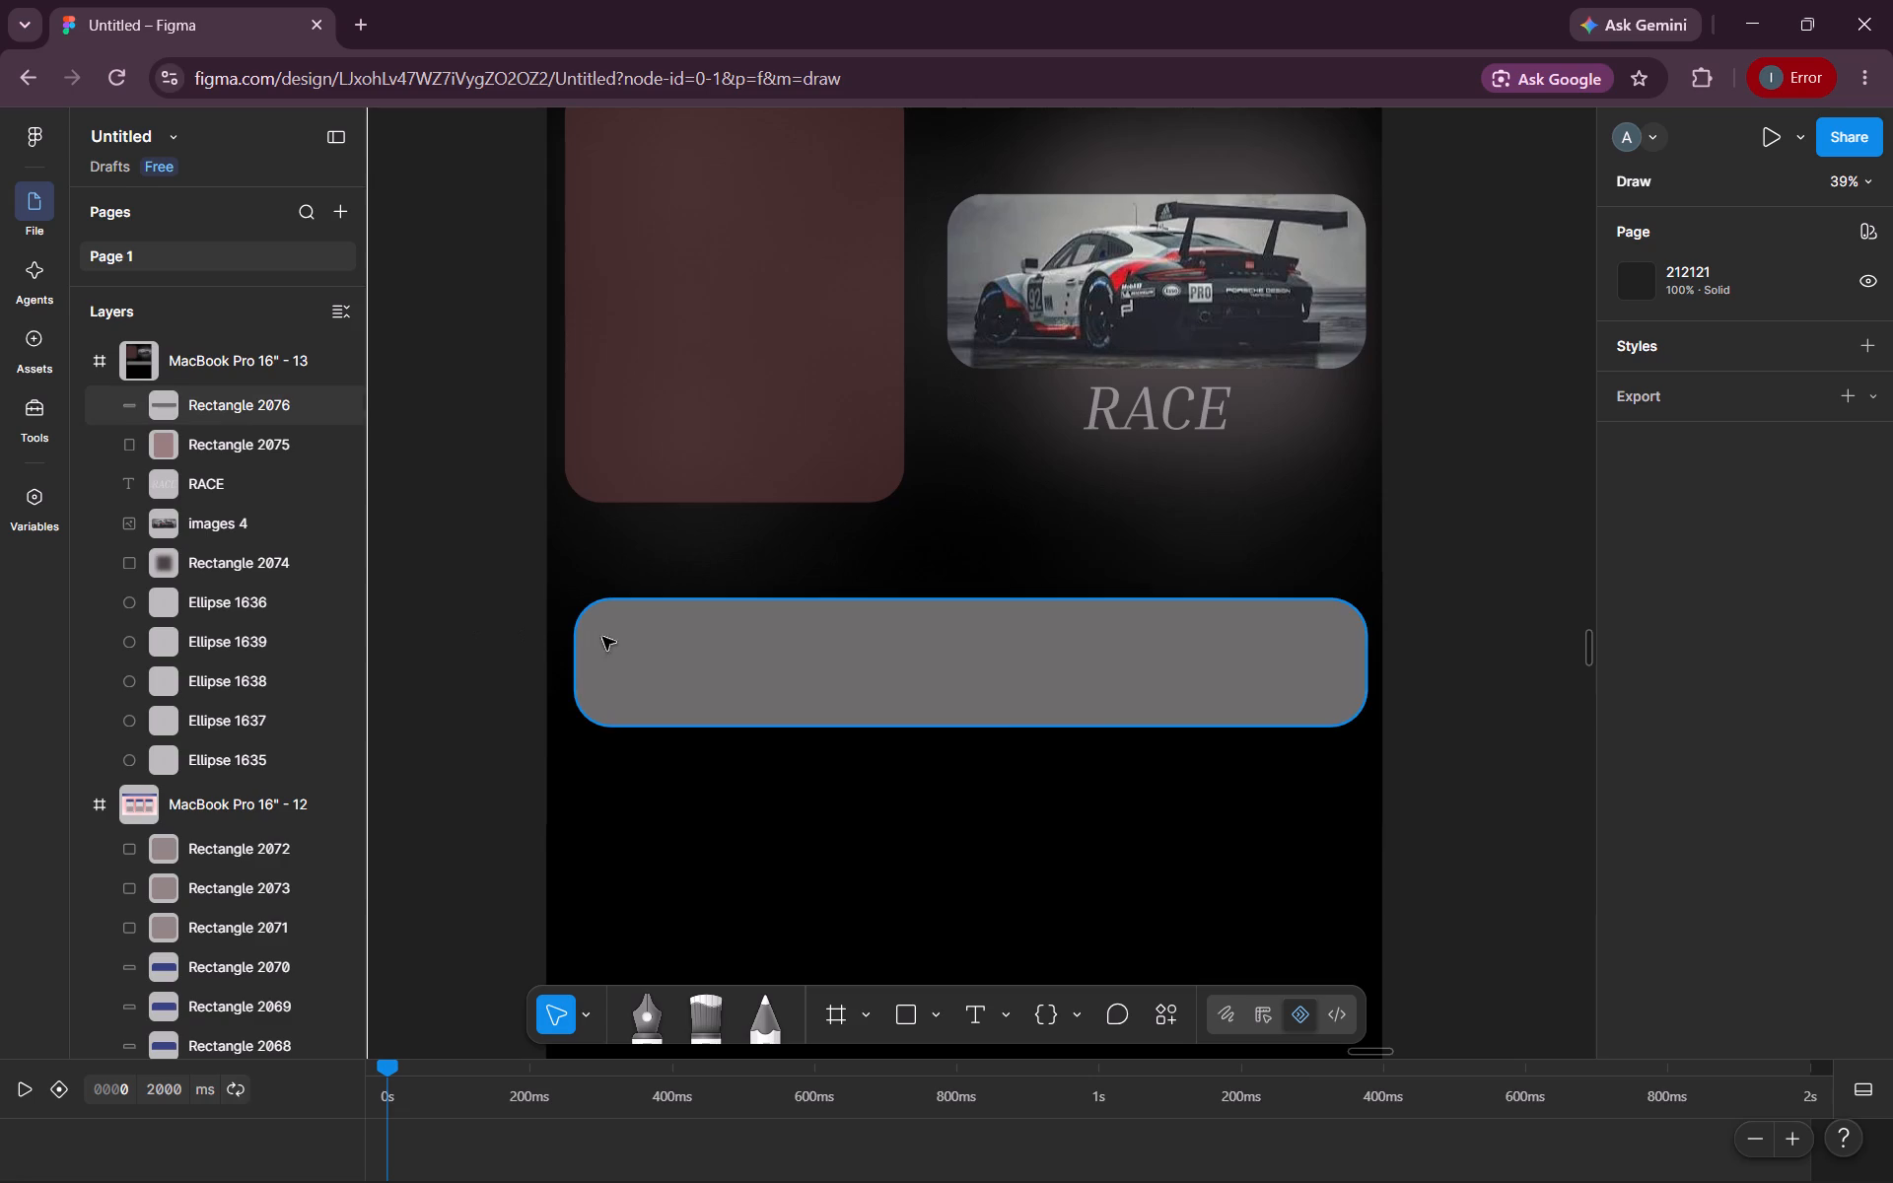
pyautogui.click(627, 648)
pyautogui.moveTo(572, 664); pyautogui.dragTo(563, 664)
pyautogui.click(468, 693)
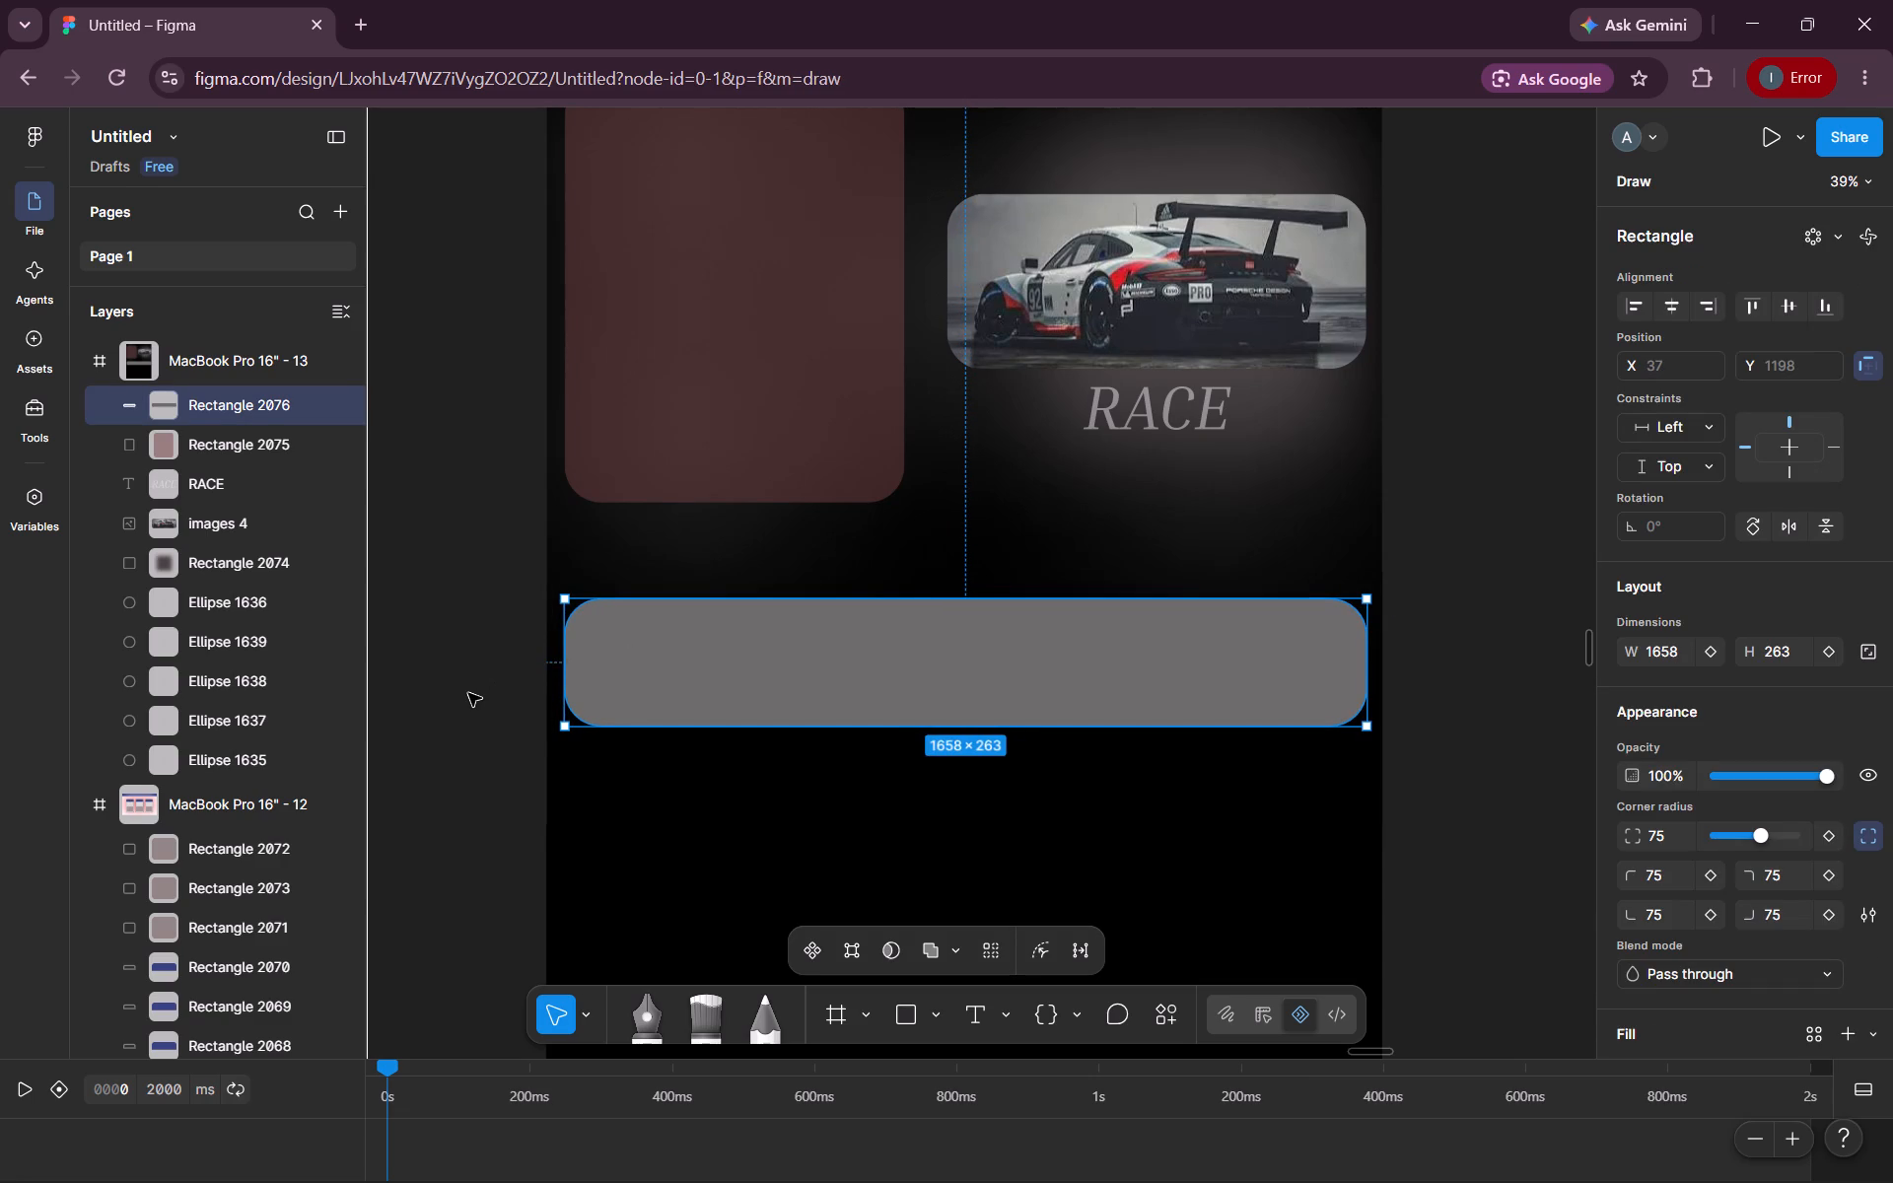
# Draw a rectangle about 572 × 163 inside the left part of the grey bar, centred vertically in it.
pyautogui.scroll(-1, 468, 693)
pyautogui.scroll(1, 468, 693)
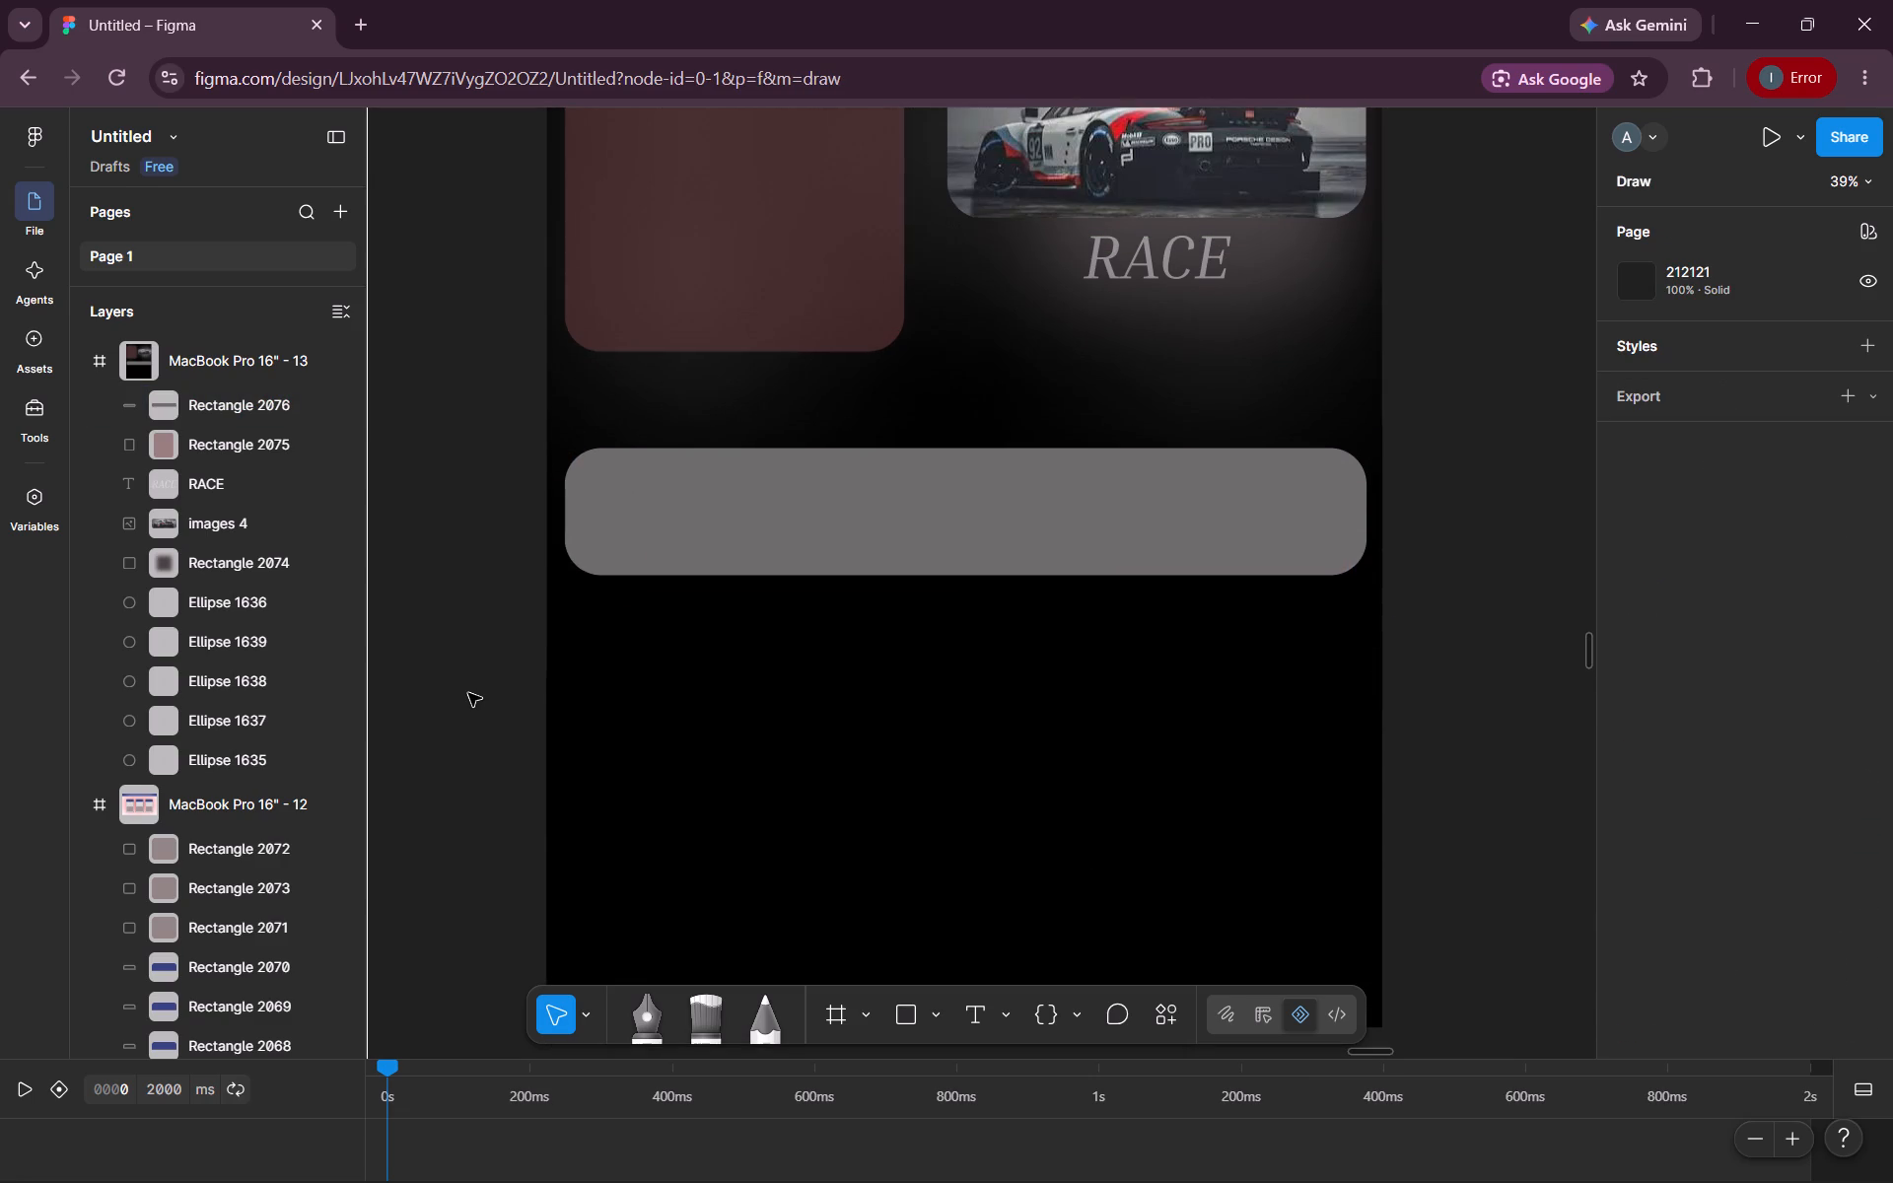
pyautogui.scroll(1, 468, 693)
pyautogui.click(912, 1016)
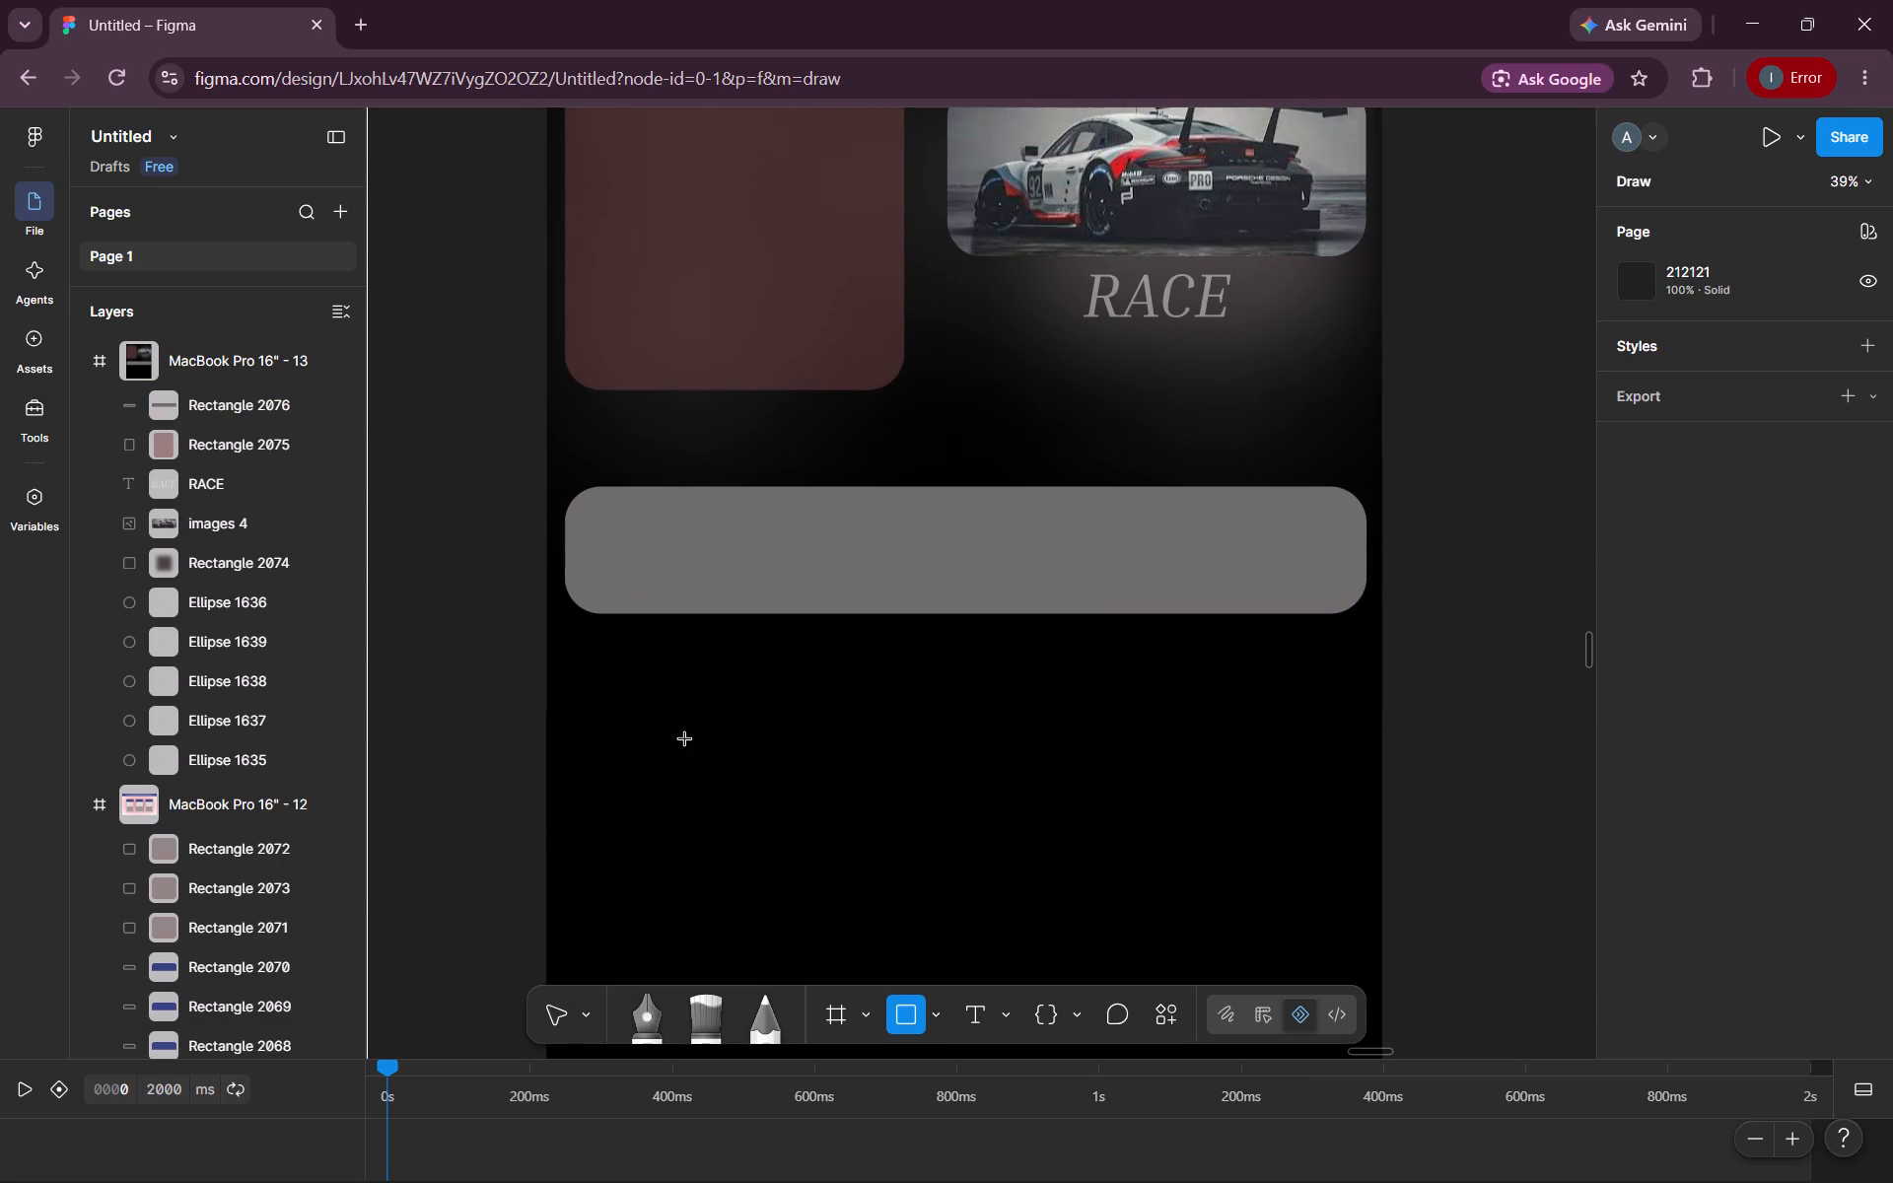
pyautogui.moveTo(627, 514); pyautogui.dragTo(790, 593)
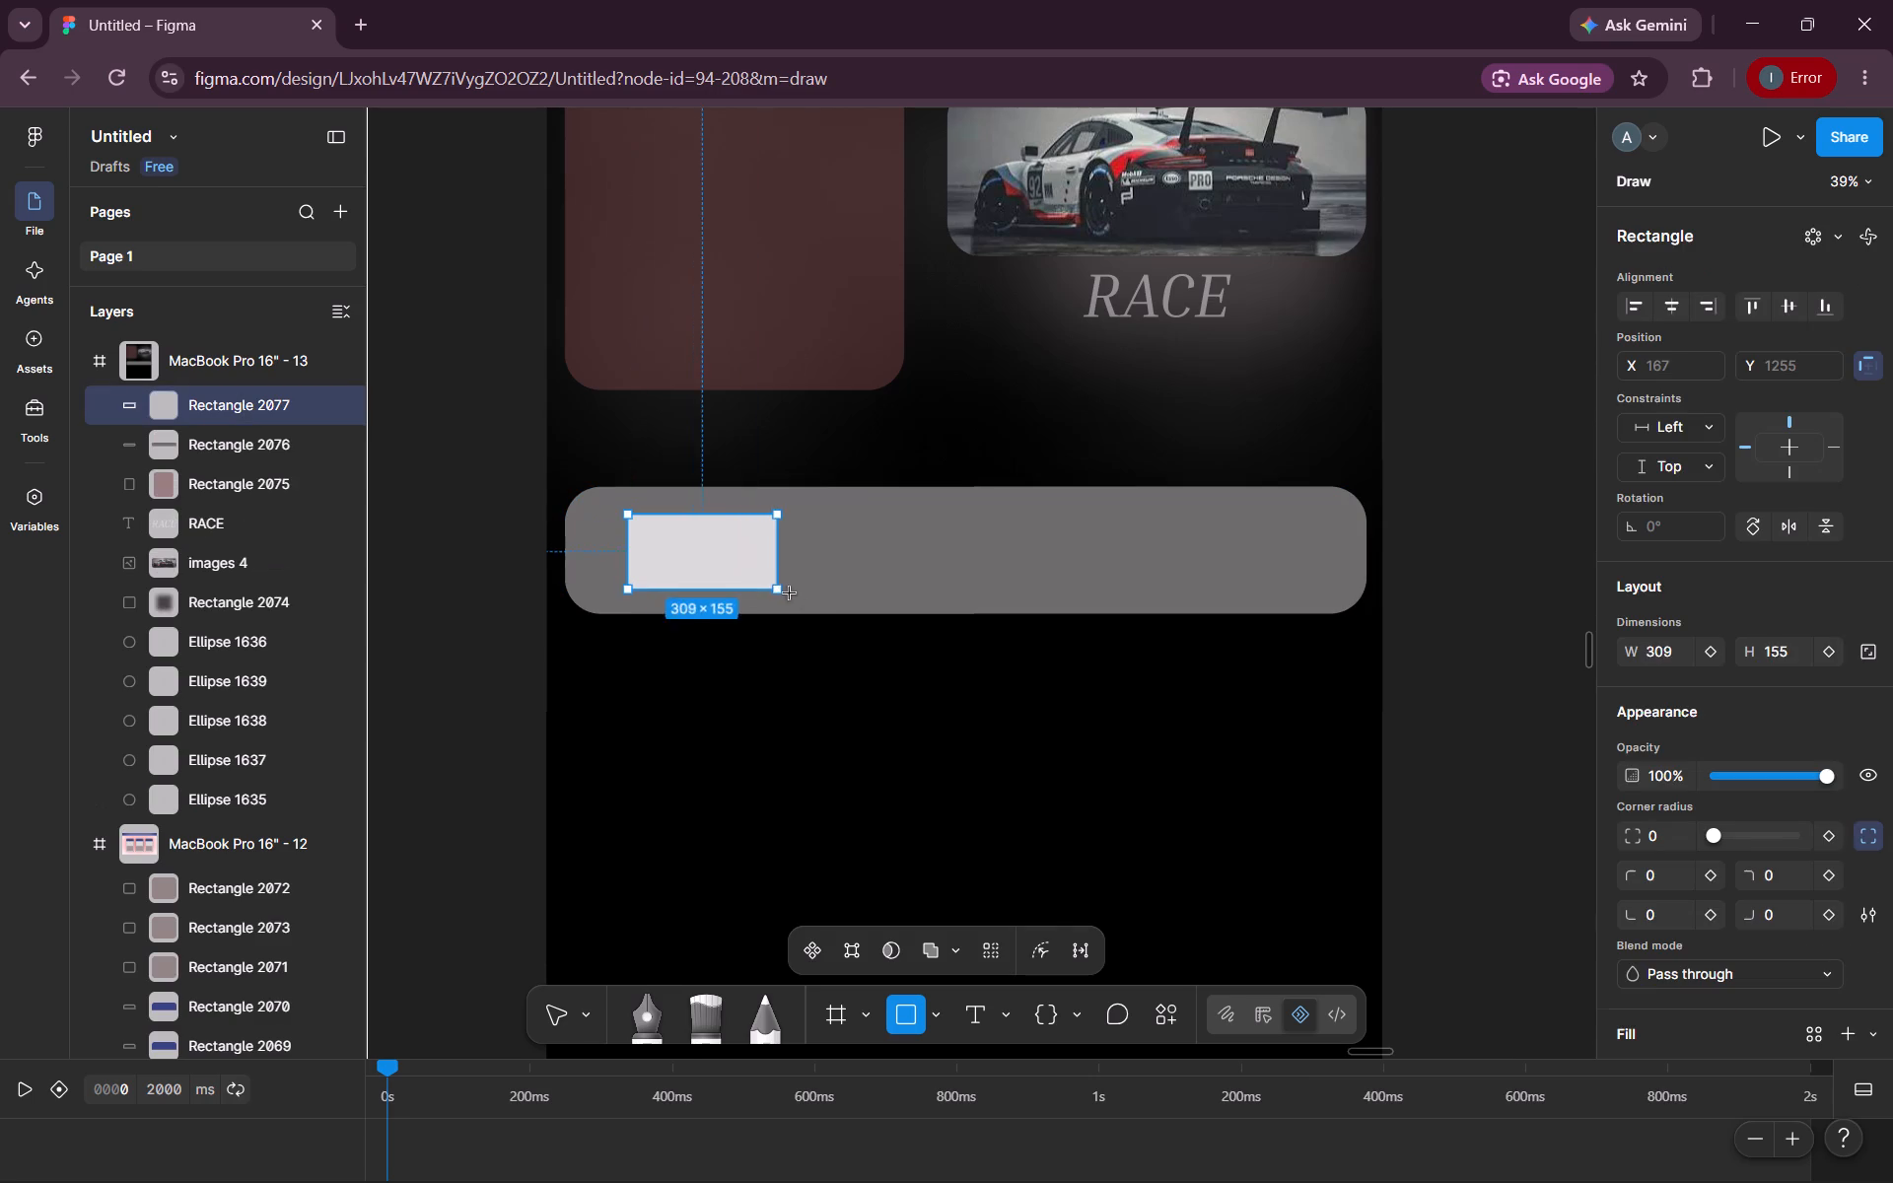
pyautogui.moveTo(790, 593); pyautogui.dragTo(908, 591)
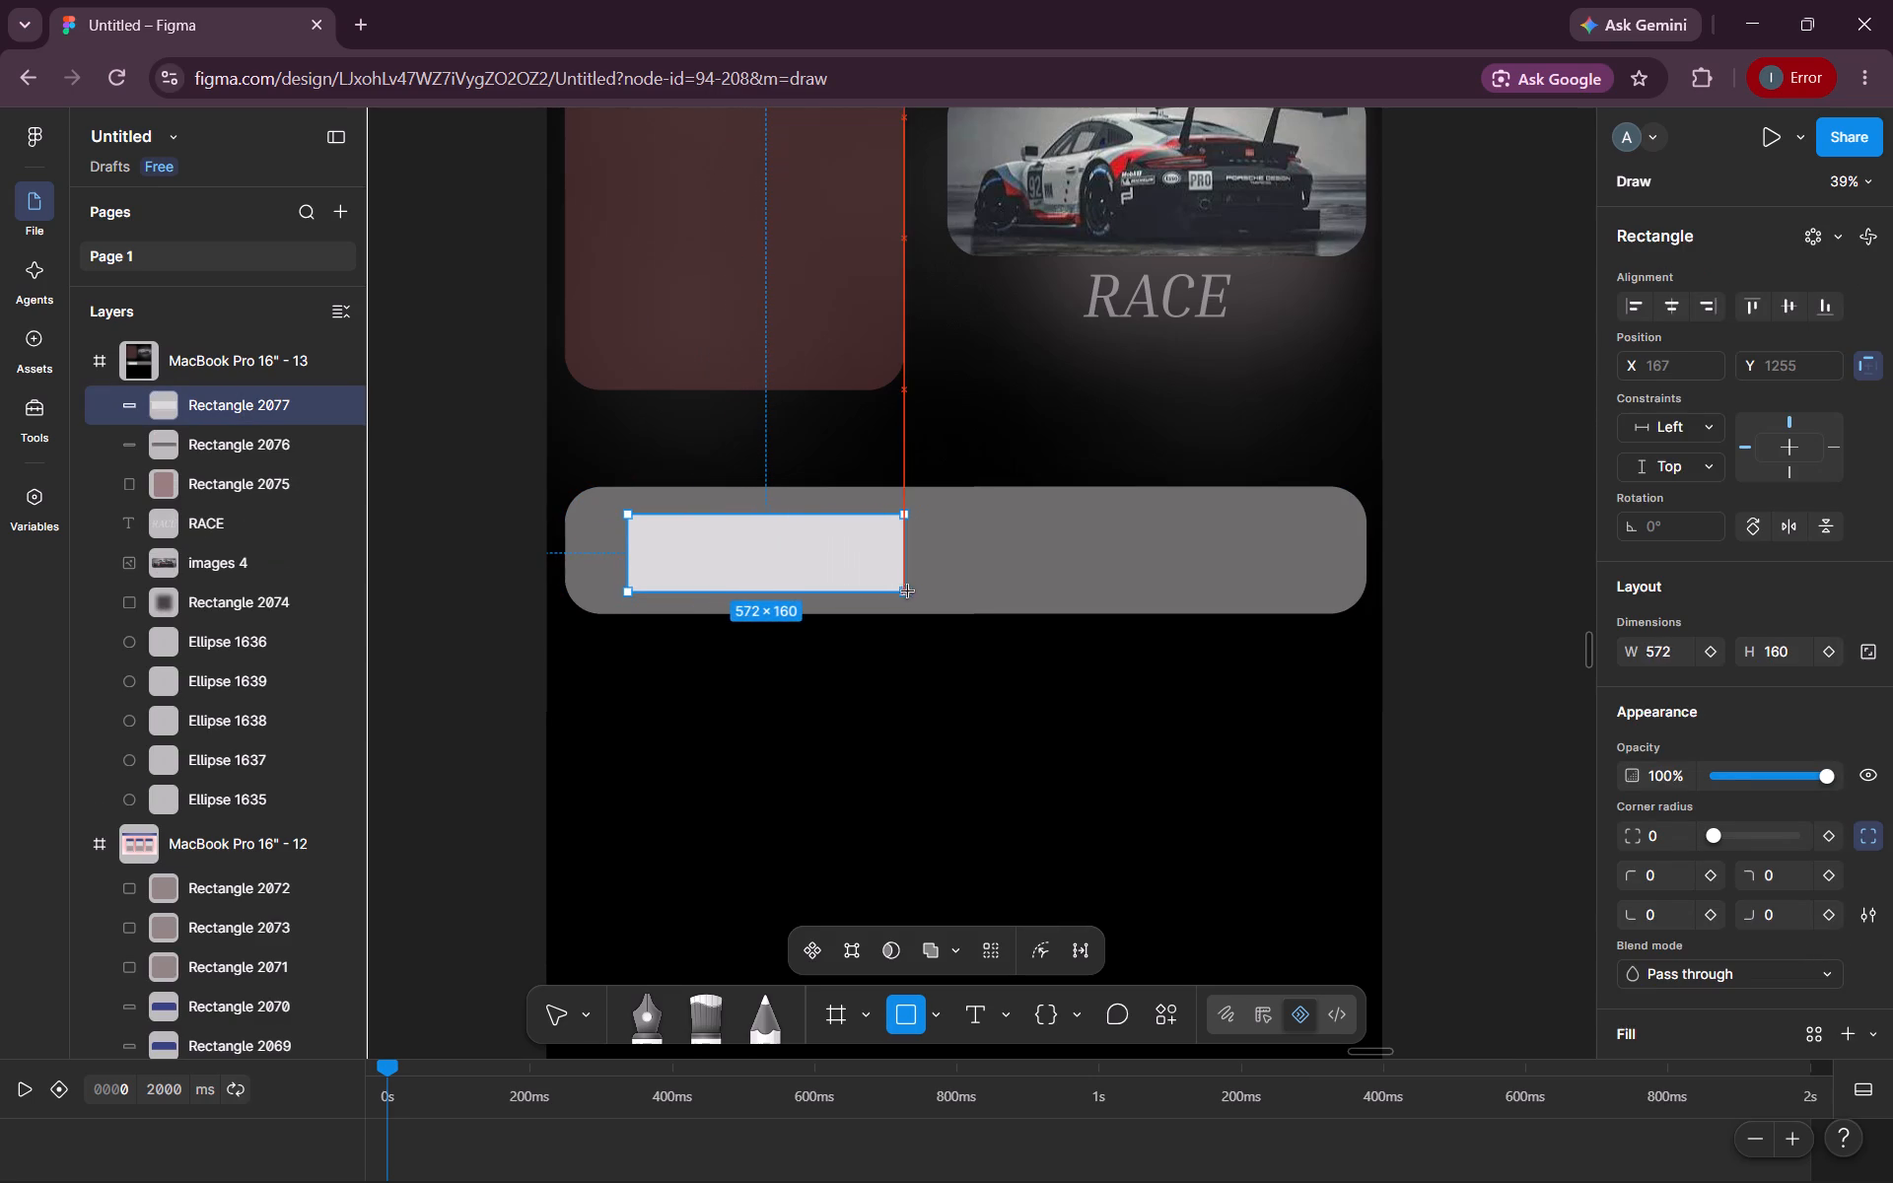
pyautogui.moveTo(908, 591); pyautogui.dragTo(906, 592)
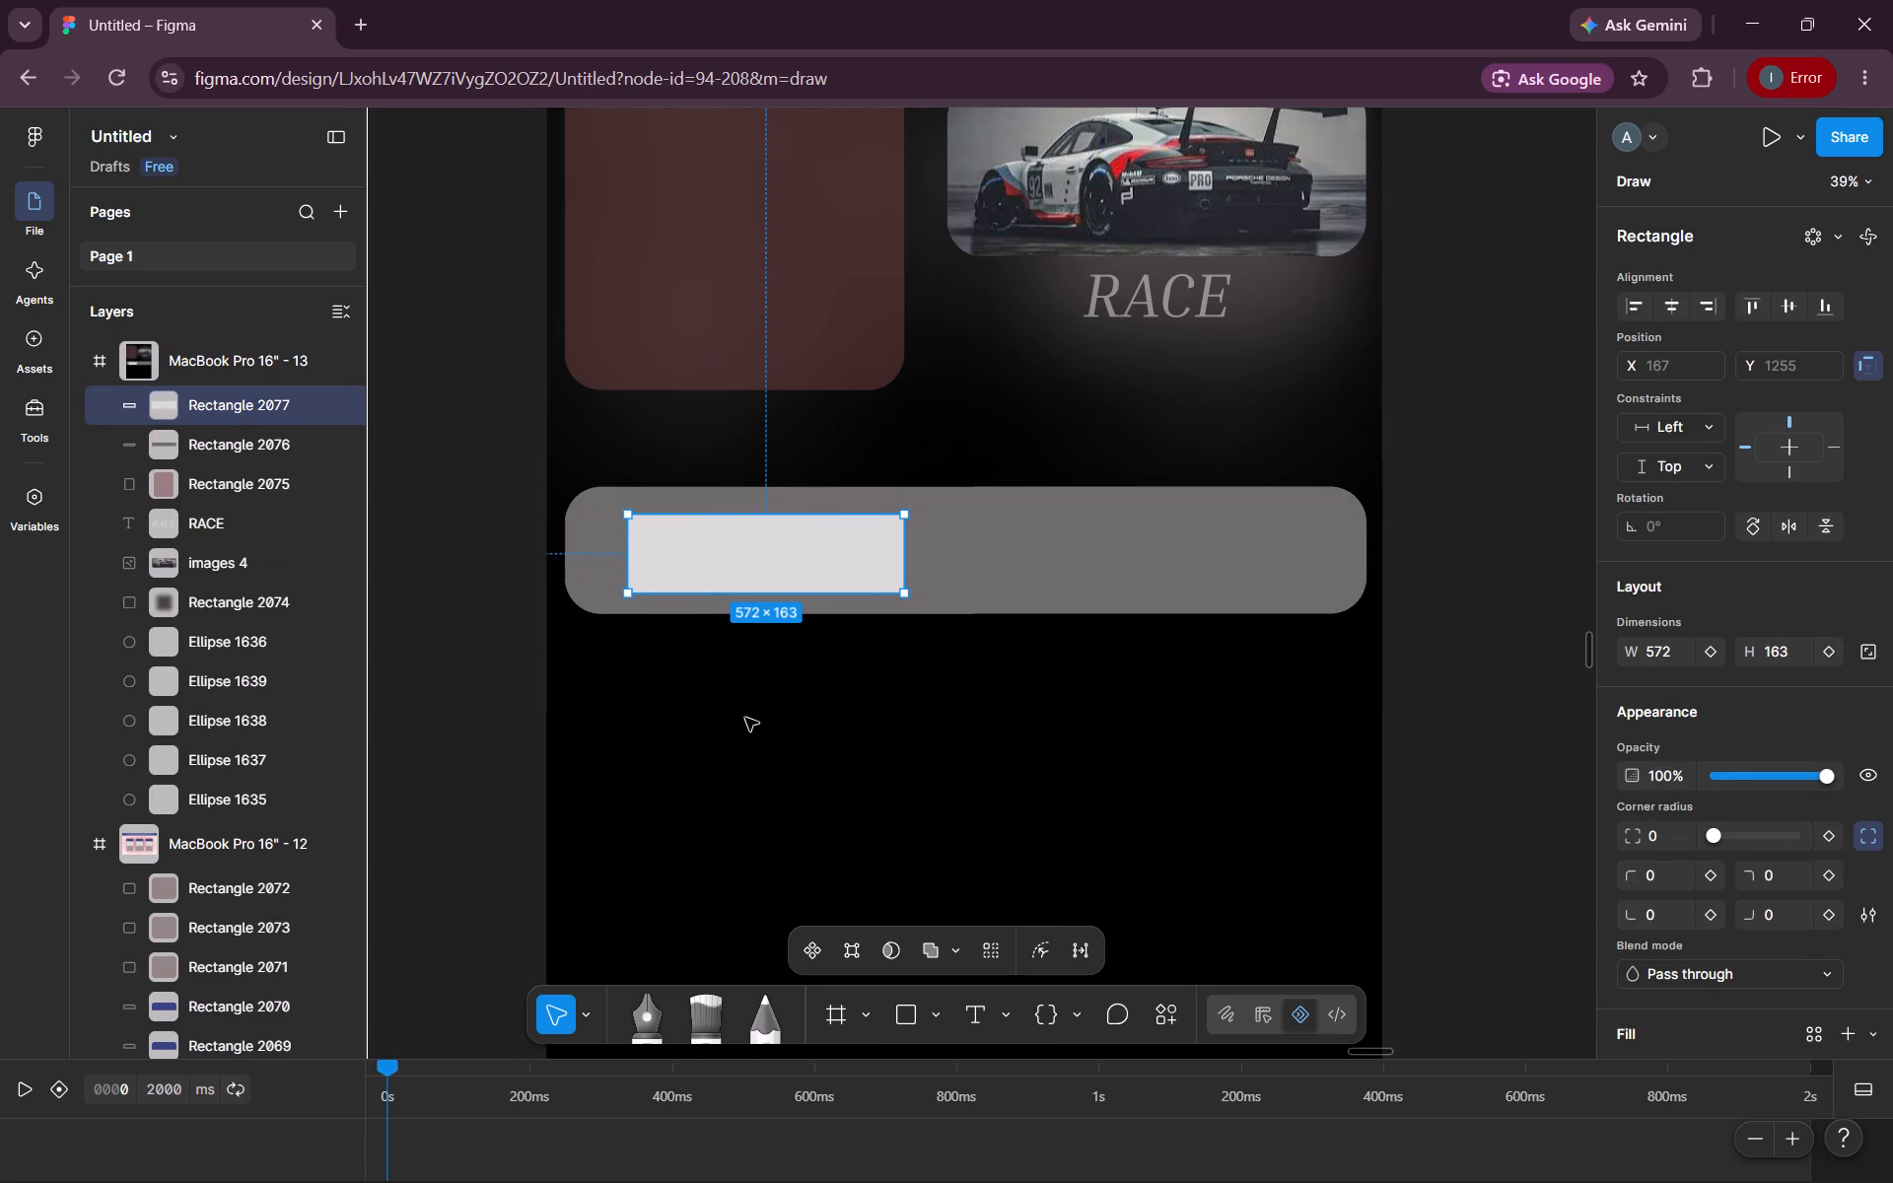
pyautogui.click(734, 551)
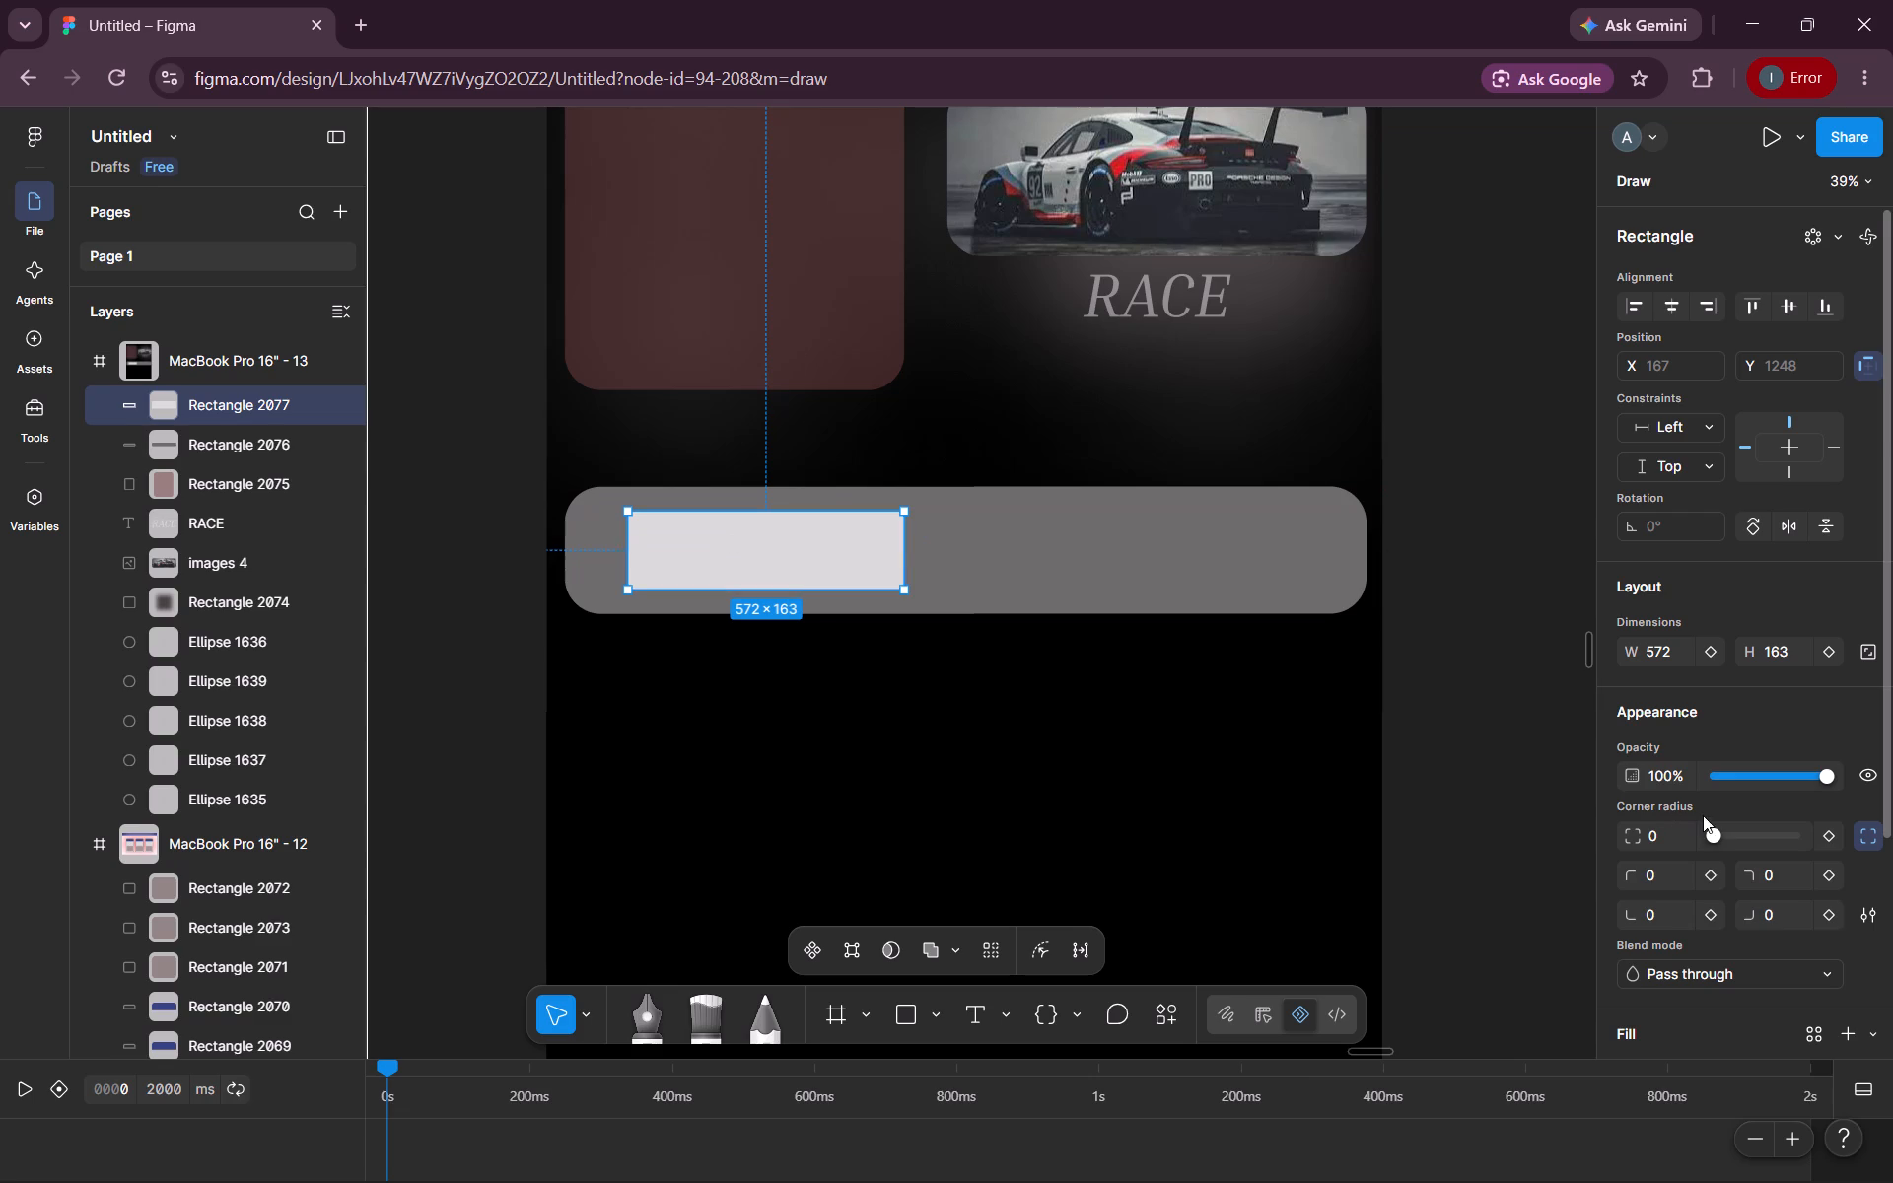
# Round the new rectangle's corners with a radius of 75.
pyautogui.doubleClick(1653, 836)
pyautogui.write('75')
pyautogui.press('Return')
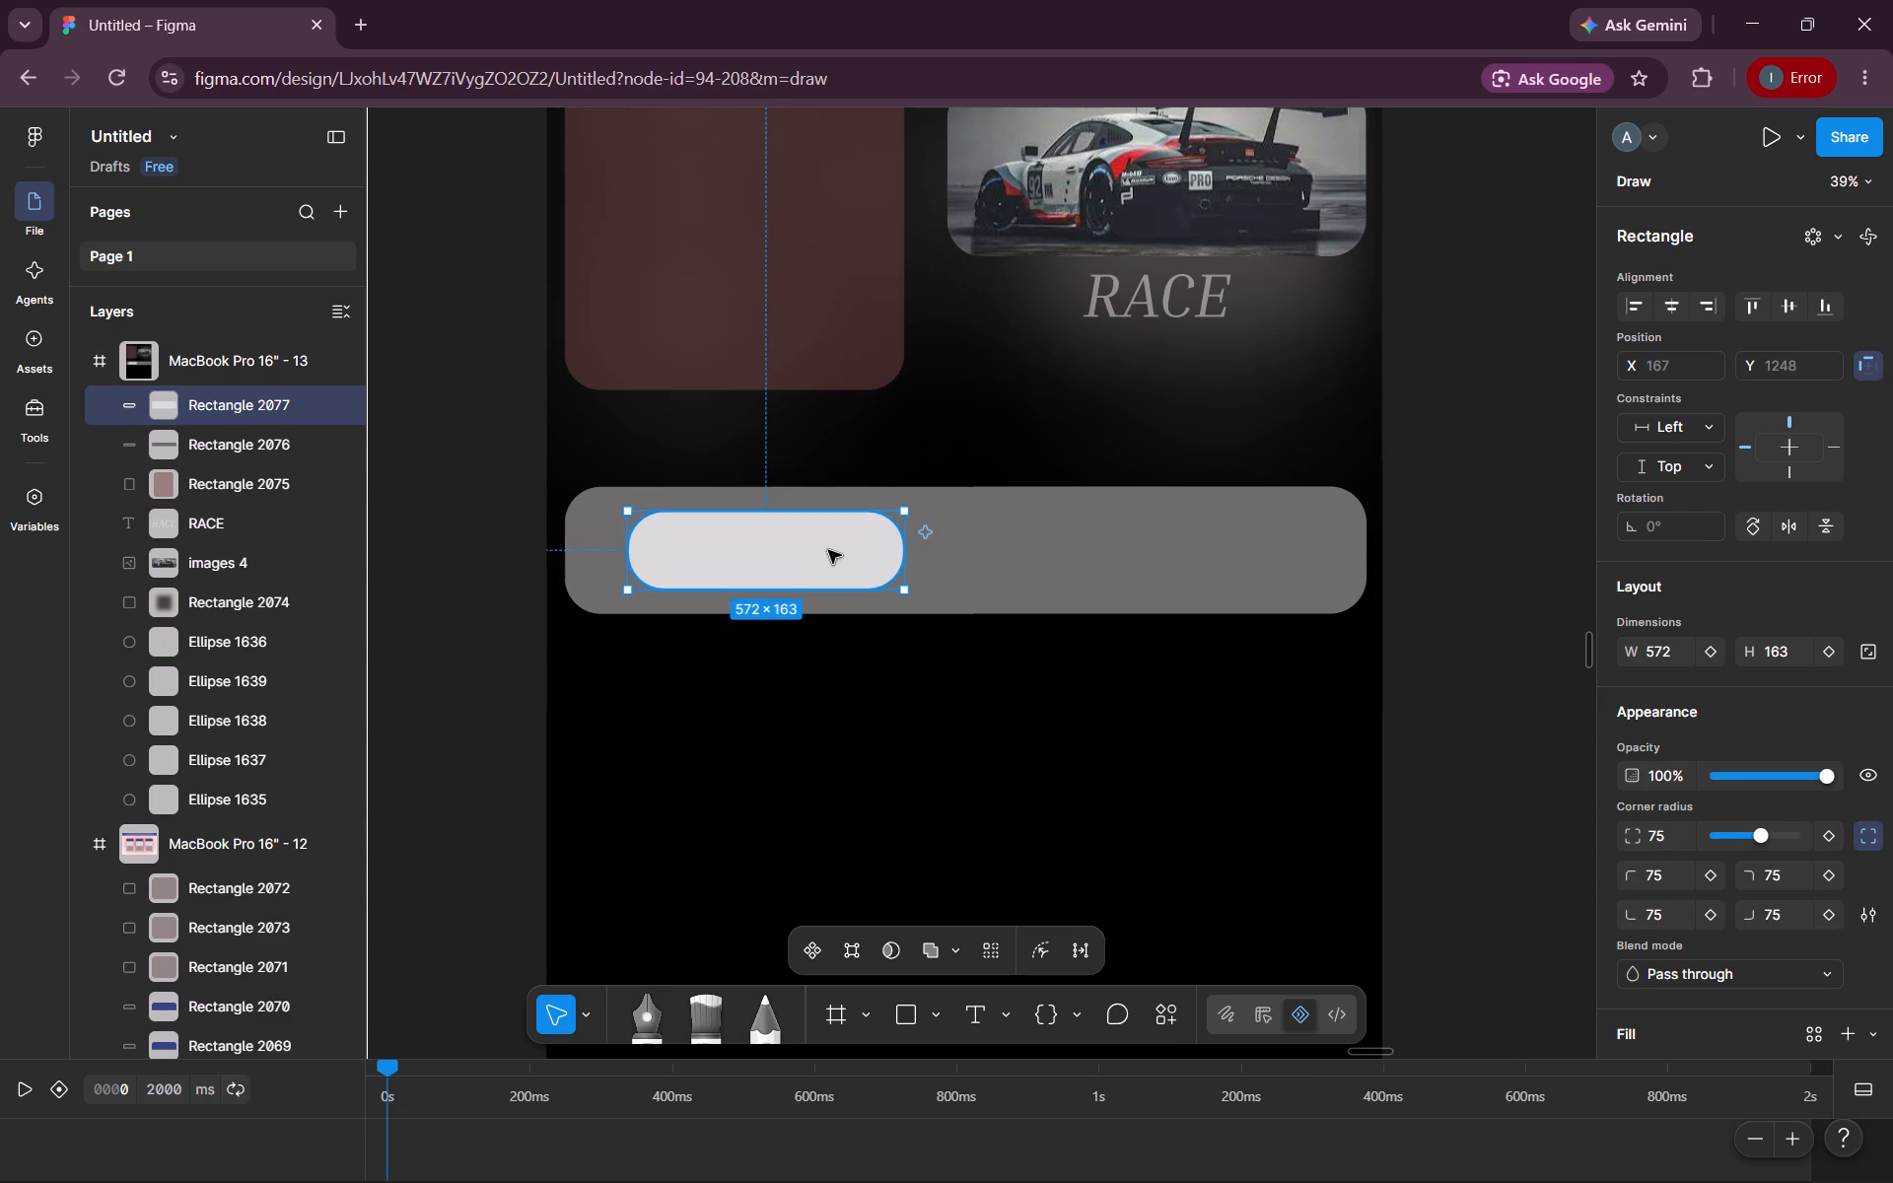
# Move the rounded rectangle closer to the grey bar's left end, to about X 102, Y 1248, keeping it vertically centred.
pyautogui.moveTo(823, 549); pyautogui.dragTo(797, 557)
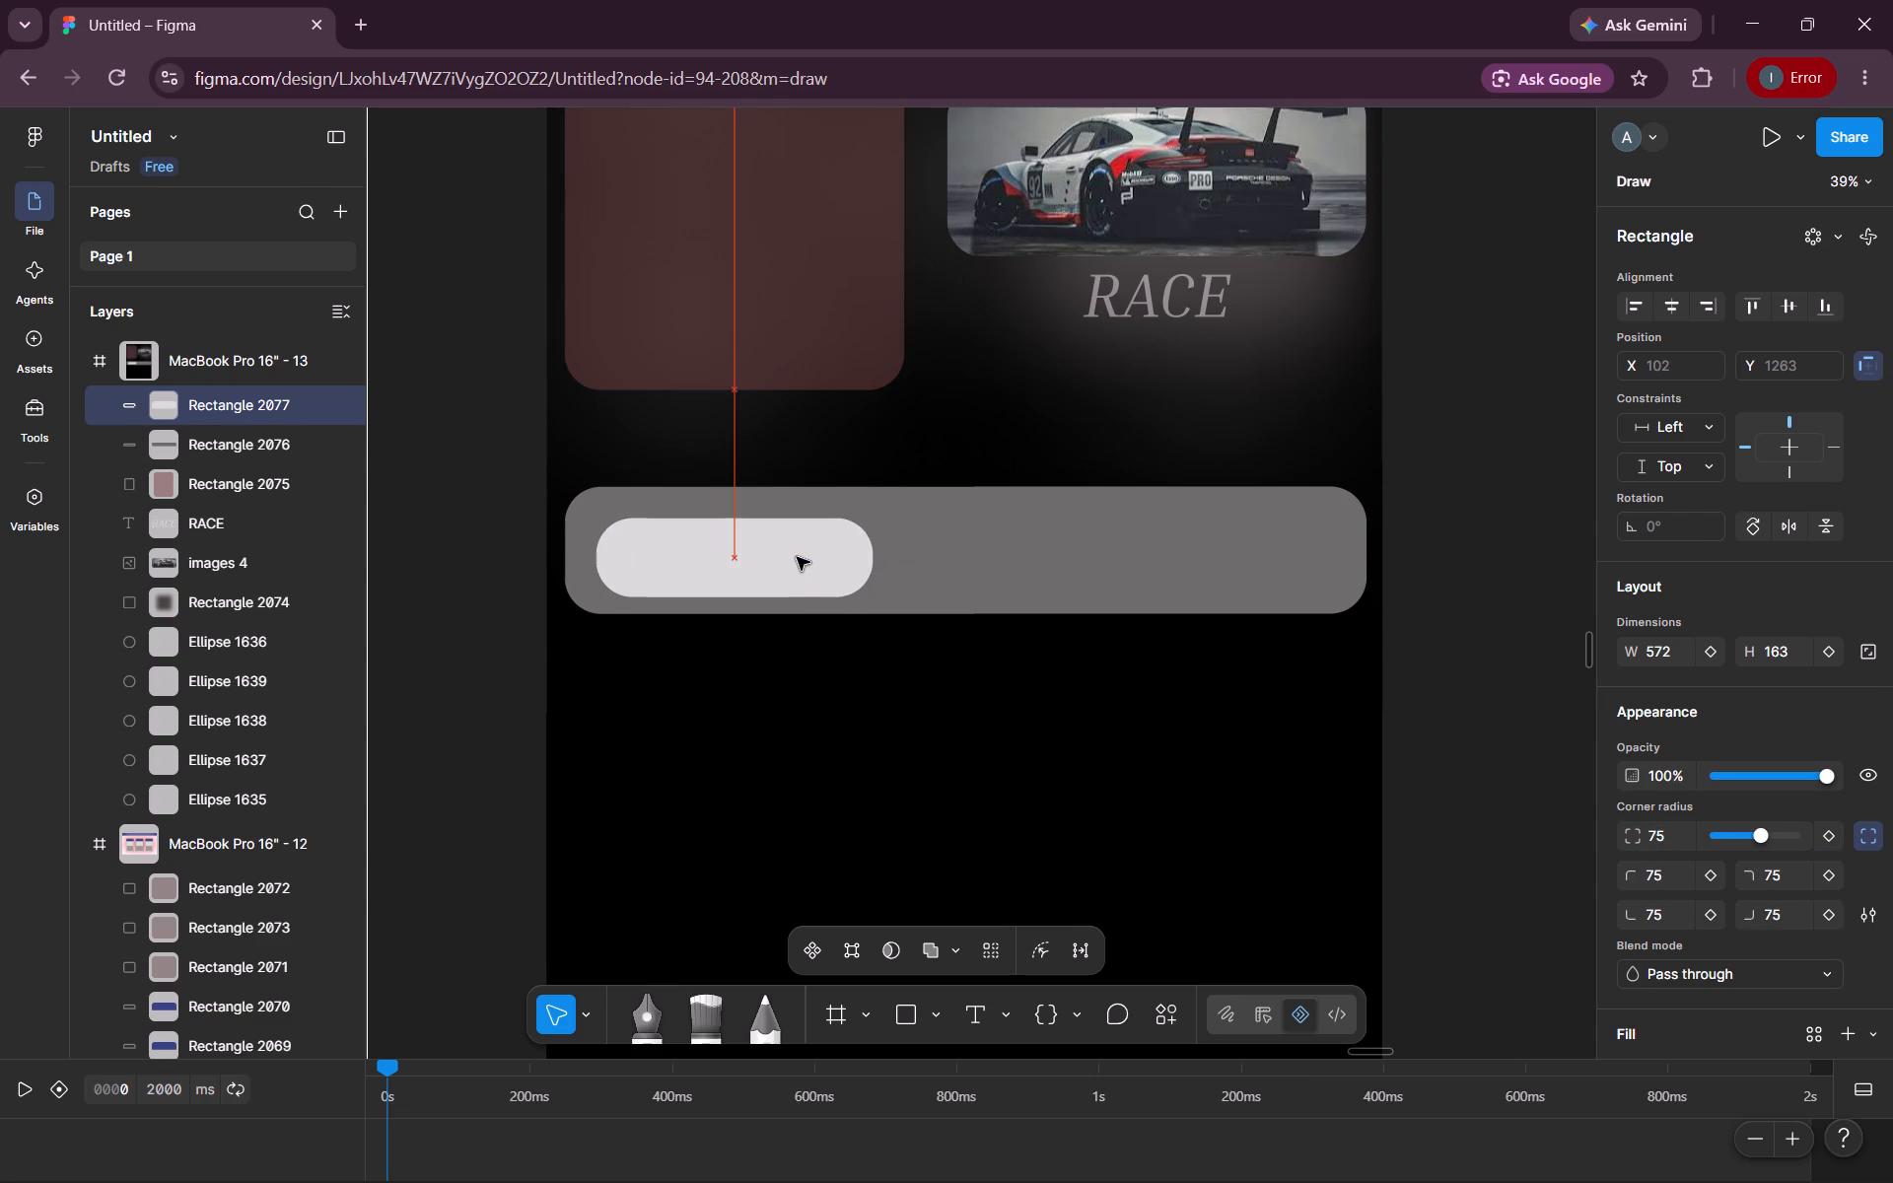
pyautogui.moveTo(797, 557); pyautogui.dragTo(798, 552)
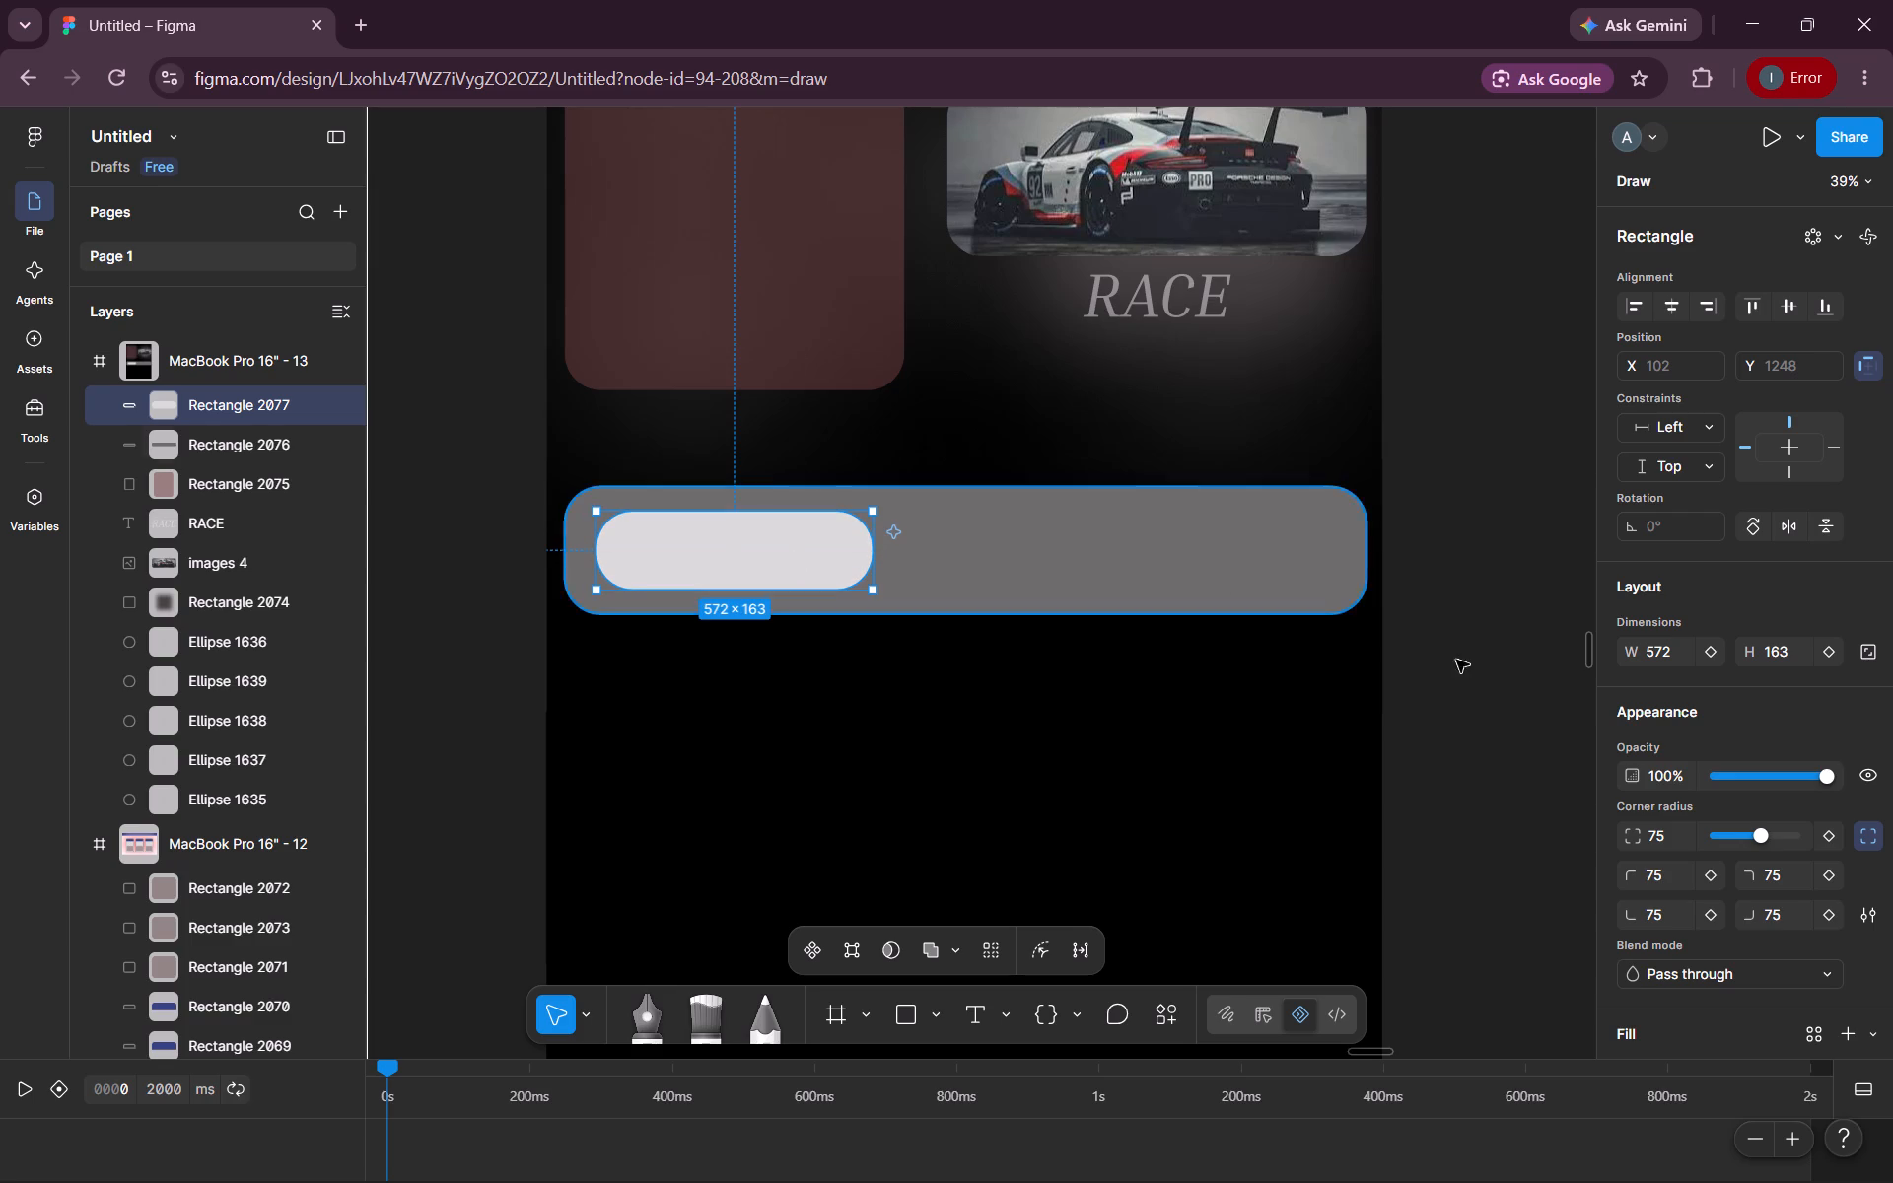
# Change the rounded rectangle's fill to a dark red, 820202.
pyautogui.scroll(-3, 1680, 927)
pyautogui.click(1619, 825)
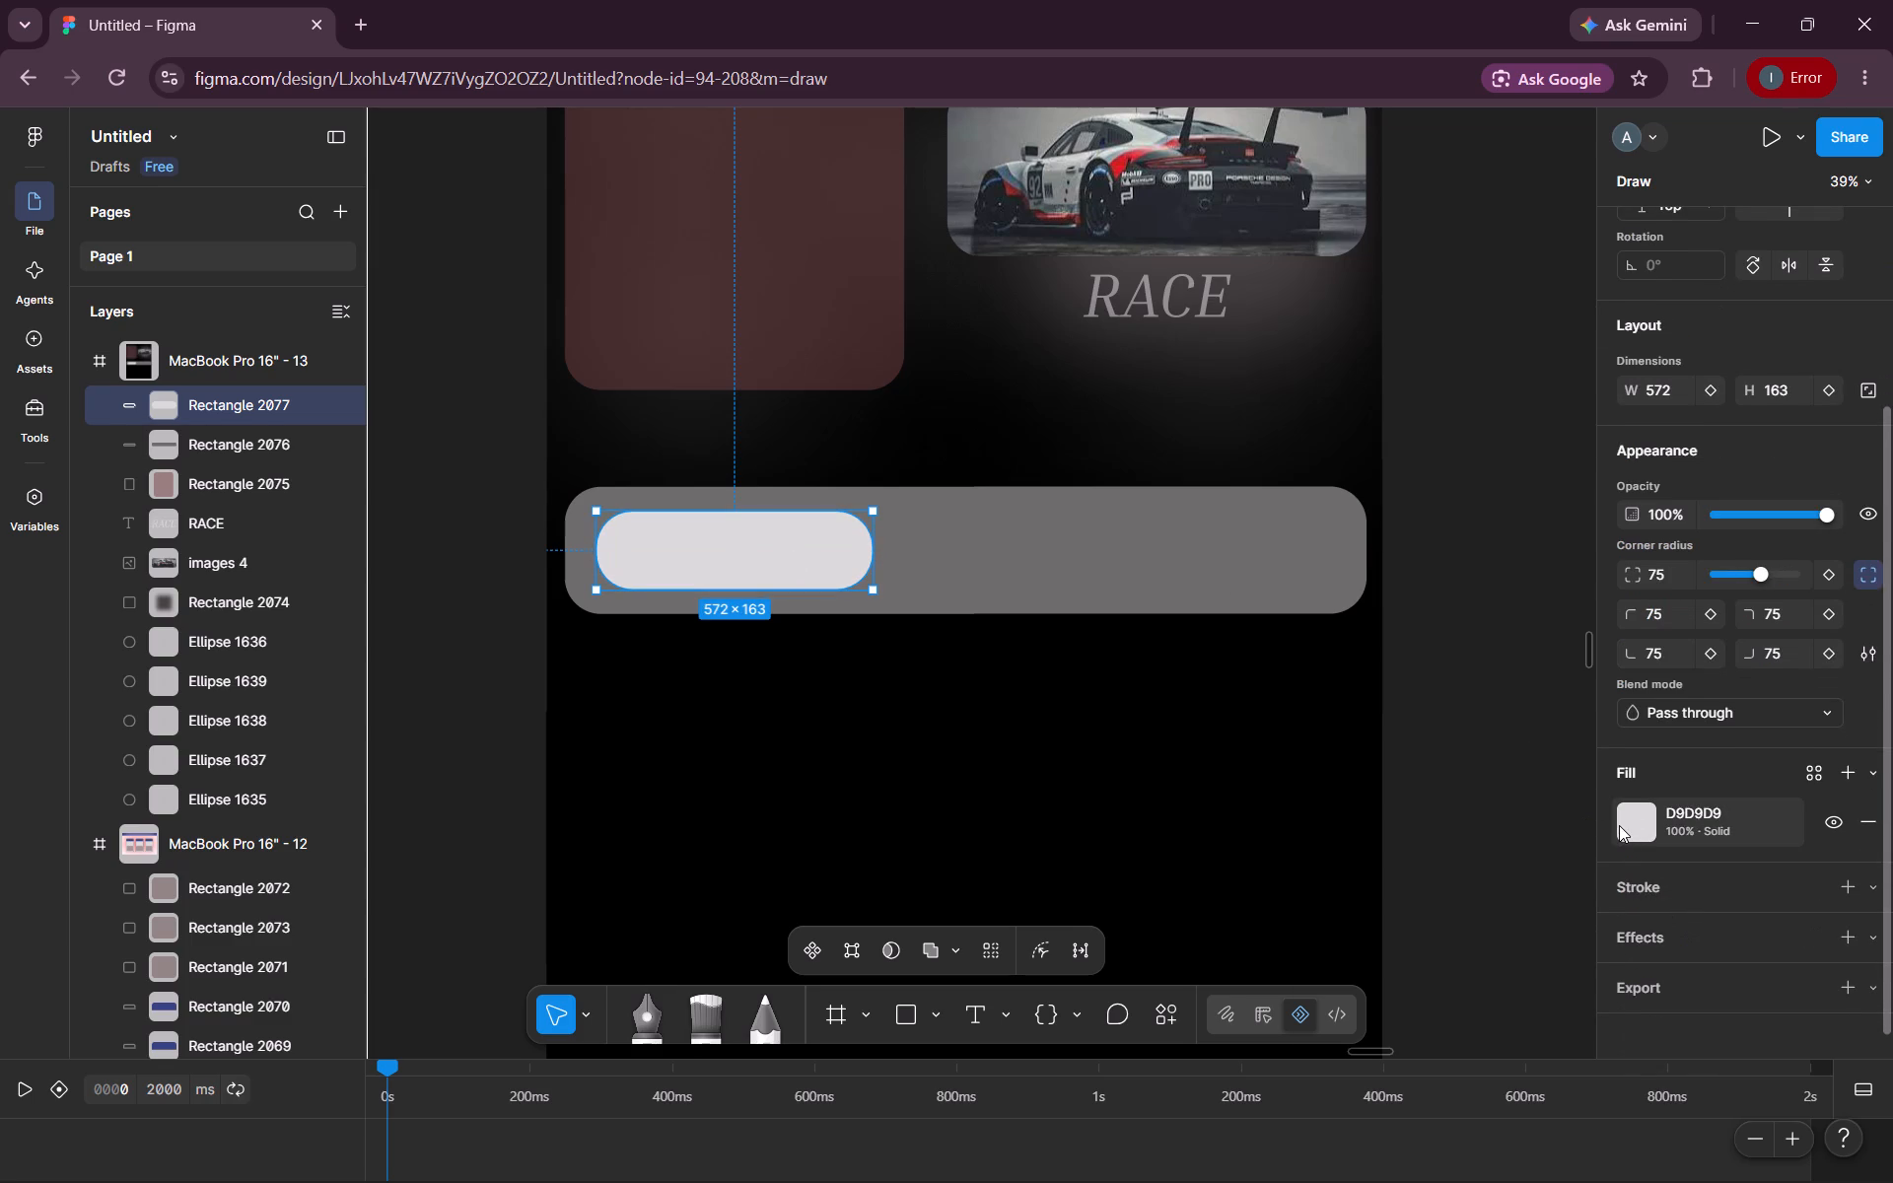
pyautogui.moveTo(1484, 712); pyautogui.dragTo(1572, 745)
# Add a uniform layer blur of about 329 to the dark red rectangle.
pyautogui.scroll(-1, 1710, 977)
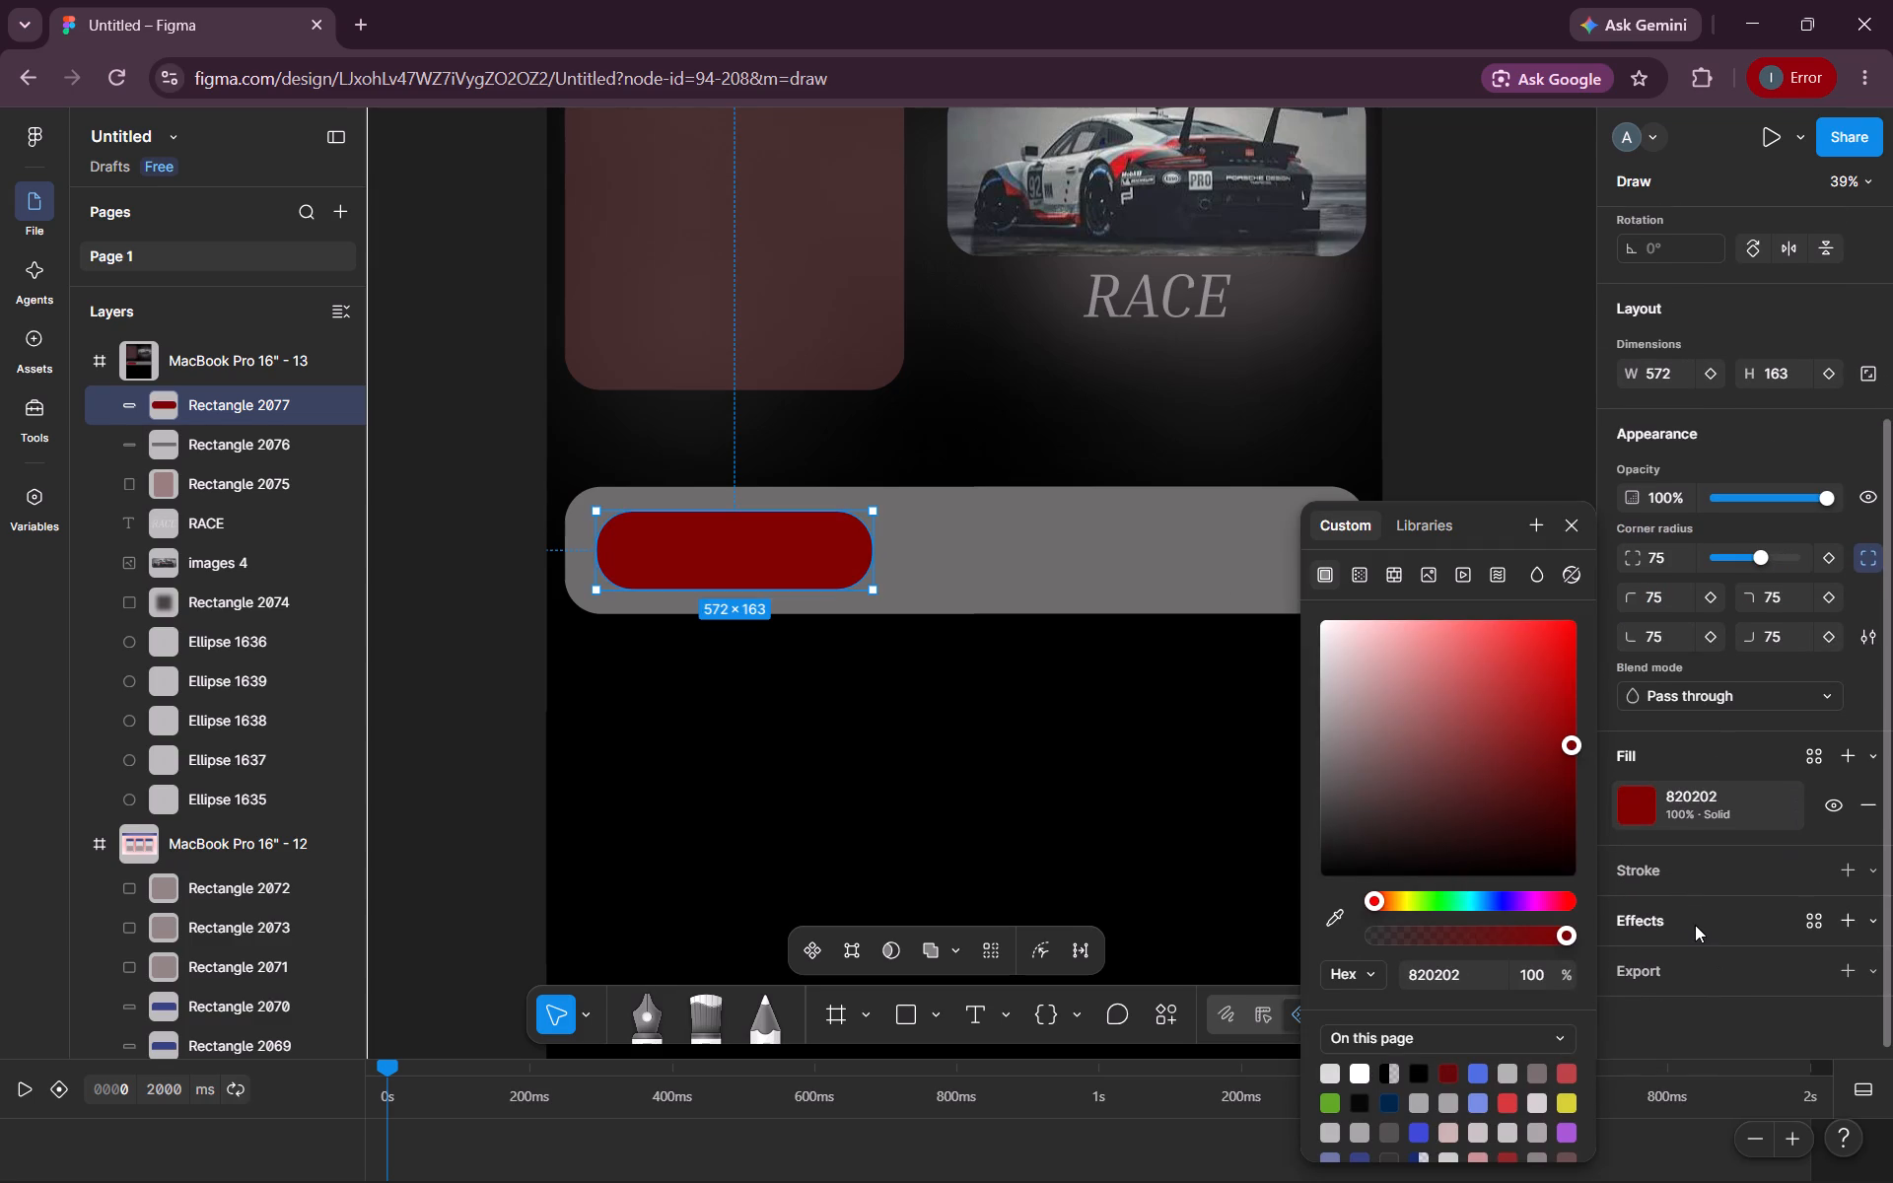
pyautogui.click(1695, 925)
pyautogui.click(1420, 772)
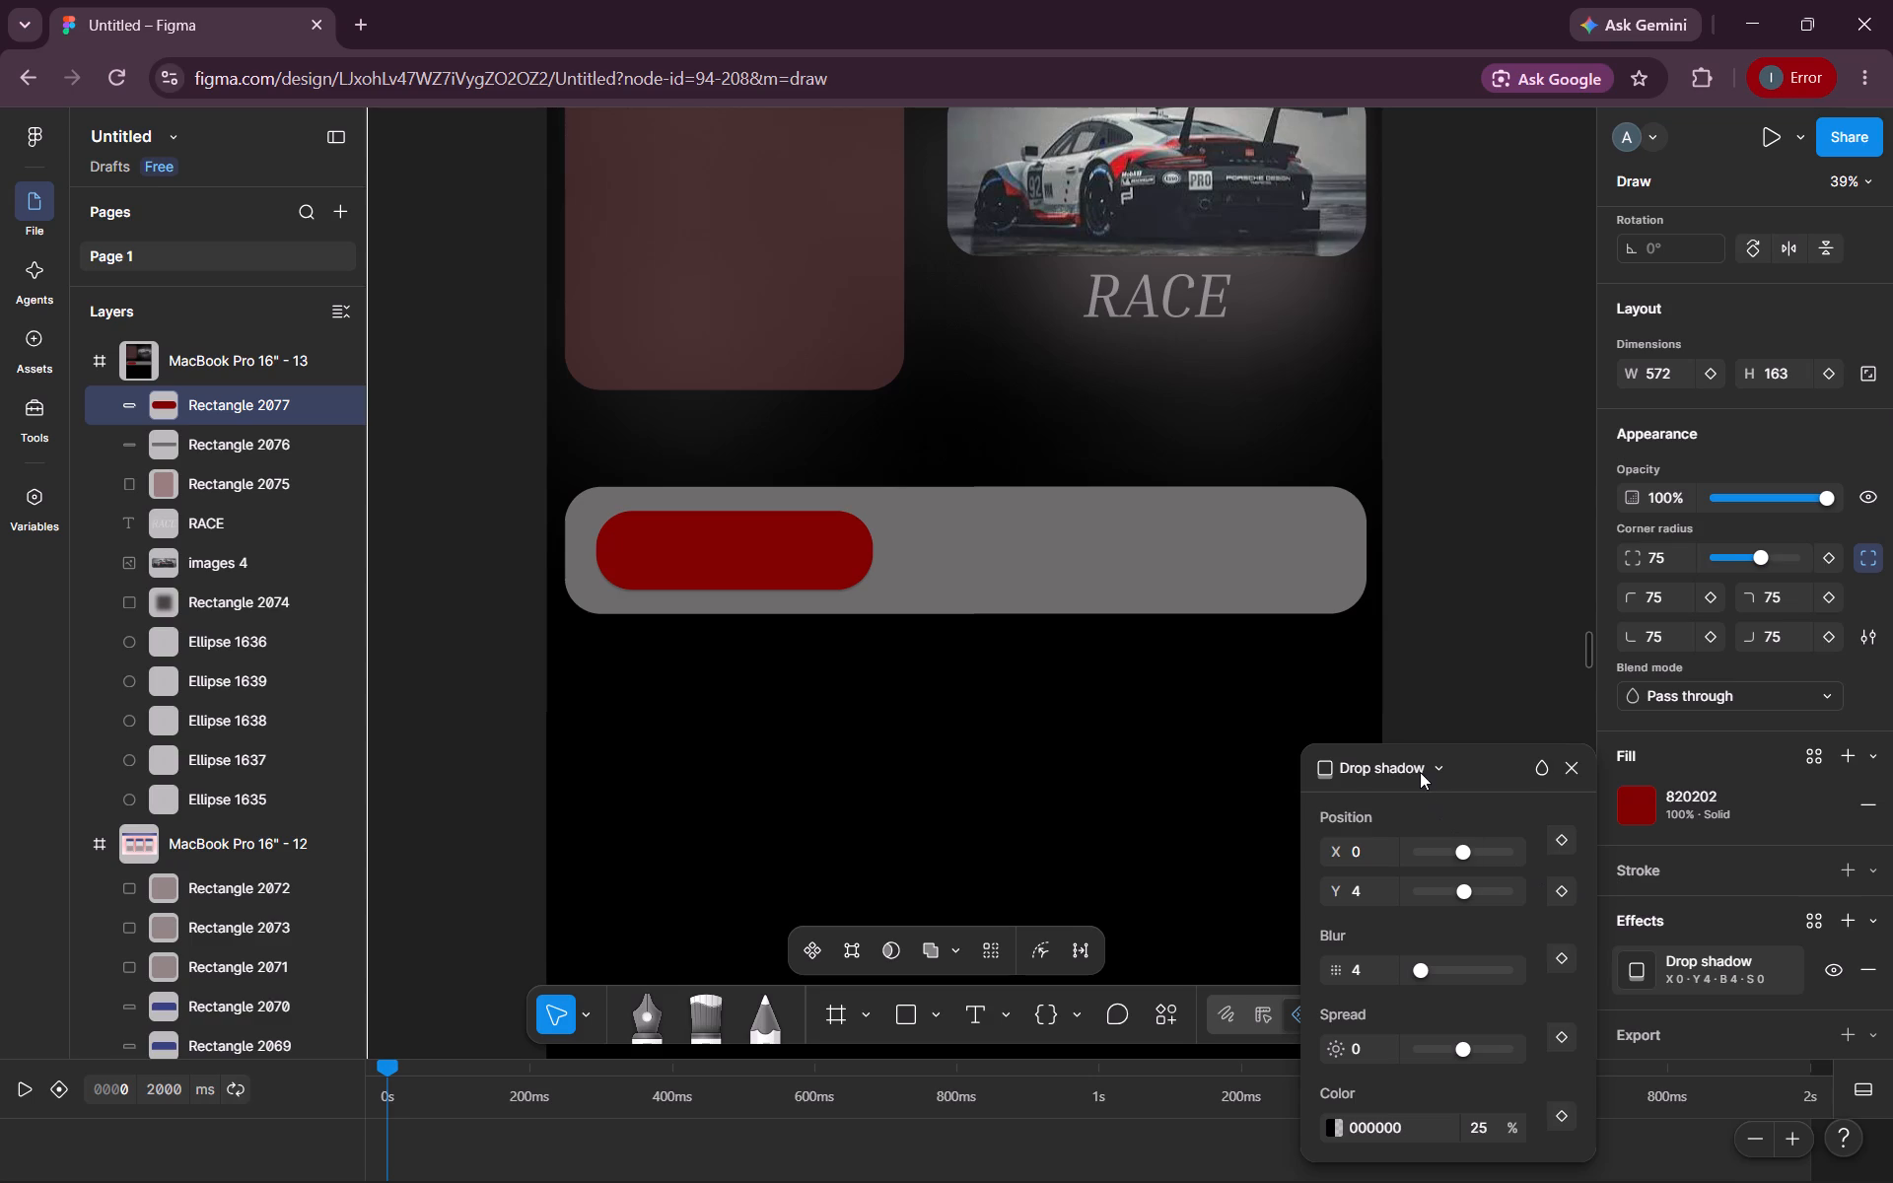
pyautogui.click(1409, 866)
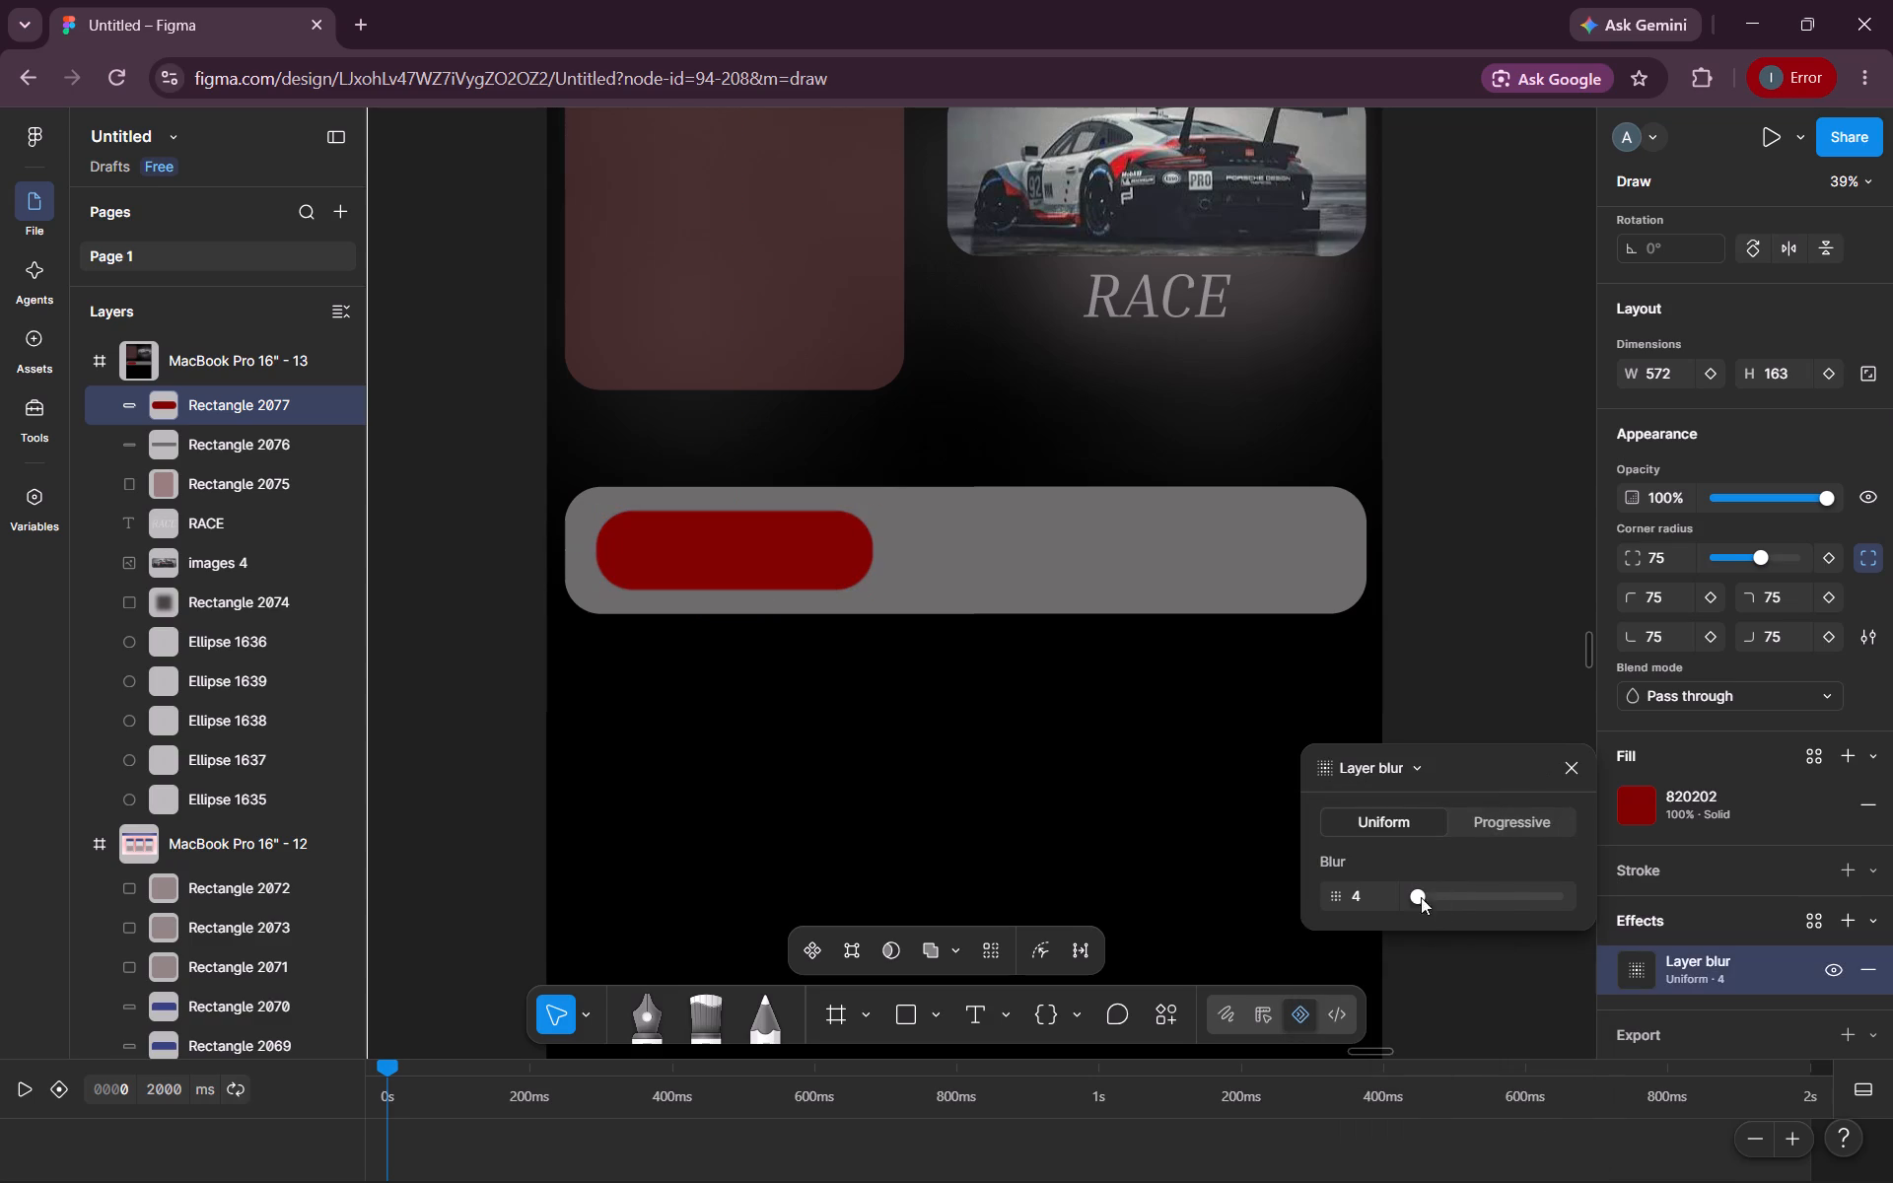
pyautogui.moveTo(1412, 895); pyautogui.dragTo(1534, 891)
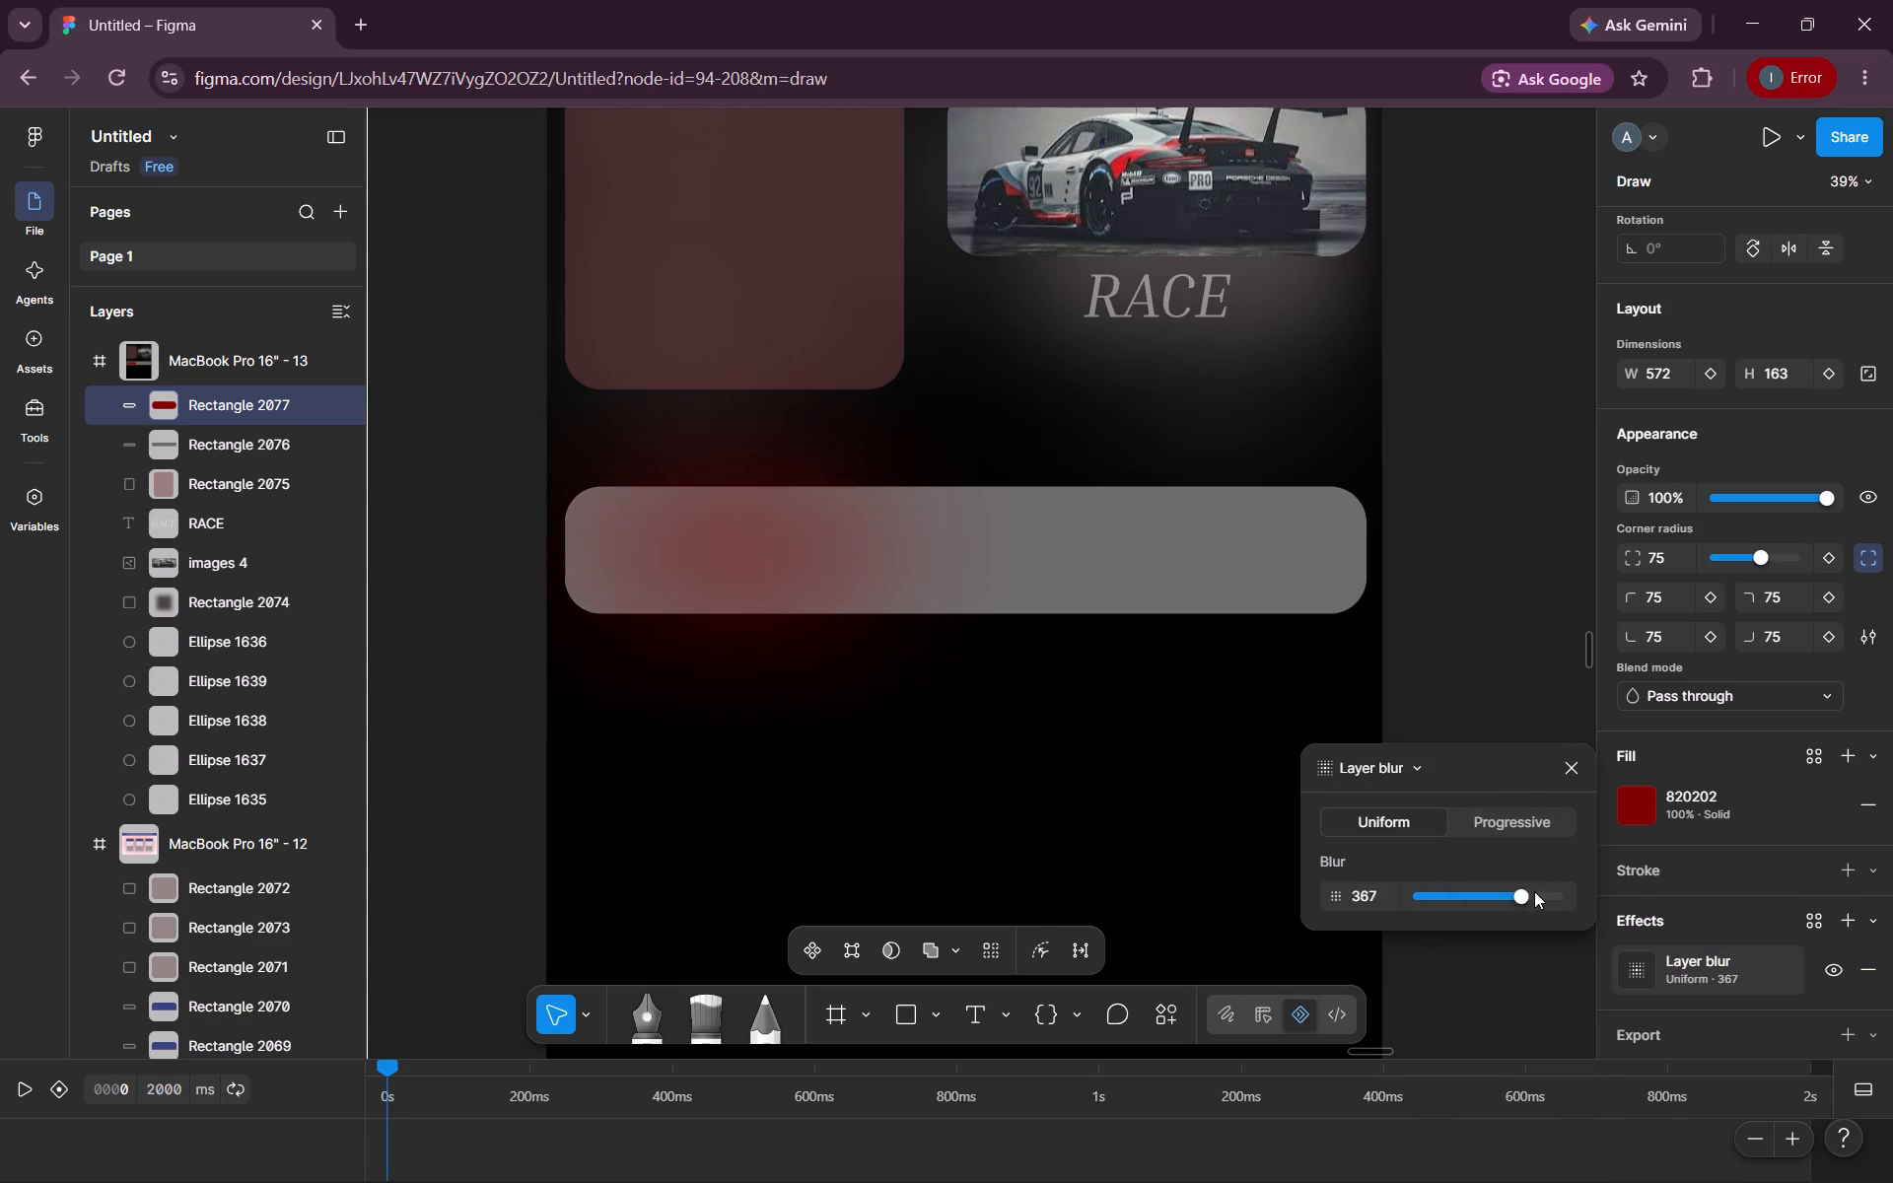
pyautogui.moveTo(1534, 891); pyautogui.dragTo(1510, 890)
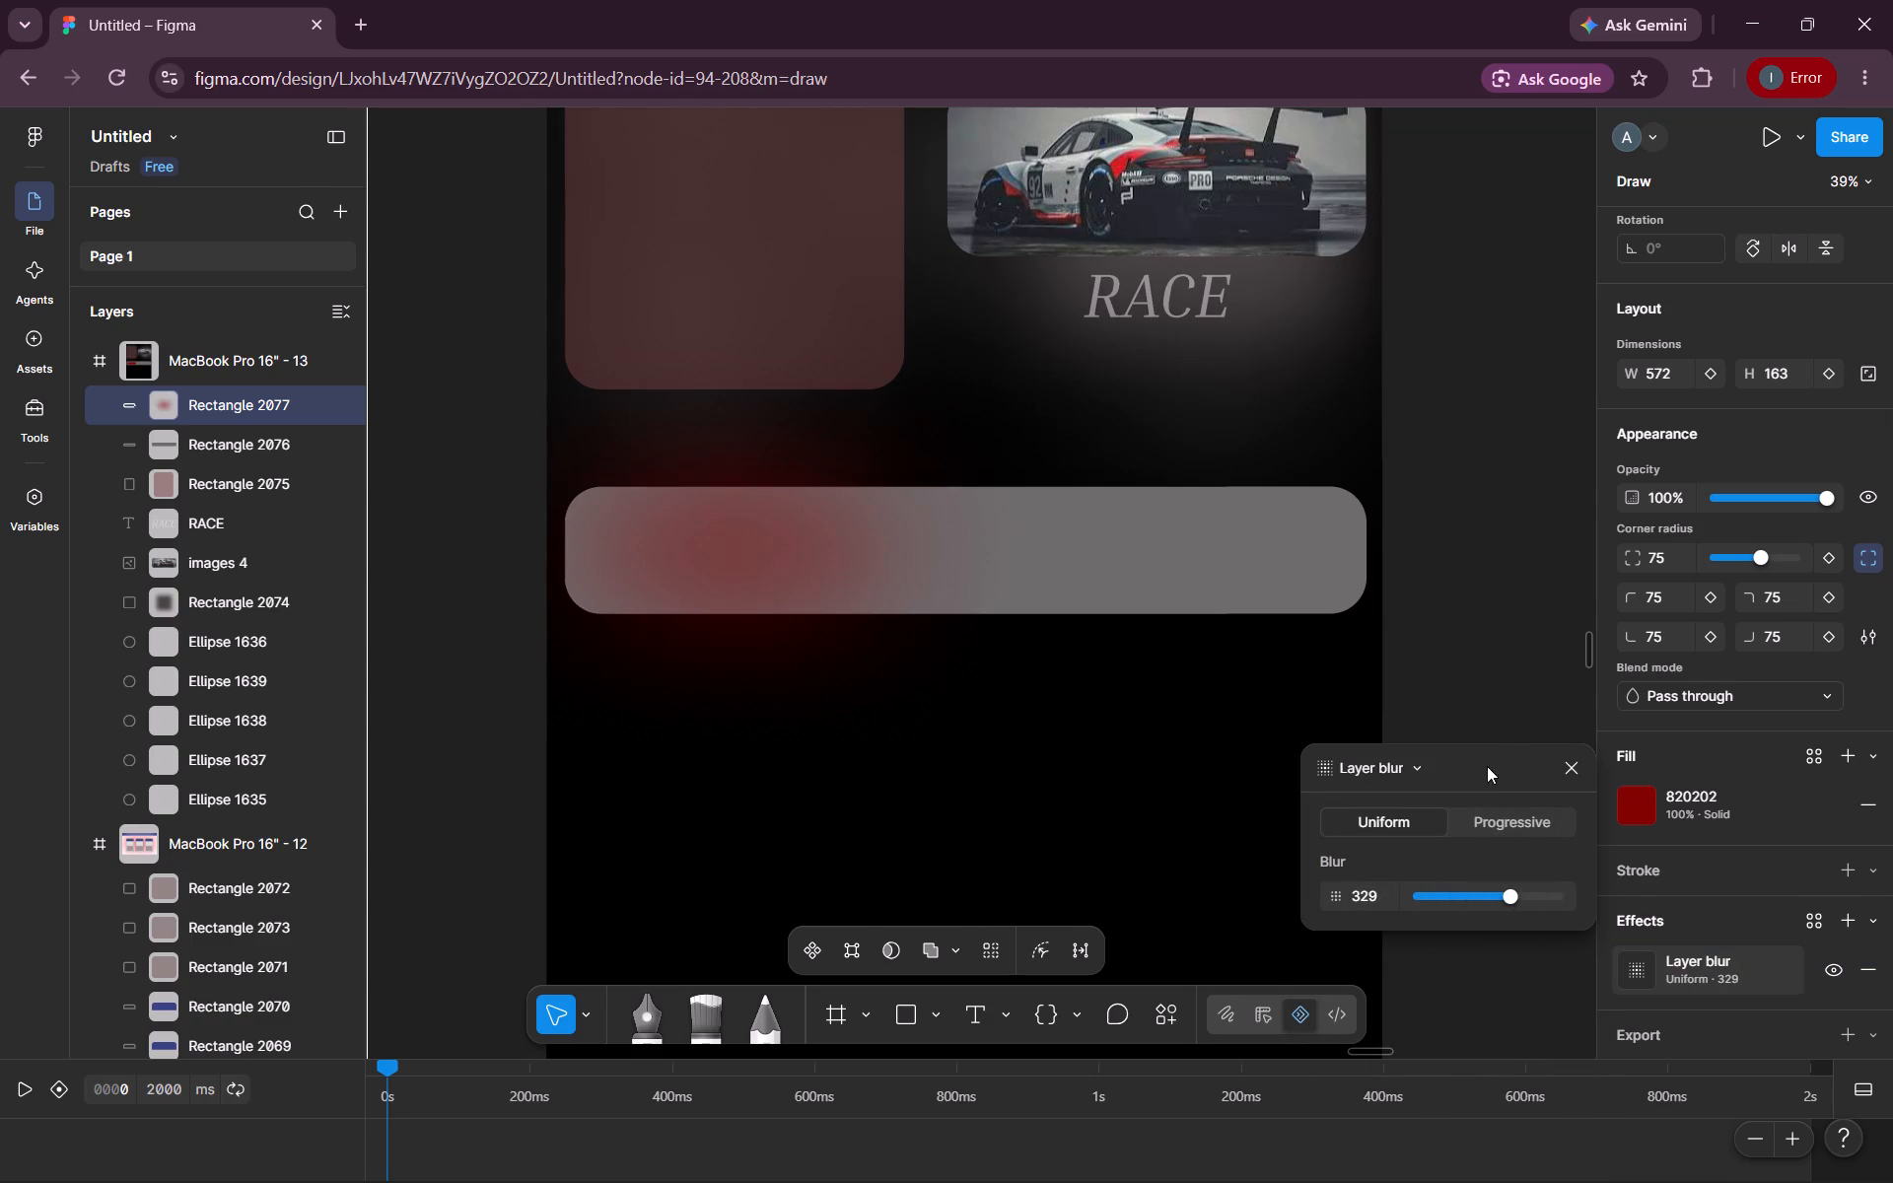
pyautogui.click(1490, 652)
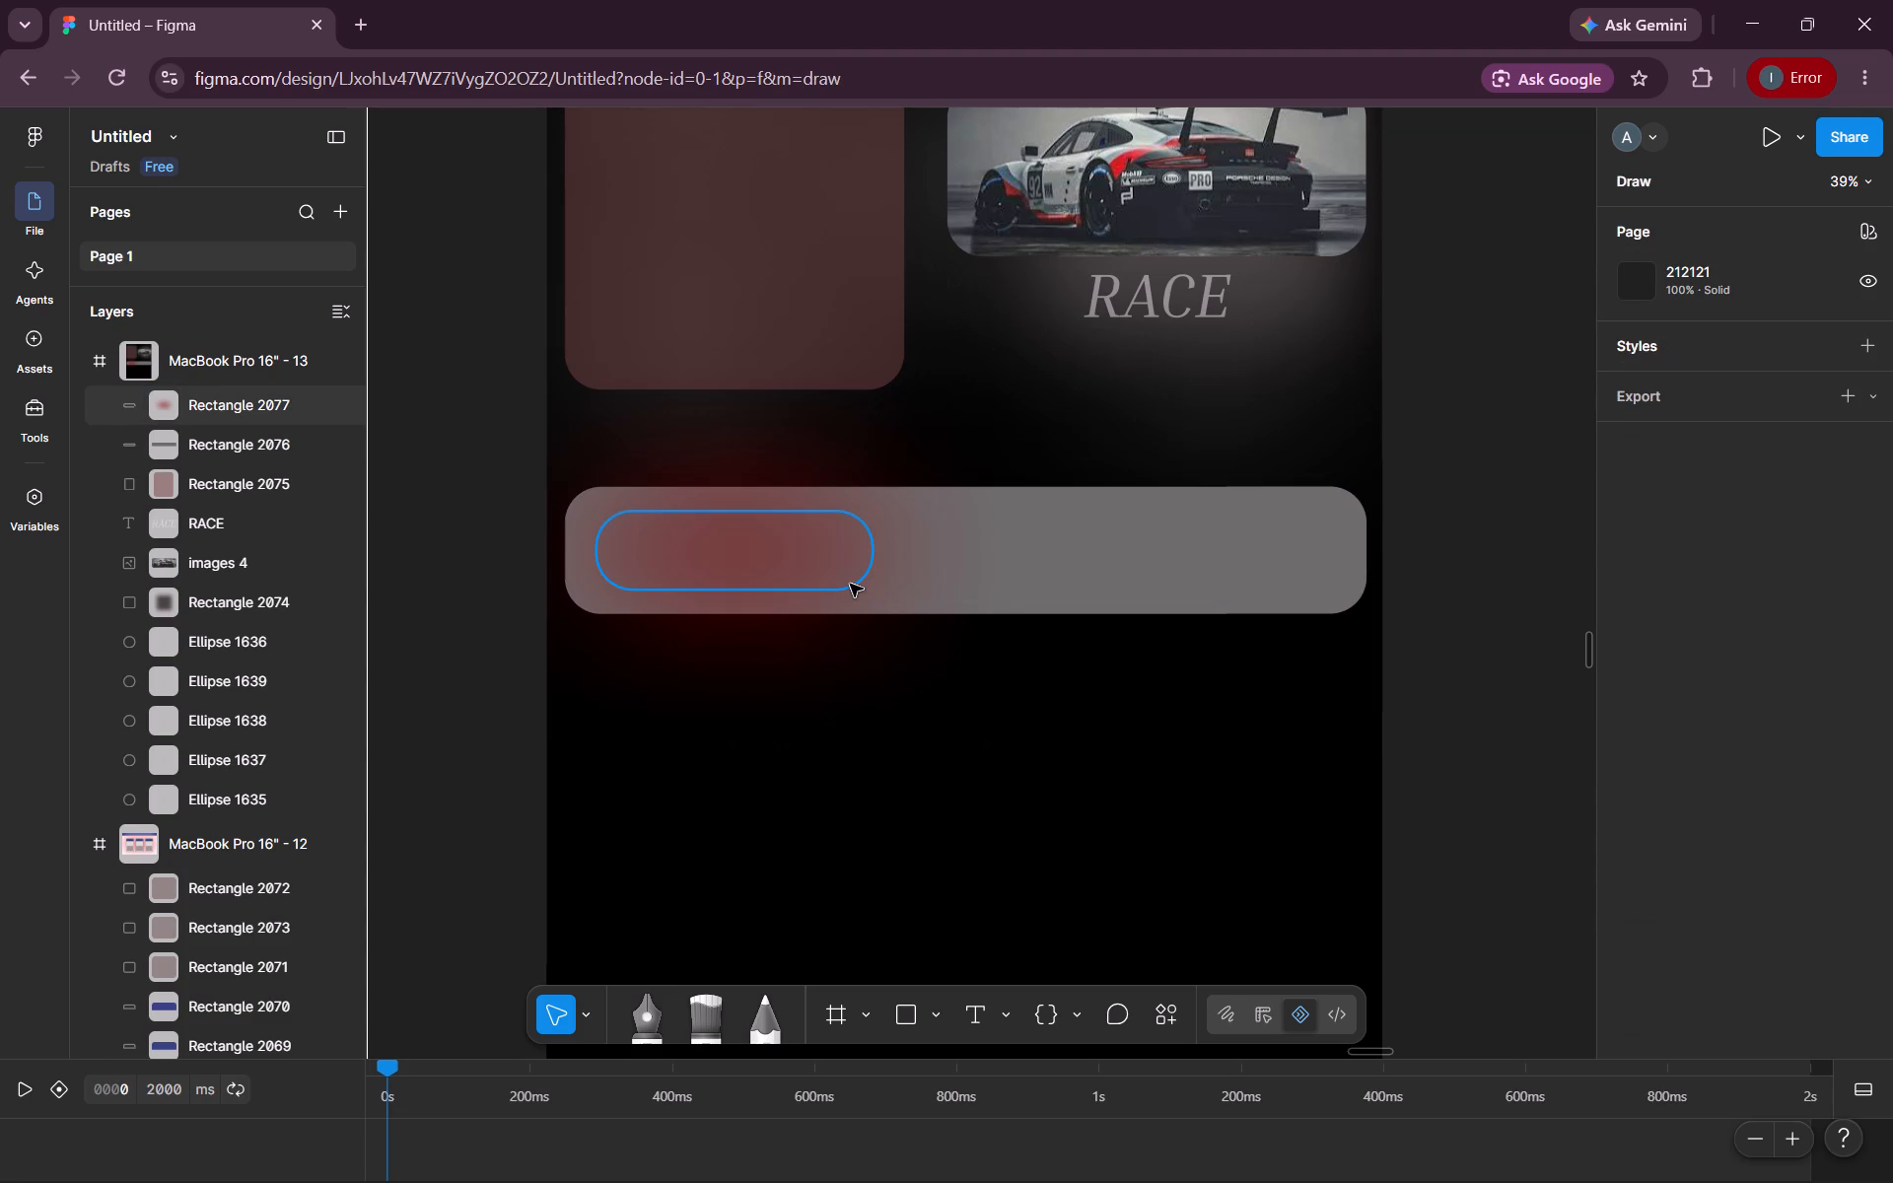
# Stretch the blurred red rectangle across the grey bar and reduce its height, to about 1540 × 111.
pyautogui.click(799, 570)
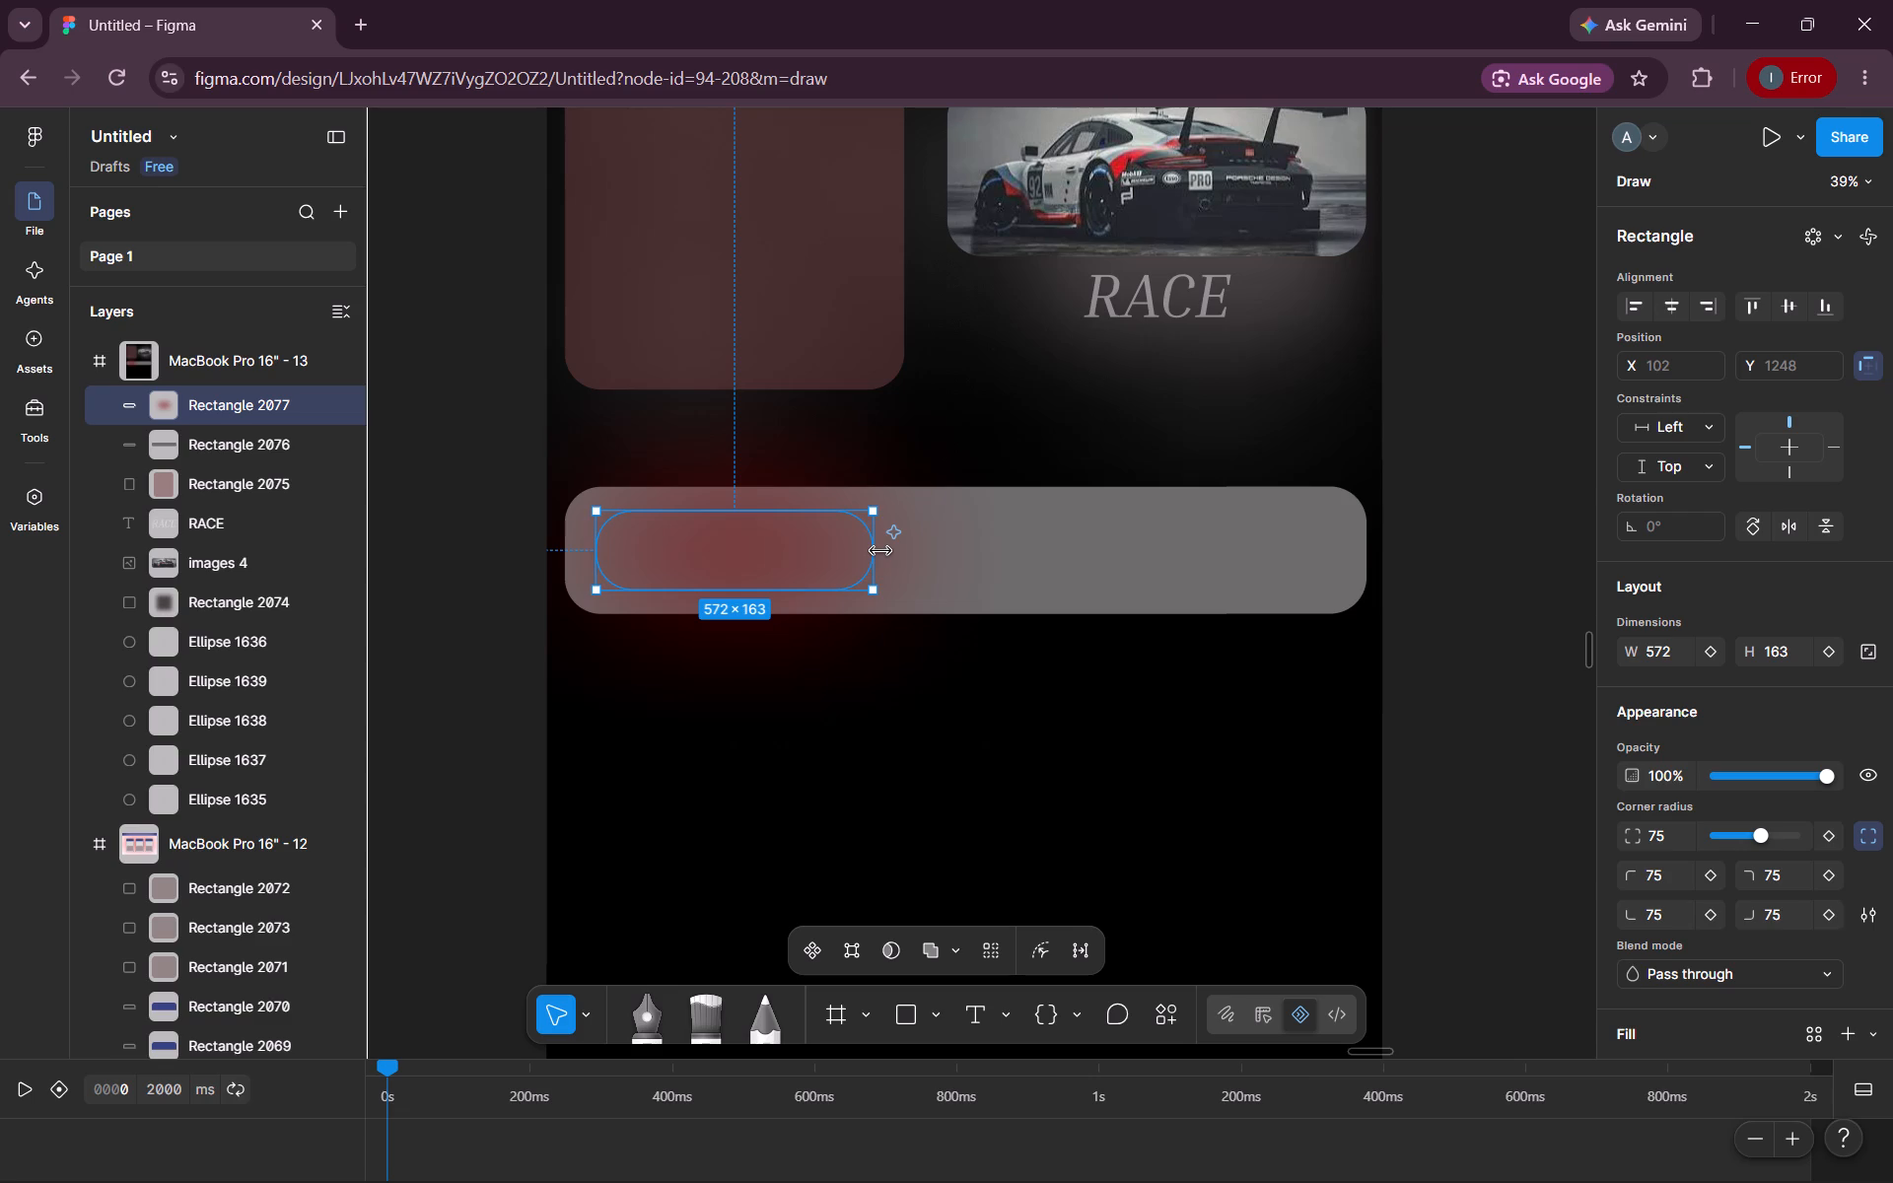
pyautogui.moveTo(880, 551); pyautogui.dragTo(1328, 556)
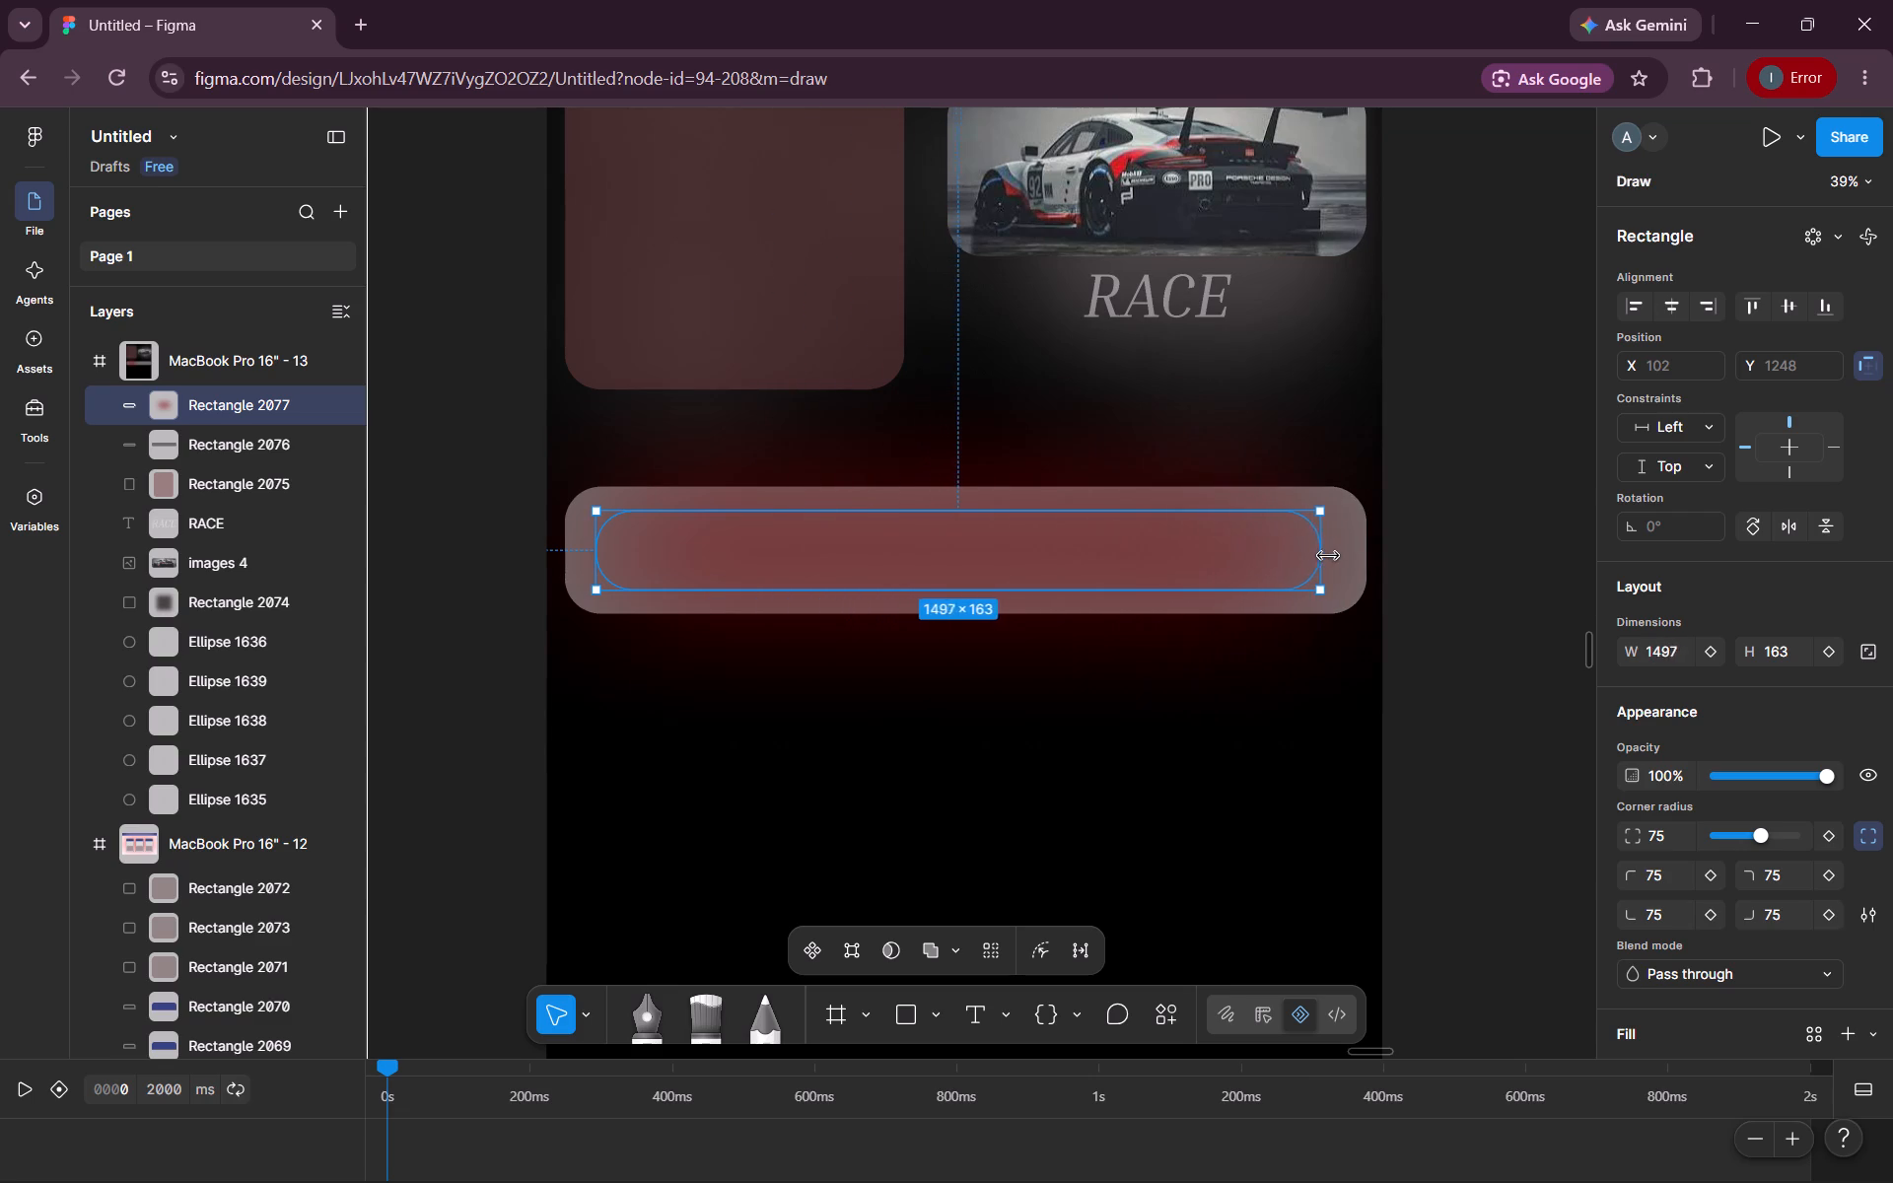
pyautogui.moveTo(1328, 556); pyautogui.dragTo(1335, 556)
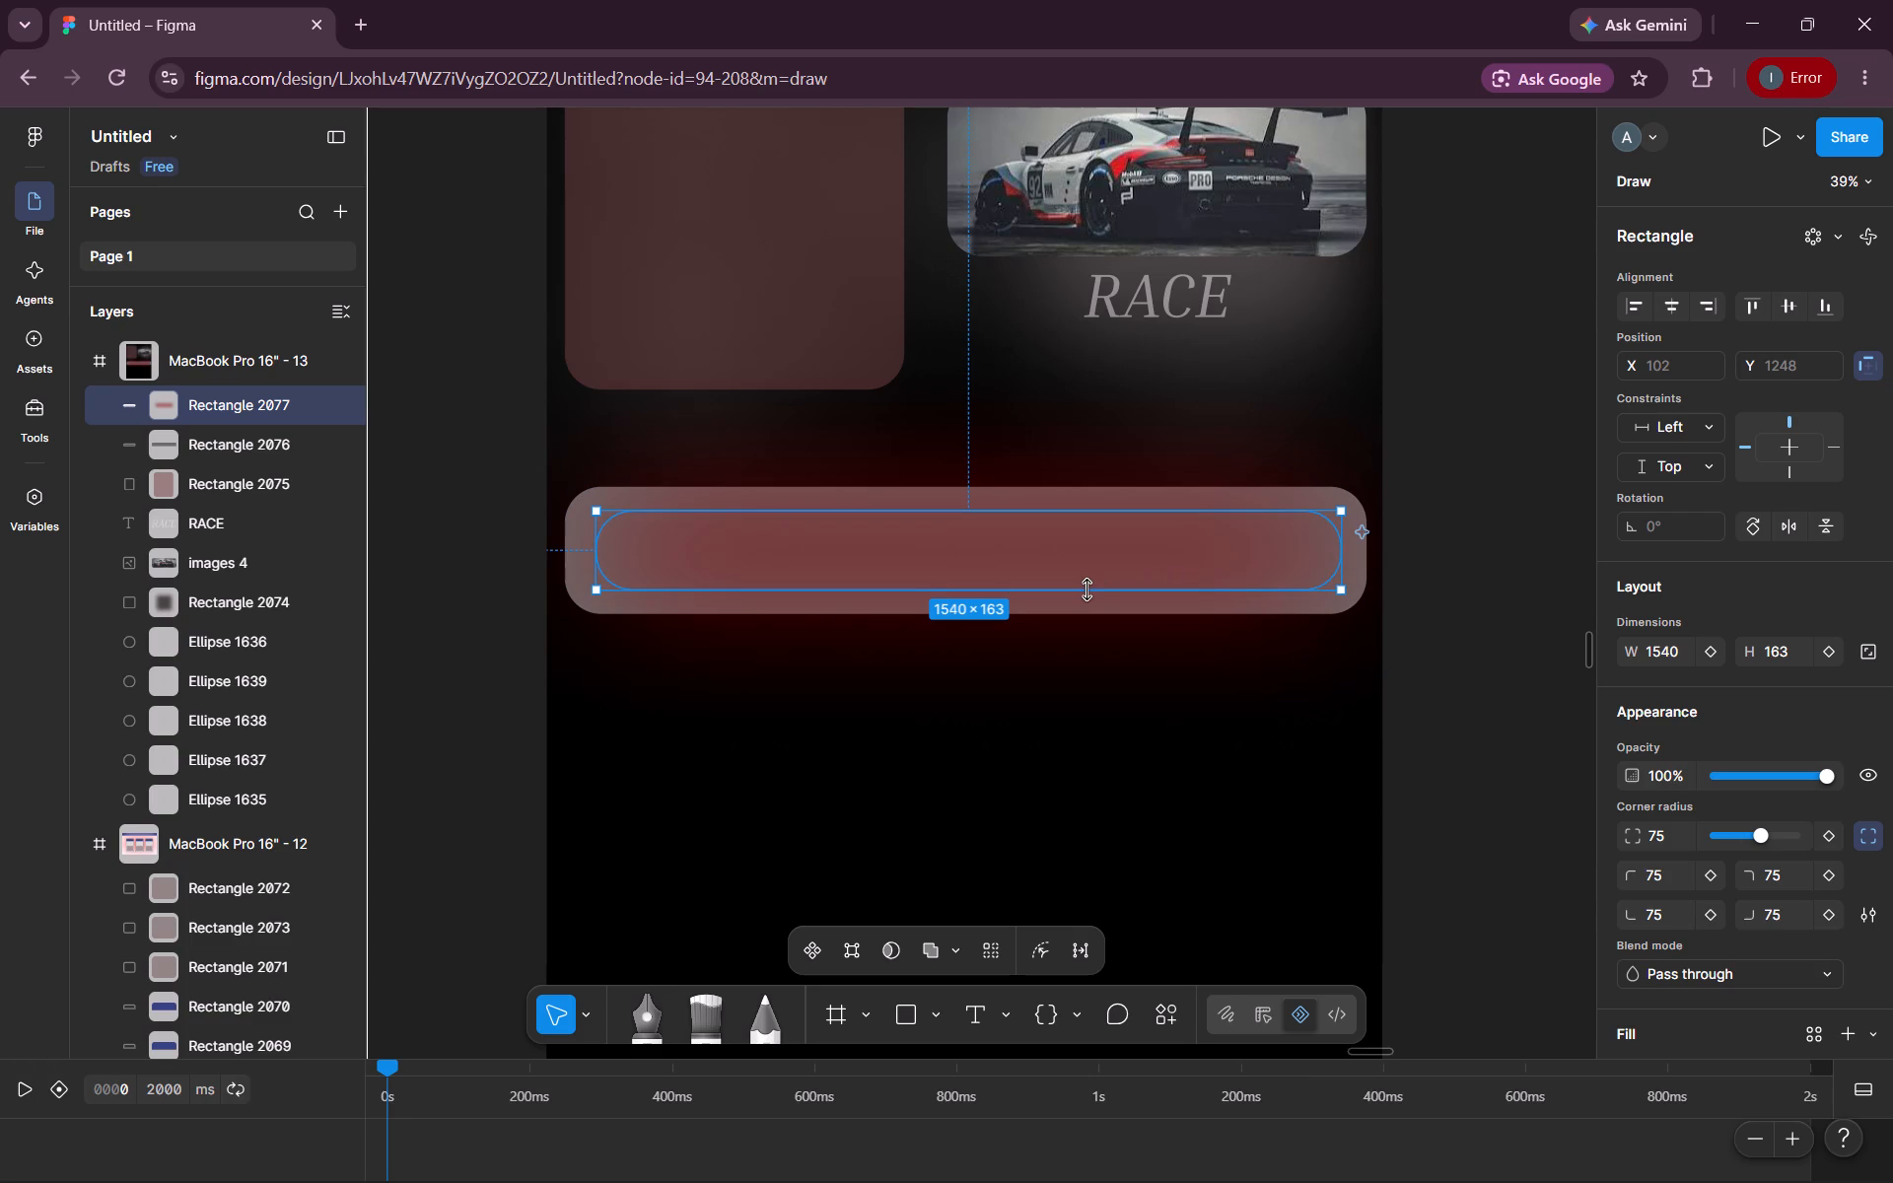
pyautogui.moveTo(1085, 590); pyautogui.dragTo(1085, 564)
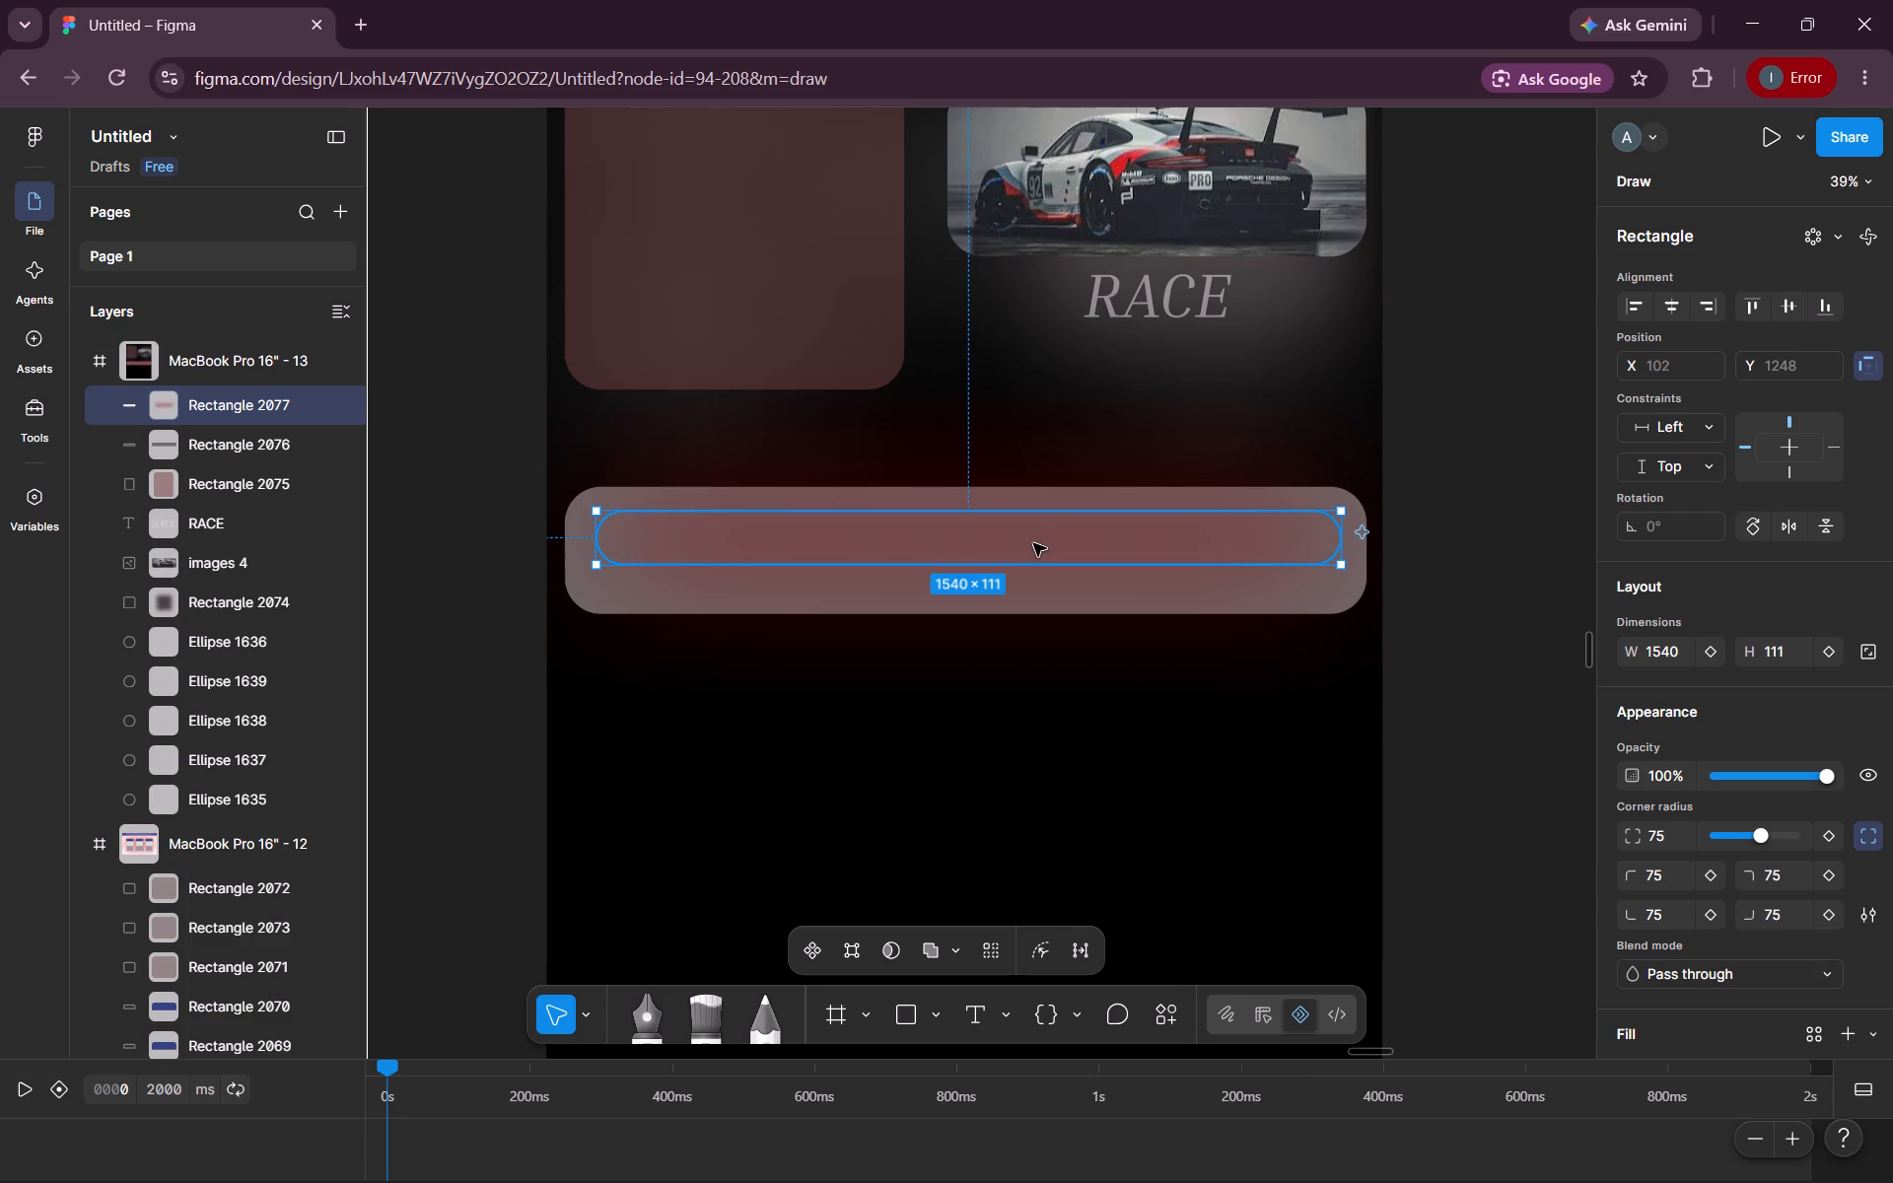
# Centre the blurred red rectangle within the grey bar, at about X 94, Y 1274.
pyautogui.moveTo(1033, 541); pyautogui.dragTo(1033, 561)
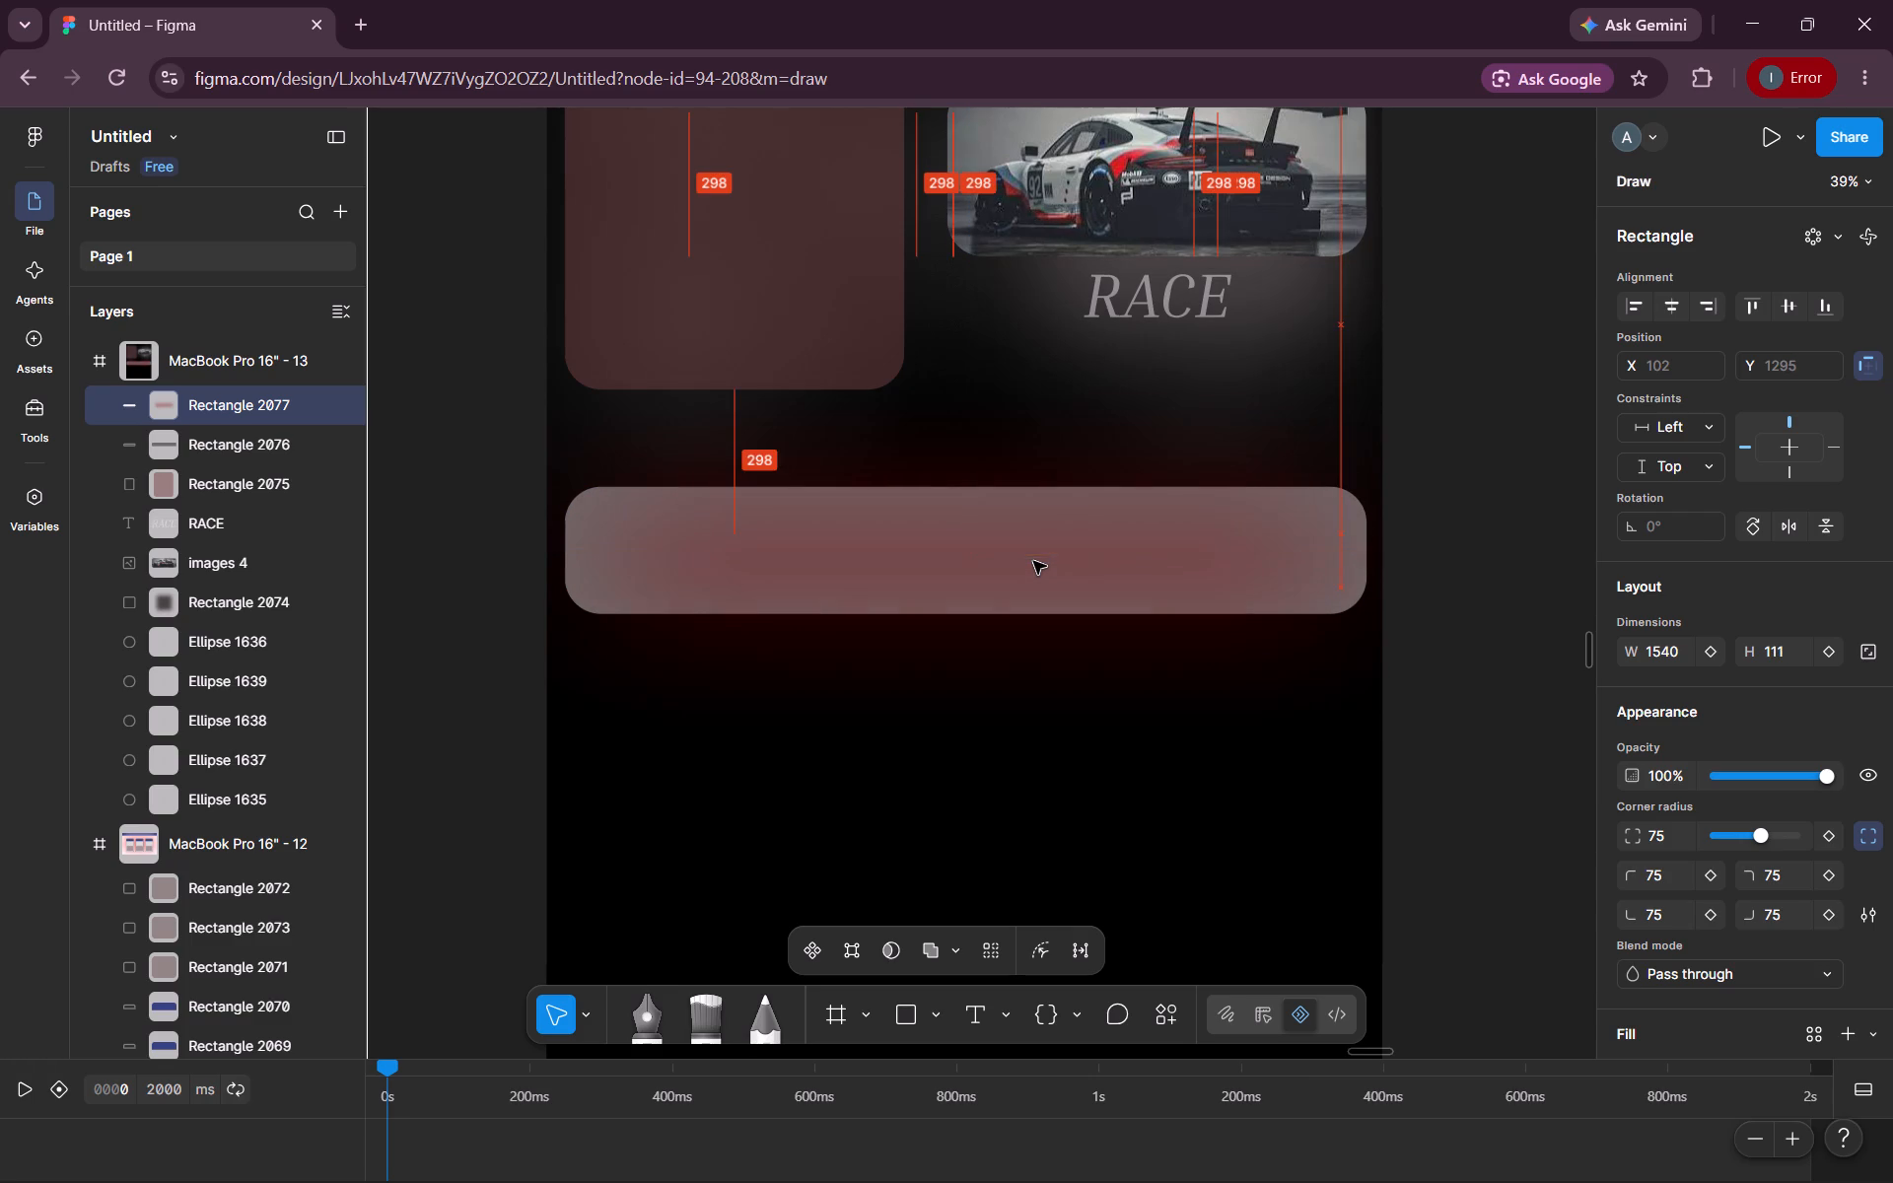
pyautogui.moveTo(1033, 561); pyautogui.dragTo(1030, 557)
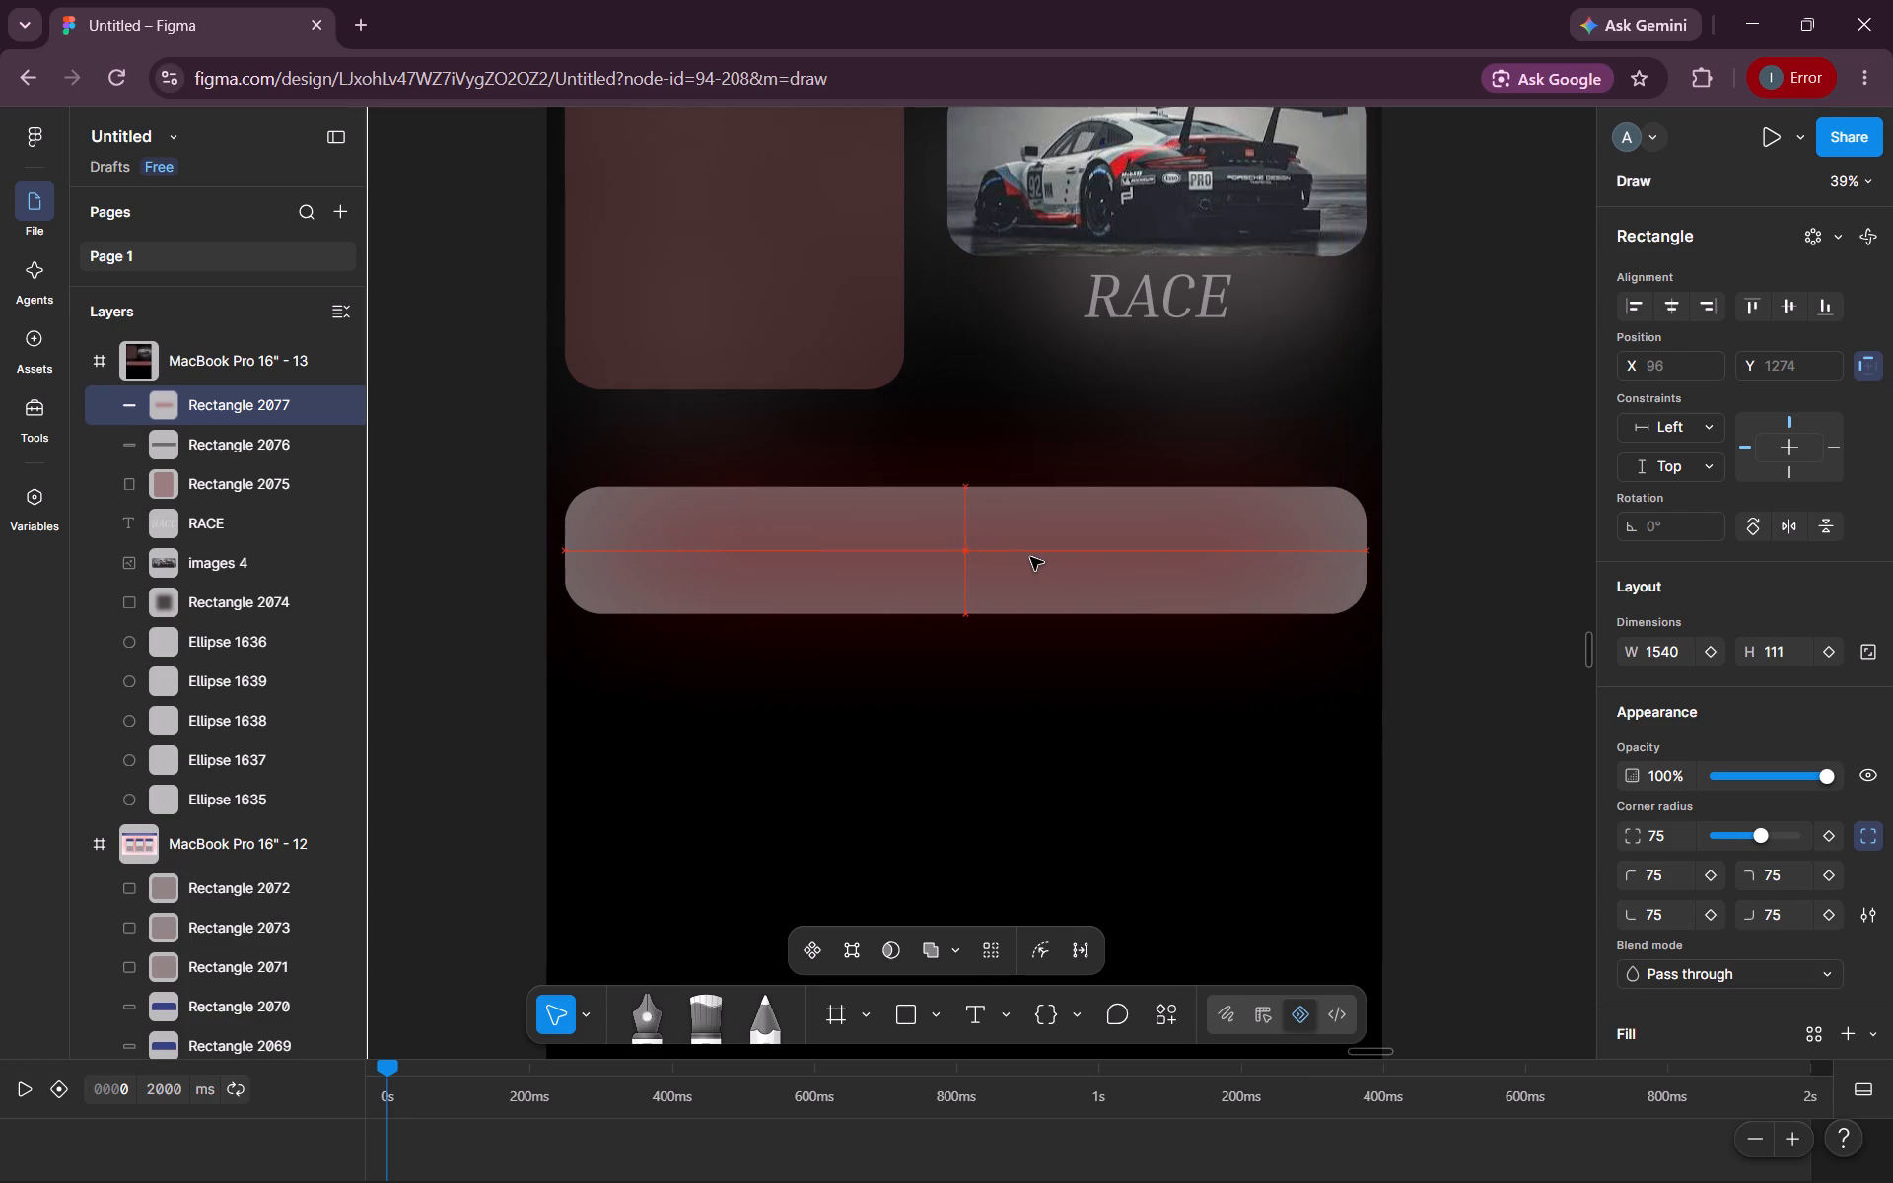
pyautogui.moveTo(1030, 557); pyautogui.dragTo(1027, 557)
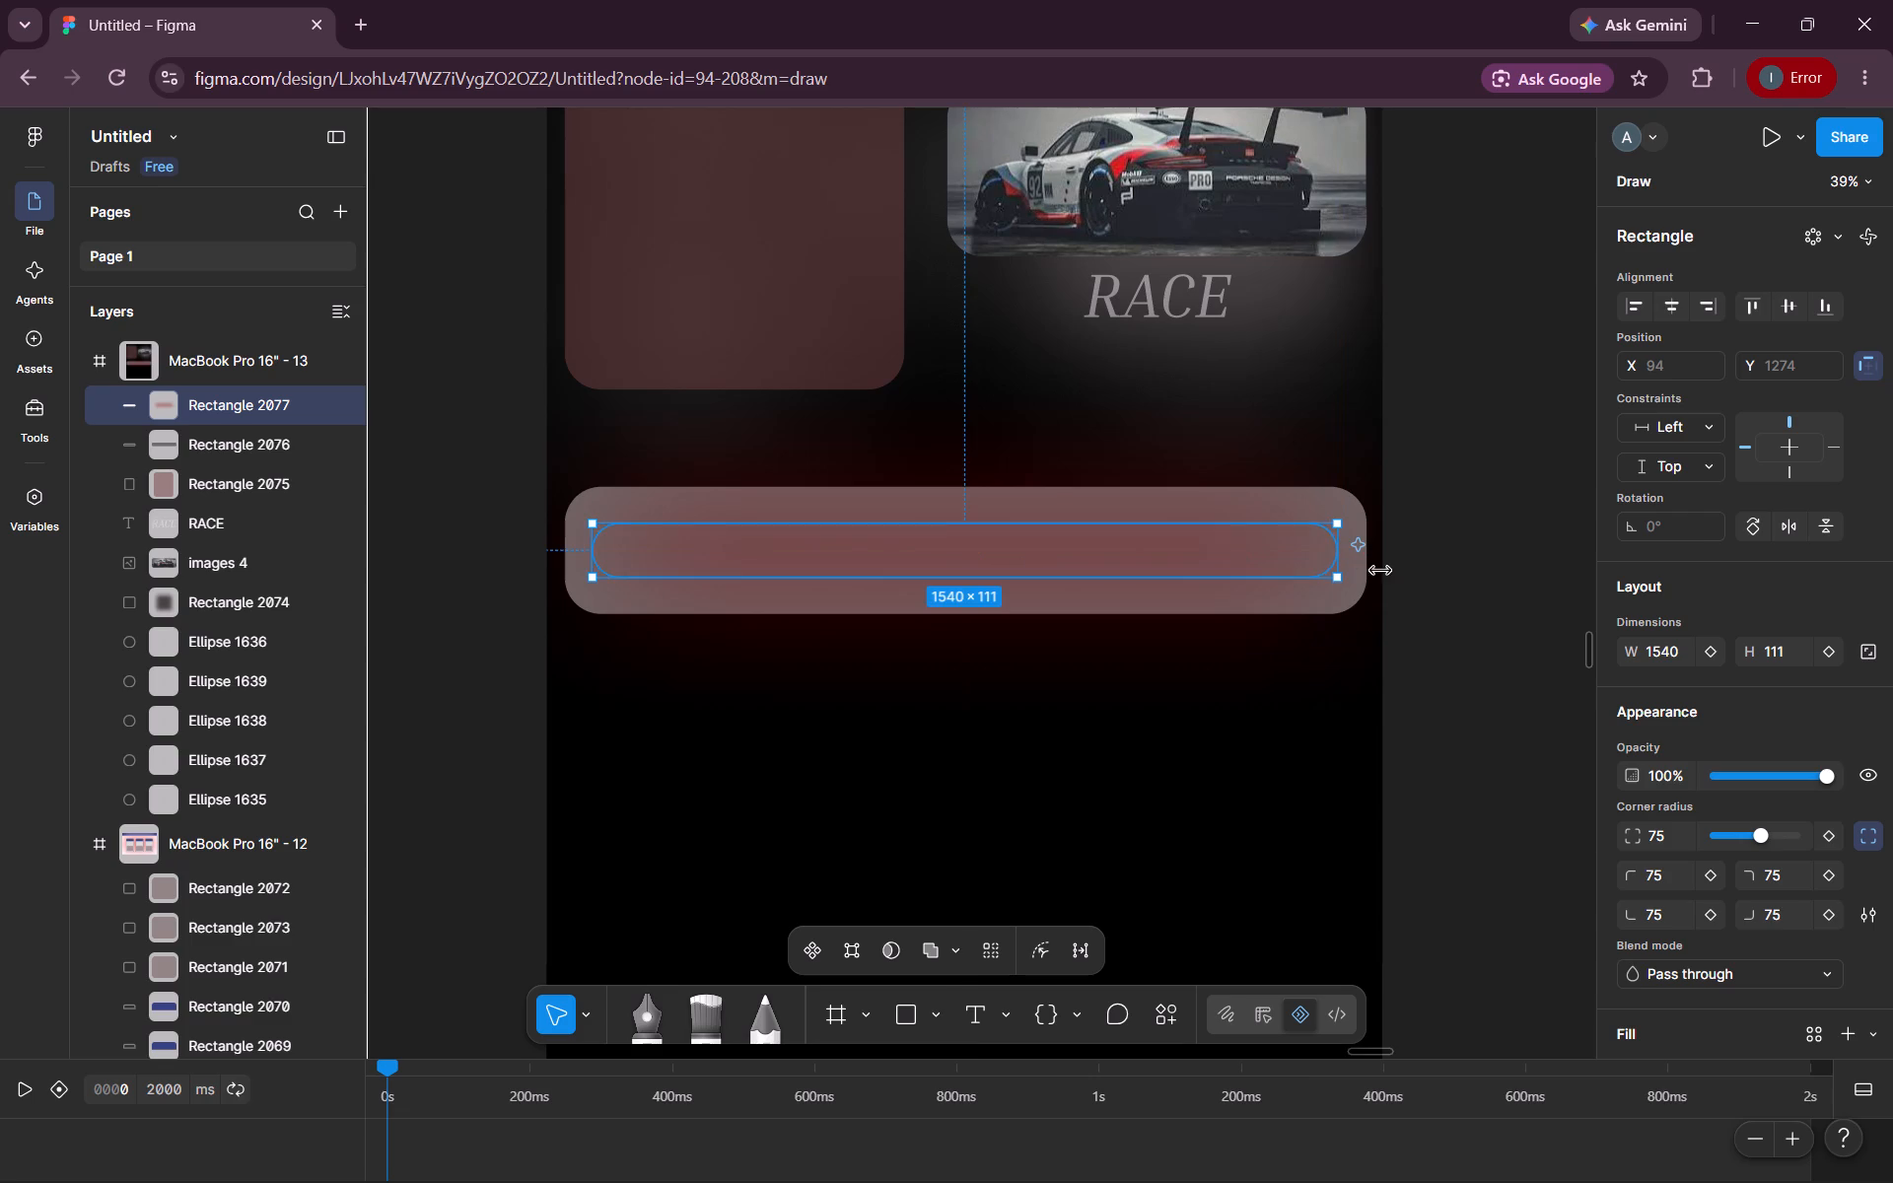
pyautogui.click(1420, 585)
# Draw a nearly square rectangle about 528 × 515 below the grey bar on its left side, at about X 129, Y 1588.
pyautogui.scroll(-1, 1420, 585)
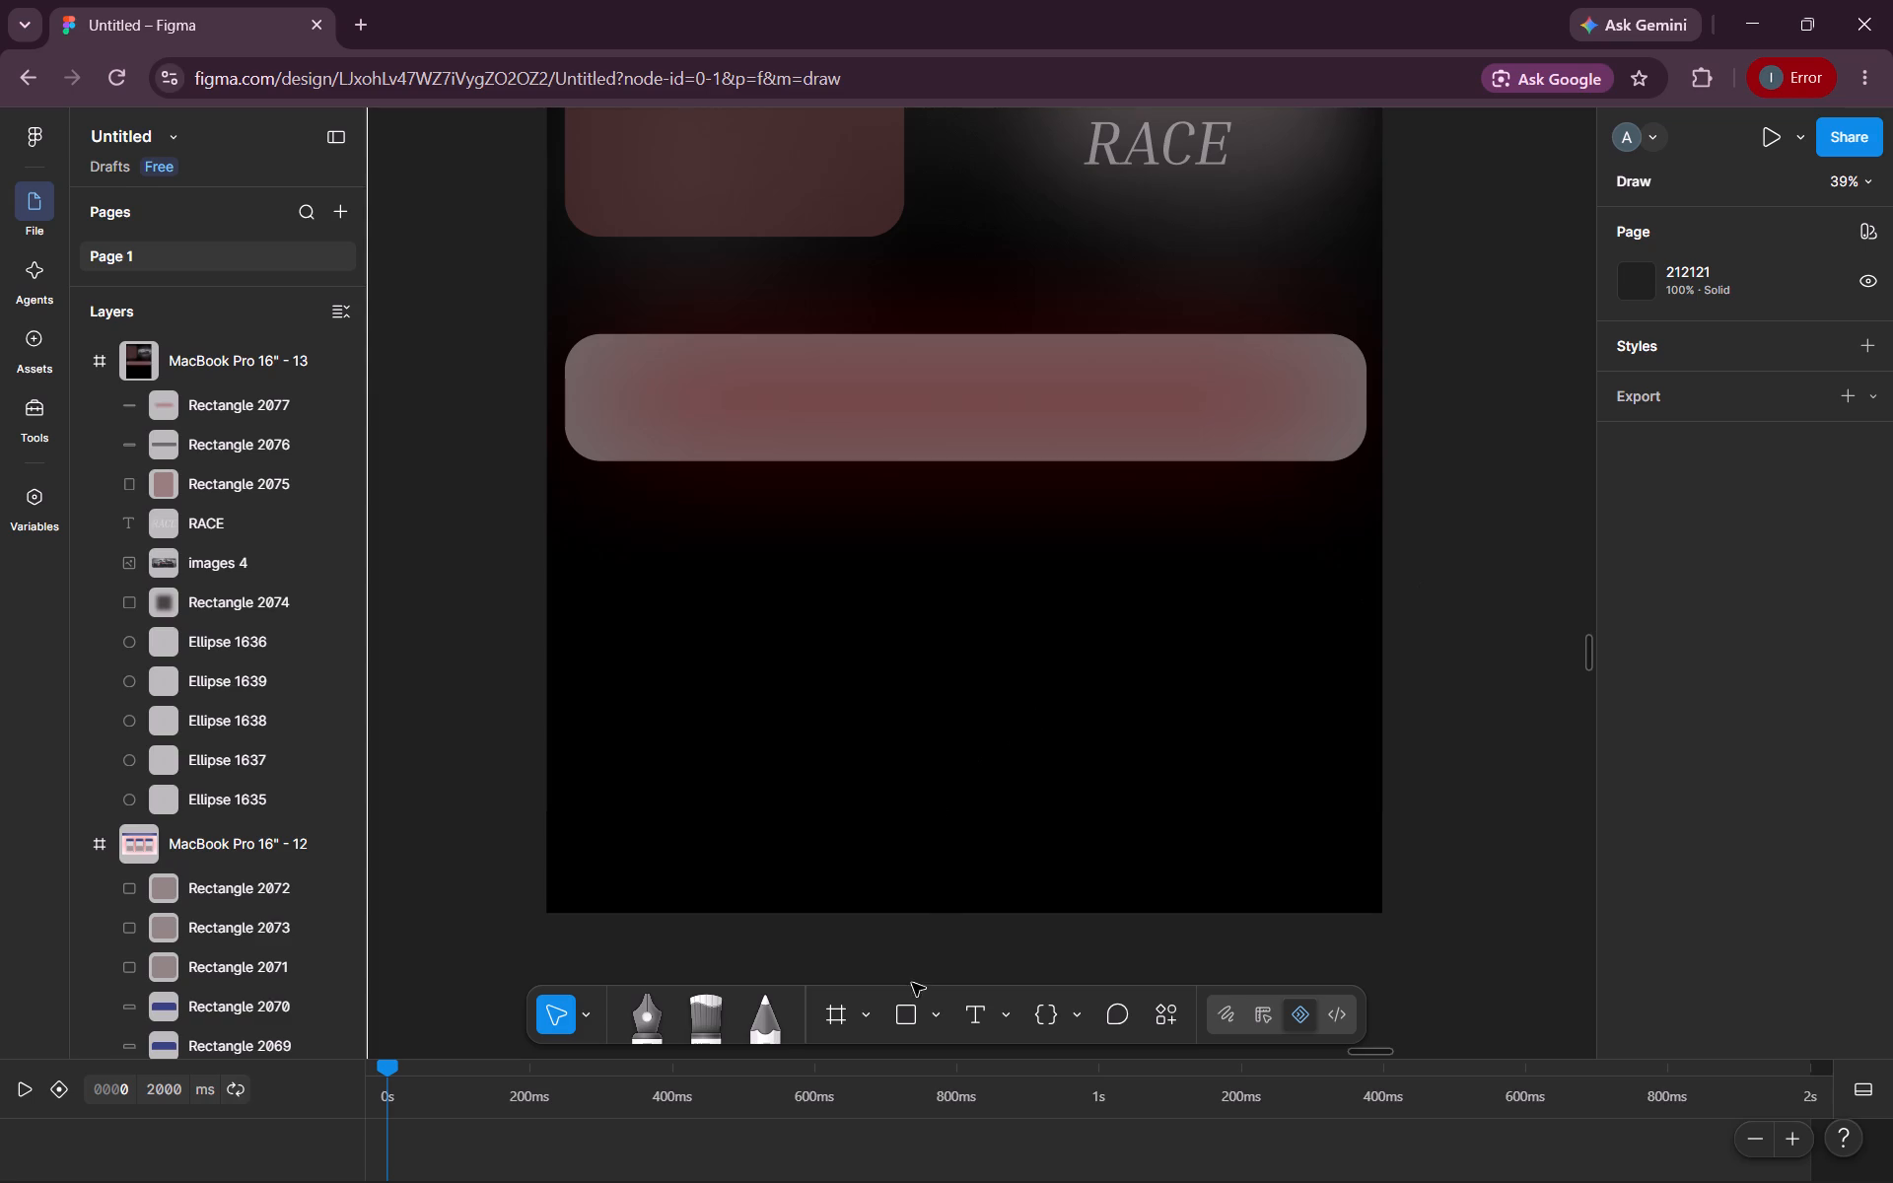
pyautogui.click(905, 1017)
pyautogui.moveTo(608, 522); pyautogui.dragTo(864, 772)
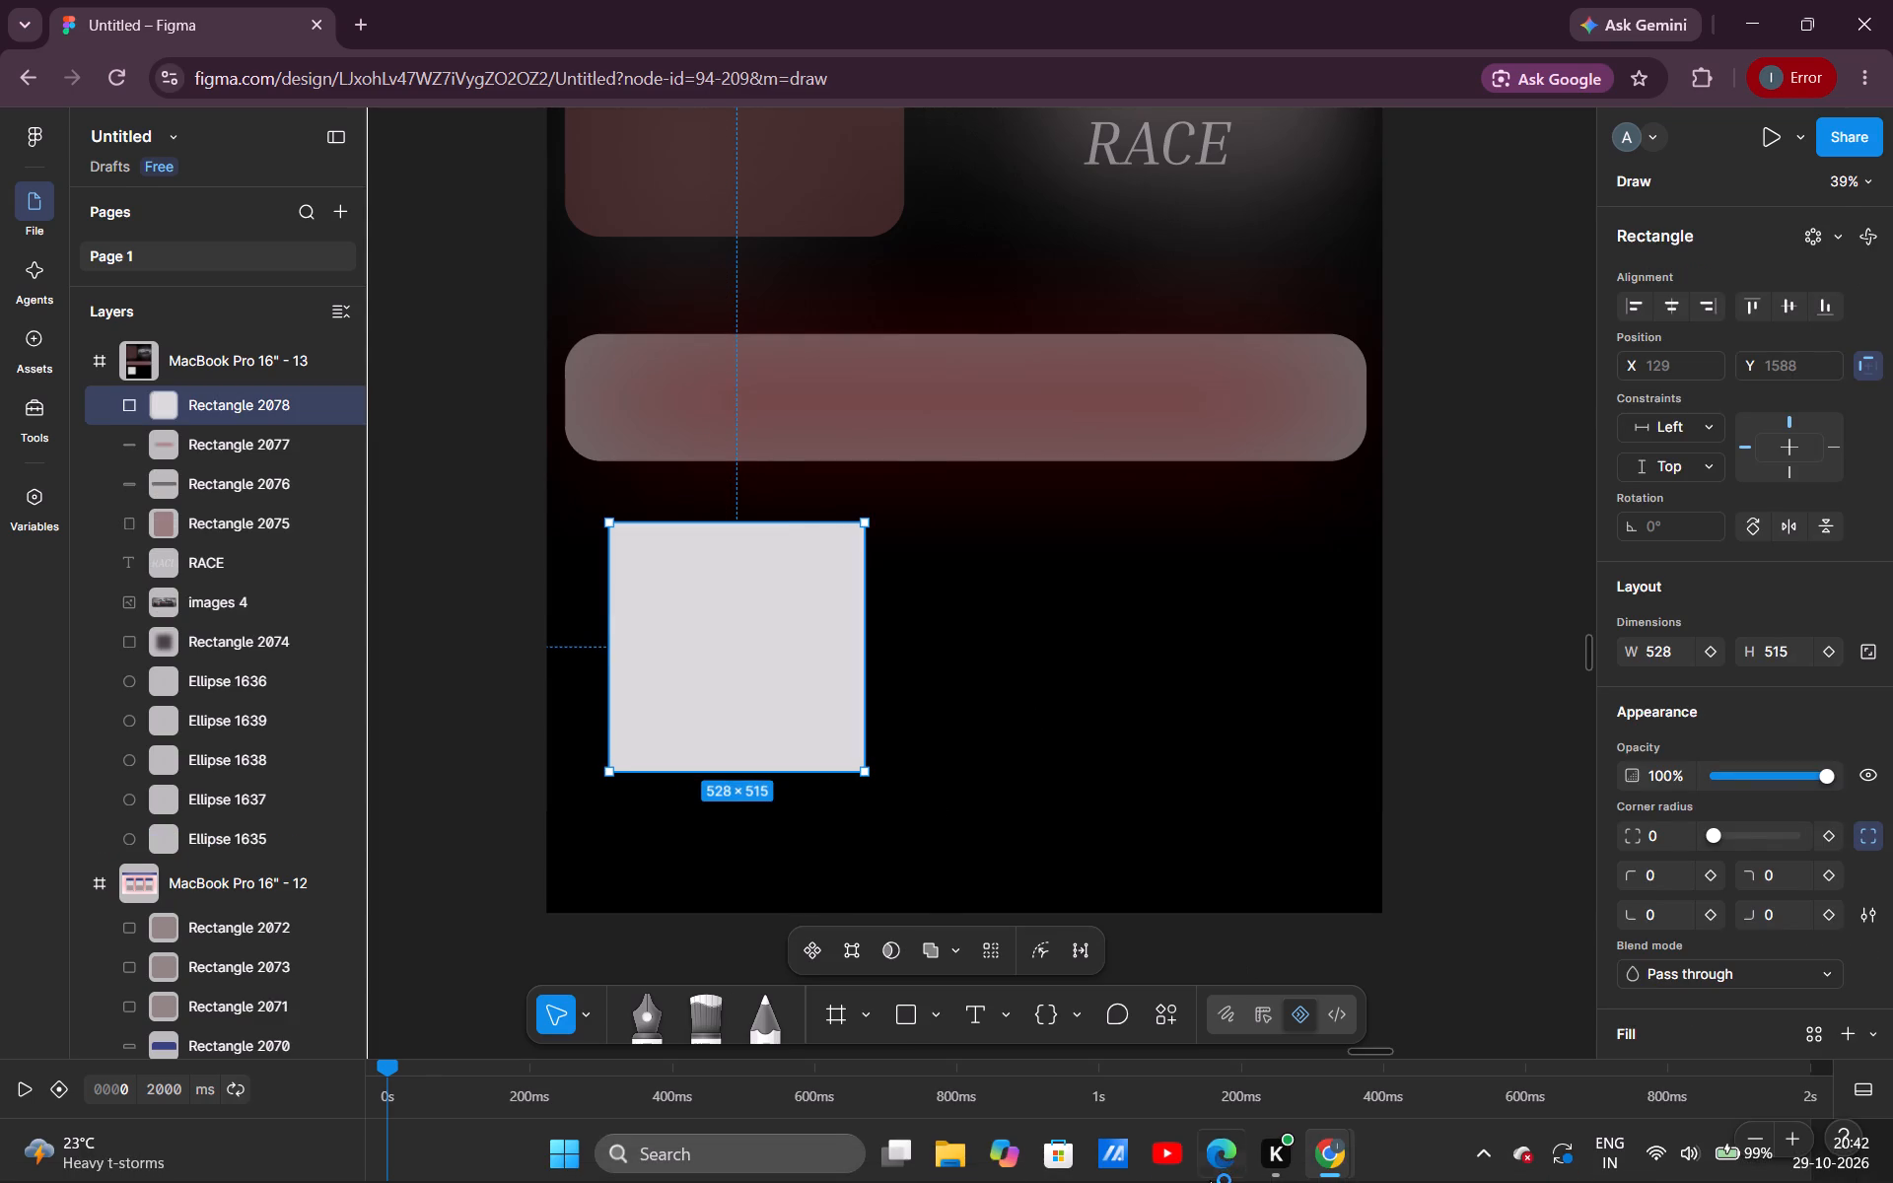
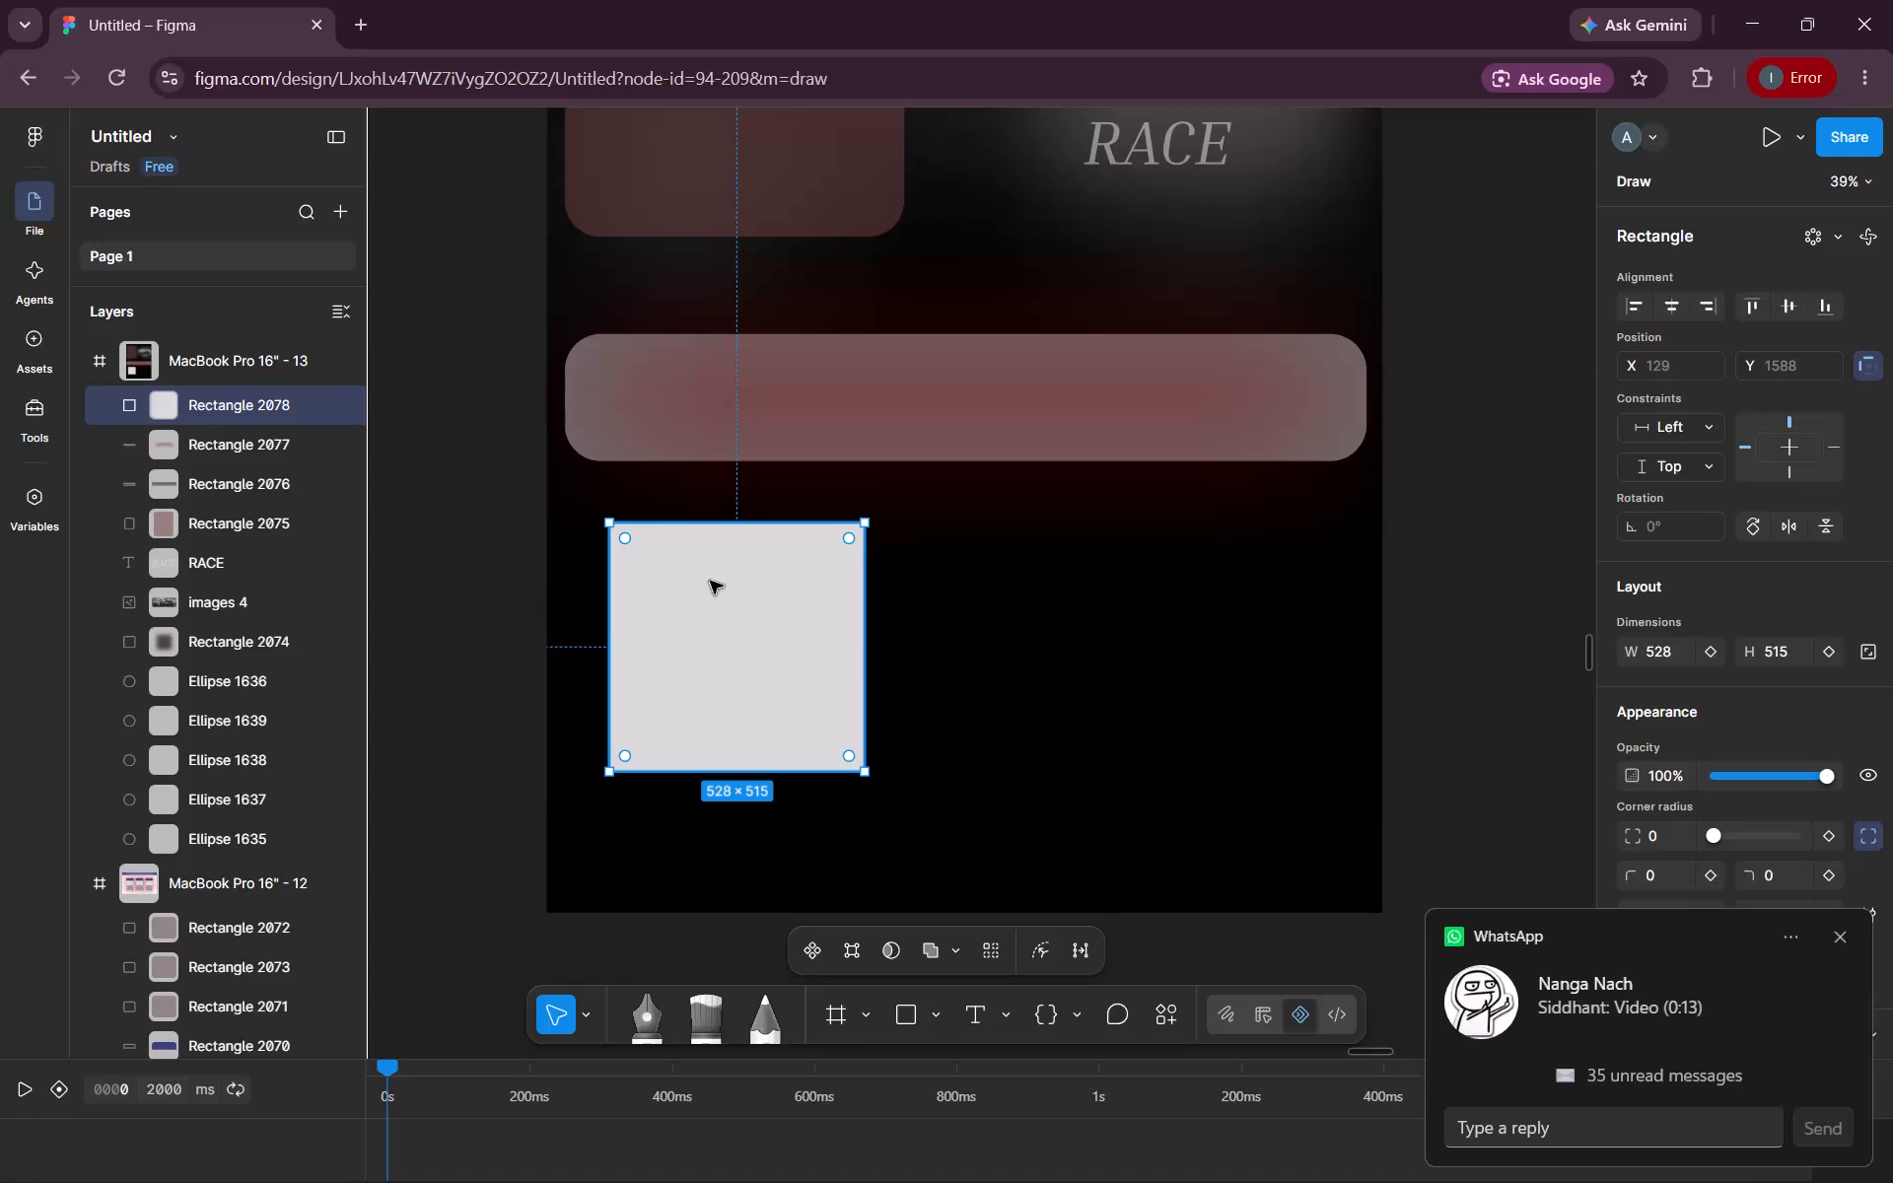
# Move the square right beneath the grey bar and place a duplicate at the bar's left end, at about X 37, Y 1611.
pyautogui.keyDown('shift'); pyautogui.moveTo(710, 581); pyautogui.dragTo(1069, 604); pyautogui.keyUp('shift')
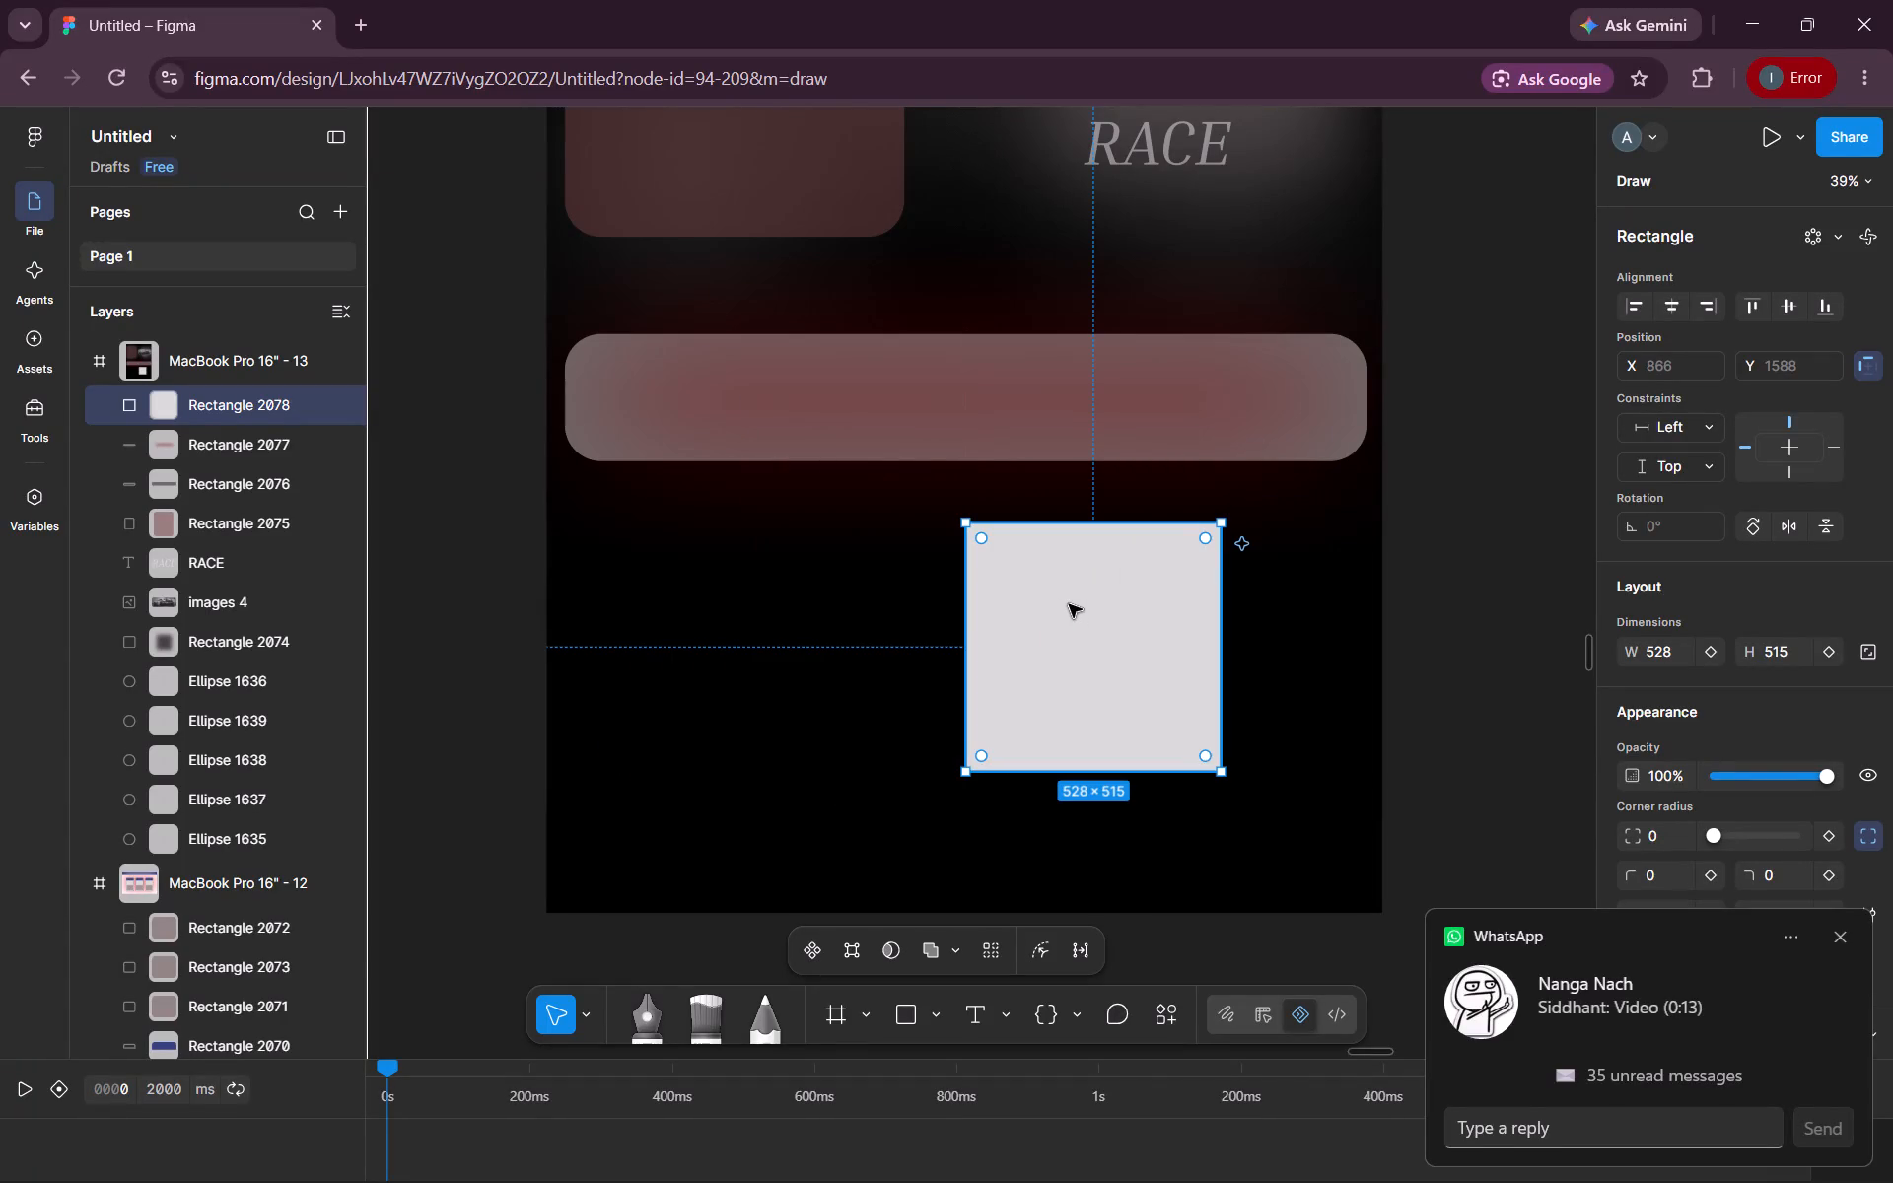
pyautogui.keyDown('alt'); pyautogui.moveTo(1069, 604); pyautogui.dragTo(713, 618); pyautogui.keyUp('alt')
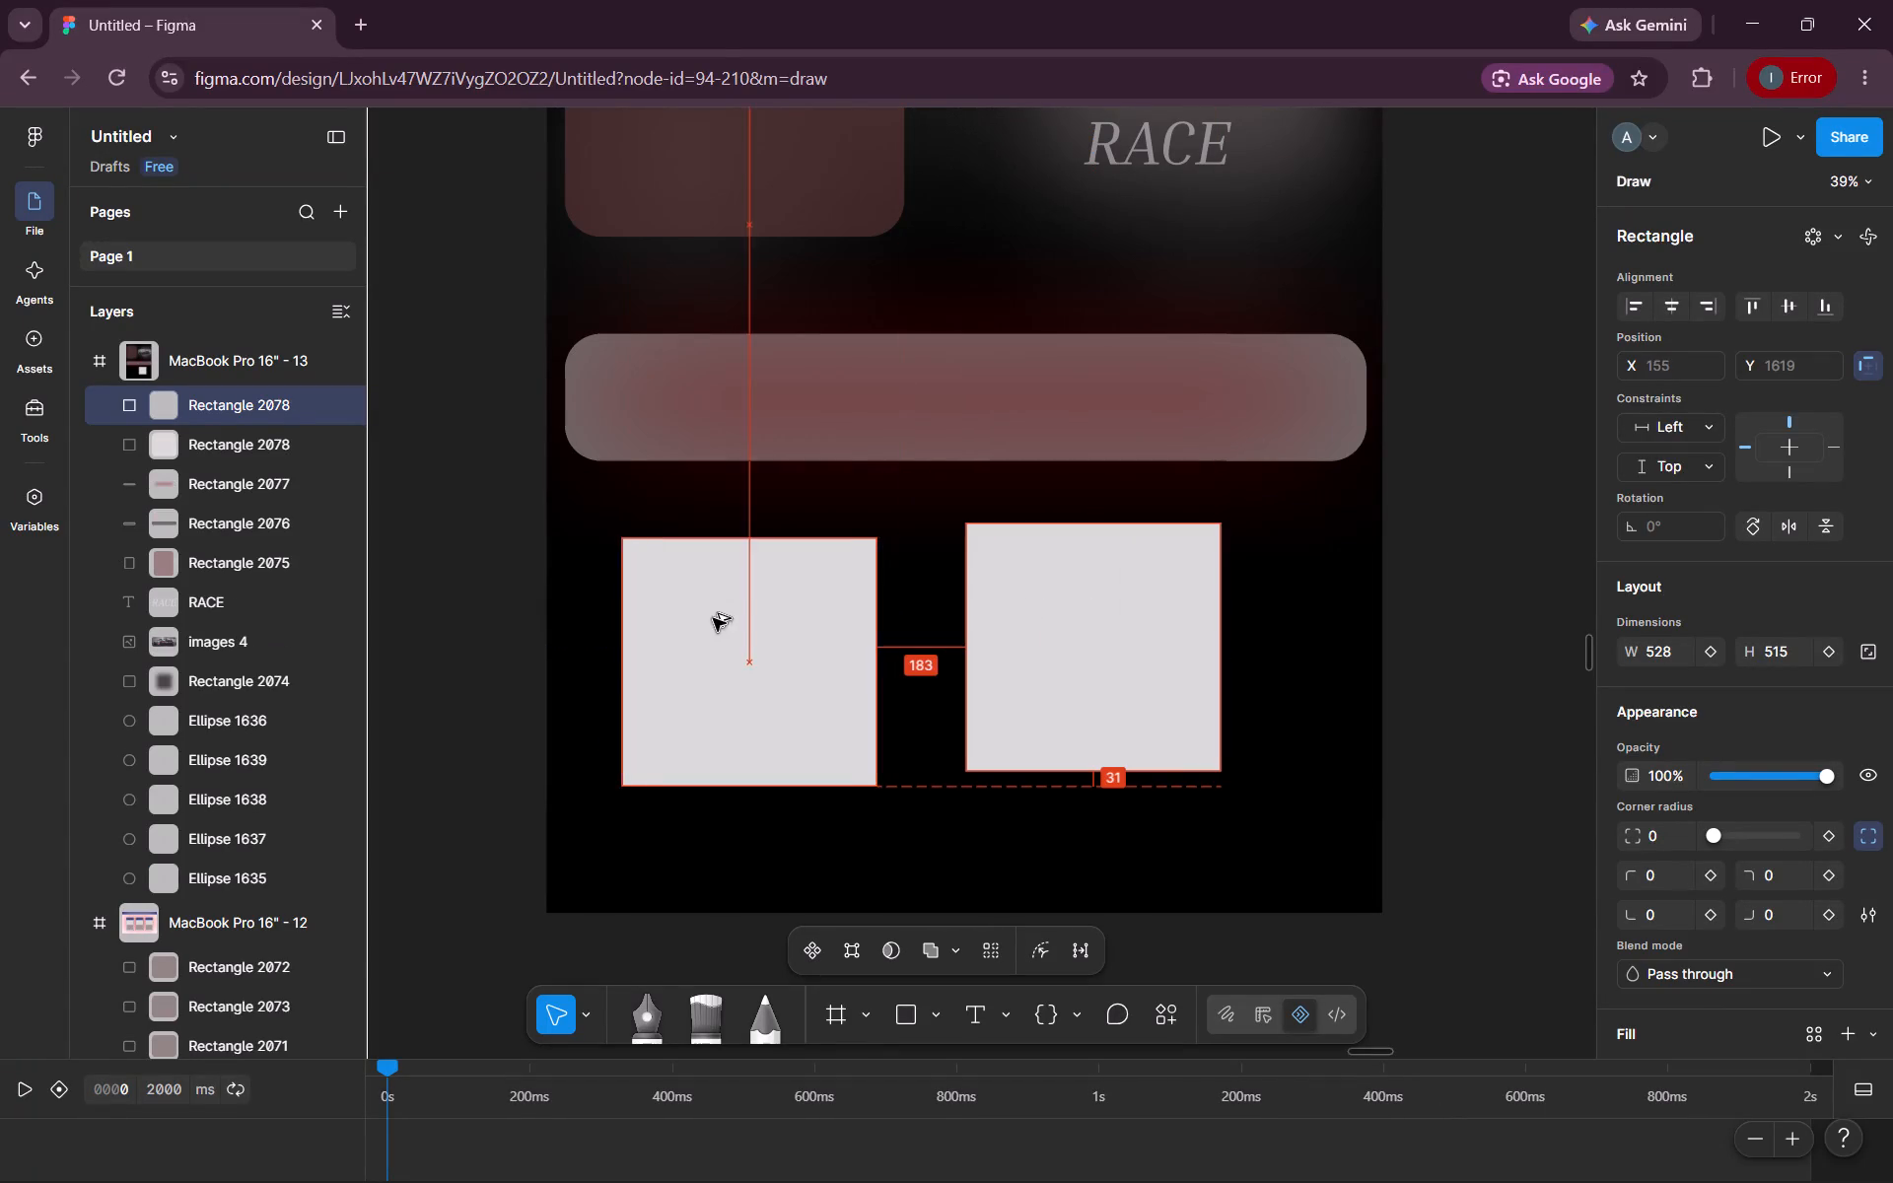
pyautogui.keyDown('alt'); pyautogui.moveTo(713, 618); pyautogui.dragTo(674, 614); pyautogui.keyUp('alt')
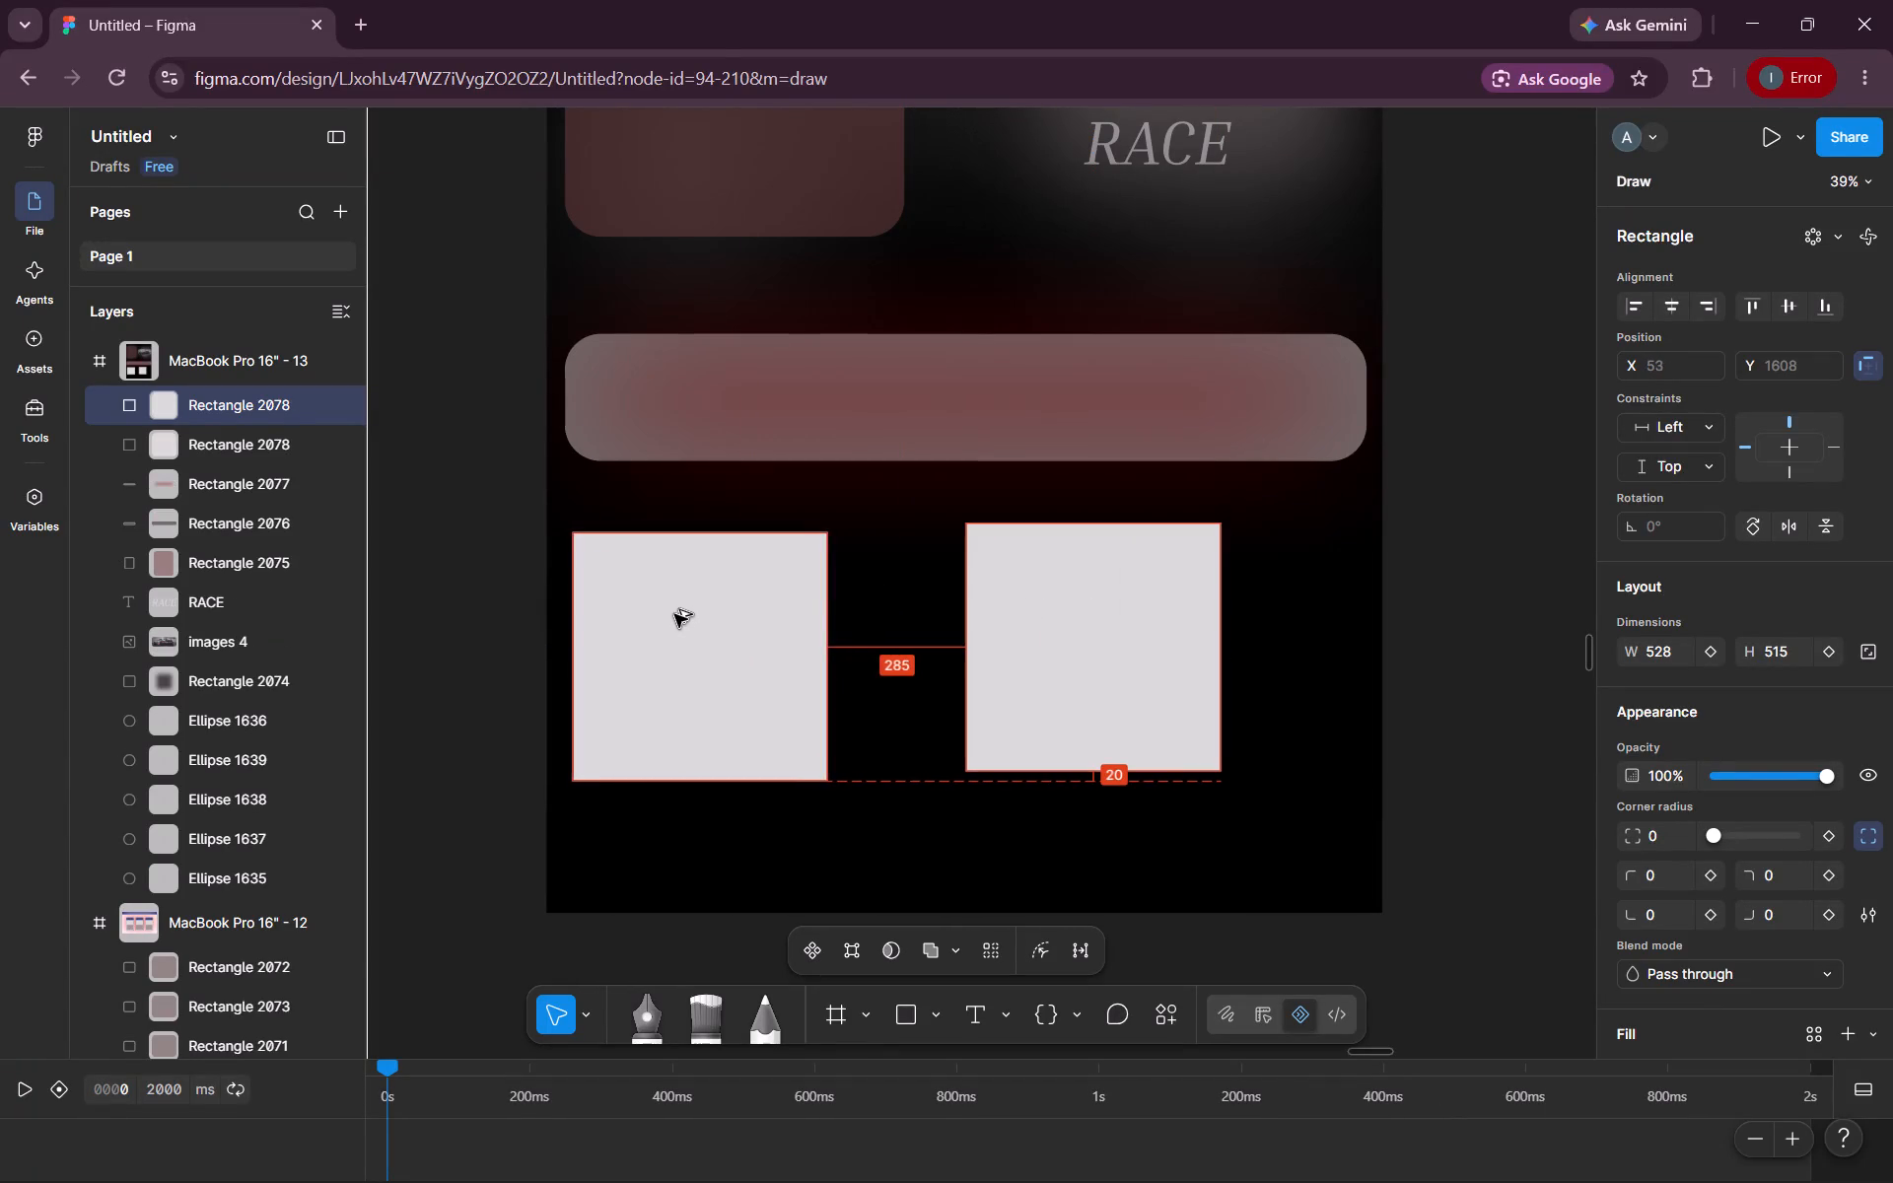
pyautogui.keyDown('alt'); pyautogui.moveTo(674, 614); pyautogui.dragTo(673, 615); pyautogui.keyUp('alt')
# Align the original square level with the copy at Y 1611 and duplicate it as a third square at about X 1220.
pyautogui.moveTo(1073, 619); pyautogui.dragTo(1071, 620)
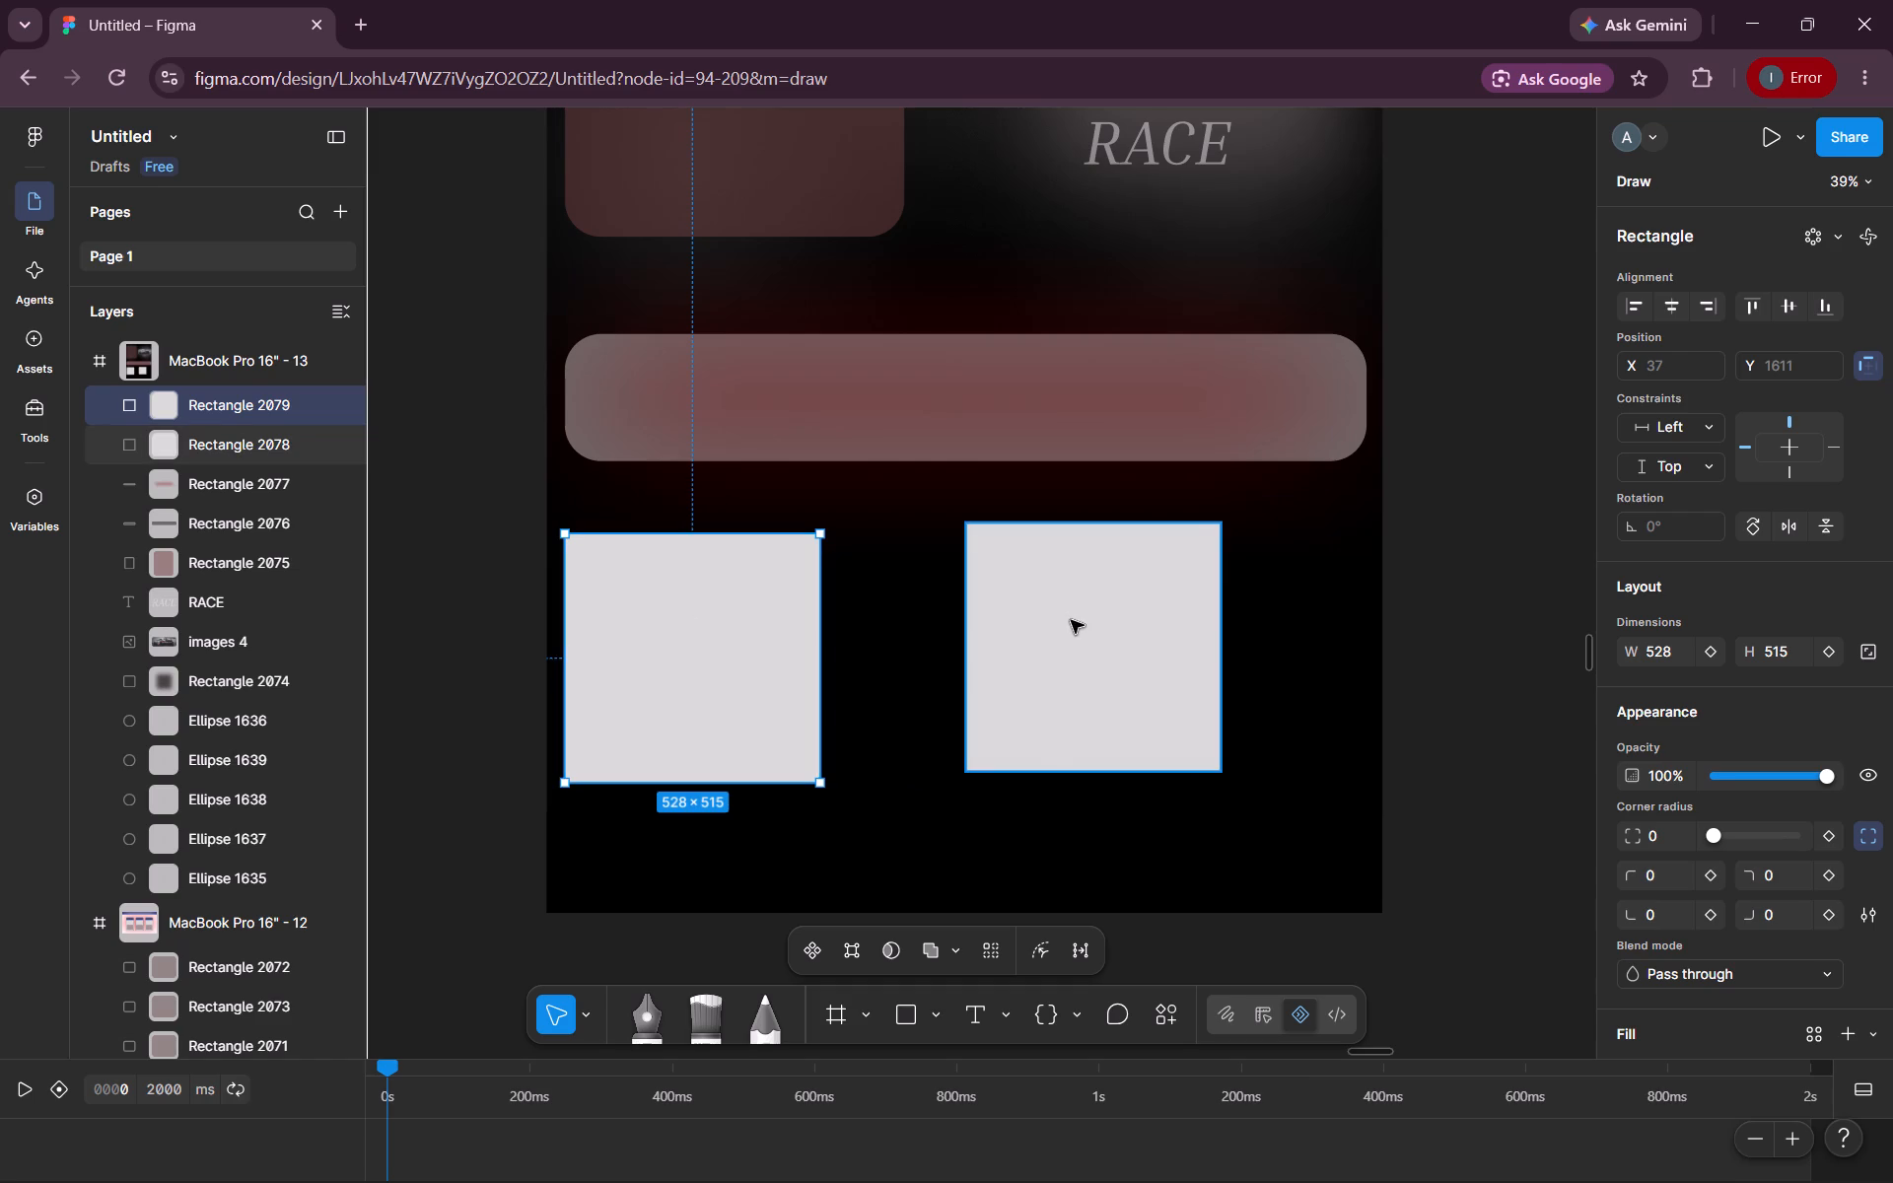
pyautogui.moveTo(1071, 620); pyautogui.dragTo(962, 632)
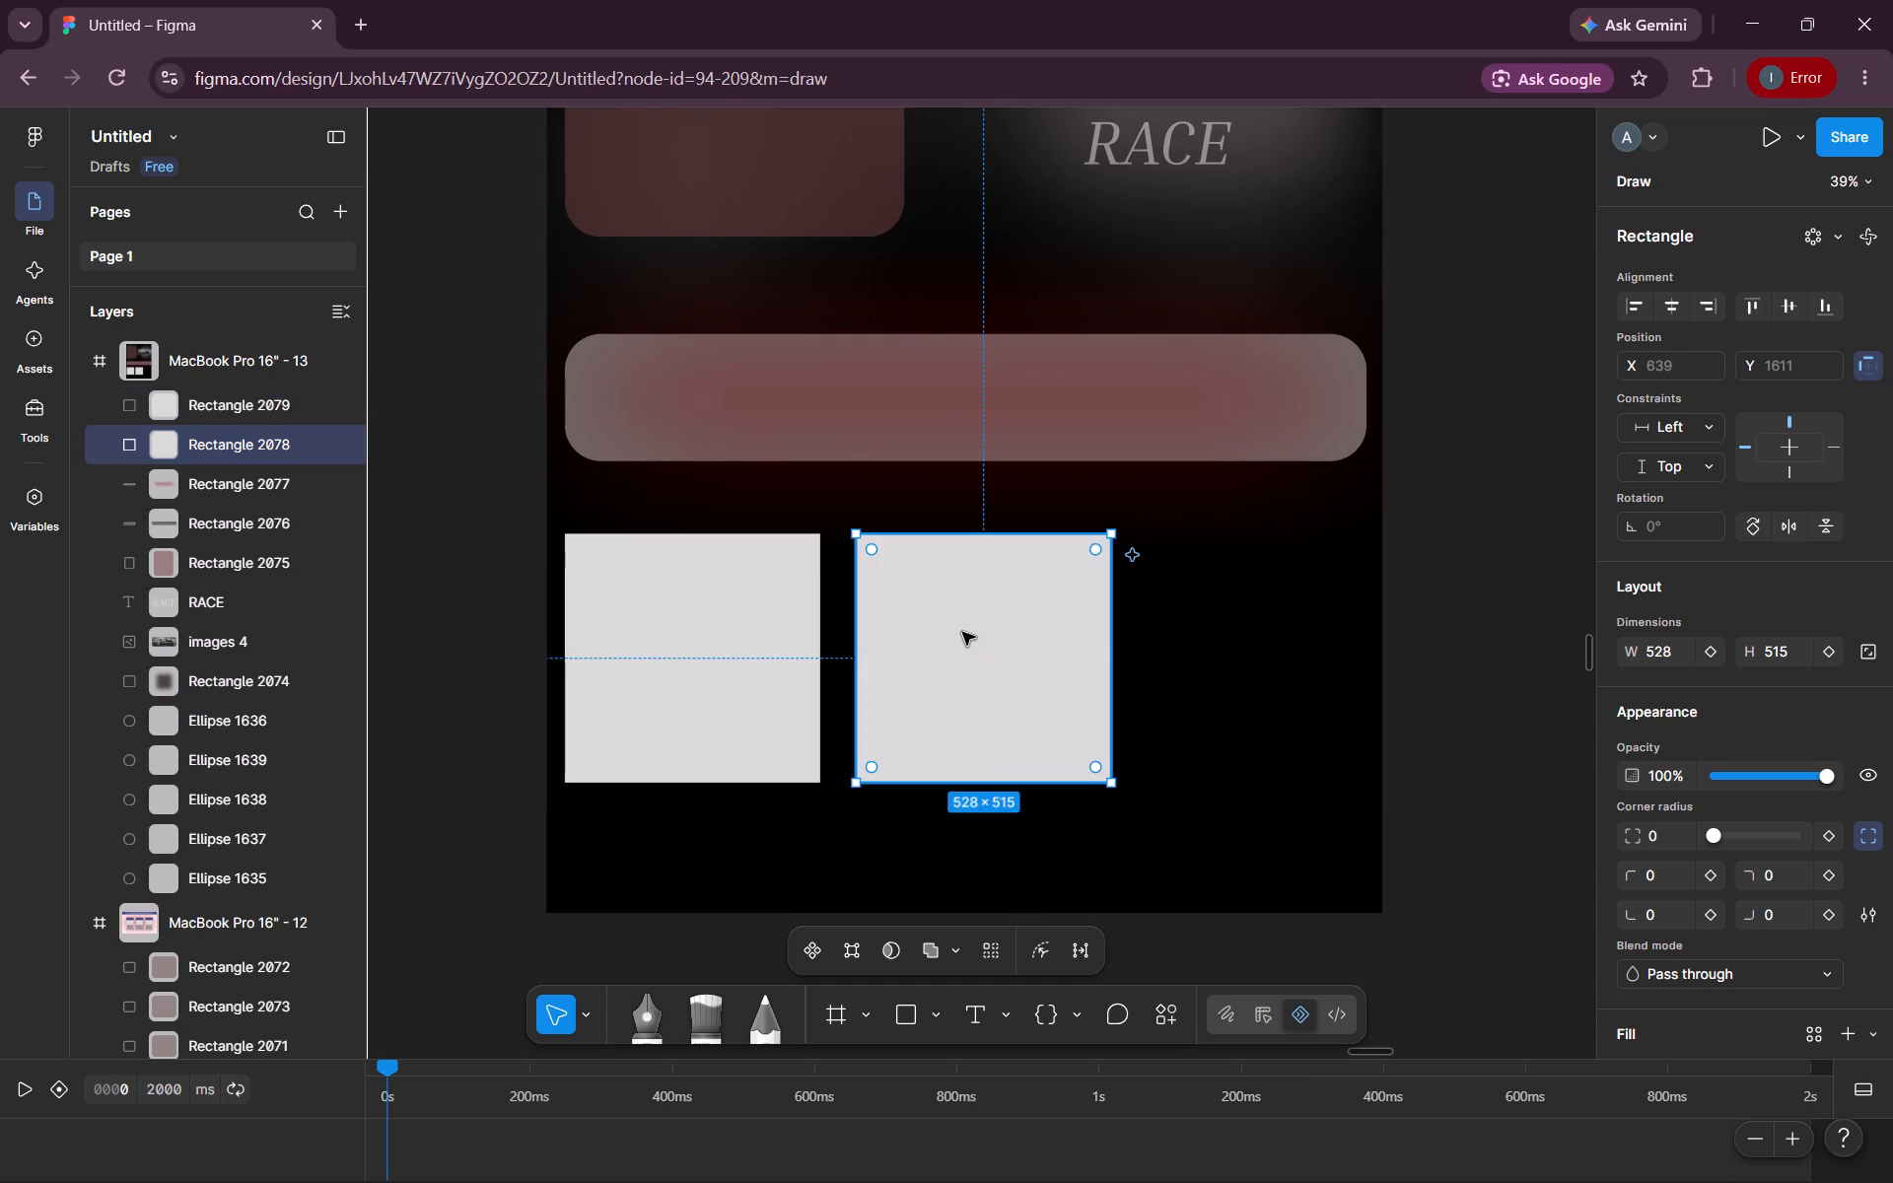
pyautogui.keyDown('alt'); pyautogui.moveTo(962, 632); pyautogui.dragTo(1250, 625); pyautogui.keyUp('alt')
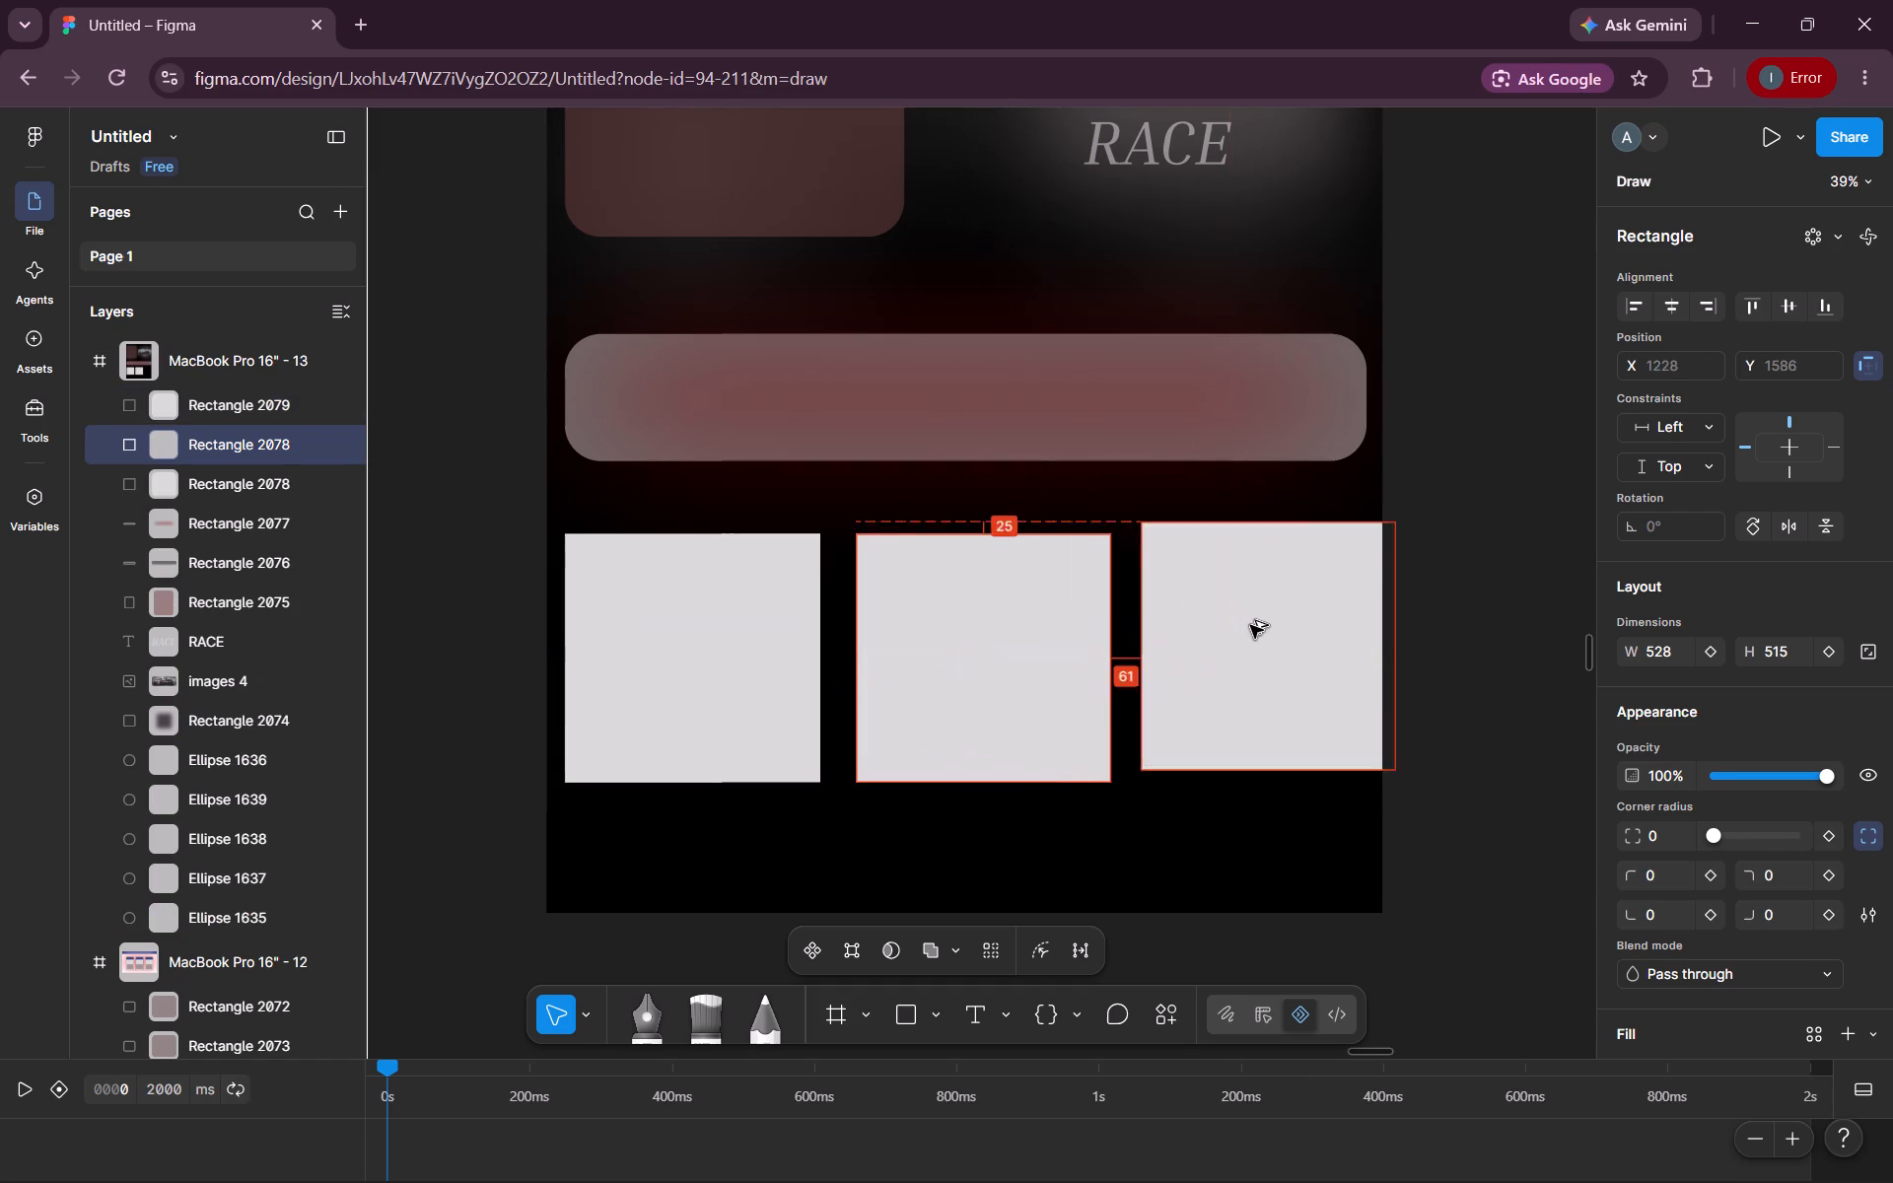
pyautogui.keyDown('alt'); pyautogui.moveTo(1250, 625); pyautogui.dragTo(1243, 630); pyautogui.keyUp('alt')
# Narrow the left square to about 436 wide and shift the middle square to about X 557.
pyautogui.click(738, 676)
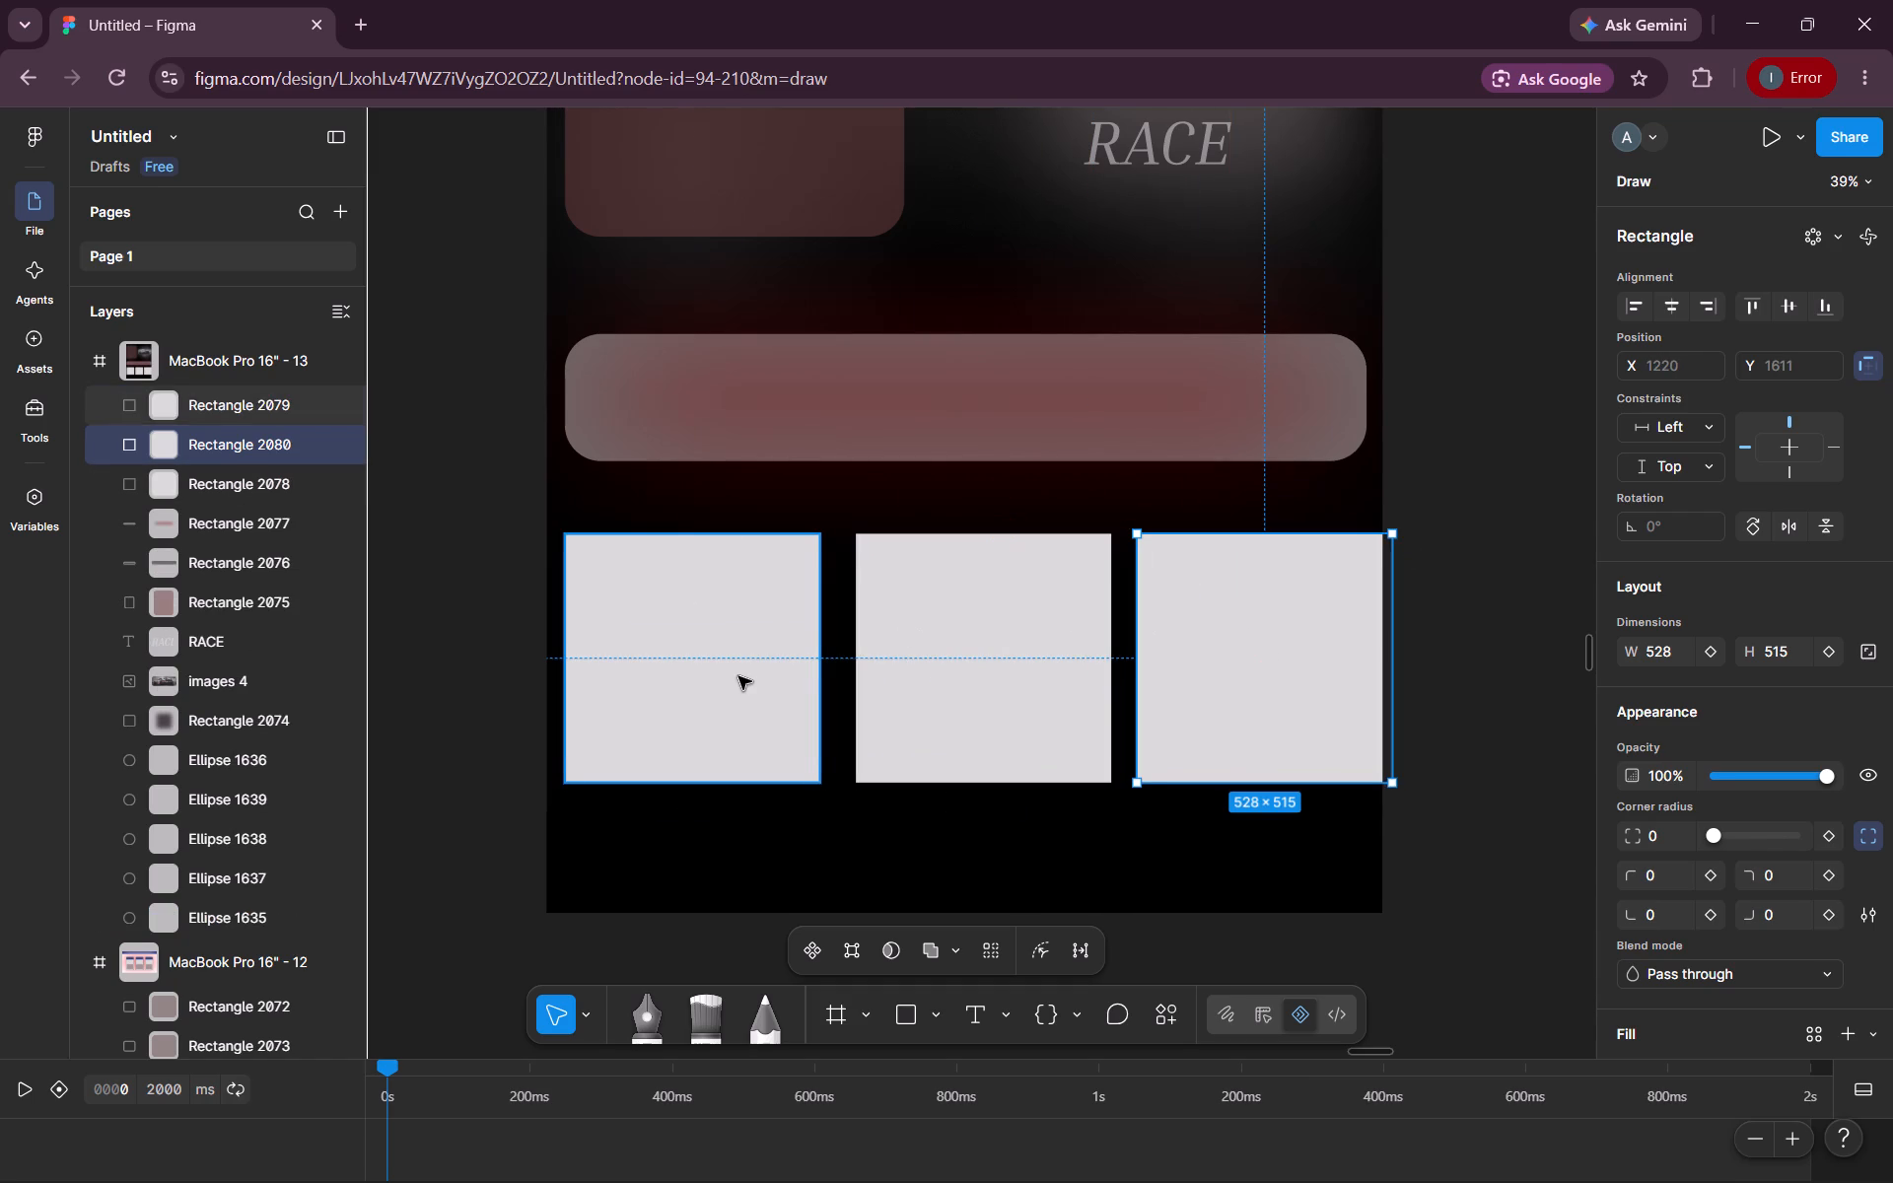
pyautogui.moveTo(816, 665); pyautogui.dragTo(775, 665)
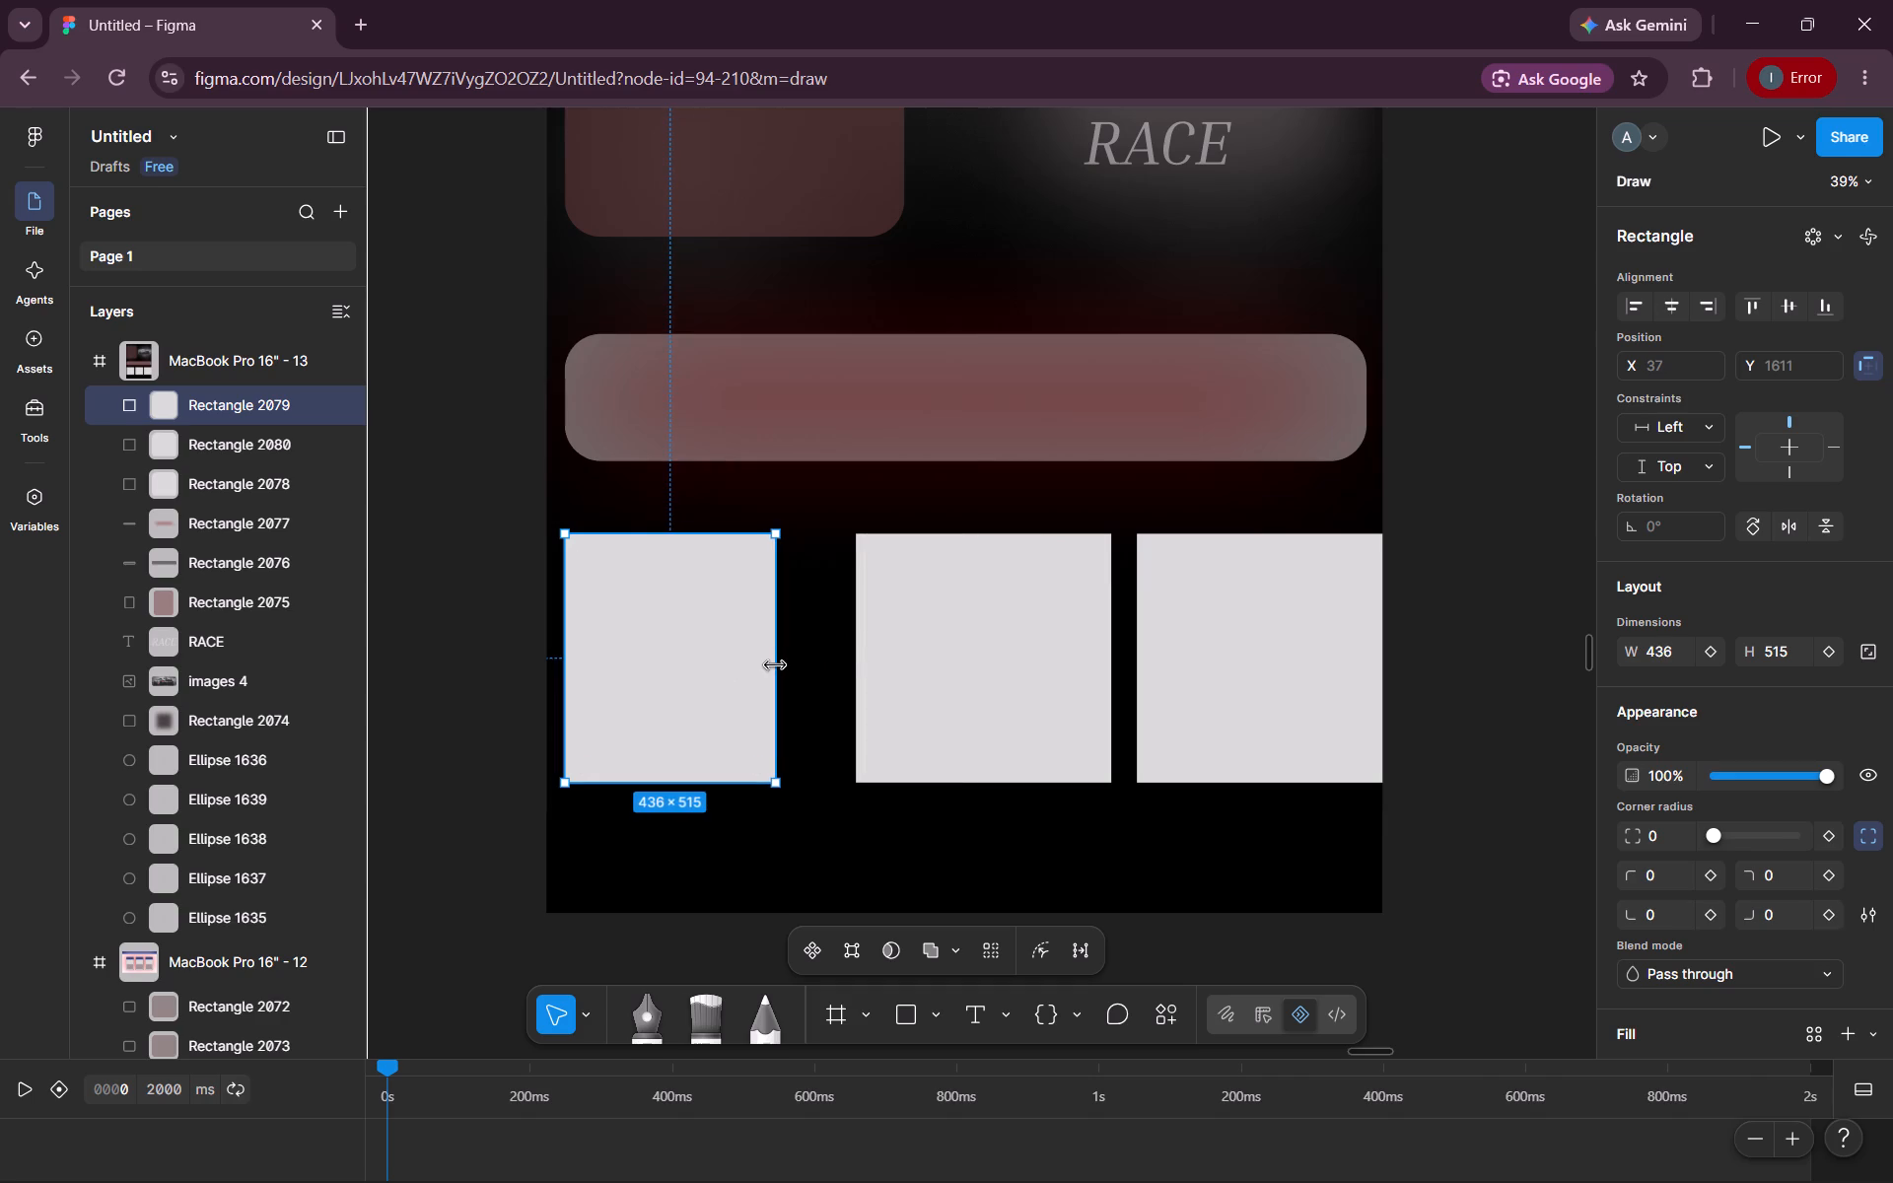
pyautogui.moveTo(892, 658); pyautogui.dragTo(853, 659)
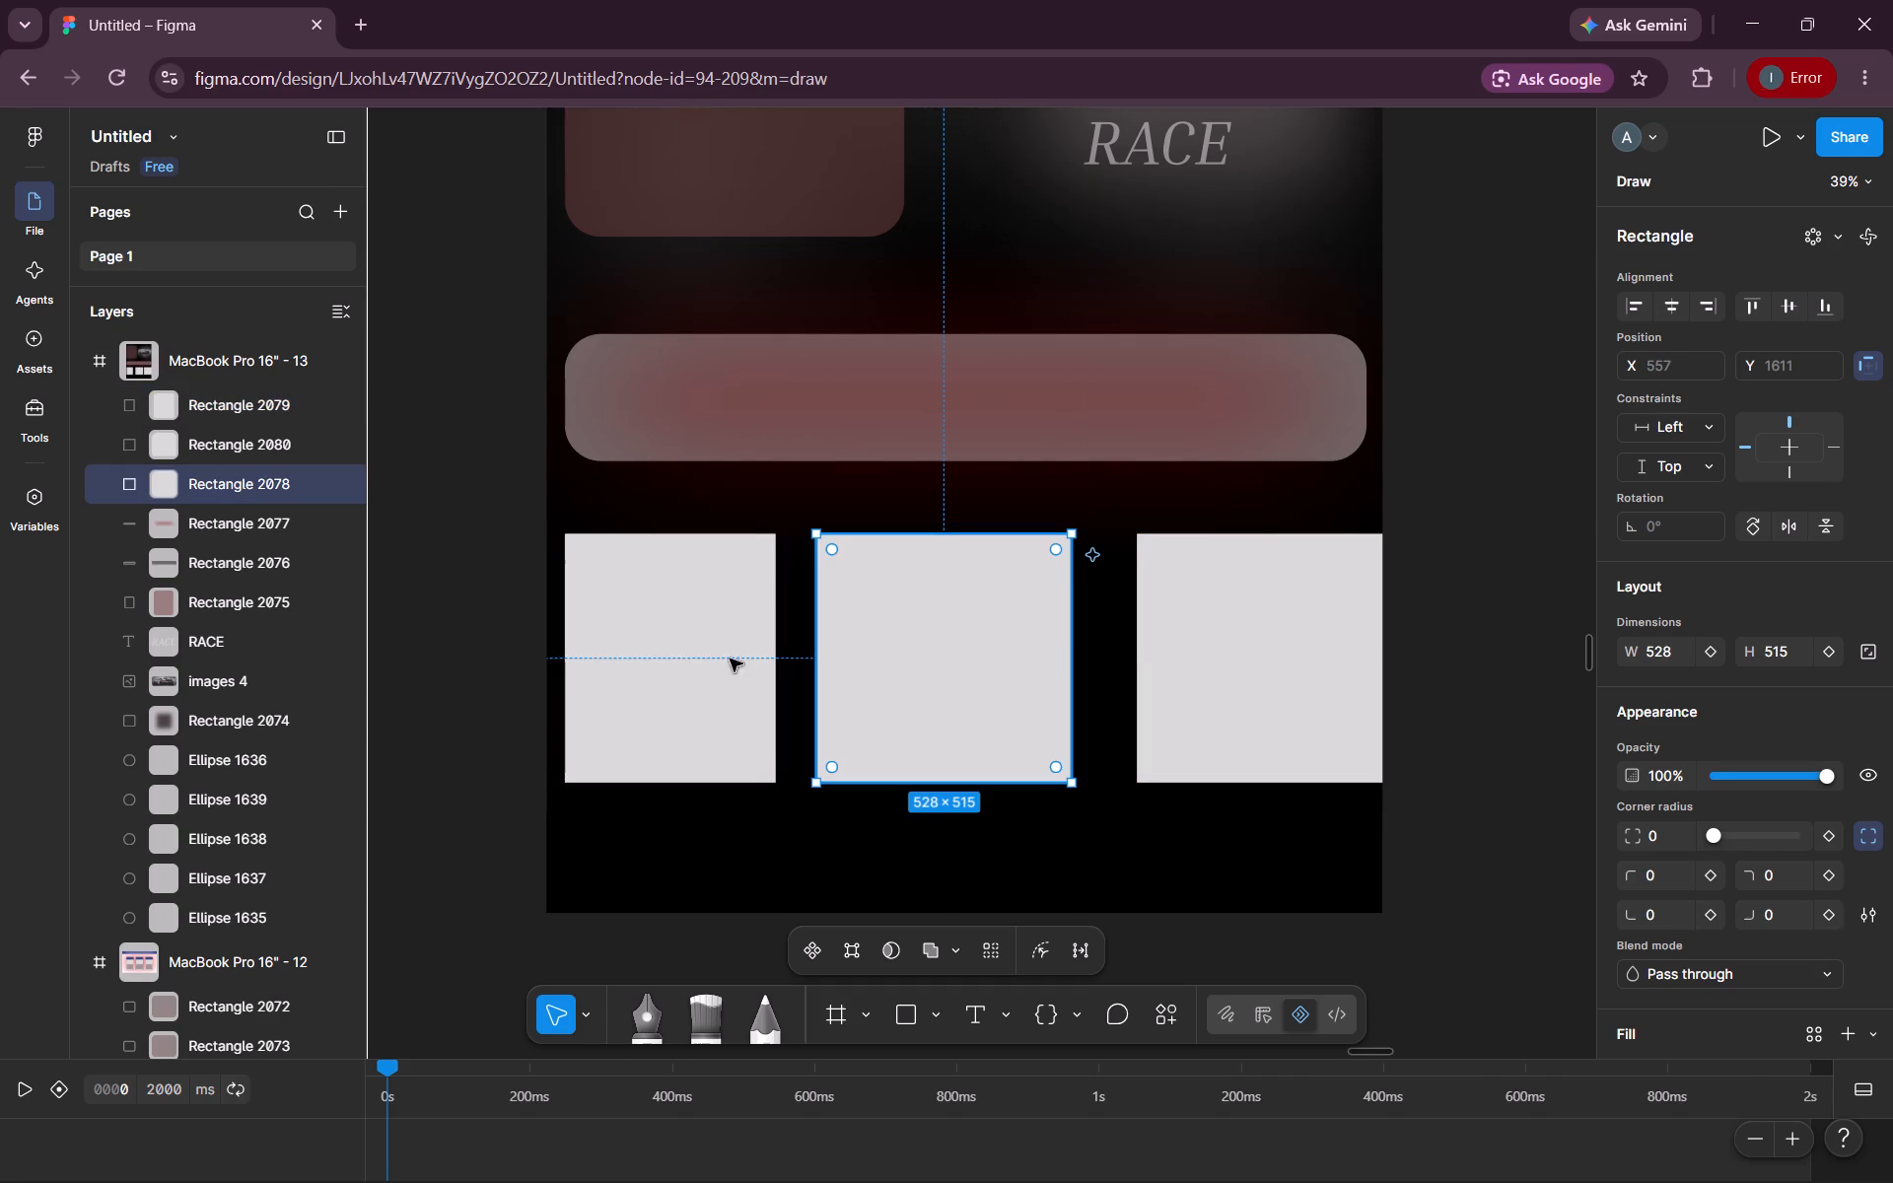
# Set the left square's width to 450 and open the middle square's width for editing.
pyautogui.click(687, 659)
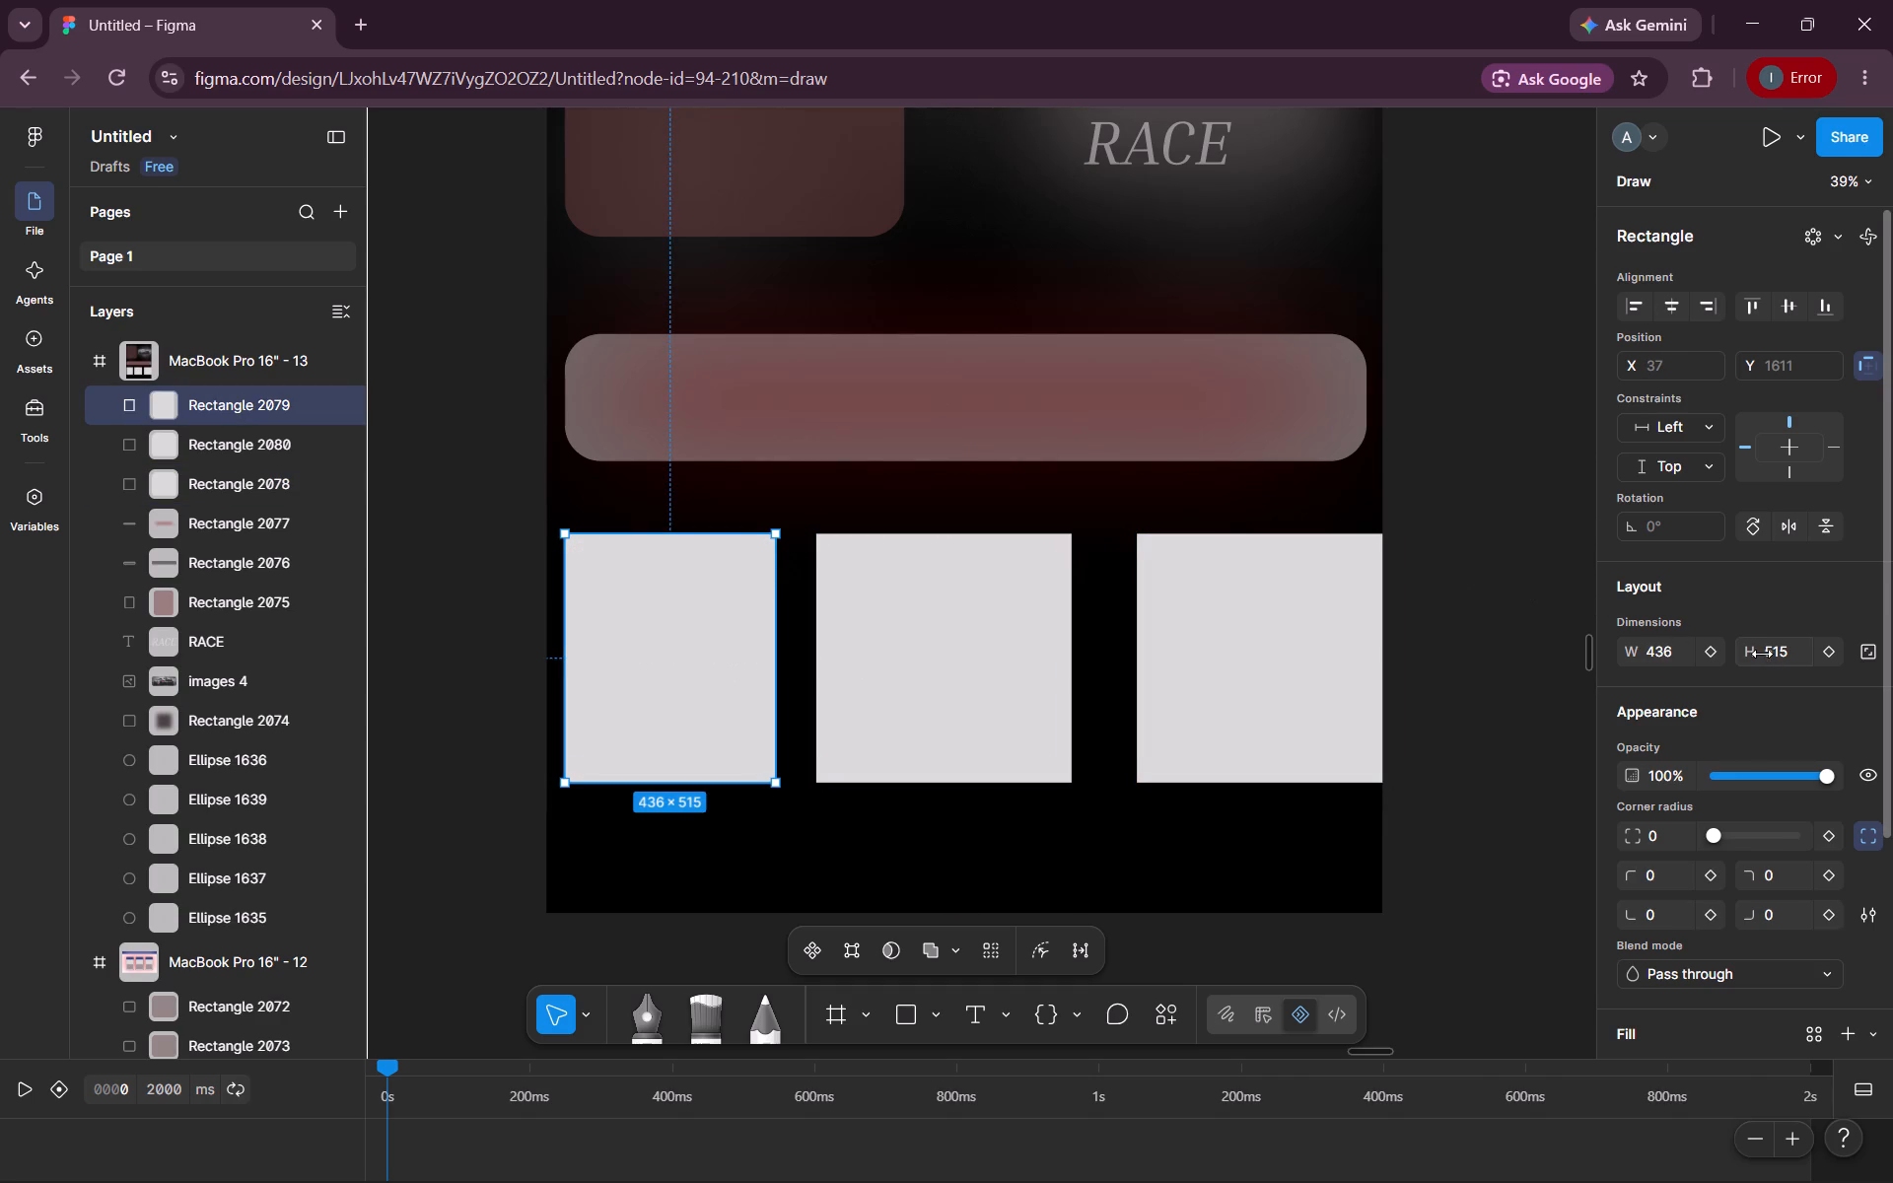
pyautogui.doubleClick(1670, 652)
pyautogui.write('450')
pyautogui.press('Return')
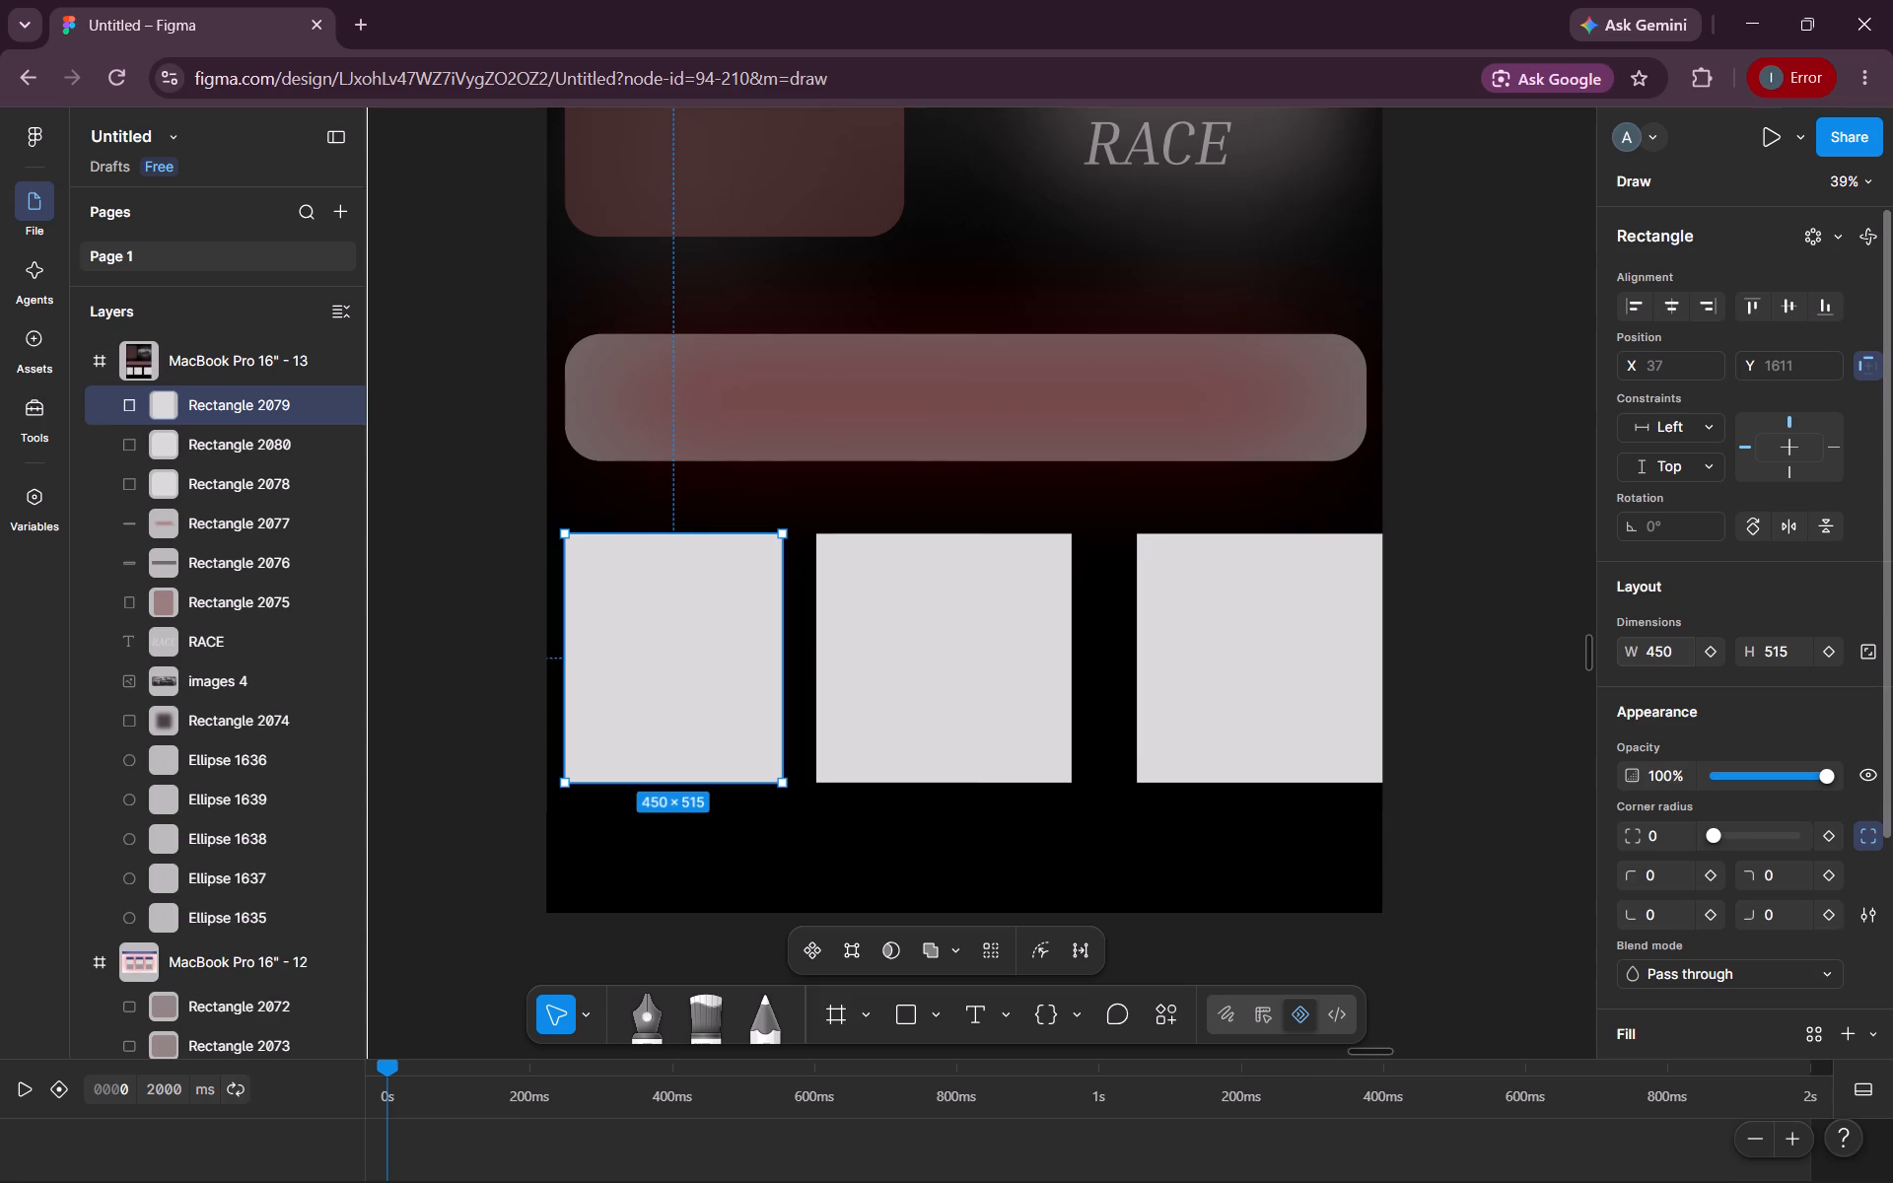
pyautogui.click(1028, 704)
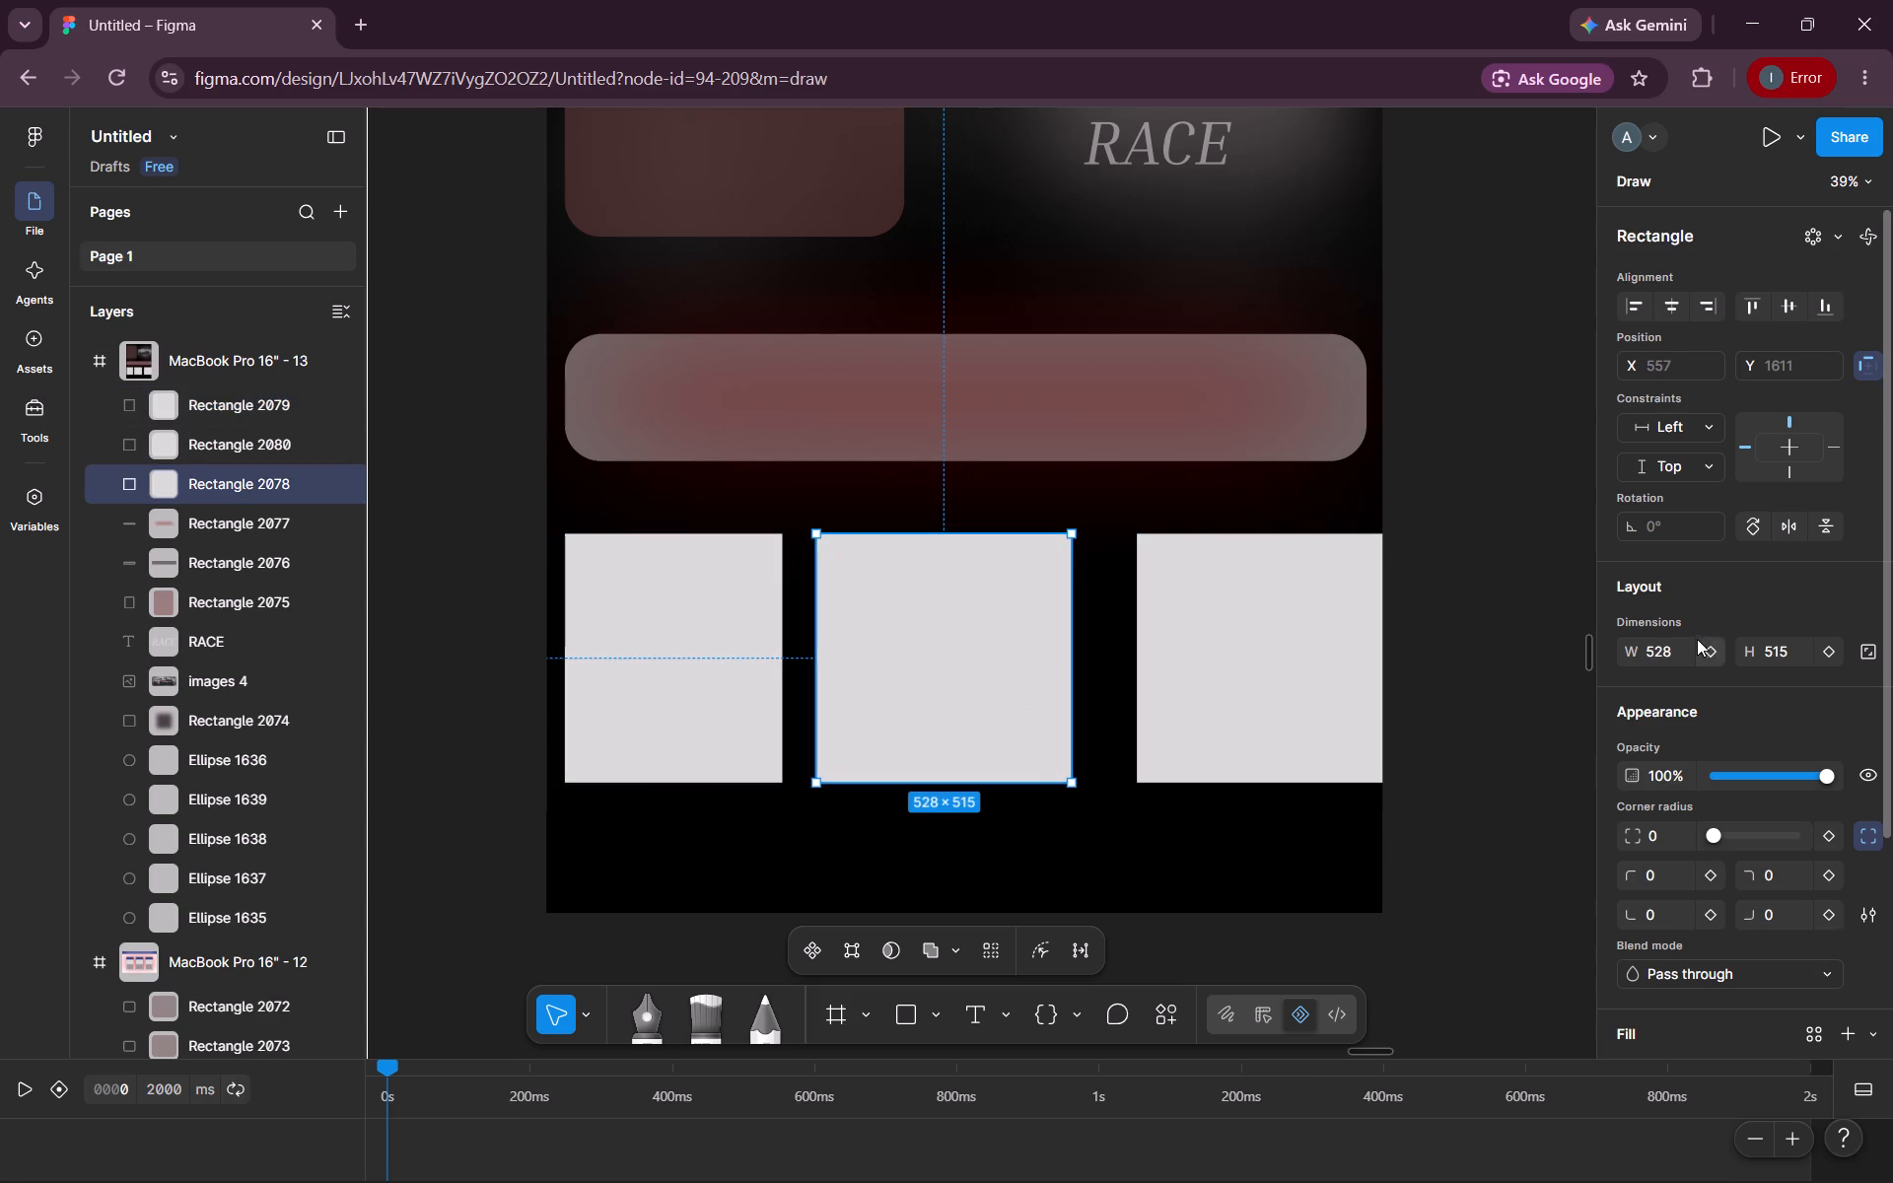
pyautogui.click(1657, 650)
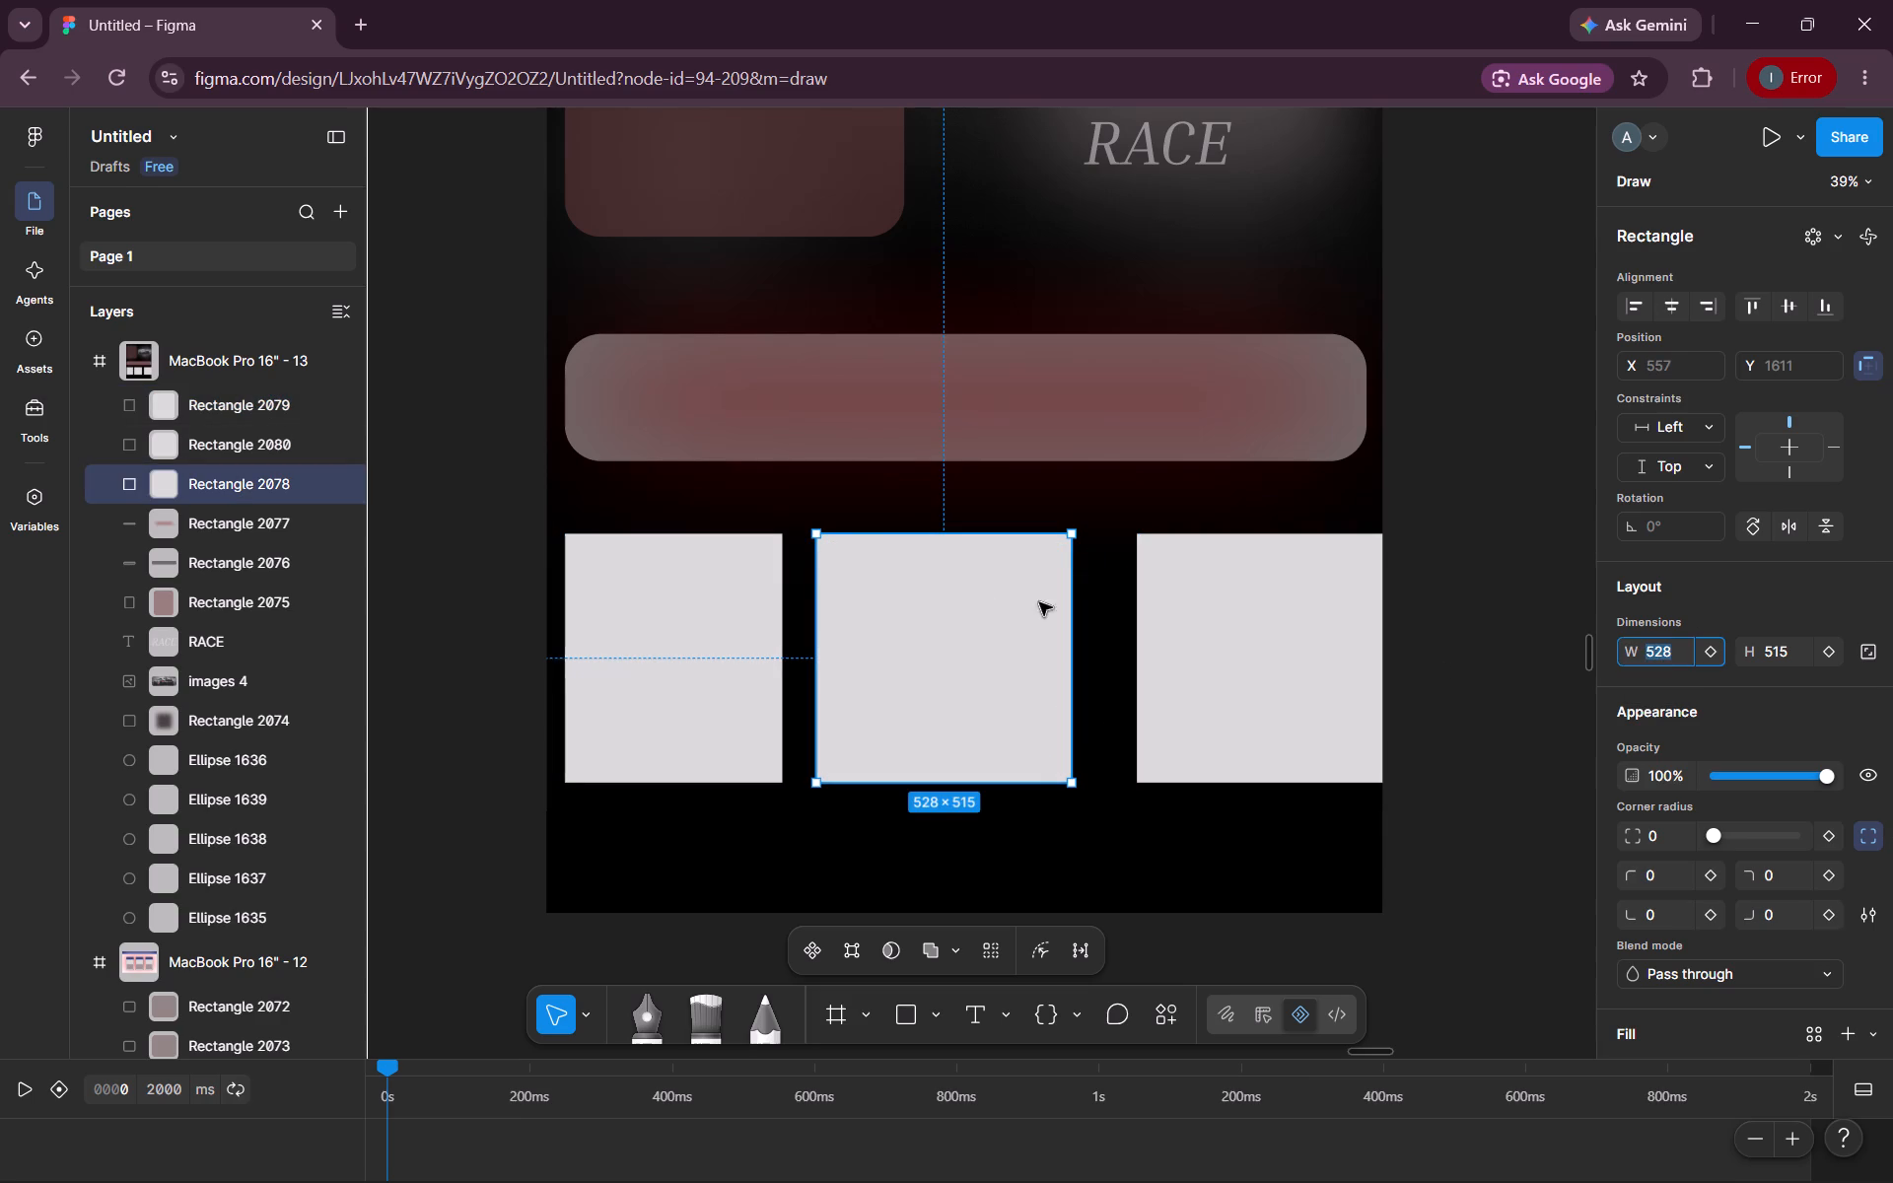
# Set the width of all three squares below the grey bar to 500.
pyautogui.click(691, 694)
pyautogui.doubleClick(1659, 647)
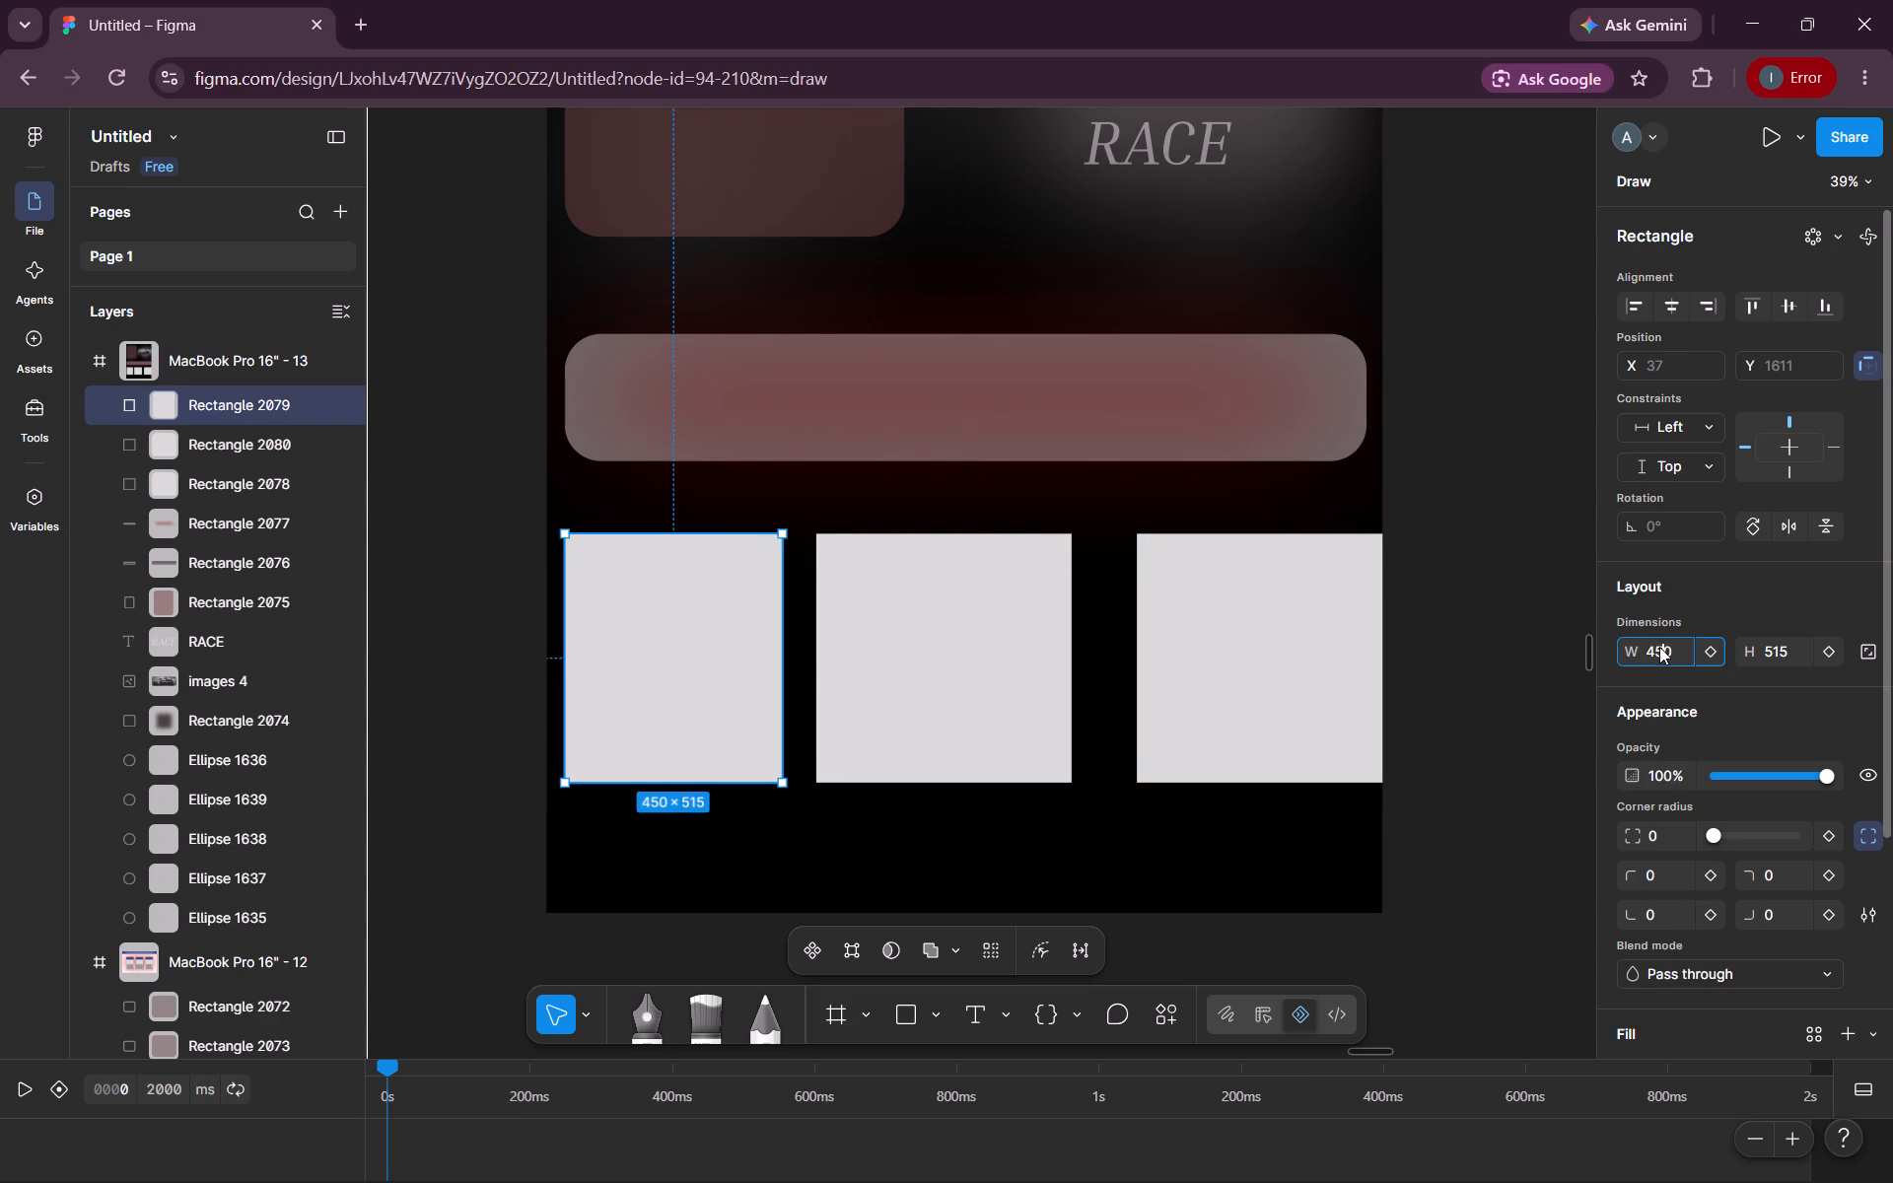
pyautogui.write('500')
pyautogui.press('Return')
pyautogui.click(972, 666)
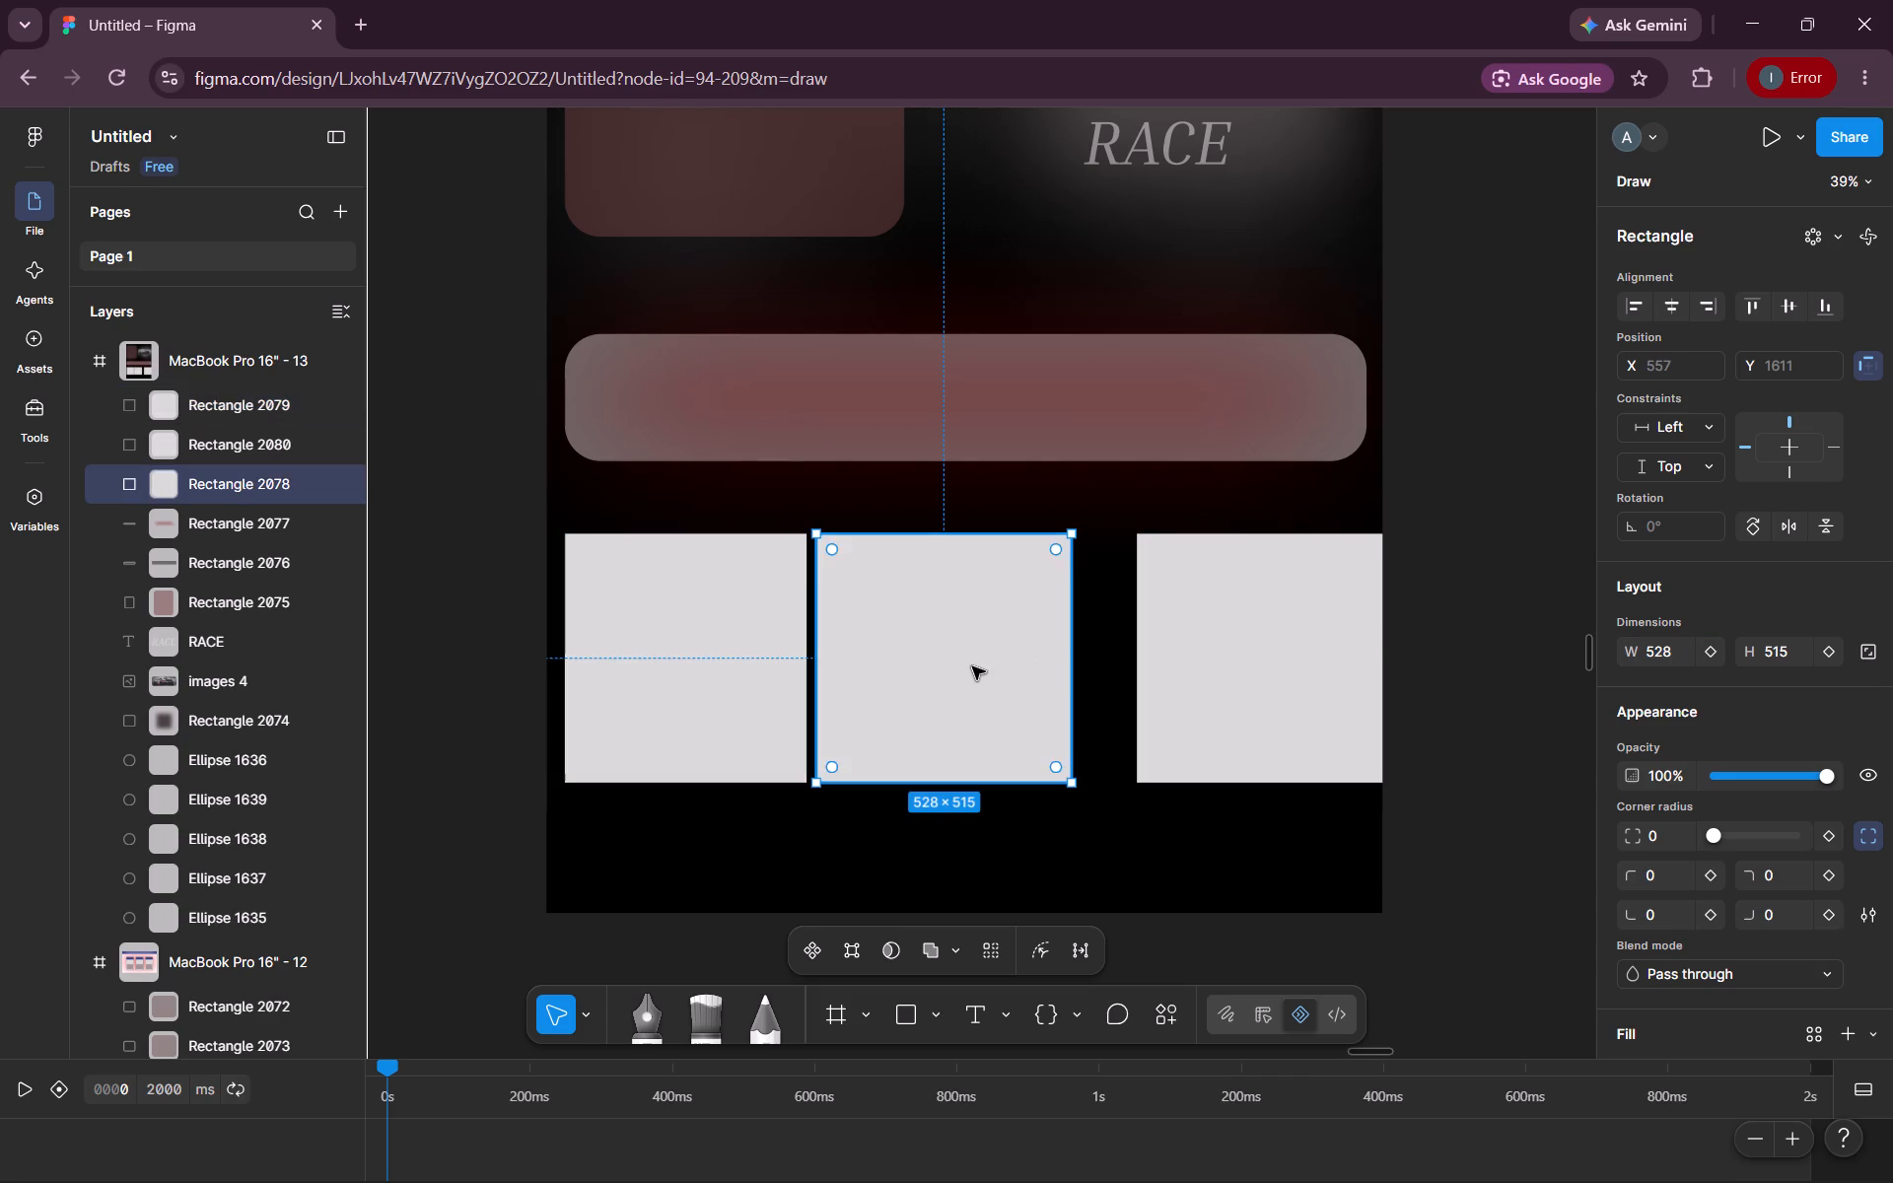
pyautogui.doubleClick(1668, 653)
pyautogui.write('500')
pyautogui.press('Return')
pyautogui.click(1292, 612)
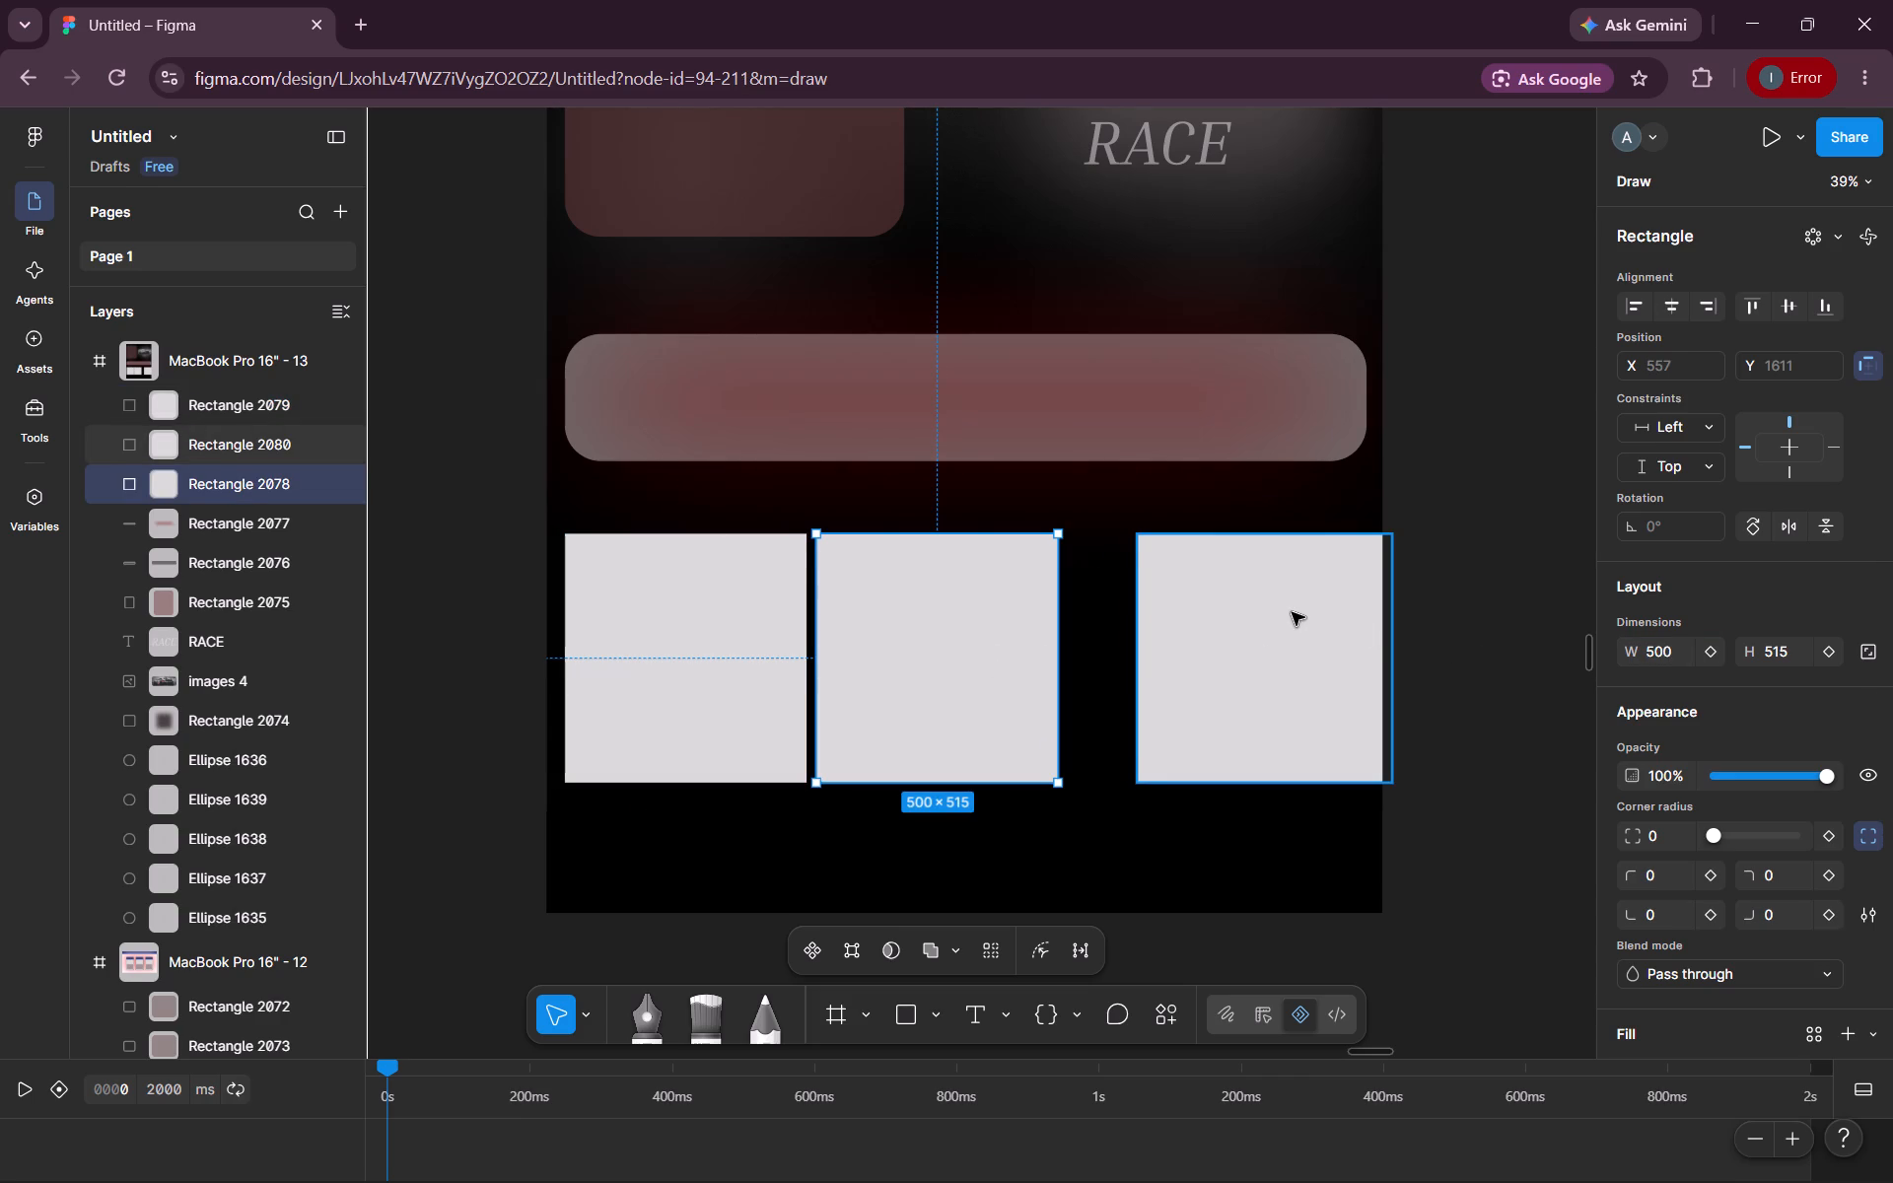
pyautogui.doubleClick(1671, 659)
pyautogui.write('500')
pyautogui.press('Return')
# Space out the row of cards, with the right one at about X 1195 and the middle one at about X 610.
pyautogui.moveTo(1265, 665); pyautogui.dragTo(1242, 663)
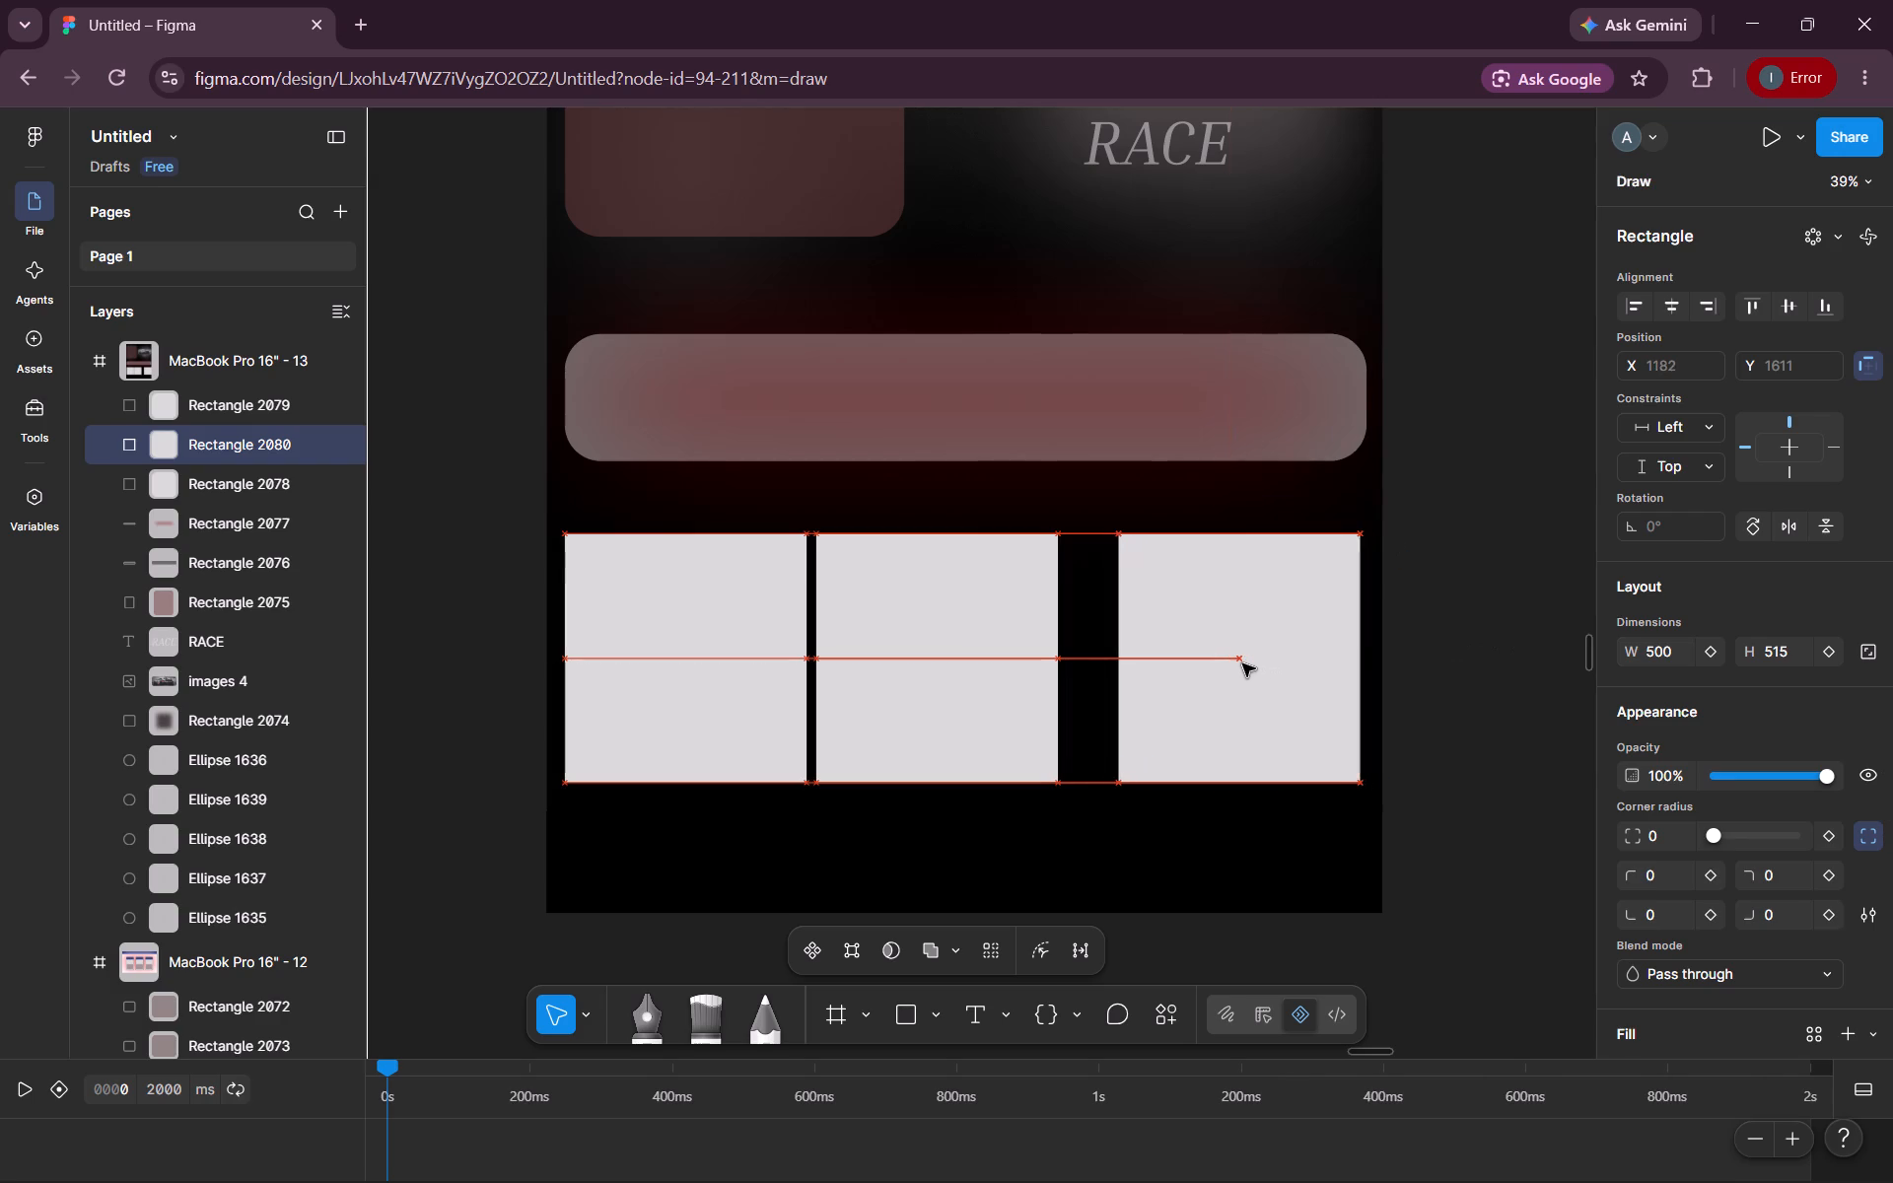
pyautogui.moveTo(1242, 663); pyautogui.dragTo(1250, 665)
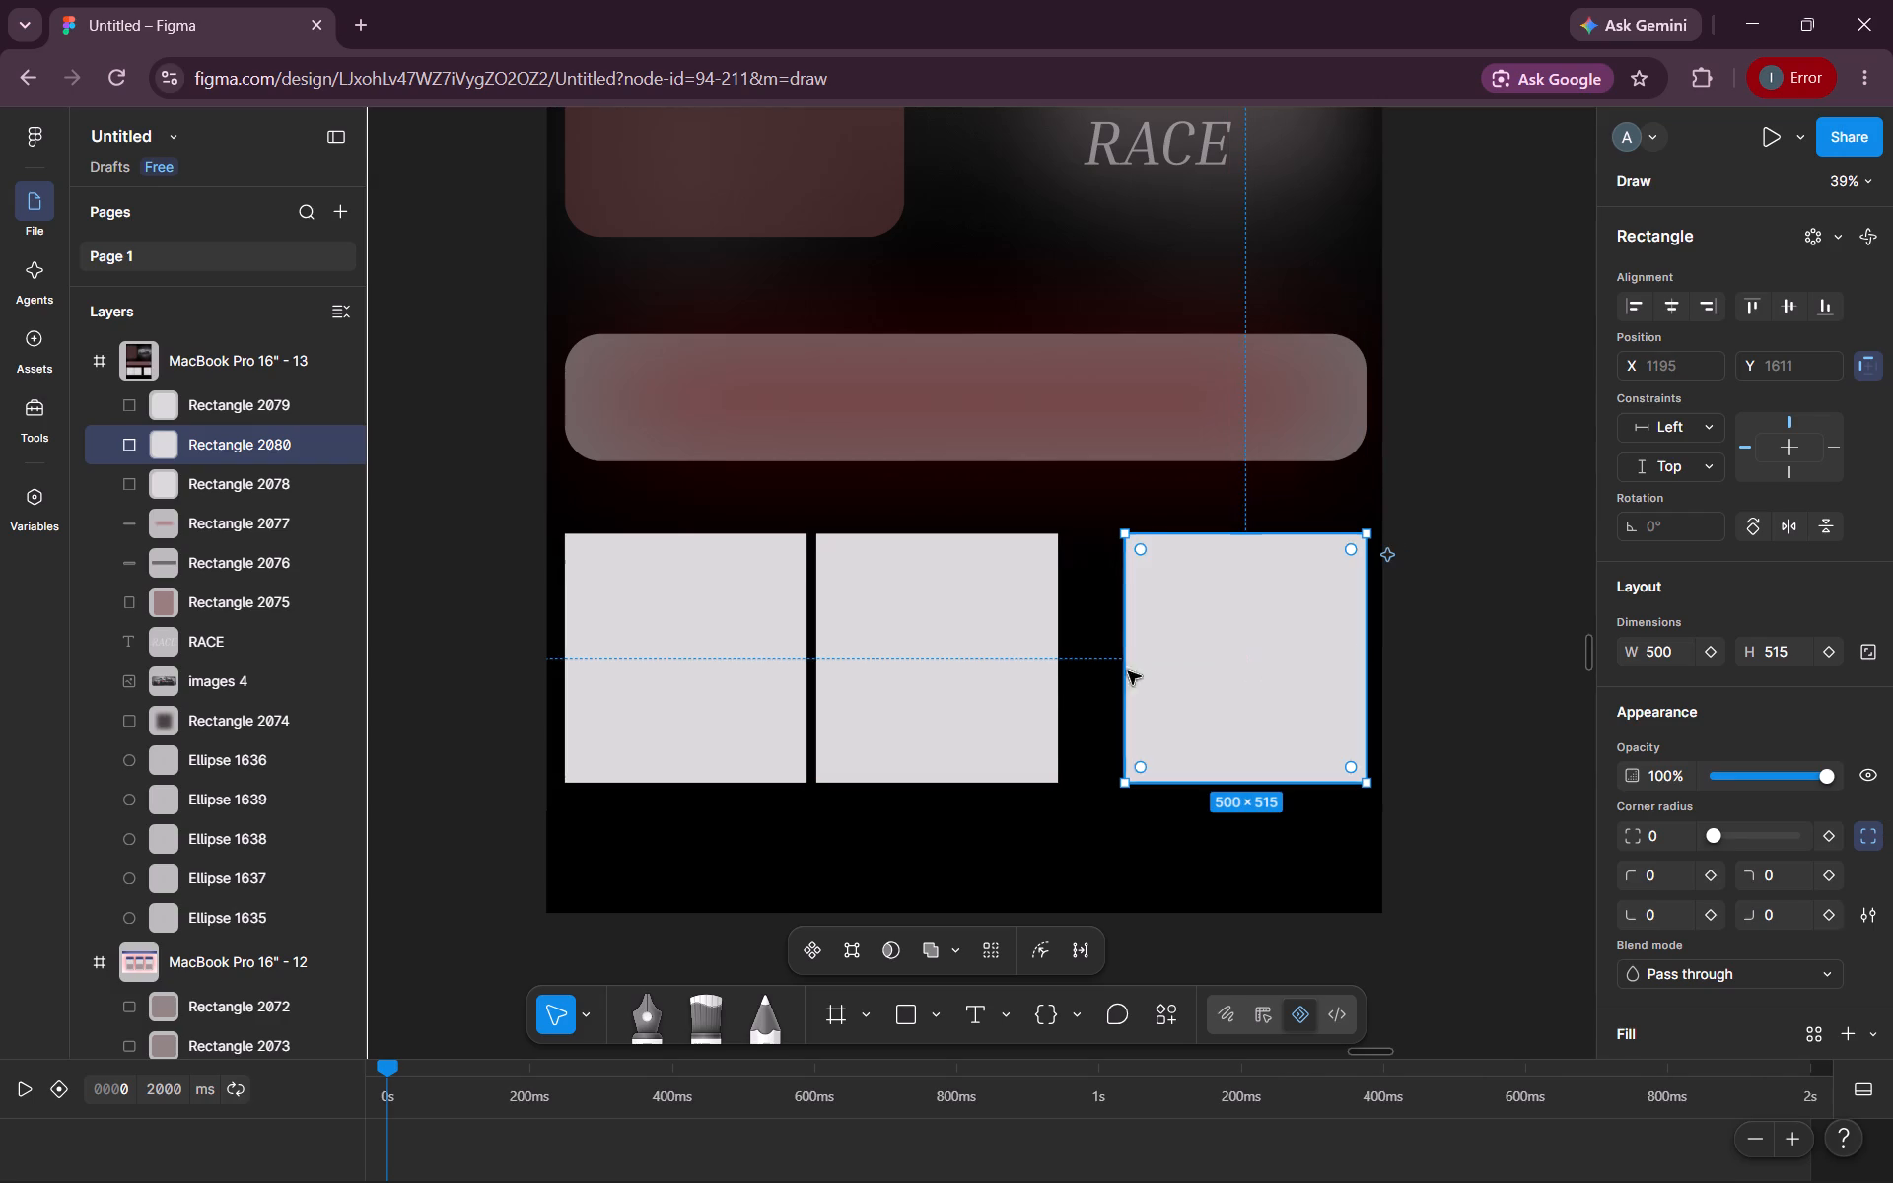
pyautogui.moveTo(1000, 685); pyautogui.dragTo(1024, 688)
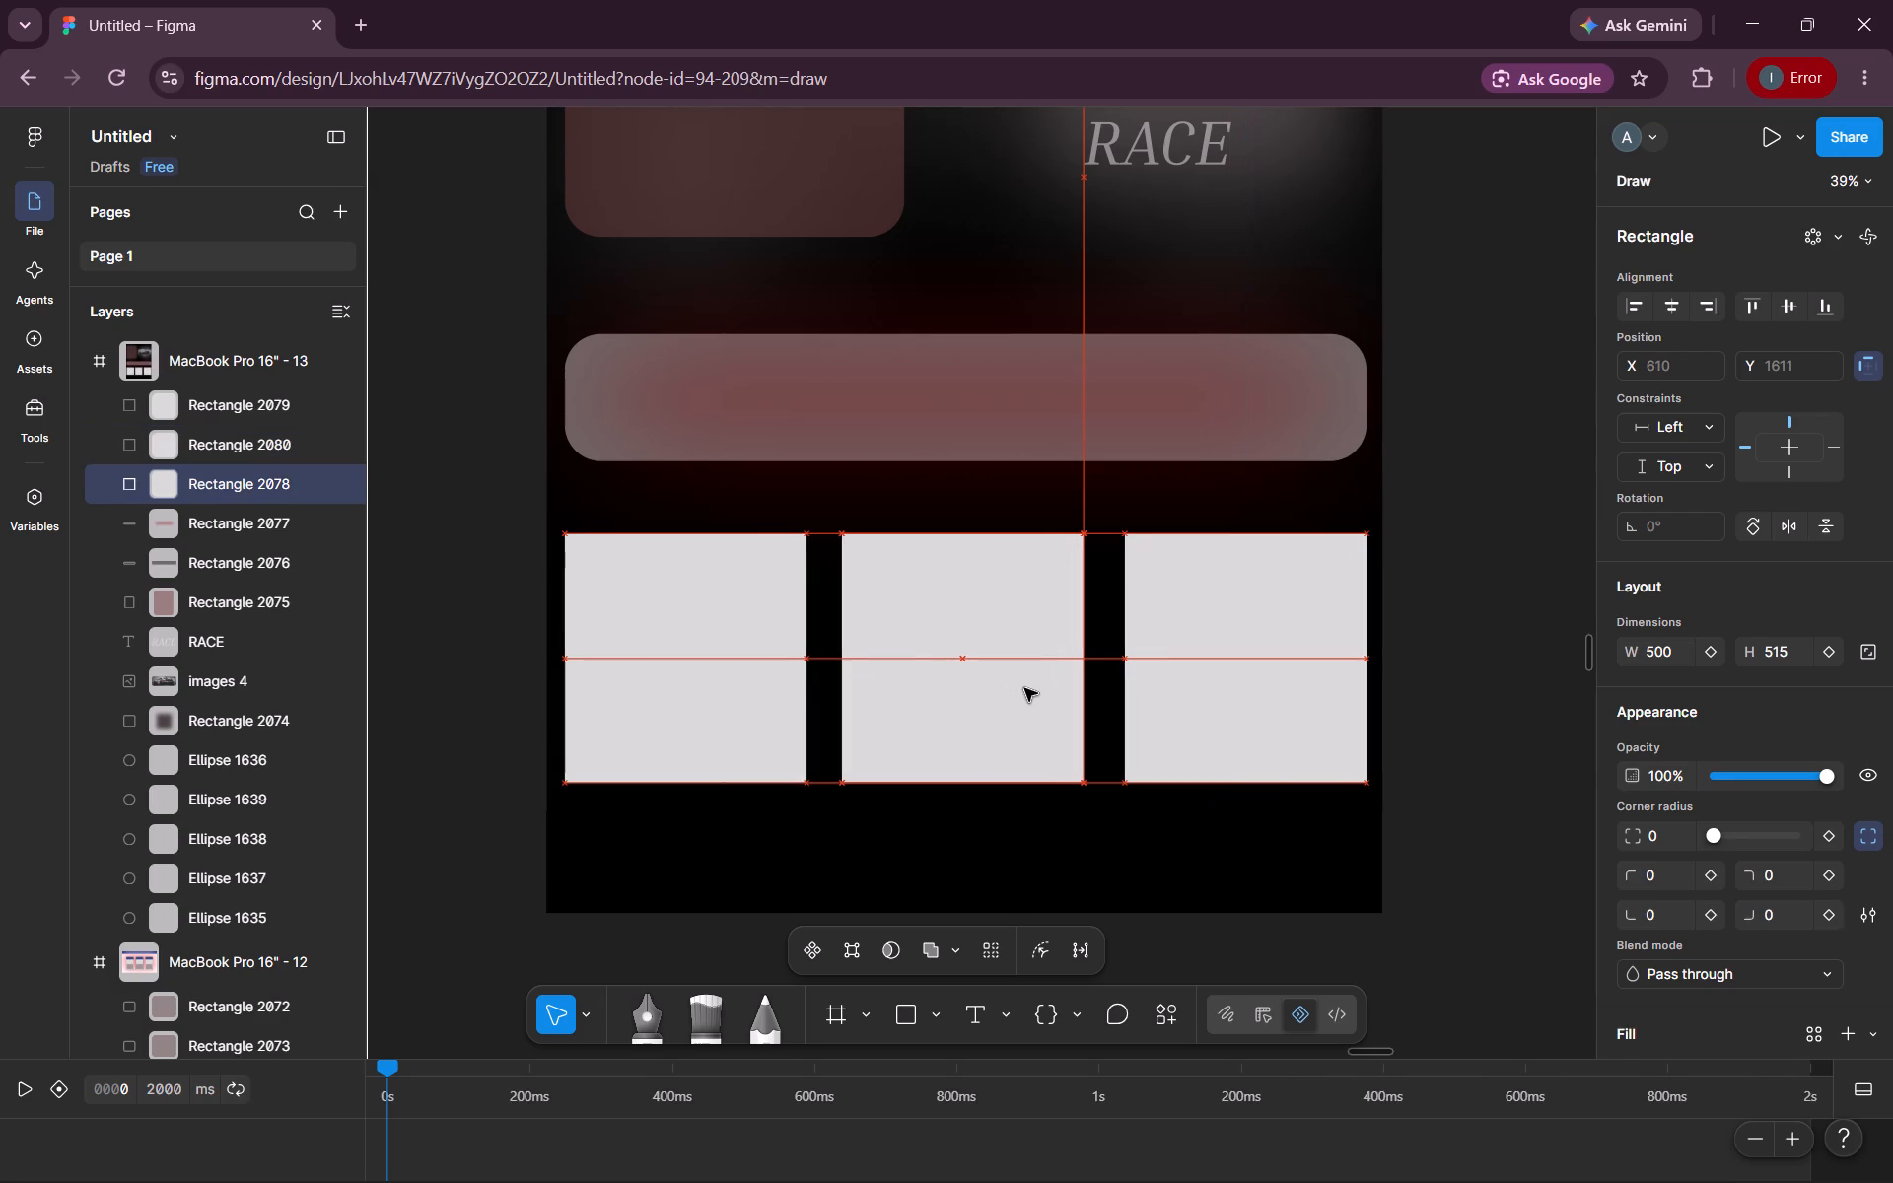
pyautogui.moveTo(1024, 688); pyautogui.dragTo(1023, 689)
pyautogui.click(1456, 650)
# Change the solid fill of all three cards to a muted pinkish grey, B0A4A4.
pyautogui.scroll(-1, 1456, 650)
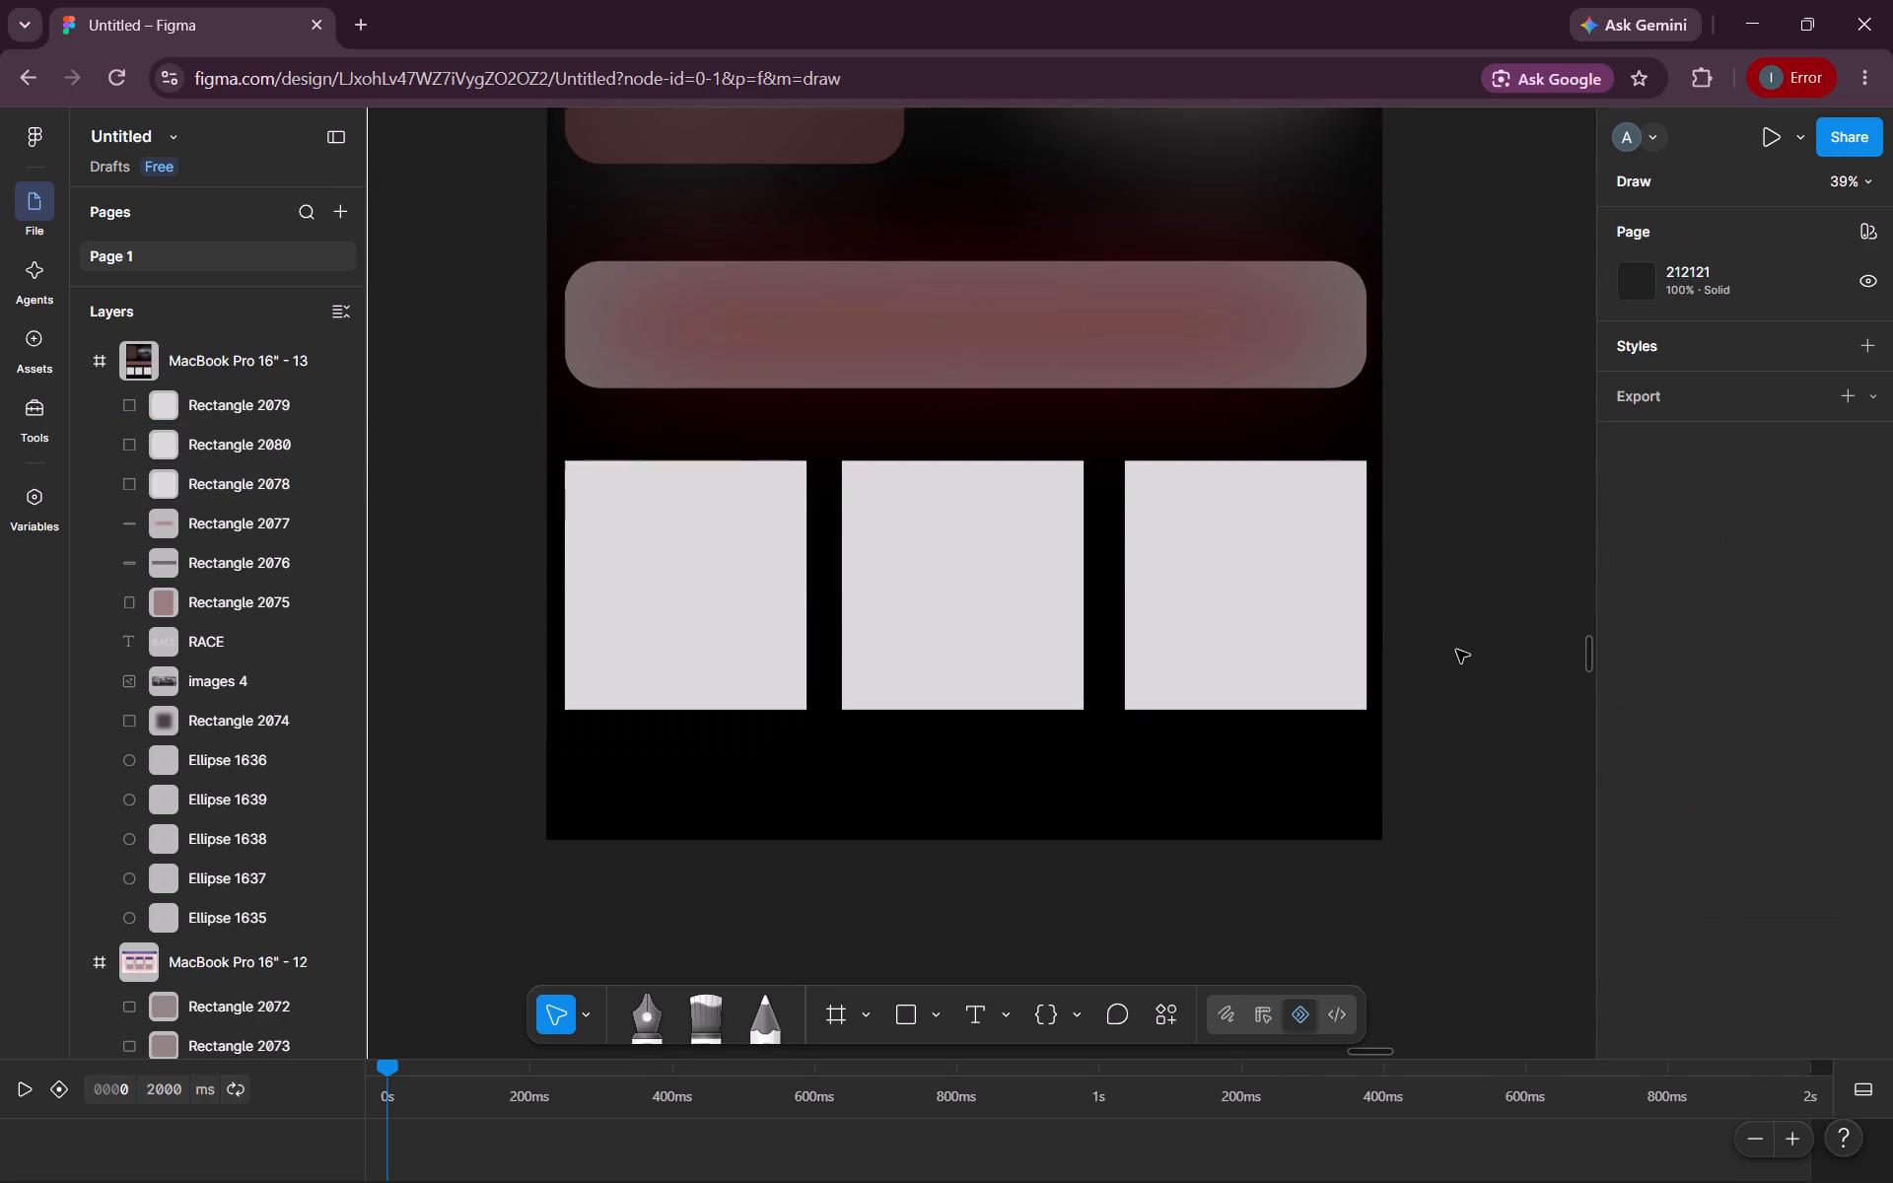
pyautogui.scroll(-1, 1456, 650)
pyautogui.click(1241, 551)
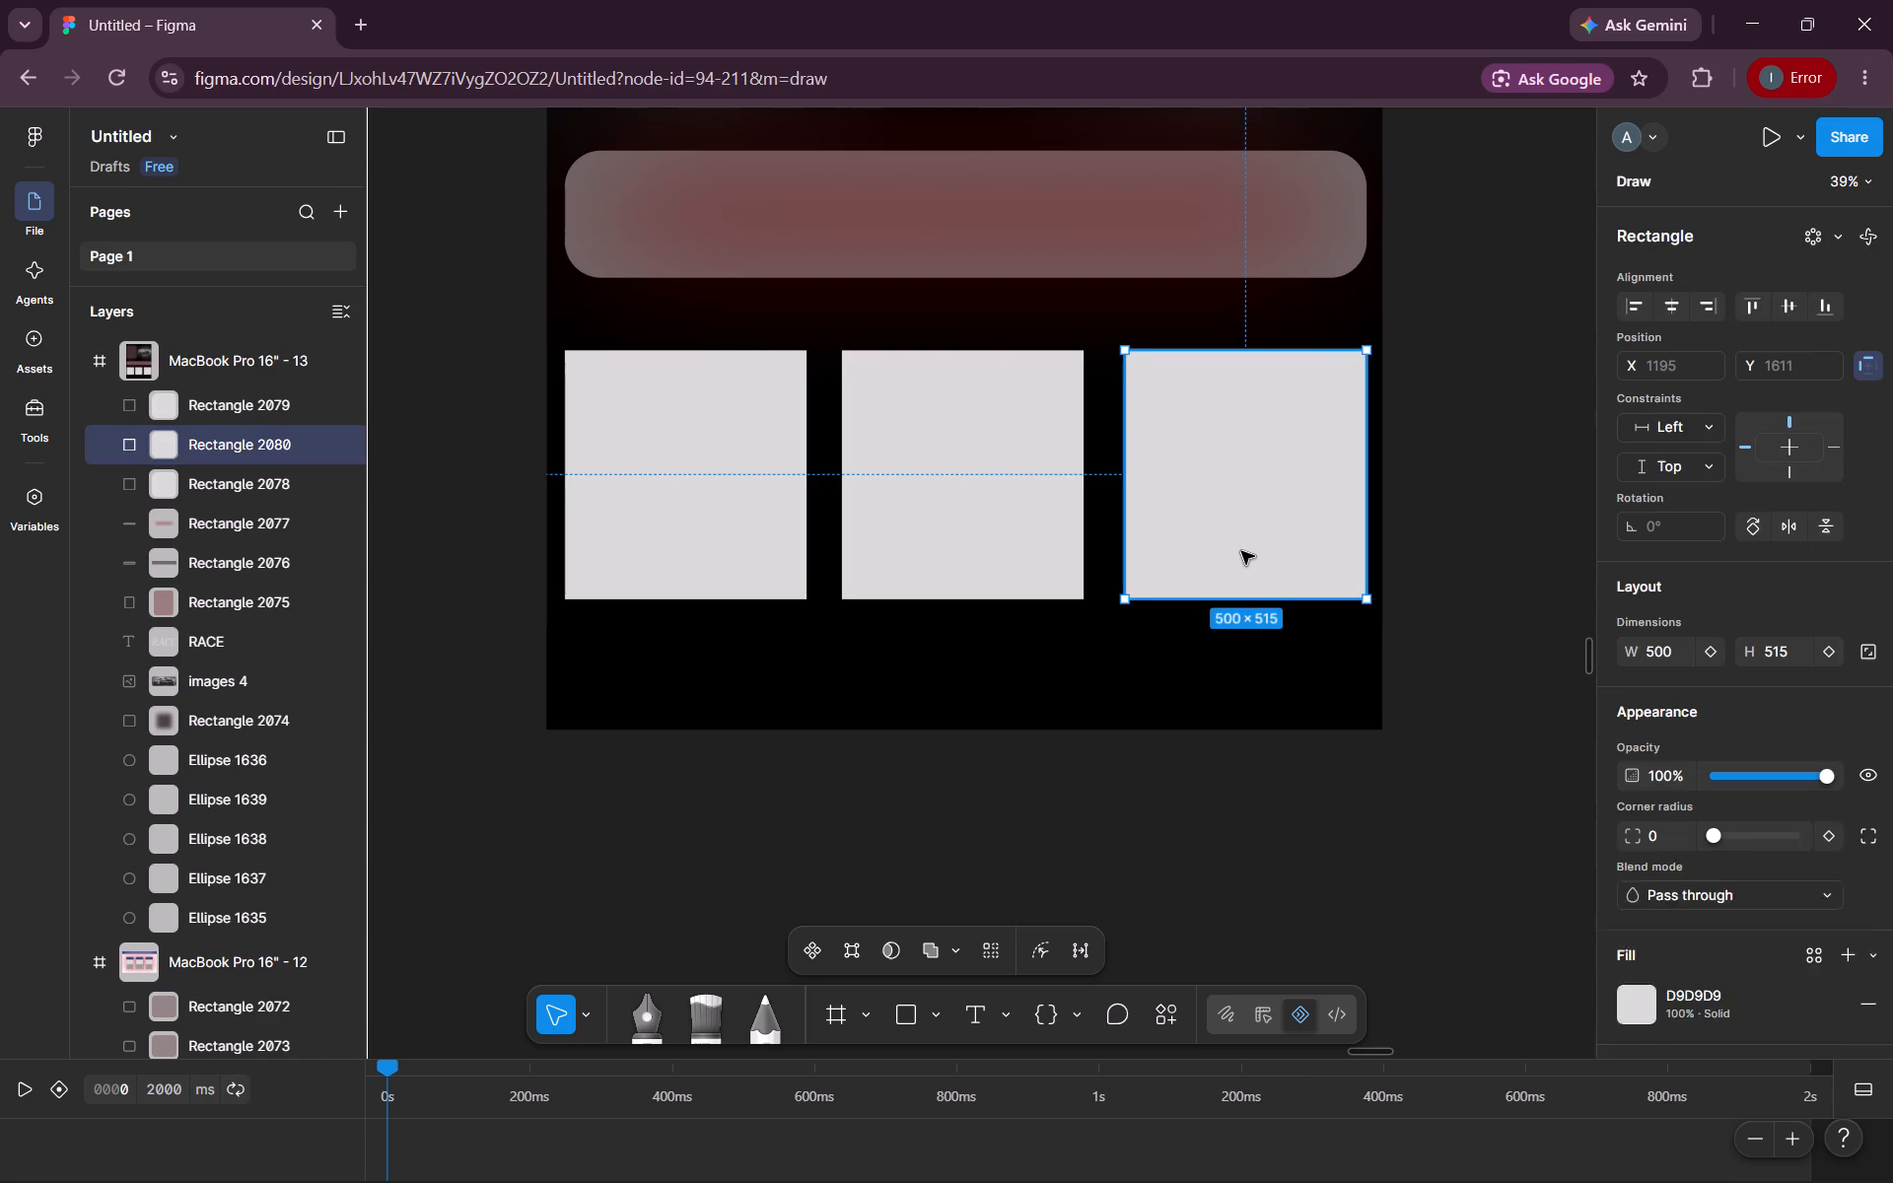
pyautogui.keyDown('shift'); pyautogui.click(973, 515); pyautogui.keyUp('shift')
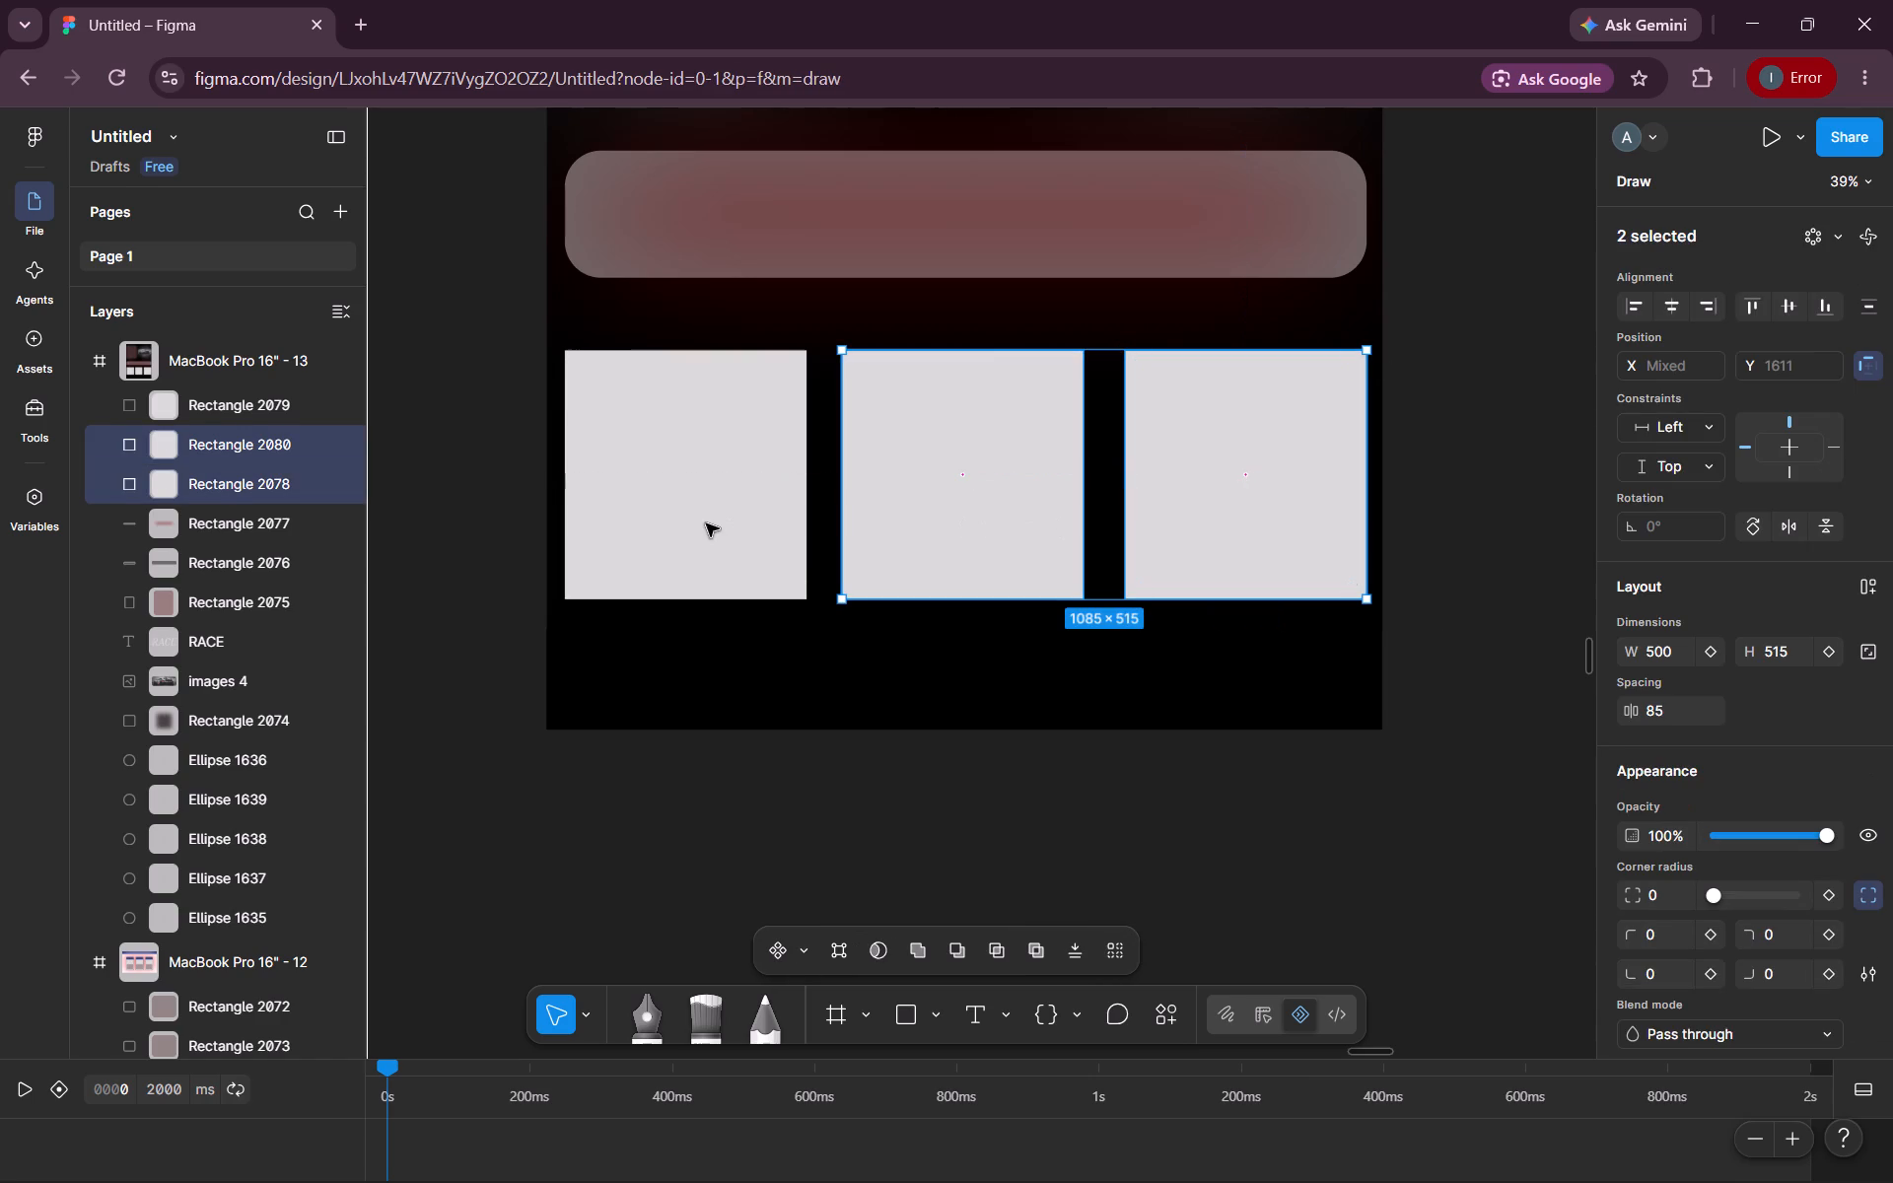
pyautogui.keyDown('shift'); pyautogui.click(697, 526); pyautogui.keyUp('shift')
pyautogui.scroll(-1, 1677, 888)
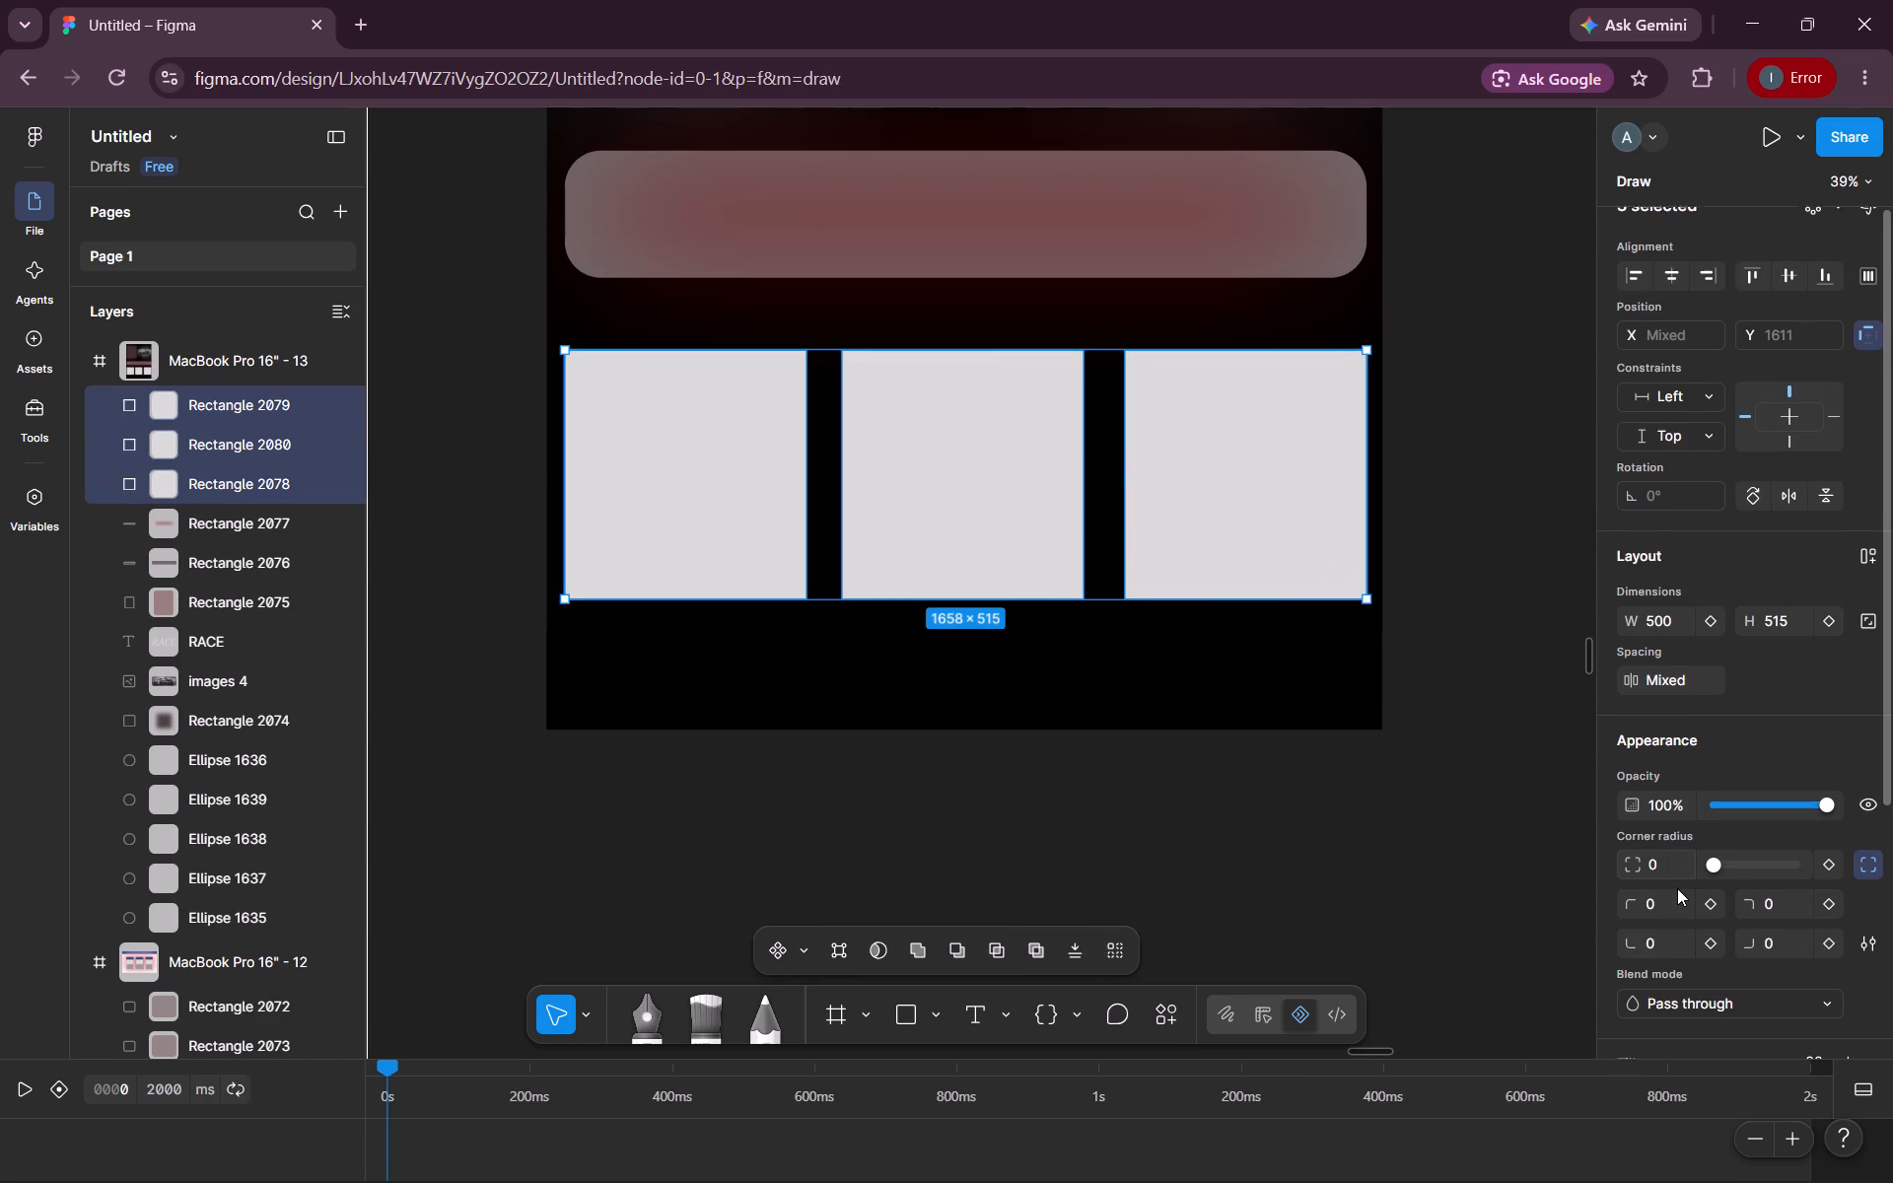
pyautogui.scroll(-2, 1677, 888)
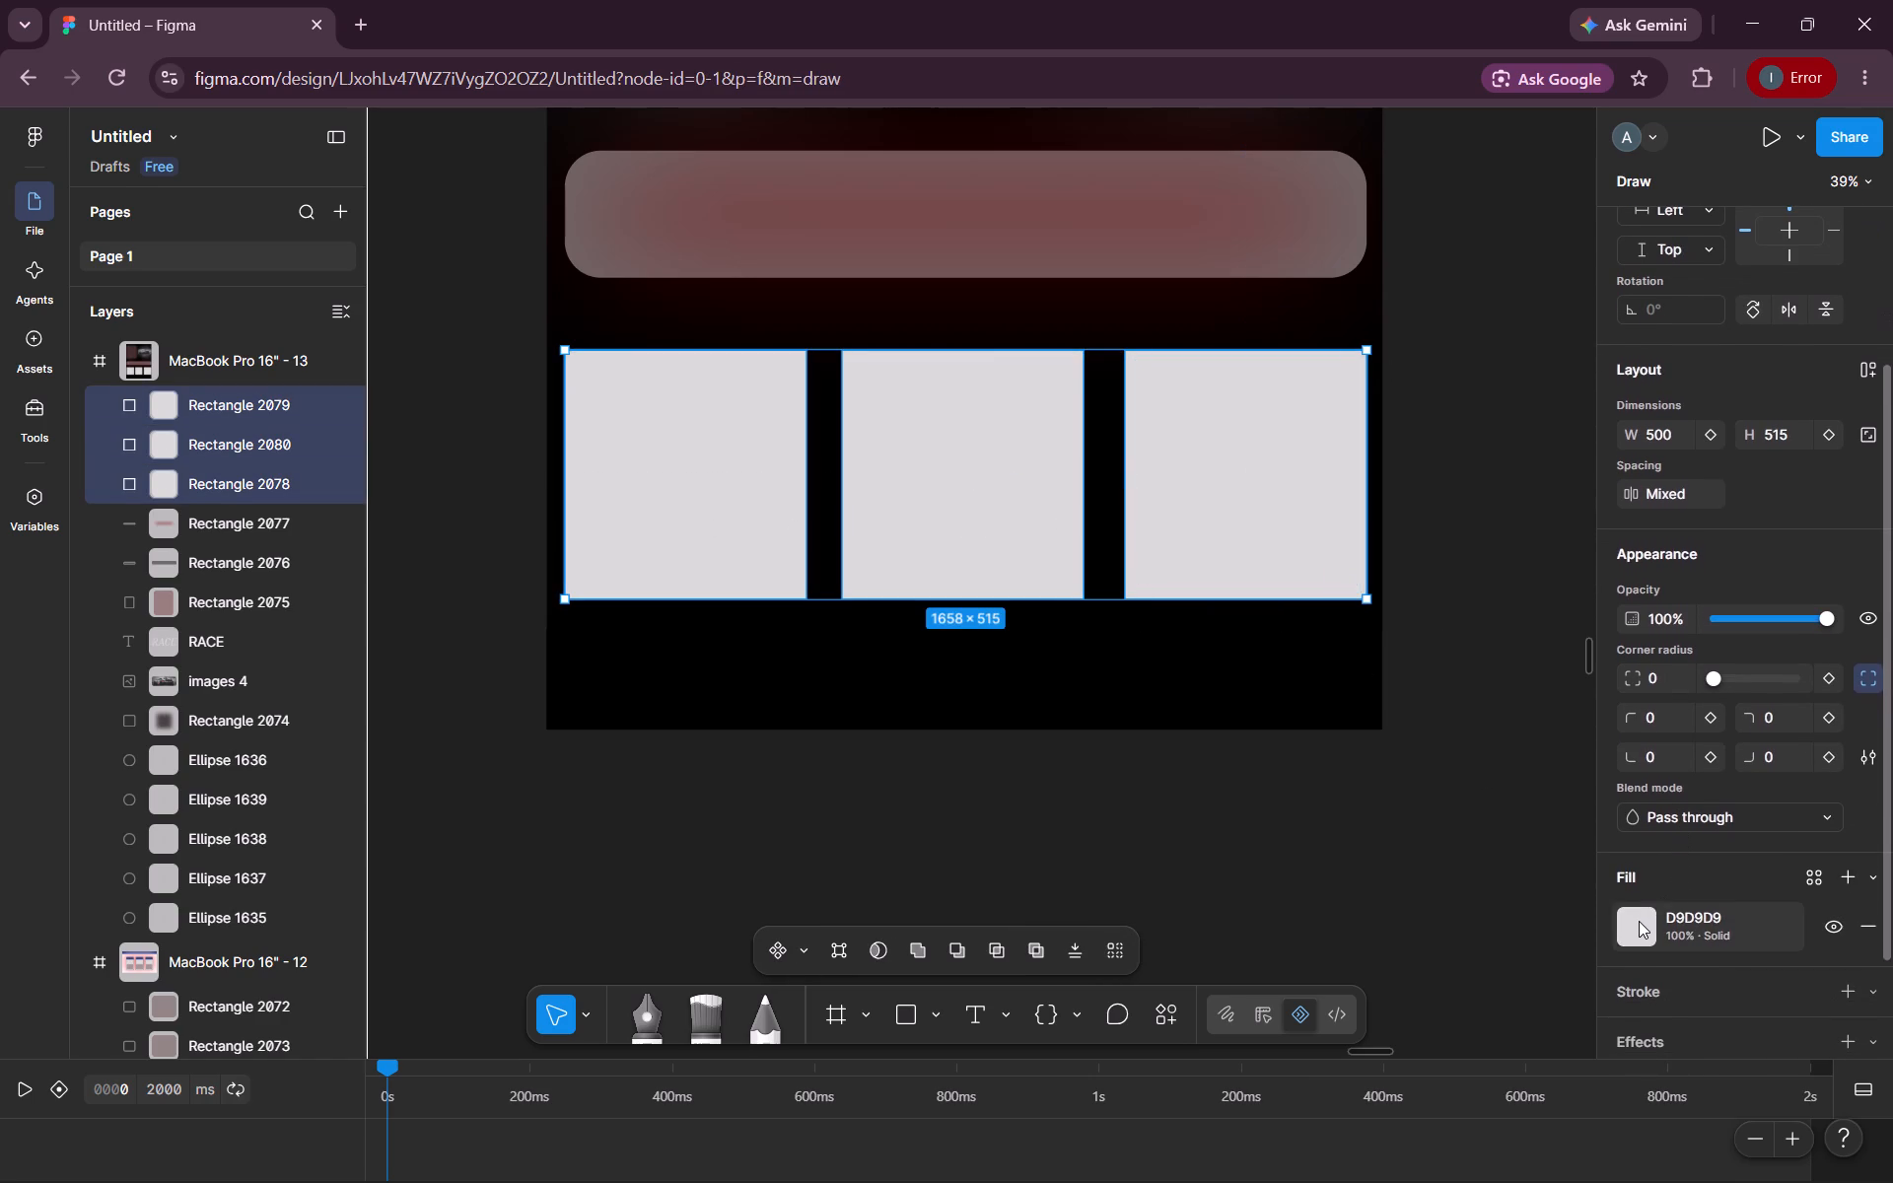
pyautogui.click(1639, 921)
pyautogui.moveTo(1326, 668); pyautogui.dragTo(1370, 683)
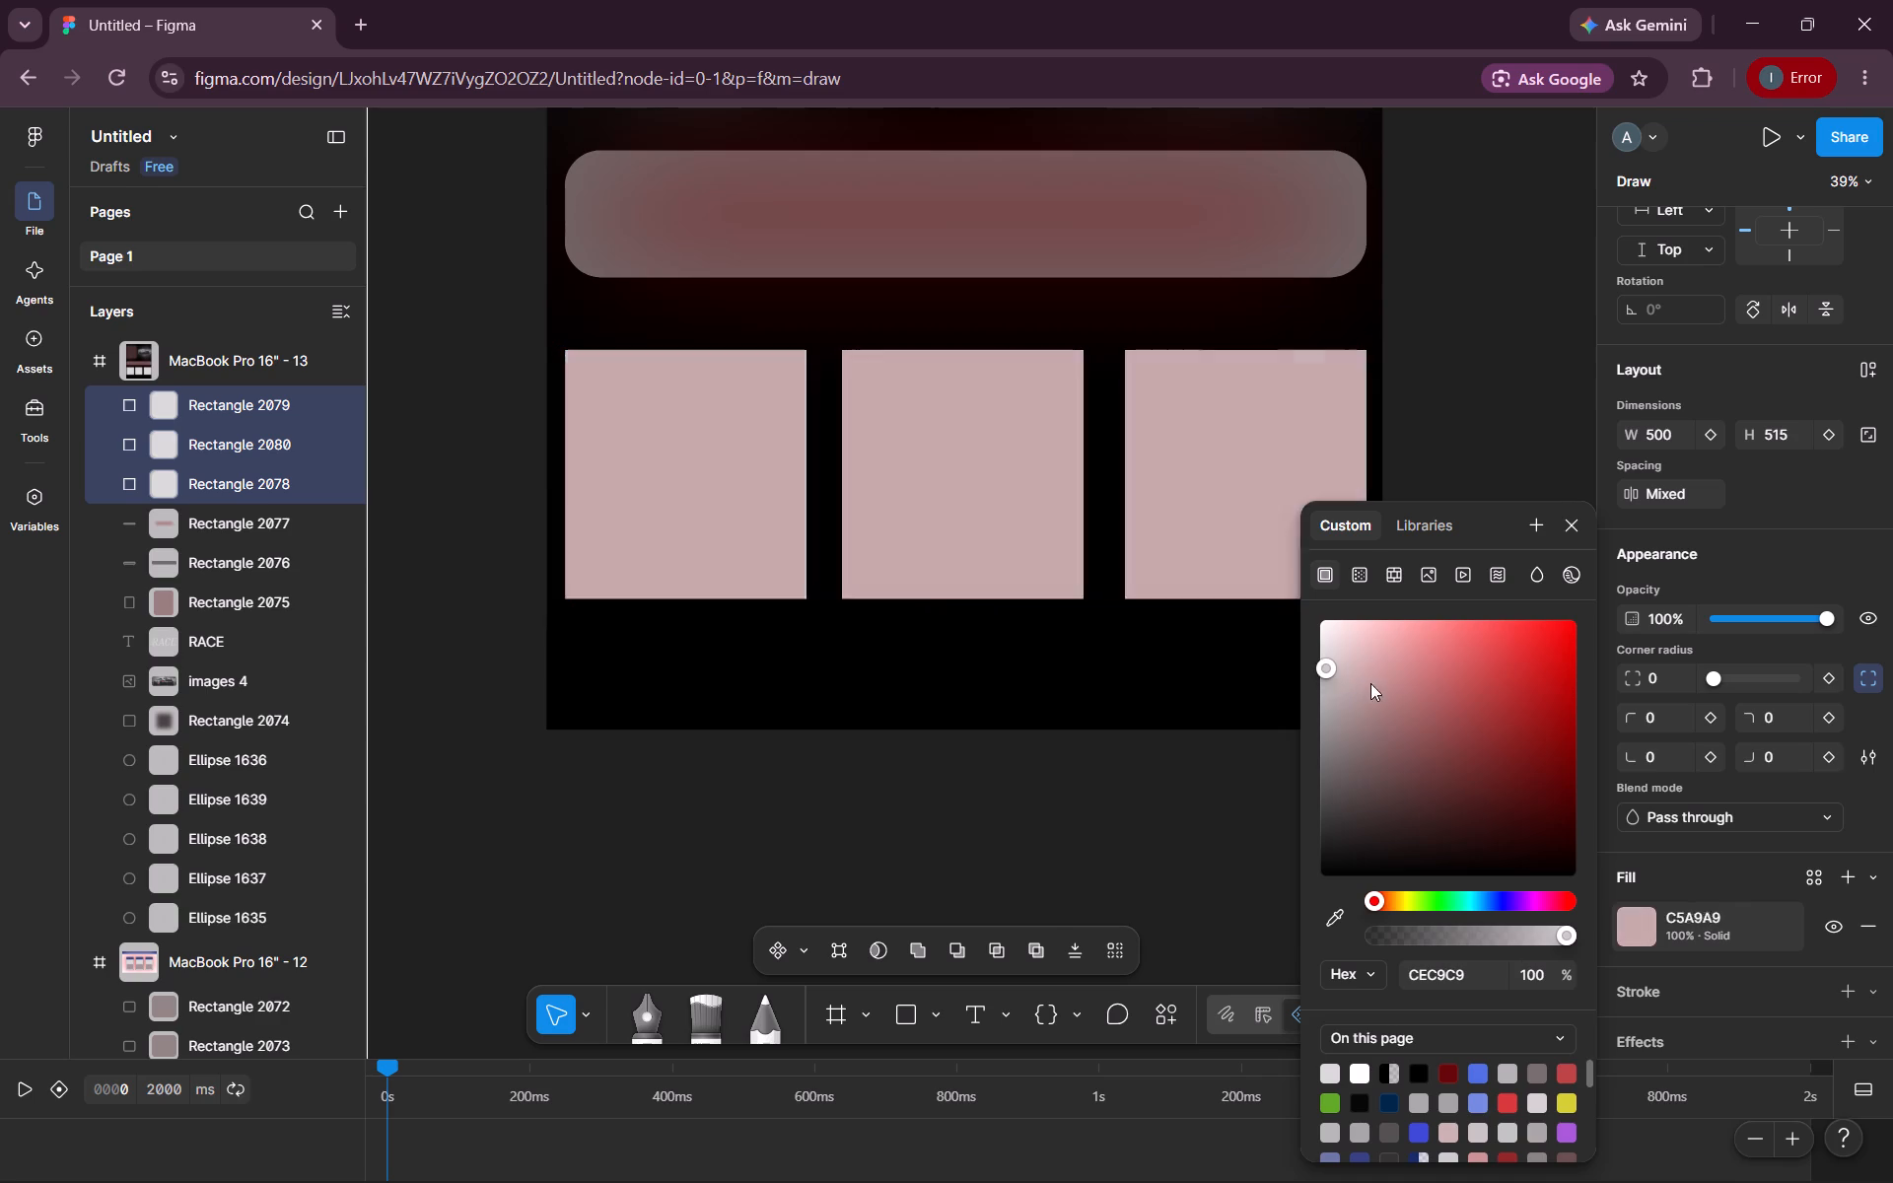
pyautogui.moveTo(1370, 683); pyautogui.dragTo(1363, 818)
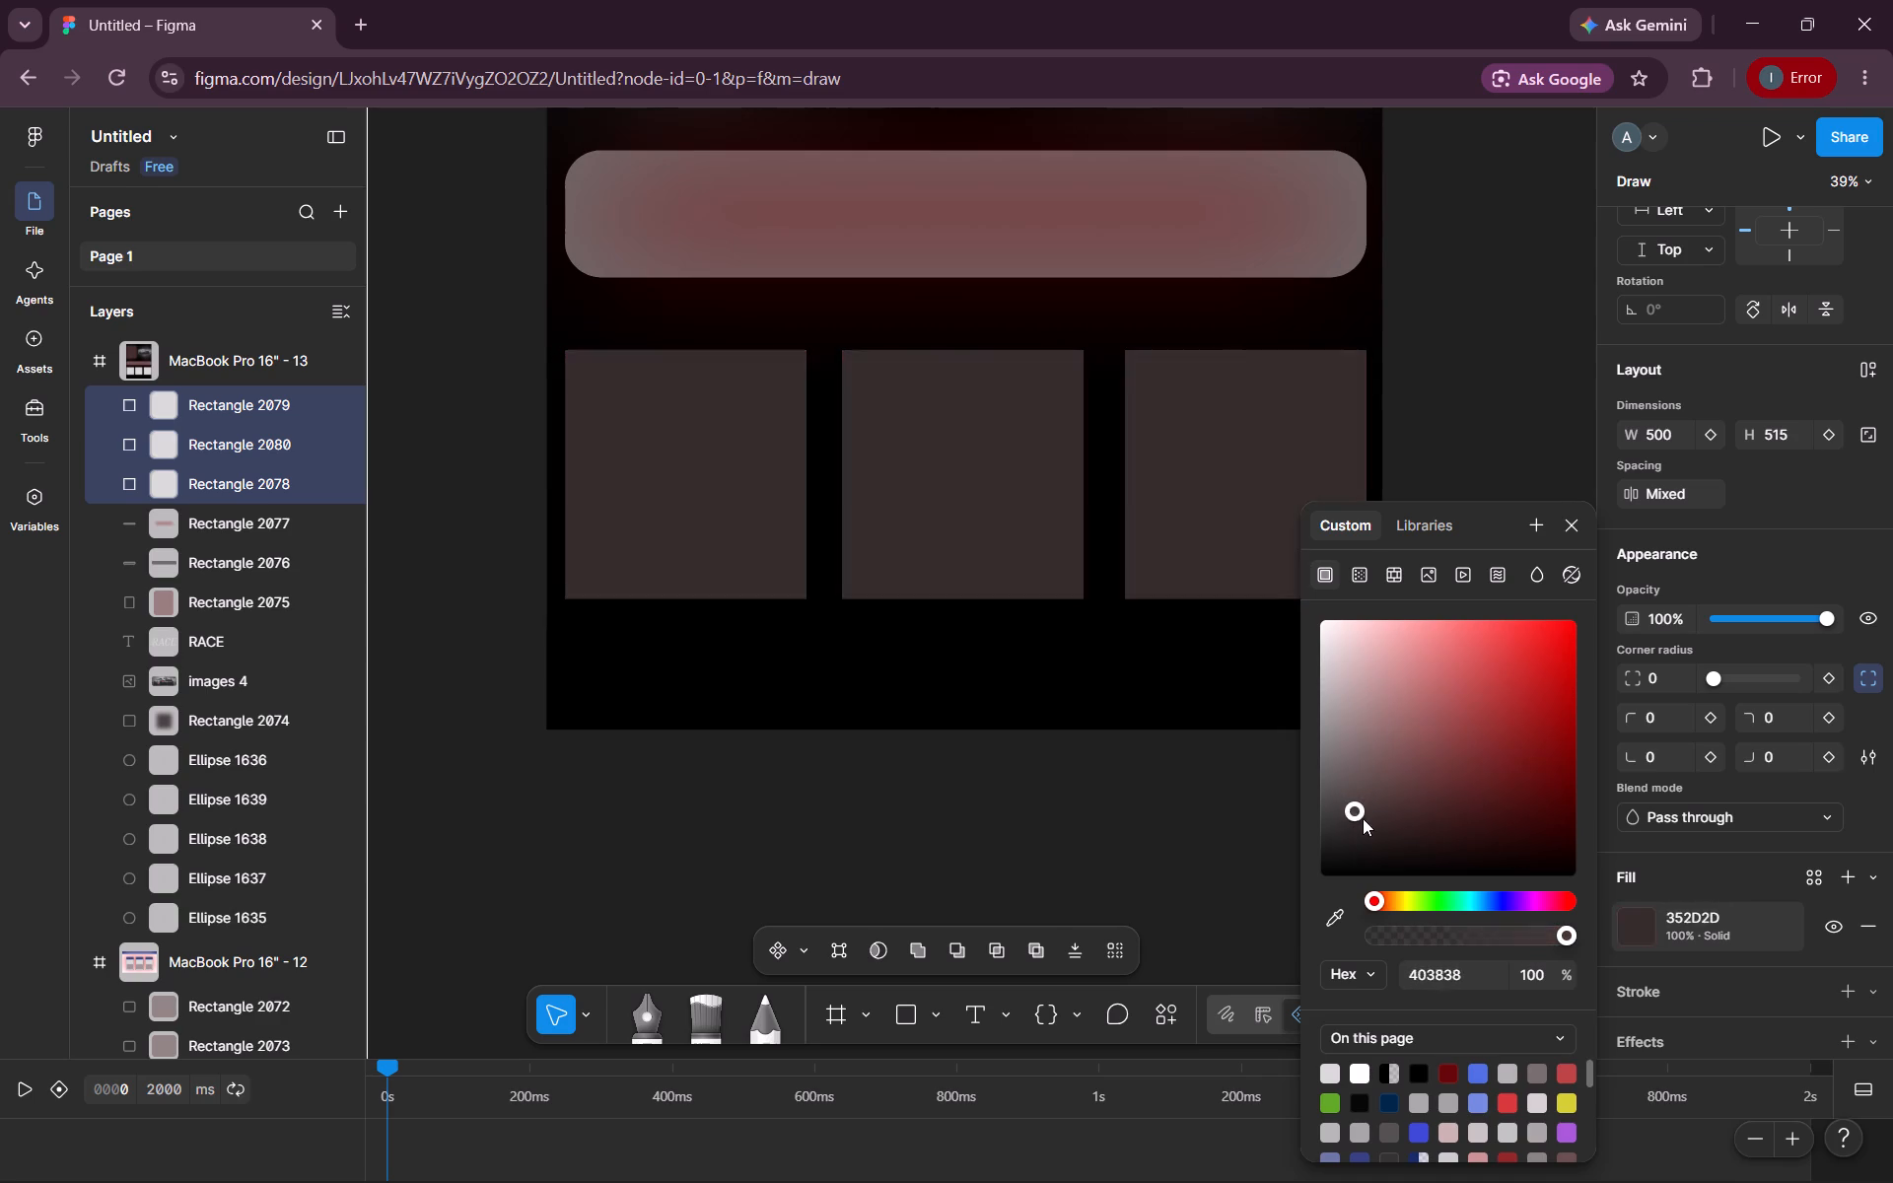
pyautogui.moveTo(1363, 818); pyautogui.dragTo(1475, 608)
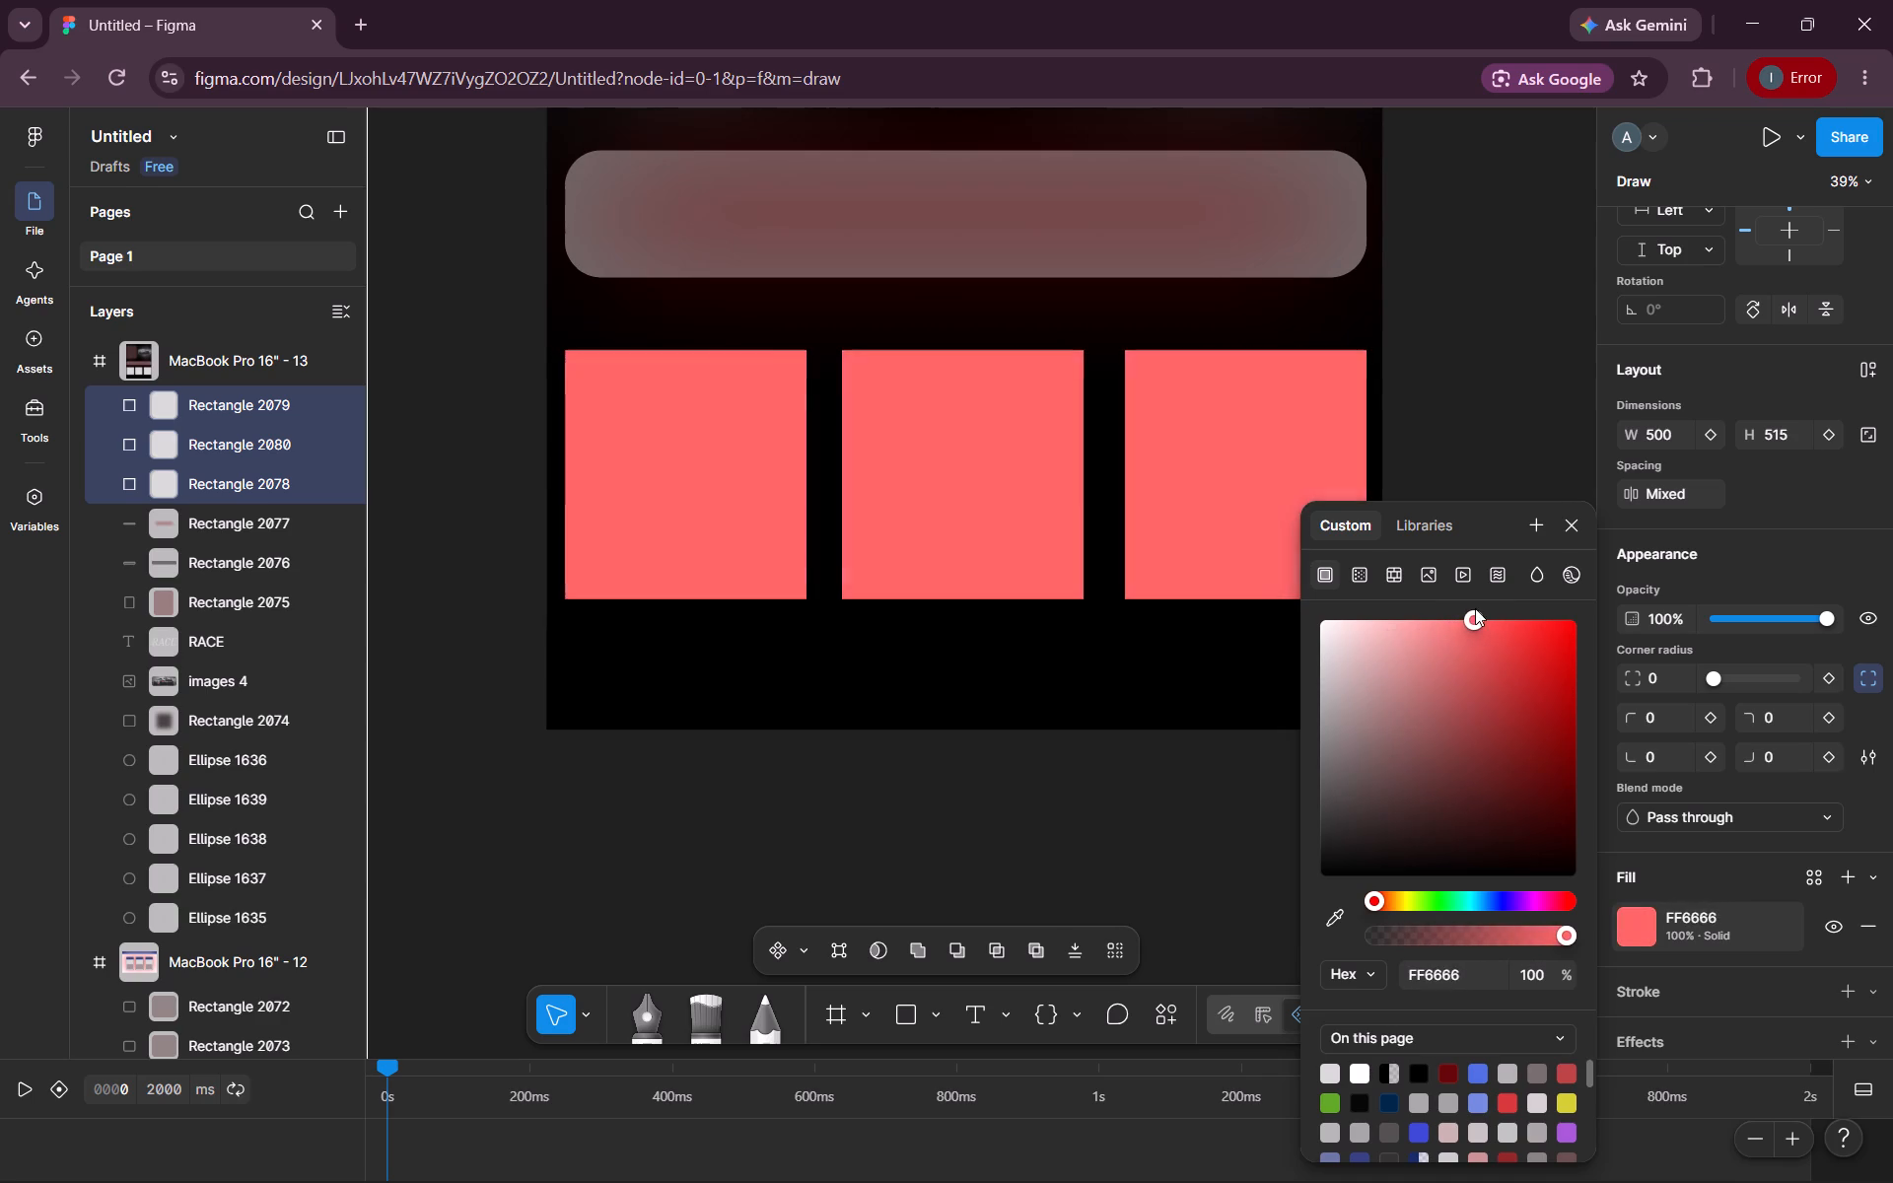
pyautogui.moveTo(1475, 608); pyautogui.dragTo(1377, 617)
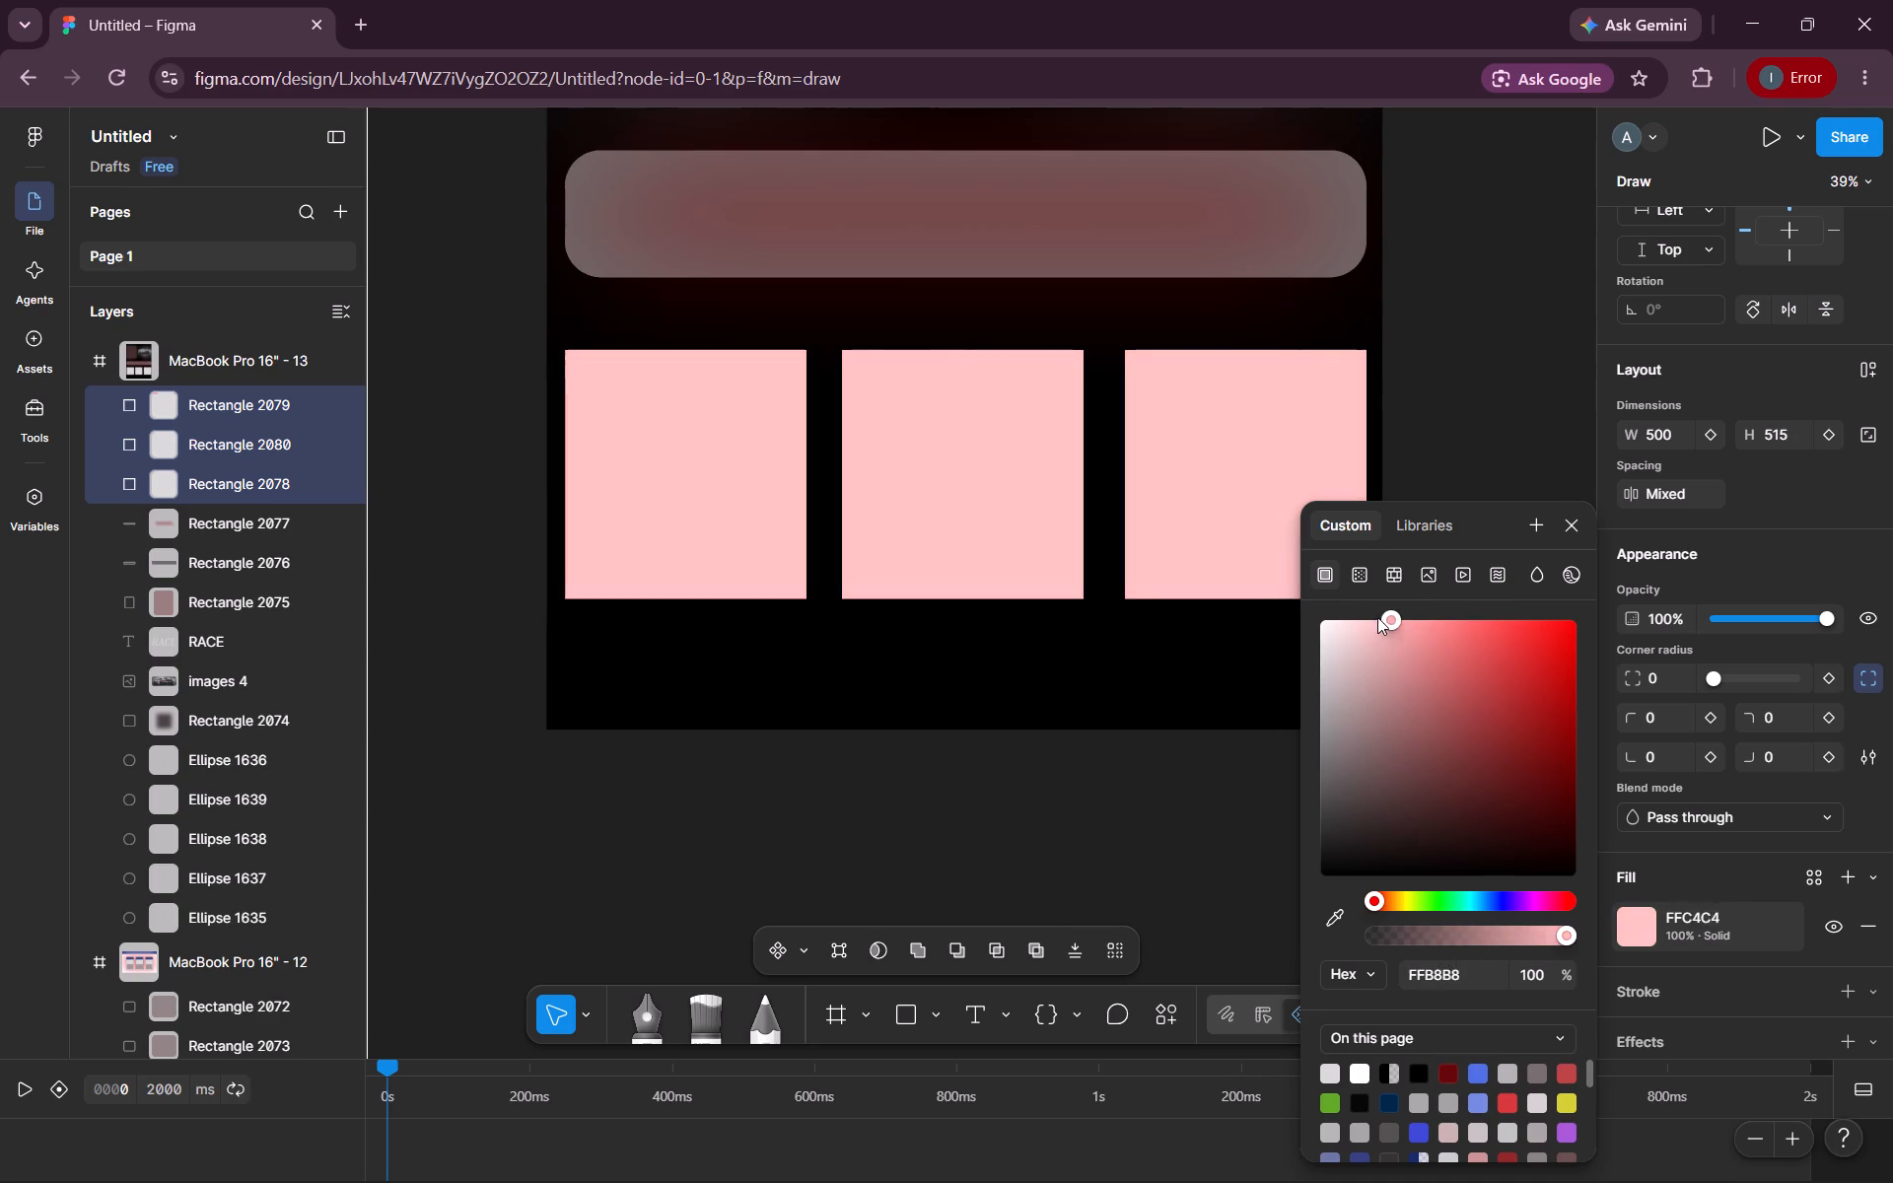
pyautogui.moveTo(1377, 617); pyautogui.dragTo(1340, 723)
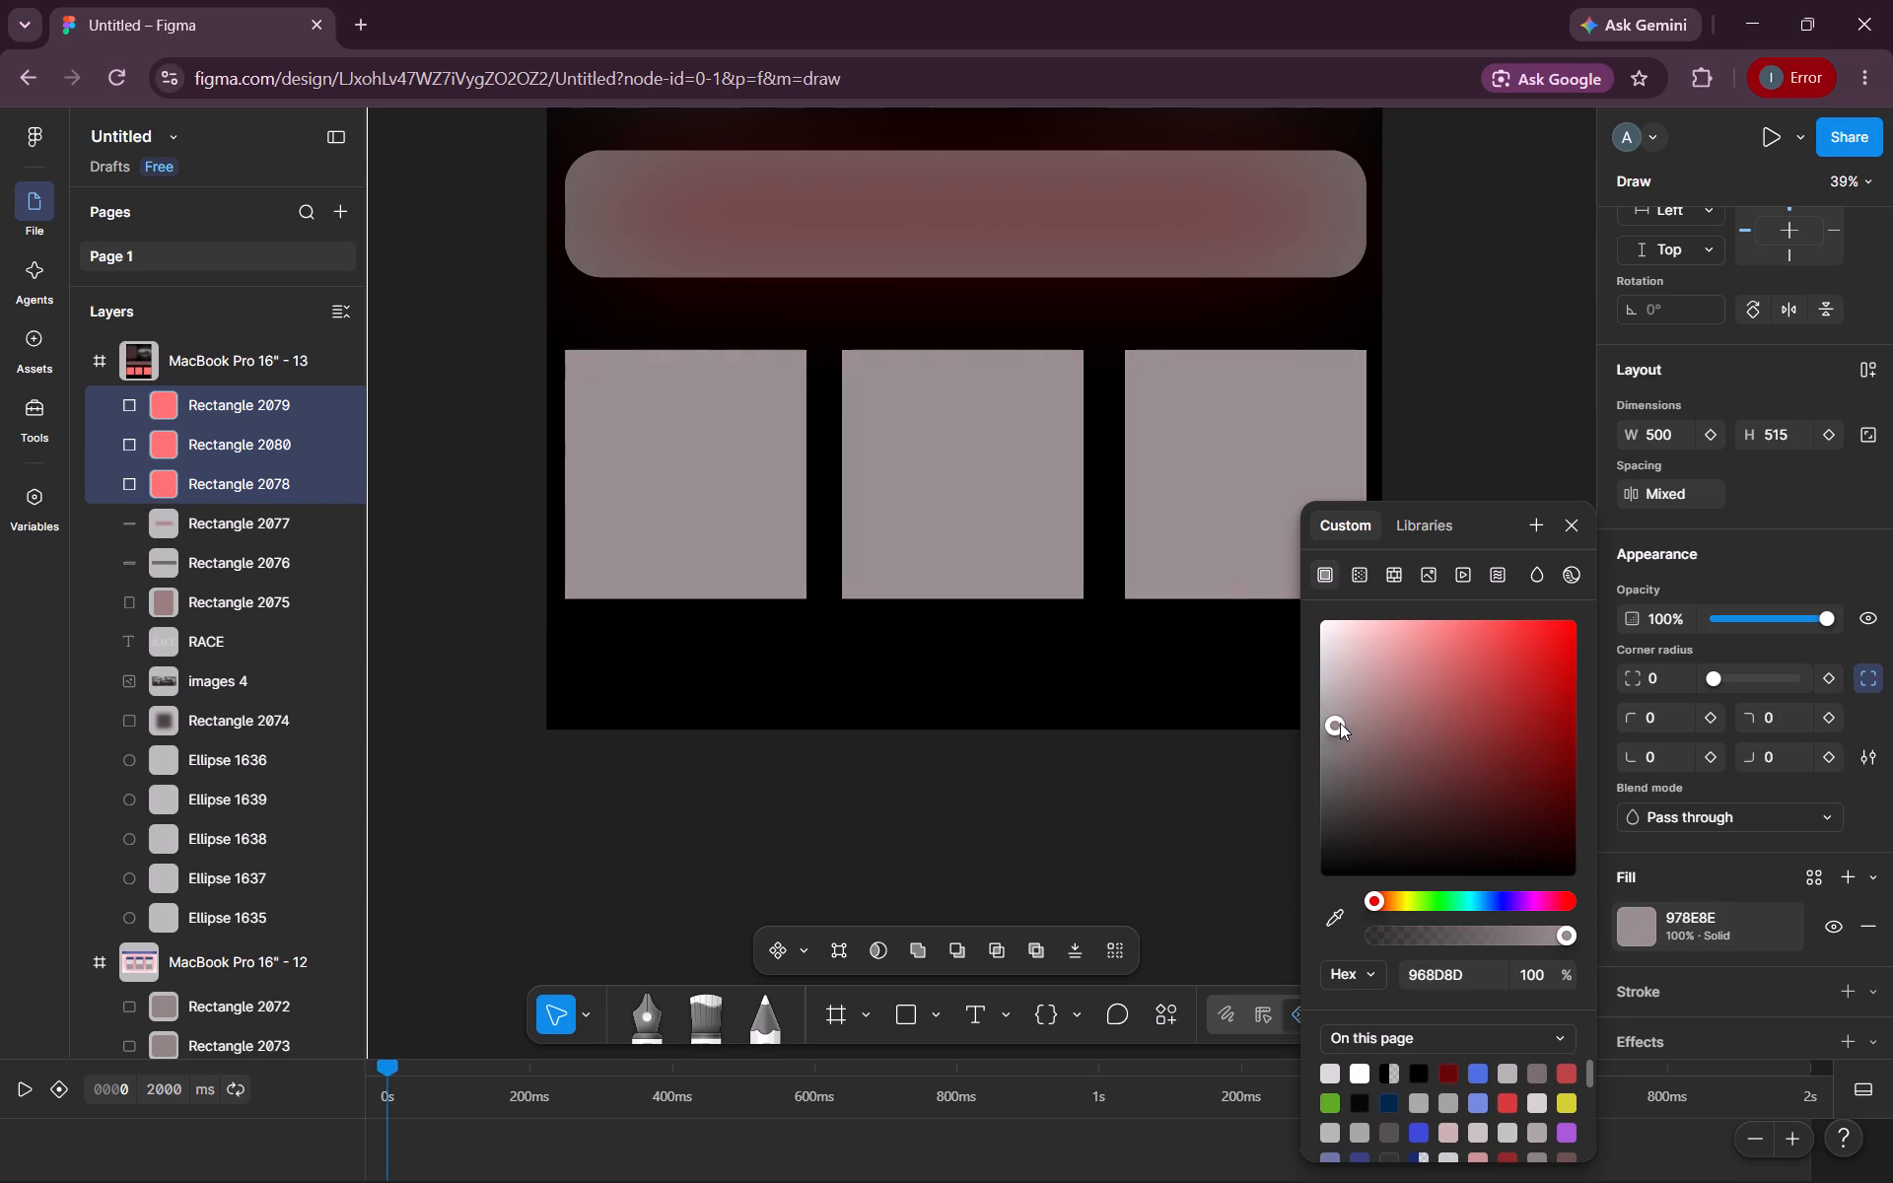
pyautogui.moveTo(1340, 723); pyautogui.dragTo(1343, 736)
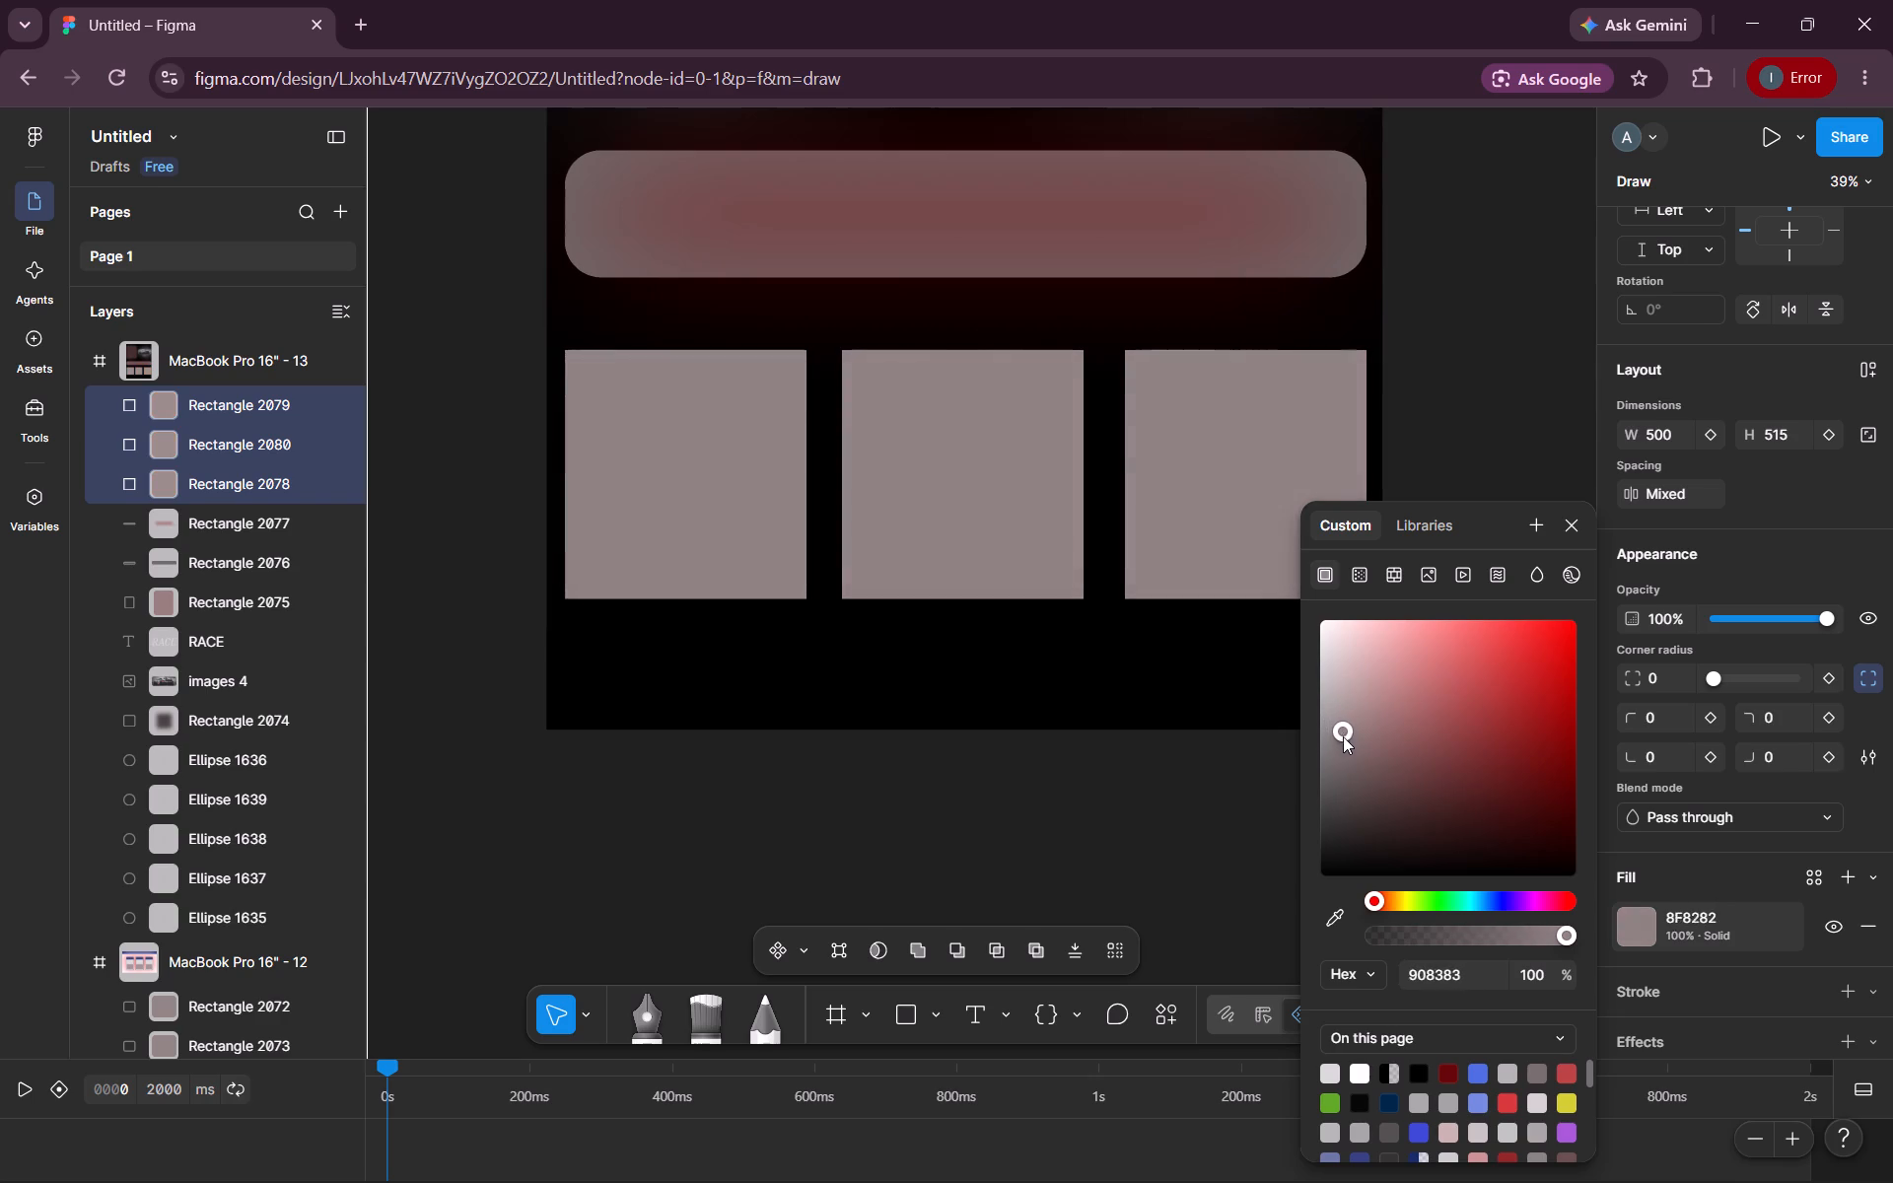
pyautogui.moveTo(1343, 736); pyautogui.dragTo(1338, 699)
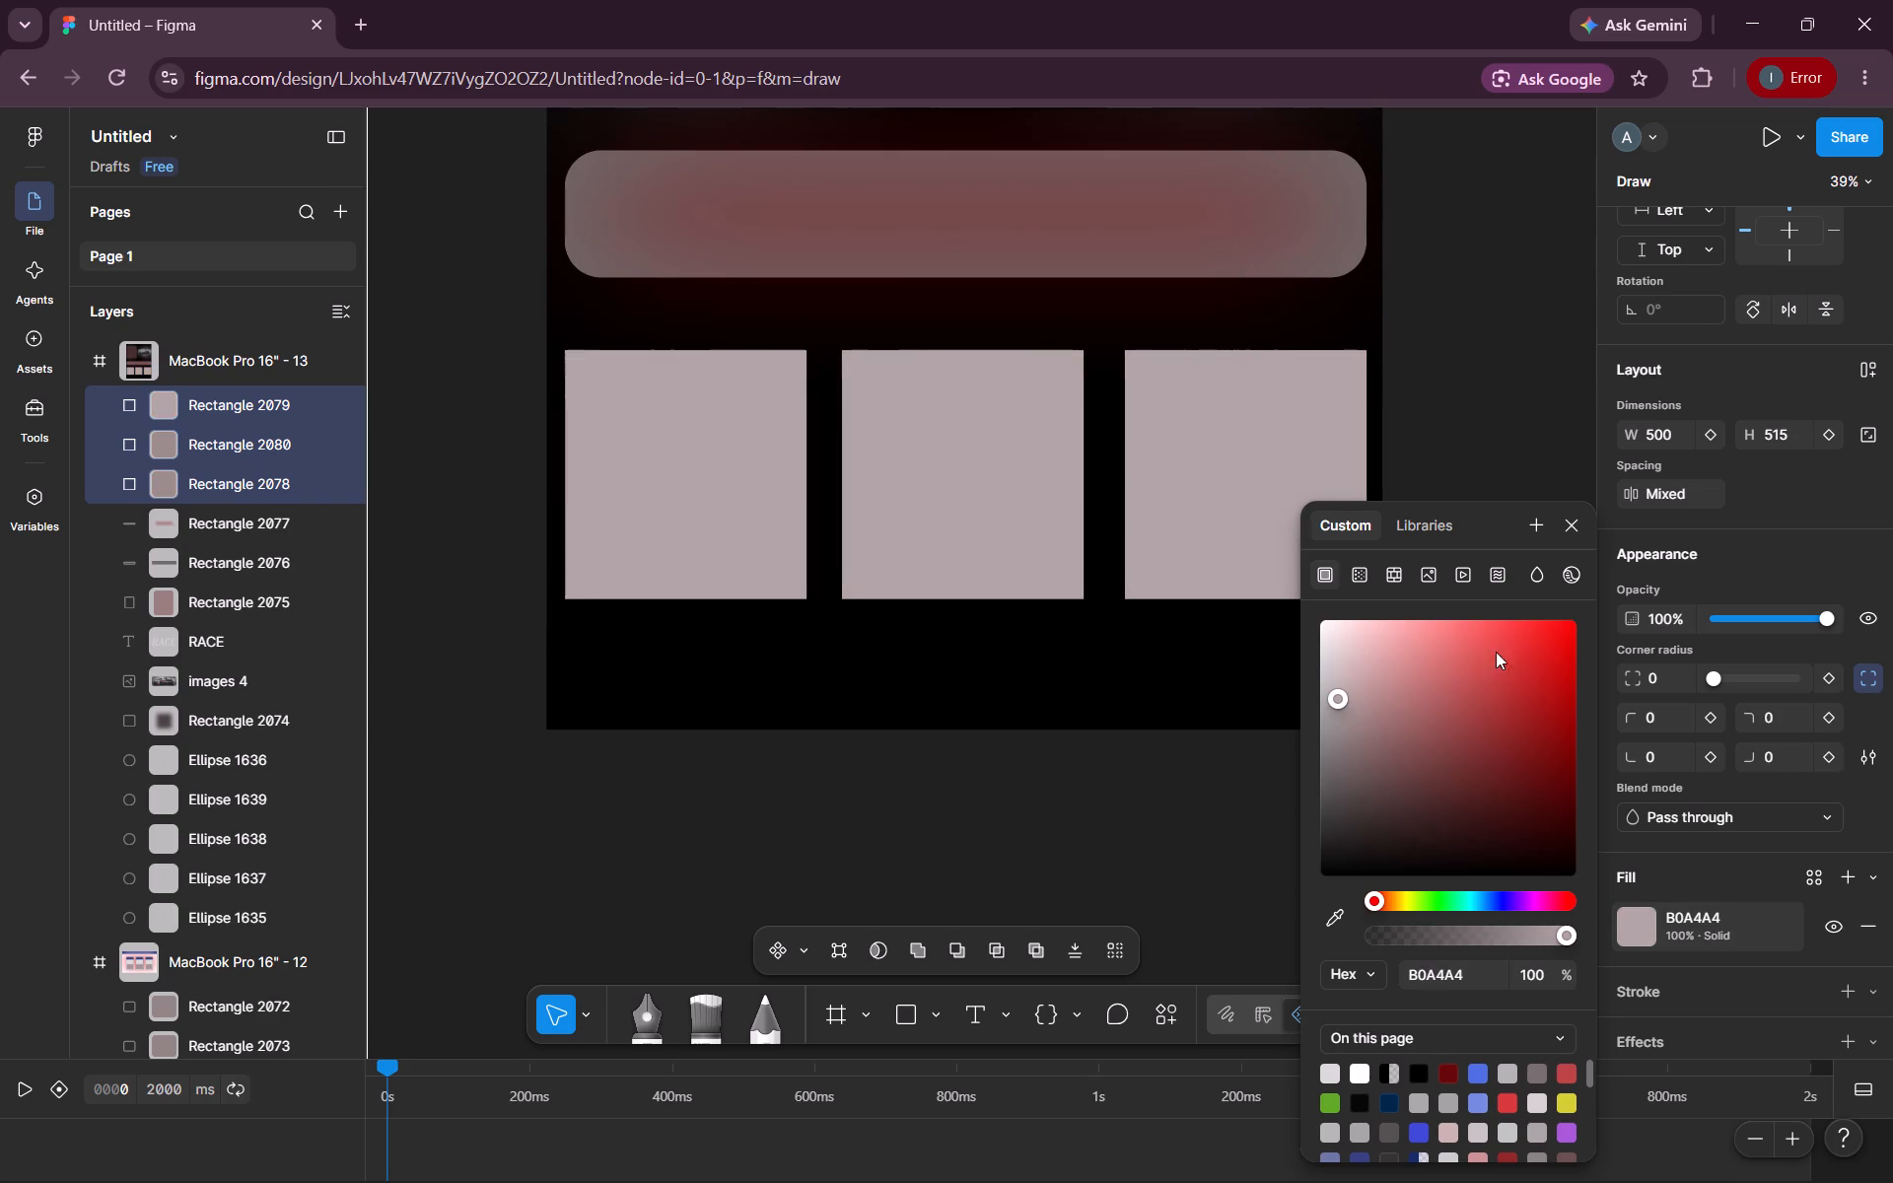
pyautogui.click(1718, 570)
# Round the corners of the three cards with a radius of 75.
pyautogui.scroll(-2, 1718, 570)
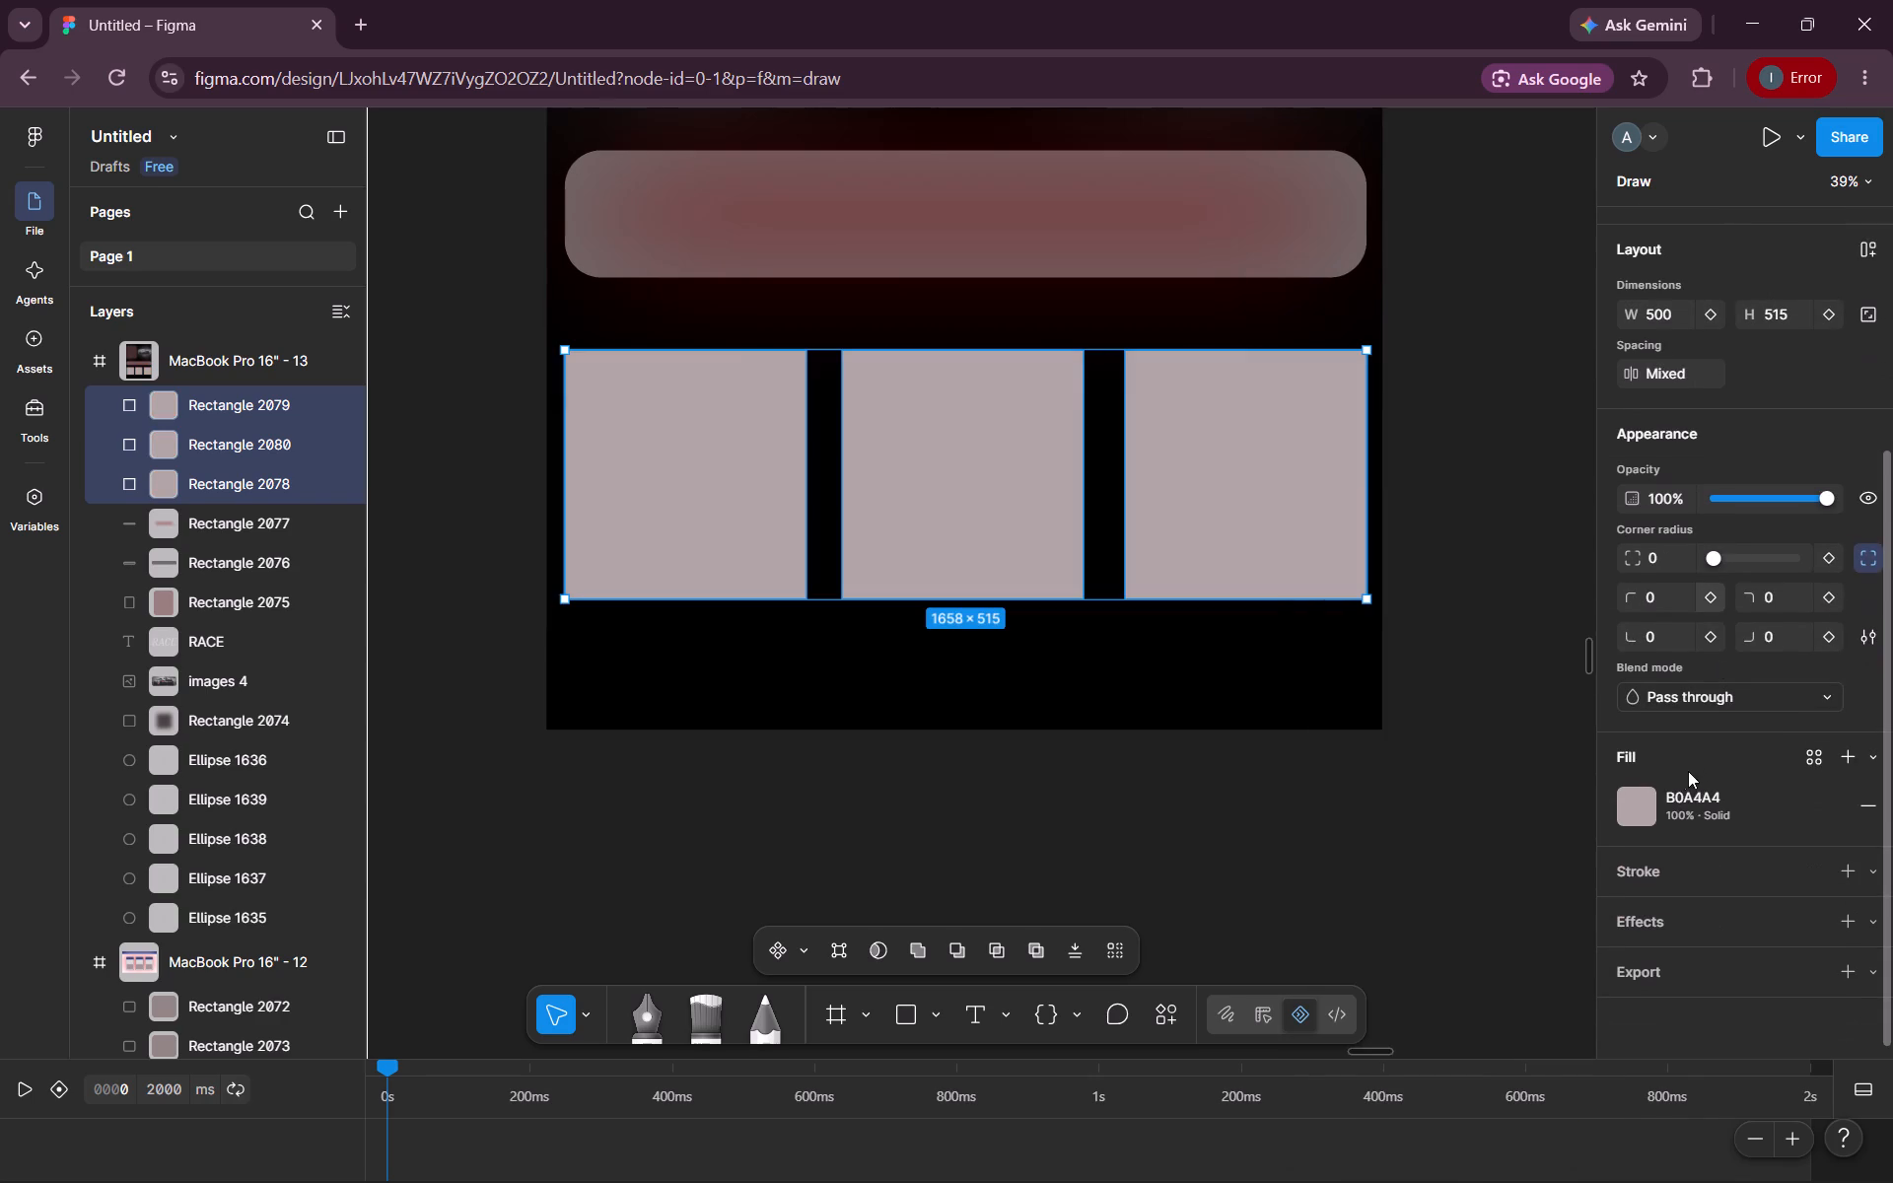
pyautogui.doubleClick(1667, 552)
pyautogui.write('75')
pyautogui.press('Return')
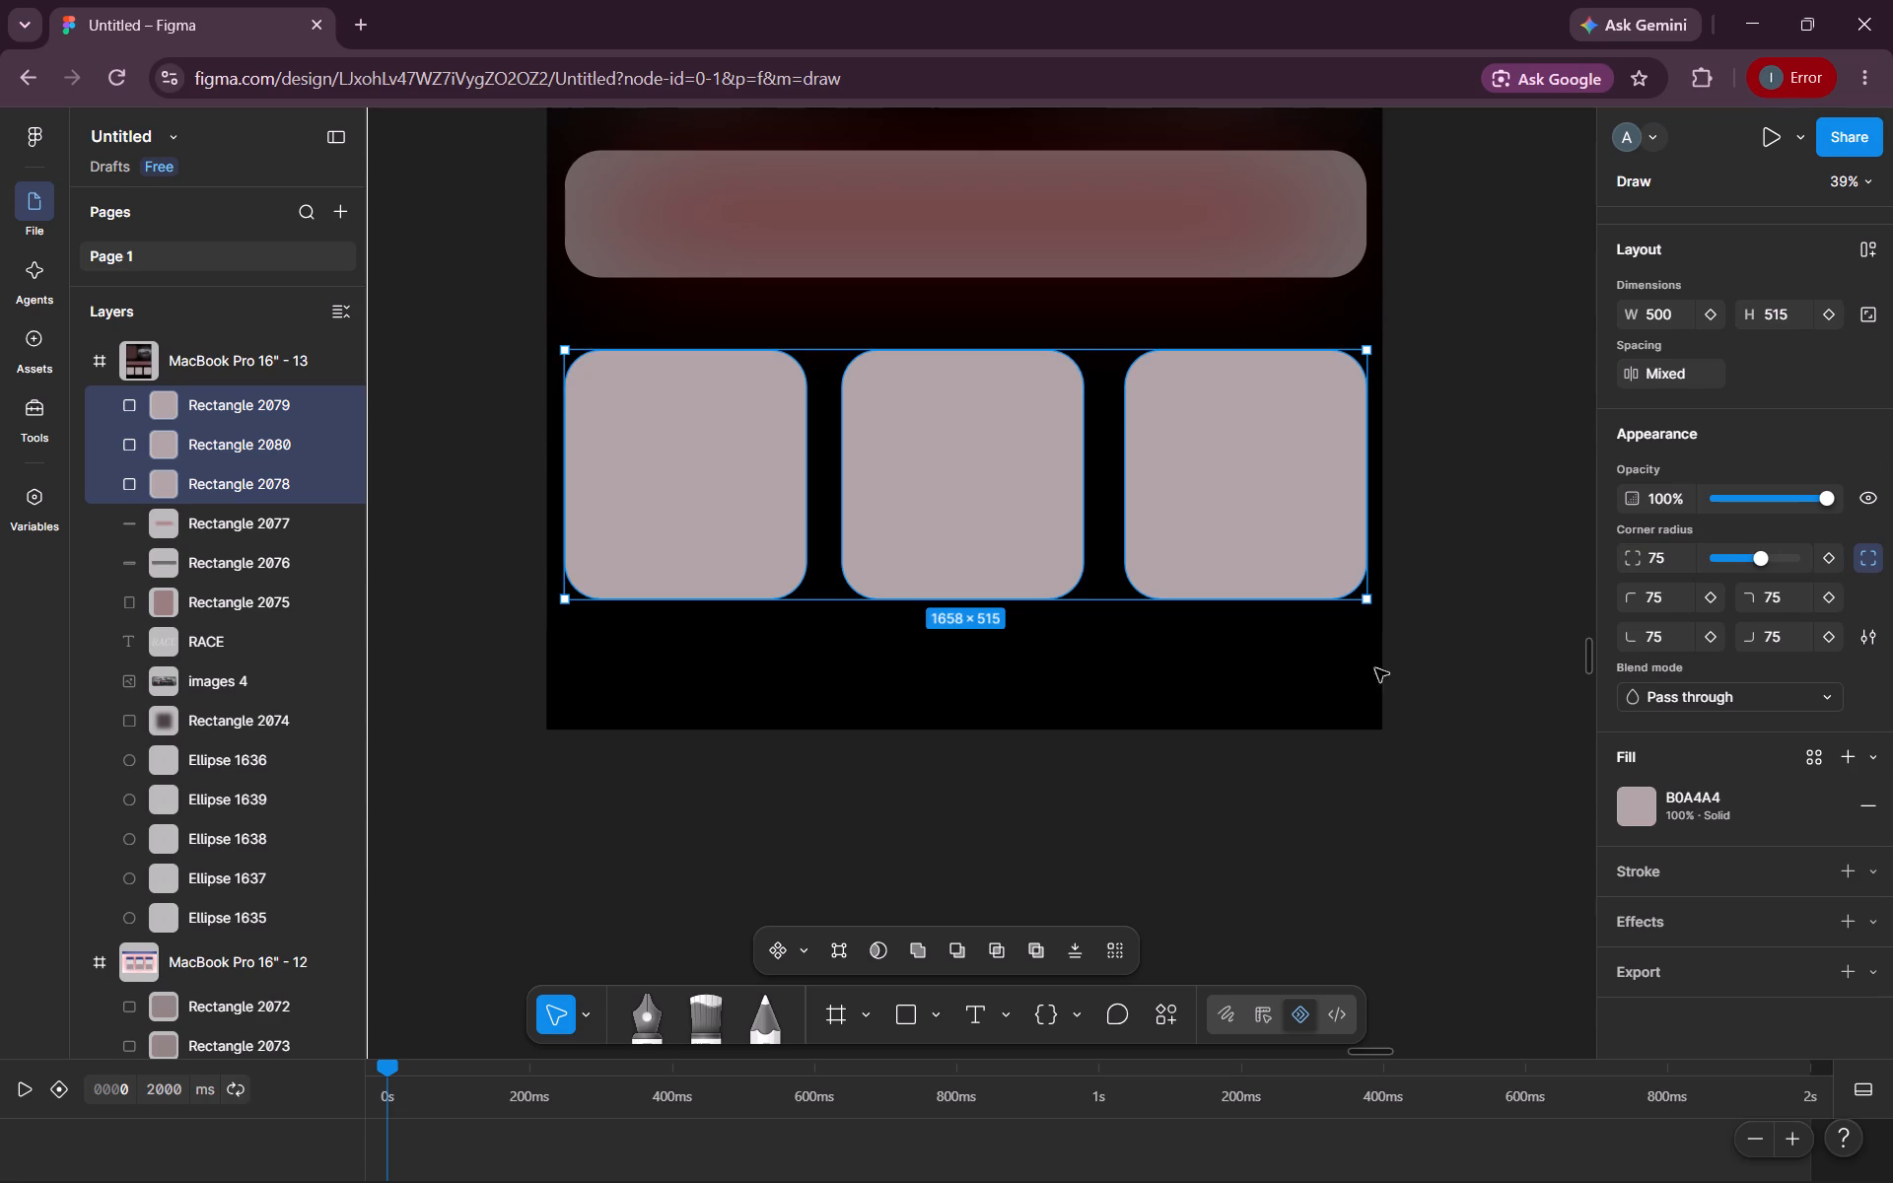
# Move the tall dark-red rounded panel straight down, closer to the red-glowing bar.
pyautogui.click(1392, 688)
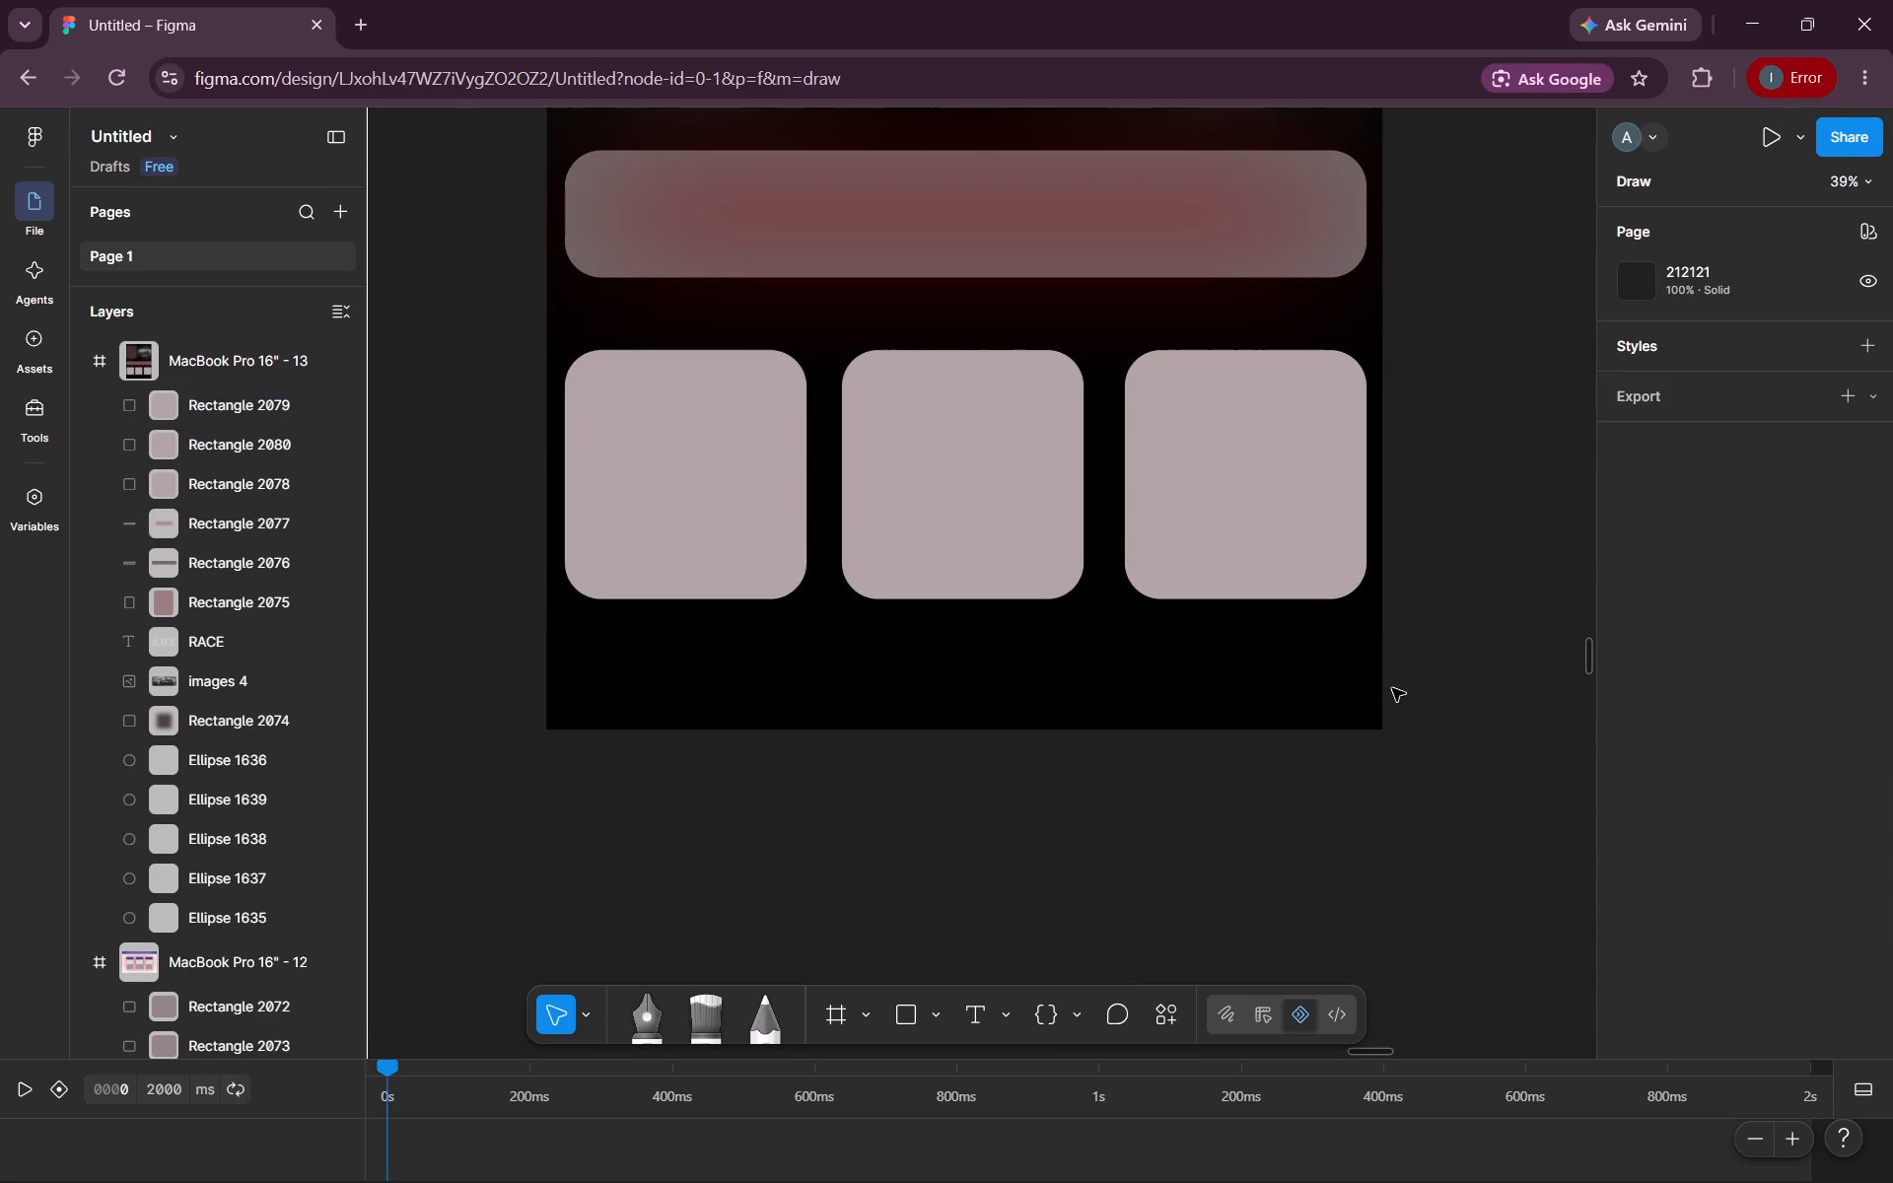
pyautogui.scroll(1, 1392, 688)
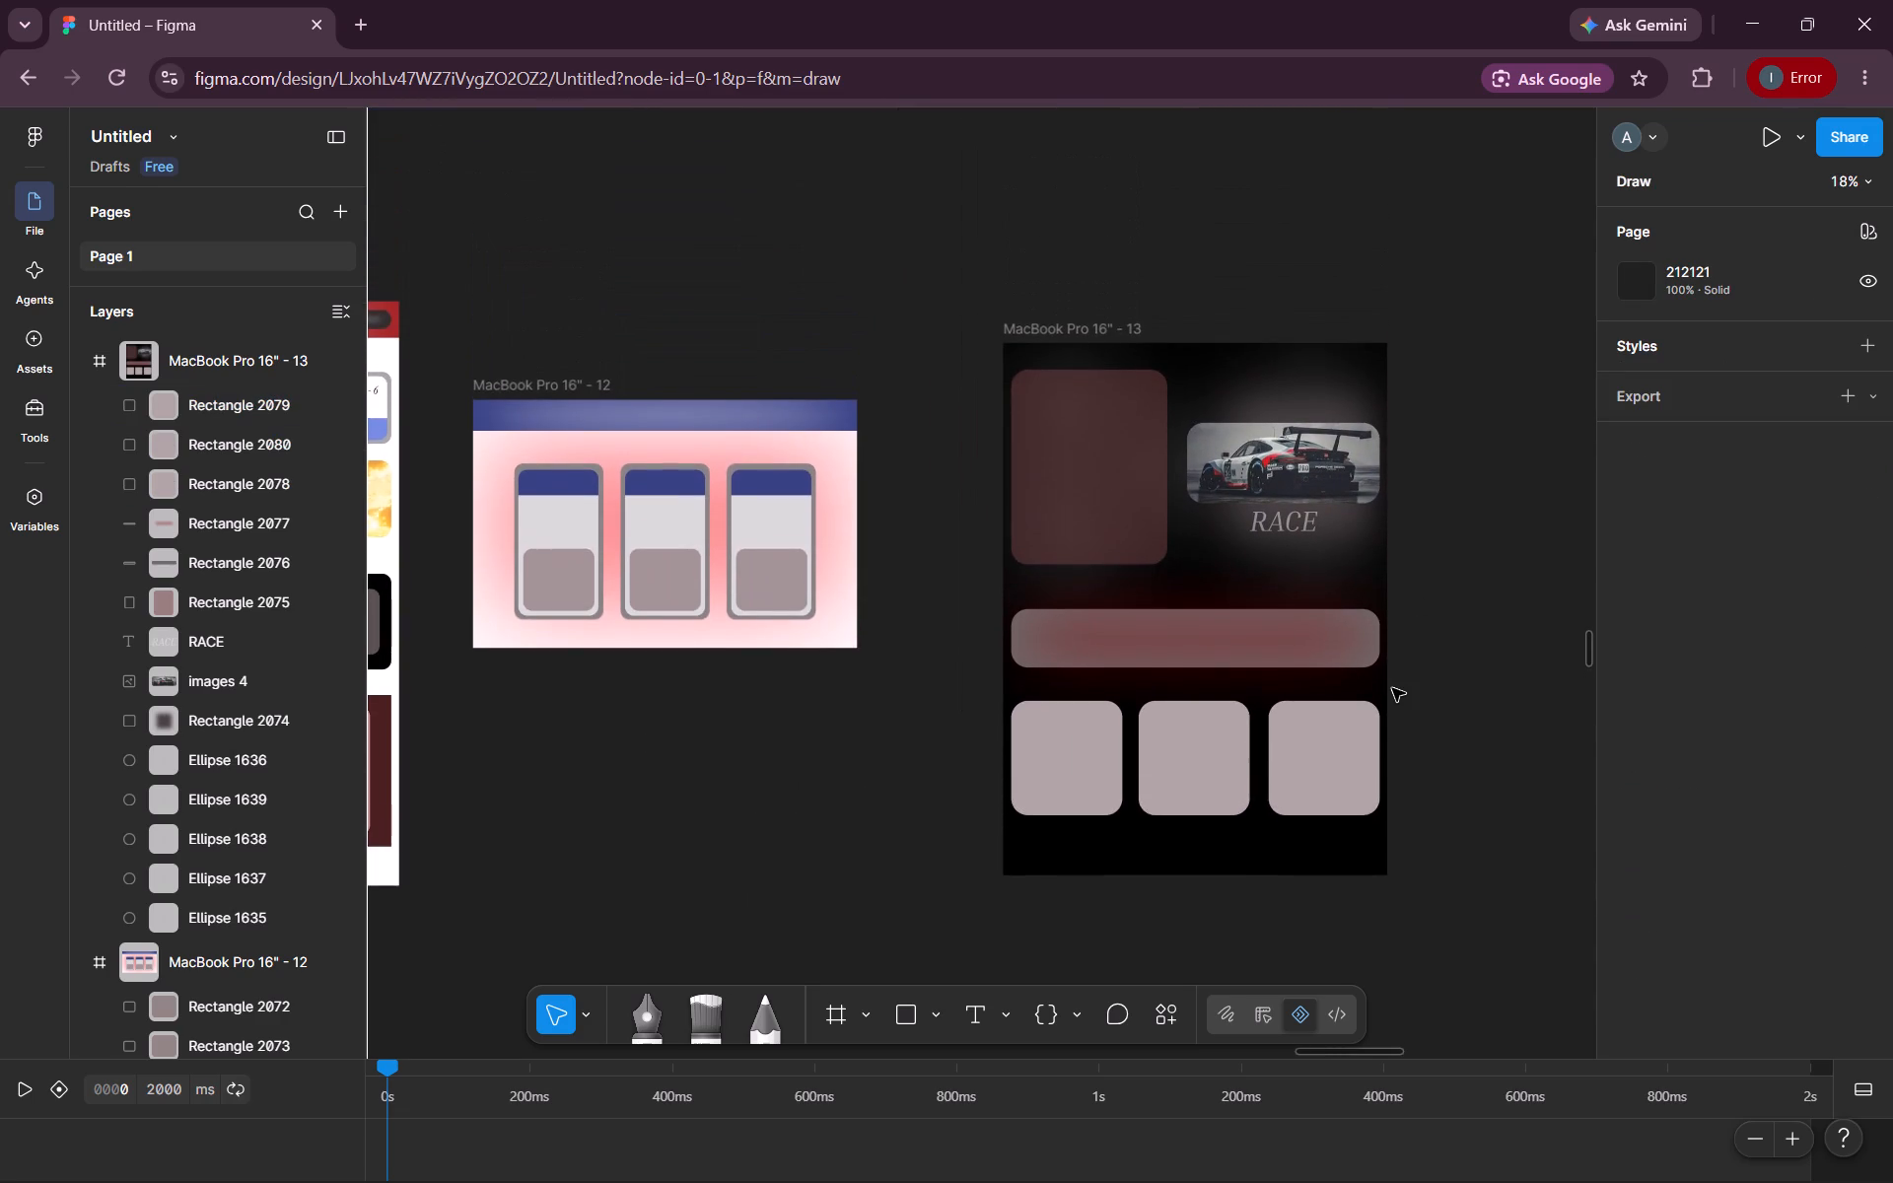
pyautogui.scroll(1, 1392, 688)
pyautogui.hscroll(-1, 1392, 688)
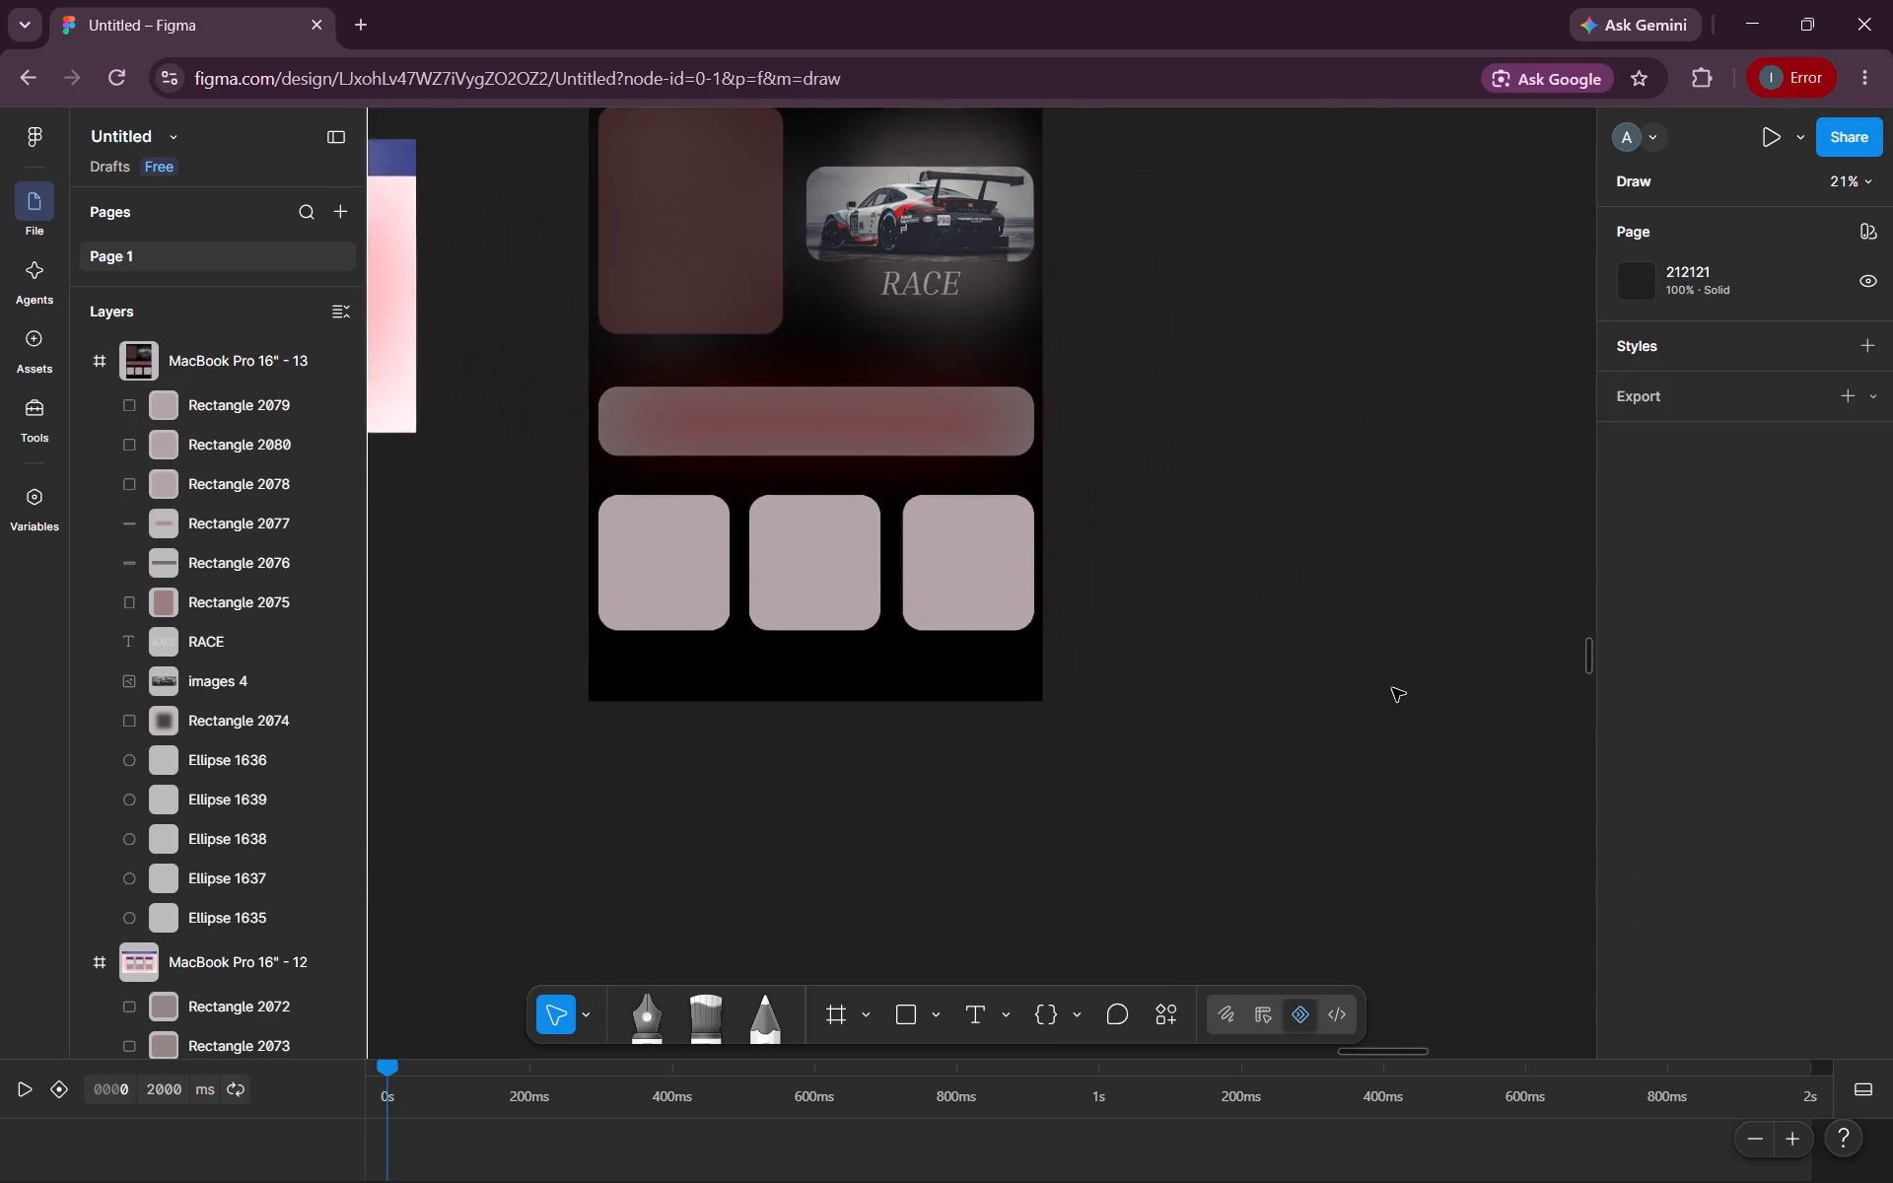
pyautogui.scroll(3, 1392, 688)
pyautogui.hscroll(3, 1392, 688)
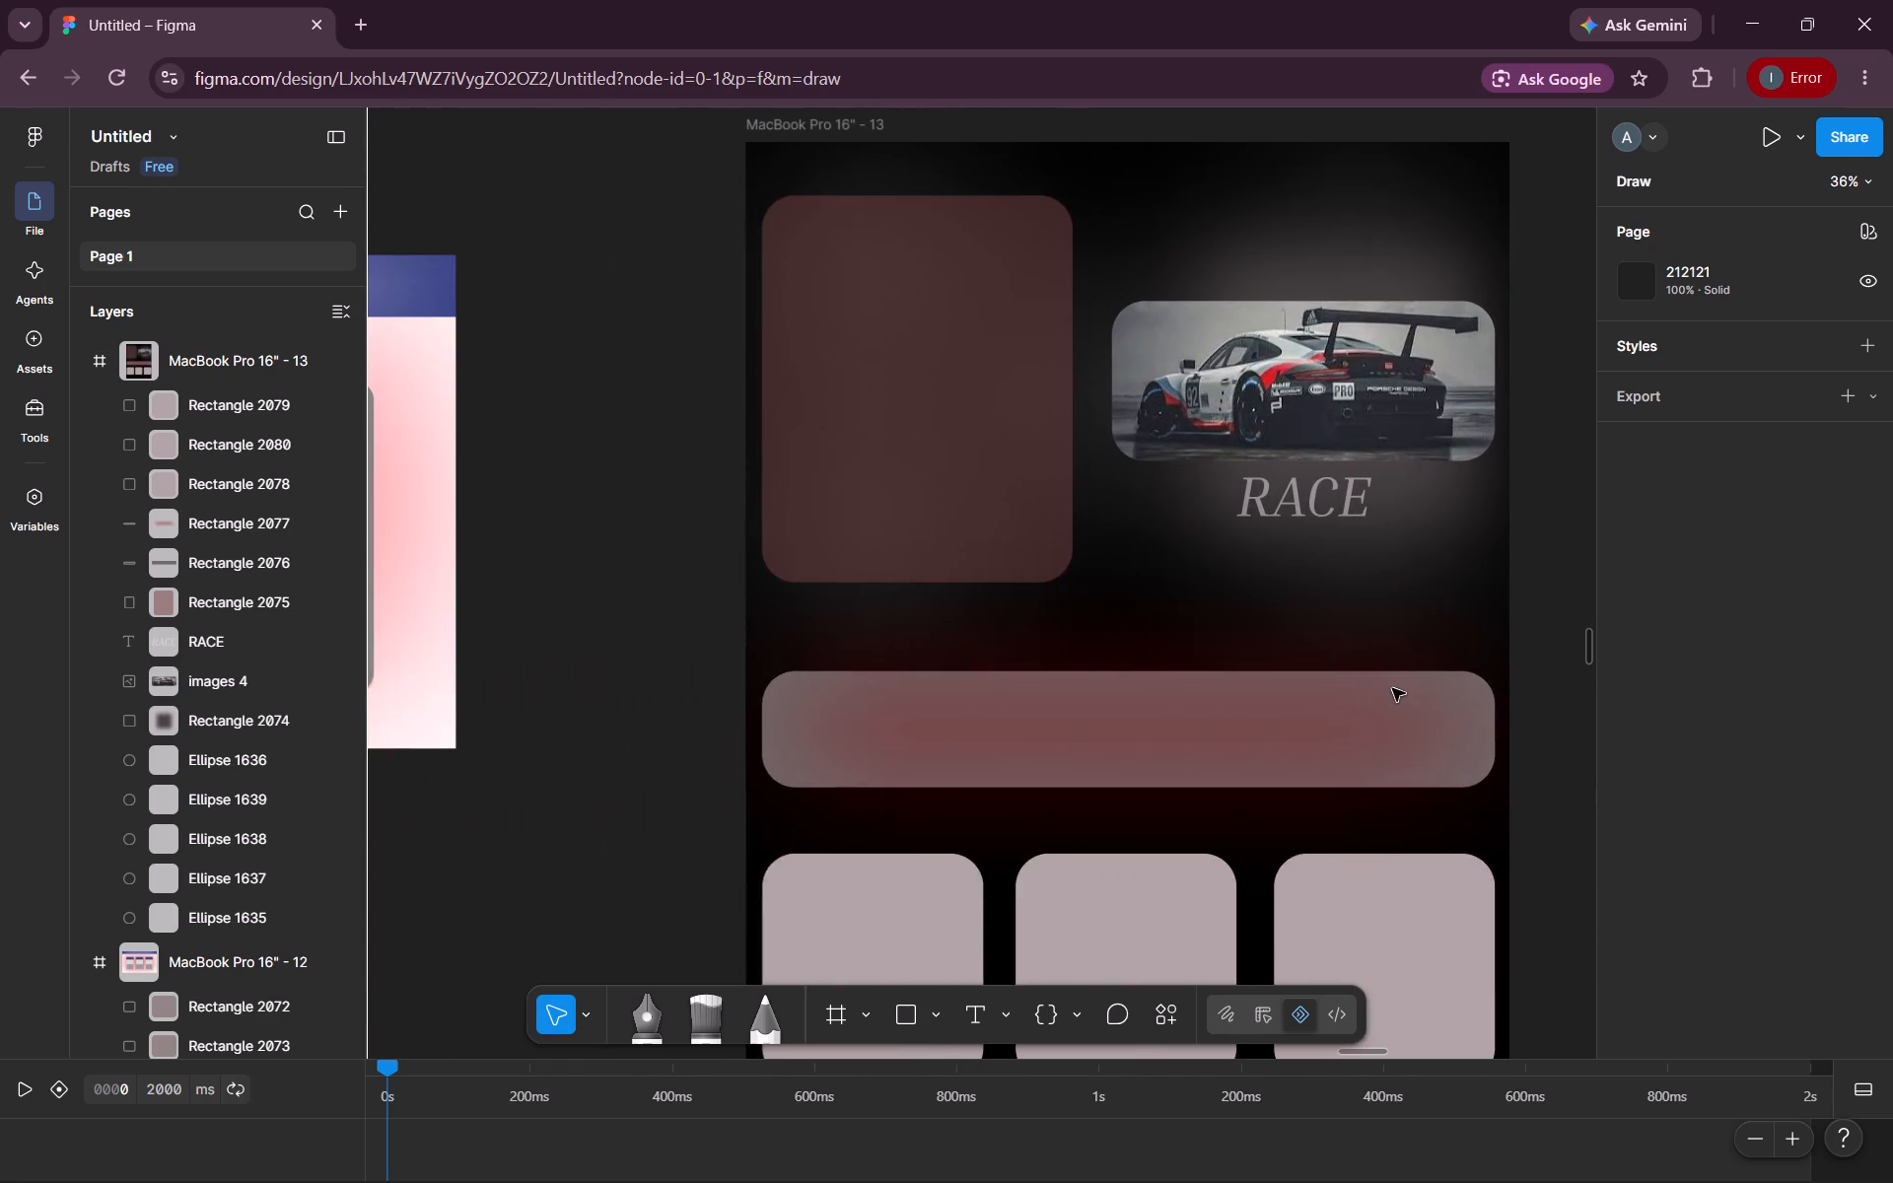
pyautogui.scroll(2, 1392, 688)
pyautogui.scroll(-1, 1392, 688)
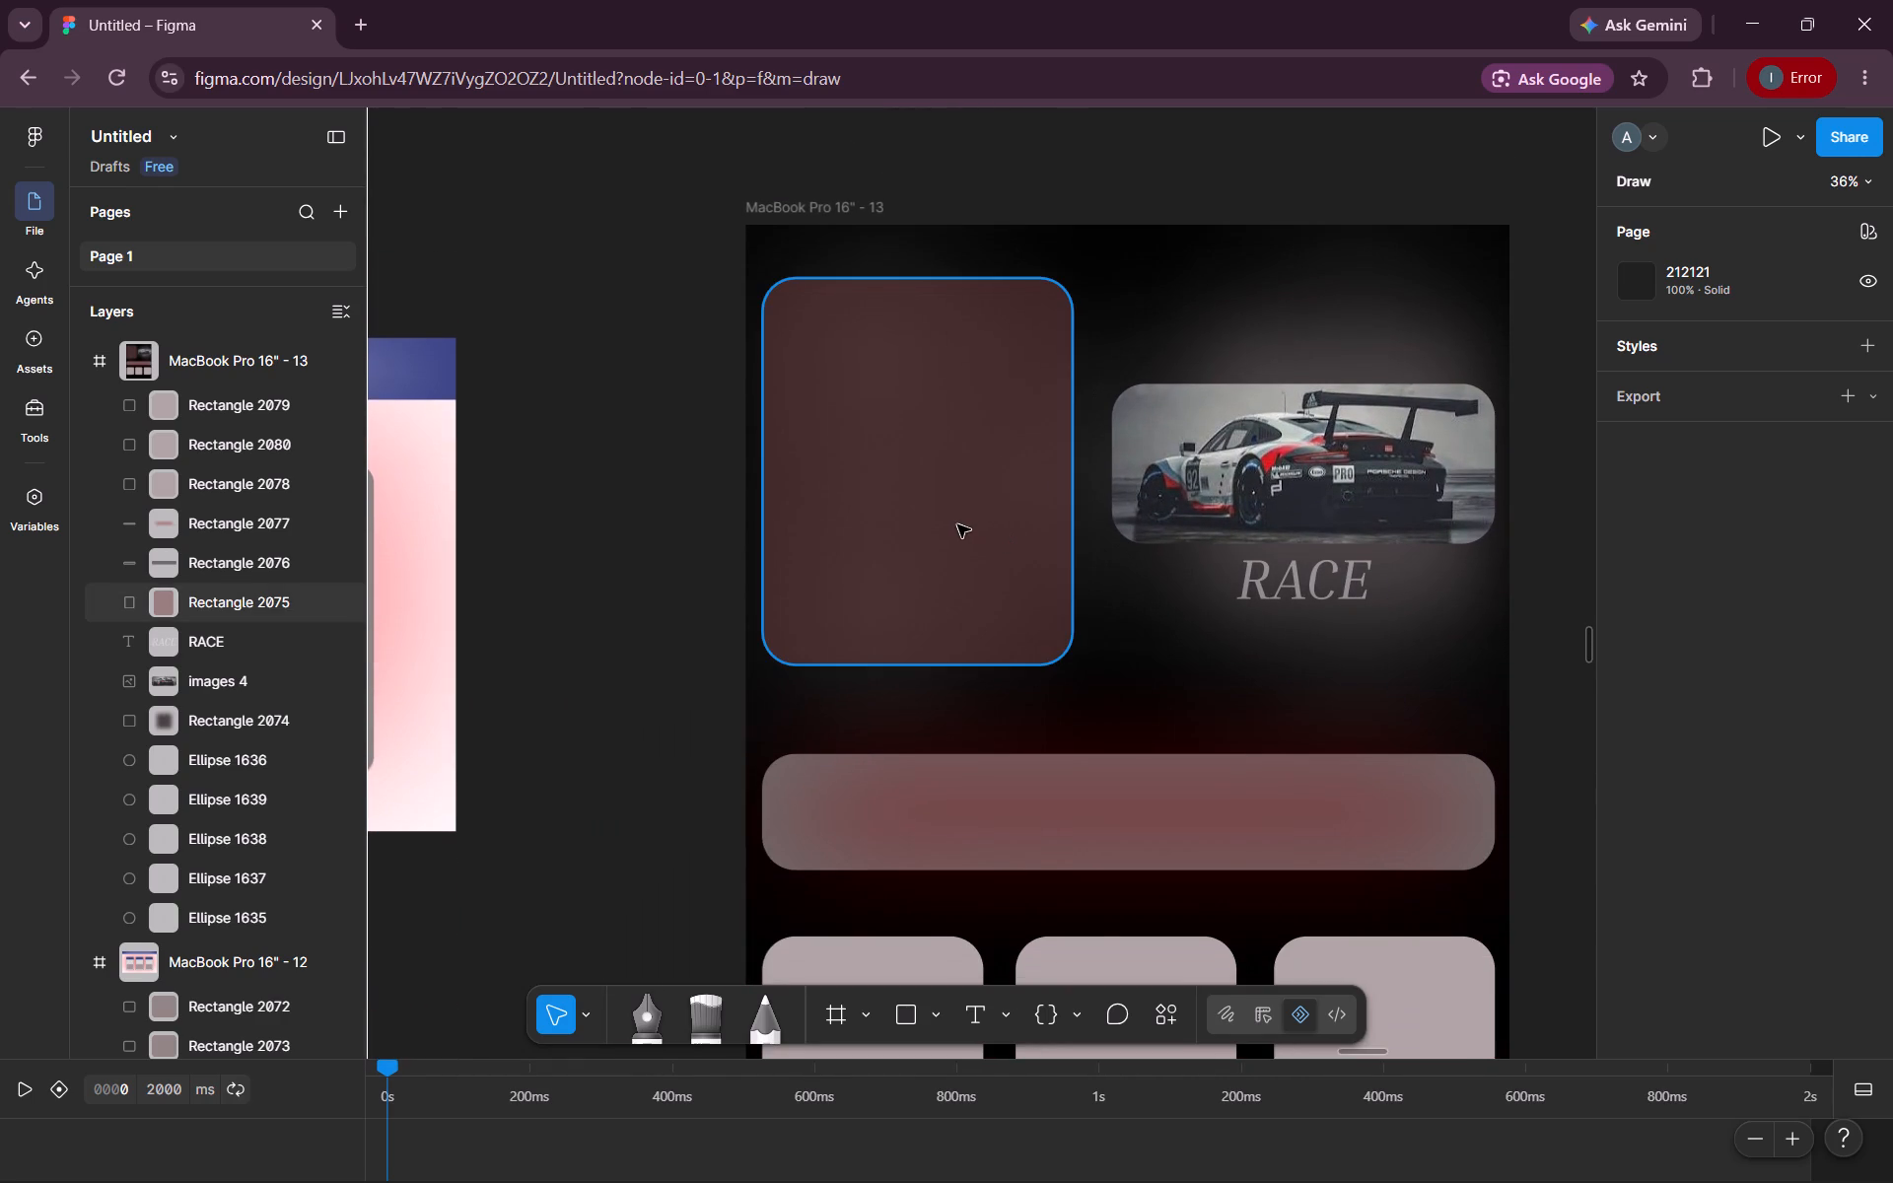
pyautogui.moveTo(954, 524); pyautogui.dragTo(953, 577)
# Move the car image, the RACE text and the blurred glow rectangle behind them down together.
pyautogui.click(1272, 464)
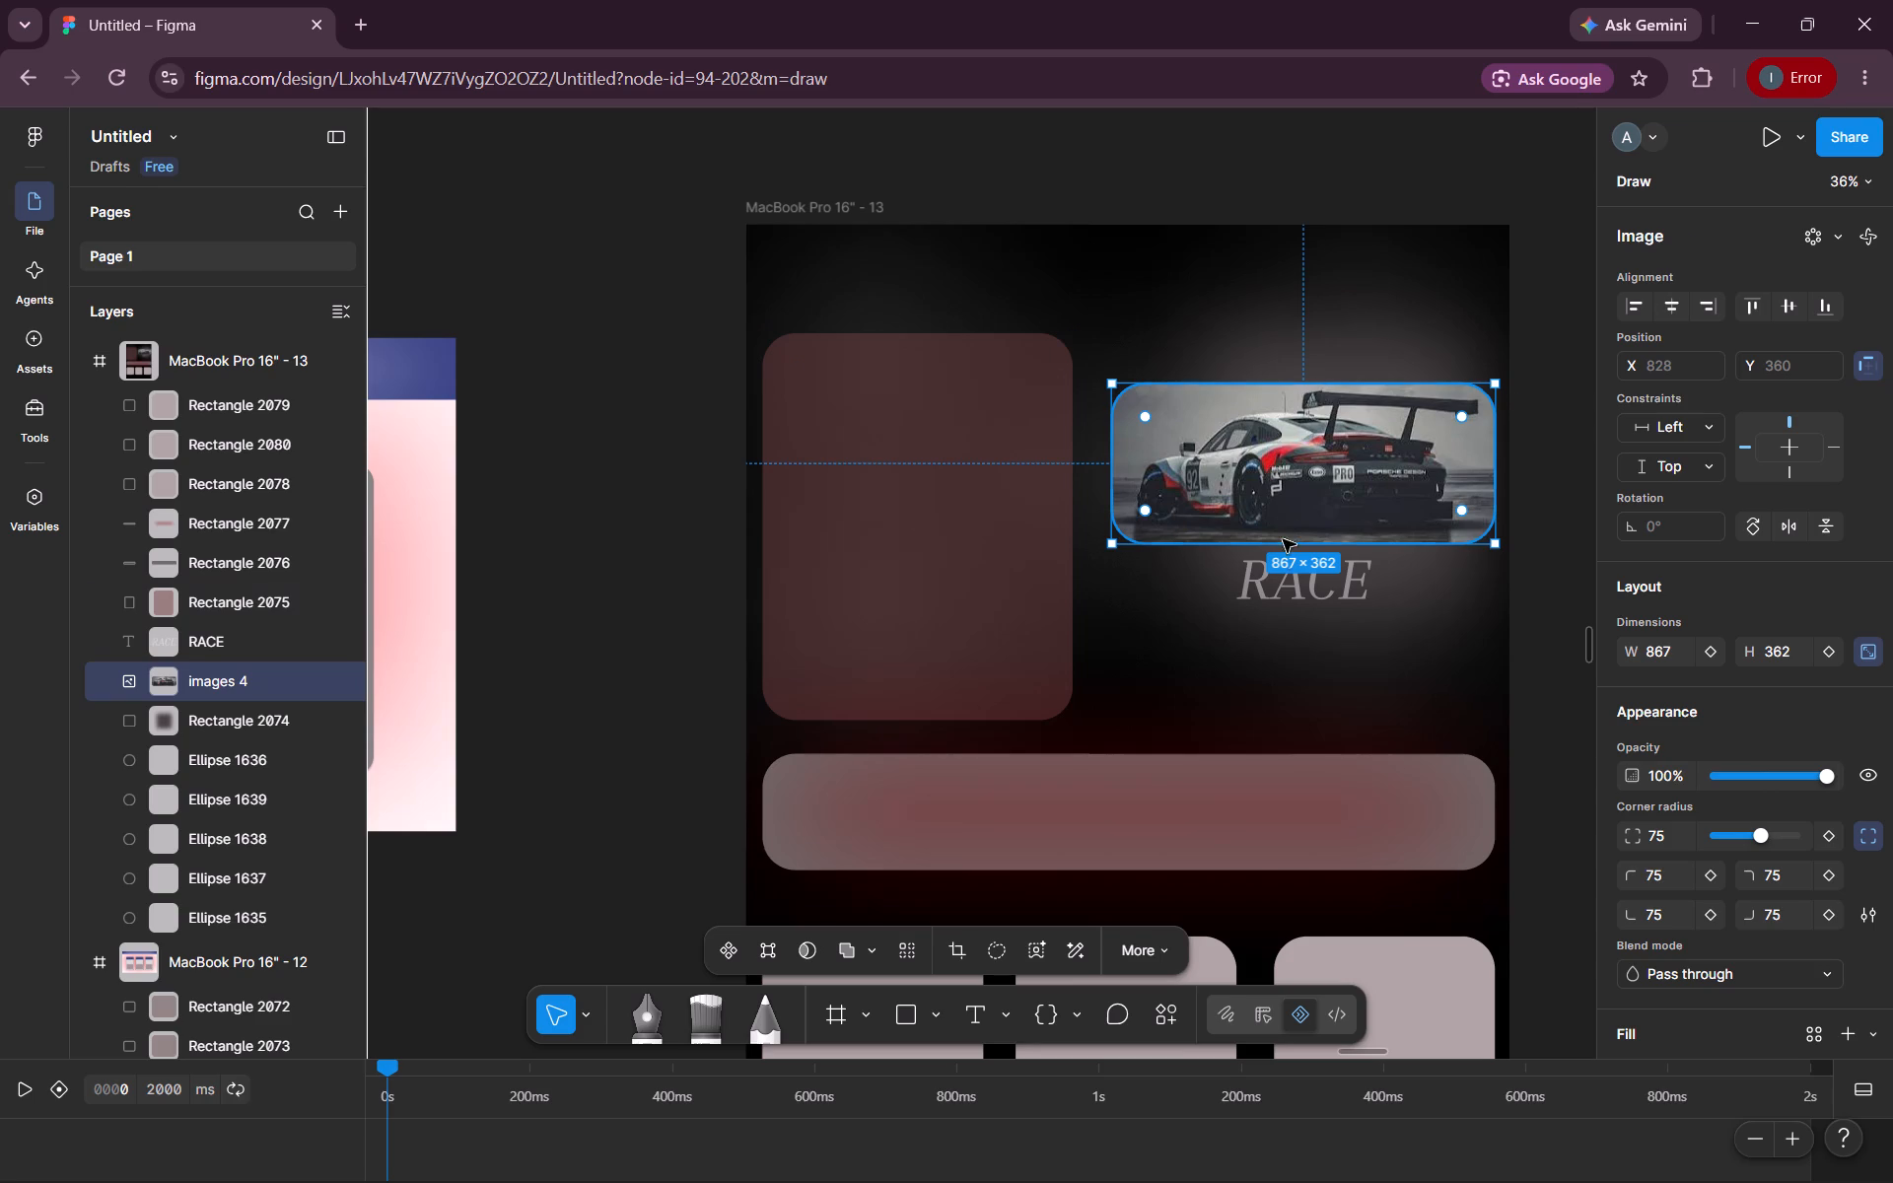
pyautogui.keyDown('shift'); pyautogui.click(1288, 588); pyautogui.keyUp('shift')
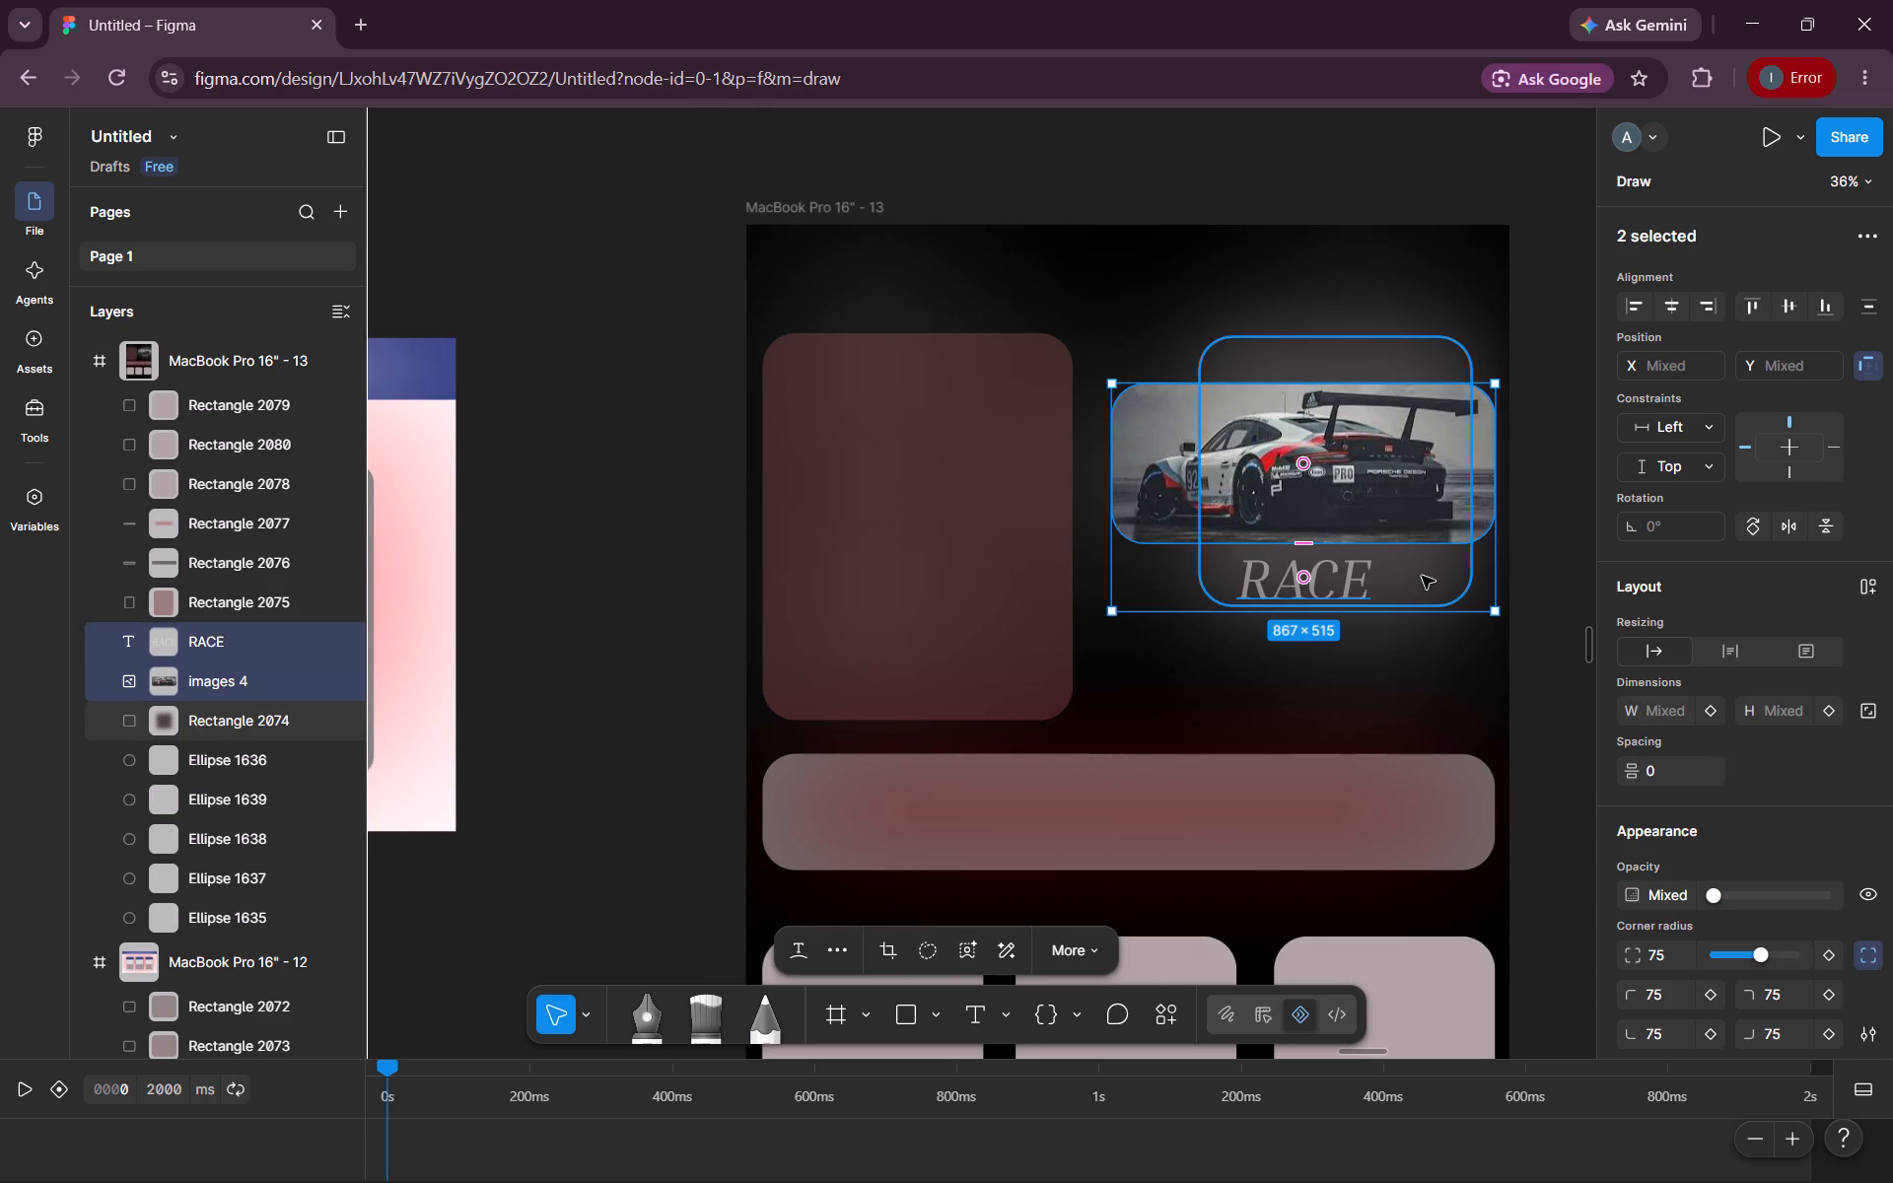
pyautogui.keyDown('shift'); pyautogui.click(1422, 576); pyautogui.keyUp('shift')
pyautogui.moveTo(1366, 485); pyautogui.dragTo(1365, 511)
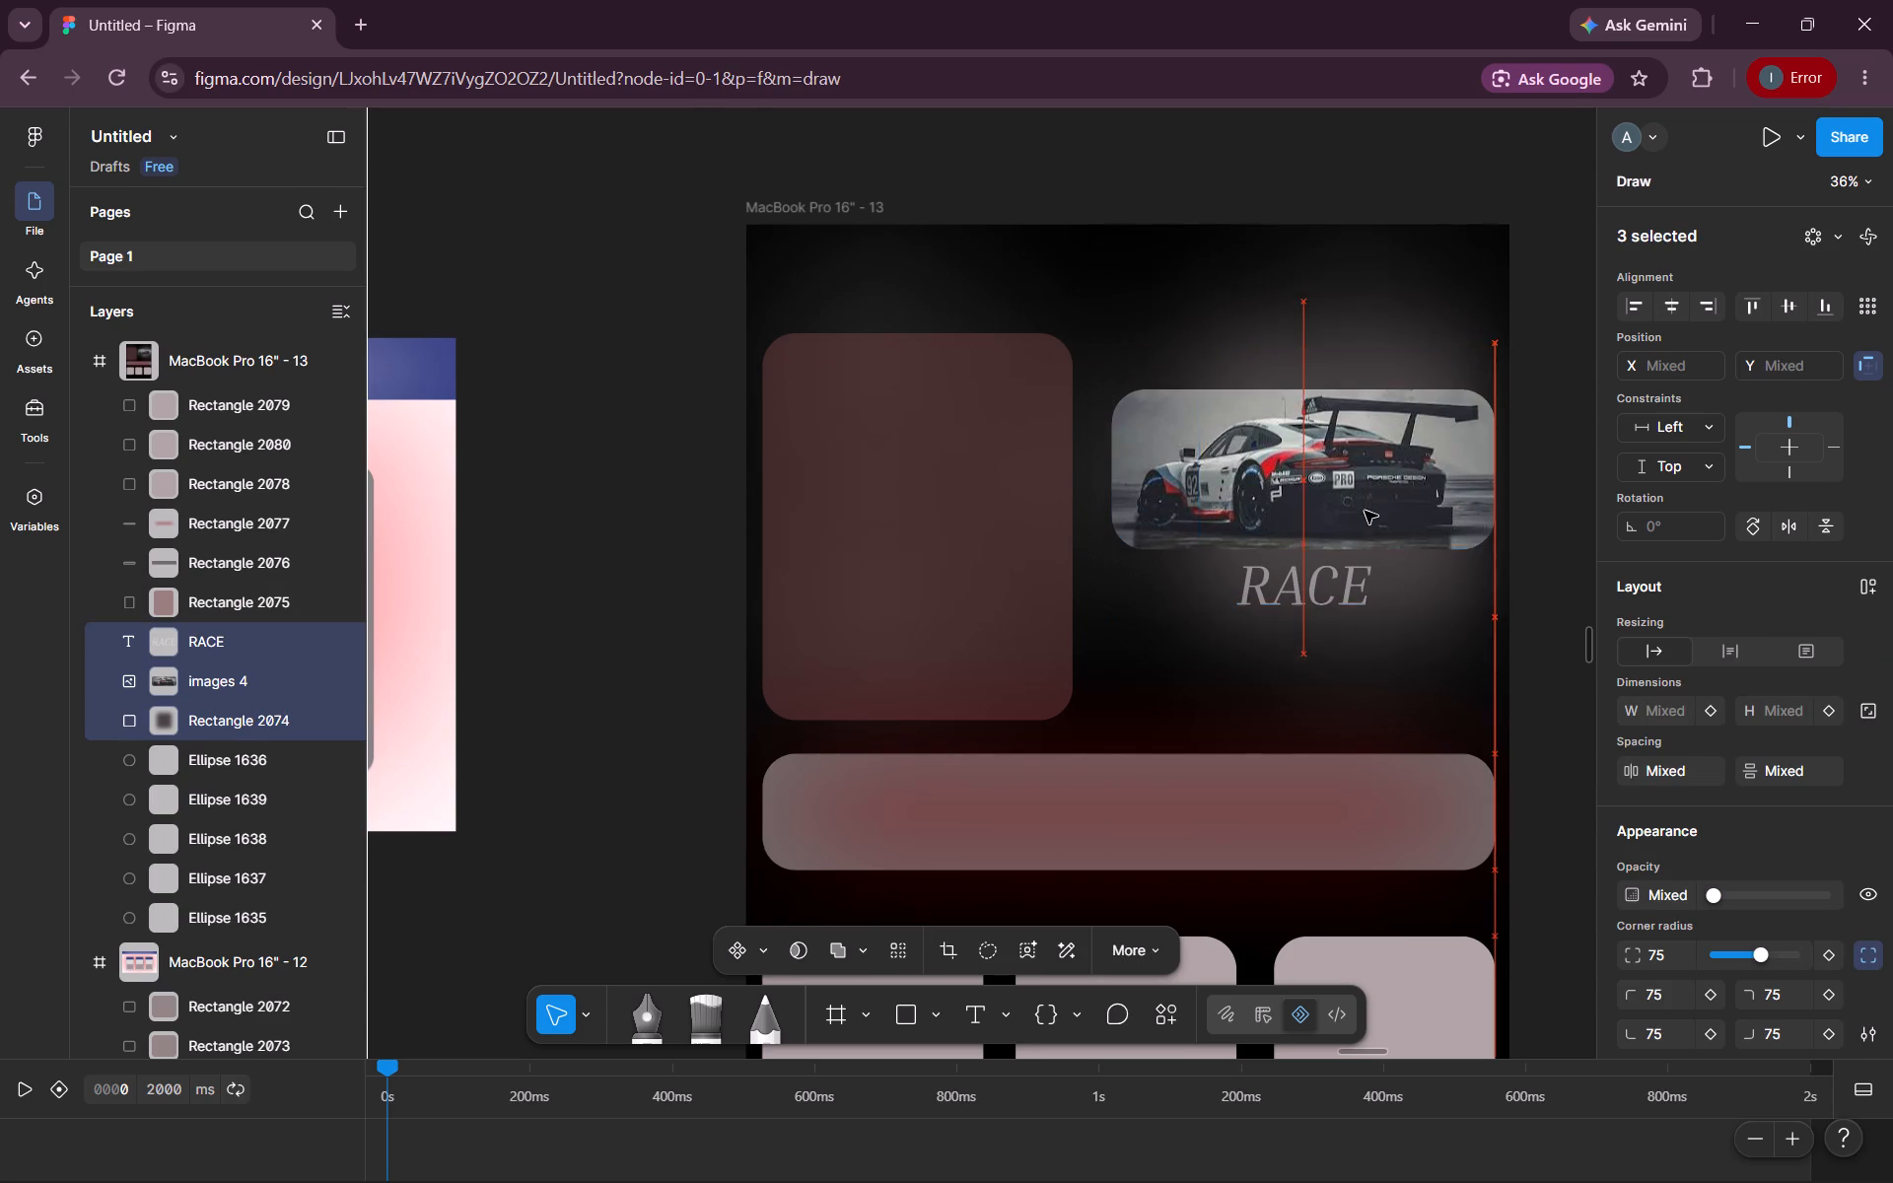
pyautogui.moveTo(1365, 511); pyautogui.dragTo(1365, 527)
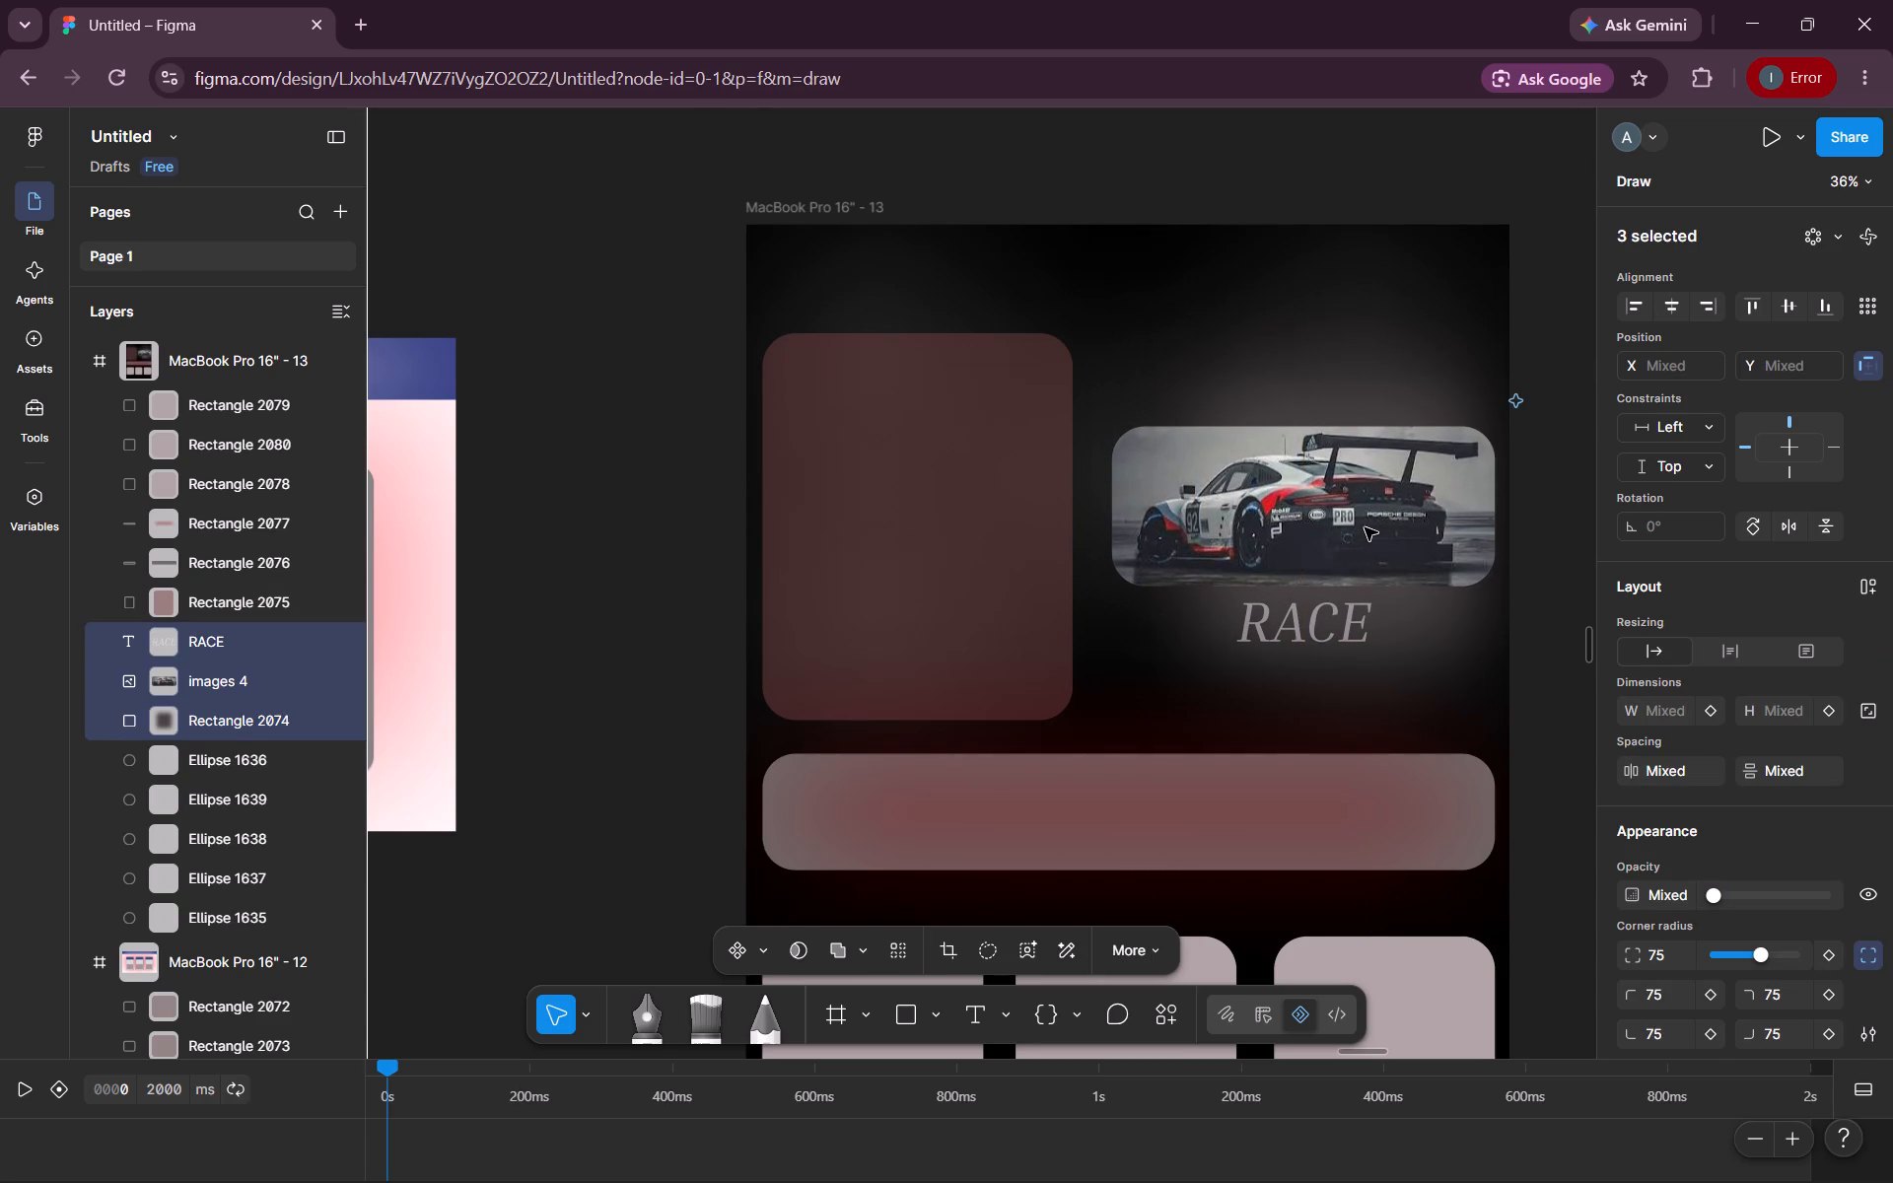
pyautogui.click(1569, 450)
# Extend the MacBook Pro 16" - 13 frame upward from its top edge to a height of about 2469.
pyautogui.scroll(1, 1569, 450)
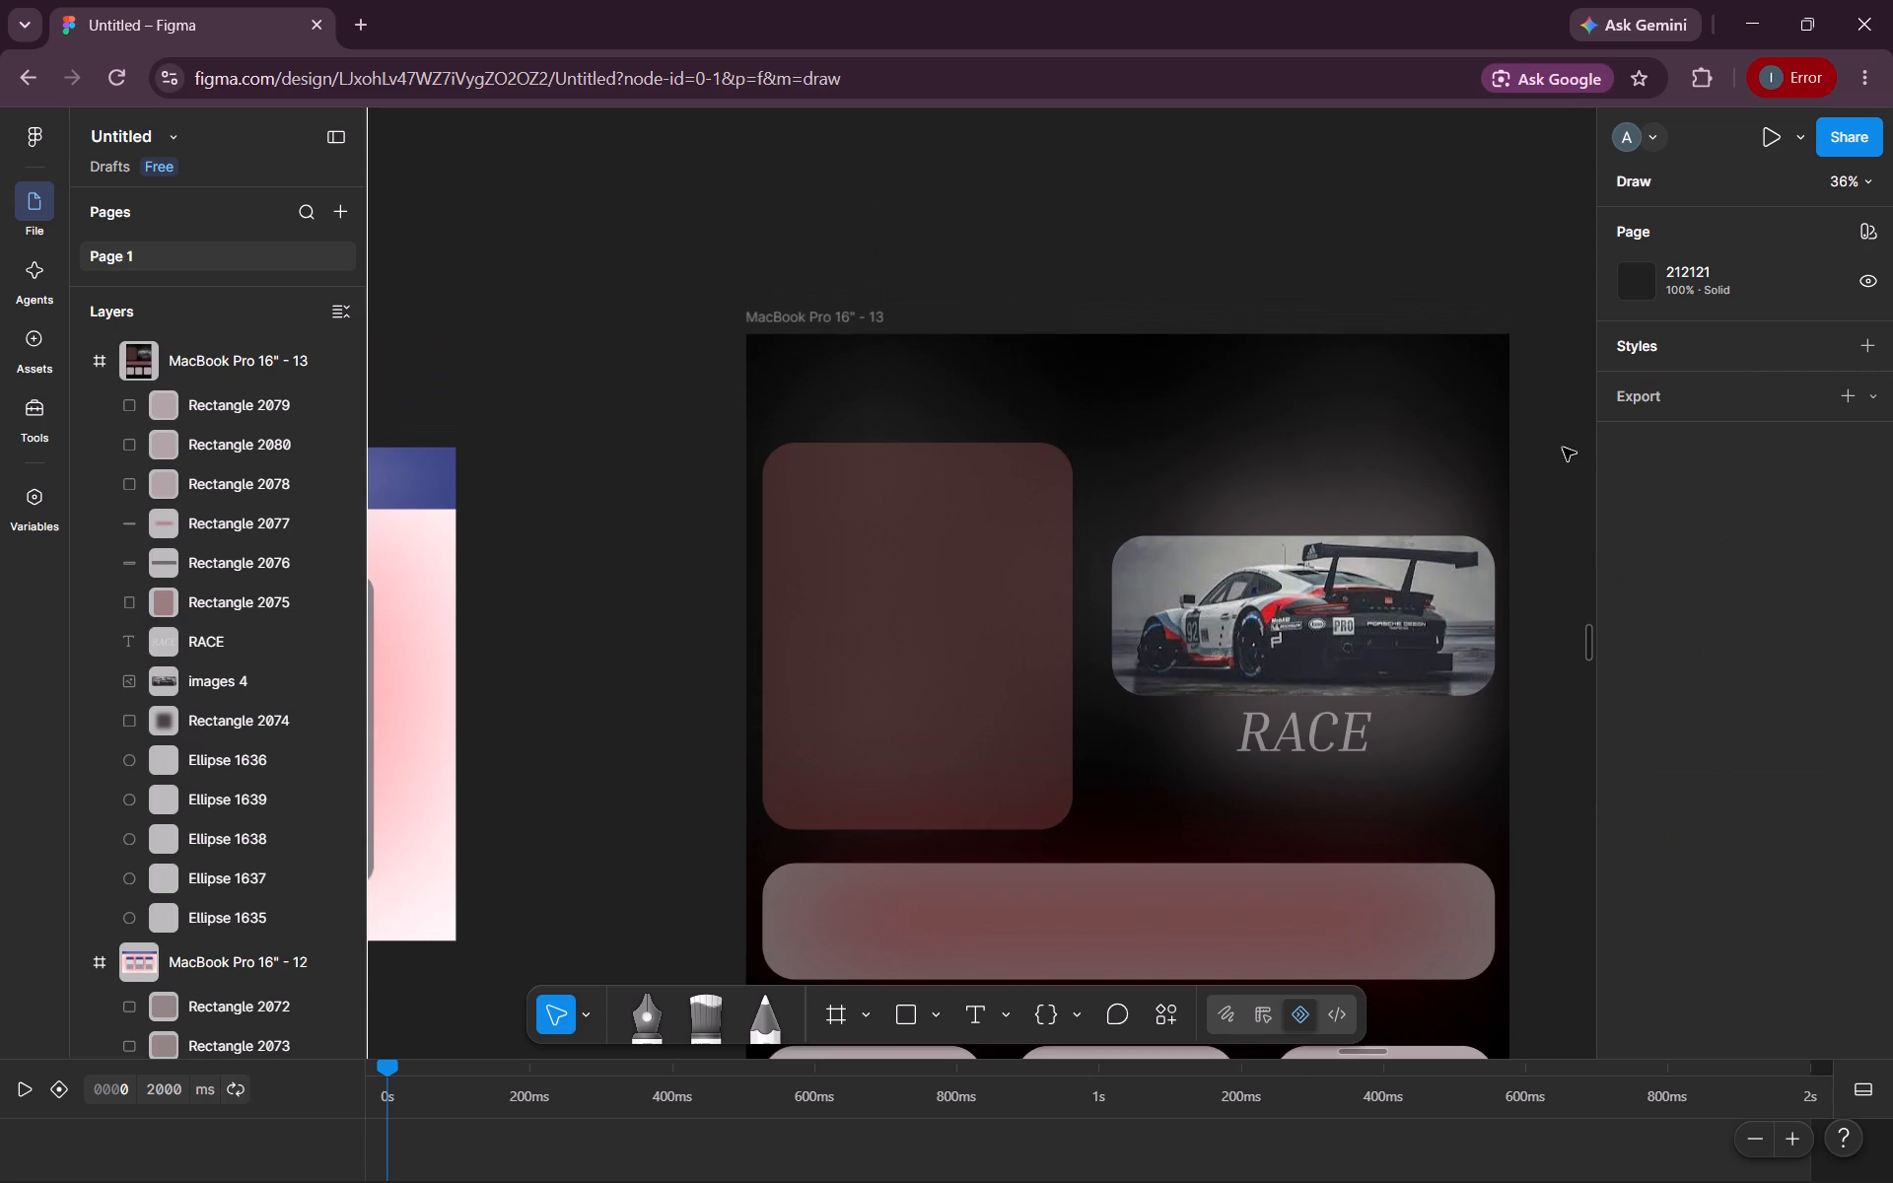
pyautogui.click(969, 352)
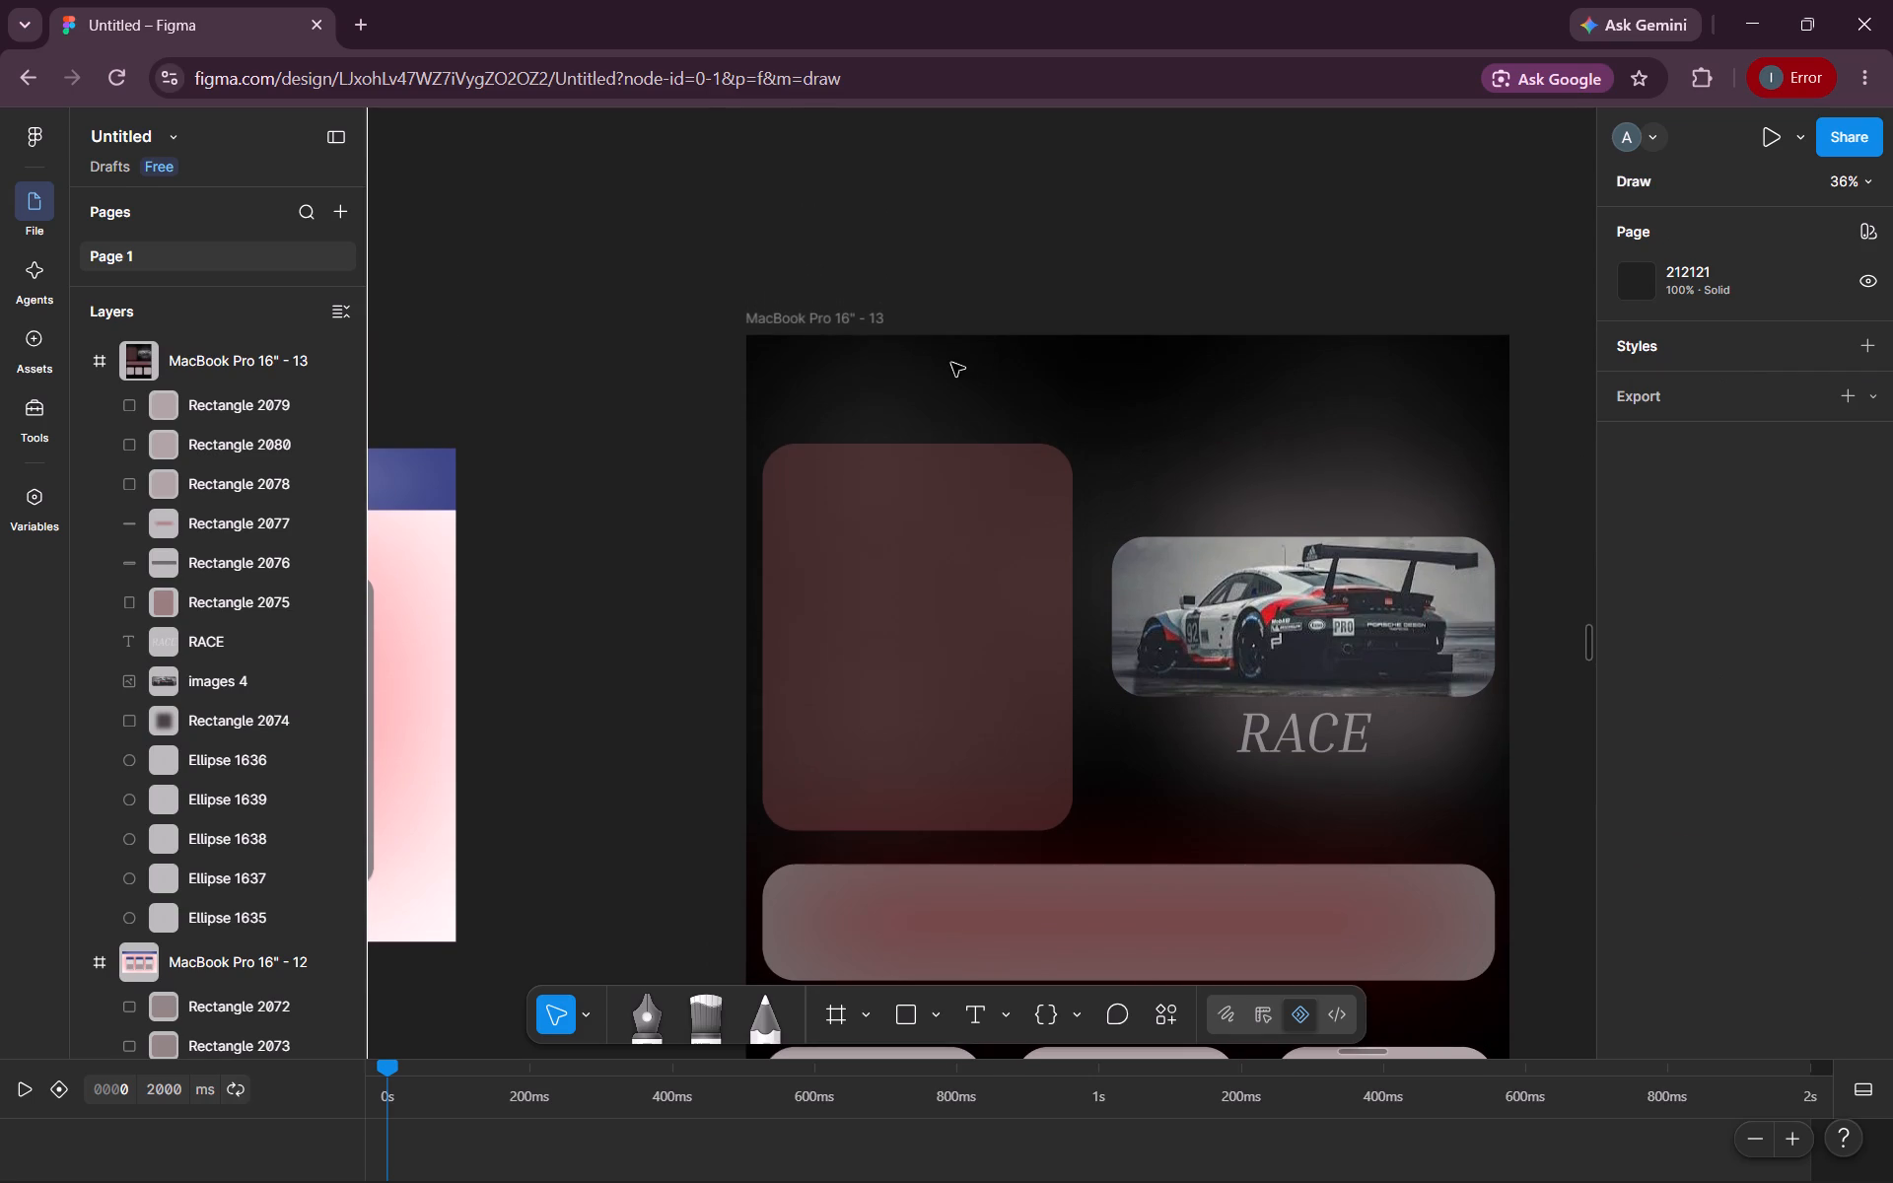
pyautogui.rightClick(951, 363)
pyautogui.click(935, 333)
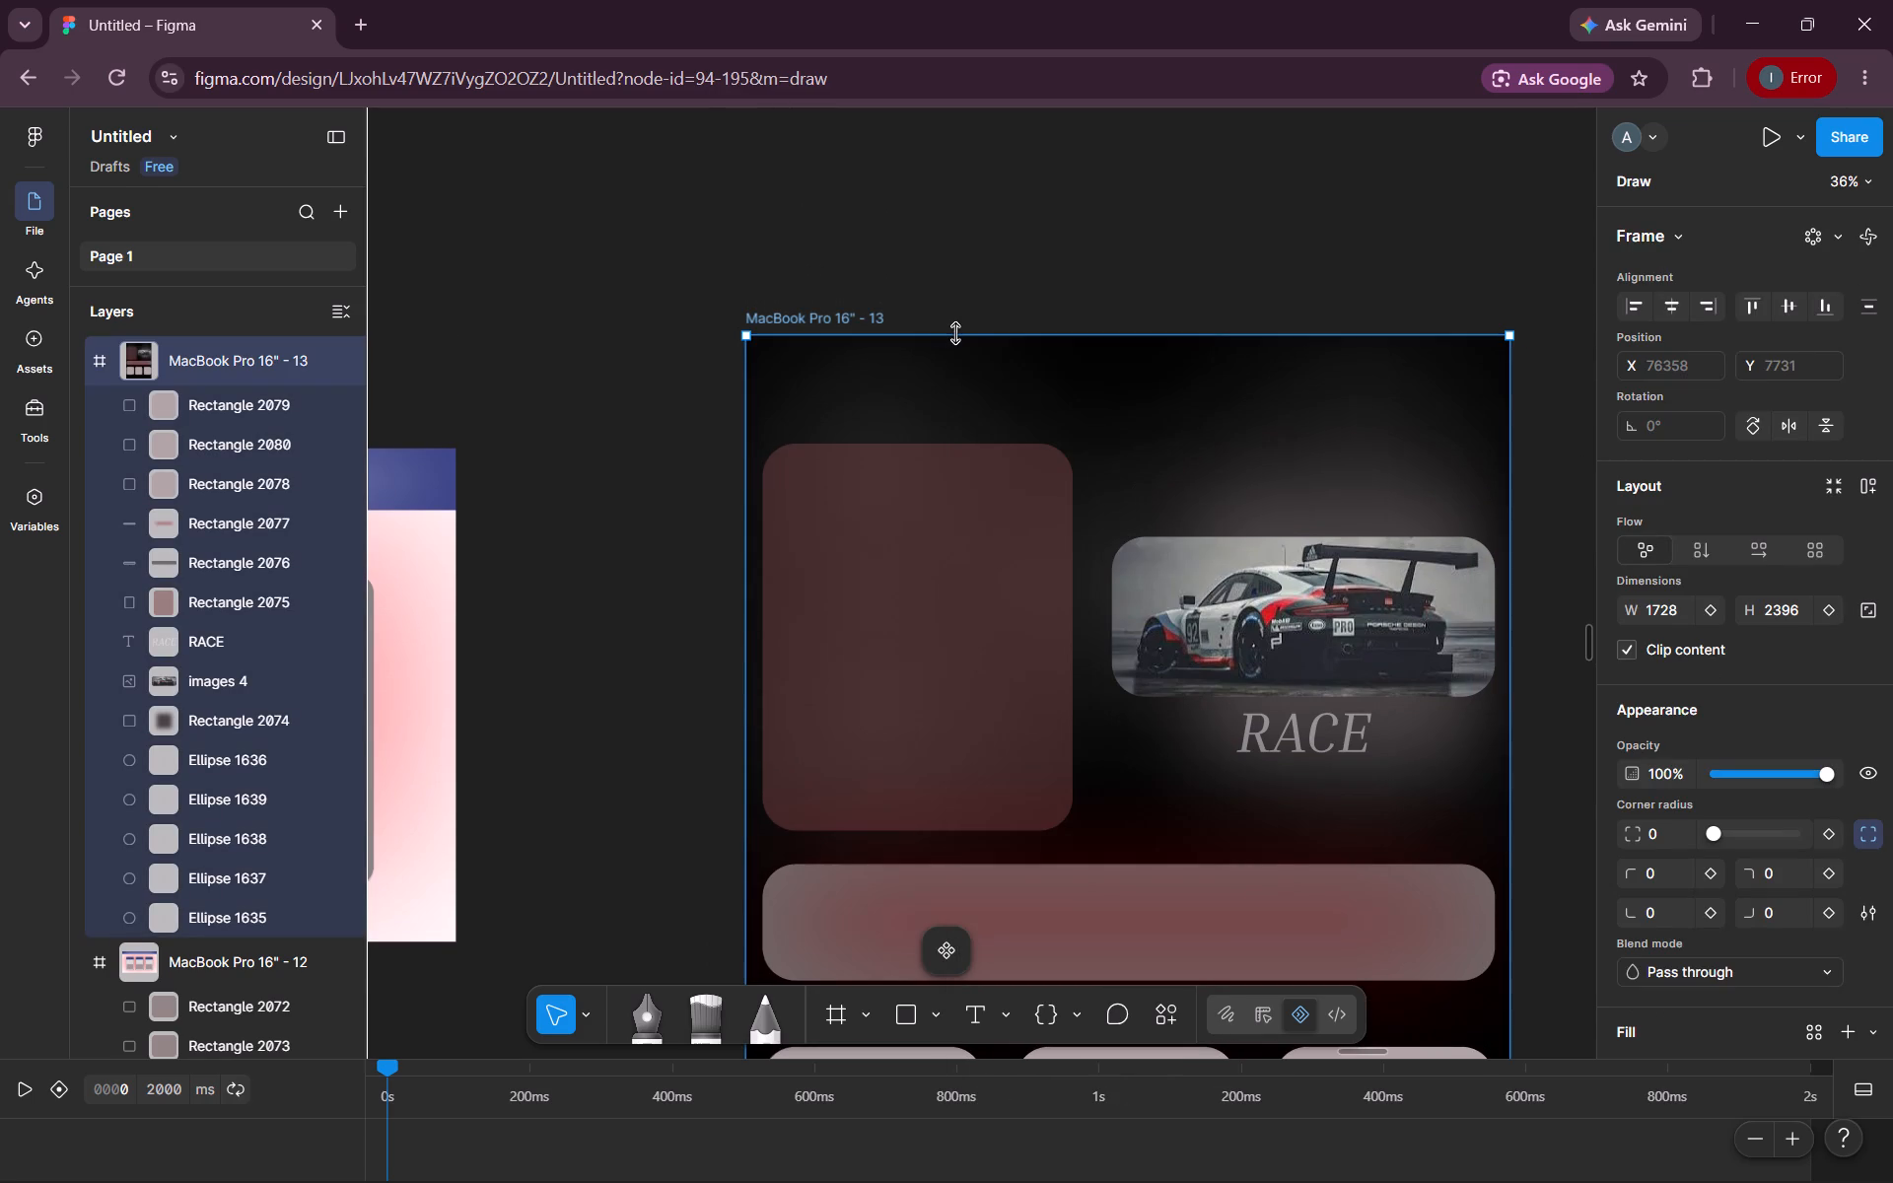
pyautogui.moveTo(957, 333); pyautogui.dragTo(957, 283)
pyautogui.moveTo(957, 283); pyautogui.dragTo(957, 263)
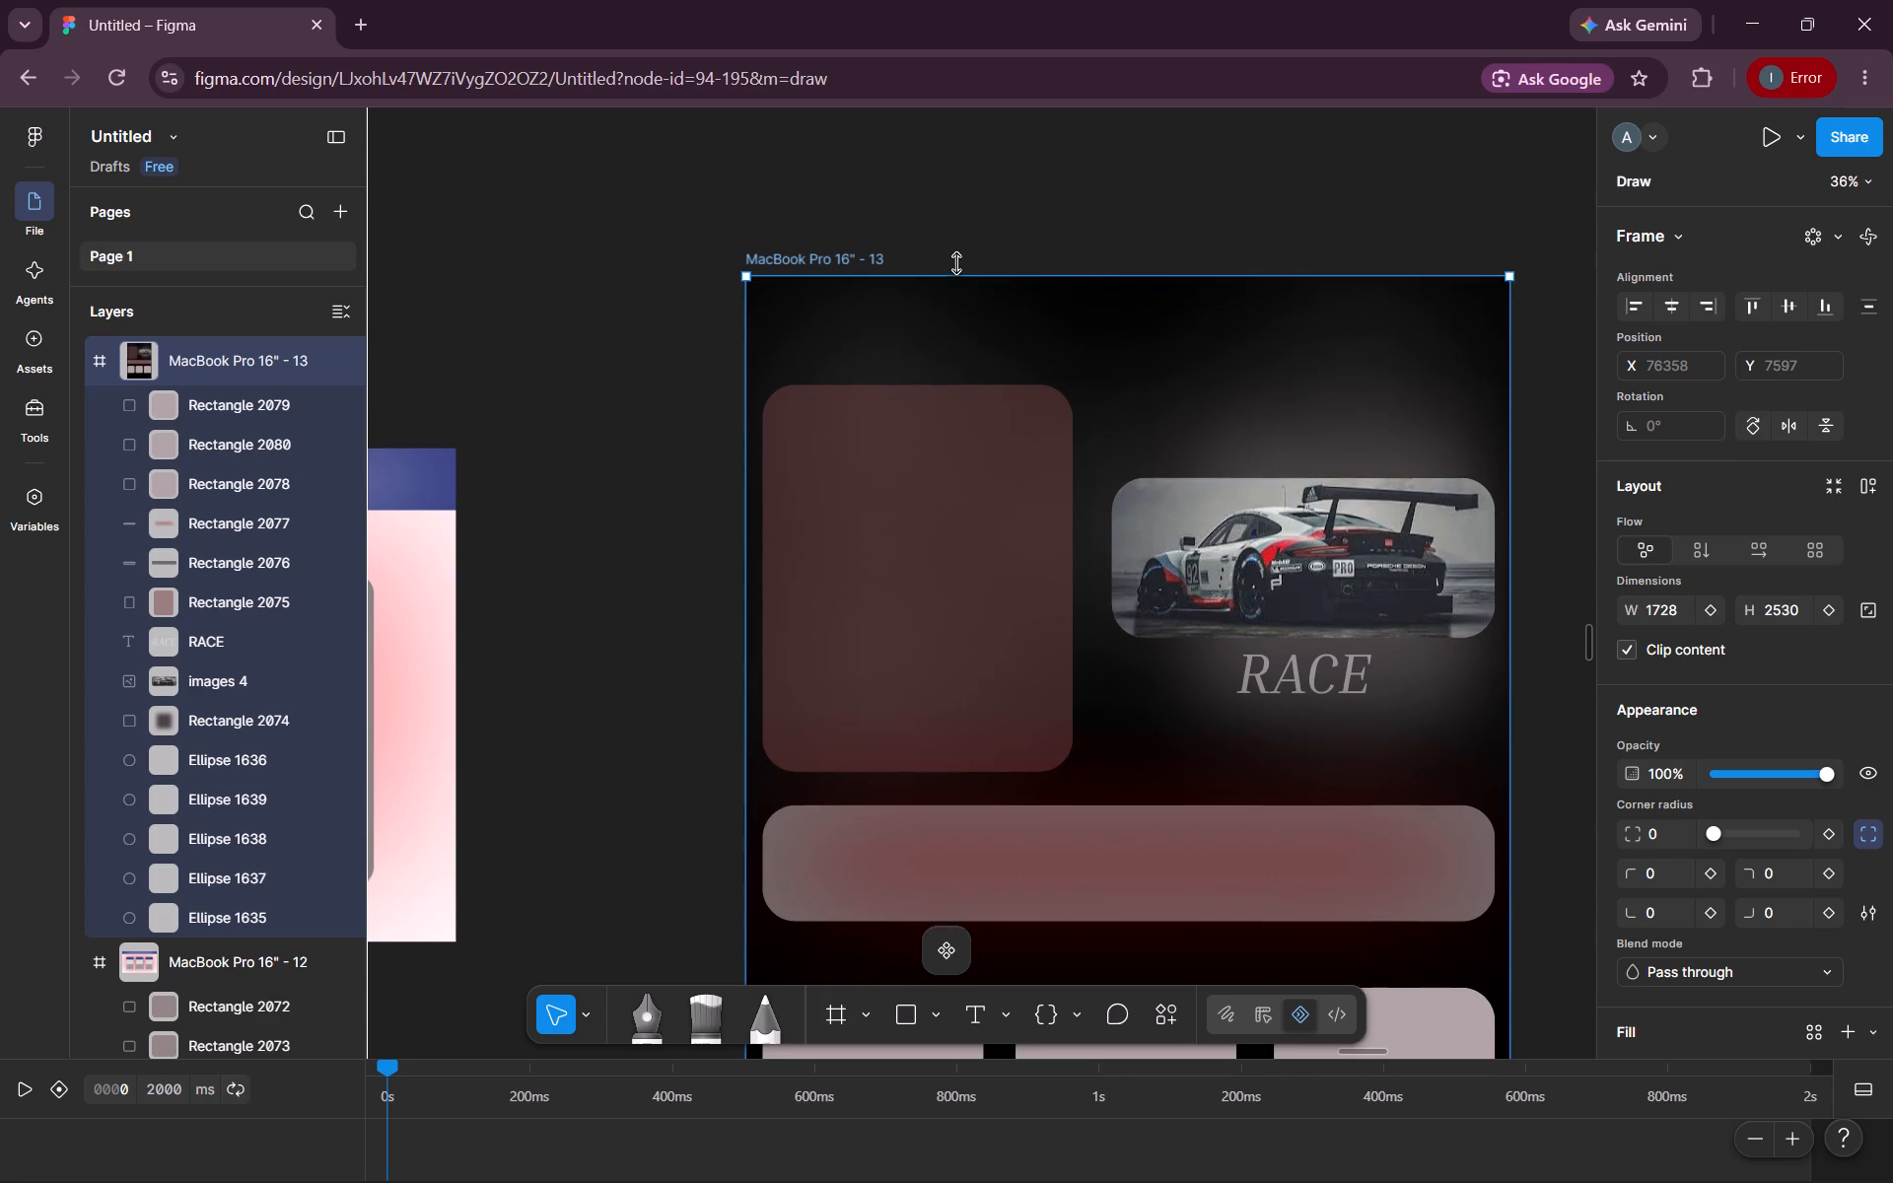
pyautogui.moveTo(957, 263); pyautogui.dragTo(958, 288)
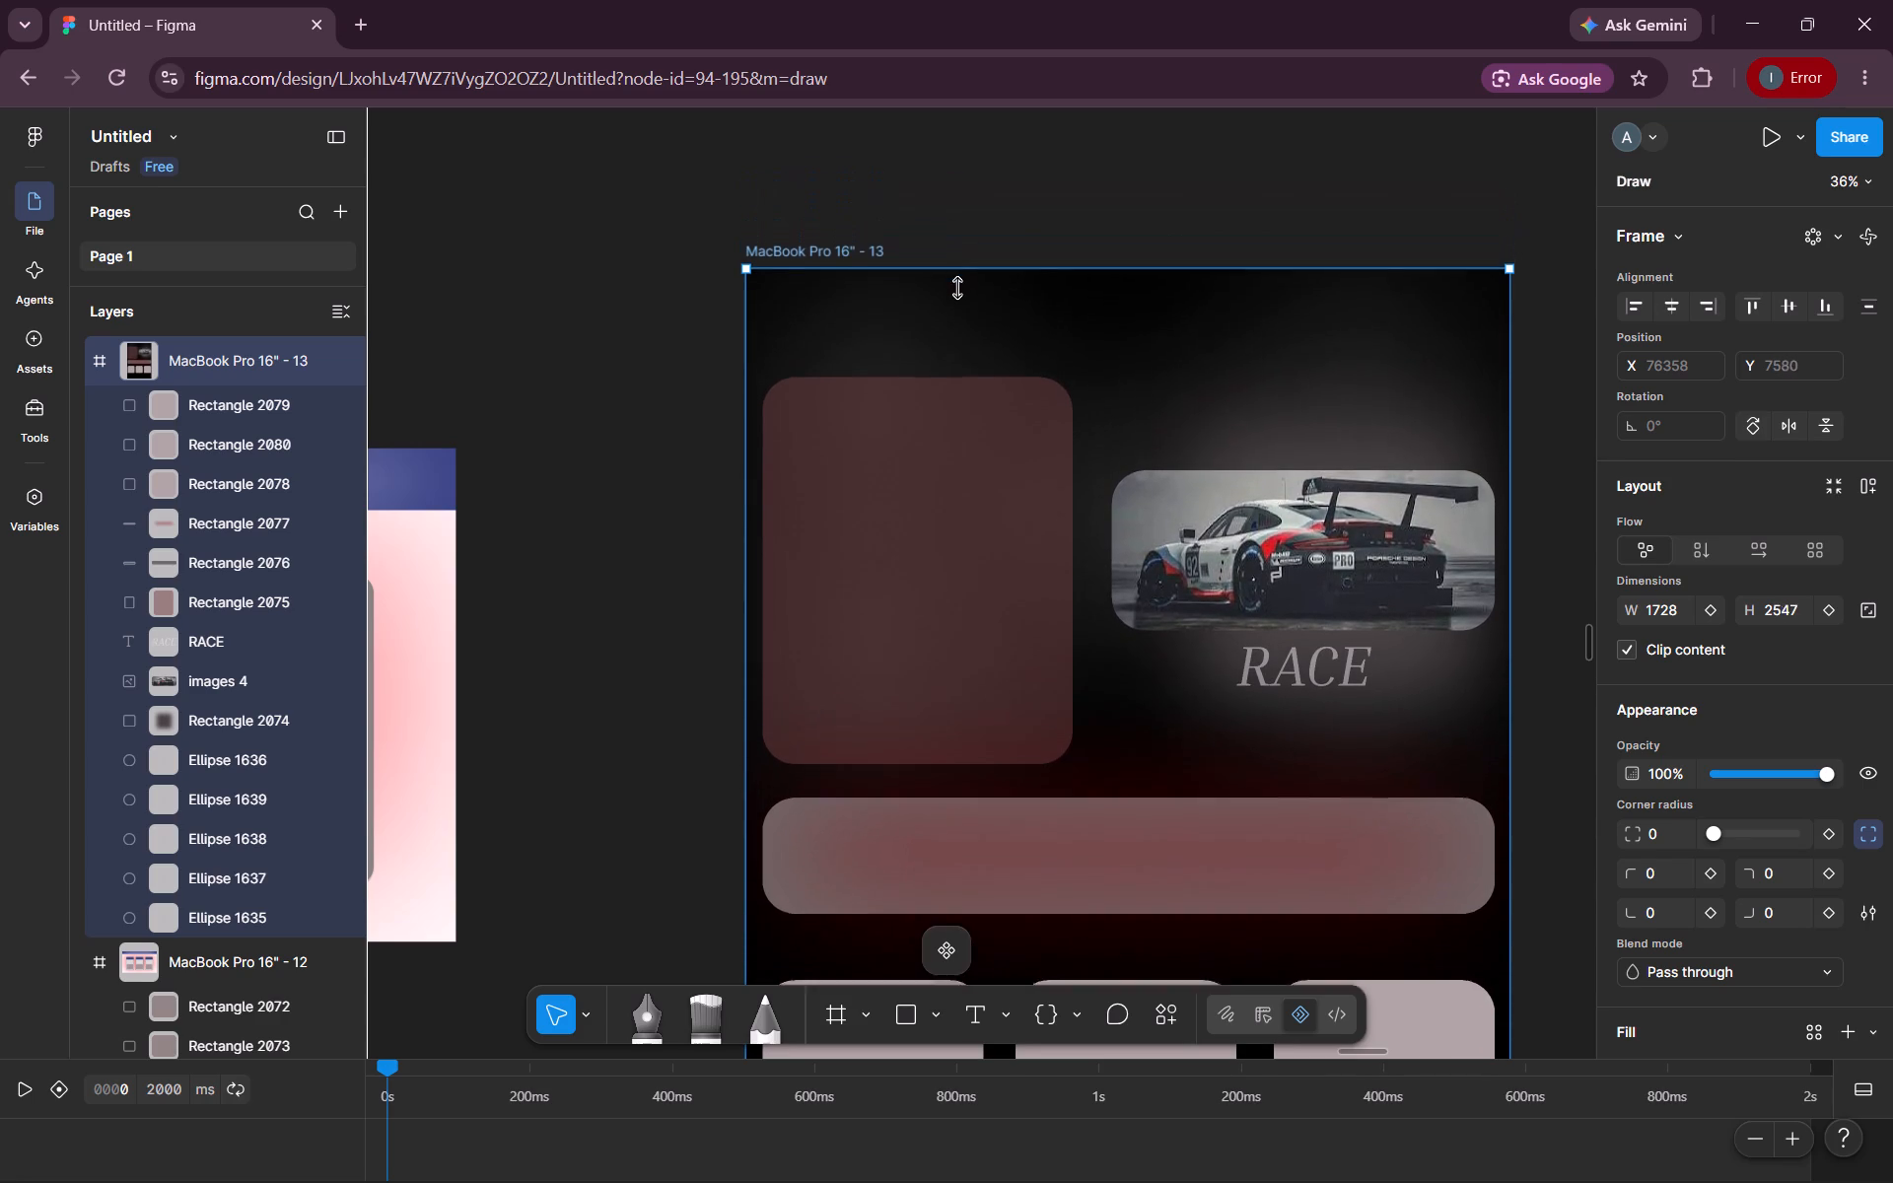
pyautogui.moveTo(958, 288); pyautogui.dragTo(958, 304)
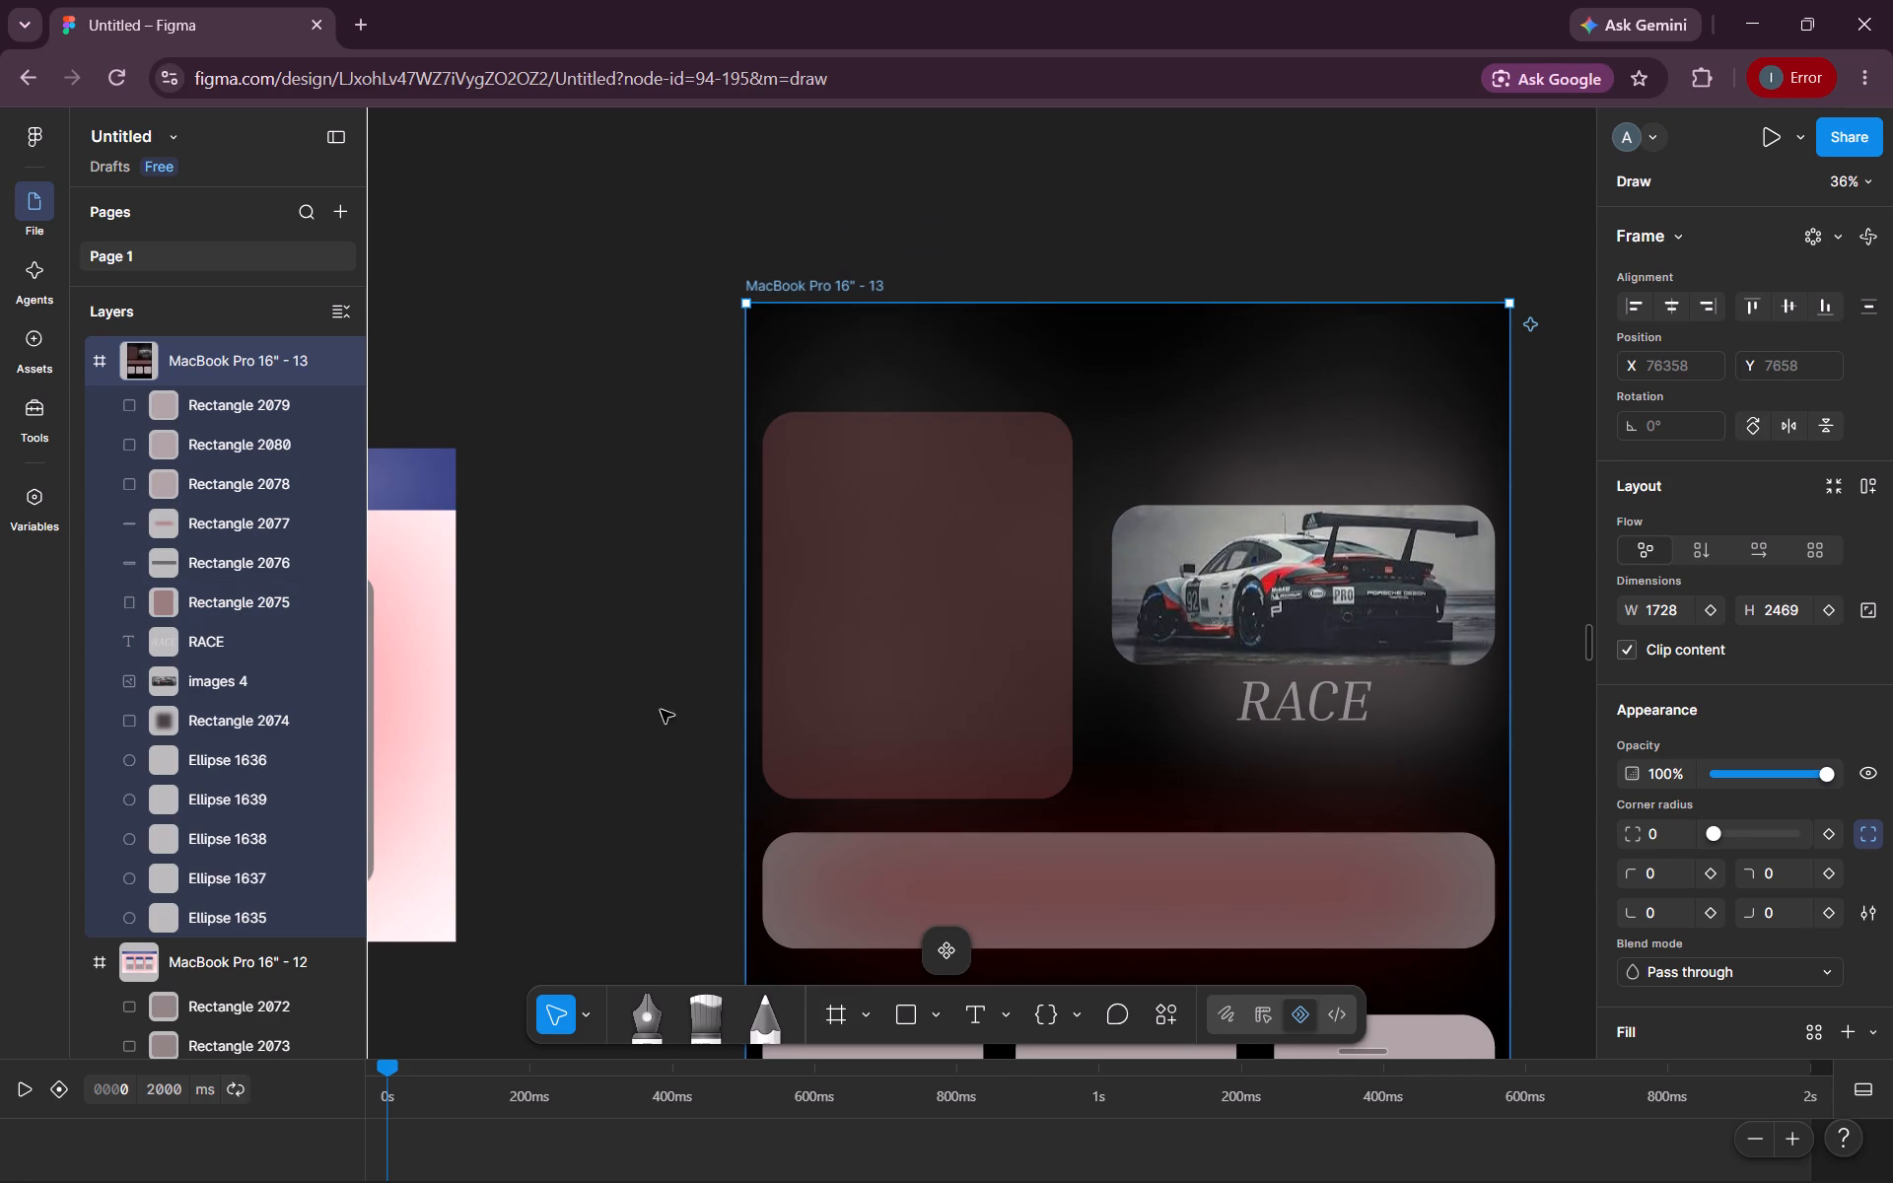
pyautogui.click(657, 714)
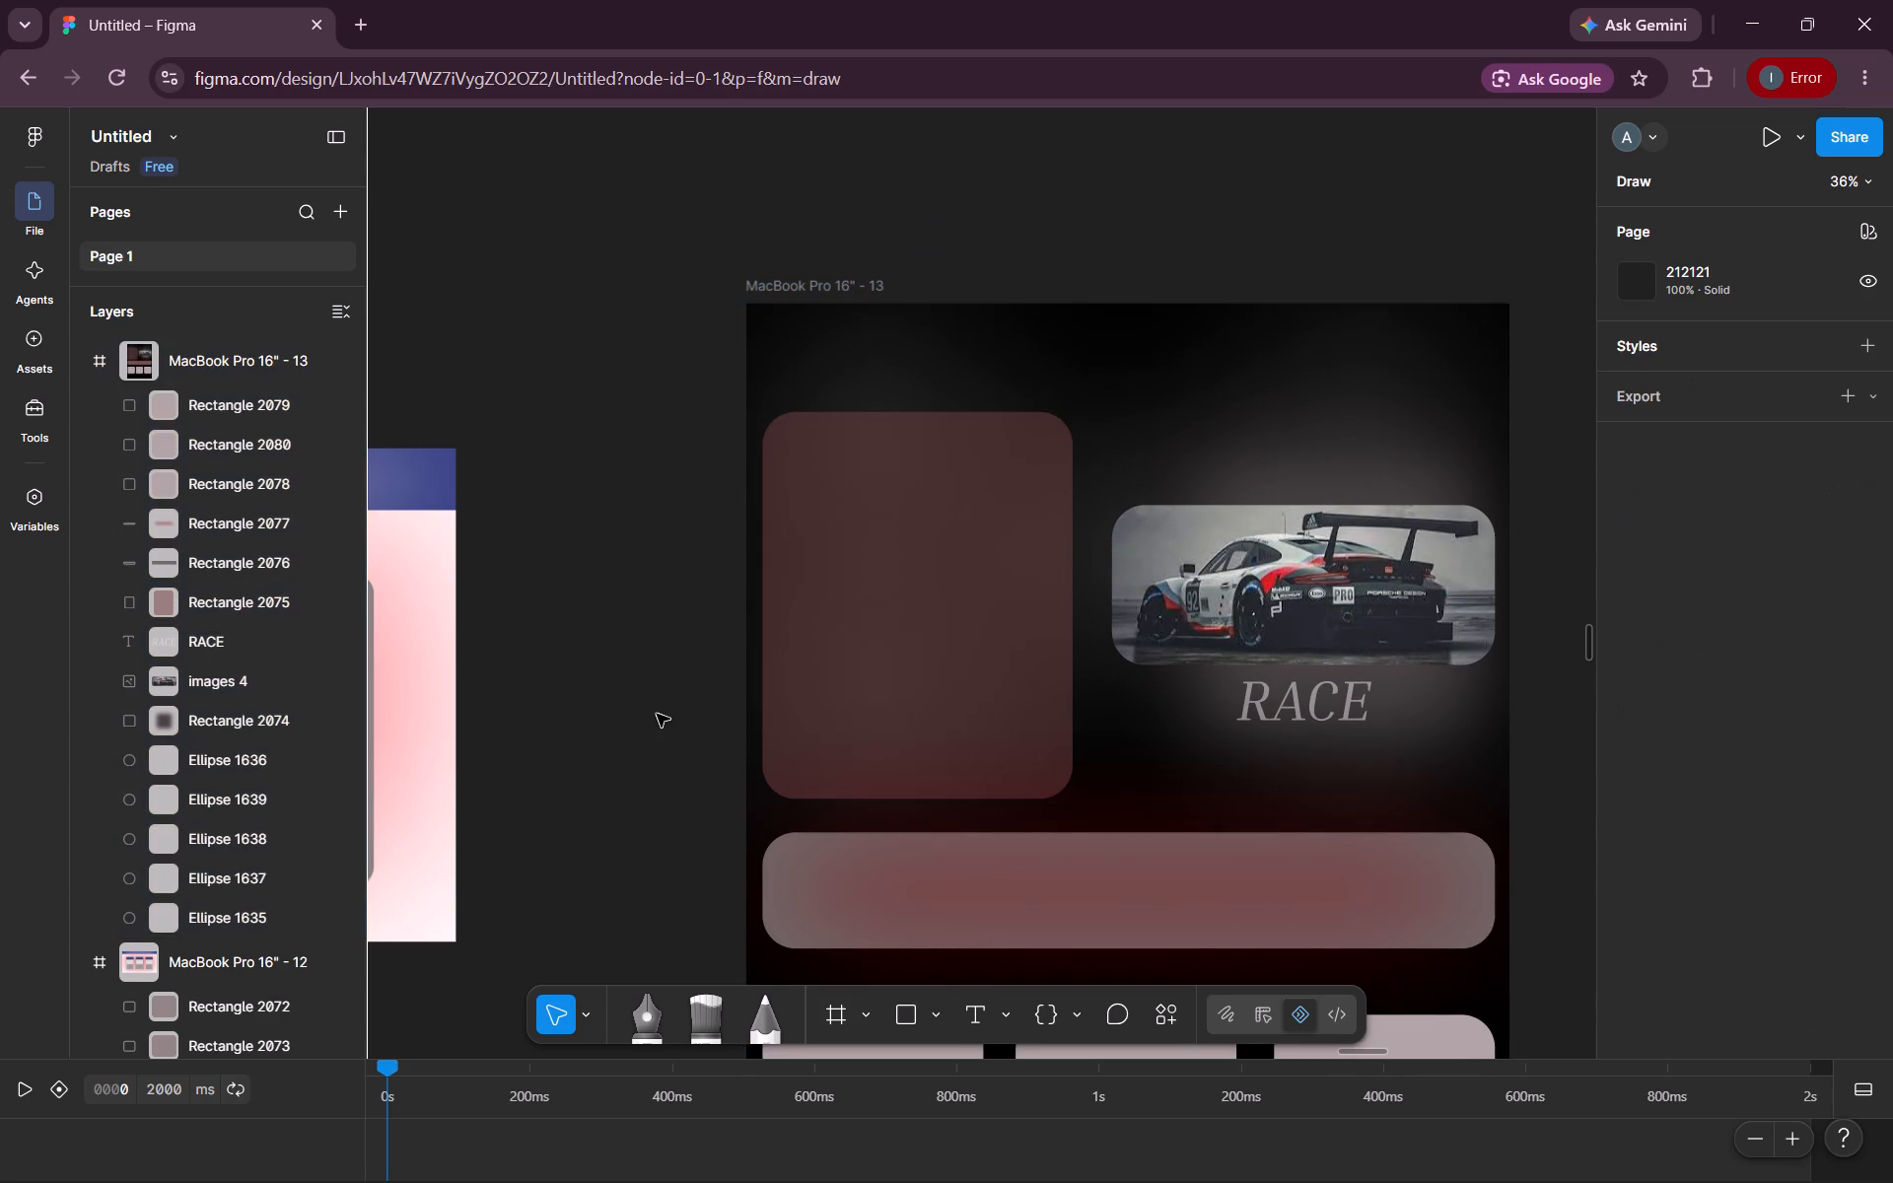
# Draw a full-width header rectangle about 1728 × 174 at the top of the frame, at X 0, Y 0.
pyautogui.click(900, 1013)
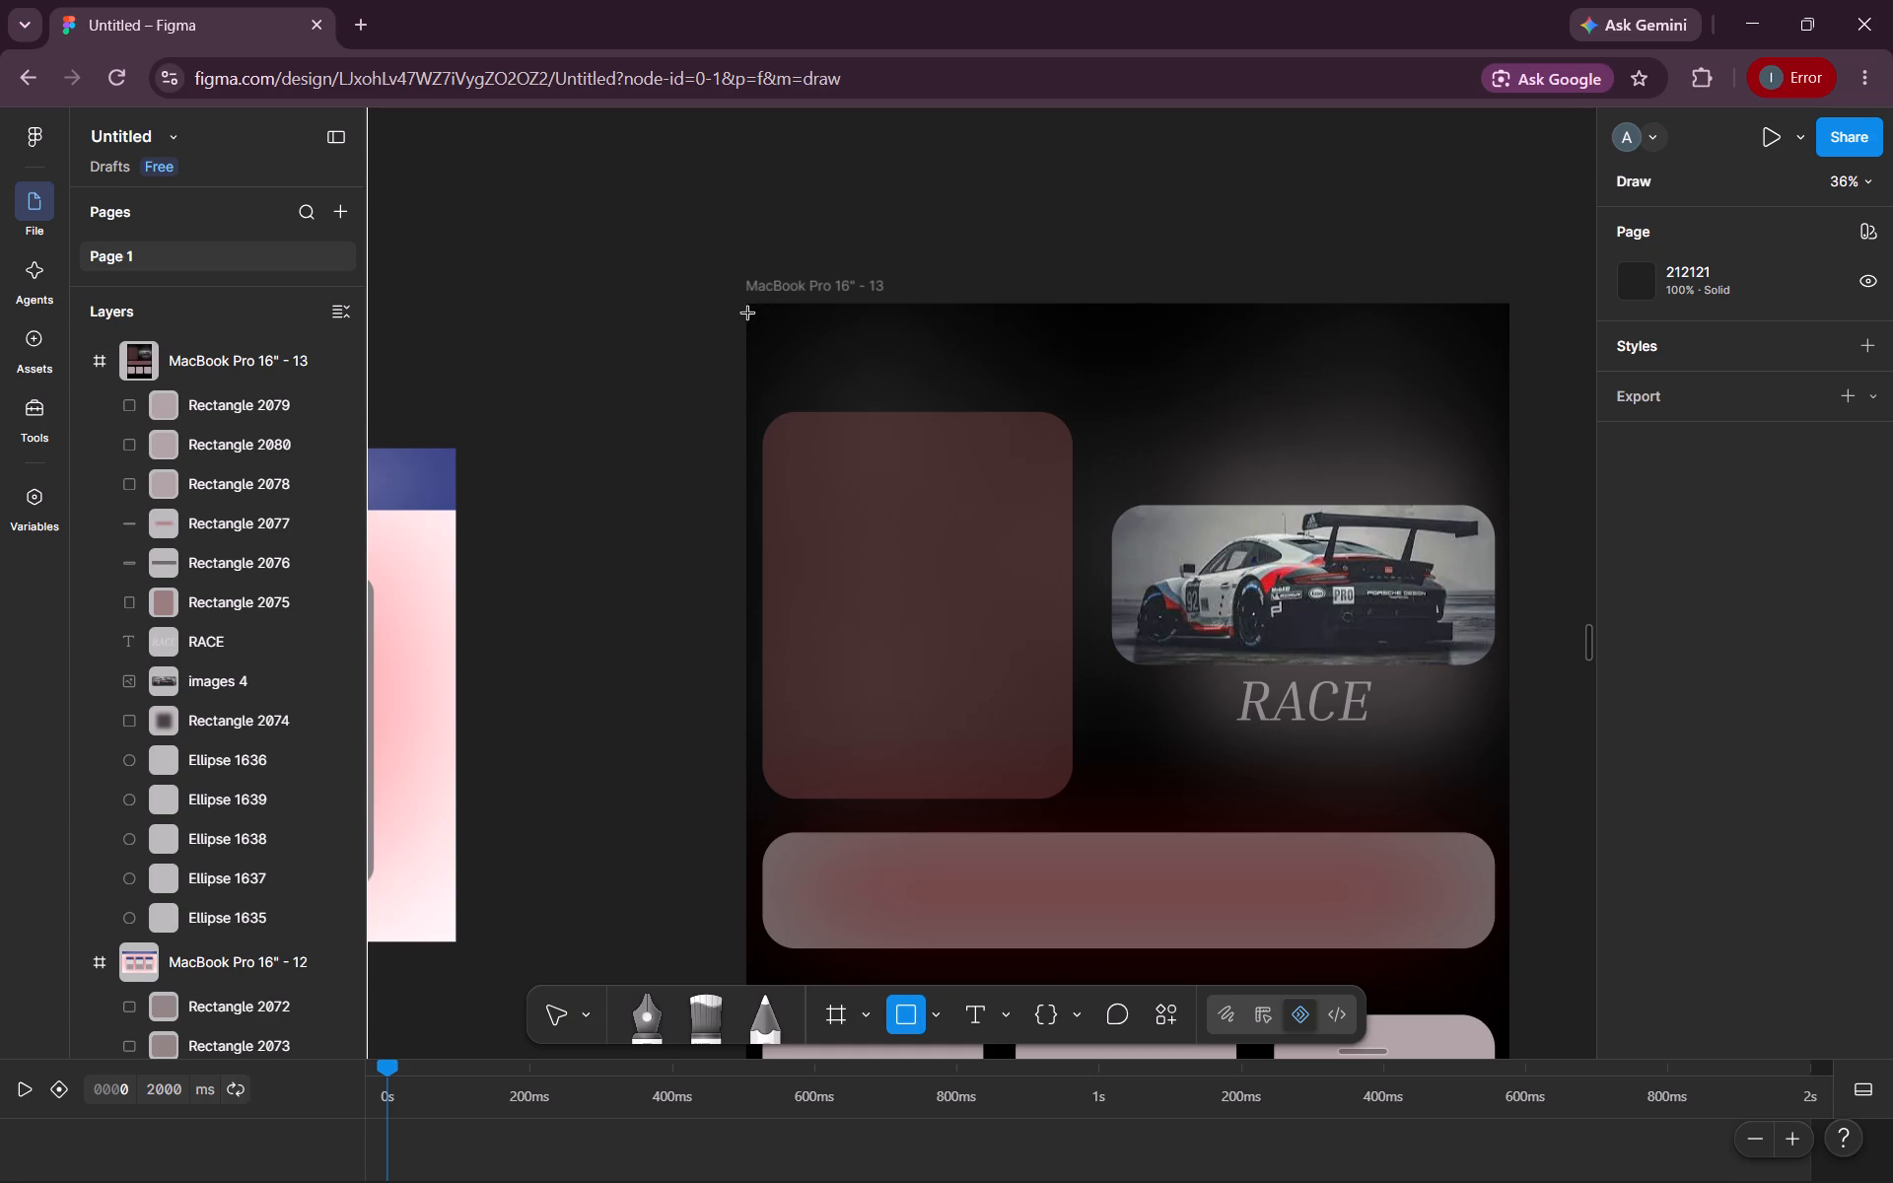
pyautogui.moveTo(748, 312); pyautogui.dragTo(1233, 364)
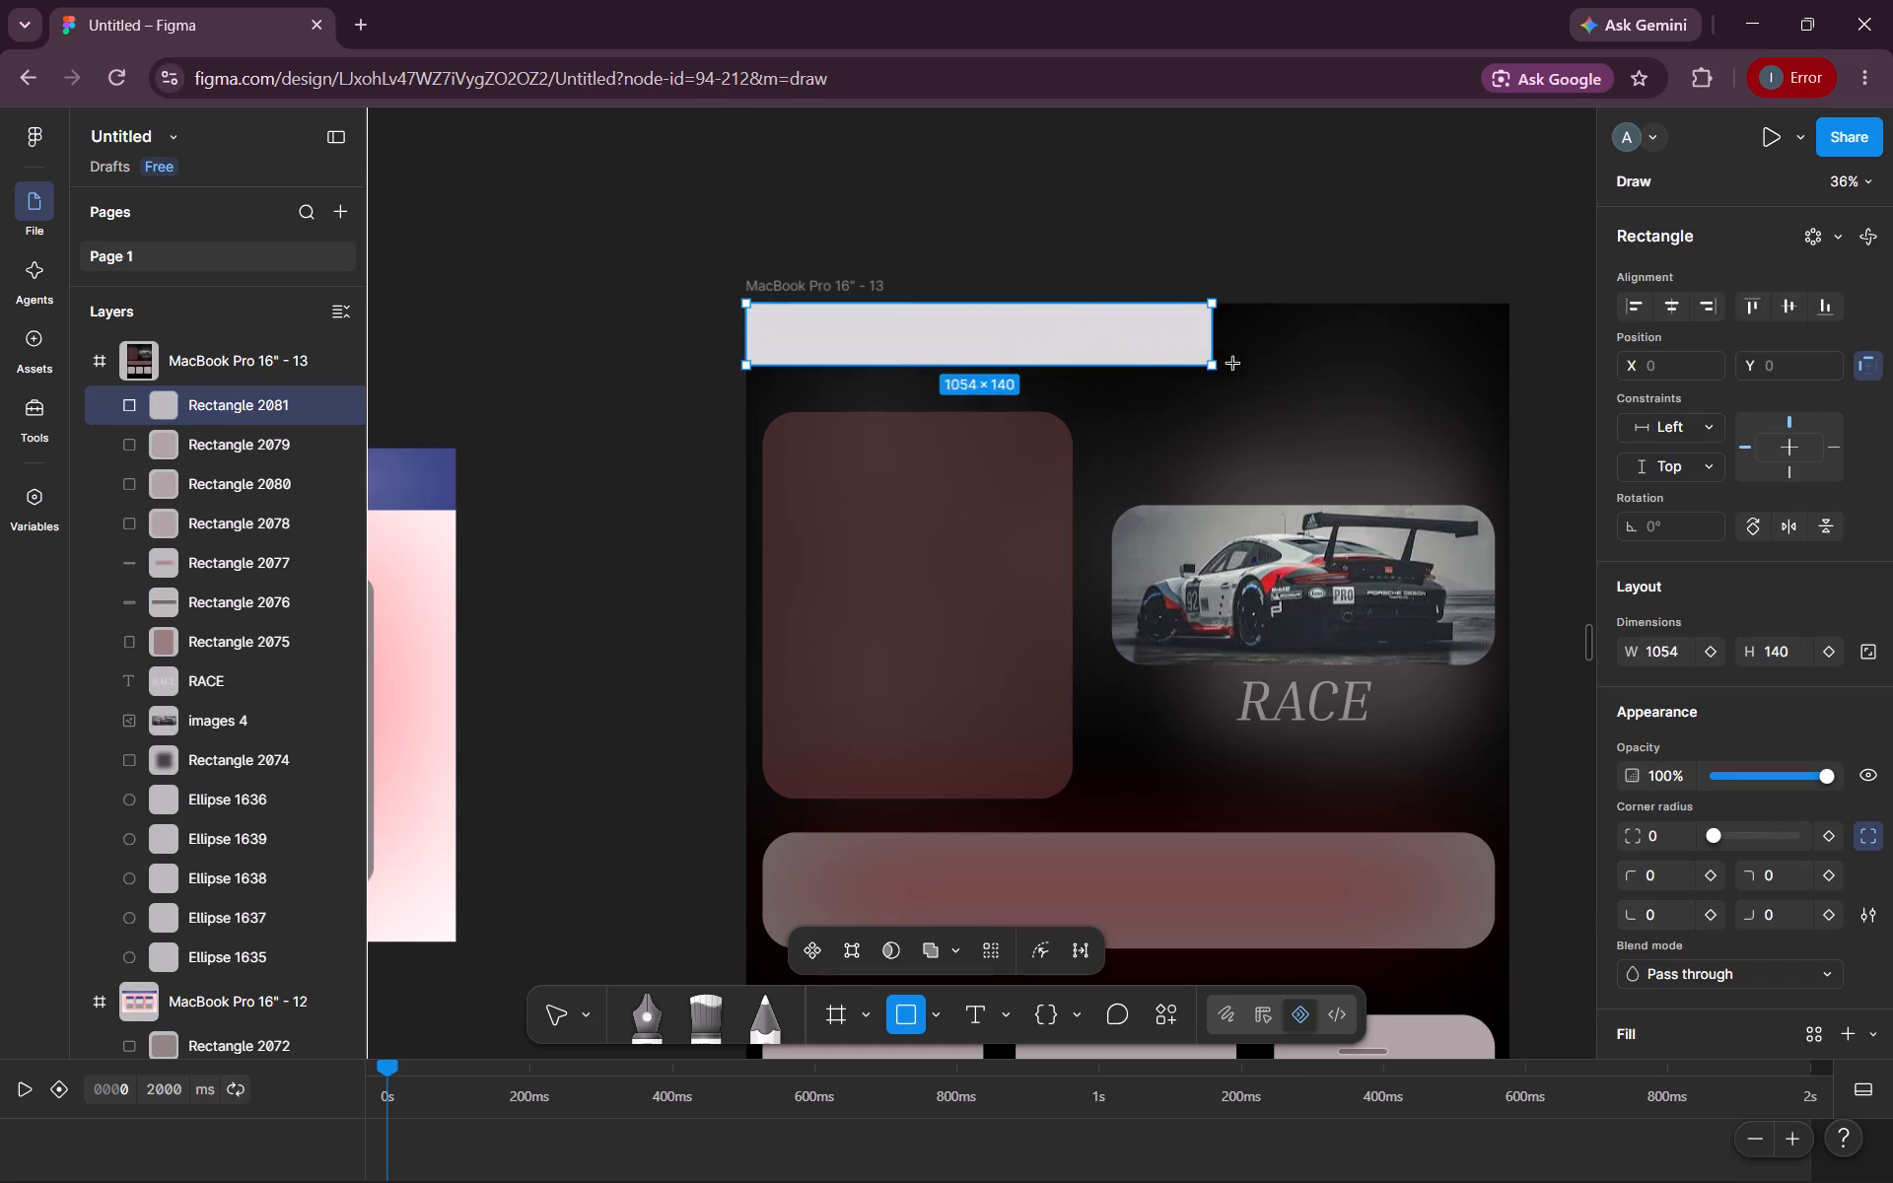
pyautogui.moveTo(1233, 364); pyautogui.dragTo(1507, 371)
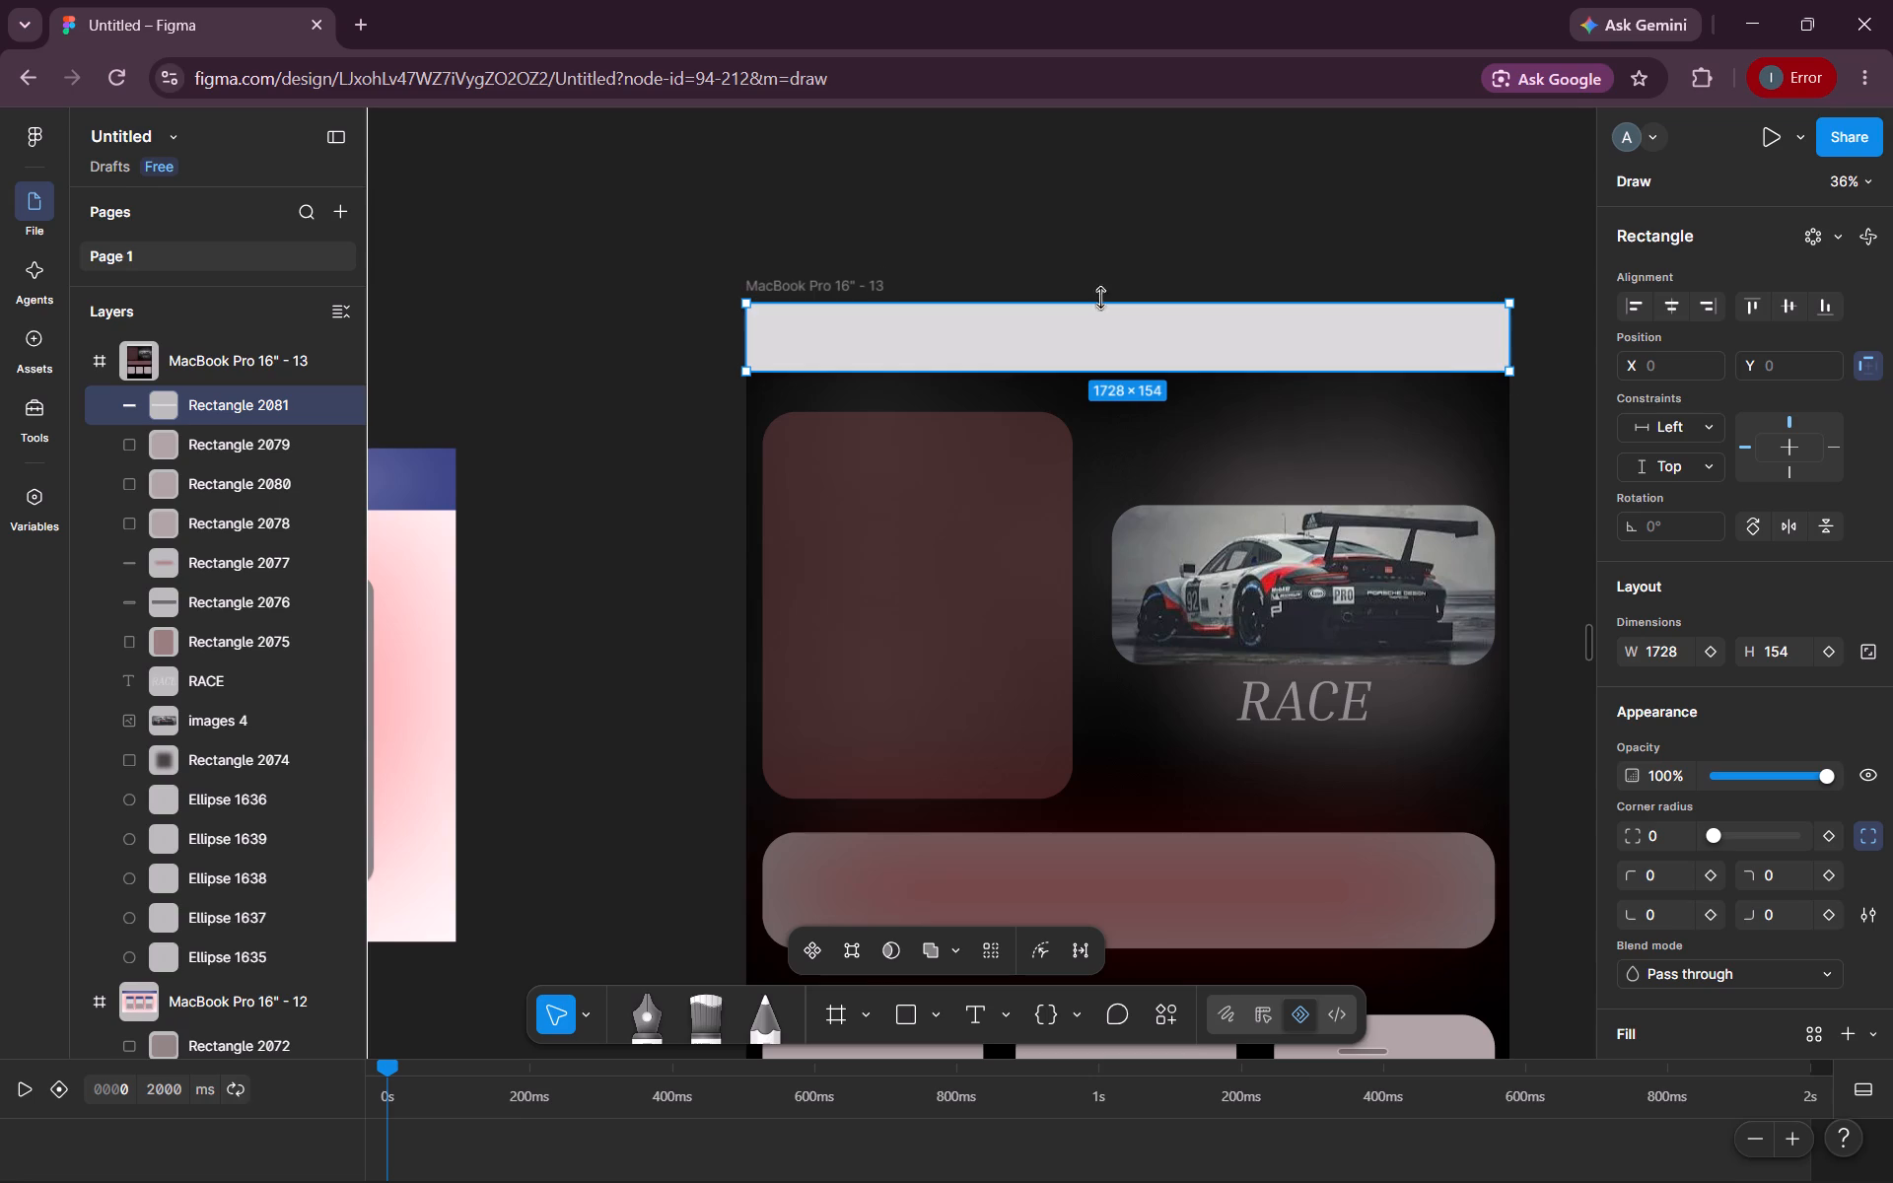
pyautogui.click(749, 325)
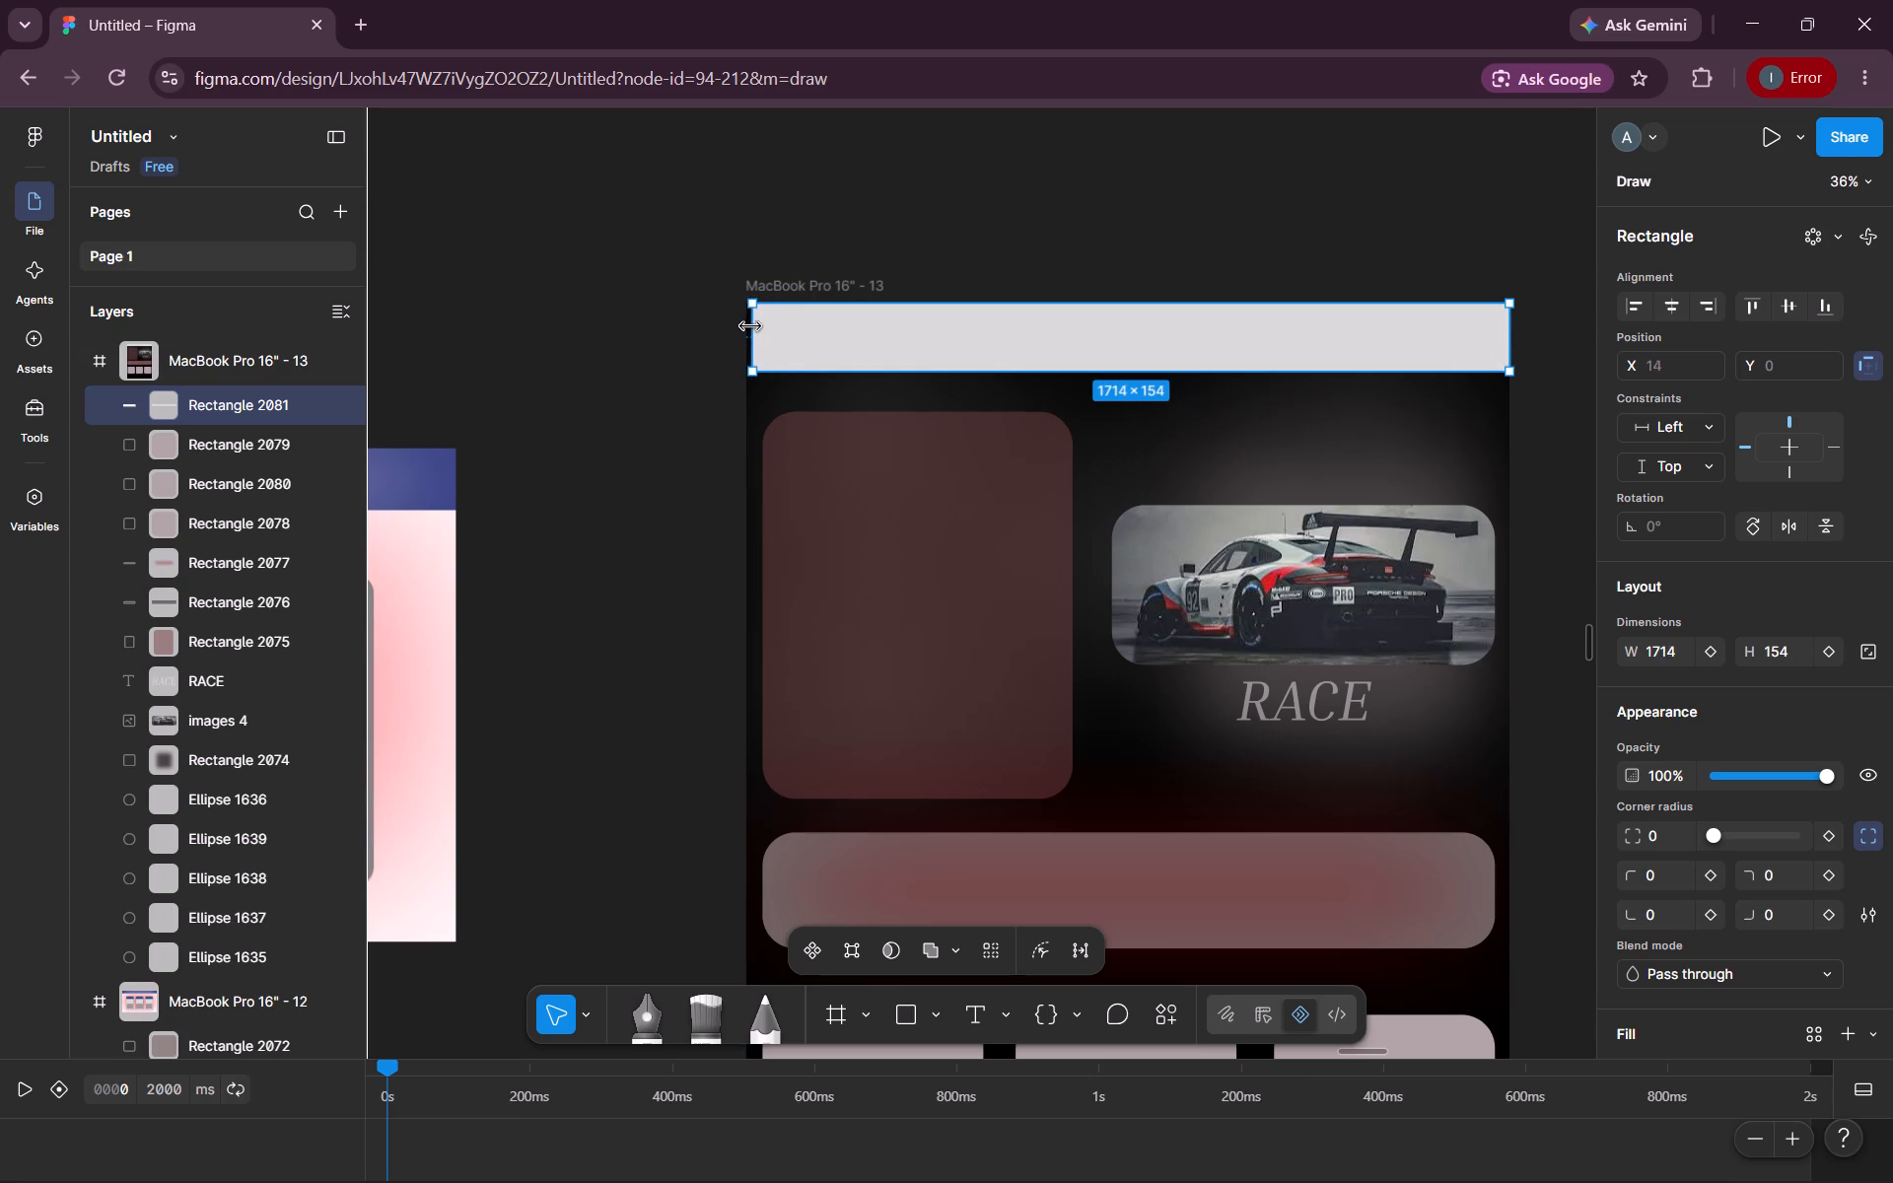
pyautogui.click(946, 305)
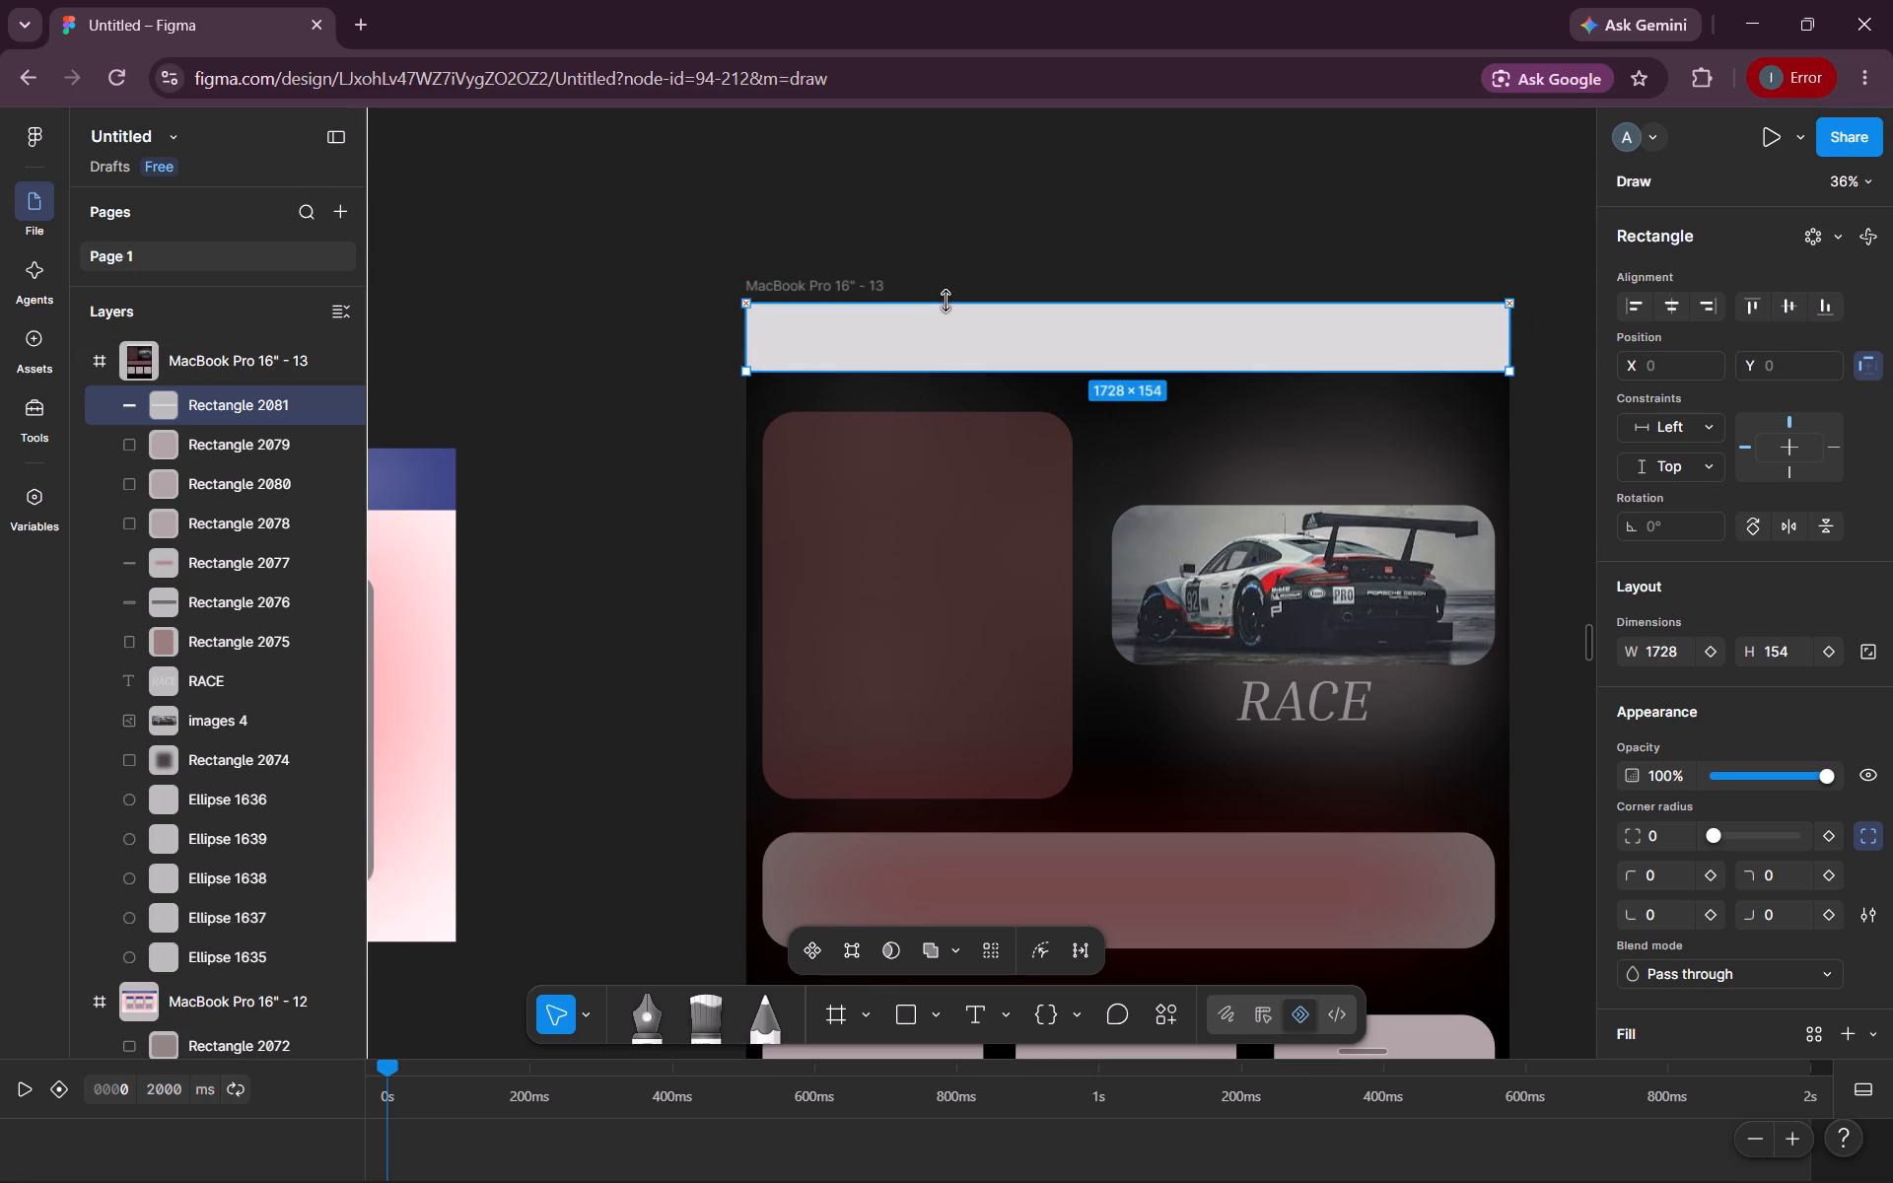
pyautogui.click(961, 374)
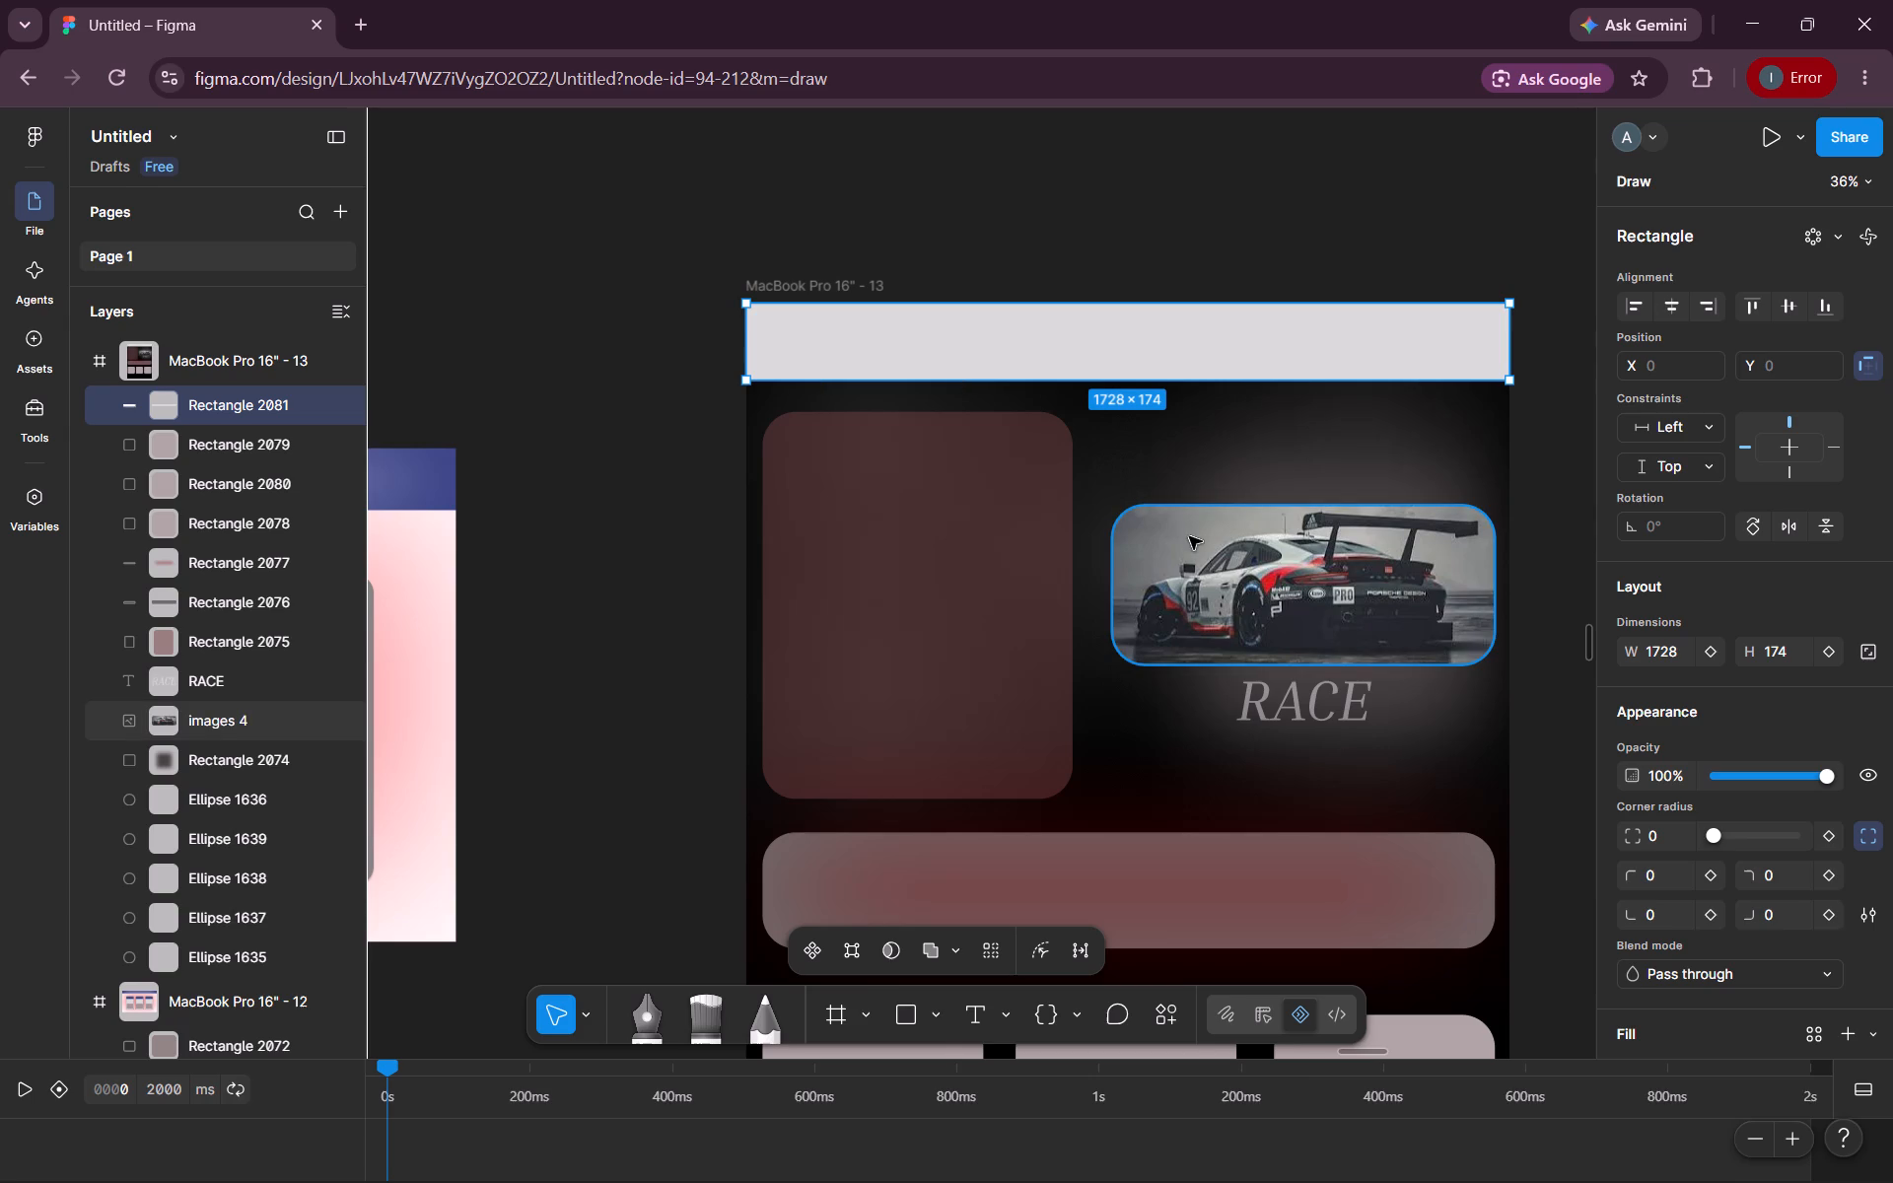
# Change the header rectangle's solid fill to dark blue, 003B6F.
pyautogui.scroll(-2, 1614, 1010)
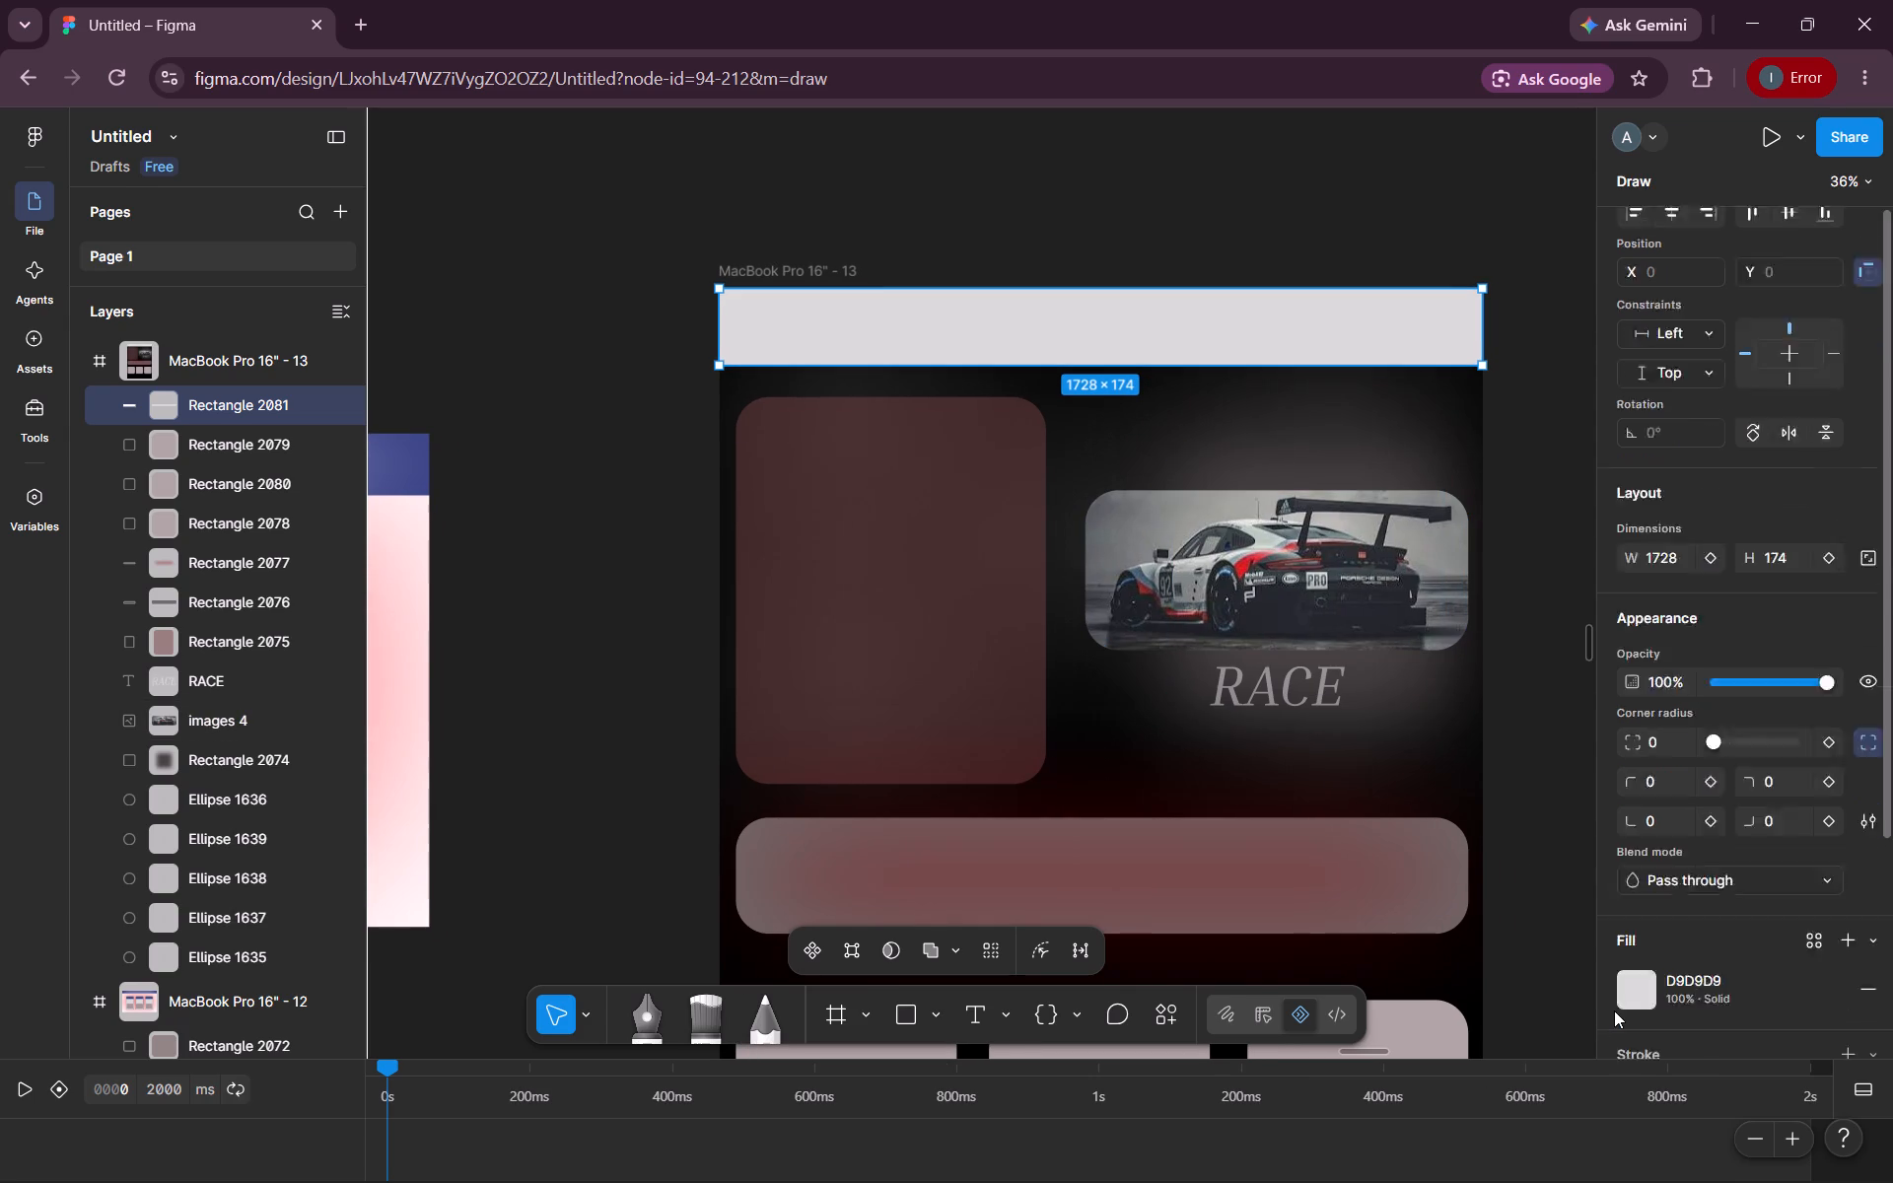
pyautogui.scroll(-1, 1614, 1010)
pyautogui.click(1632, 801)
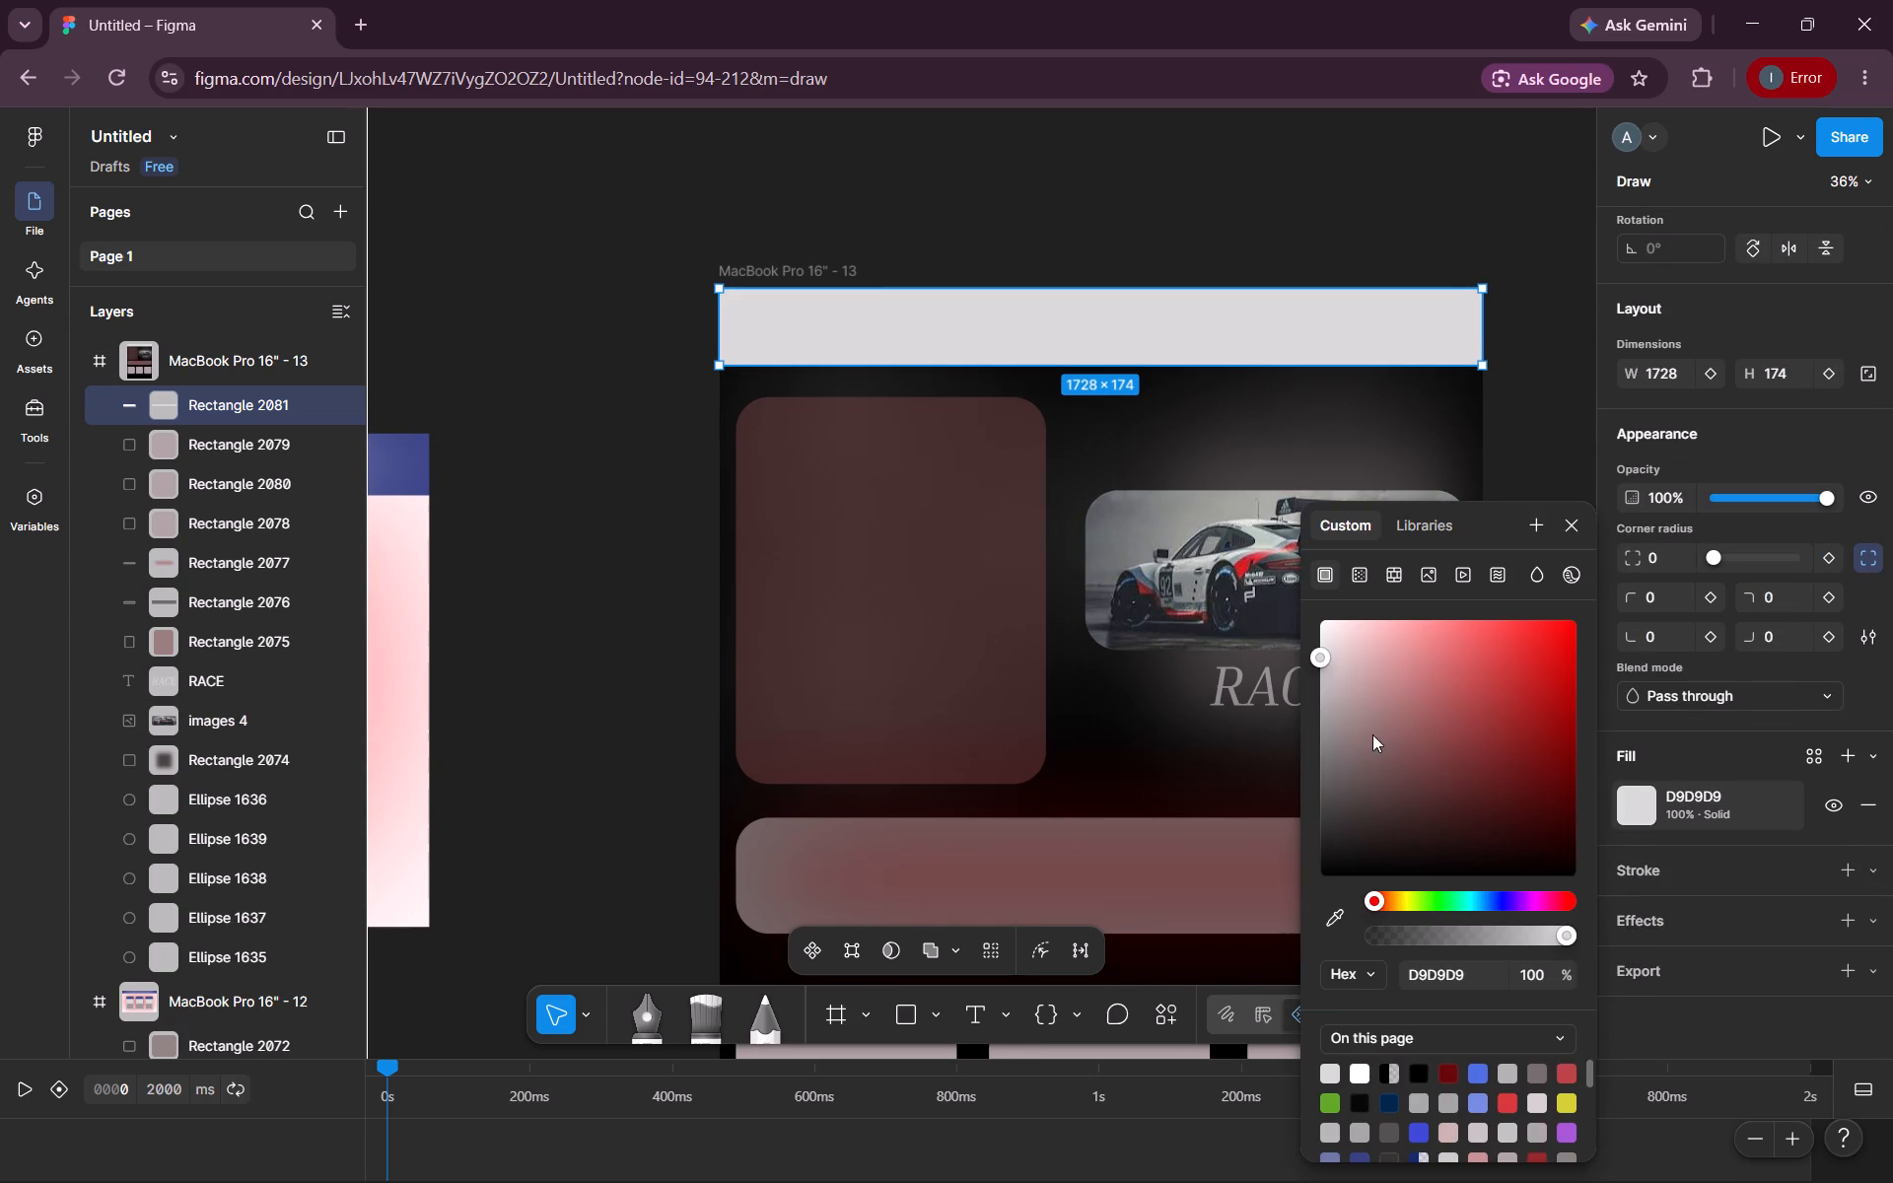
pyautogui.click(1369, 797)
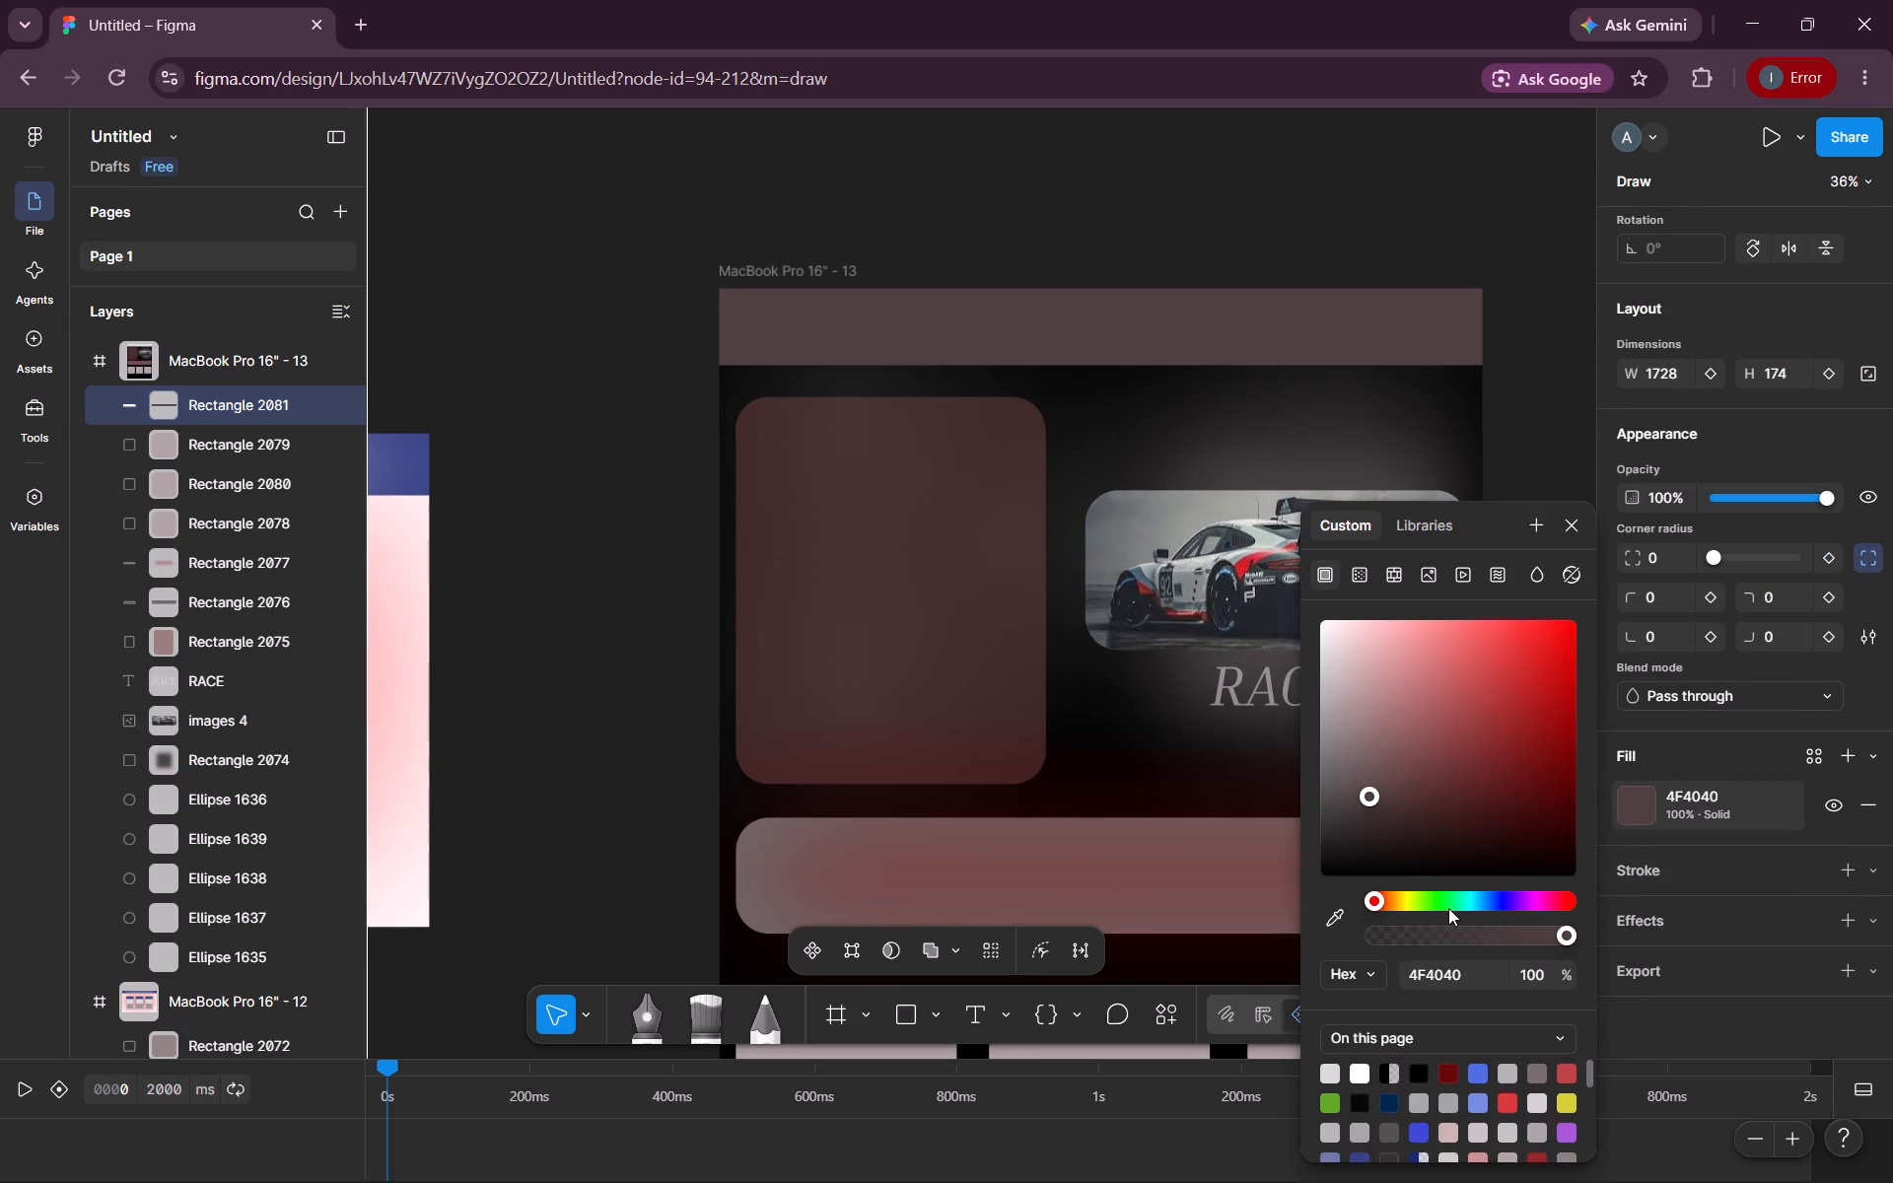
pyautogui.click(1486, 899)
pyautogui.moveTo(1370, 791); pyautogui.dragTo(1576, 750)
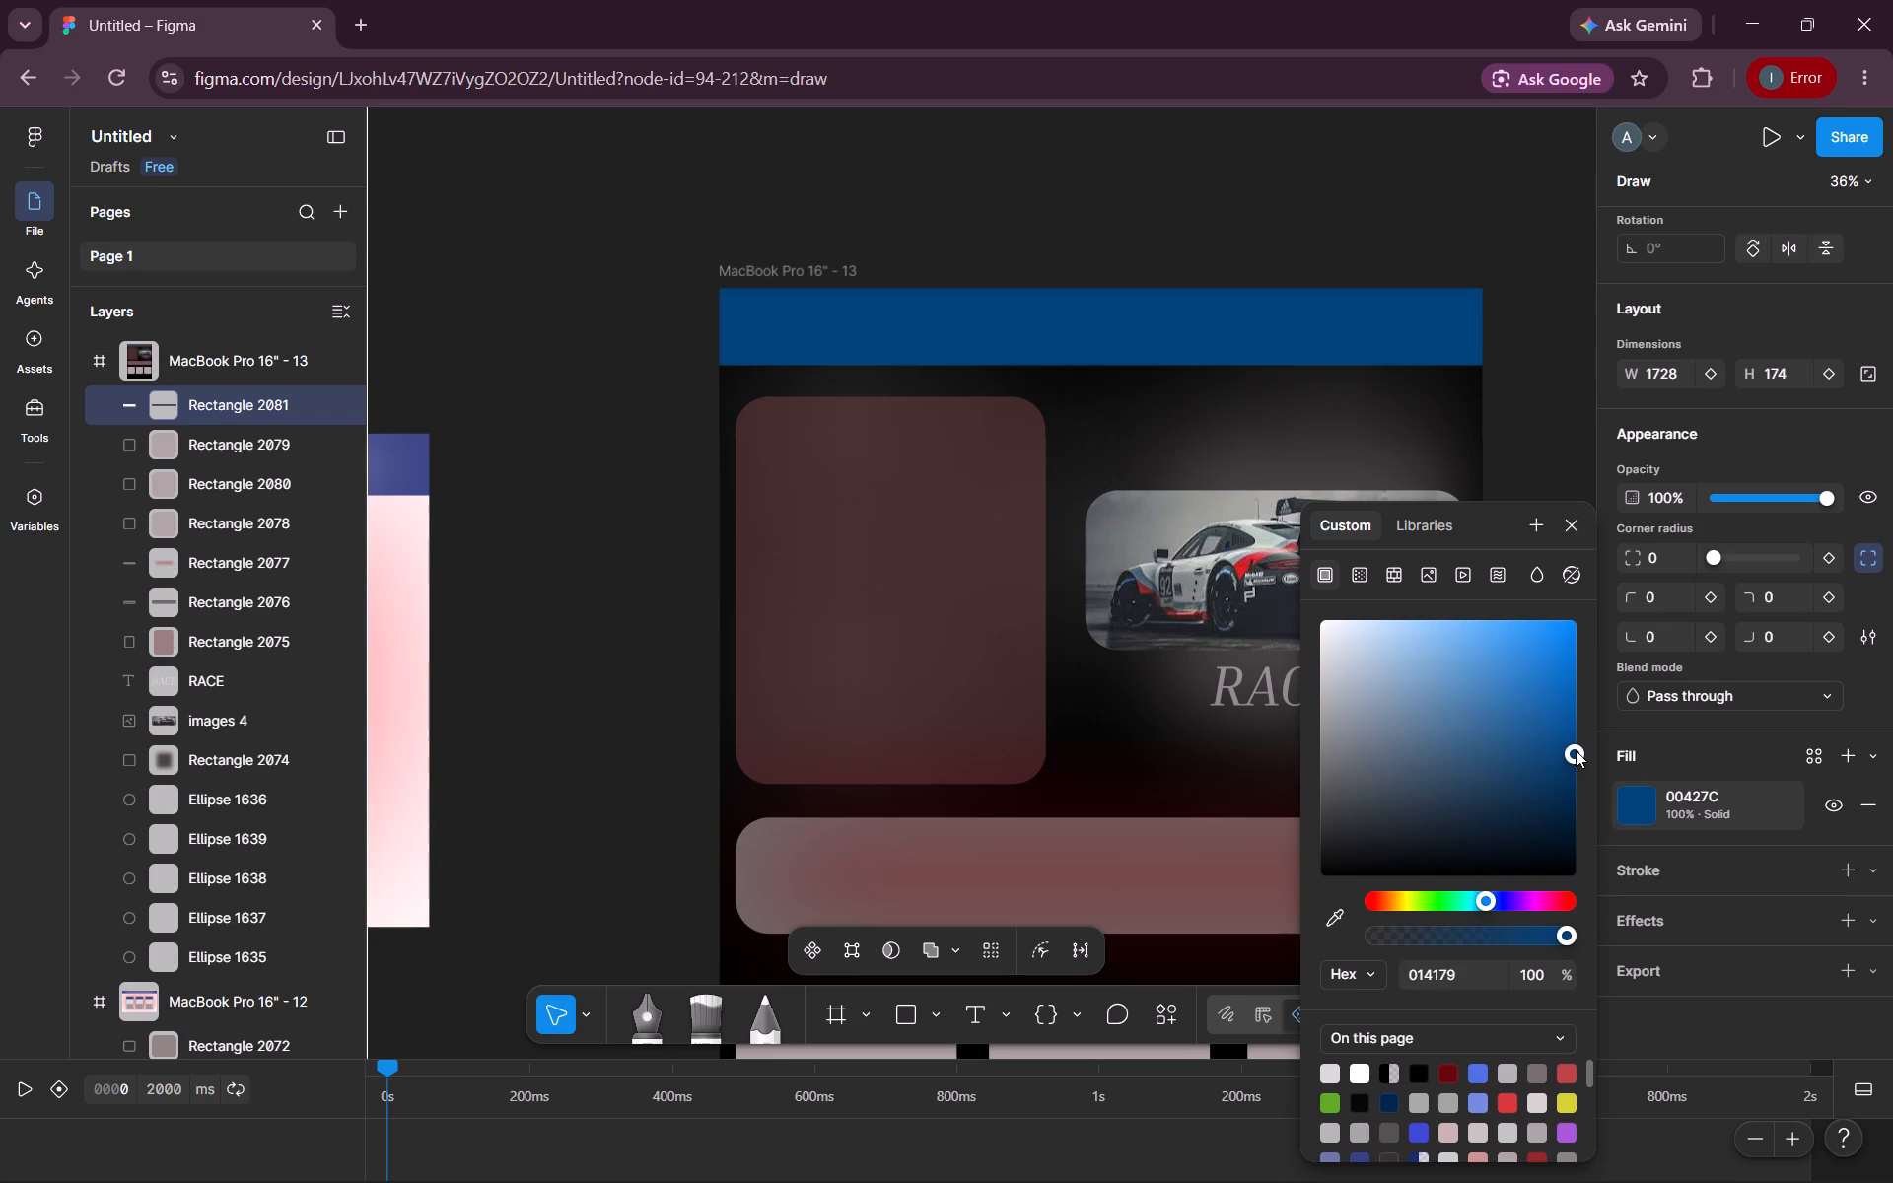
pyautogui.moveTo(1576, 750); pyautogui.dragTo(1577, 764)
pyautogui.click(1735, 443)
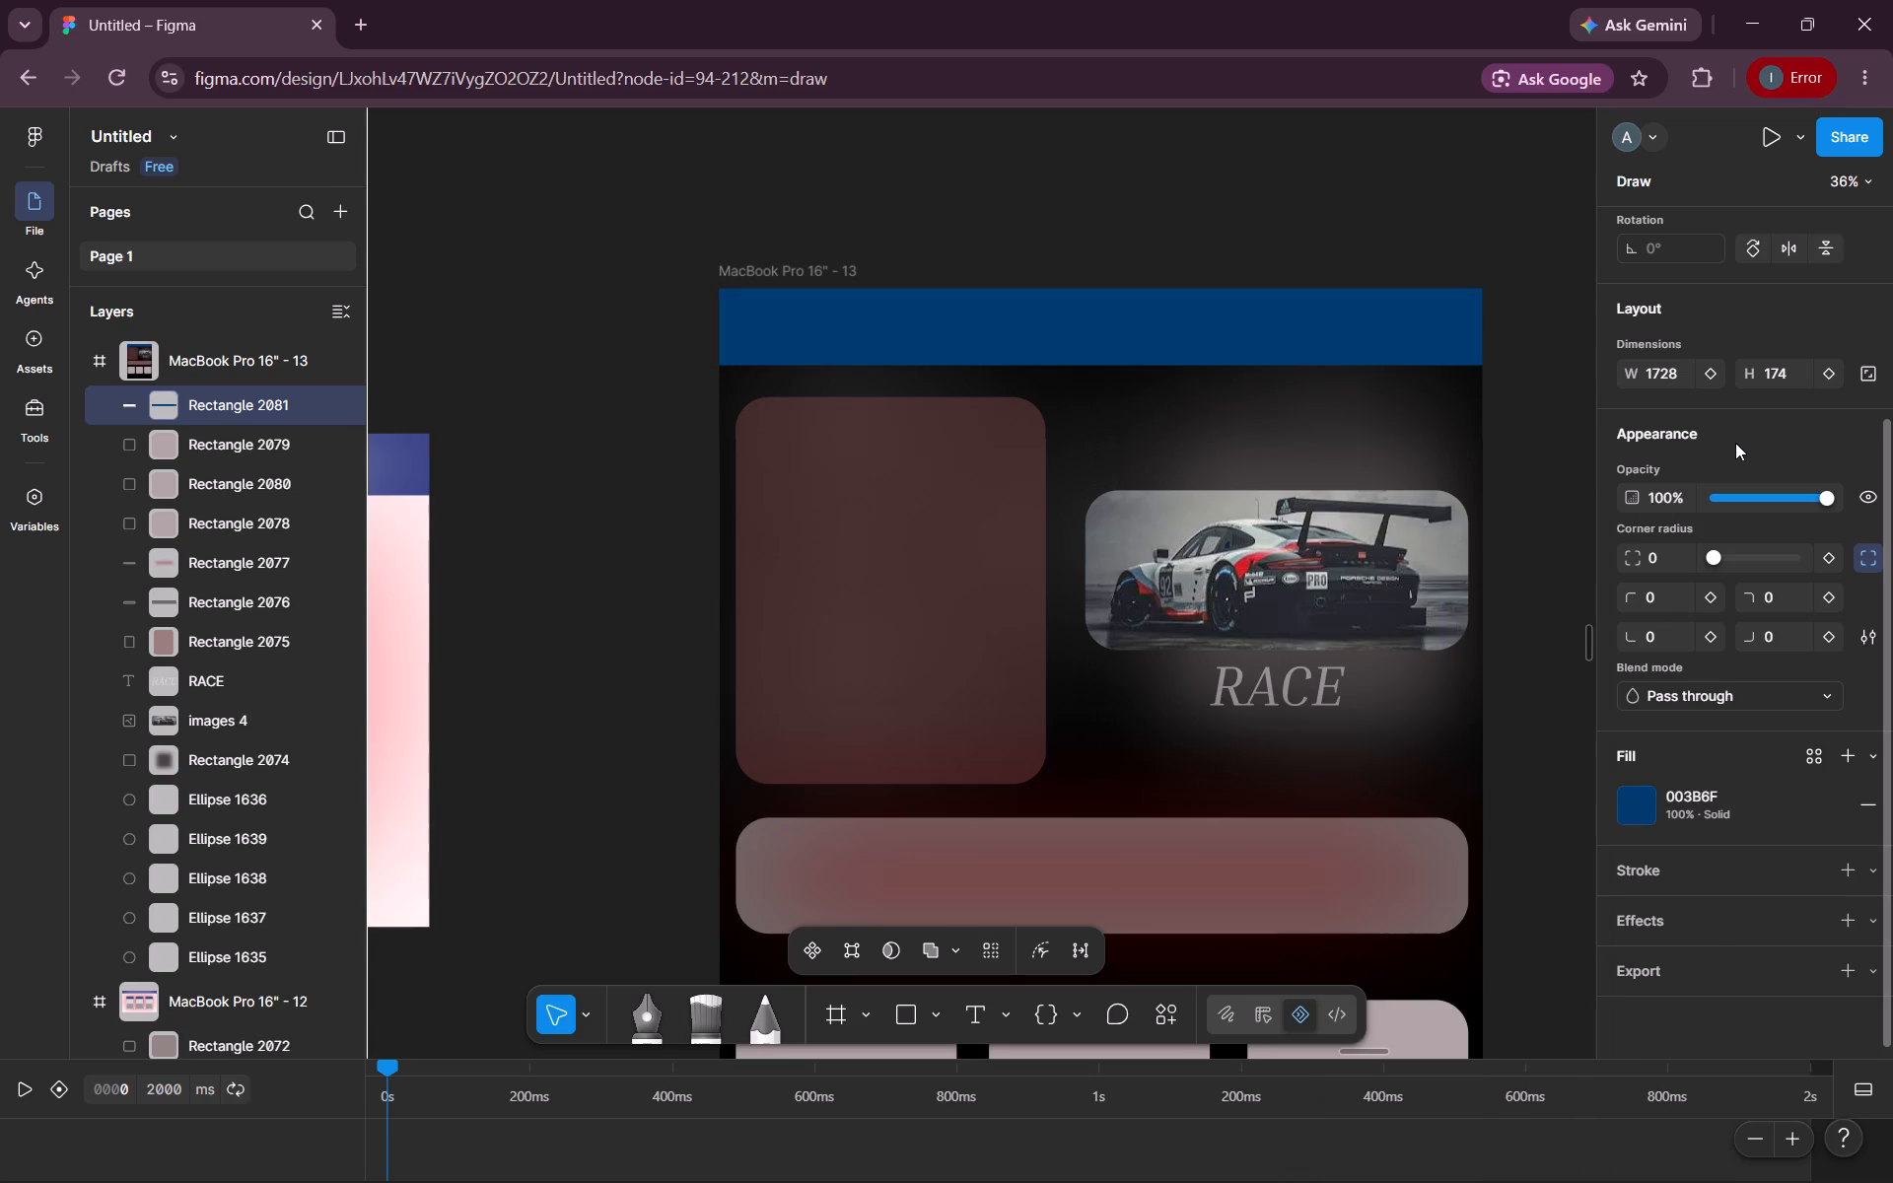
pyautogui.click(1527, 667)
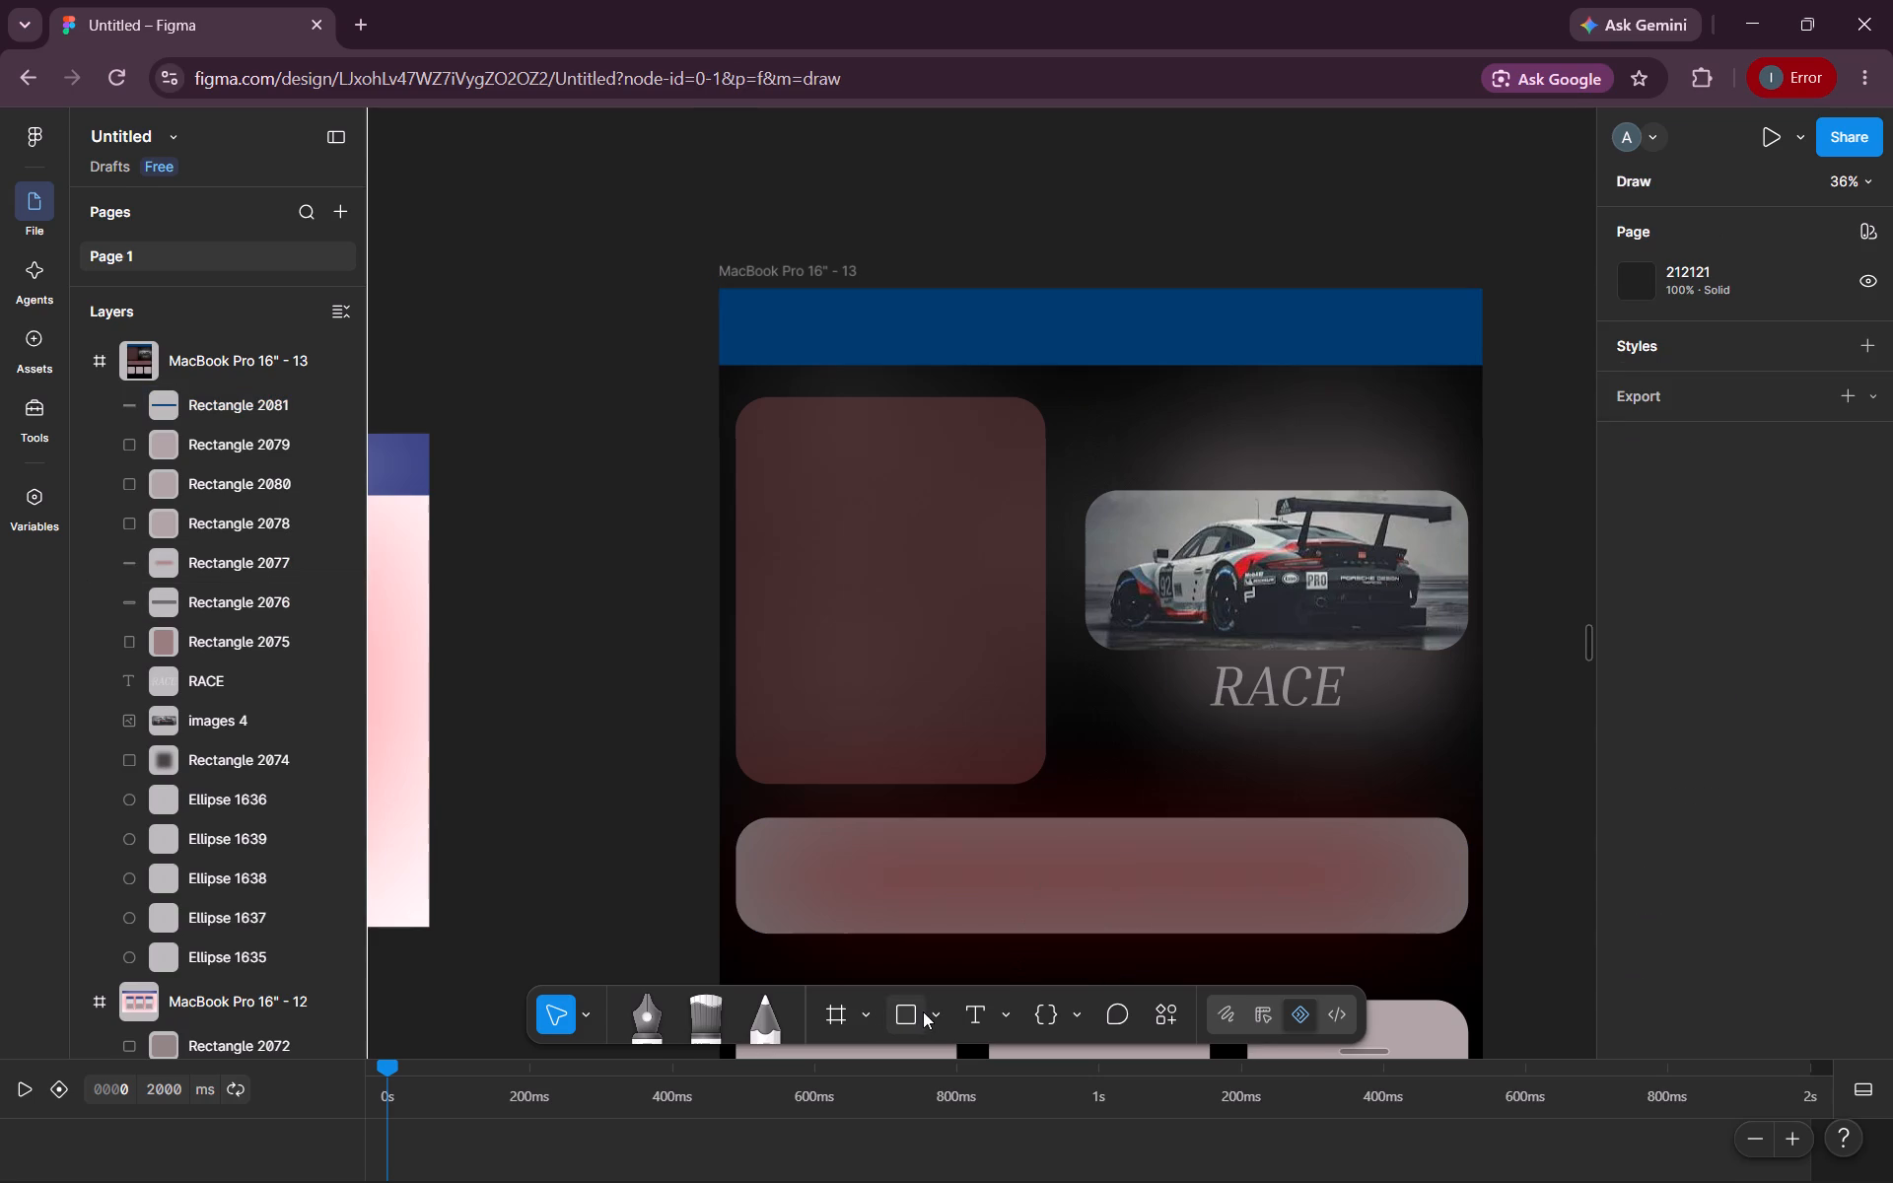
# Draw a long flat ellipse about 1476 × 67 inside the blue header, at about X 120, Y 48.
pyautogui.click(923, 1011)
pyautogui.click(940, 1009)
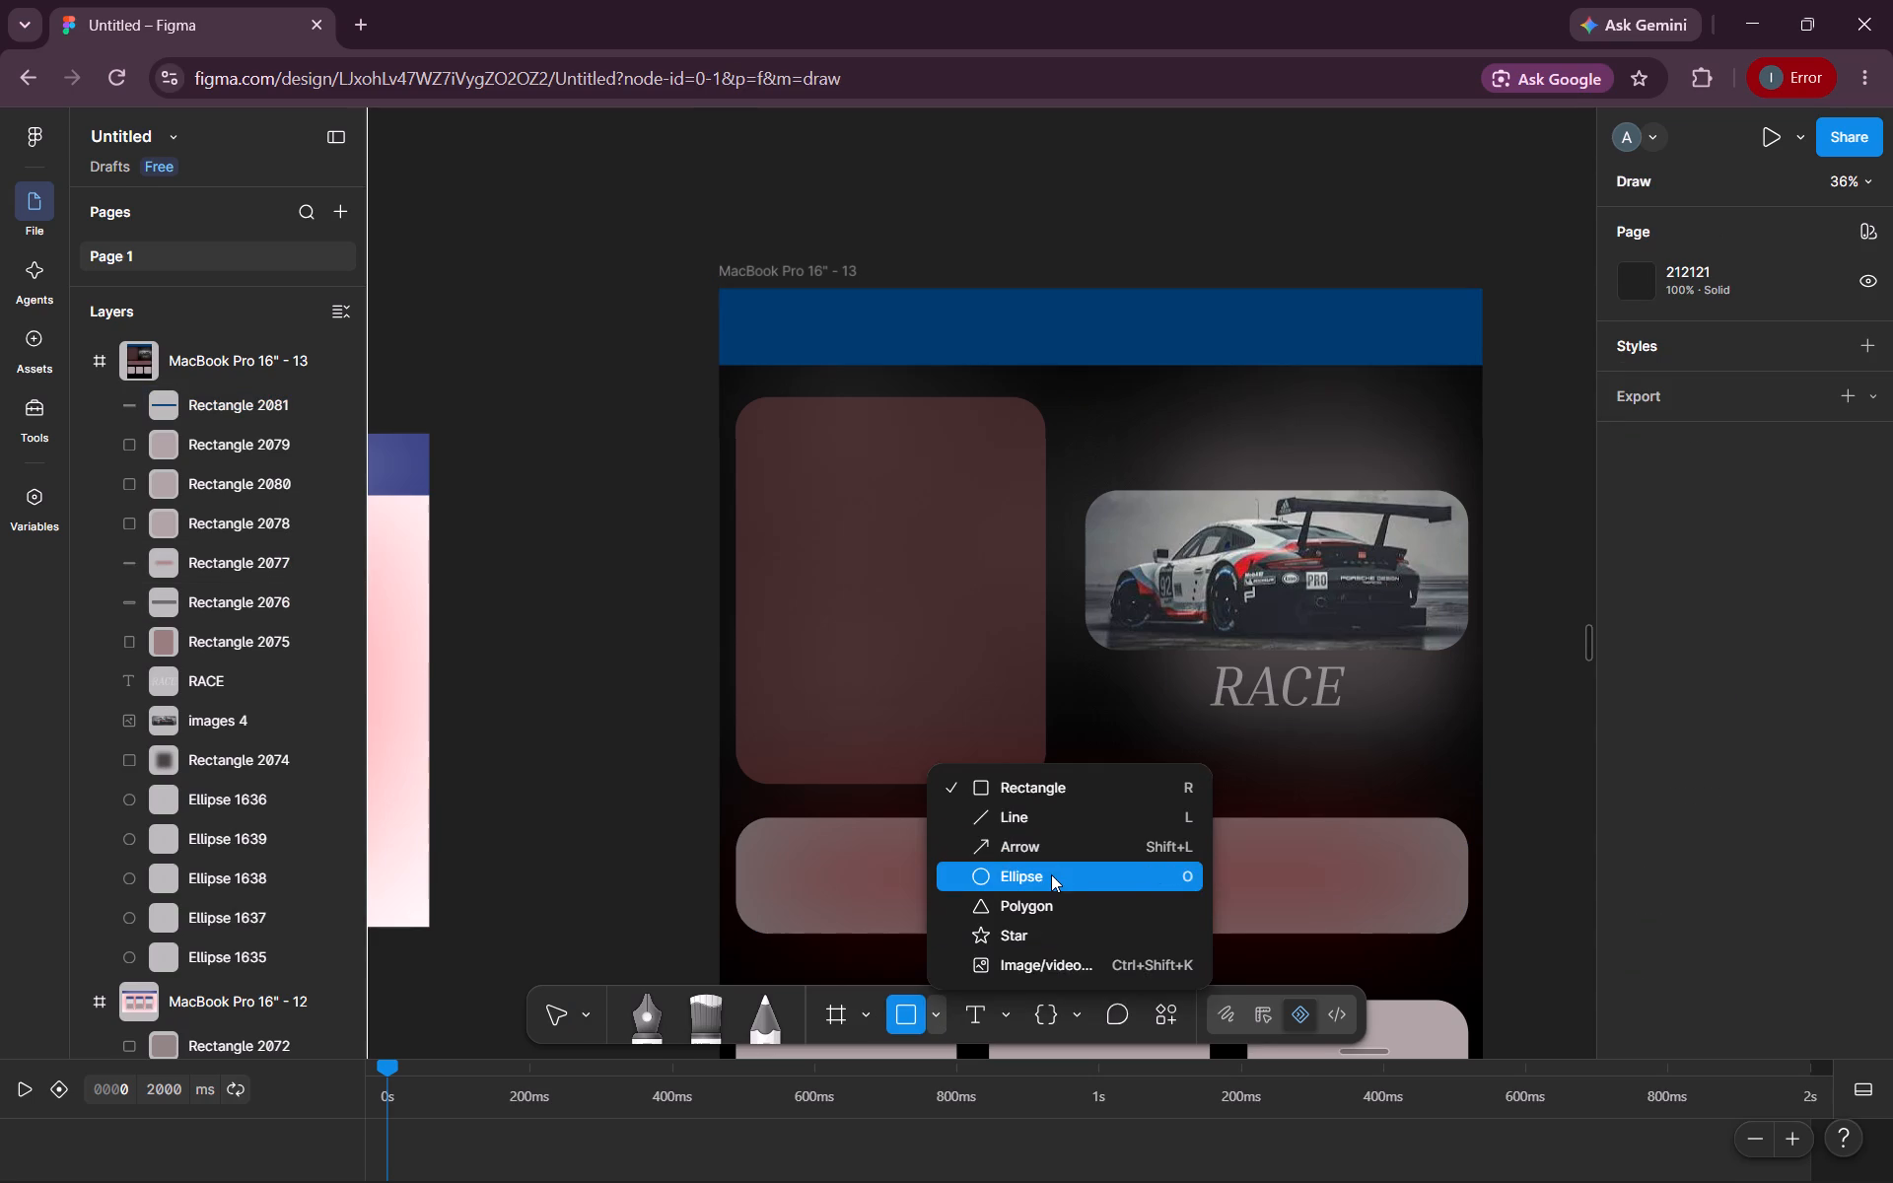
pyautogui.click(1051, 874)
pyautogui.moveTo(930, 310); pyautogui.dragTo(1069, 346)
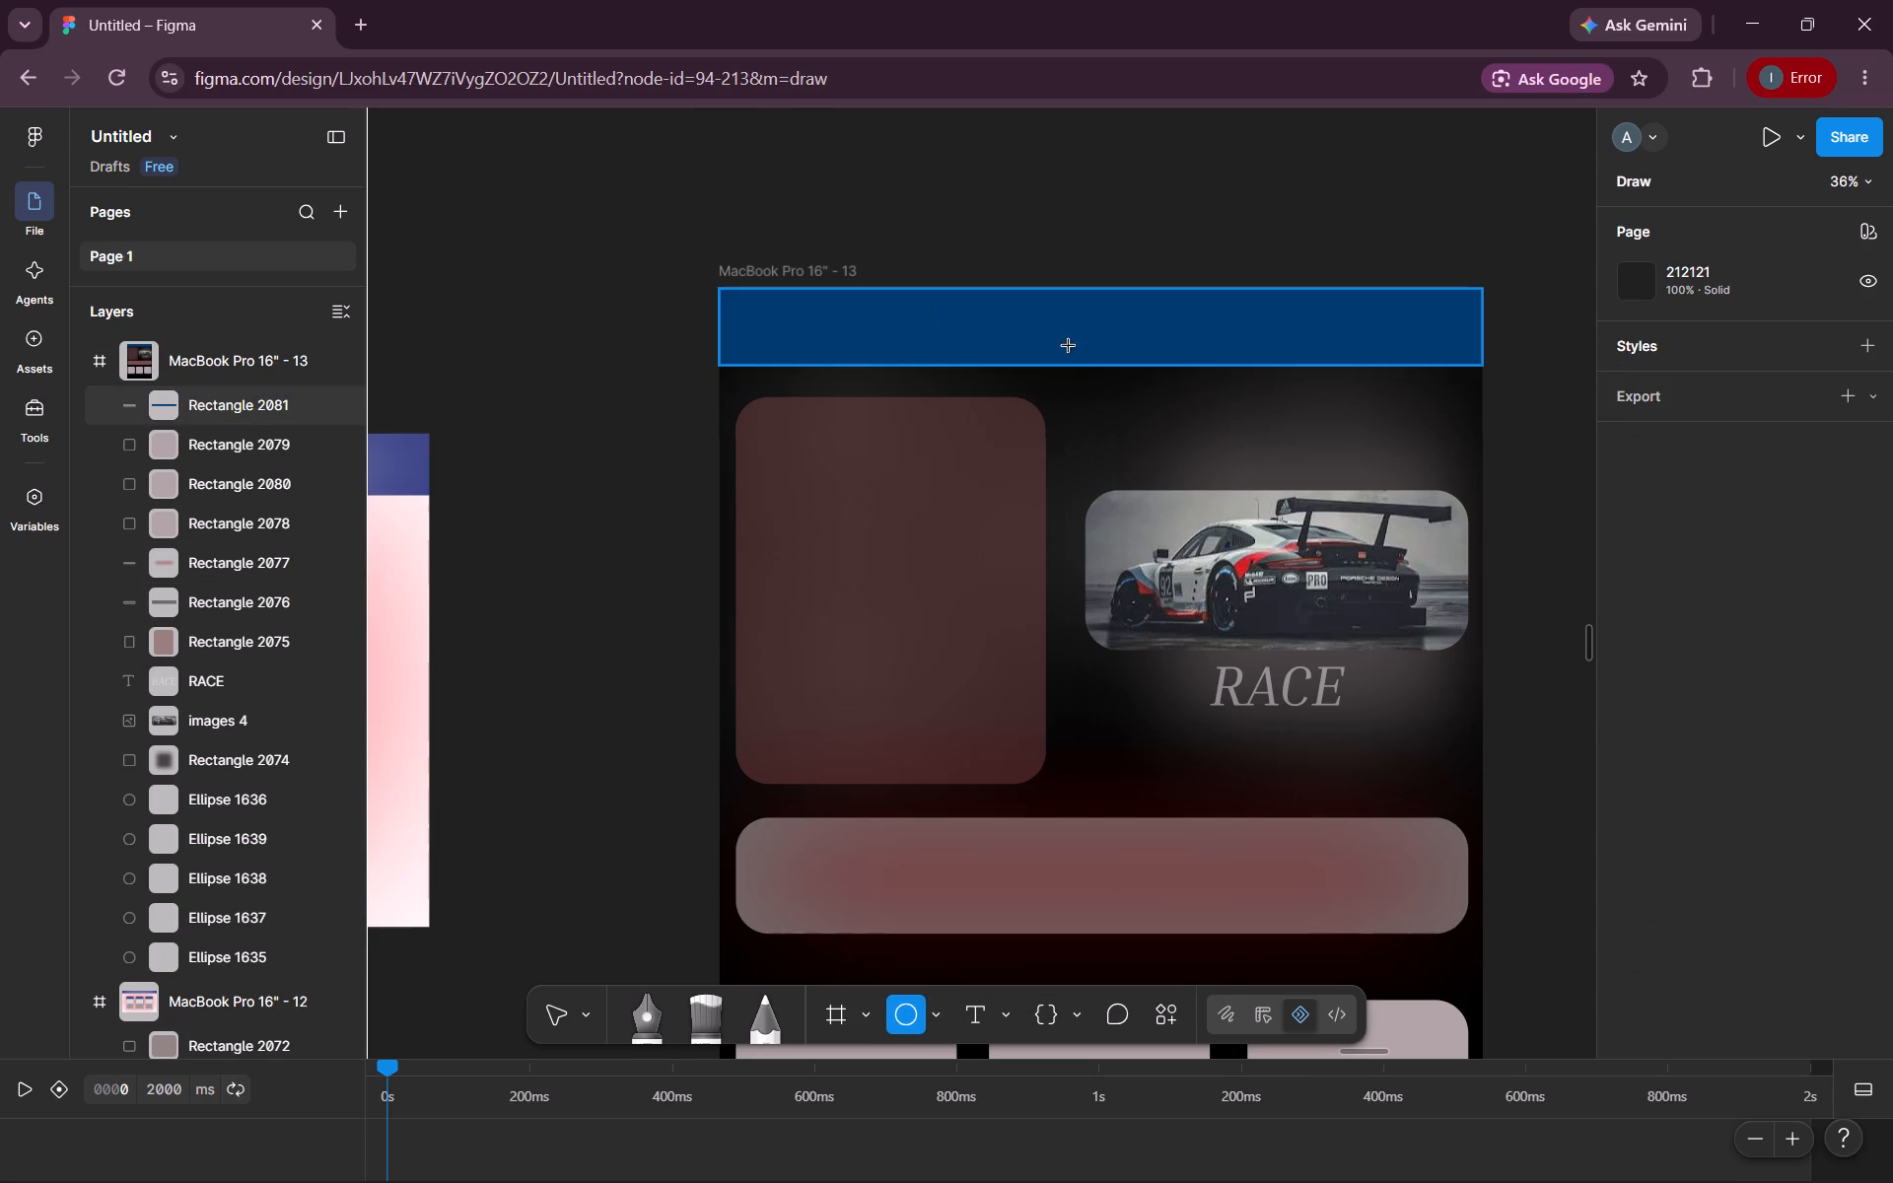
pyautogui.moveTo(1069, 346); pyautogui.dragTo(1315, 343)
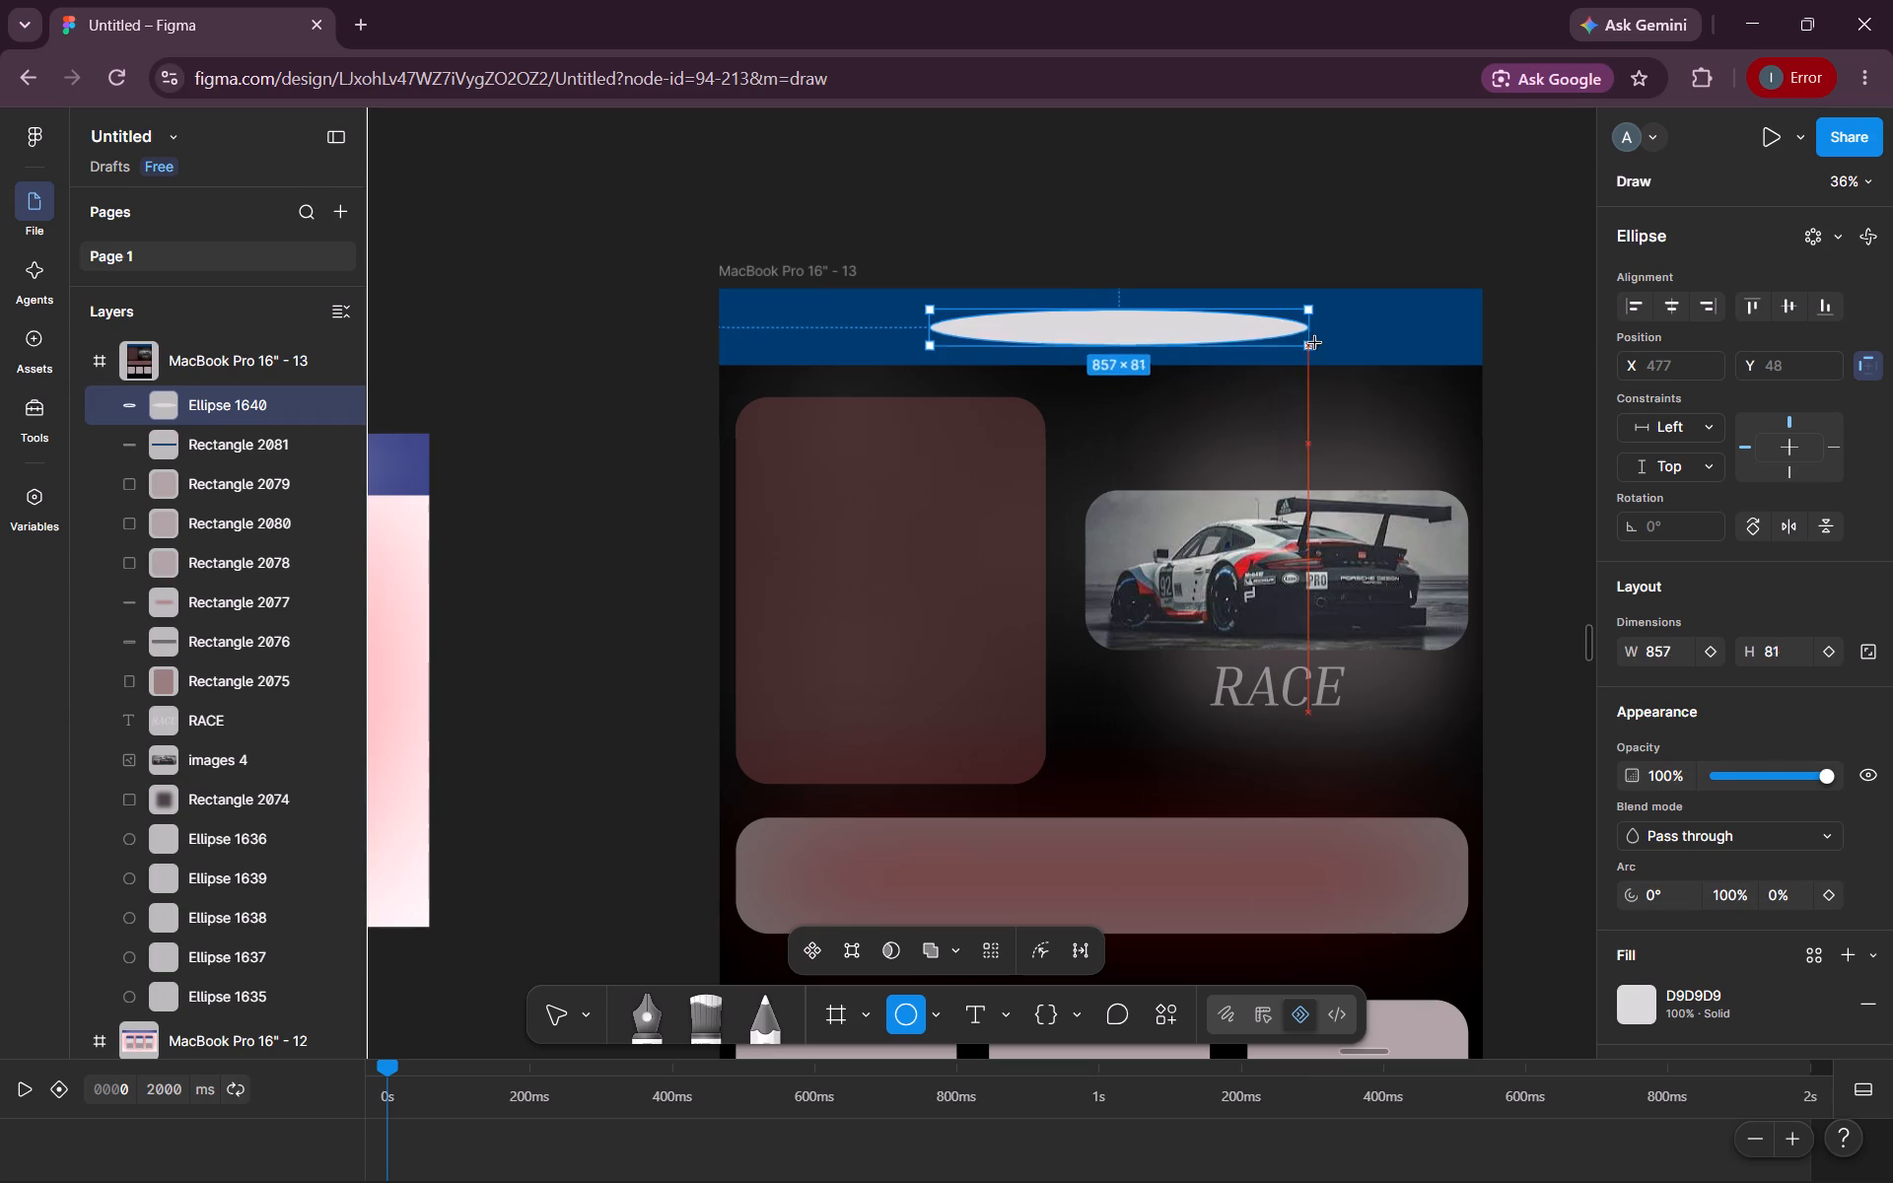
pyautogui.moveTo(1315, 343); pyautogui.dragTo(1396, 339)
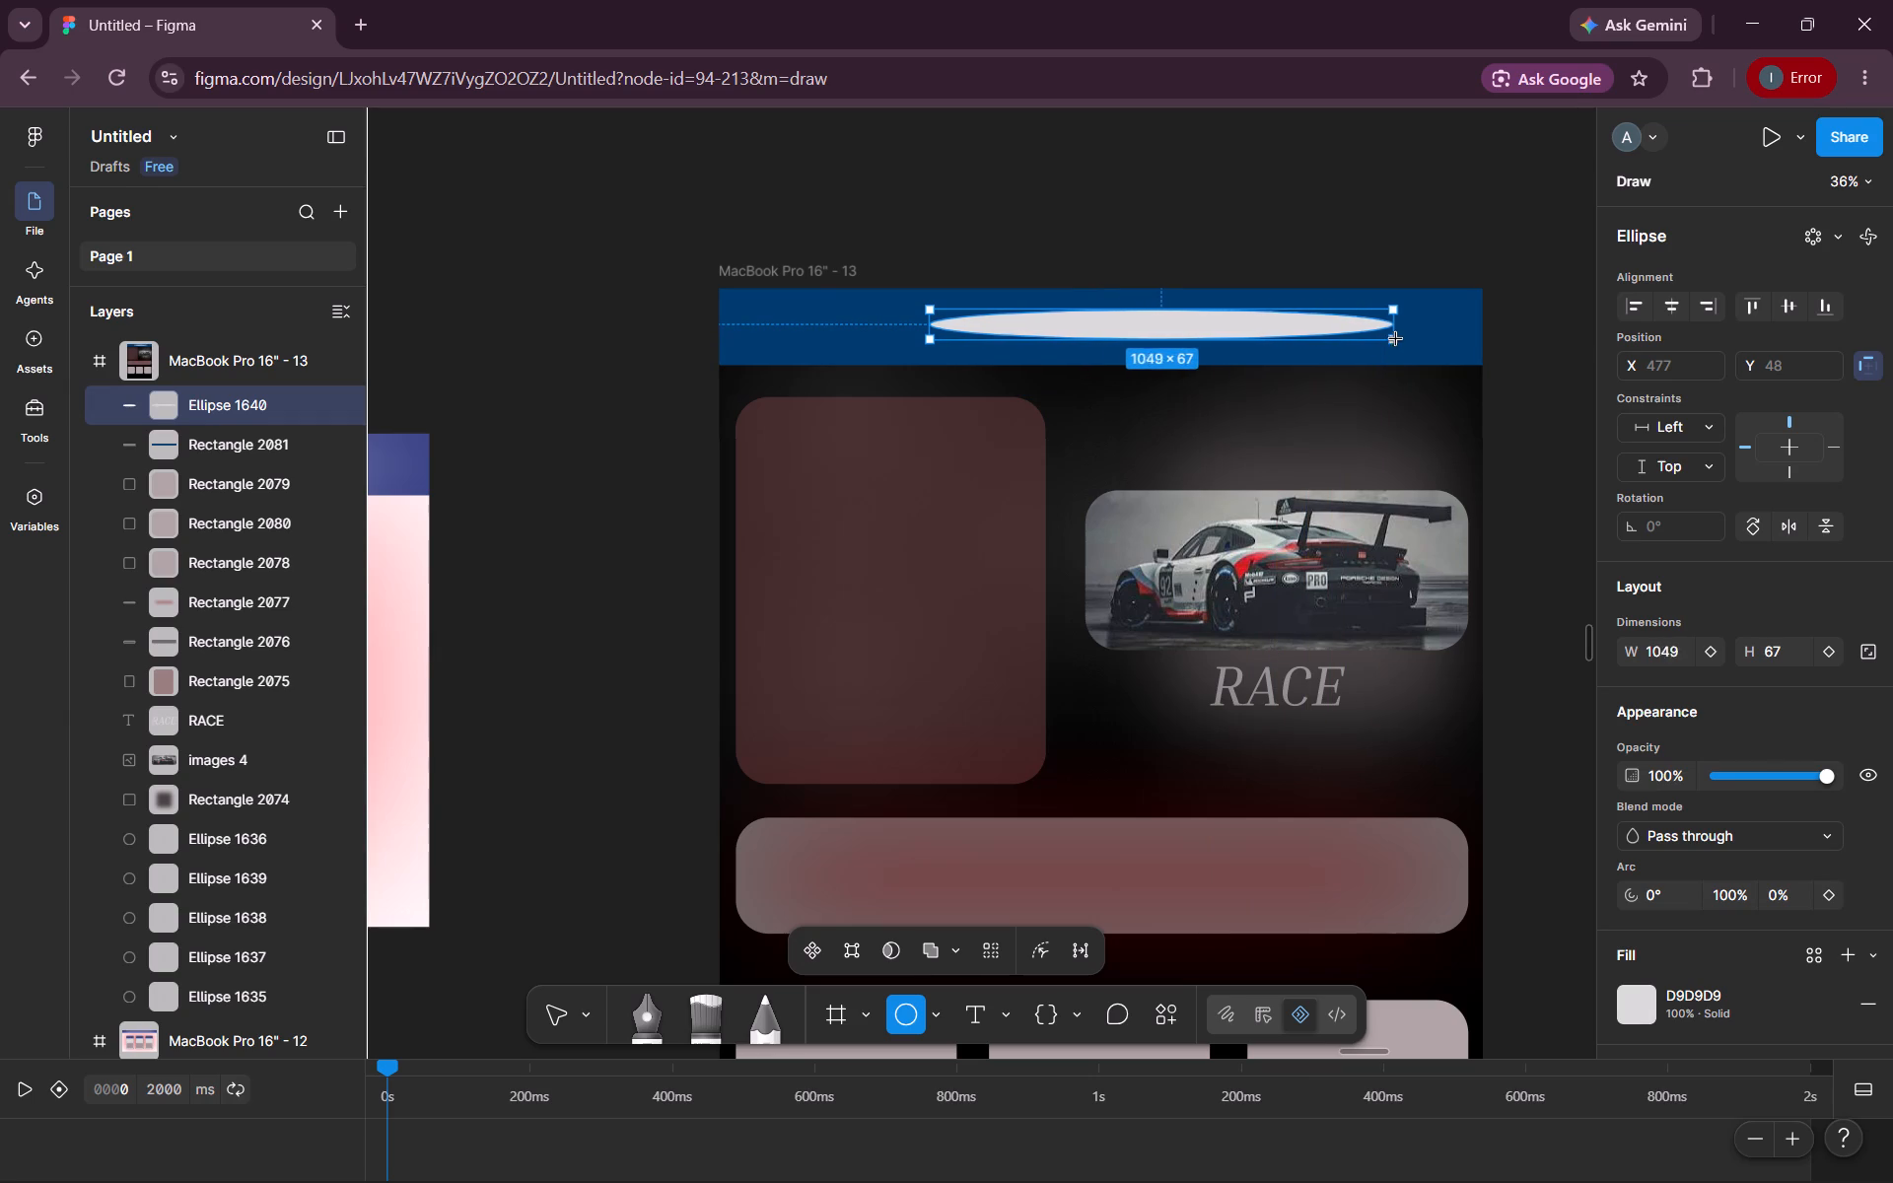
pyautogui.moveTo(1396, 339); pyautogui.dragTo(1424, 339)
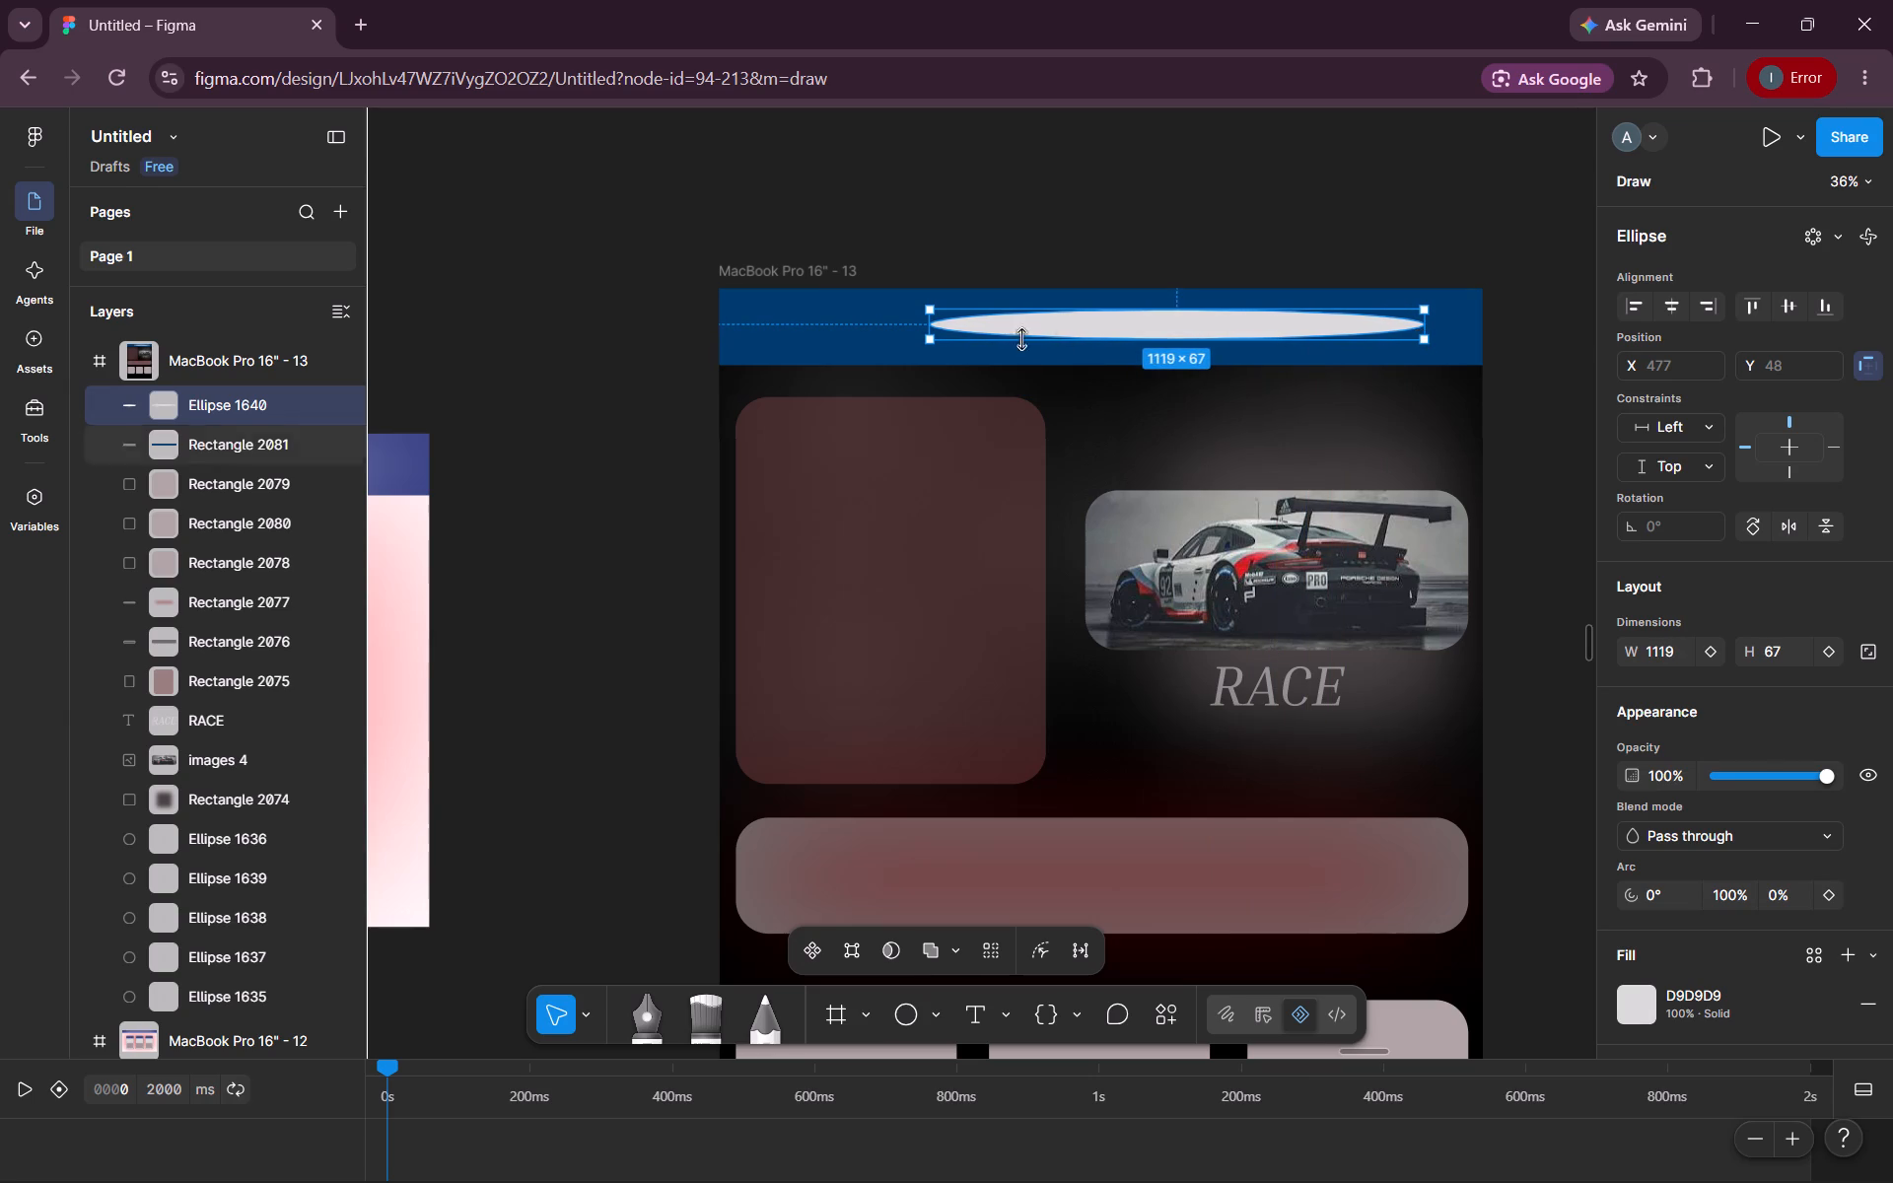
pyautogui.moveTo(933, 328); pyautogui.dragTo(771, 327)
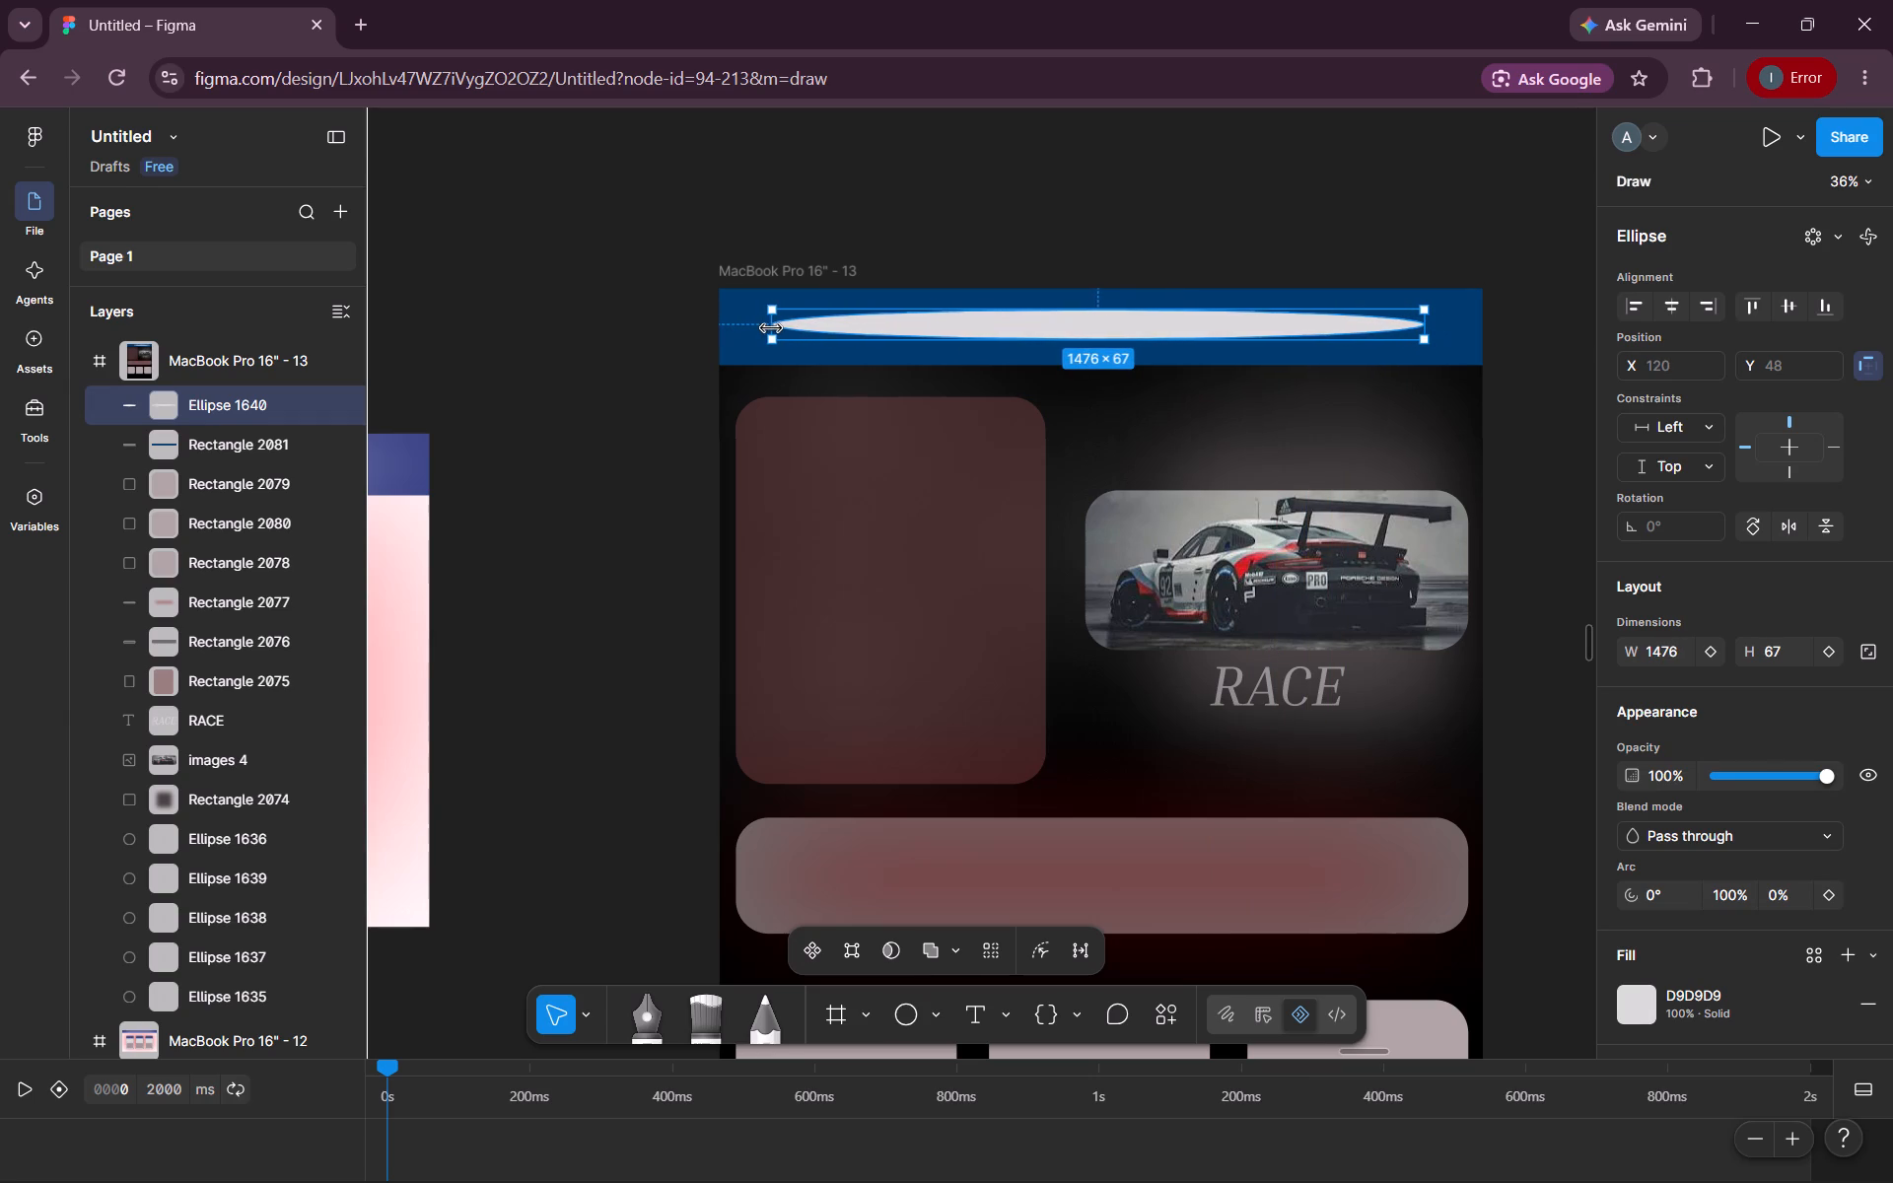
# Move the flat ellipse so it is centred in the blue header, at about X 128, Y 53.
pyautogui.click(1078, 318)
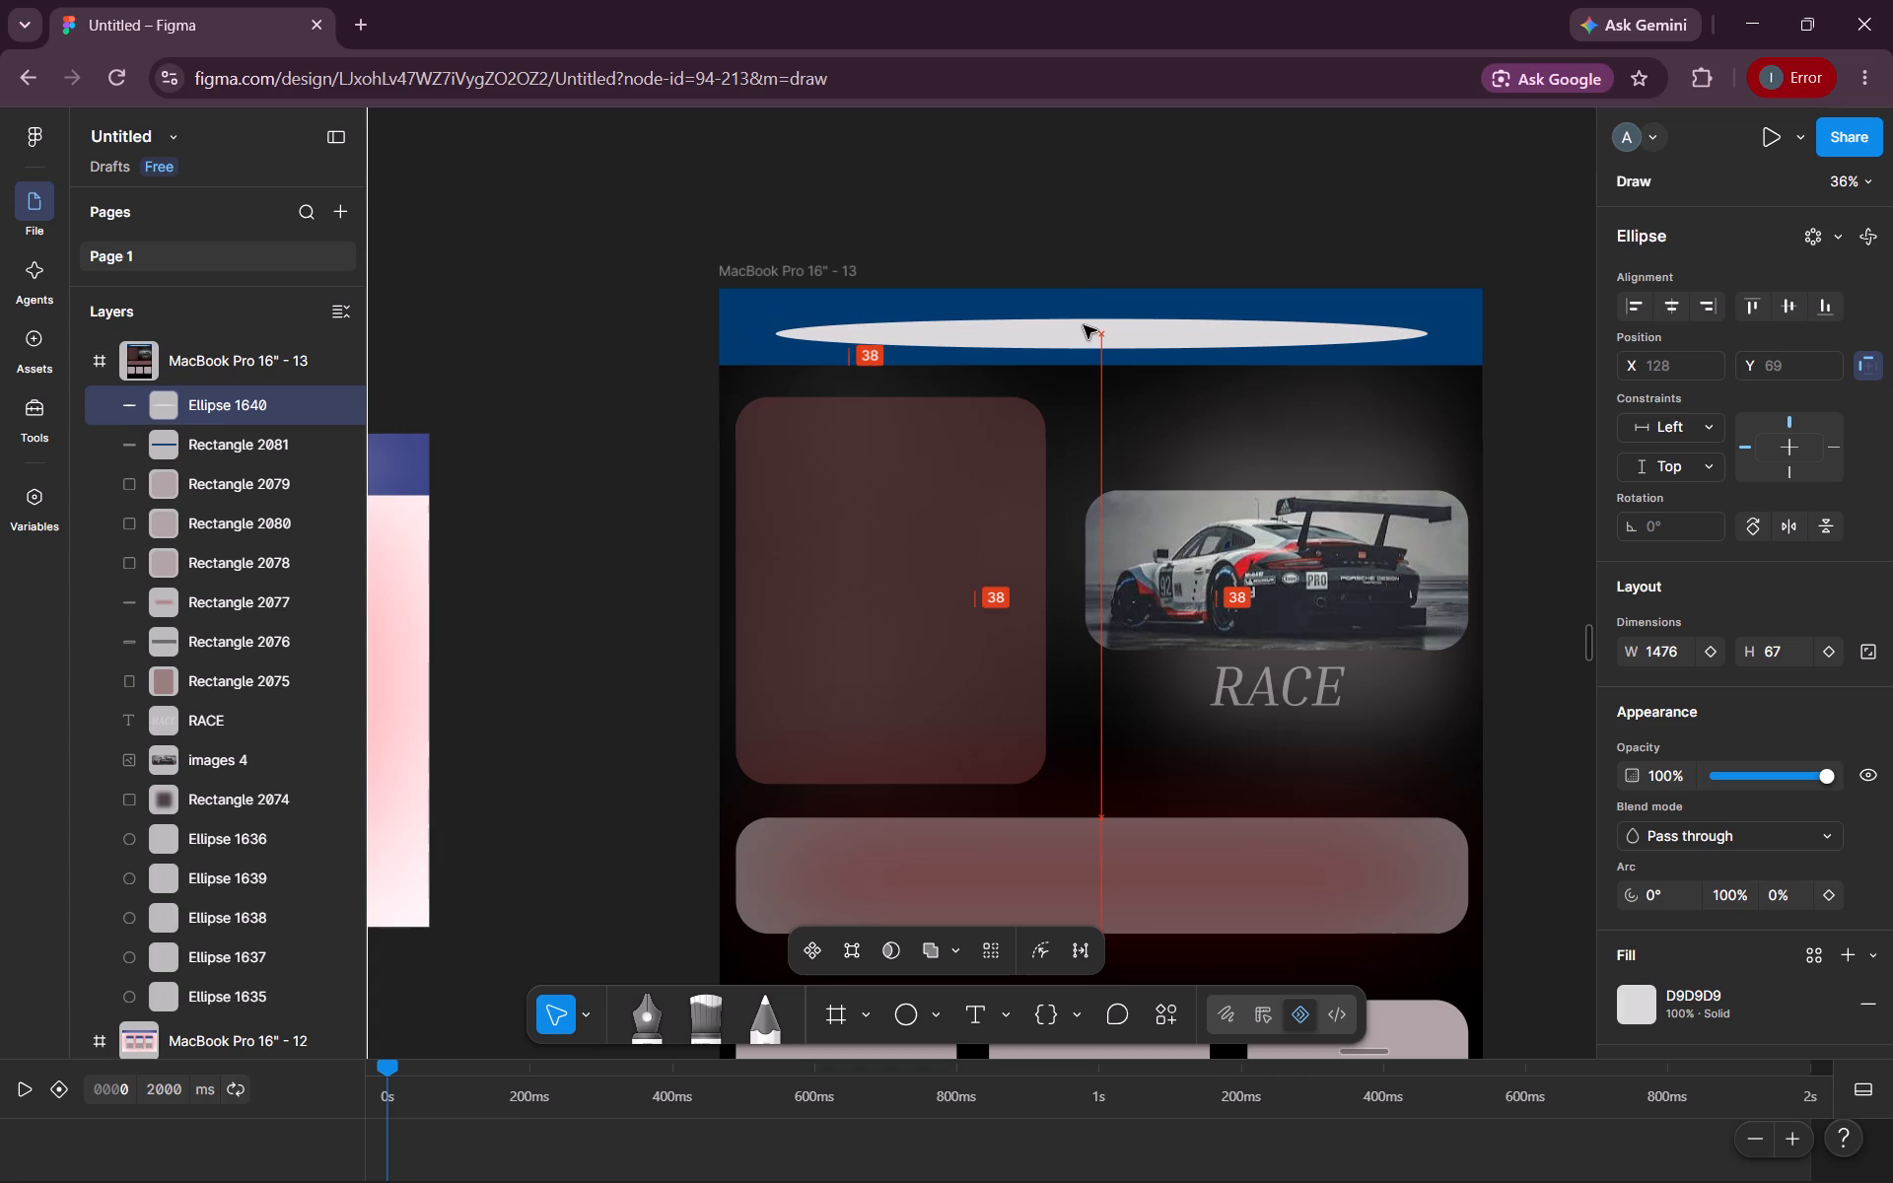
pyautogui.moveTo(1085, 324); pyautogui.dragTo(1087, 313)
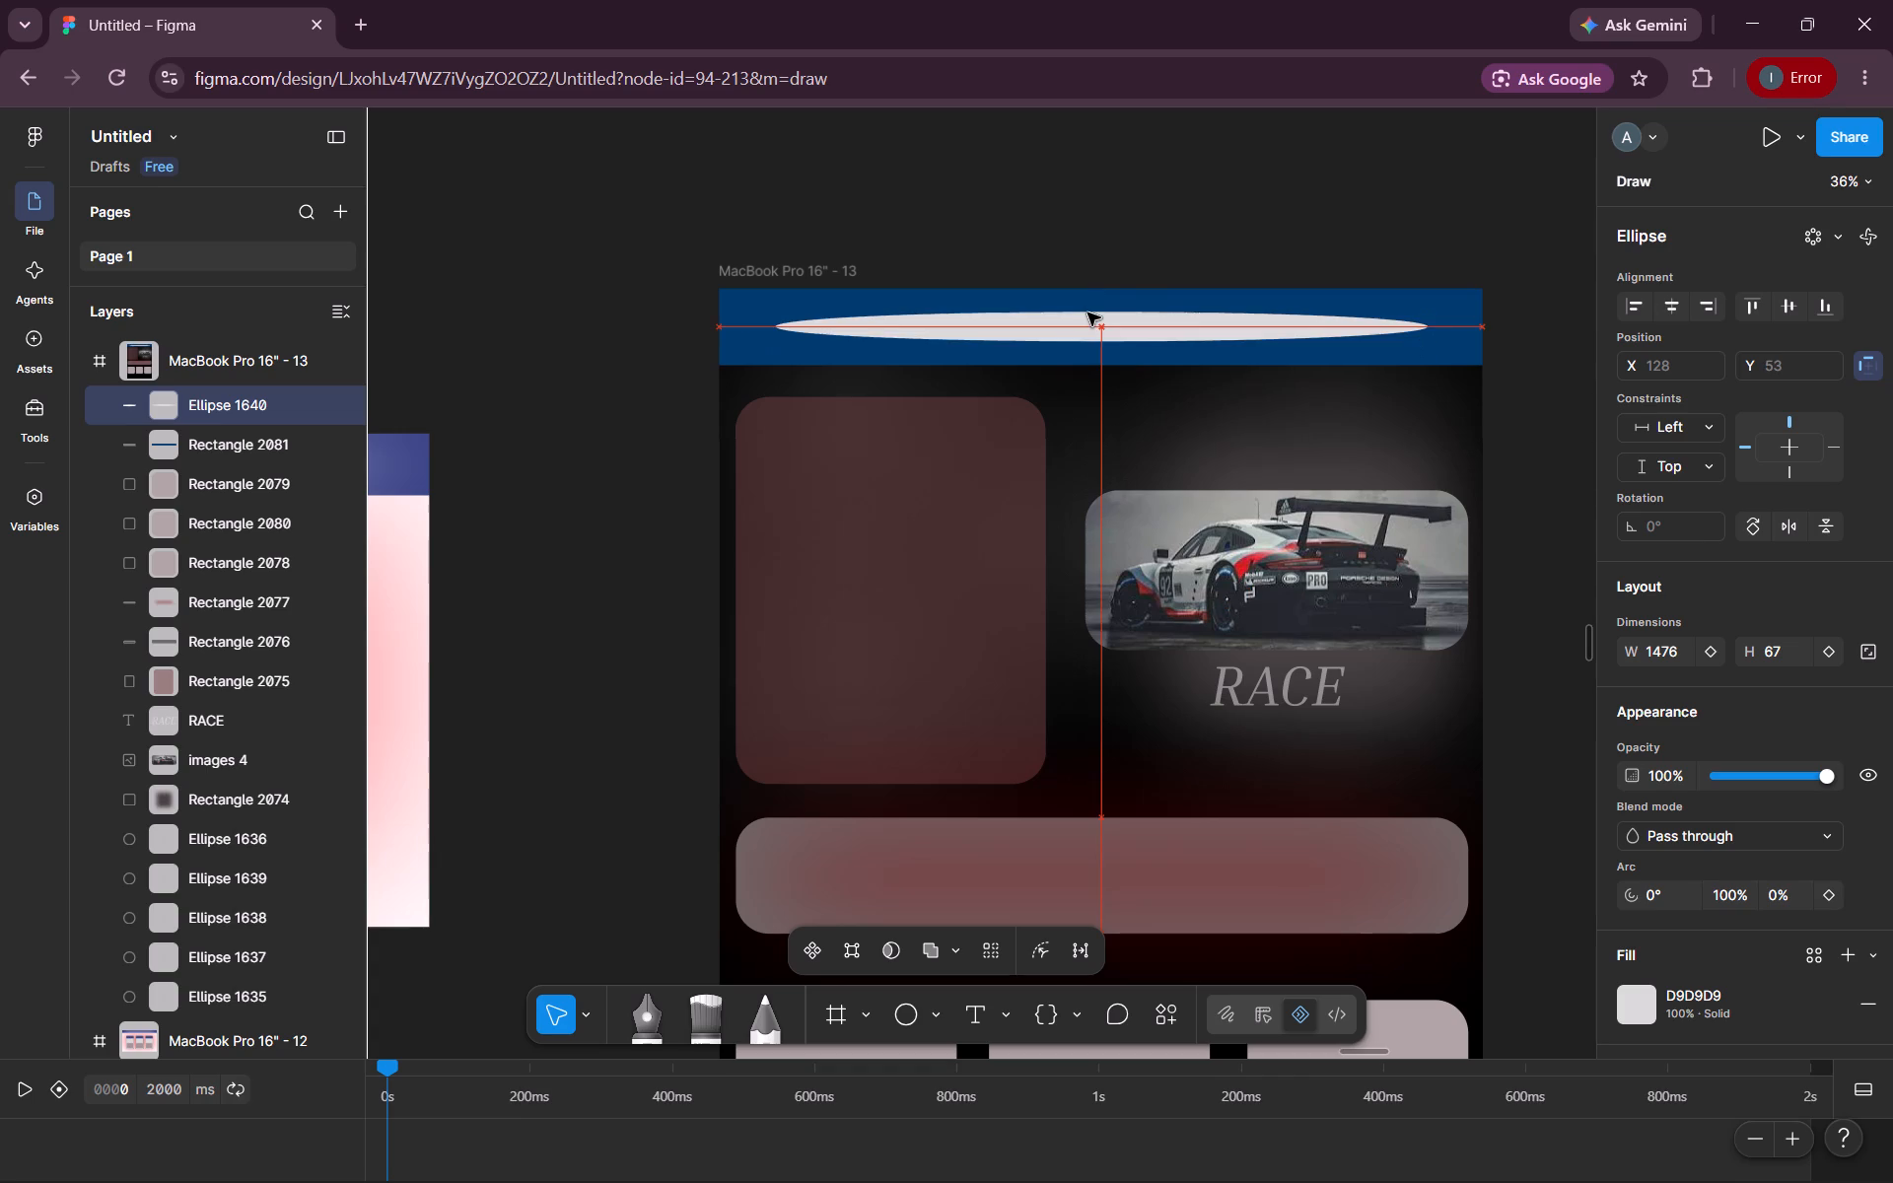
pyautogui.moveTo(1087, 313); pyautogui.dragTo(1088, 315)
# Add a uniform layer blur of 144 to the header ellipse.
pyautogui.scroll(-2, 1625, 883)
pyautogui.click(1674, 927)
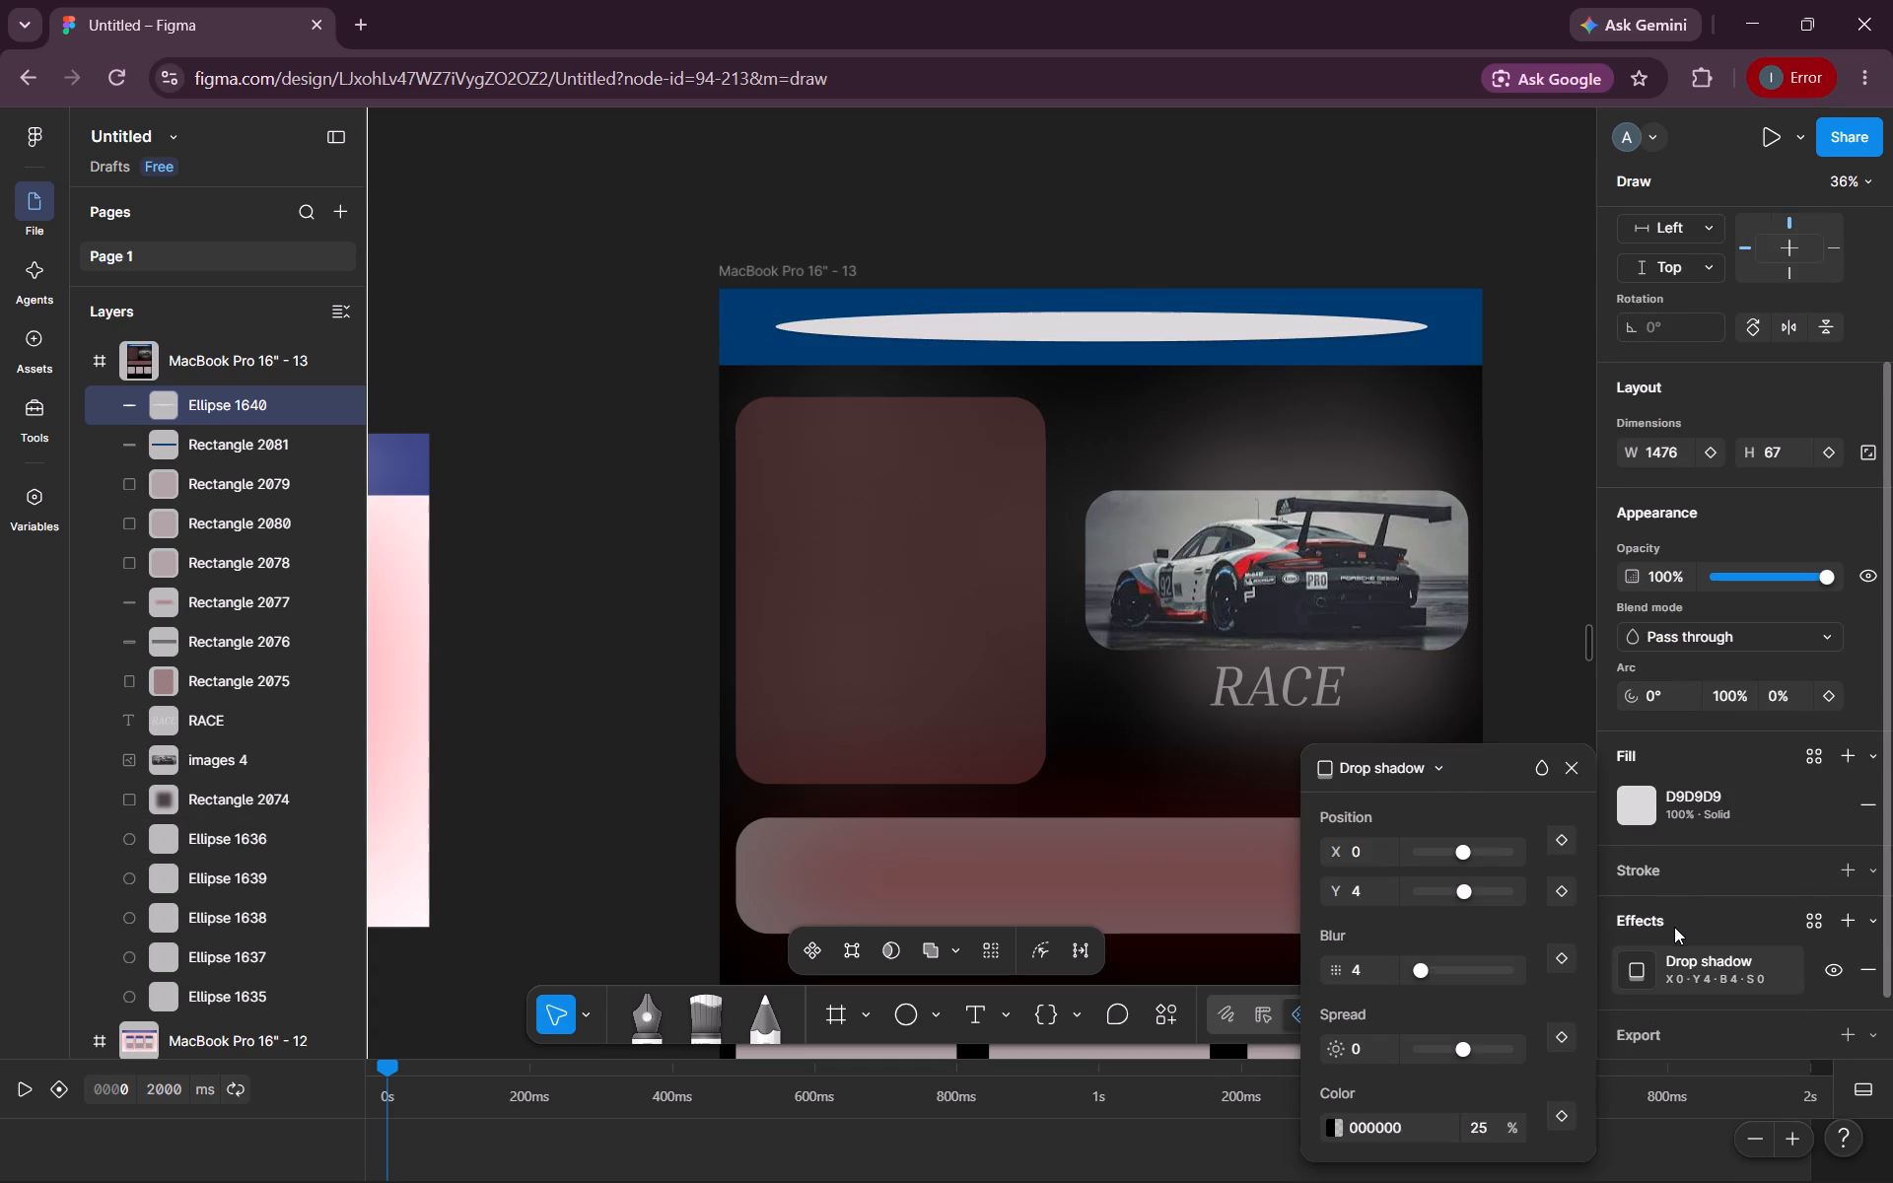
pyautogui.click(1437, 762)
pyautogui.click(1425, 870)
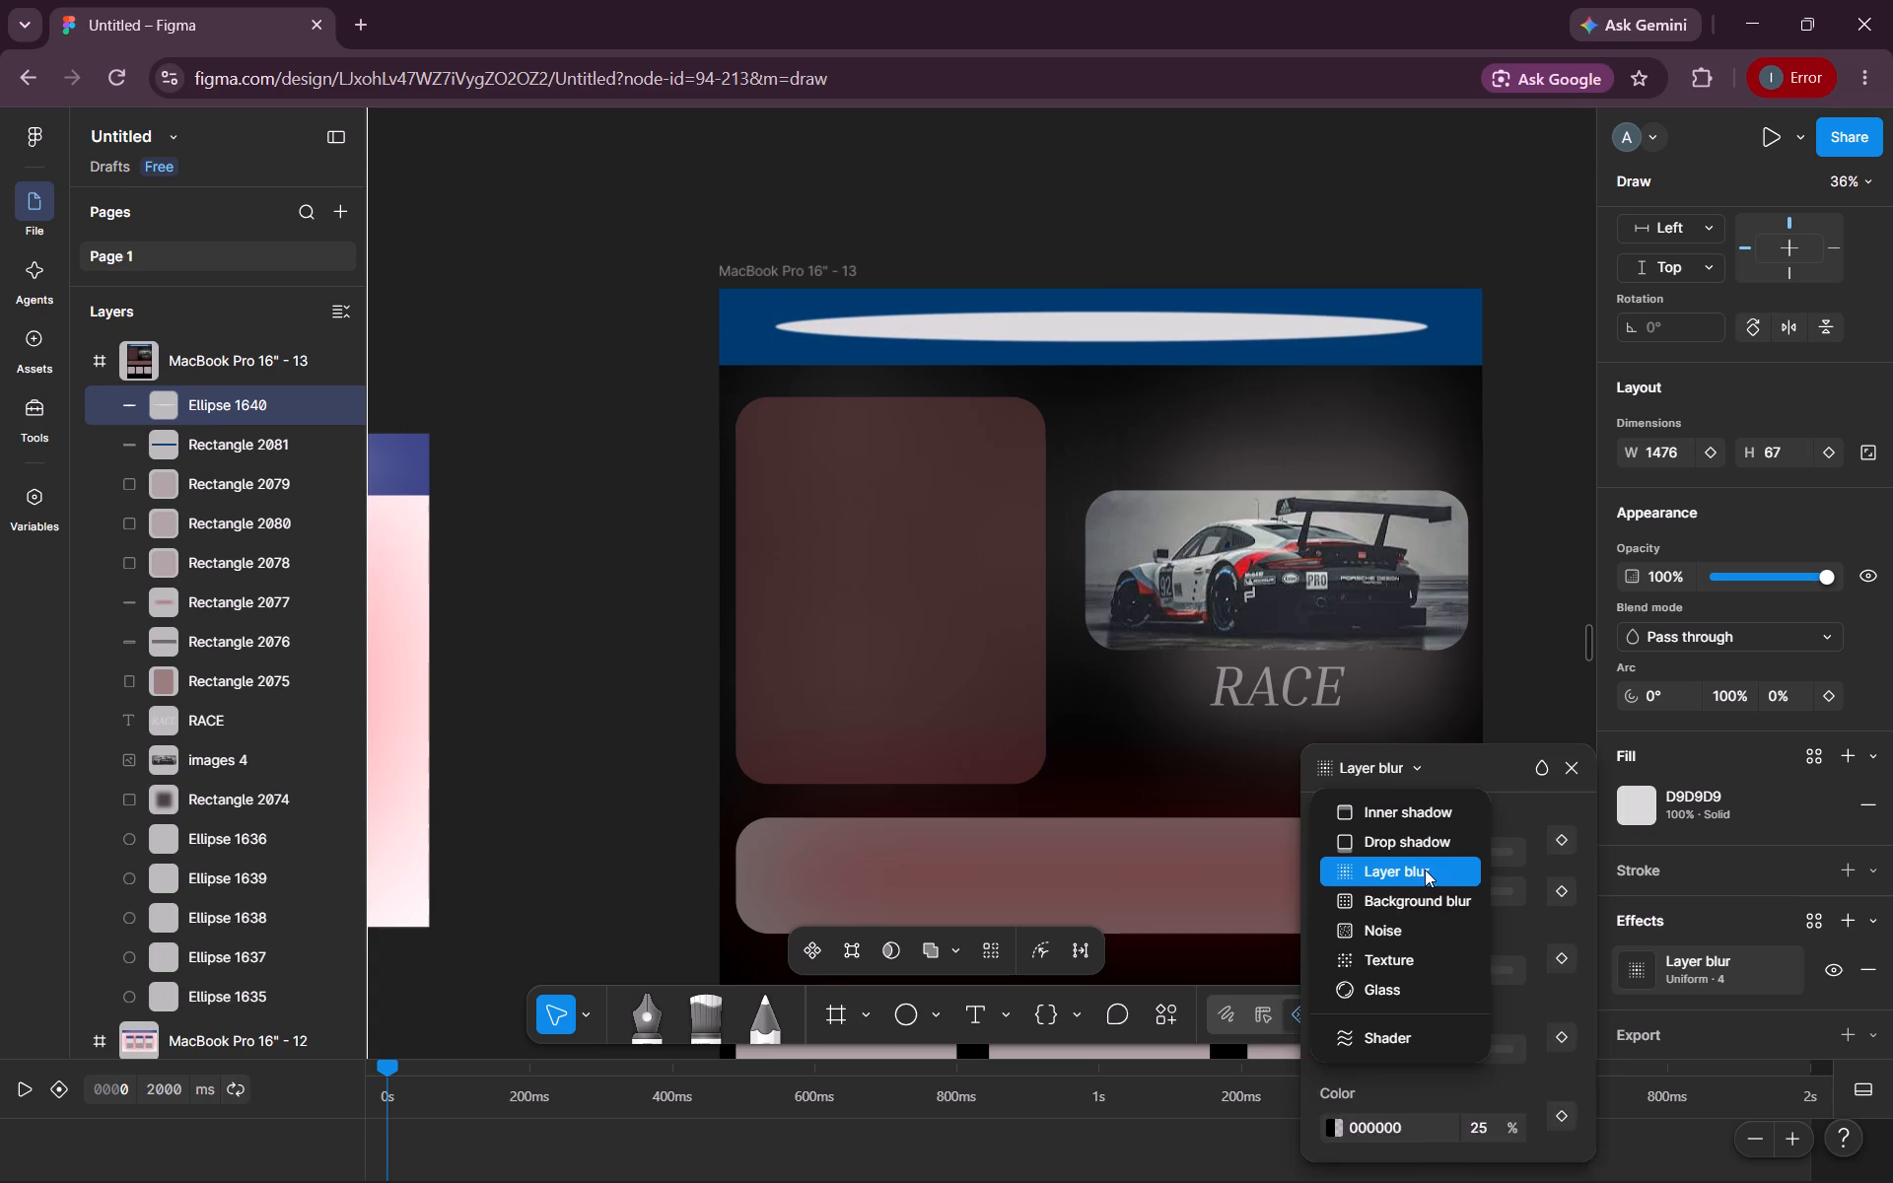
pyautogui.moveTo(1415, 898); pyautogui.dragTo(1478, 896)
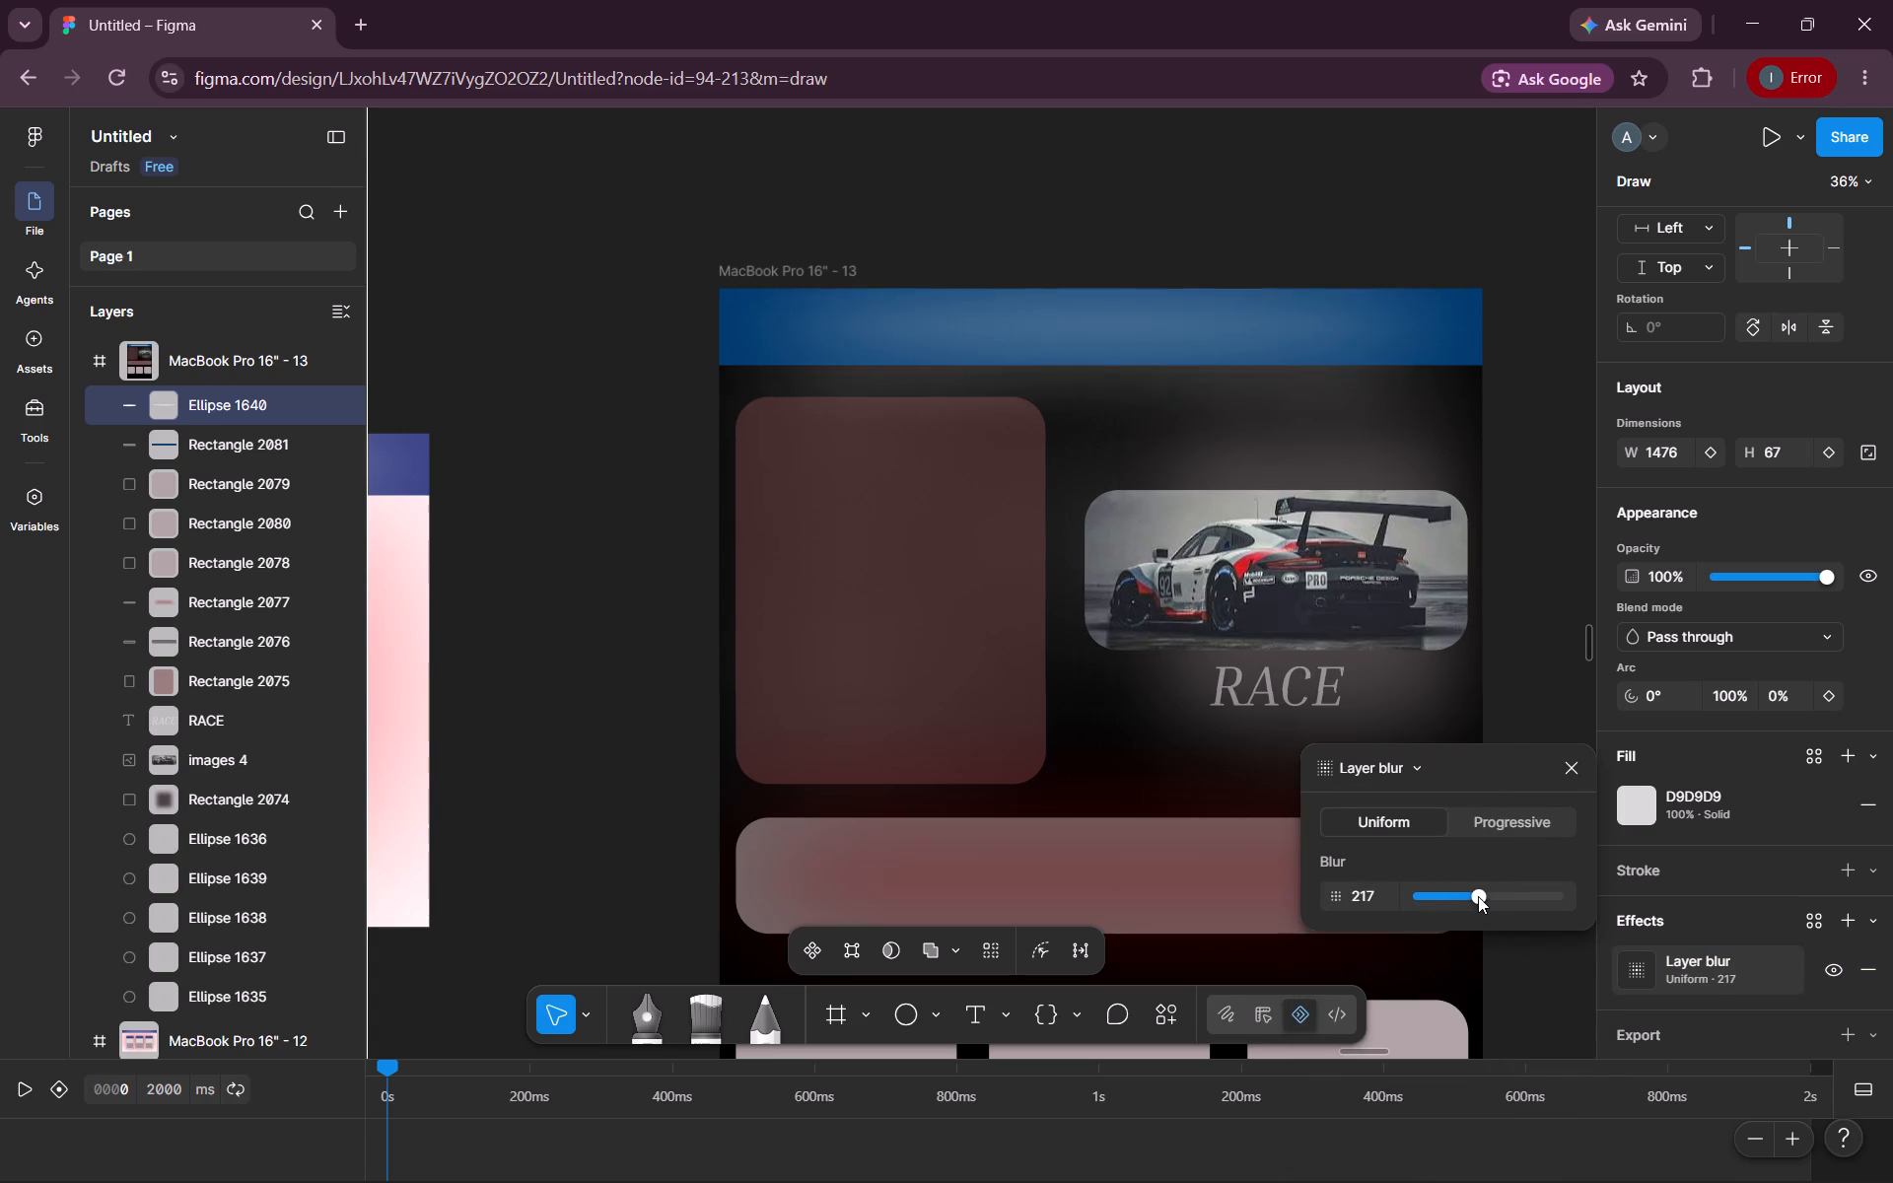
pyautogui.moveTo(1478, 896); pyautogui.dragTo(1479, 869)
pyautogui.moveTo(1479, 869); pyautogui.dragTo(1458, 858)
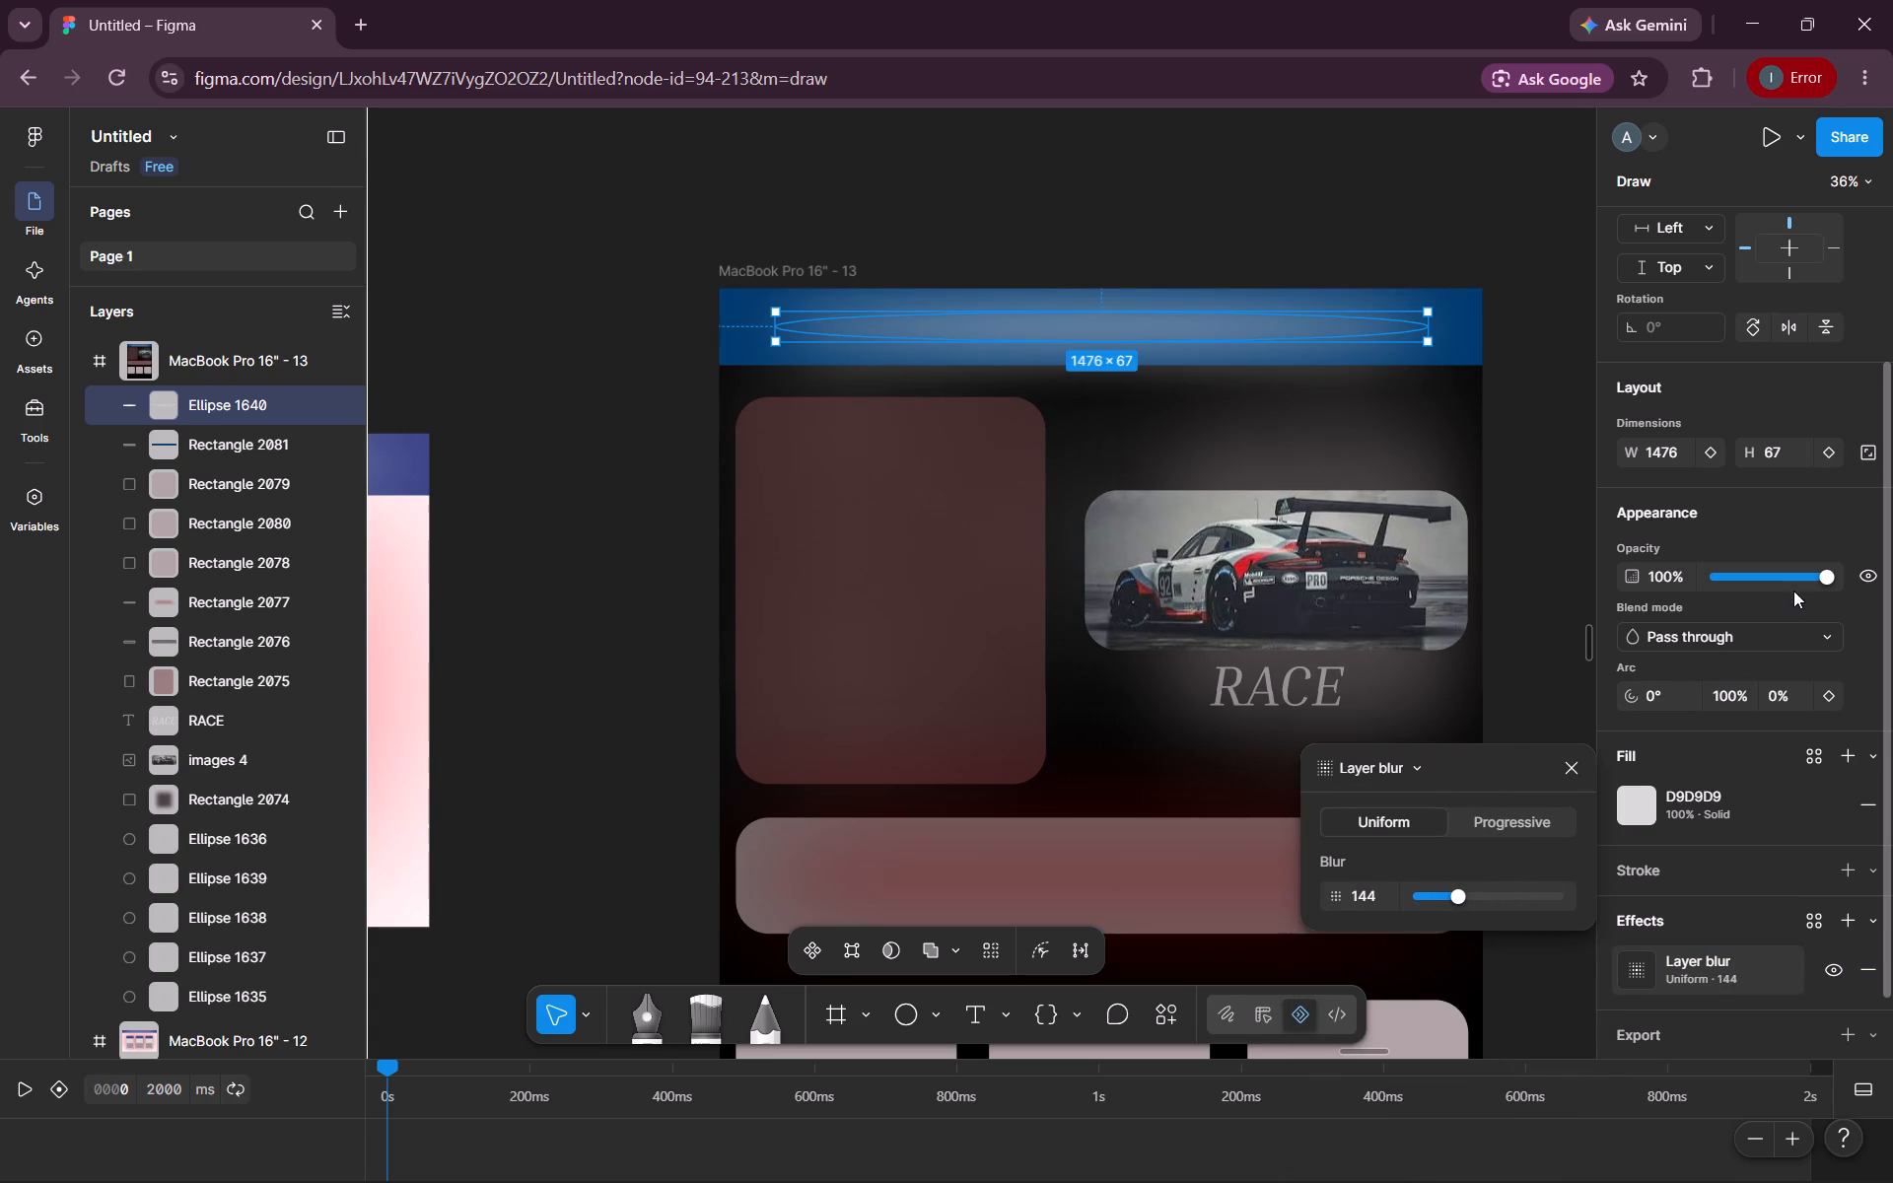
# Lower the blurred header ellipse's opacity to 47%.
pyautogui.click(1767, 577)
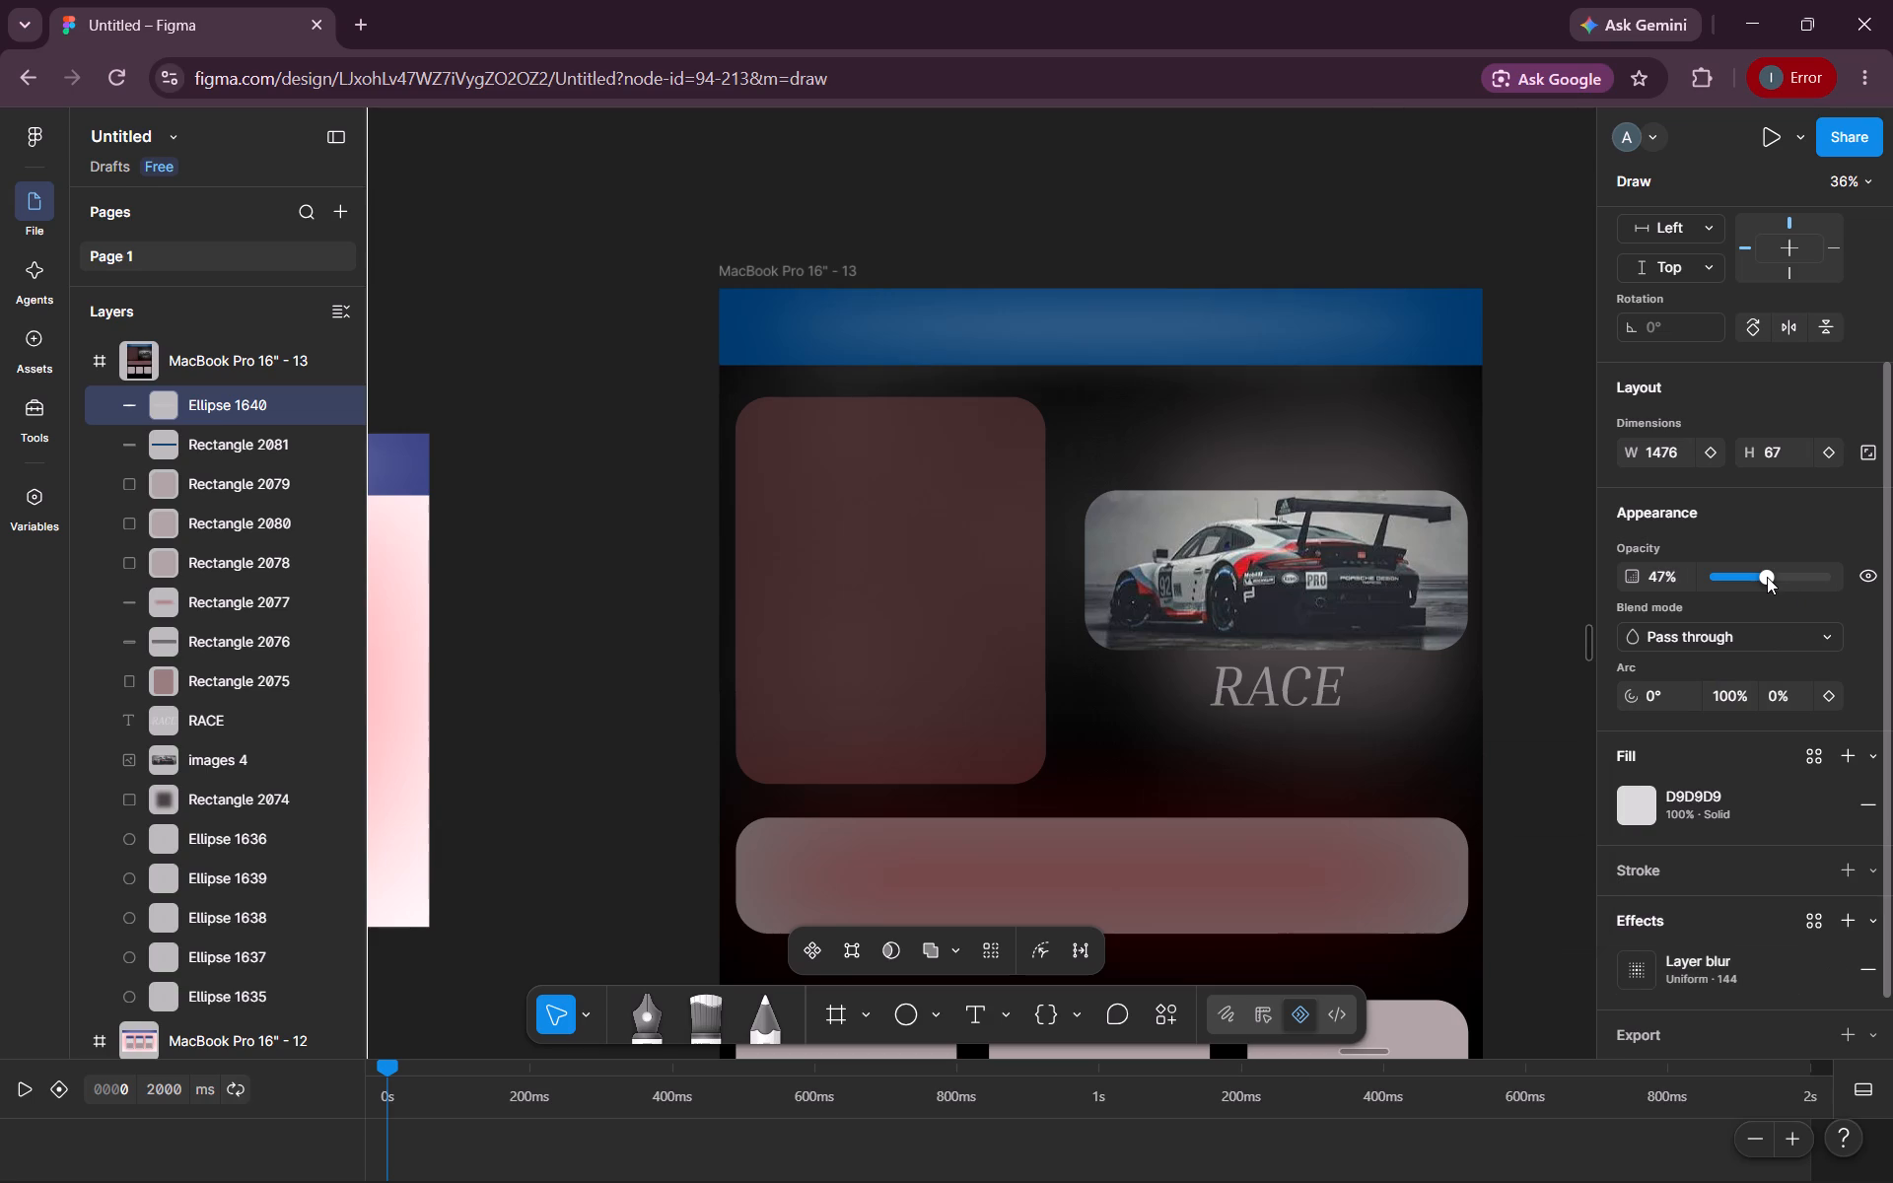
# Widen the blurred header ellipse on both sides to about 1605 × 67, starting at about X 37.
pyautogui.click(1761, 511)
pyautogui.click(1581, 498)
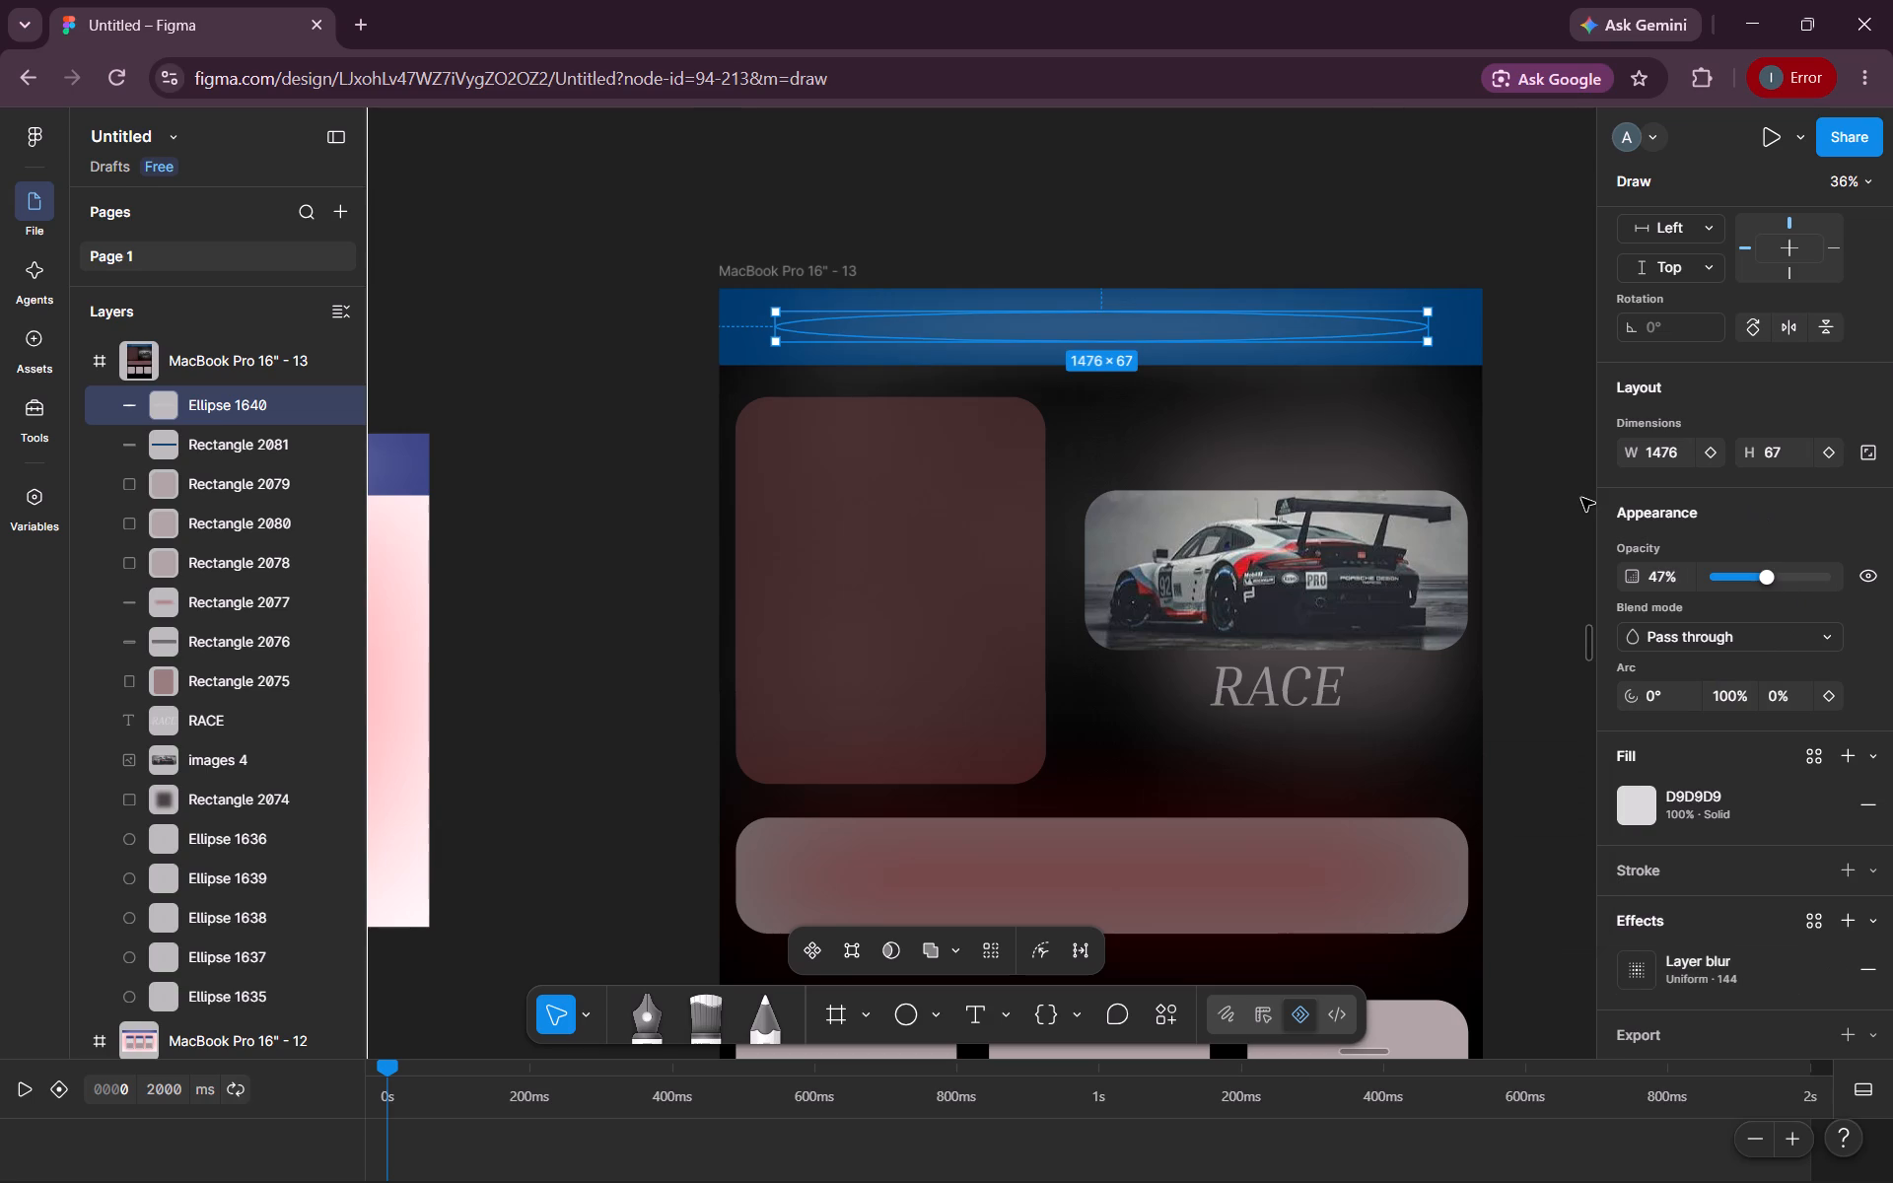
pyautogui.scroll(-1, 1581, 498)
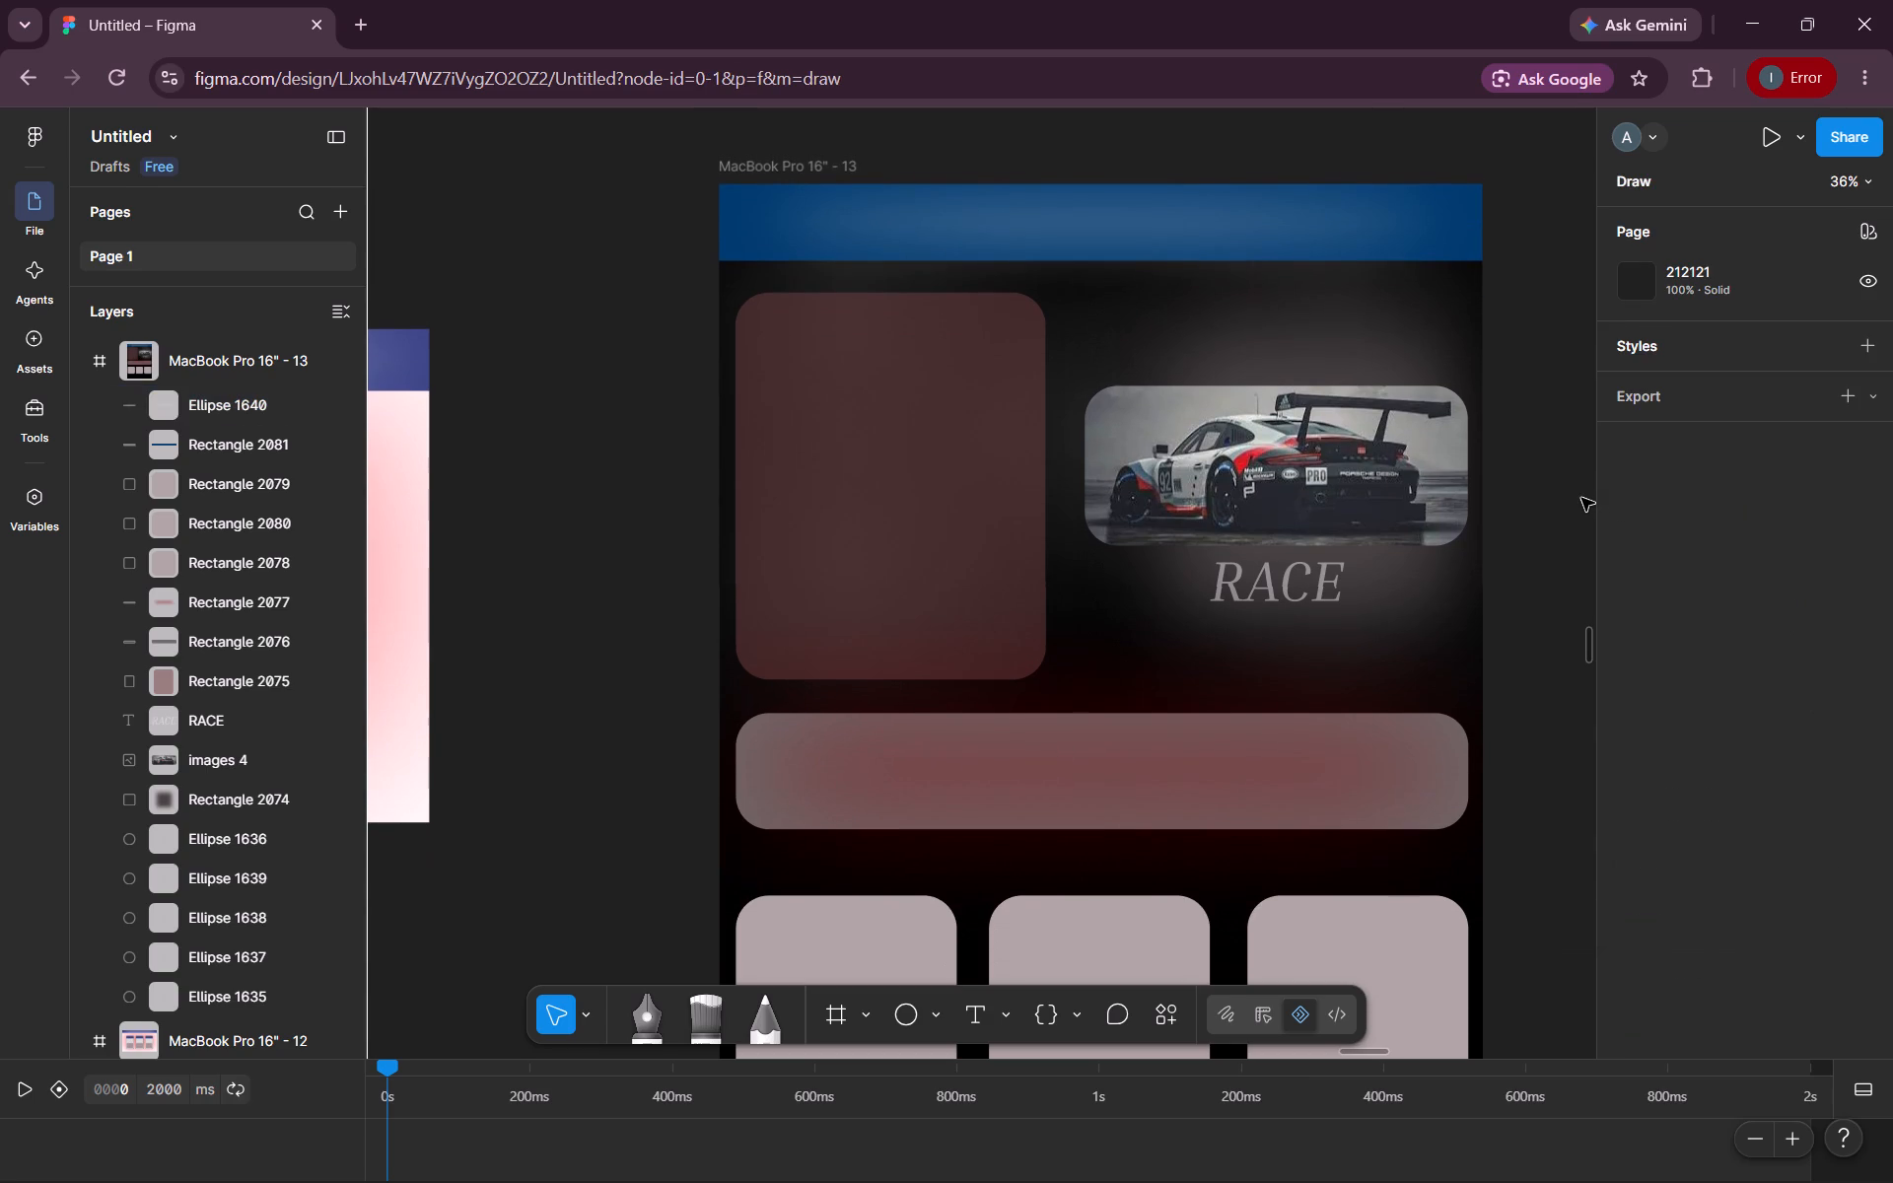
pyautogui.scroll(1, 1581, 498)
pyautogui.click(1211, 382)
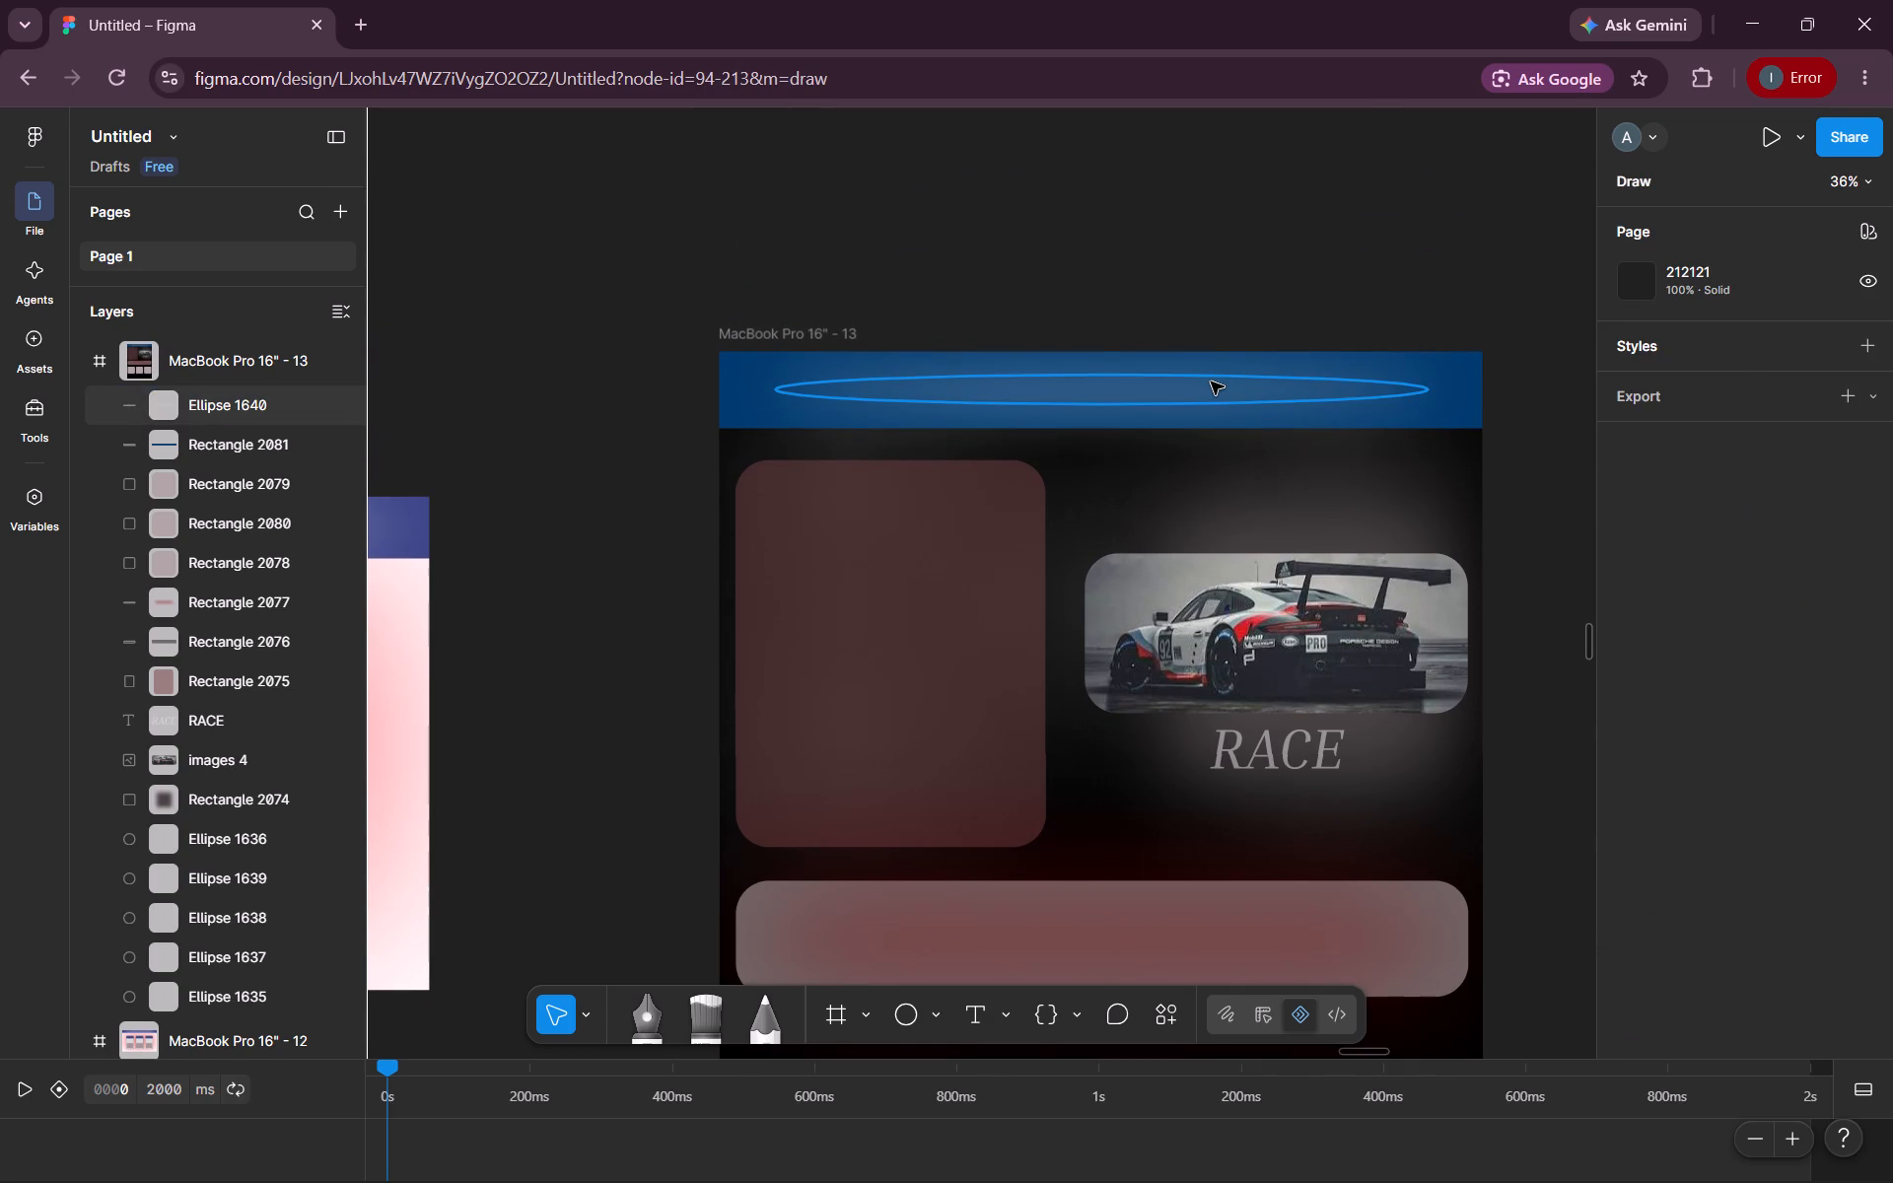
pyautogui.moveTo(1425, 387); pyautogui.dragTo(1444, 388)
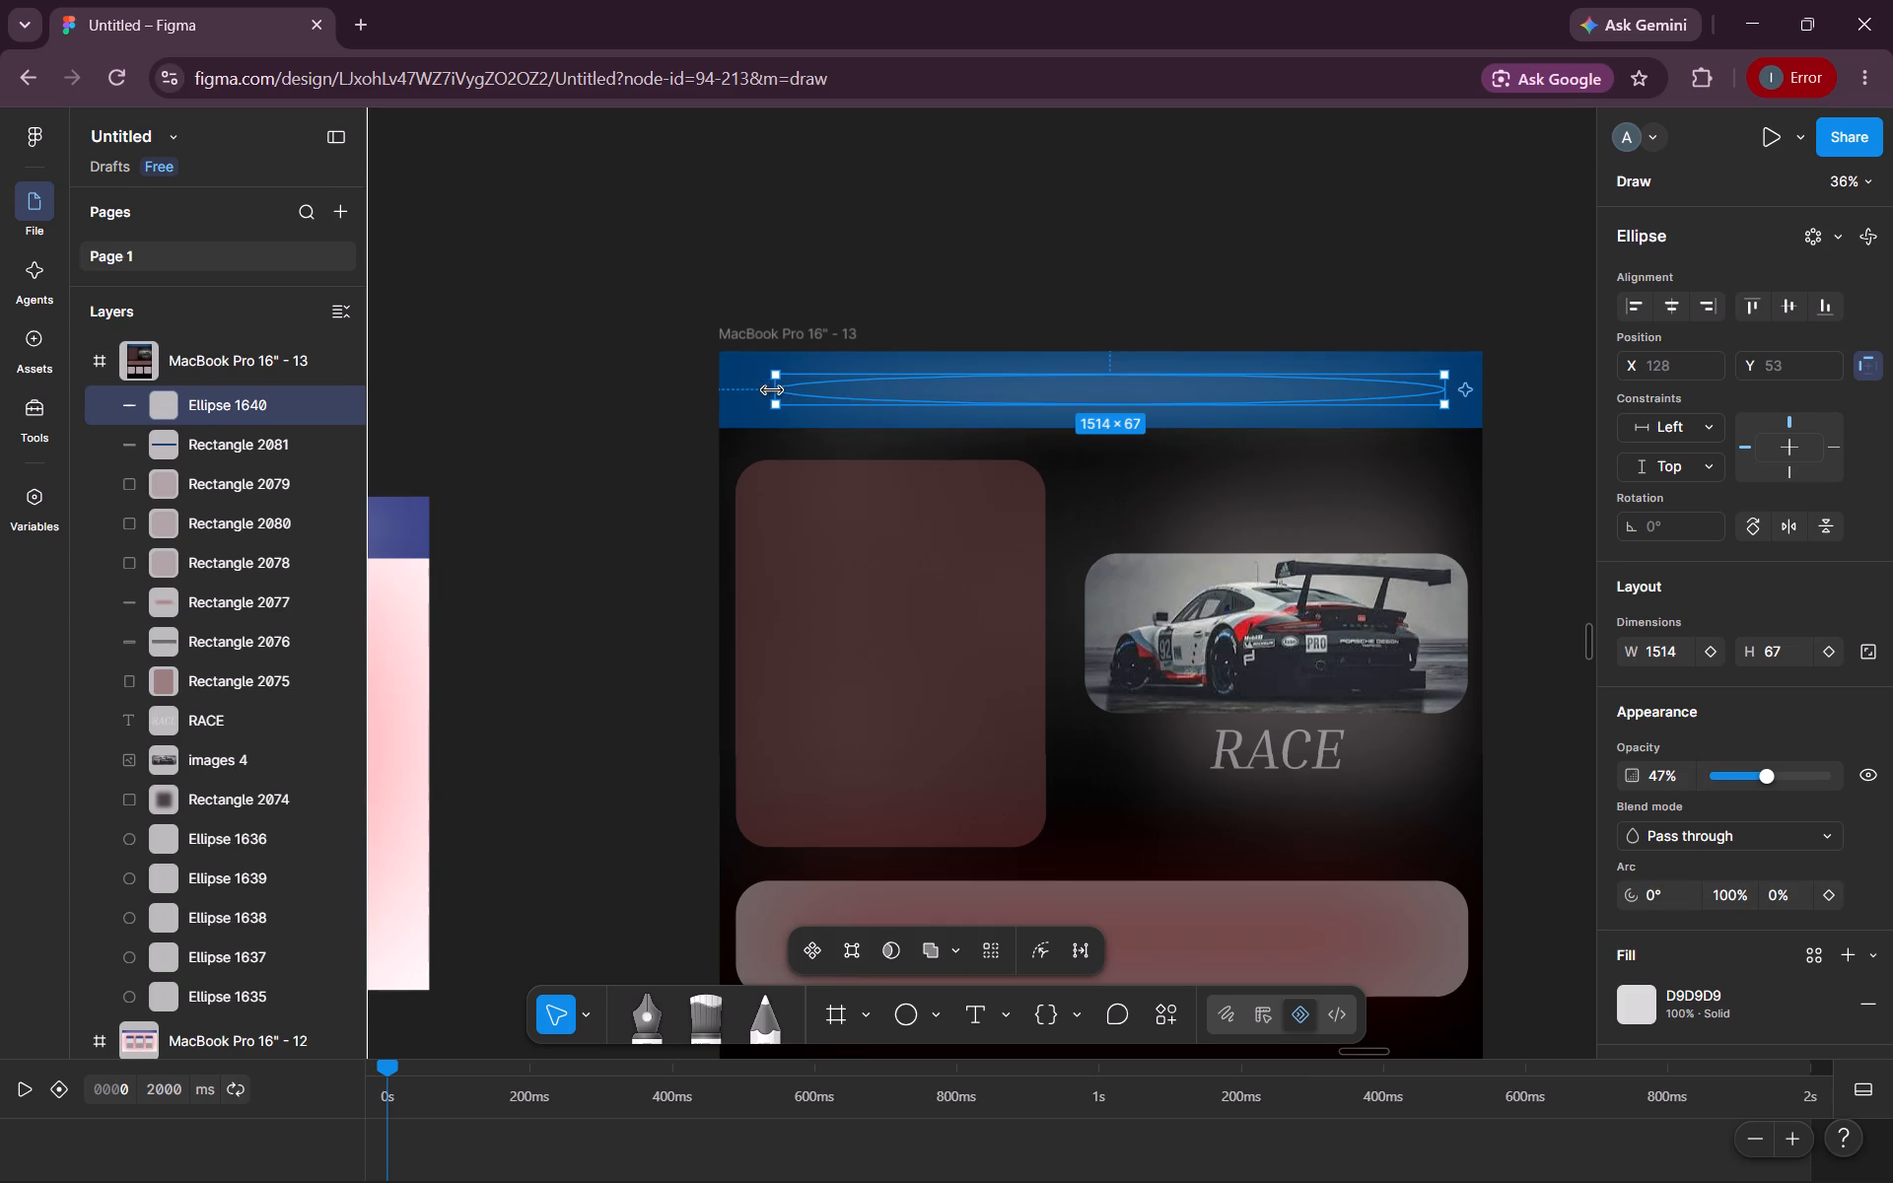
pyautogui.moveTo(772, 389); pyautogui.dragTo(735, 388)
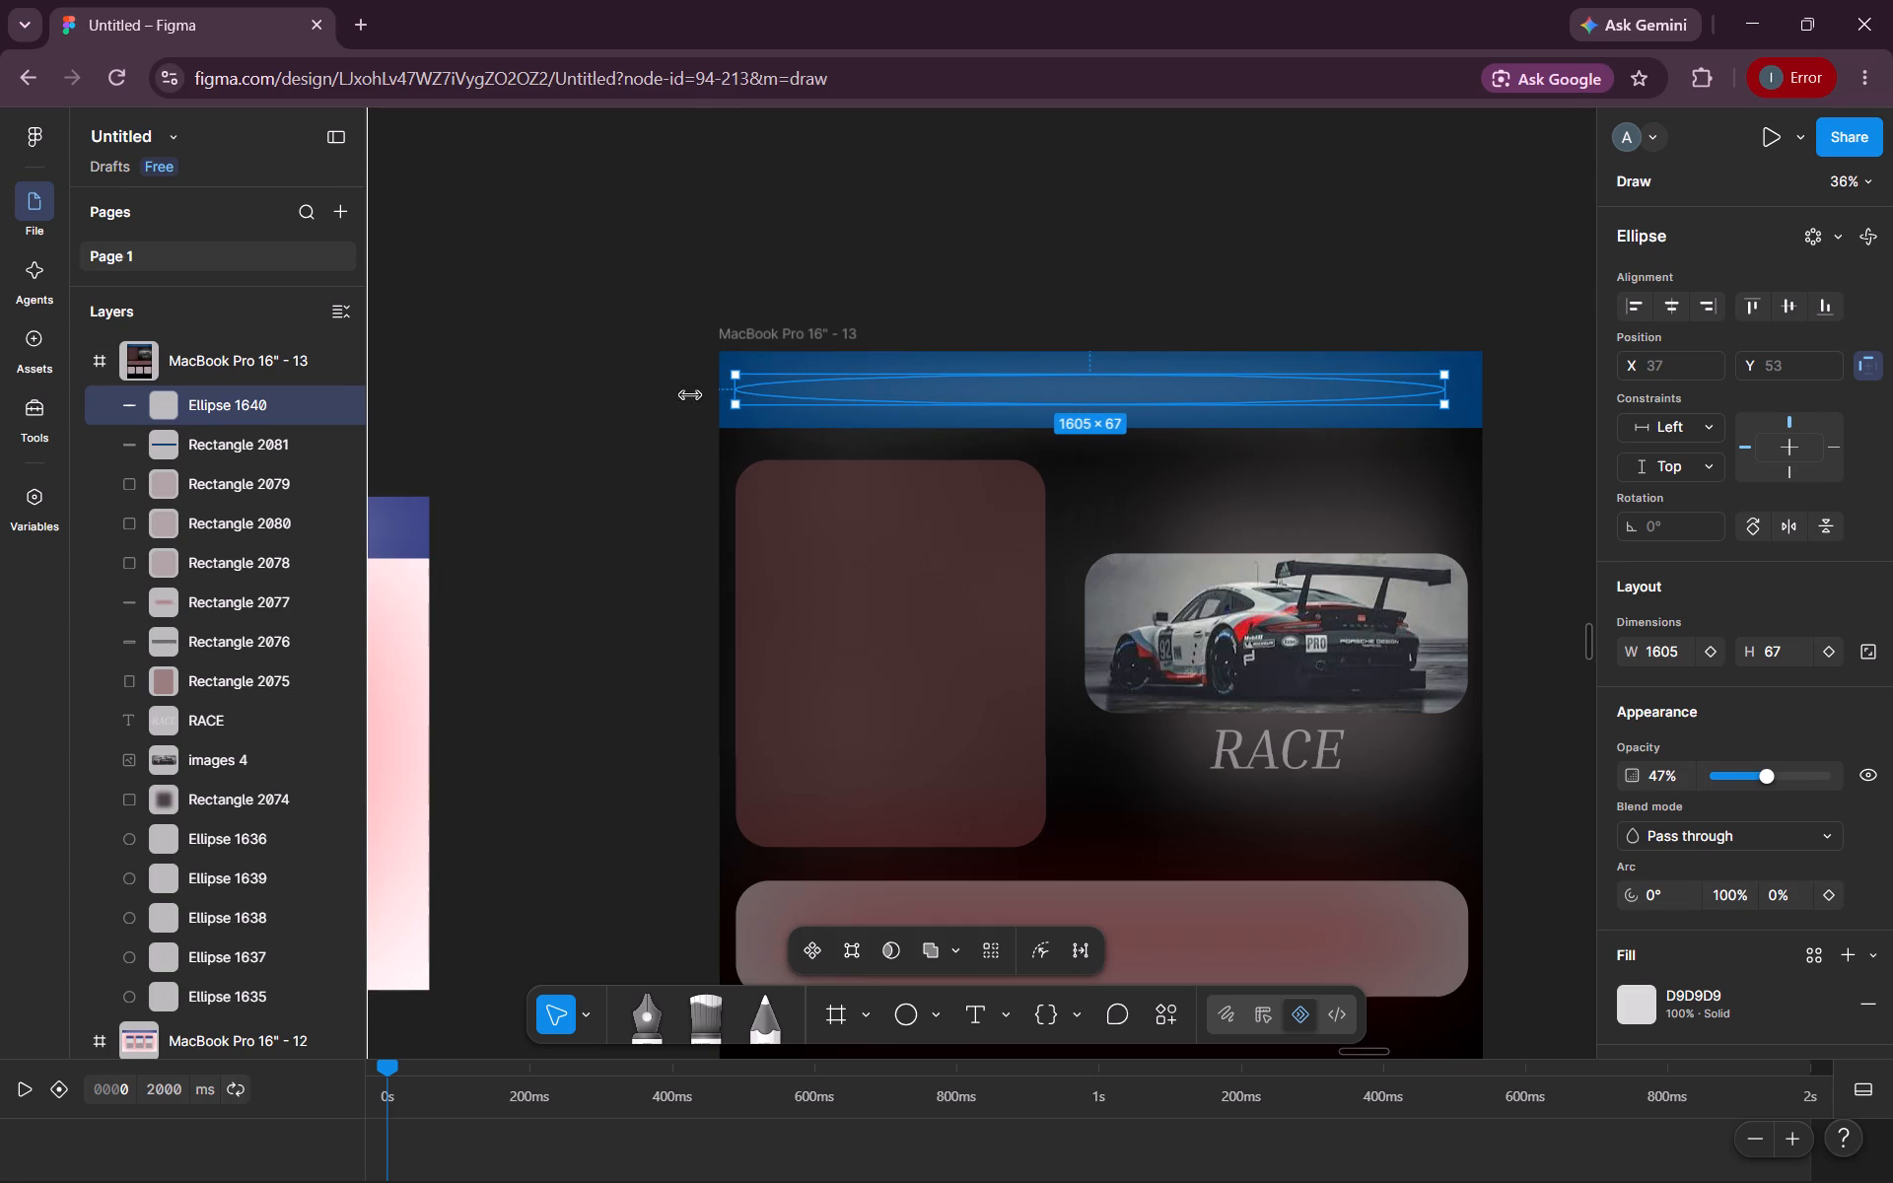
pyautogui.click(639, 402)
# Review the whole MacBook Pro 16" - 13 page layout, from the blue header down to the three lower cards.
pyautogui.scroll(-1, 639, 402)
pyautogui.scroll(1, 639, 402)
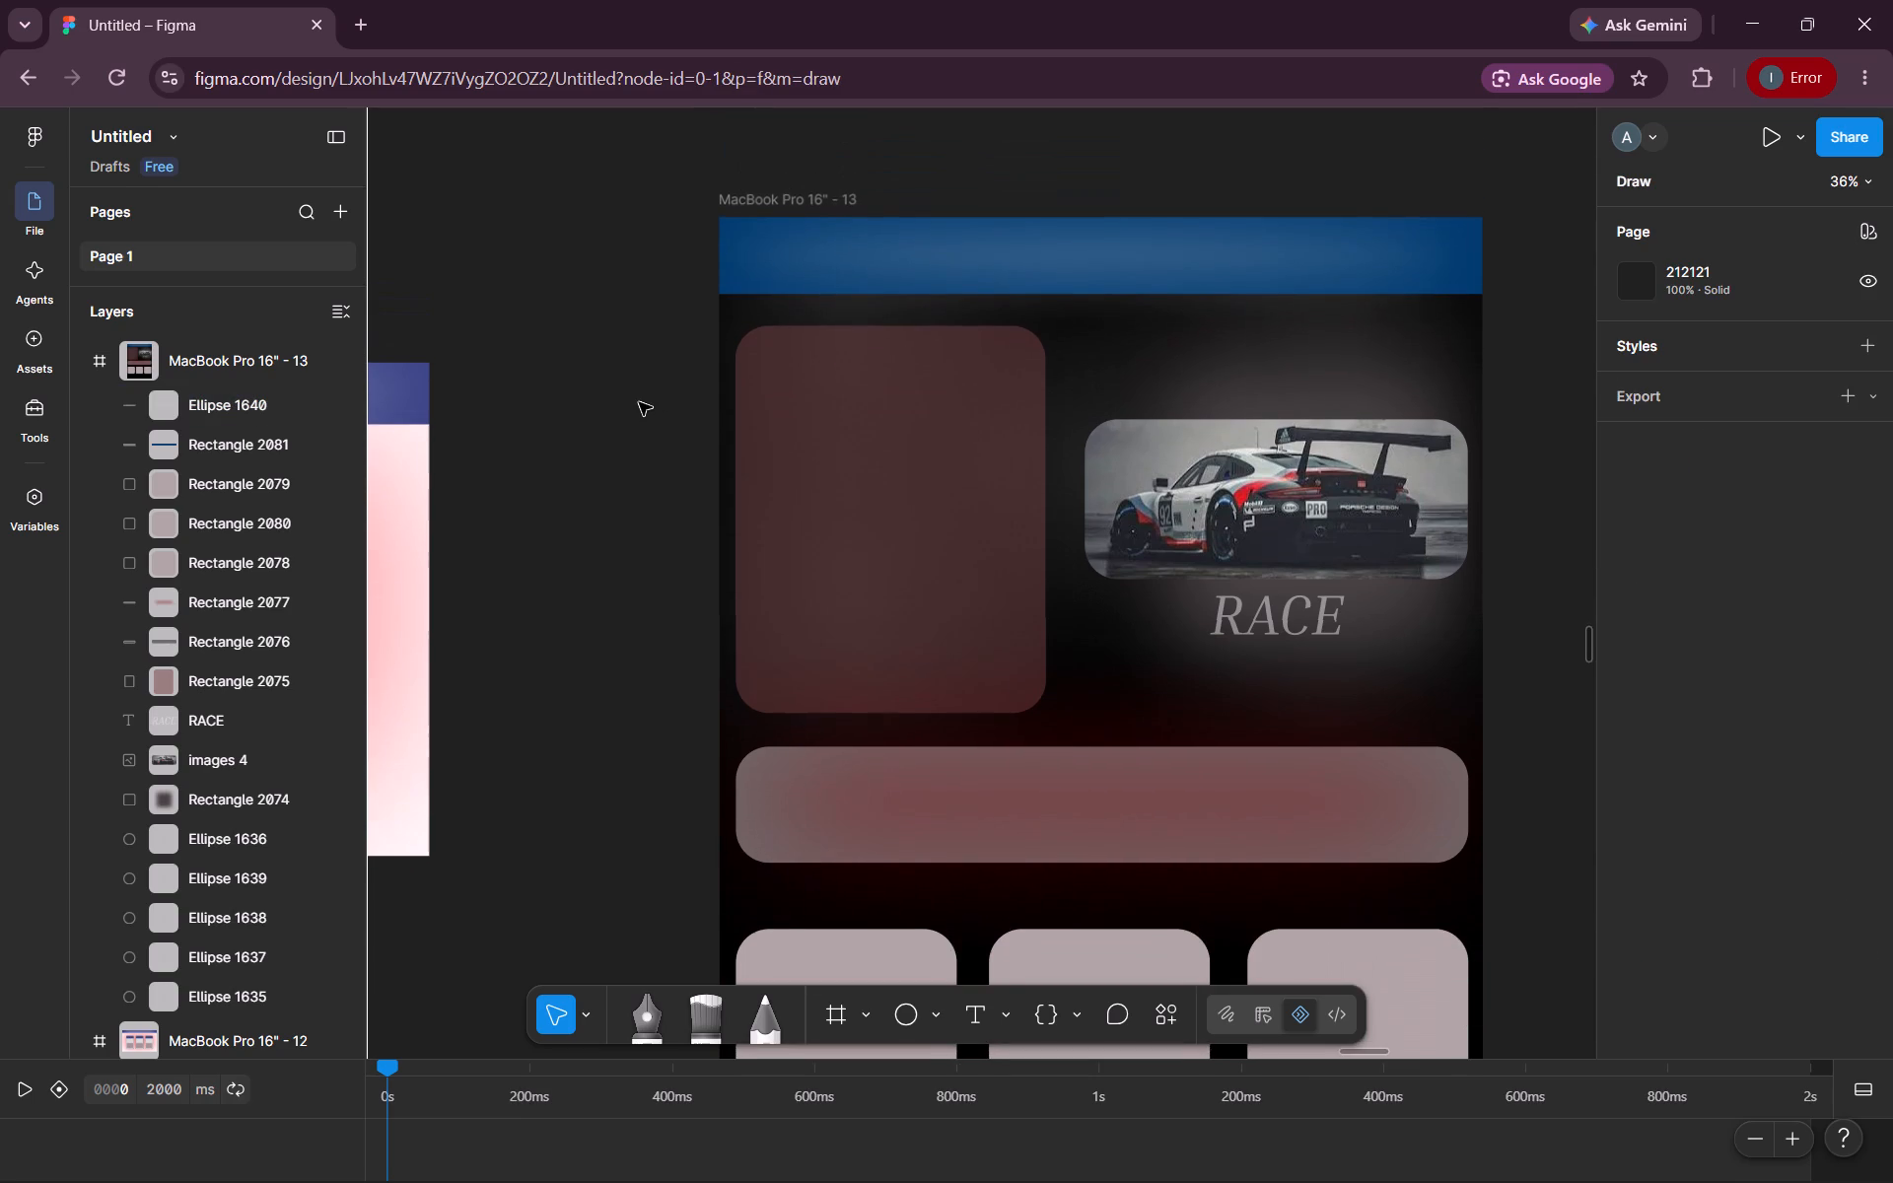
pyautogui.scroll(-3, 639, 402)
pyautogui.scroll(1, 639, 402)
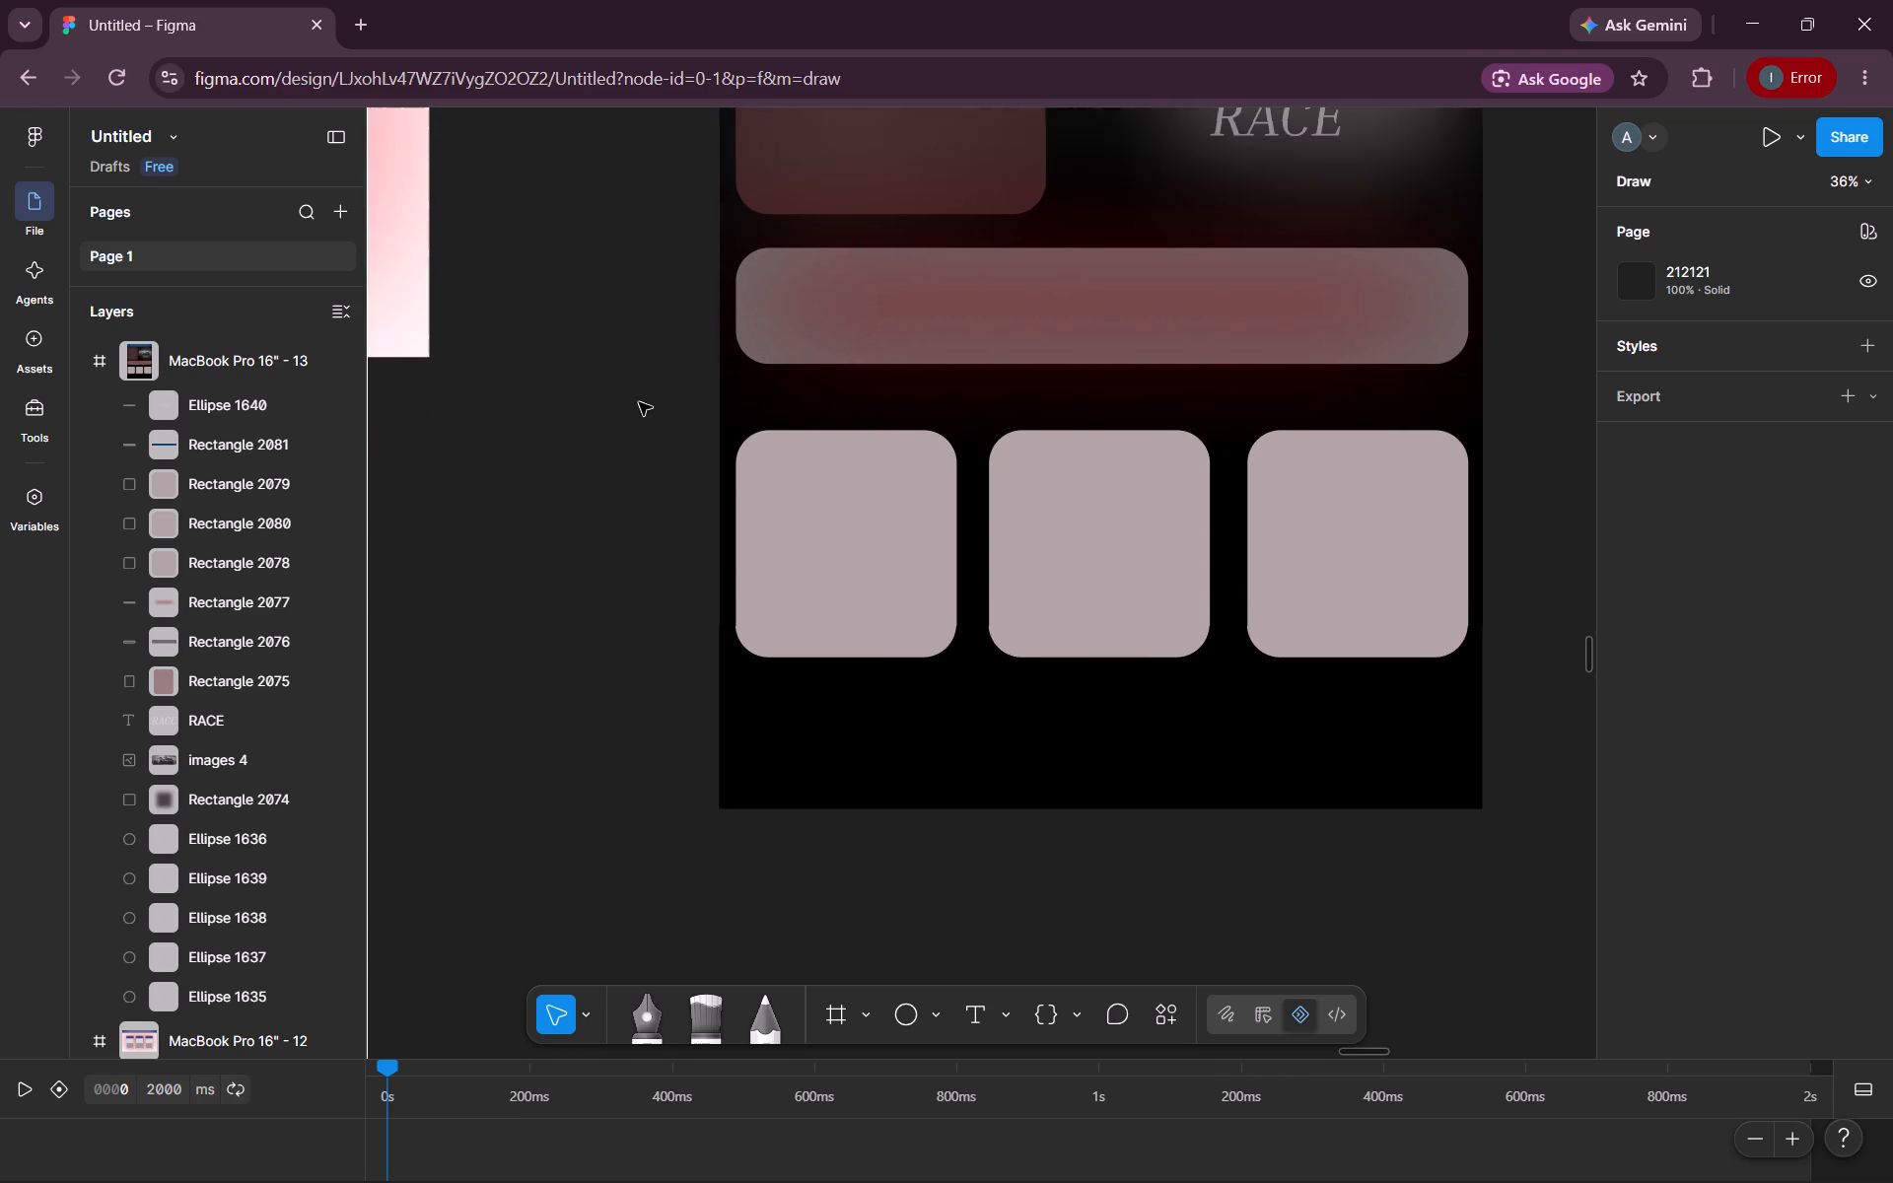
pyautogui.scroll(5, 639, 402)
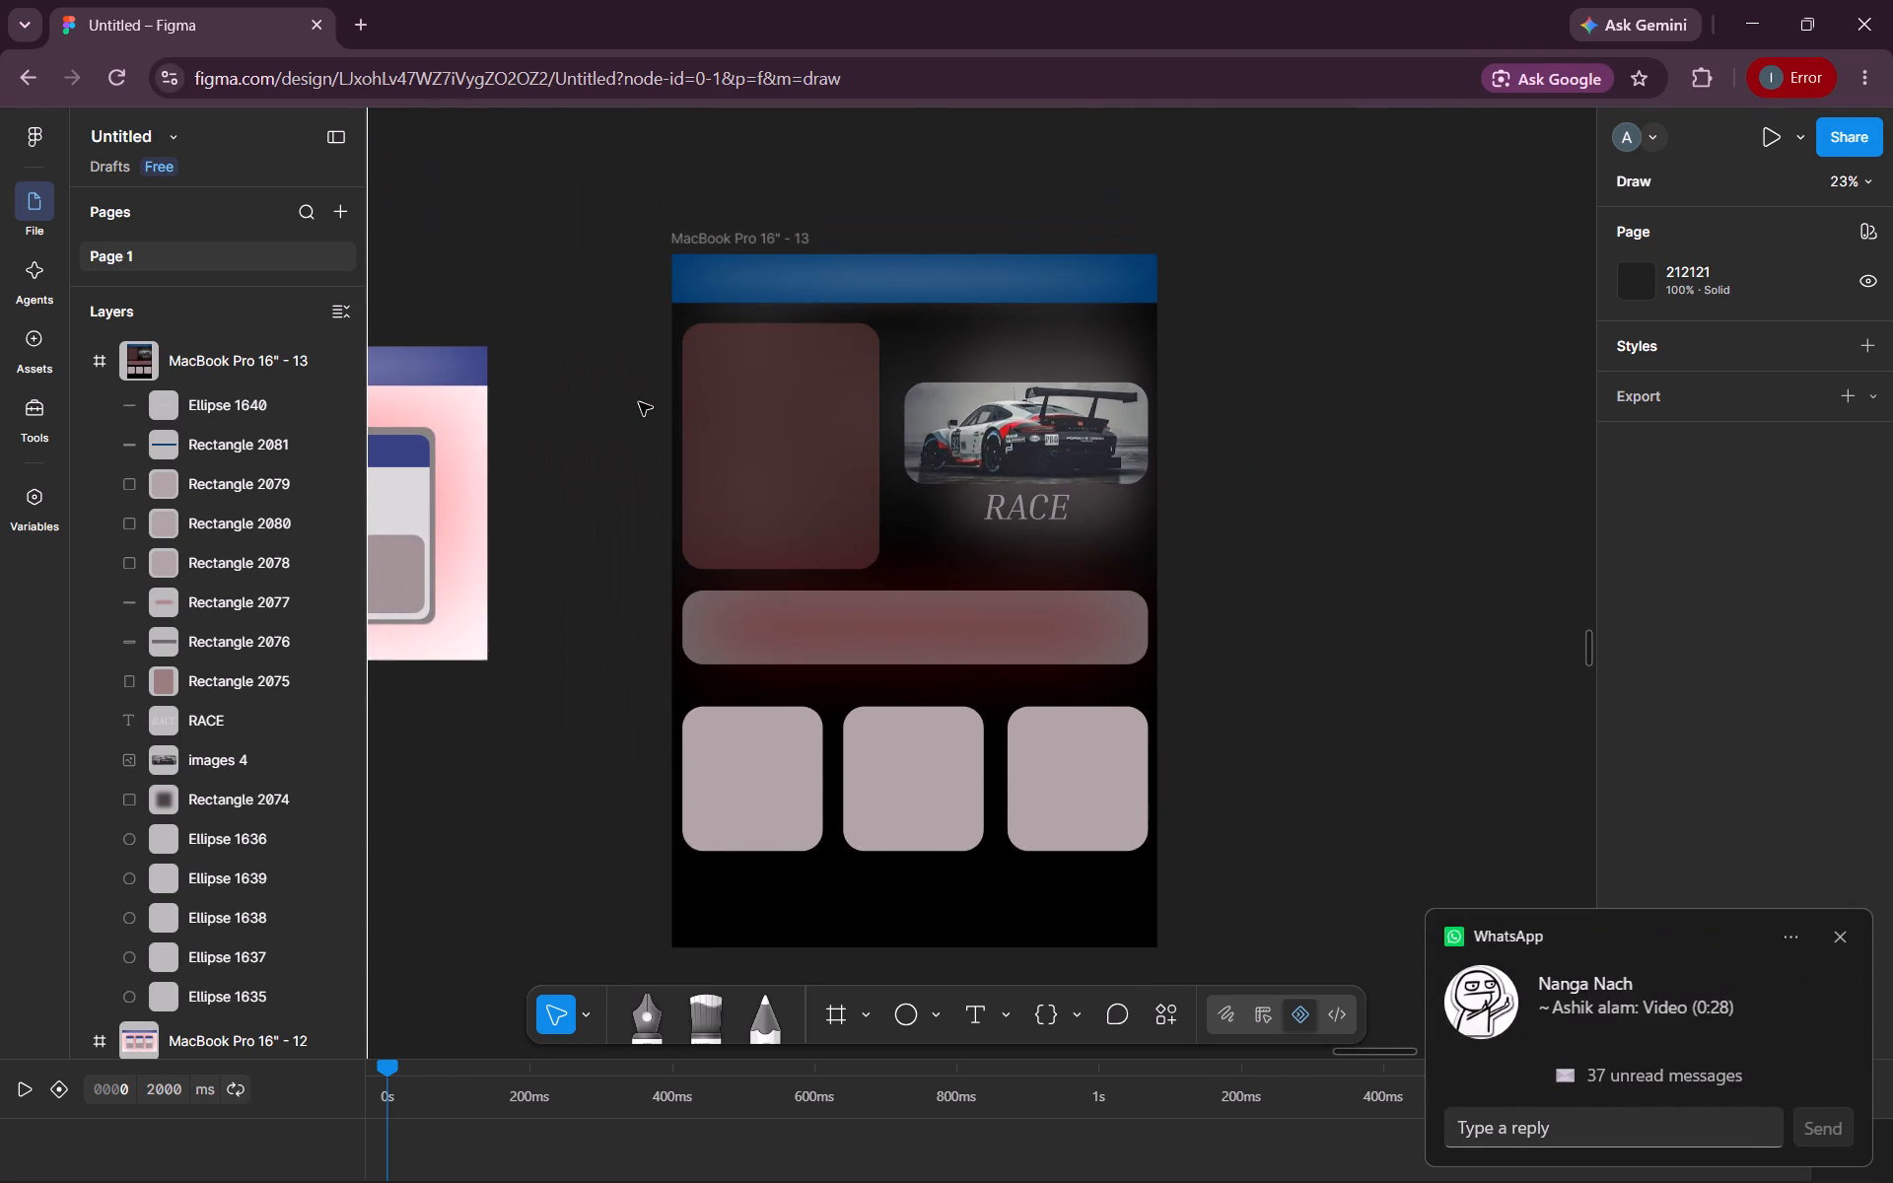
pyautogui.scroll(1, 639, 402)
pyautogui.scroll(-1, 639, 402)
pyautogui.hscroll(-1, 639, 402)
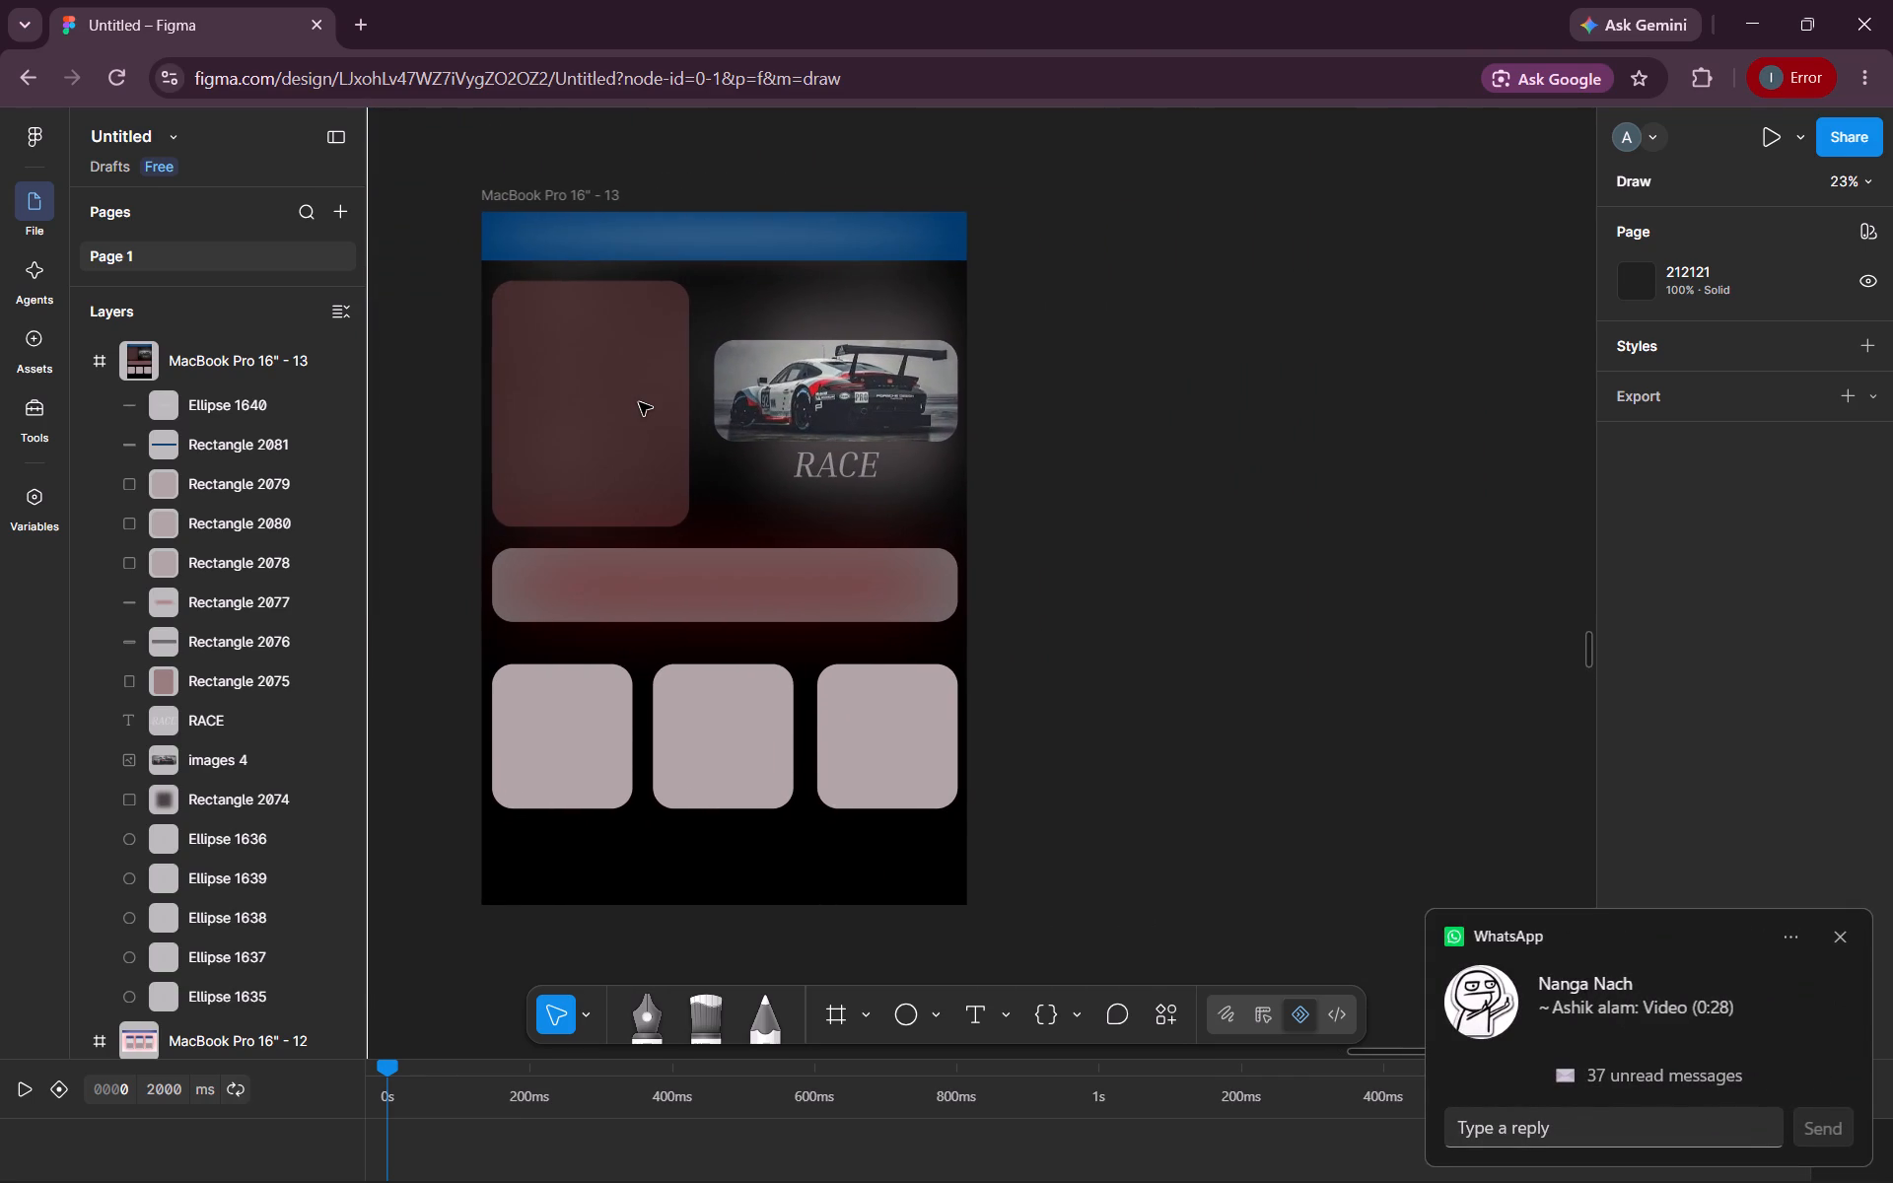
pyautogui.hscroll(-1, 639, 402)
pyautogui.hscroll(-1, 1065, 516)
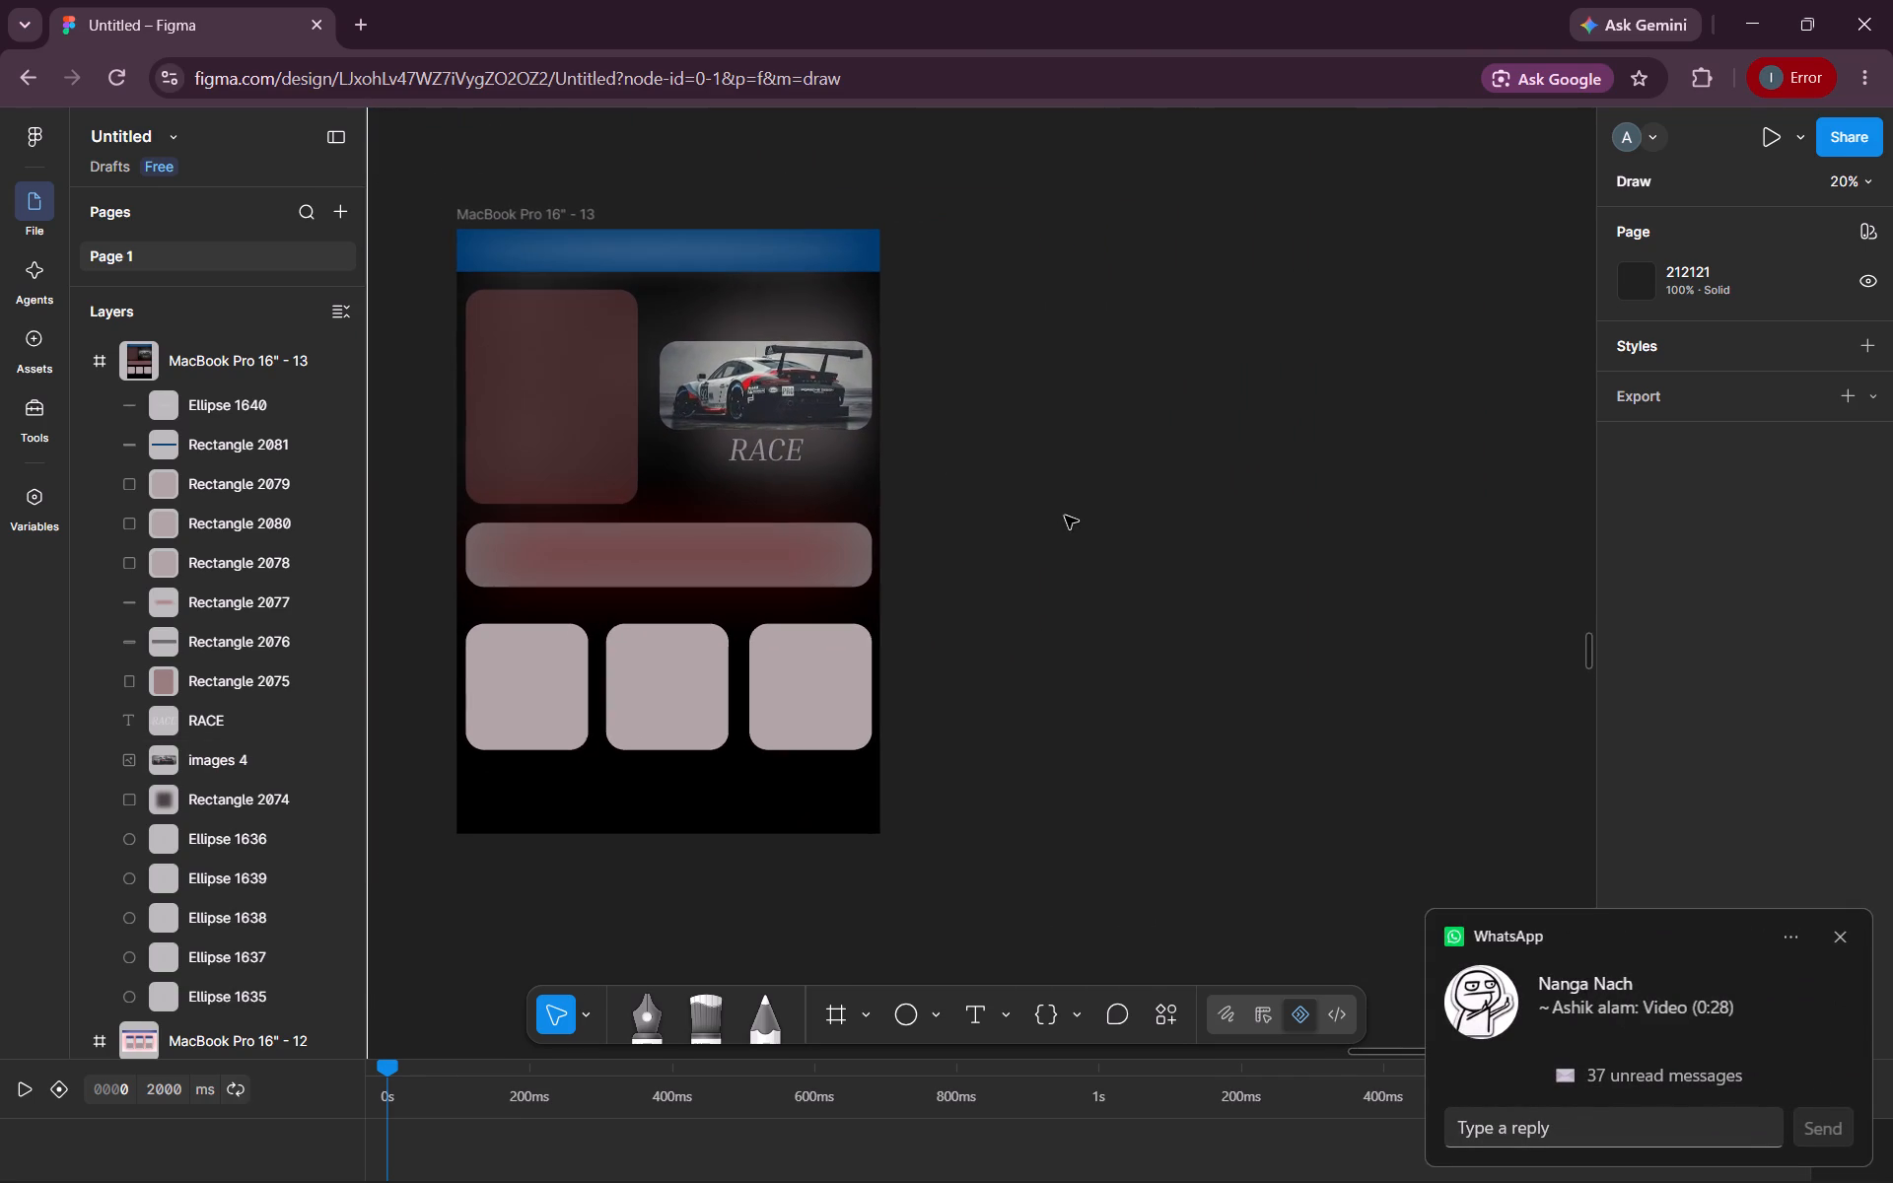